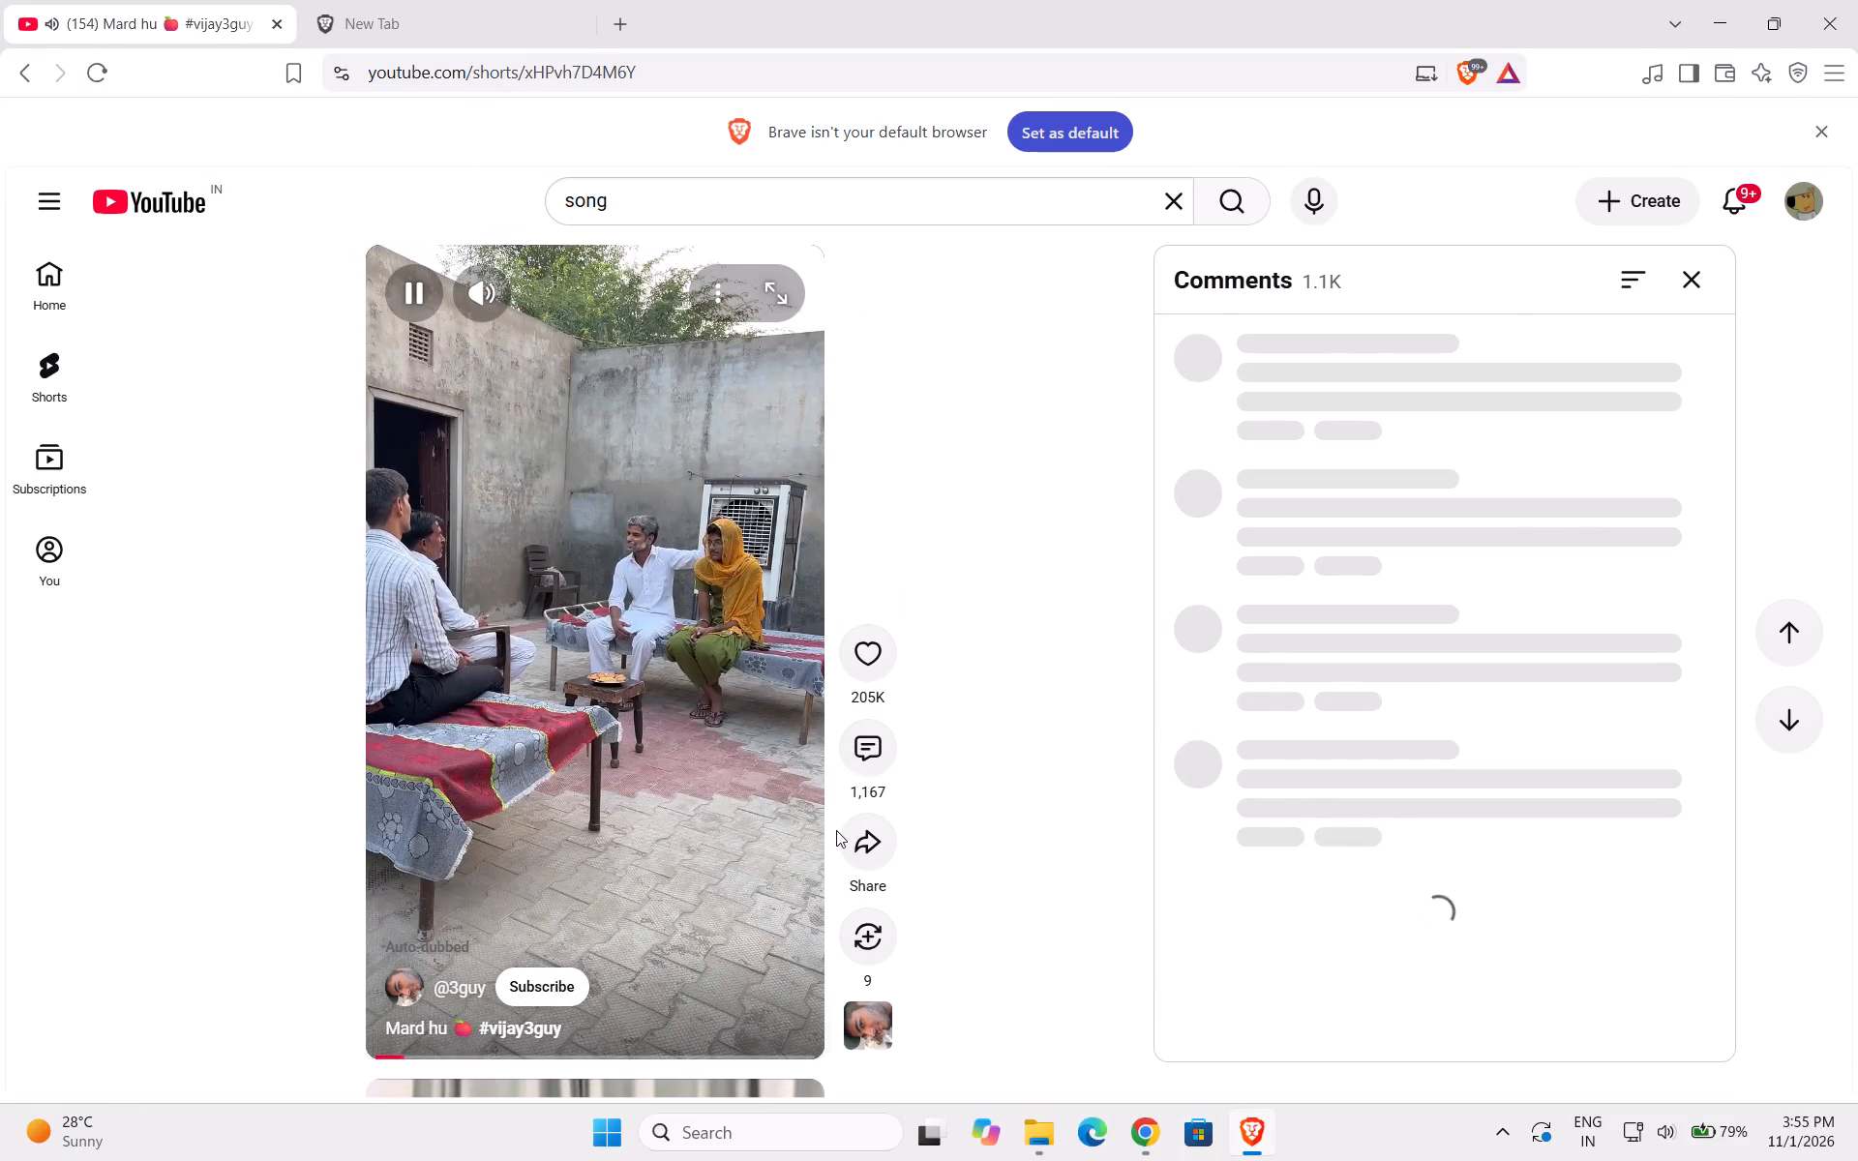
Search YouTube for "song hindi" and play the Dekhte Dekhte 8K video song from the results.
left_click(908, 209)
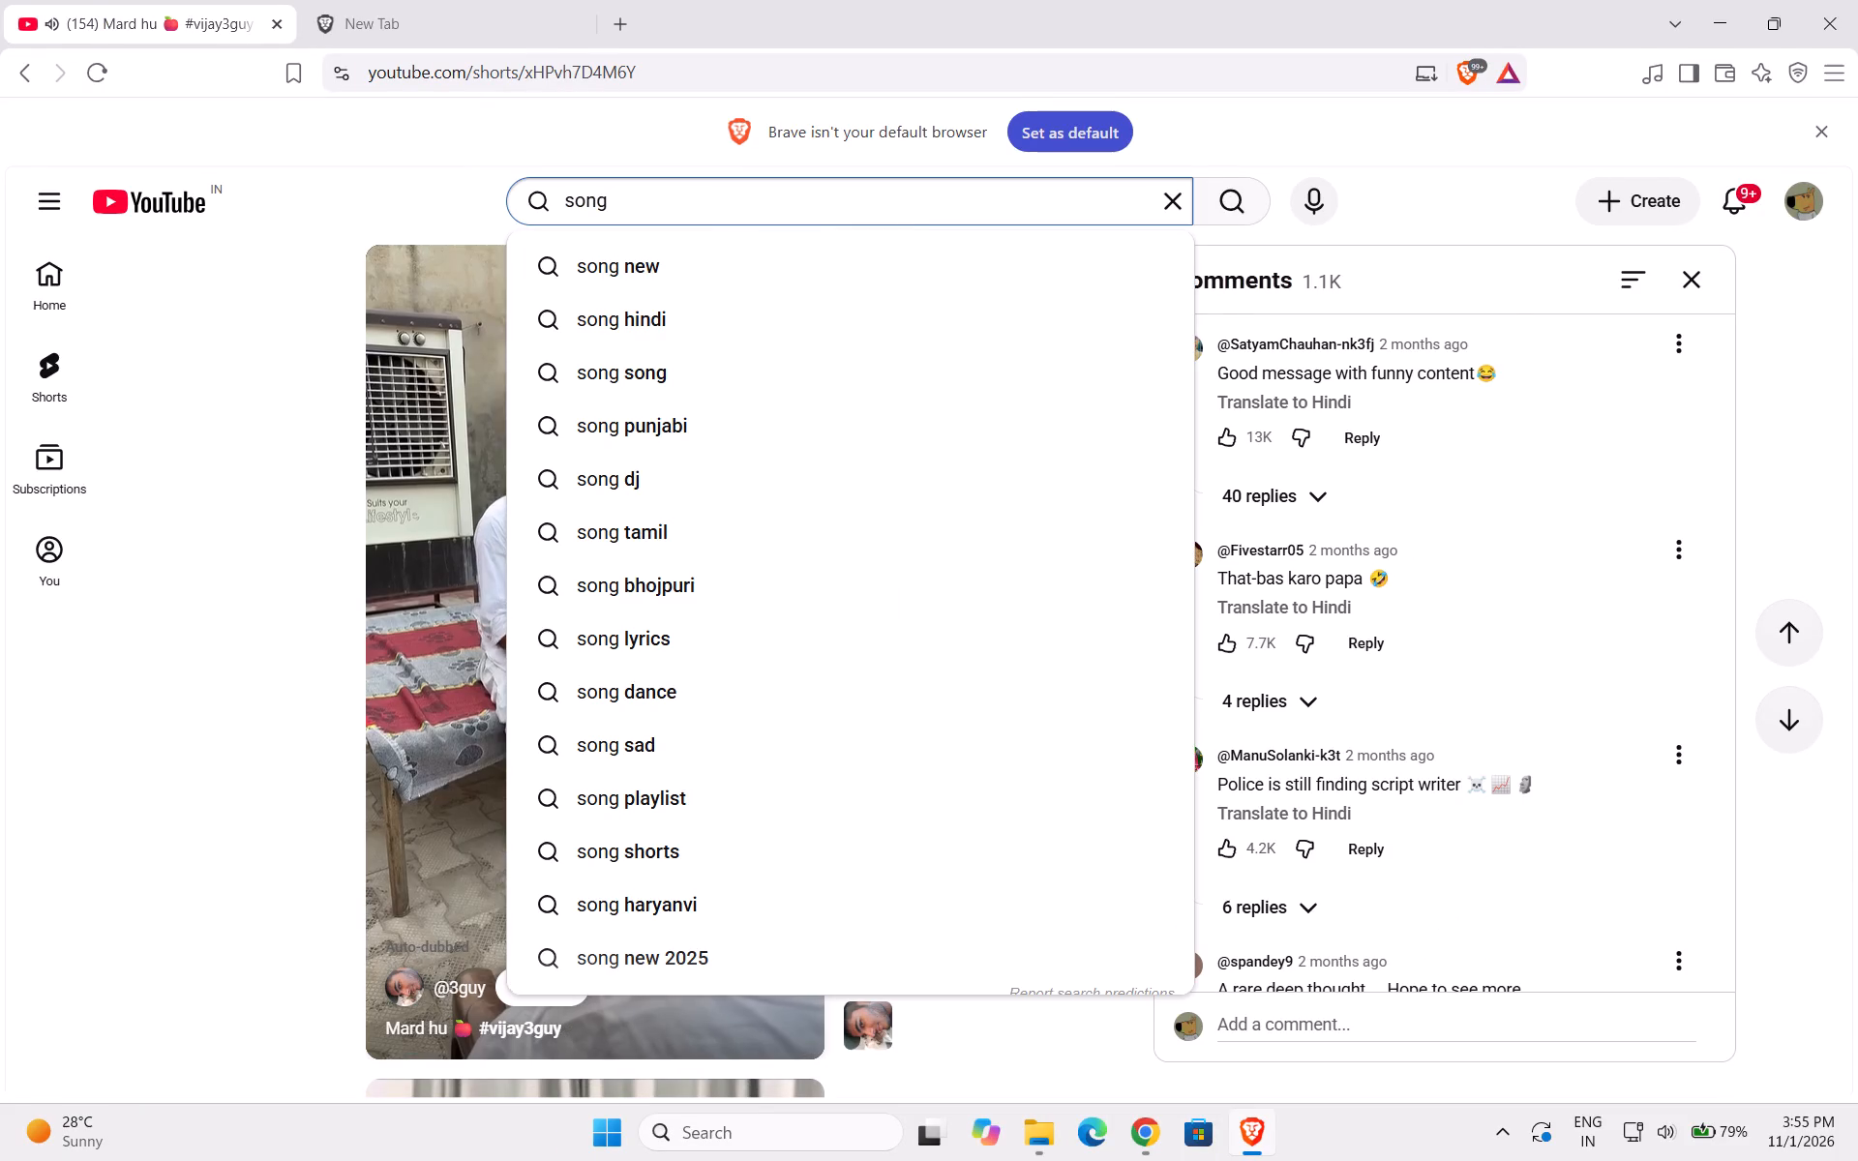
left_click(800, 308)
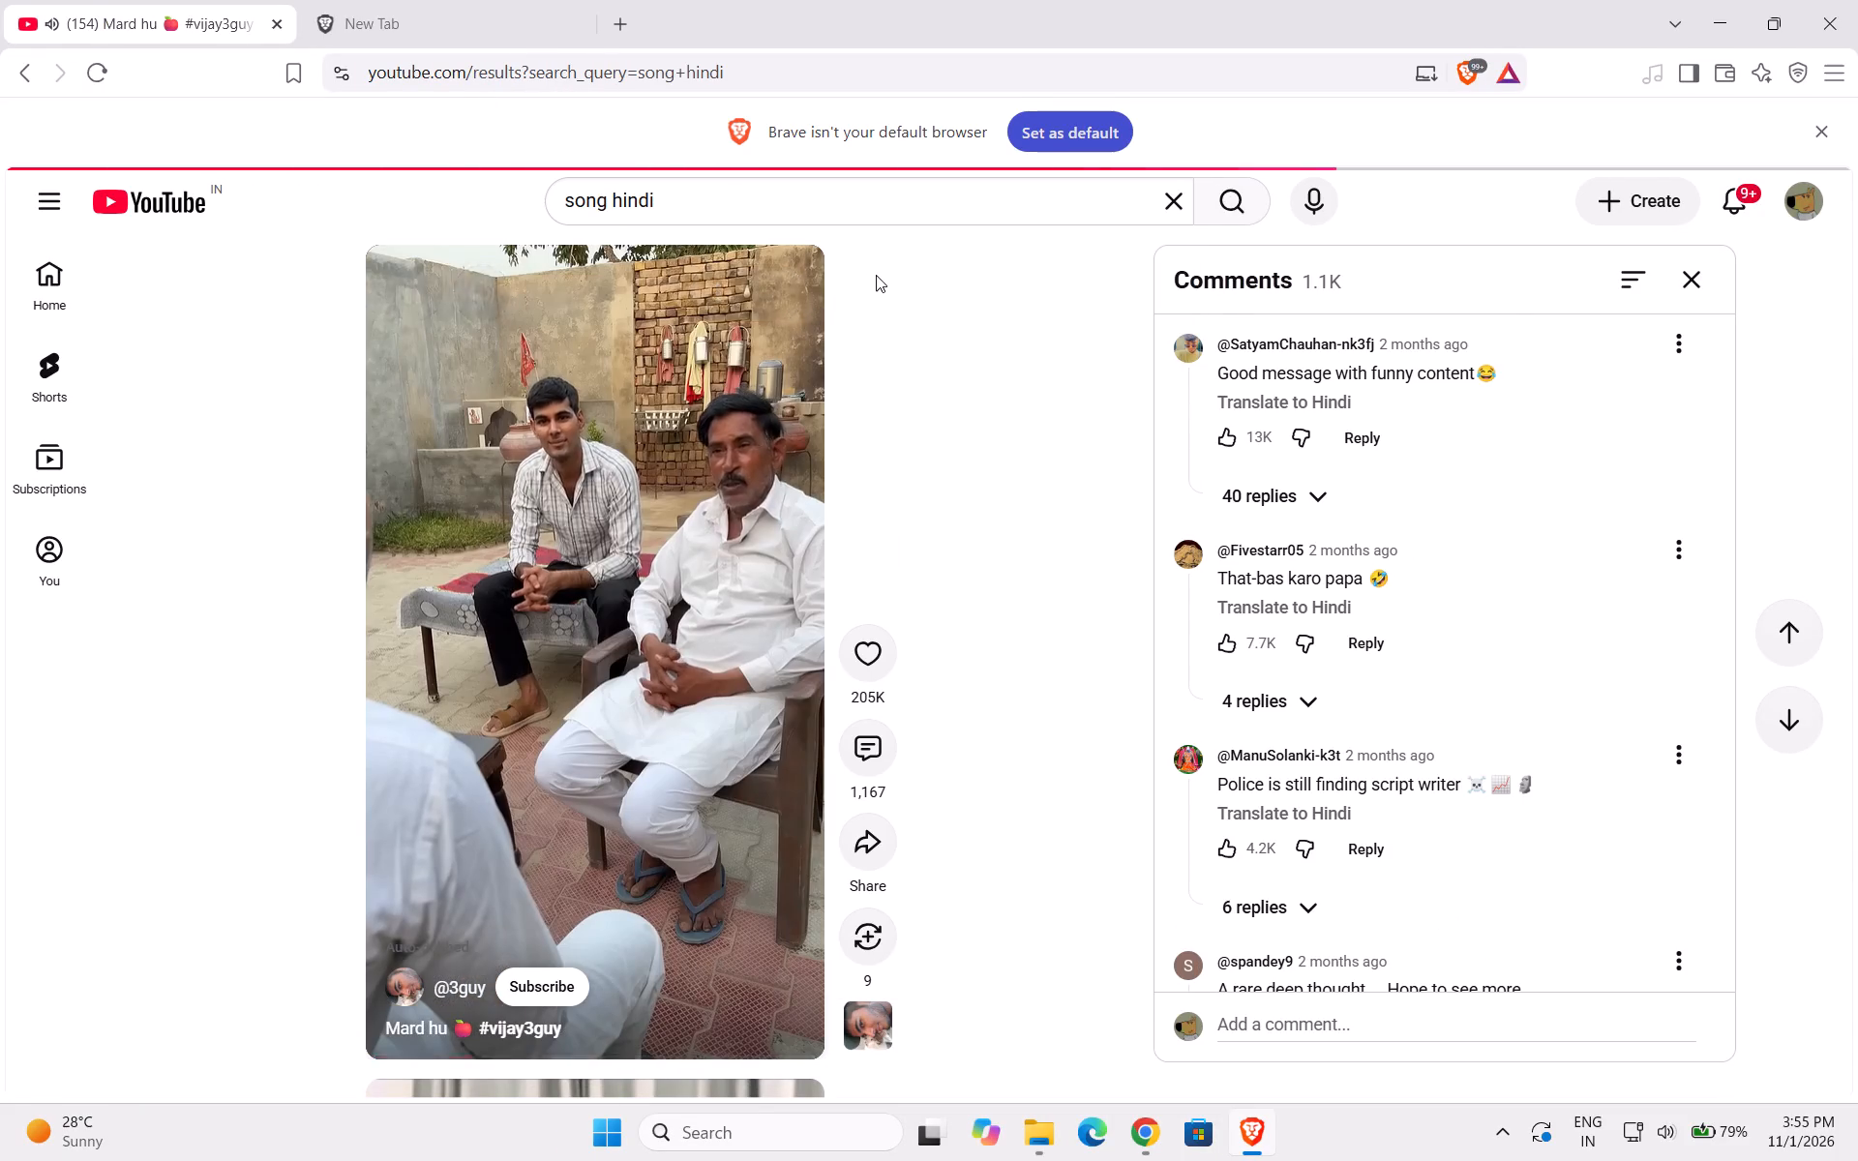
scroll(907, 446, "down", 5)
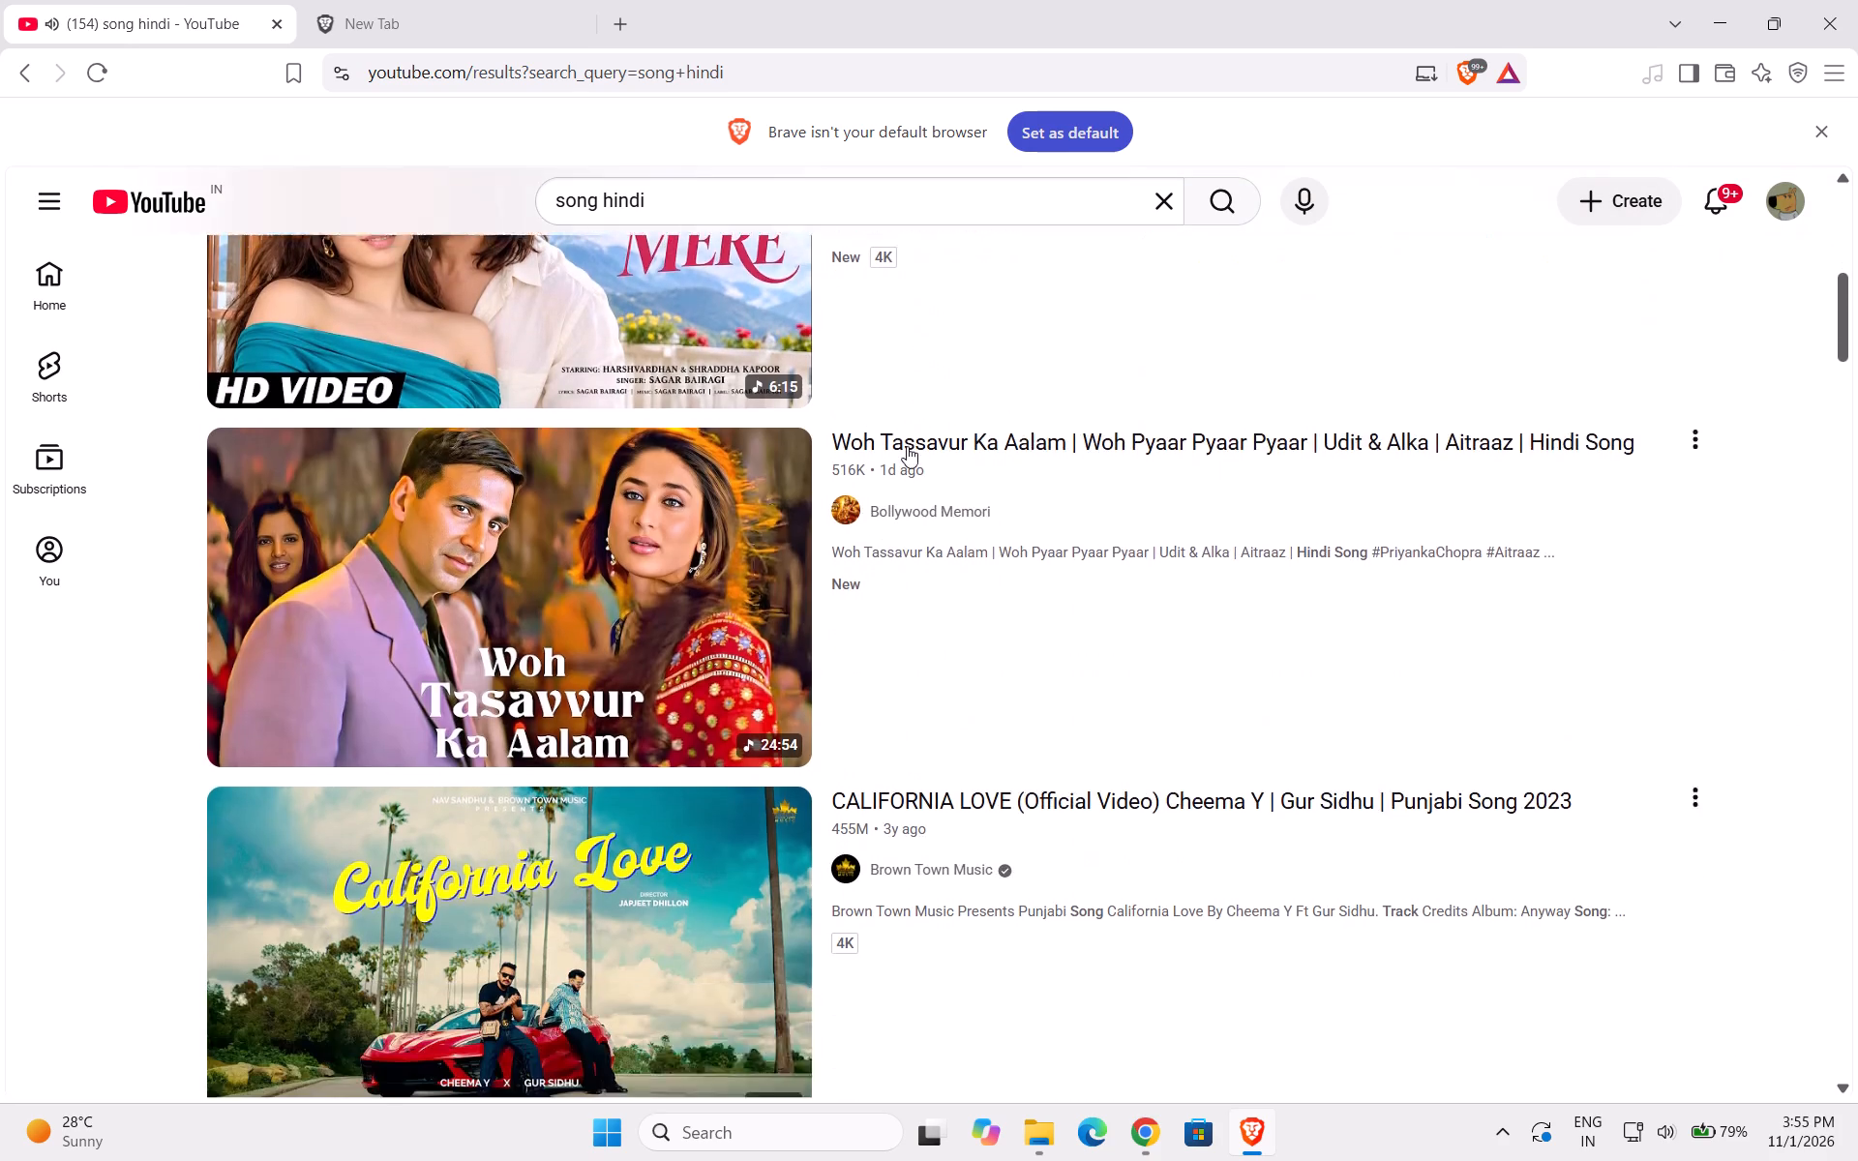
scroll(907, 446, "down", 5)
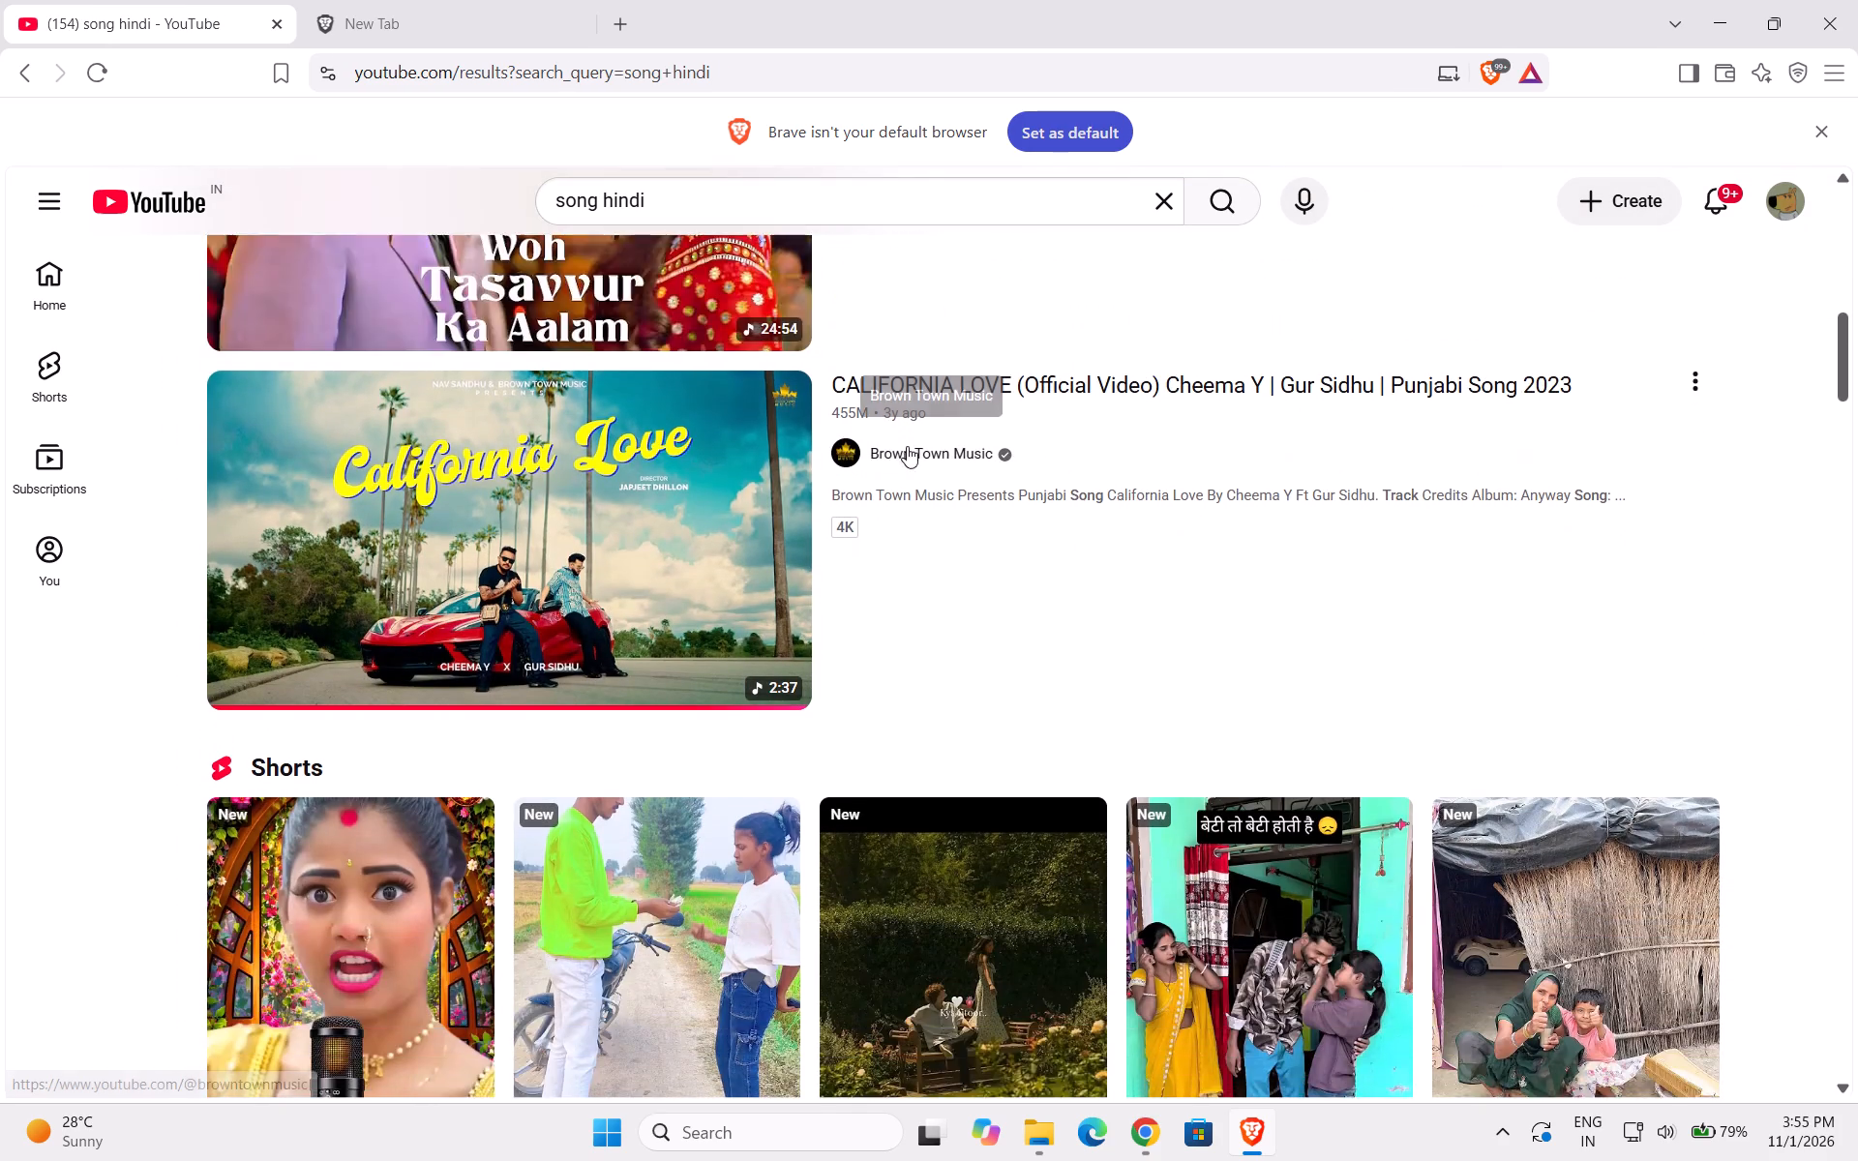
scroll(907, 446, "down", 6)
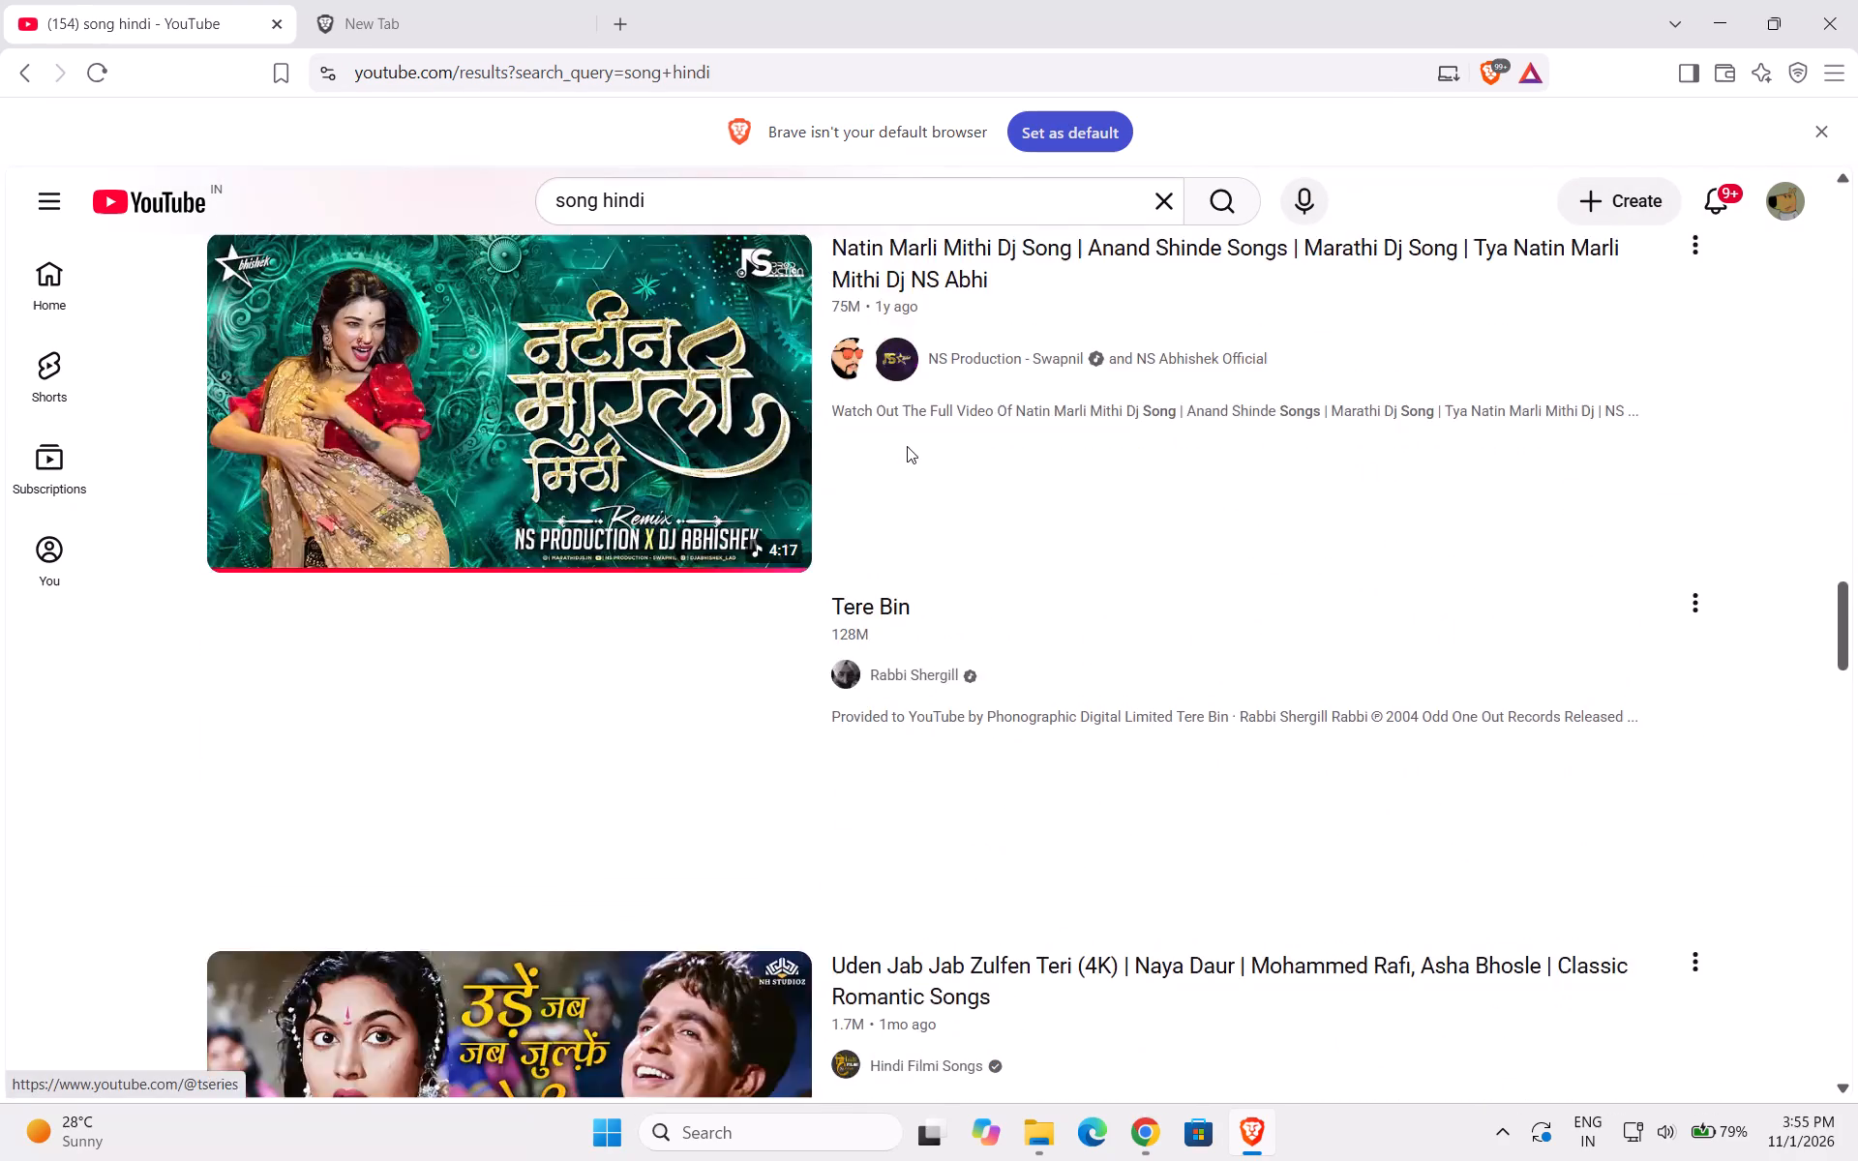
scroll(907, 446, "down", 2)
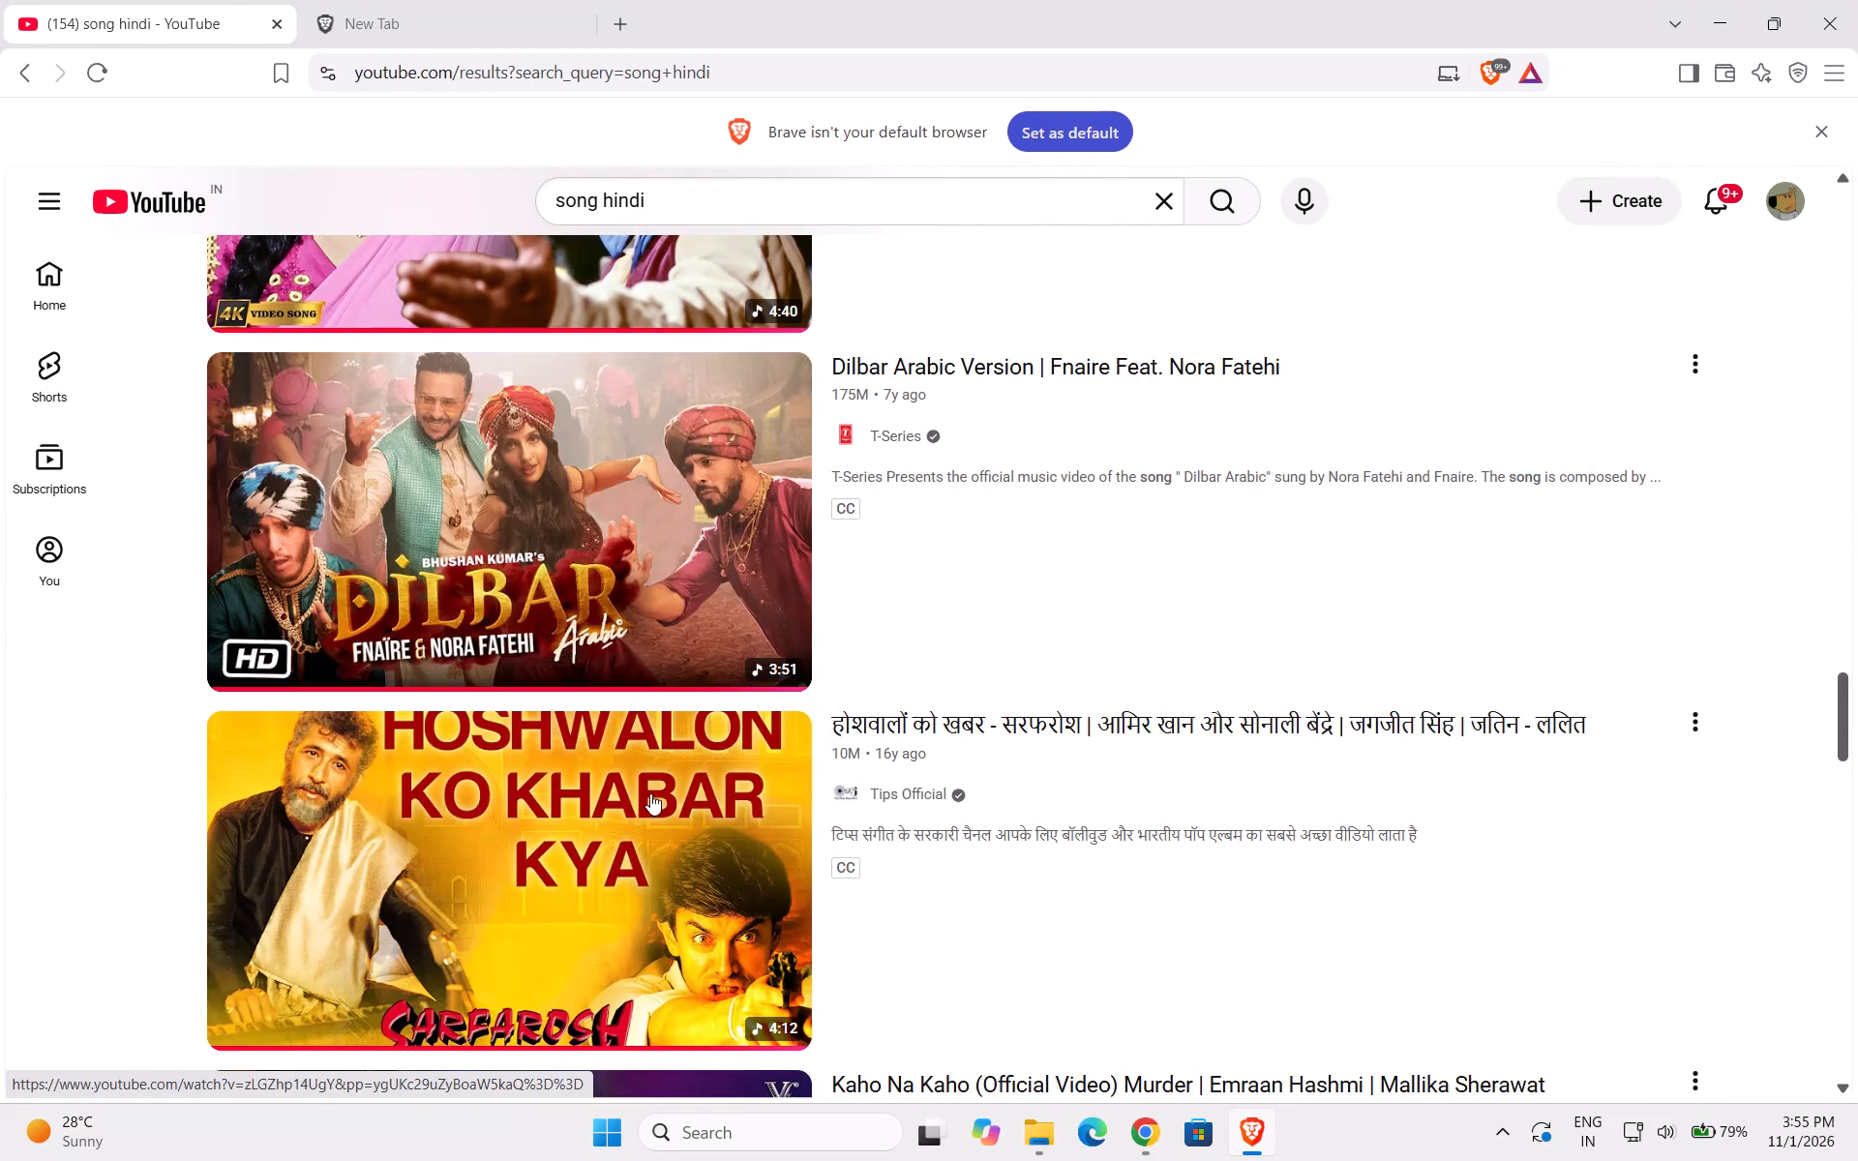
left_click(649, 796)
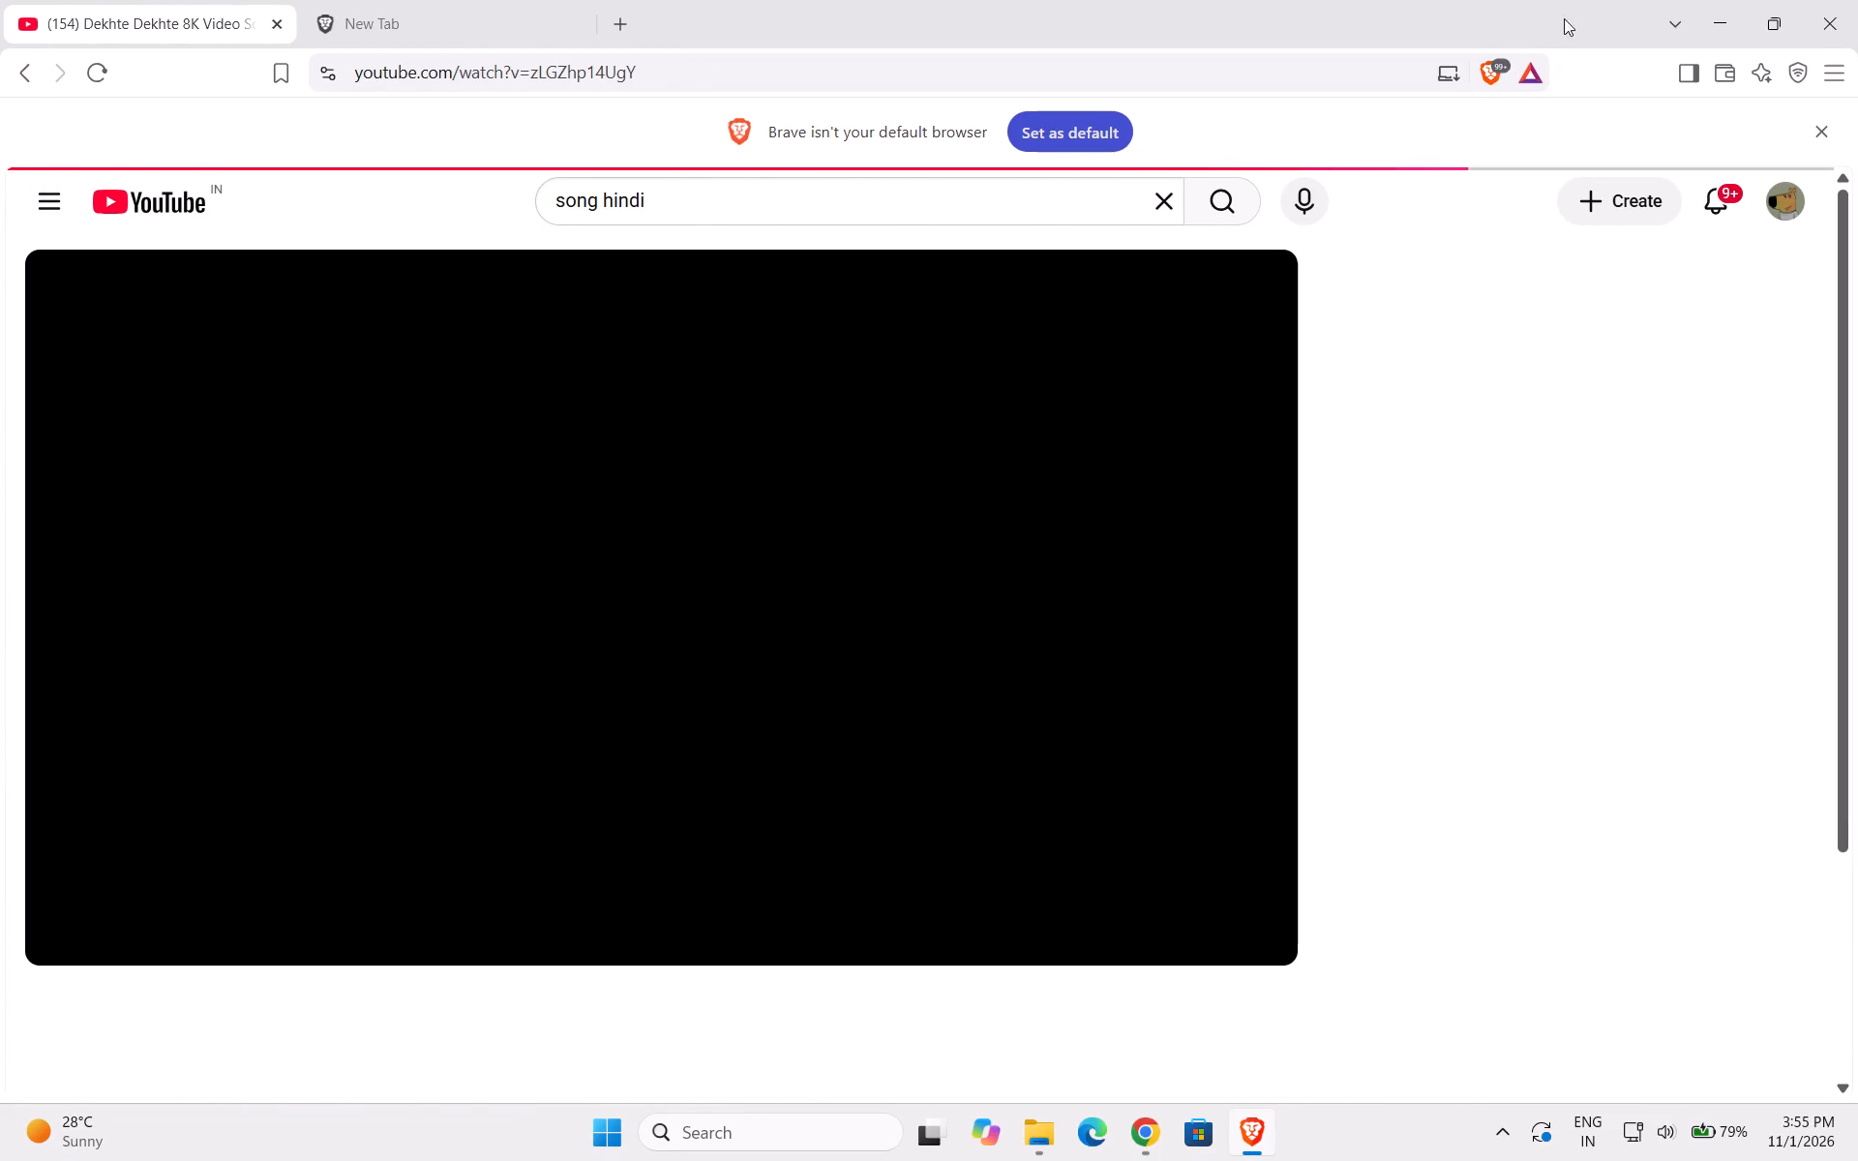
Switch to the Adversa presentation in Canva and underline the "Stage 2: Data Preprocessing" heading on the Proposed Methodology slide.
left_click(1723, 7)
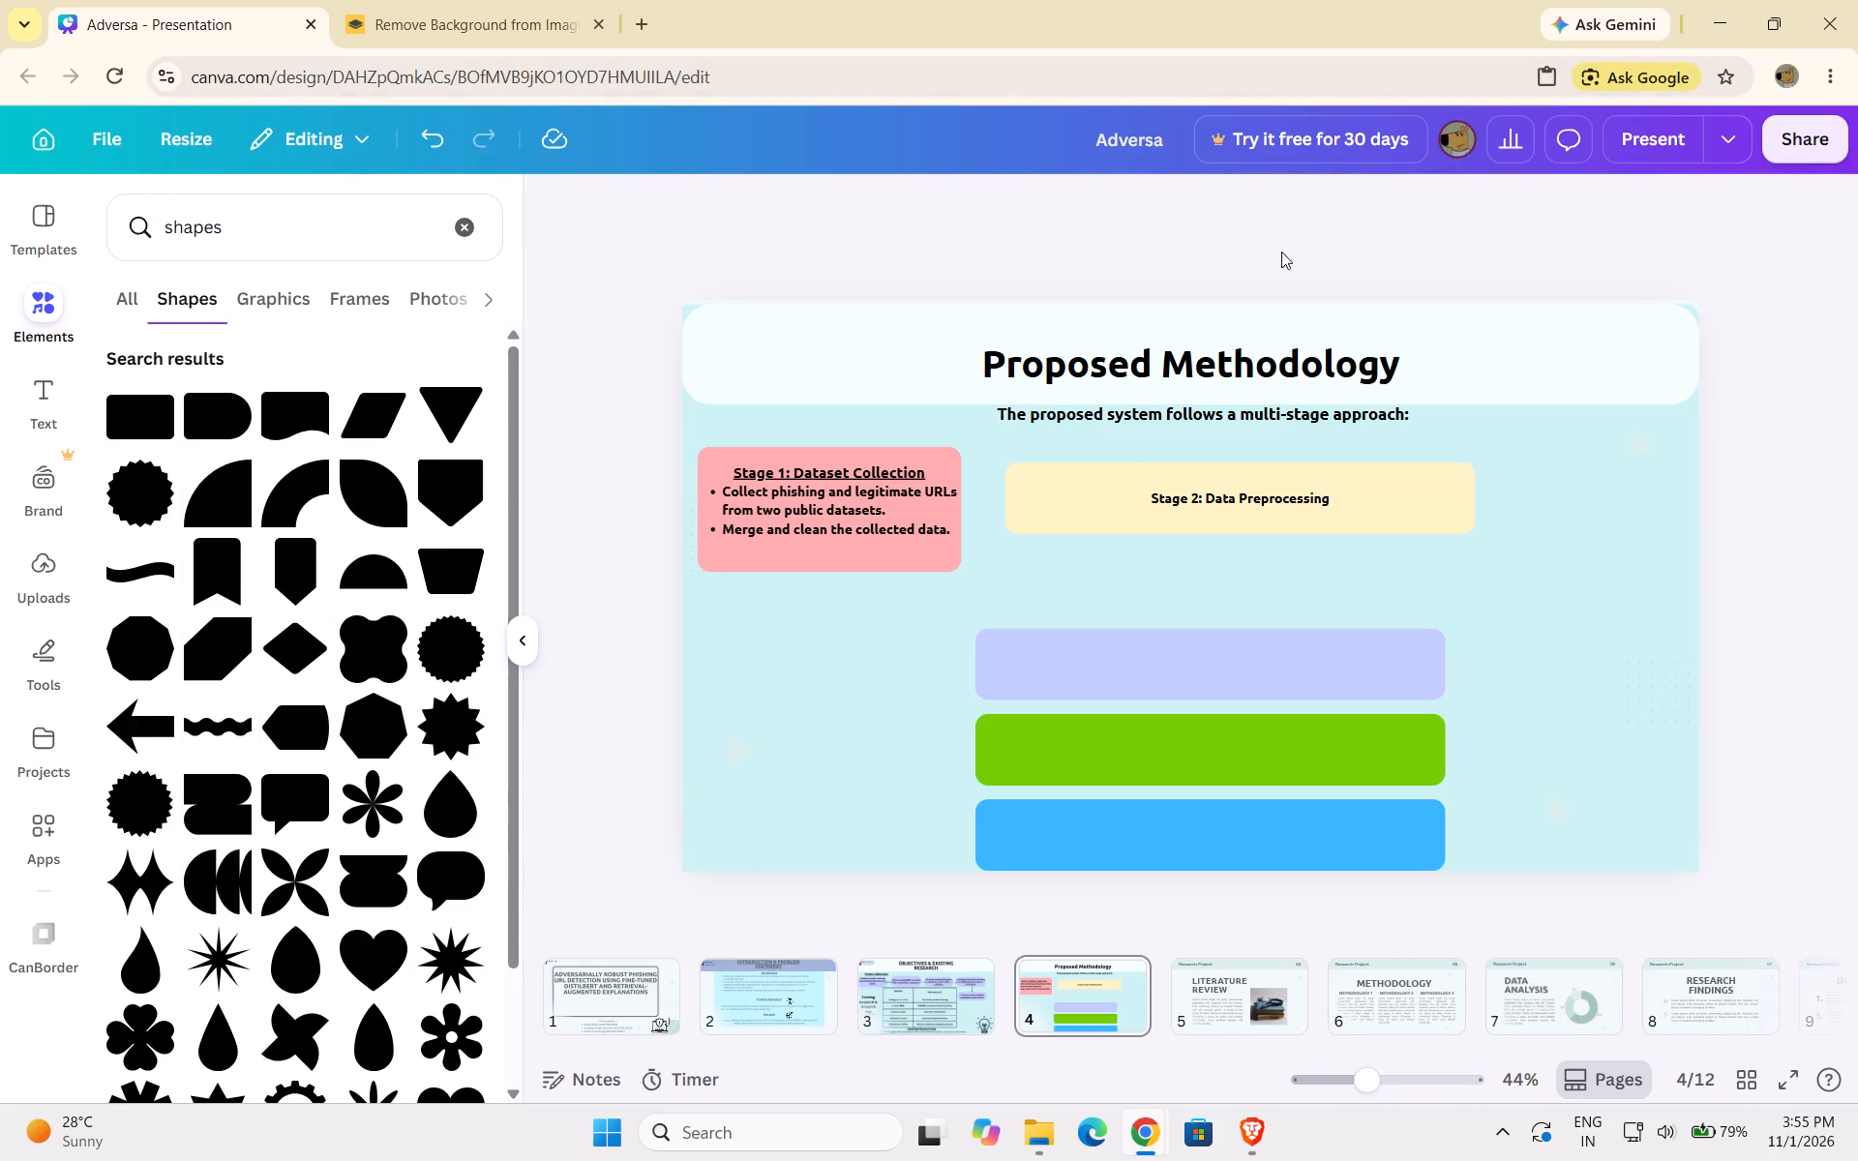
left_click(1326, 485)
left_click(1331, 493)
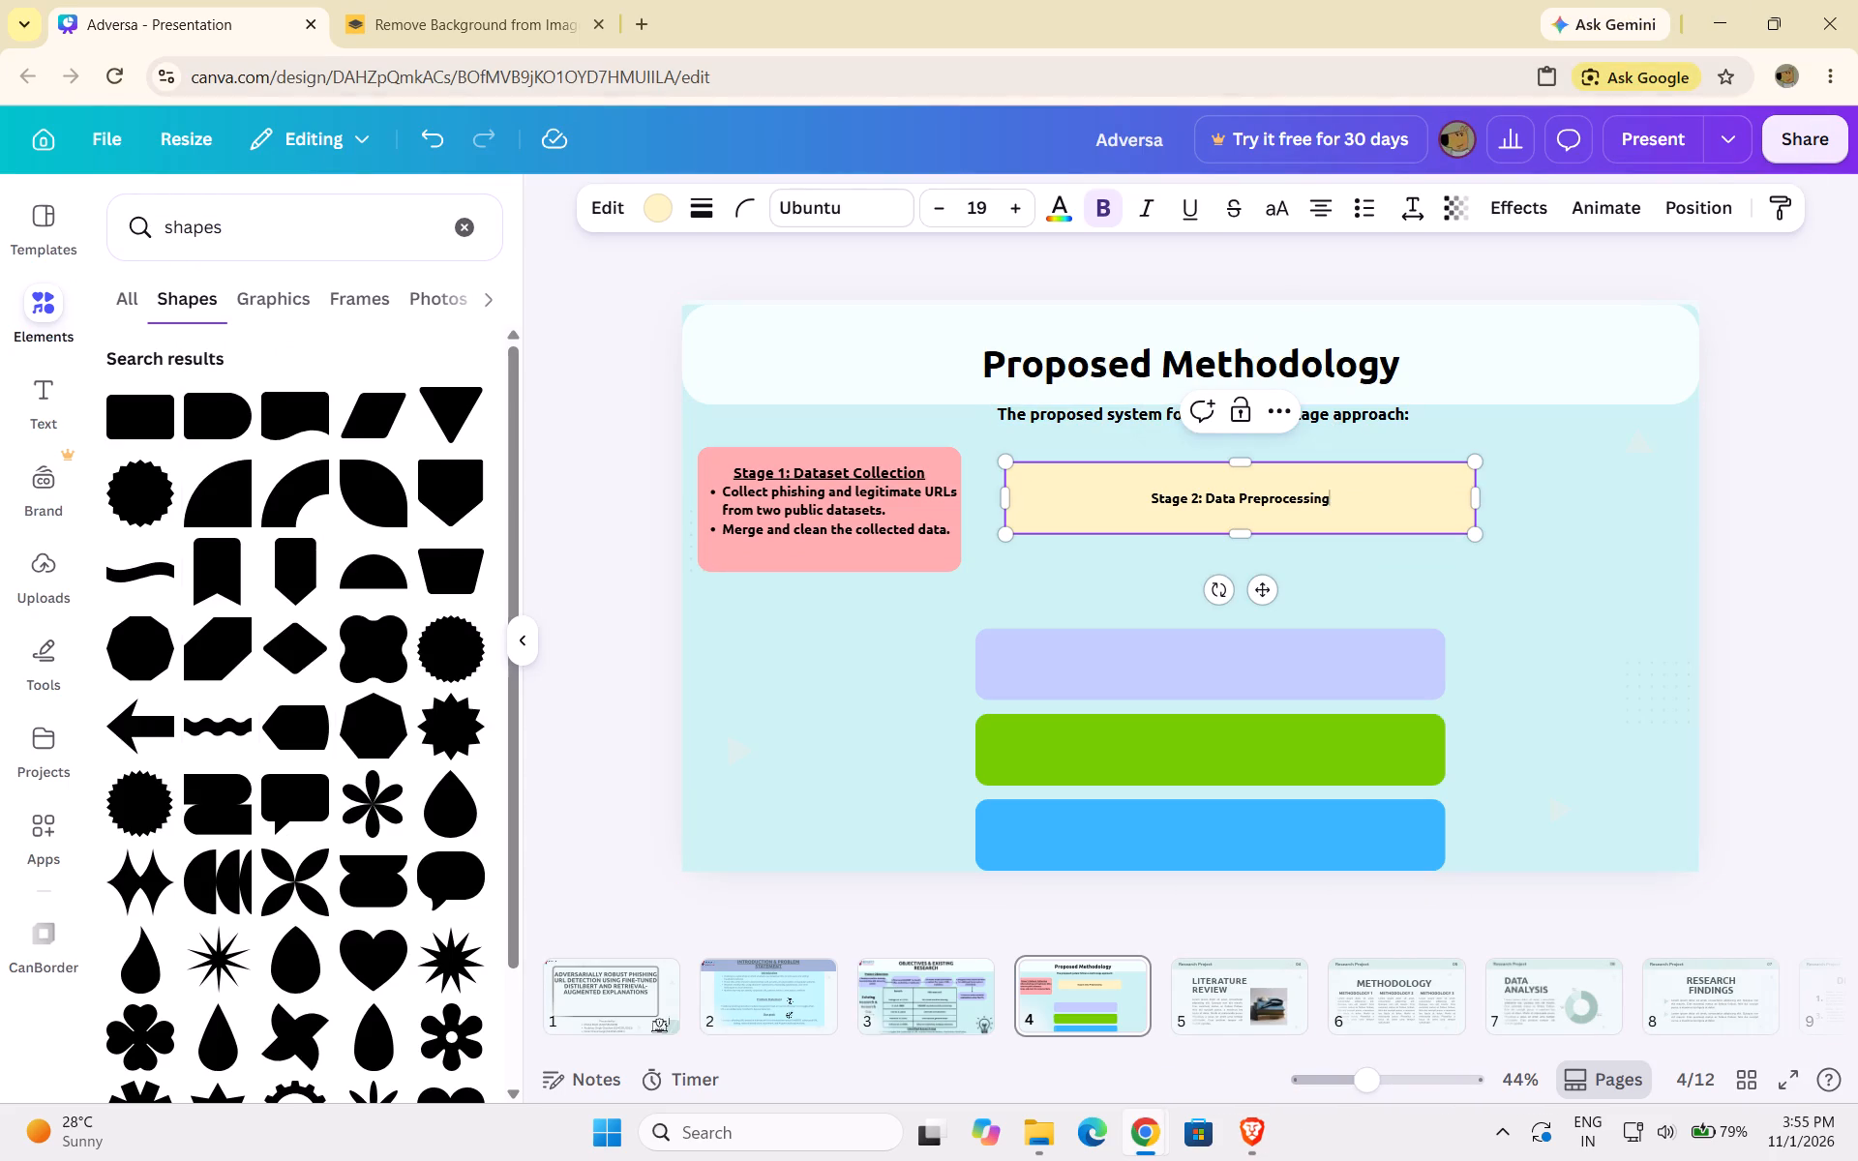
left_click_drag(1331, 493, 1151, 505)
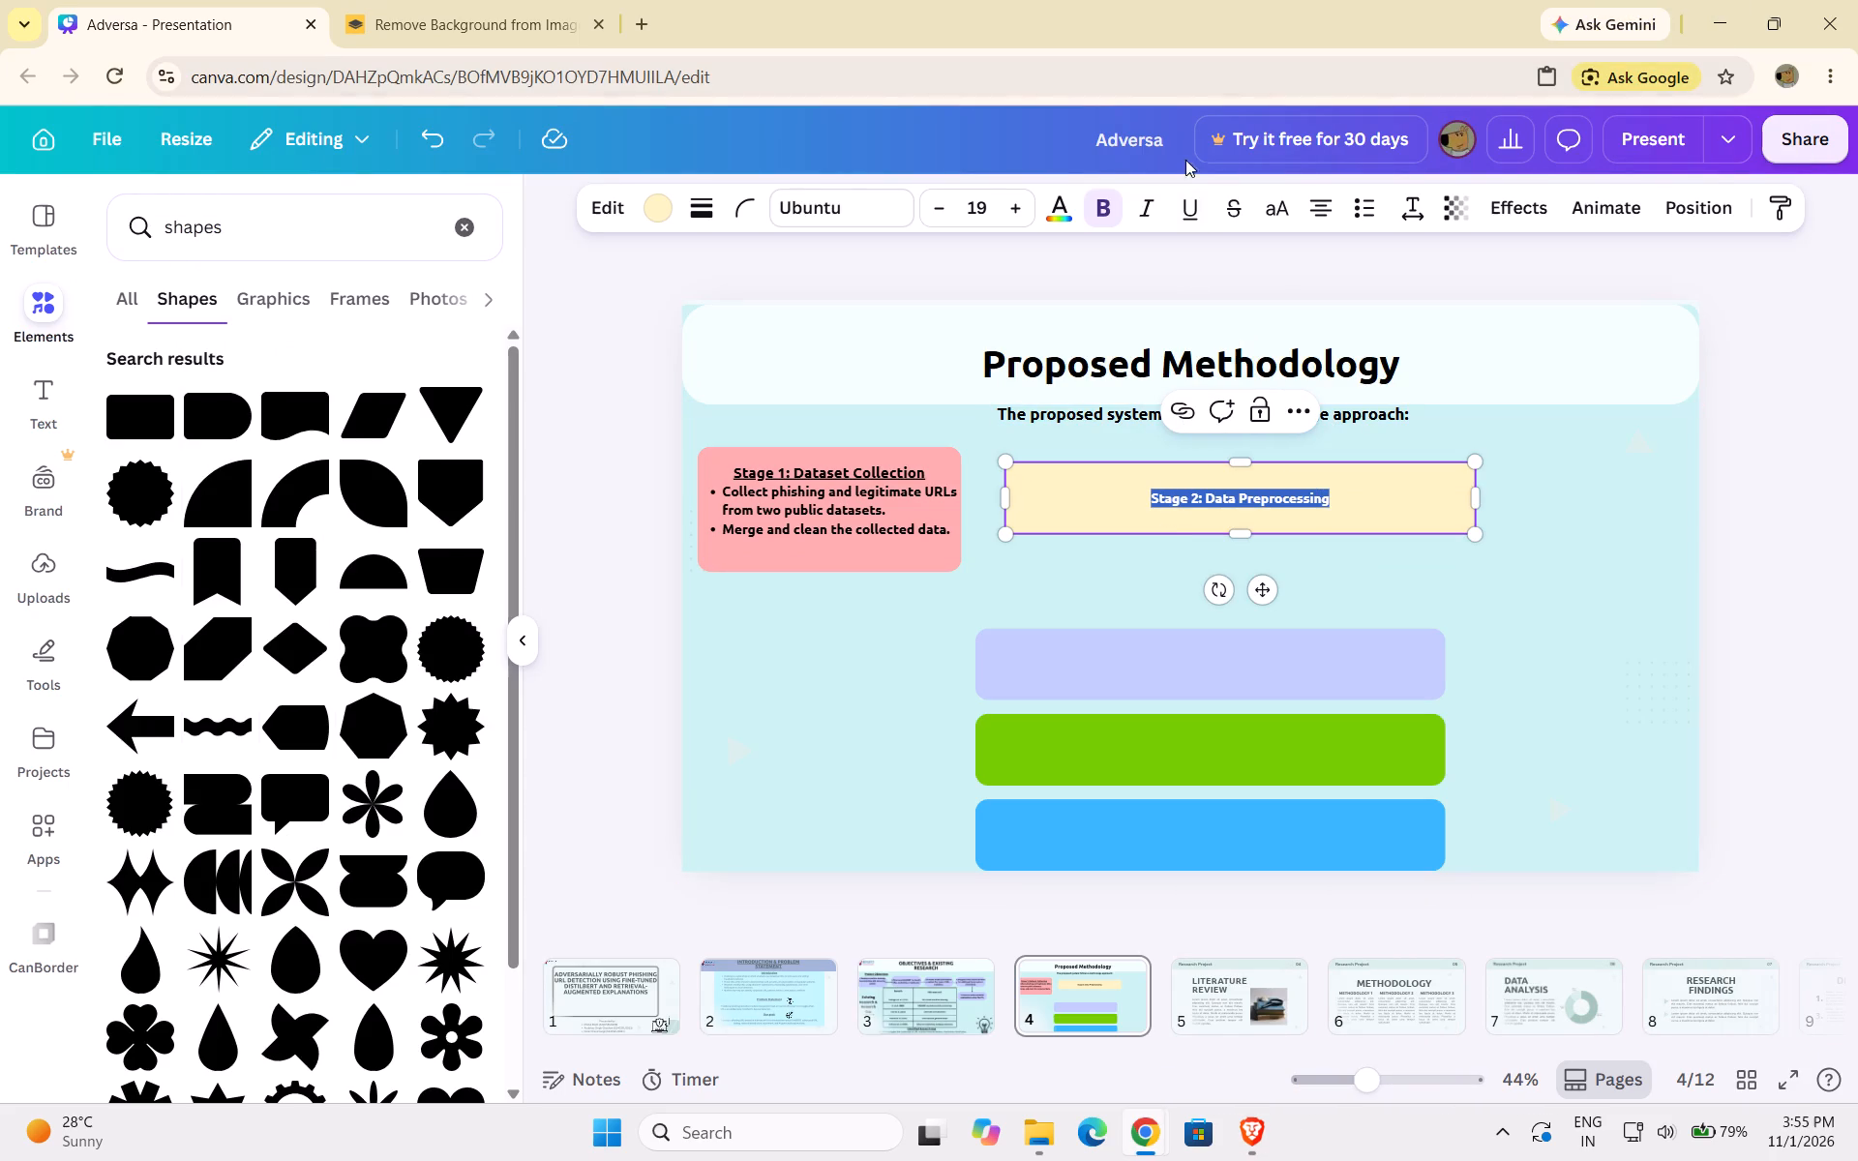
left_click(1190, 216)
left_click(1336, 505)
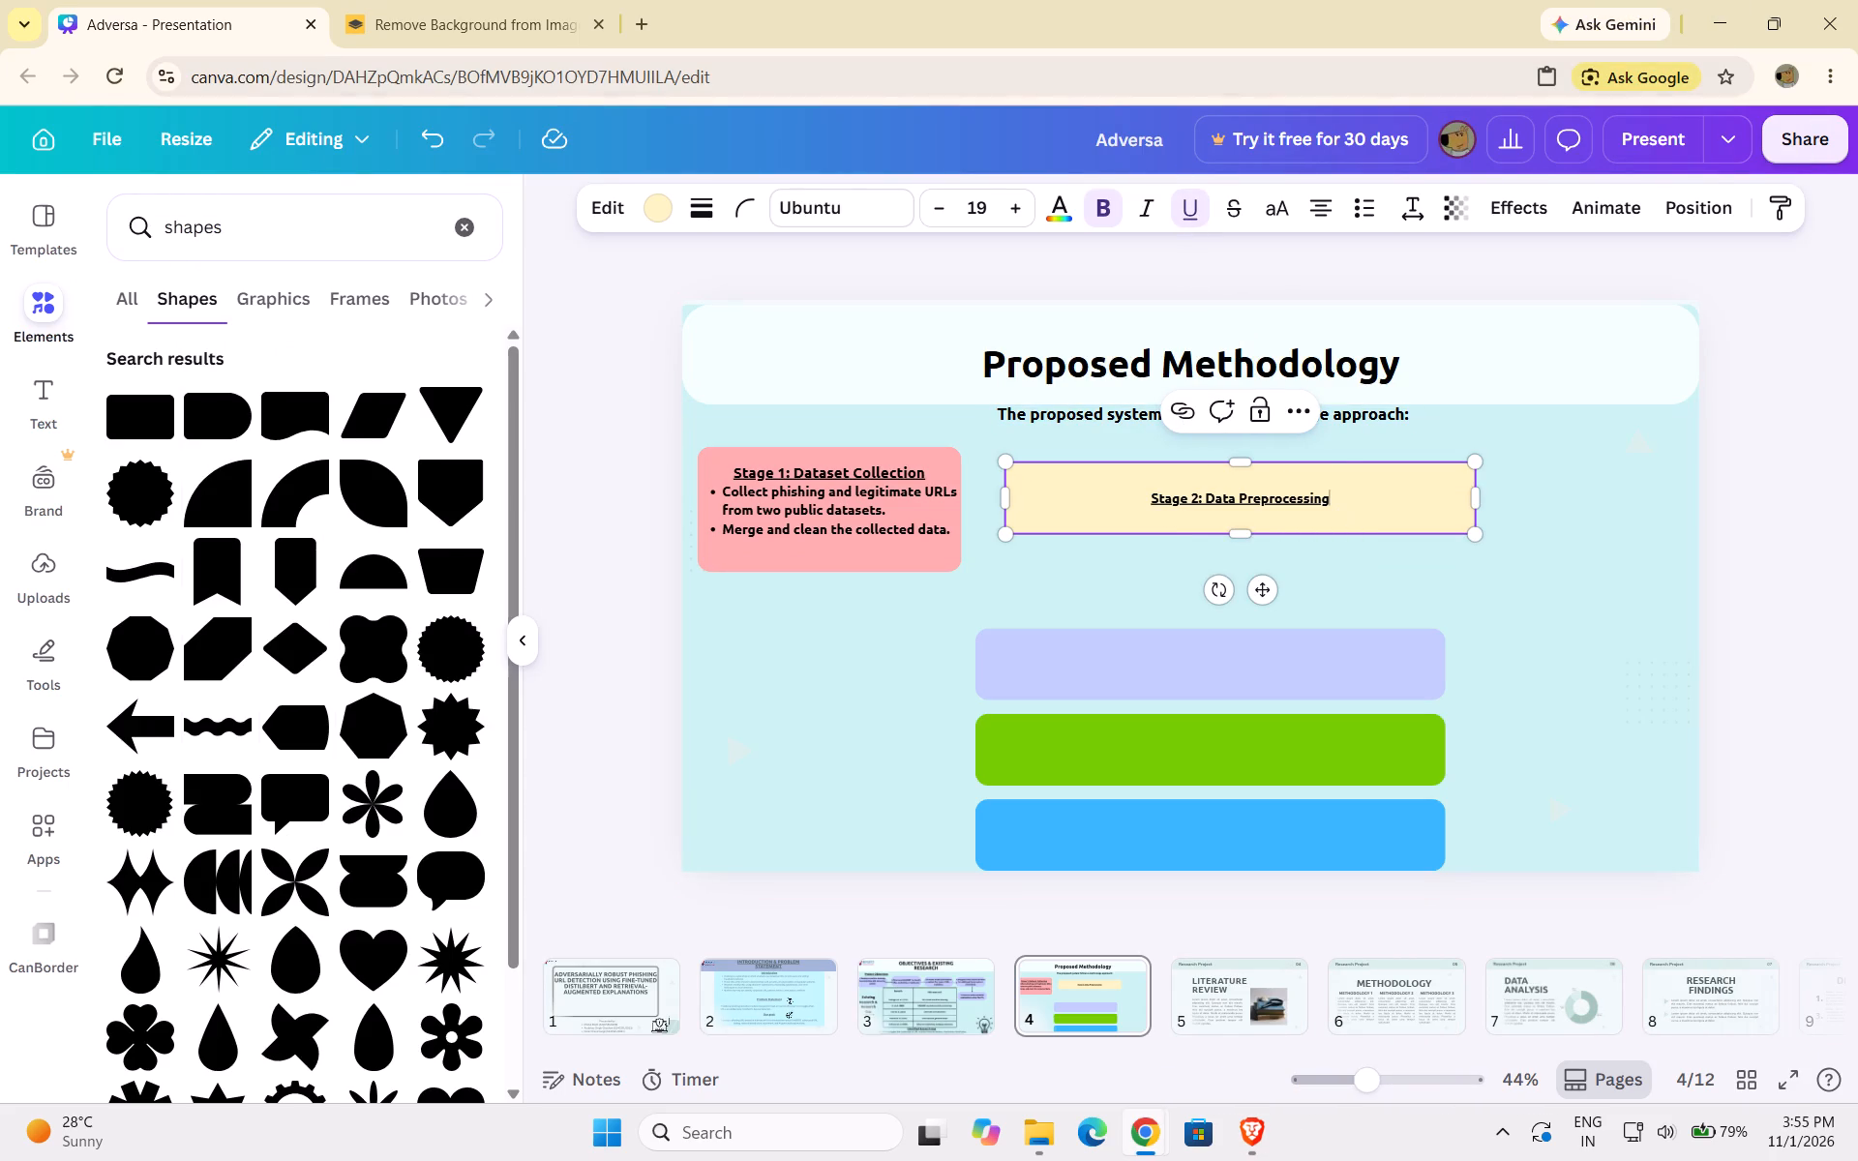
key("Return")
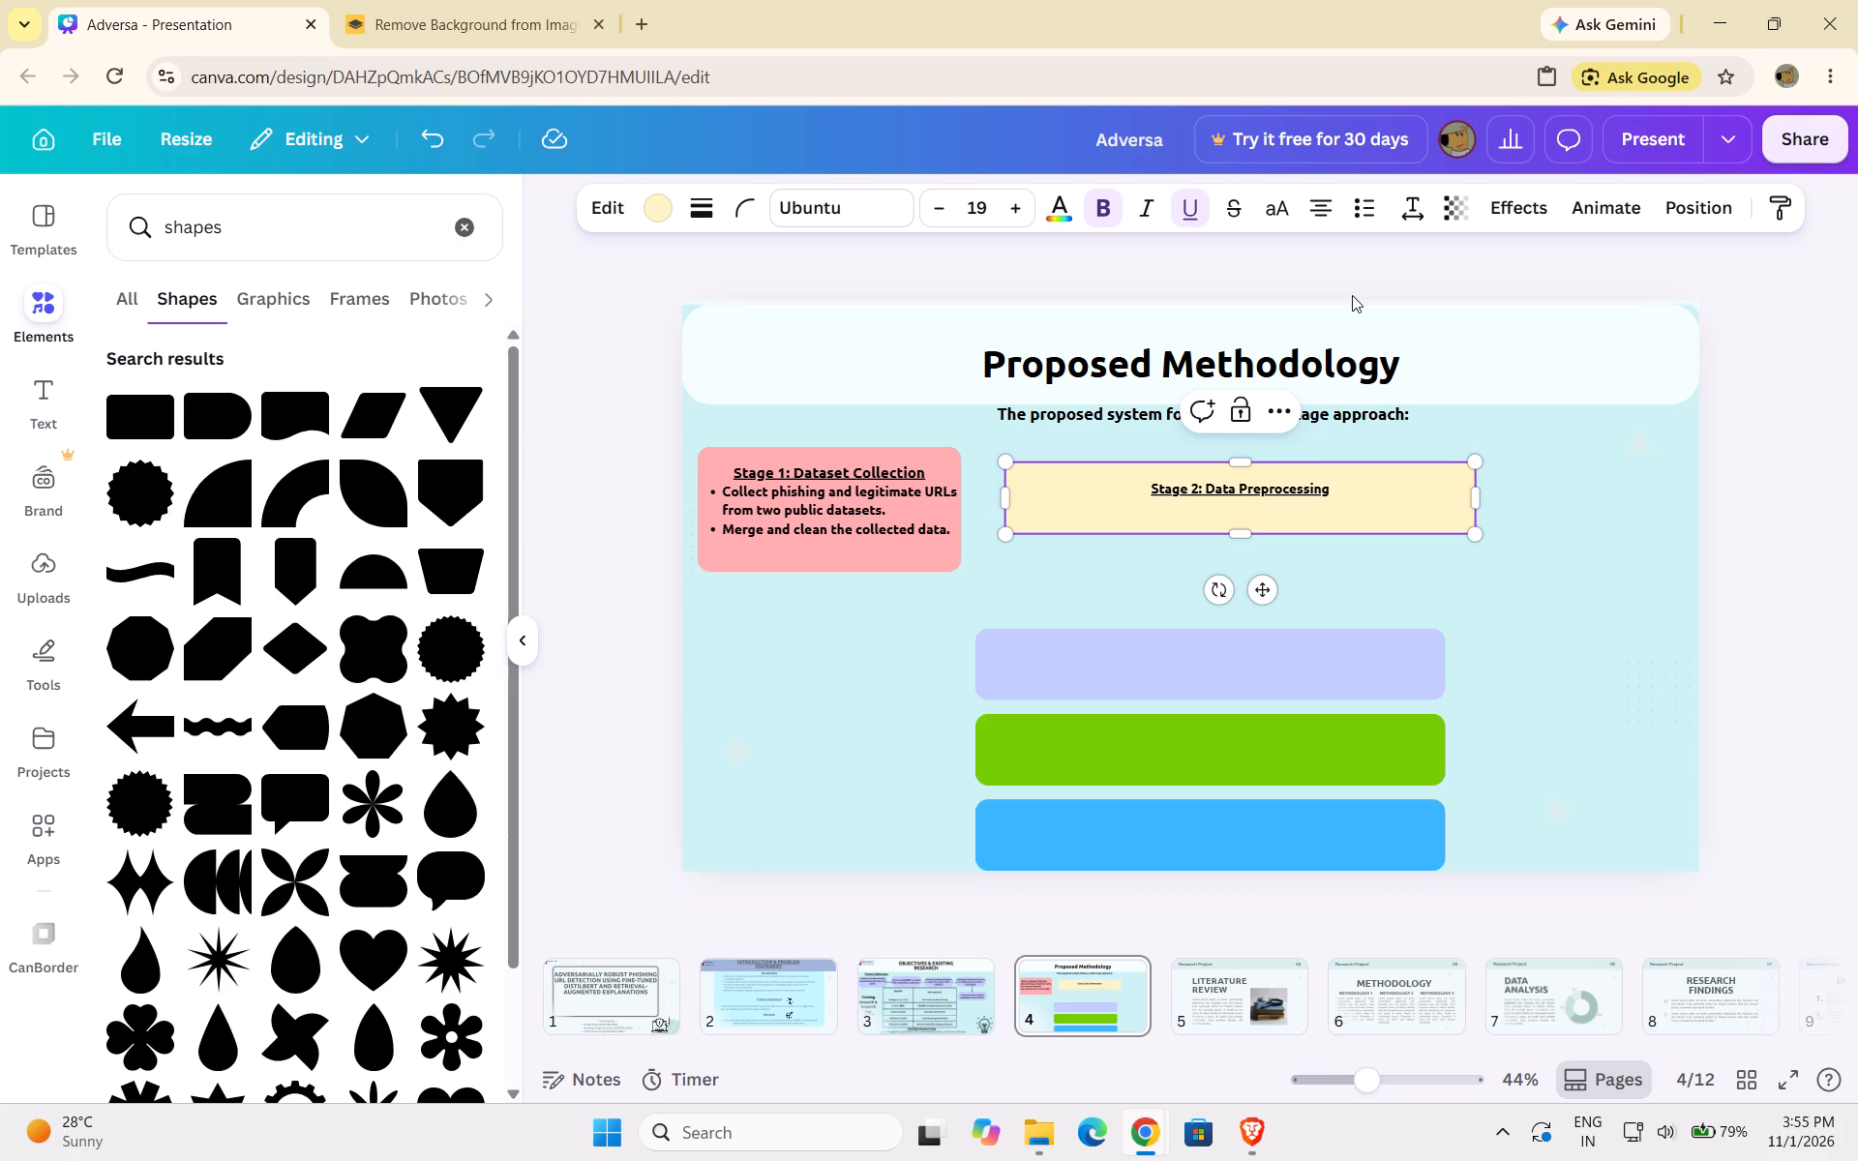
left_click(1355, 229)
left_click(1358, 215)
left_click(1151, 1139)
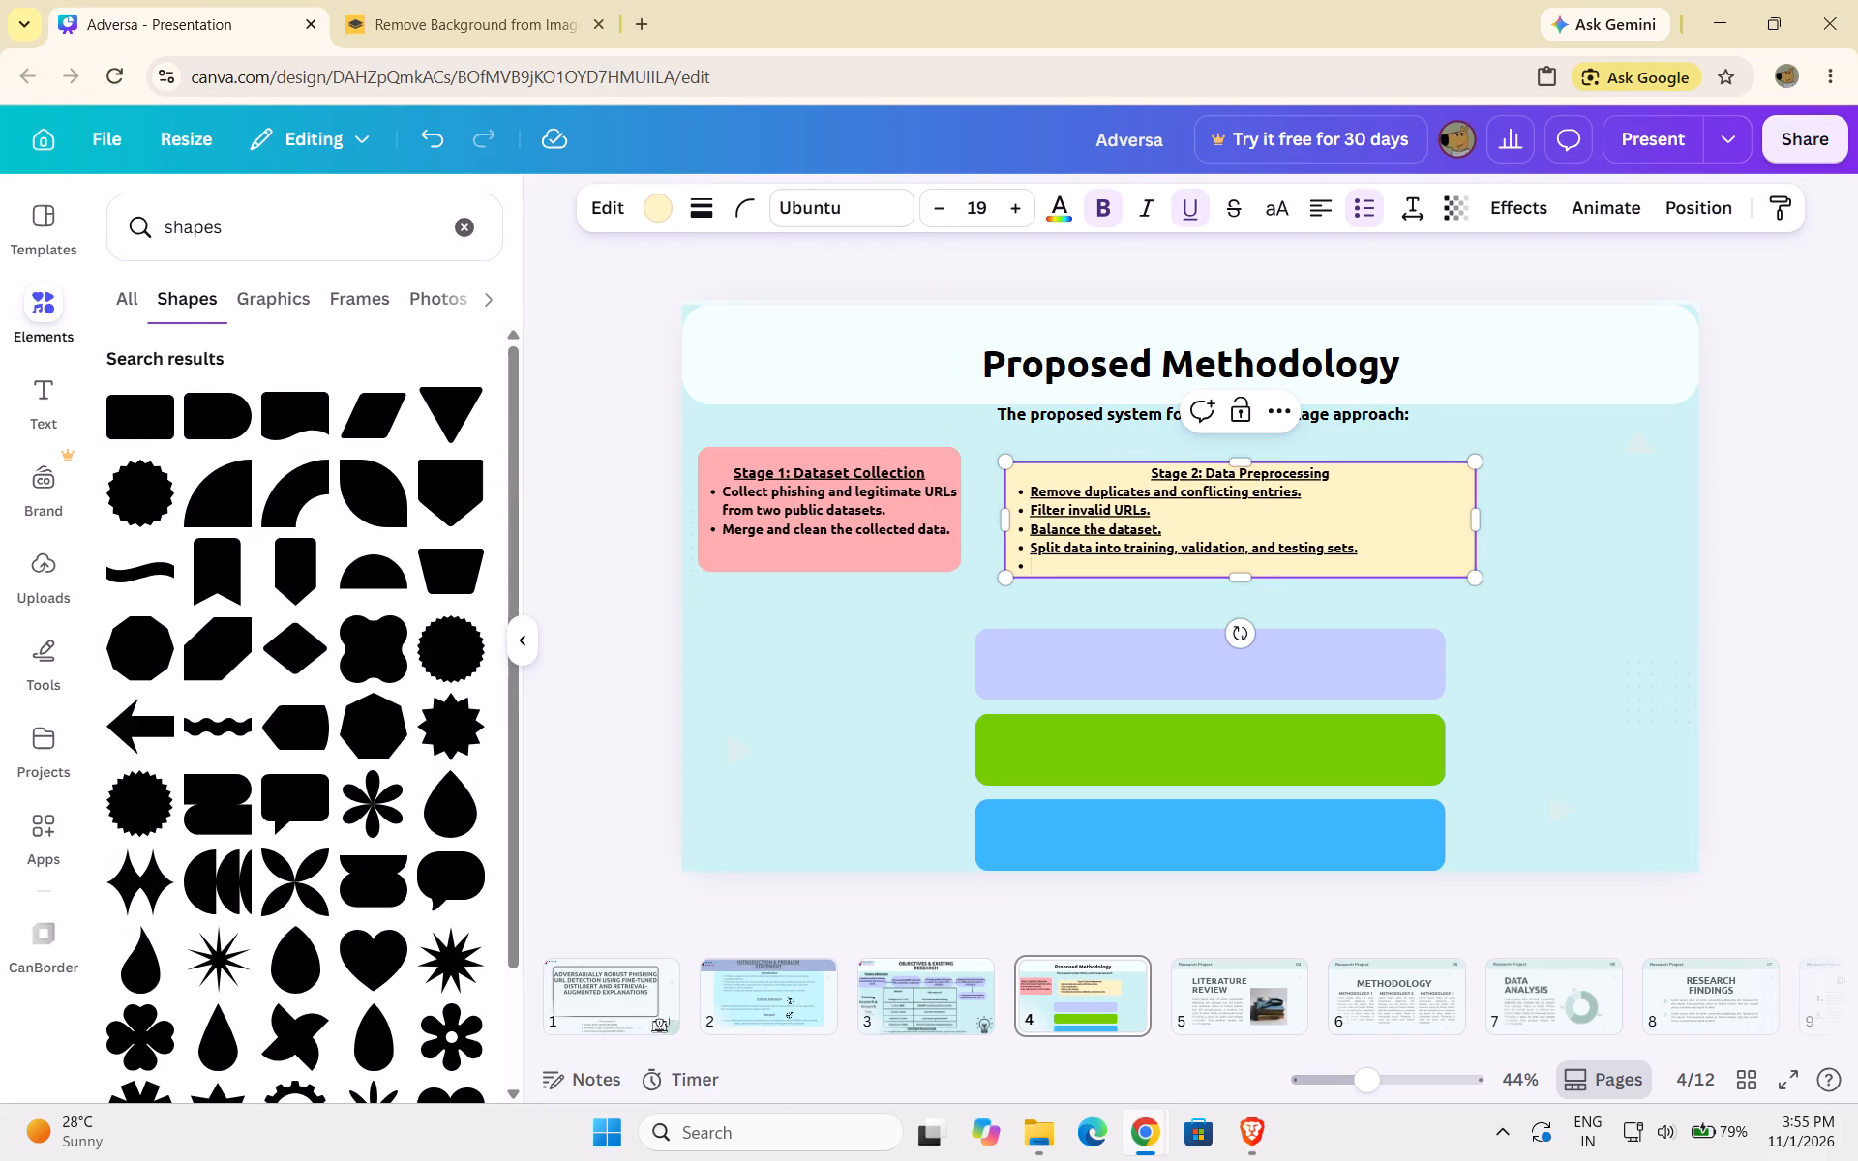
key("BackSpace")
Remove the underline from the four Stage 2 bullet points.
left_click_drag(1016, 493, 1393, 562)
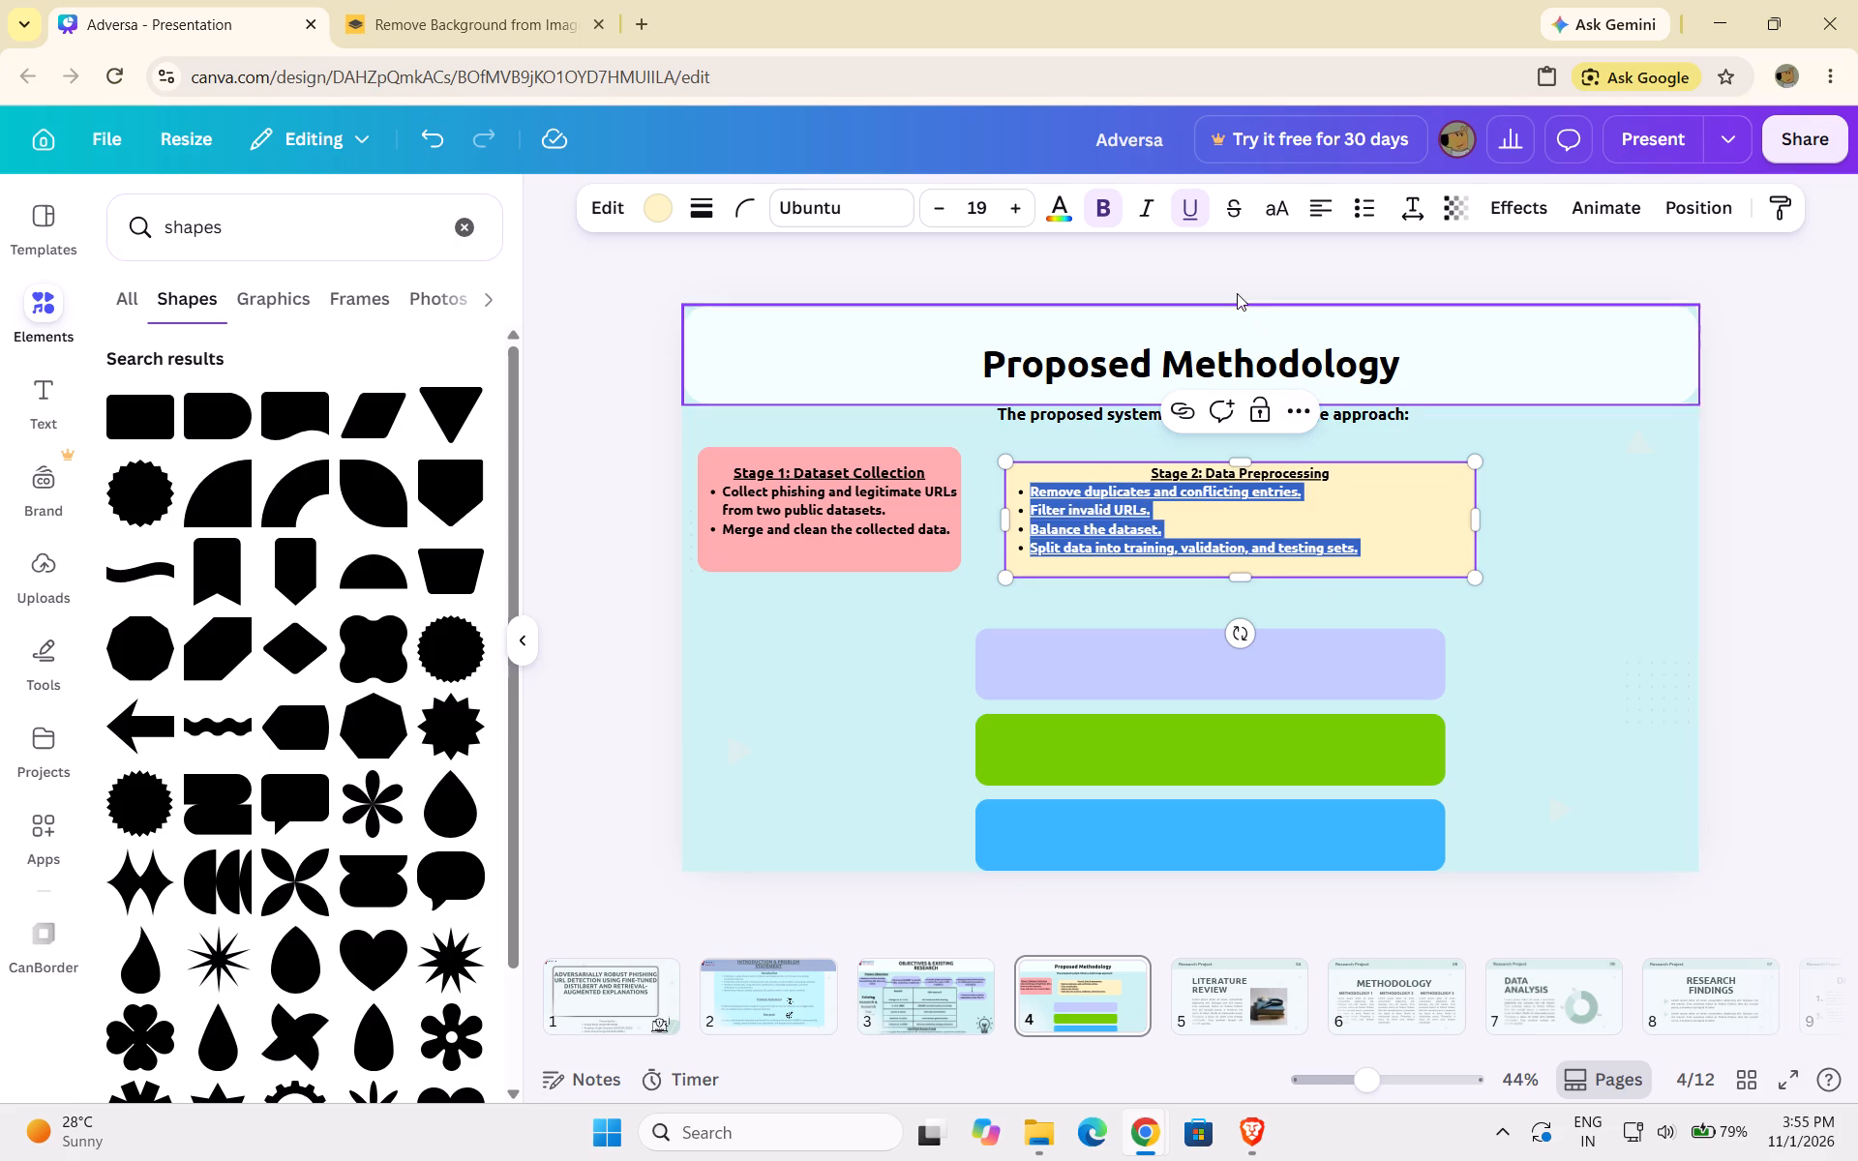
left_click(1186, 212)
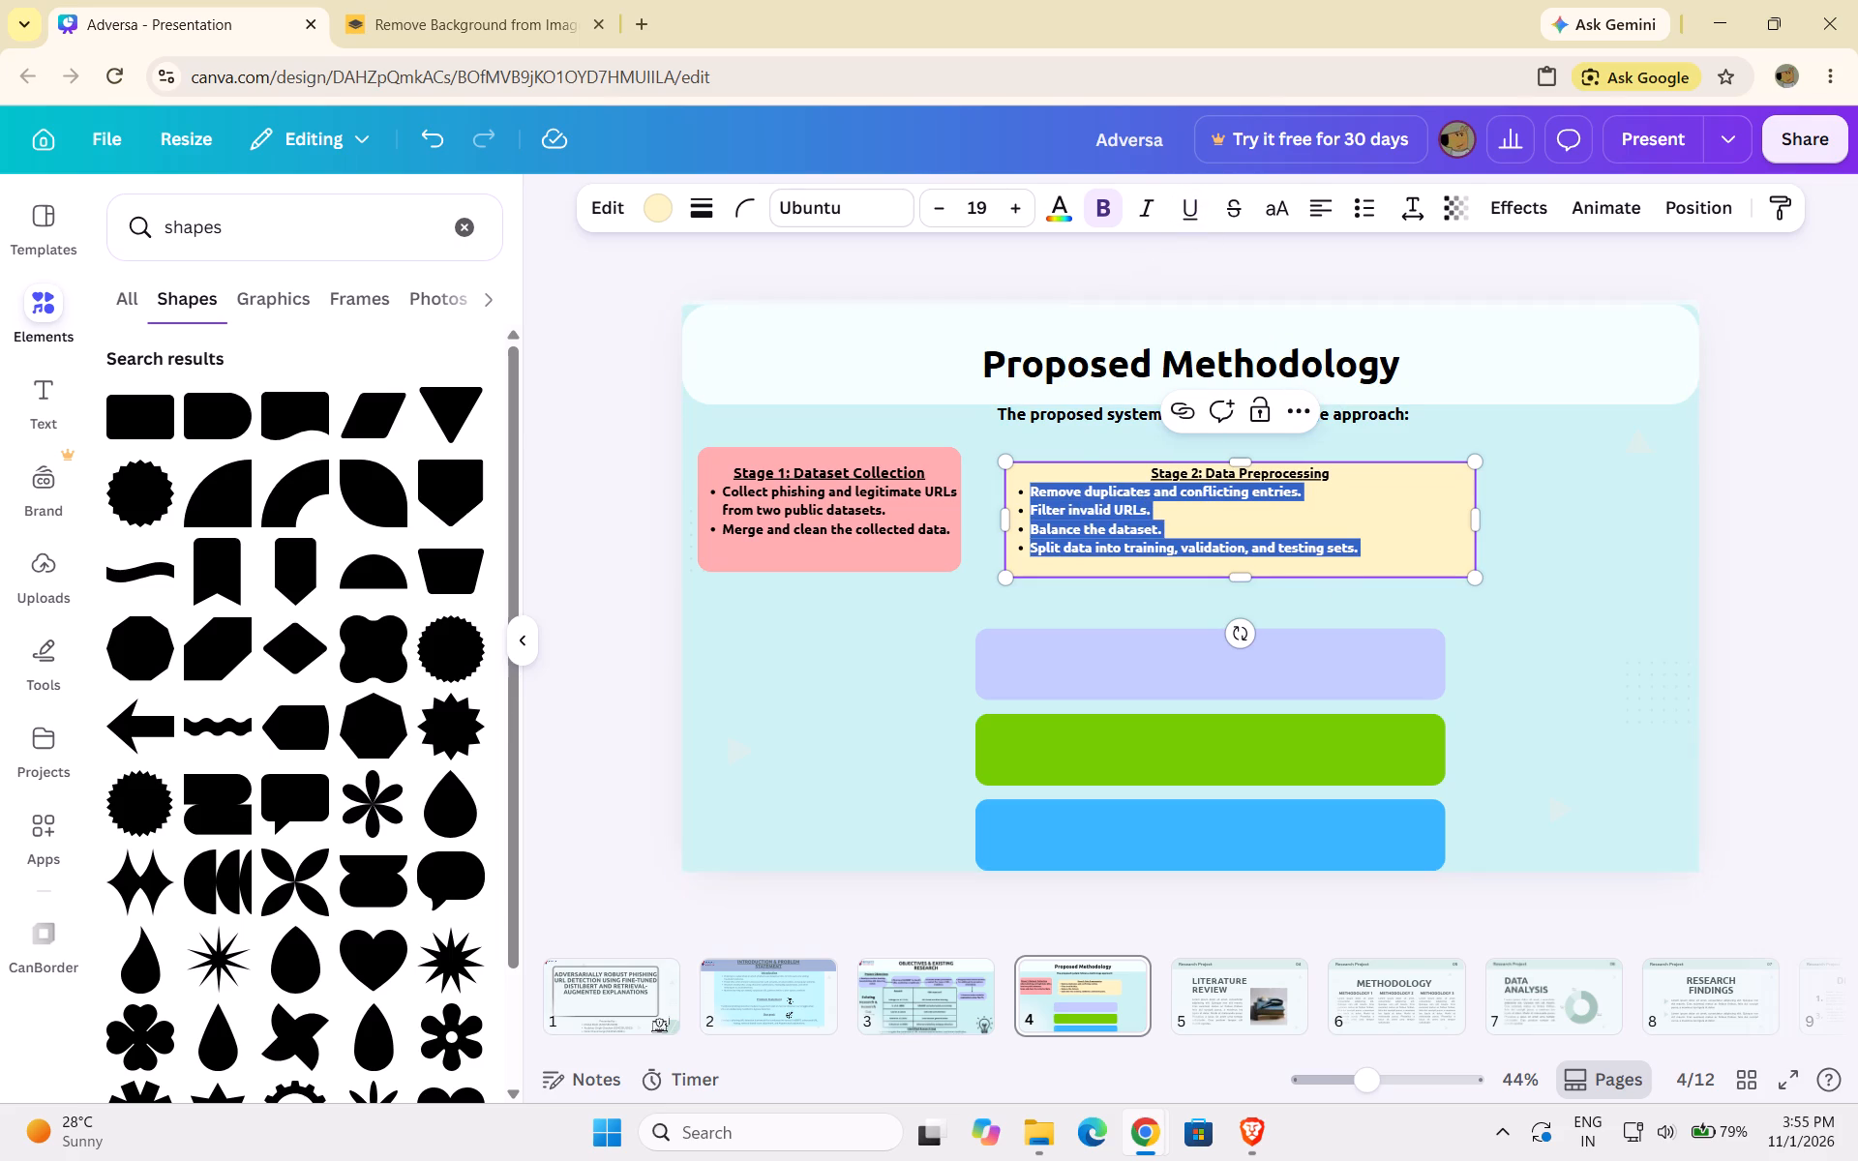
left_click(1342, 524)
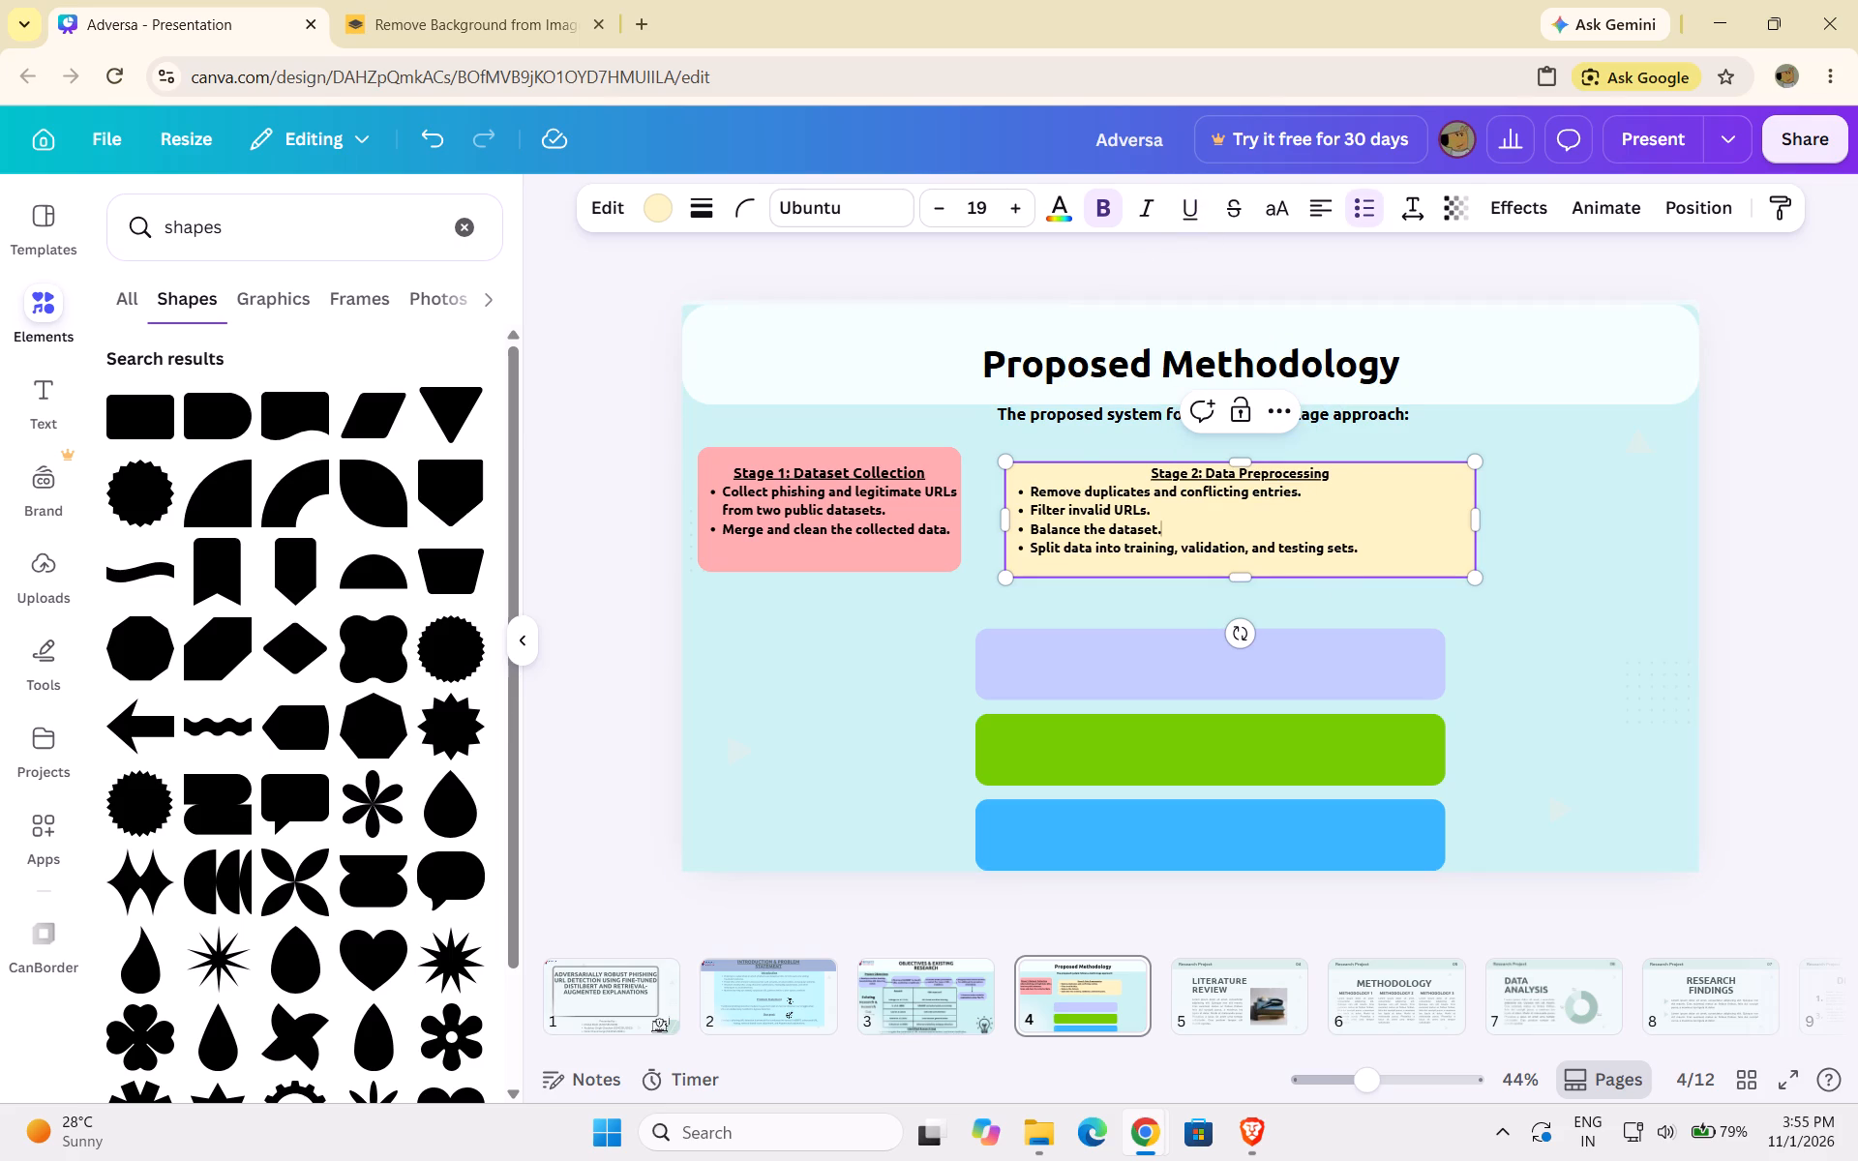
Increase the font size of the "Stage 2: Data Preprocessing" heading by one increment.
left_click_drag(1350, 477, 1185, 462)
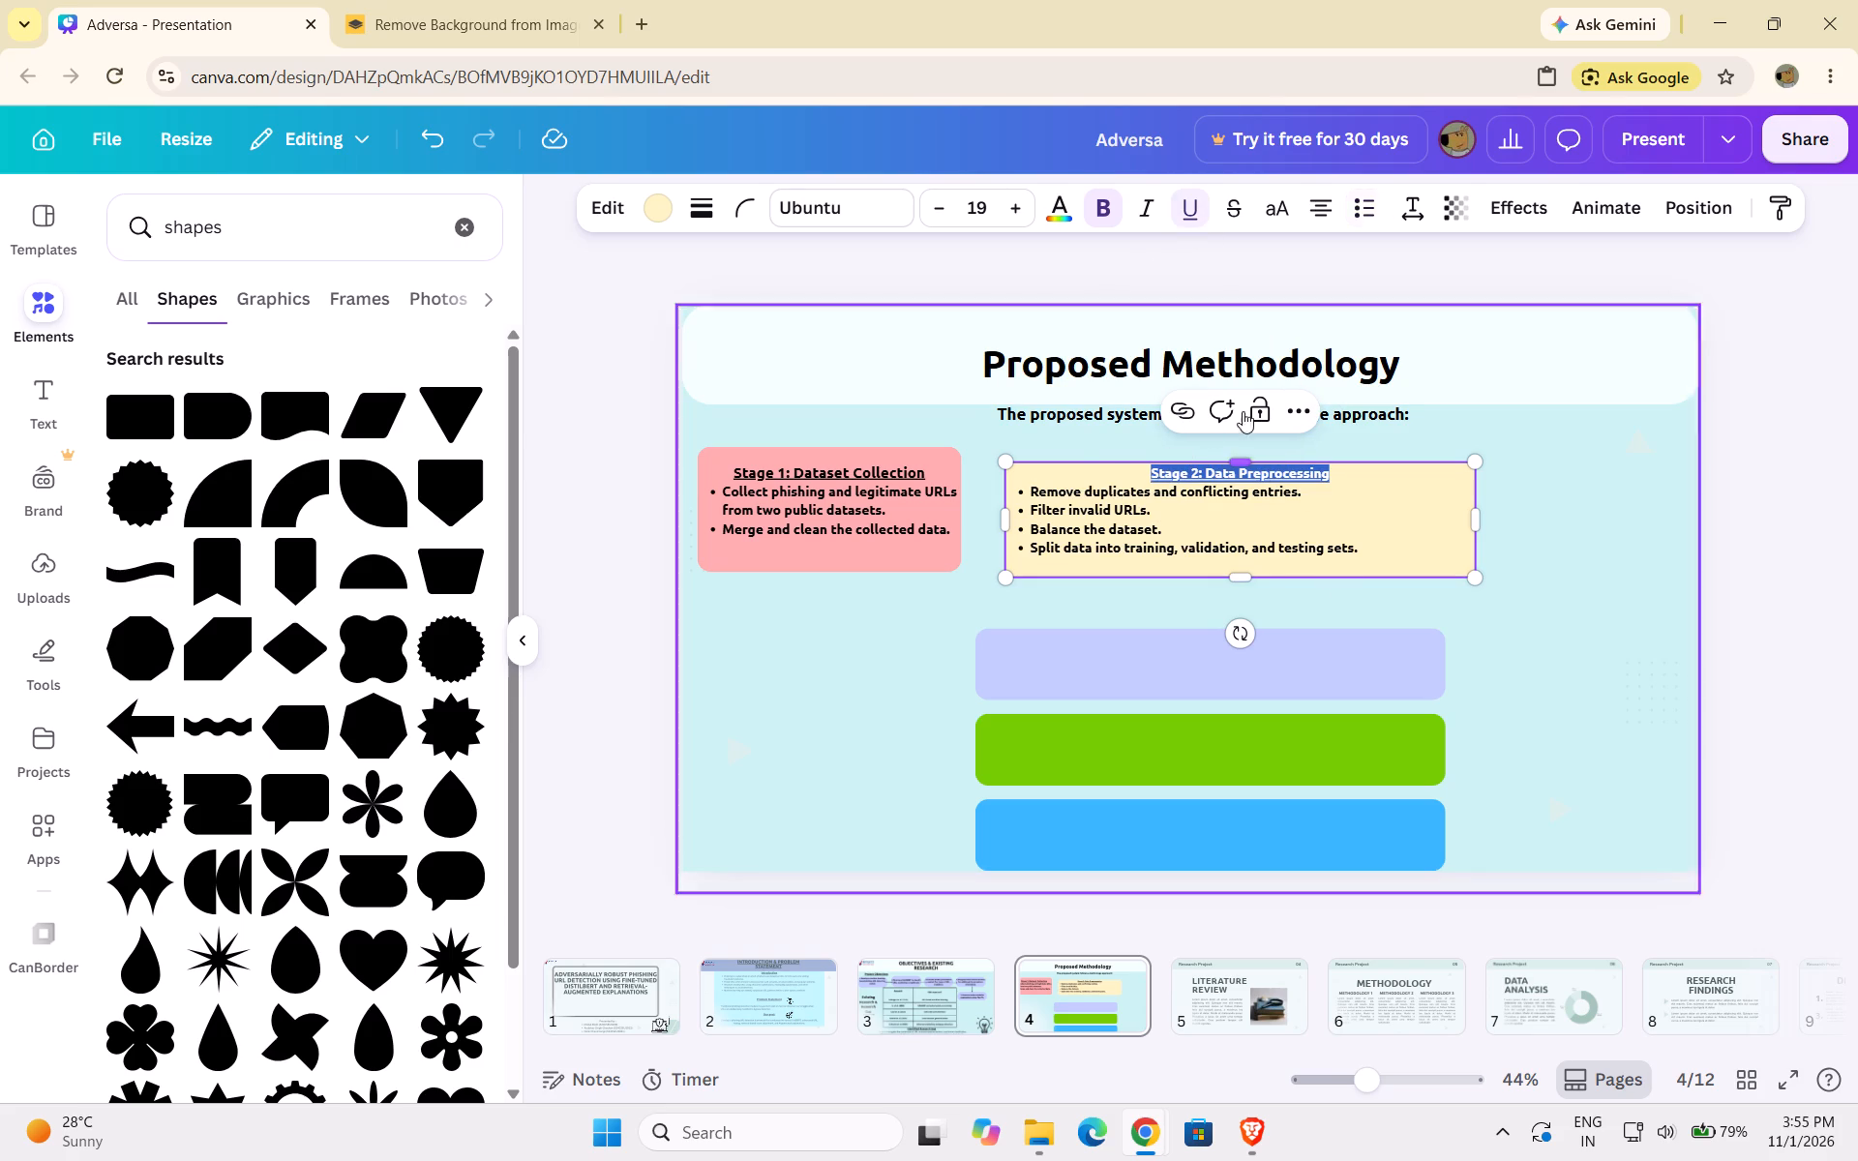
left_click(1015, 208)
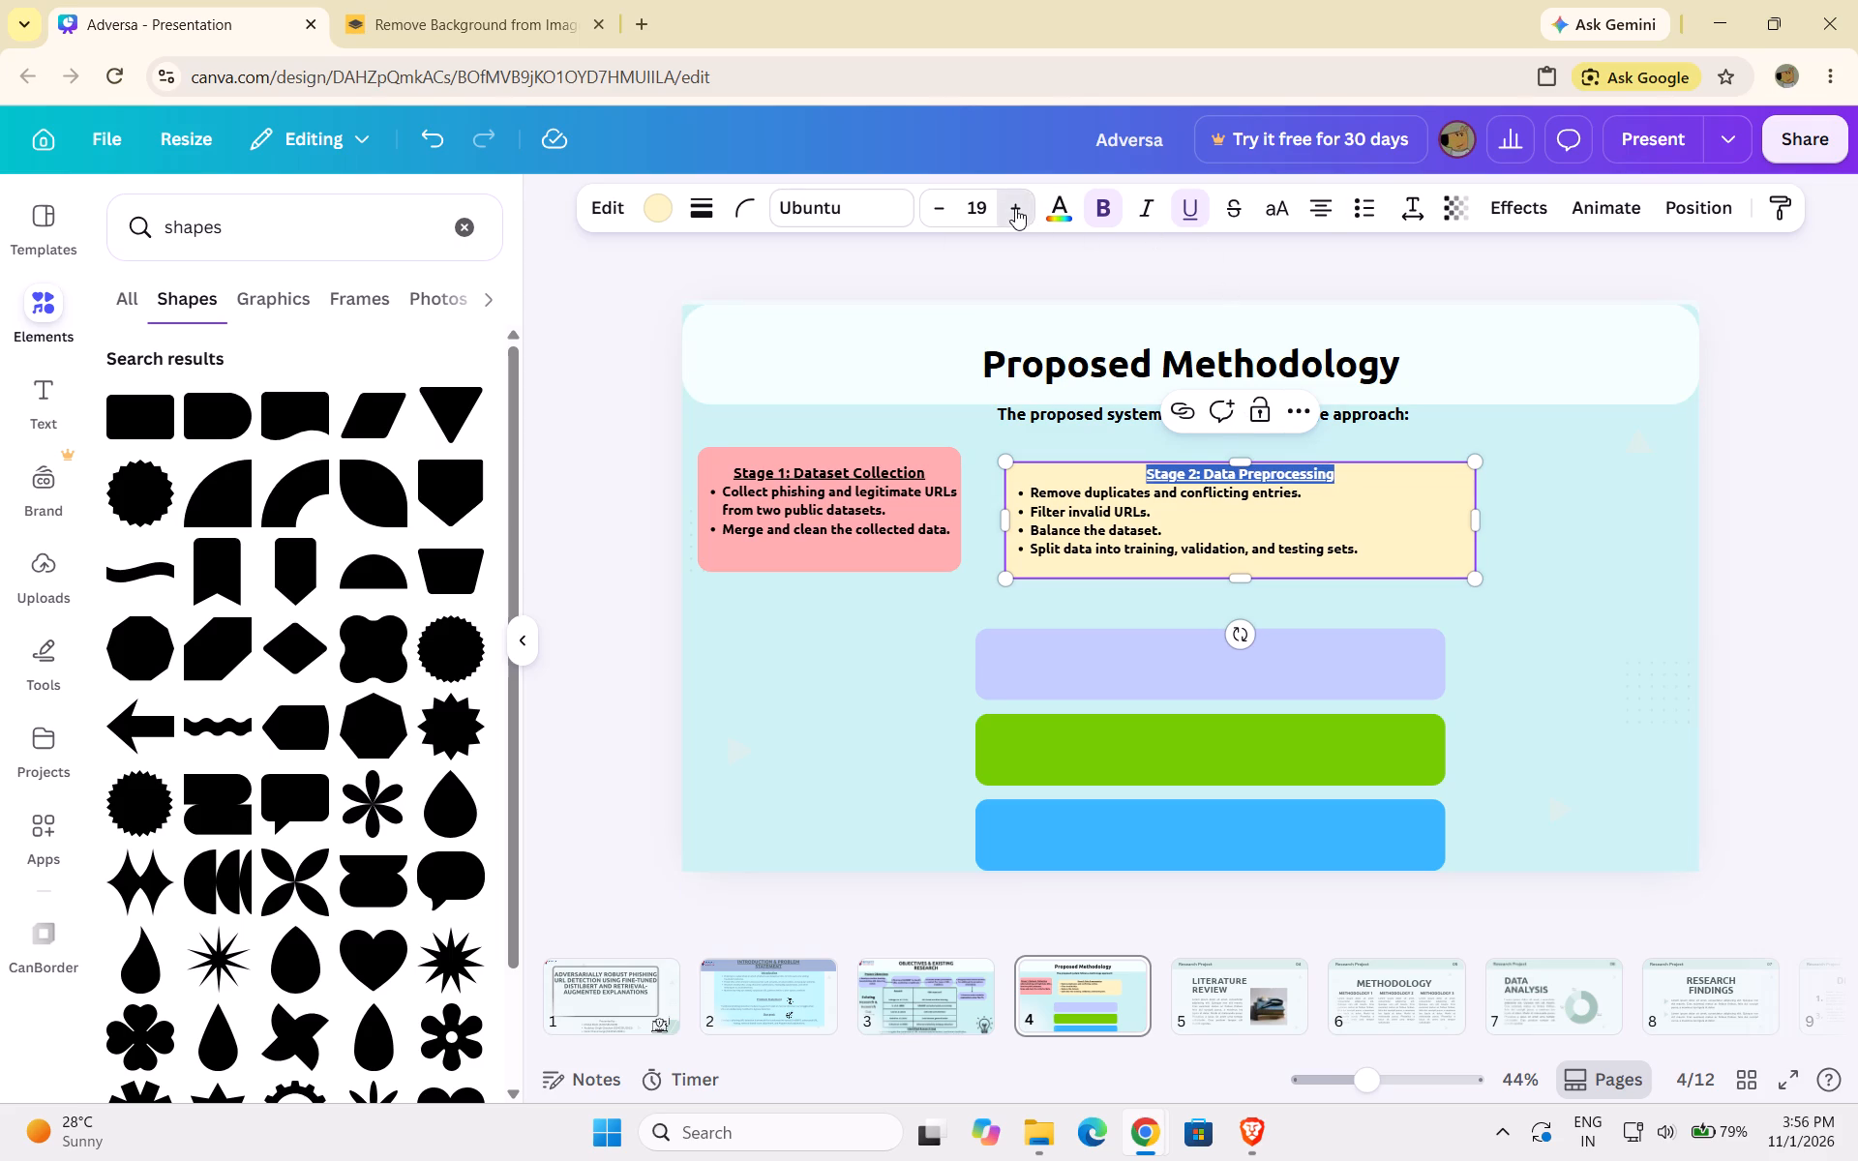
left_click(1435, 567)
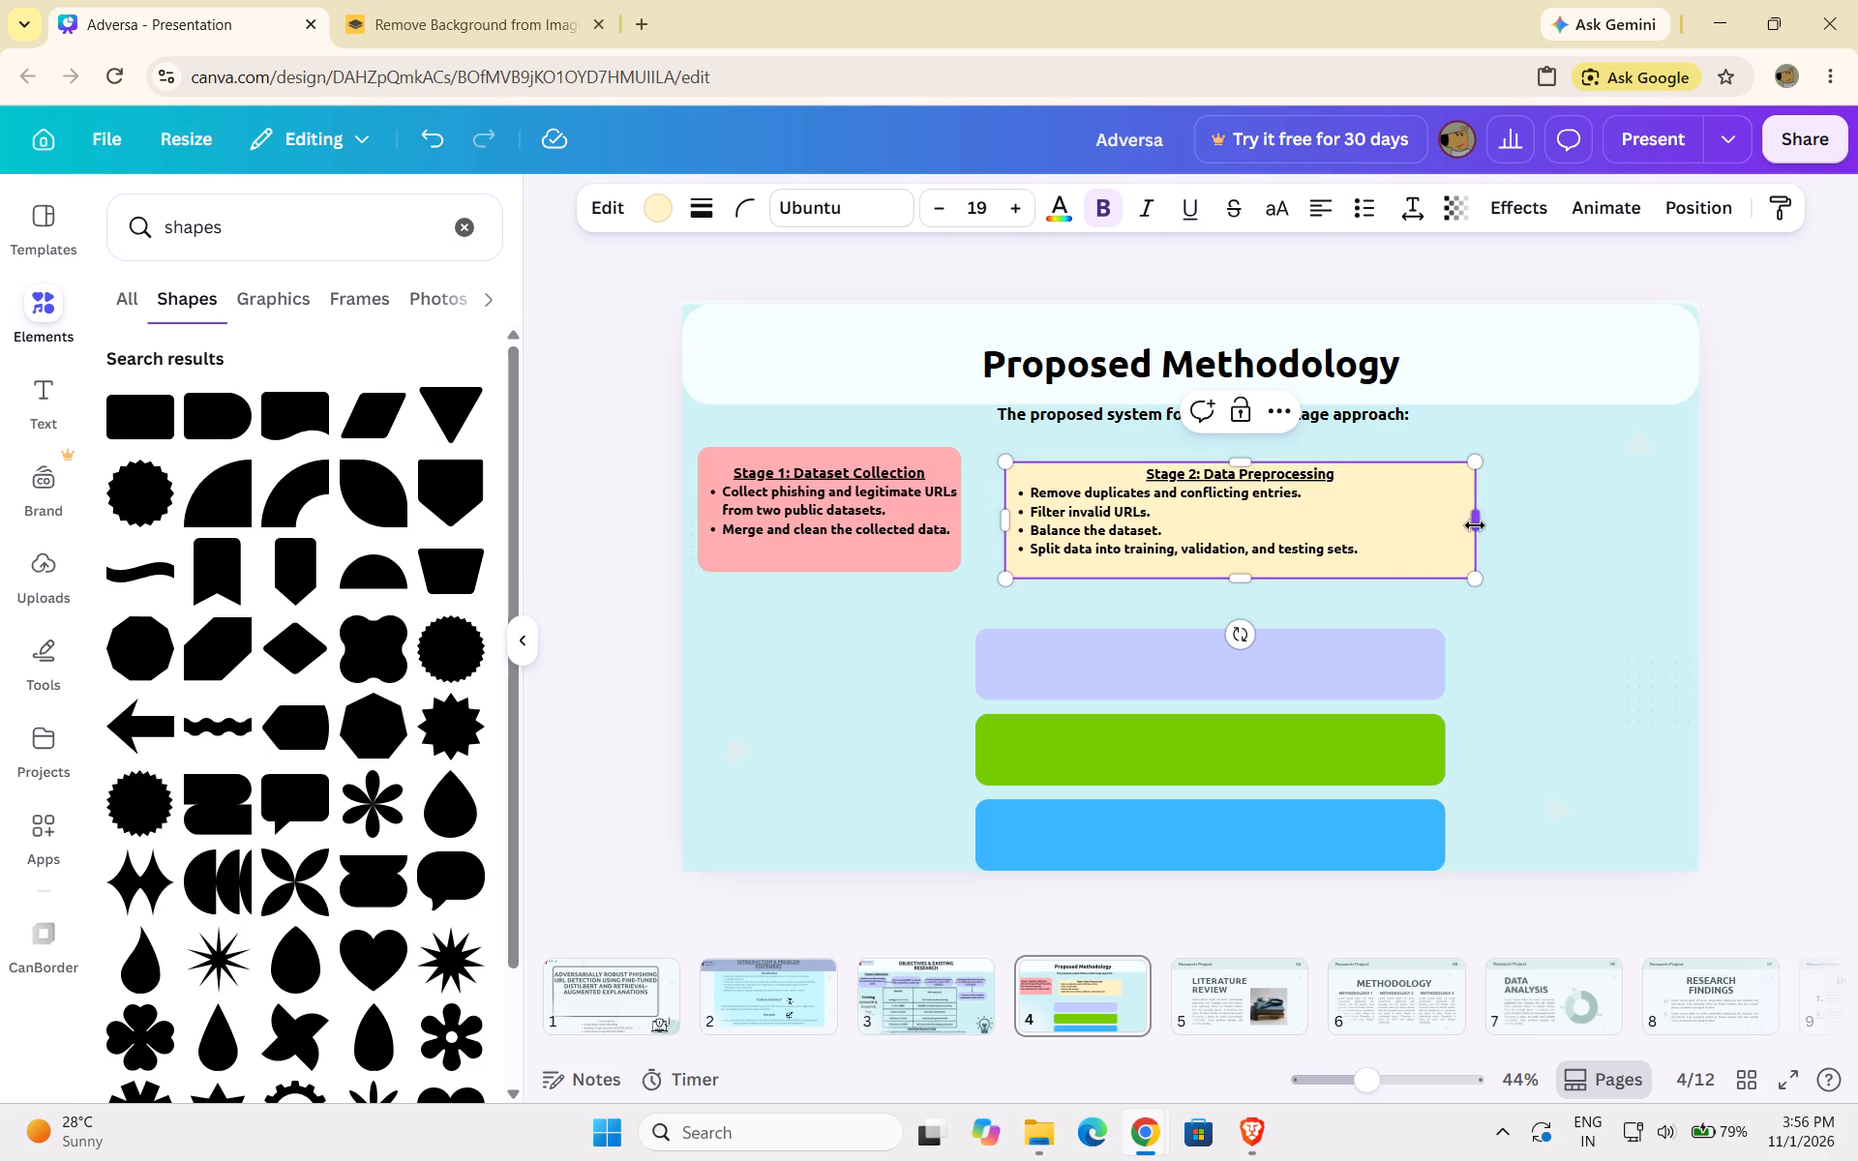
Narrow the yellow Stage 2 box around its text and move it up beside the pink Stage 1 box.
left_click_drag(1475, 525, 1359, 491)
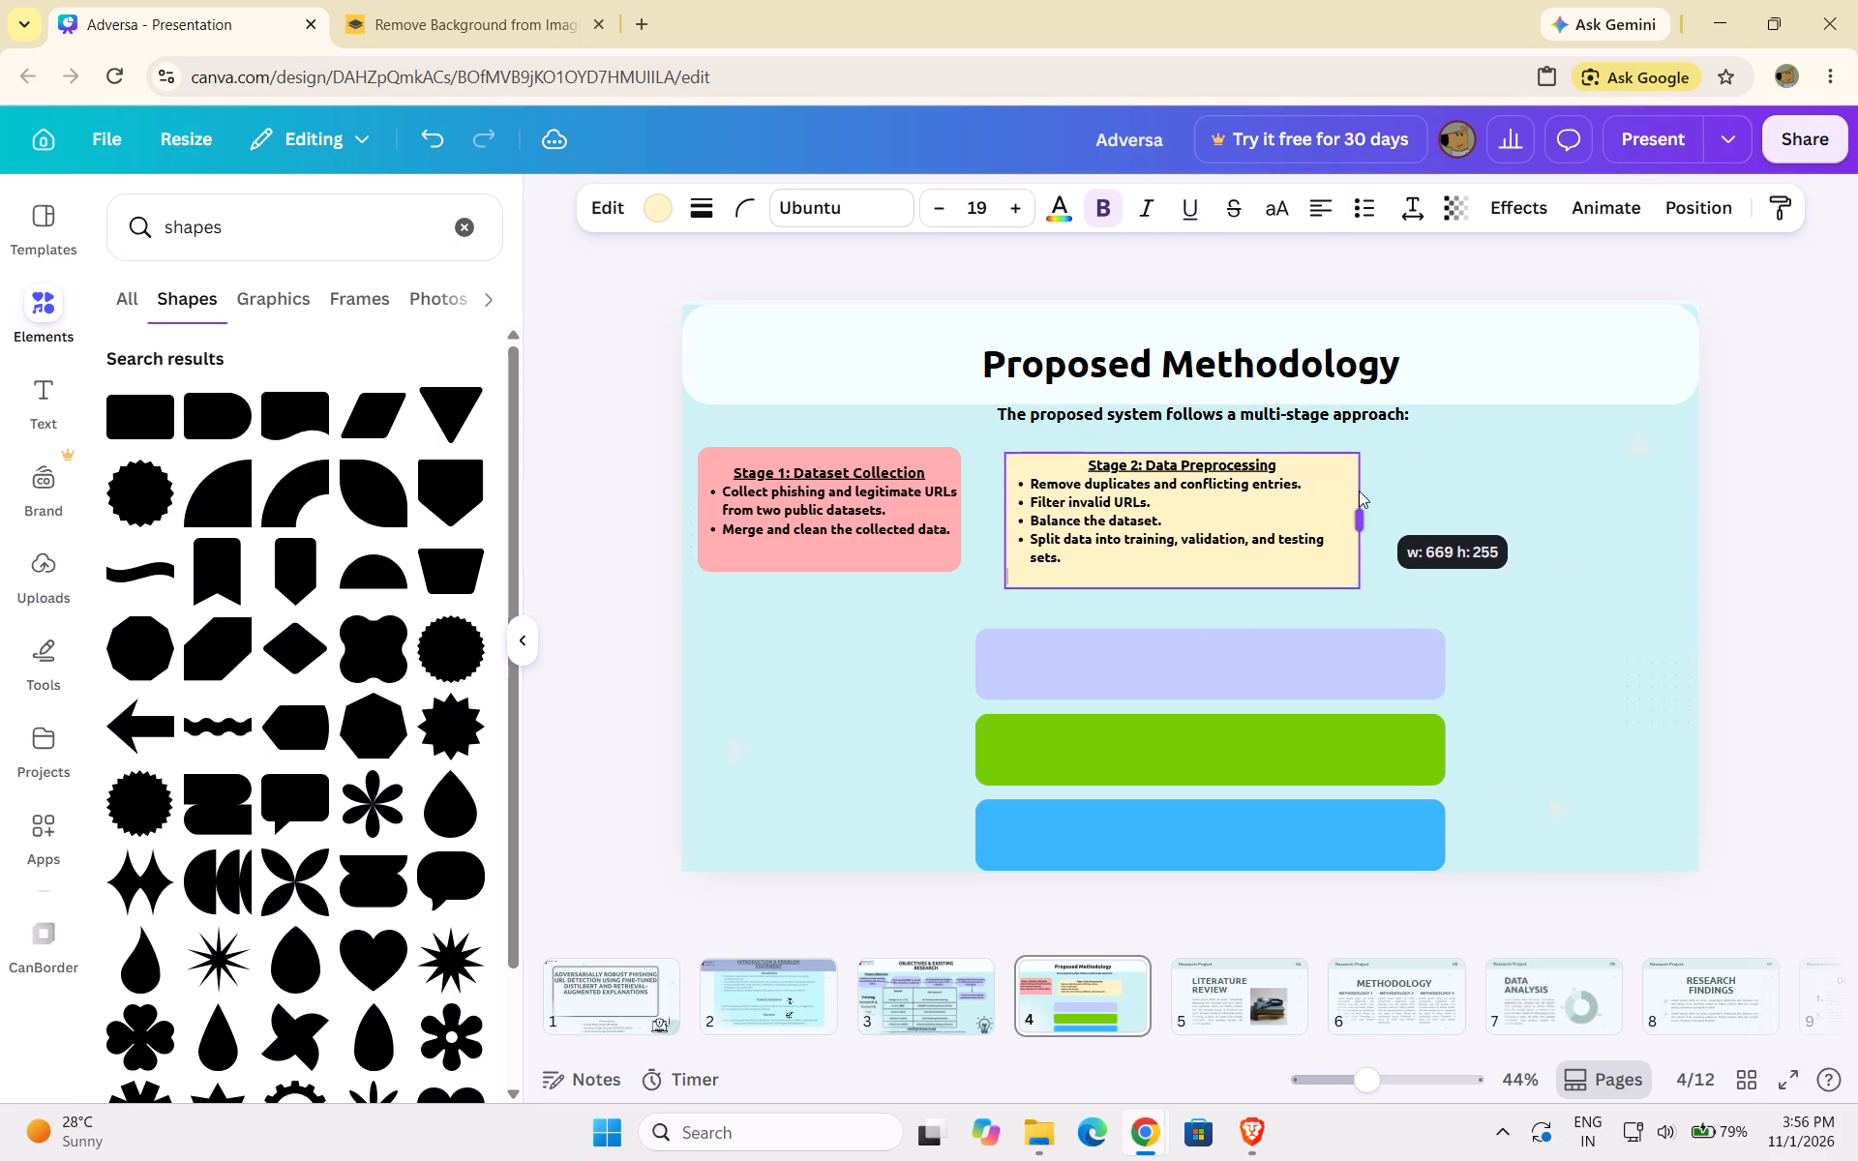
left_click_drag(1359, 491, 1360, 490)
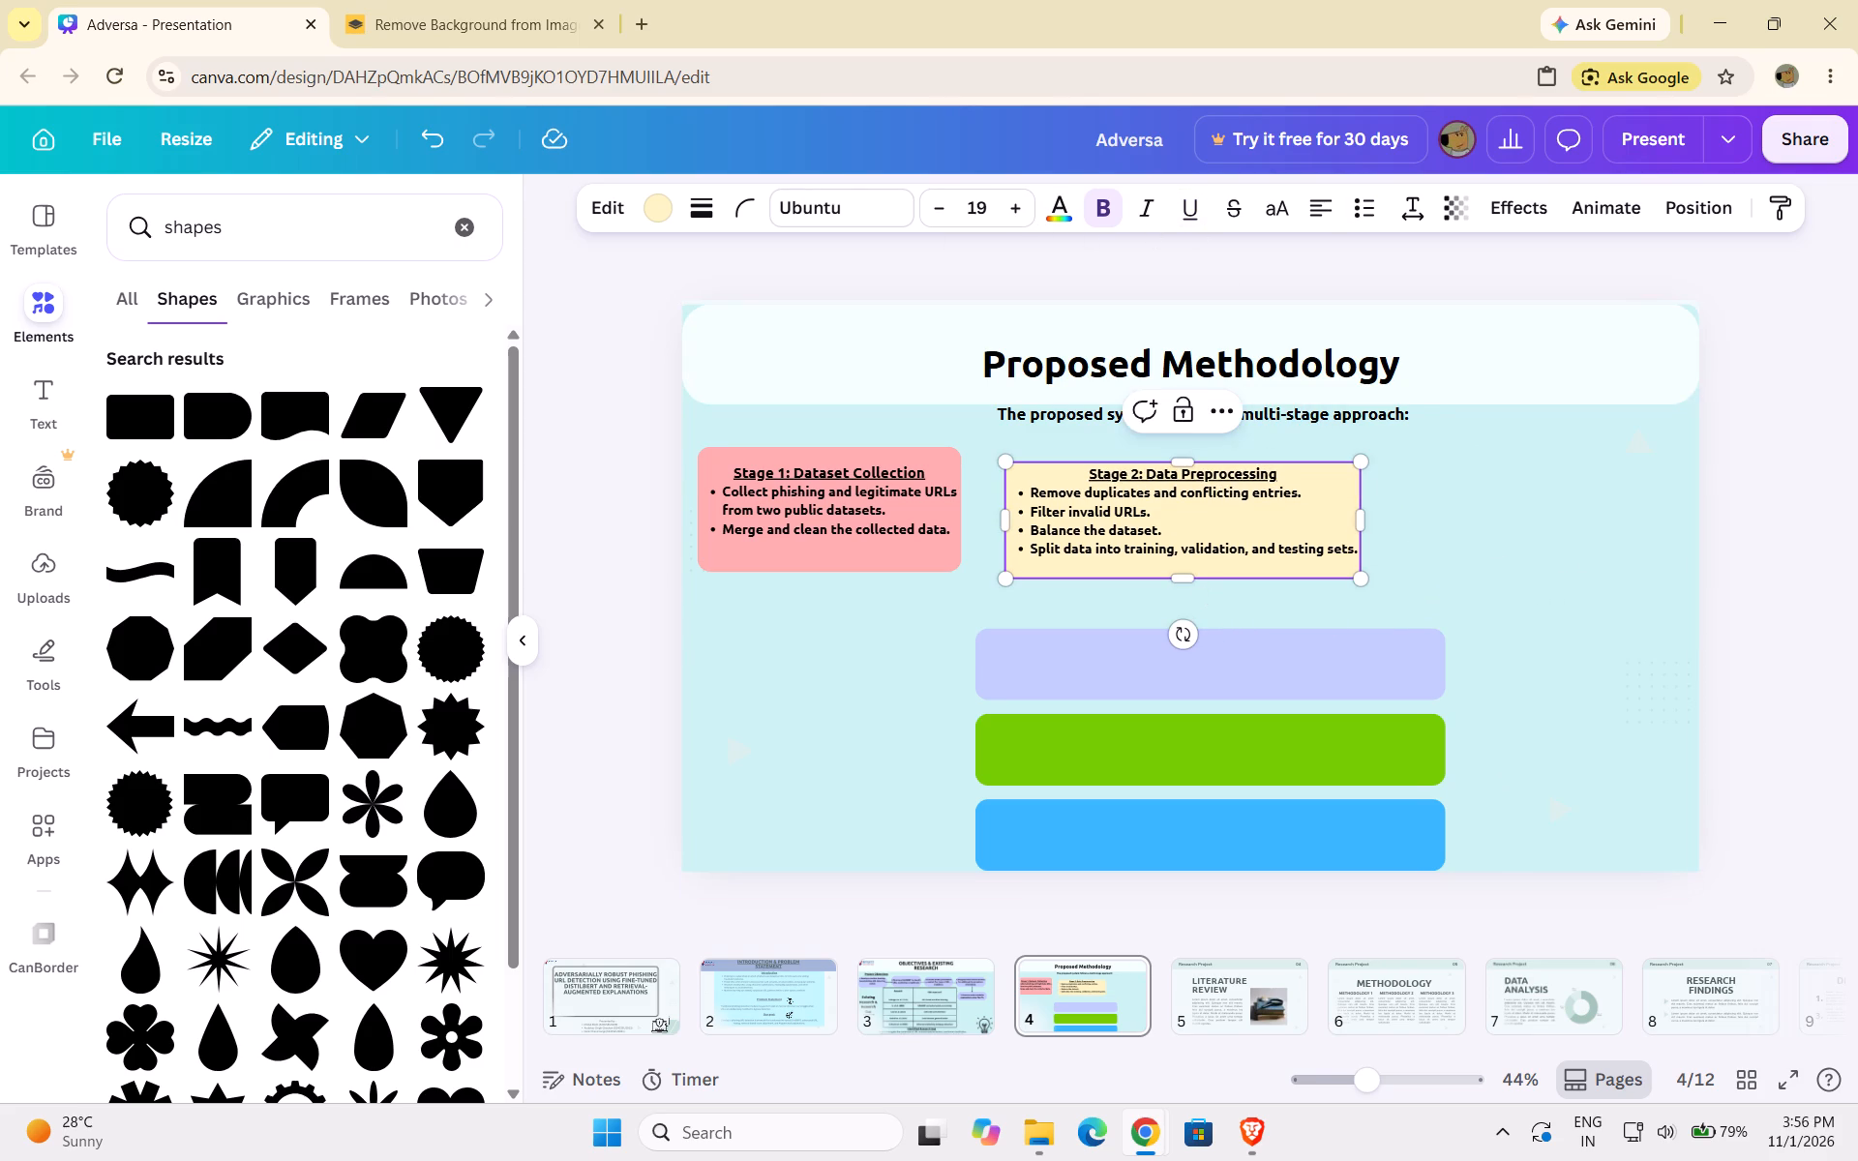
left_click(948, 591)
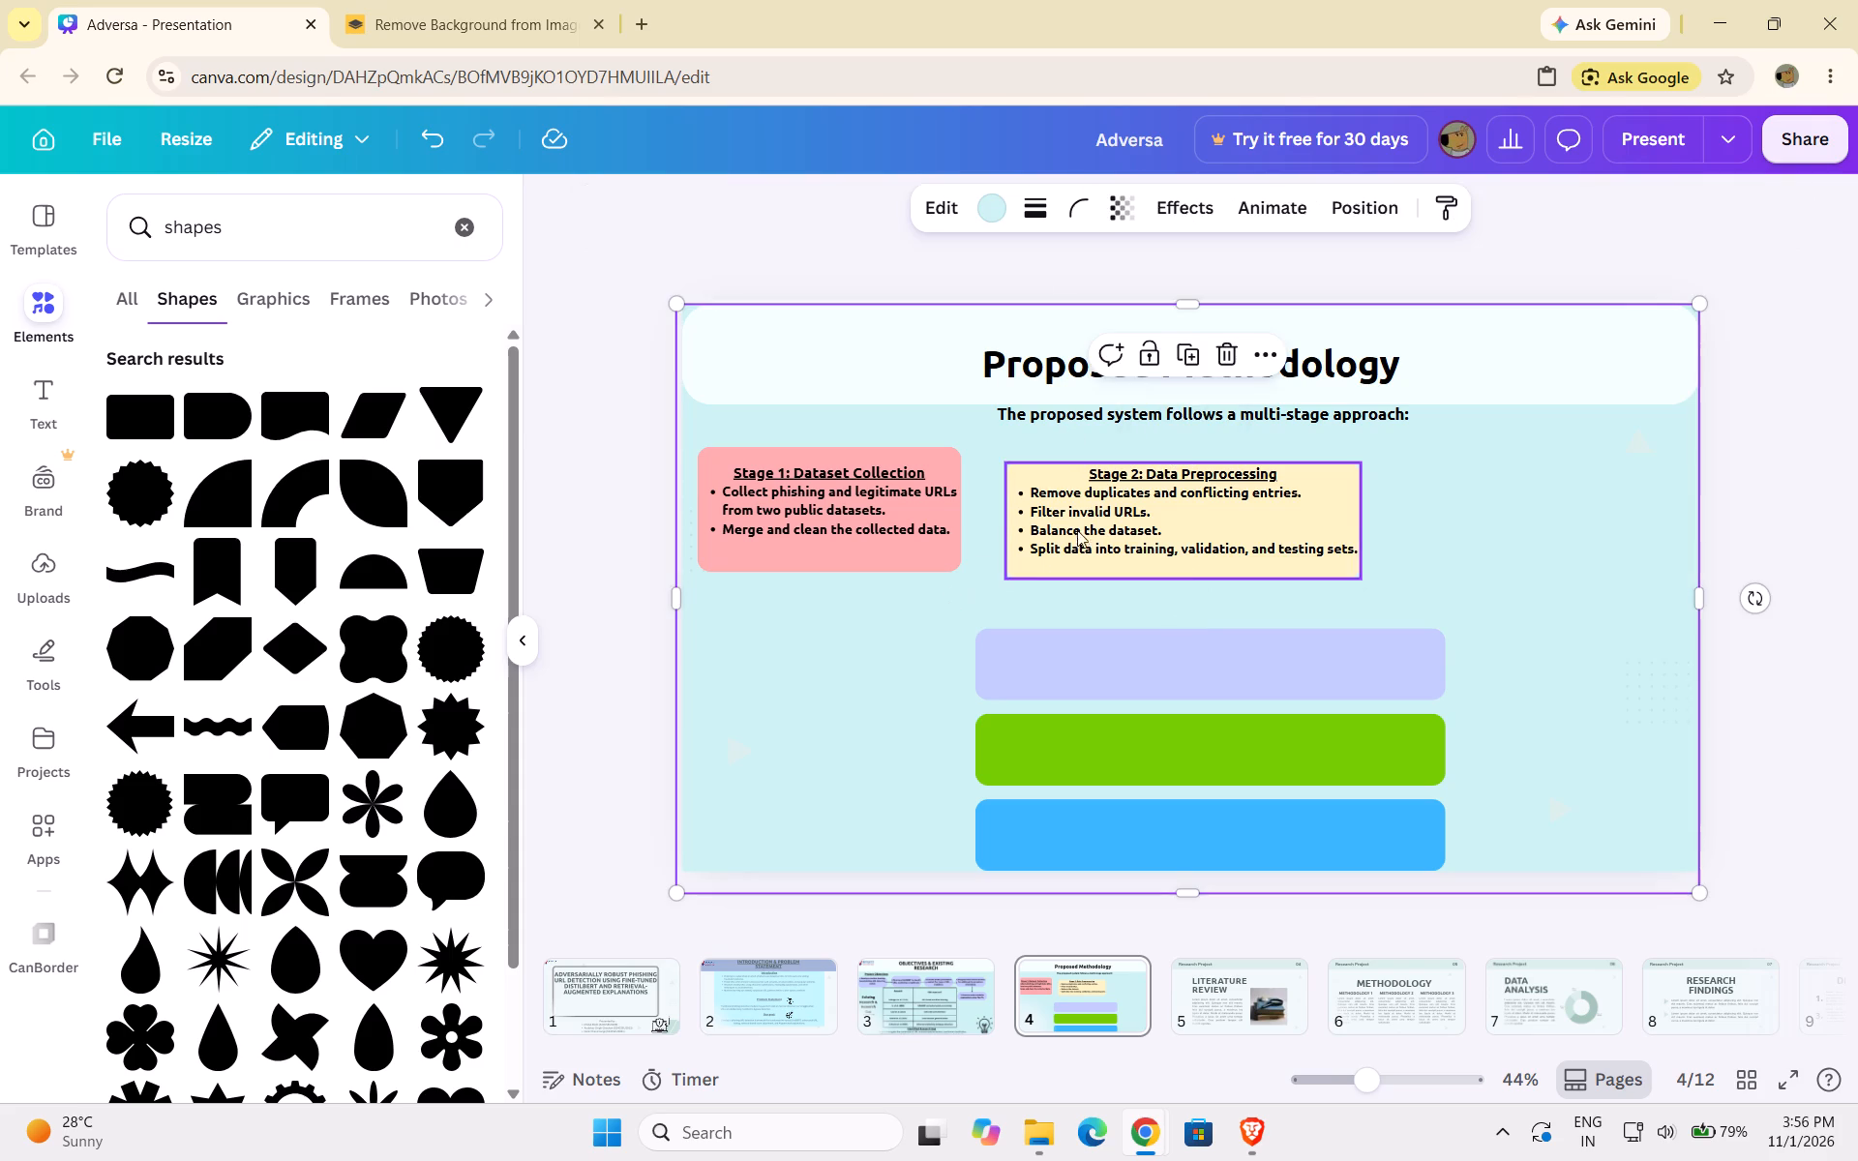
left_click_drag(1083, 527, 1068, 515)
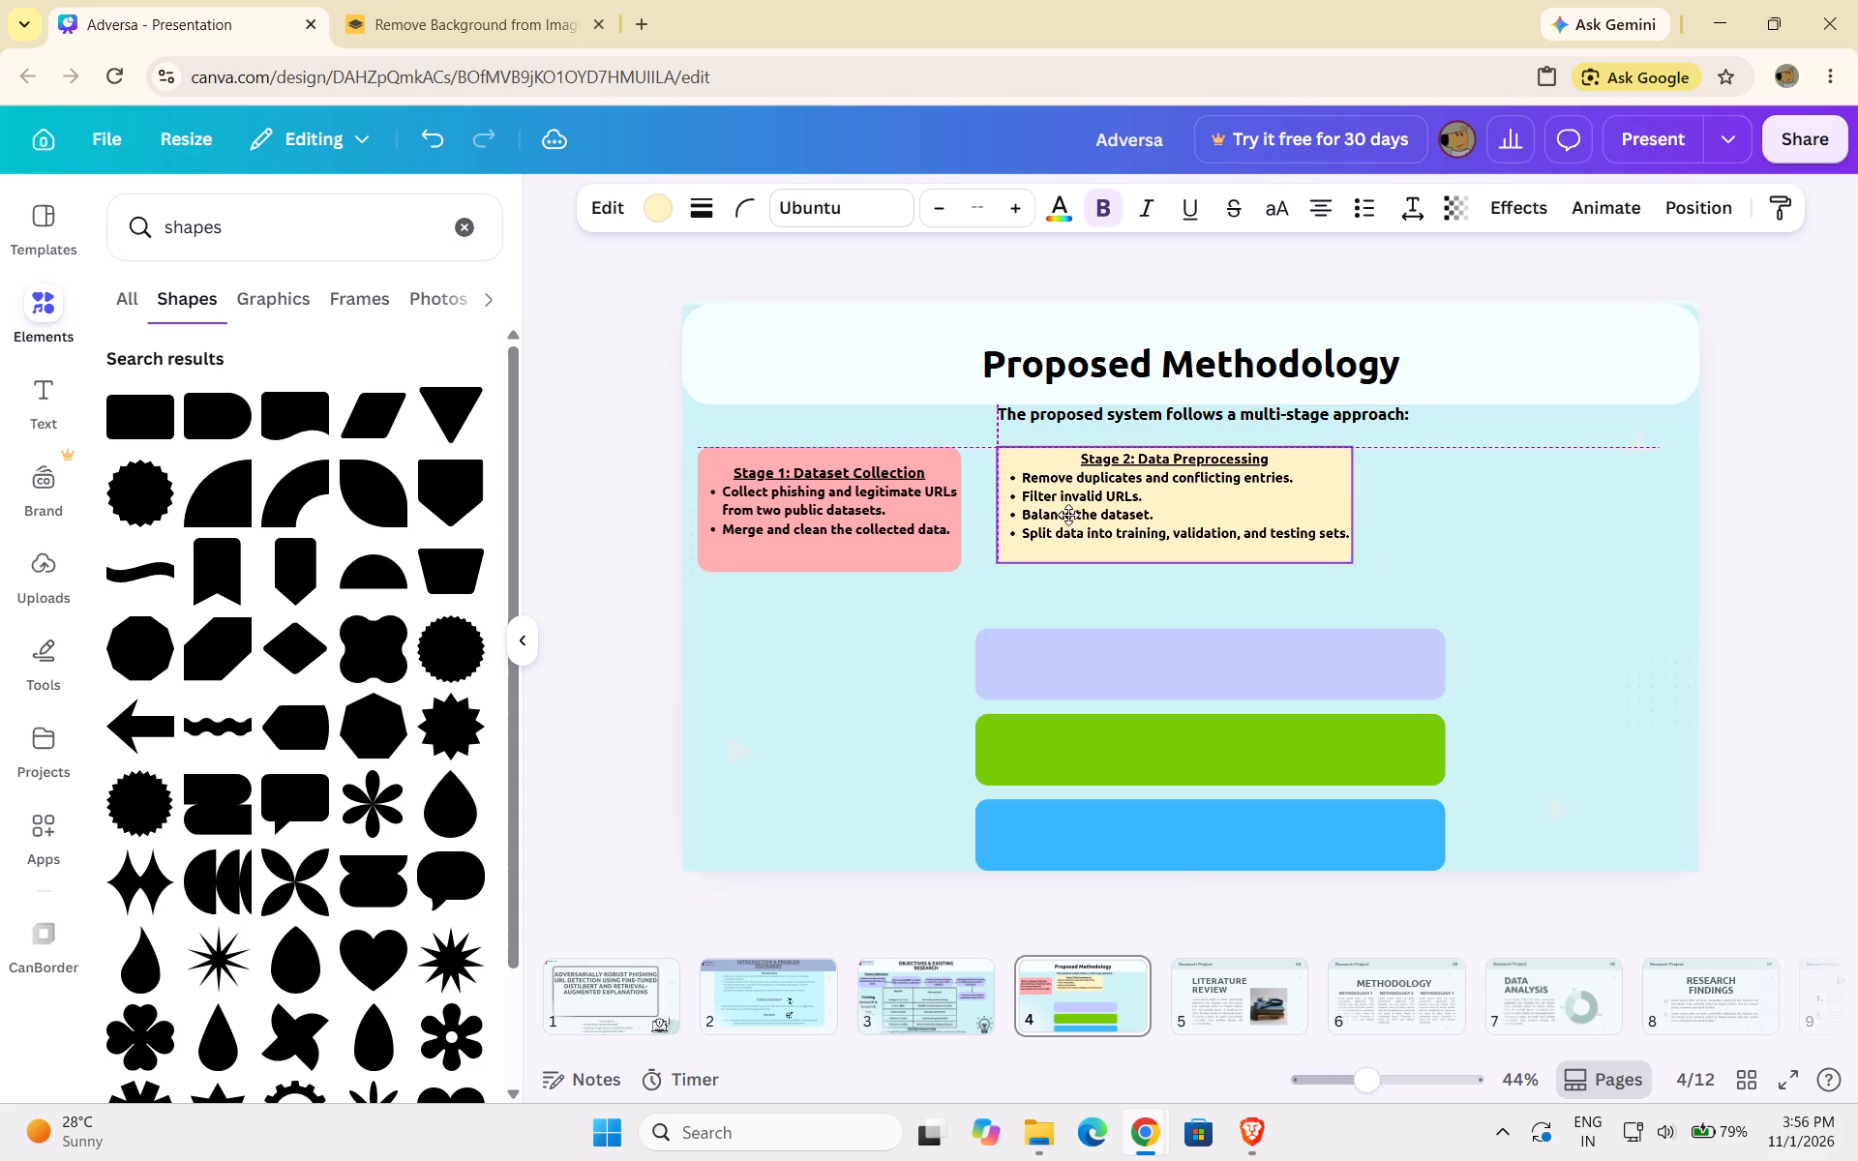
left_click_drag(1068, 515, 1069, 514)
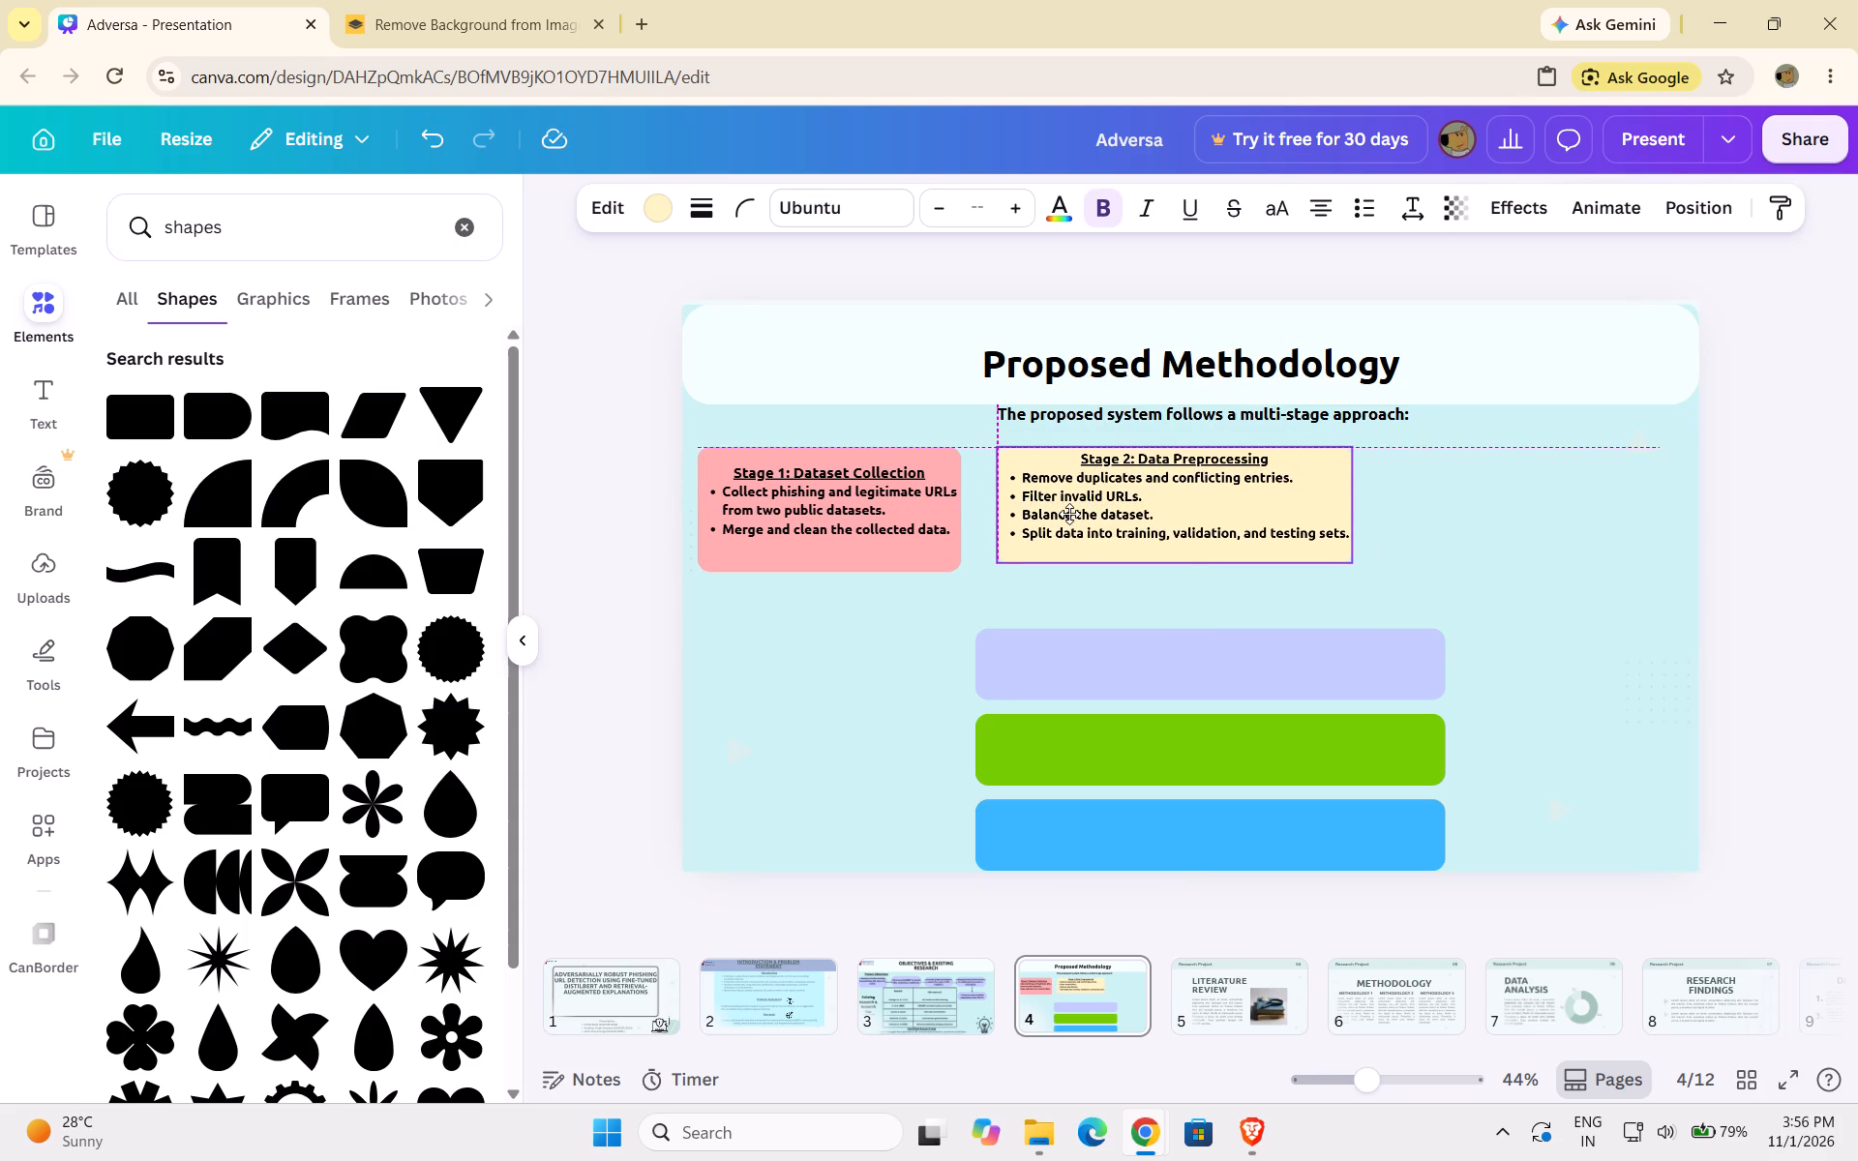
left_click_drag(1069, 514, 1069, 515)
left_click_drag(1344, 504, 1342, 504)
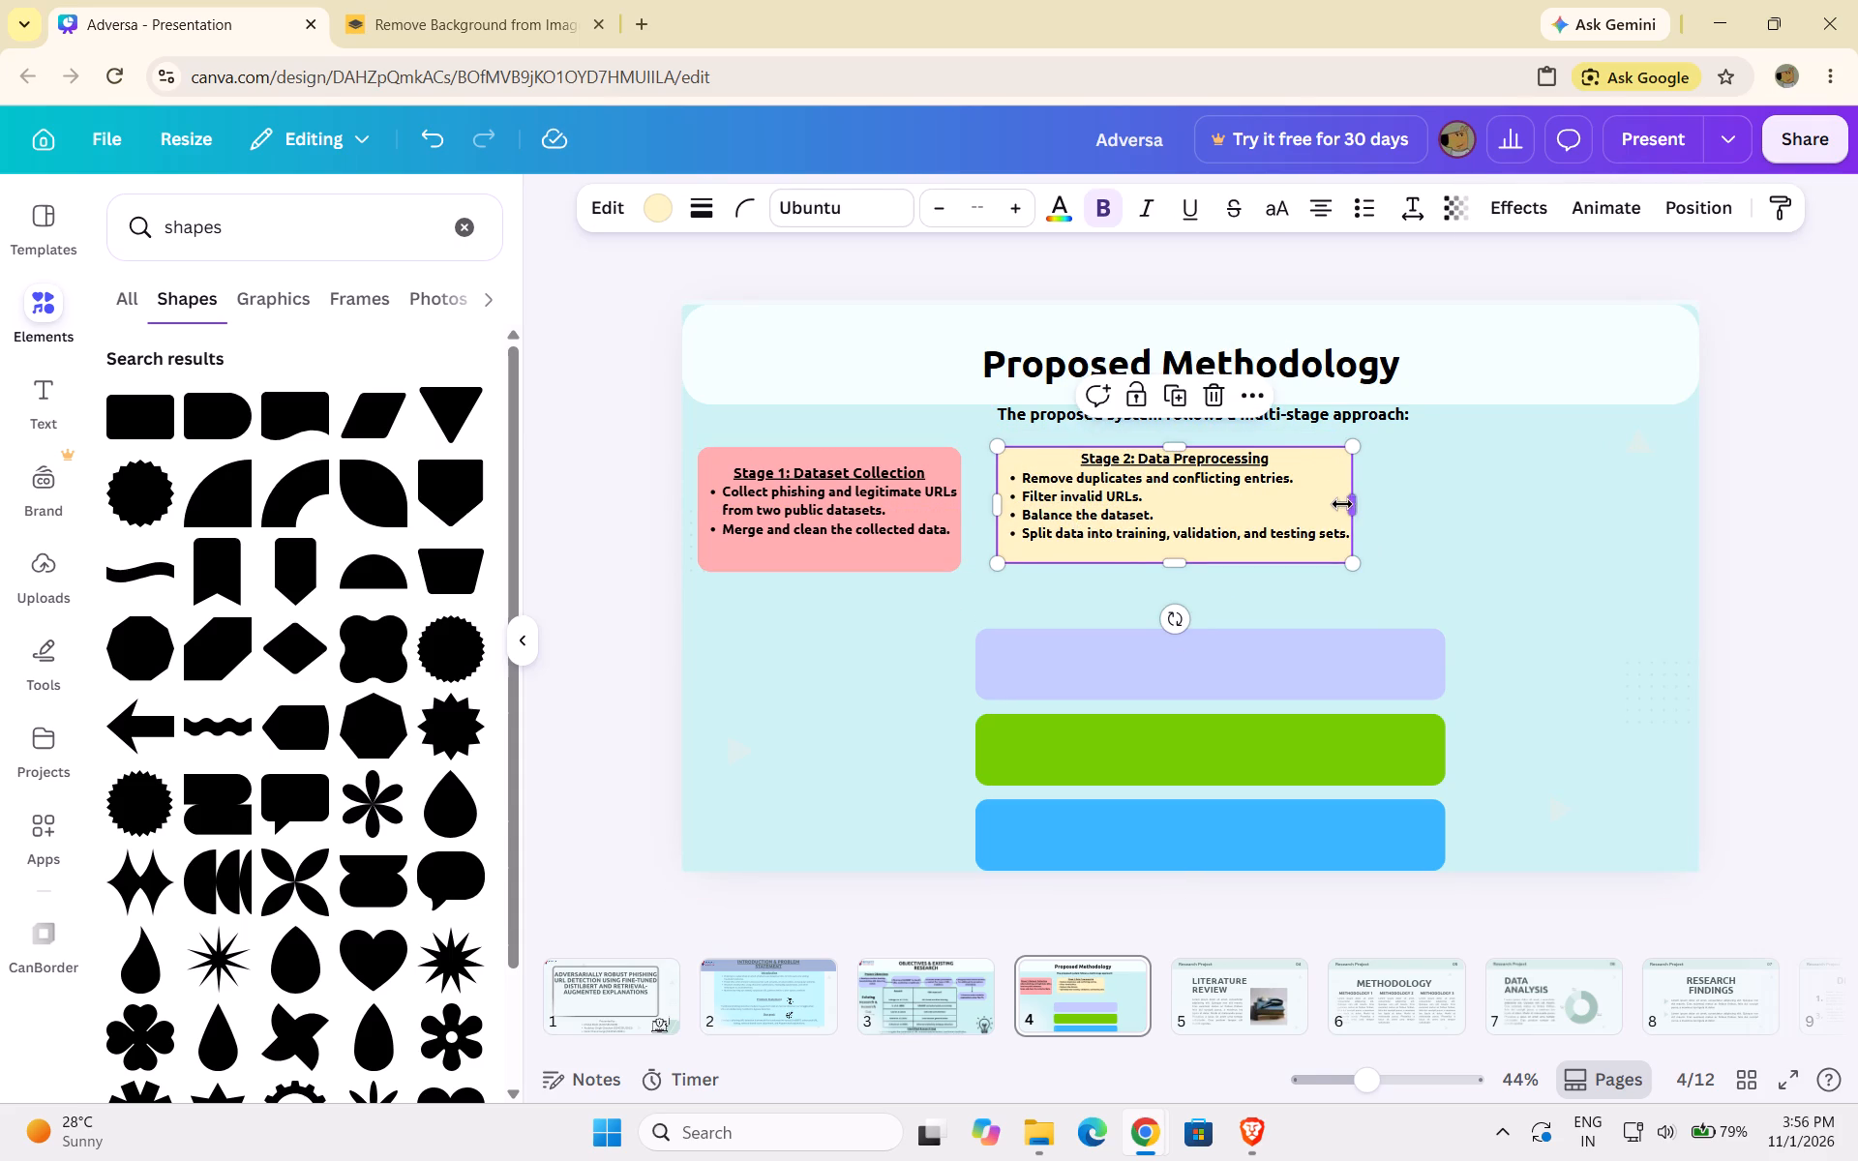
left_click_drag(1342, 504, 1333, 503)
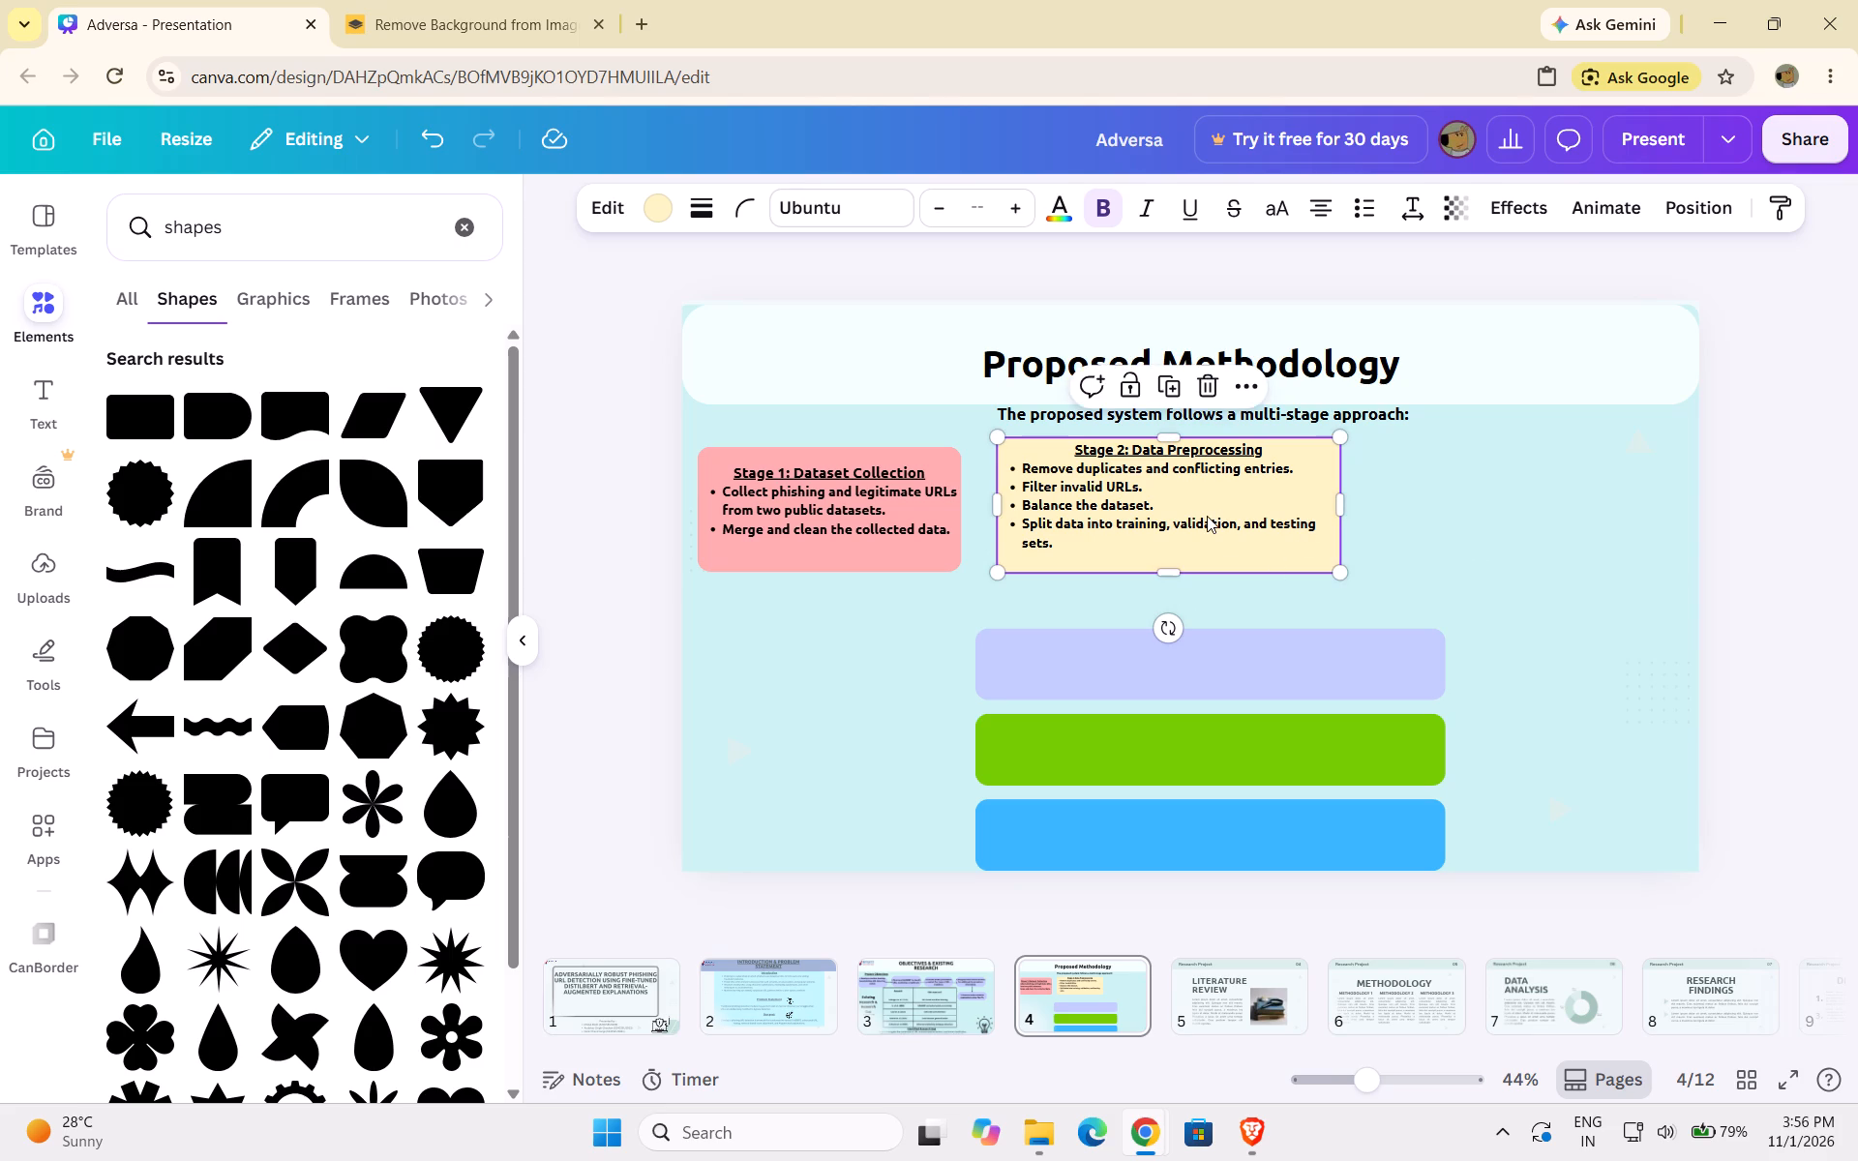
left_click(1207, 515)
left_click(1005, 446)
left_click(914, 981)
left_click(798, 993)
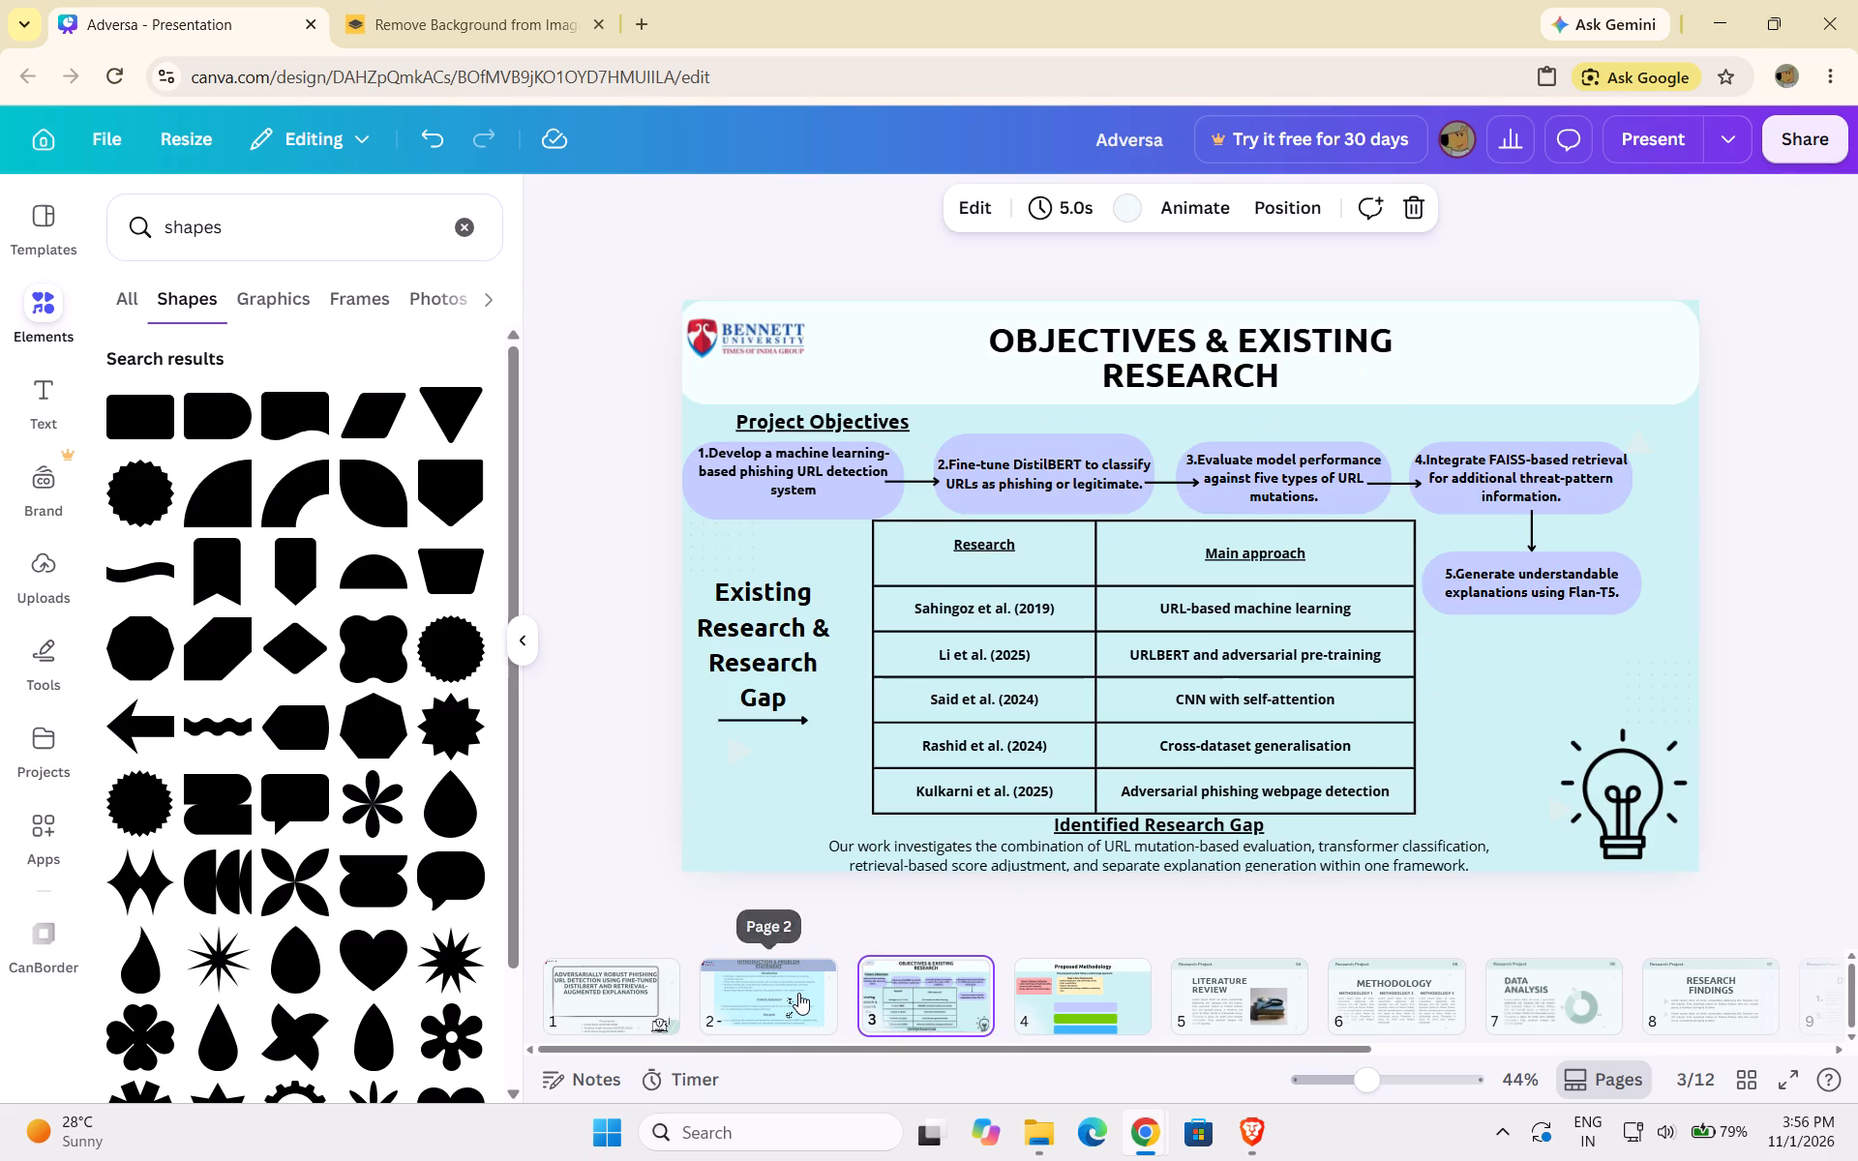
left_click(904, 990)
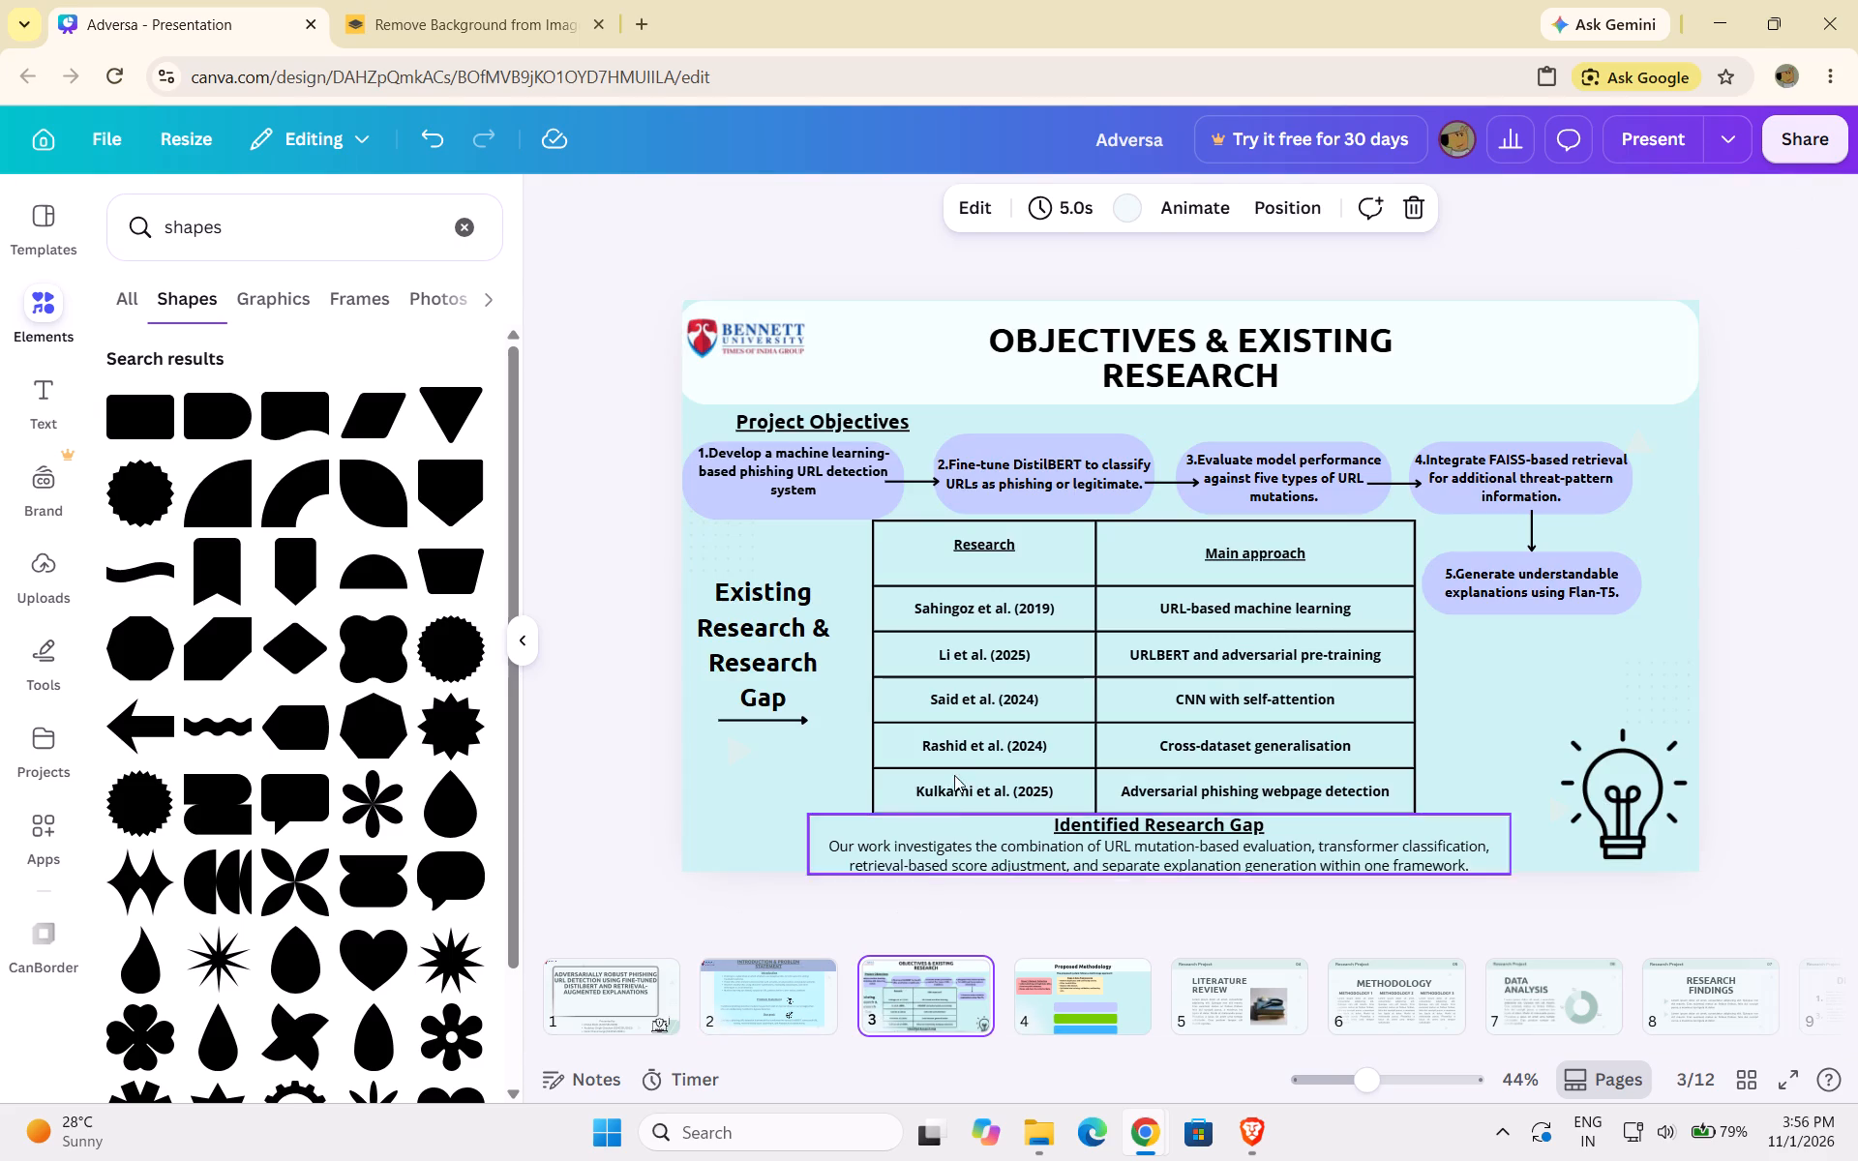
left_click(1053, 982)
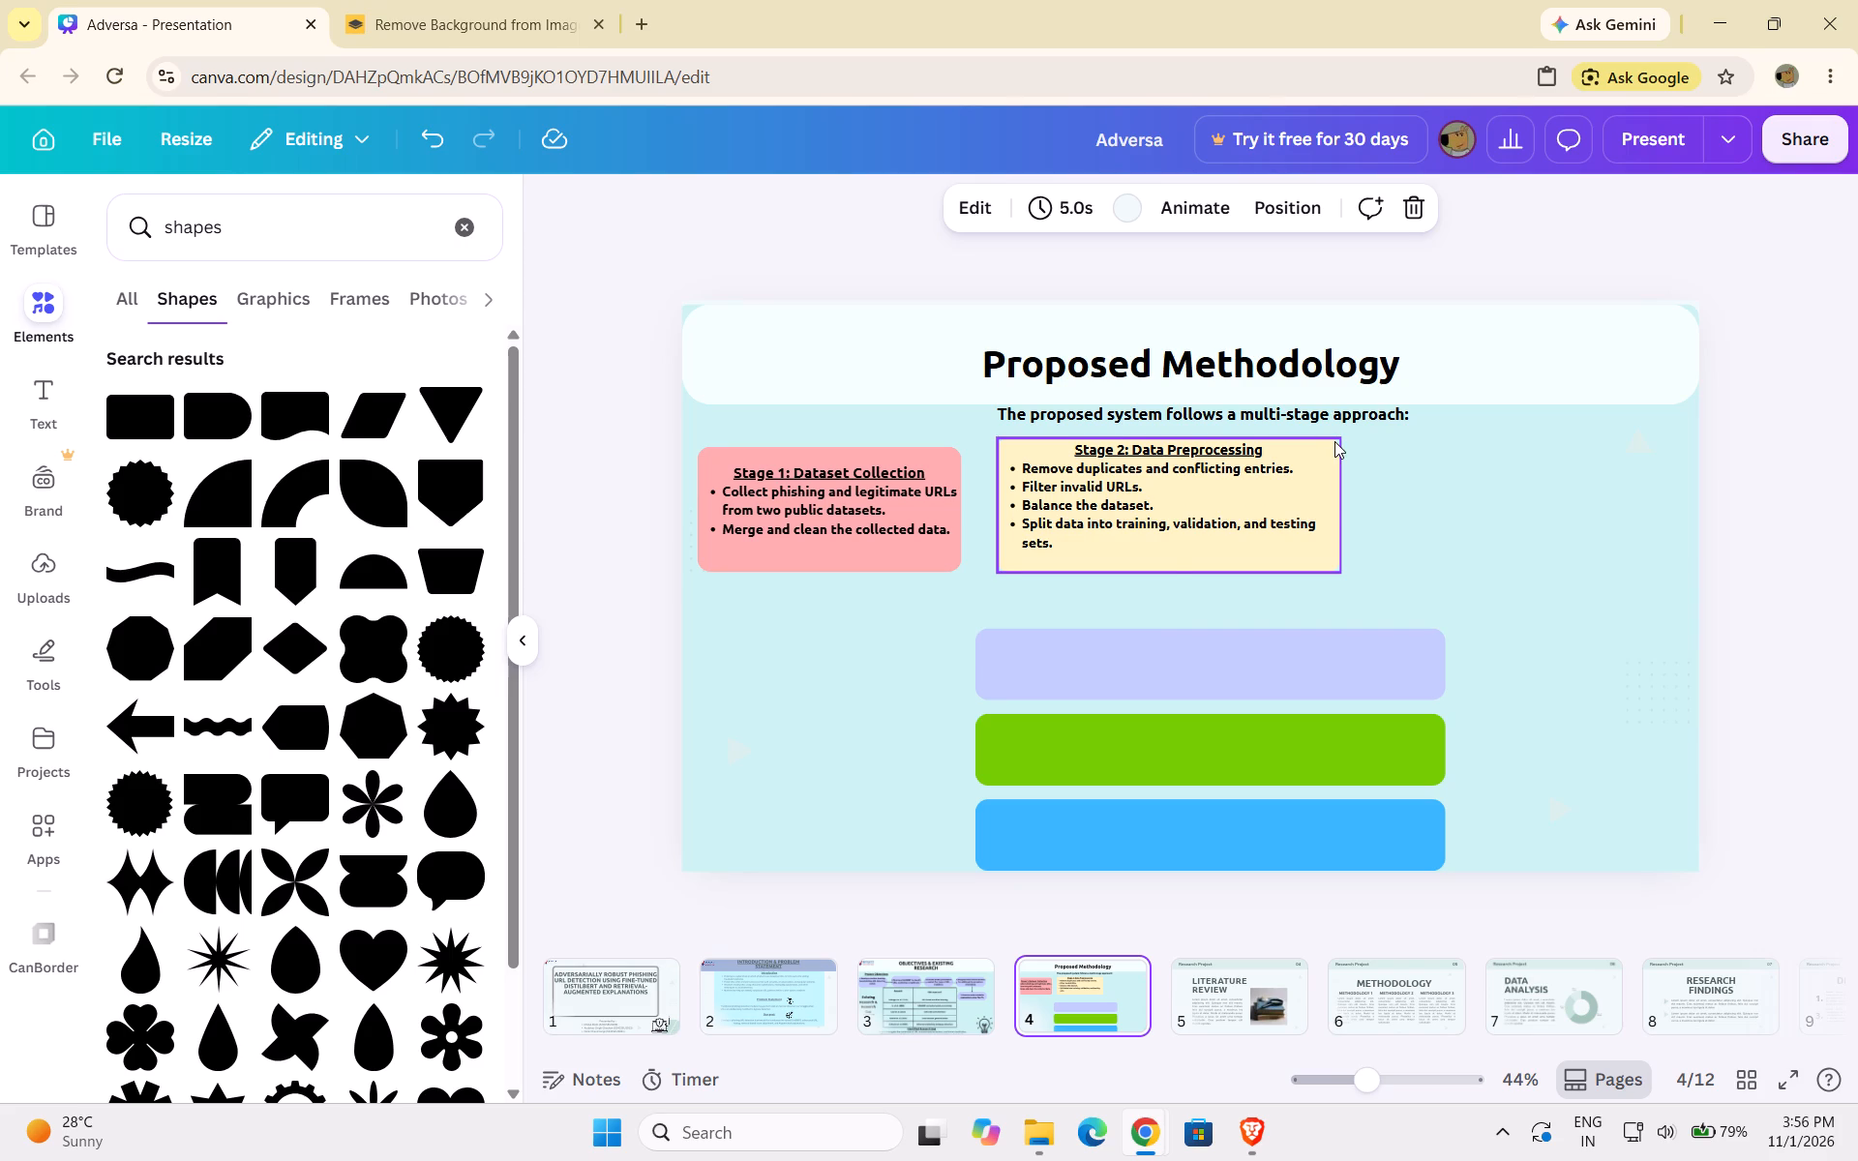
Lower the yellow Stage 2 and pink Stage 1 boxes slightly, with their top edges aligned below the subtitle line.
left_click_drag(1334, 441, 1333, 457)
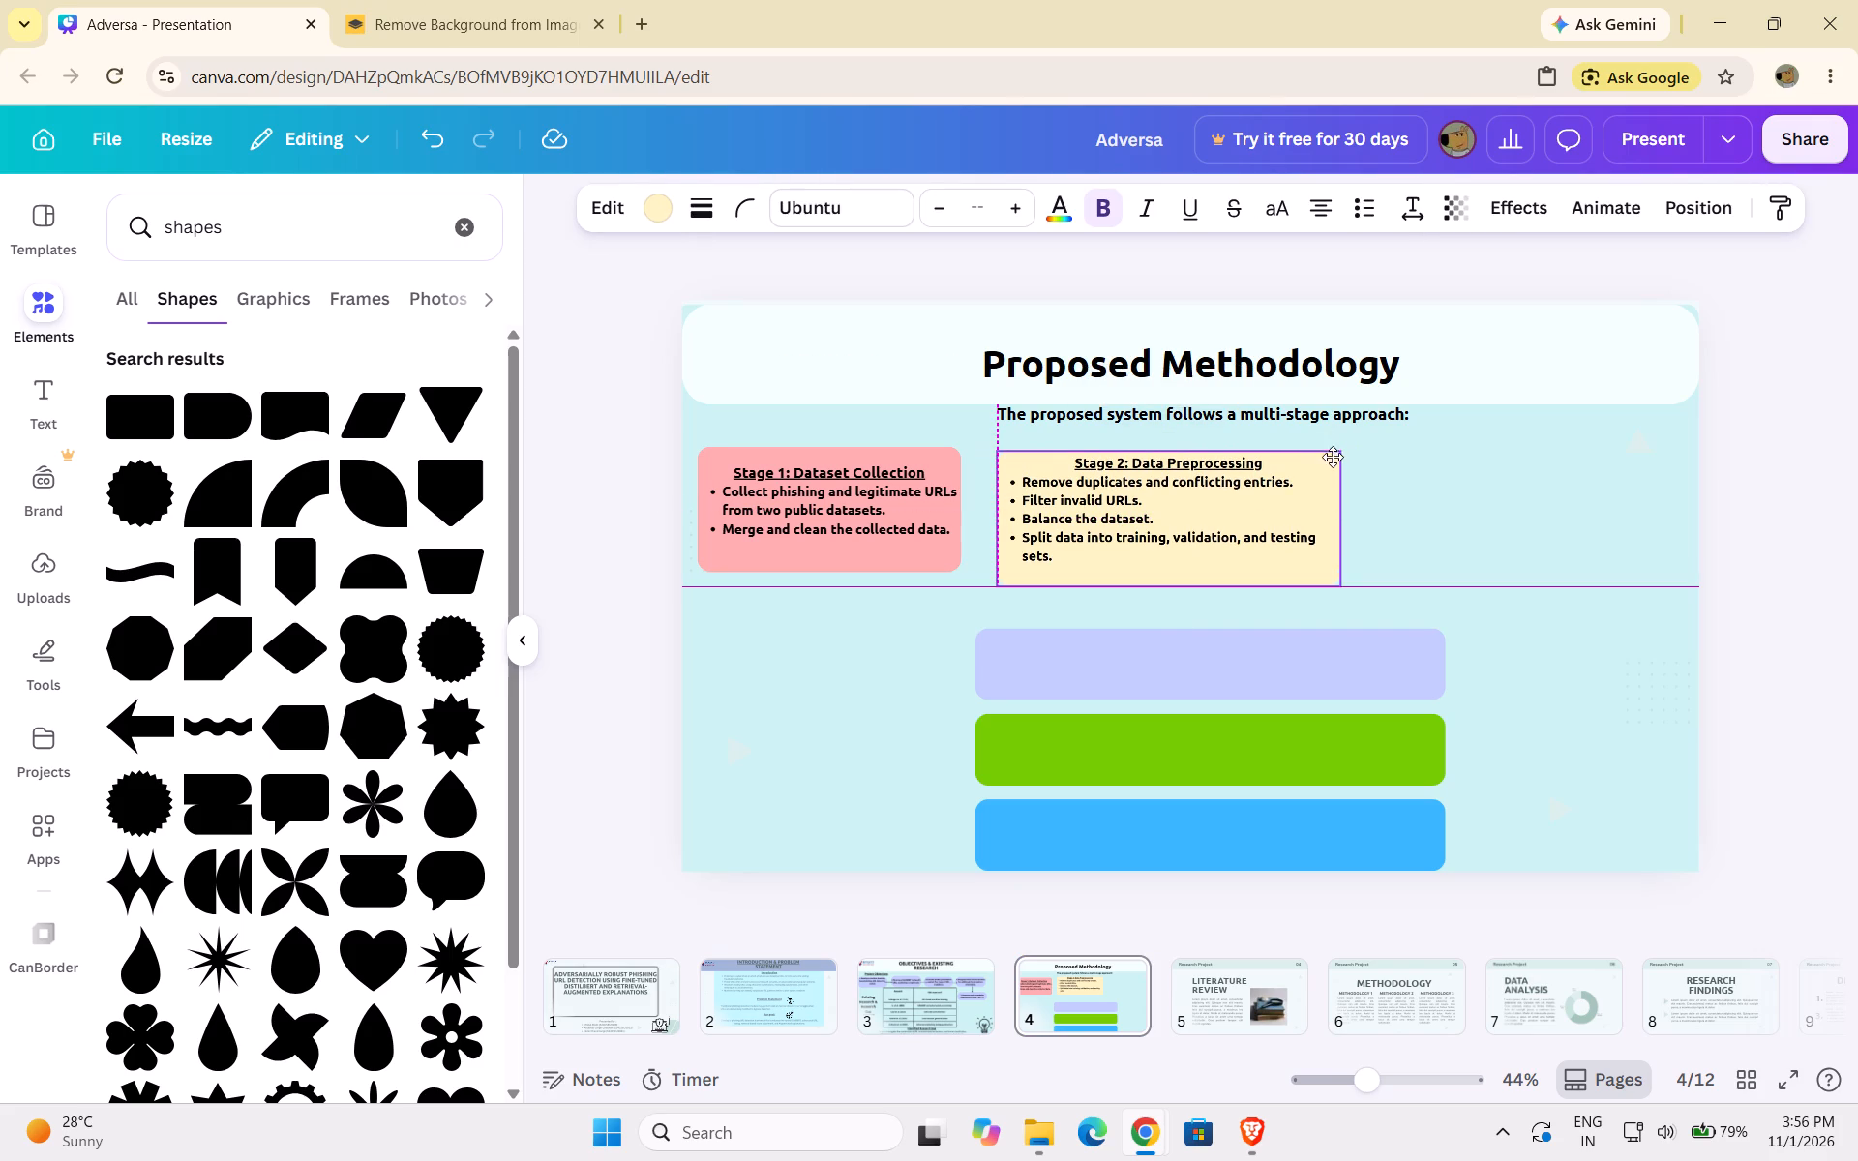
left_click_drag(1333, 457, 1334, 450)
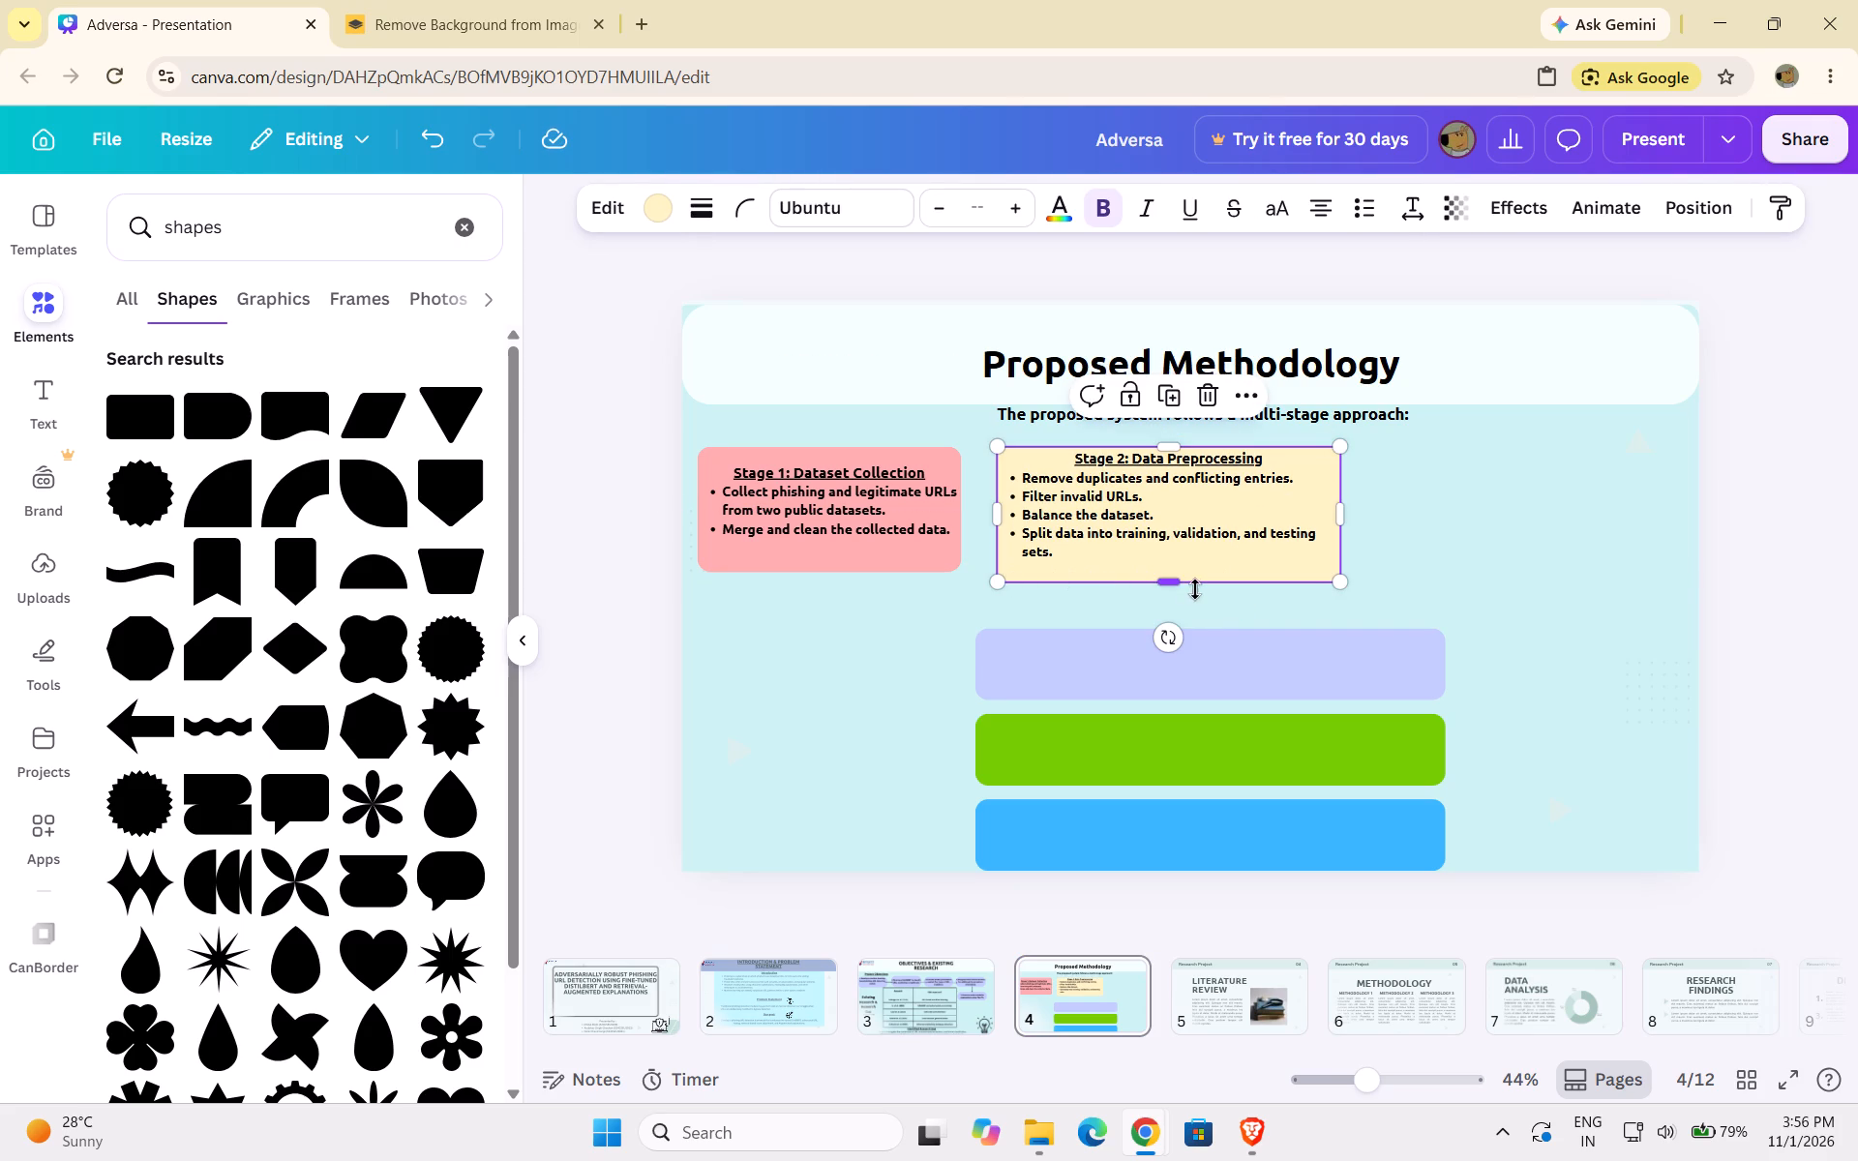
left_click_drag(1177, 584, 1168, 552)
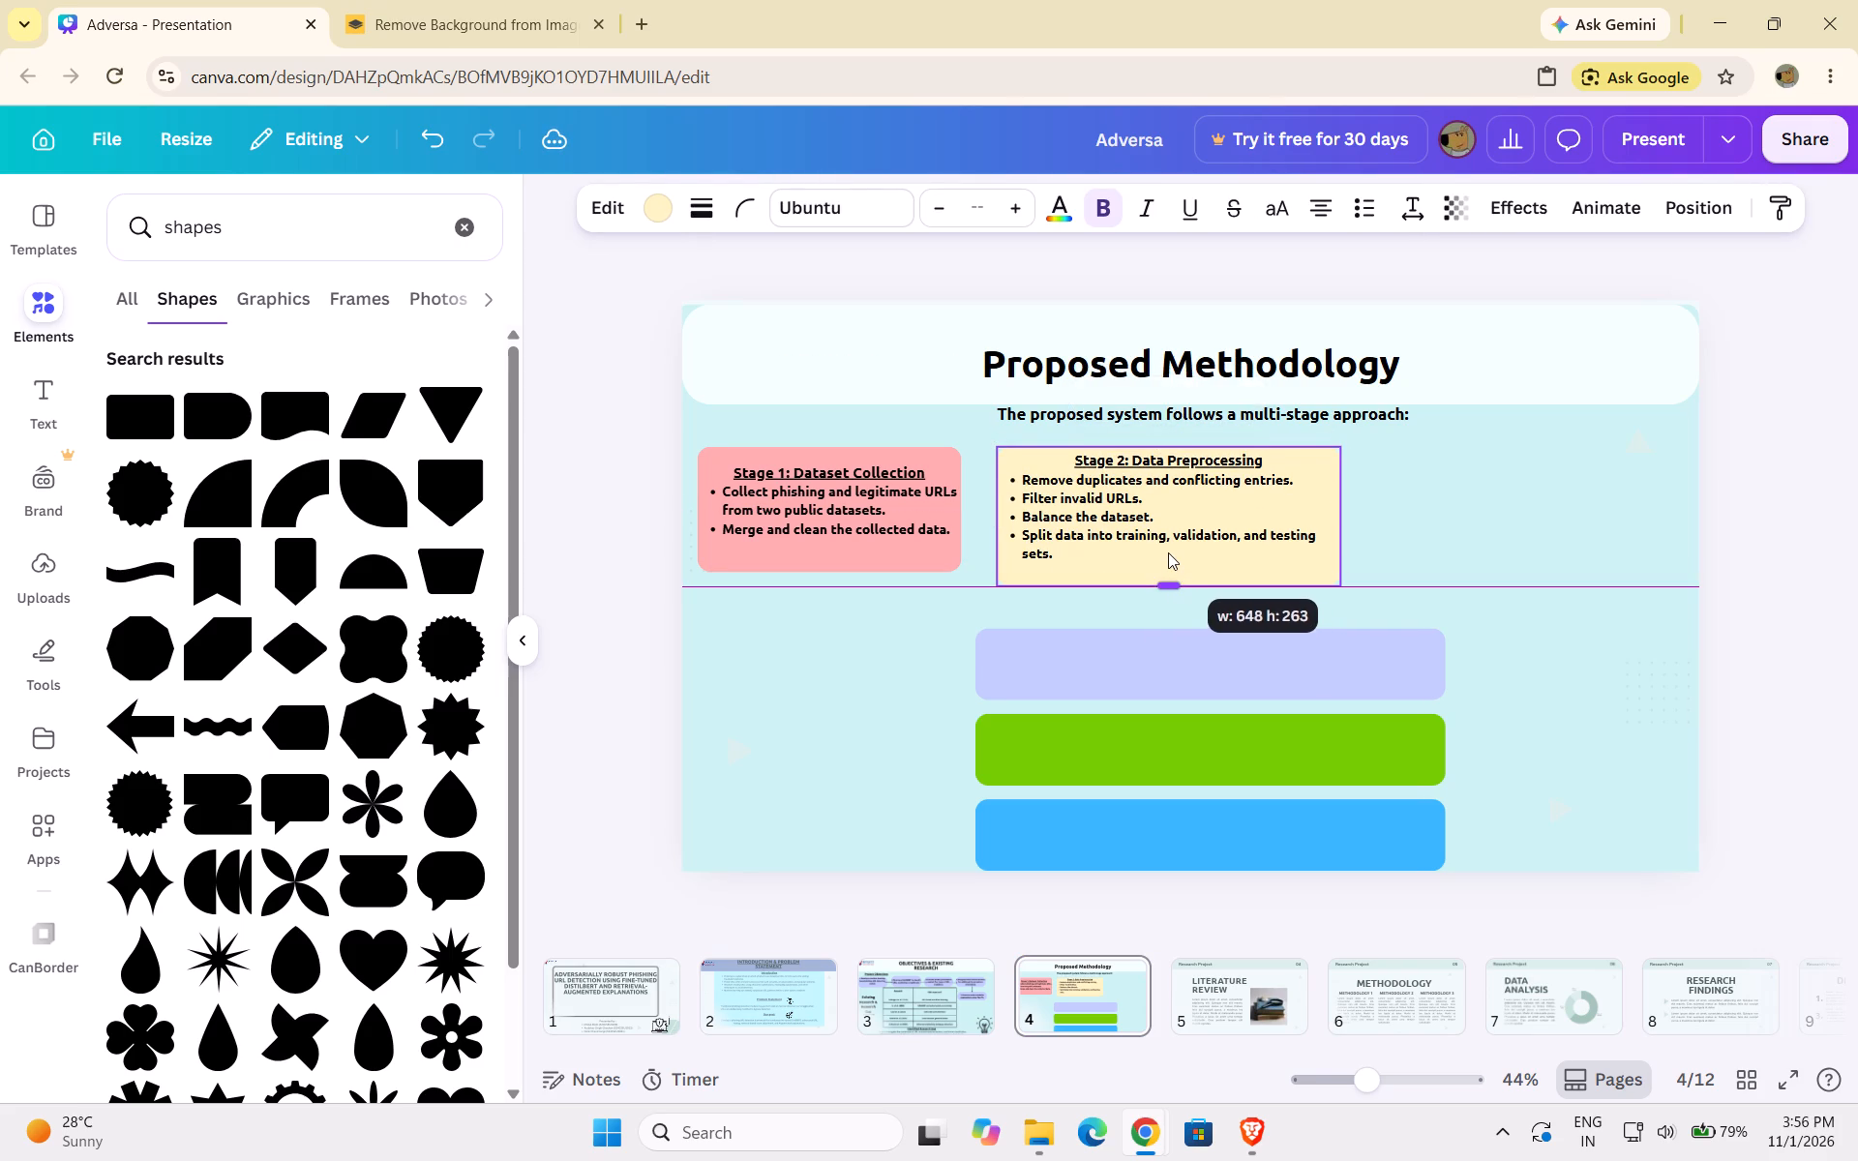
left_click_drag(1168, 552, 1165, 541)
left_click_drag(1170, 582, 1160, 515)
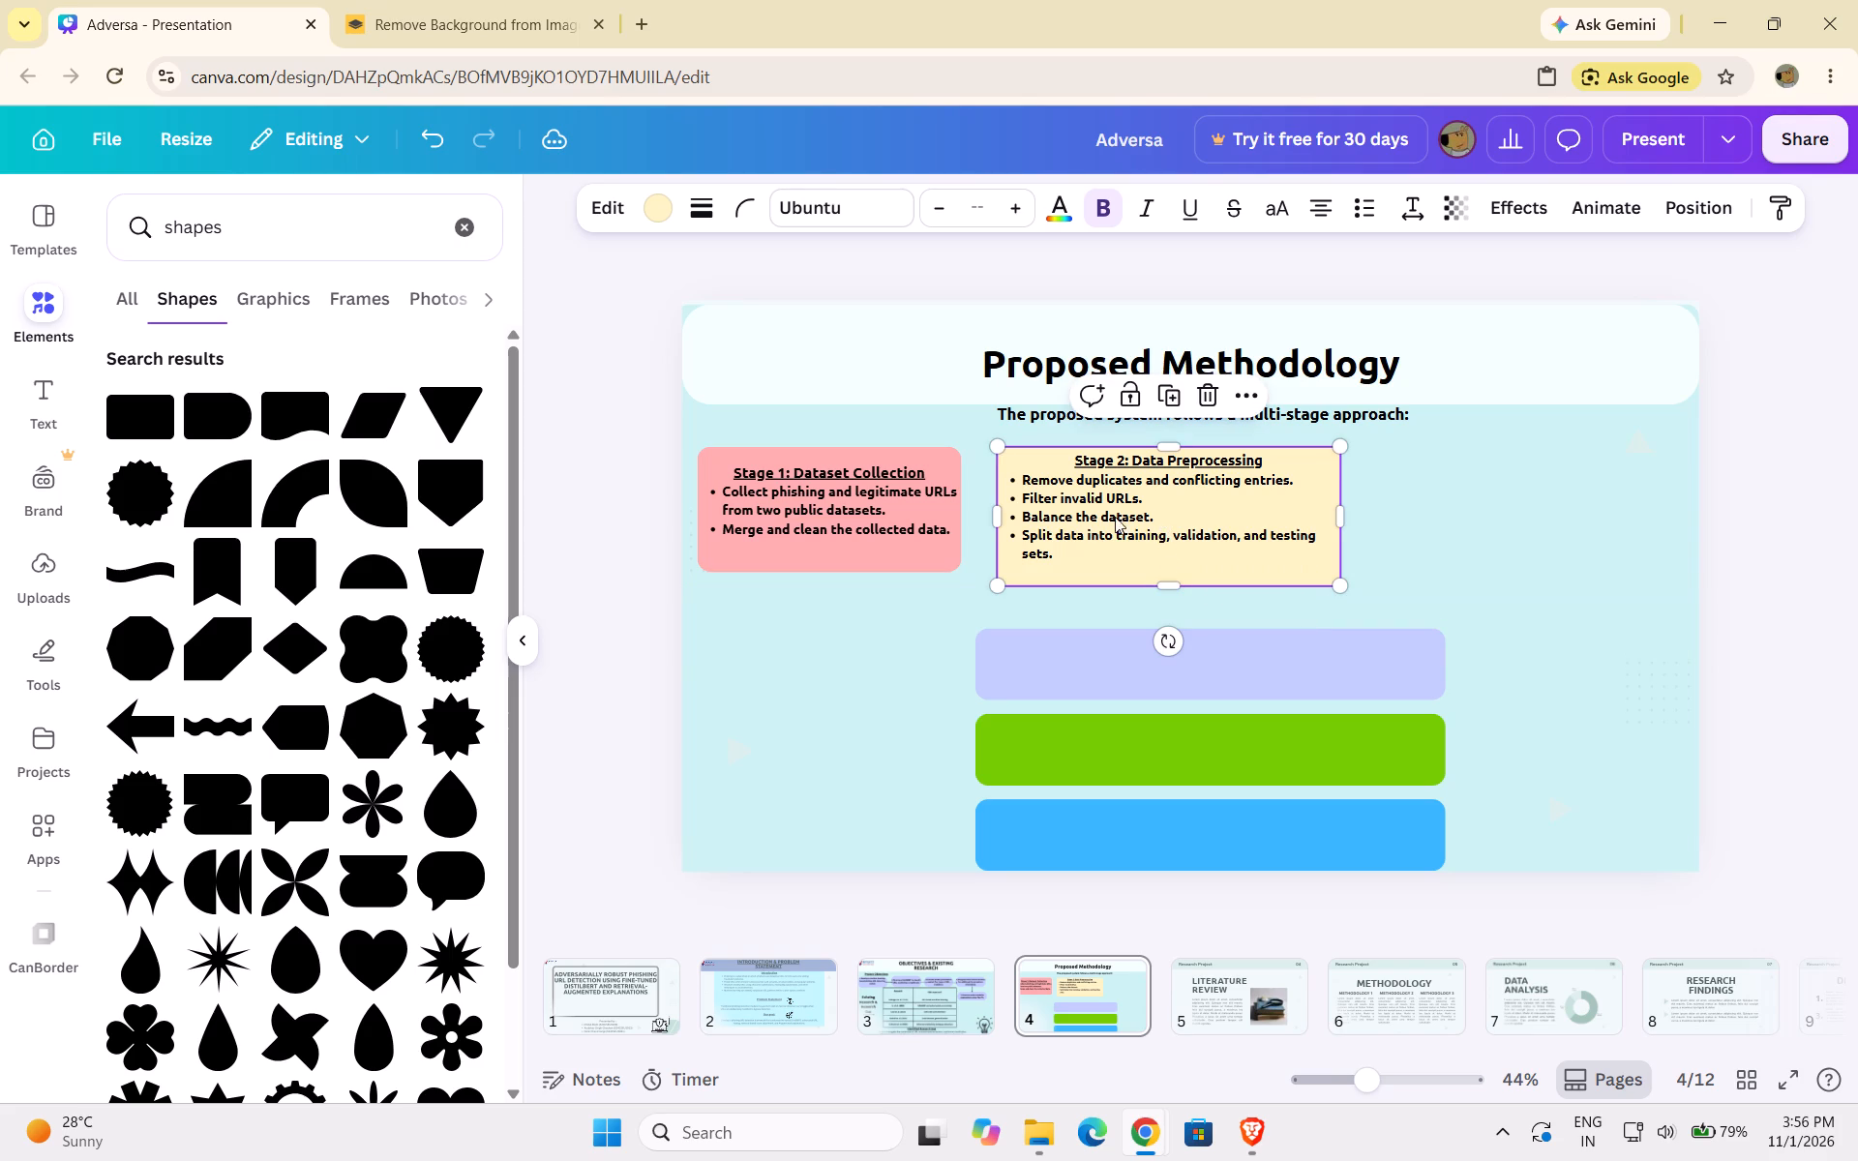
left_click(1345, 581)
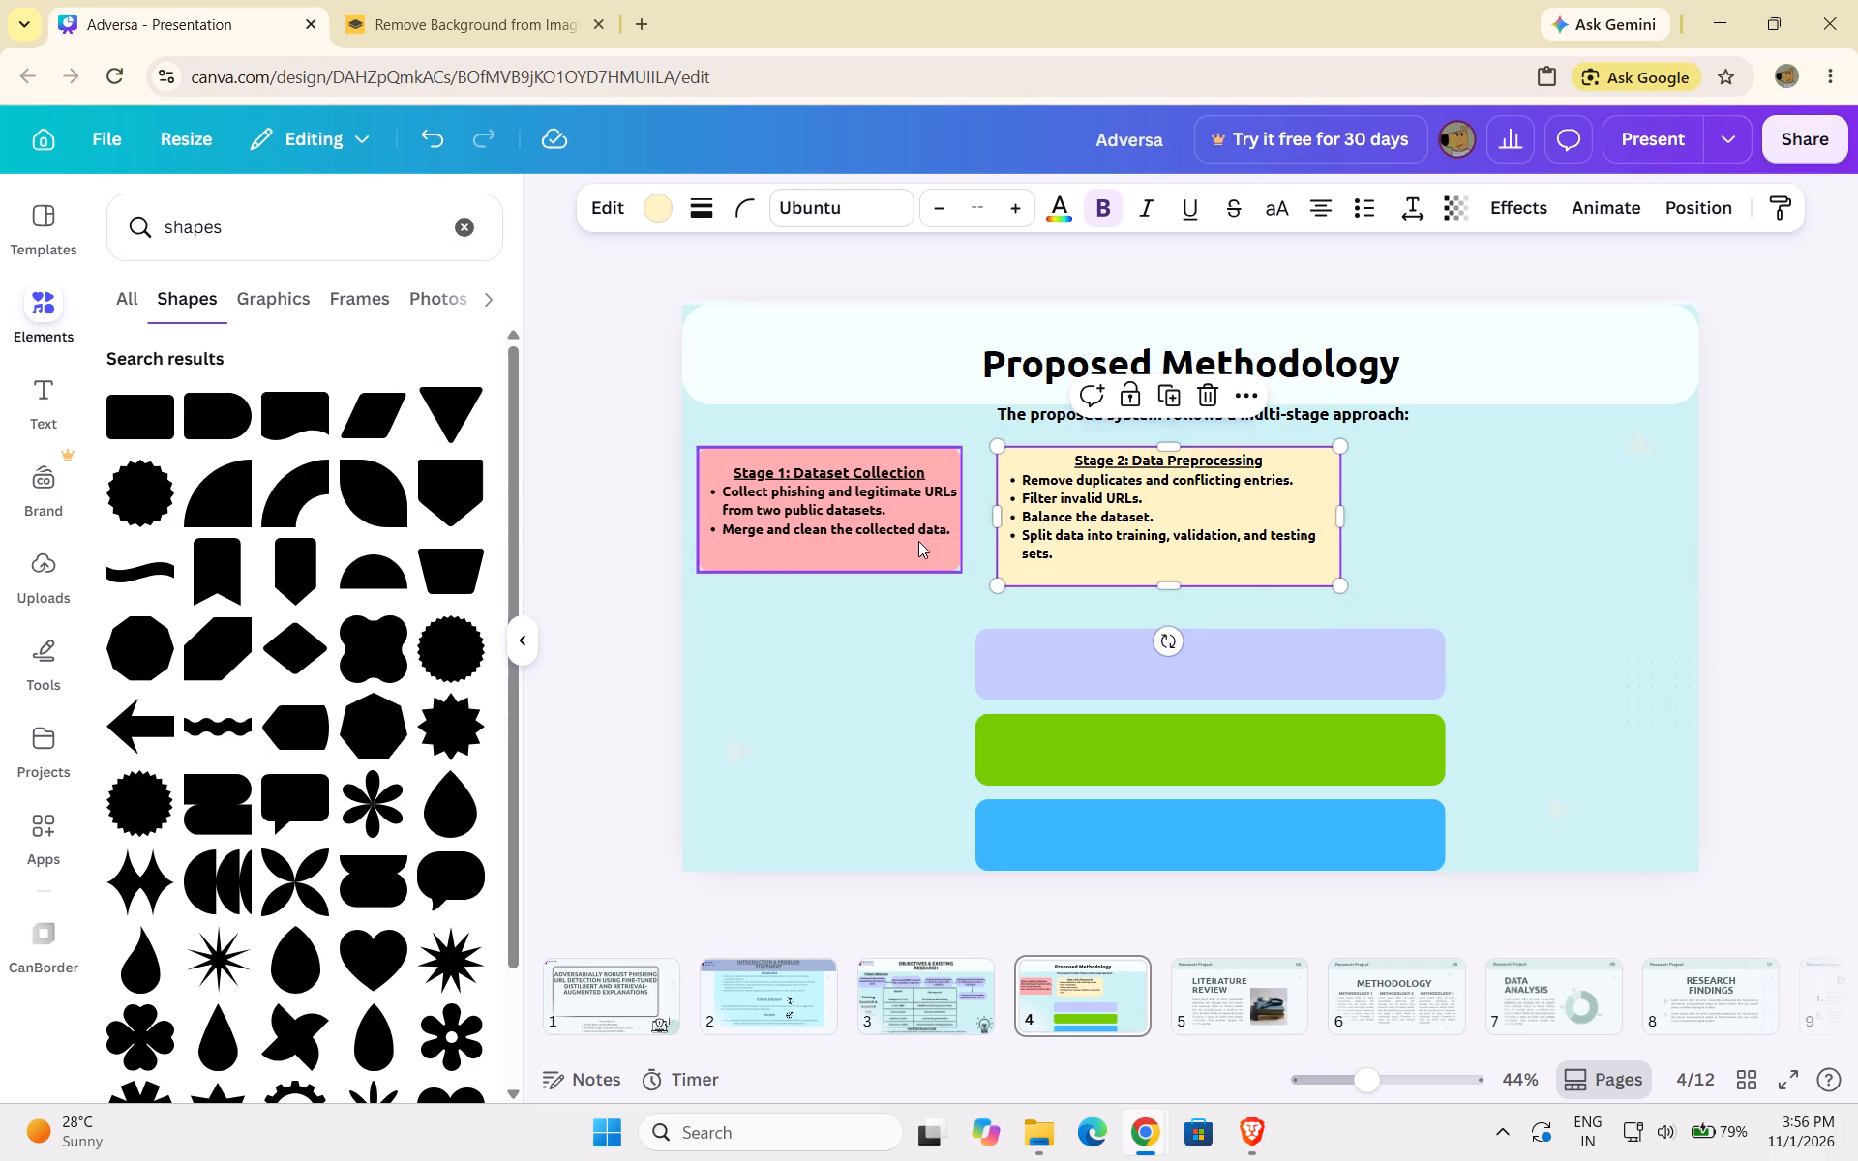
left_click(918, 541)
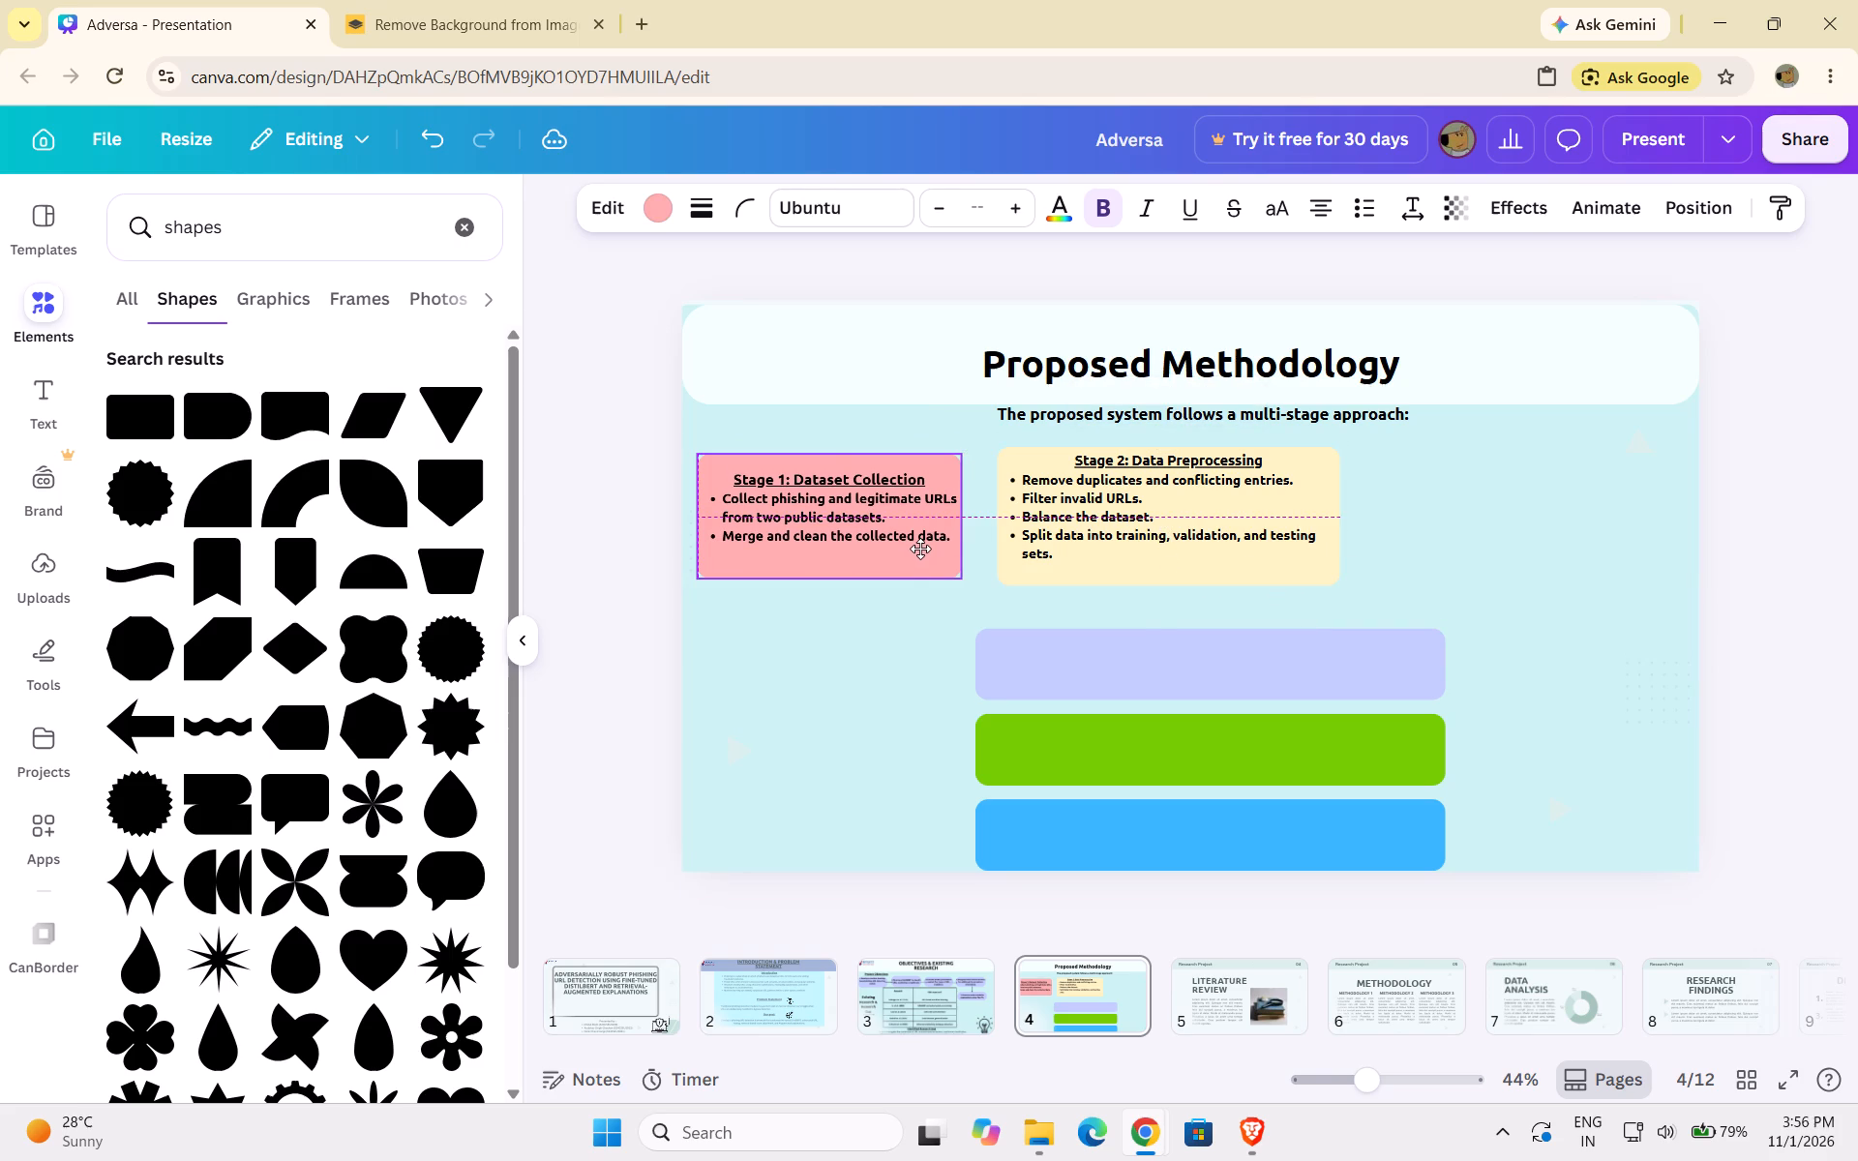
left_click(1207, 514)
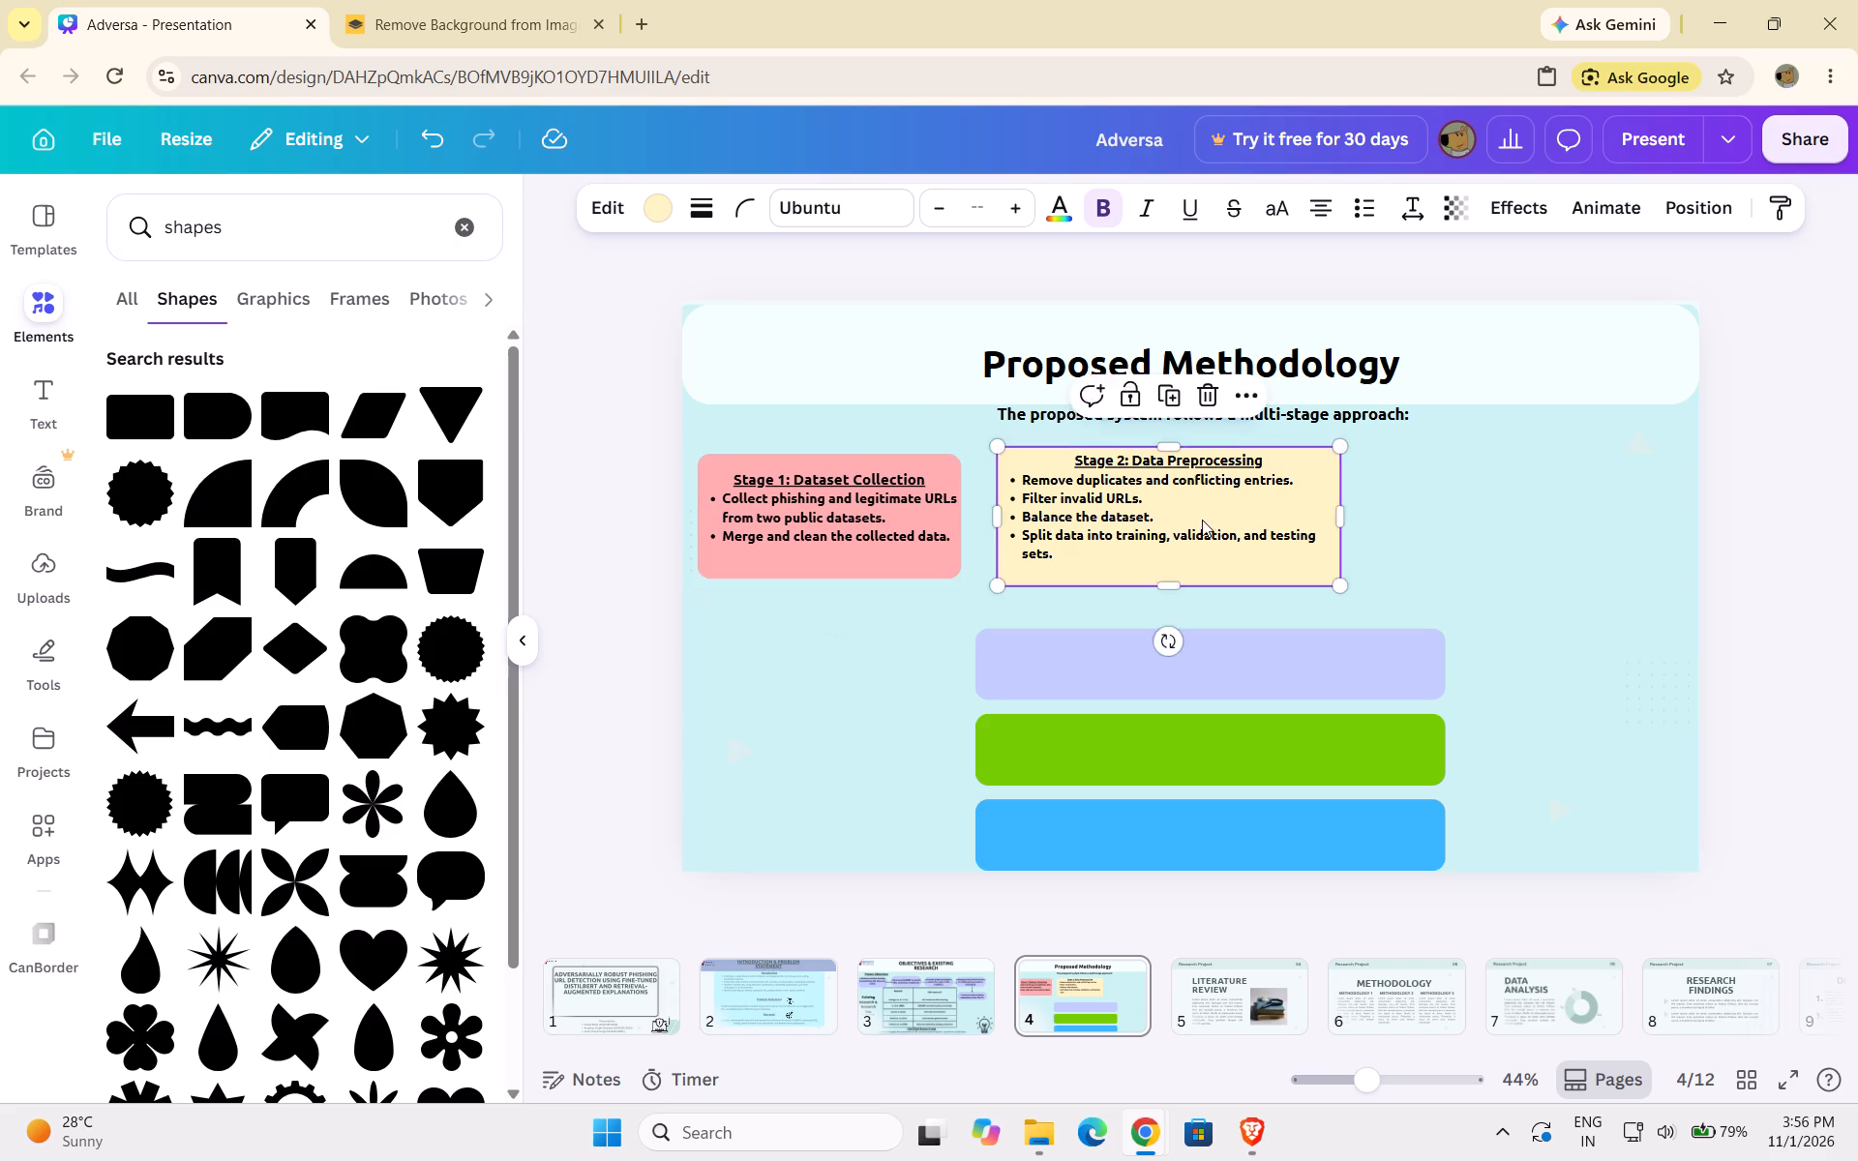
left_click(1491, 512)
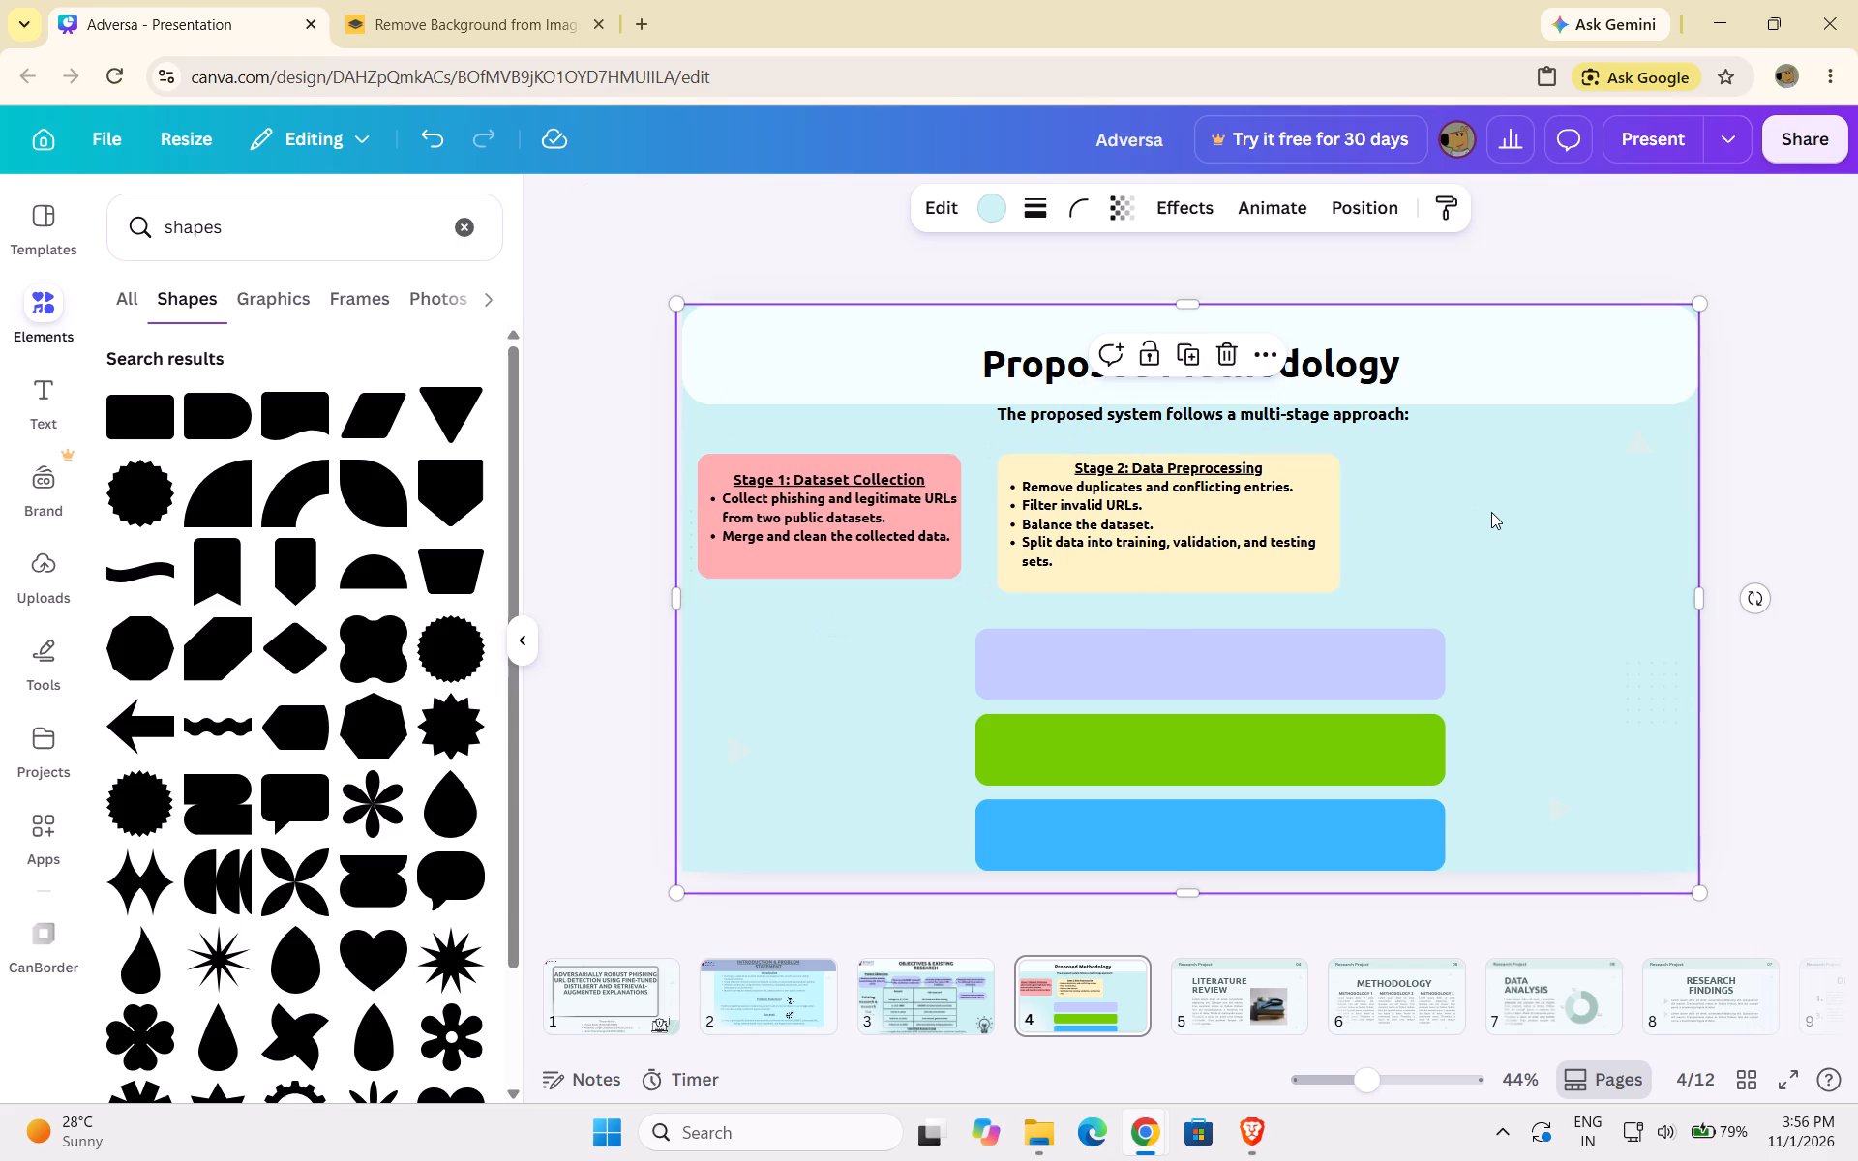
Add the heading "Stage 3: Adversarial Augmentation" to the lavender box, copied from the ChatGPT slide content.
left_click(1263, 653)
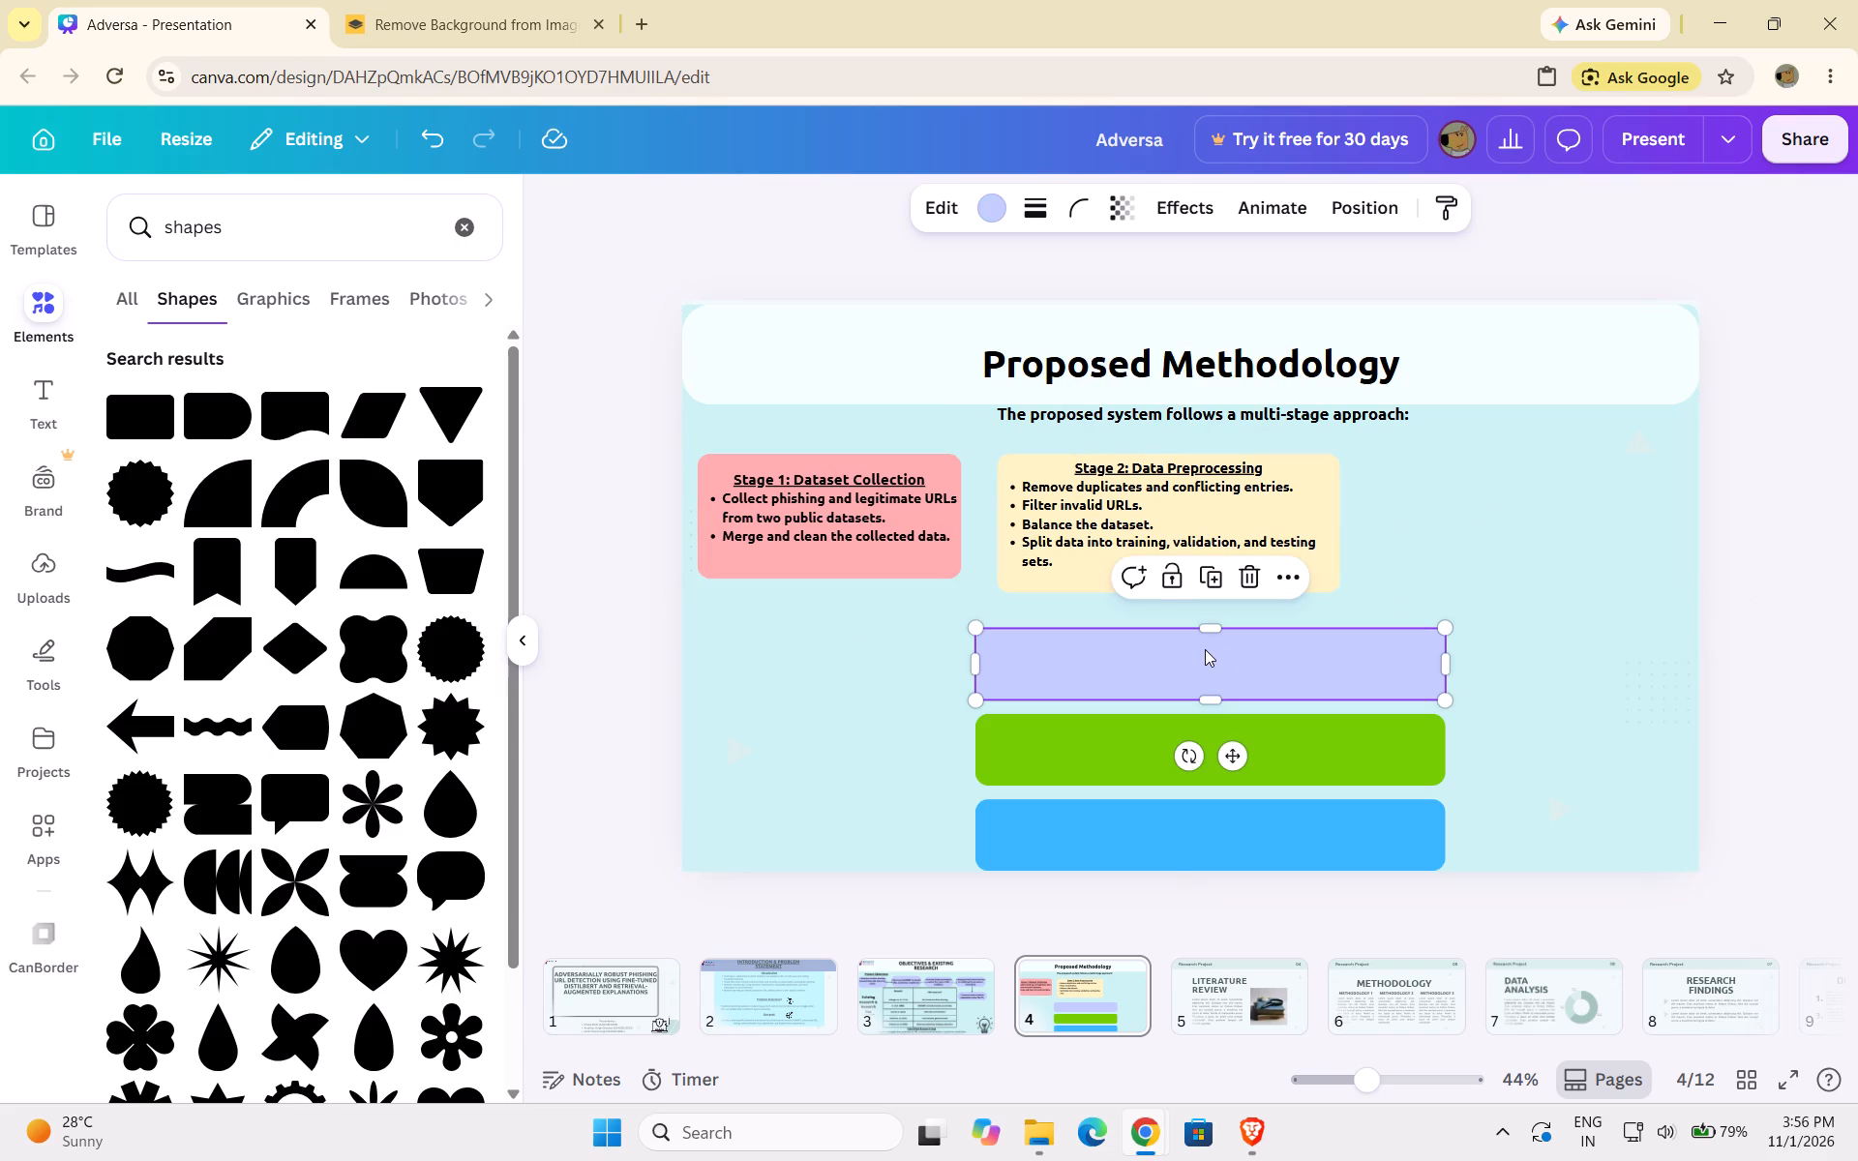
double_click(1205, 649)
left_click(1228, 648)
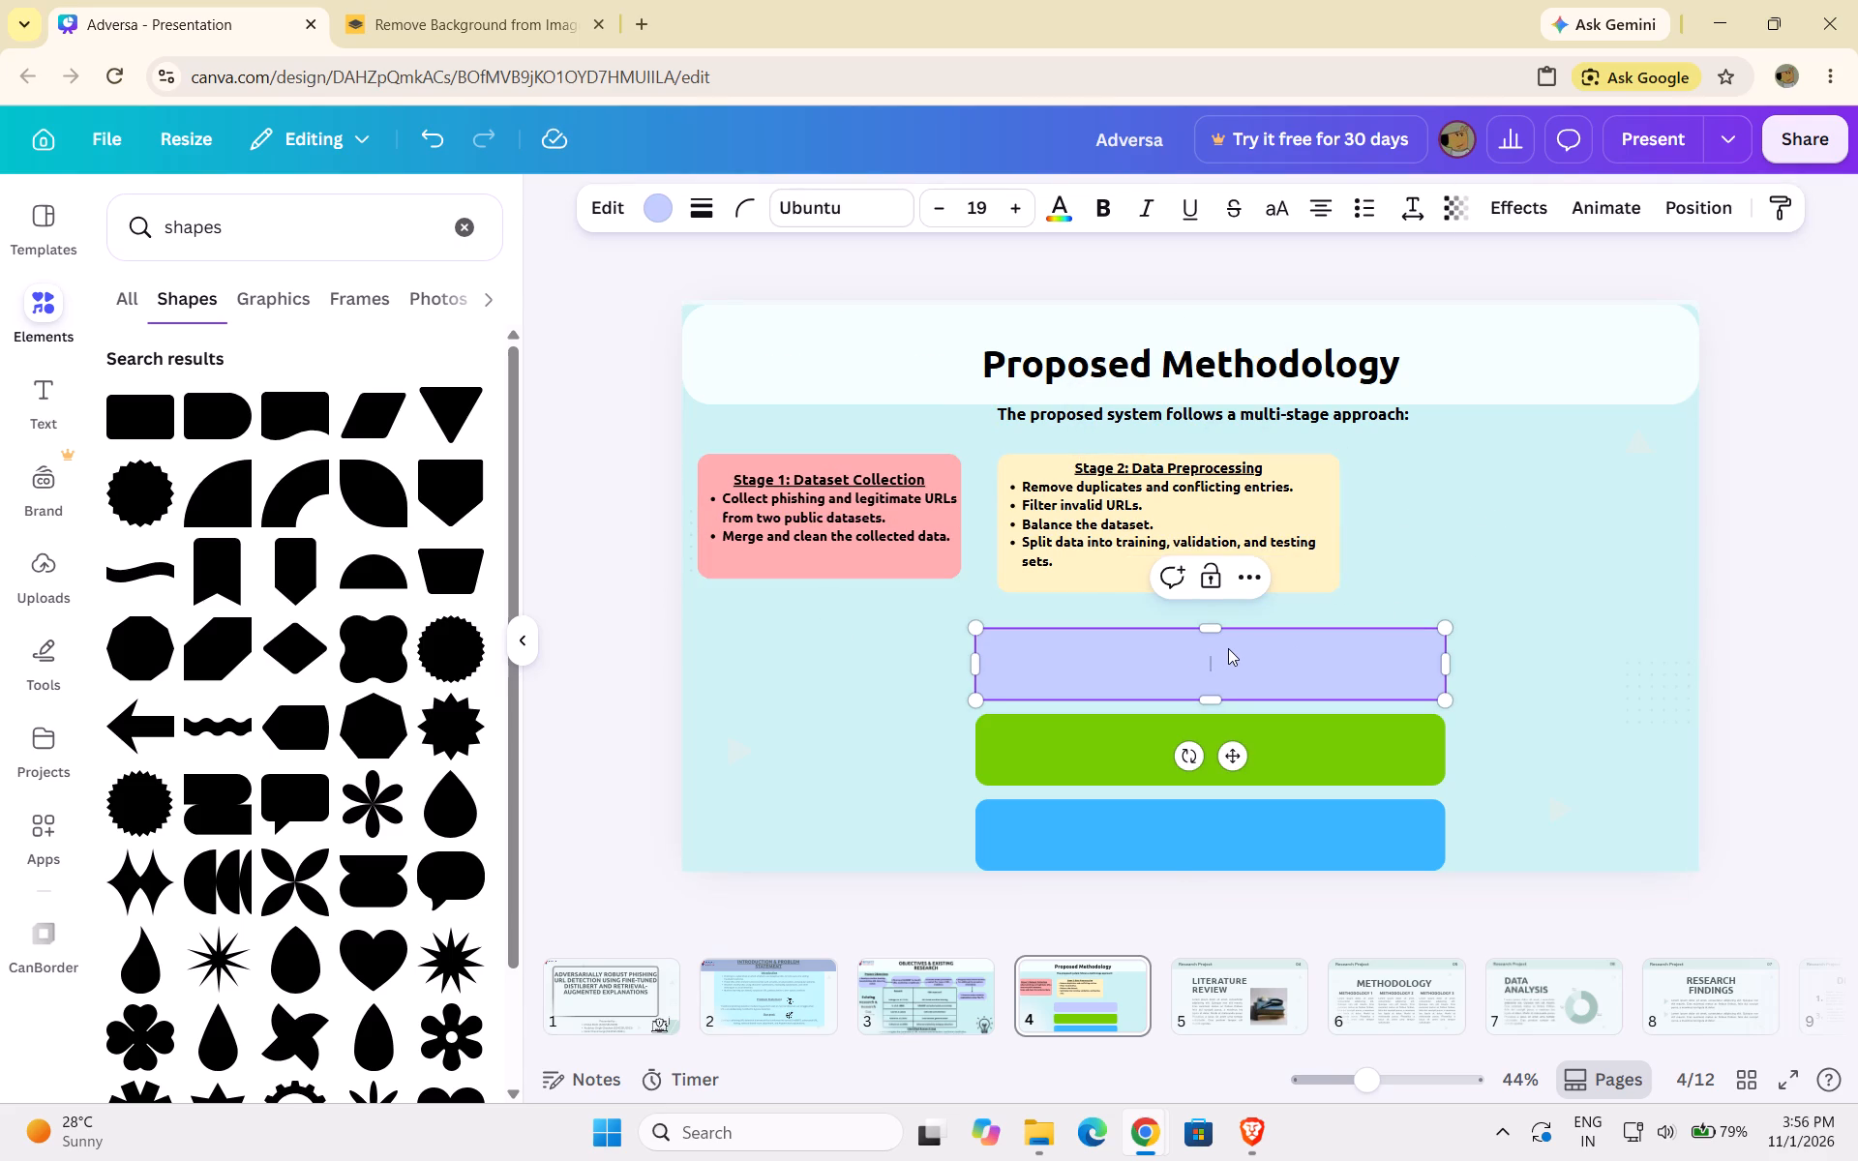
left_click(1211, 649)
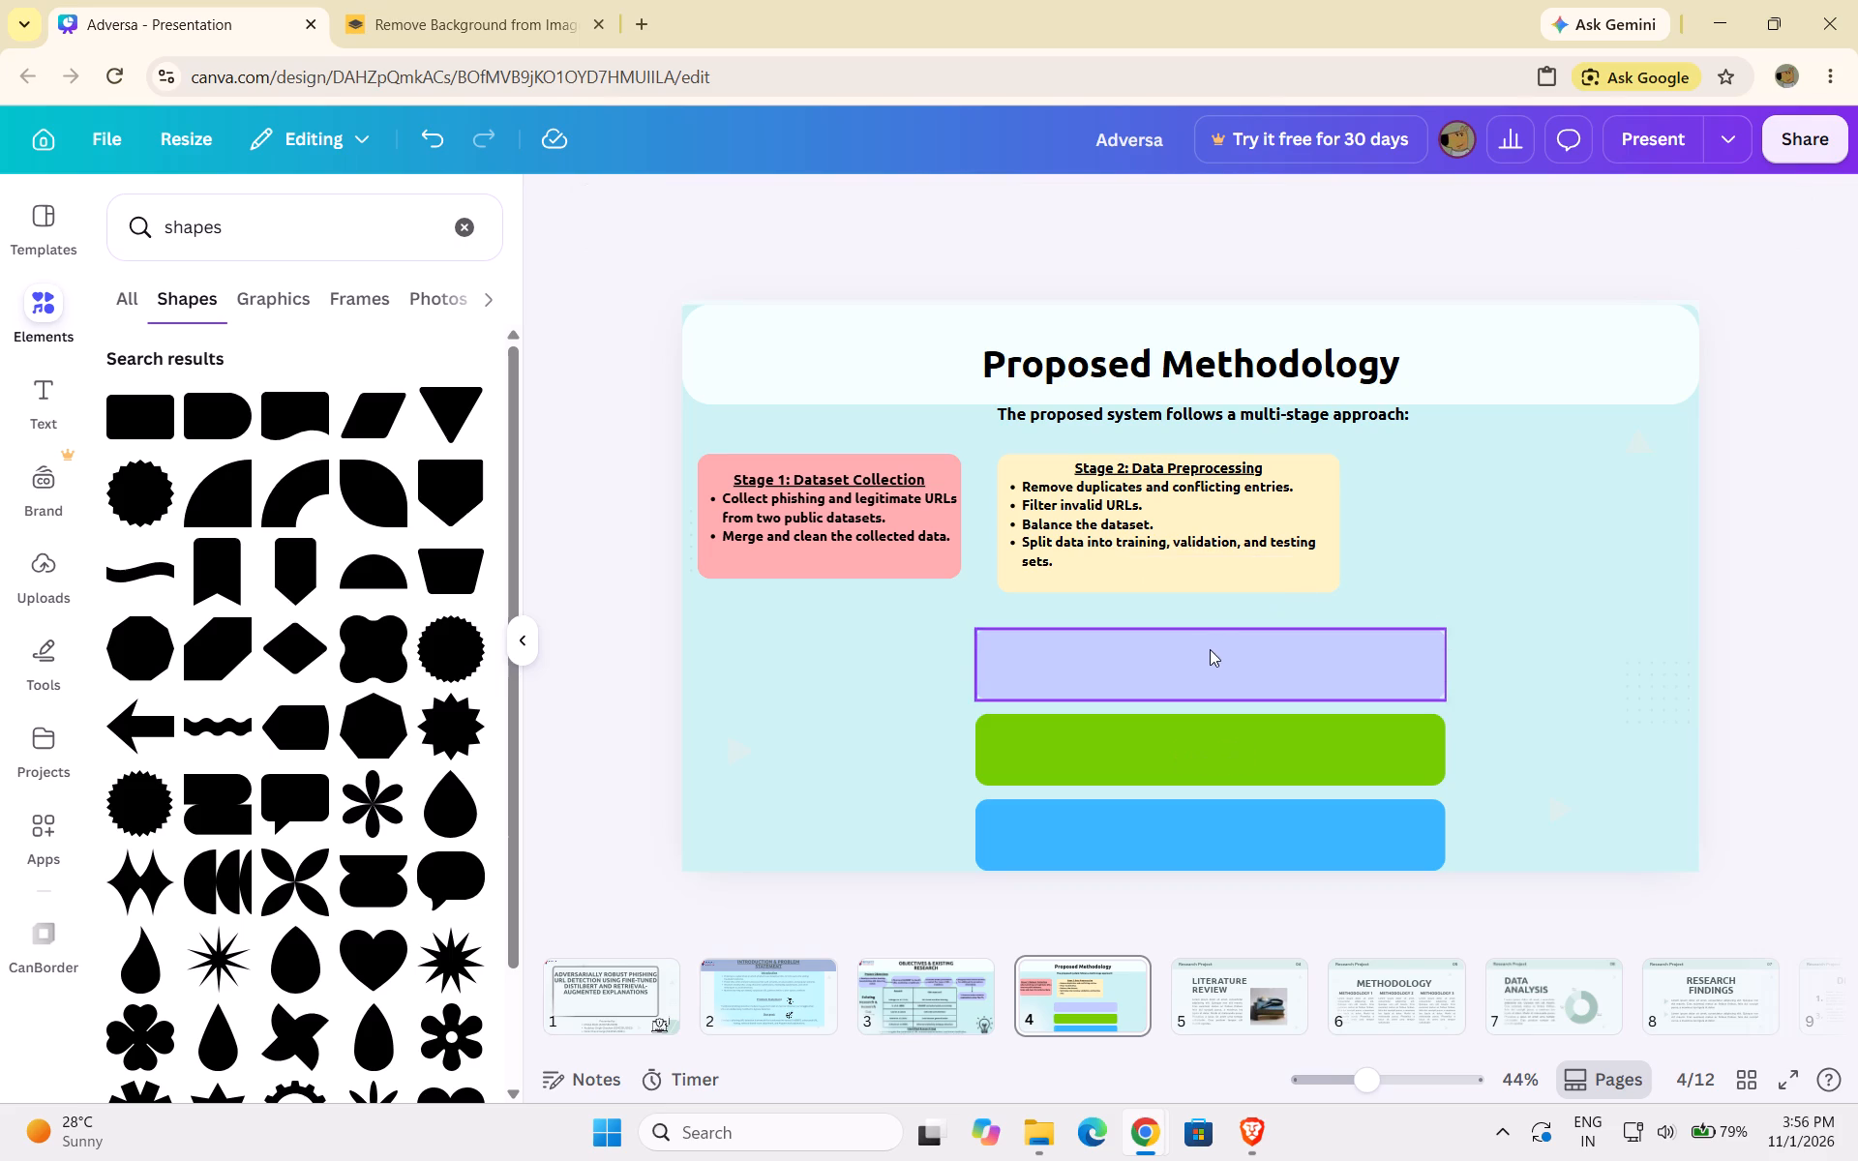
double_click(1208, 649)
left_click(1161, 1121)
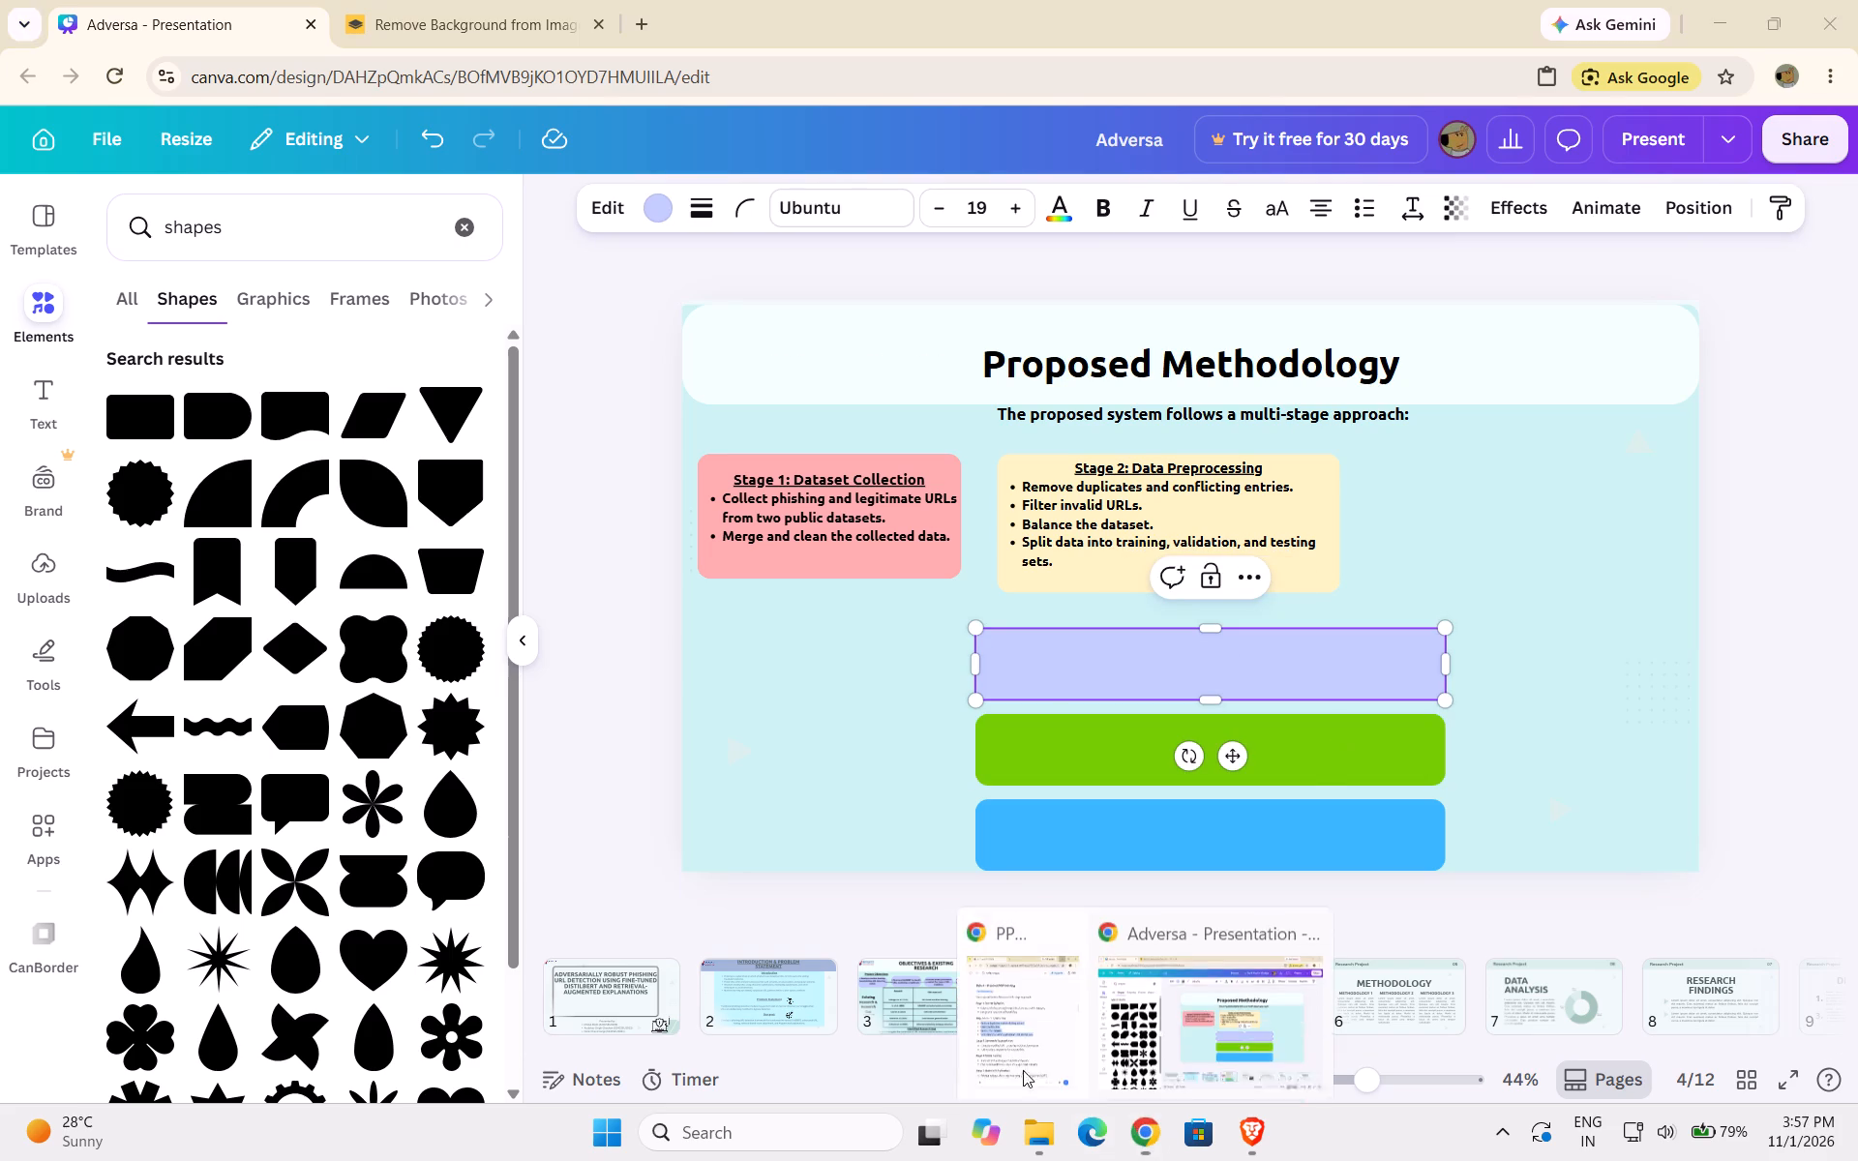
left_click(1016, 997)
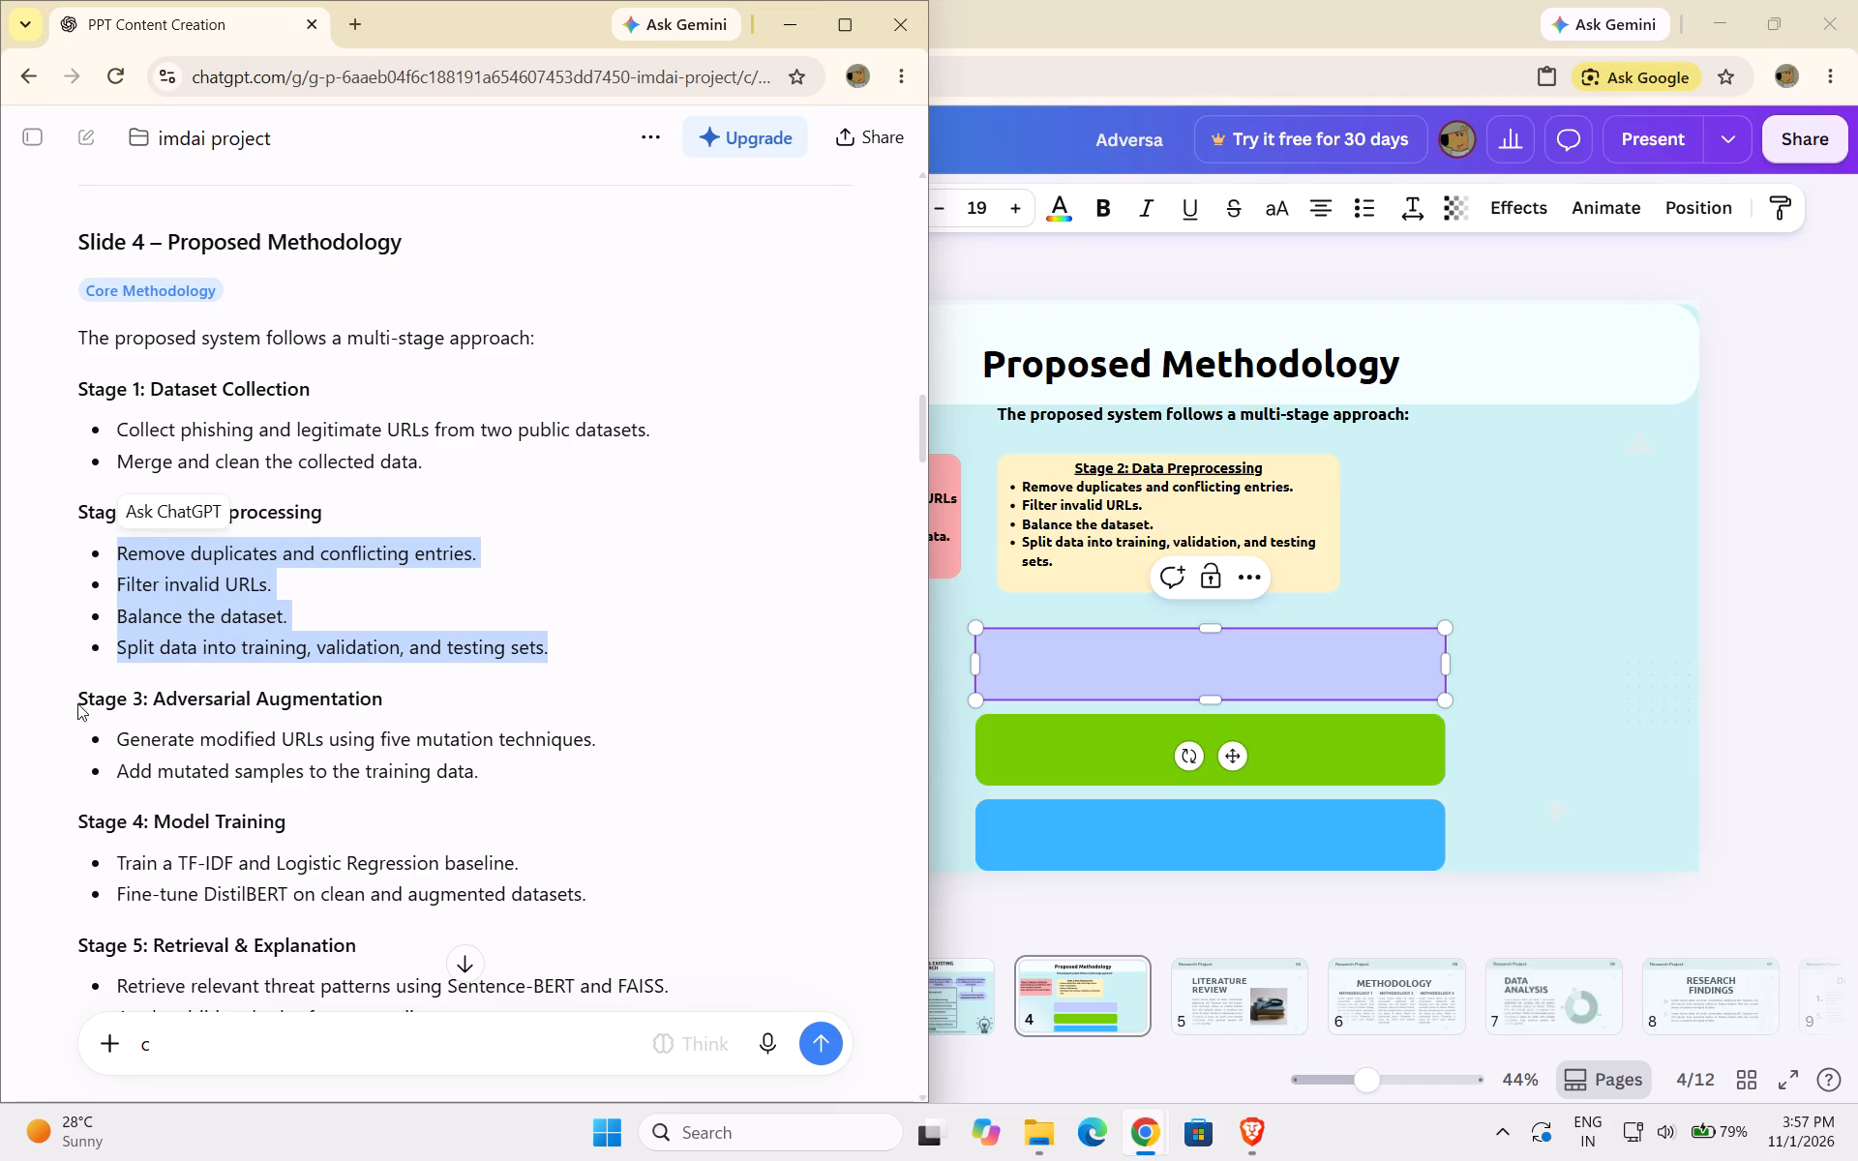
left_click_drag(77, 703, 432, 701)
key("ctrl+c")
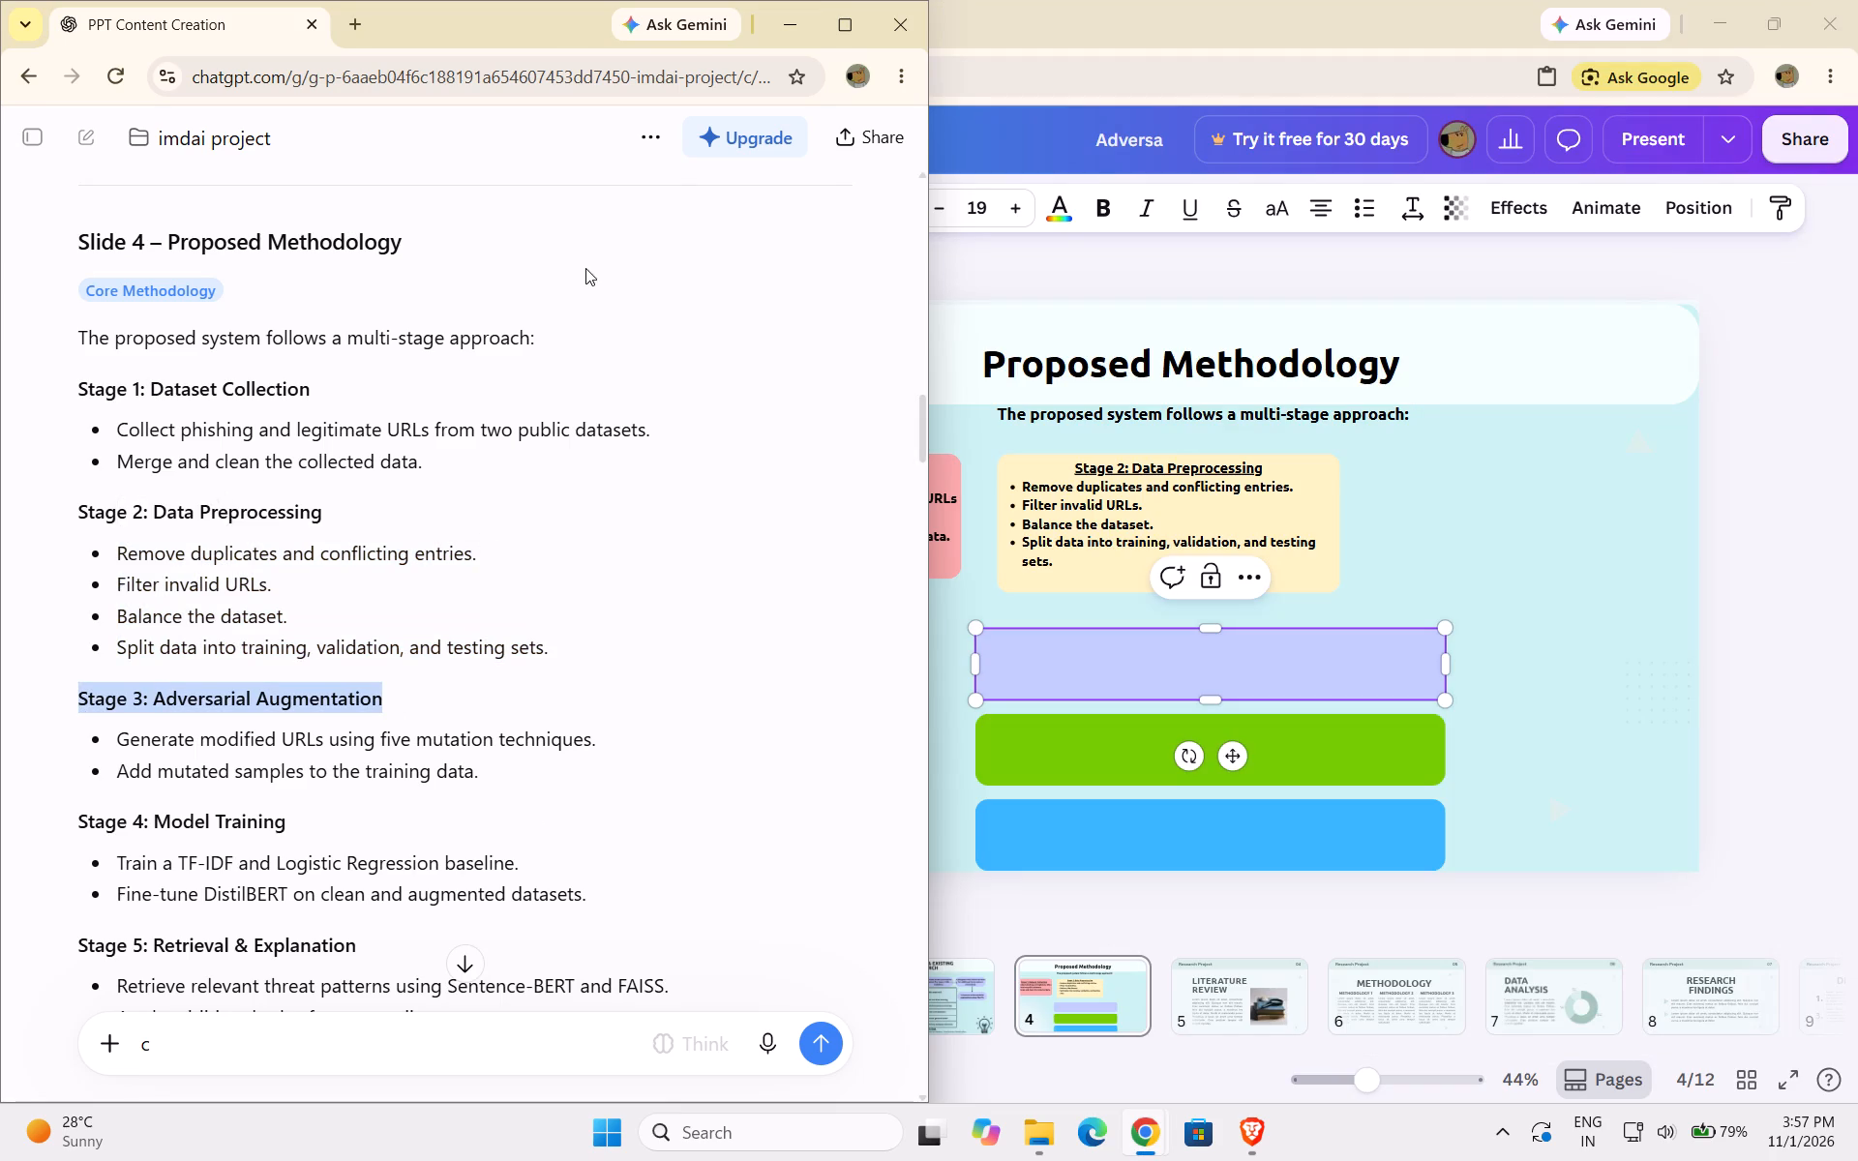
left_click(797, 23)
key("ctrl+v")
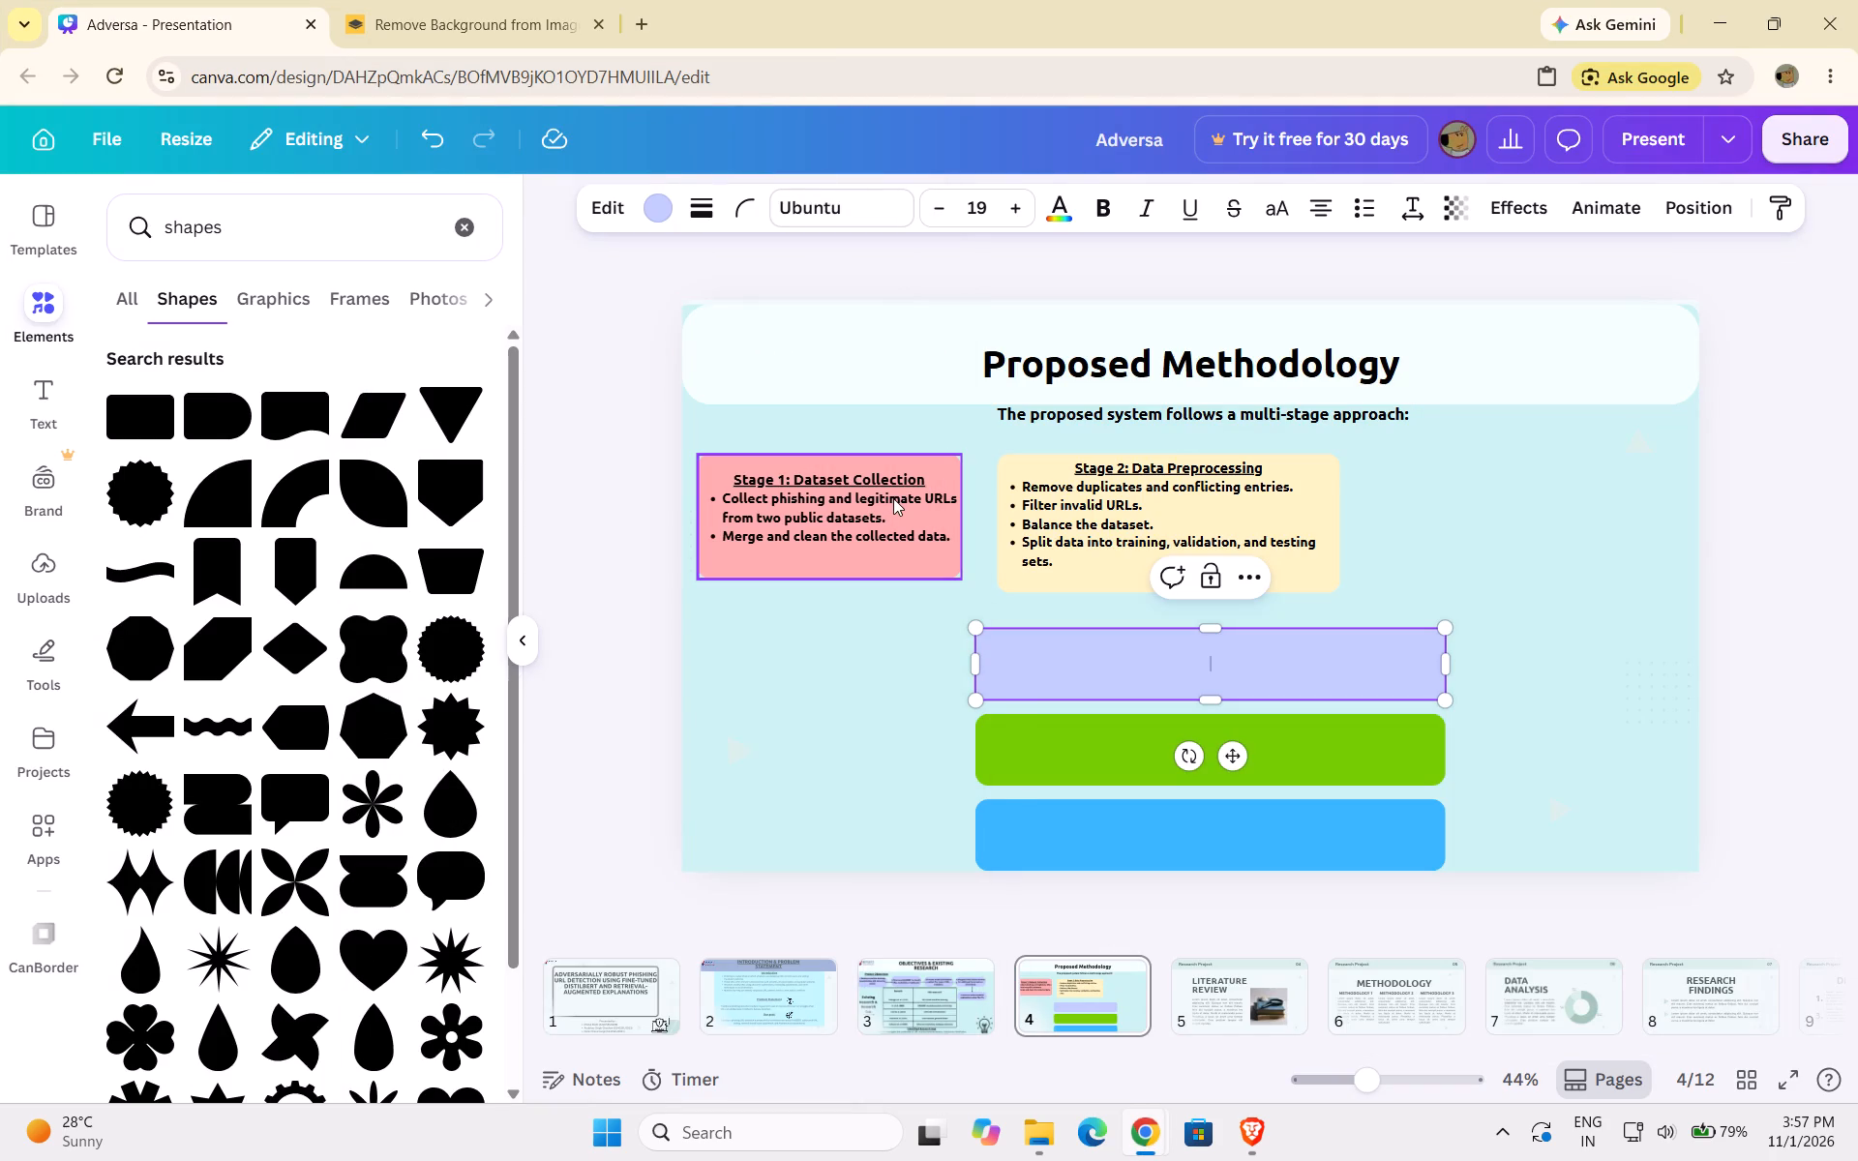
Format the "Stage 3: Adversarial Augmentation" heading as bold and underlined at font size 21.
left_click_drag(1322, 661, 1087, 648)
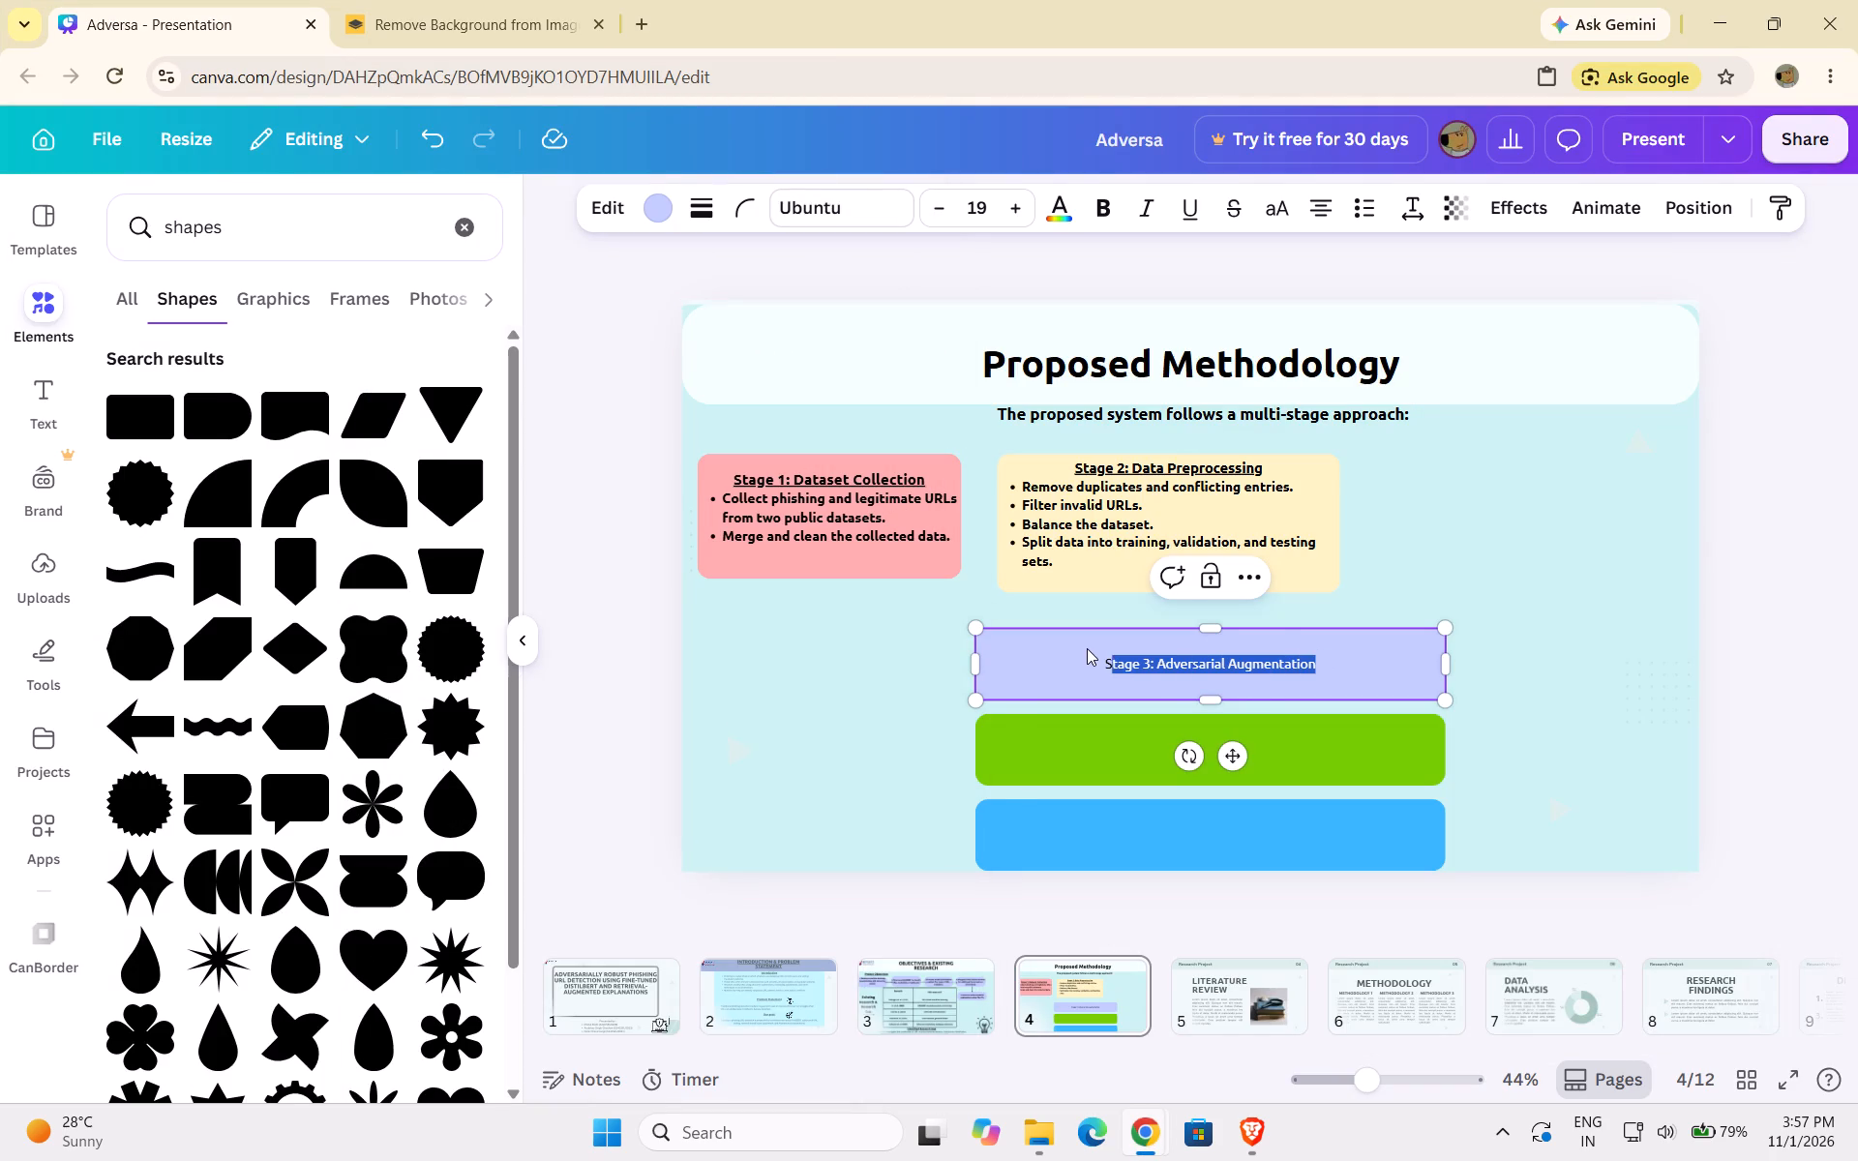
left_click_drag(1087, 648, 1086, 648)
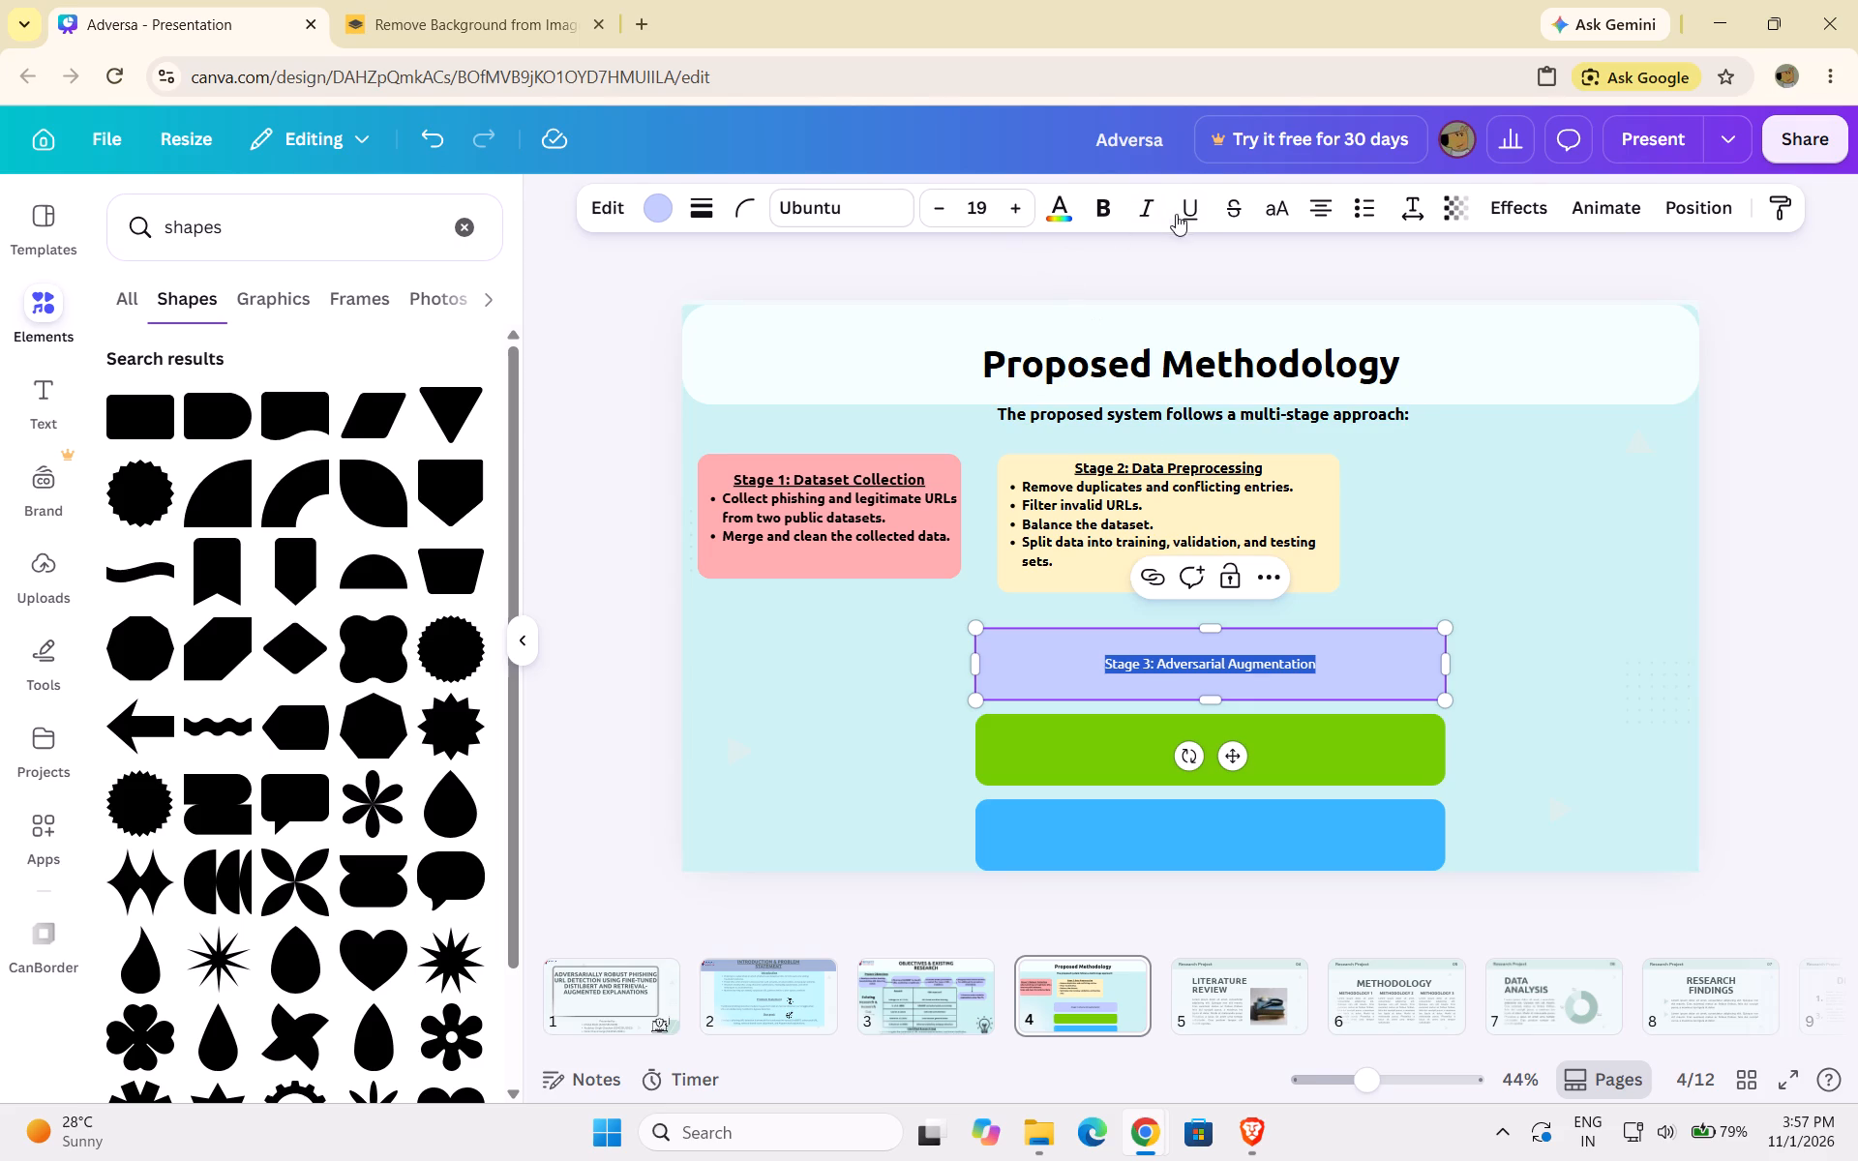
left_click(1184, 214)
left_click(1184, 214)
left_click(1184, 214)
left_click(1112, 207)
left_click(1019, 204)
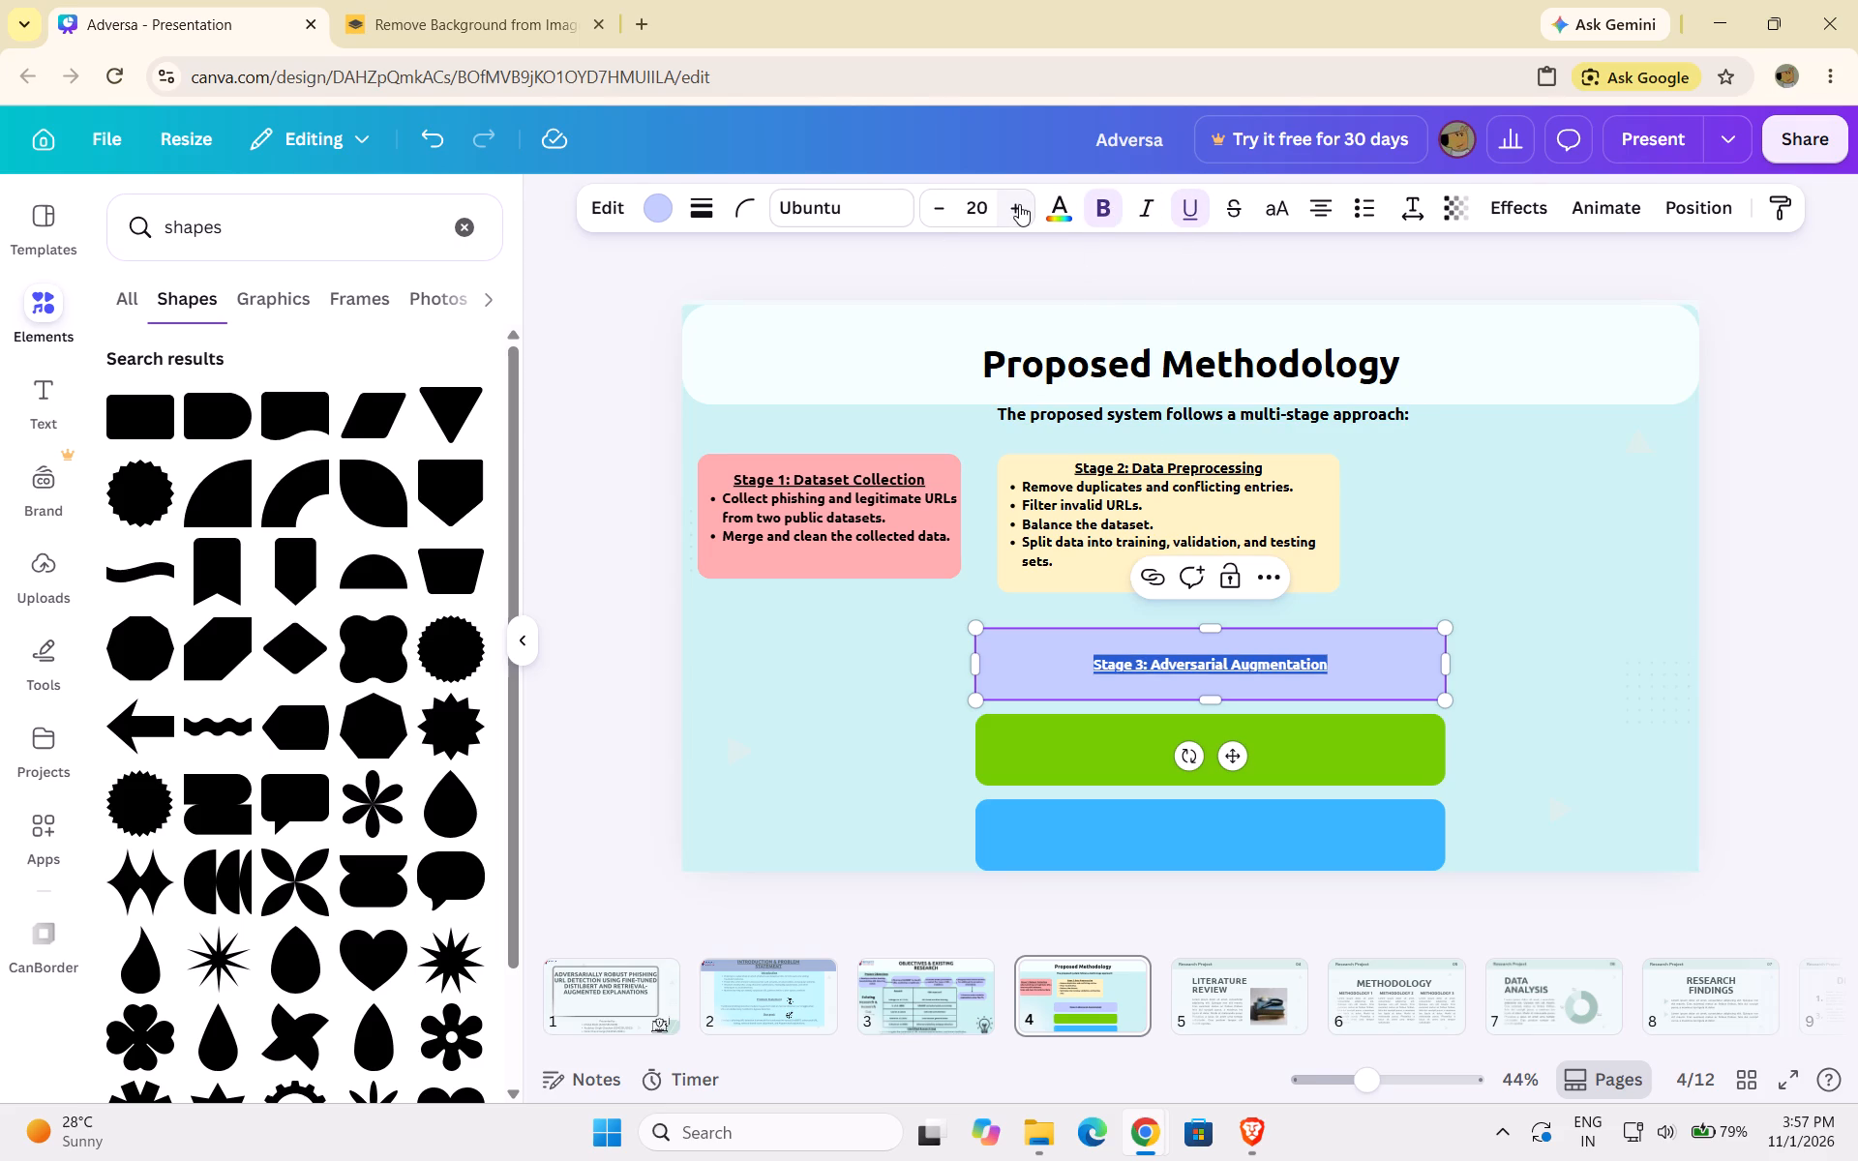
left_click(1019, 204)
left_click(1342, 646)
left_click(1342, 664)
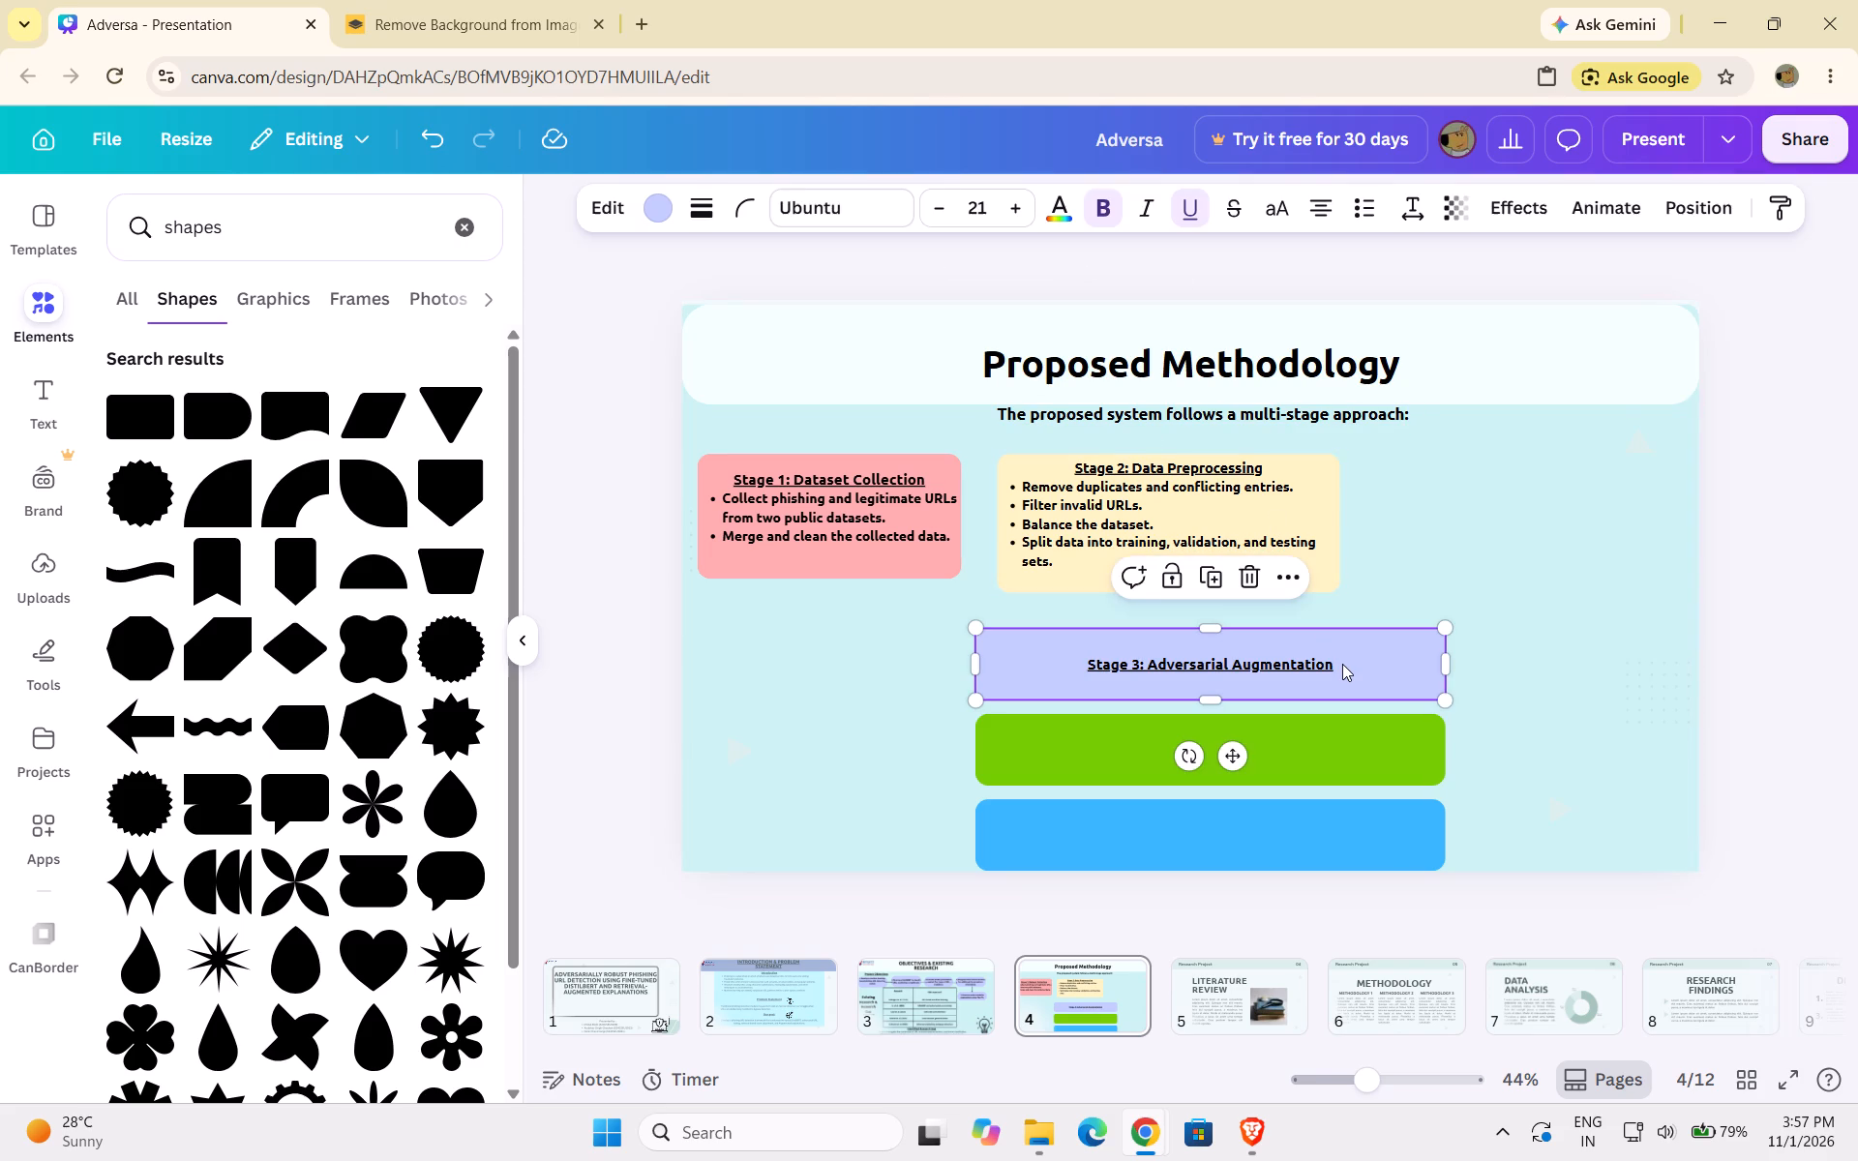
left_click(1342, 664)
key("Return")
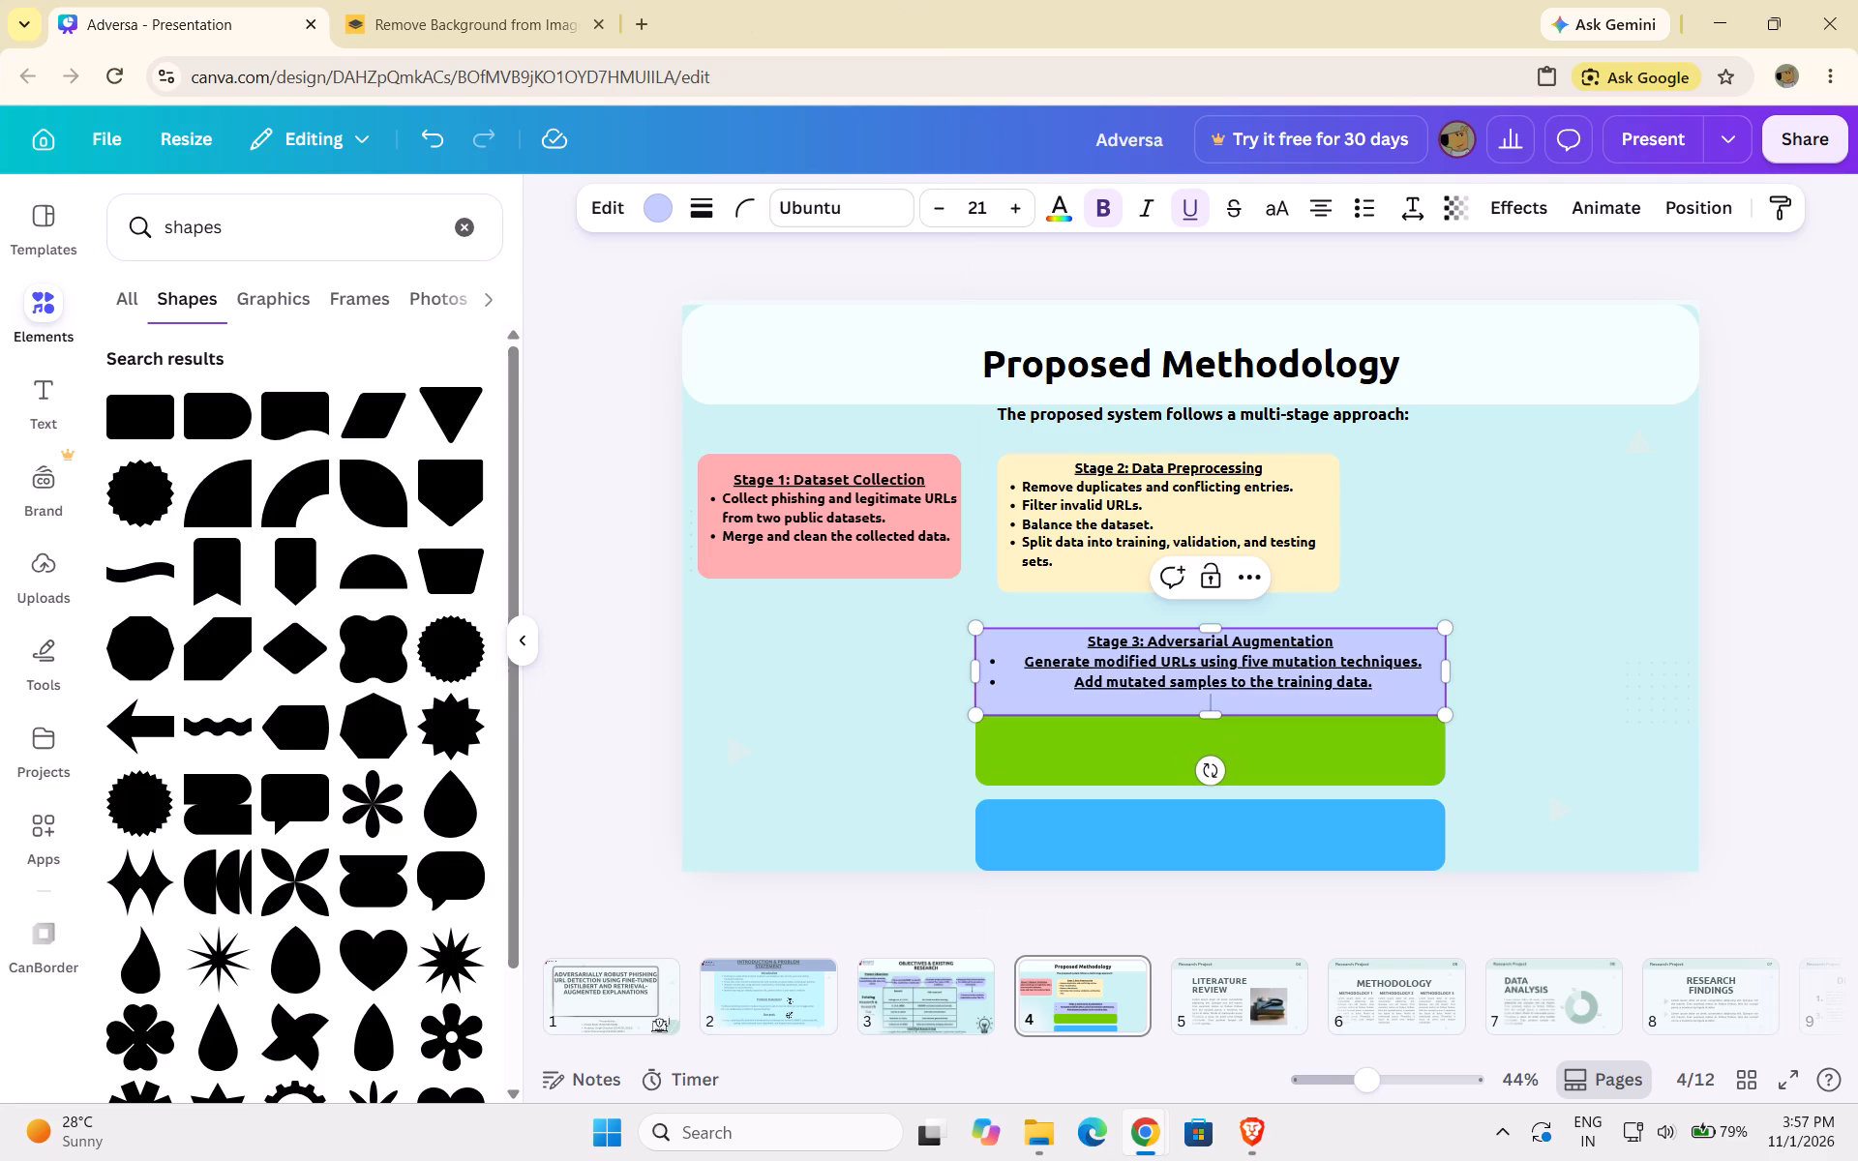
Remove the underline from the two Stage 3 bullet points.
left_click(1047, 701)
left_click_drag(1021, 659, 1354, 684)
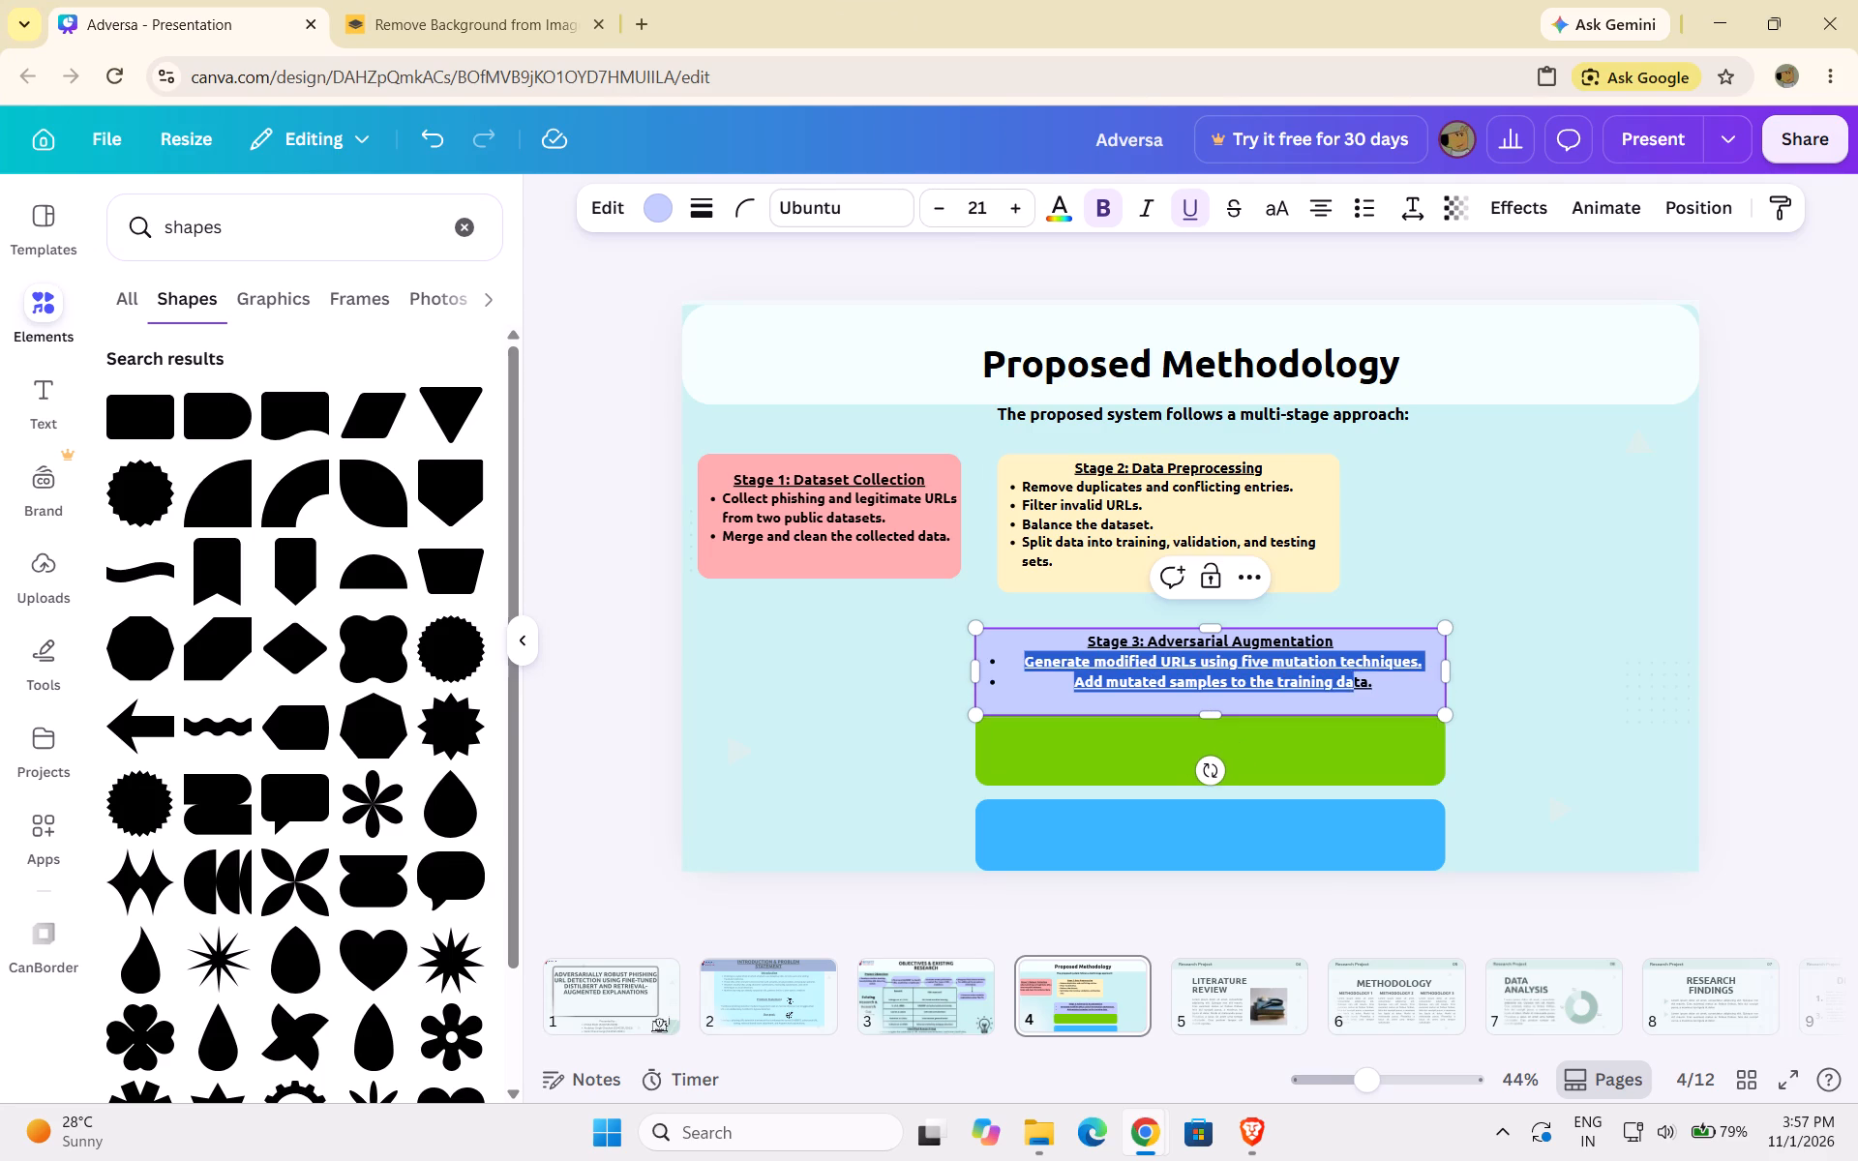
left_click_drag(1354, 684, 1375, 685)
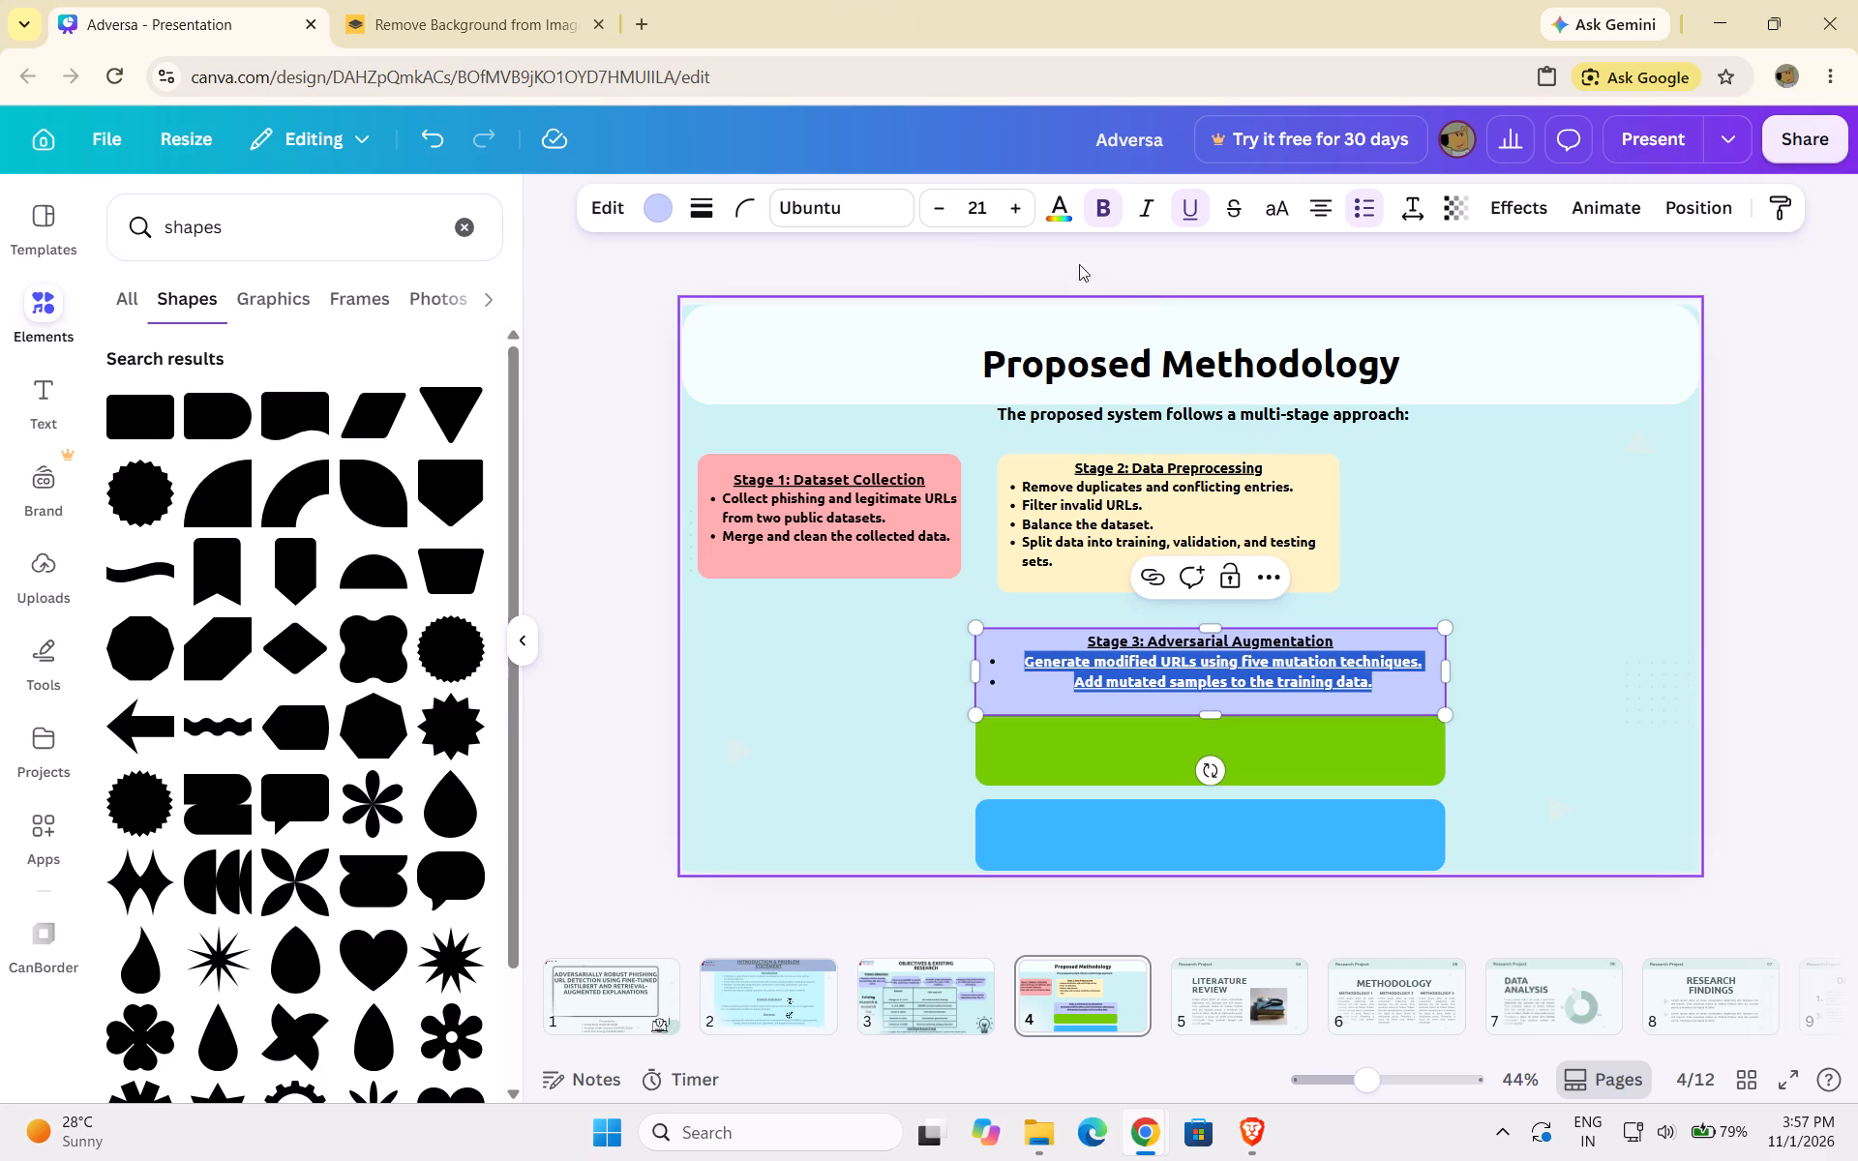
left_click(1198, 208)
left_click(1510, 590)
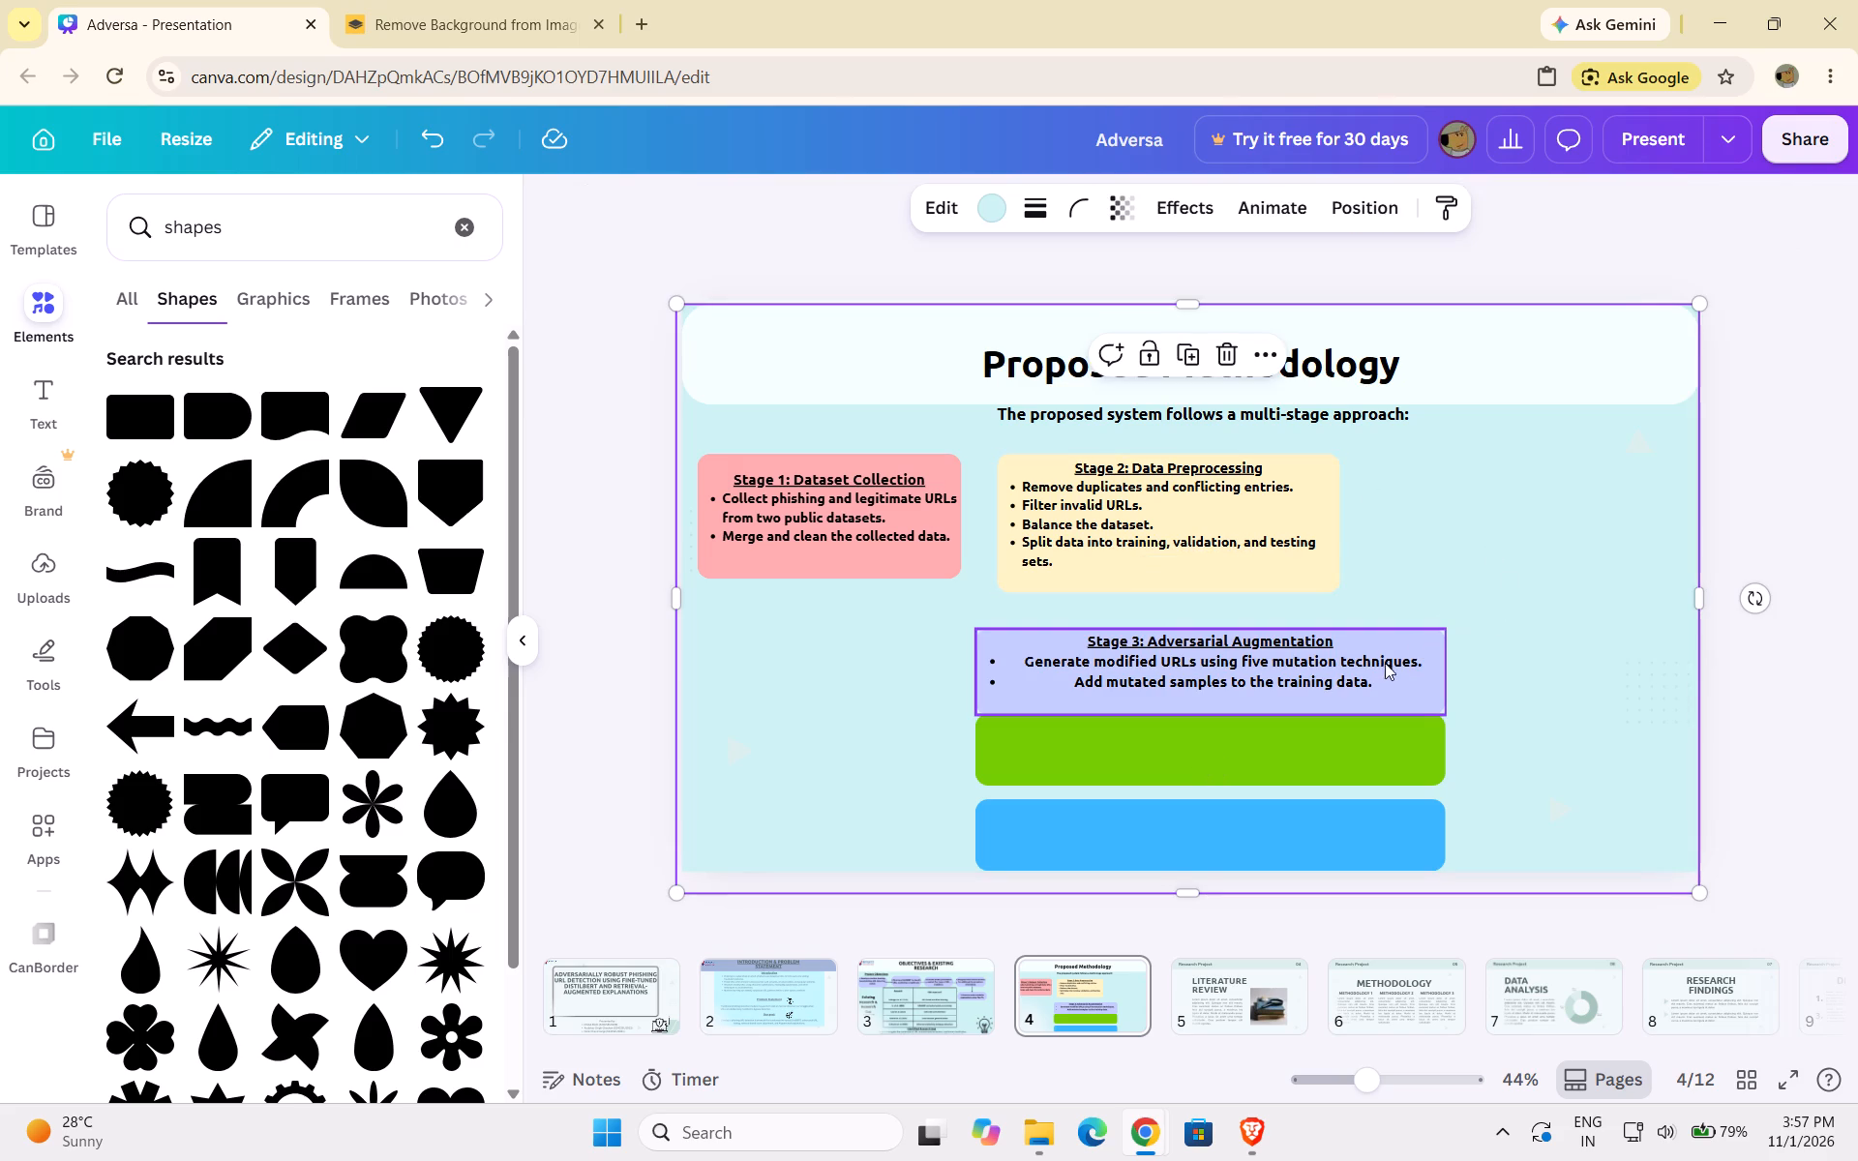
Resize the lavender Stage 3 box to about 629 wide by 249 high and place it beside the Stage 2 box, aligned with the top row.
left_click(984, 670)
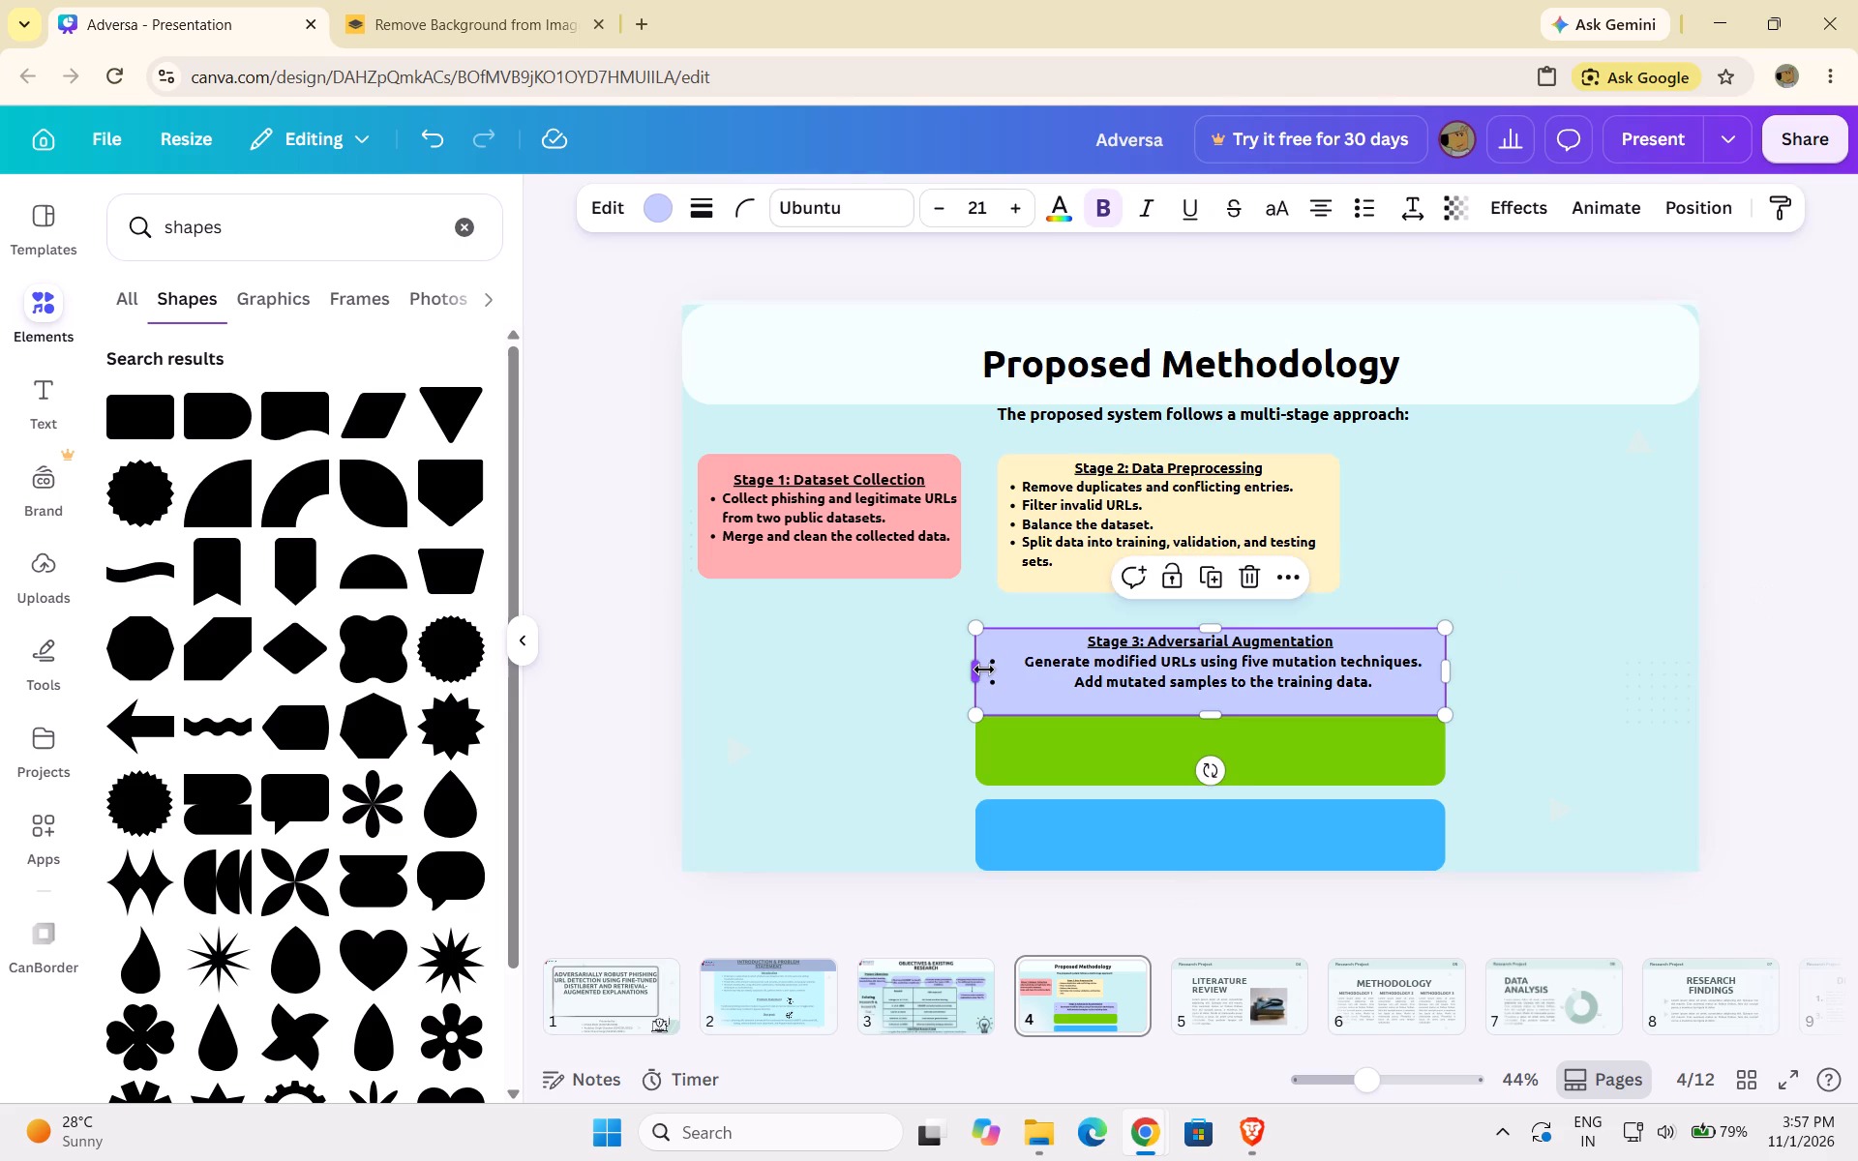
left_click_drag(984, 670, 1126, 650)
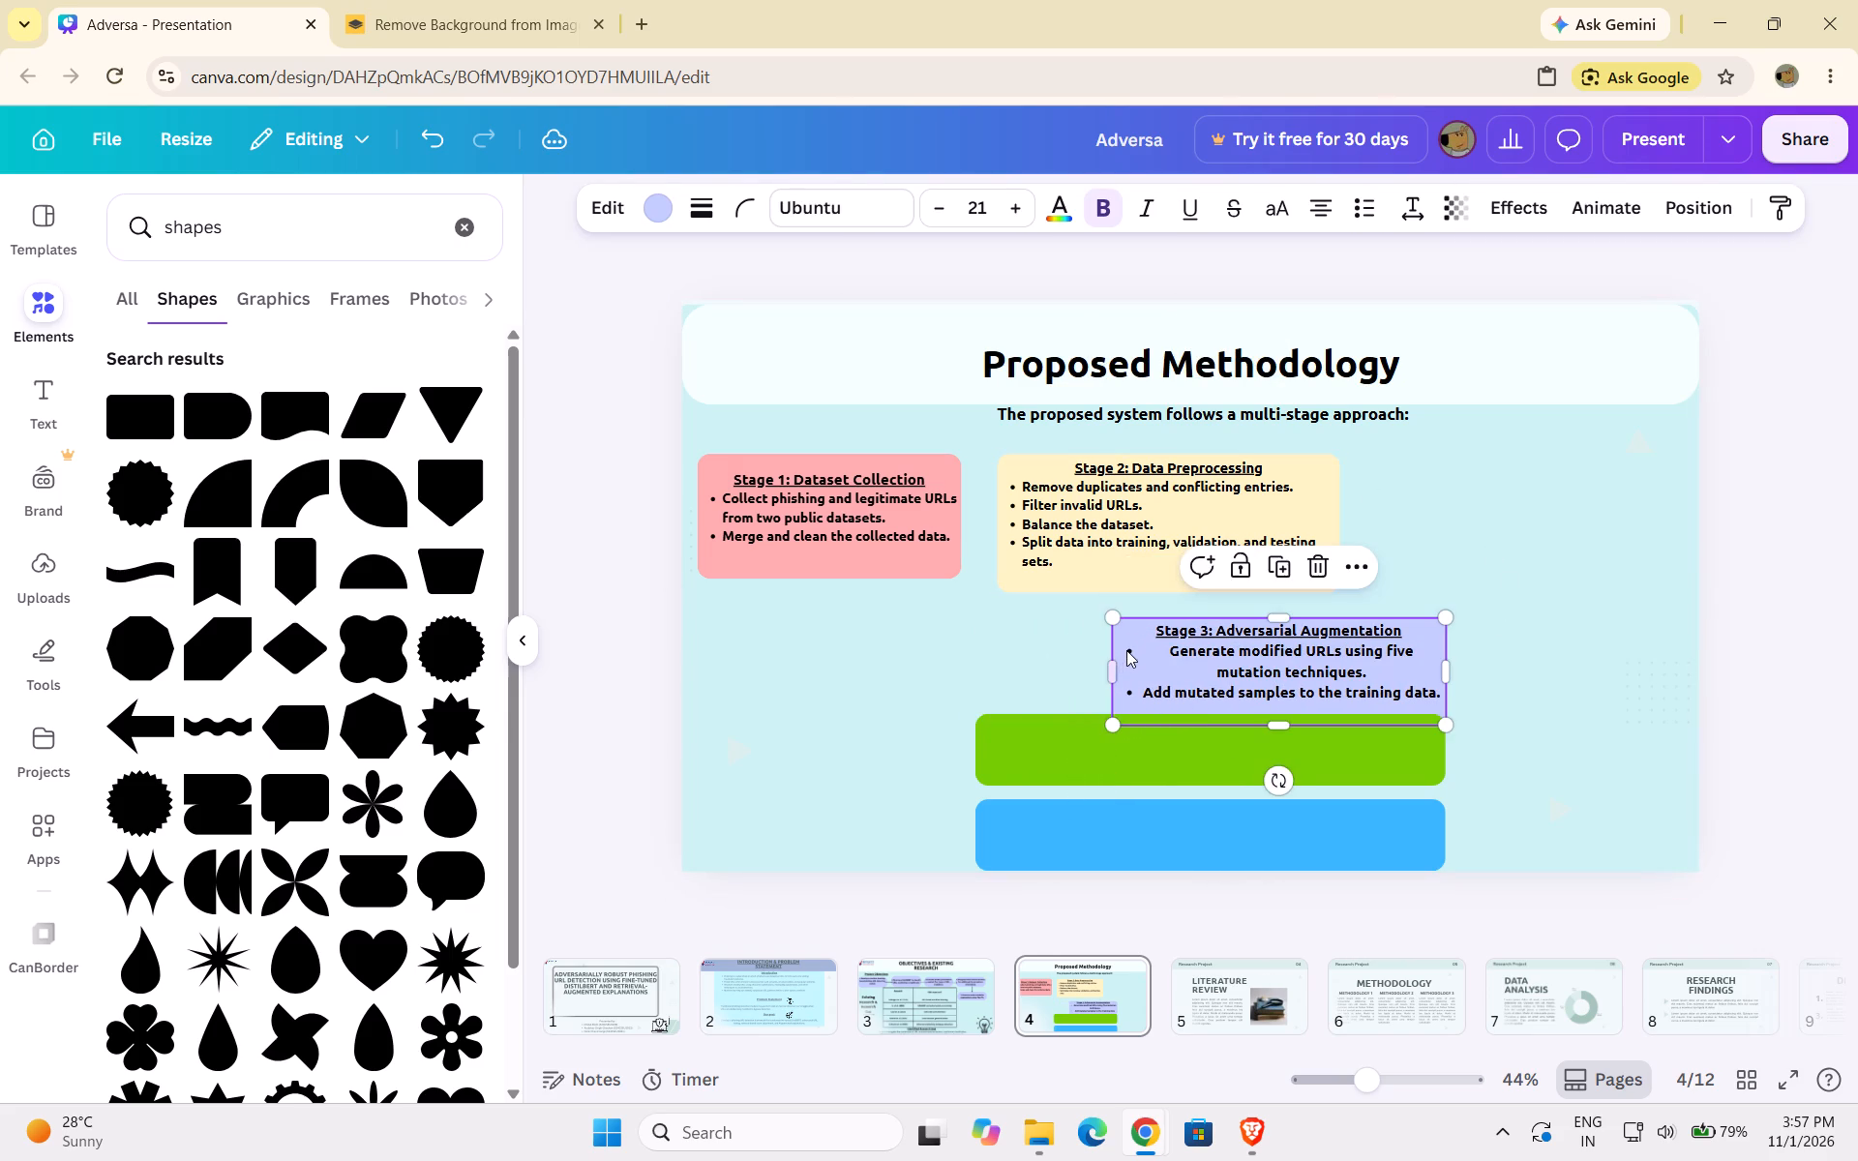
left_click_drag(1233, 671, 1470, 521)
left_click_drag(1526, 571, 1526, 582)
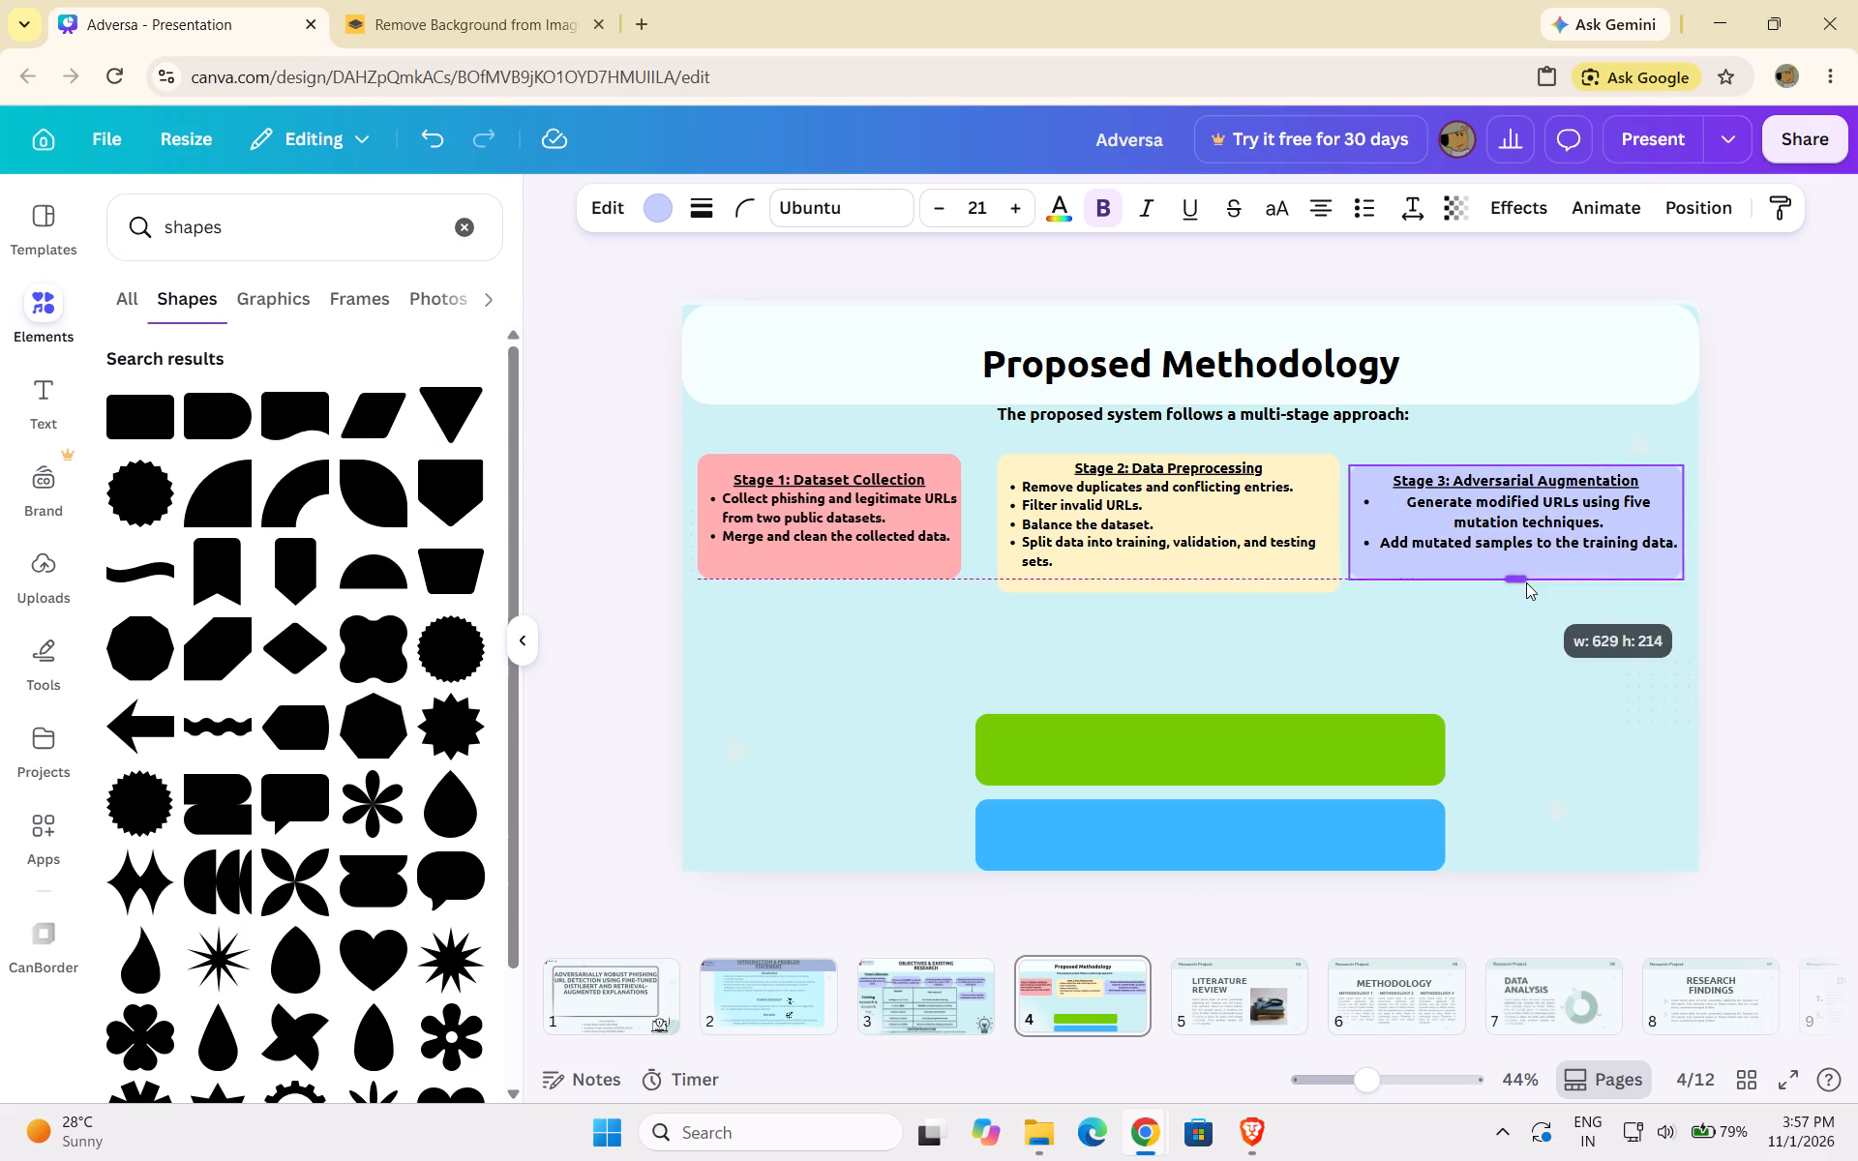
left_click_drag(1526, 582, 1526, 583)
left_click(1515, 467)
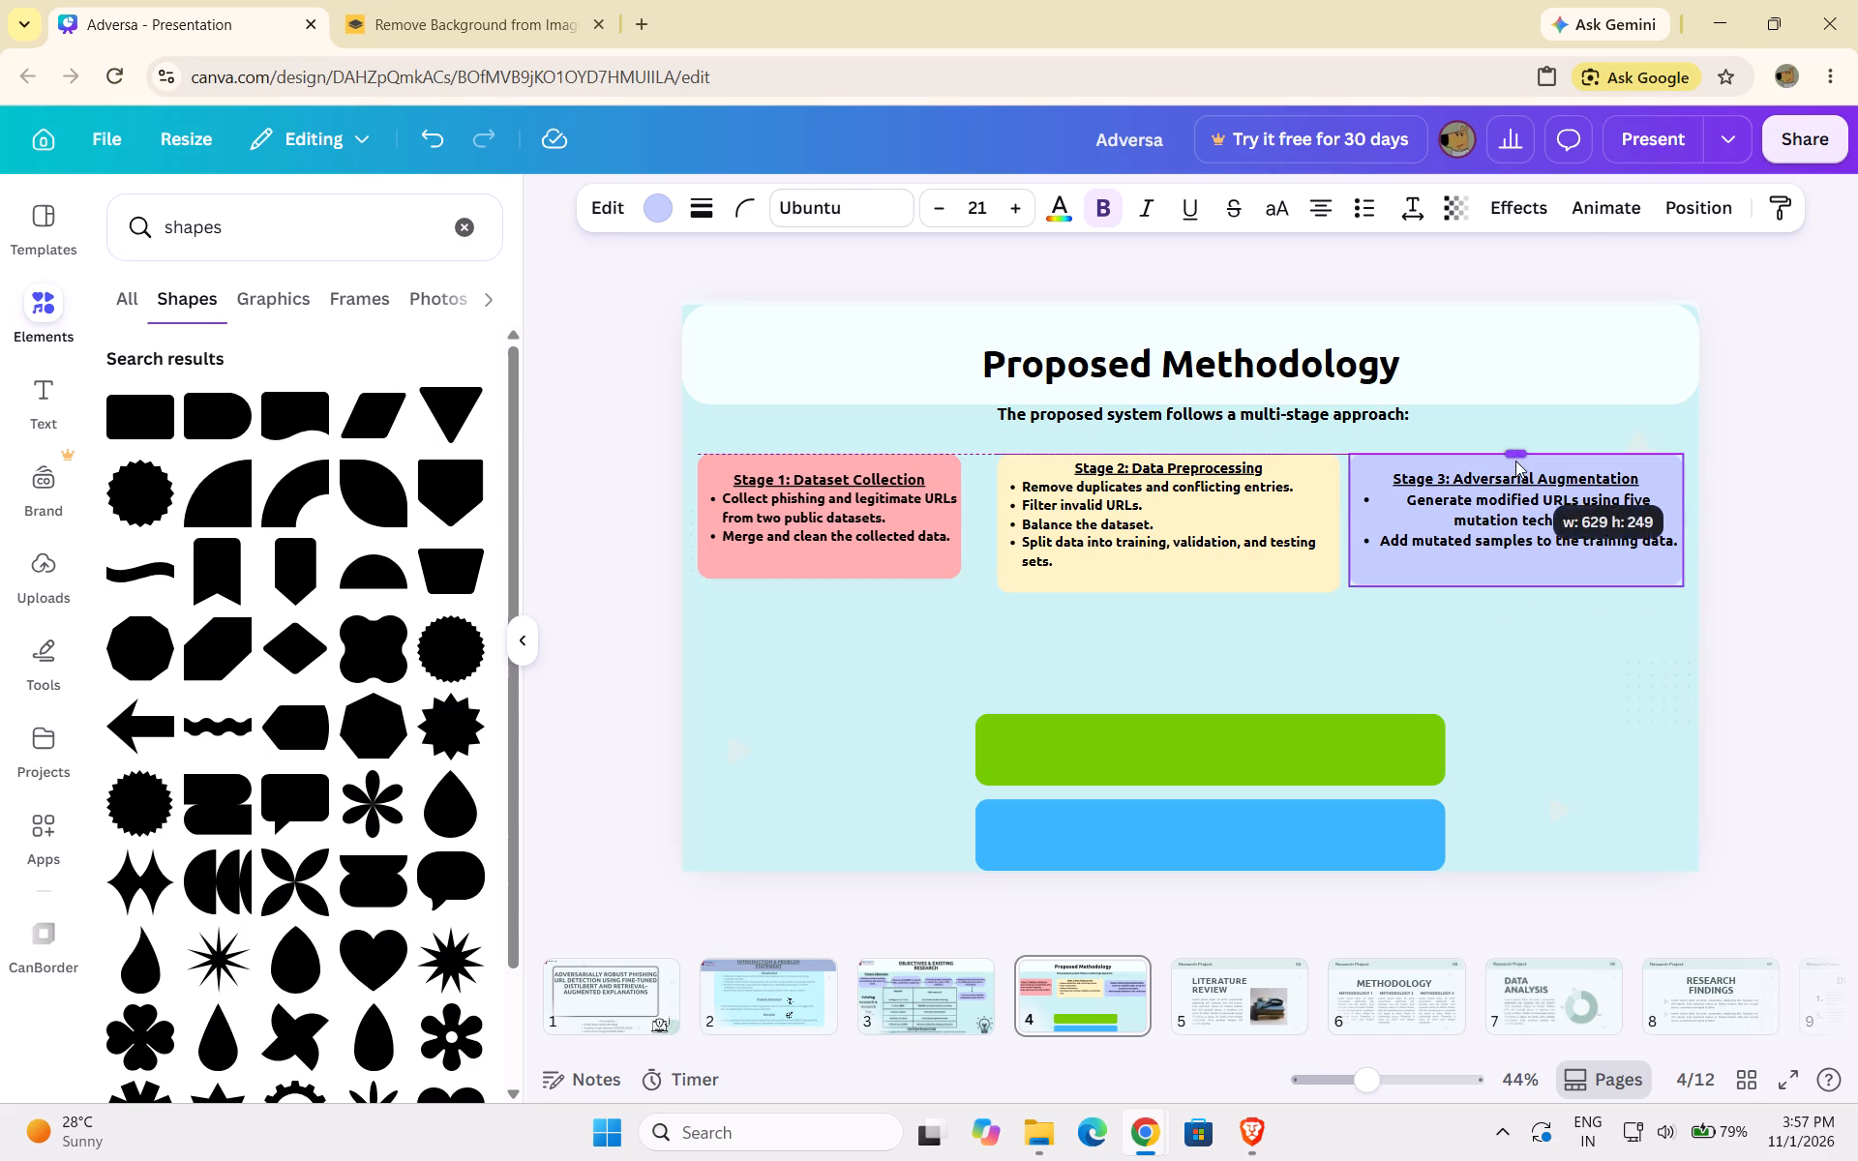
left_click(1506, 530)
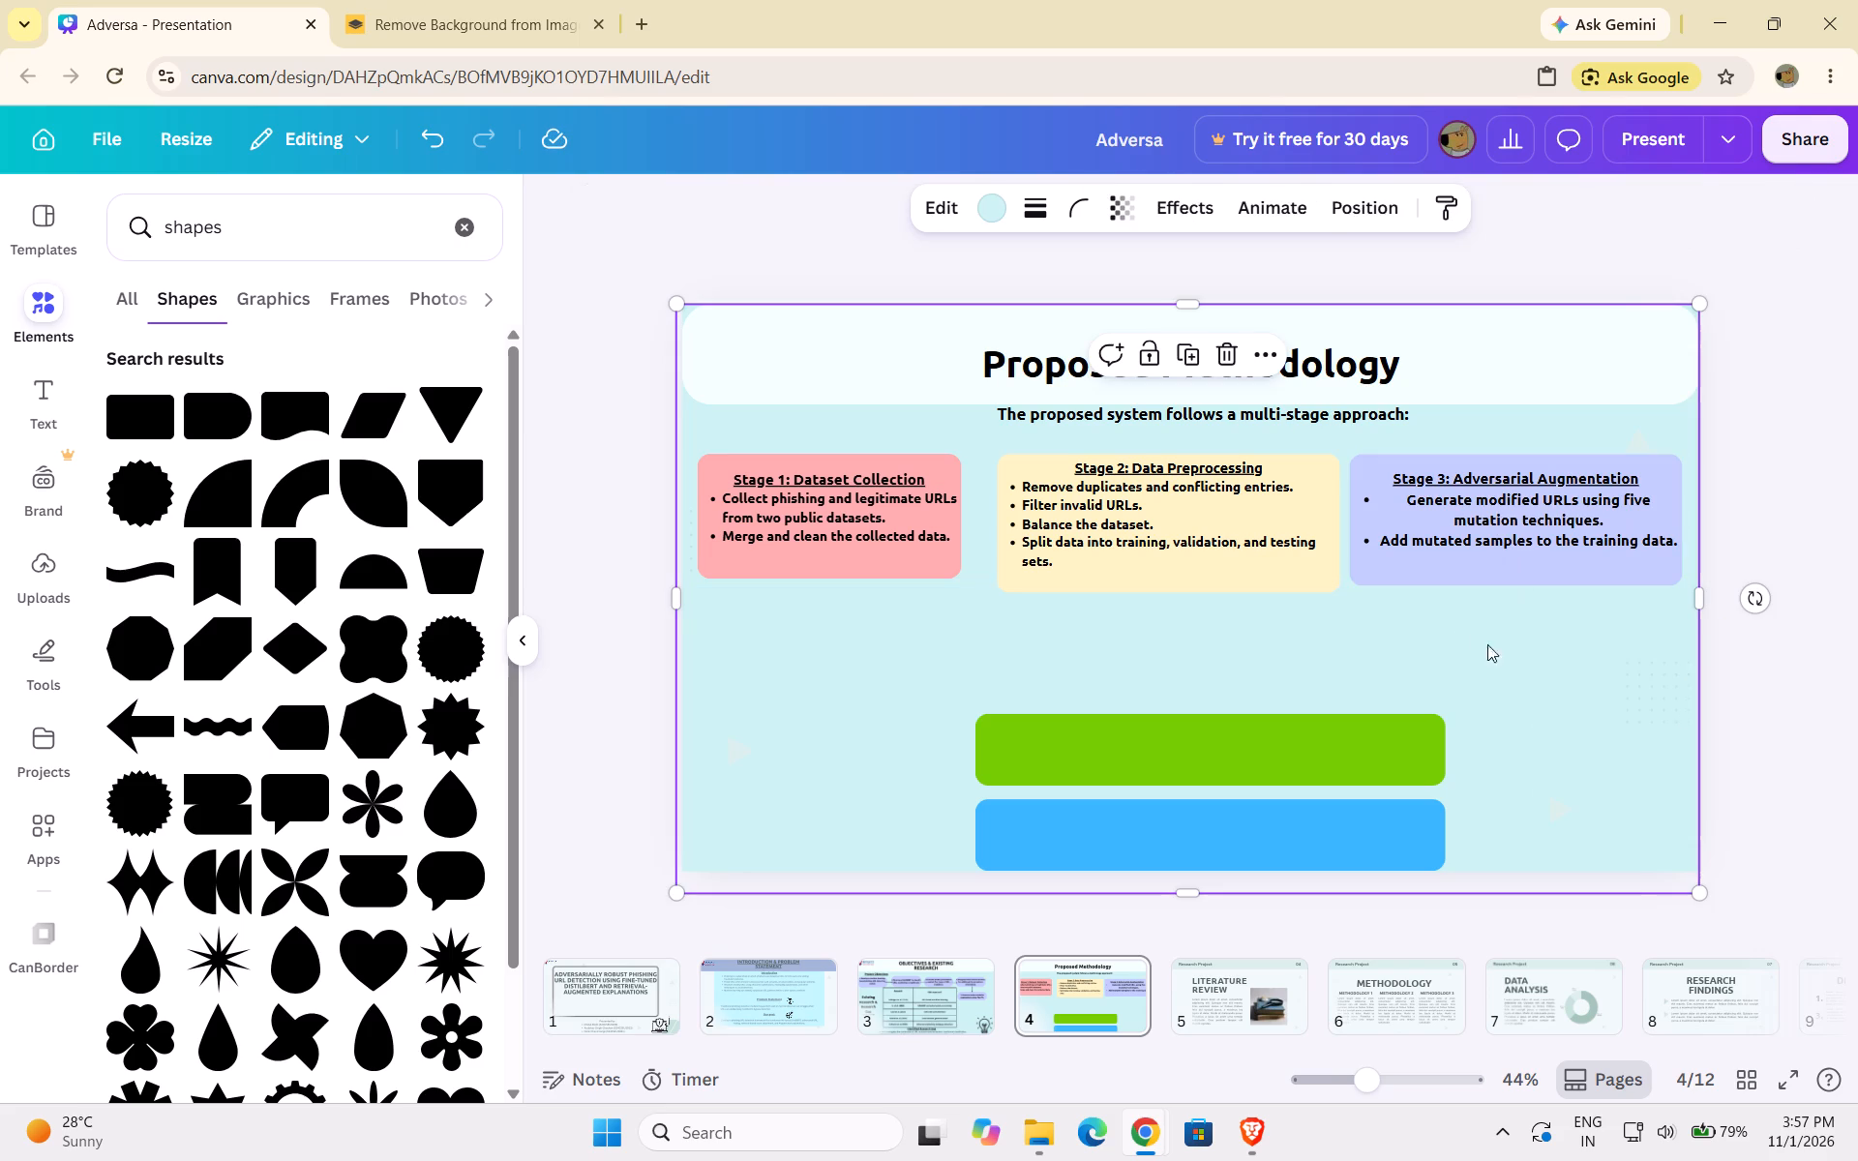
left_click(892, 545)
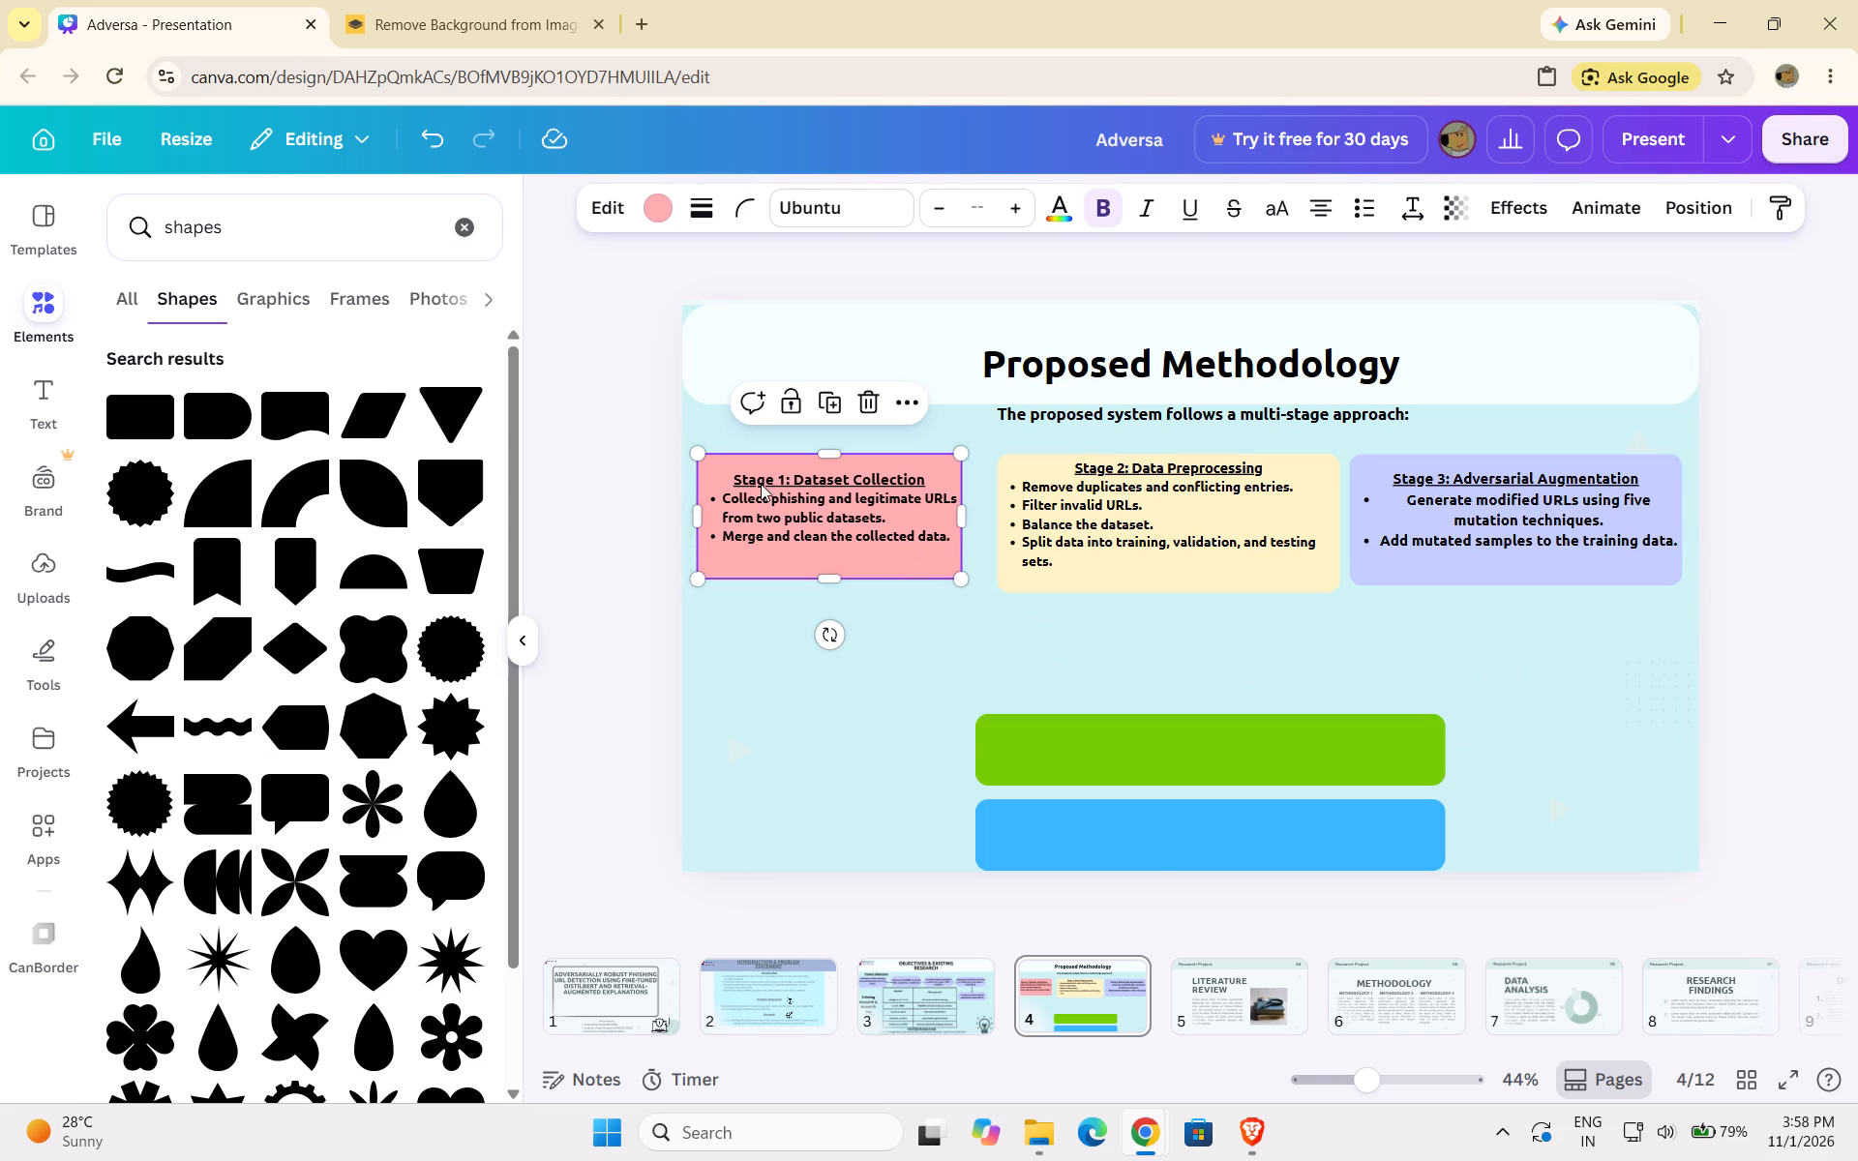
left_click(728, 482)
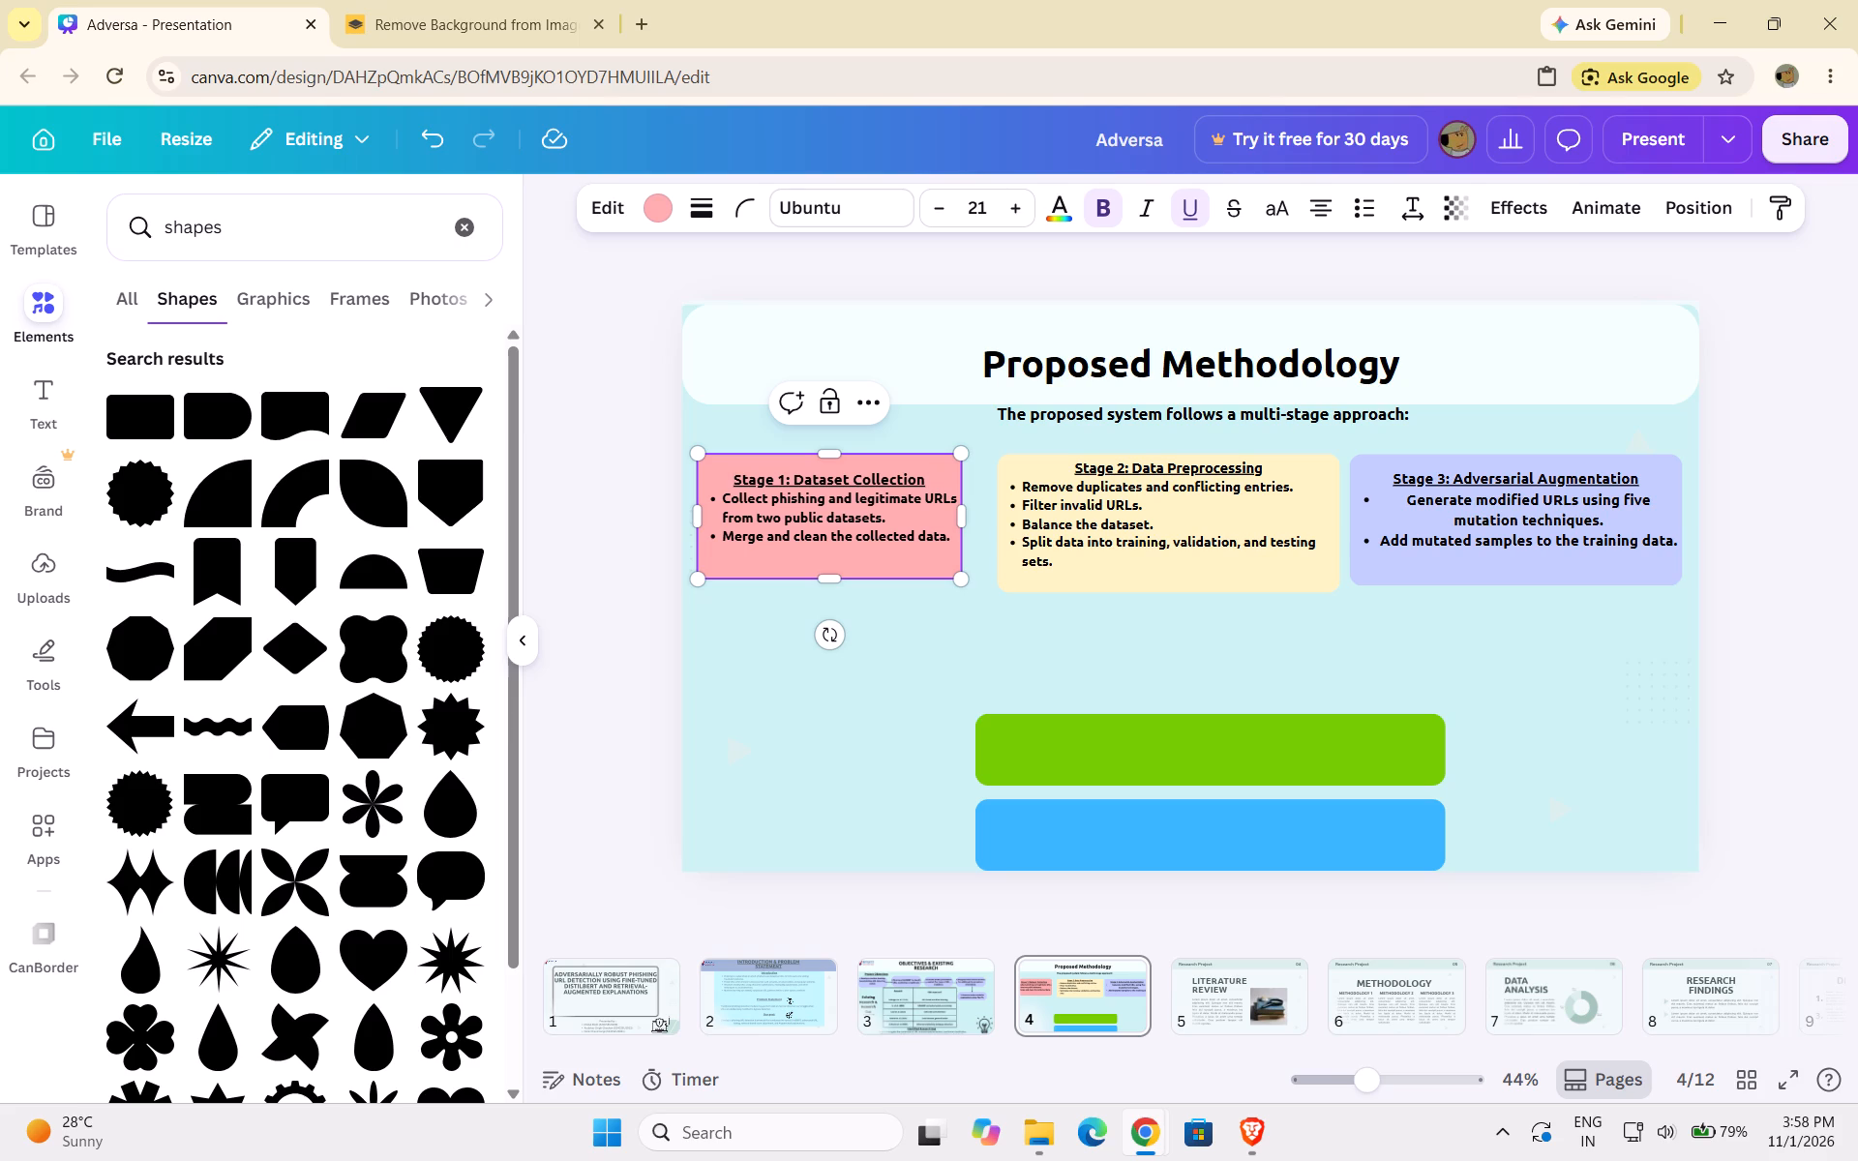
Move the empty green box up beneath the Stage 1 and Stage 2 boxes.
left_click(1120, 735)
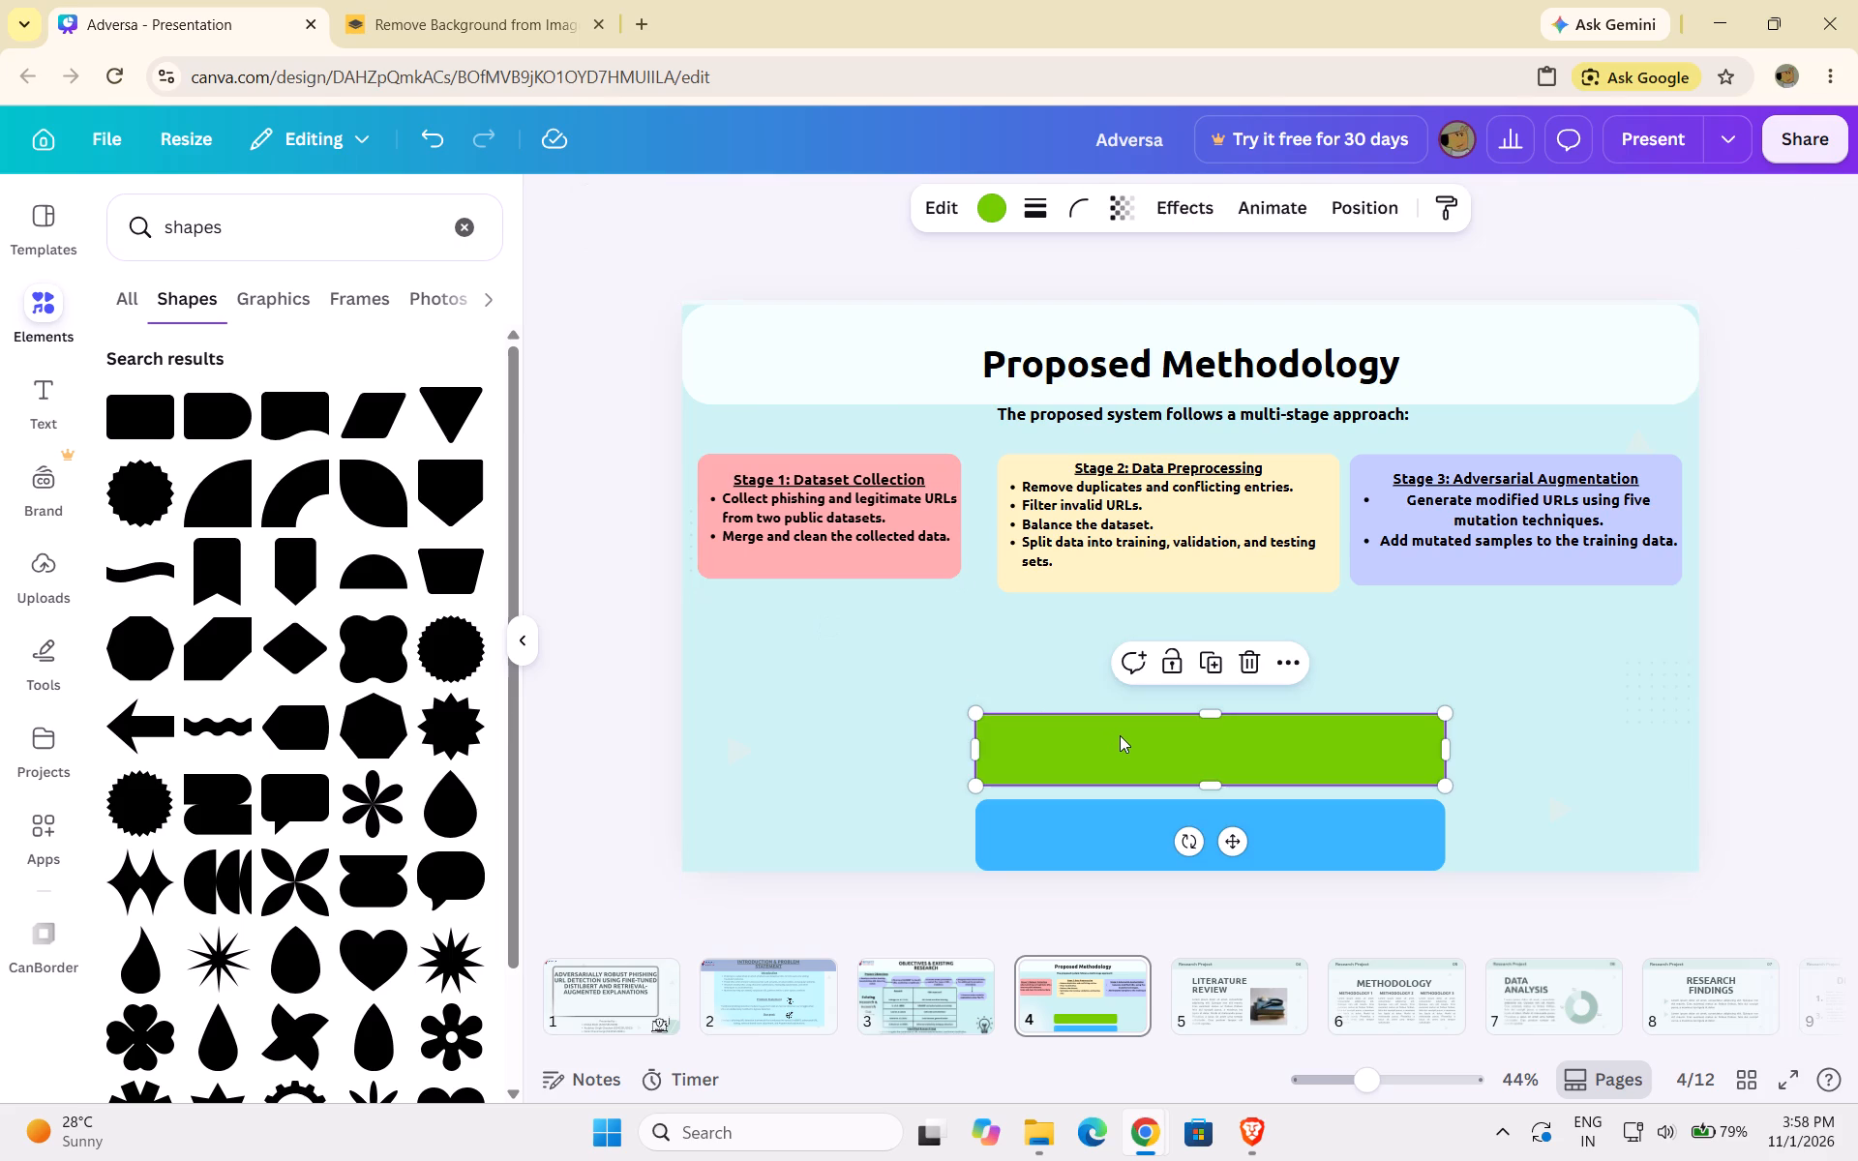
left_click_drag(1123, 748, 1062, 712)
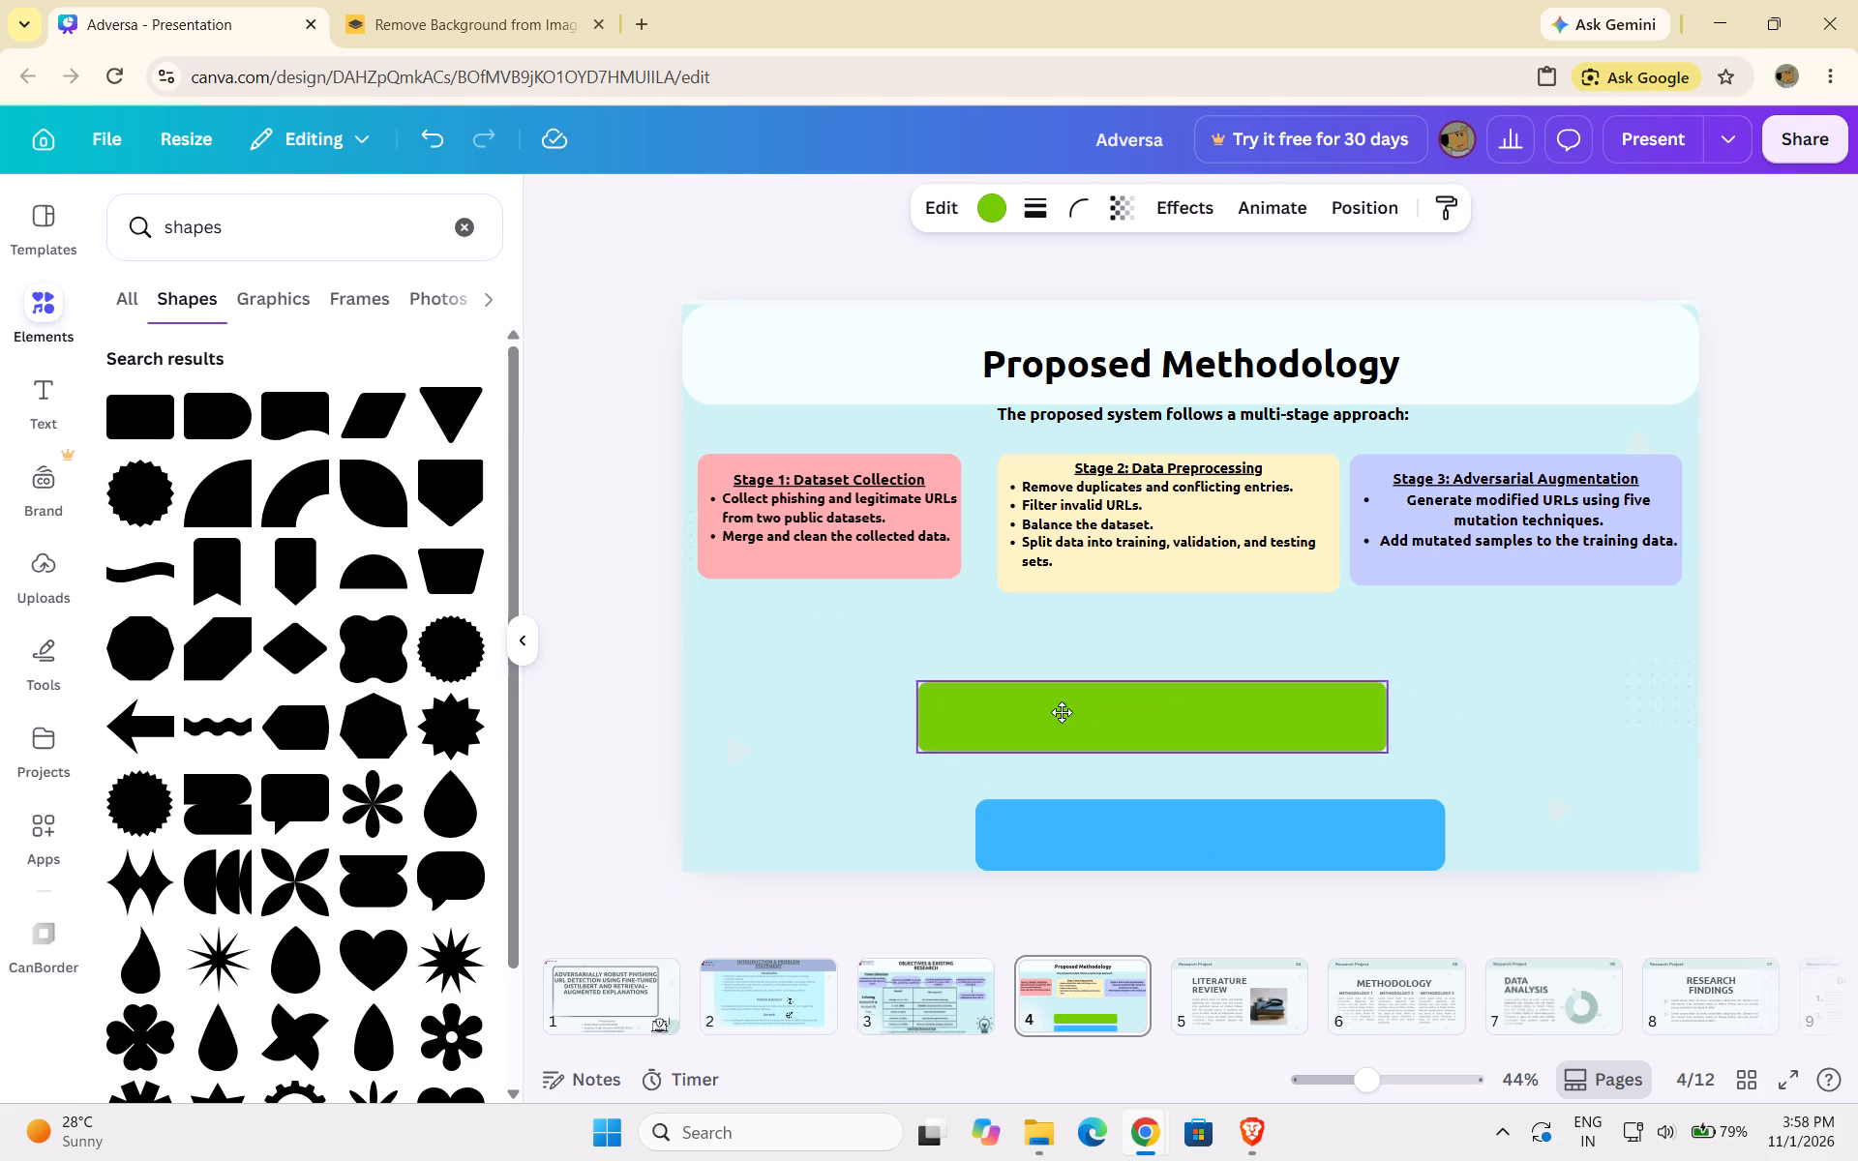
left_click_drag(1062, 712, 969, 679)
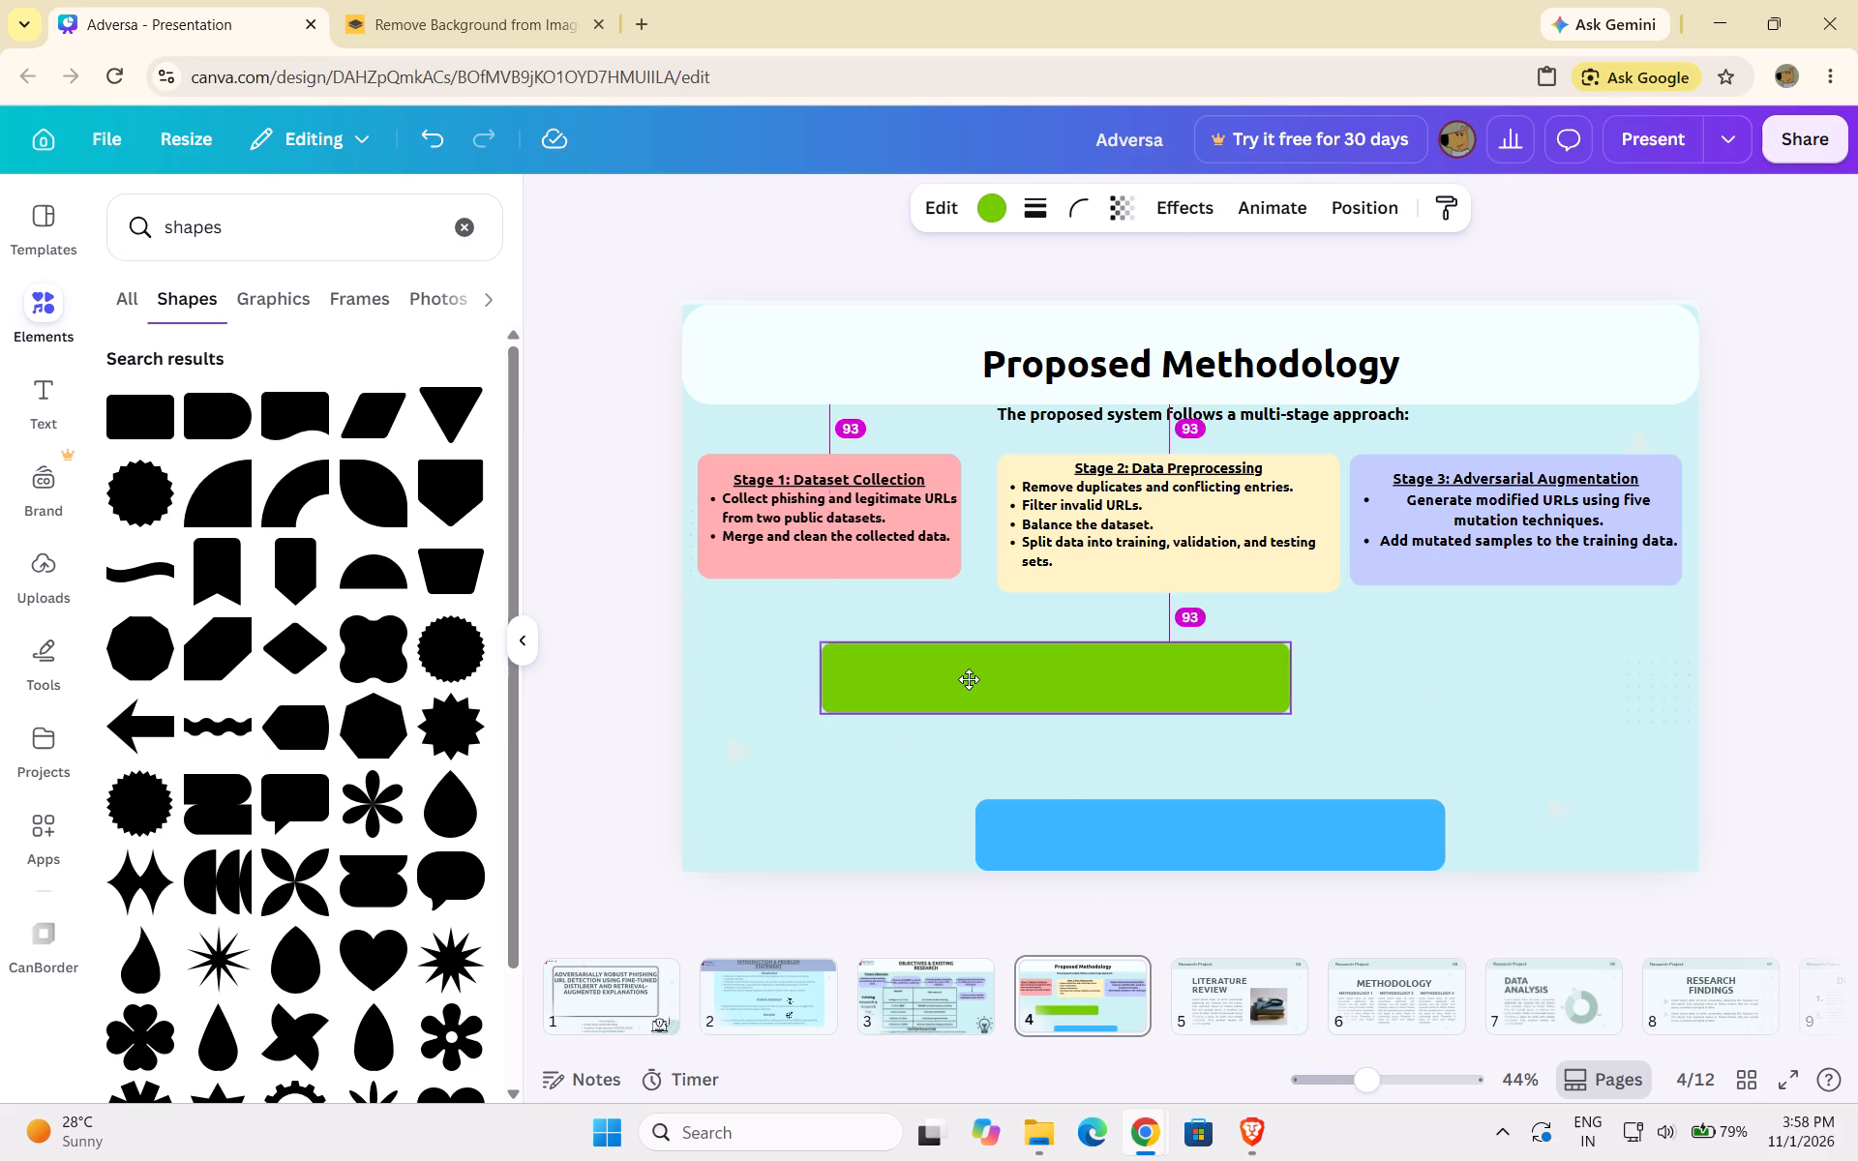
left_click_drag(969, 679, 967, 679)
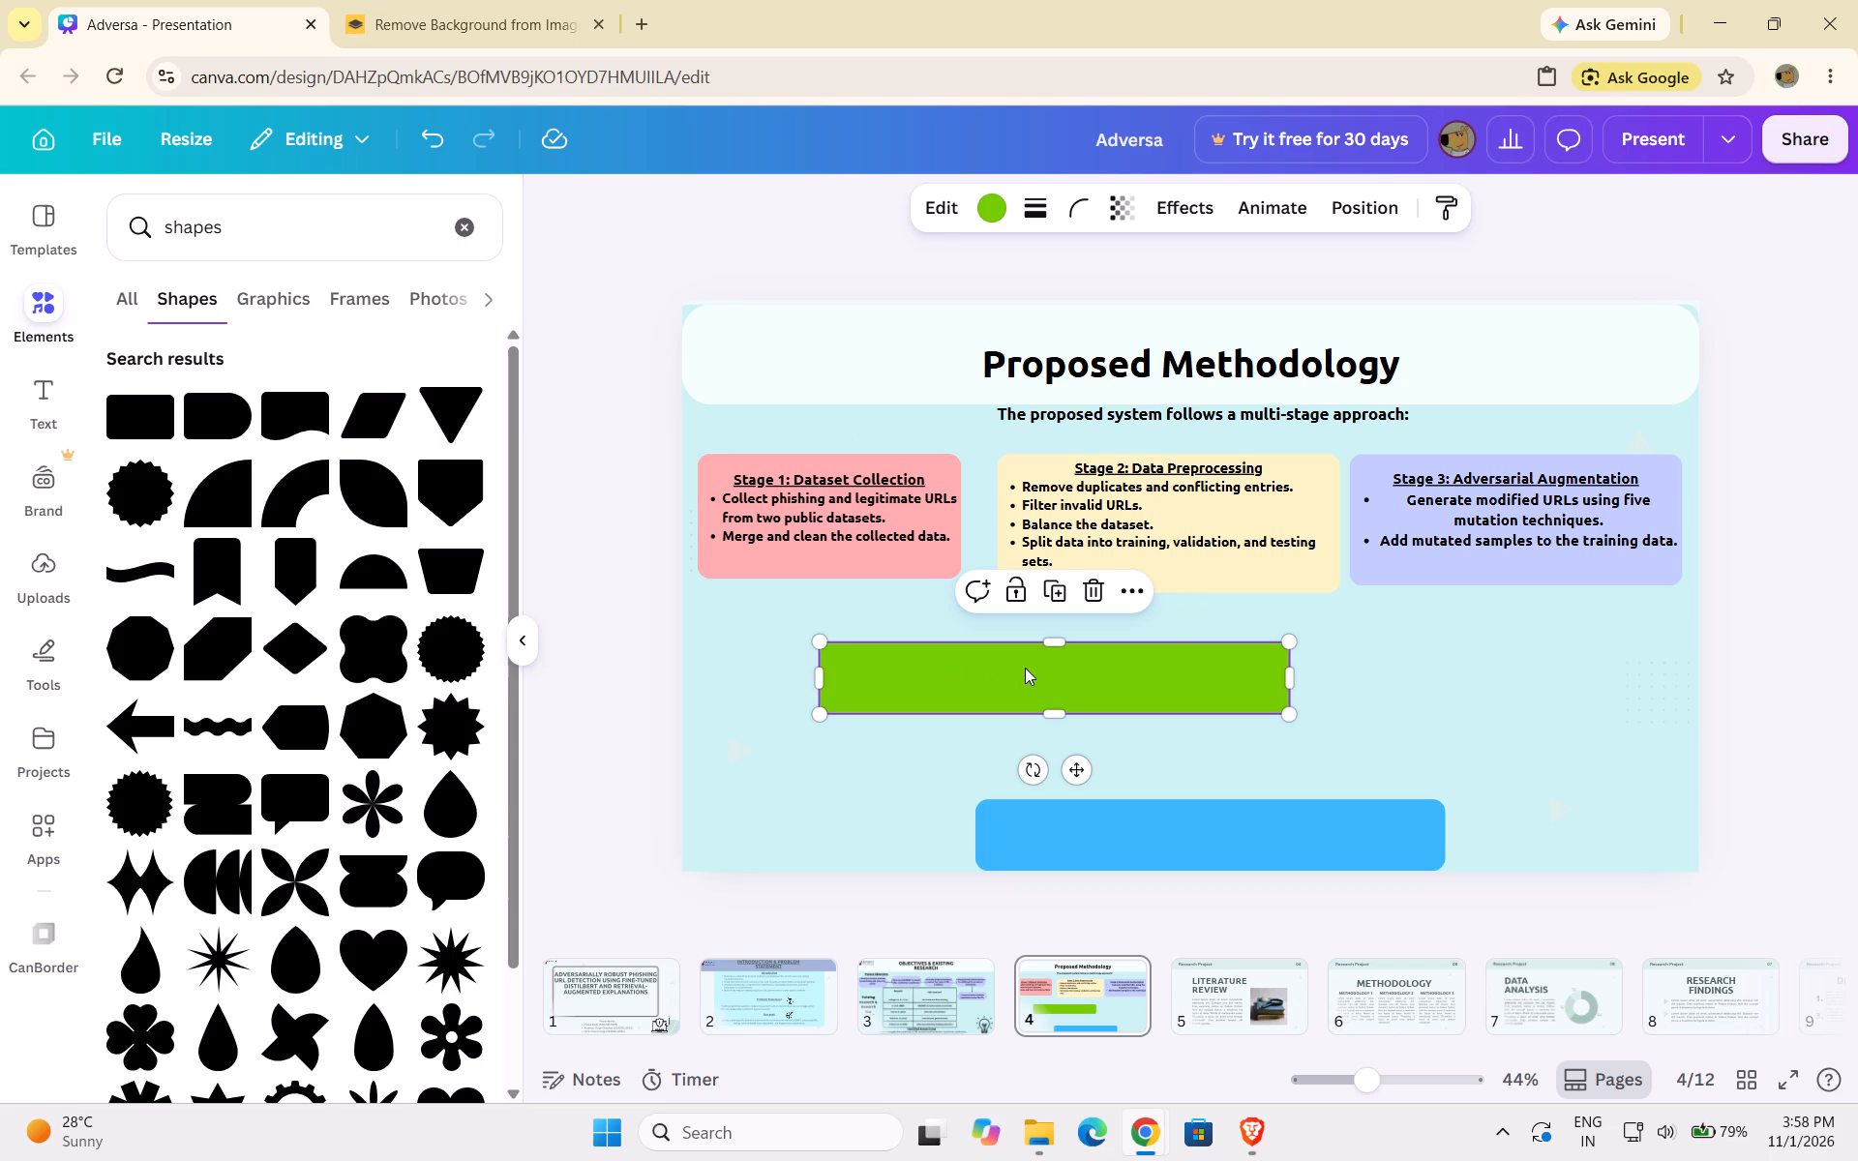
left_click_drag(1029, 670, 946, 670)
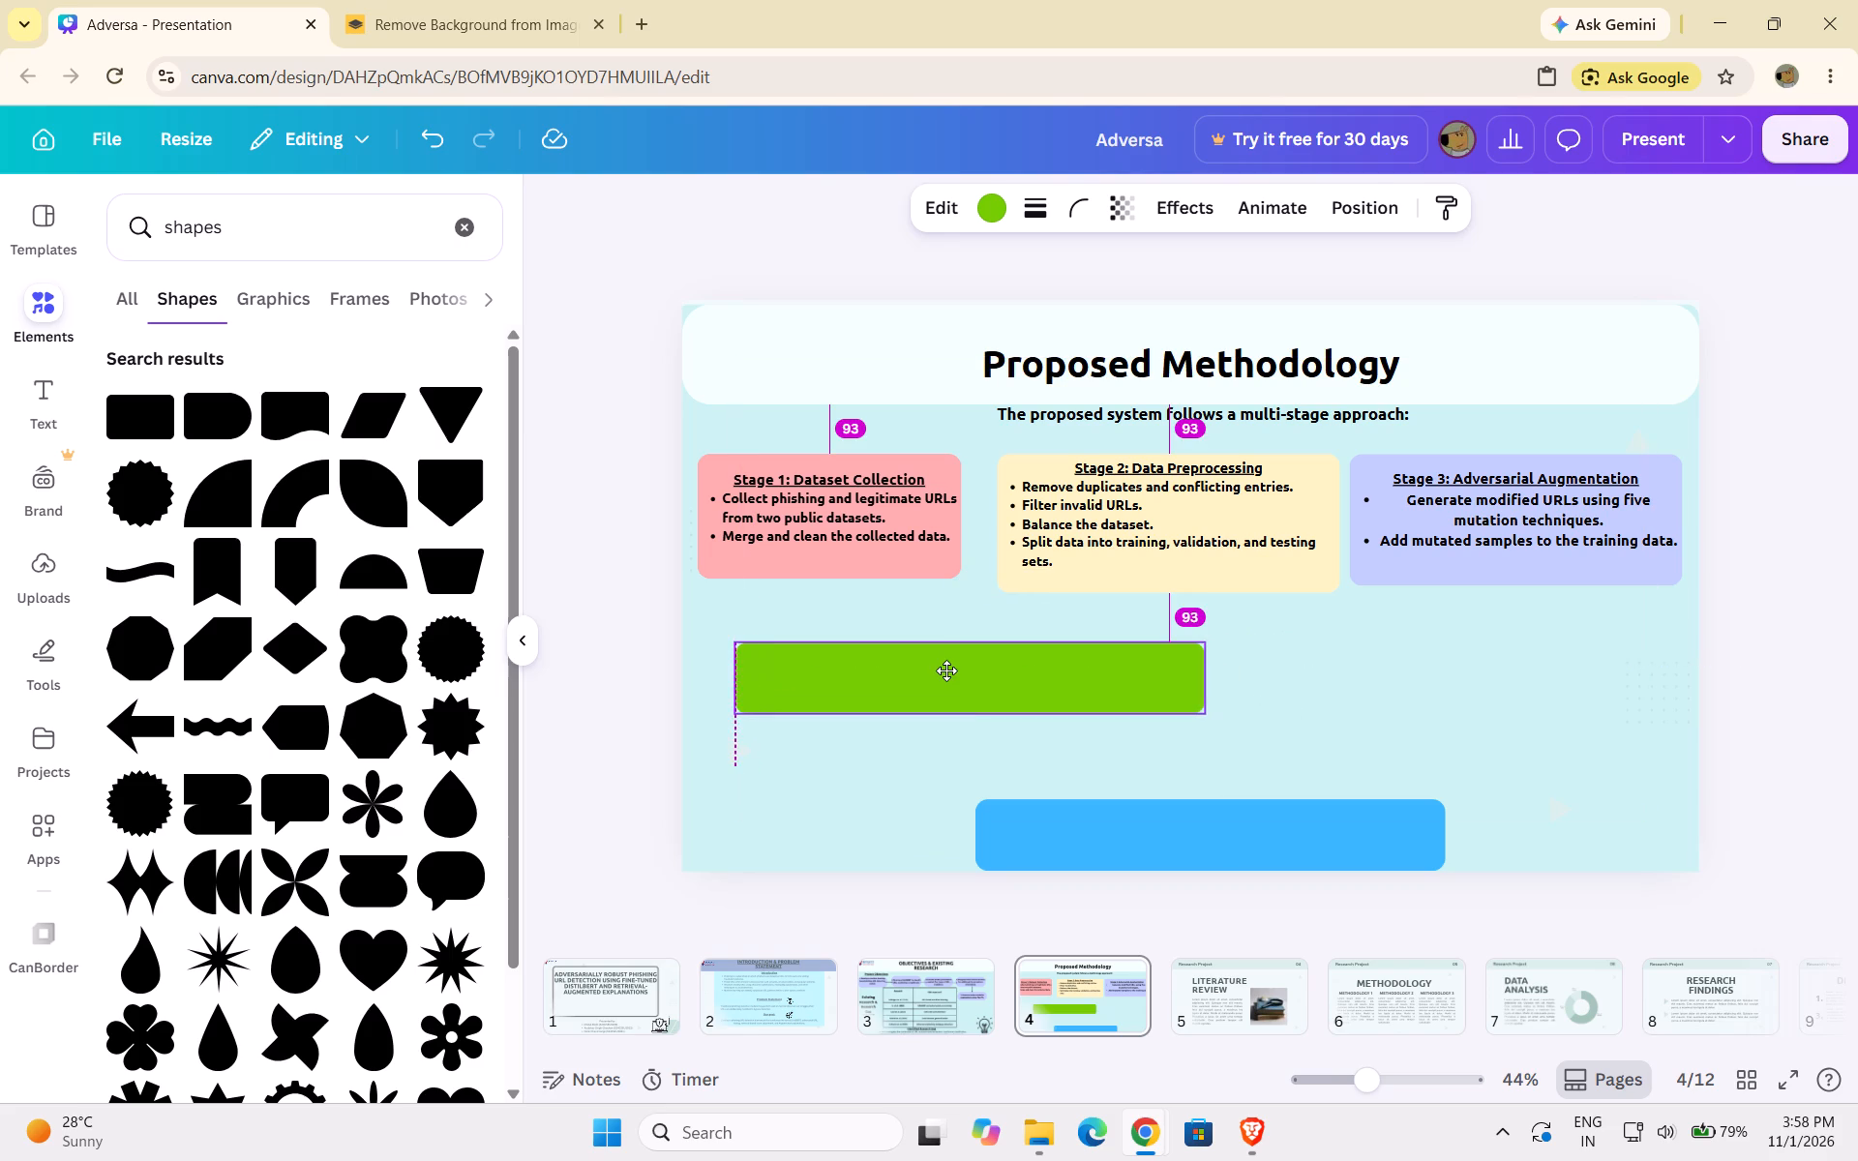
left_click_drag(946, 670, 921, 649)
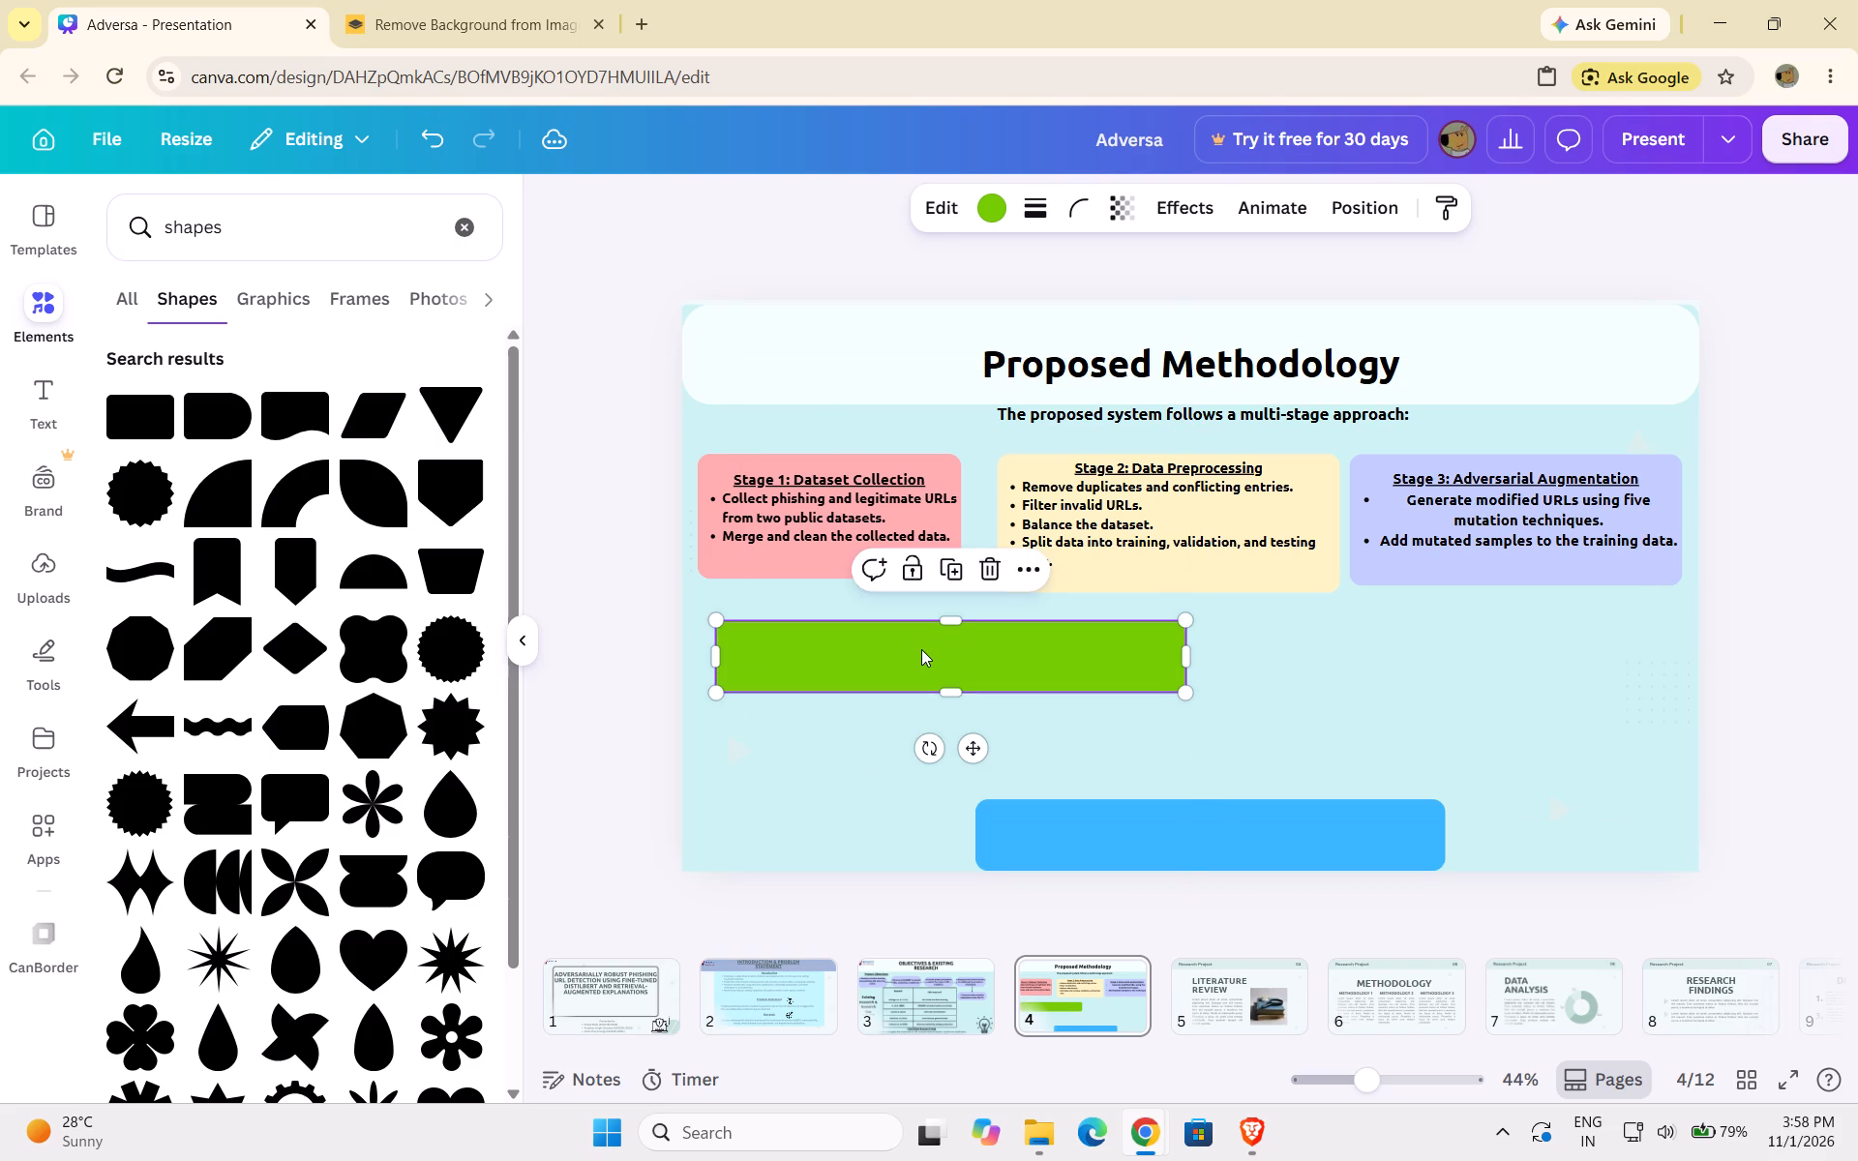
Add the heading "Stage 4: Model Training" to the green box, copied from the ChatGPT slide content.
double_click(894, 650)
left_click(945, 648)
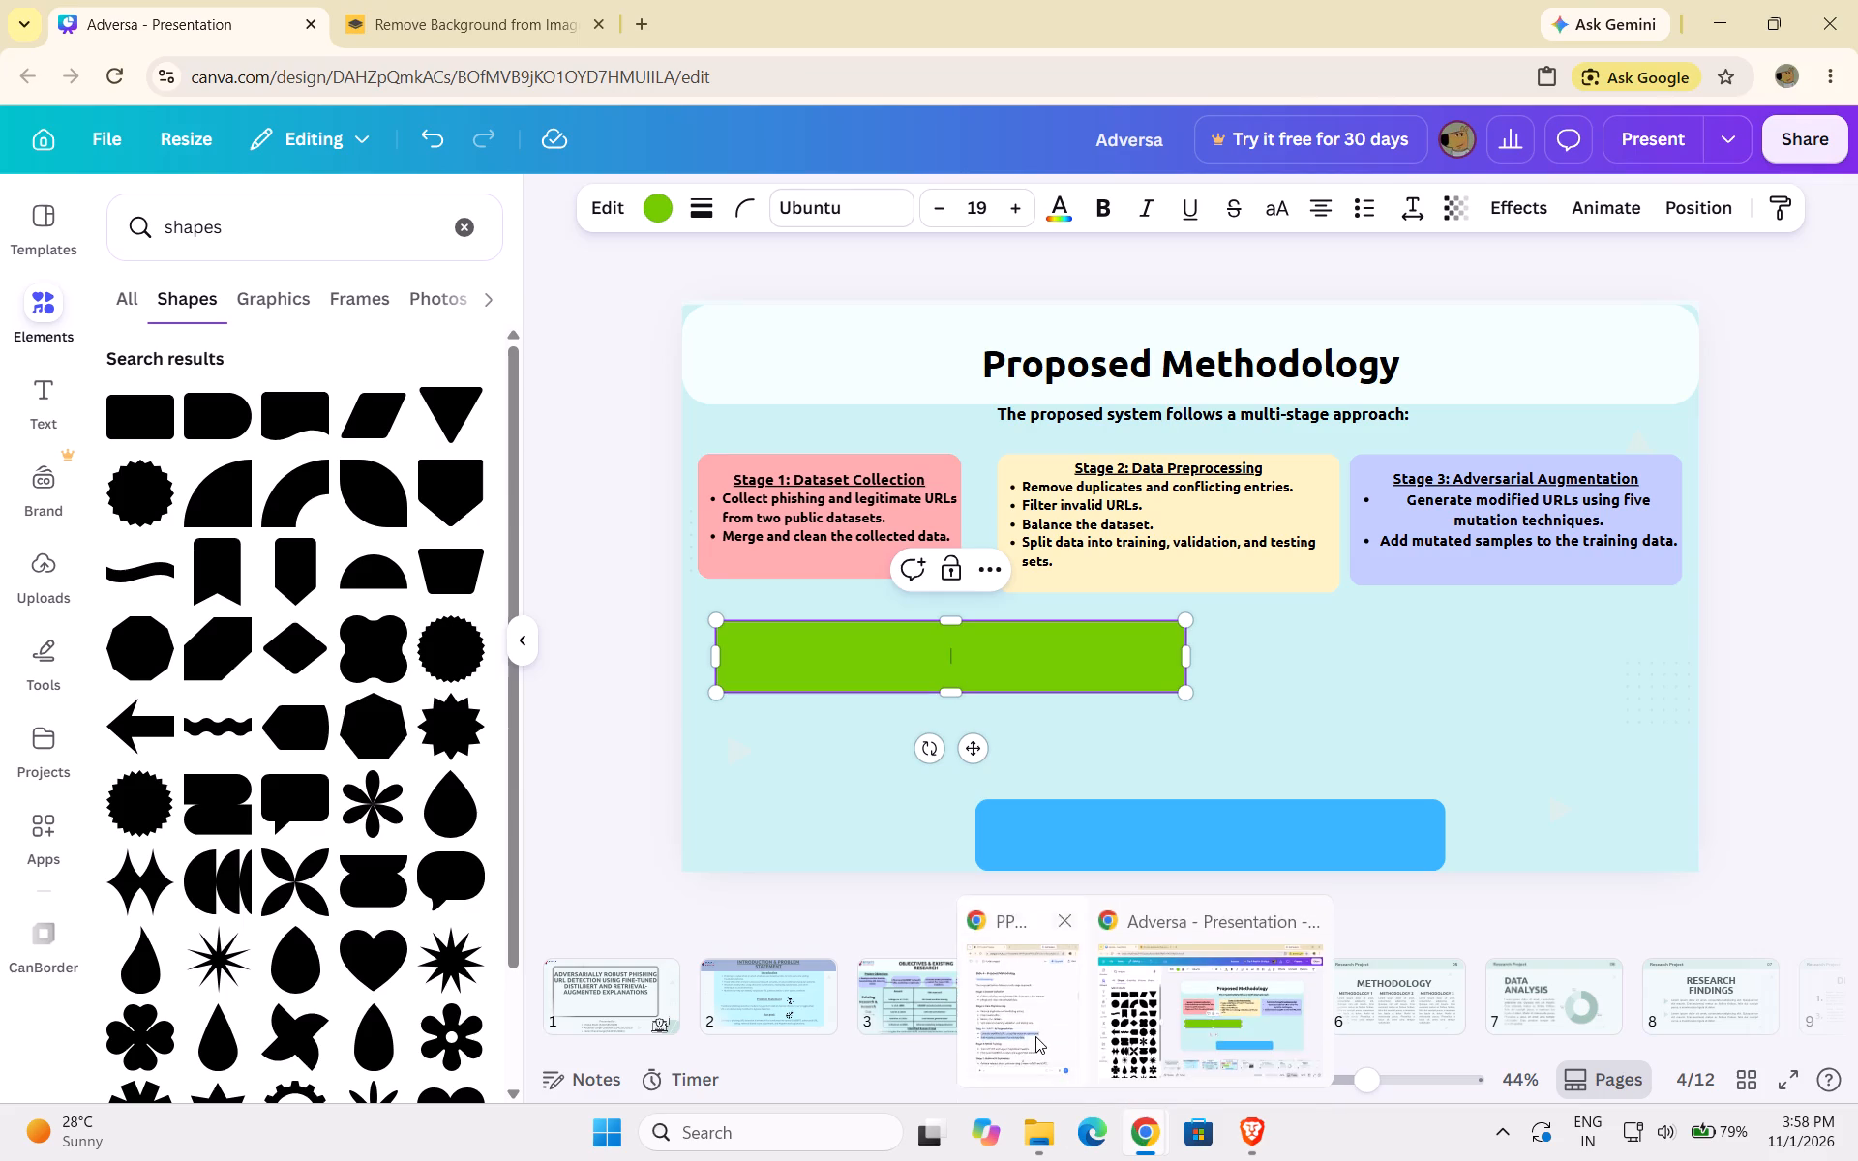
left_click(1035, 1036)
left_click(616, 750)
left_click_drag(84, 817, 156, 815)
left_click_drag(285, 819, 86, 821)
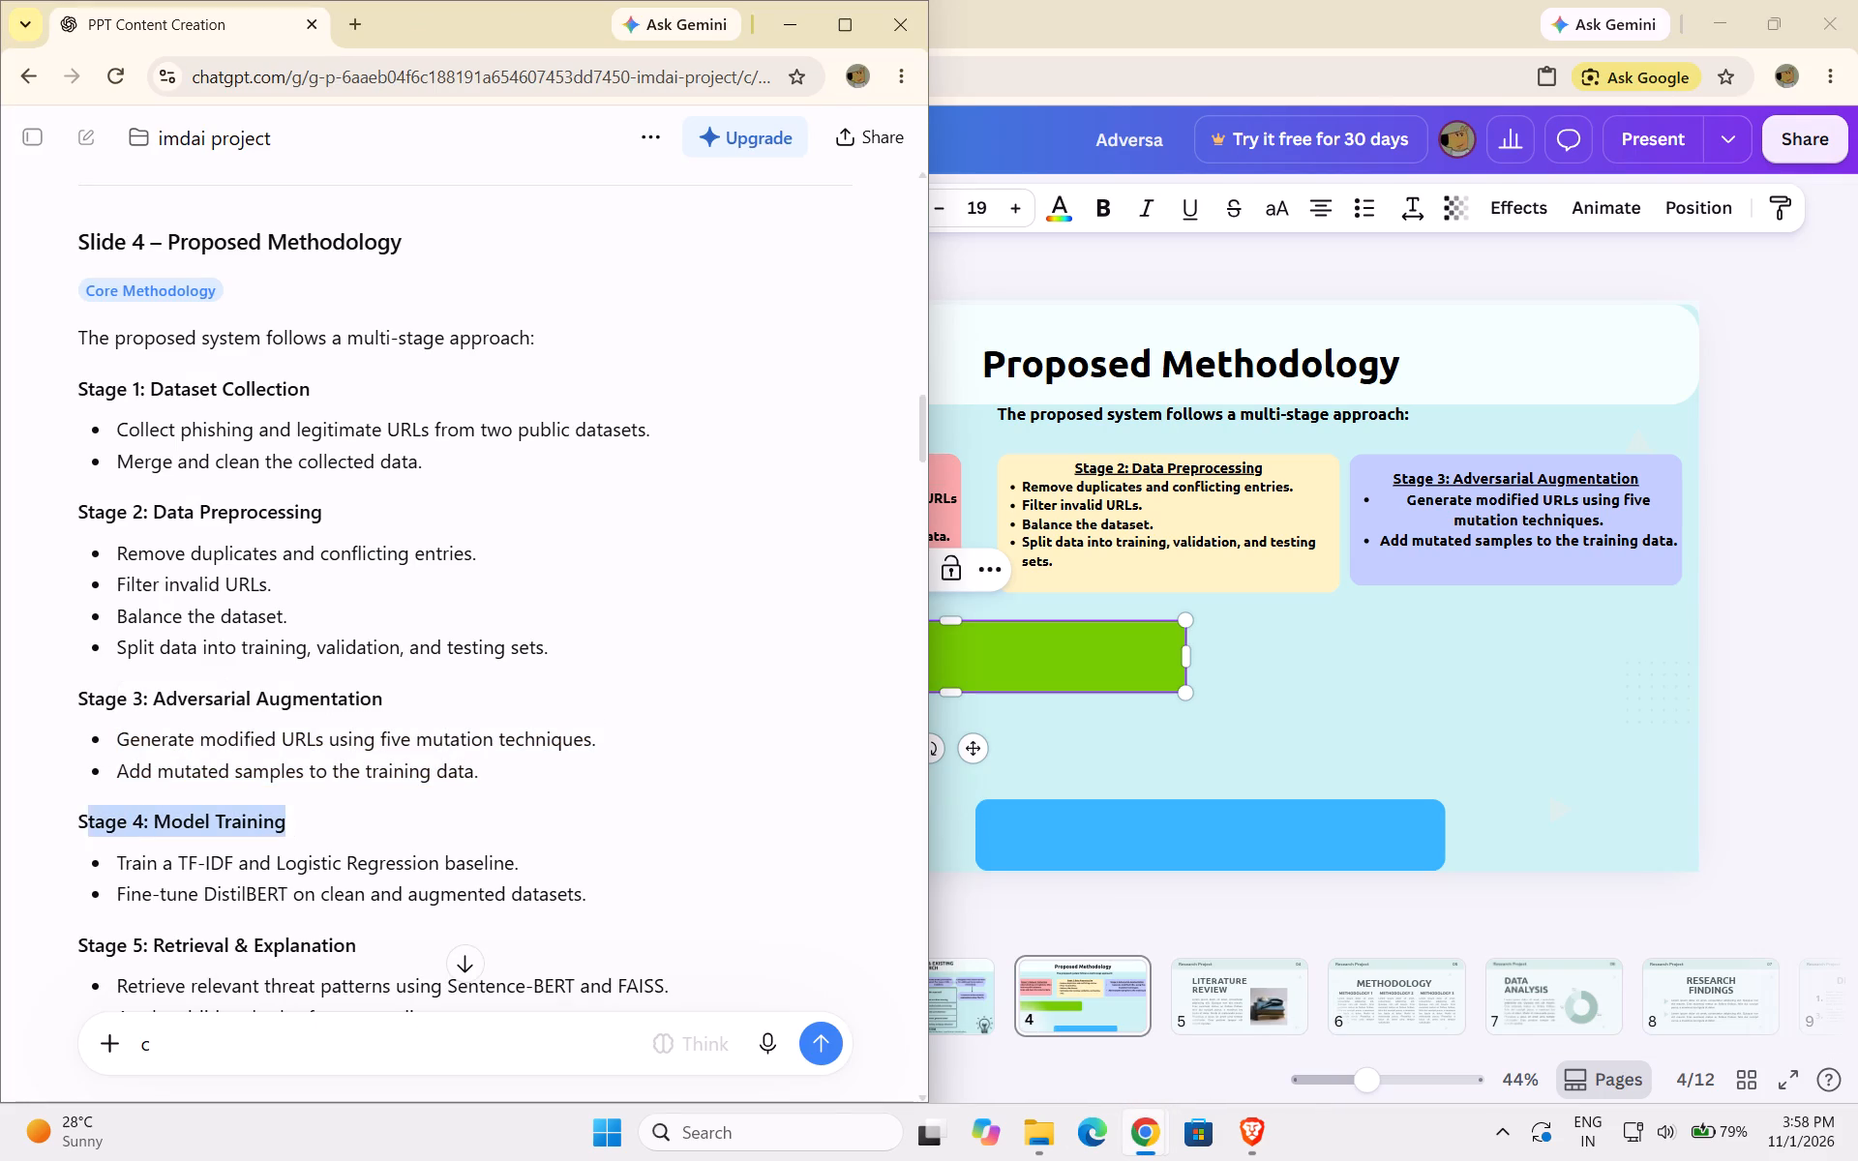
left_click_drag(86, 821, 72, 820)
key("ctrl+c")
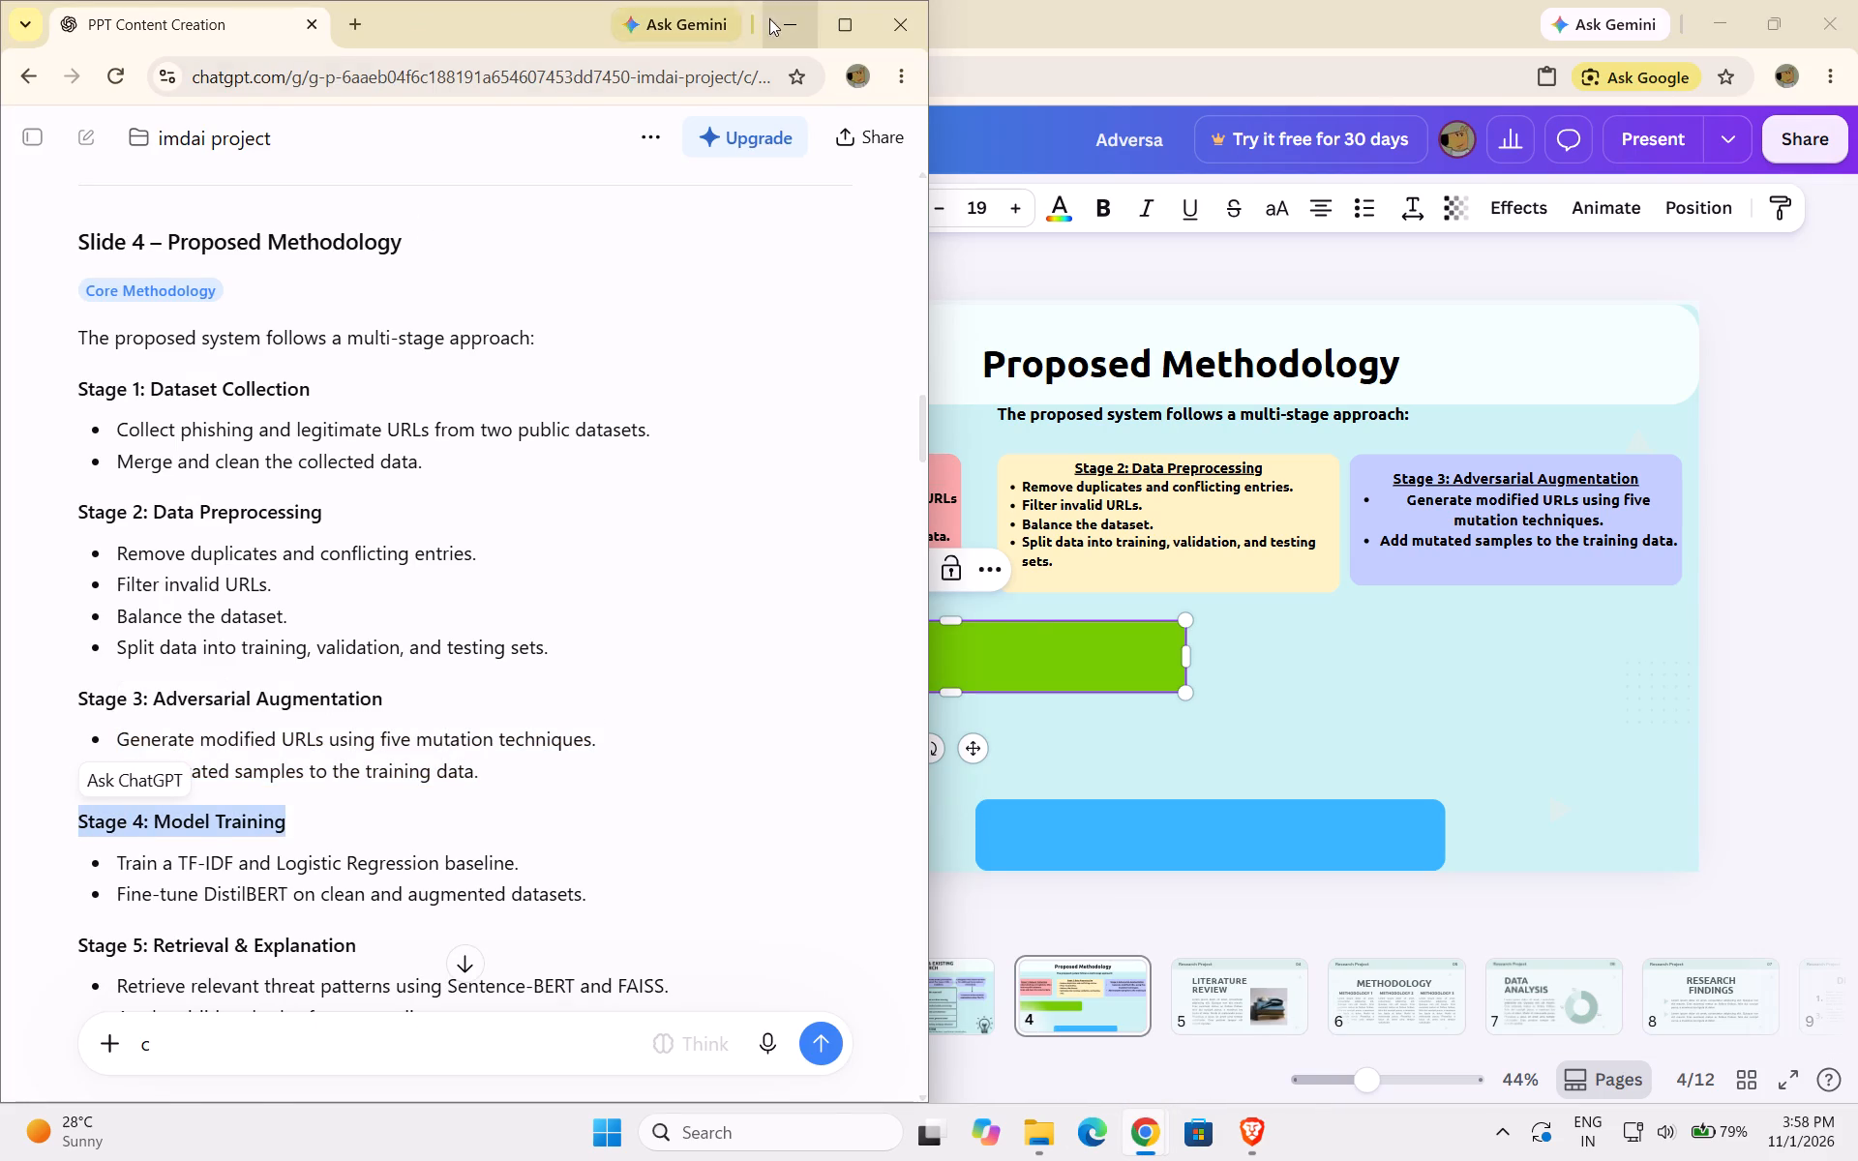
left_click(769, 19)
key("ctrl+v")
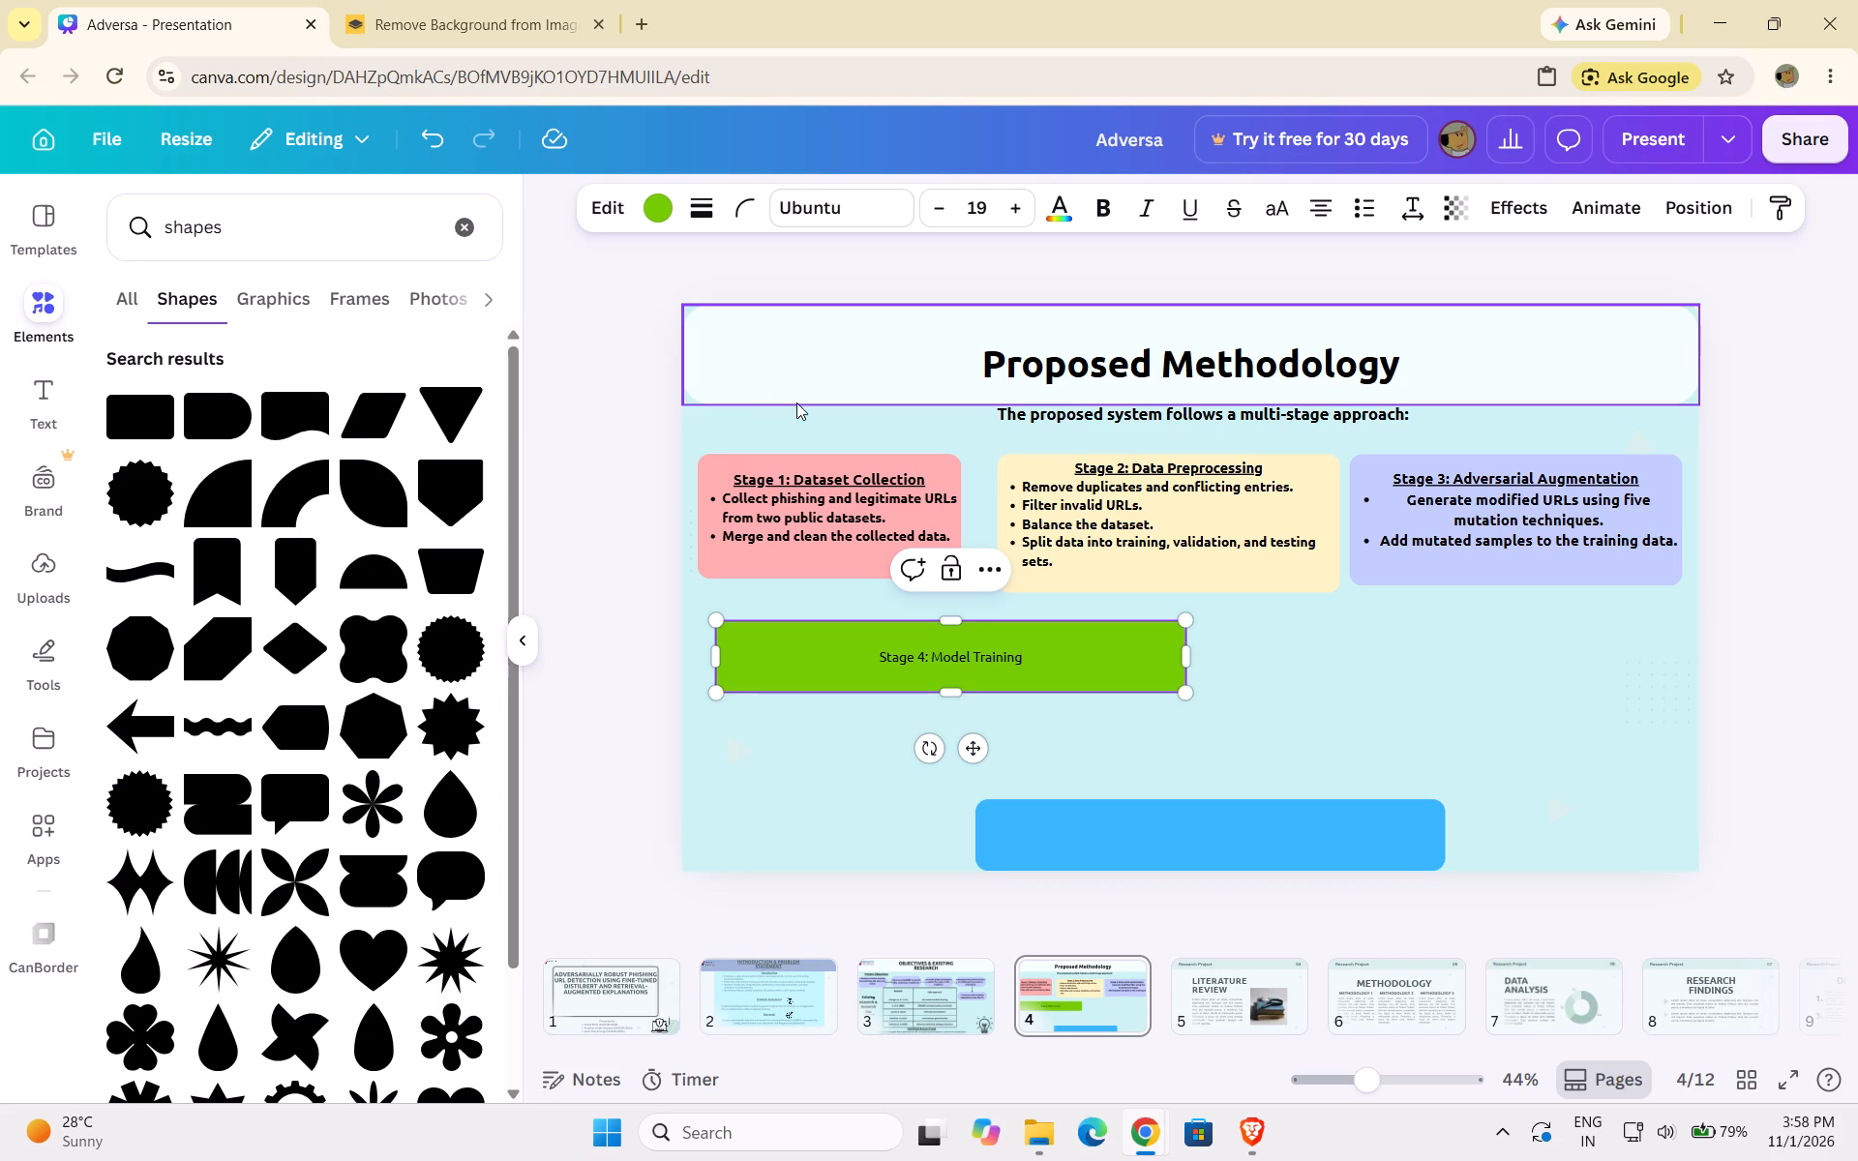
Add the two Model Training bullet points from the ChatGPT slide content below the Stage 4 heading.
key("Return")
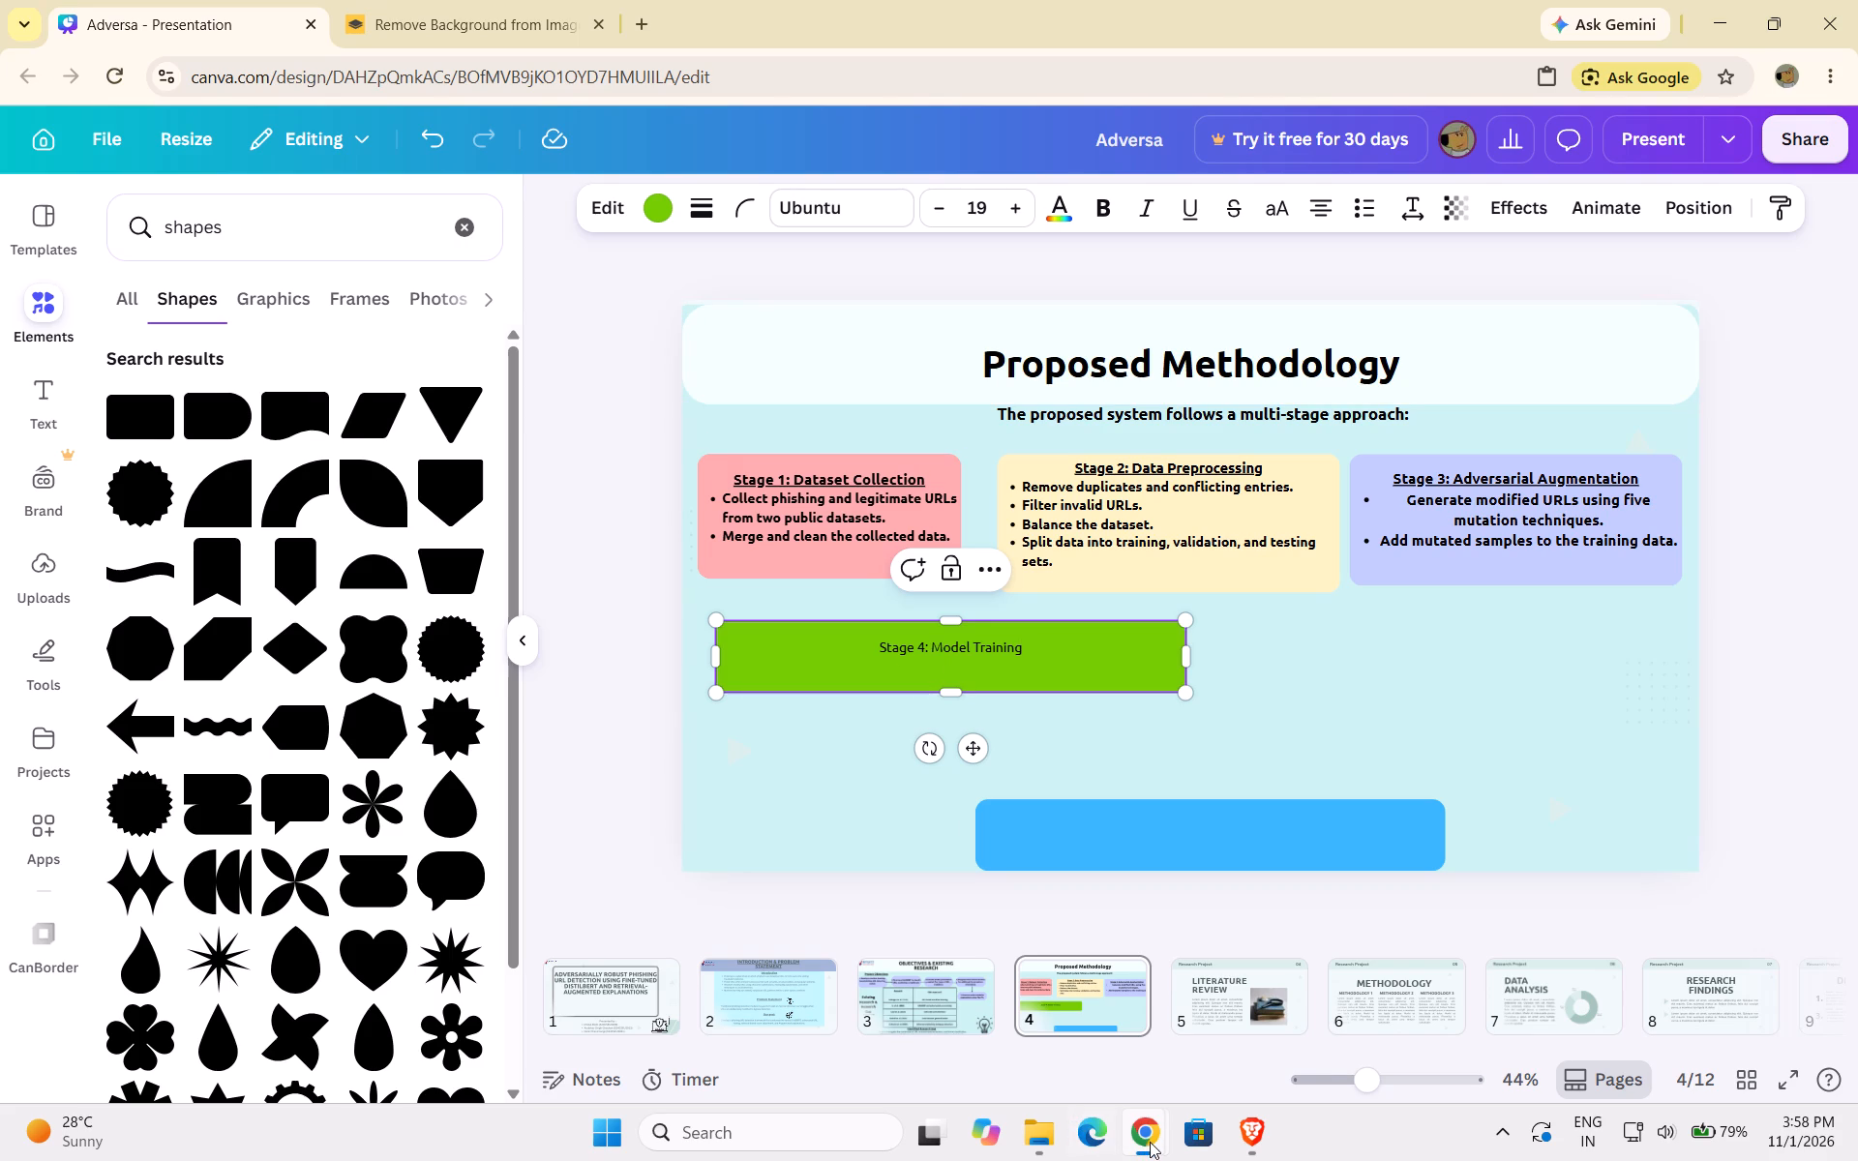
left_click(1150, 1142)
left_click(1000, 1003)
left_click_drag(73, 863, 277, 876)
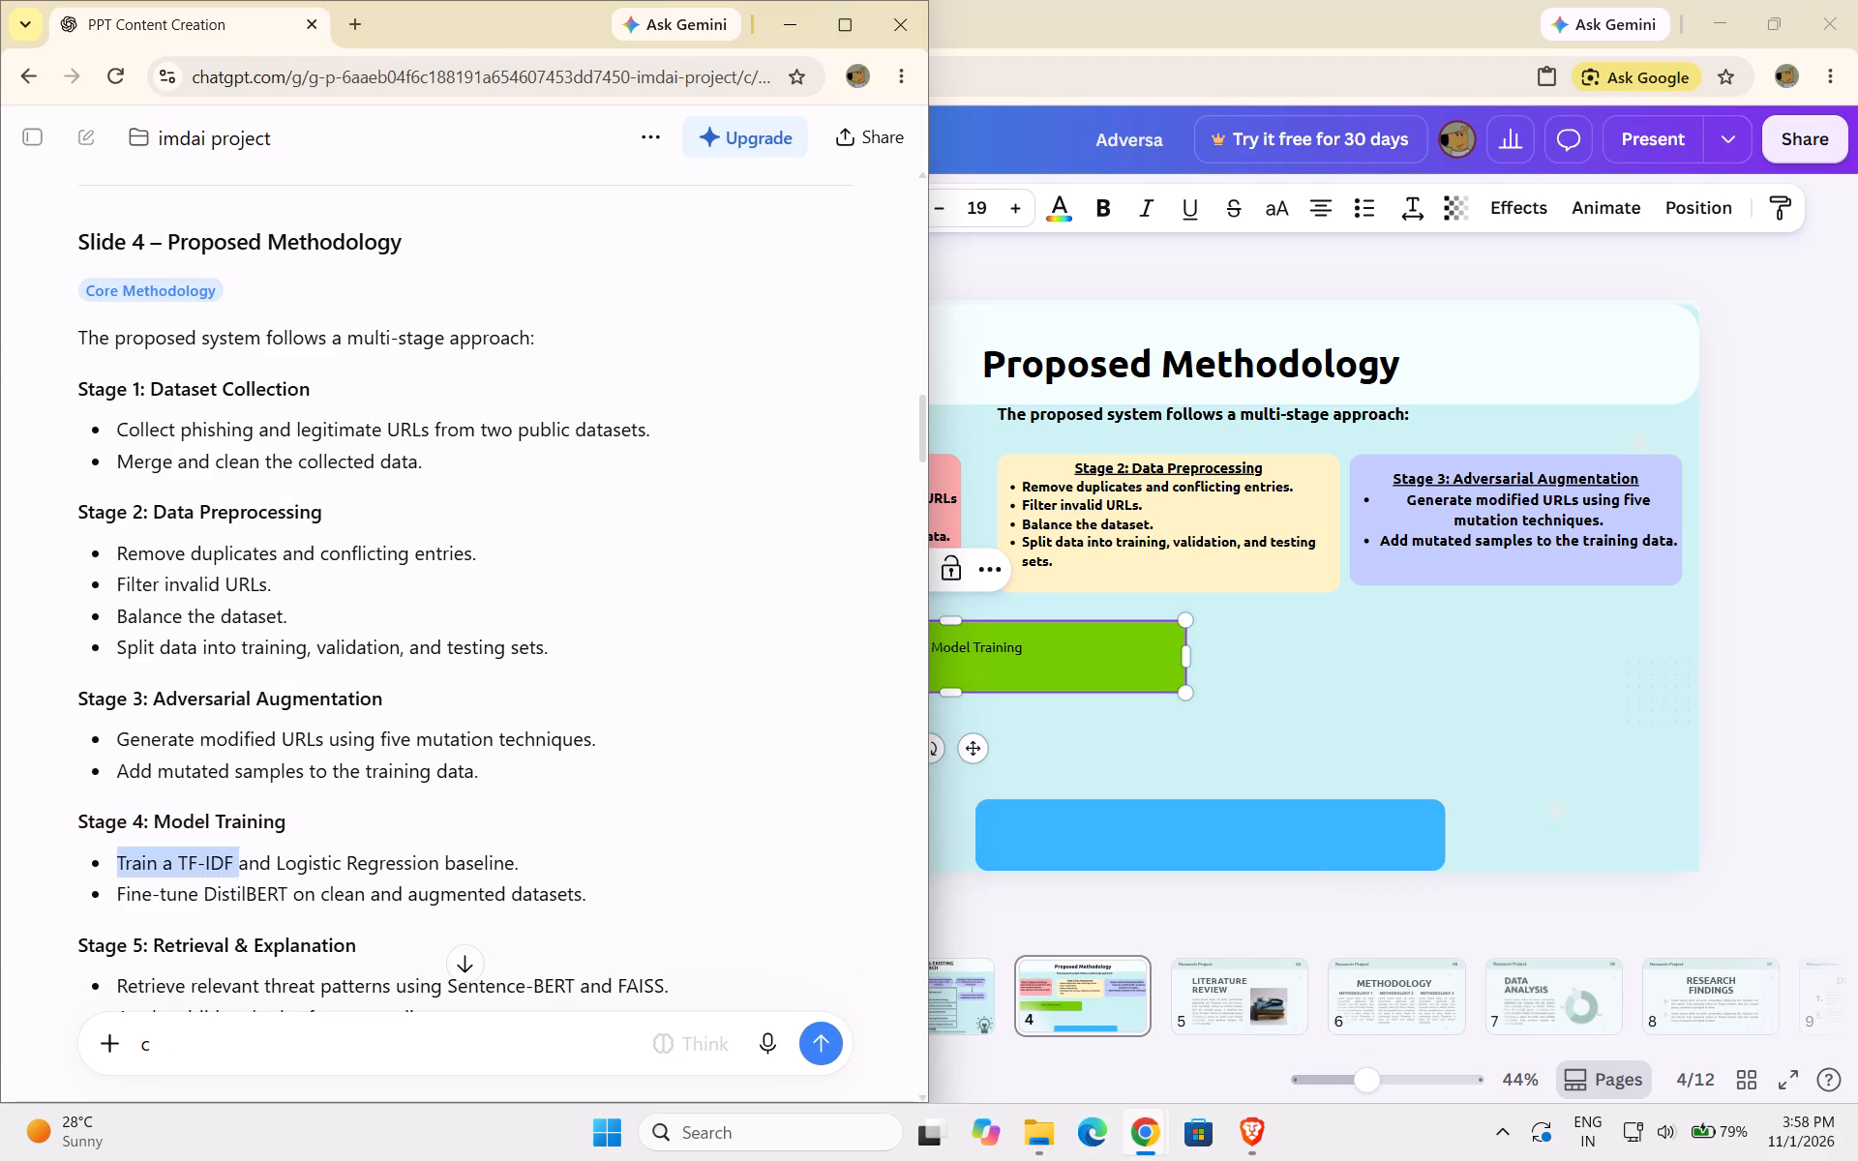
left_click_drag(277, 876, 592, 922)
left_click_drag(613, 907, 374, 895)
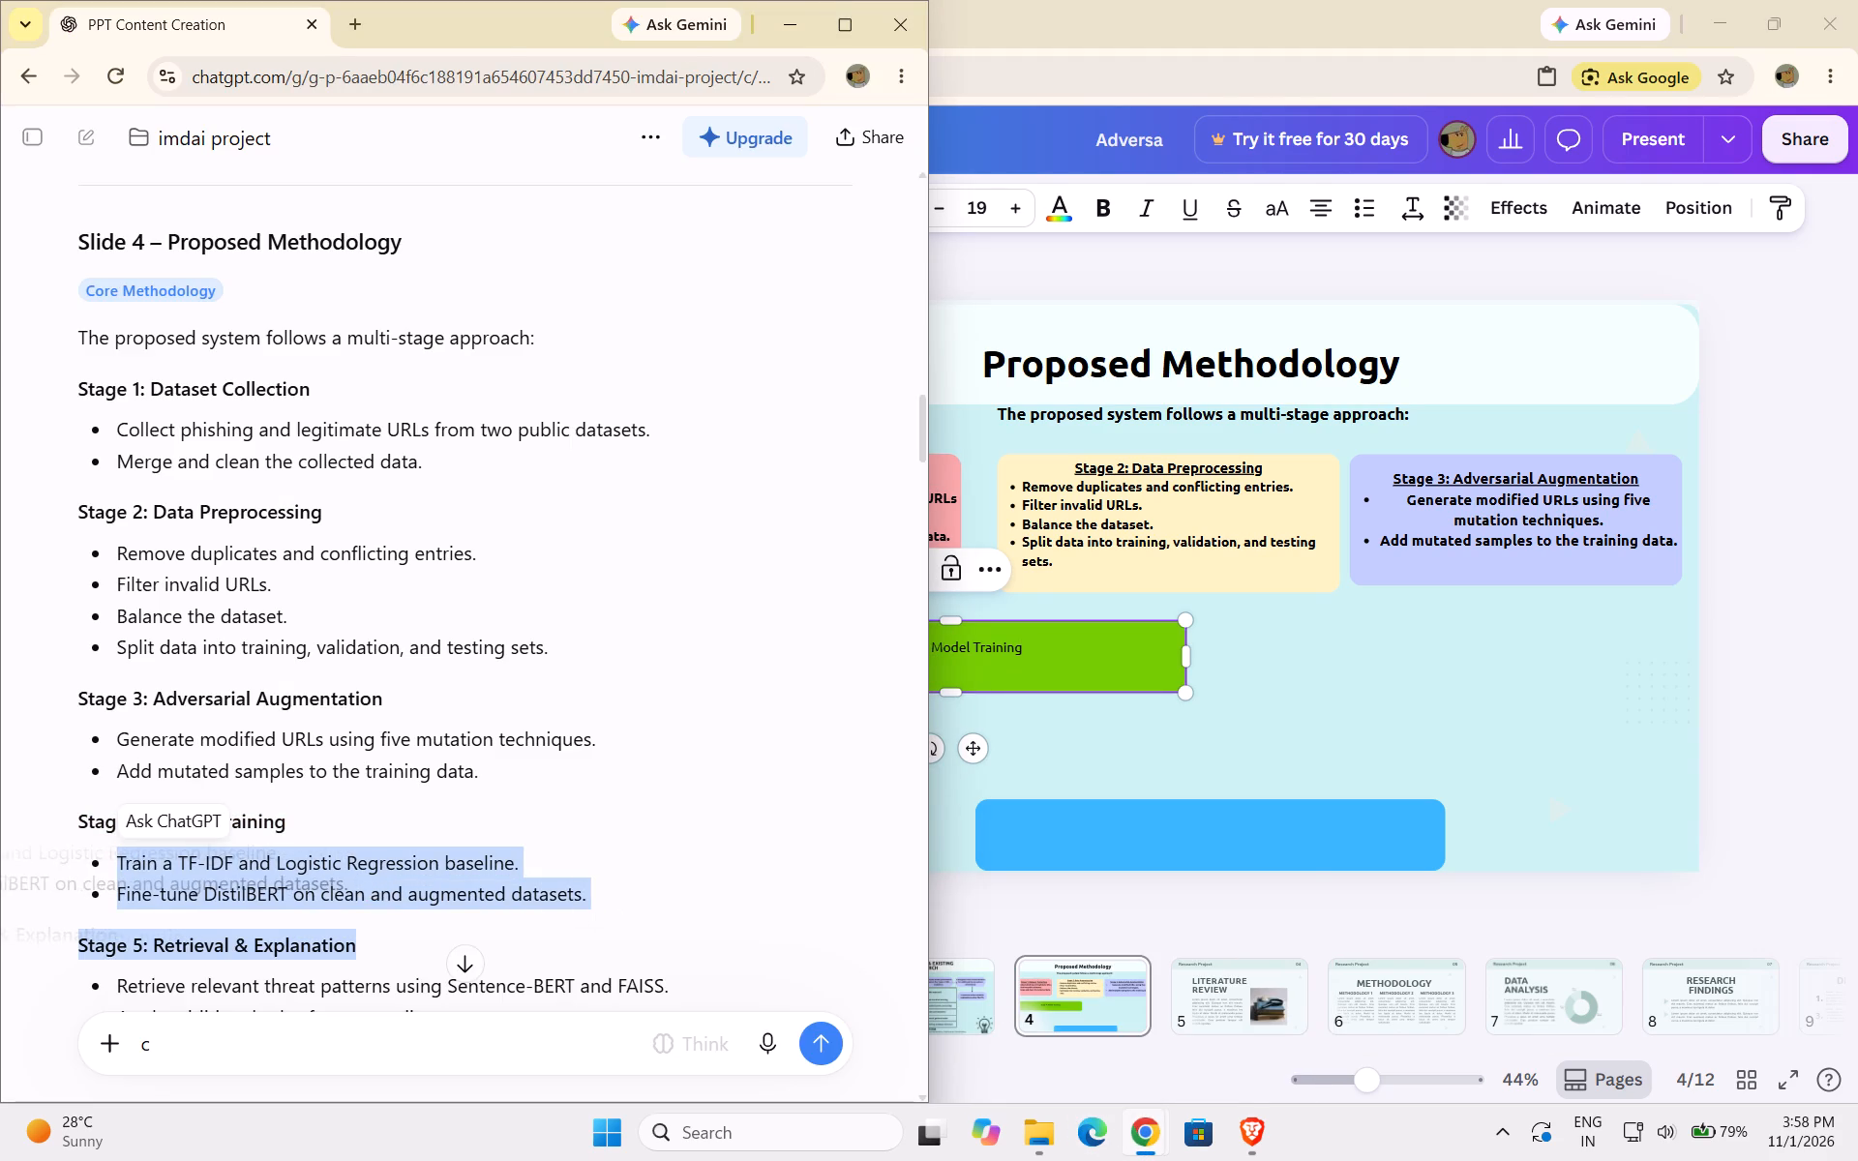
left_click(509, 908)
left_click_drag(594, 892, 112, 859)
key("ctrl+c")
left_click(804, 14)
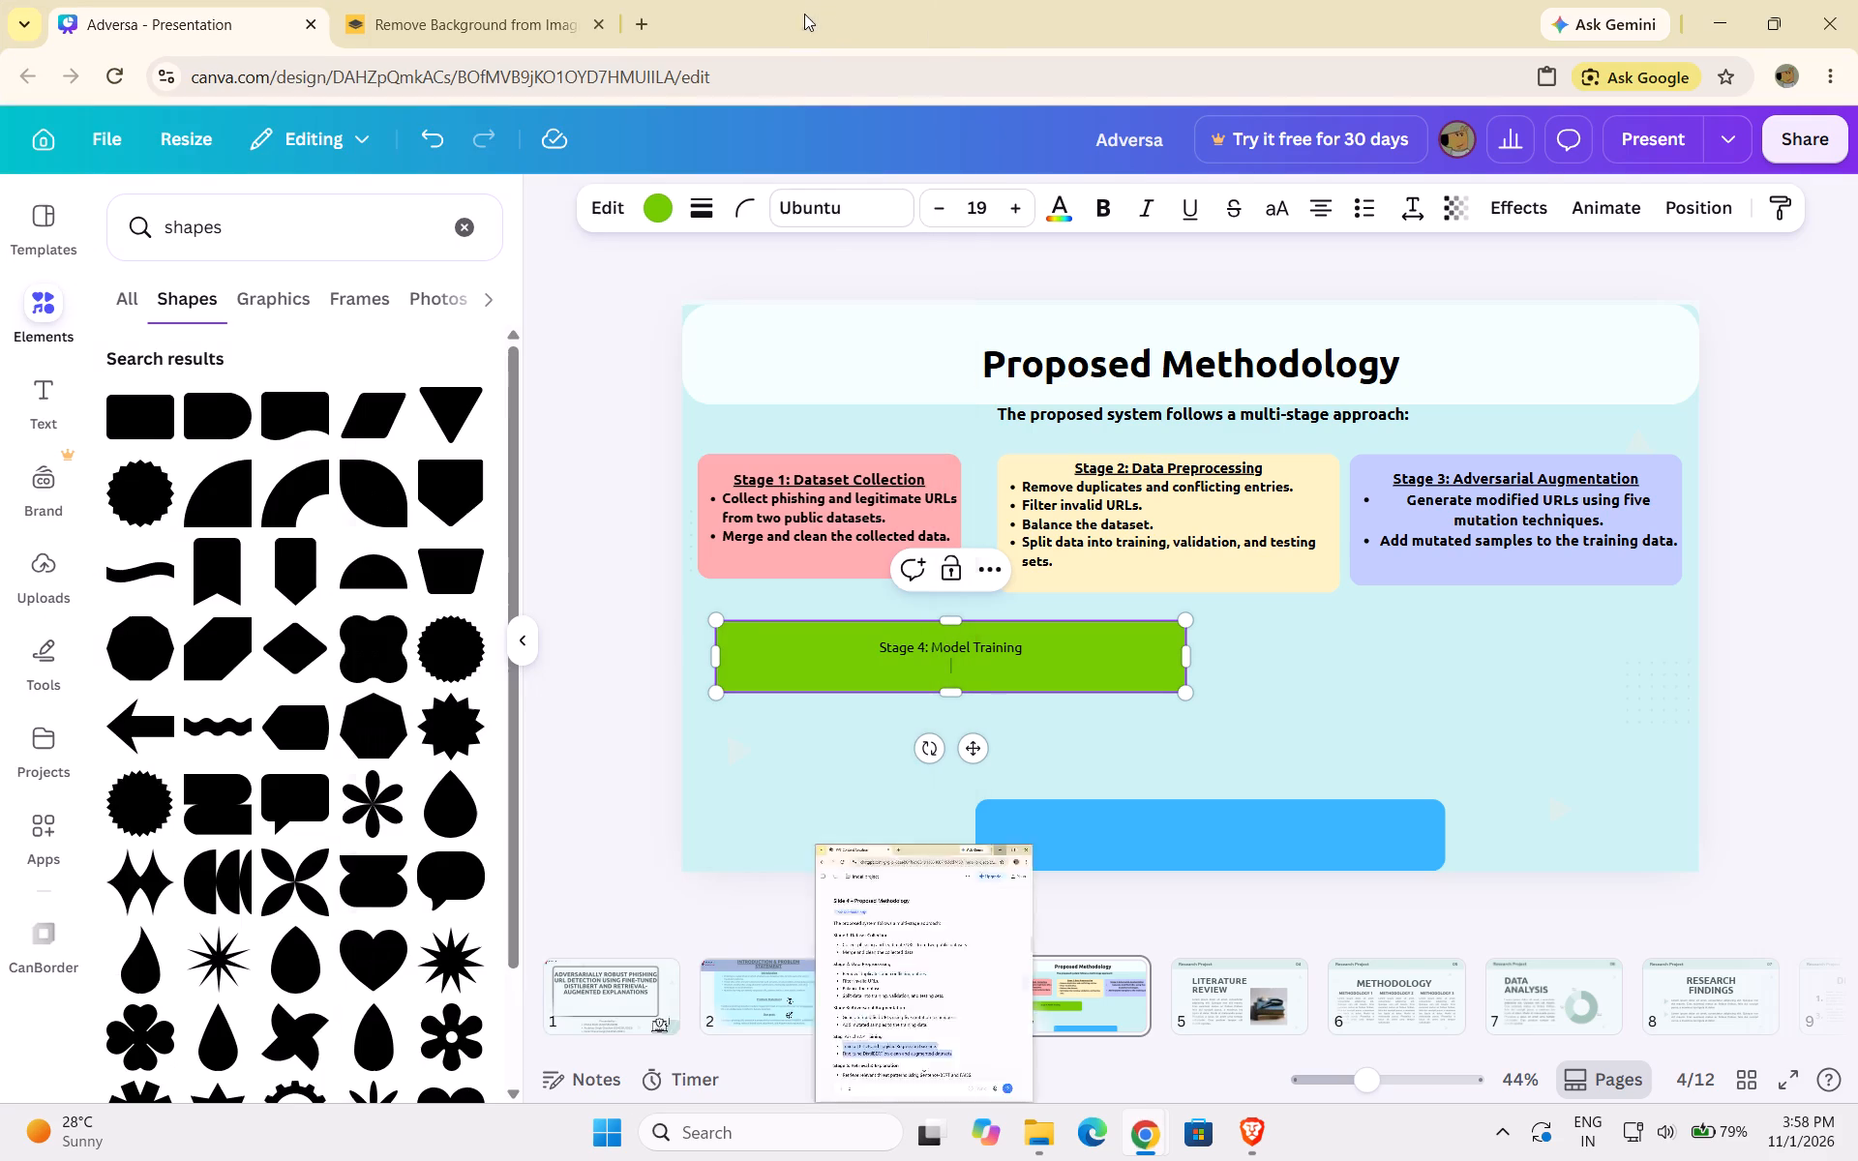
key("ctrl+v")
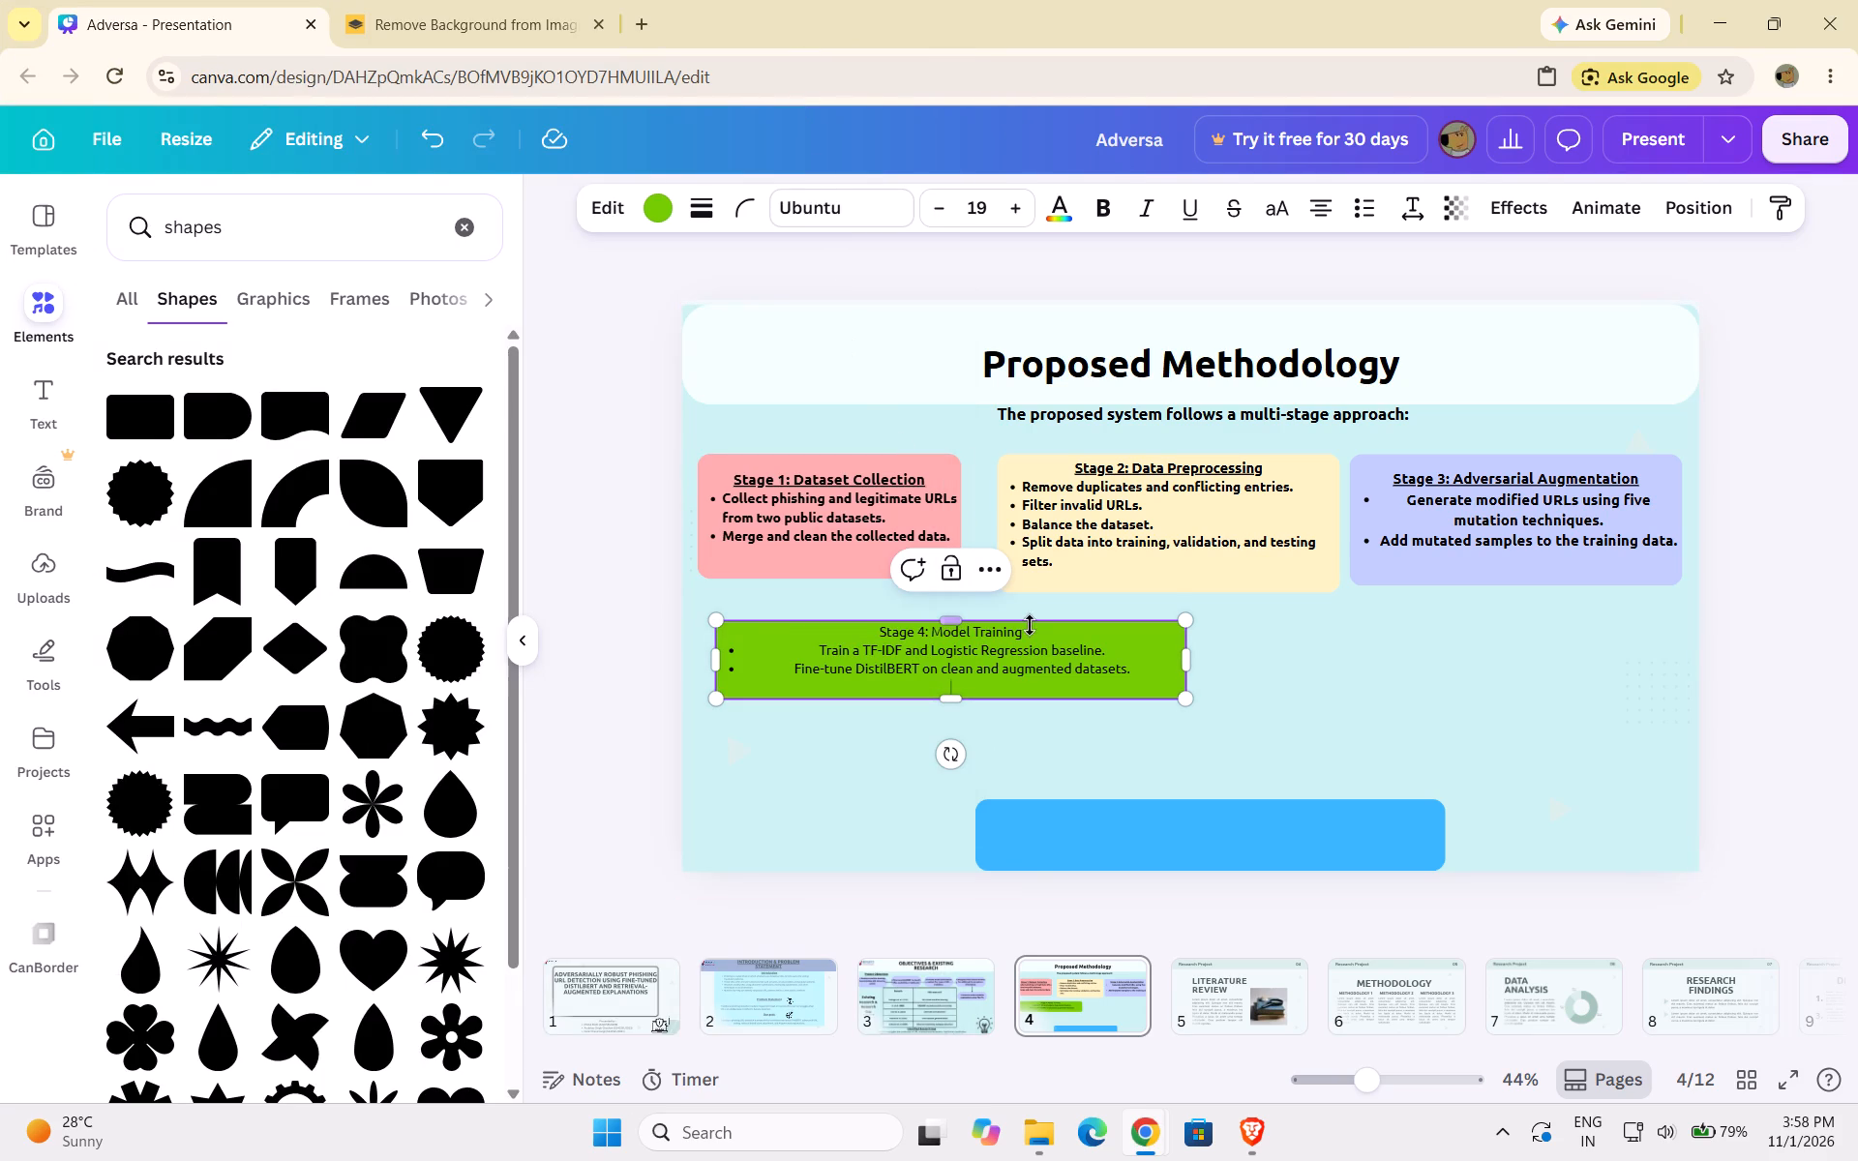
Format the "Stage 4: Model Training" heading as bold at font size 20.
left_click_drag(1032, 639, 872, 634)
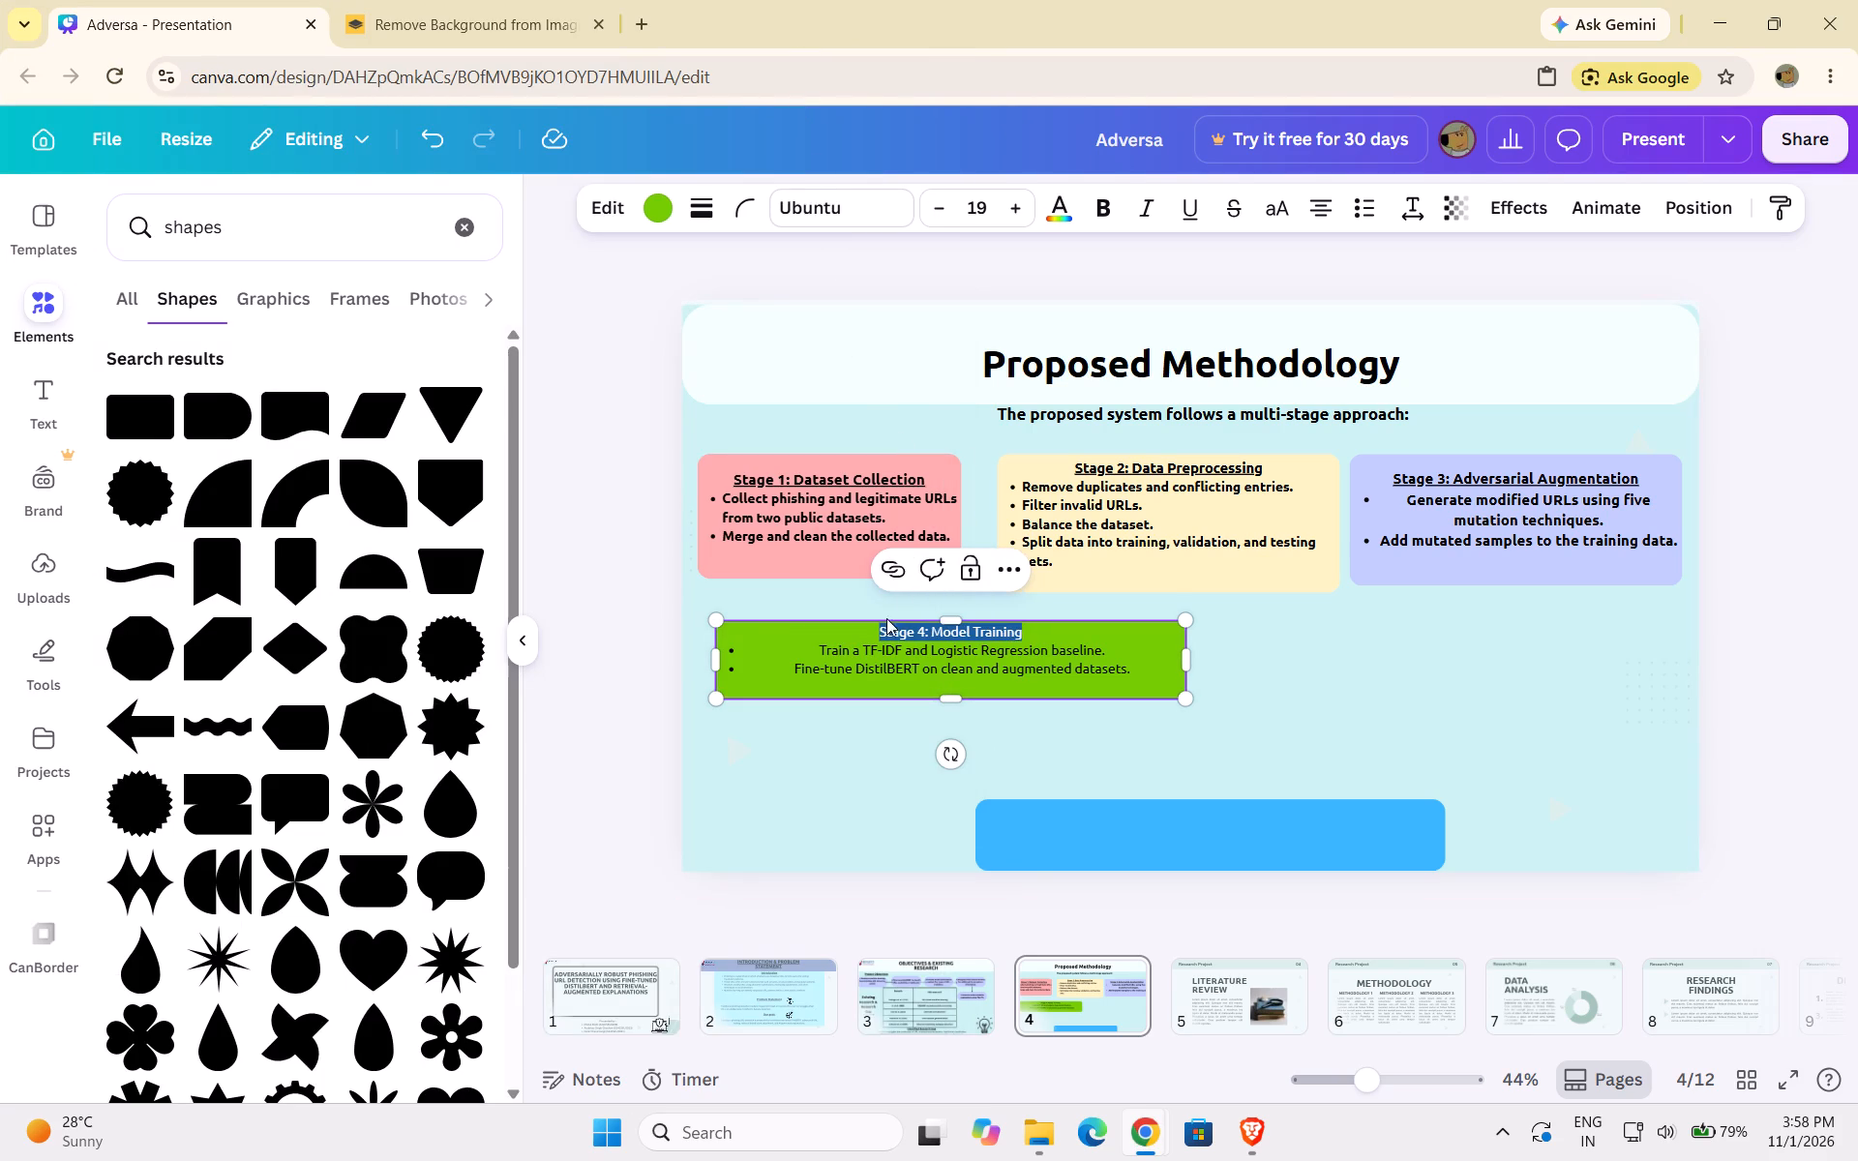
left_click(1094, 198)
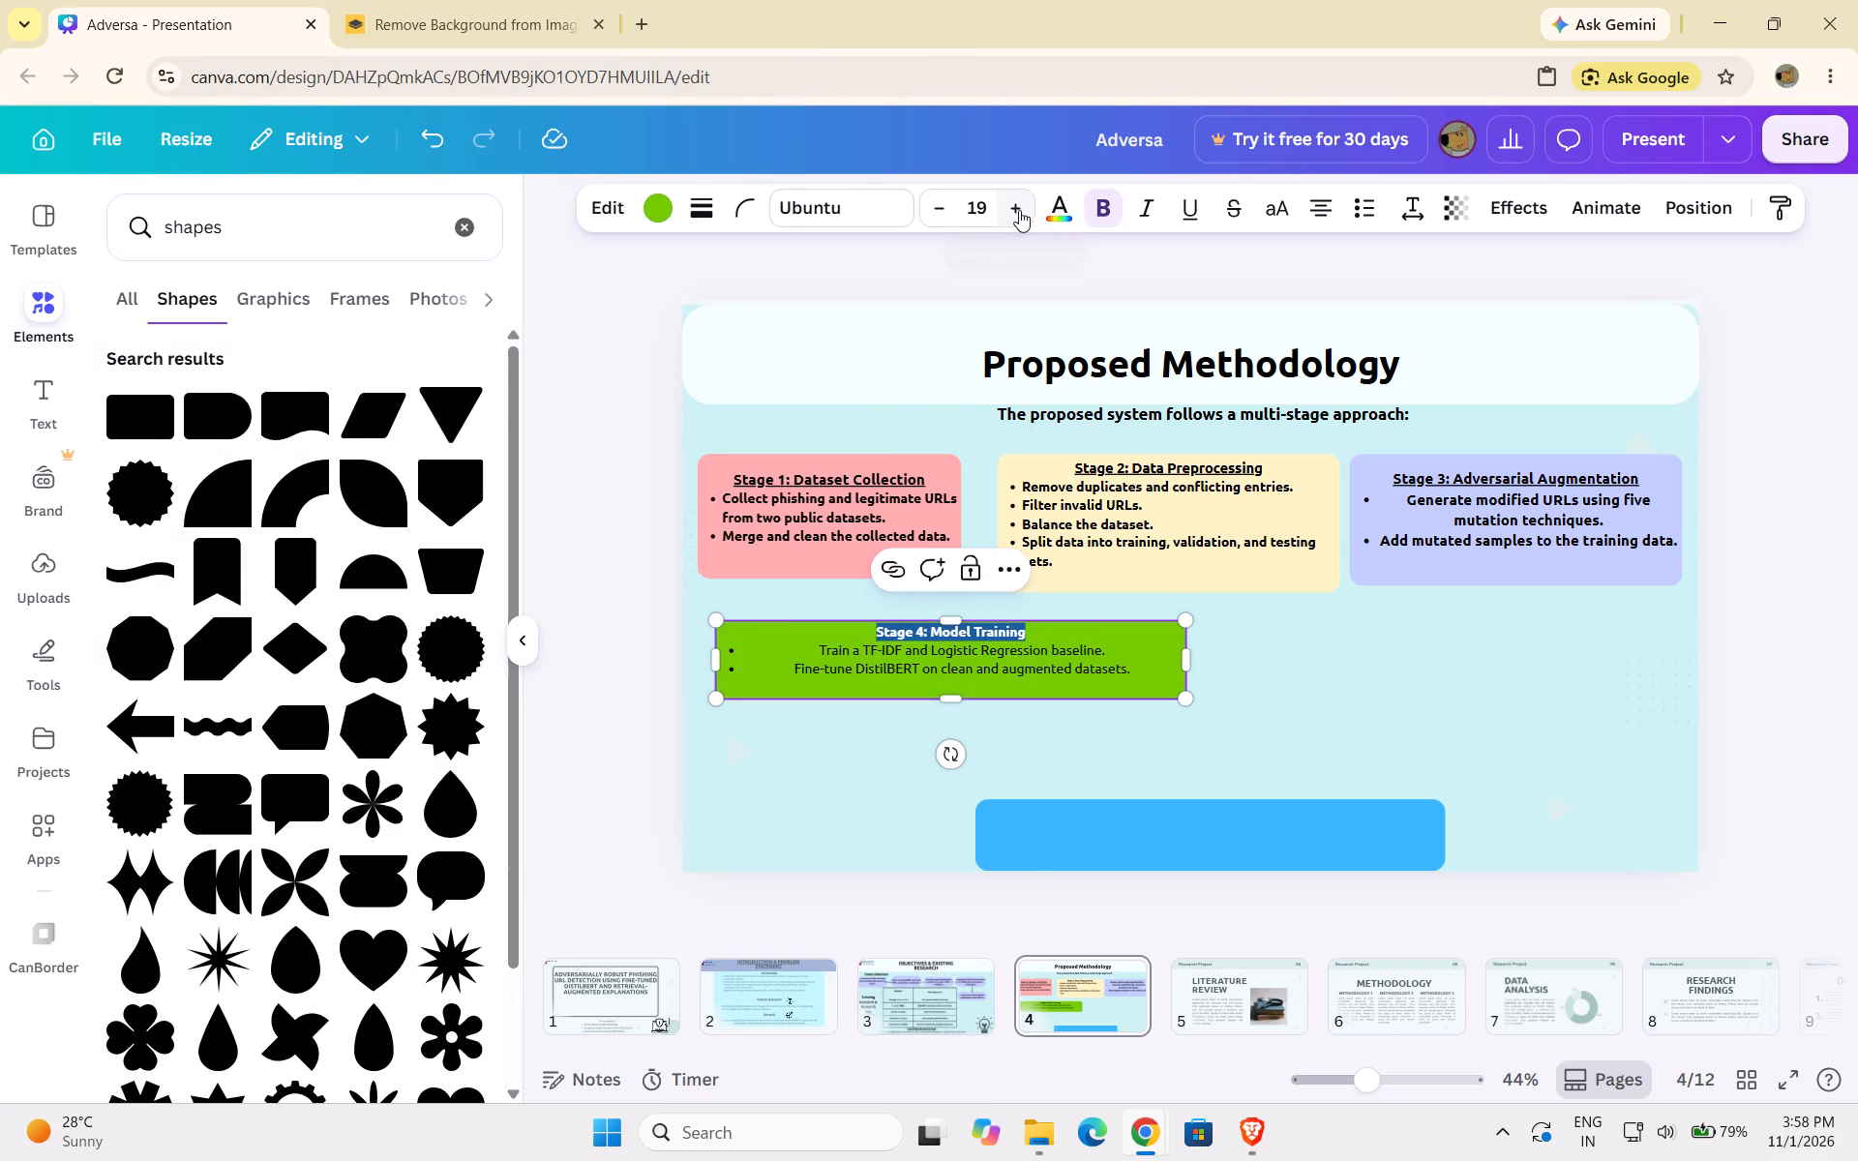
left_click(1019, 211)
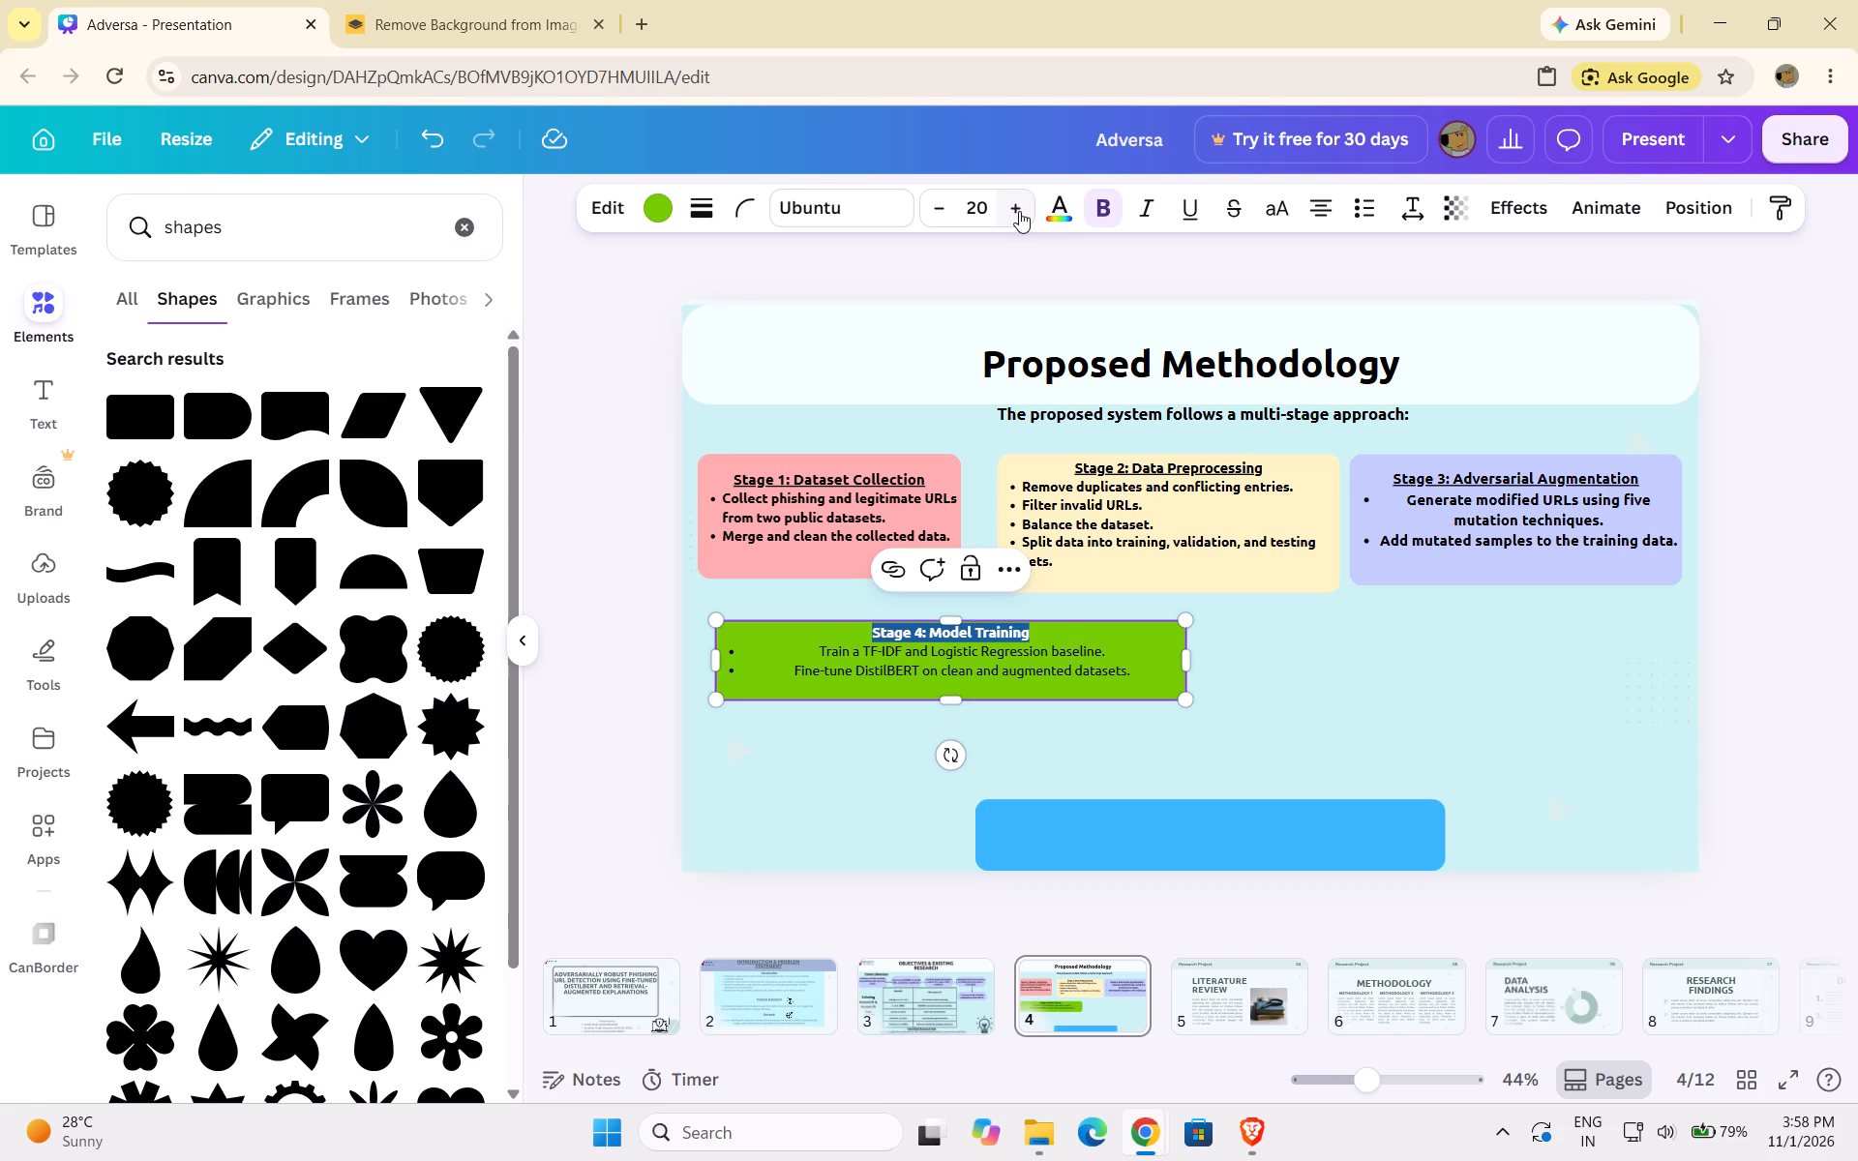
left_click(1019, 211)
left_click(940, 208)
Make the two Stage 4 bullet points bold.
left_click(1112, 651)
left_click_drag(1142, 674, 760, 642)
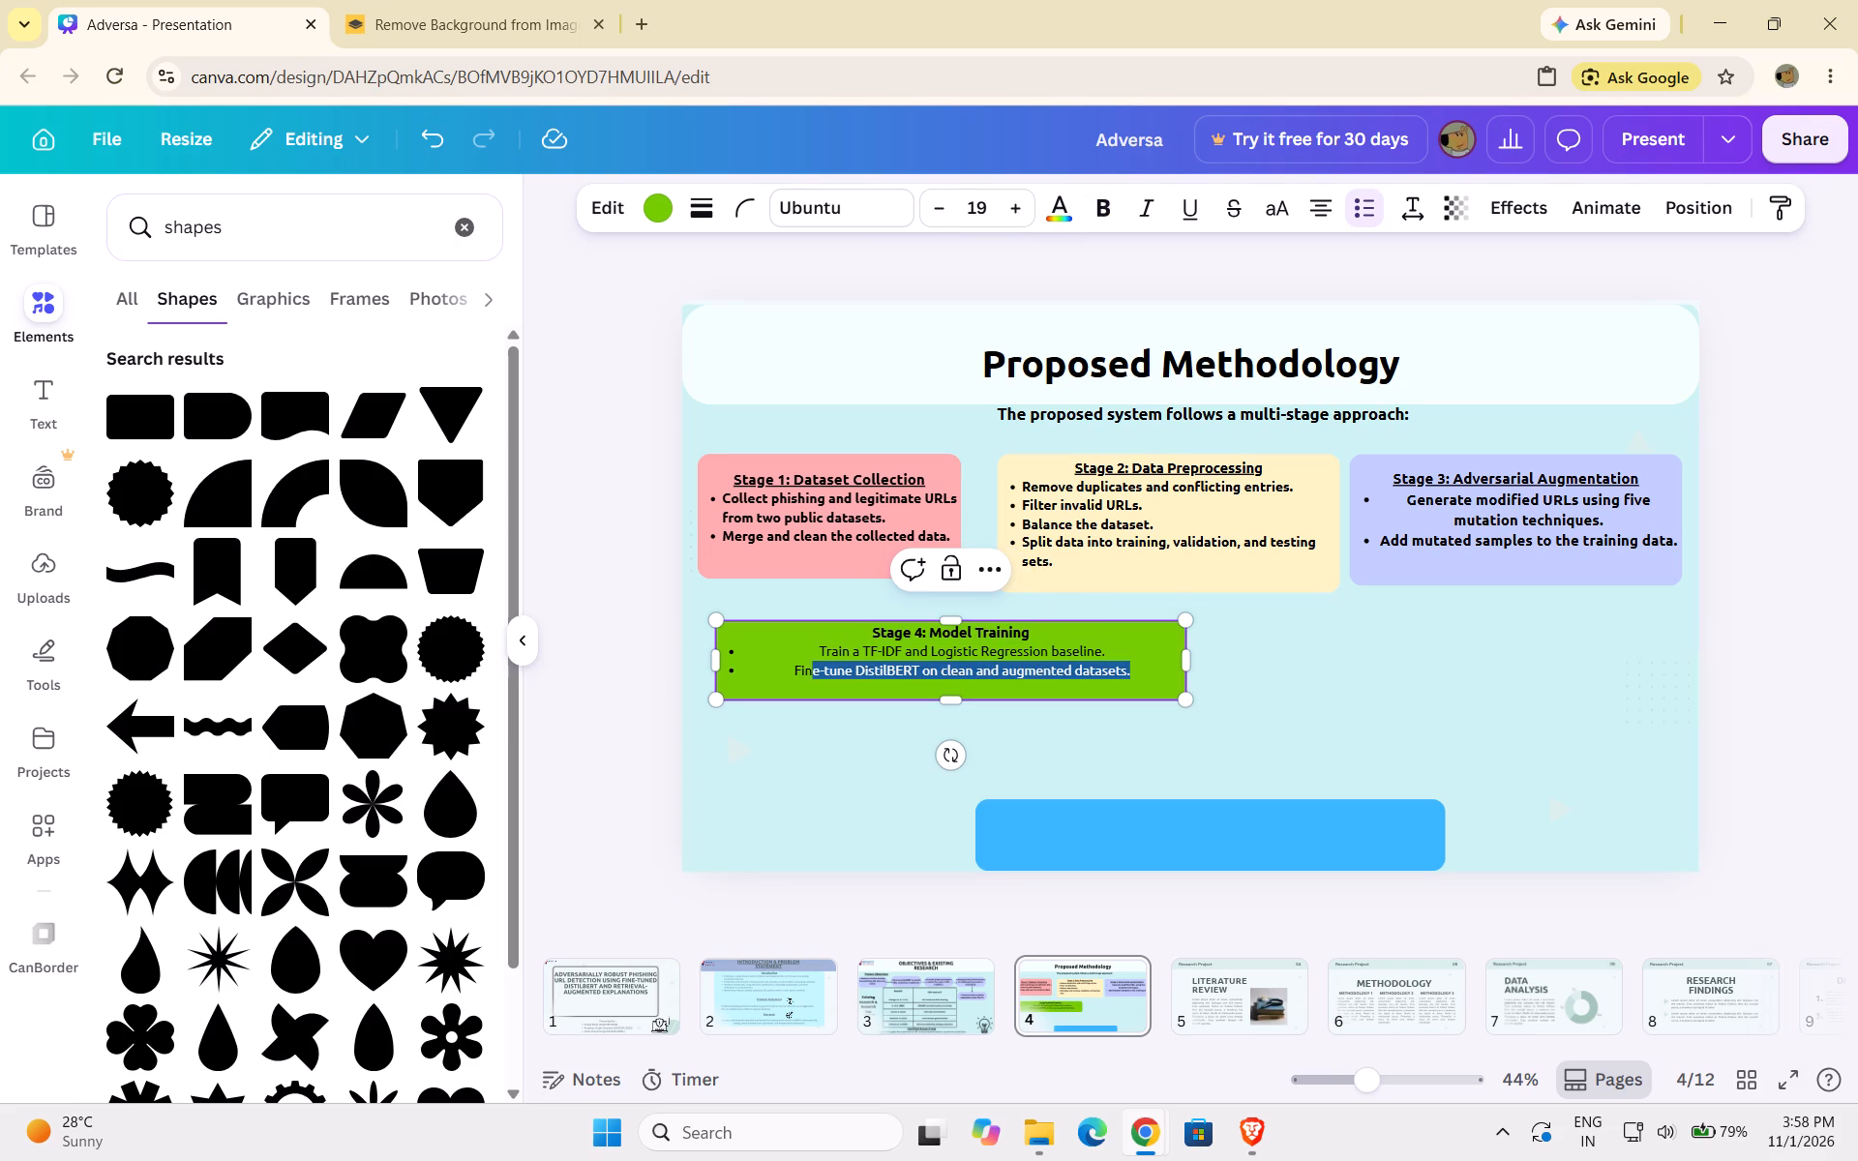
left_click_drag(760, 642, 737, 647)
left_click(1107, 210)
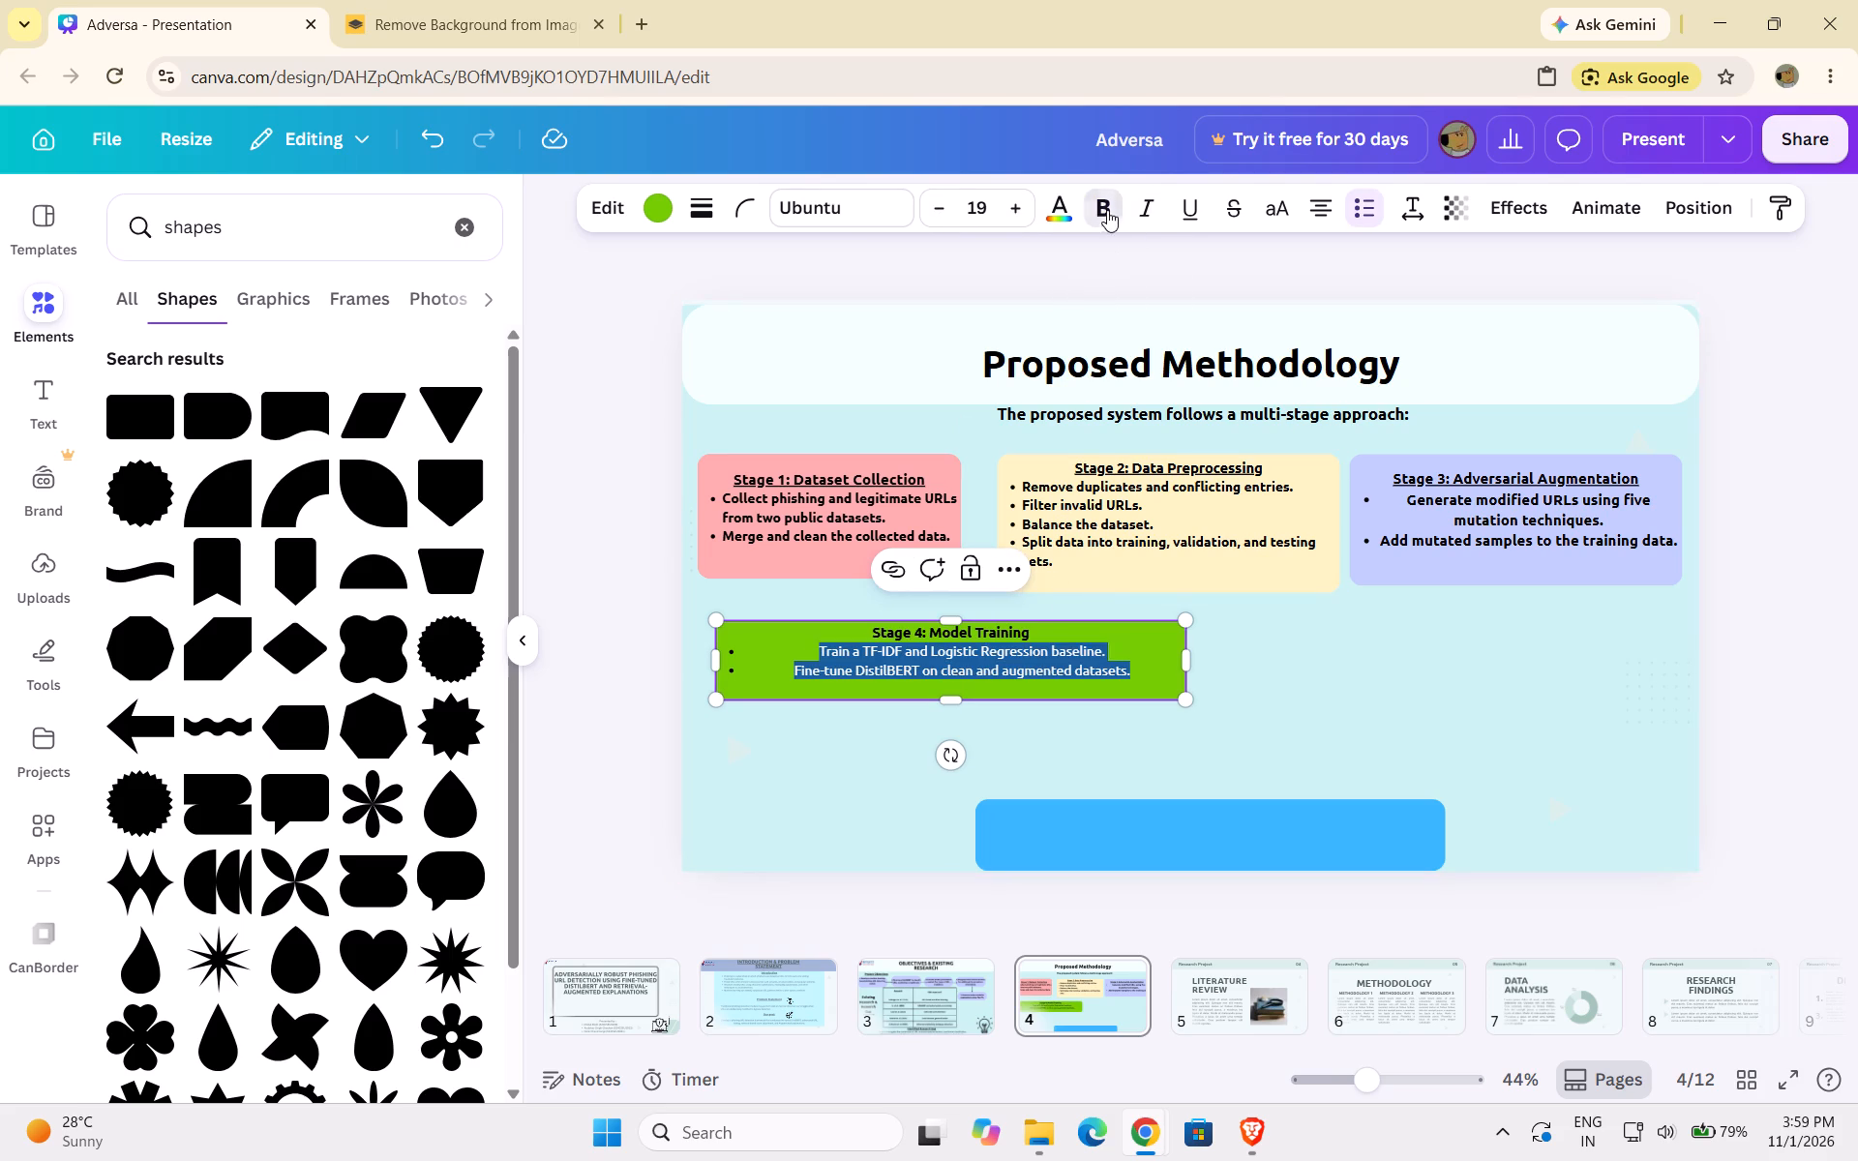
left_click(1284, 655)
Narrow the green Stage 4 box to the Stage 1 box's width and align it directly beneath that box.
left_click(1178, 655)
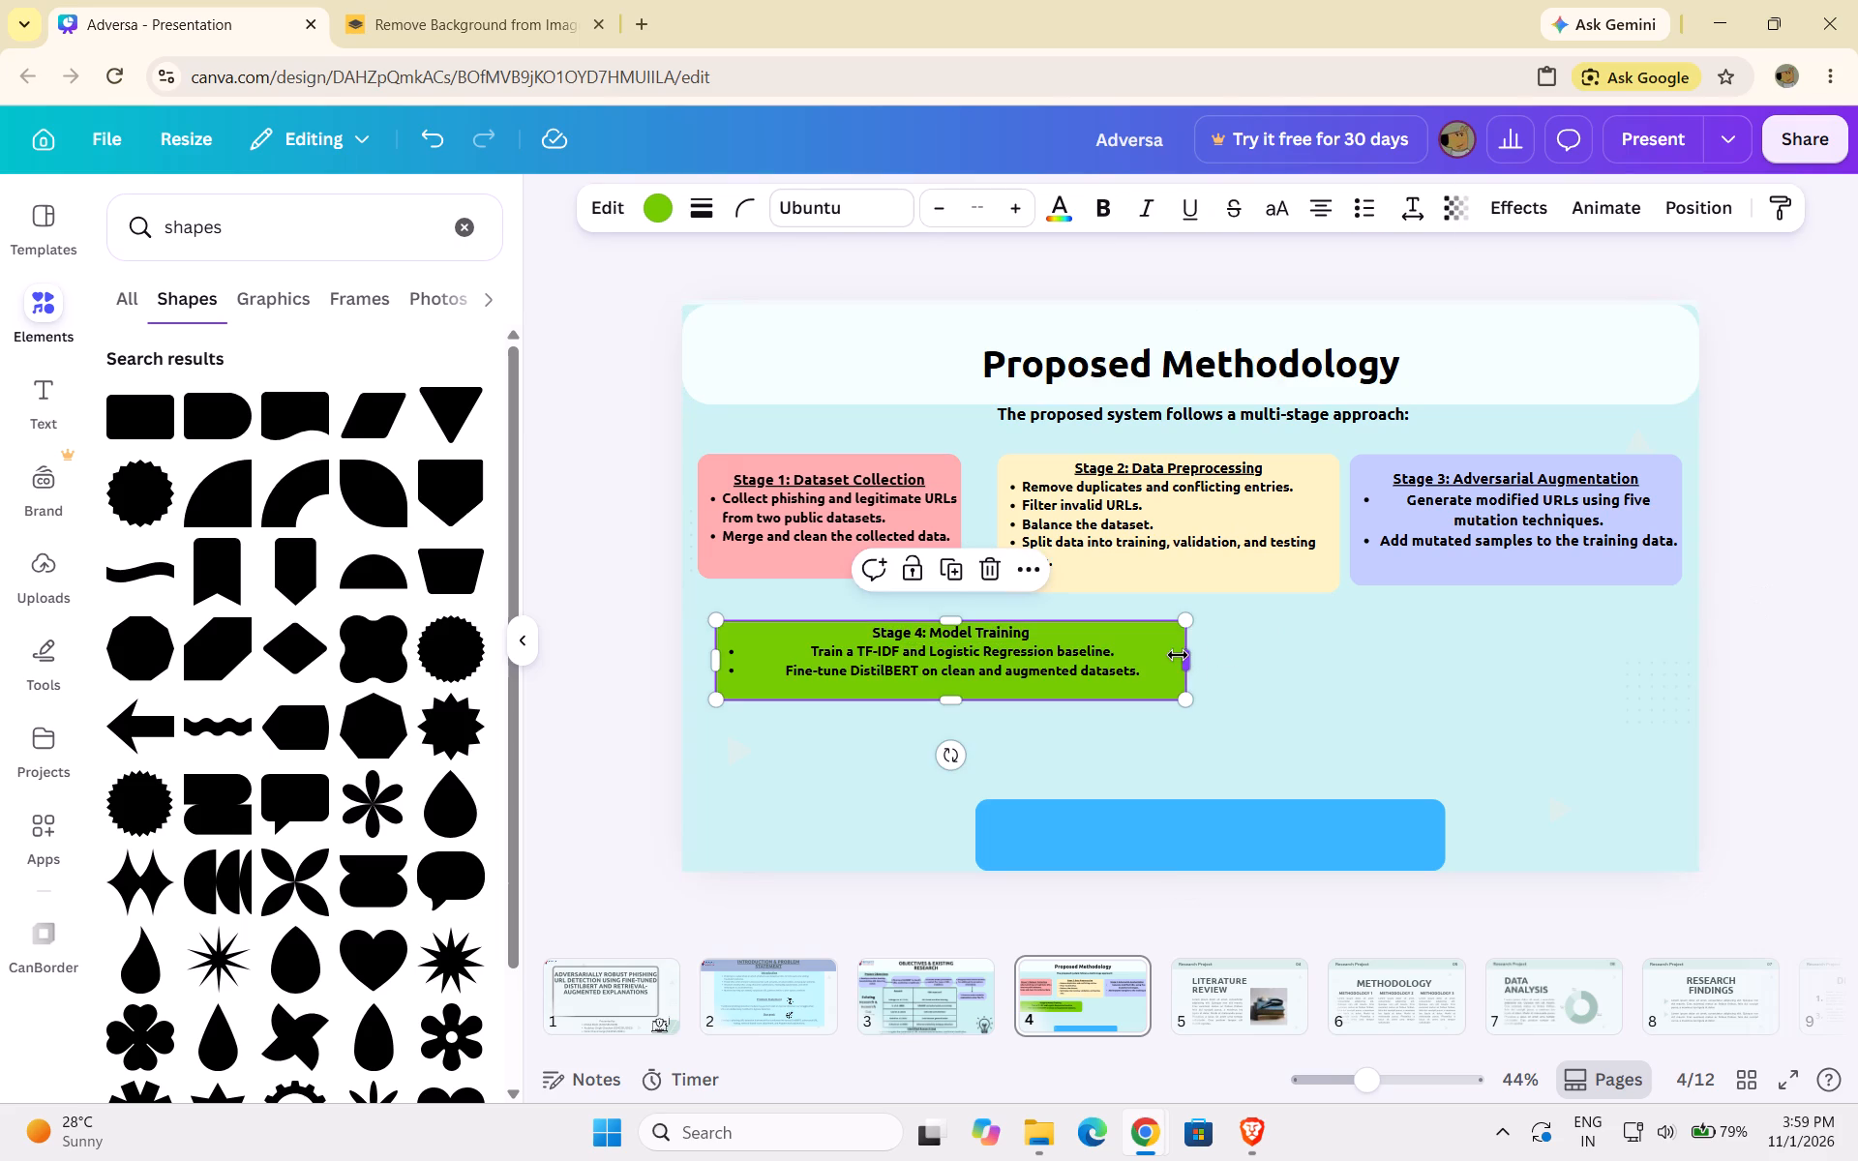
left_click_drag(1178, 655, 1032, 655)
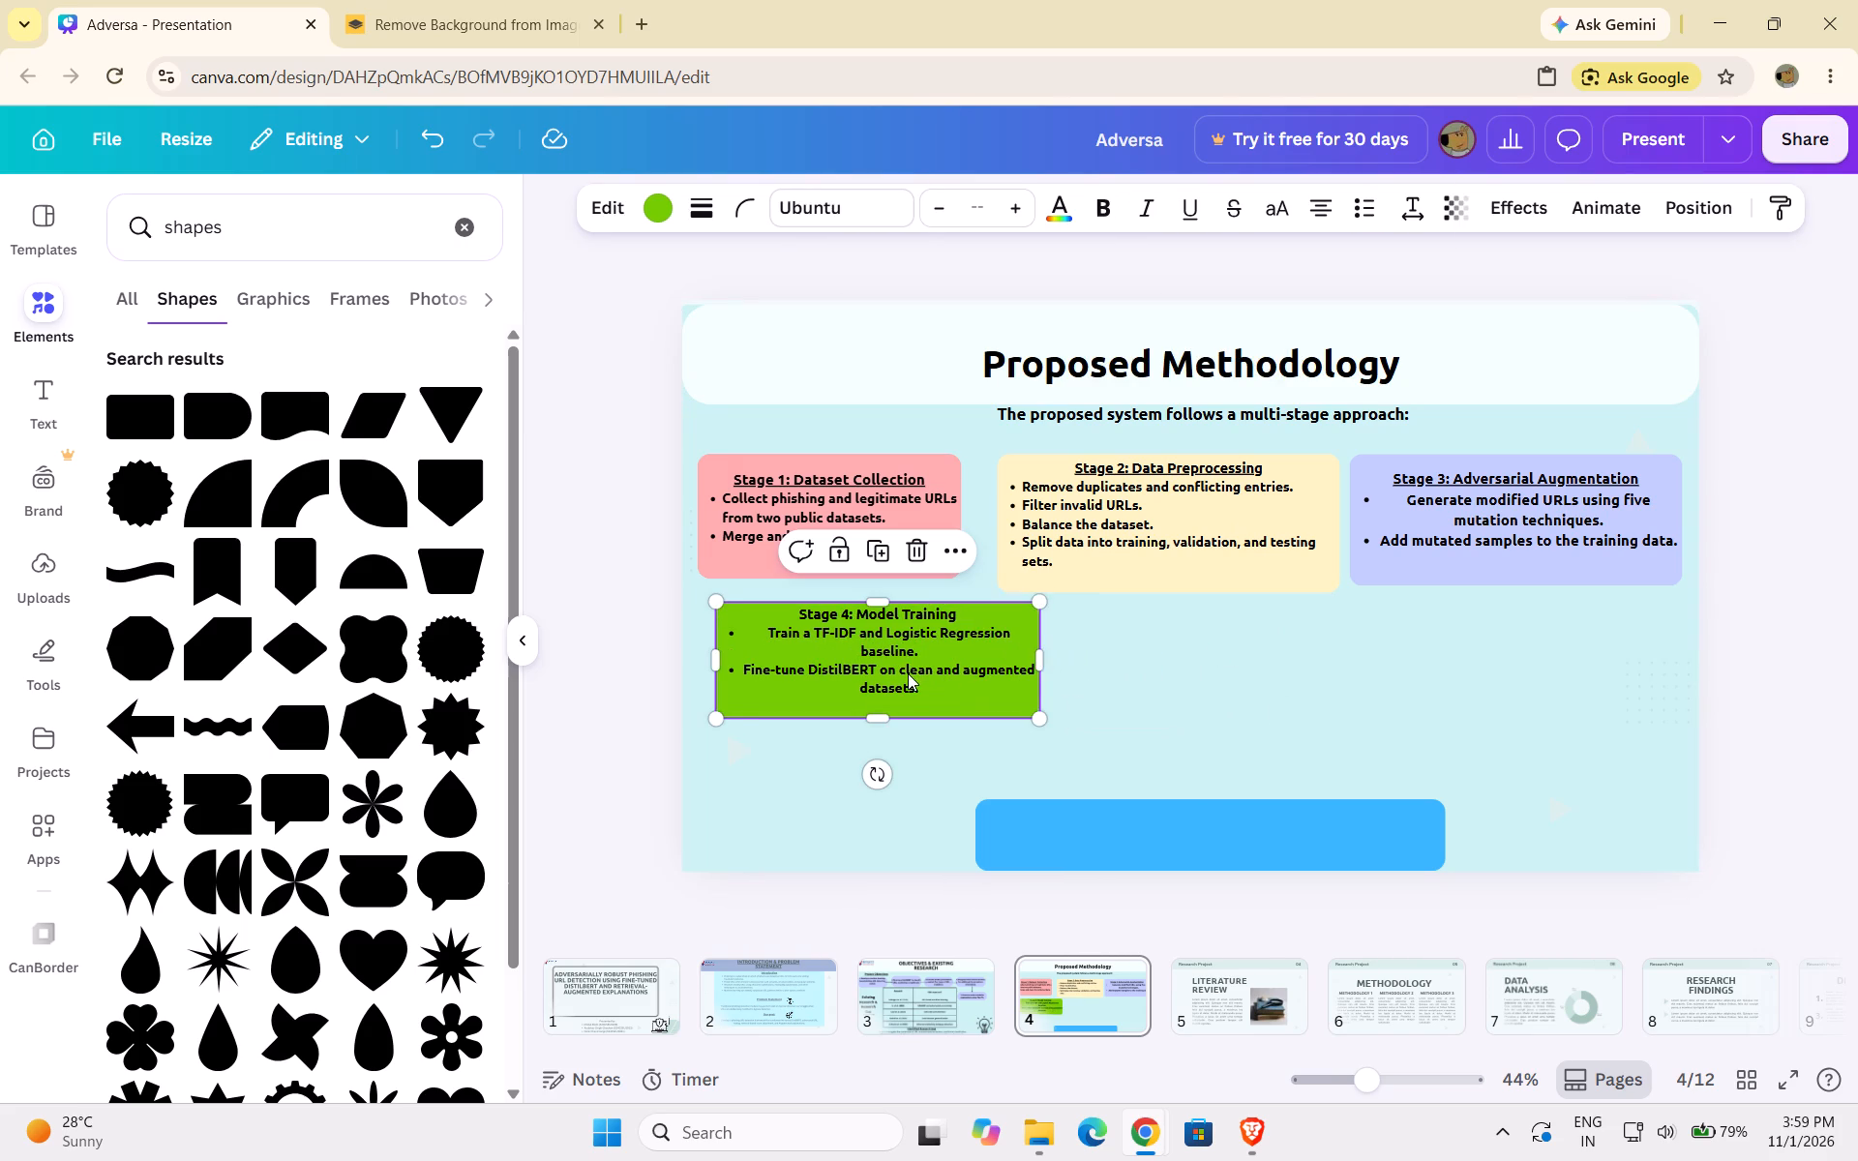
left_click_drag(908, 673, 888, 684)
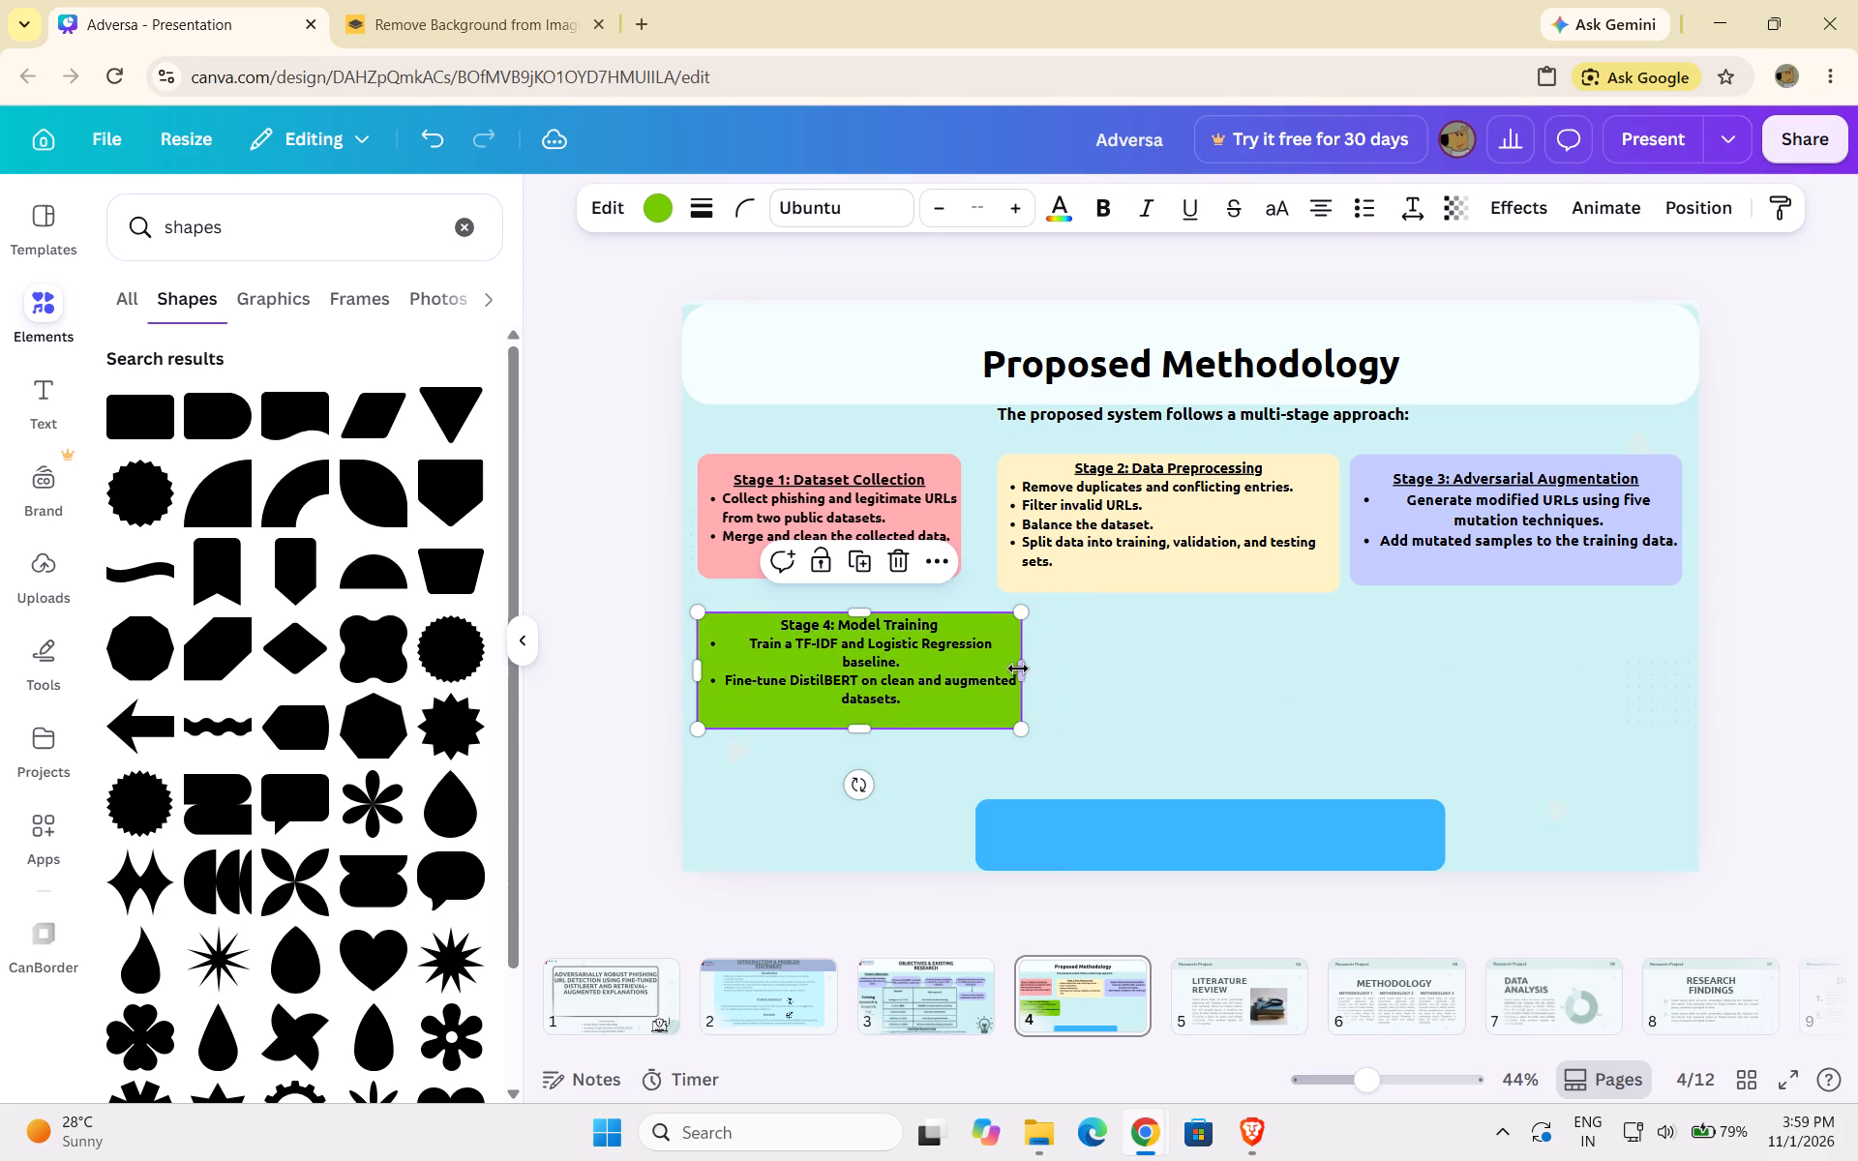
left_click_drag(1022, 668, 964, 647)
left_click(872, 681)
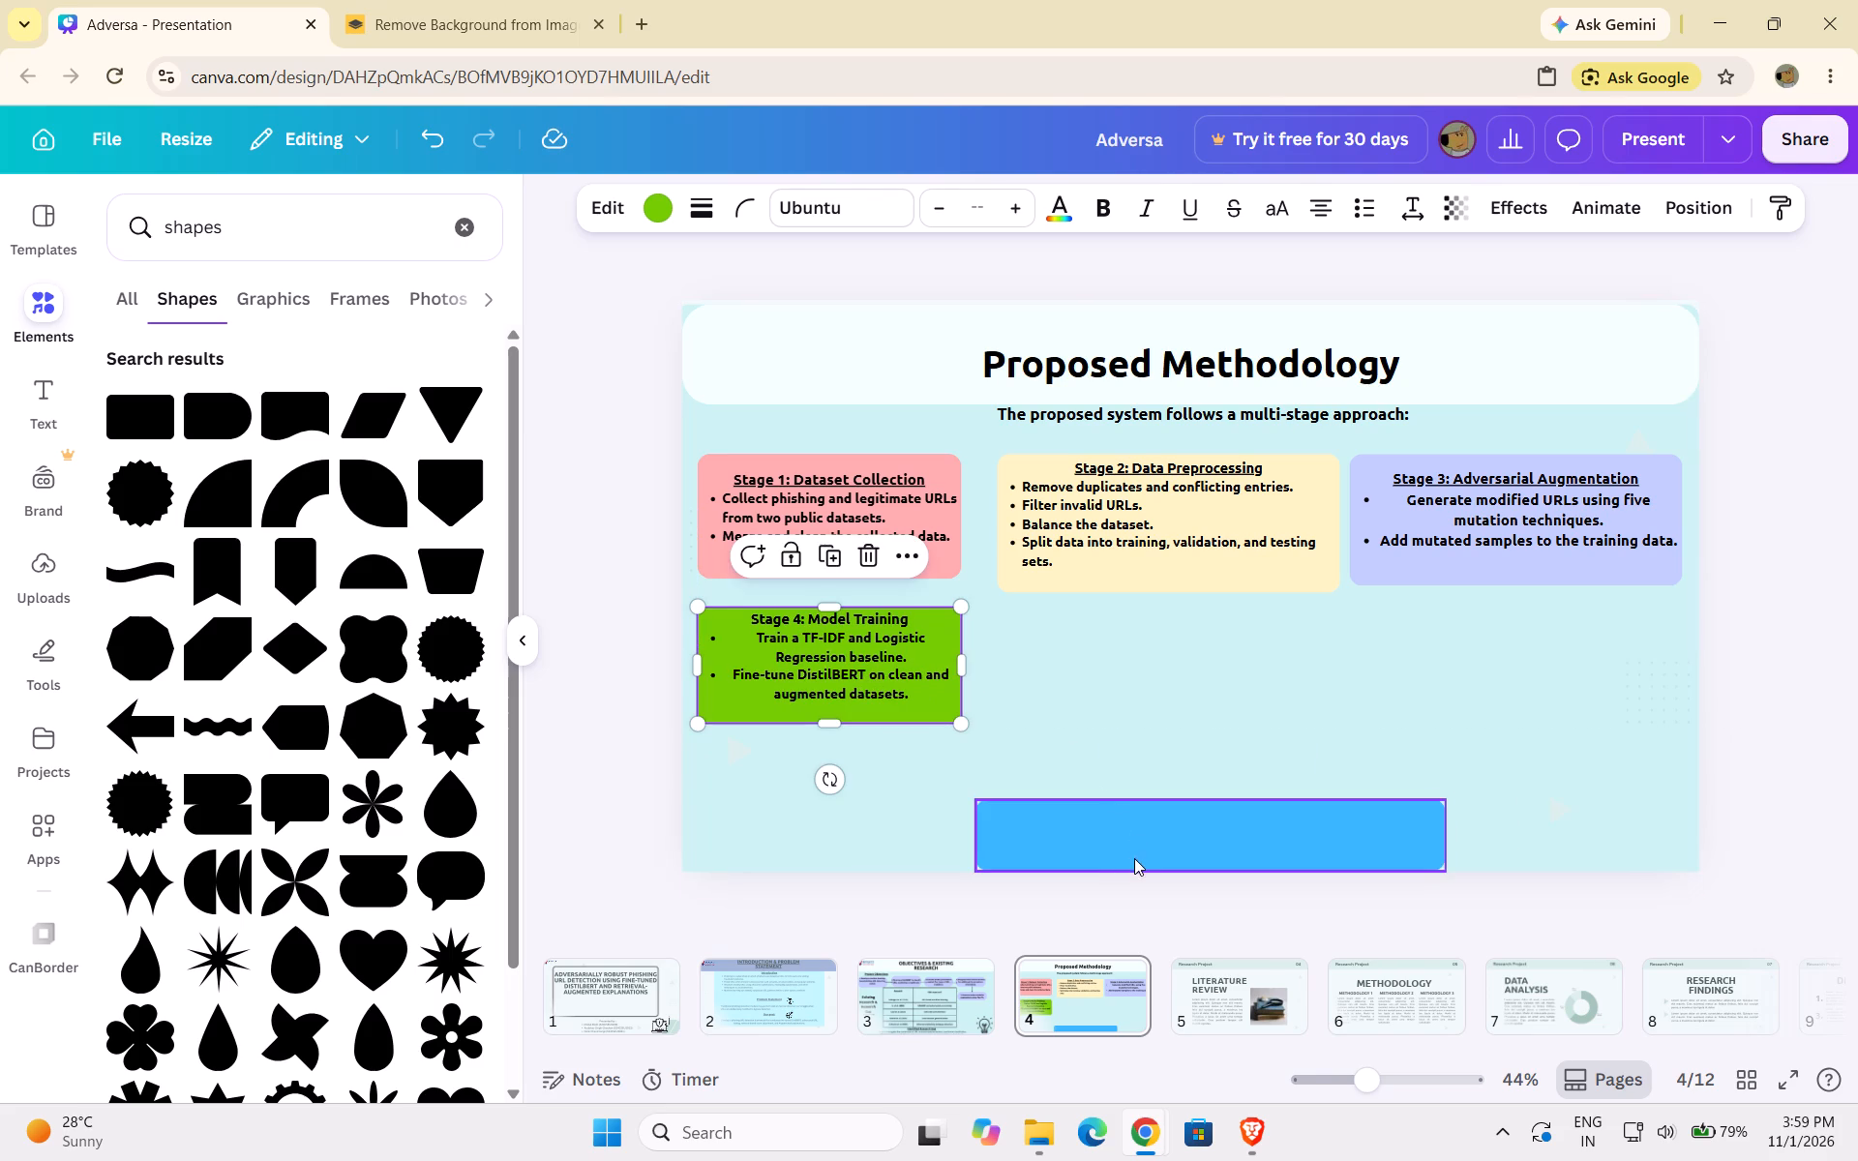
Move the empty blue box up beneath the Stage 2 box, beside the green Stage 4 box.
left_click_drag(1134, 858, 1127, 688)
left_click_drag(1134, 675, 1175, 673)
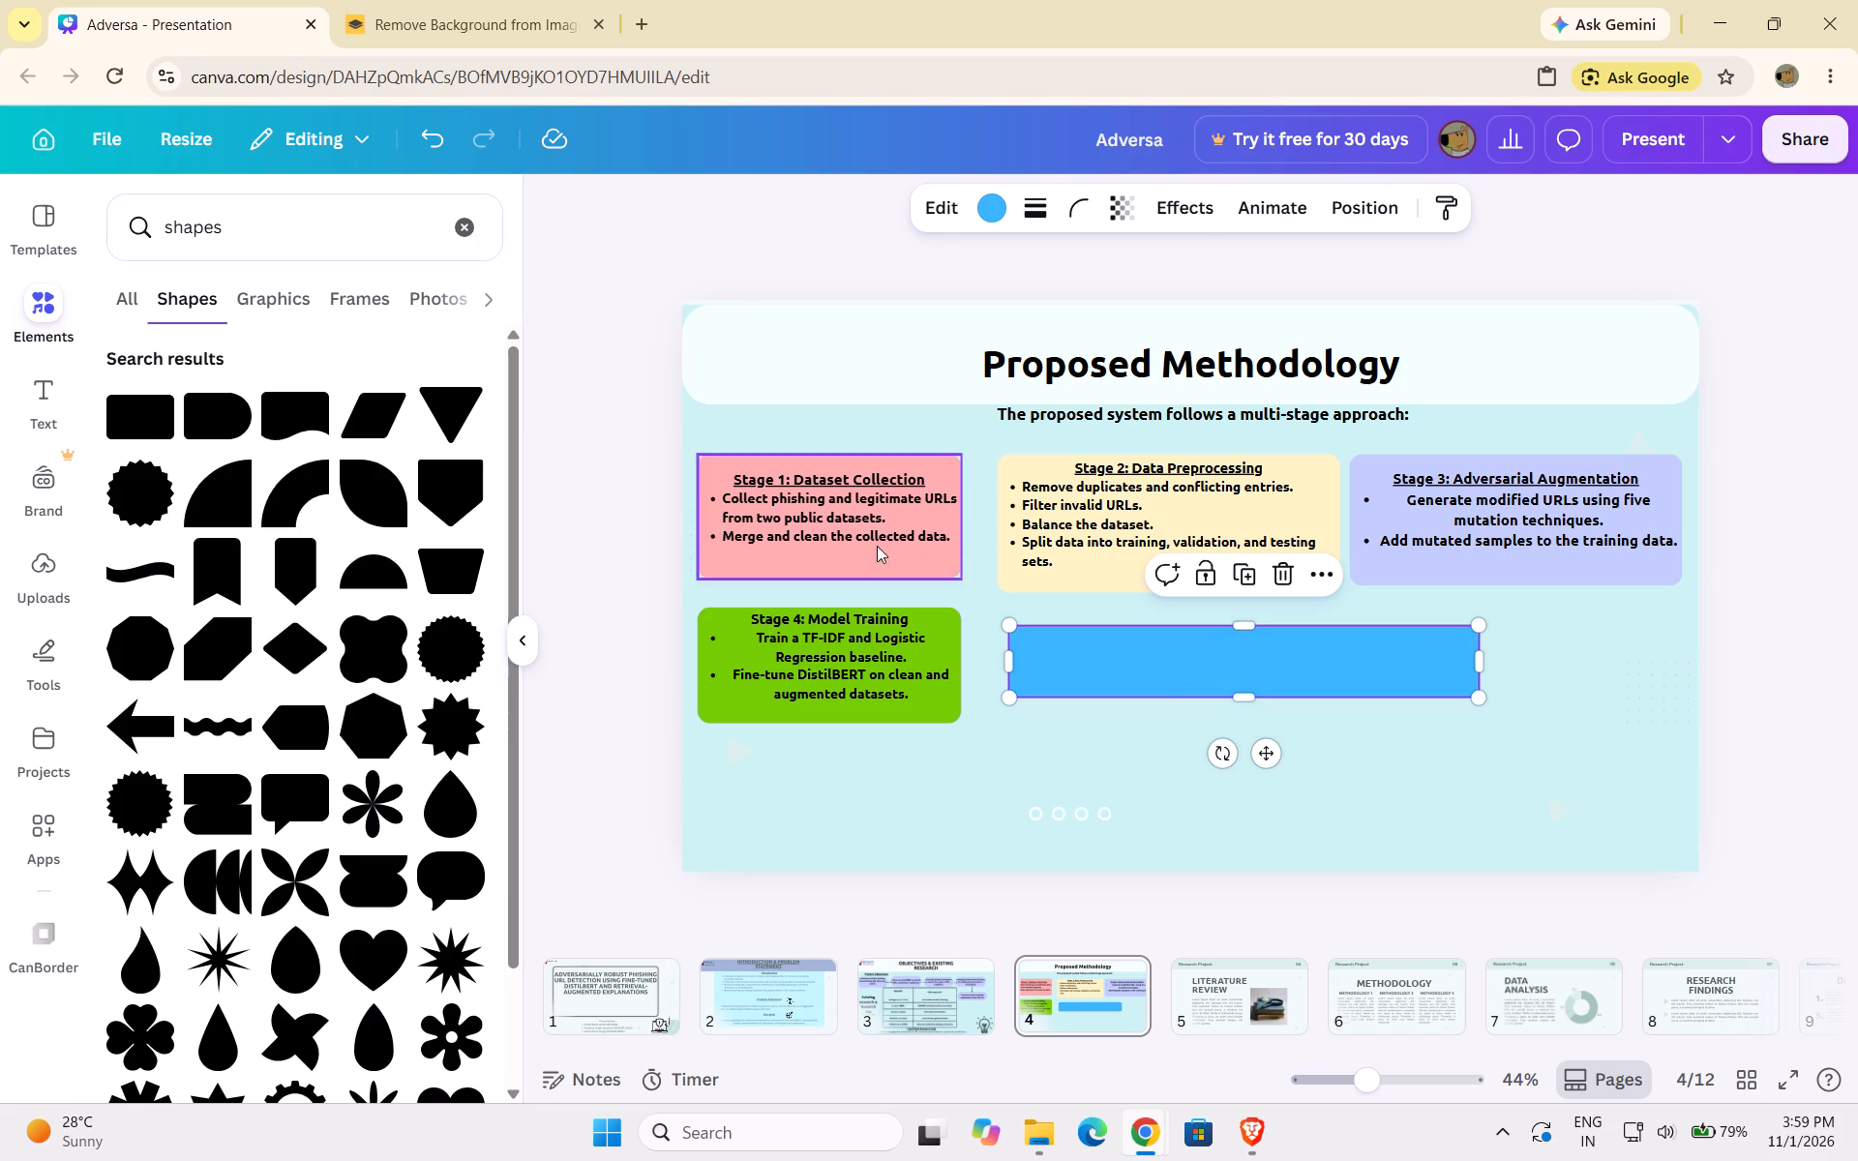
Search the graphics for "methodology" and insert the circular four-arrow graphic with a teal diamond centre.
left_click(468, 223)
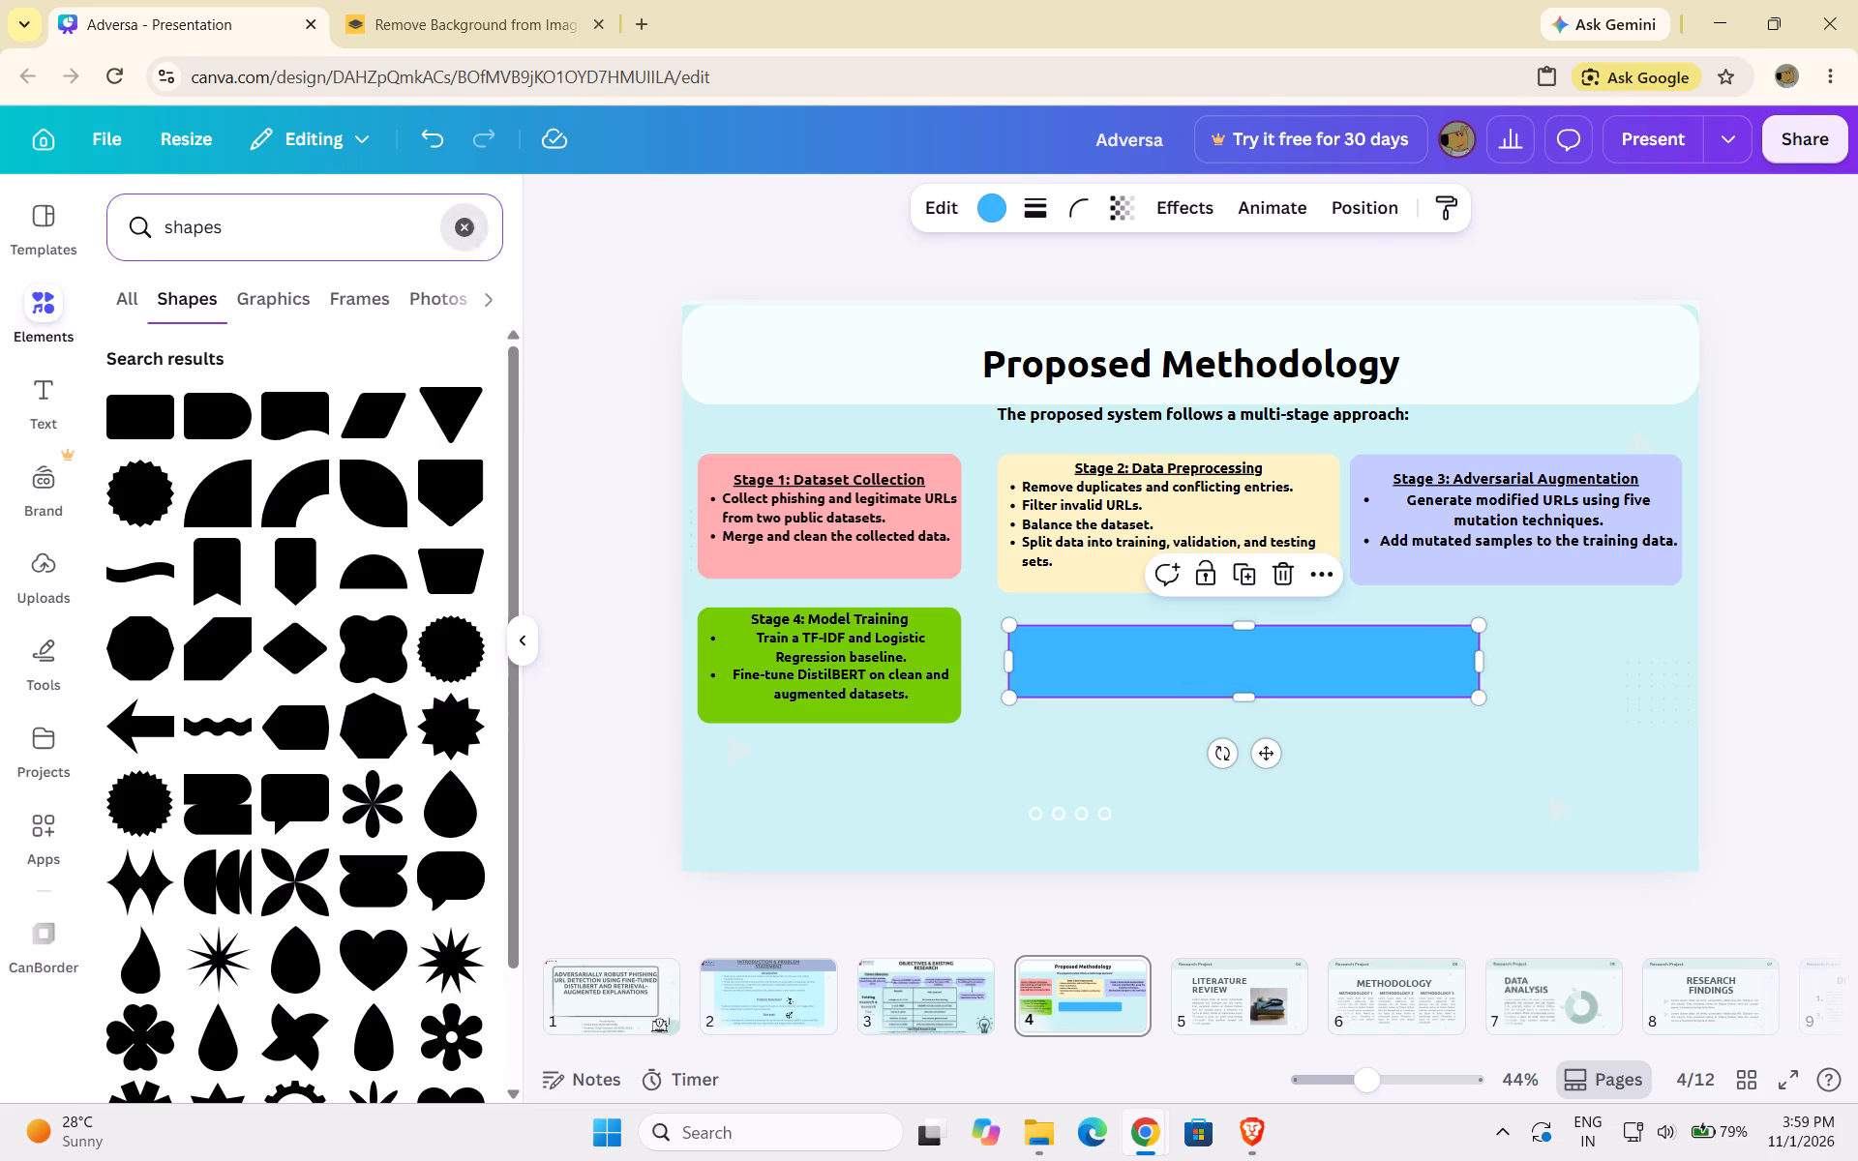
type("methodo")
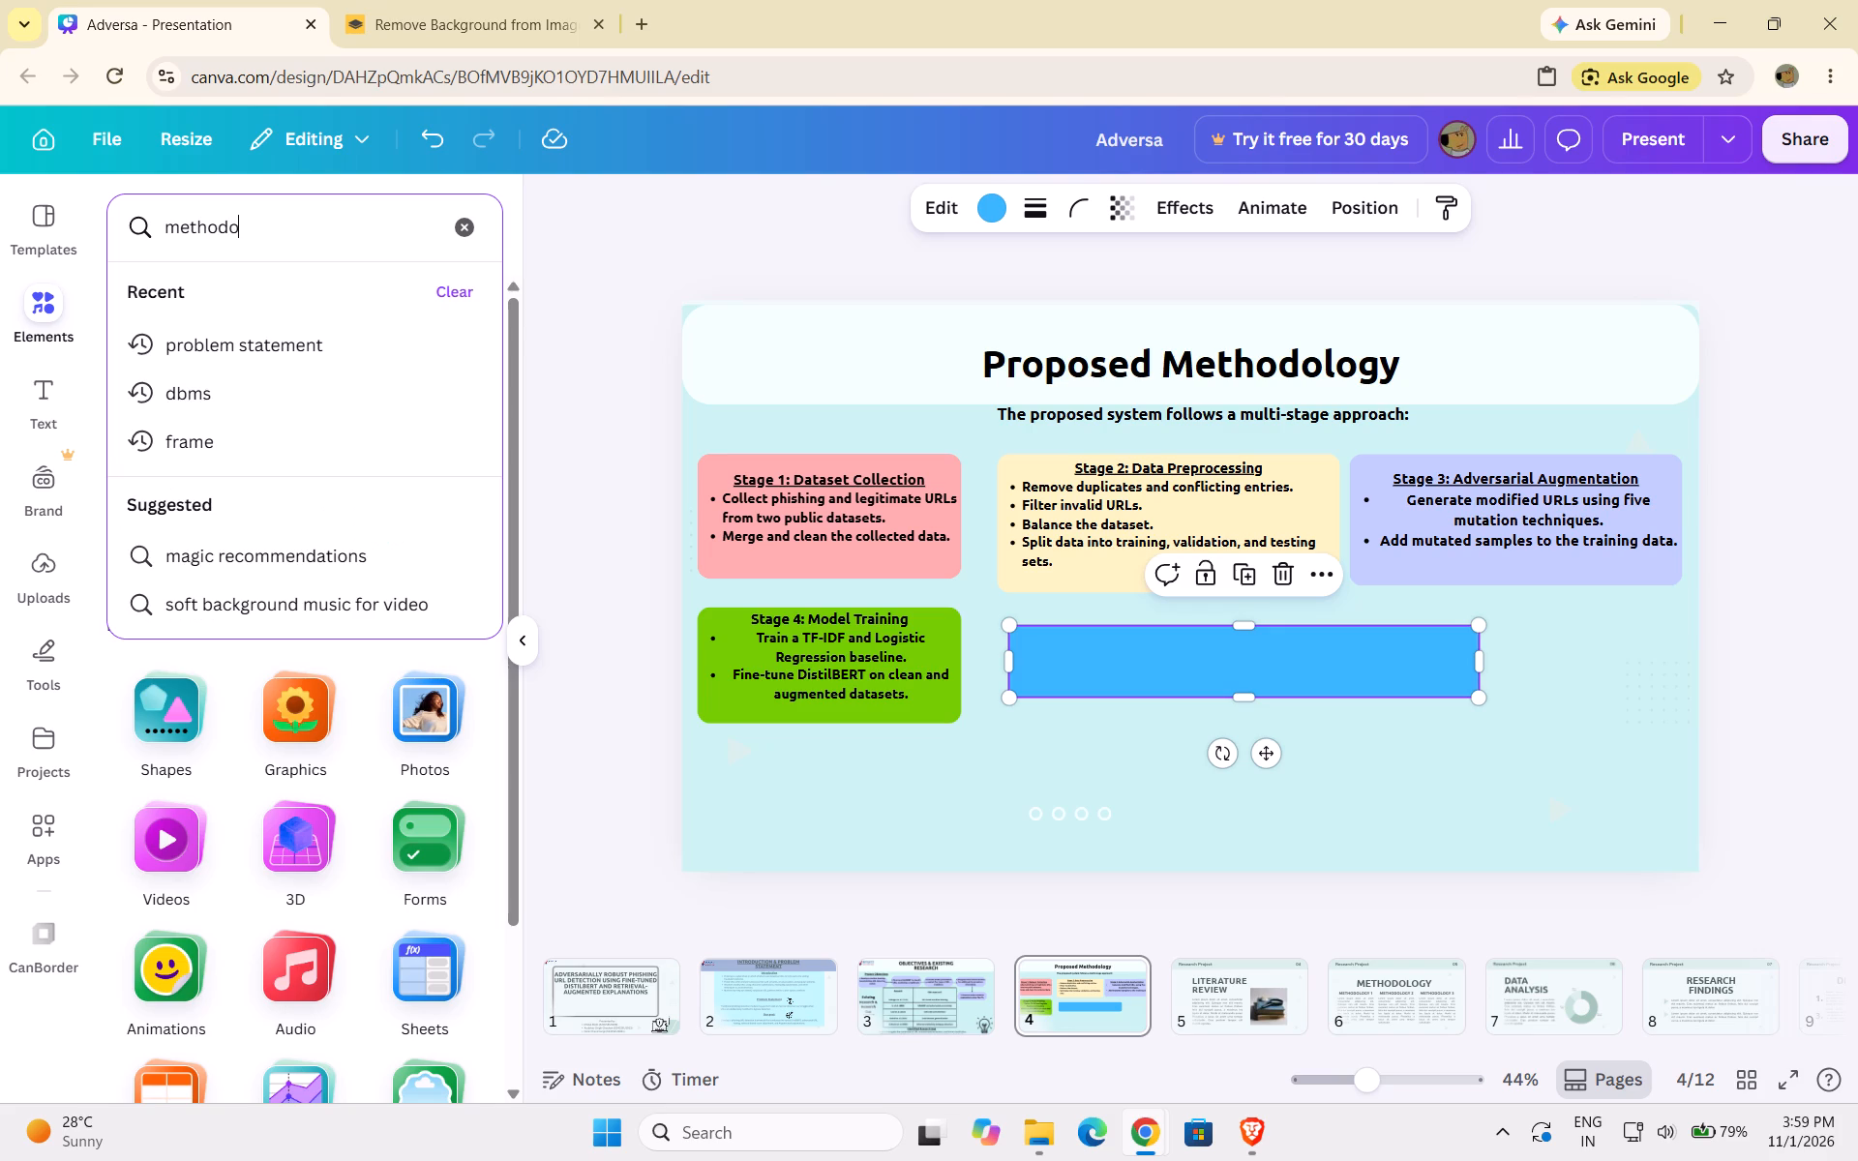
key("l")
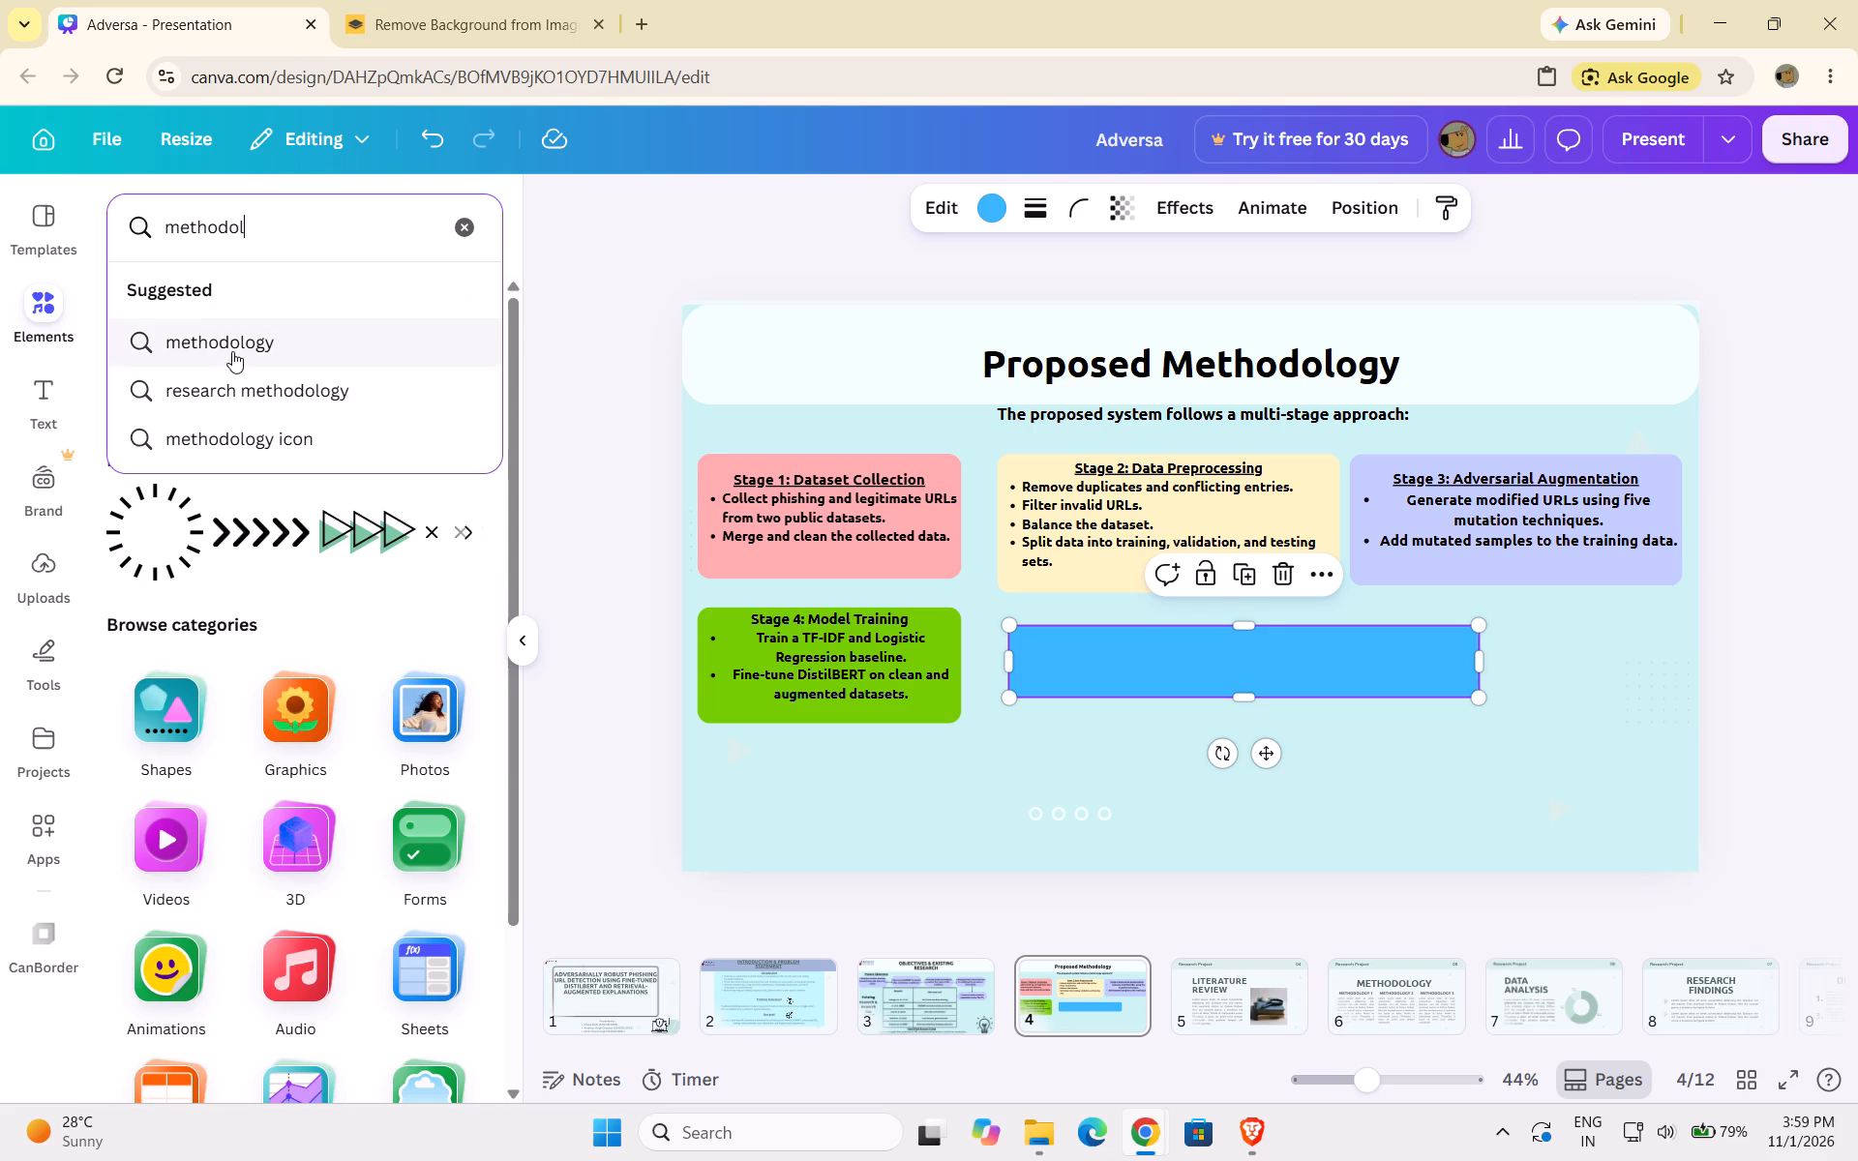
left_click(232, 351)
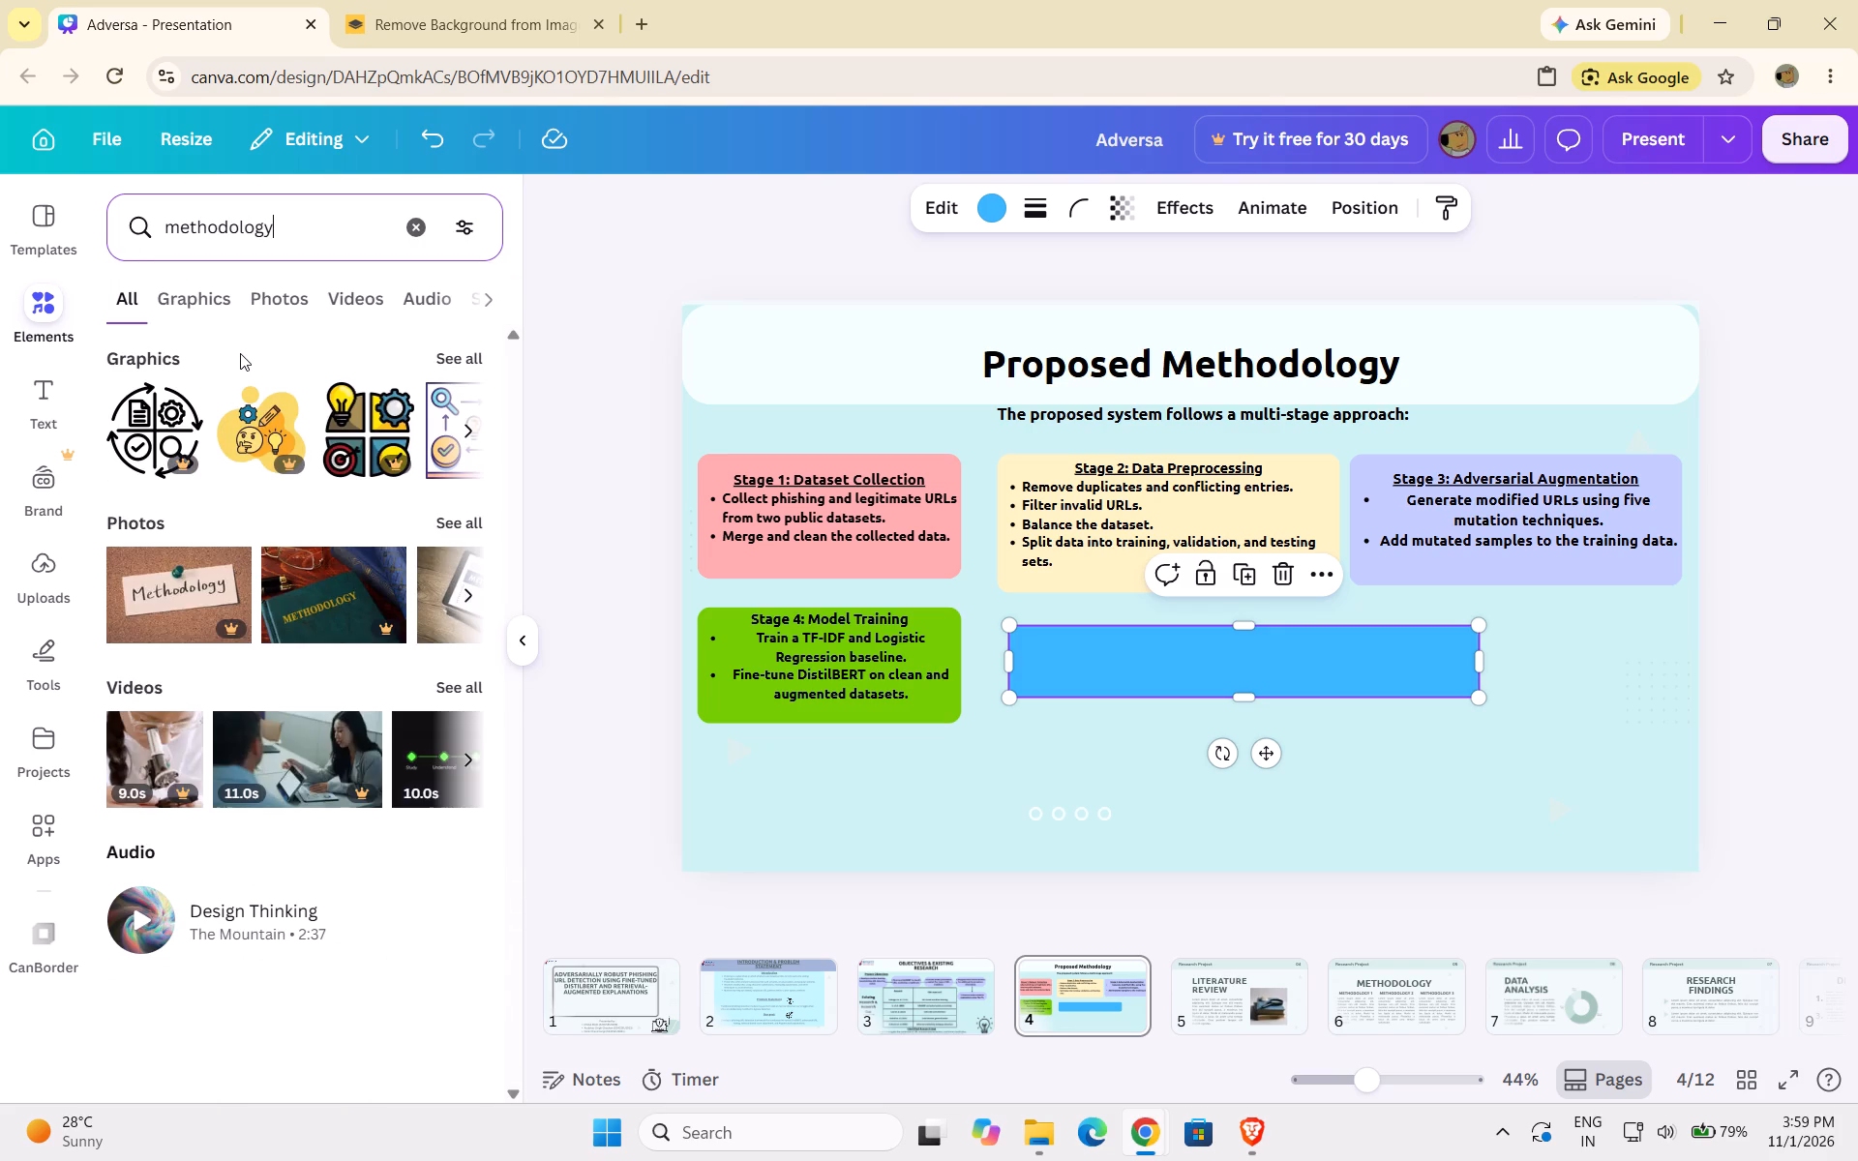
left_click(462, 354)
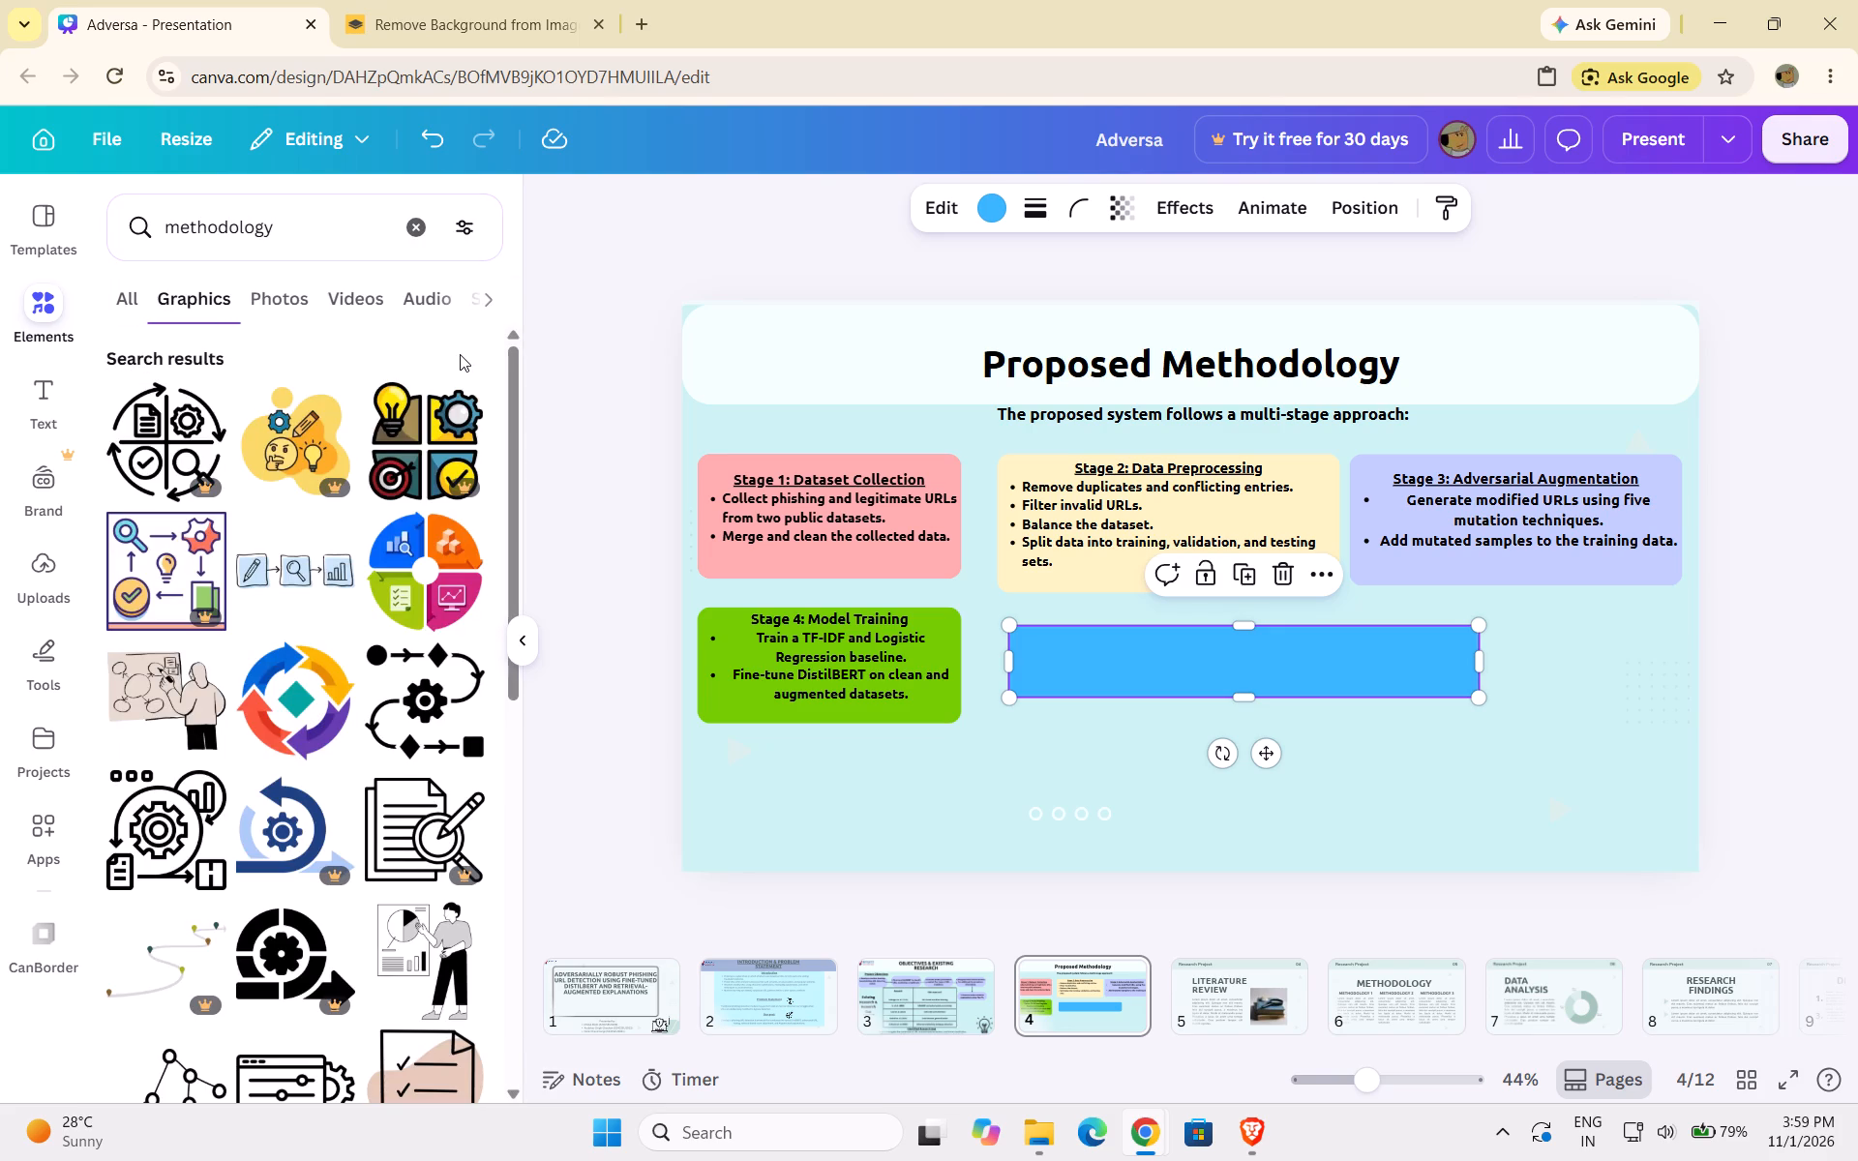
left_click(310, 687)
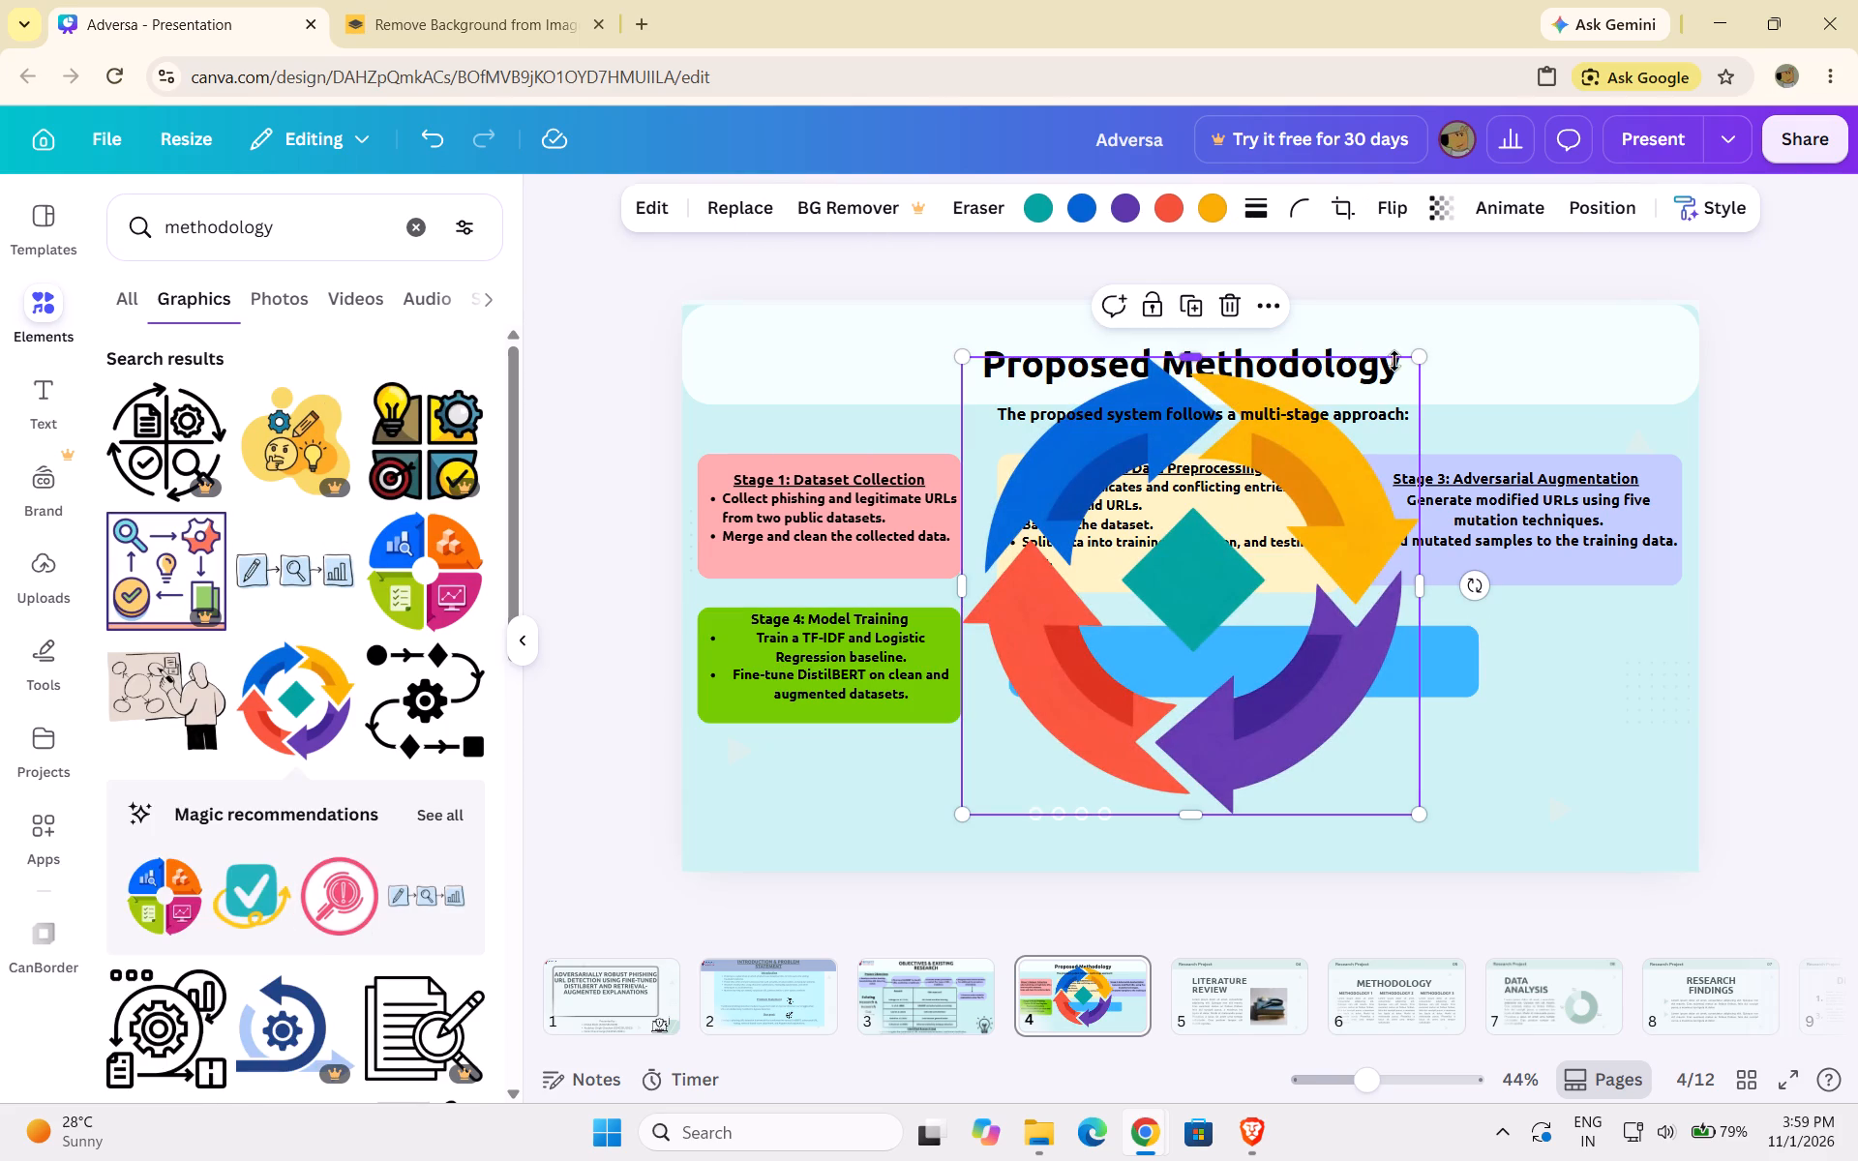
Shrink the circular arrow graphic to about title height and place it just after the "Proposed Methodology" title.
left_click_drag(1418, 362, 1104, 742)
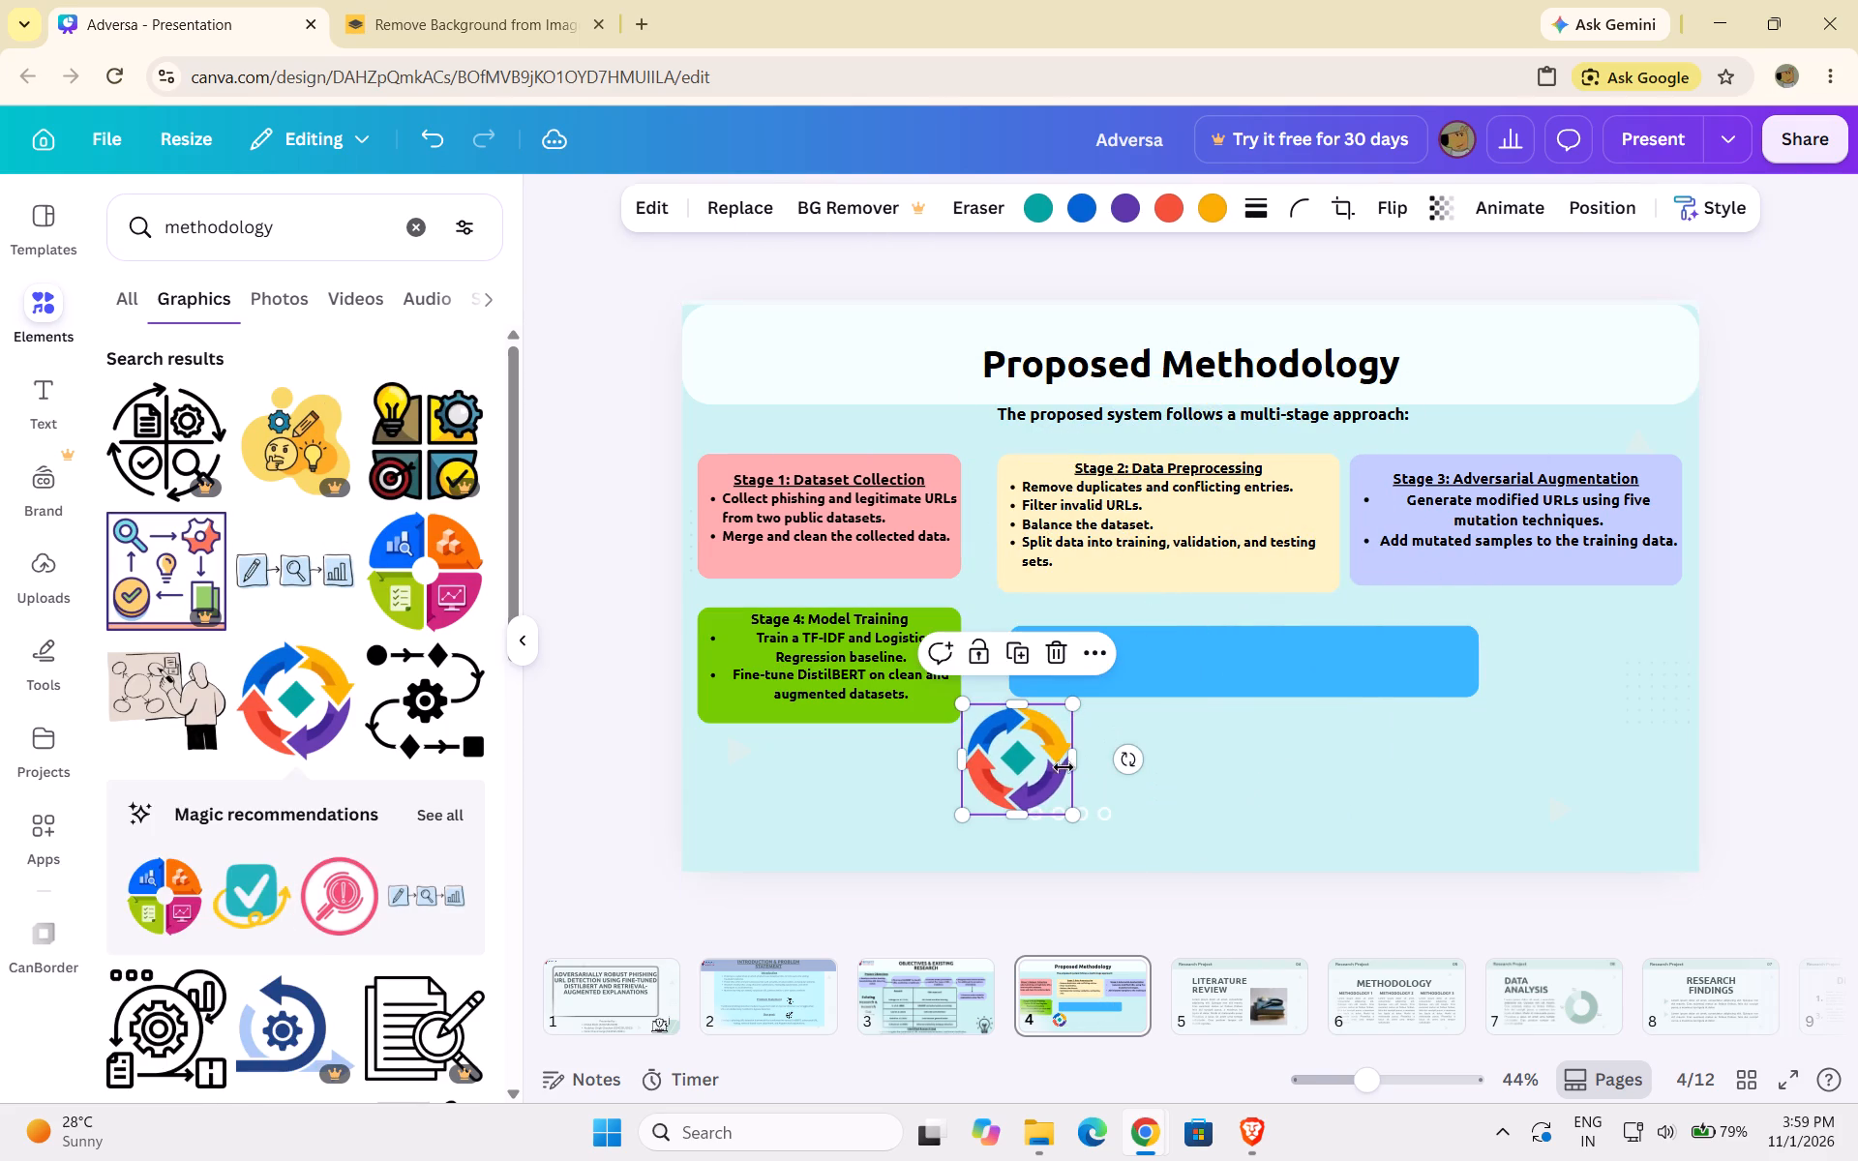
left_click_drag(1034, 780, 1486, 377)
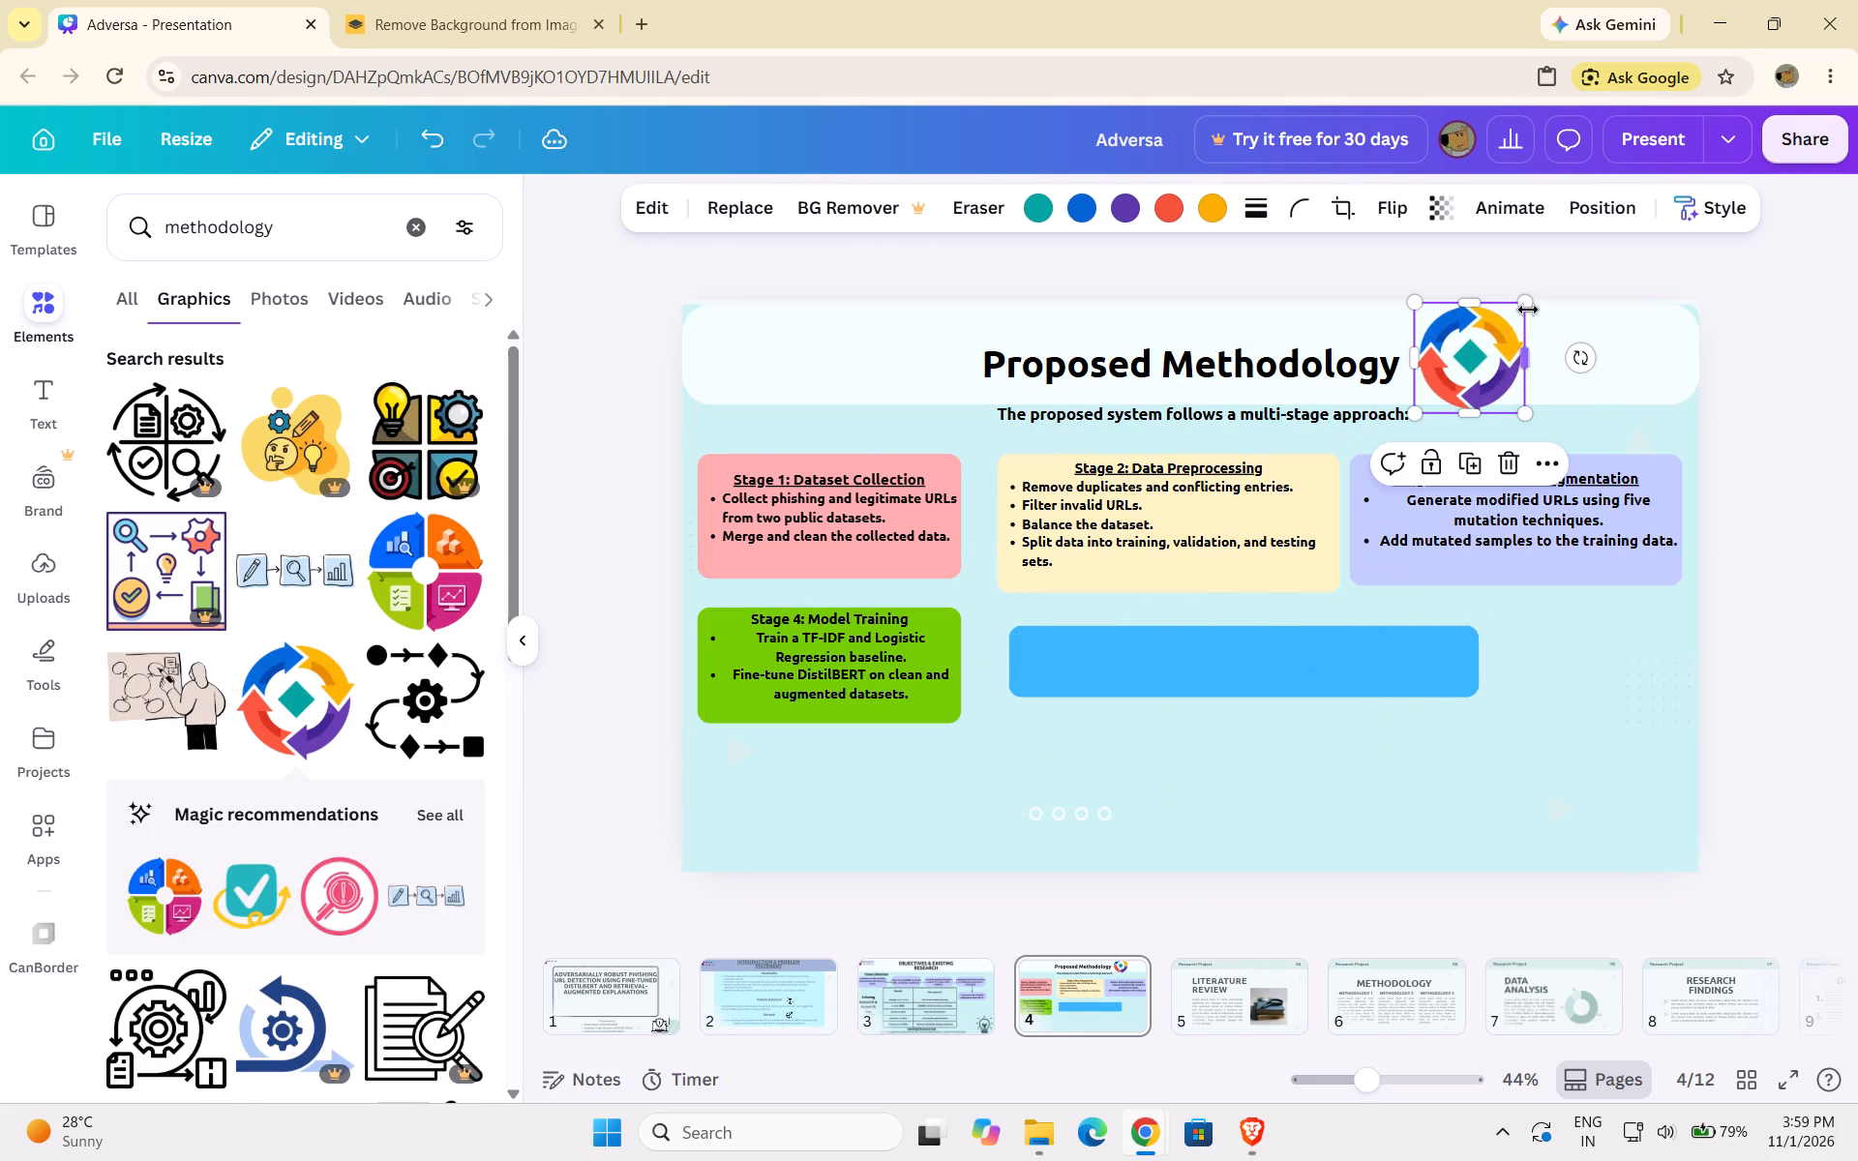
left_click_drag(1529, 306, 1497, 354)
left_click_drag(1456, 385, 1460, 360)
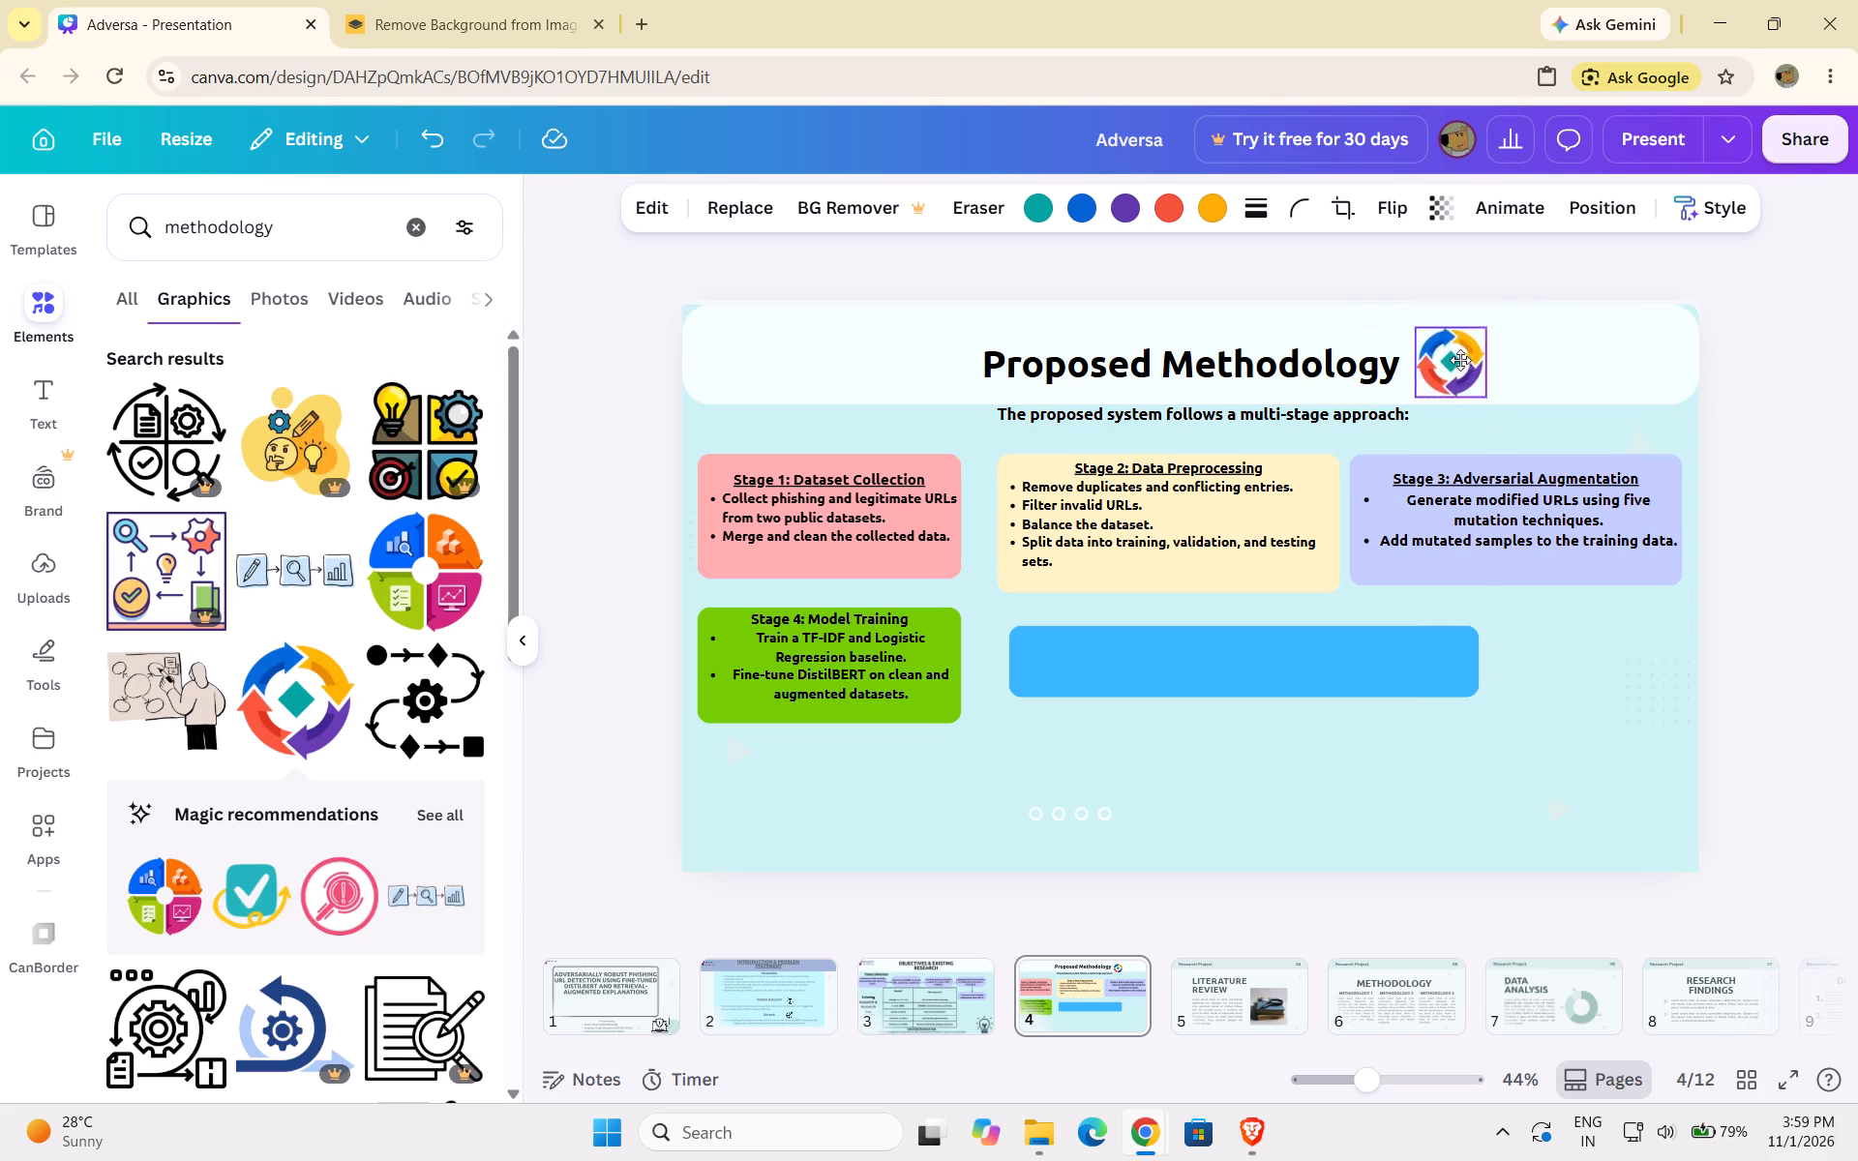
left_click_drag(1460, 360, 1575, 744)
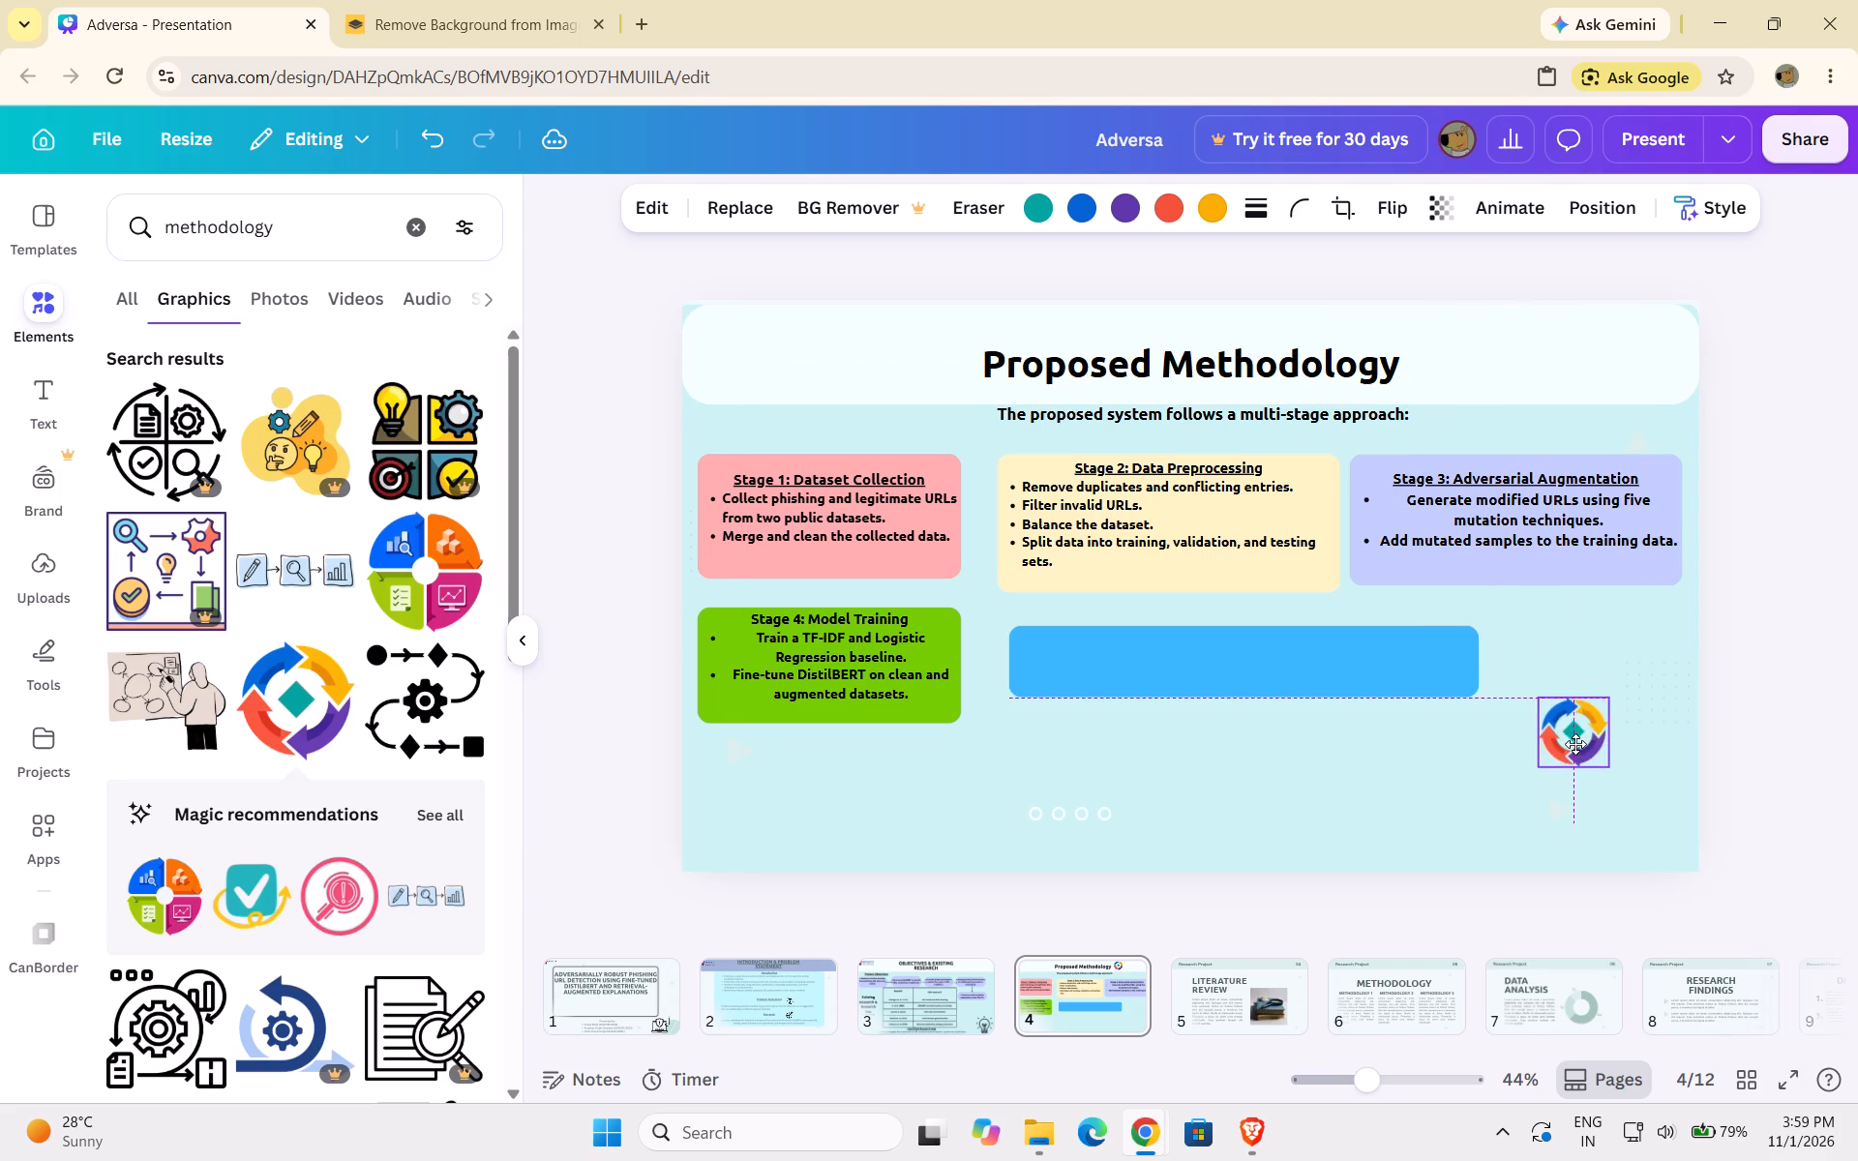
left_click_drag(1575, 744, 1477, 360)
left_click(1607, 697)
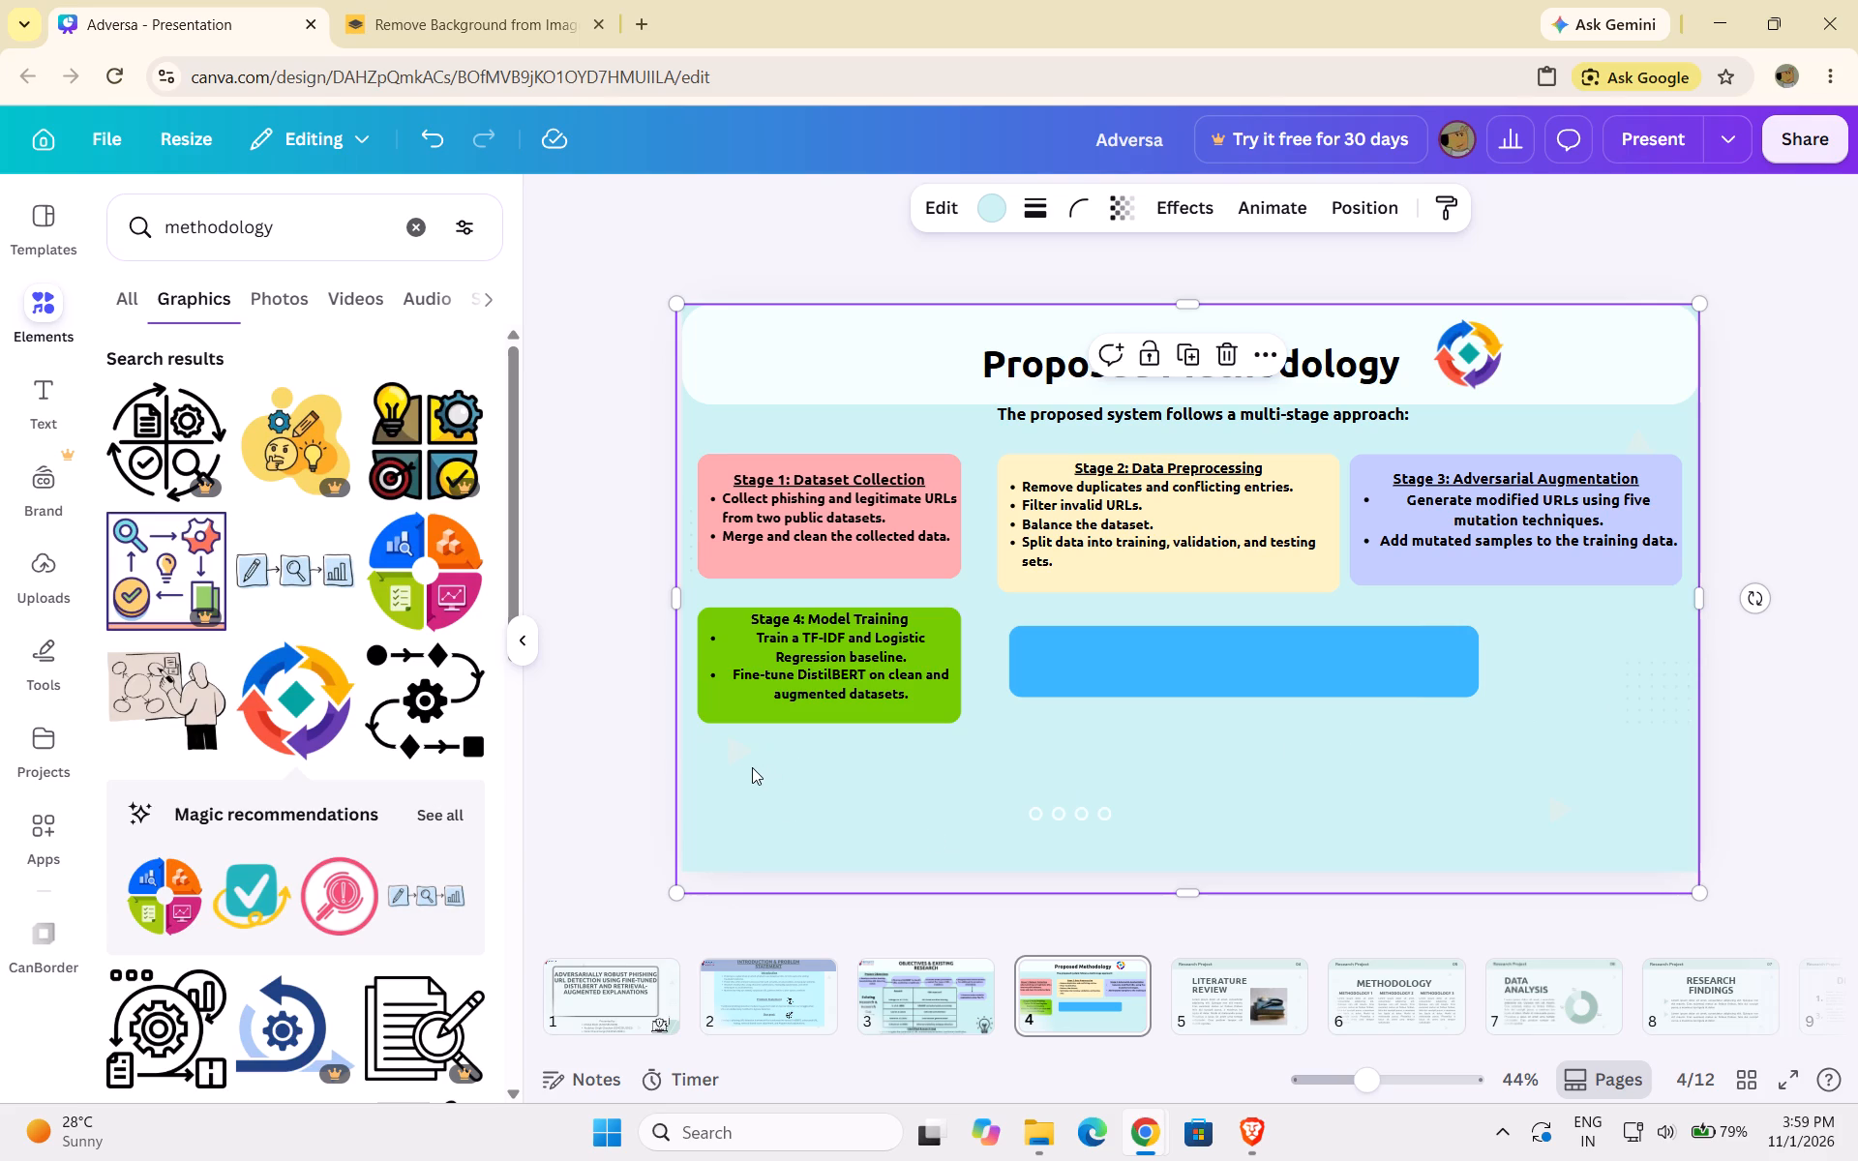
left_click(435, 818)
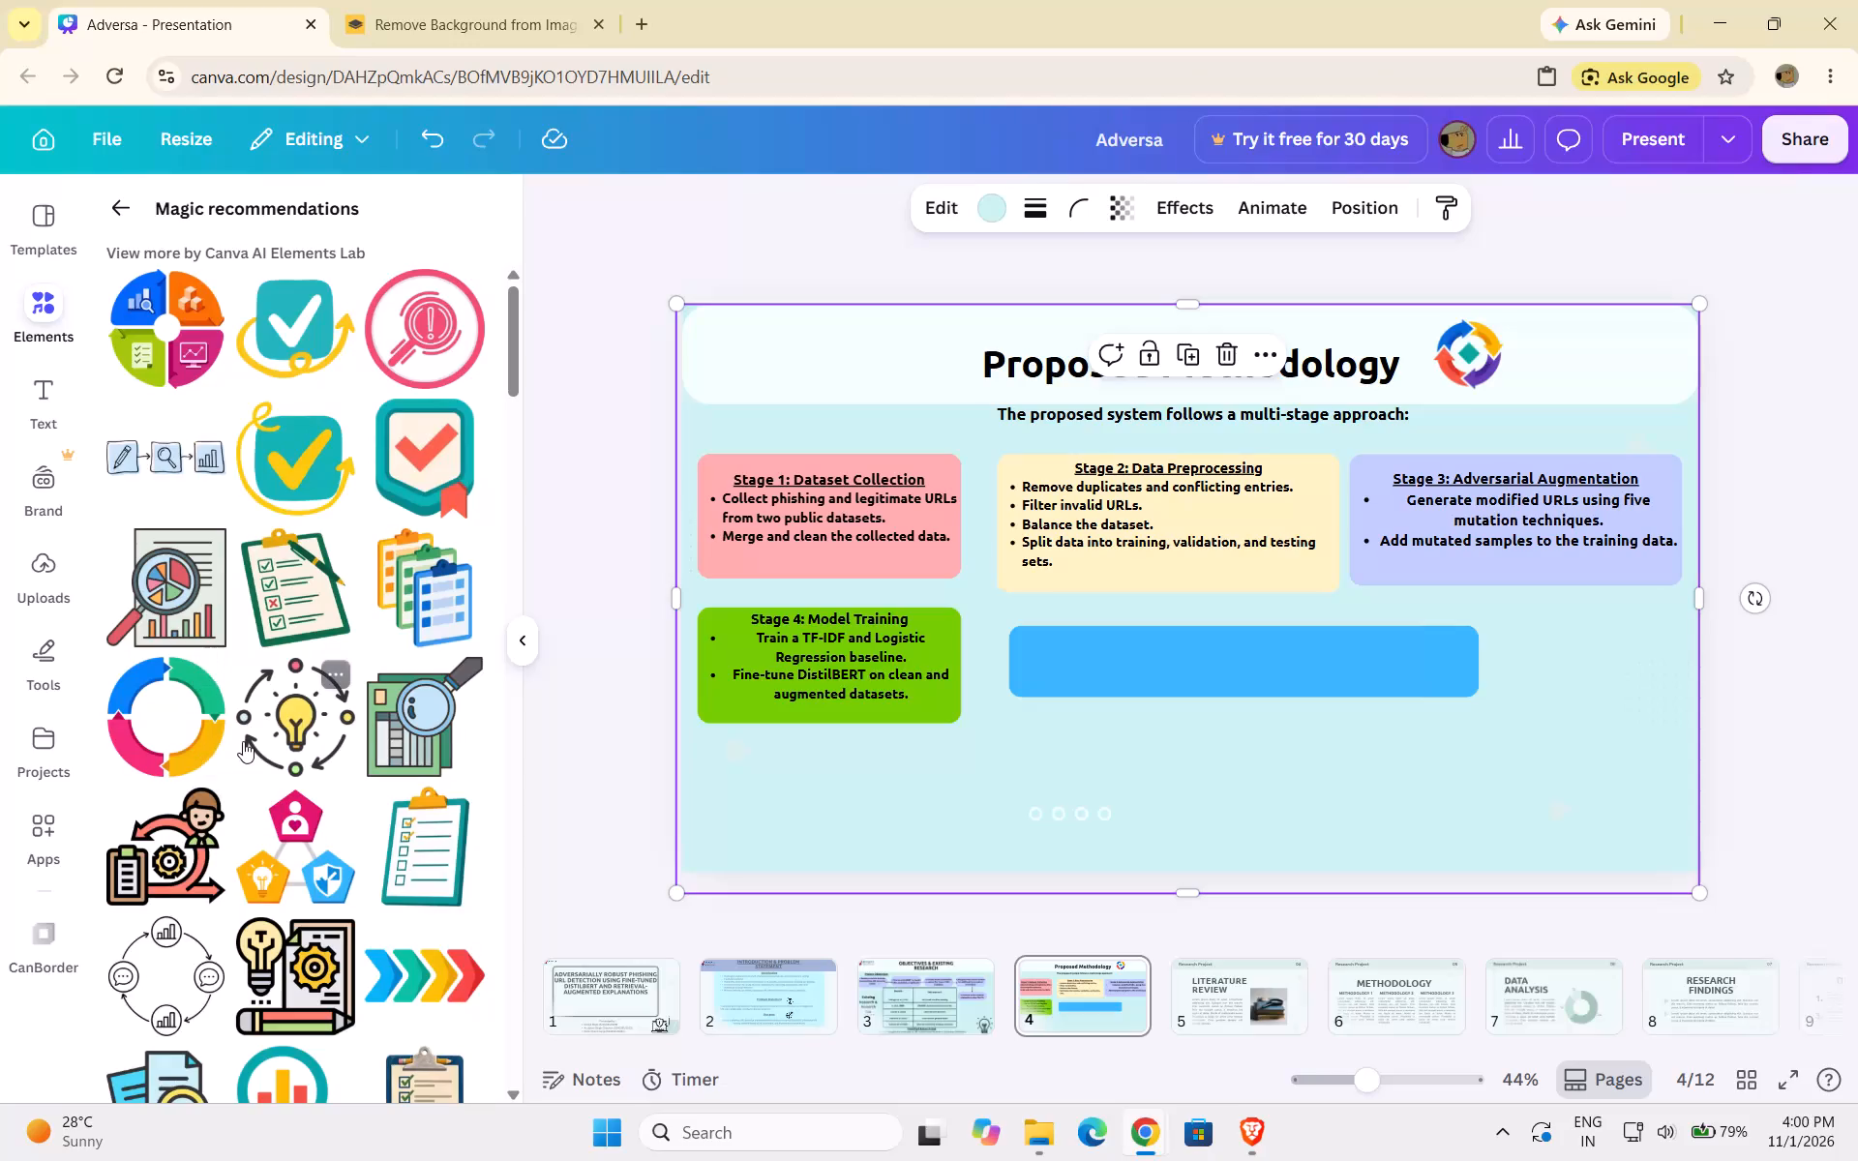
Underline the "Stage 4: Model Training" heading in the green box.
left_click(754, 624)
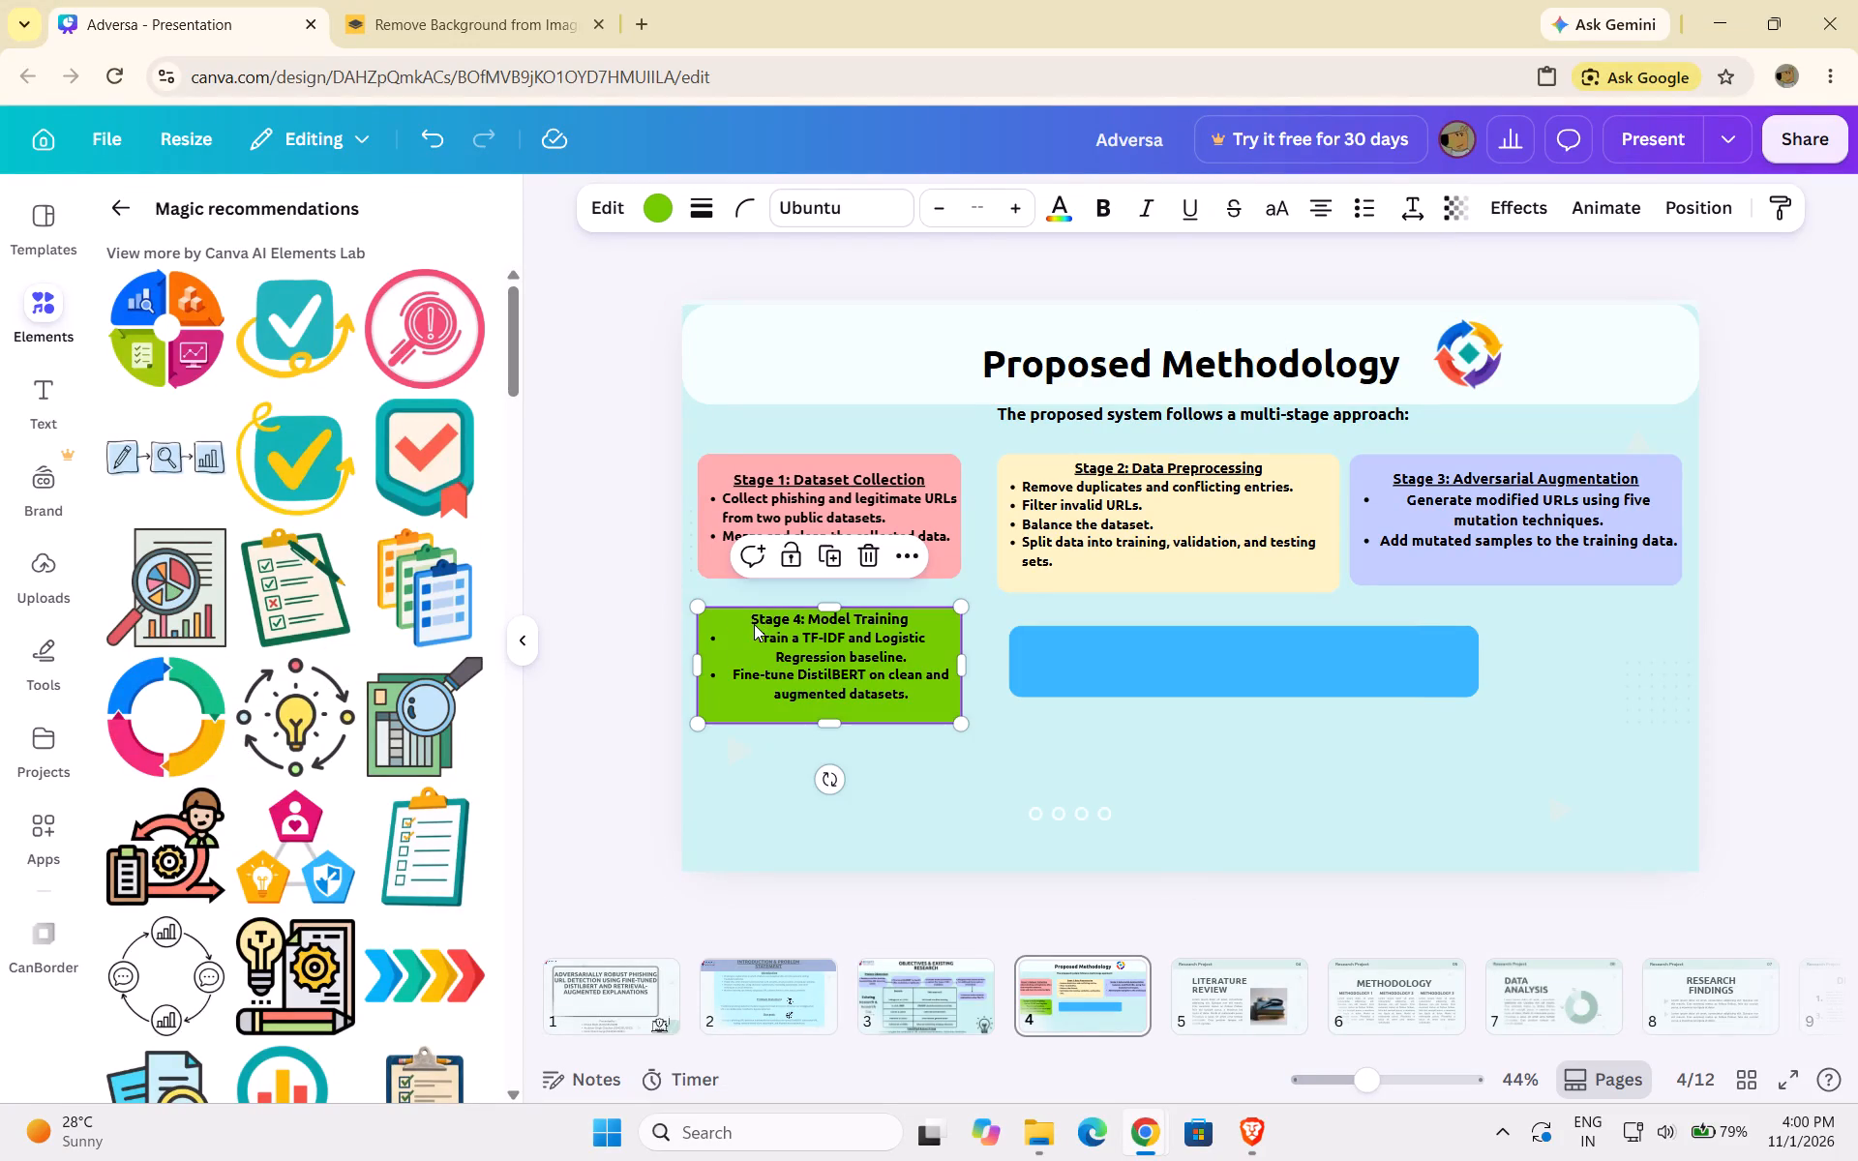
left_click_drag(751, 616, 886, 618)
double_click(910, 615)
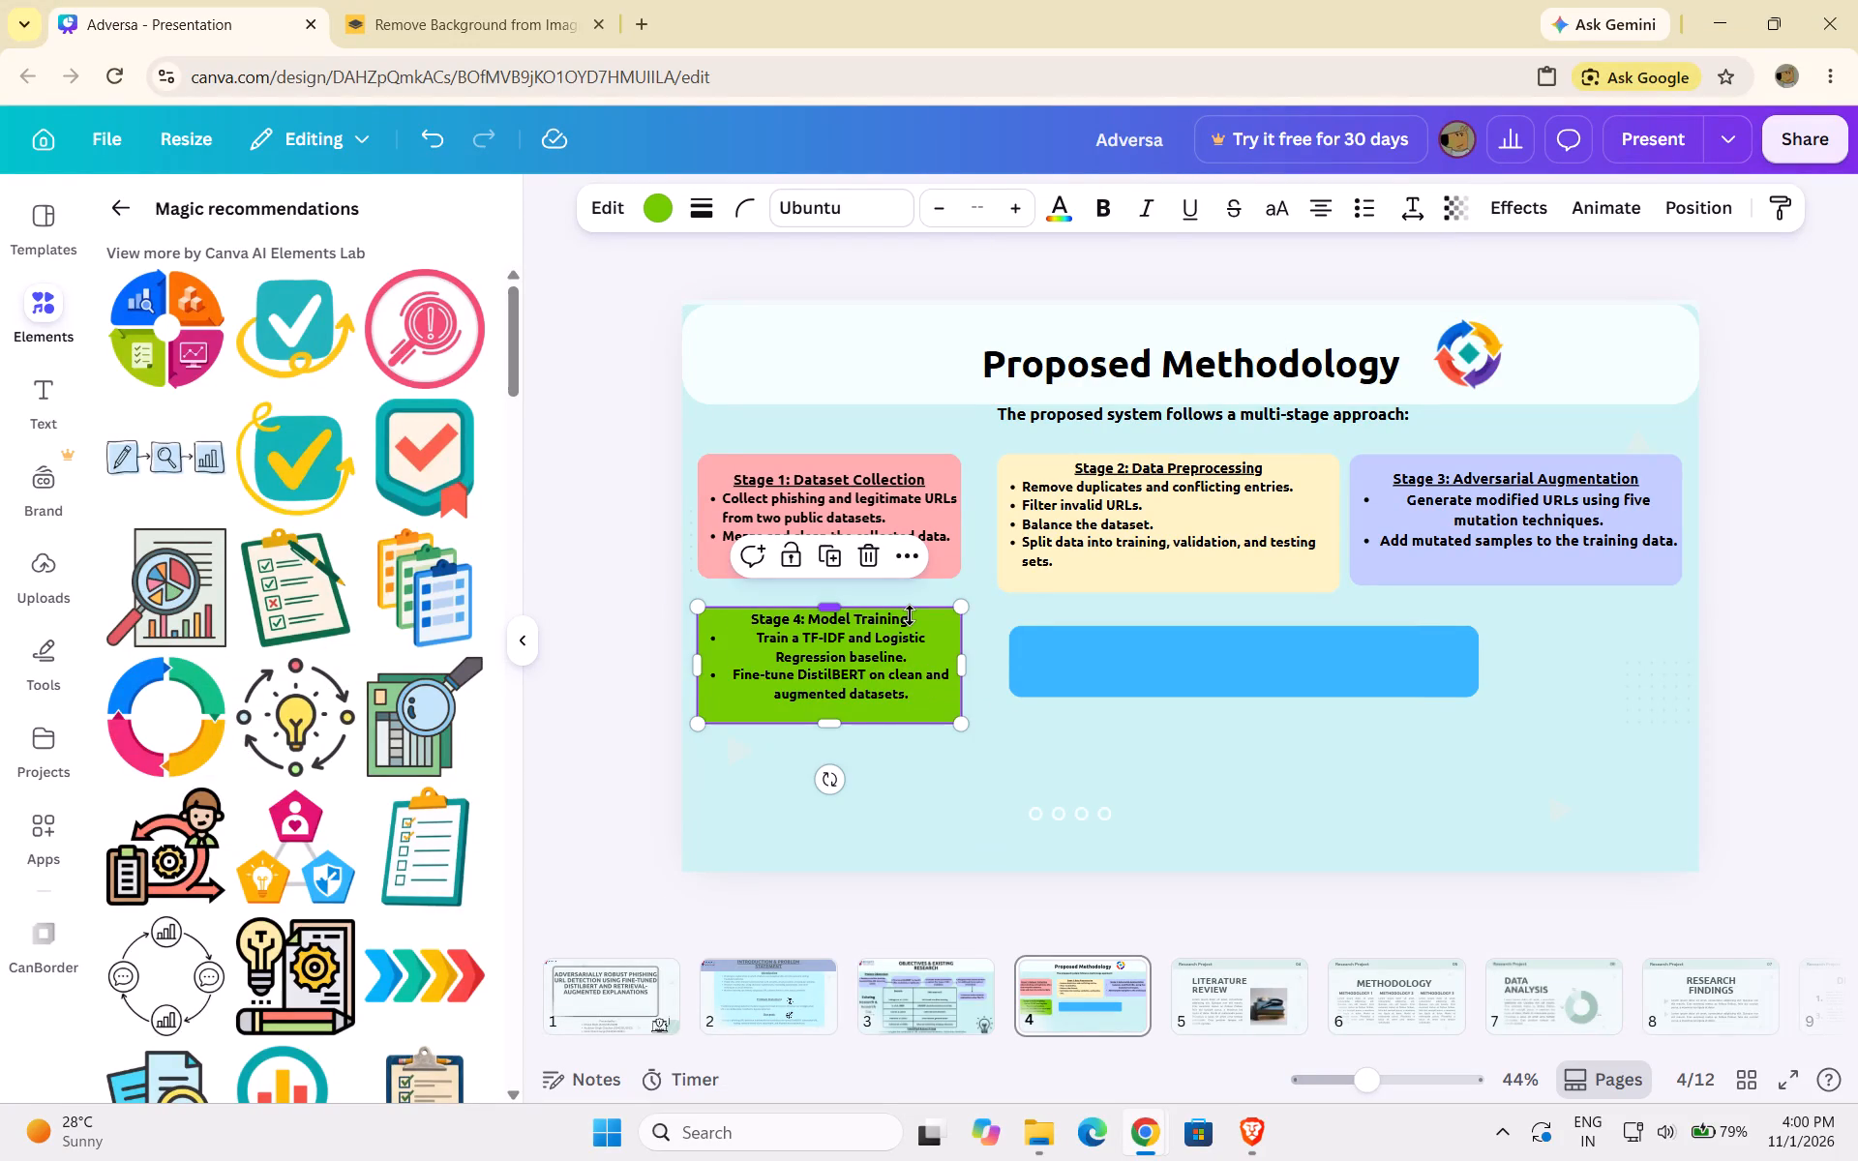
double_click(911, 625)
left_click(911, 625)
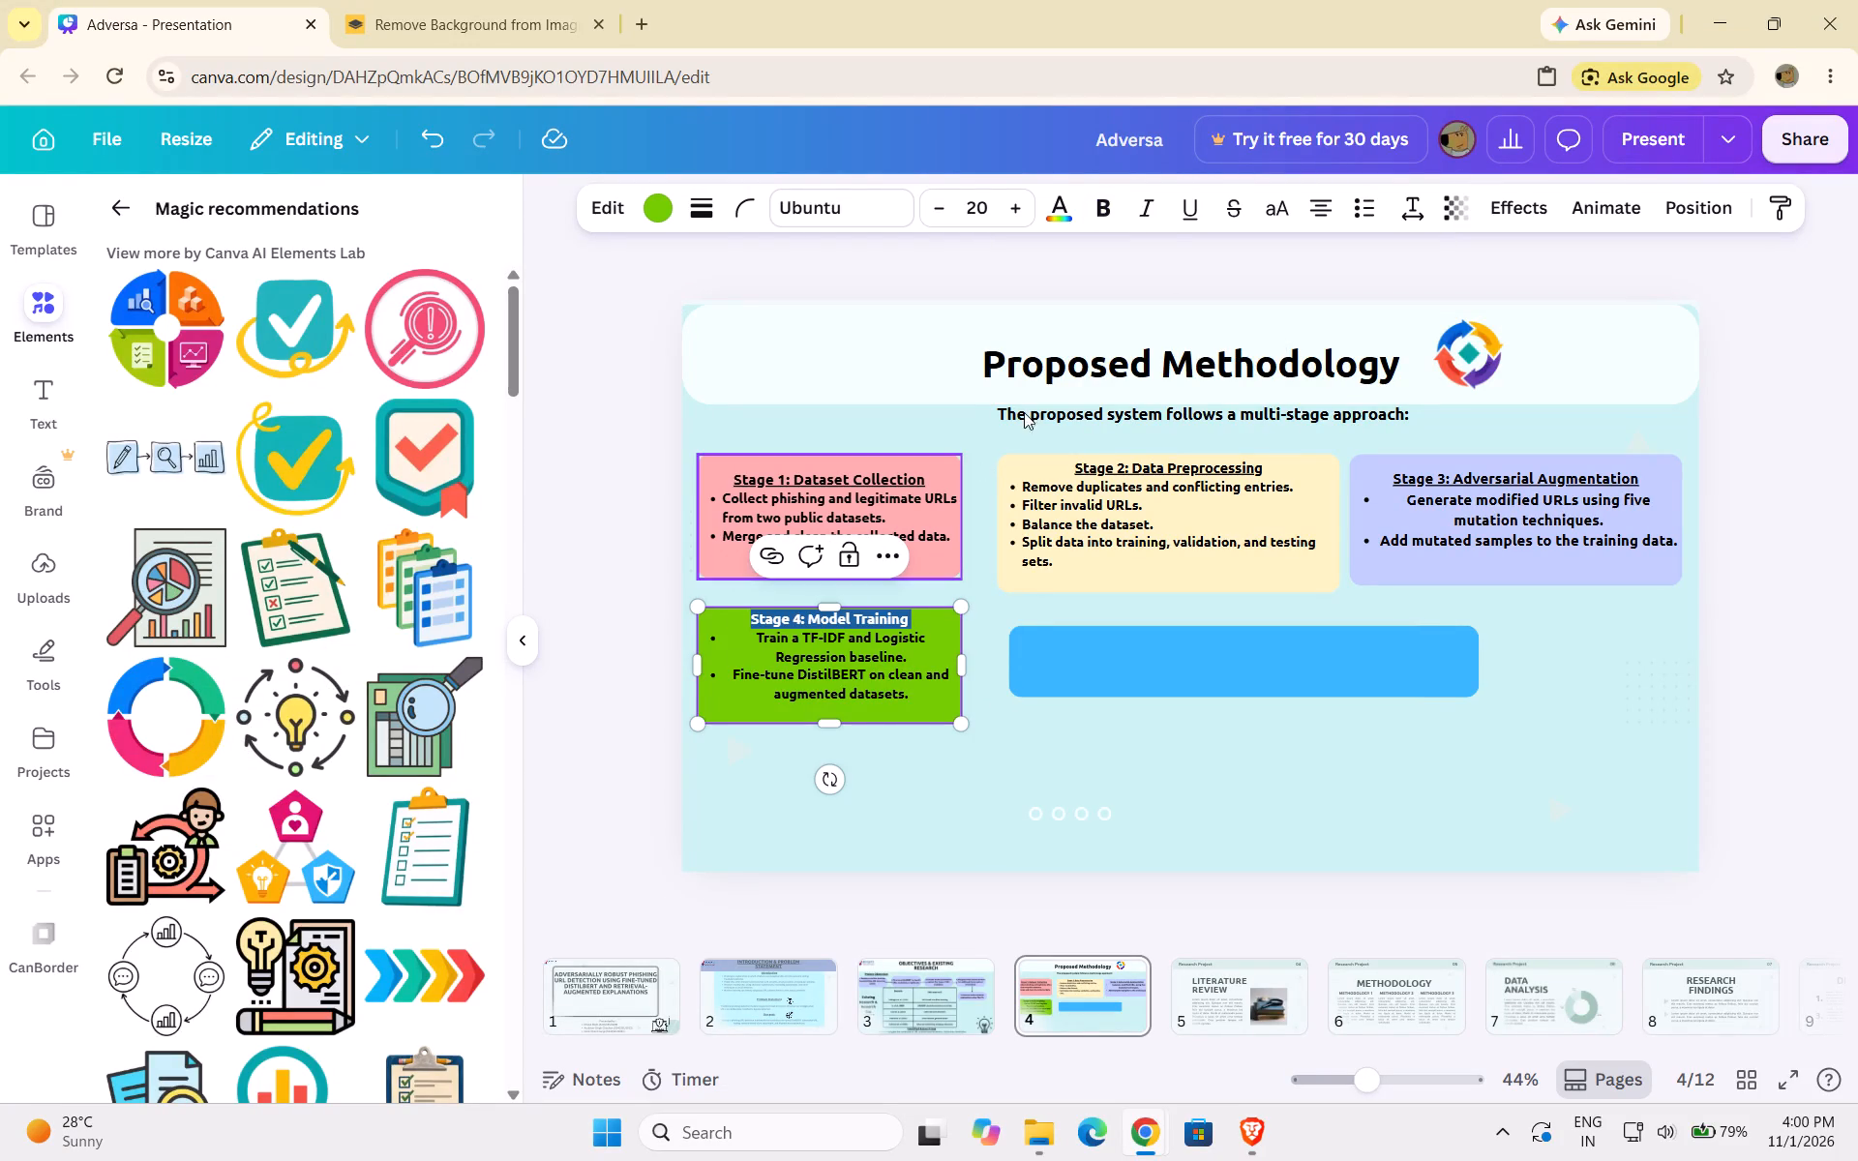
left_click(1185, 219)
left_click(1101, 677)
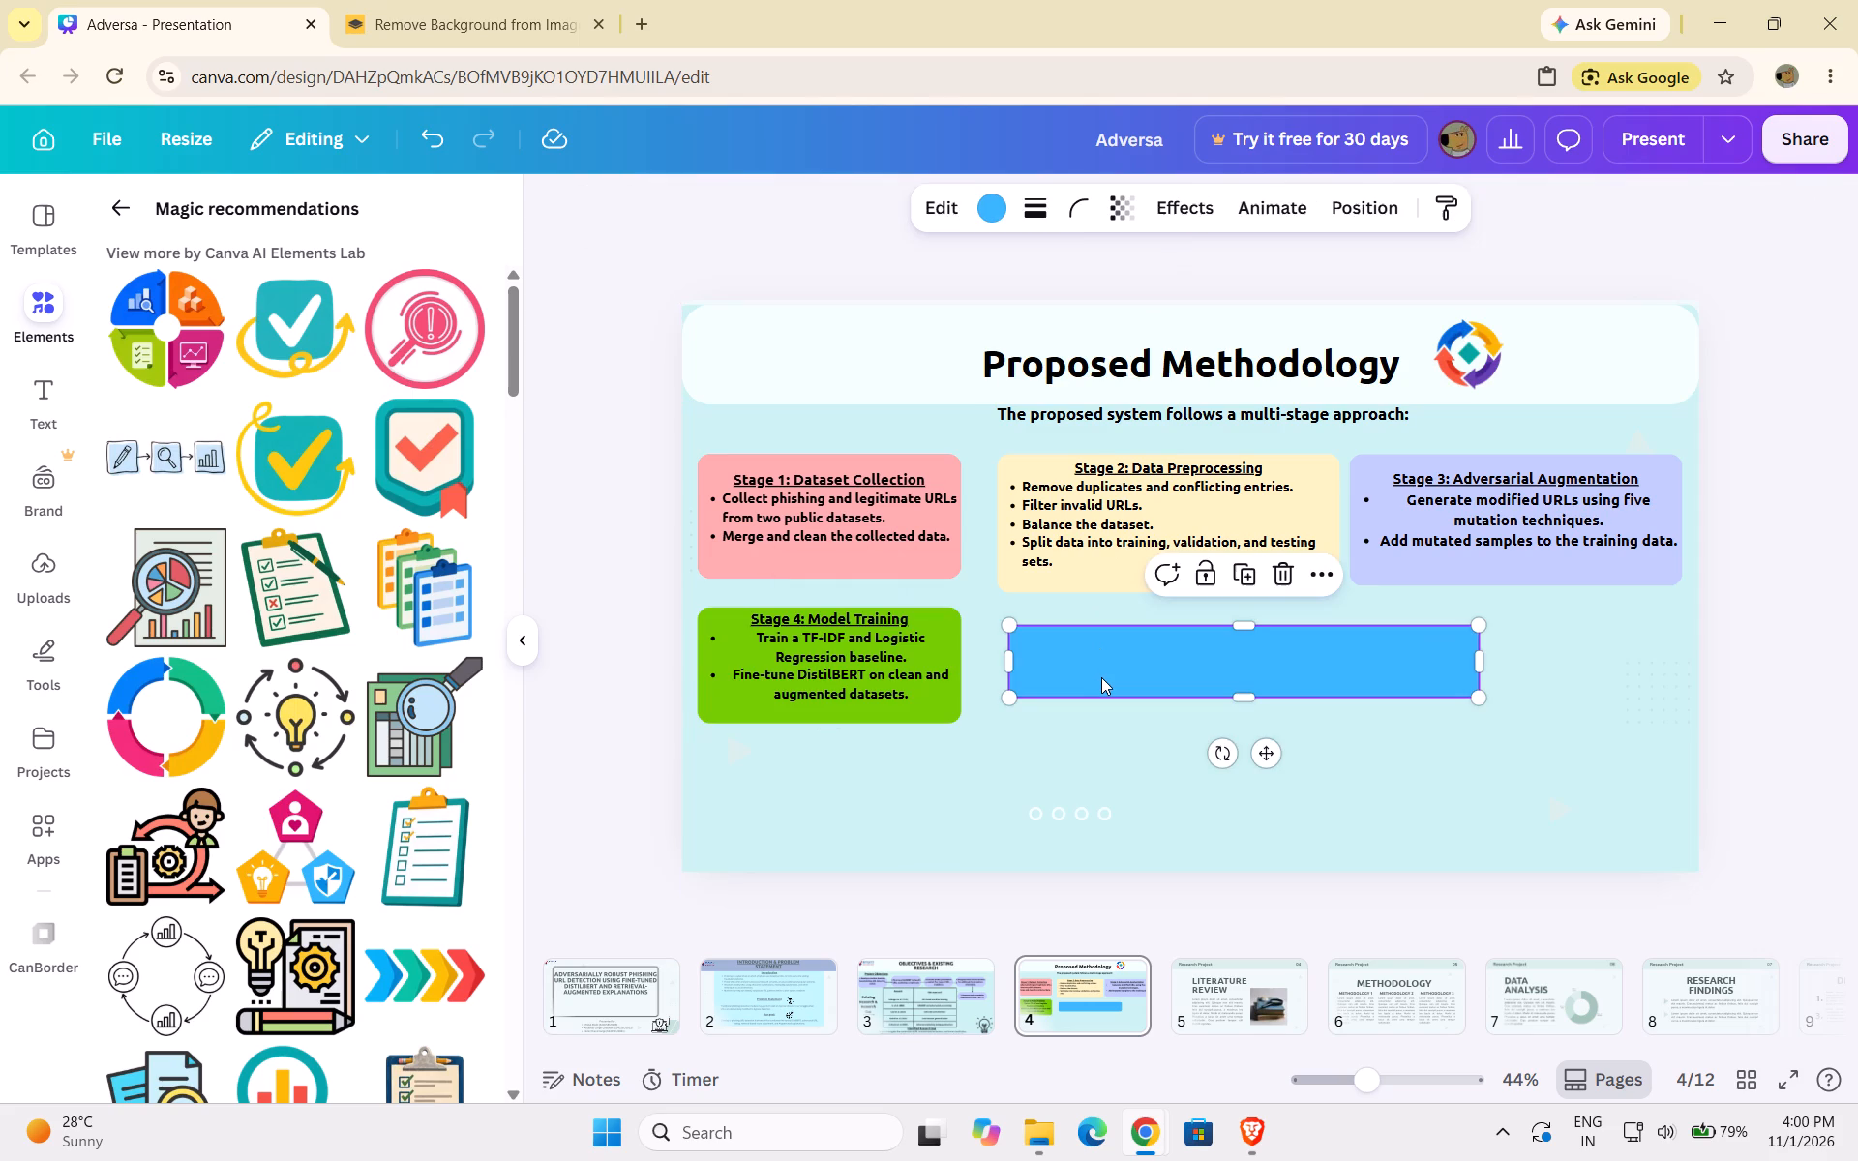
left_click(1123, 667)
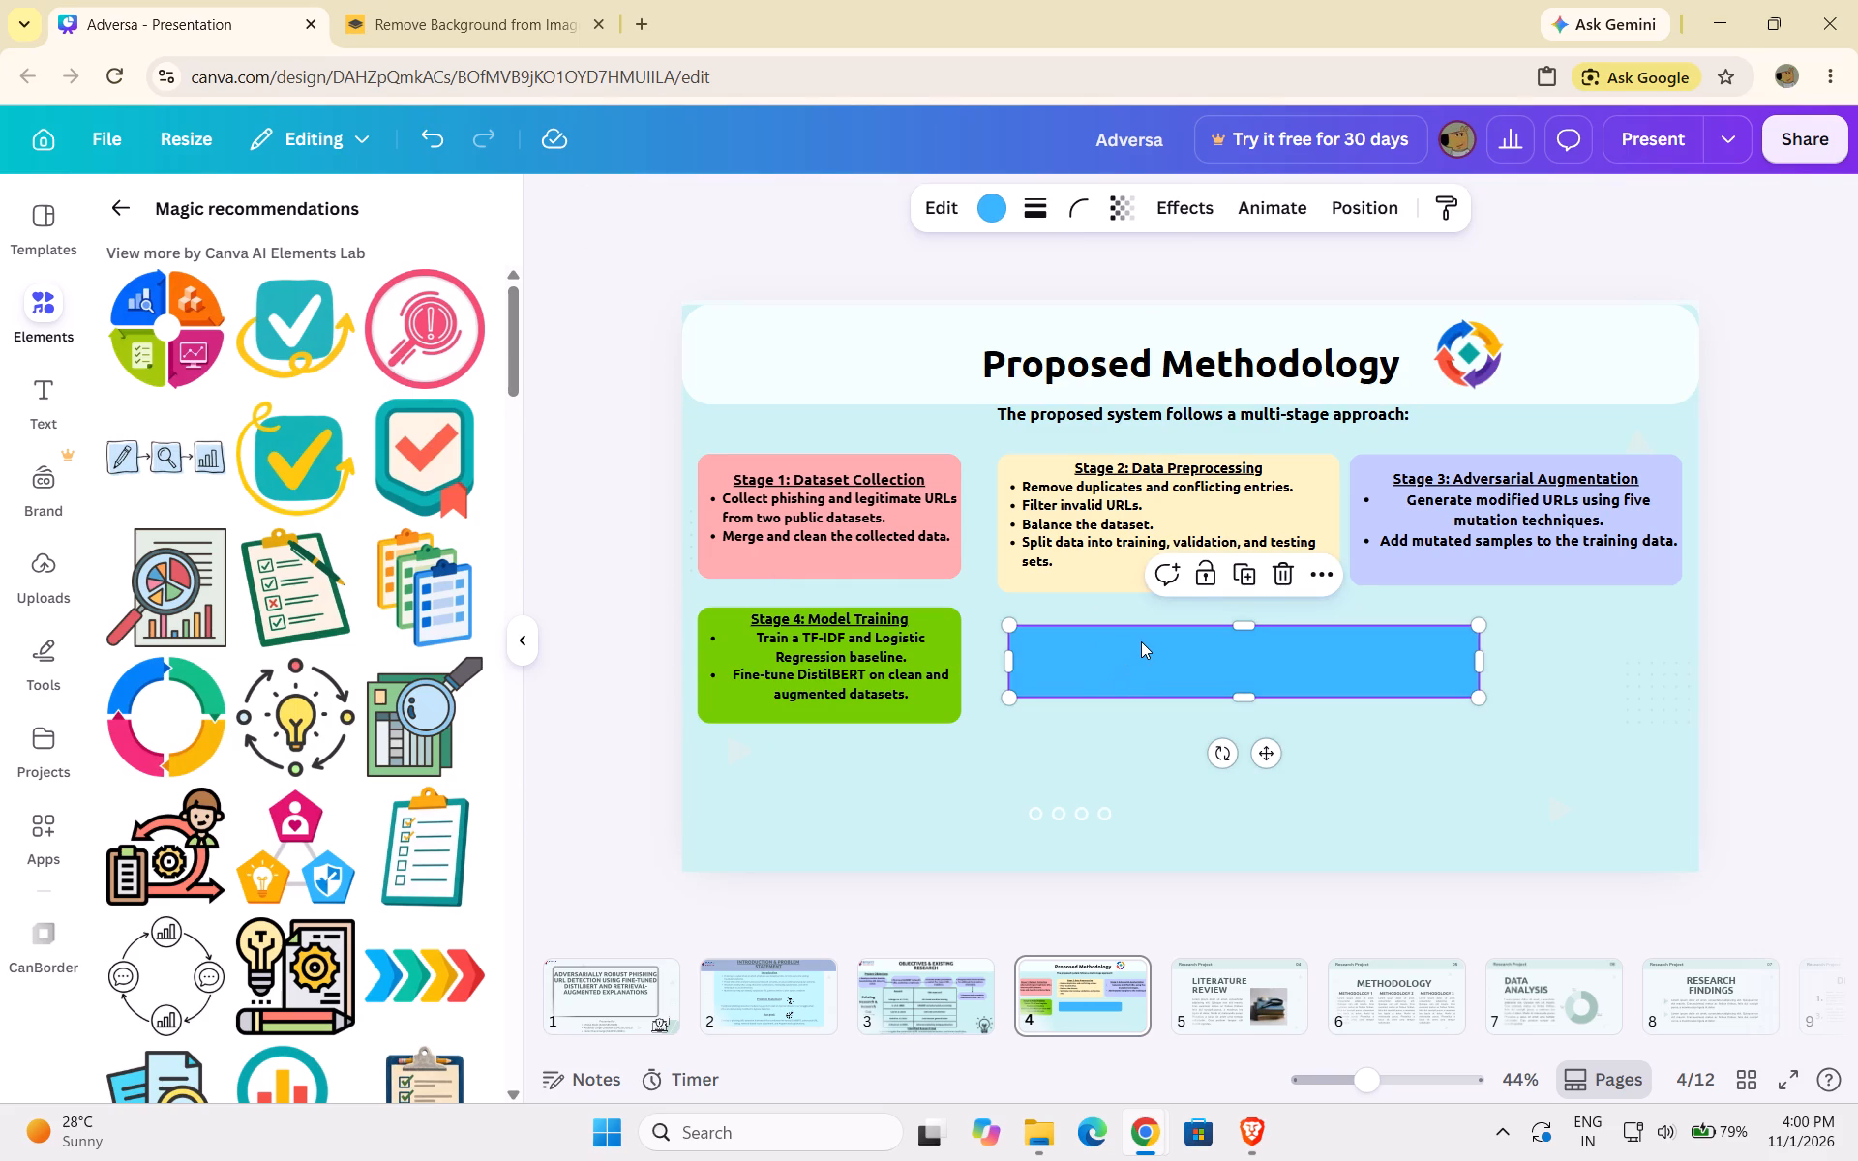
double_click(1143, 641)
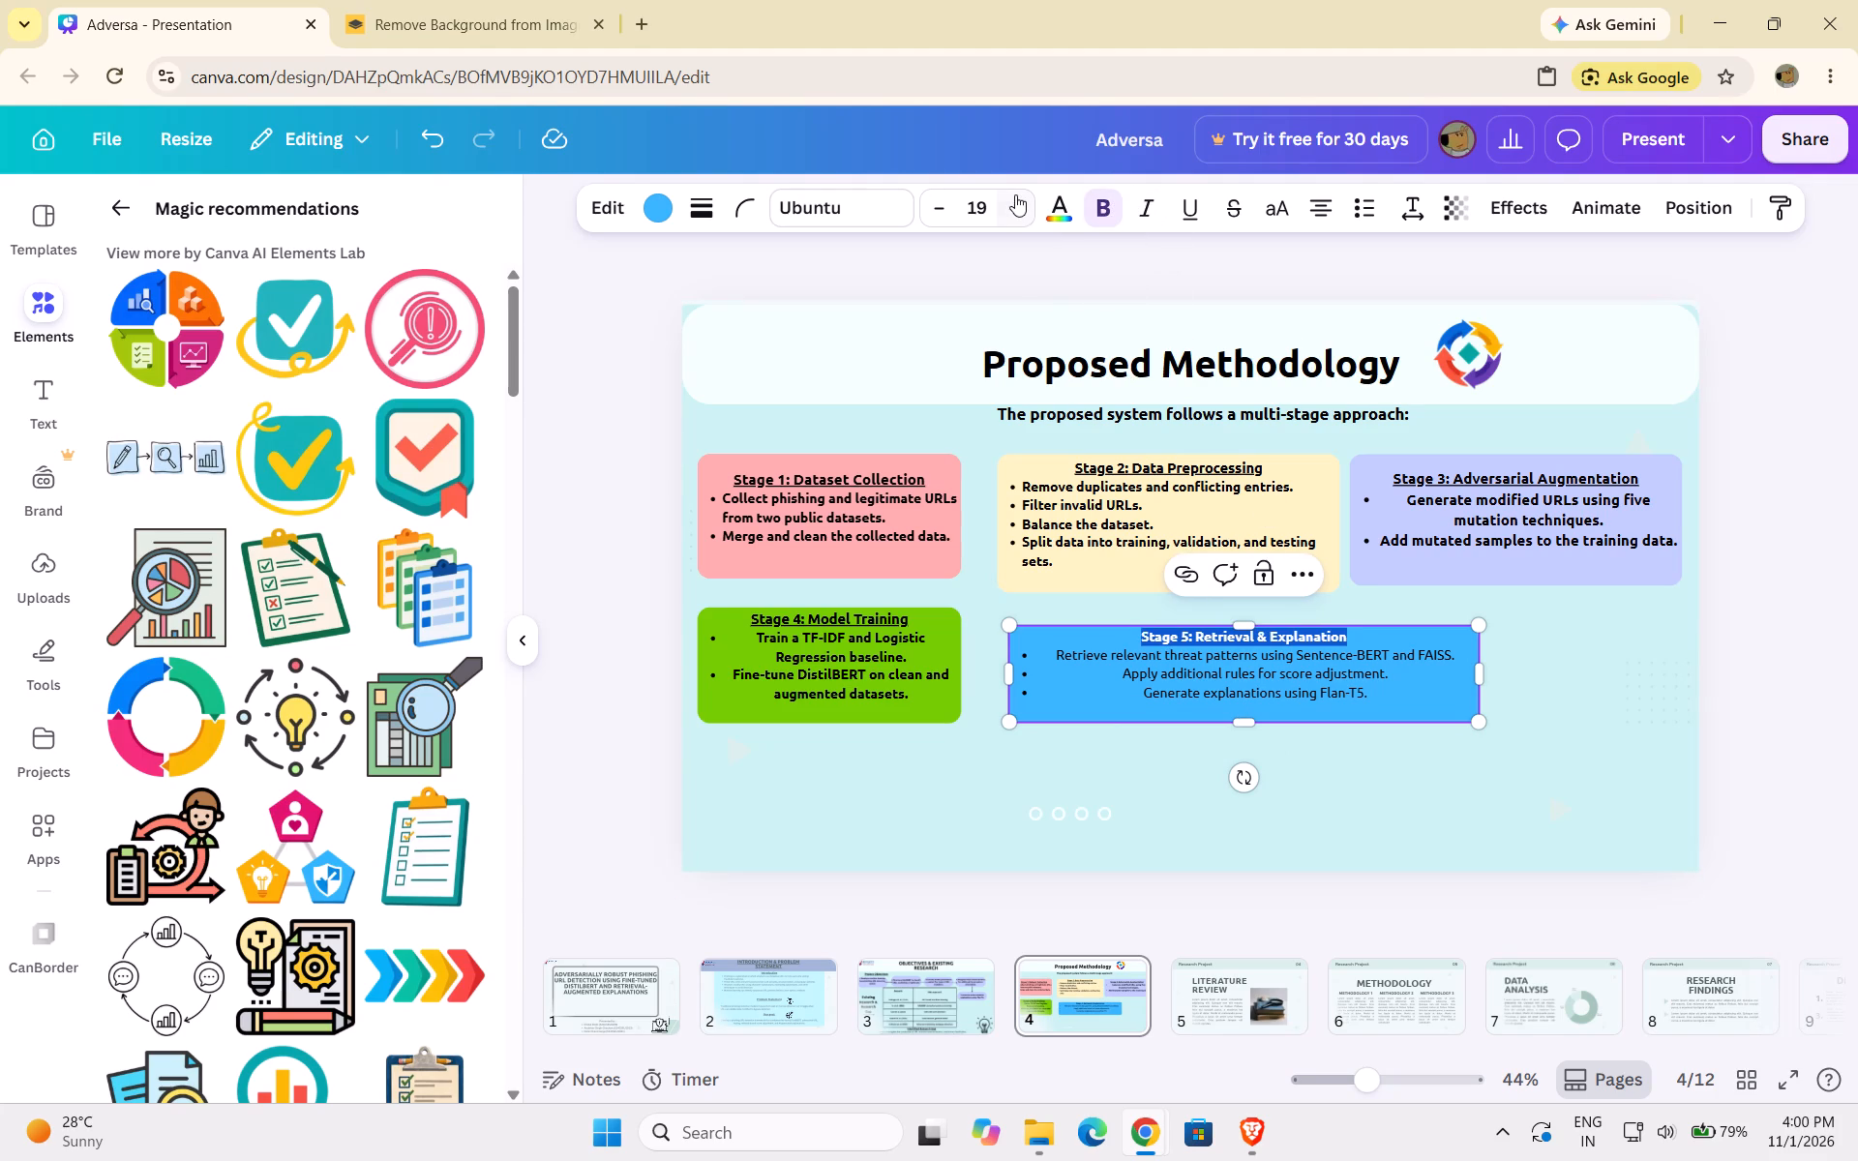
double_click(1015, 194)
left_click(1182, 708)
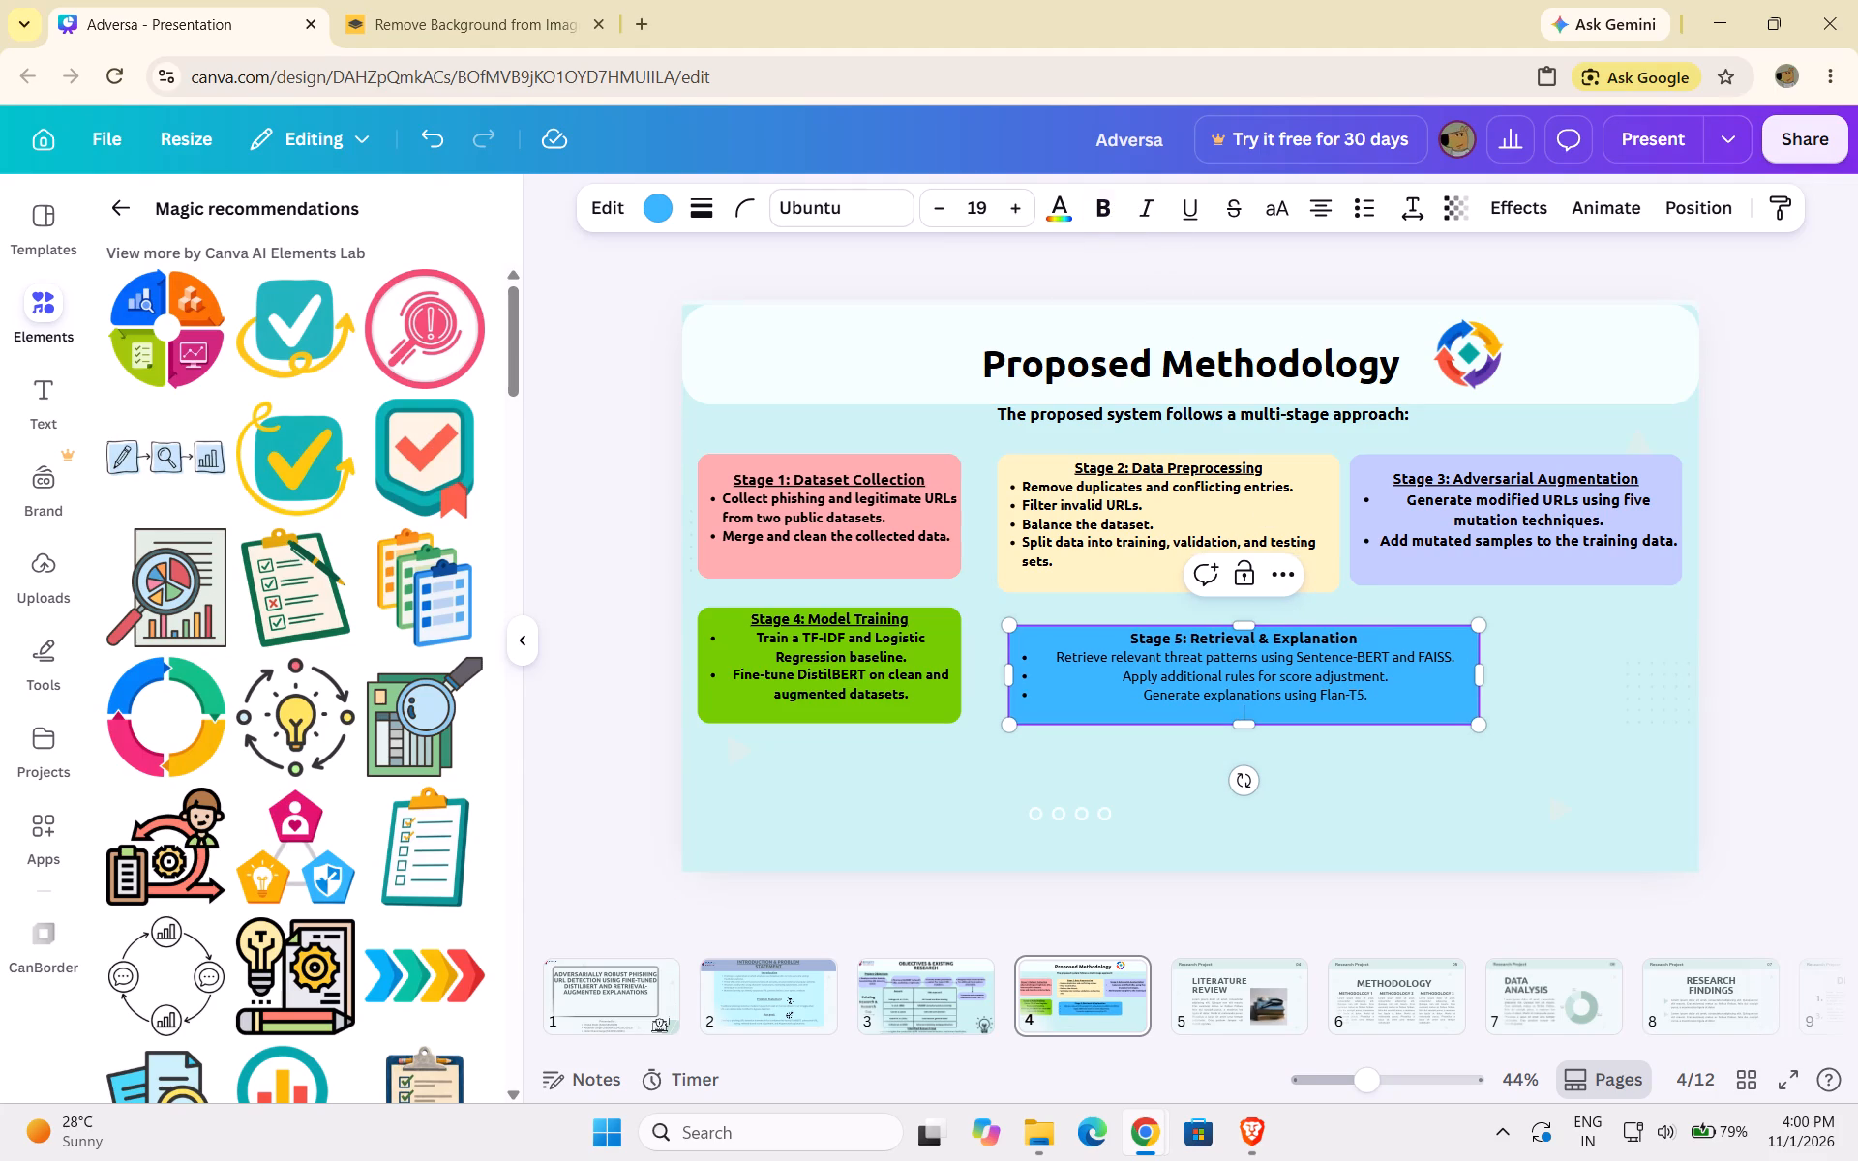
Make the three Stage 5 bullet points bold.
left_click_drag(1023, 665, 1323, 712)
left_click(1110, 203)
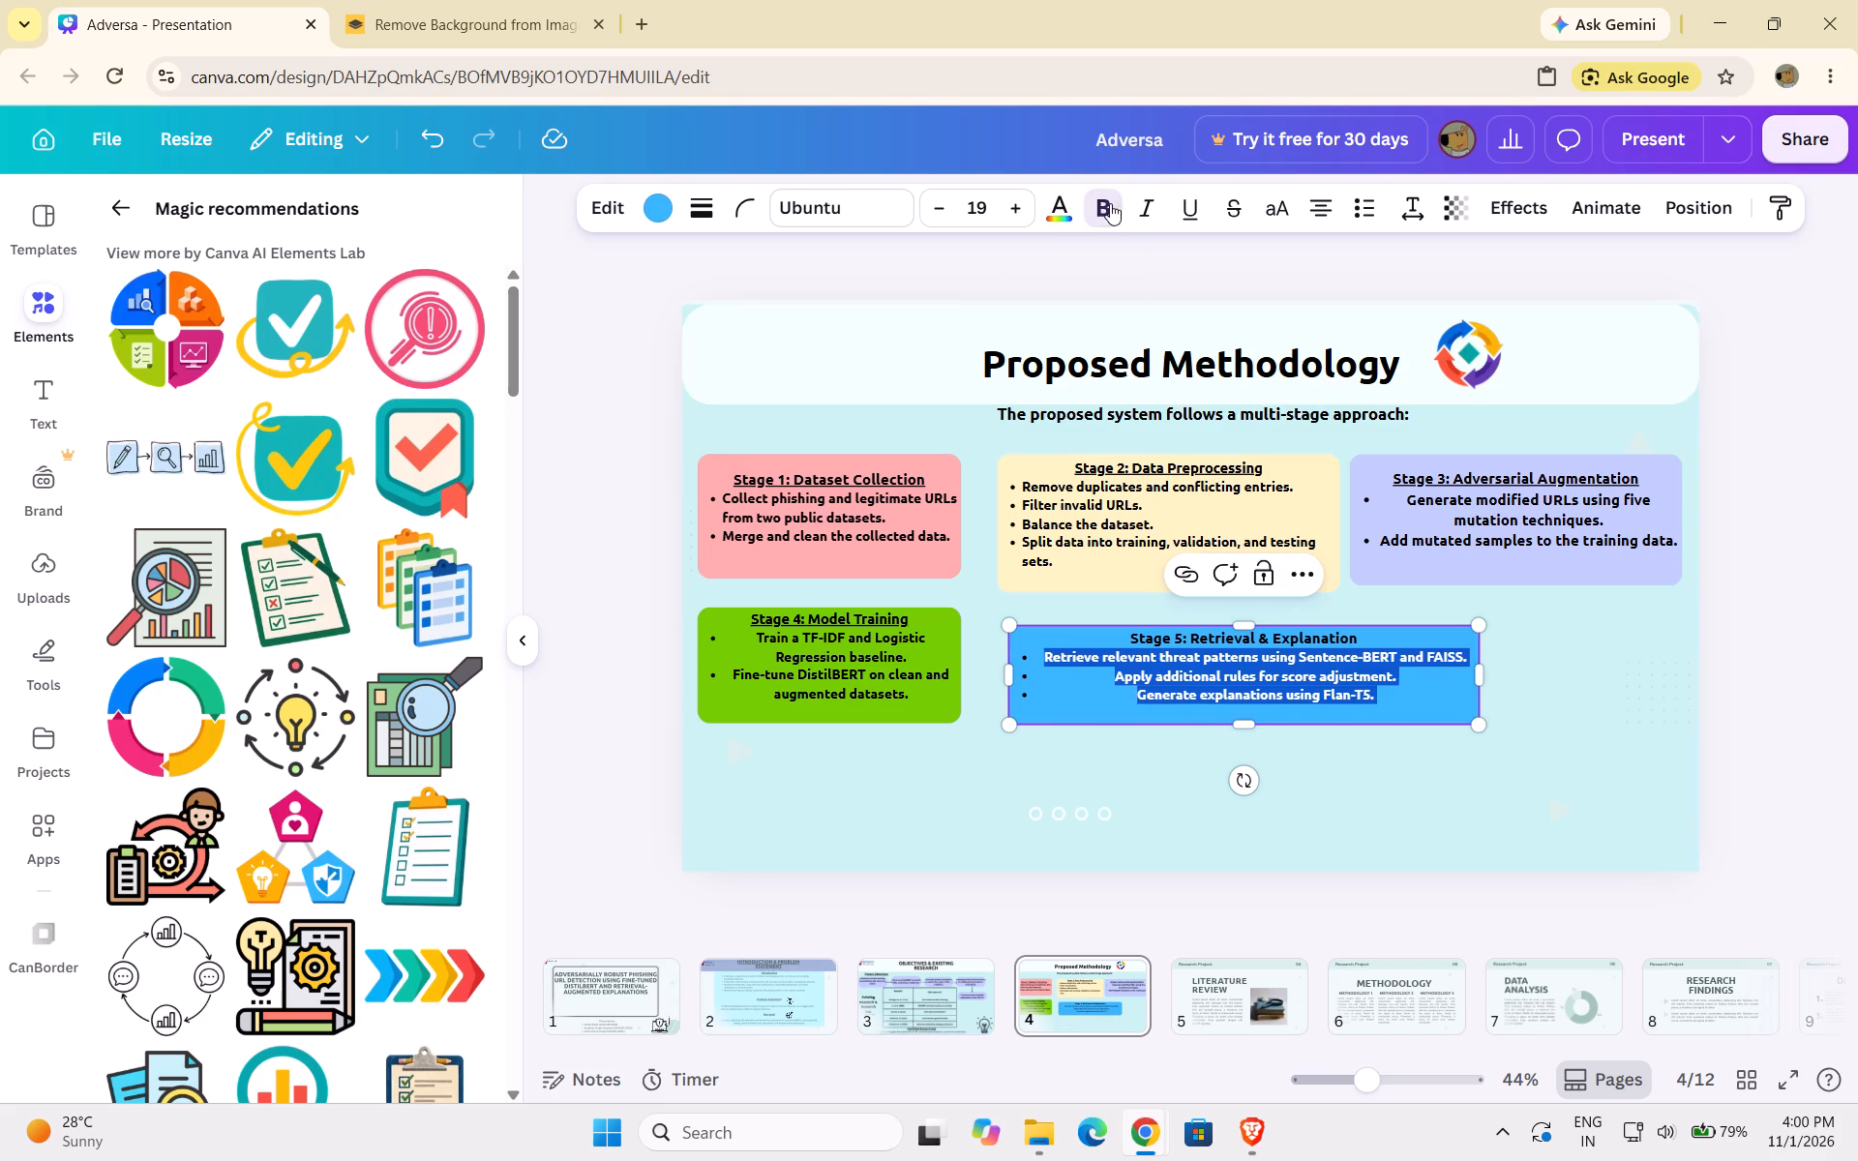
left_click(1457, 745)
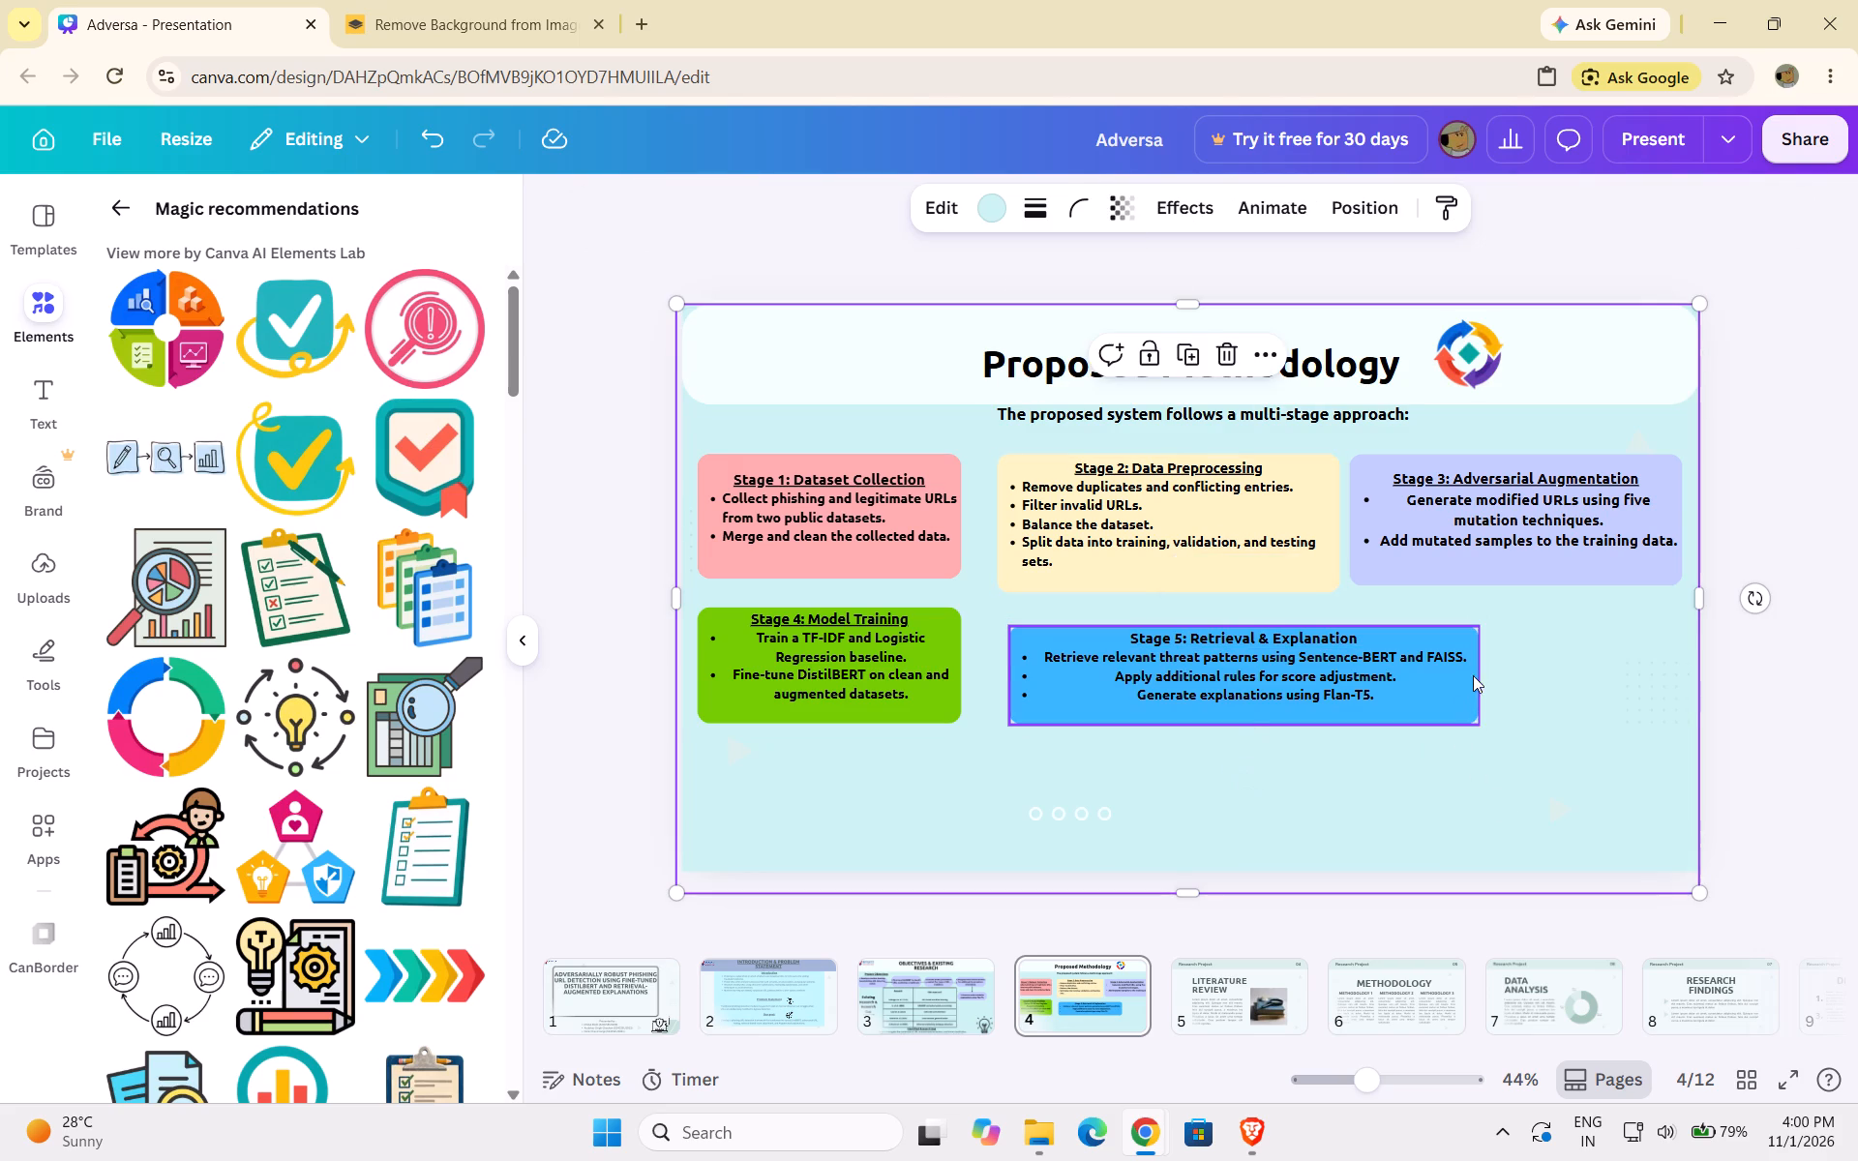
Narrow the blue Stage 5 box to the Stage 2 box's width, about 650, and align it directly beneath that box.
left_click(1477, 672)
left_click_drag(1477, 672, 1416, 681)
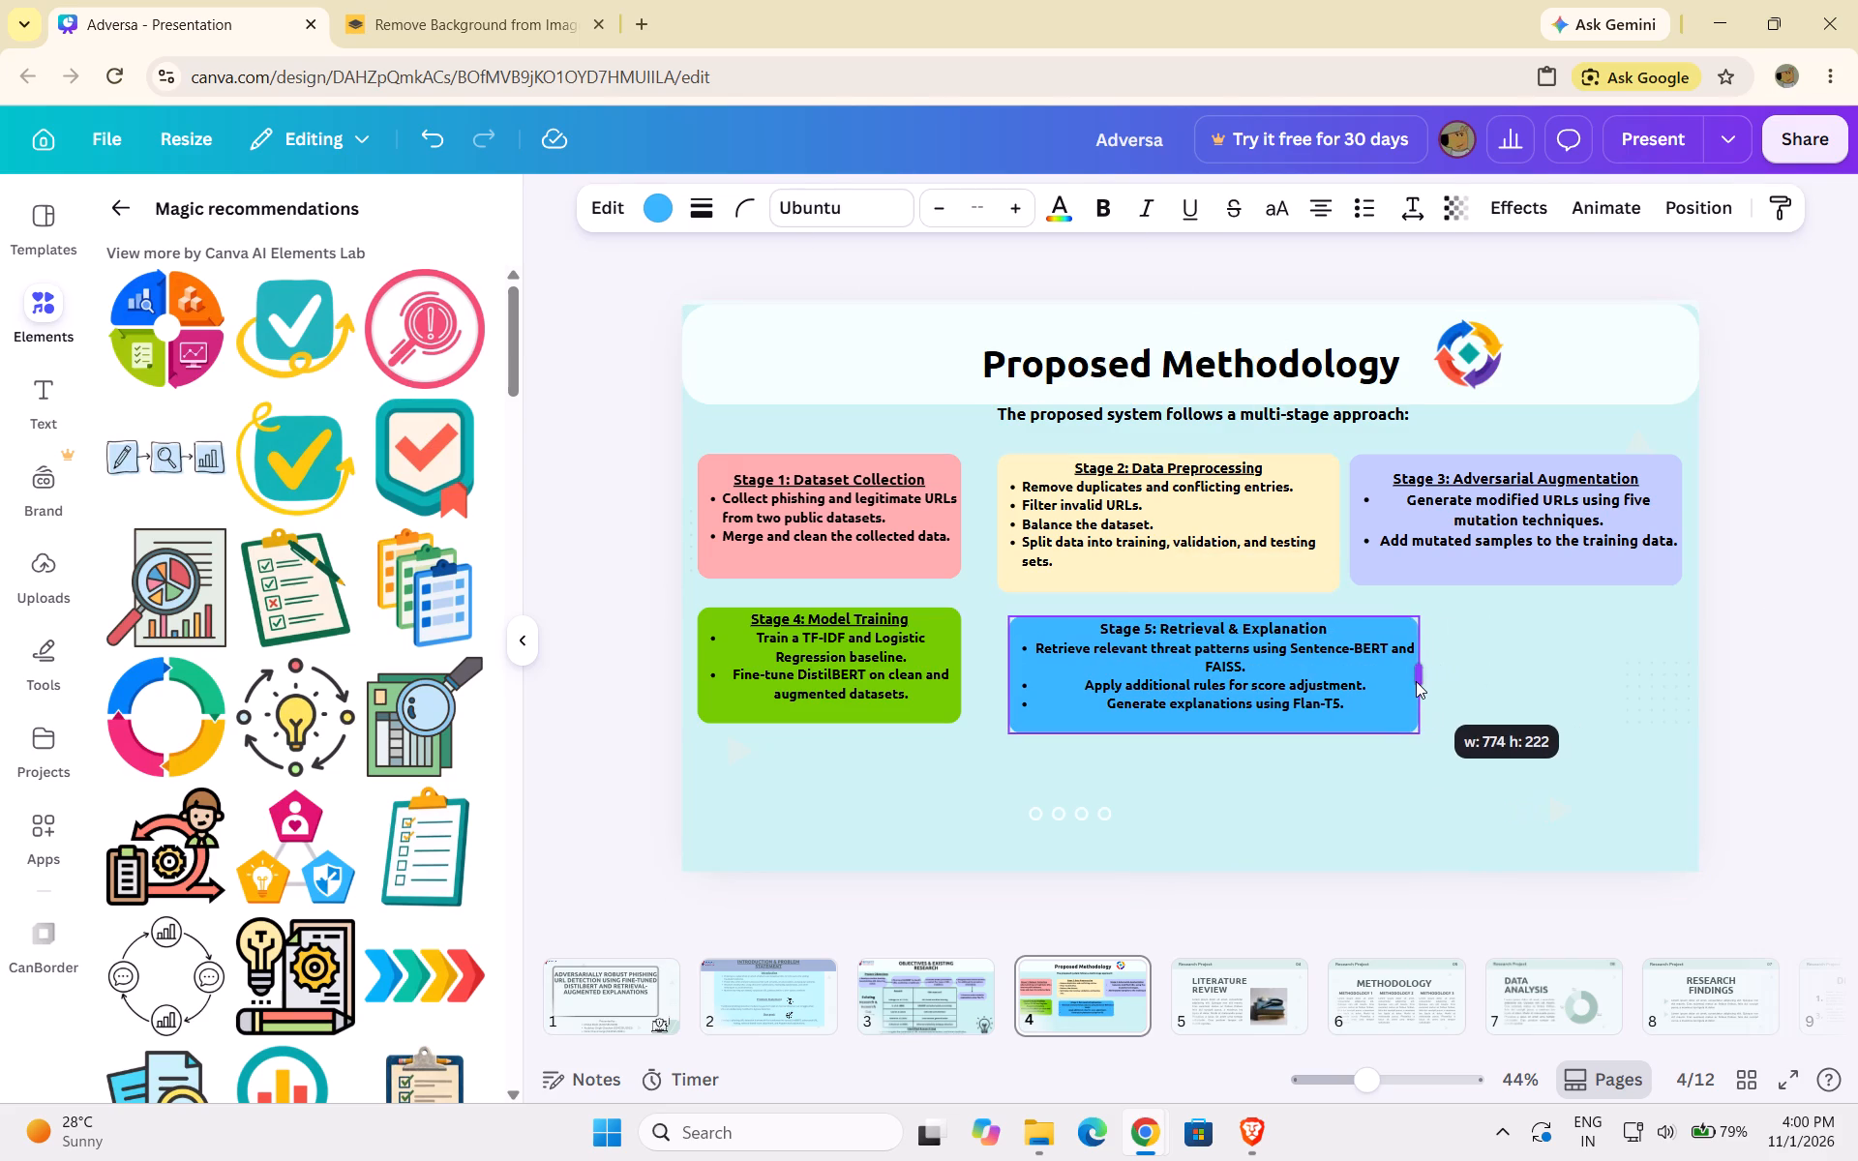
left_click_drag(1416, 681, 1389, 679)
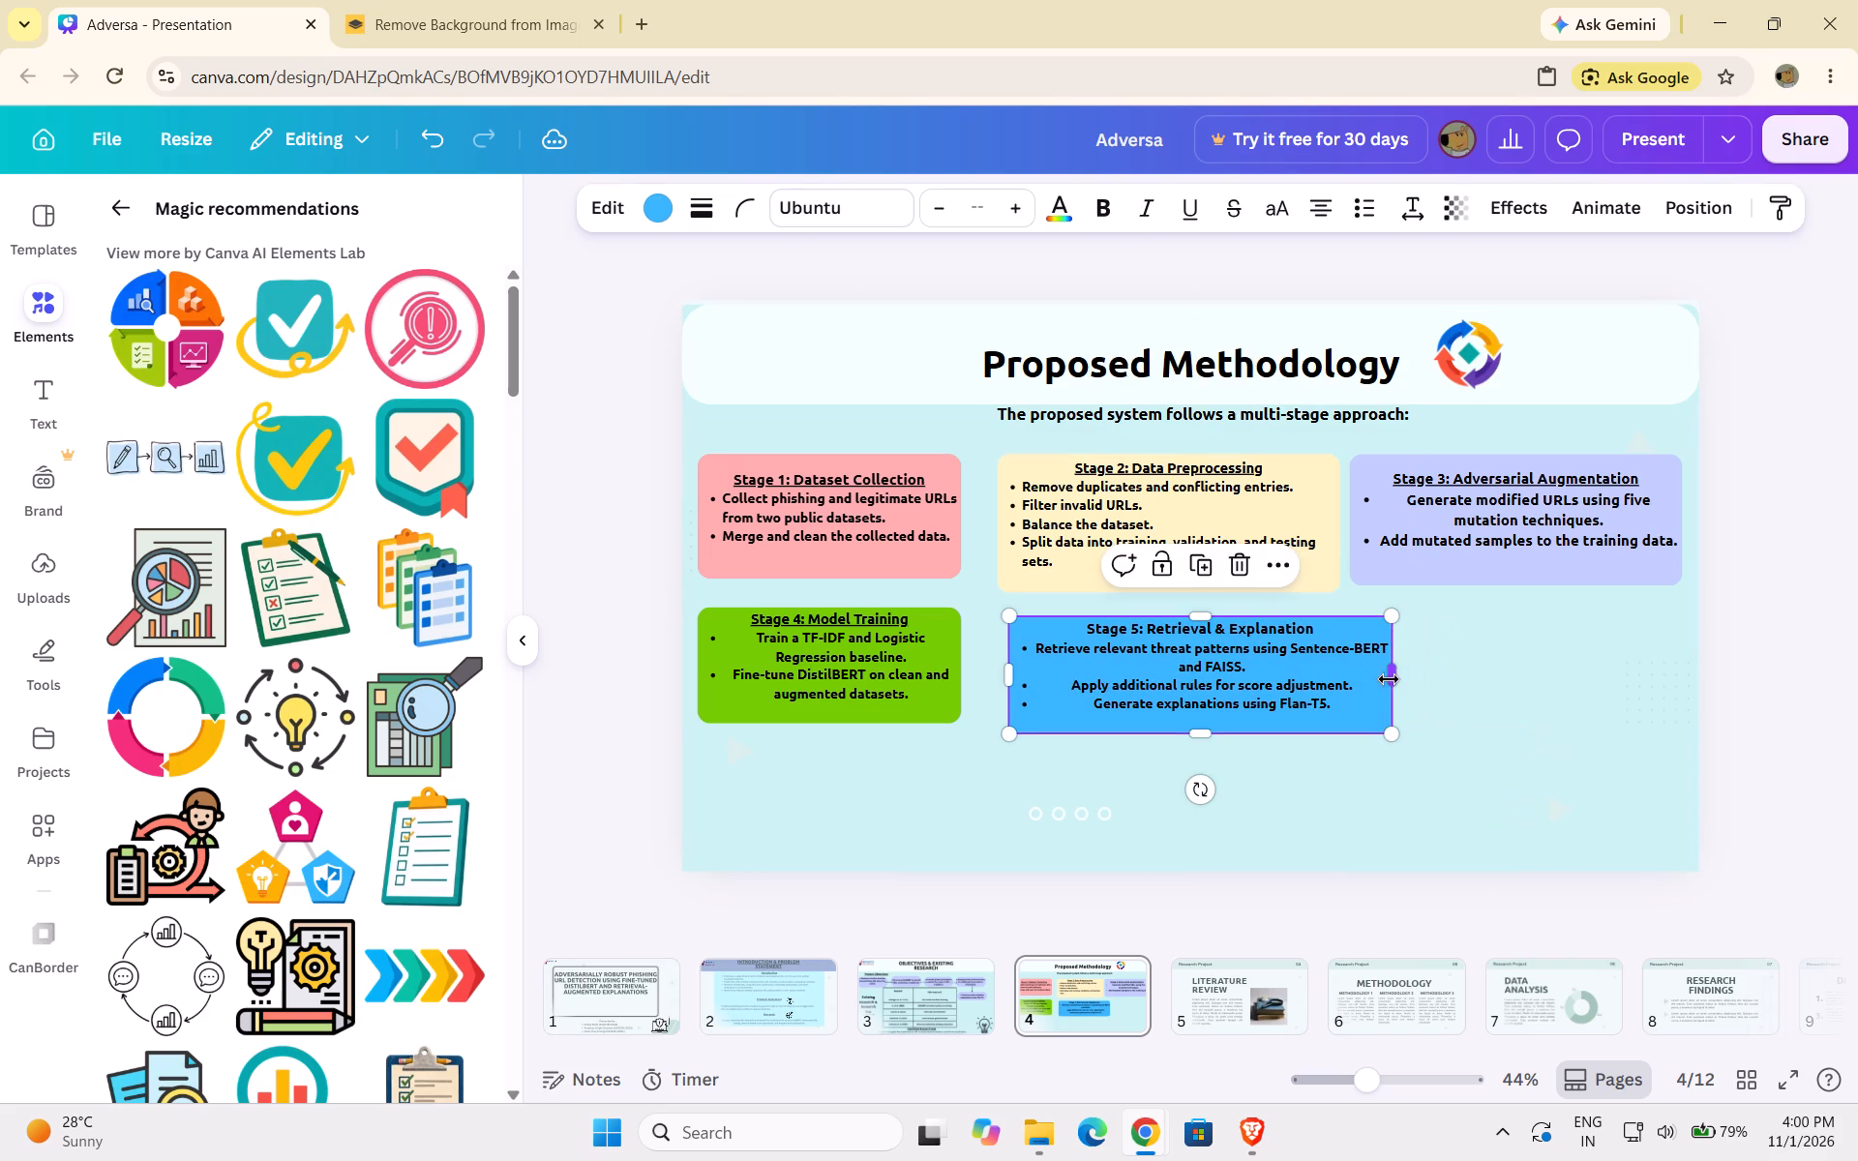
left_click_drag(1246, 686, 1229, 683)
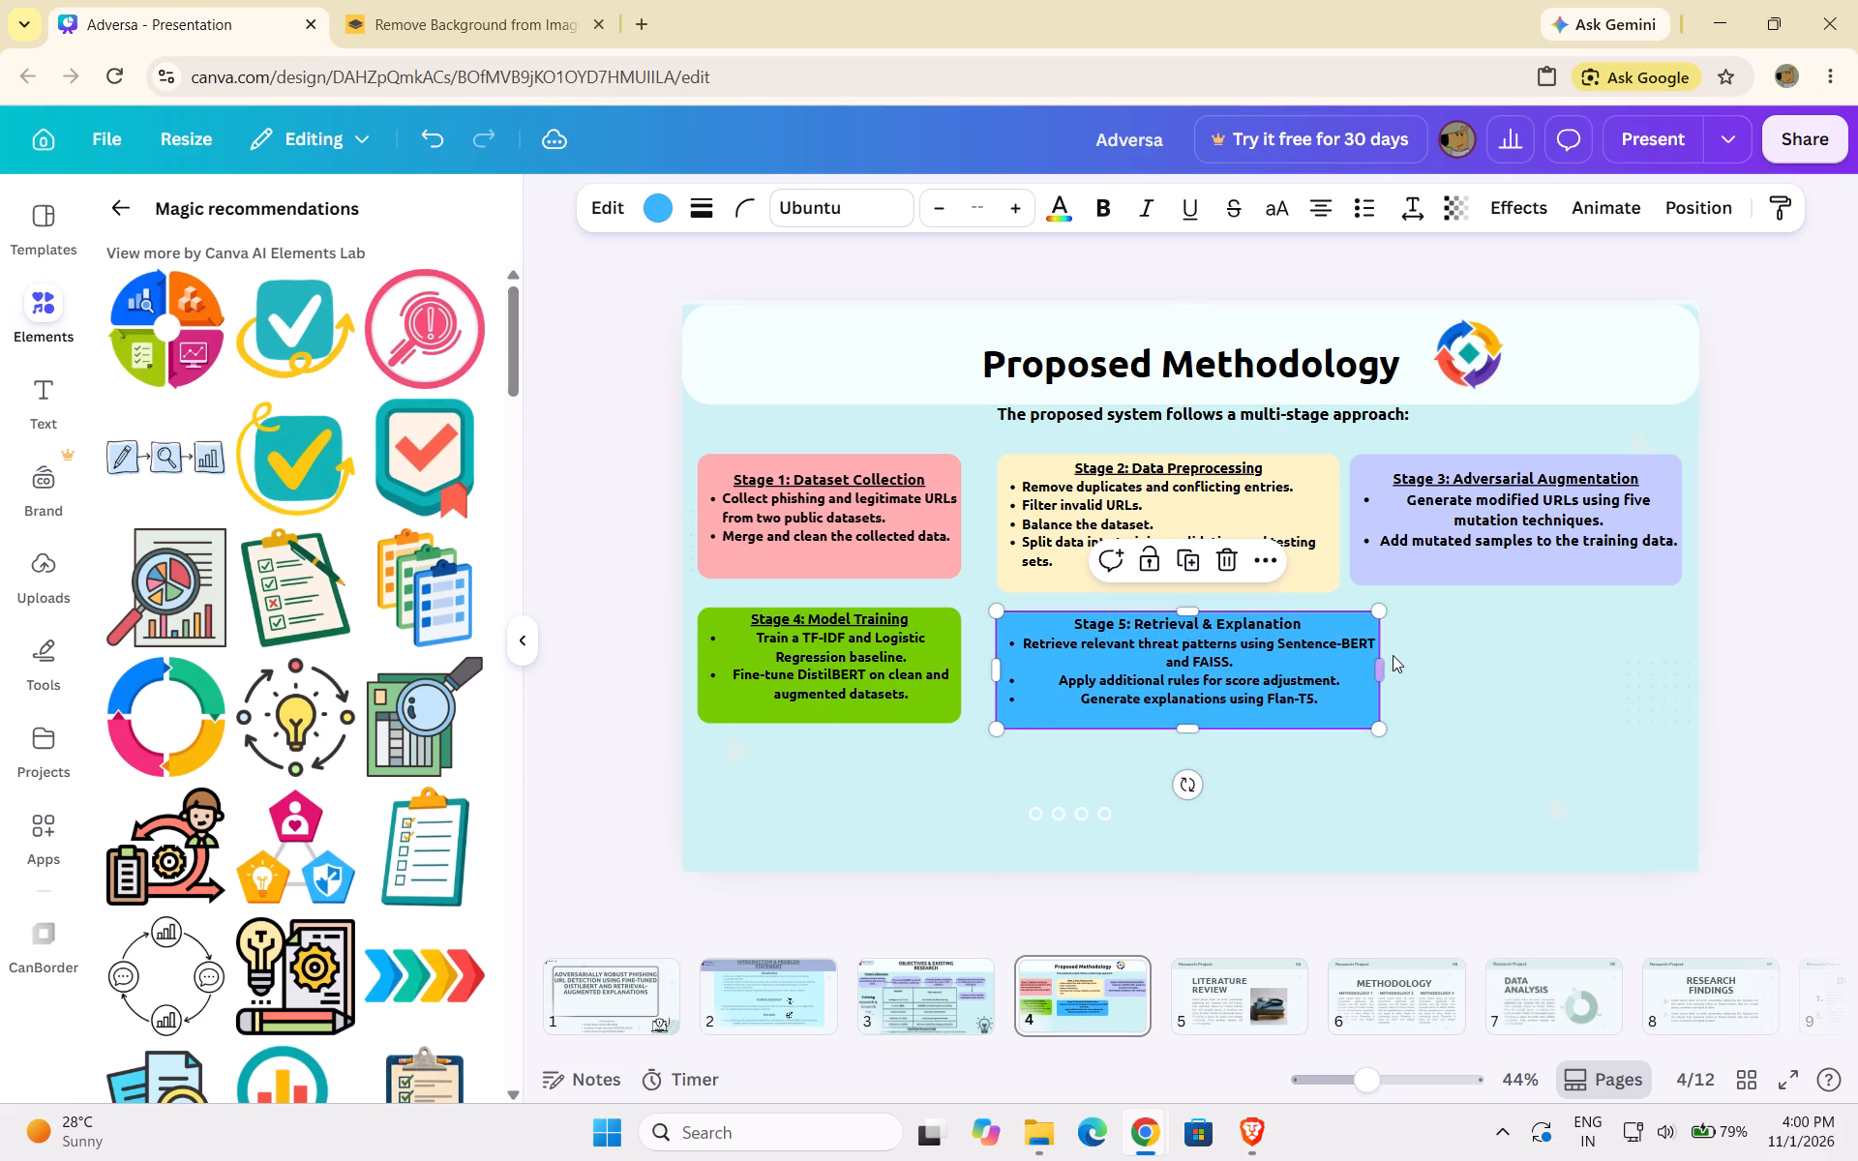
left_click_drag(1380, 669, 1341, 668)
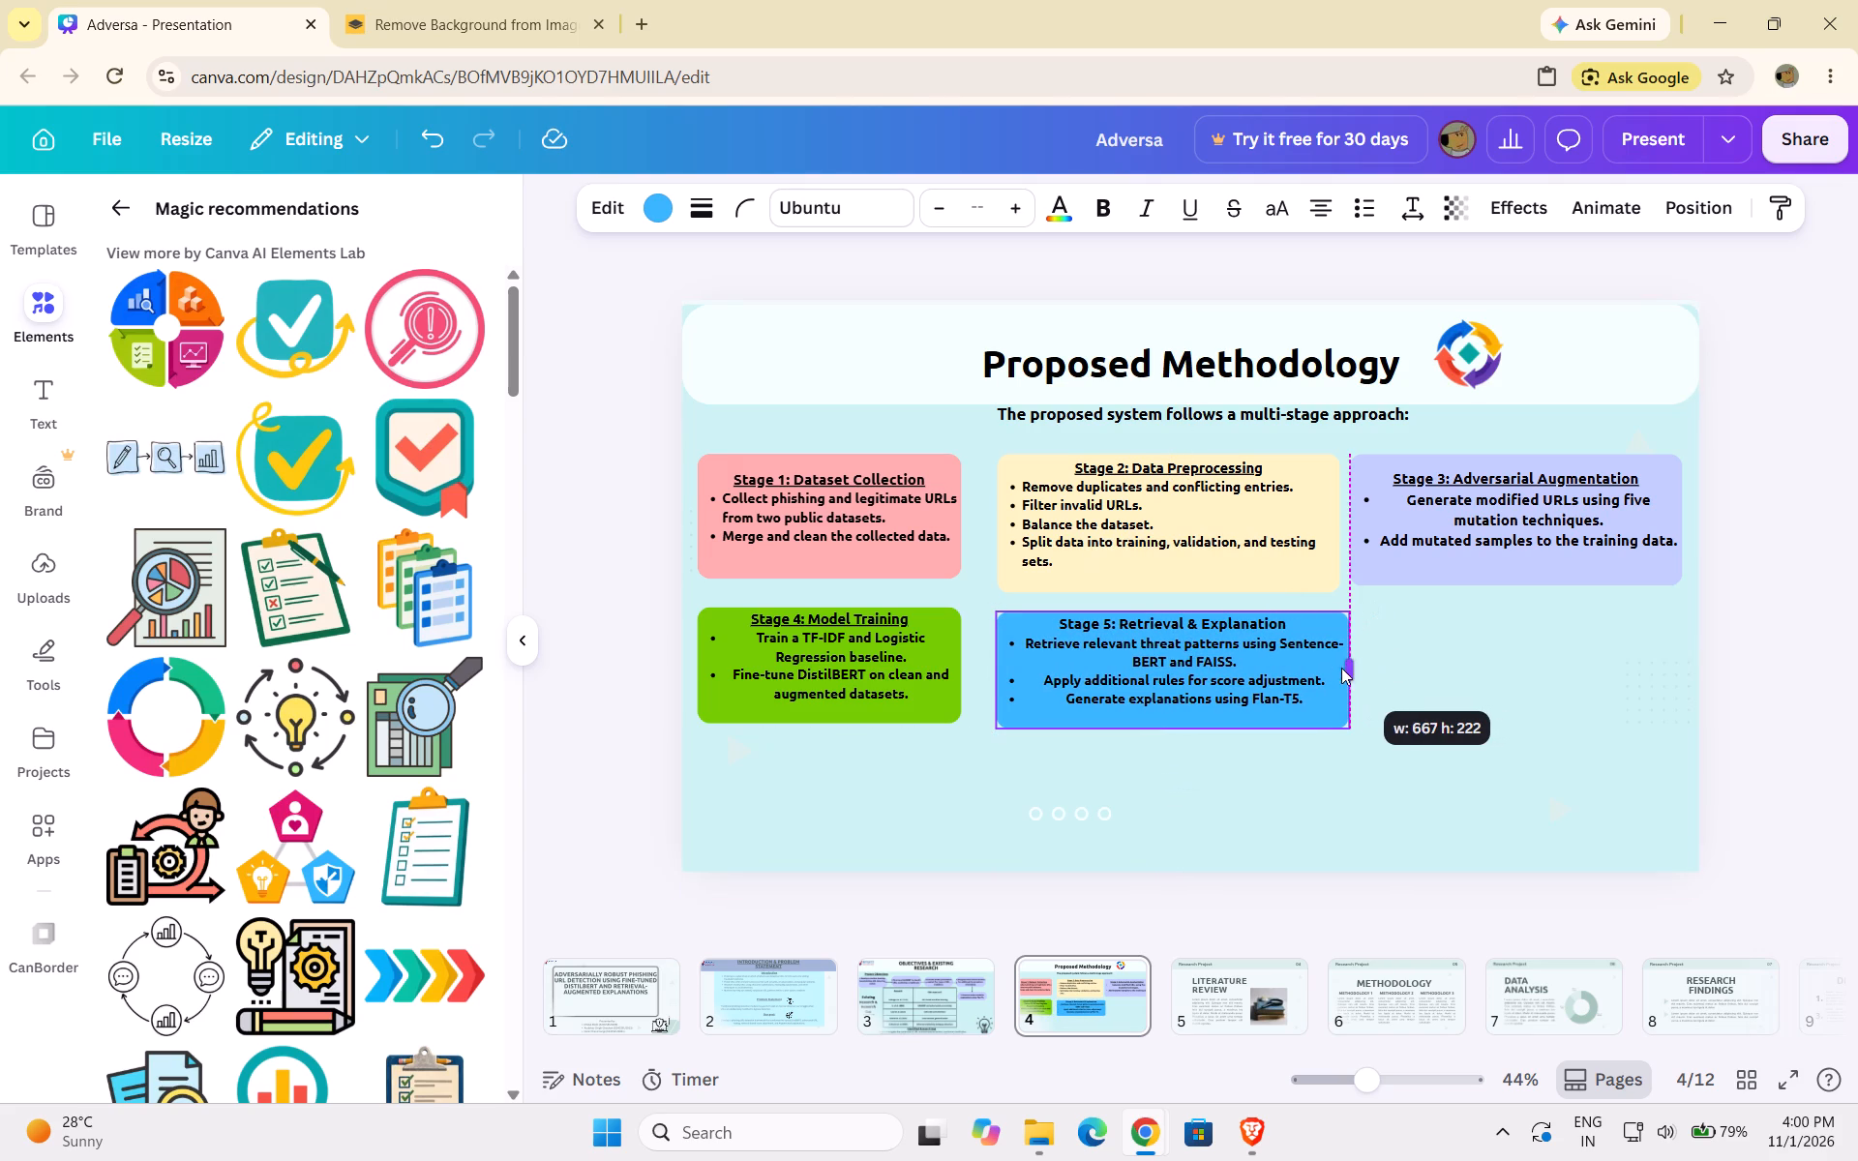
left_click_drag(1341, 668, 1339, 670)
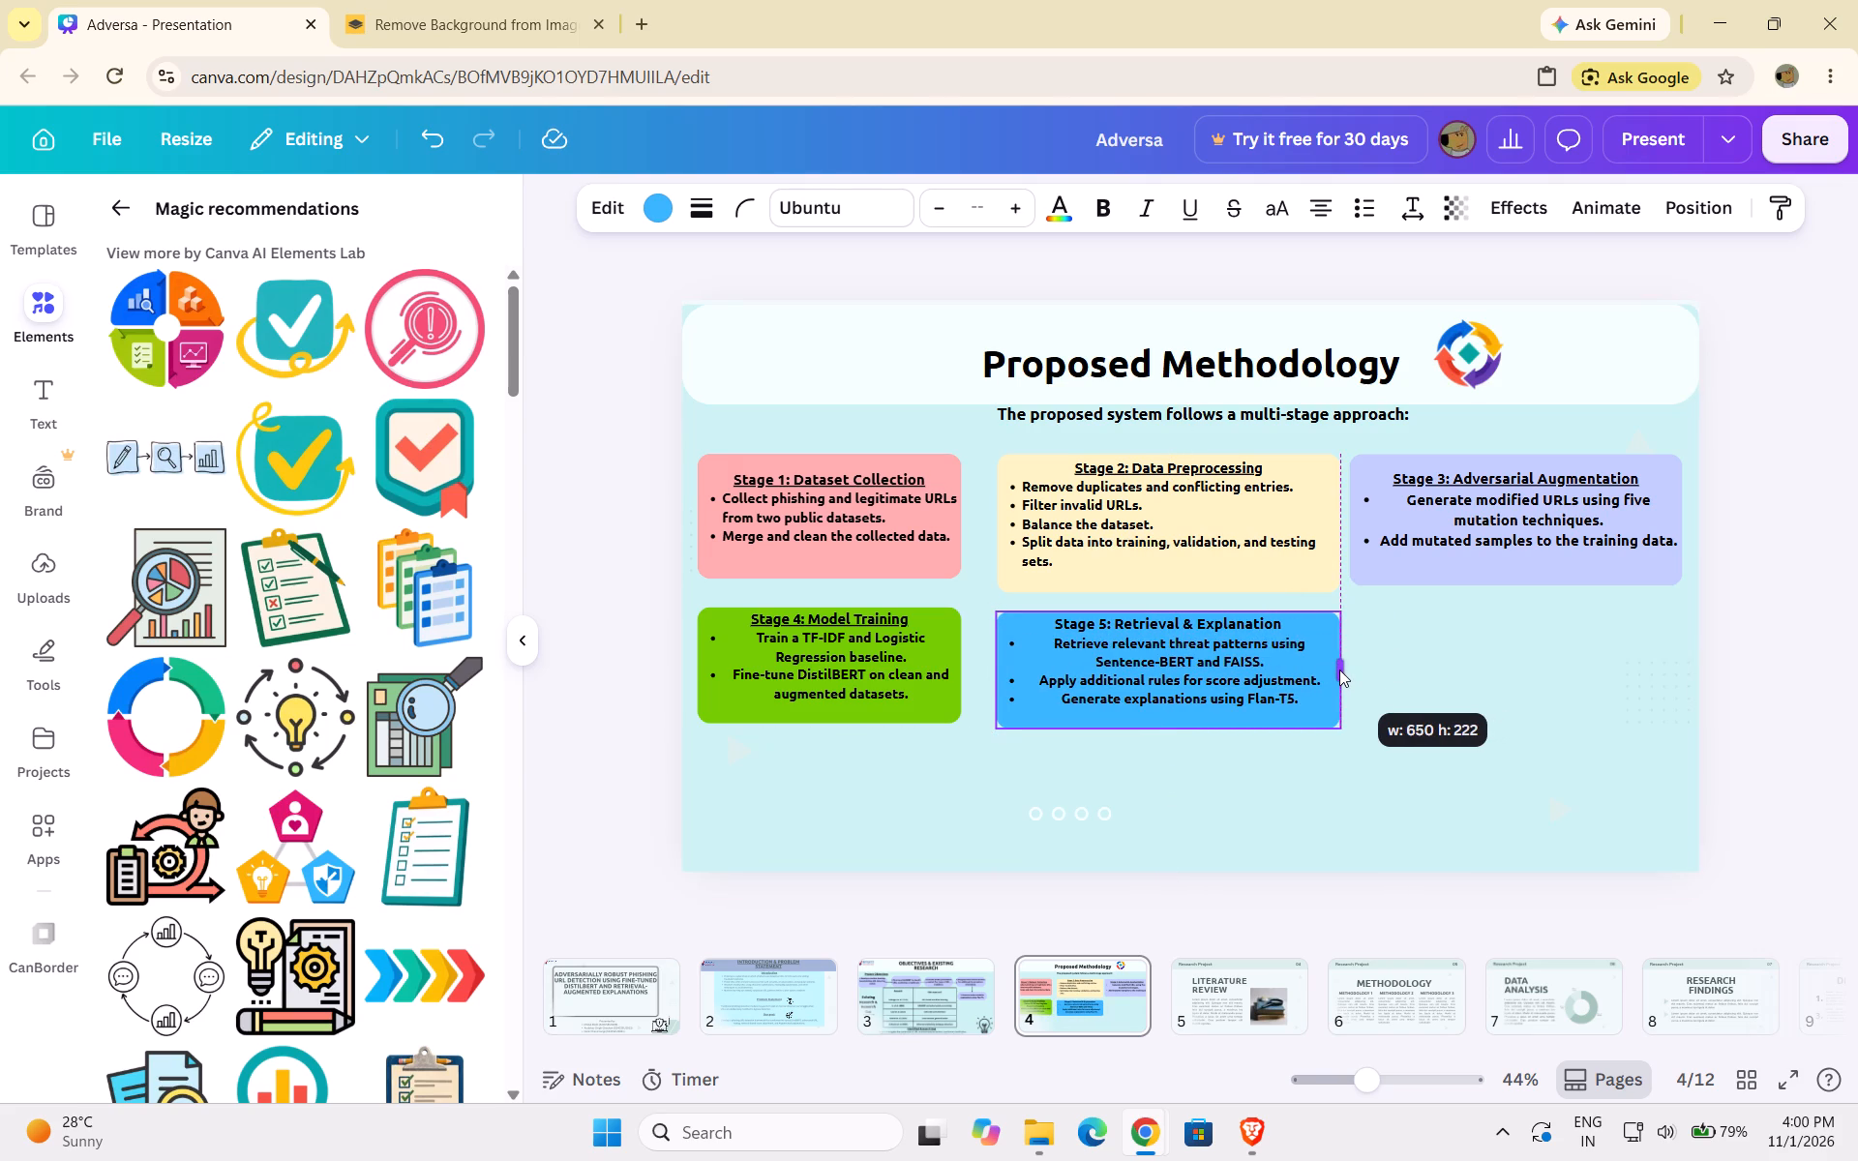
left_click_drag(1339, 670, 1339, 670)
left_click(1292, 812)
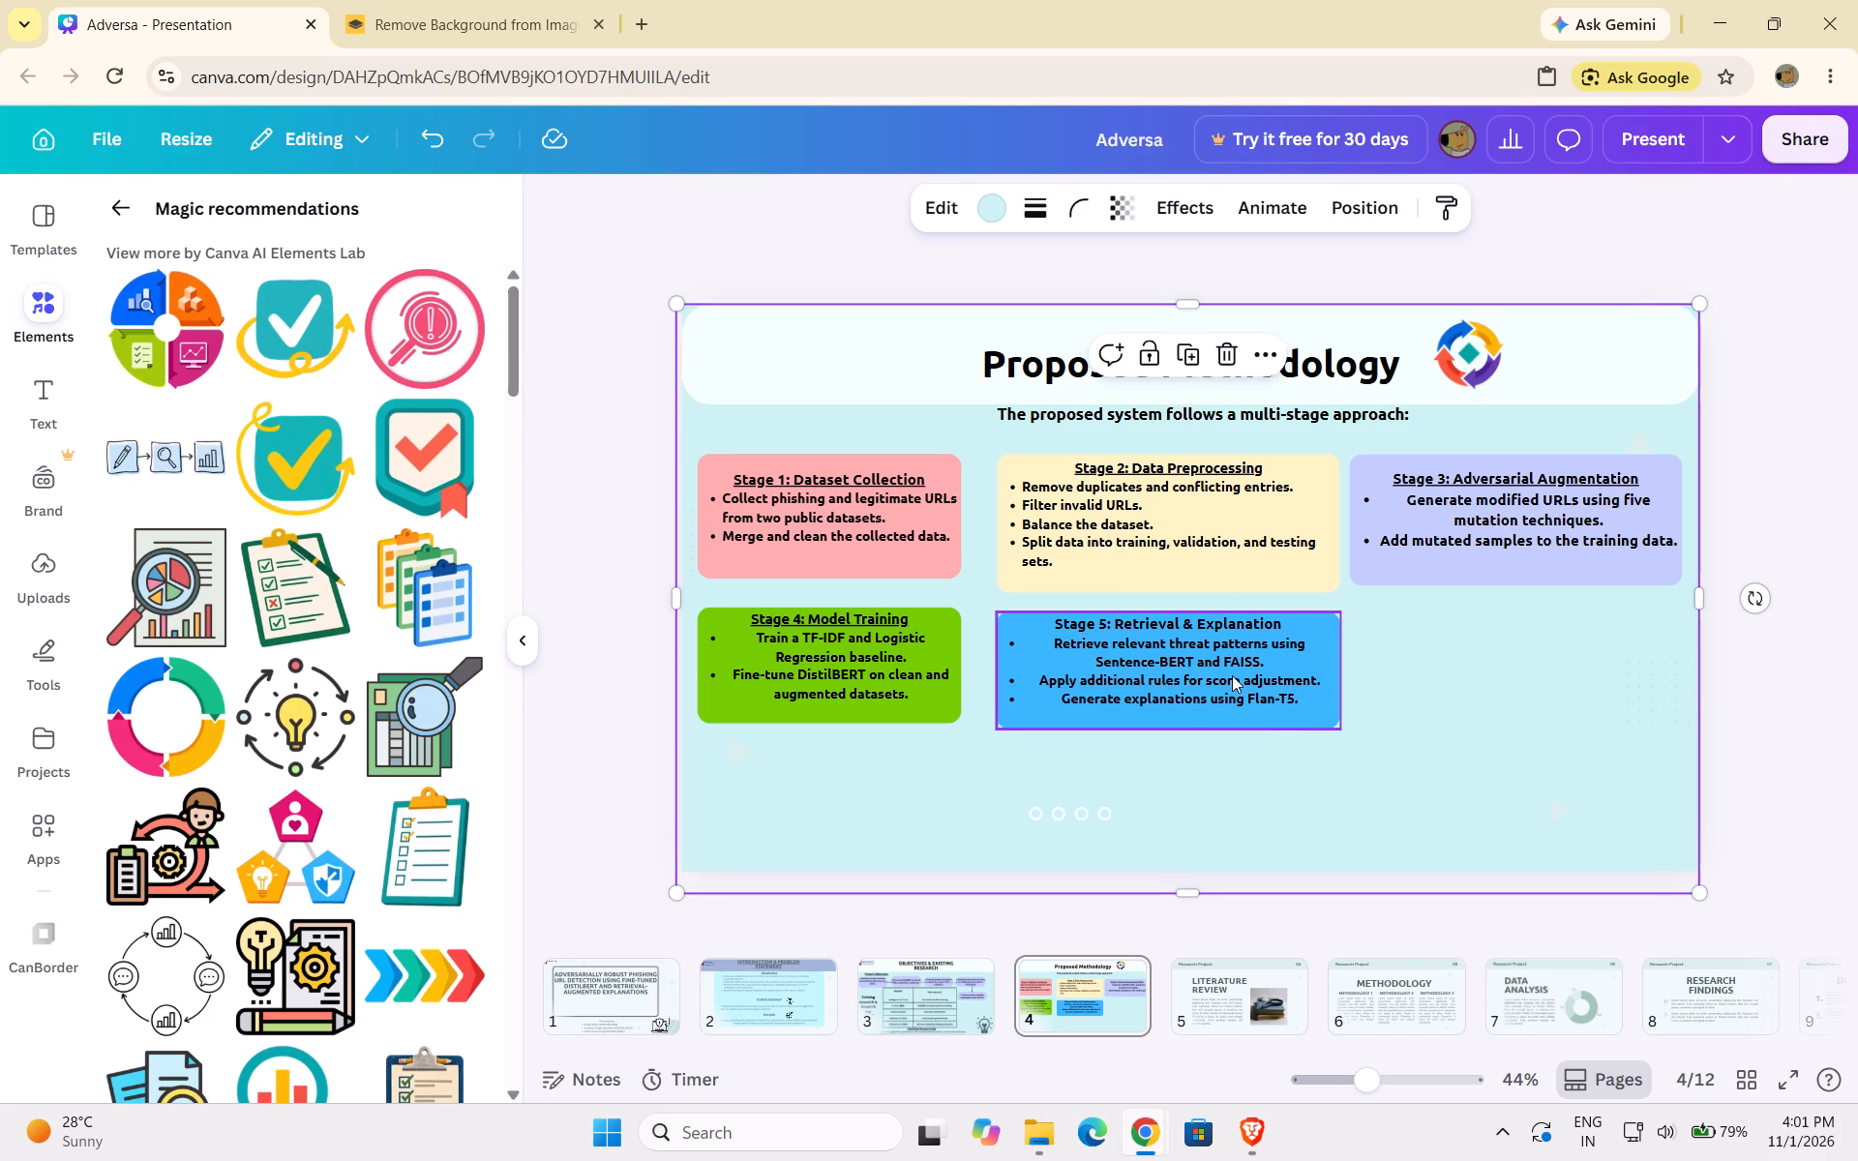
left_click(1476, 677)
Underline the "Stage 5: Retrieval & Explanation" heading in the blue box.
left_click(1064, 623)
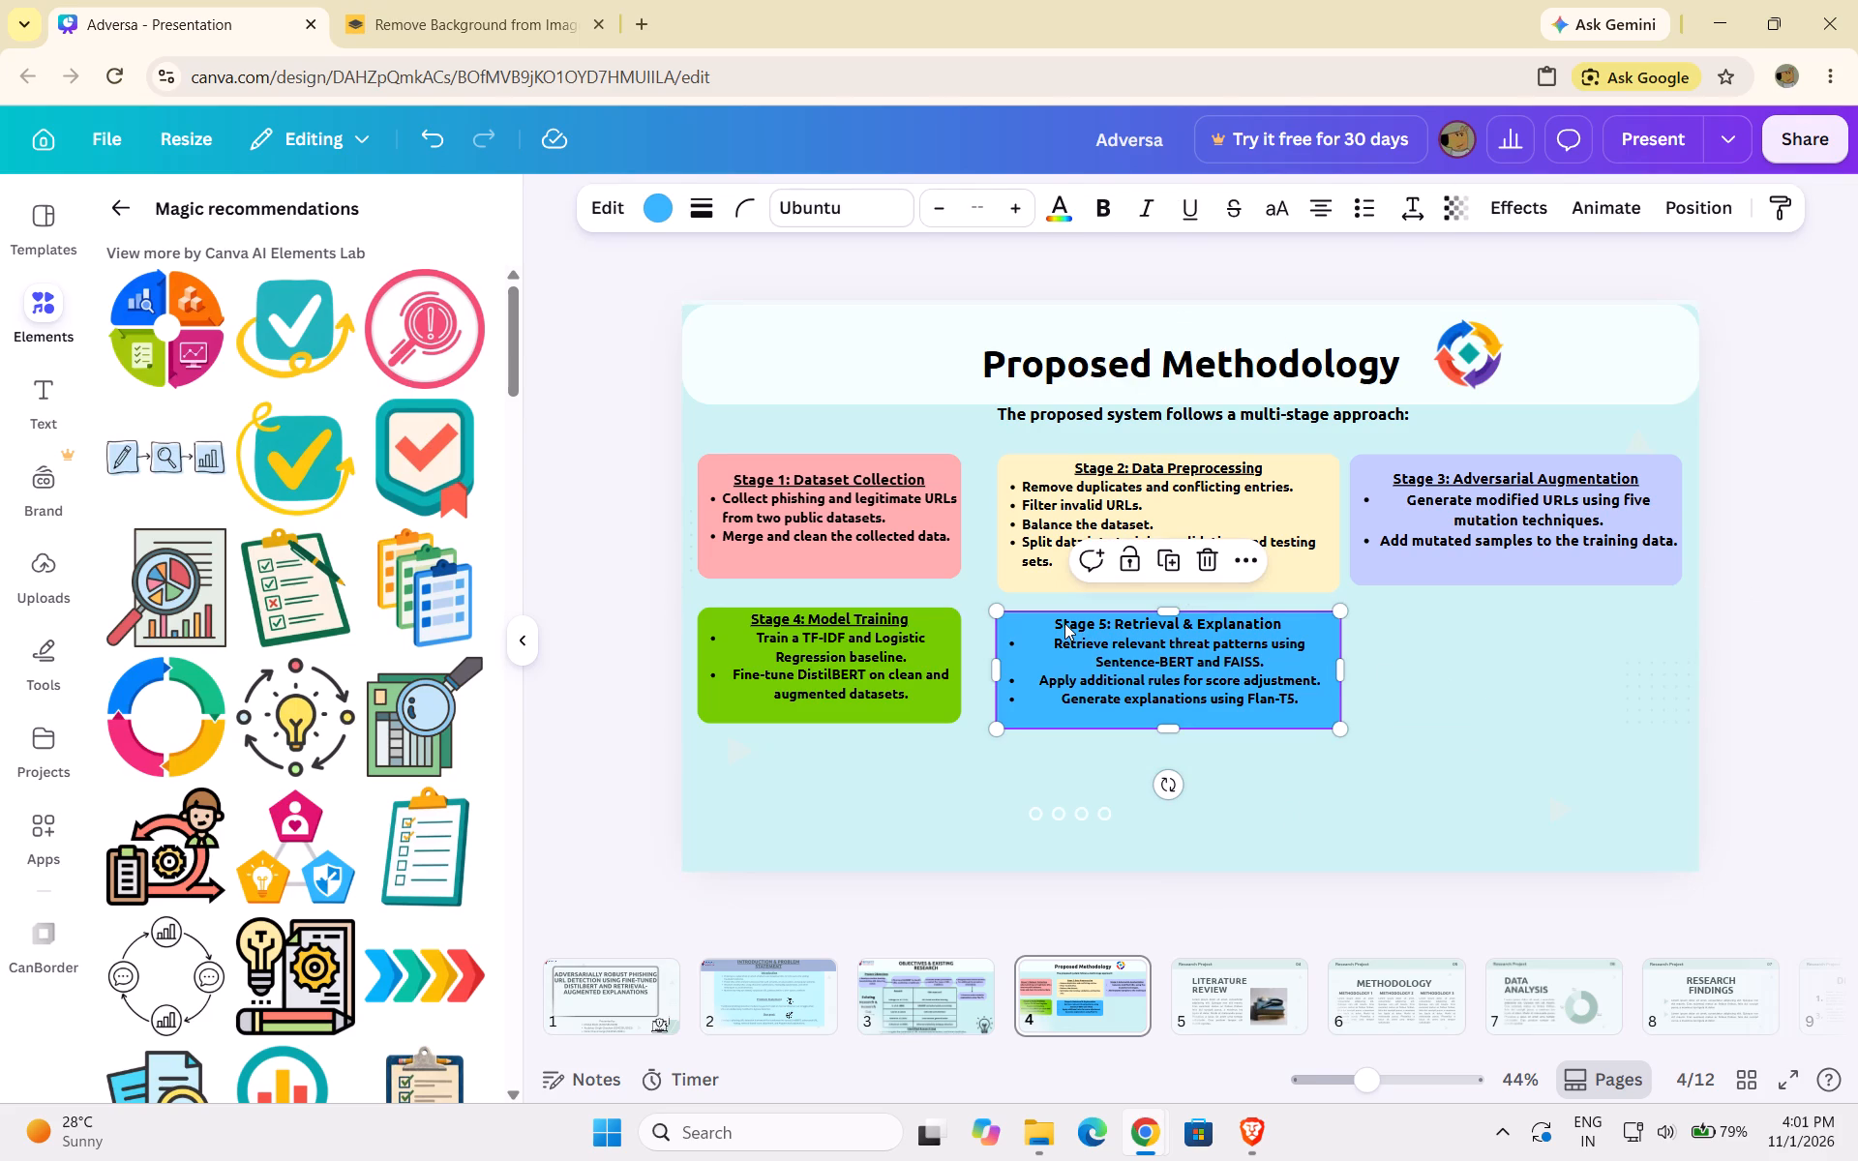
left_click(1064, 623)
left_click_drag(1053, 623, 1296, 620)
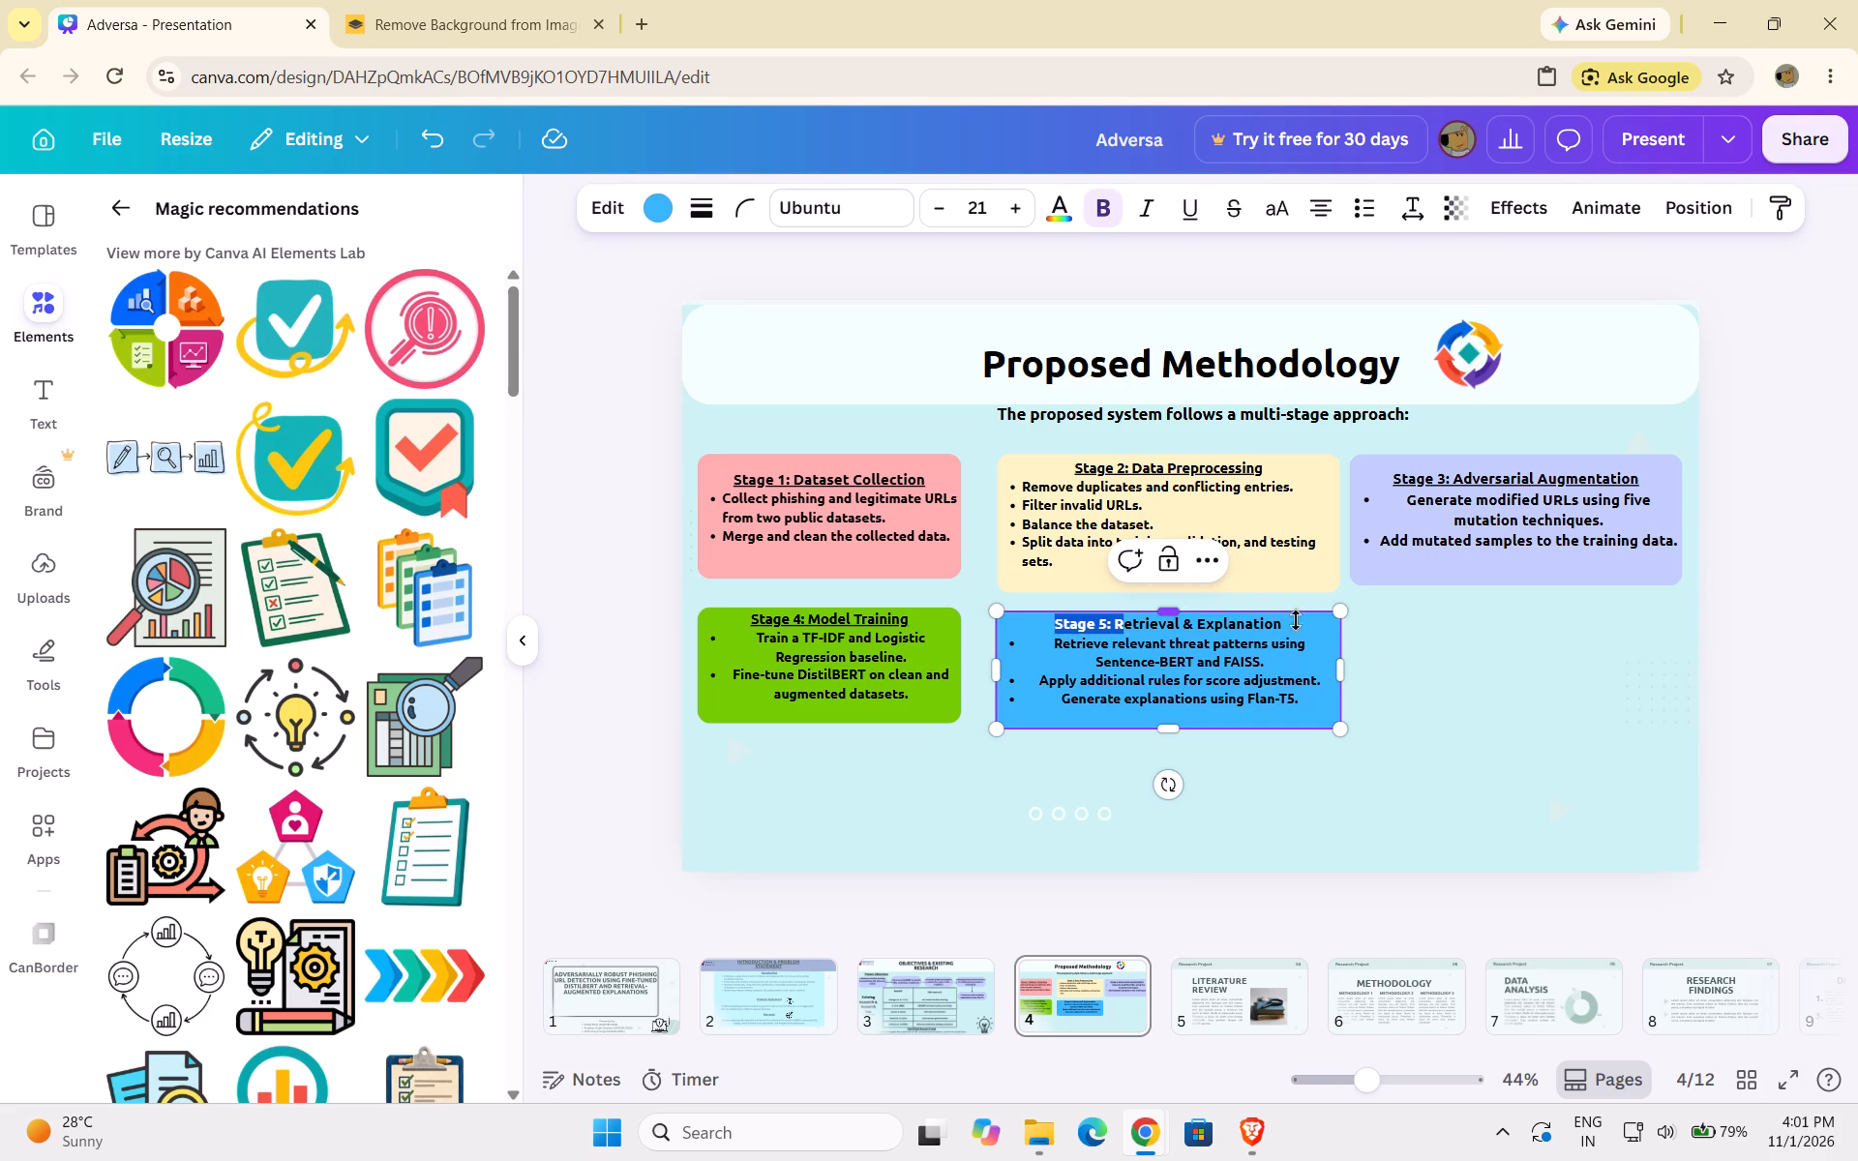
left_click_drag(1296, 620, 1331, 633)
left_click(1190, 205)
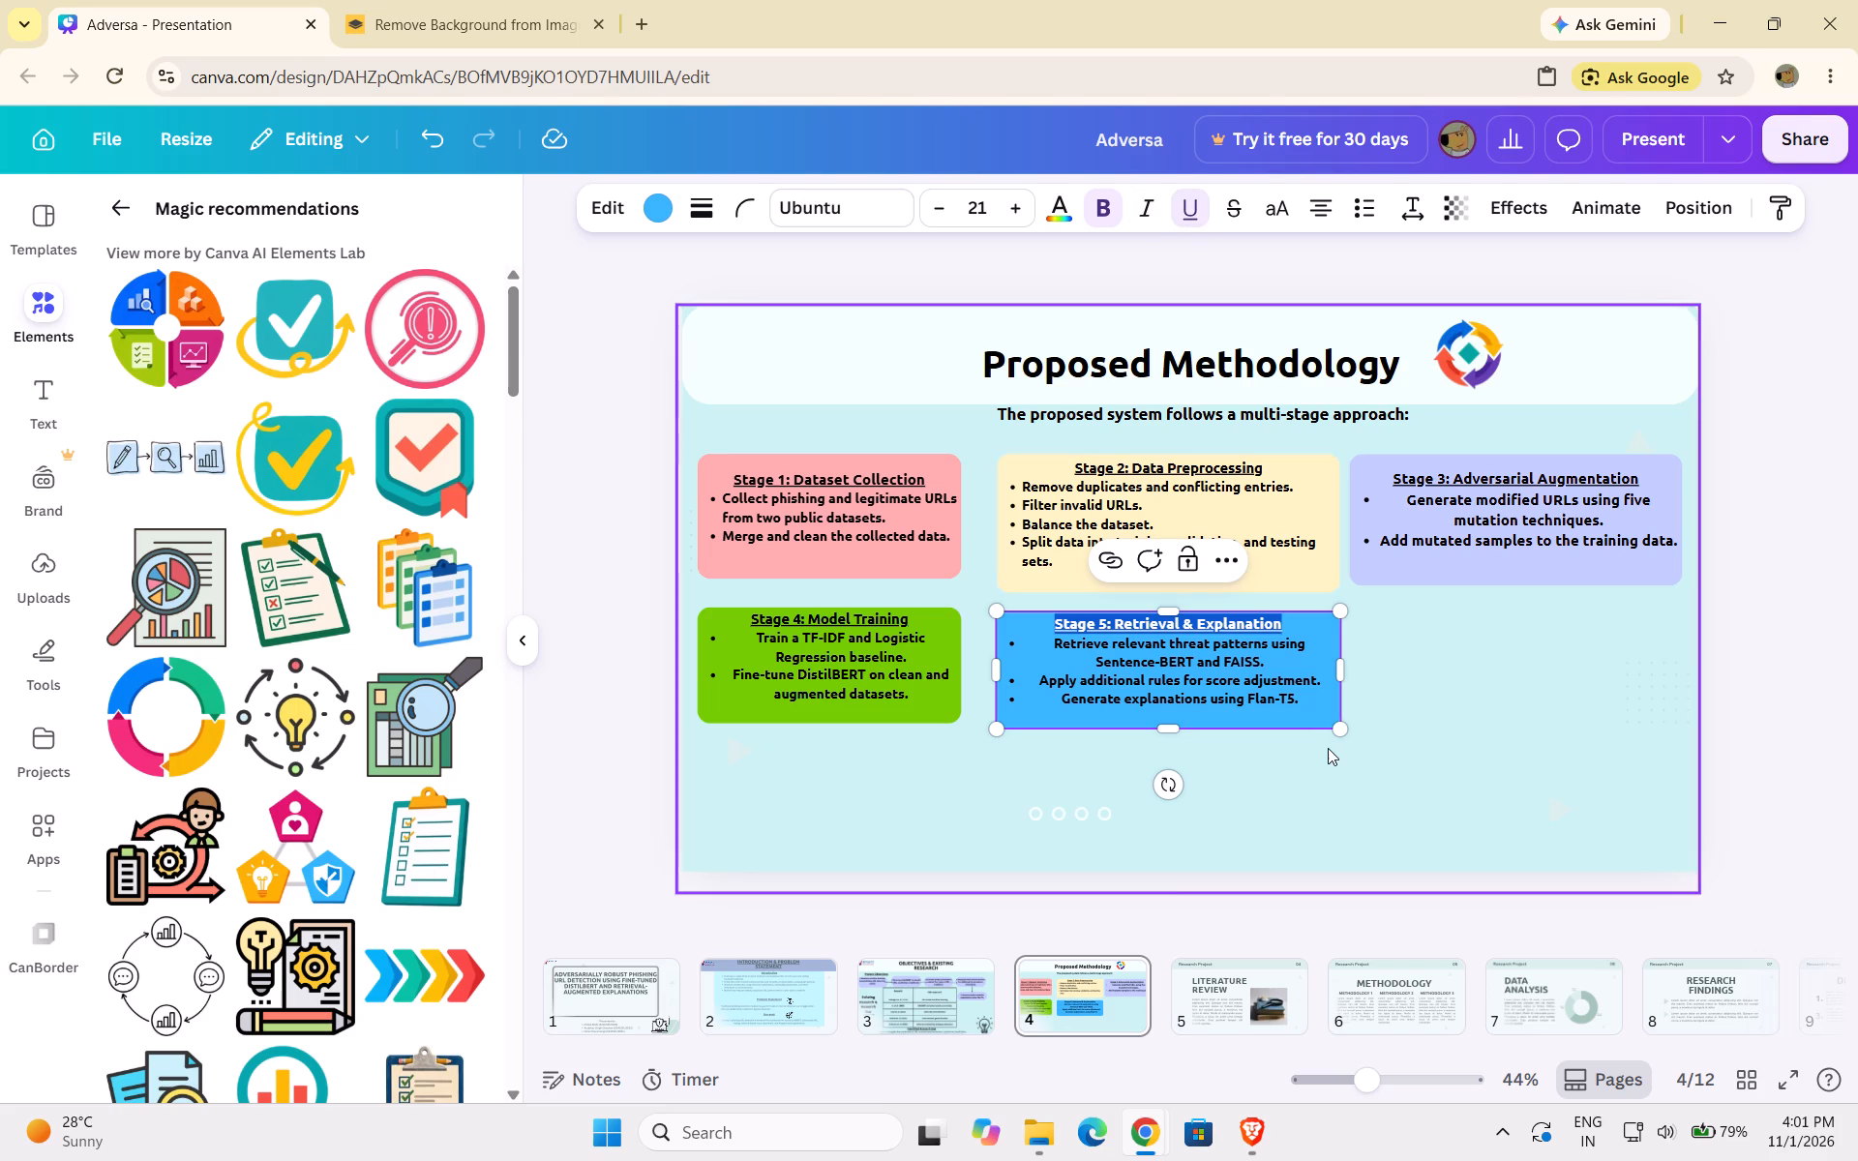
left_click(1411, 710)
left_click(1426, 847)
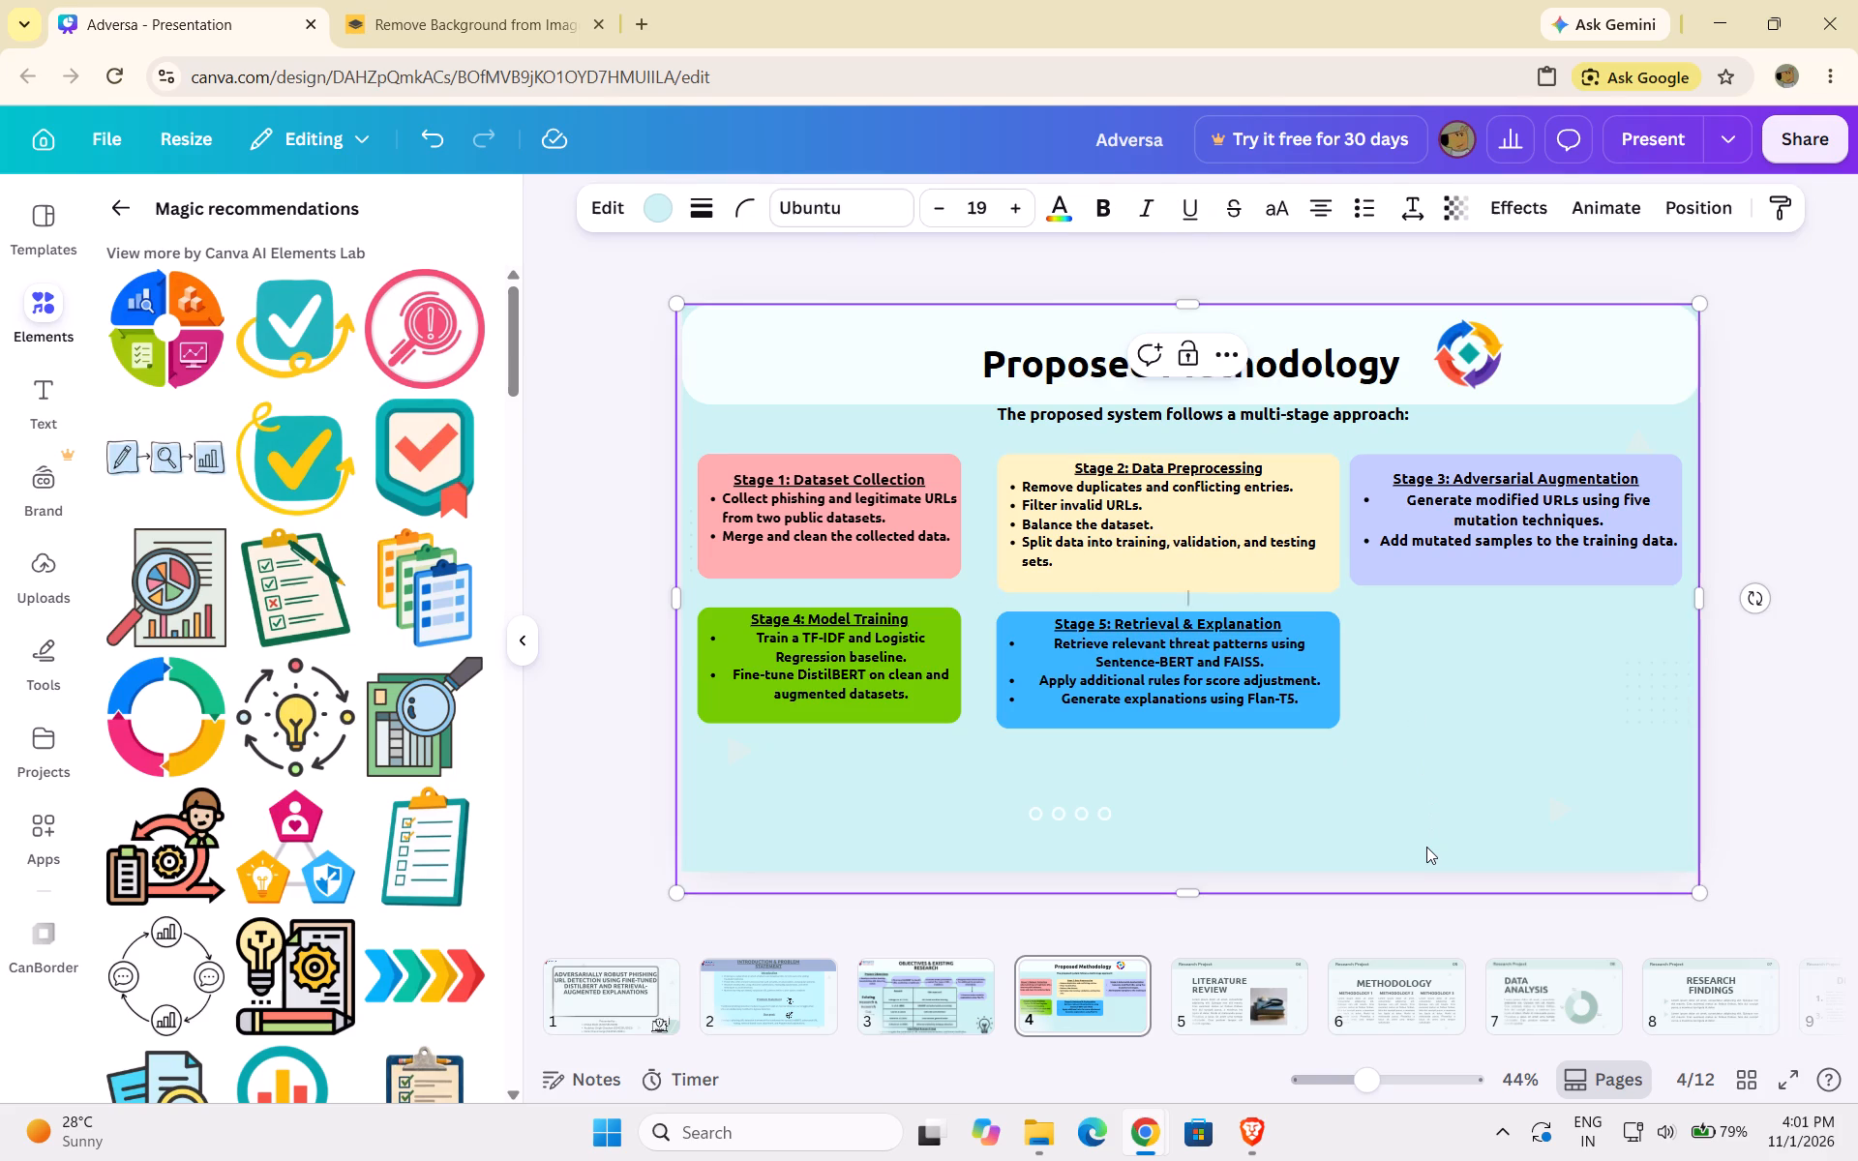
left_click(1479, 715)
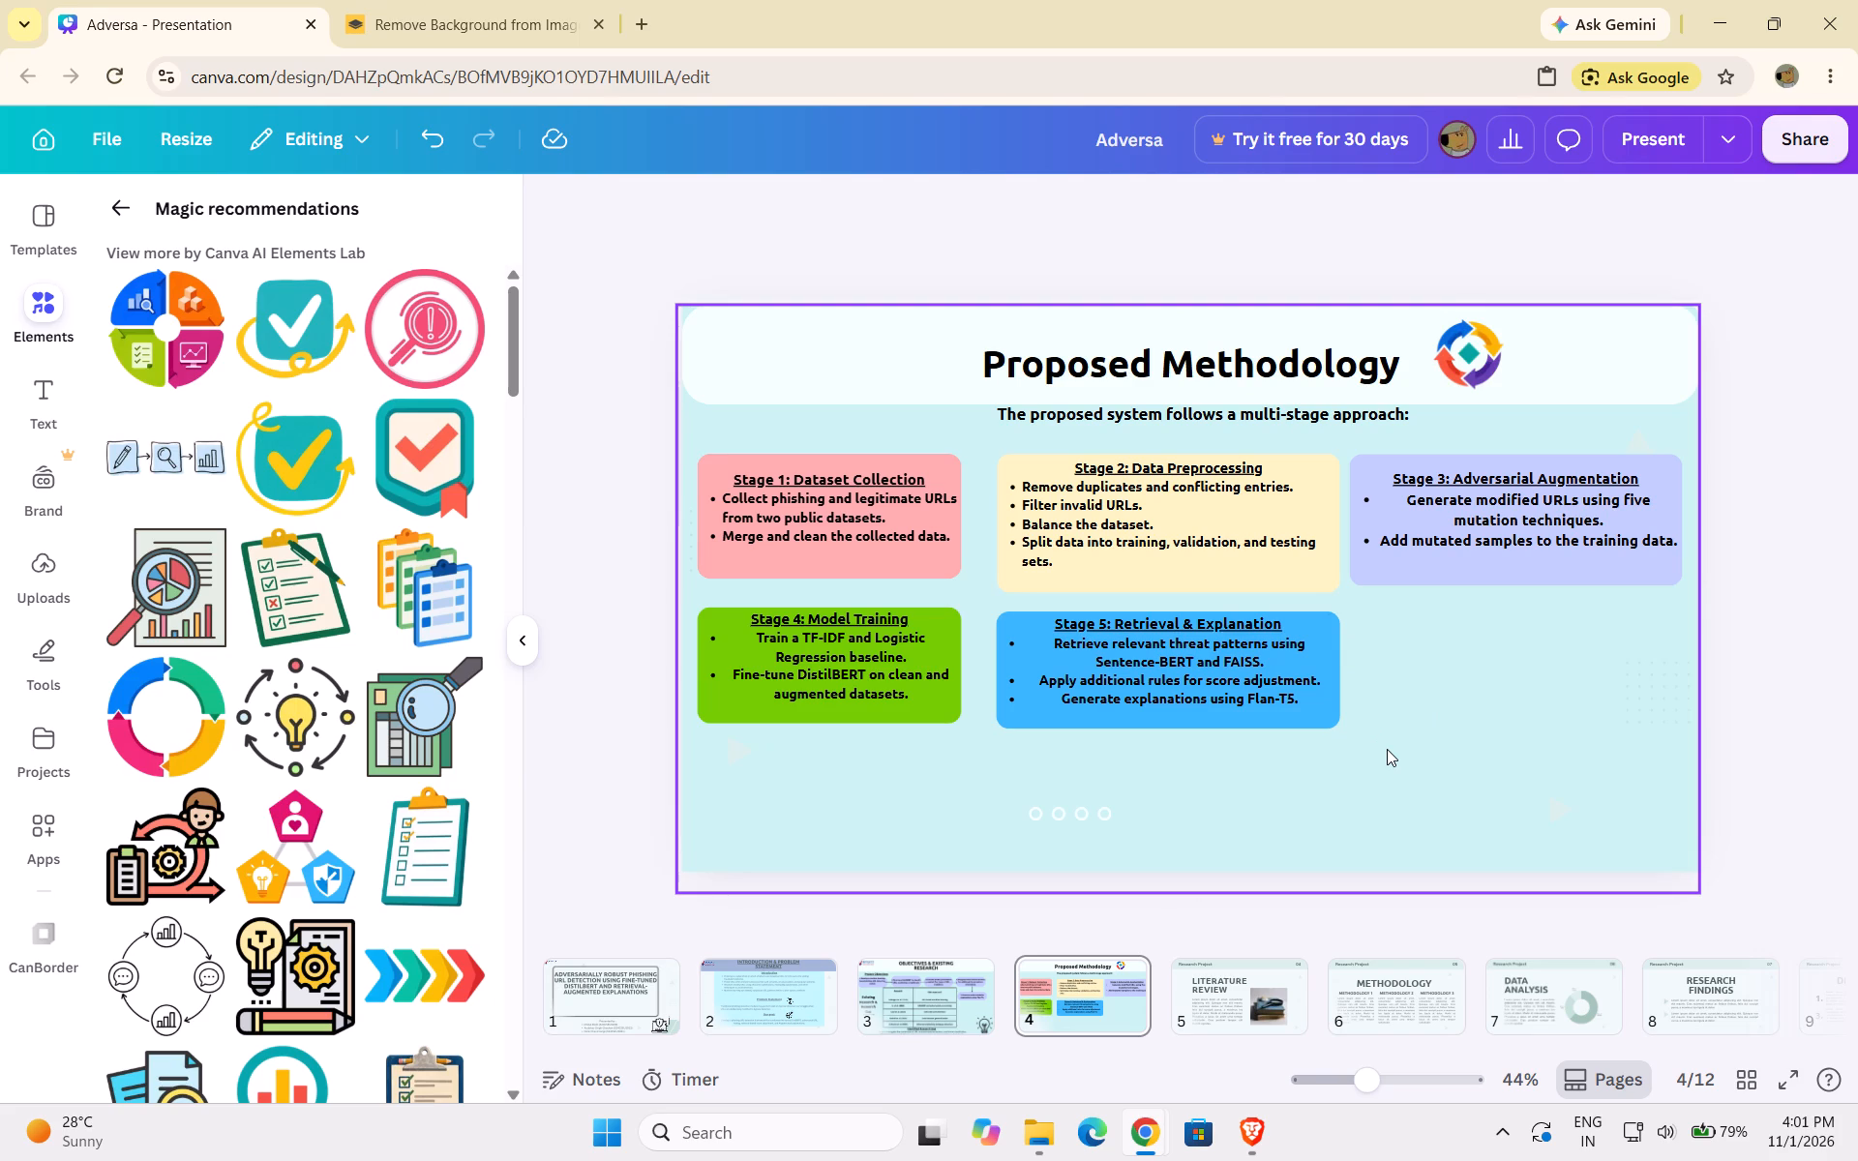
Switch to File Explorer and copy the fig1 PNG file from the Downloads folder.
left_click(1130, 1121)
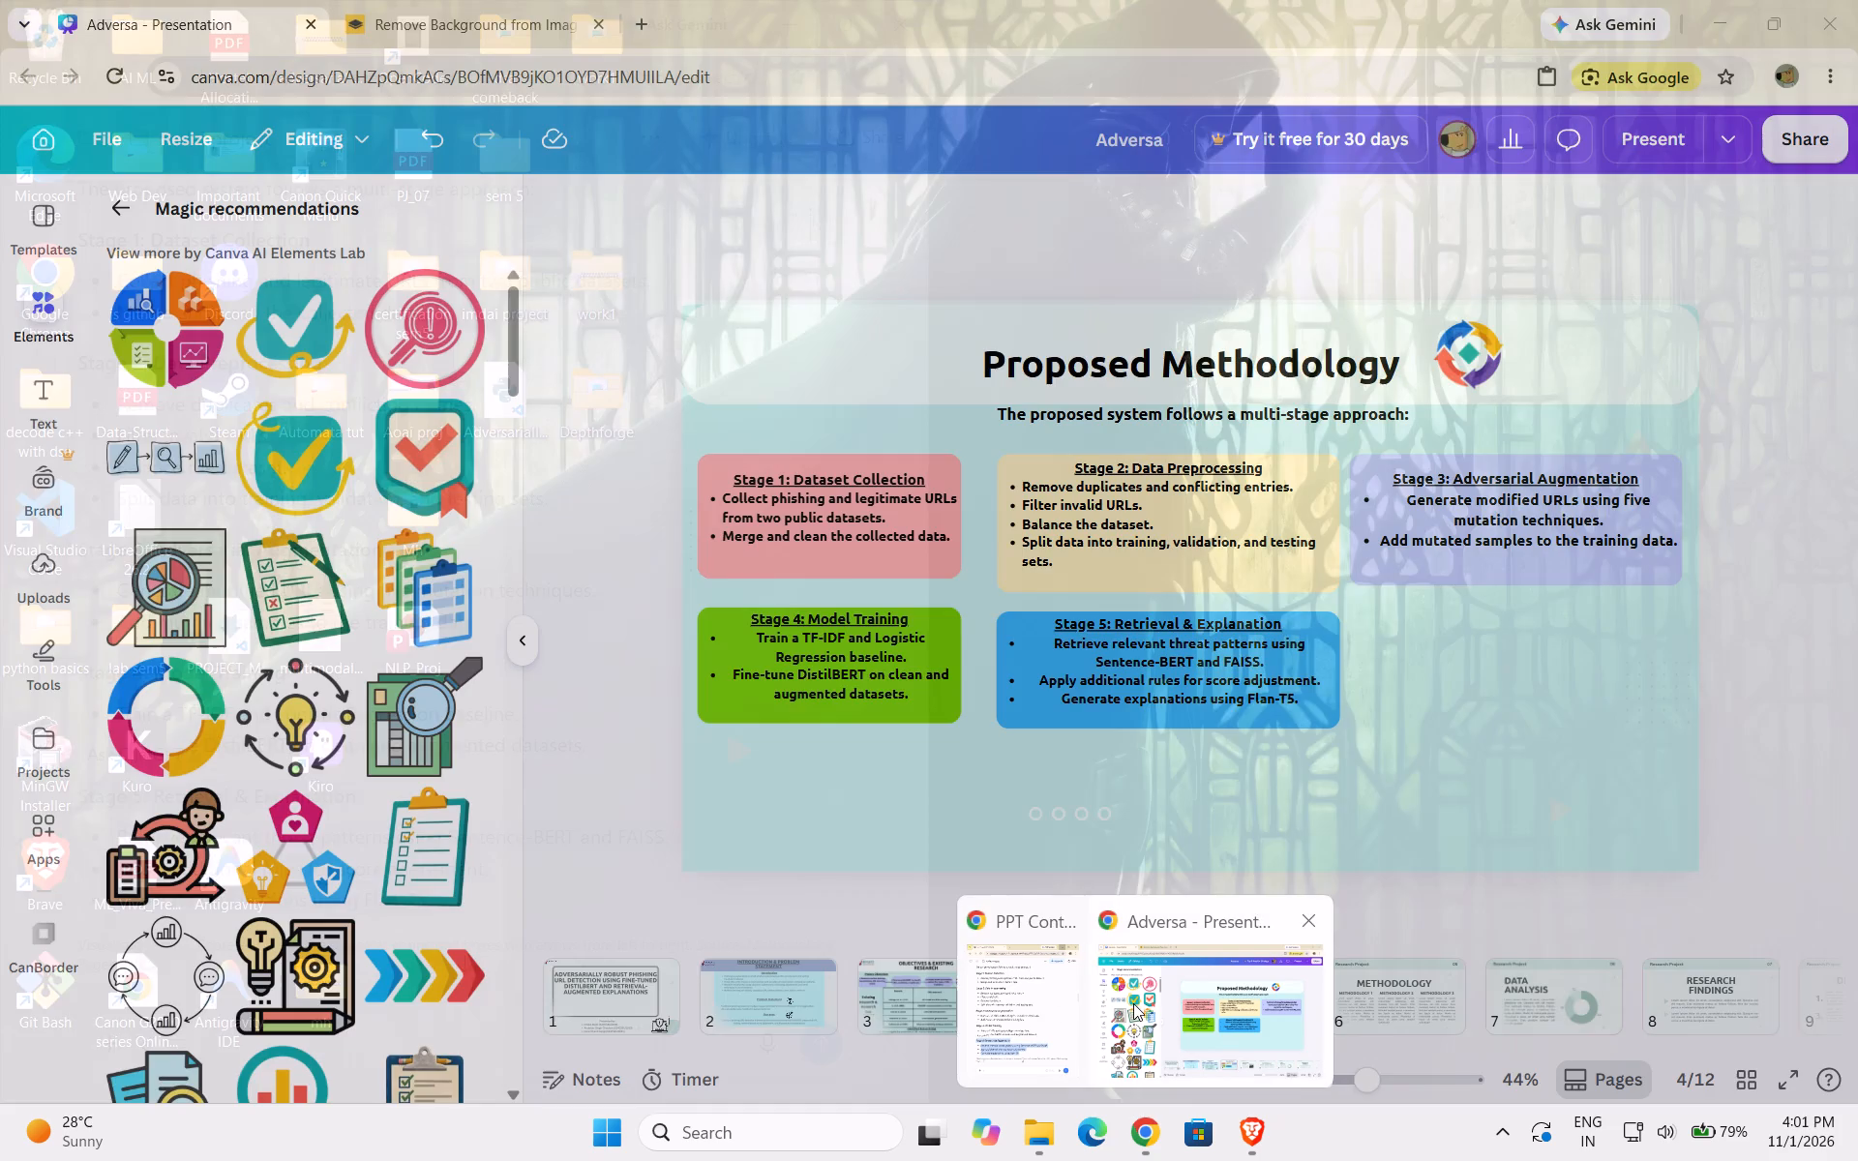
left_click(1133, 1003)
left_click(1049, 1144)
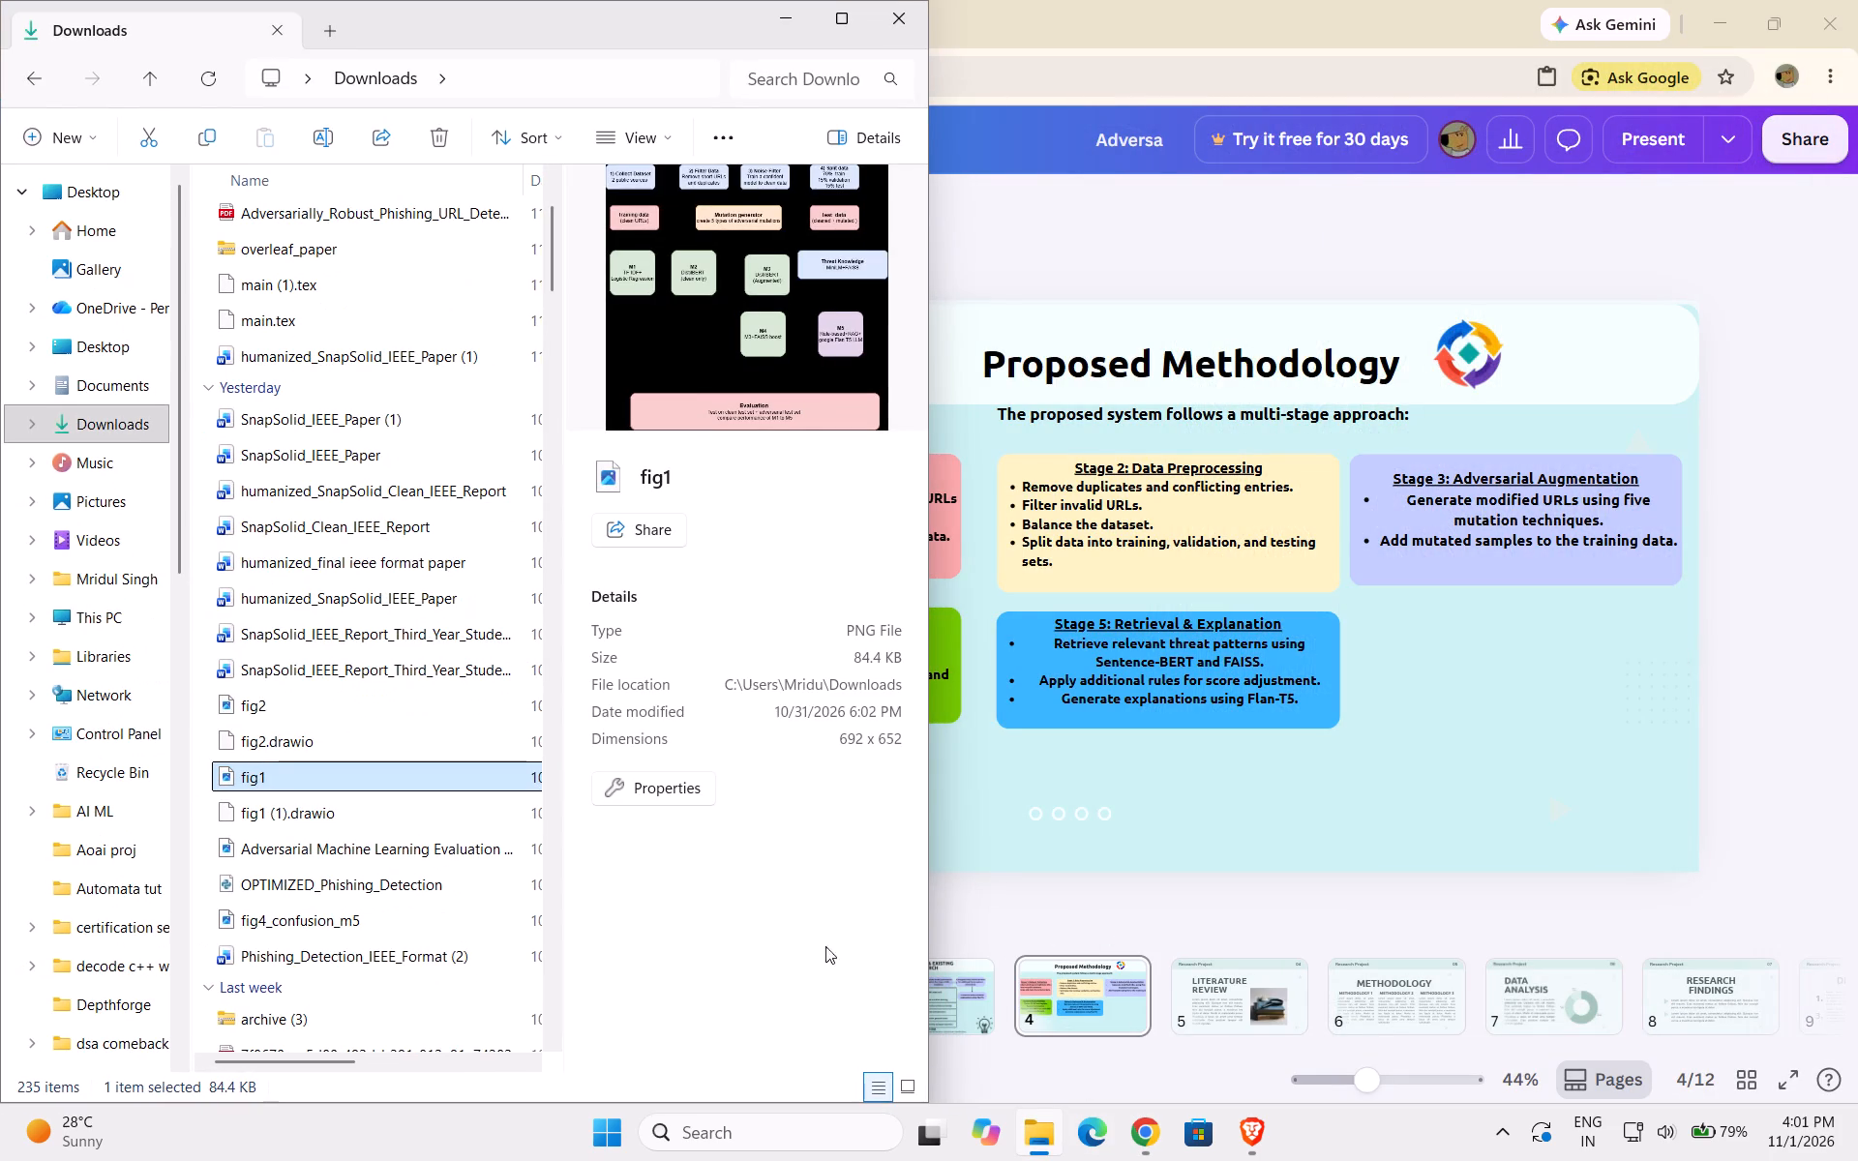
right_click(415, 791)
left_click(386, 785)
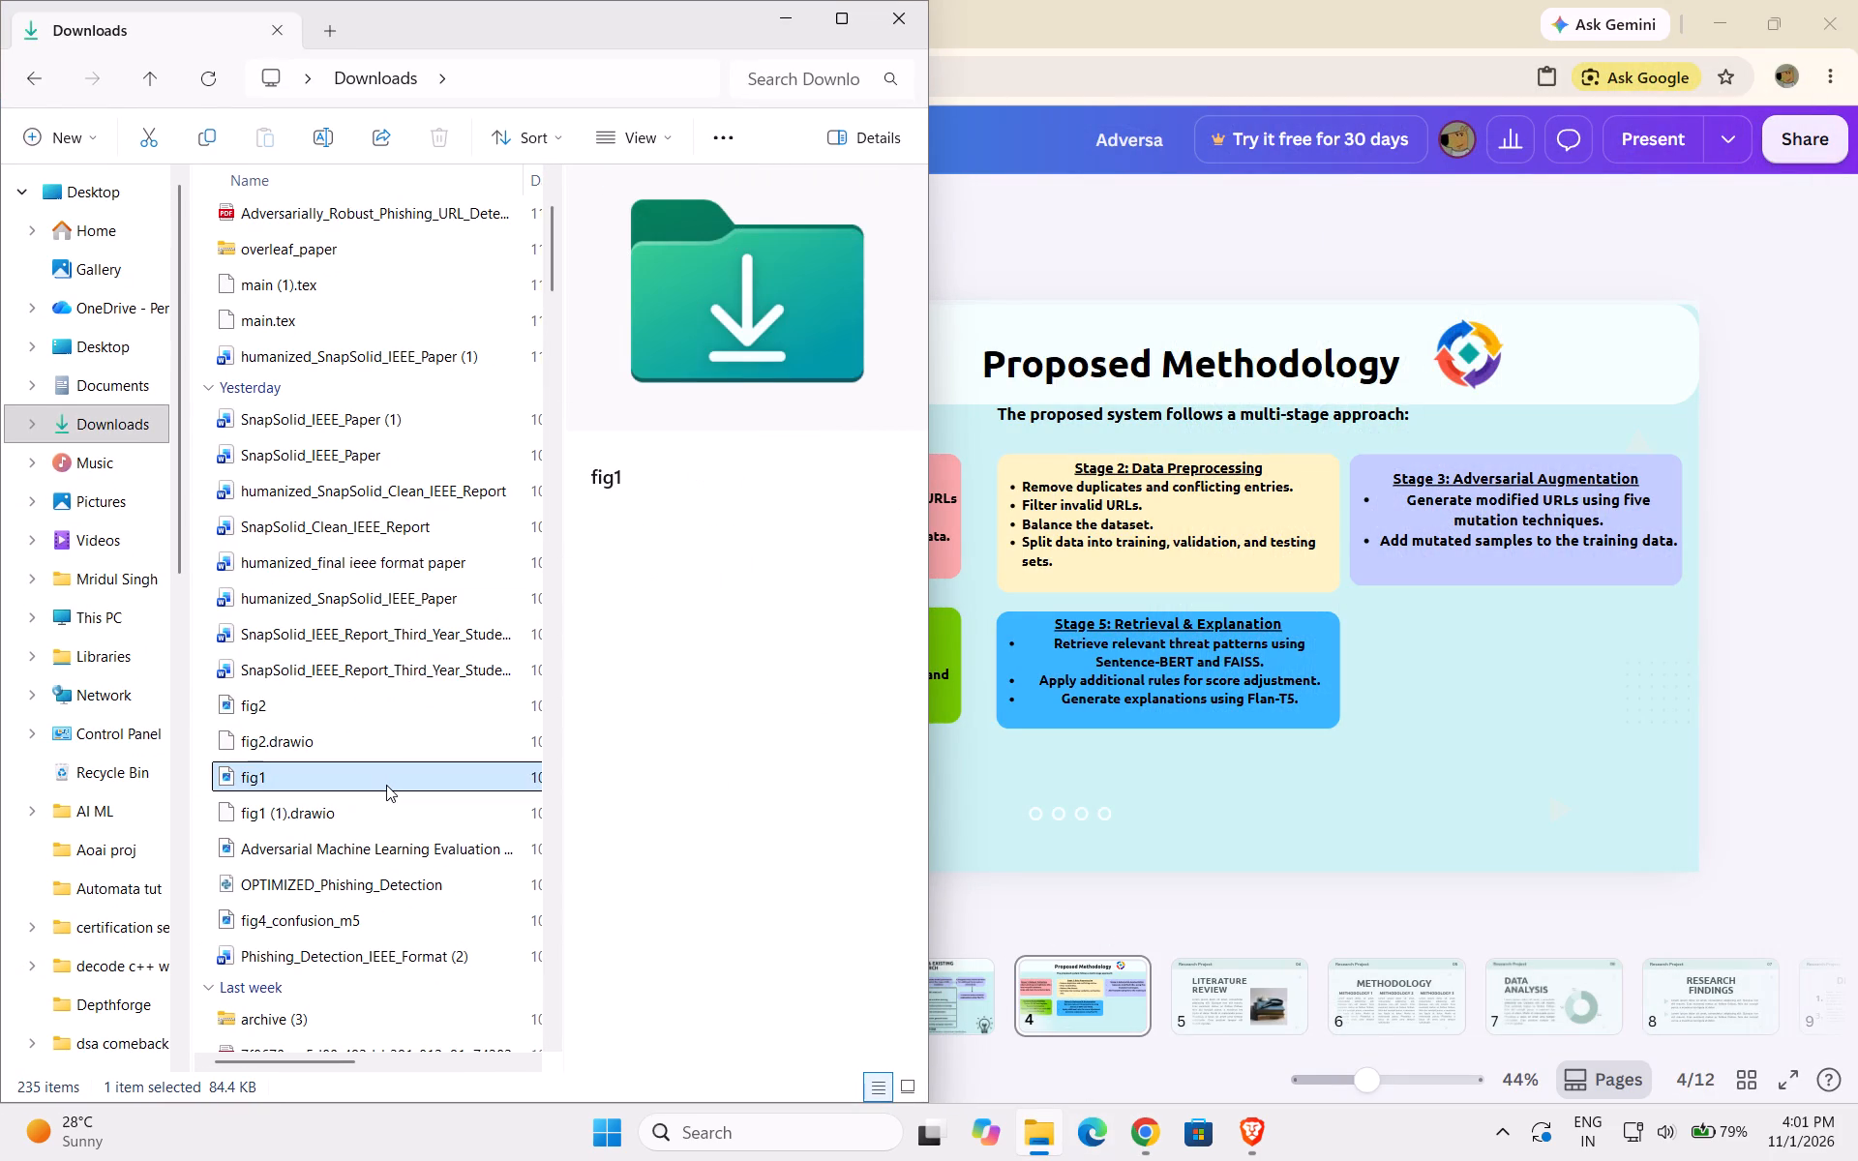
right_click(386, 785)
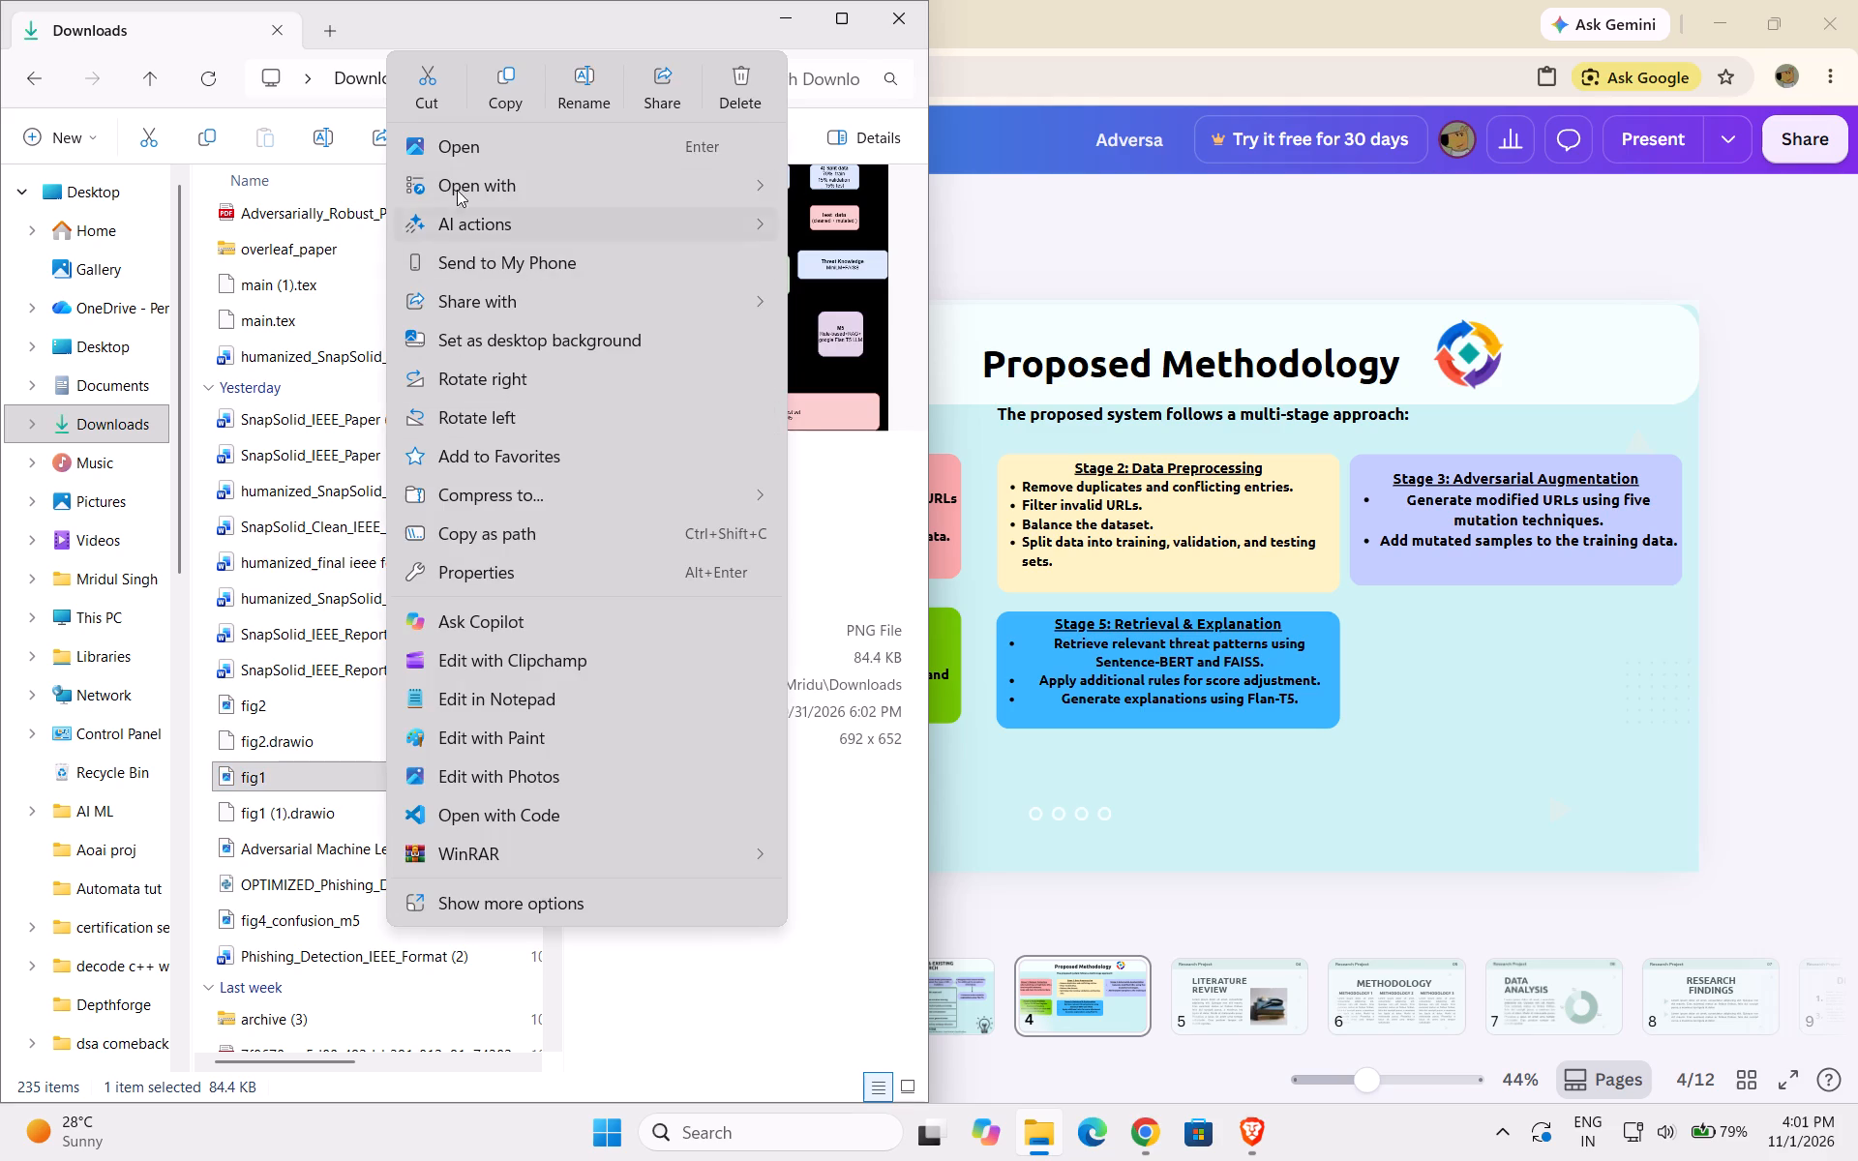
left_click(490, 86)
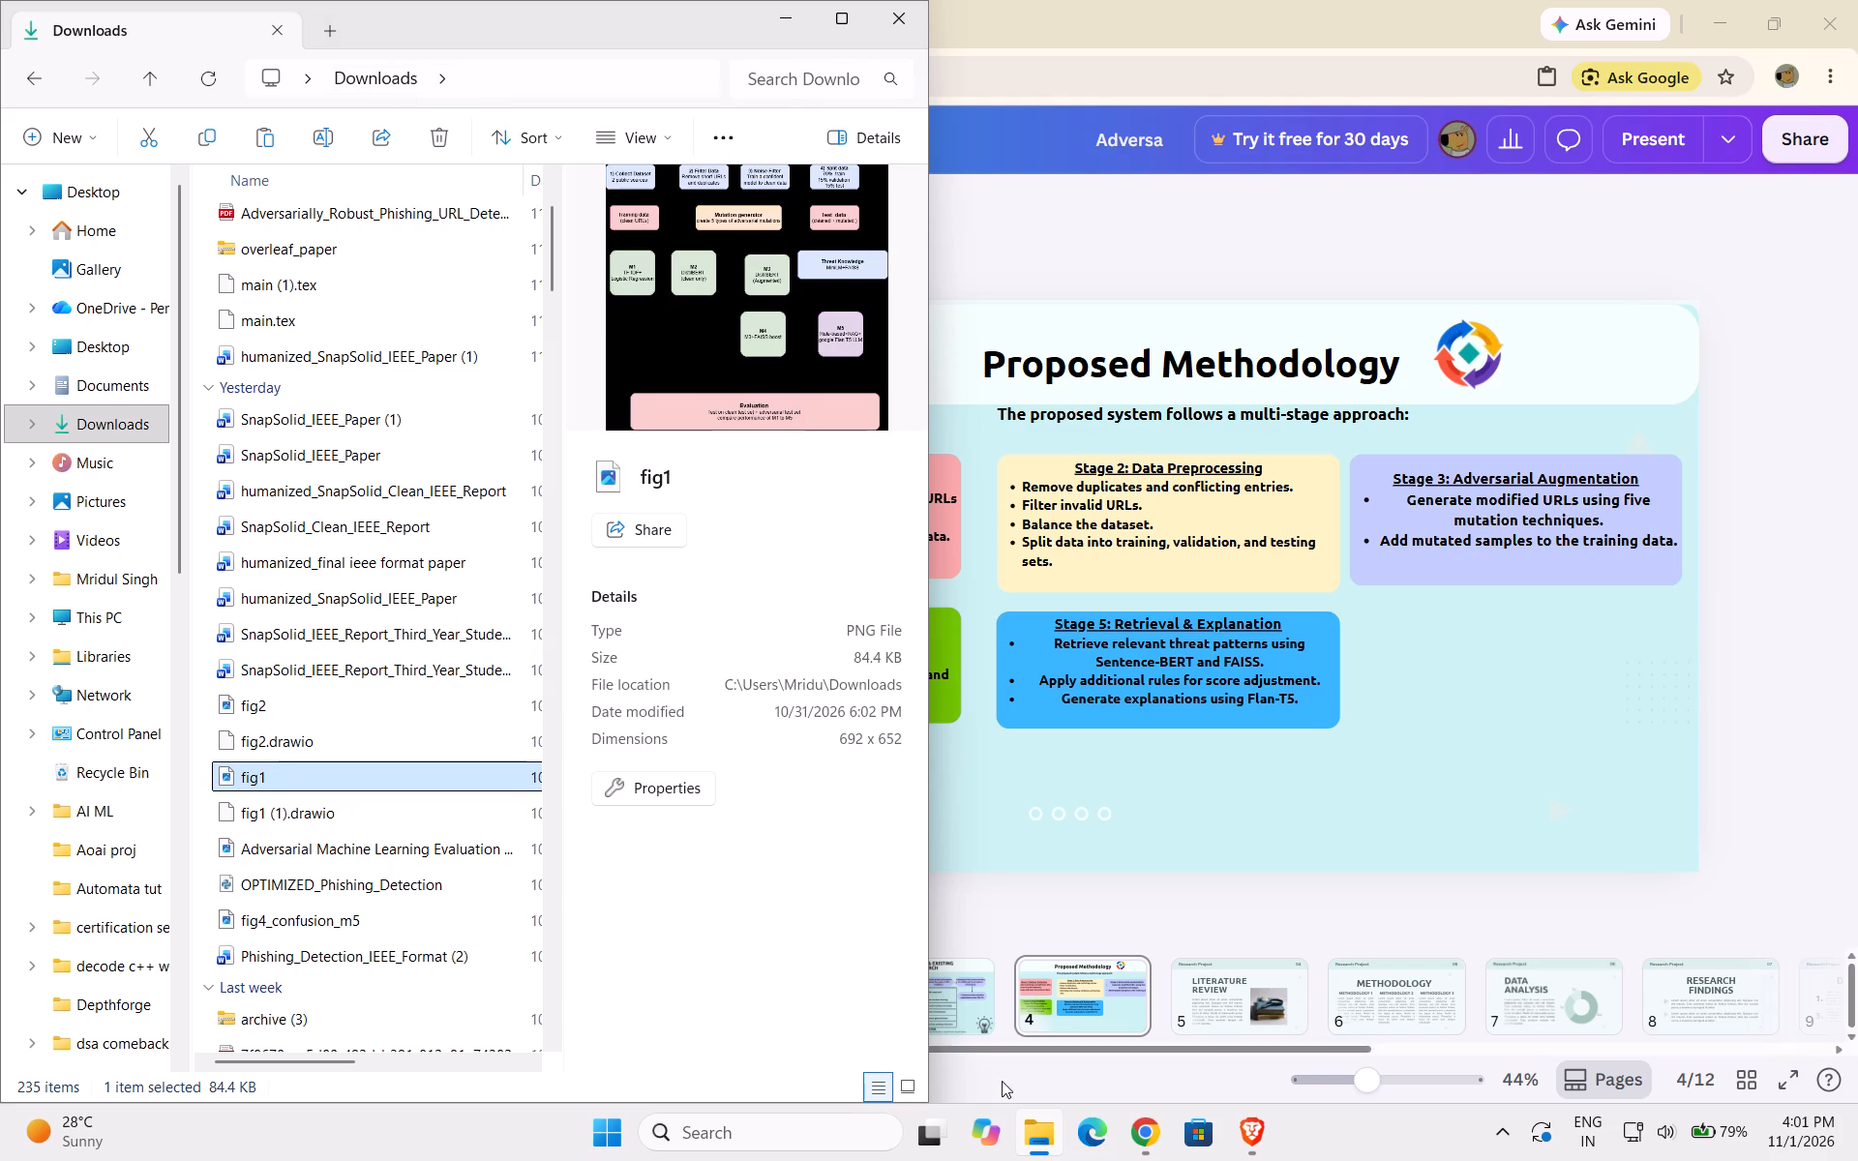
Search for "png to jpg" in a new tab of the ChatGPT browser window and open the png2jpg.com converter.
left_click(1130, 1147)
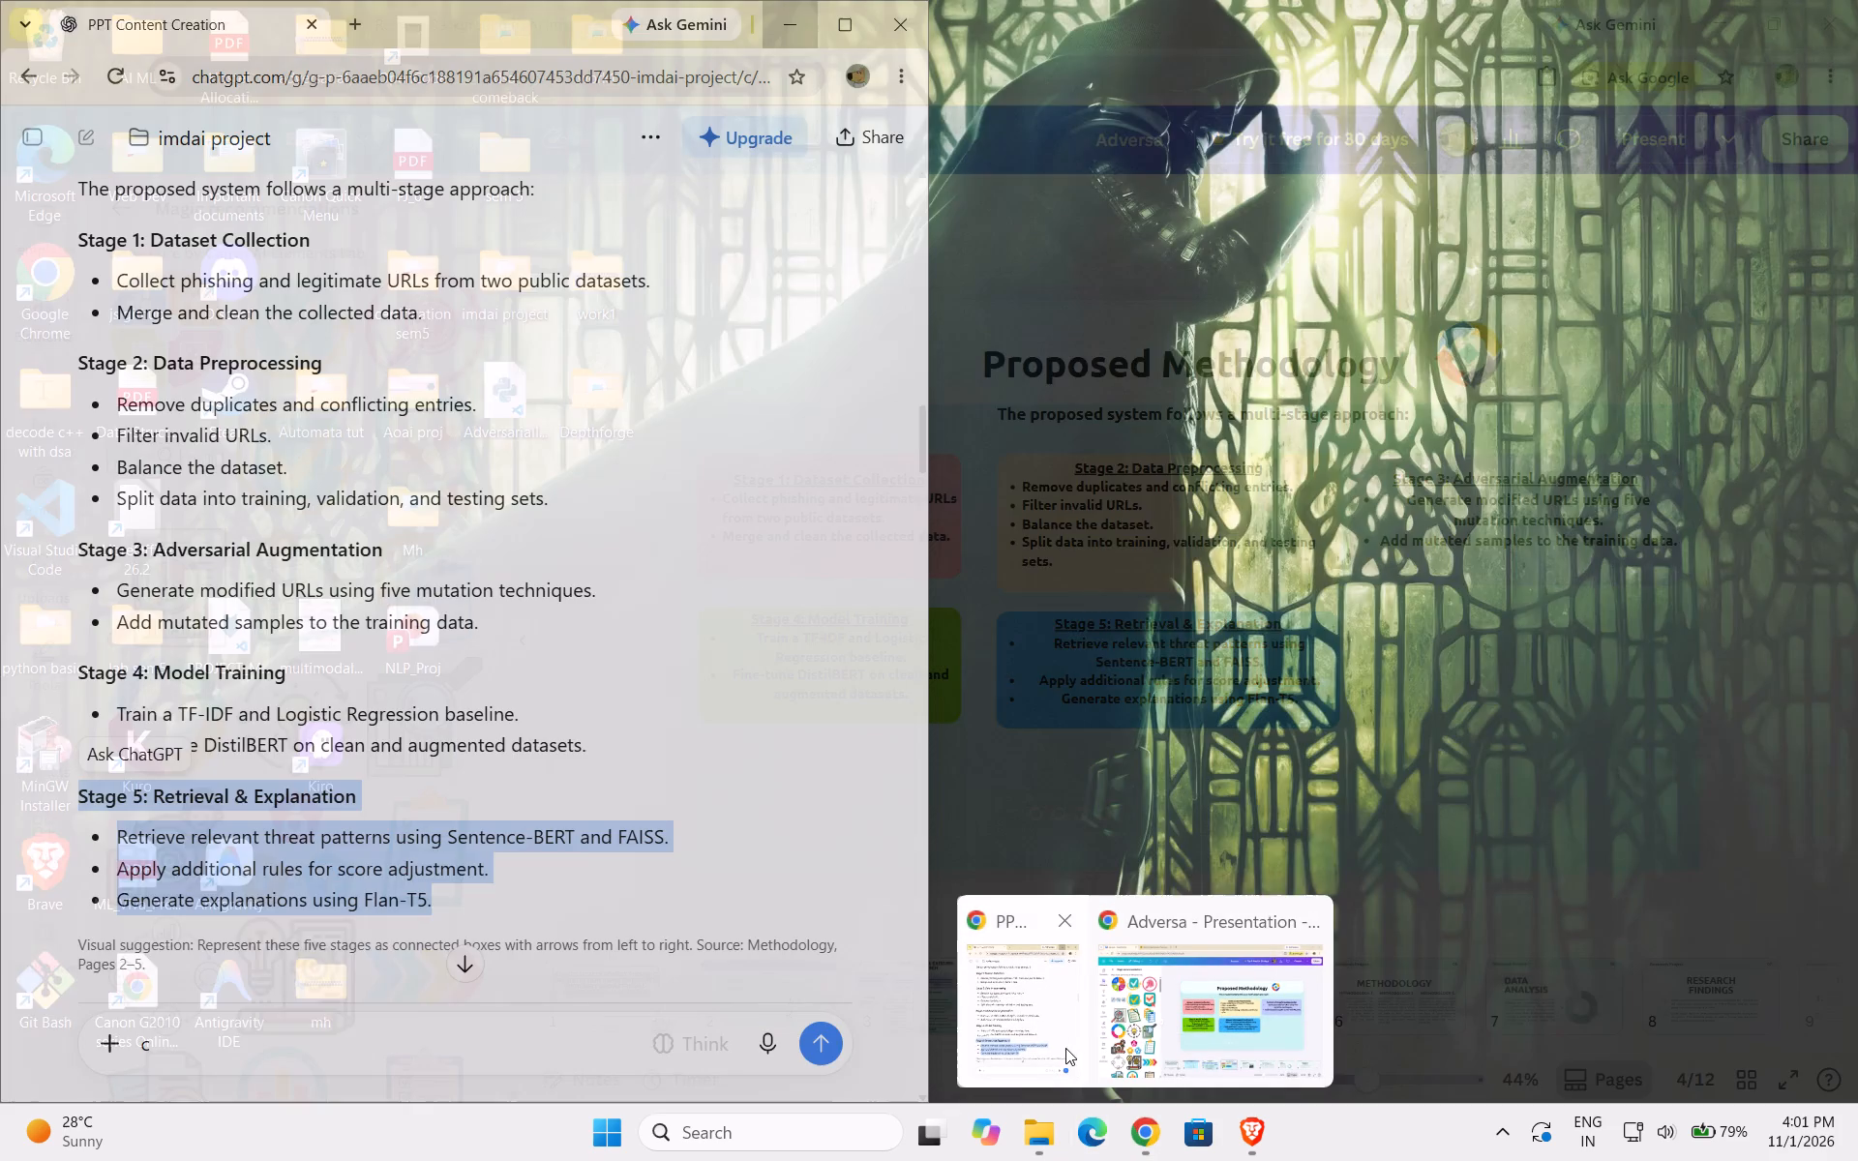
left_click(1065, 1048)
left_click(365, 20)
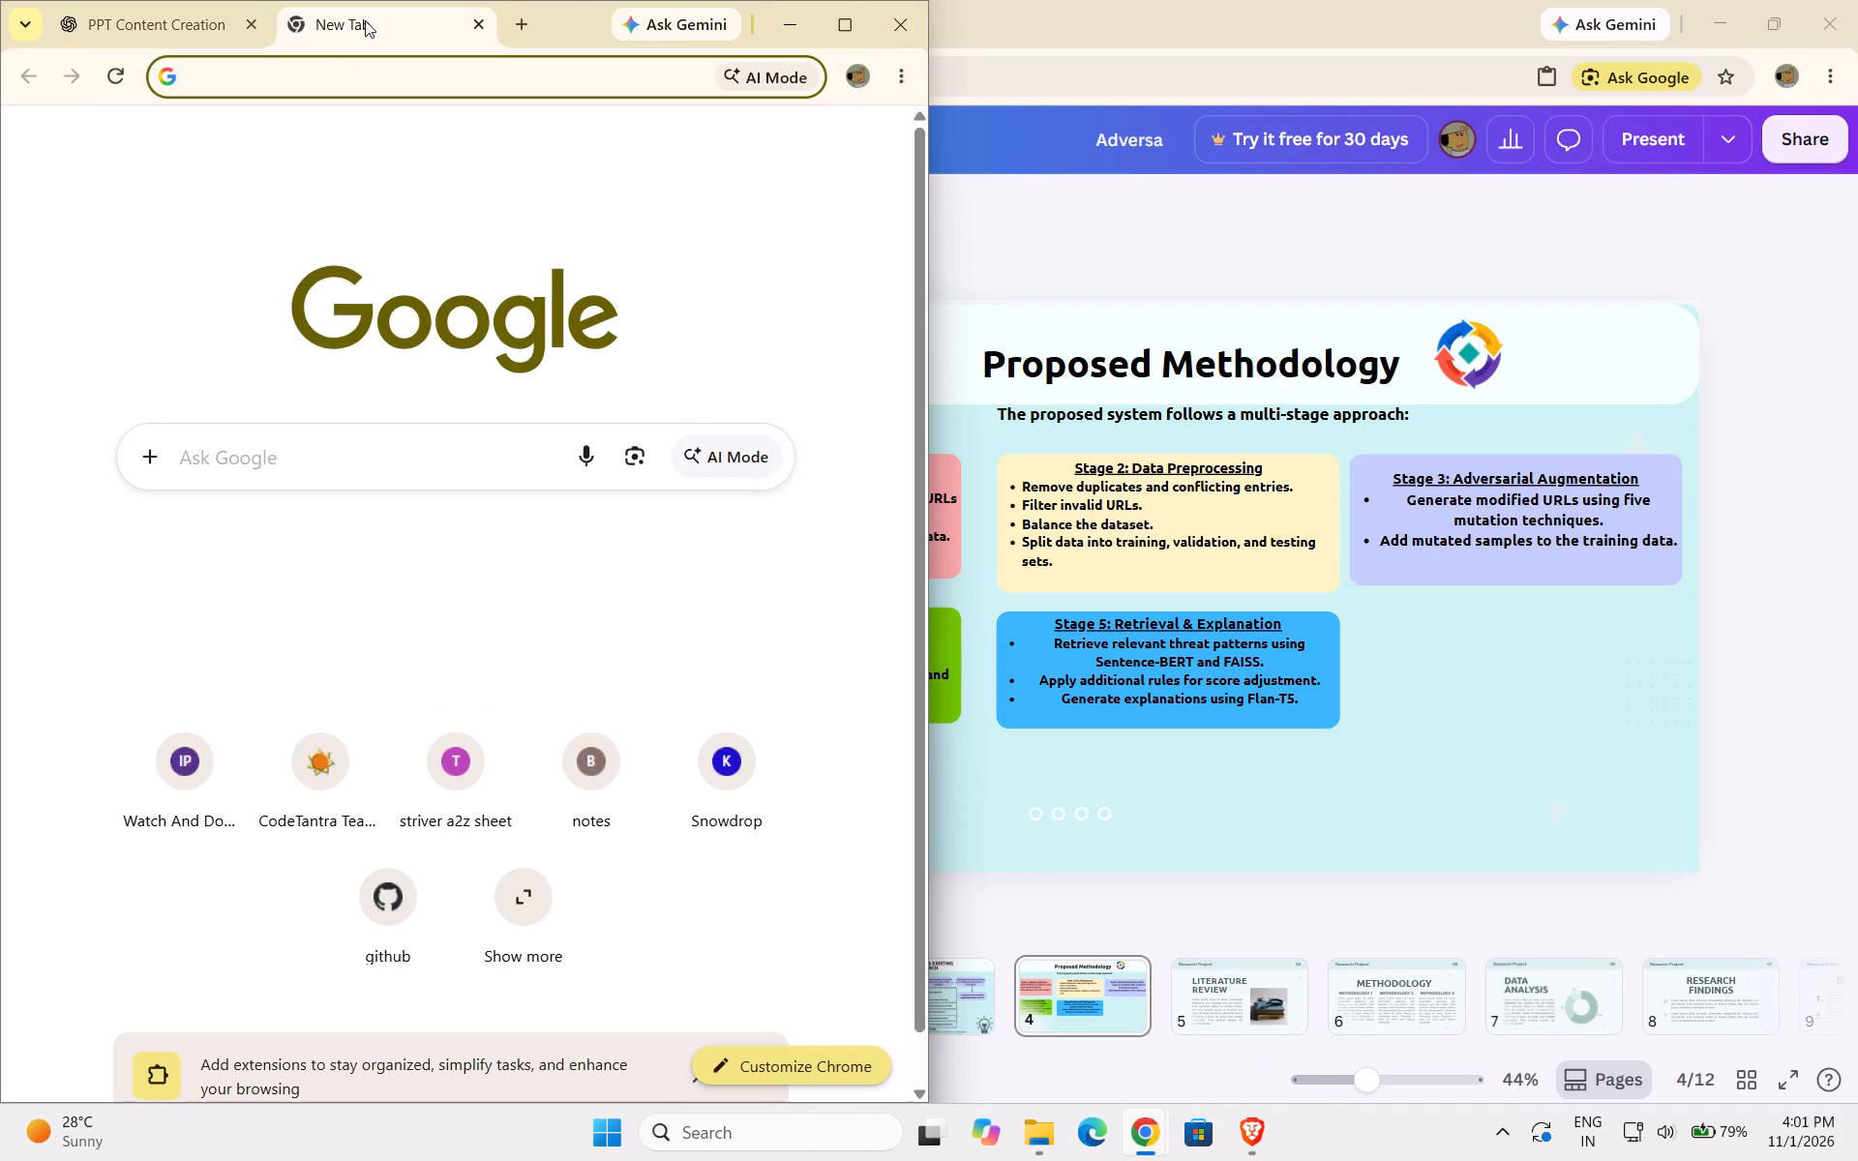
type("png t")
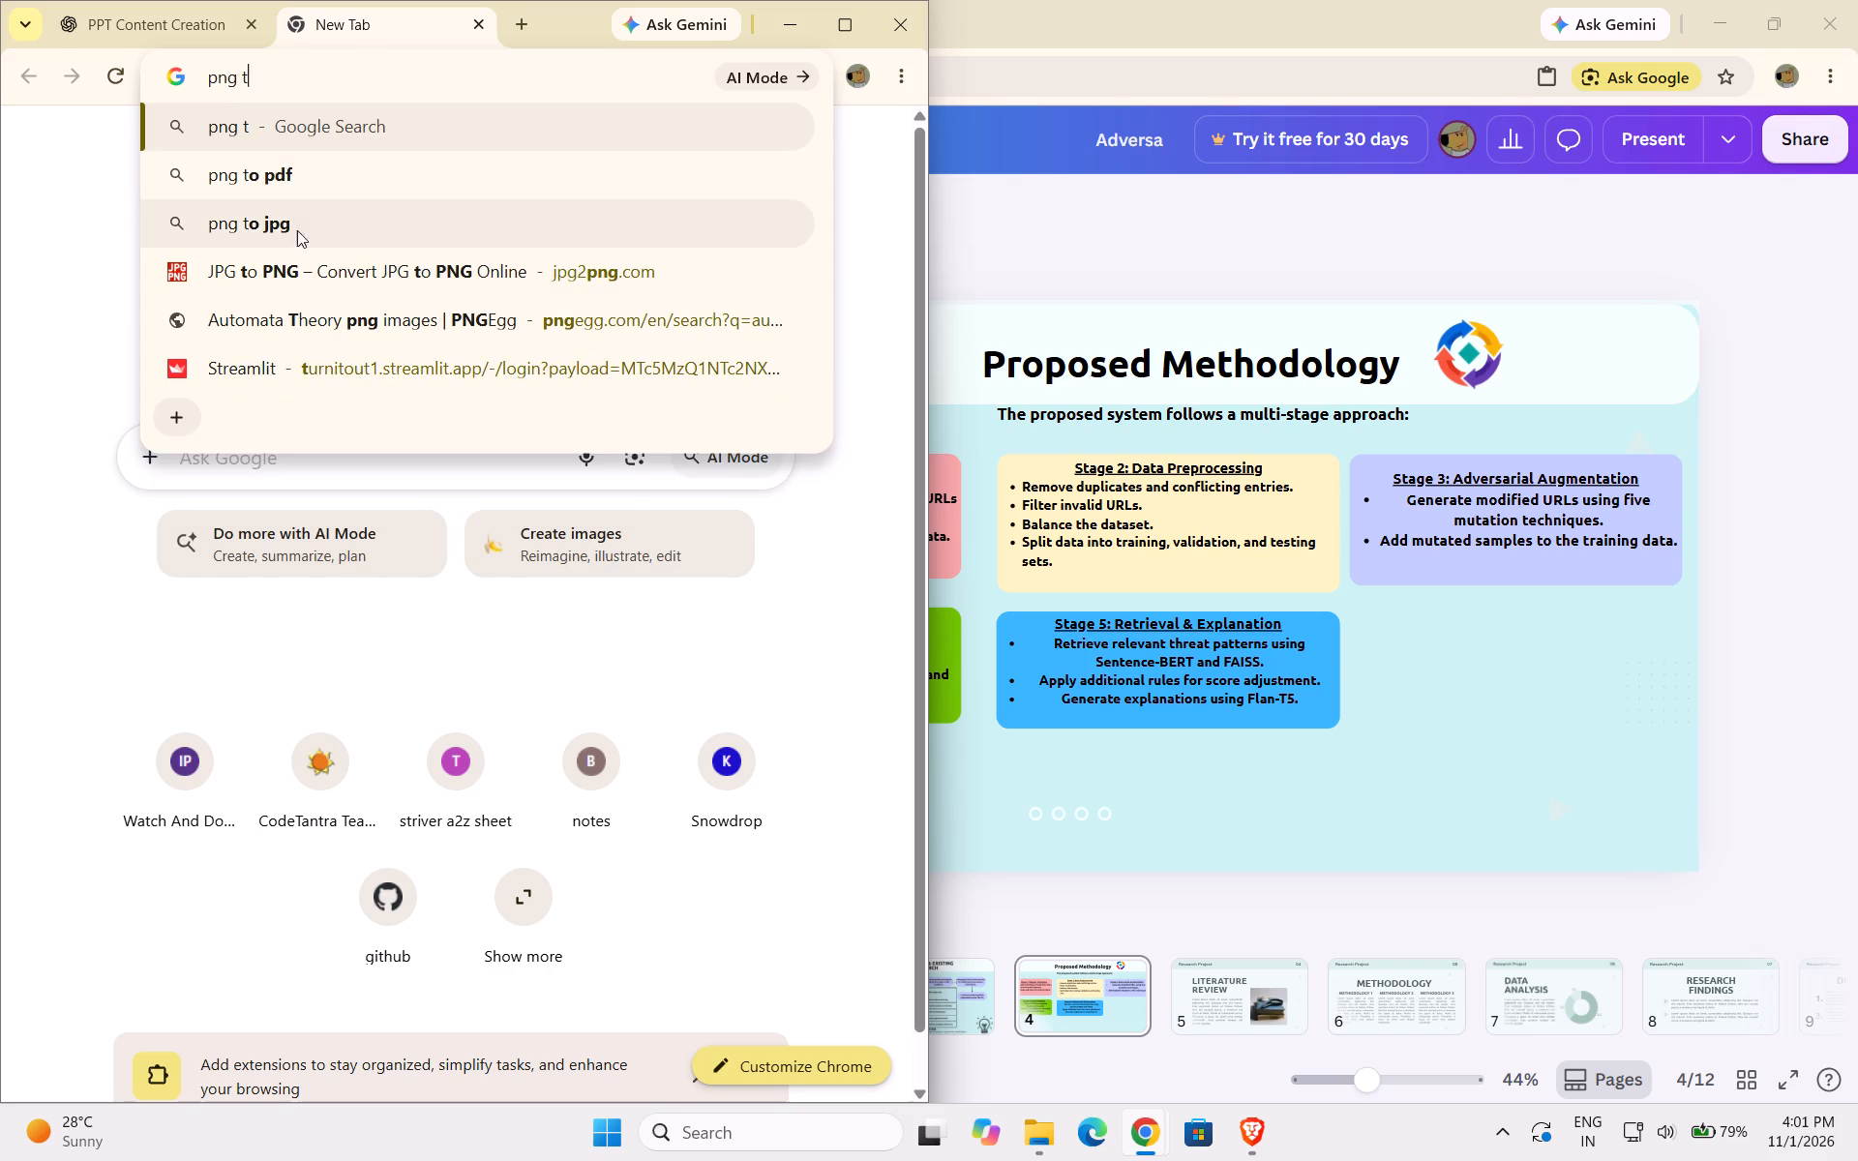
left_click(296, 239)
left_click(221, 343)
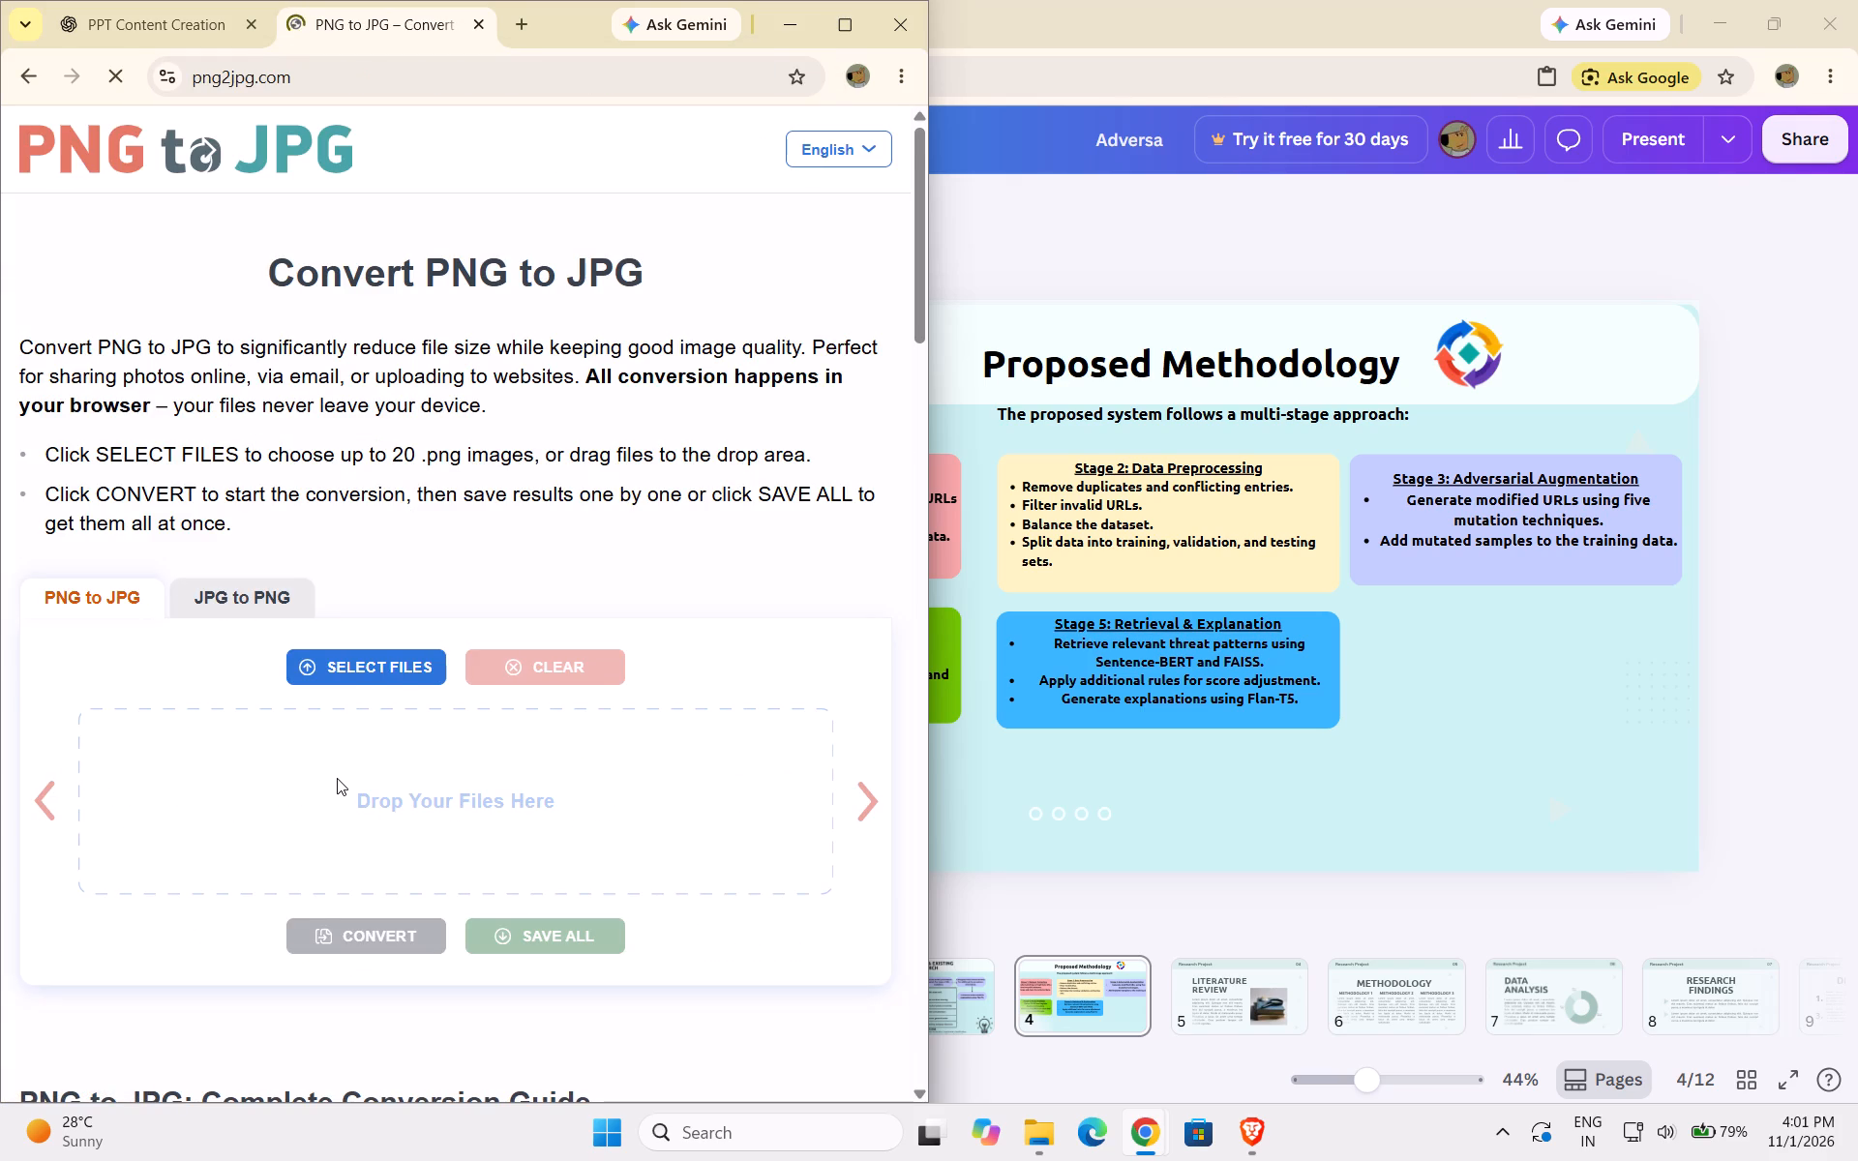
Load fig1.png from Downloads into the converter, convert it to JPG and save the resulting file.
left_click(397, 681)
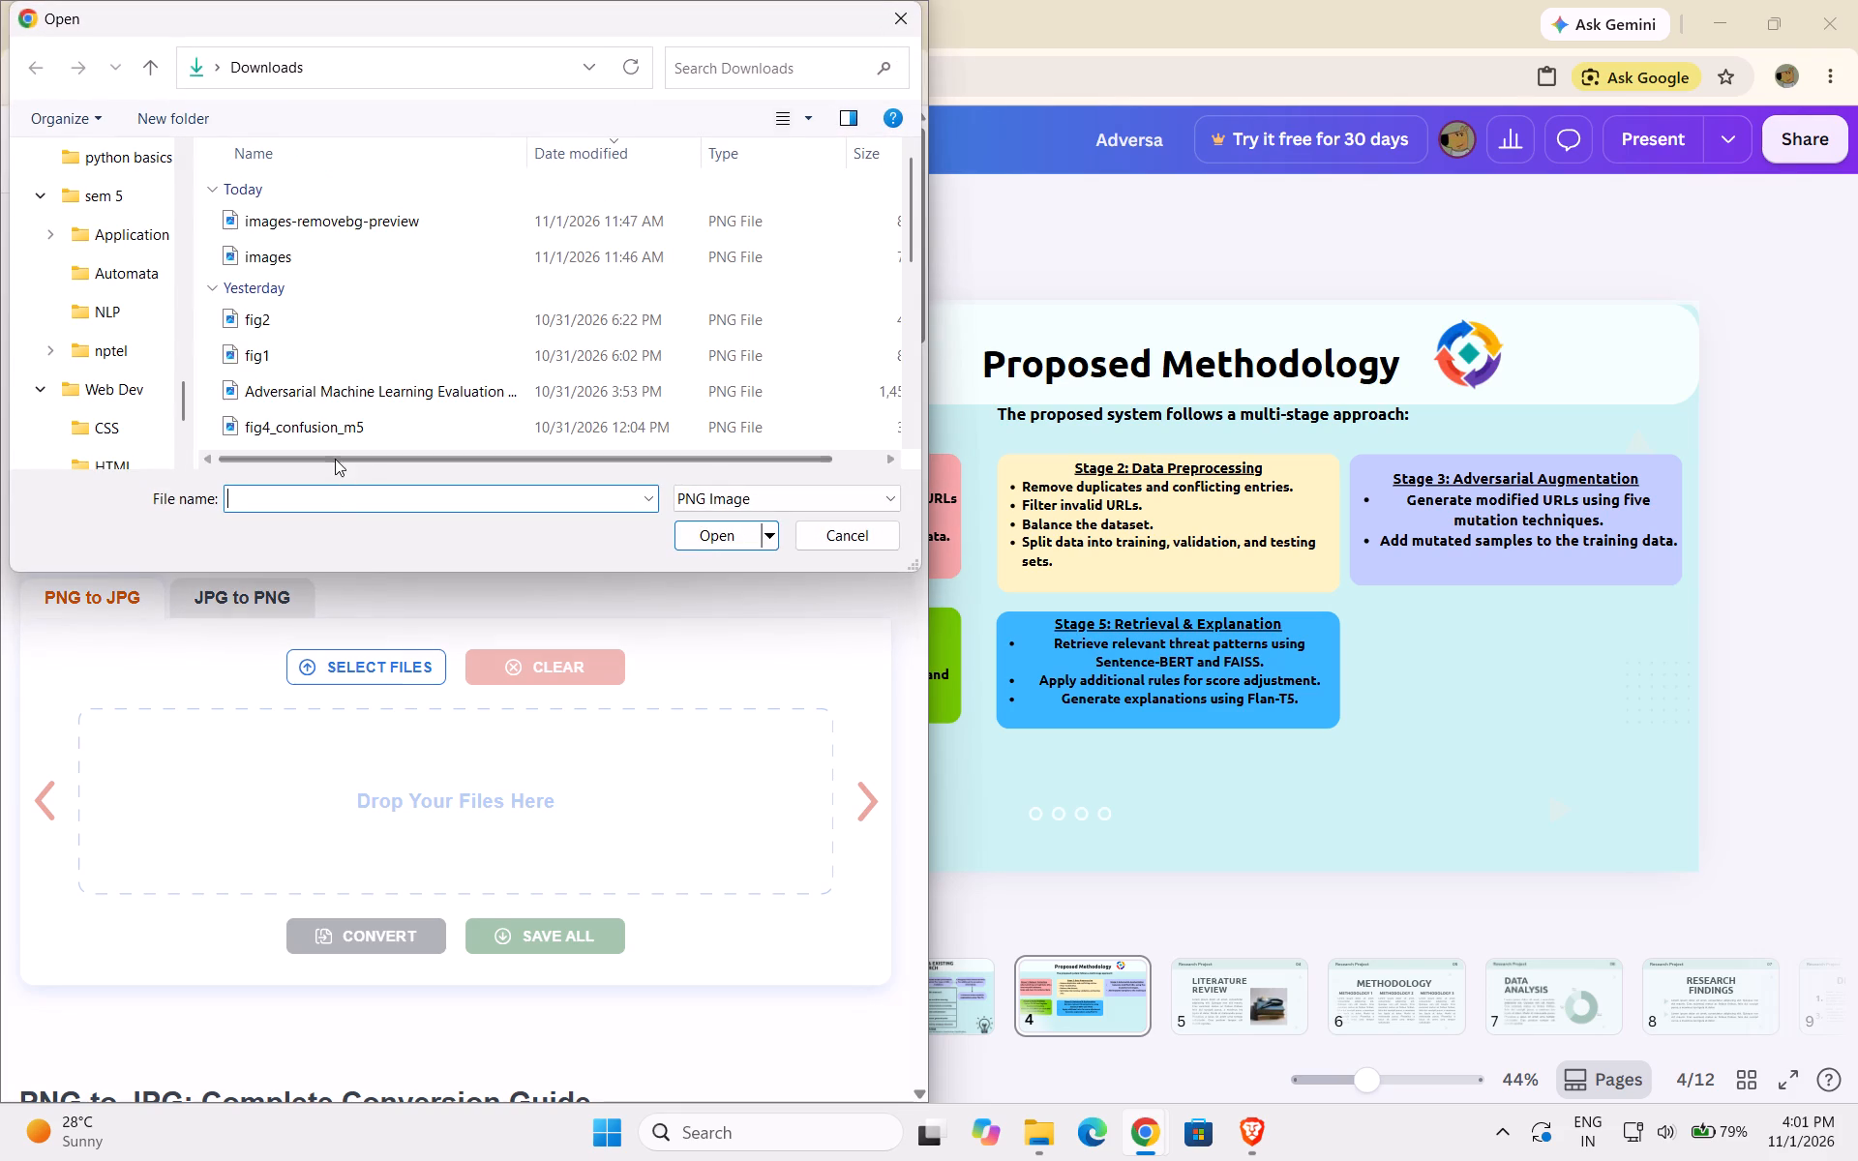
scroll(296, 319, "up", 2)
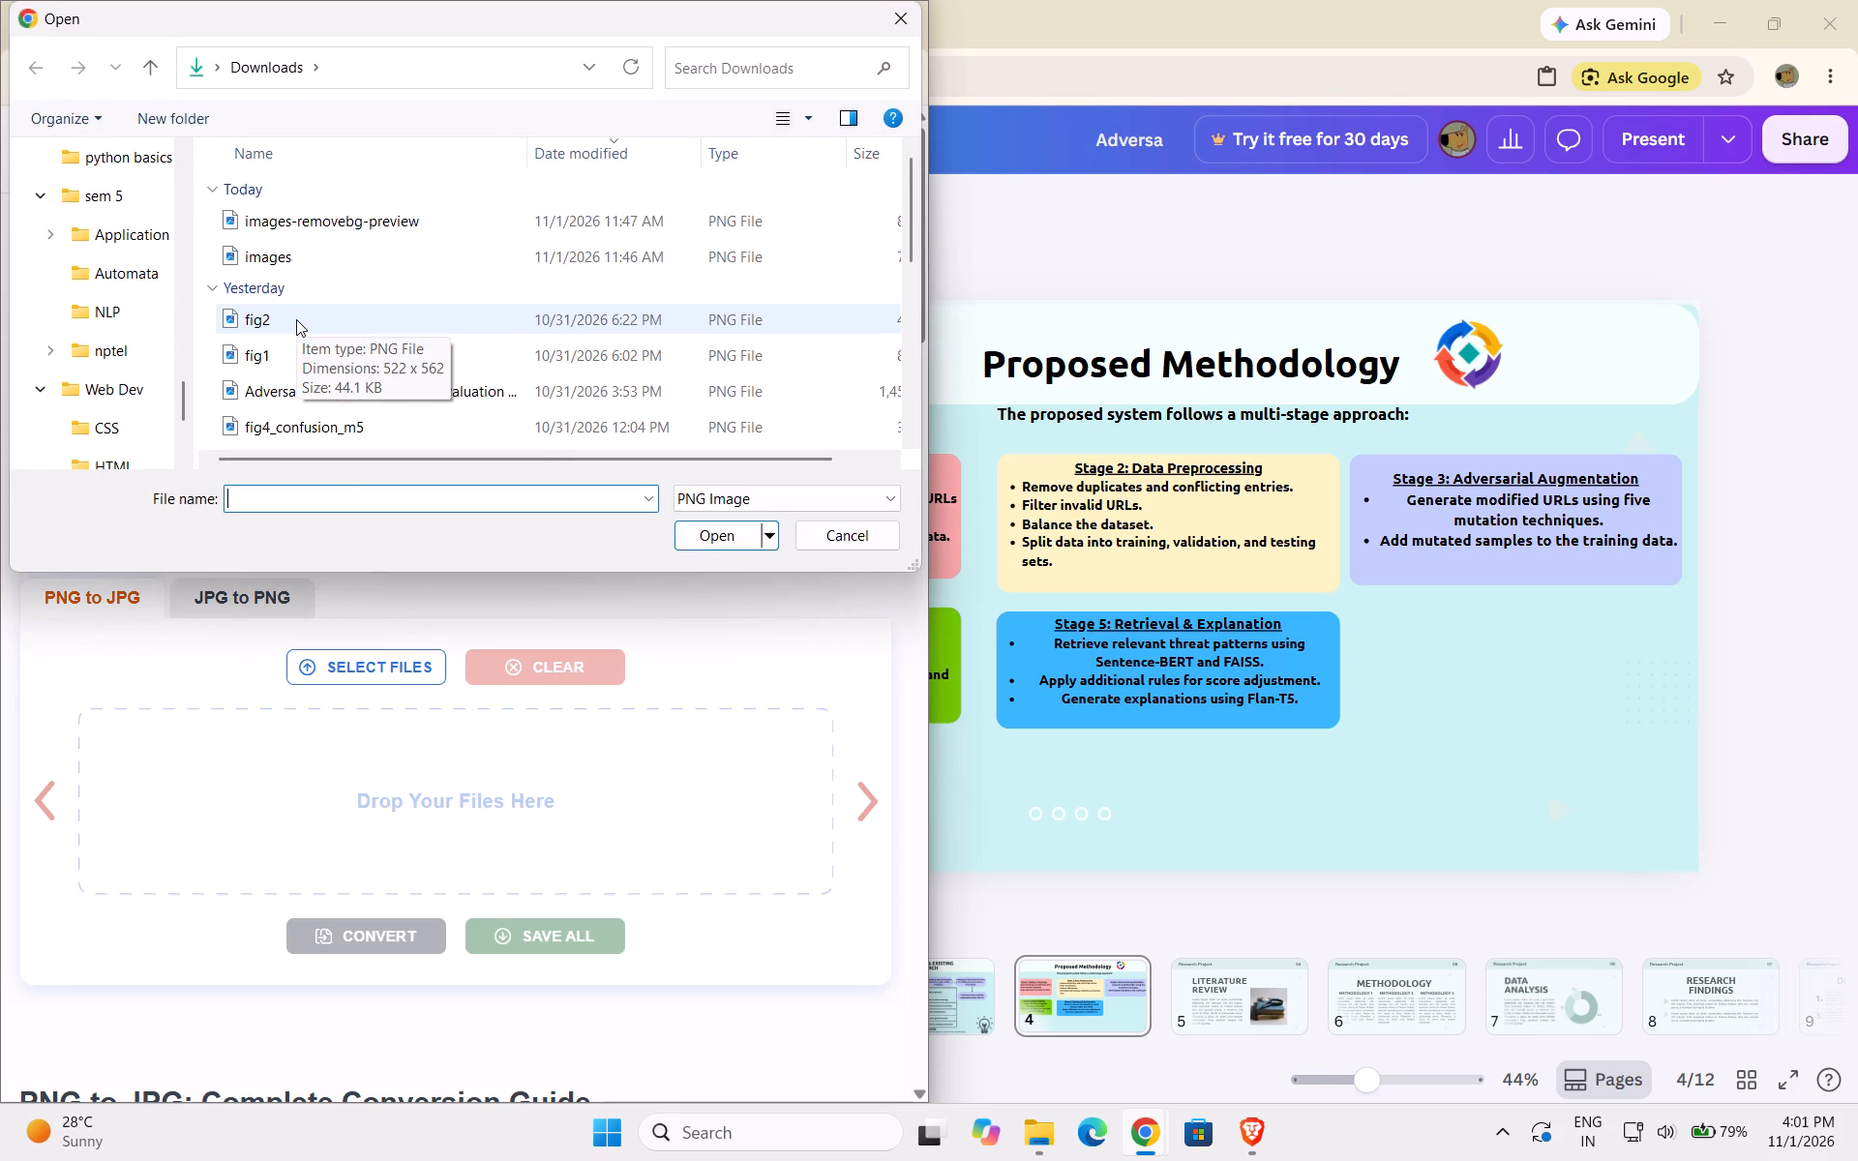
scroll(296, 319, "up", 1)
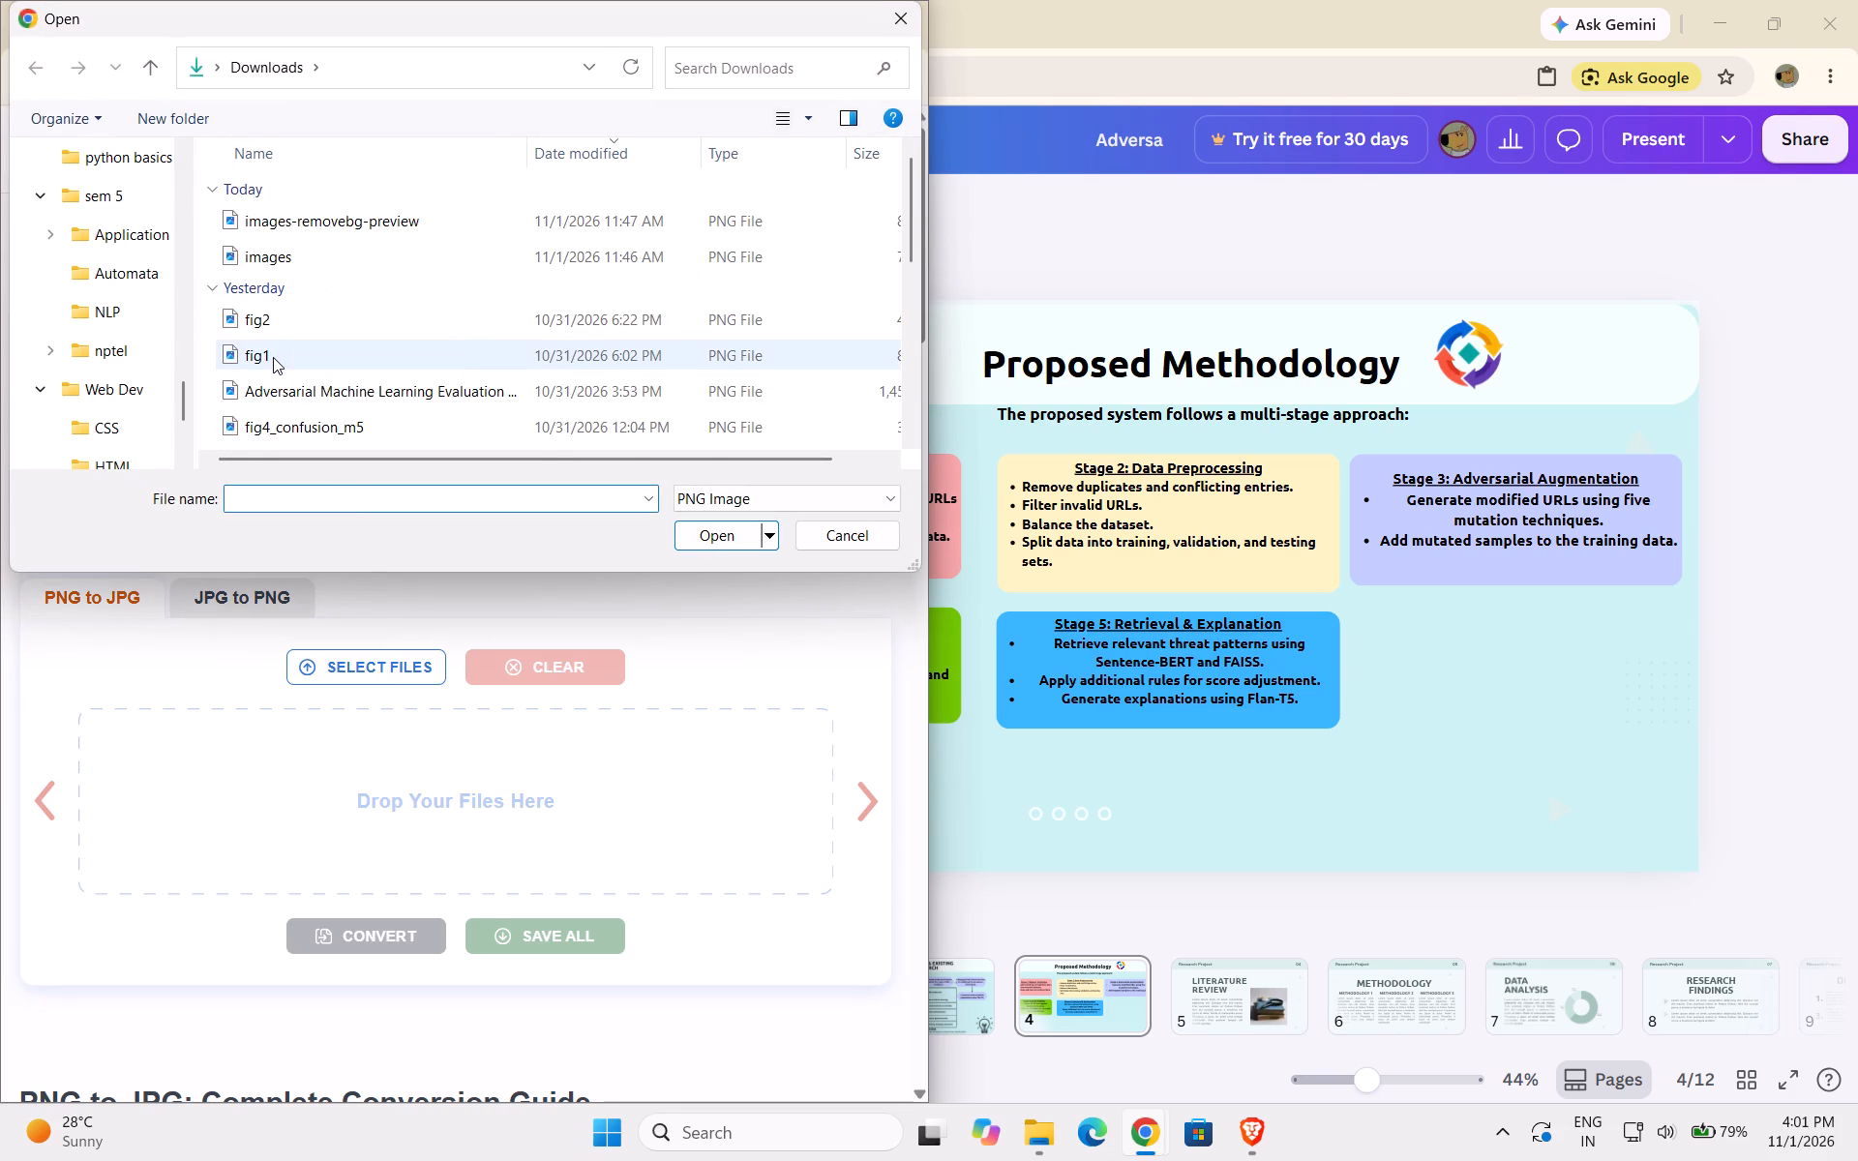
left_click(295, 357)
left_click(728, 532)
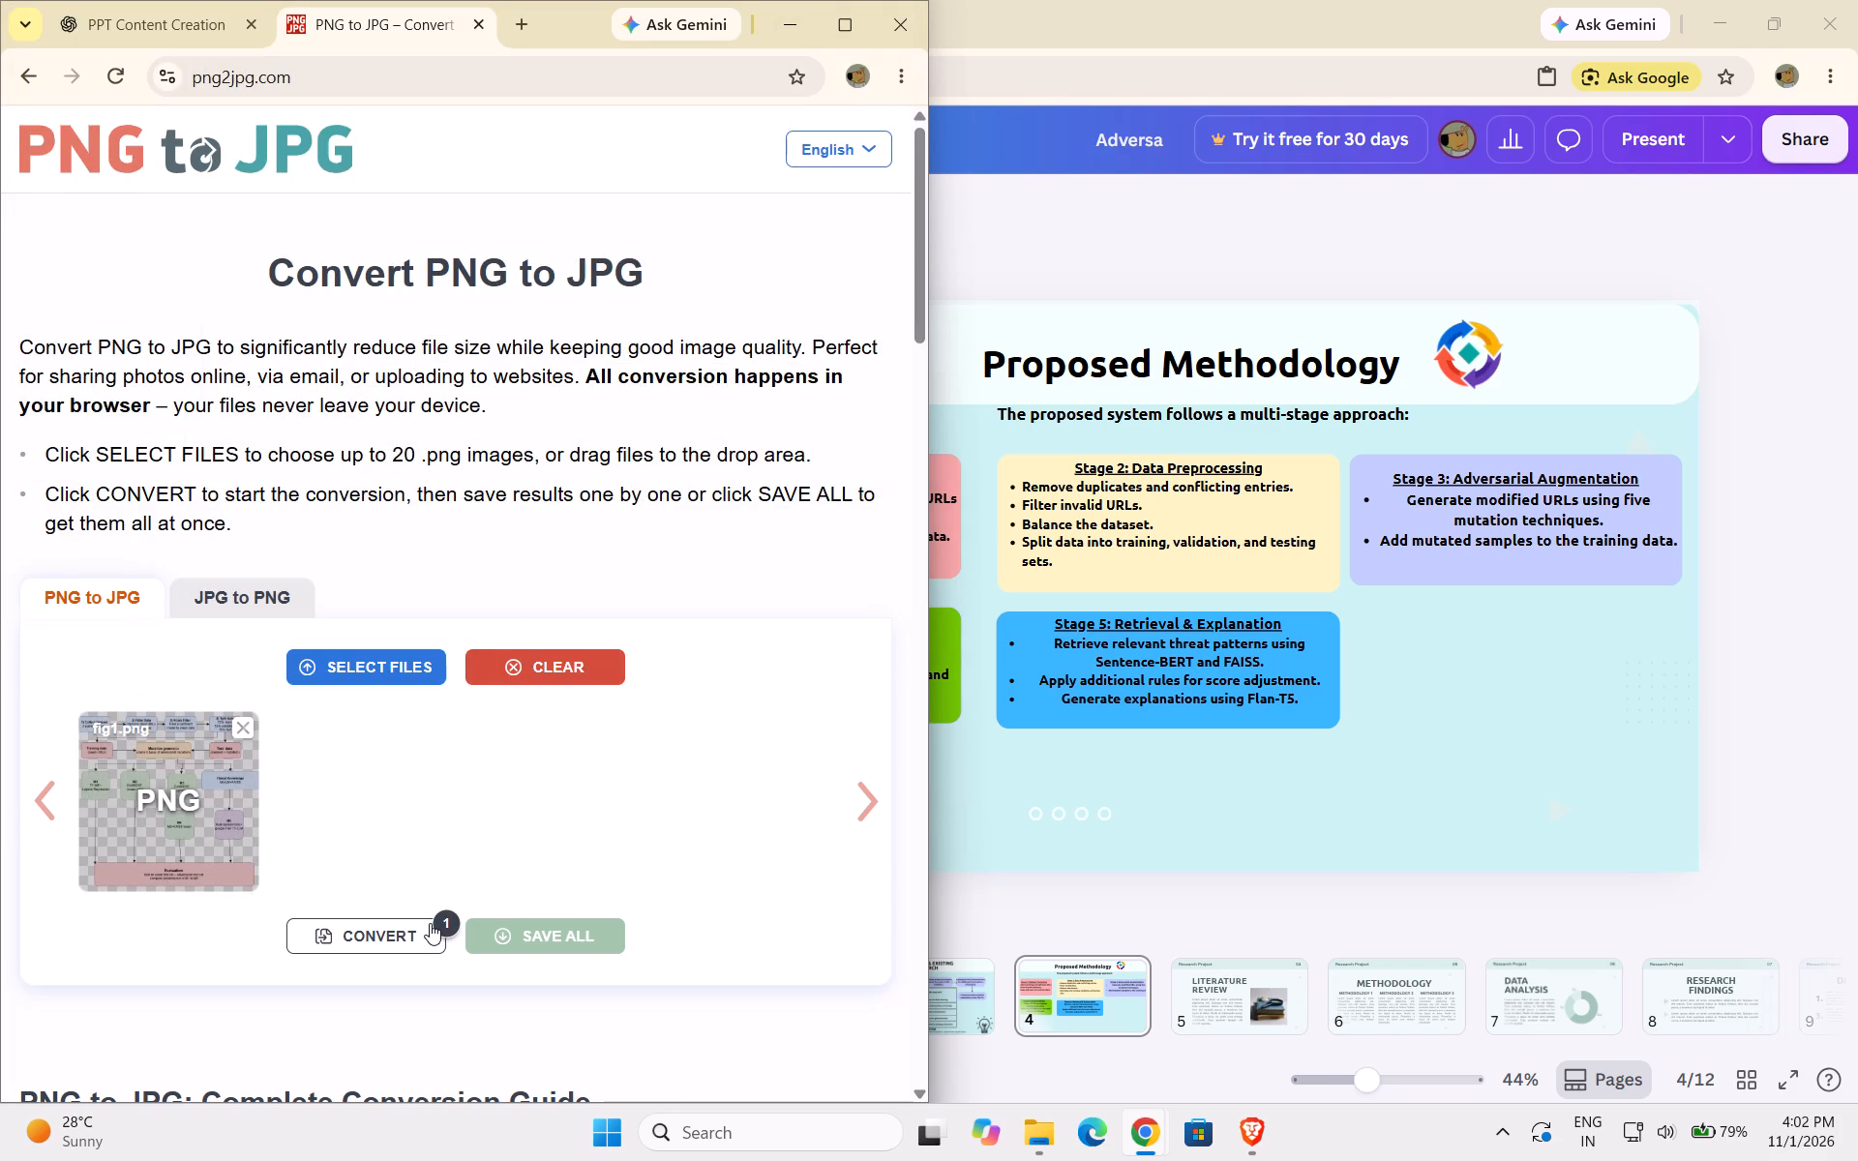
left_click(396, 939)
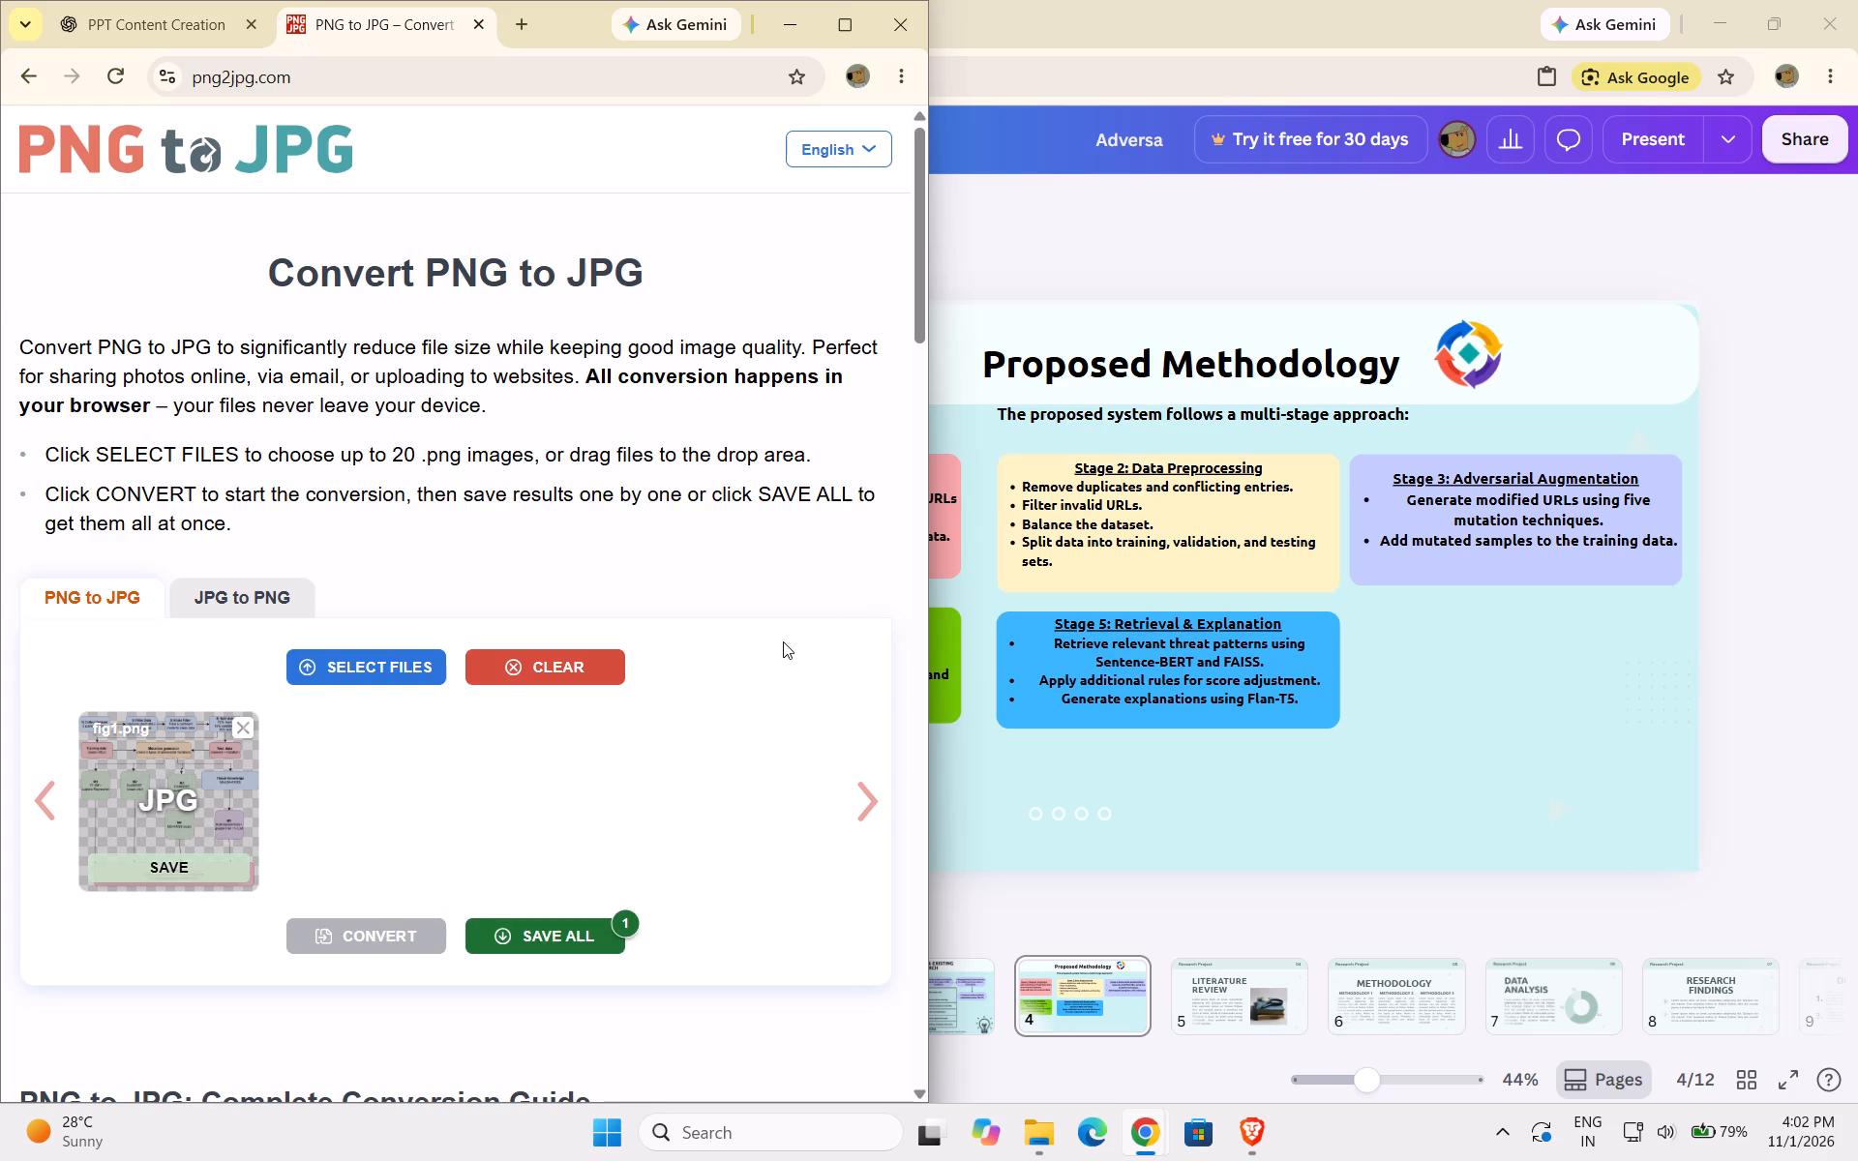
left_click(184, 865)
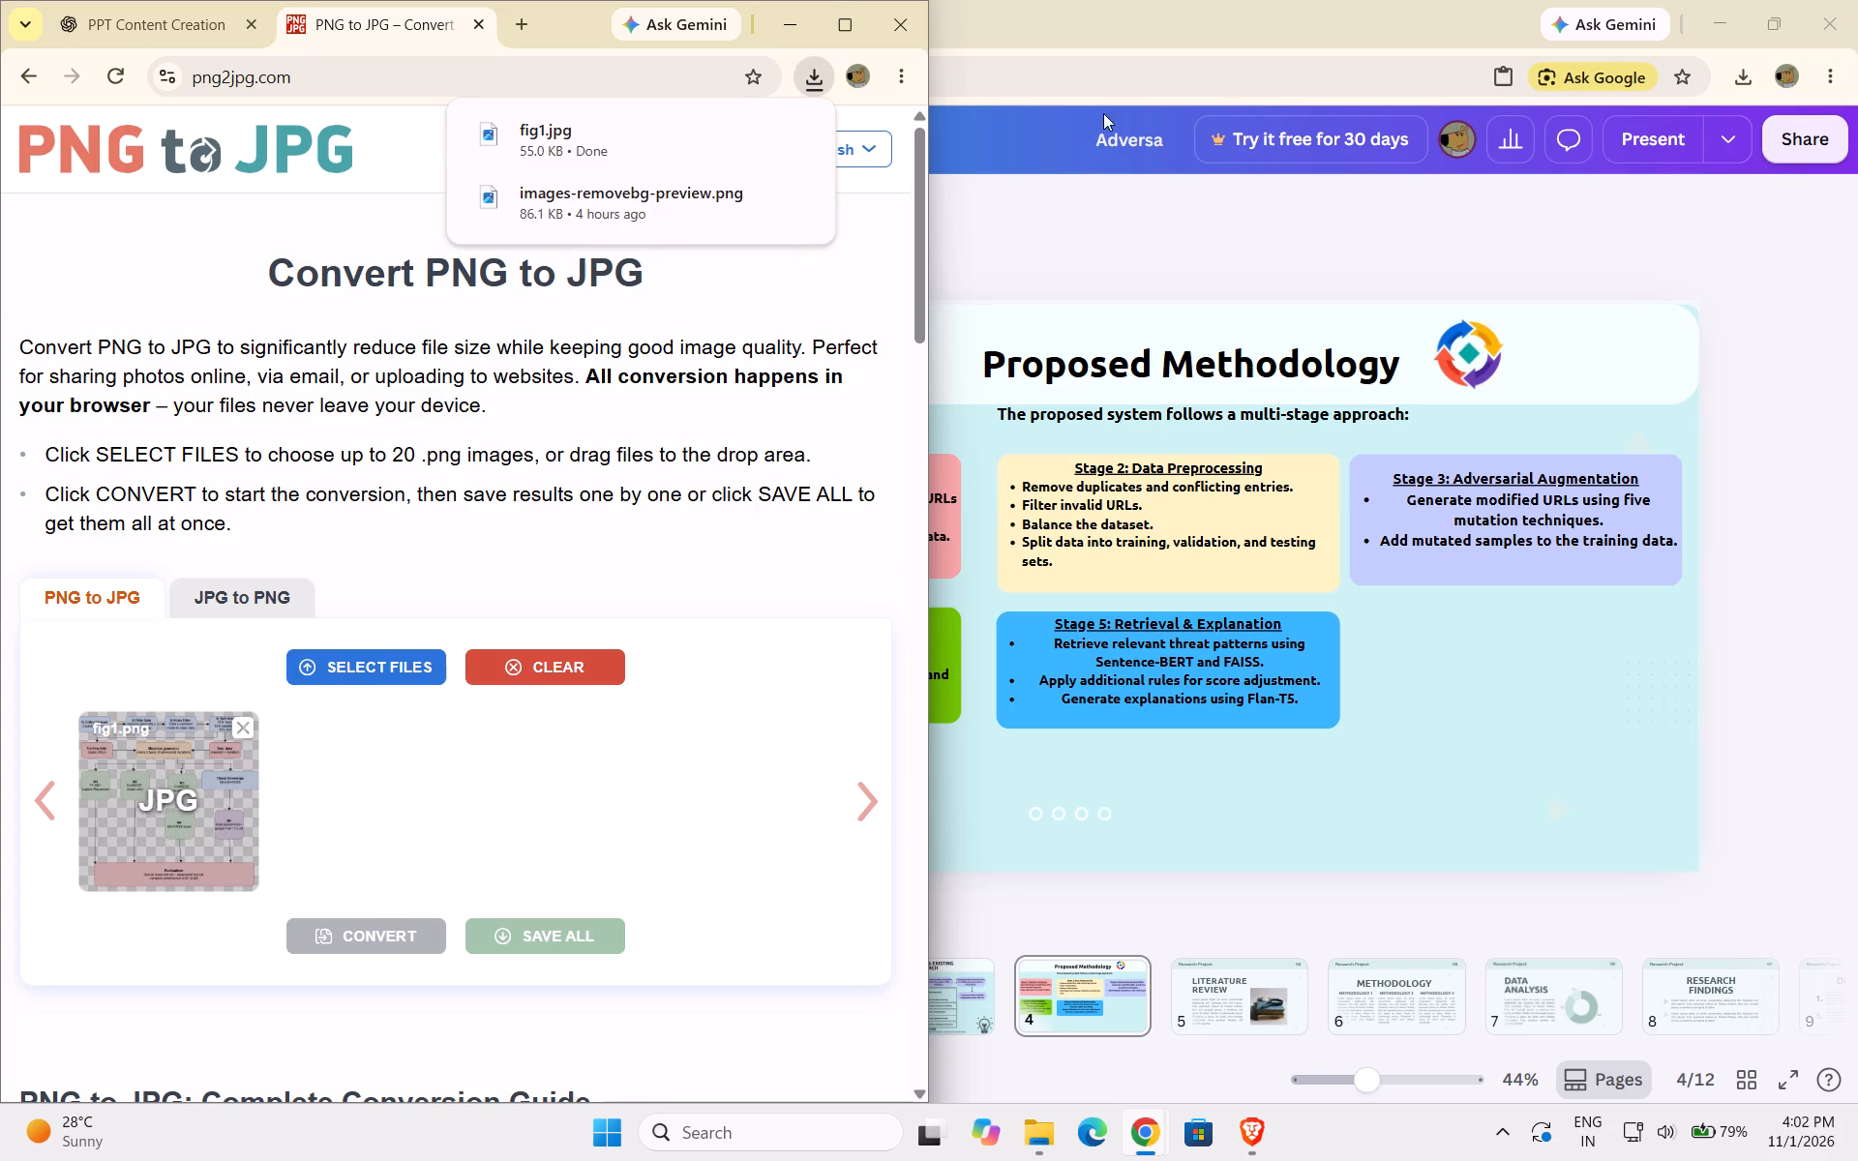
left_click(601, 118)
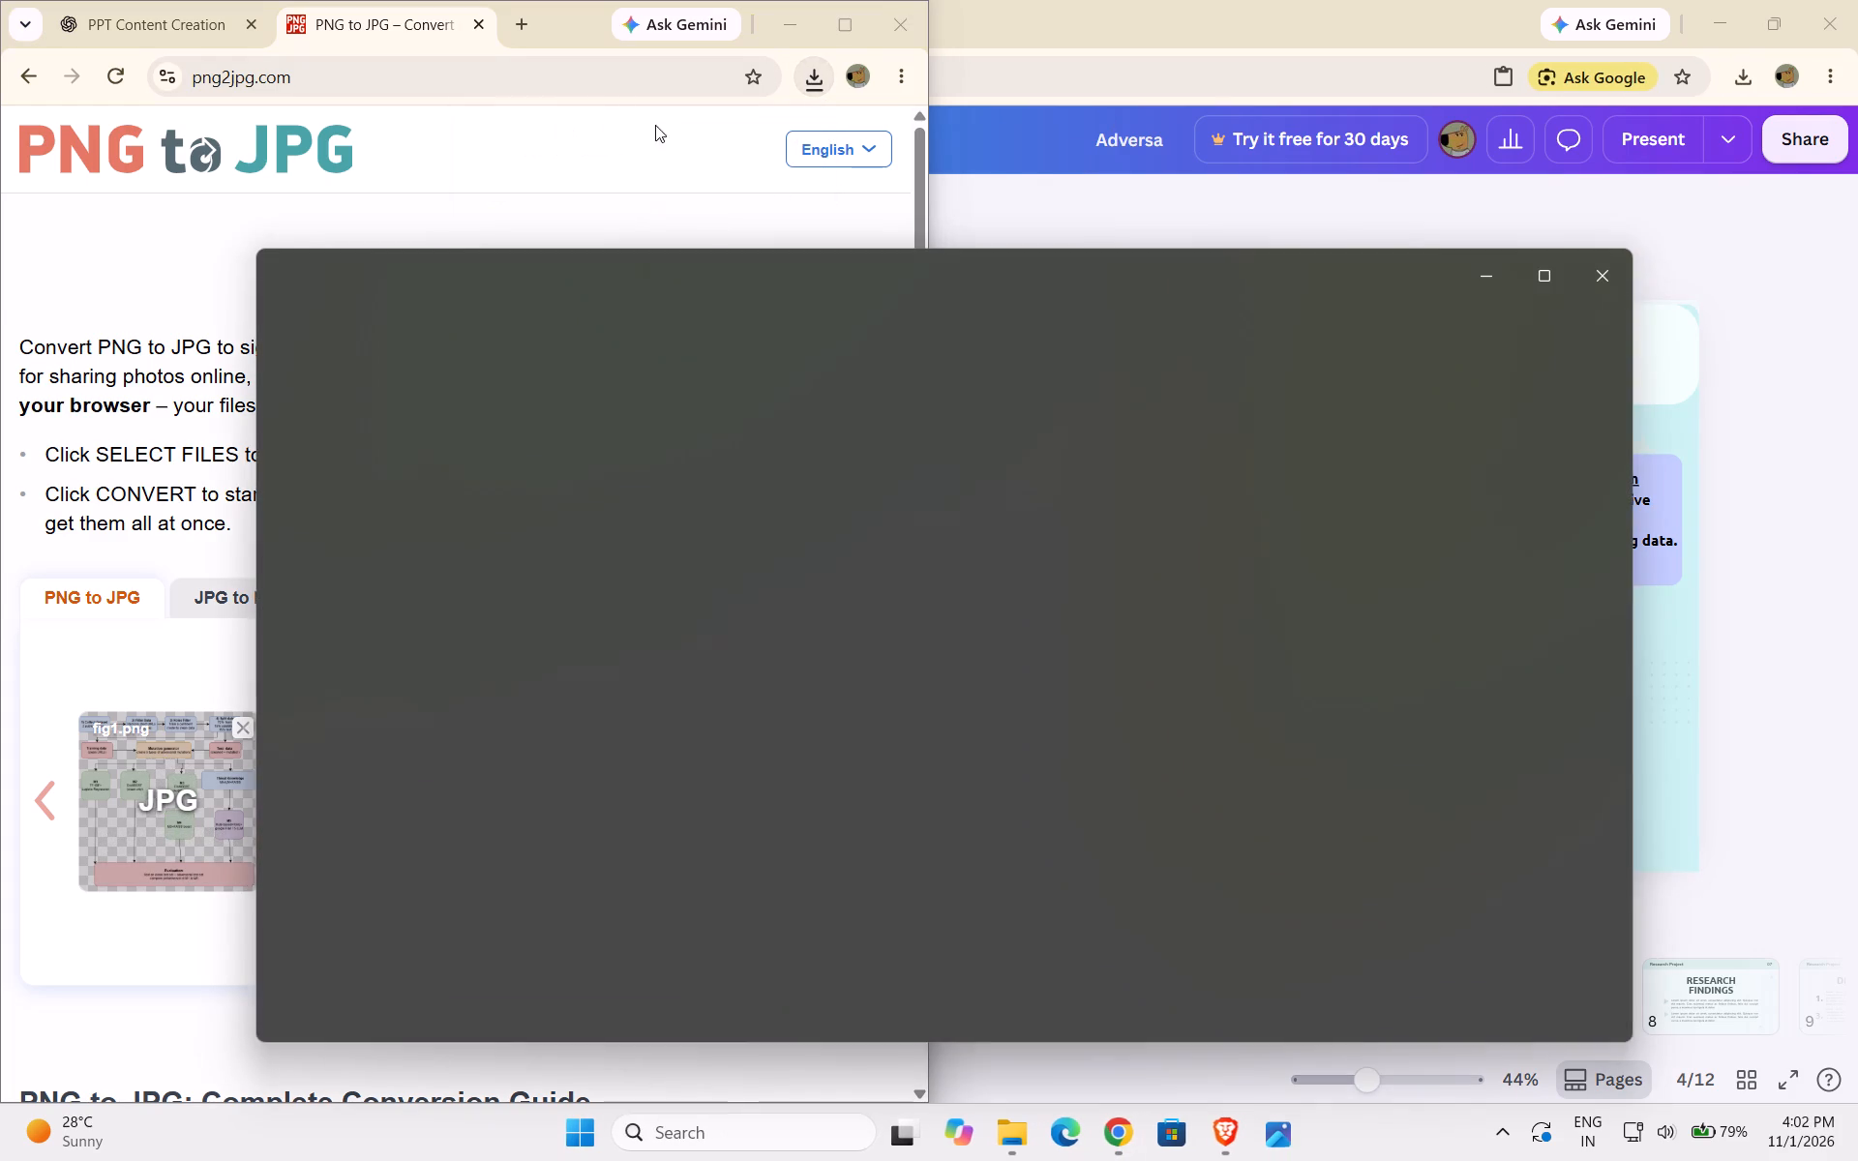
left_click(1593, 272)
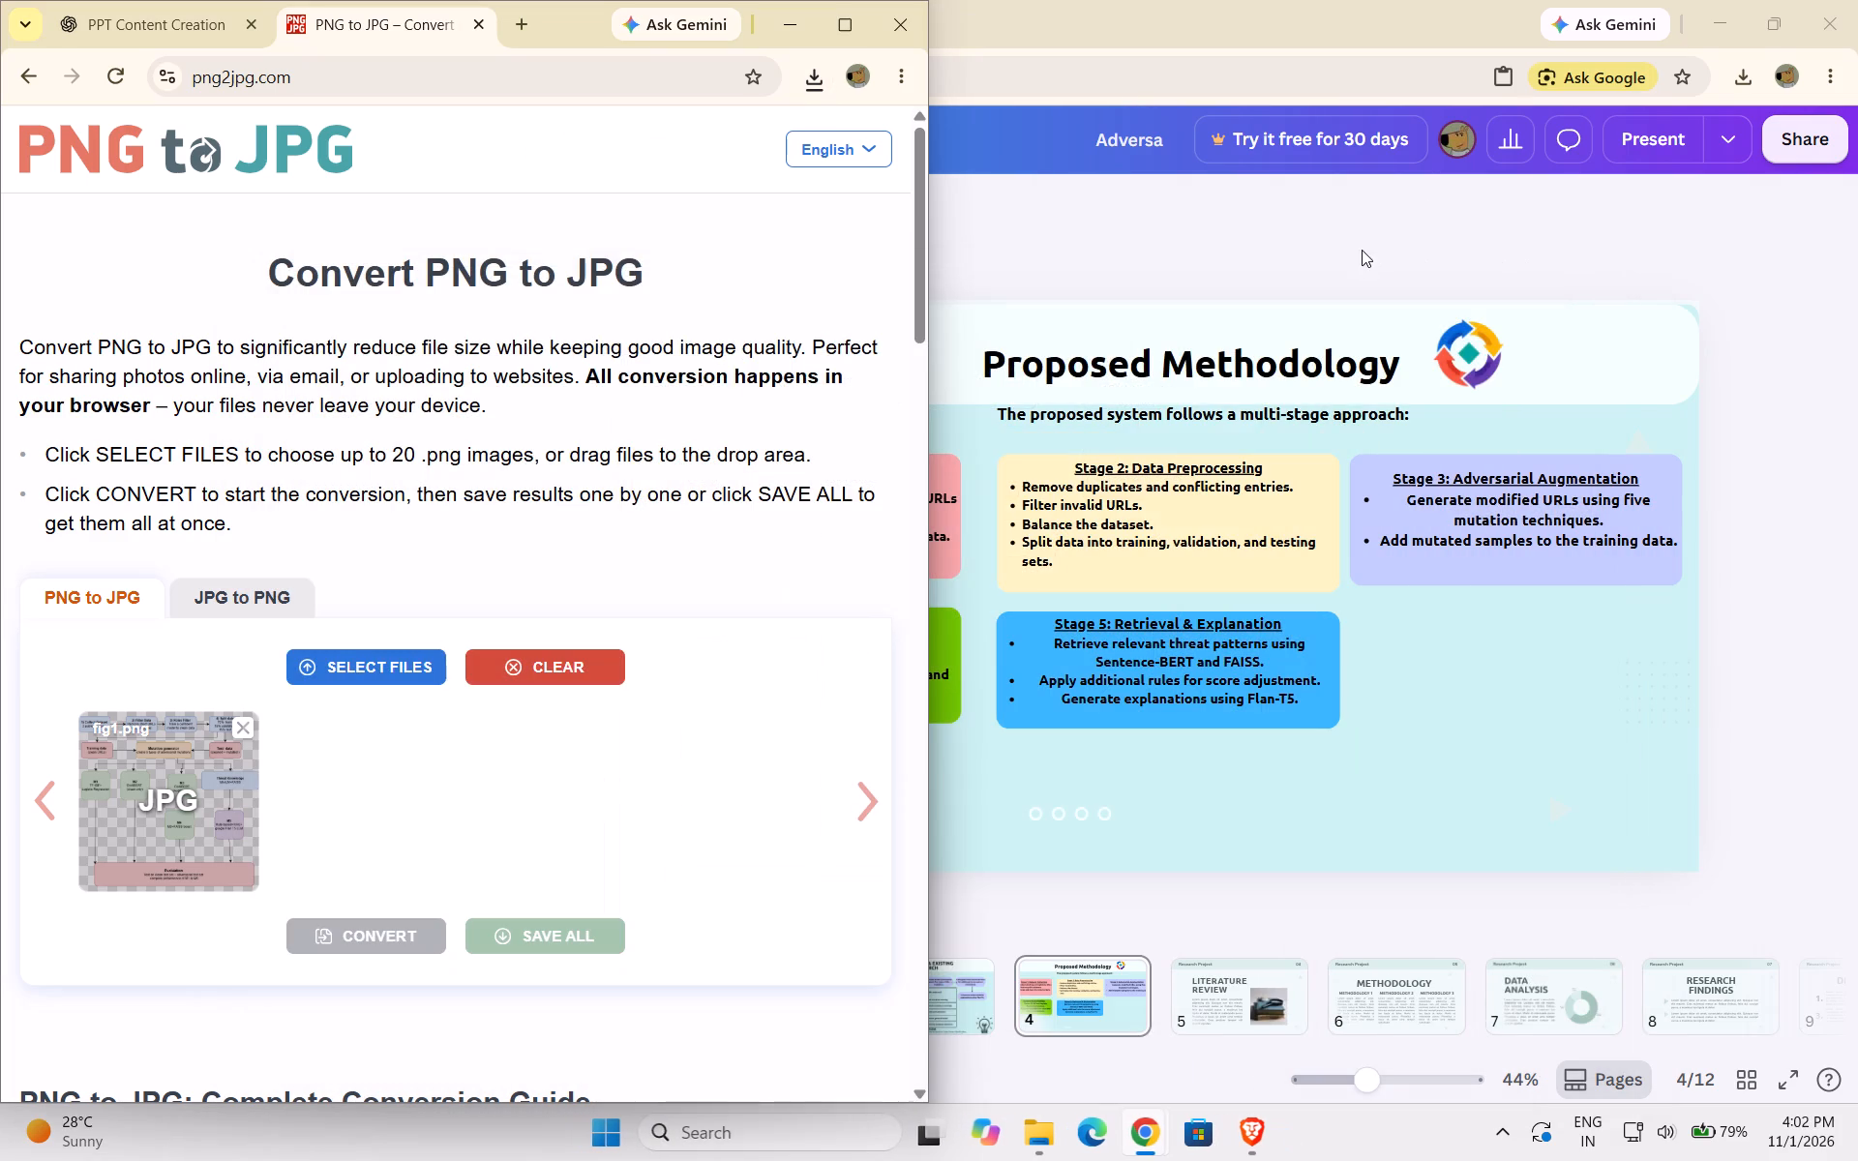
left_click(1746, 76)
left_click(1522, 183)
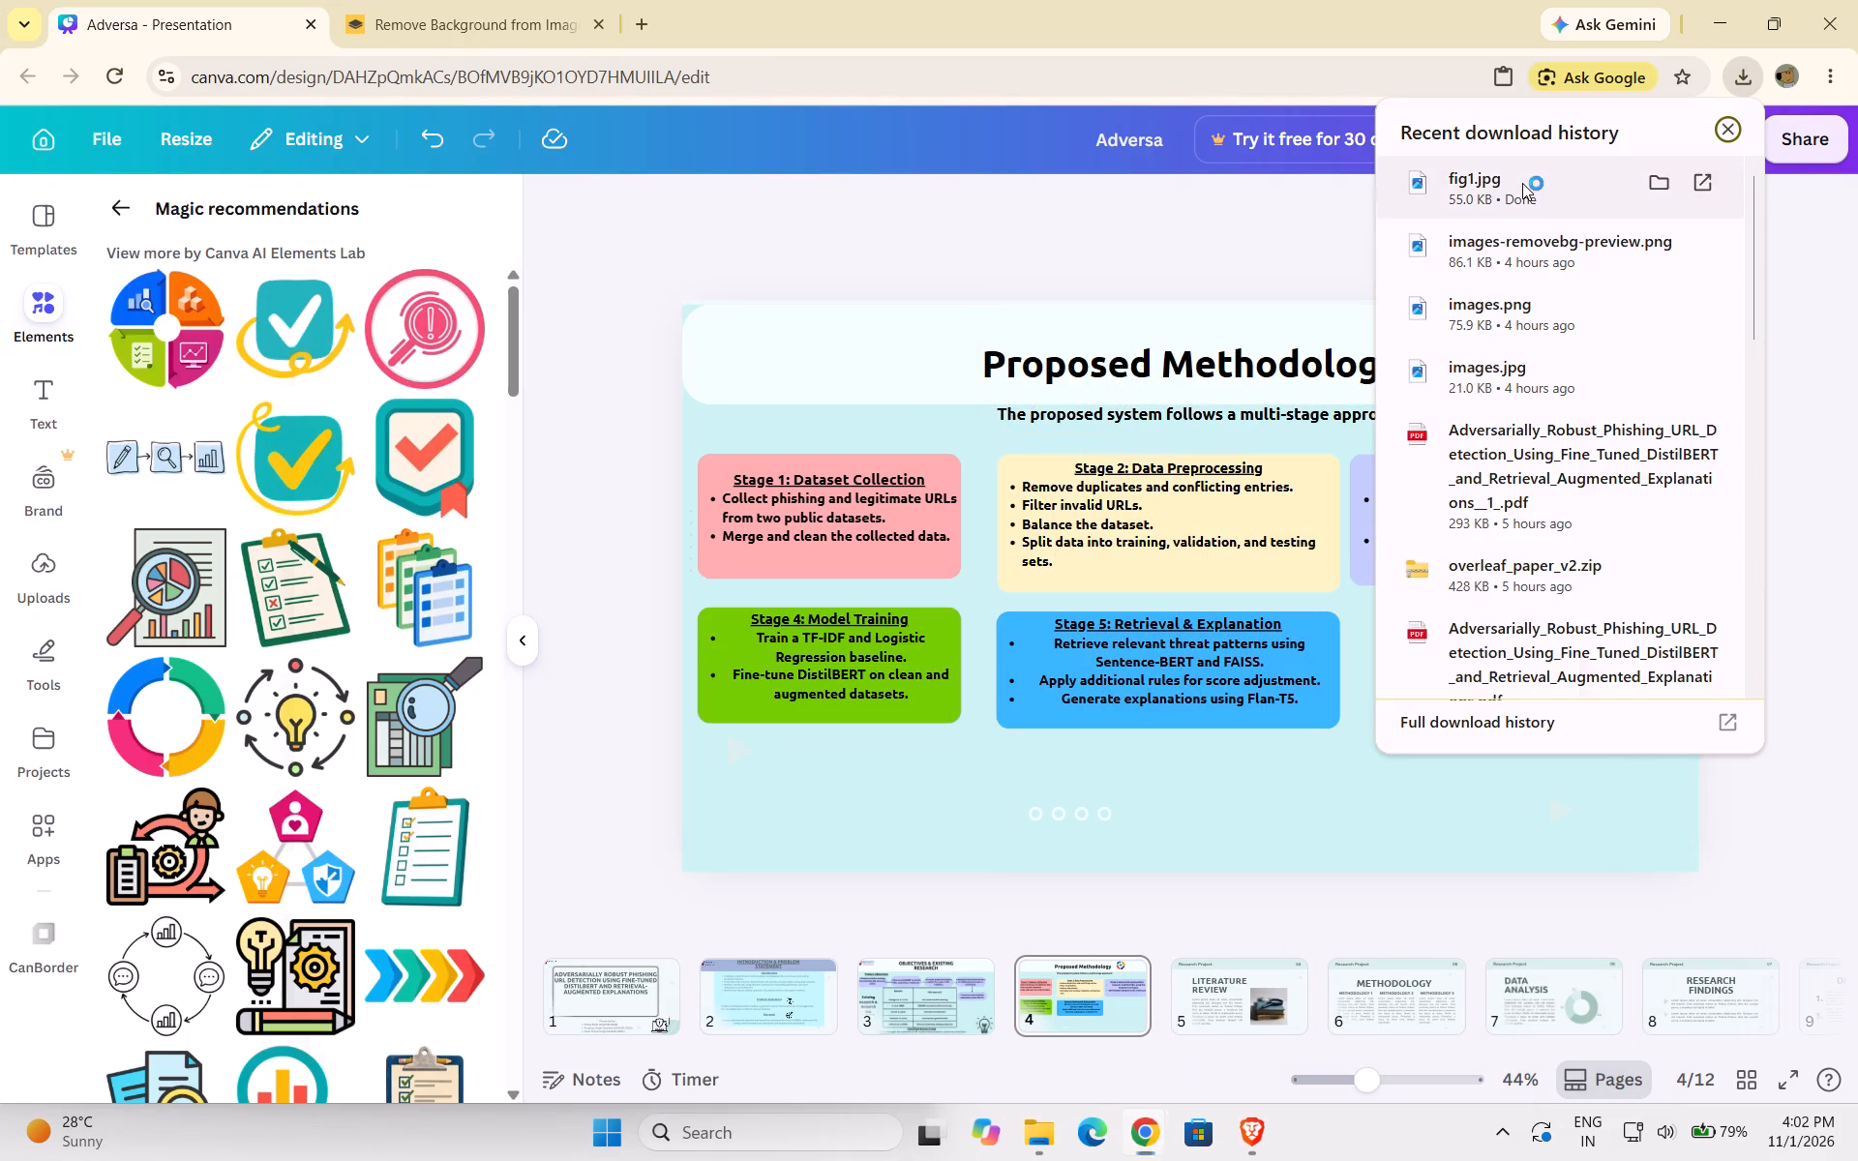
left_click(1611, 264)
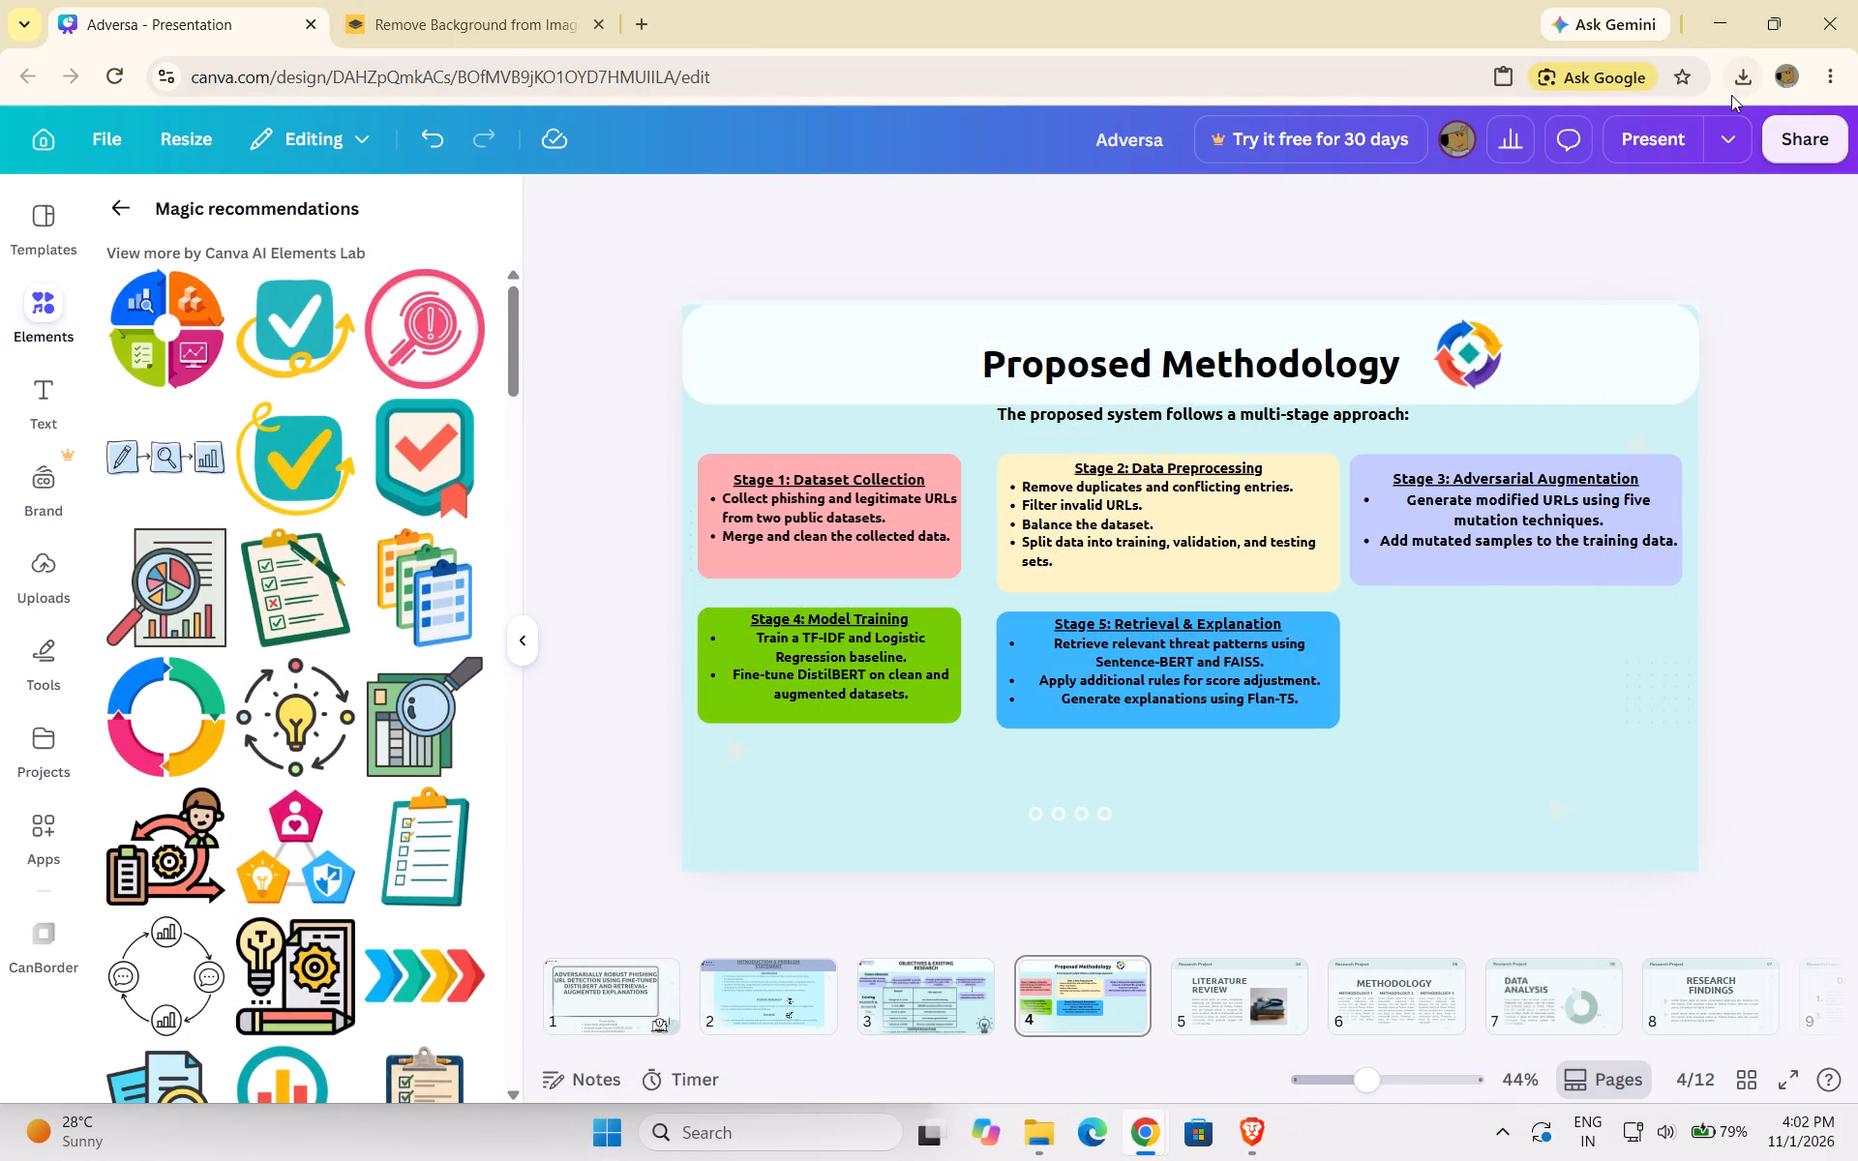
Copy the downloaded fig1 JPG from its Downloads folder and paste it onto the Proposed Methodology slide in Canva.
left_click(1731, 95)
left_click(1660, 185)
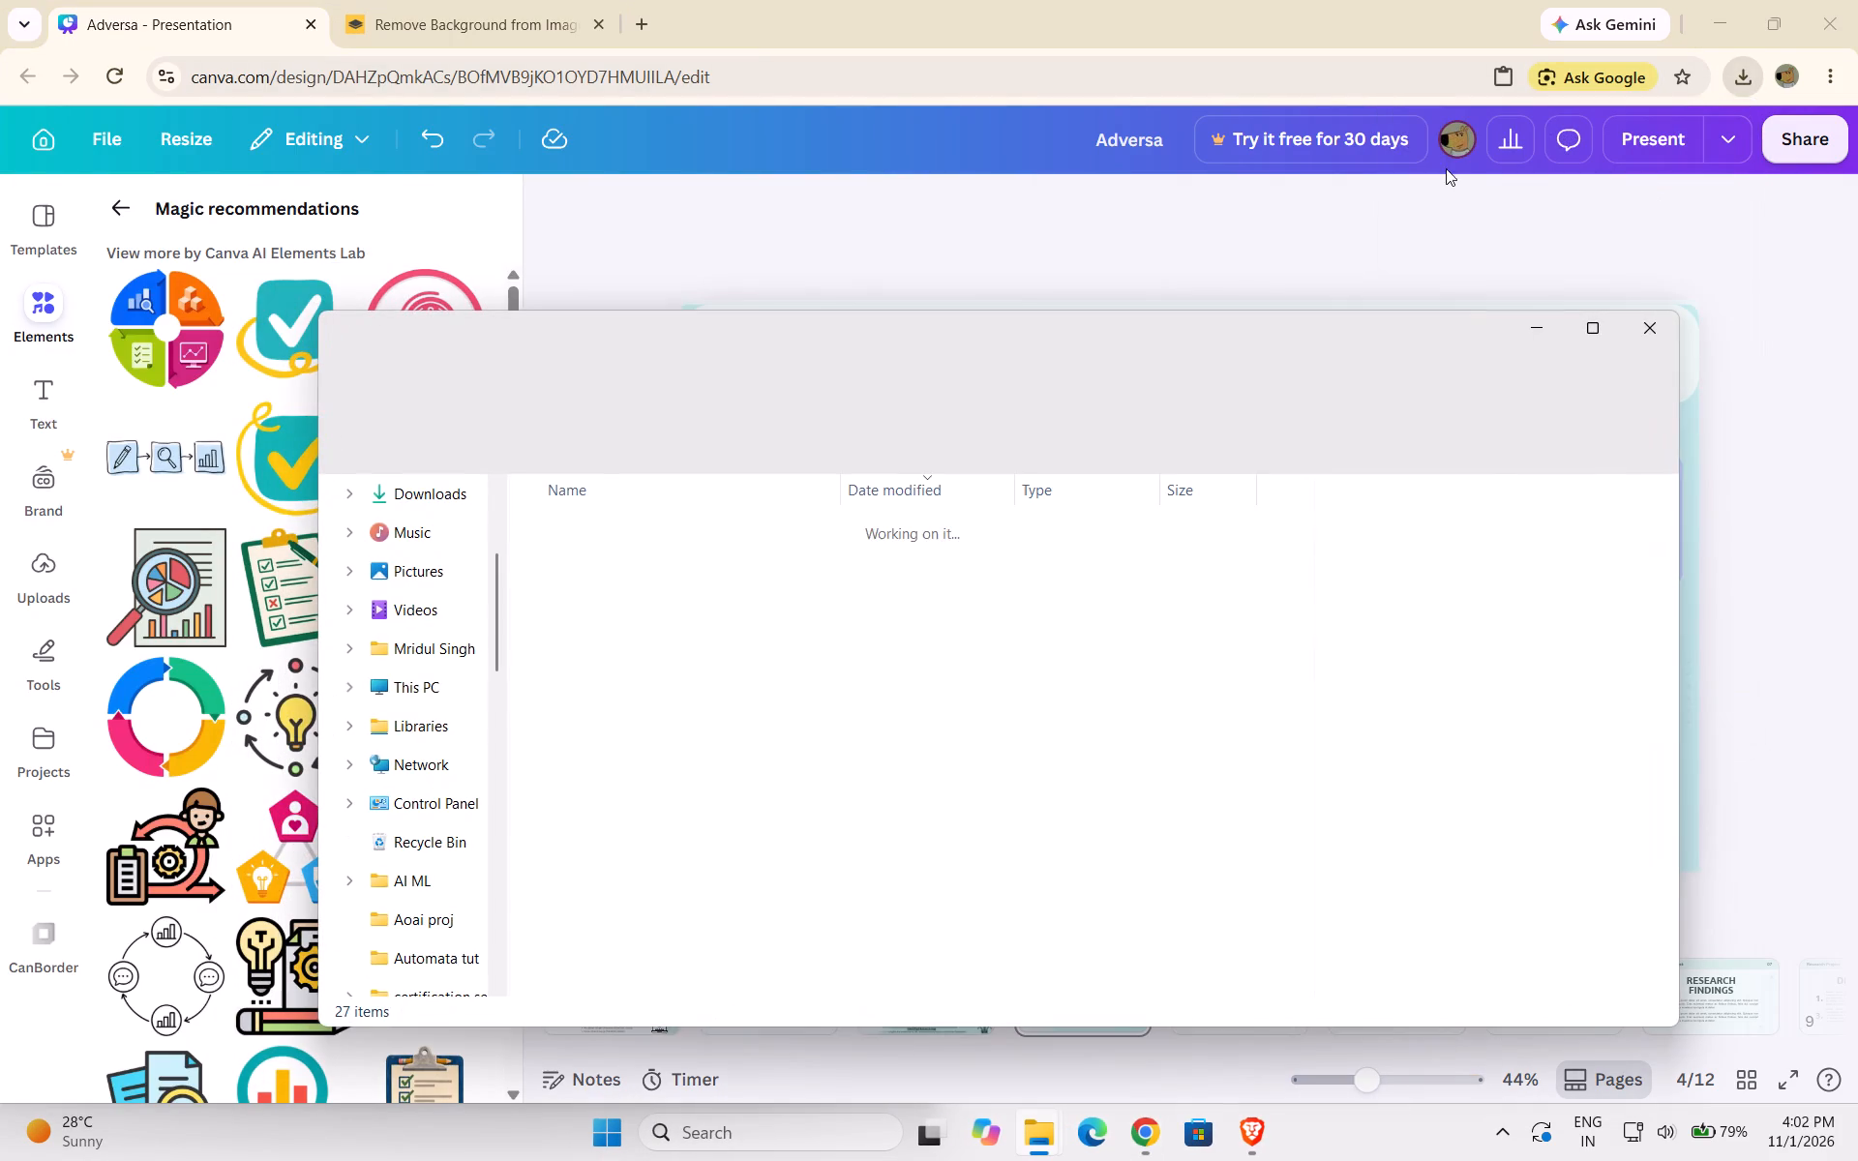
left_click(532, 450)
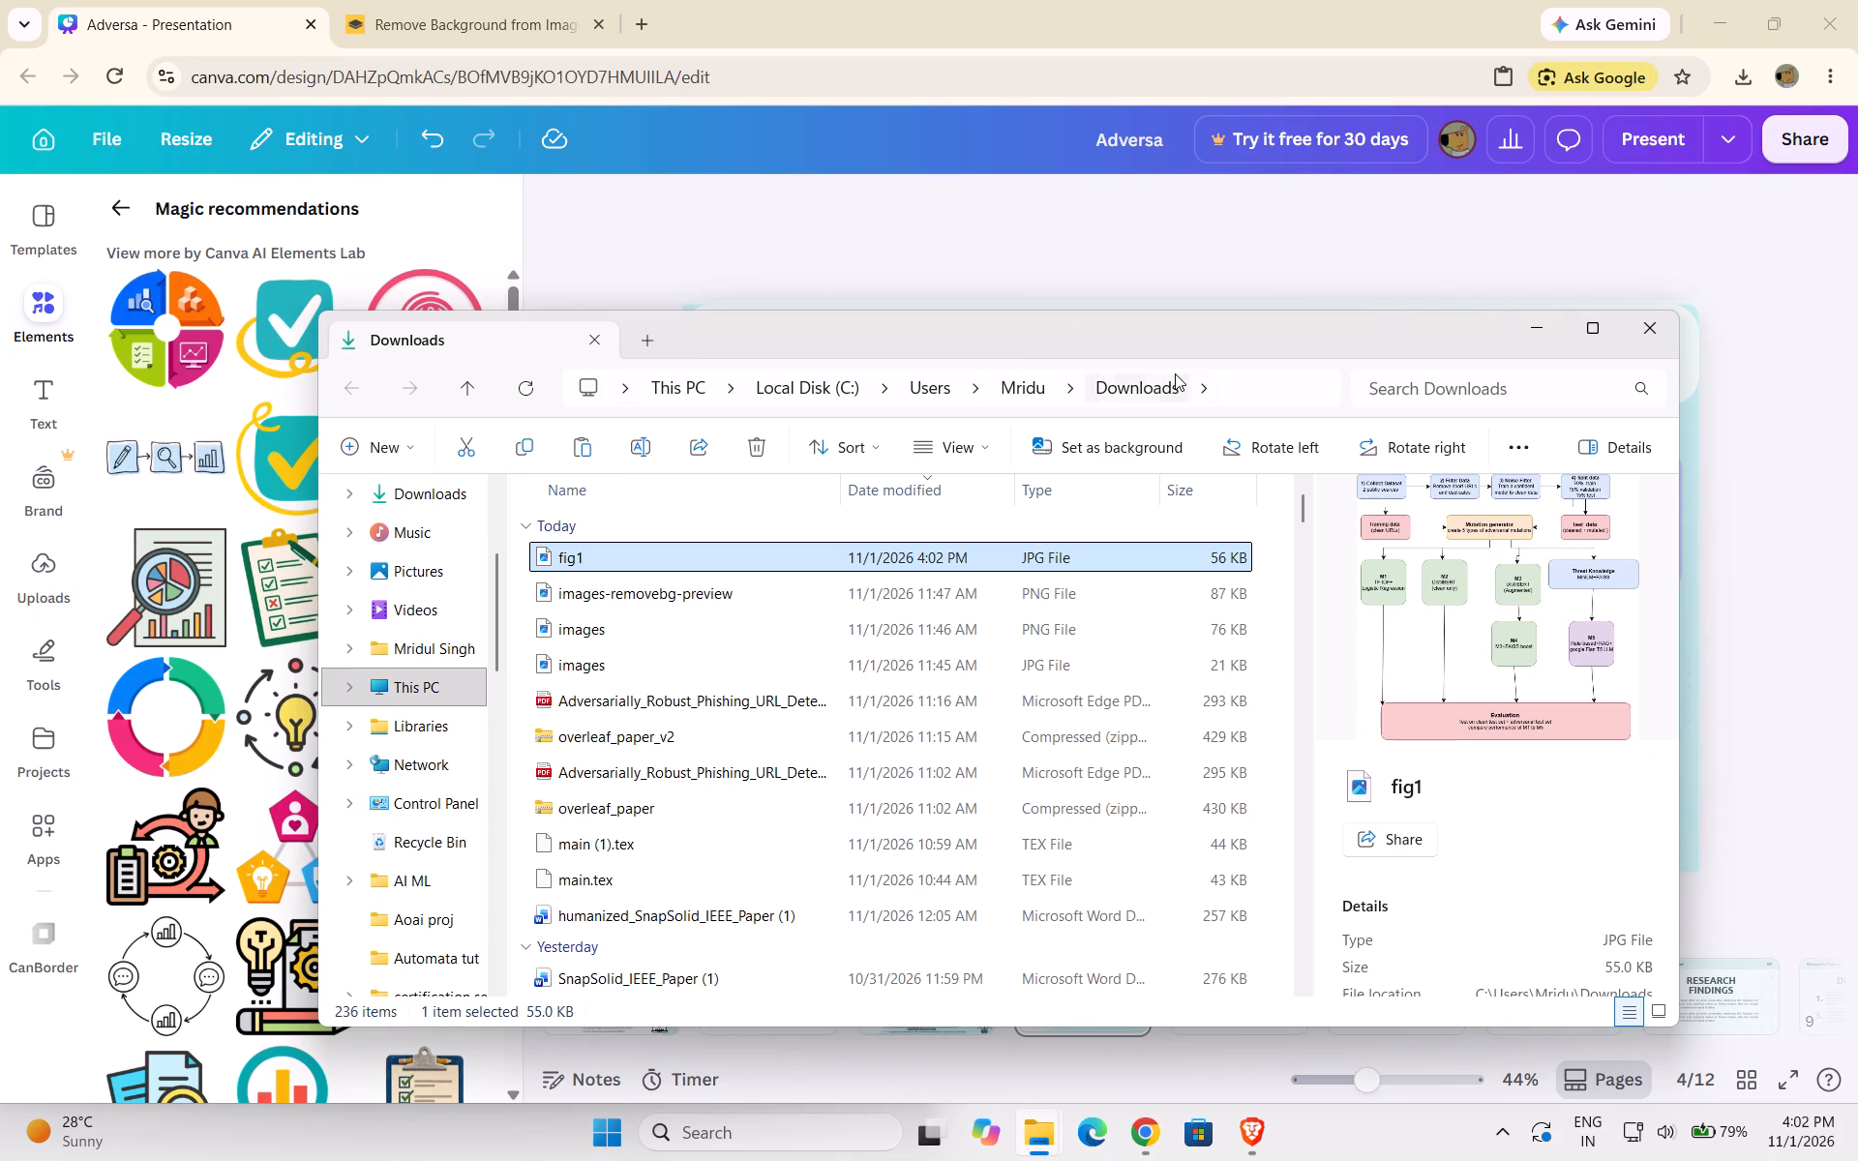
left_click(1542, 321)
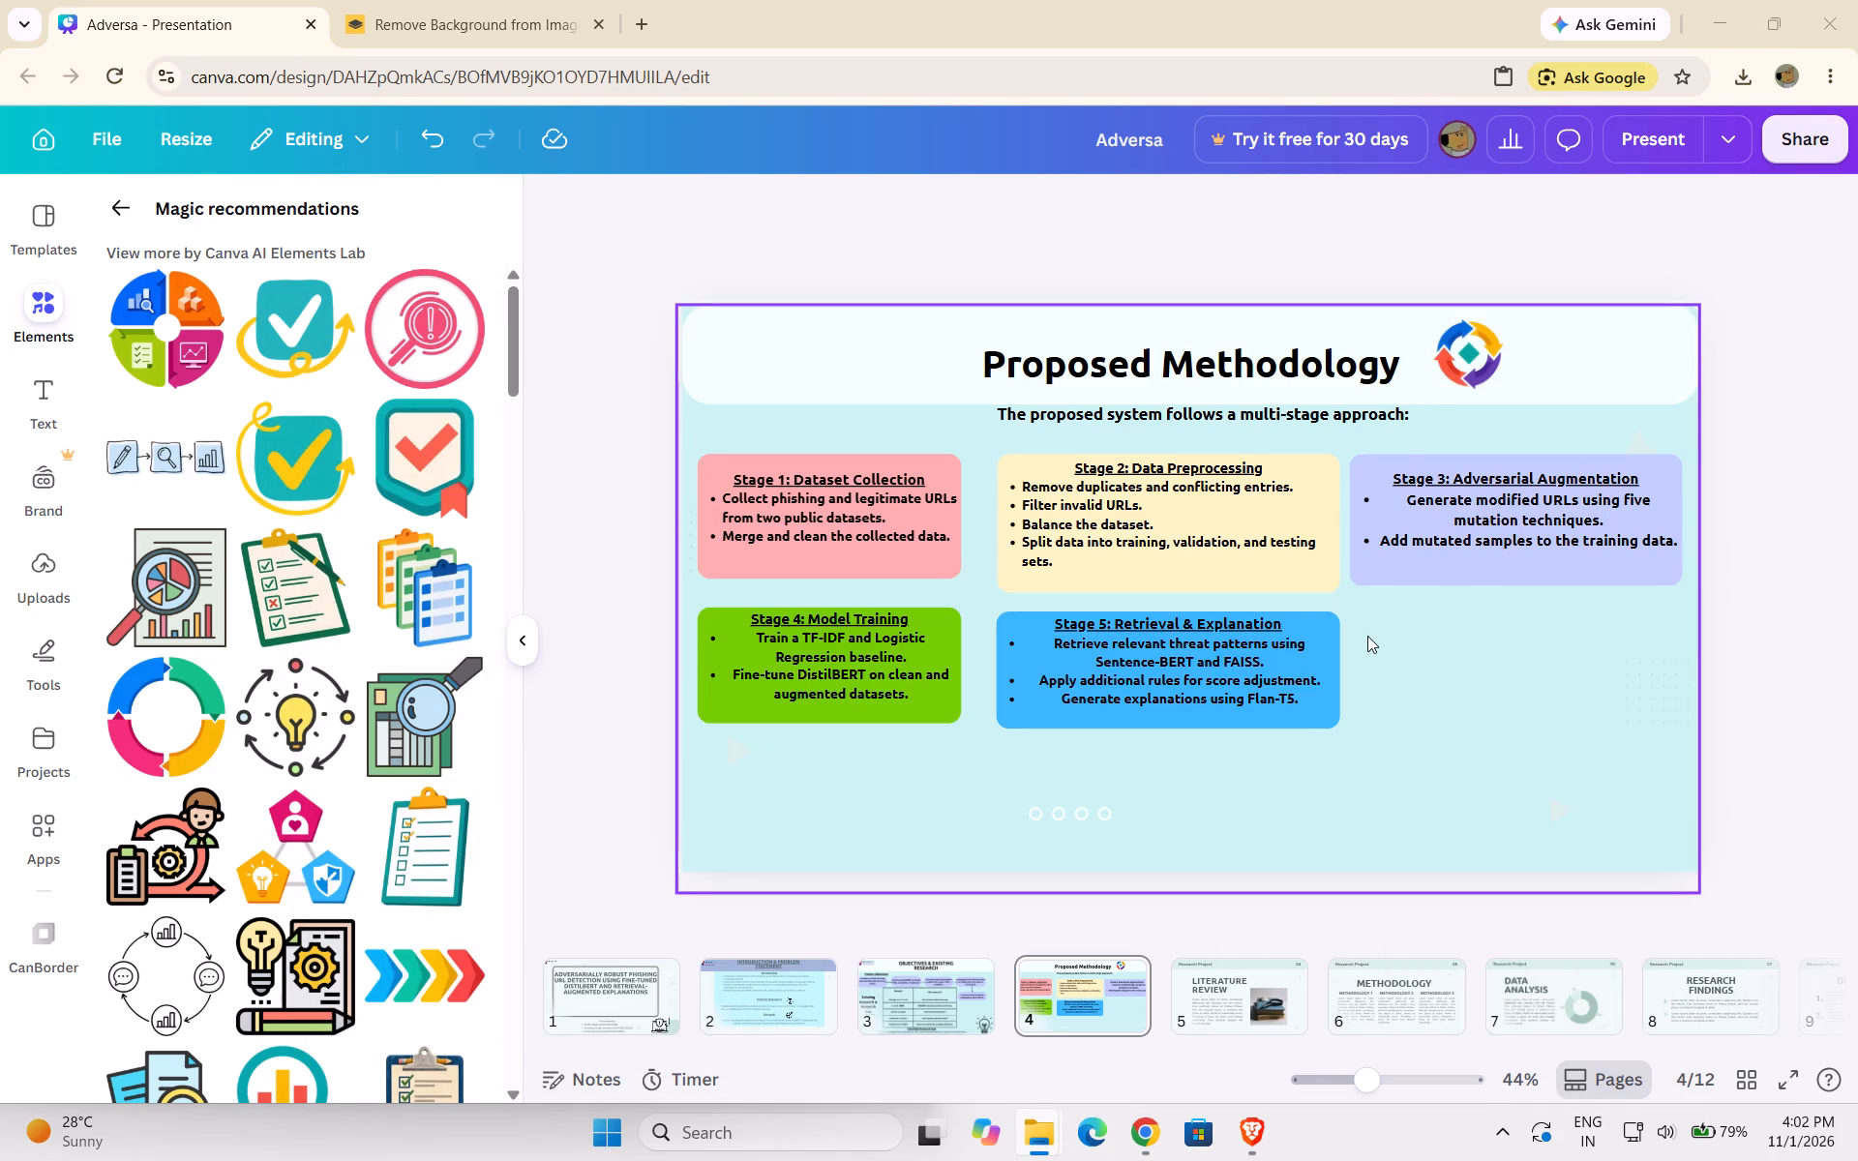
key("ctrl+v")
key("ctrl+v")
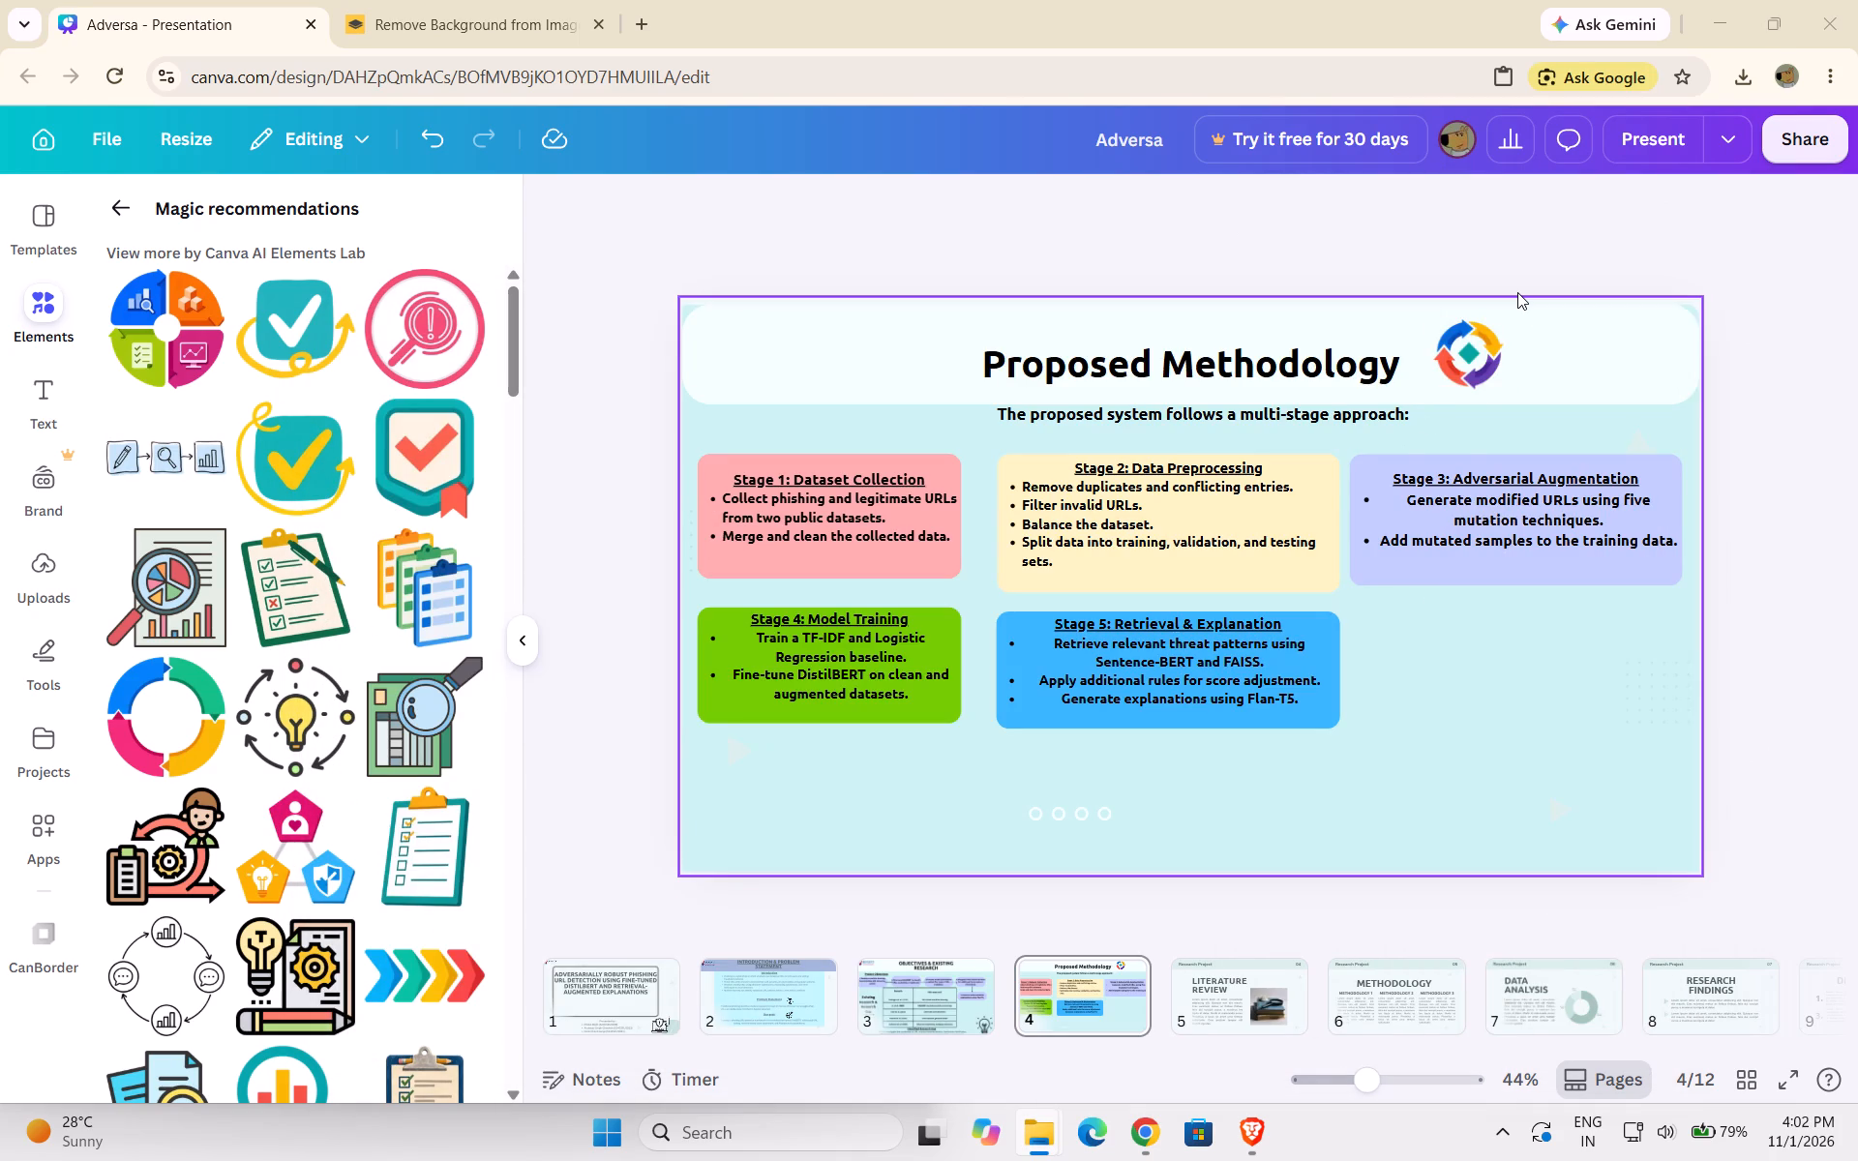
left_click(1038, 1141)
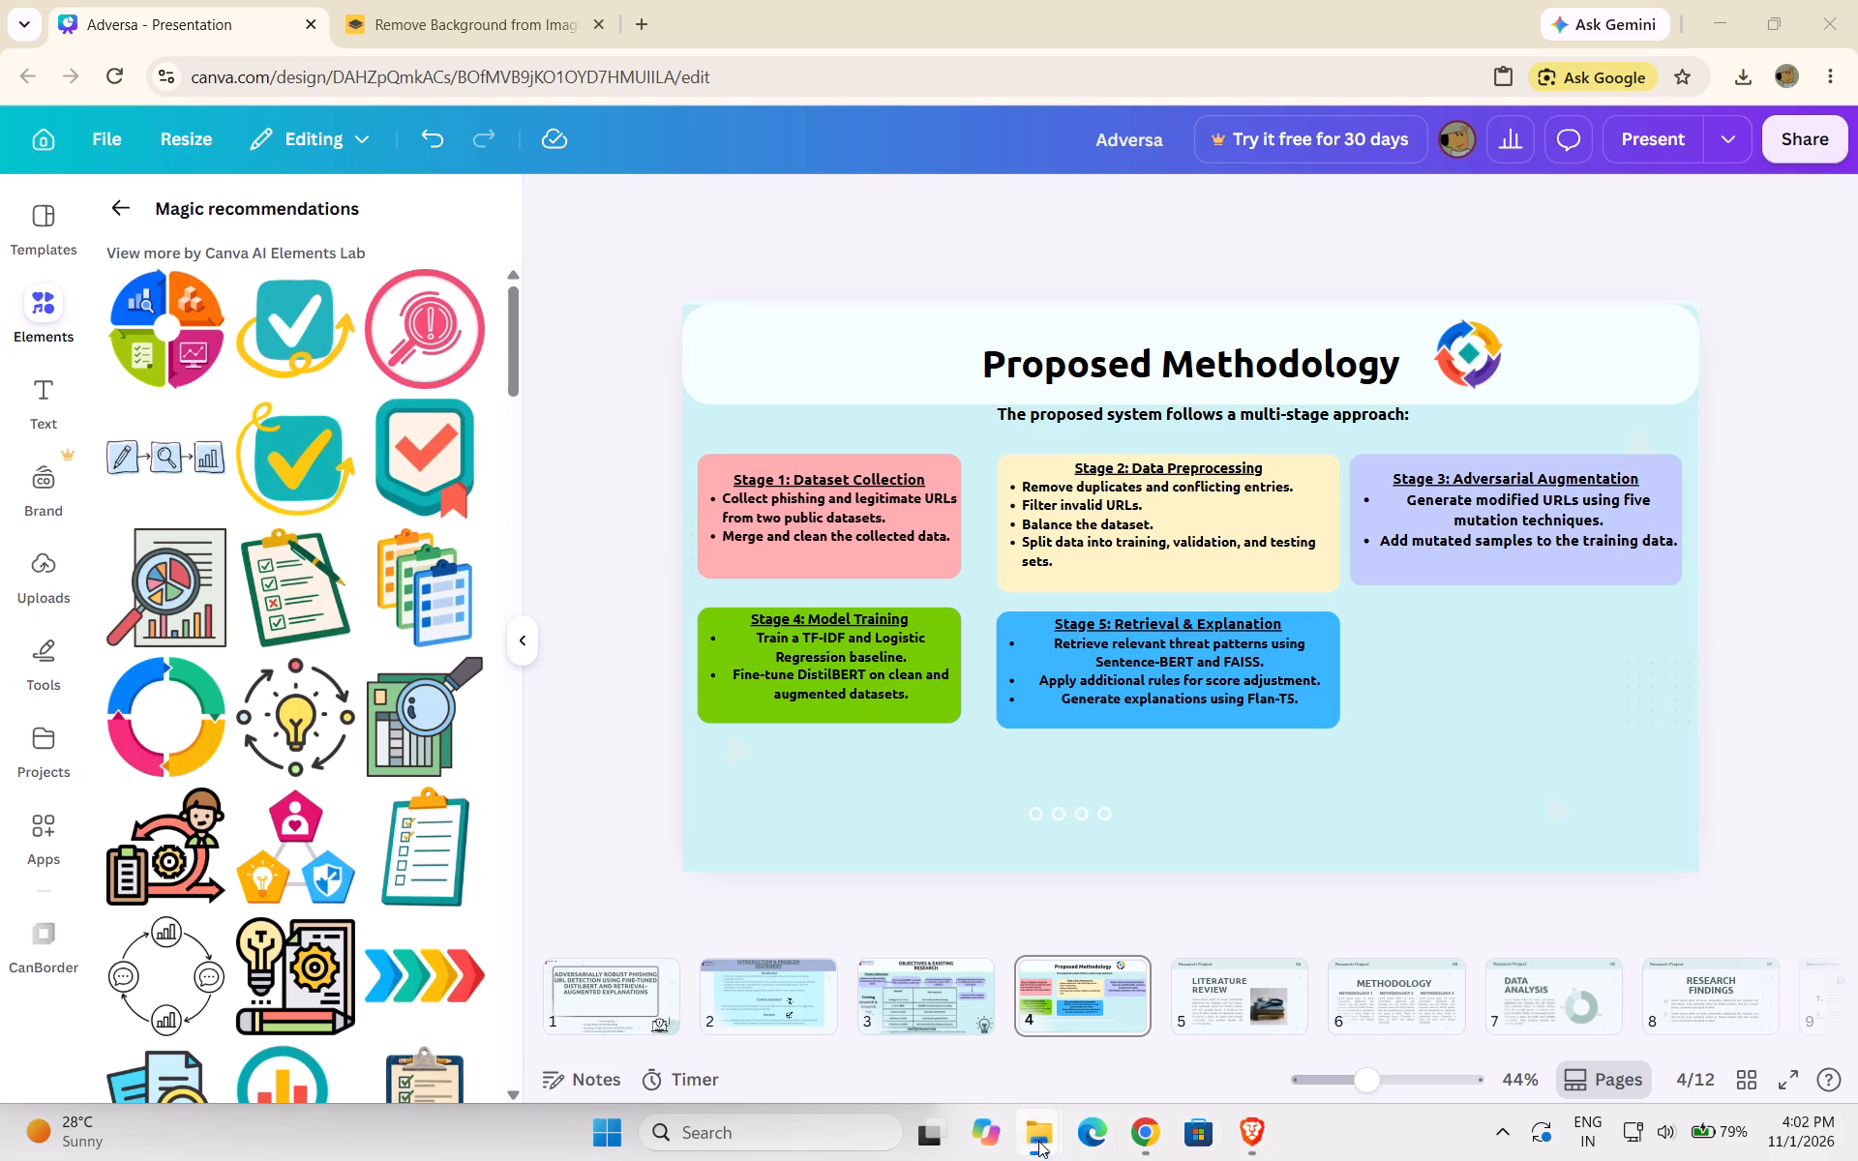
left_click(985, 1010)
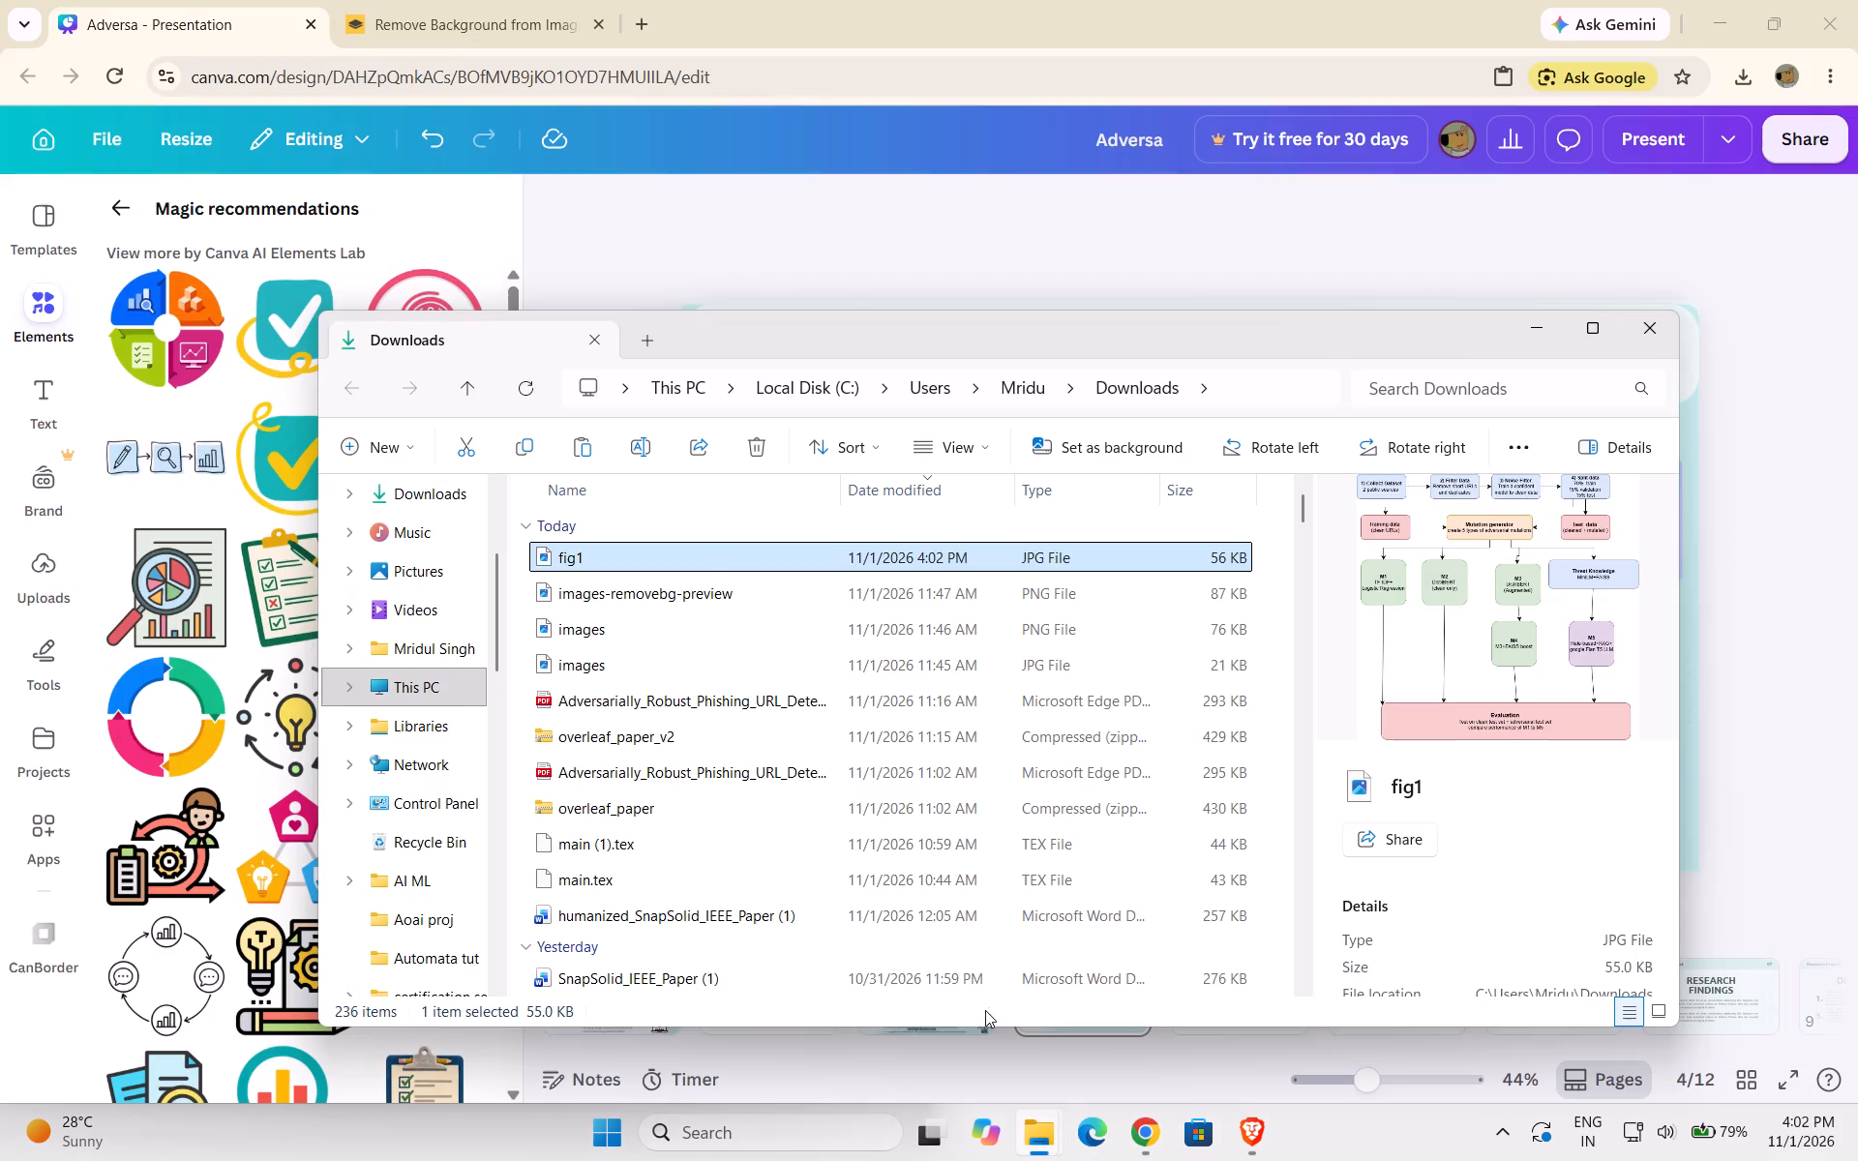
left_click(511, 456)
triple_click(518, 450)
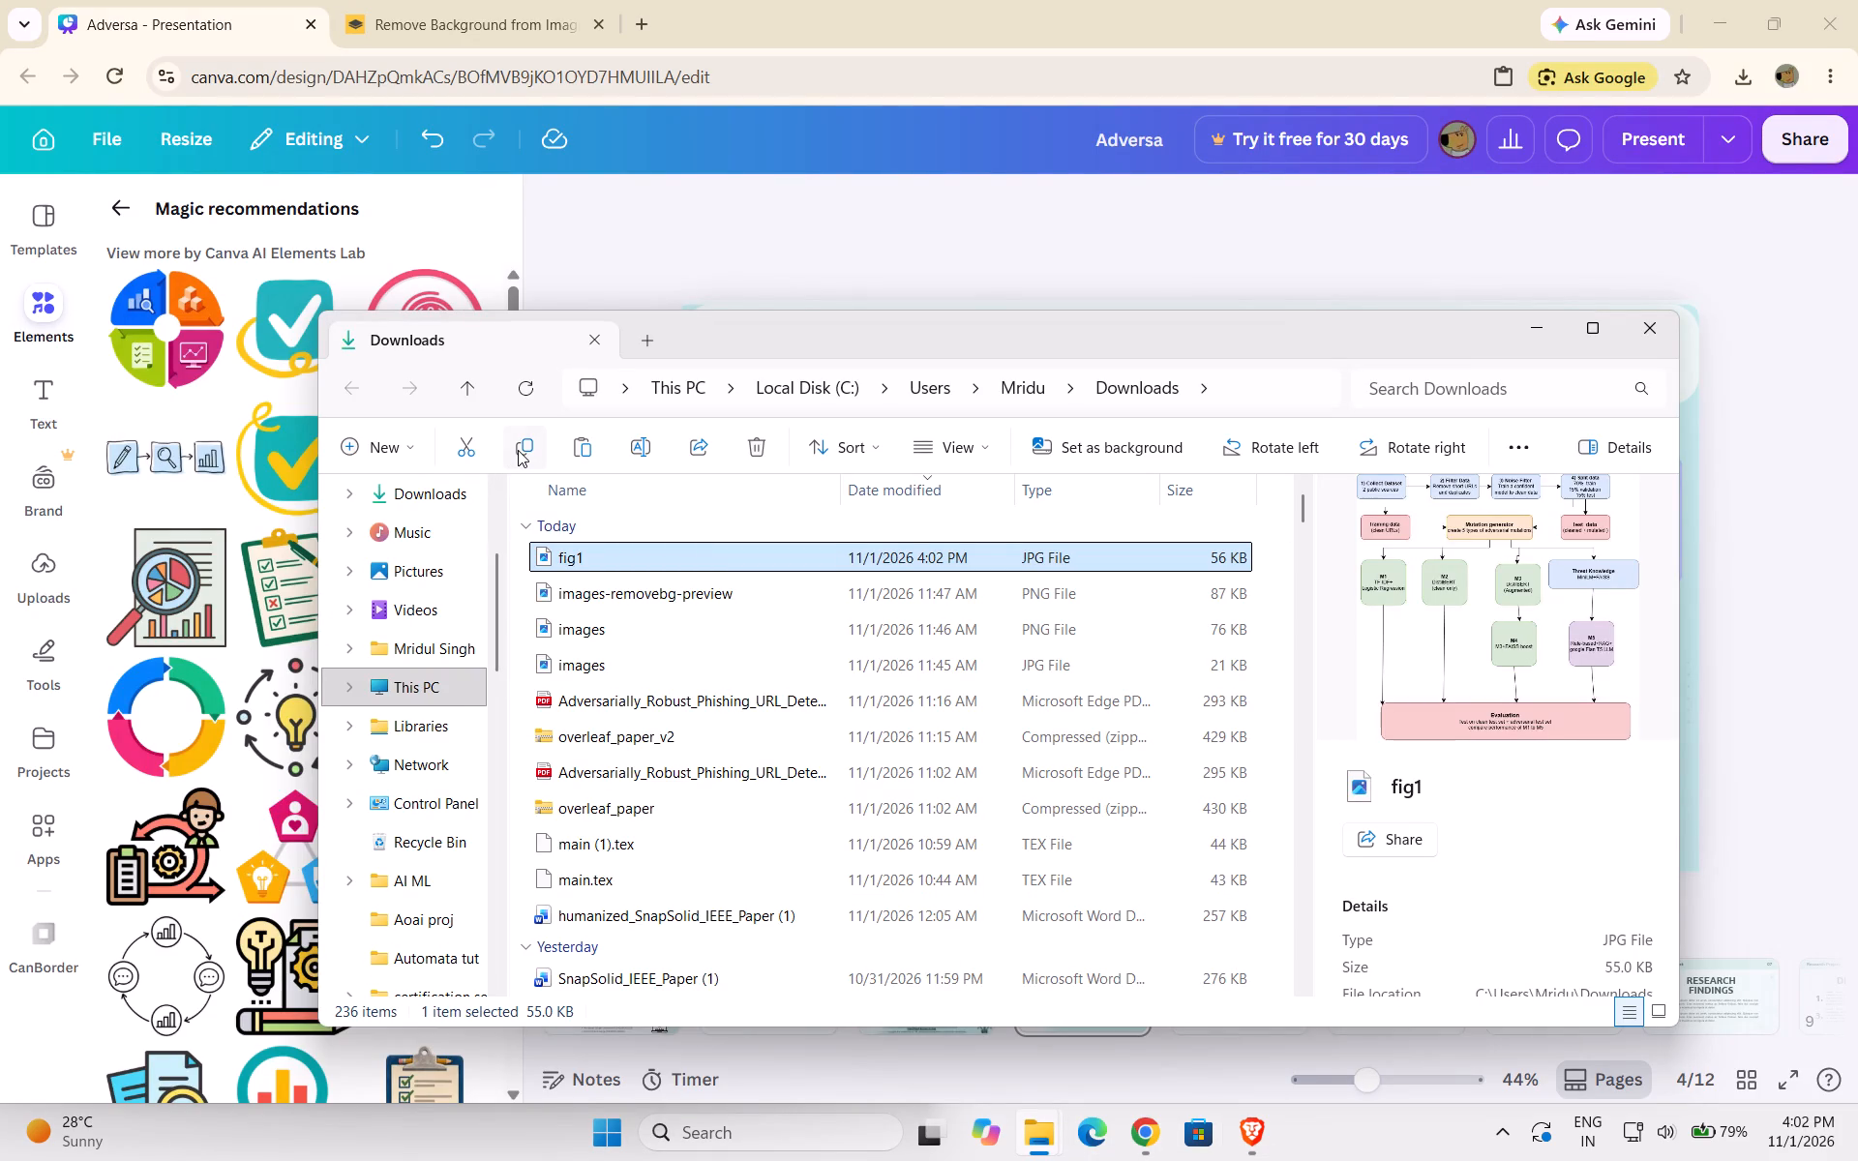
double_click(518, 450)
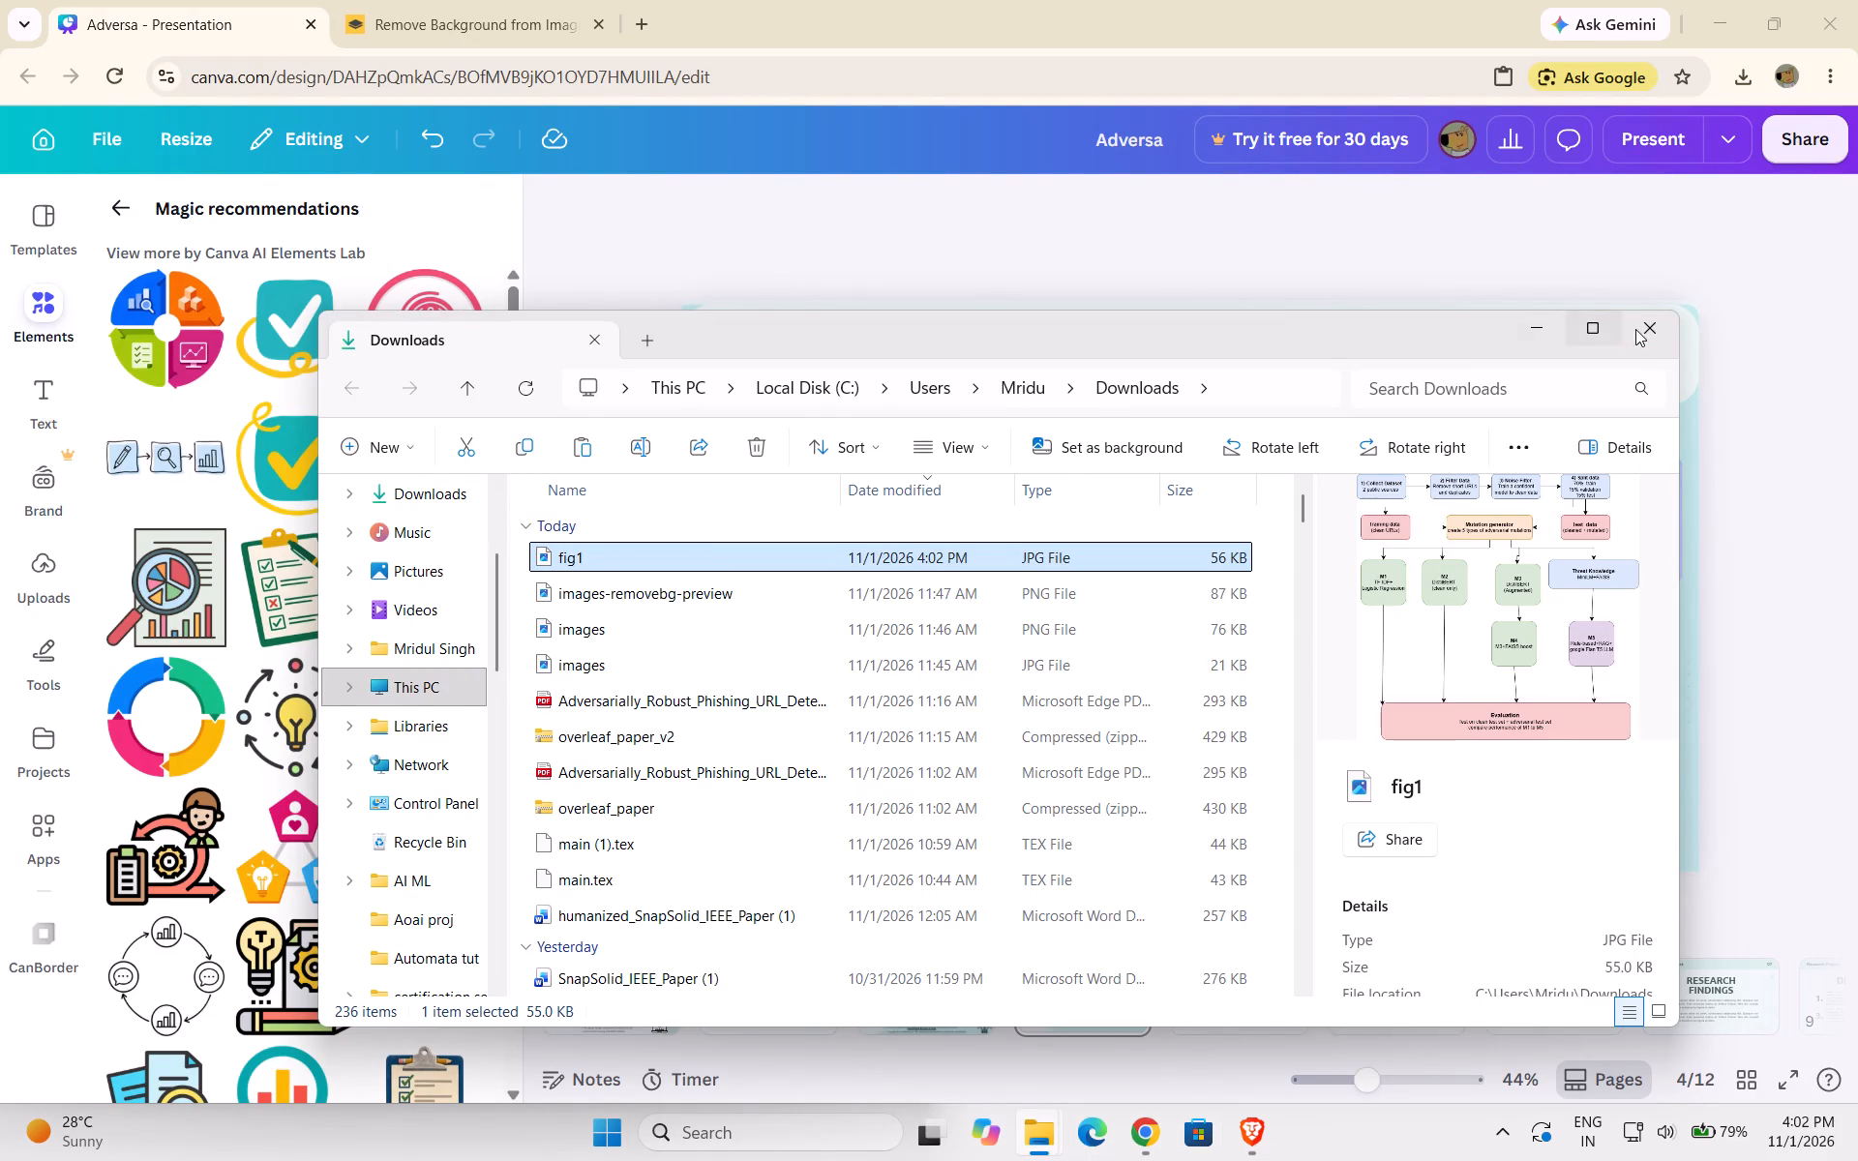
left_click(1642, 326)
key("ctrl+v")
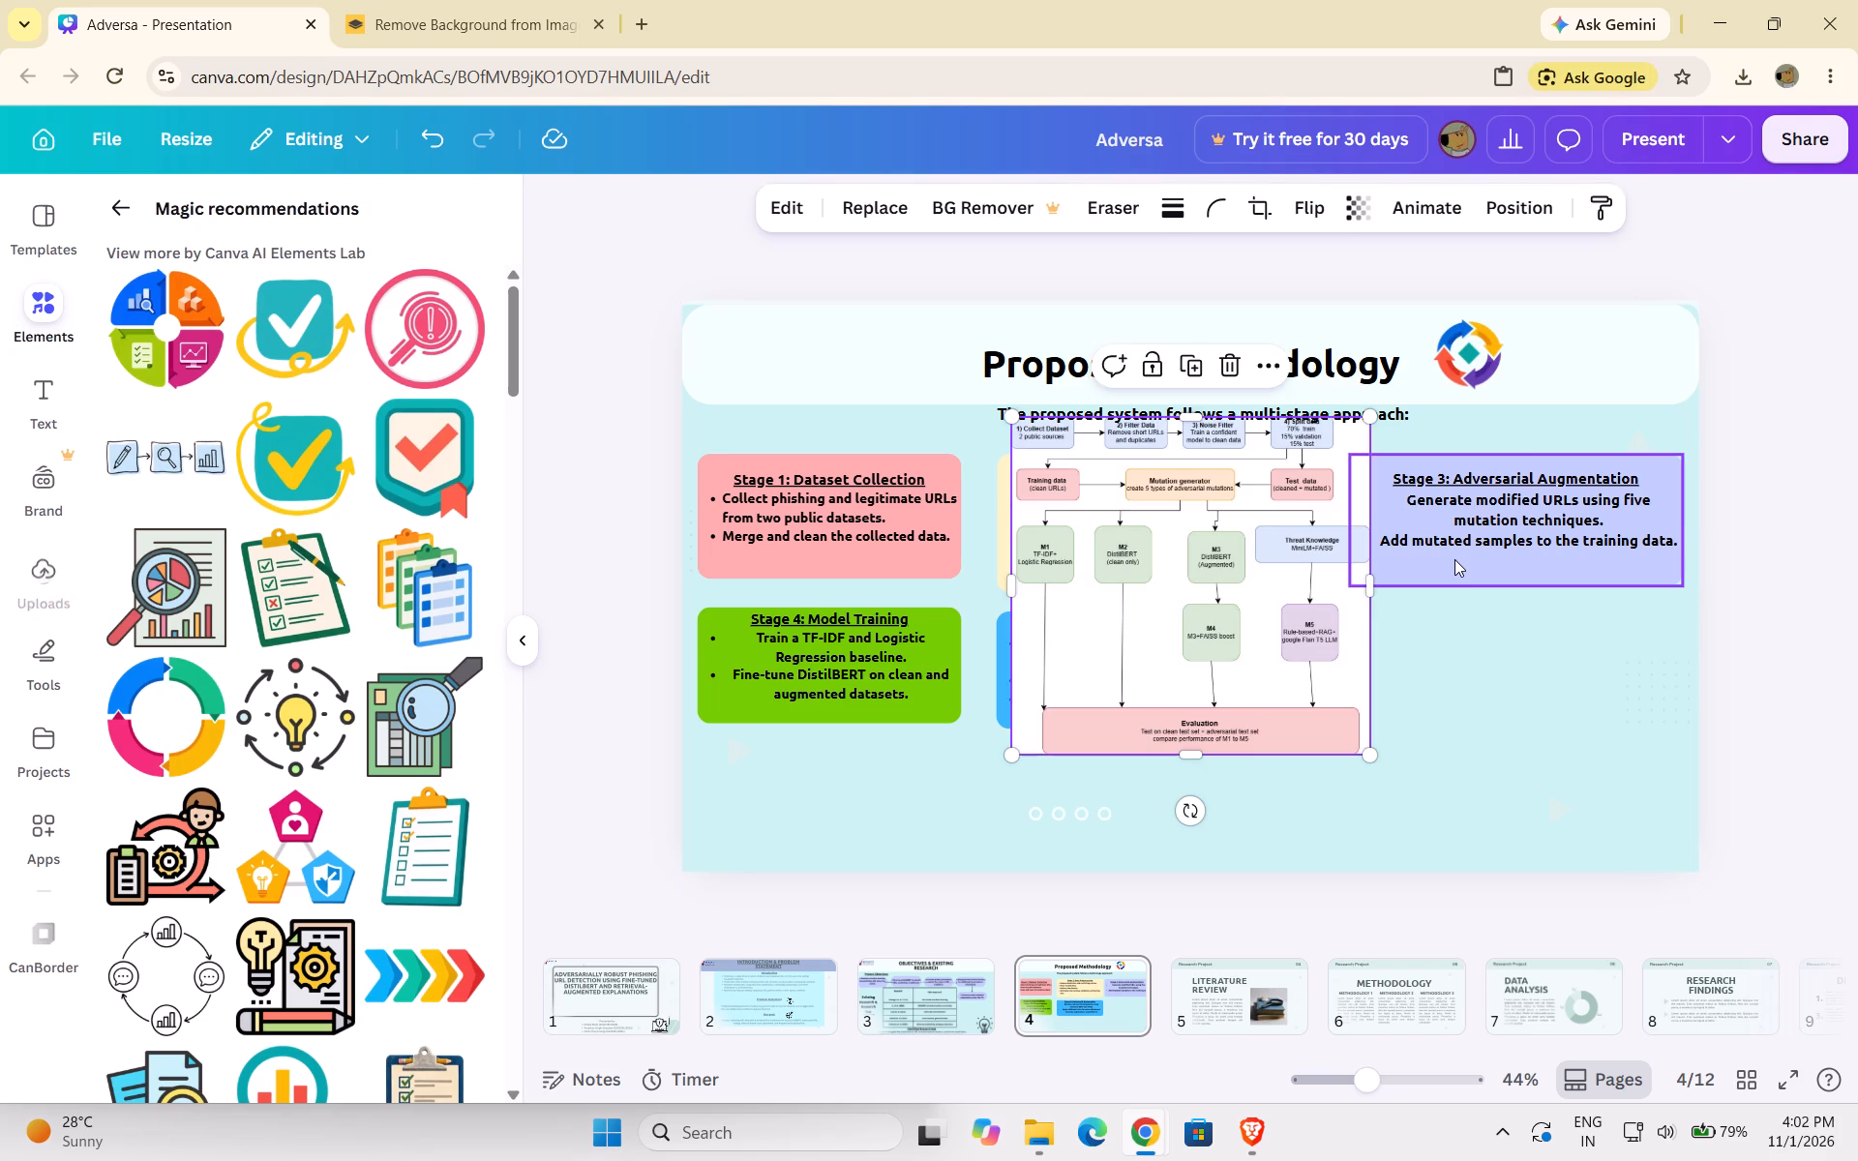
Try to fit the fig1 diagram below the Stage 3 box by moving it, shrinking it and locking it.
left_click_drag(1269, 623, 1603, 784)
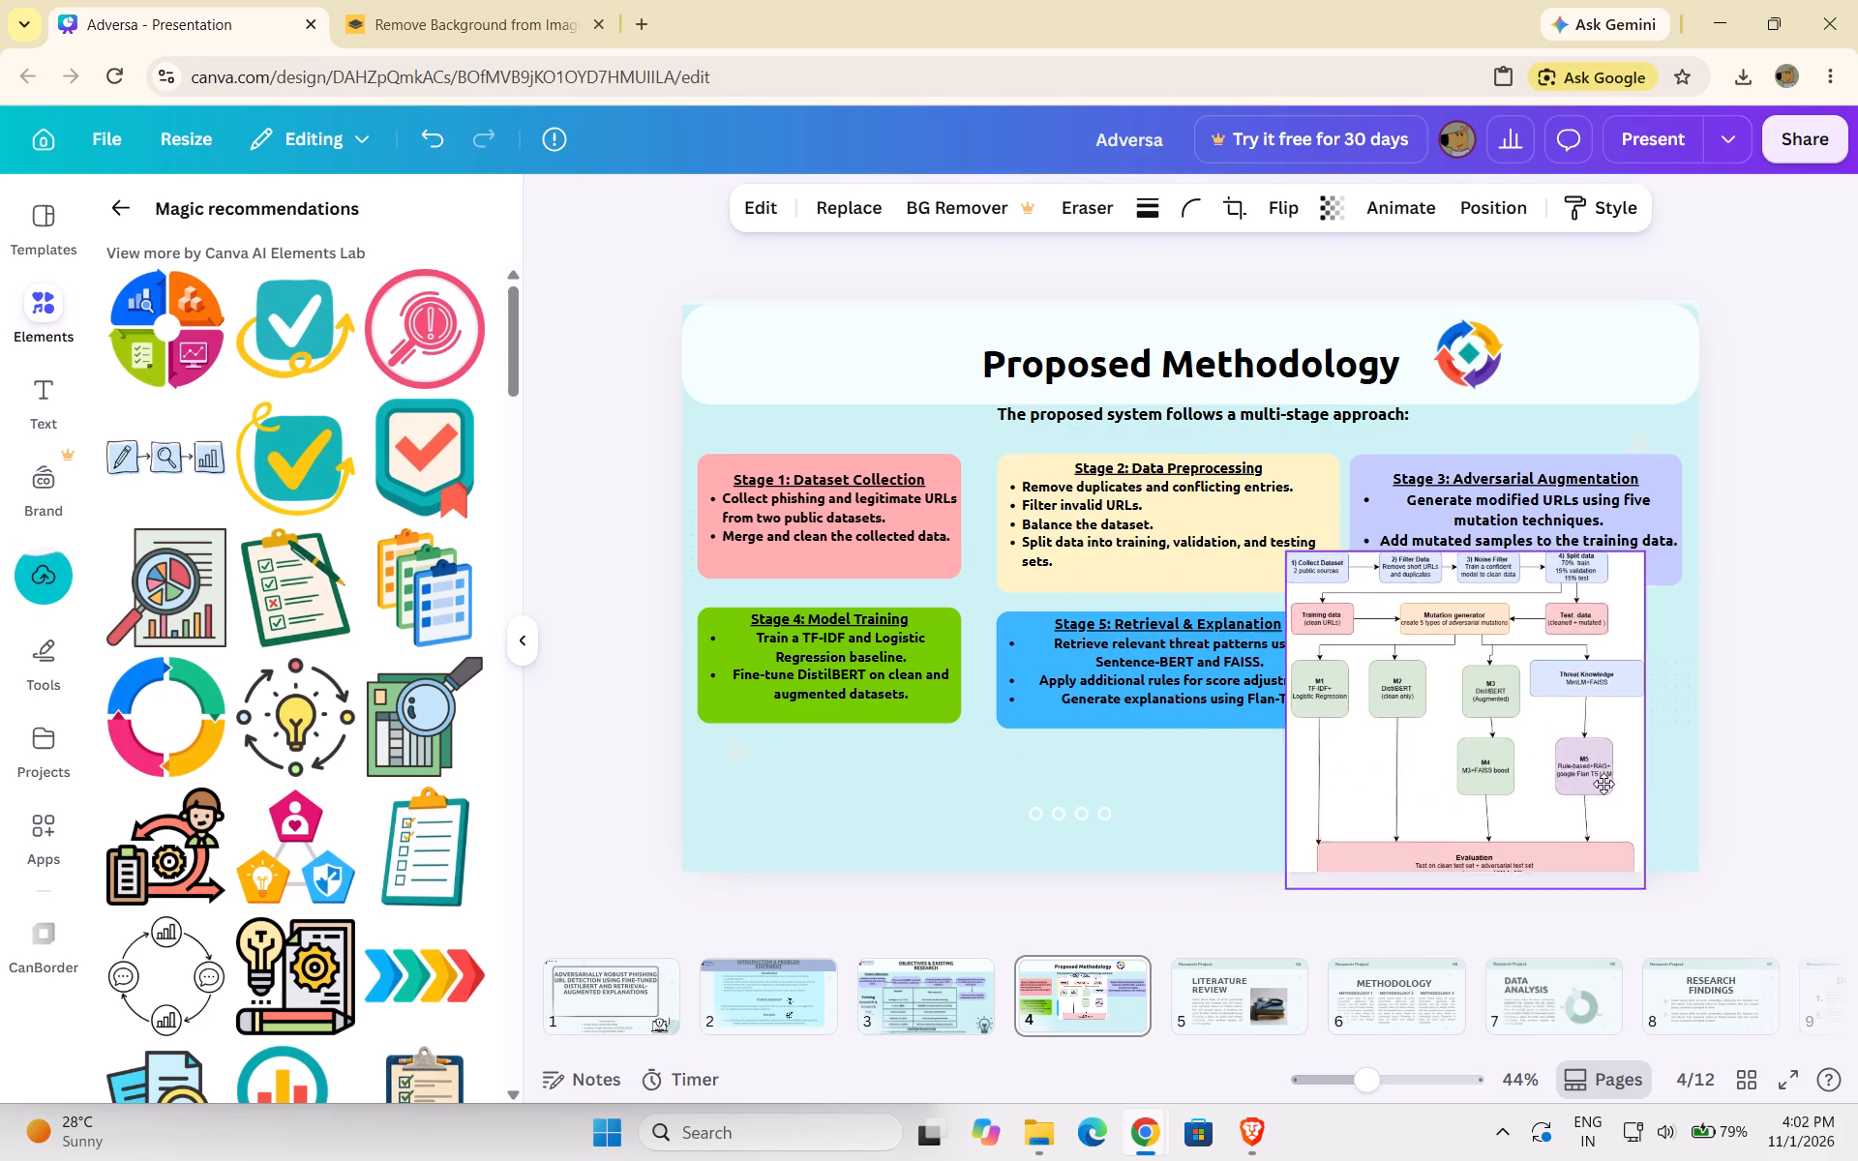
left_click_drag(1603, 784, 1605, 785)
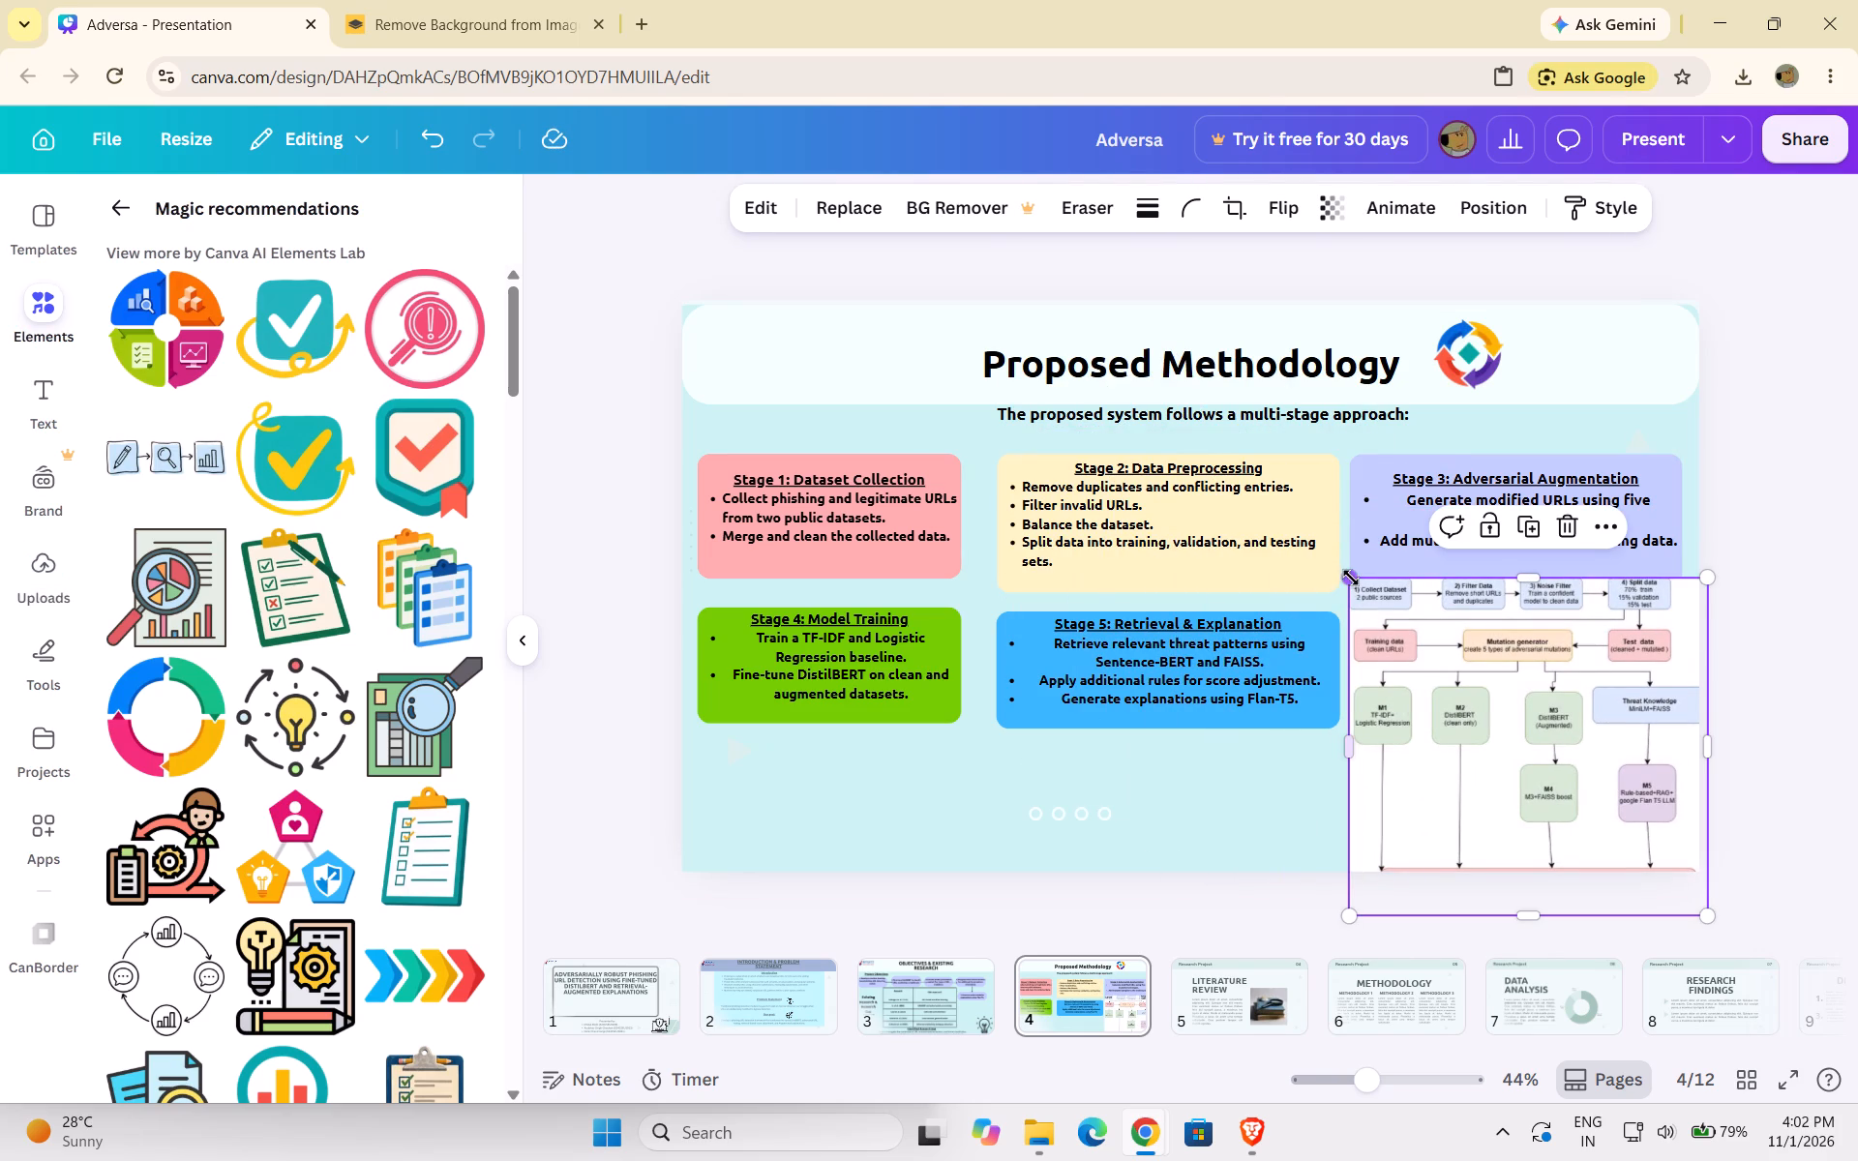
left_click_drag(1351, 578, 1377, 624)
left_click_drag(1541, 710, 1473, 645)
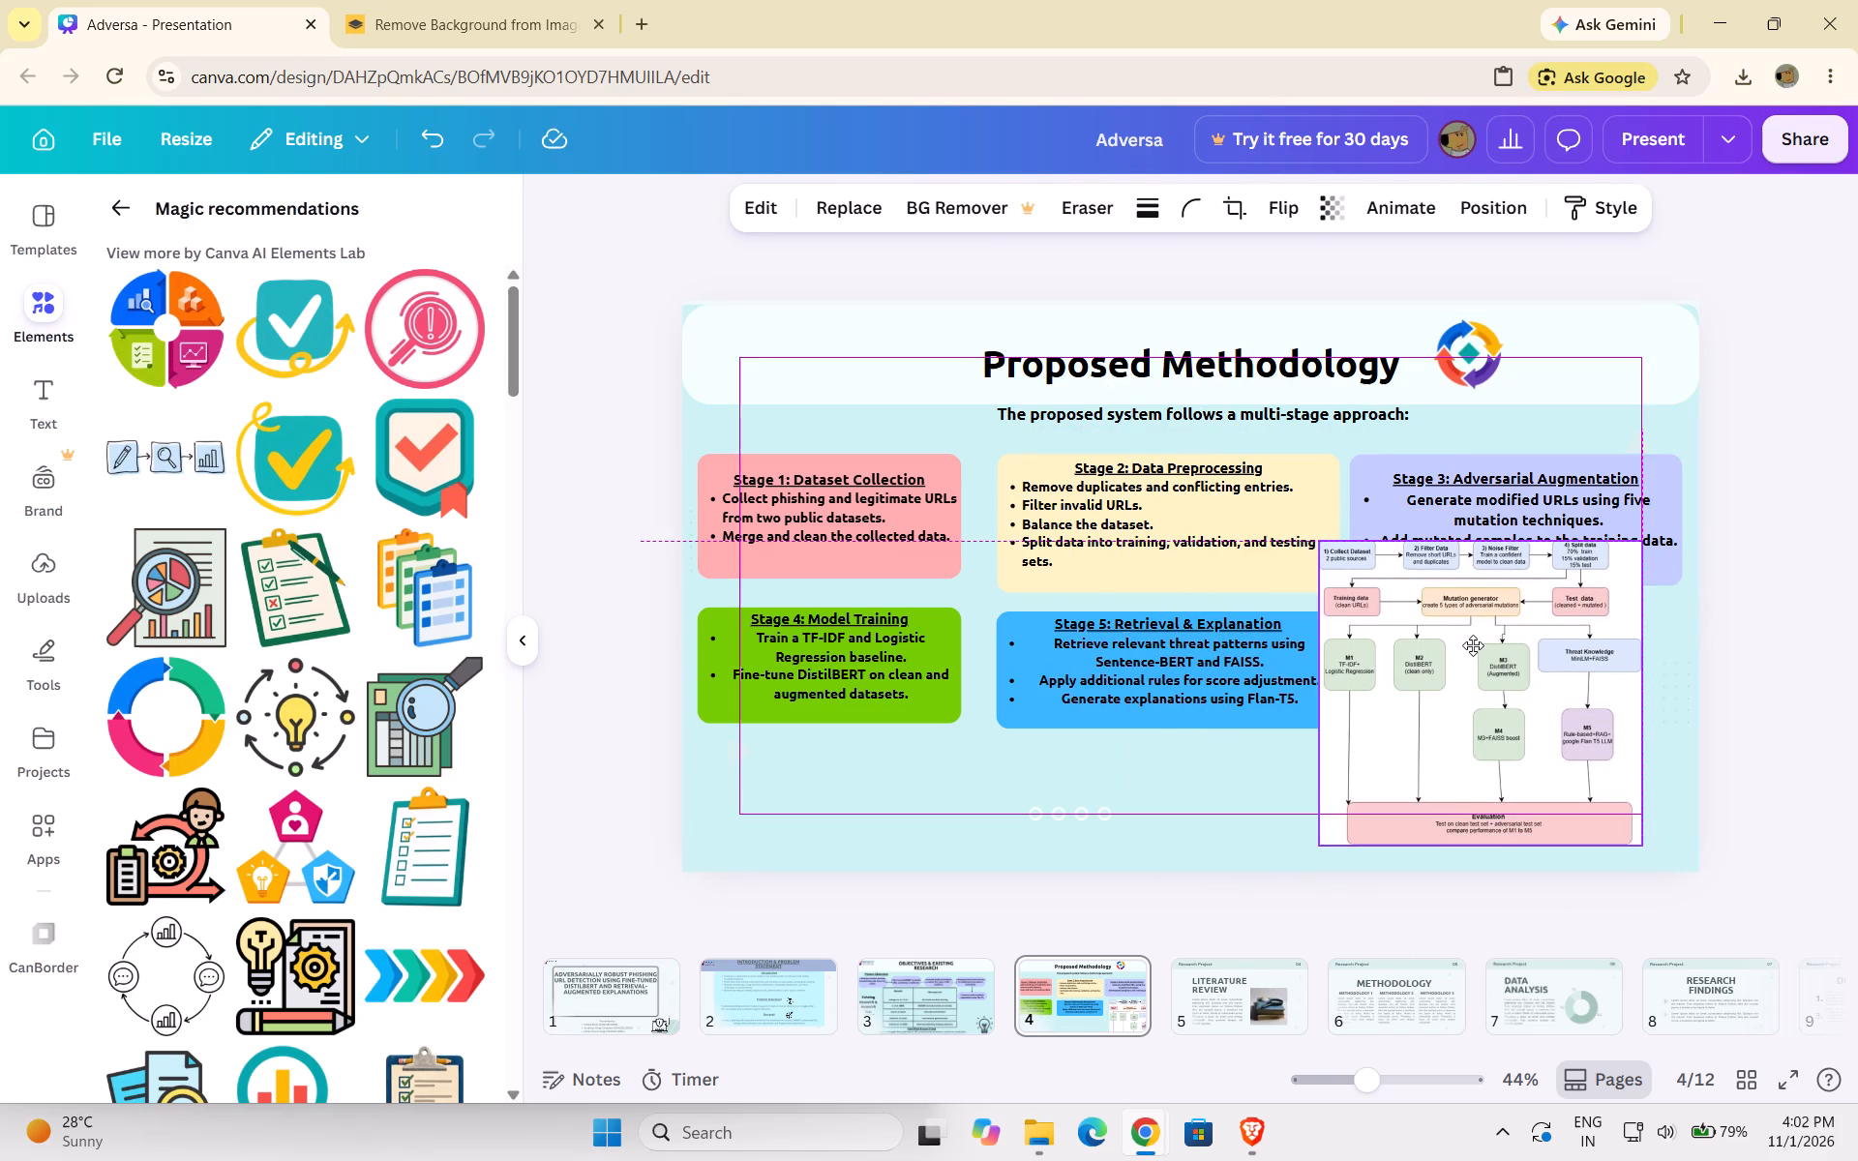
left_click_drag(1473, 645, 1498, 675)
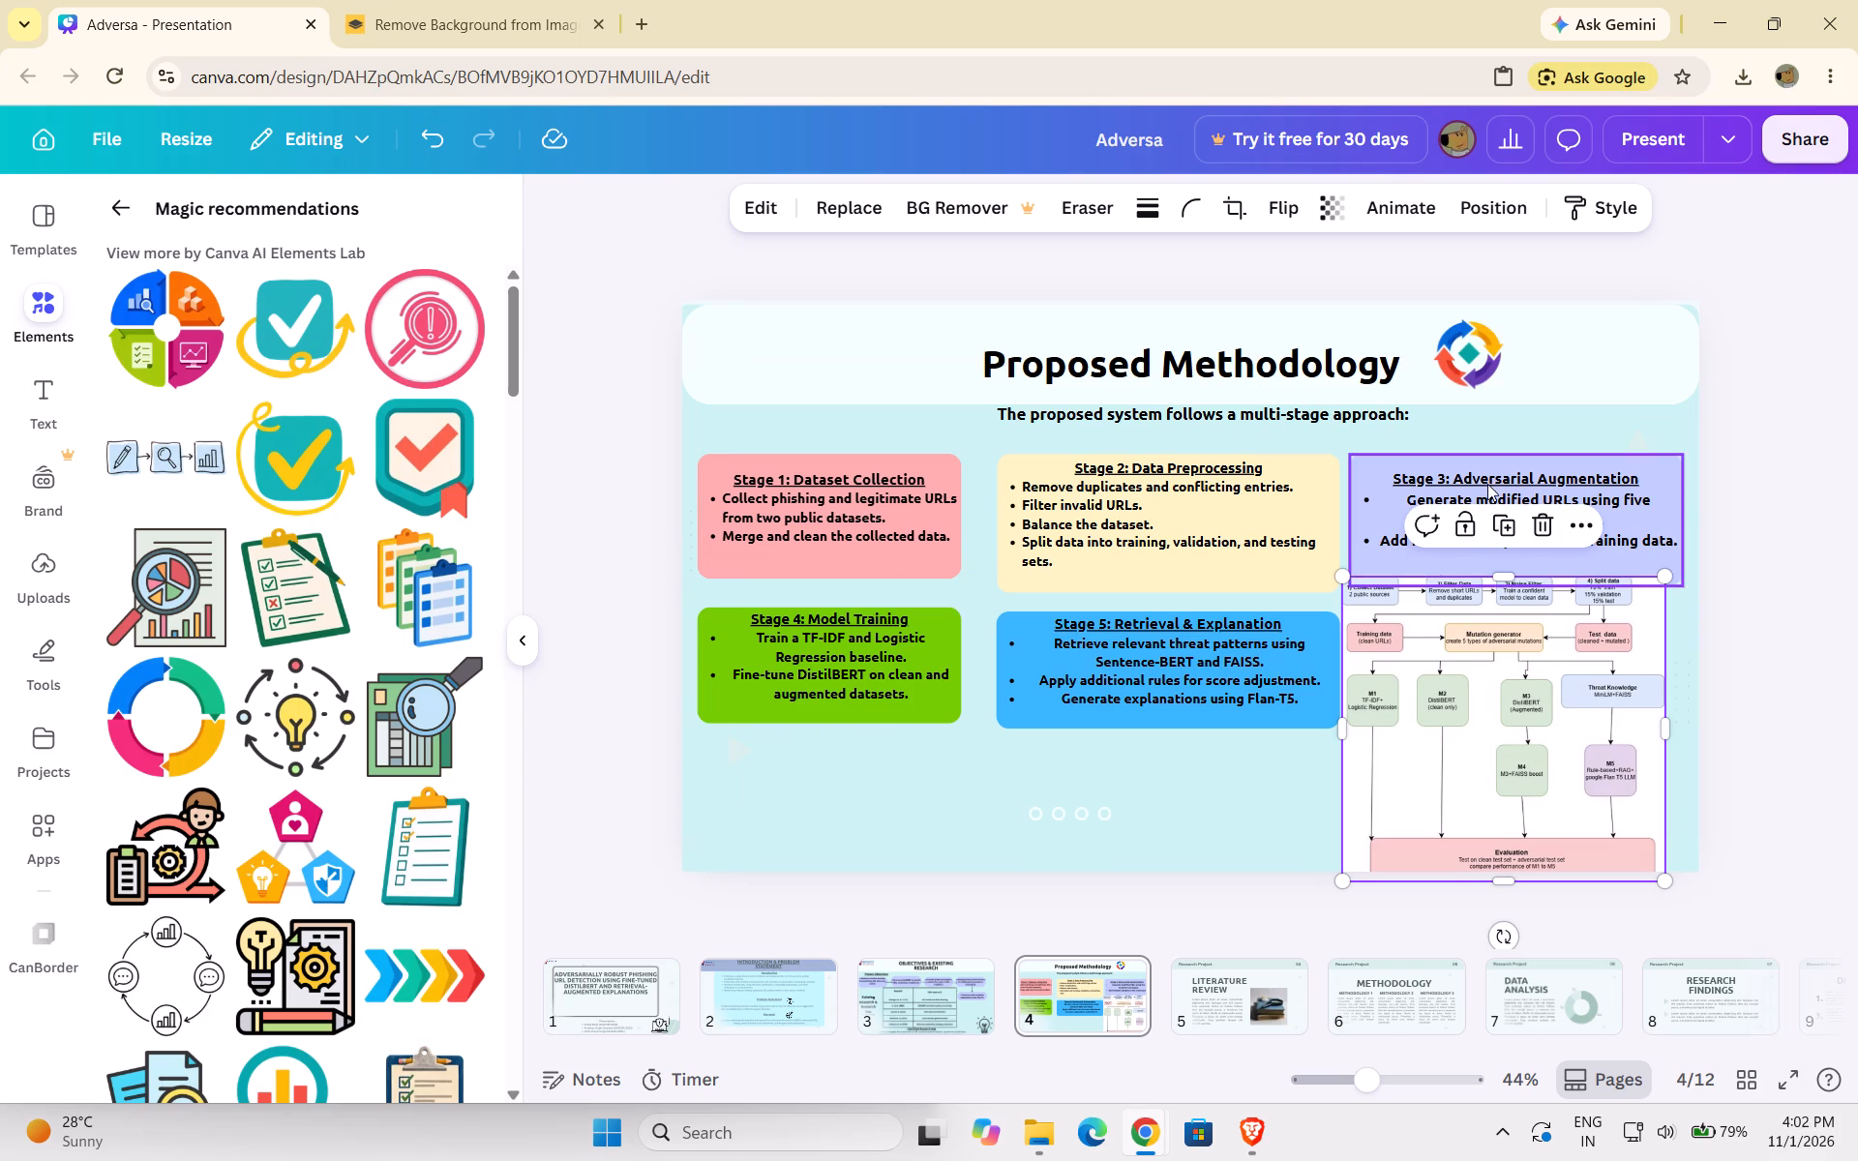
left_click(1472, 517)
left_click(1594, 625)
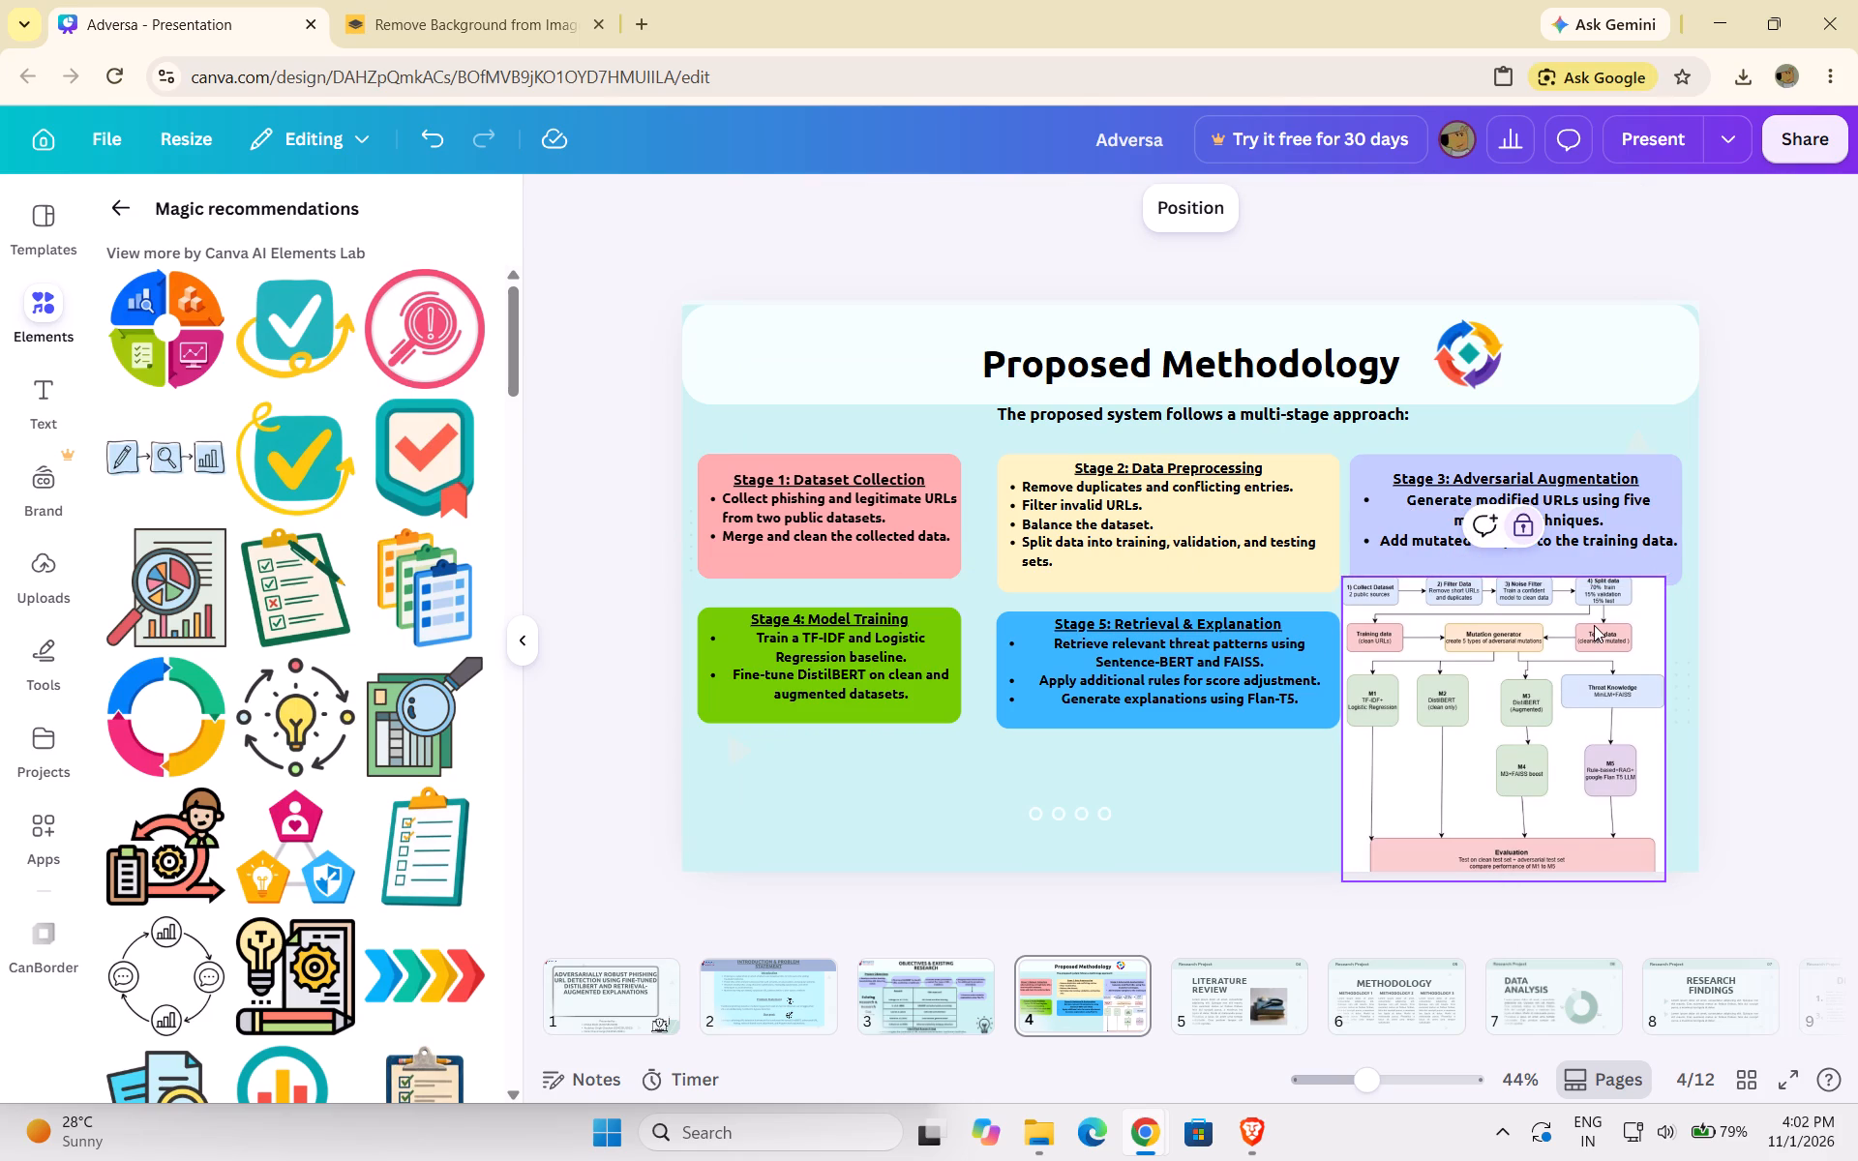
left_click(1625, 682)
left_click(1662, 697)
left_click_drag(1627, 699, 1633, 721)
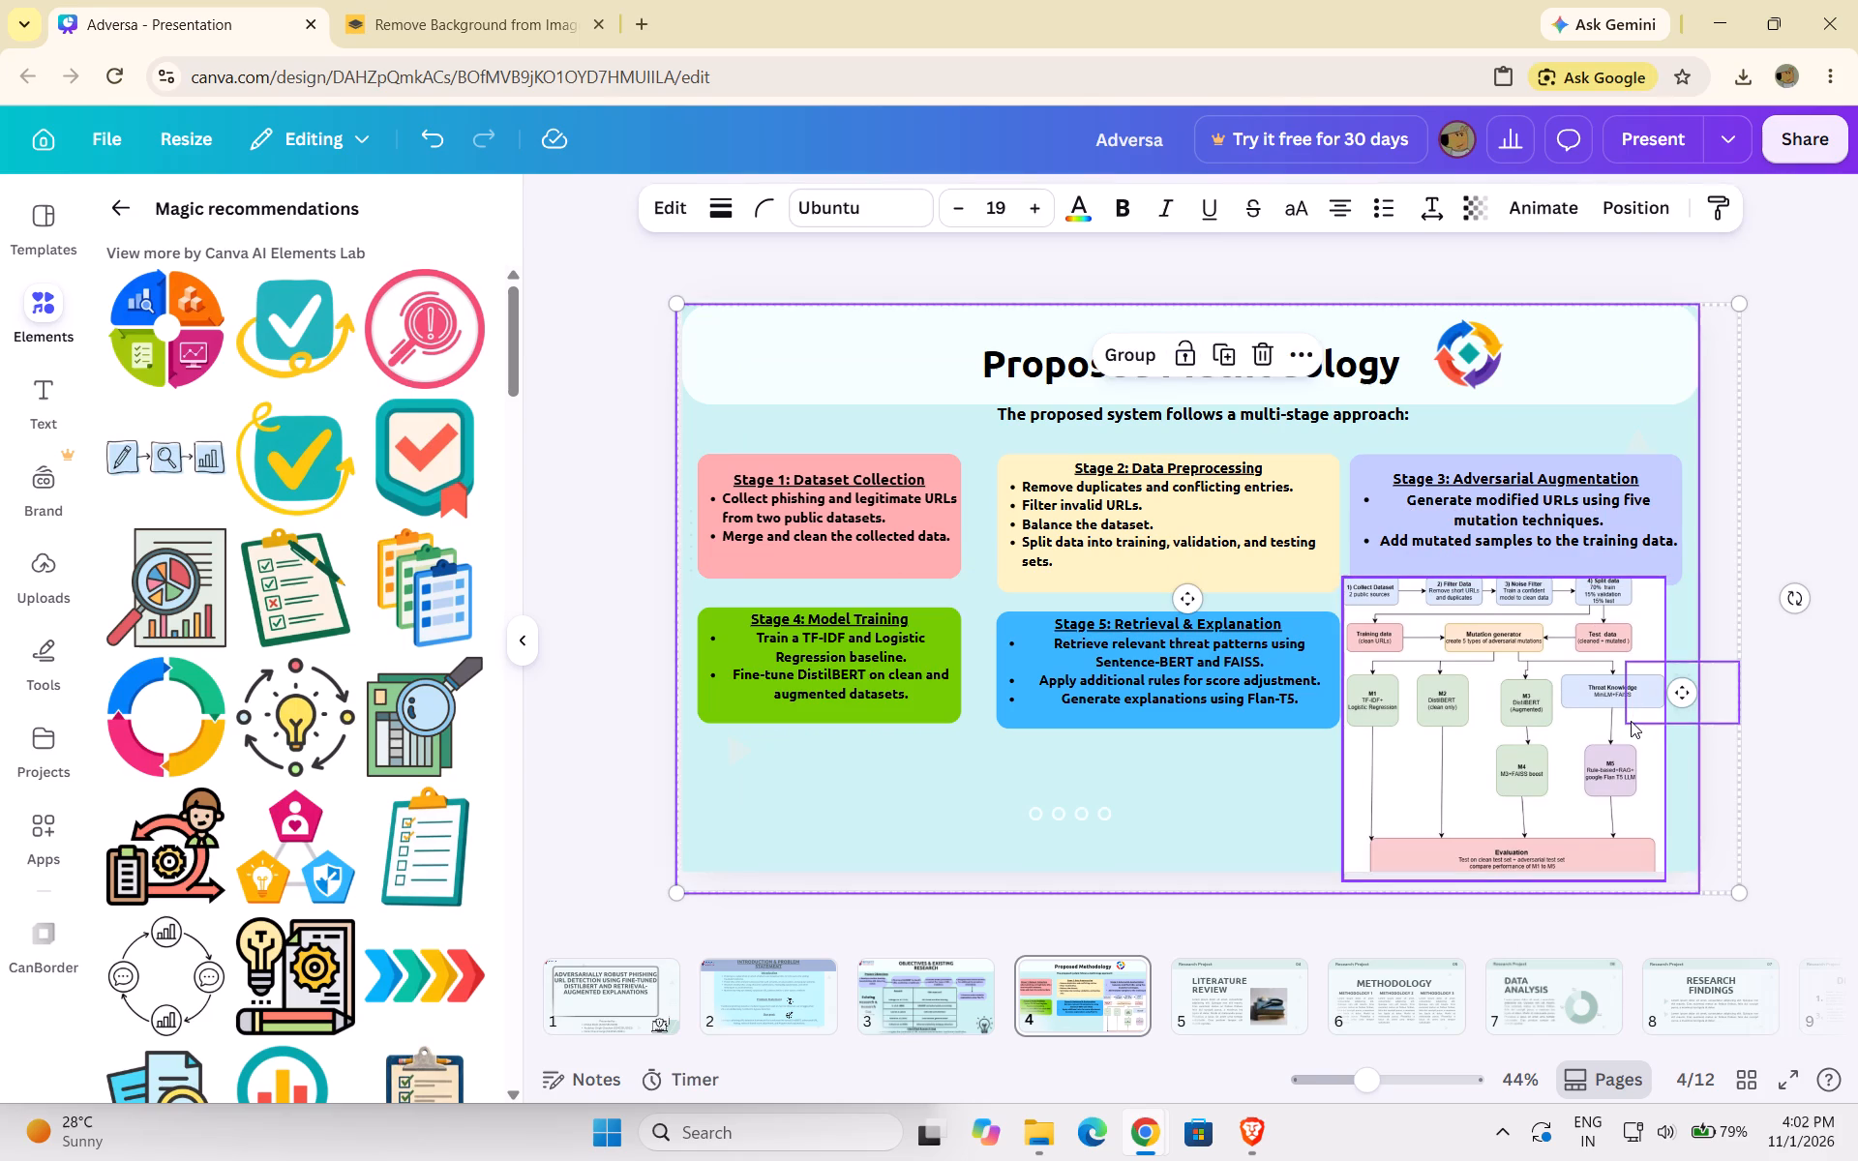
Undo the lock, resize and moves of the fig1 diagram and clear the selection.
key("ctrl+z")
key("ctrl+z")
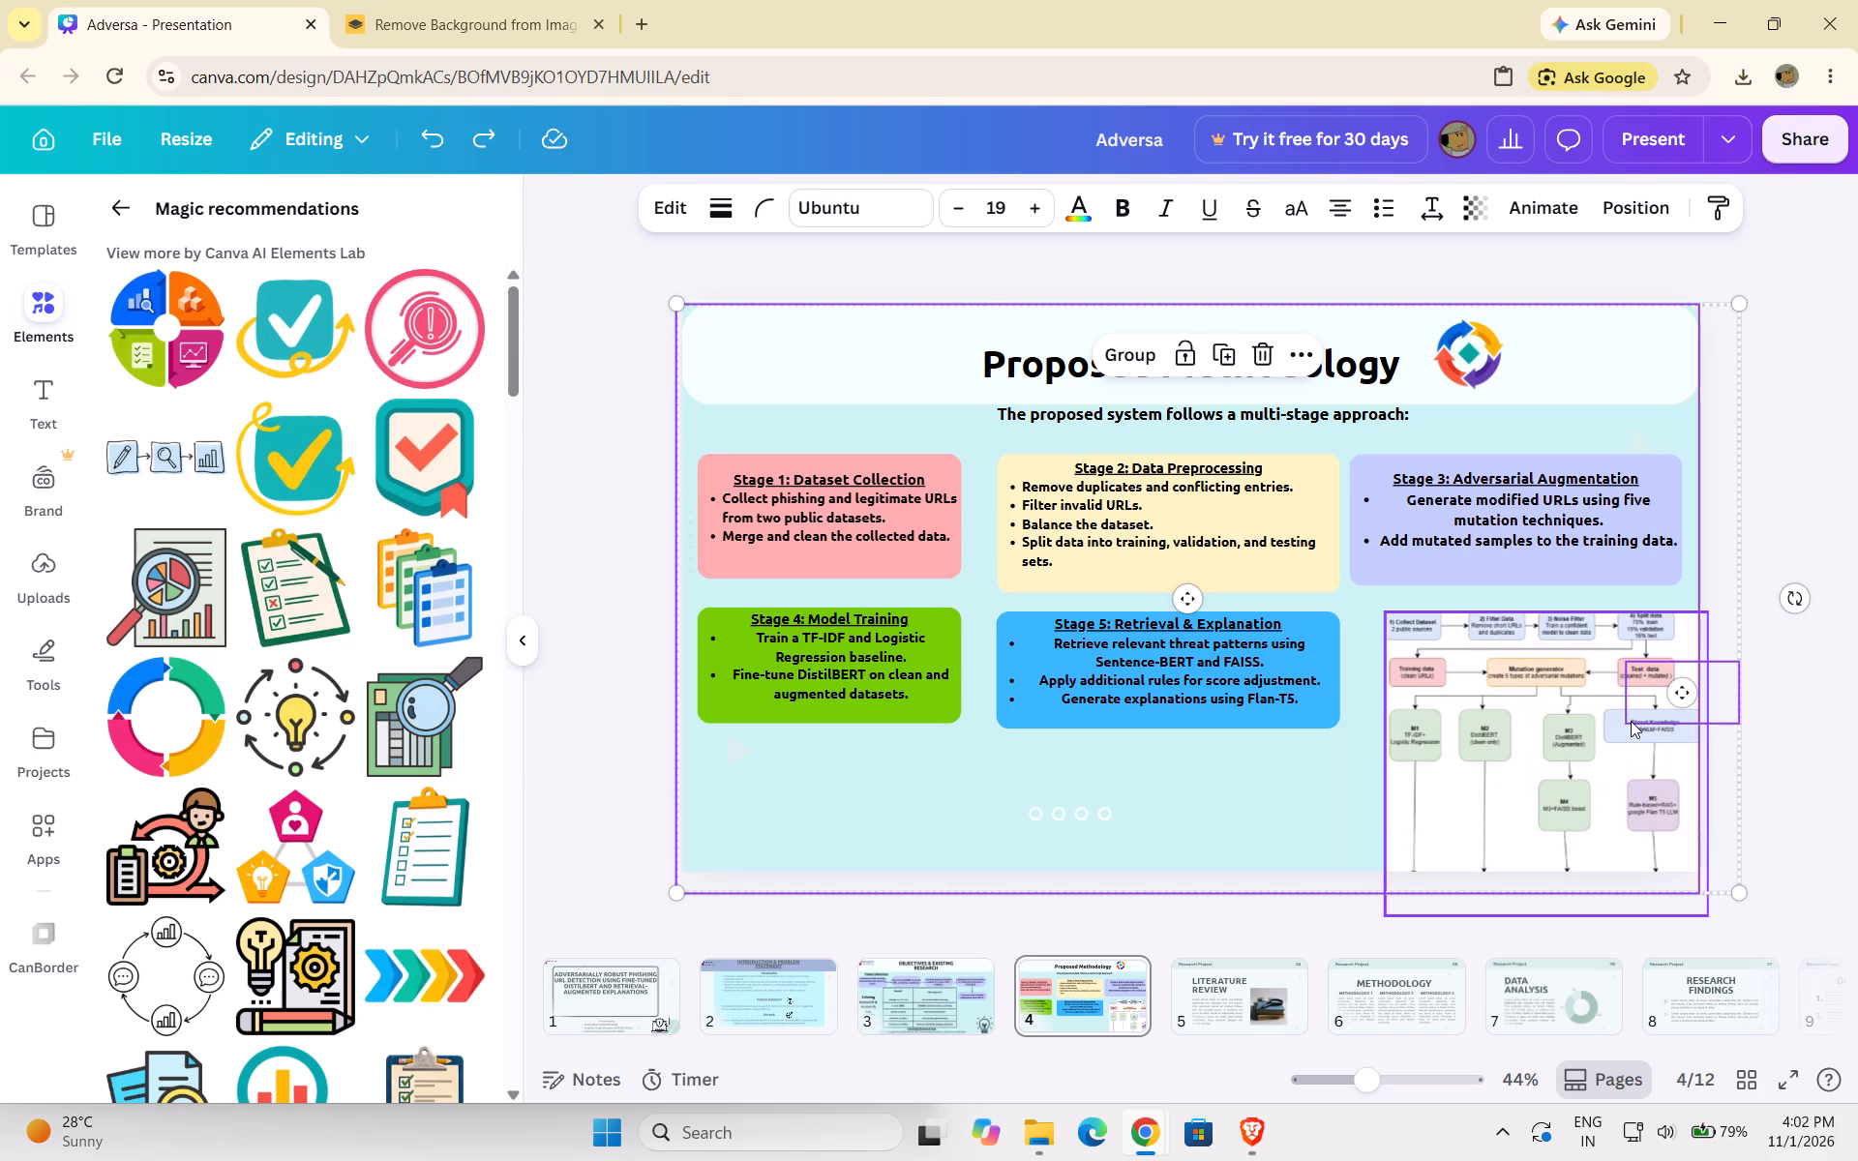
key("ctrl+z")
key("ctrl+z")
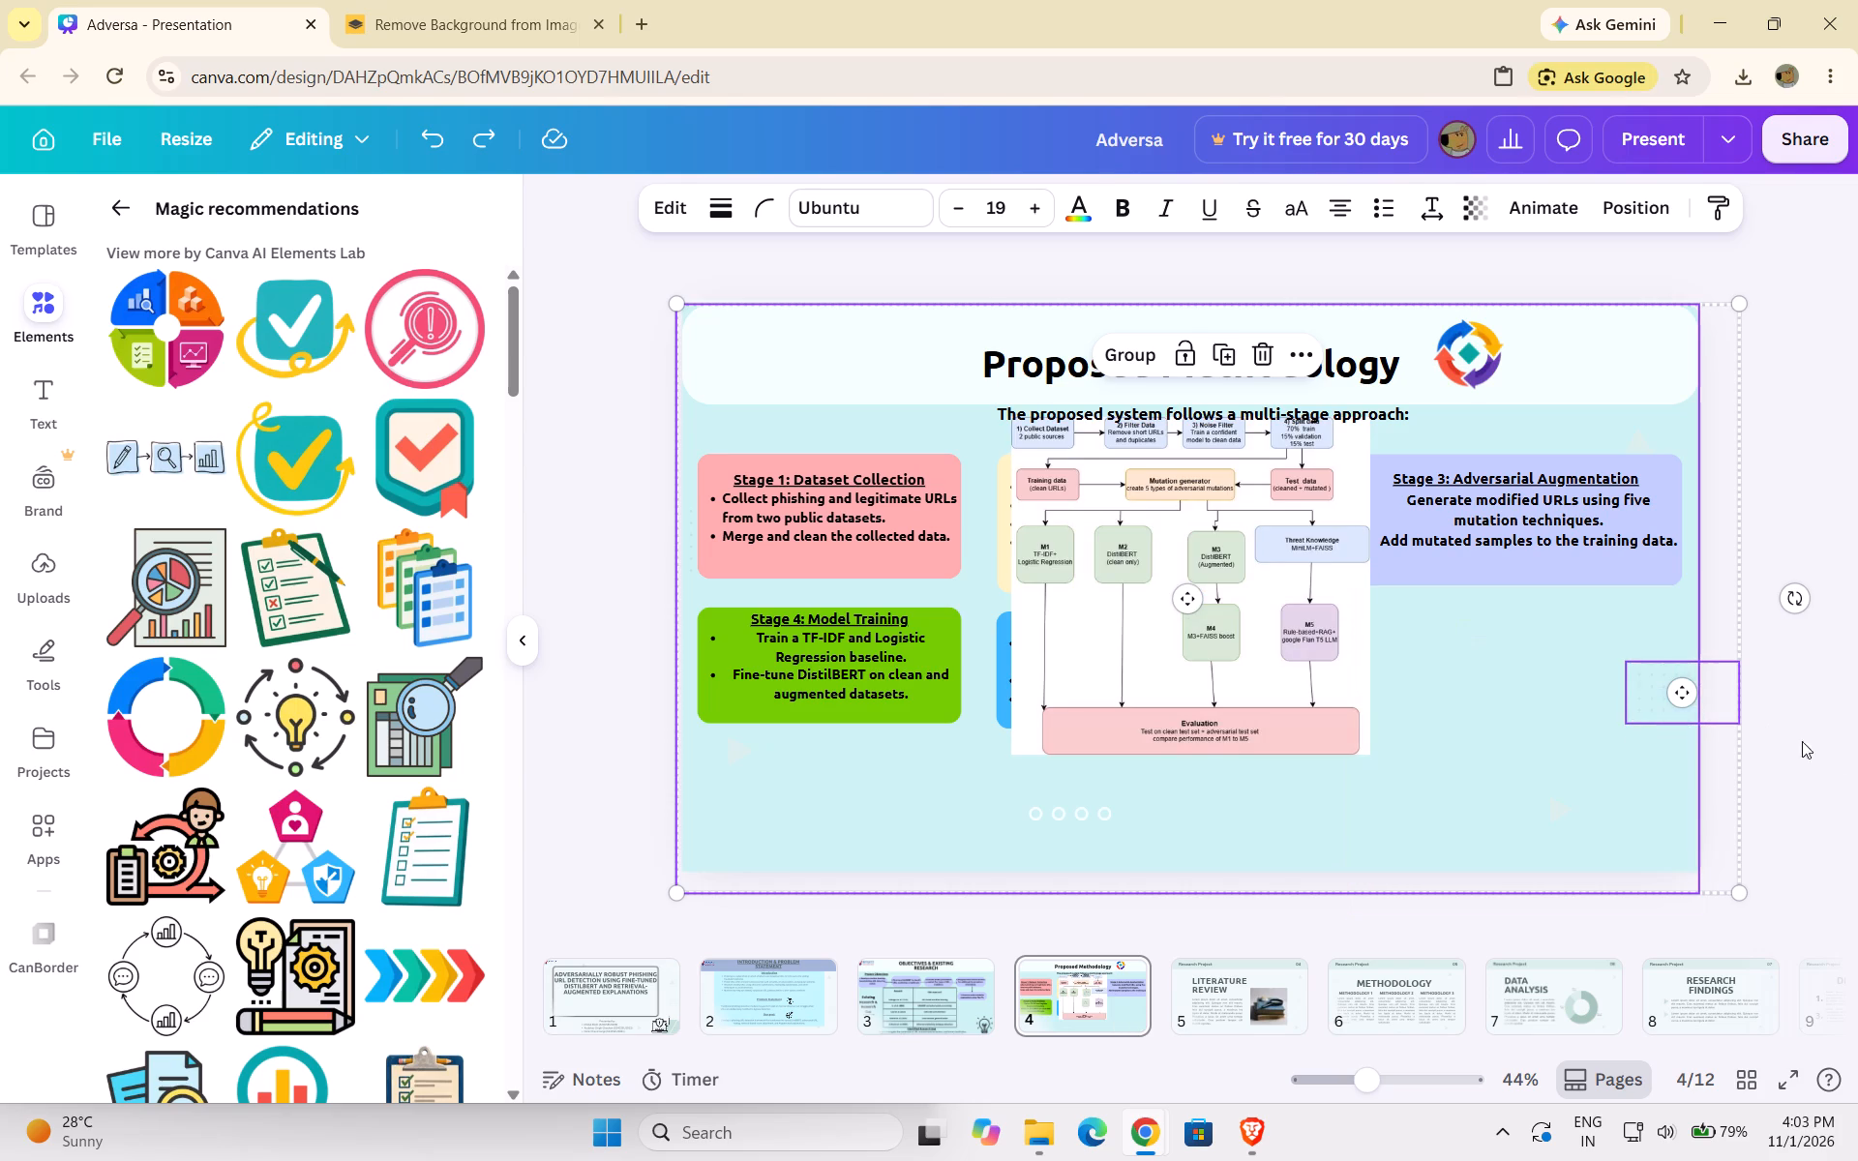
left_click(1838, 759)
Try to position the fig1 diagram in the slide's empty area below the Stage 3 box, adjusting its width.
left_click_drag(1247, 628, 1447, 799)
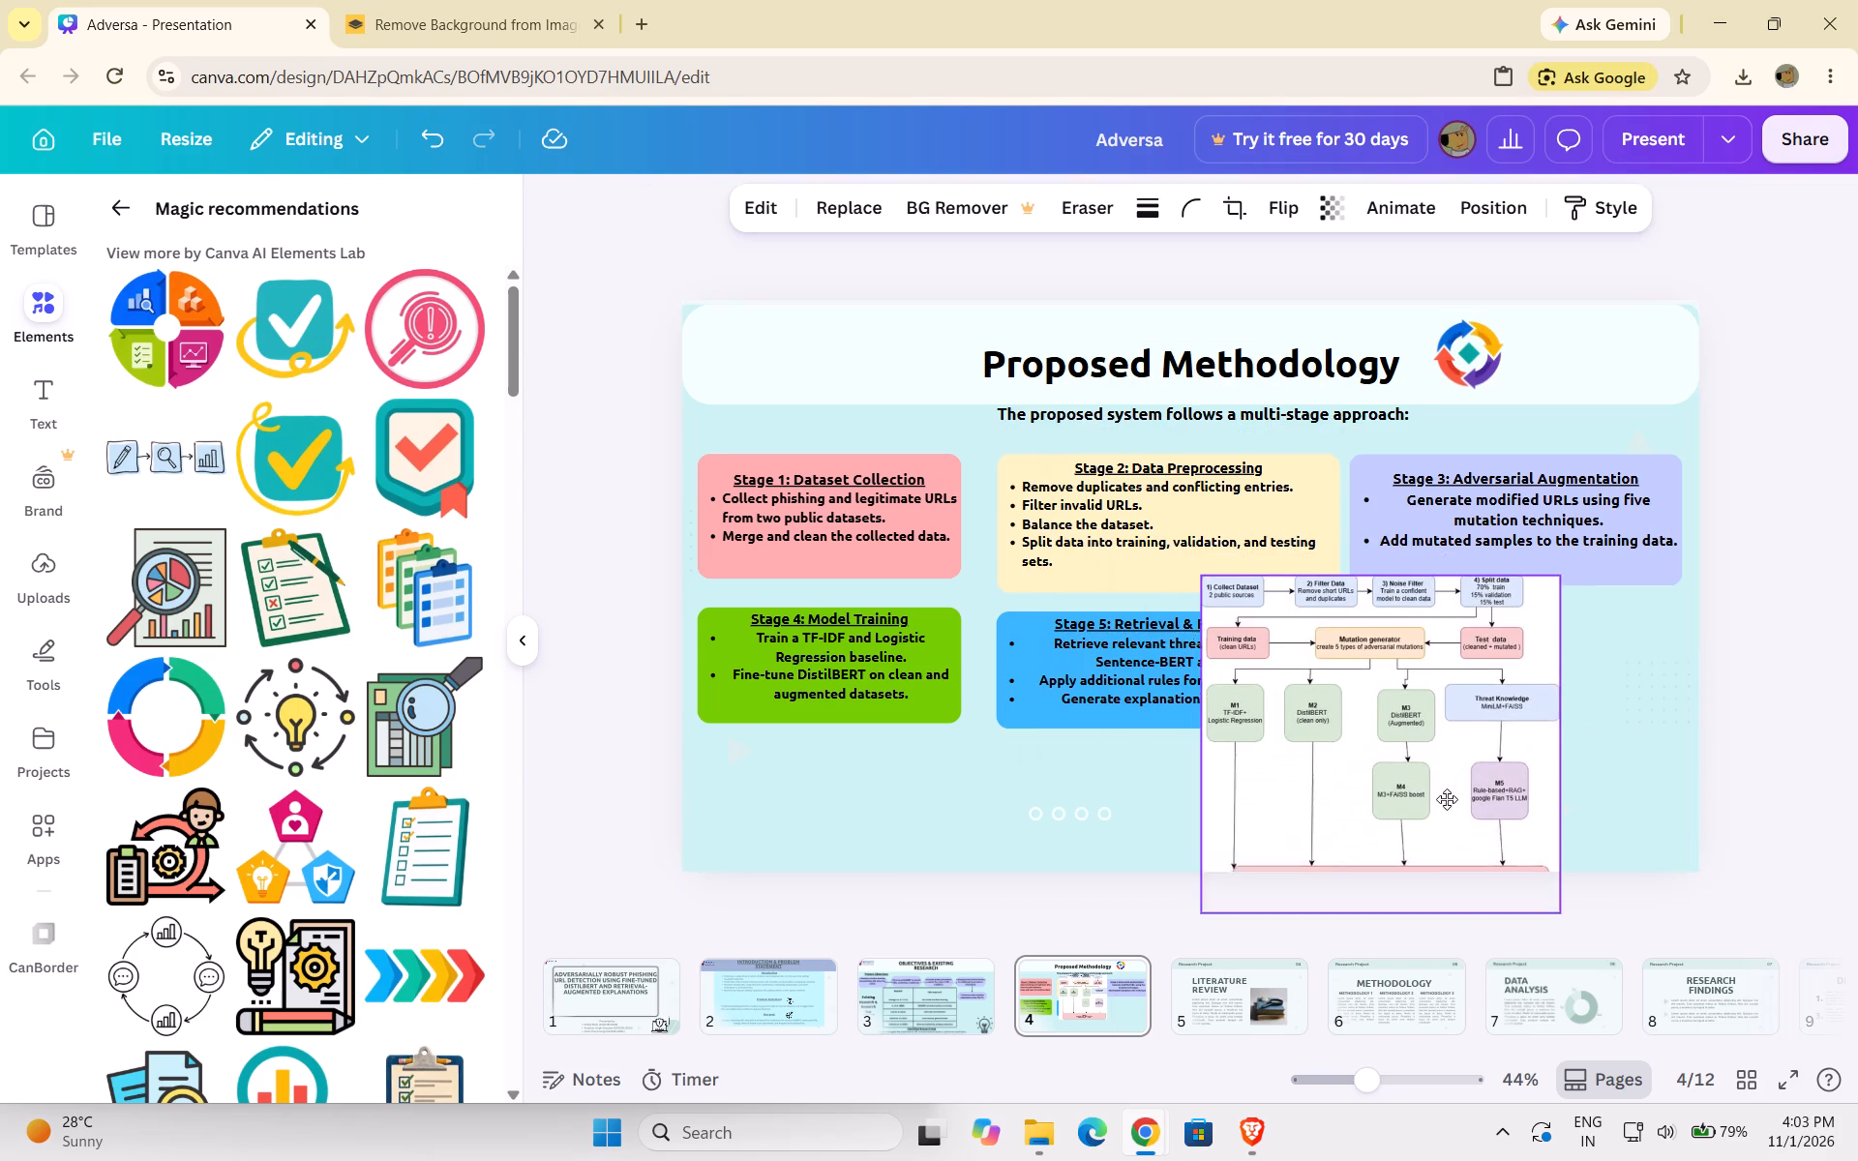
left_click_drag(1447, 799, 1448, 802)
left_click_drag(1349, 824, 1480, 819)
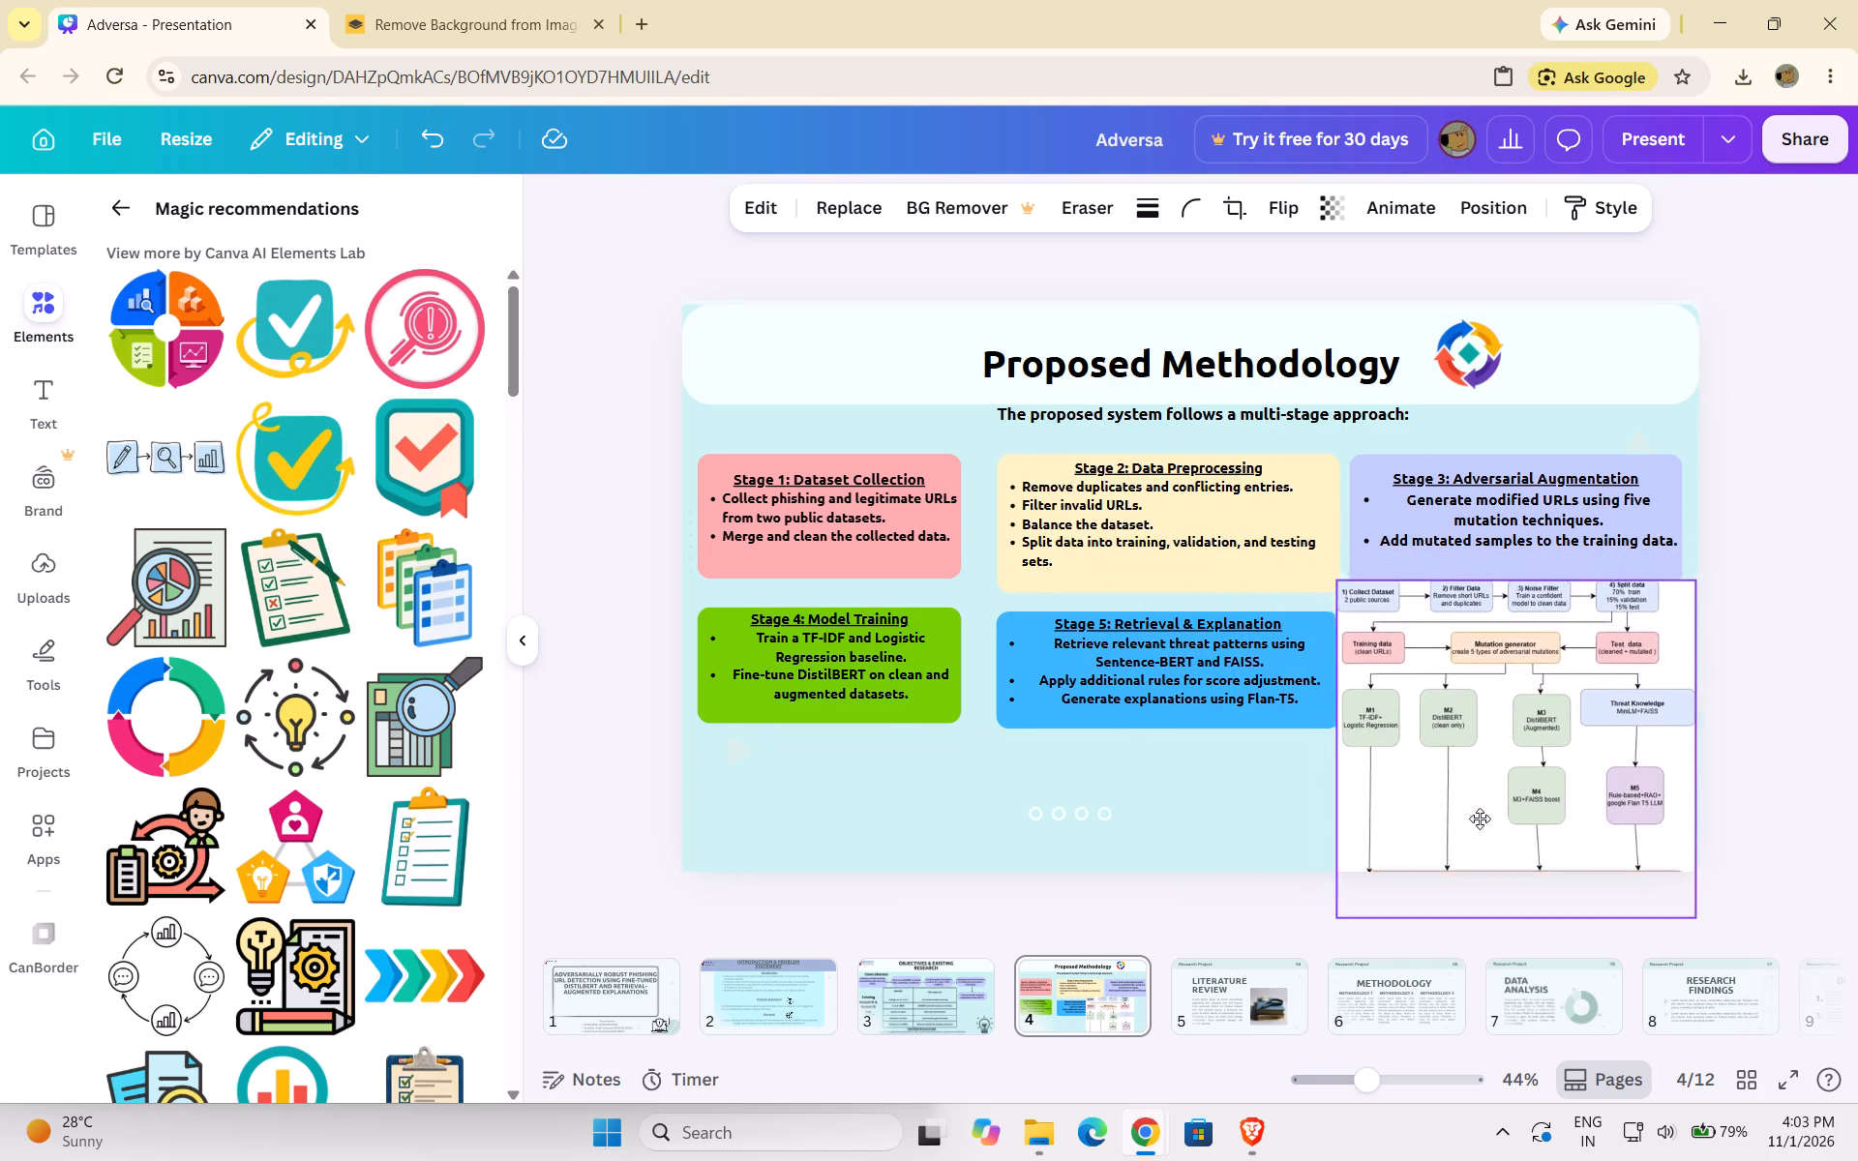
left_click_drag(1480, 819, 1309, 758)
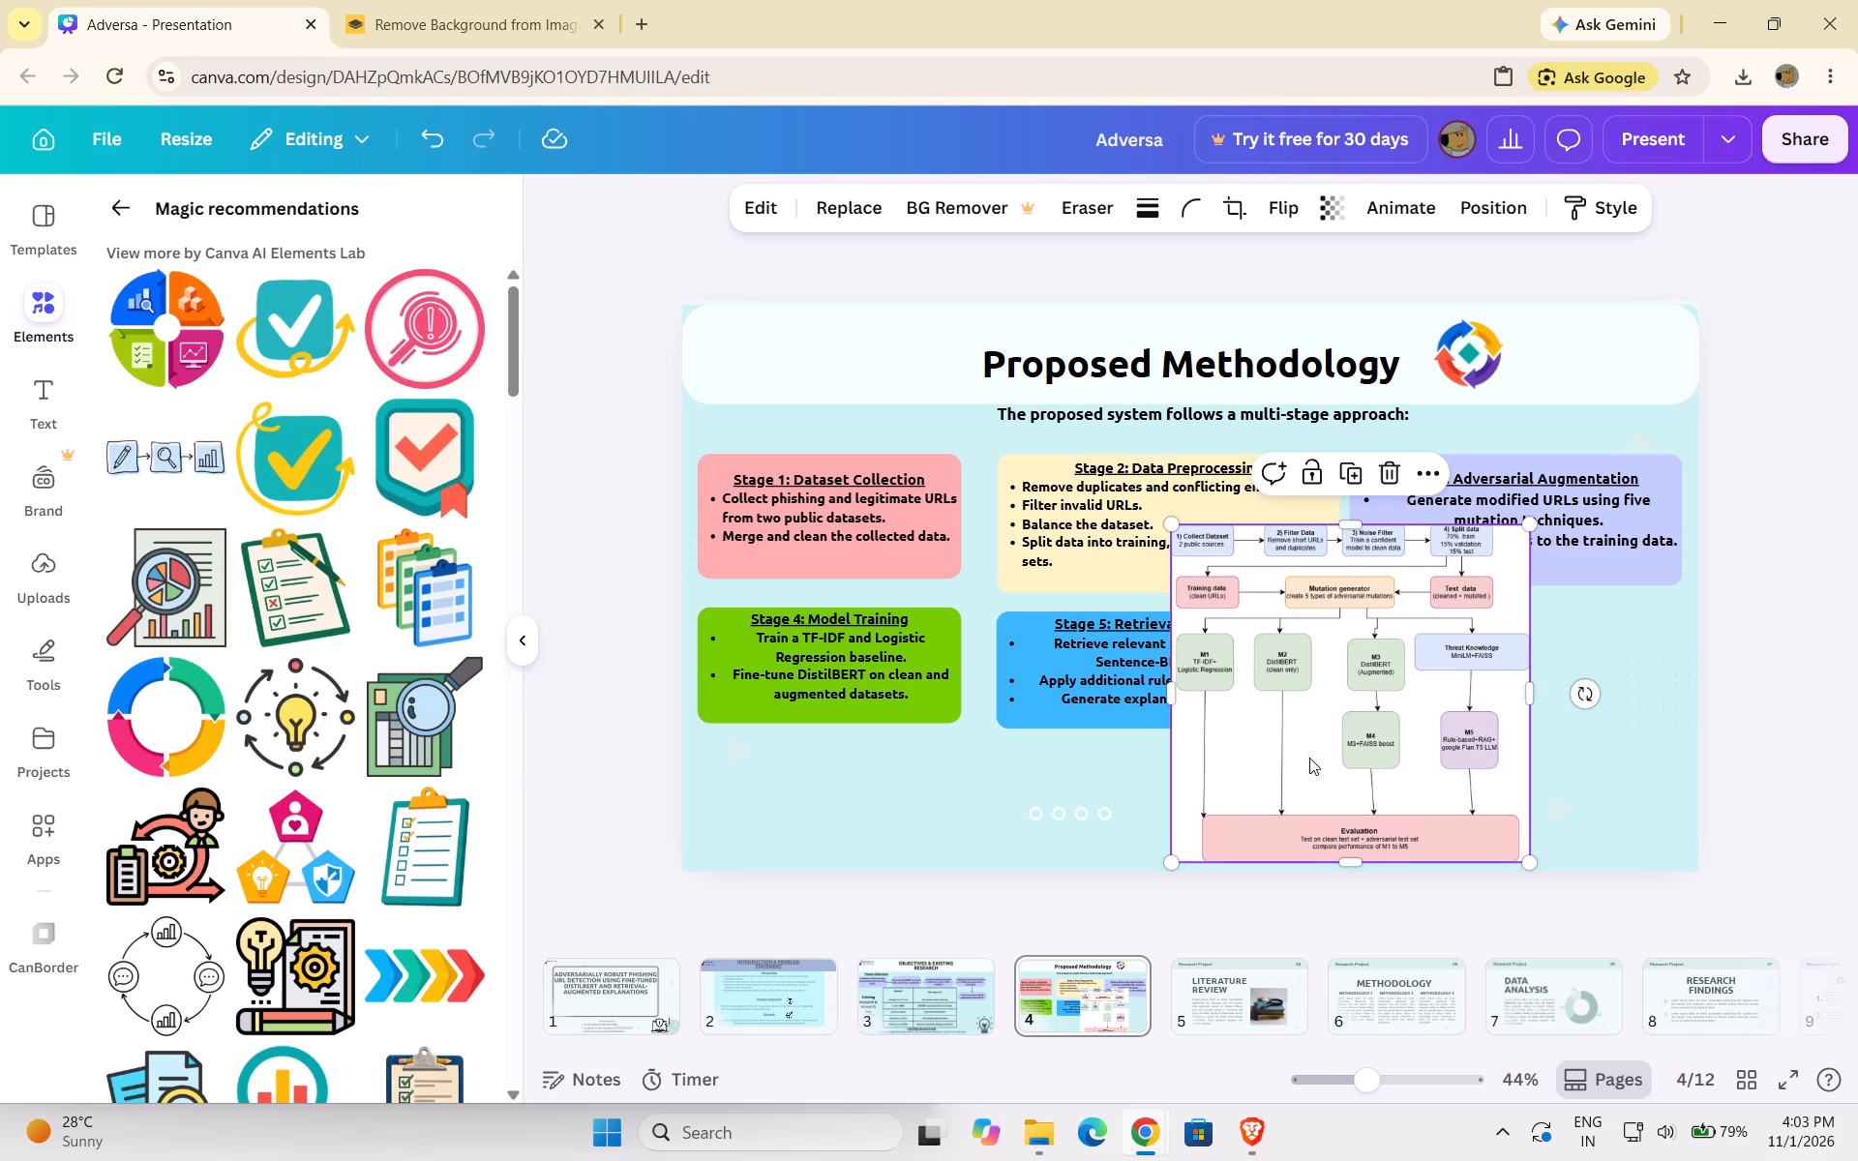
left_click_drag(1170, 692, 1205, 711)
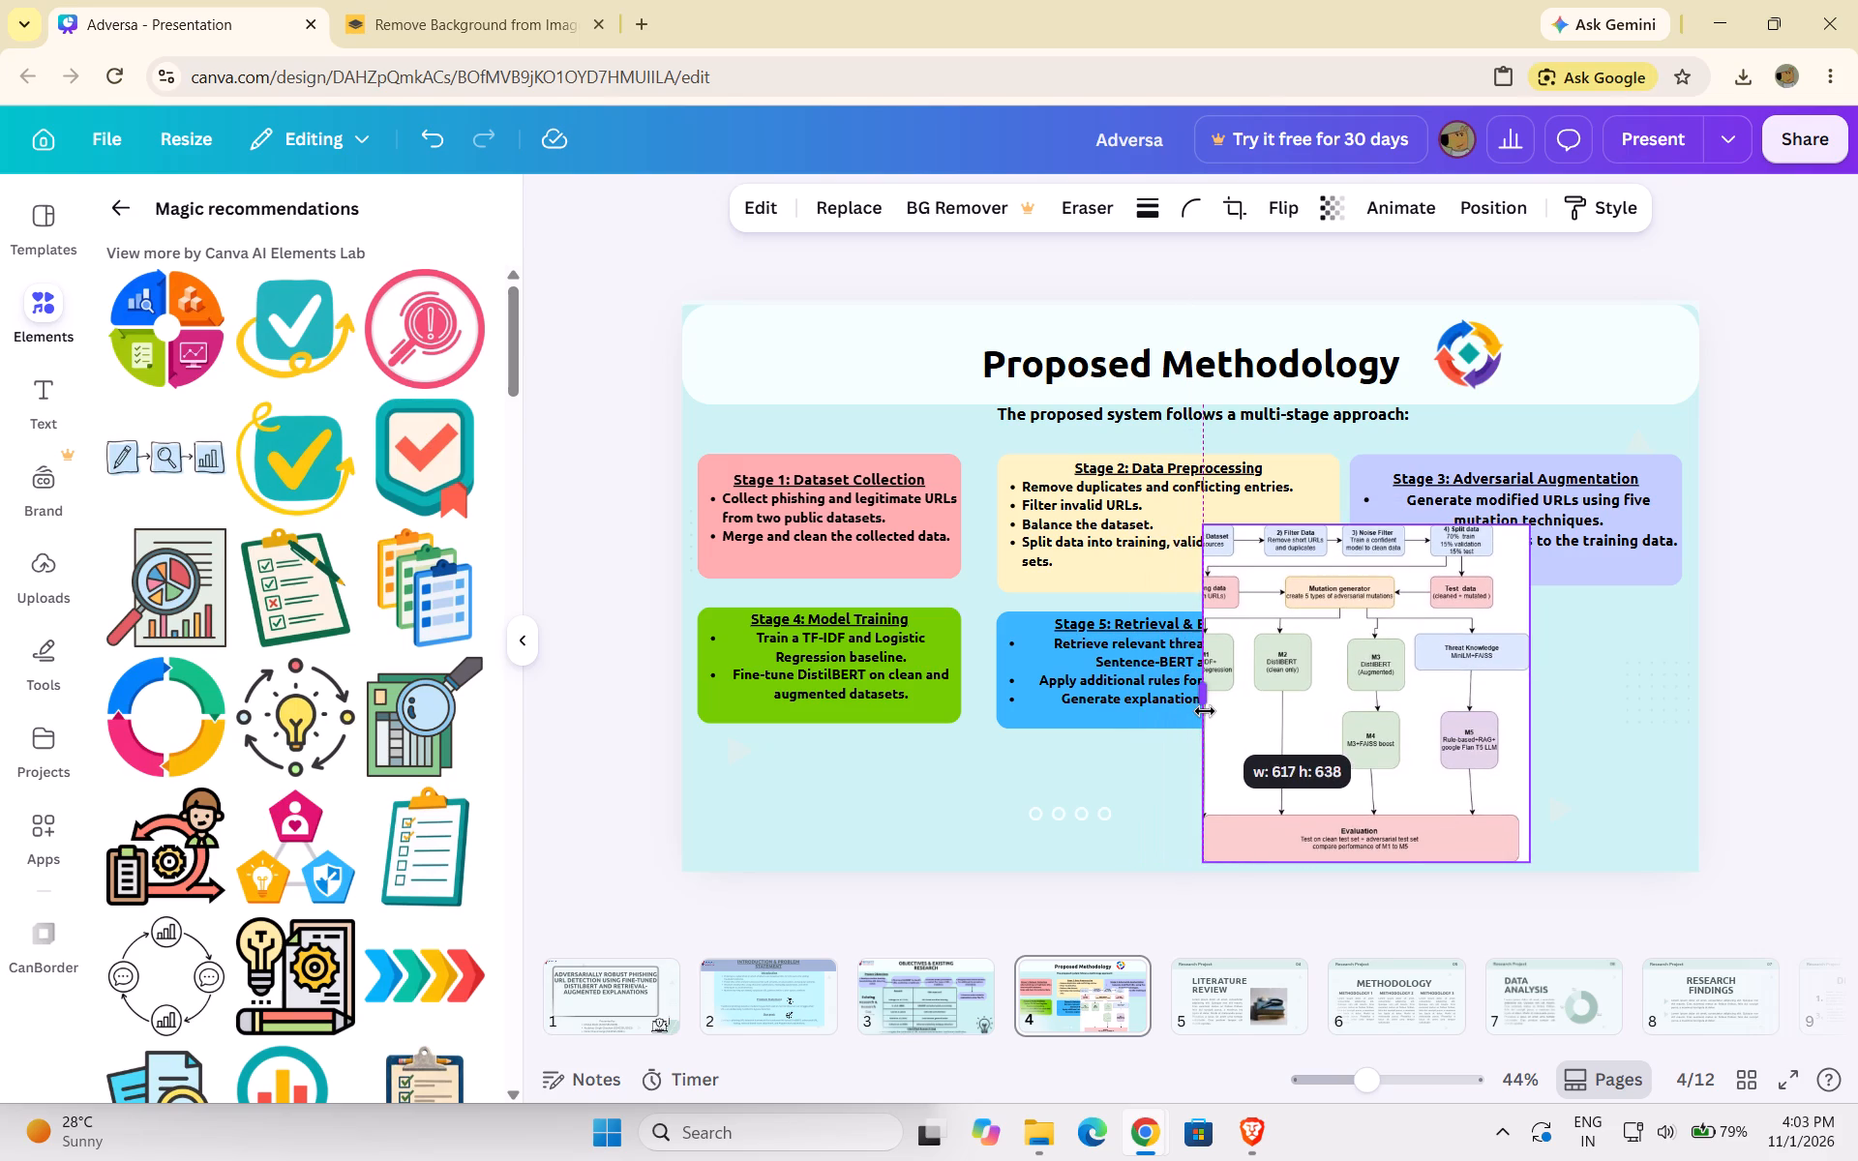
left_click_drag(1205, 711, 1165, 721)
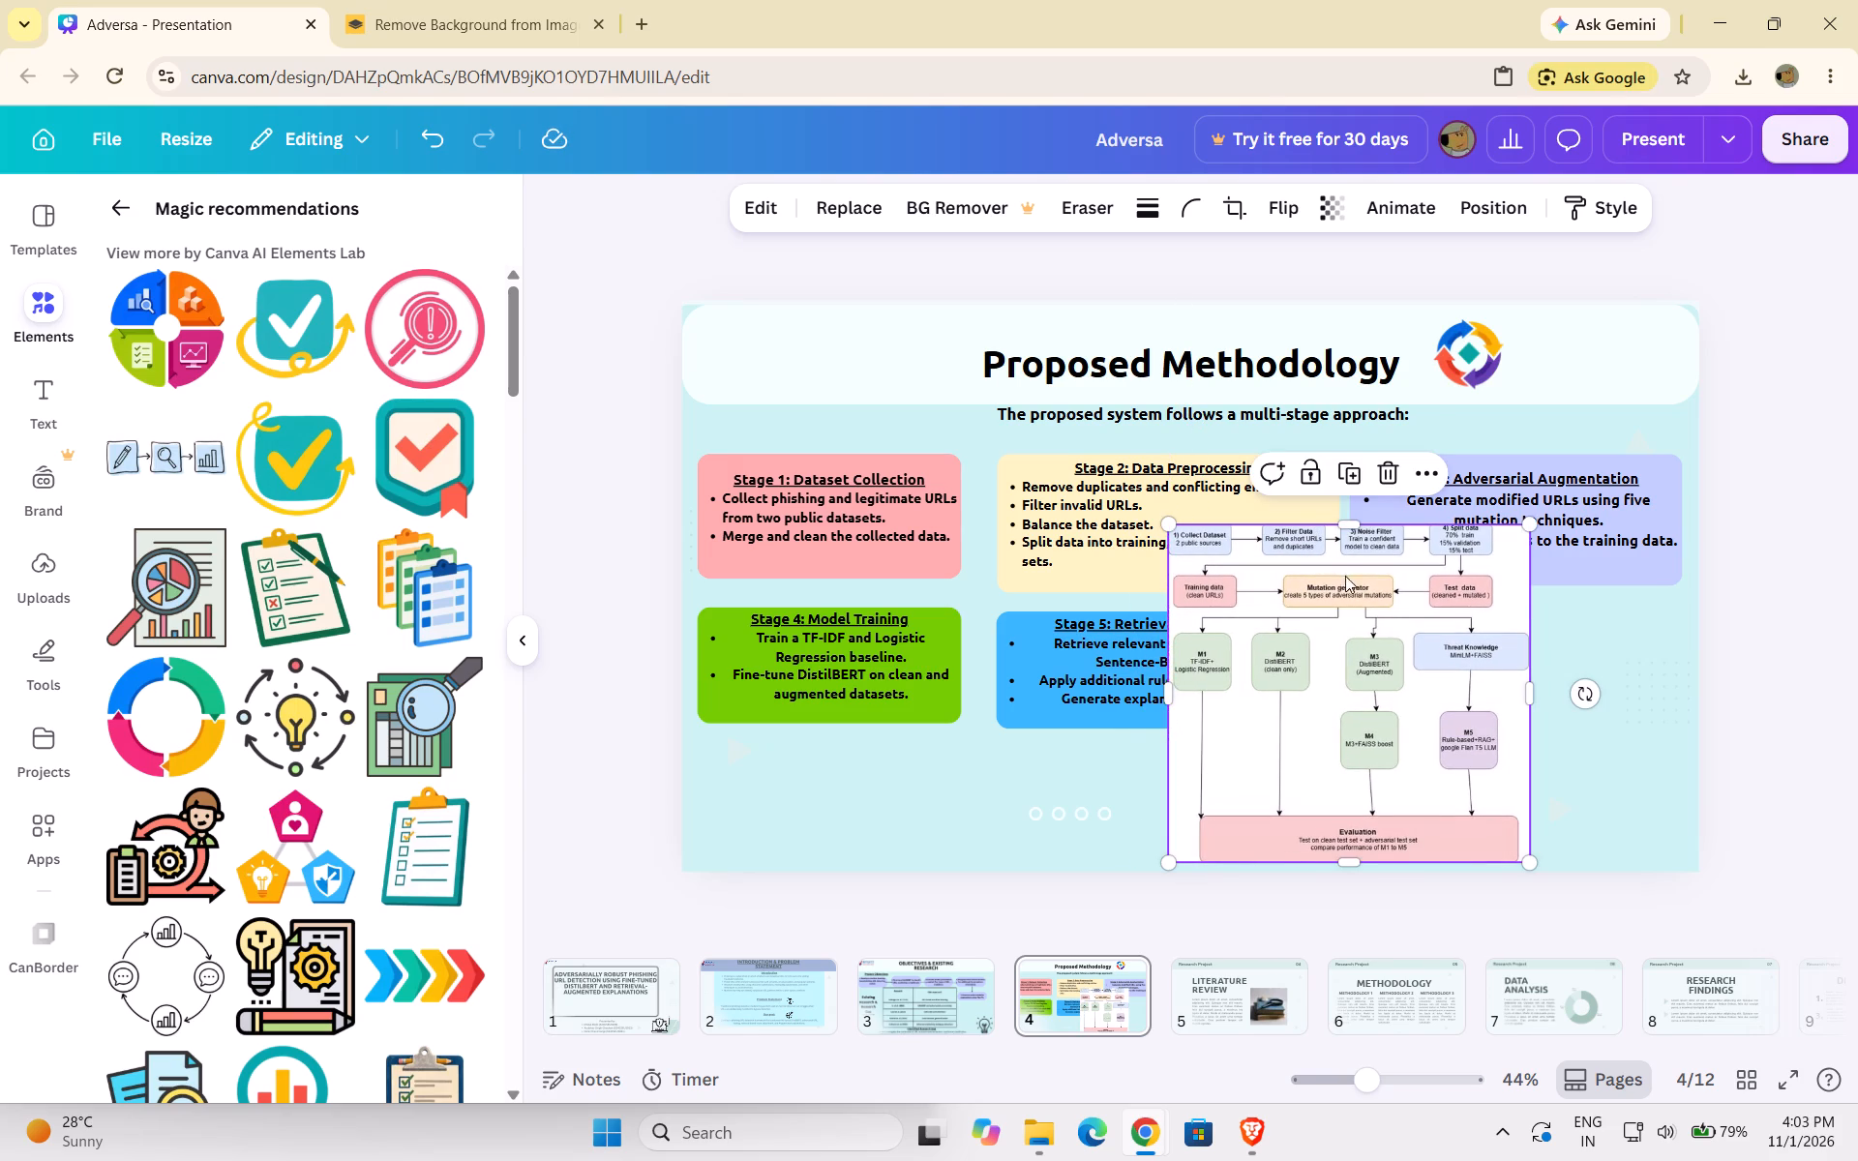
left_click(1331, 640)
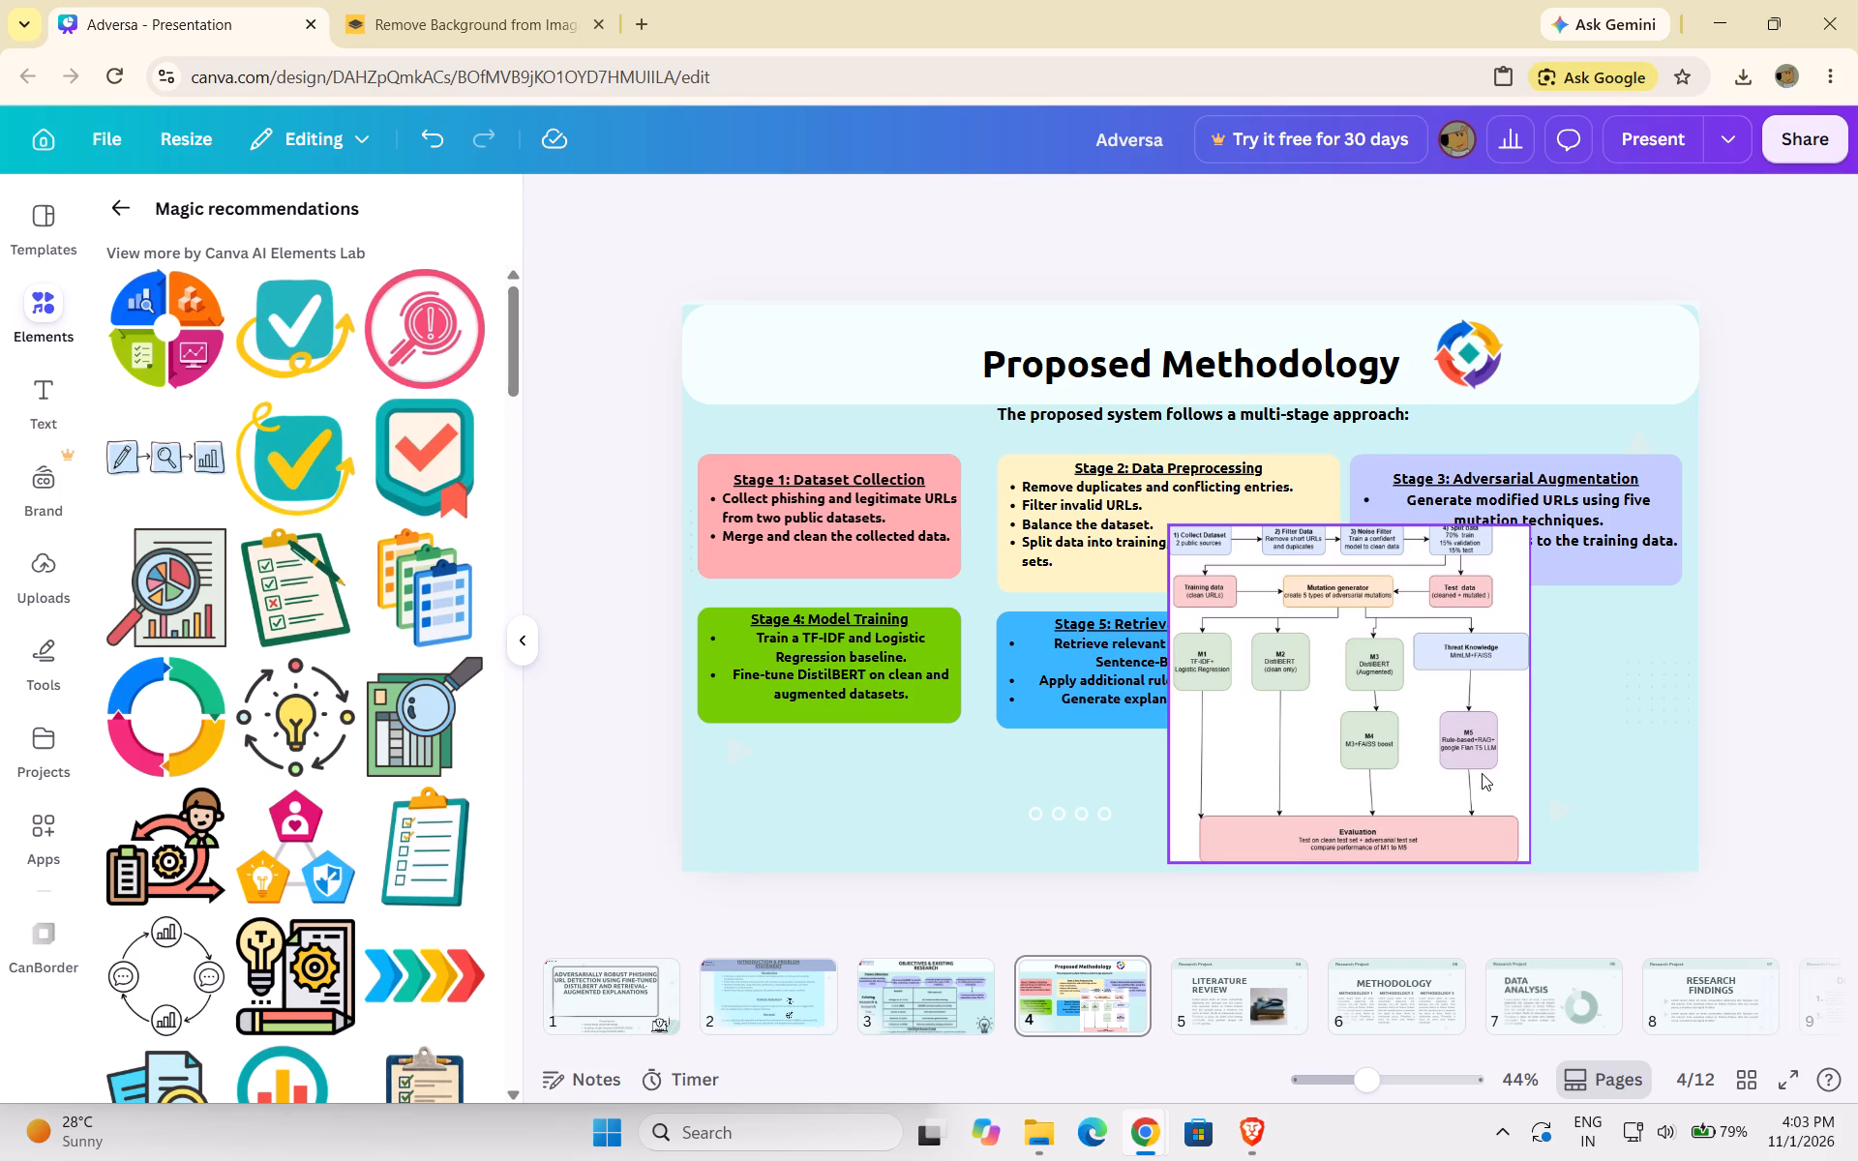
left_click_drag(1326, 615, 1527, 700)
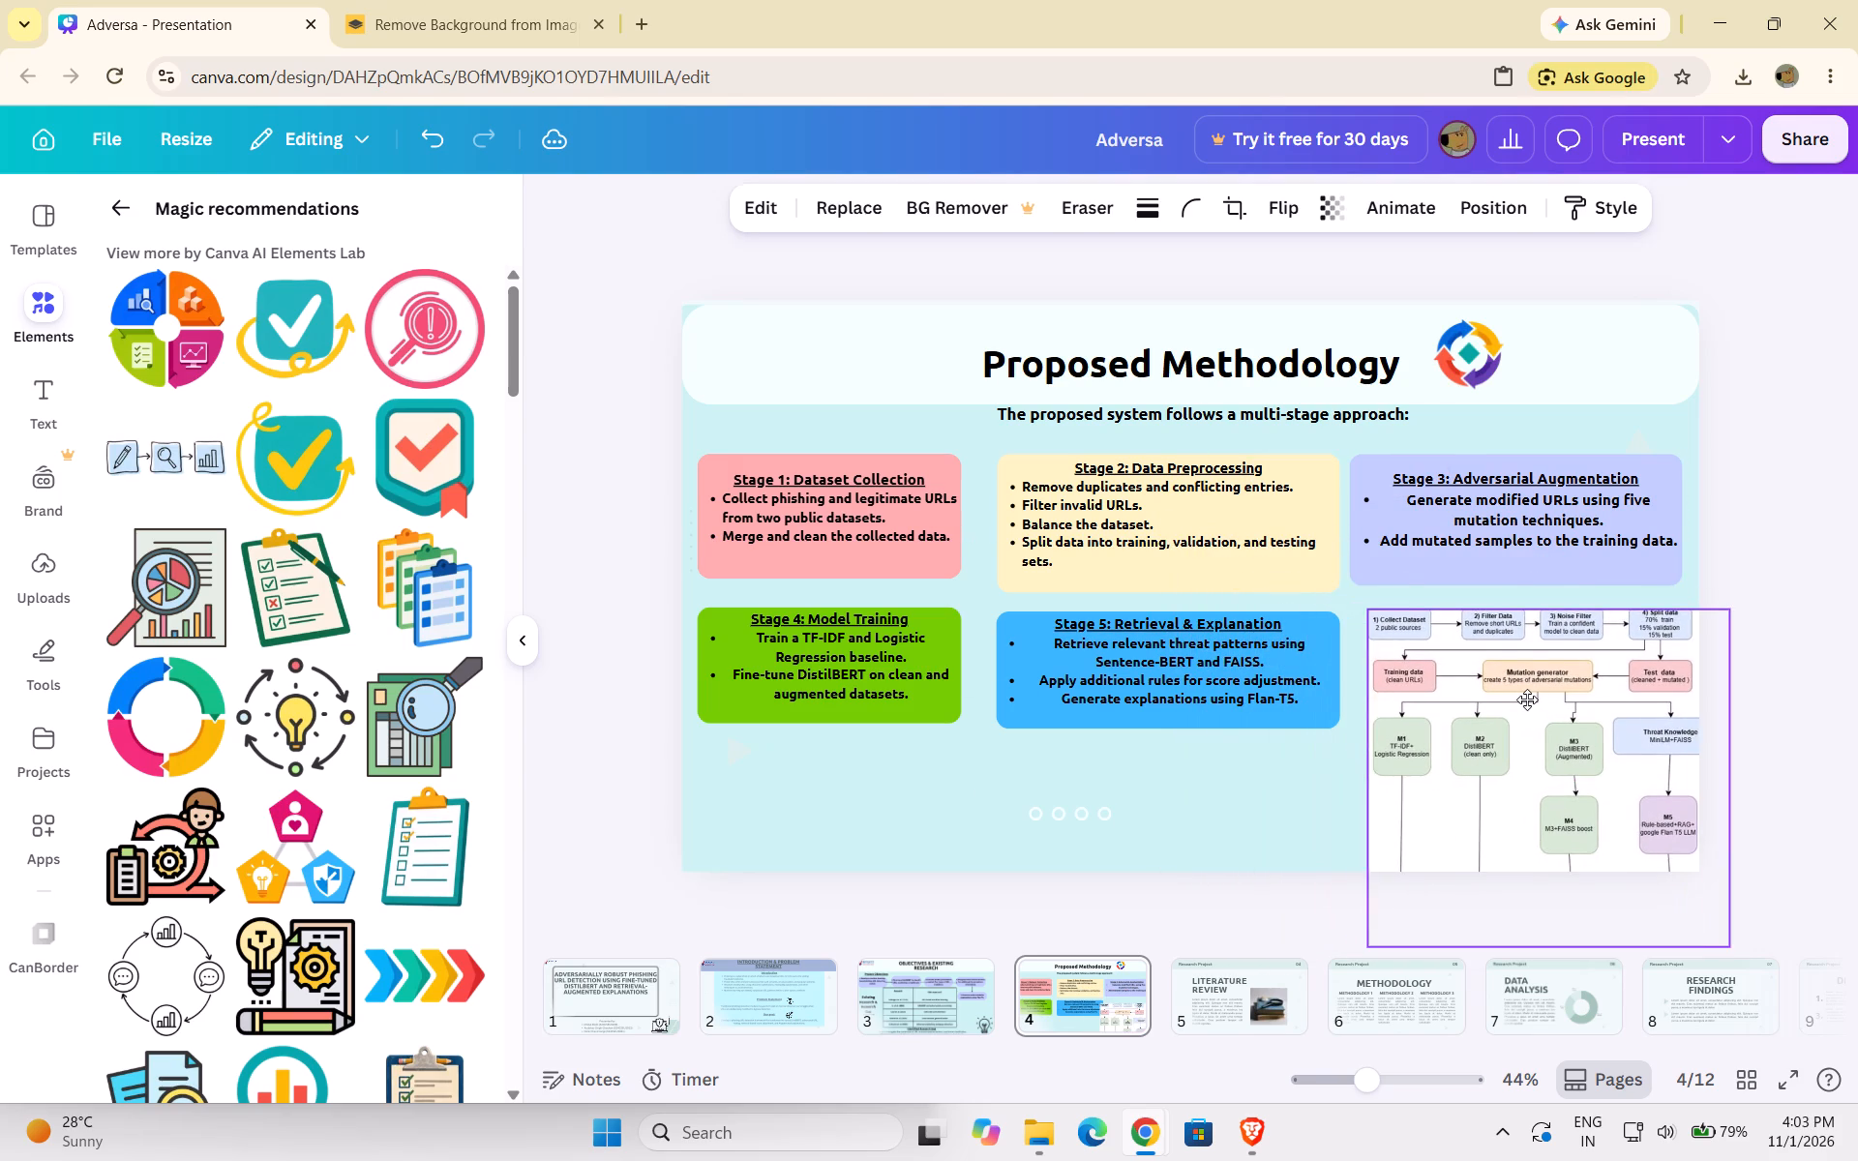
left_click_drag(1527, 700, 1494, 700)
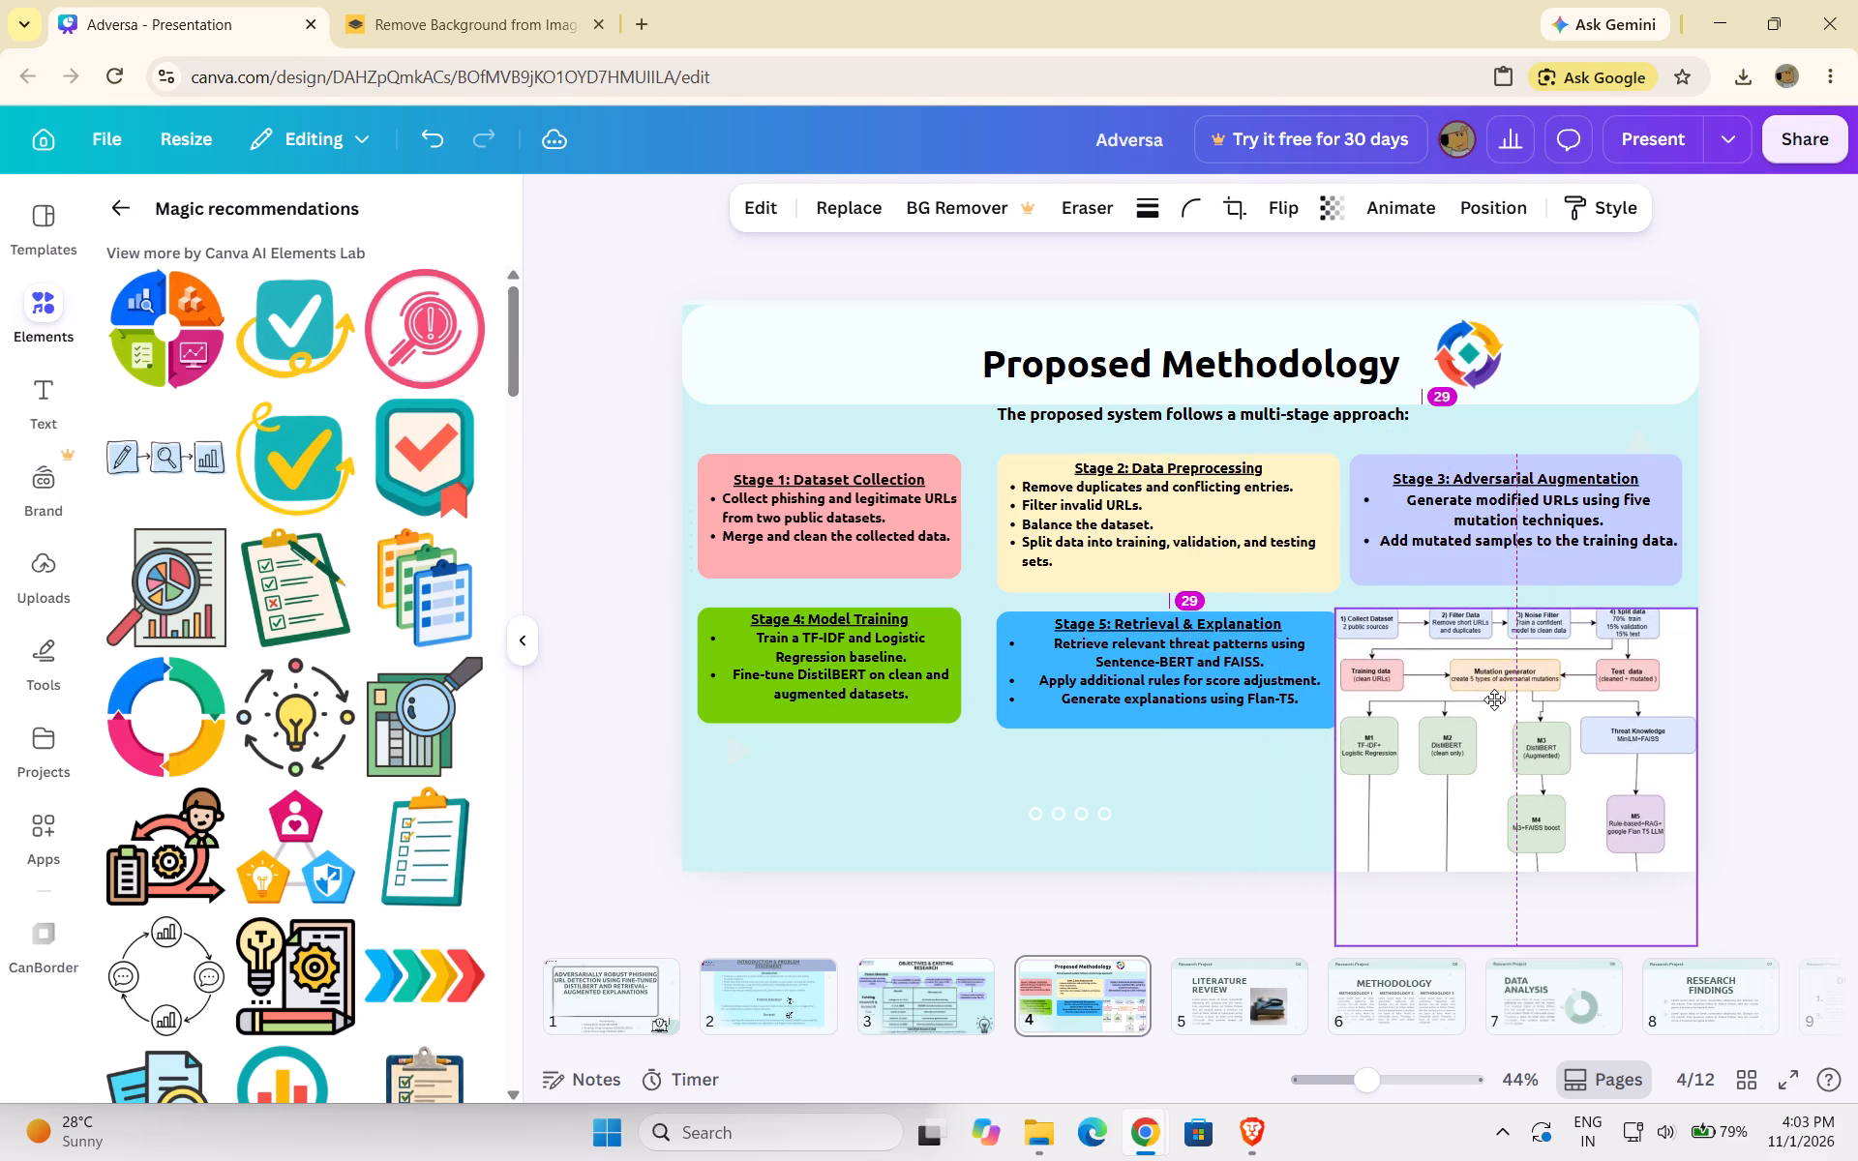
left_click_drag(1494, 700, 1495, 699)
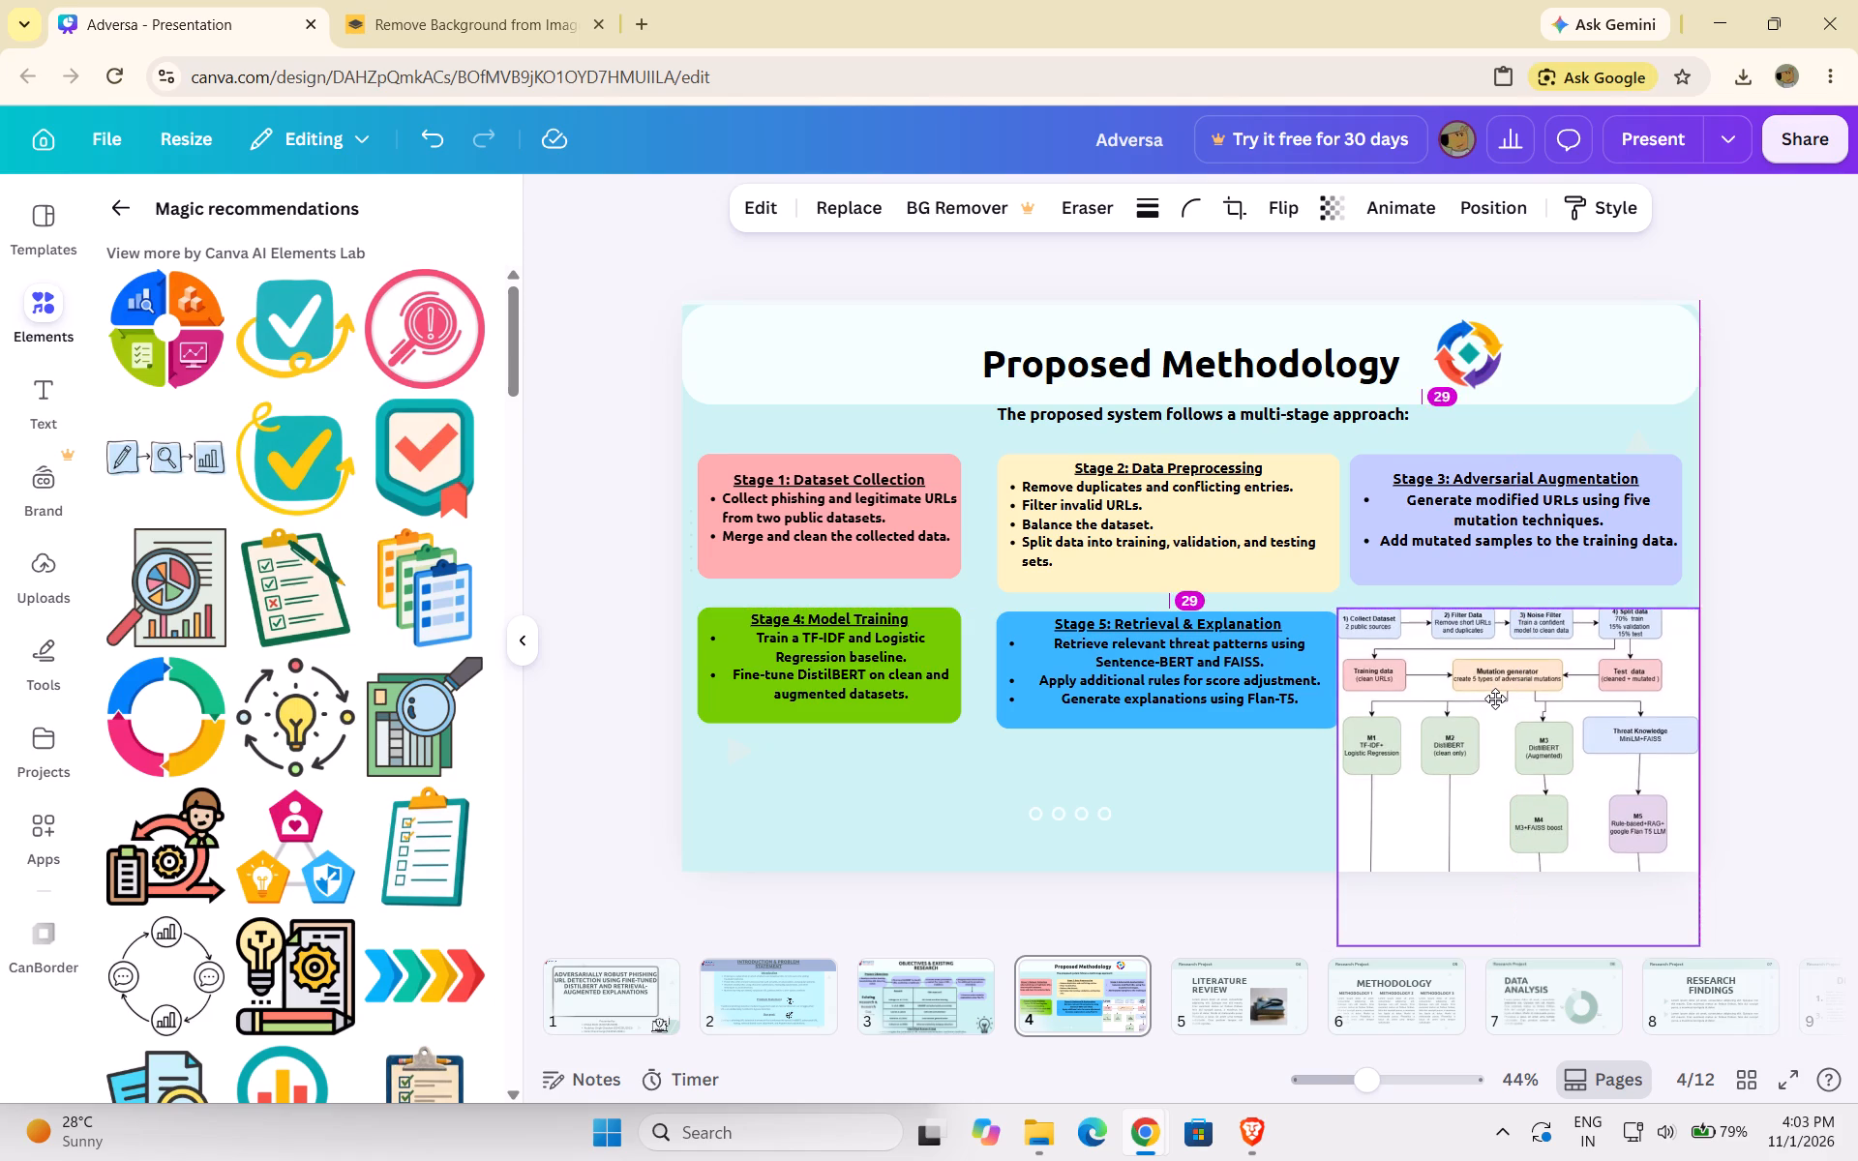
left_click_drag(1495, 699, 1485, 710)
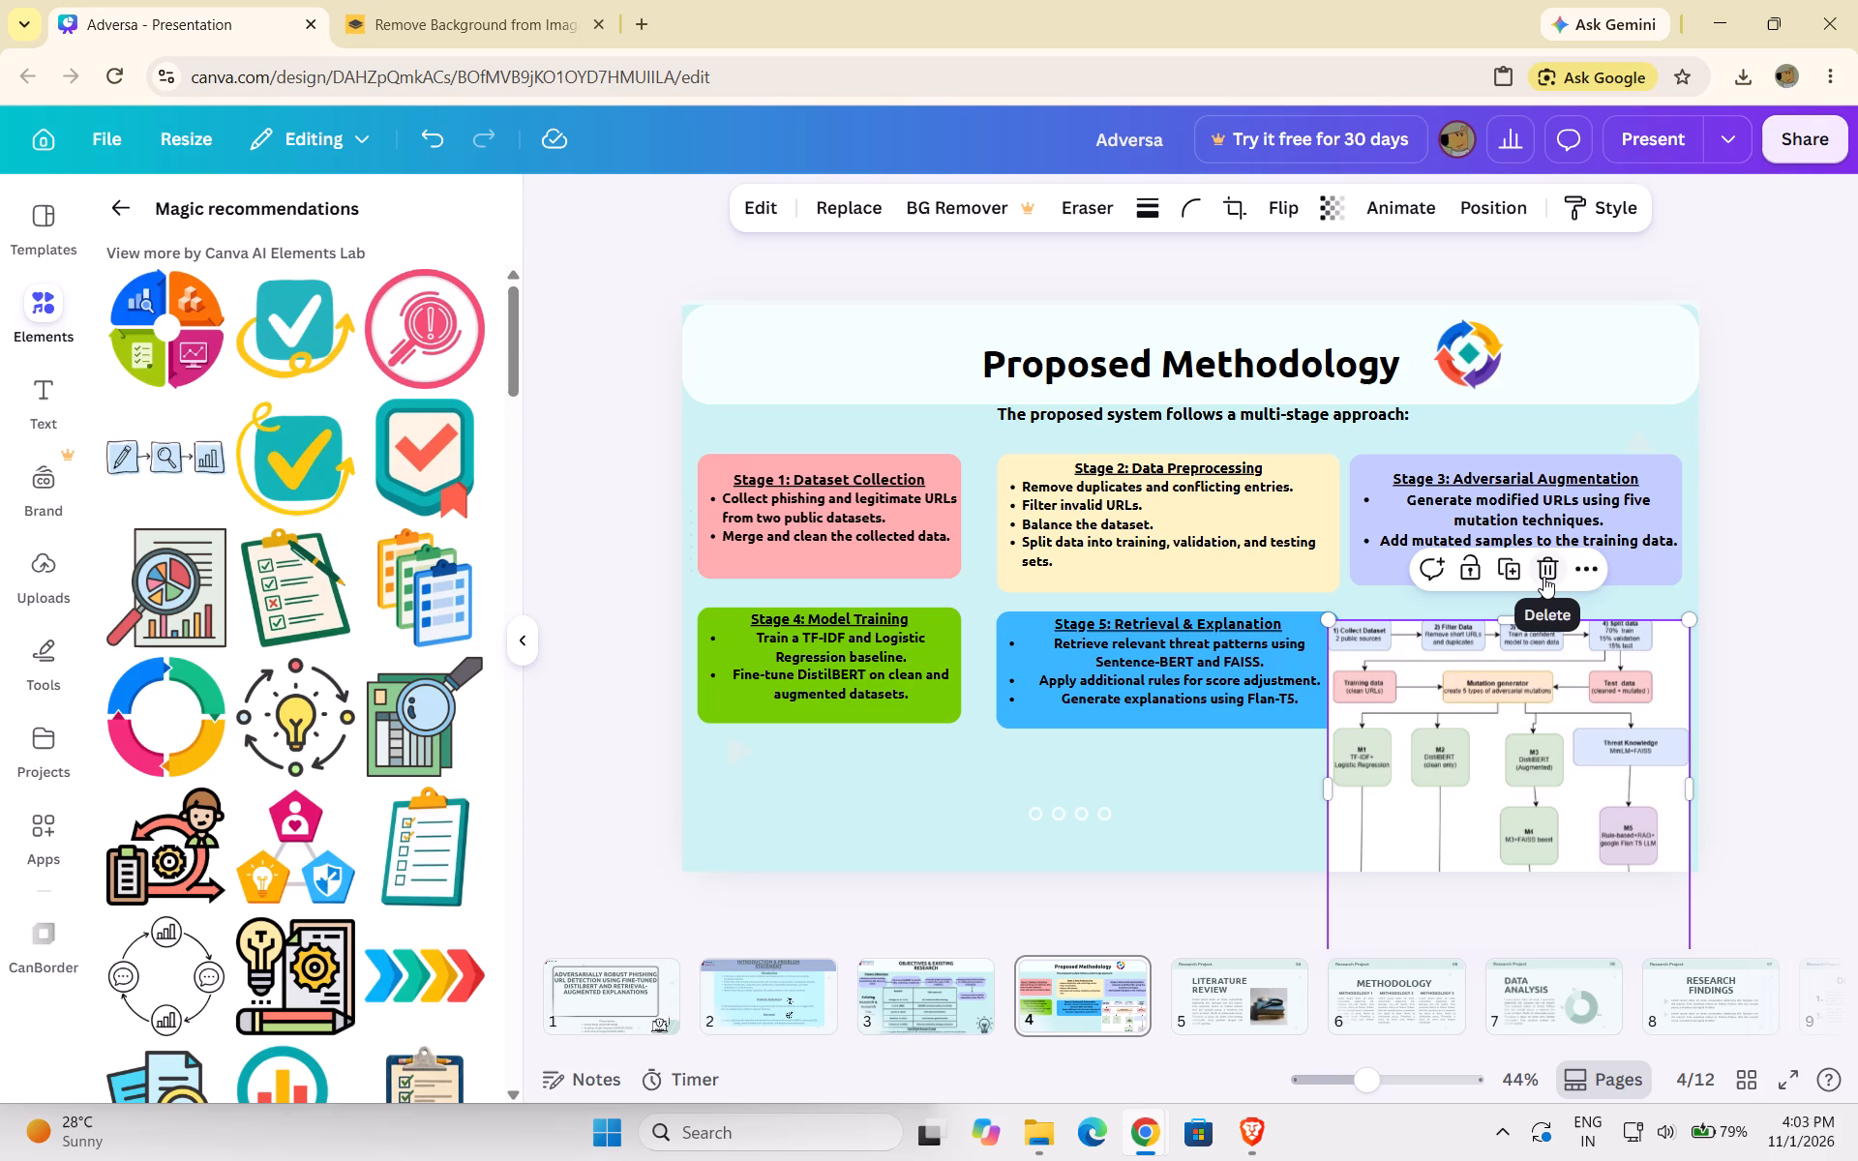
On slide 5, delete the body paragraph, the Literature Review title, the Research Project header text and the page number 04.
left_click(1234, 1005)
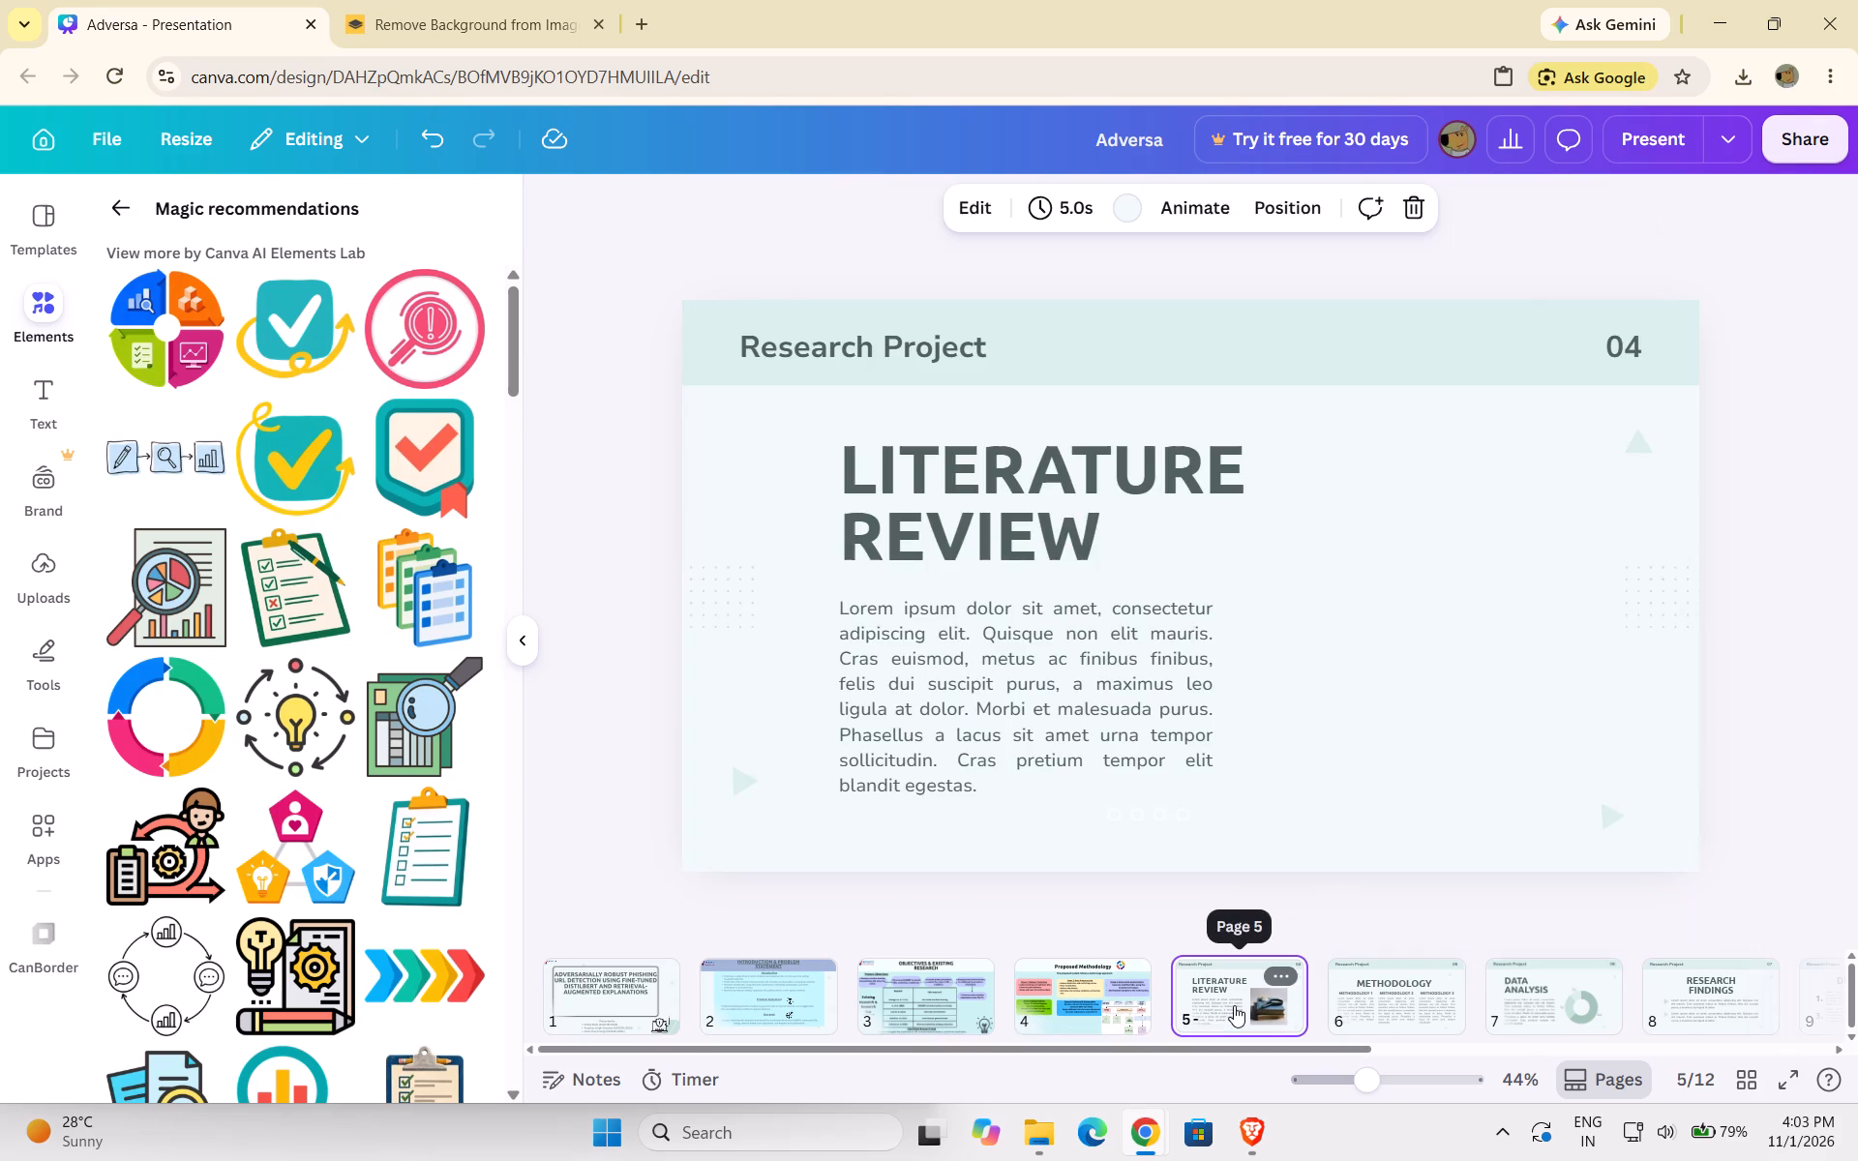
left_click(1072, 706)
left_click(1057, 567)
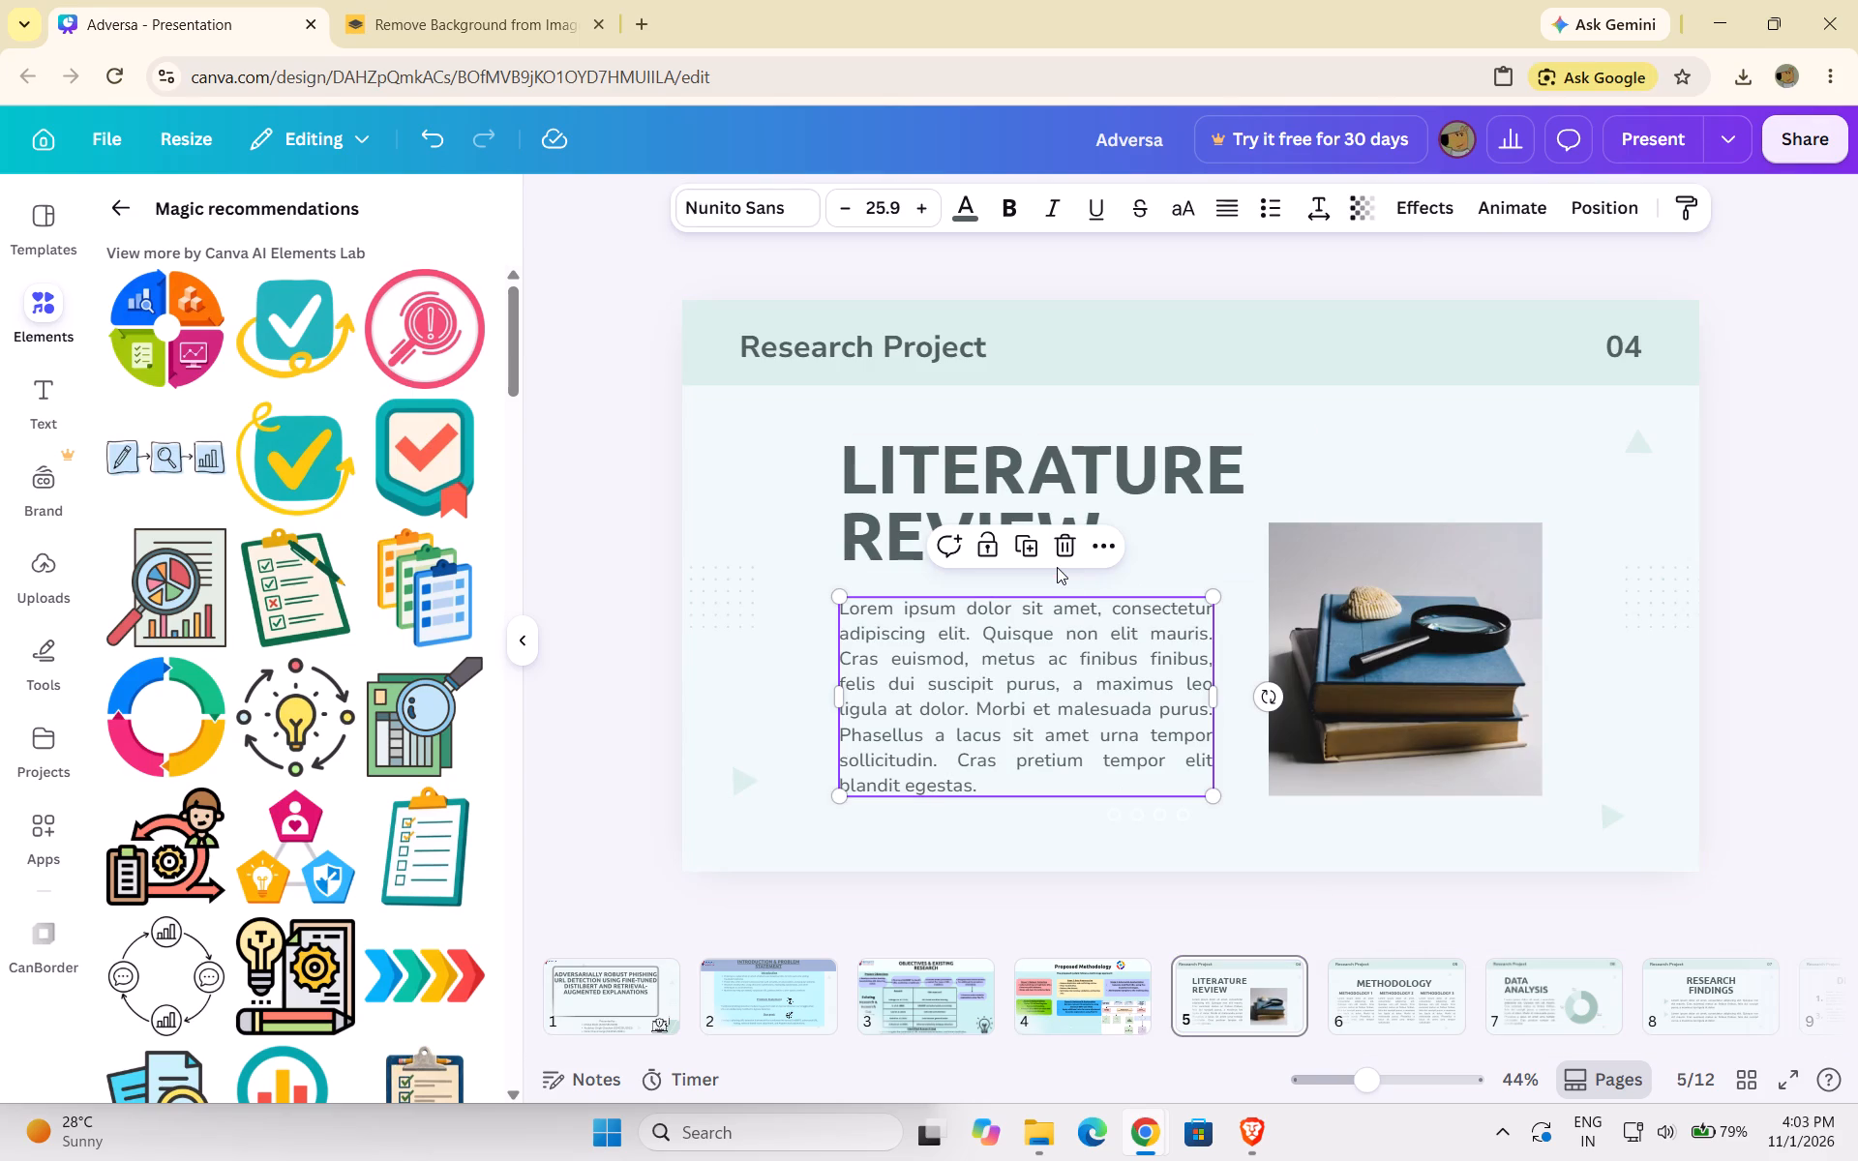
left_click(1057, 544)
left_click(1049, 517)
left_click(1112, 378)
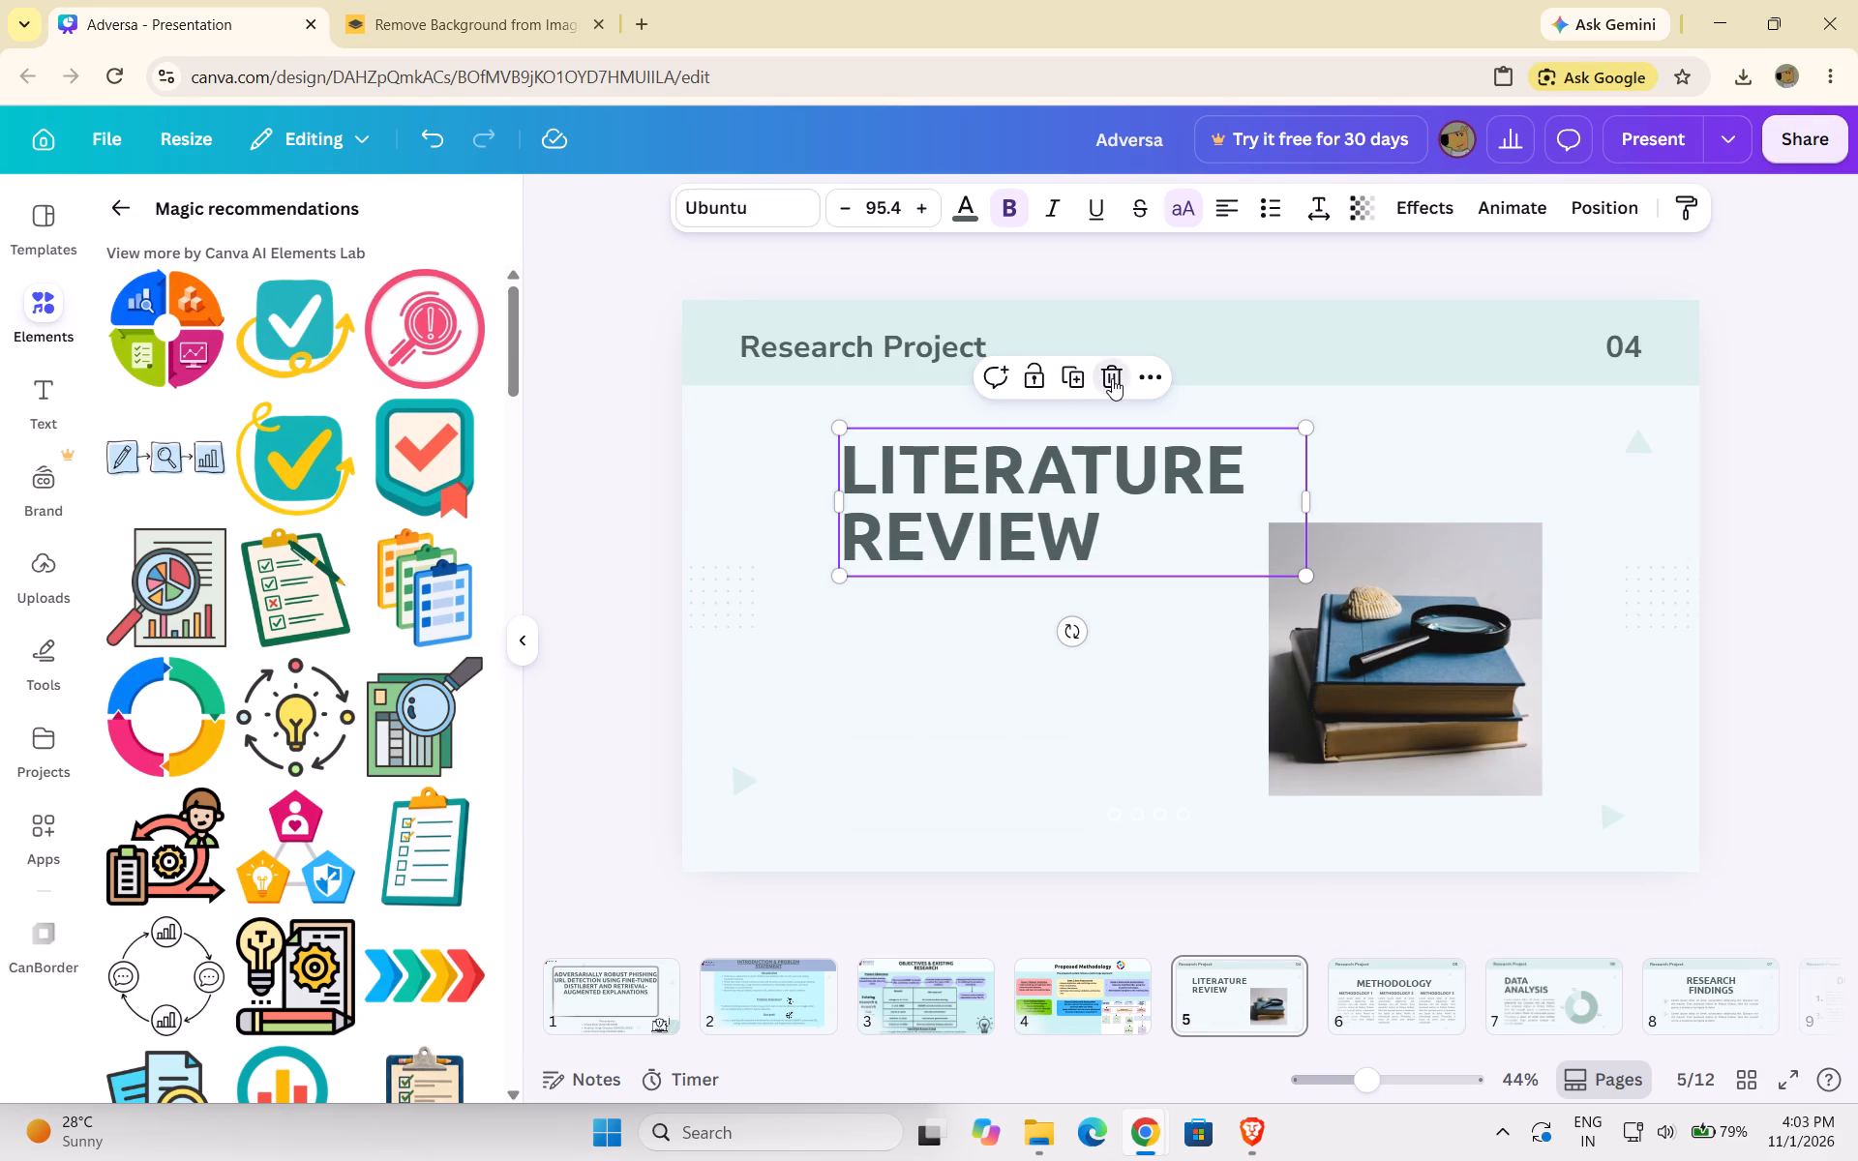
left_click(952, 355)
left_click(915, 286)
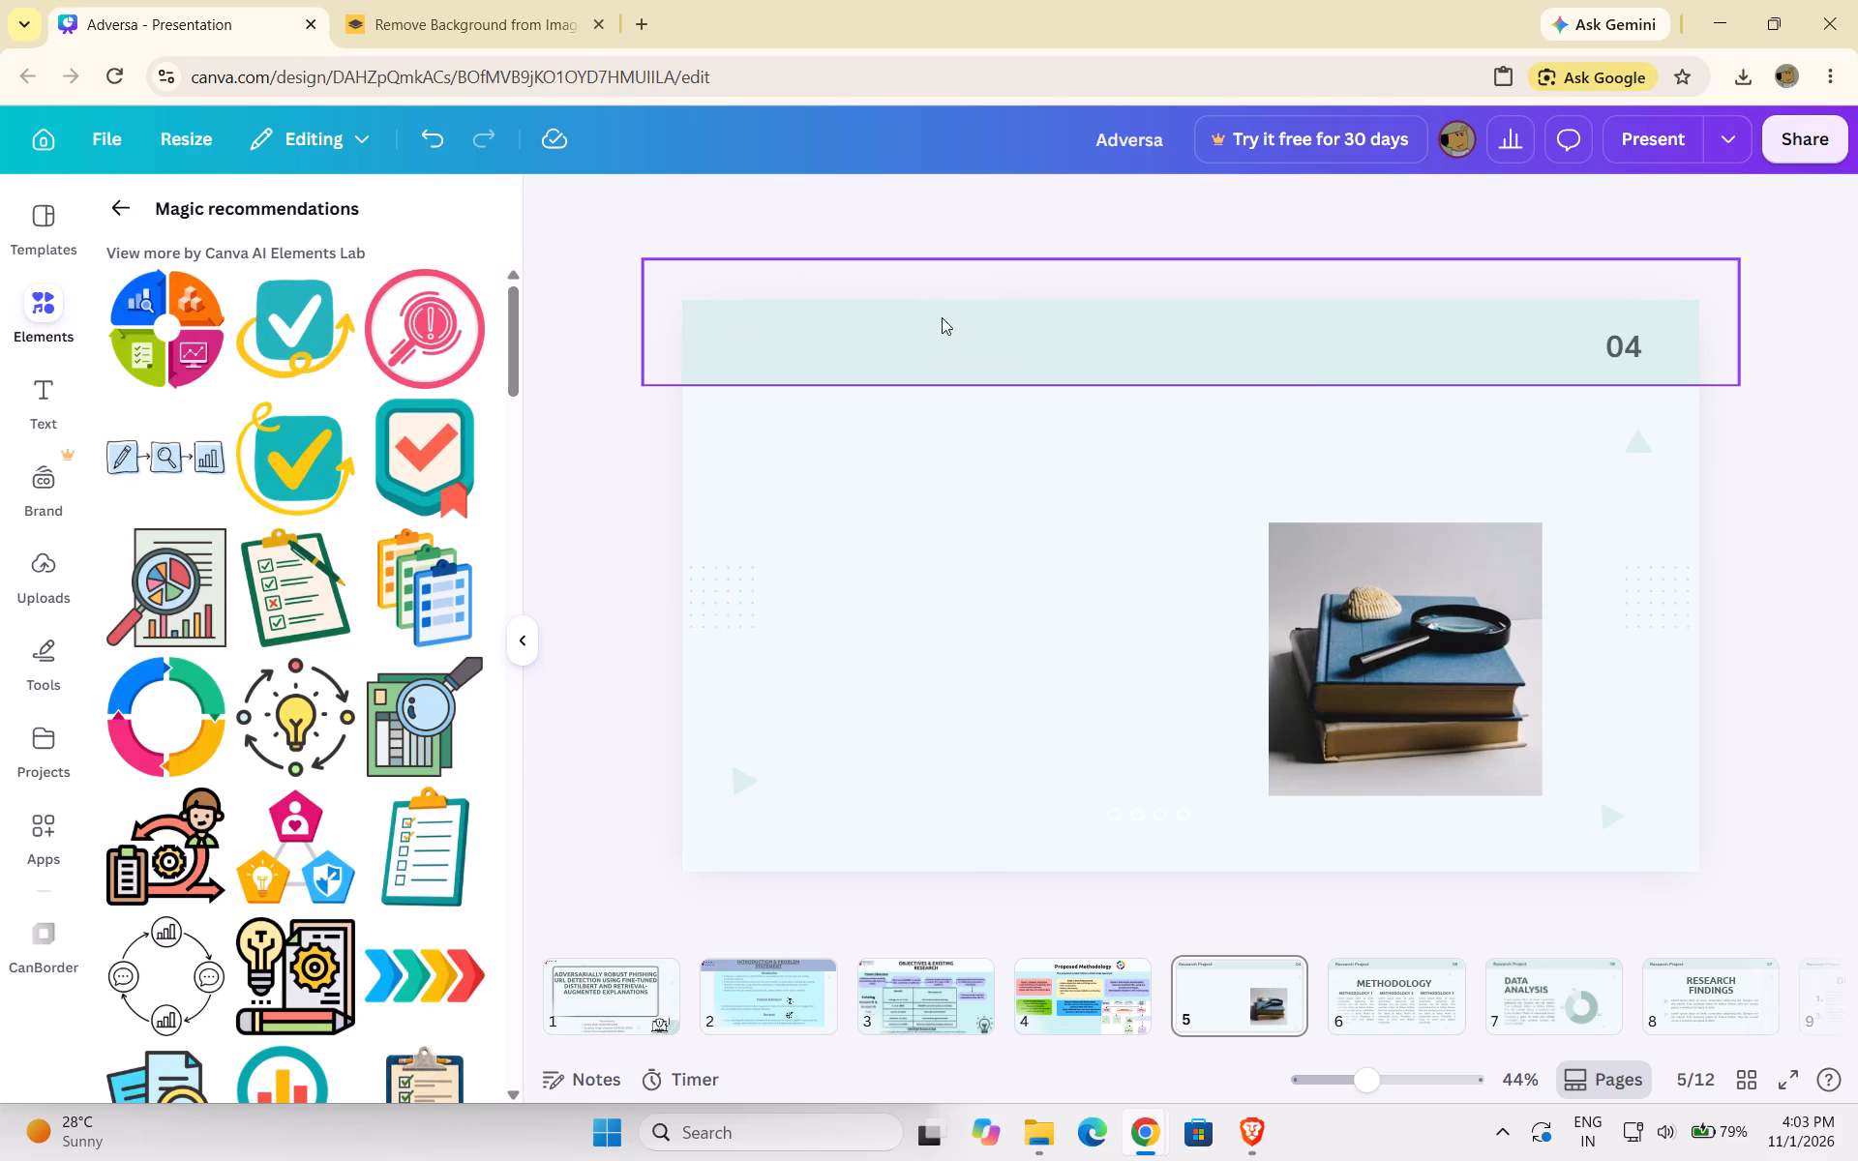
left_click(1601, 343)
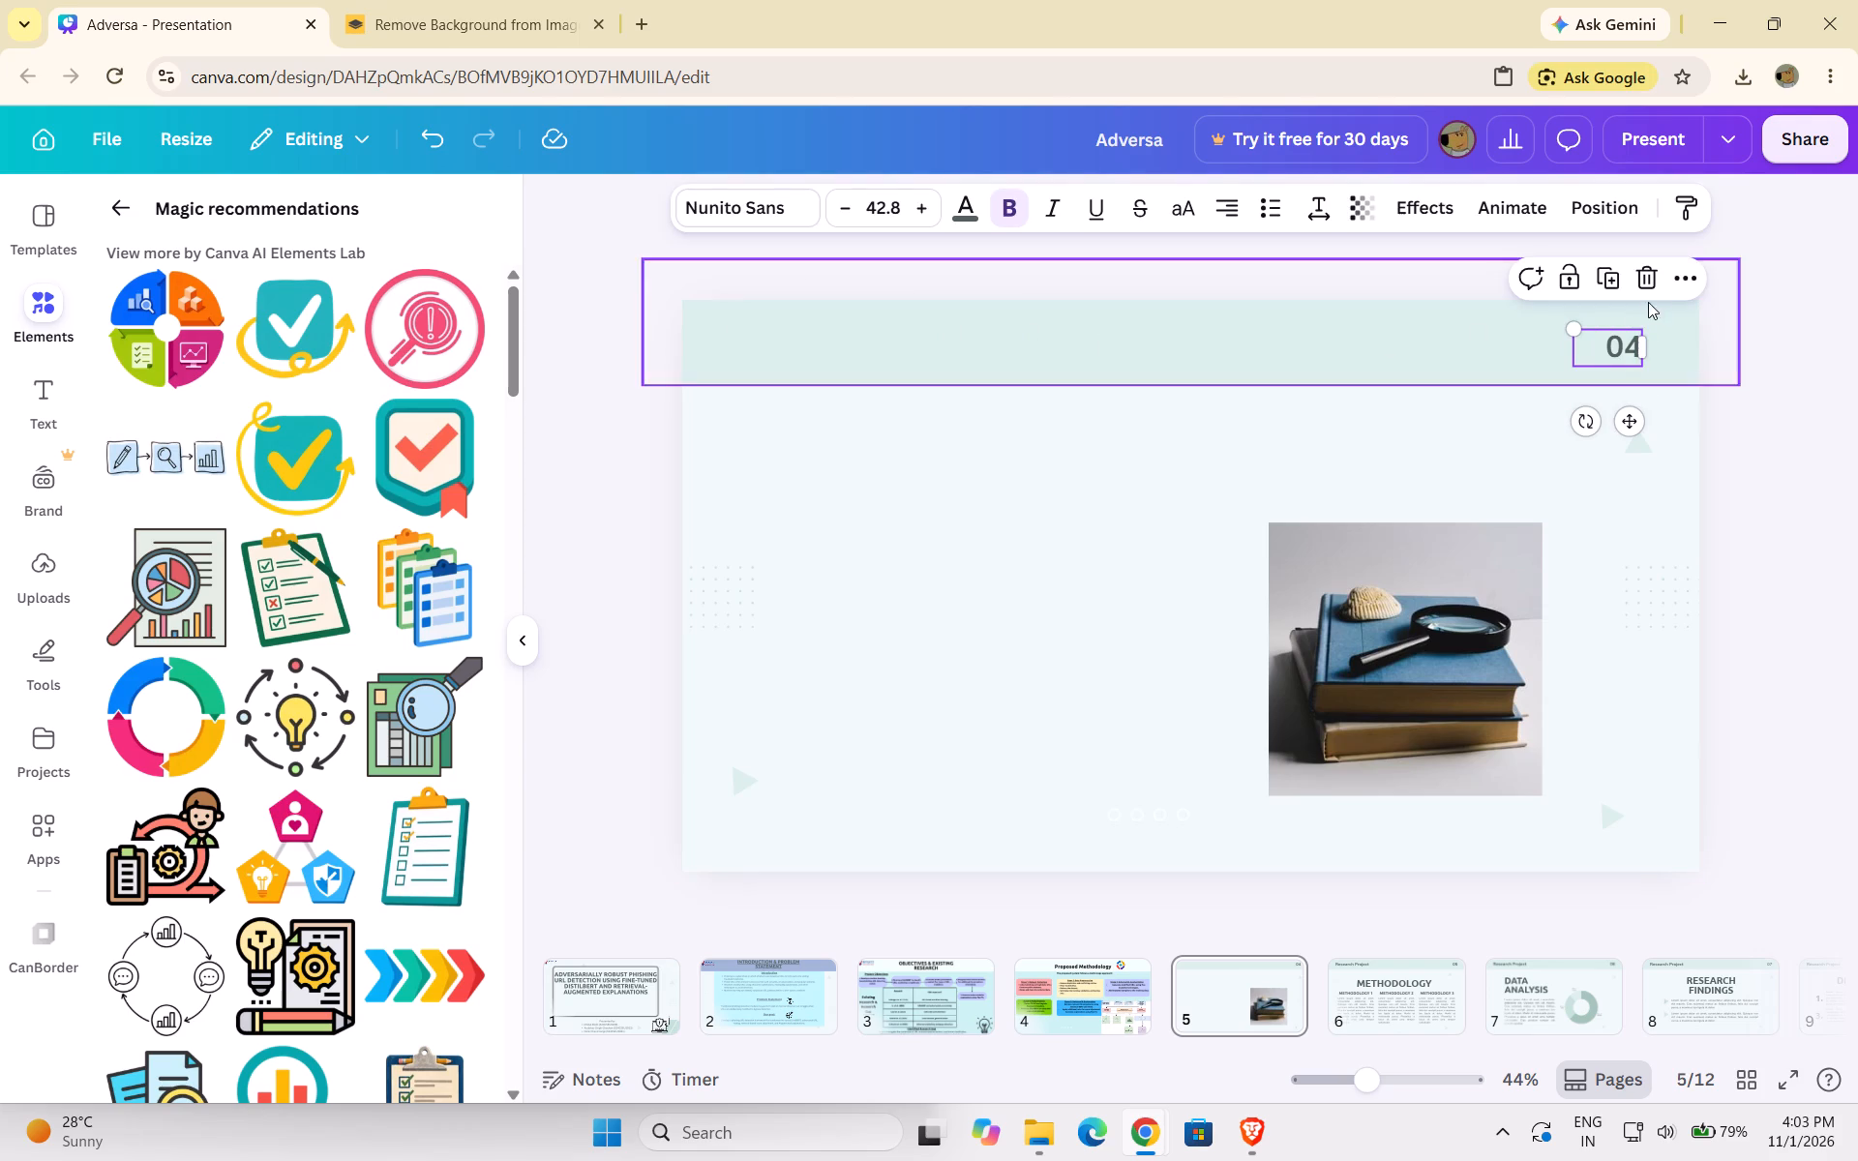
left_click(1646, 277)
Delete the books photo, its empty frame and the header band from slide 5.
left_click(1462, 622)
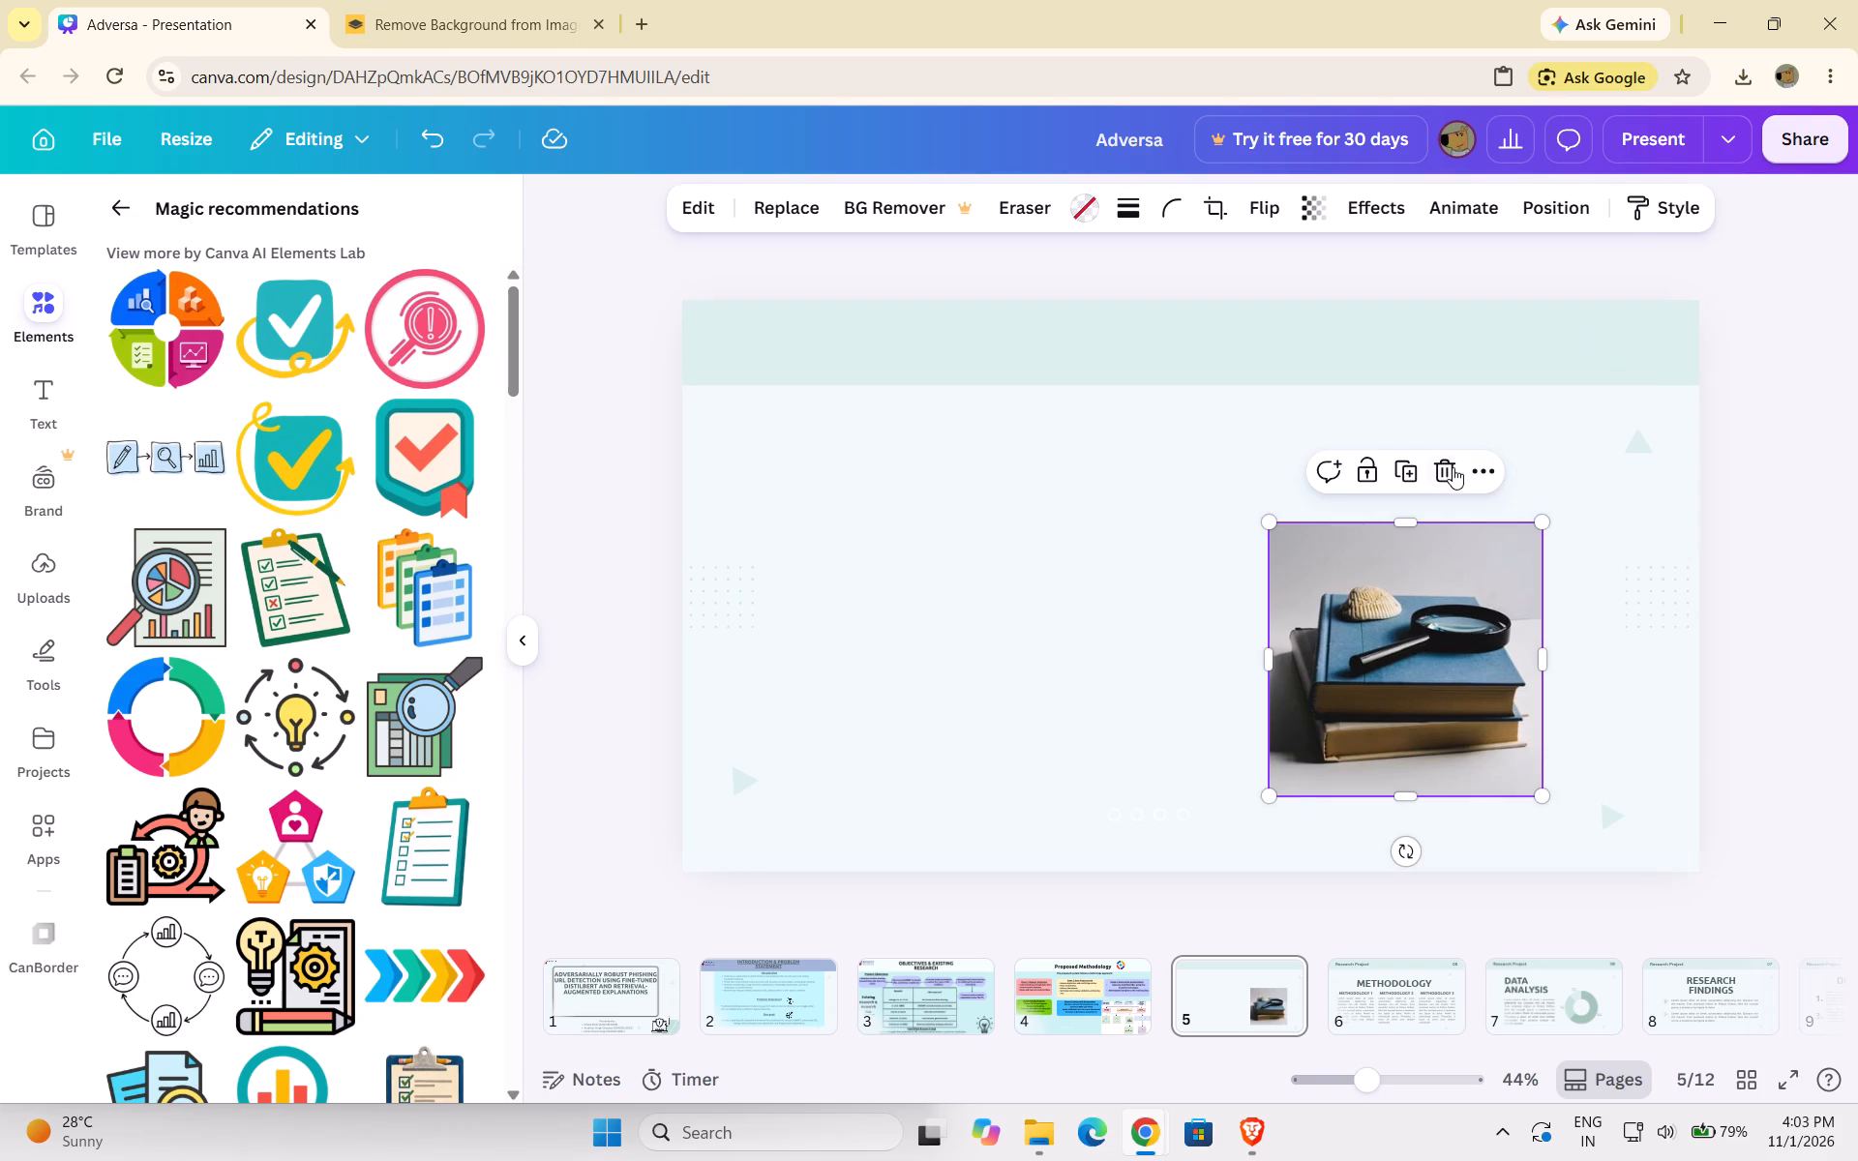
left_click(1448, 472)
left_click(1449, 536)
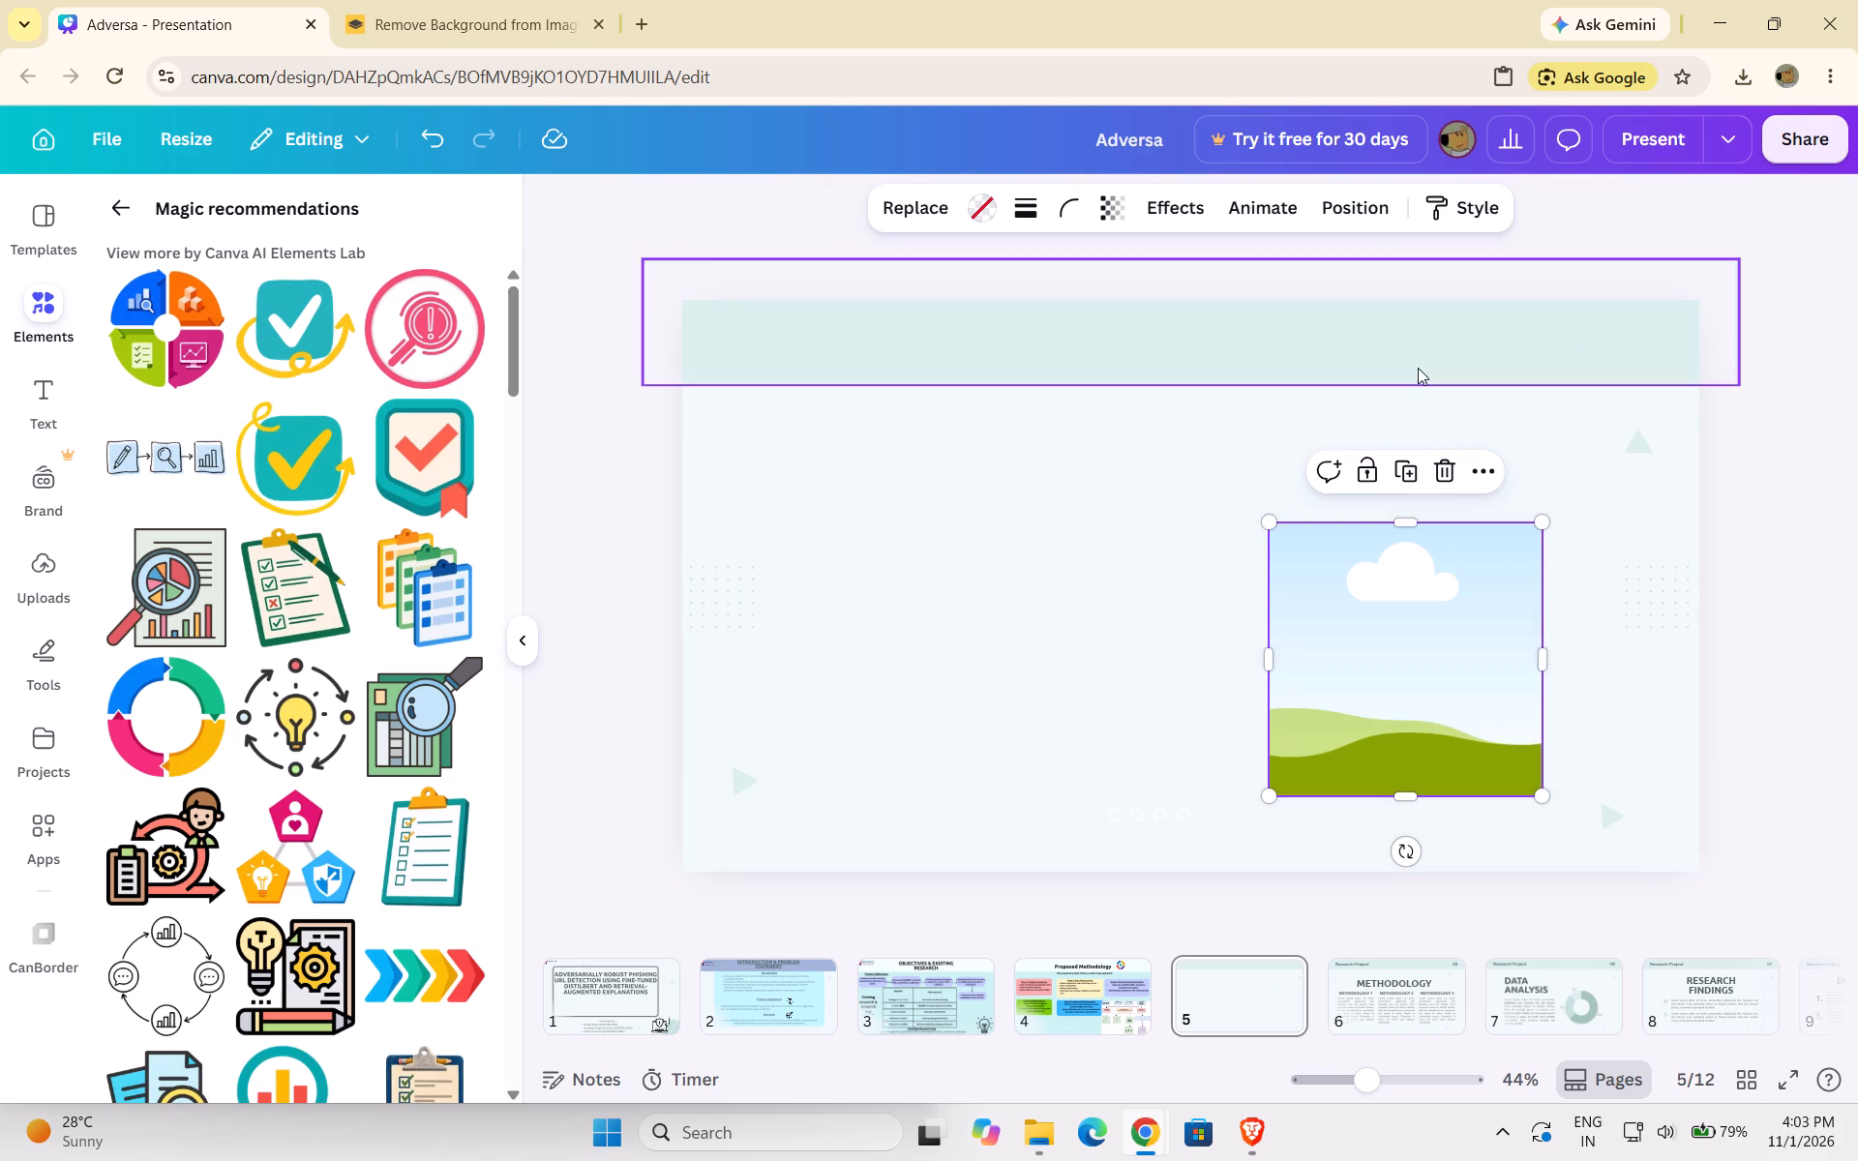
left_click(1437, 469)
left_click(1403, 341)
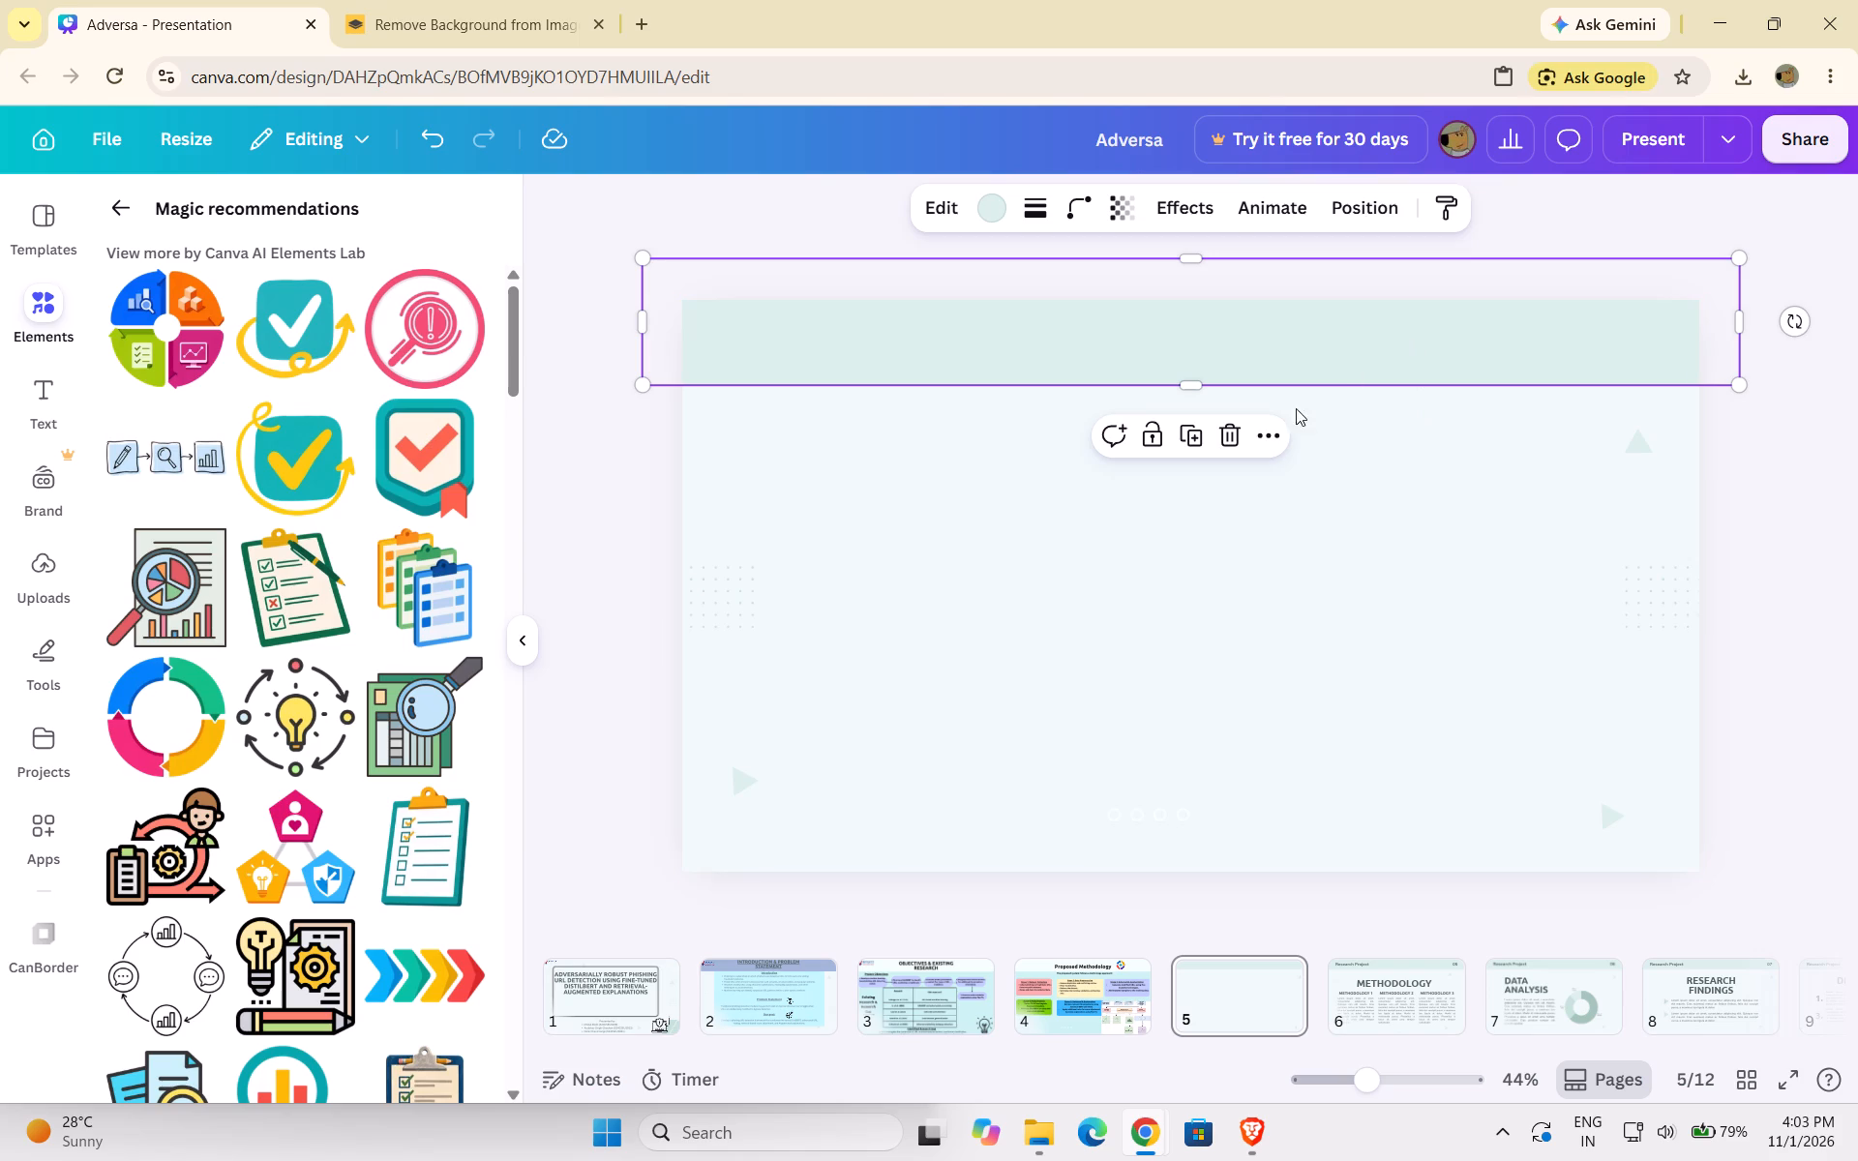
left_click(1239, 441)
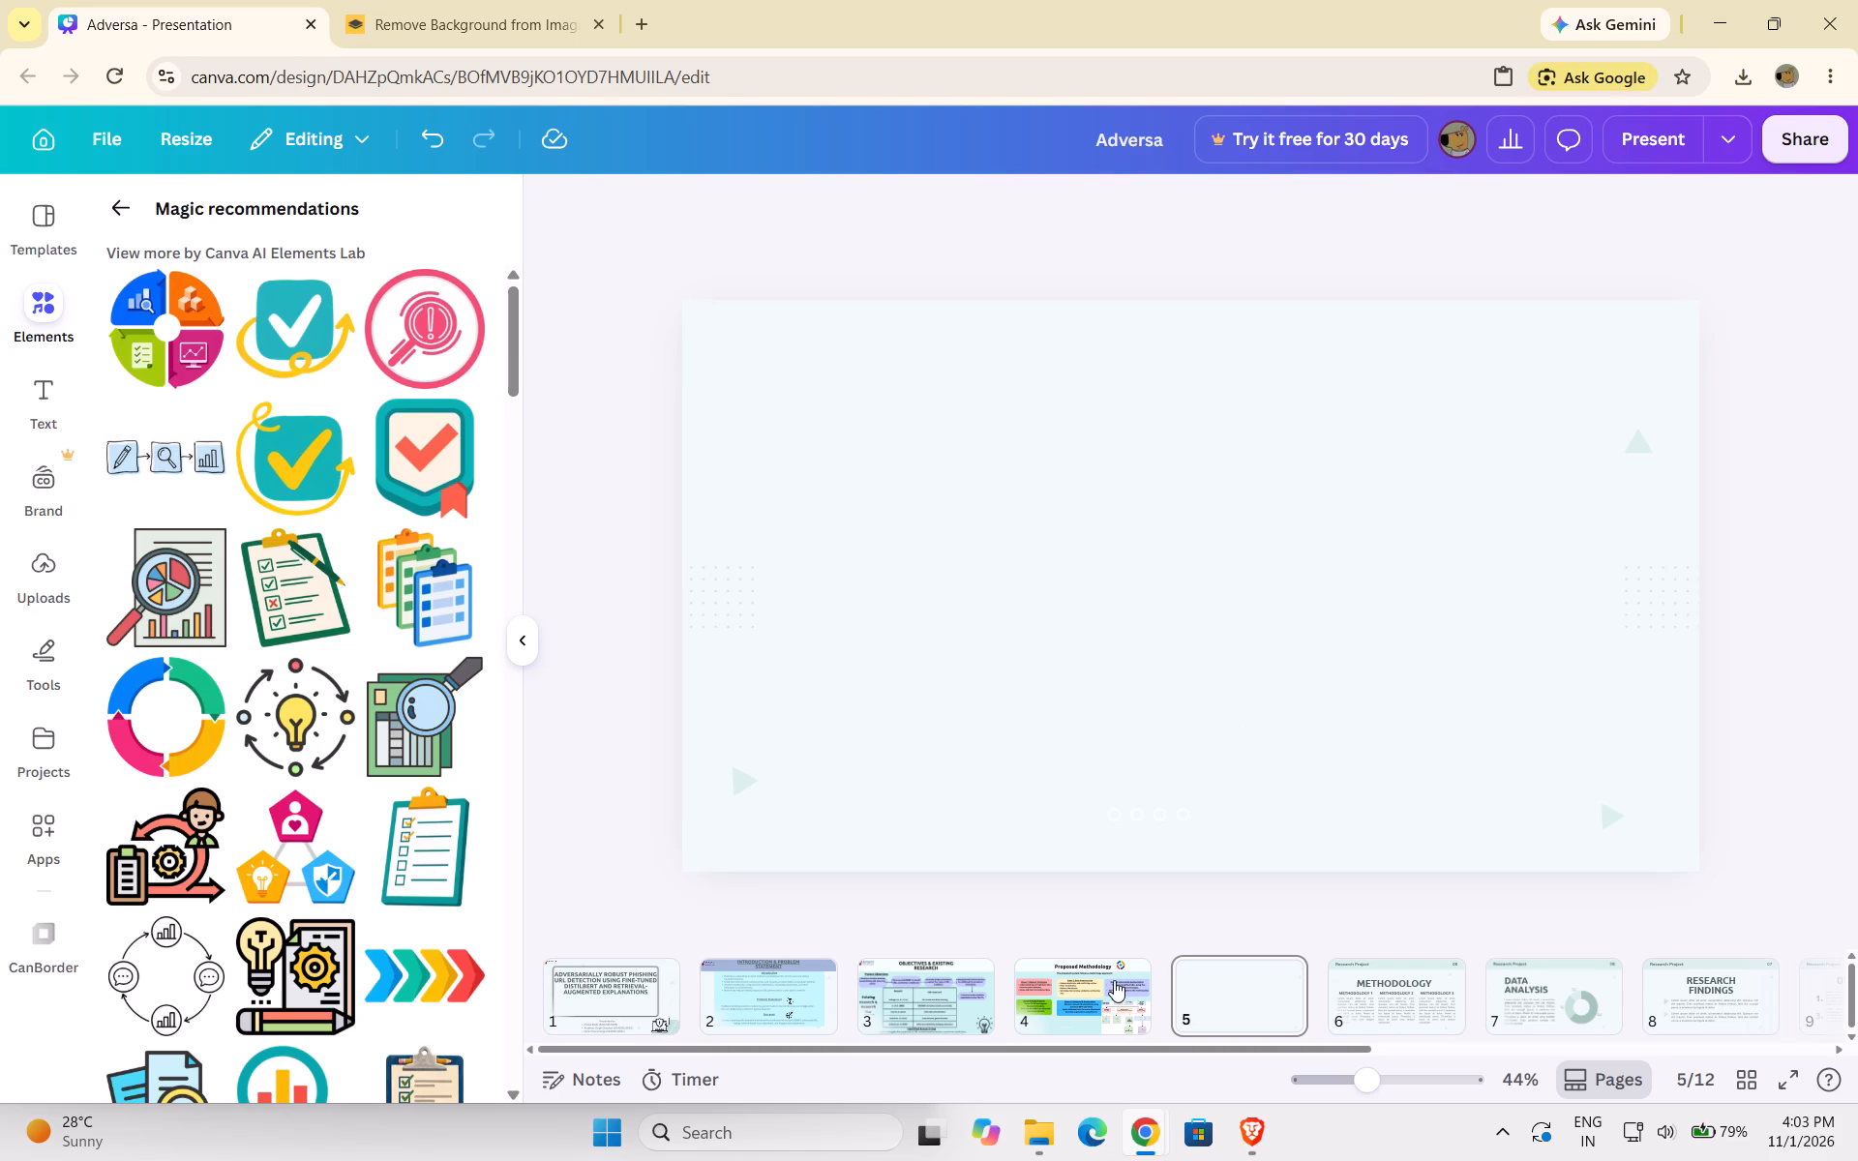
Return to the Proposed Methodology slide and delete the fig1 diagram from it.
left_click(1114, 982)
left_click(1438, 743)
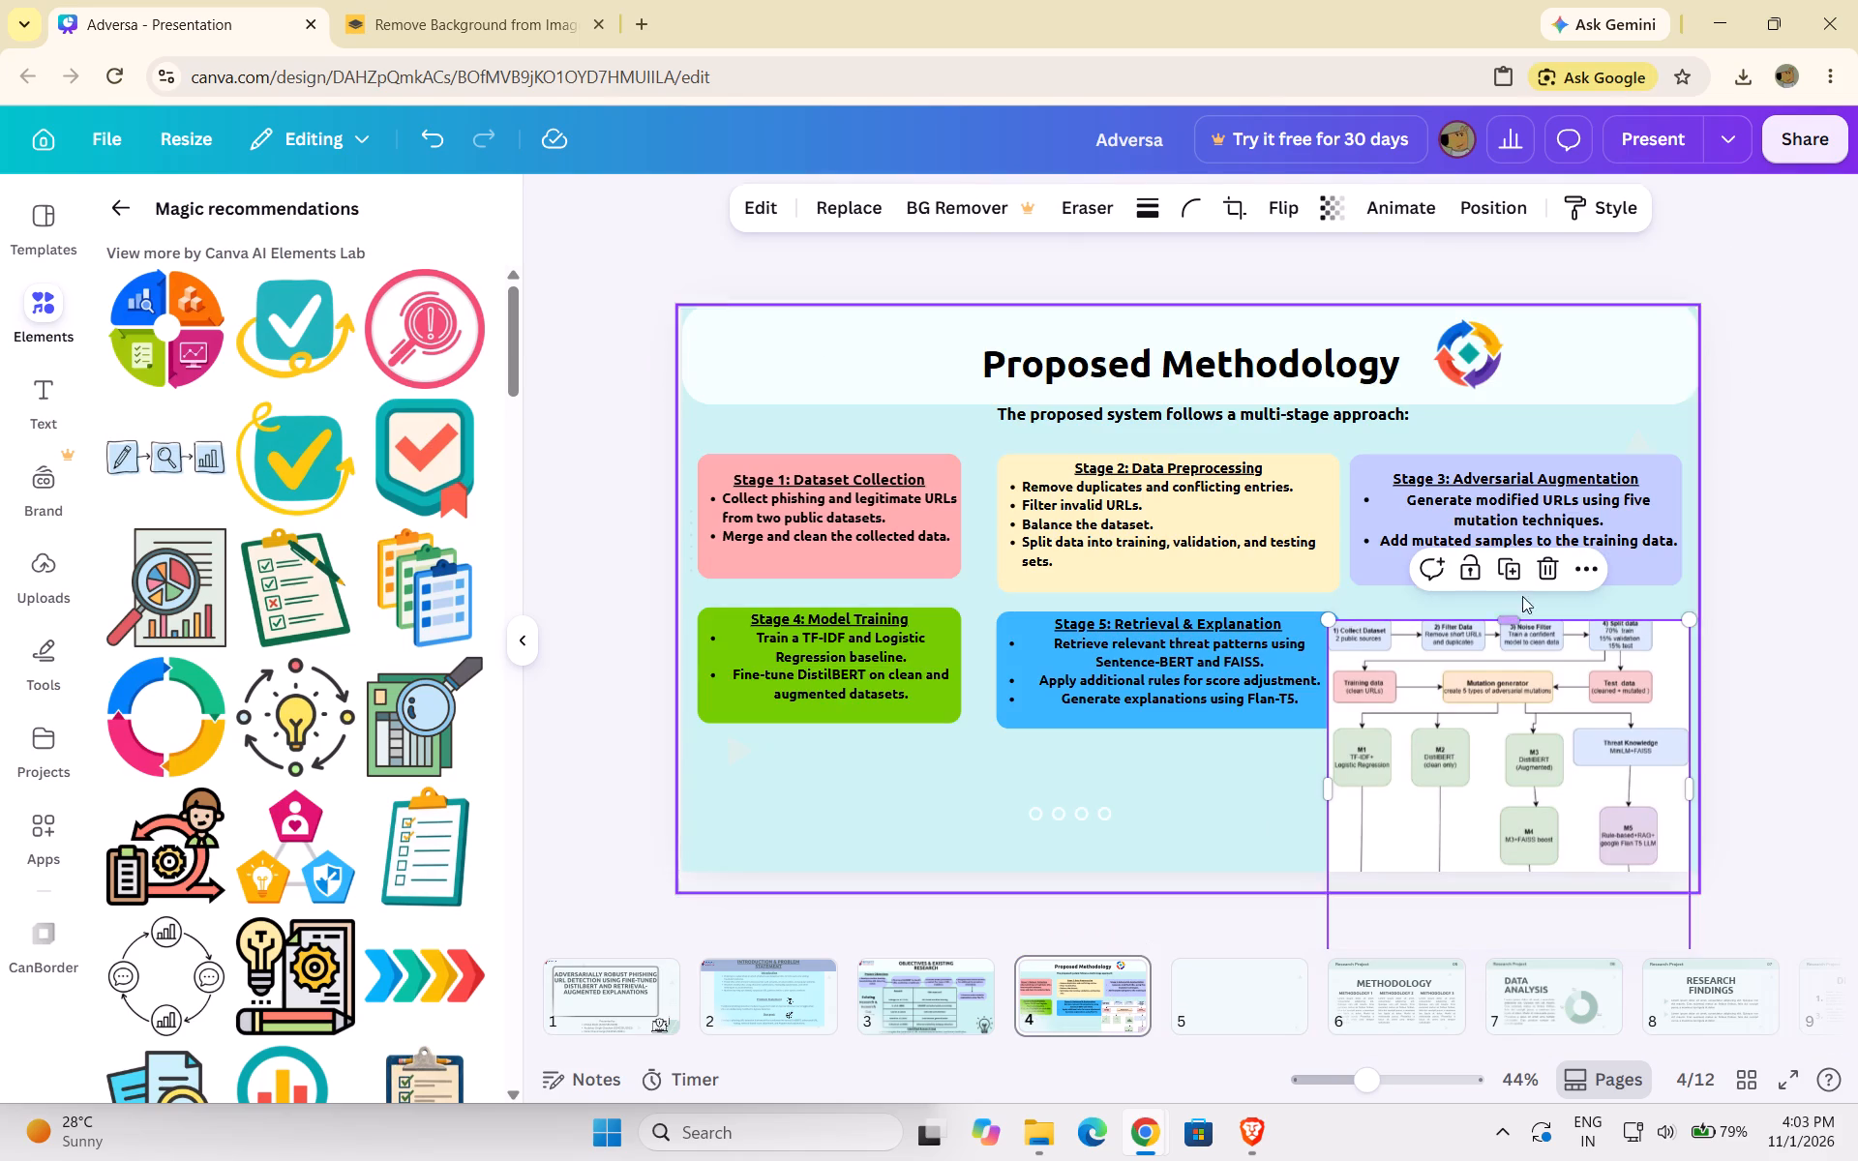
left_click(1550, 576)
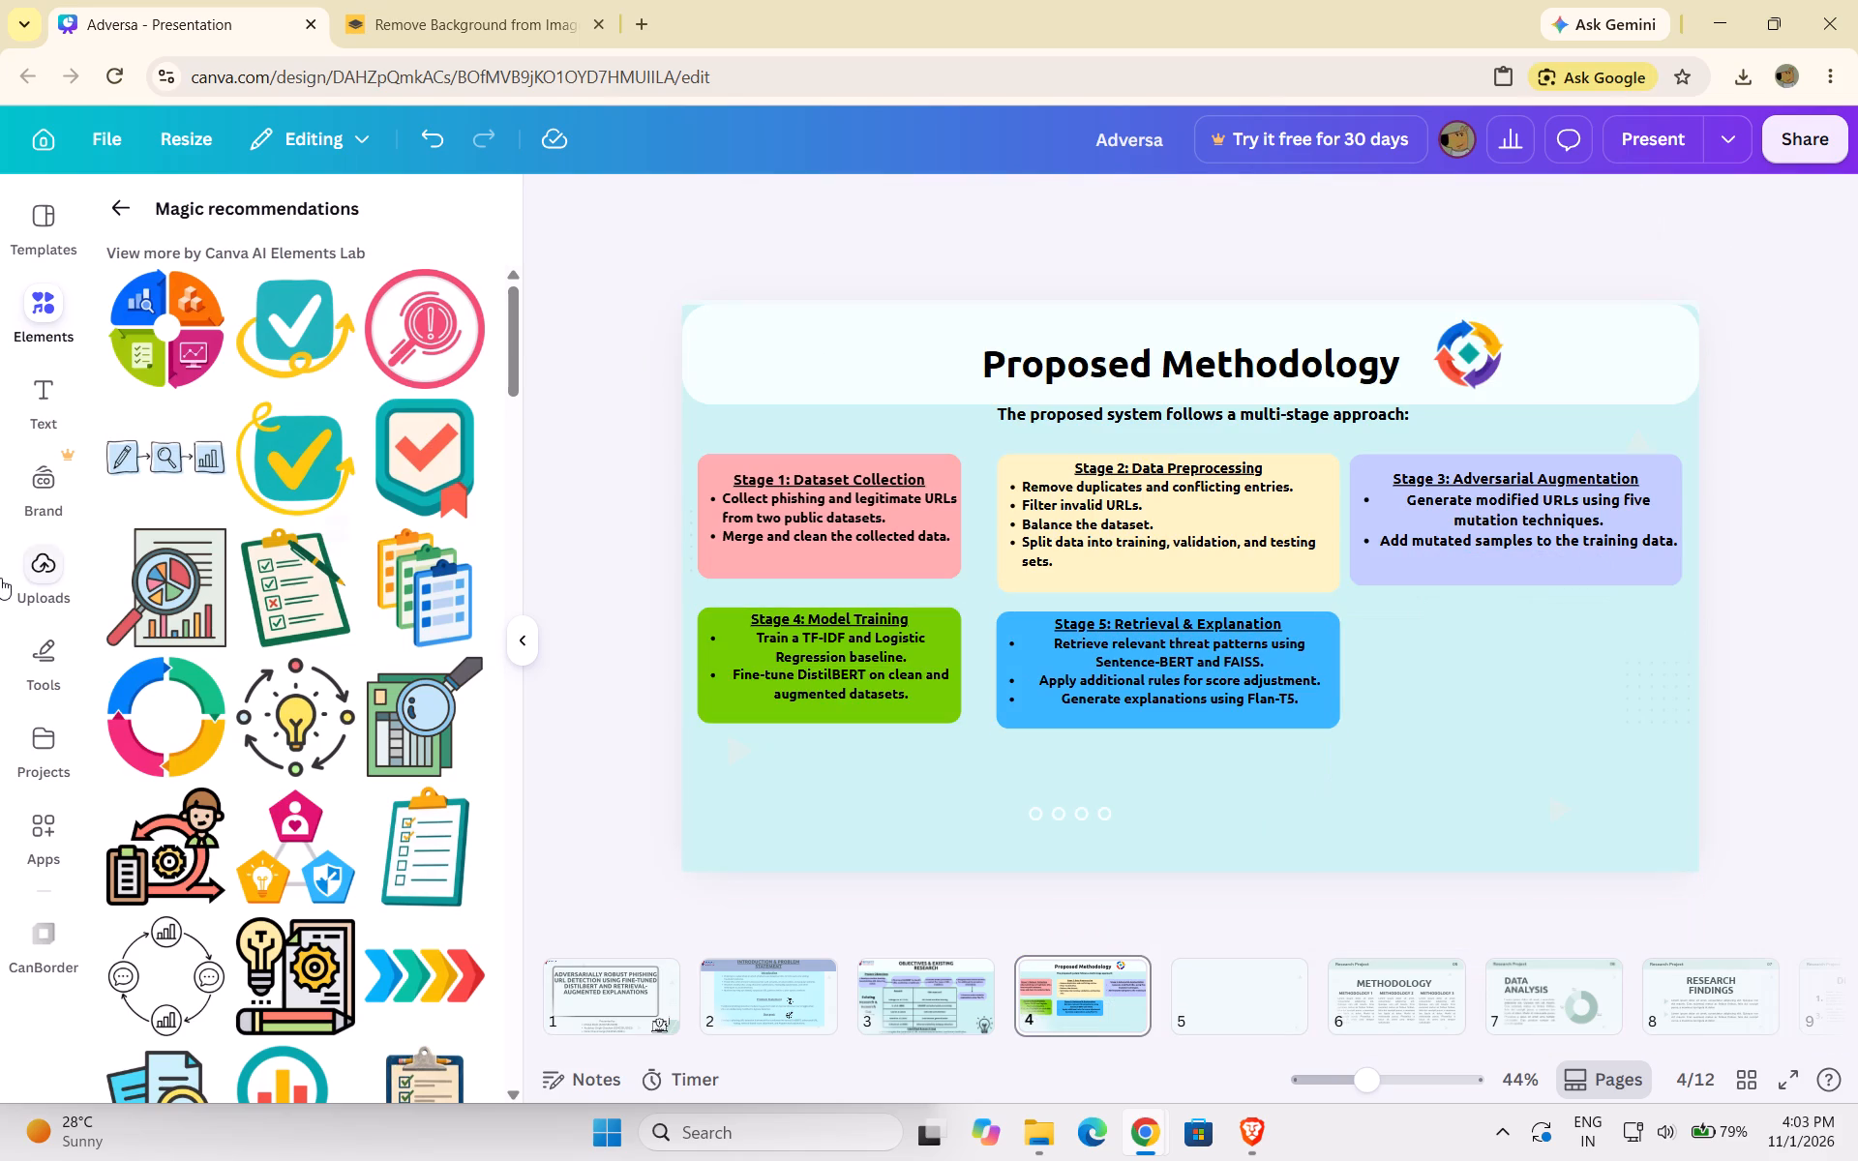
Search the elements for "frame", insert the plain square frame and move it below the Stage 3 box.
left_click(36, 230)
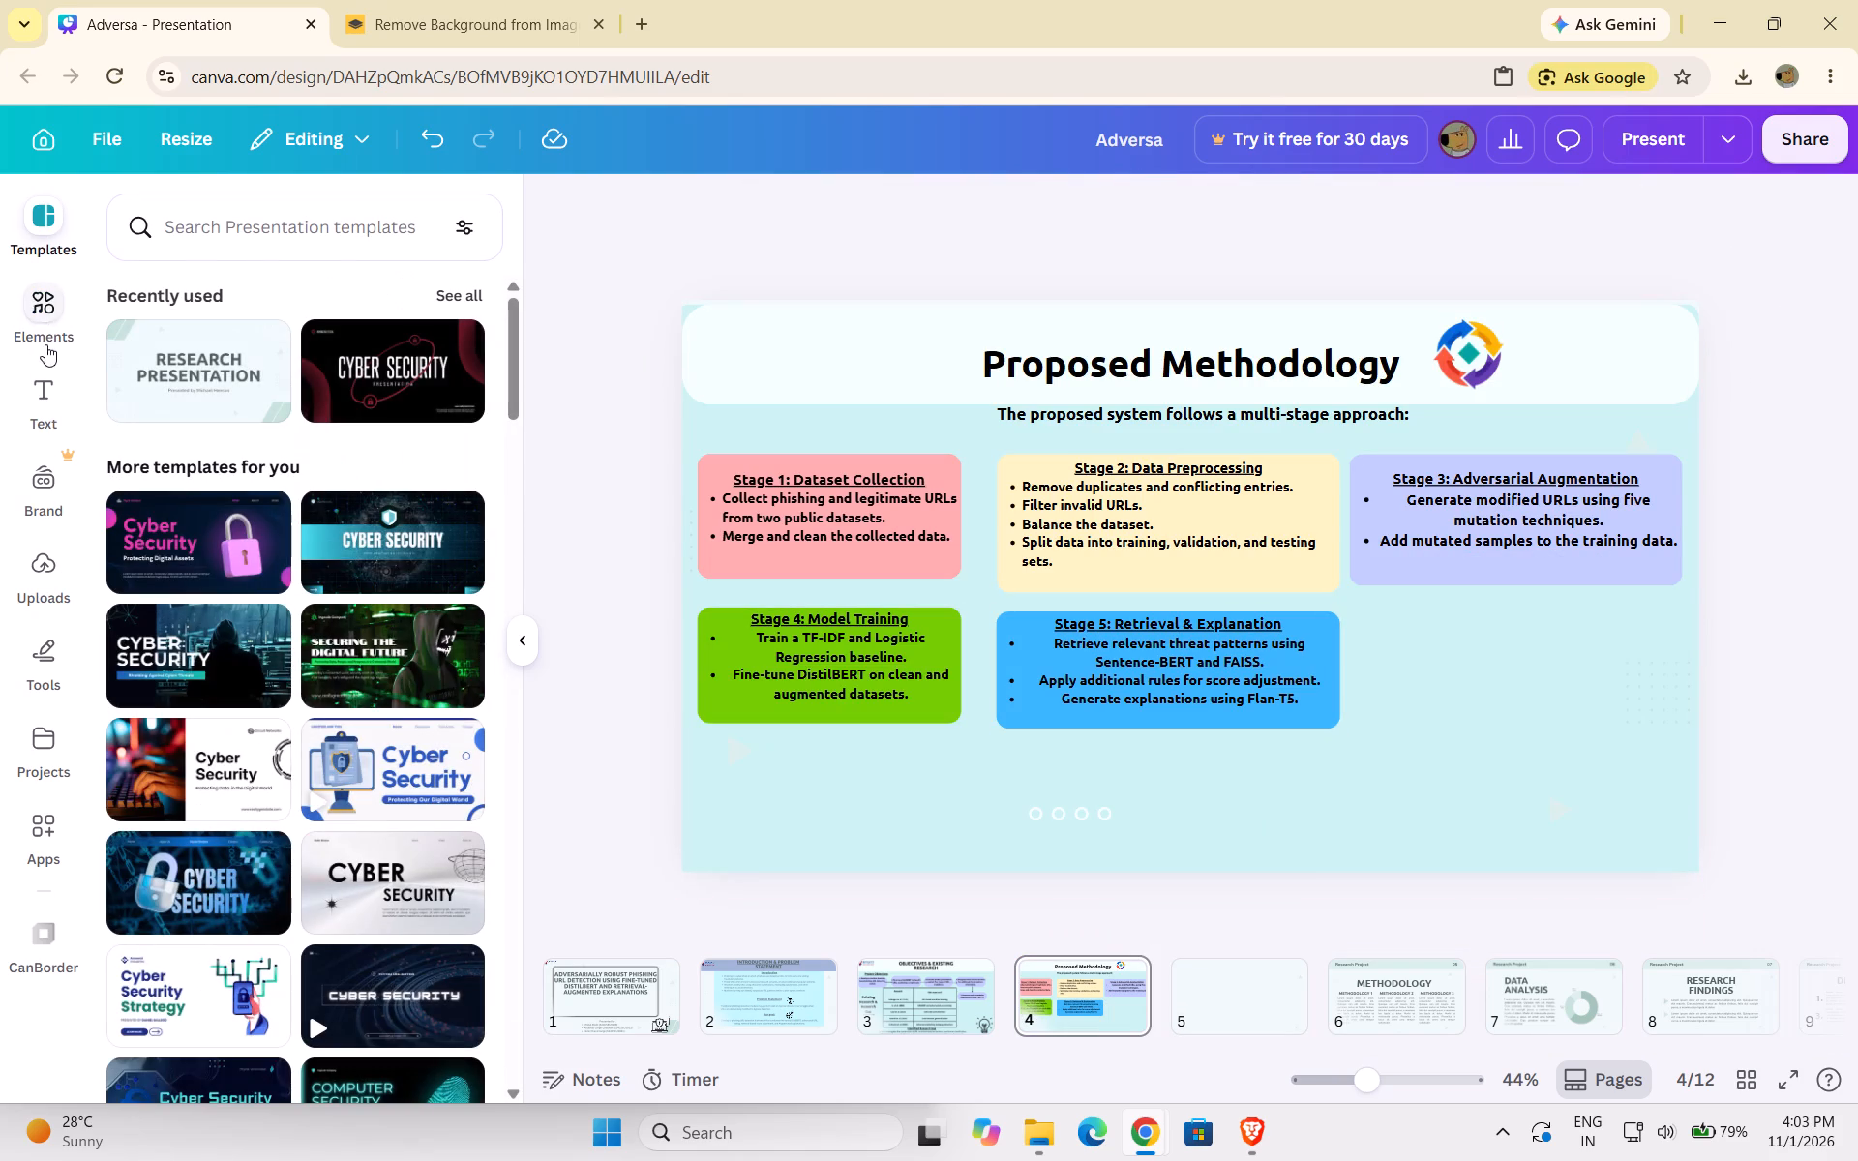
left_click(41, 313)
left_click(118, 216)
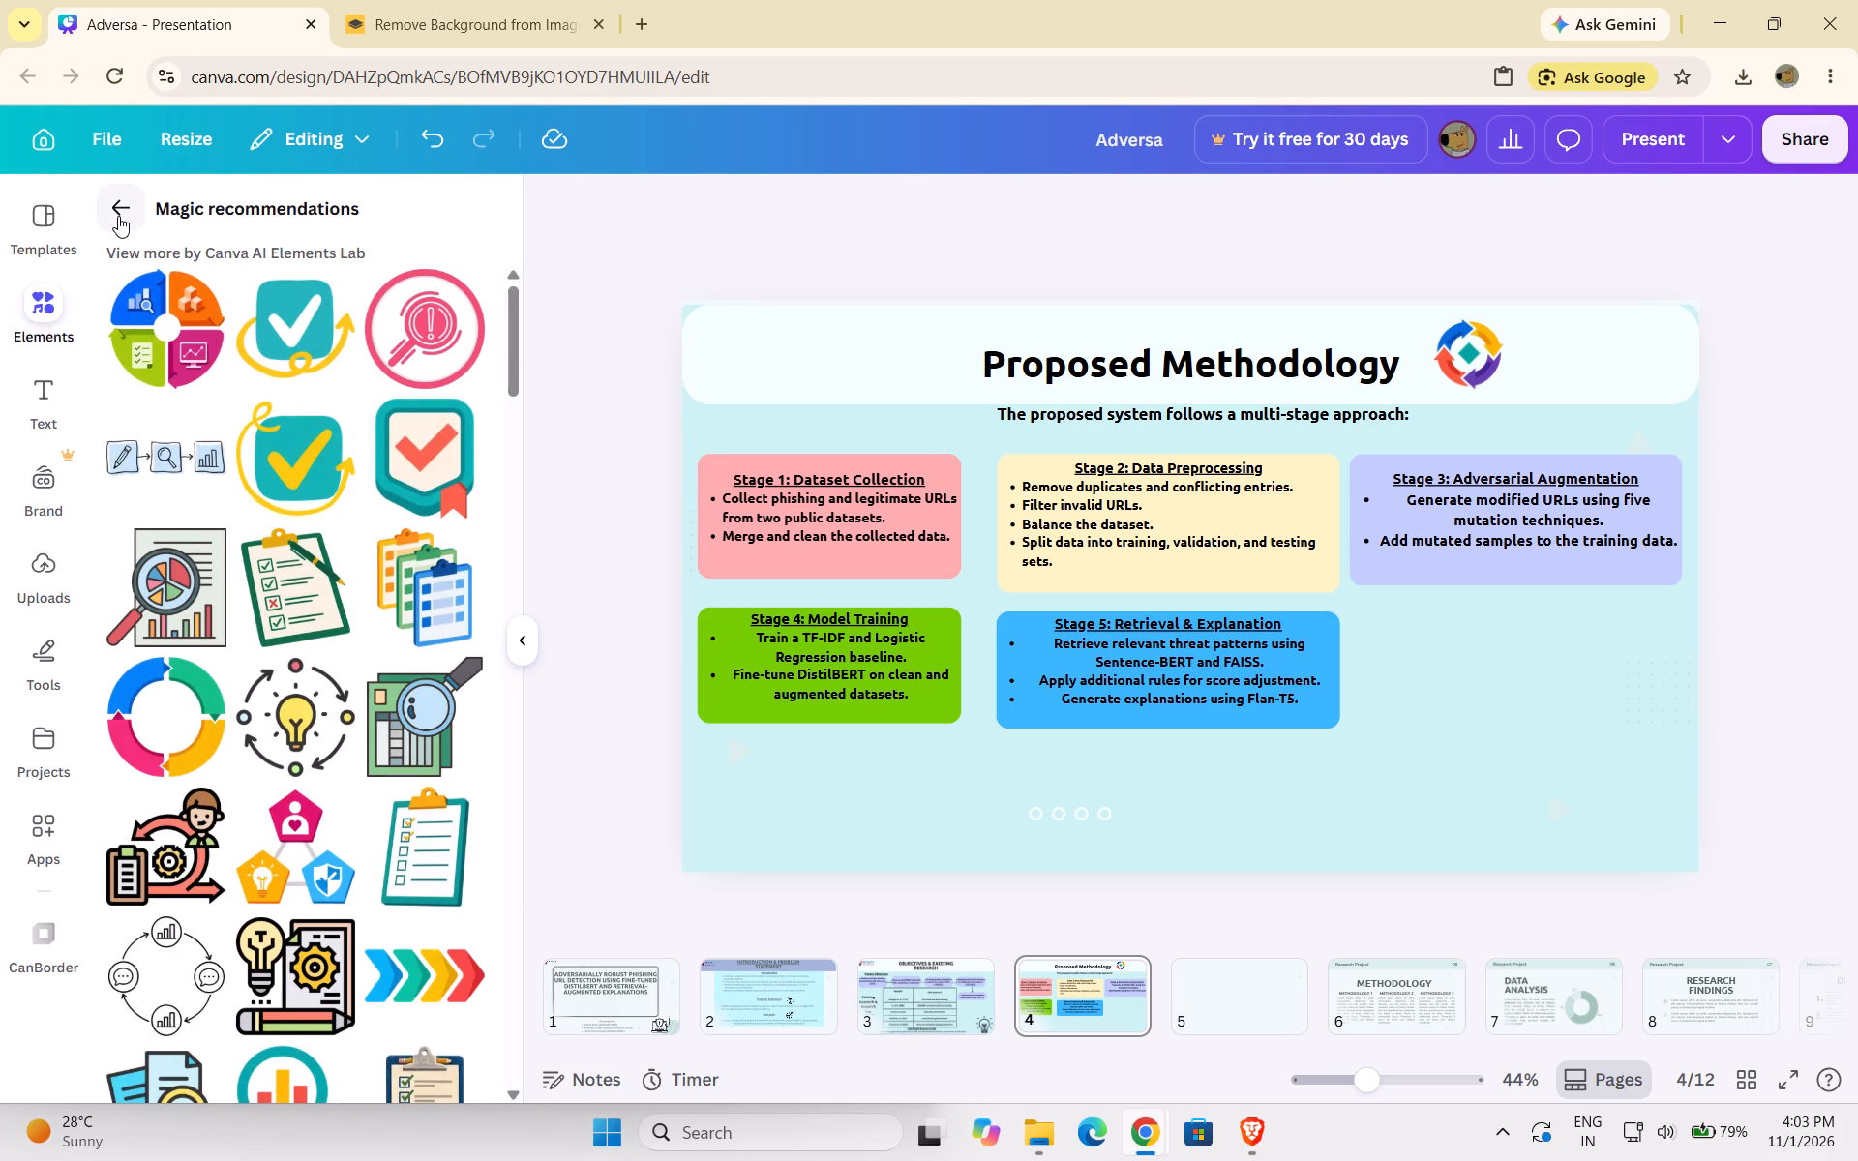
left_click(411, 223)
type("framne")
key("BackSpace")
key("BackSpace")
key("e")
key("Return")
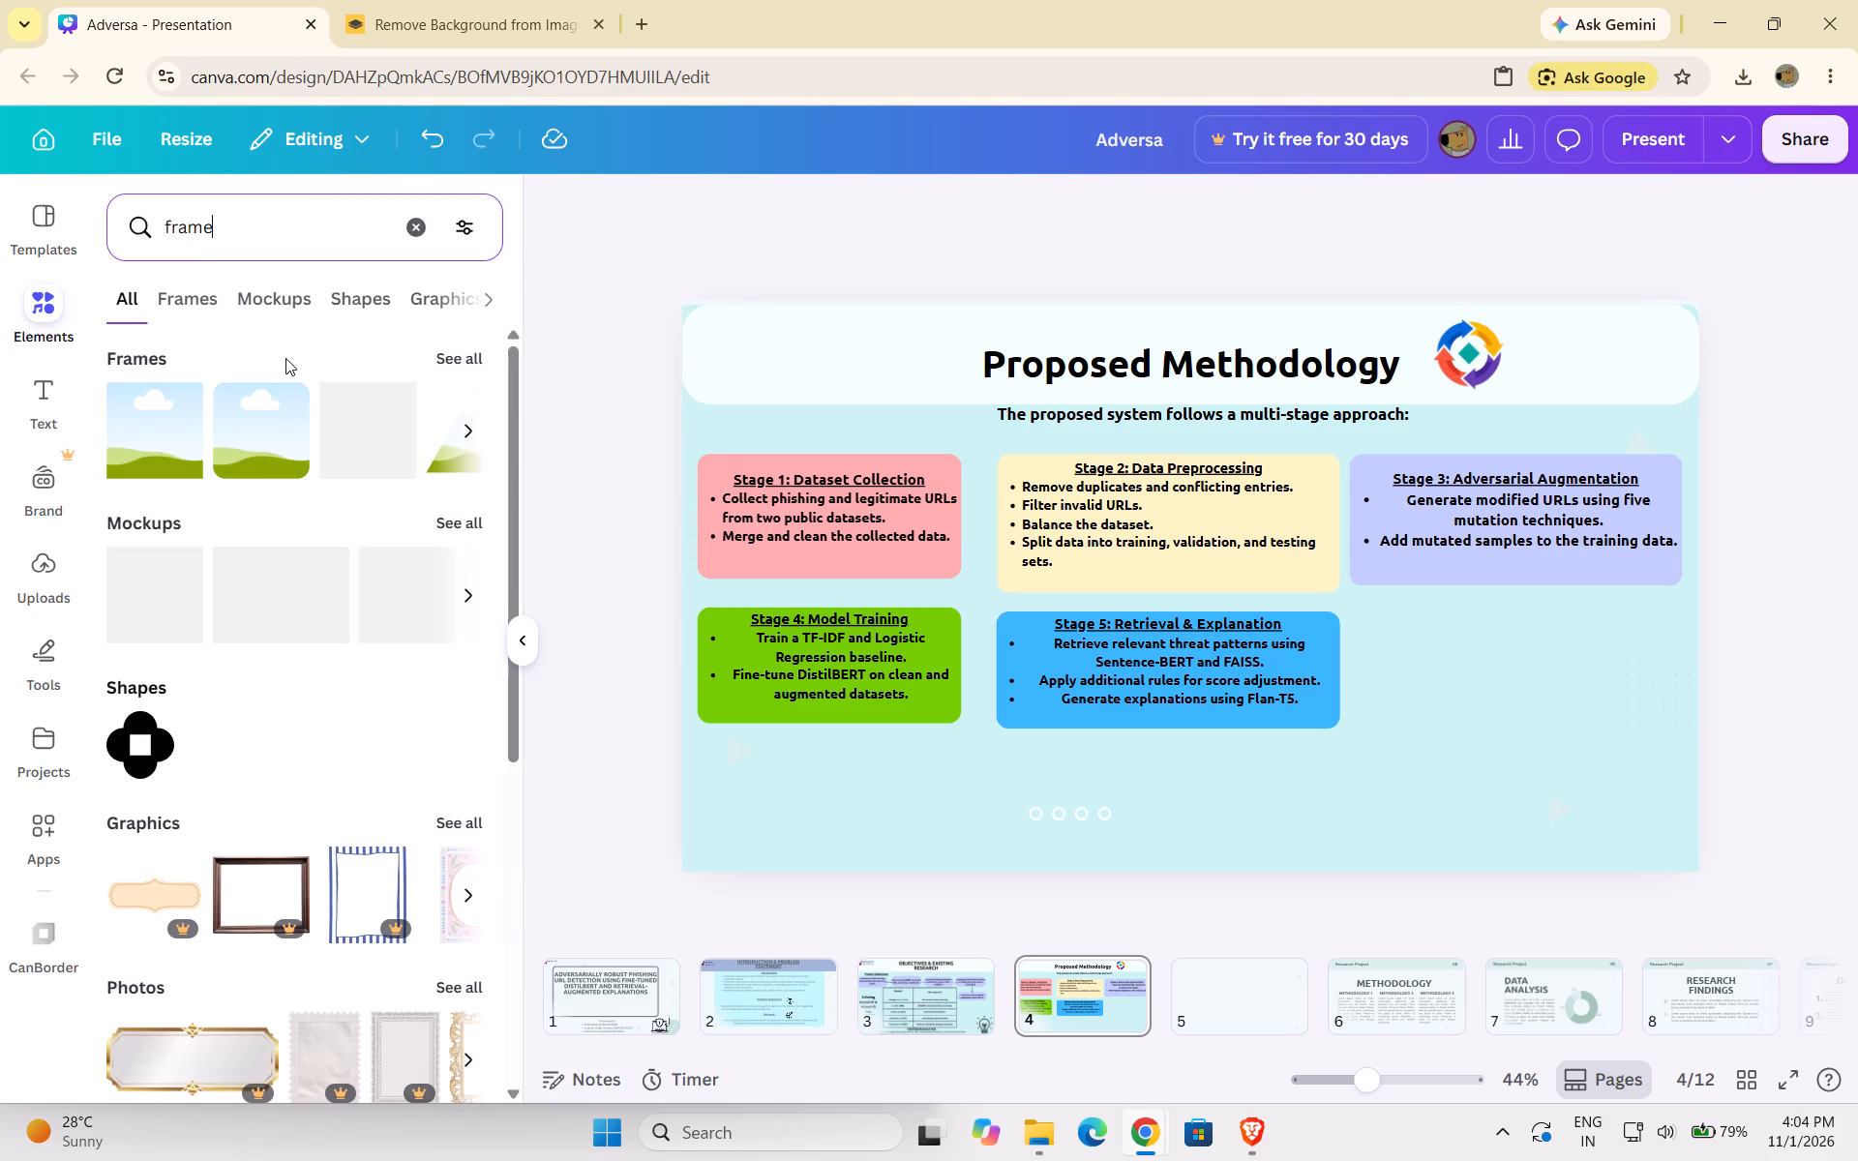
left_click(149, 425)
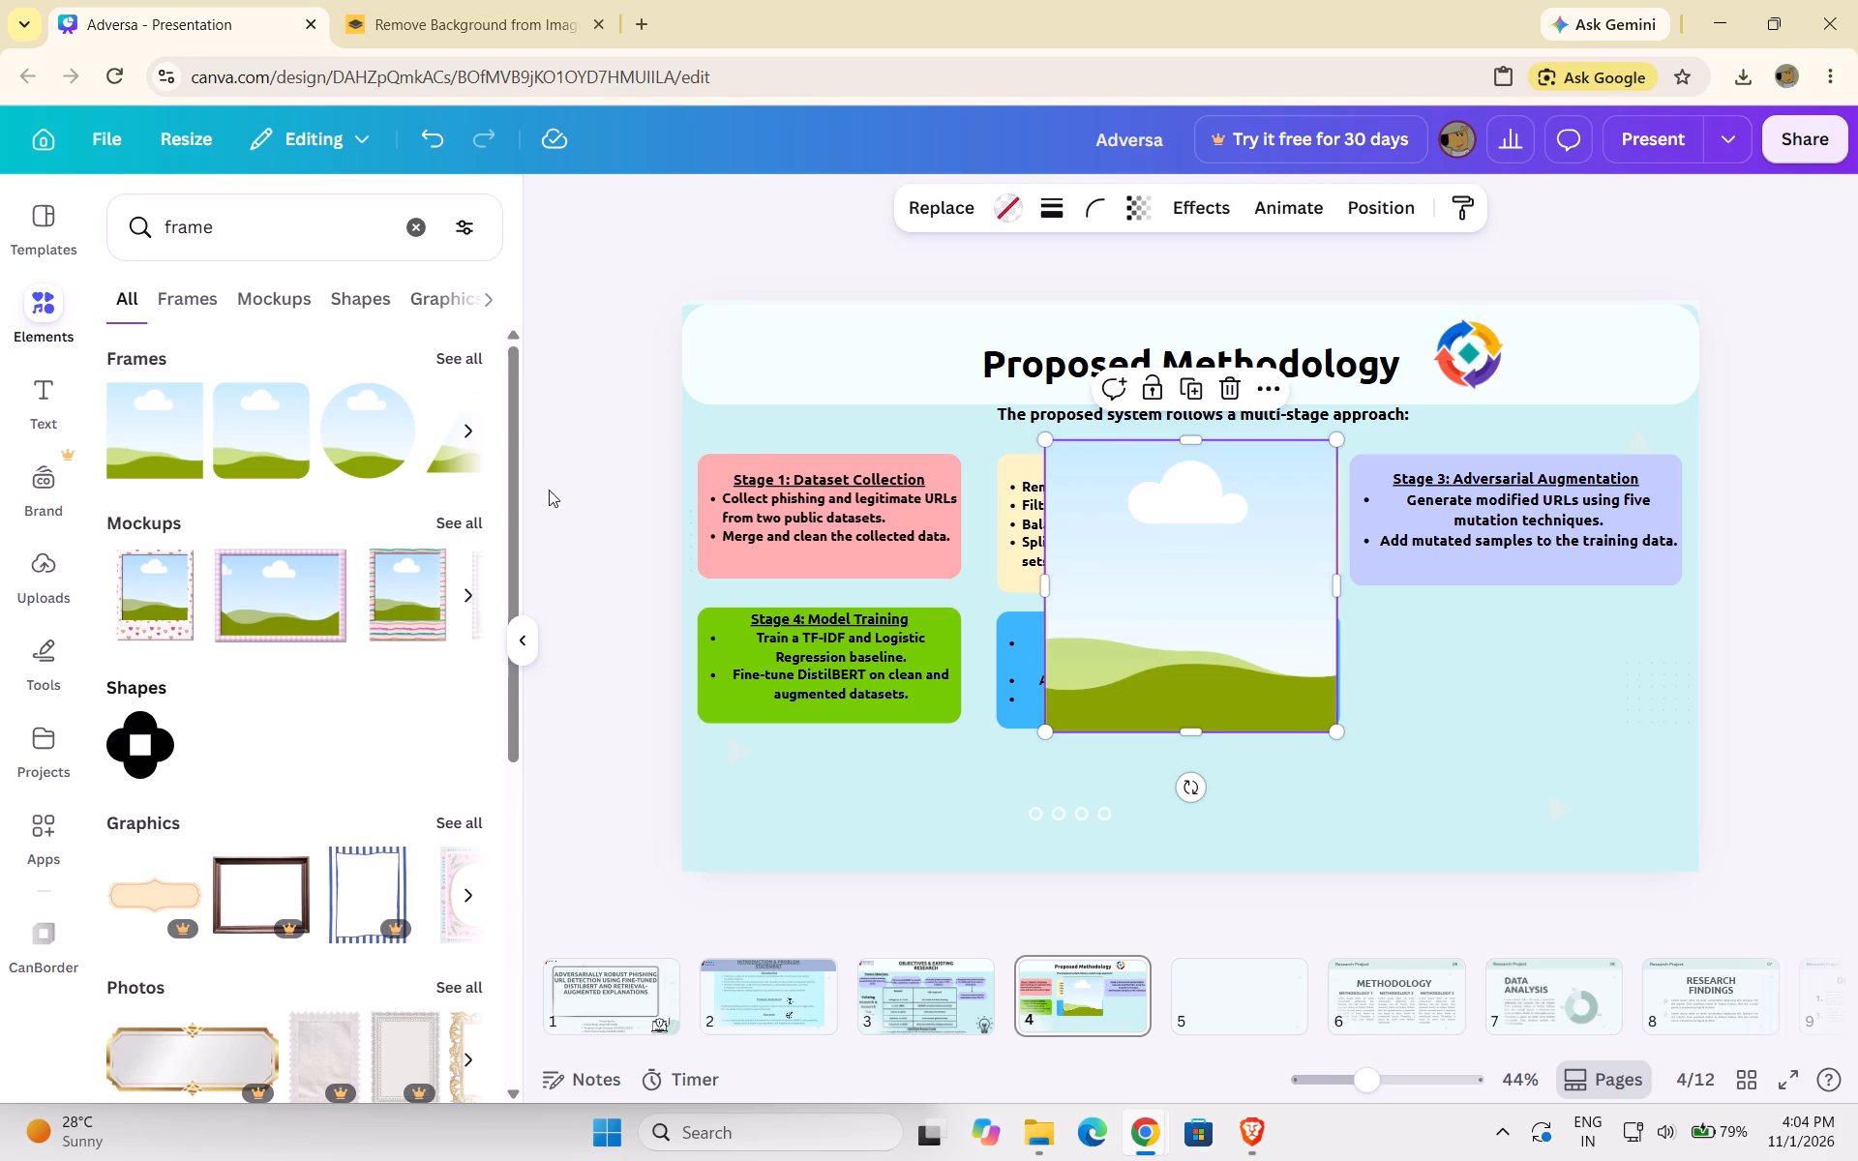
left_click_drag(1183, 556, 1488, 710)
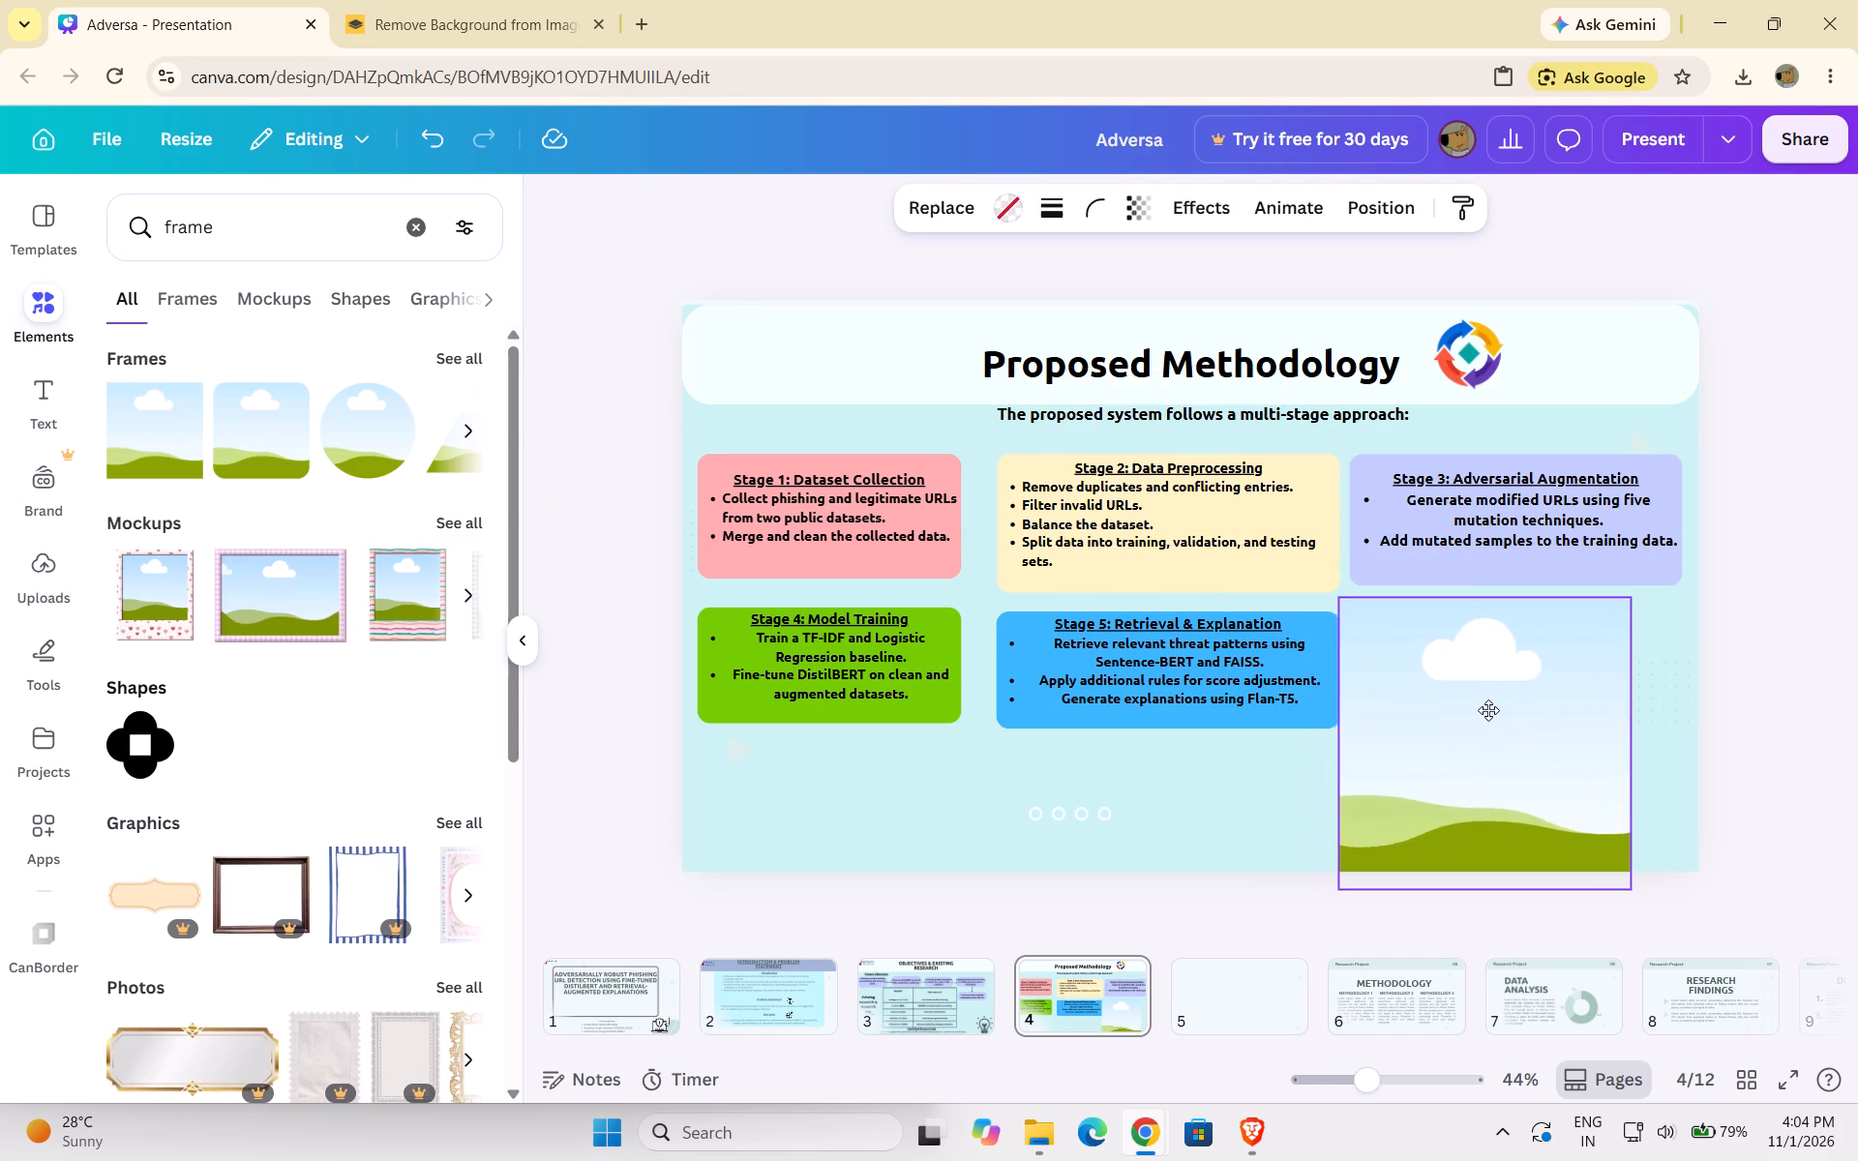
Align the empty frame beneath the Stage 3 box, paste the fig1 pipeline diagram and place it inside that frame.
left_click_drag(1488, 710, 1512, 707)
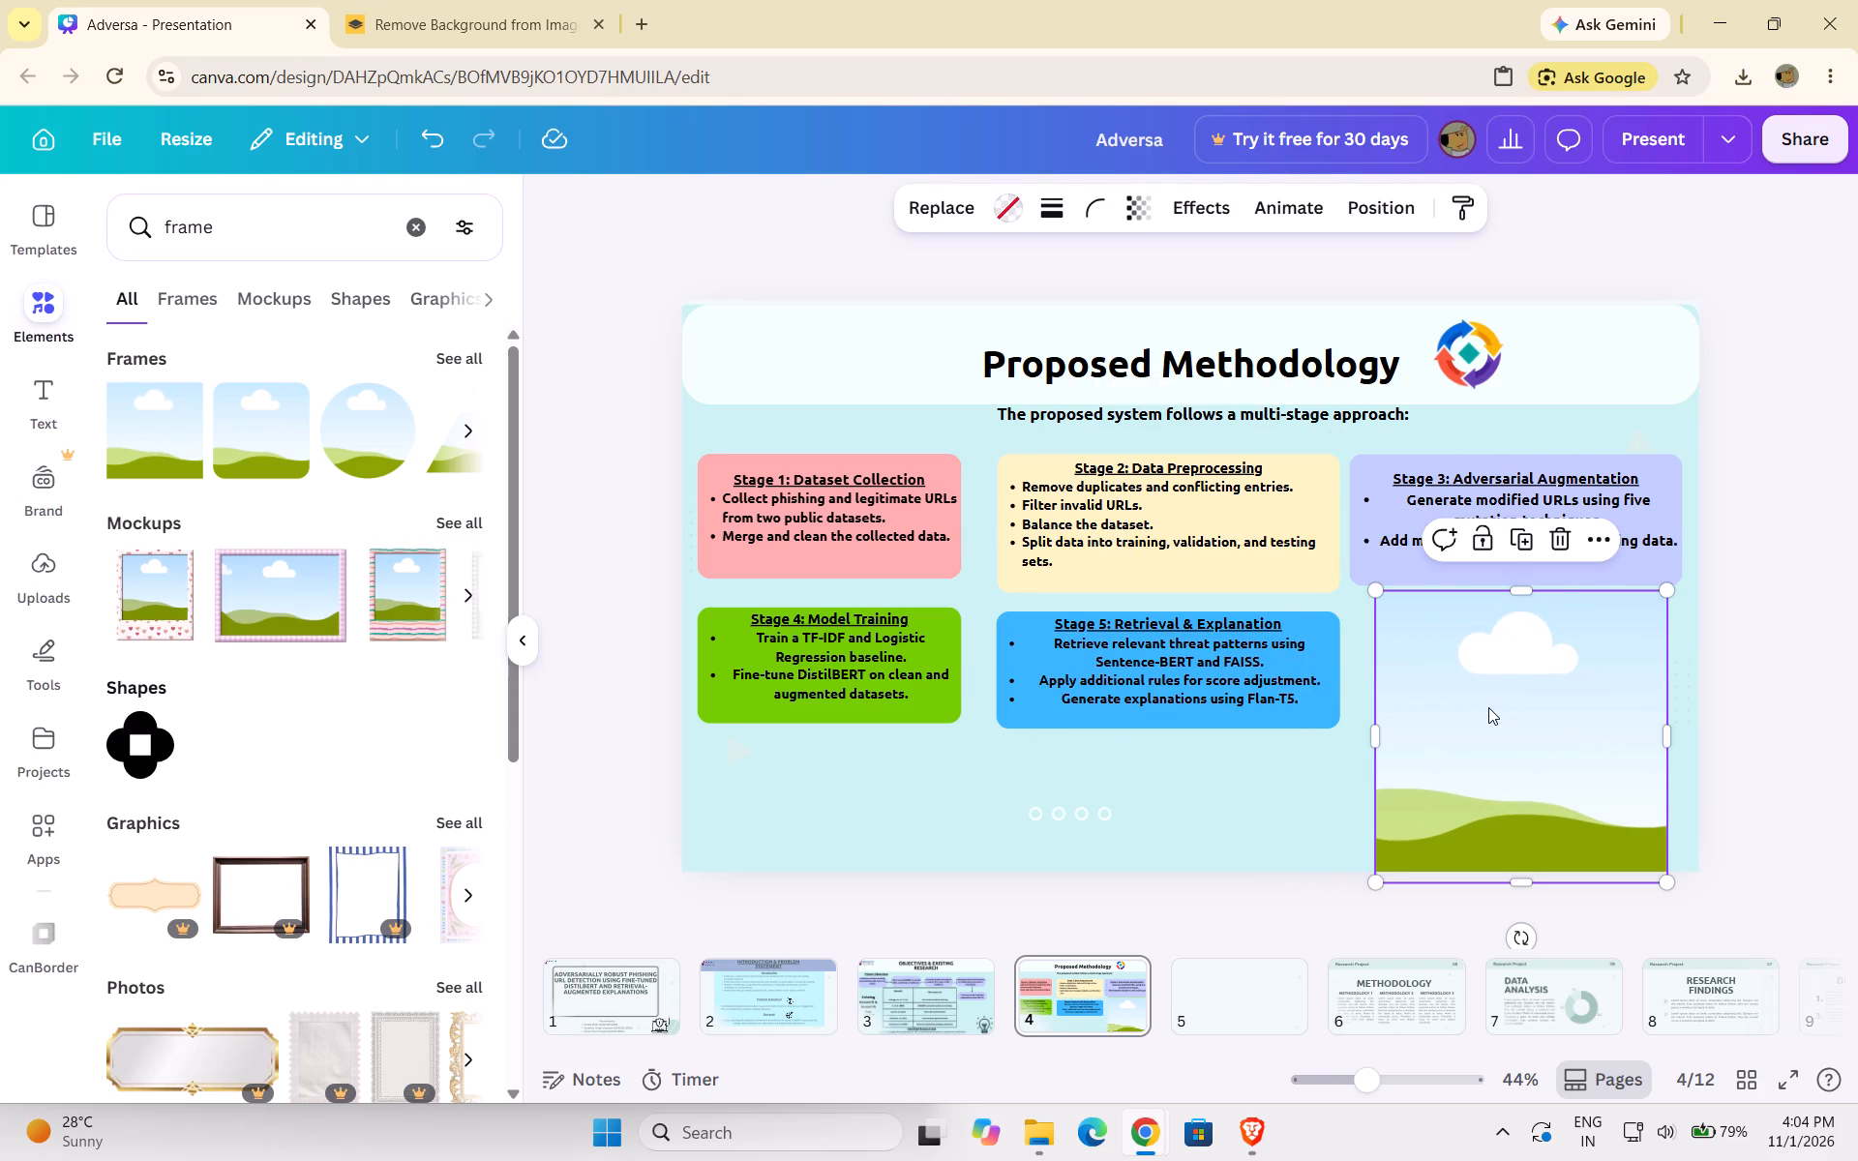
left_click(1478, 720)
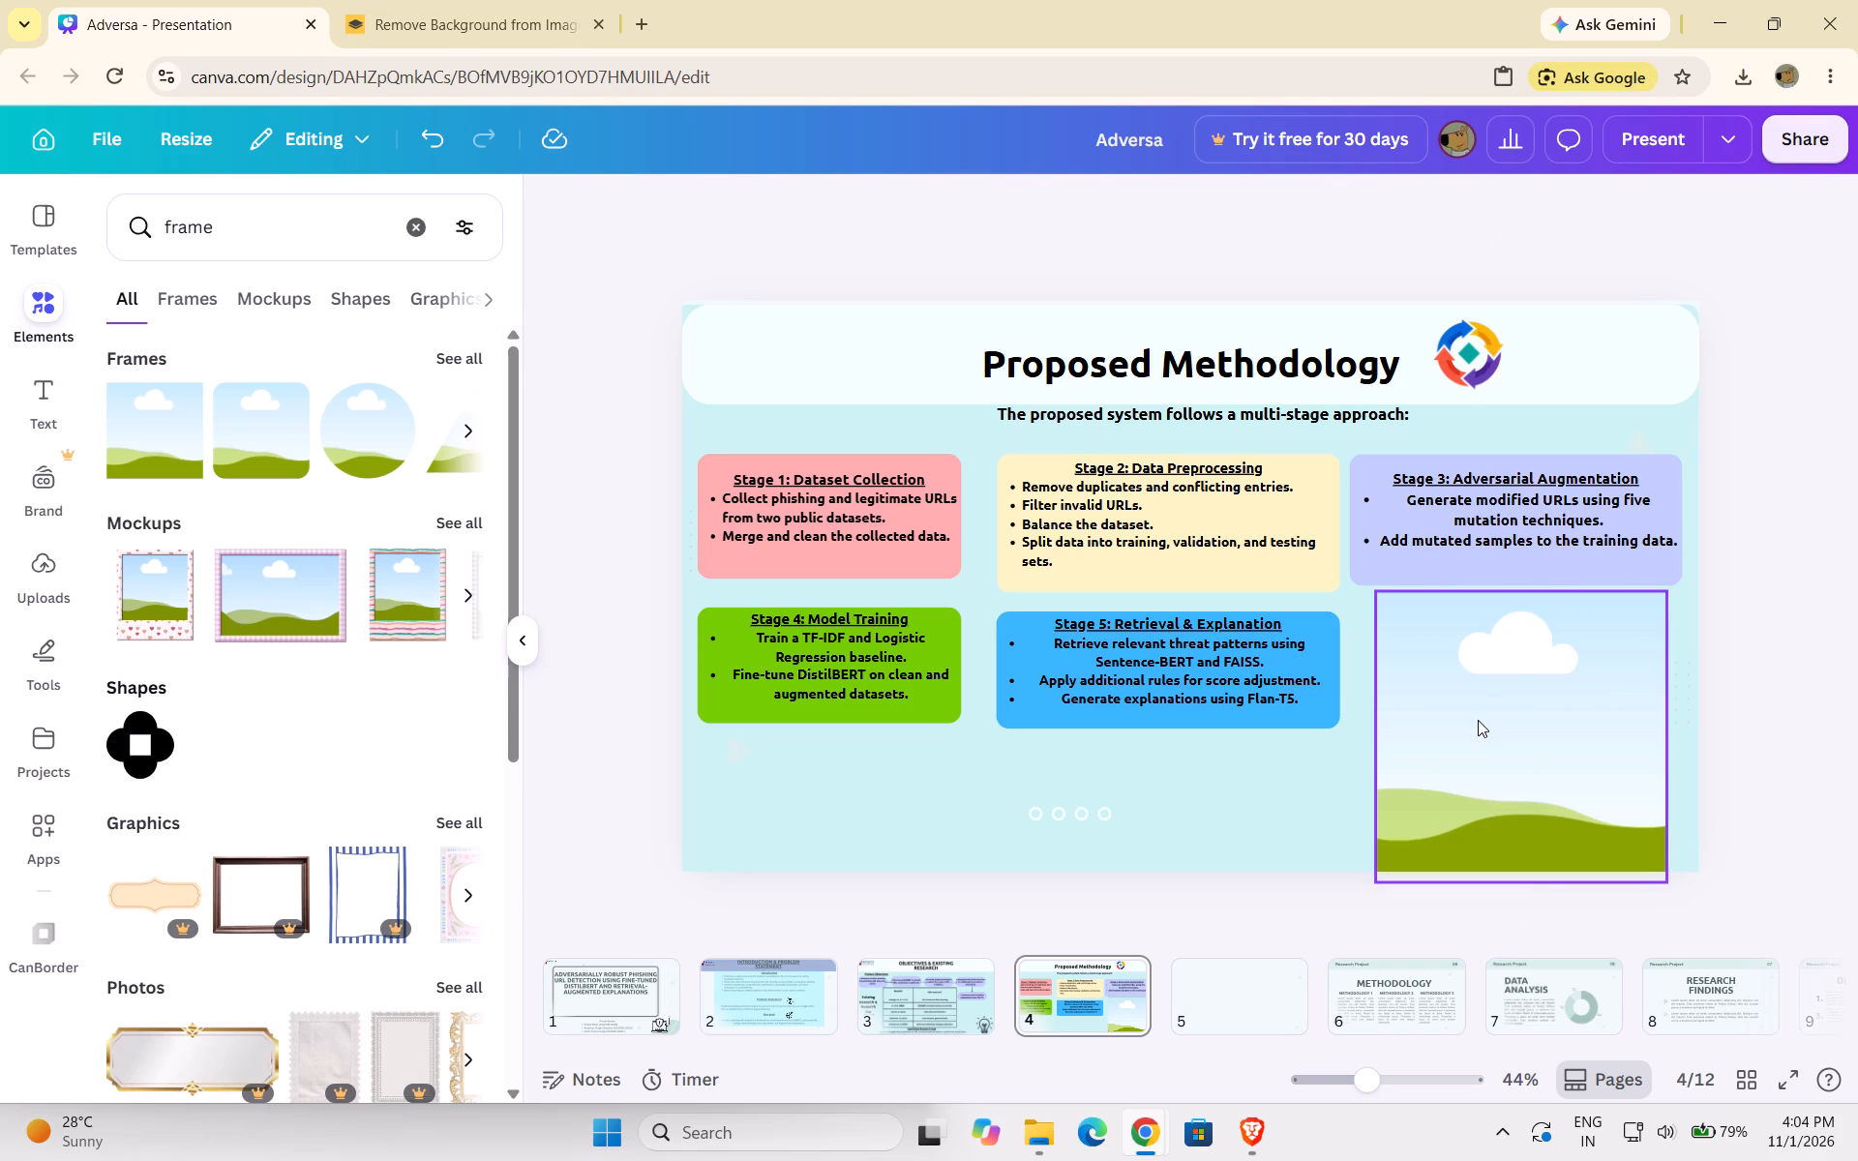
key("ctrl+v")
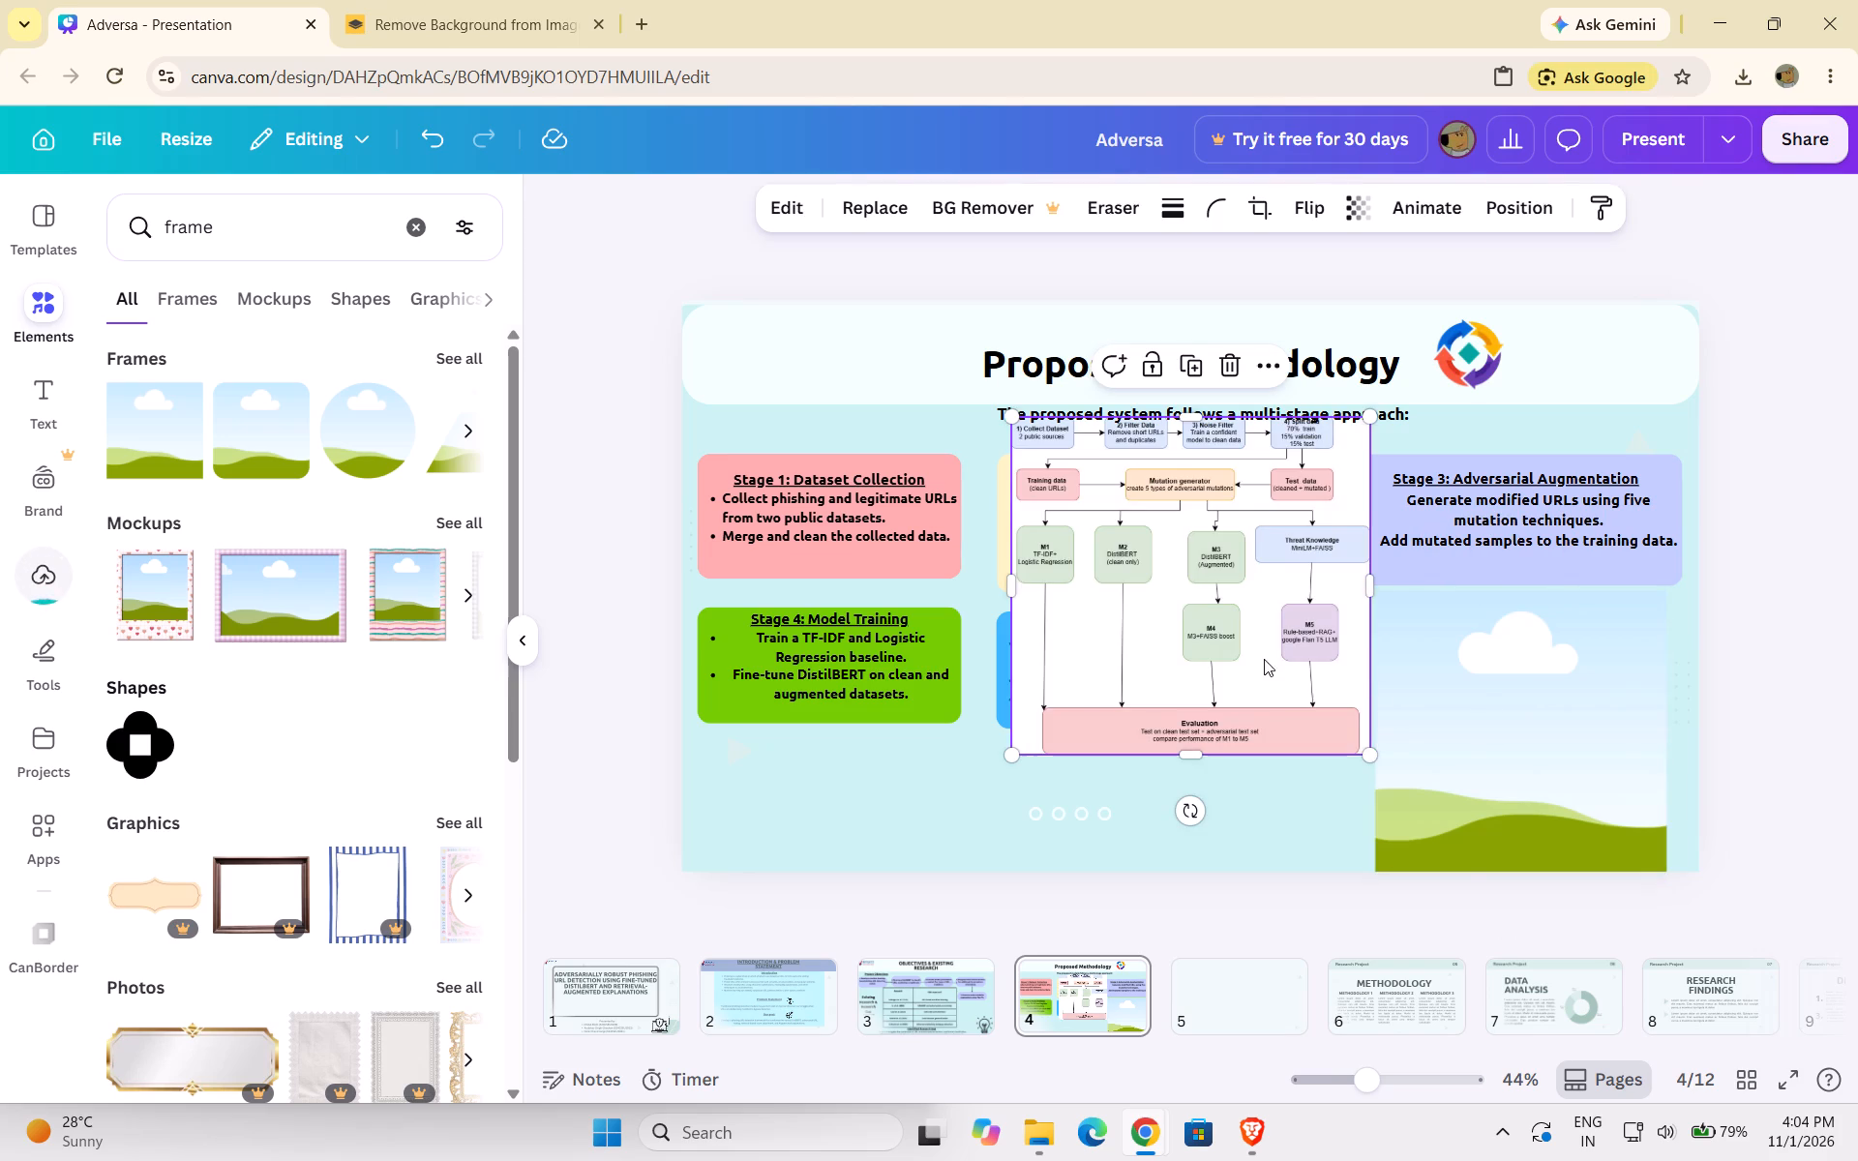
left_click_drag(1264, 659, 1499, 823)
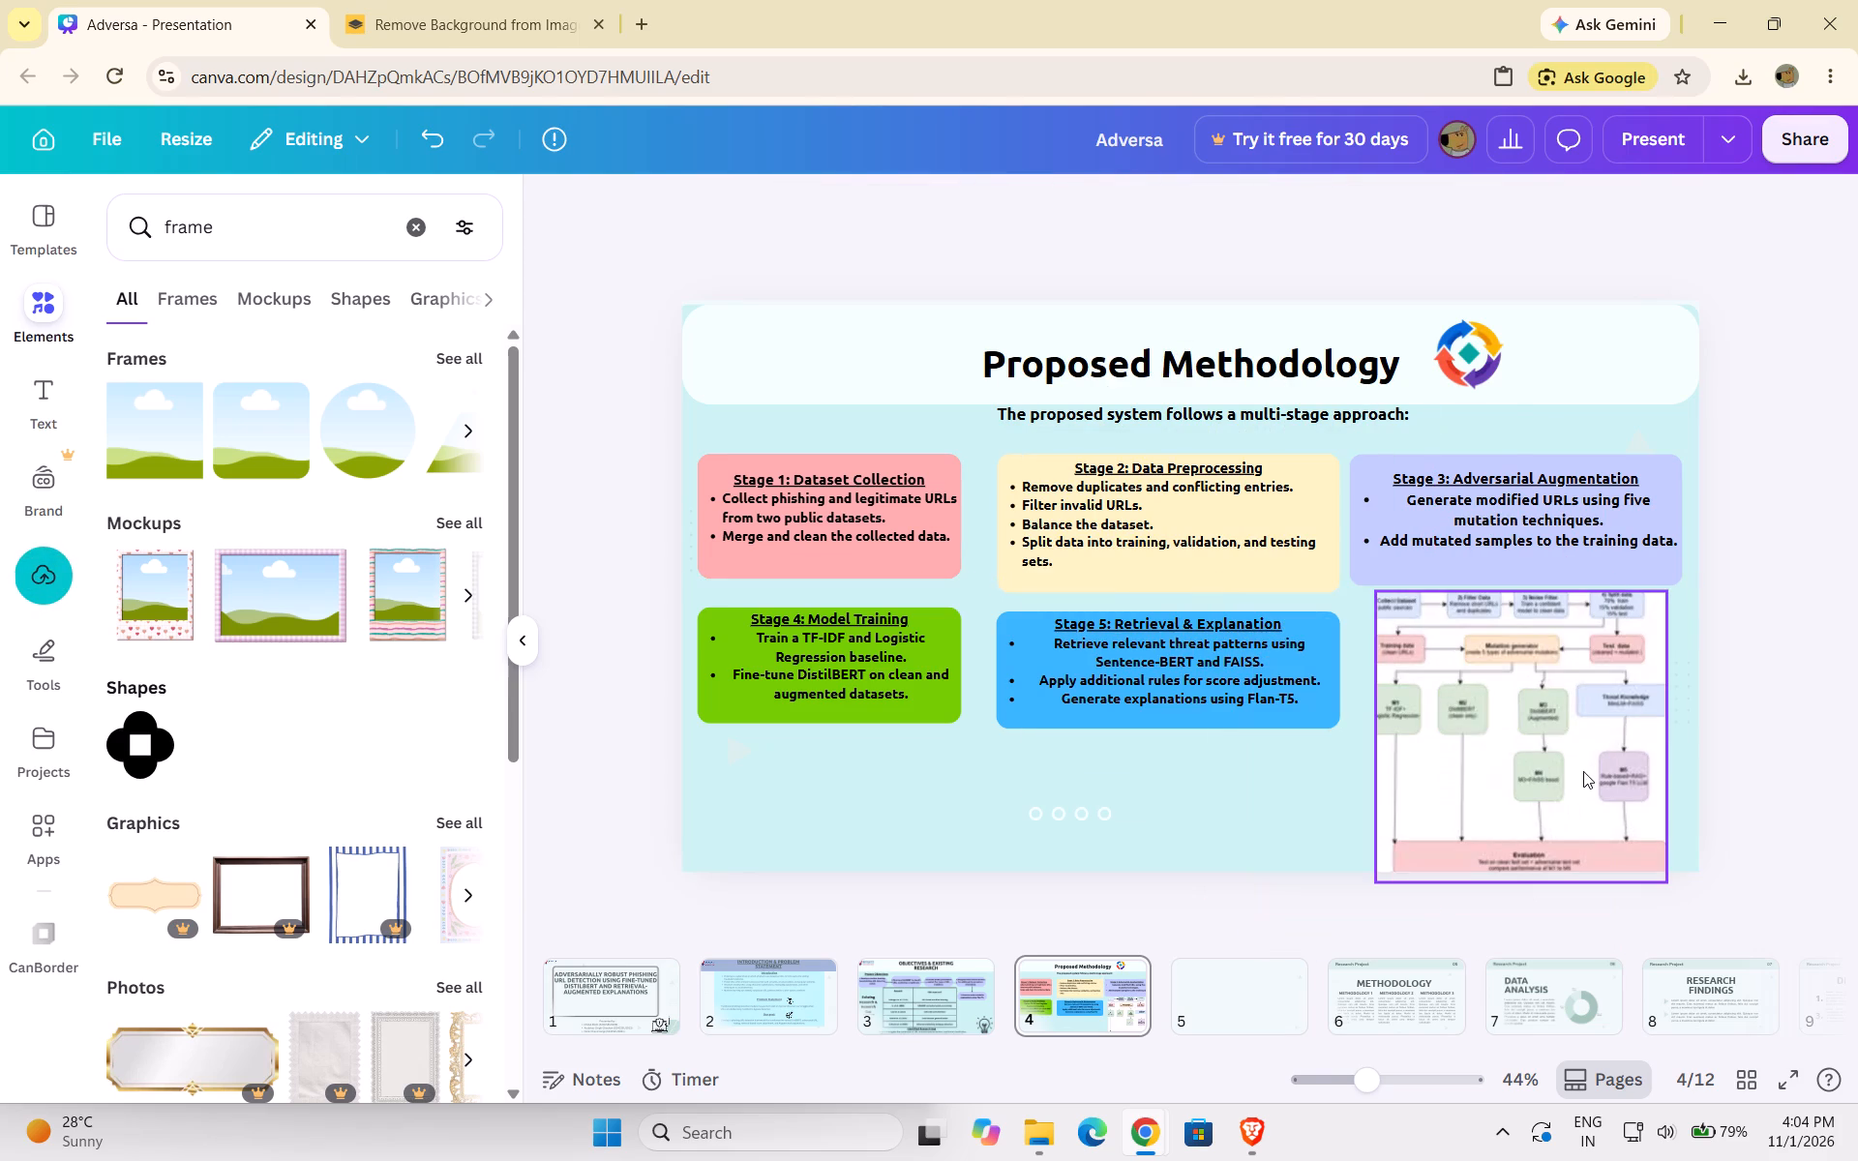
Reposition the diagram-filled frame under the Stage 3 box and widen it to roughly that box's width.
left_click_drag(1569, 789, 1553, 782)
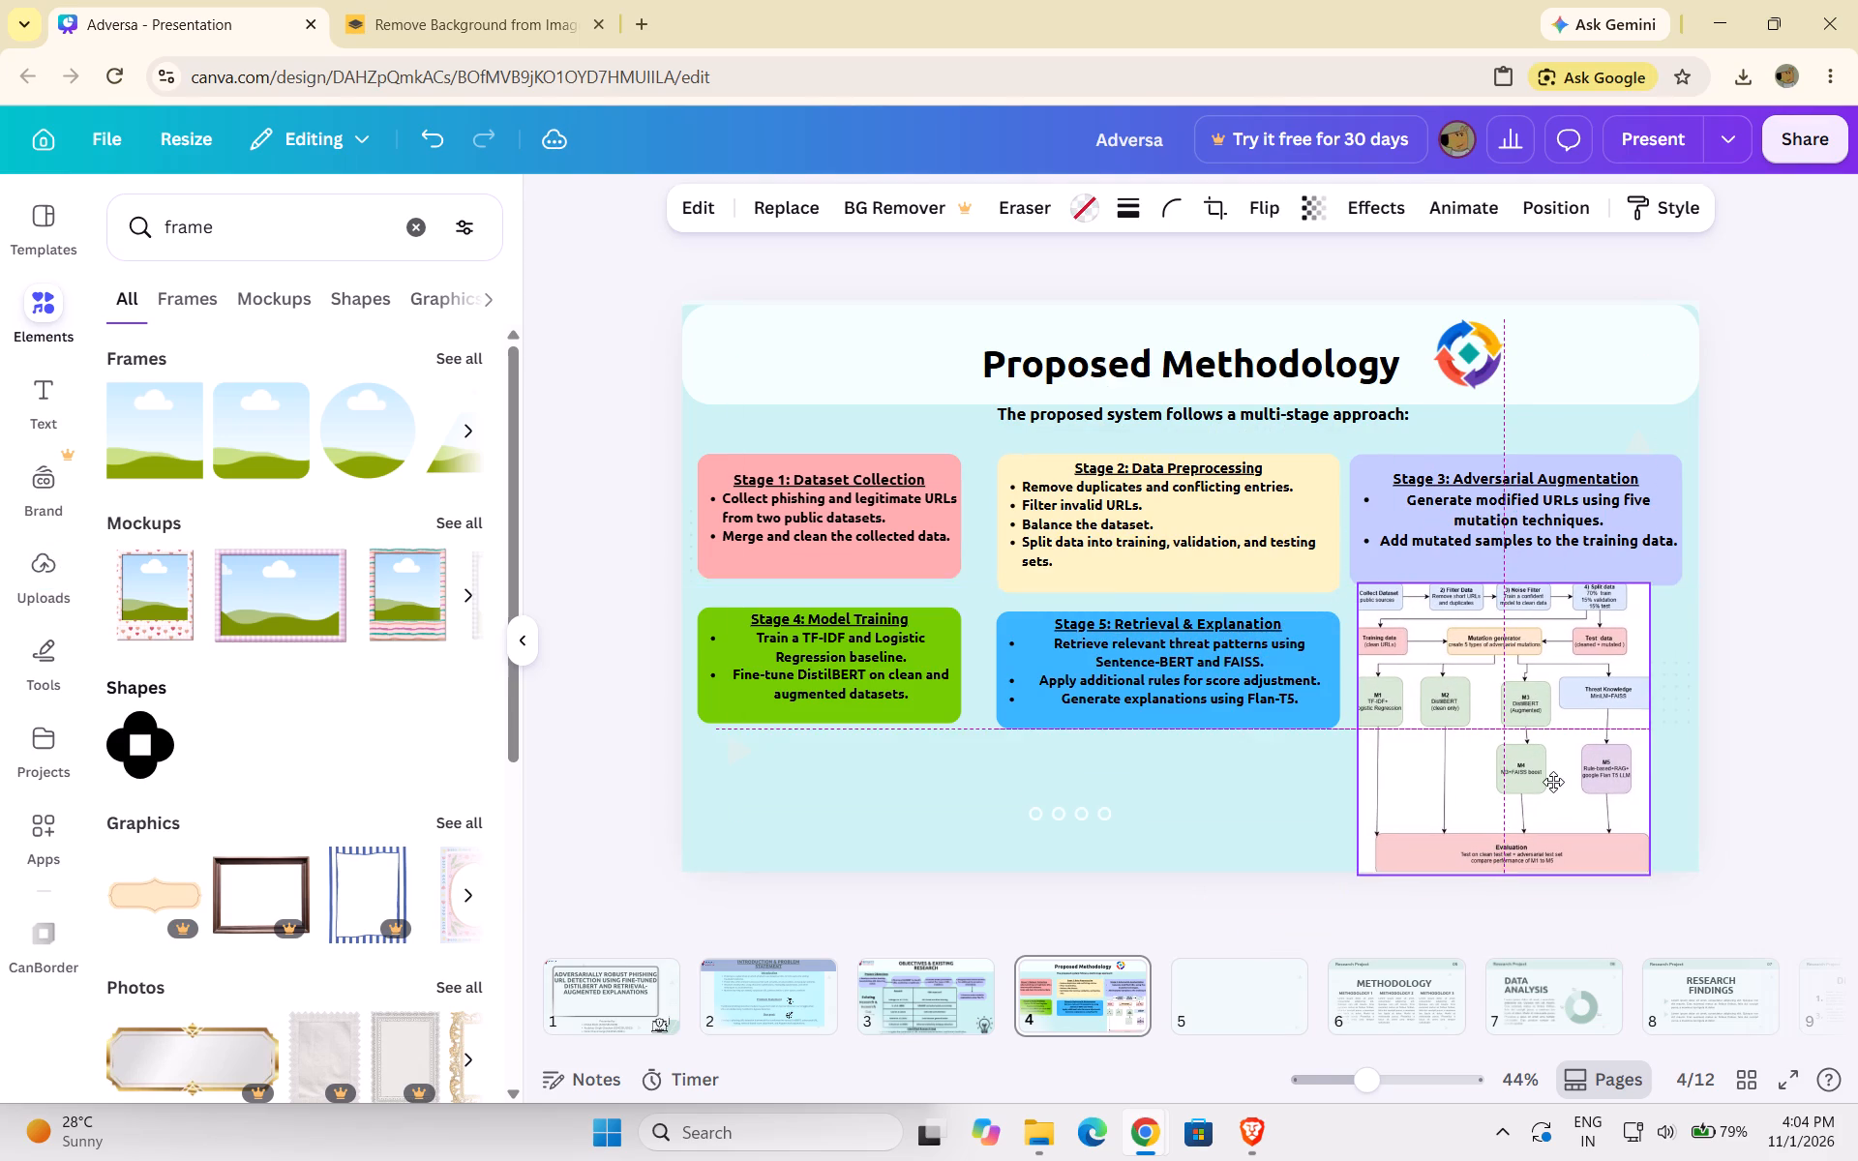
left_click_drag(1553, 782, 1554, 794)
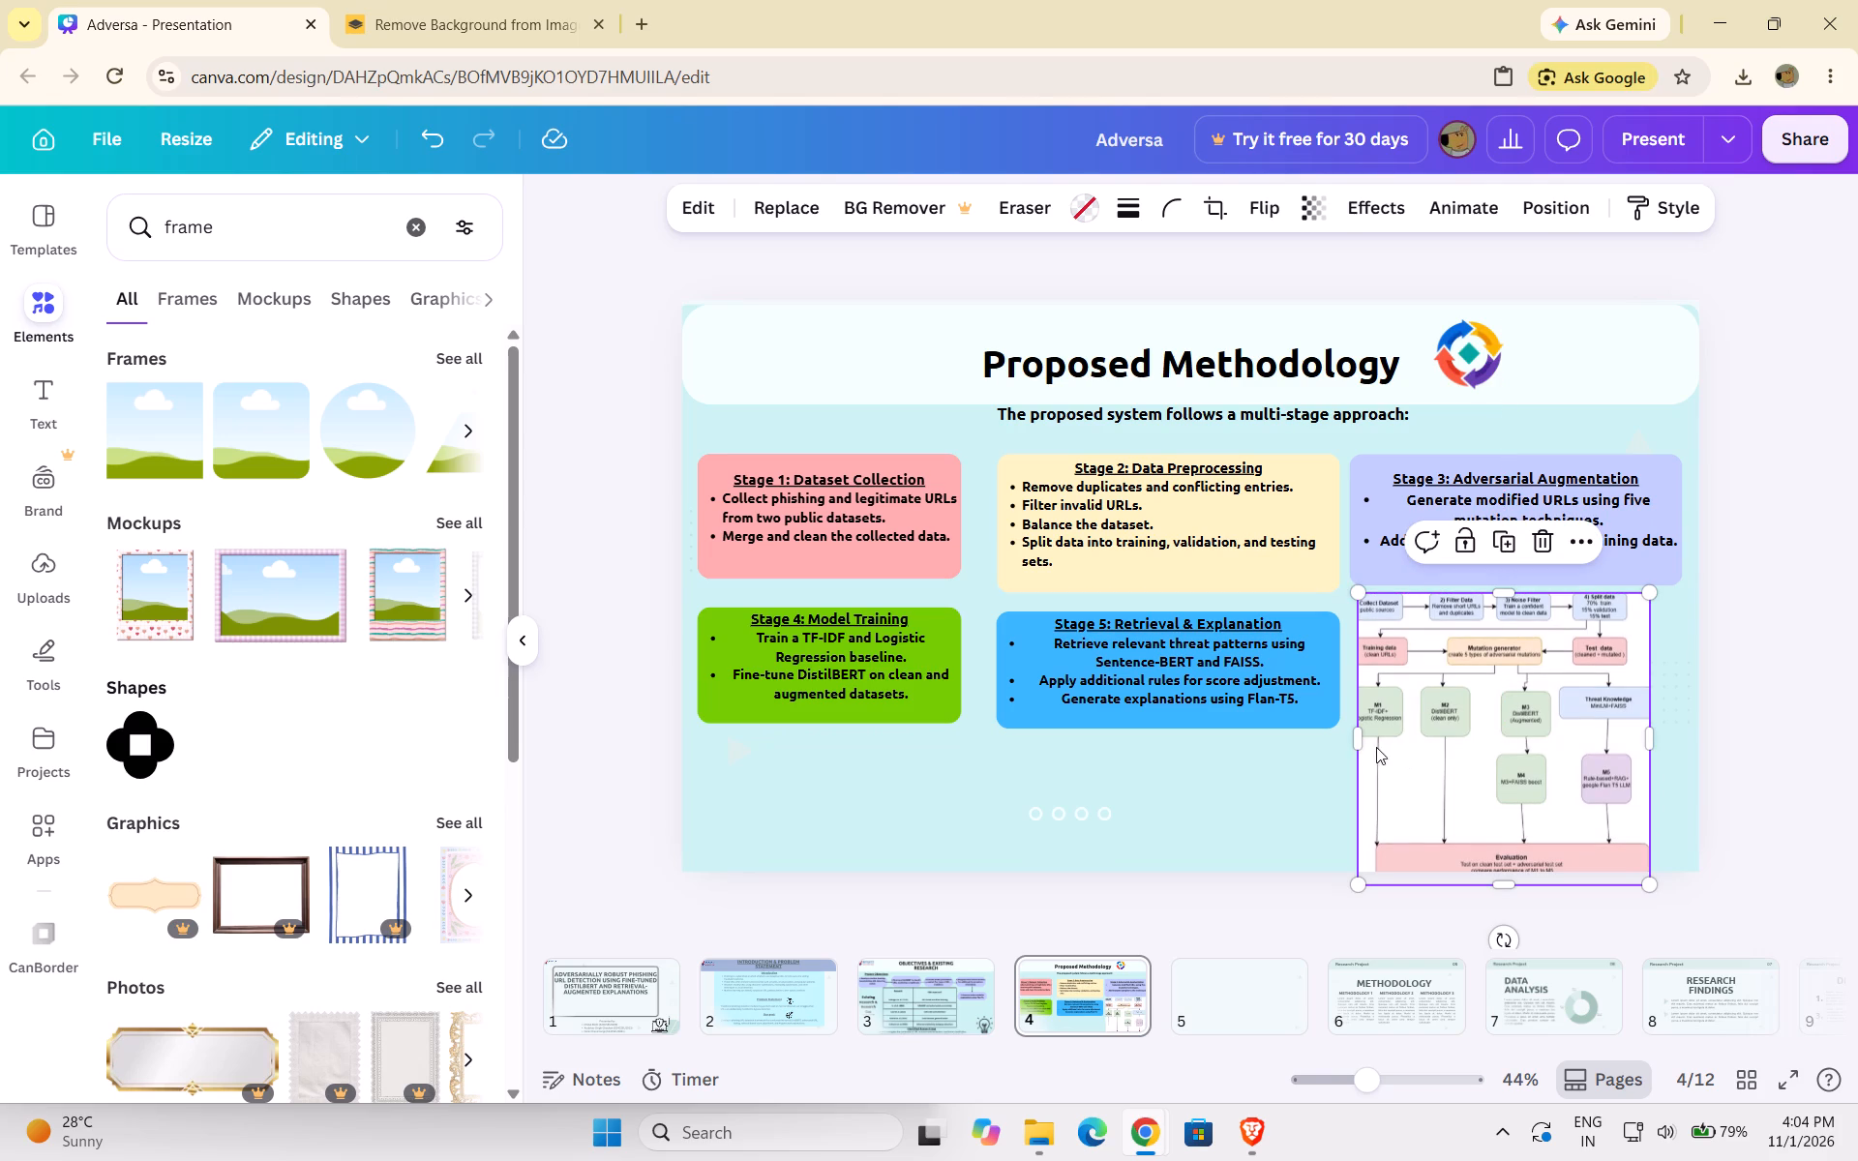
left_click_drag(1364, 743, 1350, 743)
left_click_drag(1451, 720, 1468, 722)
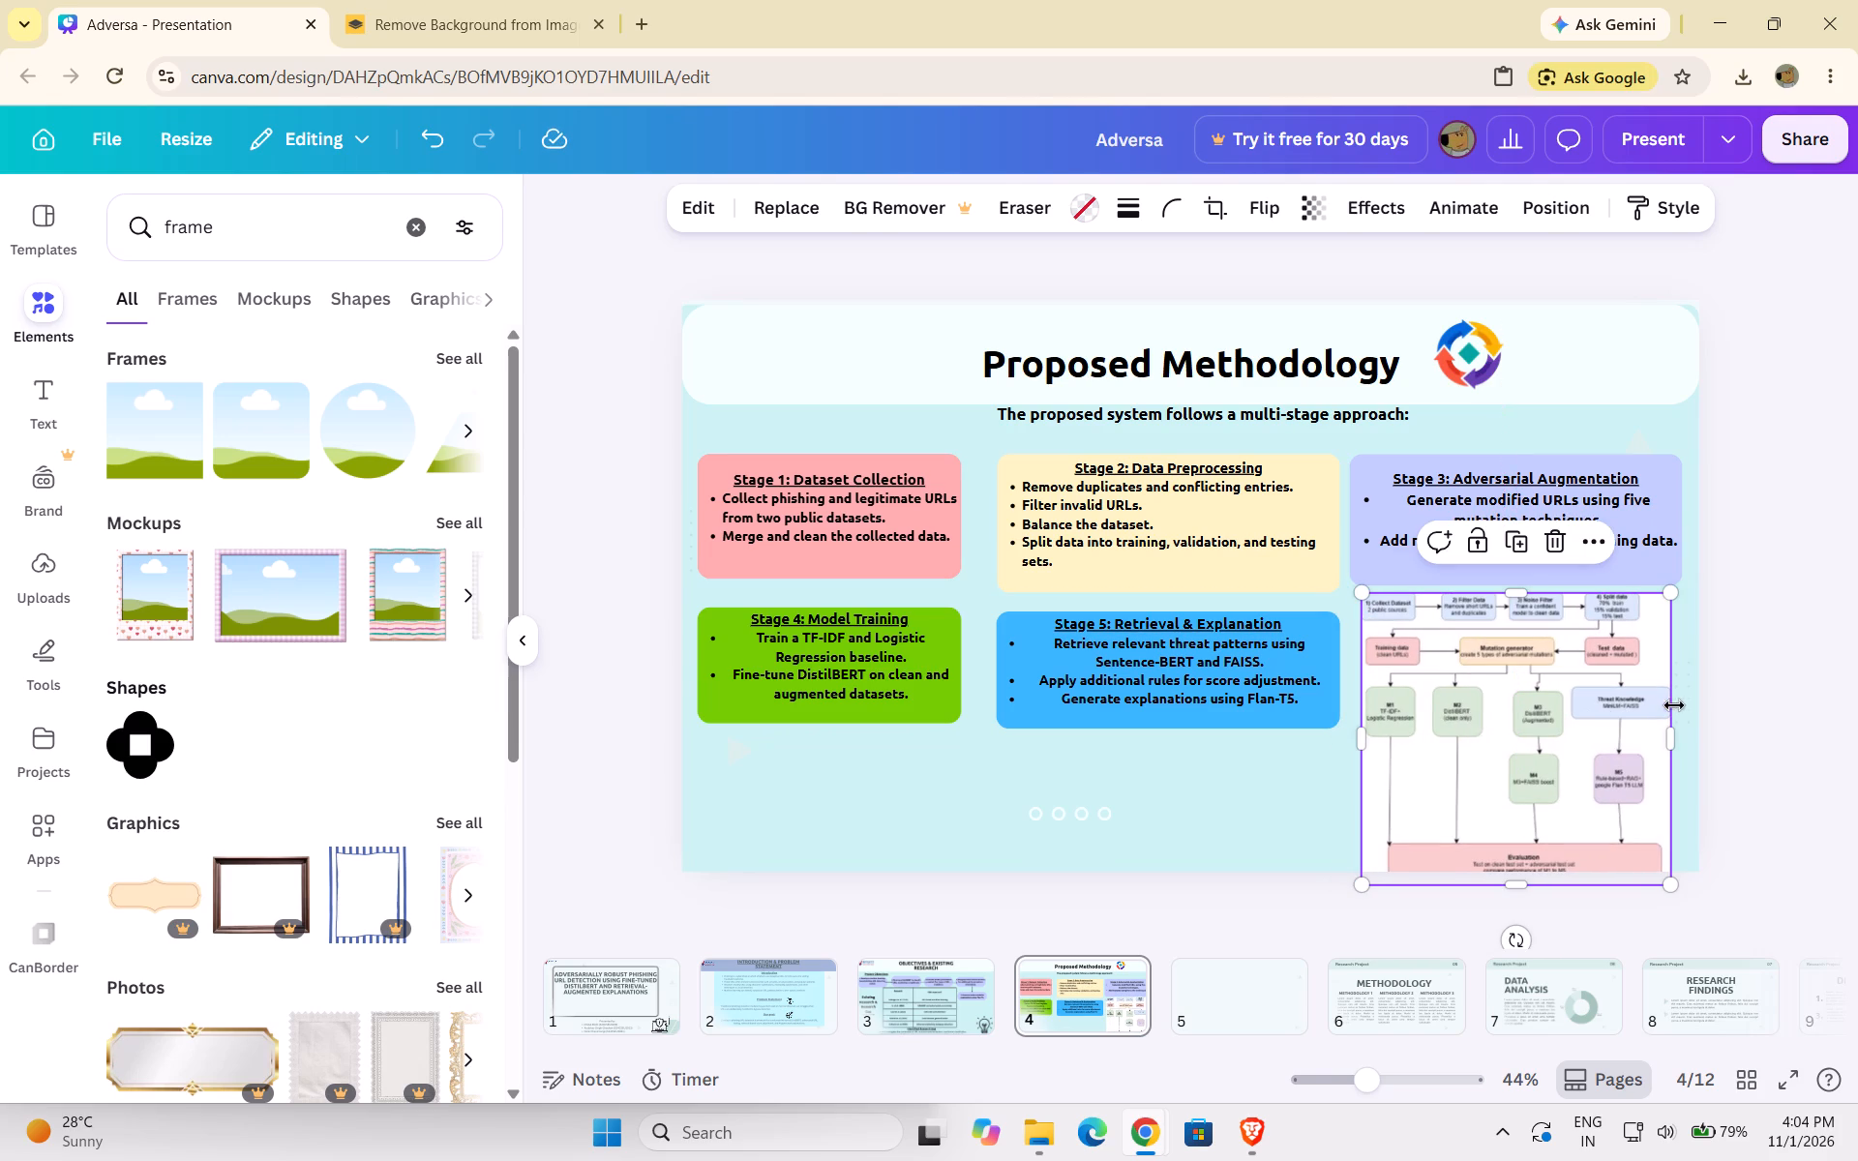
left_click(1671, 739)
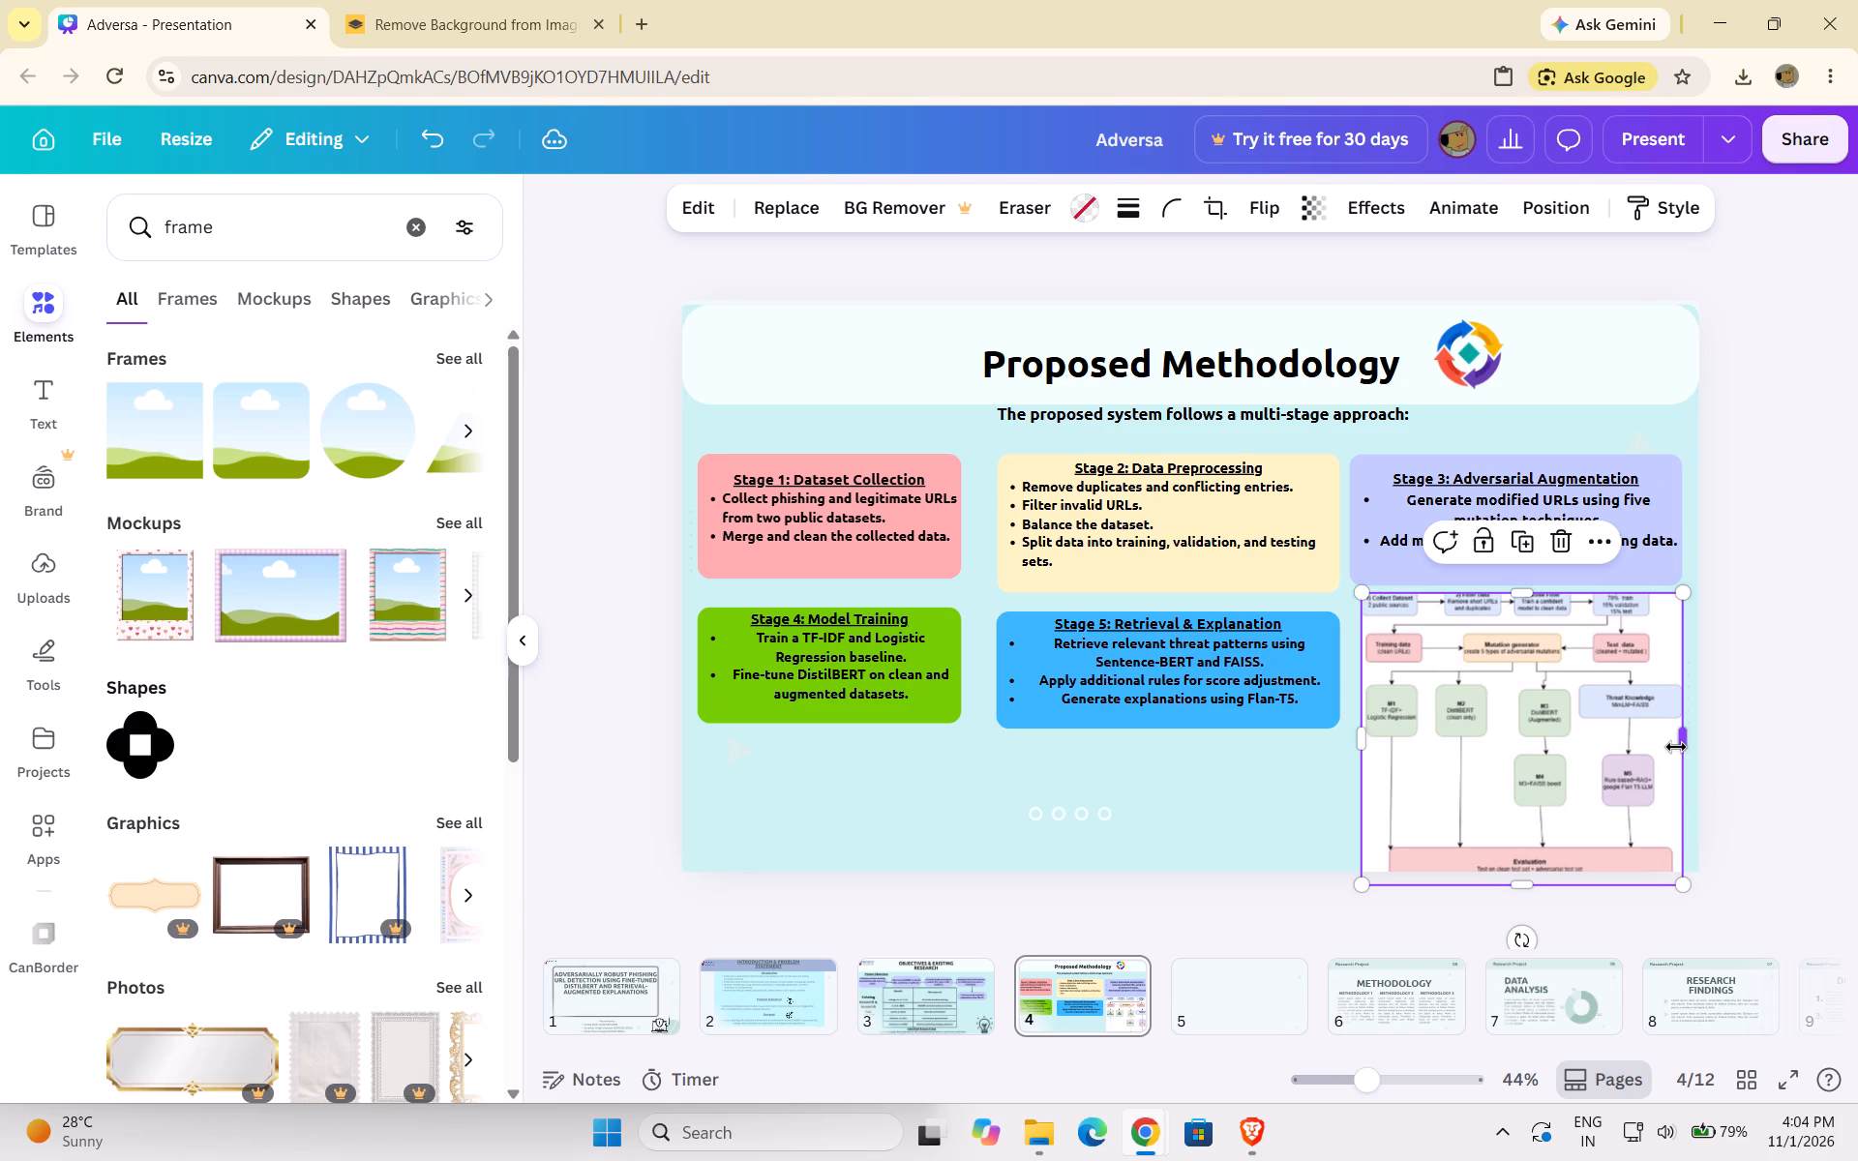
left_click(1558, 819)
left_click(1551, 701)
Delete the fig1 diagram together with its frame from the Proposed Methodology slide.
left_click(1564, 547)
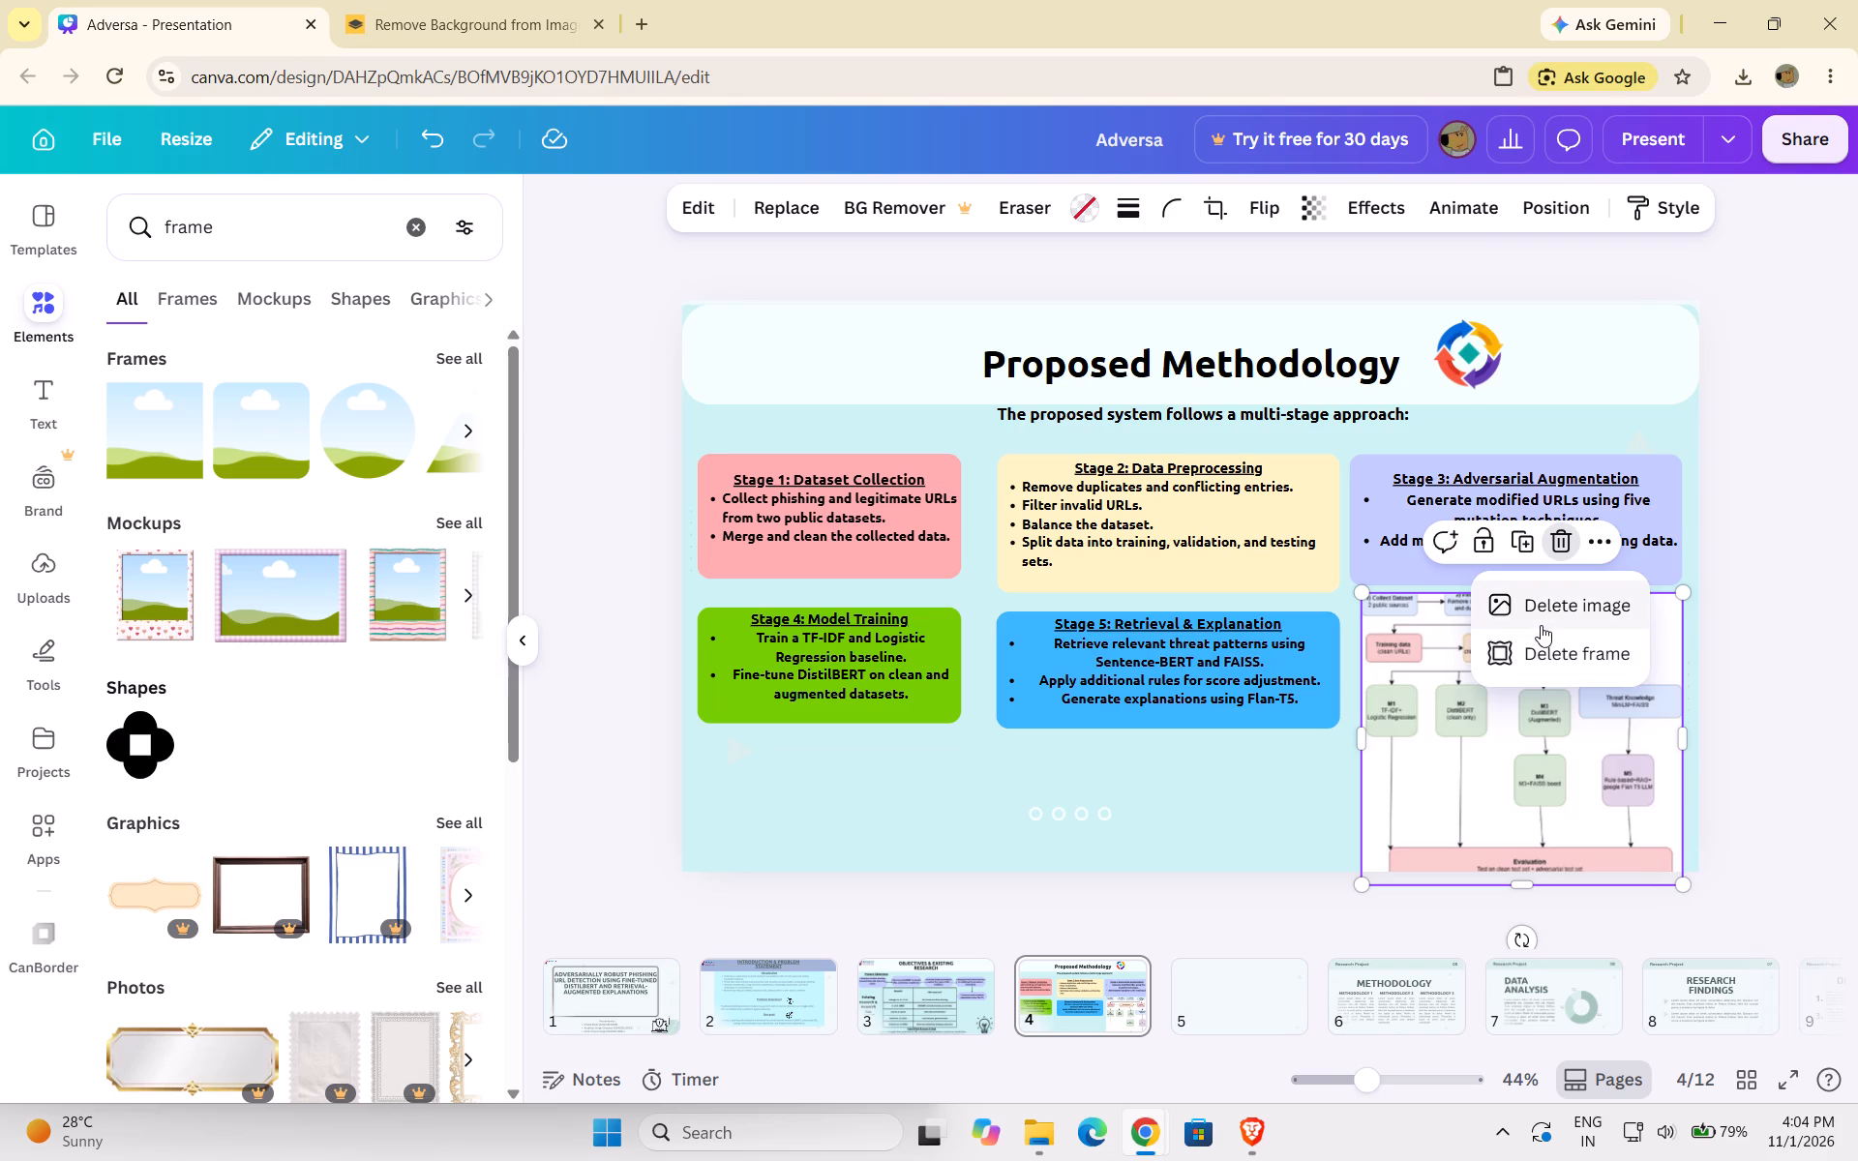
left_click(1539, 617)
left_click(1556, 531)
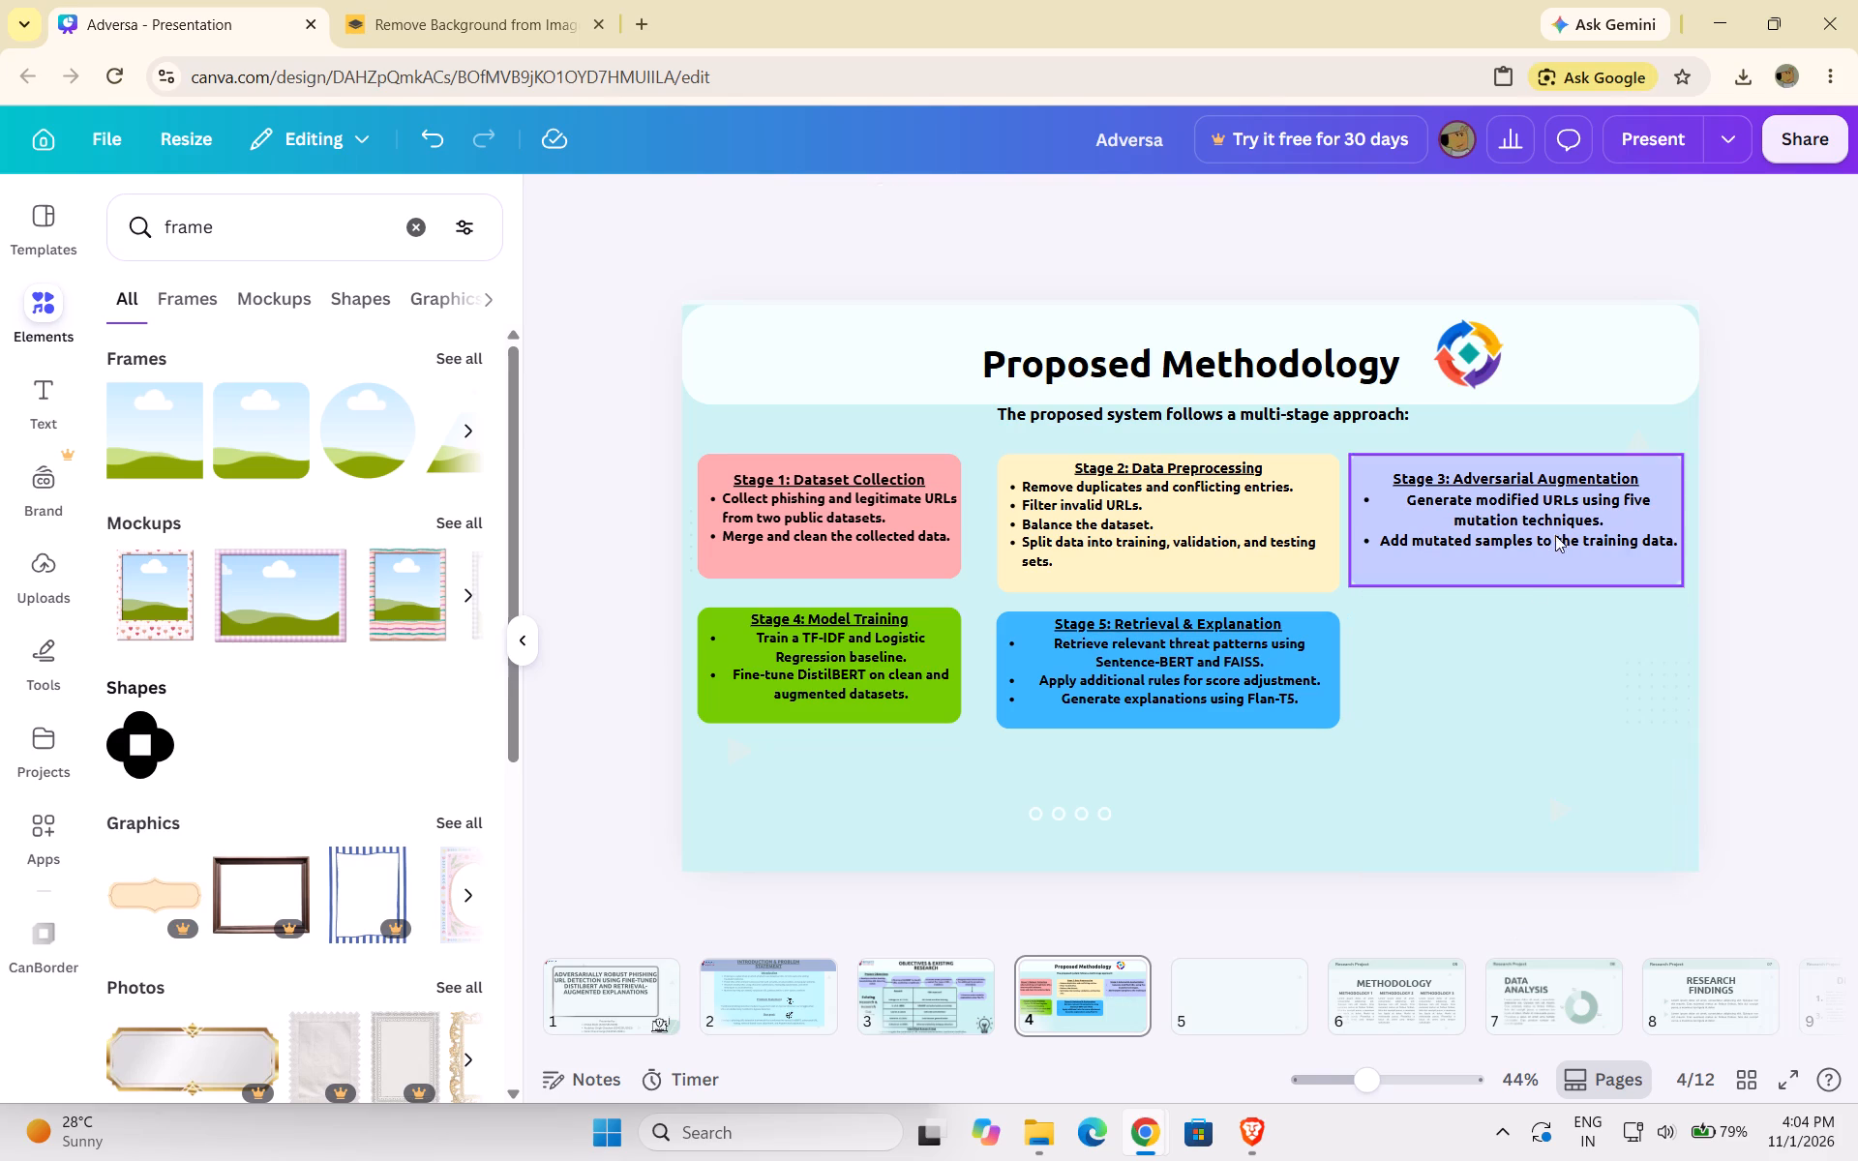
left_click(1473, 705)
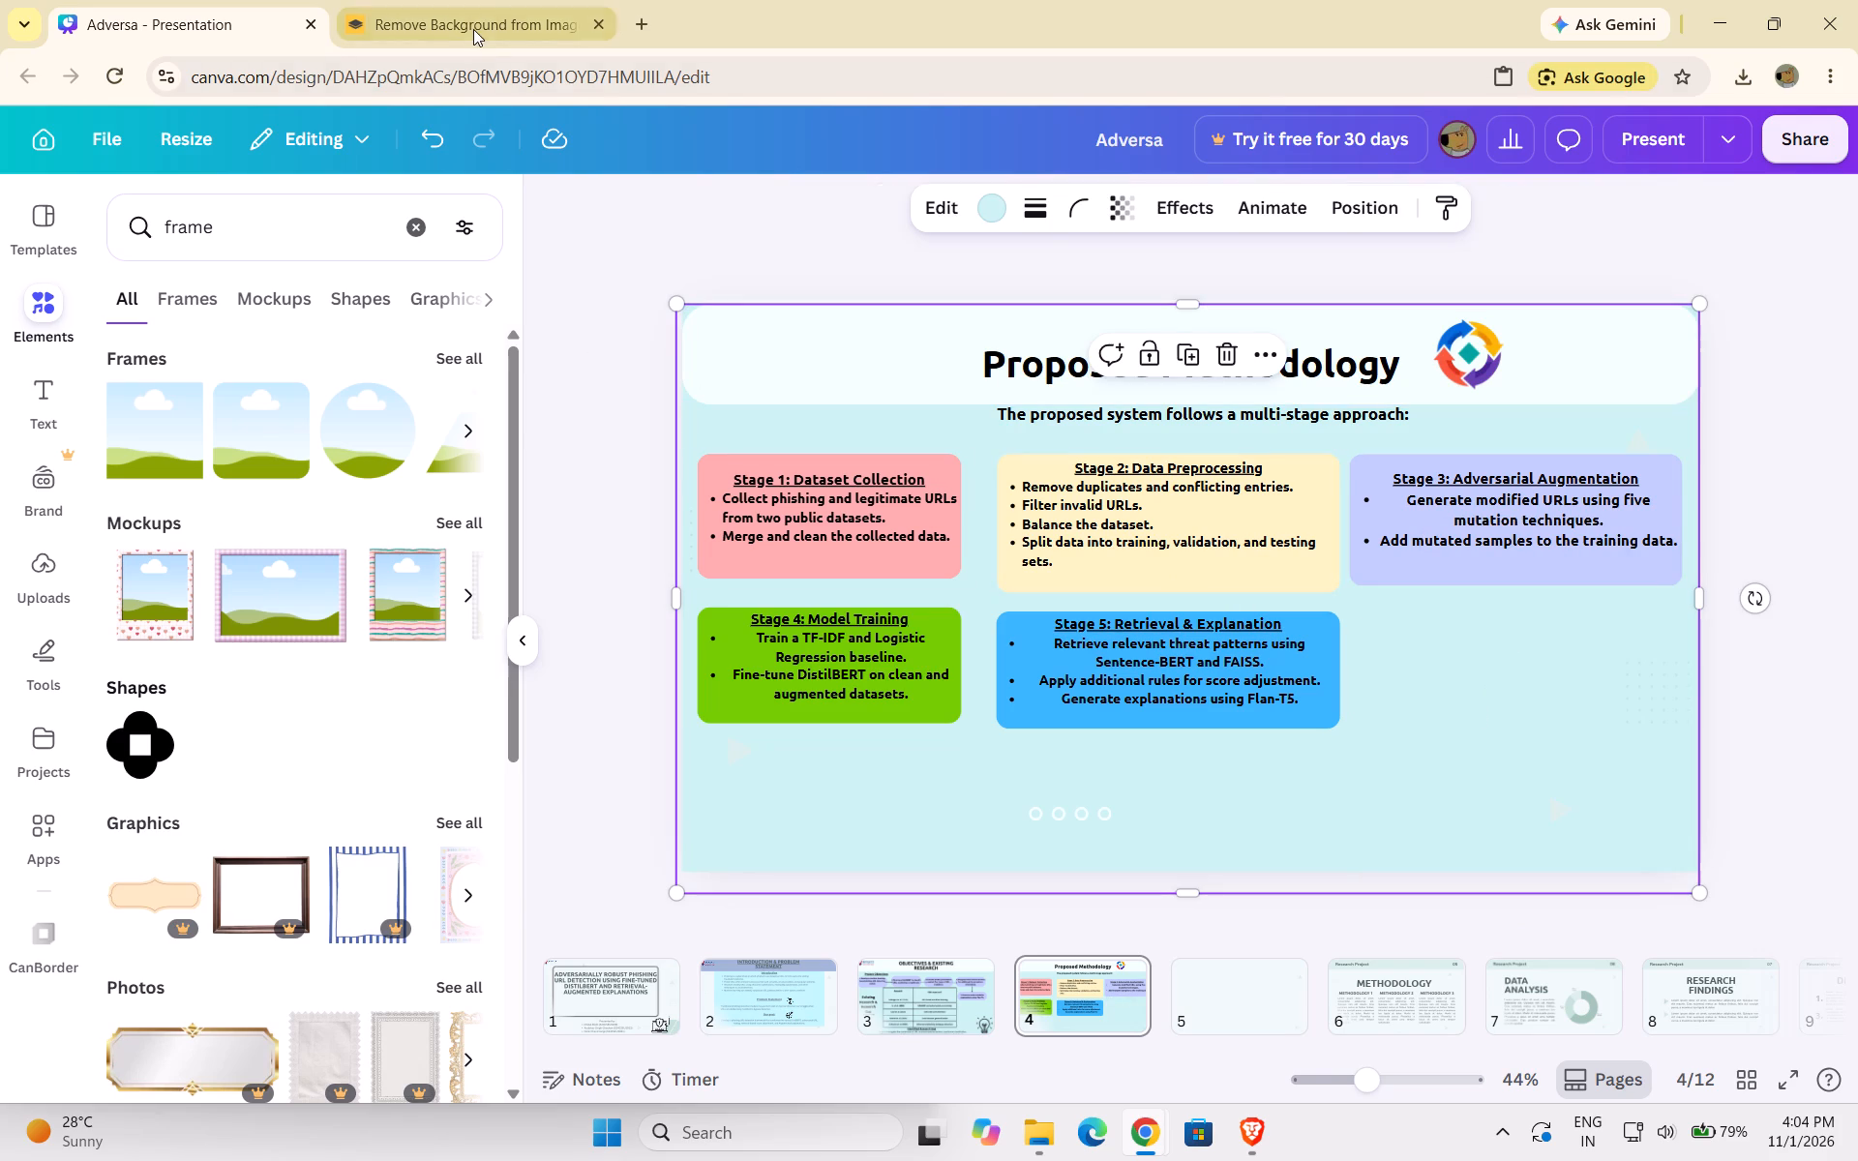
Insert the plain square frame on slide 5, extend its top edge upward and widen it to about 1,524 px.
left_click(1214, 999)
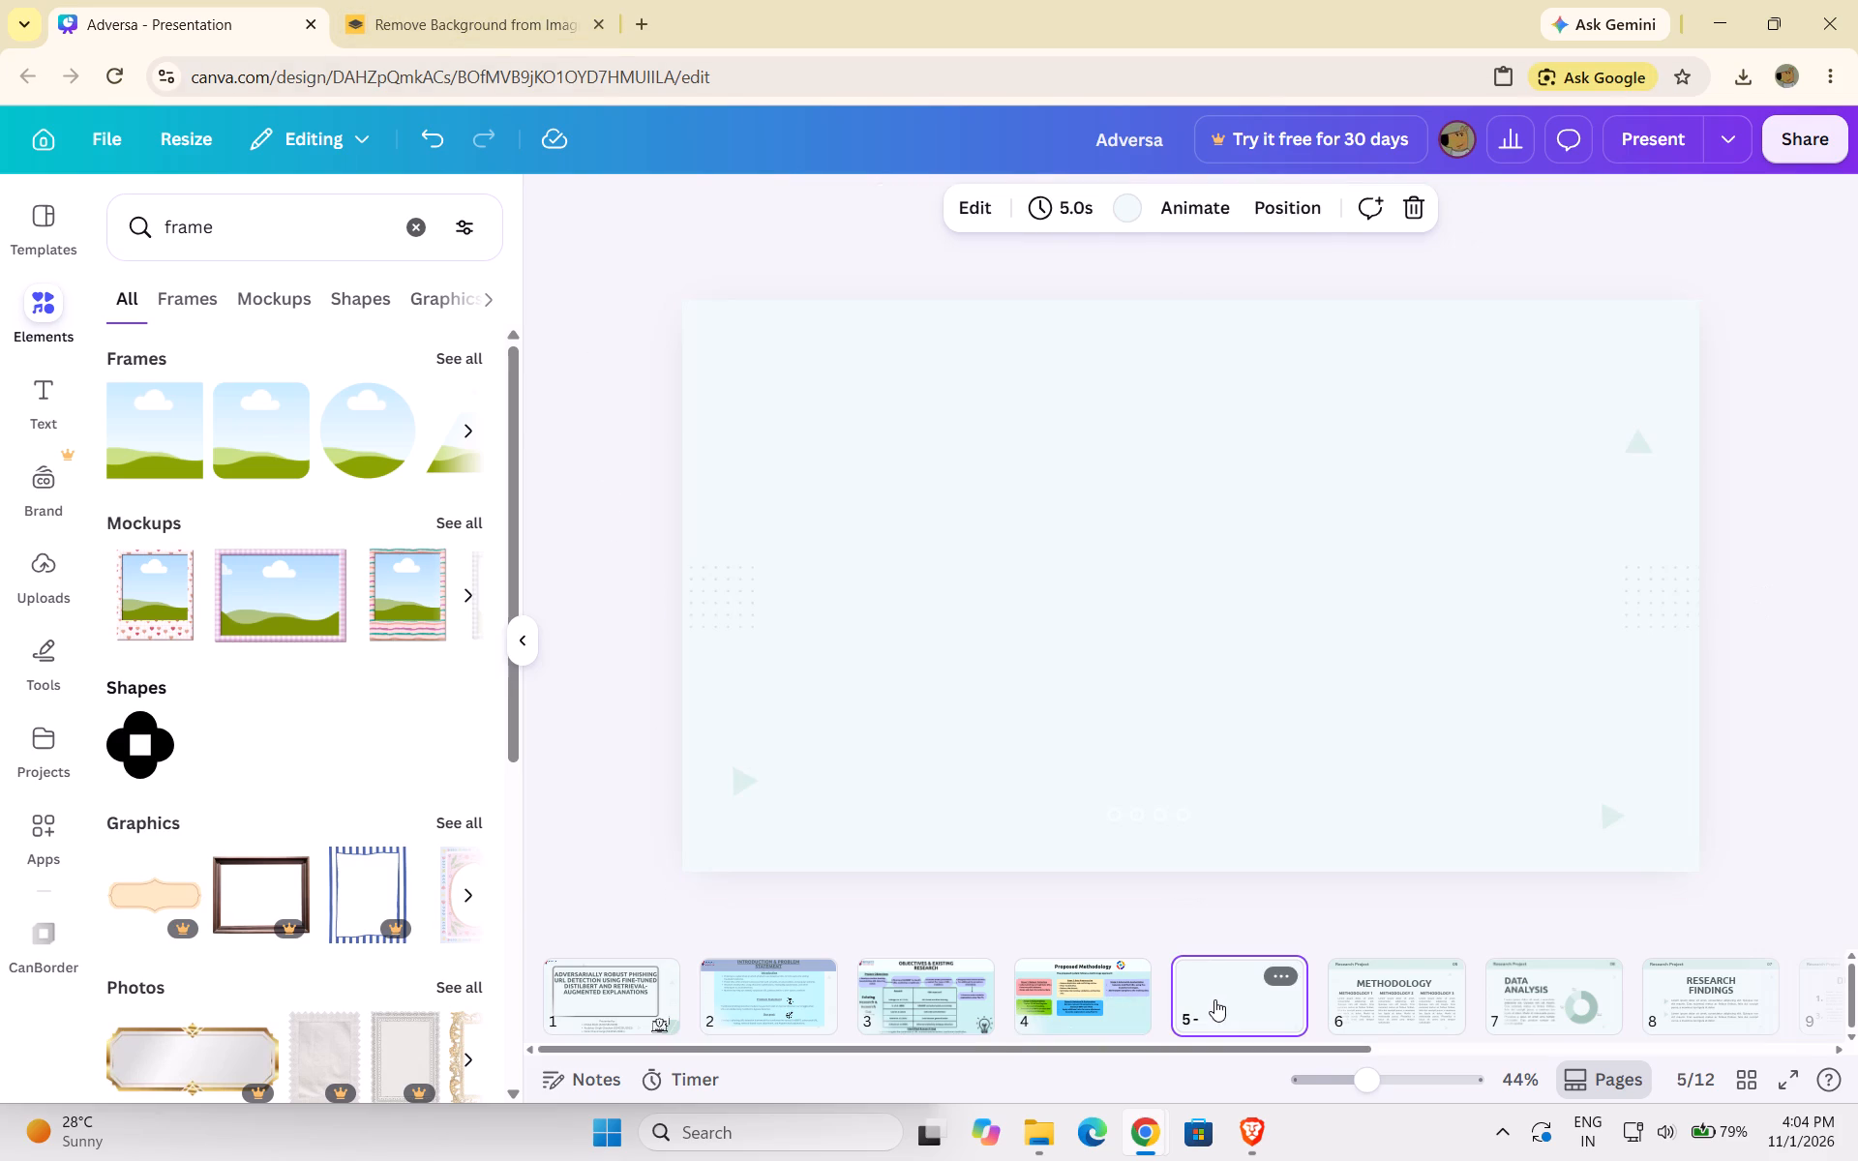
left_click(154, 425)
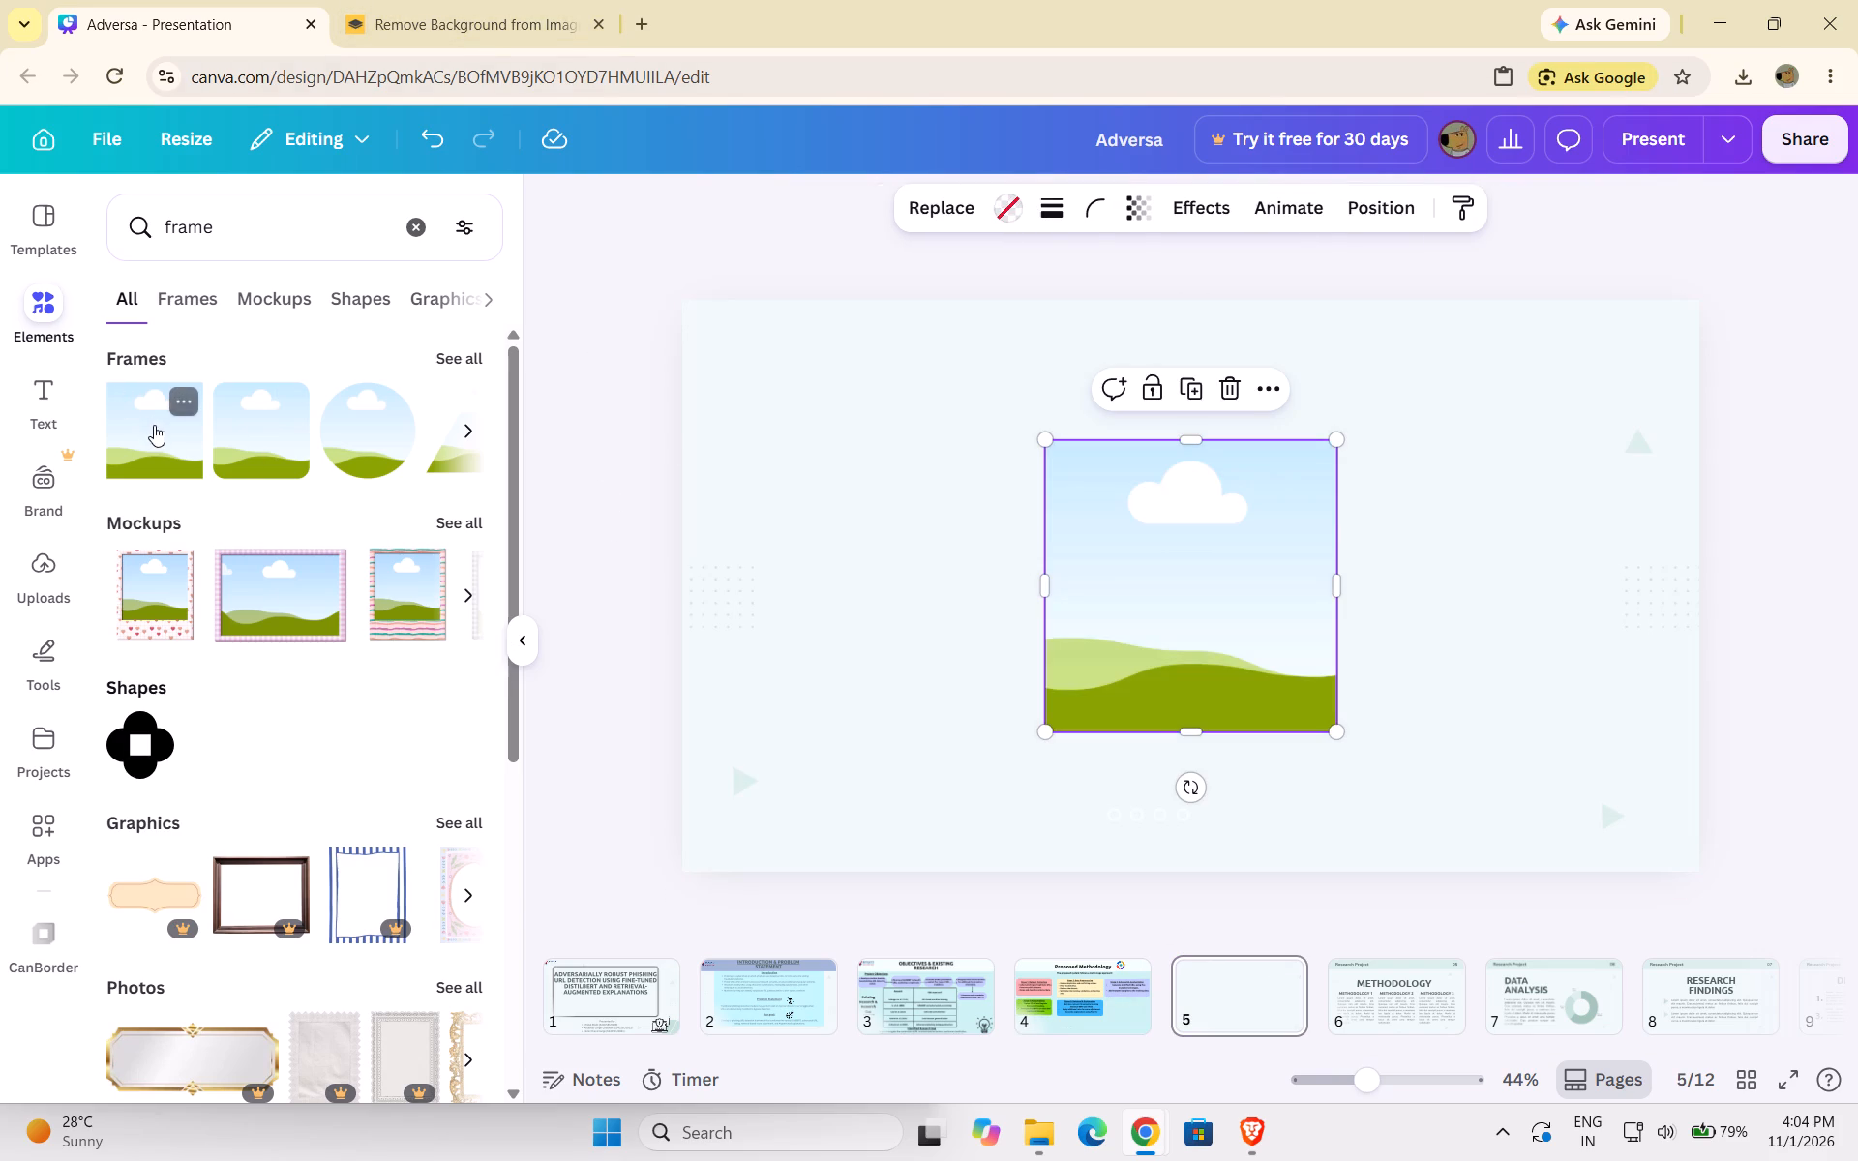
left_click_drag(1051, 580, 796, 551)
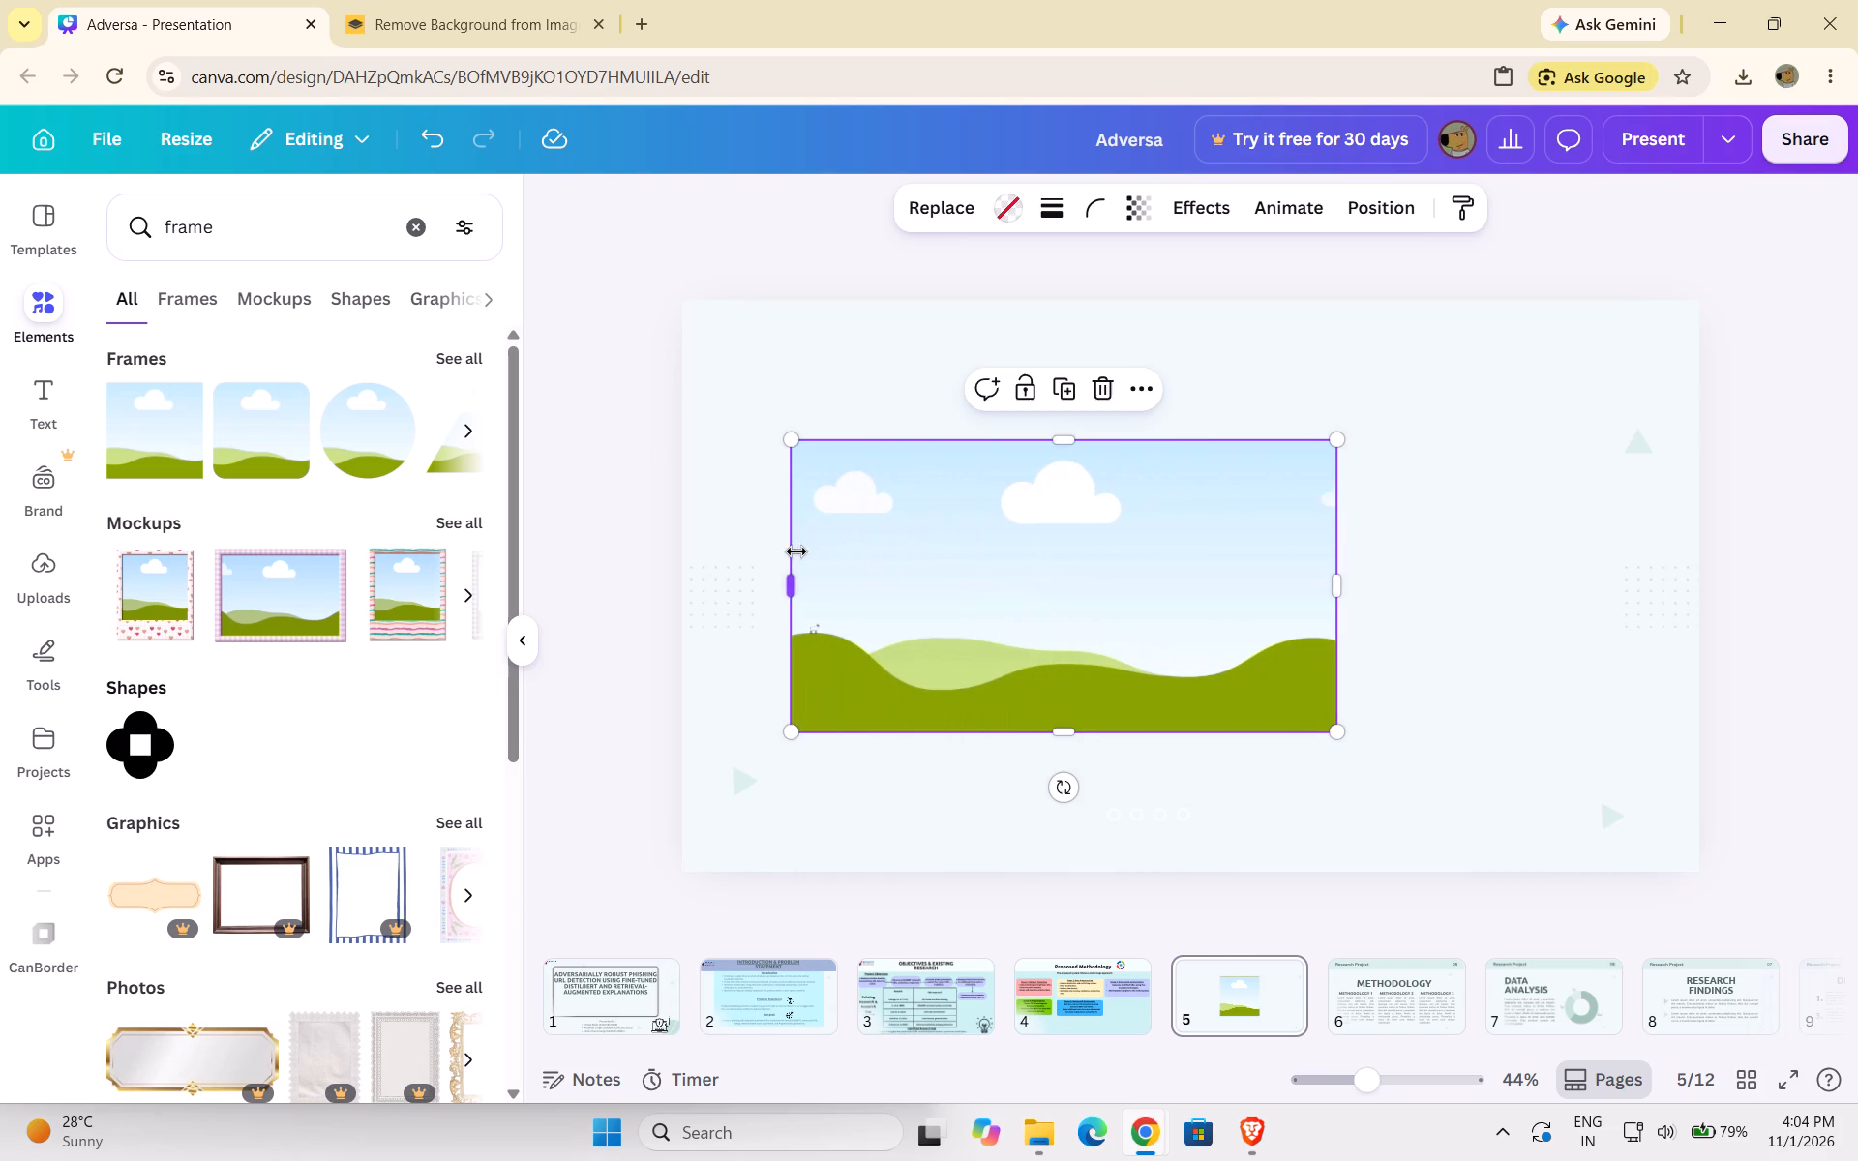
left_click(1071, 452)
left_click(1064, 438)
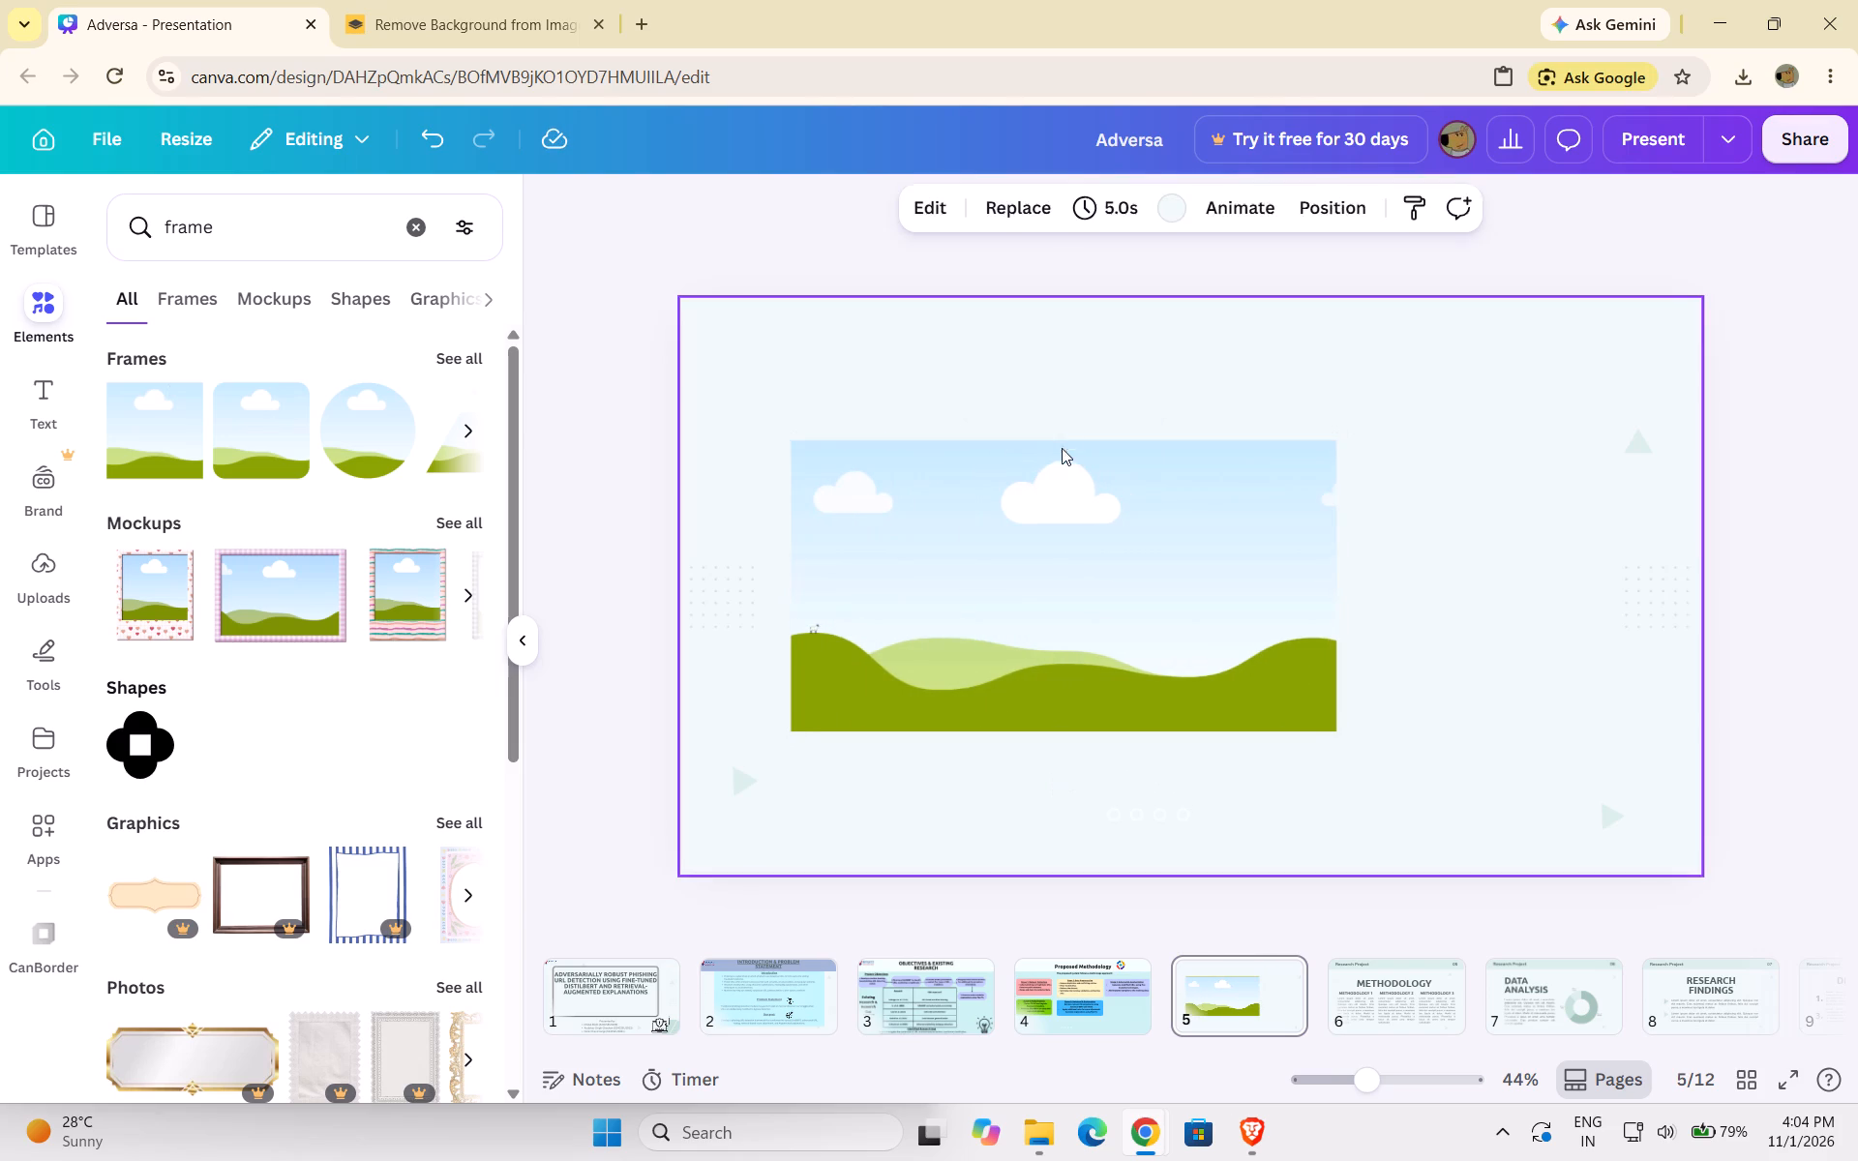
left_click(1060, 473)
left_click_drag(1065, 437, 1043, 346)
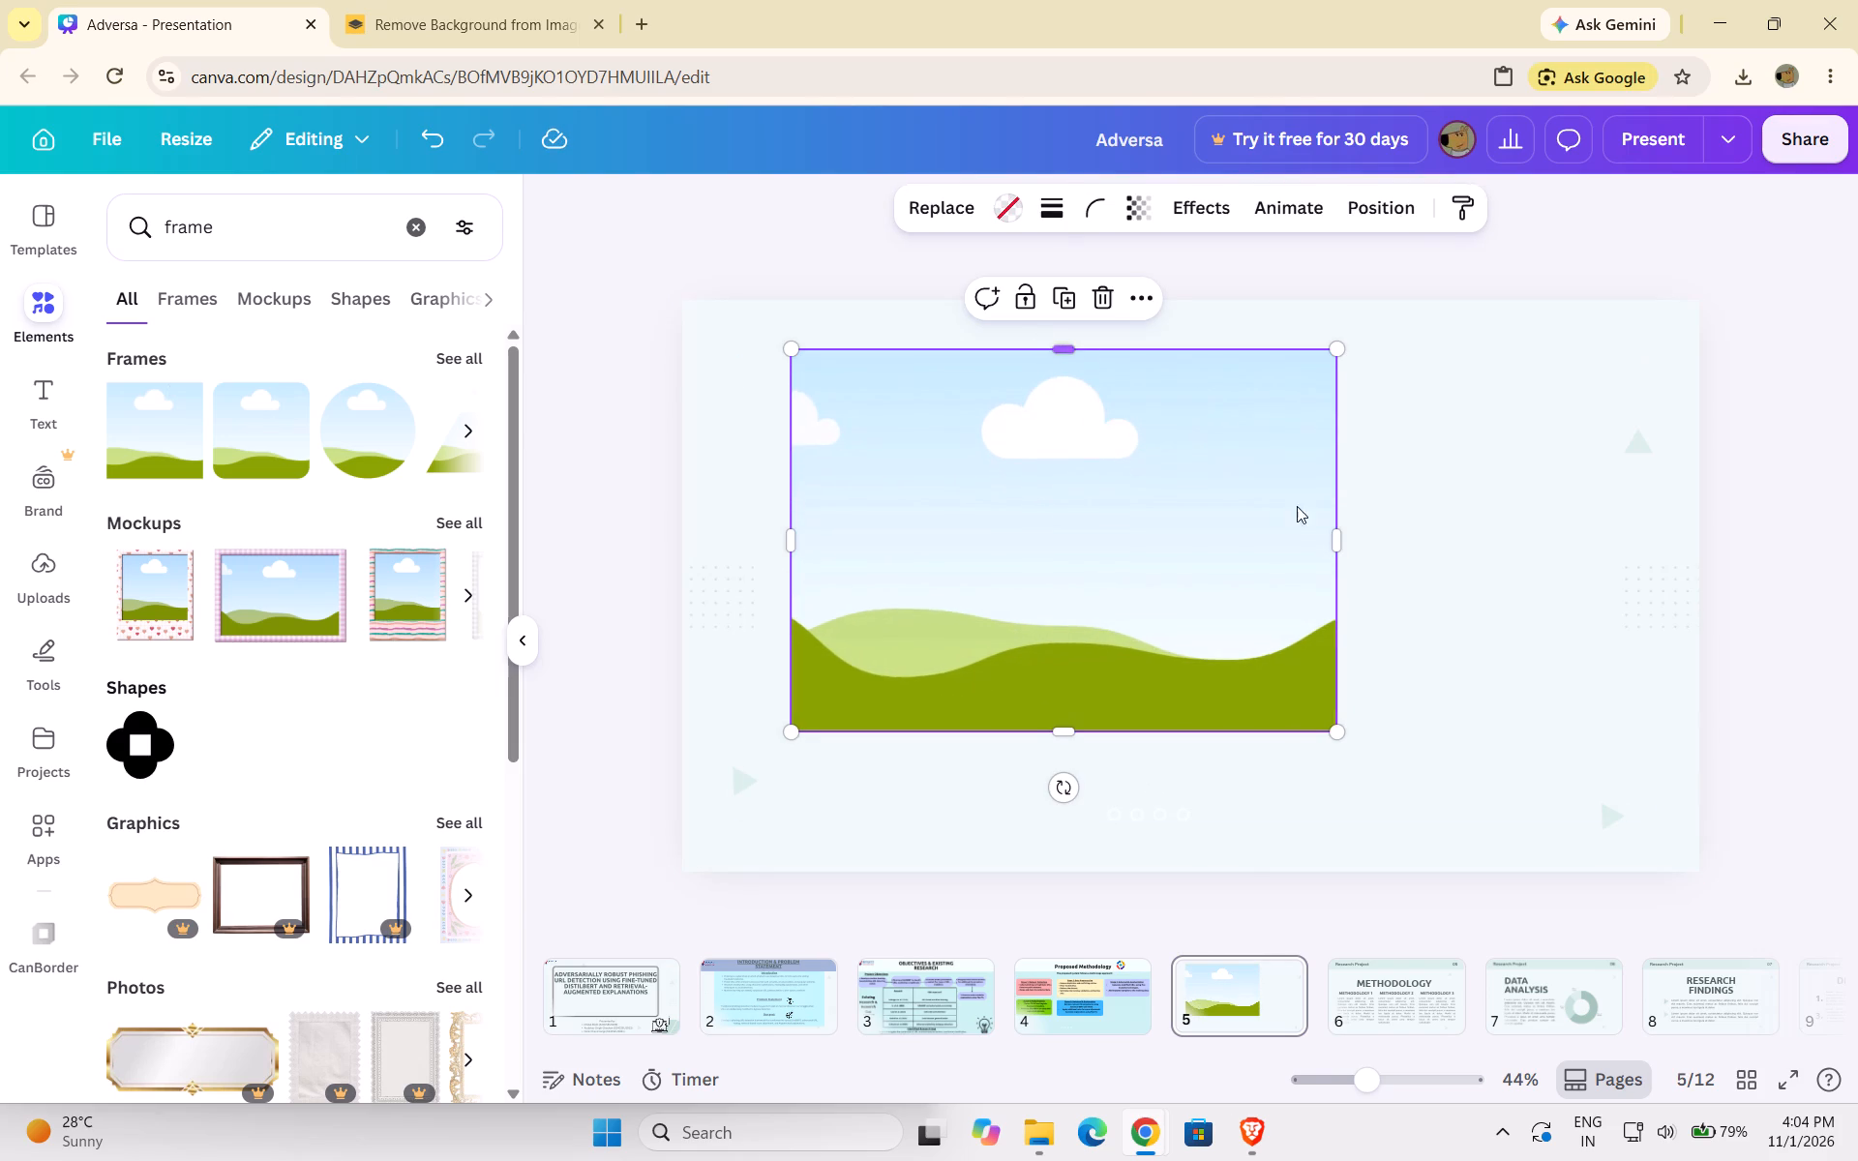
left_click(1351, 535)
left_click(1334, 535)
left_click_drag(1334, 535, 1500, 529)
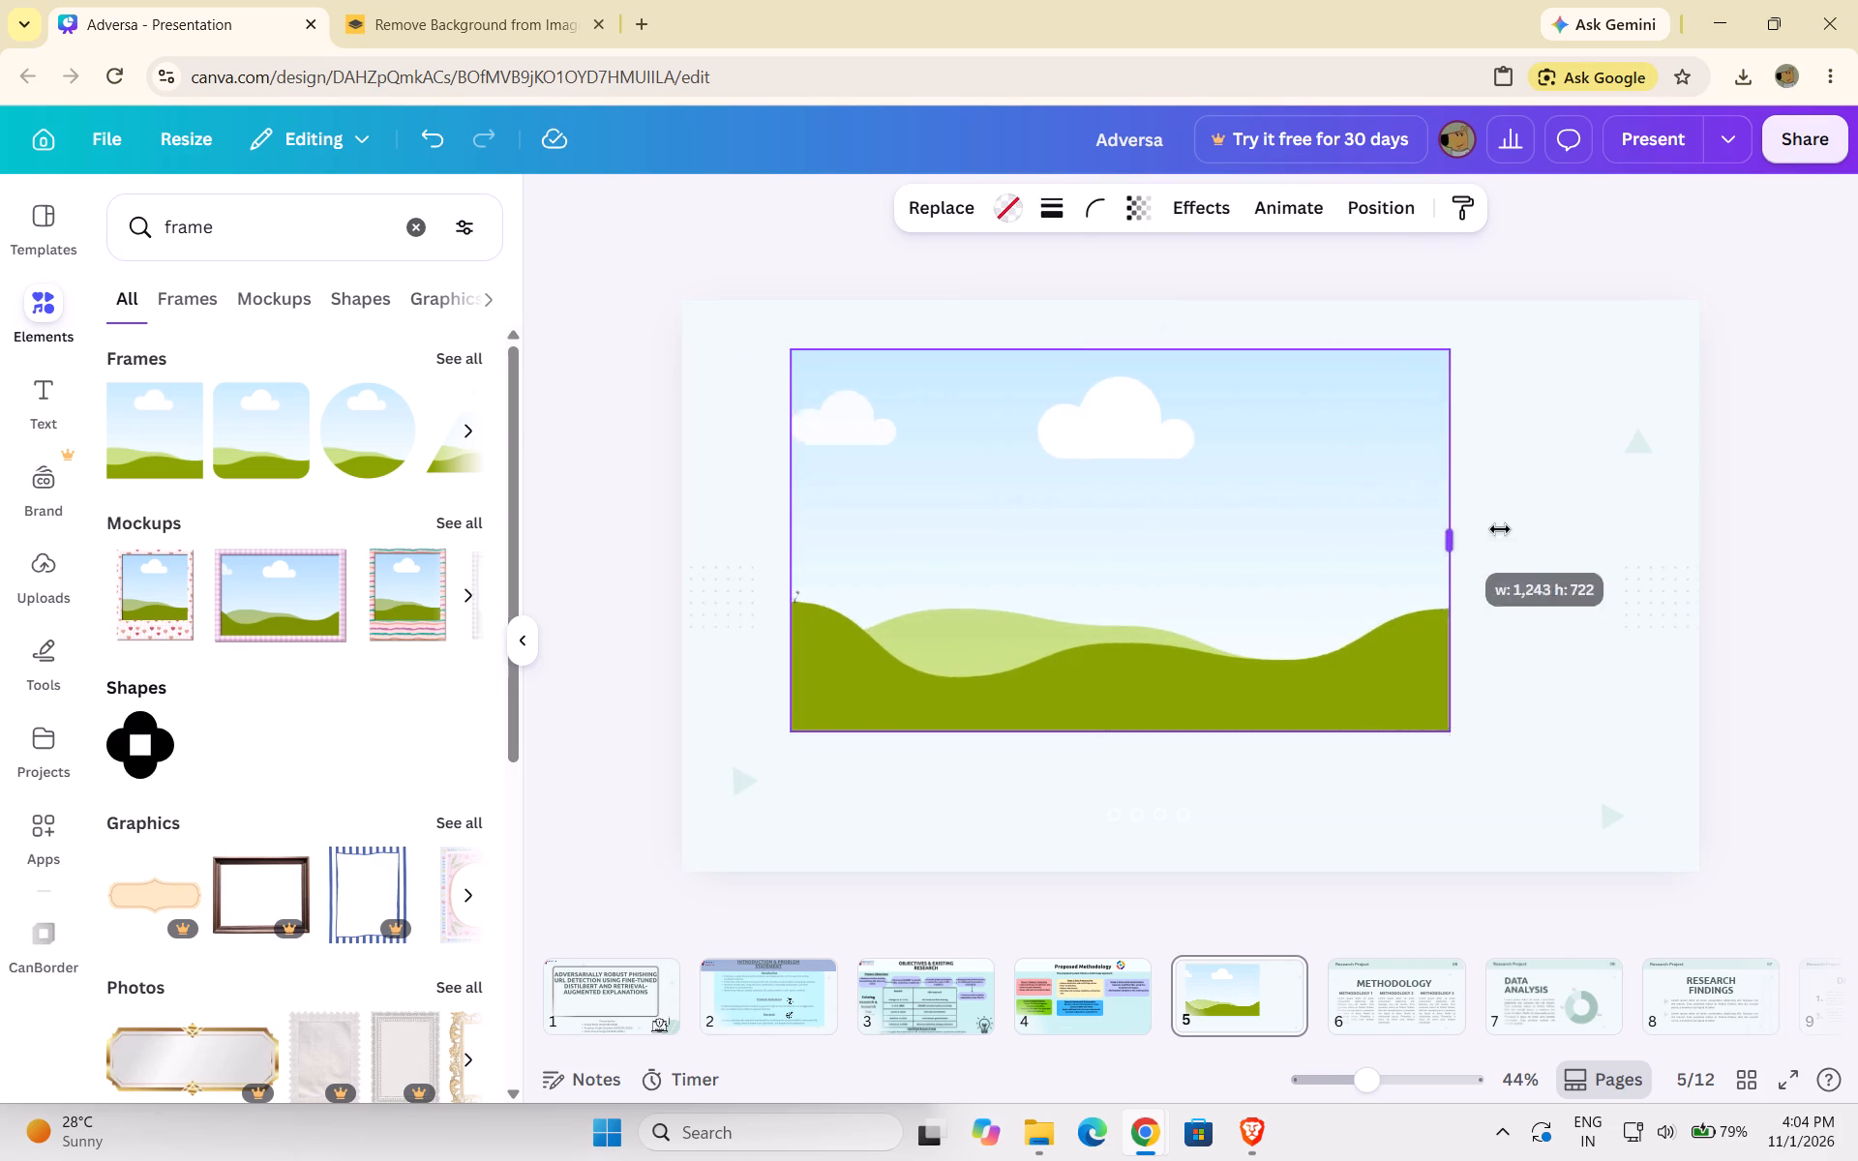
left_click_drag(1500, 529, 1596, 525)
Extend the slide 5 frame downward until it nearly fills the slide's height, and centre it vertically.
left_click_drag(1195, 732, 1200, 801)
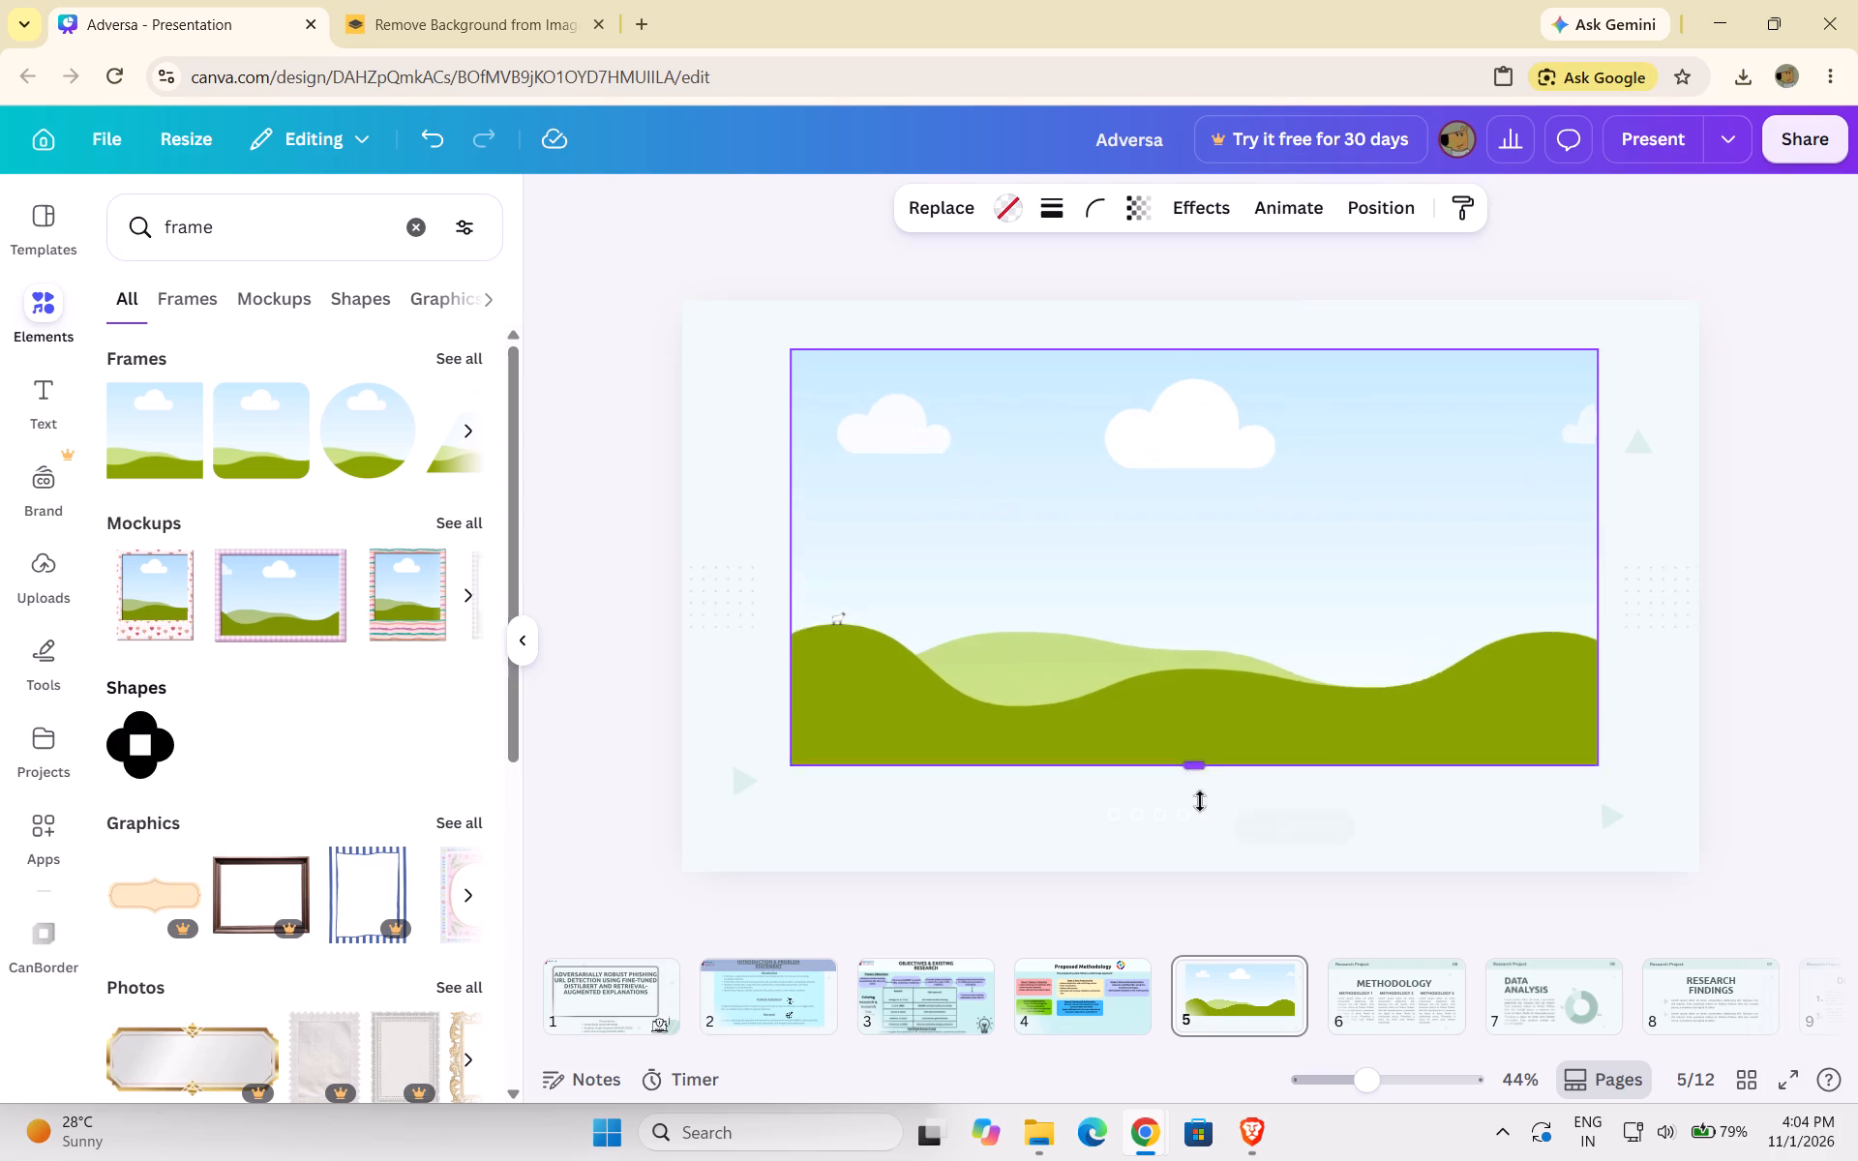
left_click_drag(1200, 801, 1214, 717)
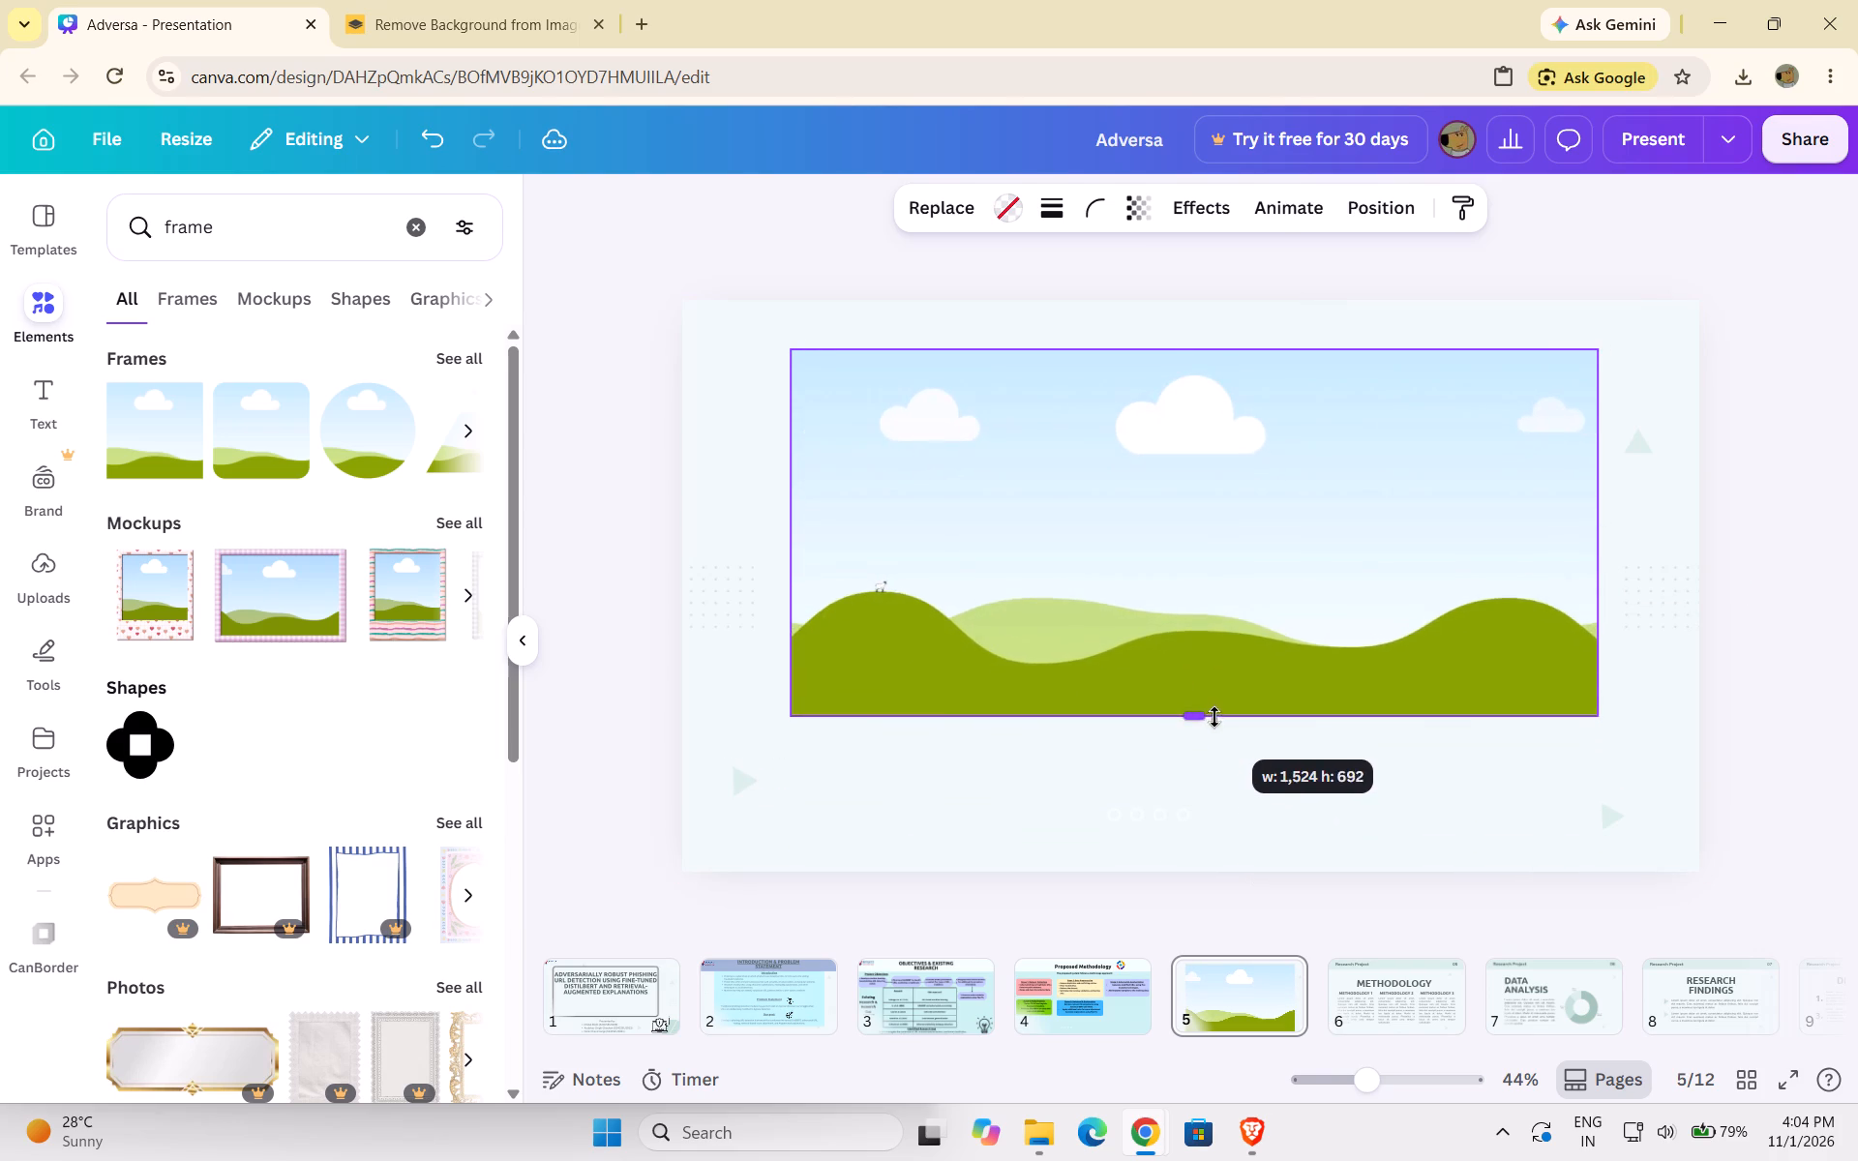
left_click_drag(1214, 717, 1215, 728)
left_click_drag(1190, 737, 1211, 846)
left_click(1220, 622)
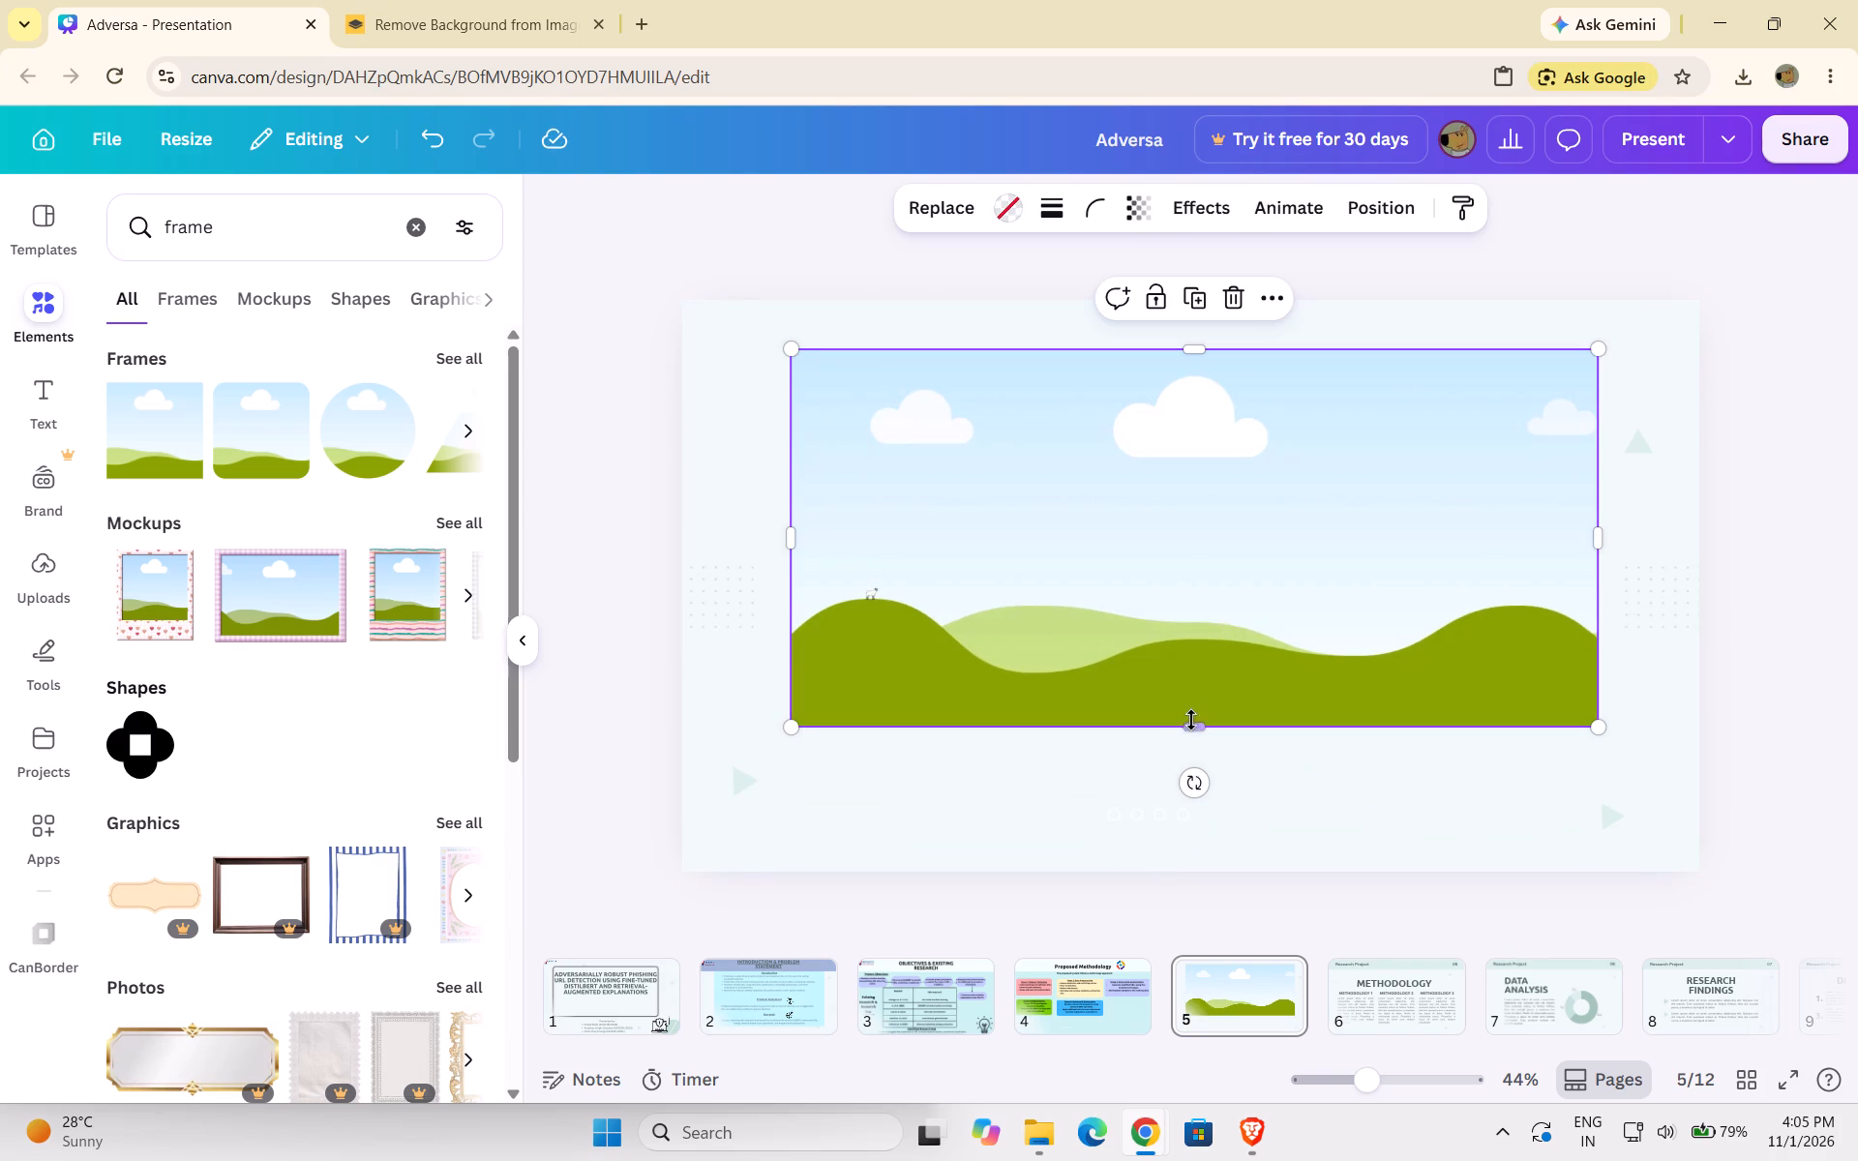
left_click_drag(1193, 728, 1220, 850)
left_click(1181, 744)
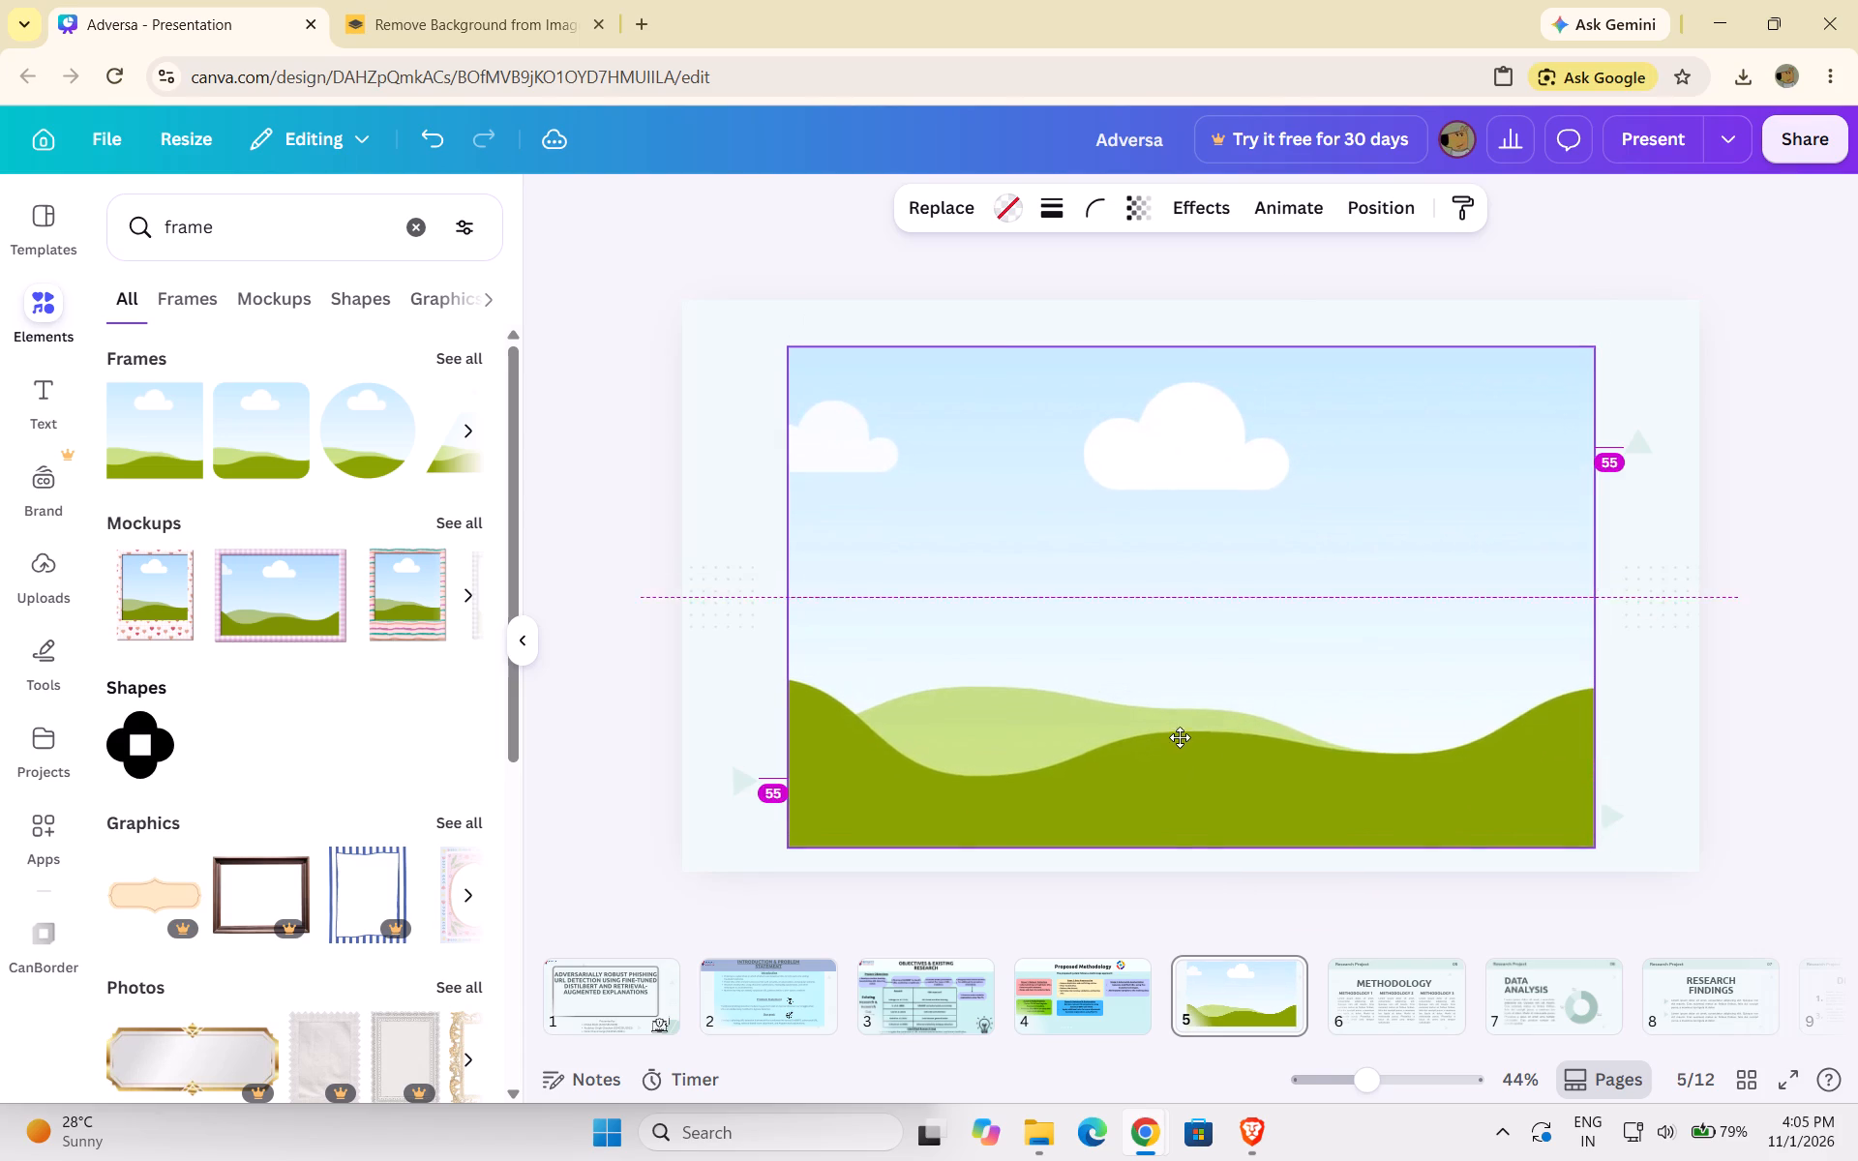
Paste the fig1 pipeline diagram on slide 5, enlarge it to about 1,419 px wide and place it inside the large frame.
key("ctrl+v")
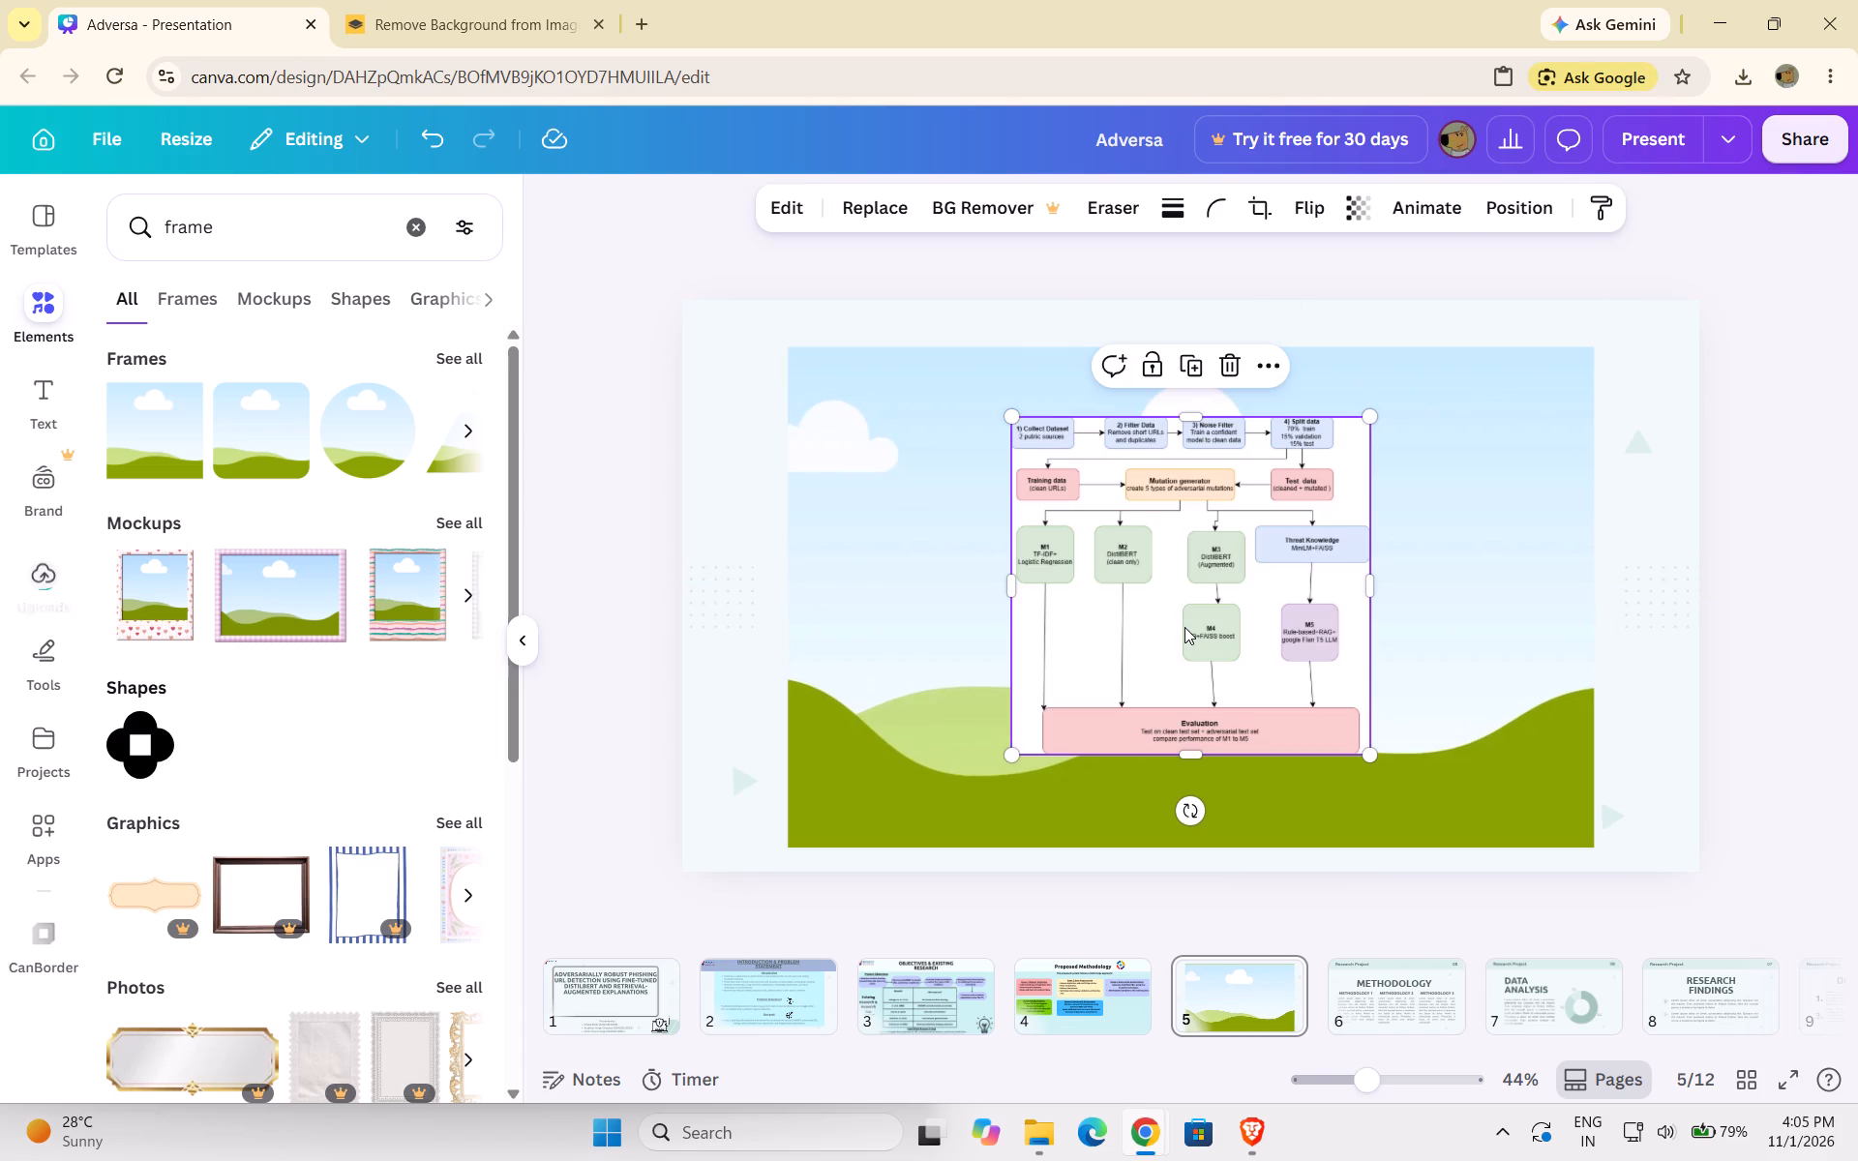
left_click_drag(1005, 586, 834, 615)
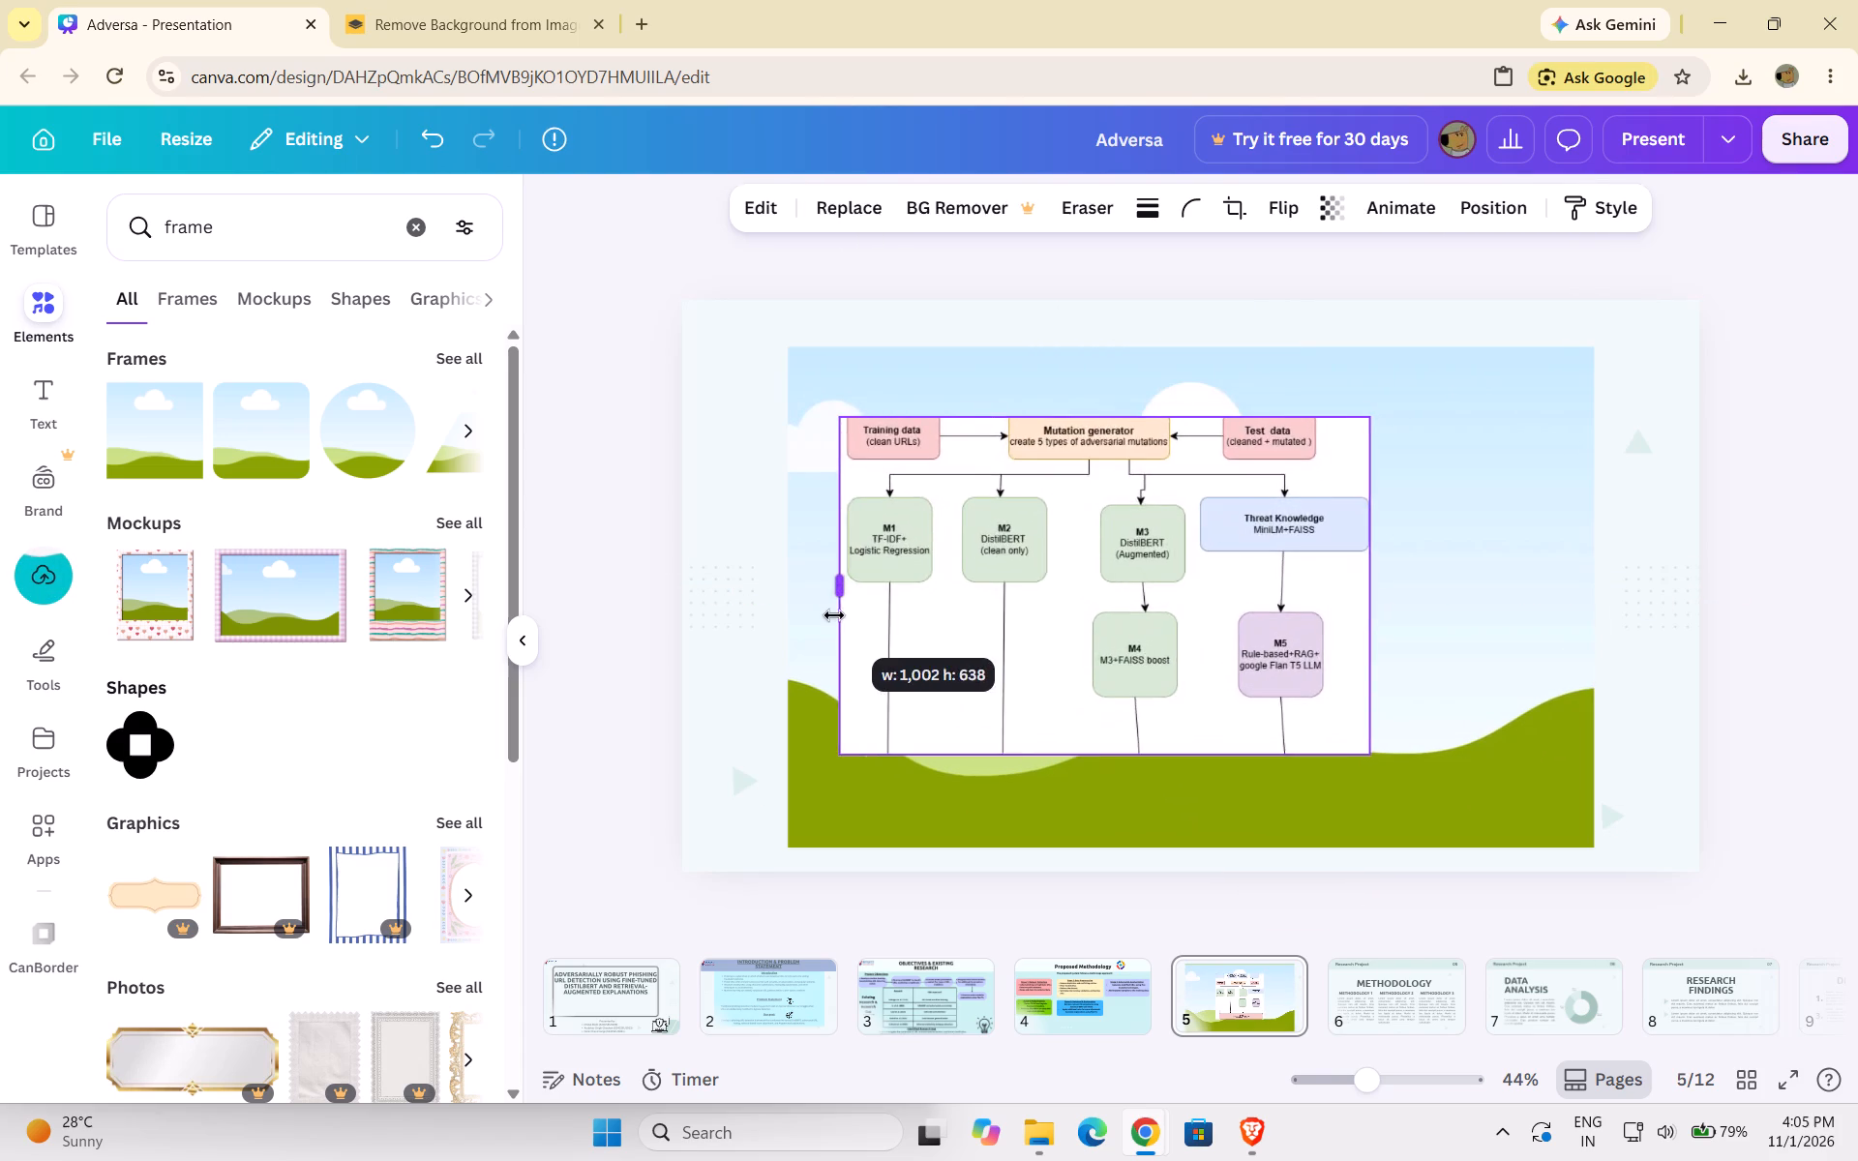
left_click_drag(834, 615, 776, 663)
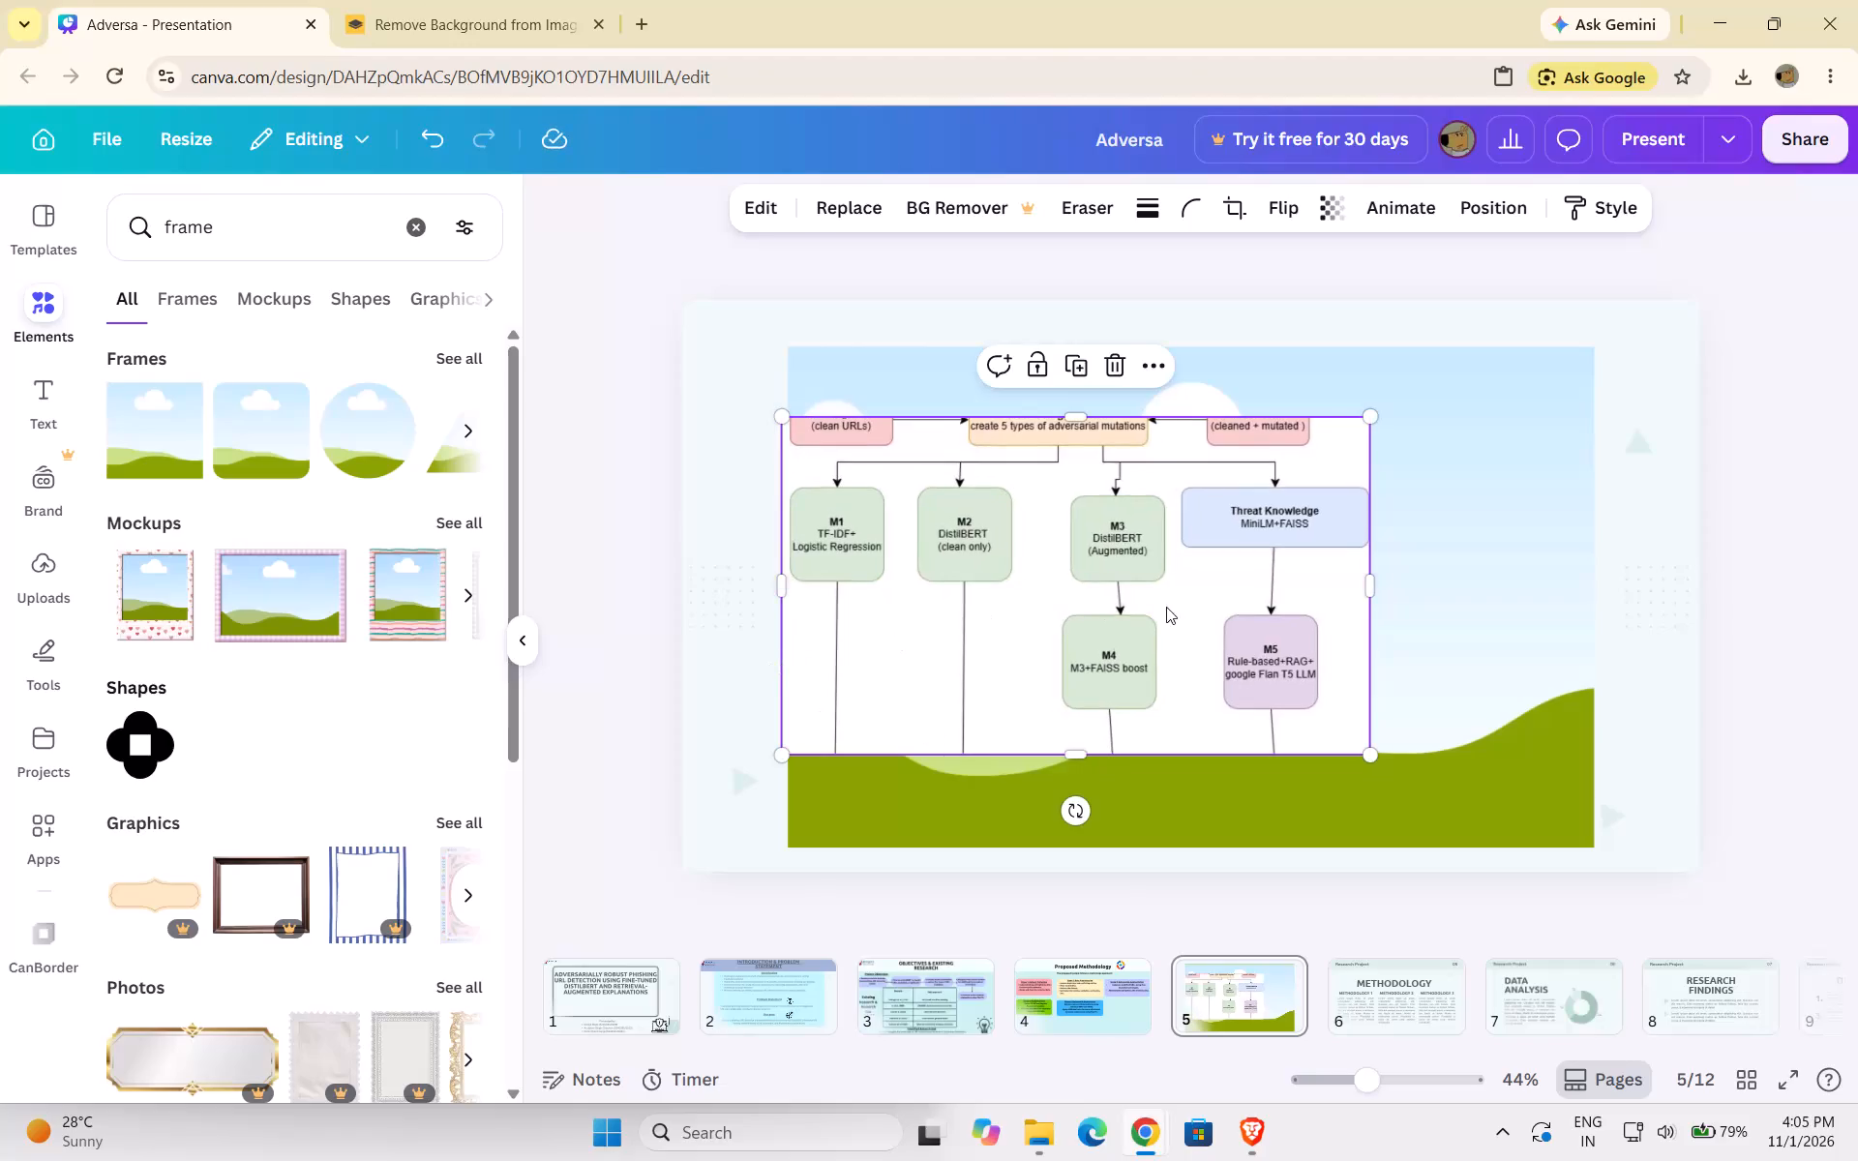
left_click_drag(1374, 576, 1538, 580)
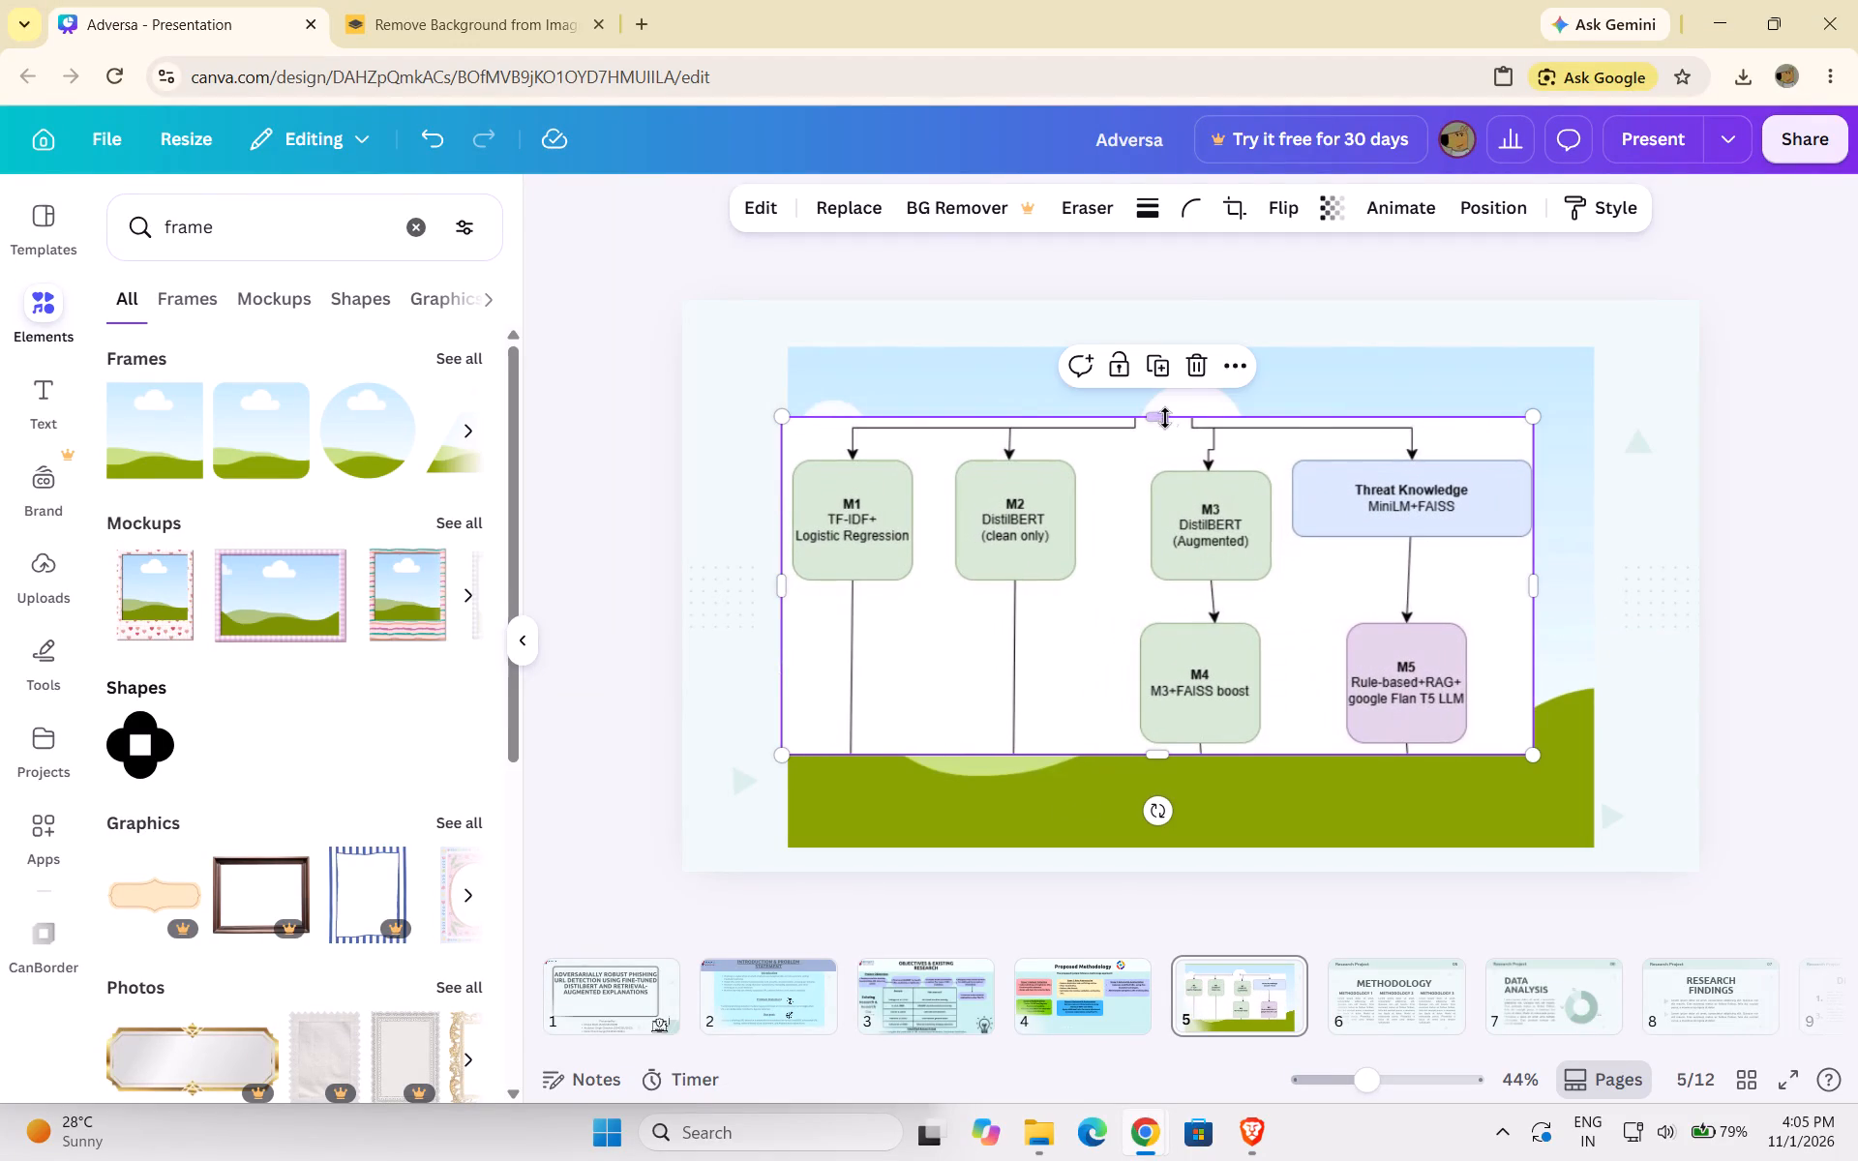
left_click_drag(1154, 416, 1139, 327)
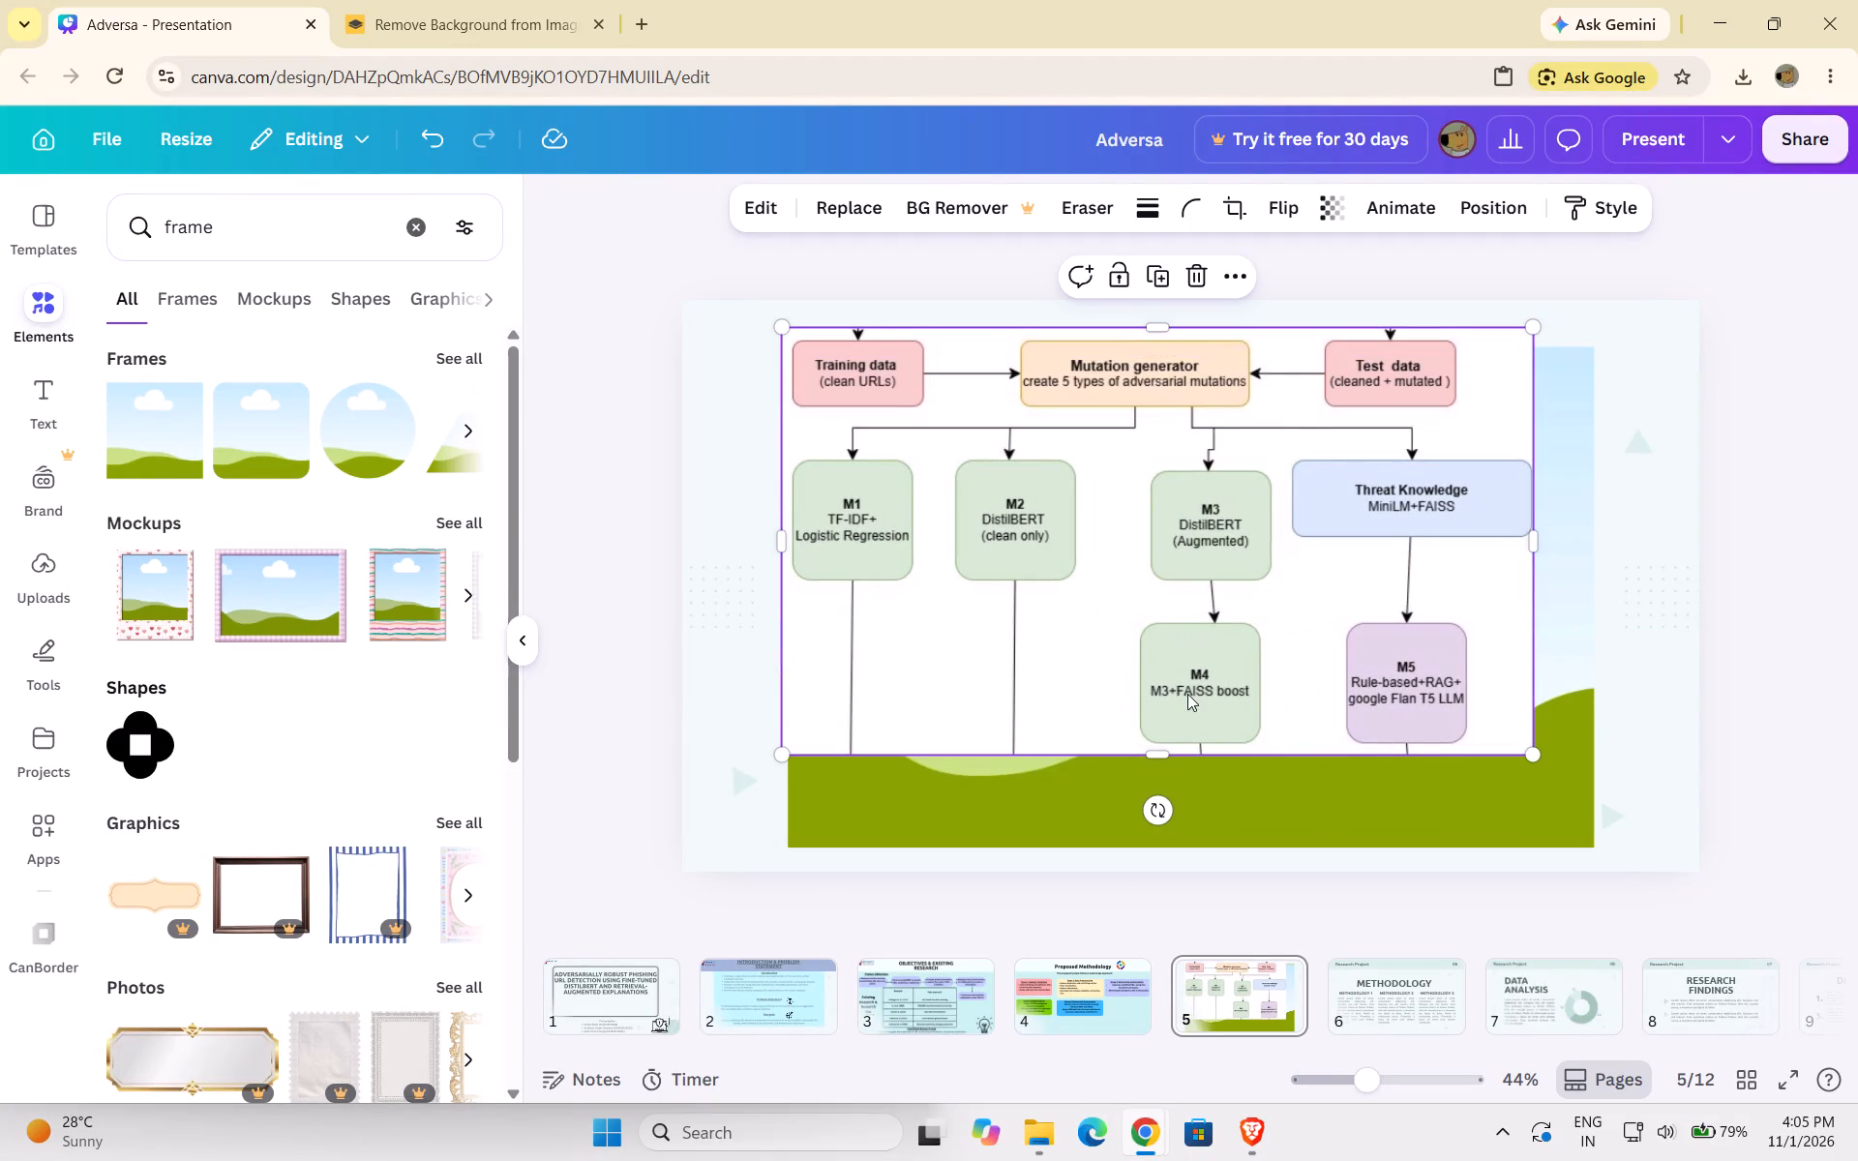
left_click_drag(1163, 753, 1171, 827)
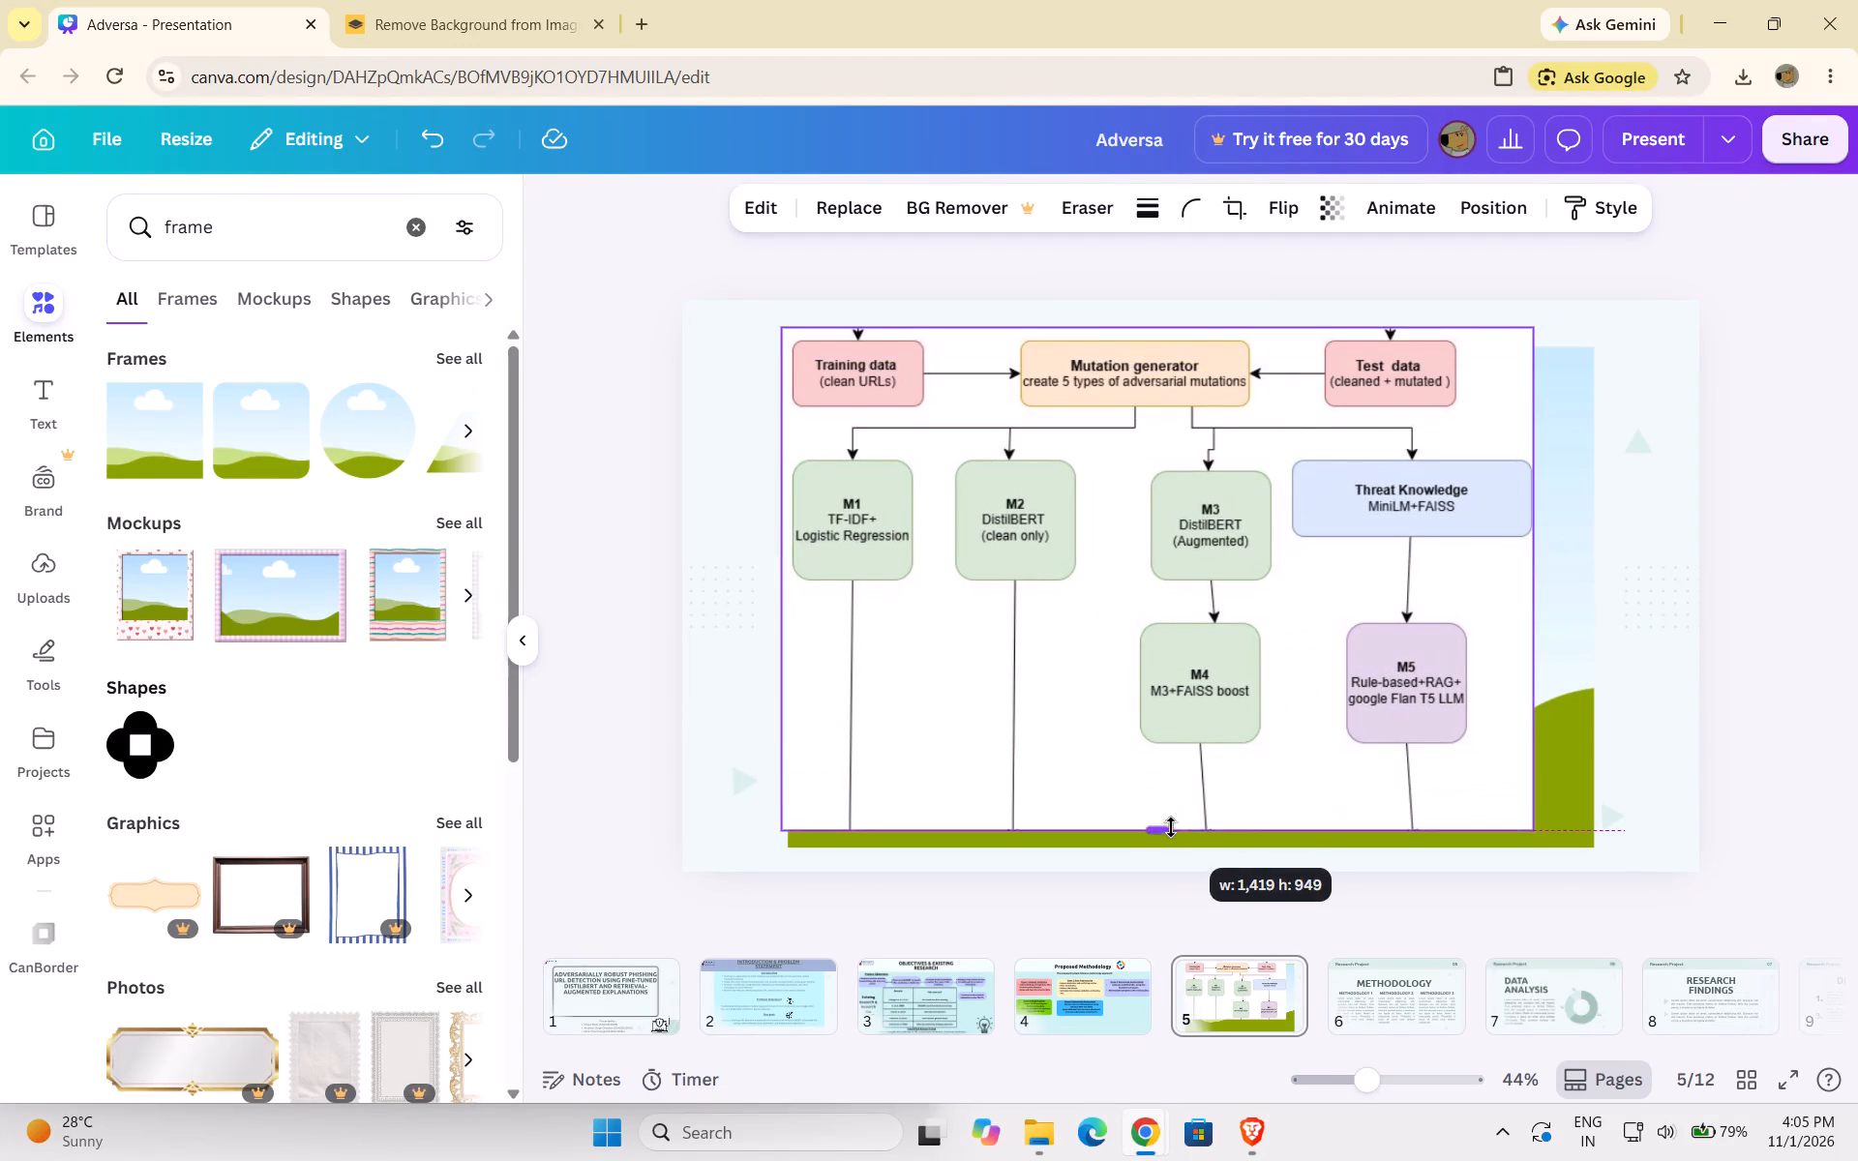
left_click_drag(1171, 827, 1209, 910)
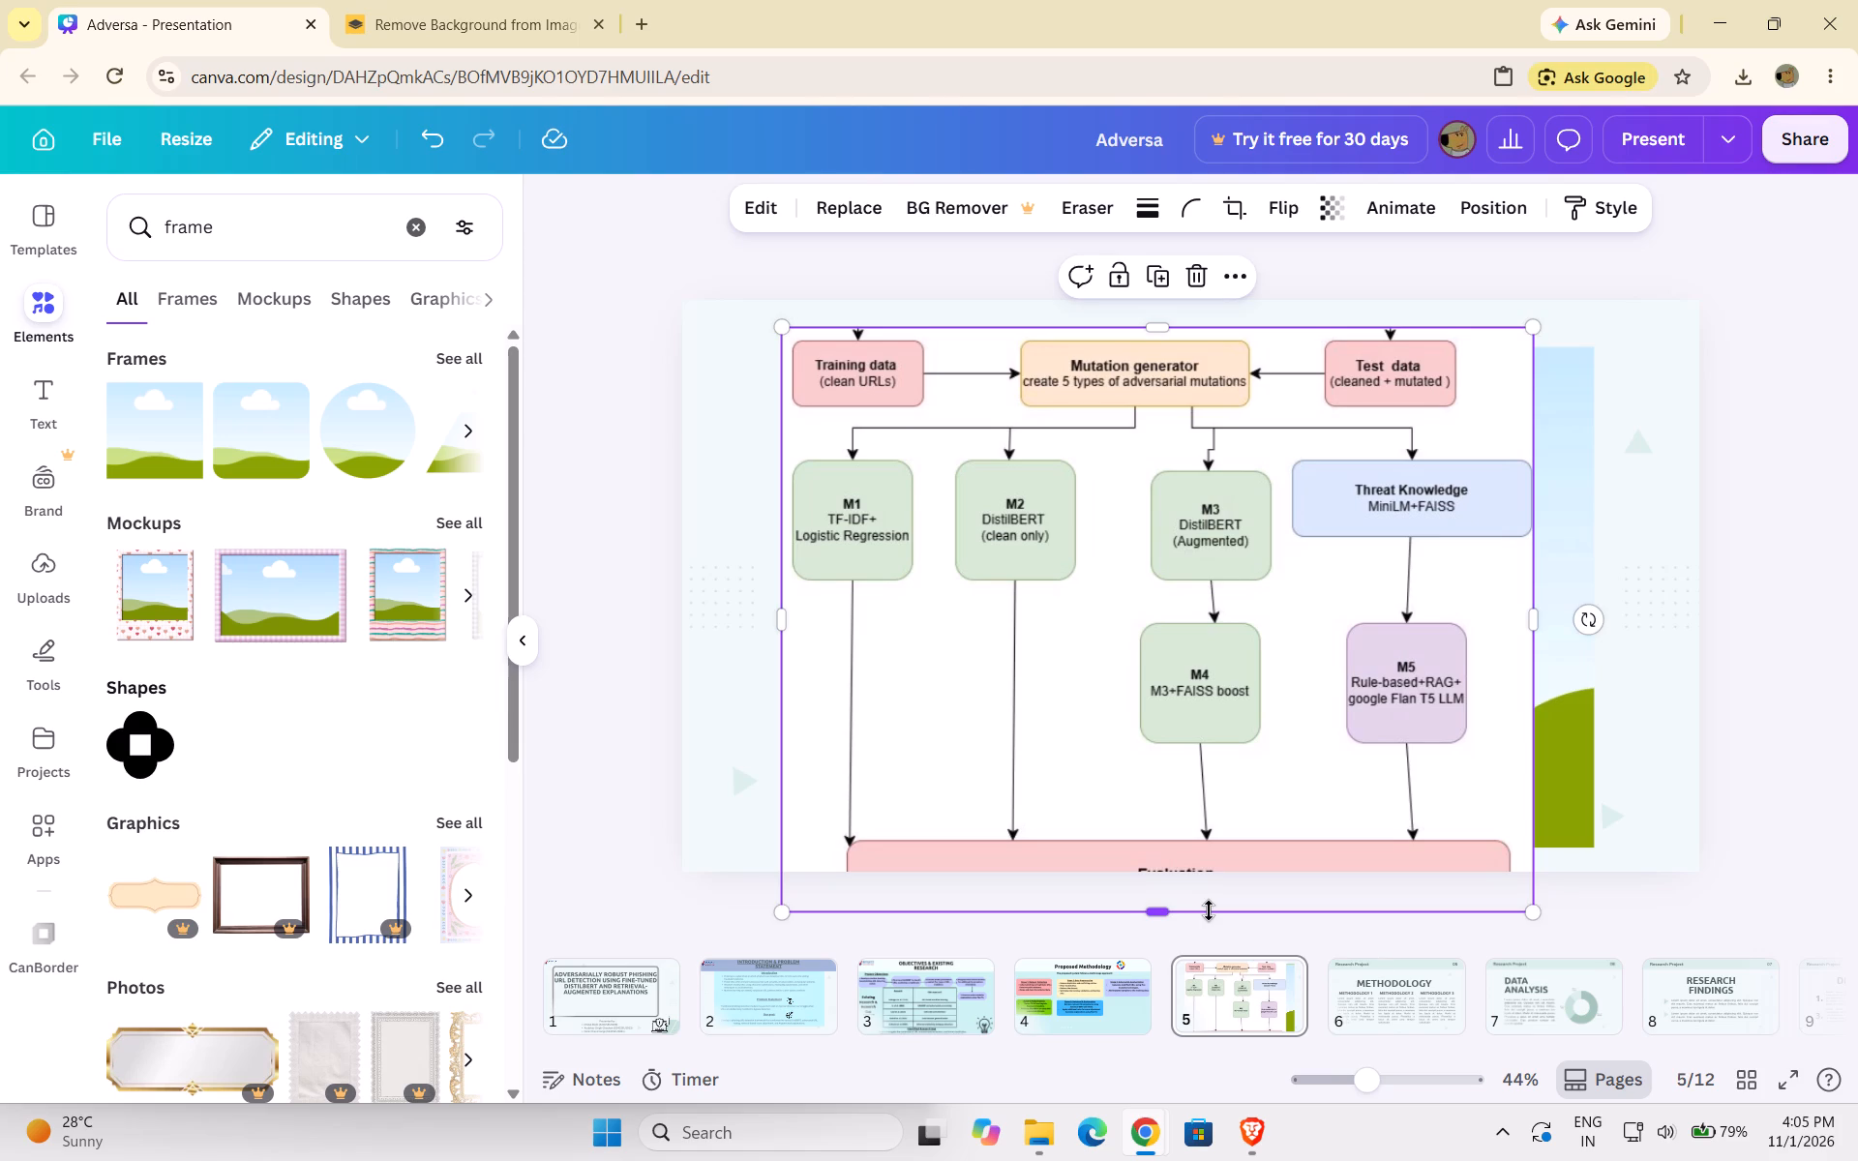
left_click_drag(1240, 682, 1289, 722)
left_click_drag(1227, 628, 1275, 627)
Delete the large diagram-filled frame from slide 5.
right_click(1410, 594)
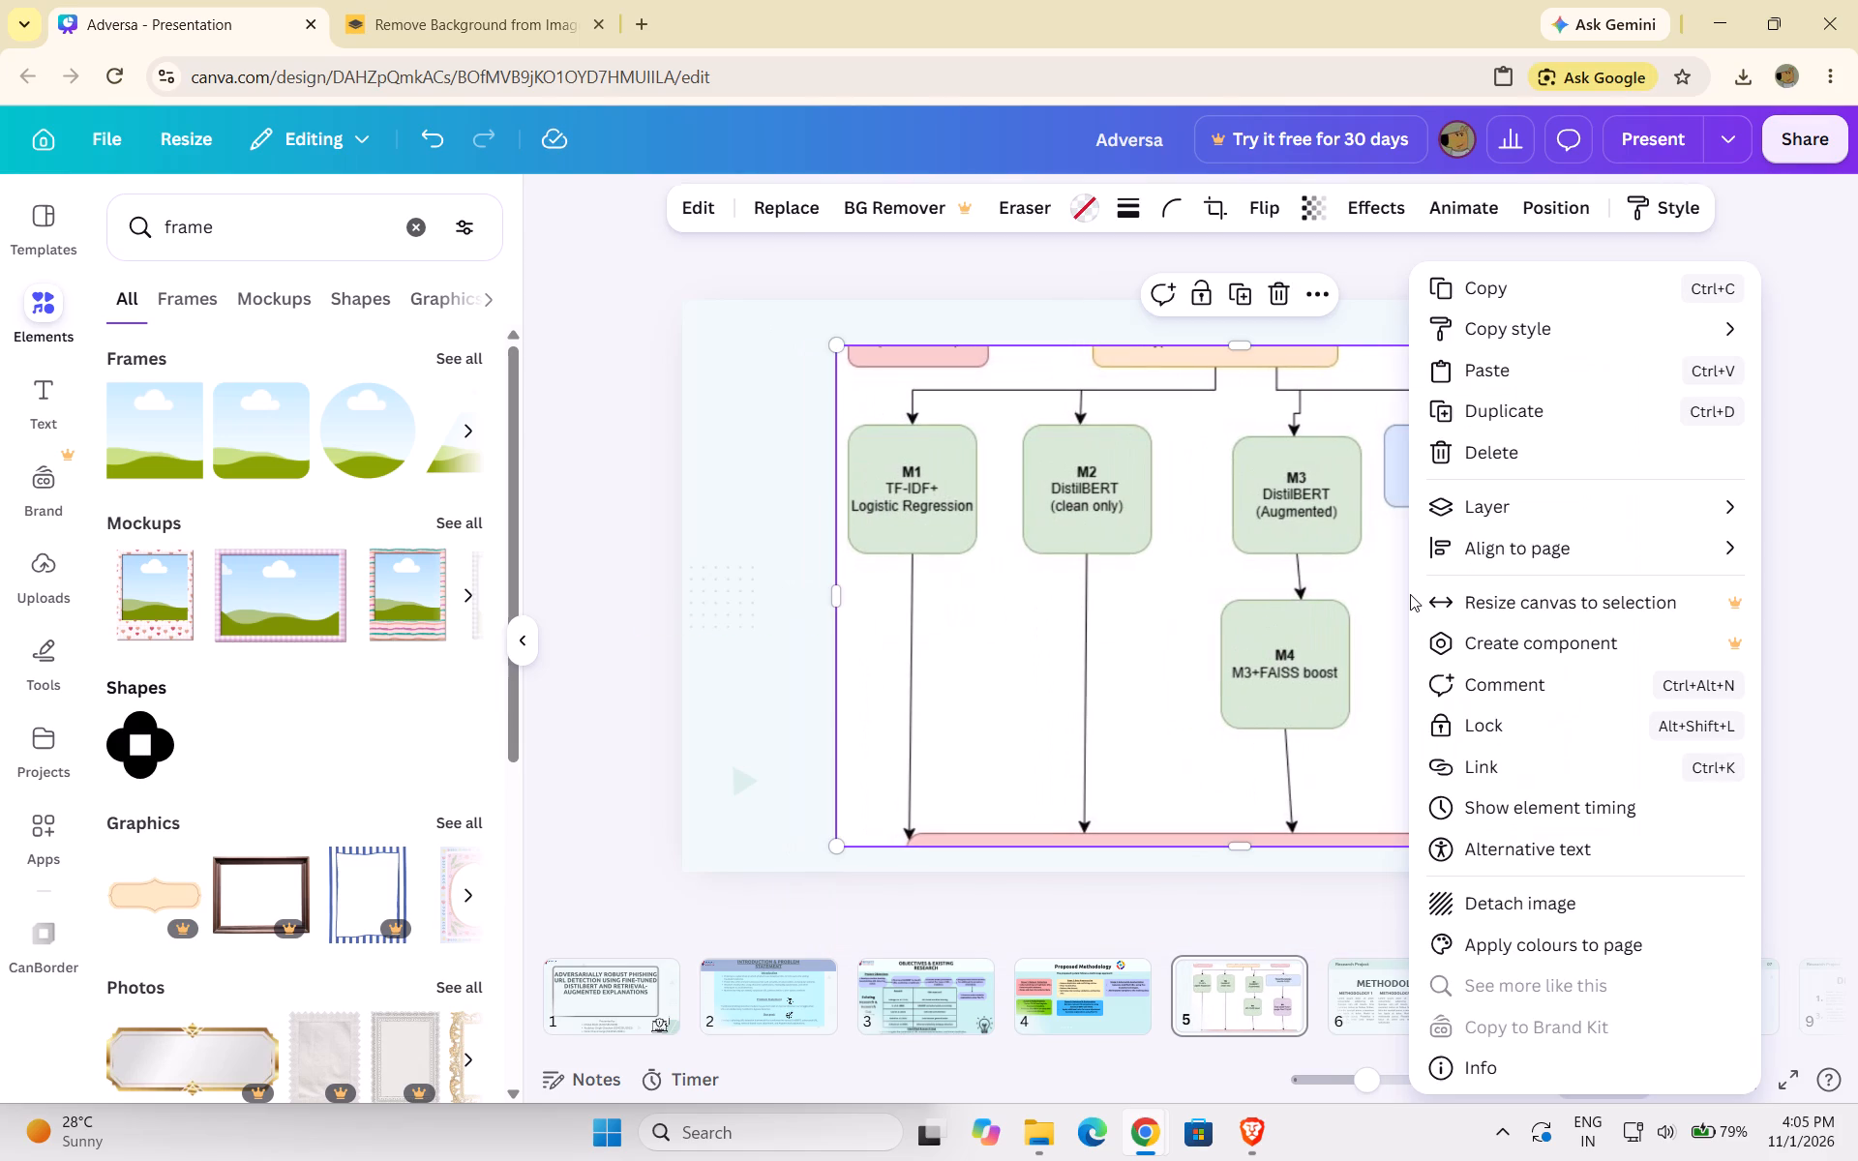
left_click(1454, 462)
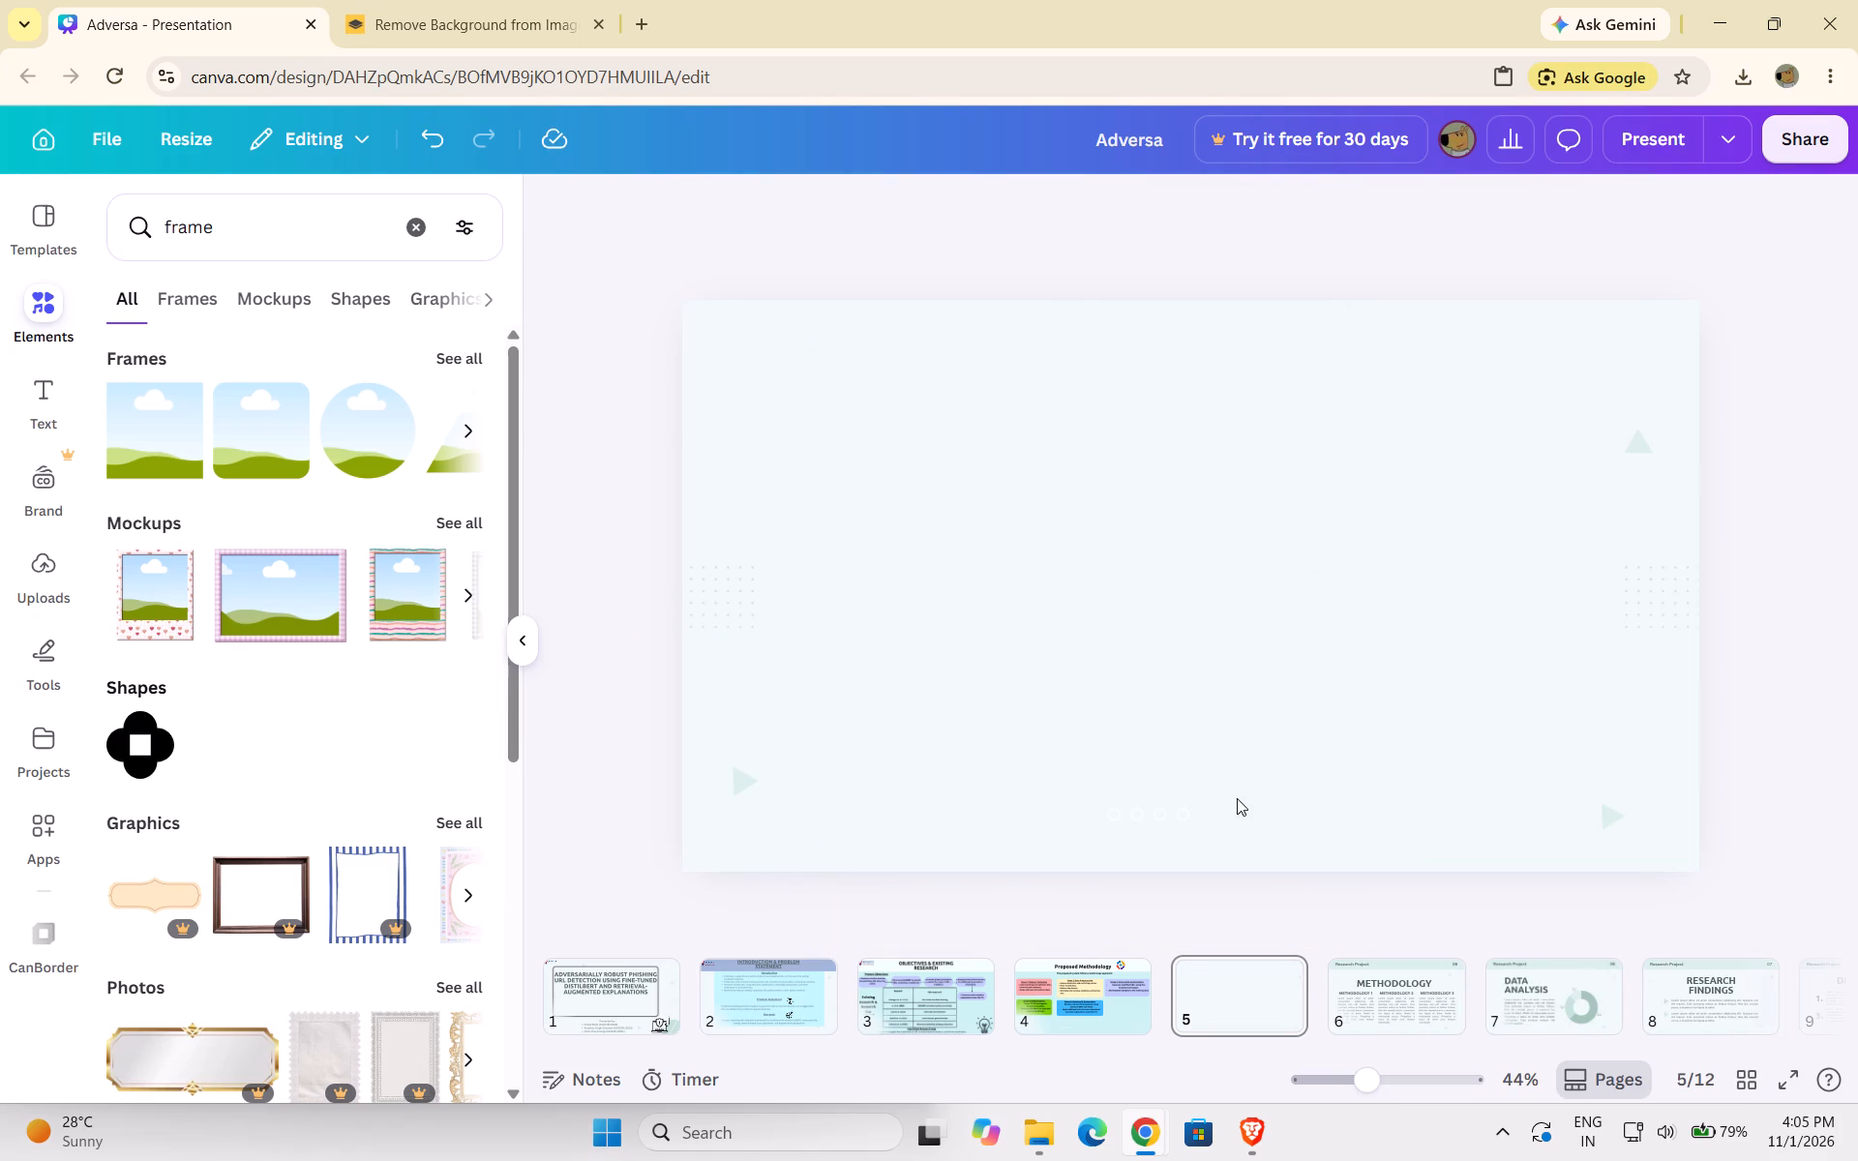
Return to the Proposed Methodology slide, switch to the browser window with the ChatGPT outline and close its PNG to JPG converter page.
left_click(1084, 997)
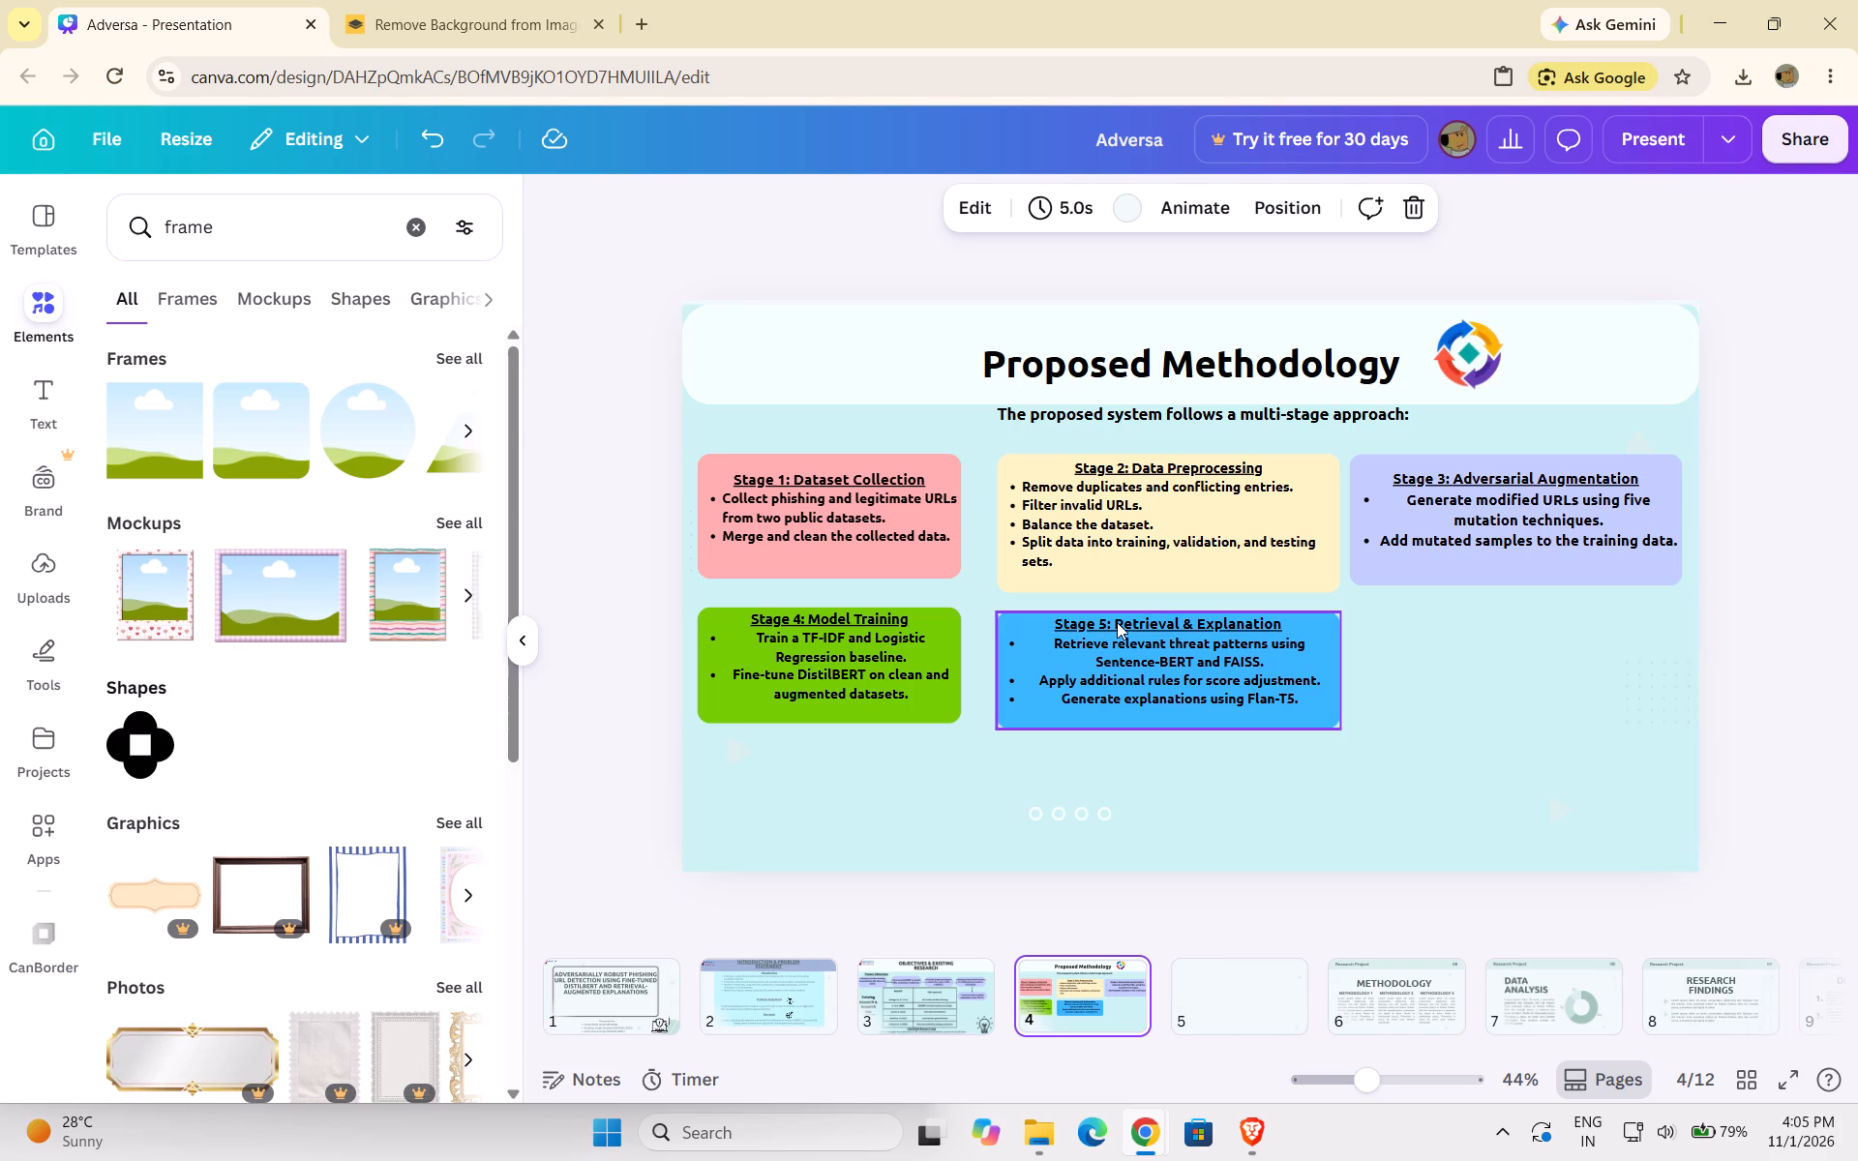
left_click(1020, 660)
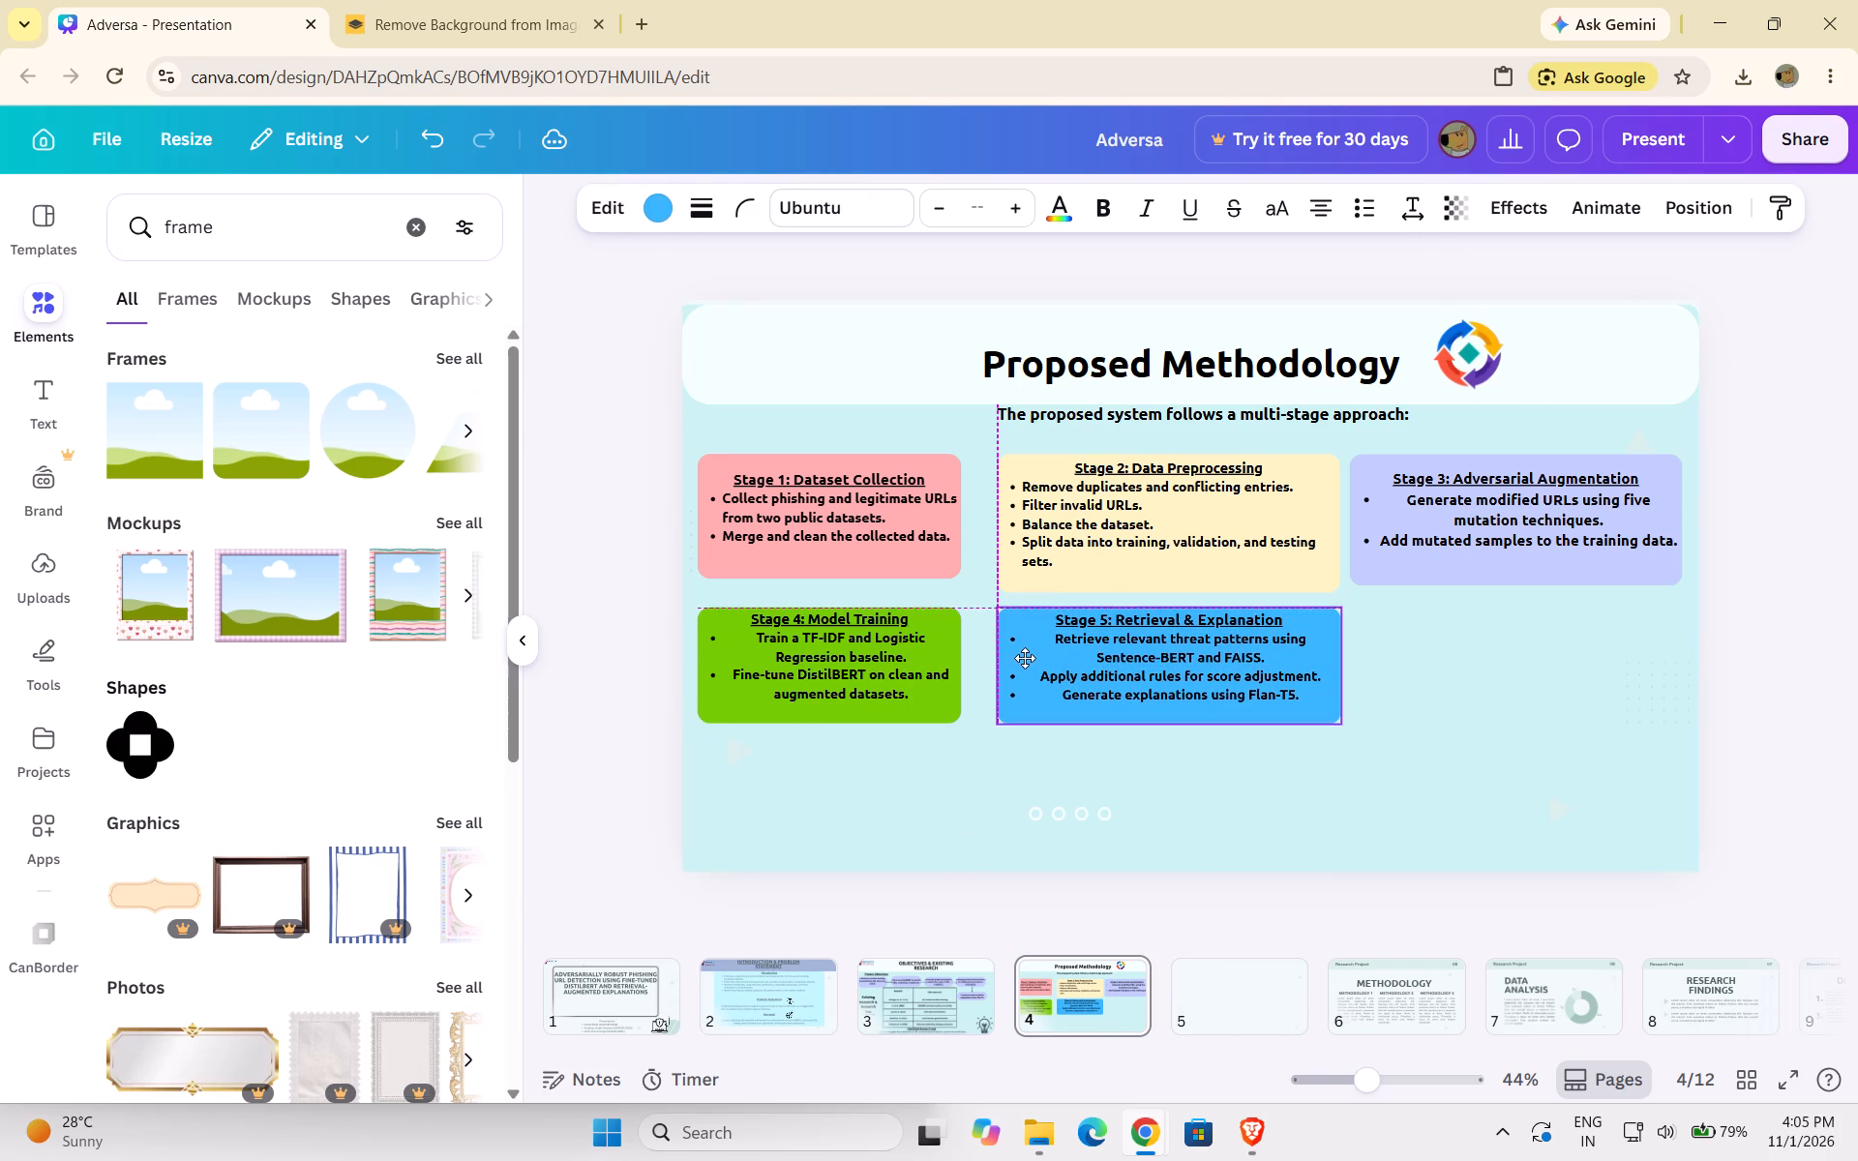
left_click(1139, 1123)
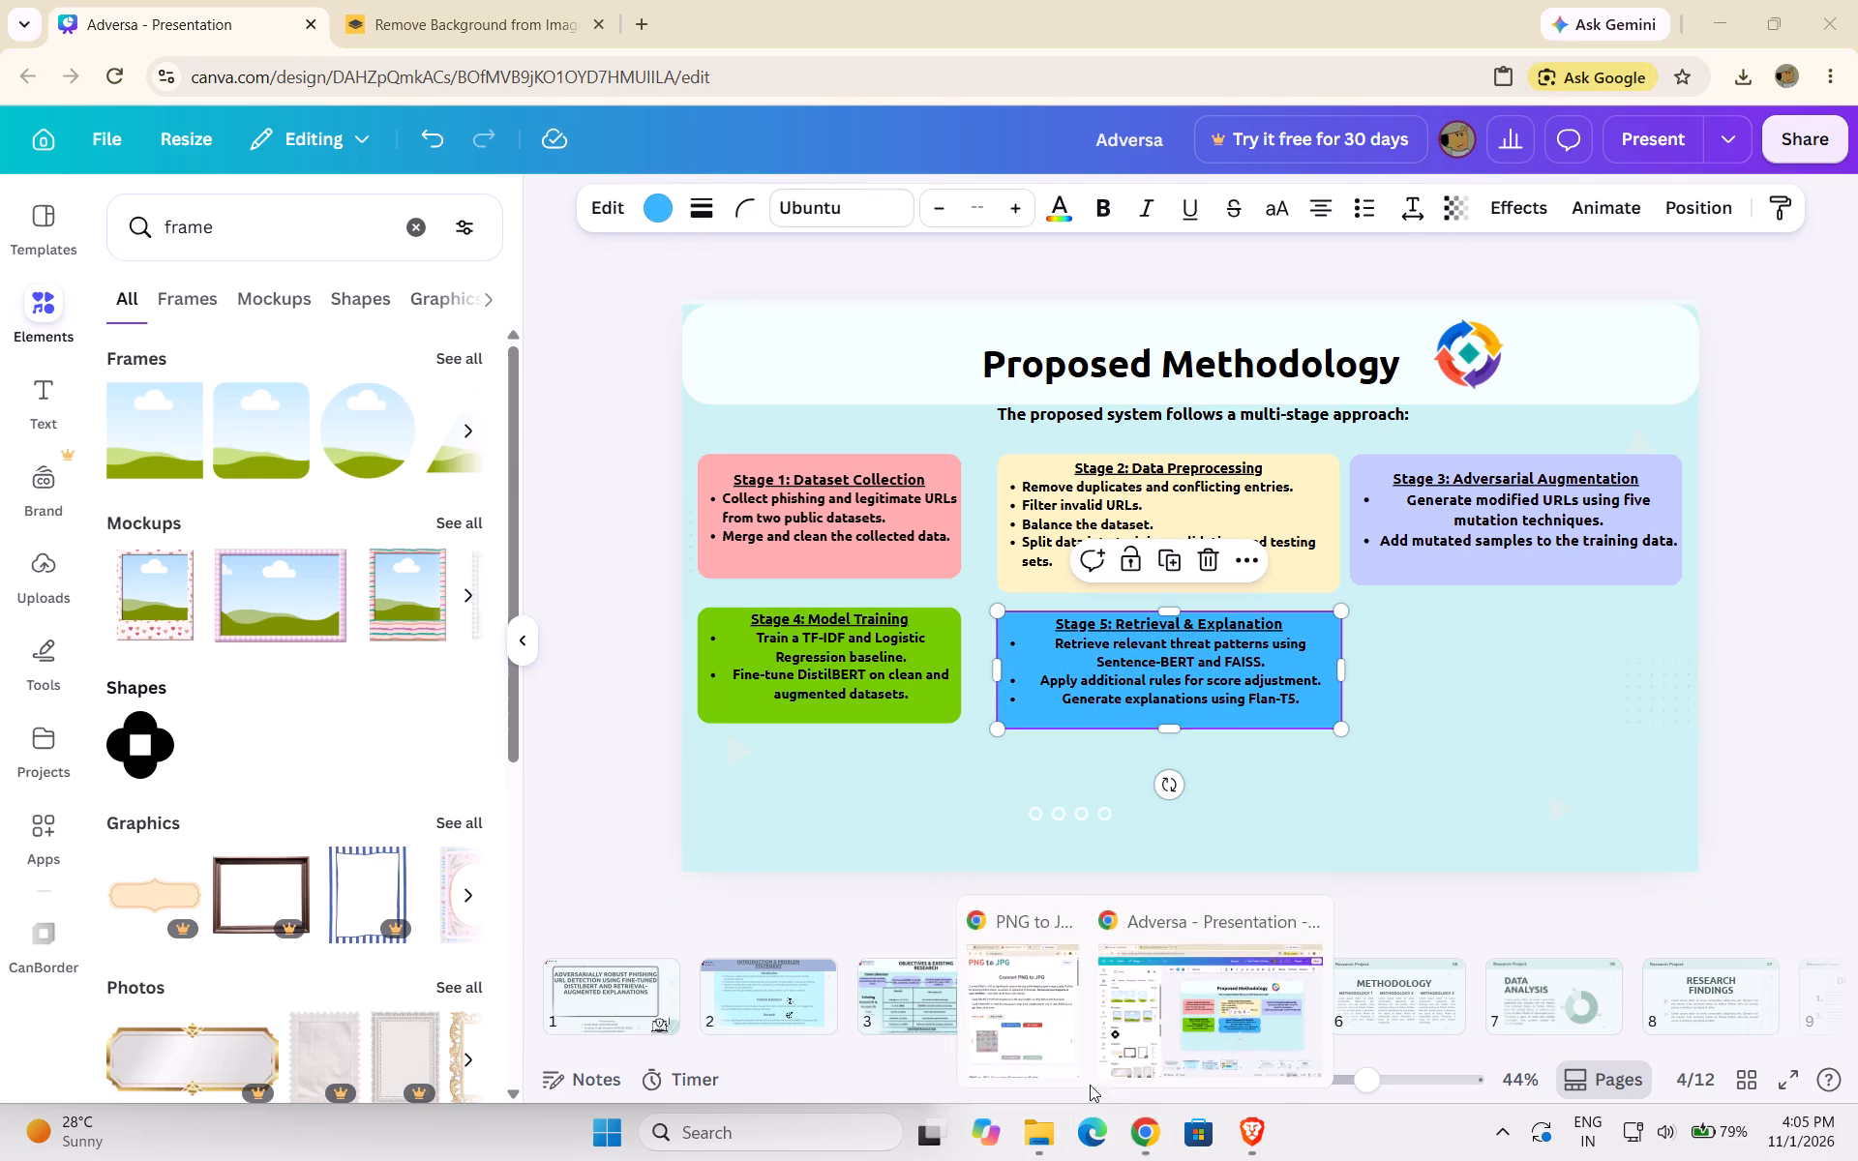
left_click(1005, 1022)
left_click(138, 0)
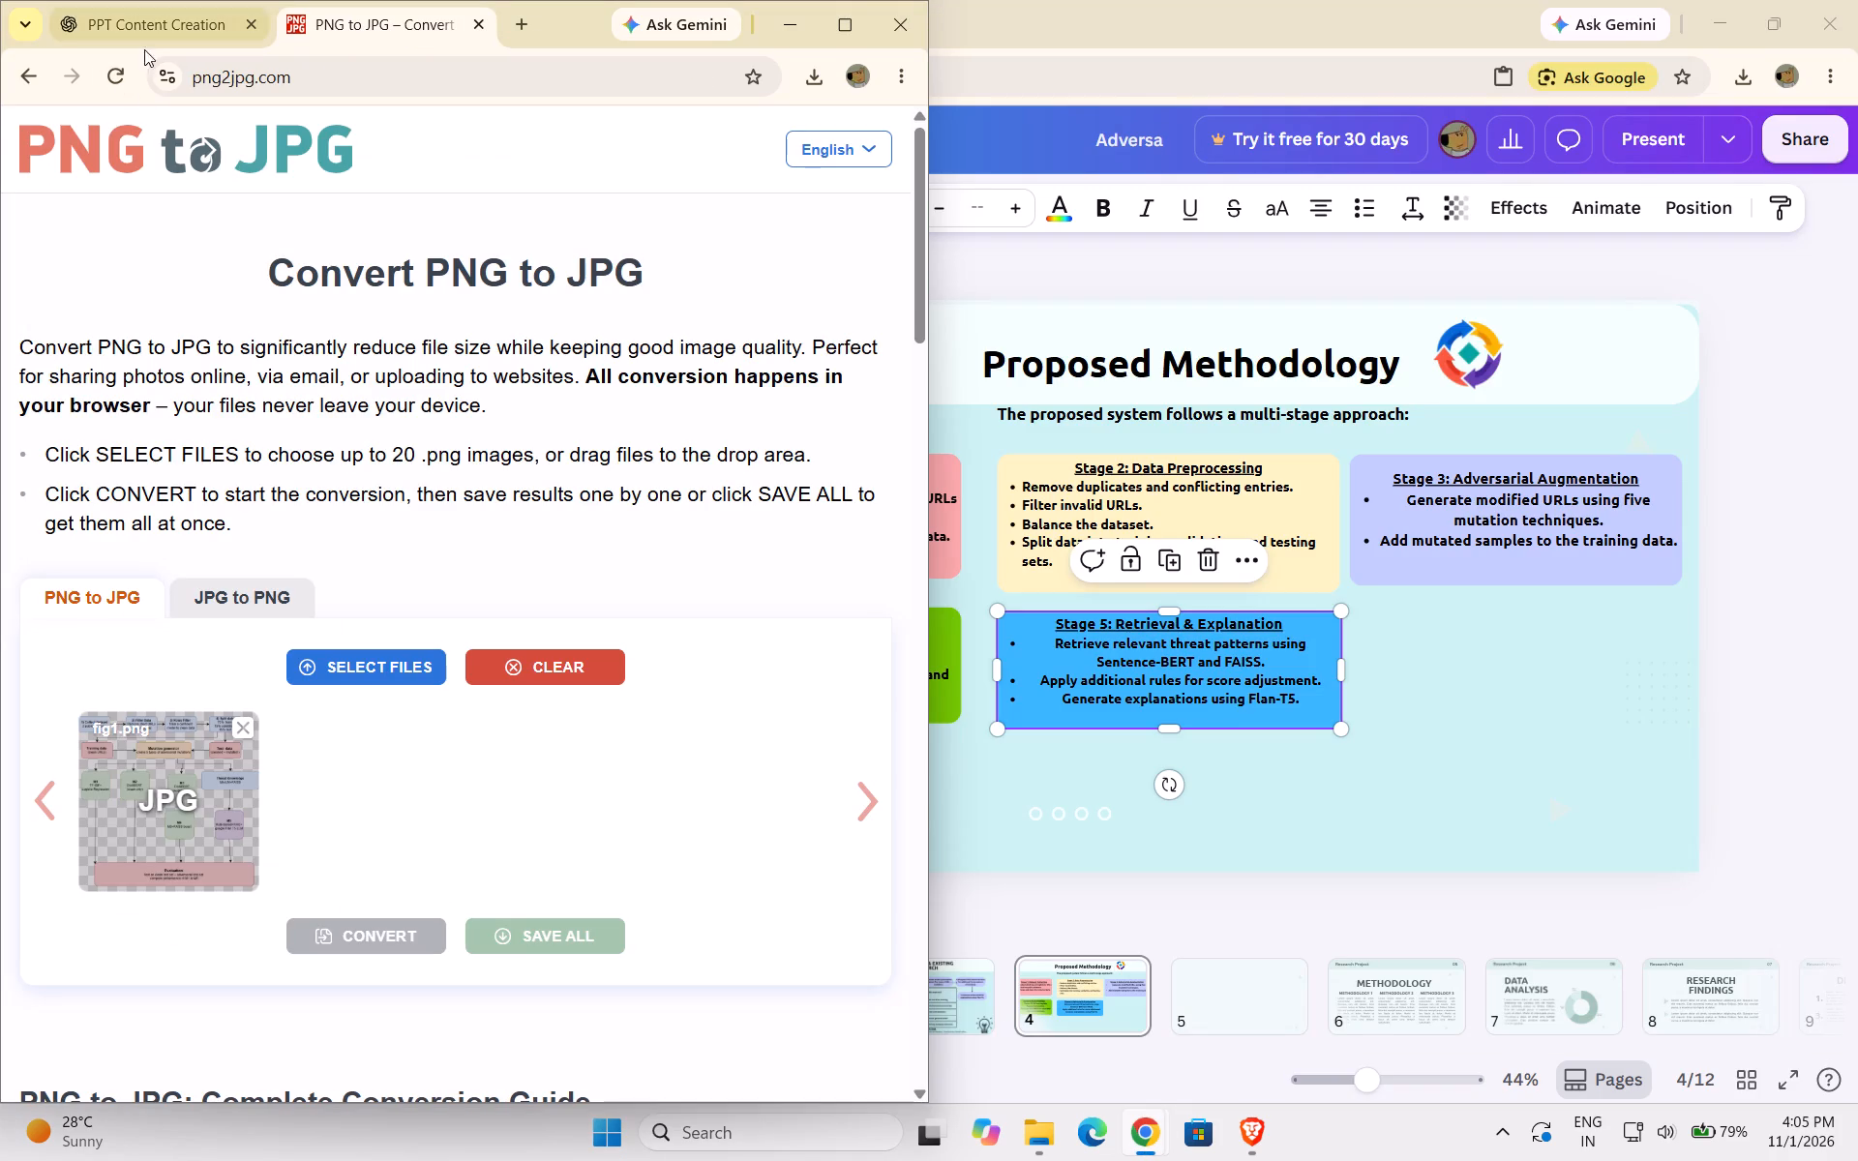
left_click(131, 0)
left_click(136, 15)
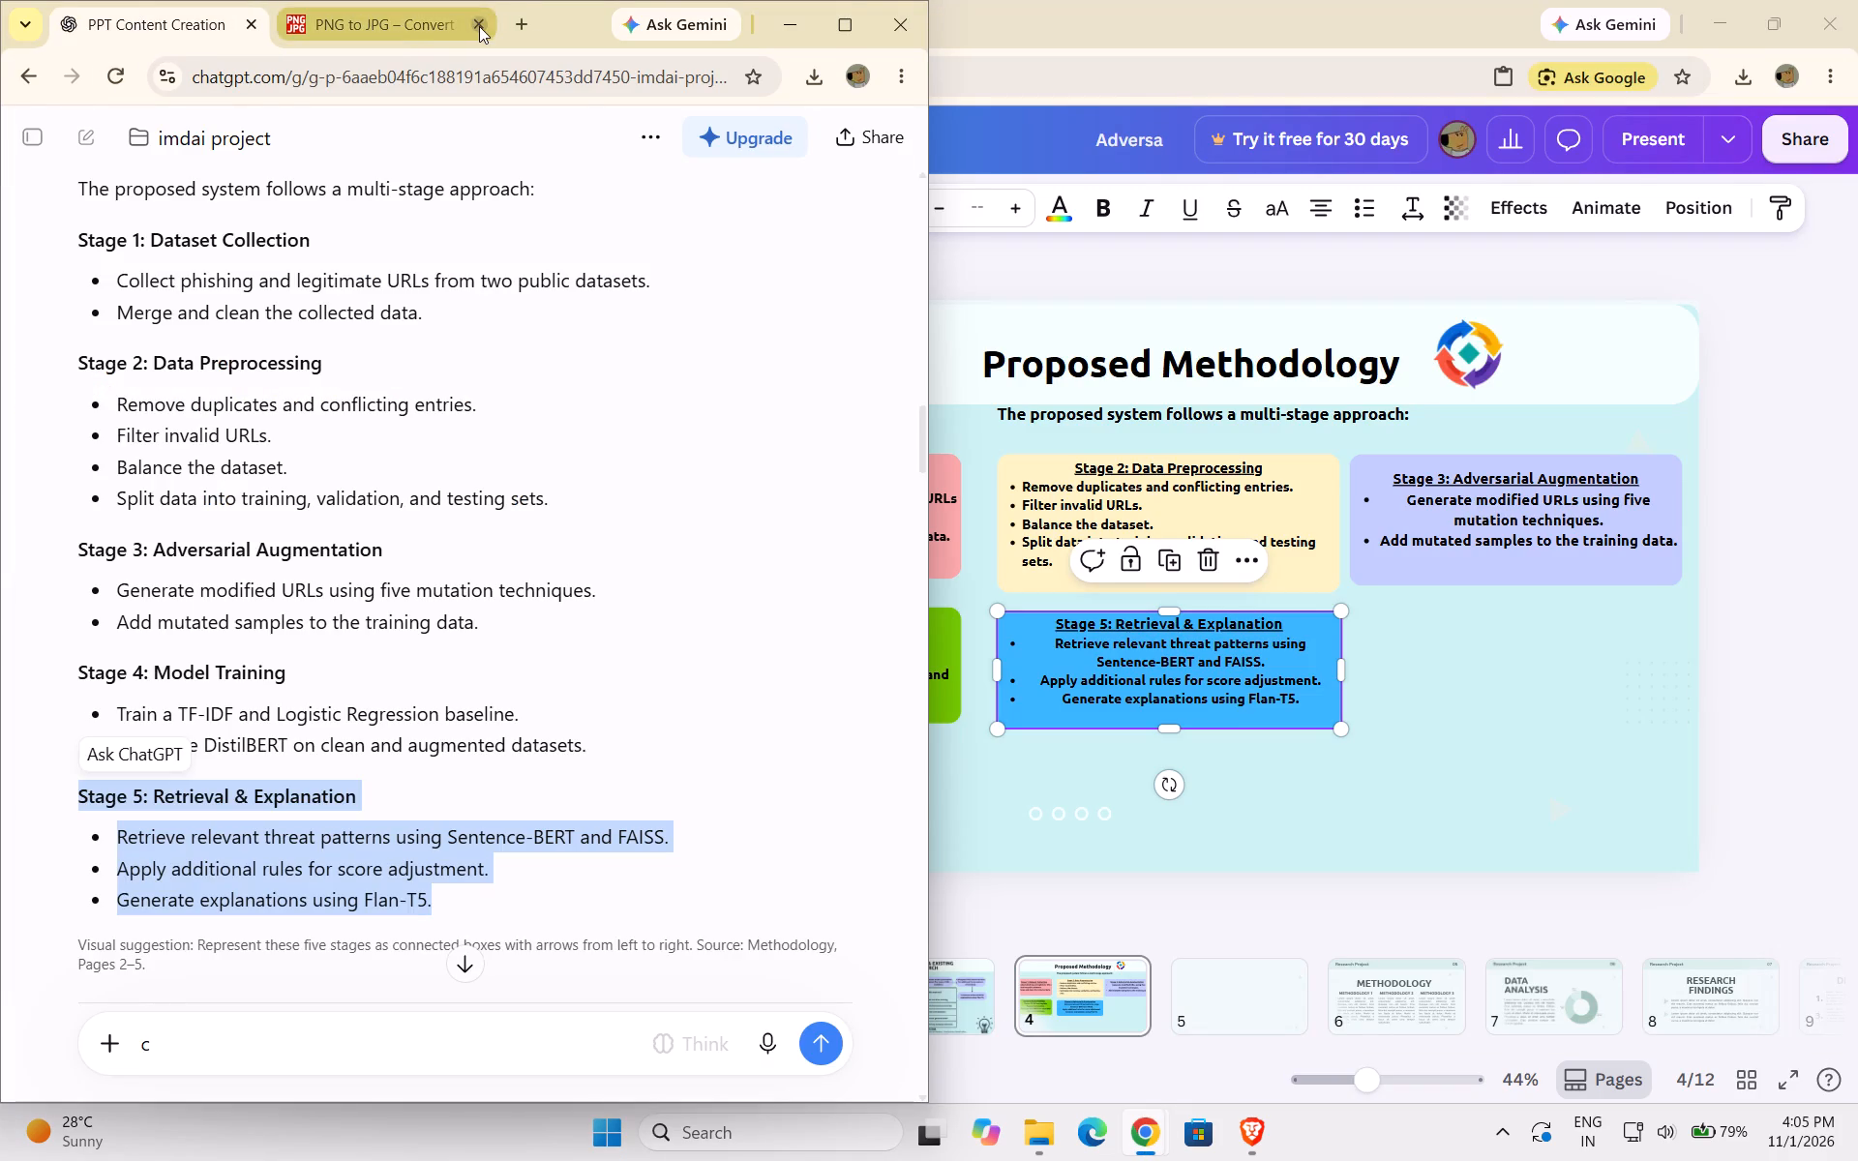
left_click(479, 26)
Review the ChatGPT outline from the end of the methodology stages to the Slide 5 dataset content.
scroll(424, 668, "down", 1)
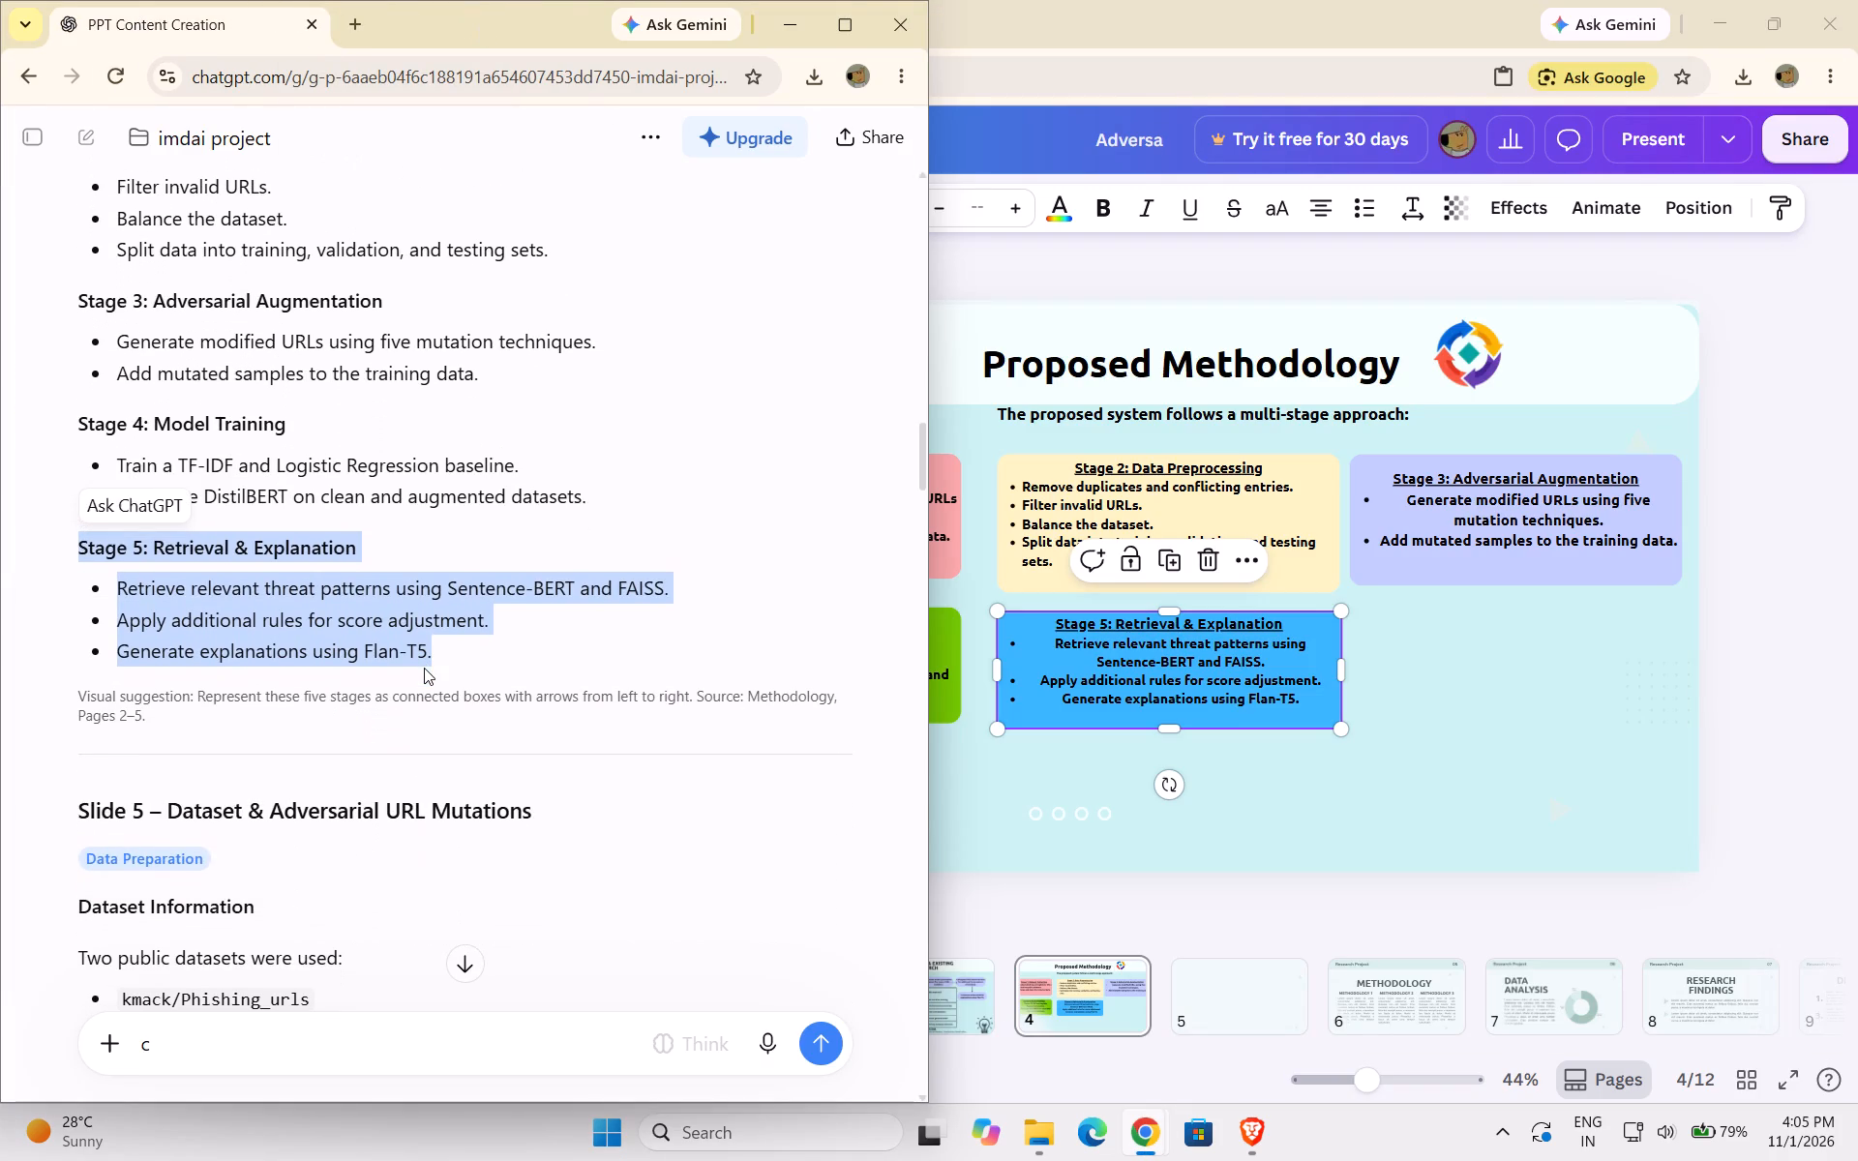
scroll(424, 668, "down", 10)
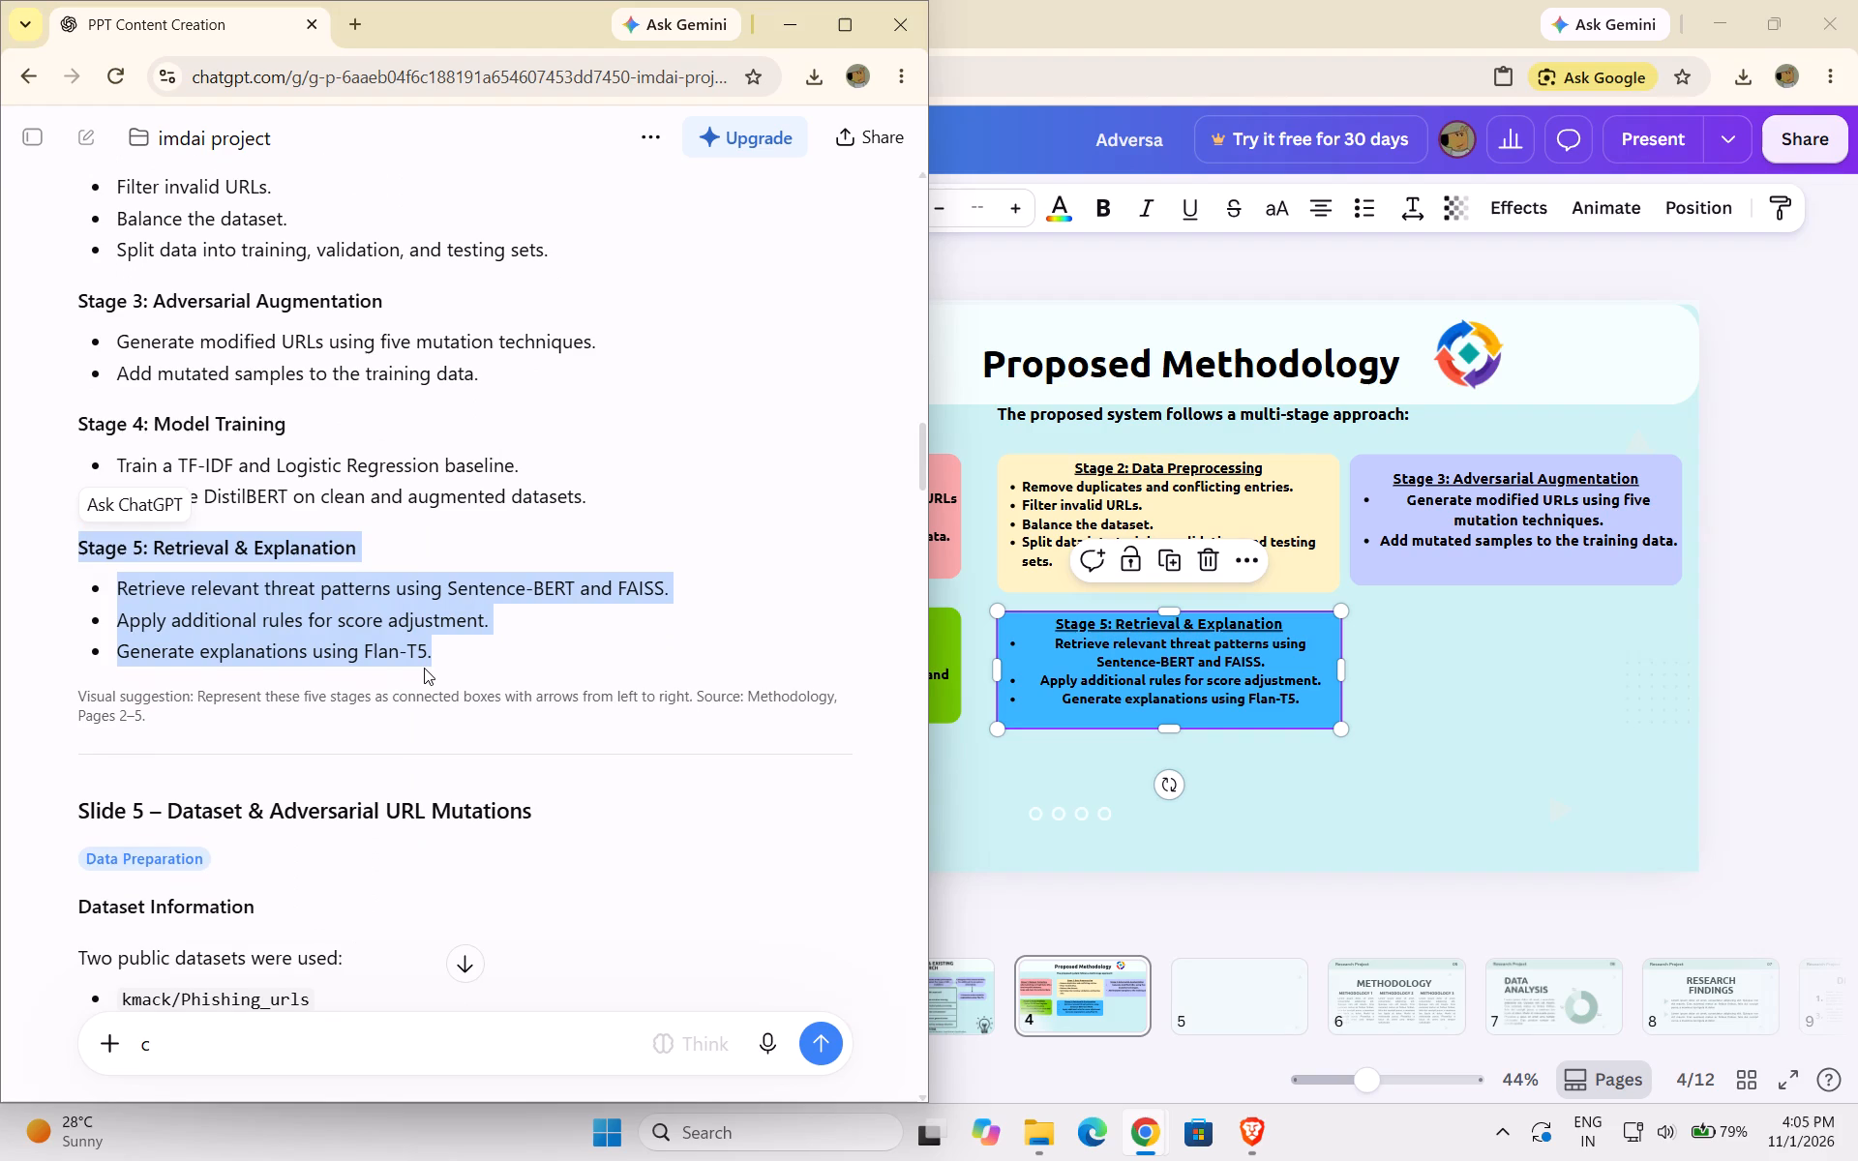
scroll(424, 668, "down", 1)
Narrow the Stage 3 box slightly and align it to slide 4's right edge, and shift the Stage 5 box slightly right.
left_click(1374, 760)
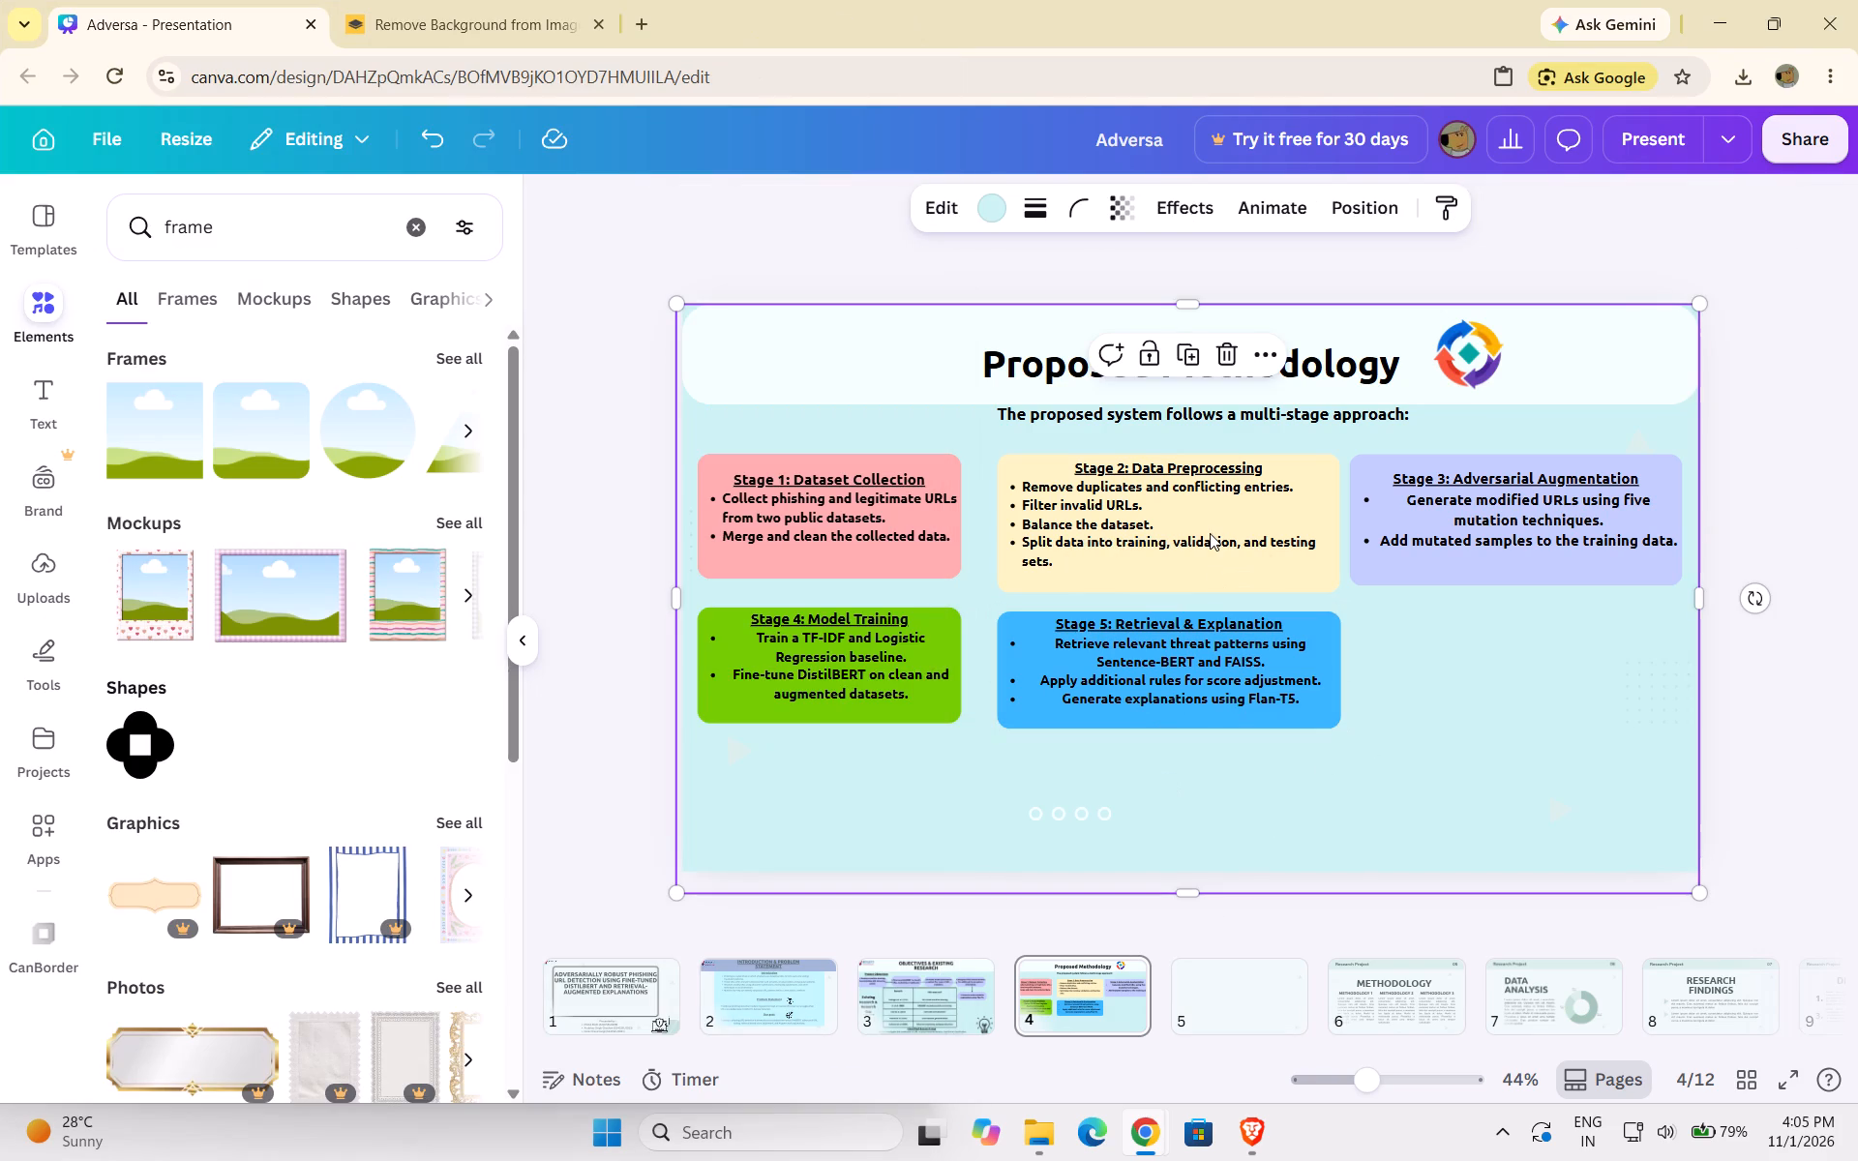
left_click_drag(1447, 509, 1467, 511)
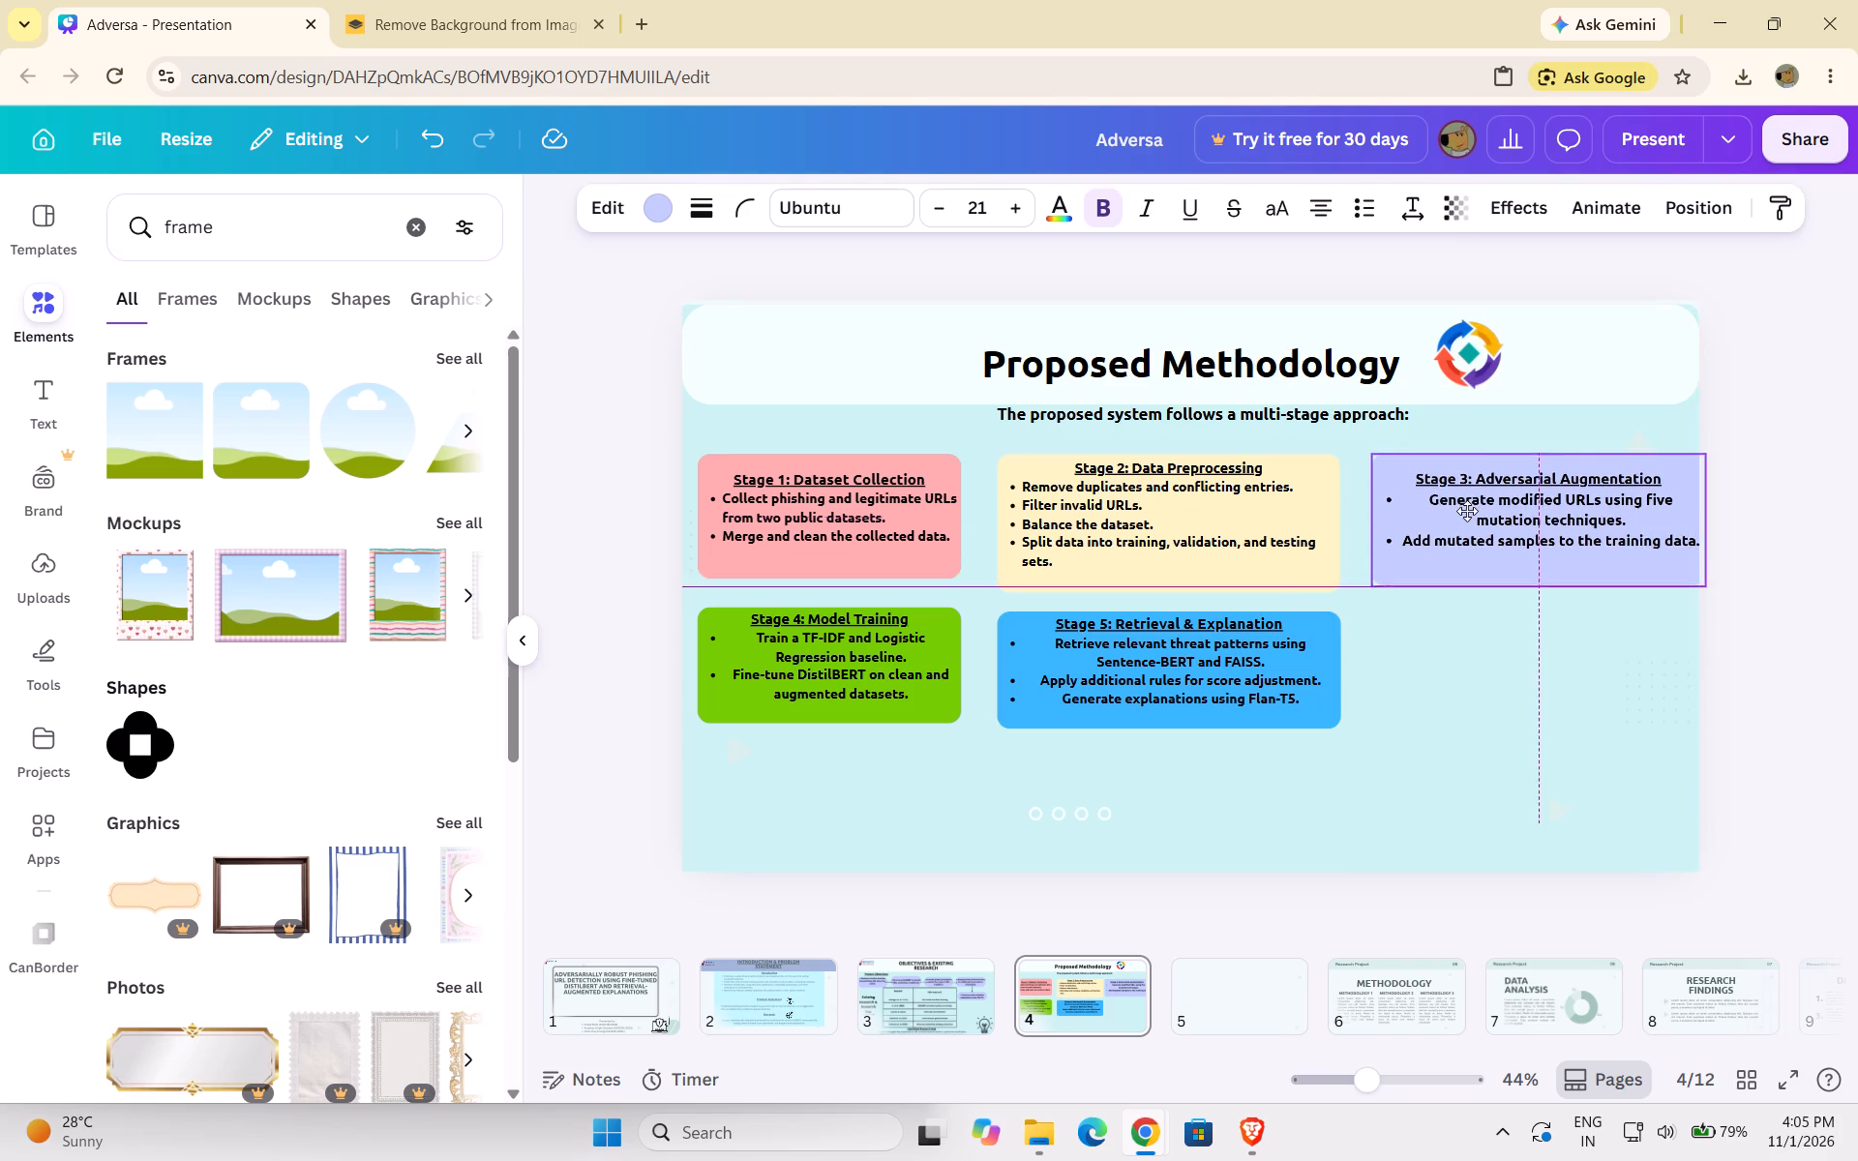
left_click_drag(1467, 511, 1462, 517)
left_click(1369, 464)
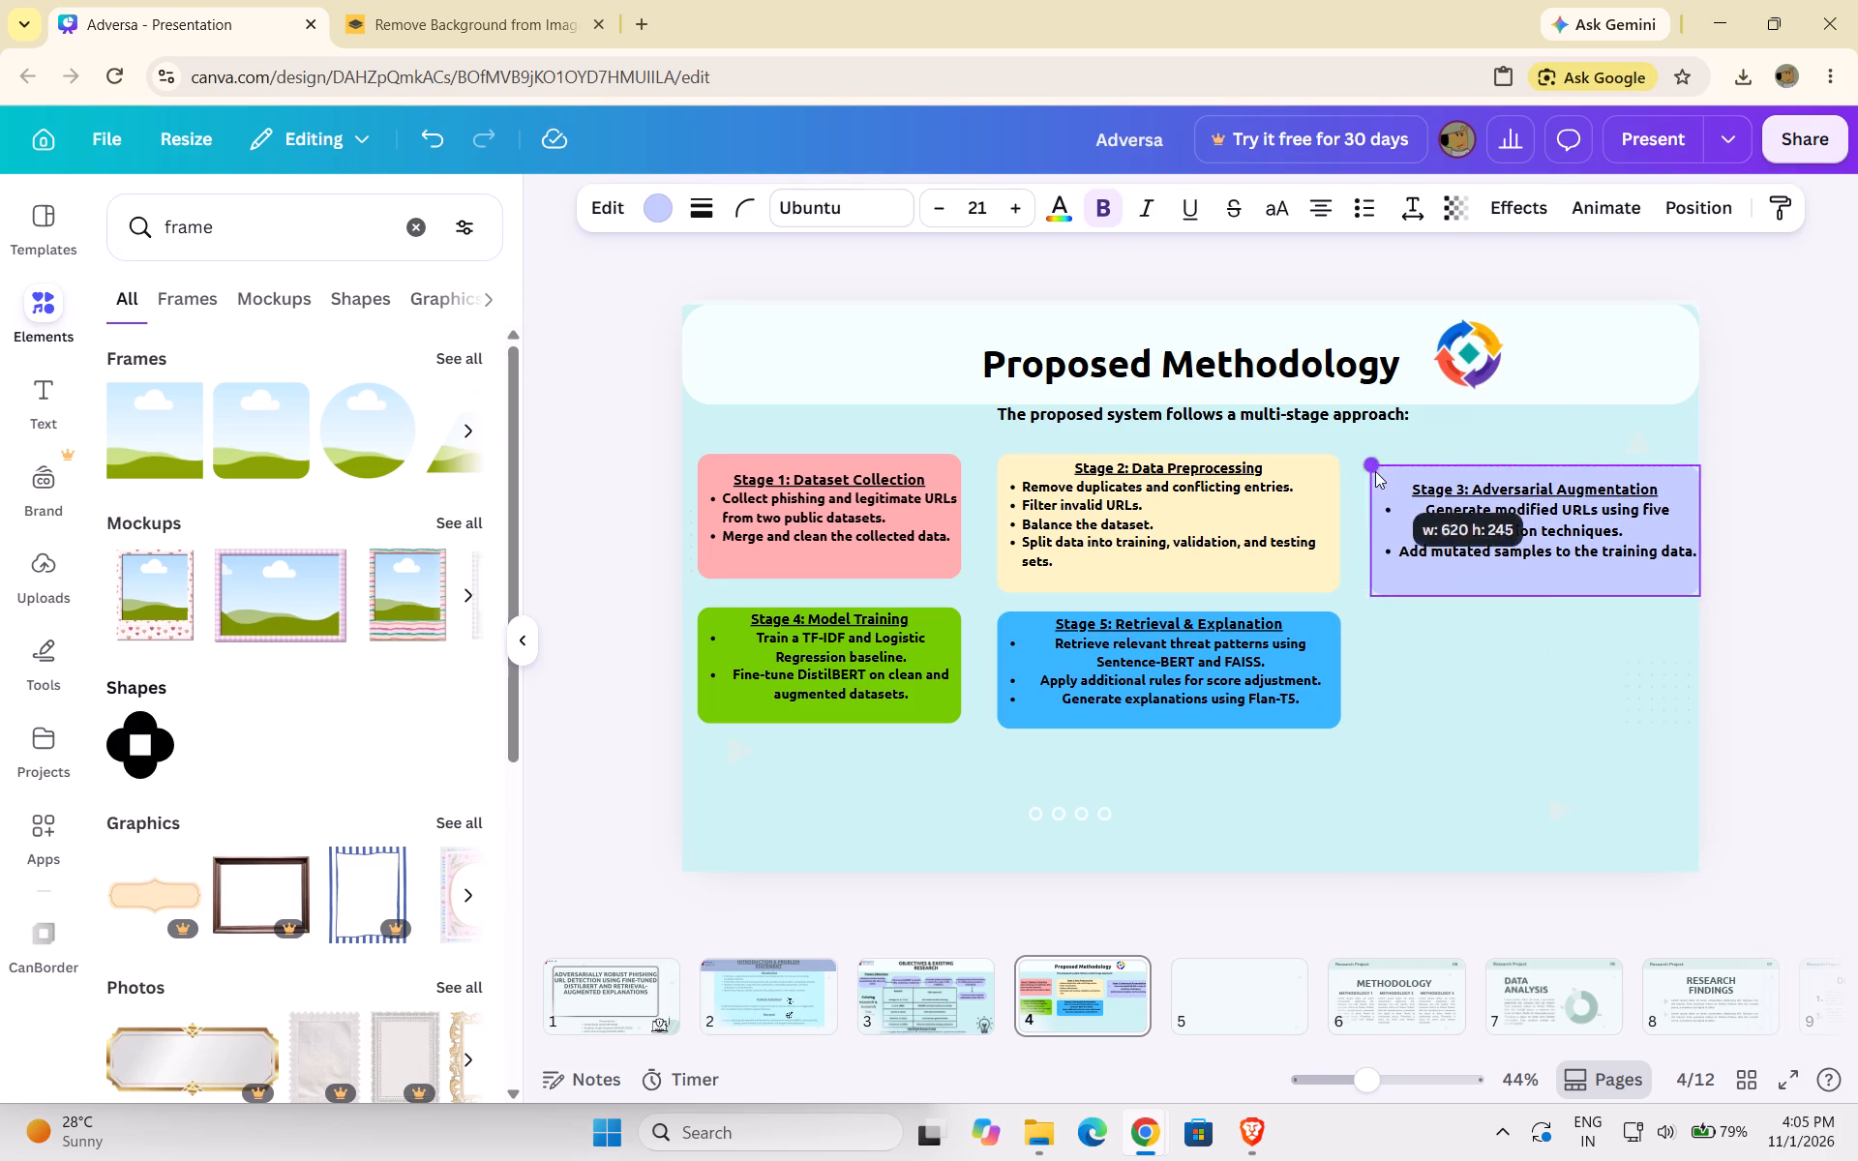
left_click_drag(1632, 539, 1628, 536)
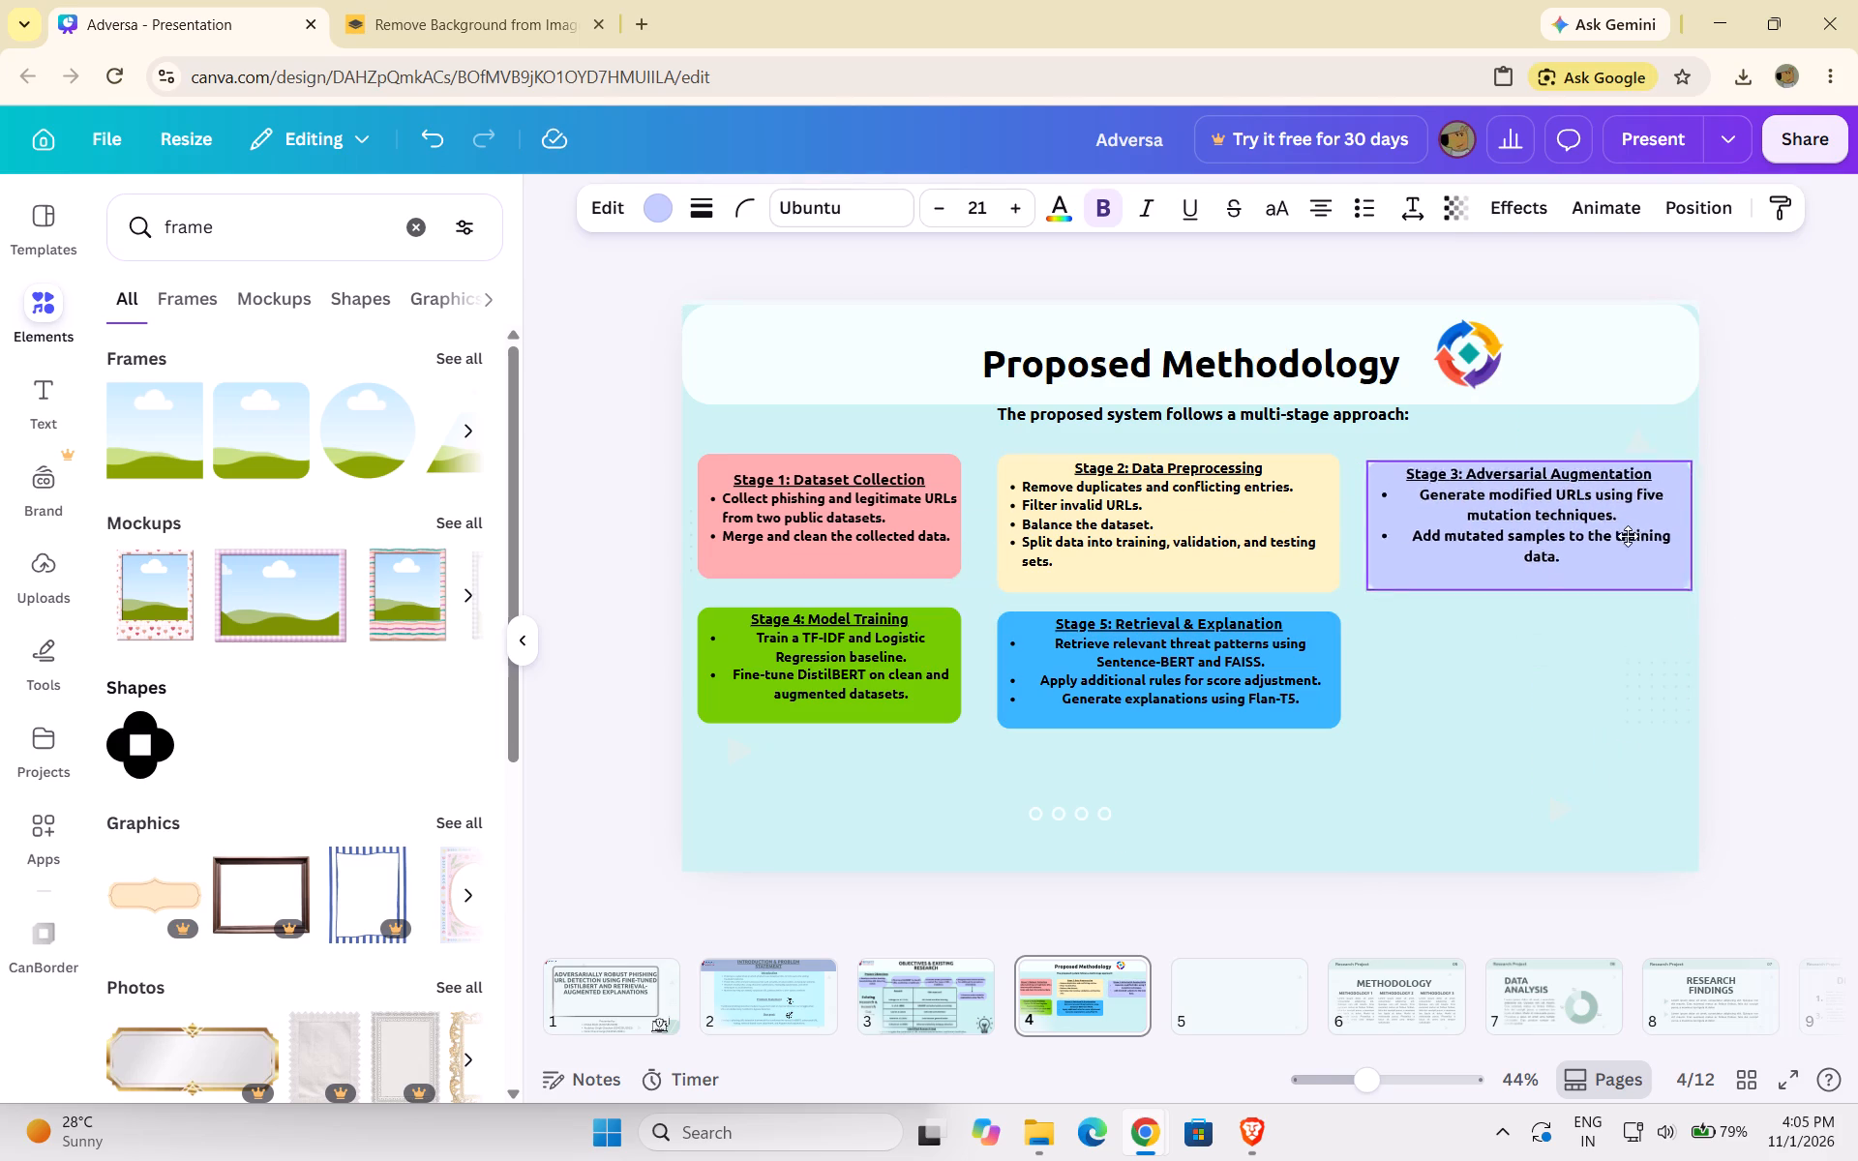
left_click_drag(1628, 536, 1632, 526)
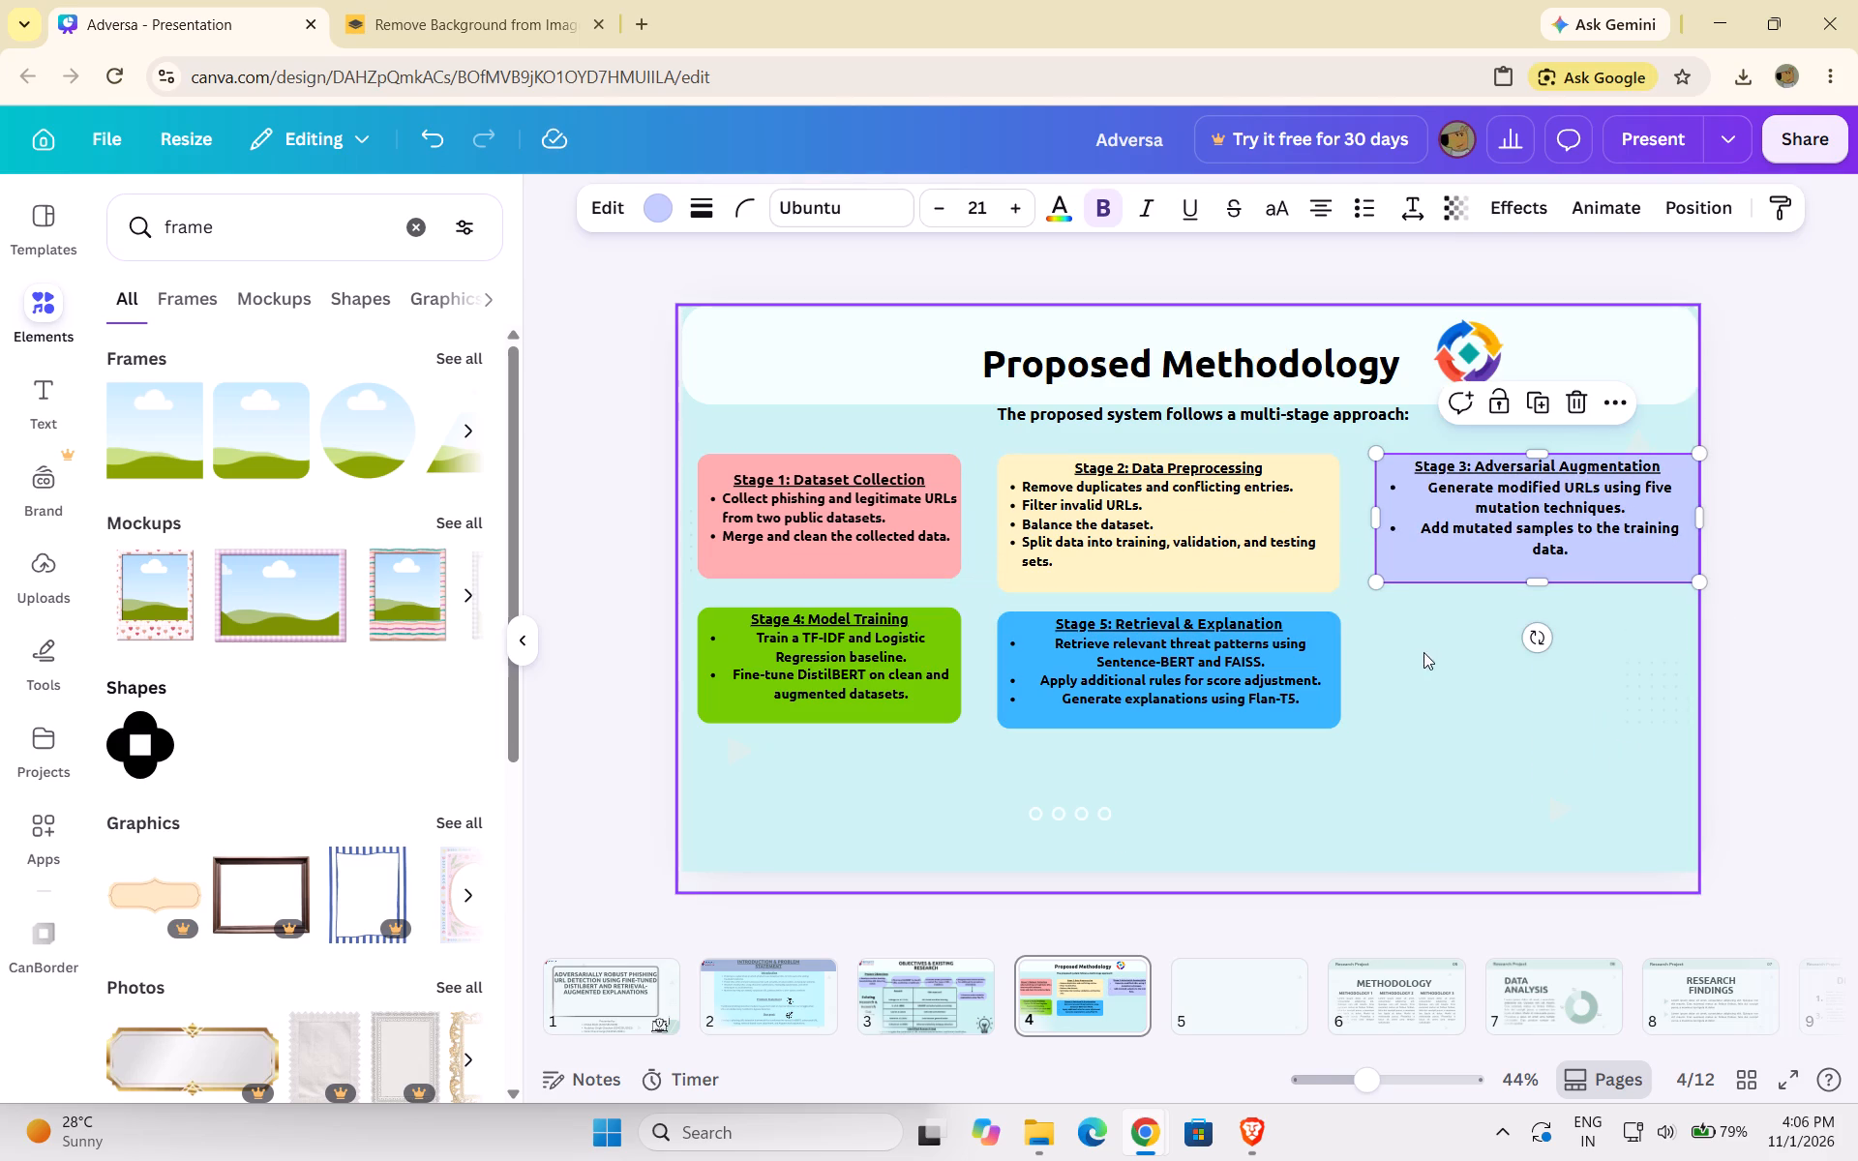
left_click_drag(1280, 682, 1292, 675)
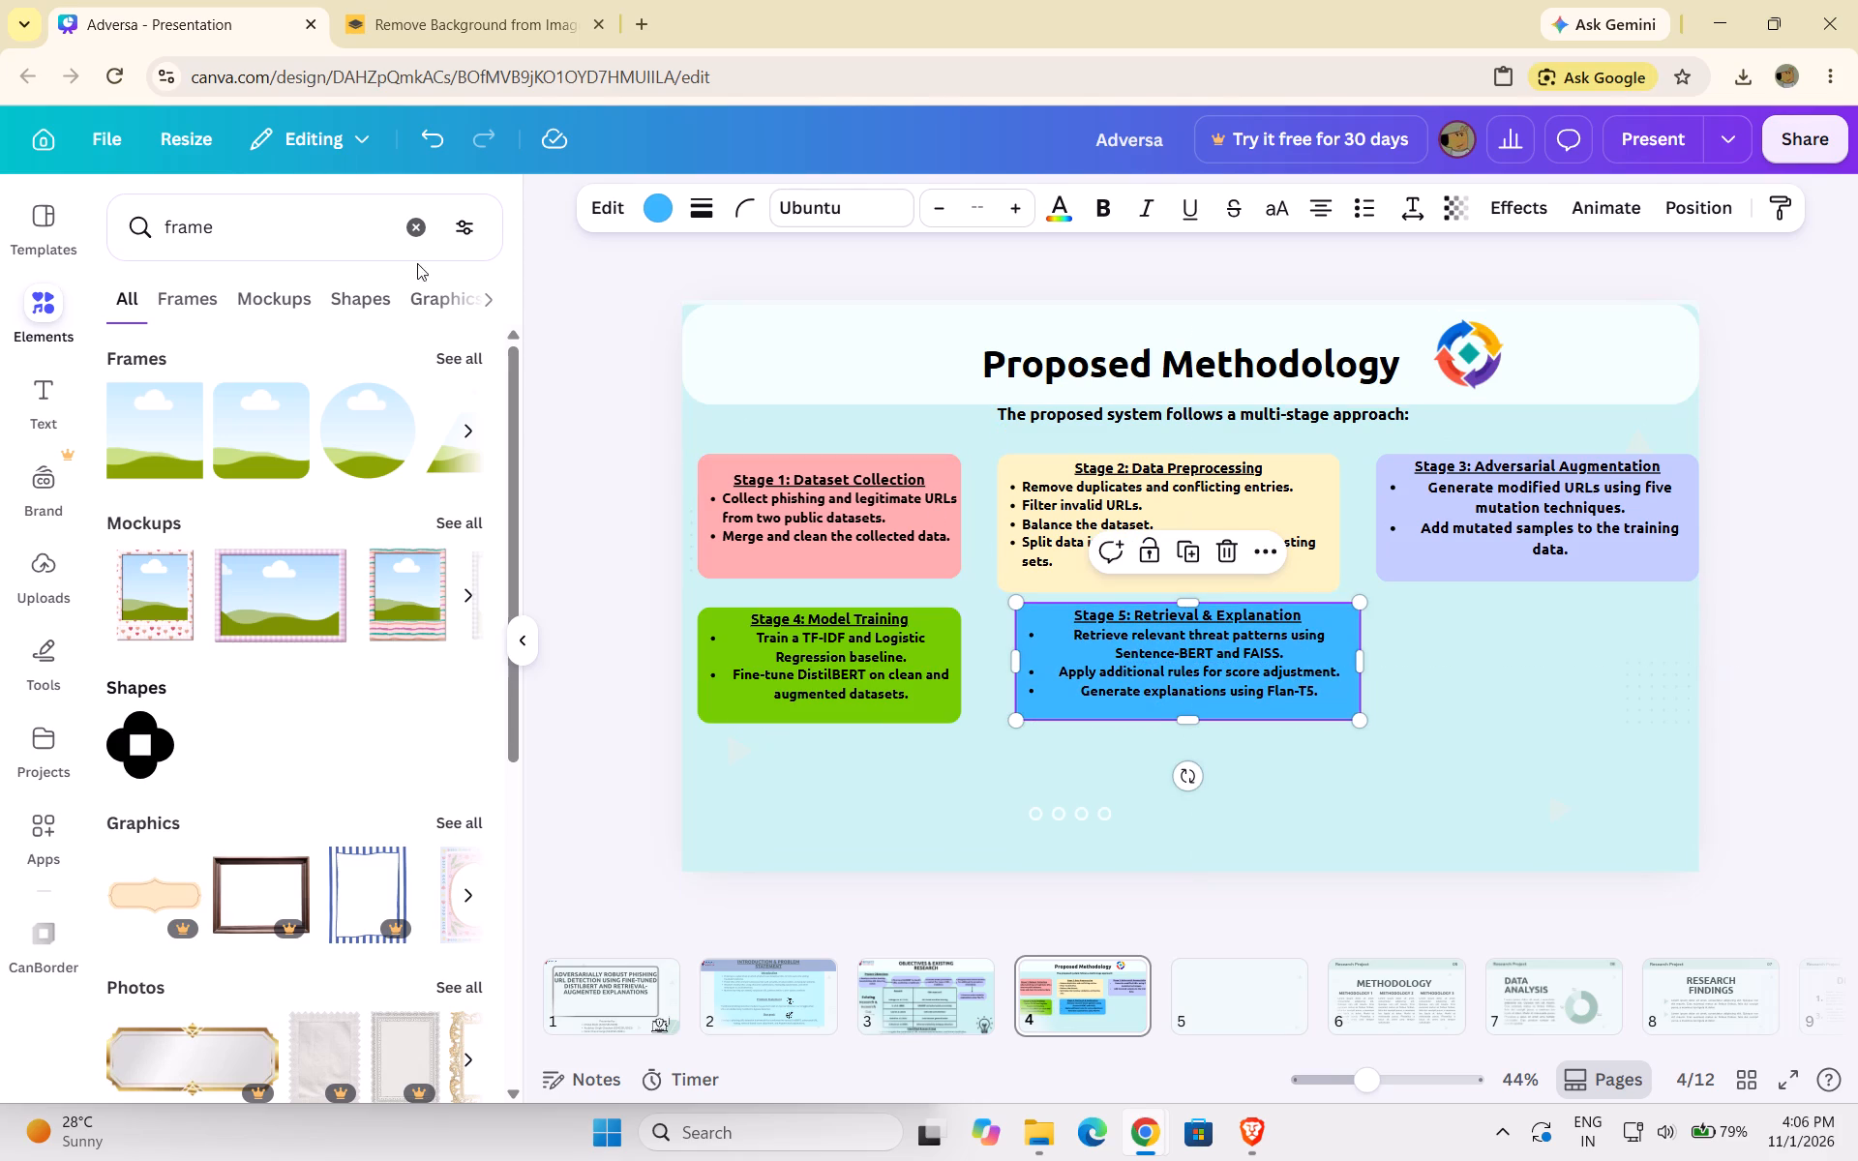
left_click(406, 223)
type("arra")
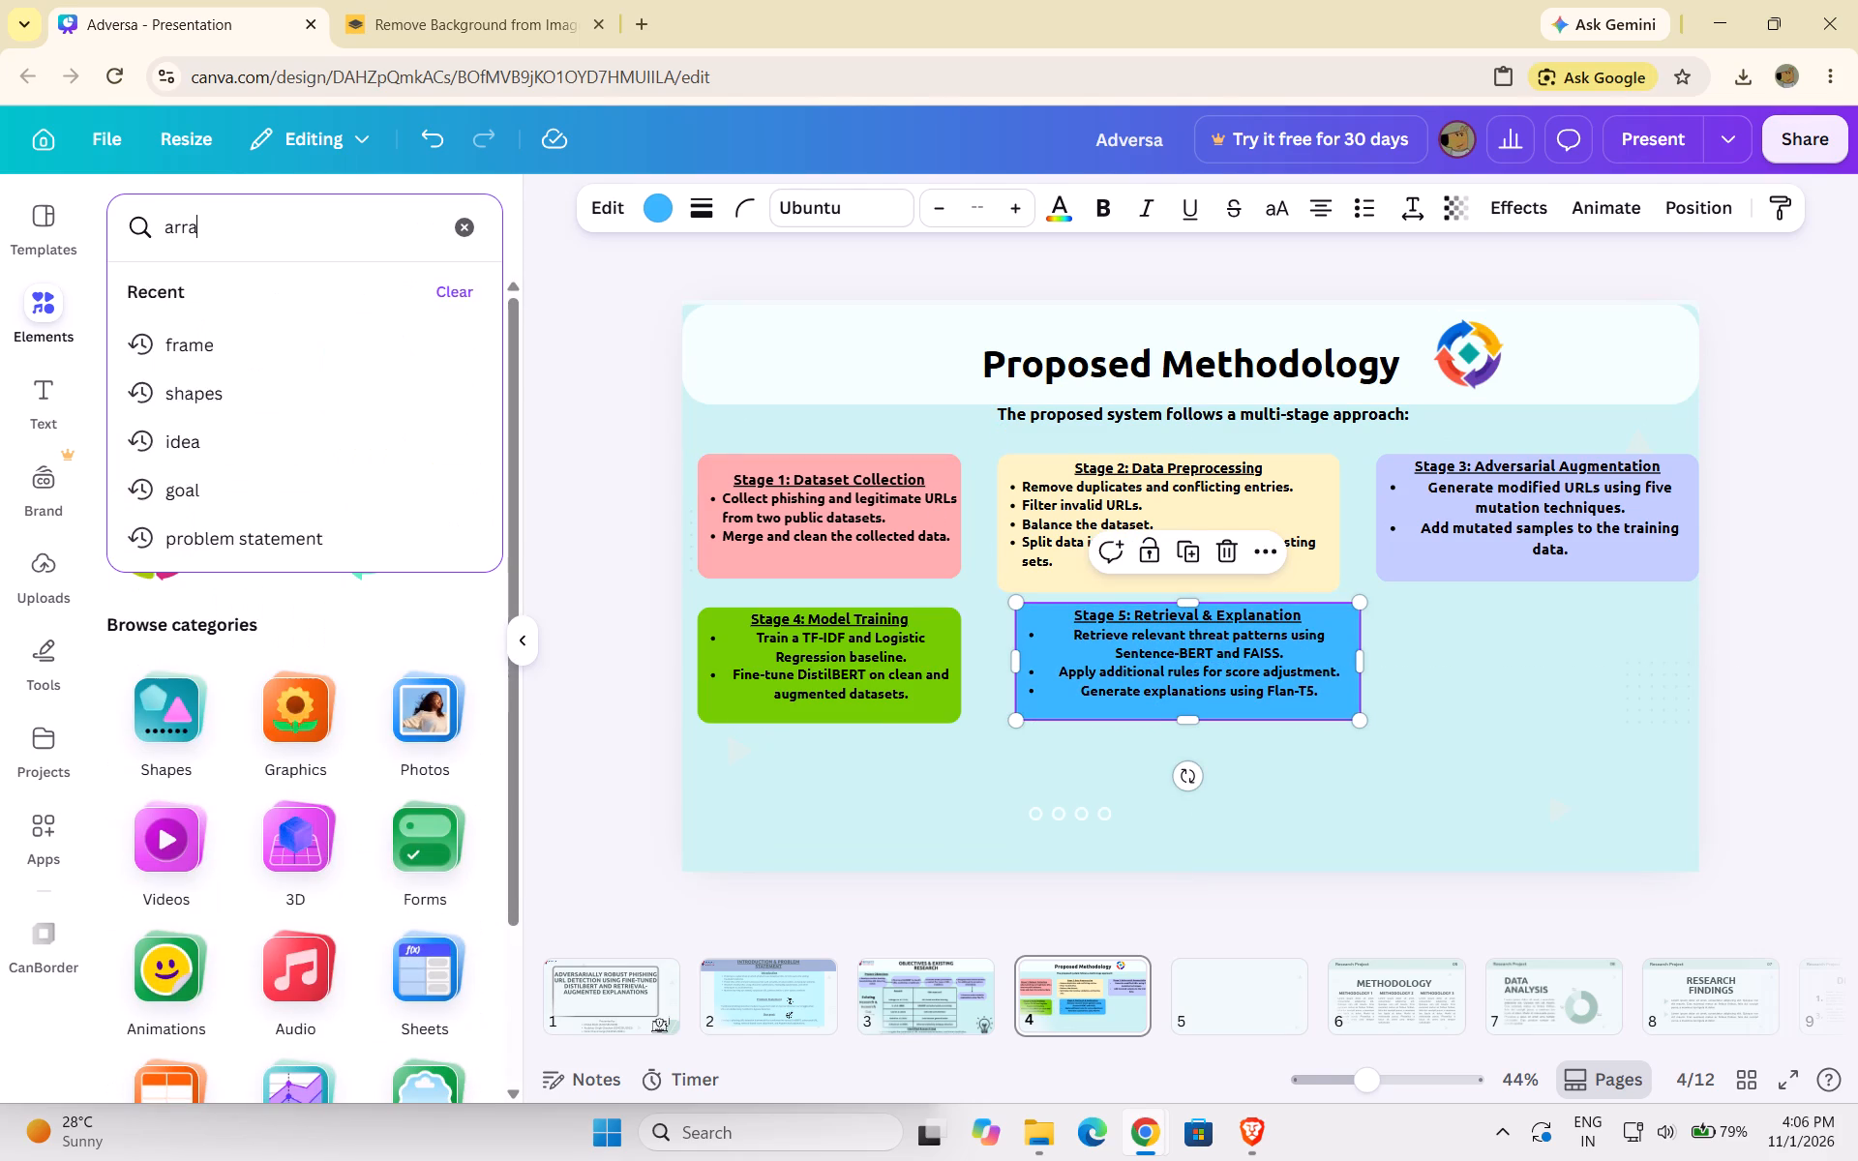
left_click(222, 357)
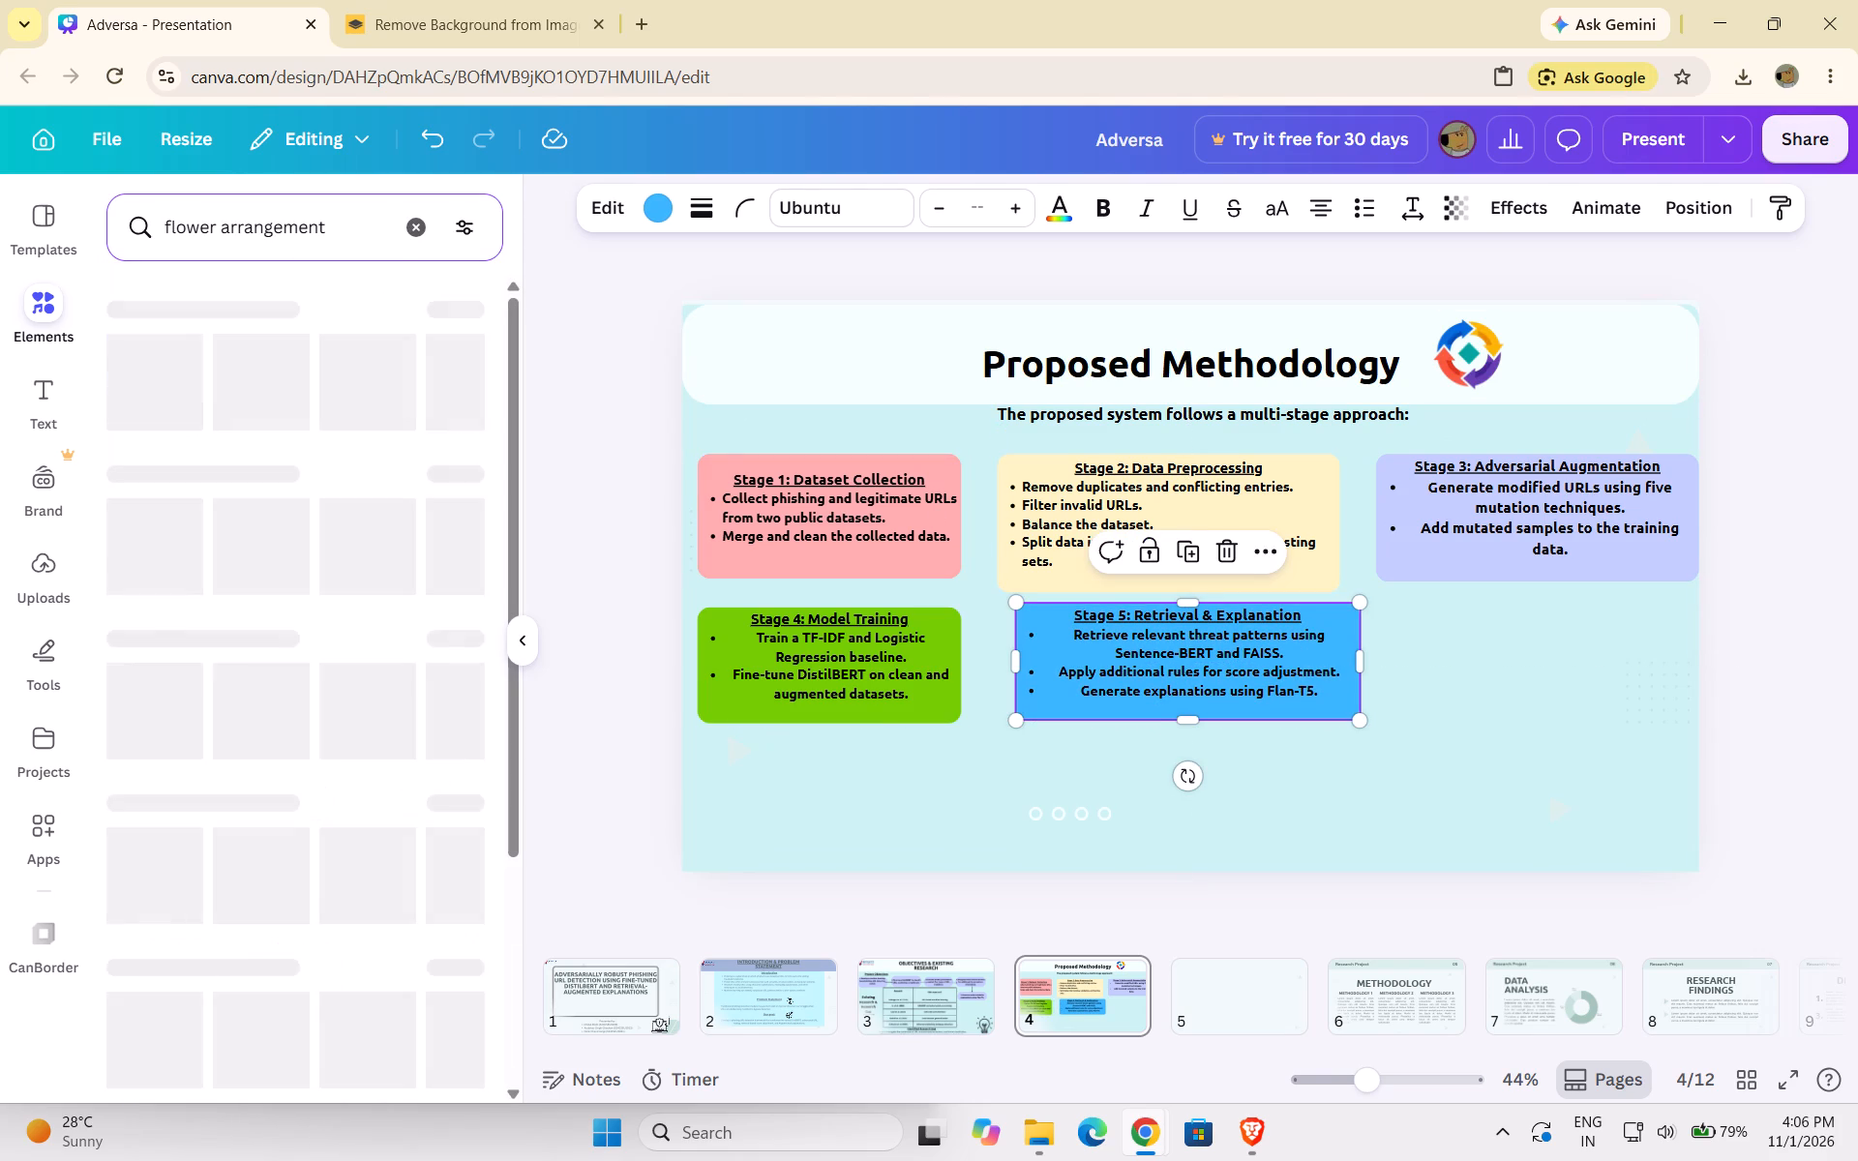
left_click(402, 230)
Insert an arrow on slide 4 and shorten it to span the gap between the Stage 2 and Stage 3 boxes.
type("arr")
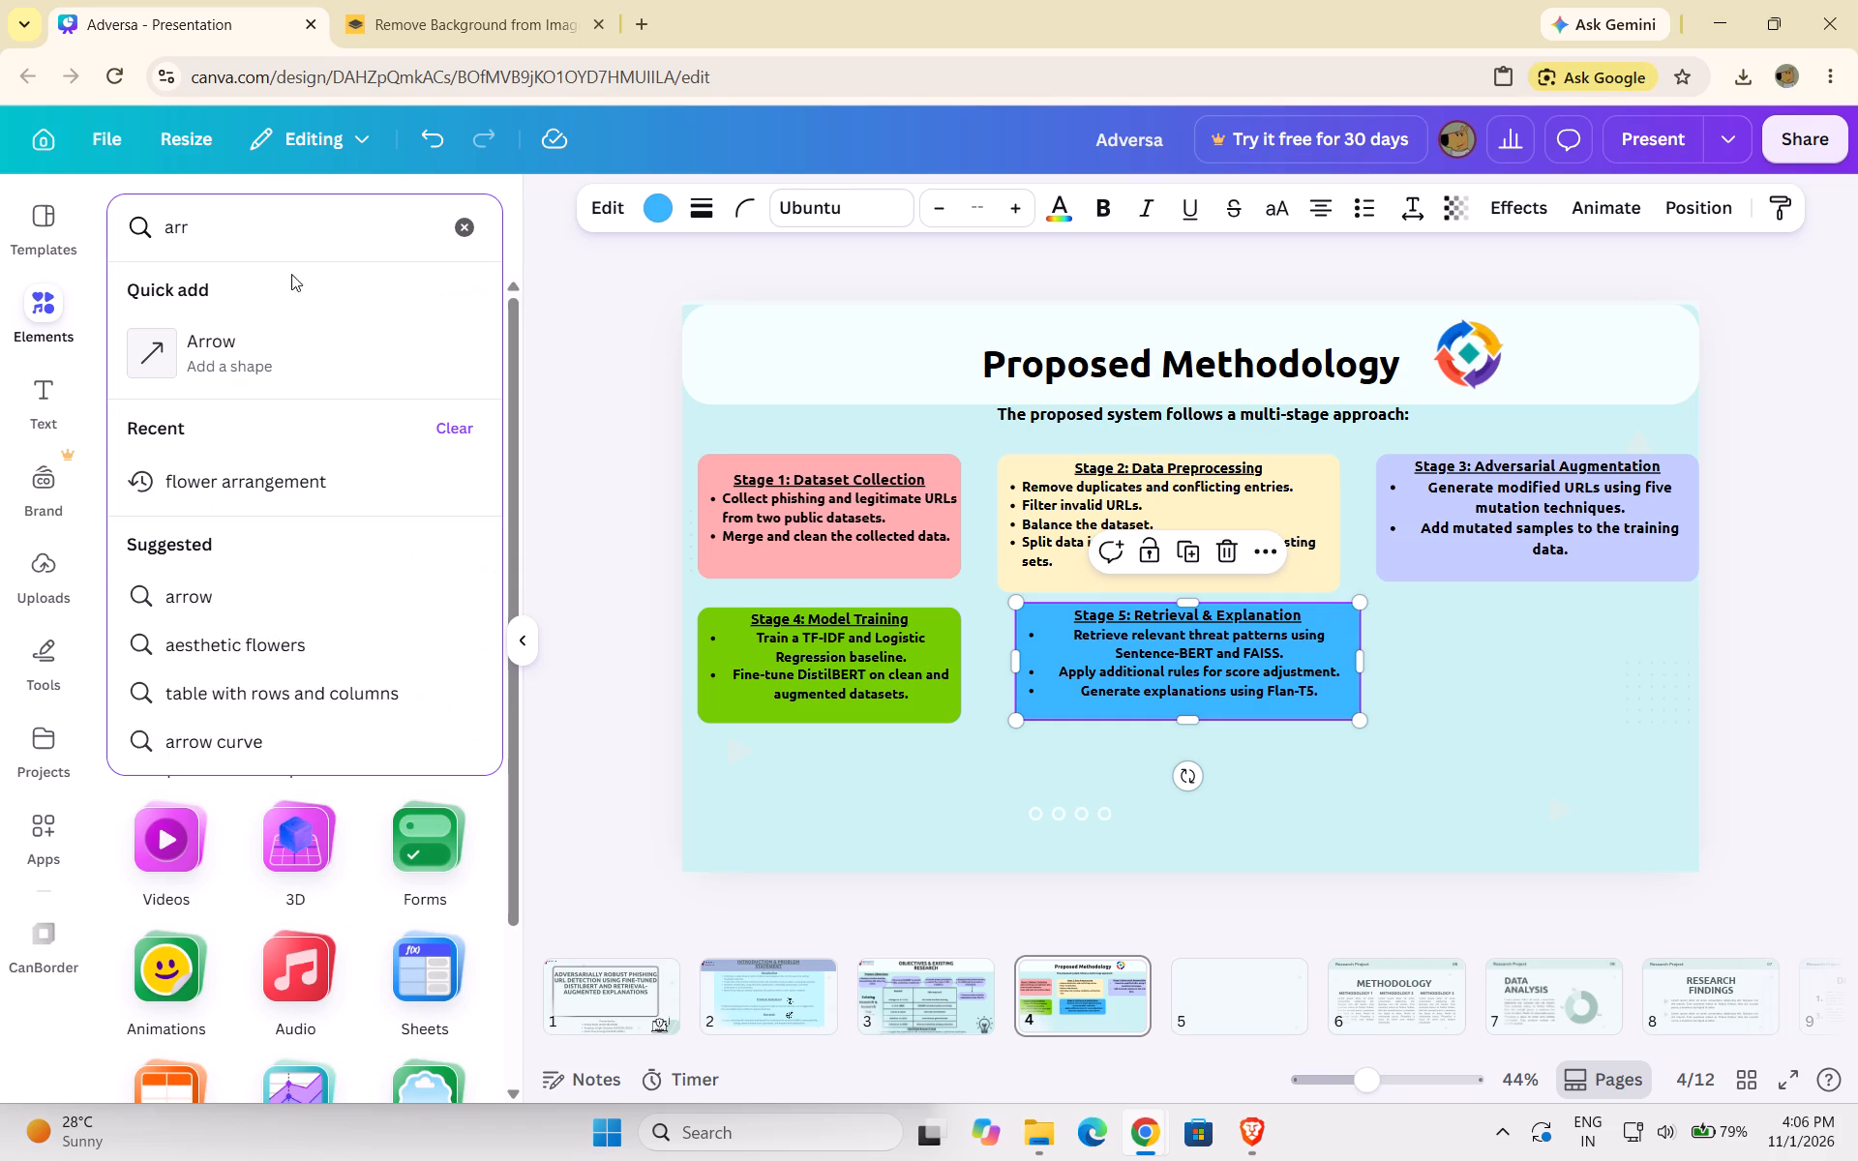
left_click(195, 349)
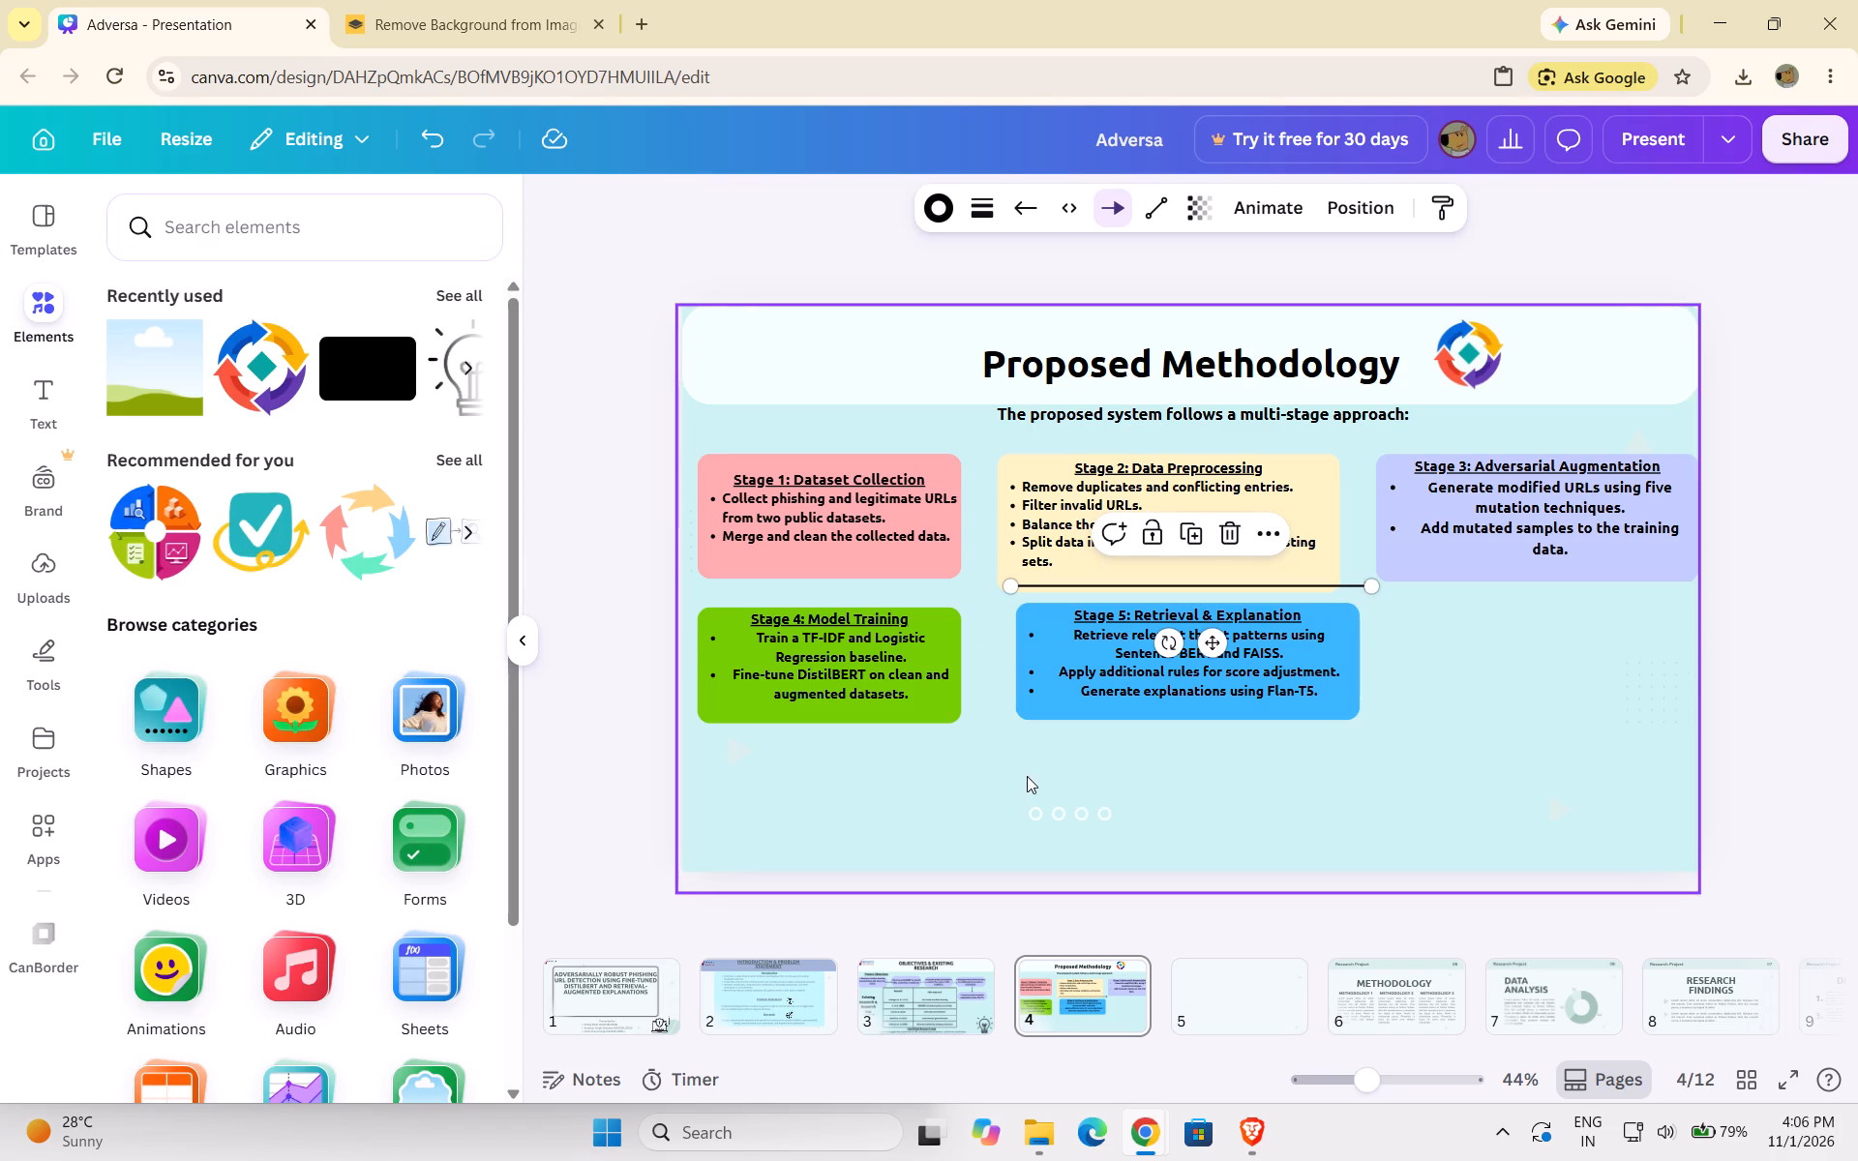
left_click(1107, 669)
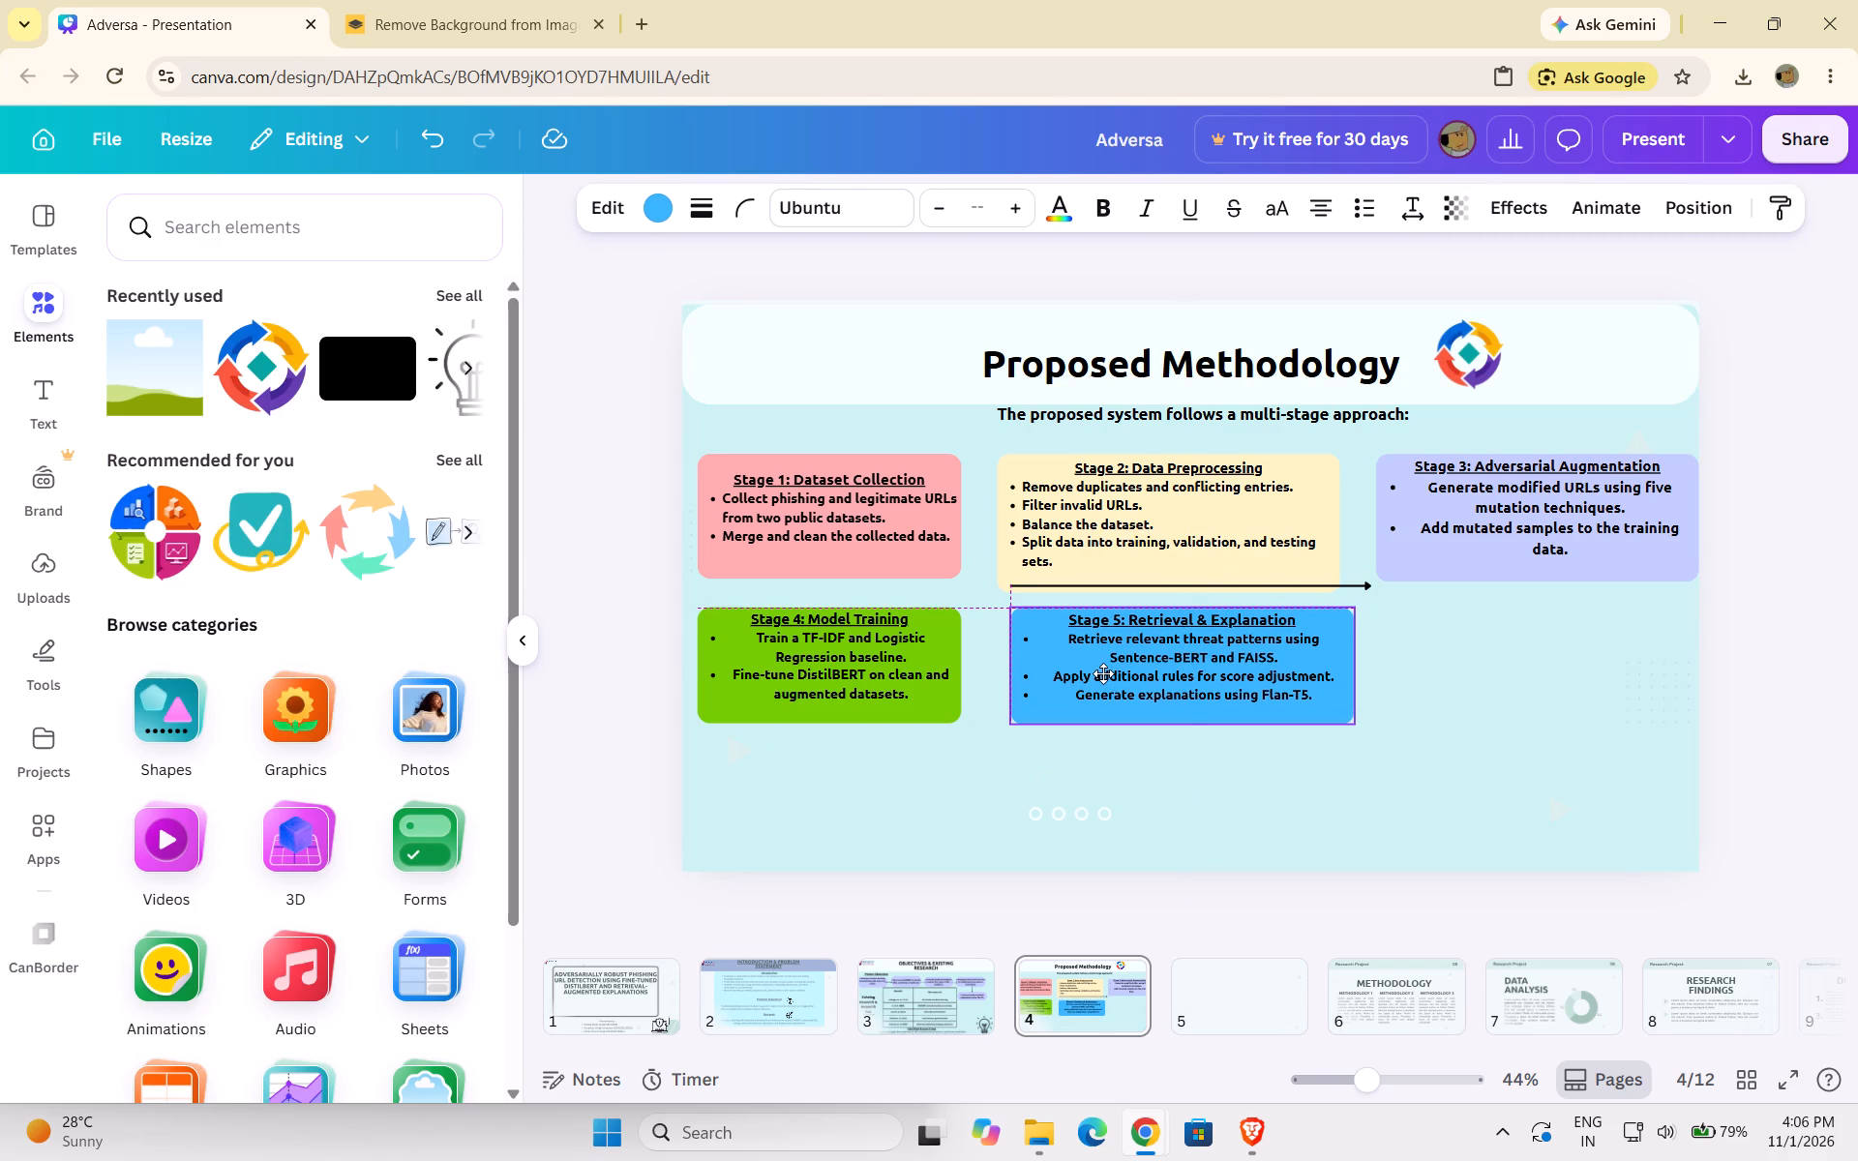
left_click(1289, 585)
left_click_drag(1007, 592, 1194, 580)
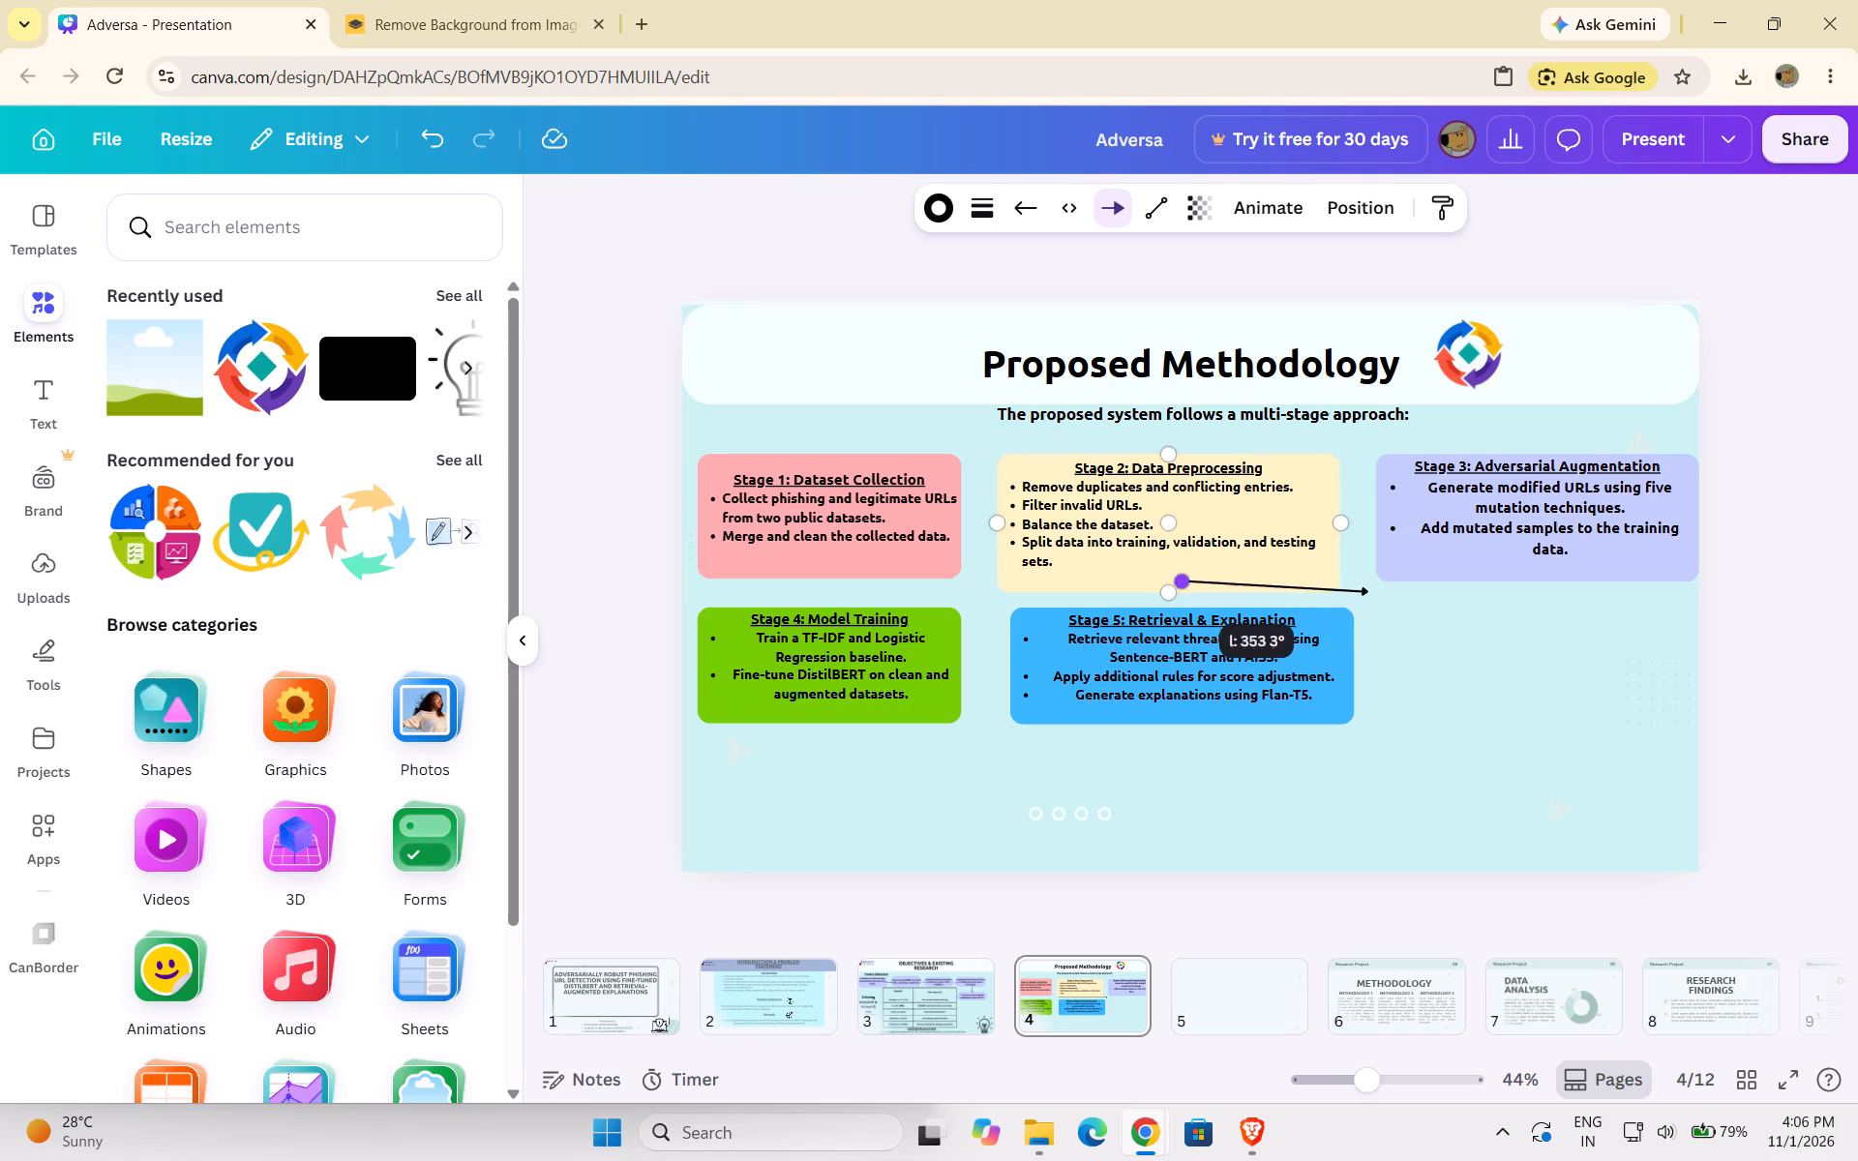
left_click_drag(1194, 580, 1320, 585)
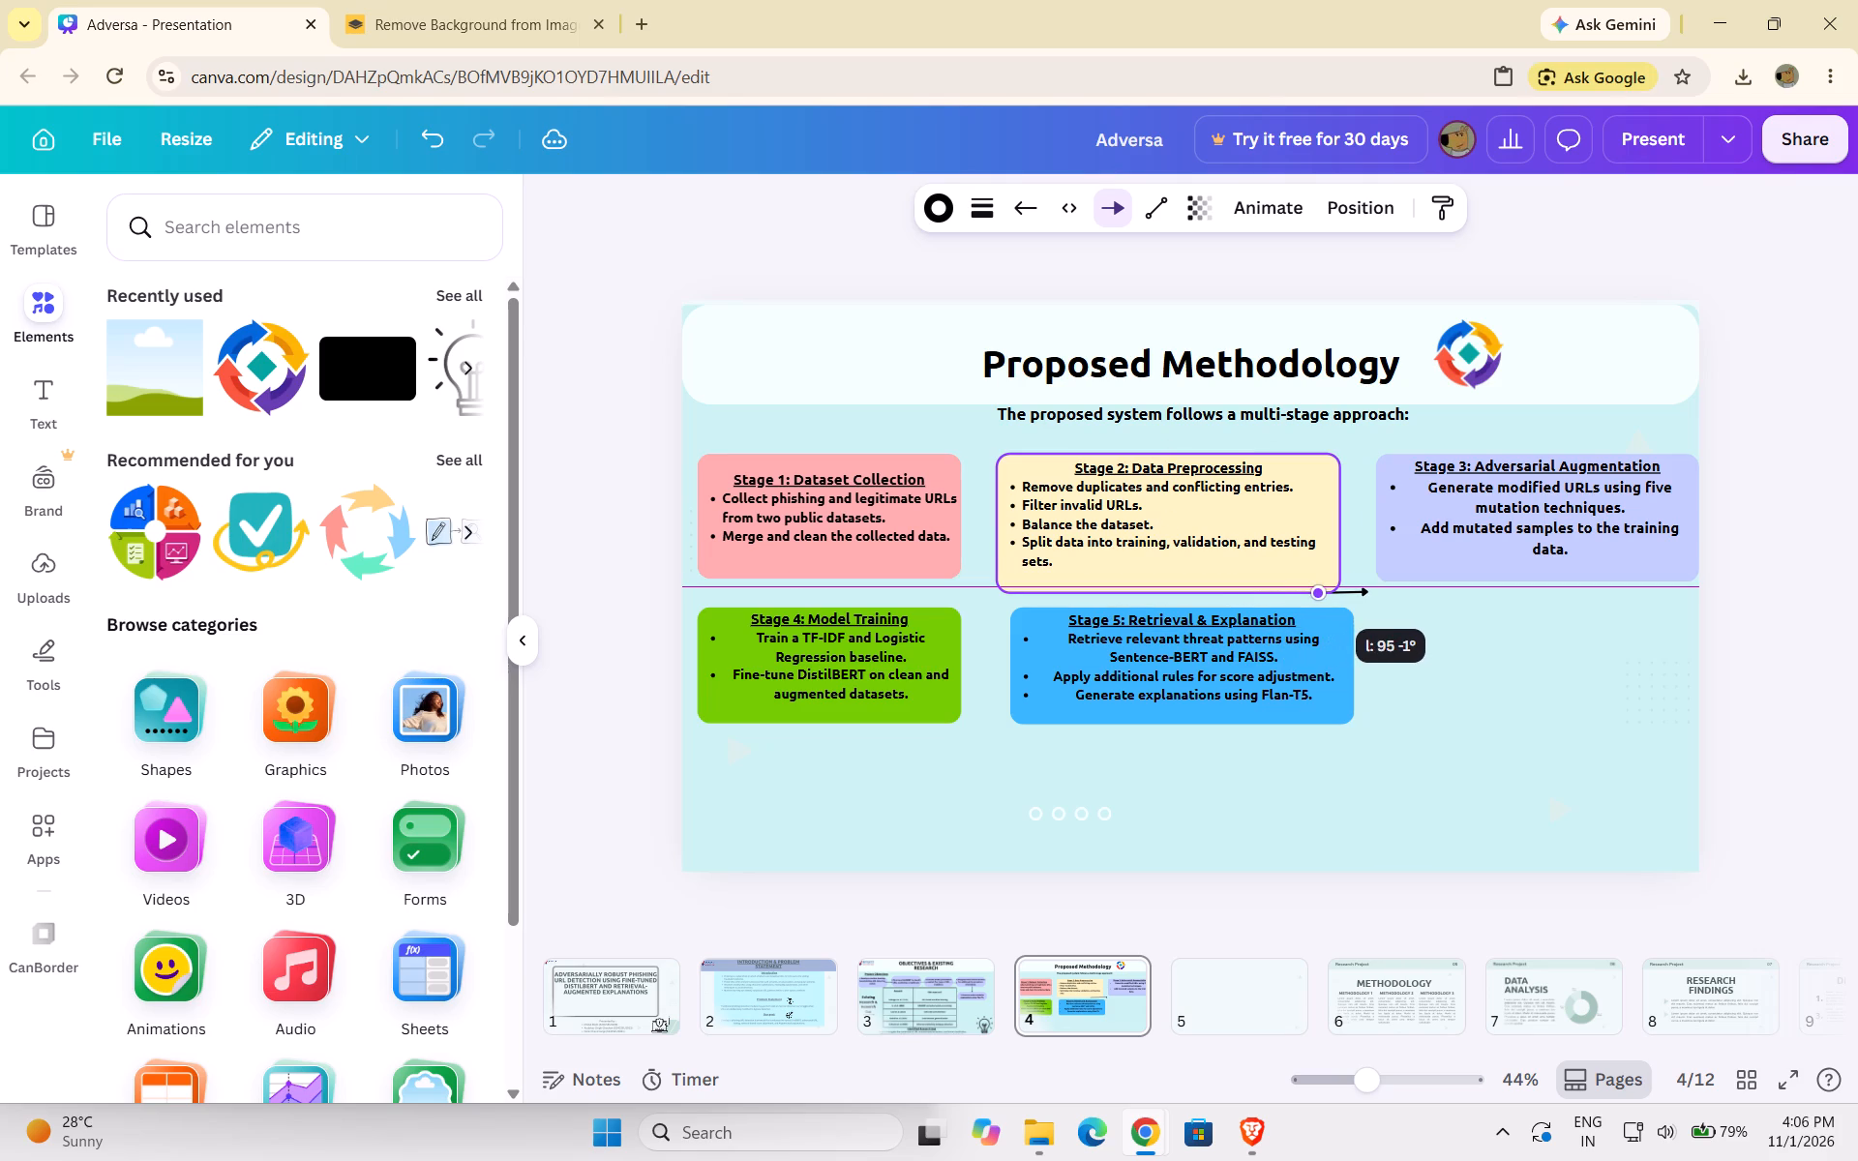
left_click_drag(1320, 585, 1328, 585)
Move the short arrow and its attached Stage 2 box, leaving the box slightly closer to the Stage 3 box.
left_click_drag(1377, 642, 1206, 602)
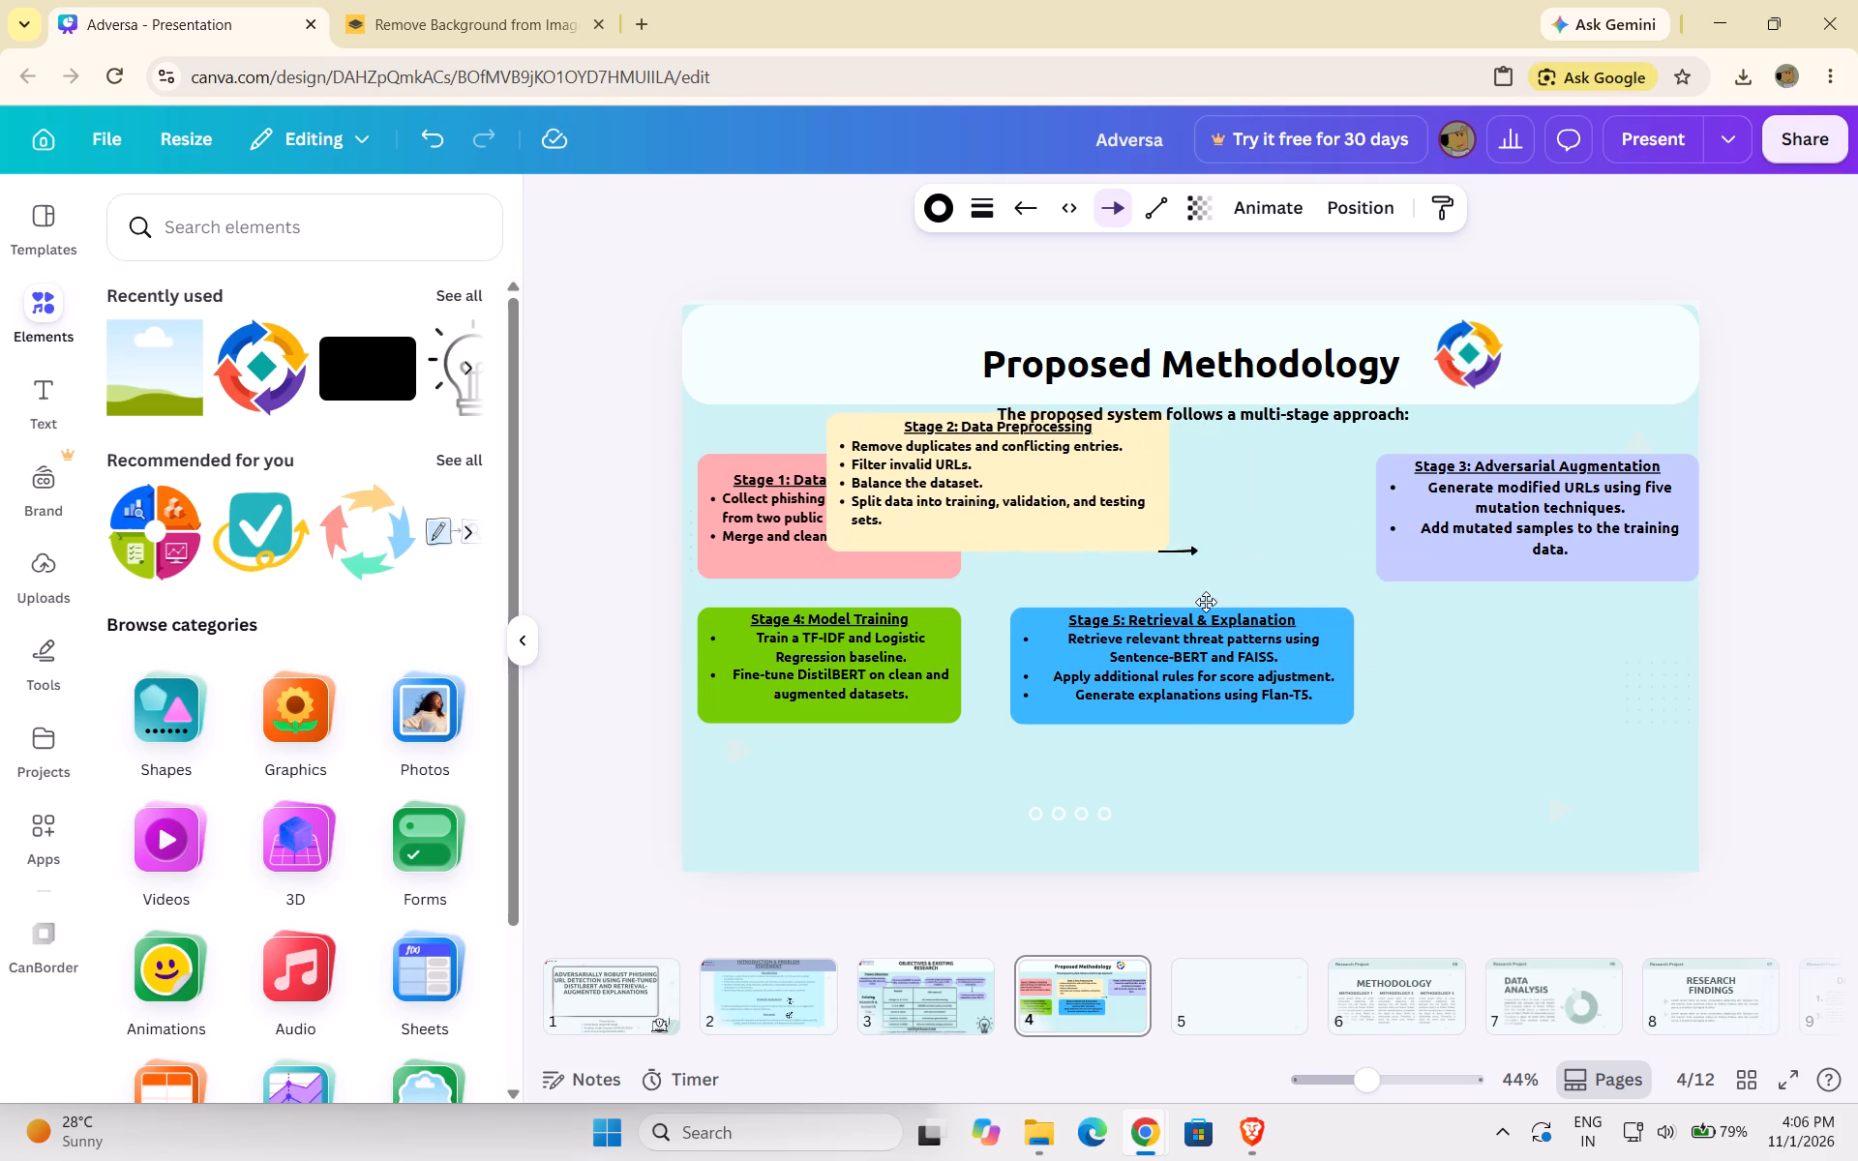
left_click_drag(1206, 602, 1386, 633)
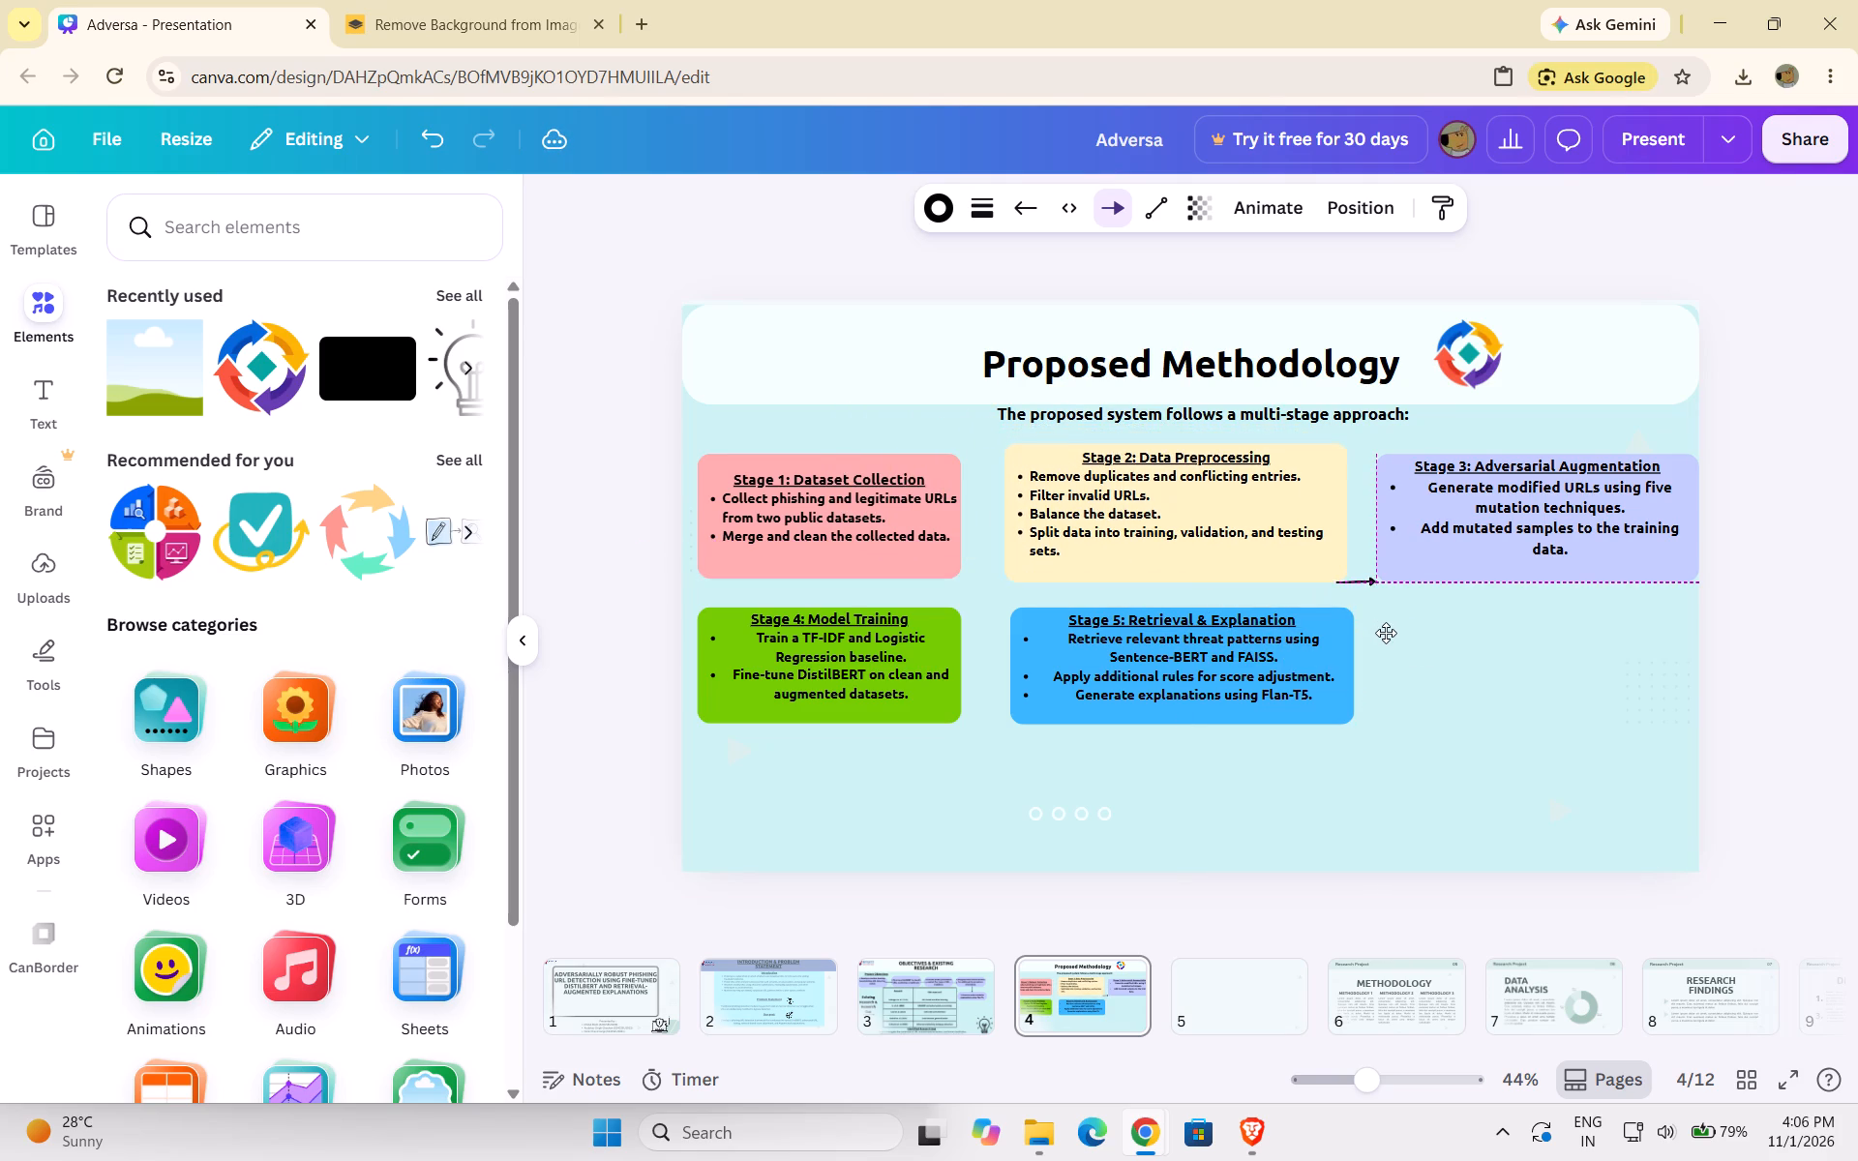
left_click_drag(1386, 633, 1386, 640)
left_click(1414, 616)
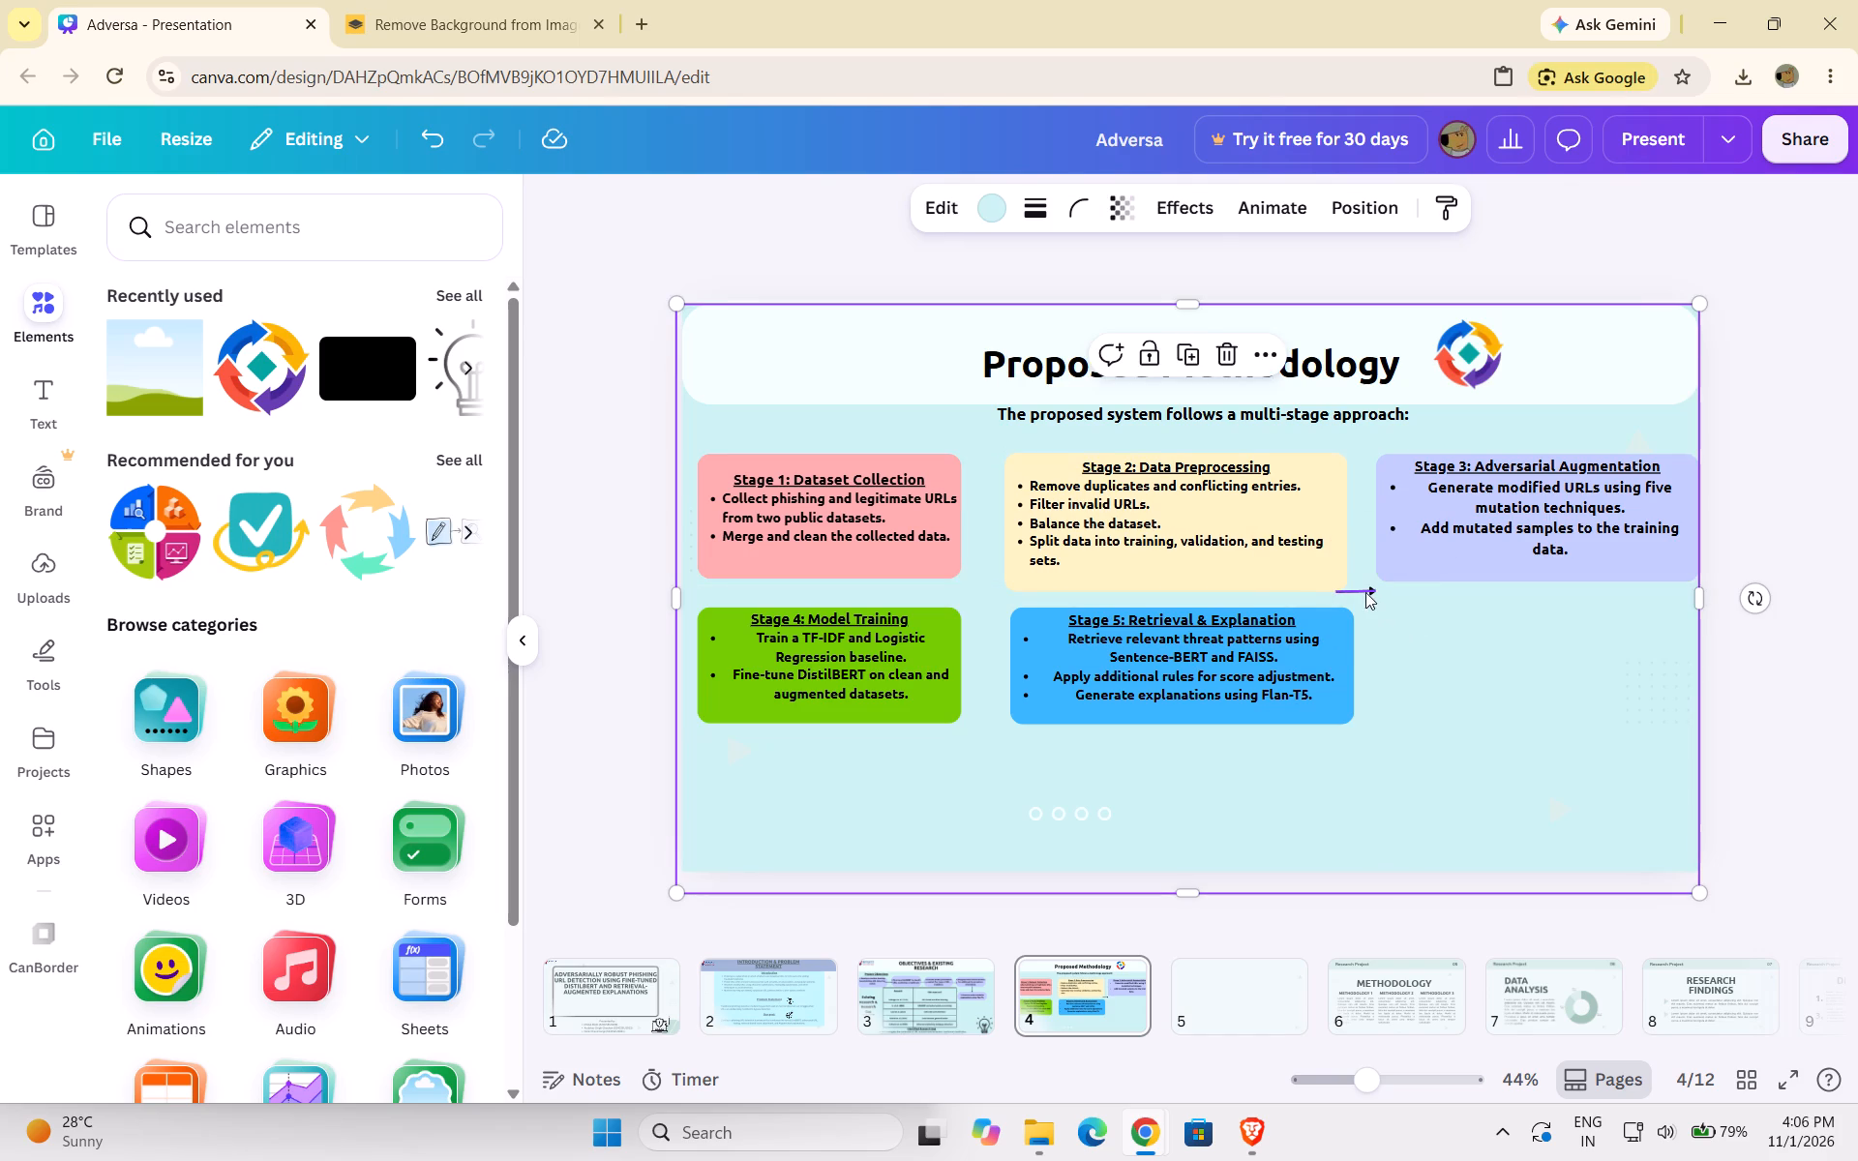
left_click(1365, 592)
left_click(1380, 644)
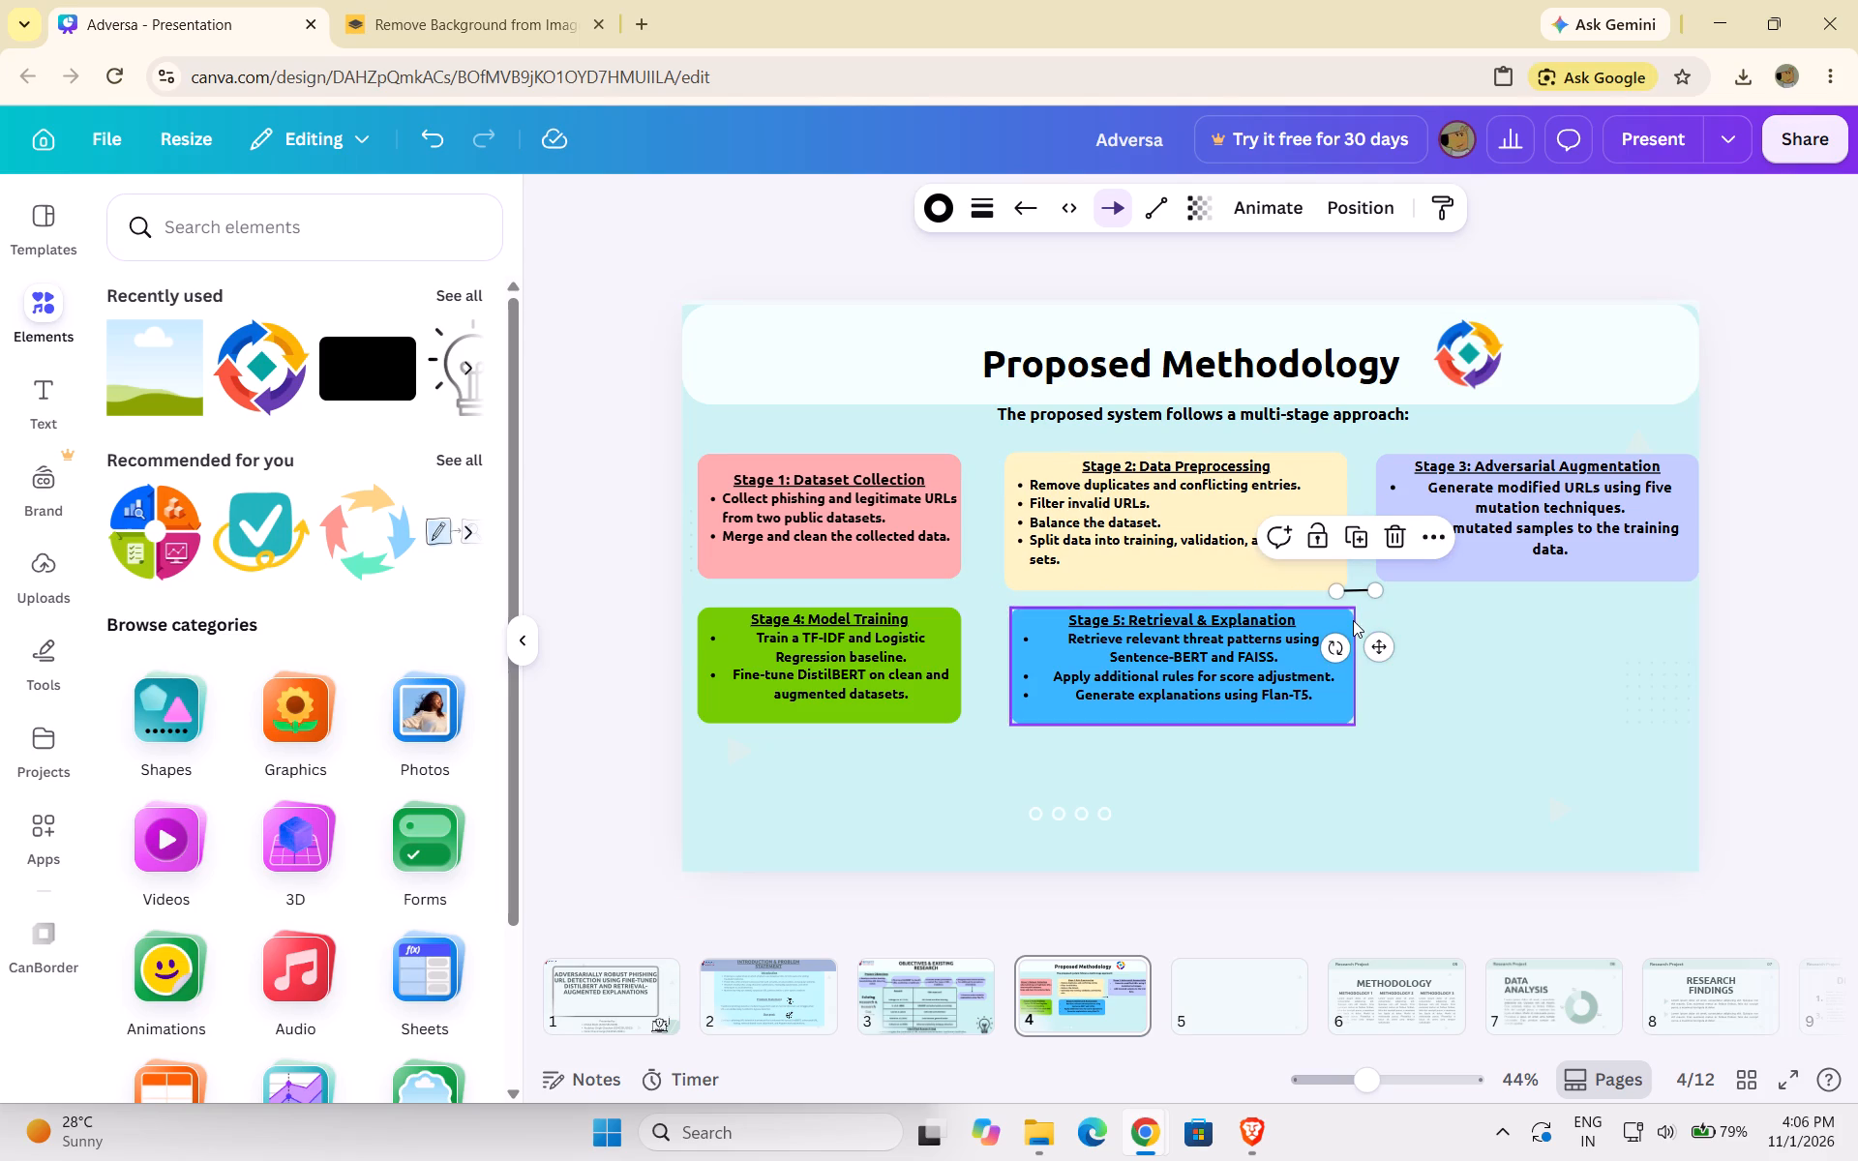
left_click(1353, 592)
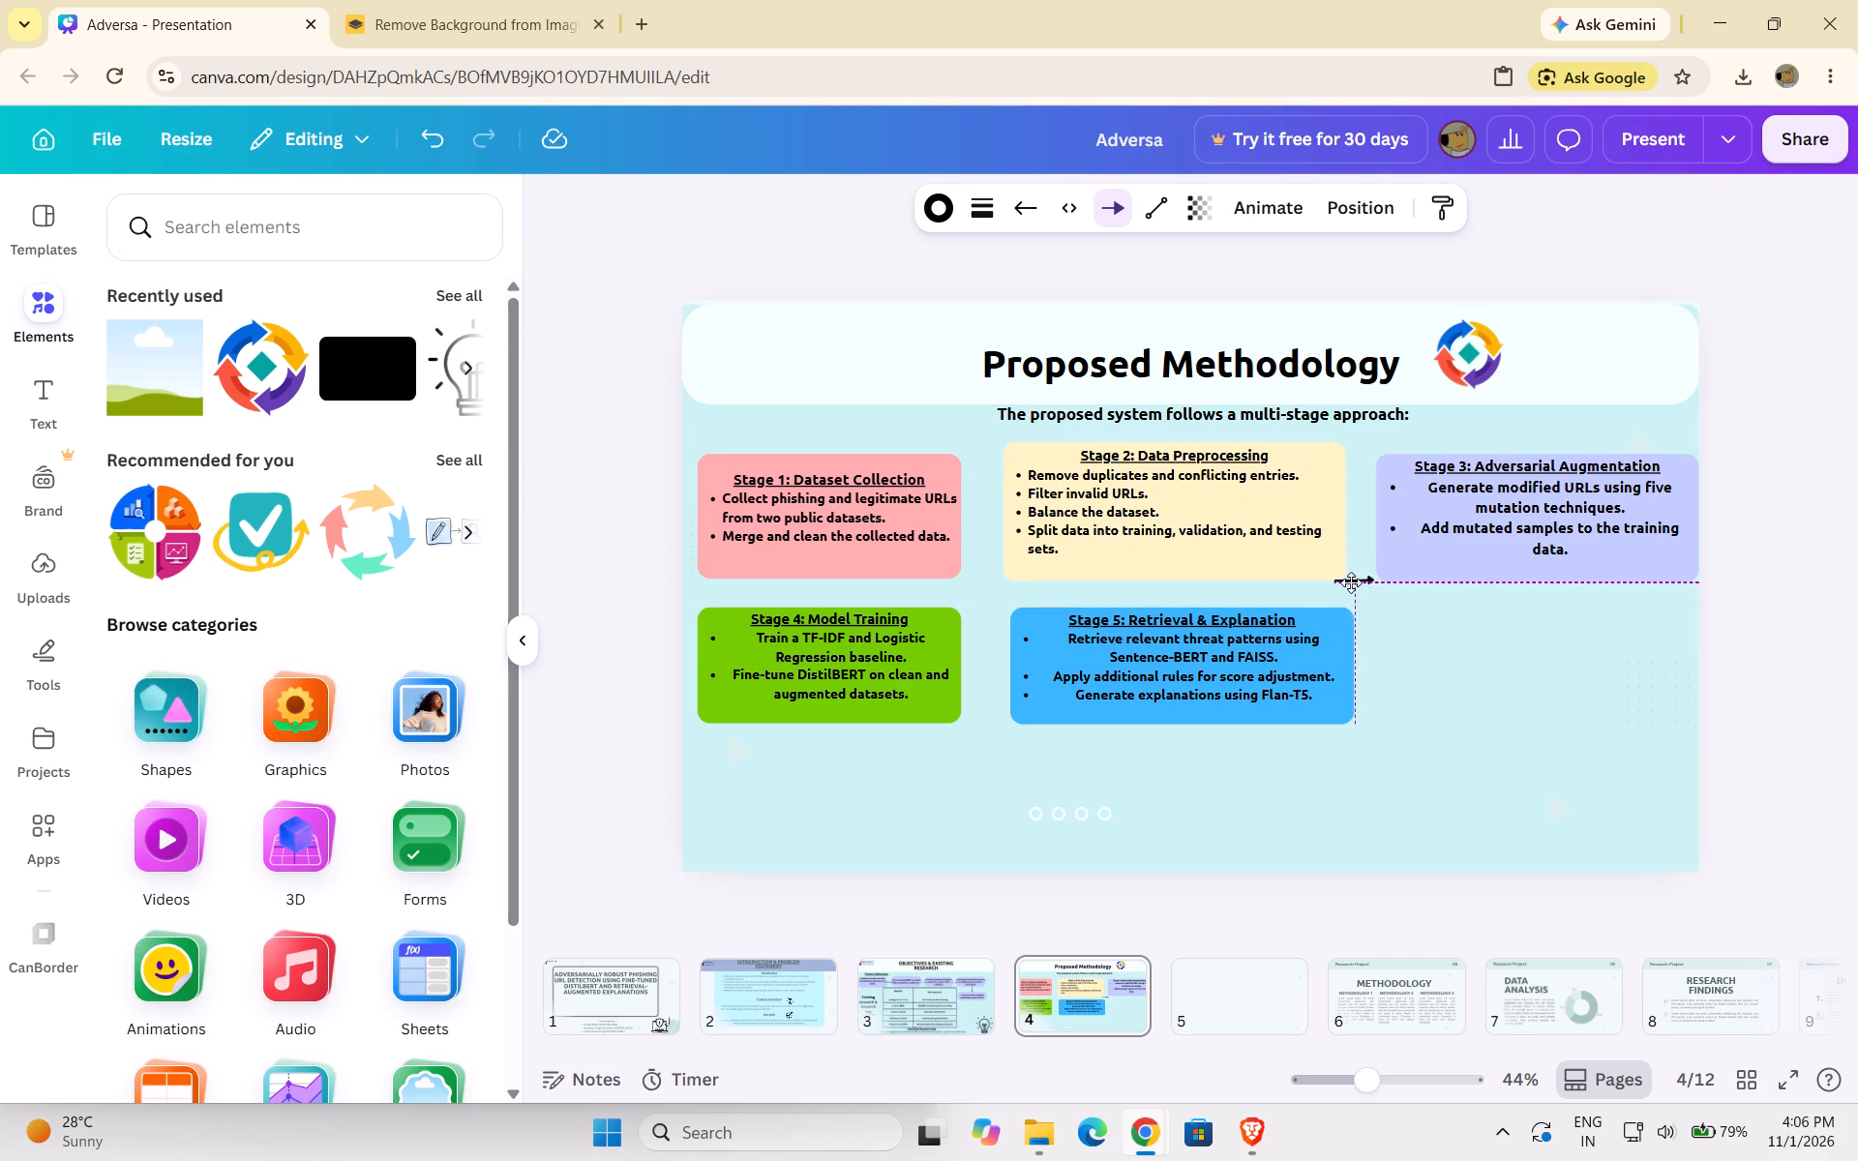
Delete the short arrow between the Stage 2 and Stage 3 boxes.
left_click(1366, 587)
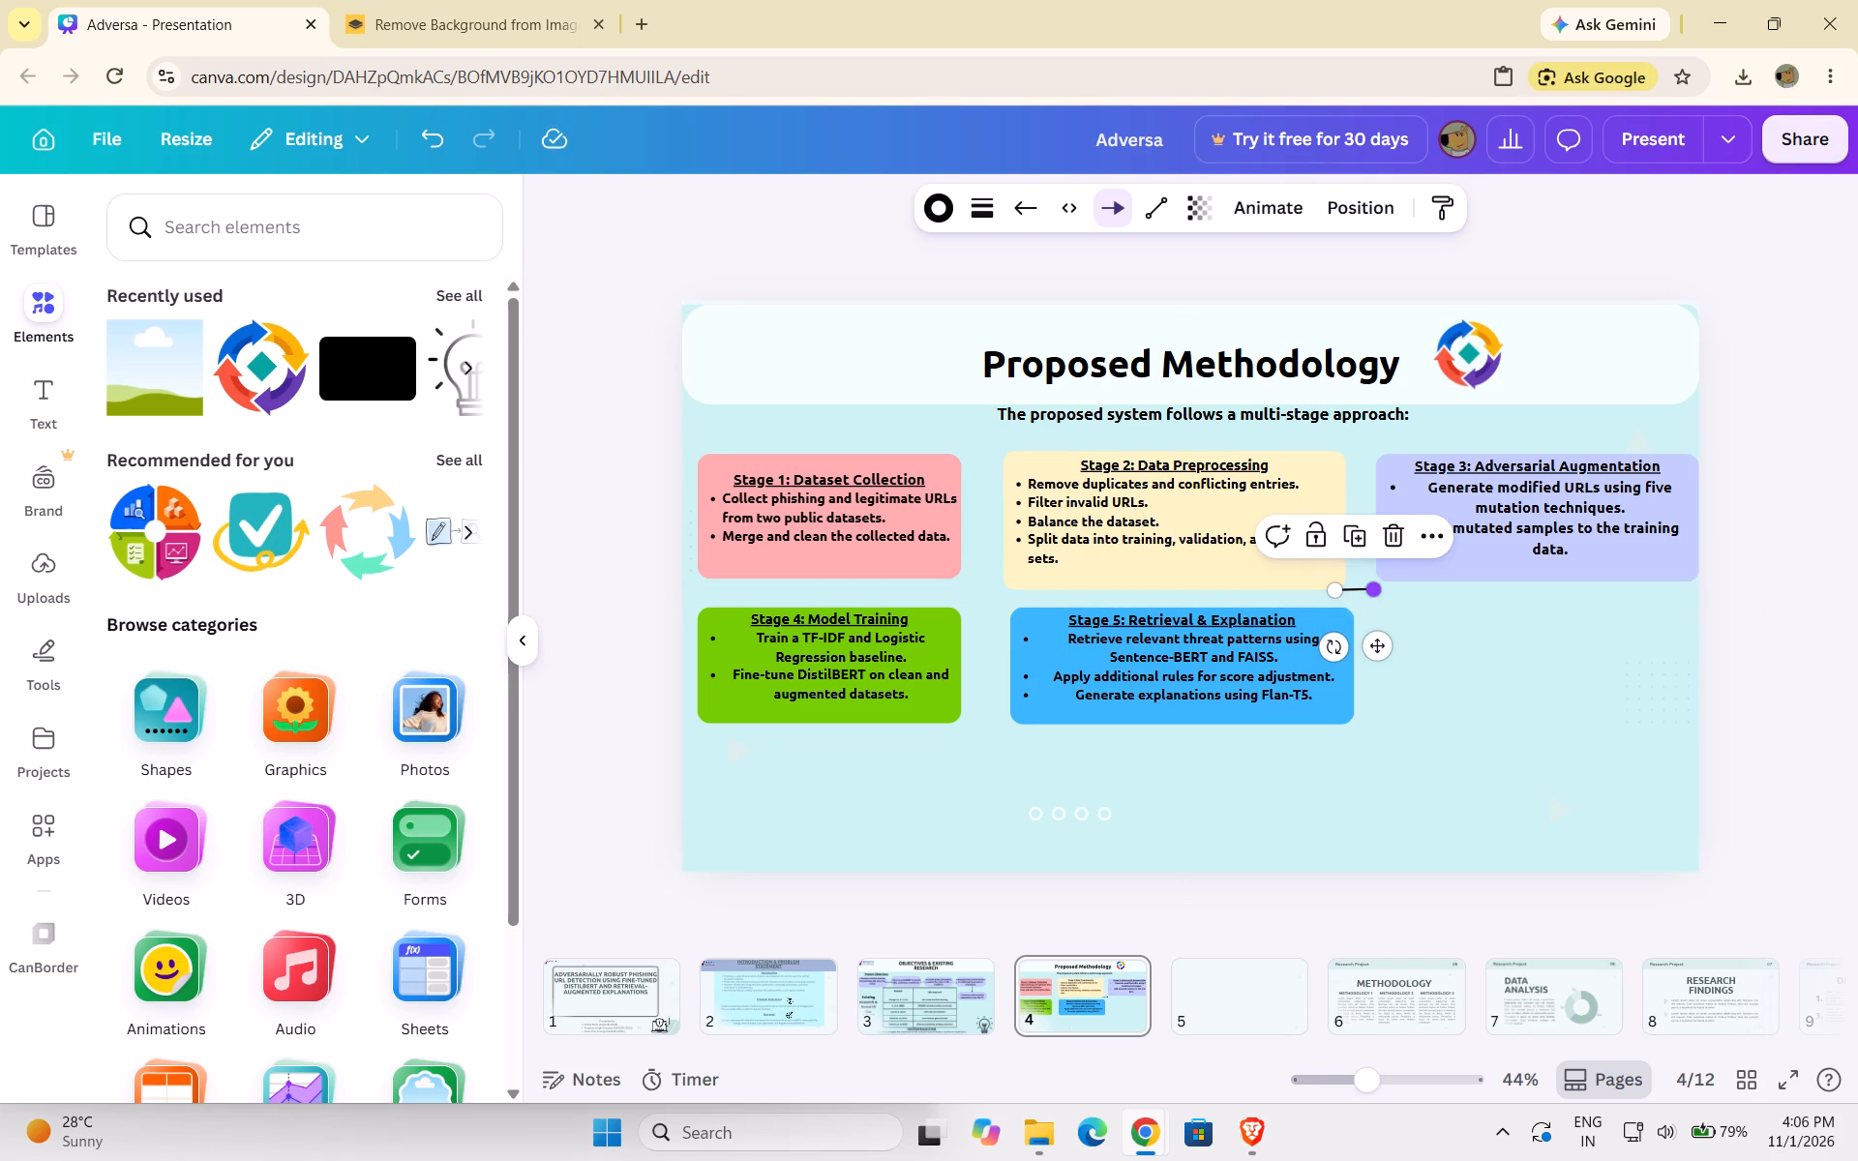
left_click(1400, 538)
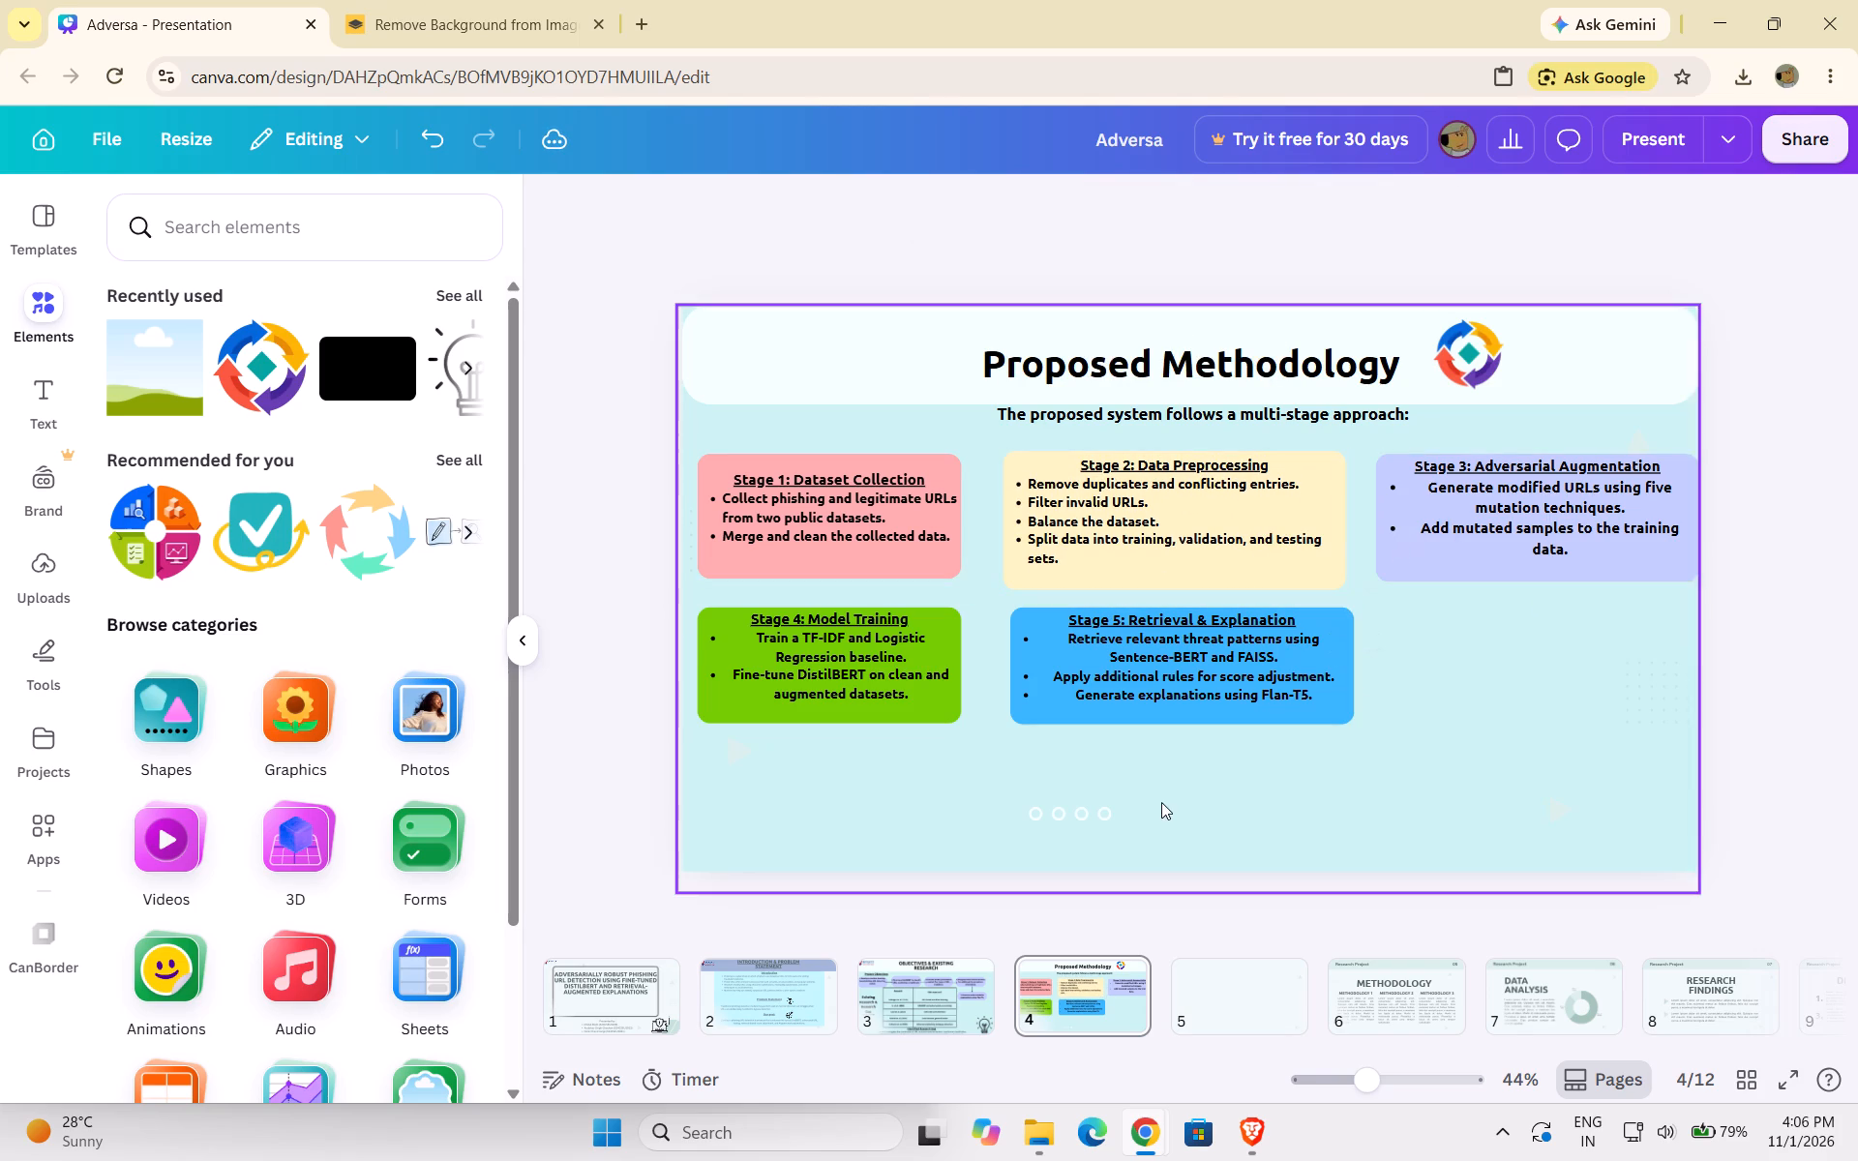
Insert an arrow on slide 4, move it below the Stage 5 box and shorten it to a length of about 119.
left_click(314, 216)
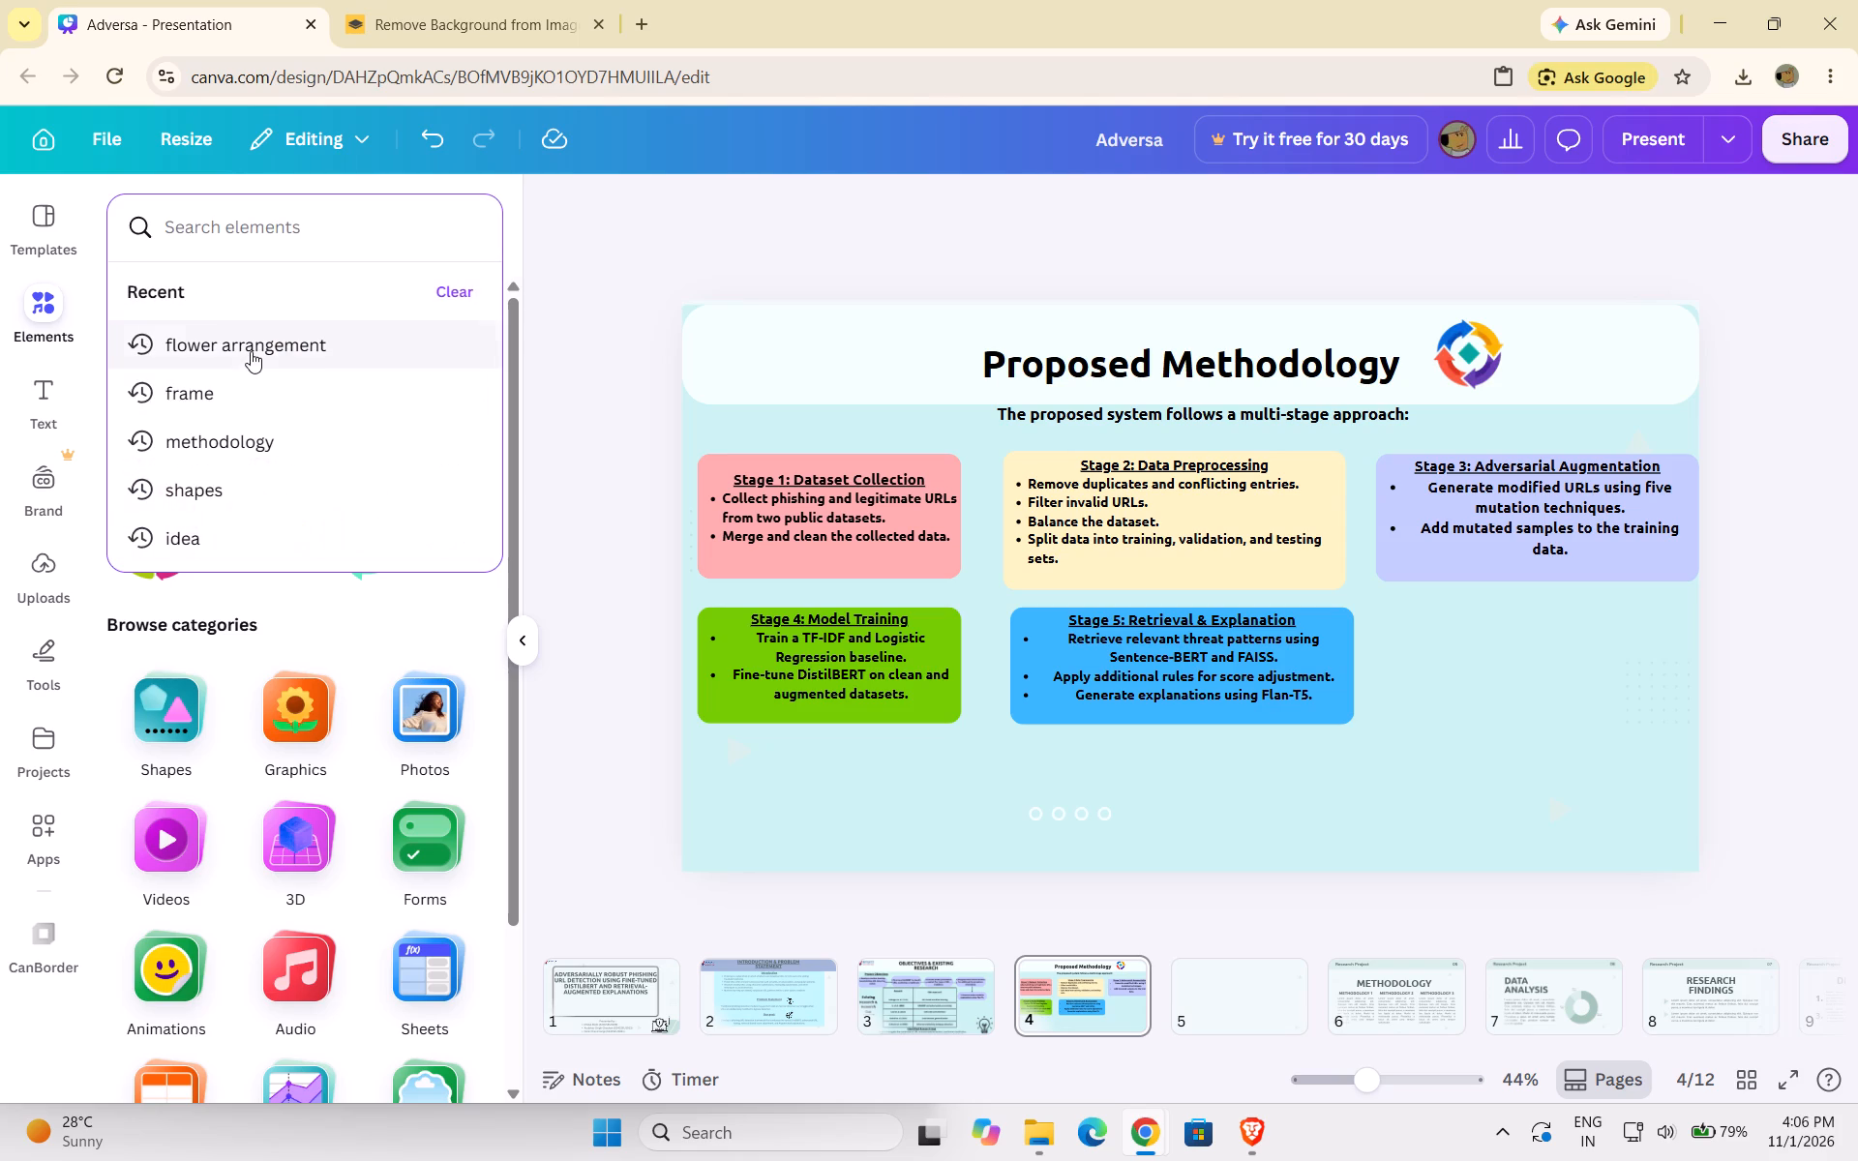
key("a")
left_click(168, 356)
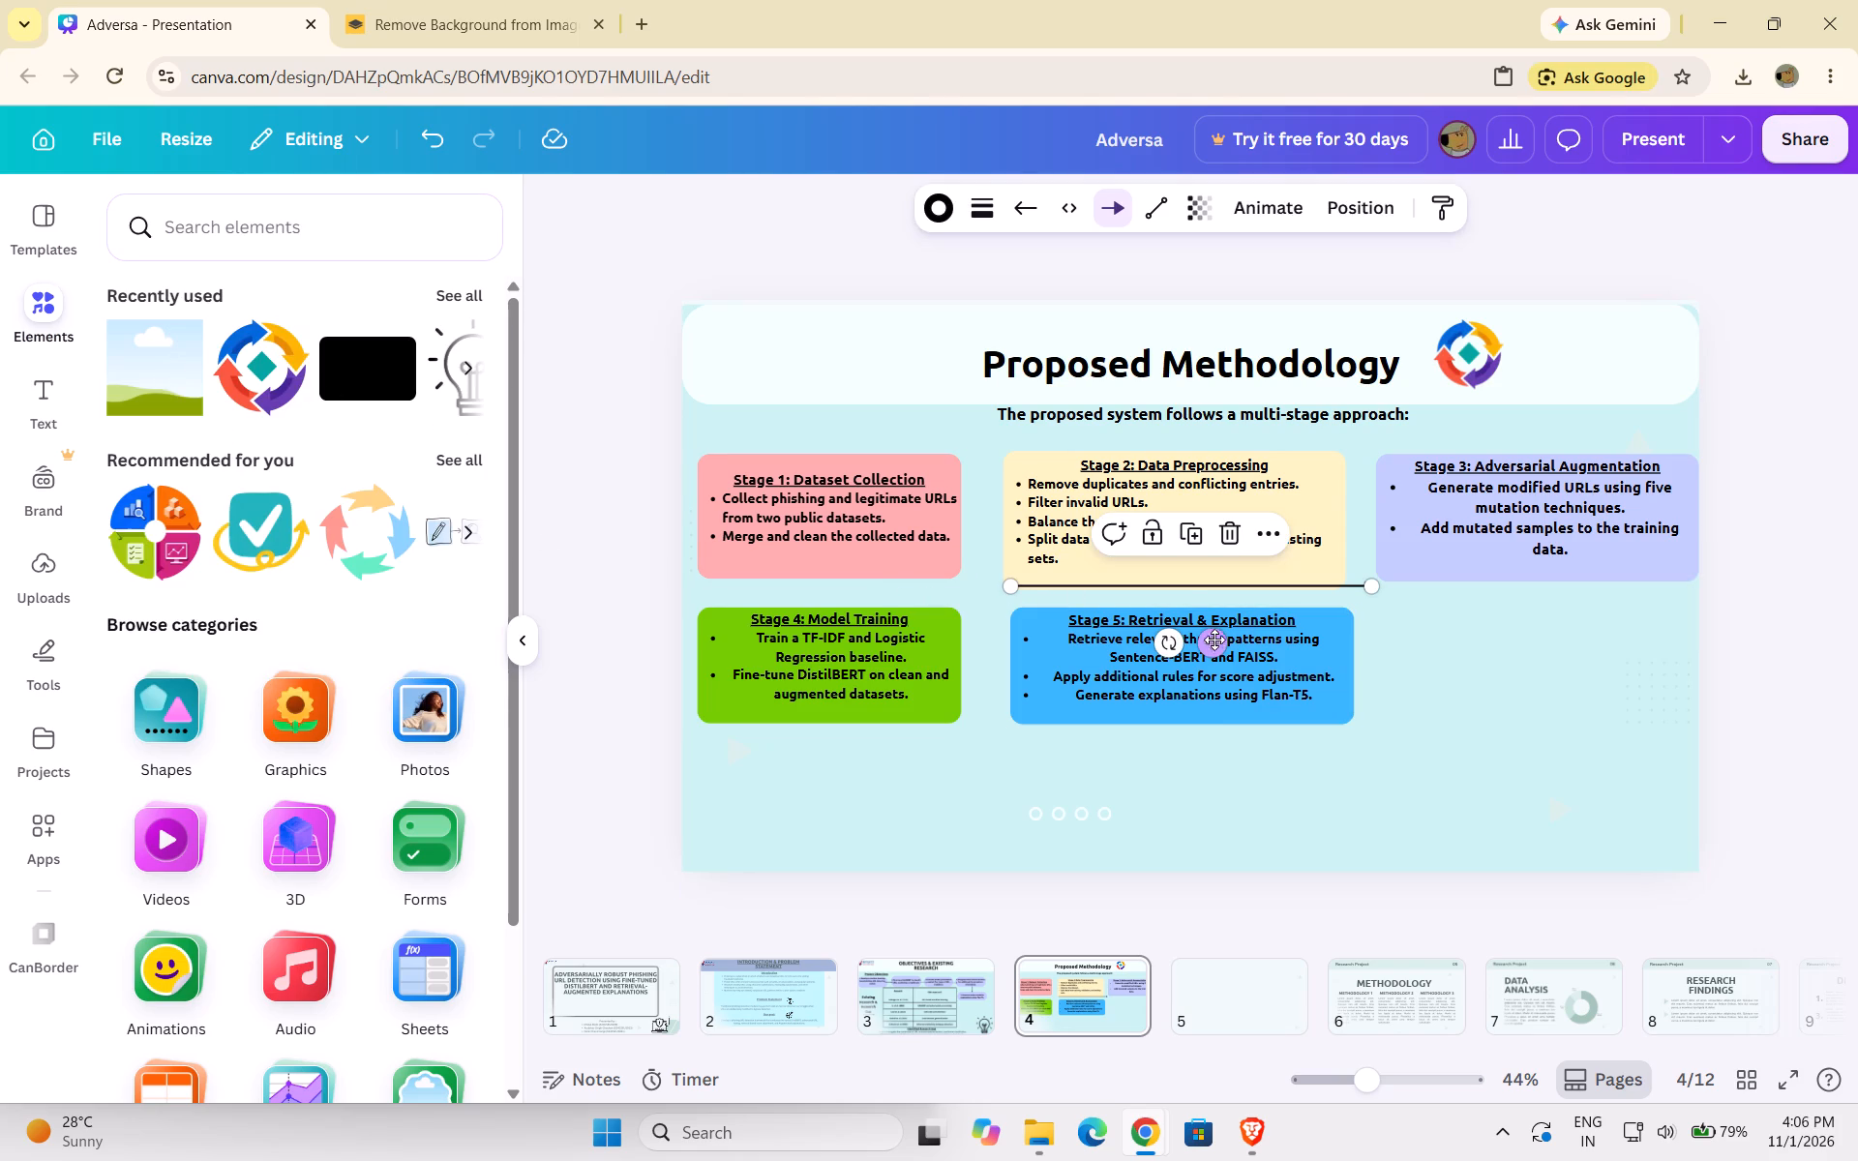
left_click_drag(1214, 642, 1244, 835)
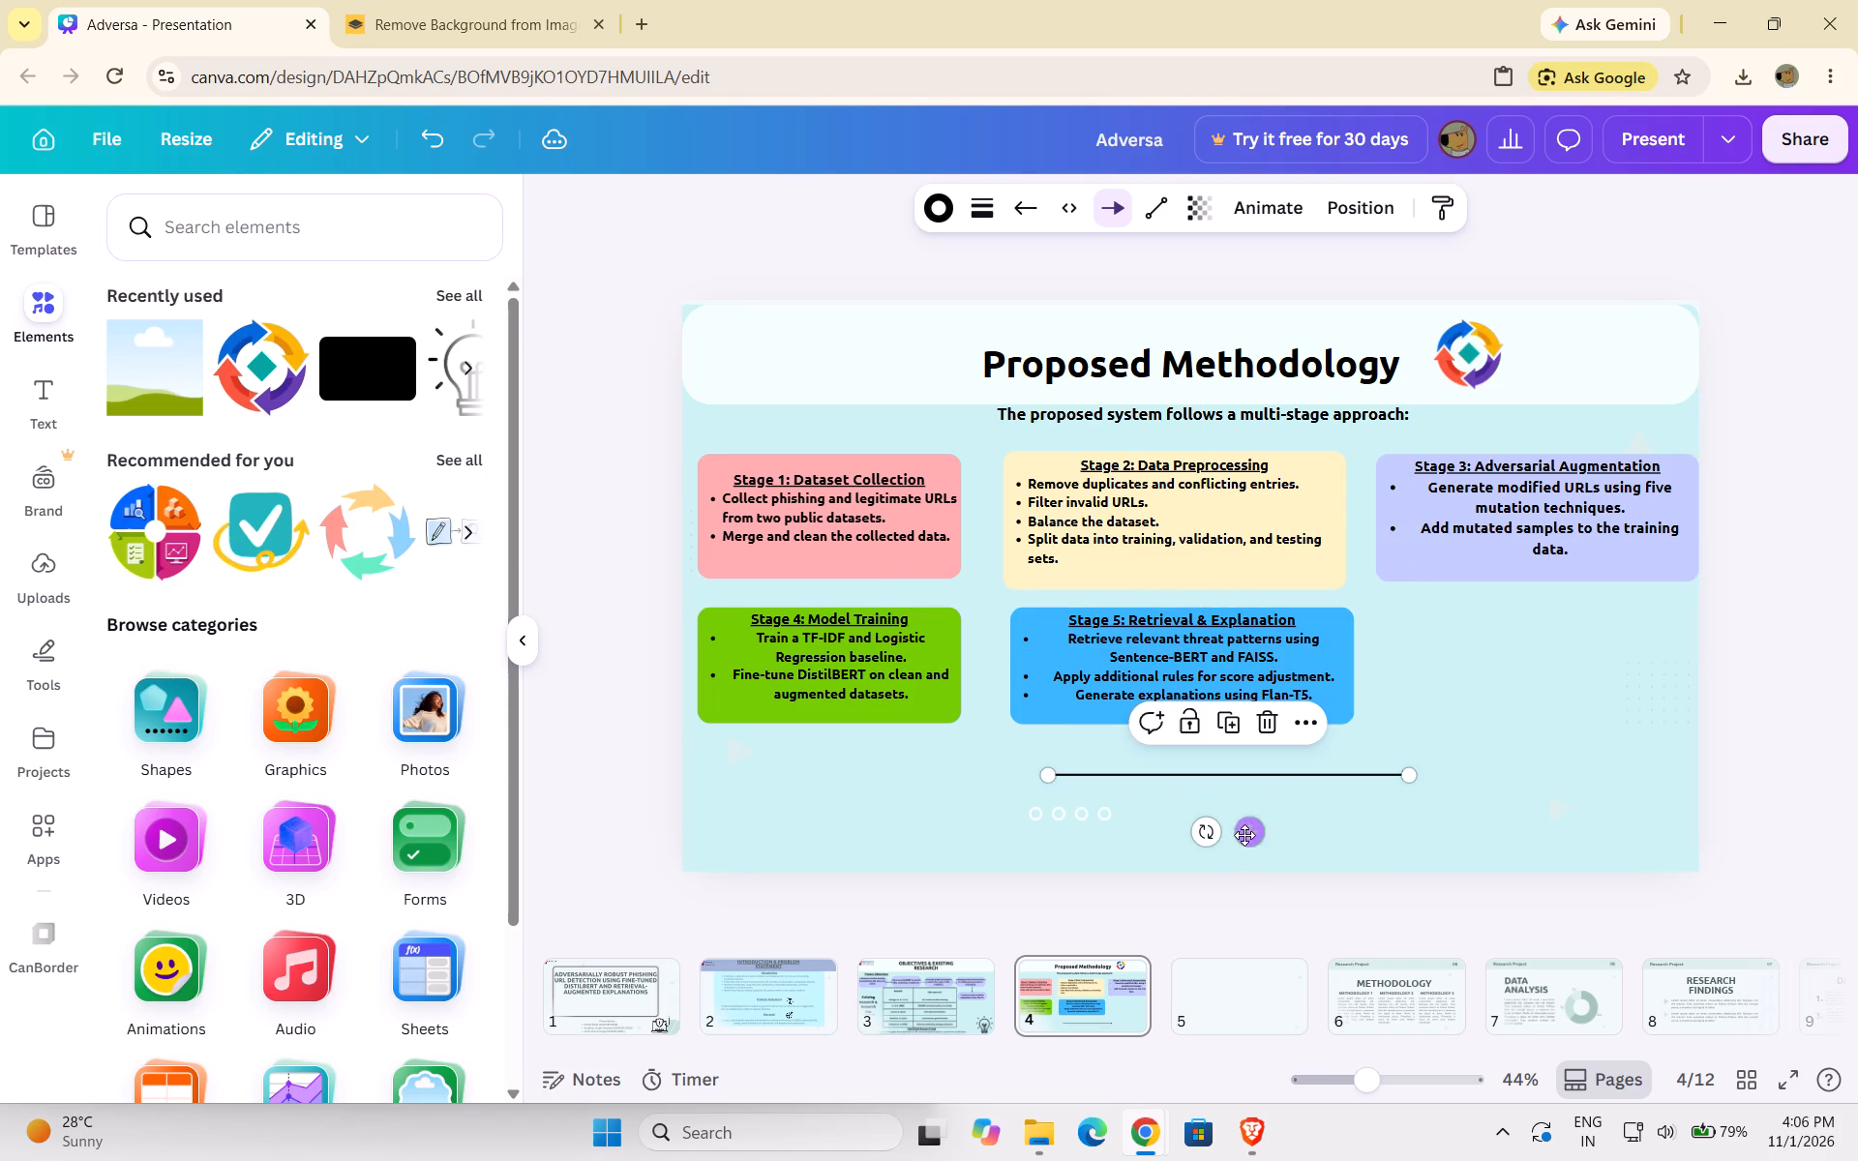
left_click_drag(1054, 776, 1243, 764)
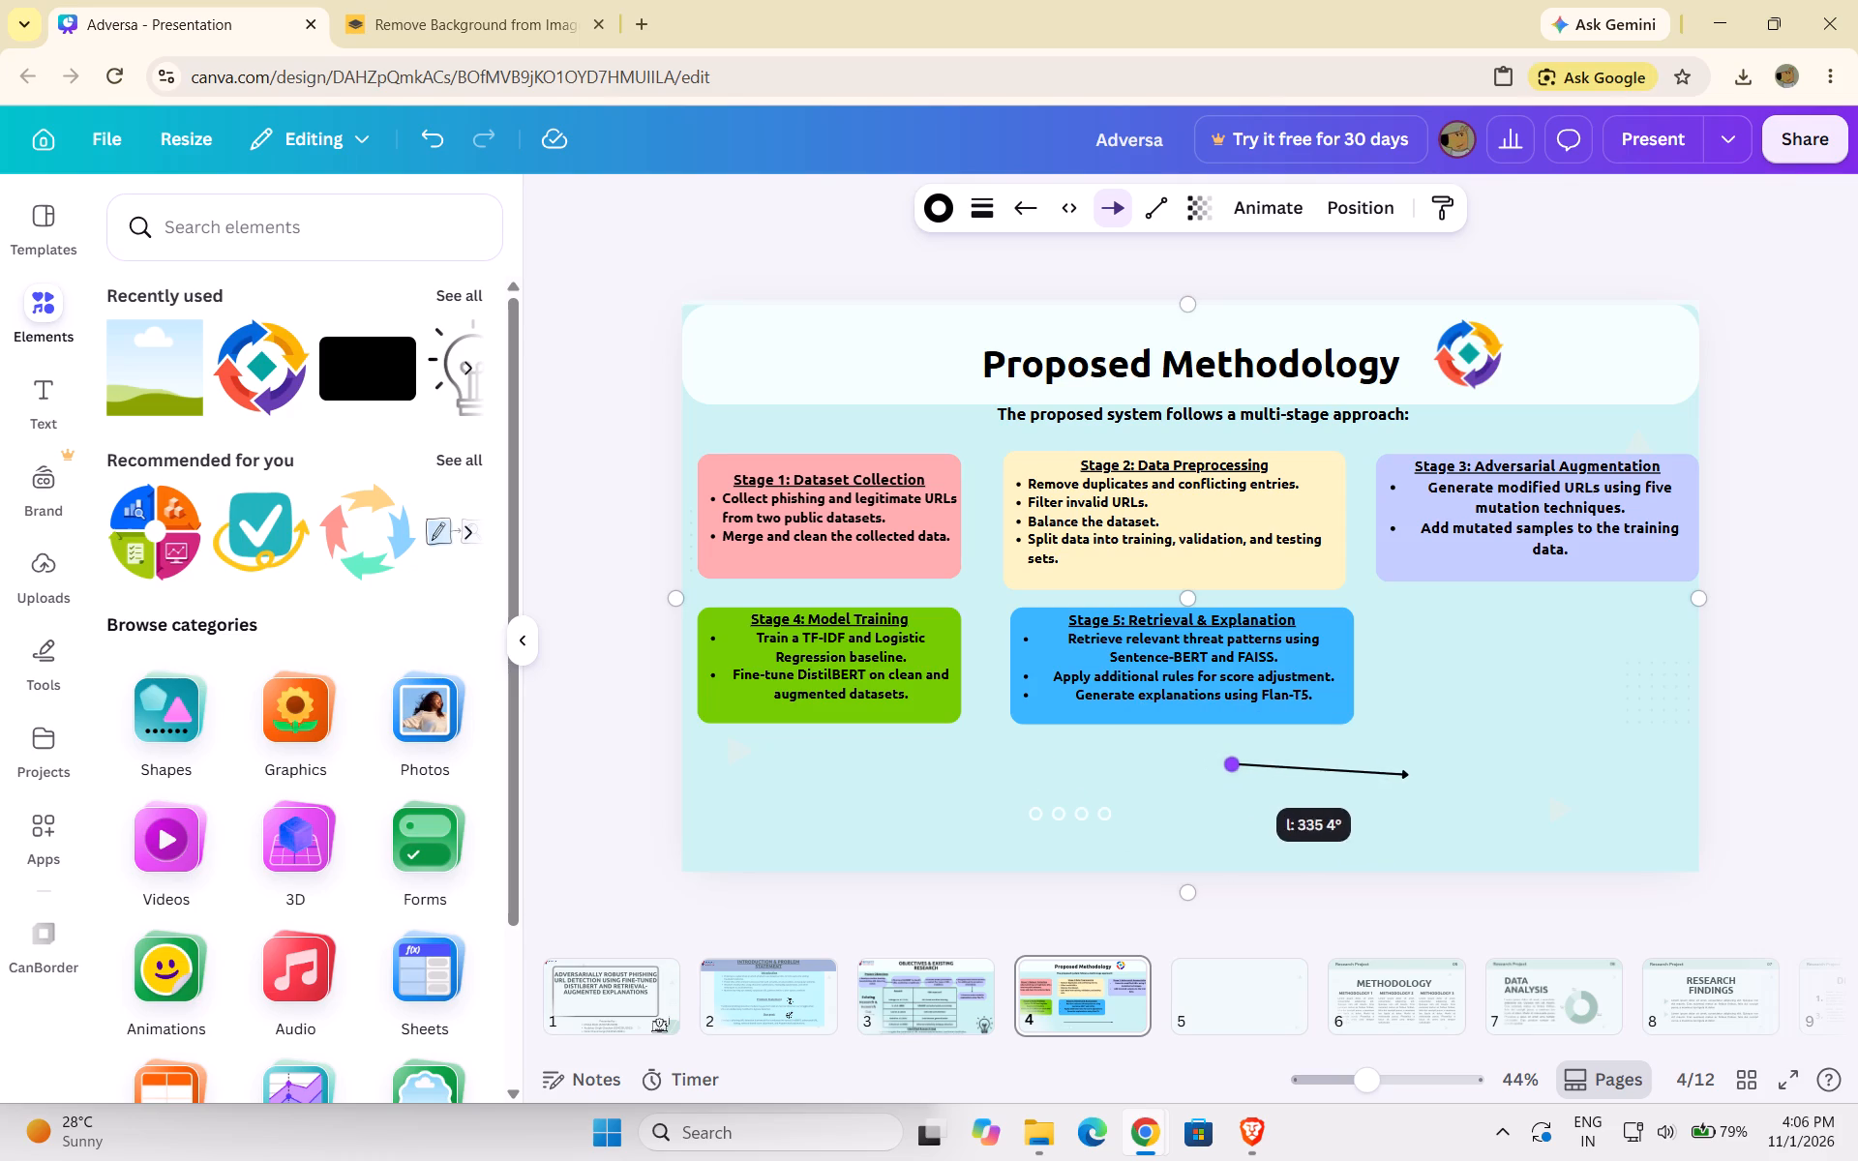
left_click_drag(1243, 764, 1352, 775)
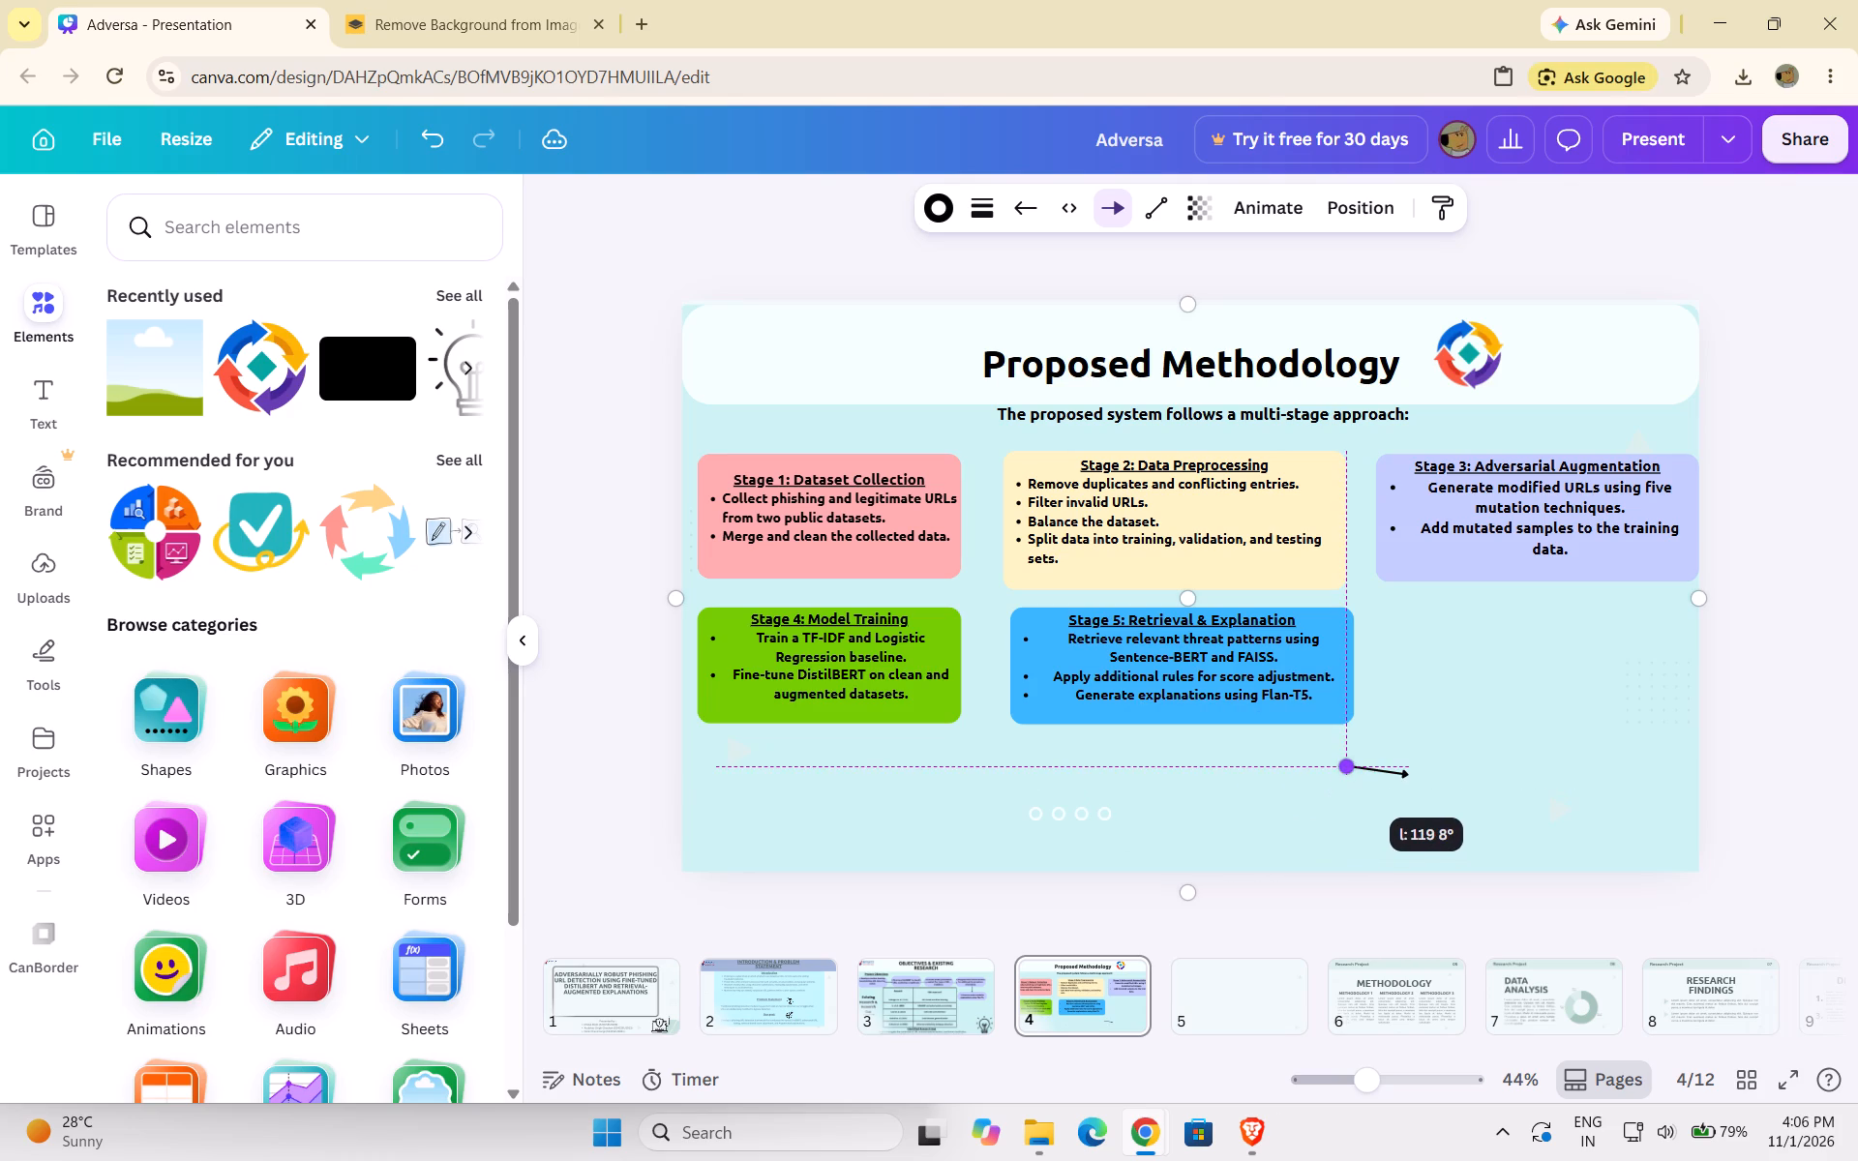
left_click_drag(1352, 775, 1352, 777)
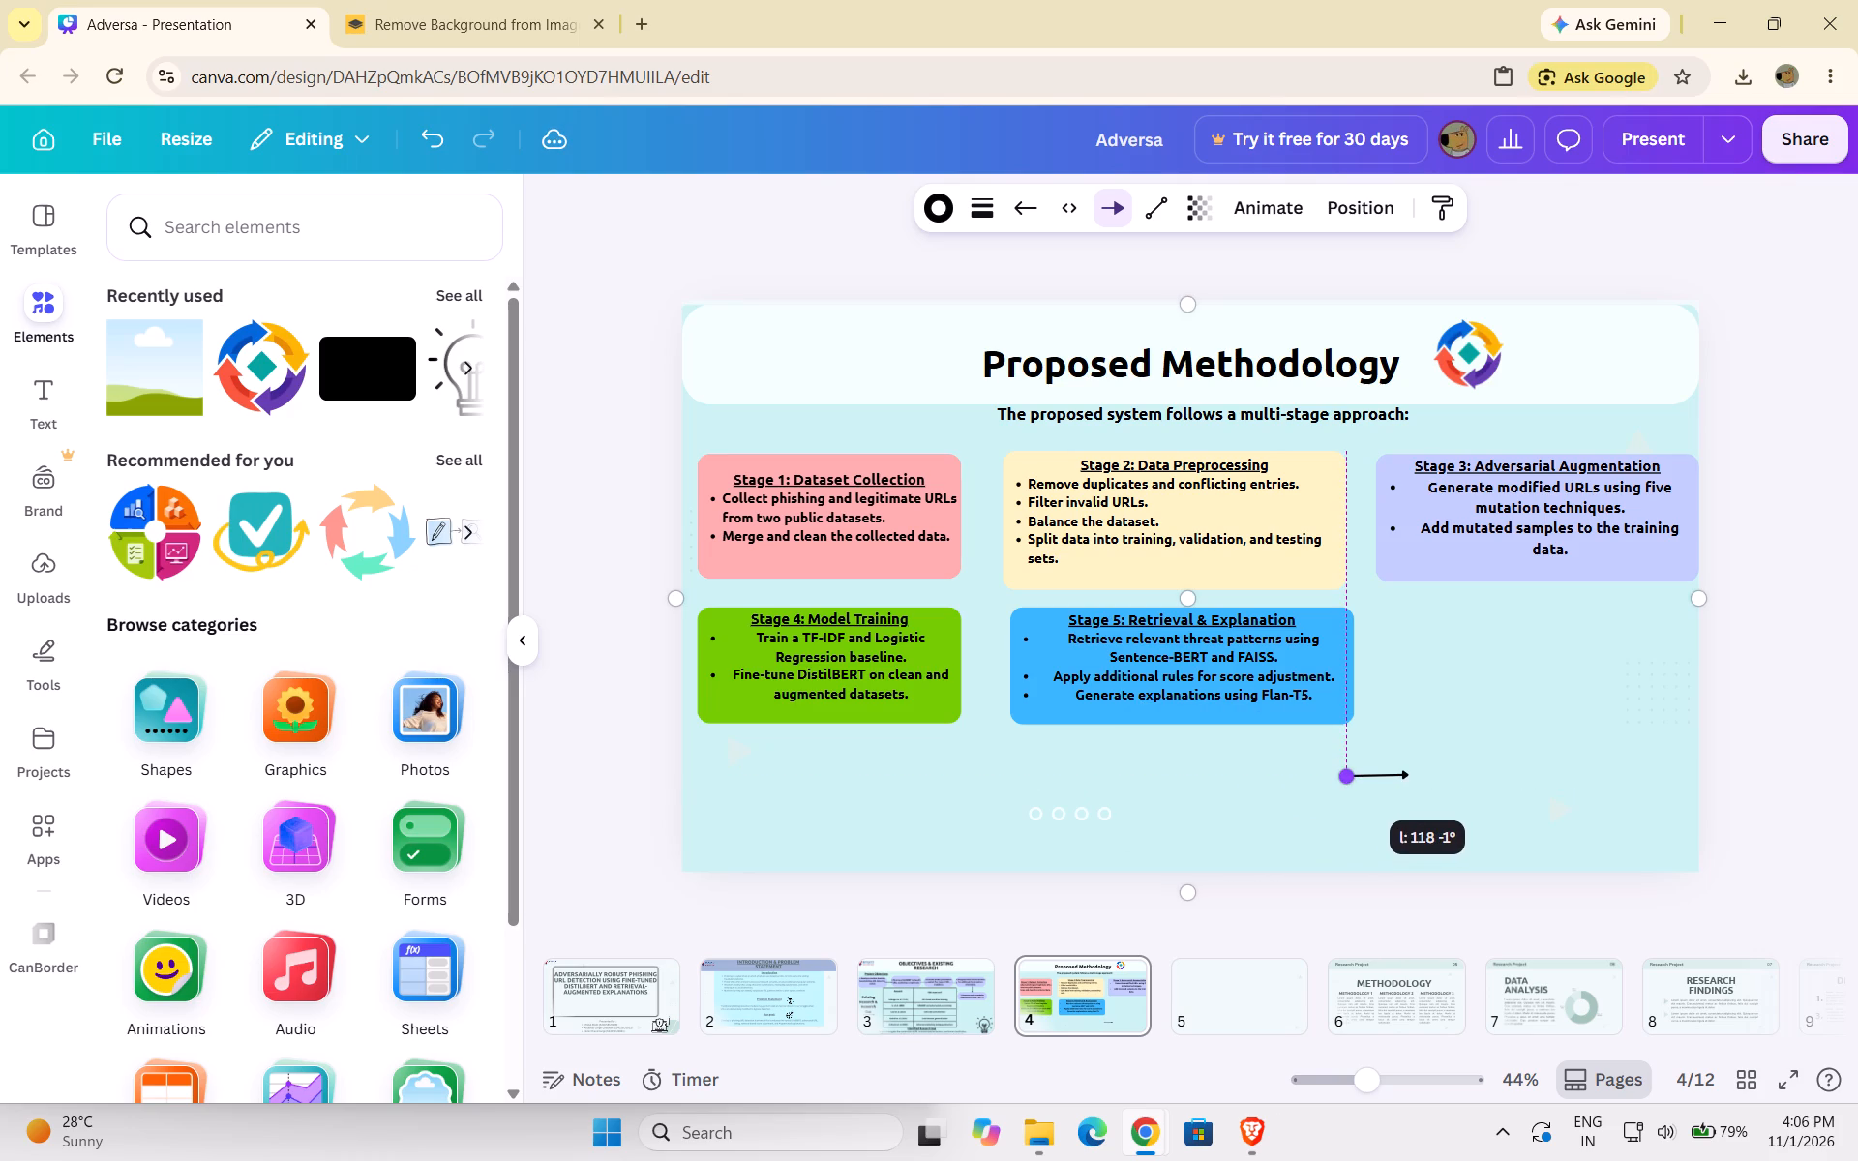
left_click_drag(1352, 777, 1349, 778)
left_click_drag(1349, 778, 1349, 777)
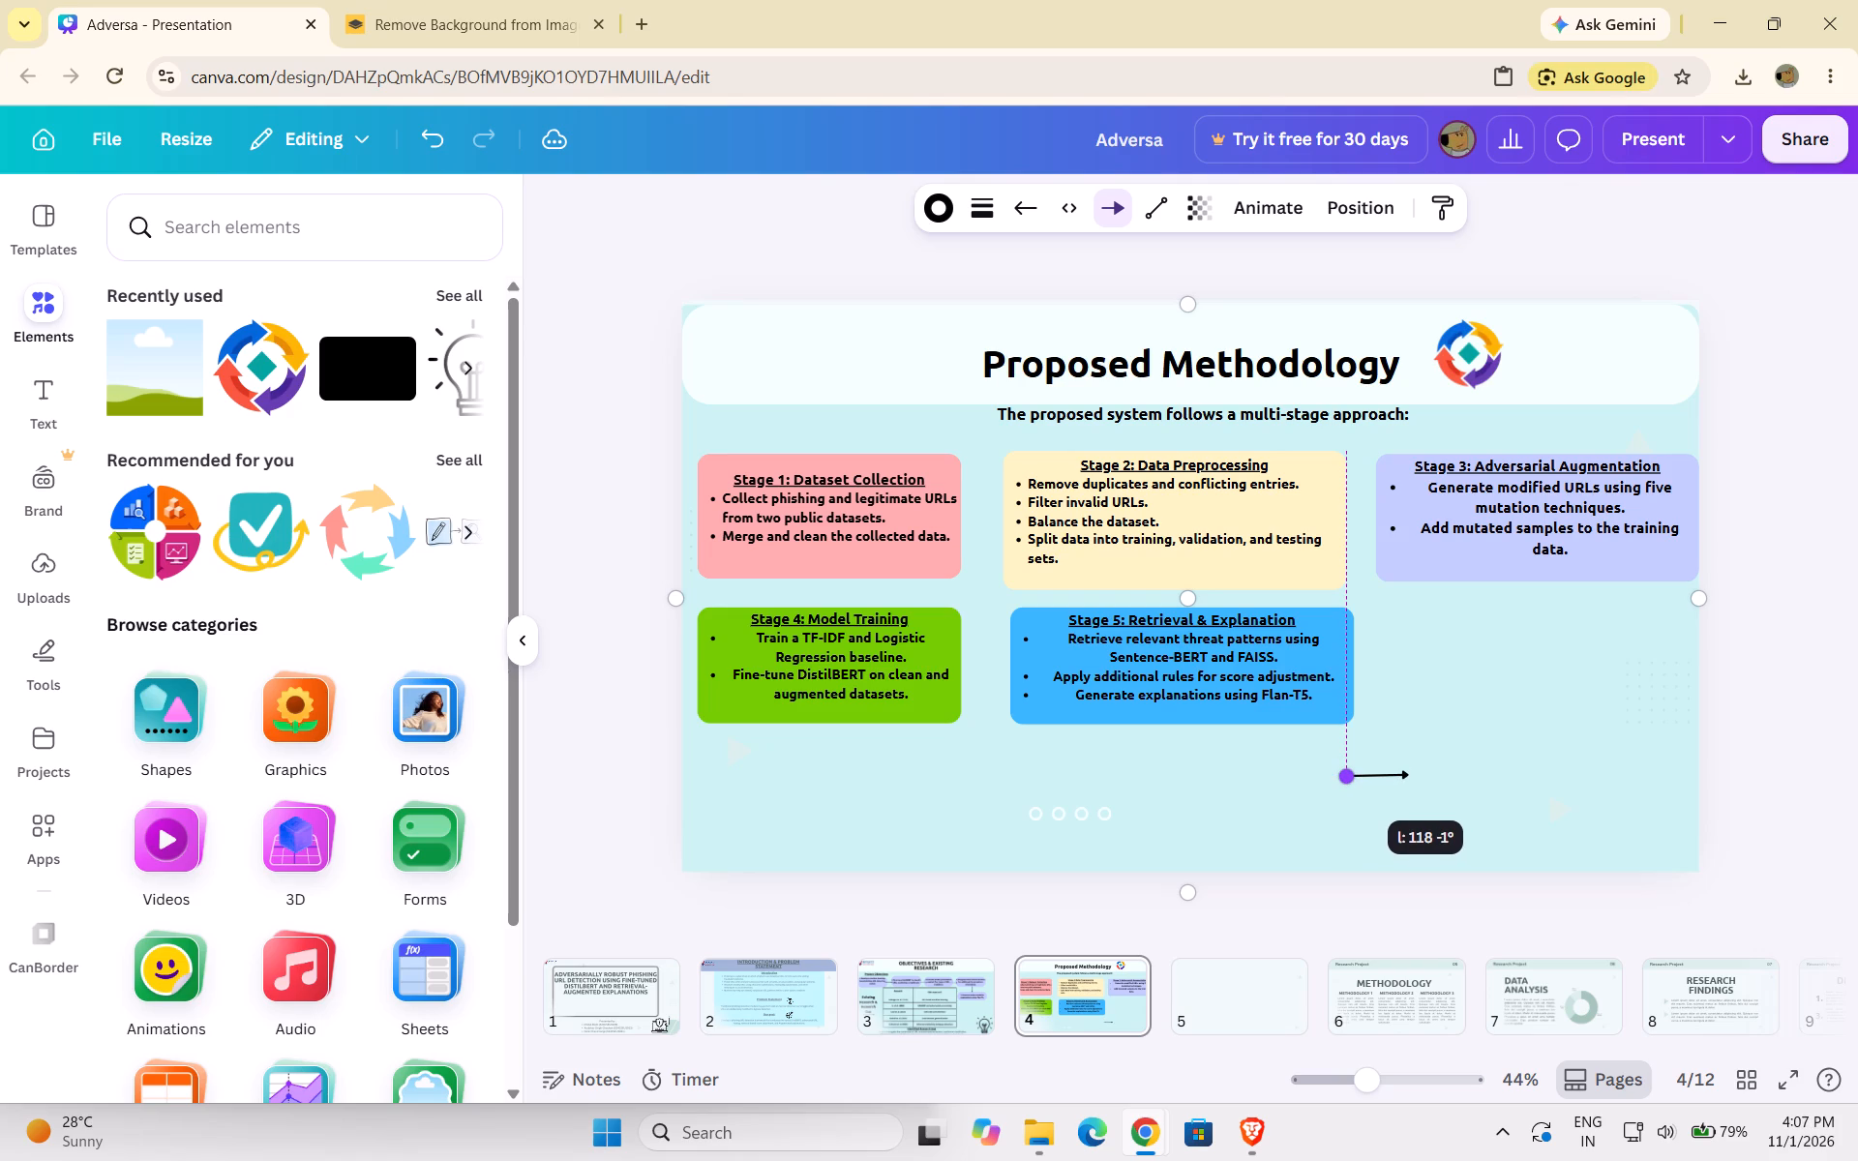
left_click_drag(1349, 777, 1353, 777)
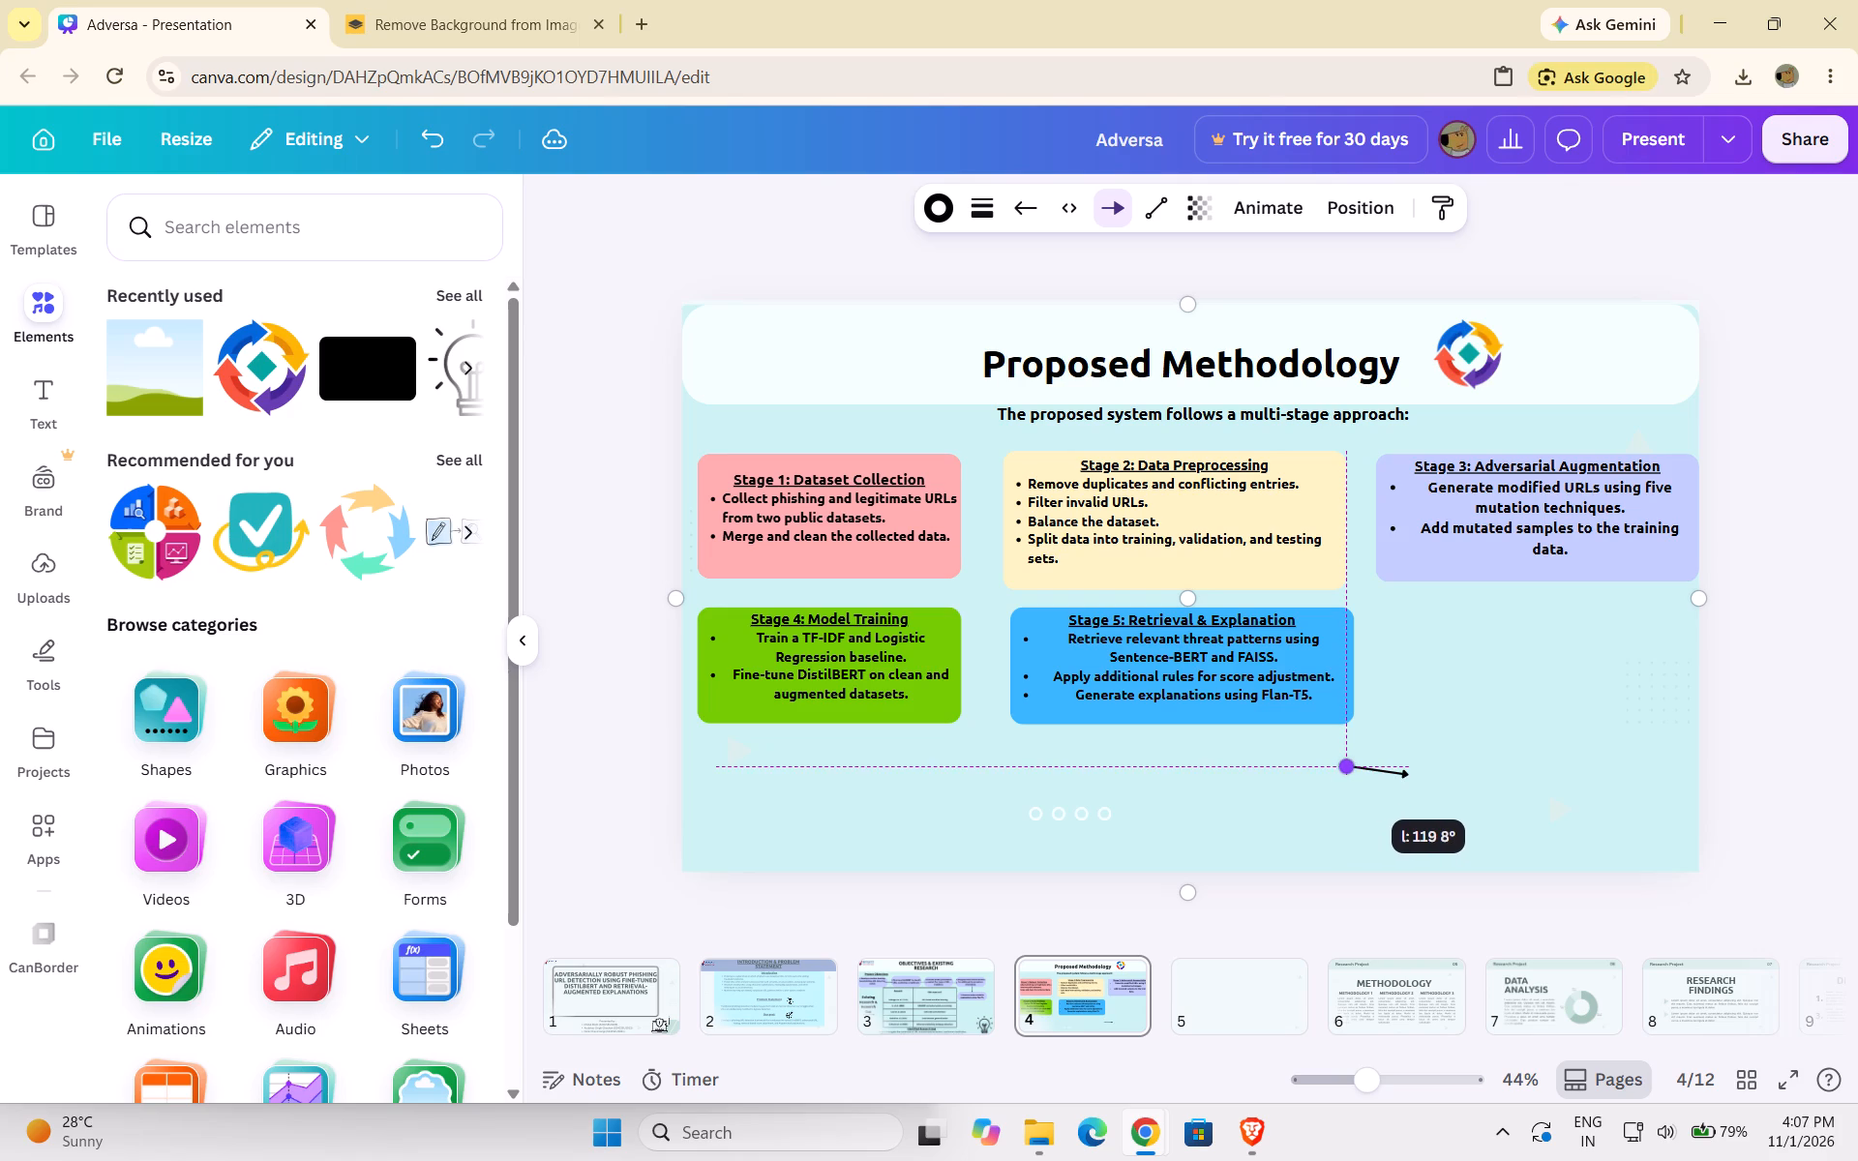
left_click_drag(1353, 777, 1353, 776)
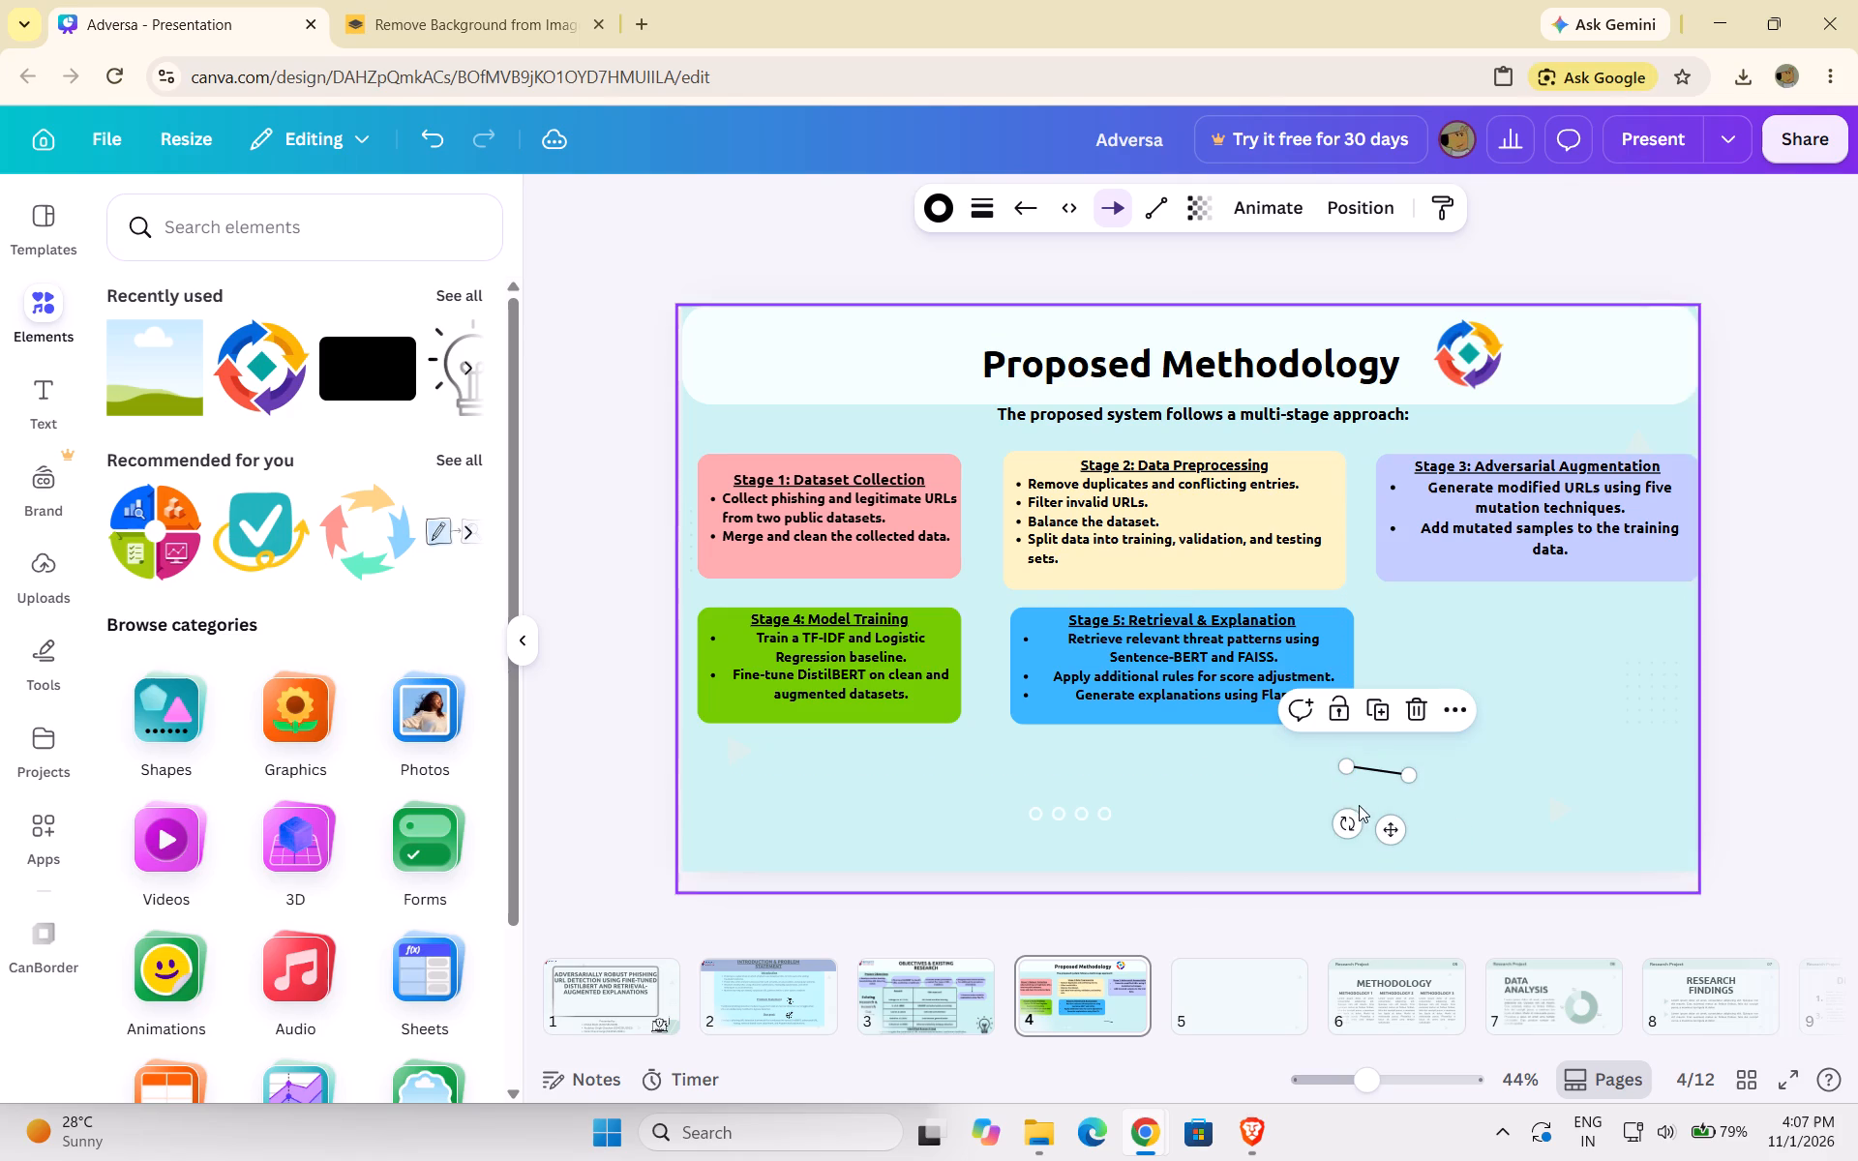
Level the arrow below the Stage 5 box to horizontal and shorten it to a length of about 80.
left_click_drag(1352, 825, 1352, 837)
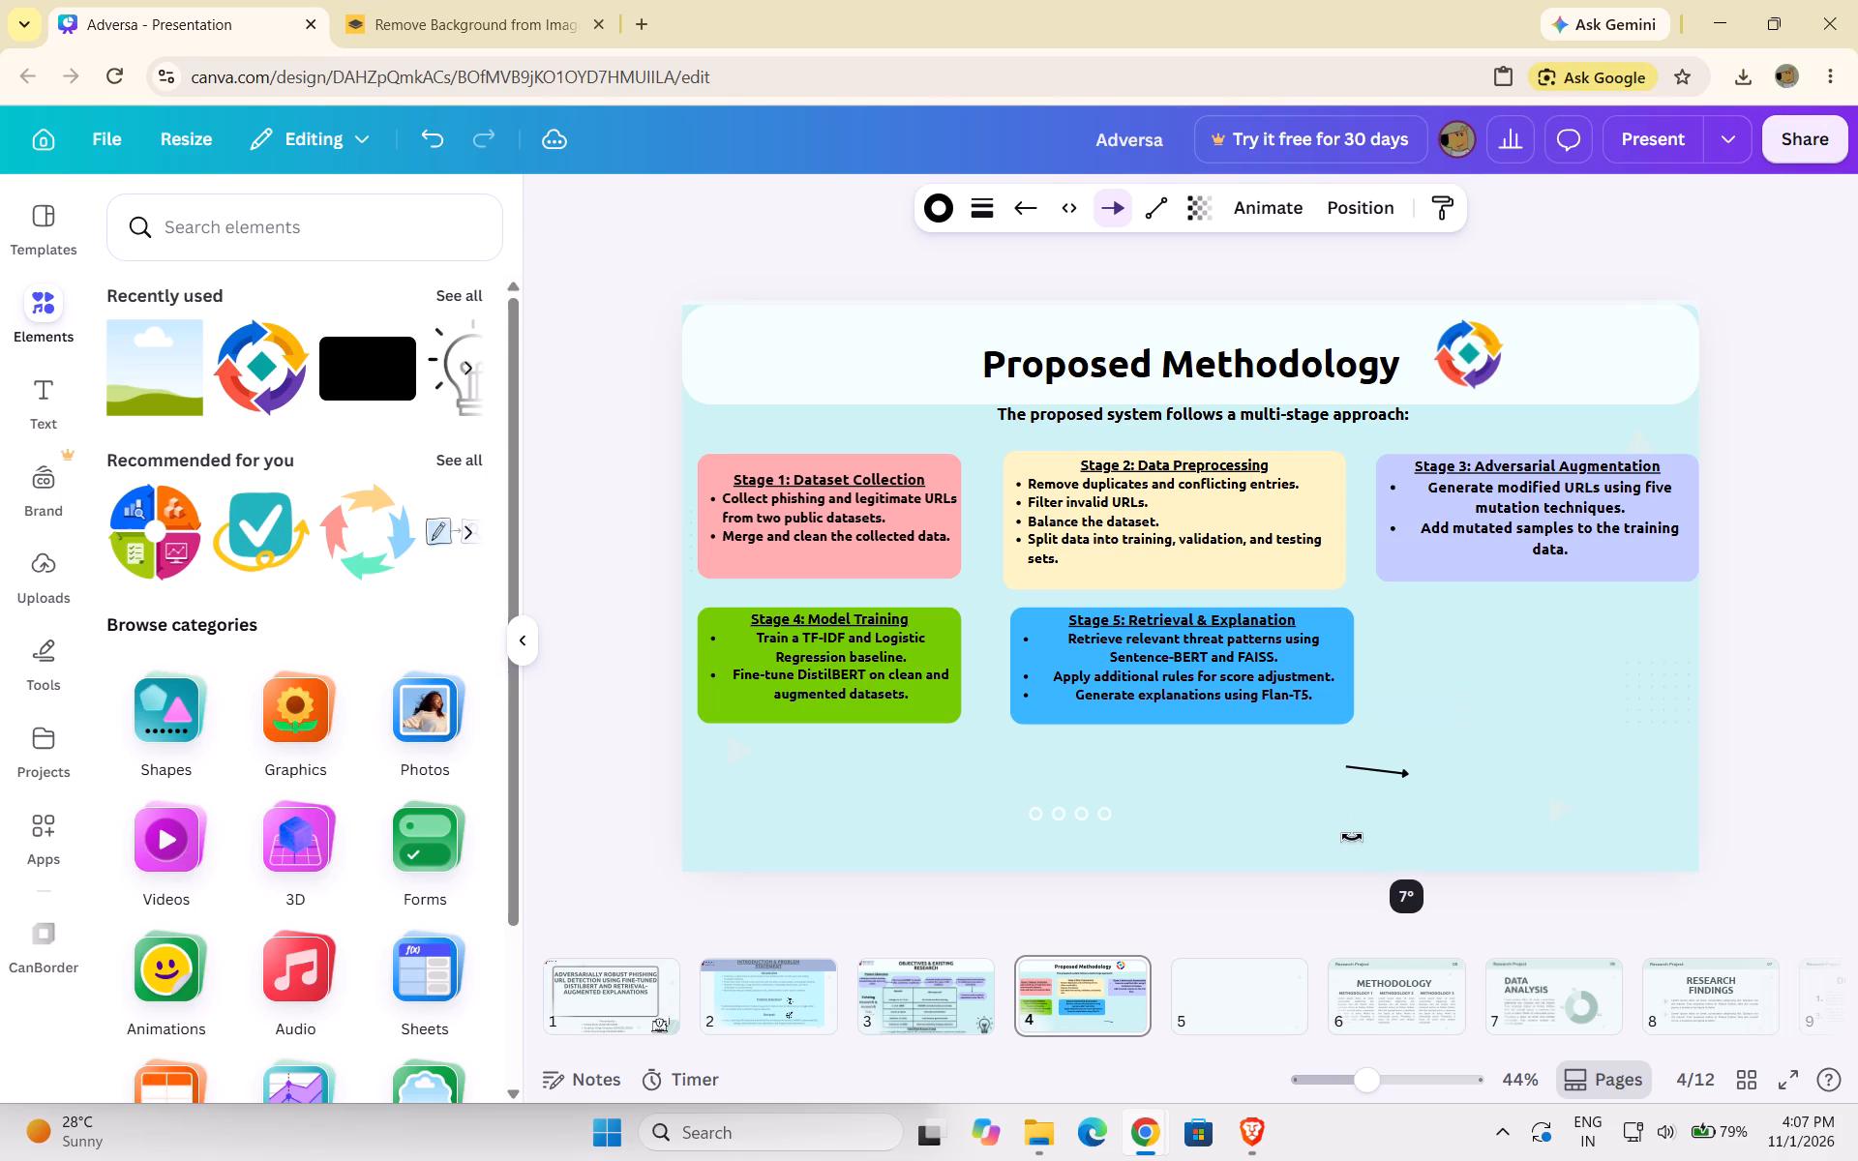
left_click_drag(1352, 837, 1357, 871)
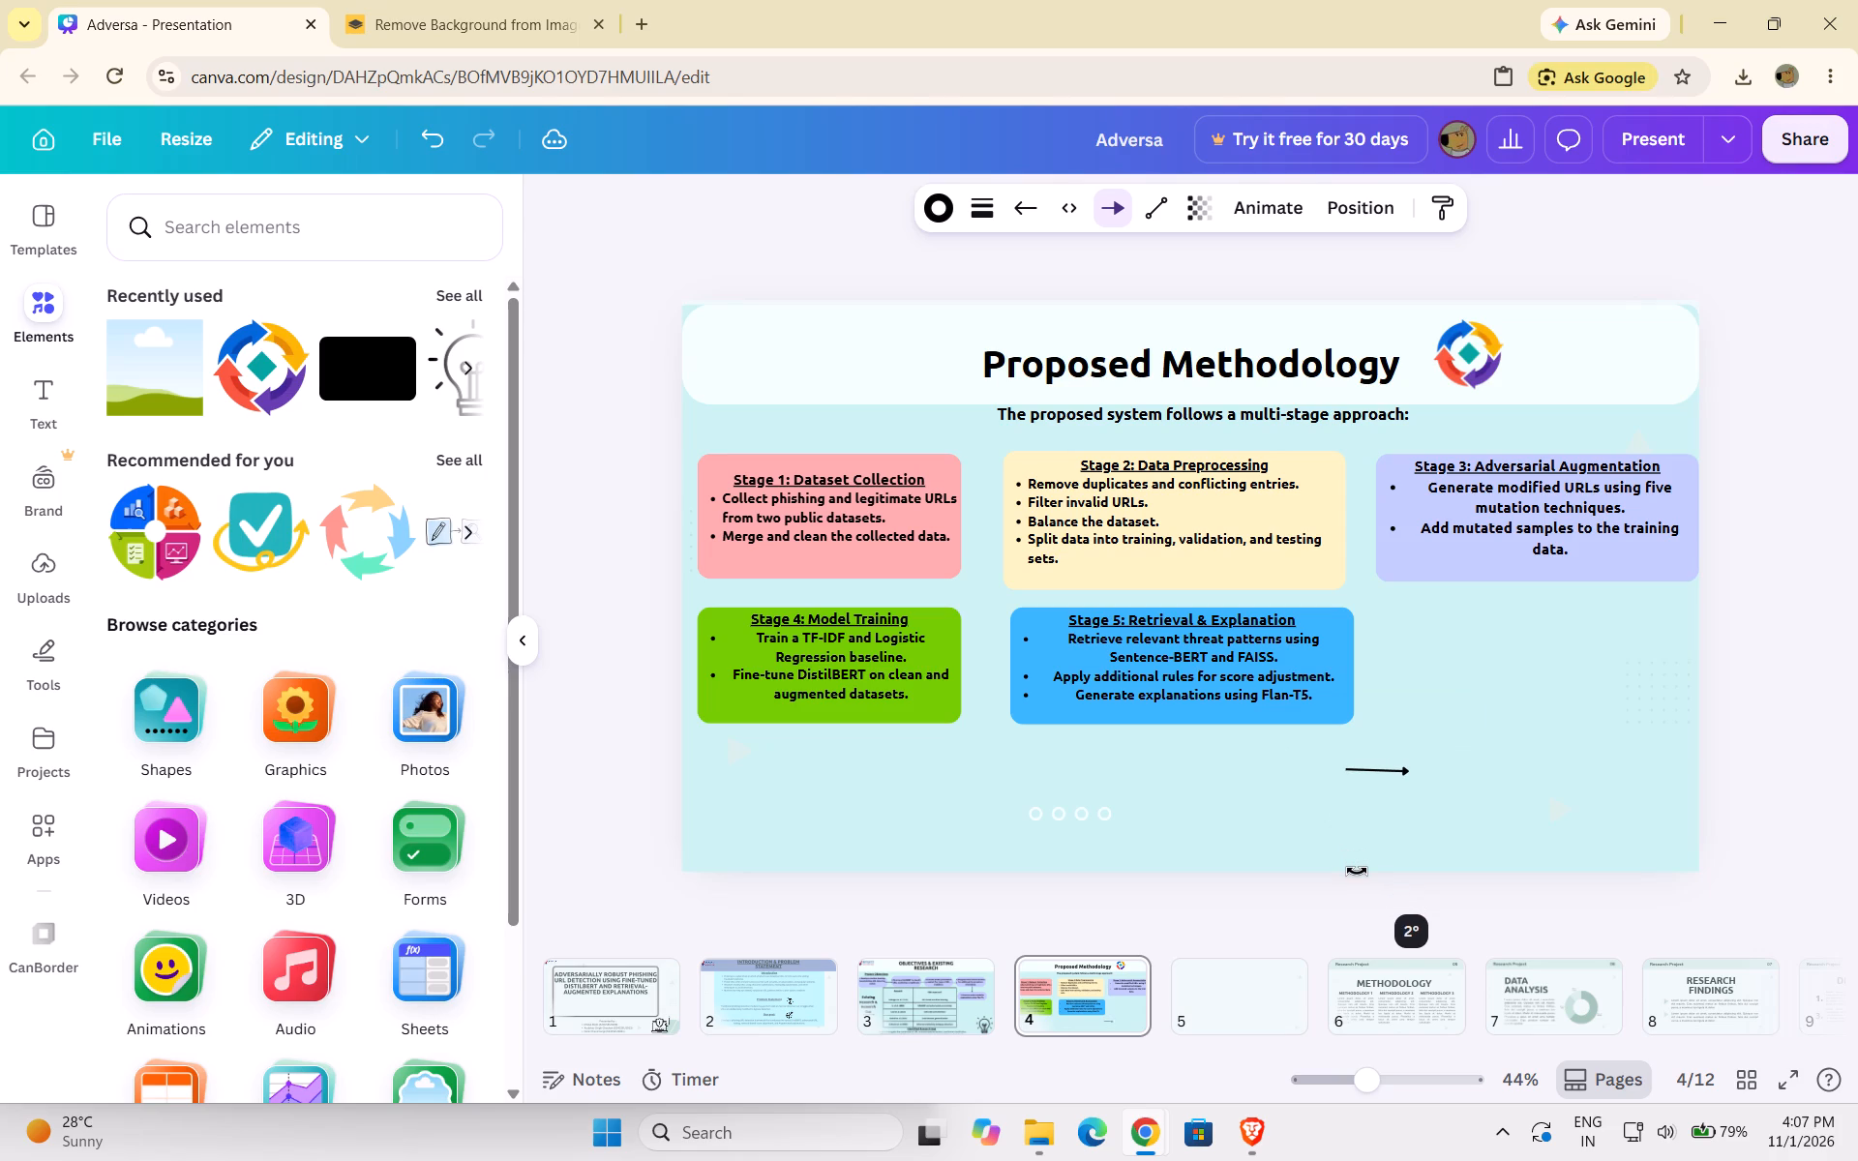
left_click_drag(1357, 871, 1362, 881)
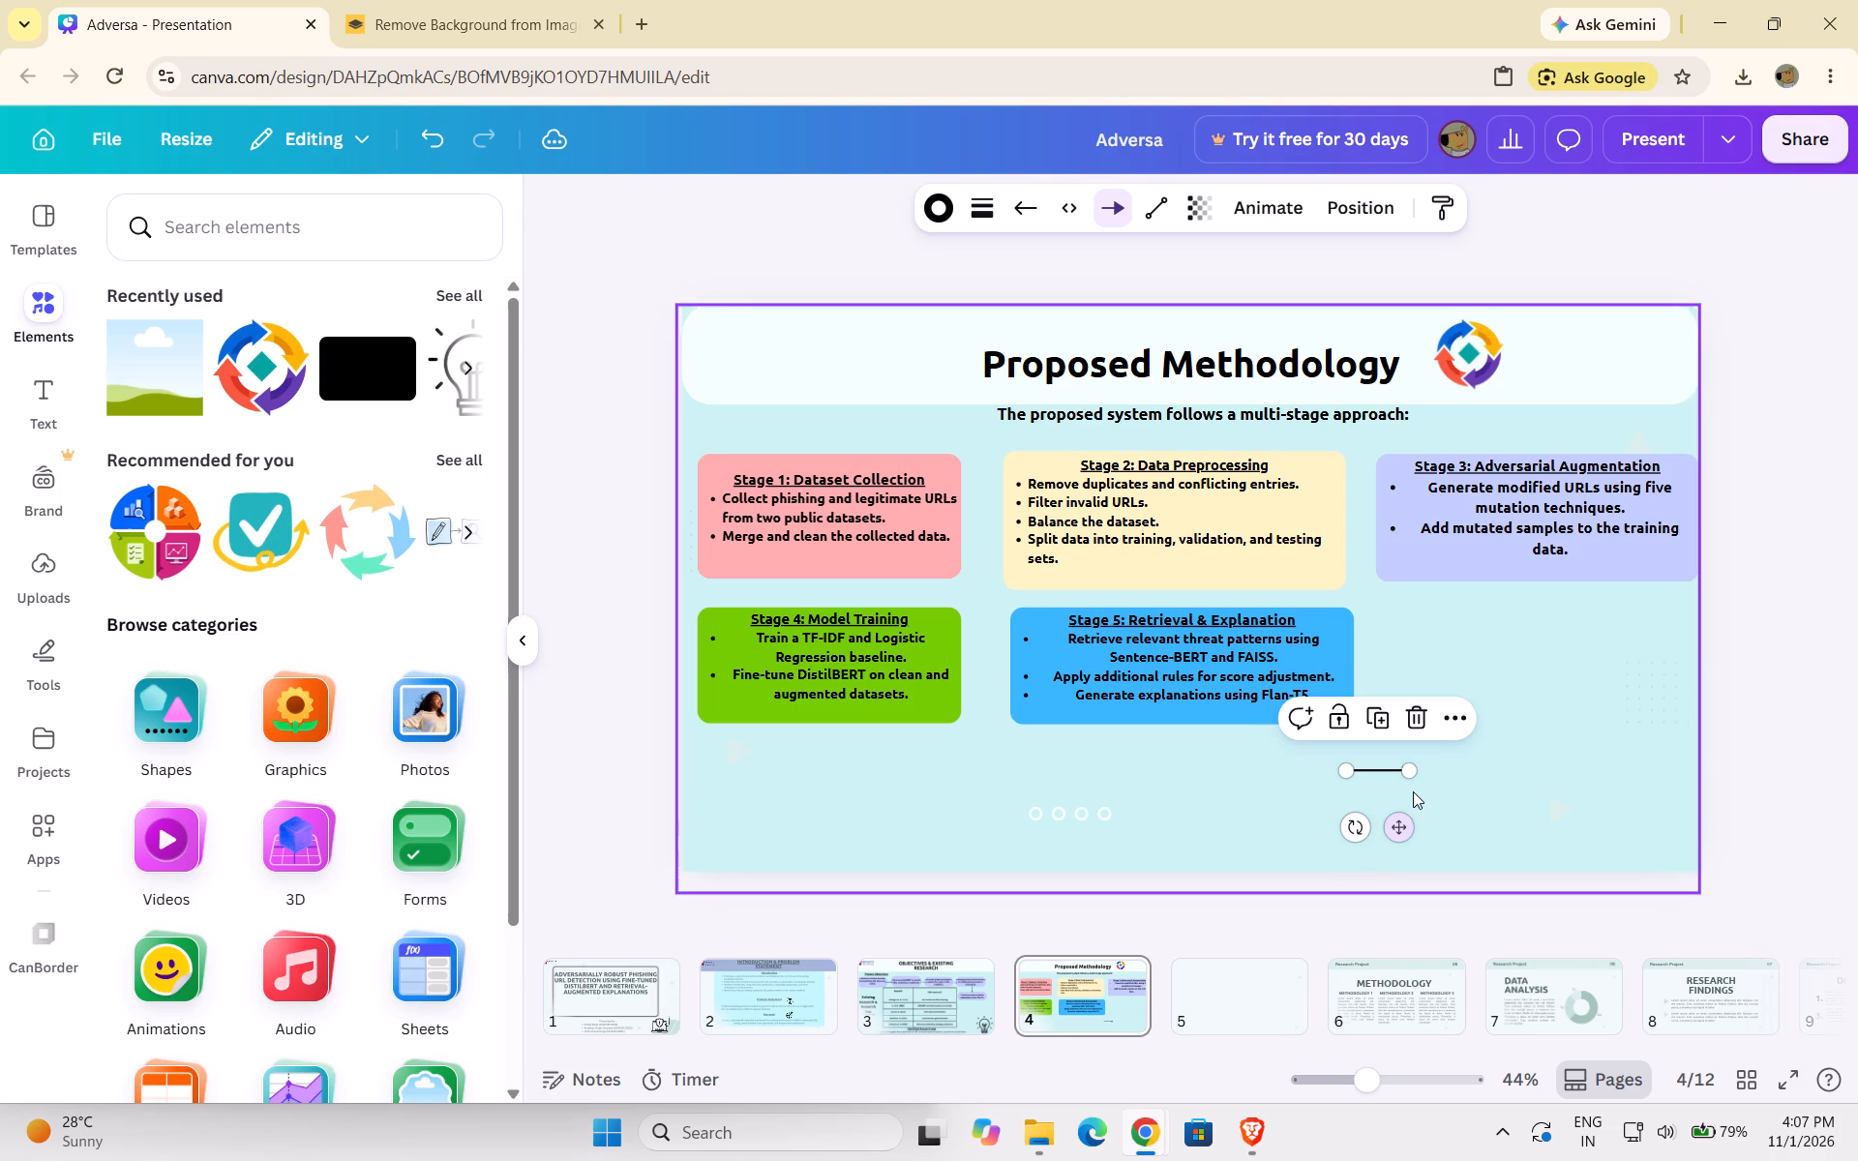
left_click(1417, 770)
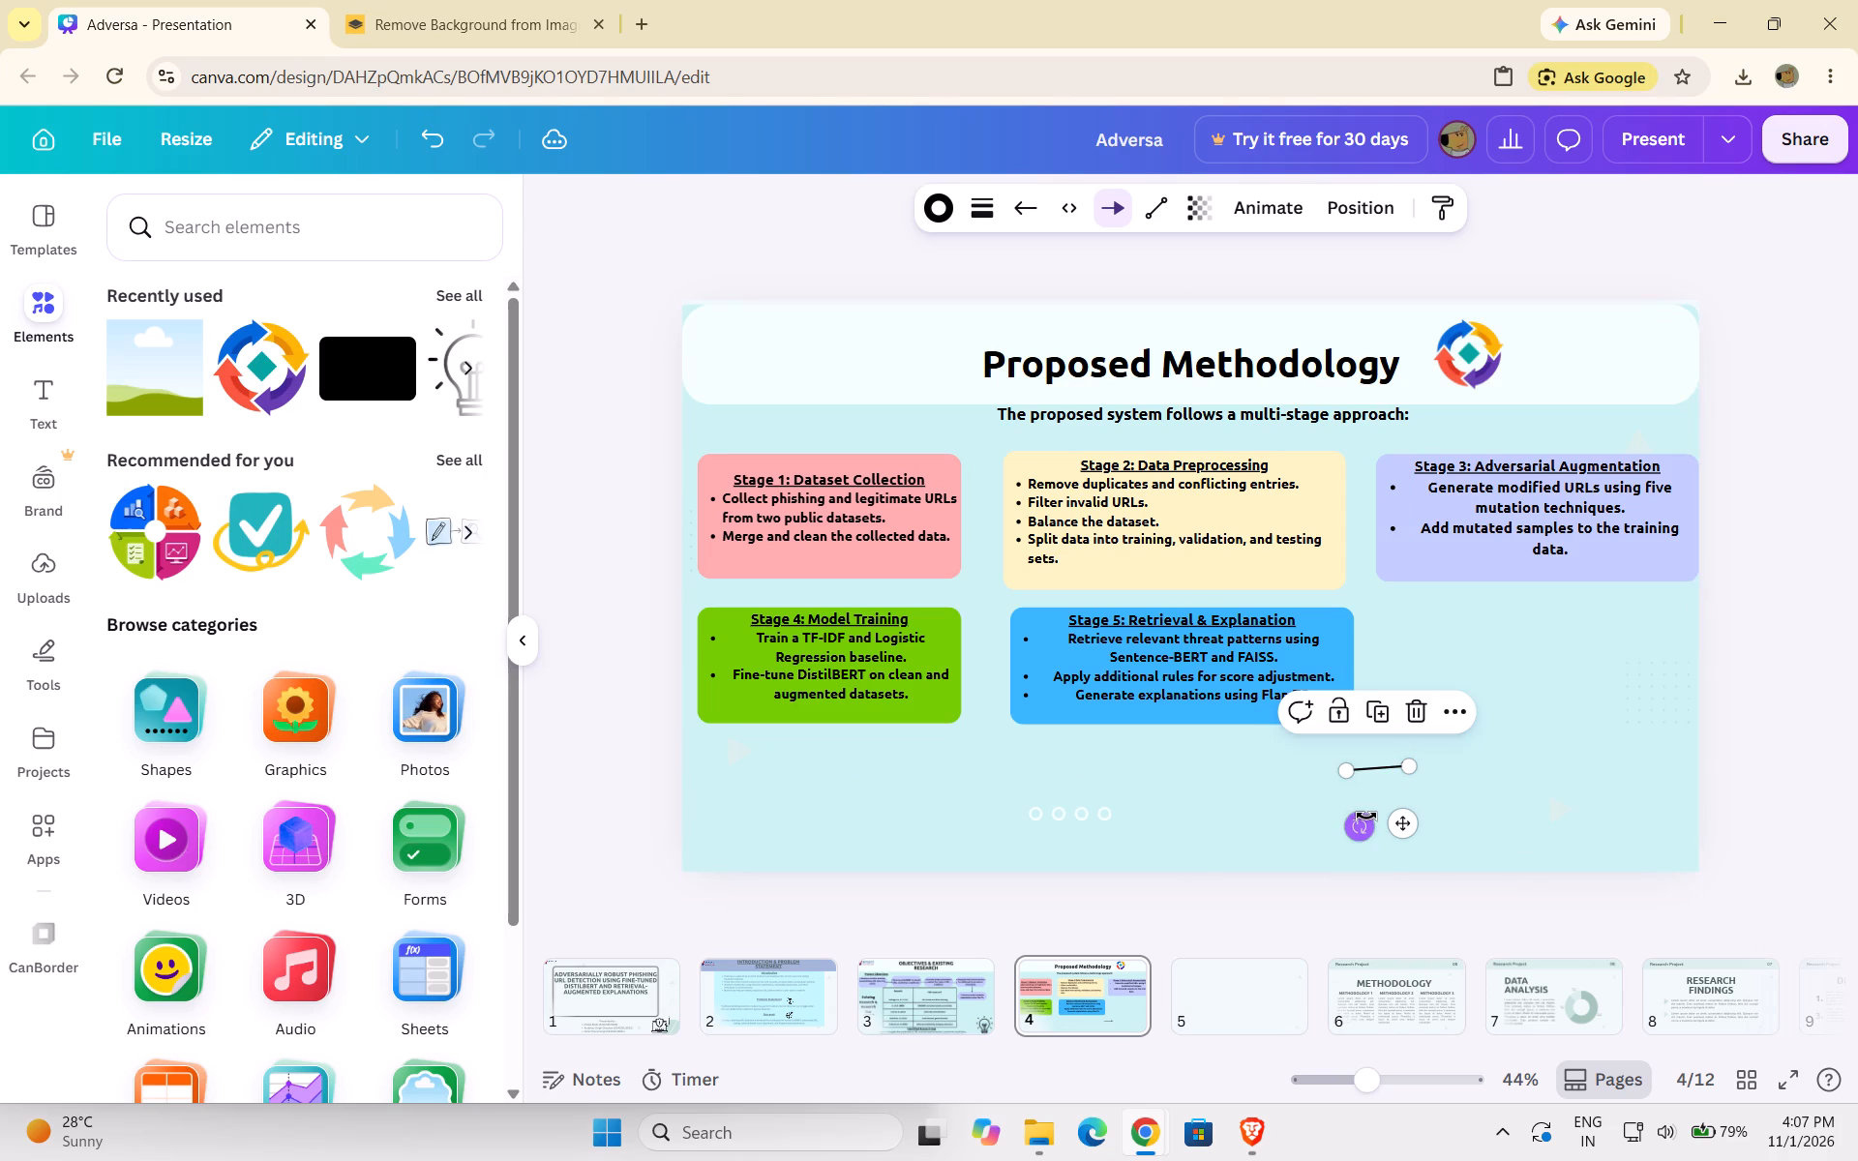
left_click_drag(1412, 770, 1392, 771)
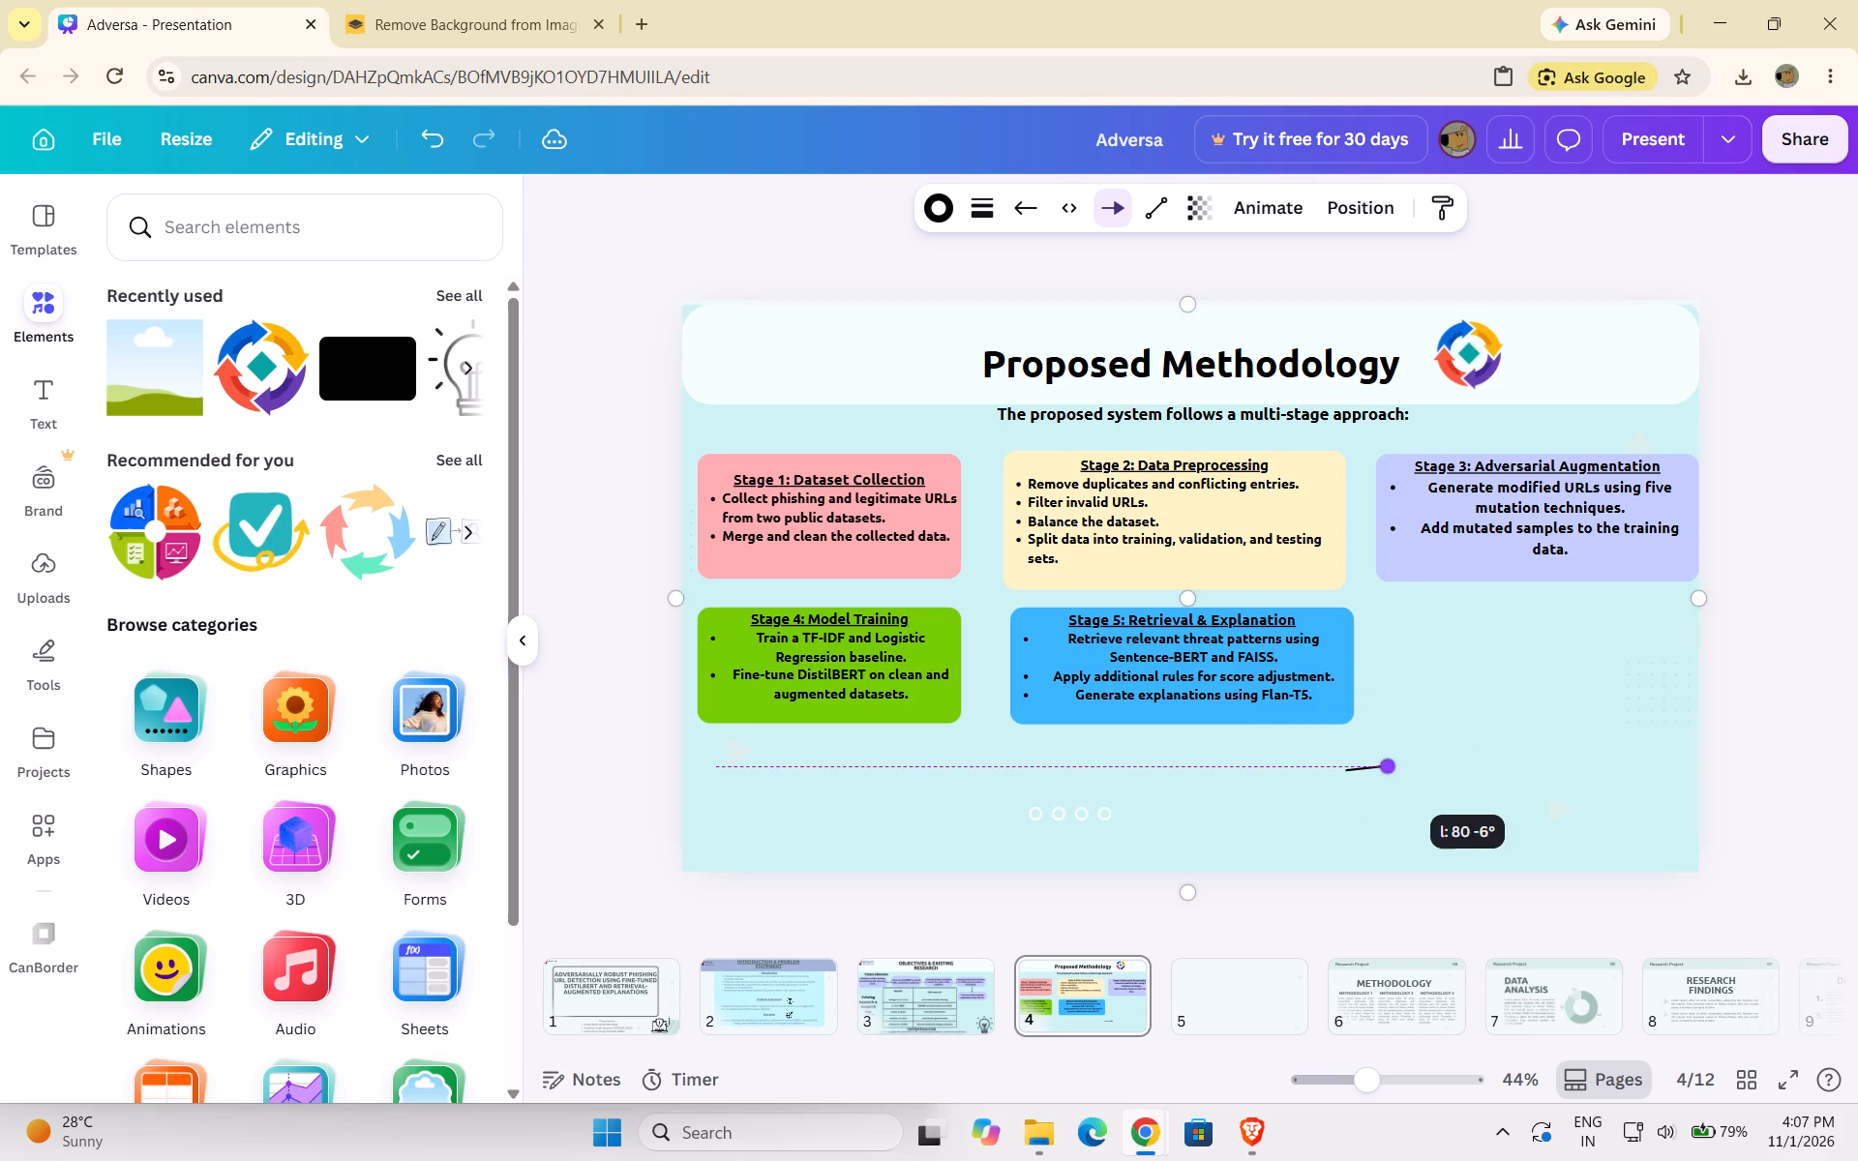
left_click_drag(1392, 771, 1393, 777)
left_click(1354, 834)
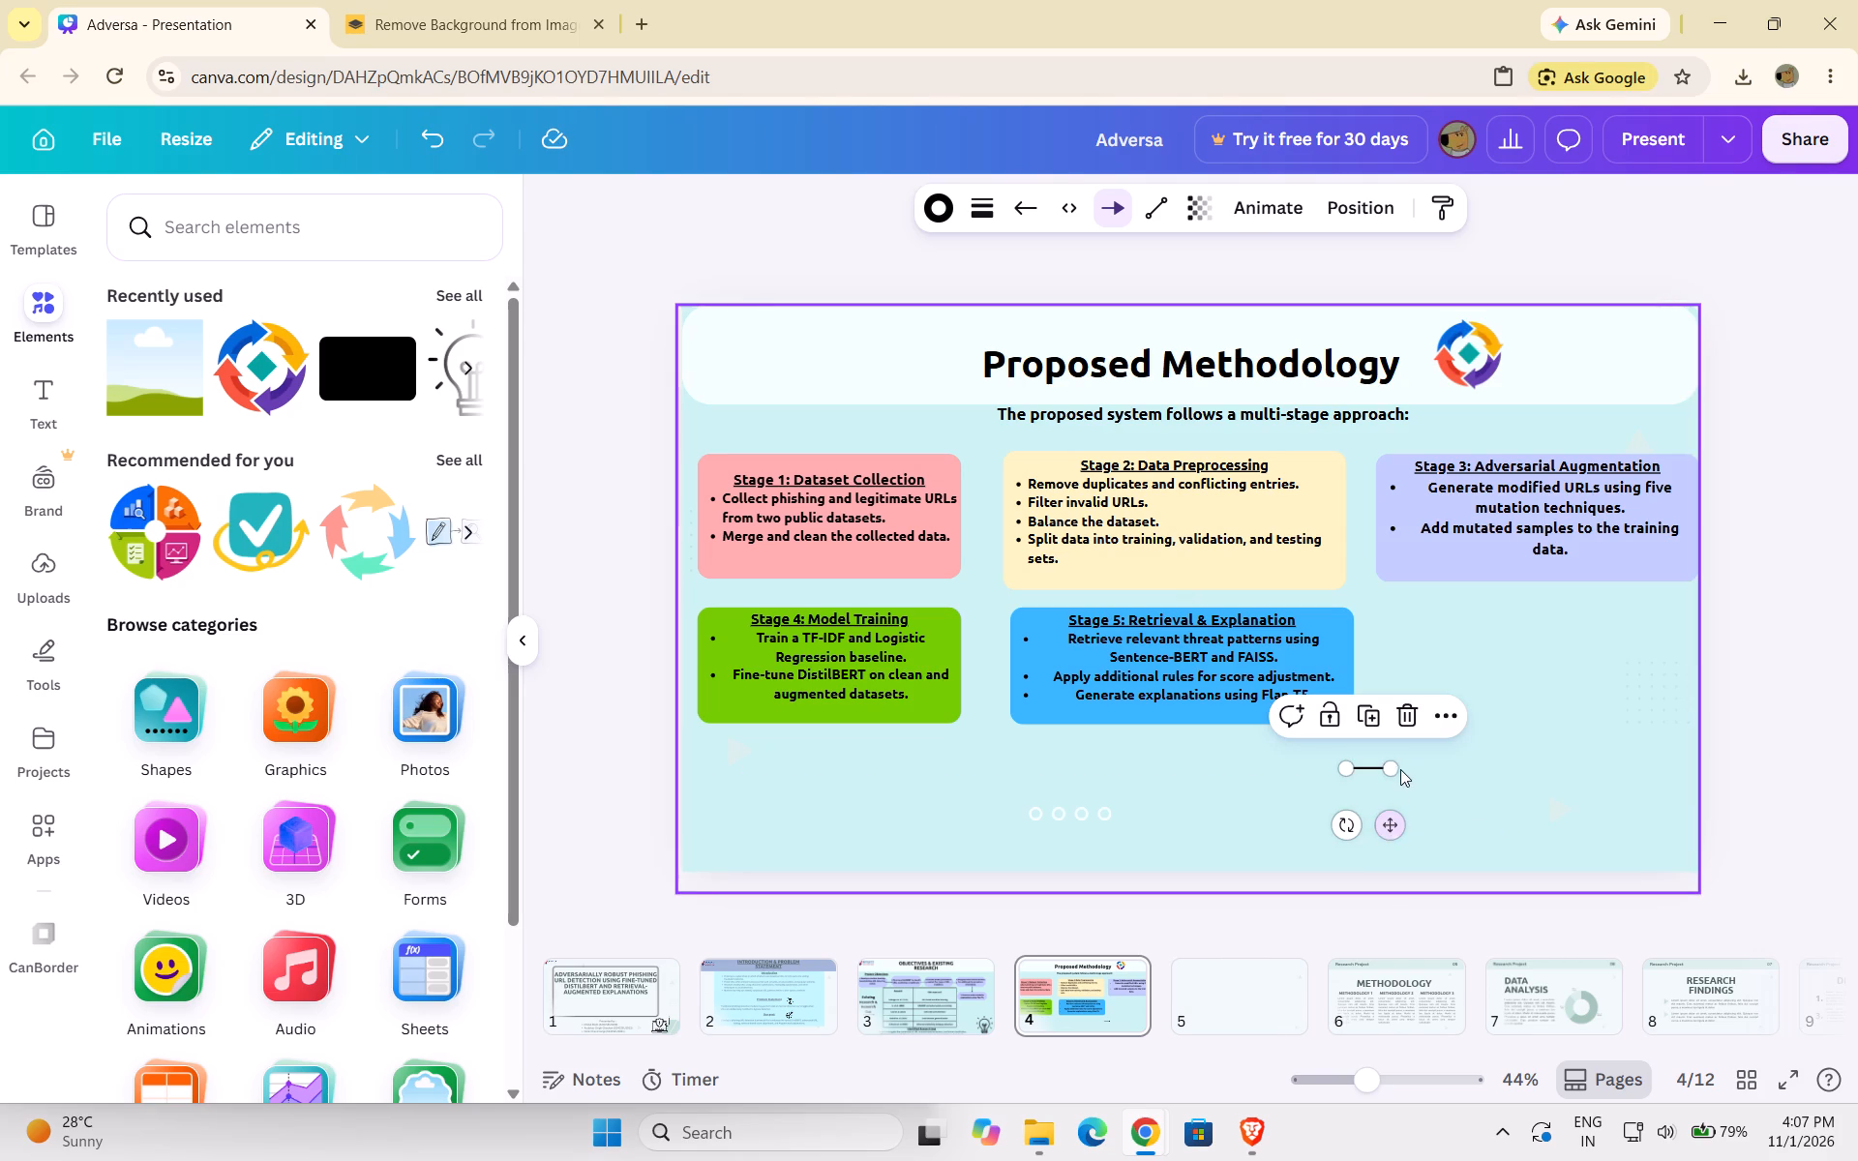
Duplicate the short arrow and place the copy in the gap between the Stage 1 and Stage 2 boxes.
left_click(1376, 716)
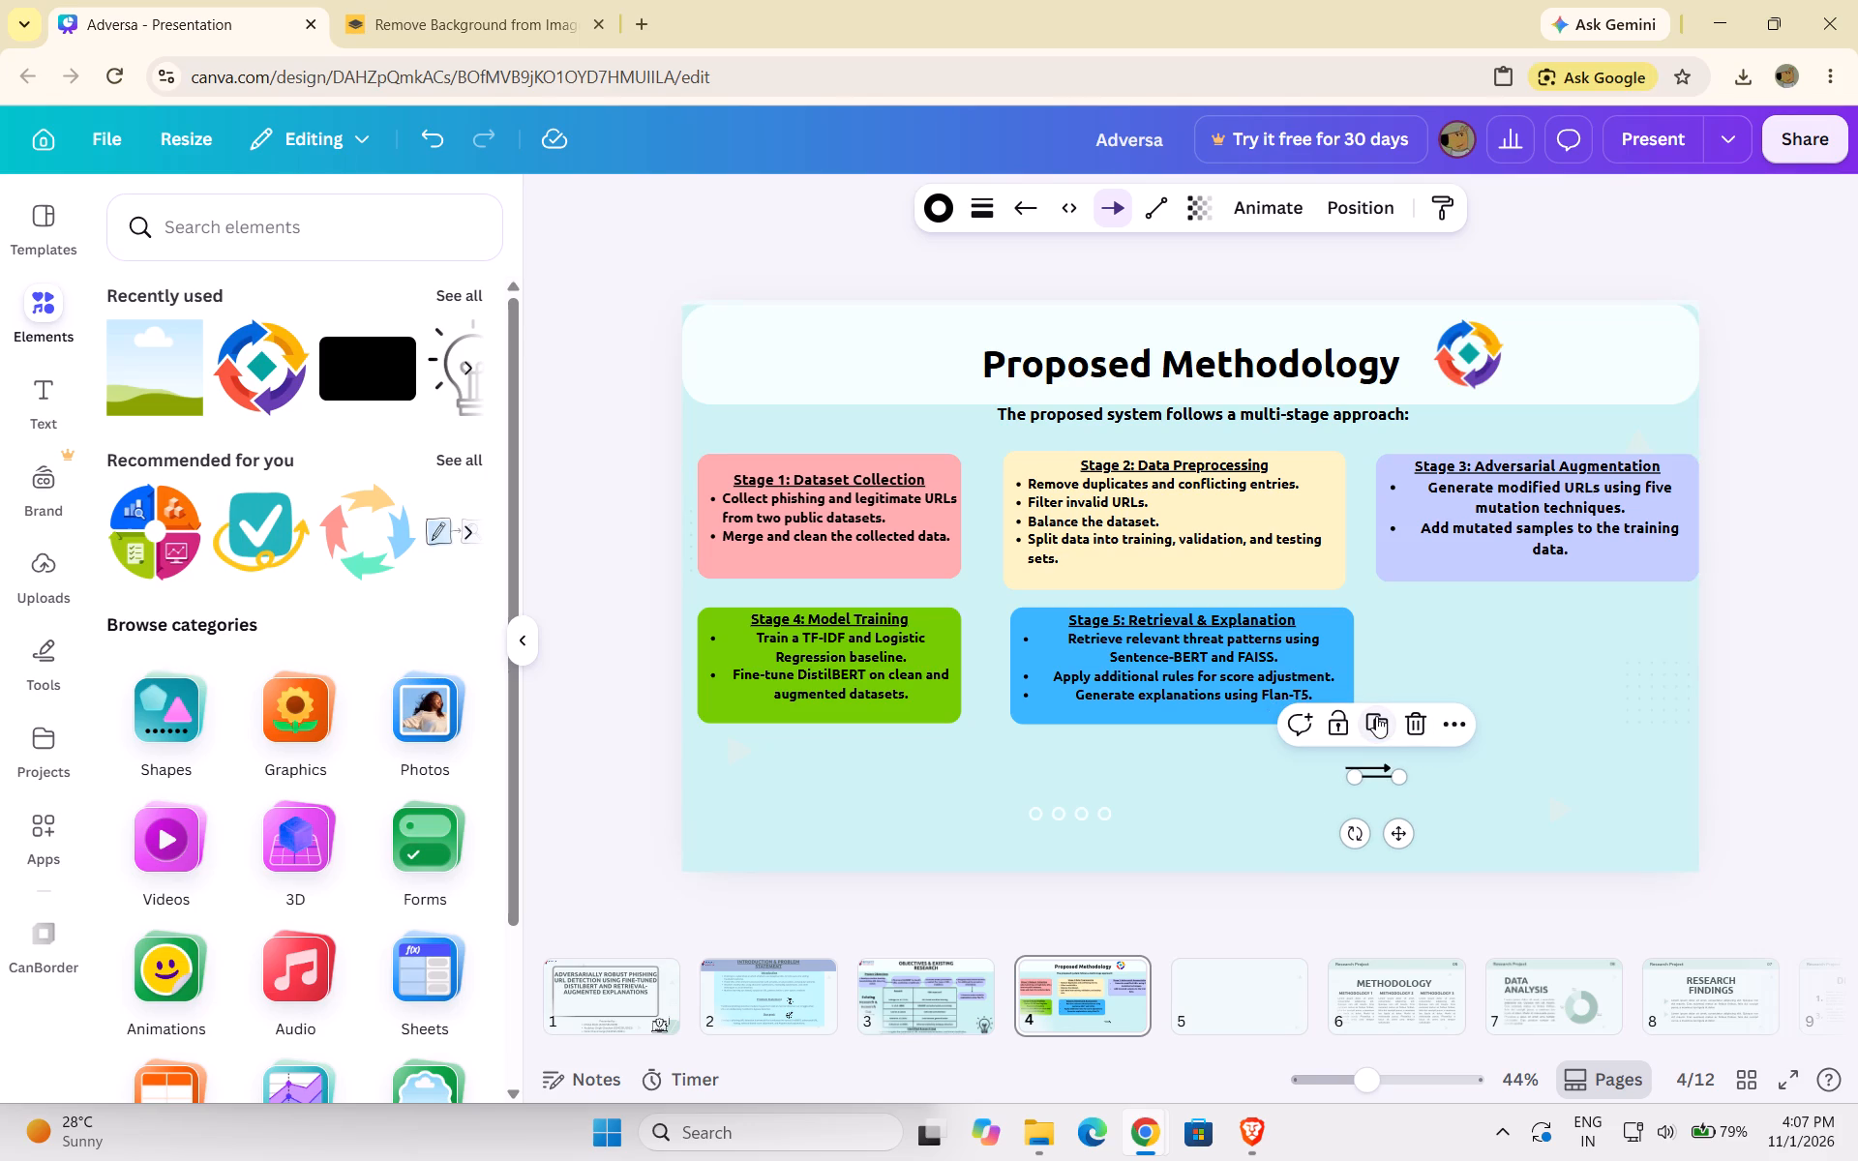
left_click_drag(1399, 830, 1005, 581)
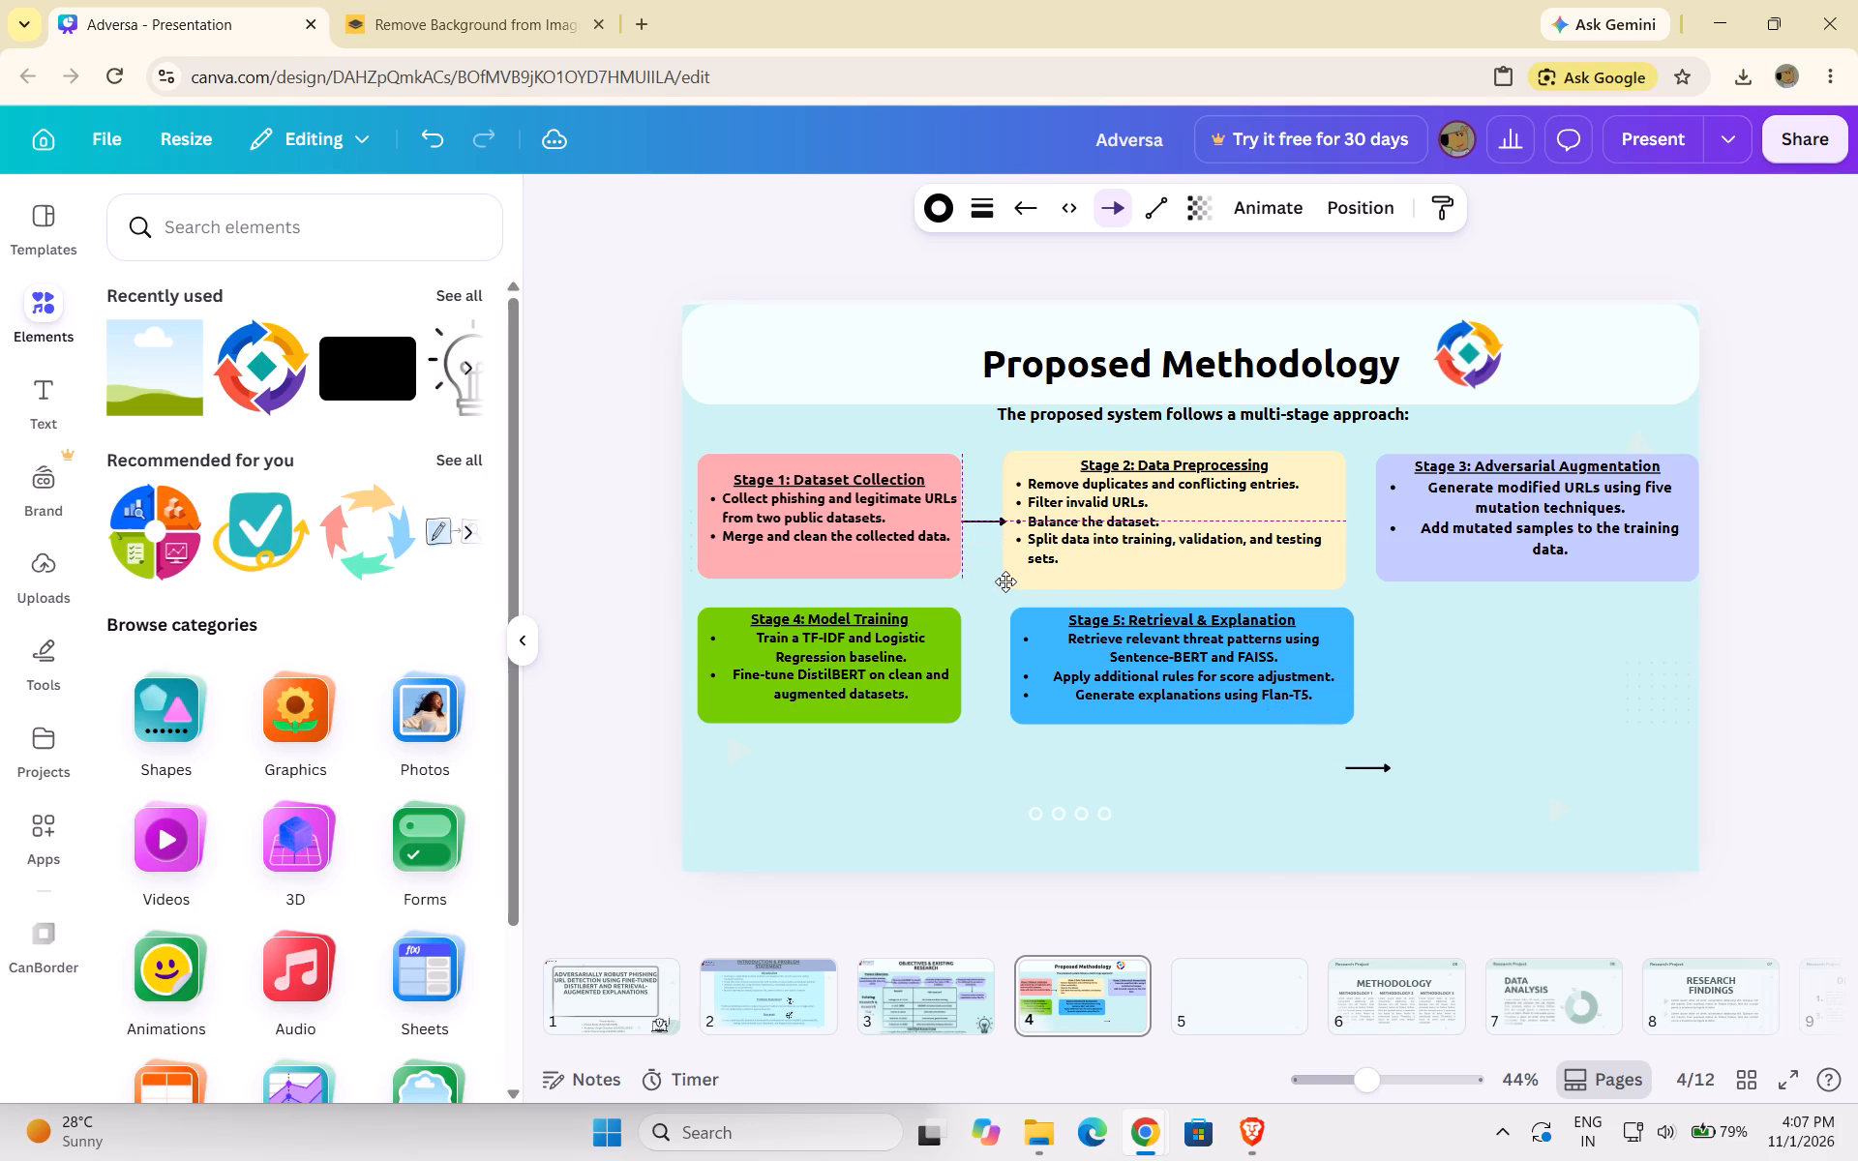
left_click_drag(1005, 581, 1004, 578)
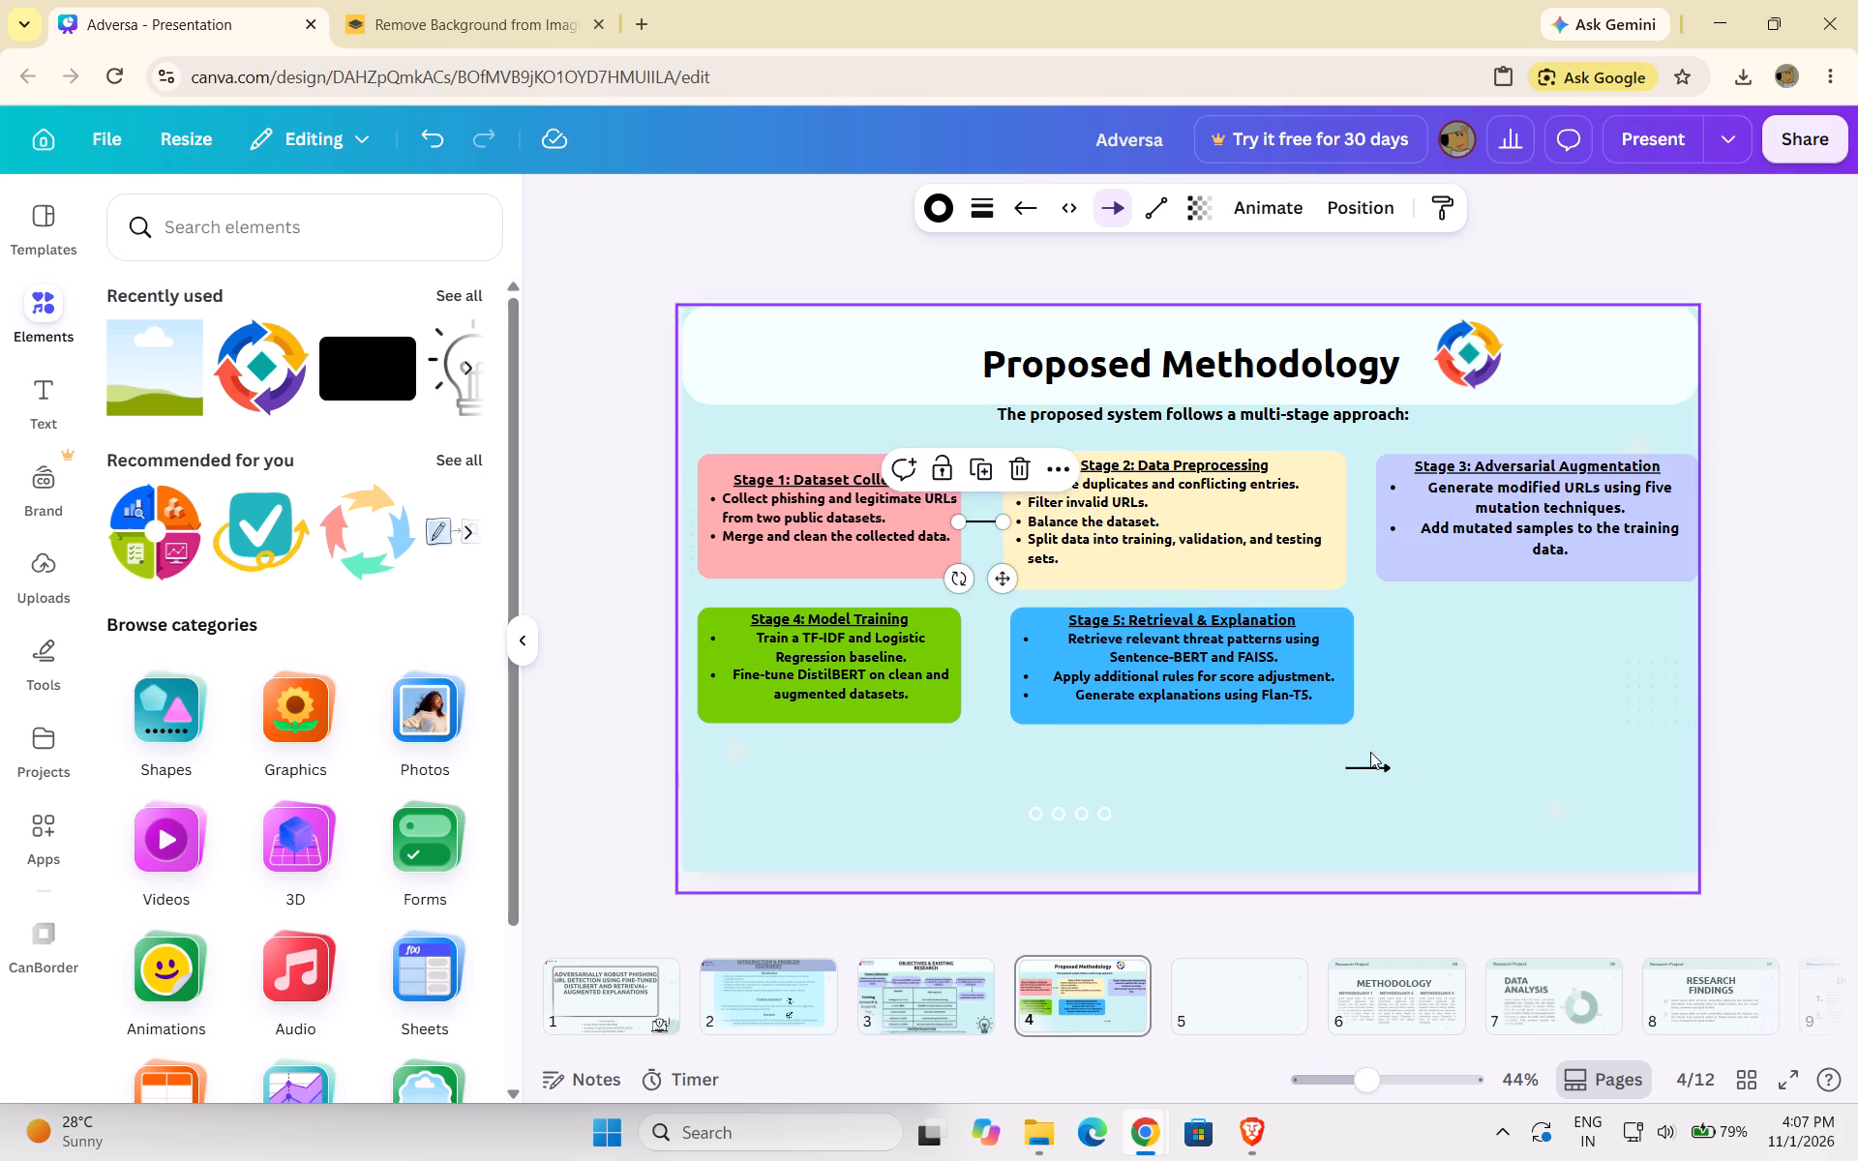
Duplicate the short arrow below Stage 5 again and place the copy between the Stage 2 and Stage 3 boxes.
left_click(1372, 767)
left_click(1370, 711)
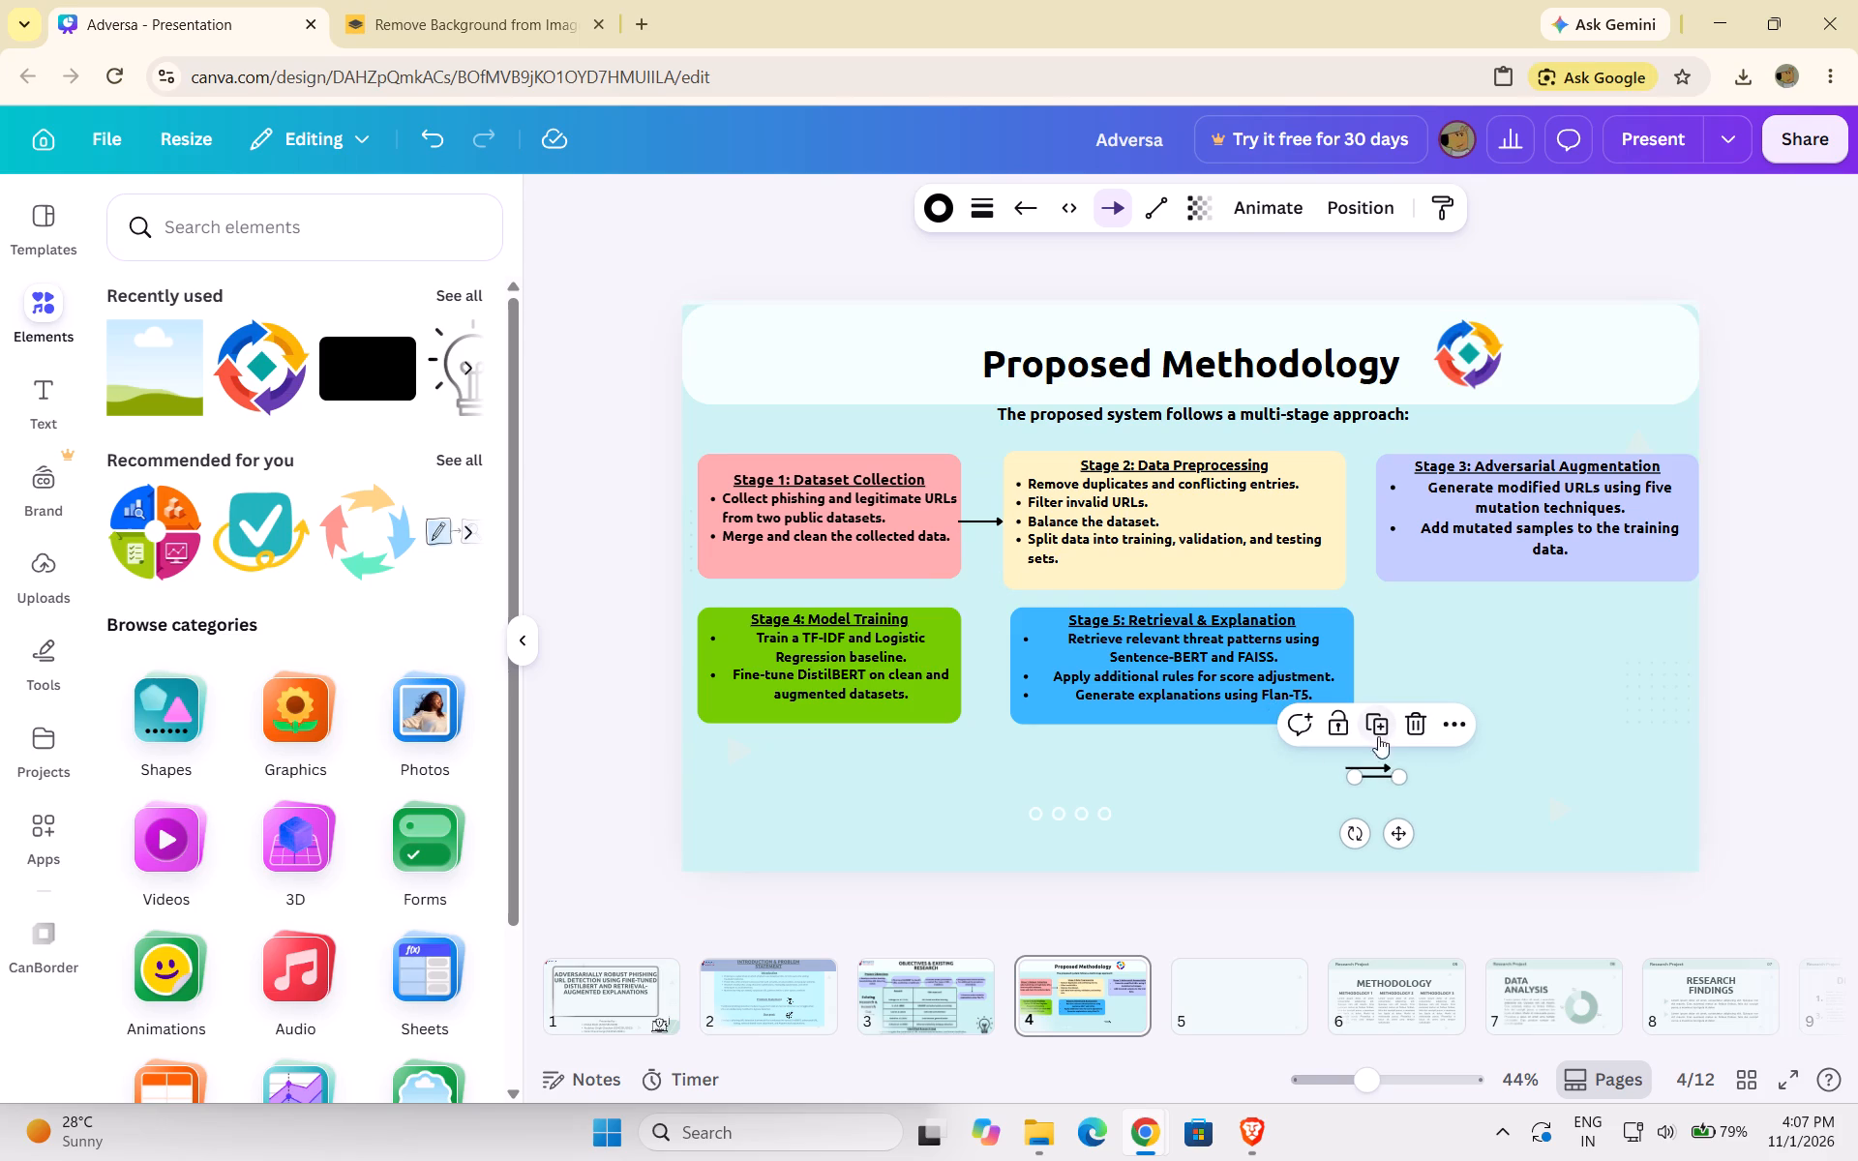
left_click_drag(1398, 831, 1376, 578)
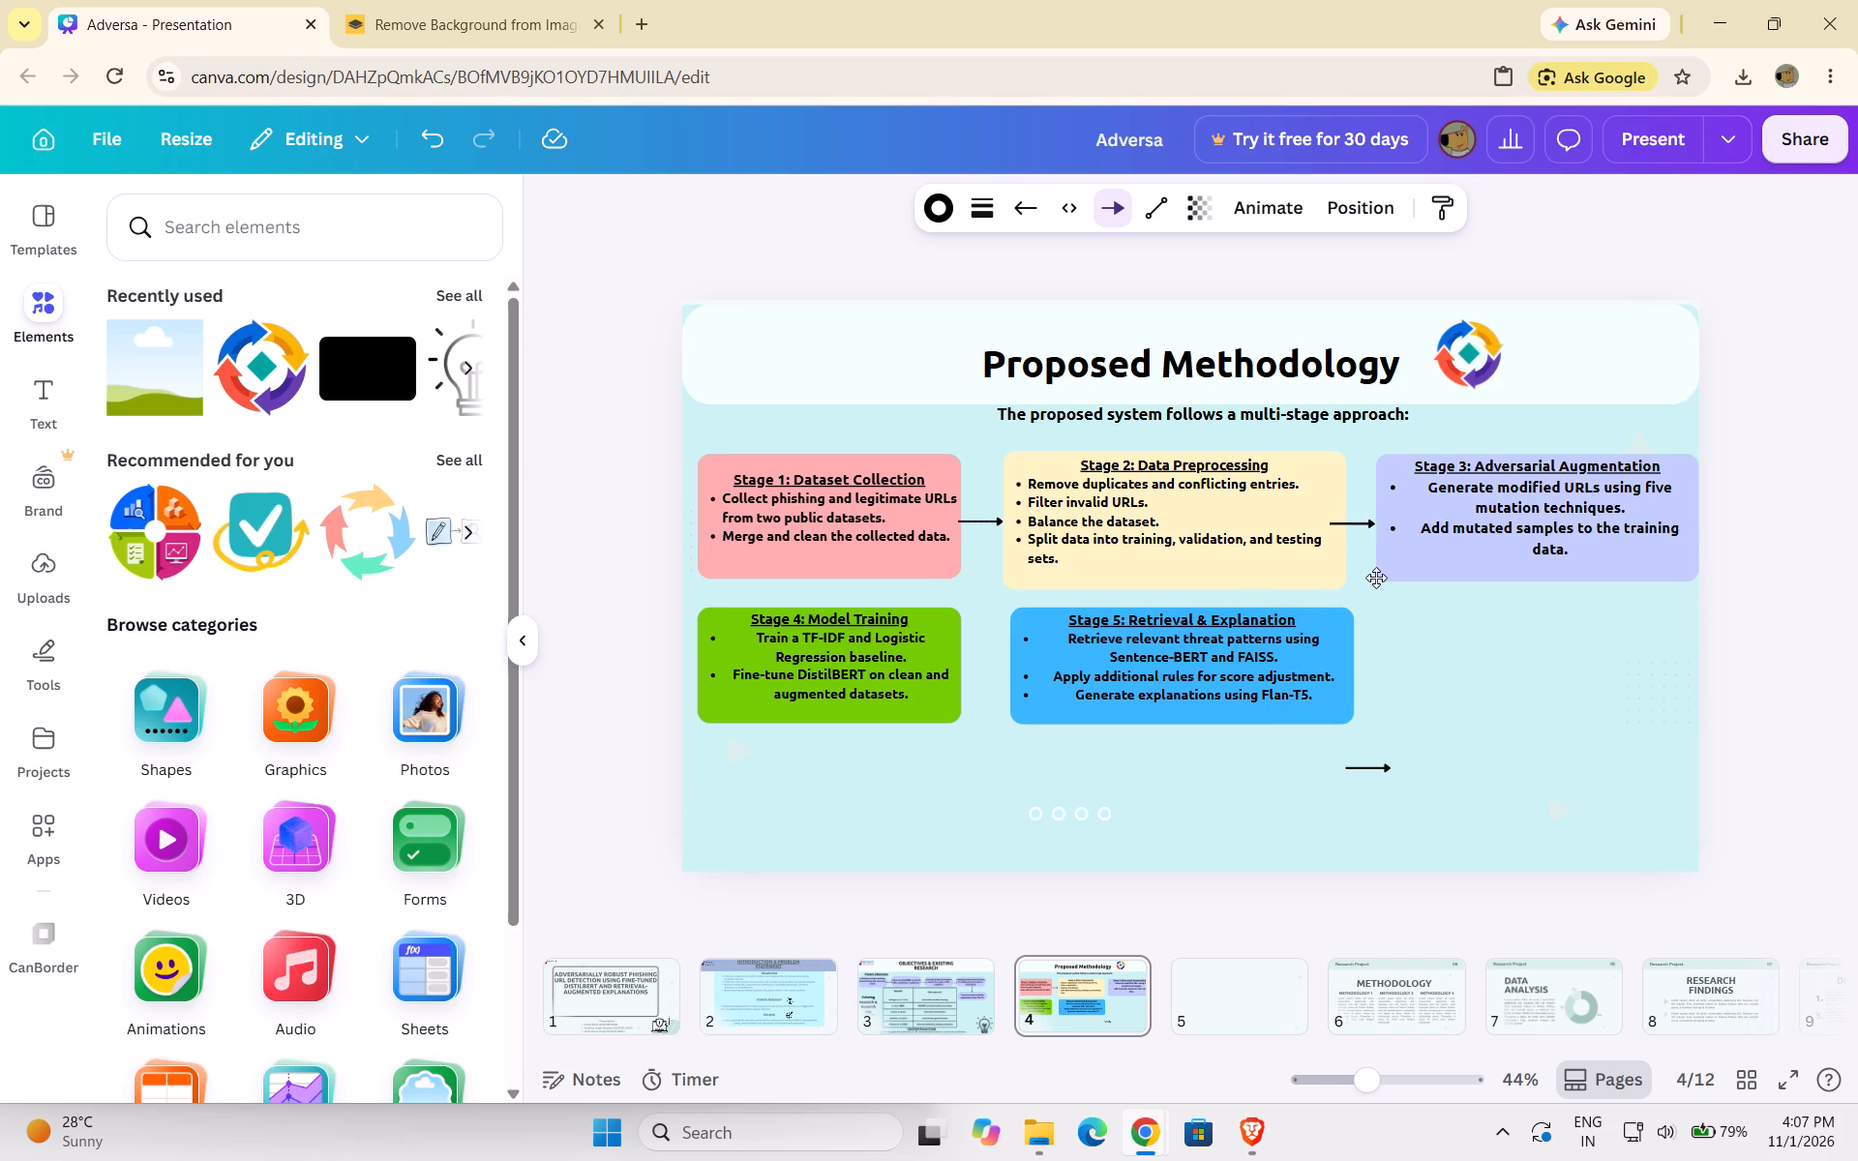
left_click_drag(1376, 578, 1378, 576)
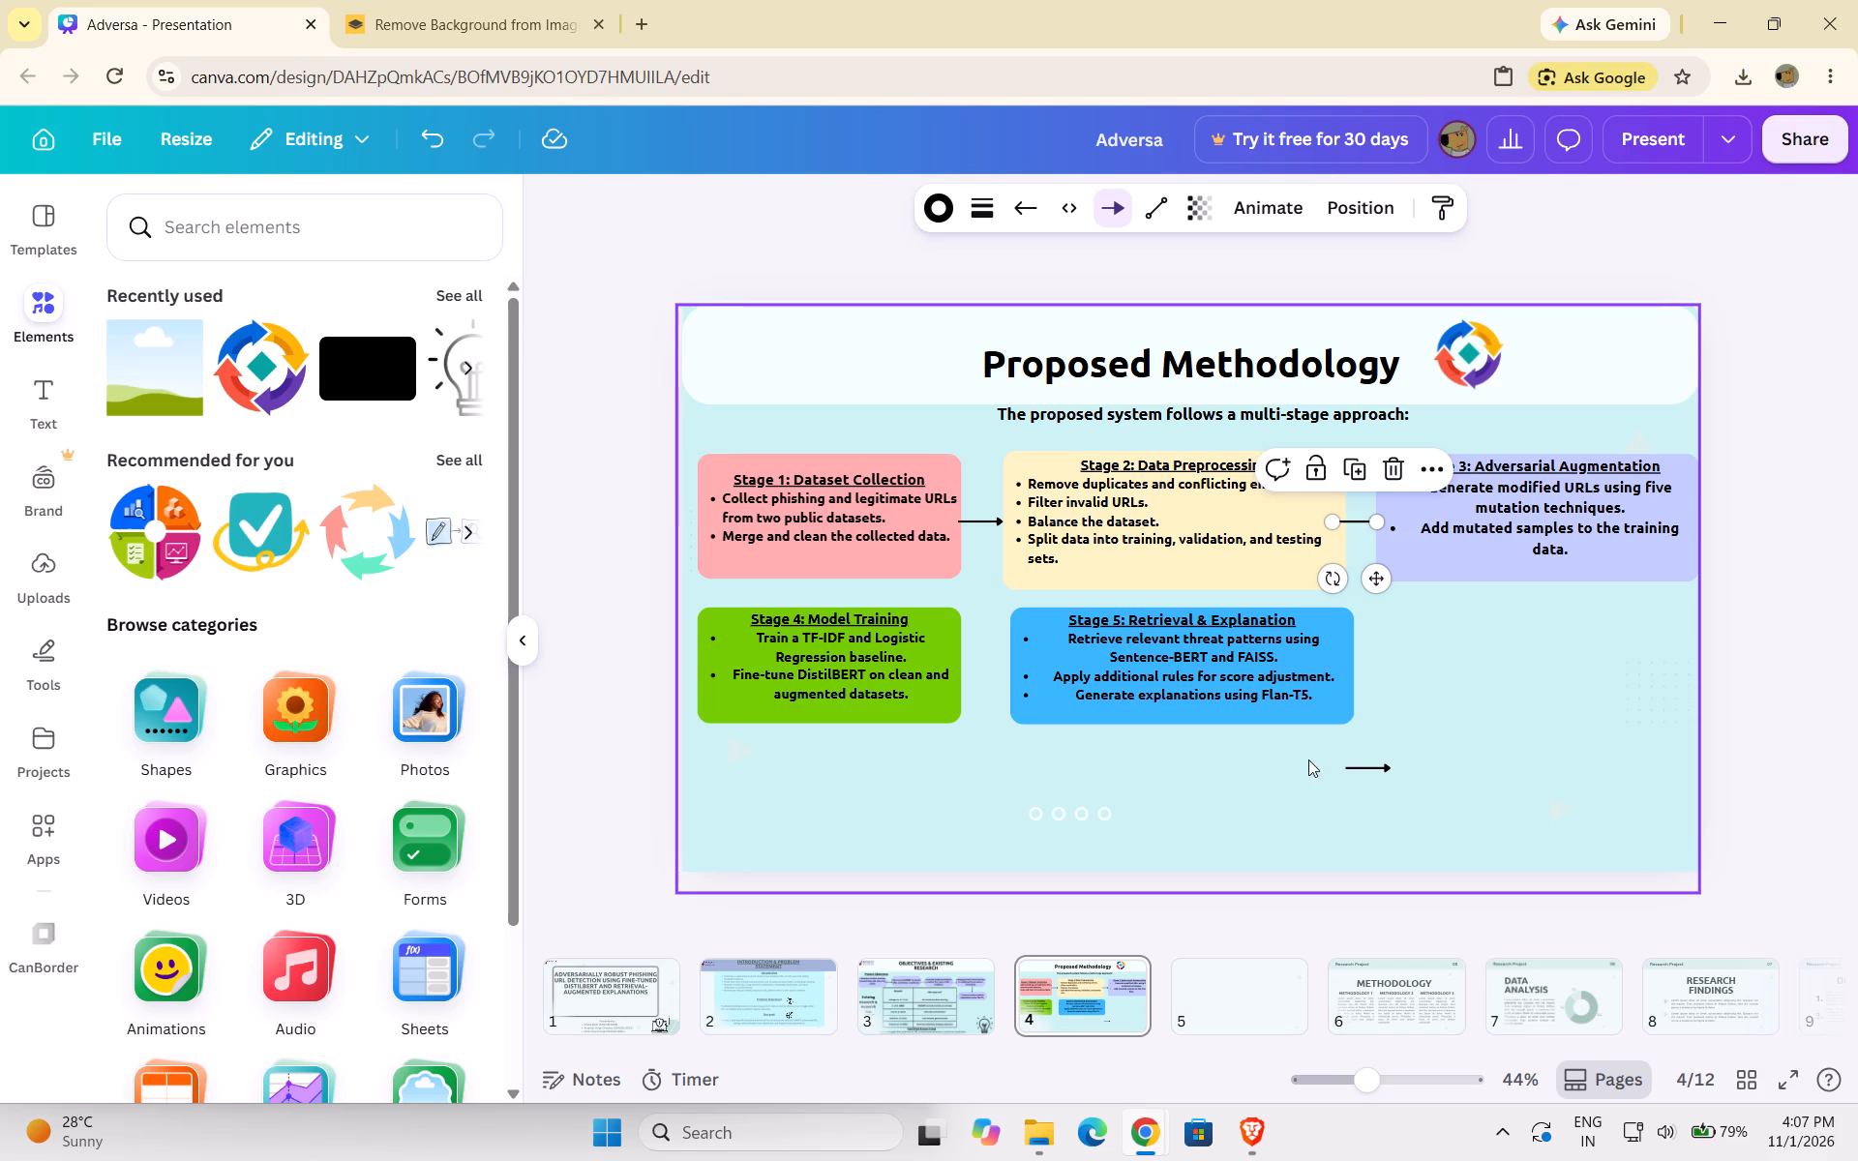
Move the remaining short arrow from below Stage 5 into the gap between the Stage 4 and Stage 5 boxes.
left_click(1360, 766)
left_click_drag(1395, 828, 1116, 725)
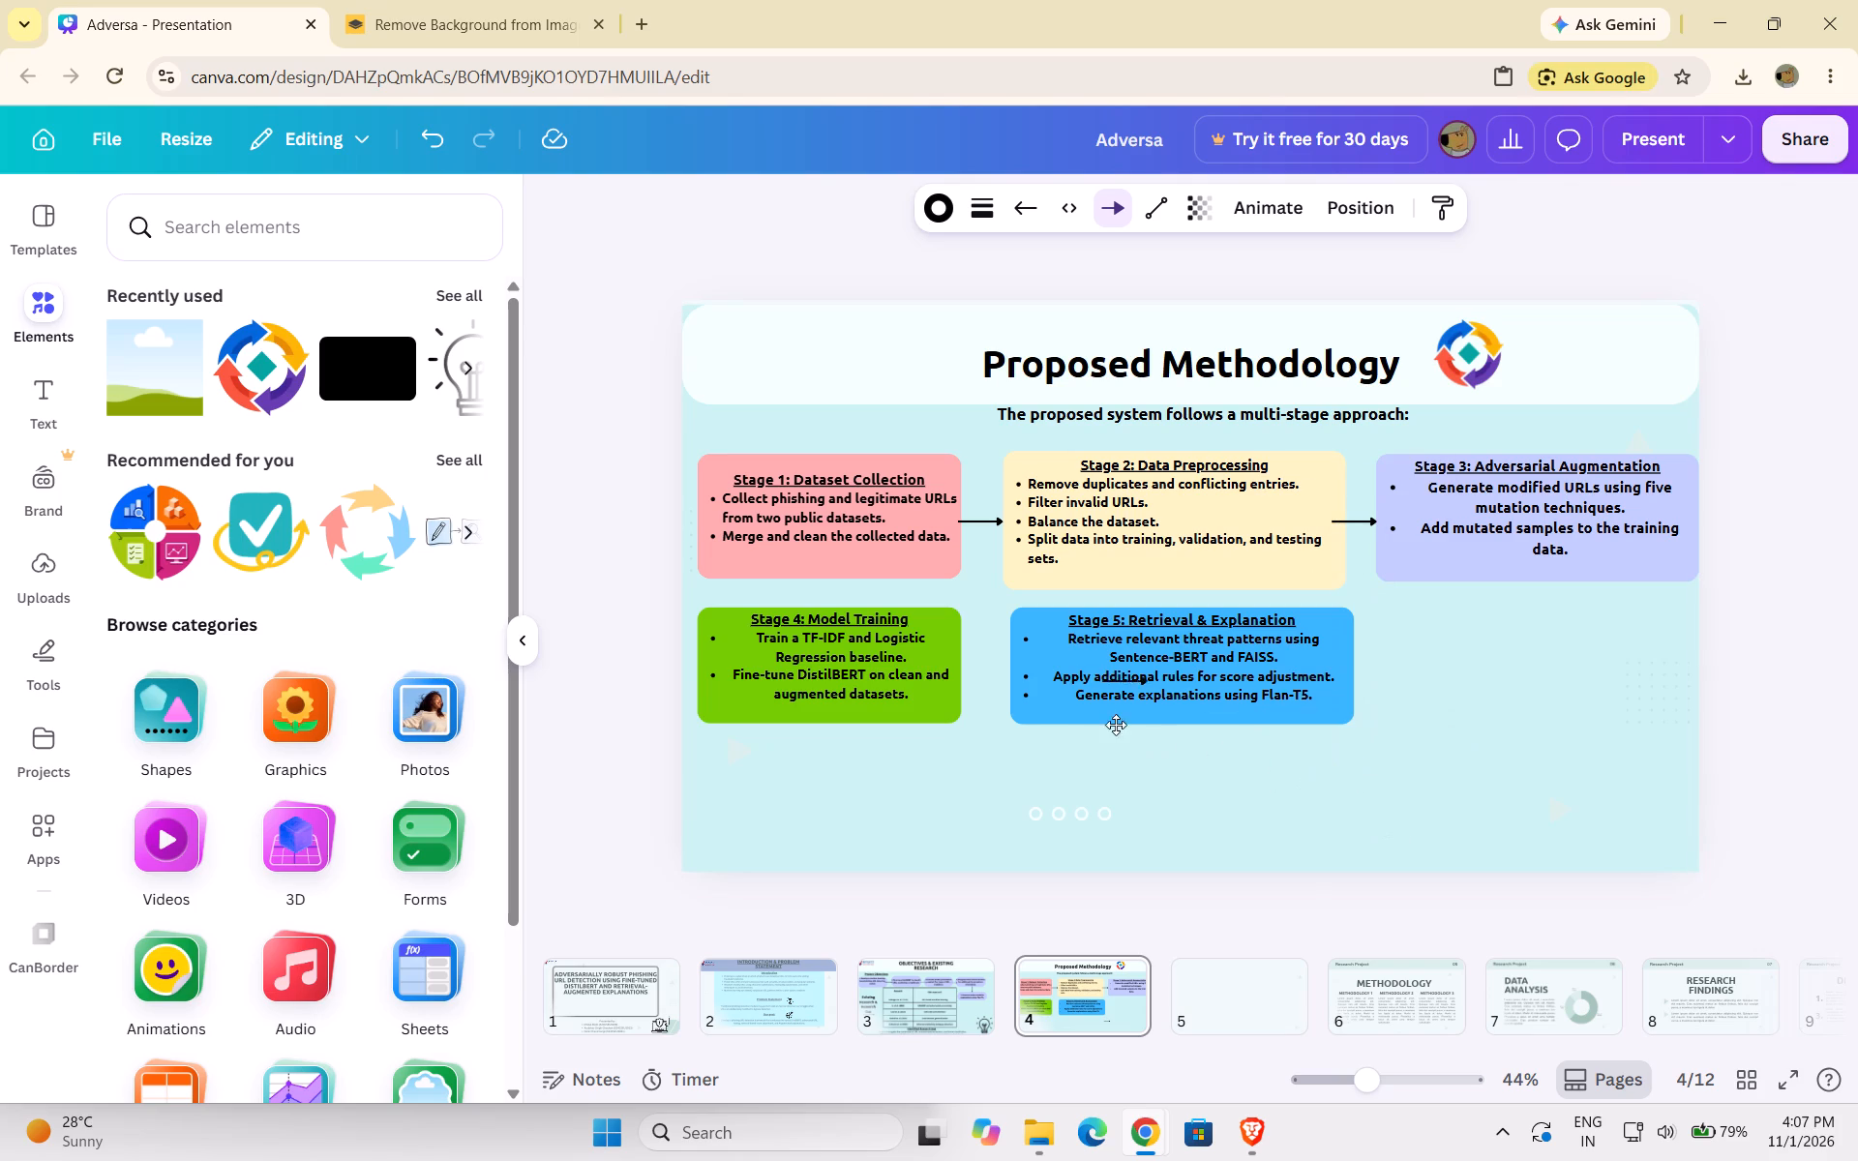
left_click_drag(1116, 725, 1004, 728)
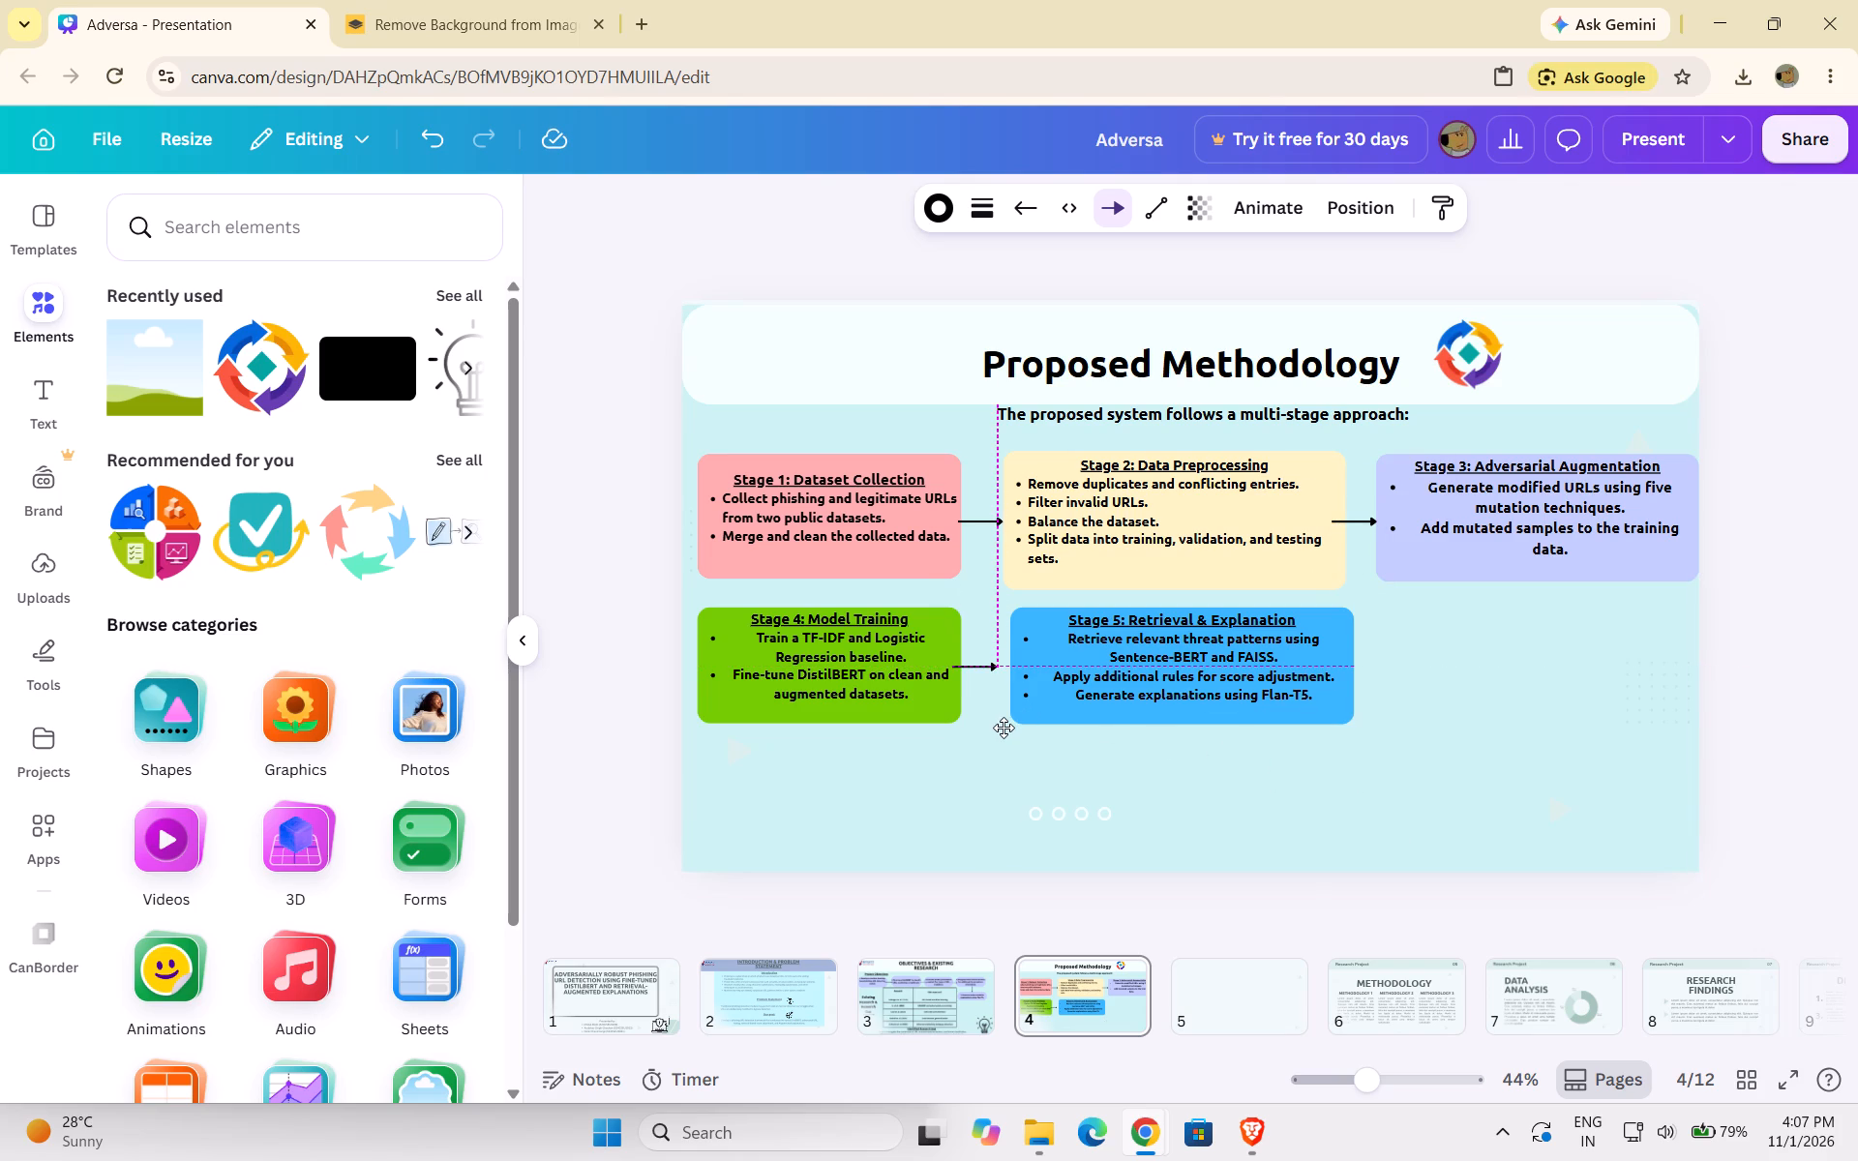
left_click_drag(1004, 728, 1014, 729)
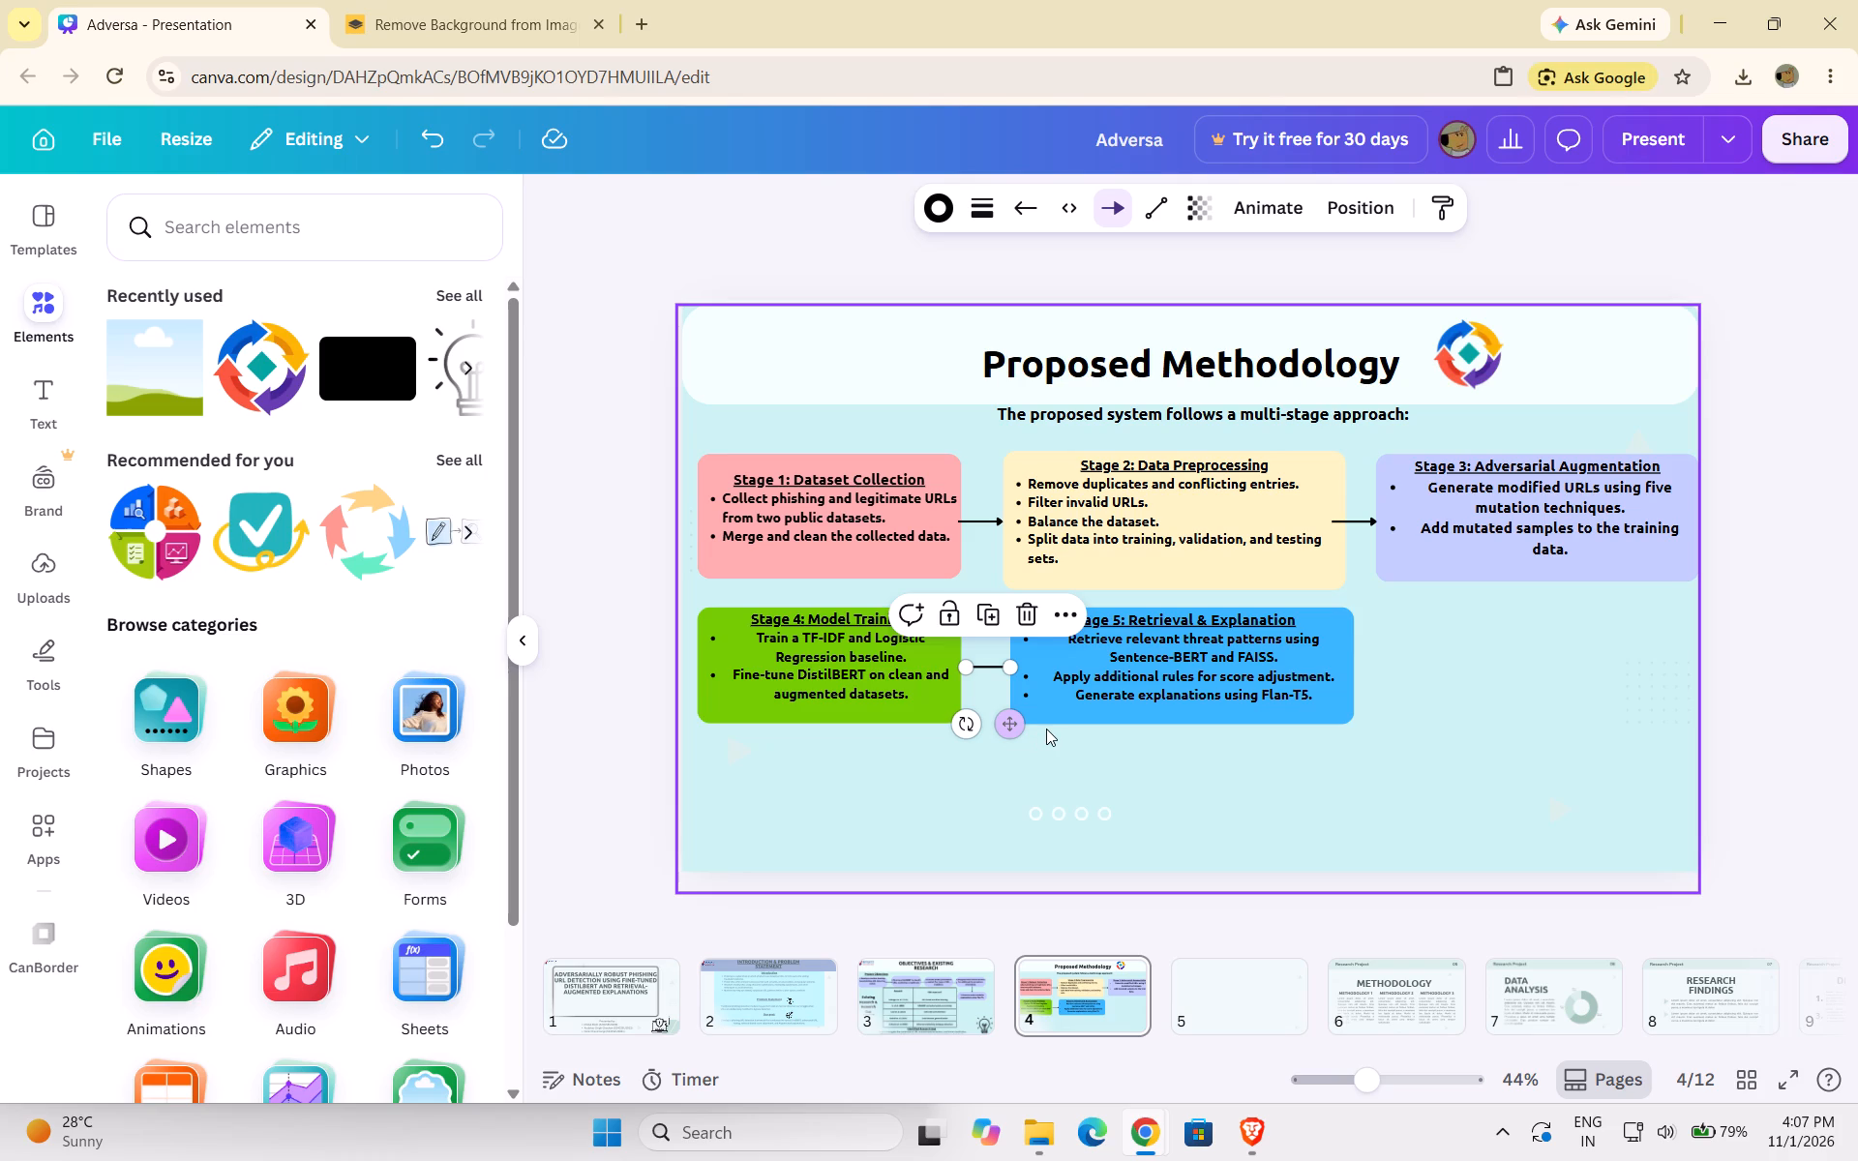
left_click(1524, 773)
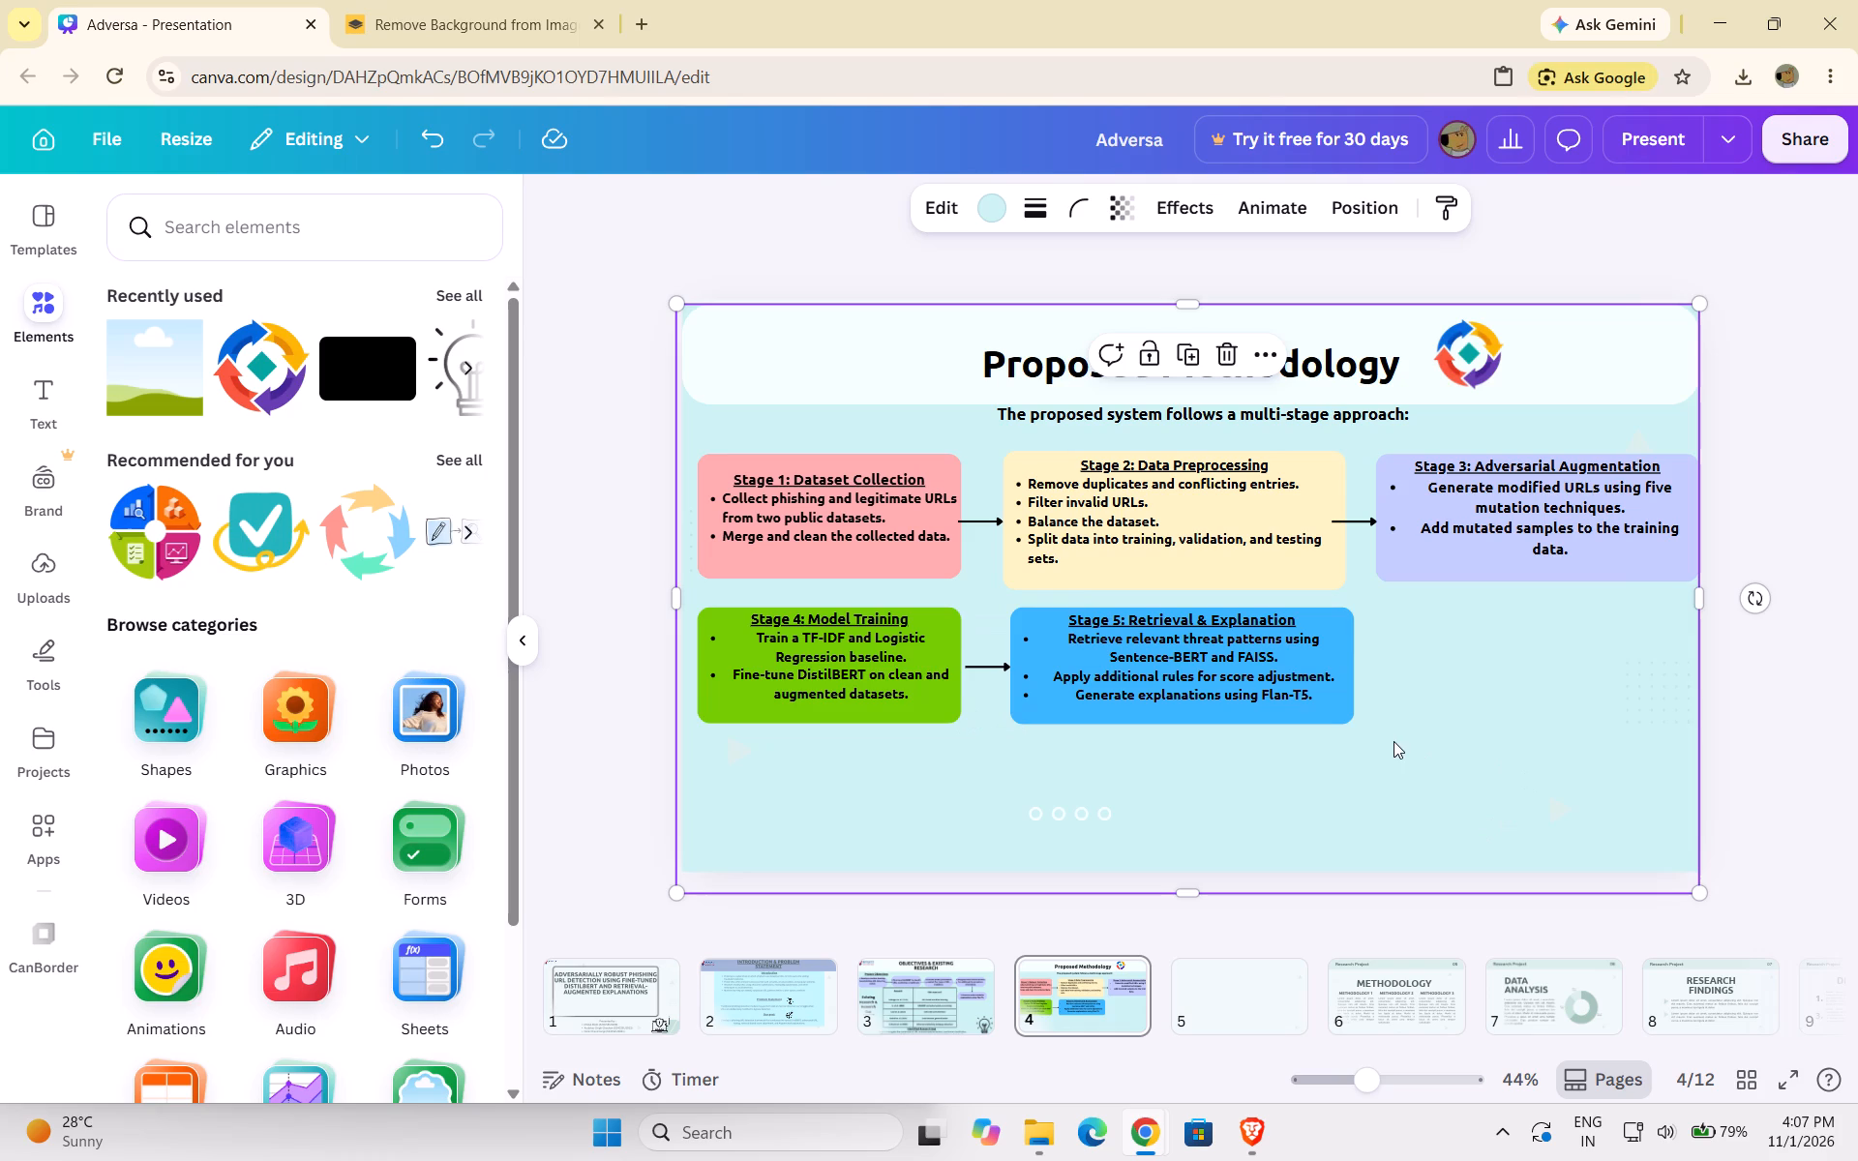
Narrow the Stage 3 box slightly from its right side, leaving a small margin to the slide's edge.
left_click(1642, 562)
left_click_drag(1699, 505, 1691, 508)
left_click(1640, 726)
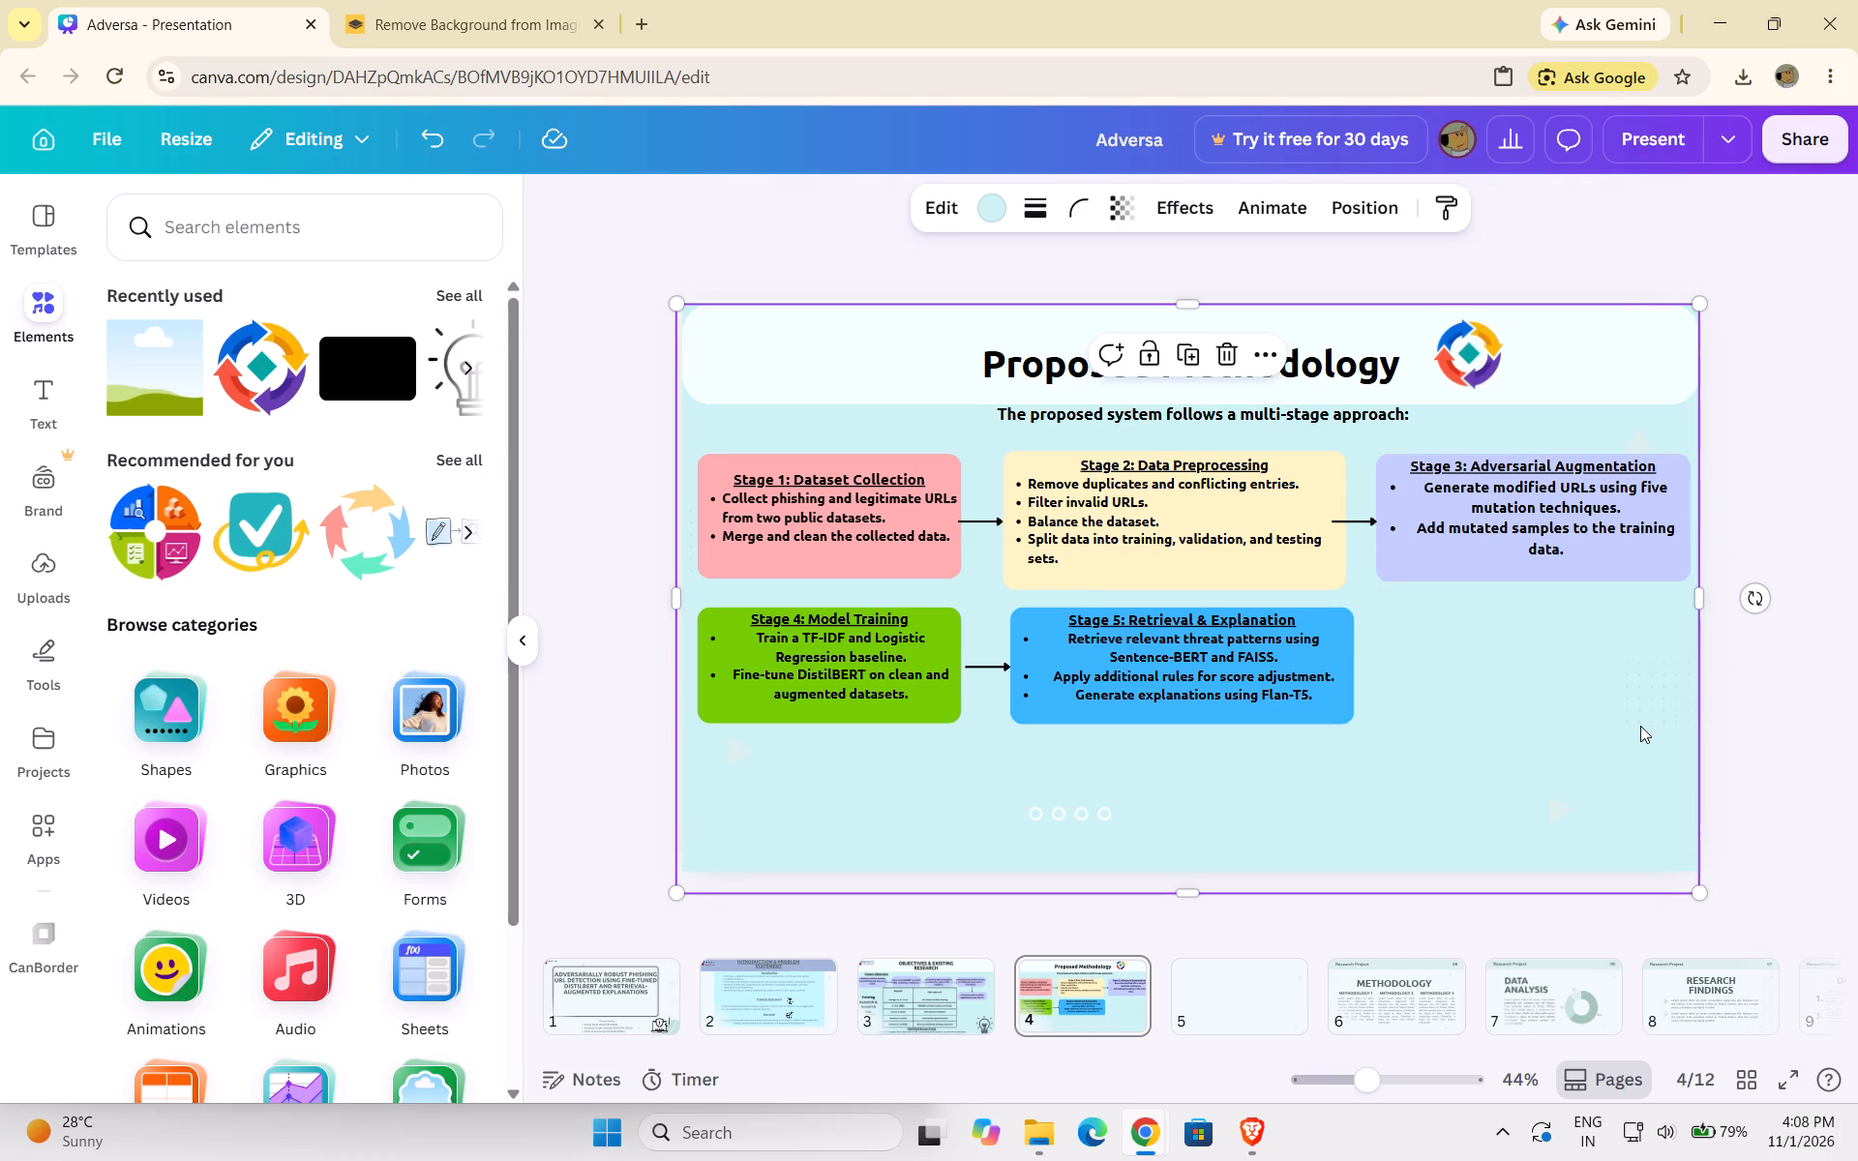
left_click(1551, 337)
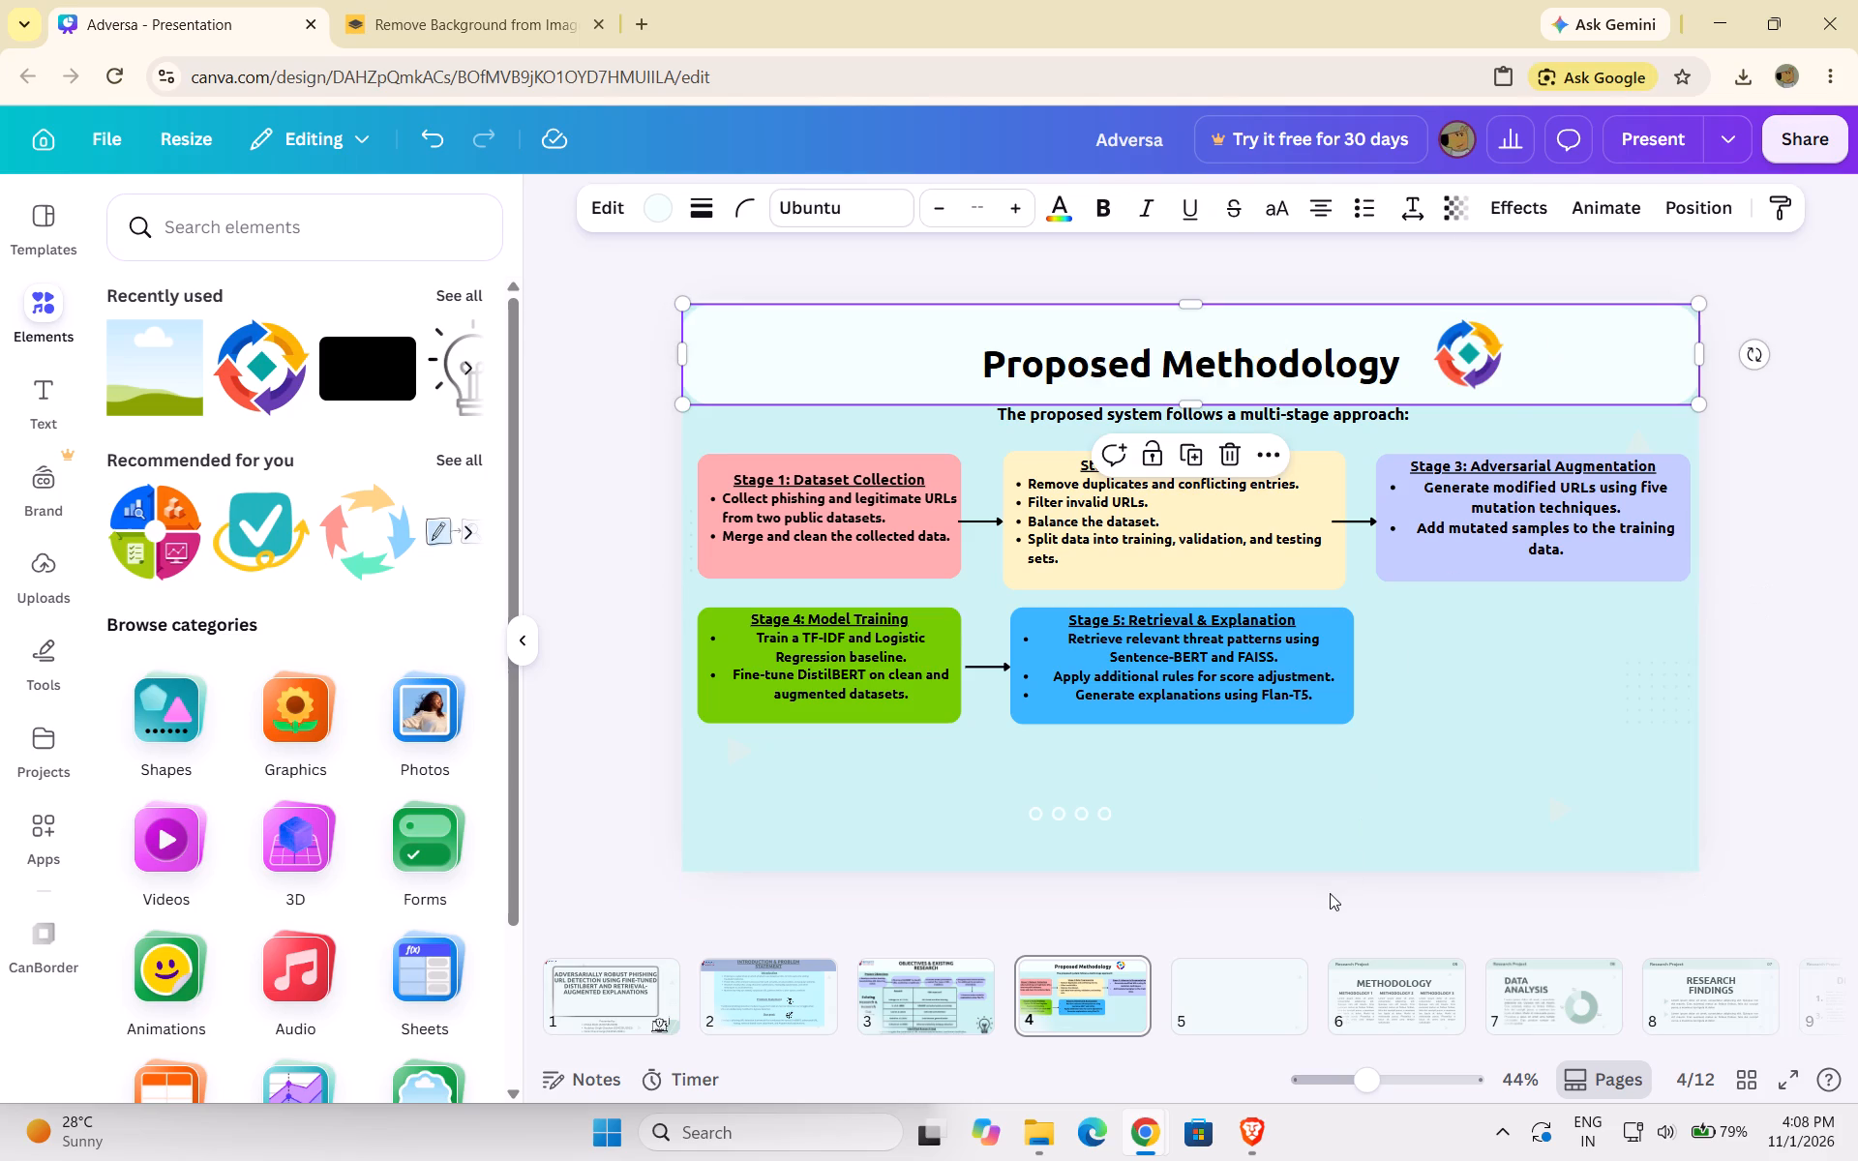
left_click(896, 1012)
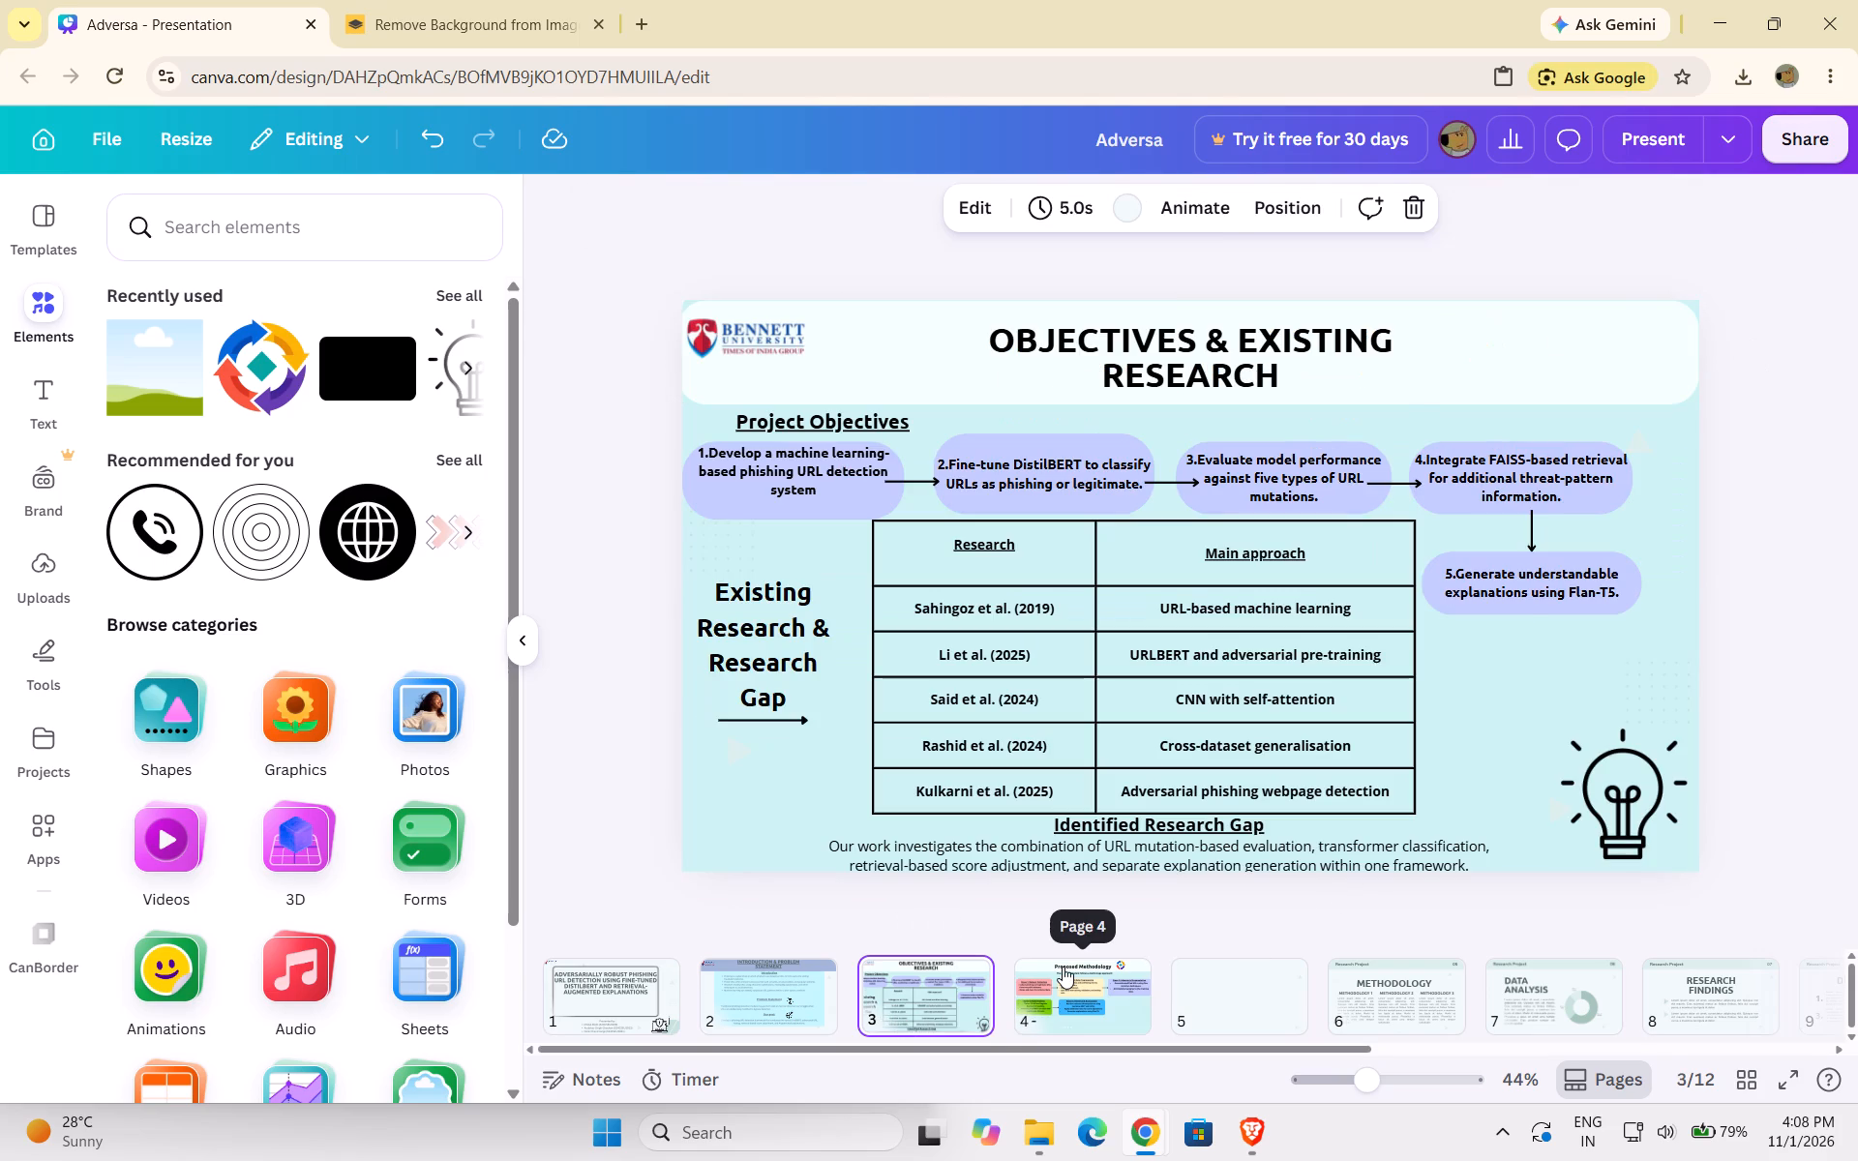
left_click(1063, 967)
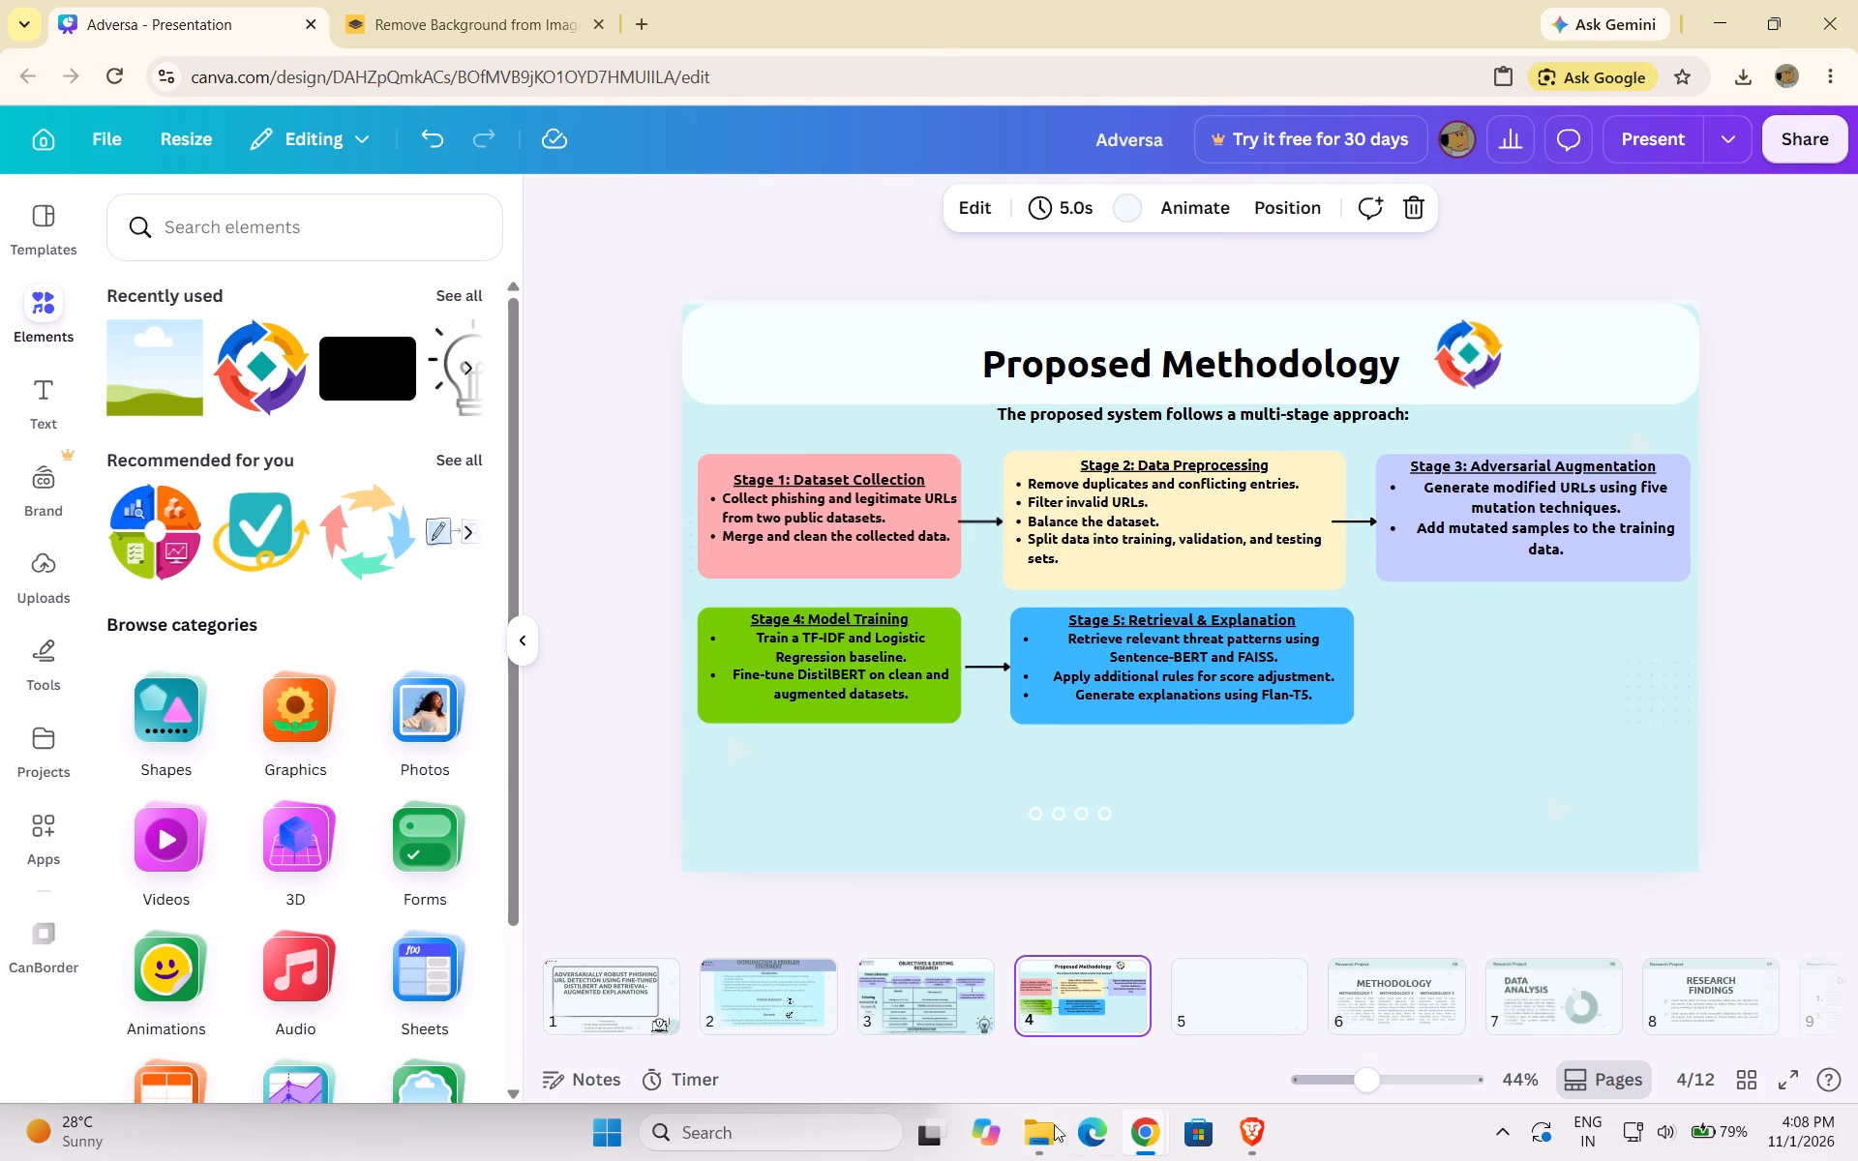
Switch to File Explorer and delete today's fig1 file from the Downloads folder.
left_click(1036, 1136)
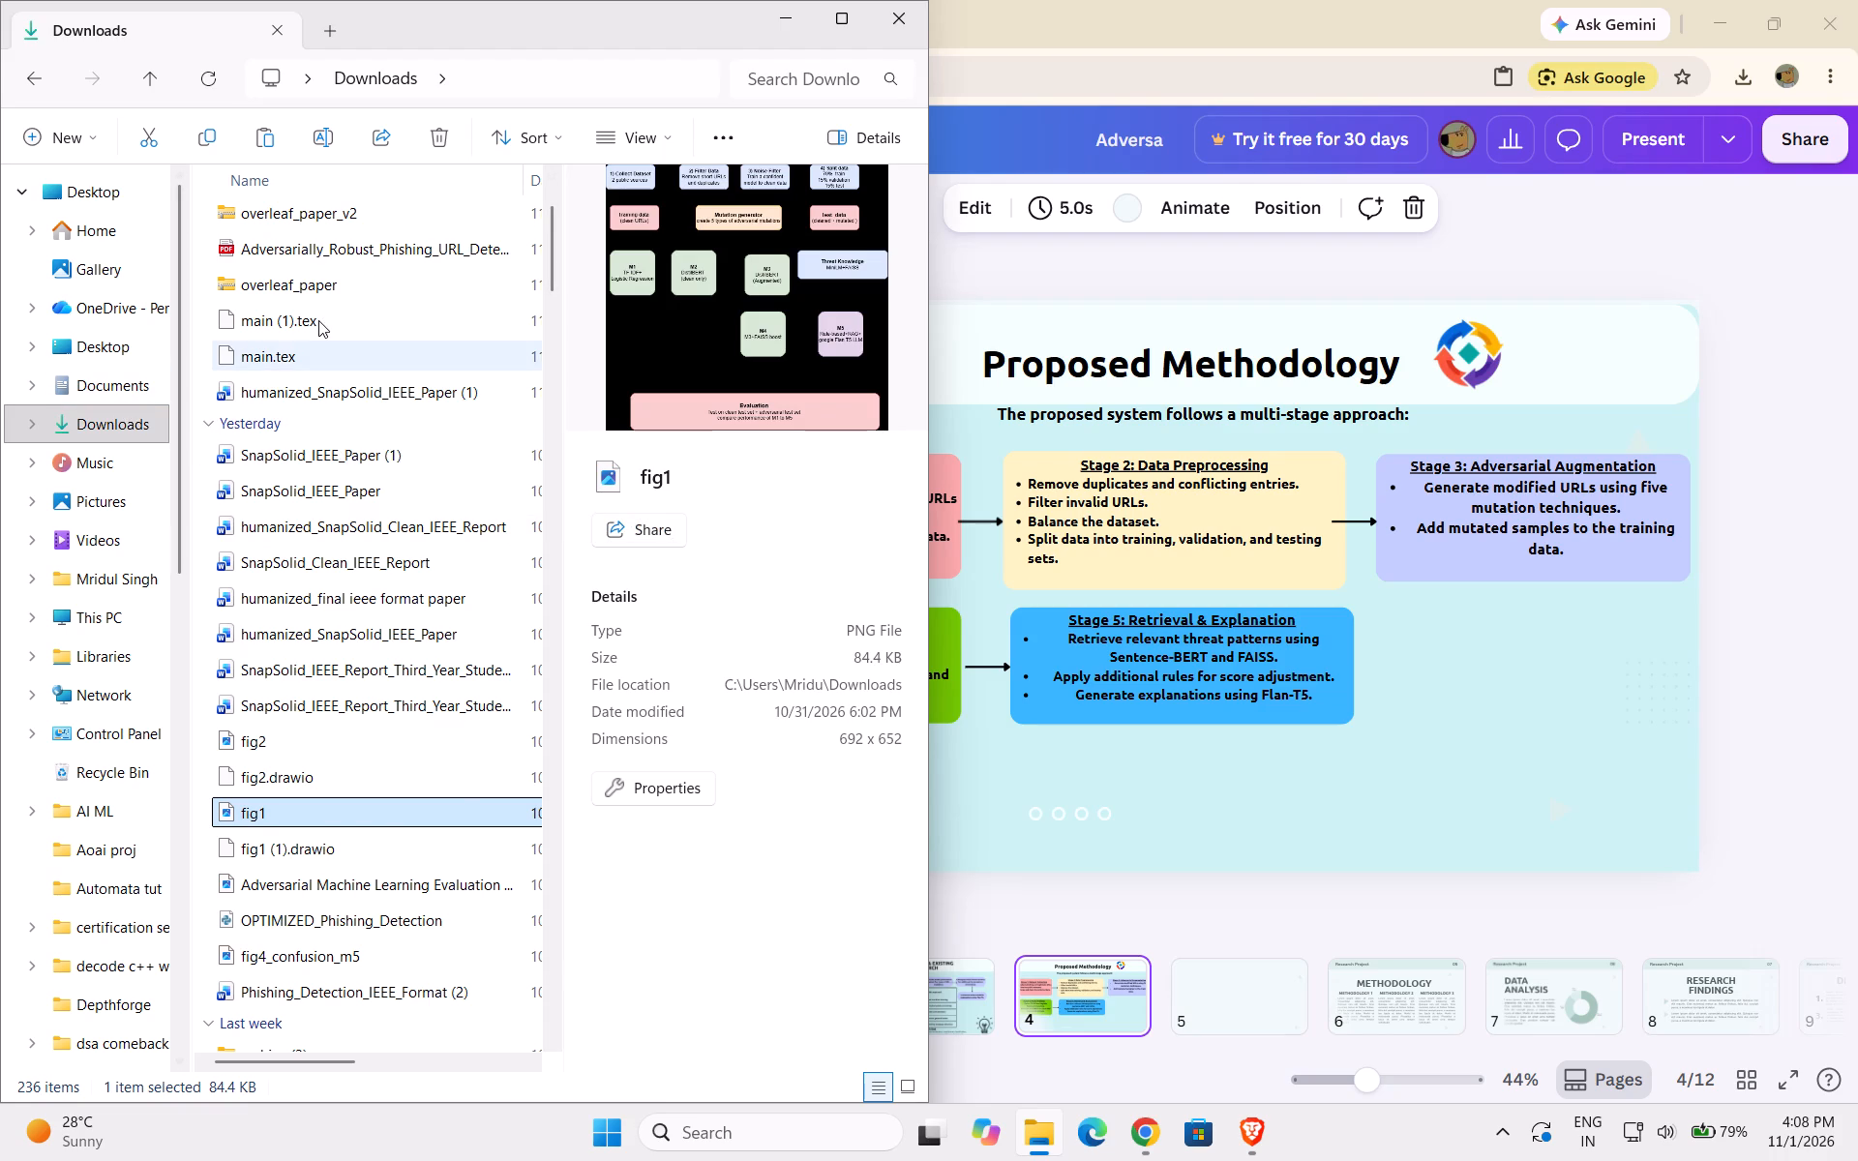
scroll(318, 320, "up", 8)
left_click(294, 250)
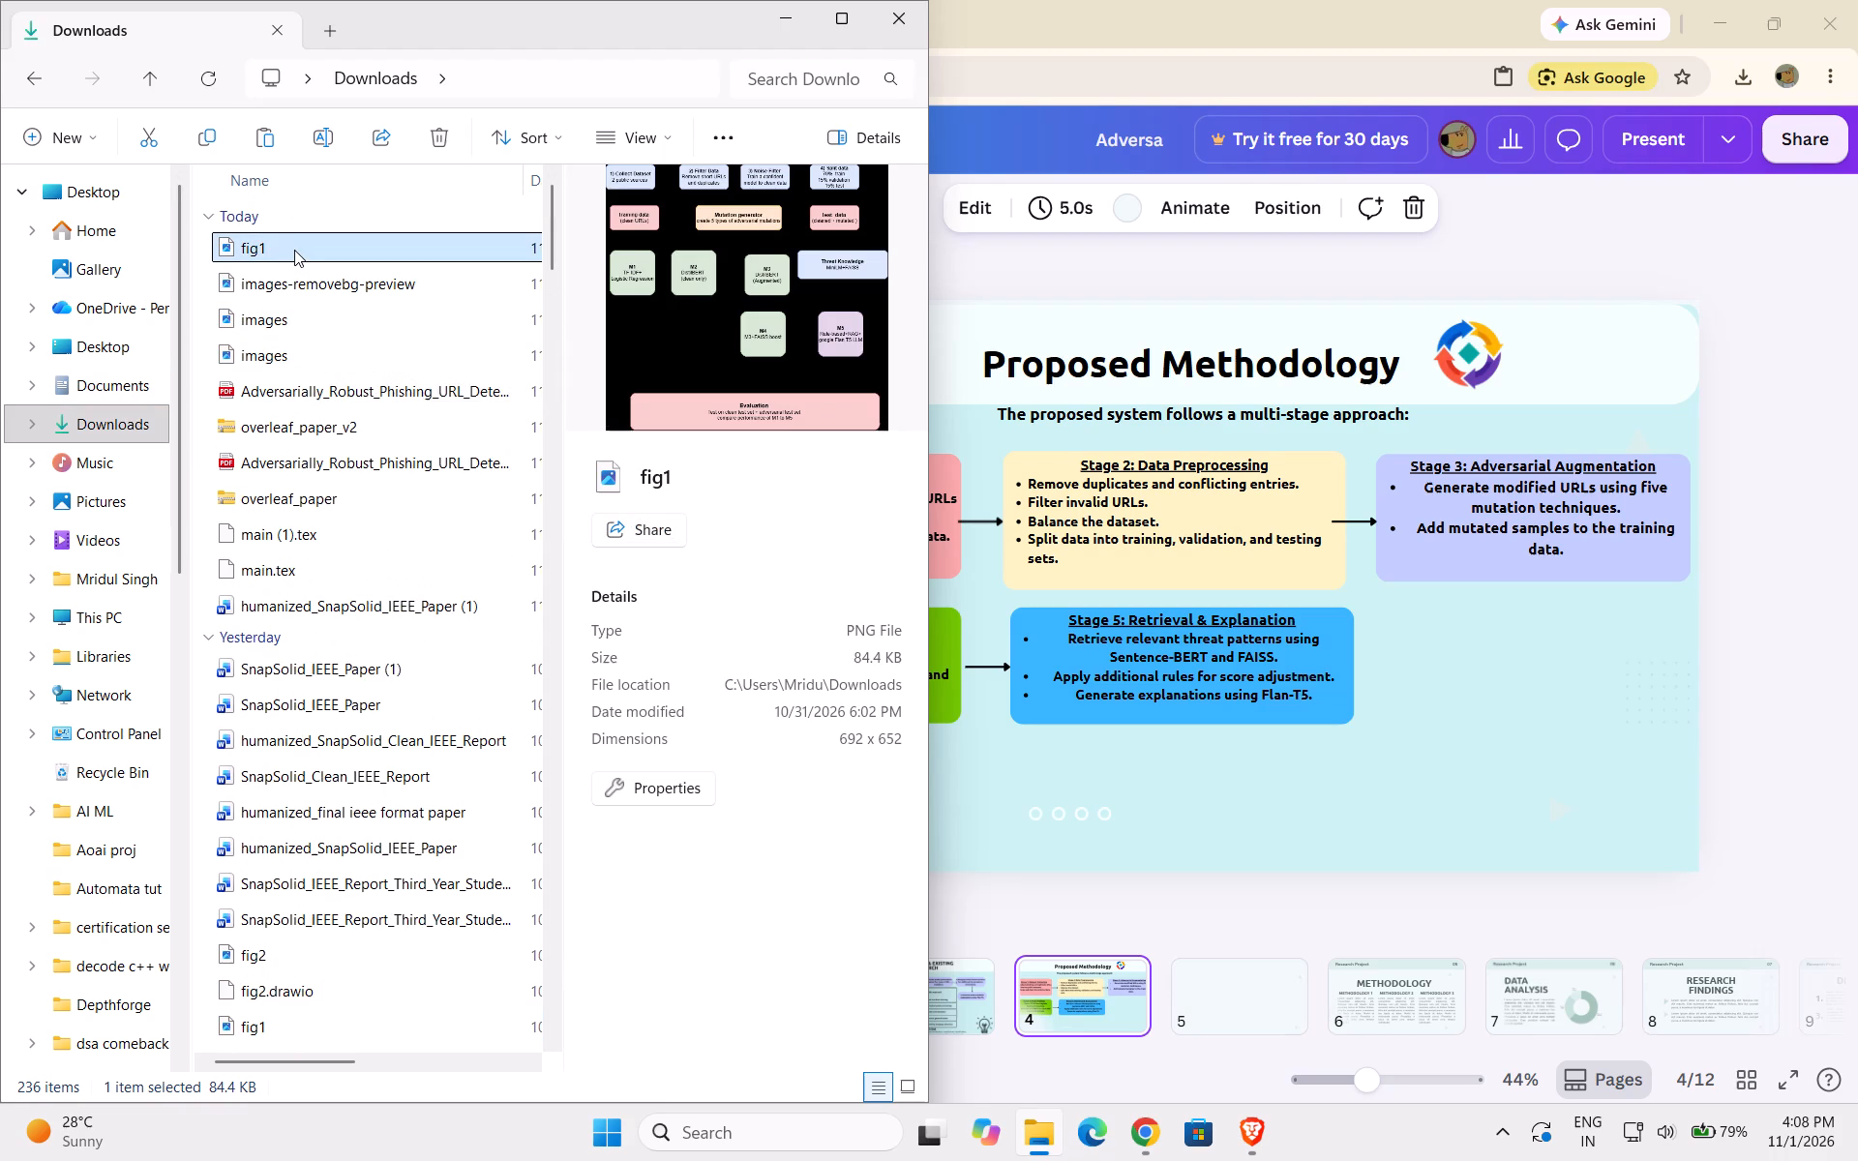
left_click(426, 133)
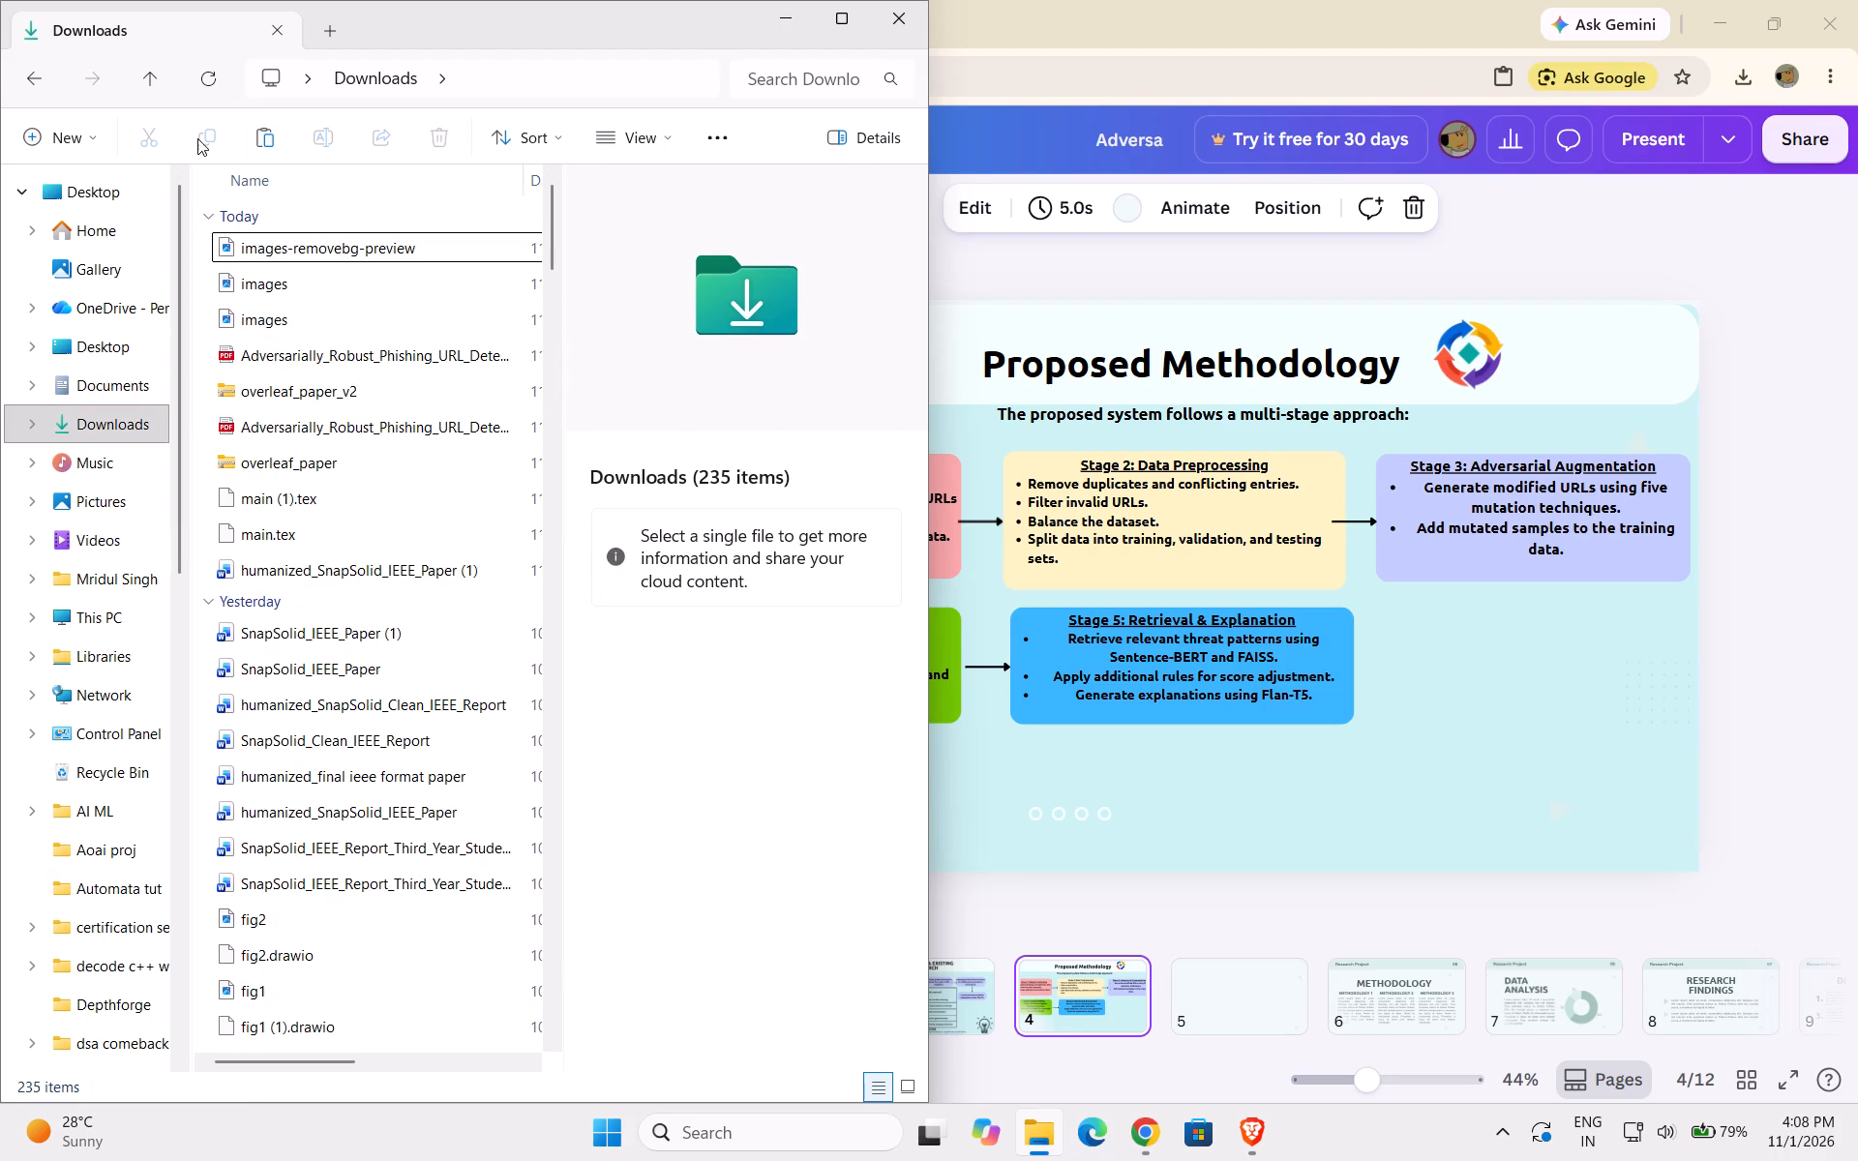
Copy the images-removebg-preview file from the Downloads folder and return to the Canva presentation.
left_click(277, 237)
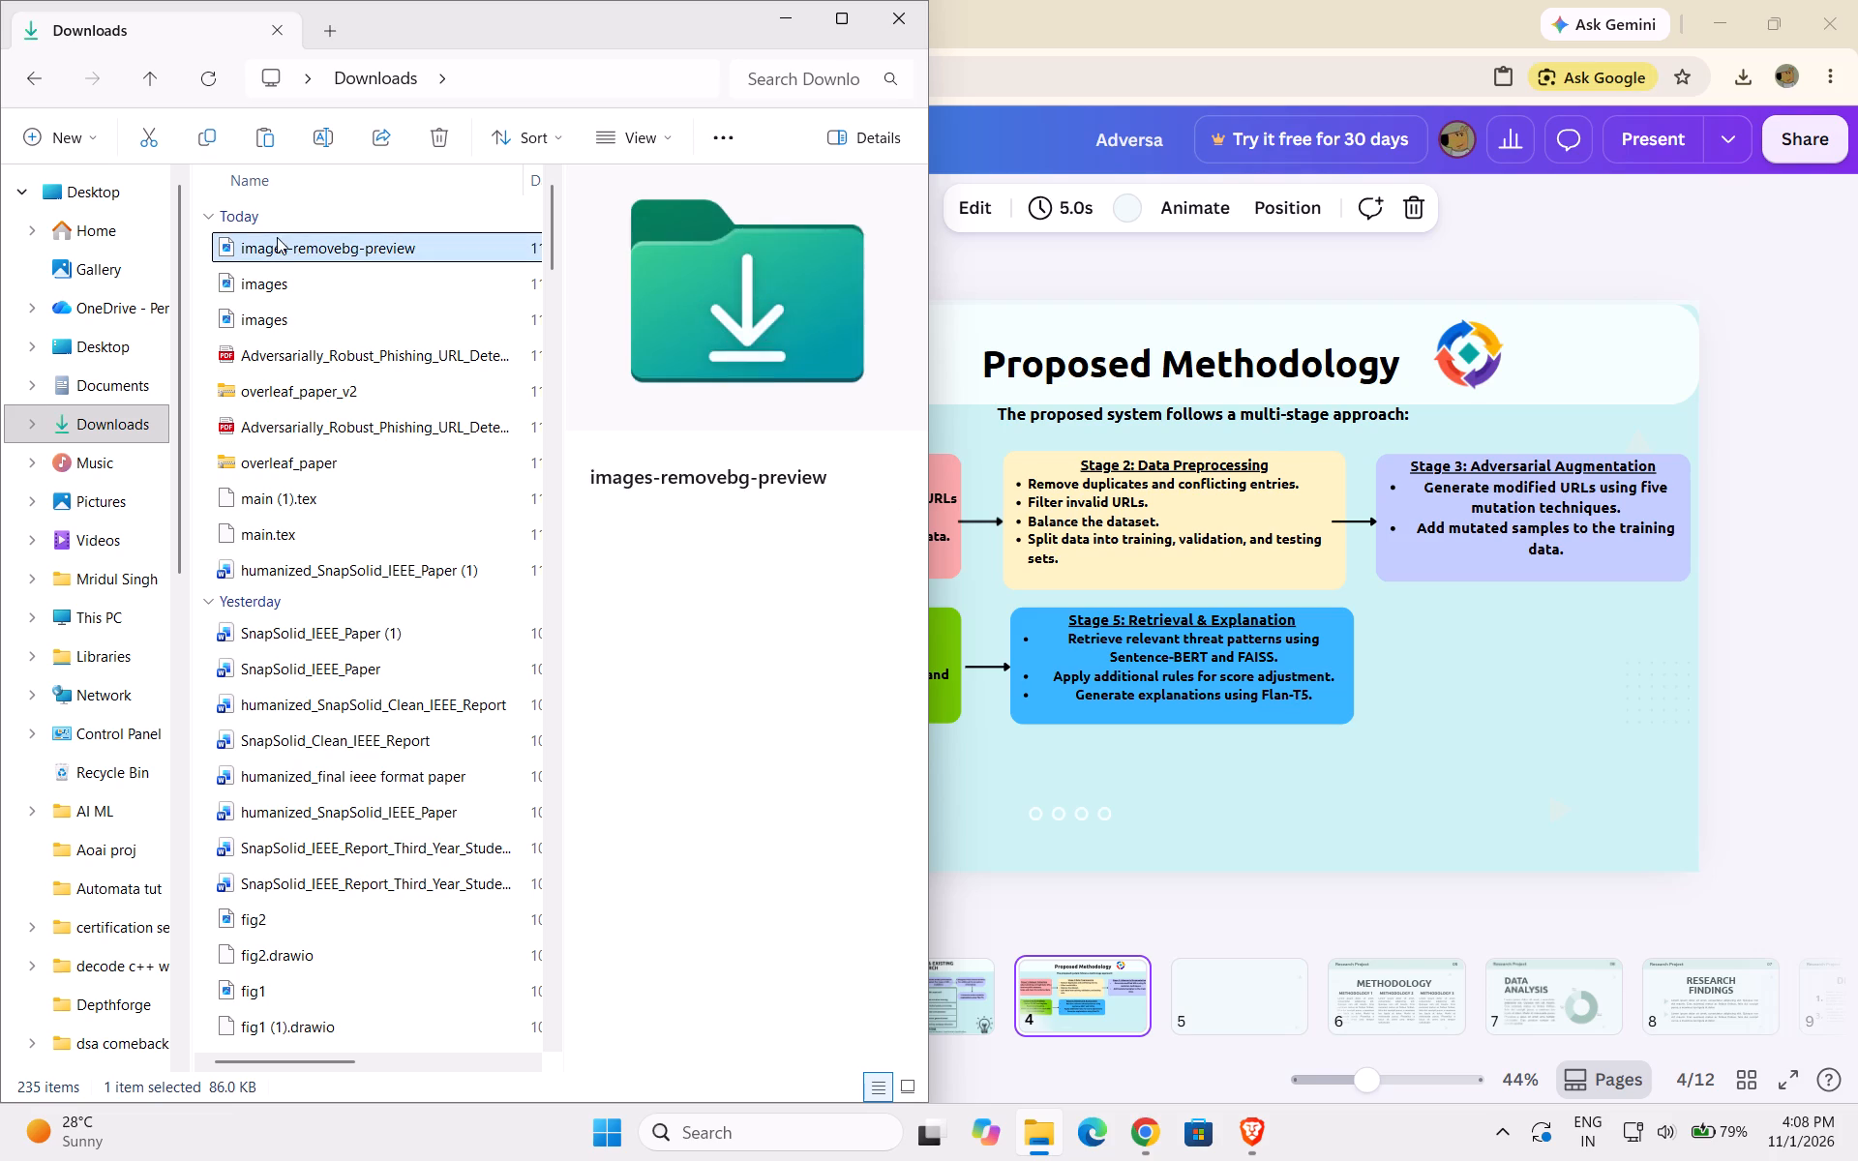
left_click(202, 145)
left_click(799, 17)
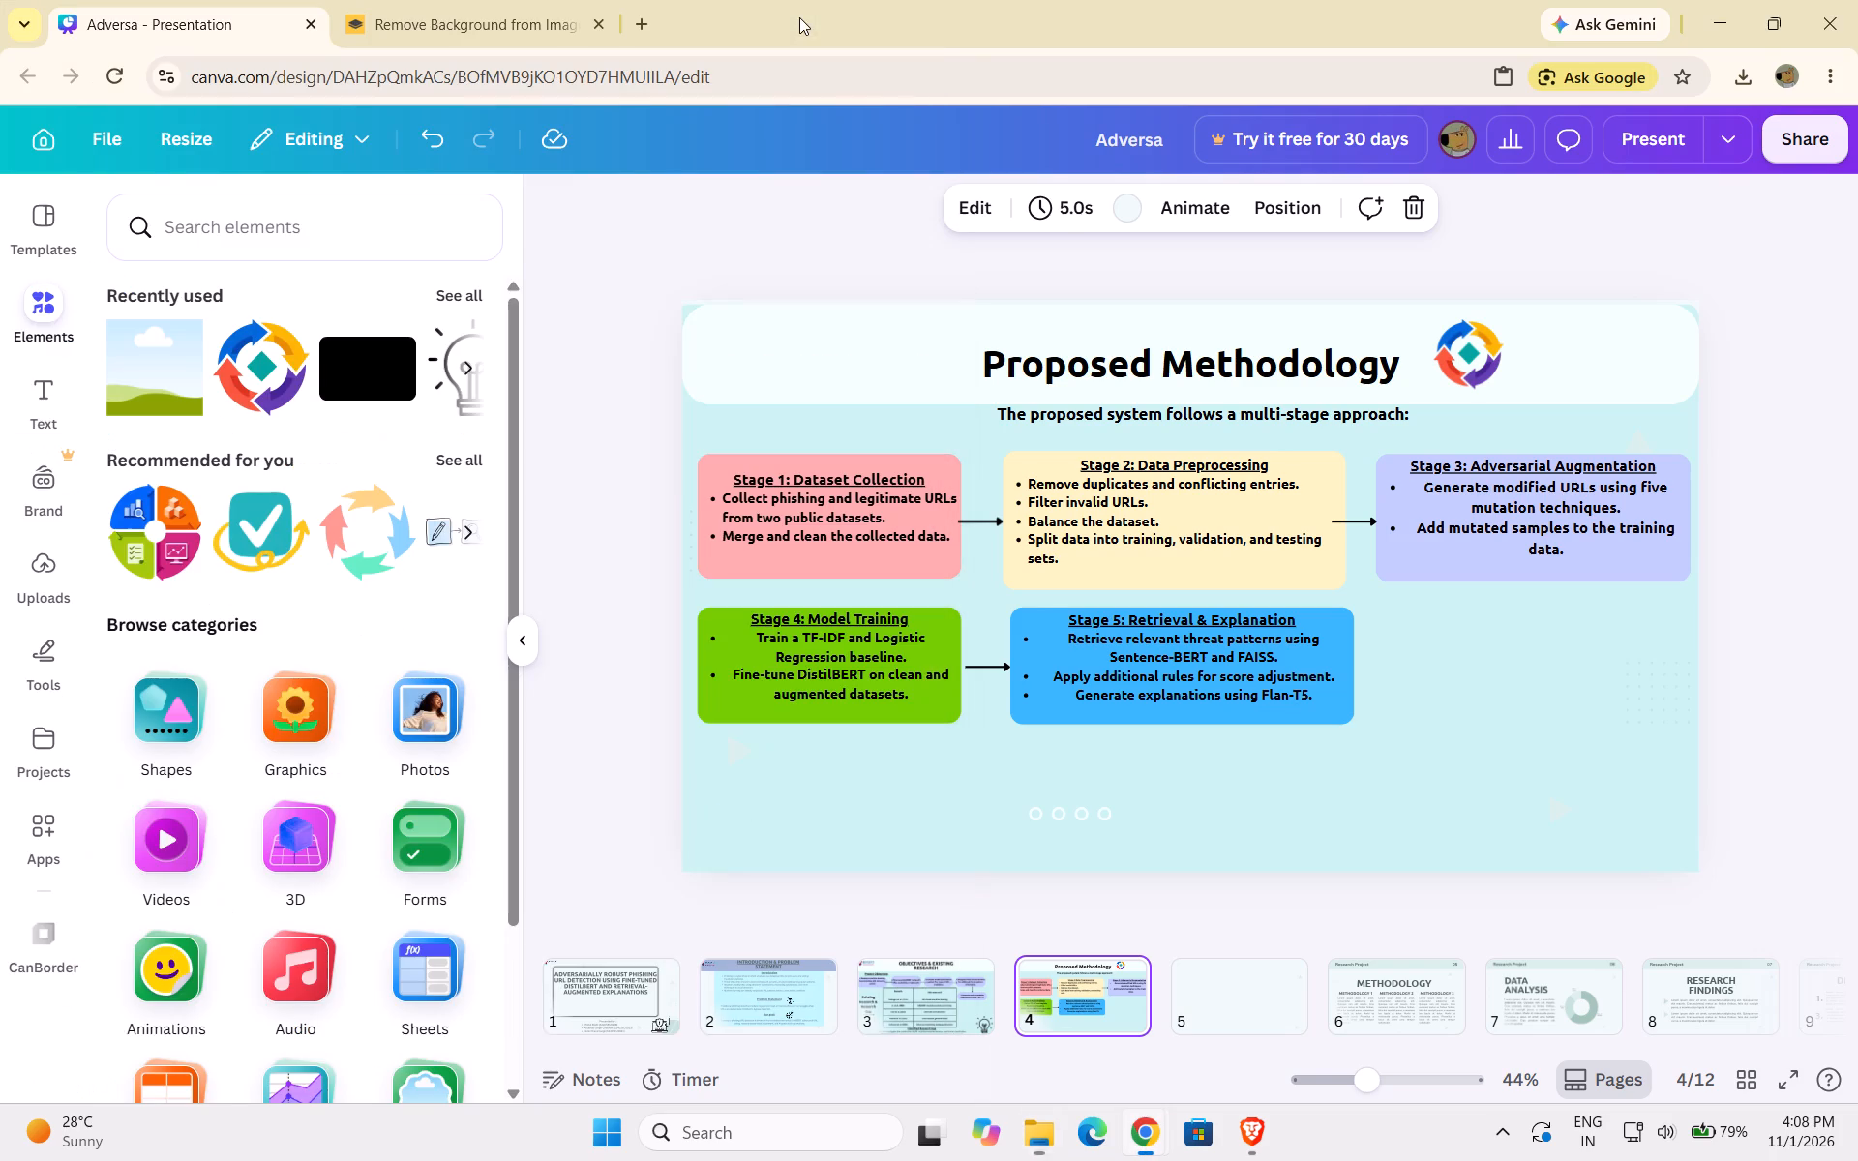
Paste the copied Bennett University logo onto slide 4, shrink it and place it at the far left of the title banner.
key("ctrl+v")
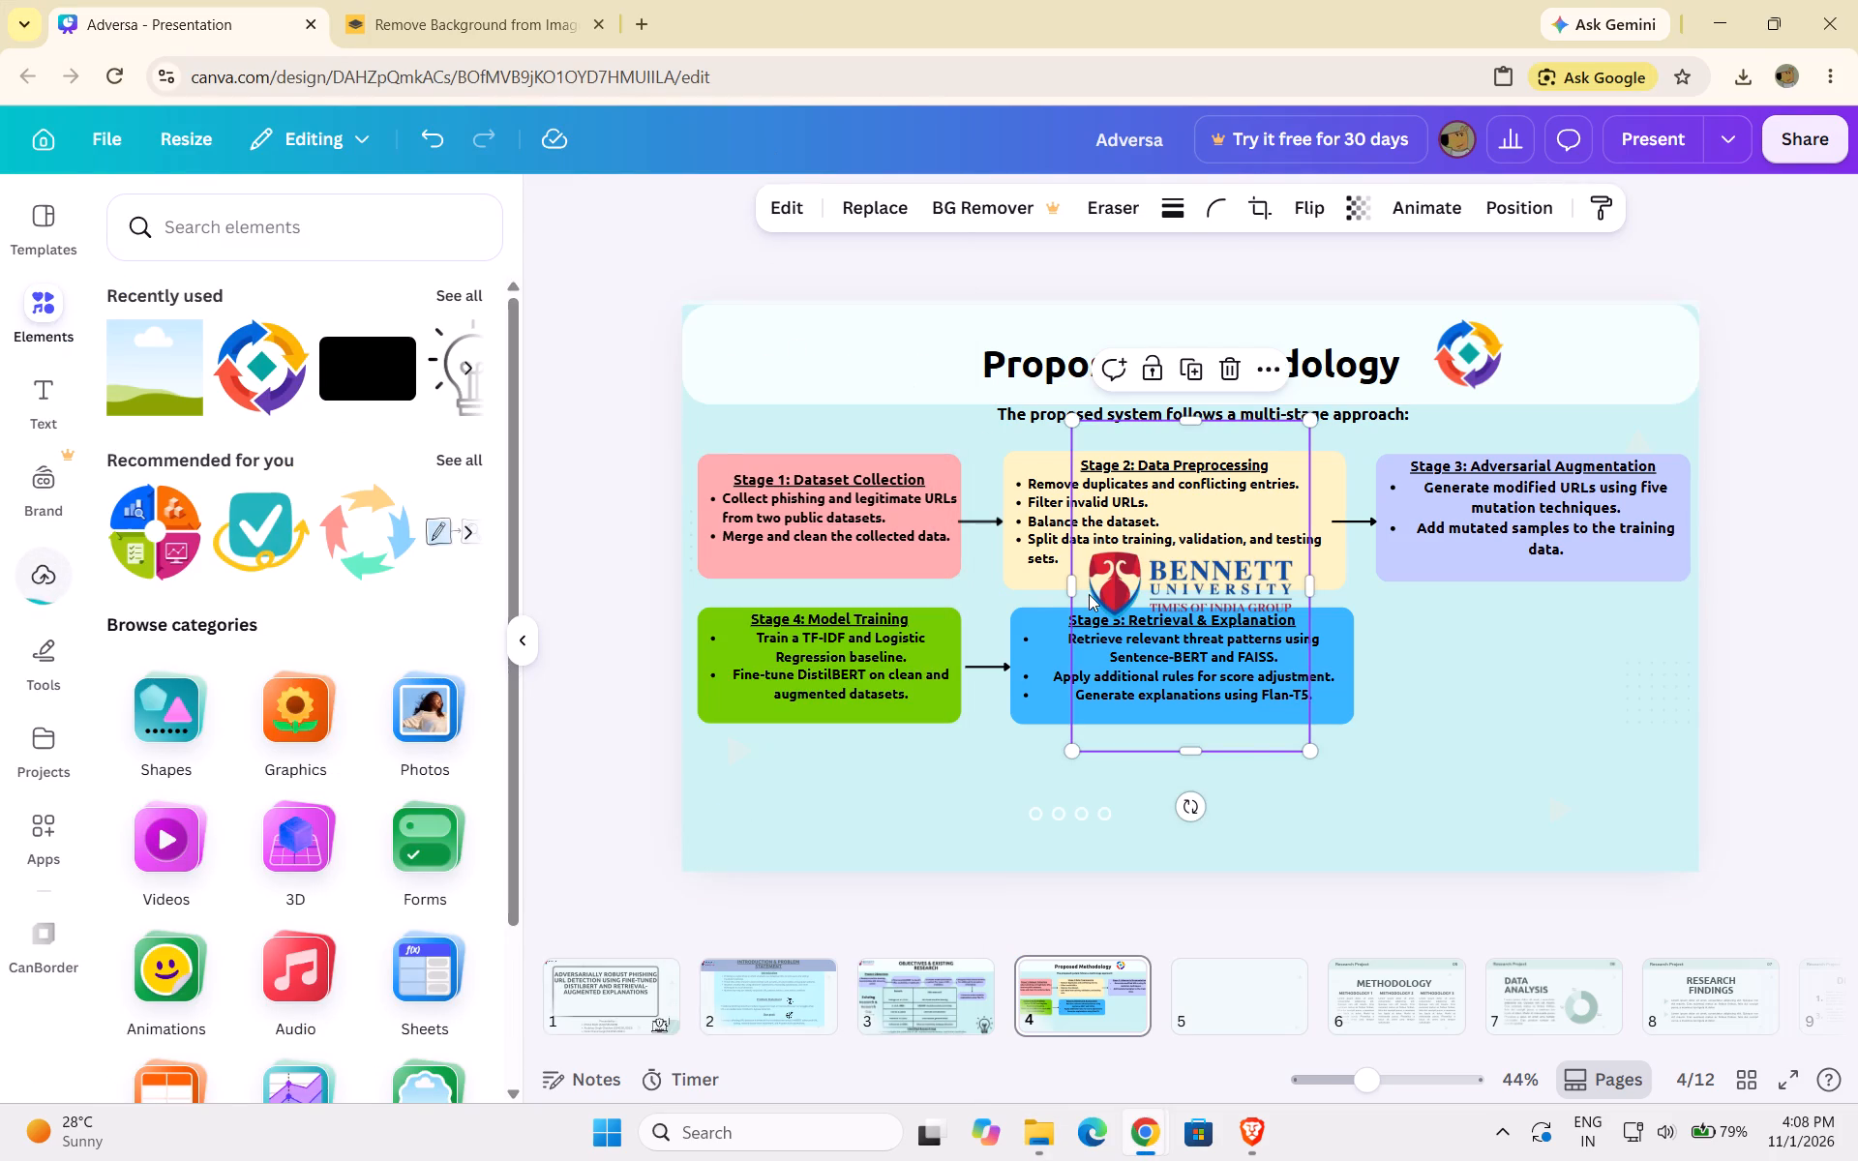
left_click_drag(1314, 747, 1149, 523)
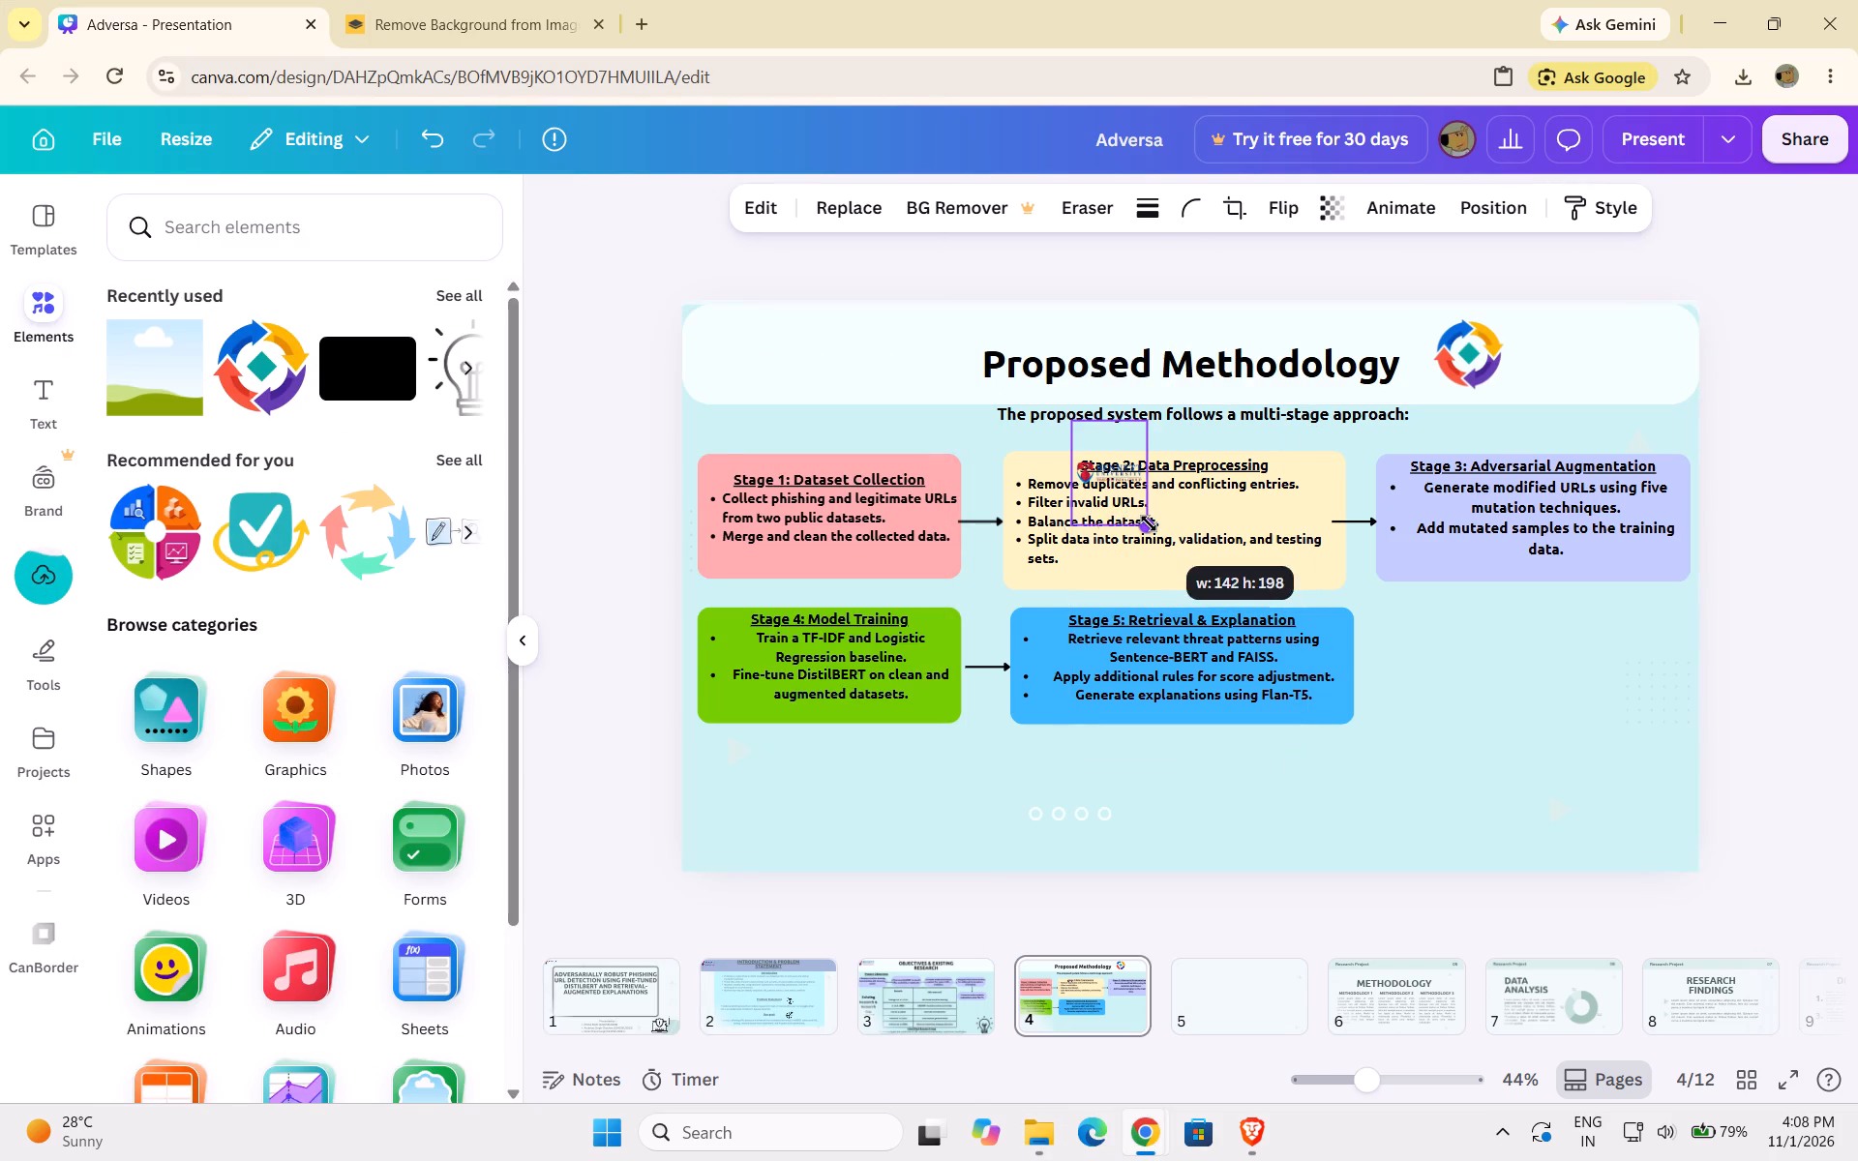
left_click_drag(1132, 580, 839, 446)
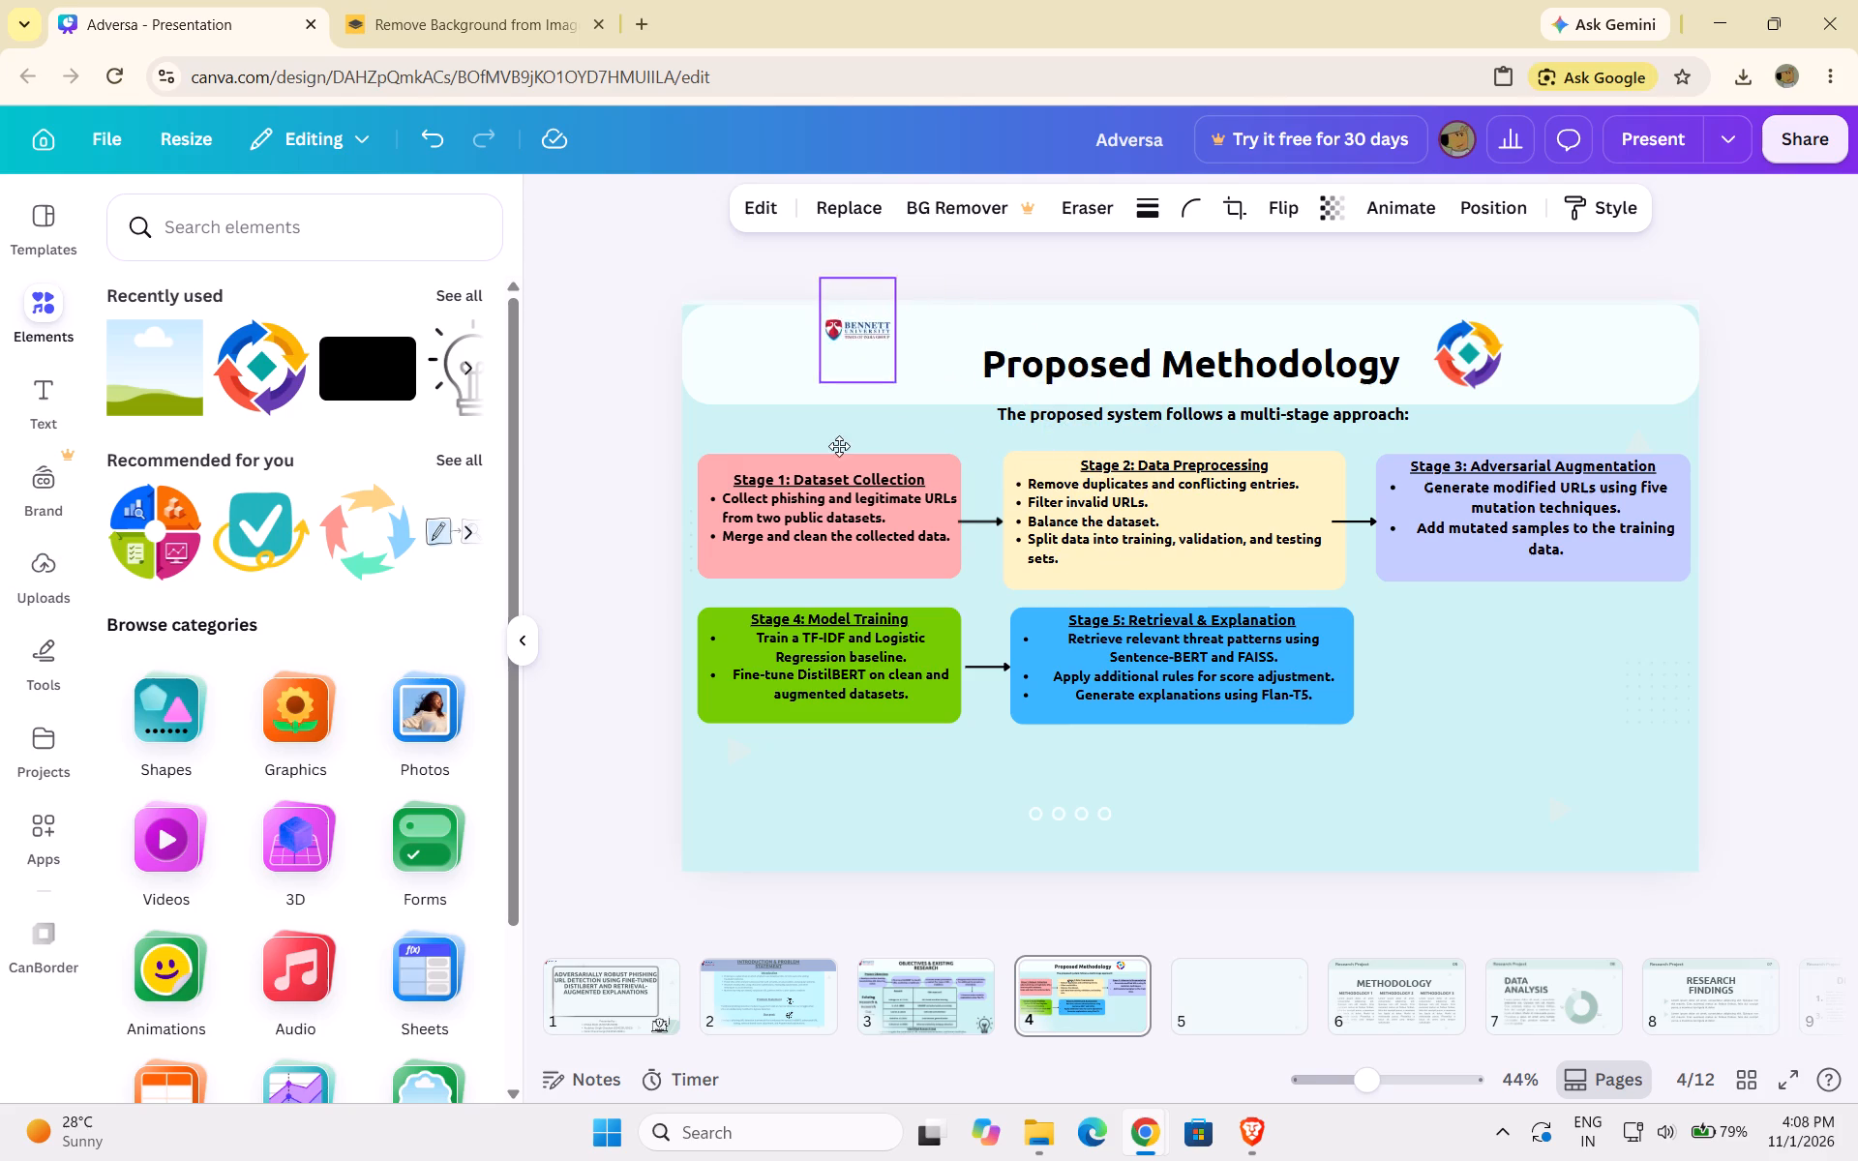
left_click_drag(839, 446, 755, 441)
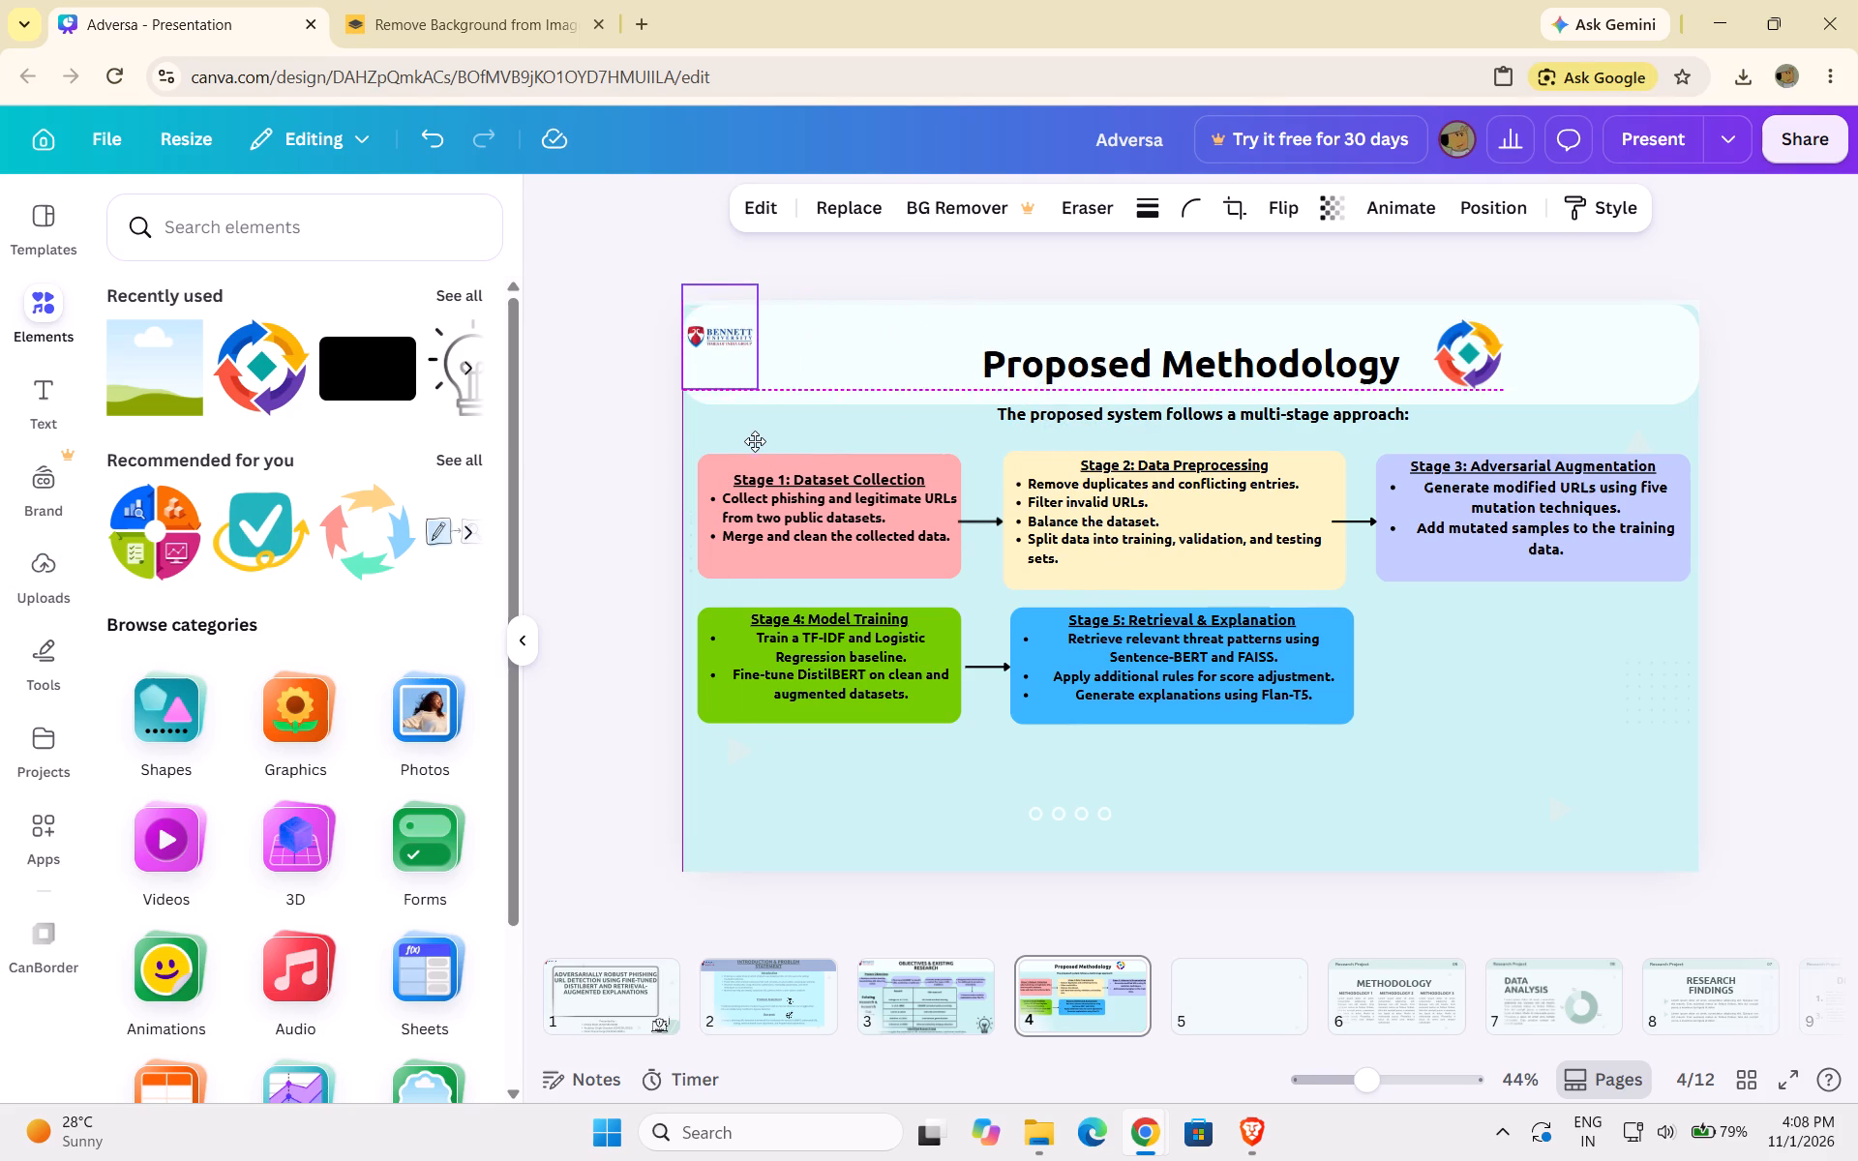
left_click_drag(755, 441, 756, 442)
left_click_drag(774, 397, 832, 430)
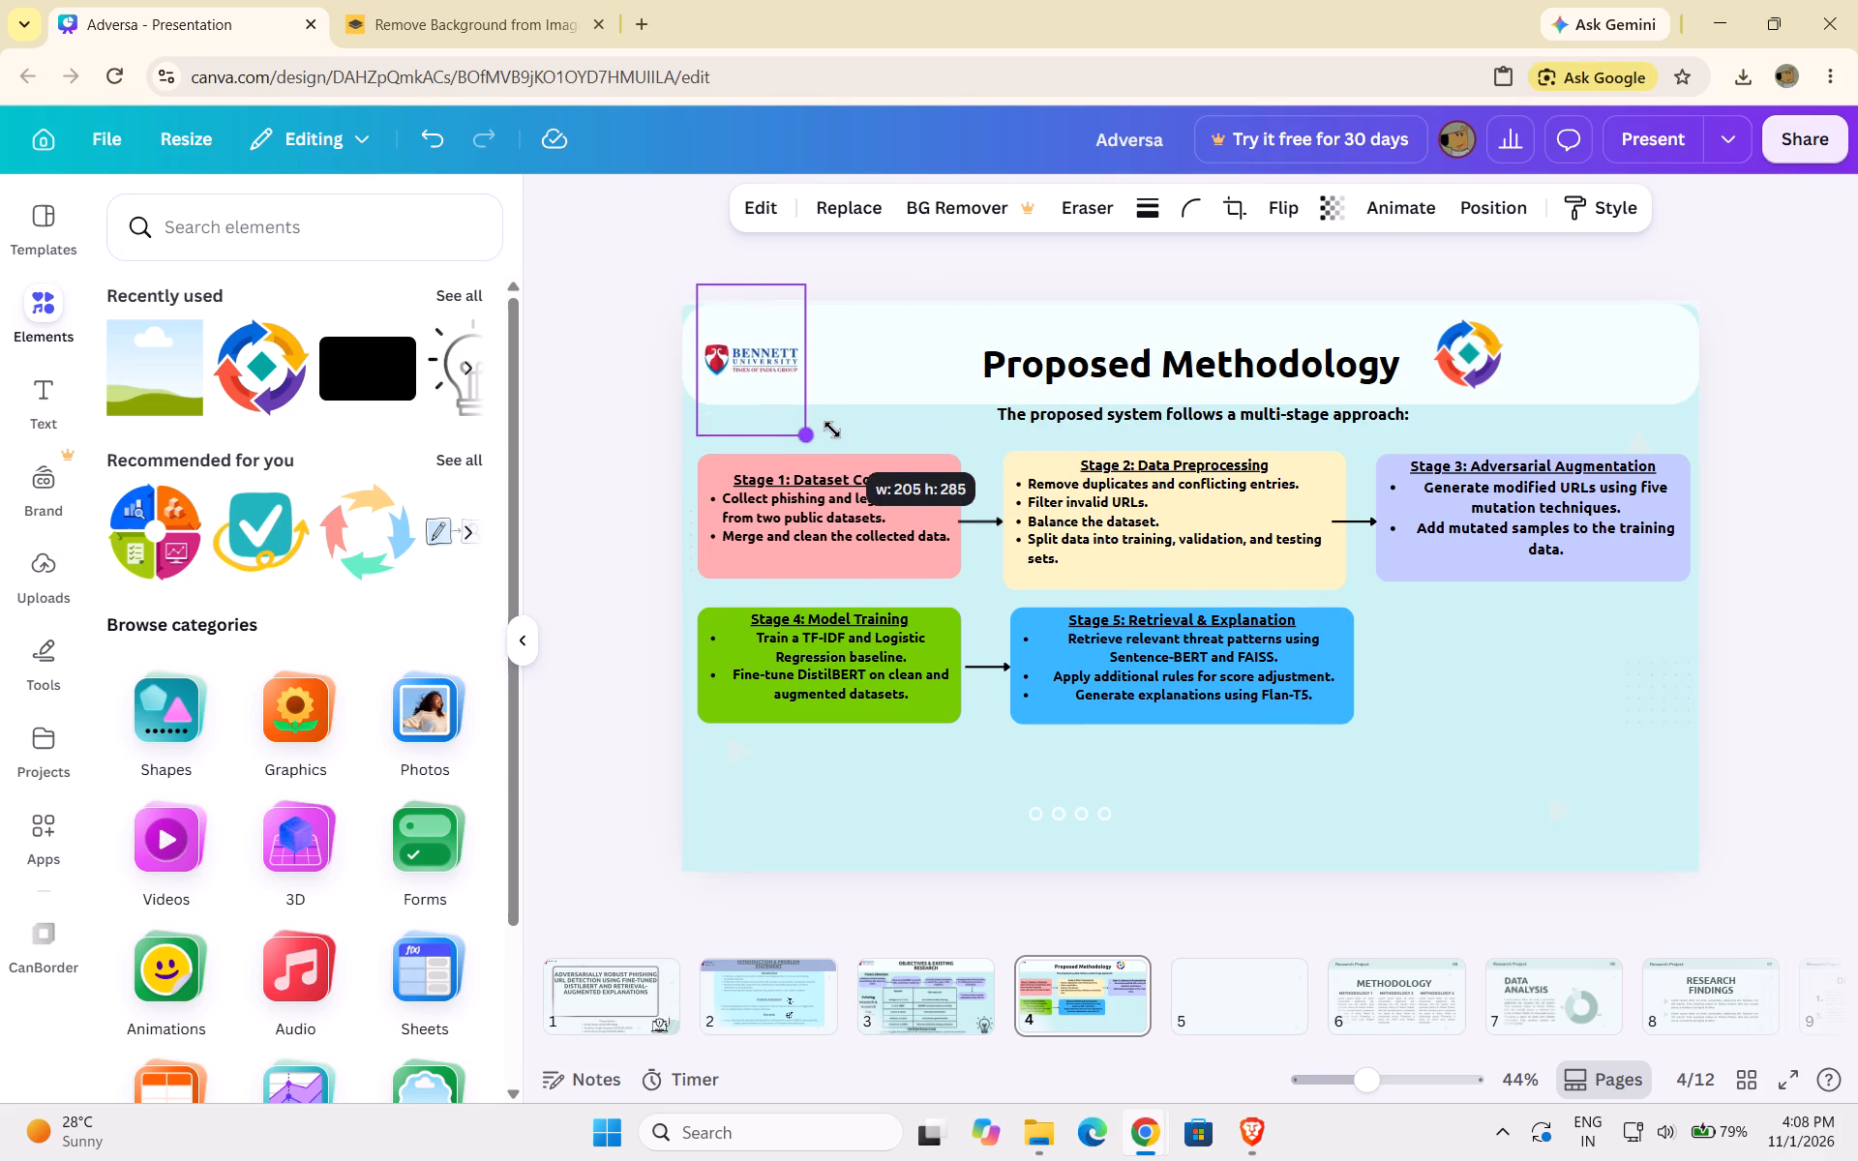
left_click_drag(832, 430, 833, 431)
left_click(771, 401)
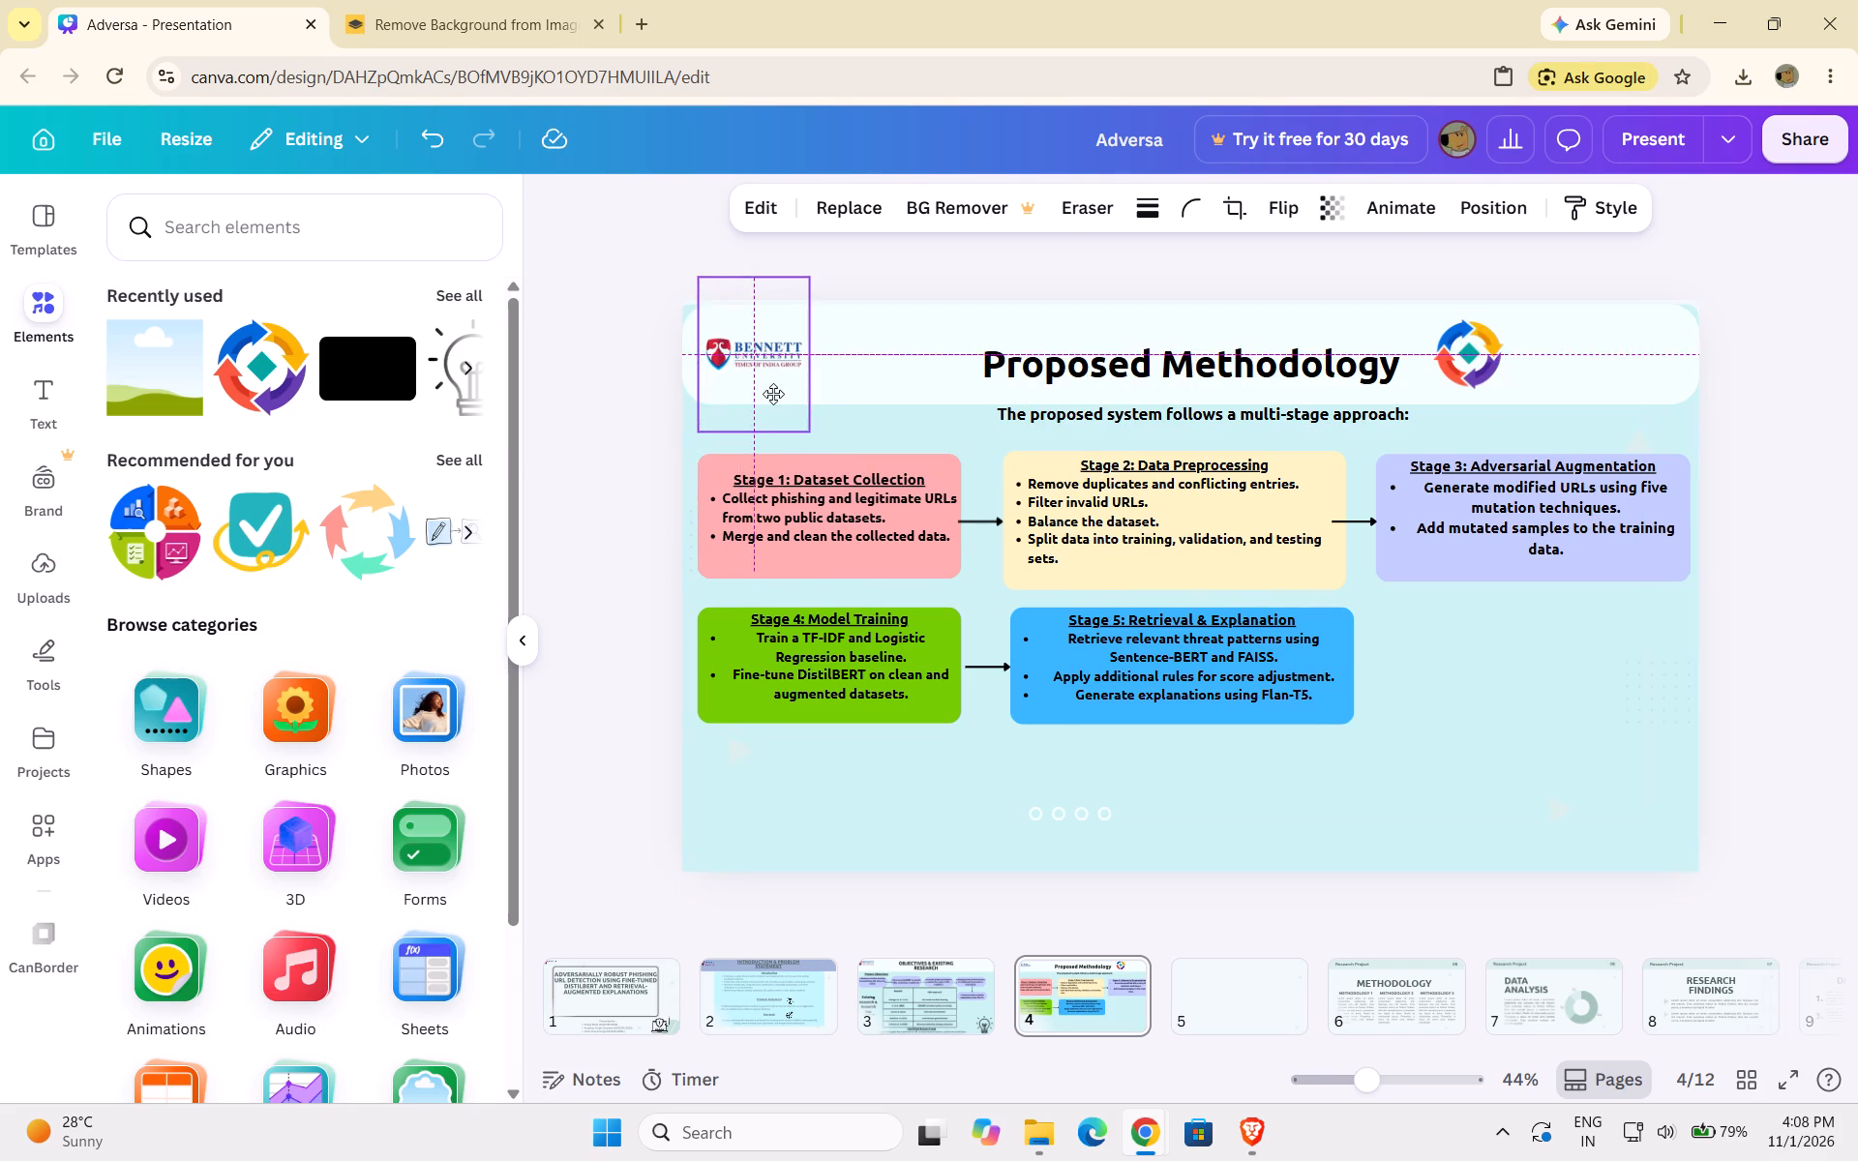
left_click_drag(813, 432, 861, 444)
left_click_drag(778, 425, 776, 403)
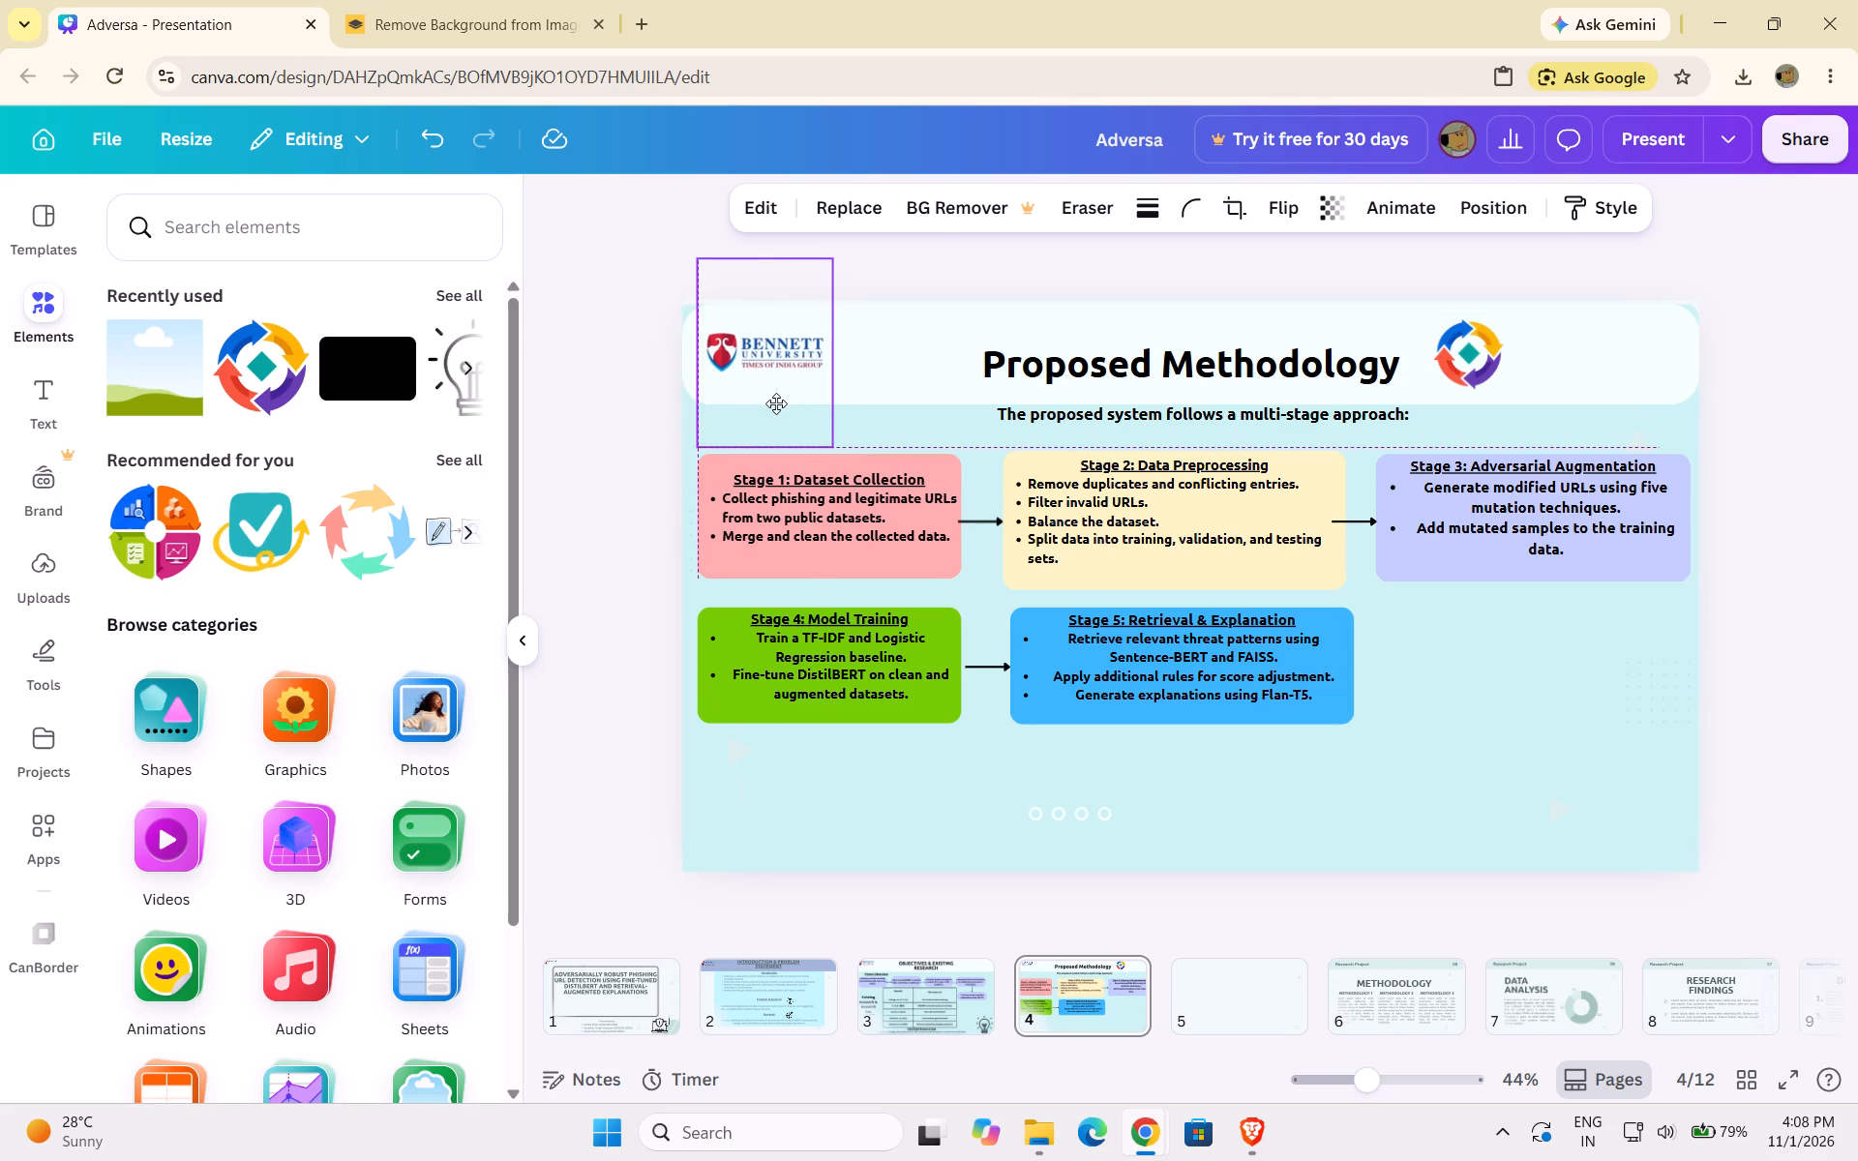
left_click_drag(776, 403, 776, 402)
left_click_drag(776, 402, 774, 399)
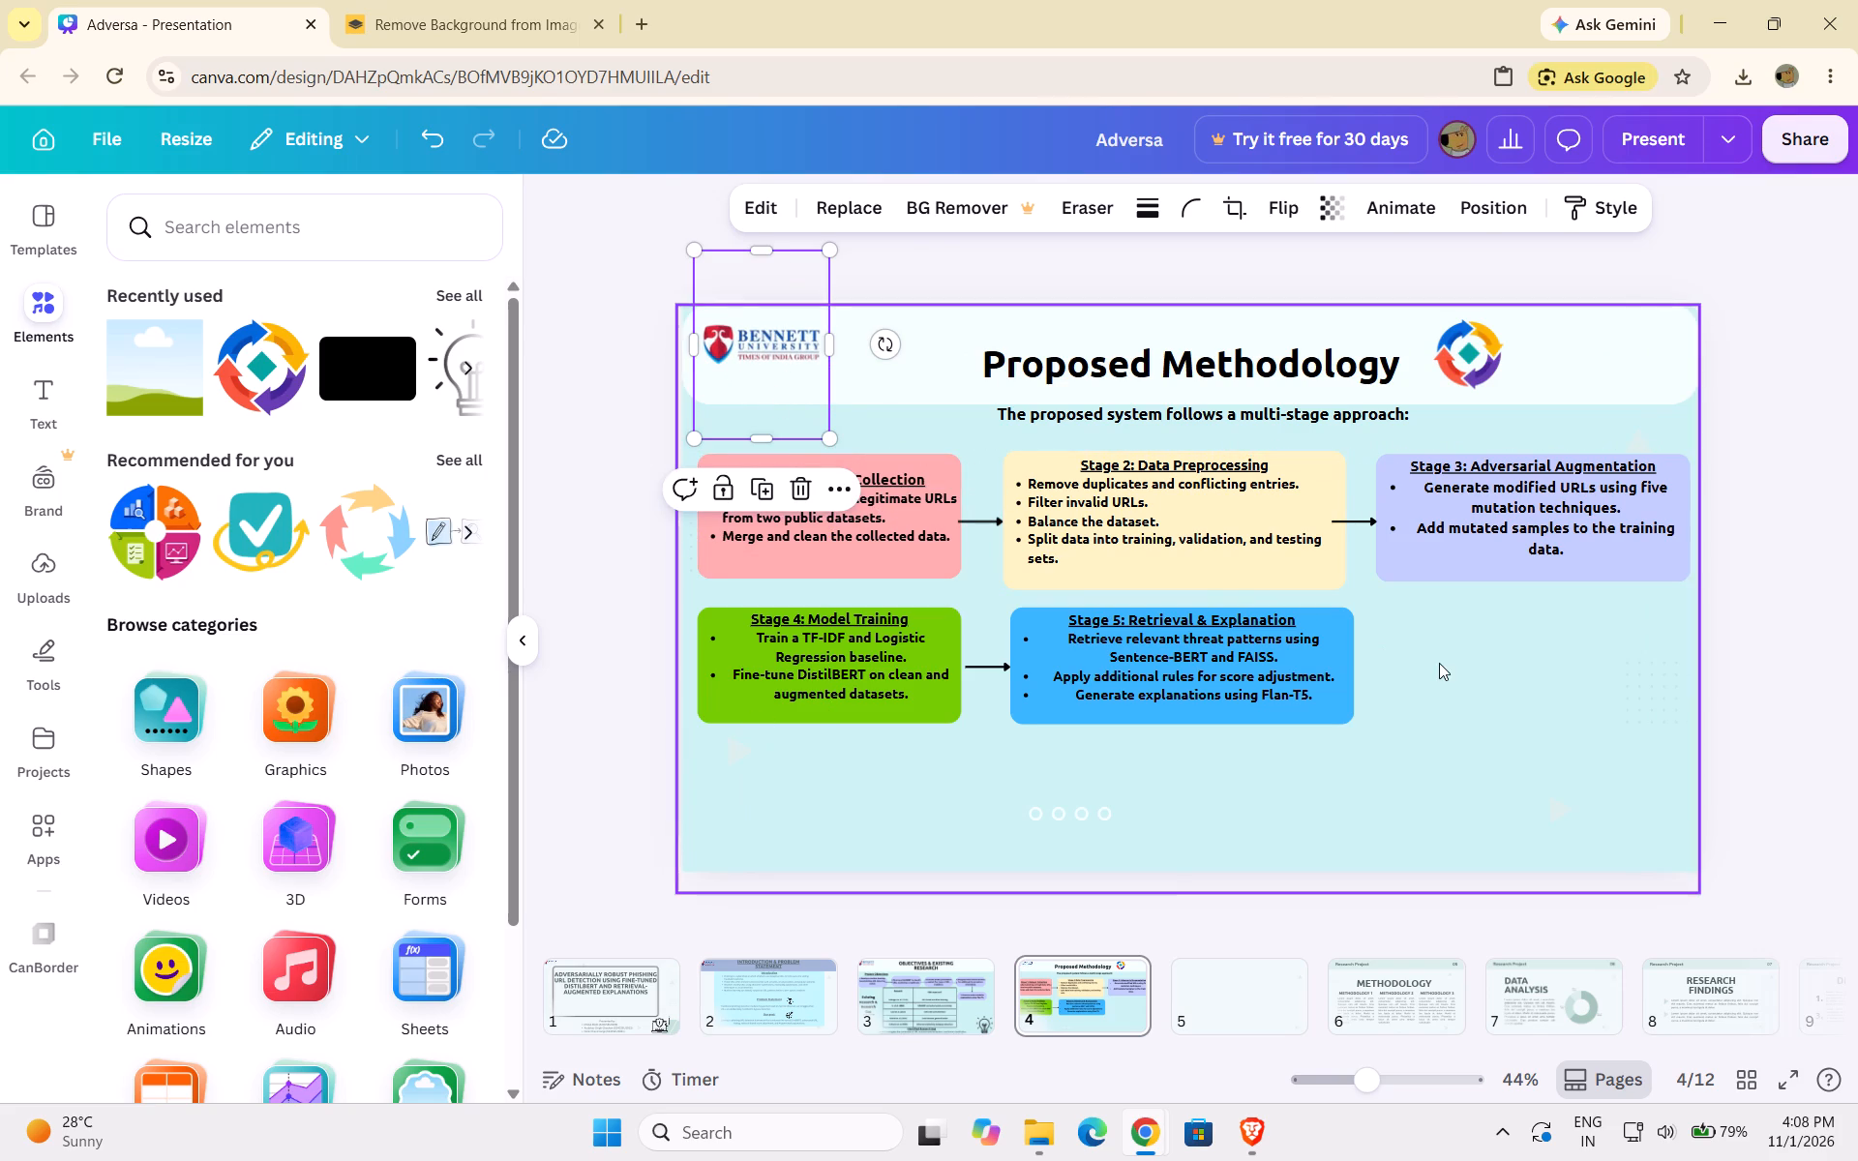
left_click(1442, 668)
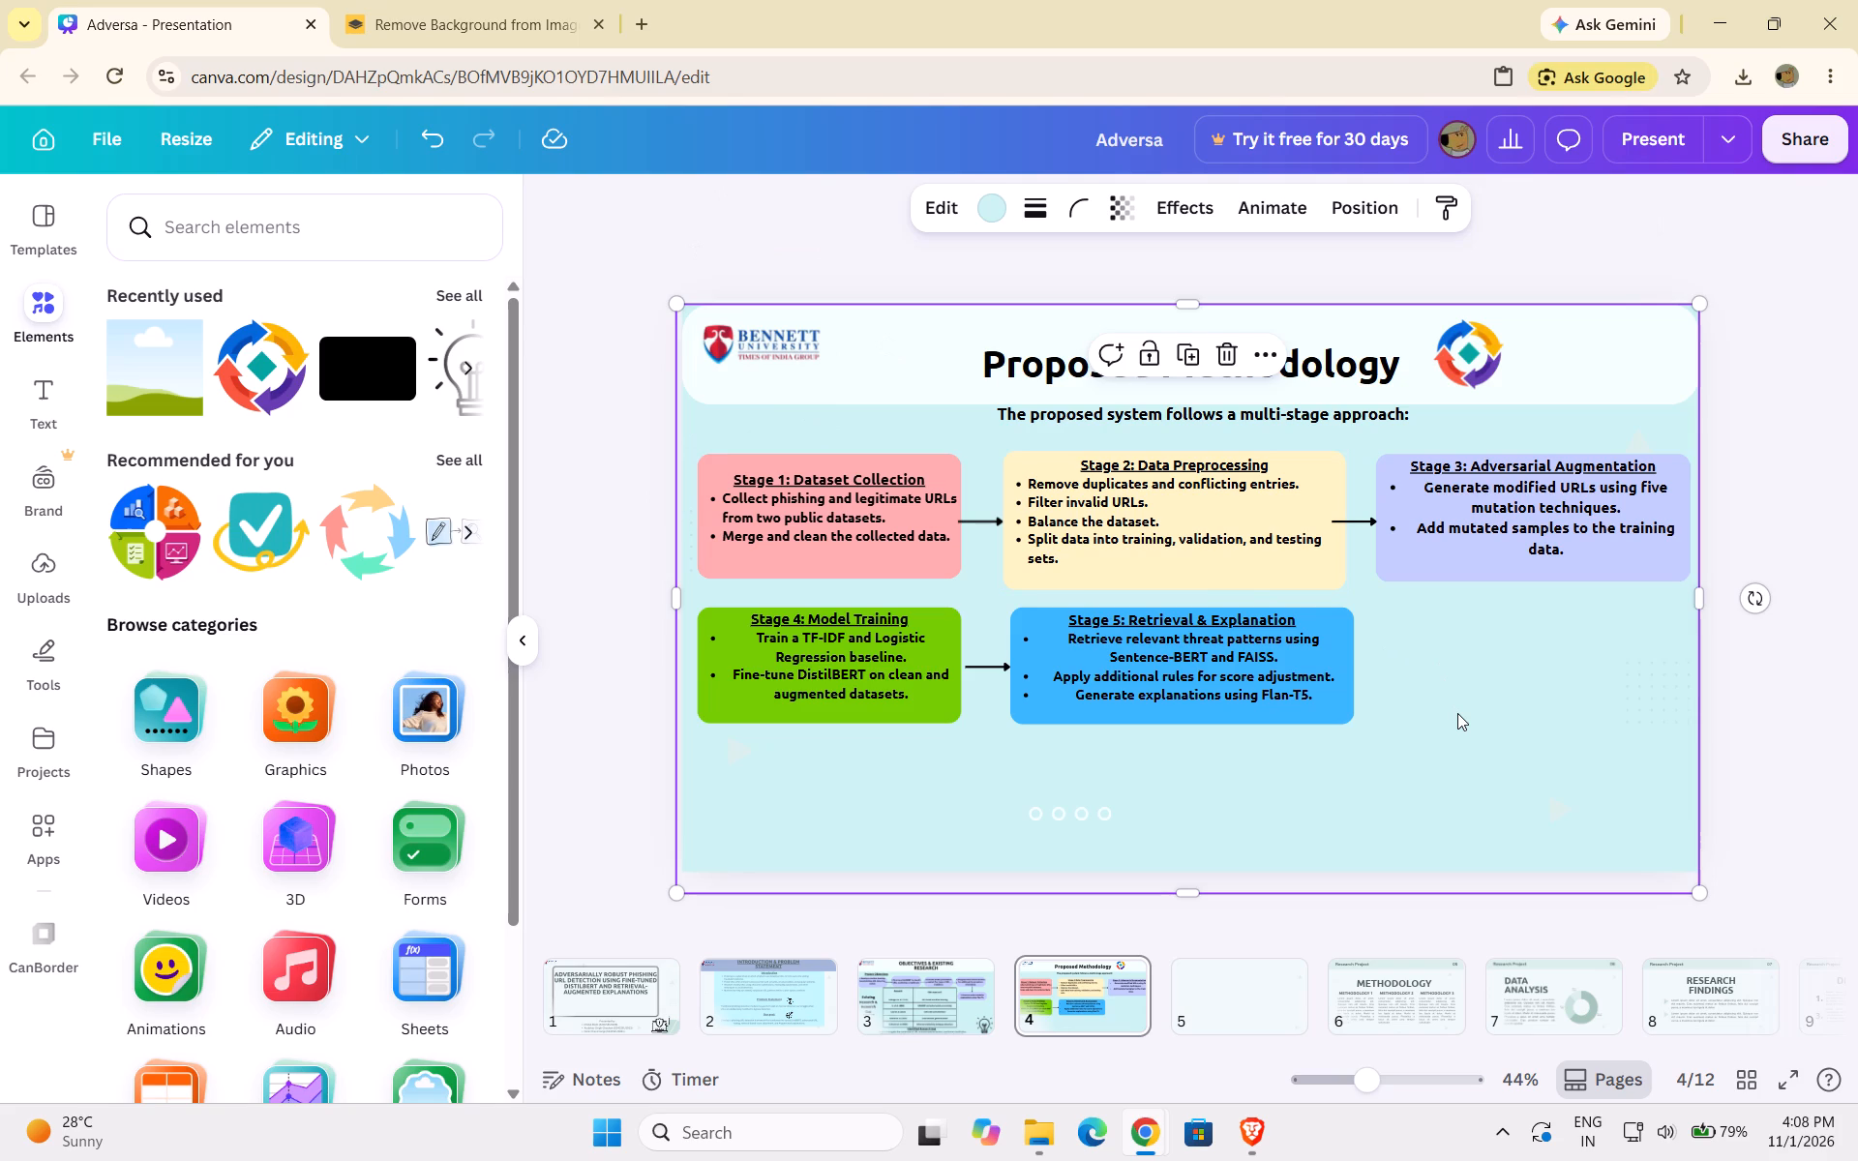
left_click(1236, 1011)
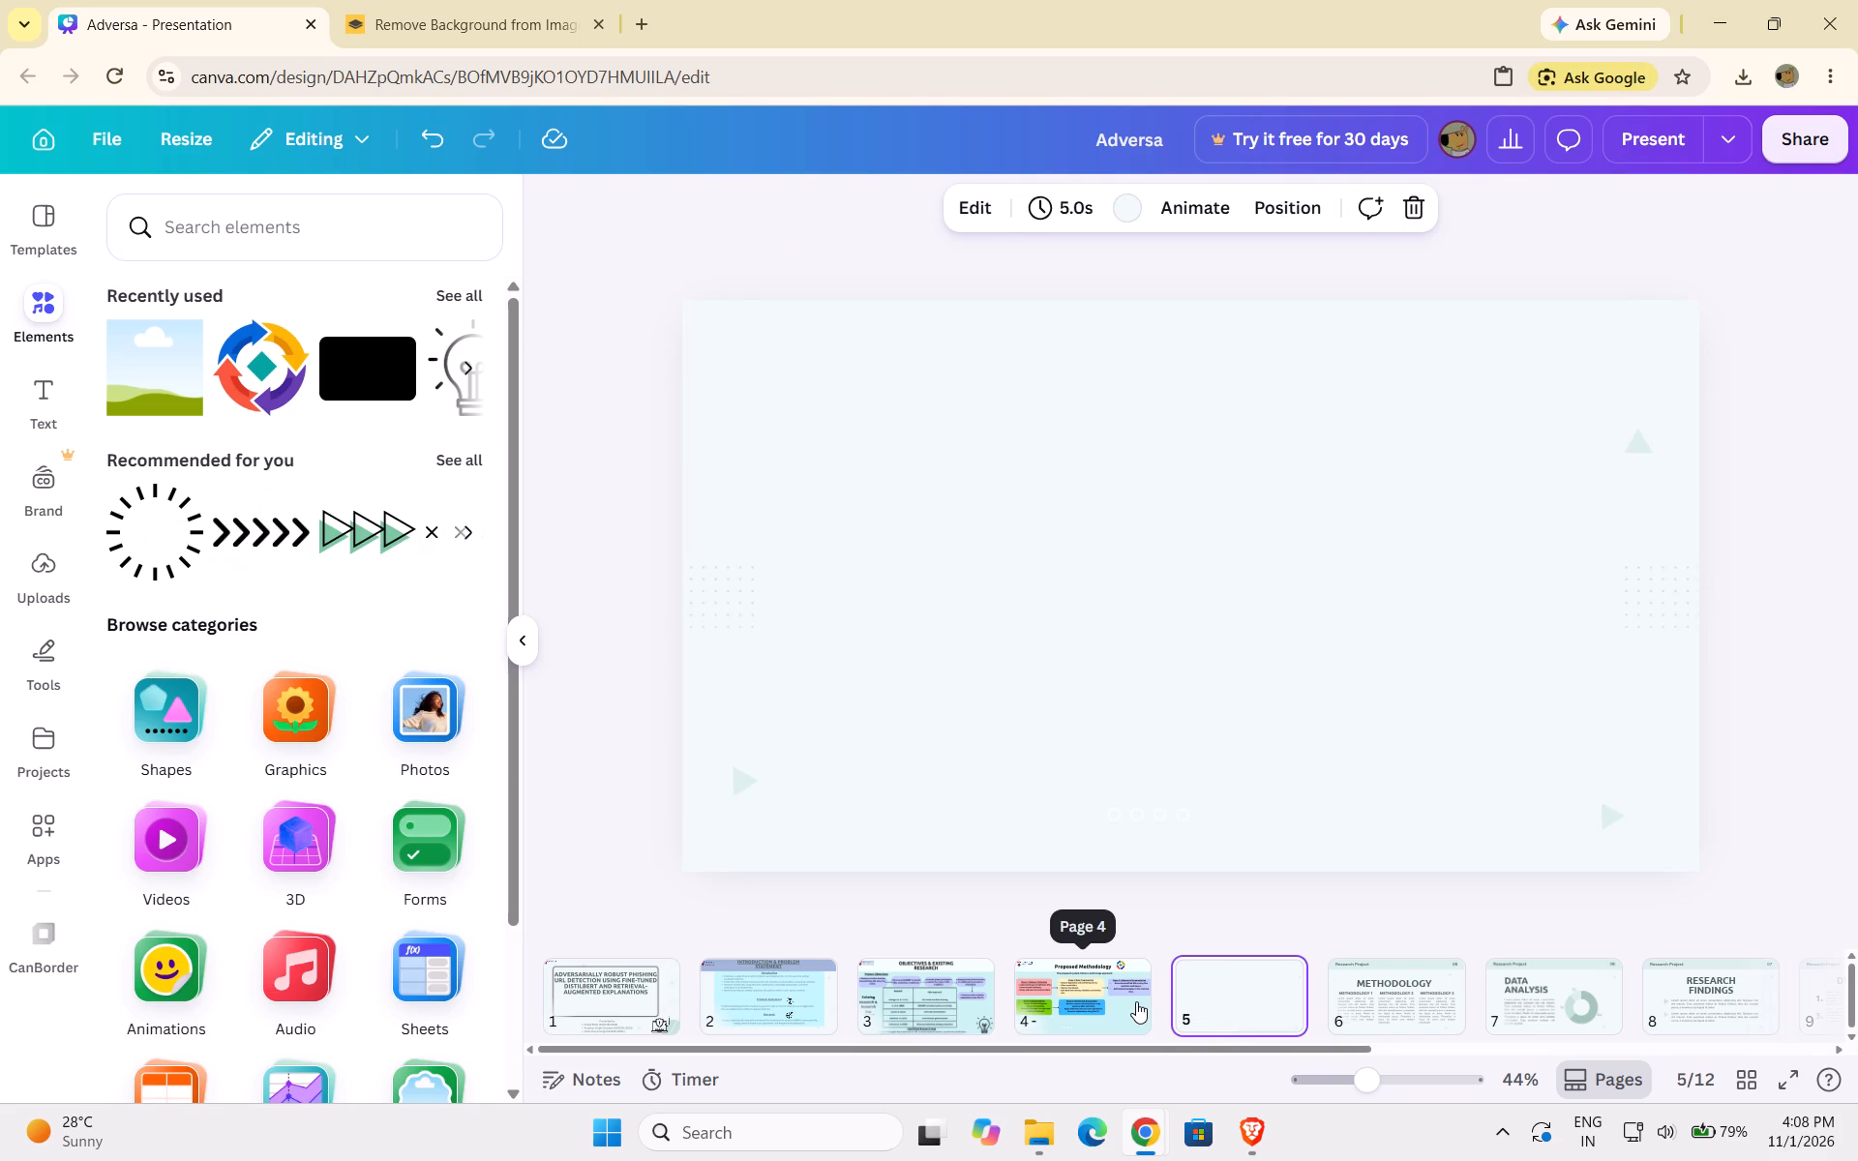
left_click(1083, 991)
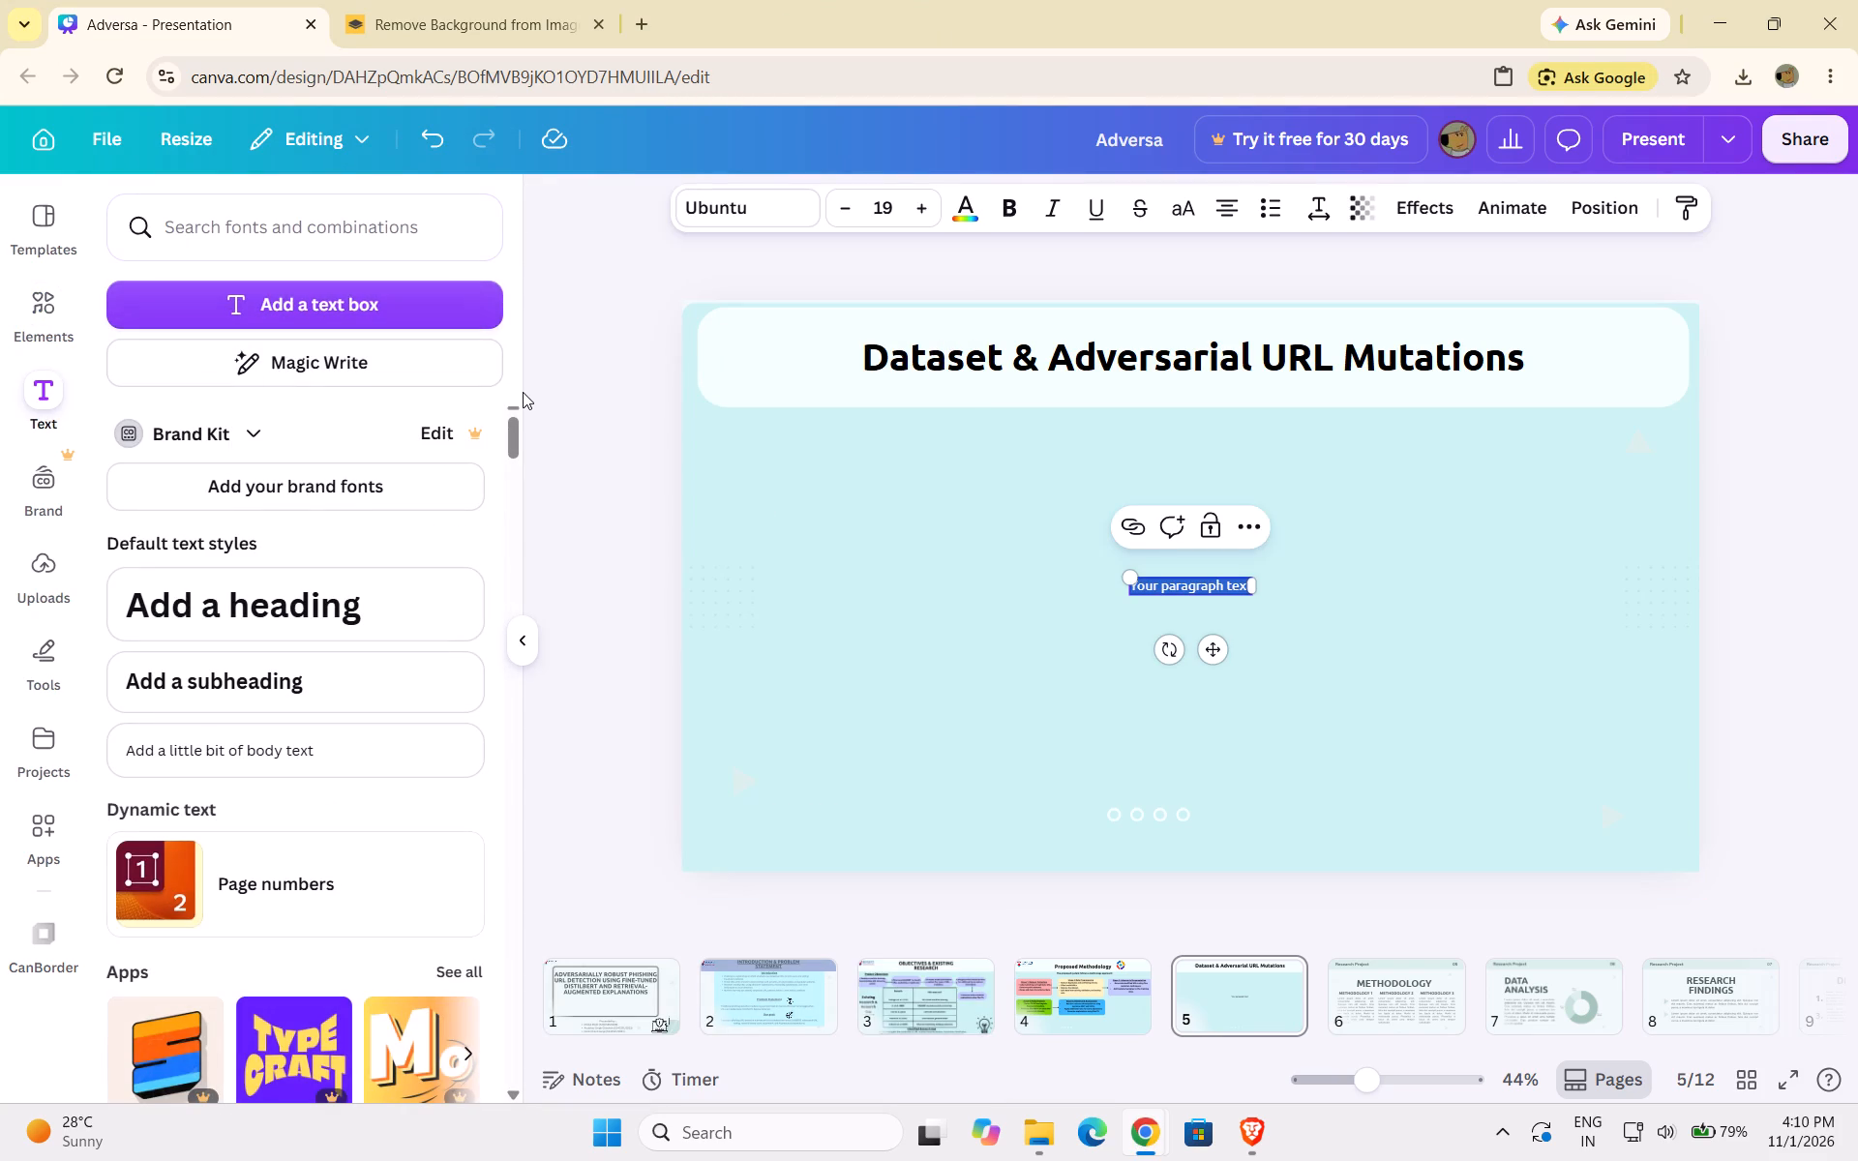
key("BackSpace")
key("ctrl+v")
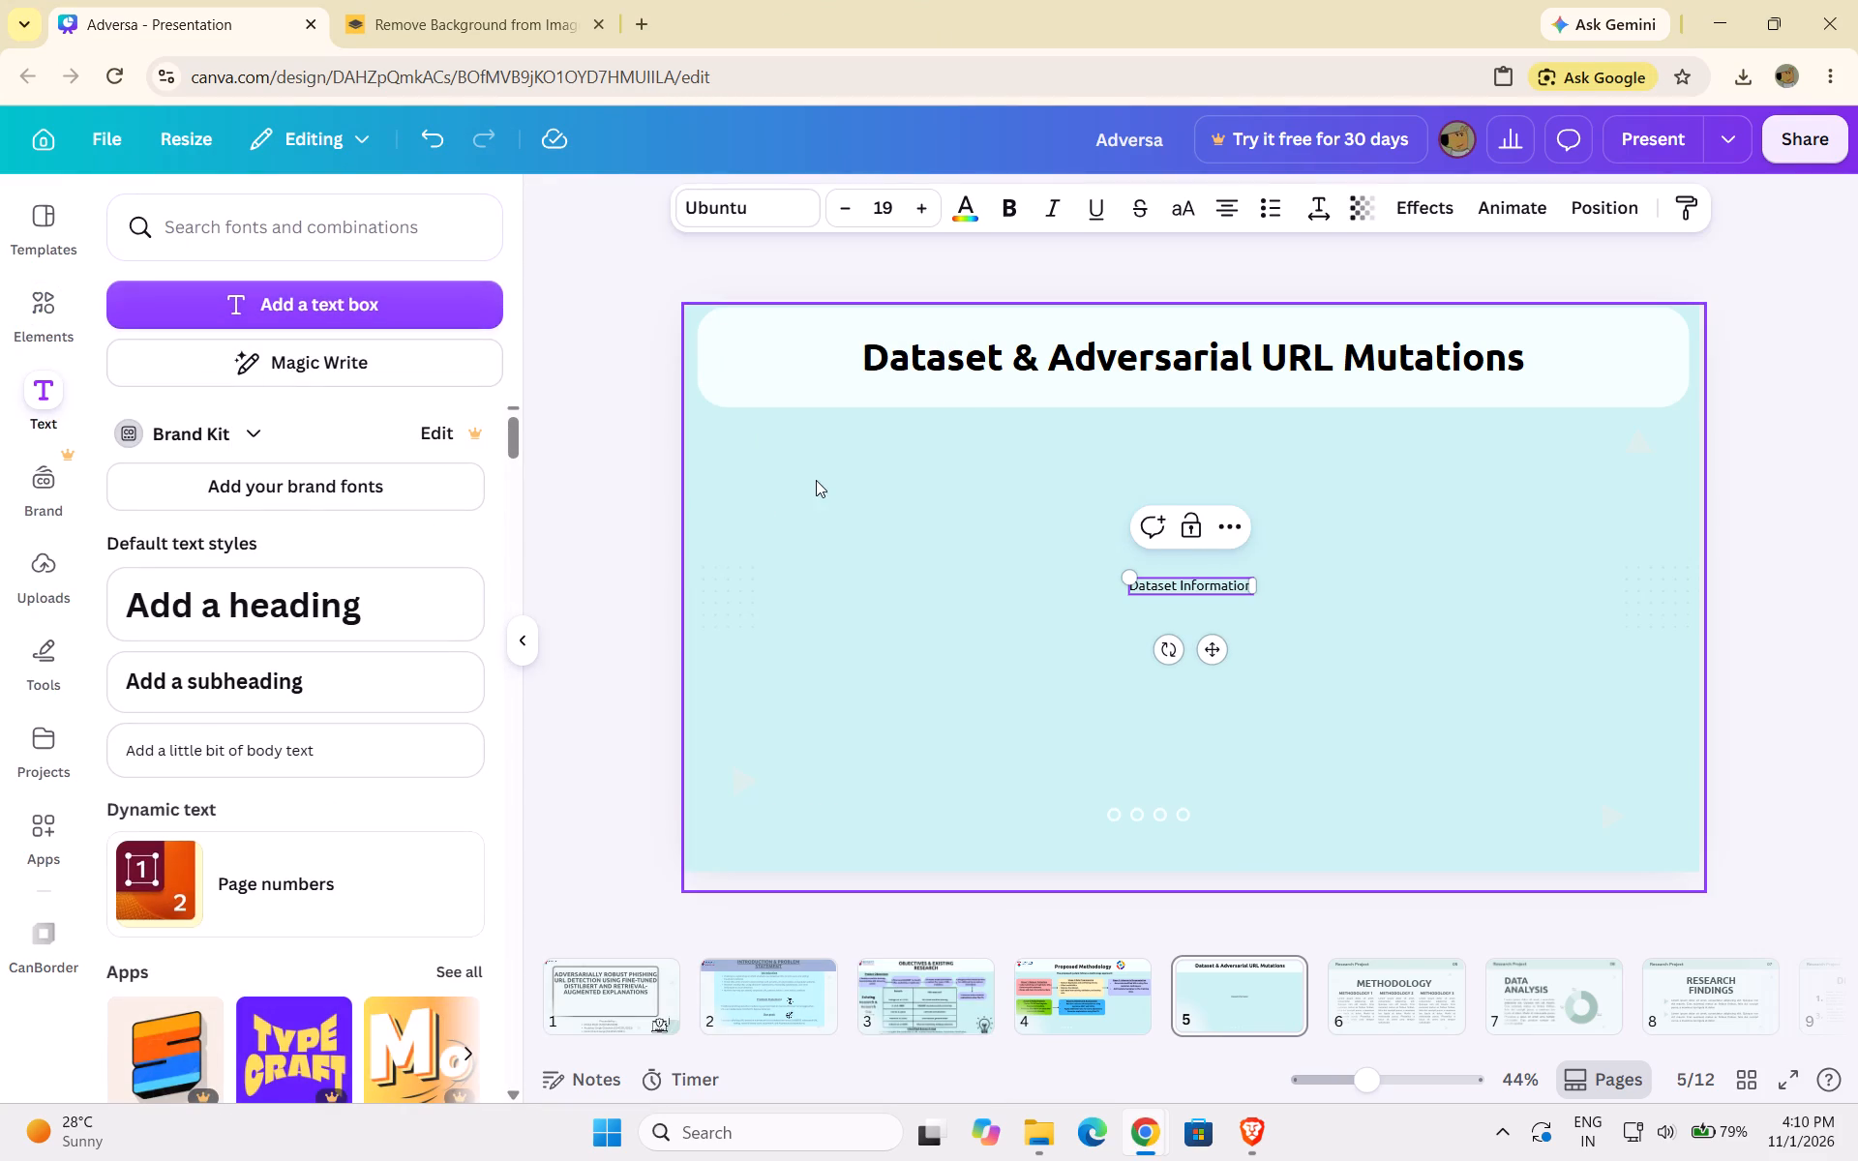
Try bold on the Dataset Information text and move its box under the title banner near the slide's left edge.
left_click(1007, 200)
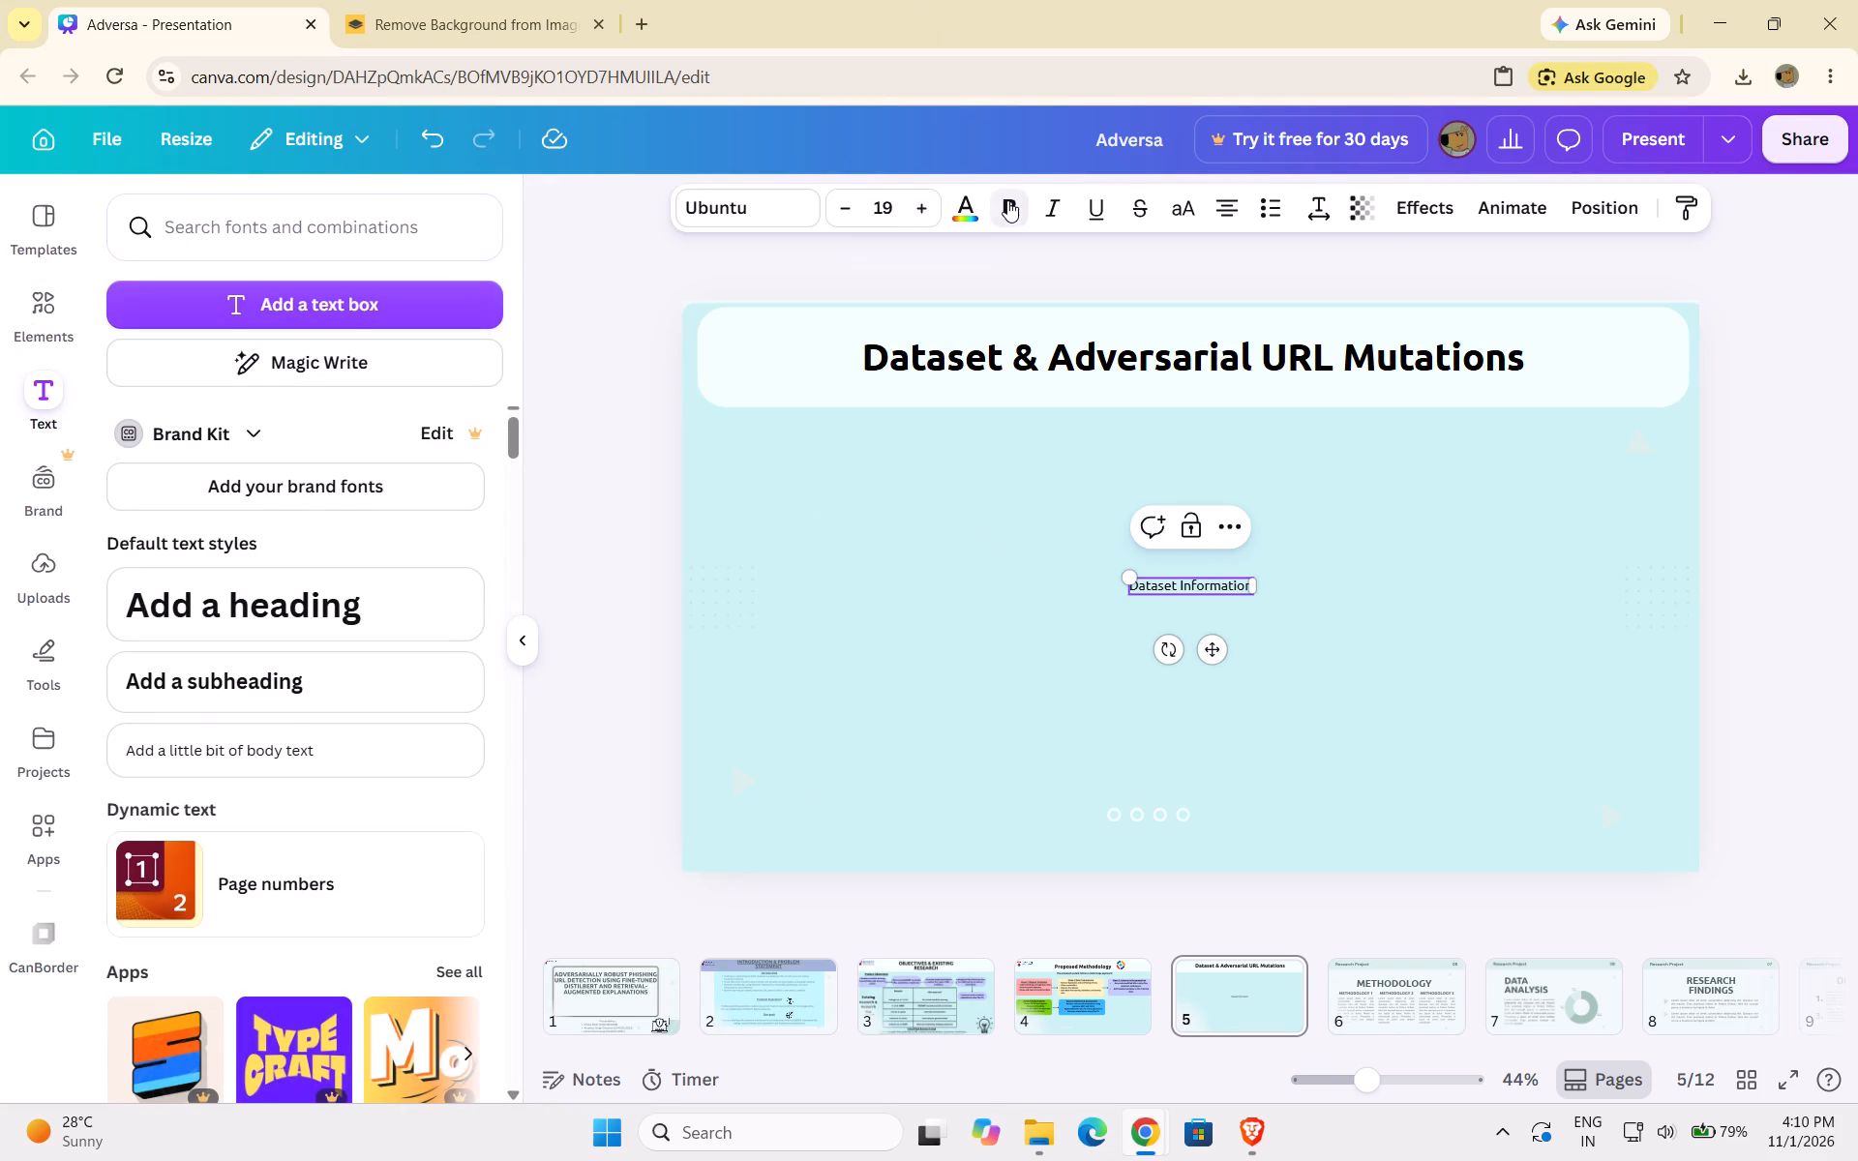
left_click_drag(1208, 642, 1170, 601)
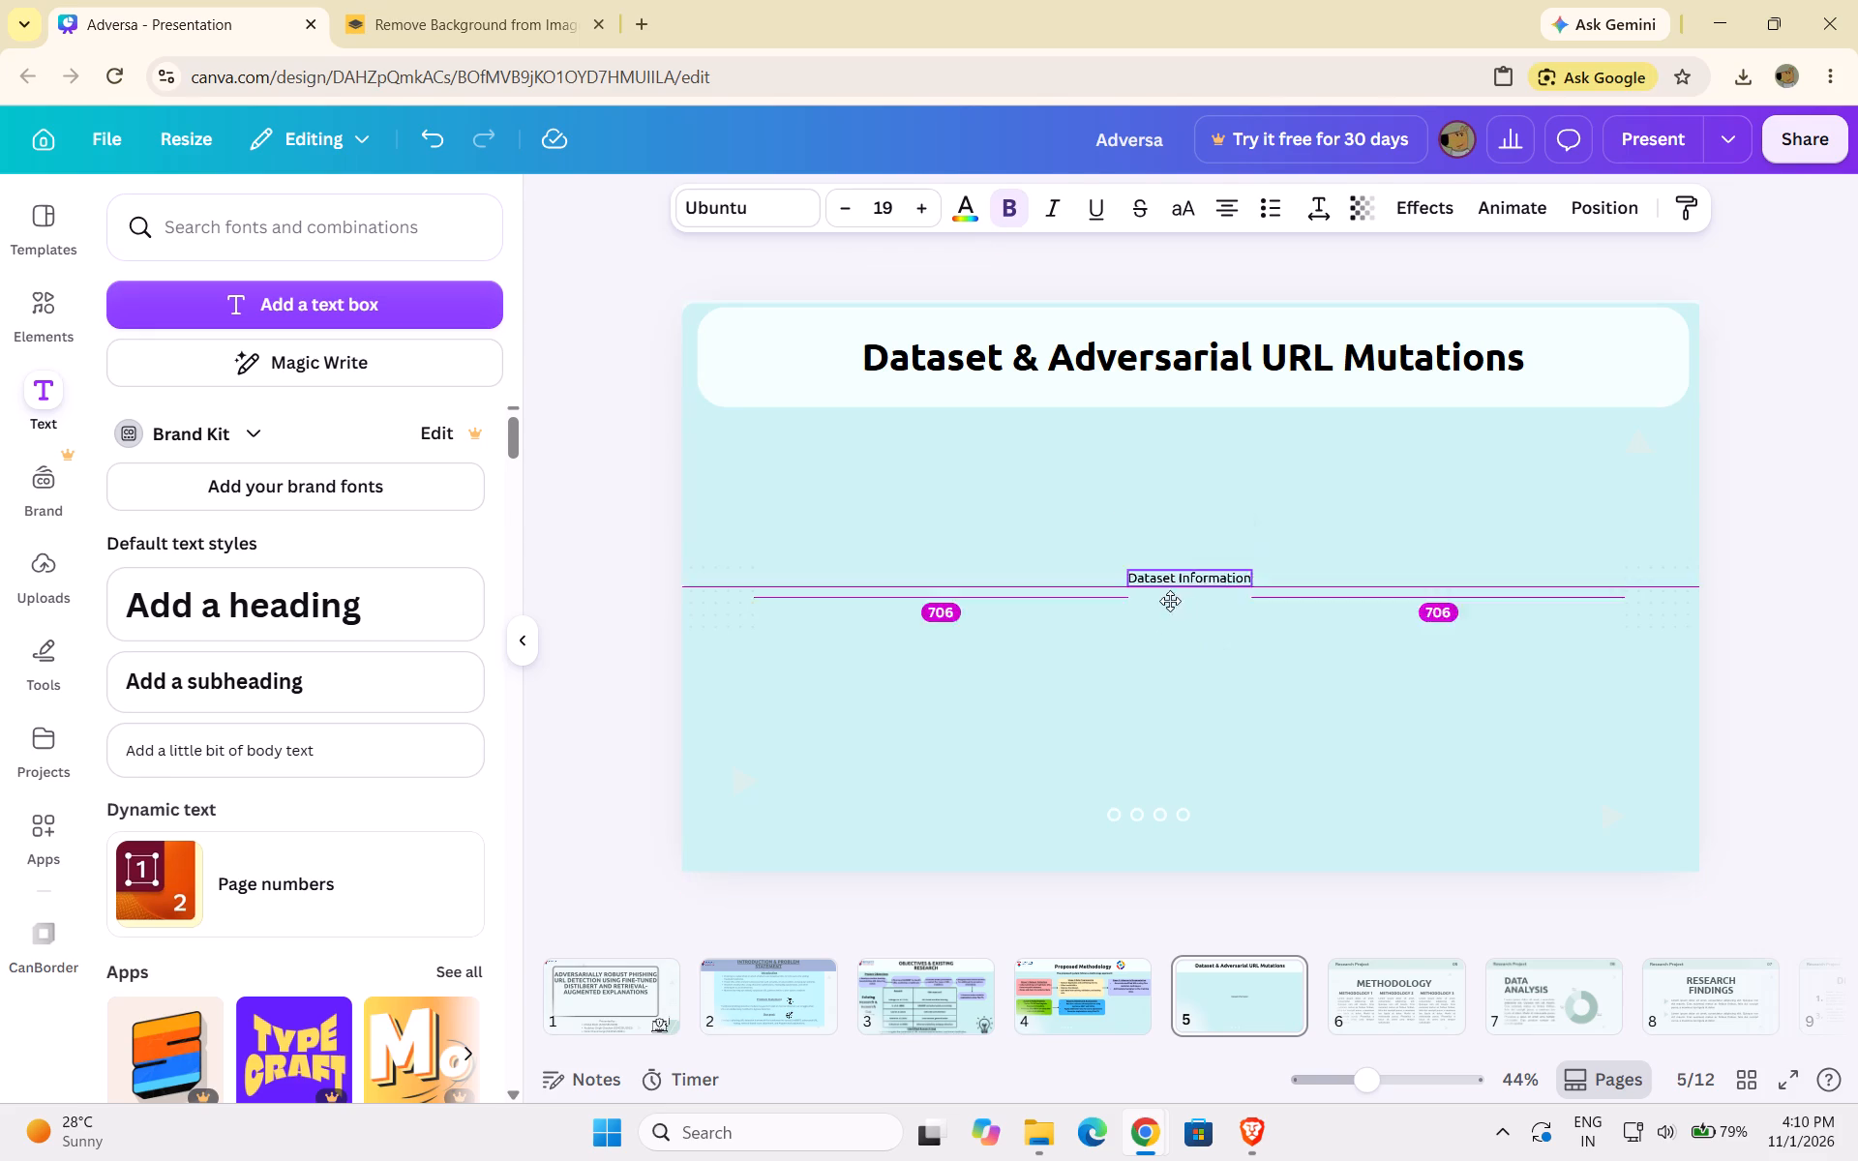
left_click_drag(1170, 601, 831, 495)
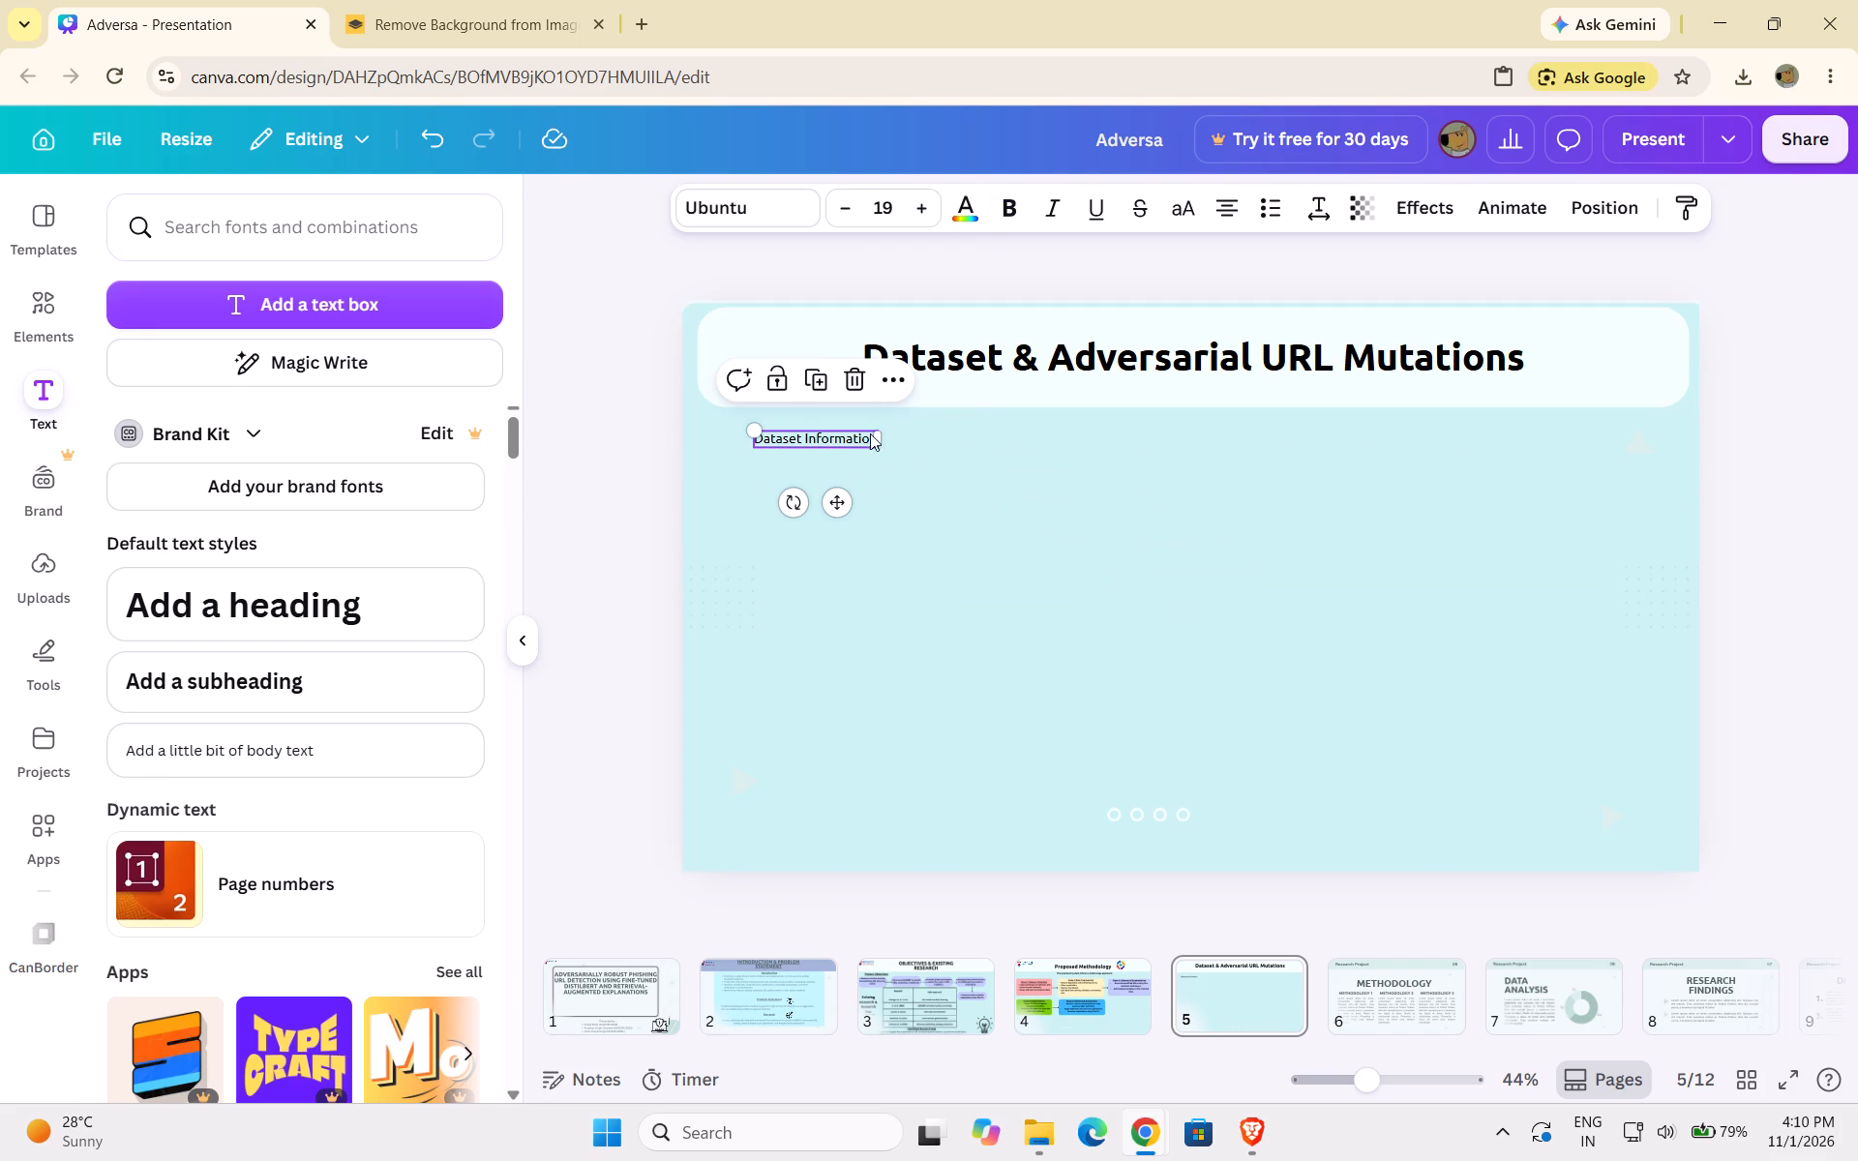
Increase the Dataset Information text to size 24, and scale its box up to size 27.6.
left_click(914, 212)
triple_click(914, 212)
left_click(914, 212)
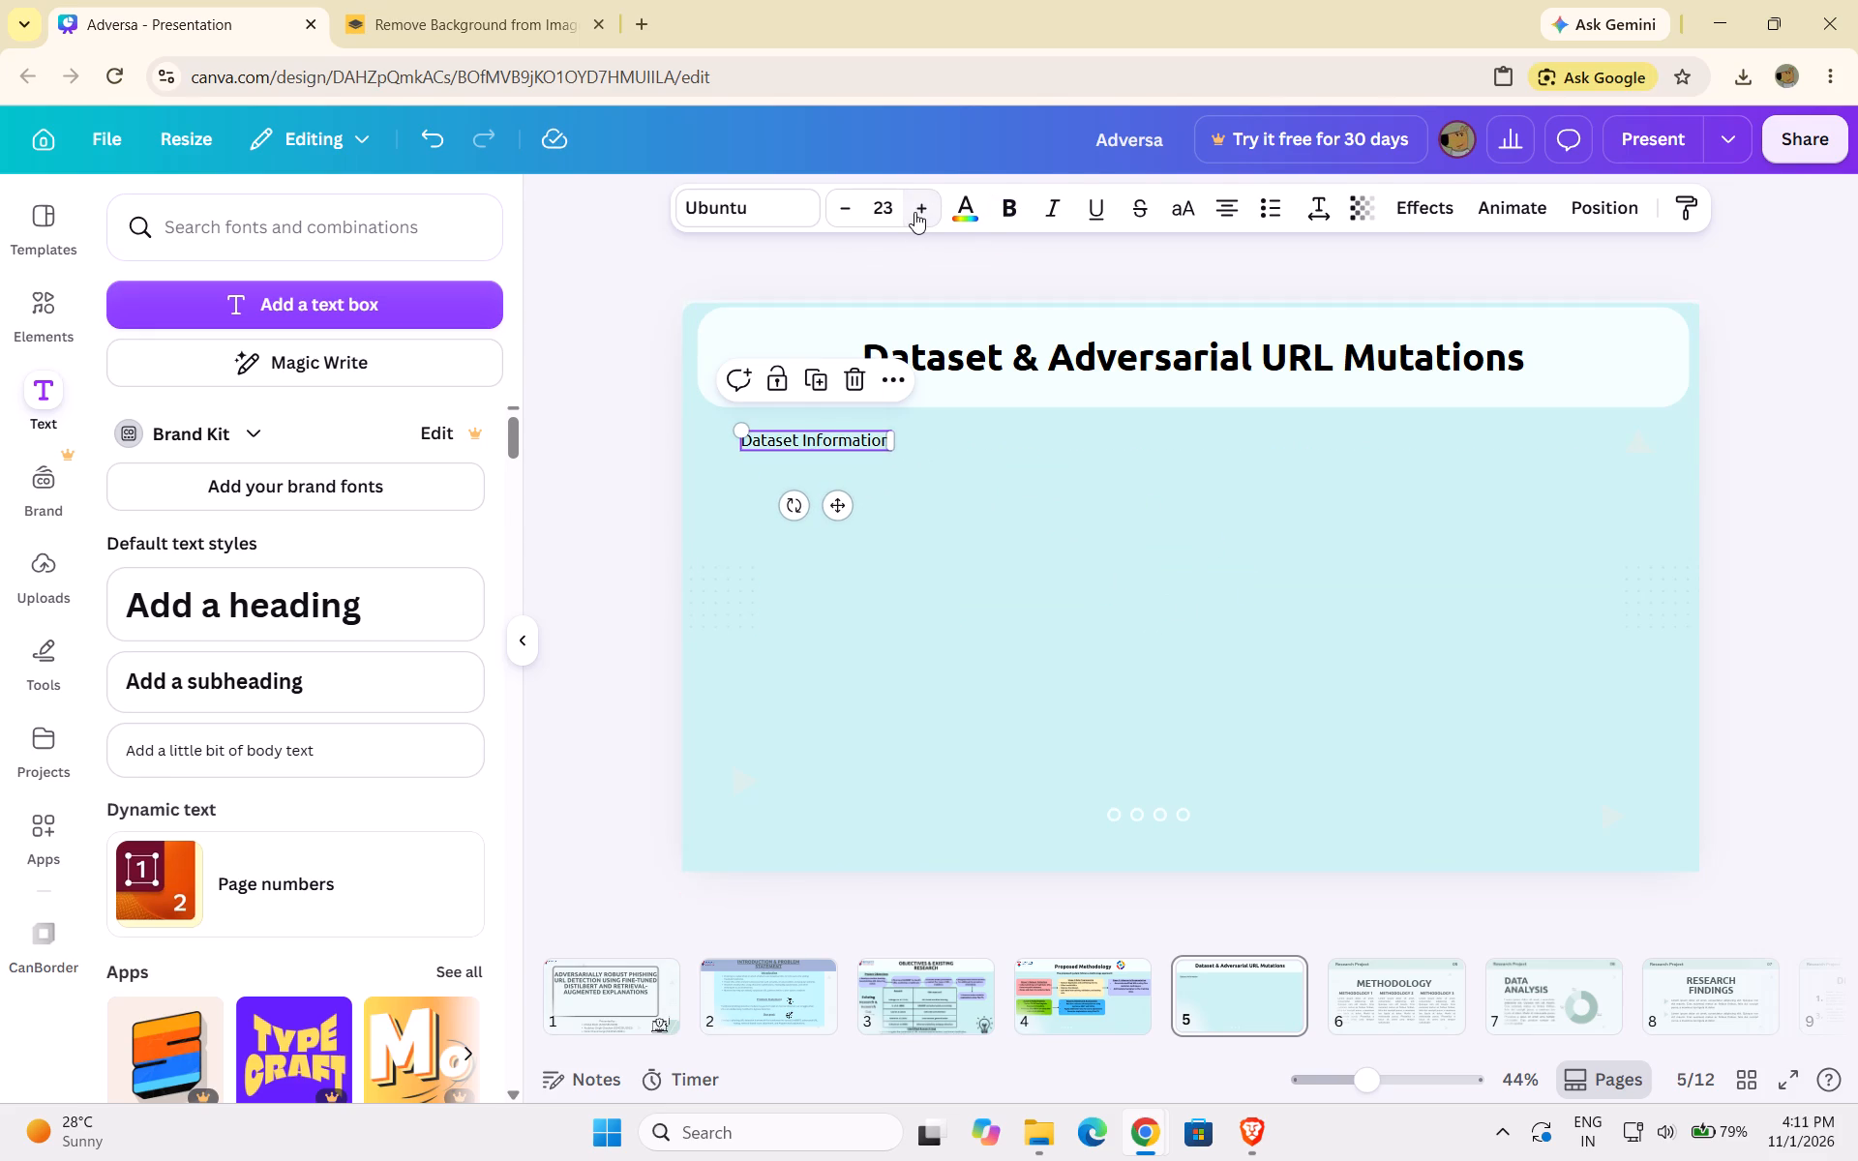
left_click(905, 510)
left_click(869, 457)
left_click(858, 433)
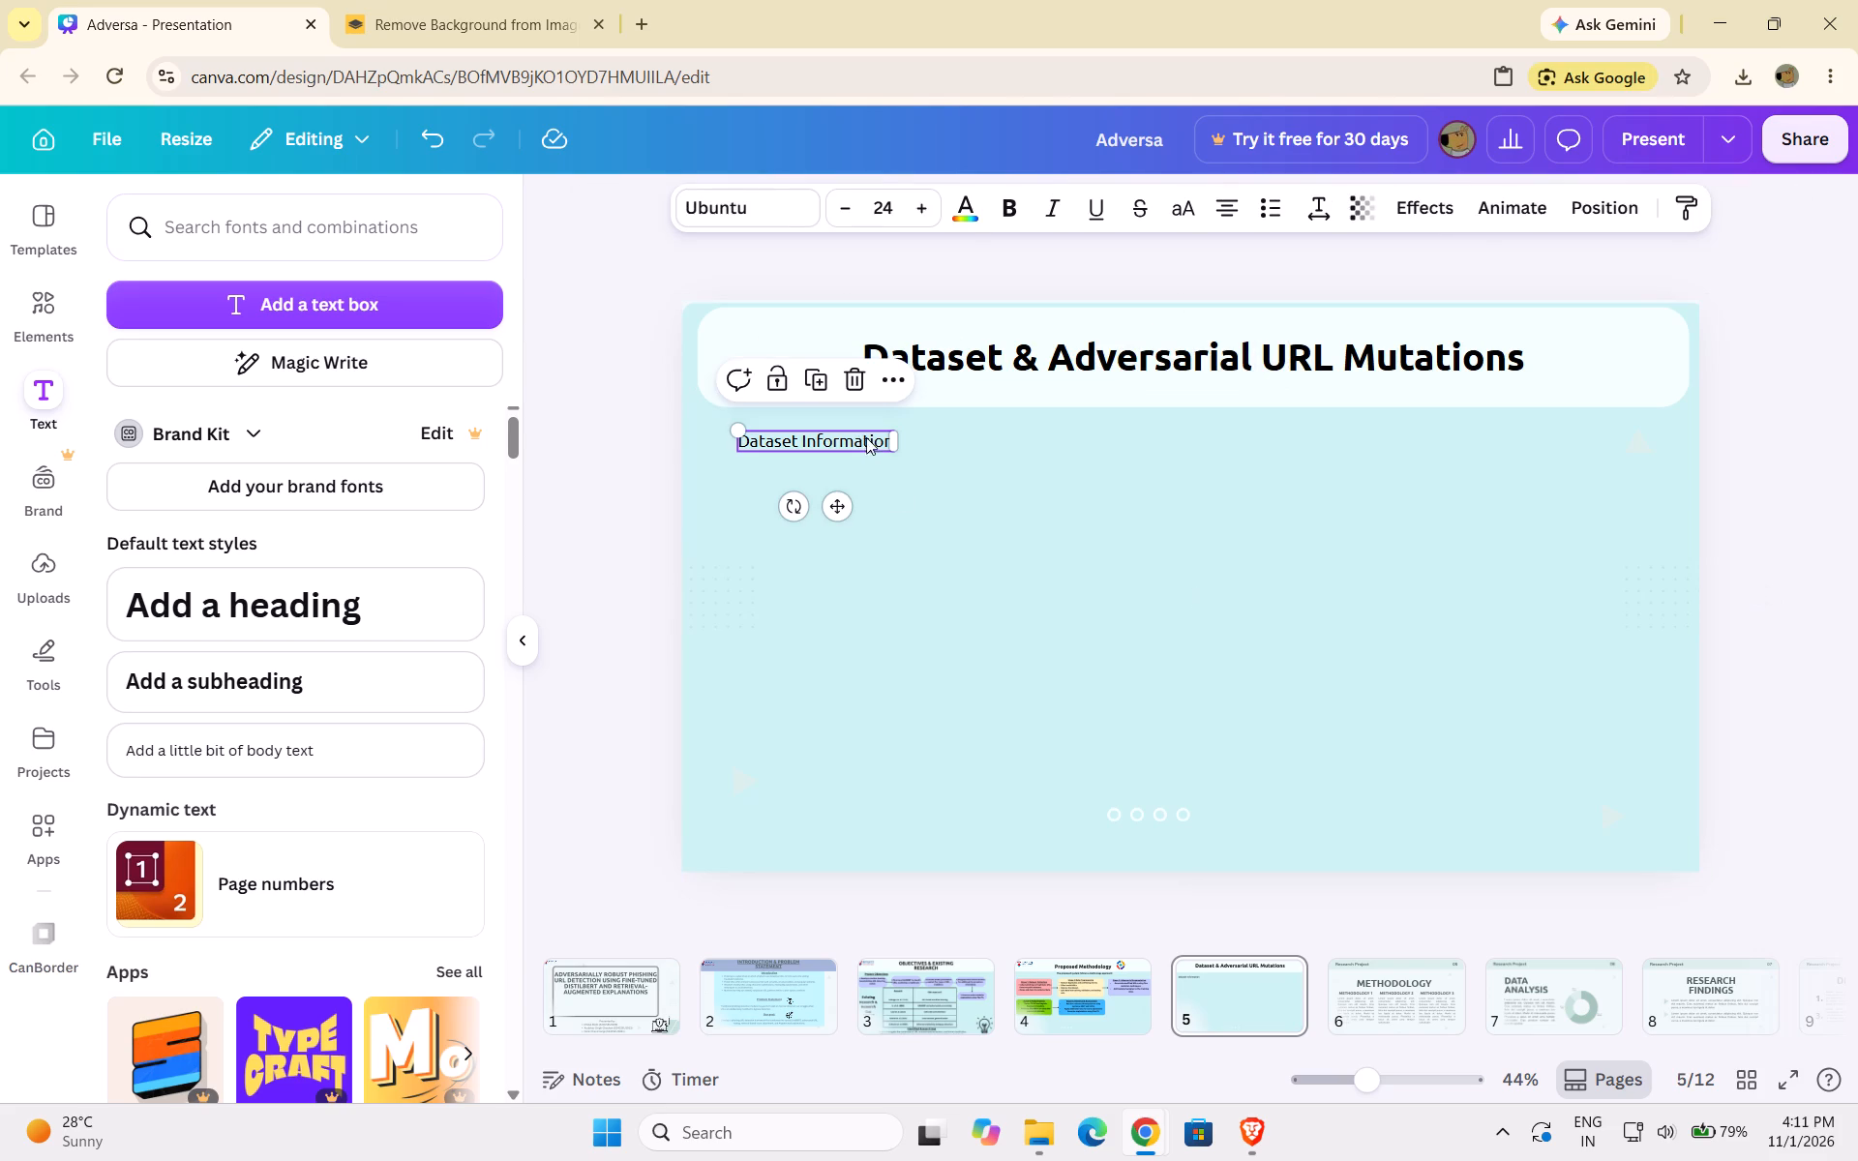
left_click_drag(895, 432, 895, 433)
left_click_drag(895, 433, 904, 464)
left_click(844, 448)
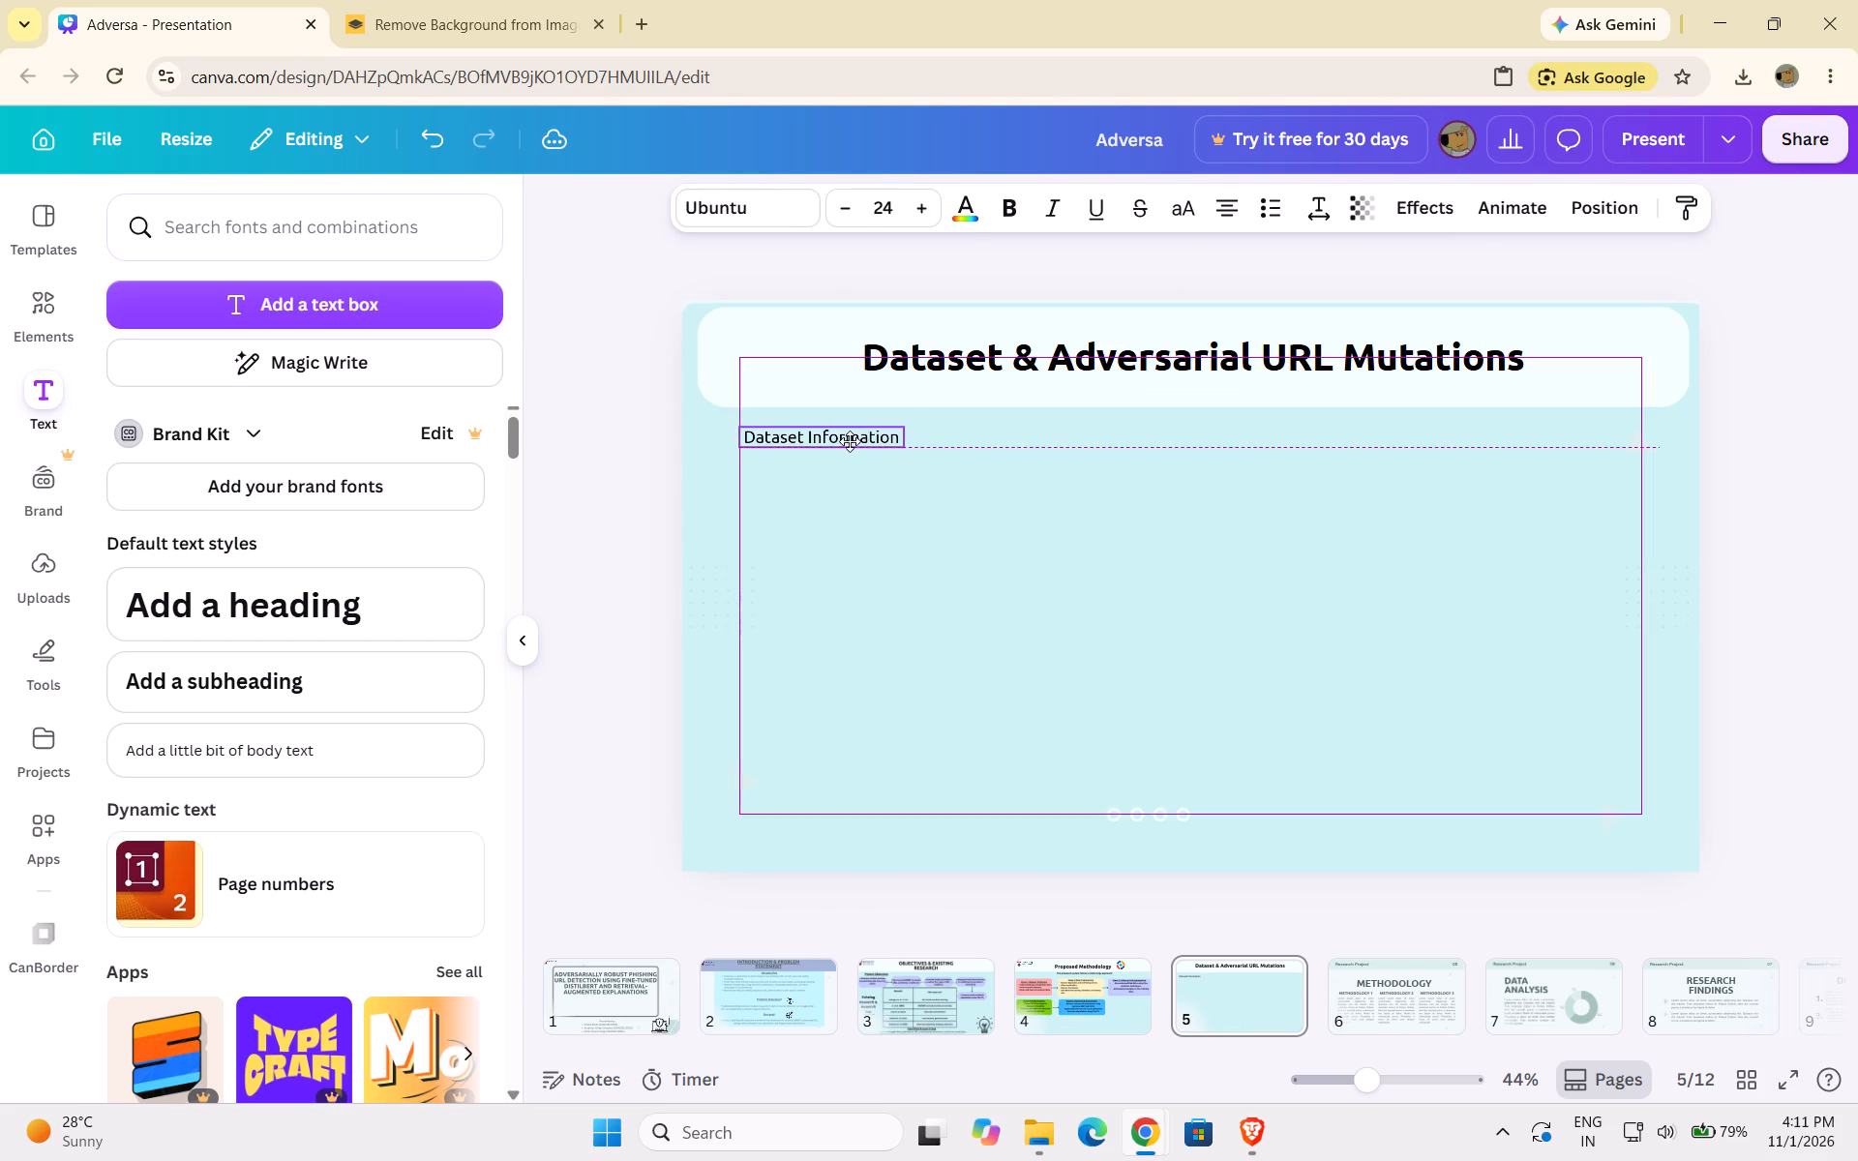
left_click_drag(737, 423, 737, 424)
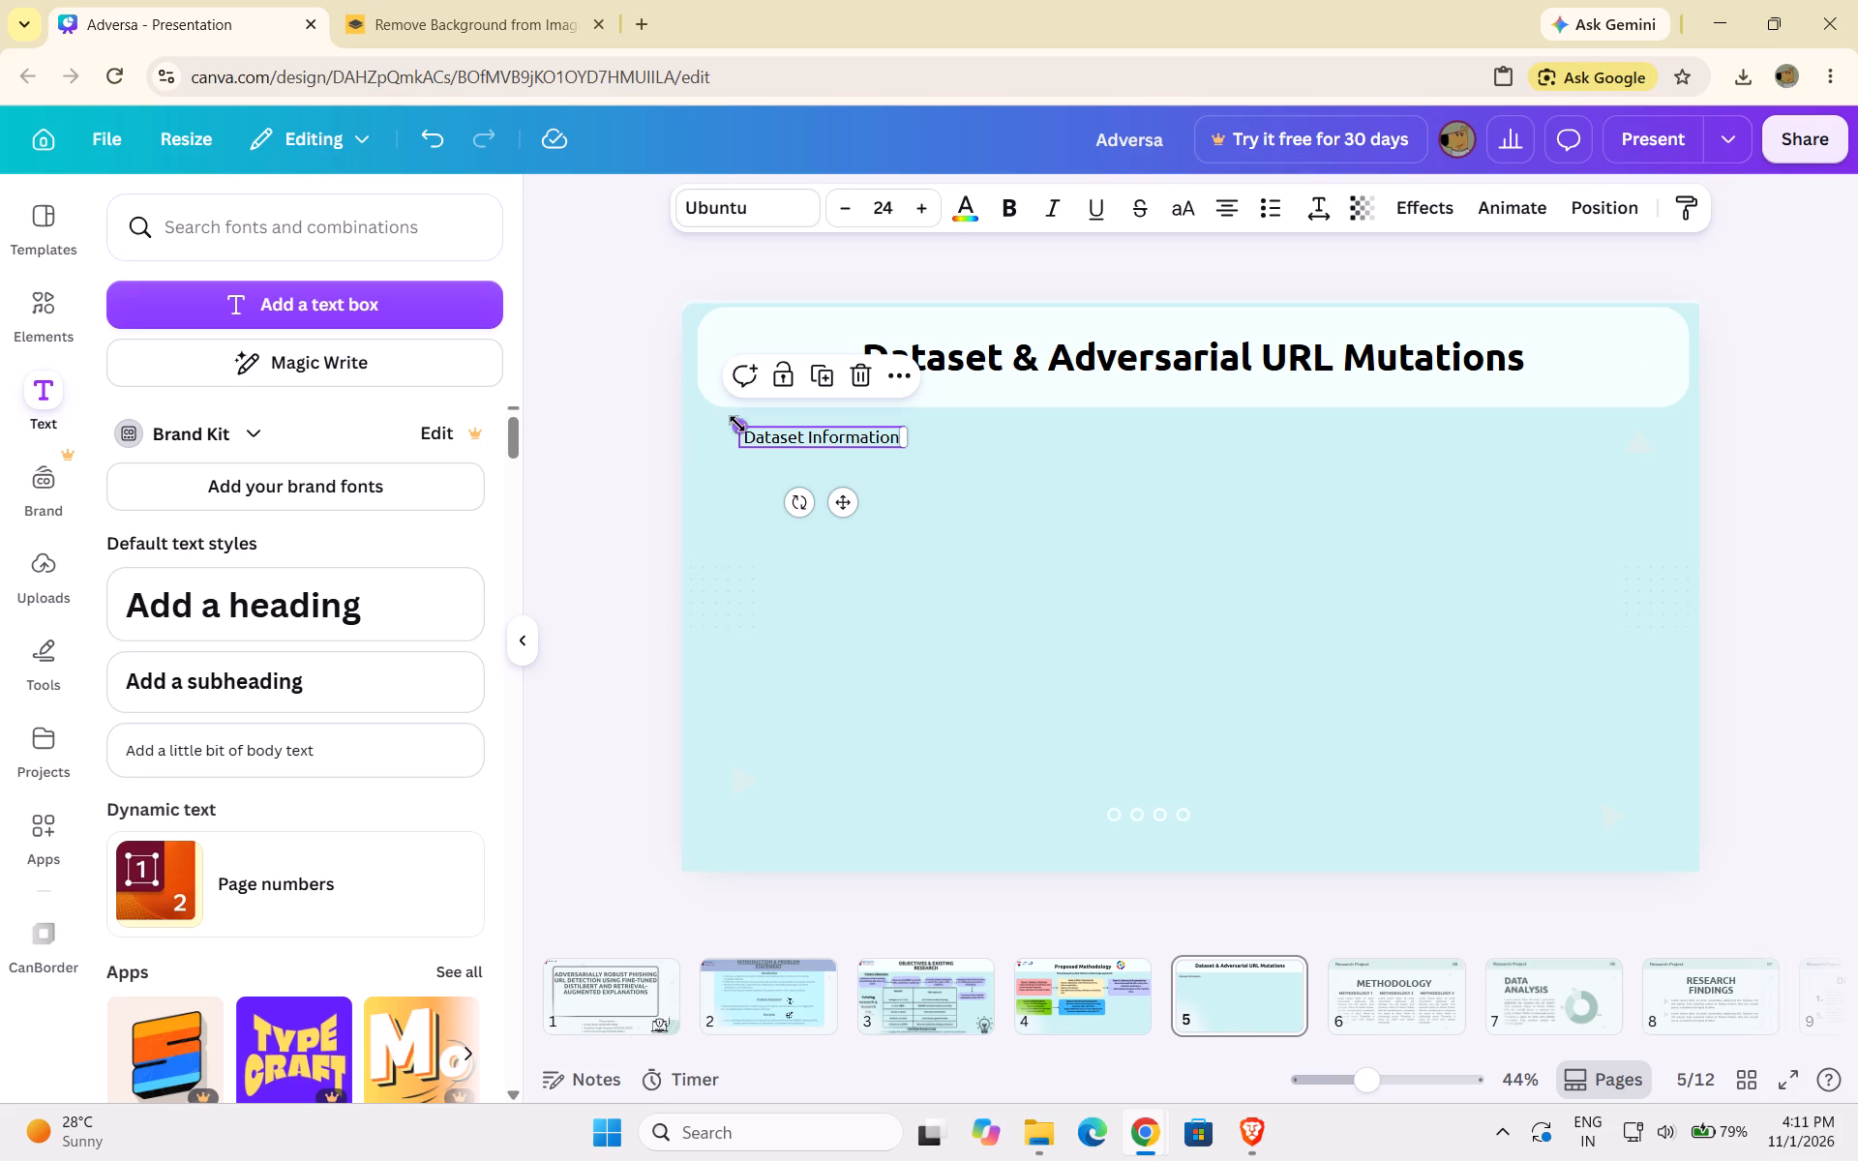
left_click_drag(737, 424, 714, 403)
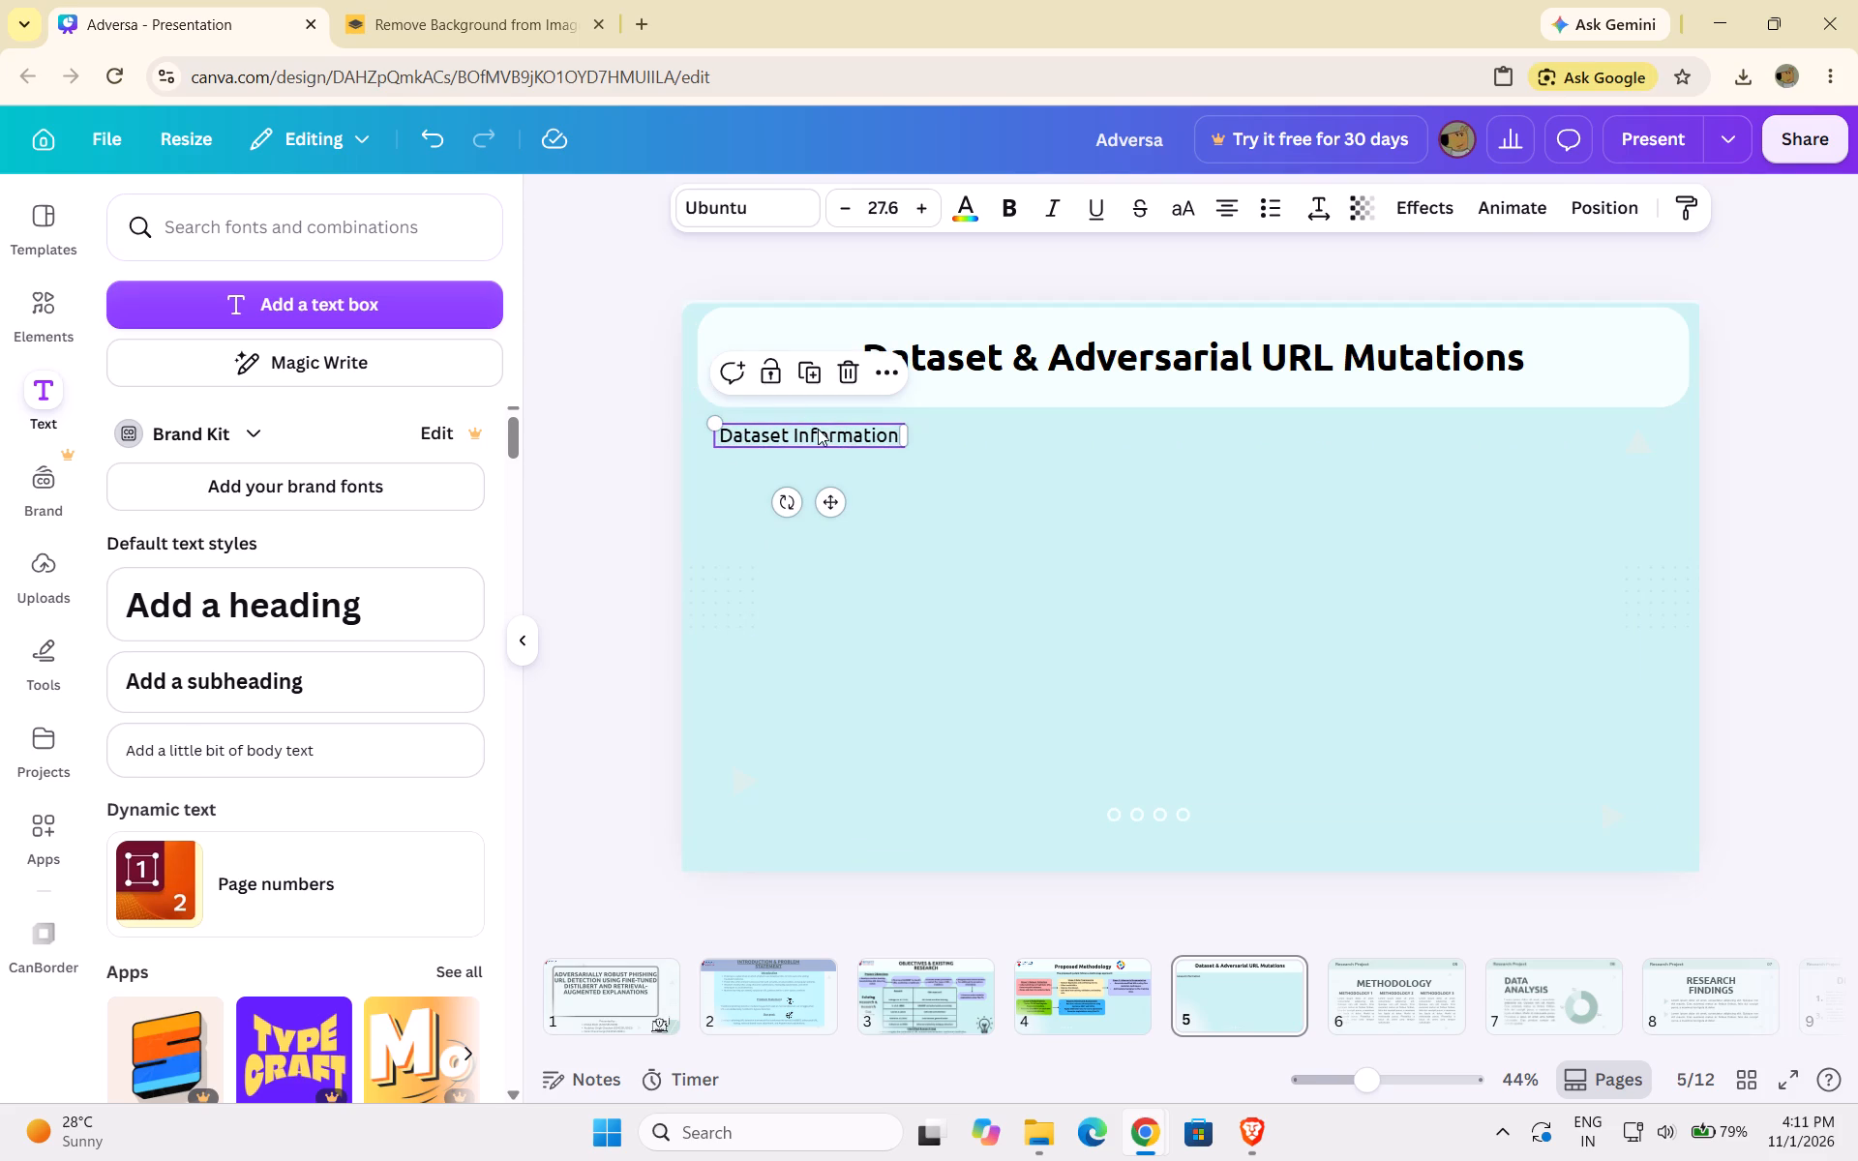
Position the Dataset Information text box just beneath the title banner, near the slide's left edge.
left_click(820, 432)
left_click_drag(822, 454, 818, 466)
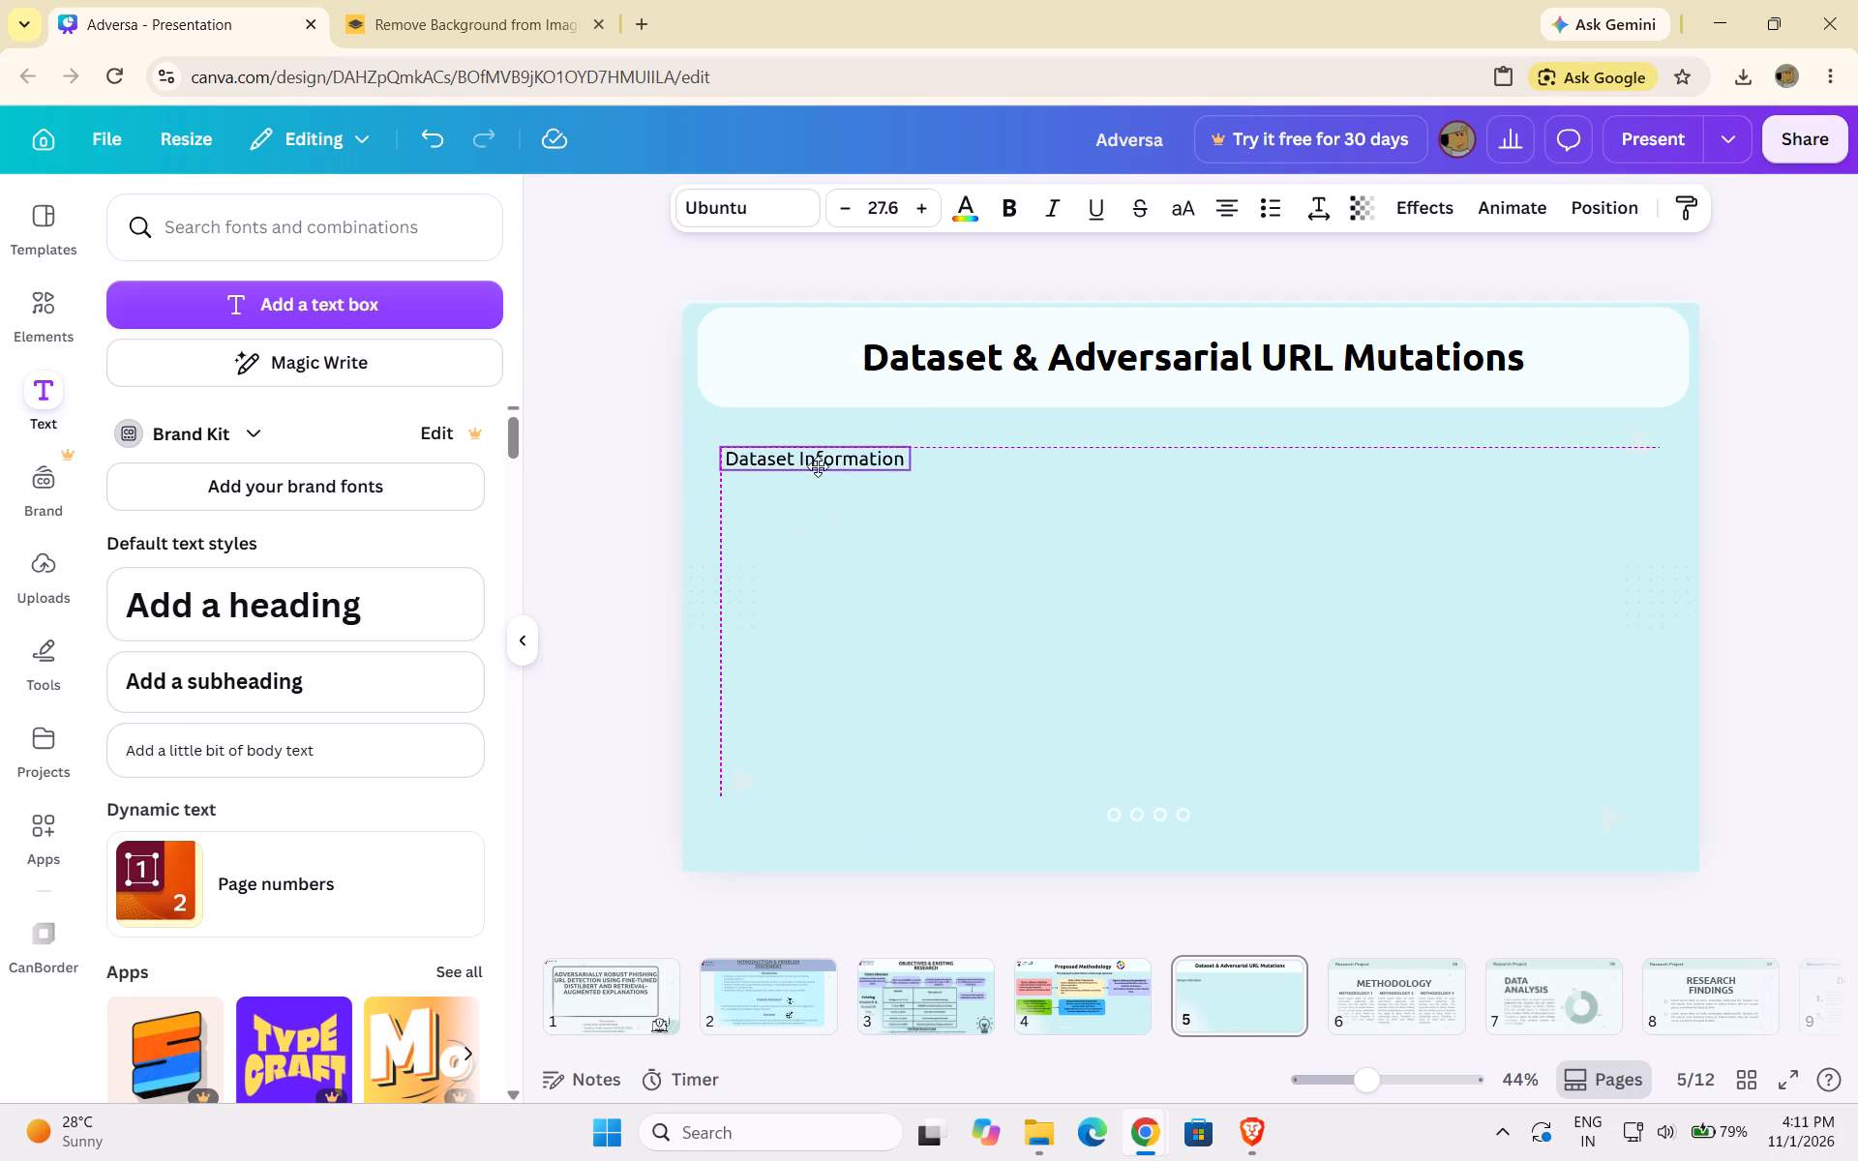
left_click_drag(818, 466, 830, 448)
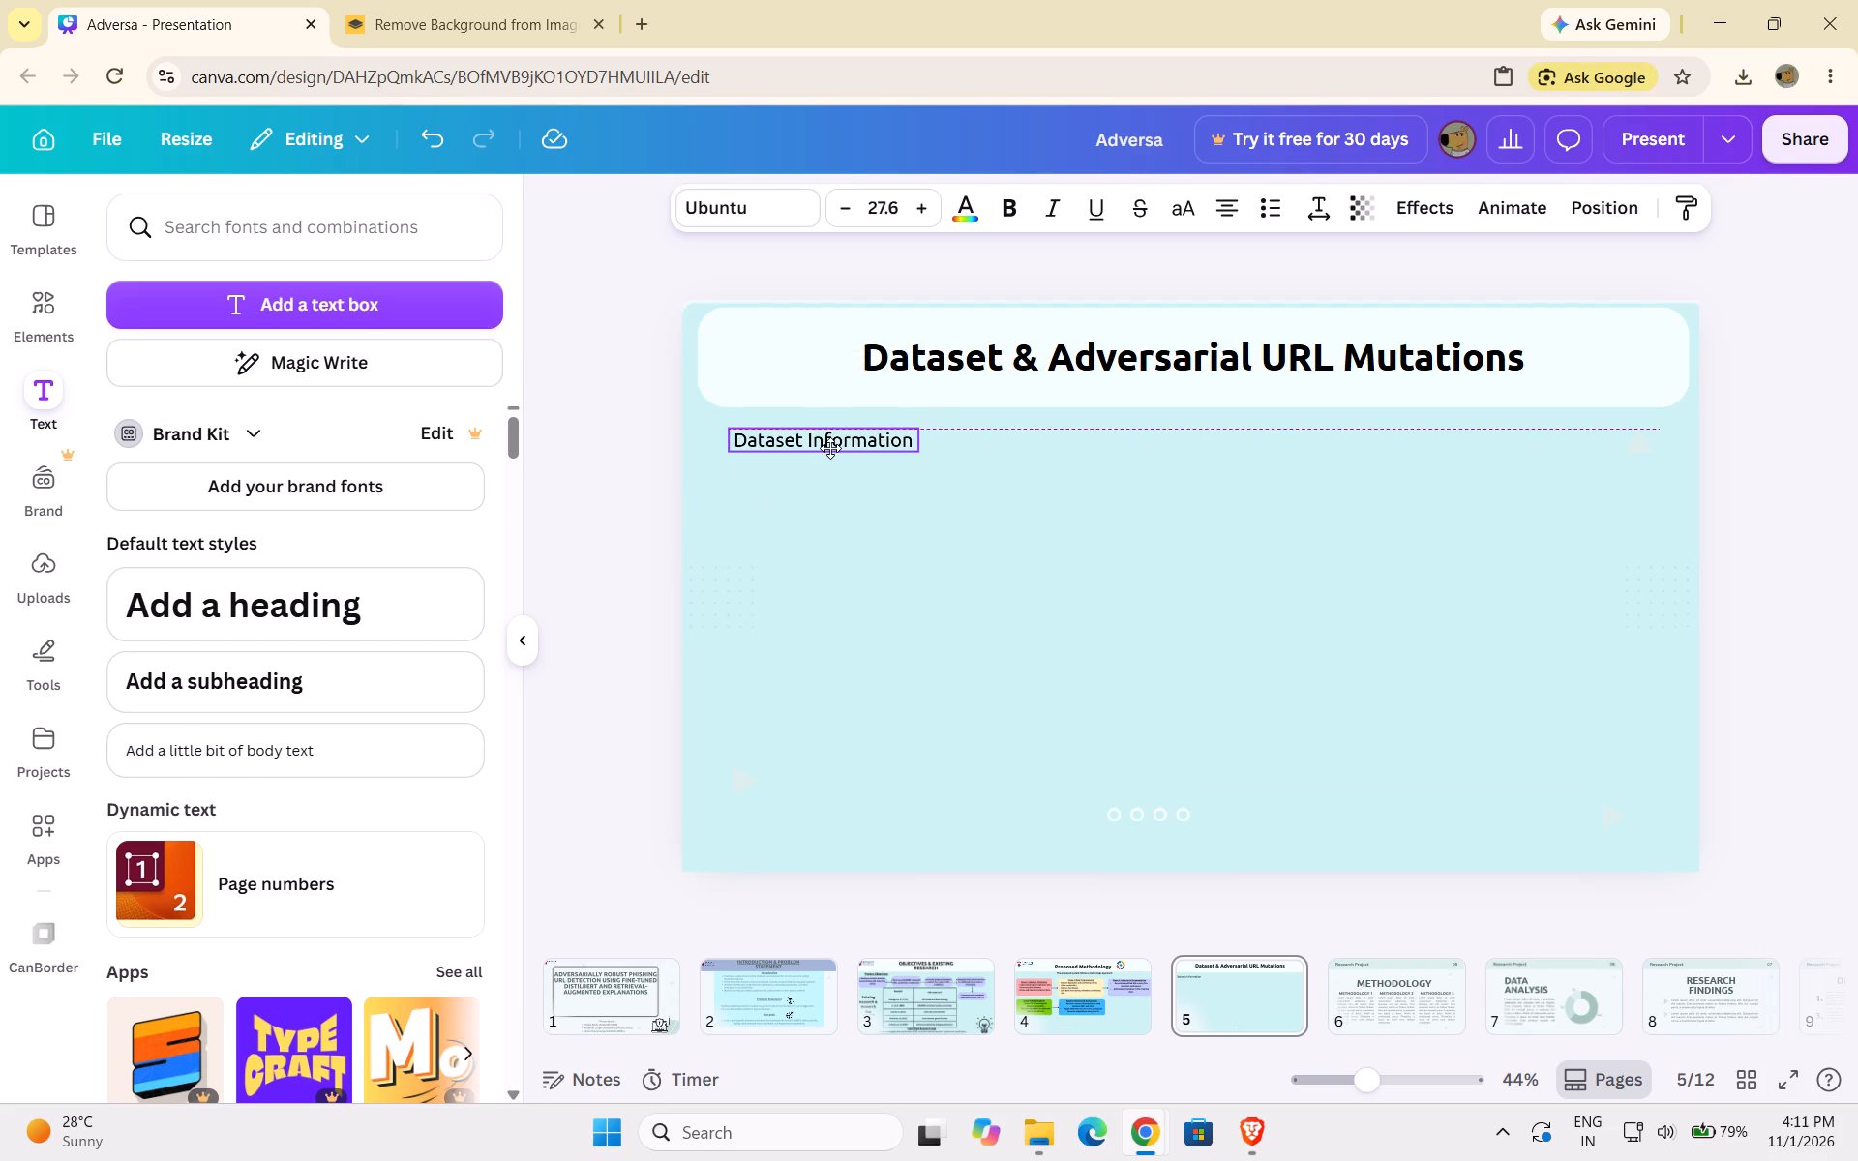
left_click_drag(830, 448, 832, 436)
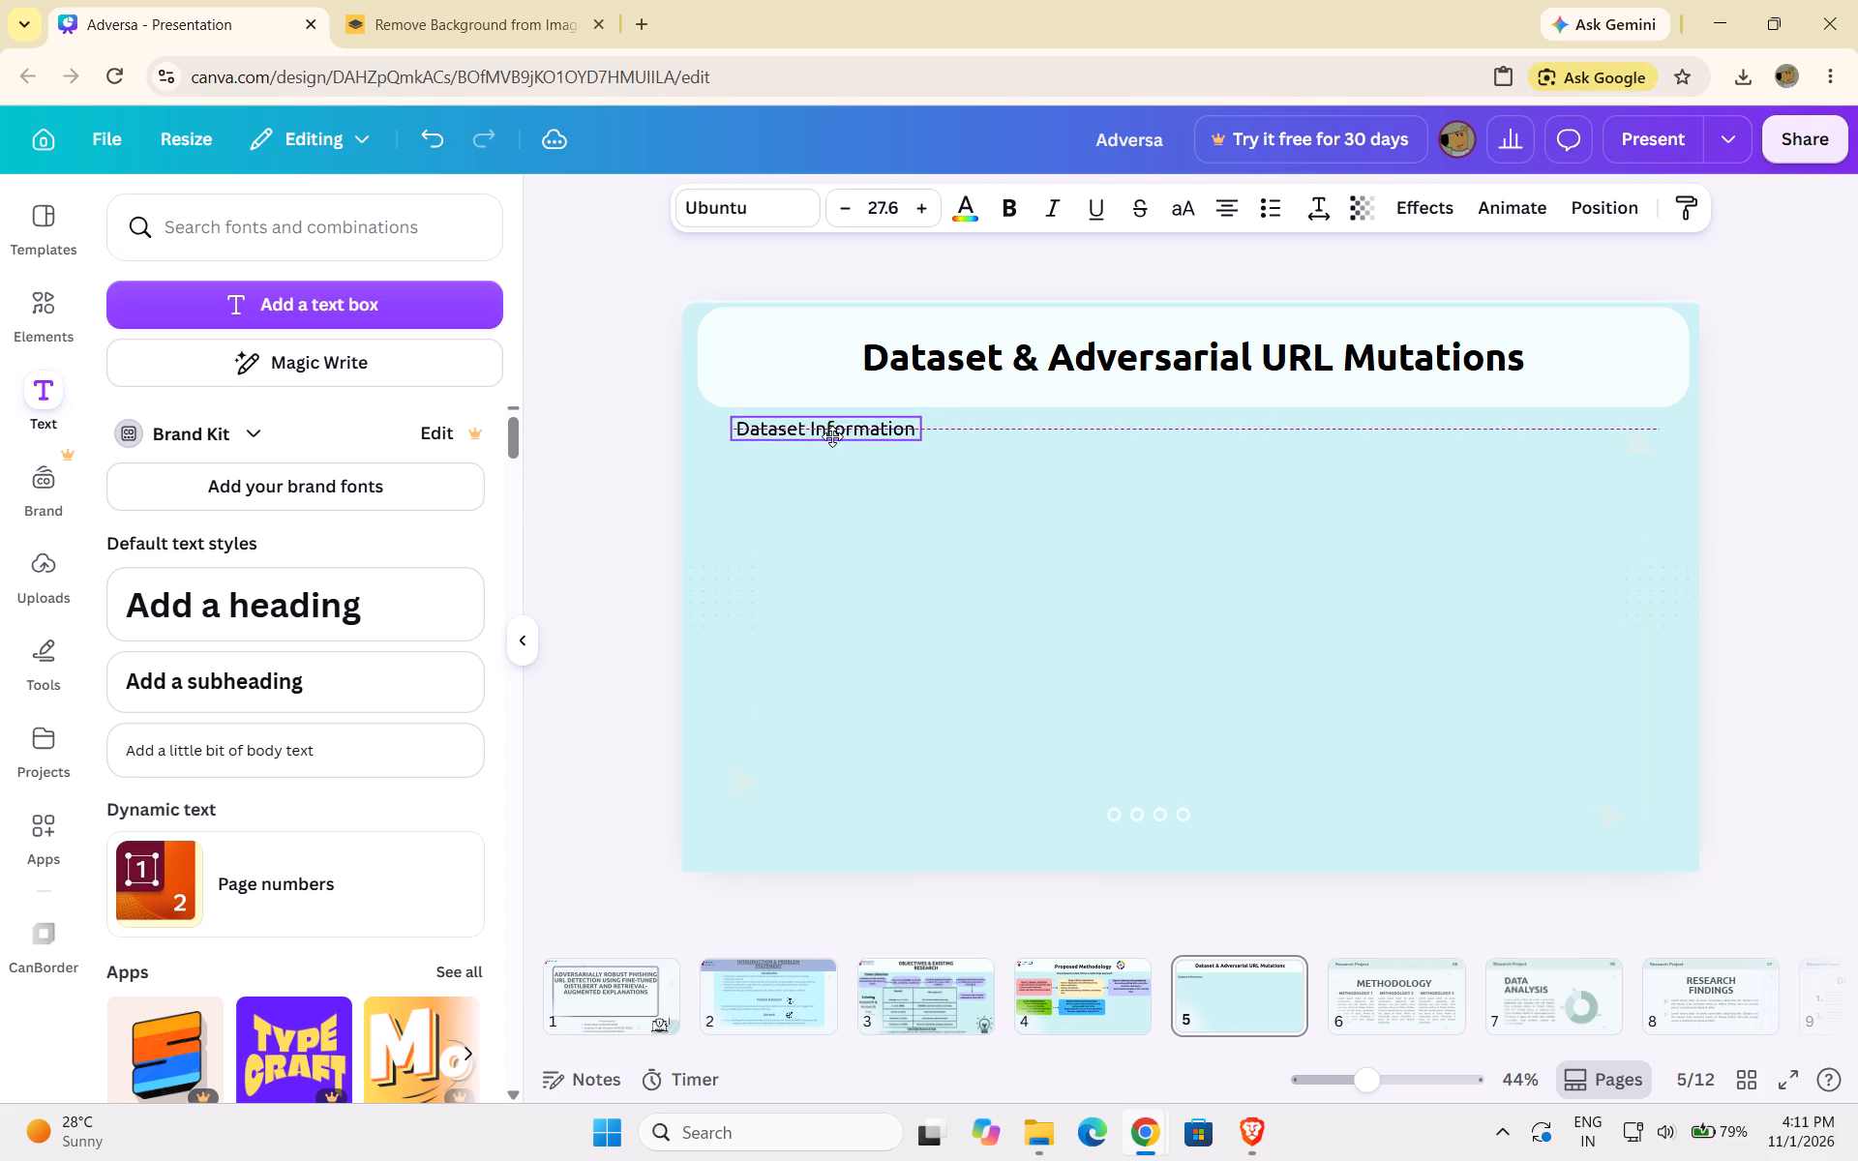
left_click_drag(832, 436, 823, 434)
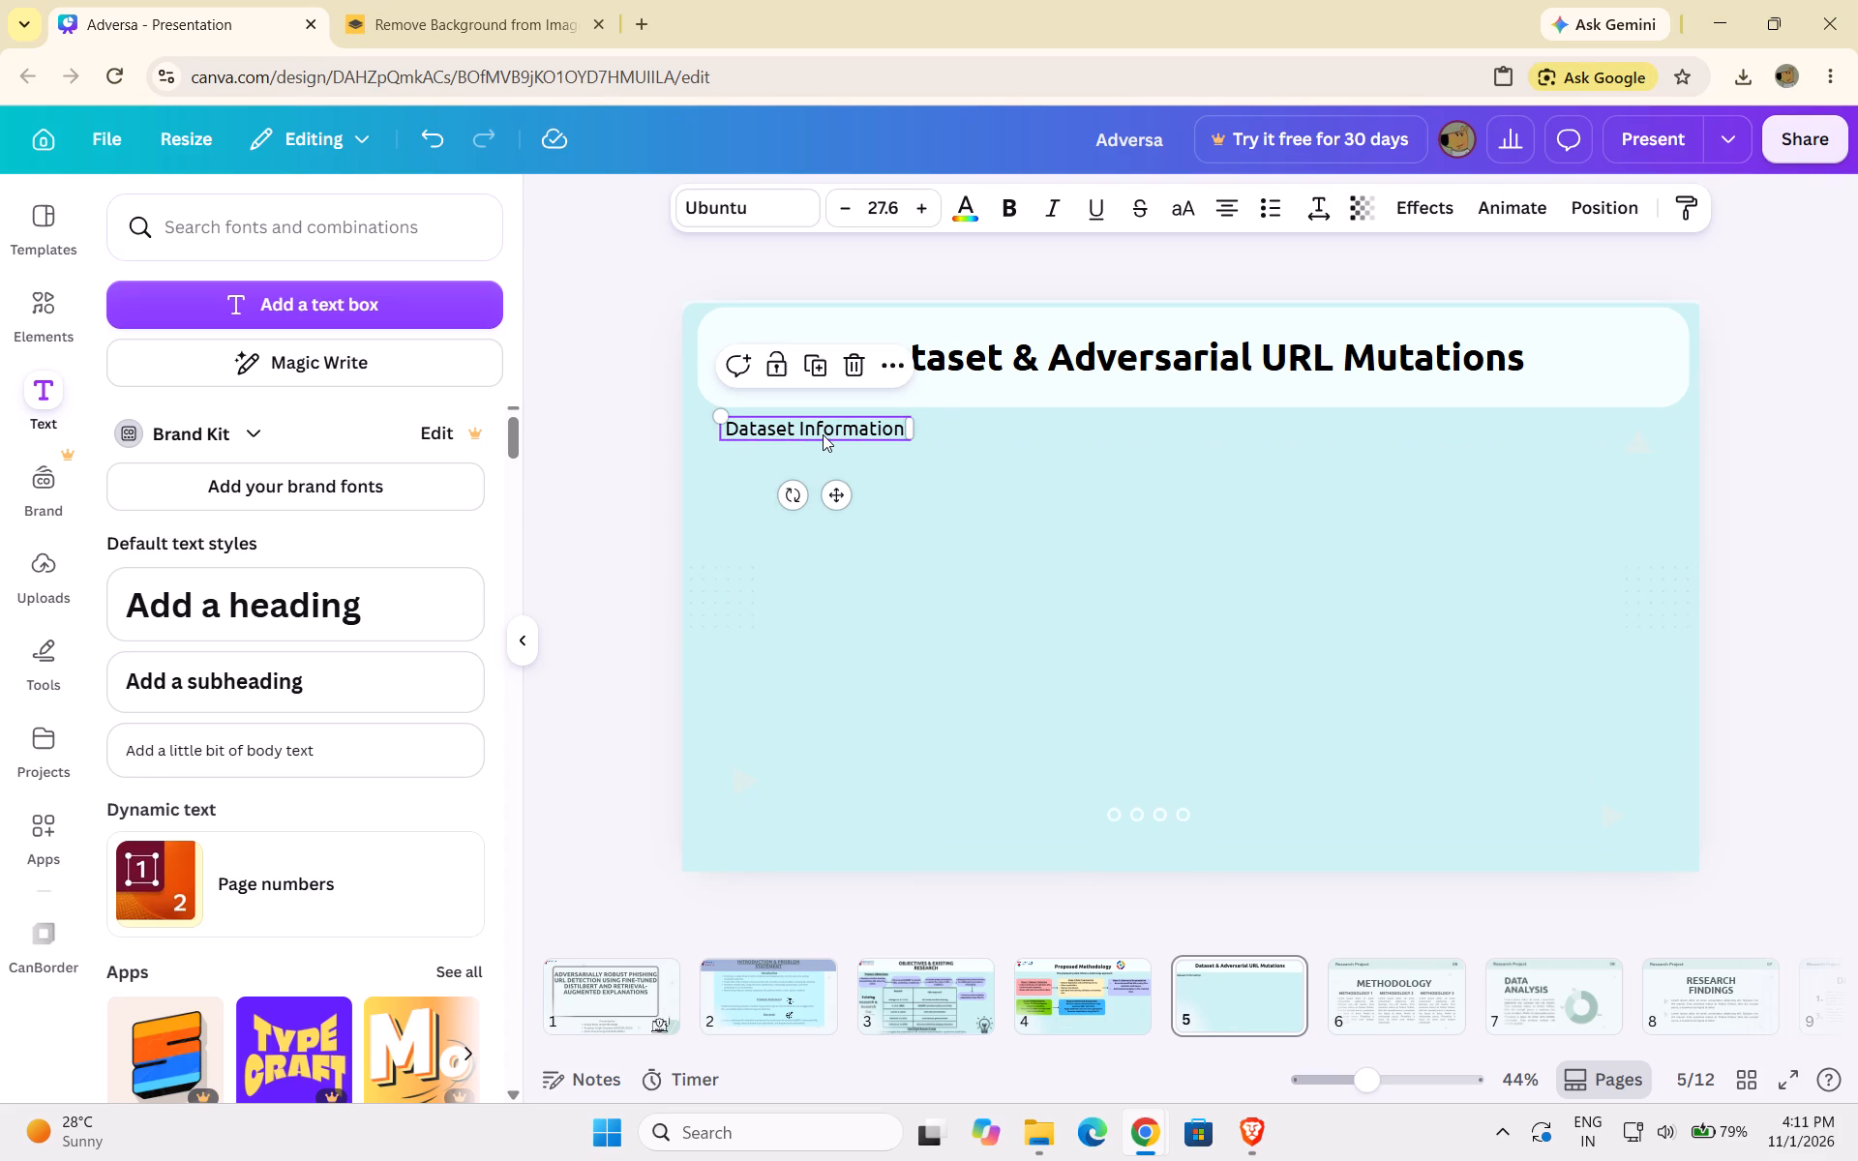
left_click(976, 511)
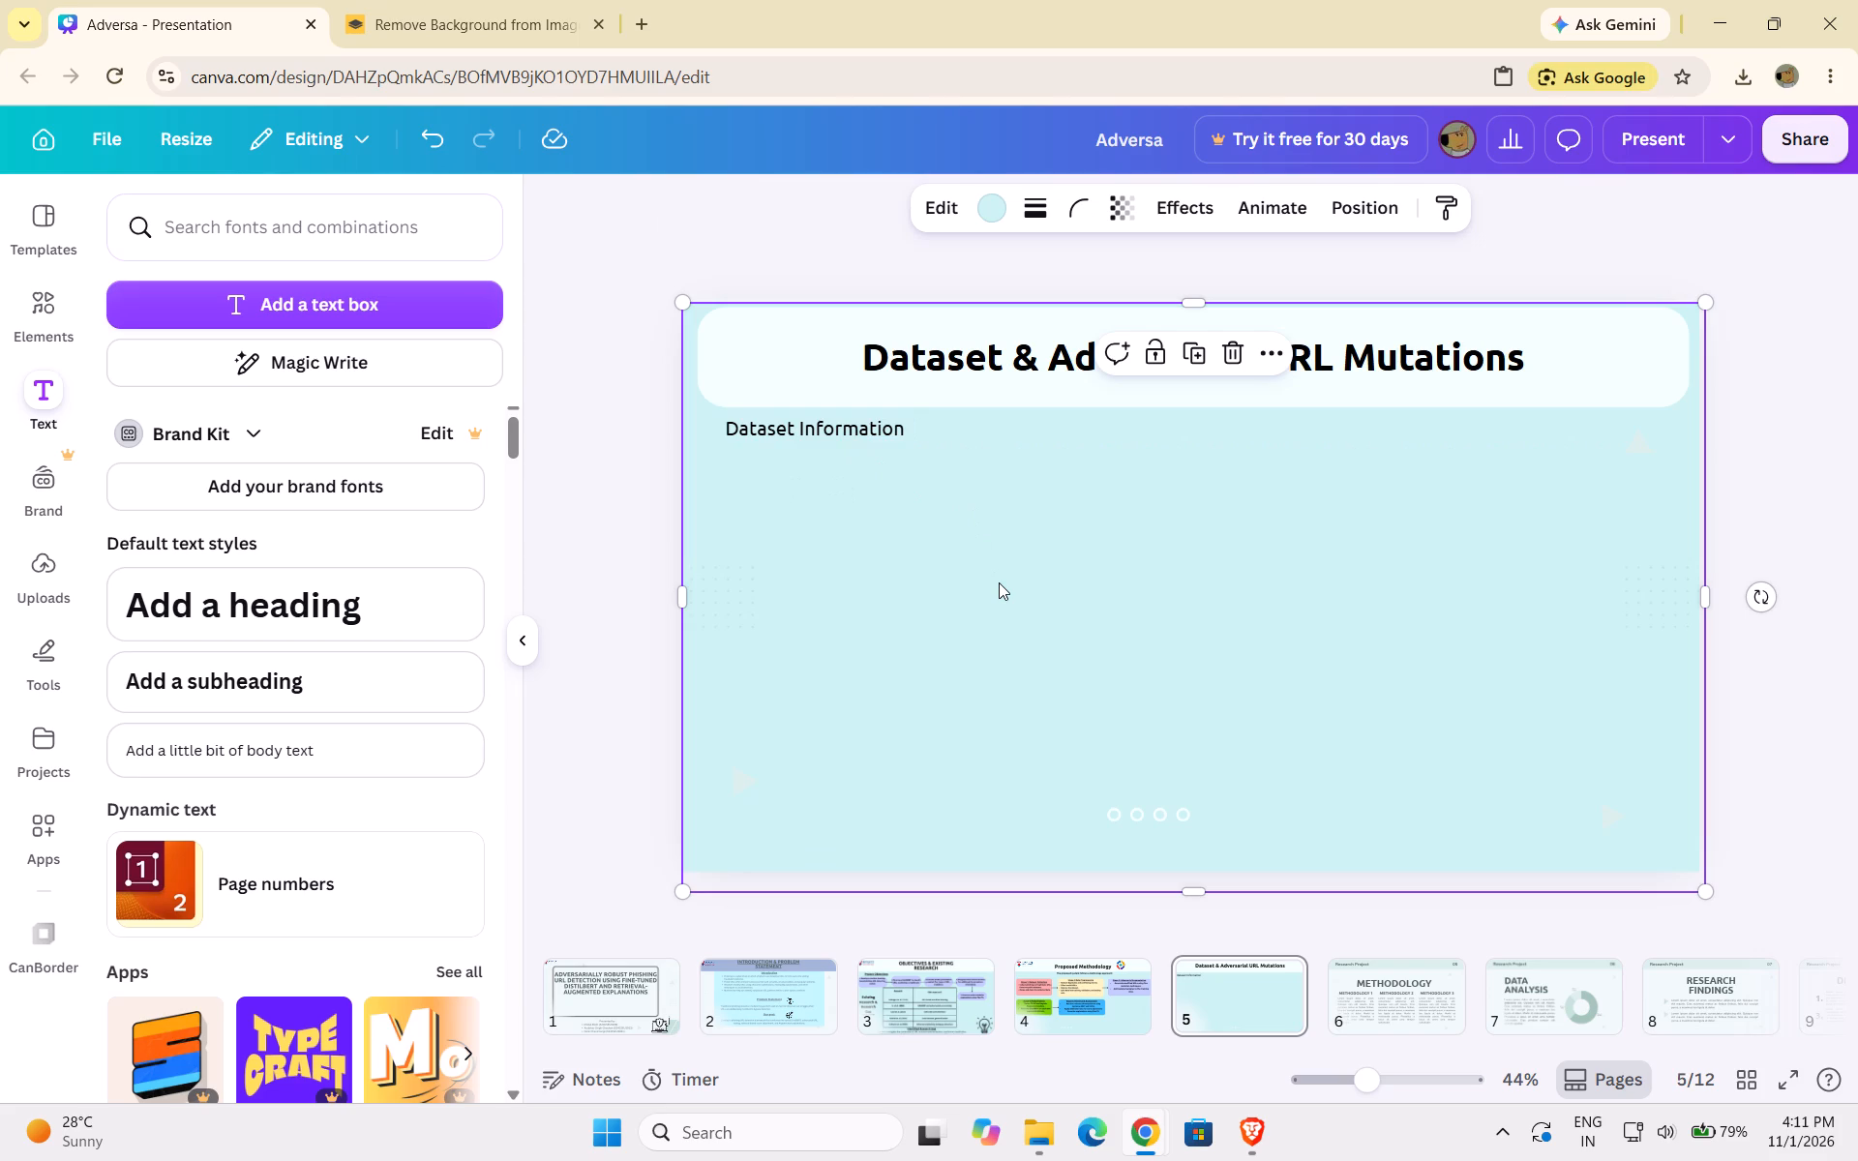
Widen the Dataset Information text box by extending its right end, keeping the text at size 27.6.
left_click(846, 422)
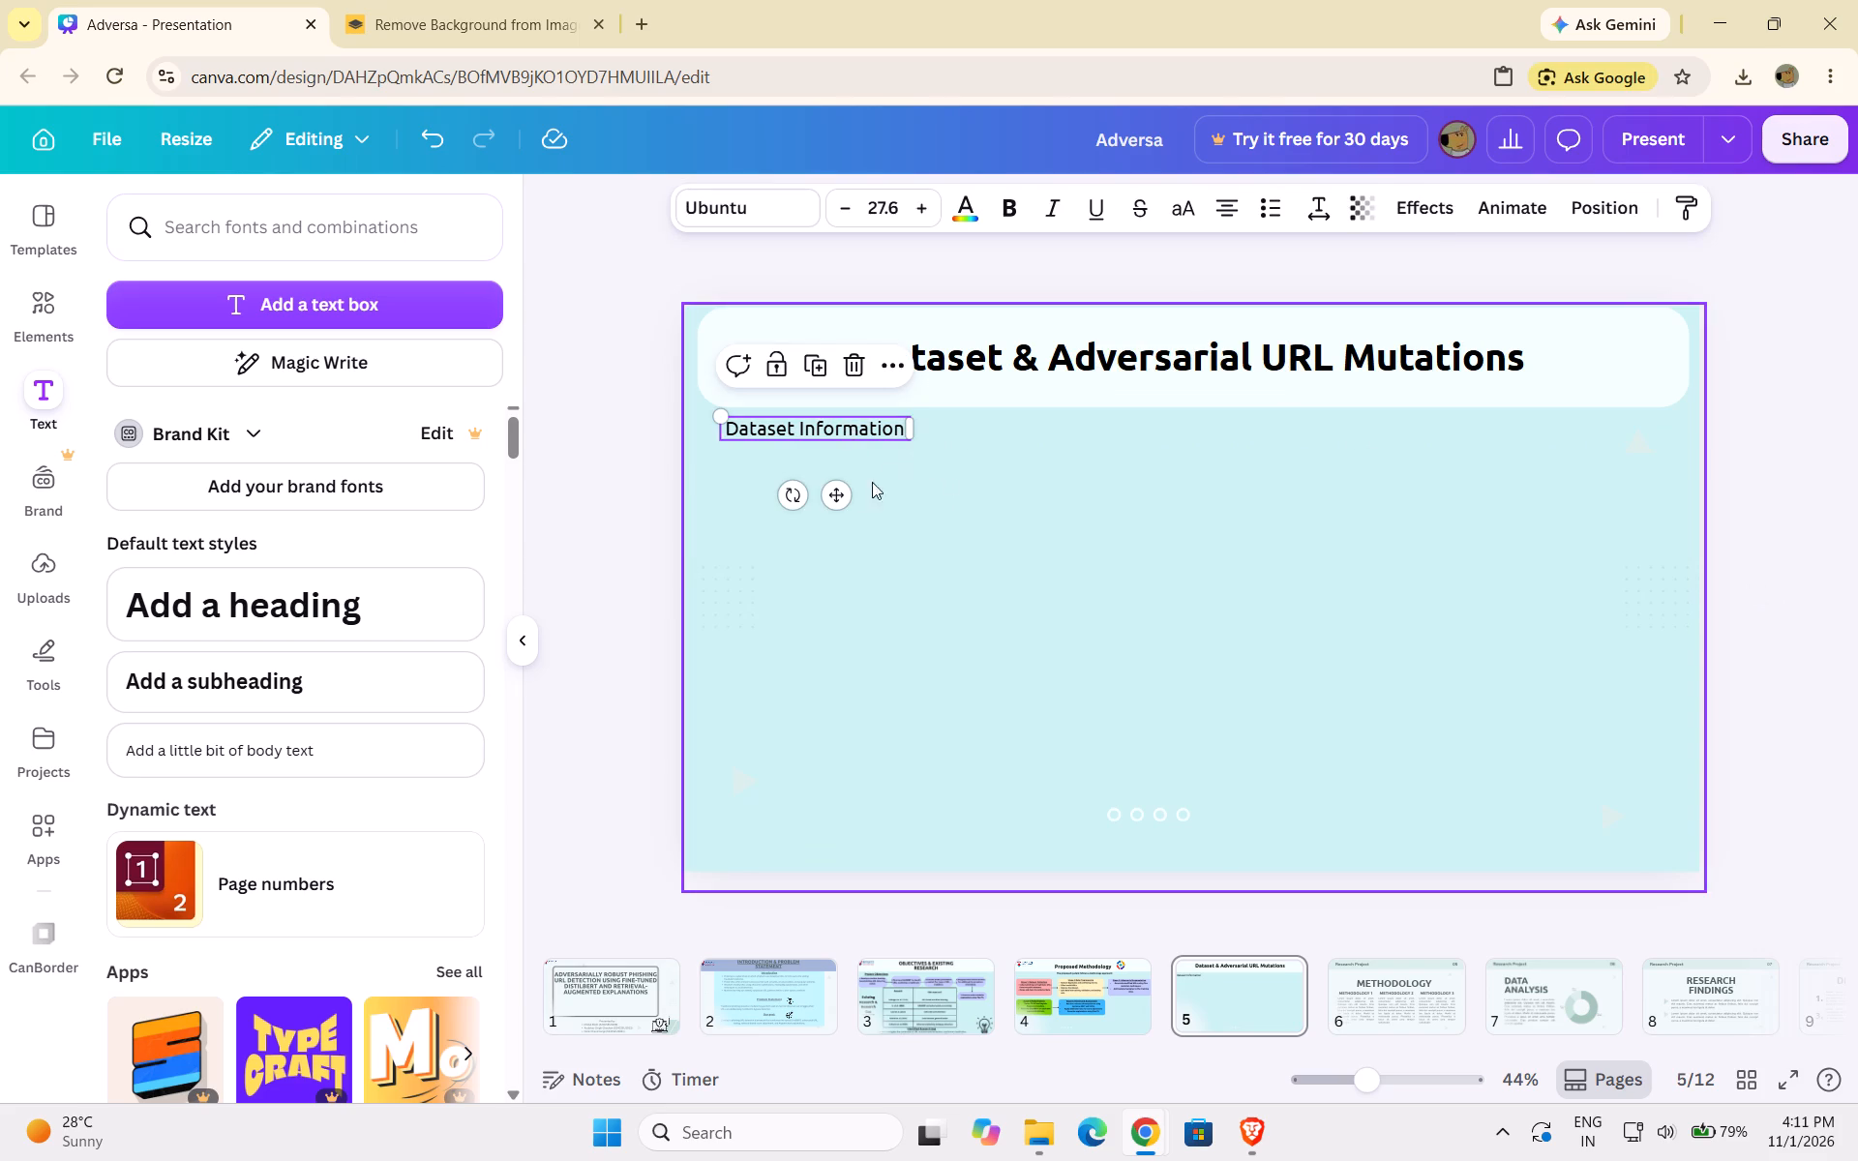
left_click(809, 419)
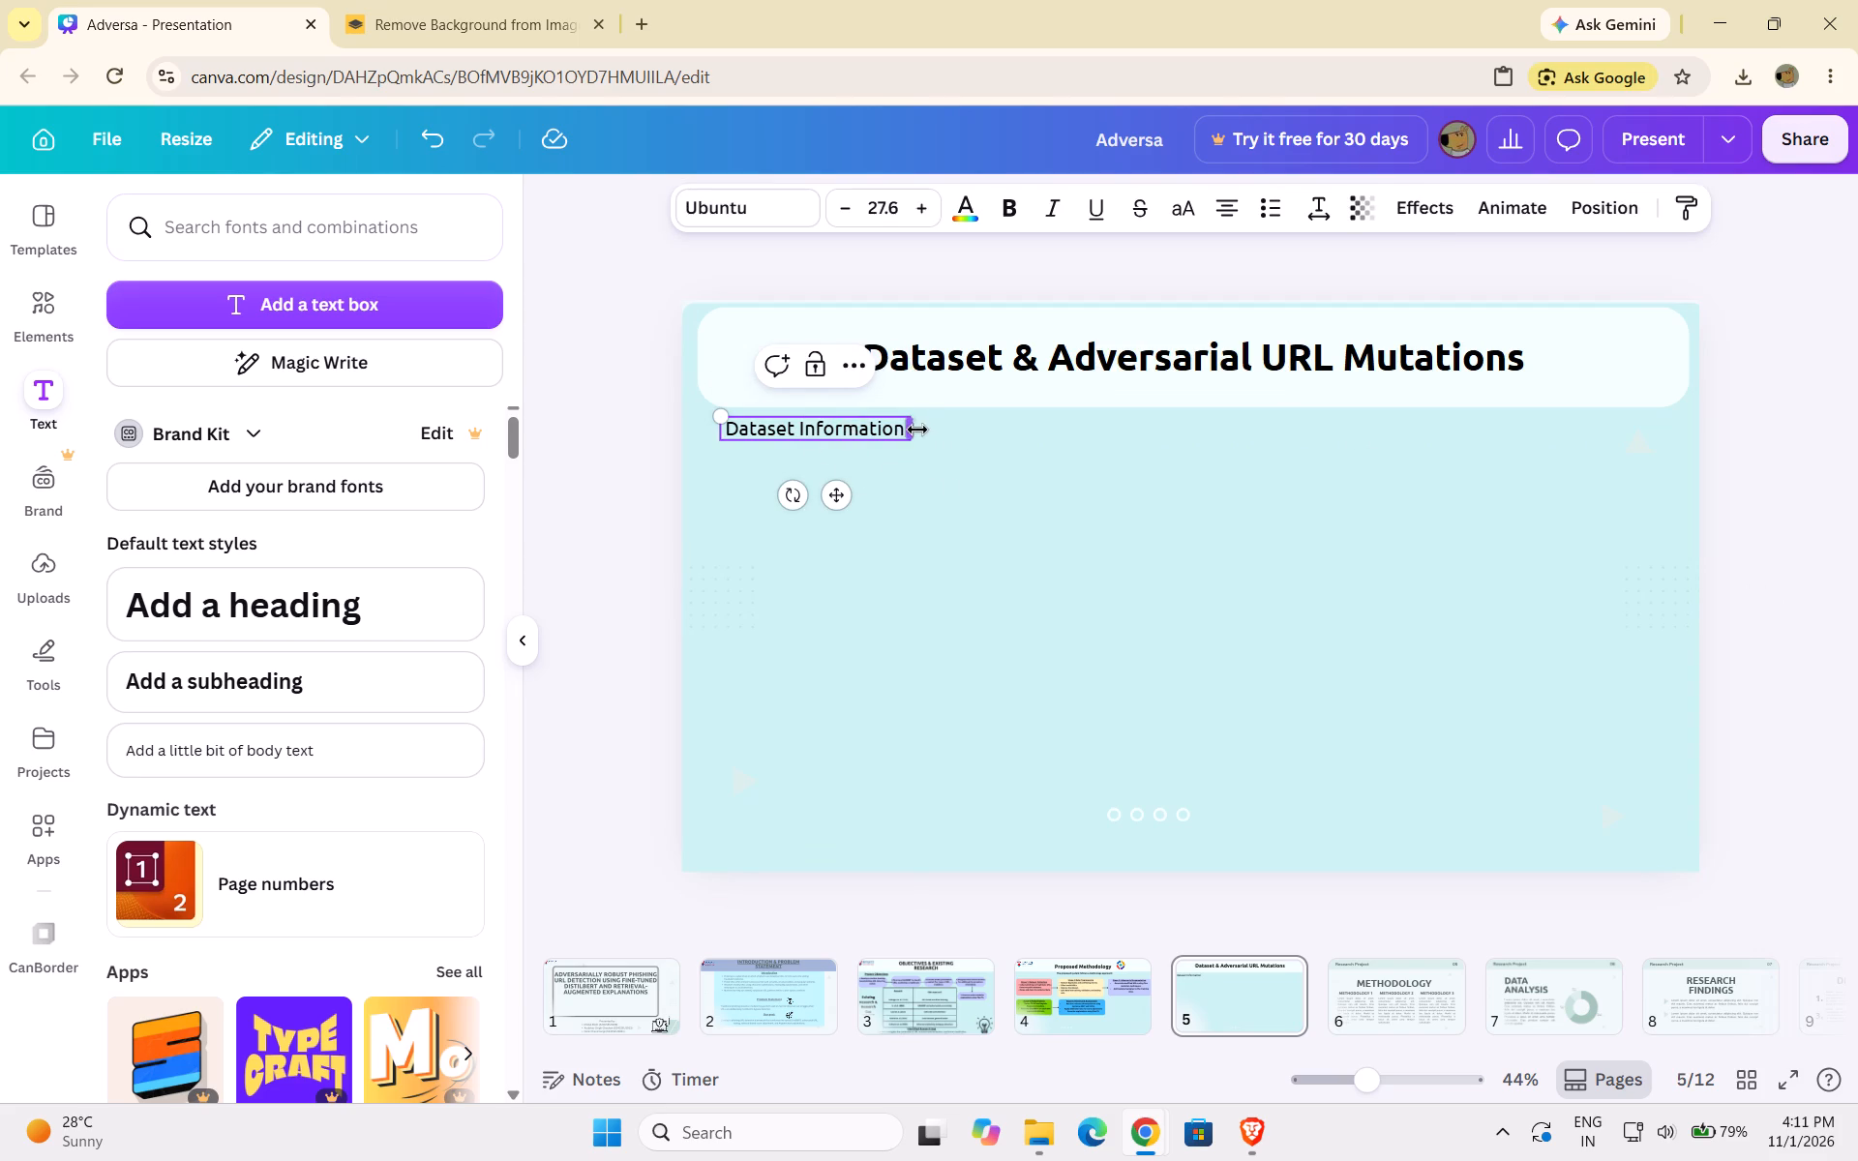
left_click_drag(907, 432, 1002, 438)
left_click_drag(914, 430, 941, 429)
left_click_drag(941, 429, 990, 425)
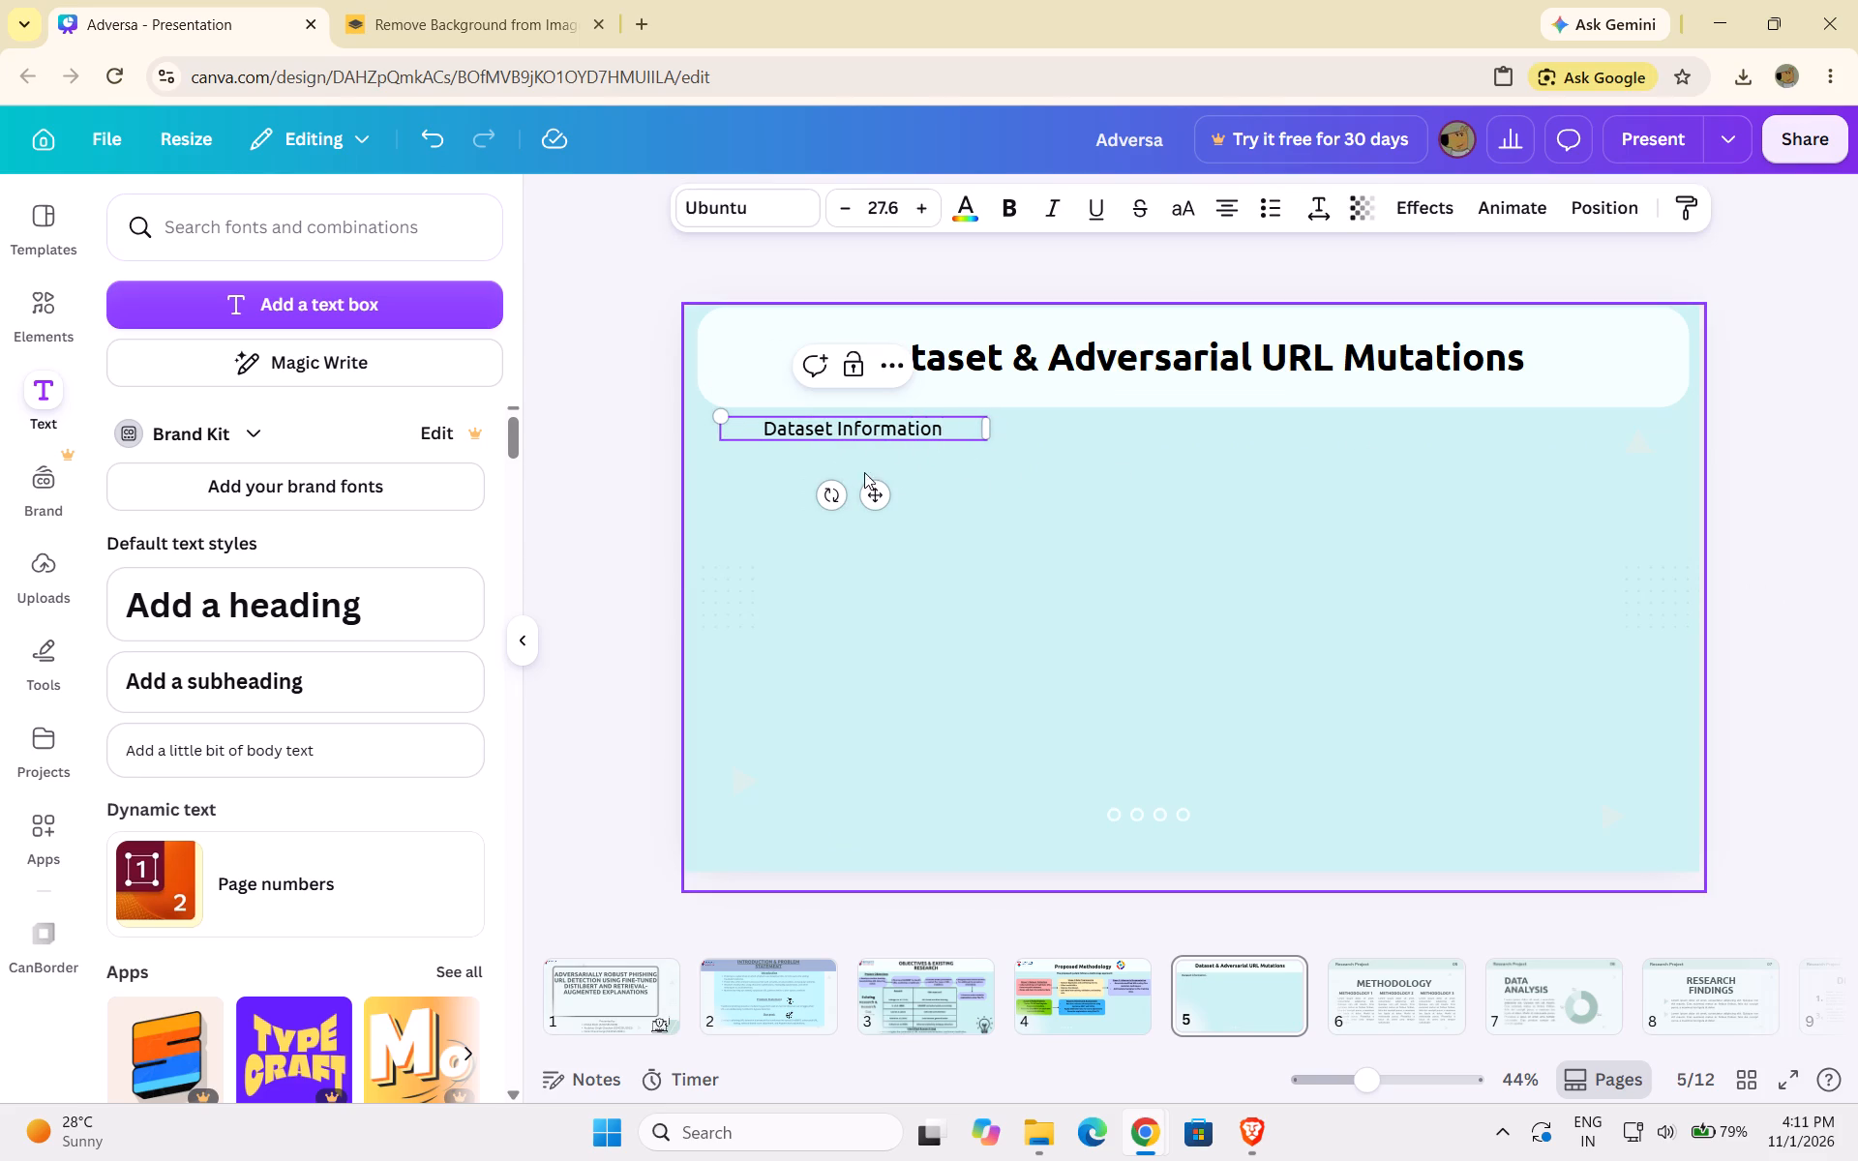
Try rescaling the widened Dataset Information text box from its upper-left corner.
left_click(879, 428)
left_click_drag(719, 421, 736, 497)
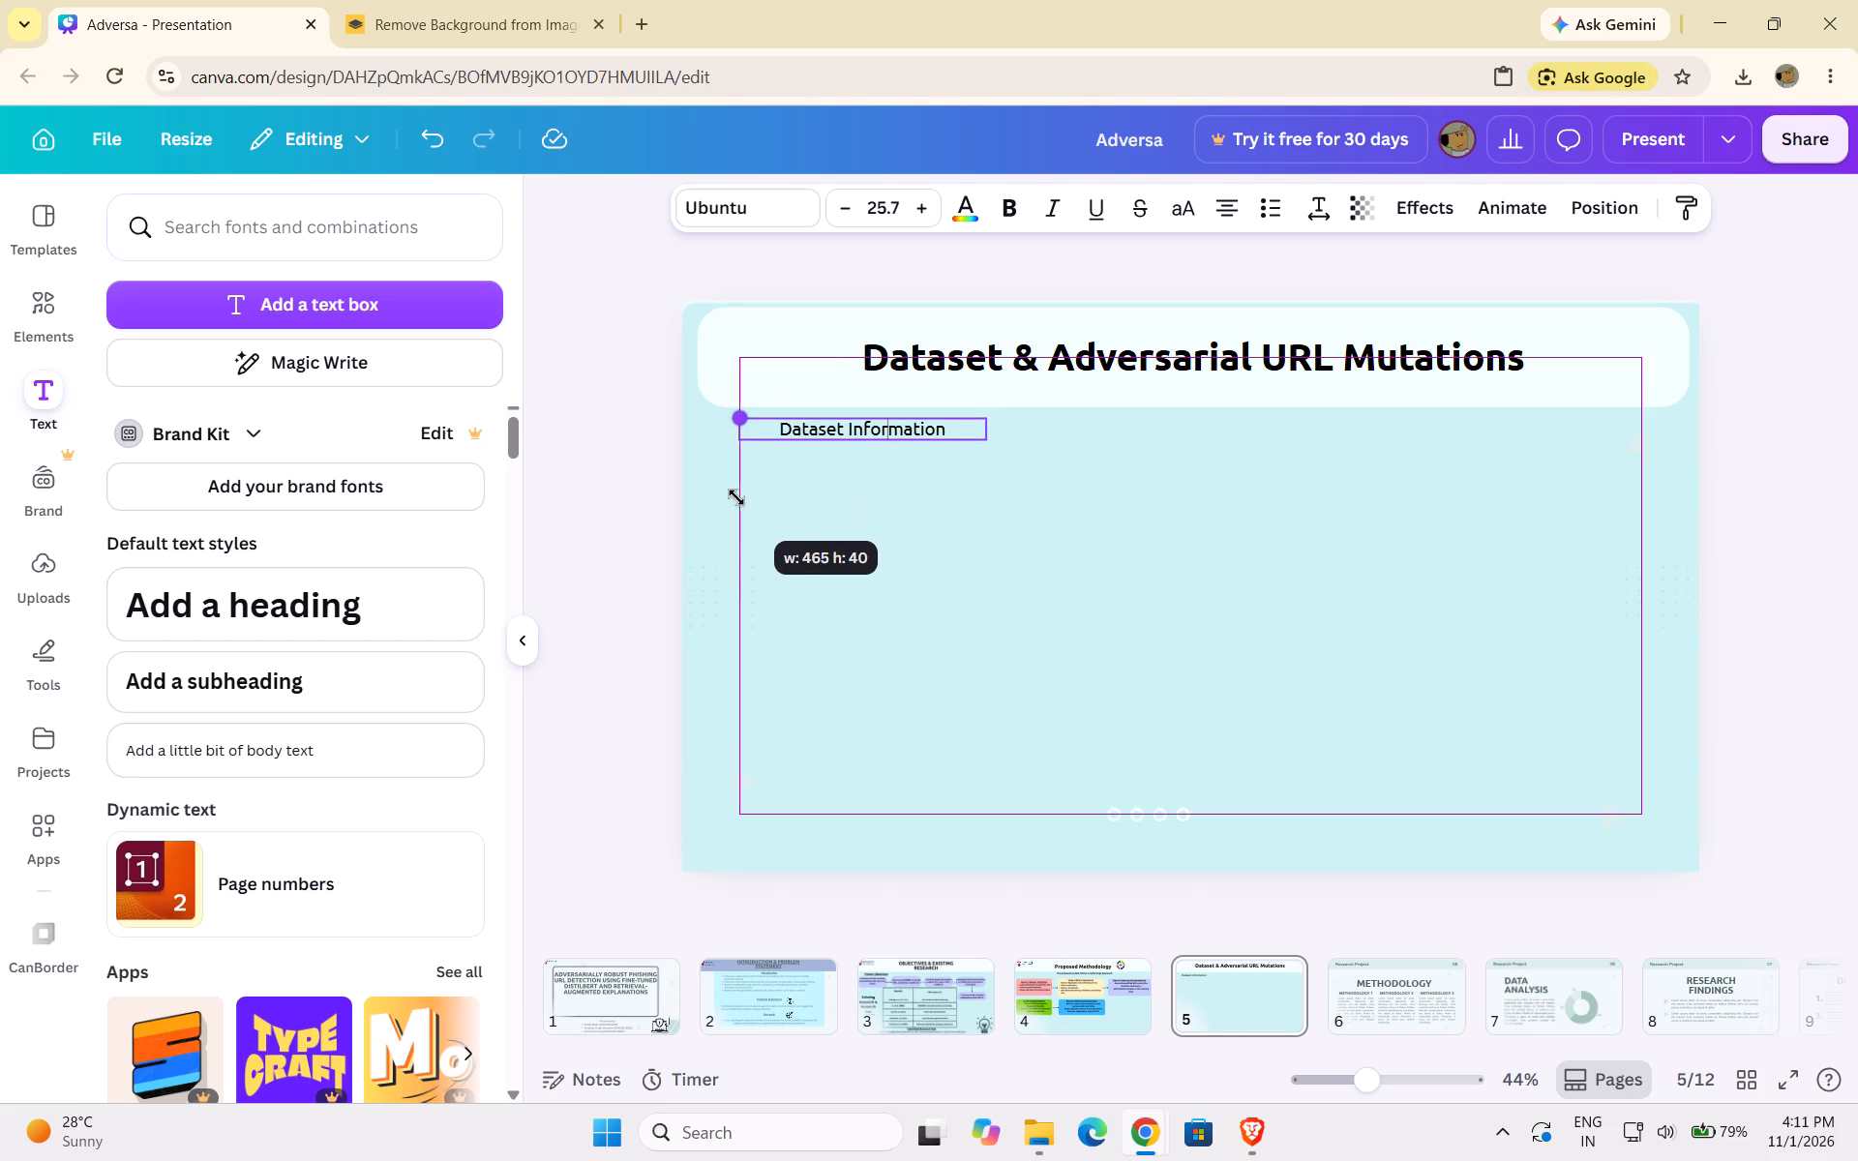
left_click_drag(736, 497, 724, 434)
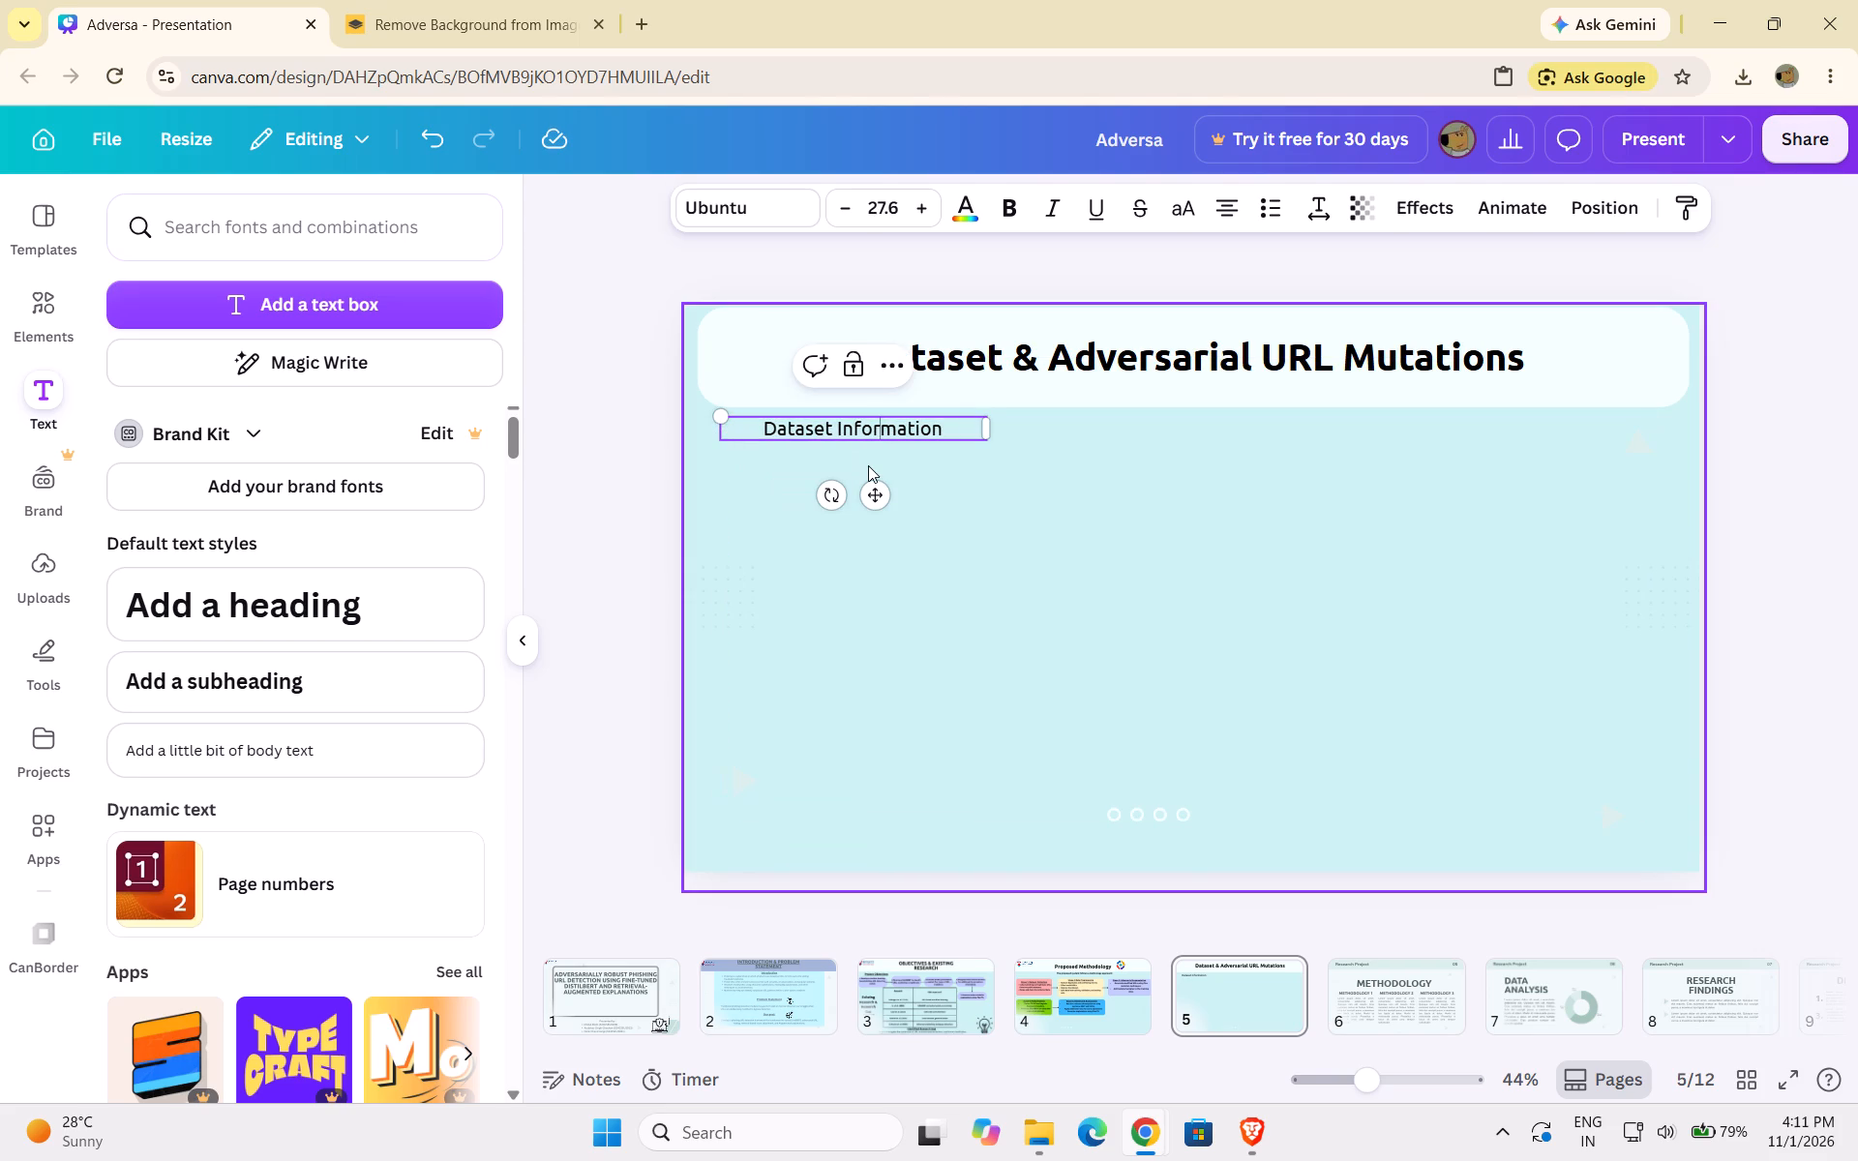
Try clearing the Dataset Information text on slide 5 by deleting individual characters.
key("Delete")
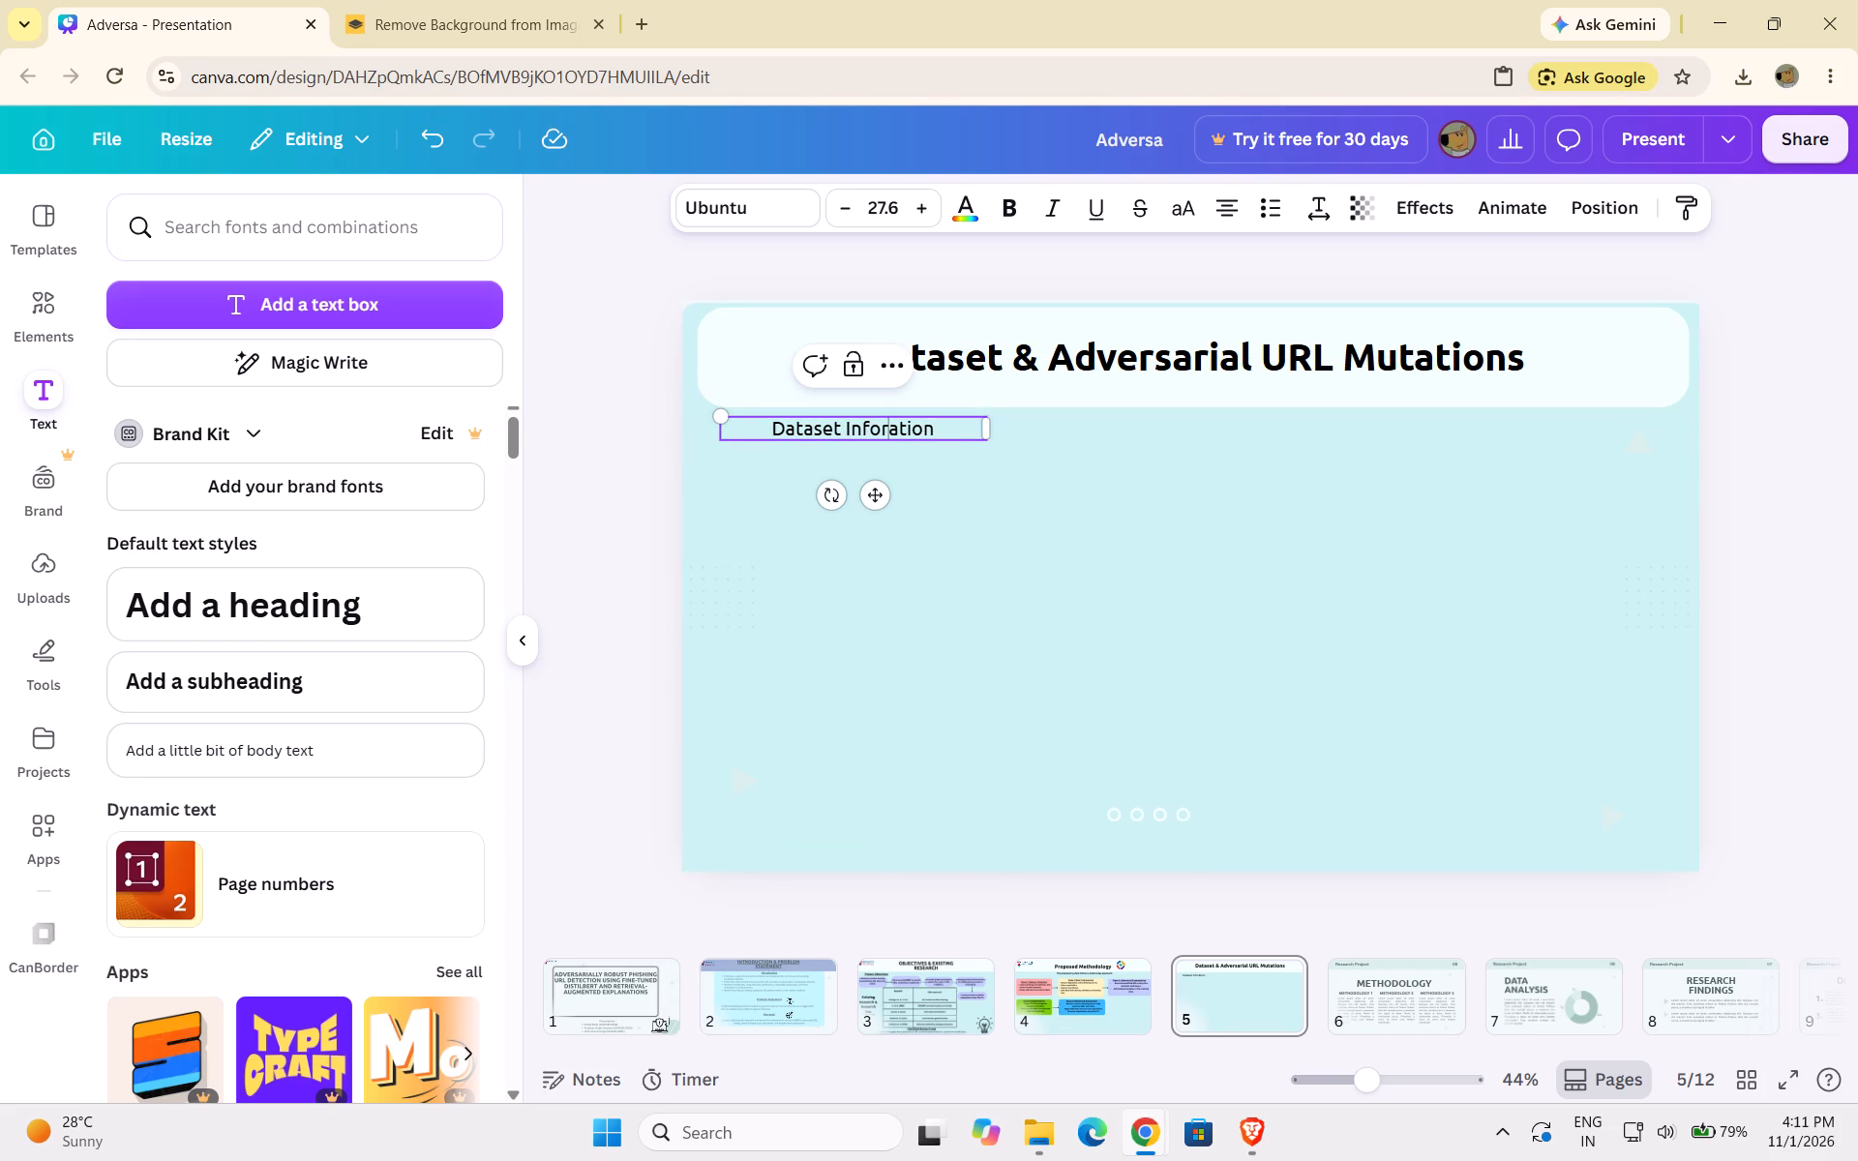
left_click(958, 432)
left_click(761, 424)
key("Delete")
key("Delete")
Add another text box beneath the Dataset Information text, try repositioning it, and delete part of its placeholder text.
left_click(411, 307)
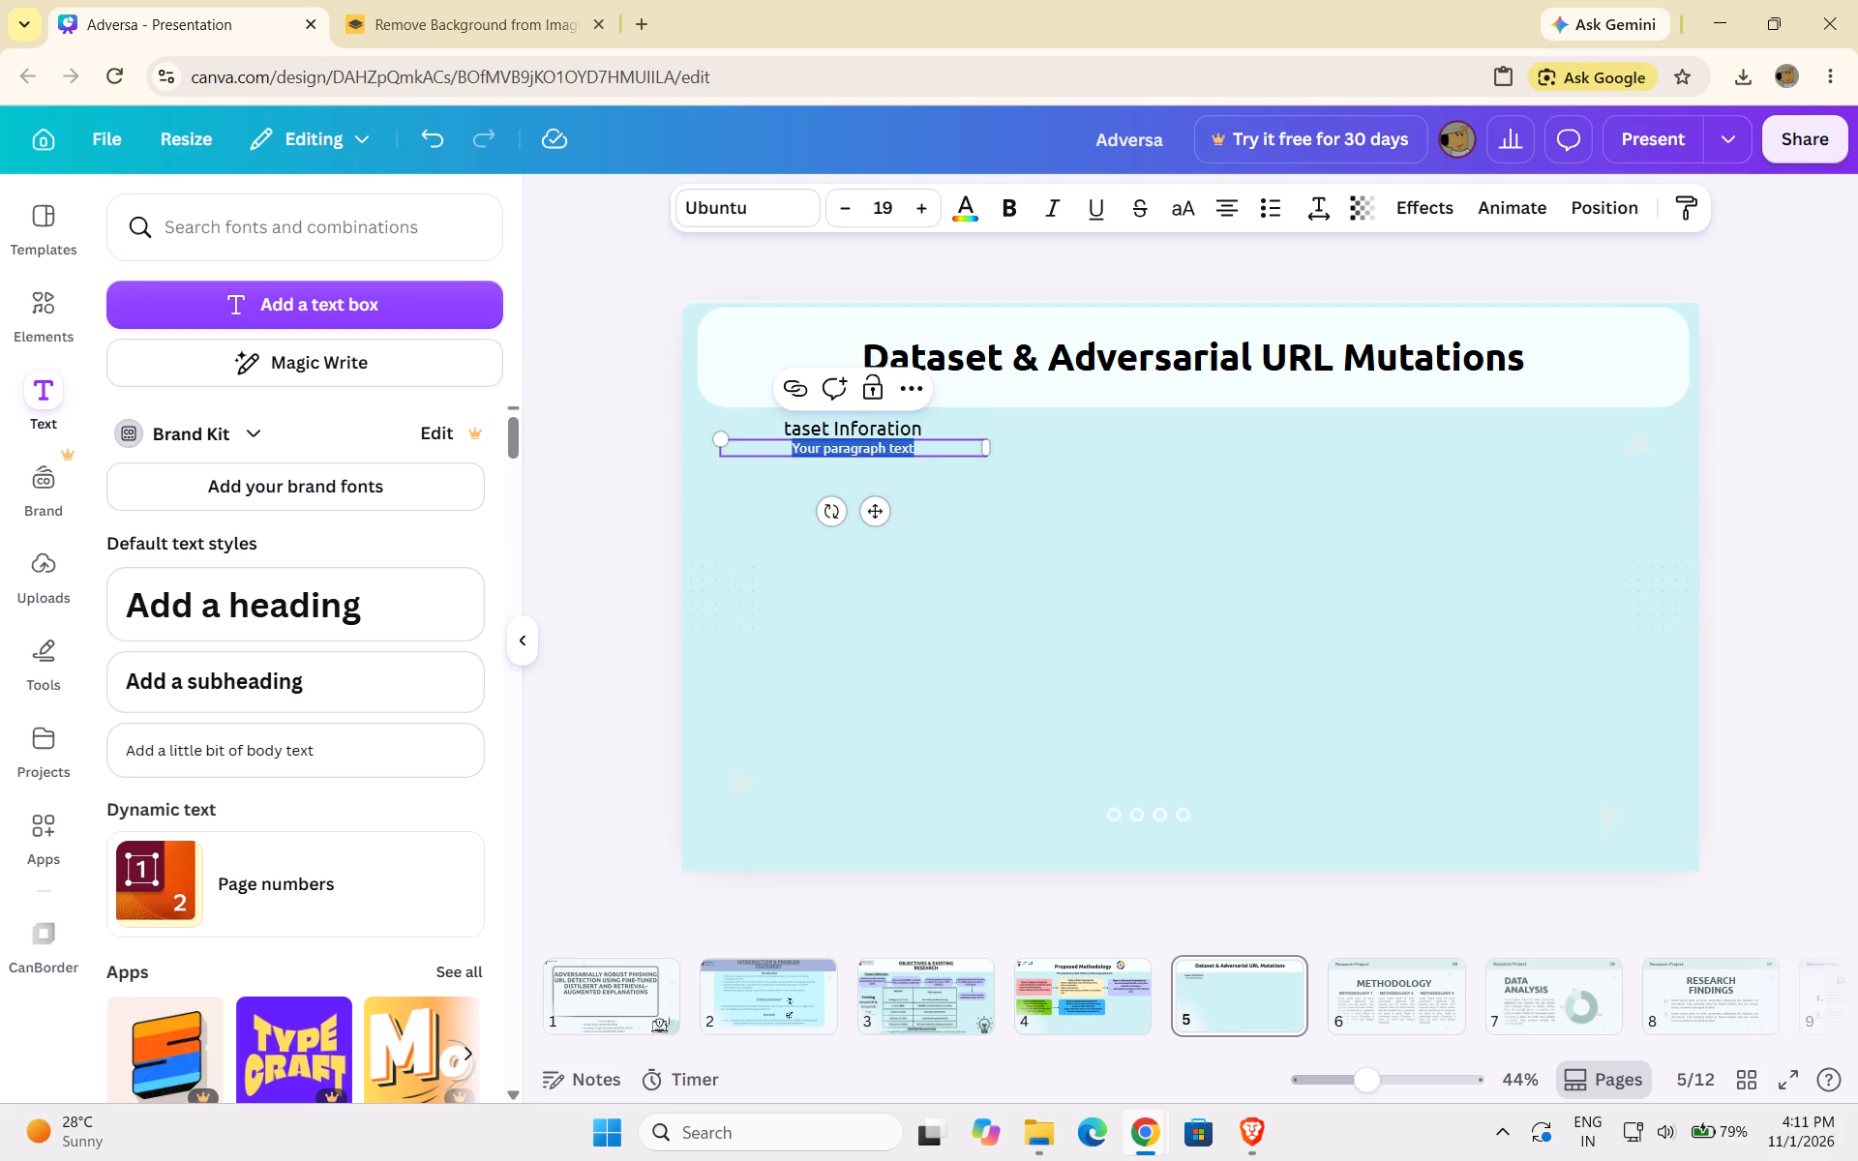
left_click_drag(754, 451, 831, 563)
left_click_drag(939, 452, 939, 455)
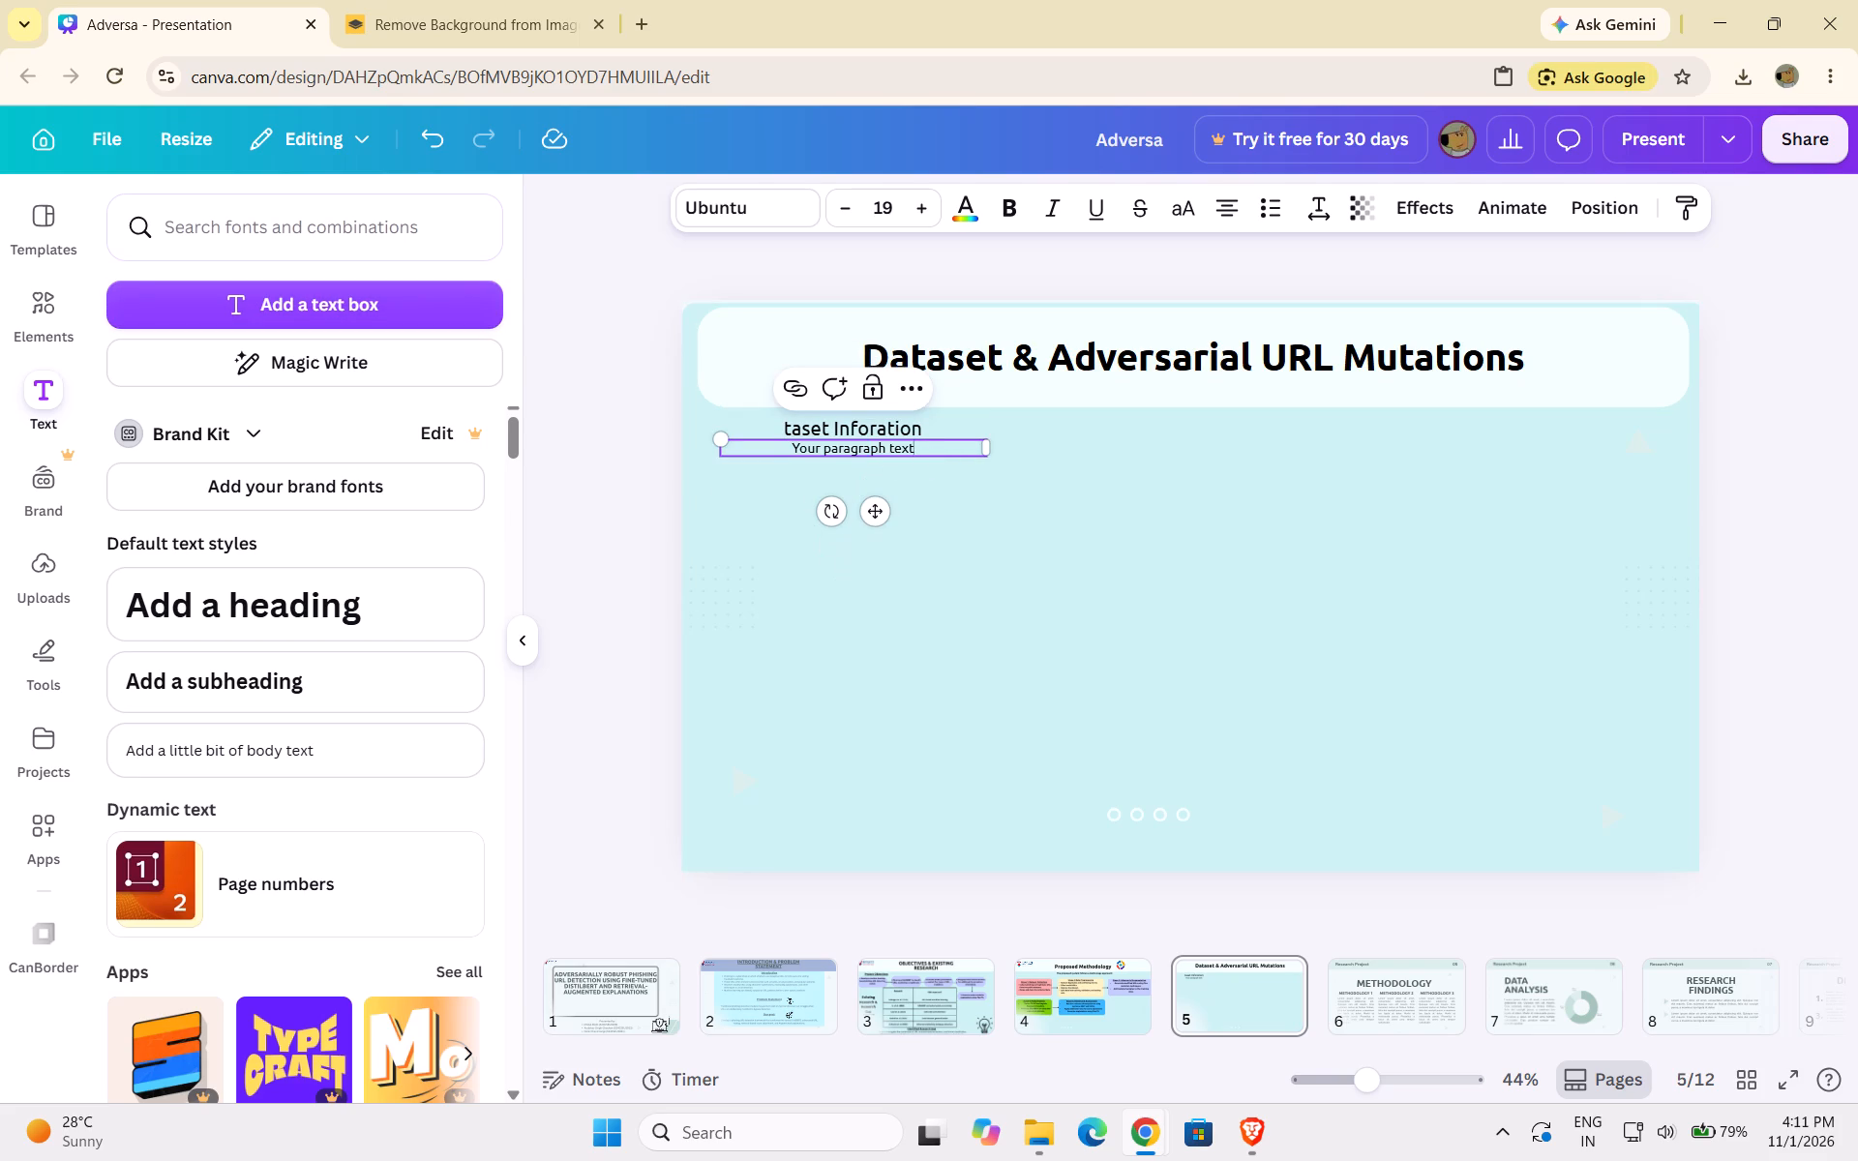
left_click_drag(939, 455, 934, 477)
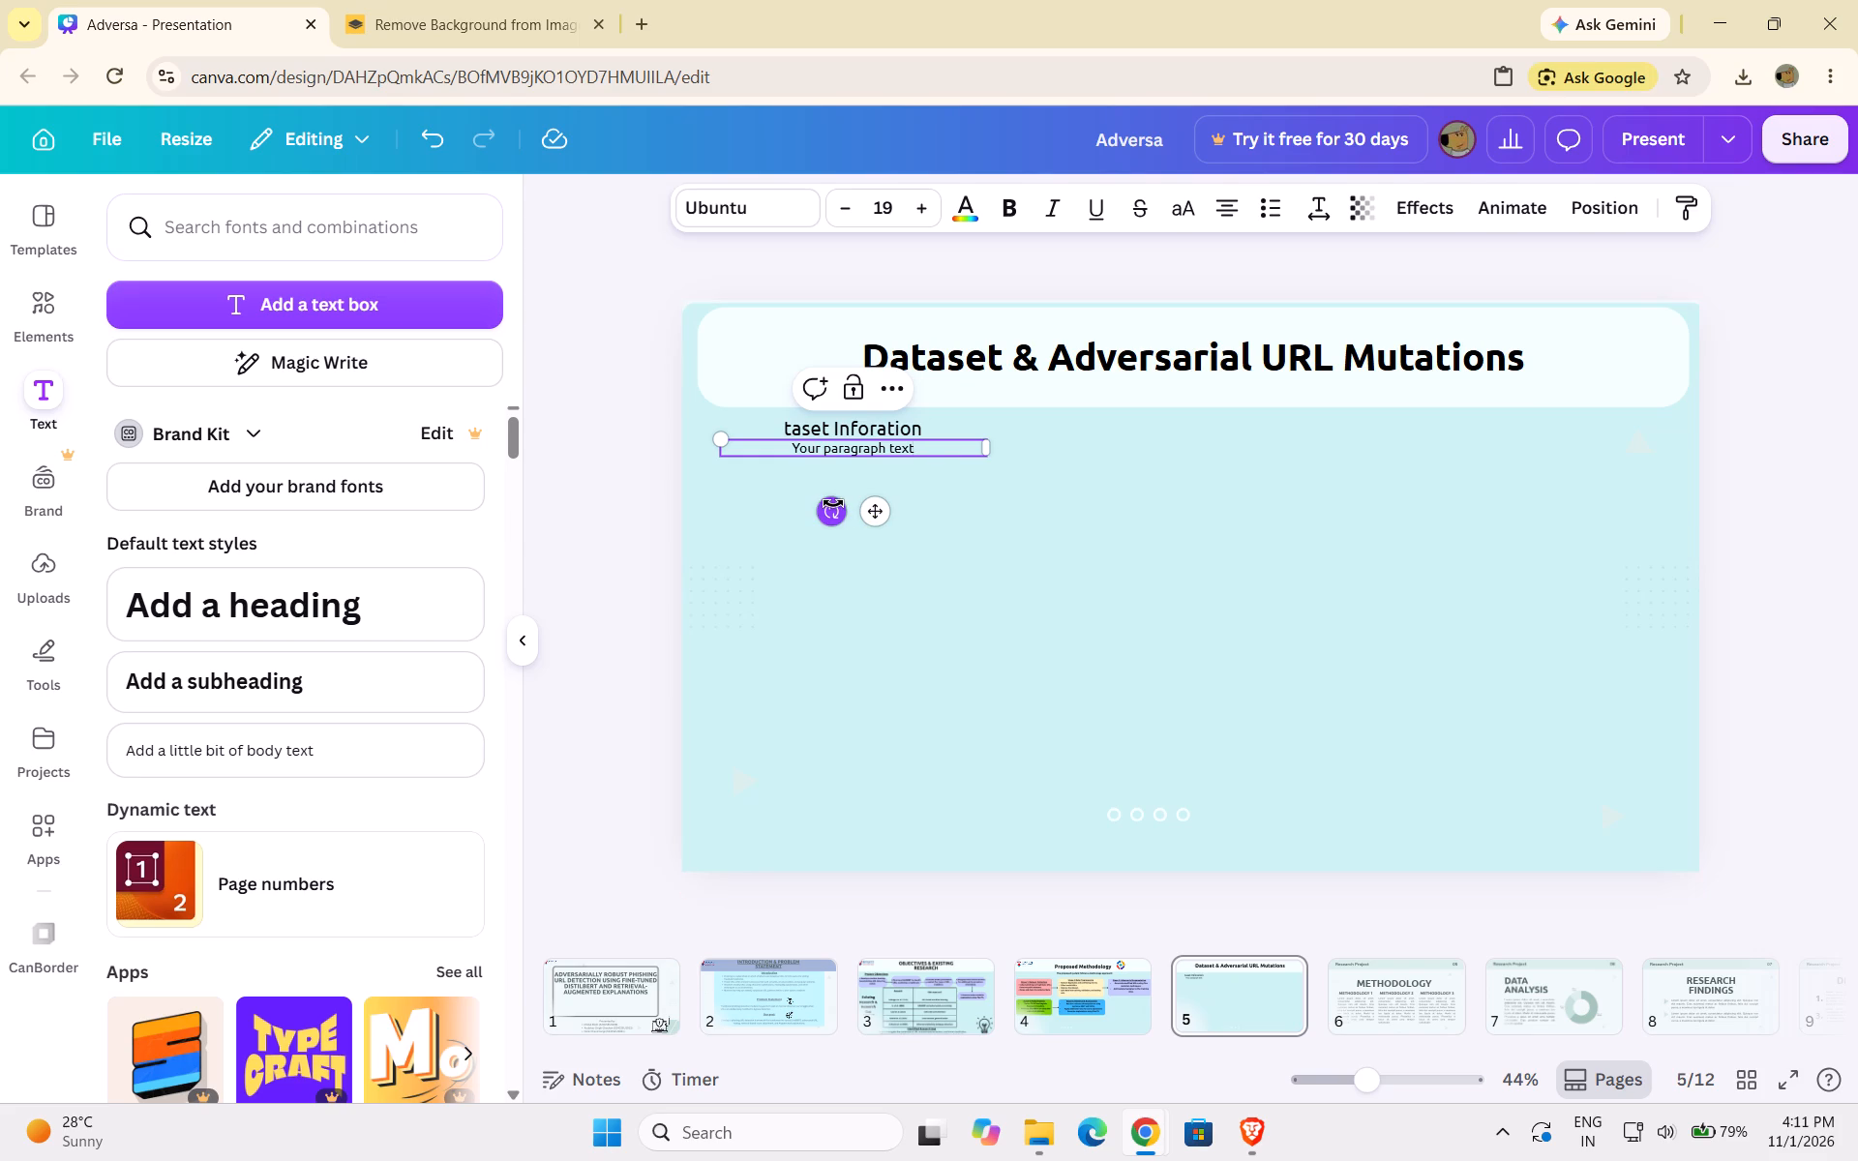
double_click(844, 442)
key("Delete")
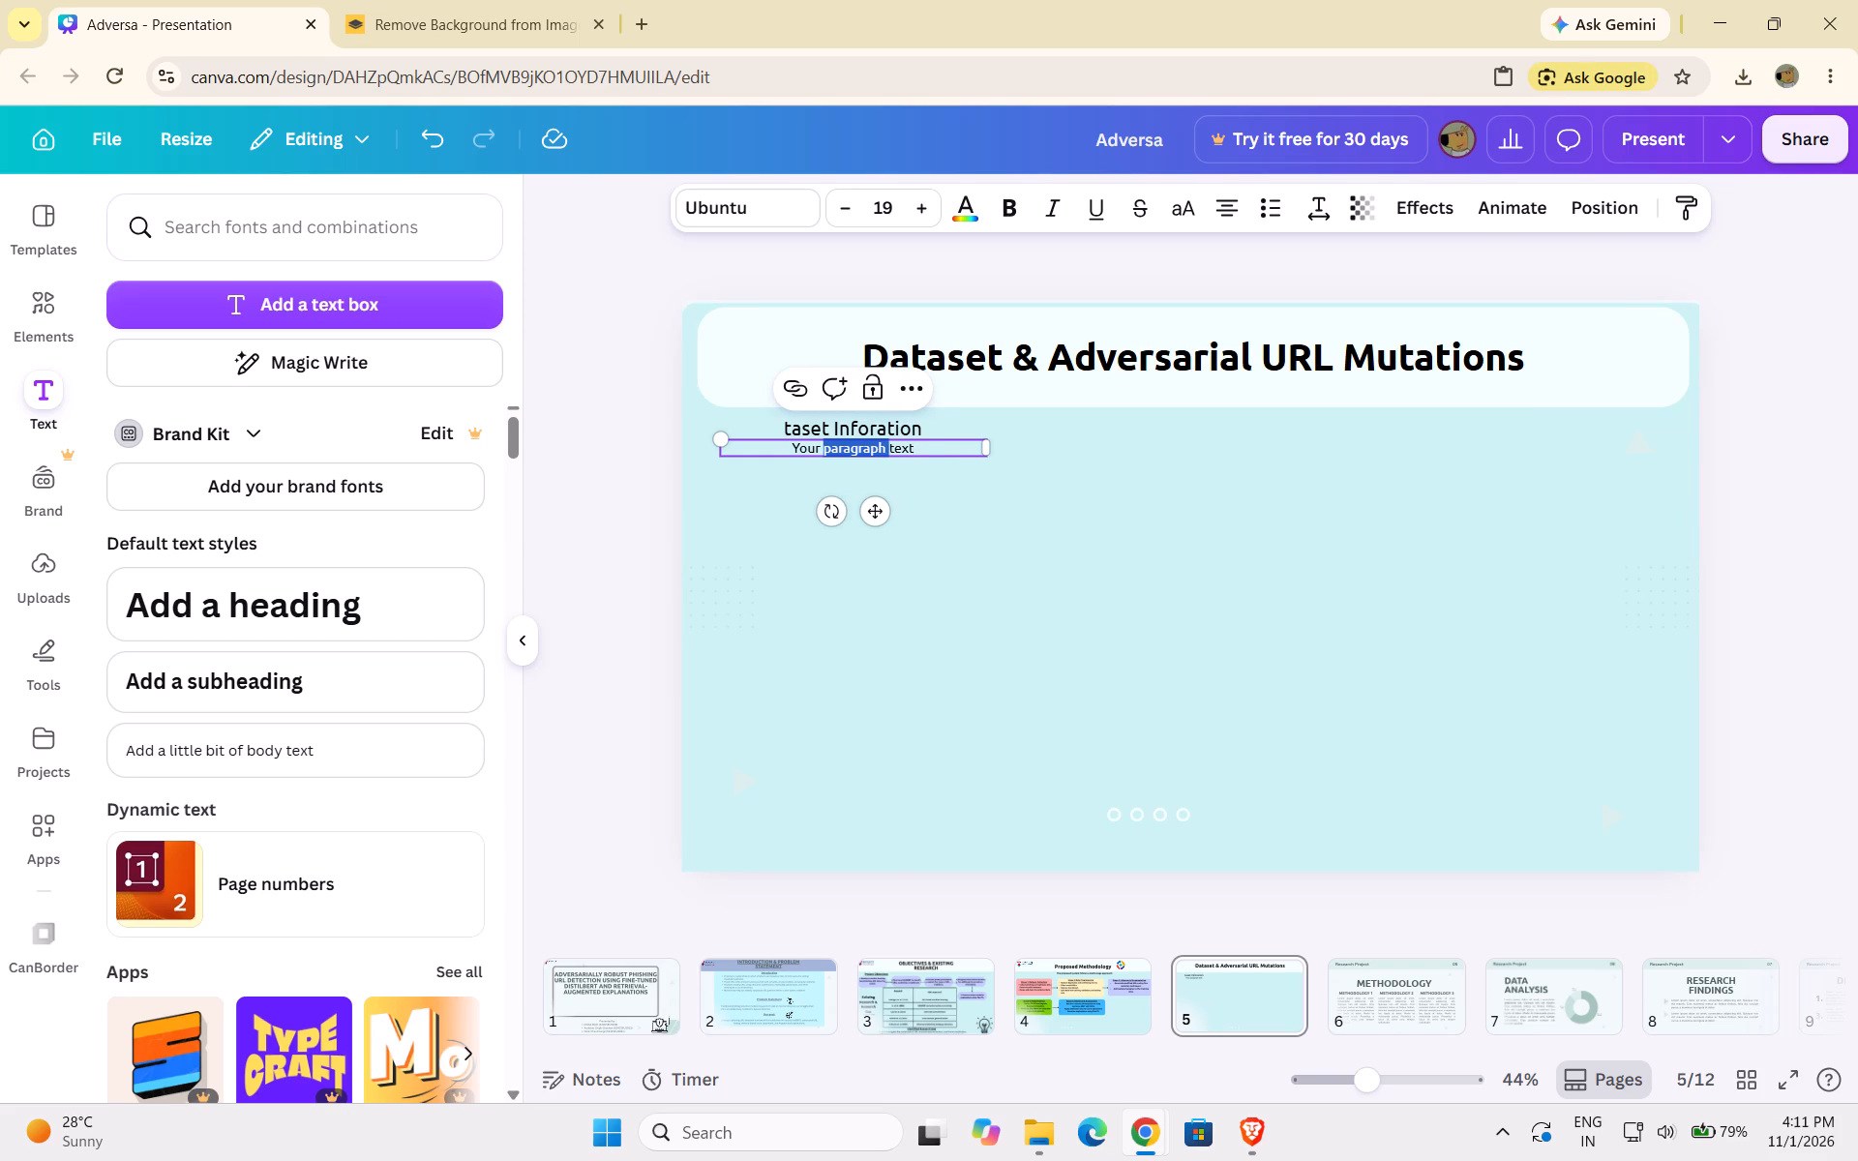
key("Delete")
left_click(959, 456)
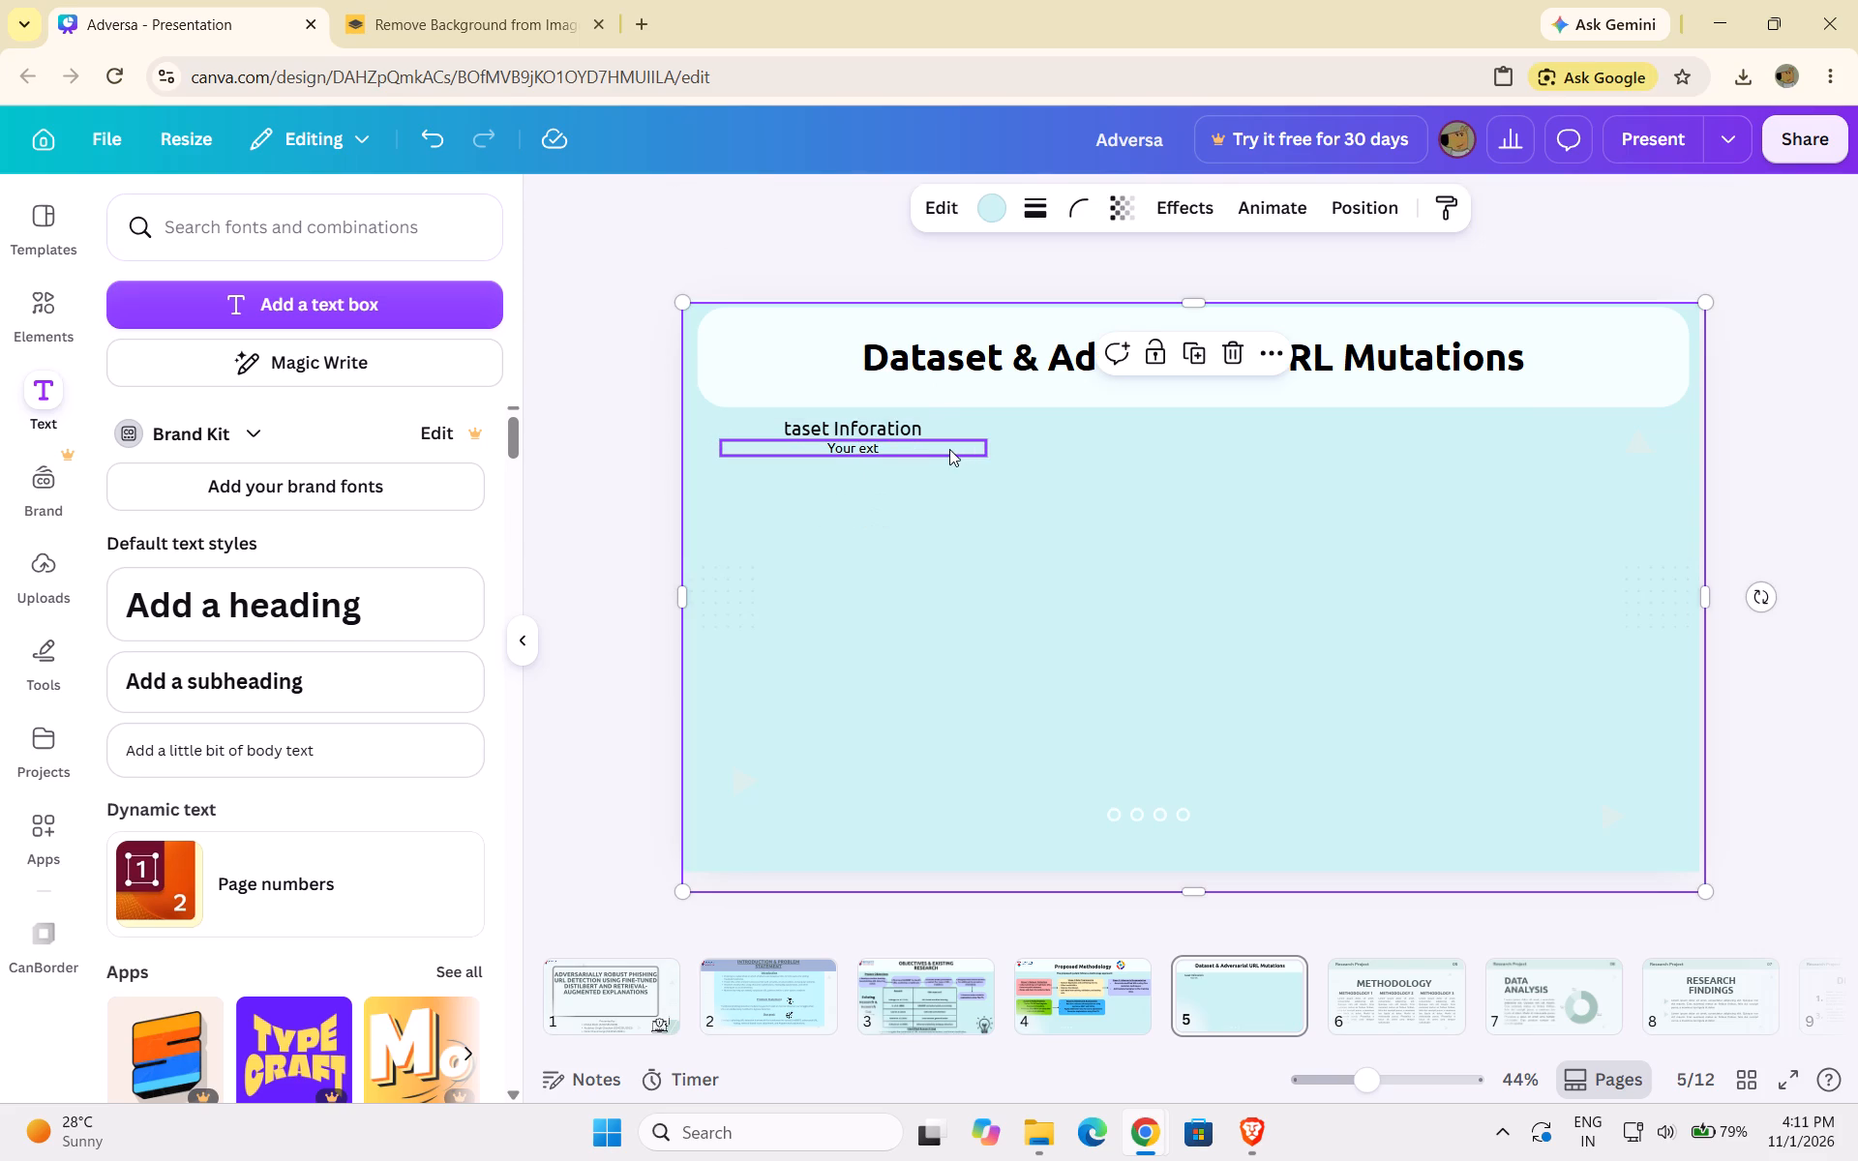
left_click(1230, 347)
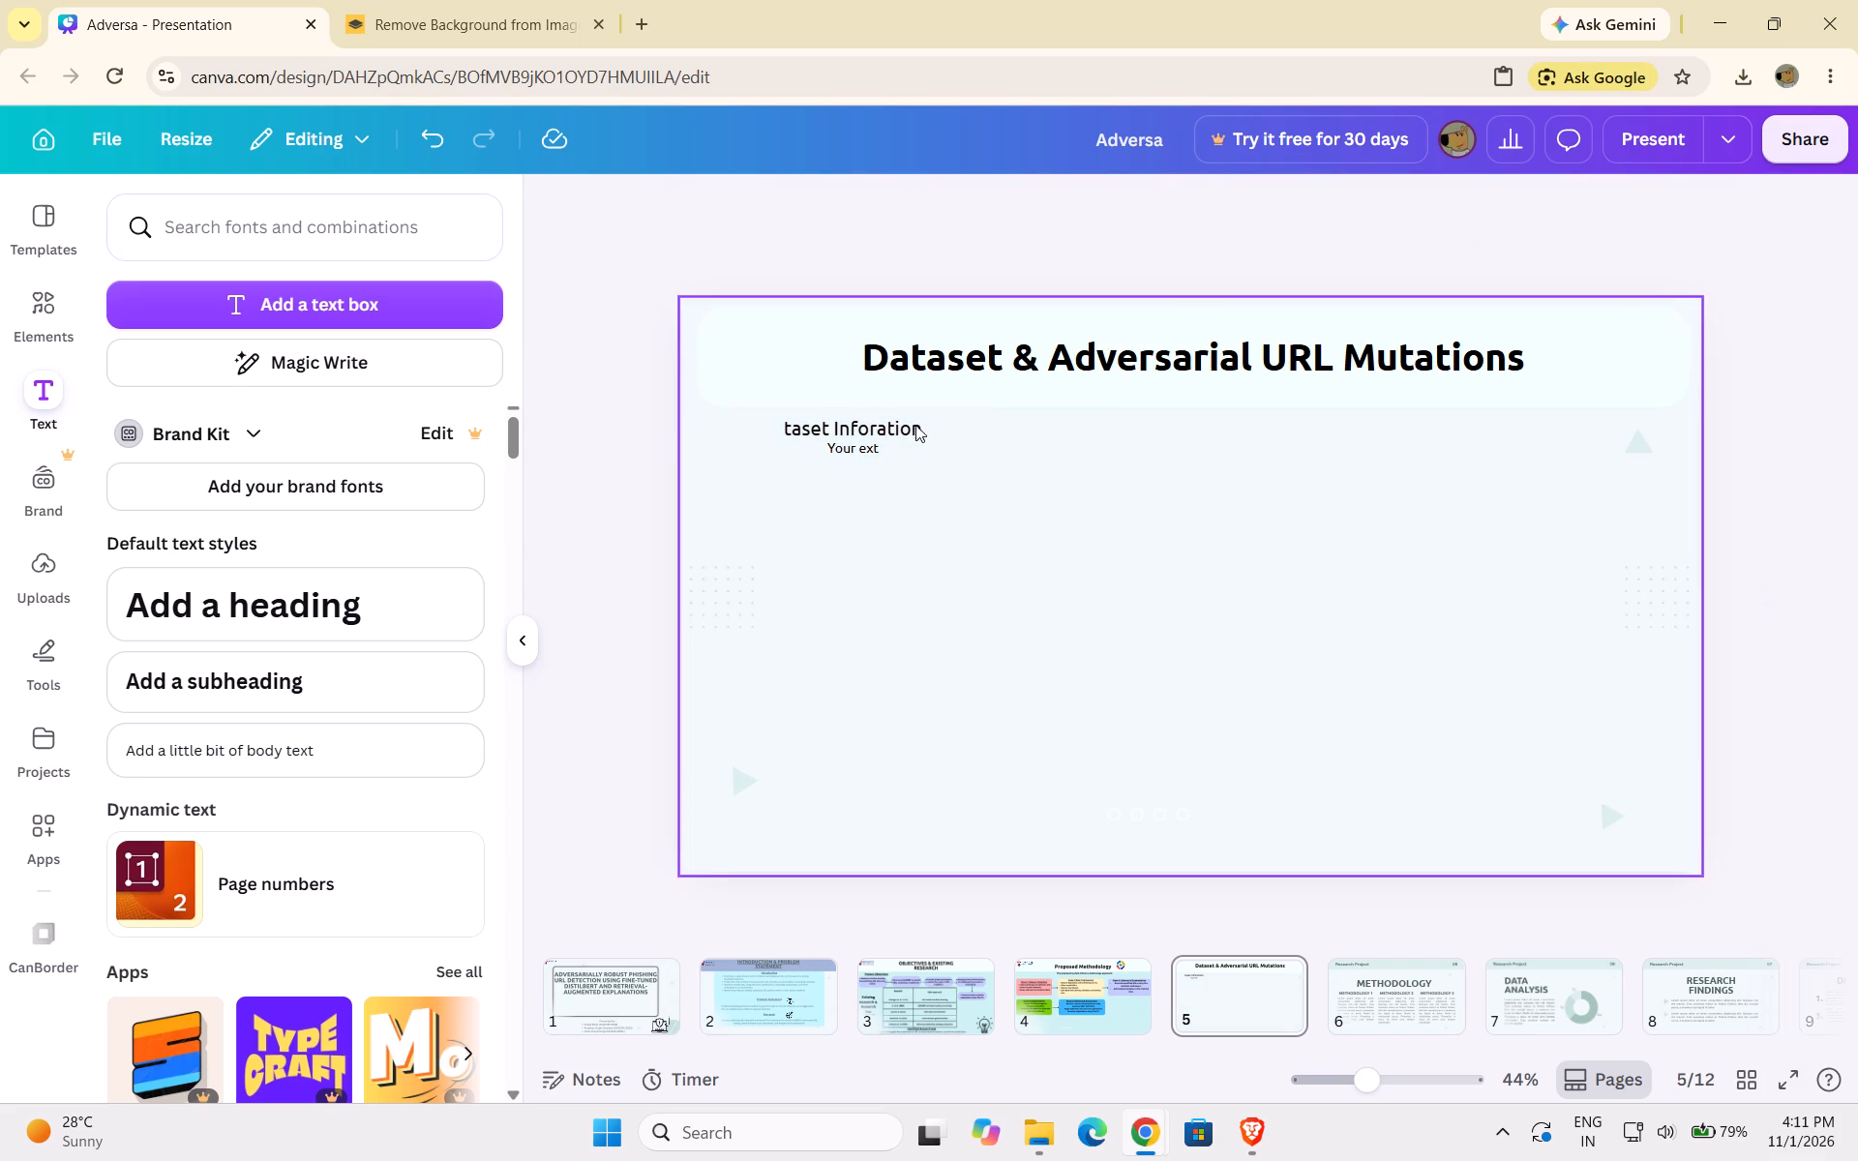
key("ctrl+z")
Delete the partly erased Dataset Information text box and the placeholder text box beneath it.
left_click(905, 425)
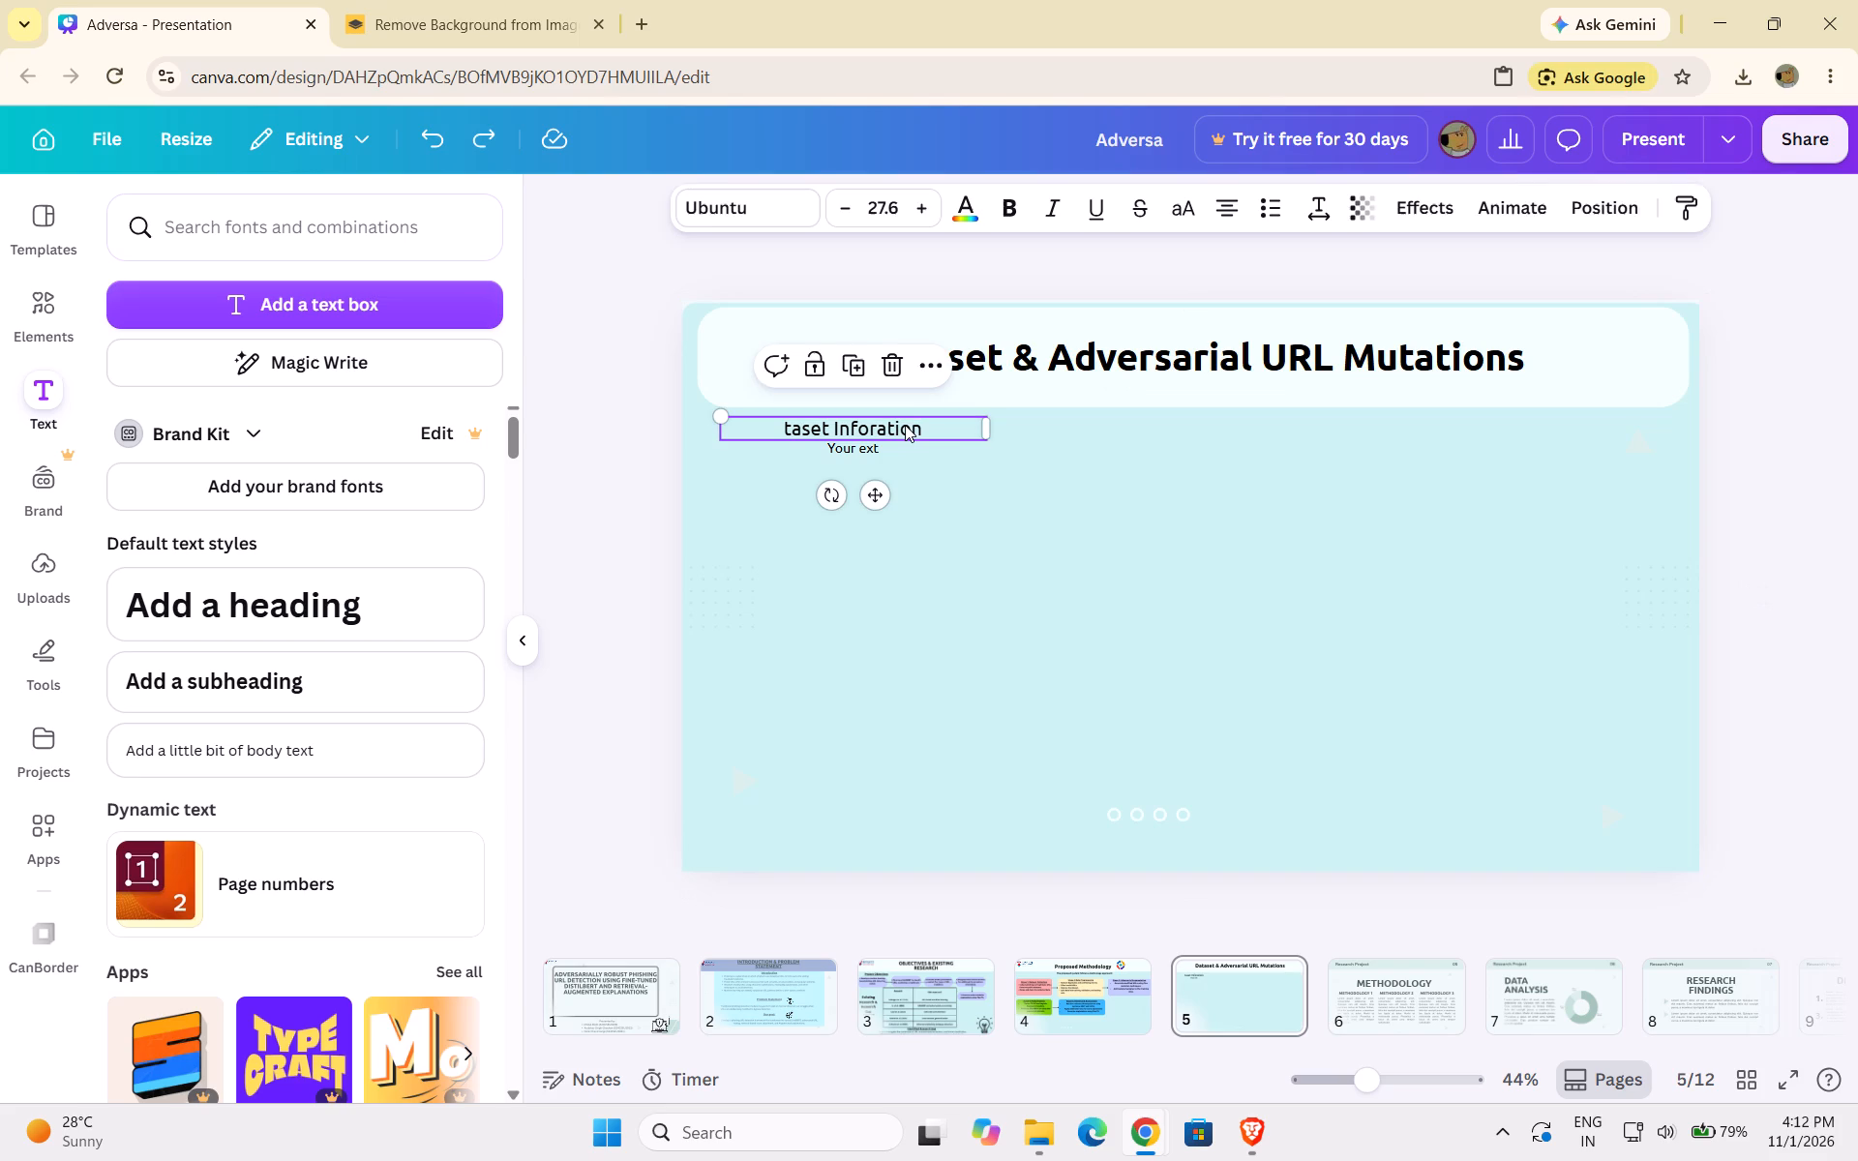
left_click(896, 372)
left_click(873, 450)
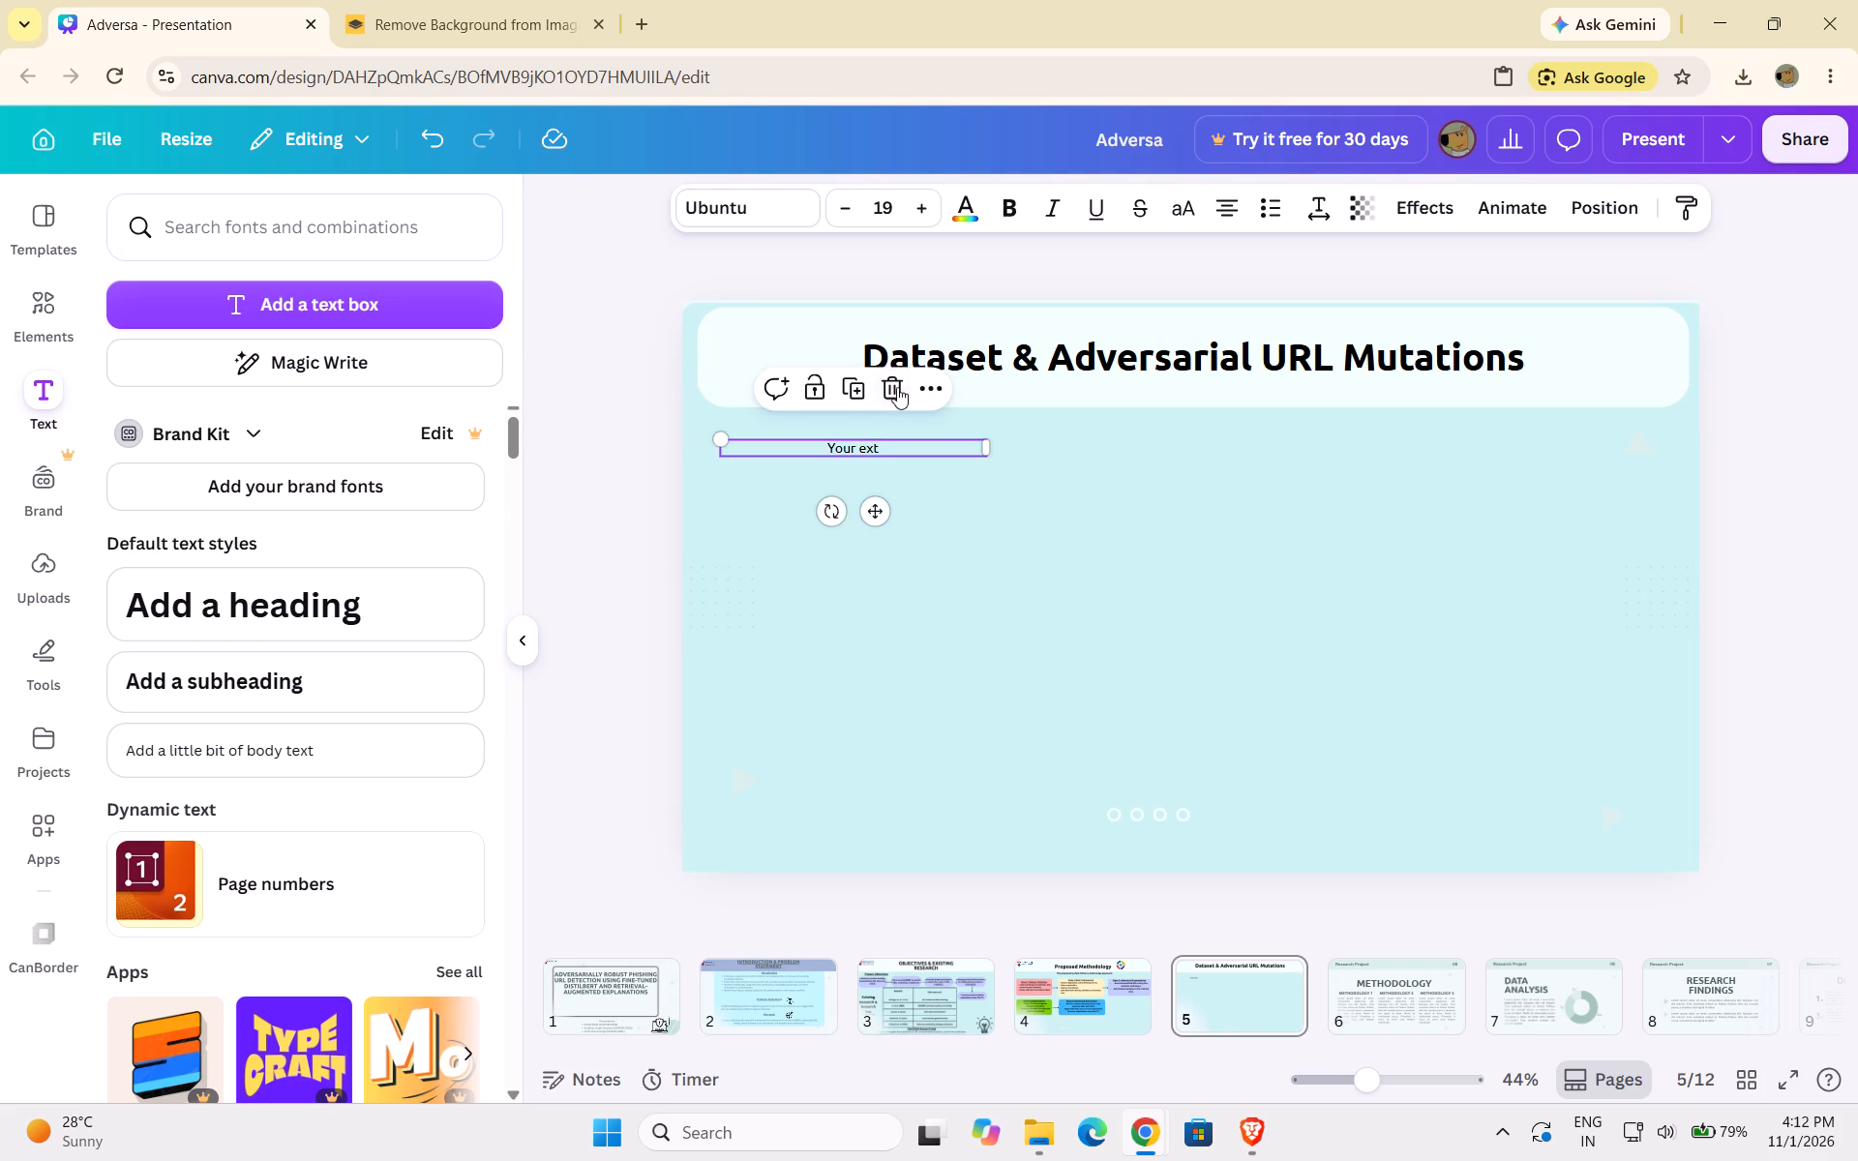
left_click(897, 381)
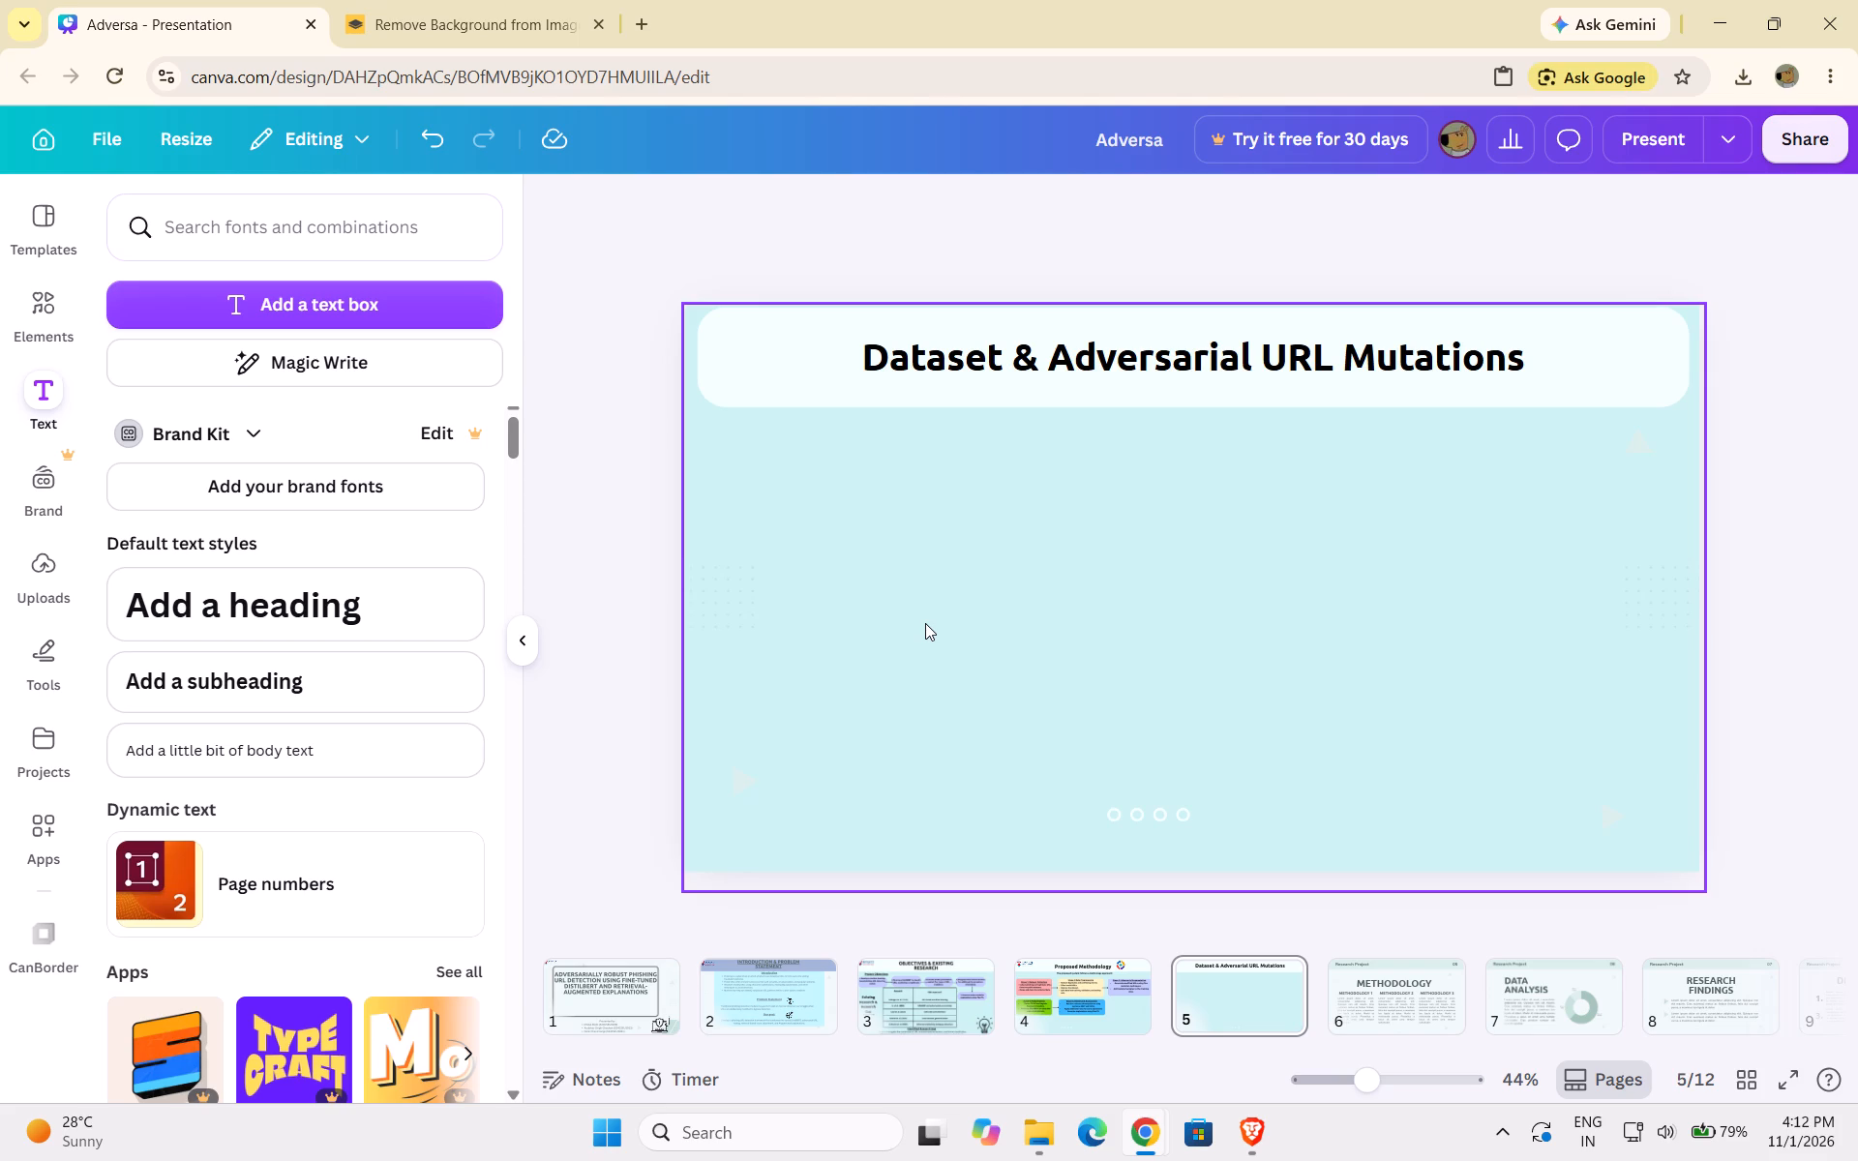
Check slides 3 and 4 for reference, then add a text box on slide 5 reading Dataset Information.
left_click(894, 1023)
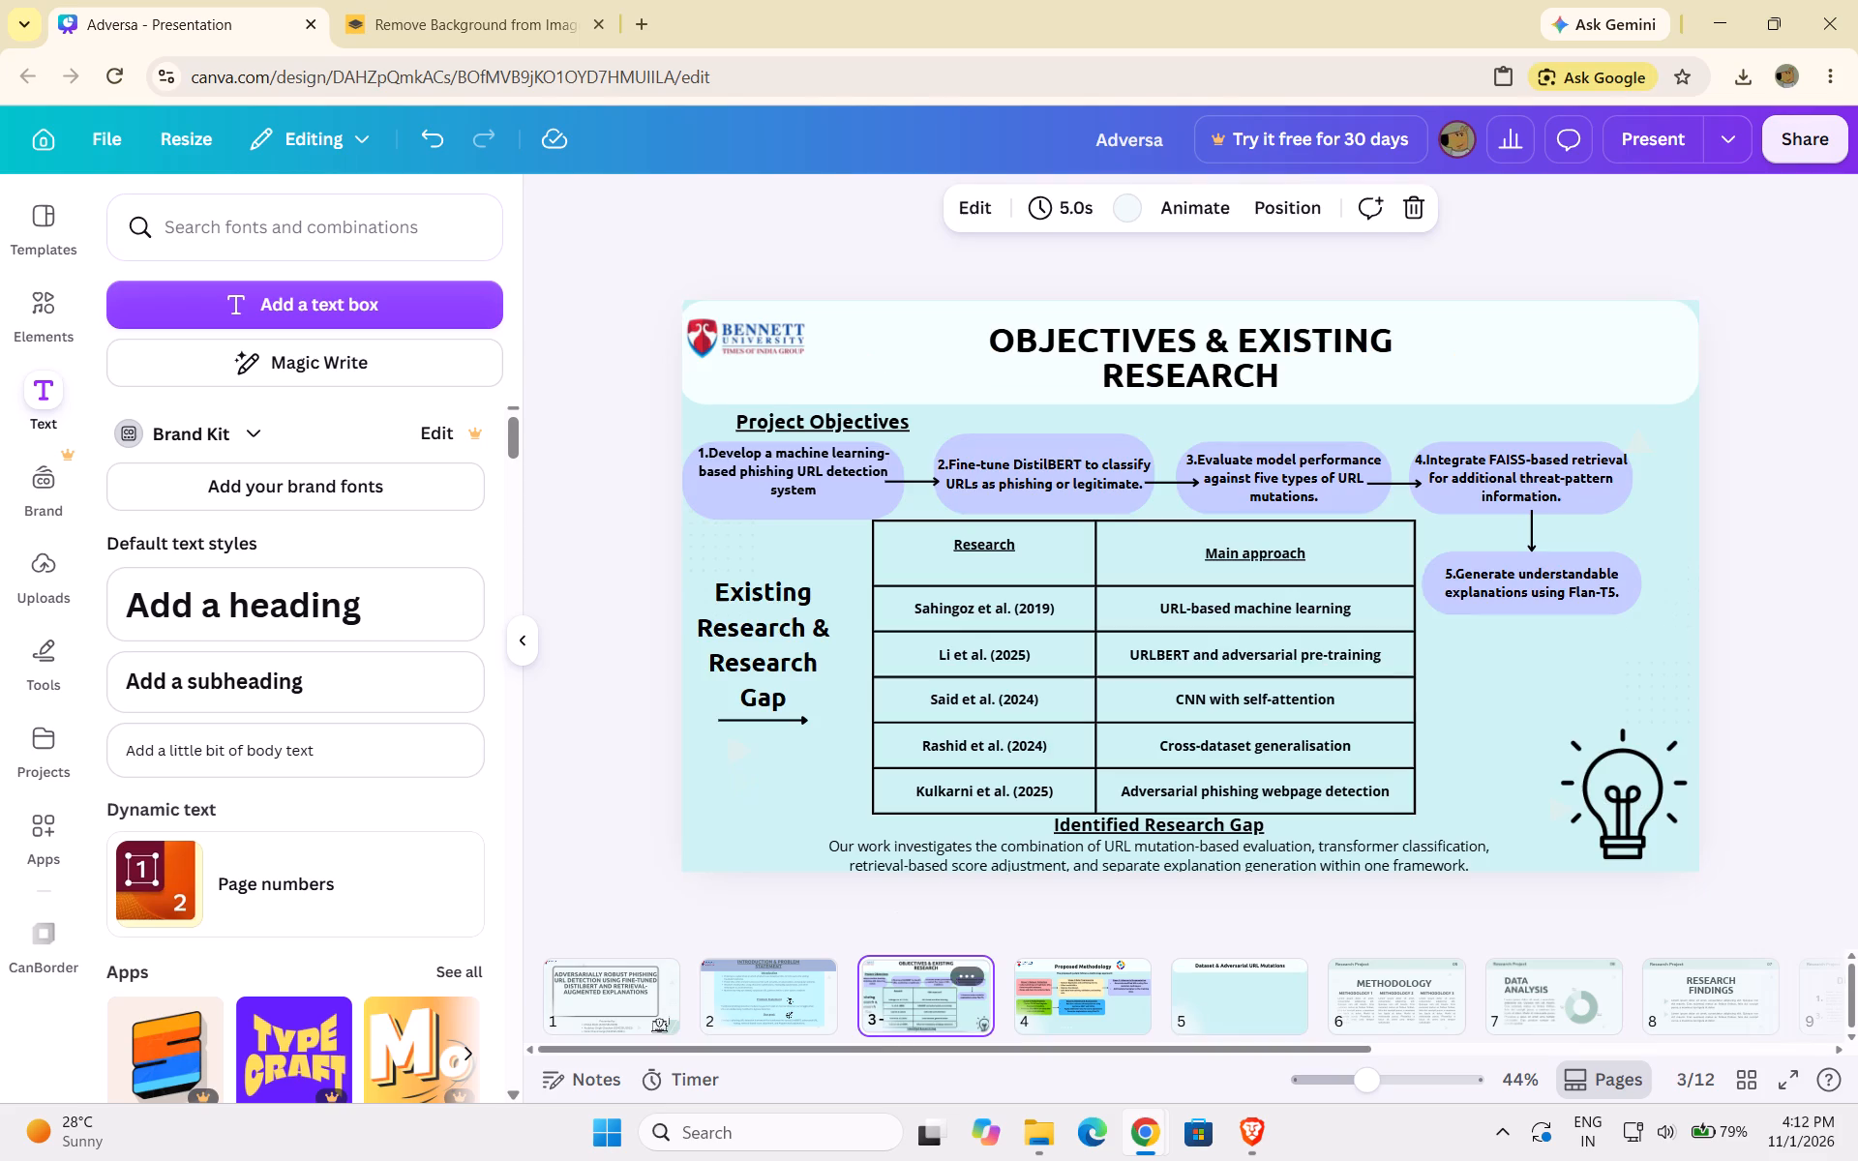
left_click(1100, 969)
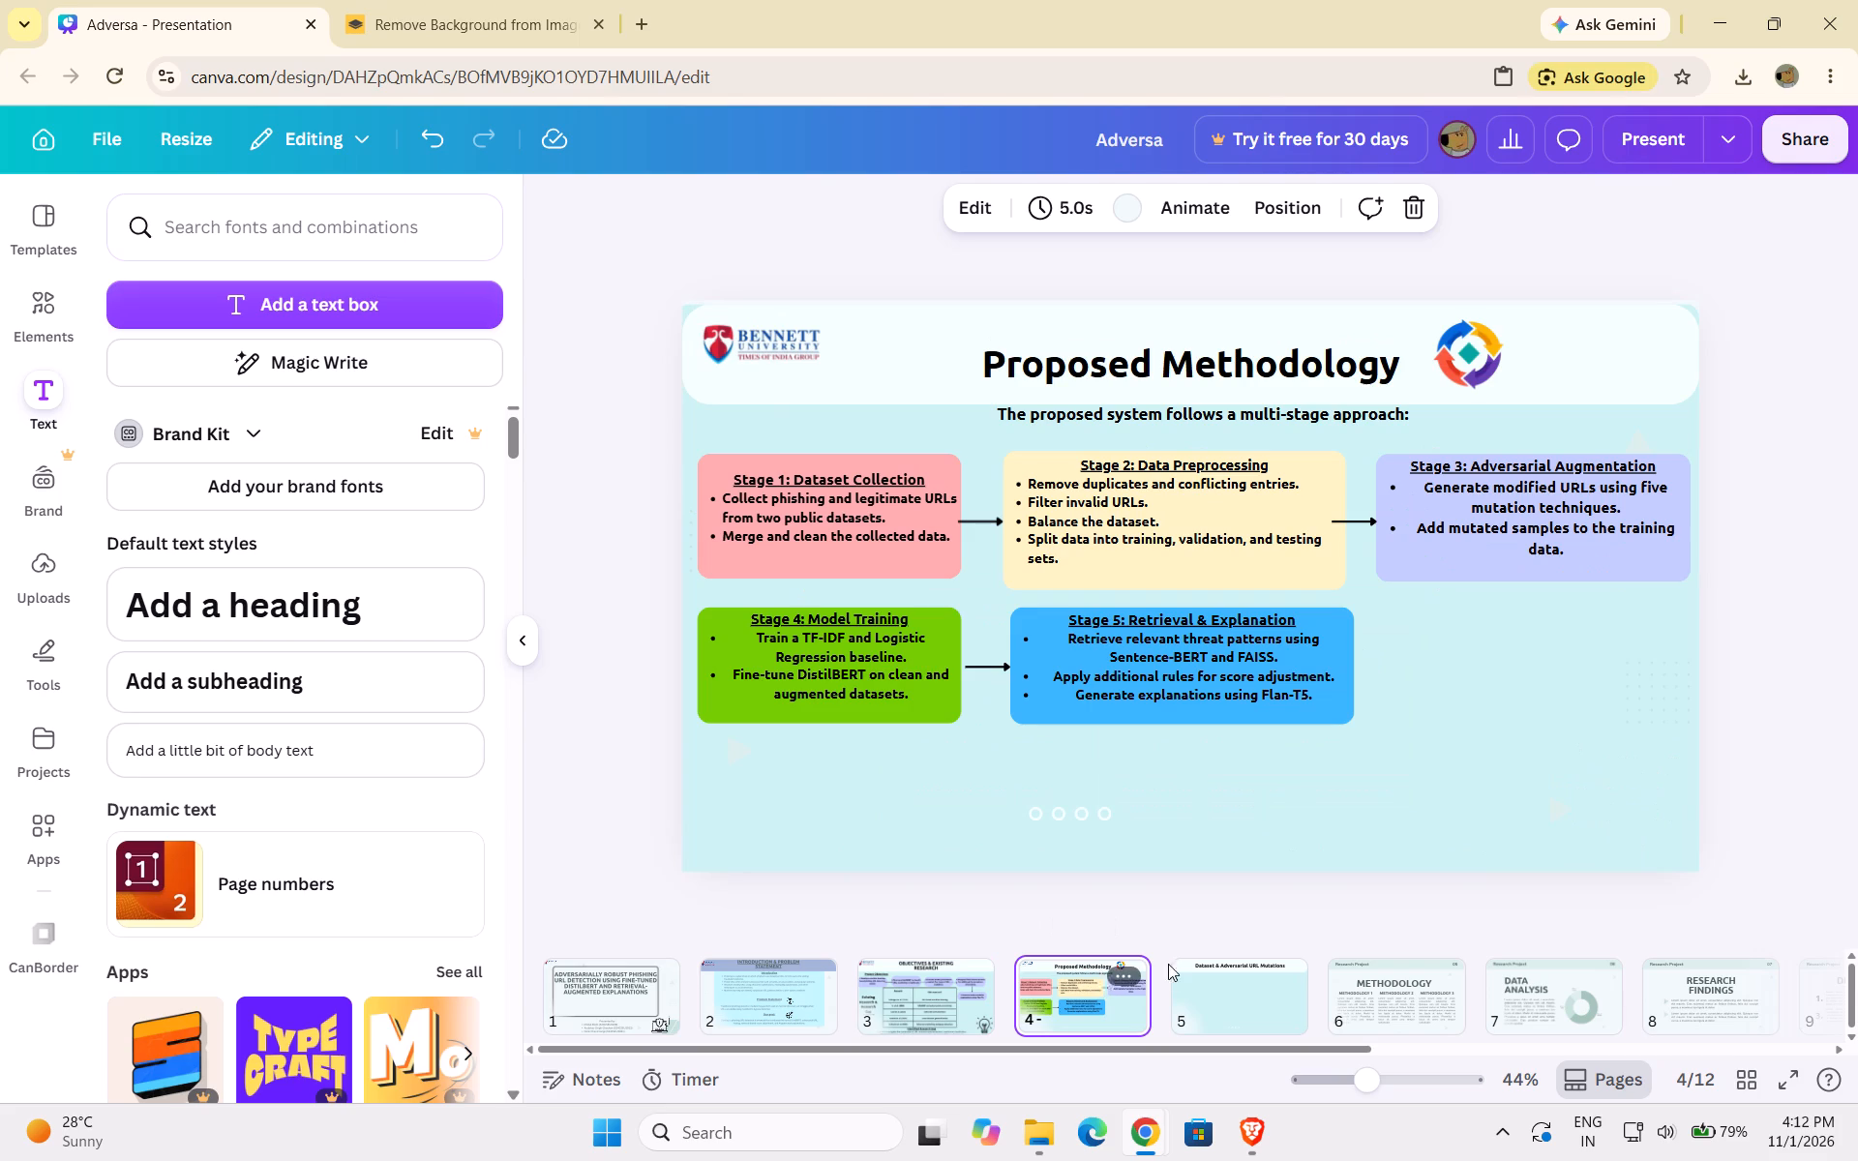
left_click(1244, 968)
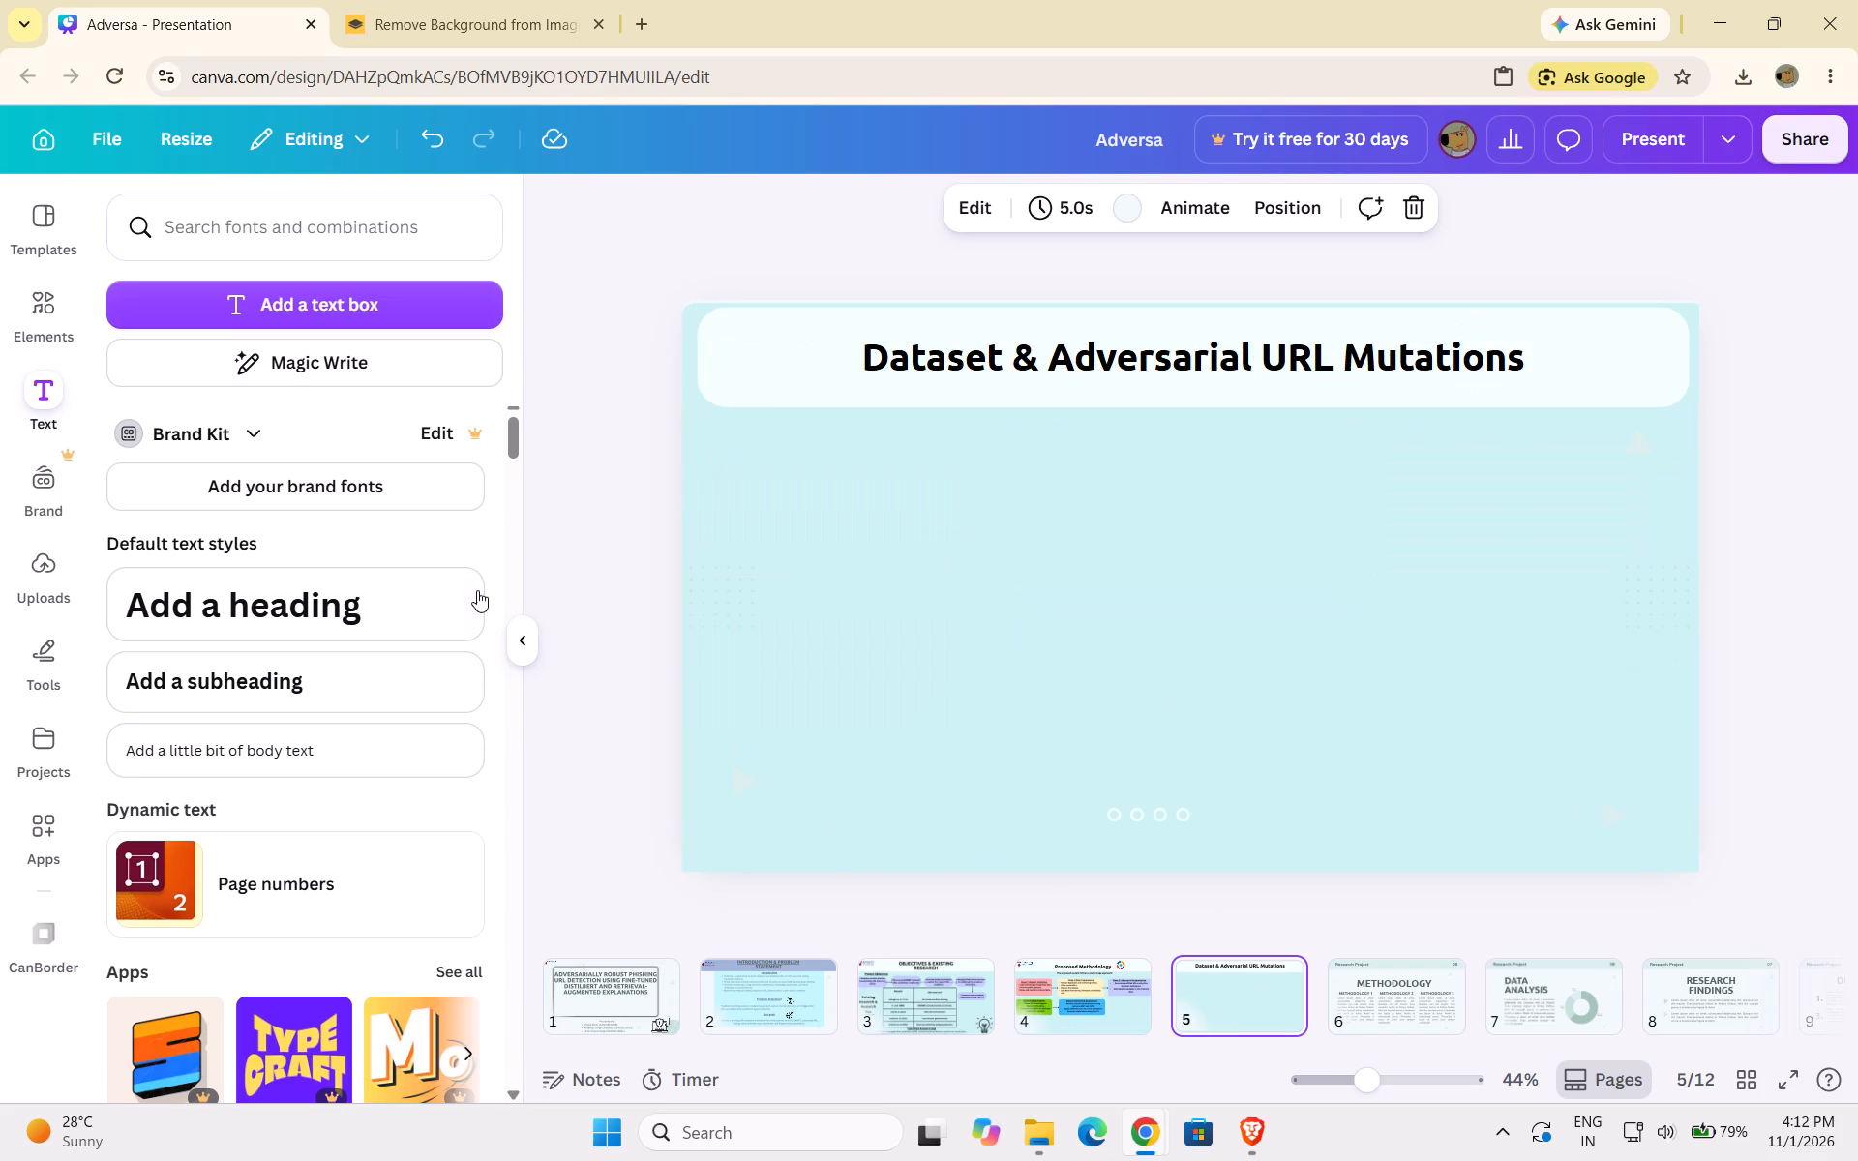
left_click(310, 306)
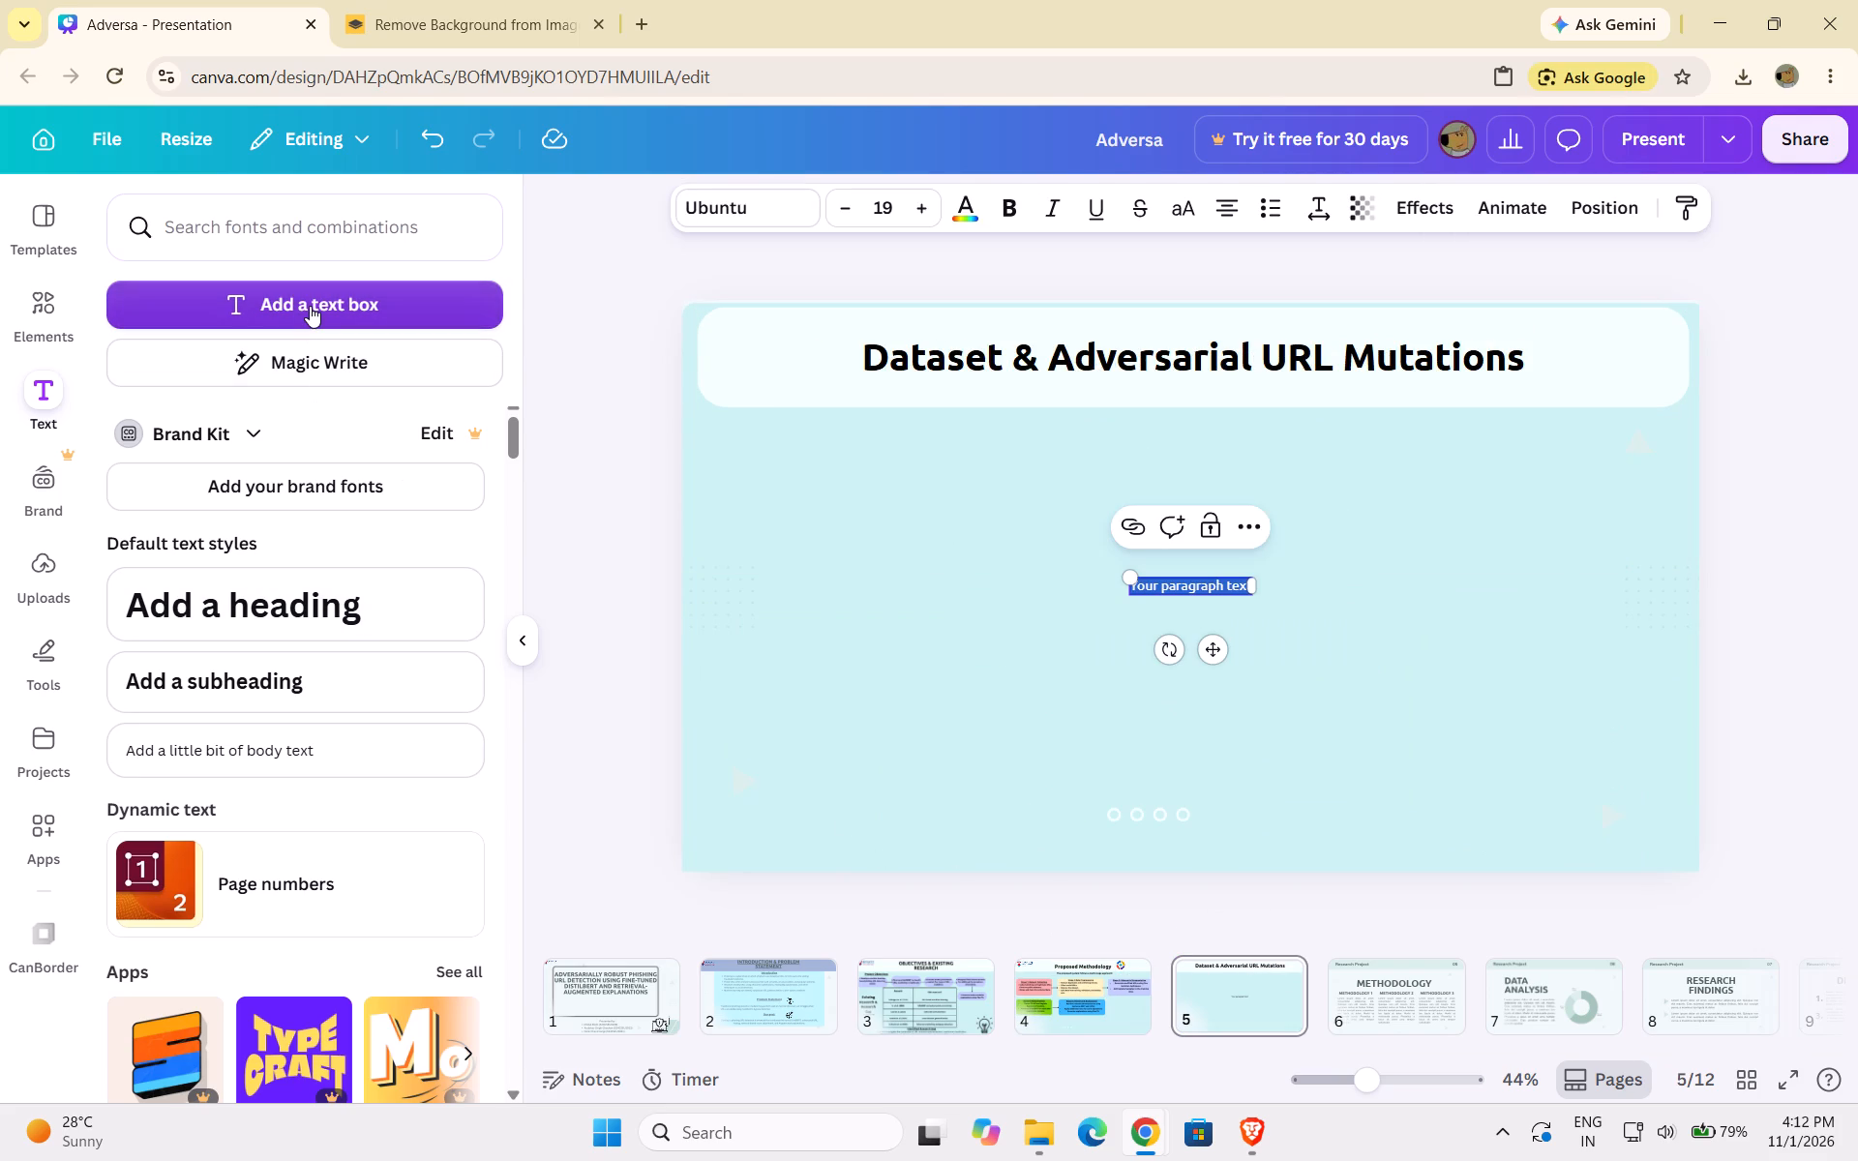
key("BackSpace")
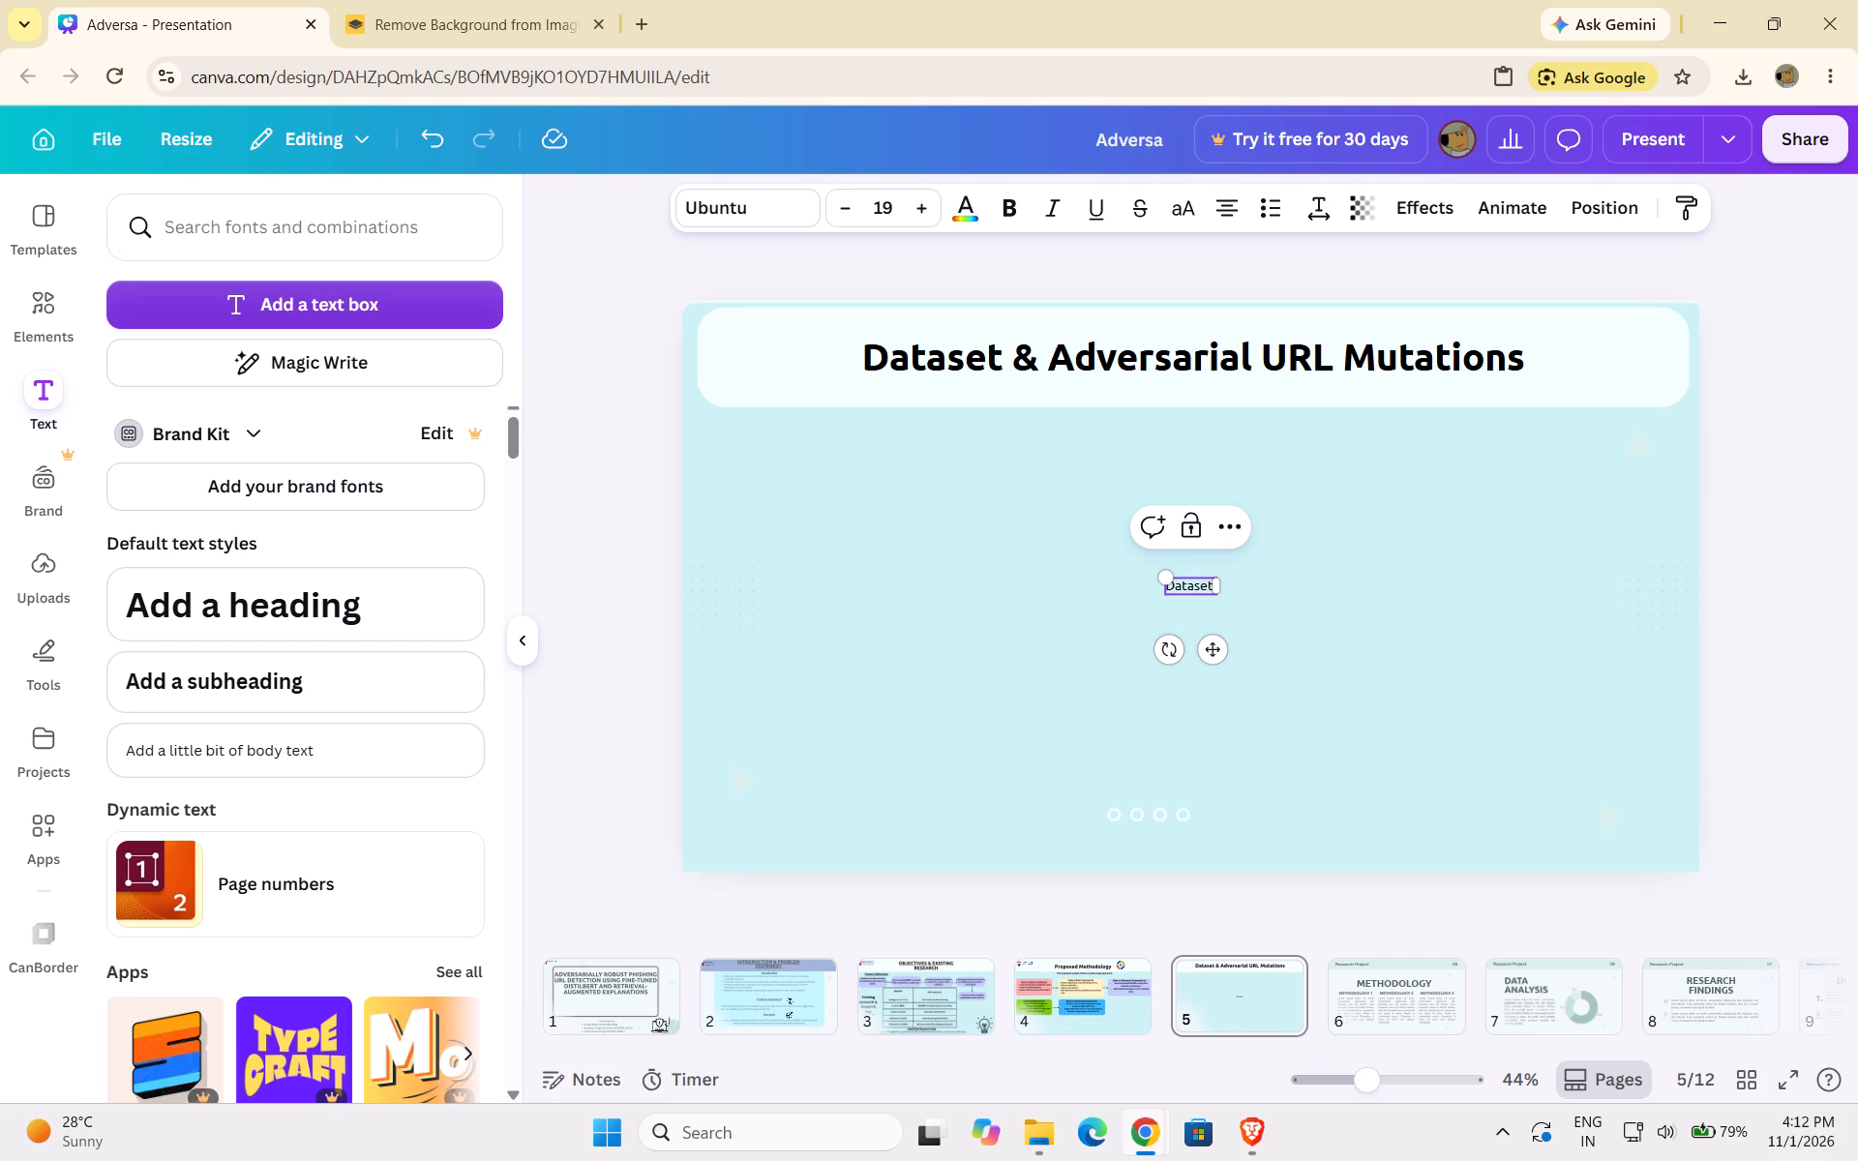
key("u")
key("BackSpace")
key("BackSpace")
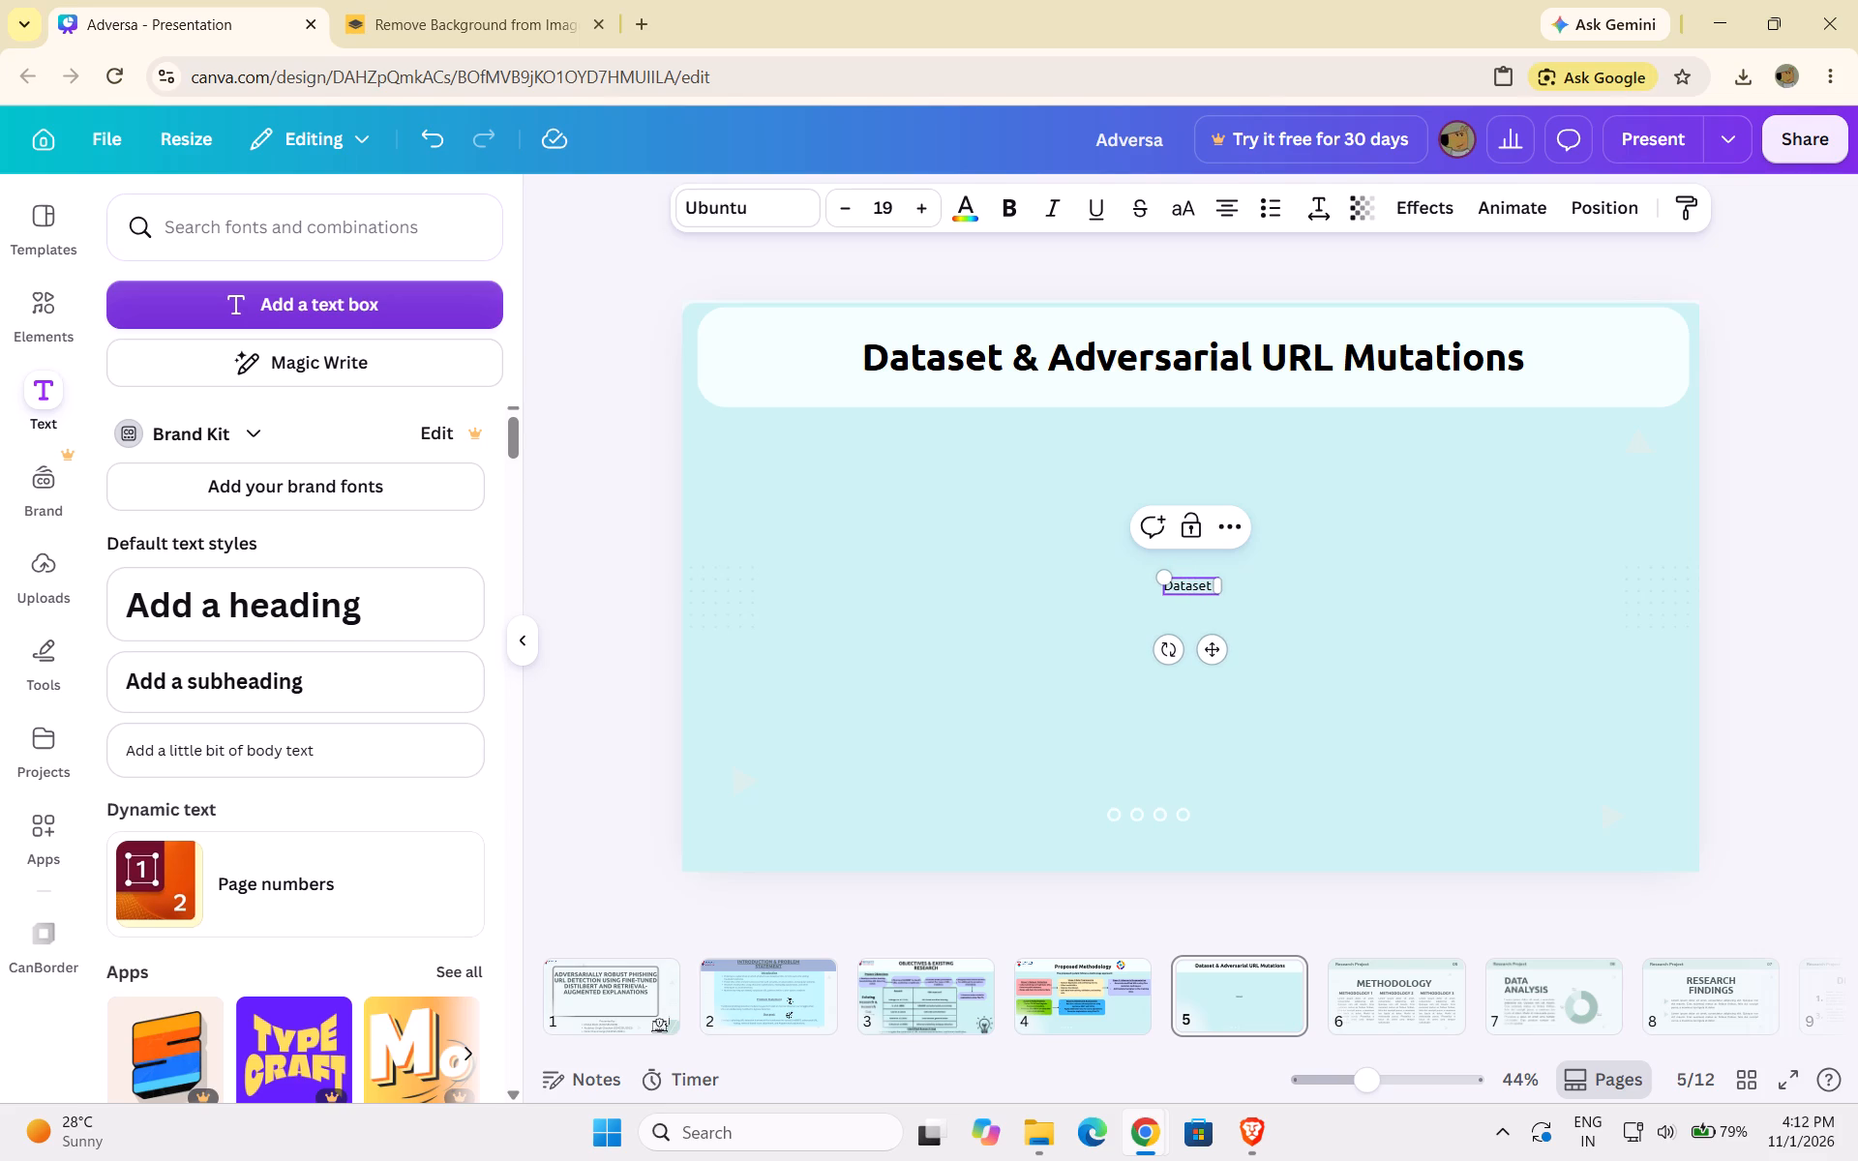
type("sed")
key("space")
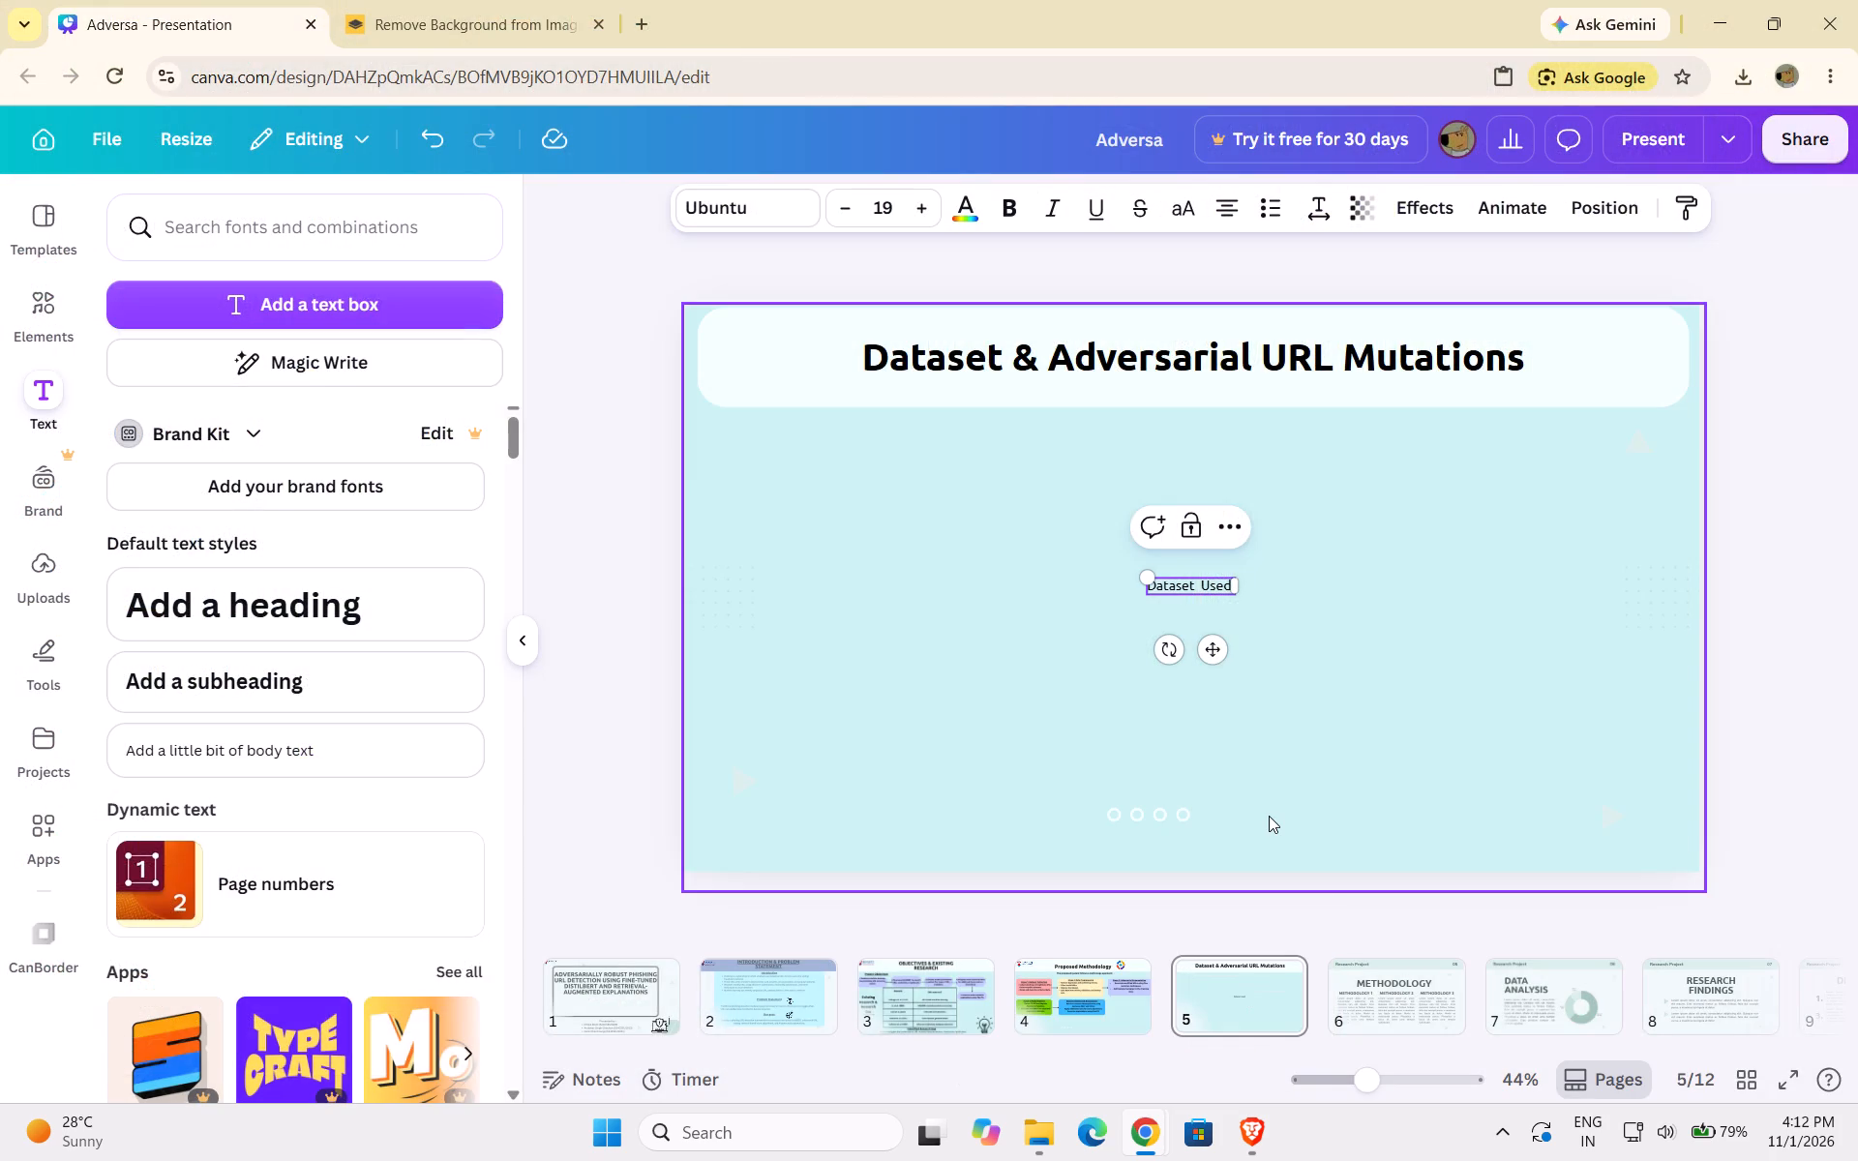
key("BackSpace")
key("BackSpace")
key("BackSpace")
key("BackSpace")
key("BackSpace")
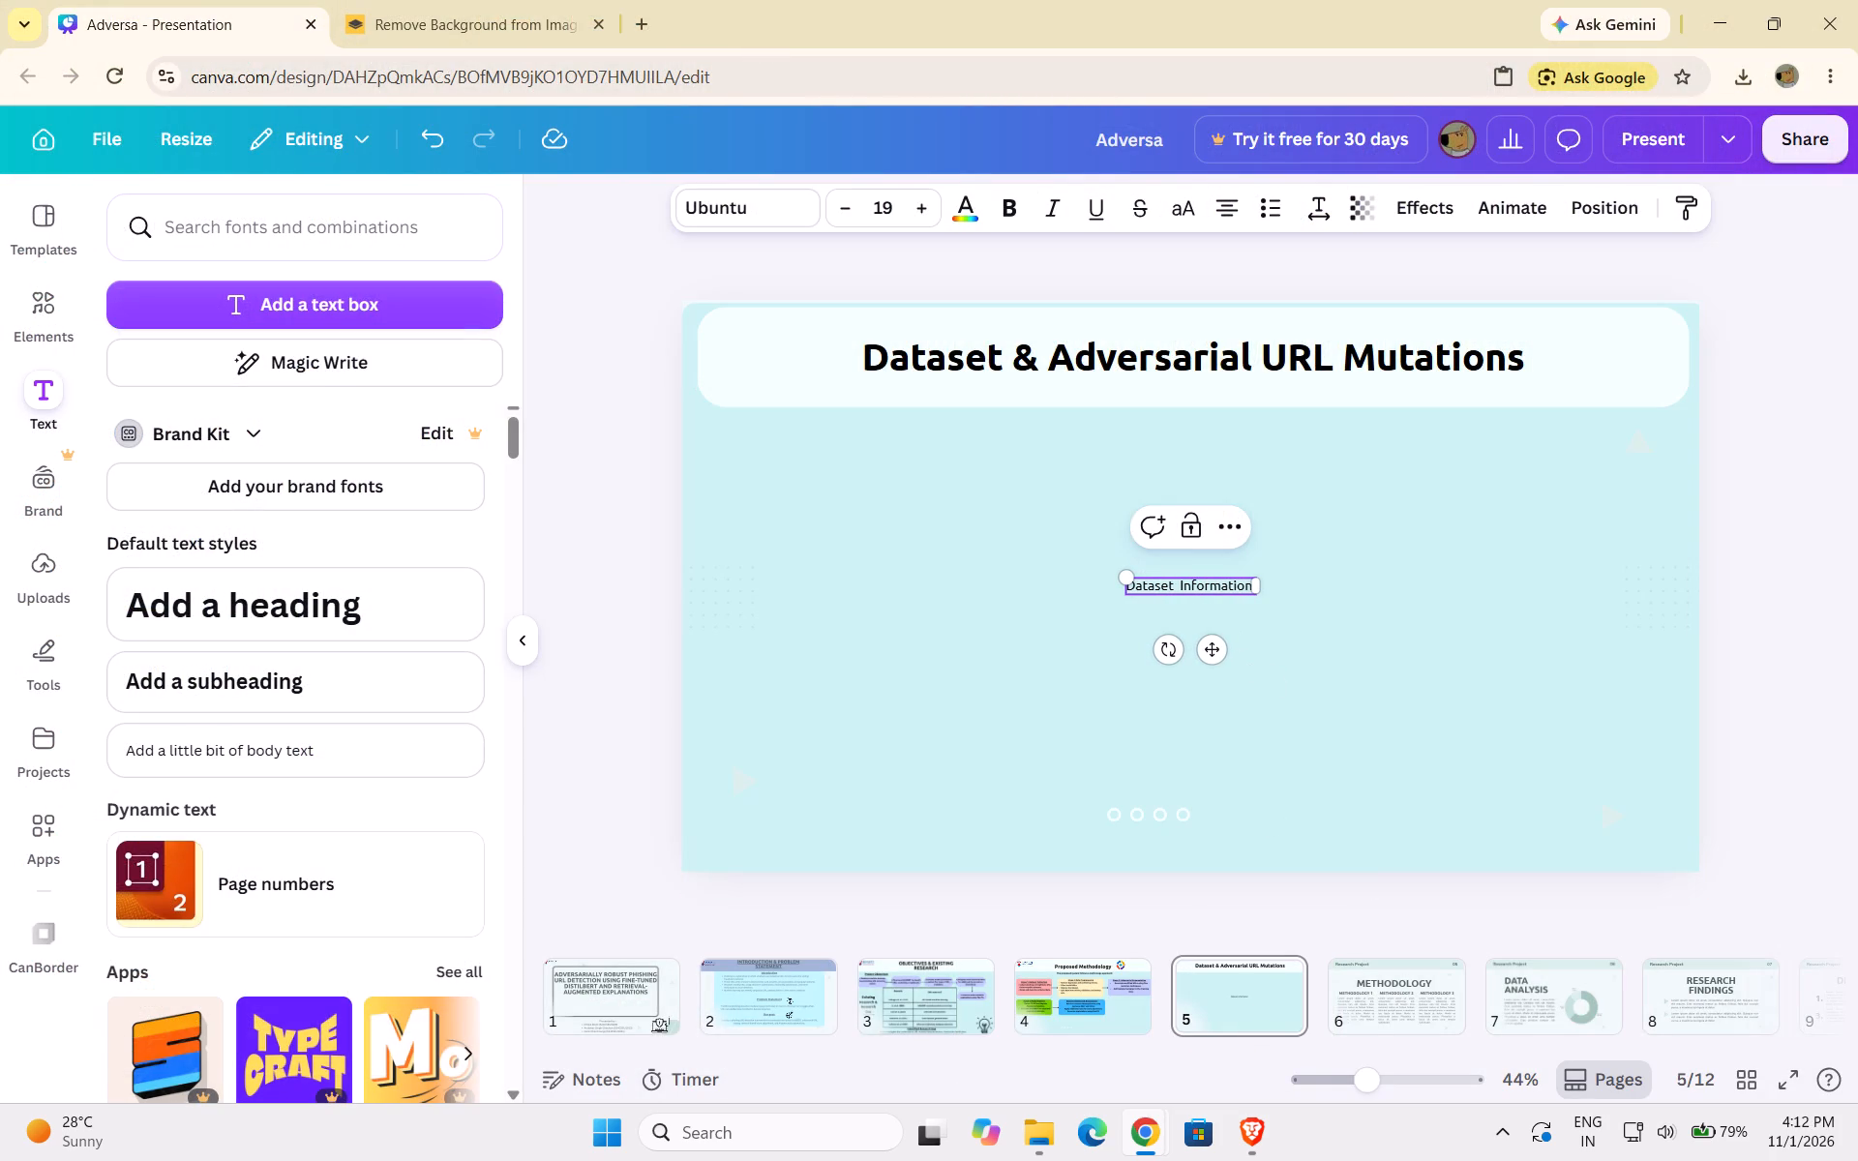
Move the new Dataset Information text box beneath the title banner, near the slide's left edge.
left_click_drag(1205, 586, 1143, 575)
left_click_drag(1214, 647, 1071, 555)
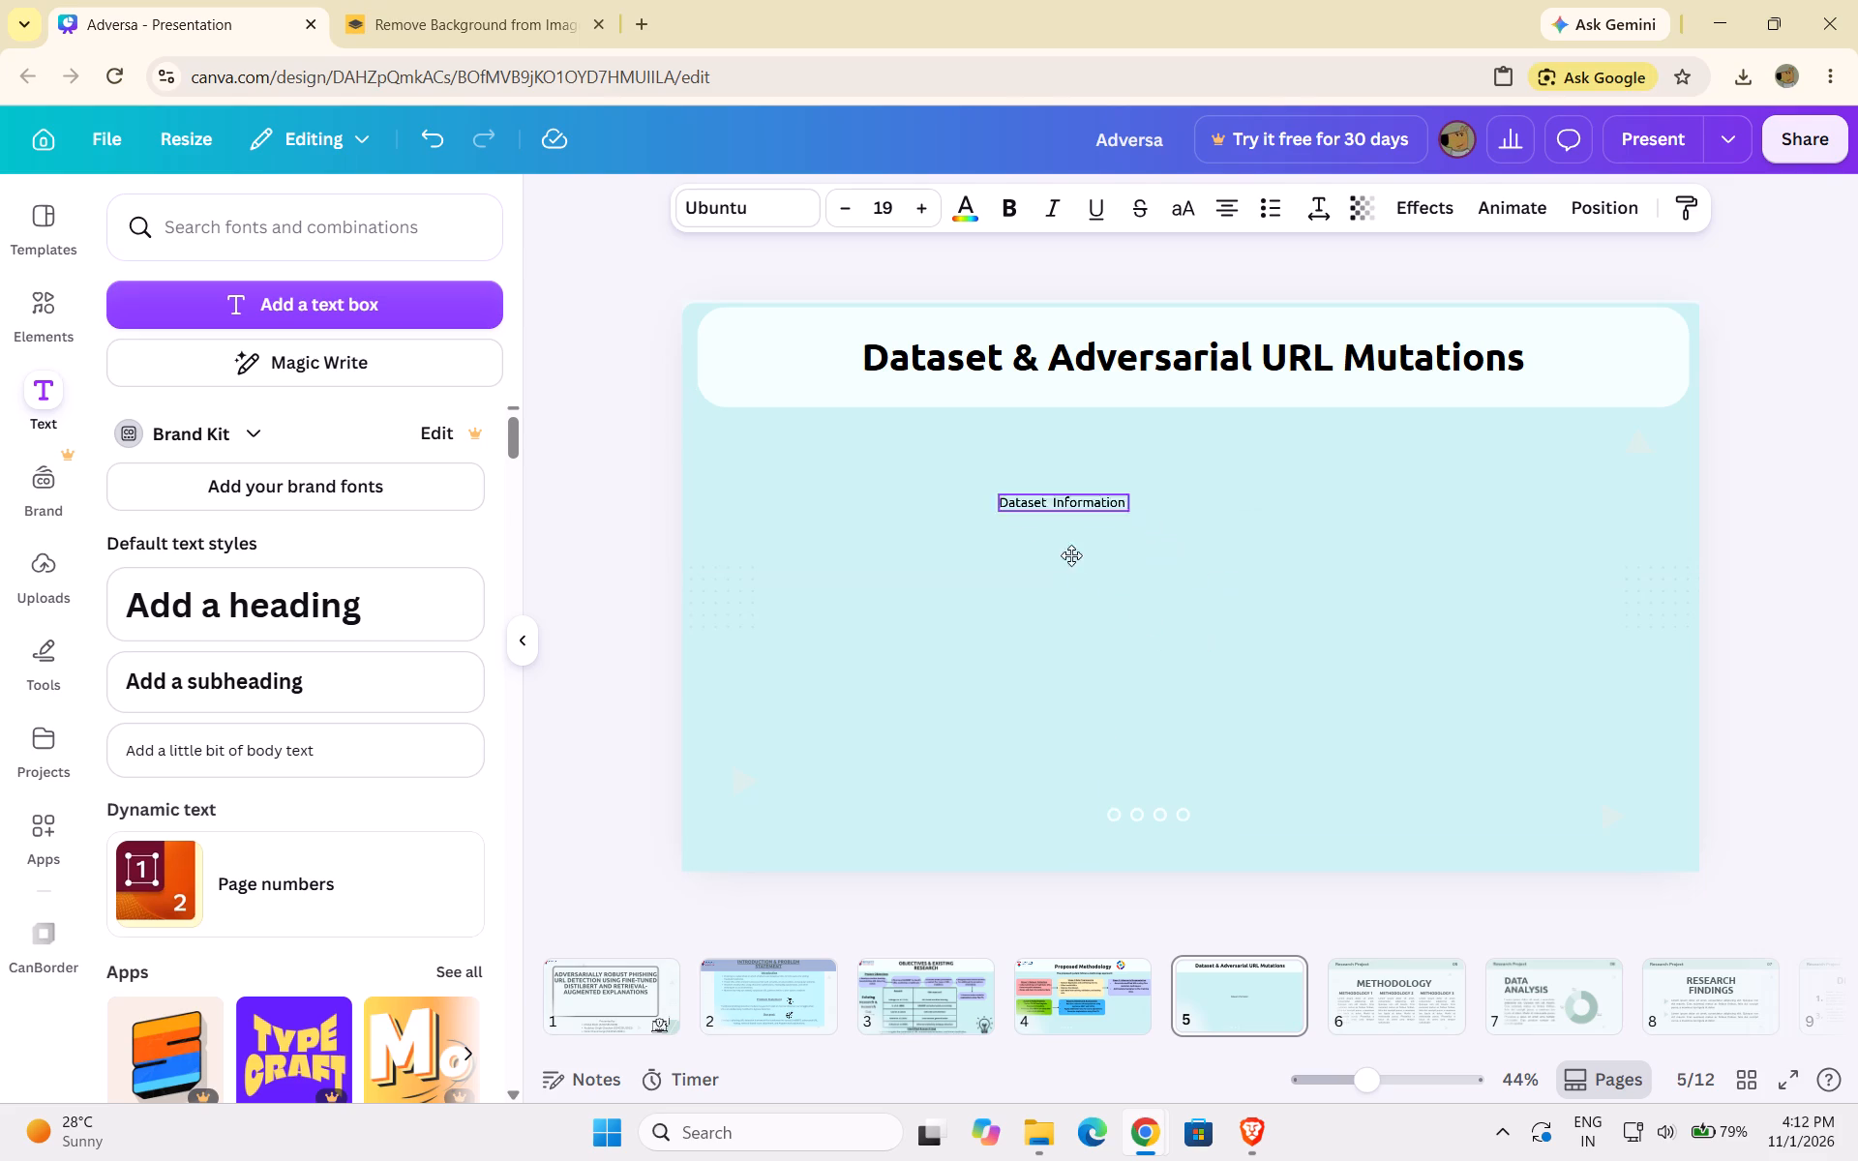
left_click_drag(1071, 555, 843, 524)
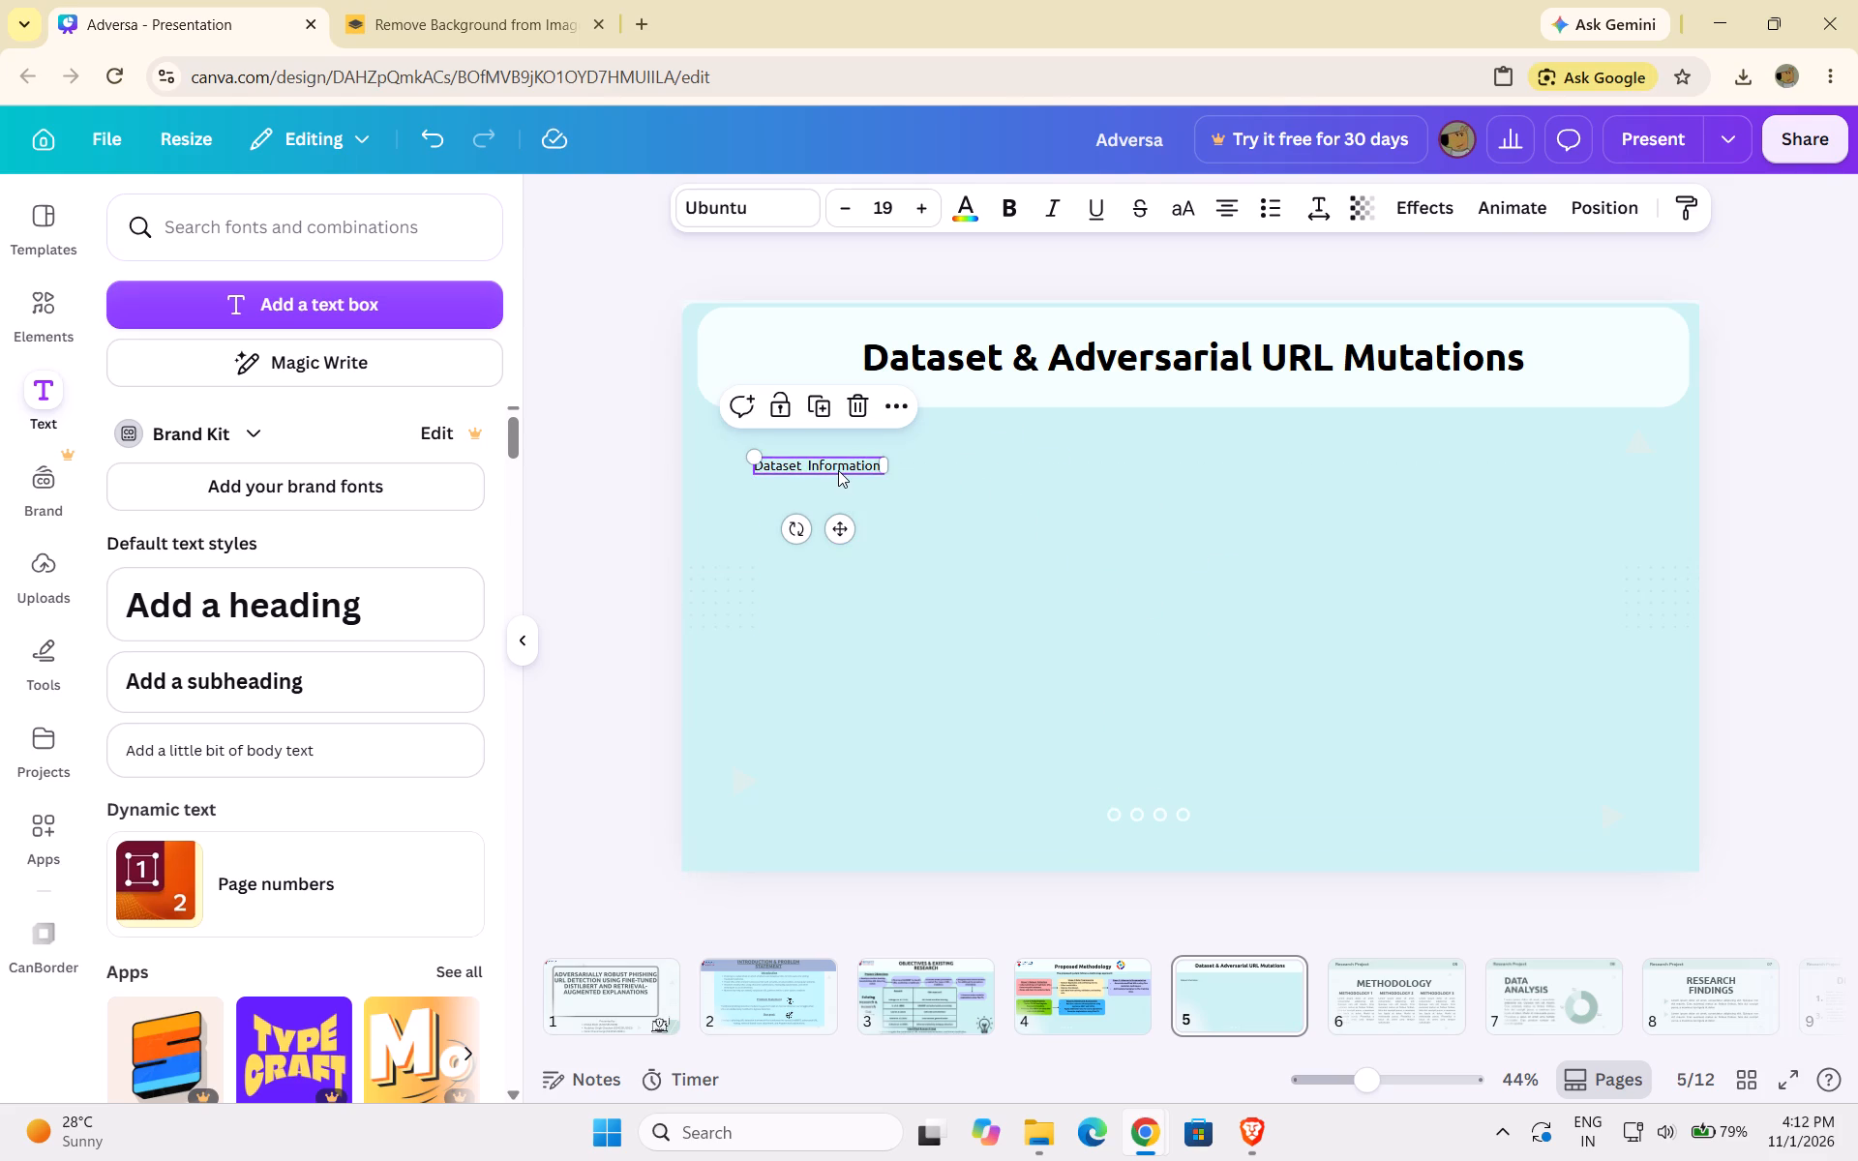
Format the Dataset Information text as size 26, bold and underlined.
left_click(835, 465)
key("ctrl+a")
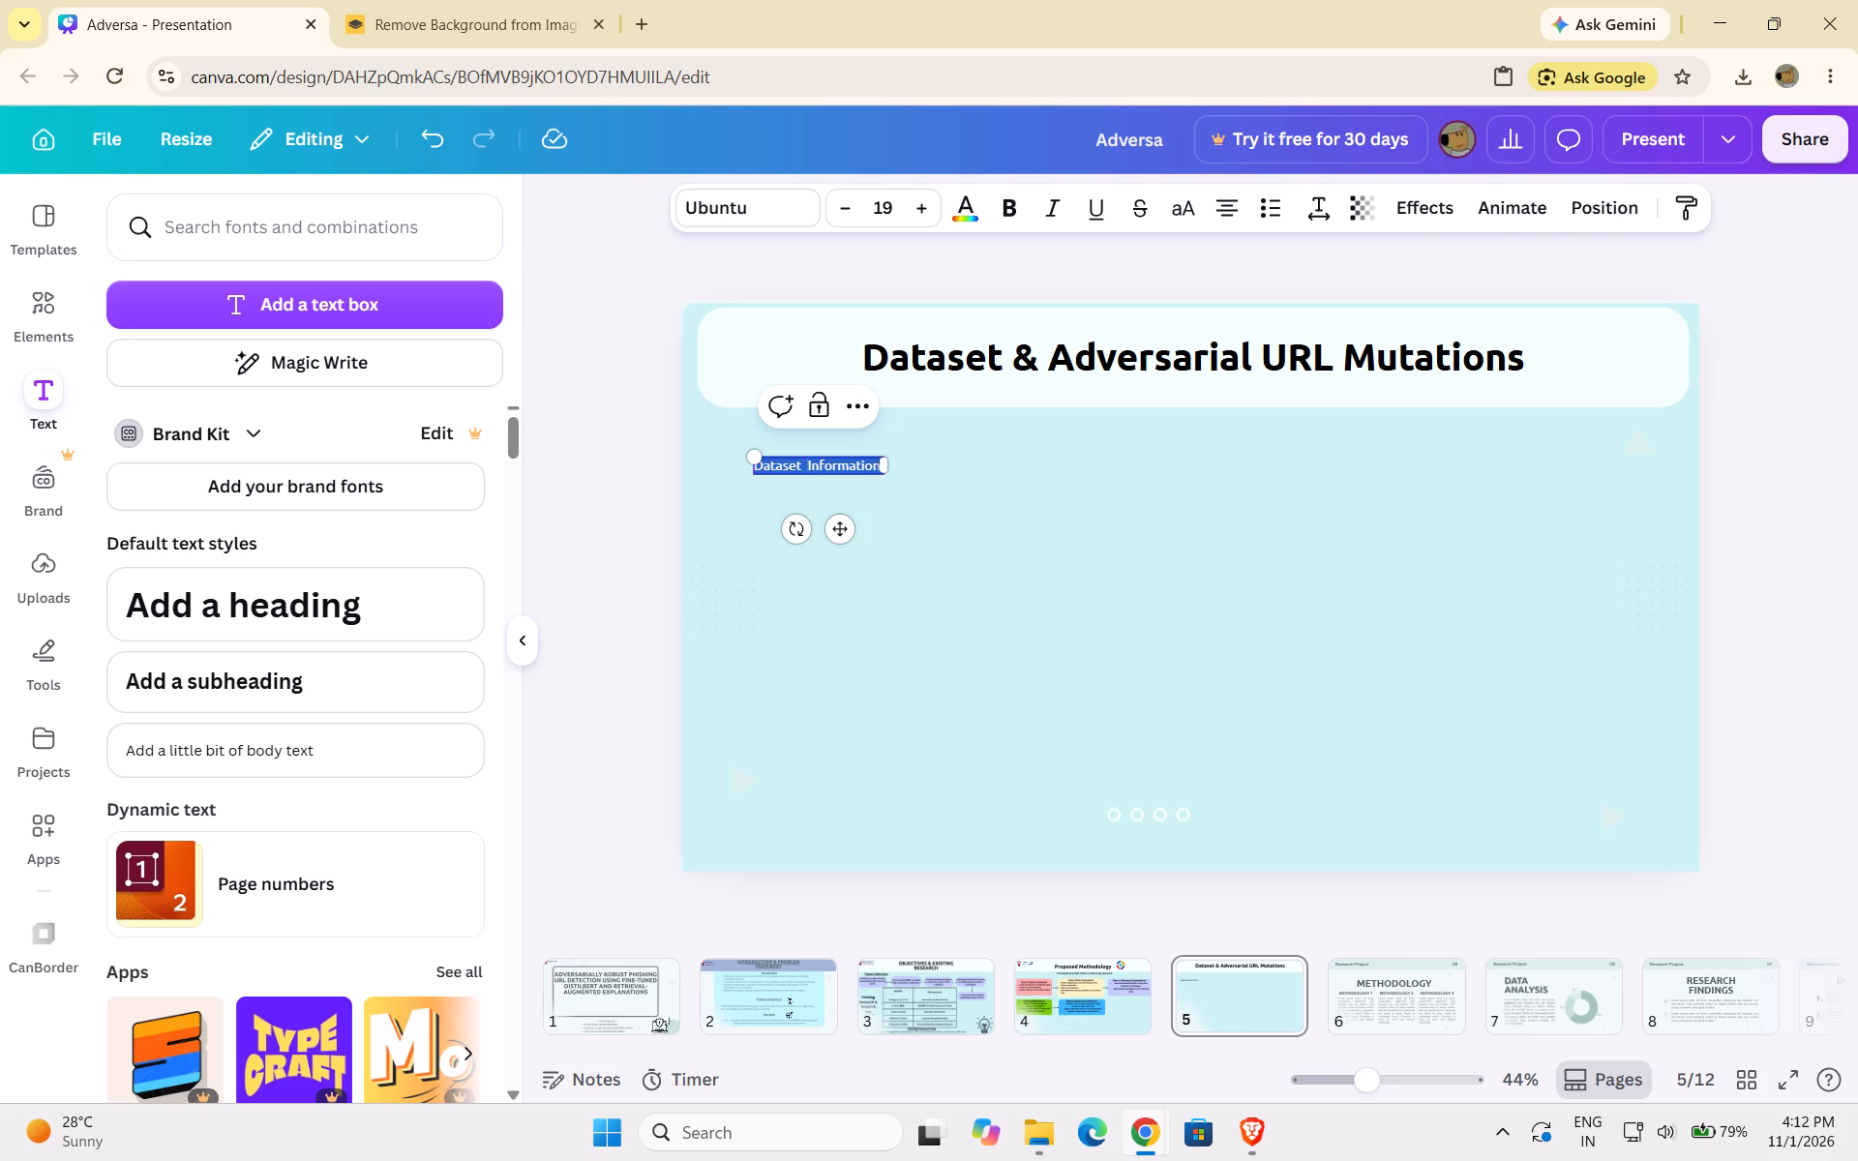
triple_click(930, 215)
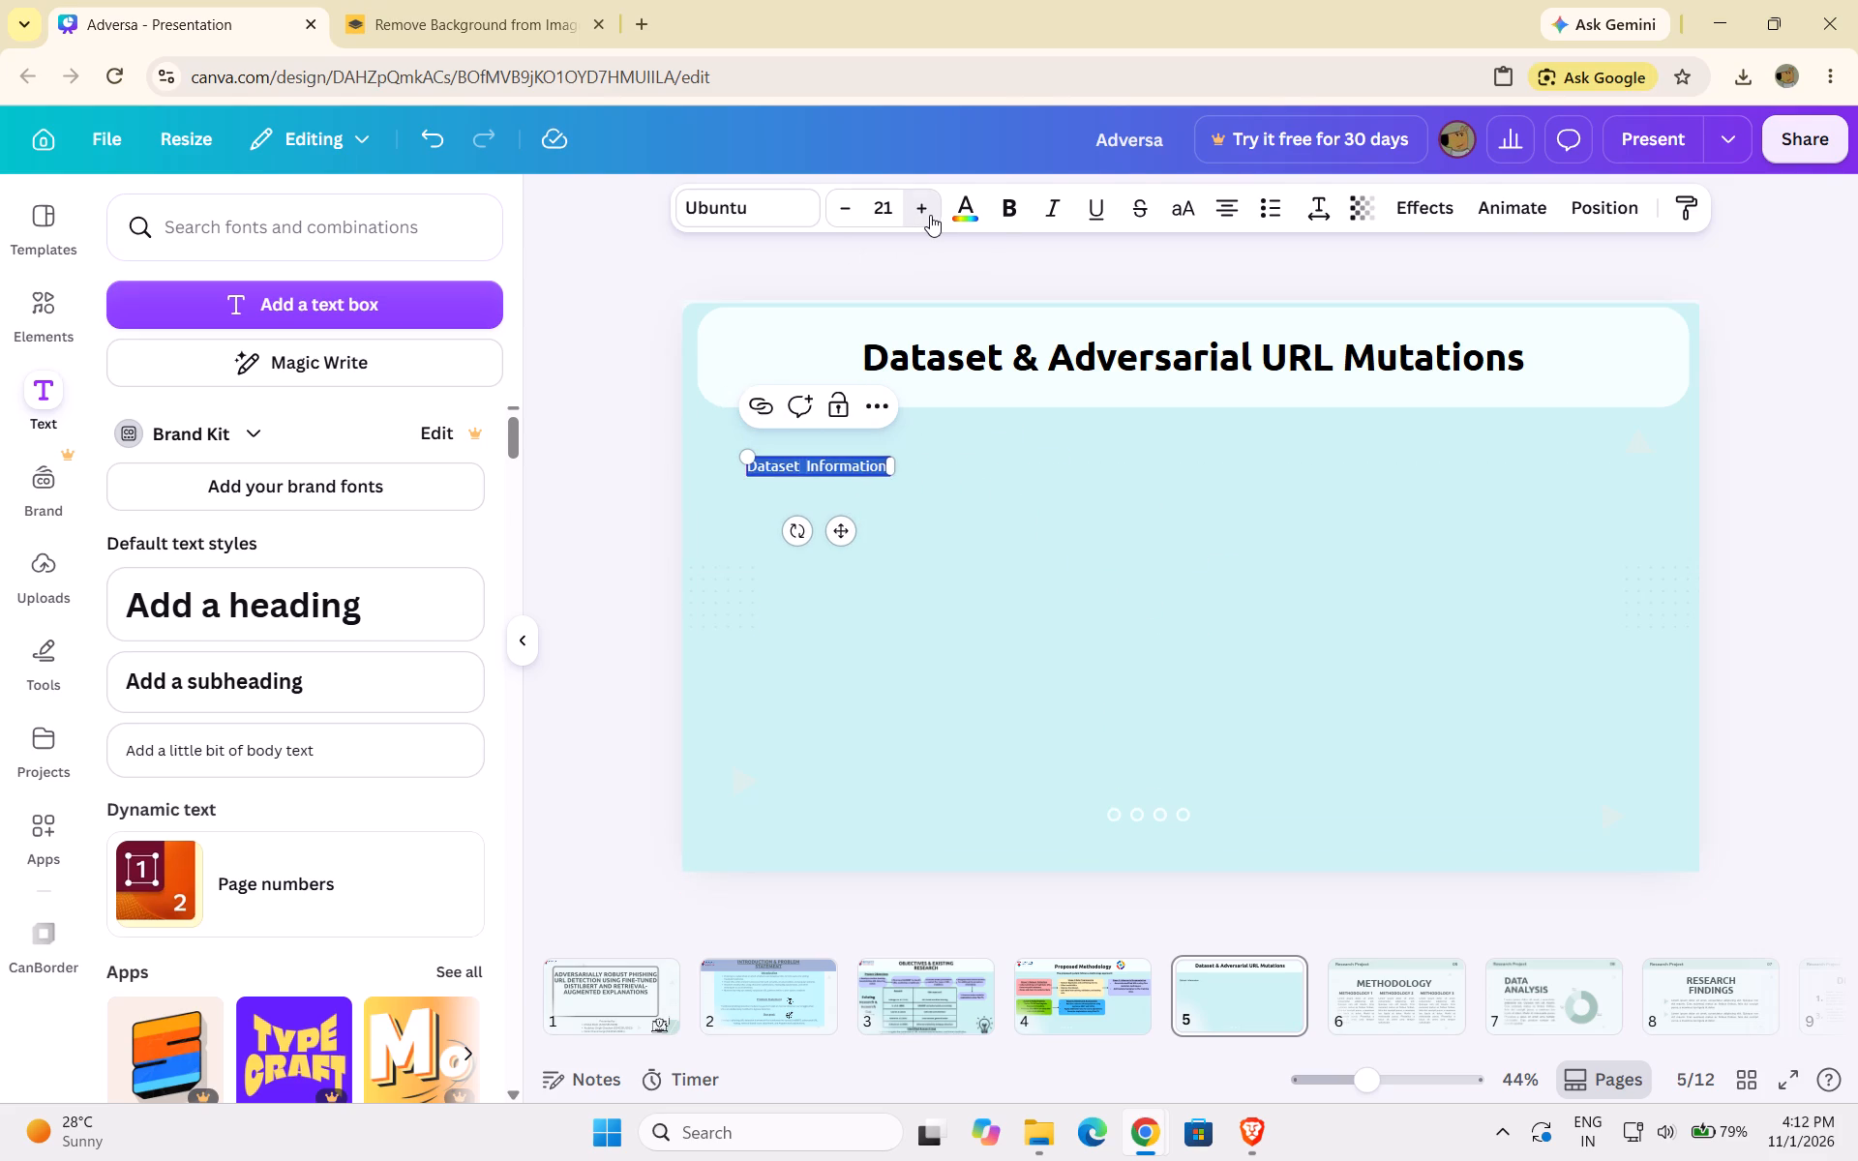
triple_click(930, 215)
left_click(930, 215)
left_click(1006, 212)
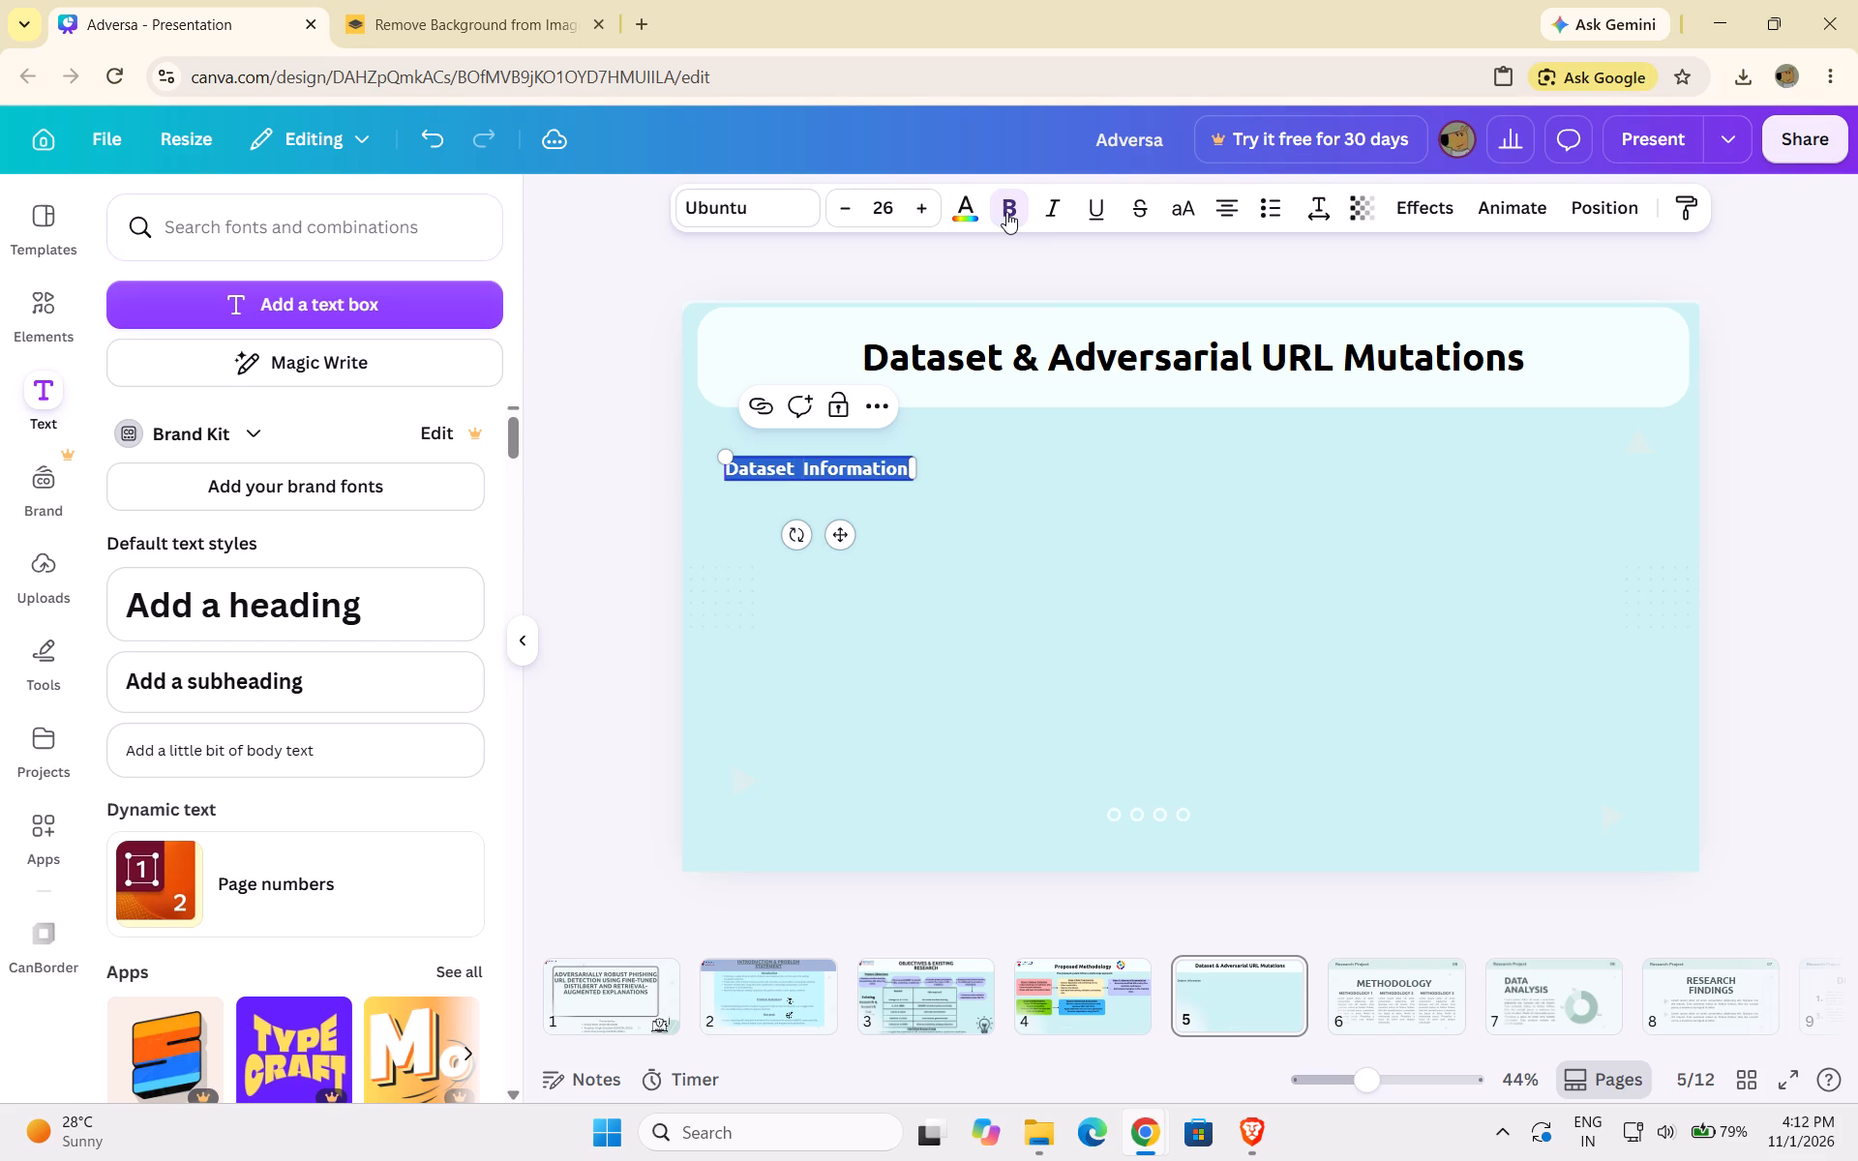
left_click(1096, 215)
Nudge the Dataset Information heading slightly upward, closer to the title banner.
left_click_drag(840, 539, 841, 543)
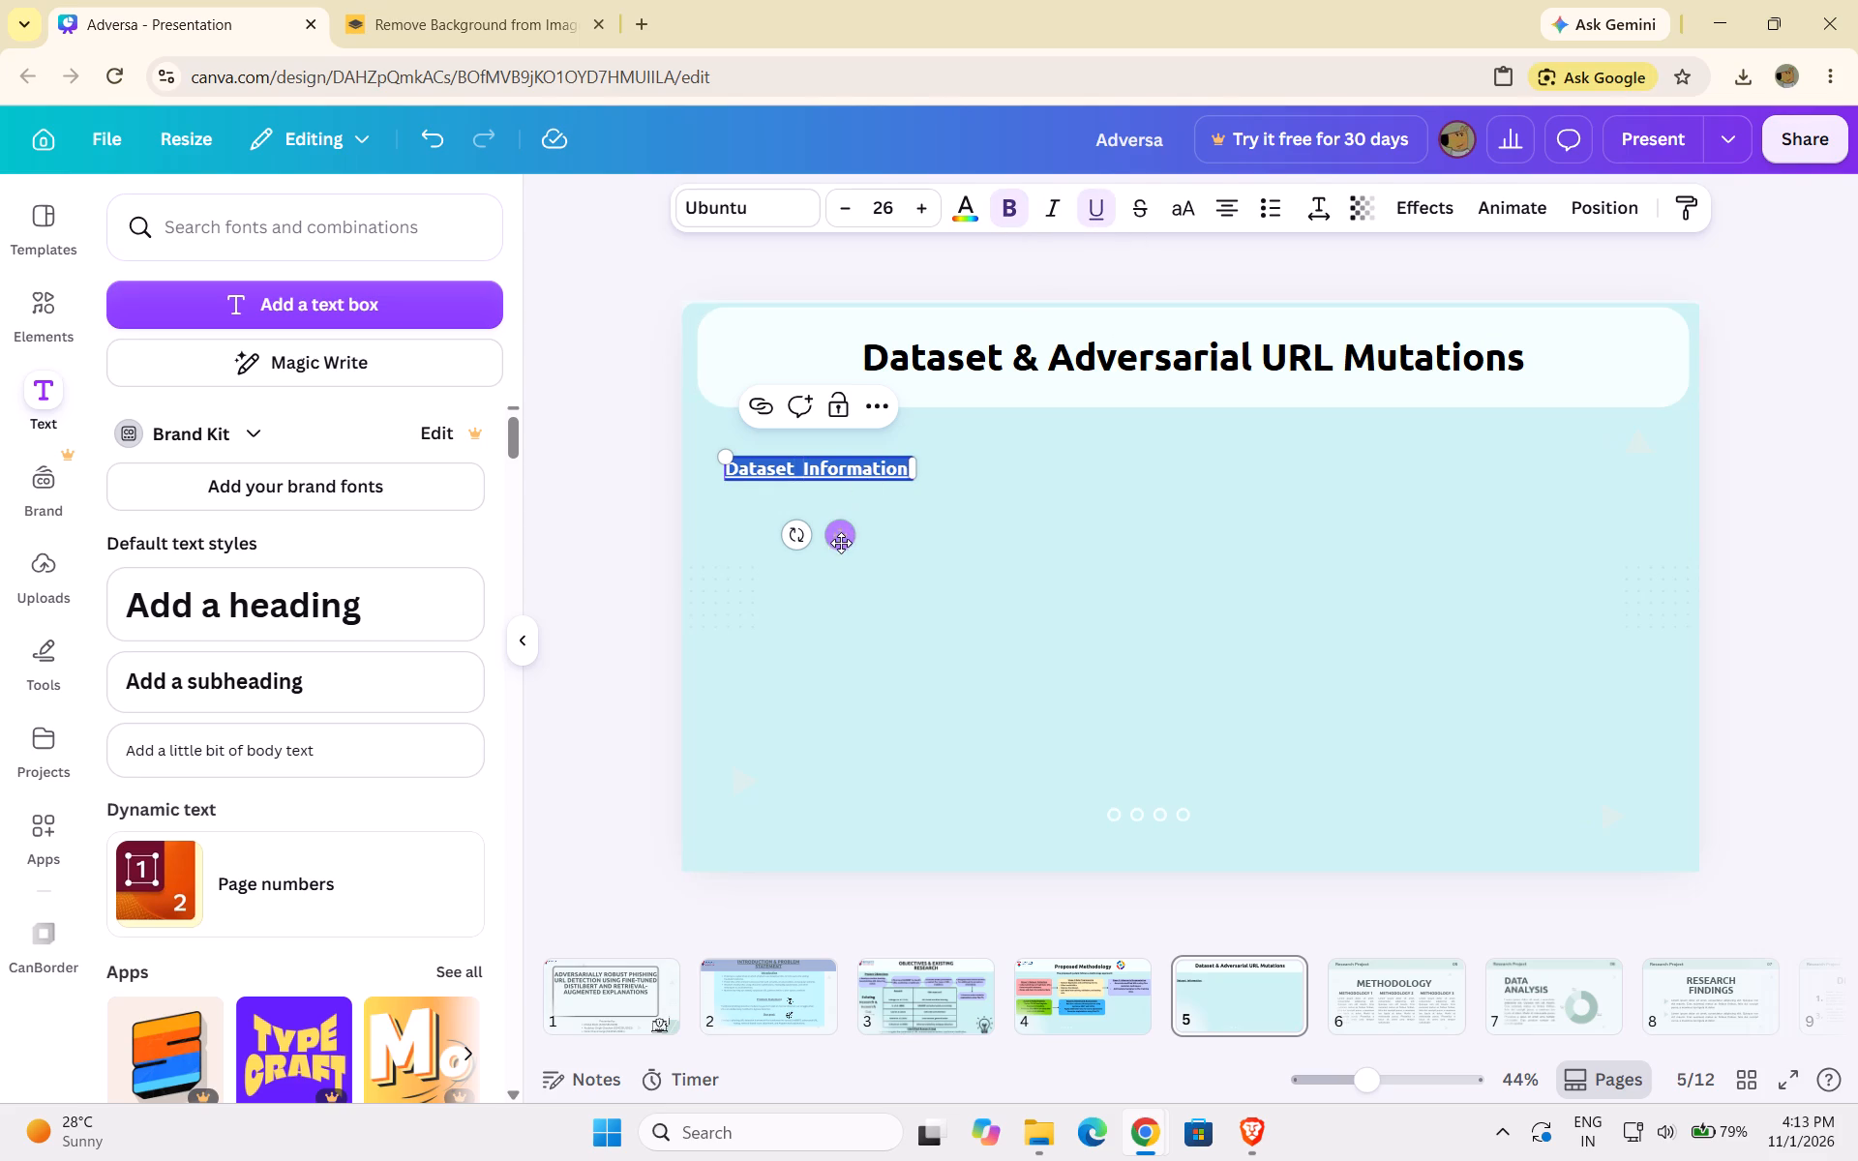
left_click_drag(841, 543, 846, 521)
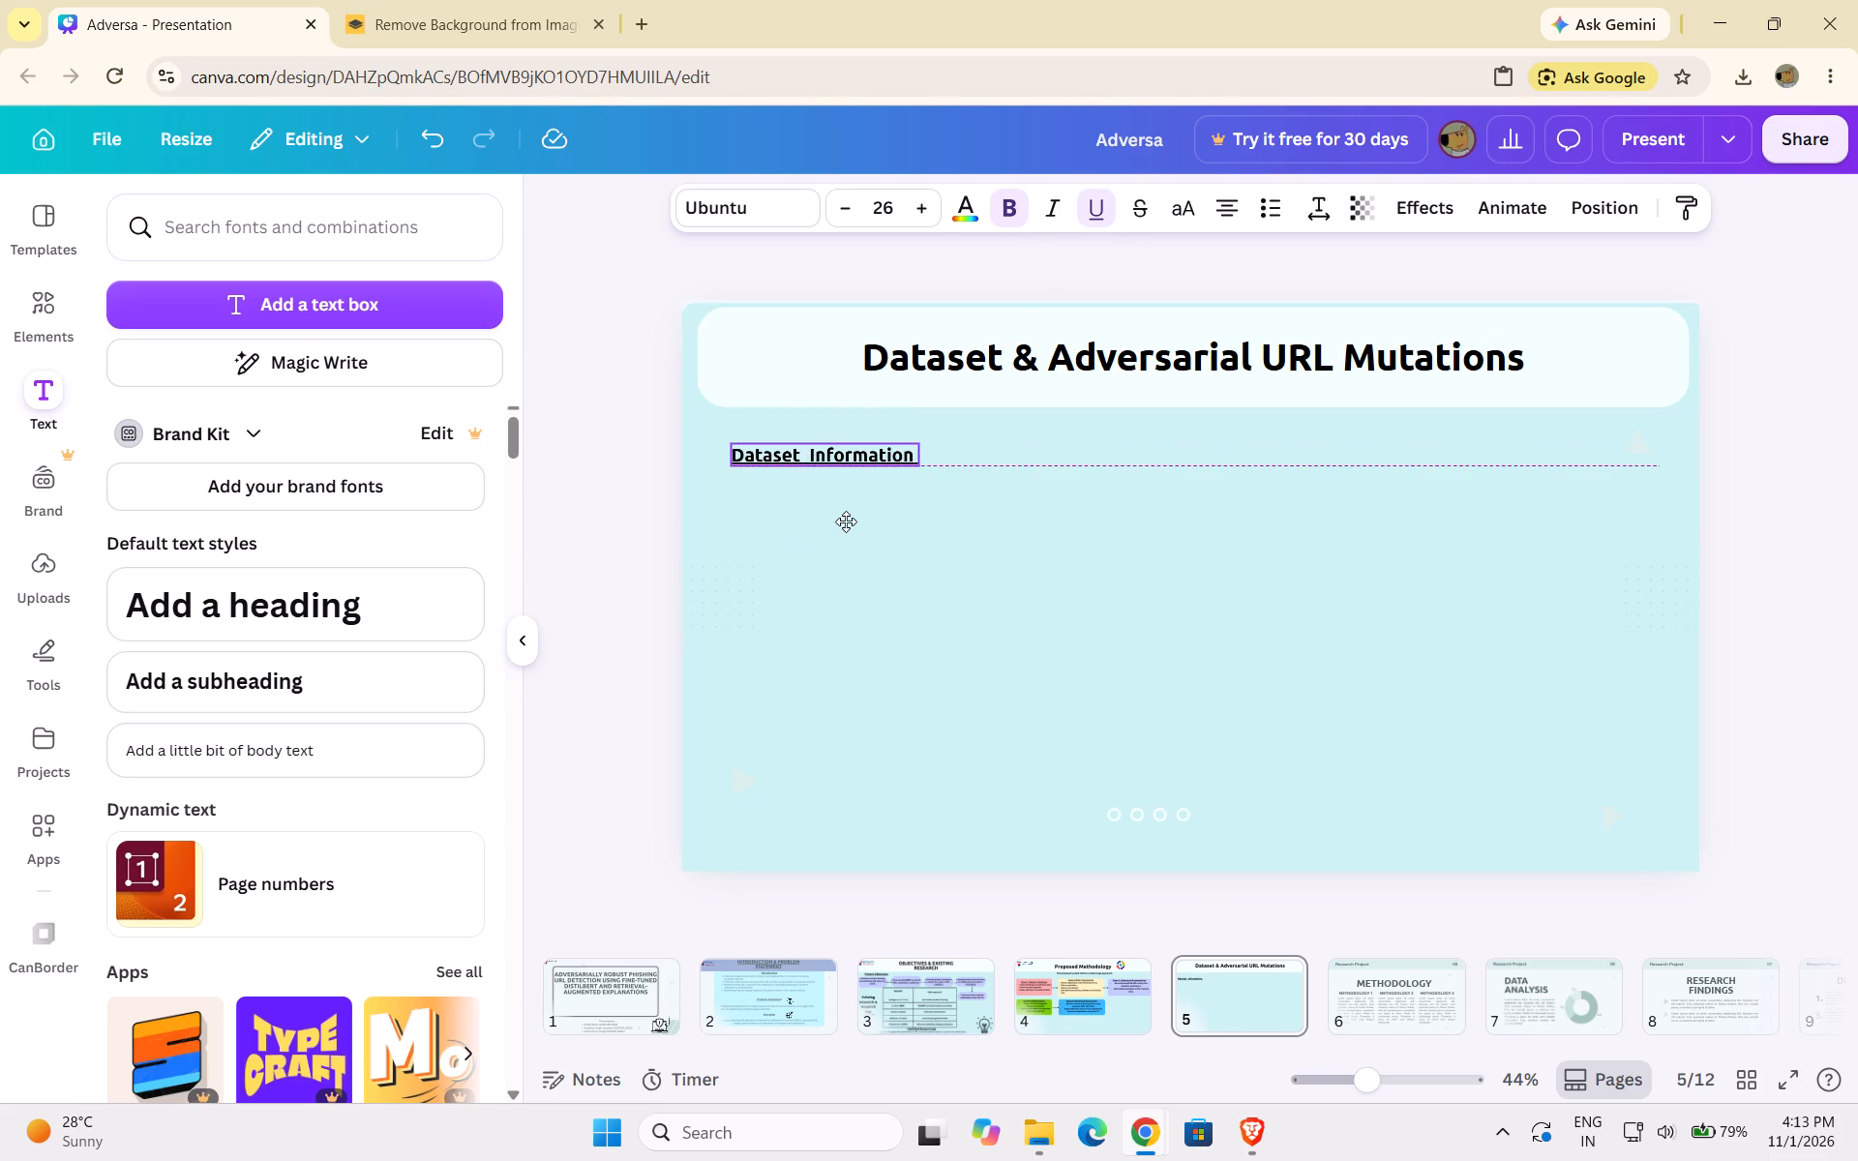
left_click_drag(846, 521, 846, 523)
left_click(976, 560)
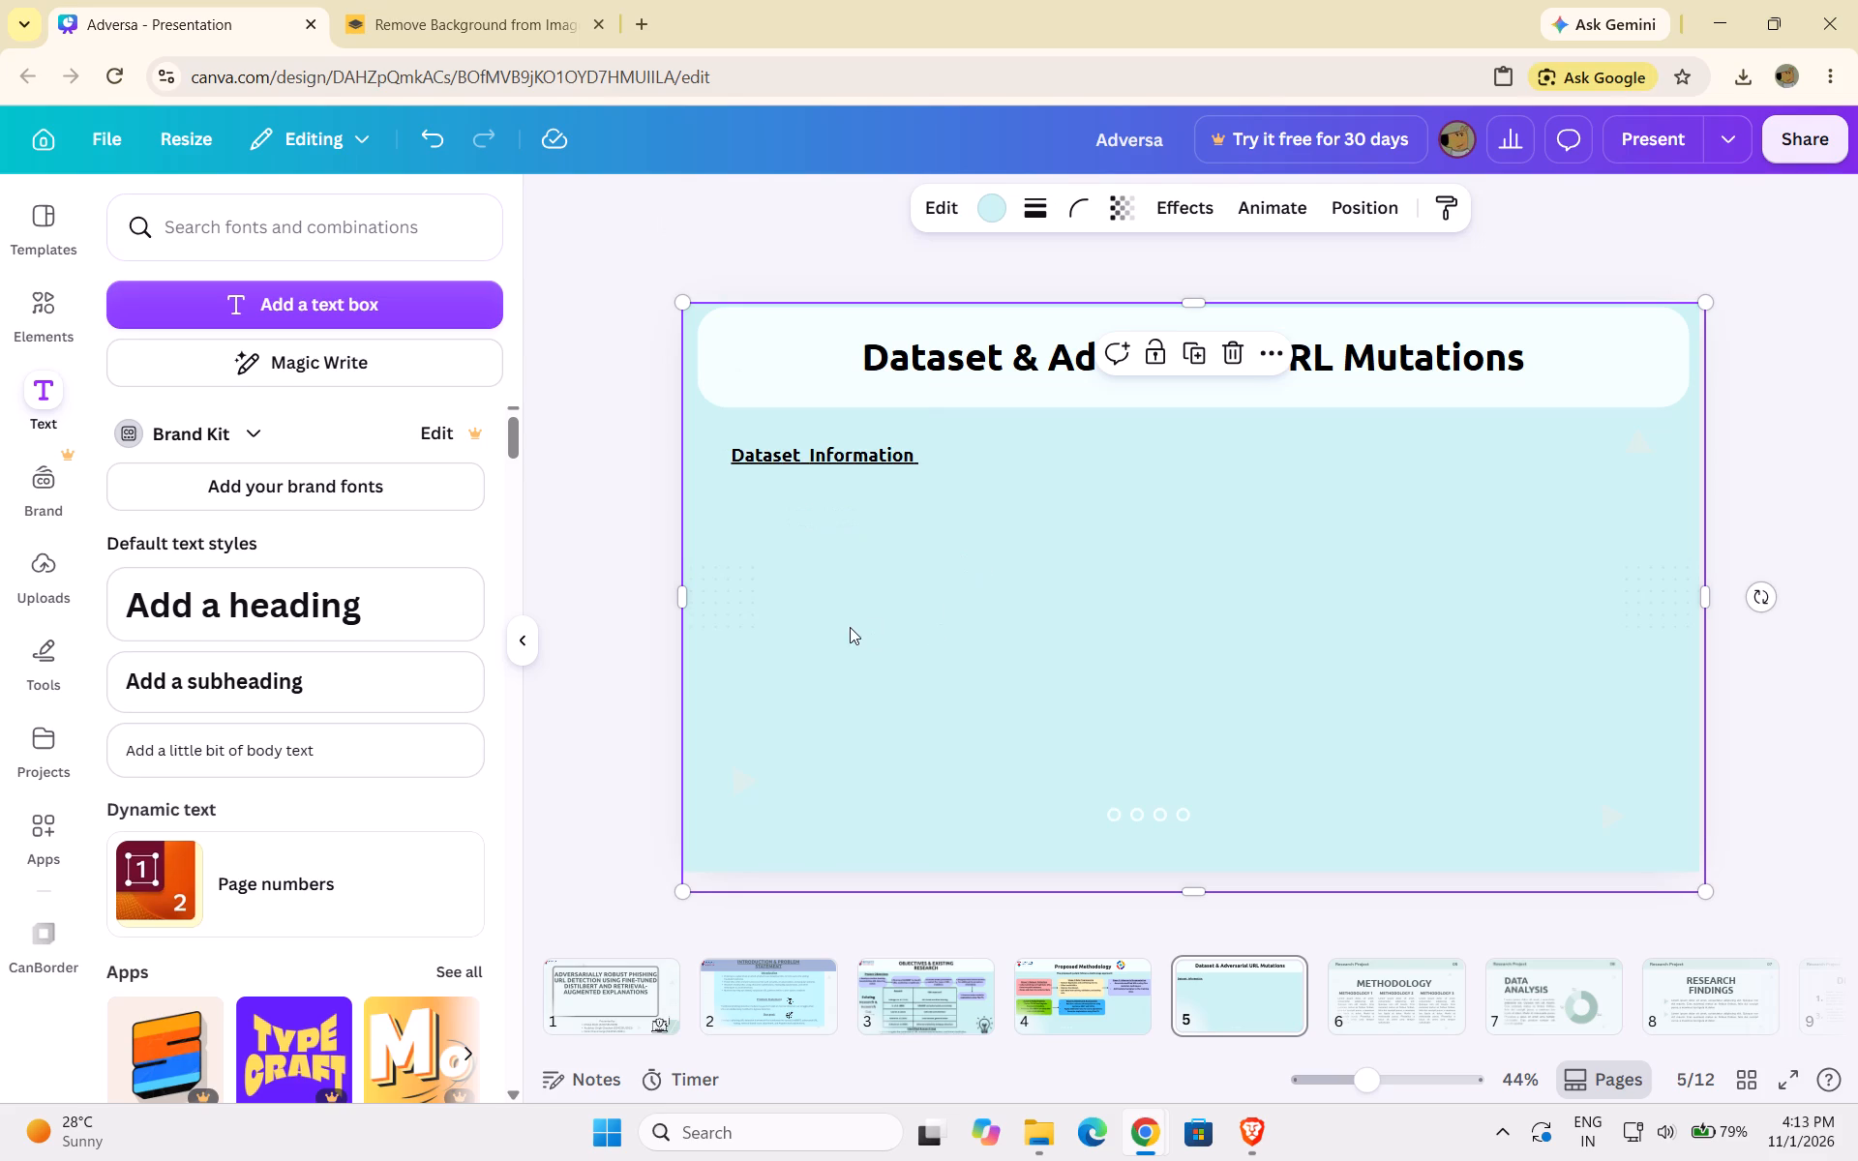
left_click(1143, 1139)
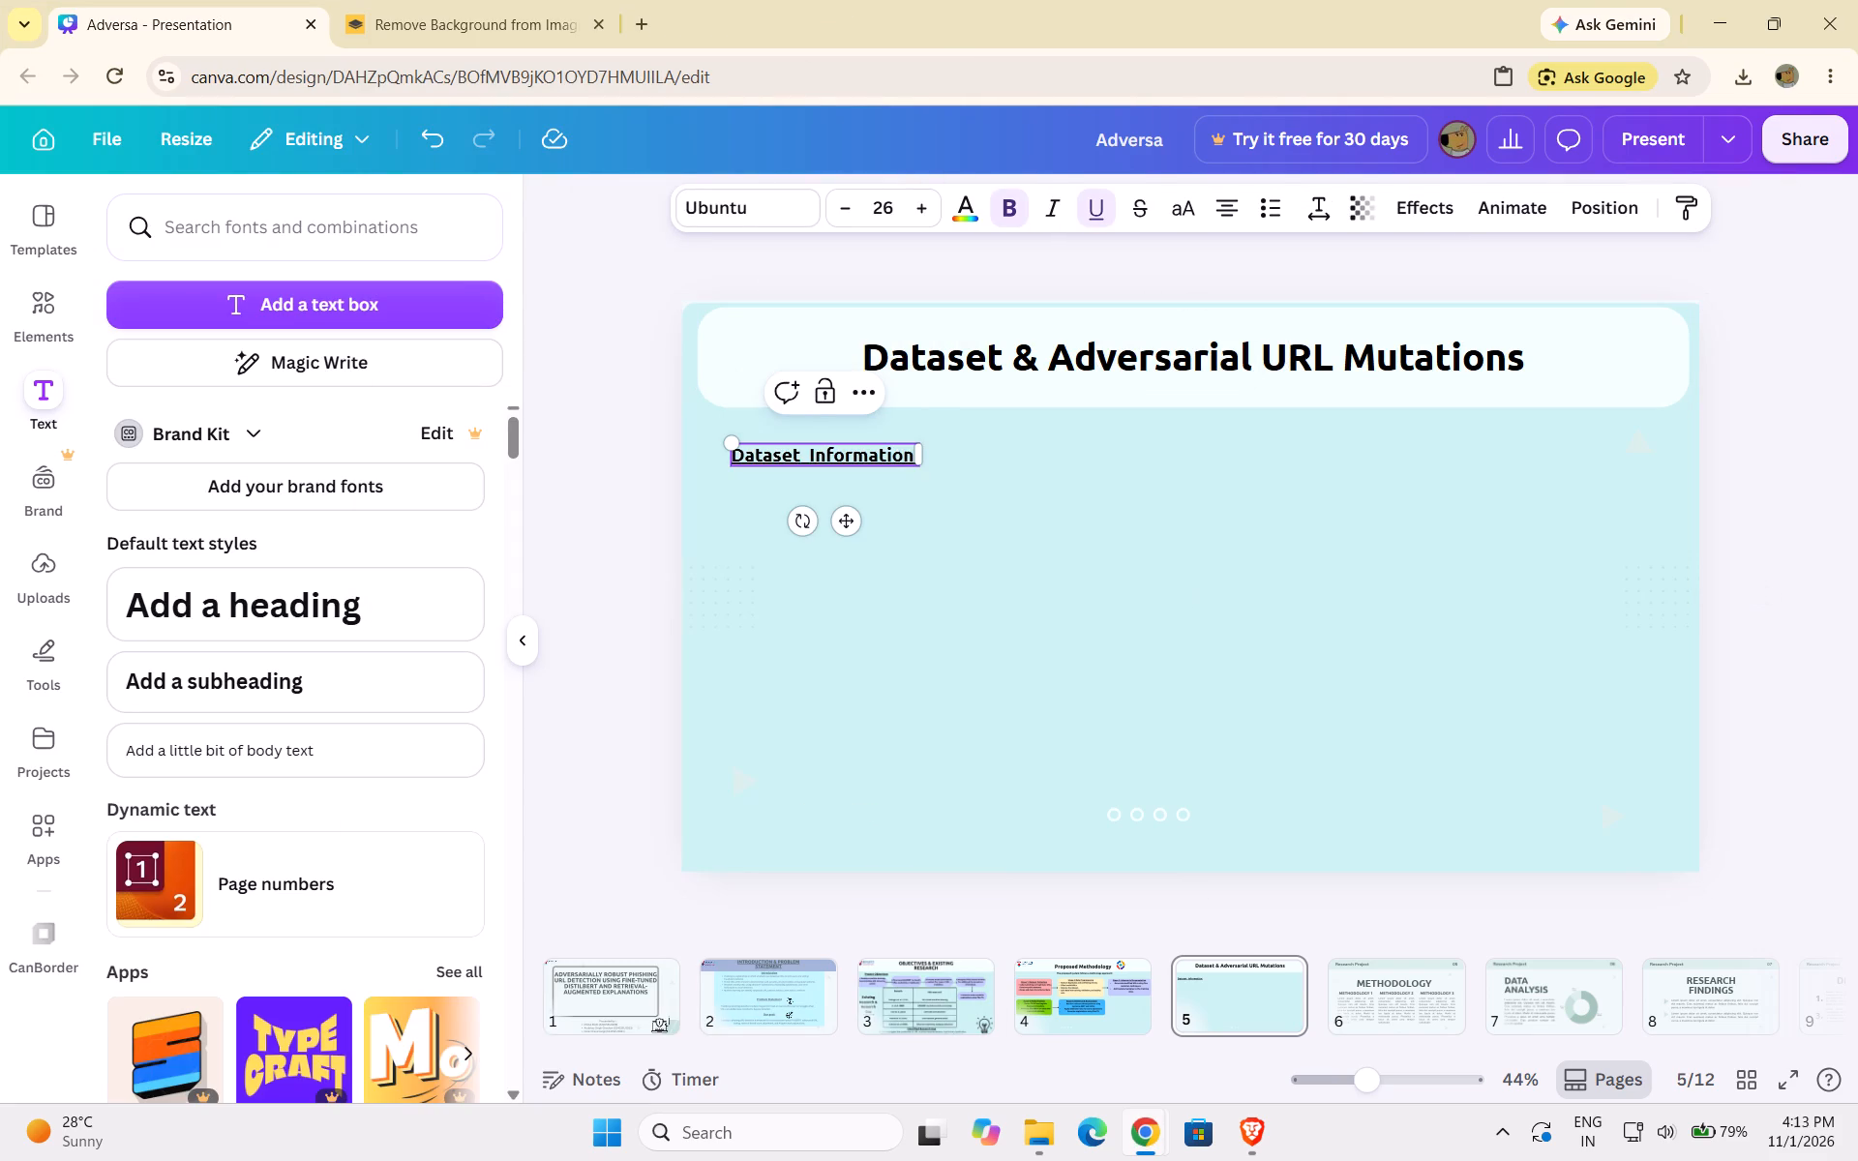
key("Right")
left_click(877, 396)
left_click(830, 537)
left_click_drag(834, 454, 837, 466)
left_click(868, 396)
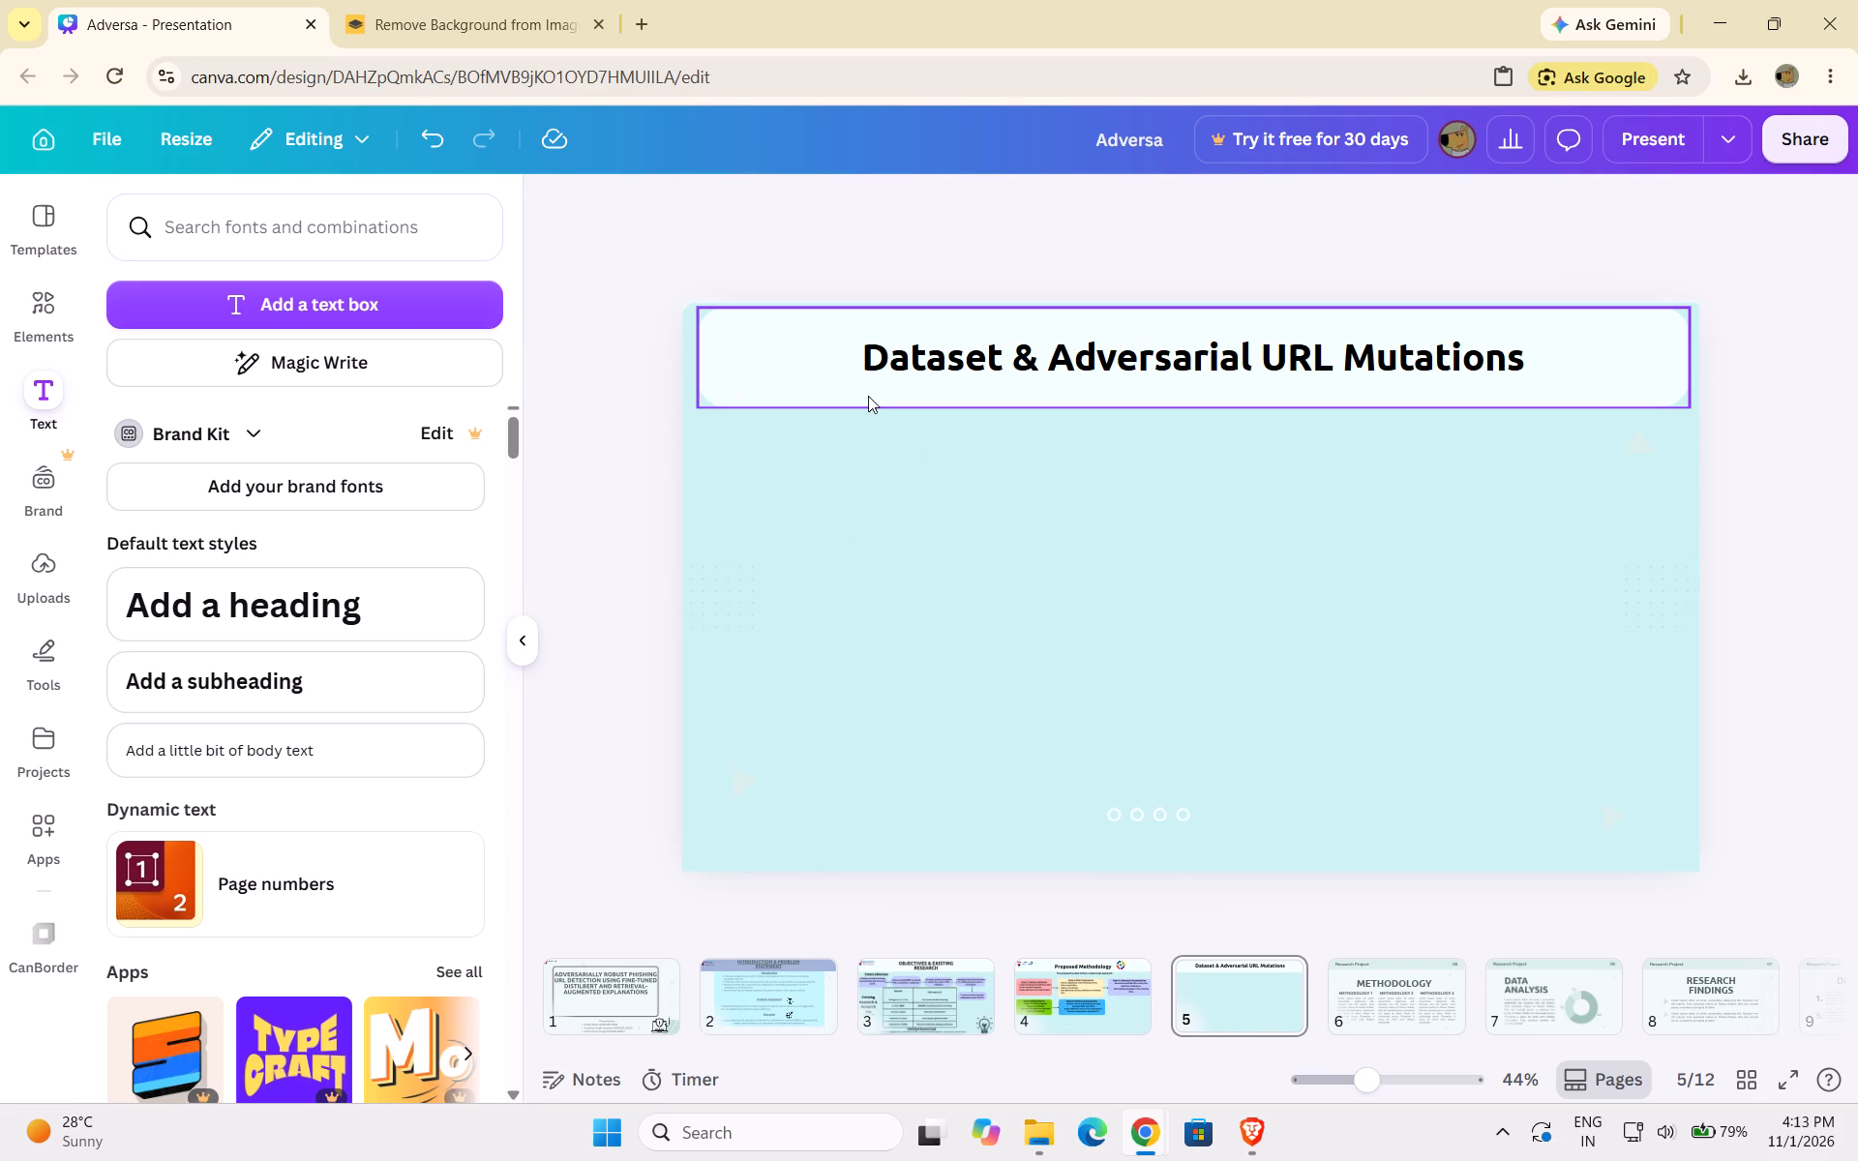
Search elements for shapes, add the Flowchart Process rectangle to slide 5, and place it beneath the title banner towards the slide's left side.
left_click(47, 306)
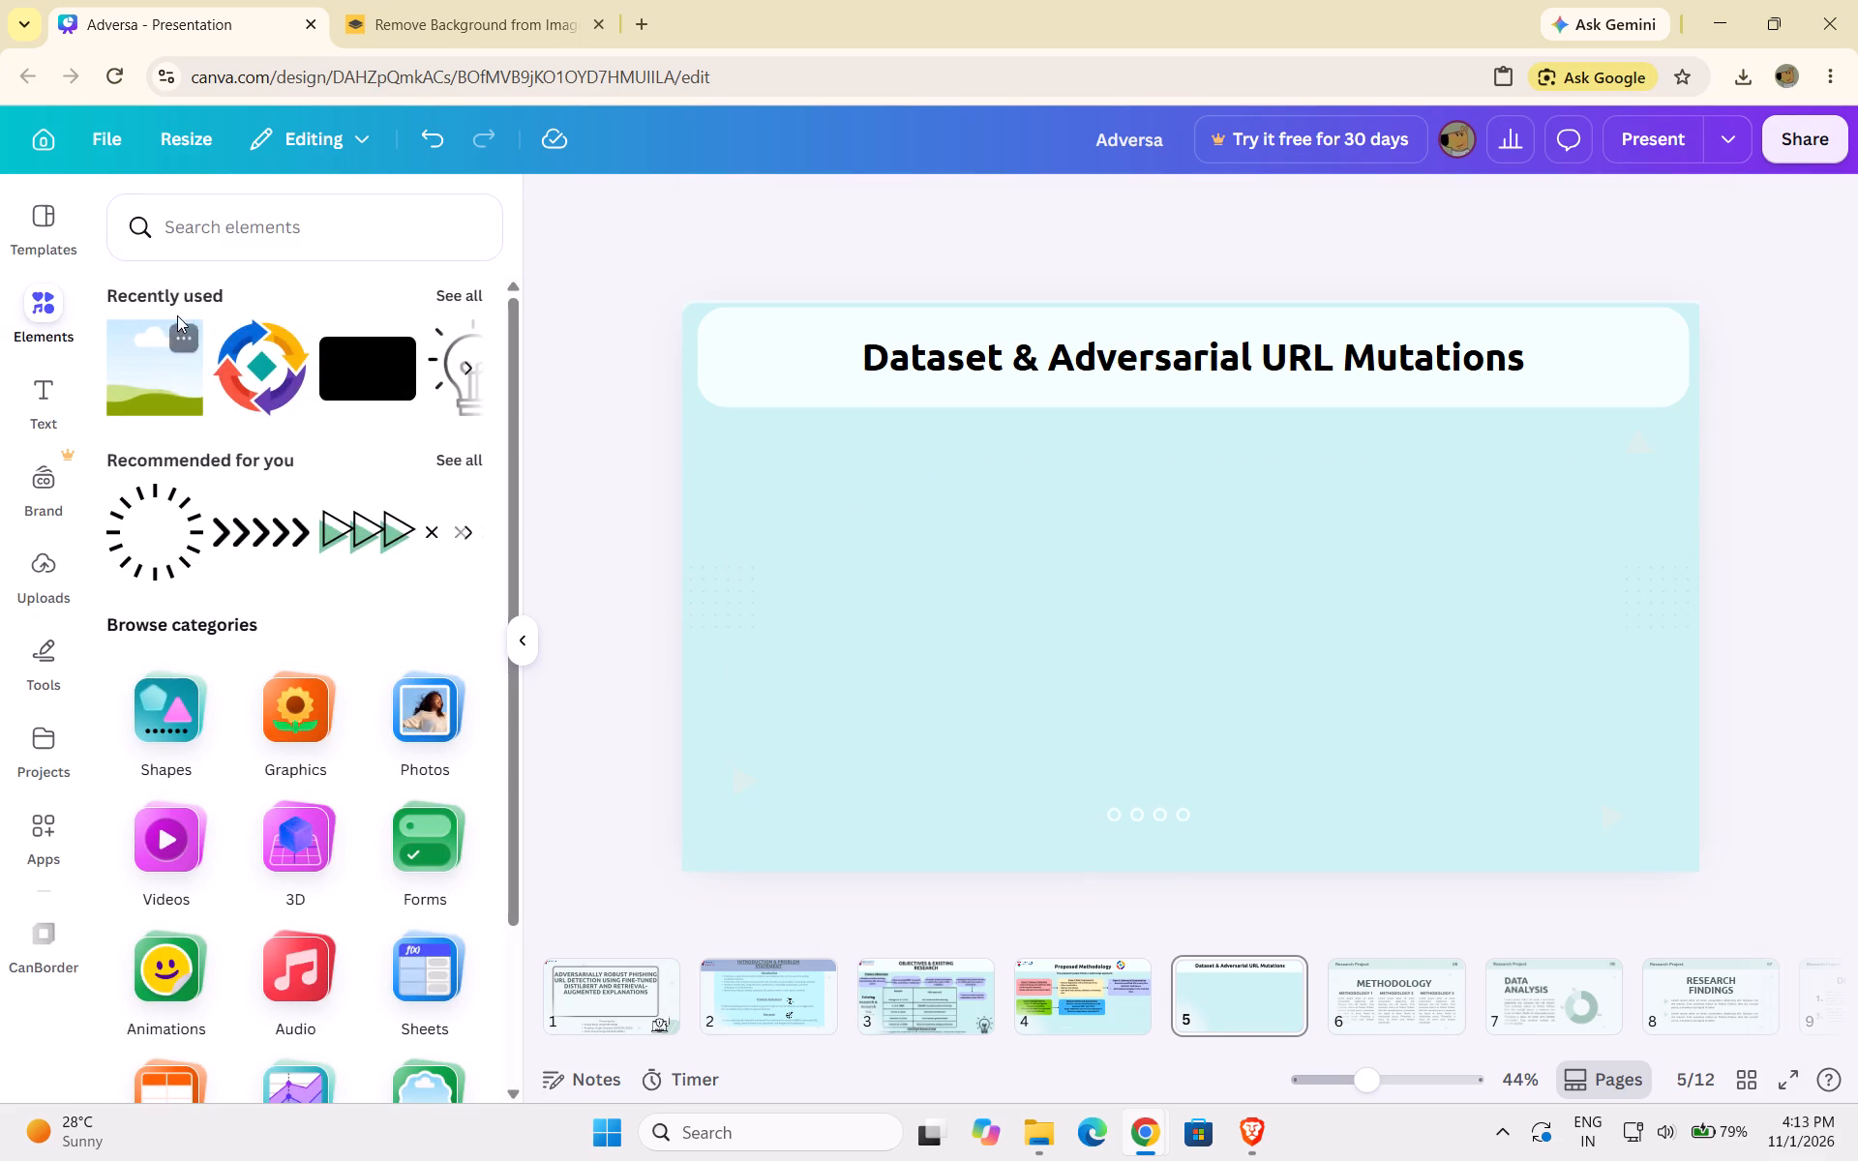
left_click(242, 224)
type("sha")
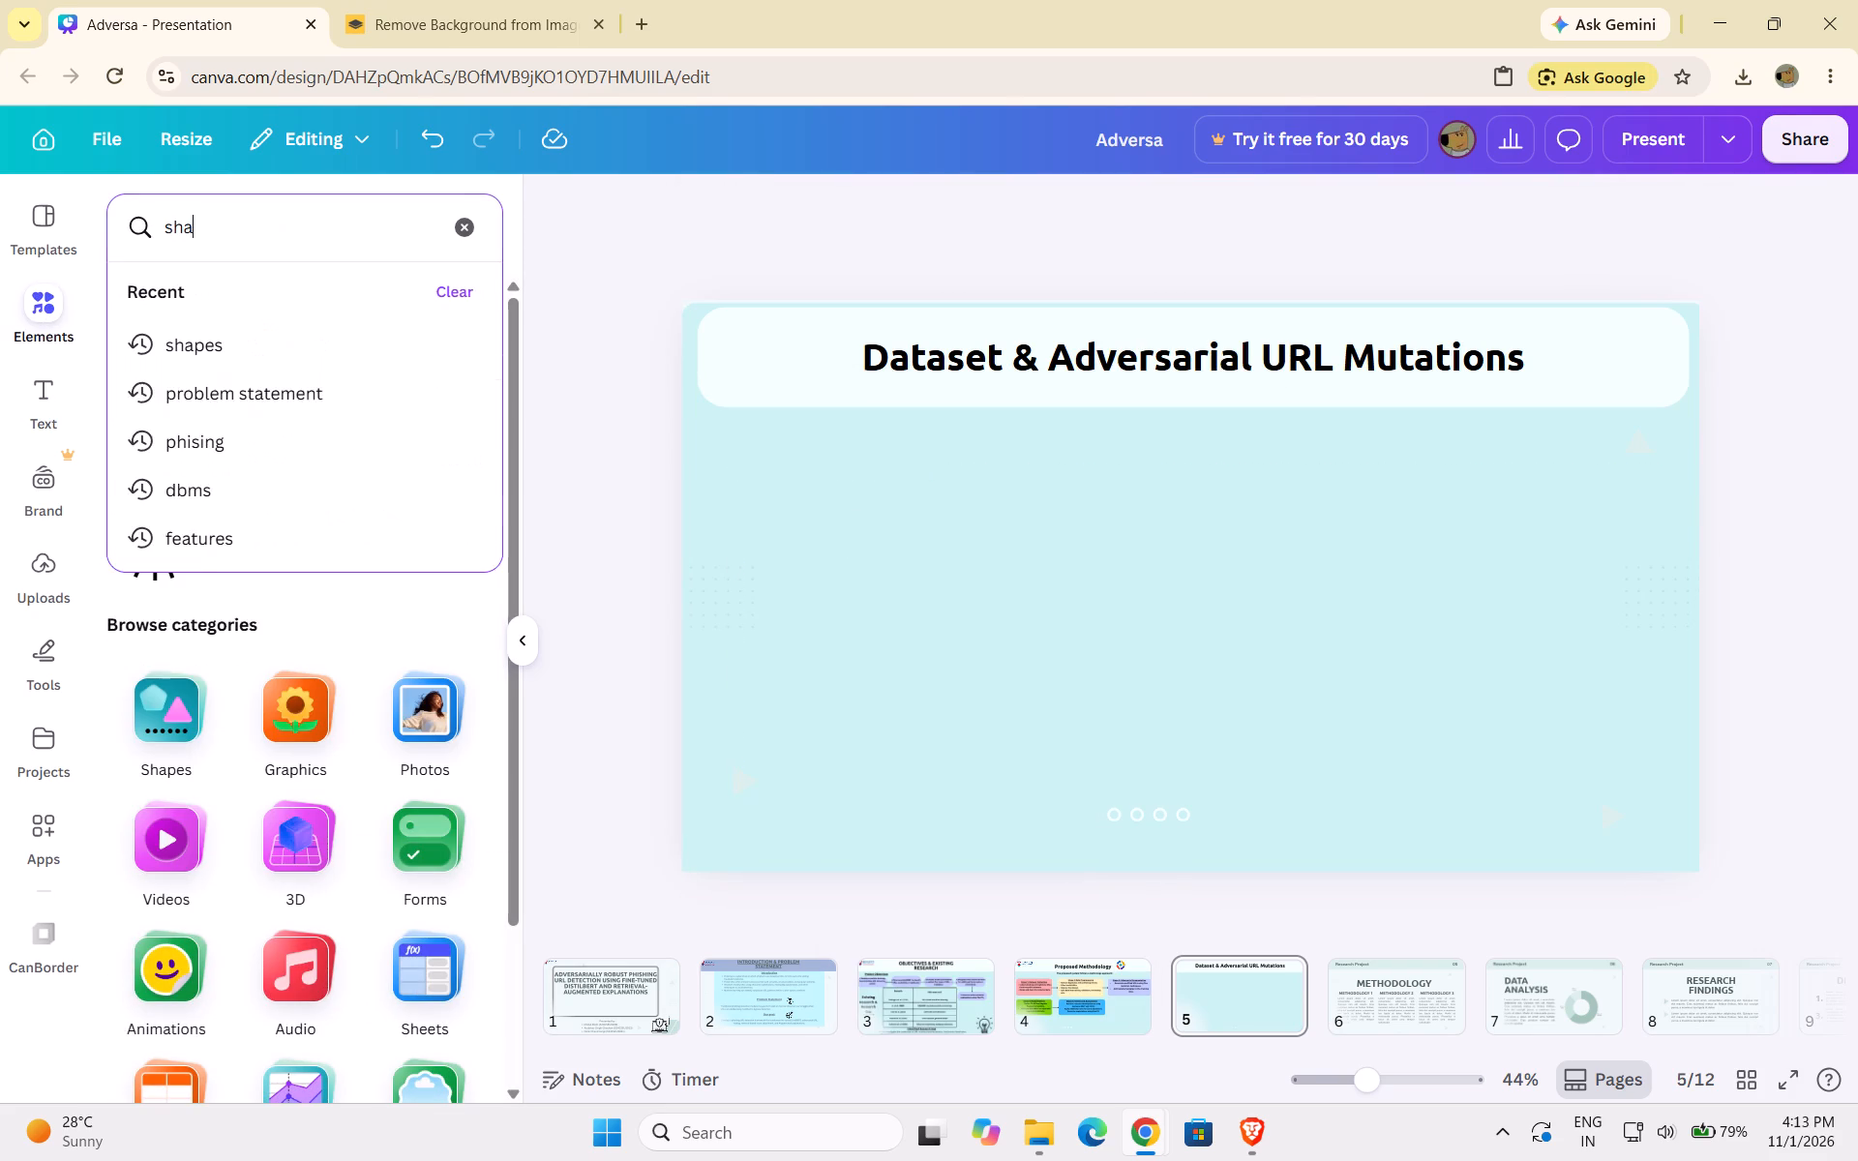
left_click(180, 345)
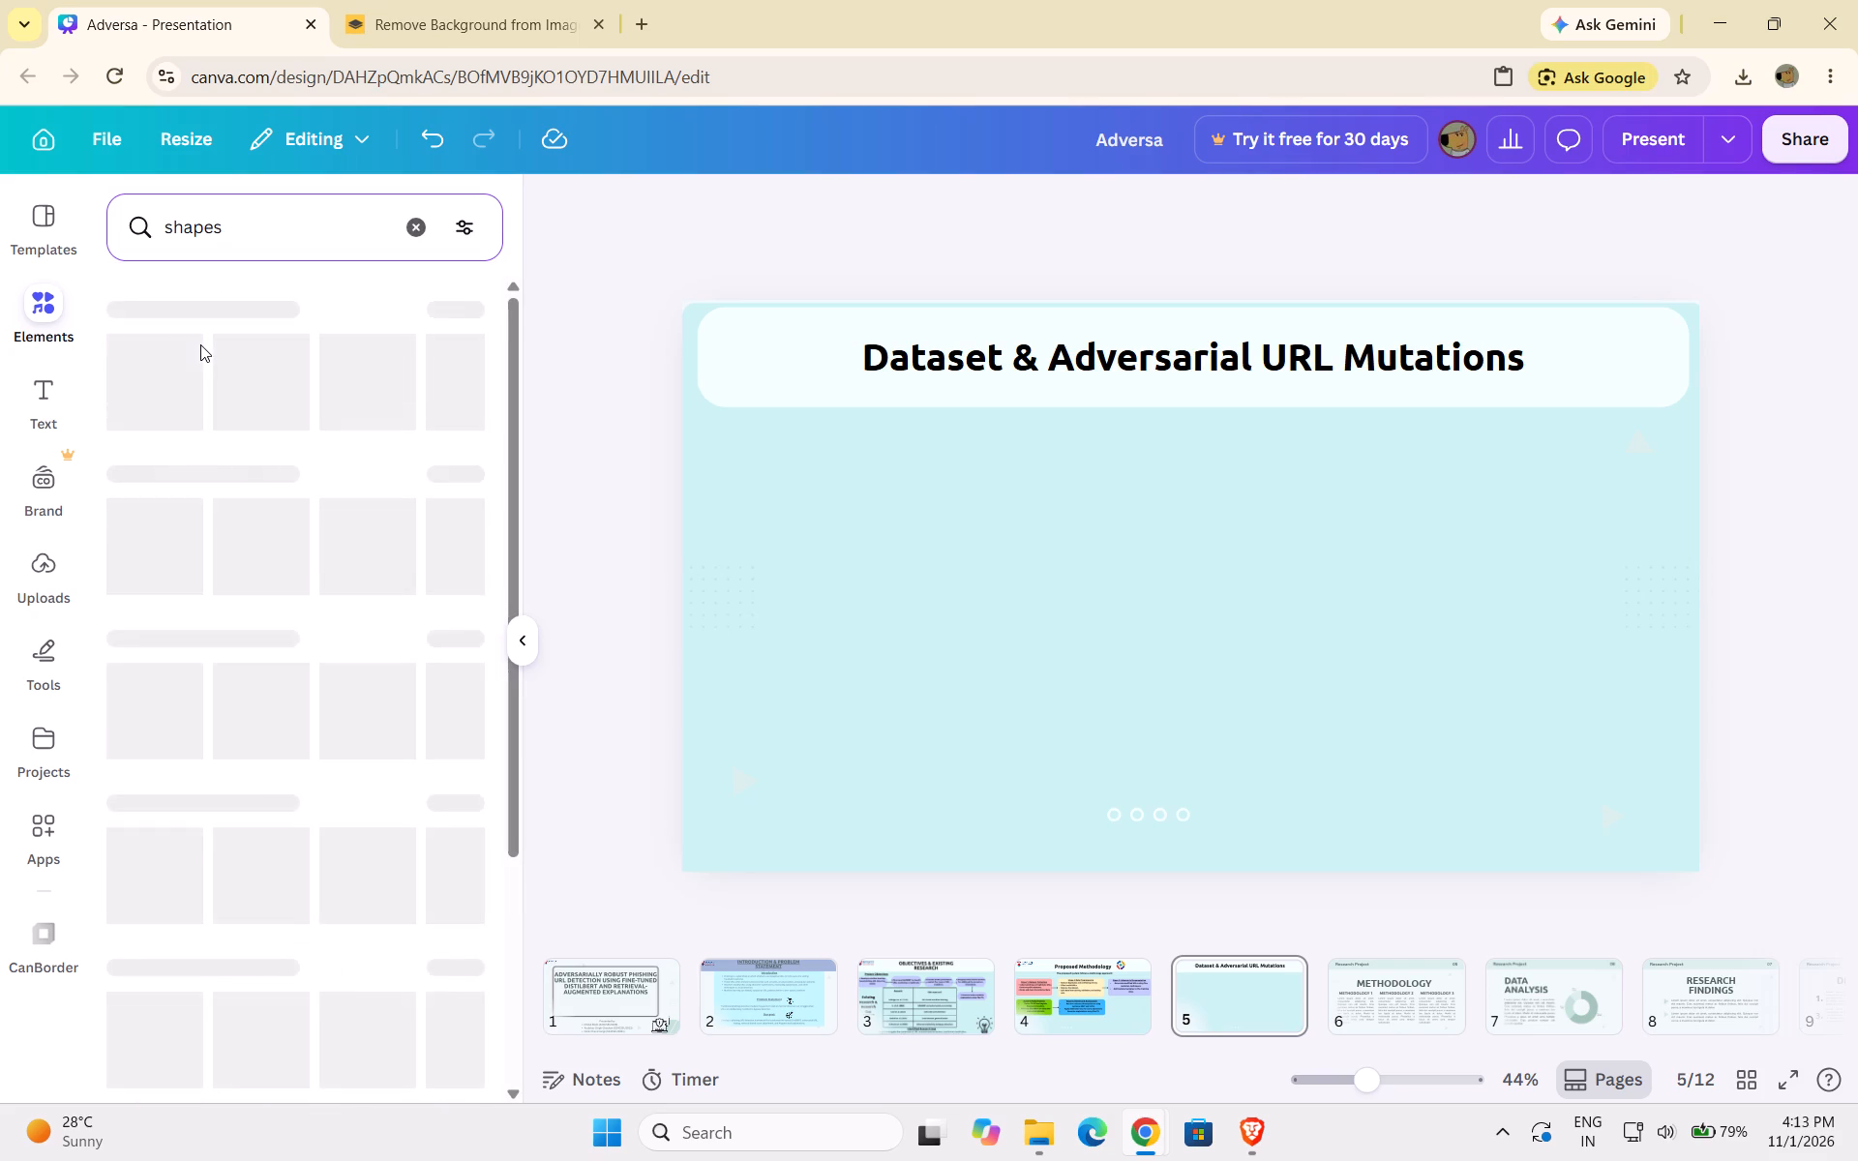
left_click(153, 415)
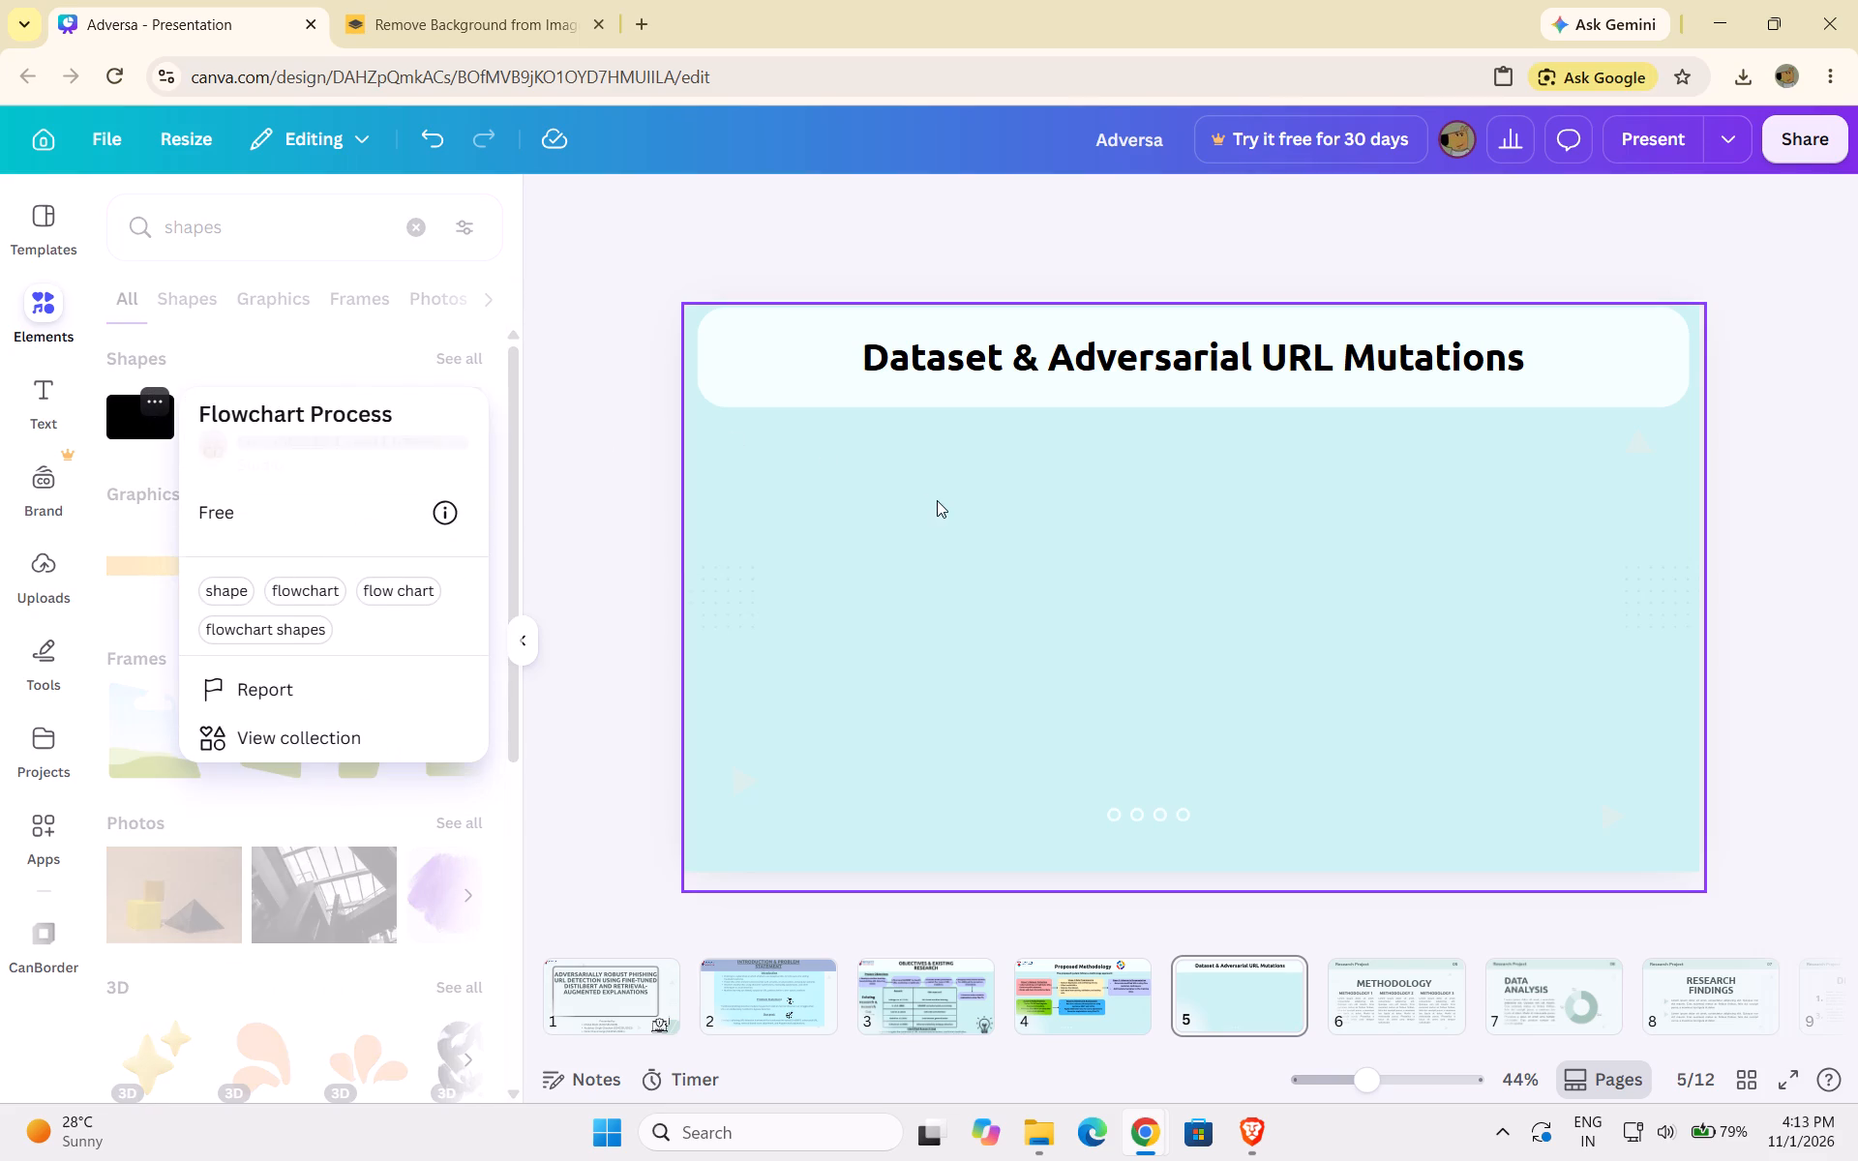
left_click(122, 422)
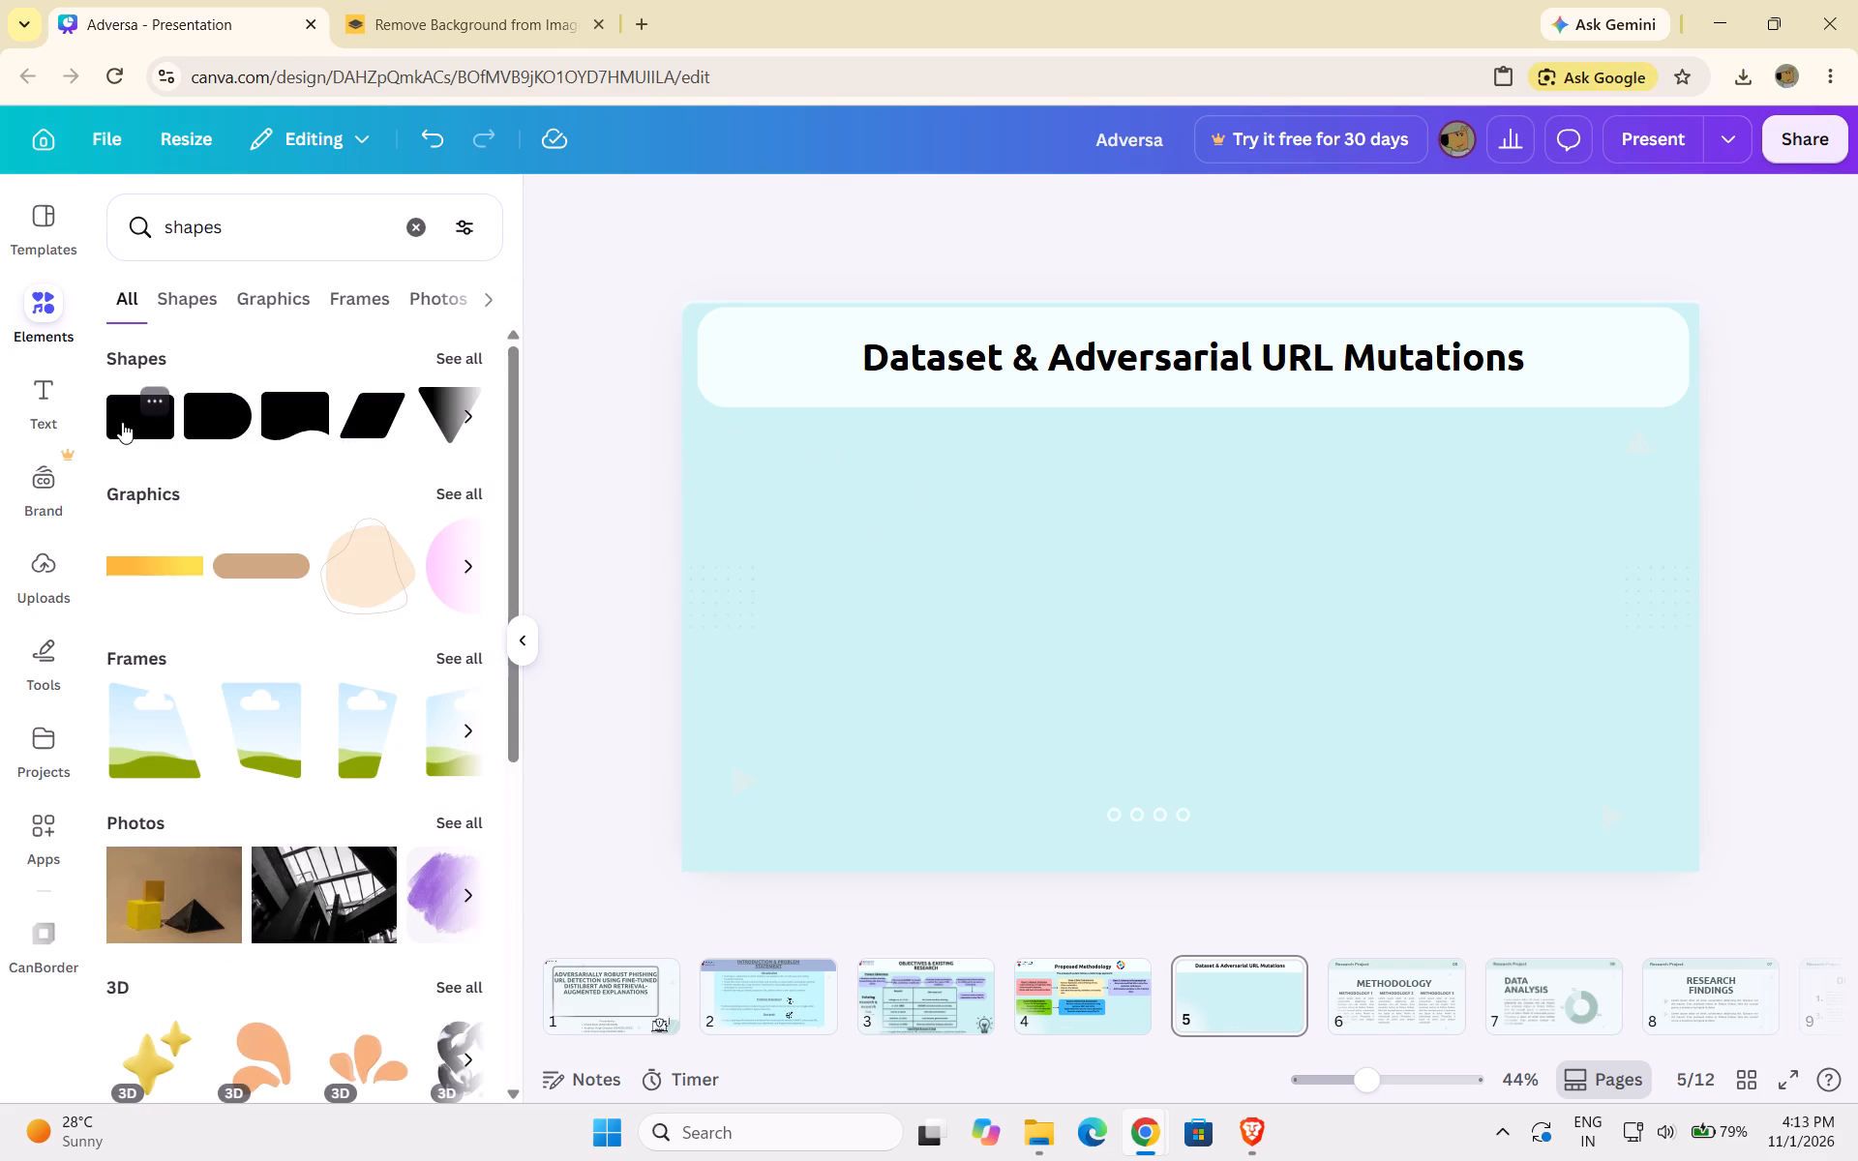
left_click(761, 514)
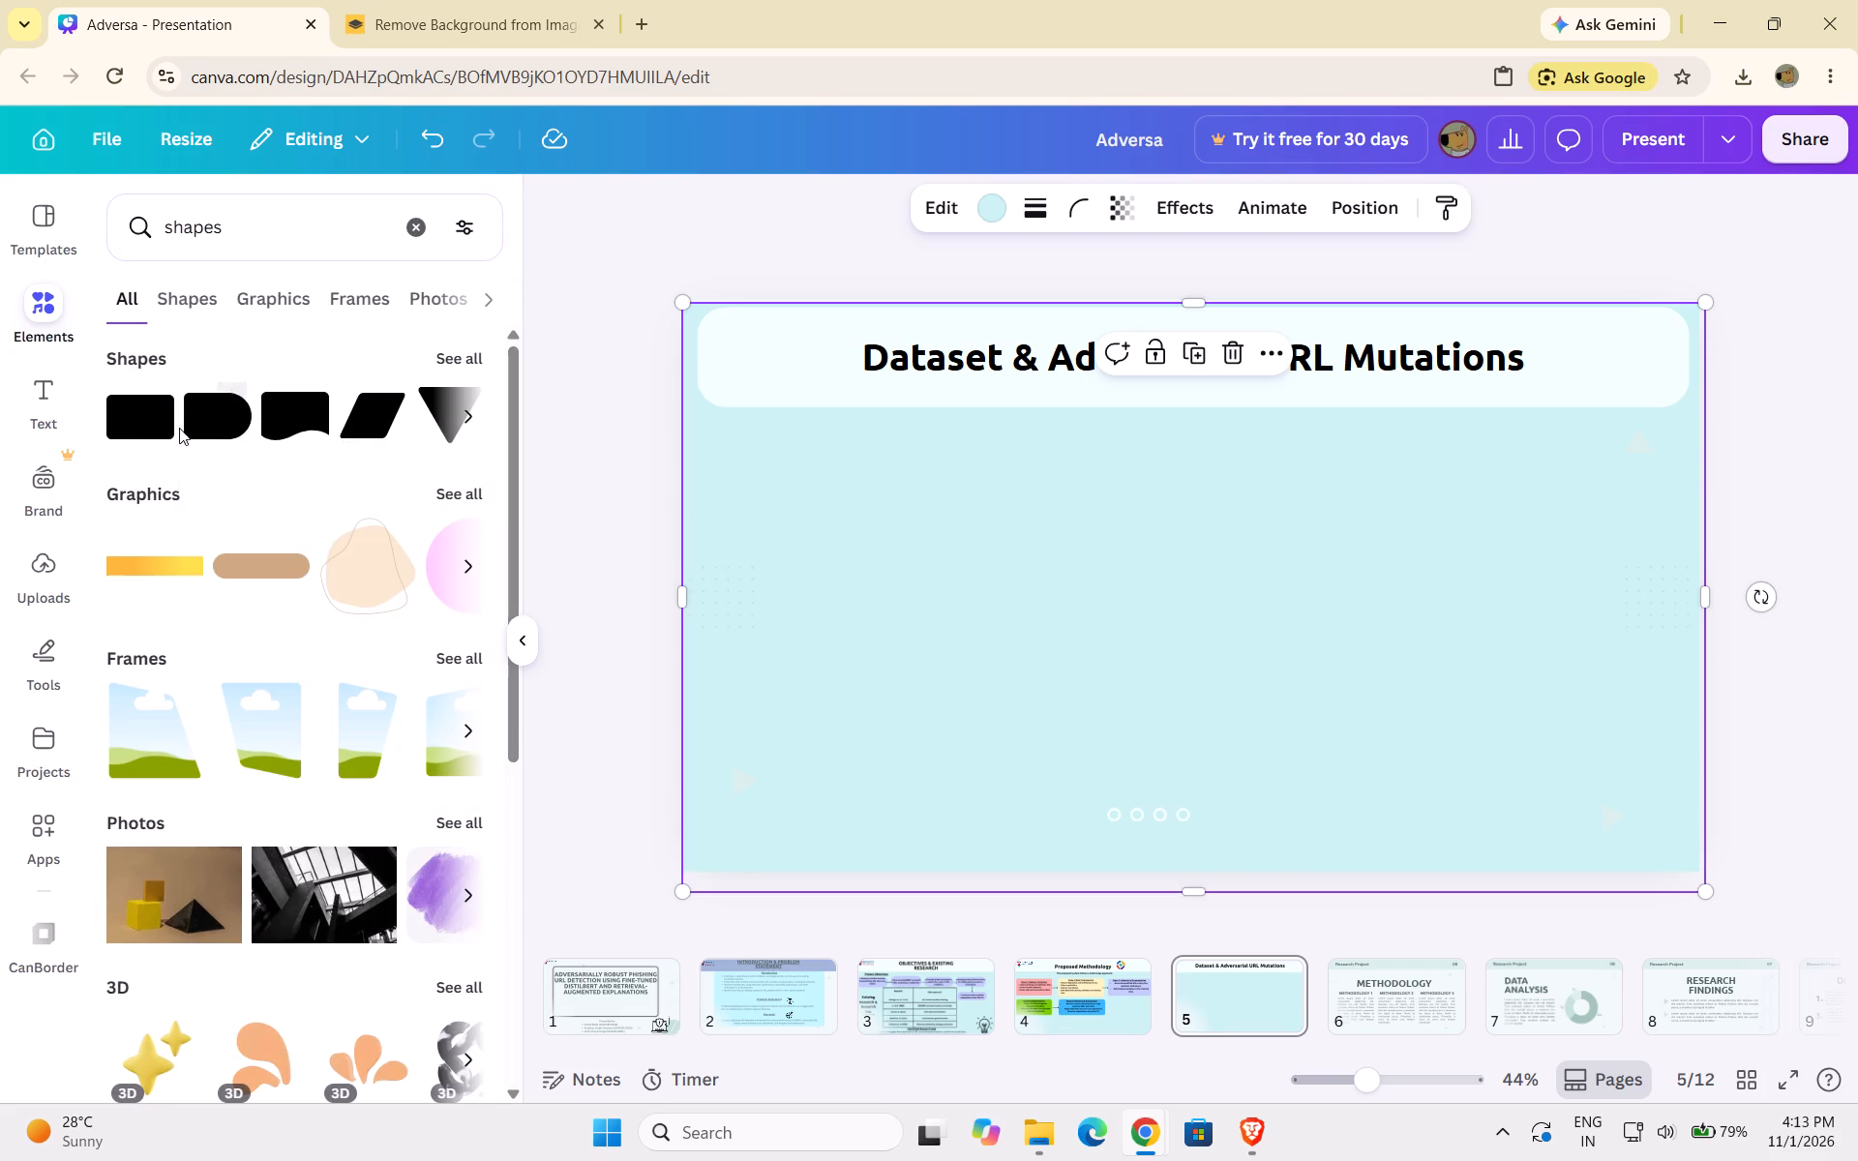
left_click(134, 427)
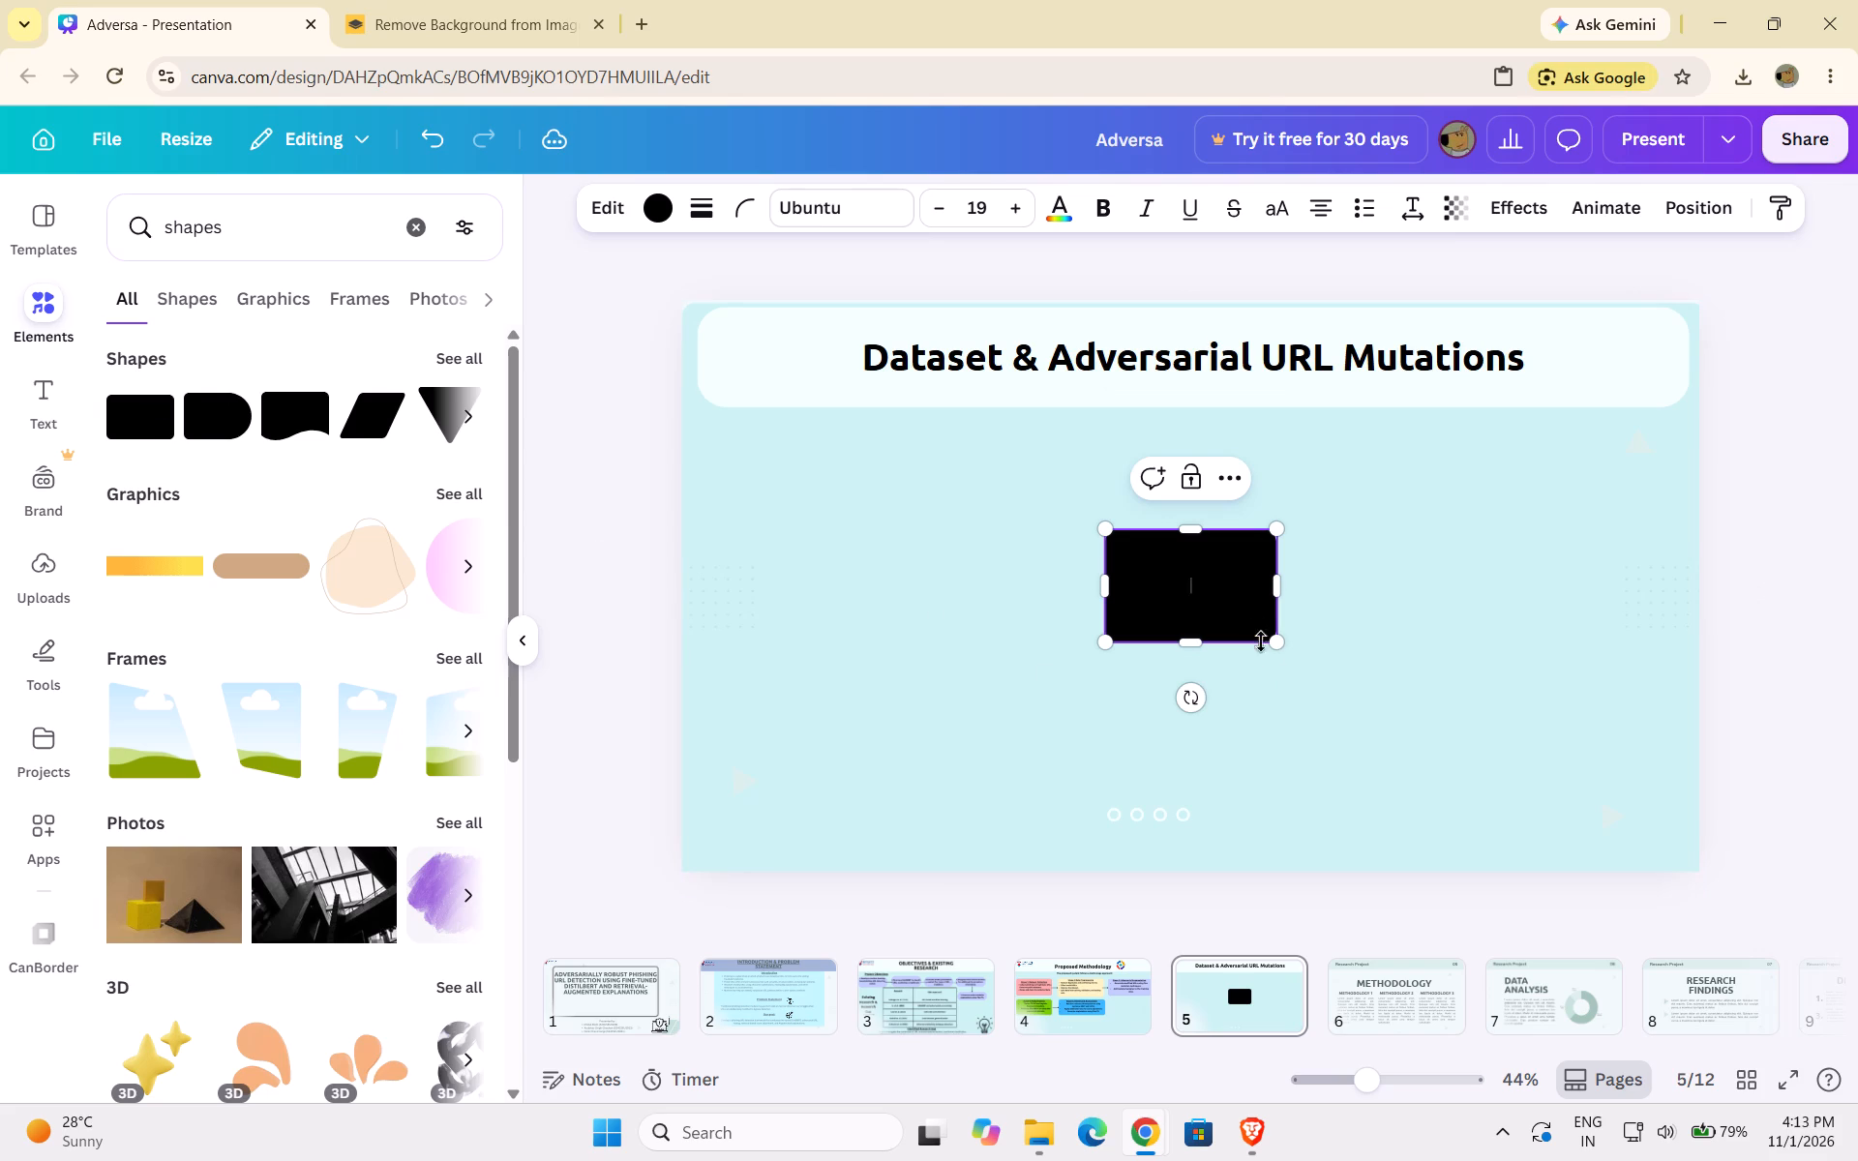
left_click_drag(1241, 621, 915, 562)
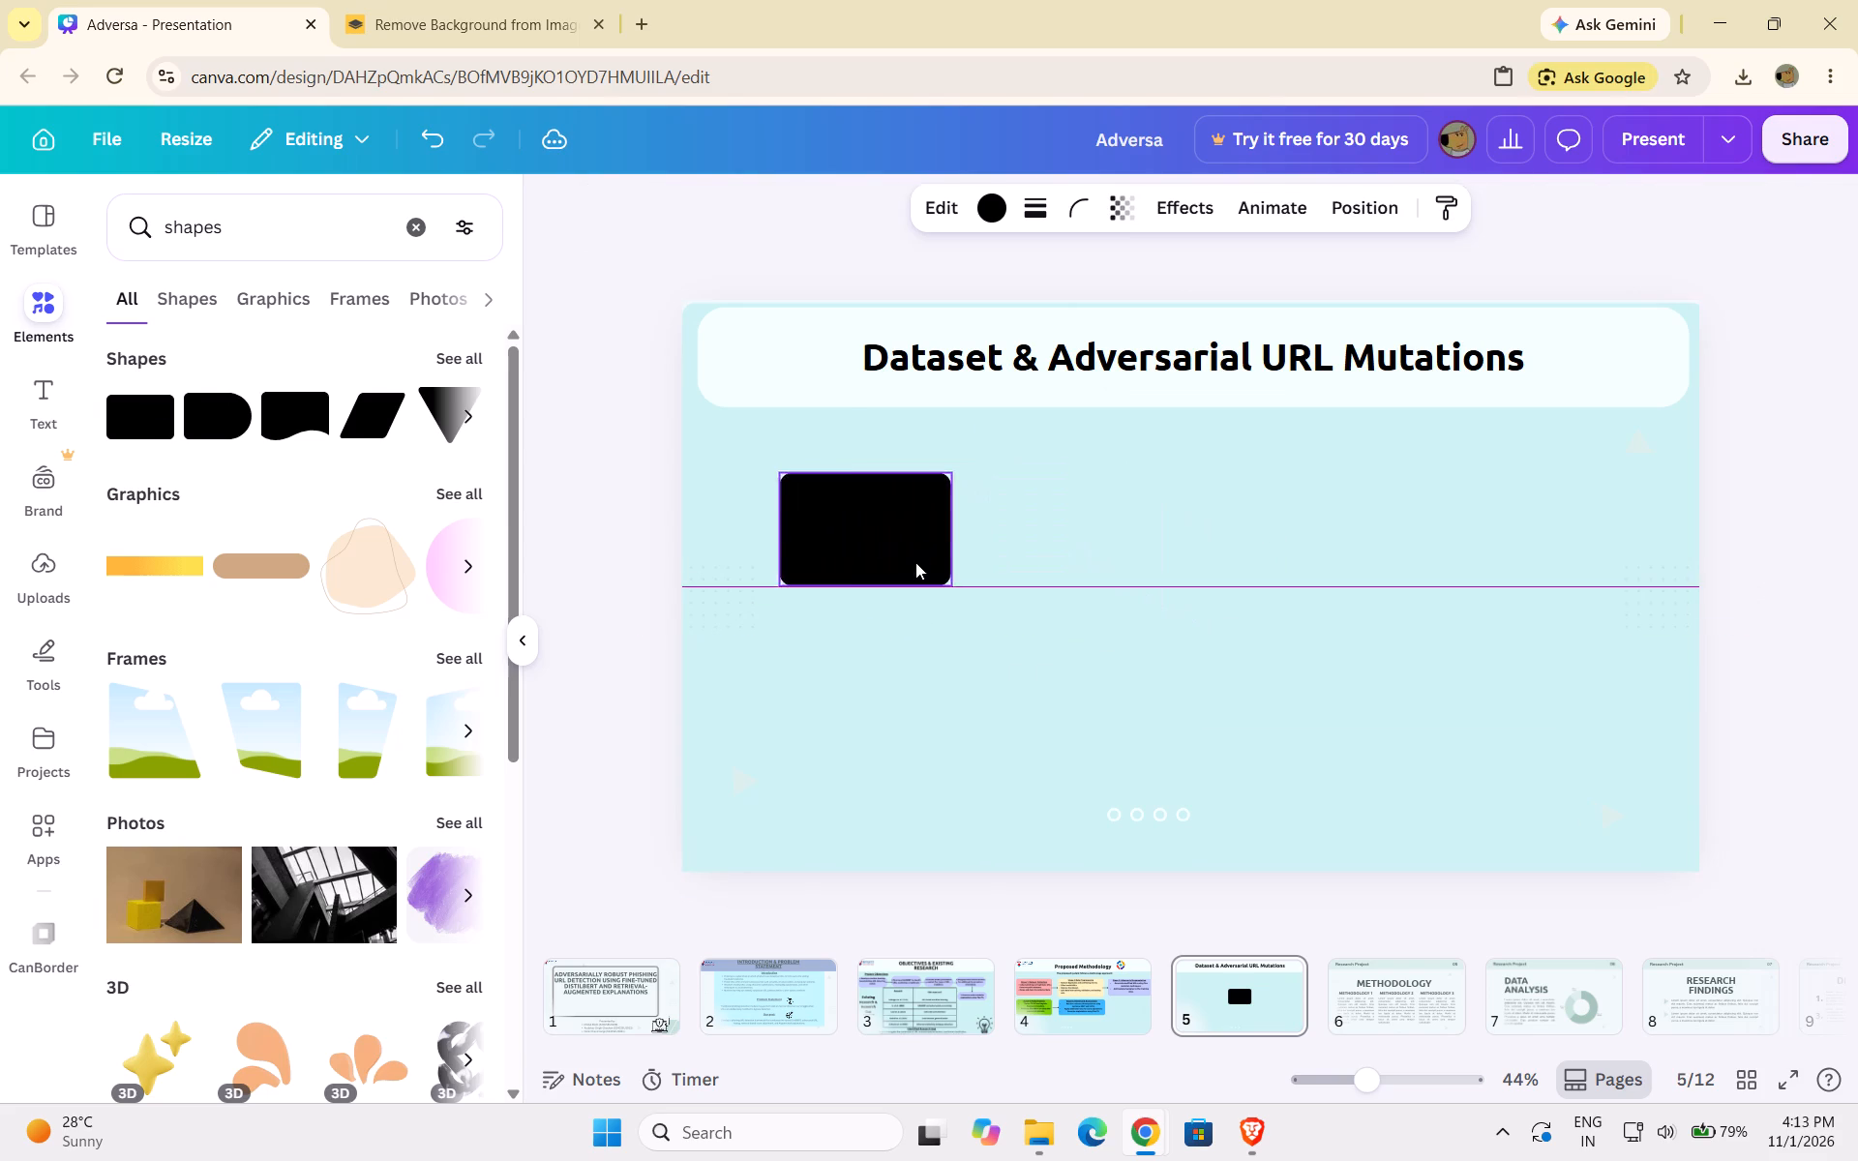
Try lavender and light turquoise #f3fffc fills on the rectangle, settling on white #ffffff.
left_click(992, 211)
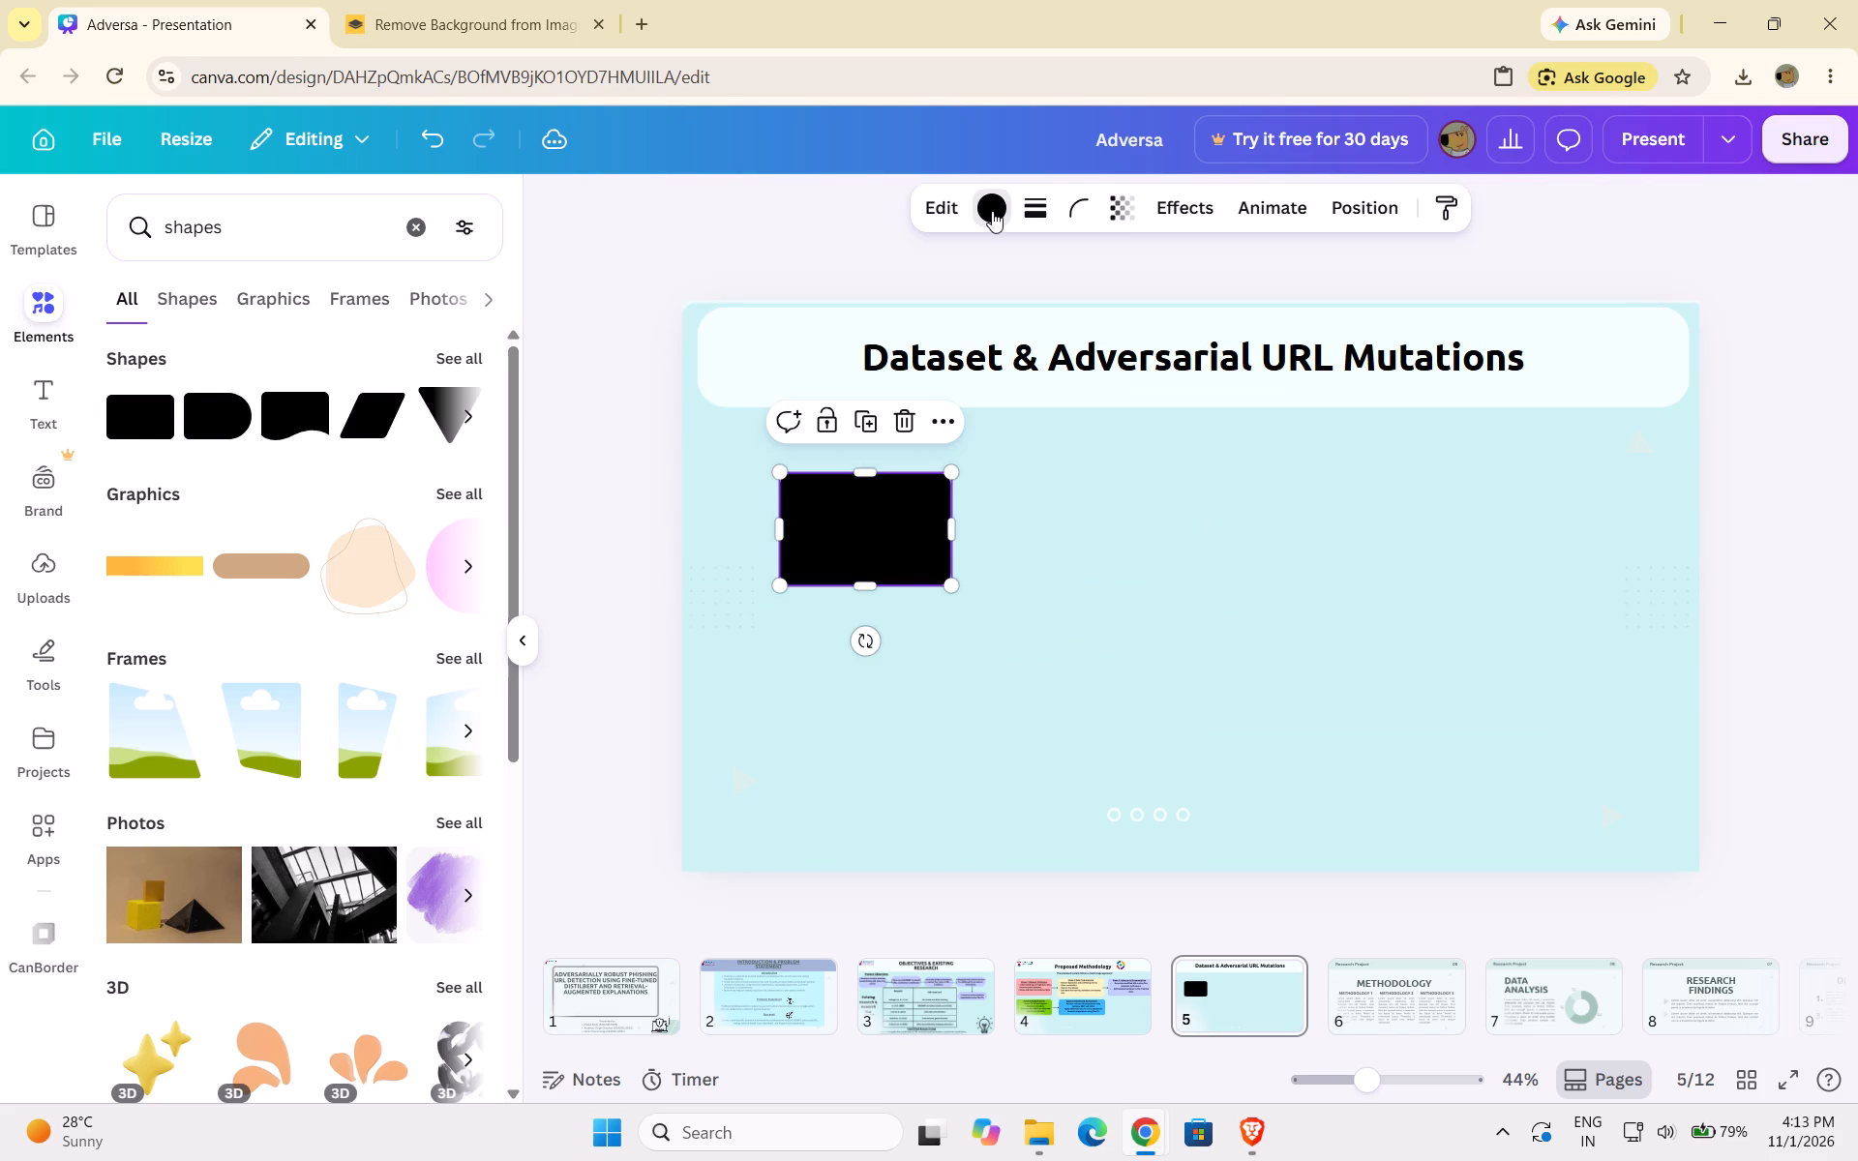
left_click(357, 471)
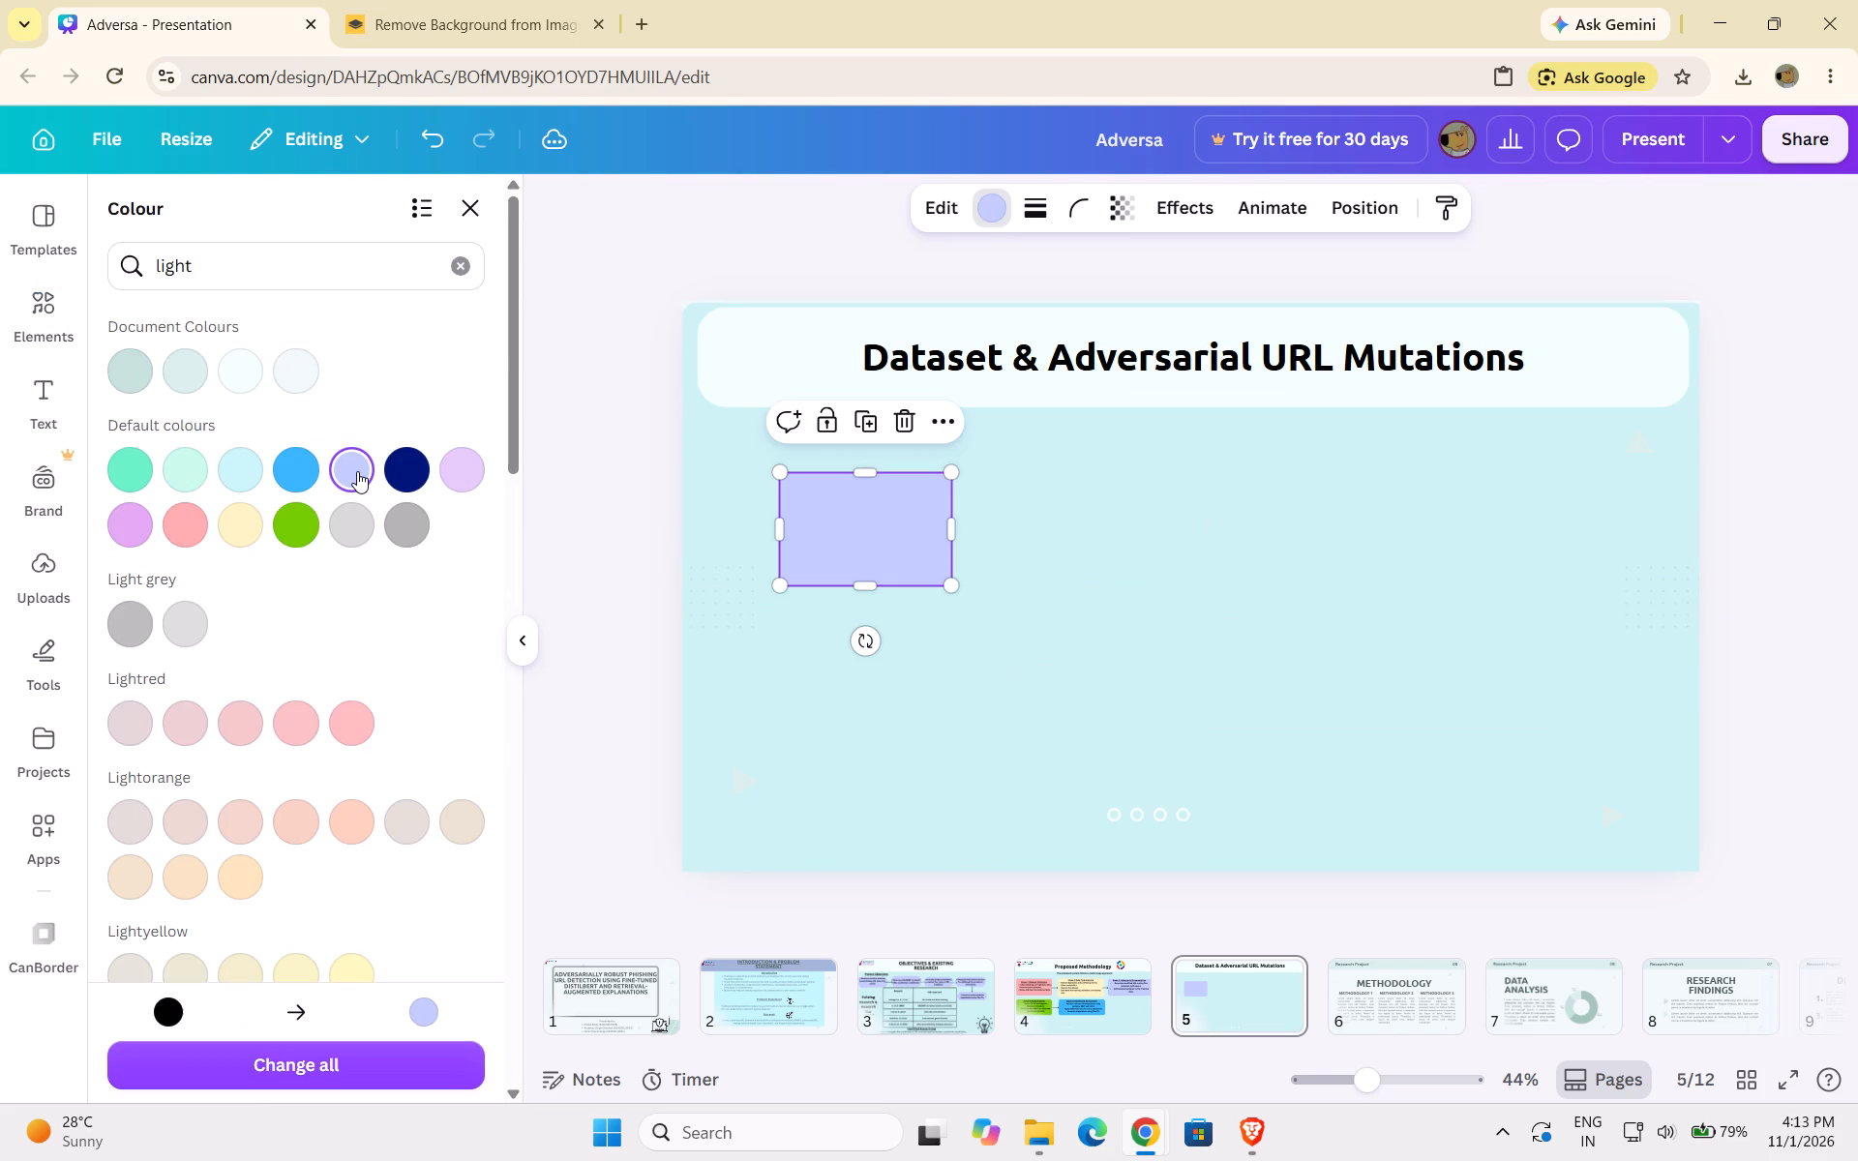
scroll(247, 561, "right", 1)
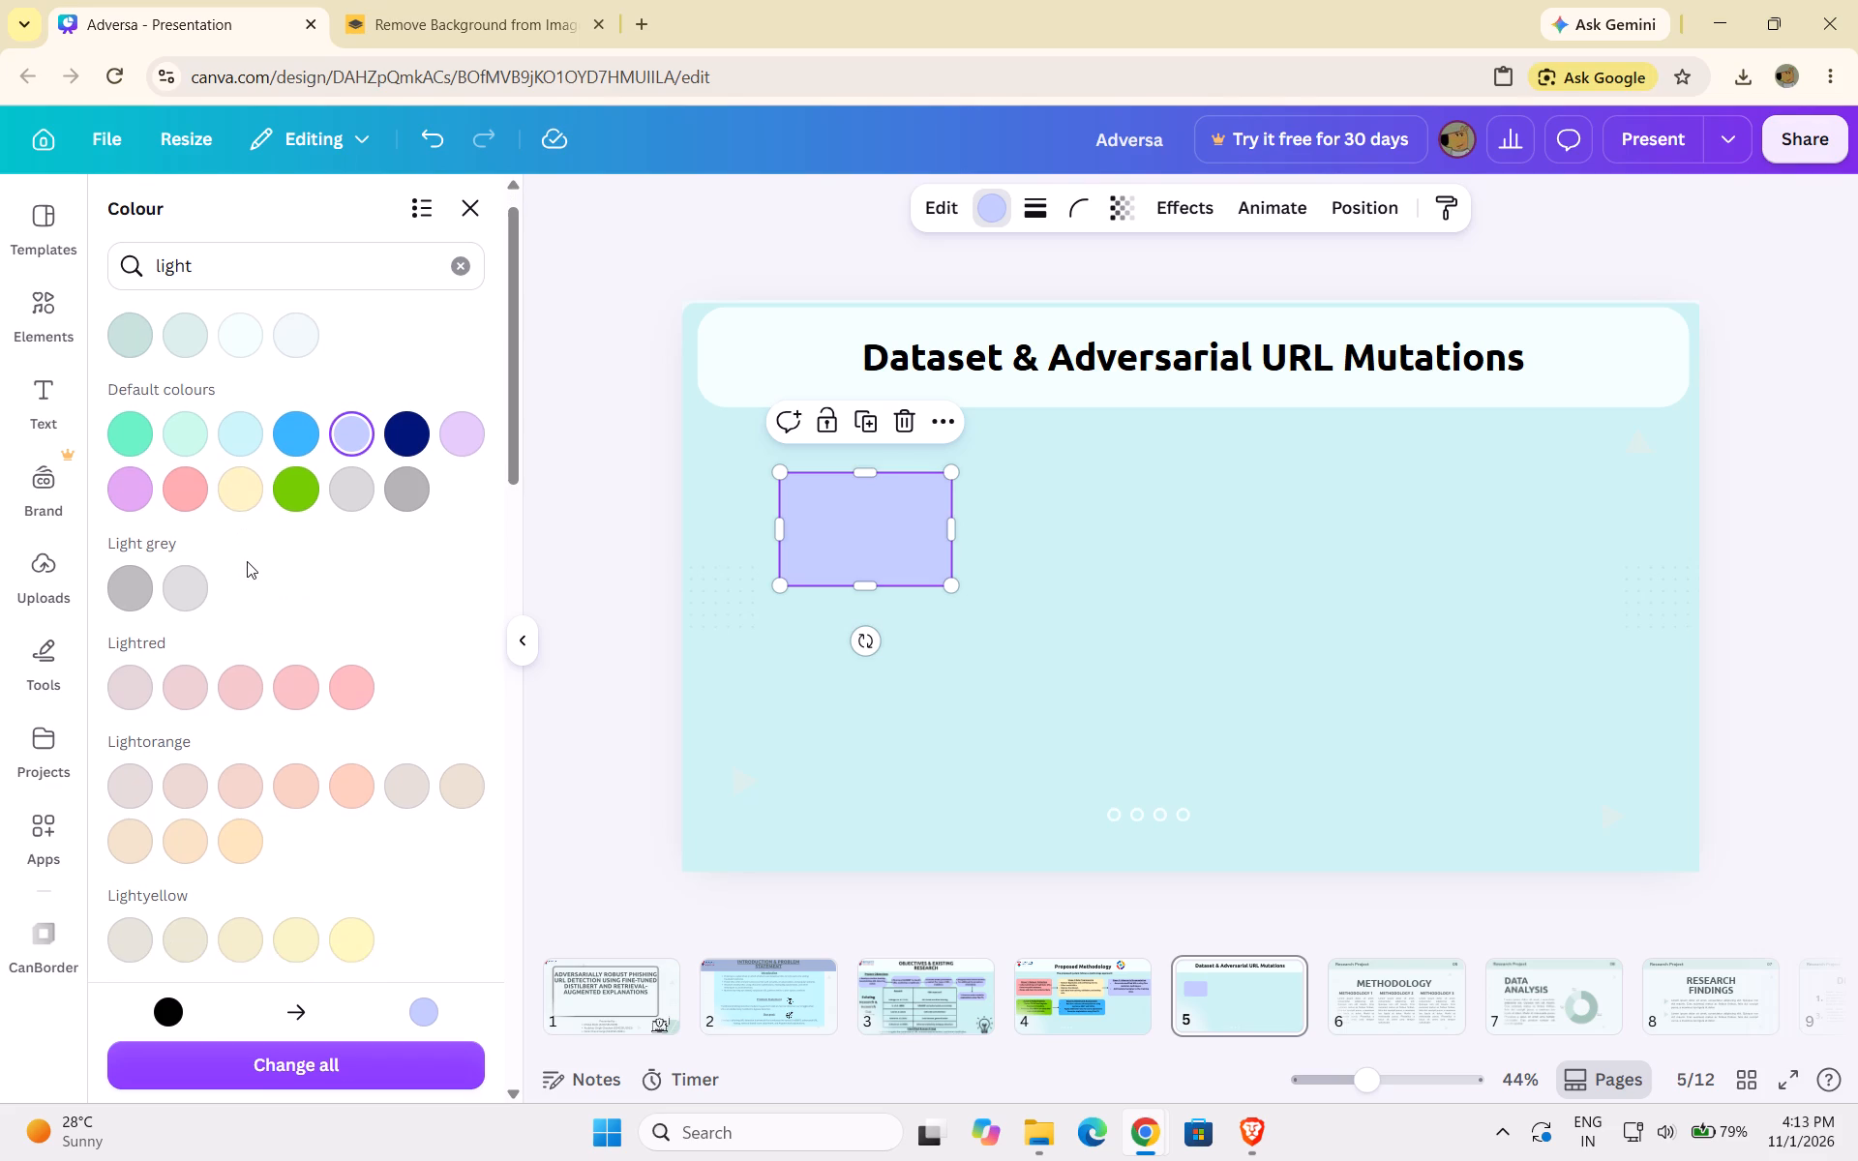
scroll(247, 561, "right", 1)
left_click(239, 363)
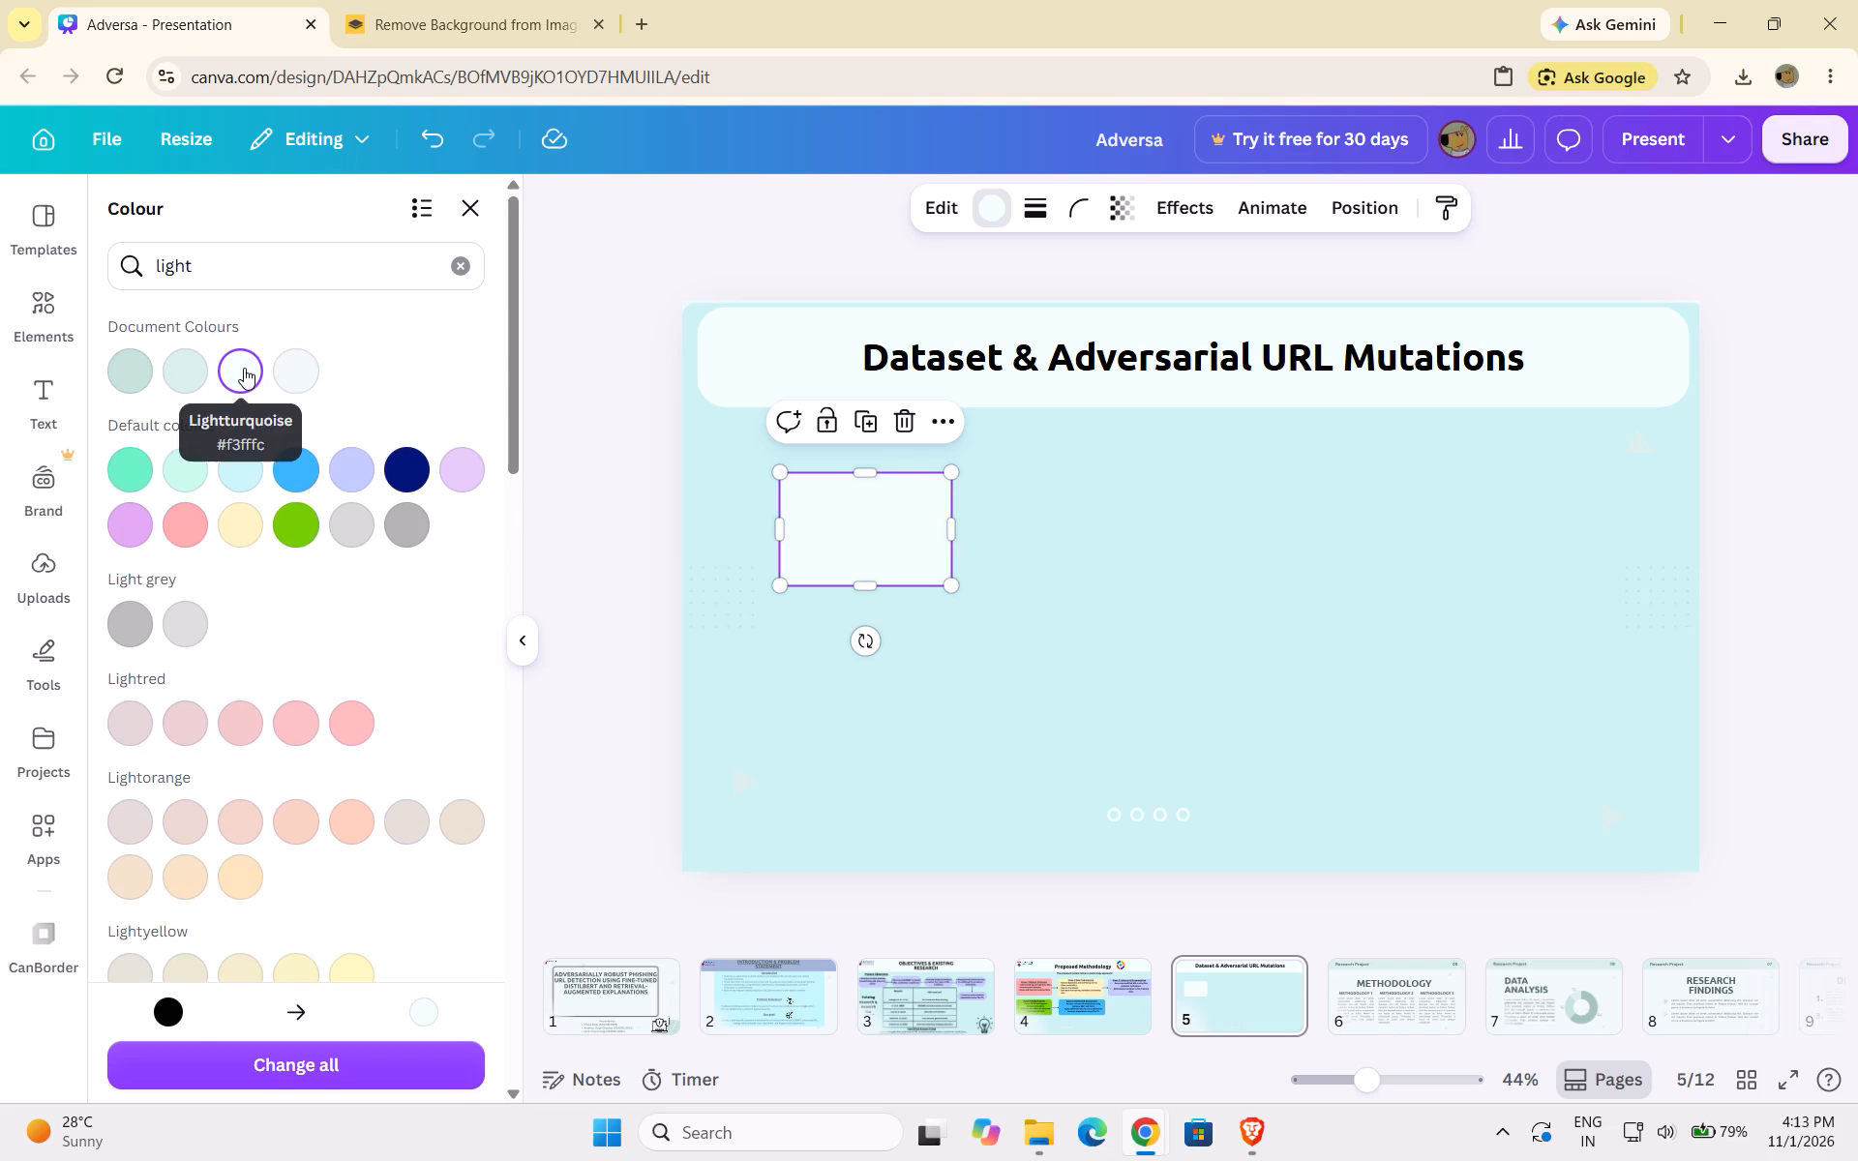
left_click(465, 273)
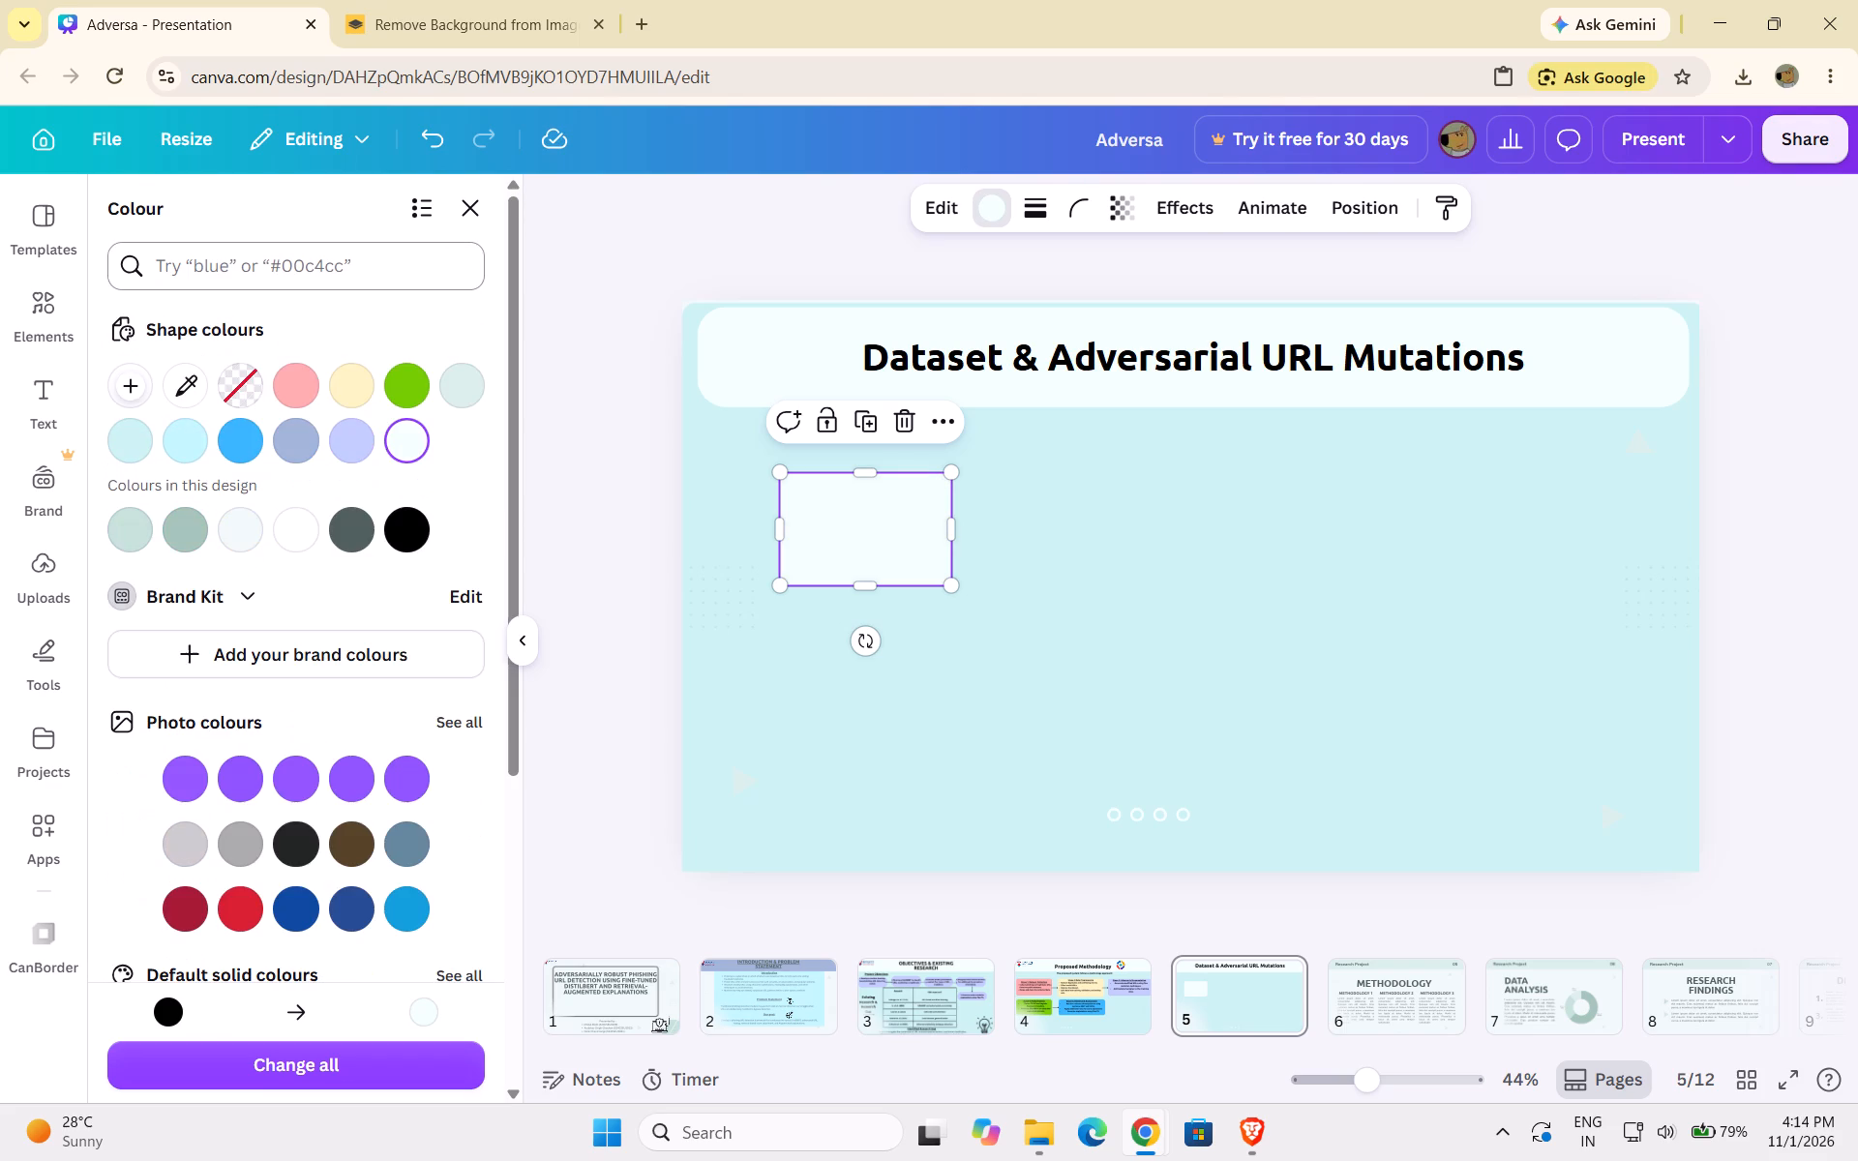
left_click(280, 523)
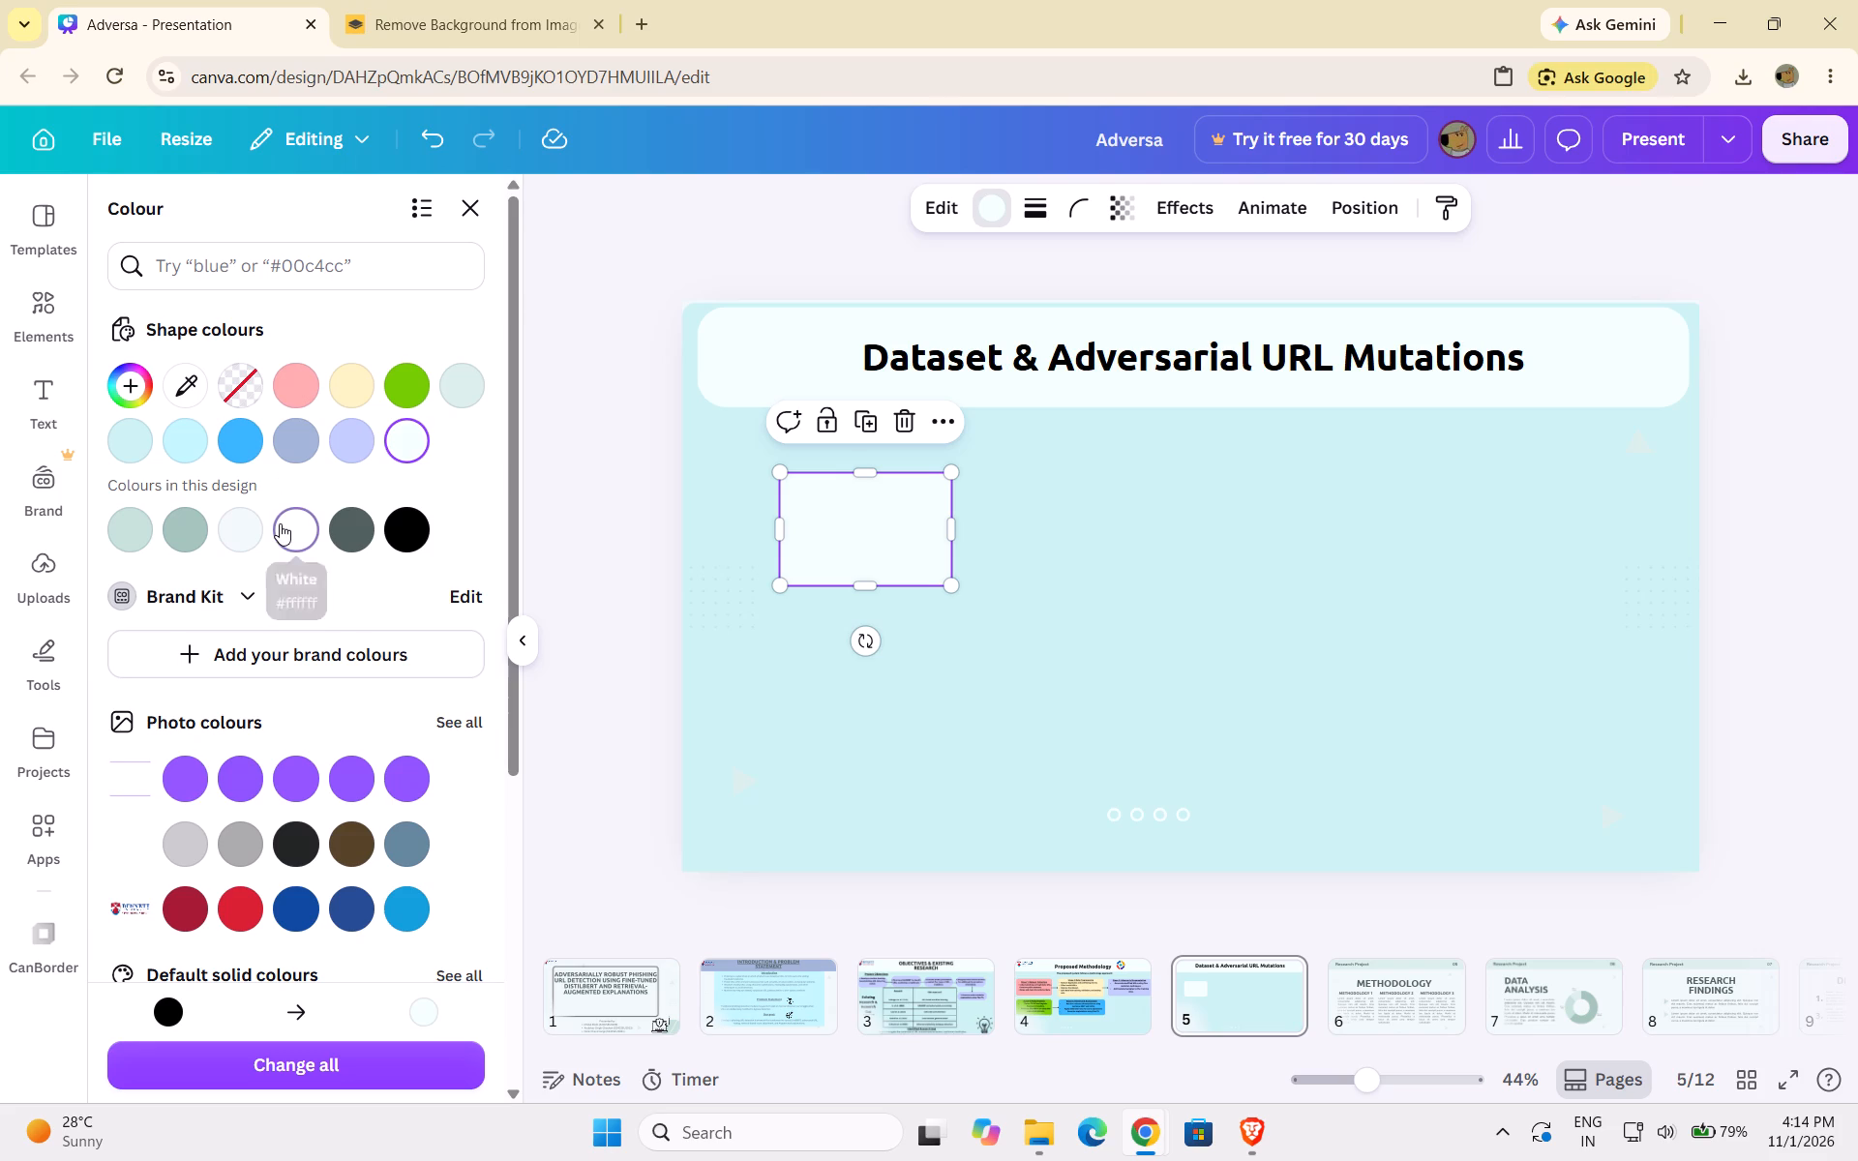
Enter the placeholder text "qq" inside the white rectangle and set its text colour to black.
left_click(867, 501)
double_click(847, 513)
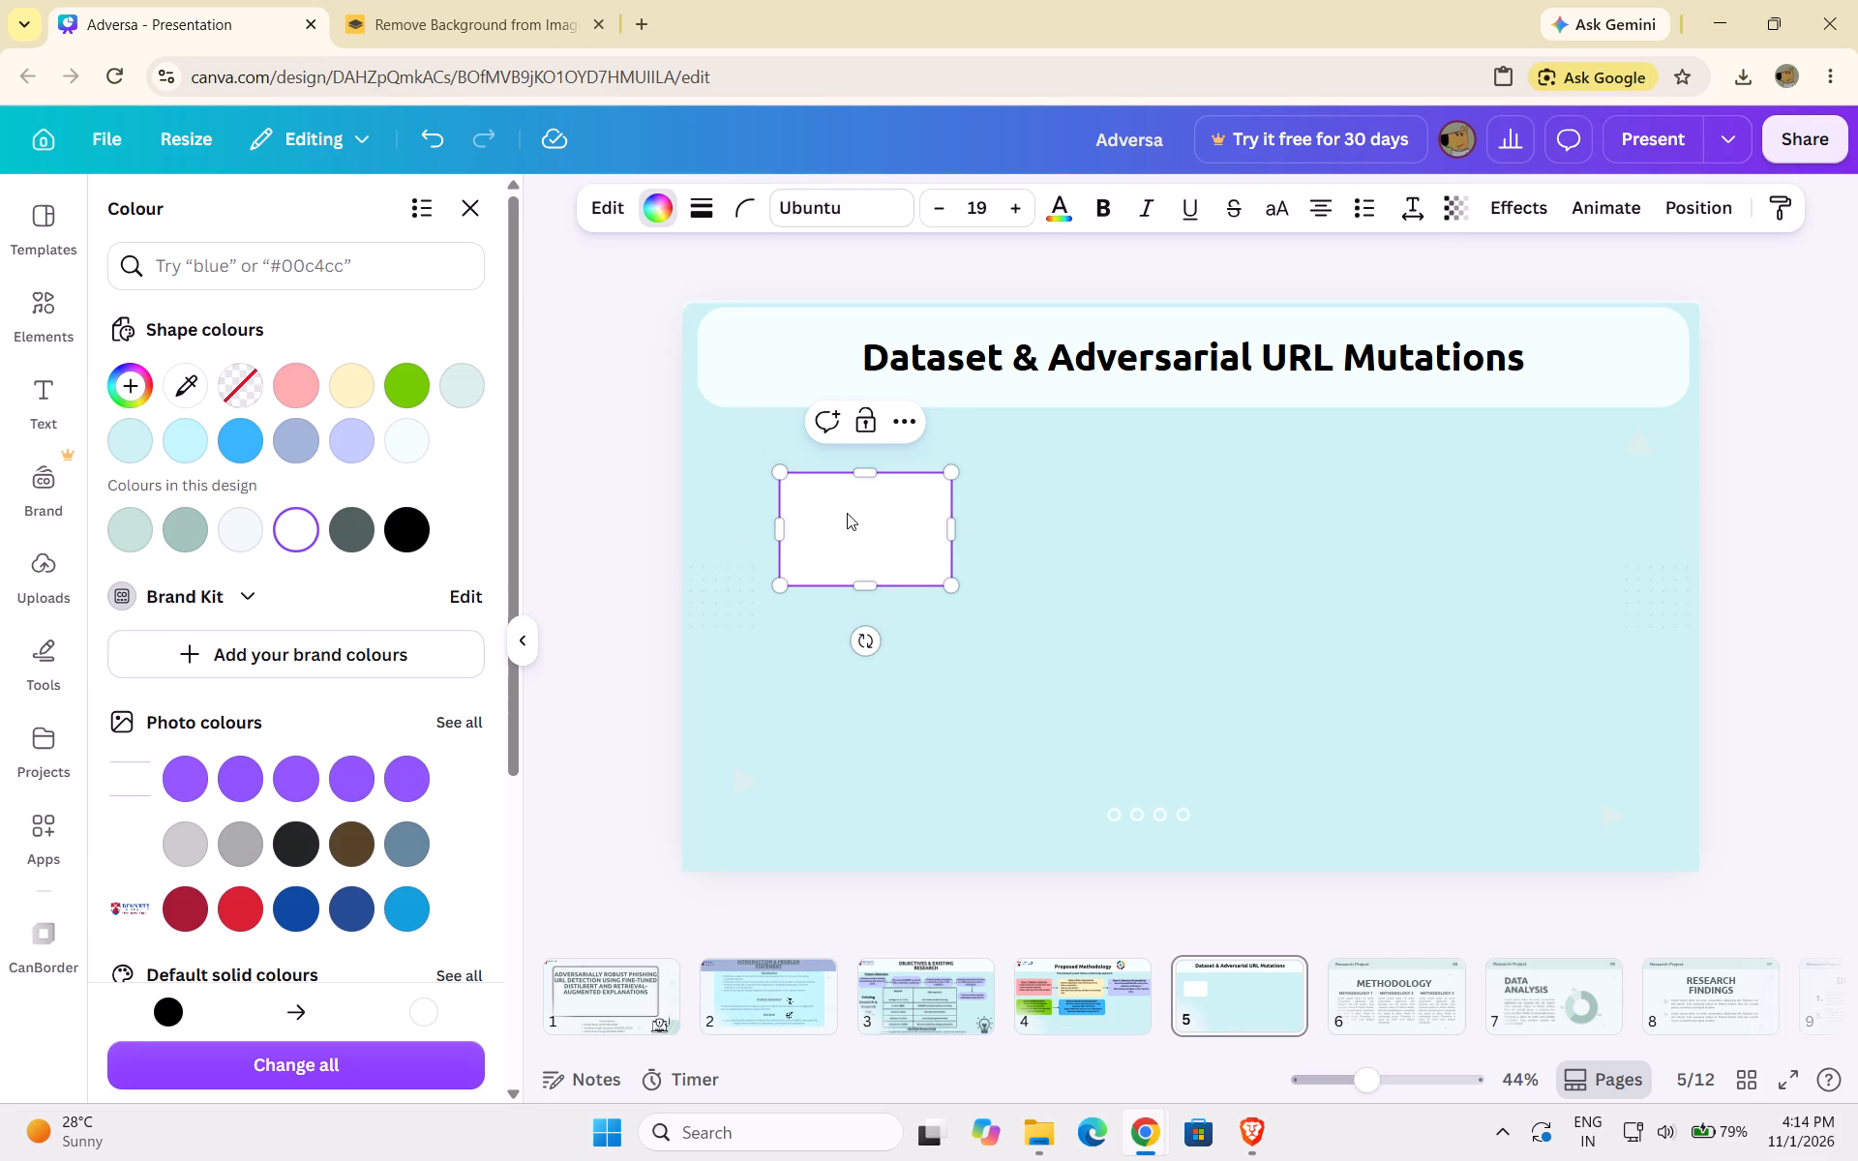
double_click(873, 508)
double_click(884, 524)
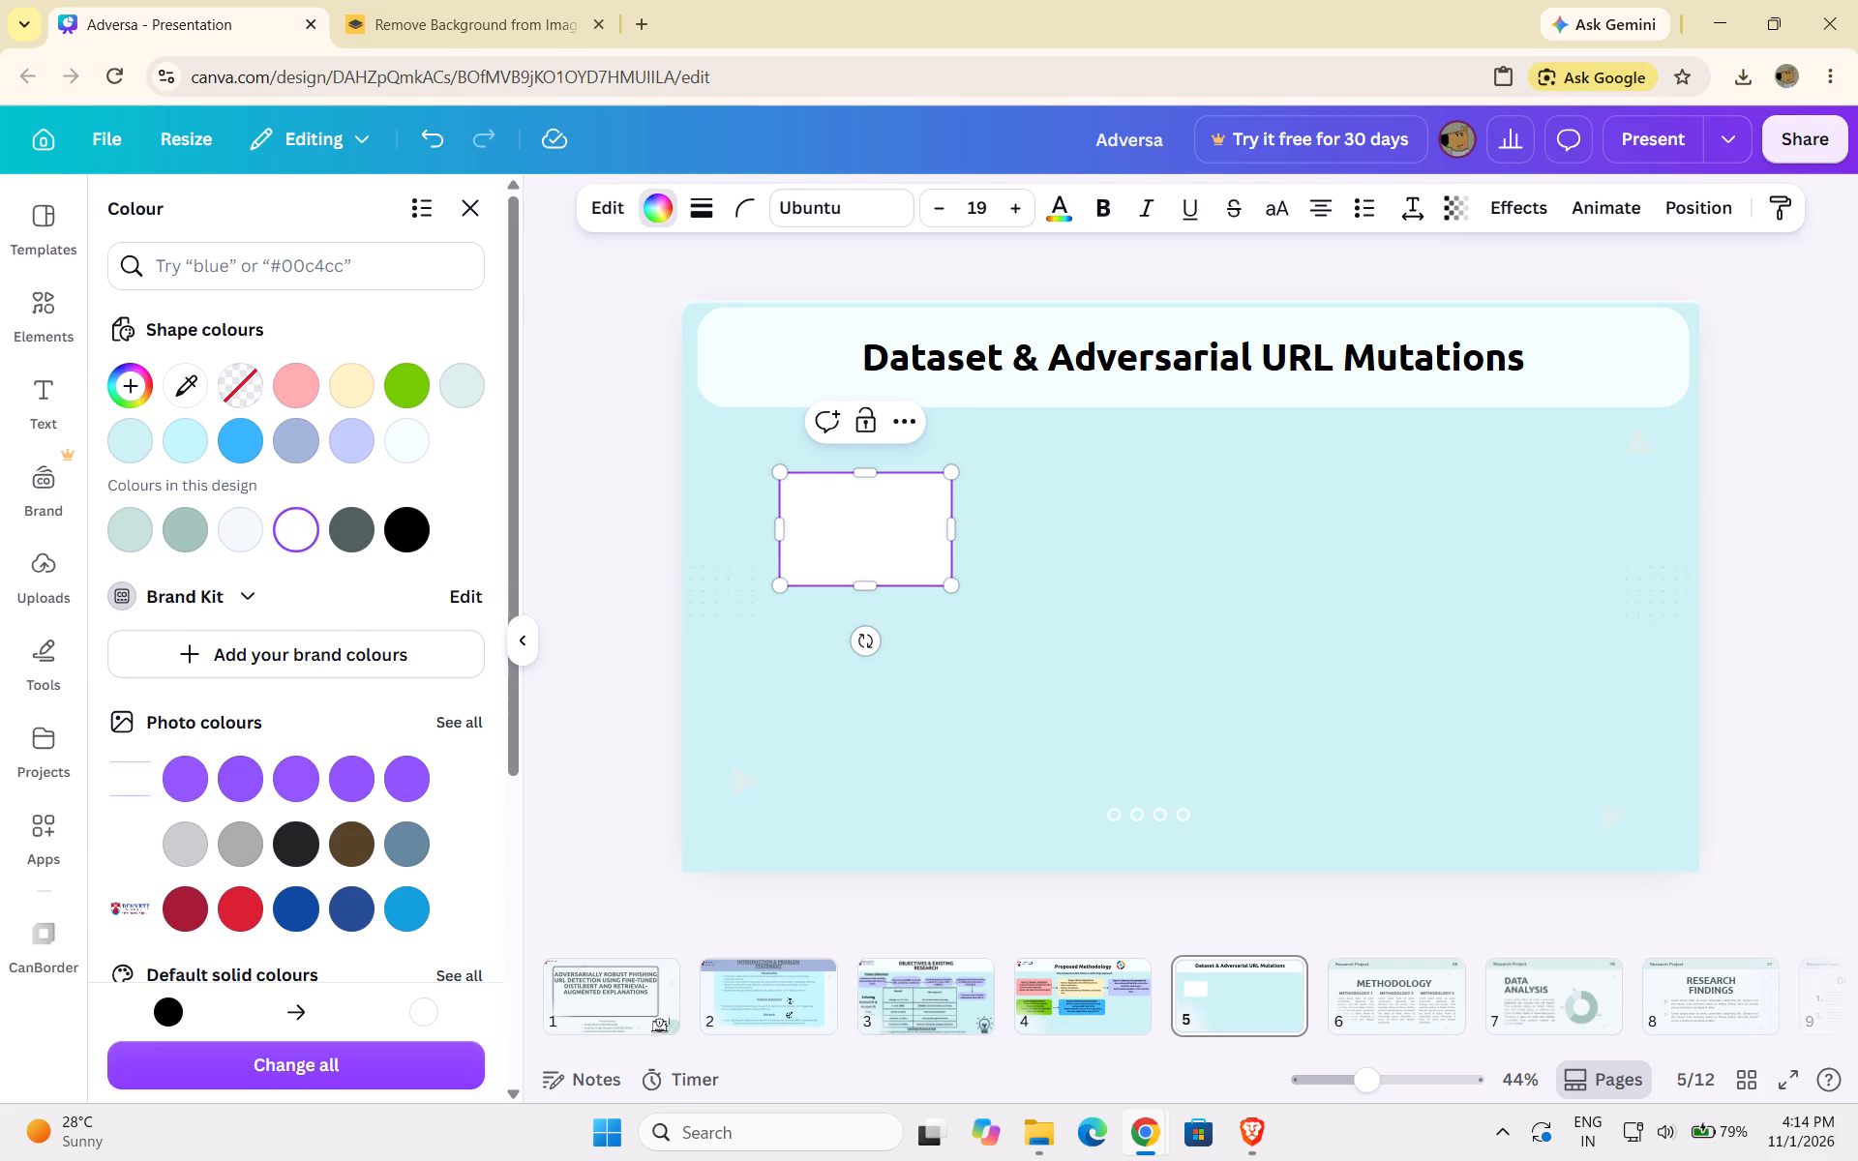
double_click(884, 524)
type("qq")
left_click(1105, 217)
left_click(1061, 212)
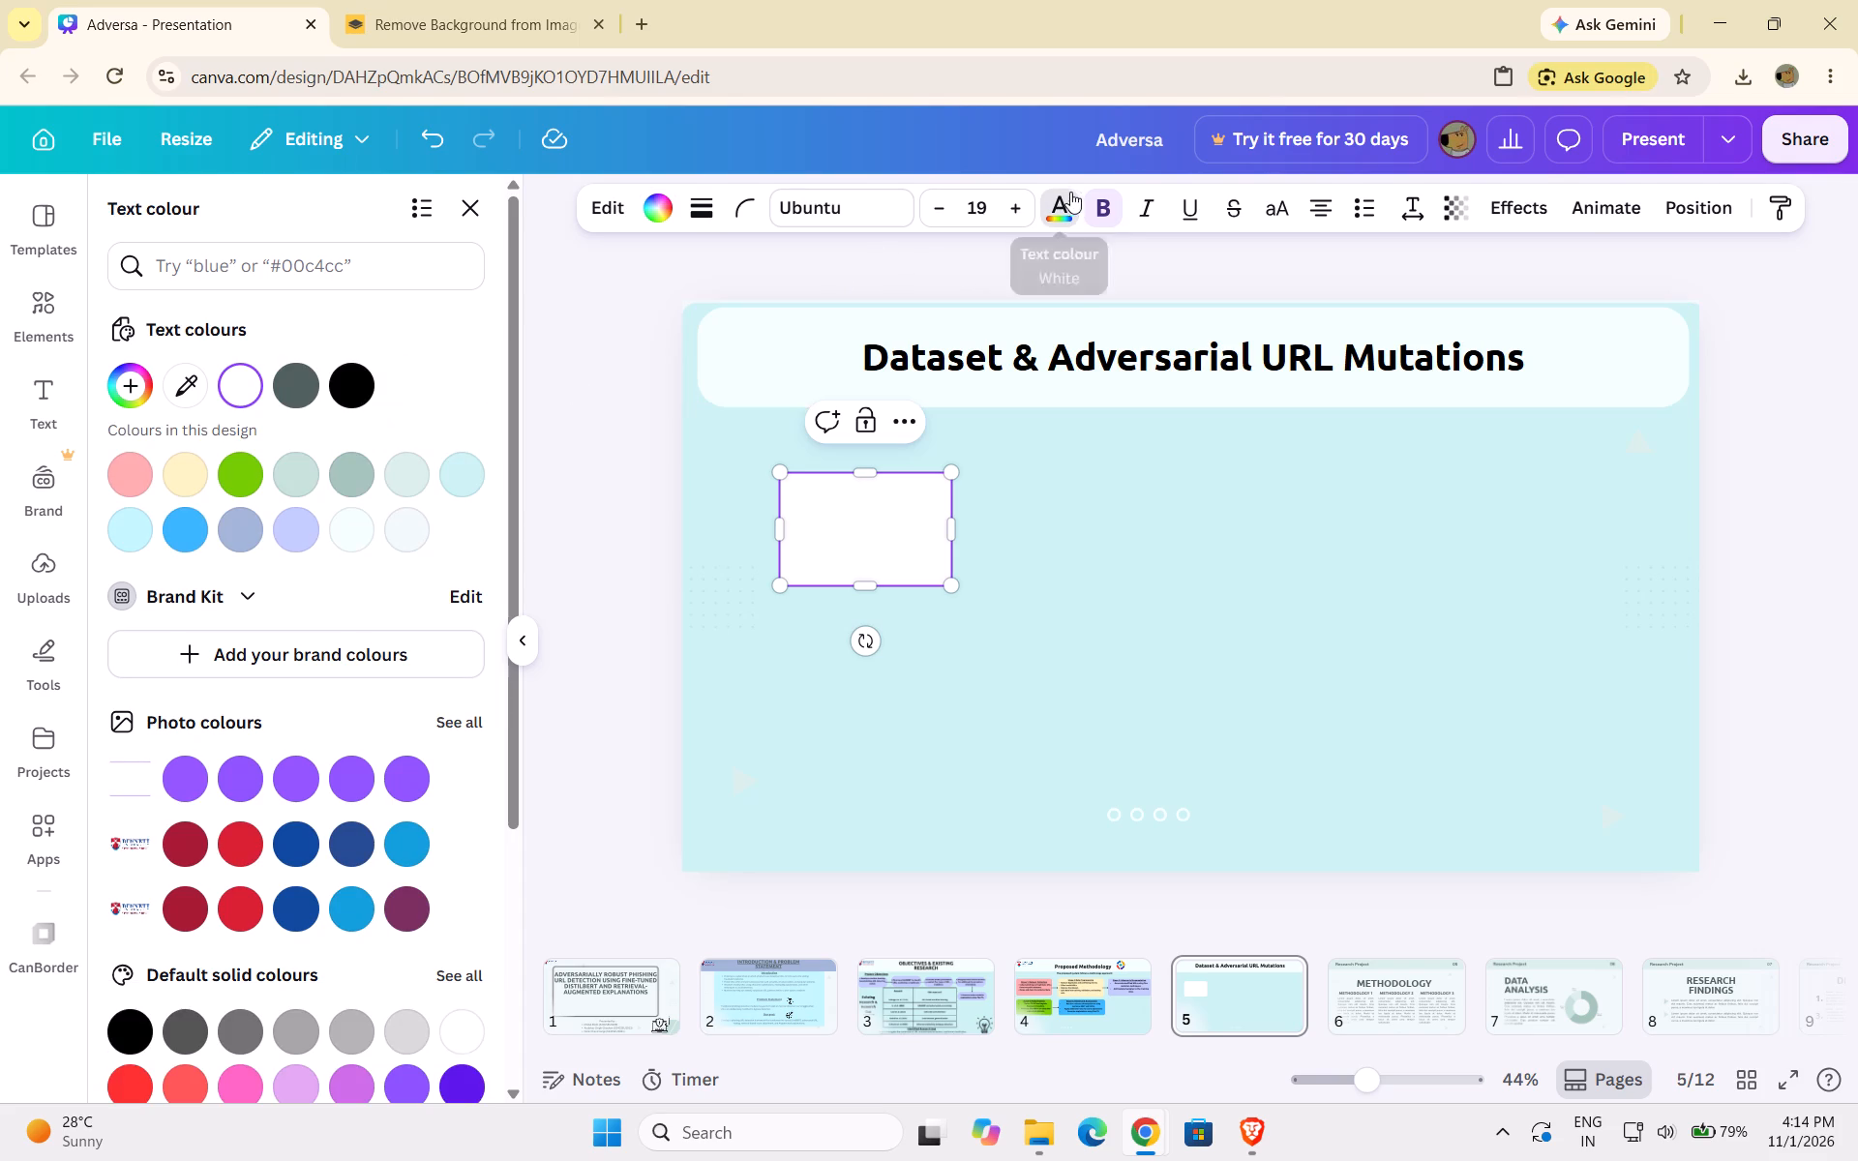
left_click(353, 398)
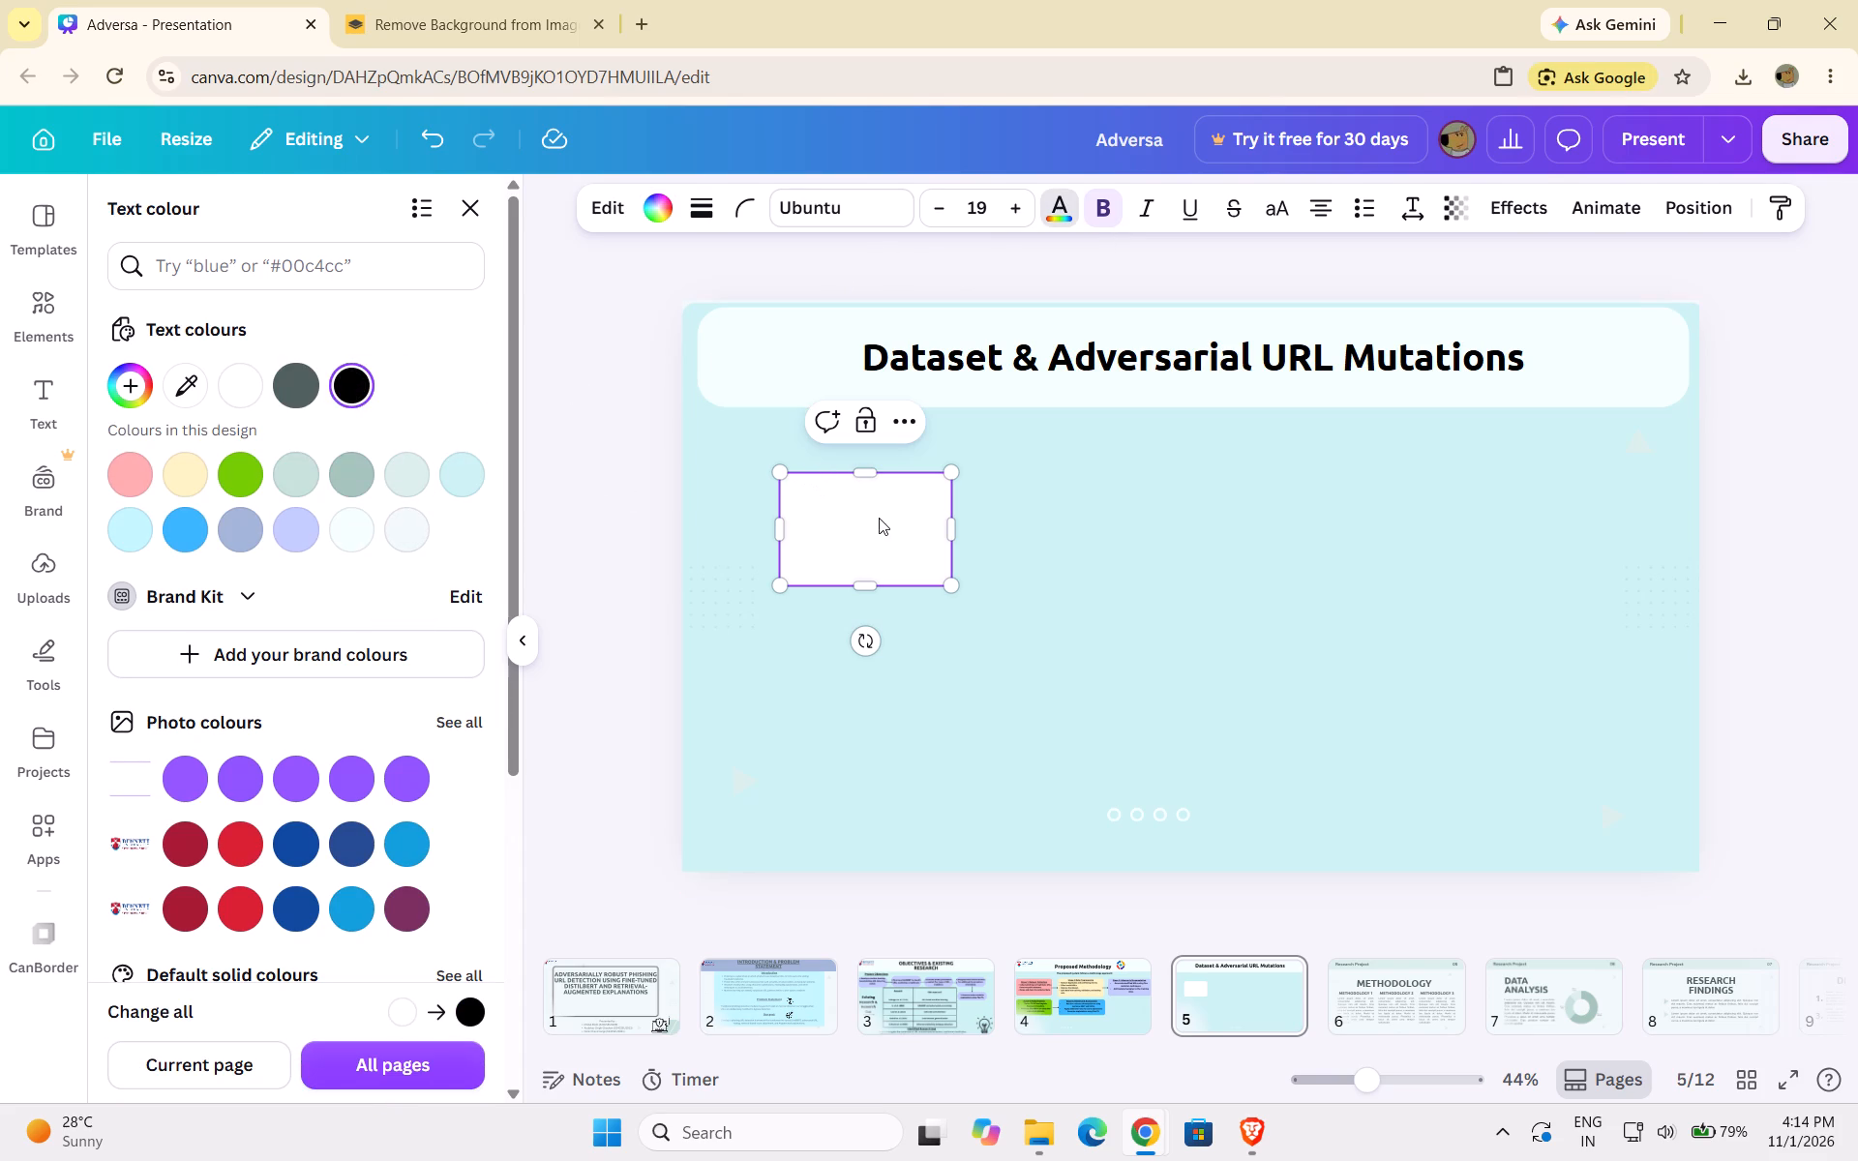
left_click_drag(879, 523, 824, 529)
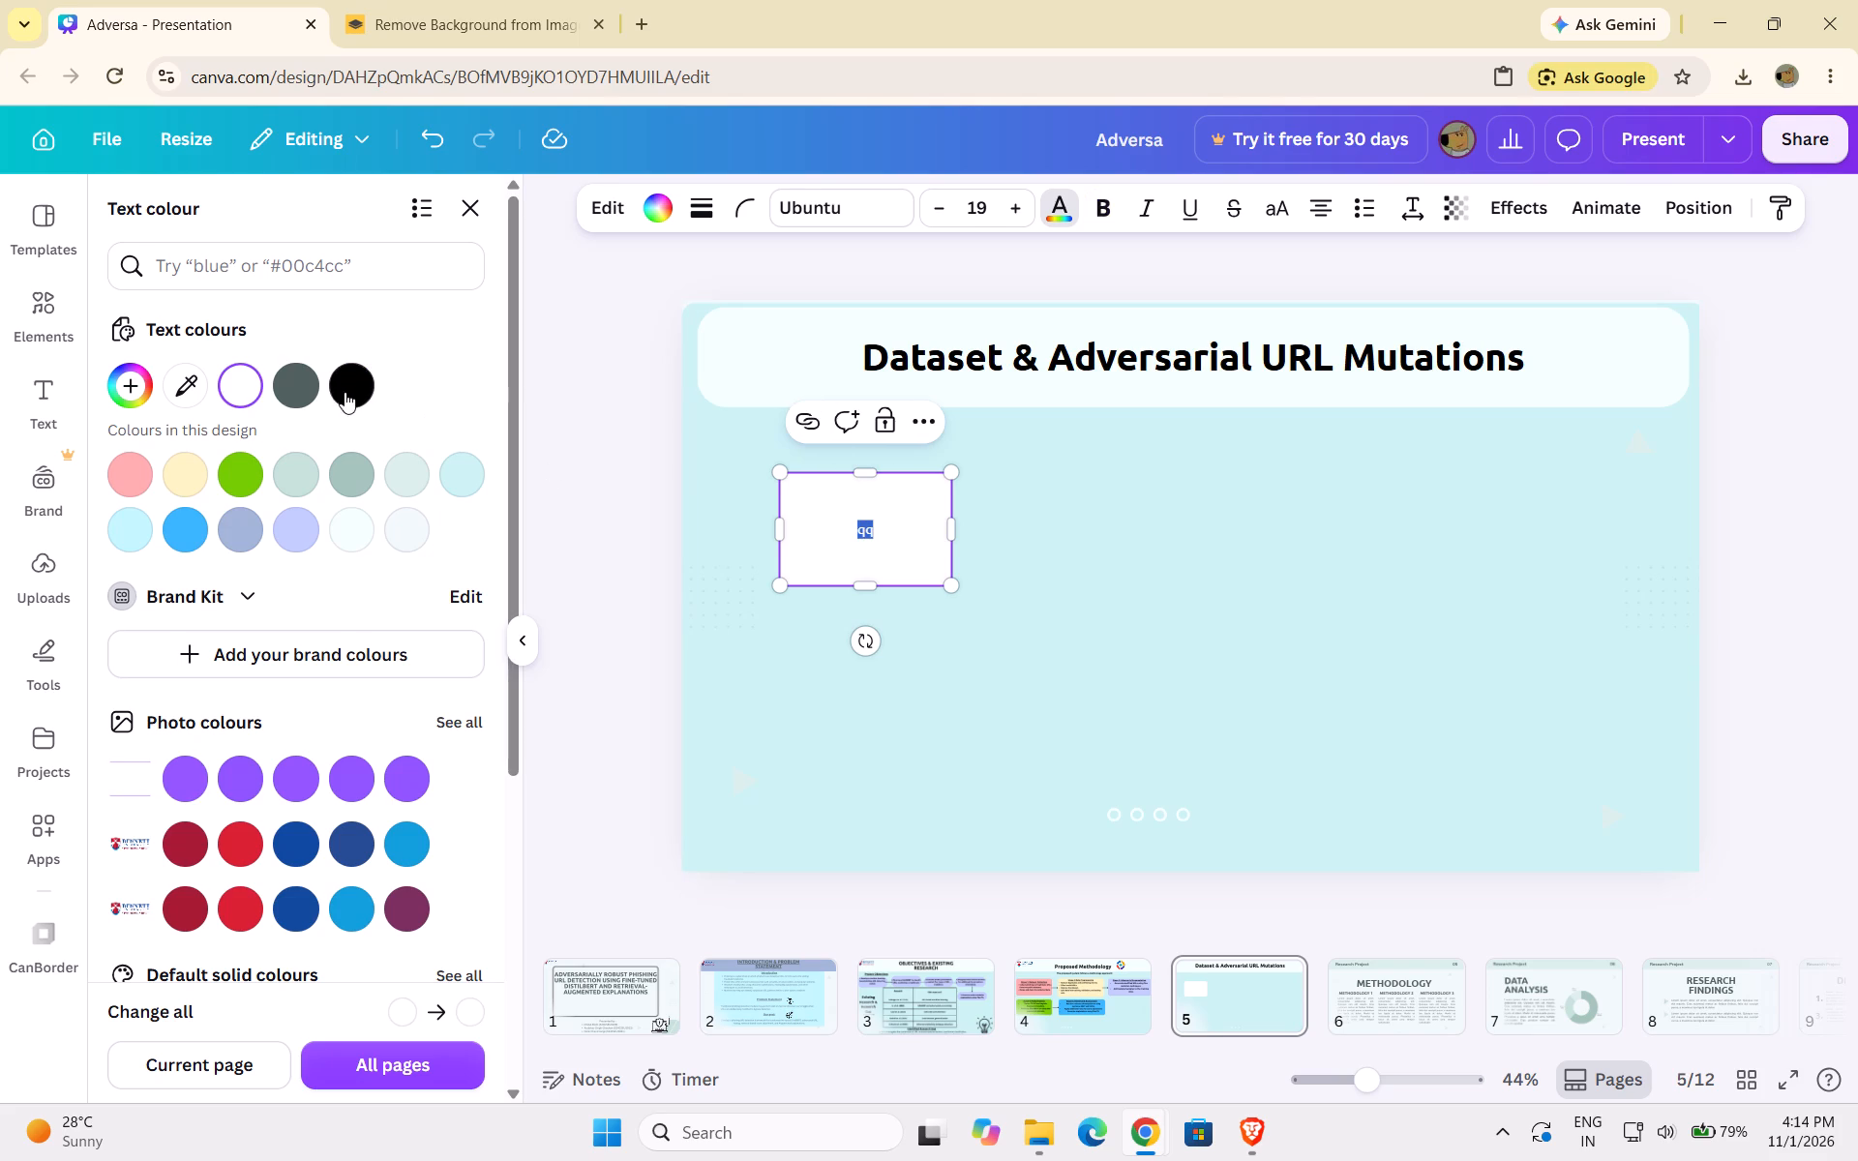
left_click(345, 391)
left_click(878, 511)
left_click(885, 523)
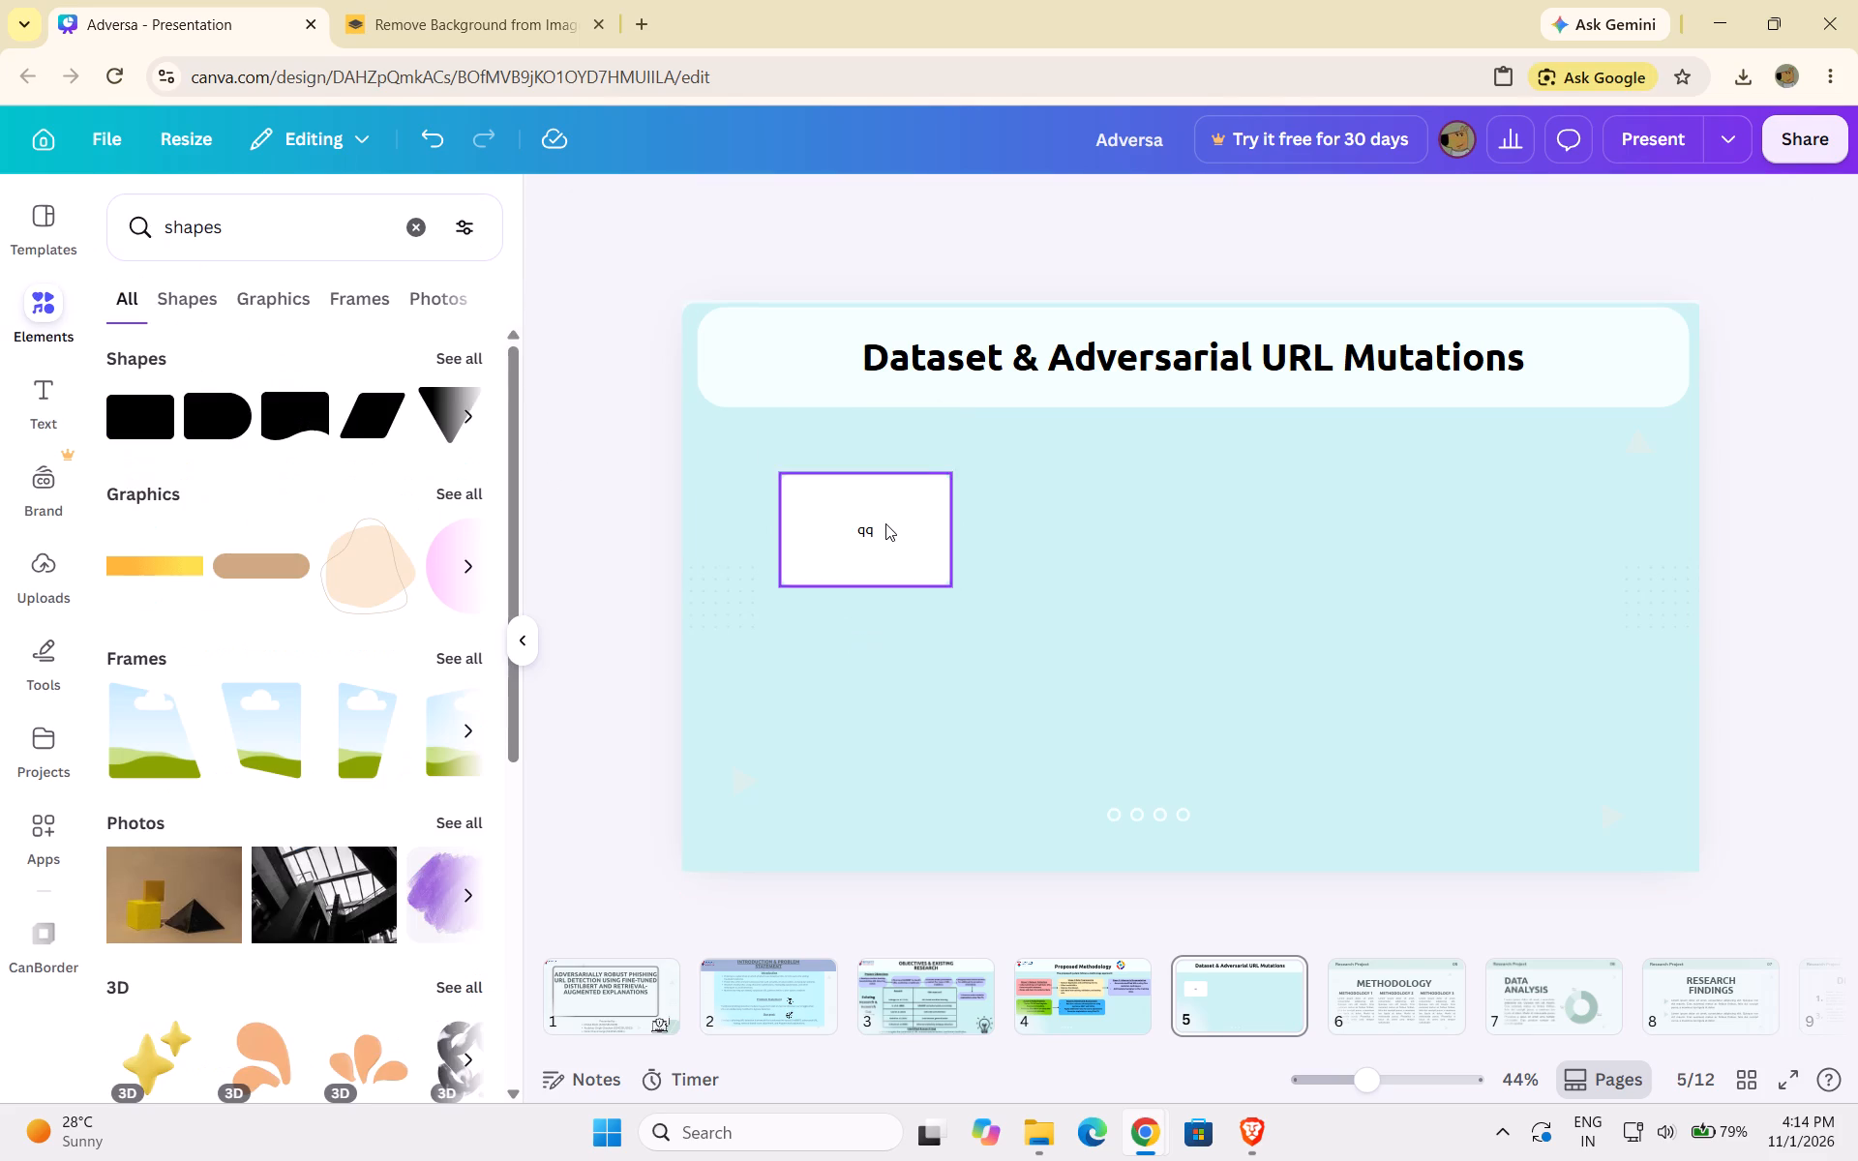
Replace the placeholder text in the white rectangle with "Dataset Information".
double_click(874, 528)
key("BackSpace")
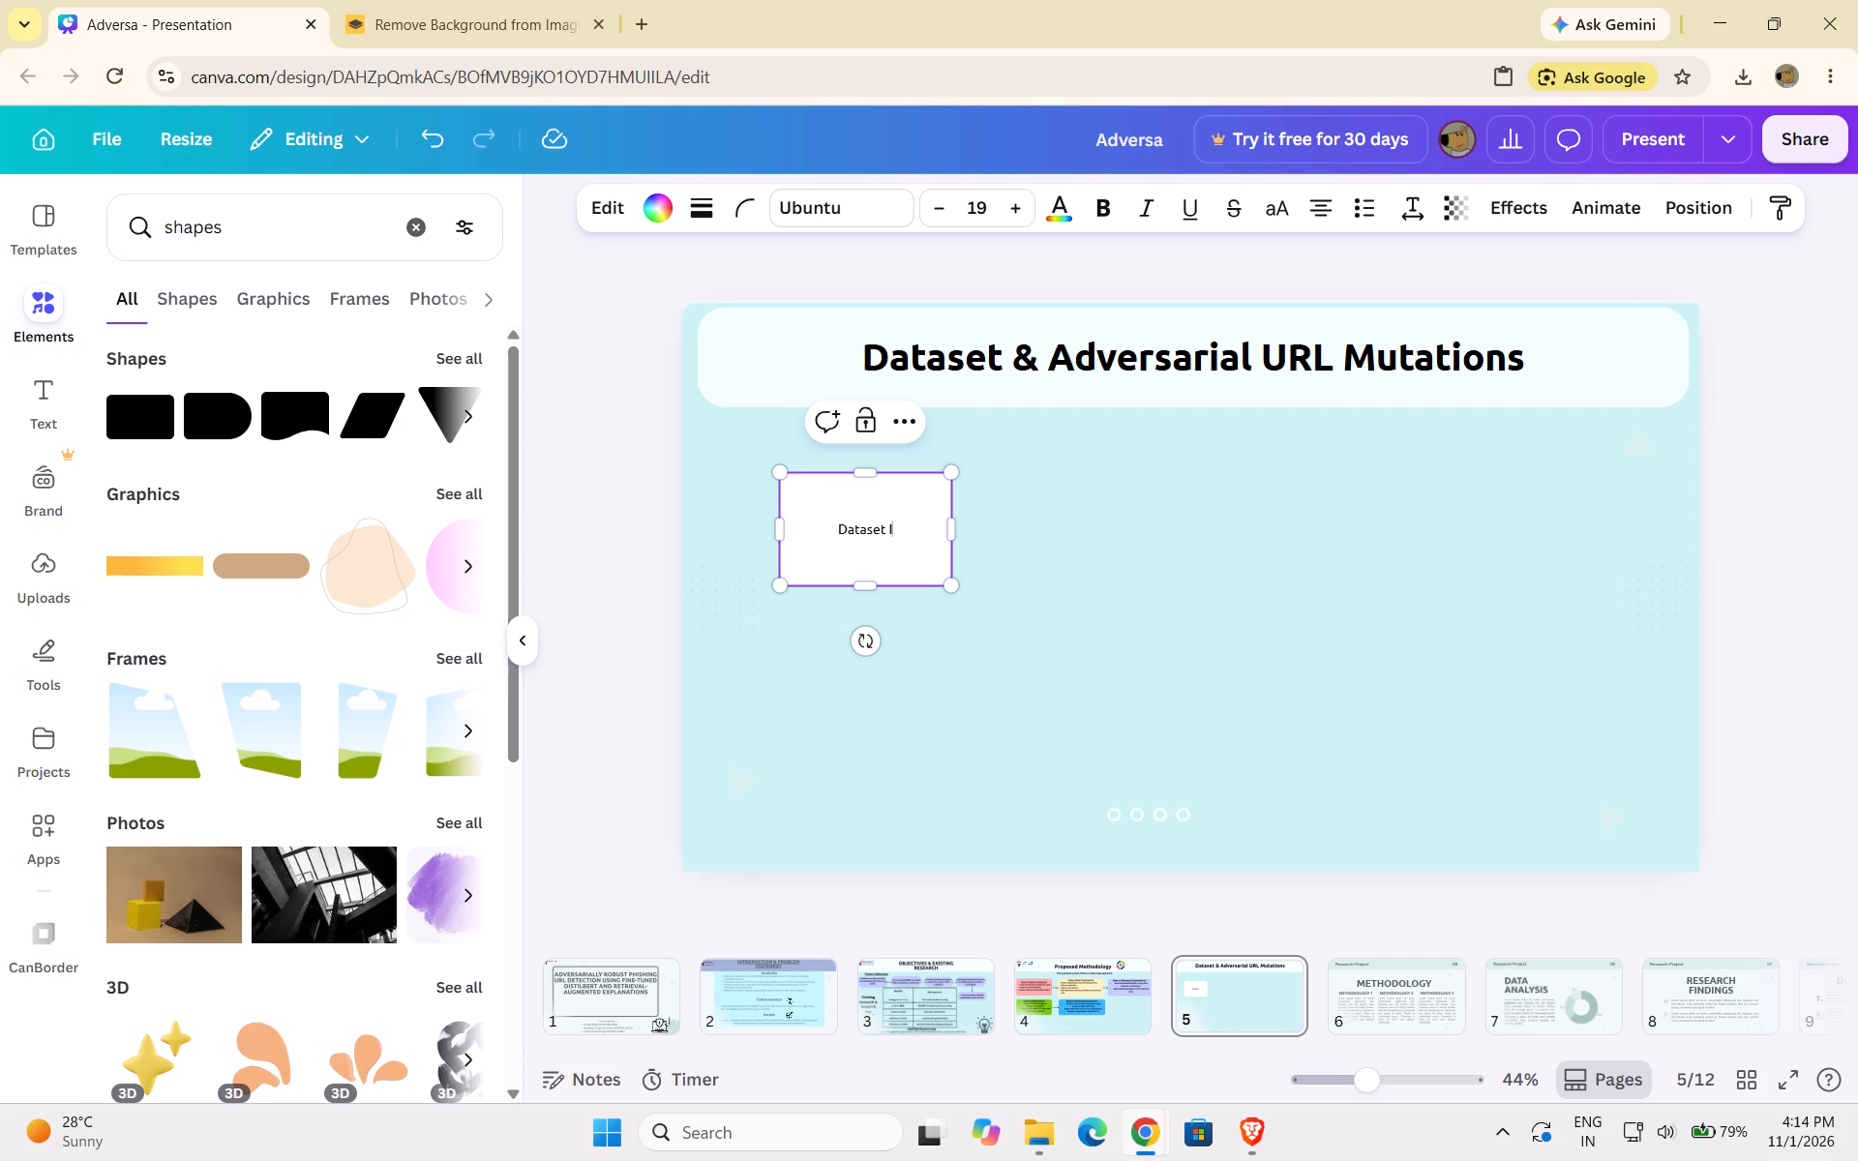
key("BackSpace")
type("ion")
key("space")
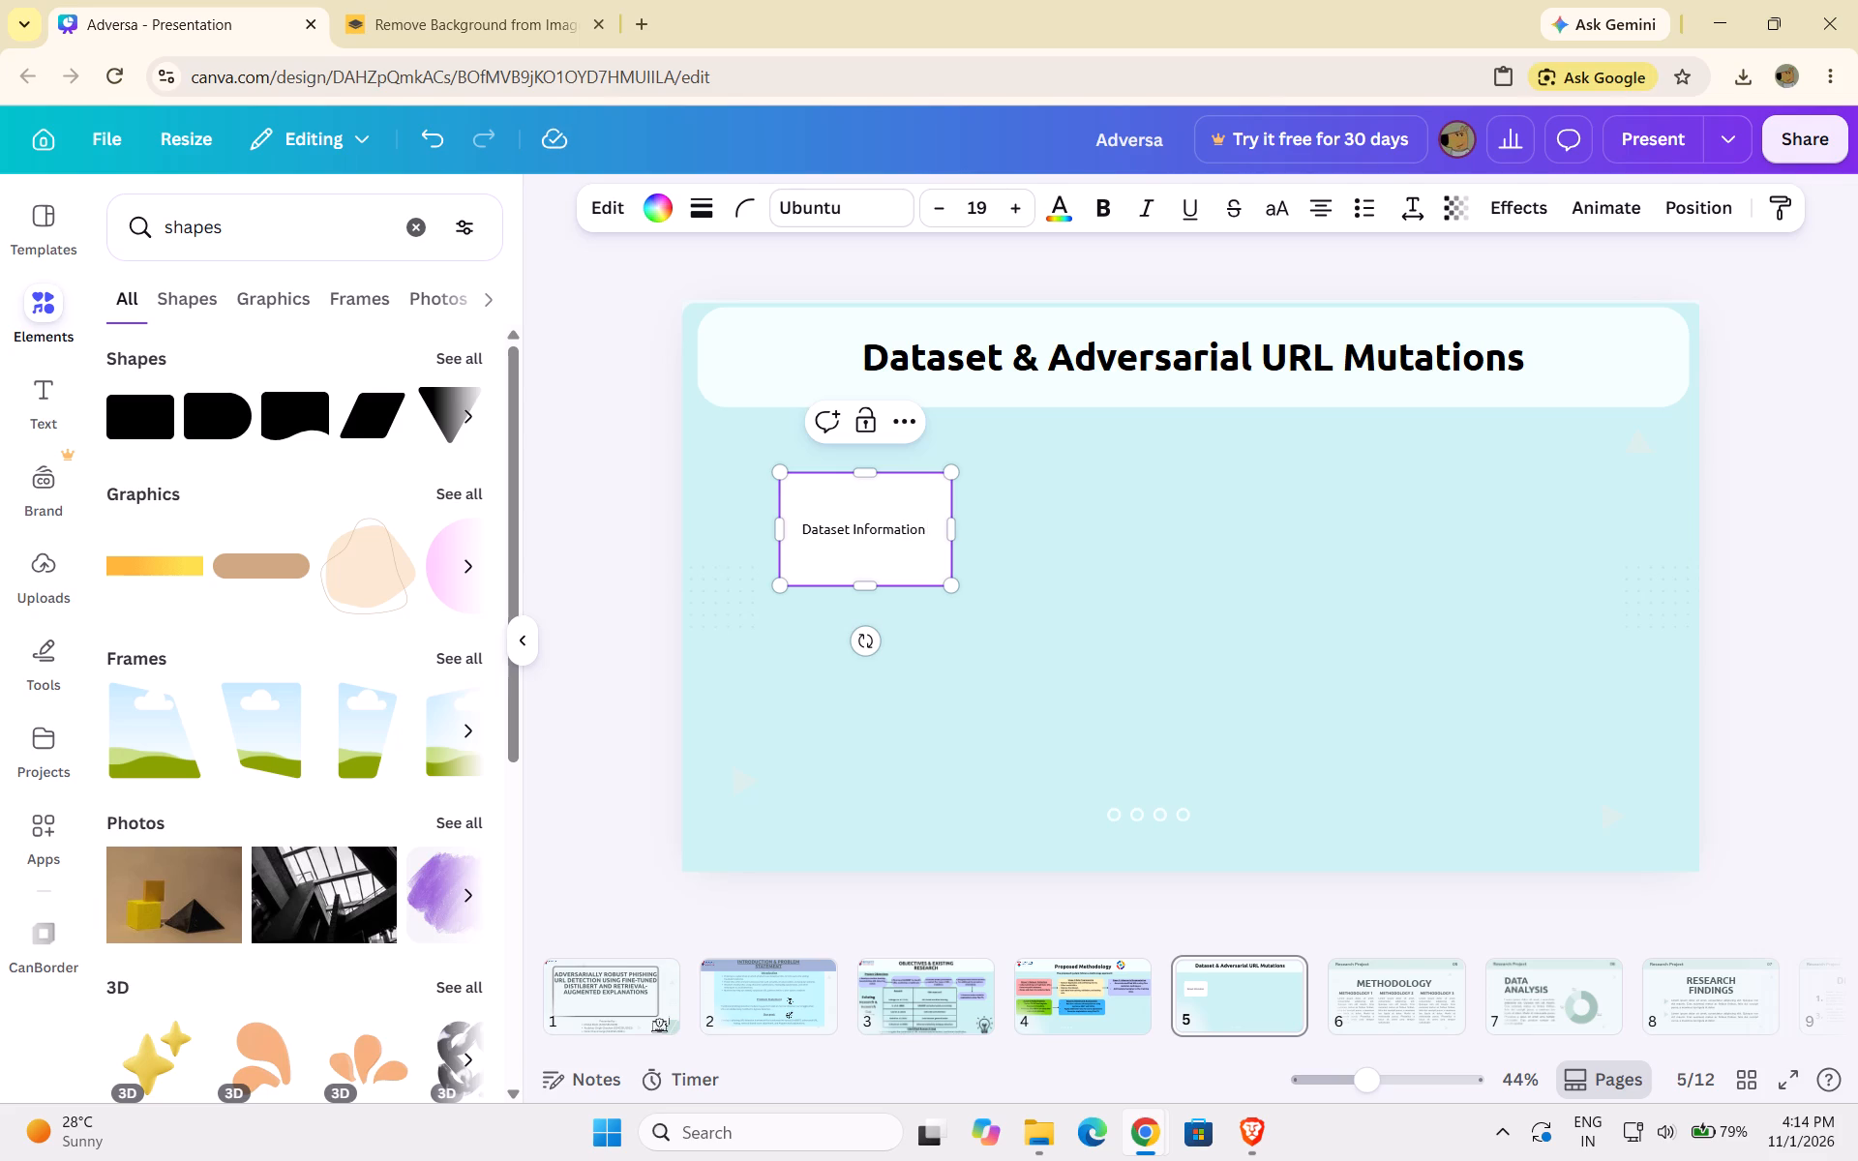
Format the rectangle's Dataset Information heading as bold, size 21, and start a new line beneath it.
left_click_drag(803, 529, 928, 542)
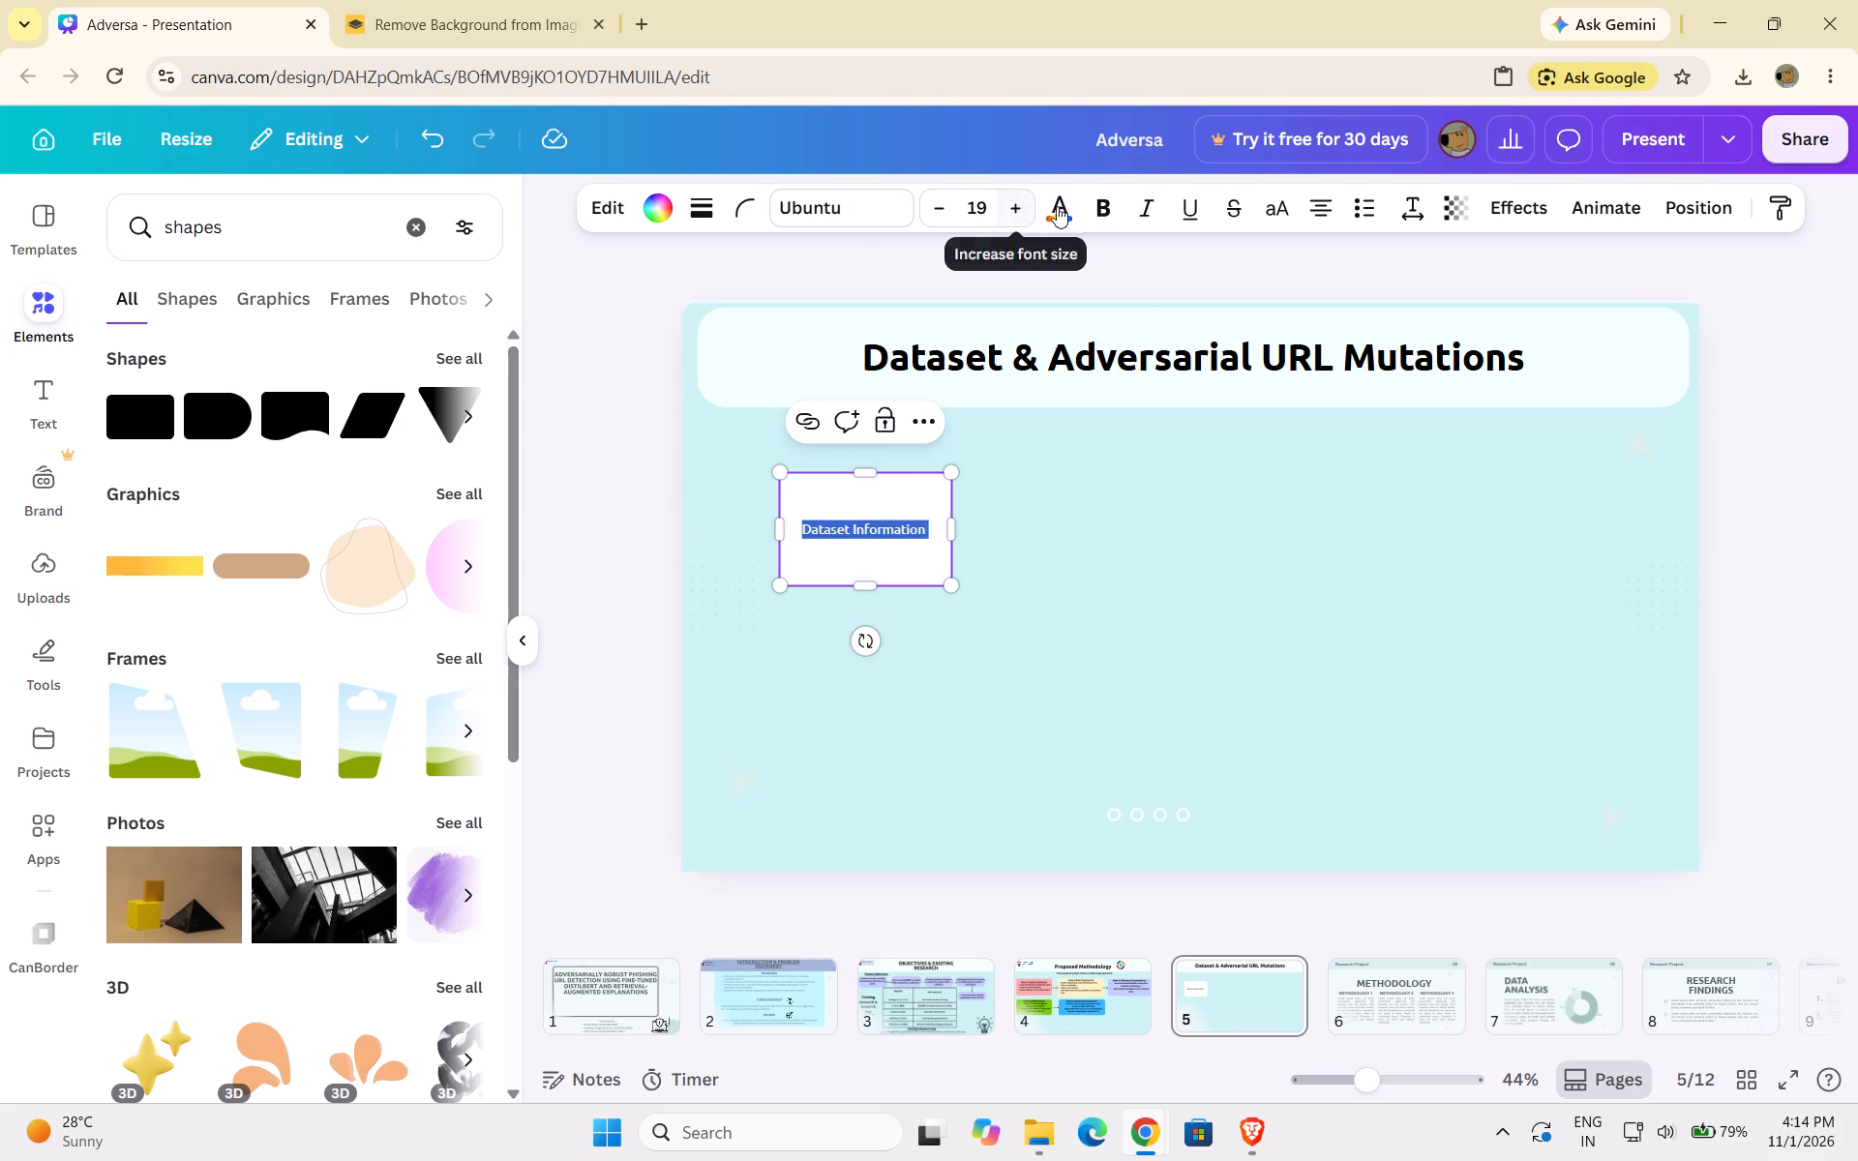
left_click(1092, 207)
double_click(1020, 207)
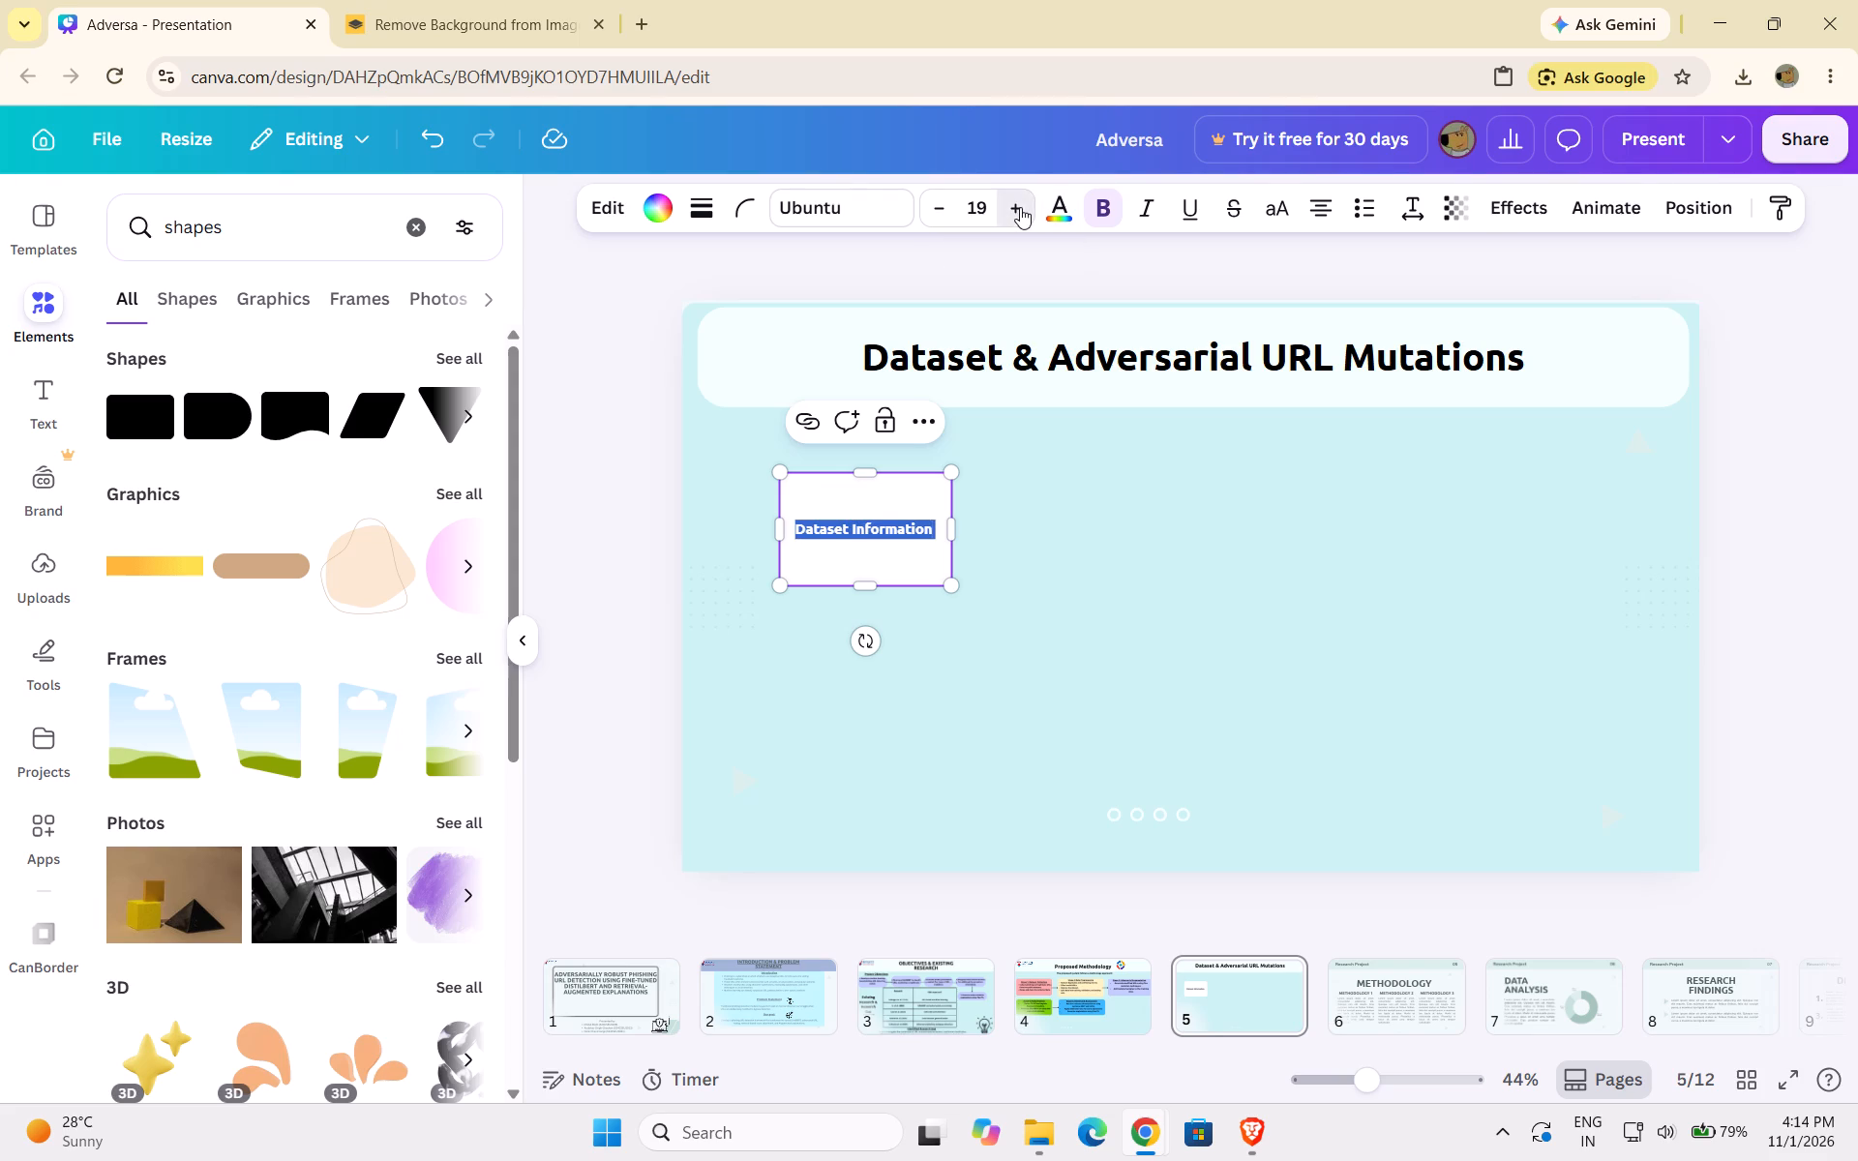
left_click(917, 537)
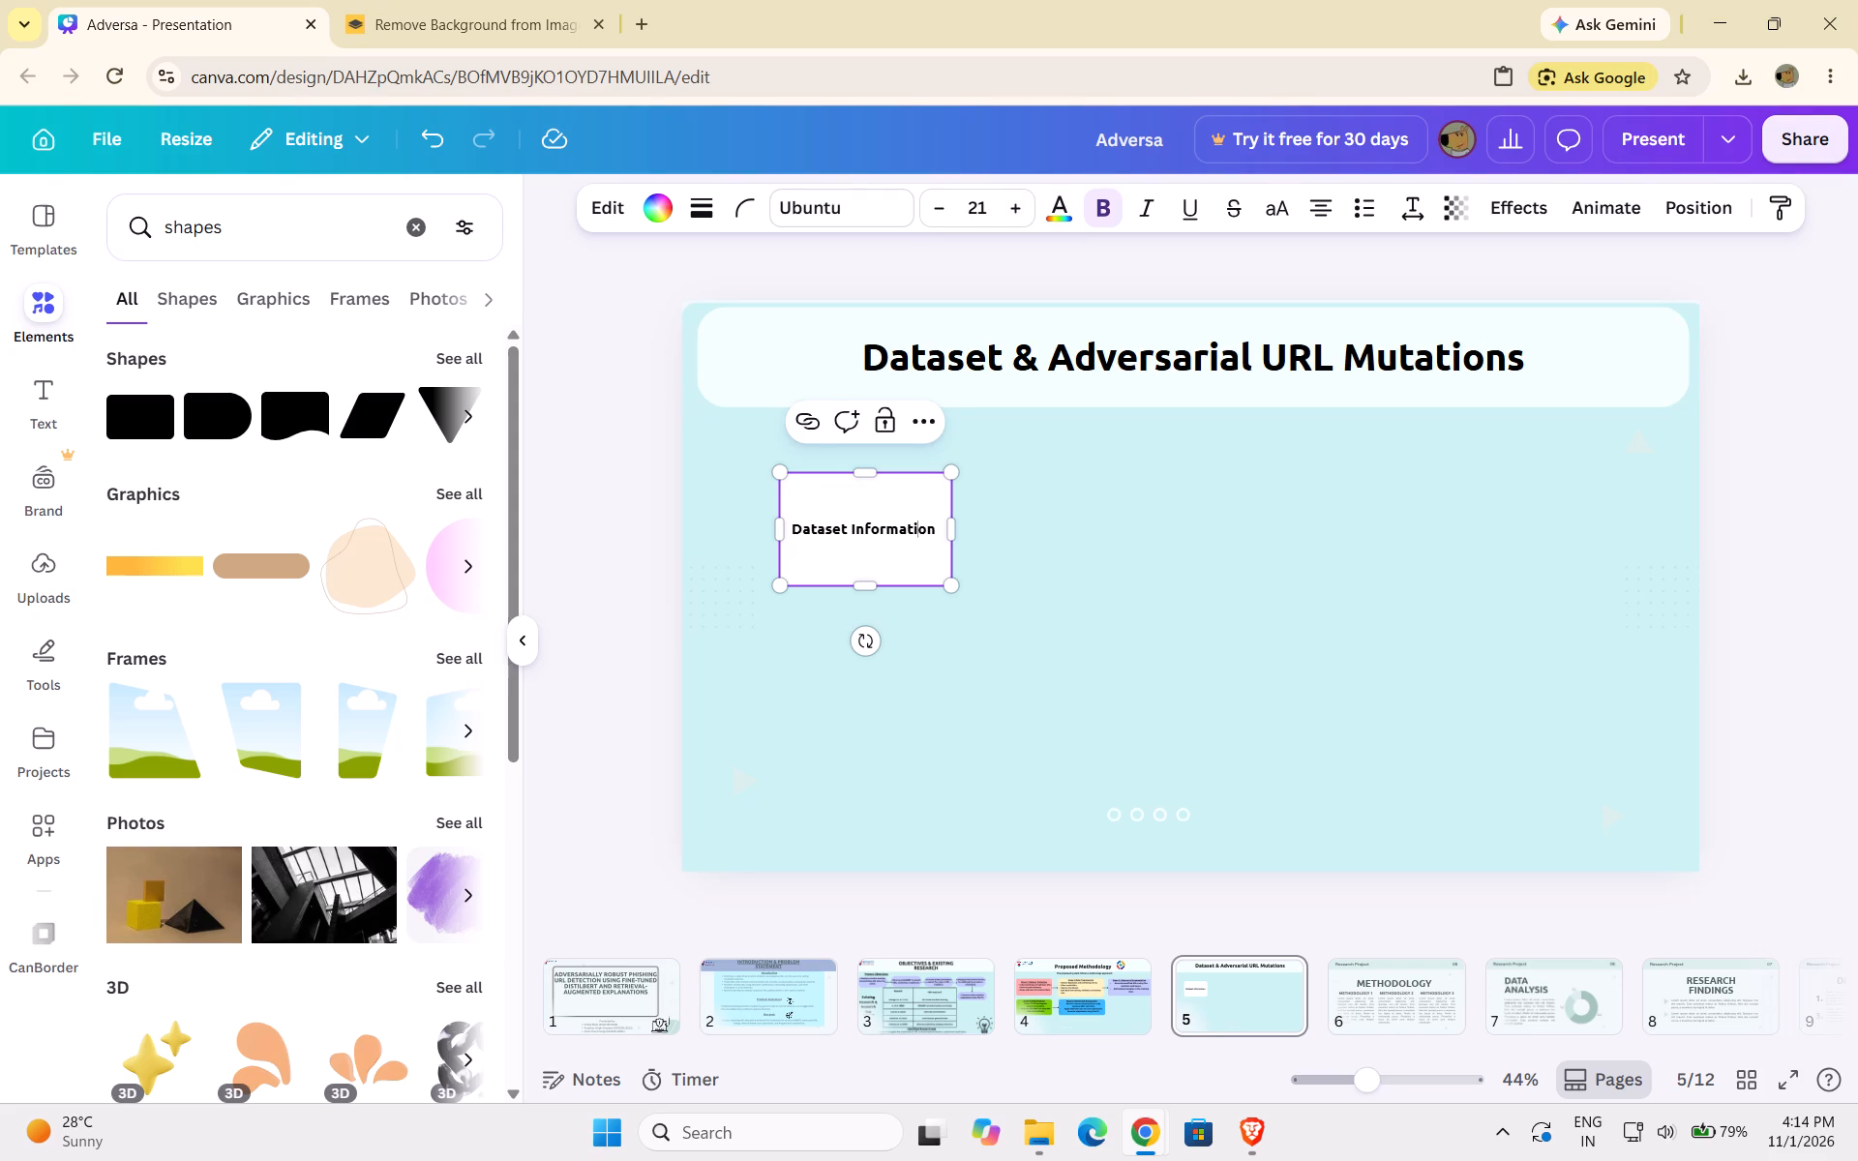
left_click(938, 527)
key("Return")
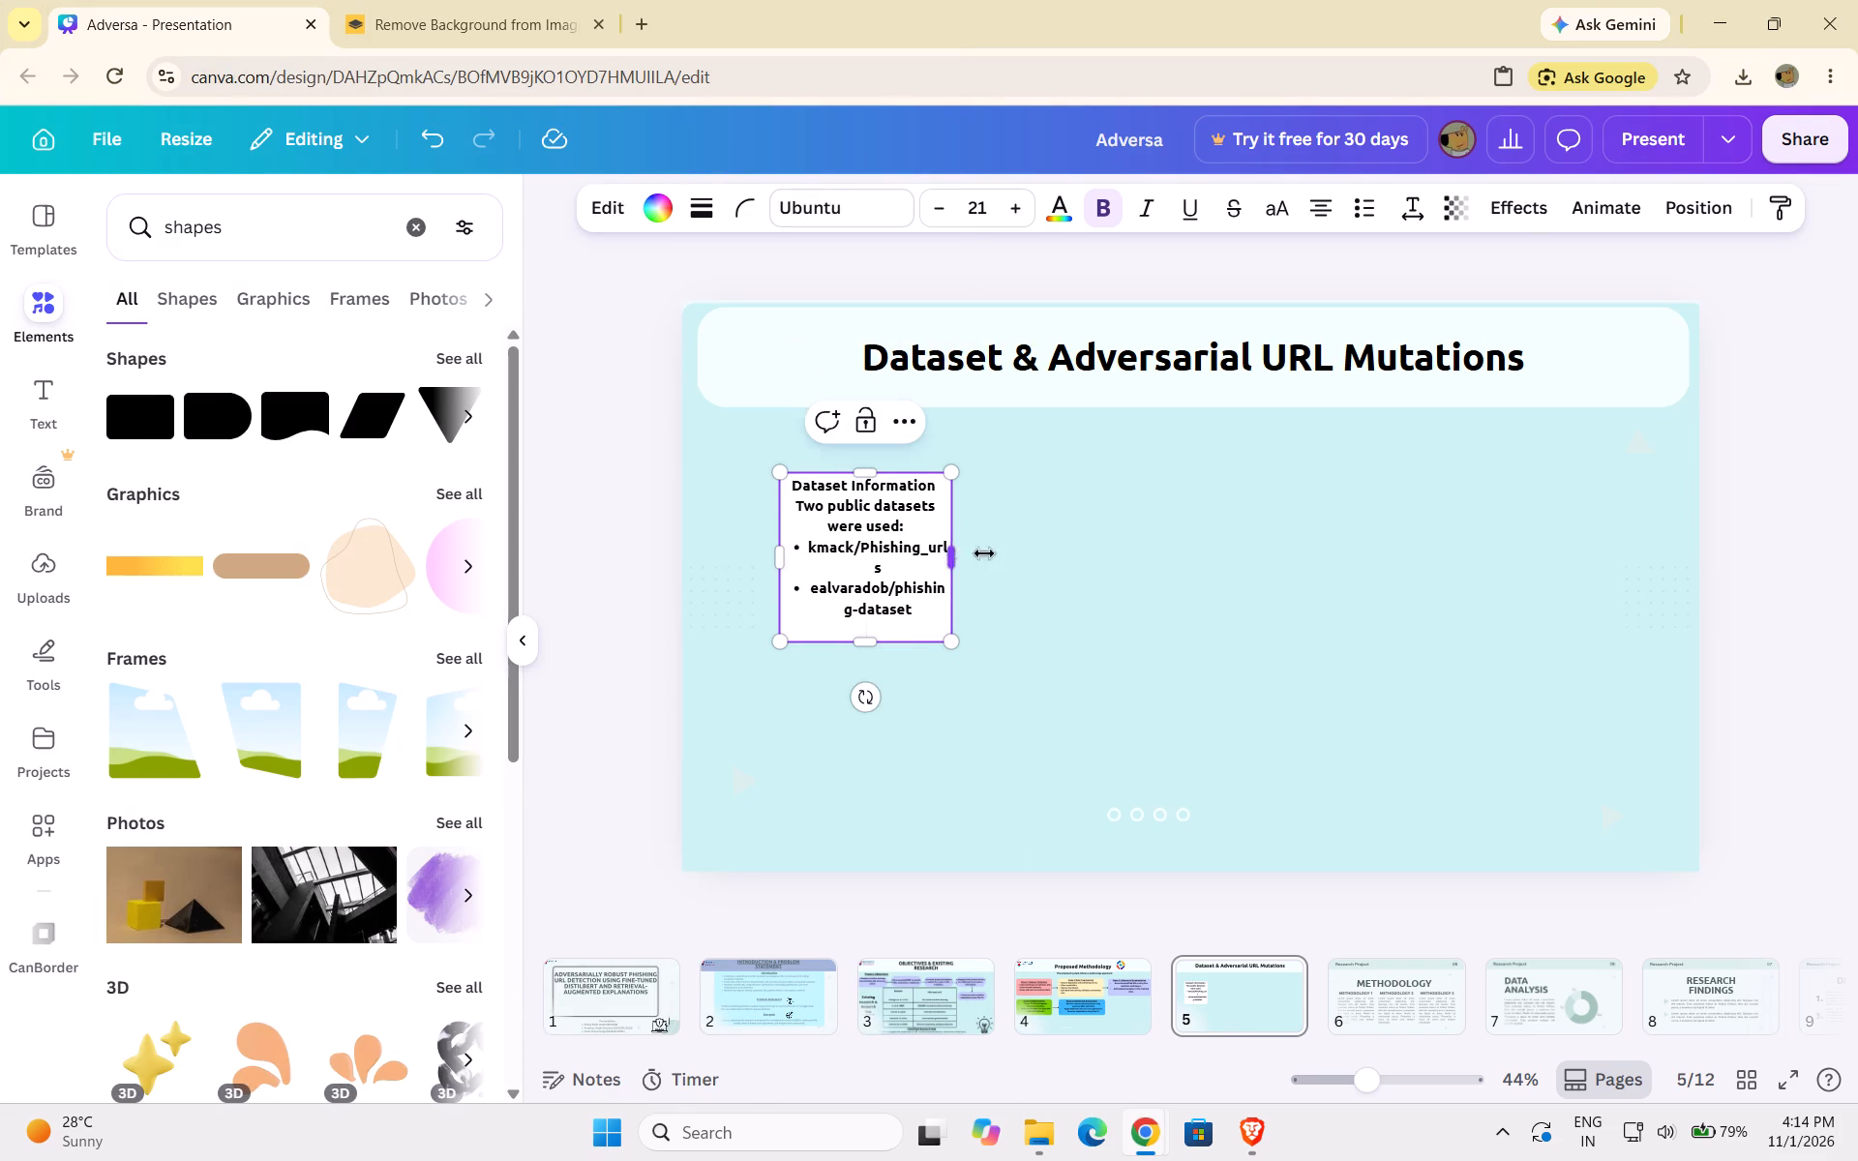
left_click_drag(984, 553, 1103, 571)
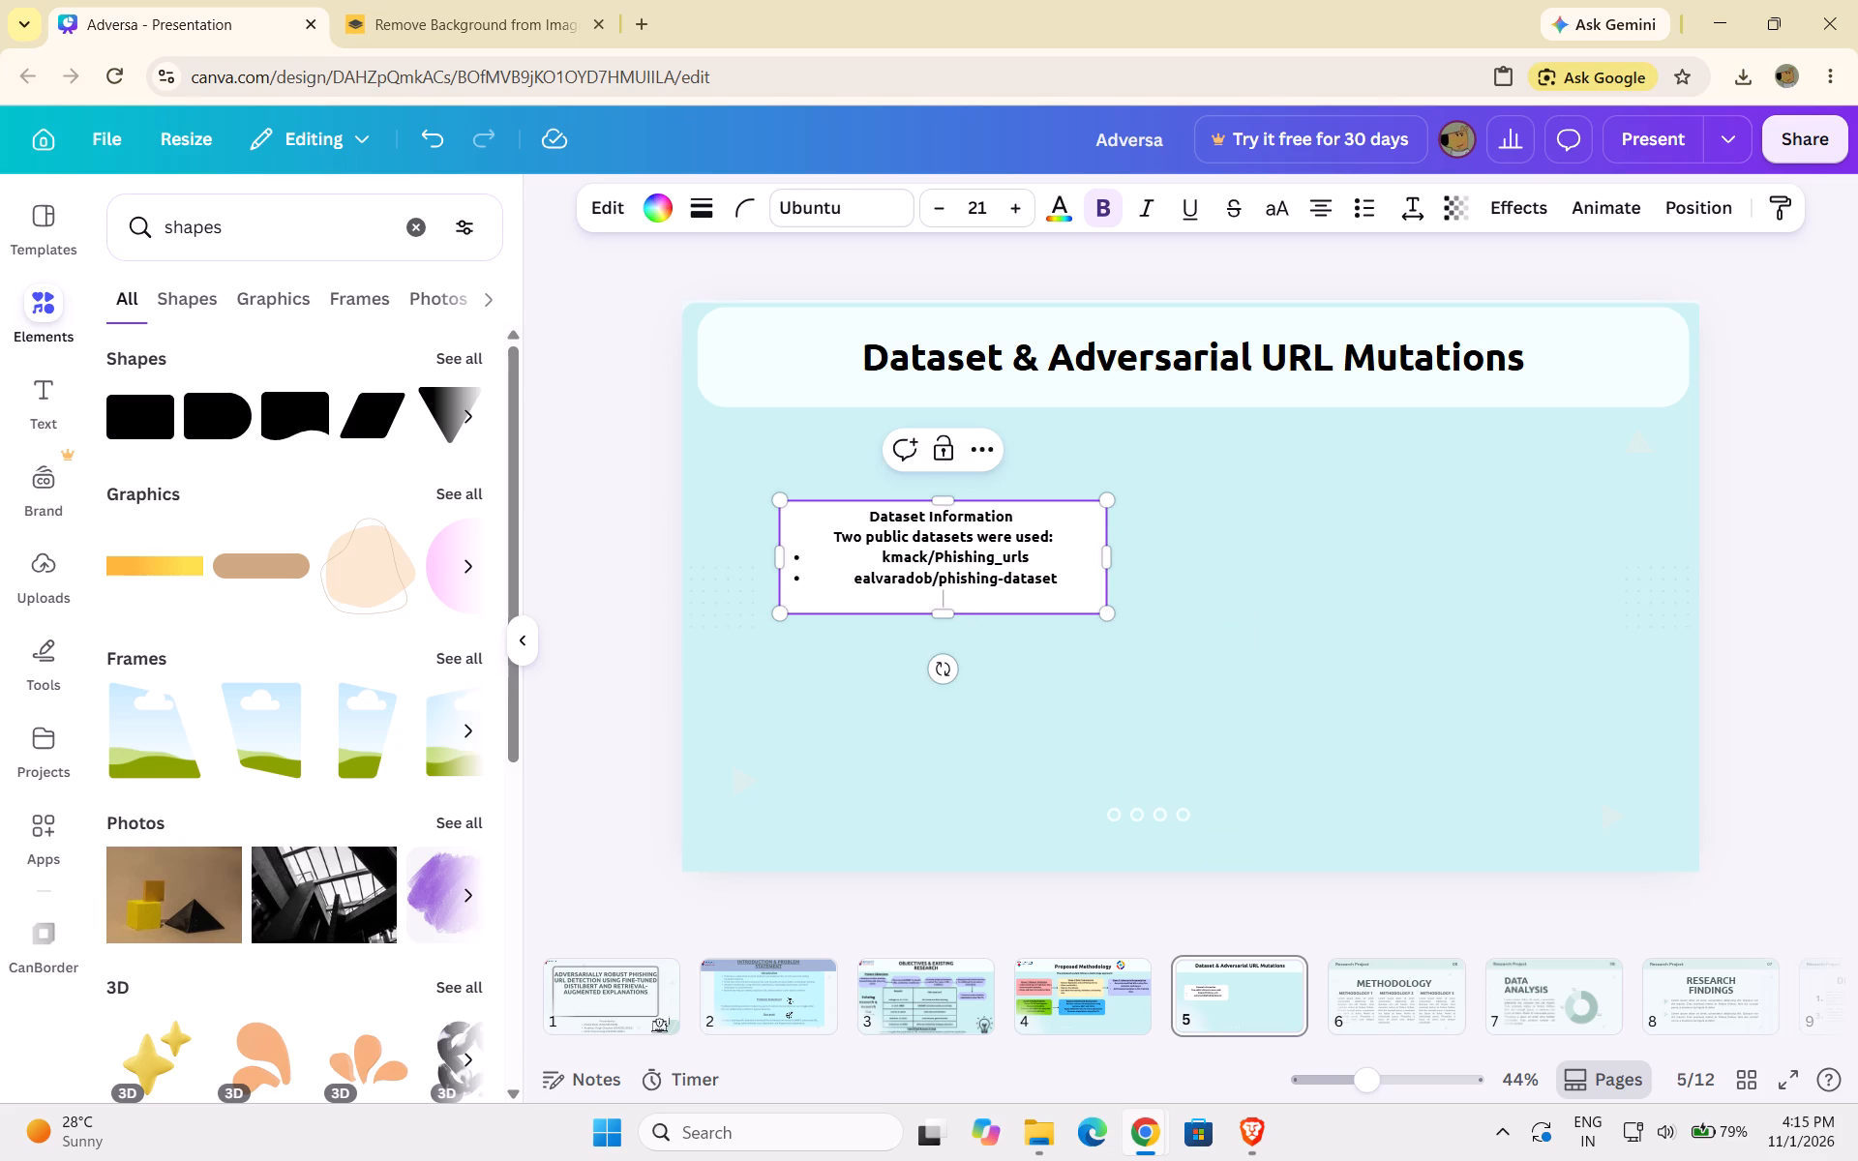
Underline the Dataset Information heading and increase its font size by two increments.
left_click_drag(1019, 515, 864, 521)
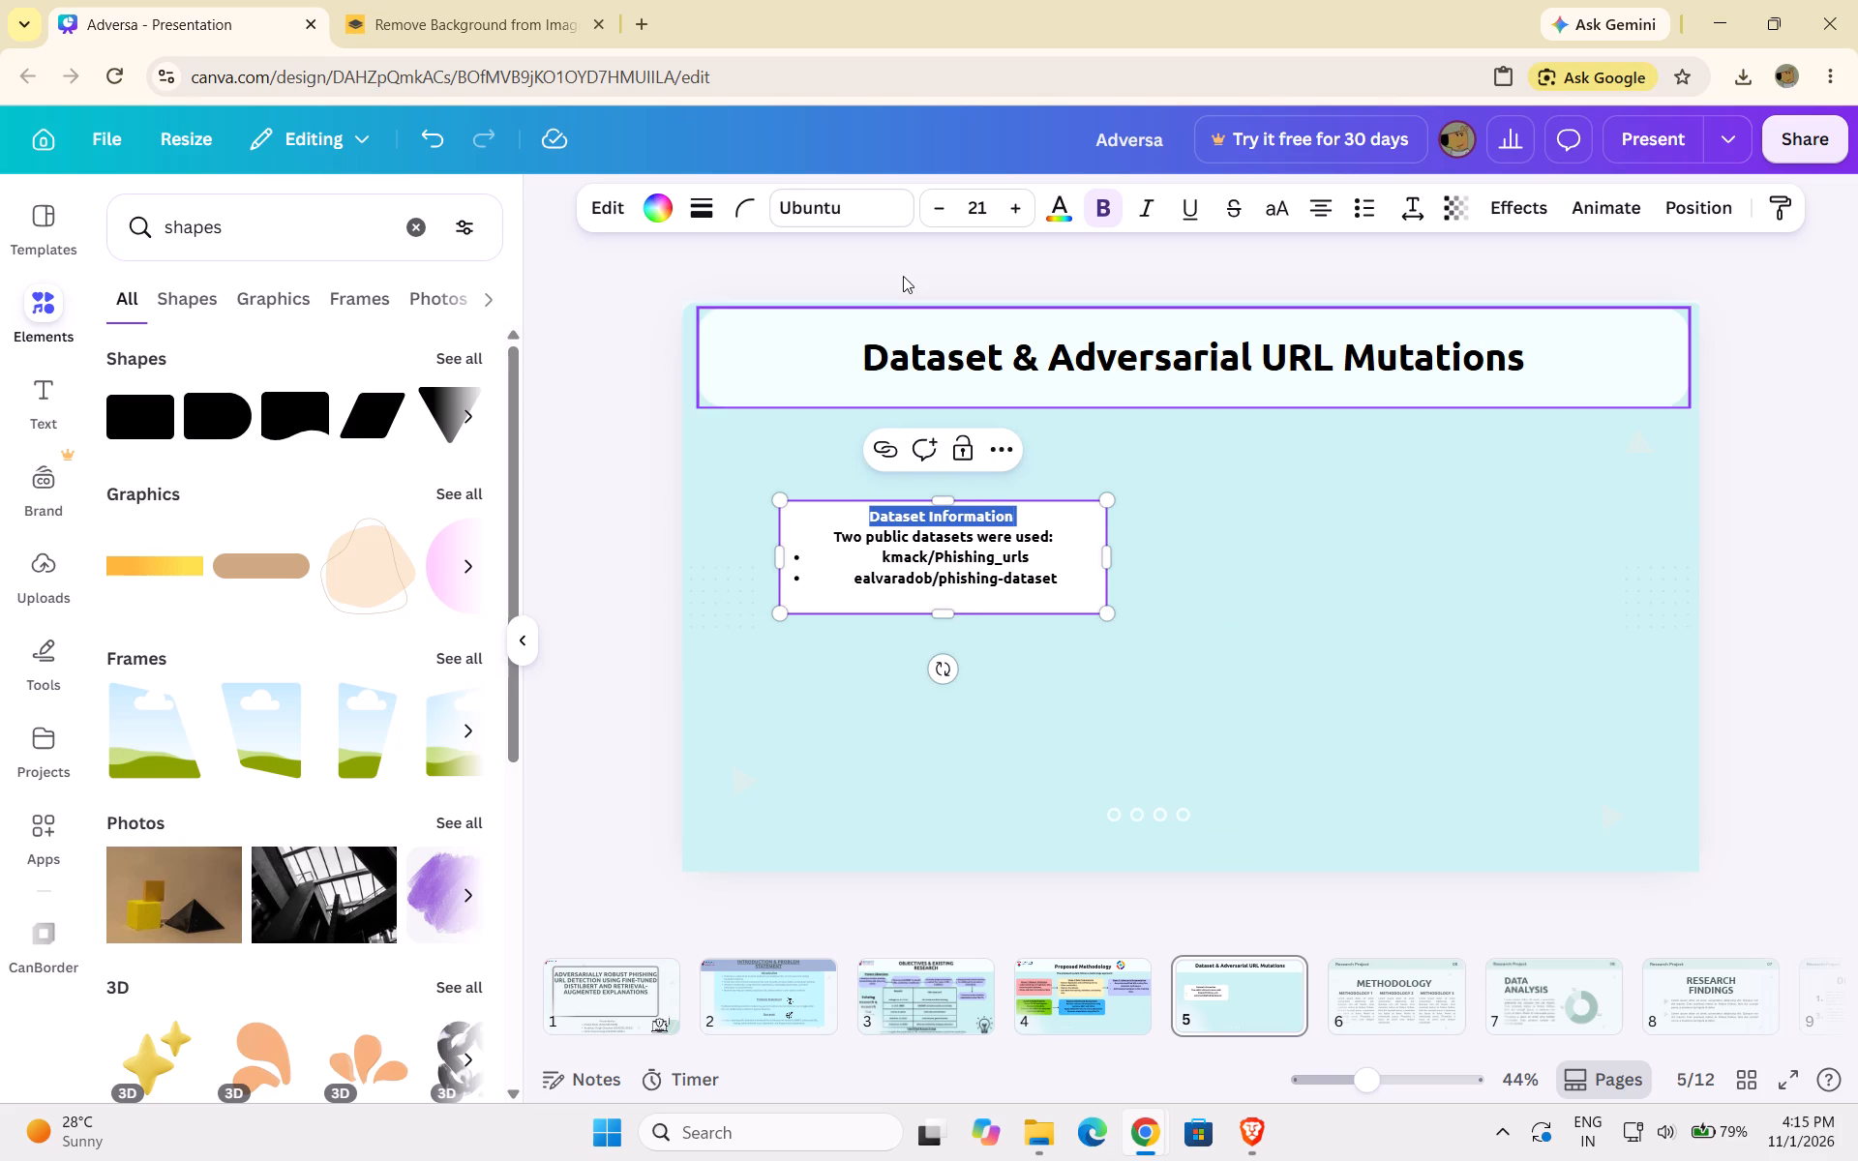
left_click(1186, 213)
left_click(1009, 207)
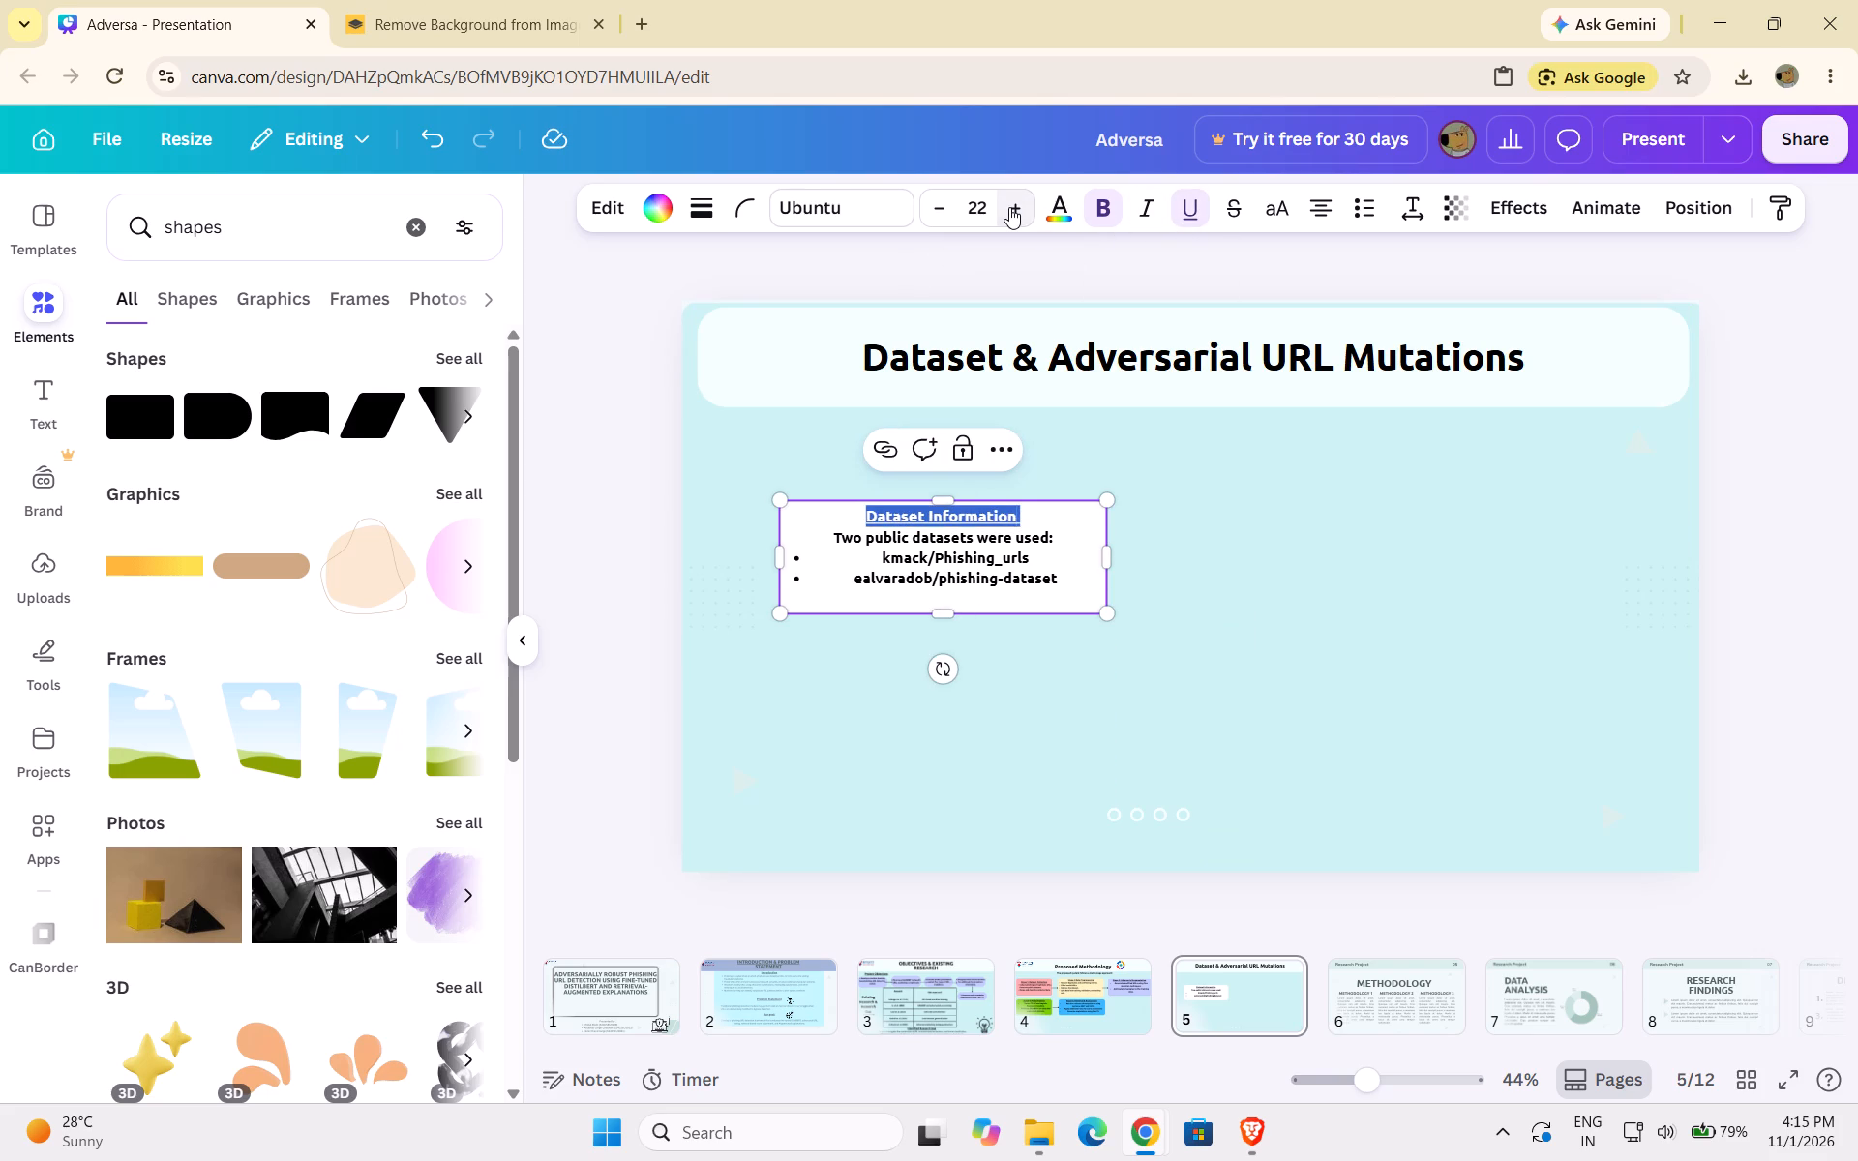
left_click(1009, 207)
left_click(1154, 532)
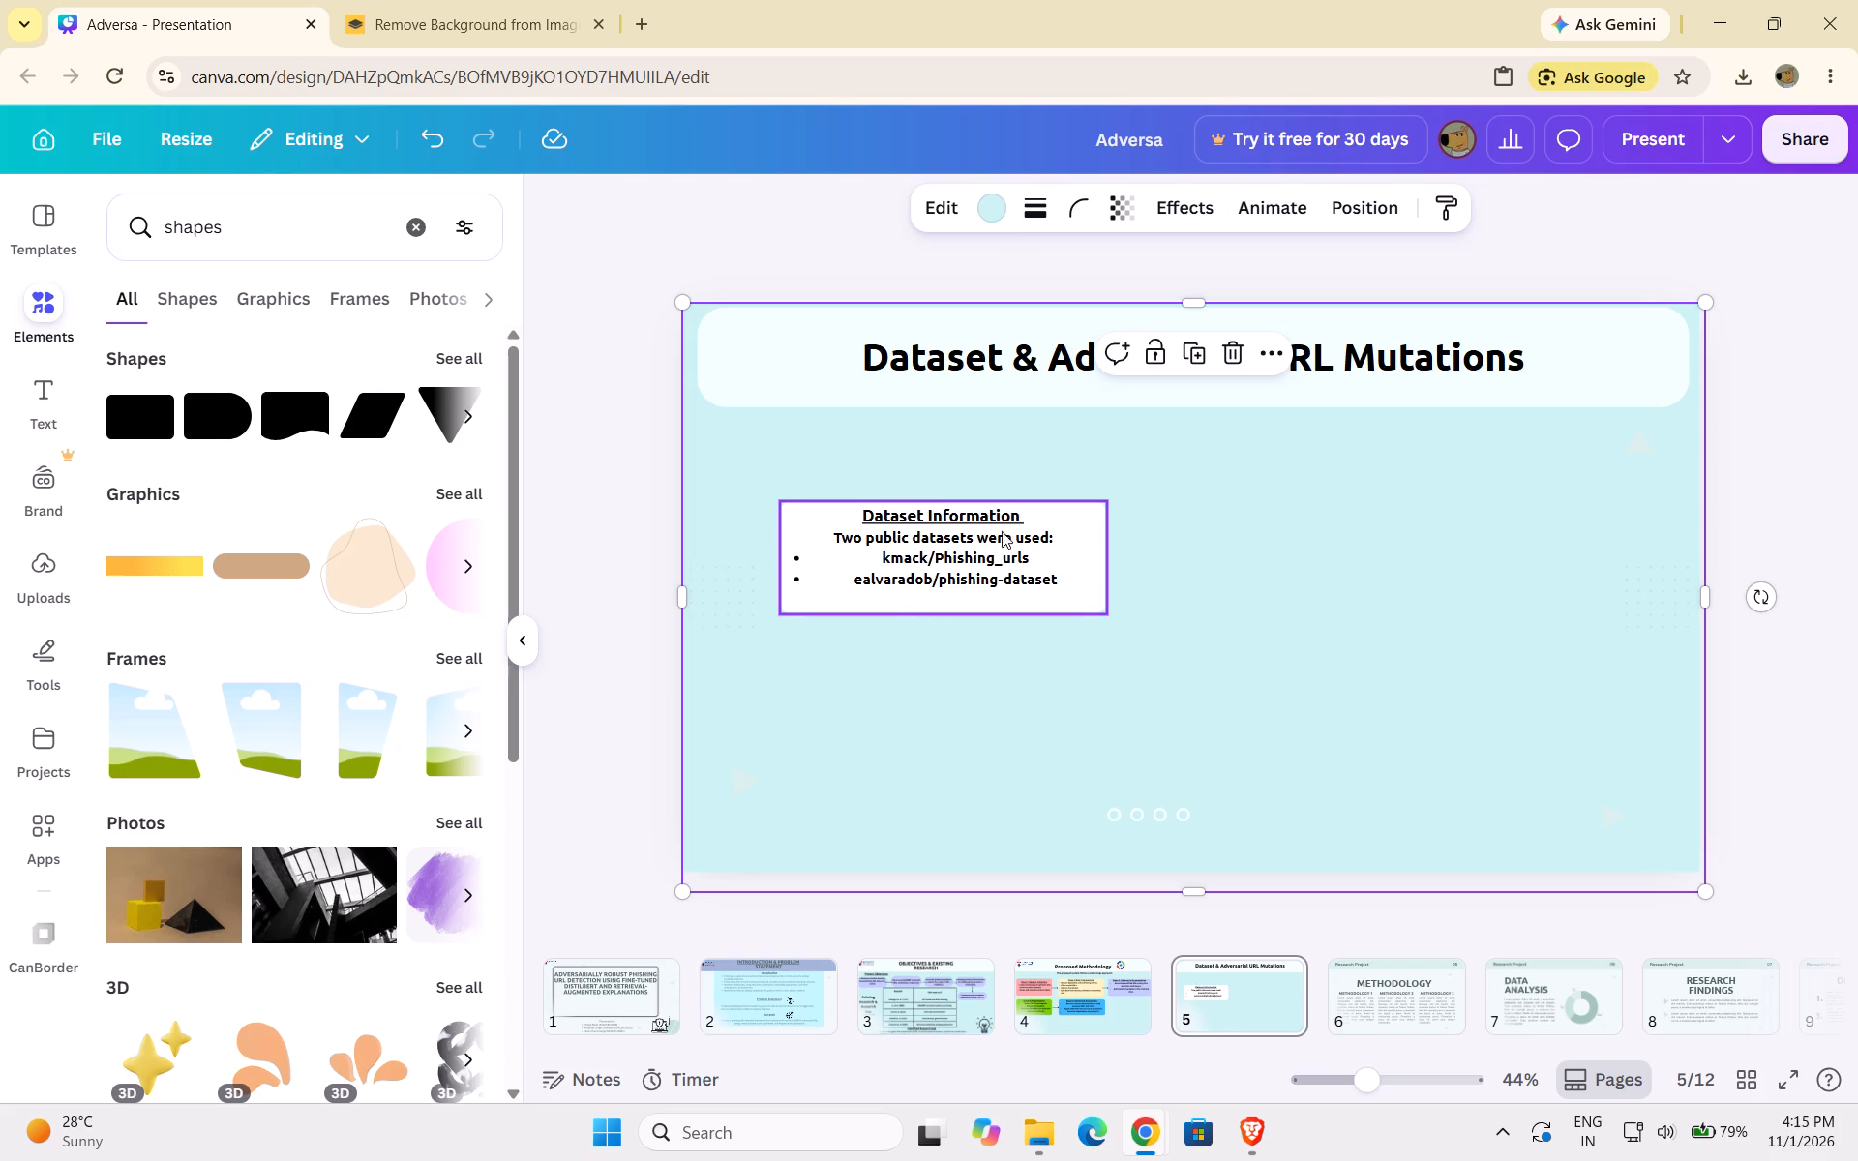
Move the Dataset Information box up and to the left, just beneath the slide's title banner.
left_click(924, 584)
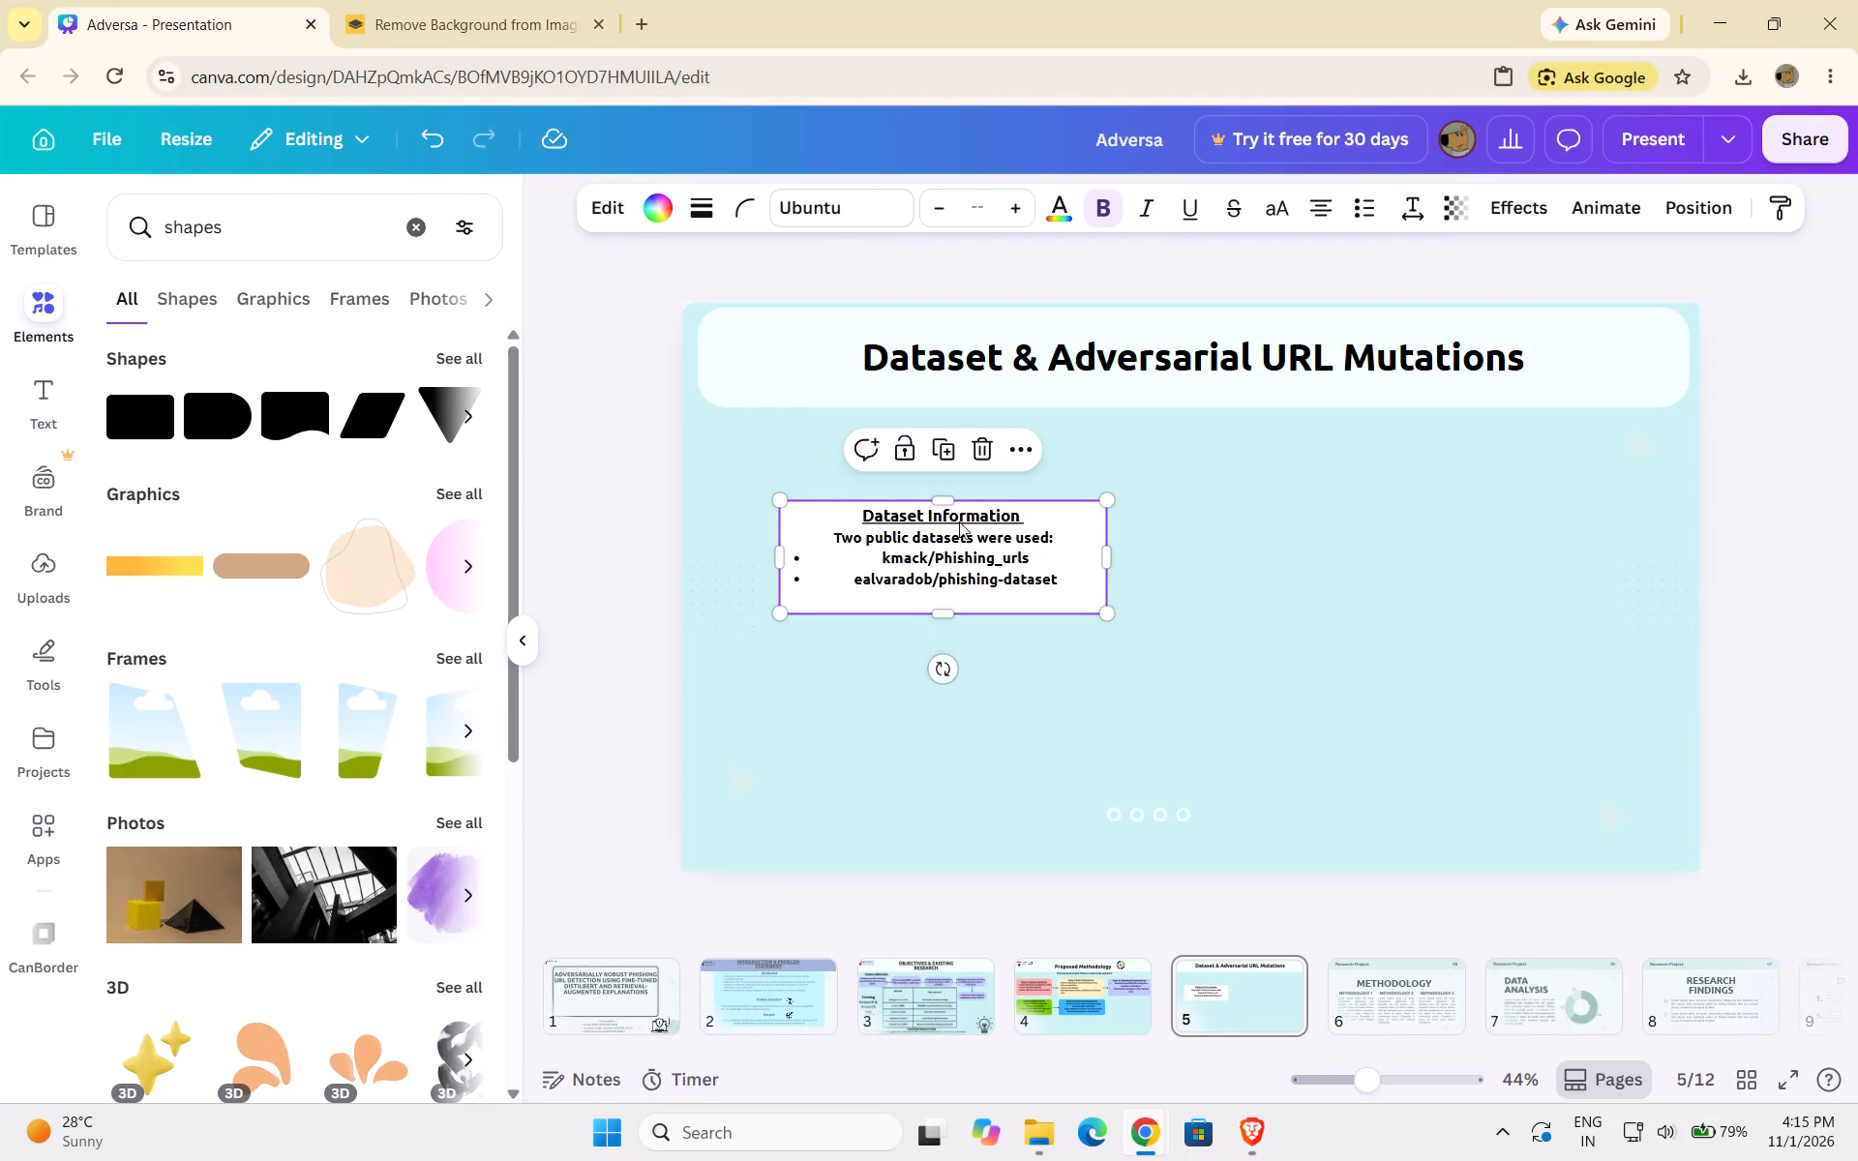
left_click_drag(823, 551, 822, 534)
left_click_drag(822, 534, 781, 486)
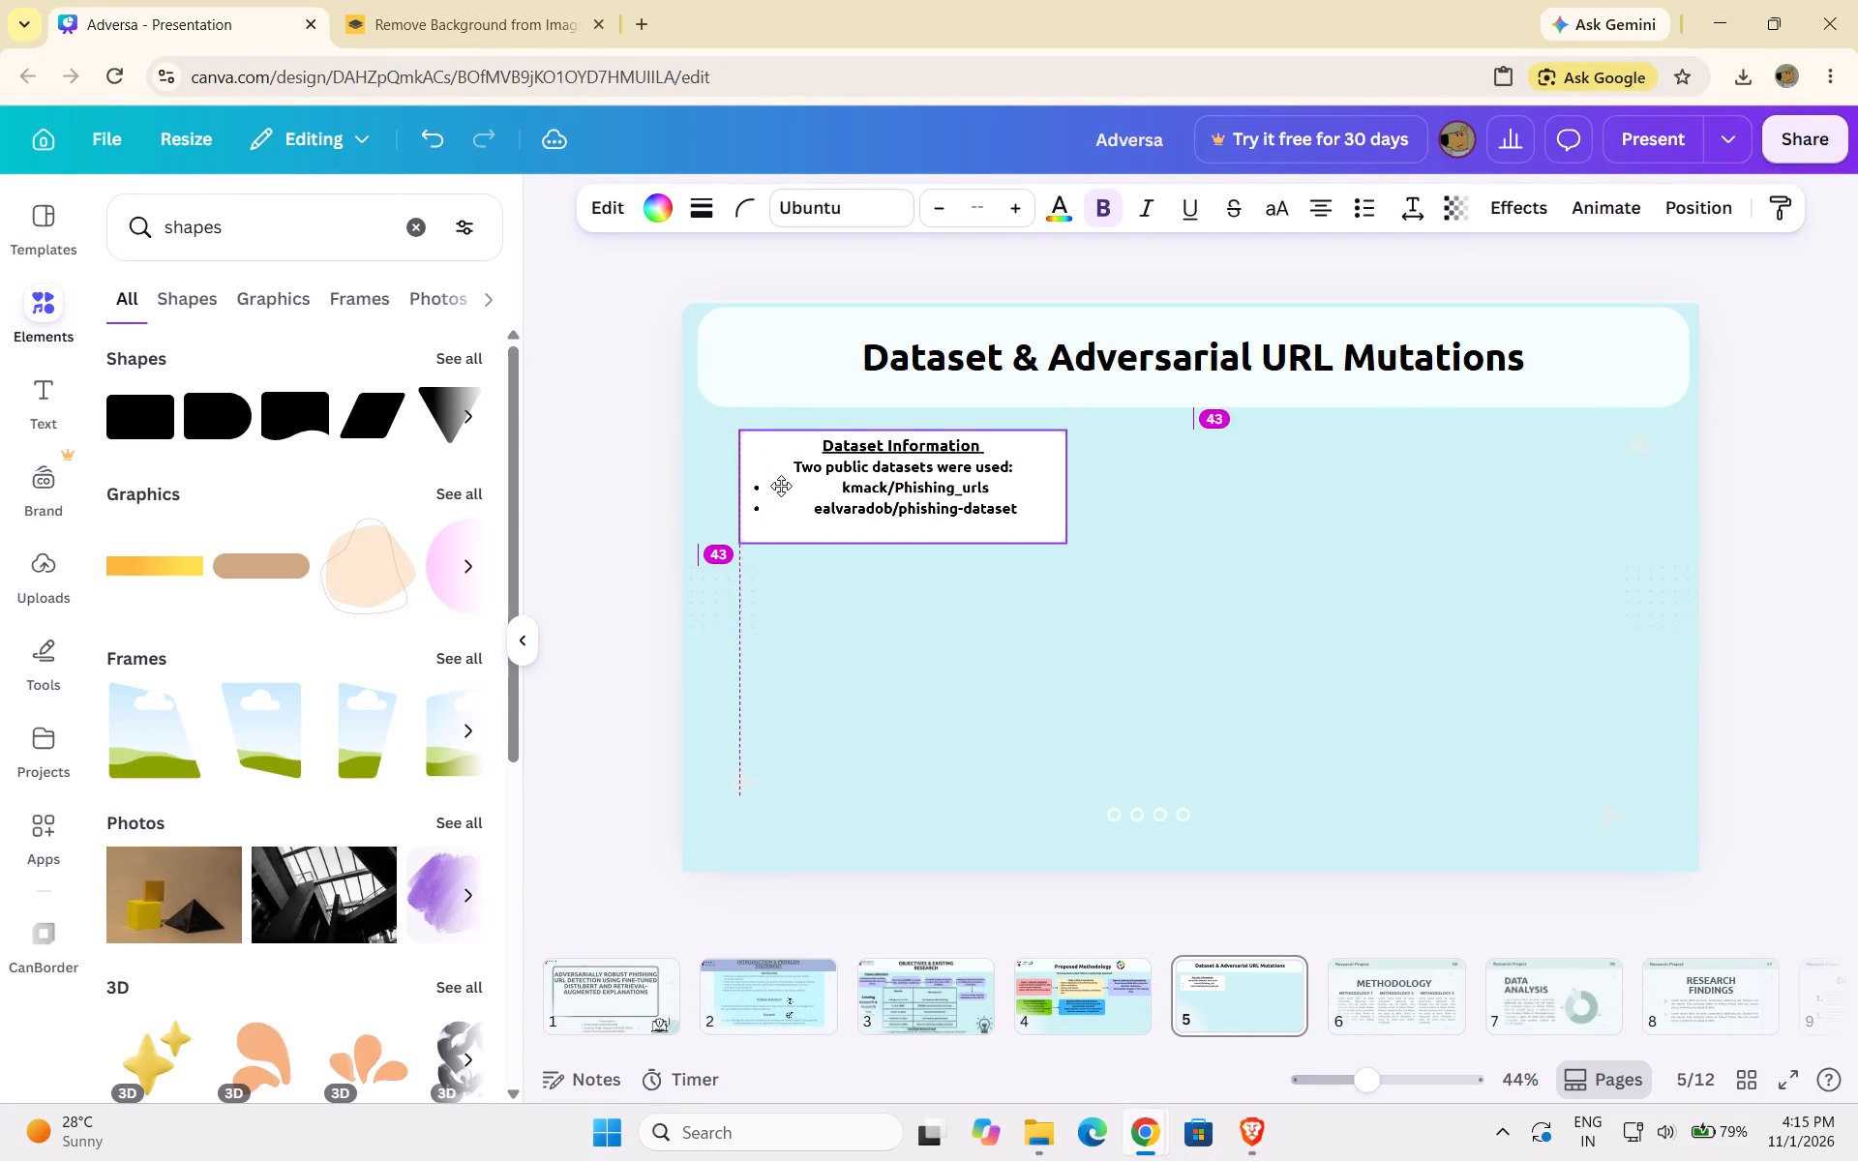
left_click_drag(781, 486, 776, 491)
Insert a blank line without a bullet between kmack/Phishing_urls and ealvaradob/phishing-dataset.
left_click(991, 498)
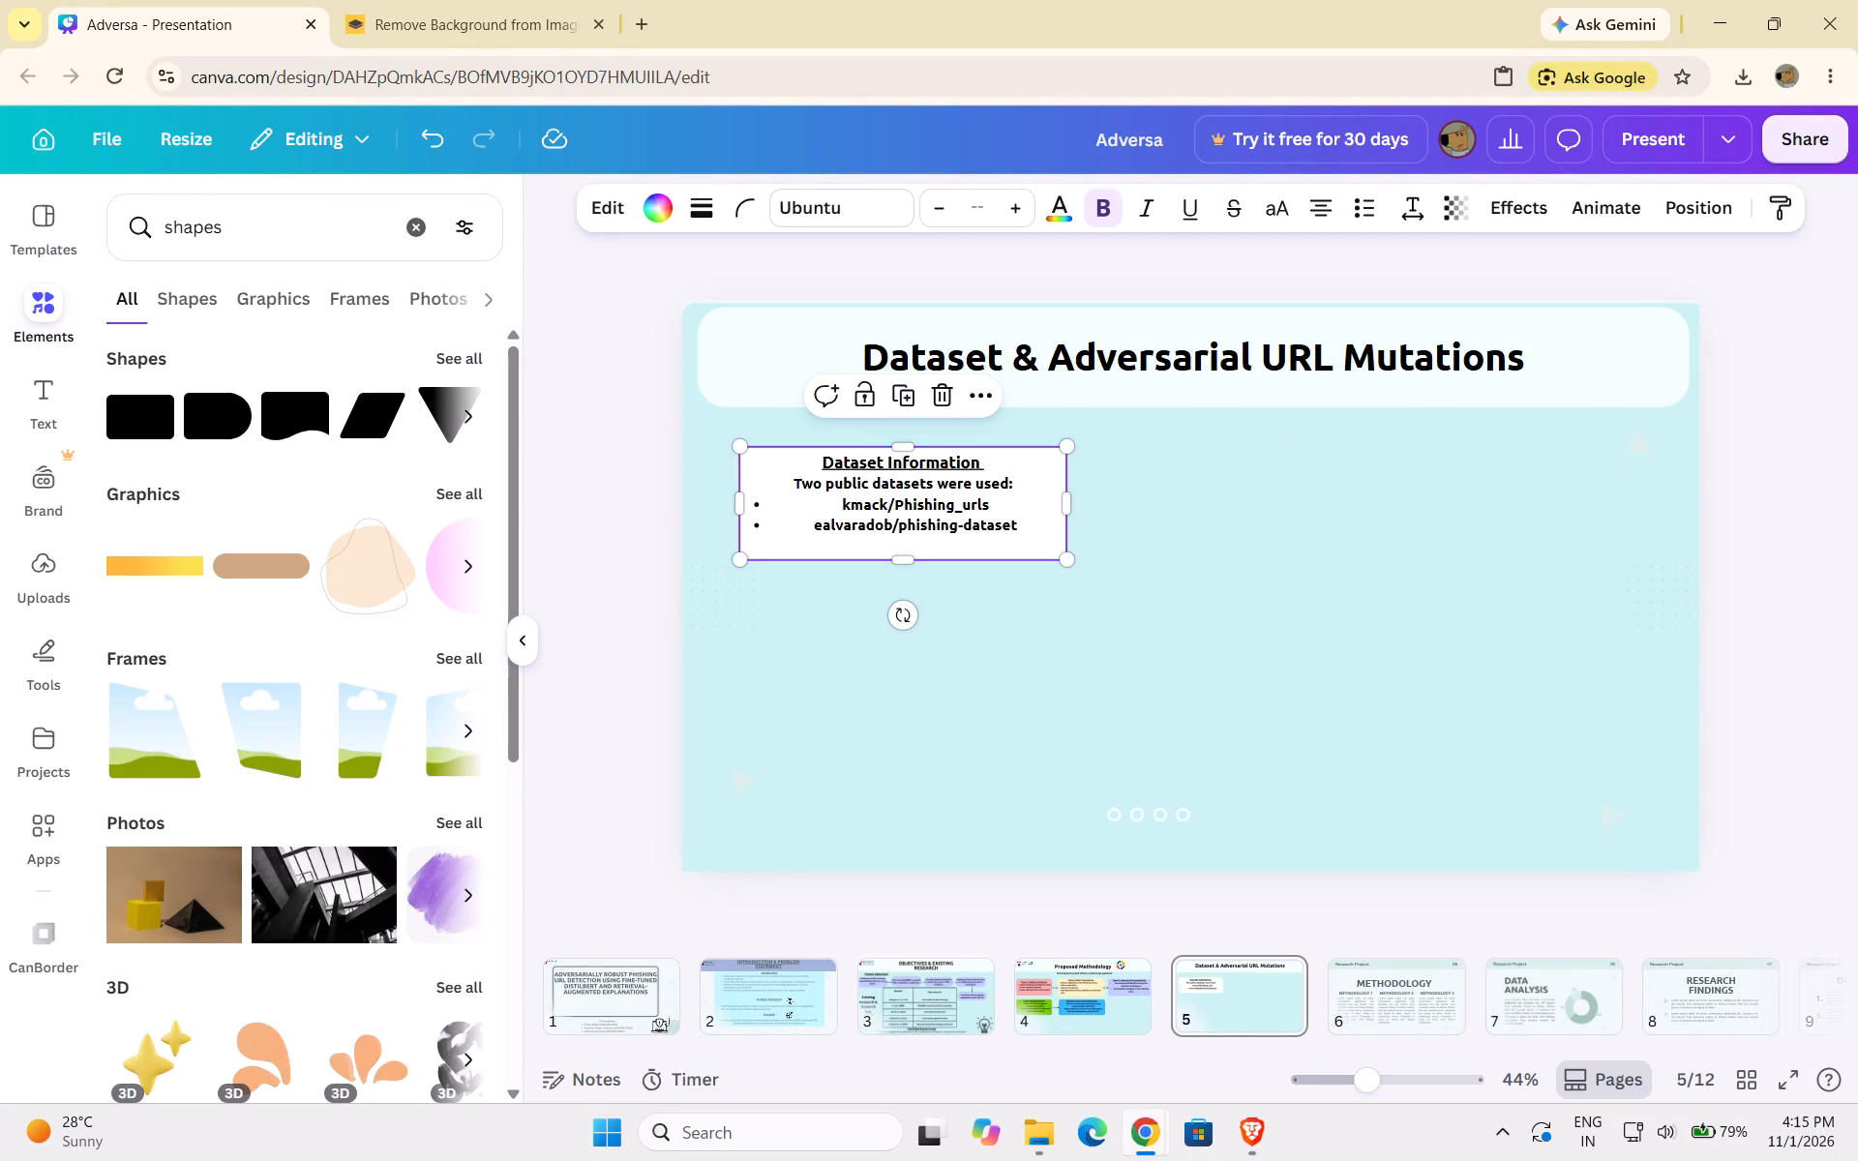
left_click(991, 498)
left_click(991, 498)
key("Return")
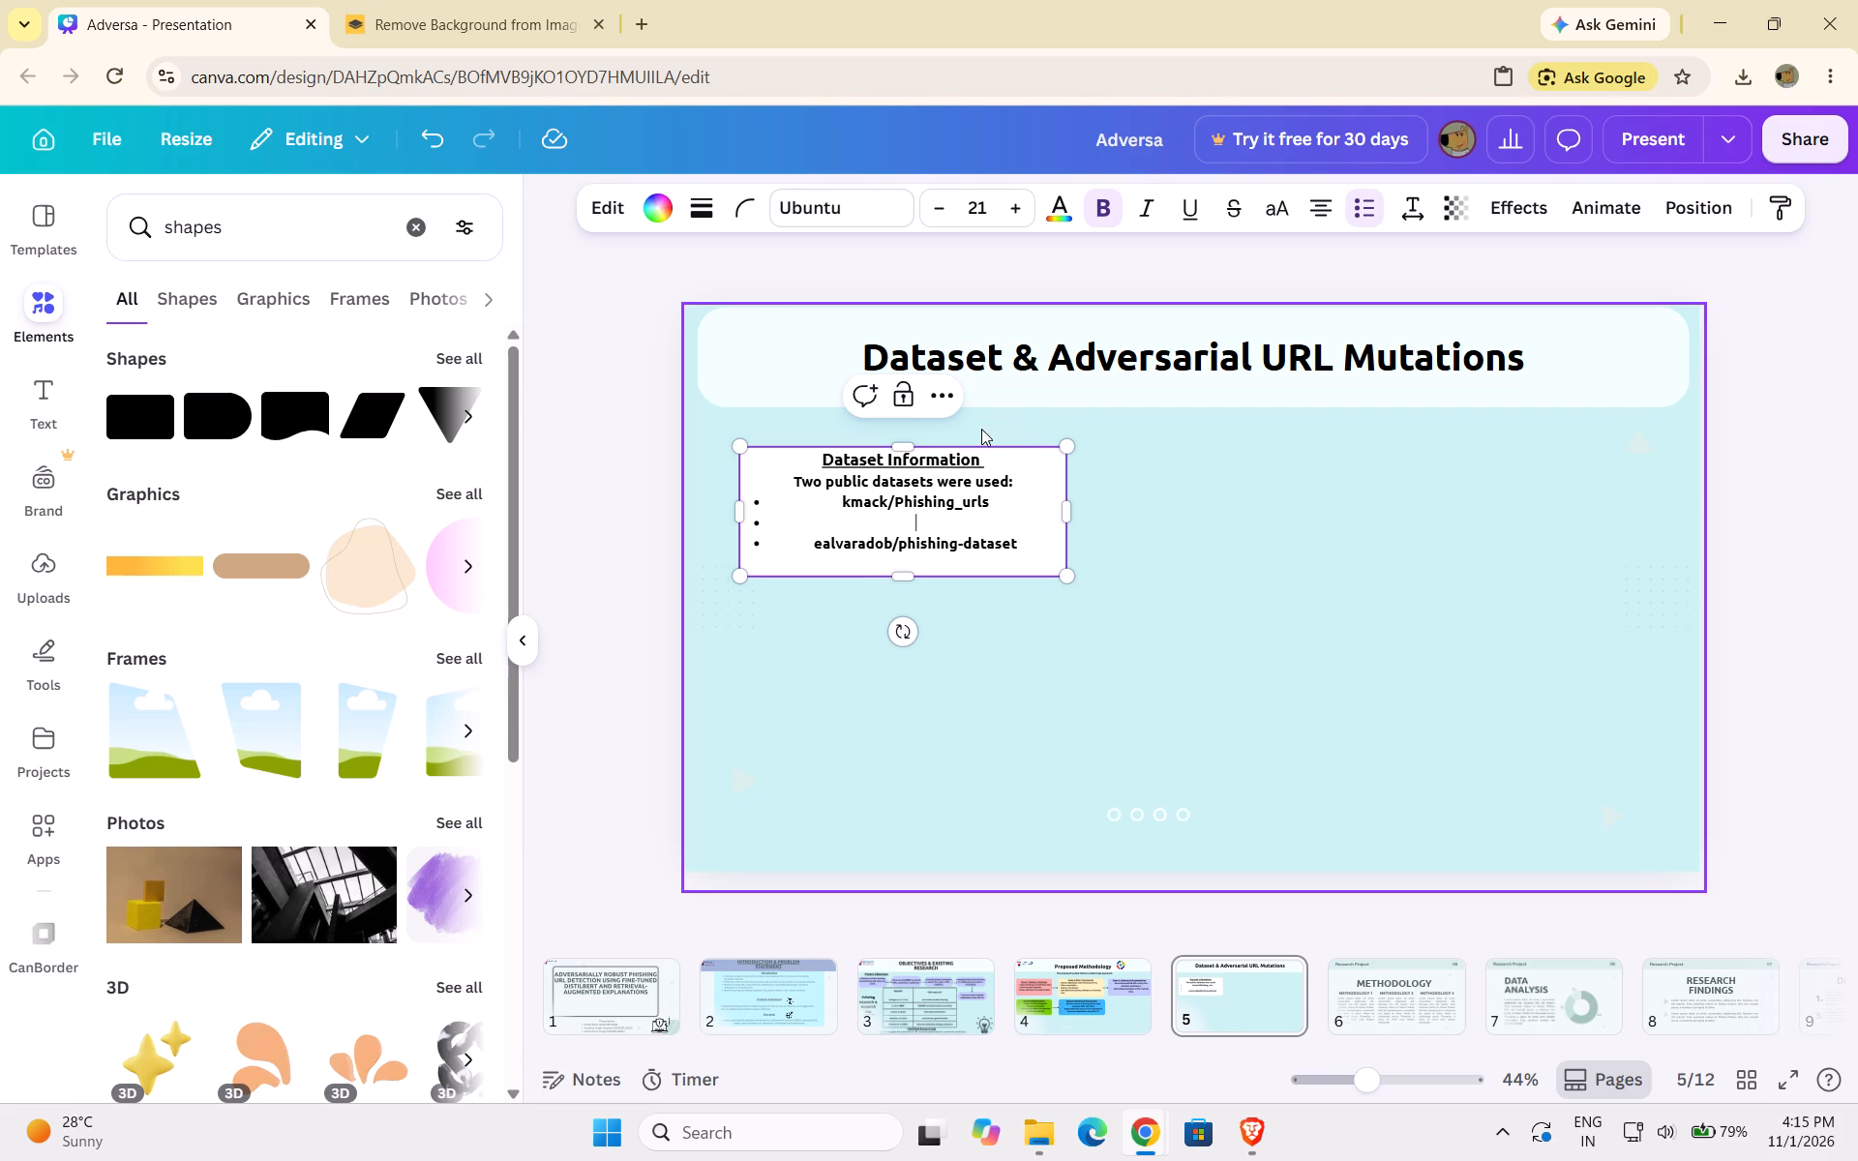
left_click(762, 520)
left_click(762, 520)
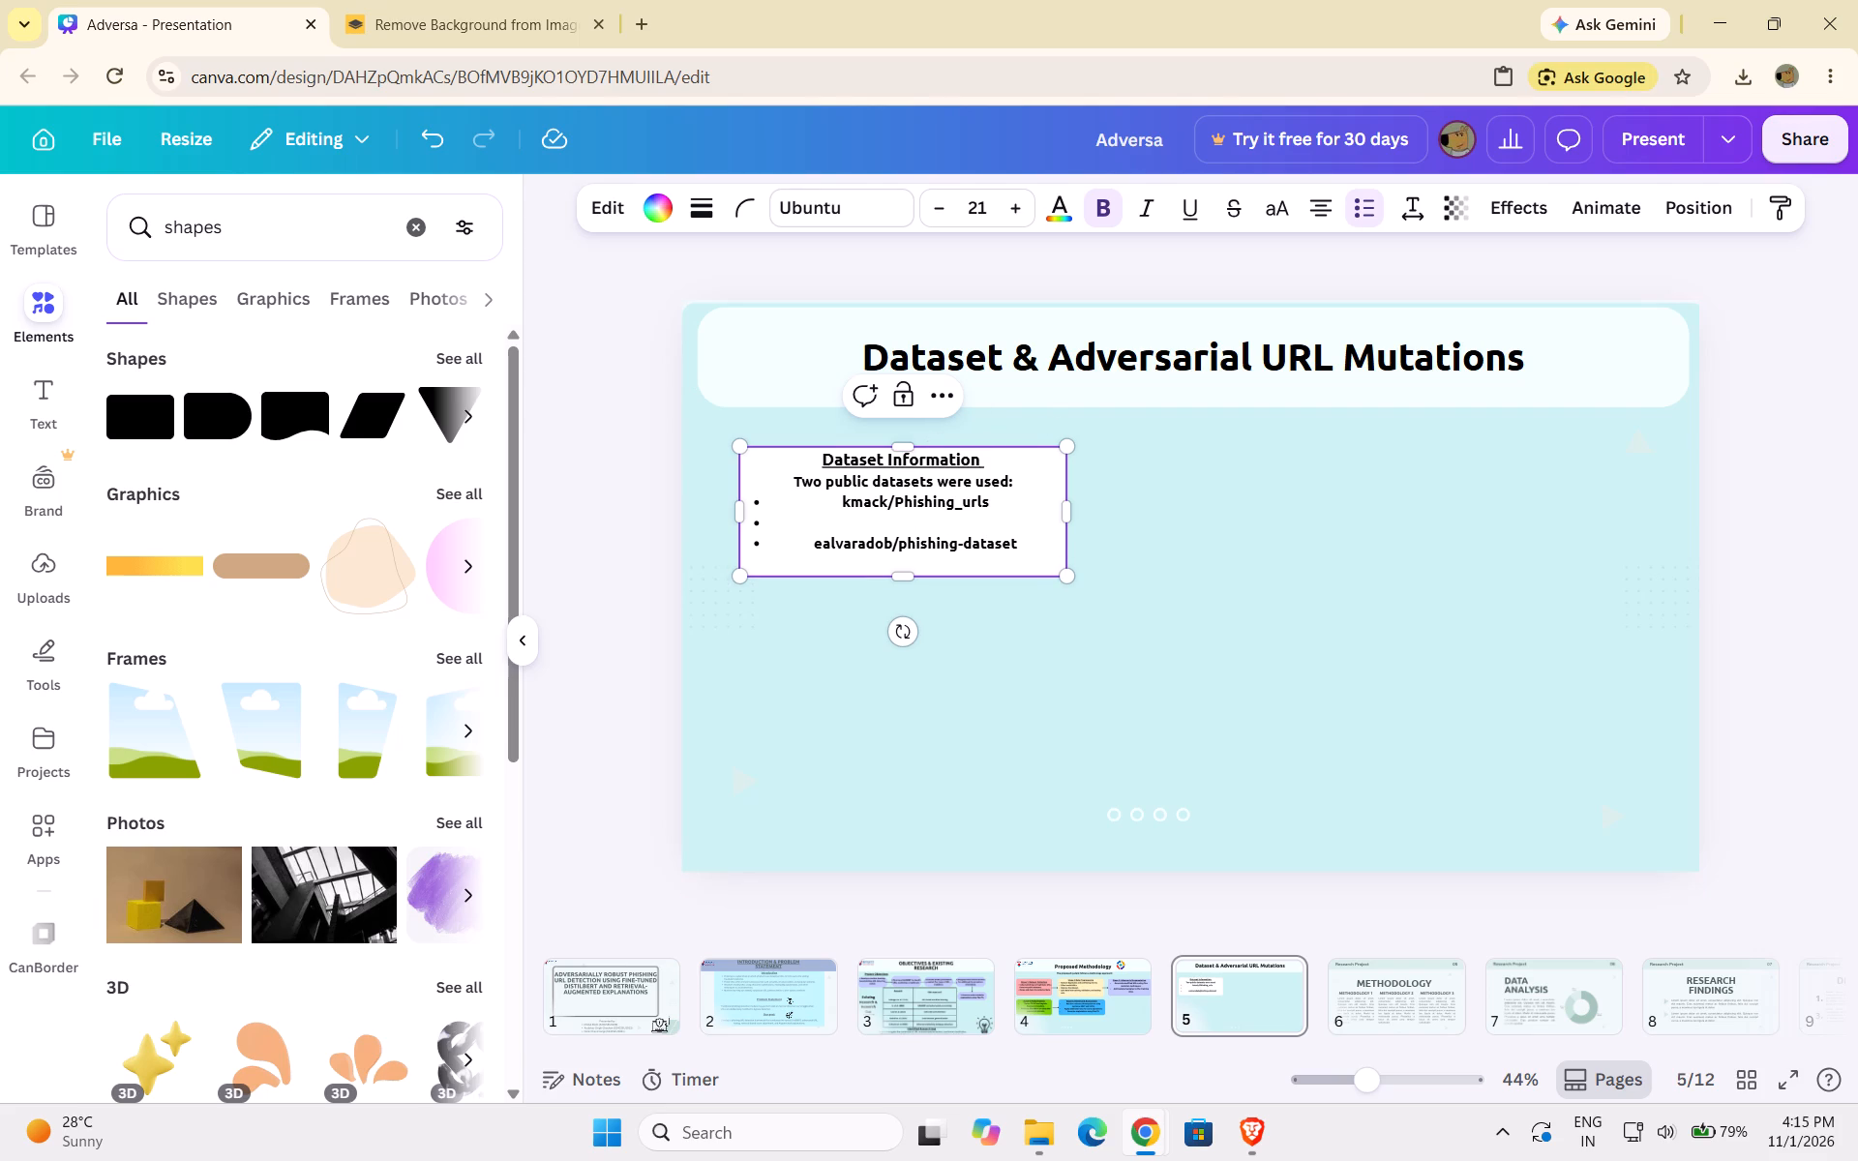
key("backslash")
key("BackSpace")
key("BackSpace")
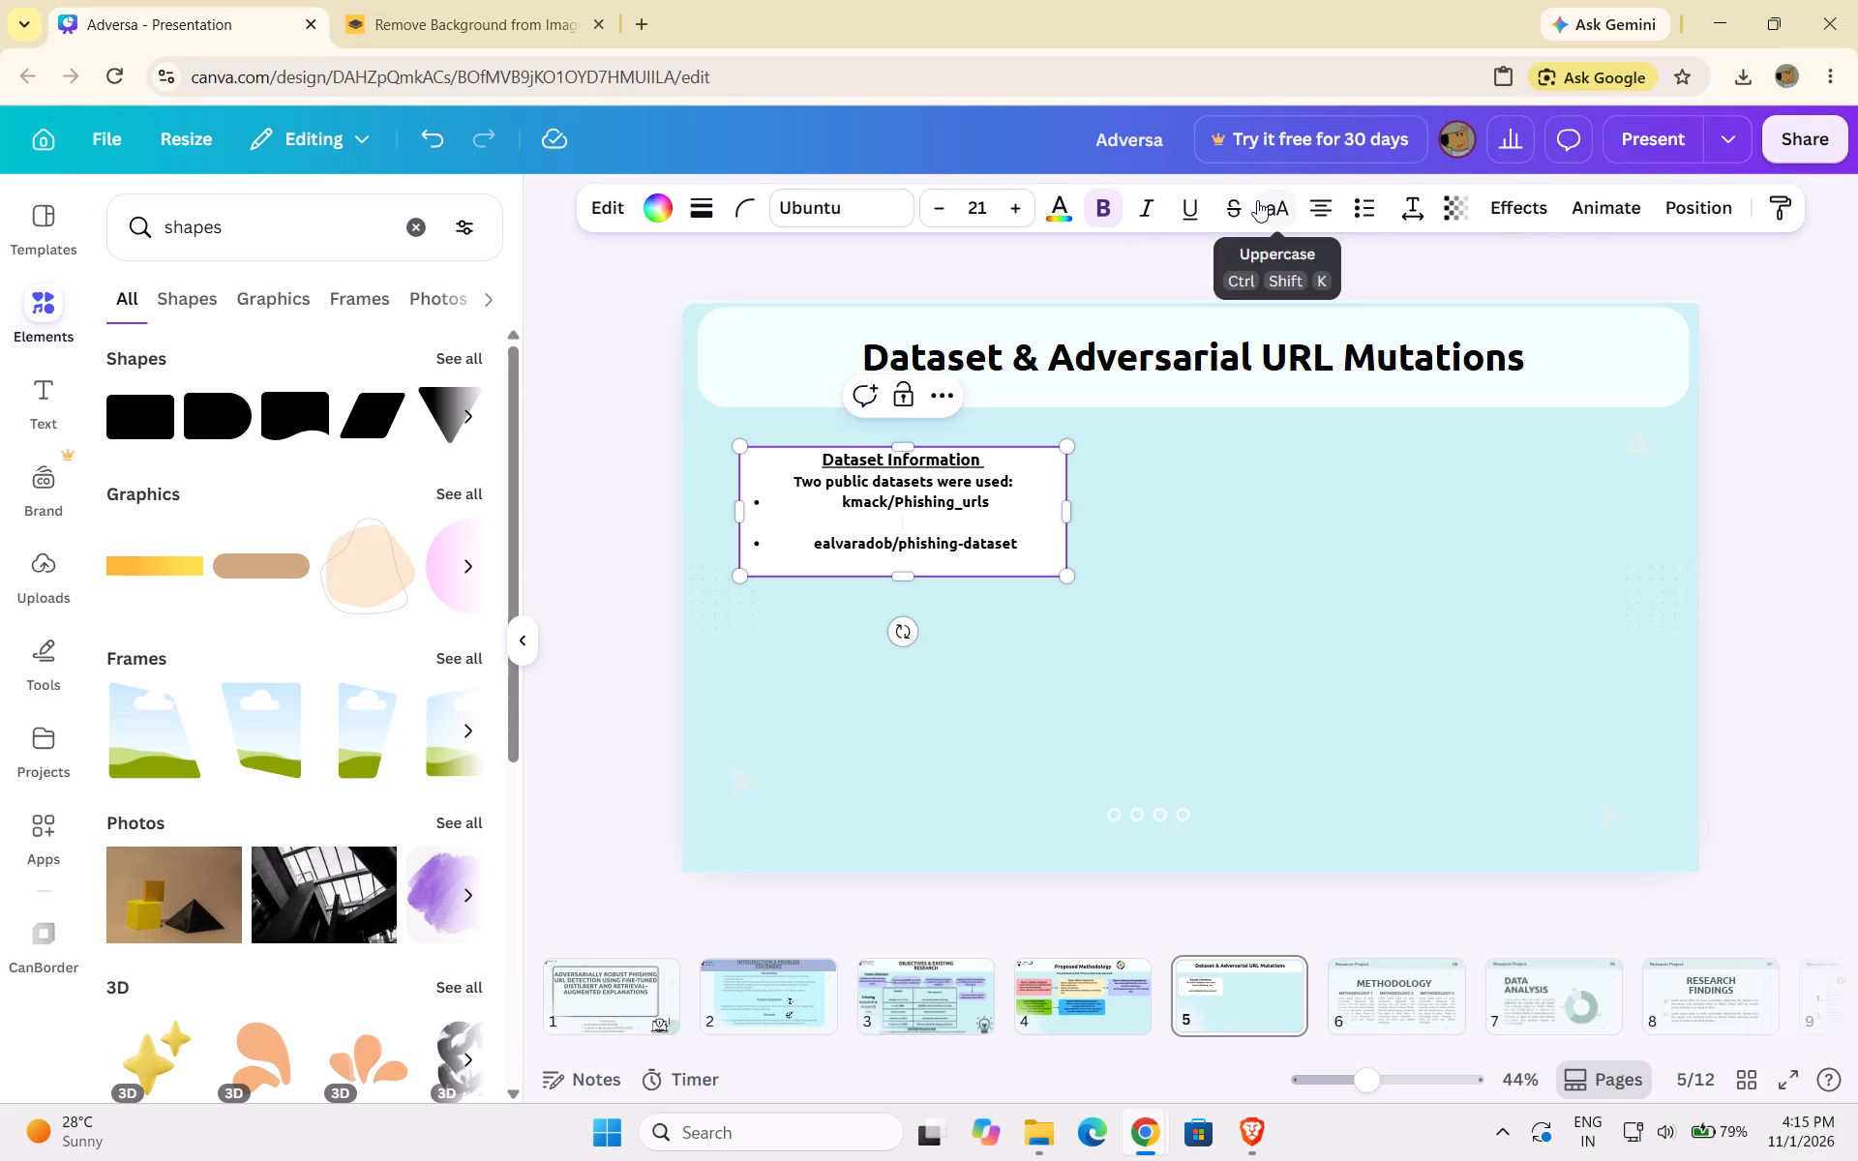
Search the Canva apps for "url".
left_click(46, 843)
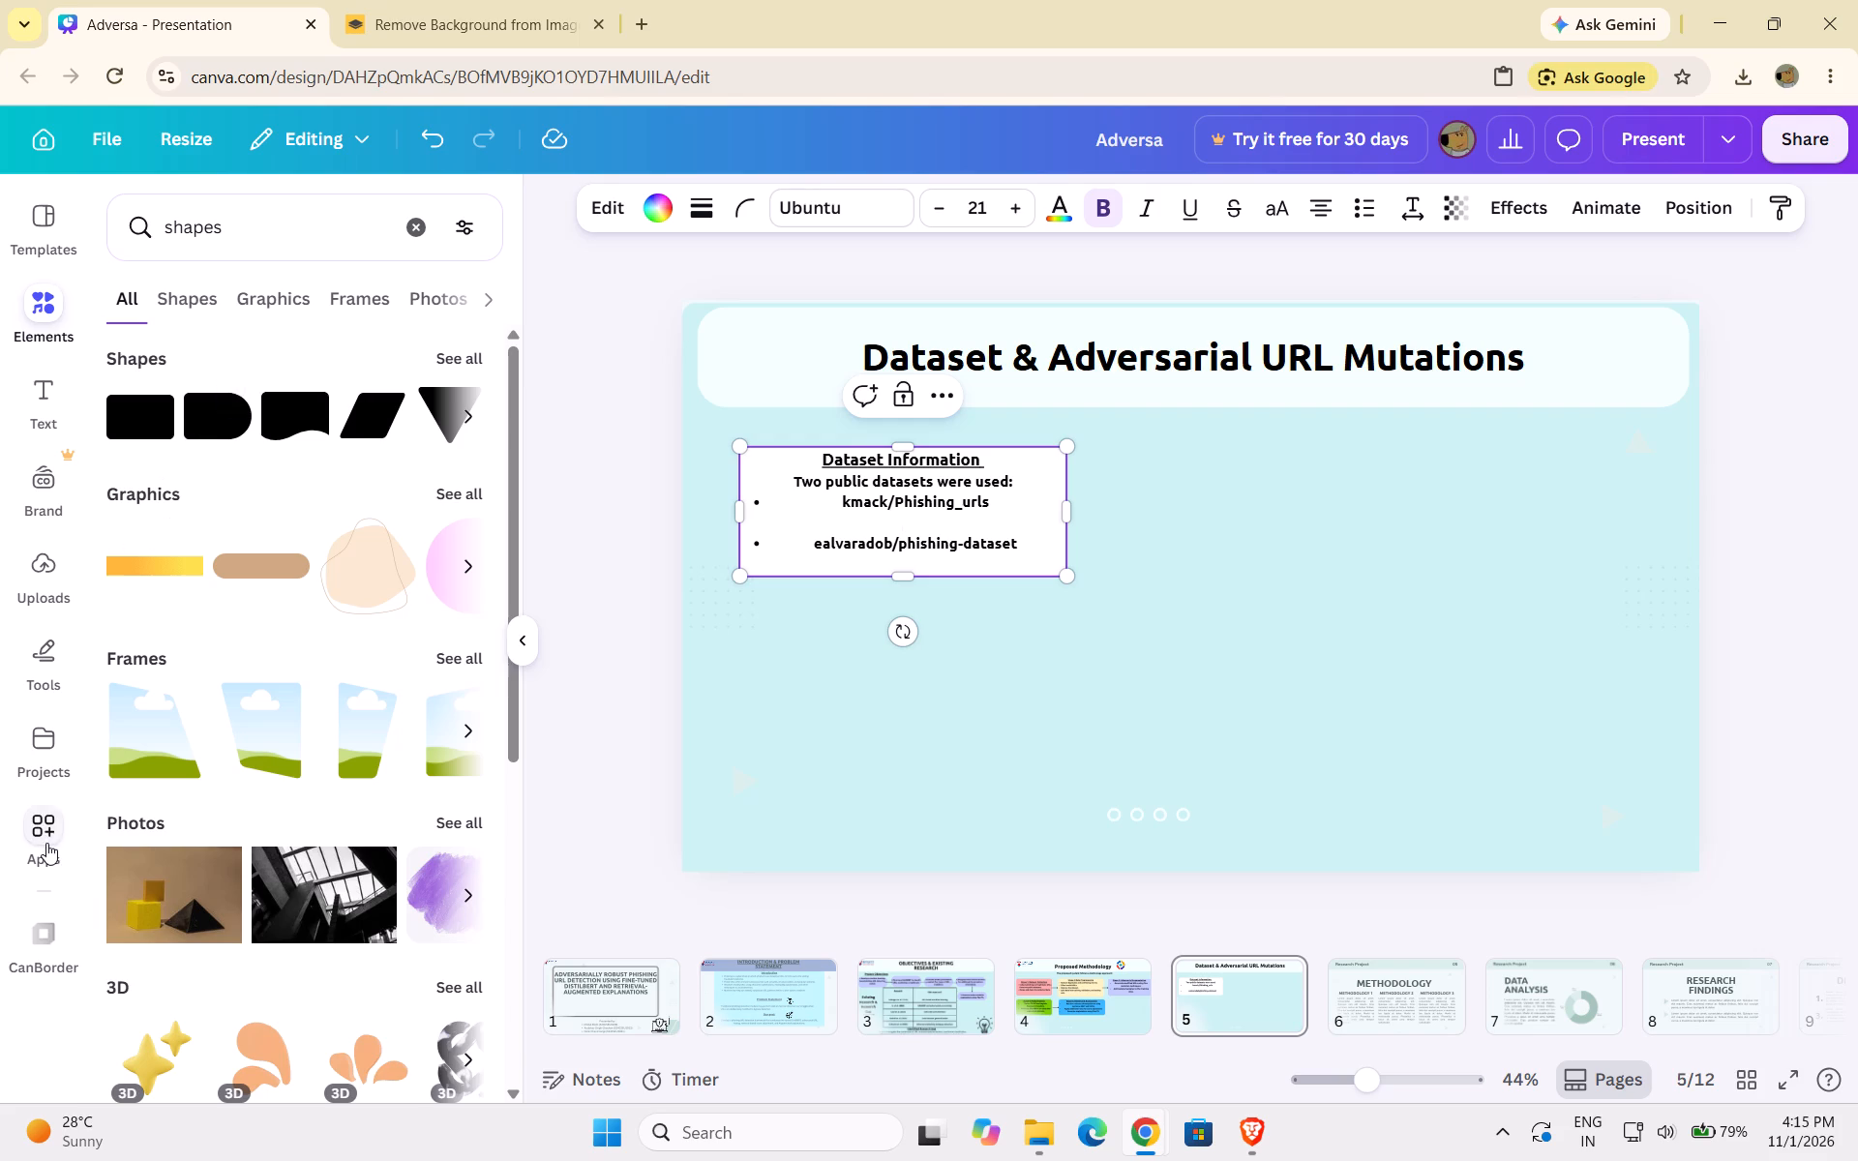
left_click(456, 228)
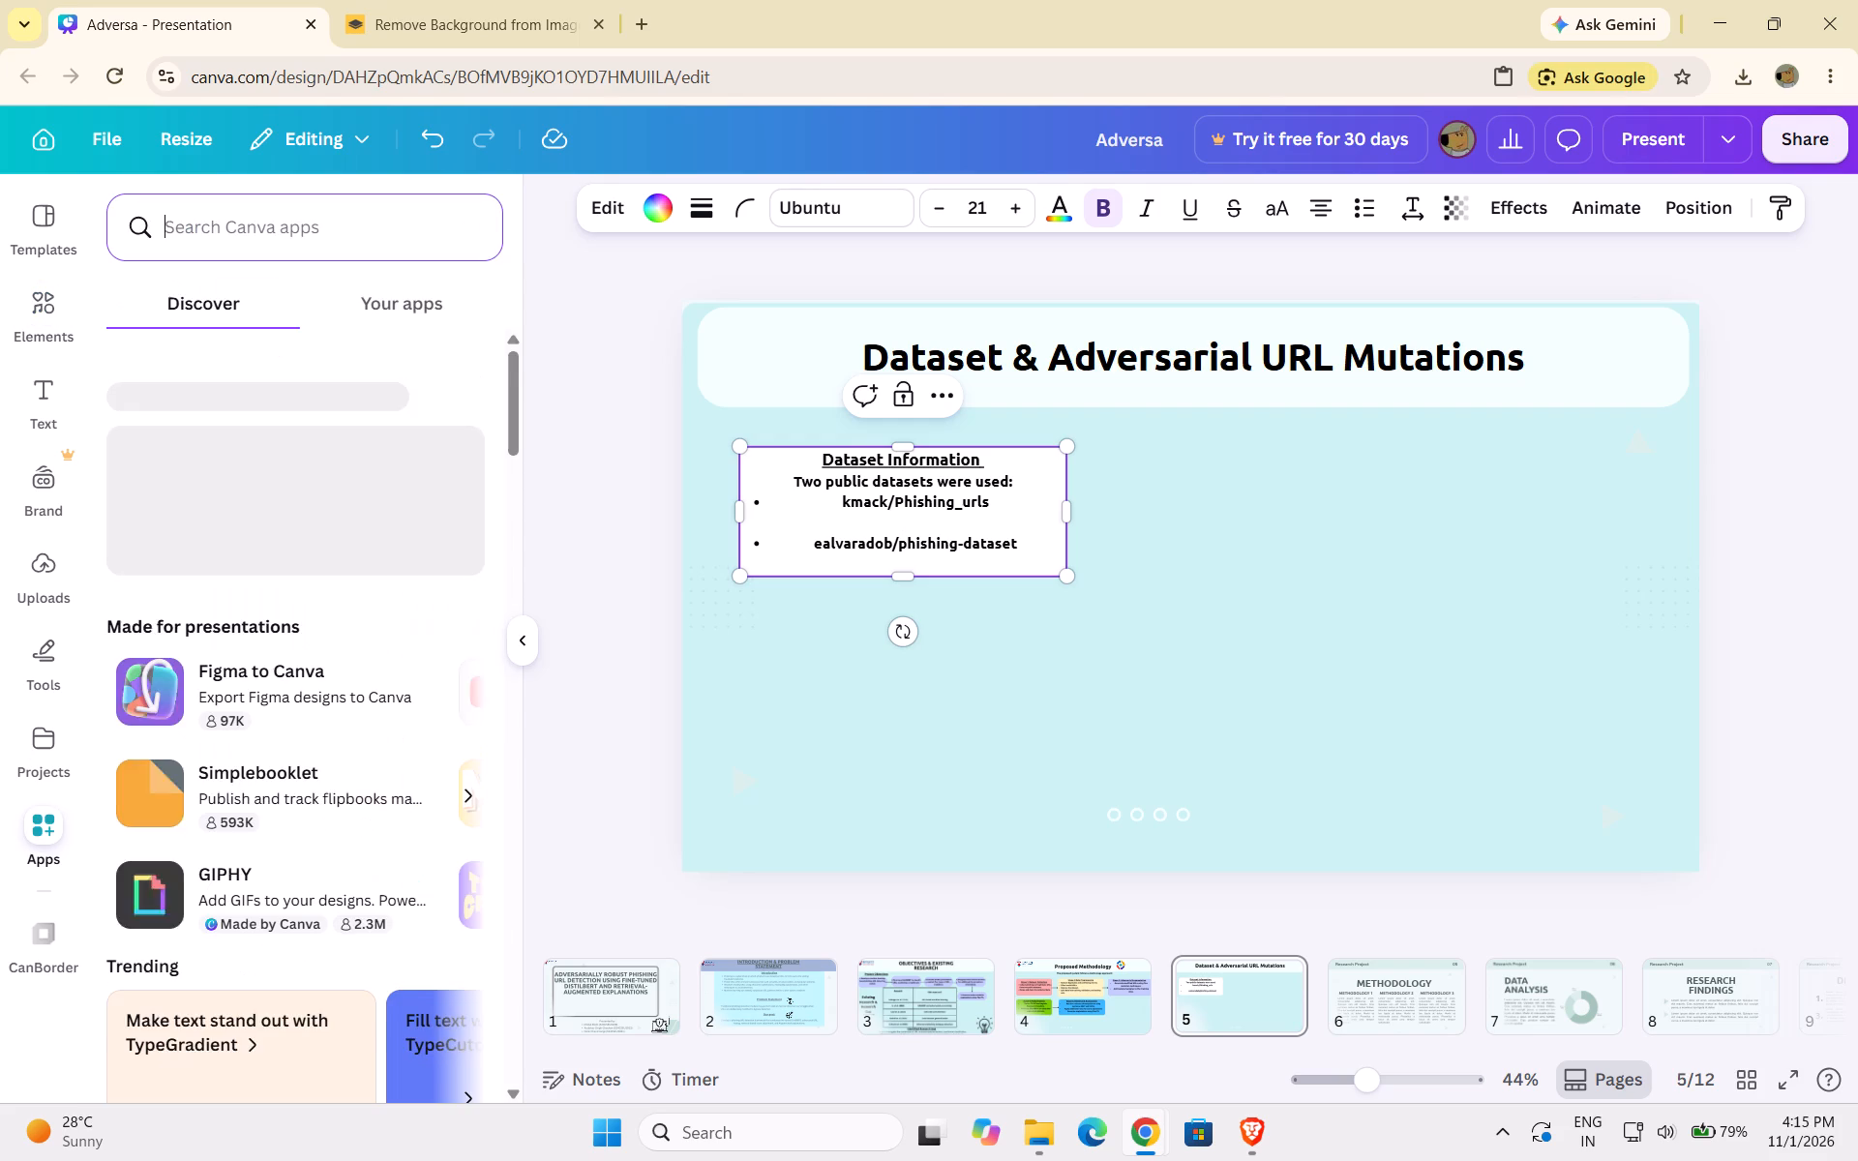
type("url")
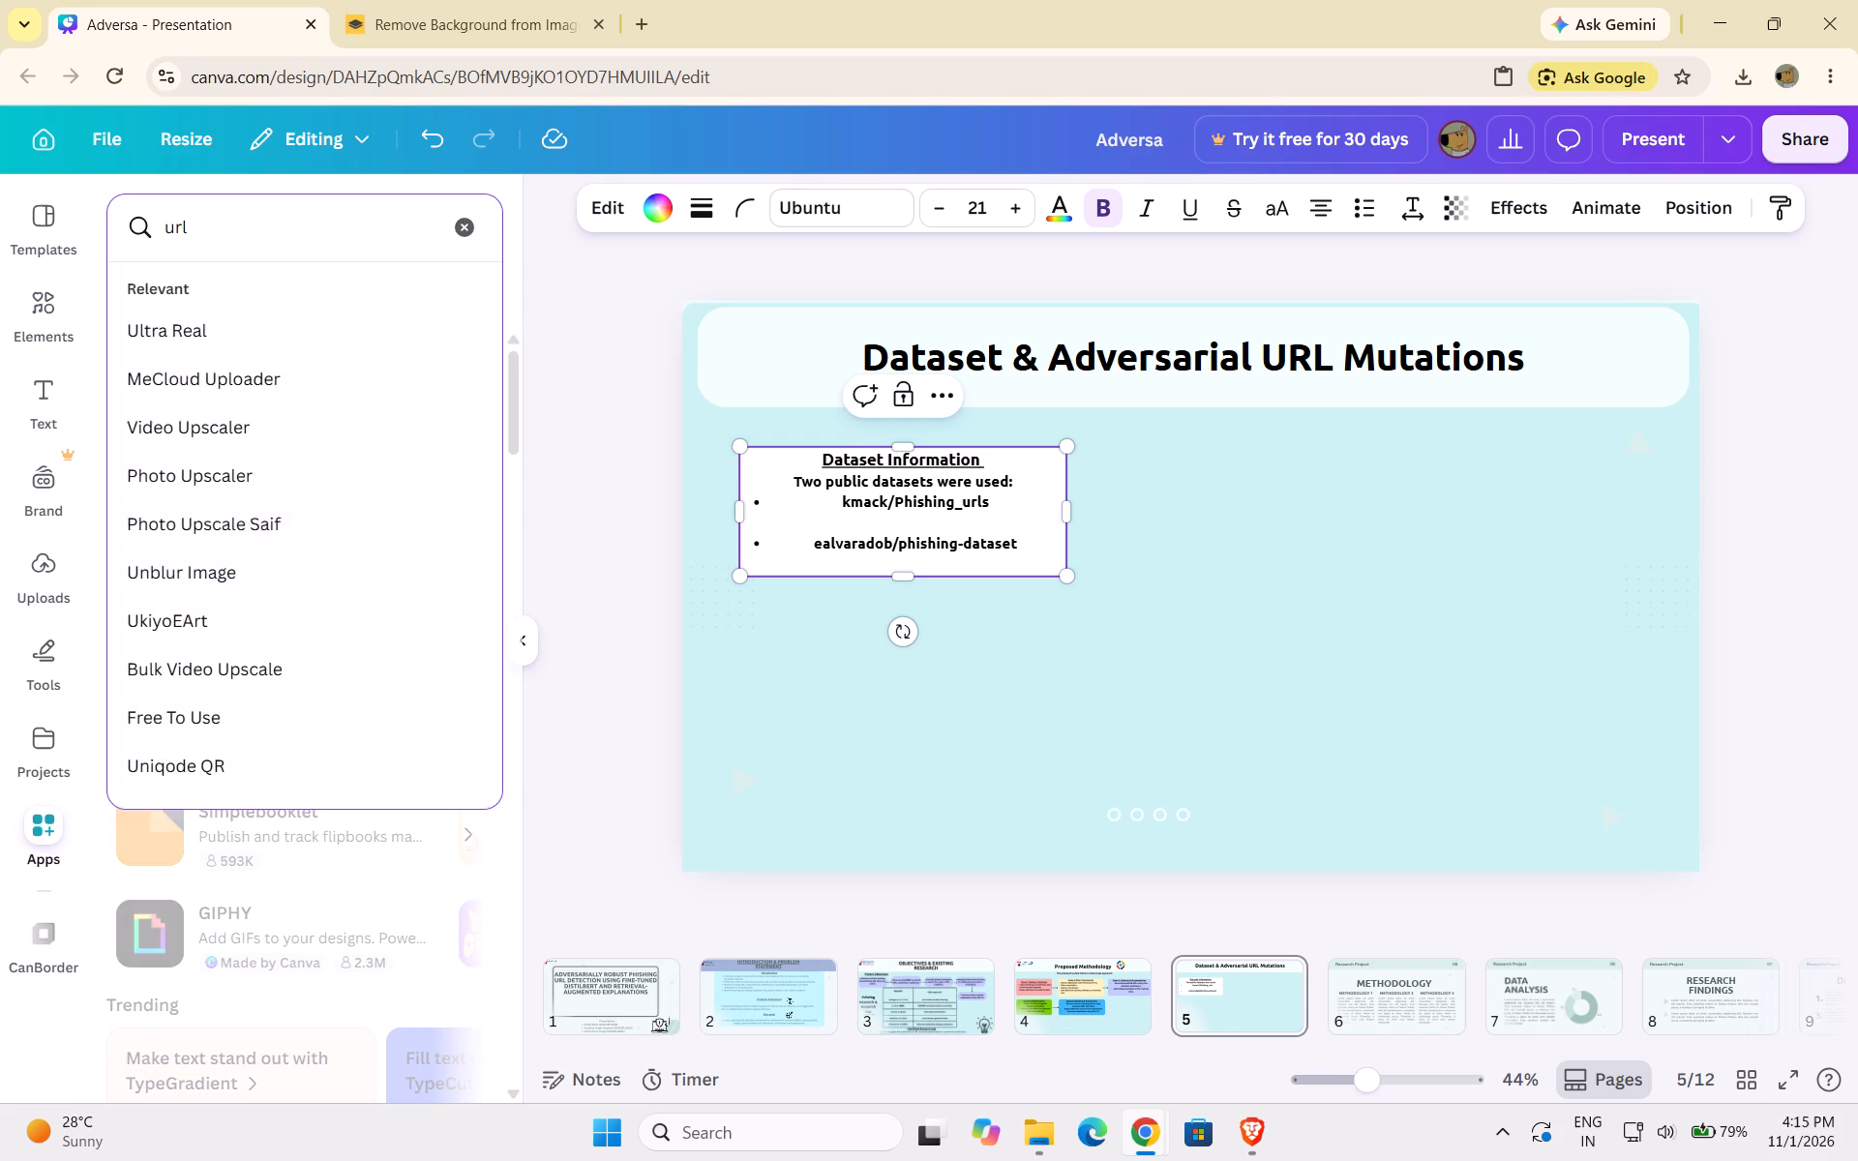
Search the Canva elements for "url" and look through the results and the drawing tools for a link option.
left_click(57, 330)
left_click(242, 235)
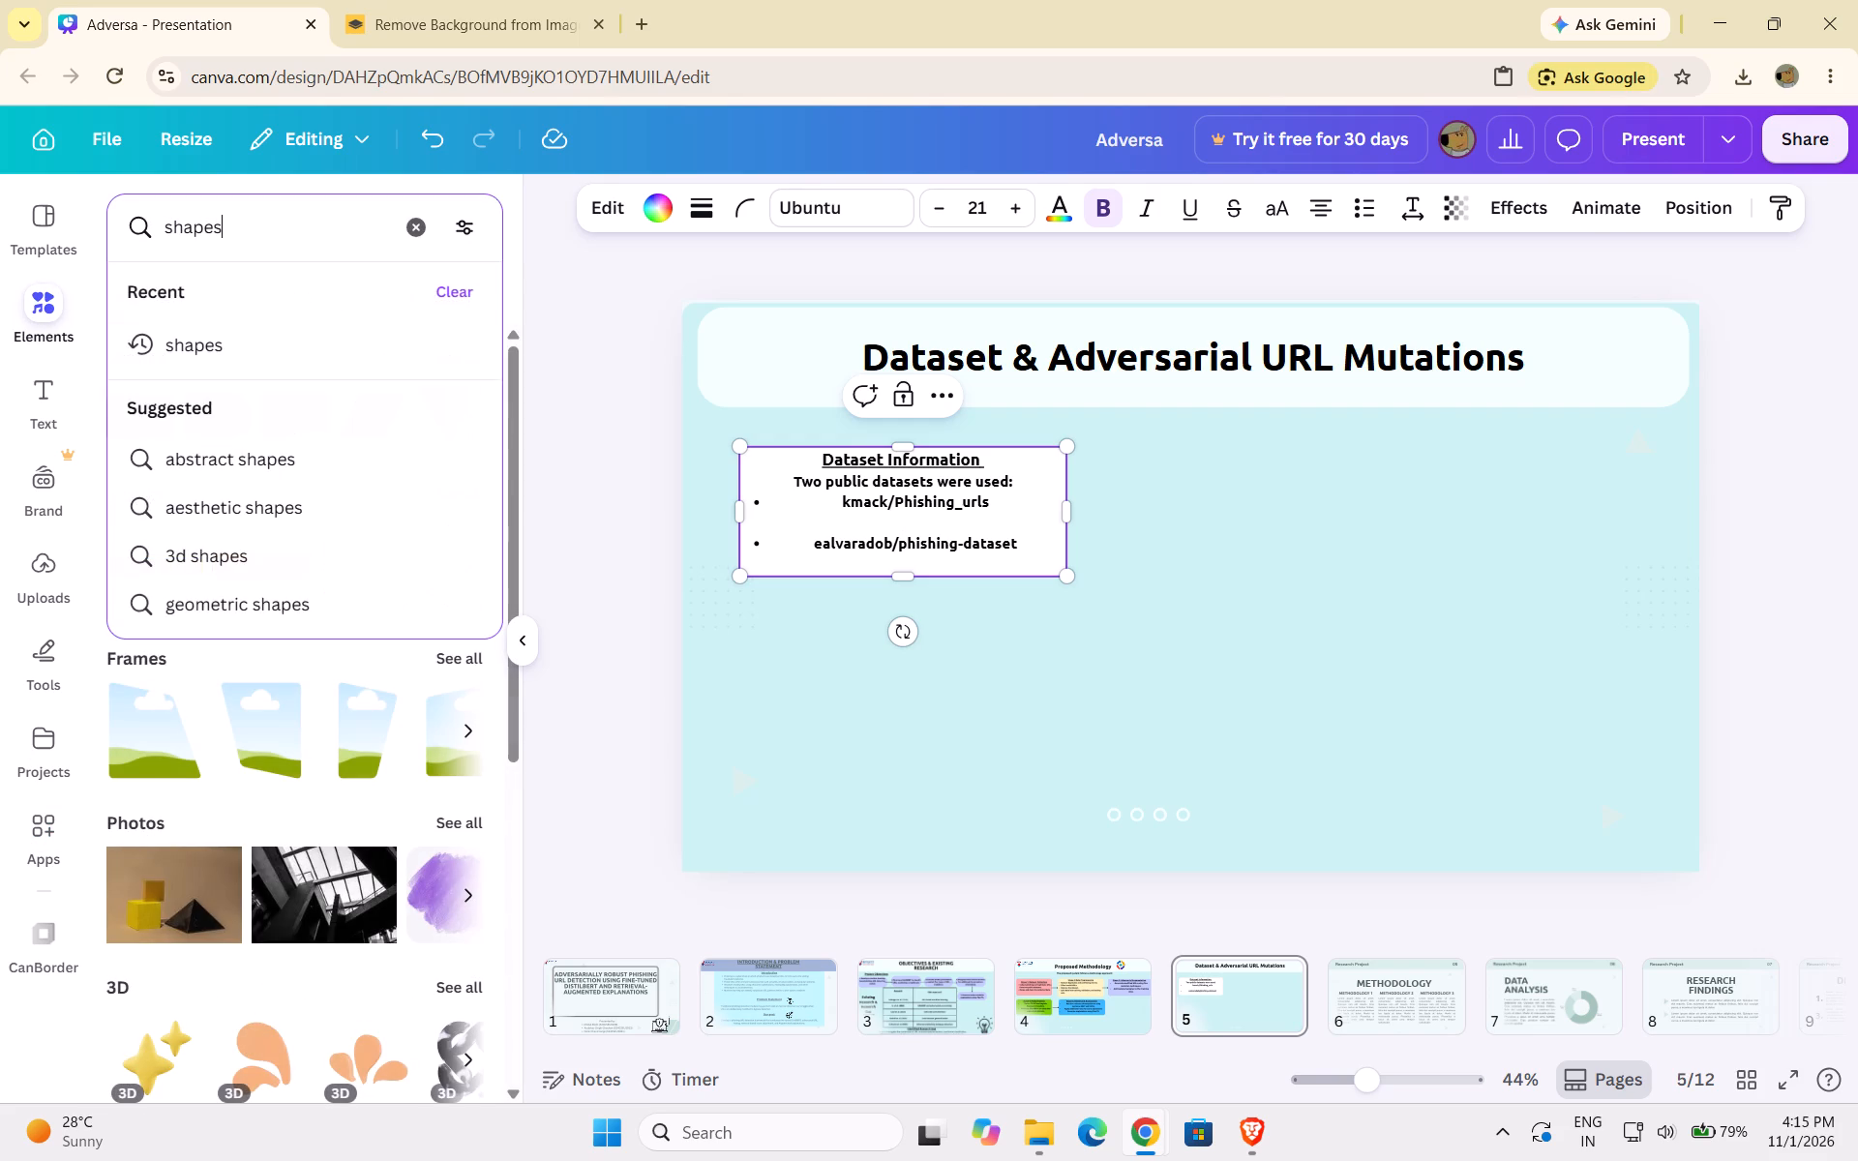
left_click(413, 226)
type("ur;")
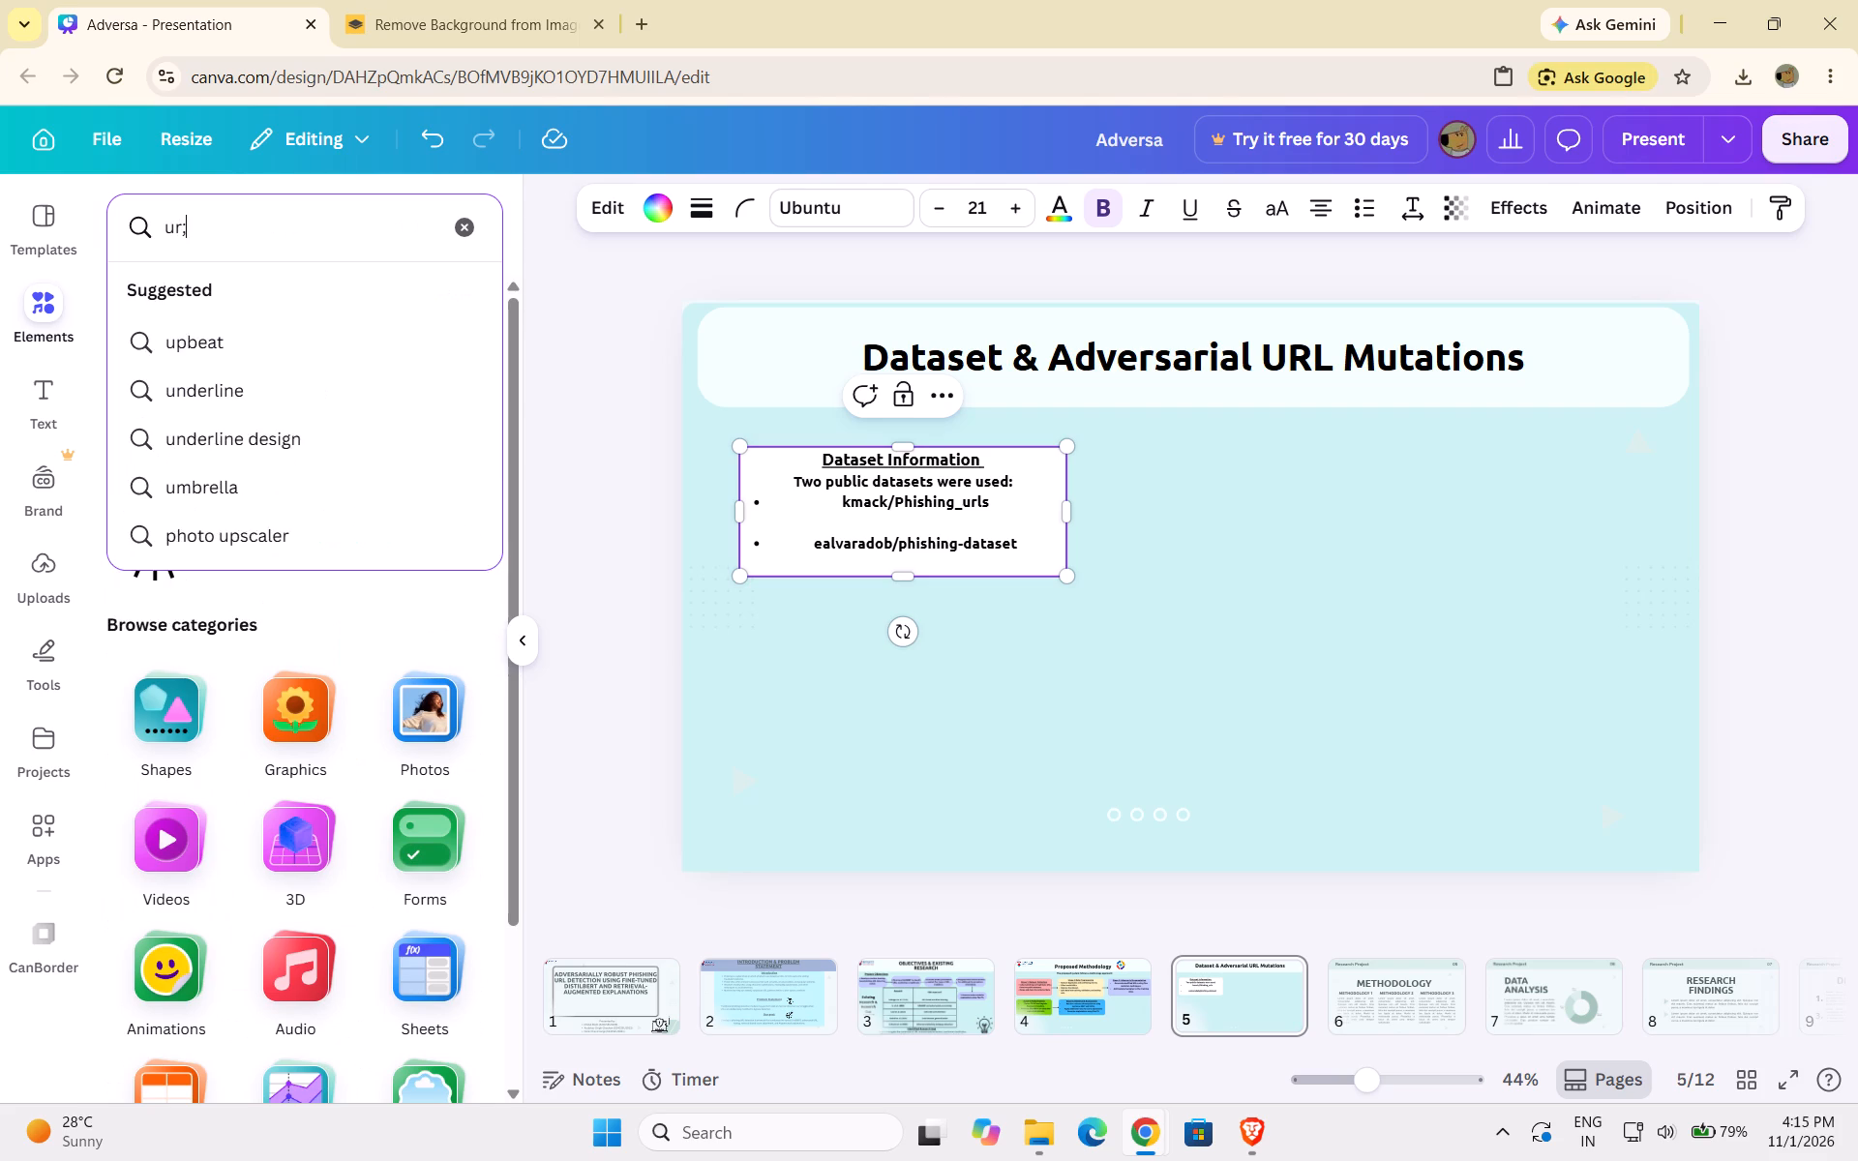
key("BackSpace")
key("l")
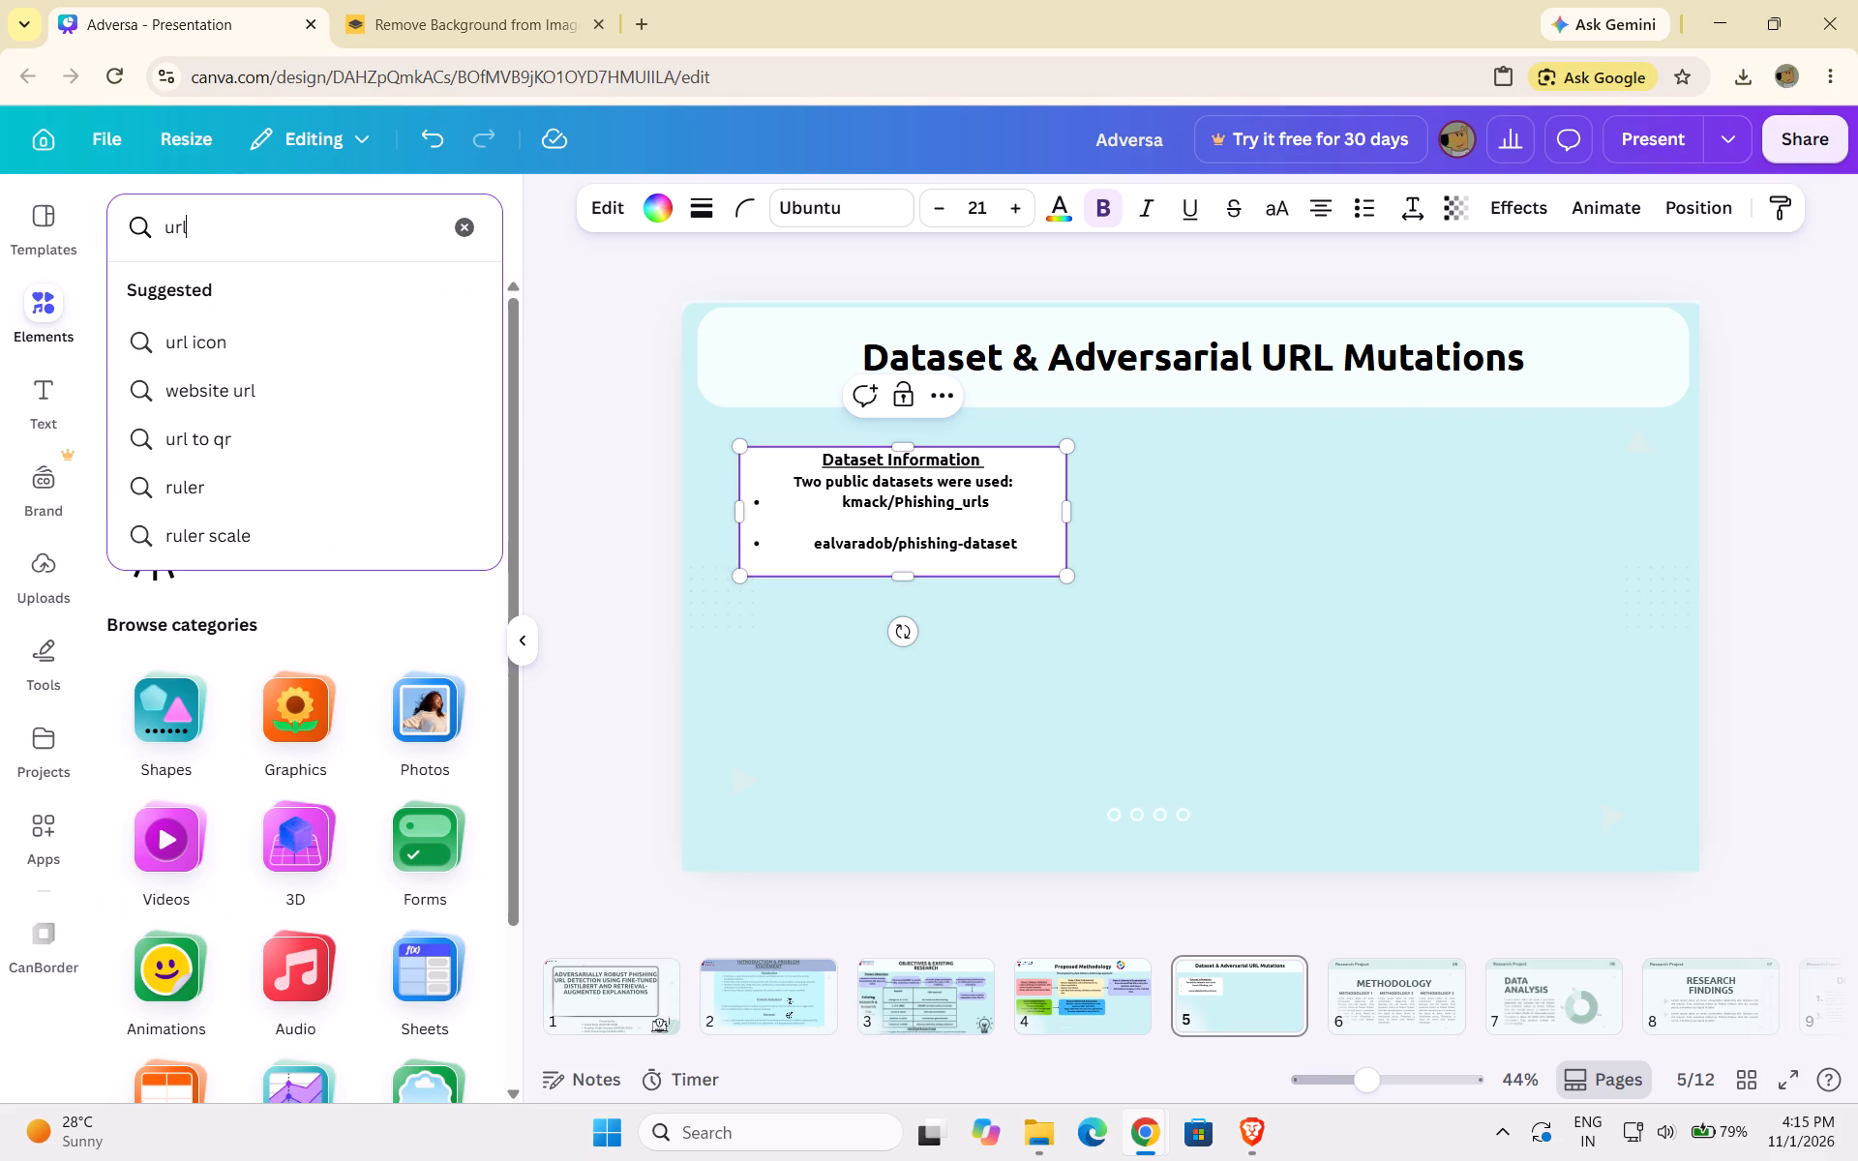
key("Return")
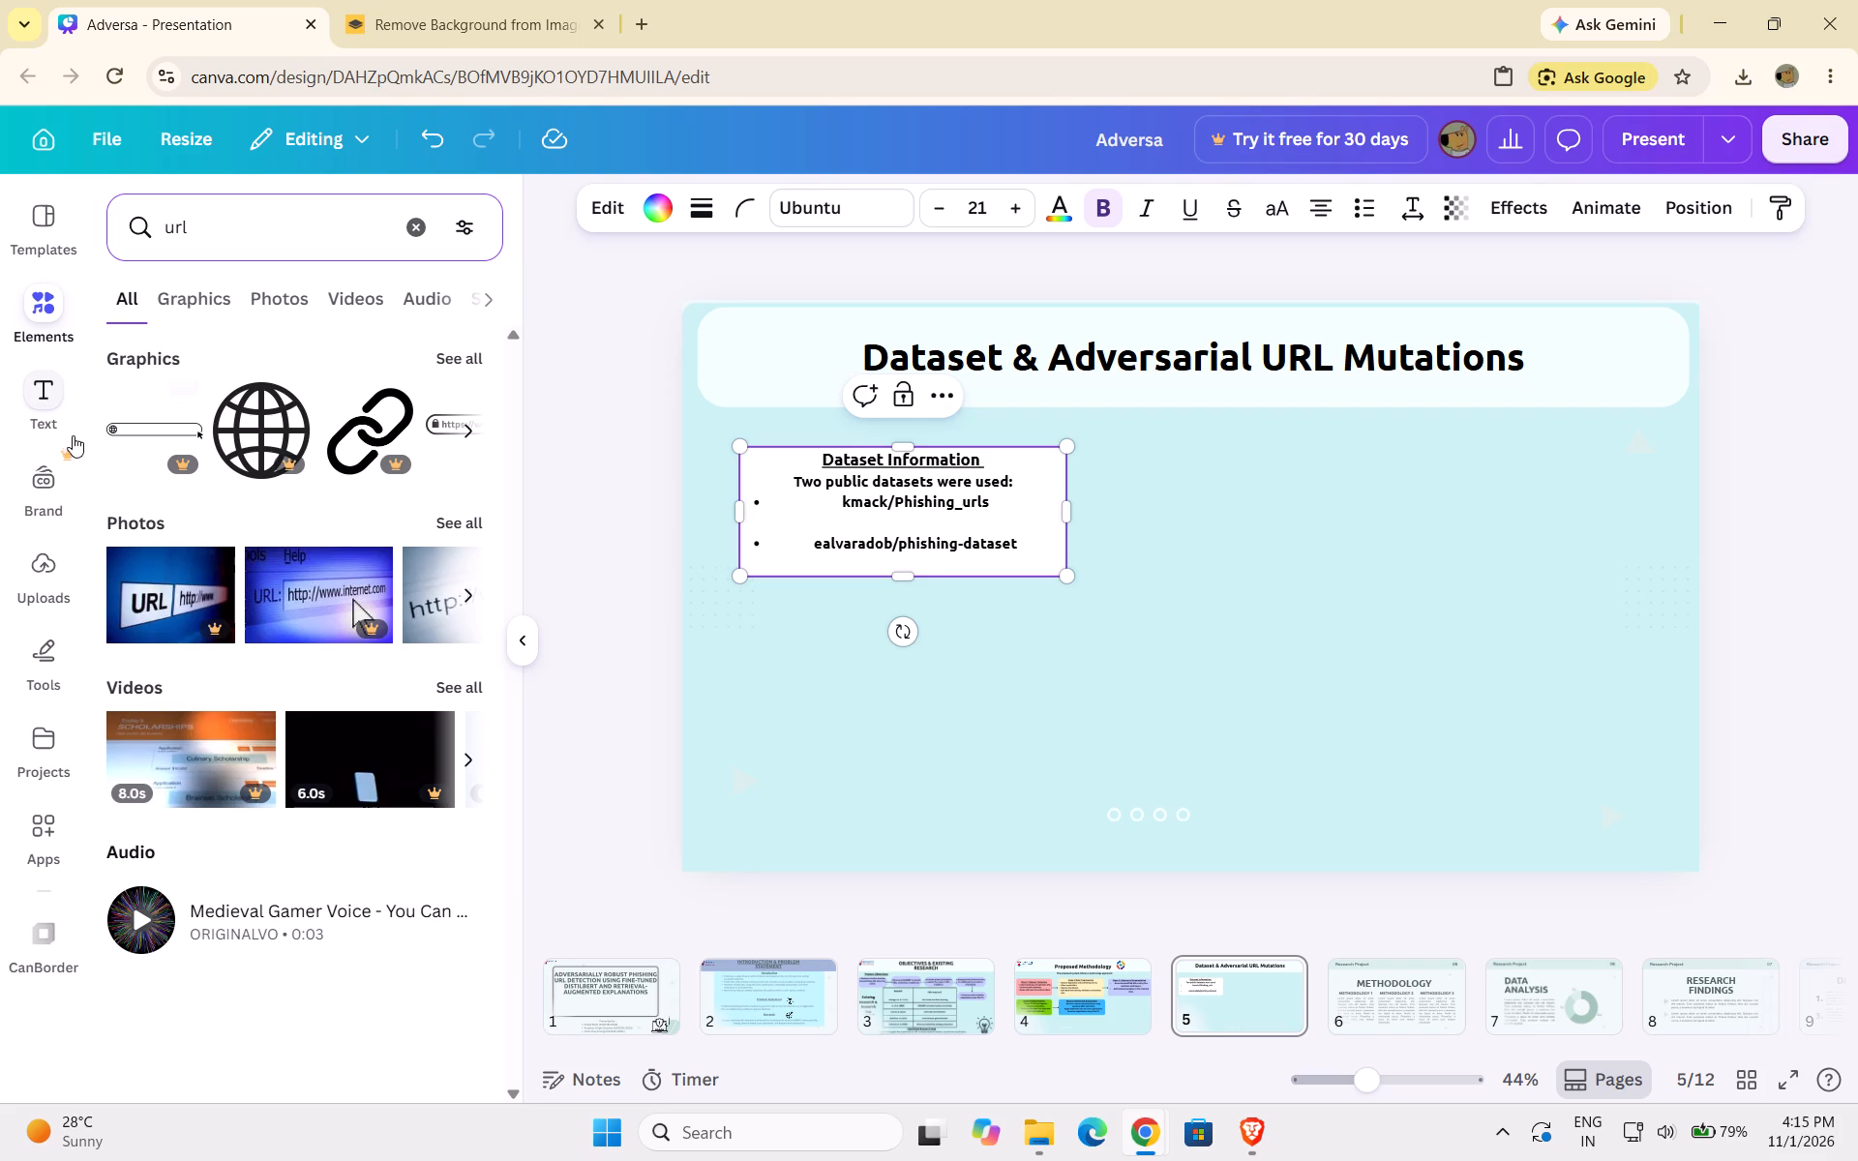
left_click(39, 658)
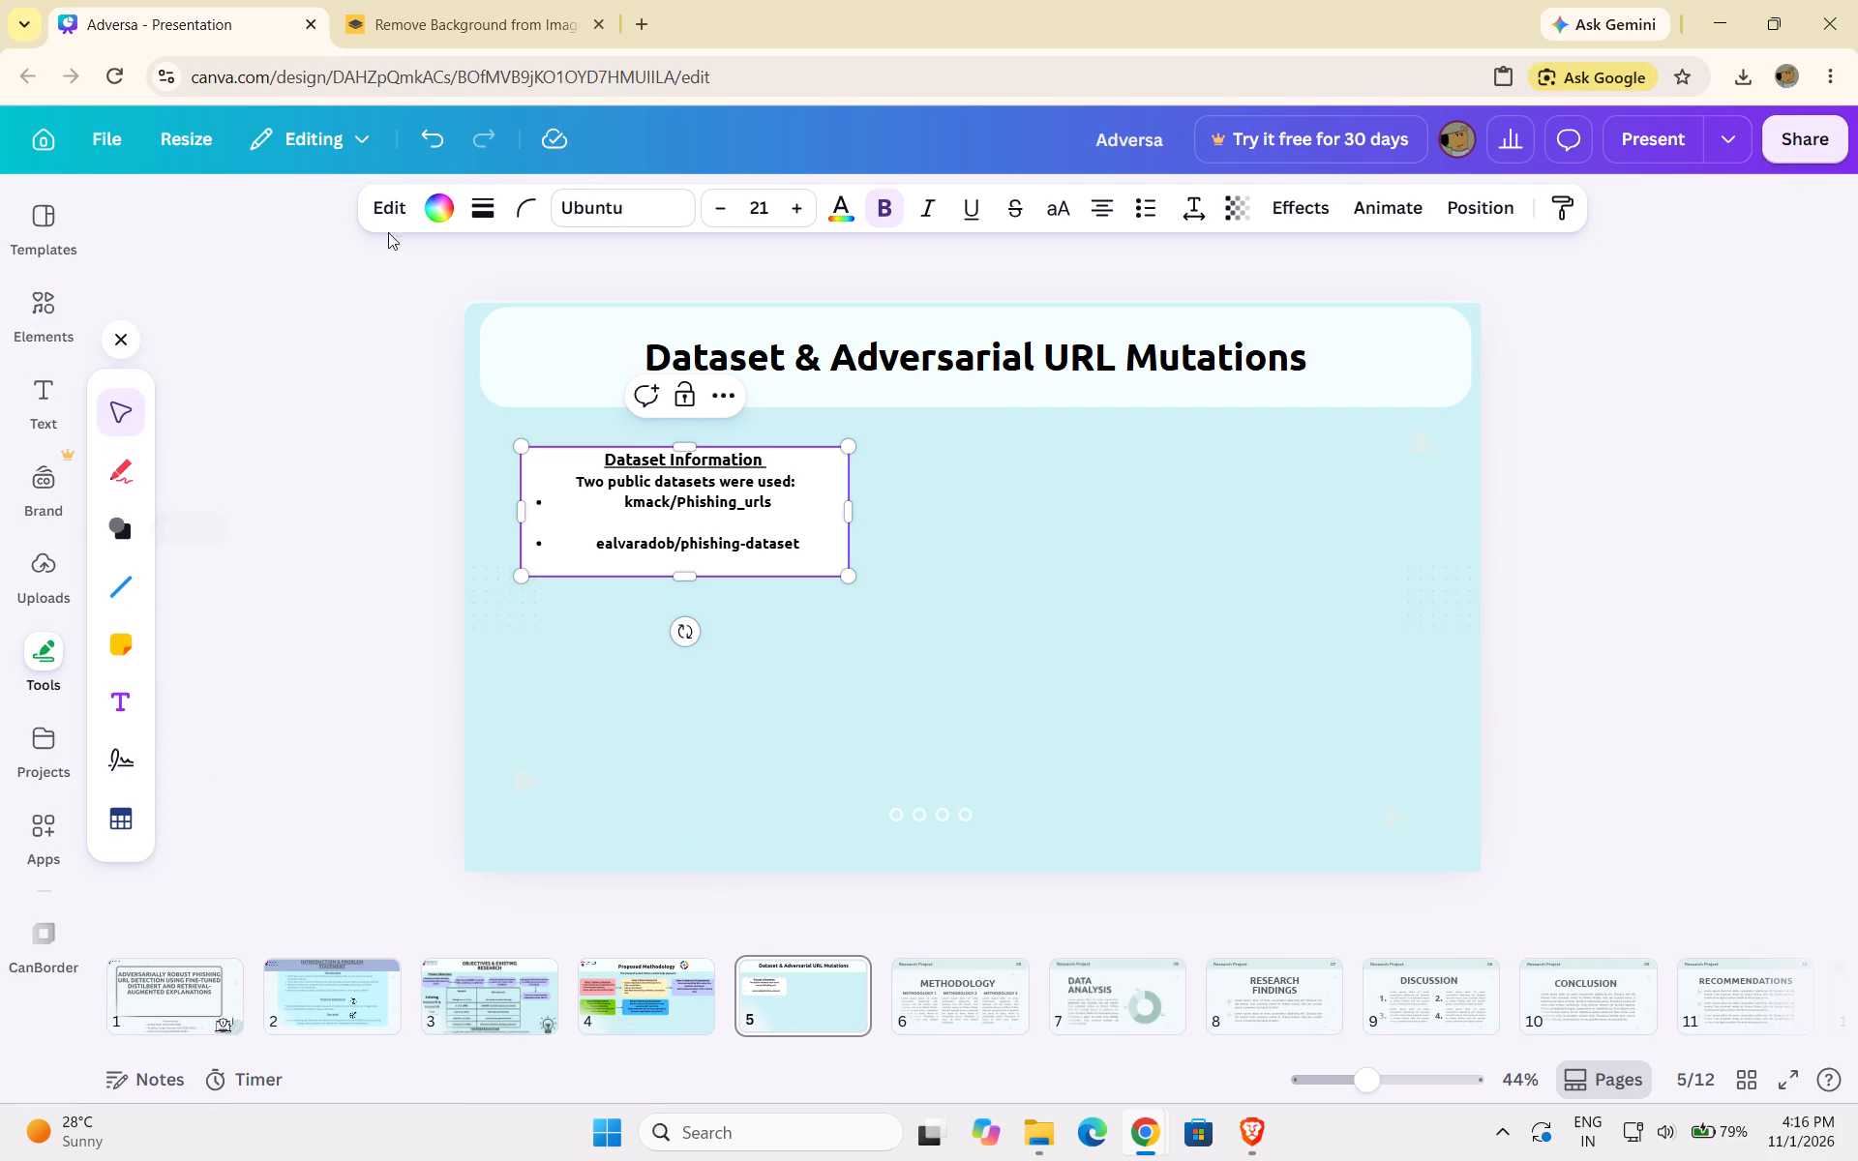
Search Google in a new browser tab for "how to put url in canva" and read the full steps for adding a link.
left_click(641, 6)
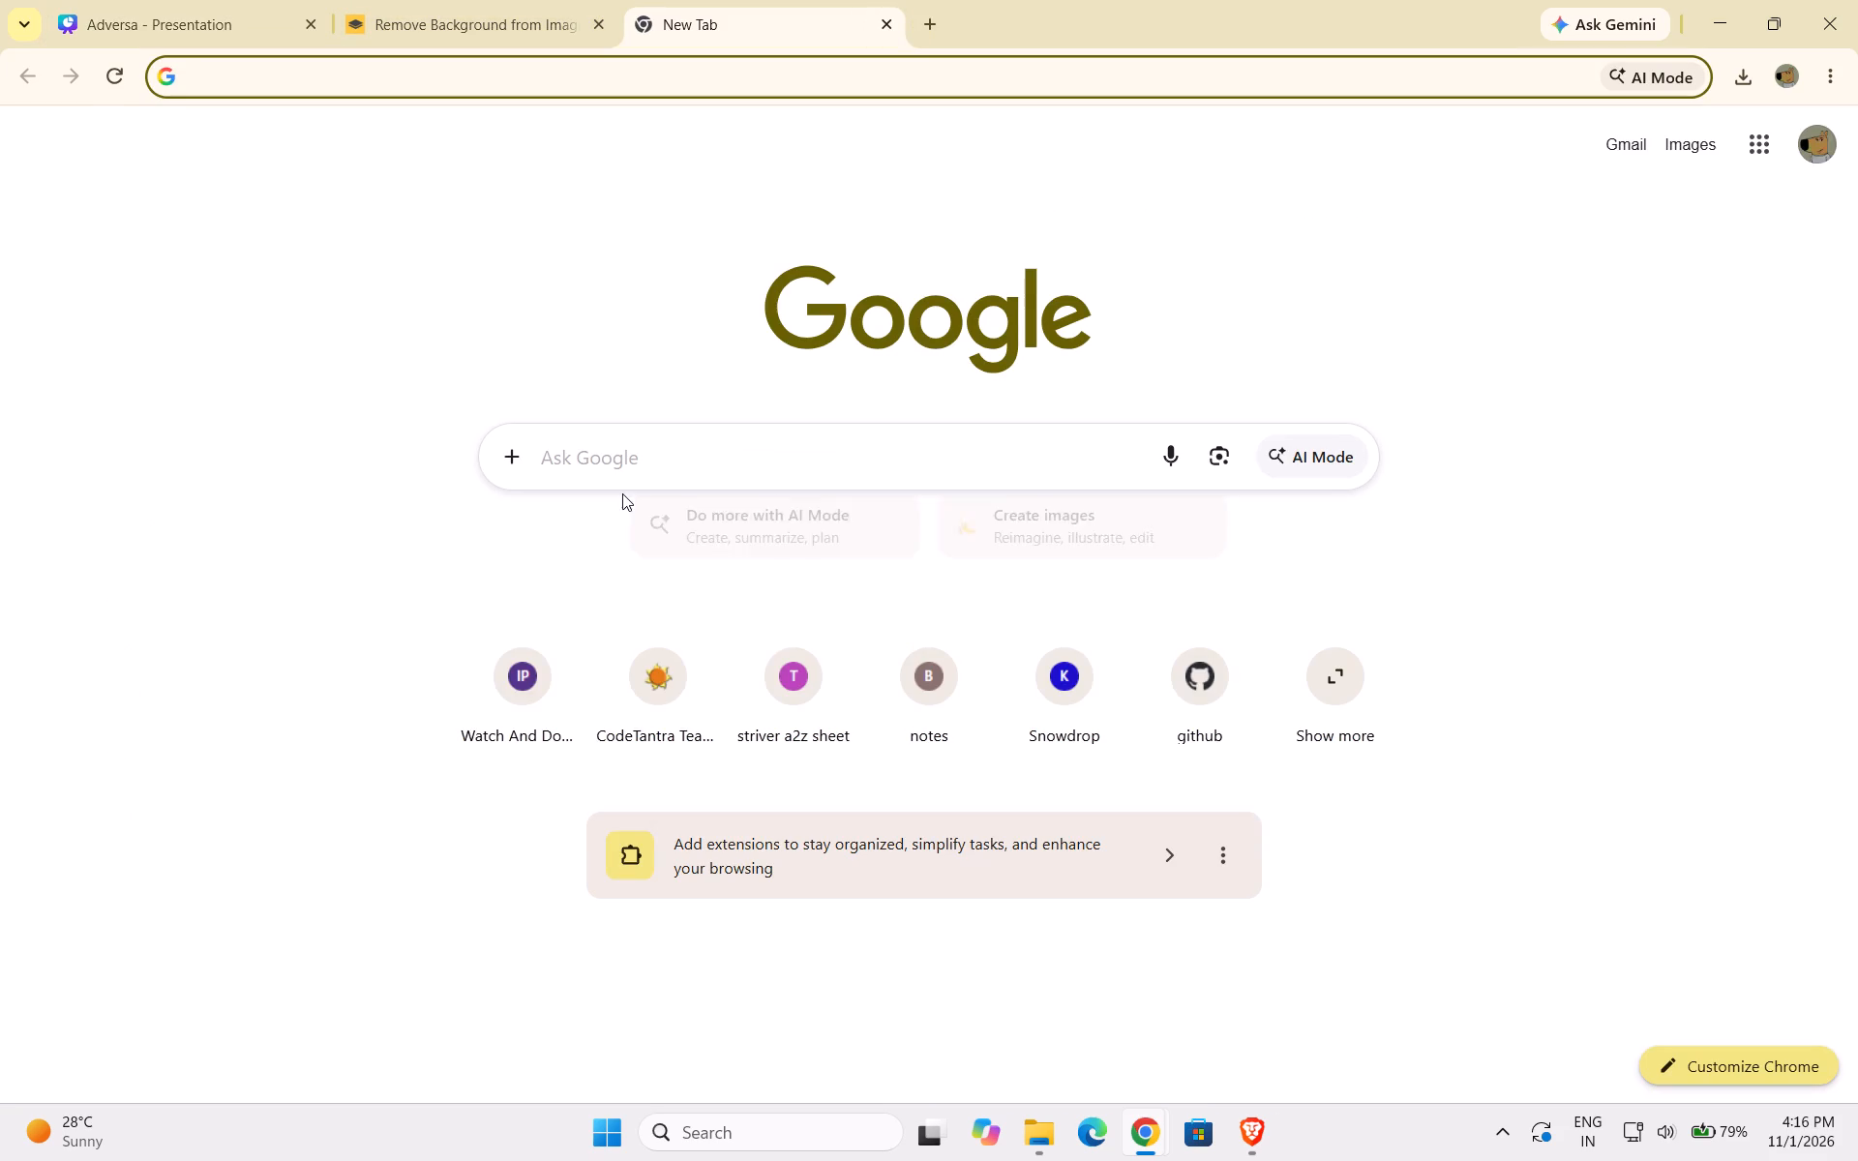
left_click(618, 461)
type("how to put url in canvca")
key("BackSpace")
key("BackSpace")
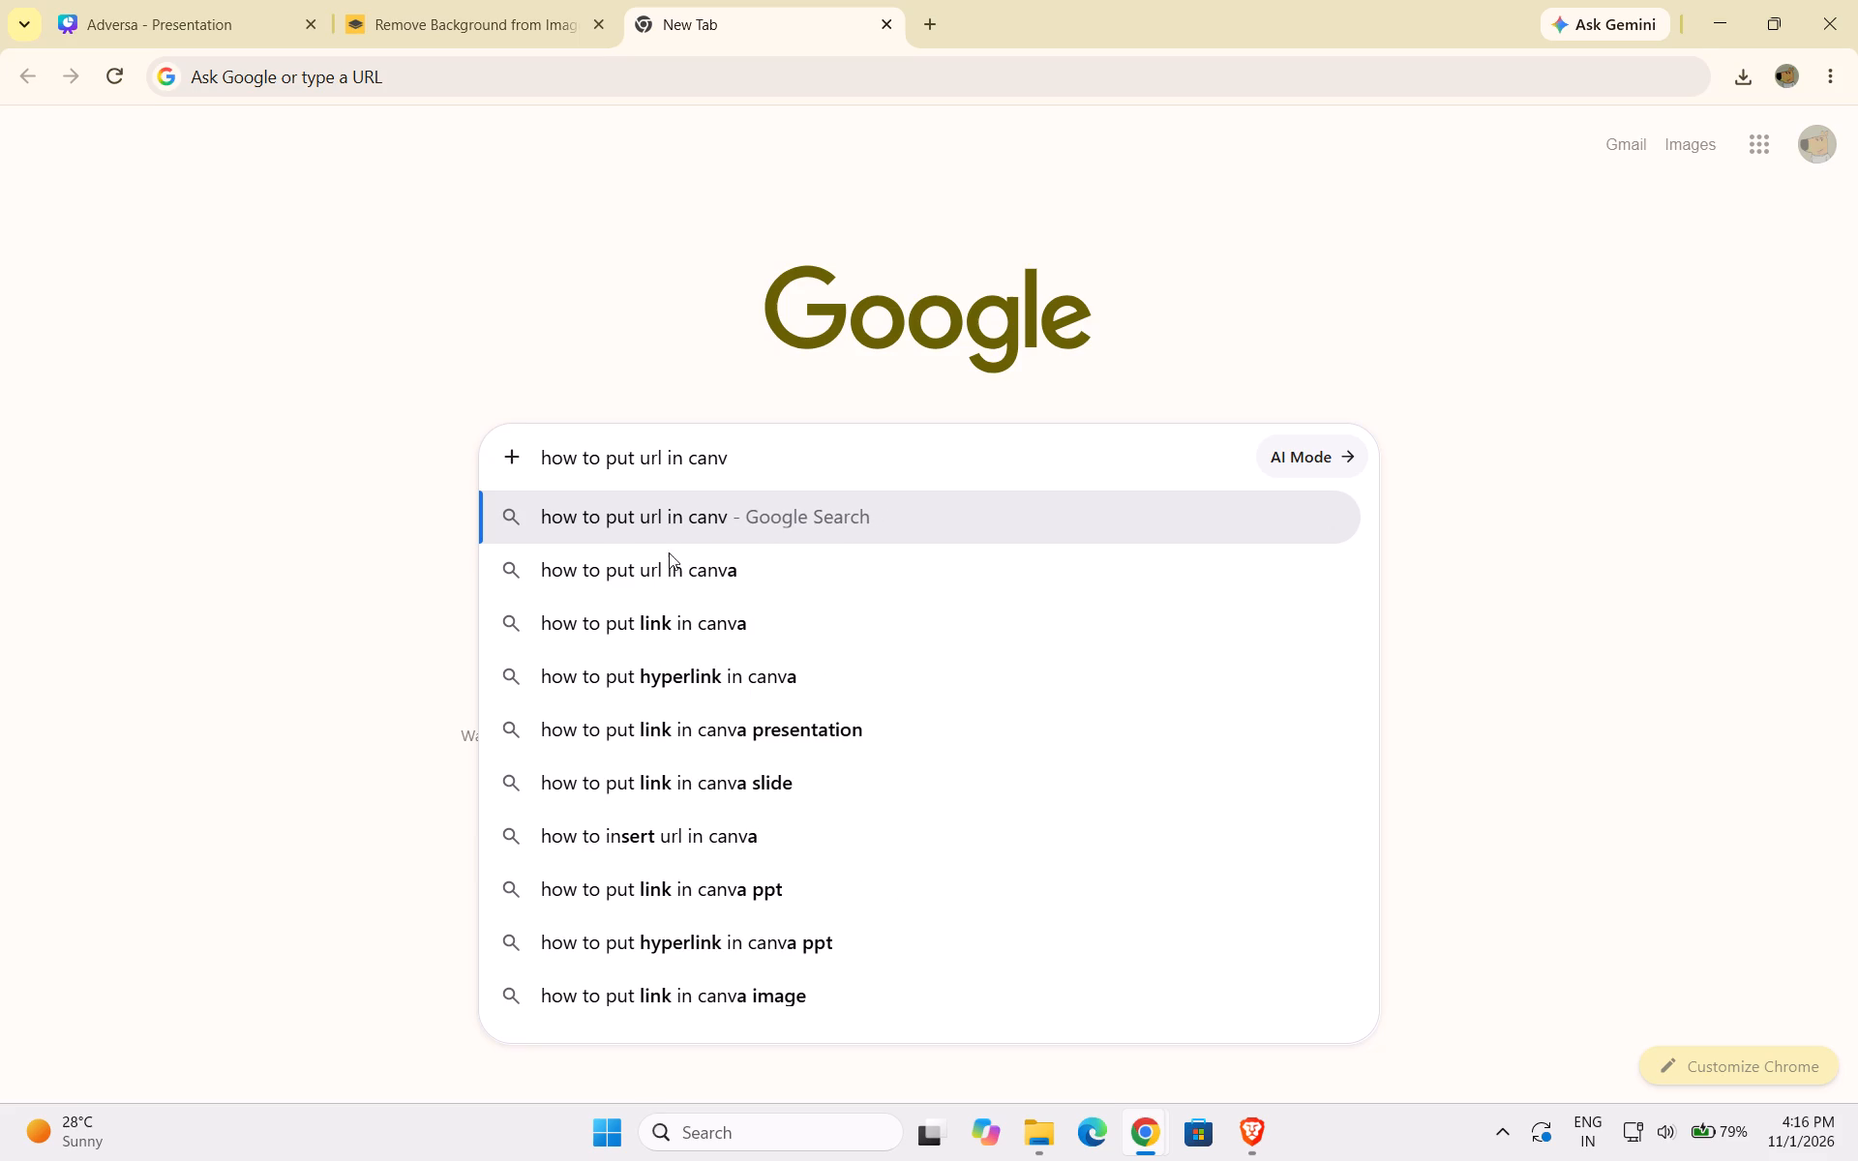
left_click(672, 566)
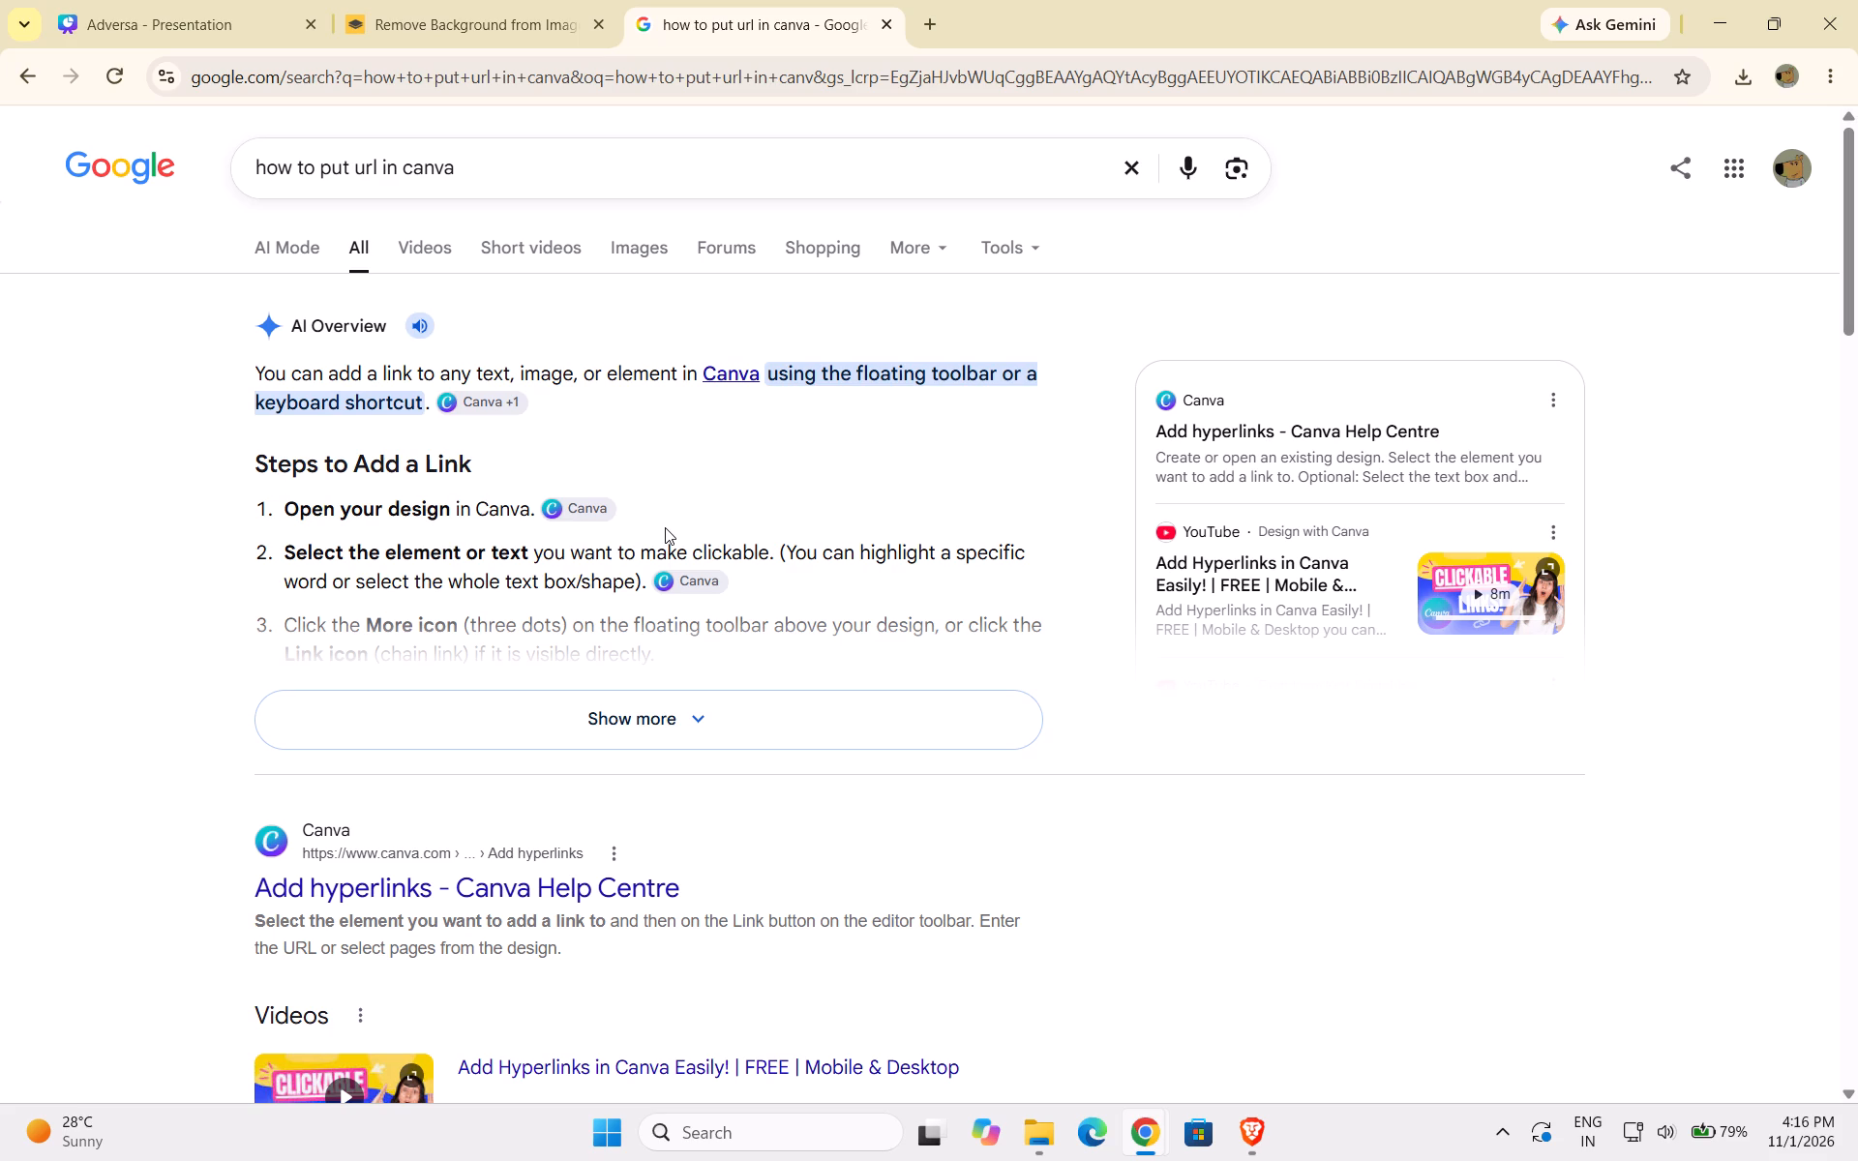
left_click(674, 704)
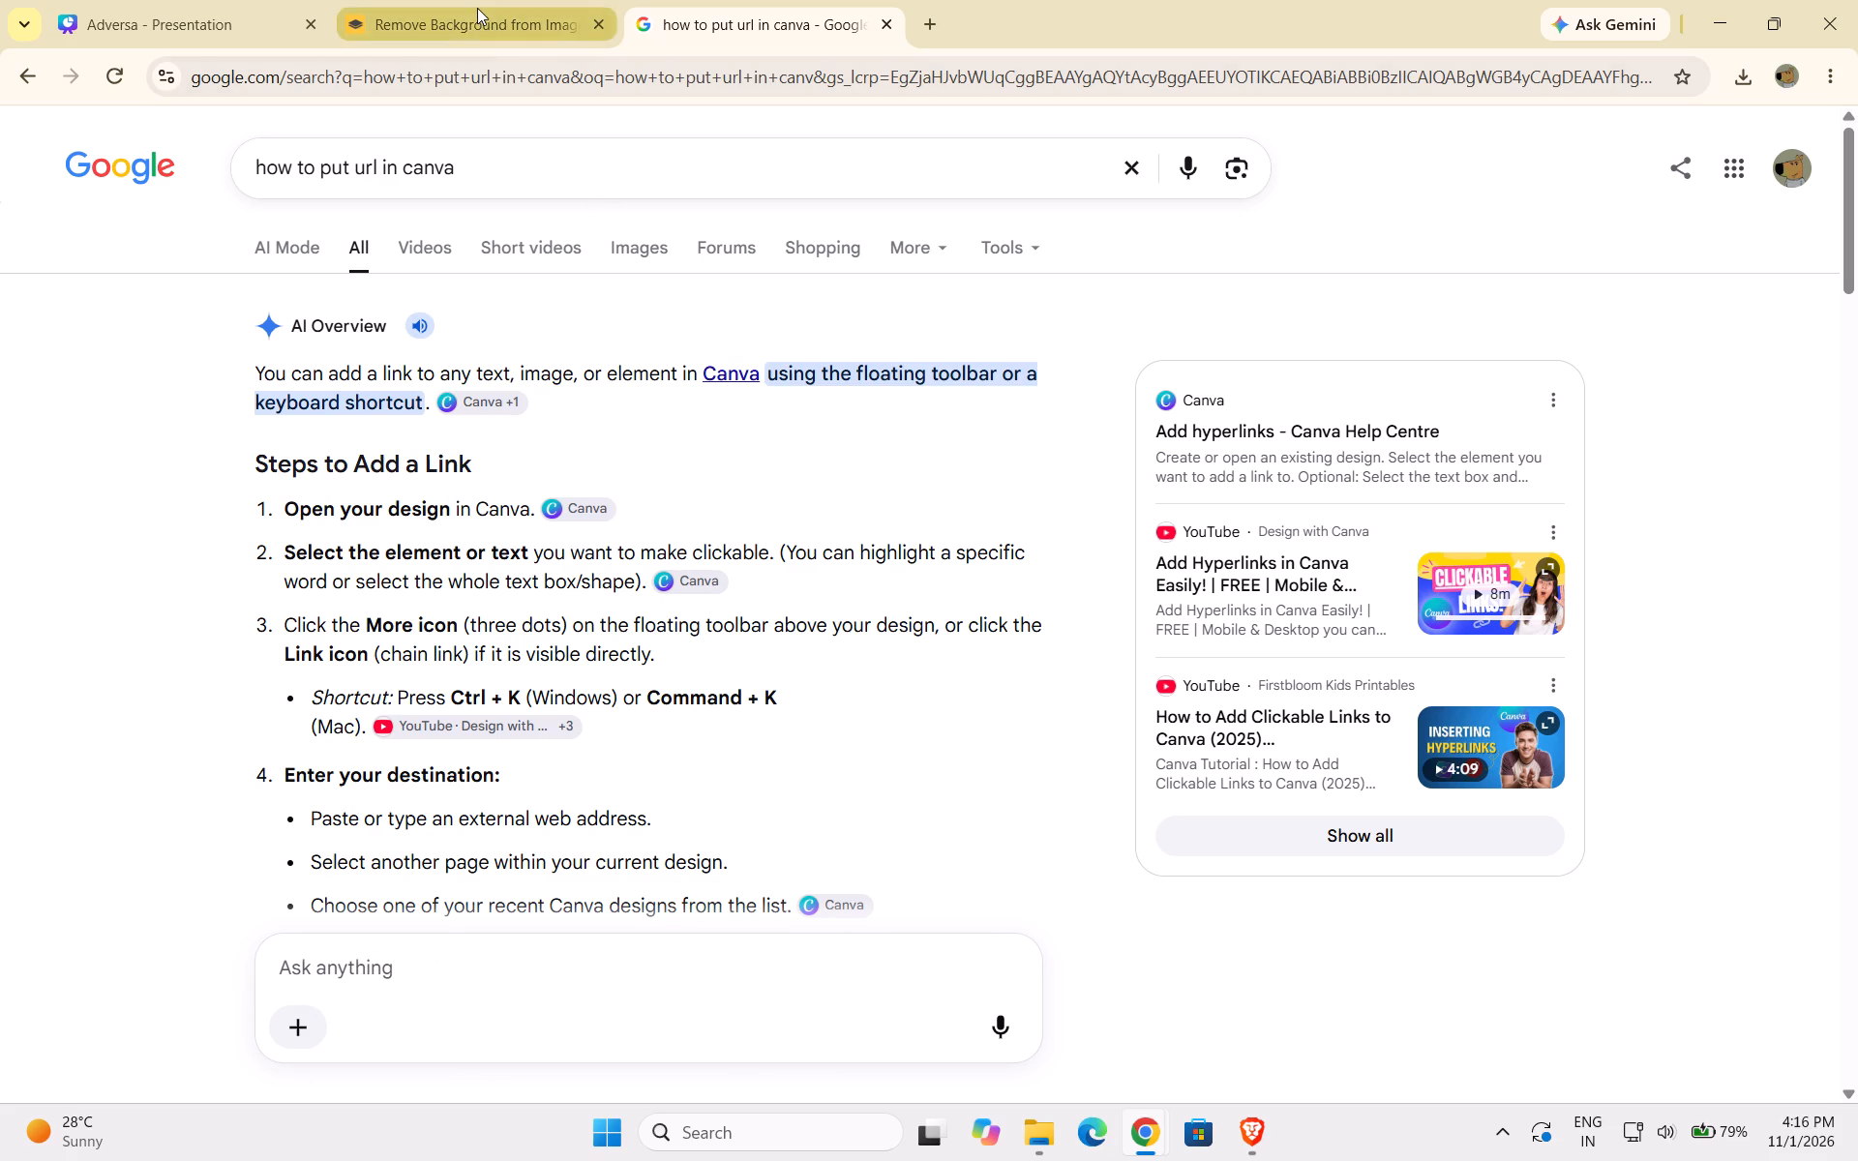
left_click(218, 1)
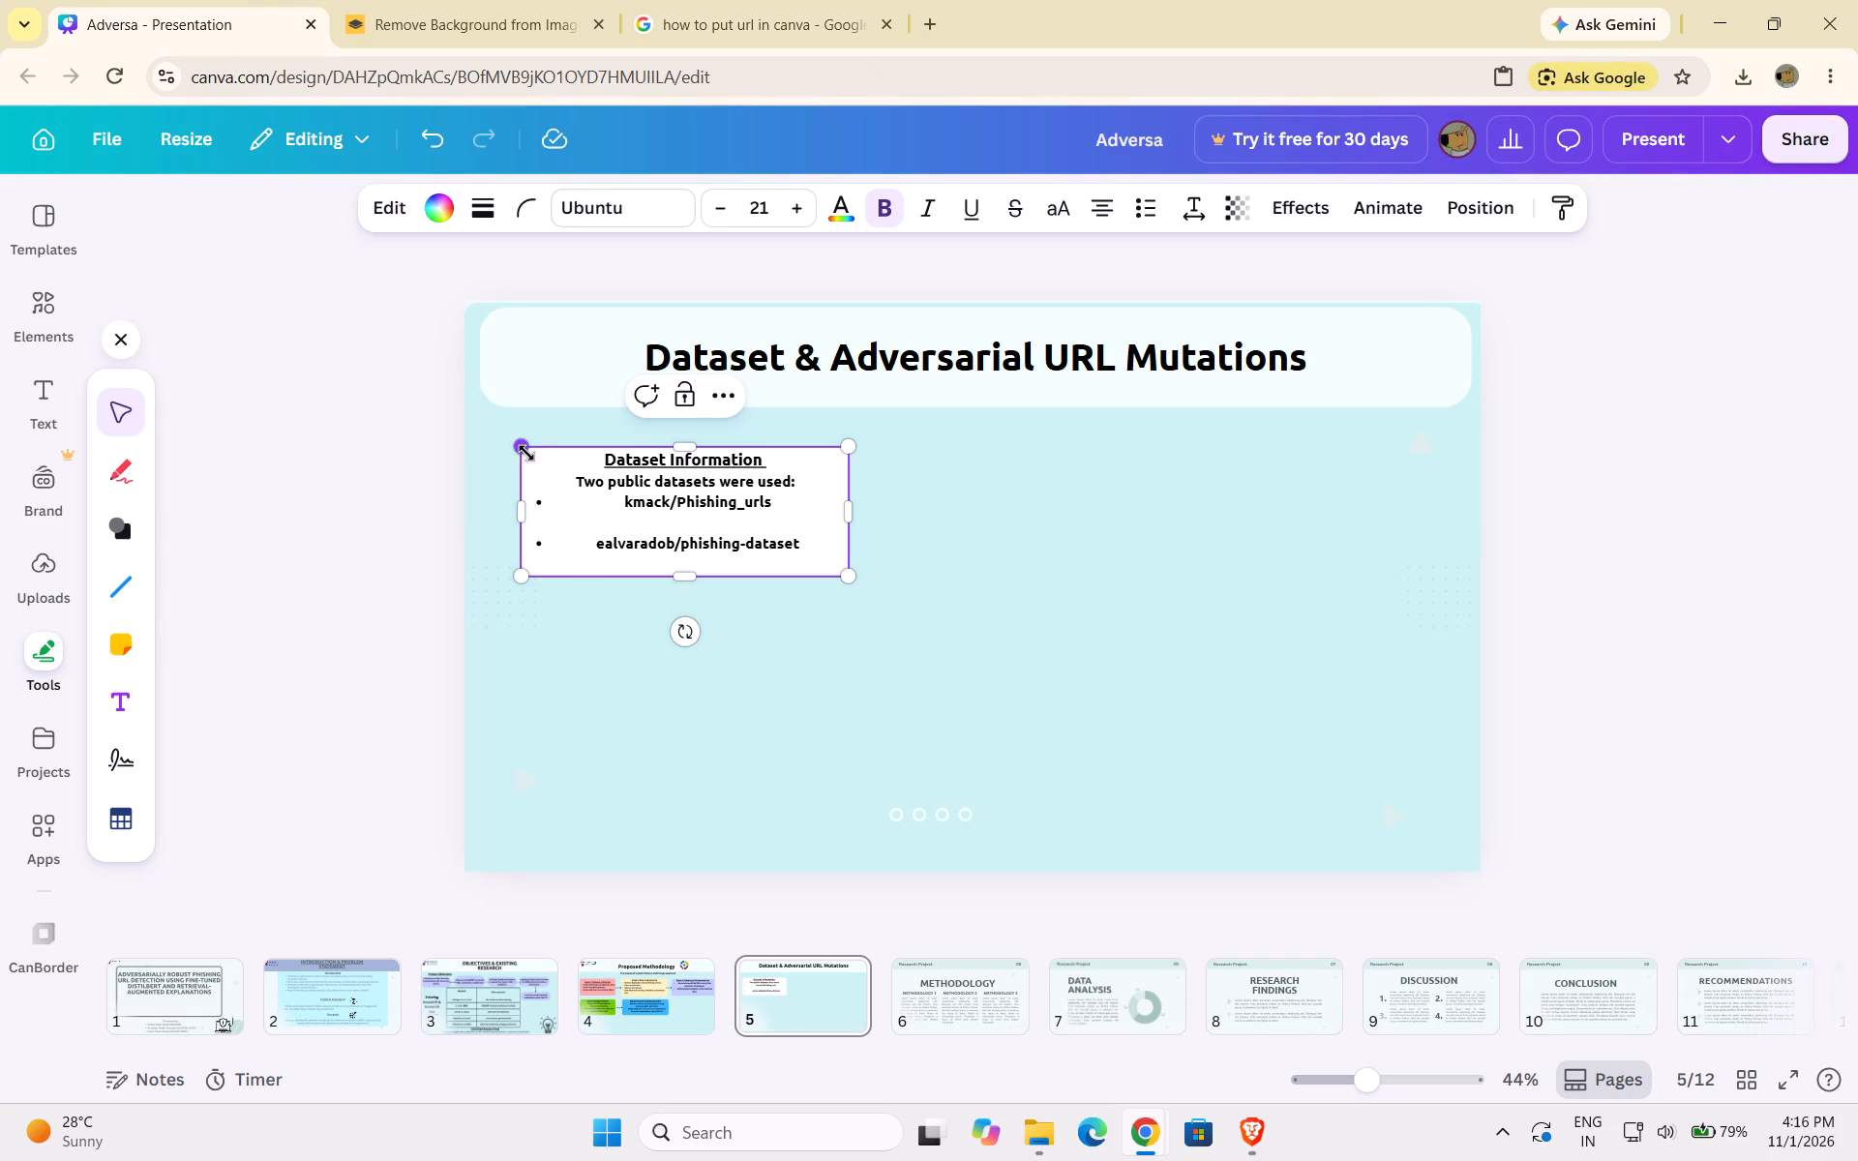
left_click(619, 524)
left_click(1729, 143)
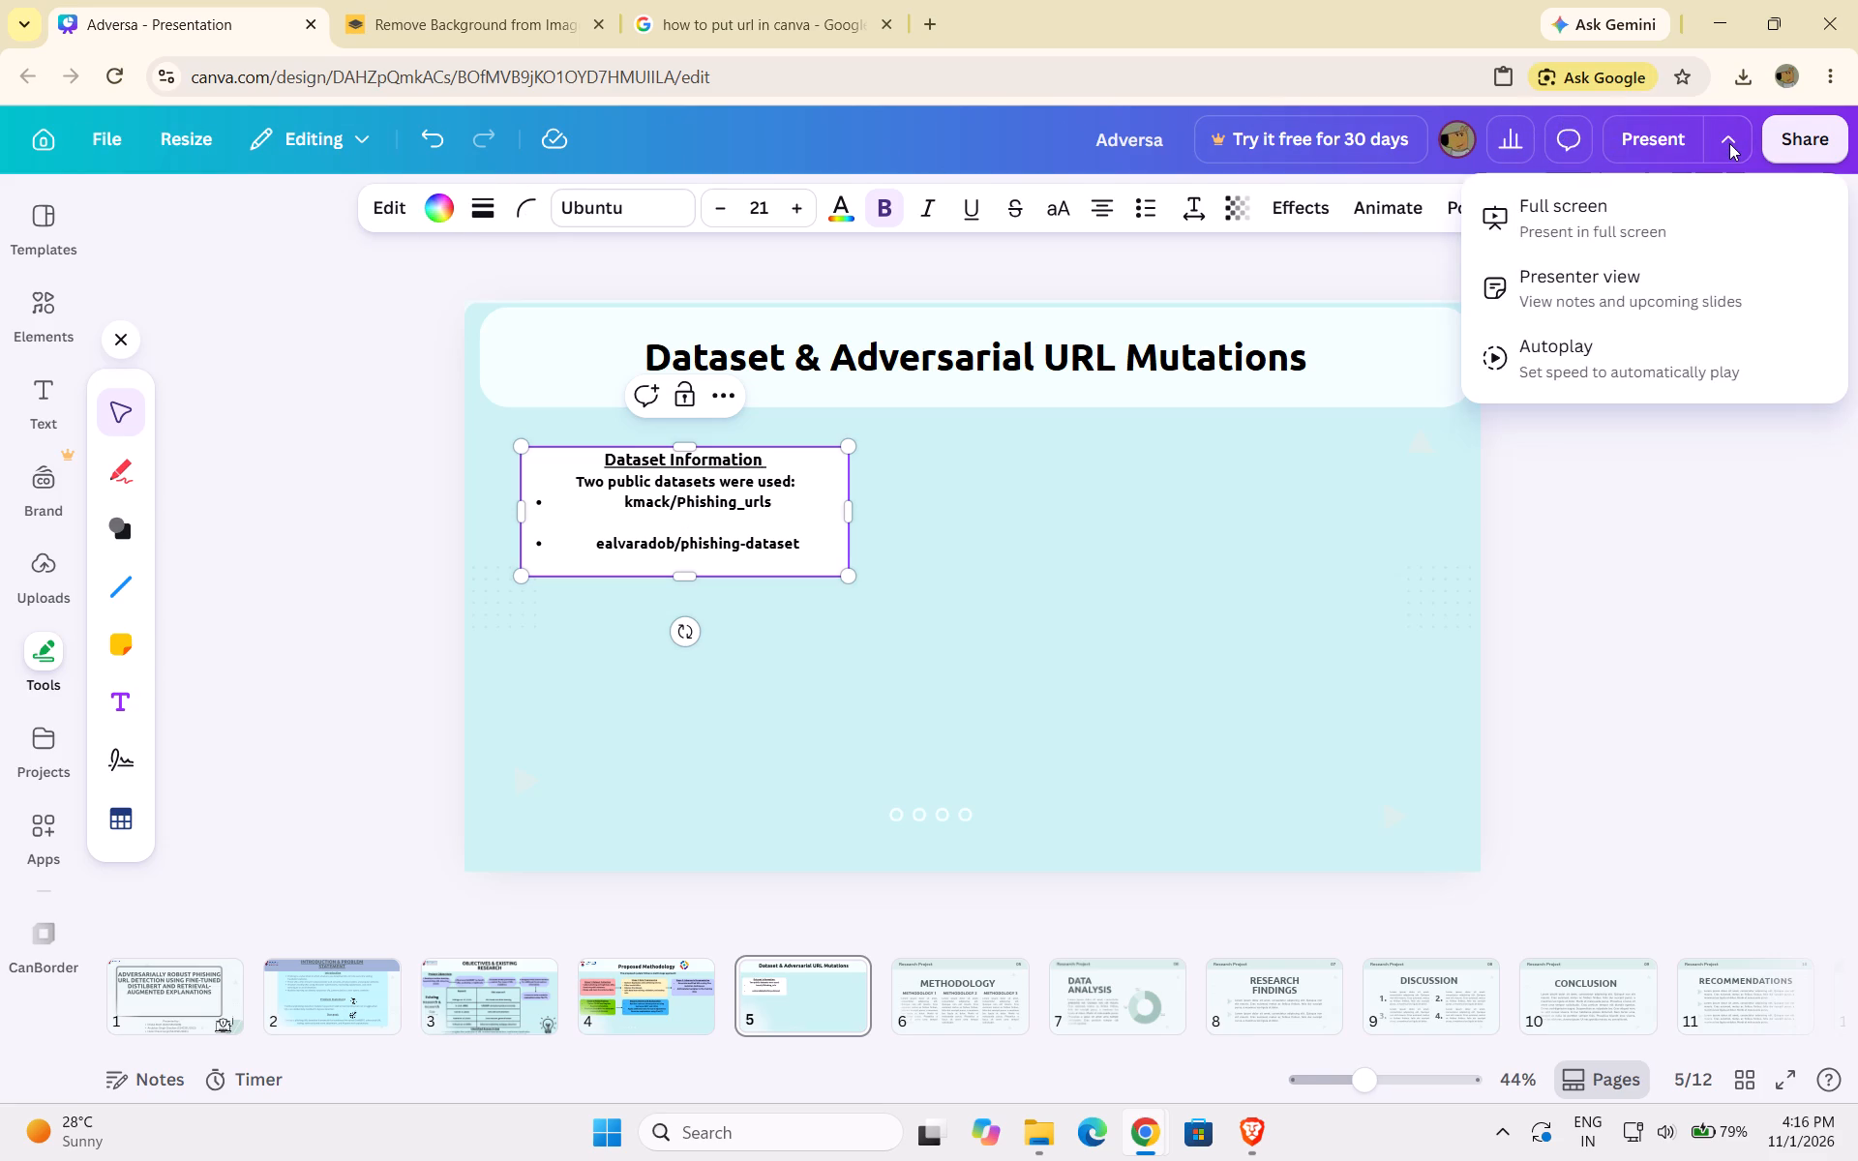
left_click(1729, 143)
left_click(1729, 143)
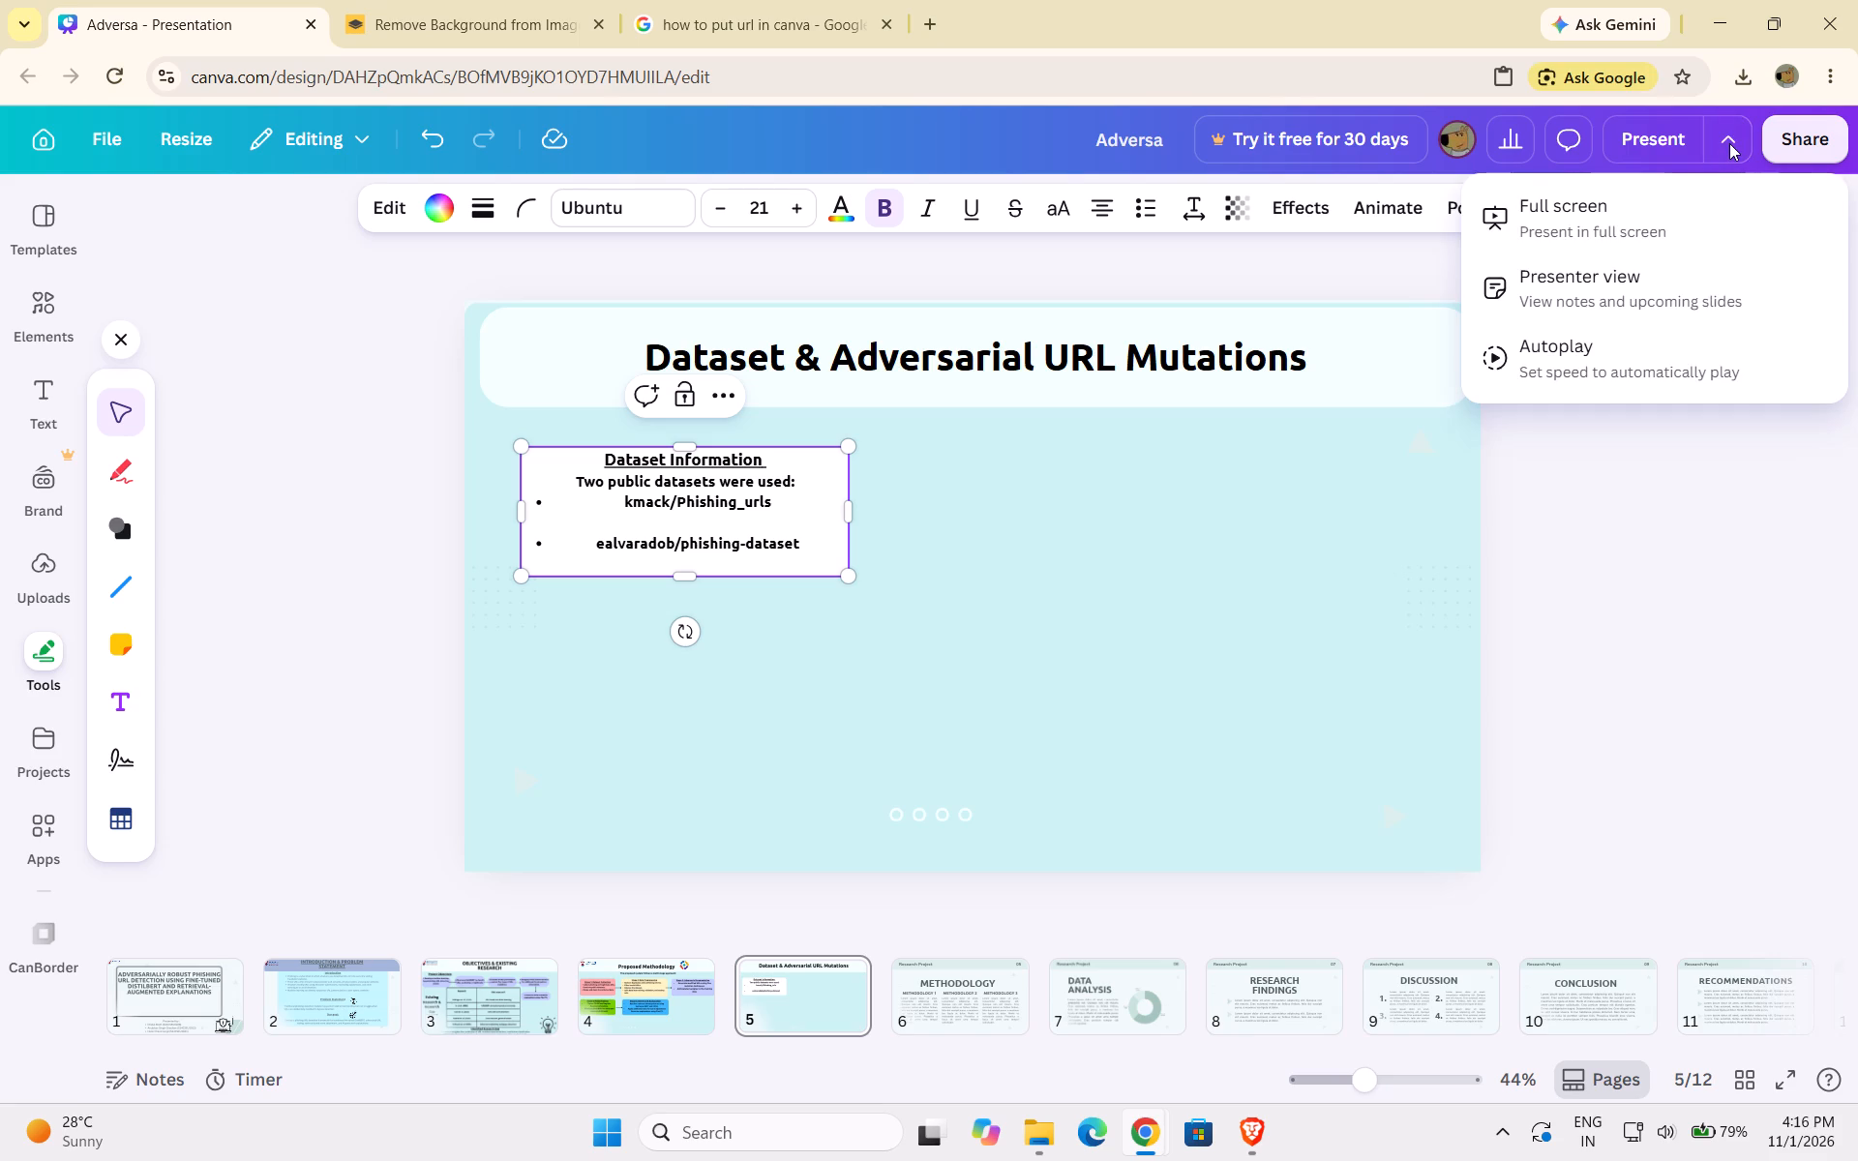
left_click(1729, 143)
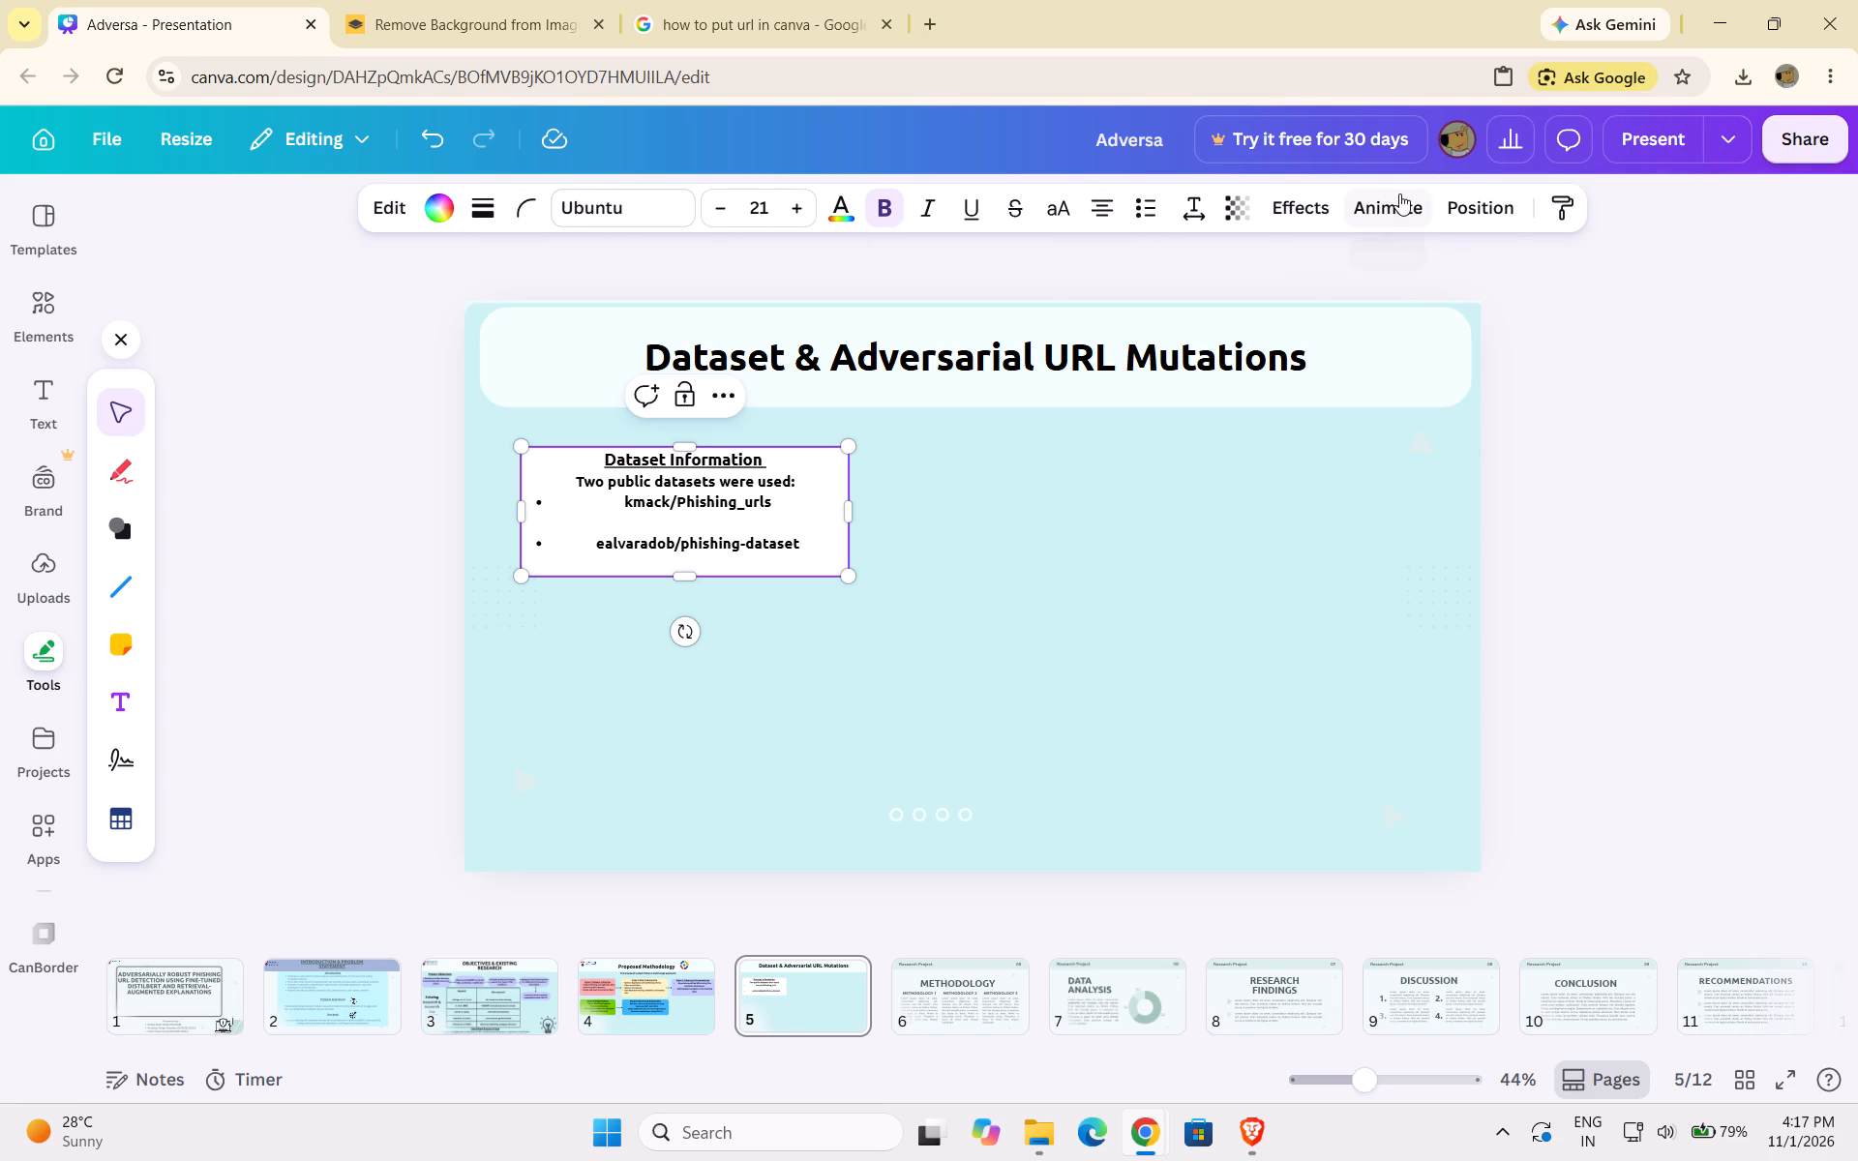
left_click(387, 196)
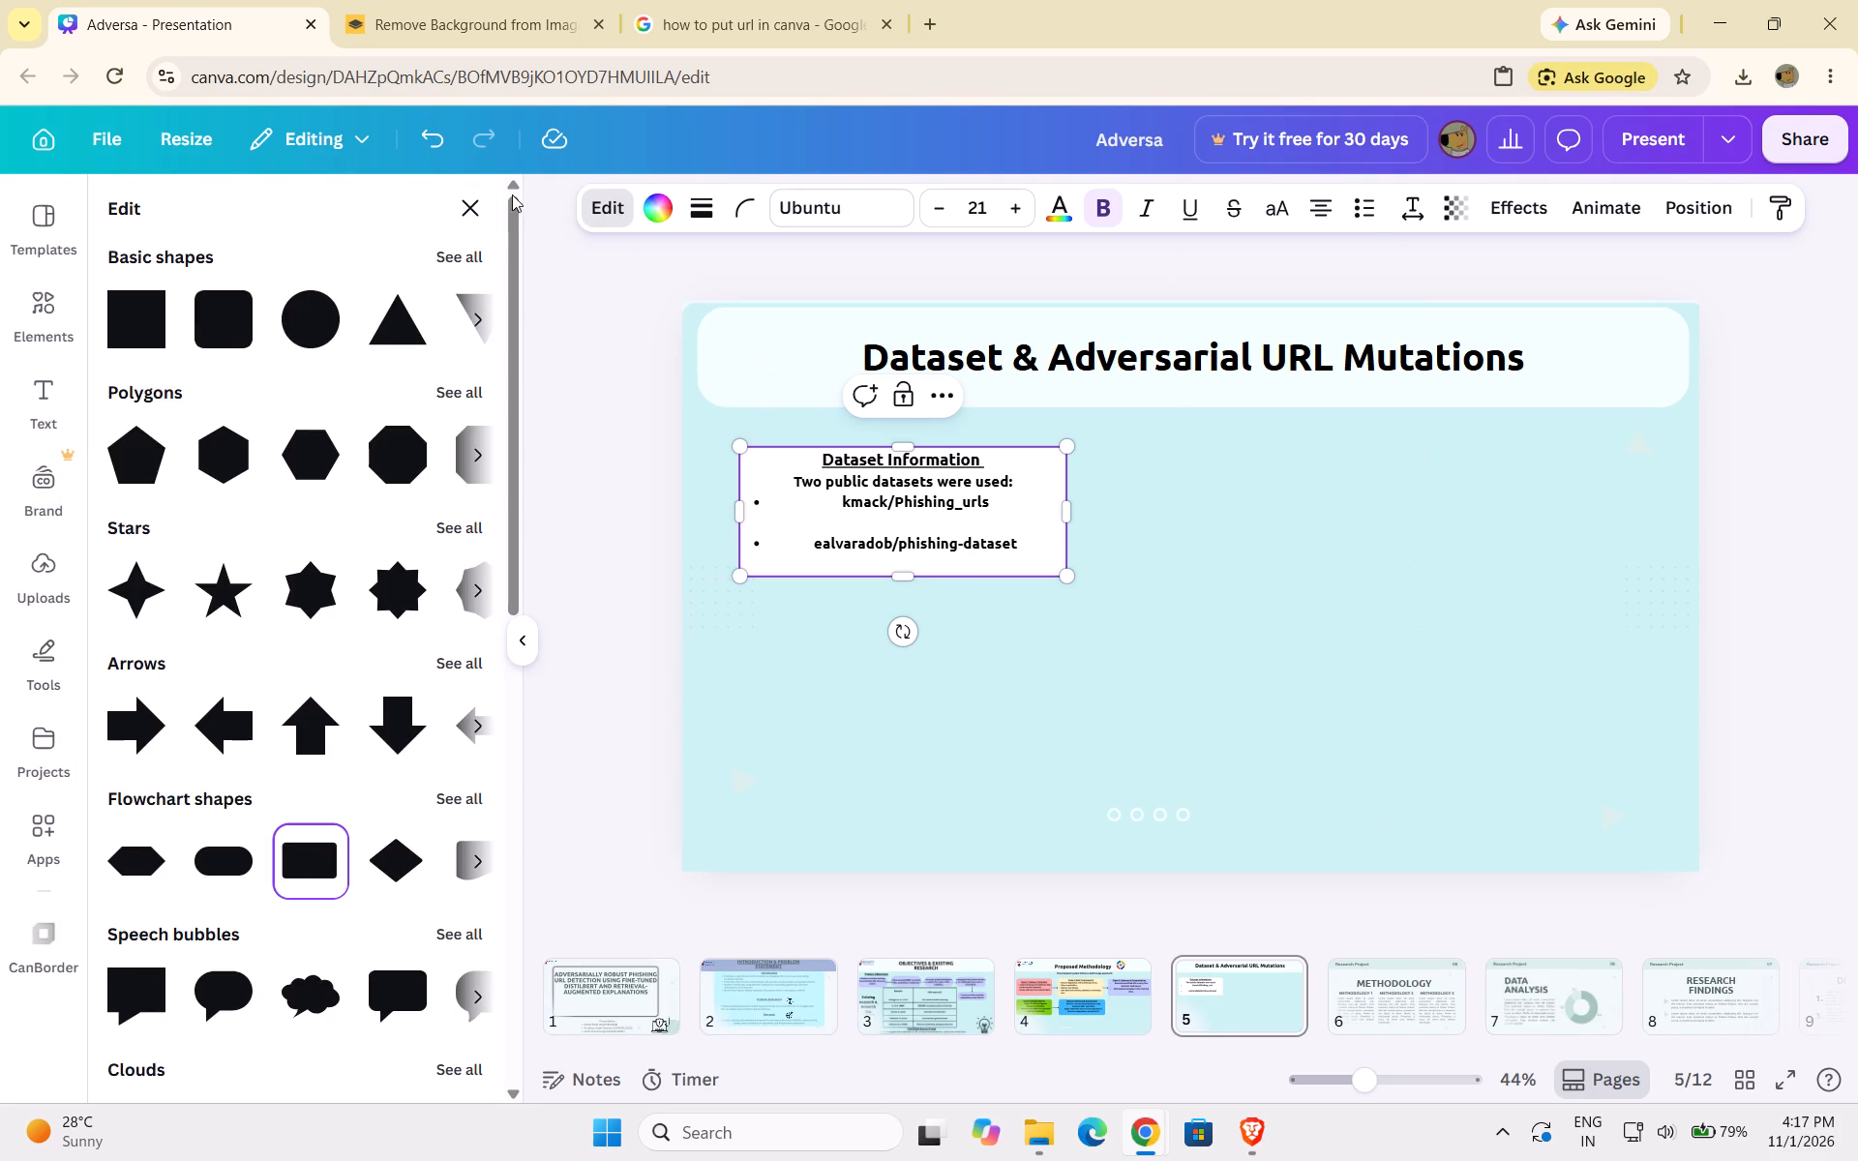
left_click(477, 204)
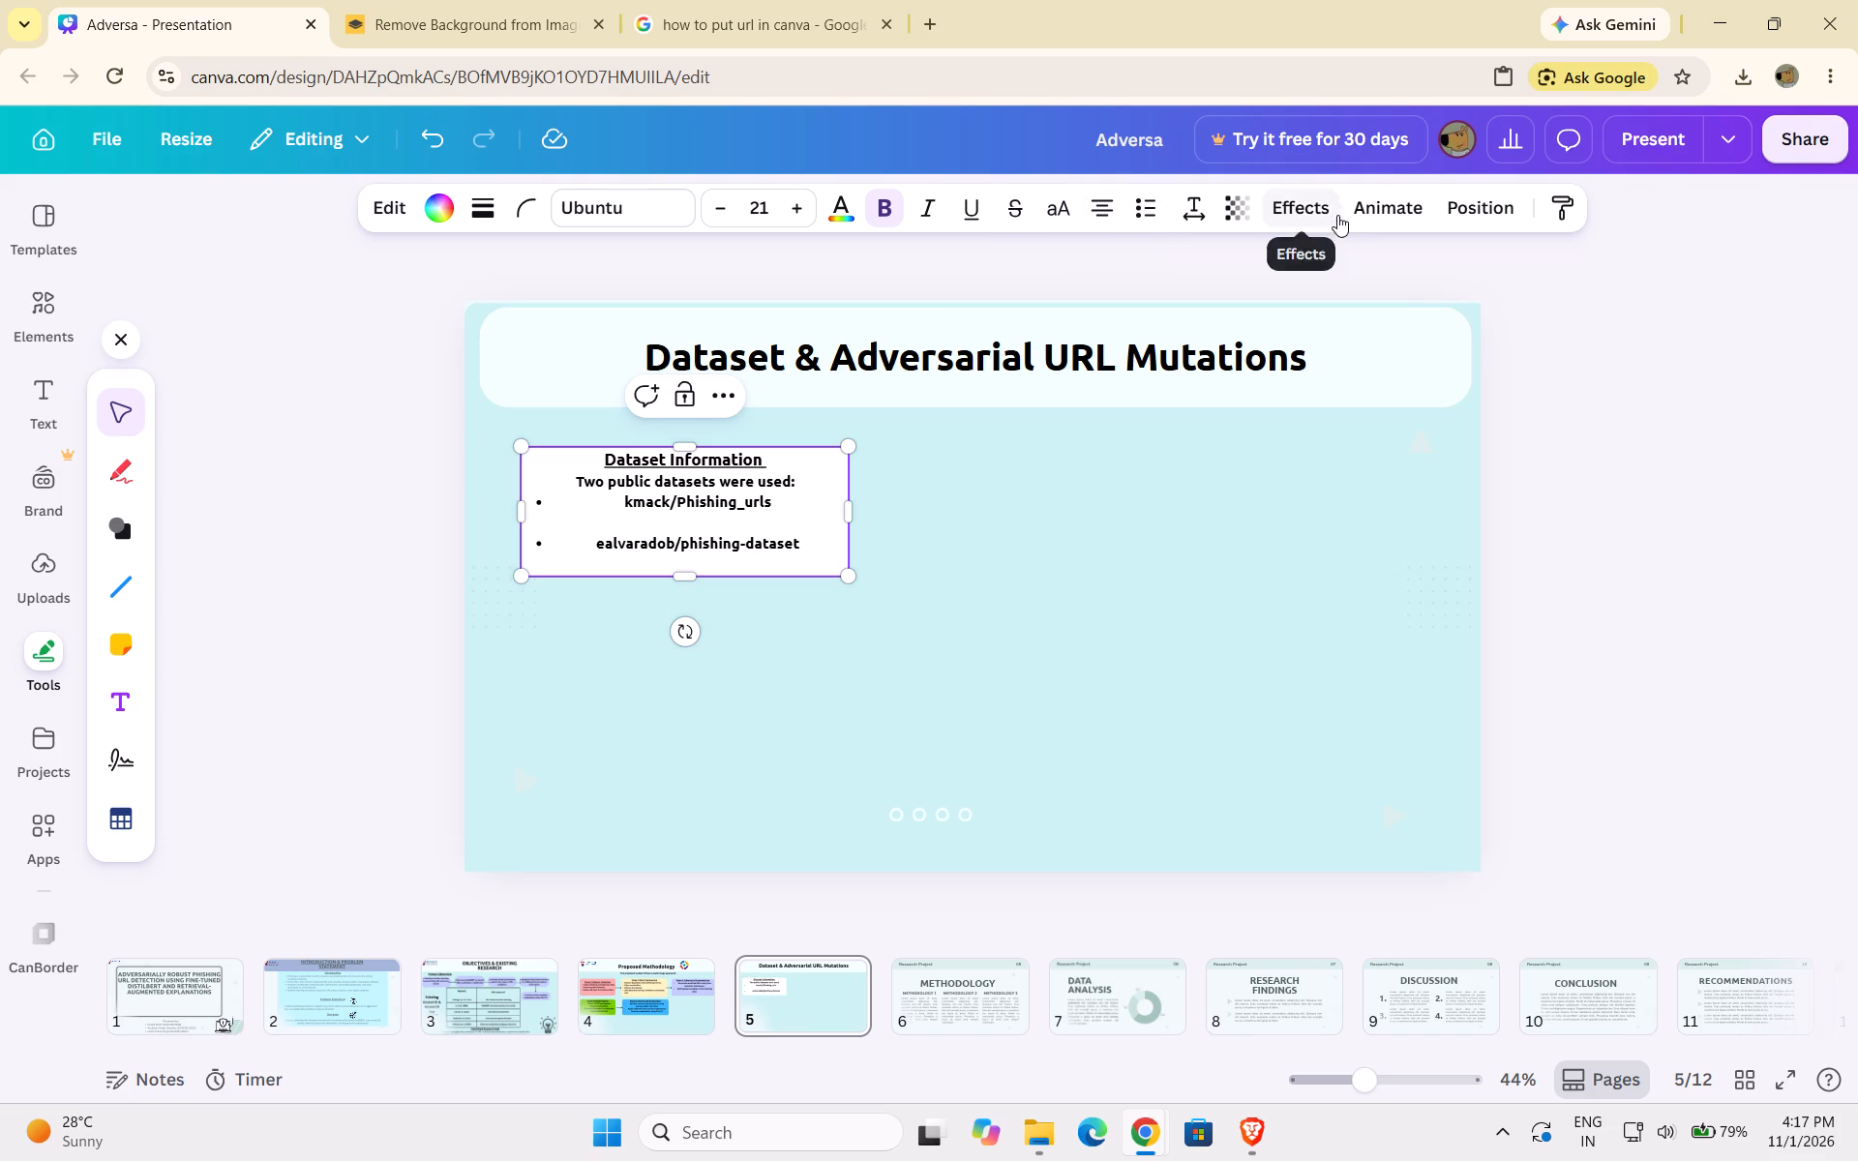
Refine the Google search to "how to put url in canva ppt".
left_click(694, 20)
left_click(551, 174)
key("space")
type("ppt")
key("space")
key("Return")
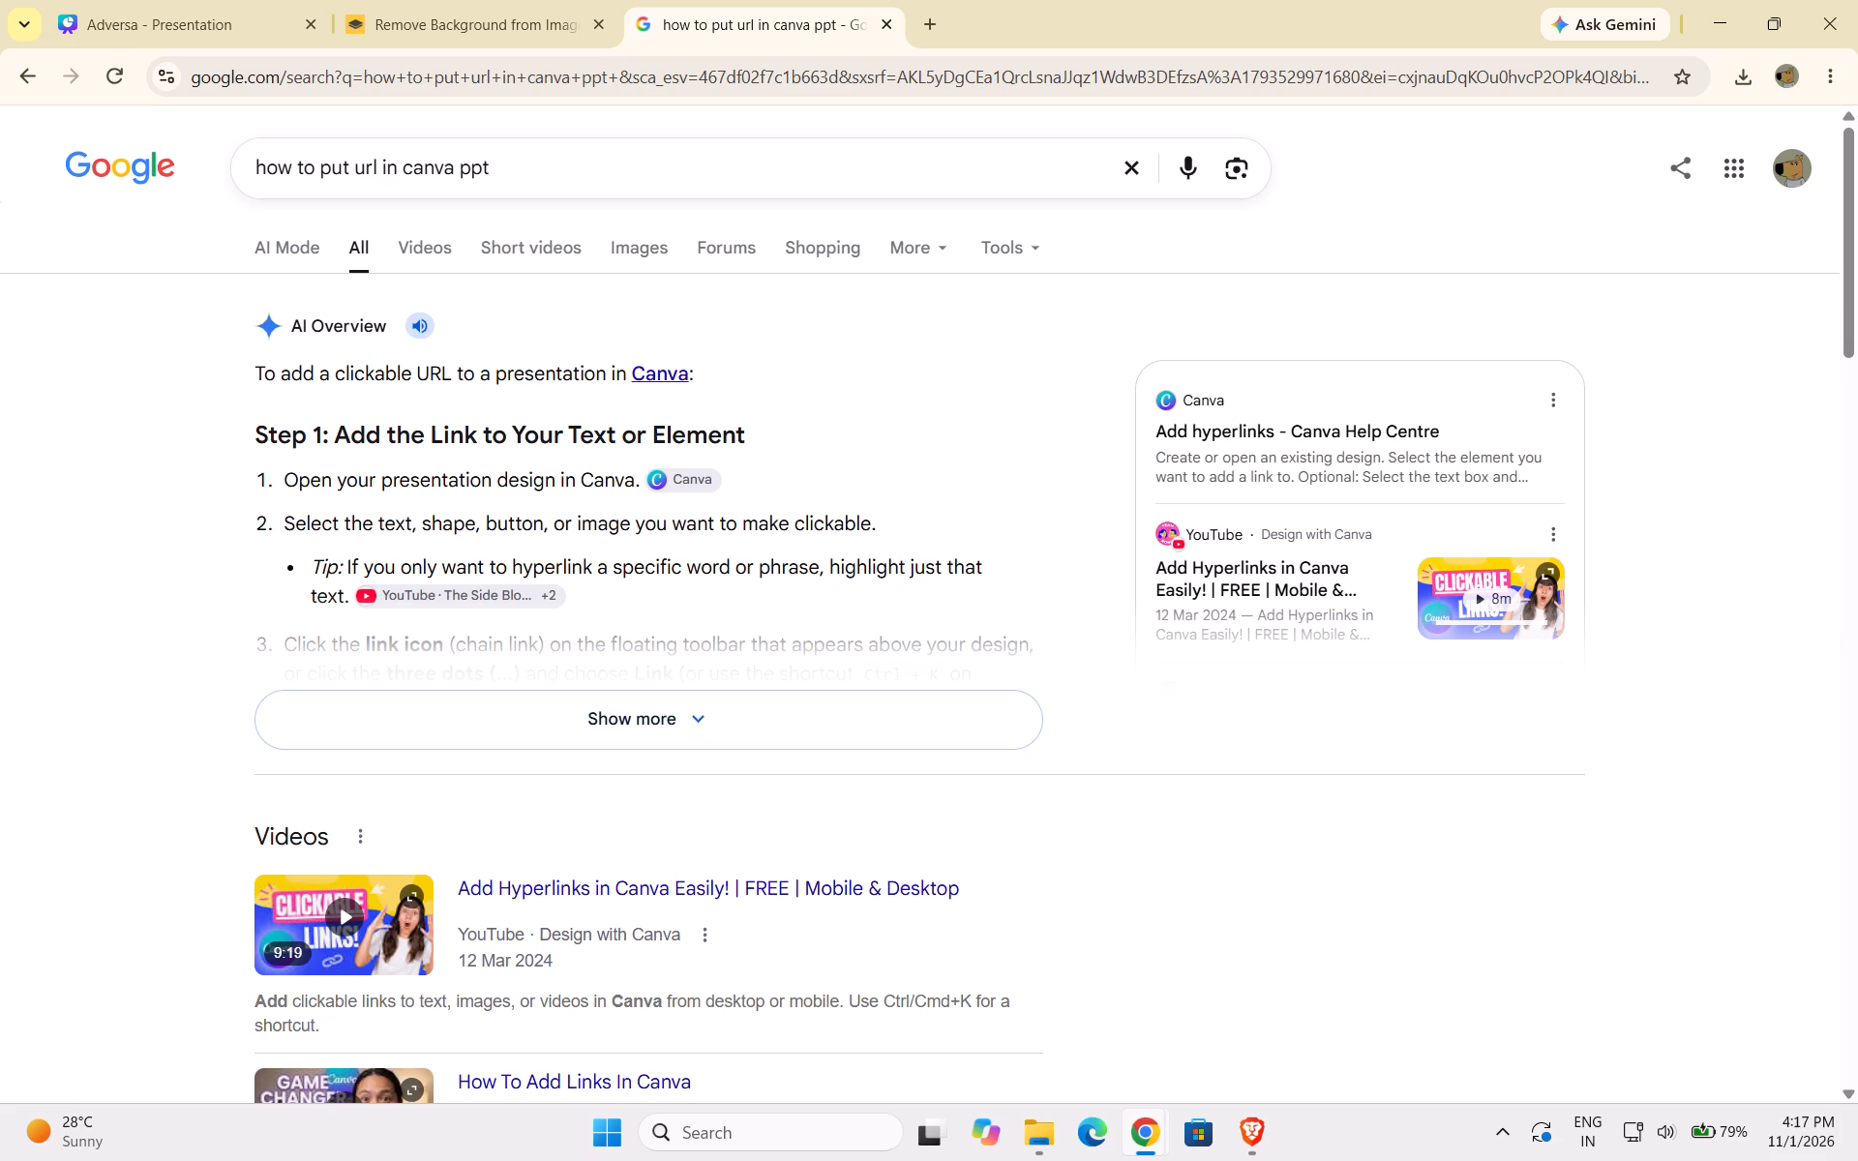
Play the Add Hyperlinks in Canva Easily! video from the results, skipping the advert and moving ahead in the tutorial.
left_click(346, 915)
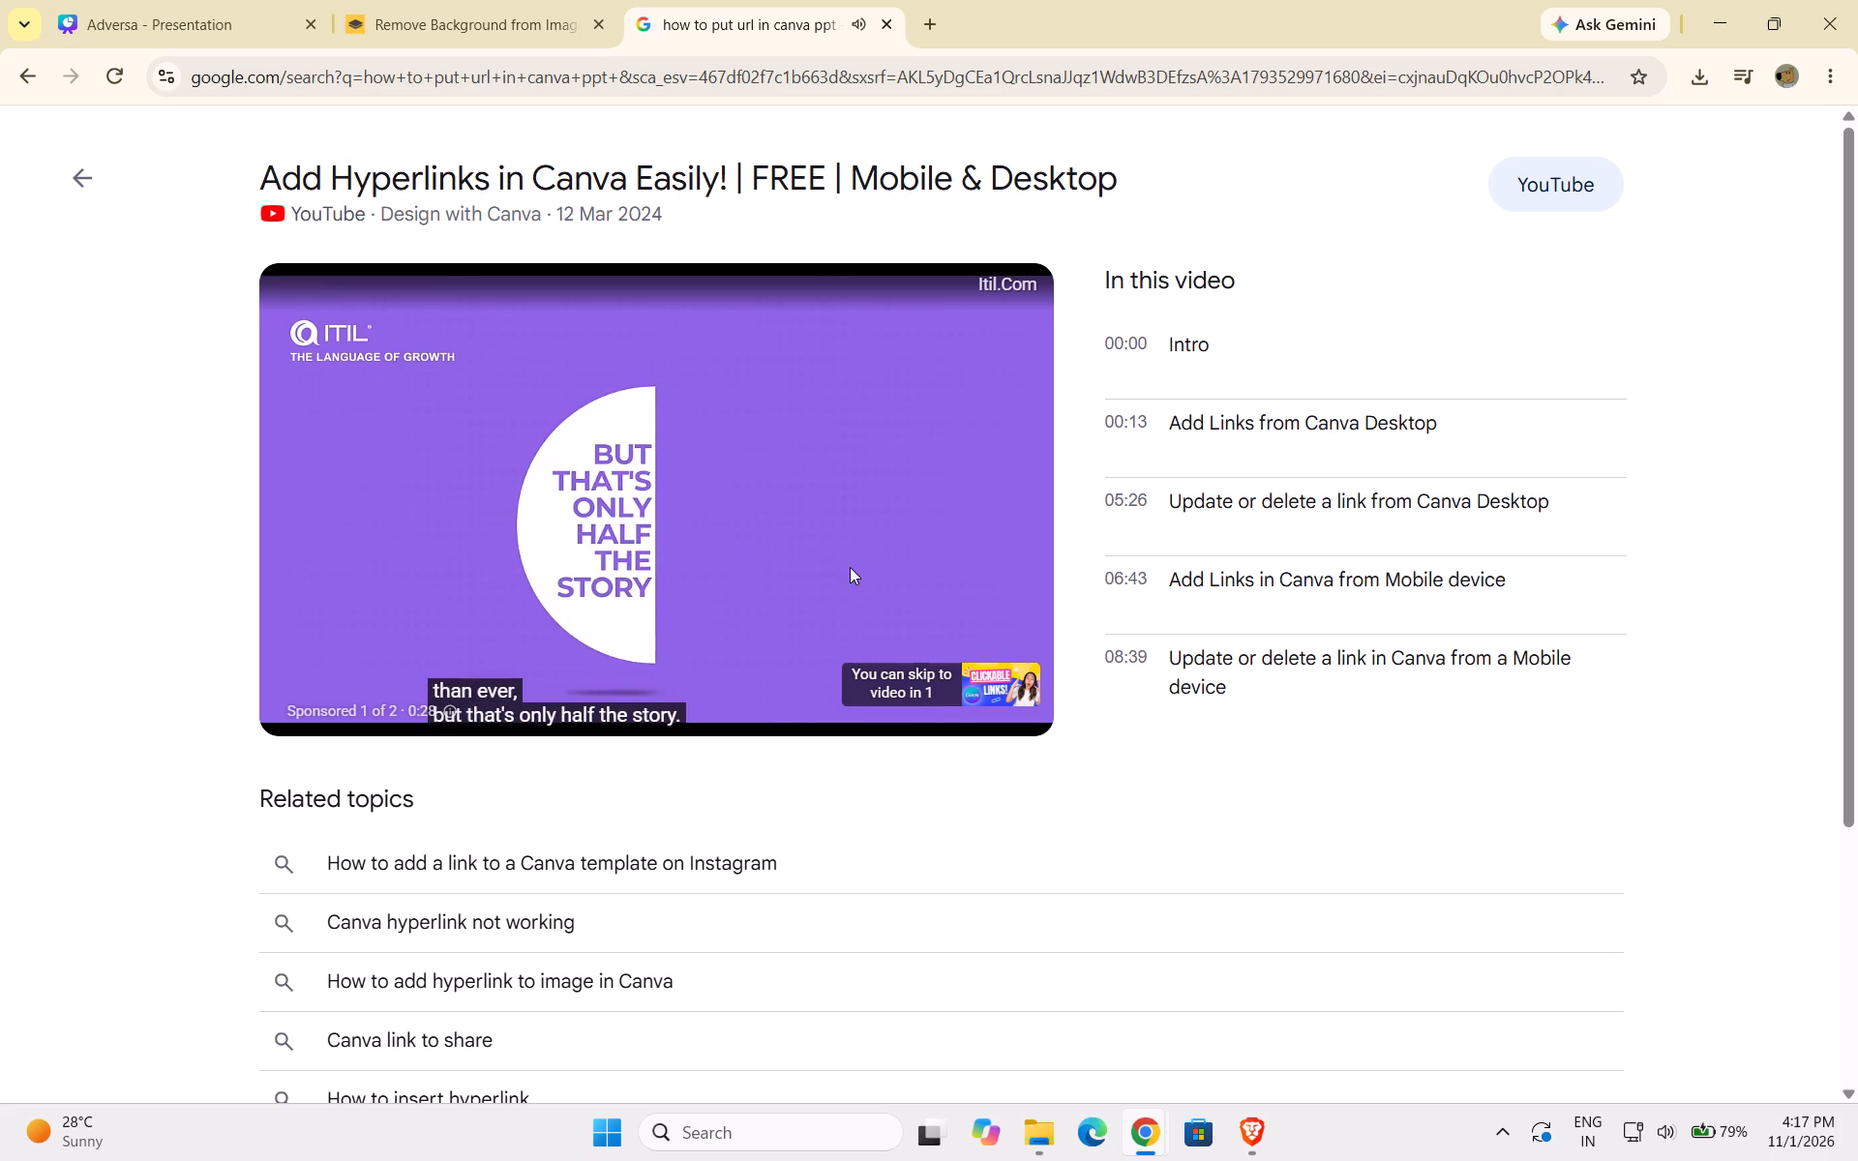
left_click(961, 689)
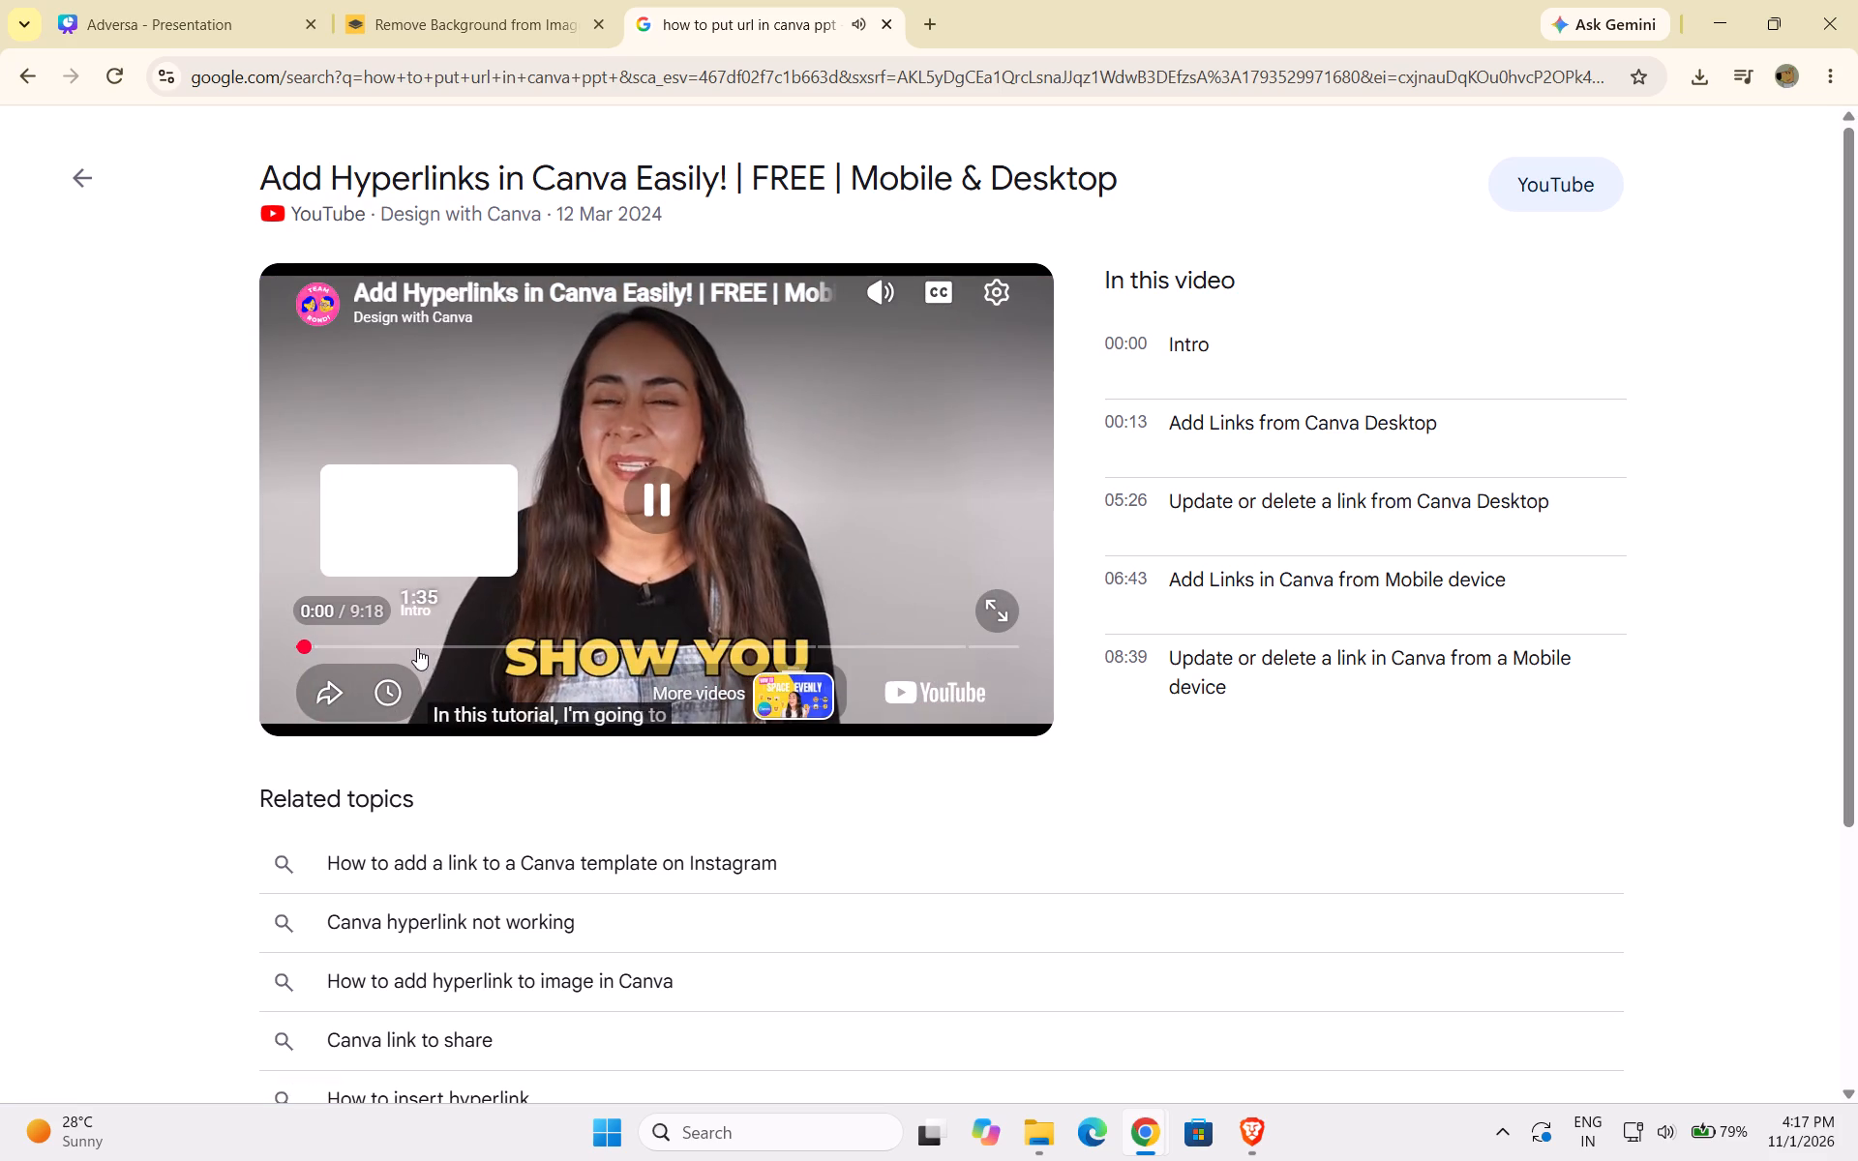
left_click(414, 645)
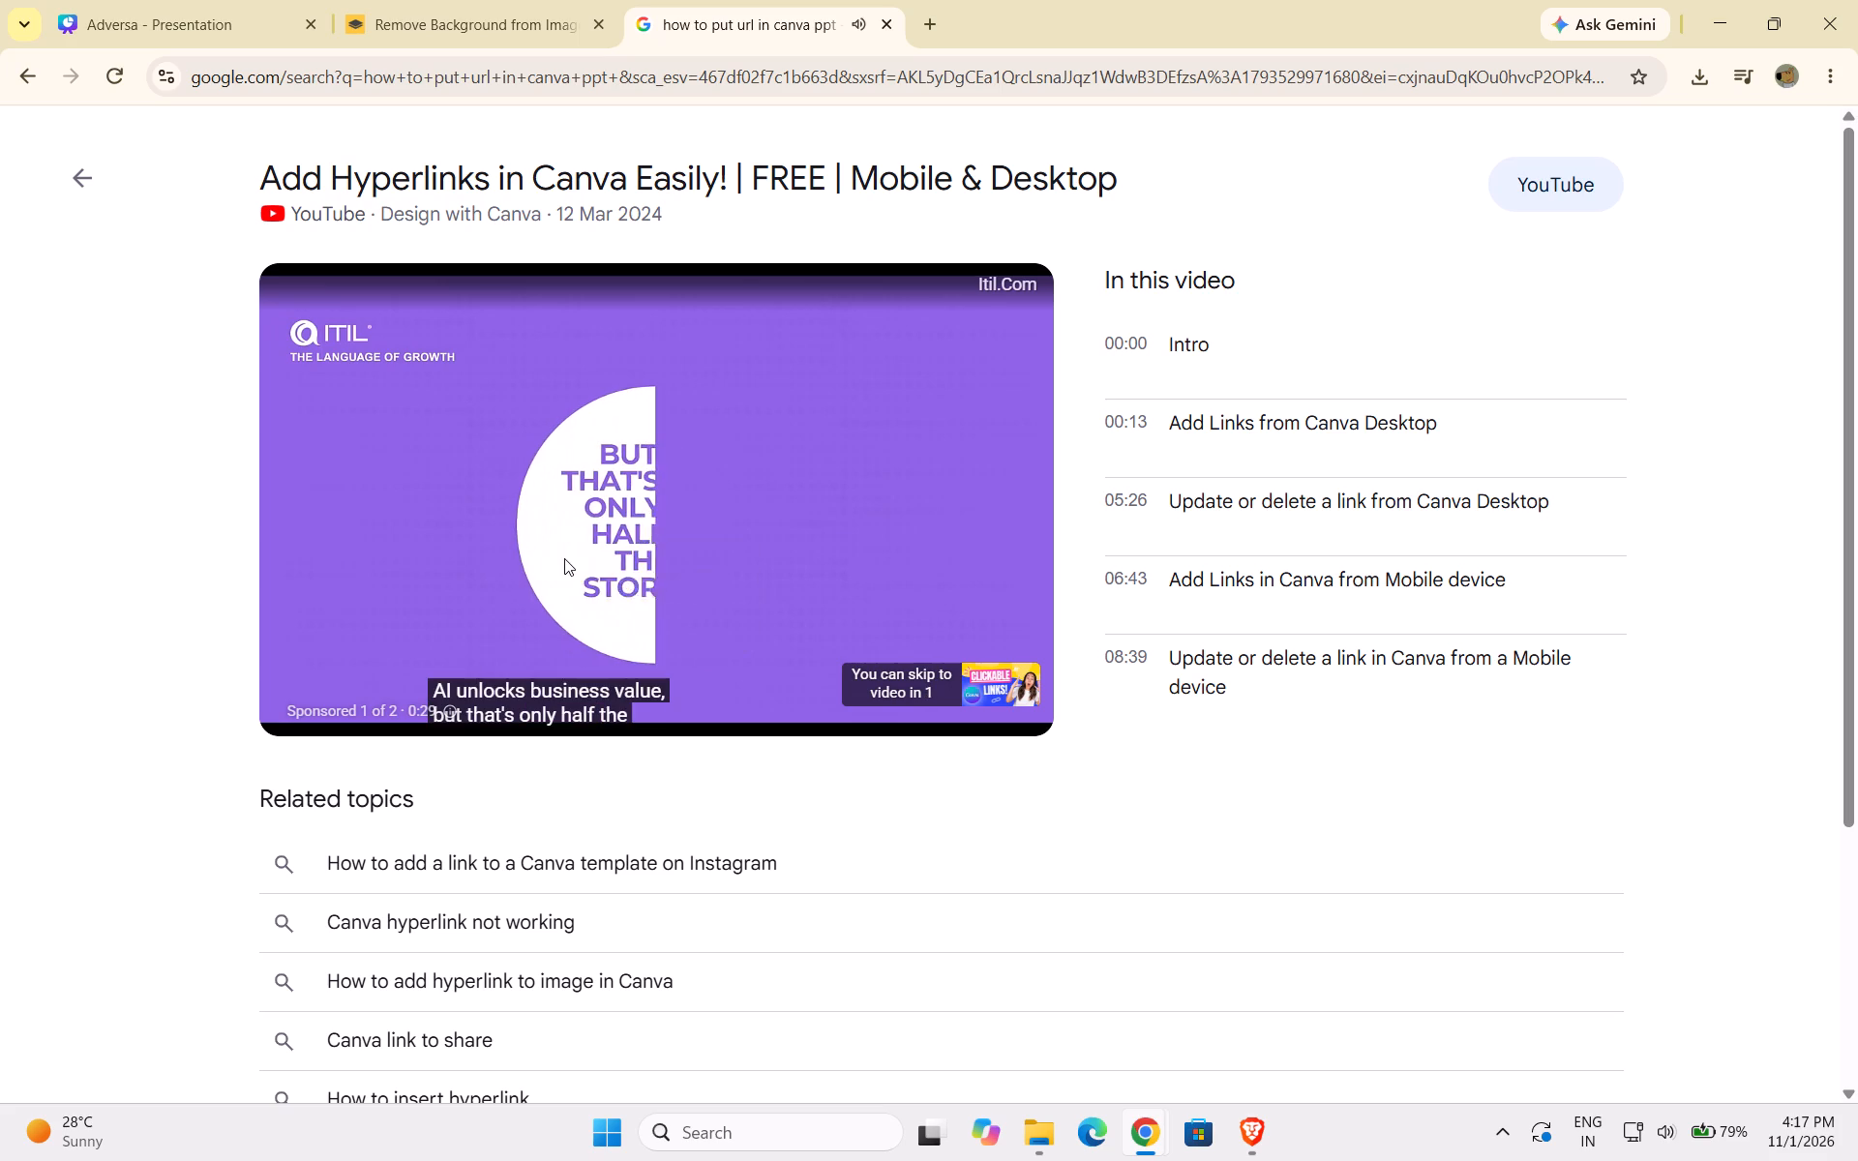
Search Google in a new browser tab for "higging face / kmack" to look for the dataset's page.
left_click(935, 25)
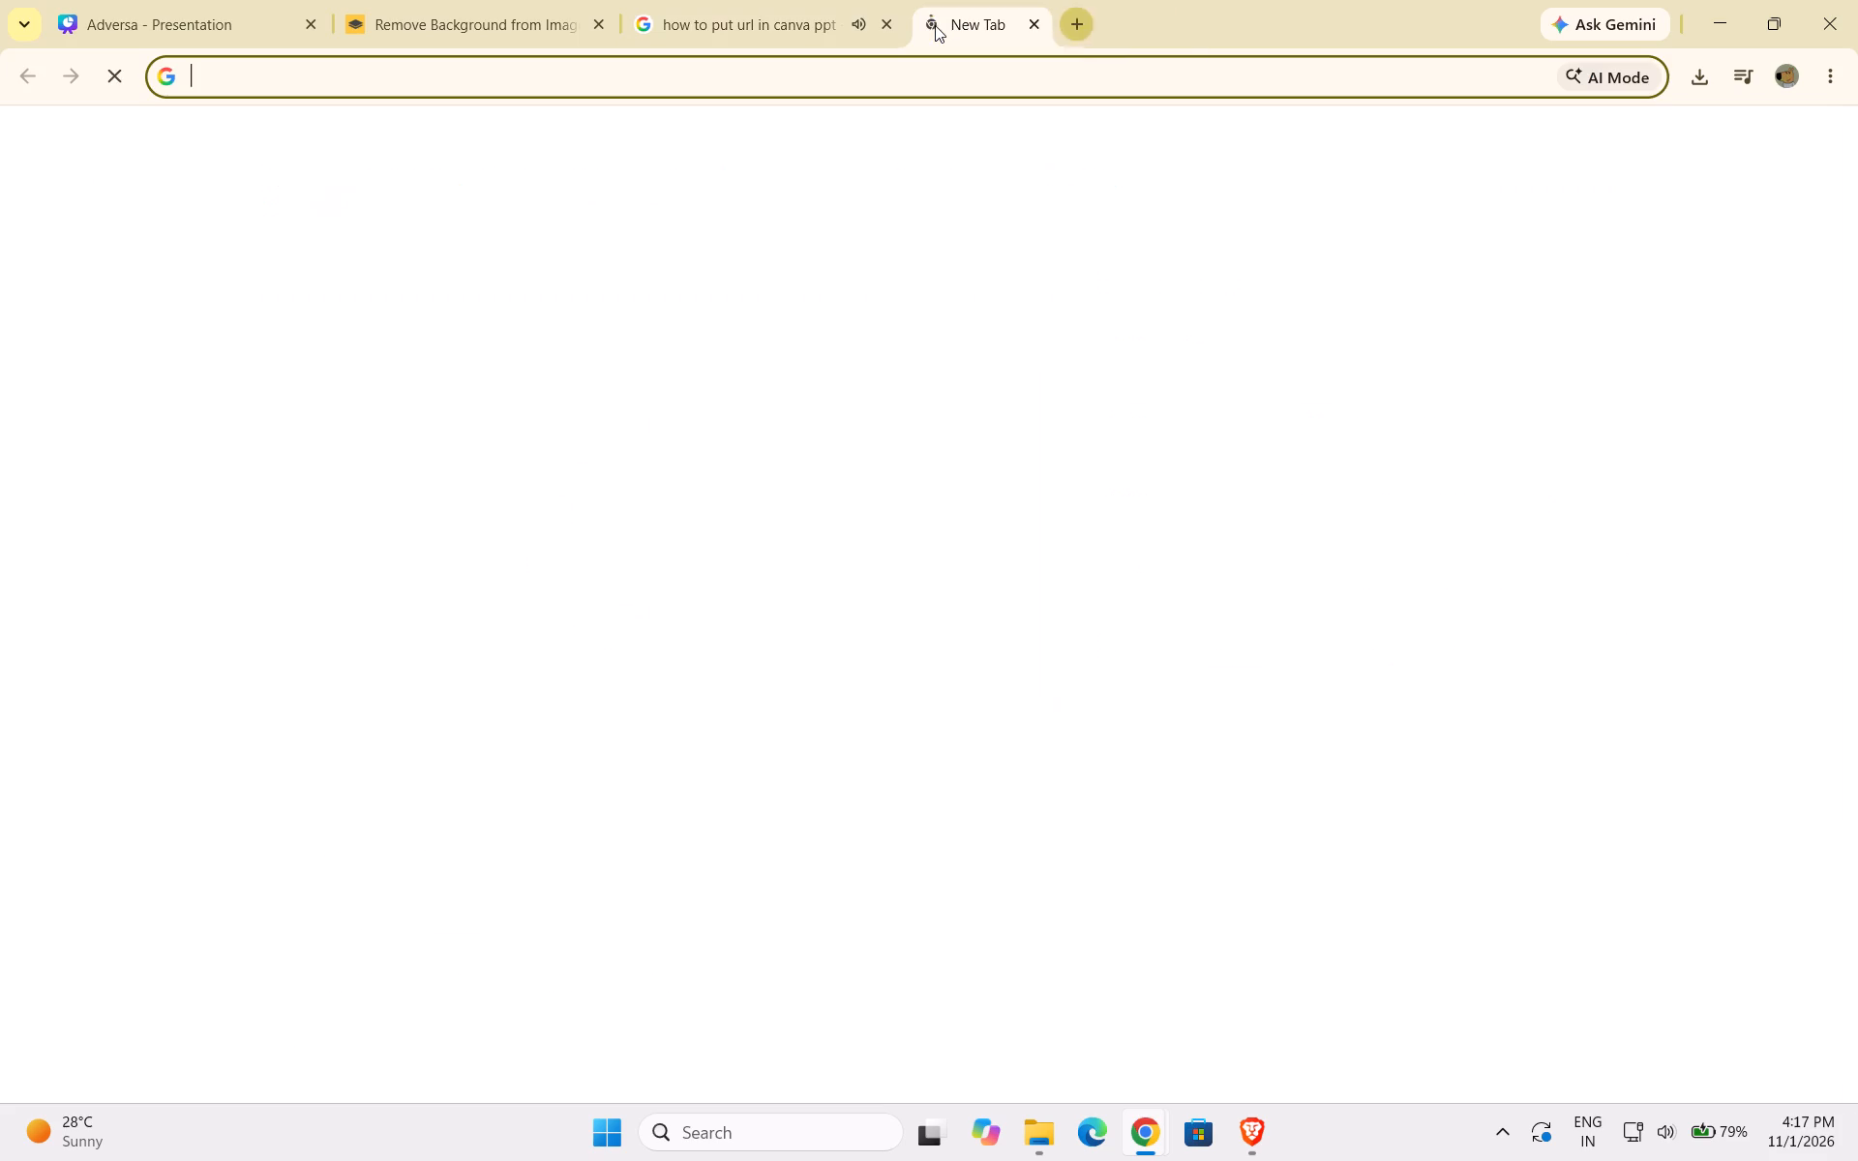
type("higging face")
key("space")
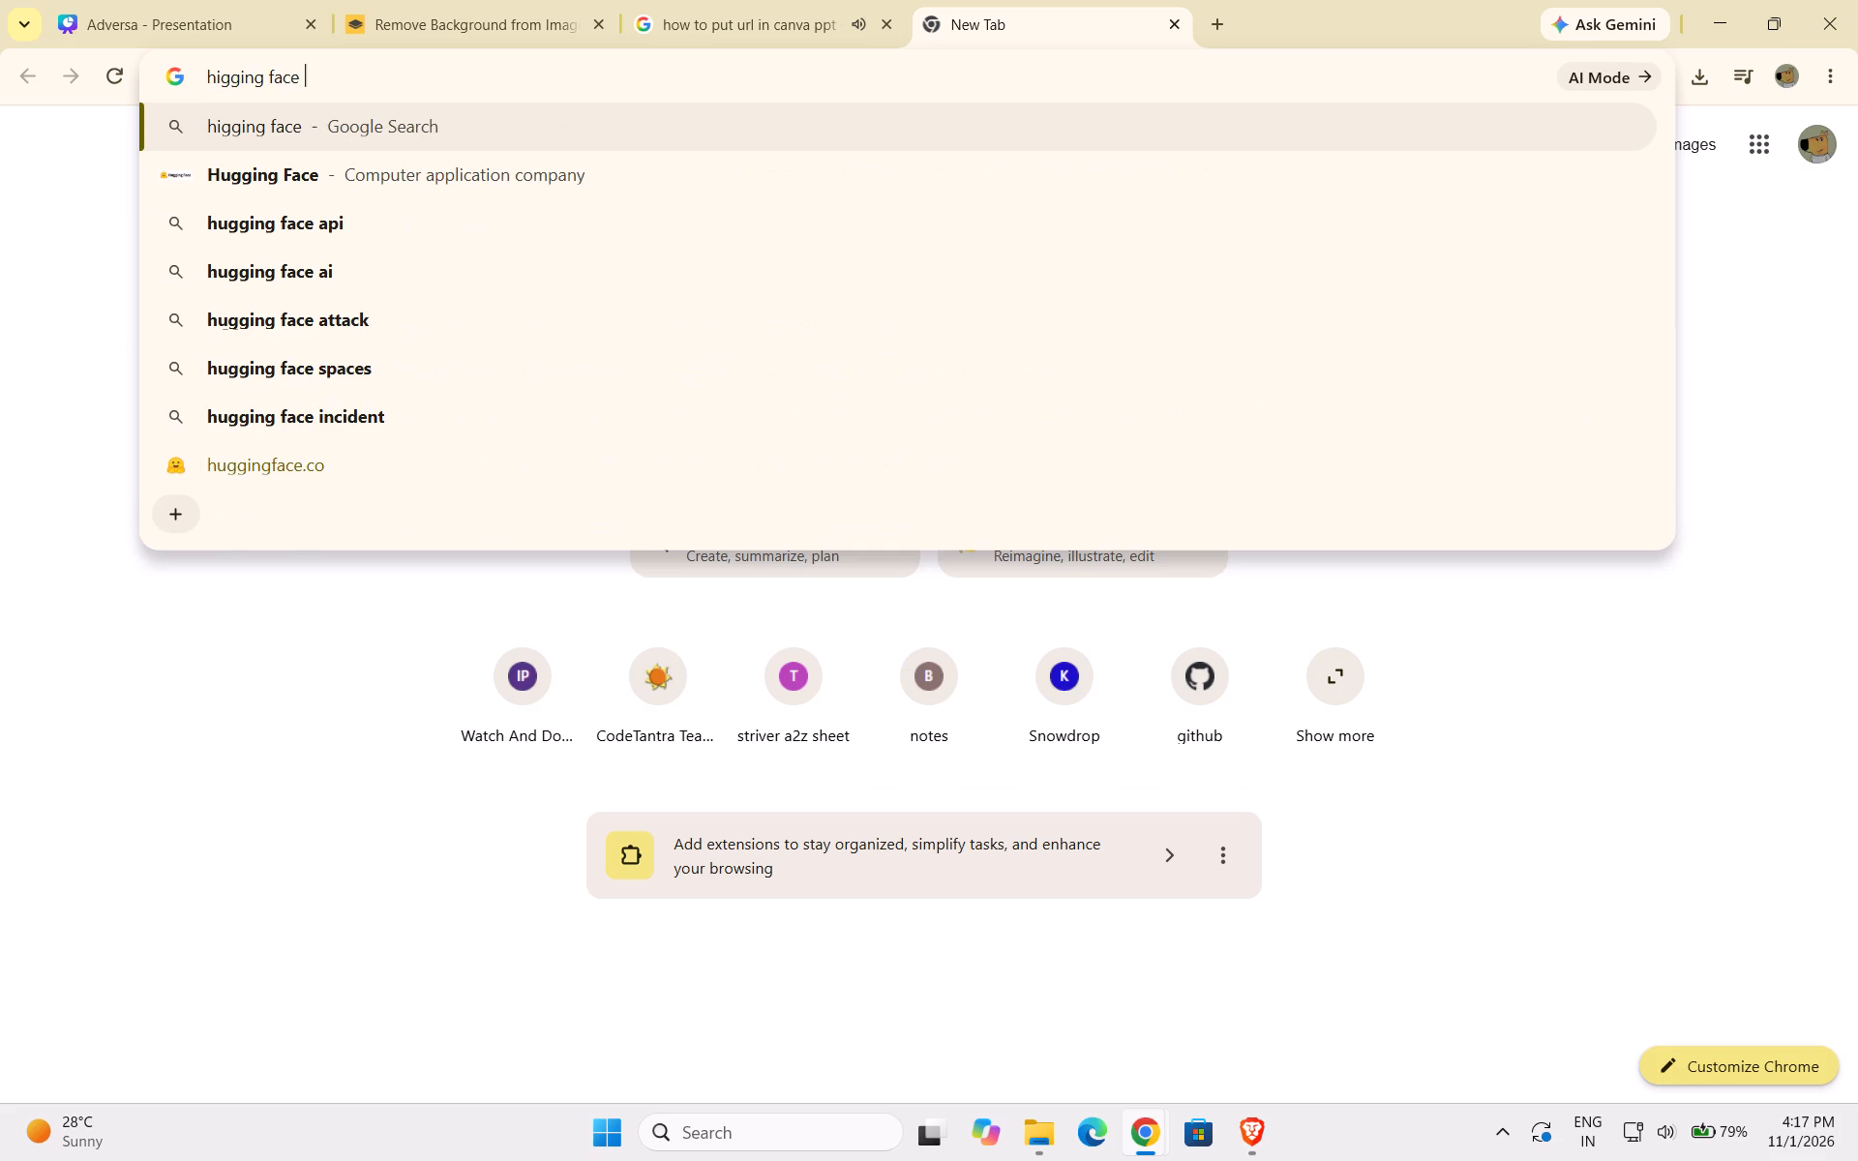
type("/")
key("space")
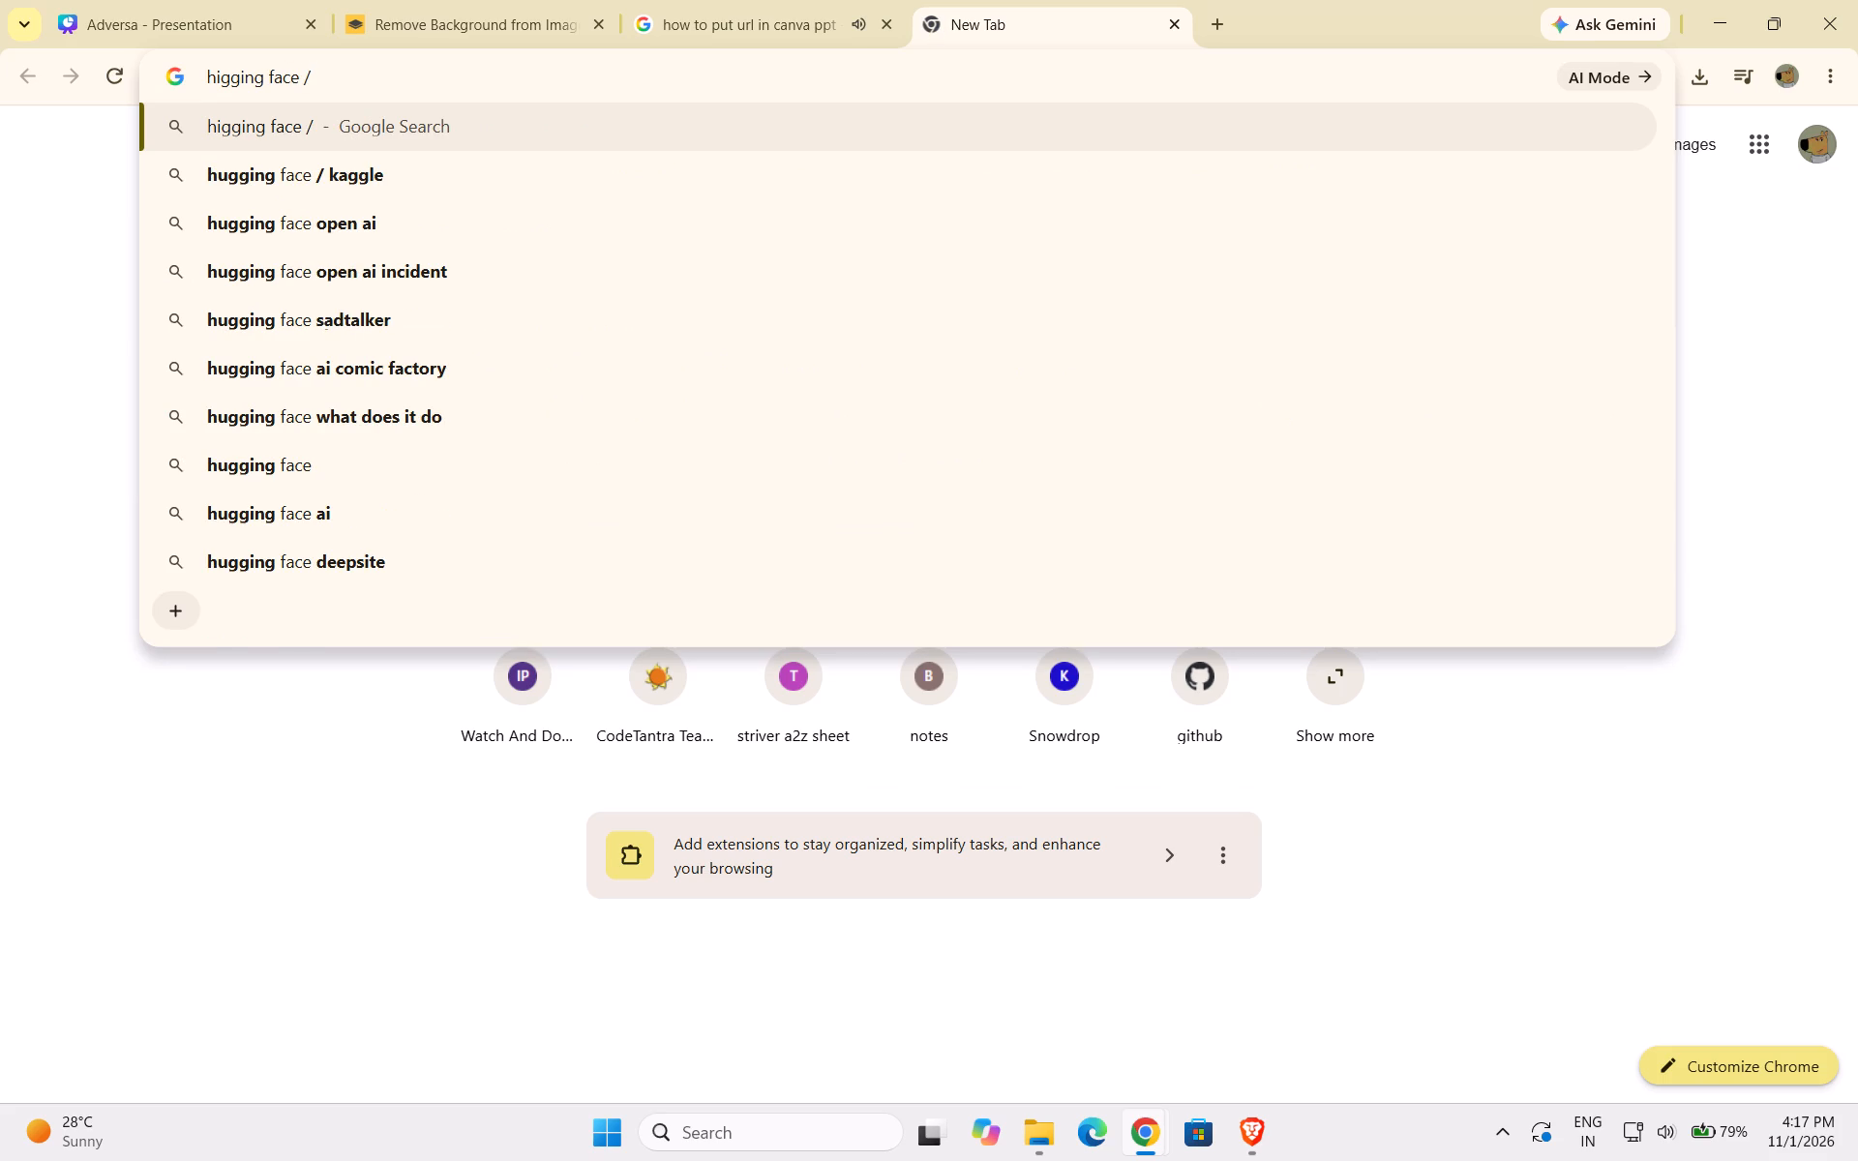
type("kma")
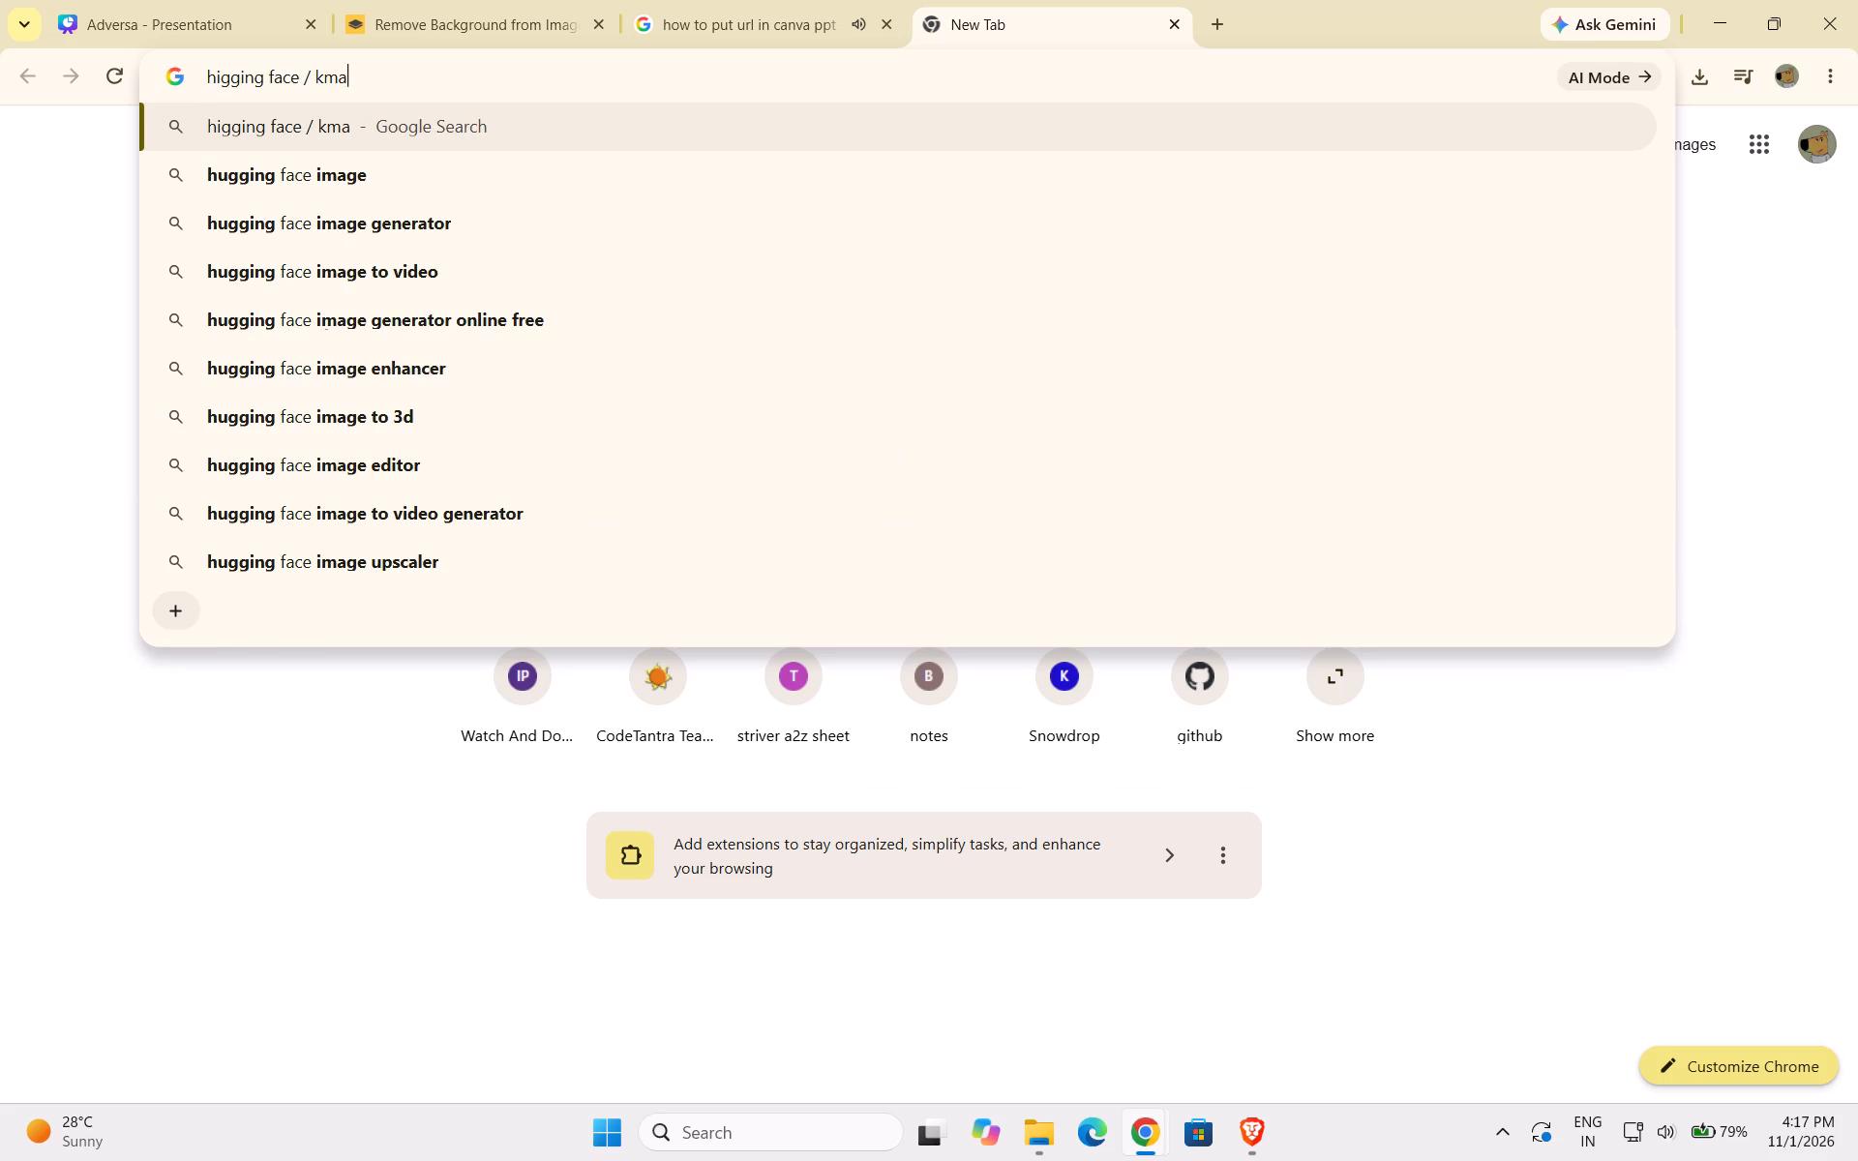
type("ck")
key("Return")
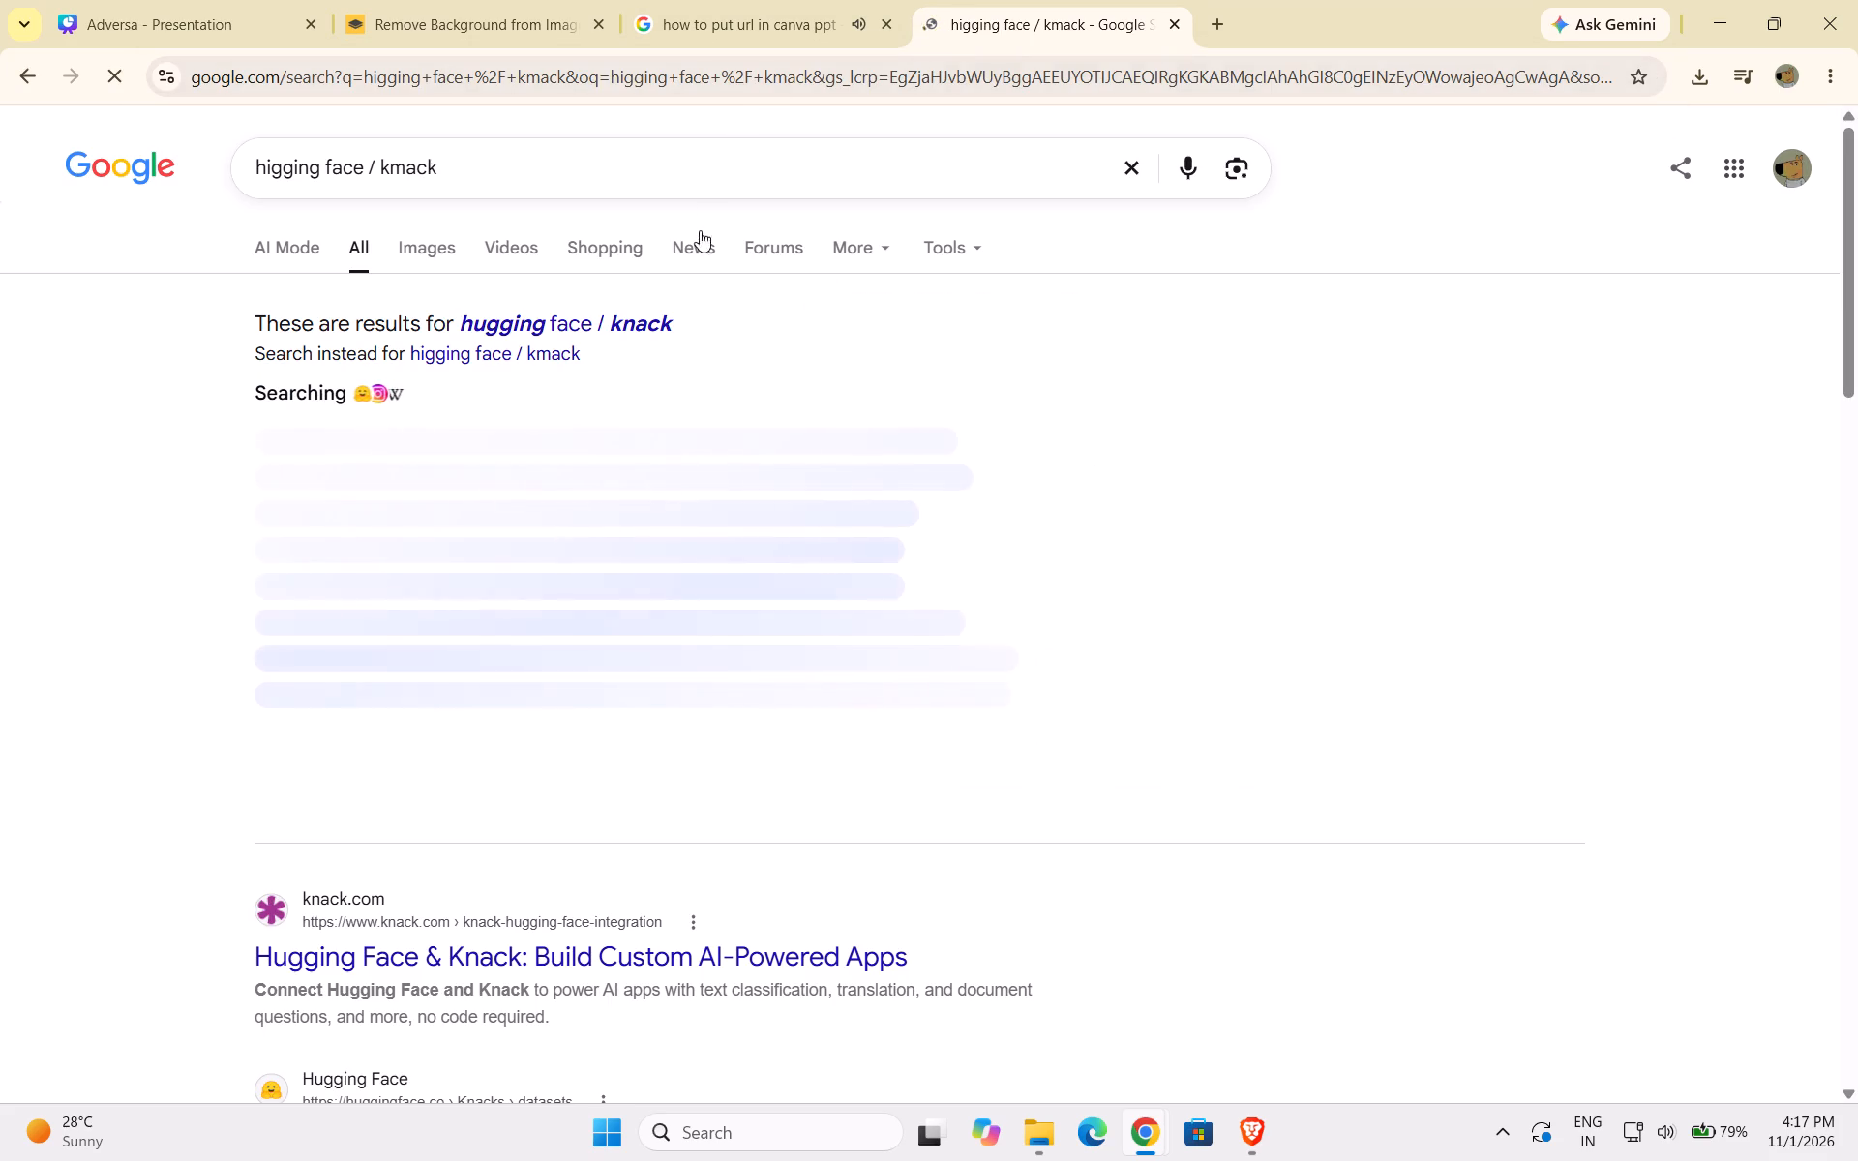
Check the first dataset's name on slide 5 and extend the Hugging Face search query with "/phising url" after kmack.
left_click(519, 53)
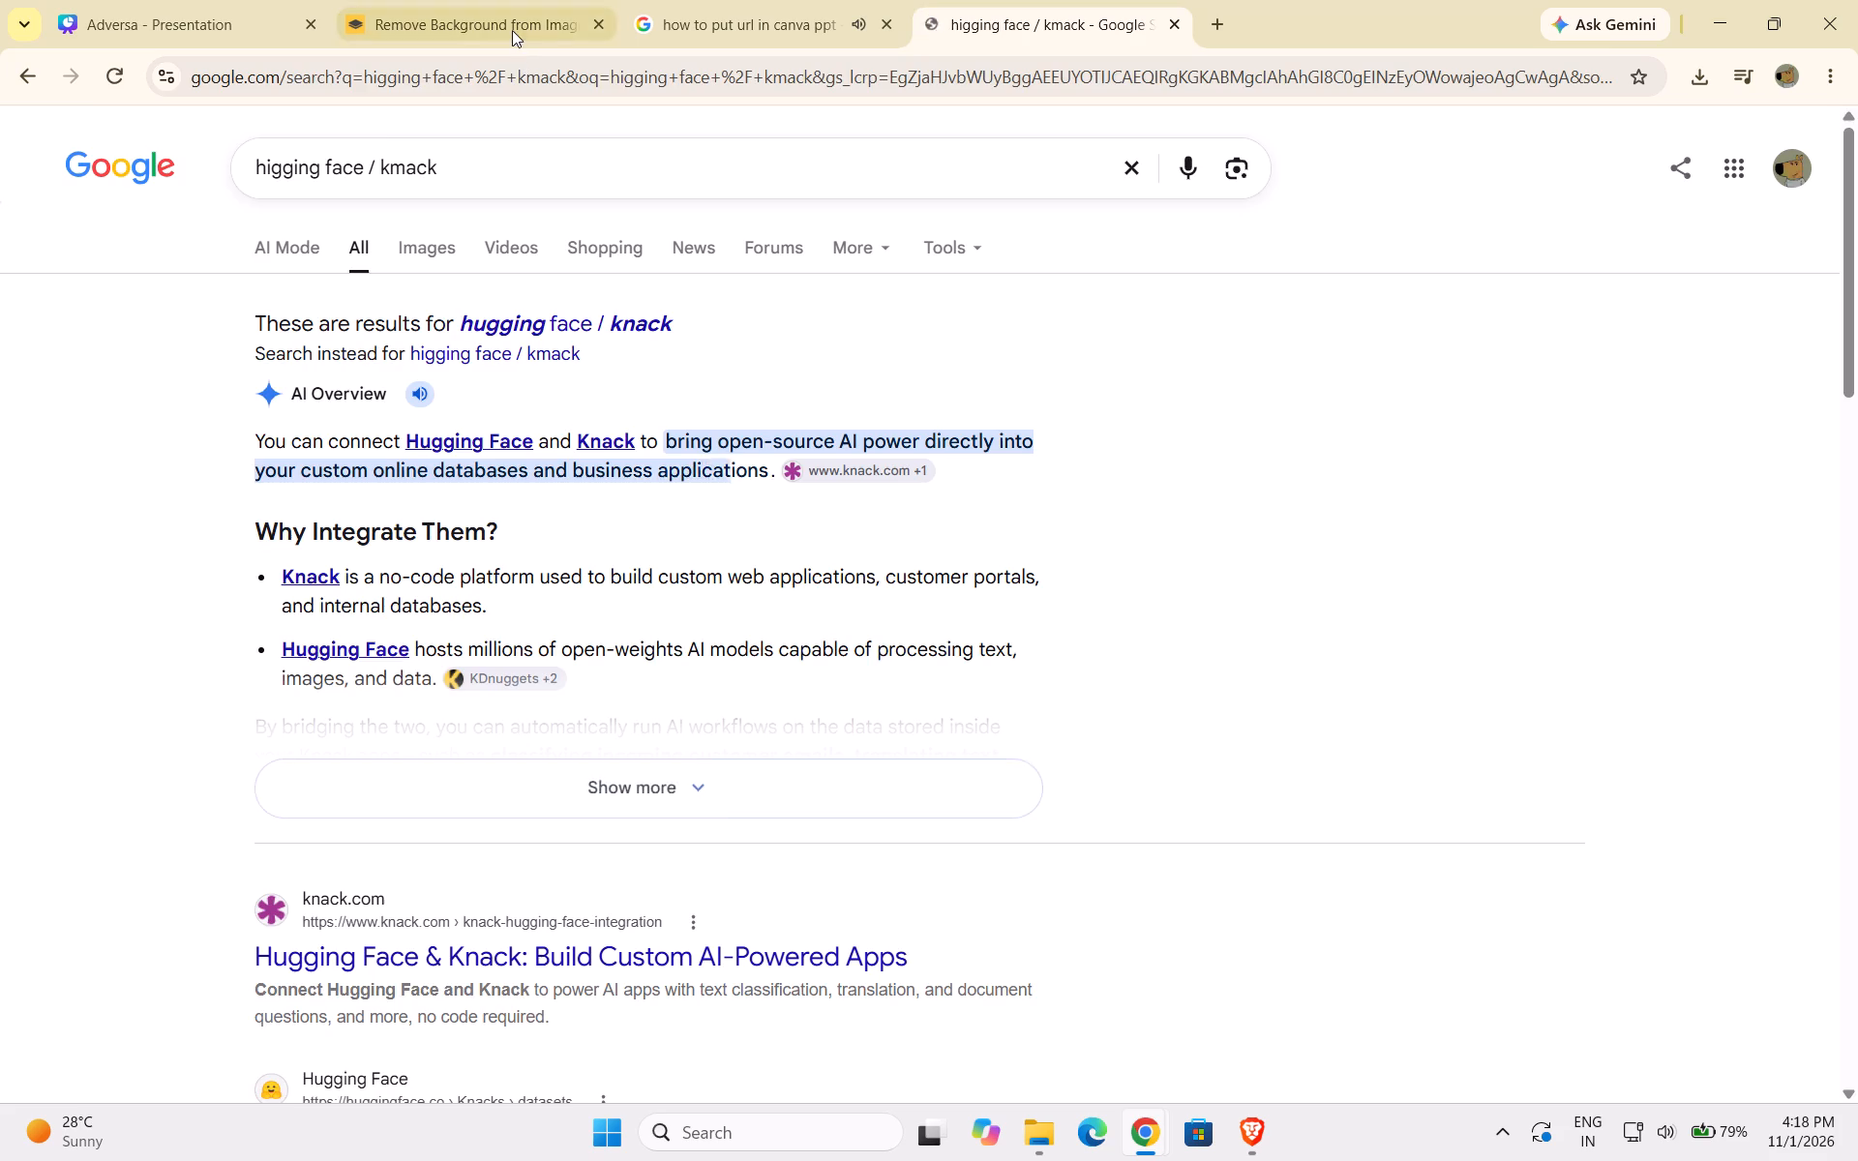
left_click(512, 30)
left_click(203, 13)
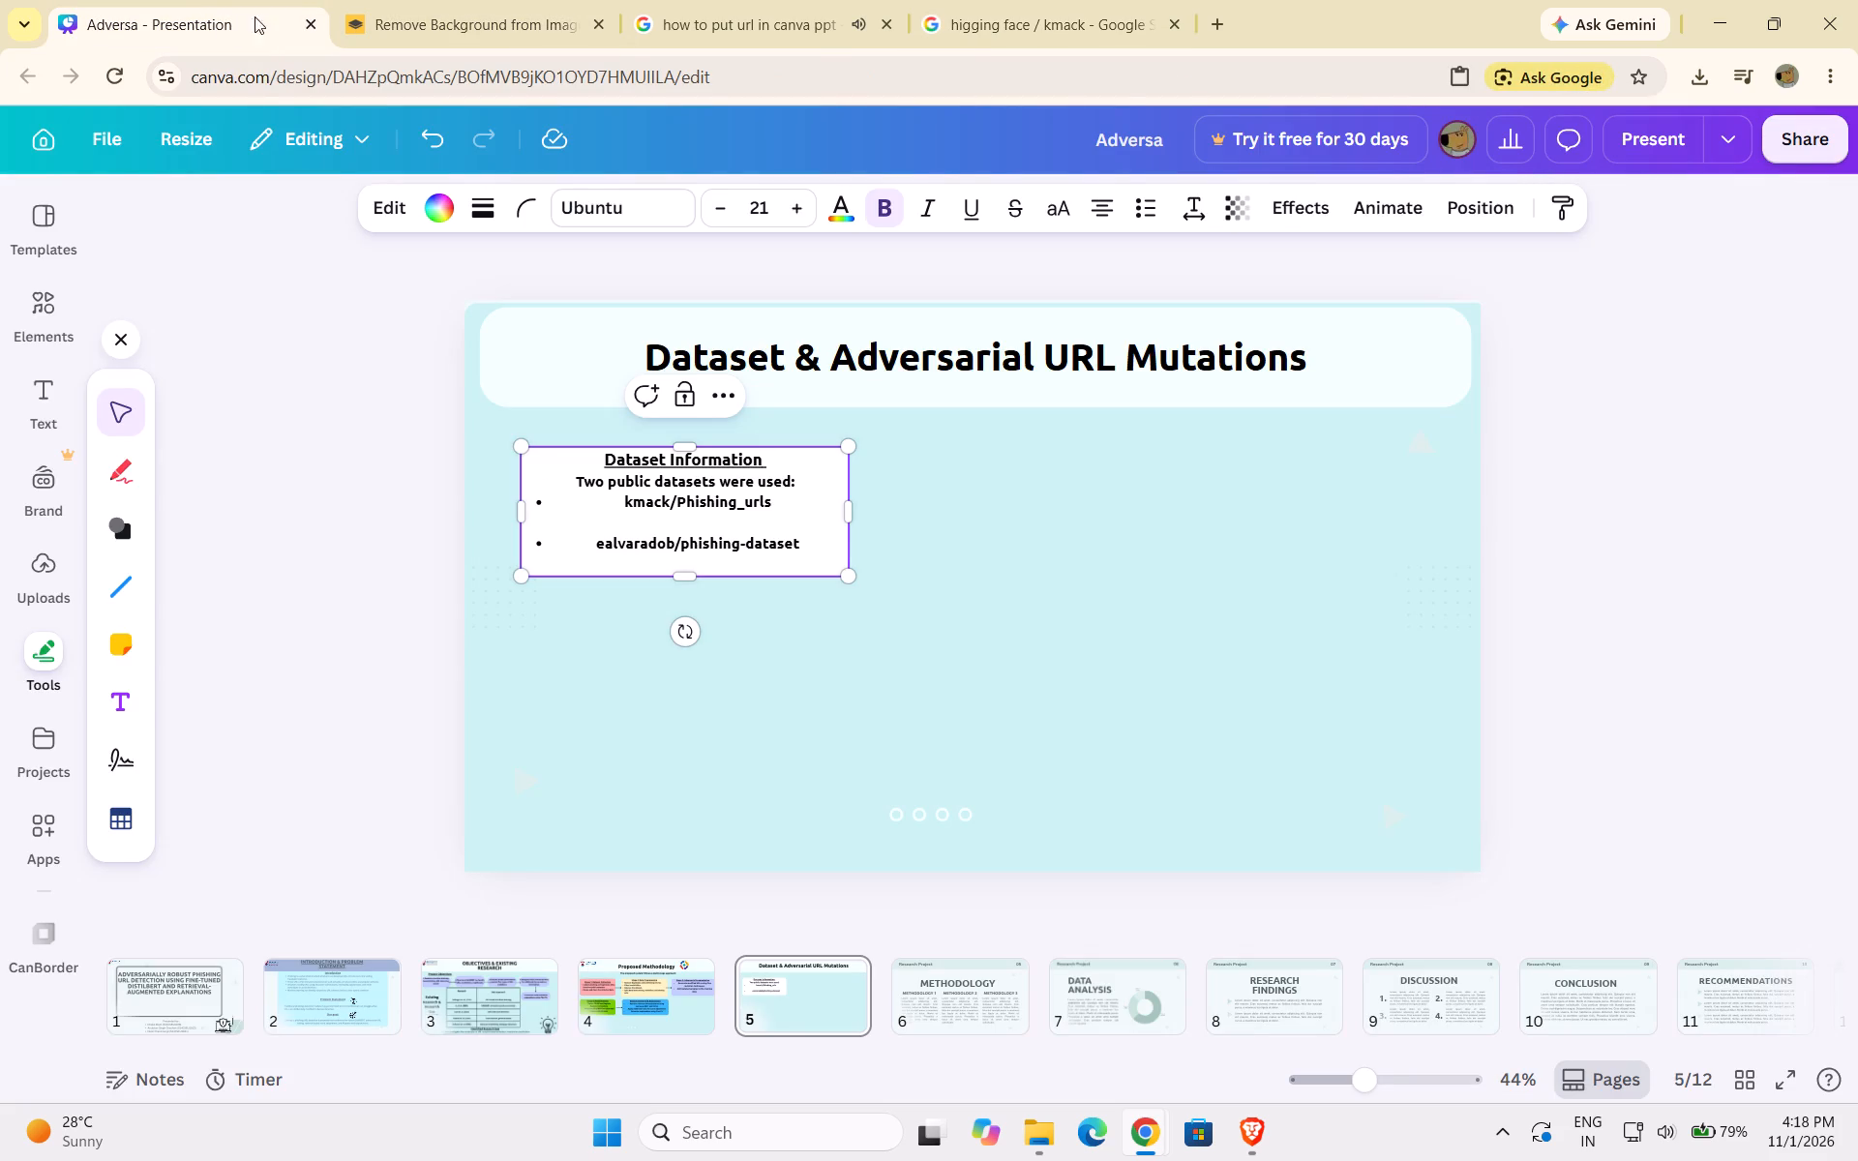
left_click(996, 1)
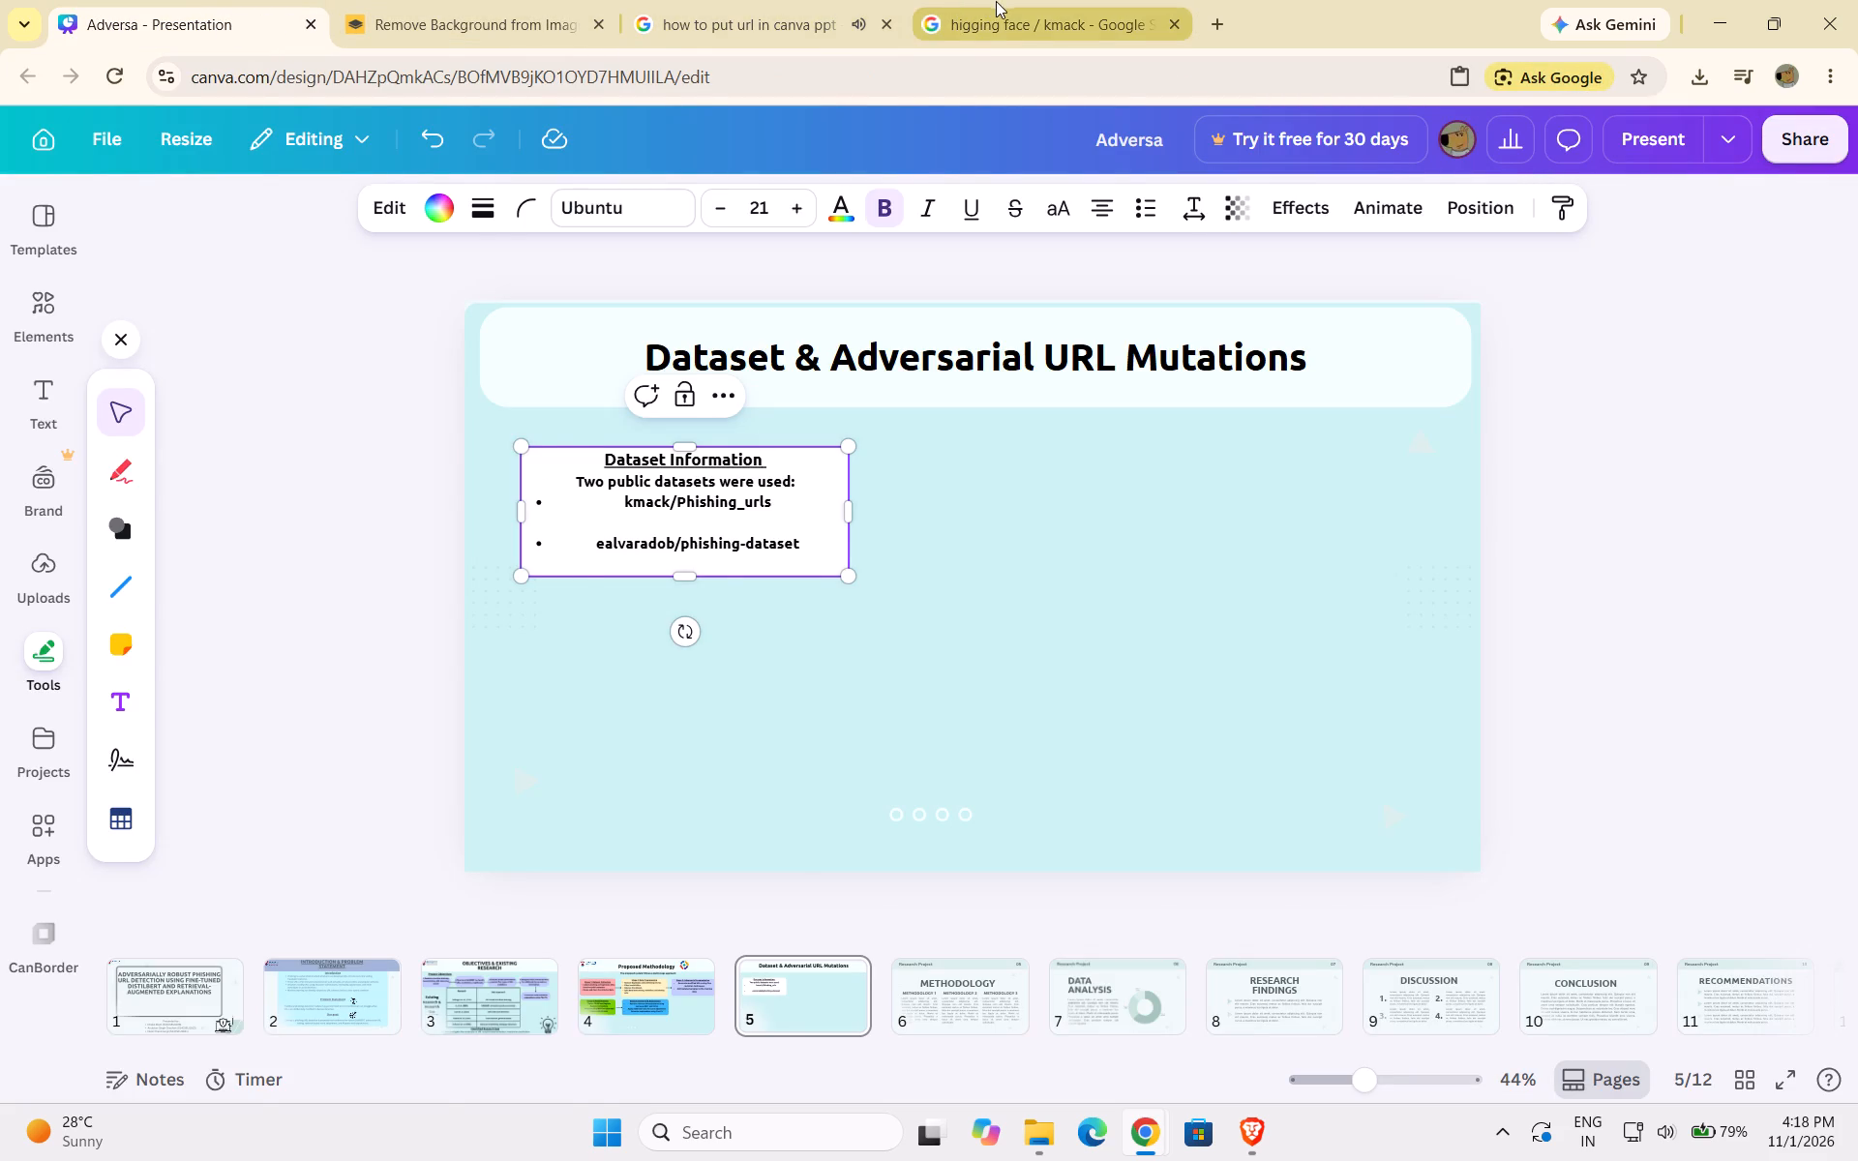
left_click(784, 148)
key("slash")
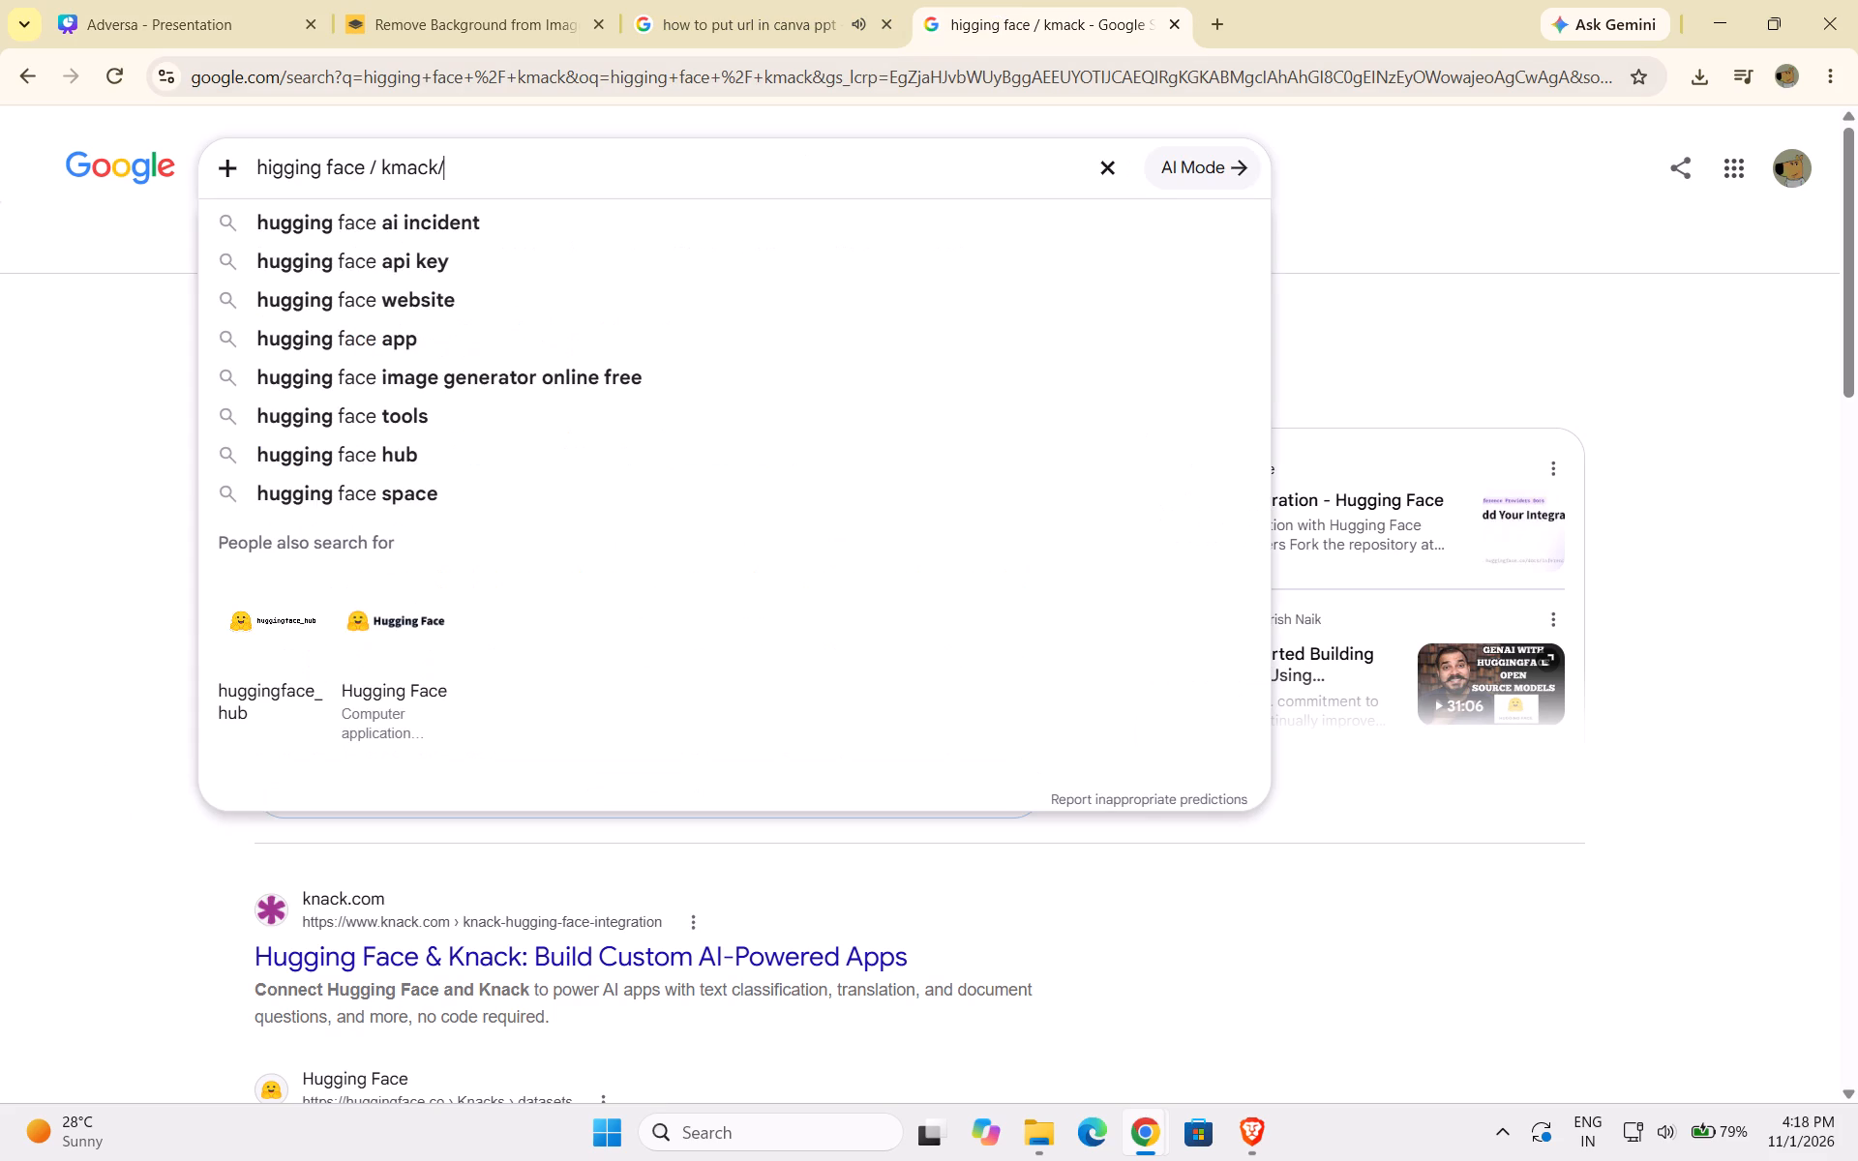
type("phising")
key("space")
type("url")
left_click(374, 167)
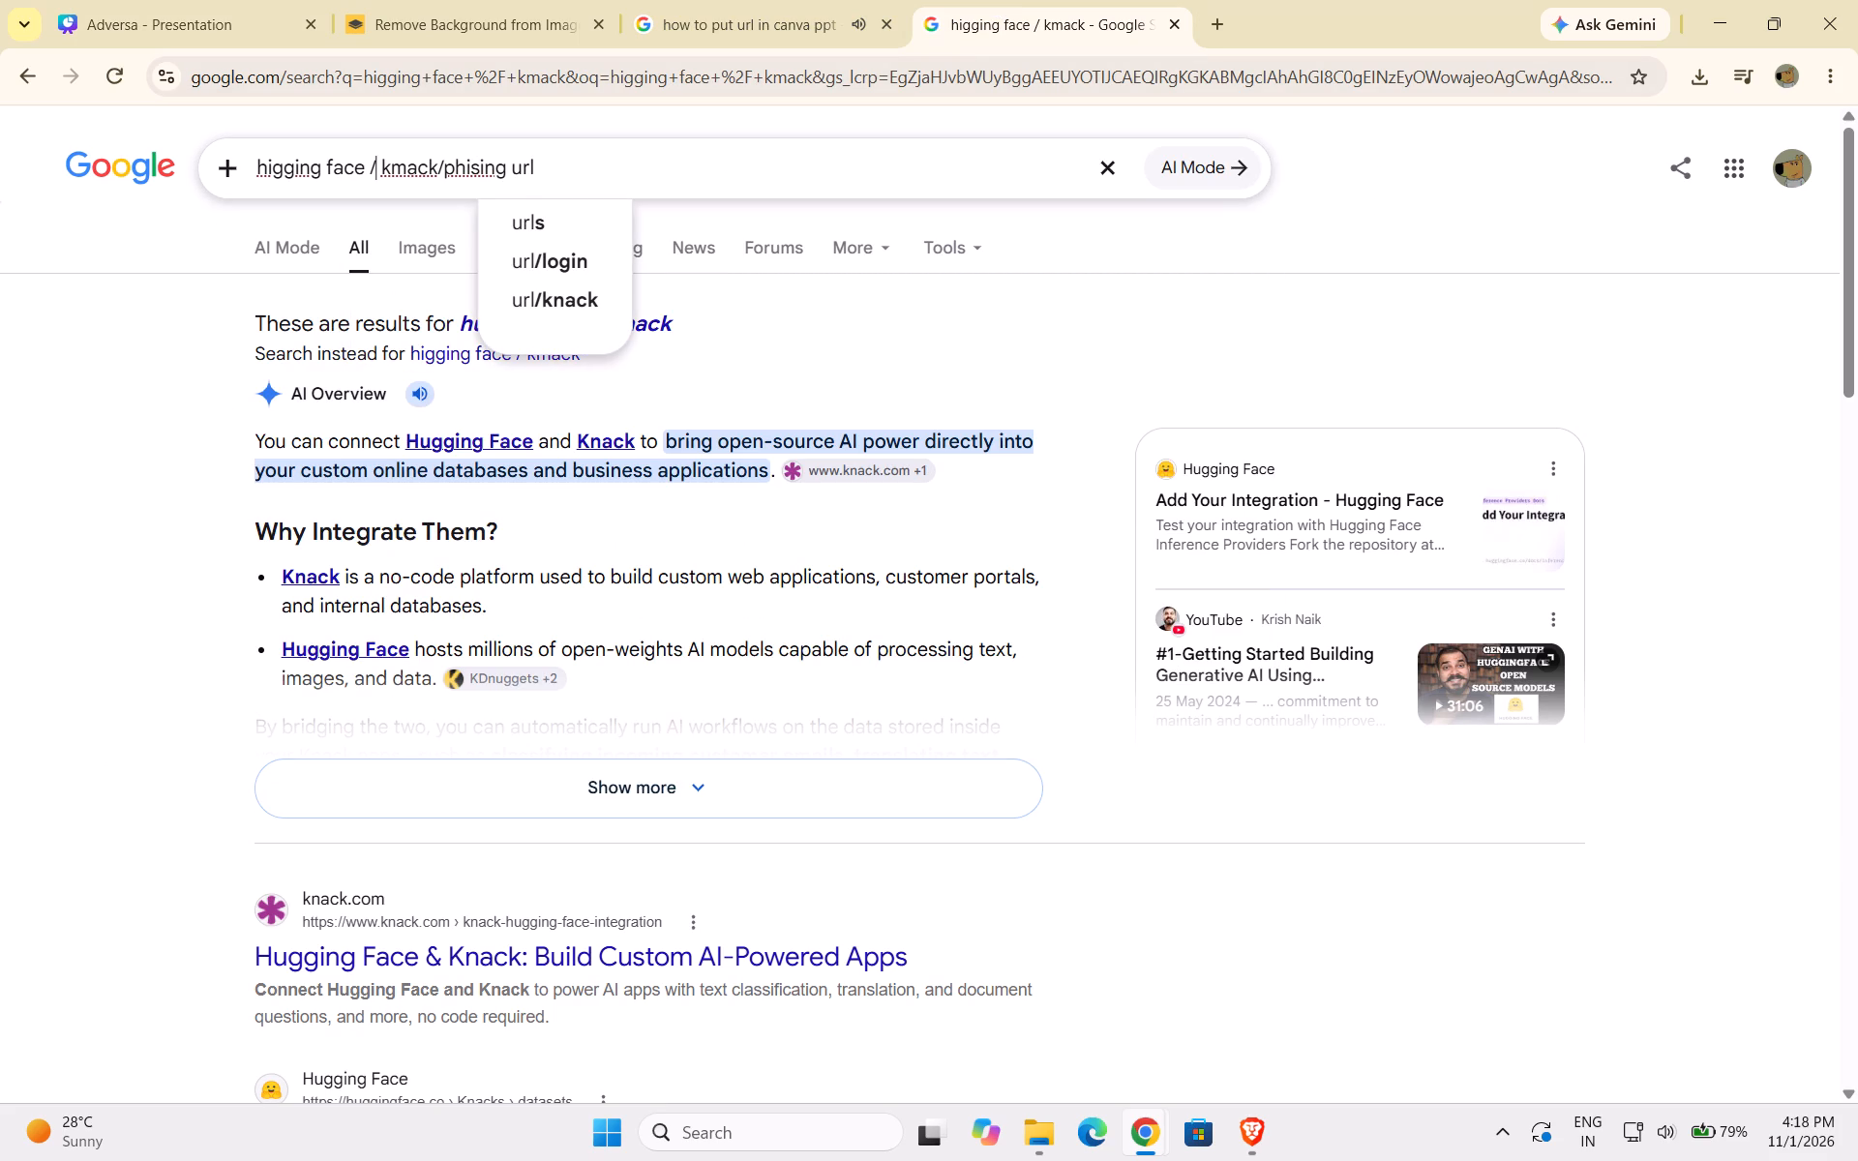
Search Google for "higging face kmack/phising url", accept the corrected spelling and open the kmack/malicious-url-detection result on Hugging Face.
key("BackSpace")
key("Return")
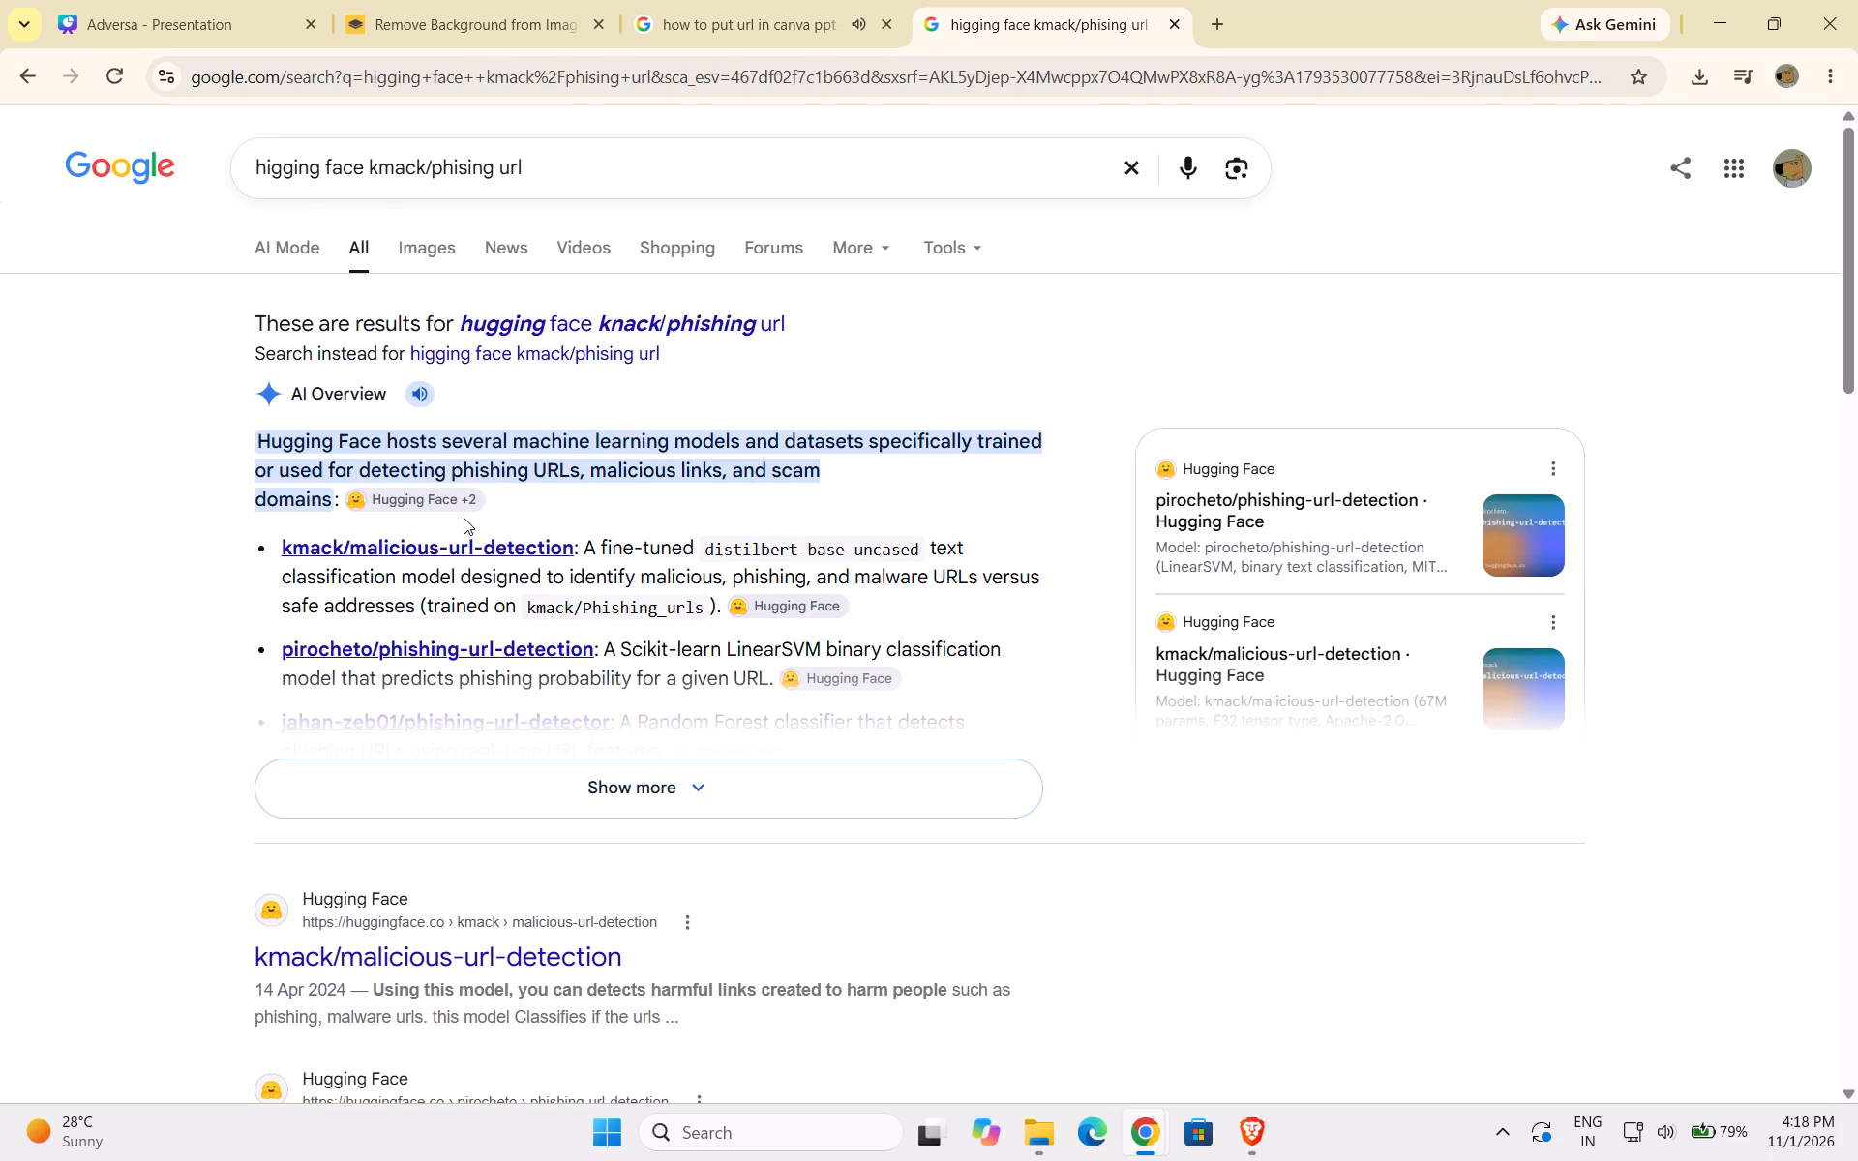
left_click(521, 323)
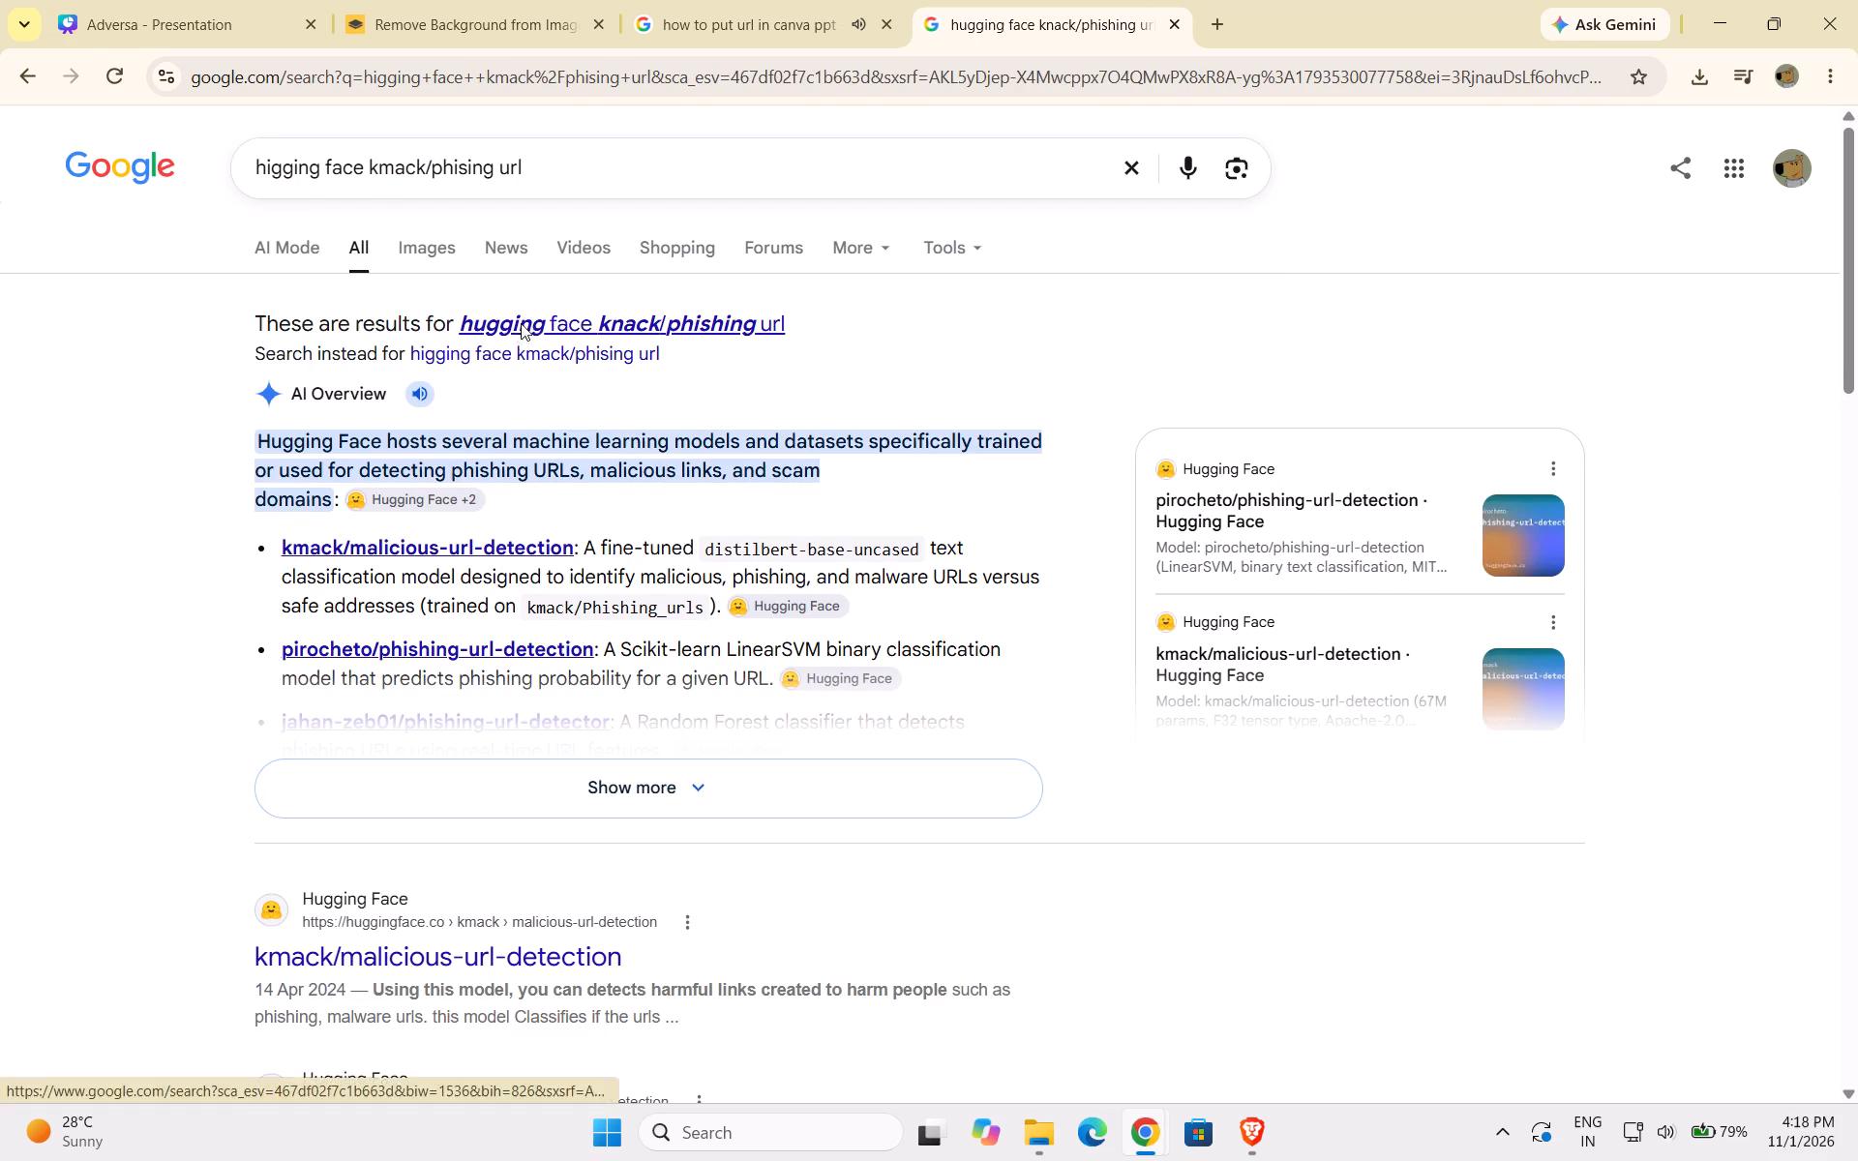
scroll(498, 546, "down", 3)
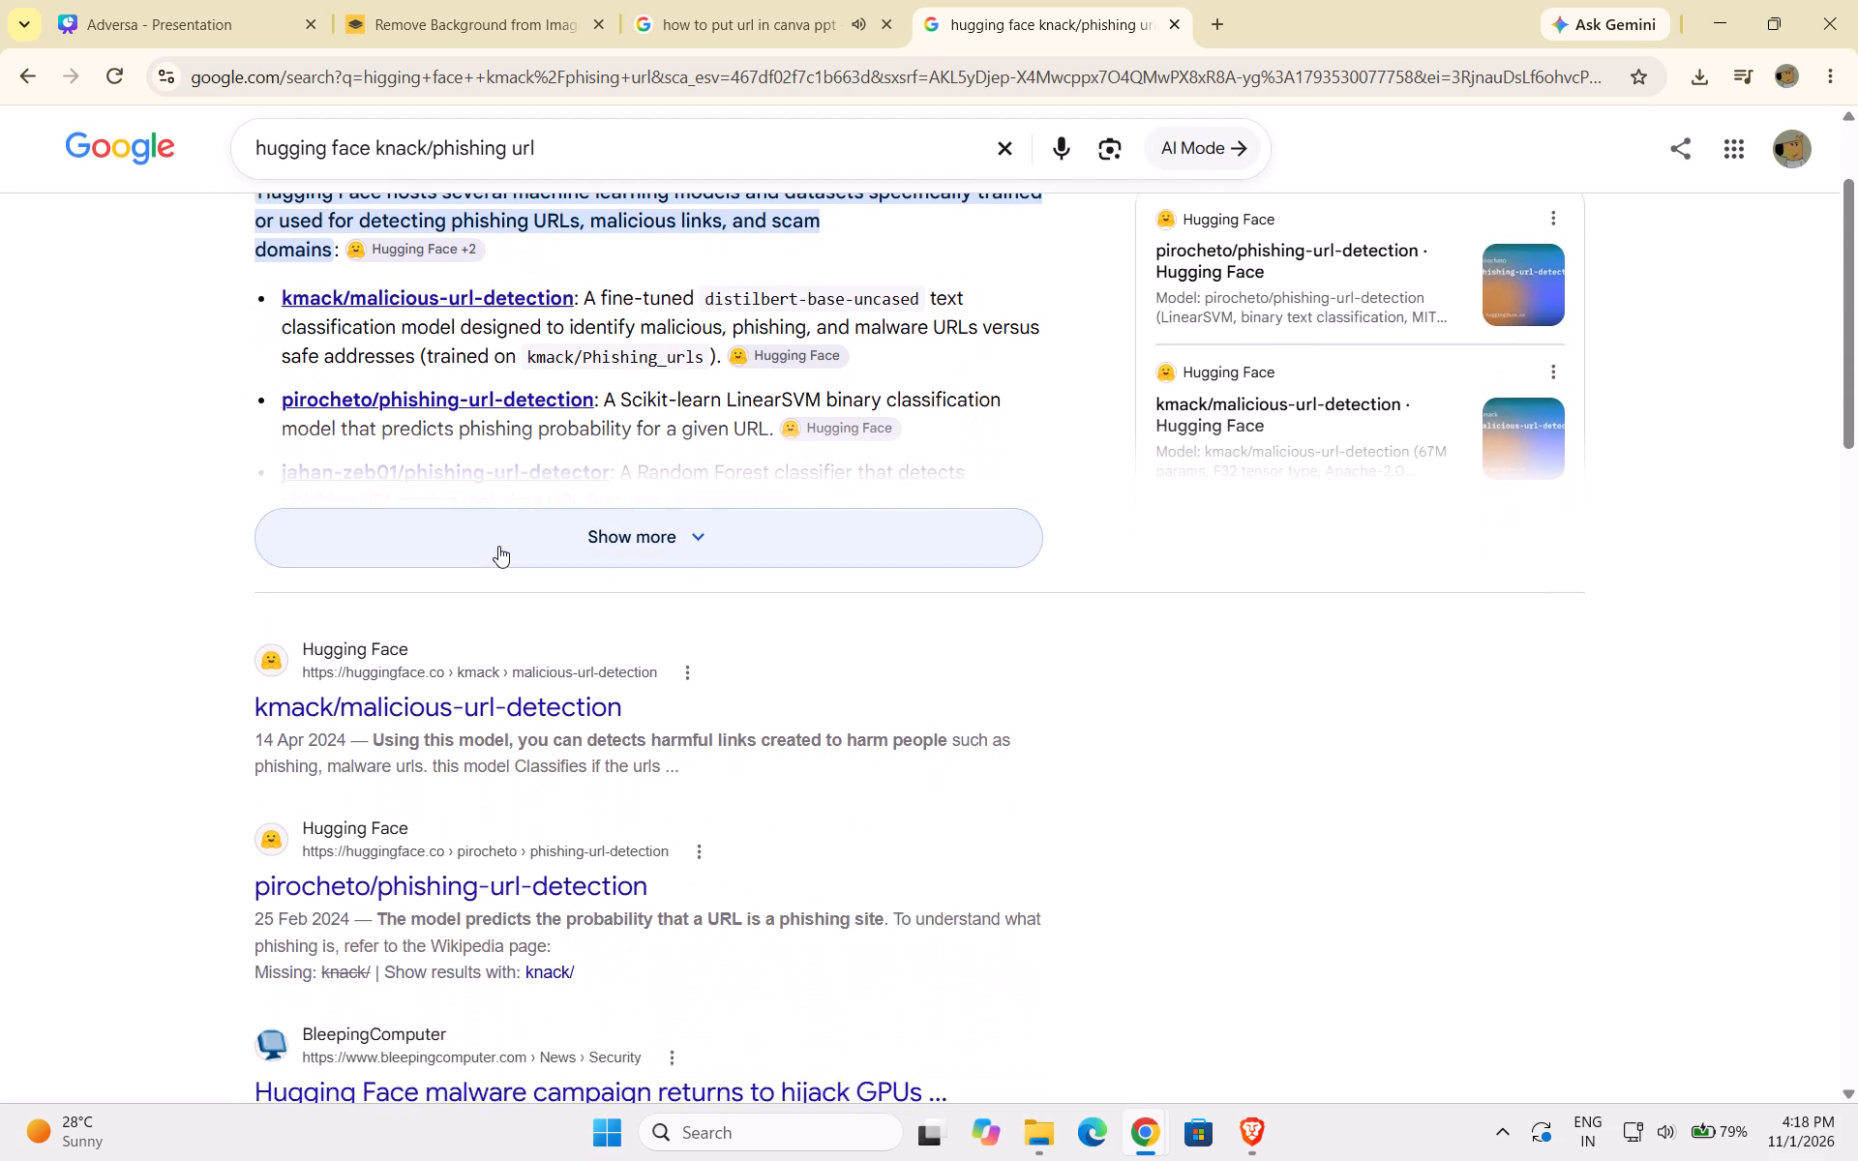
scroll(498, 546, "down", 1)
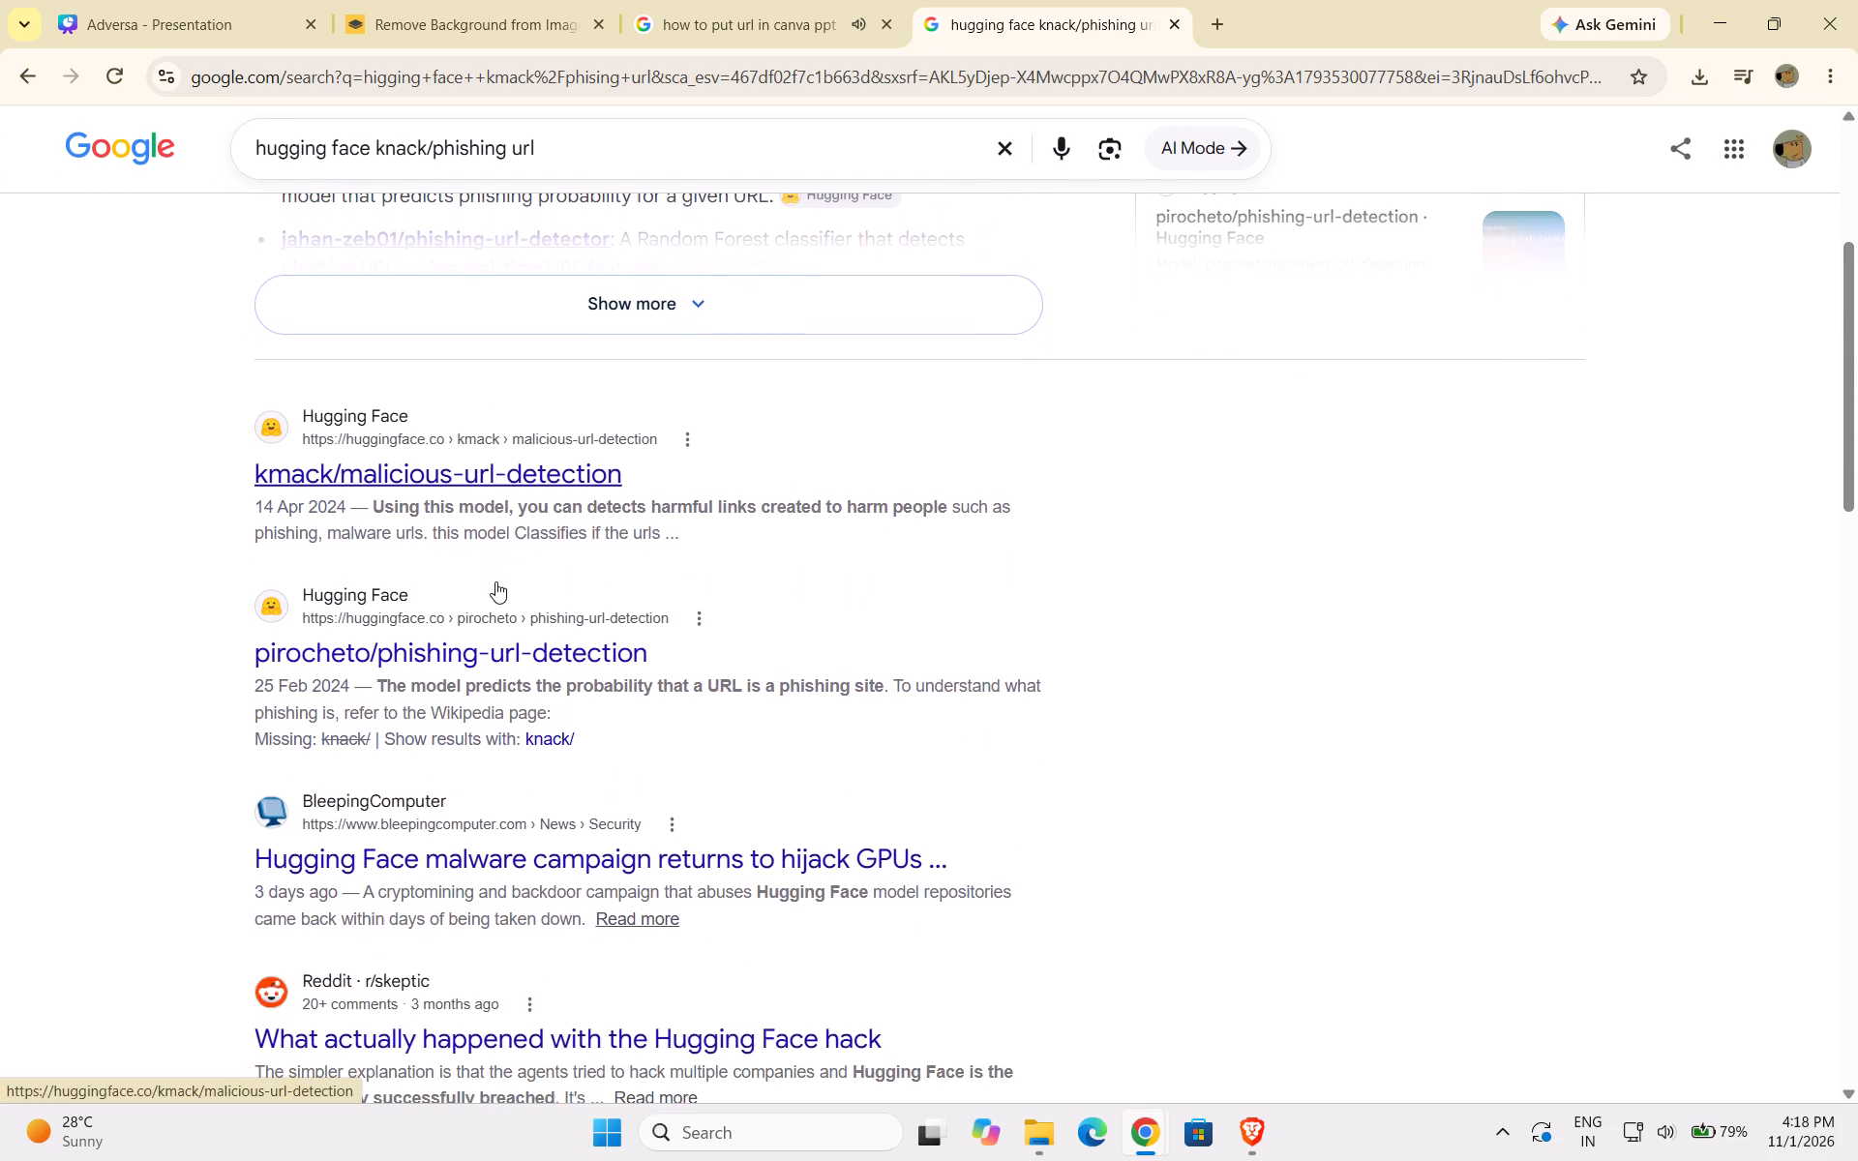
left_click(485, 576)
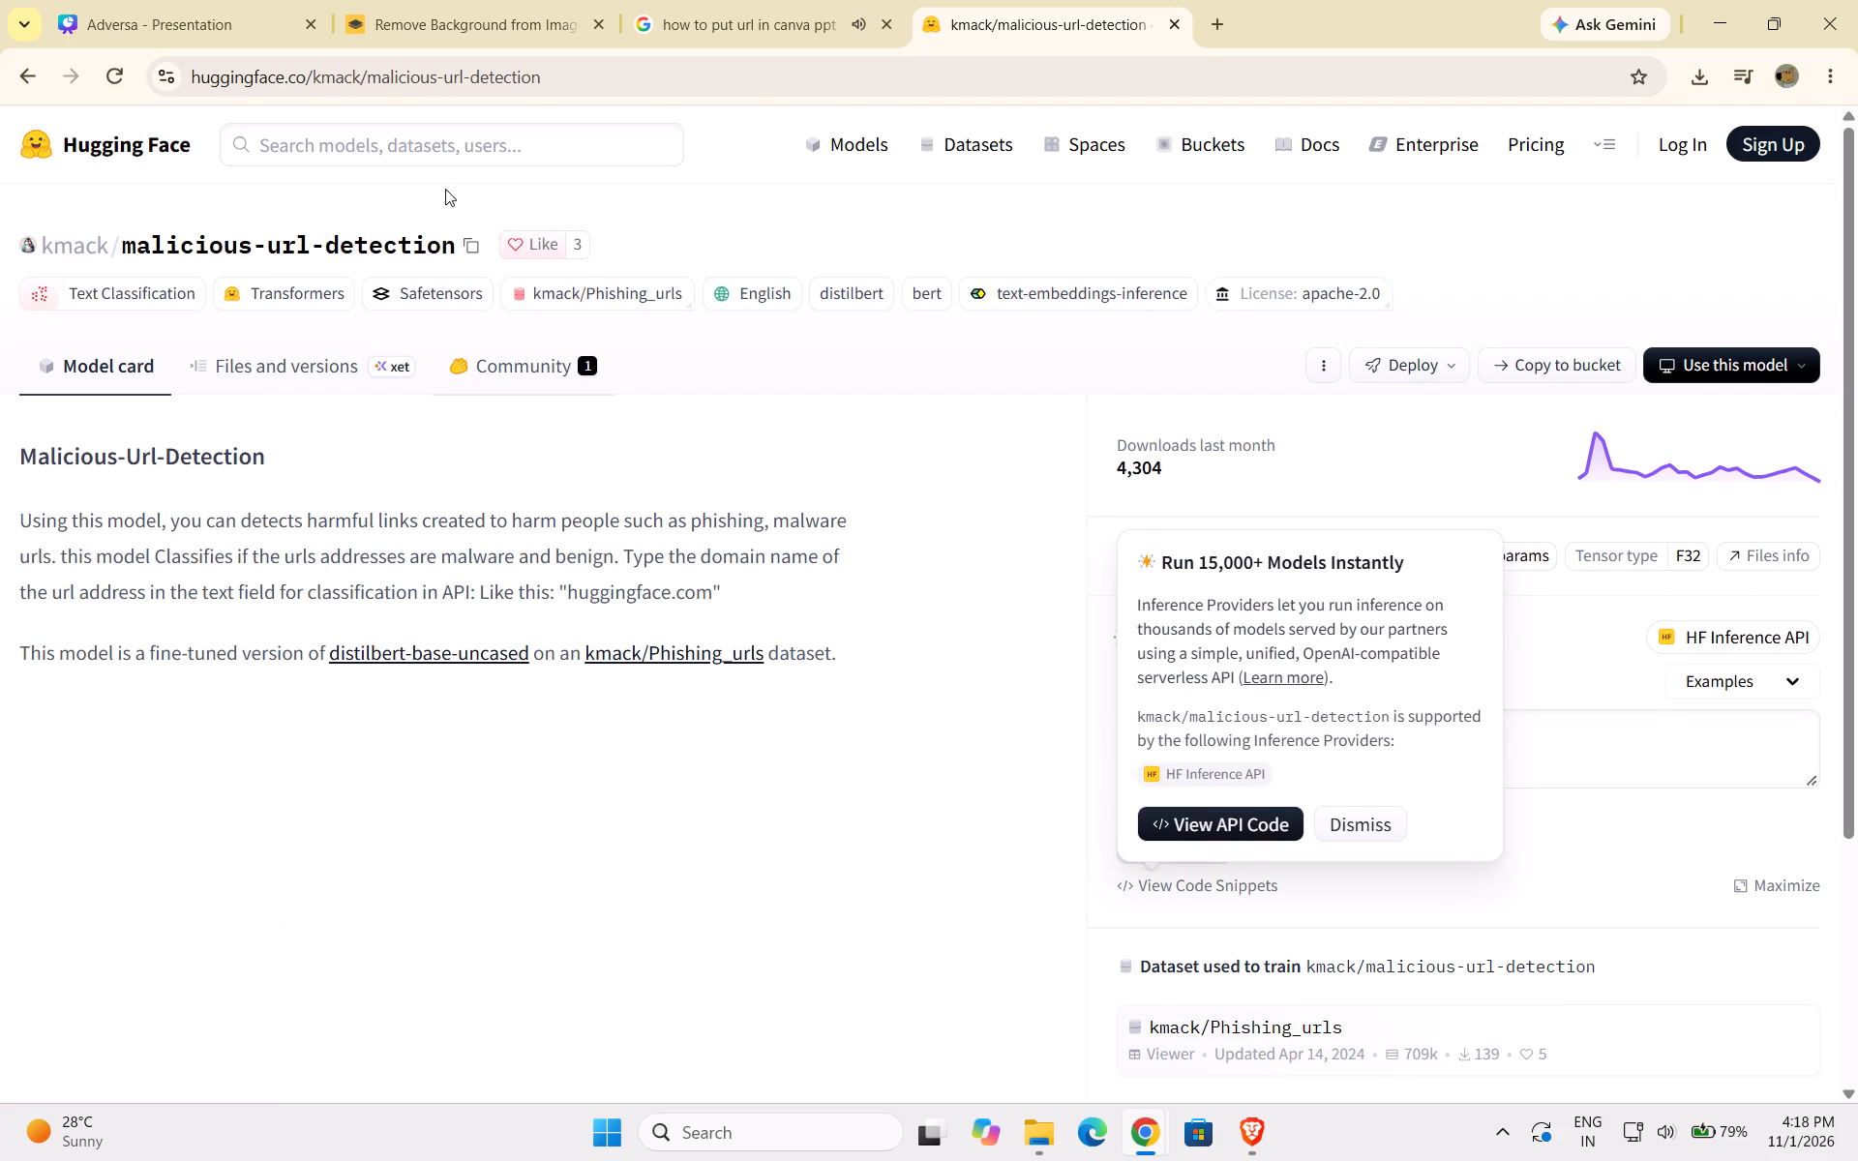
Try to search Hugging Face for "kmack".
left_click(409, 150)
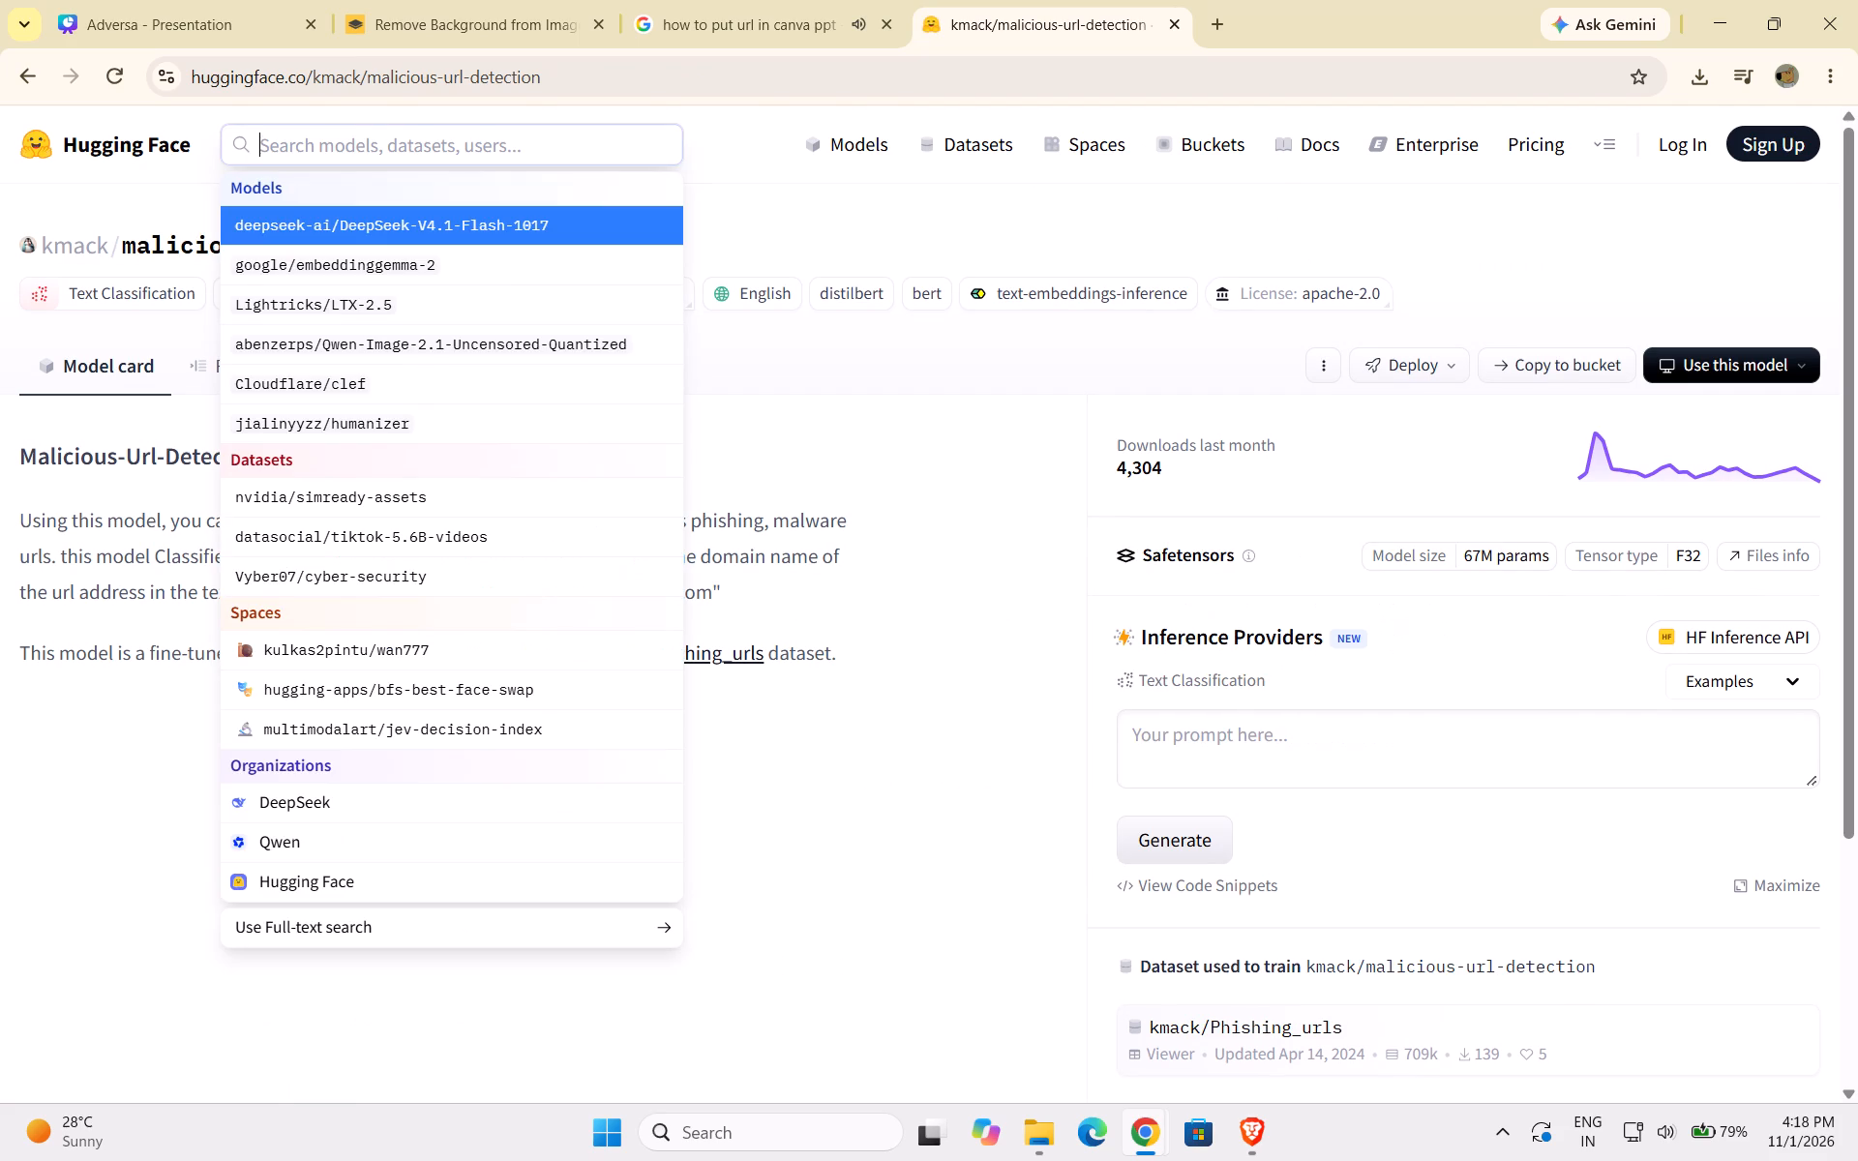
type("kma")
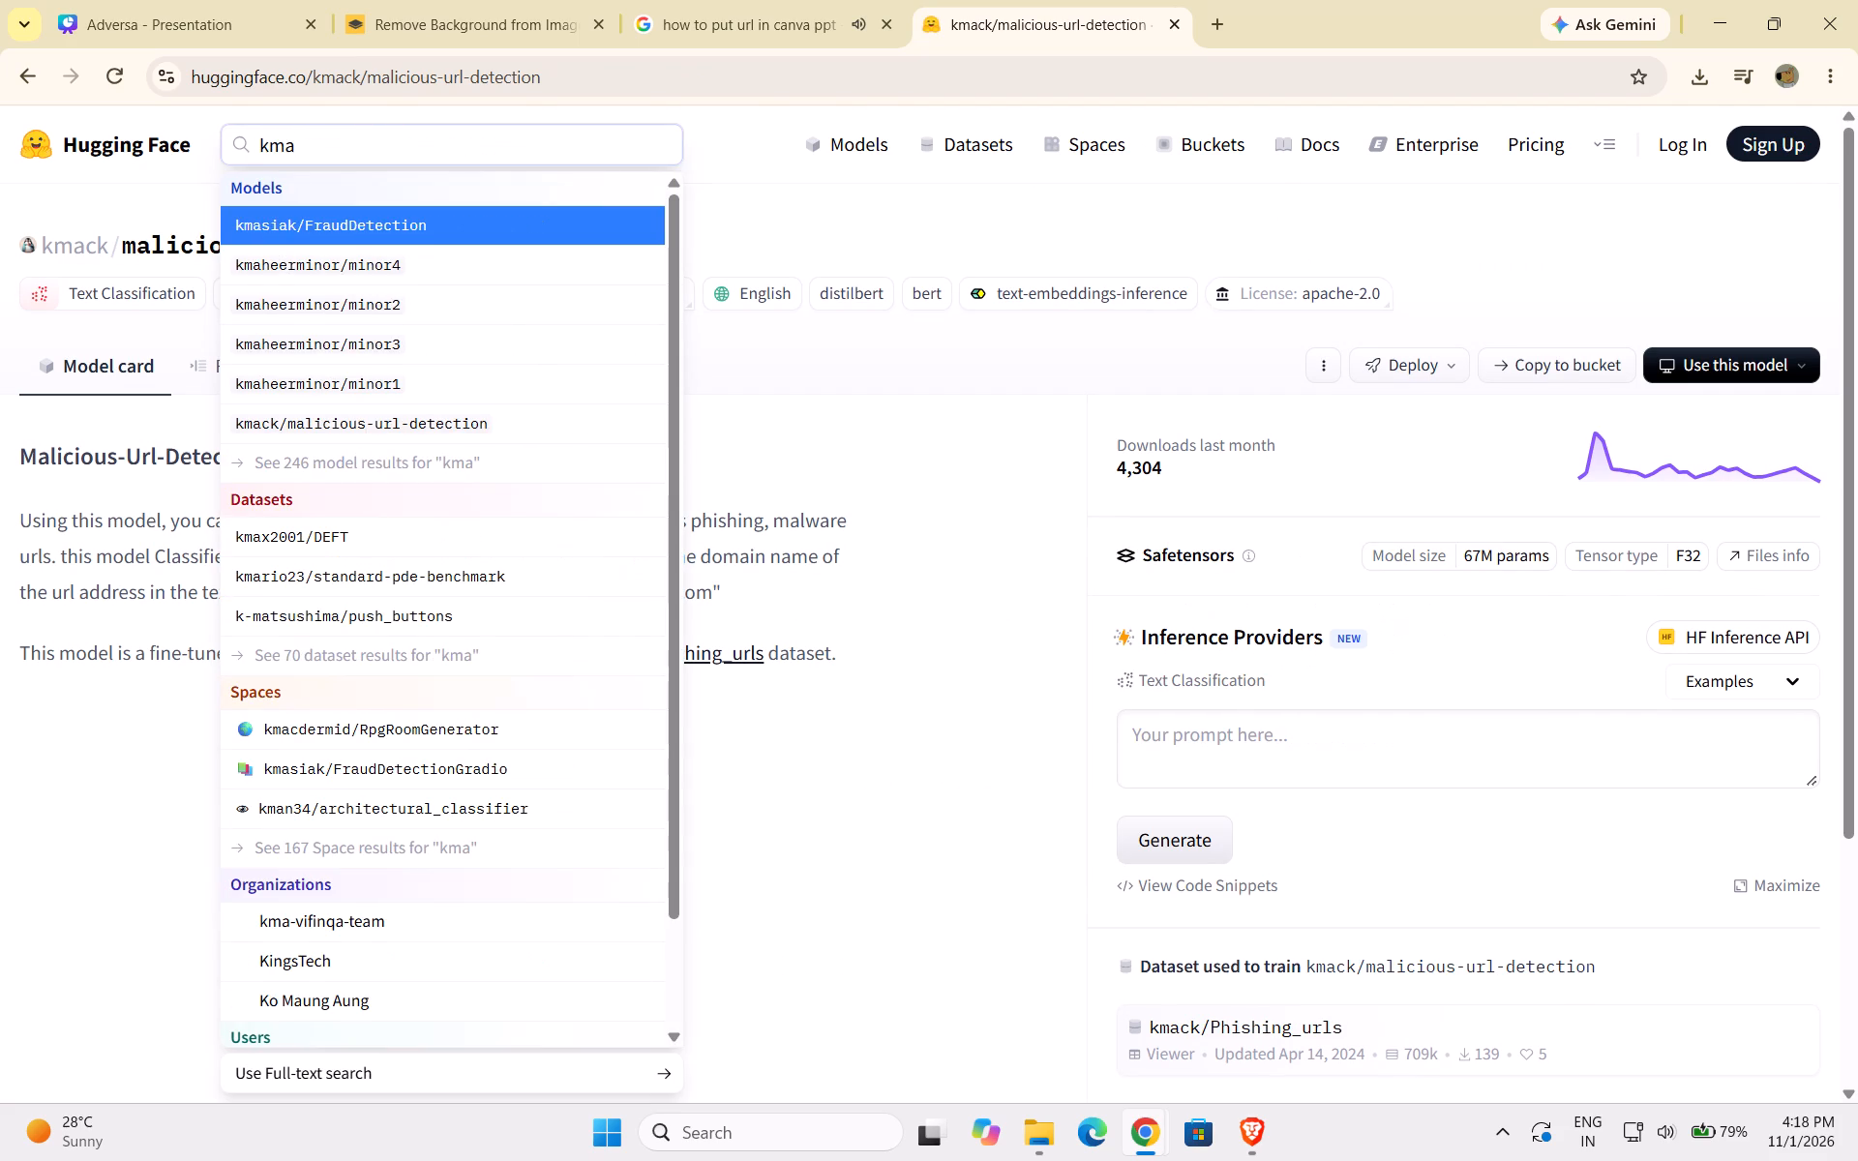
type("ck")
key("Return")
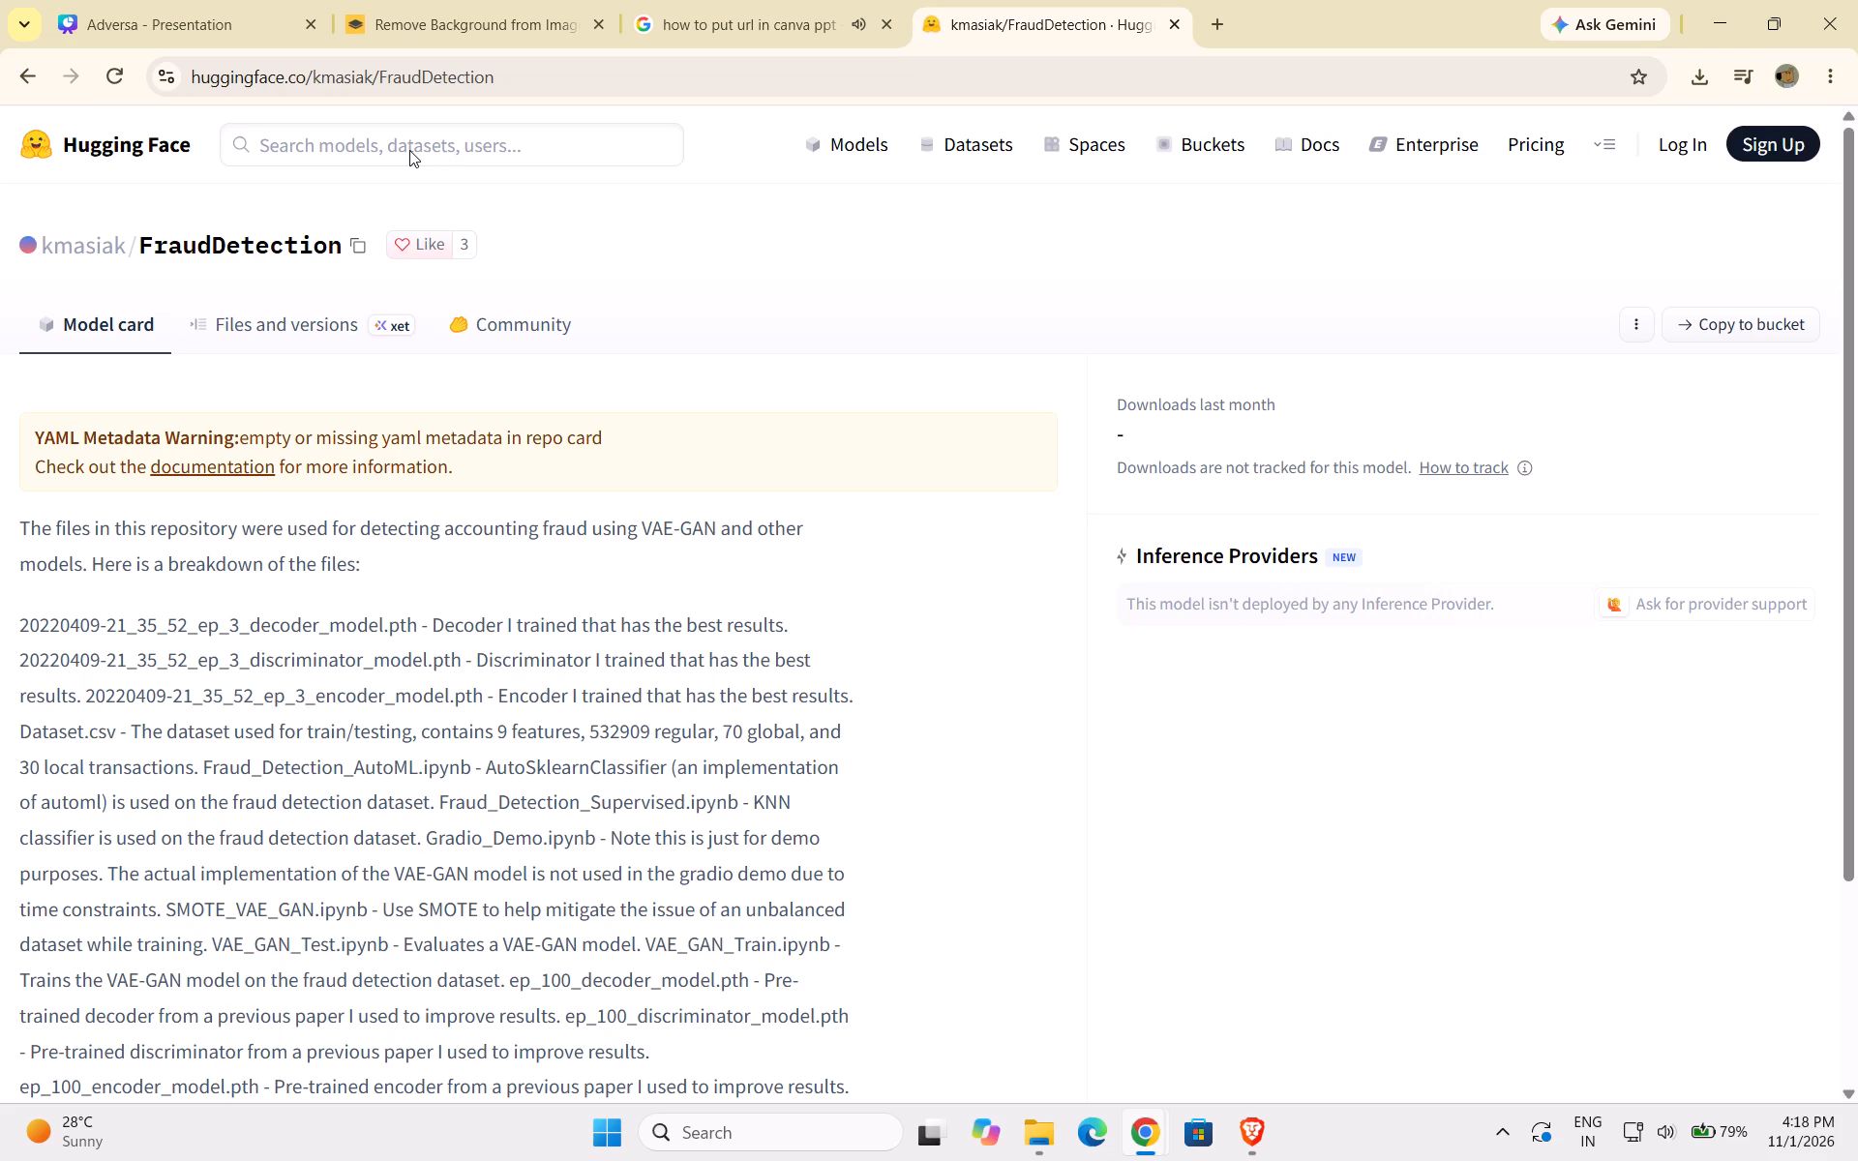
Search Hugging Face for "kmack/ph", open the kmack/Phishing_urls dataset and copy its page address.
left_click(417, 146)
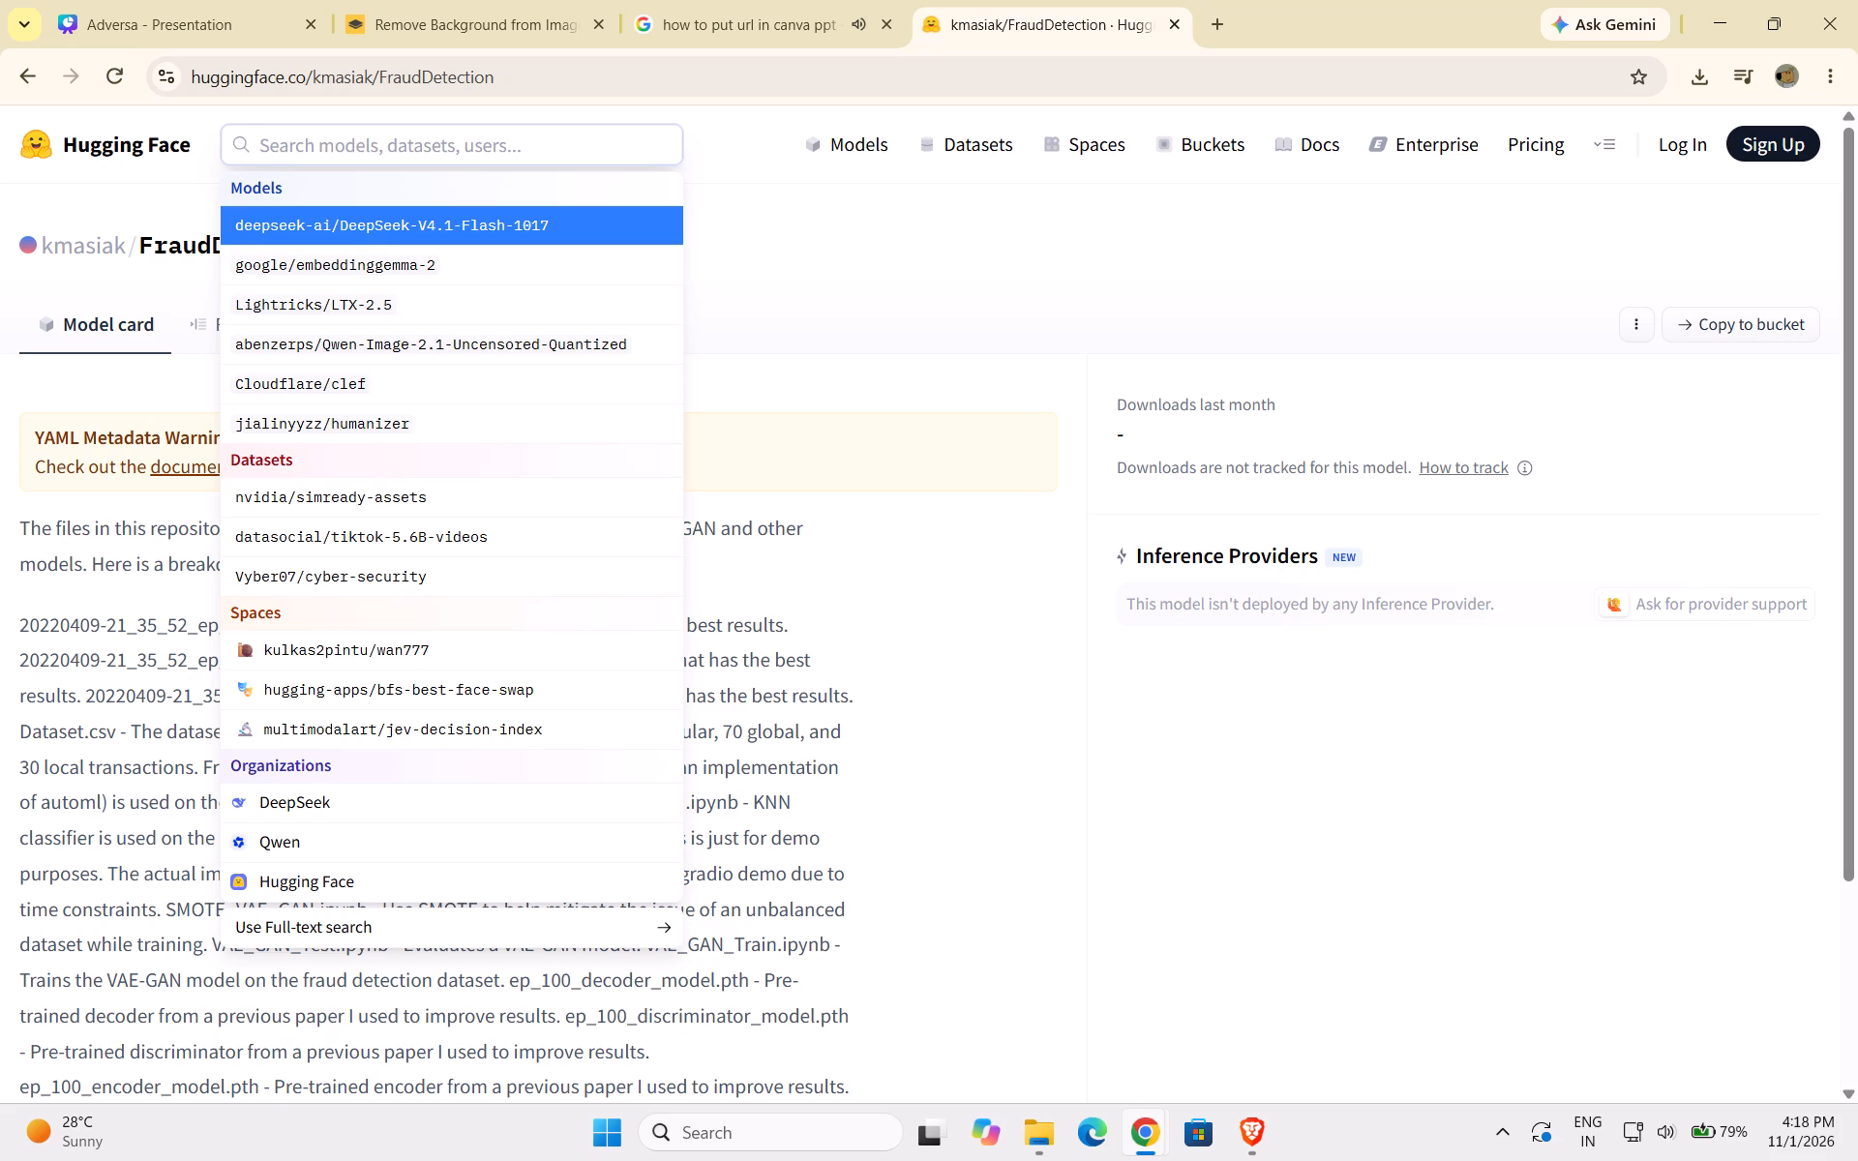
type("kma")
type("ck")
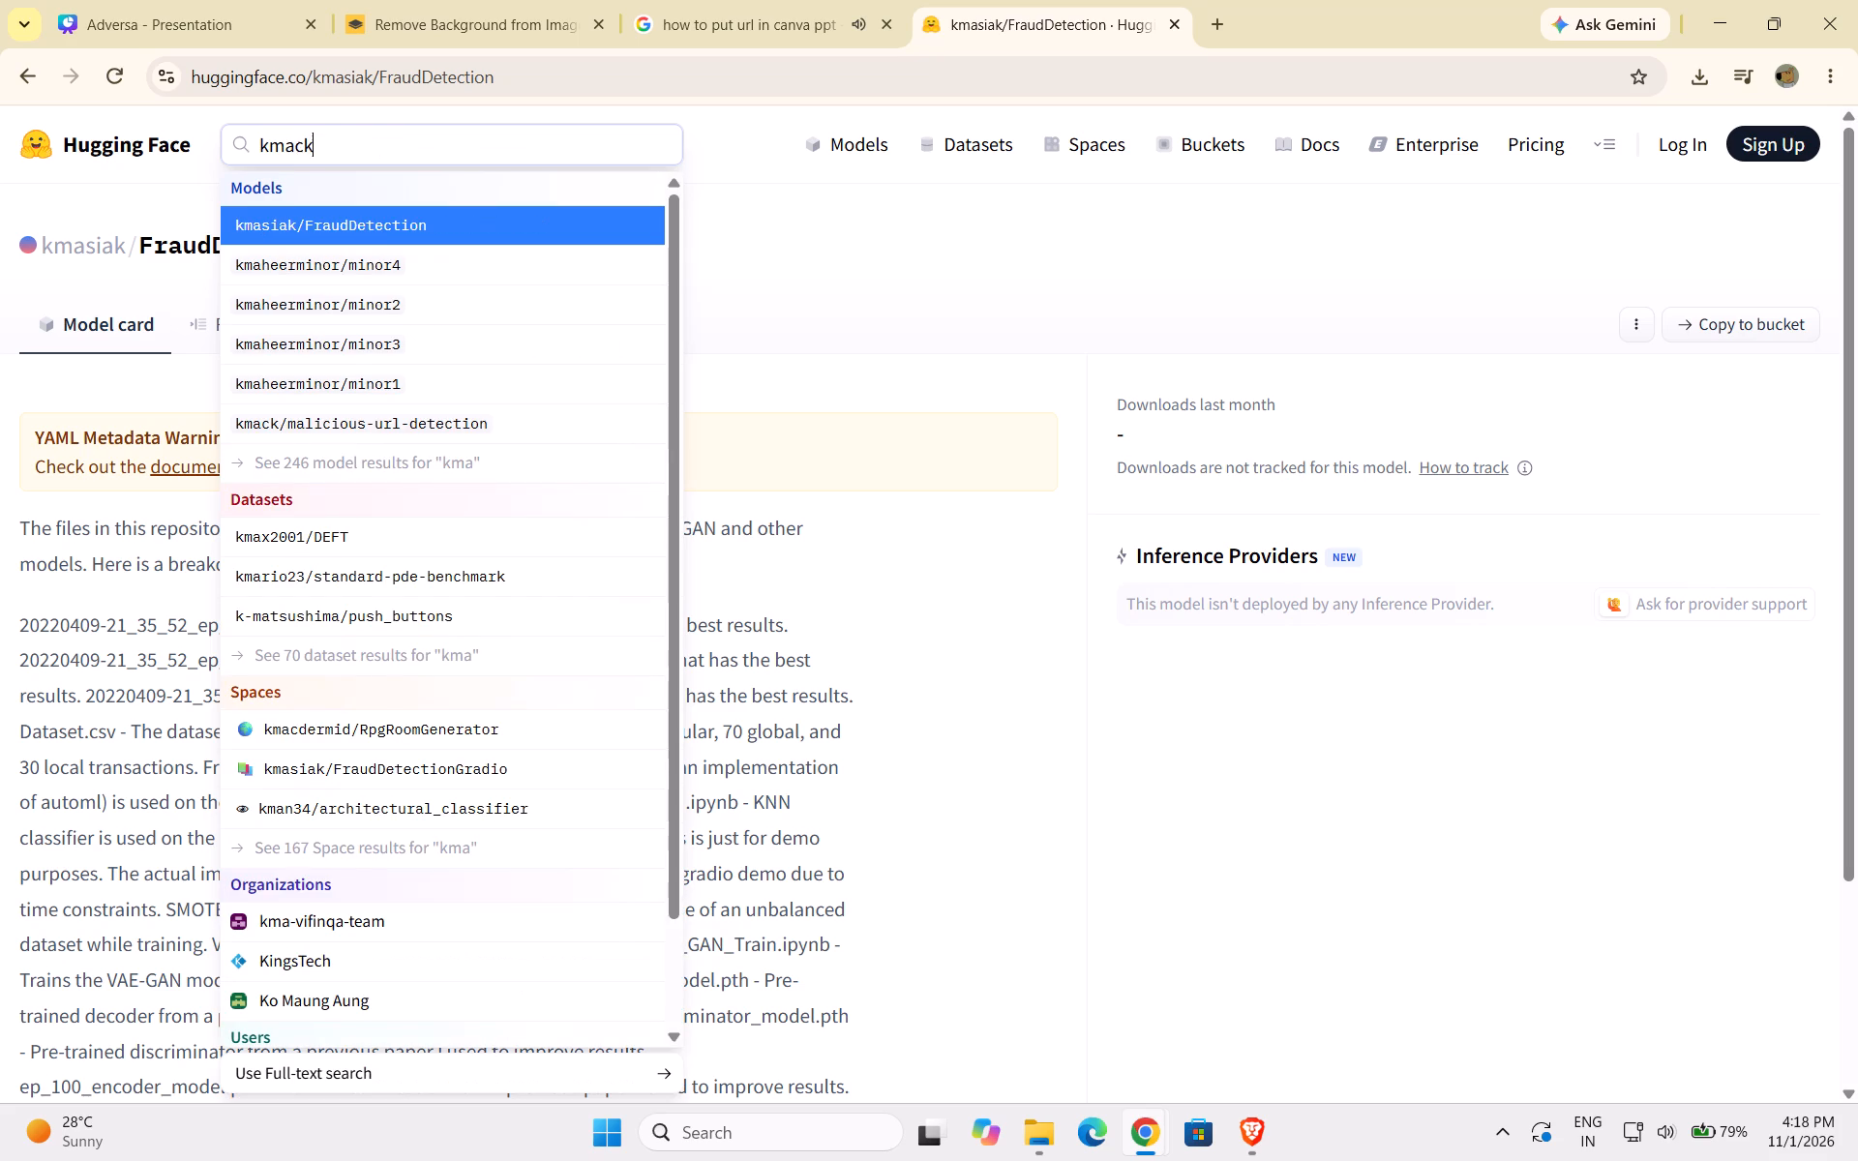
key("slash")
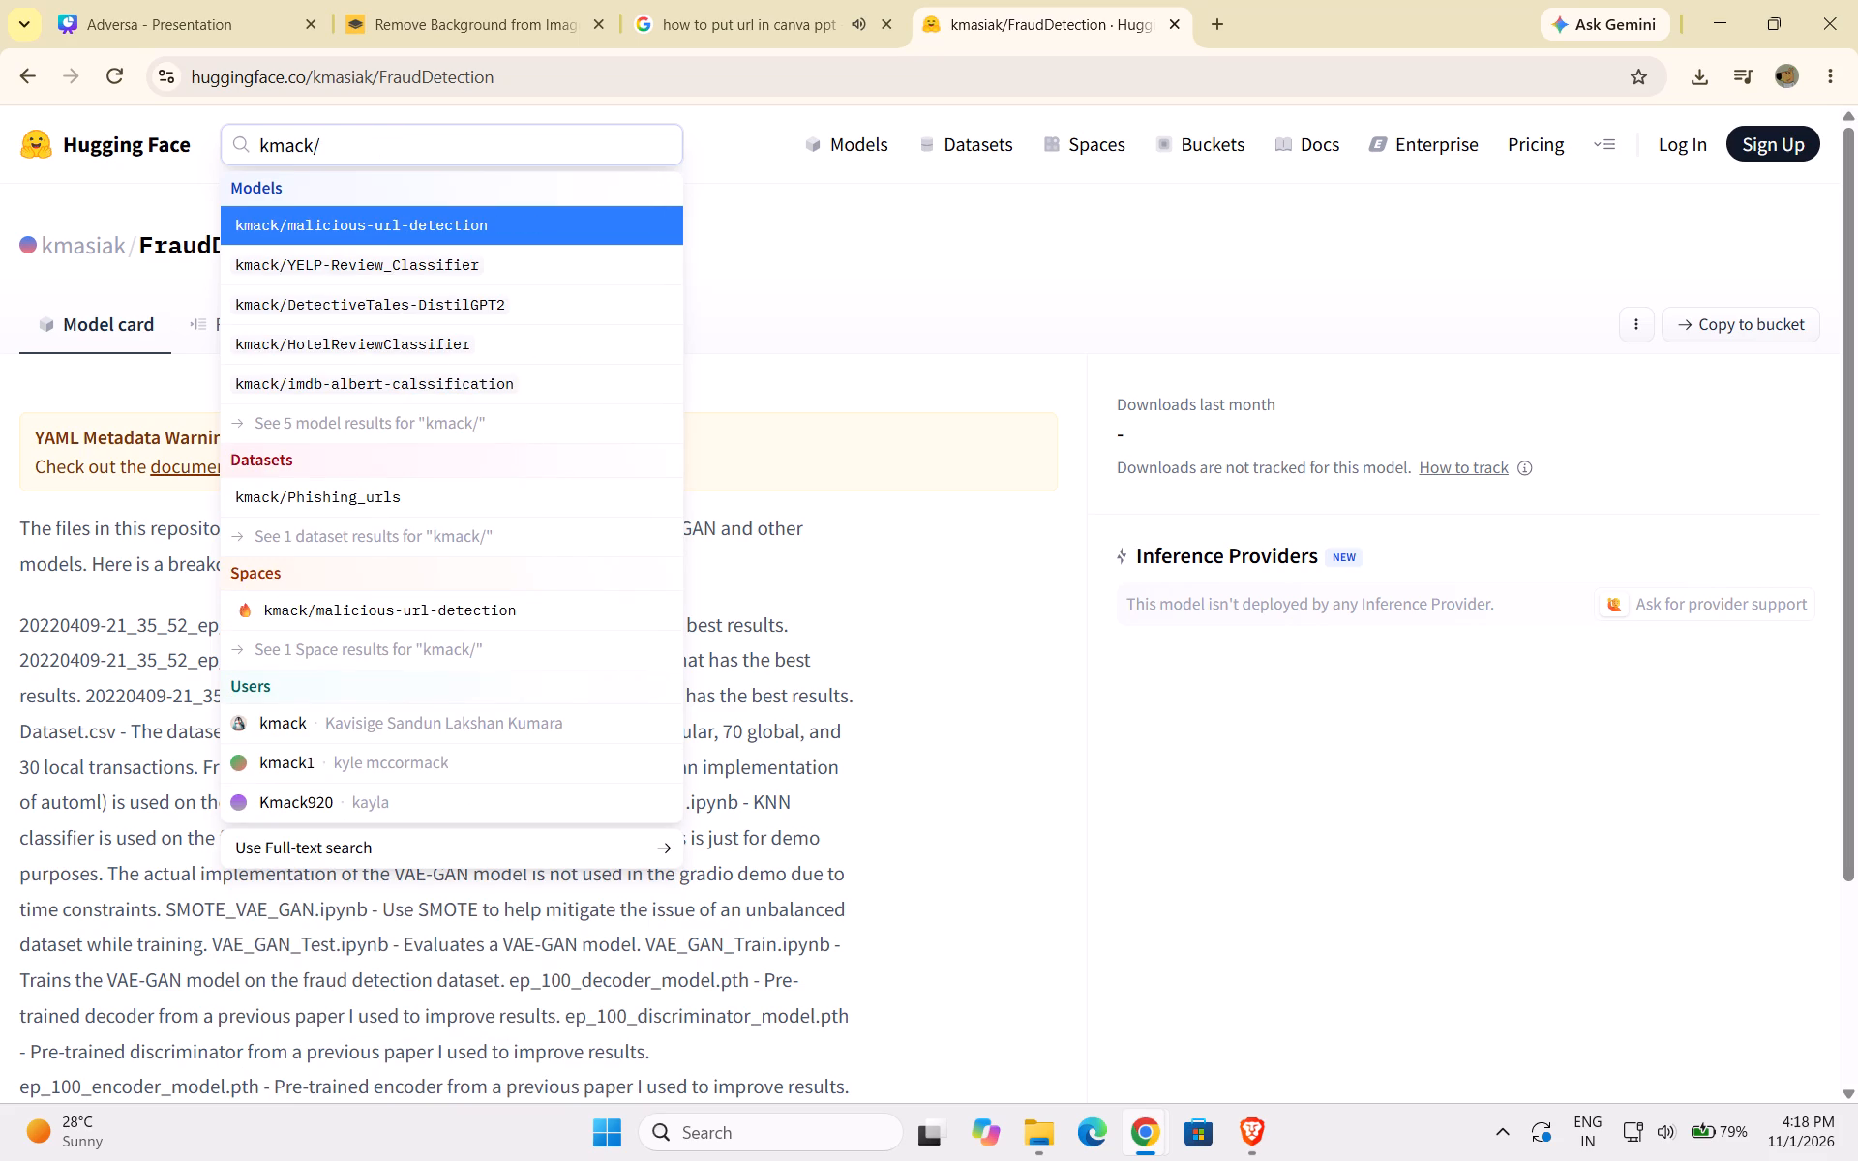
type("ph")
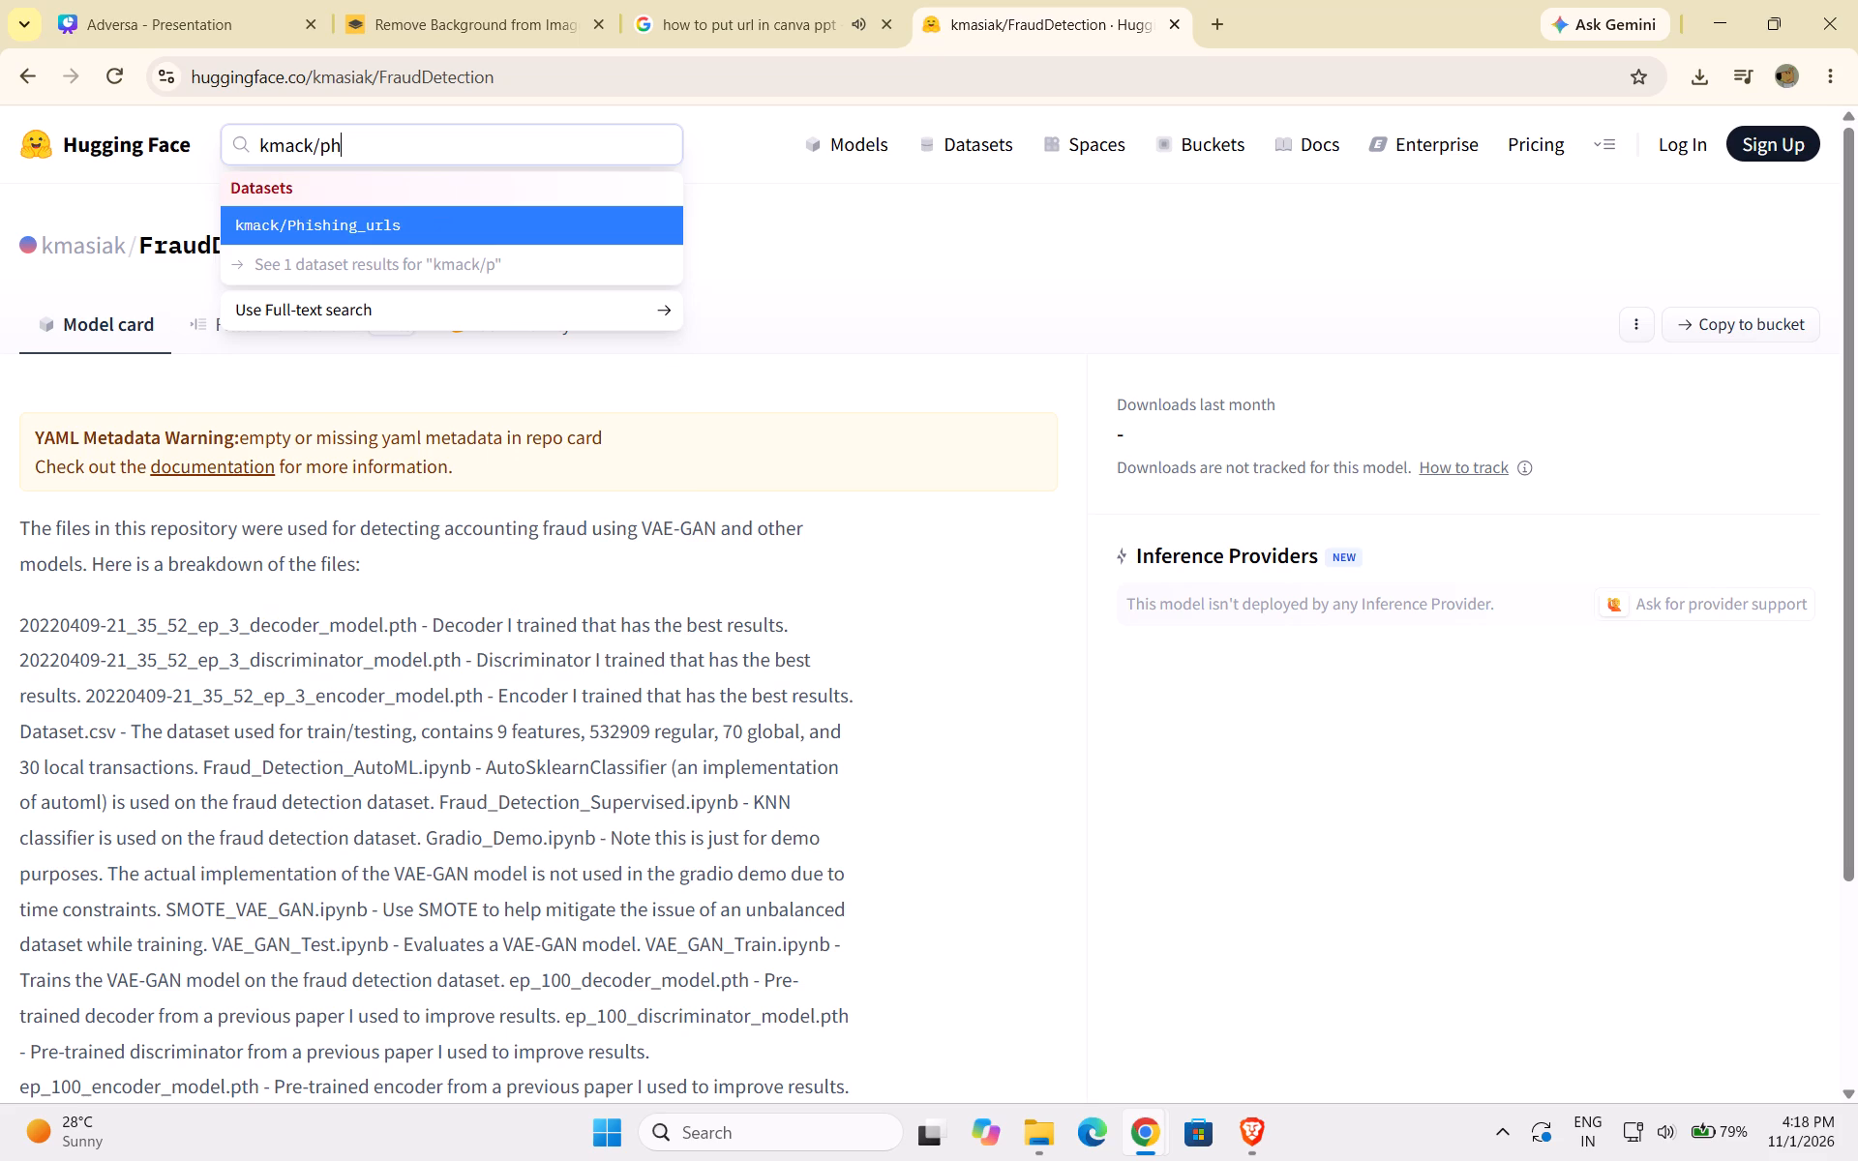
left_click(377, 229)
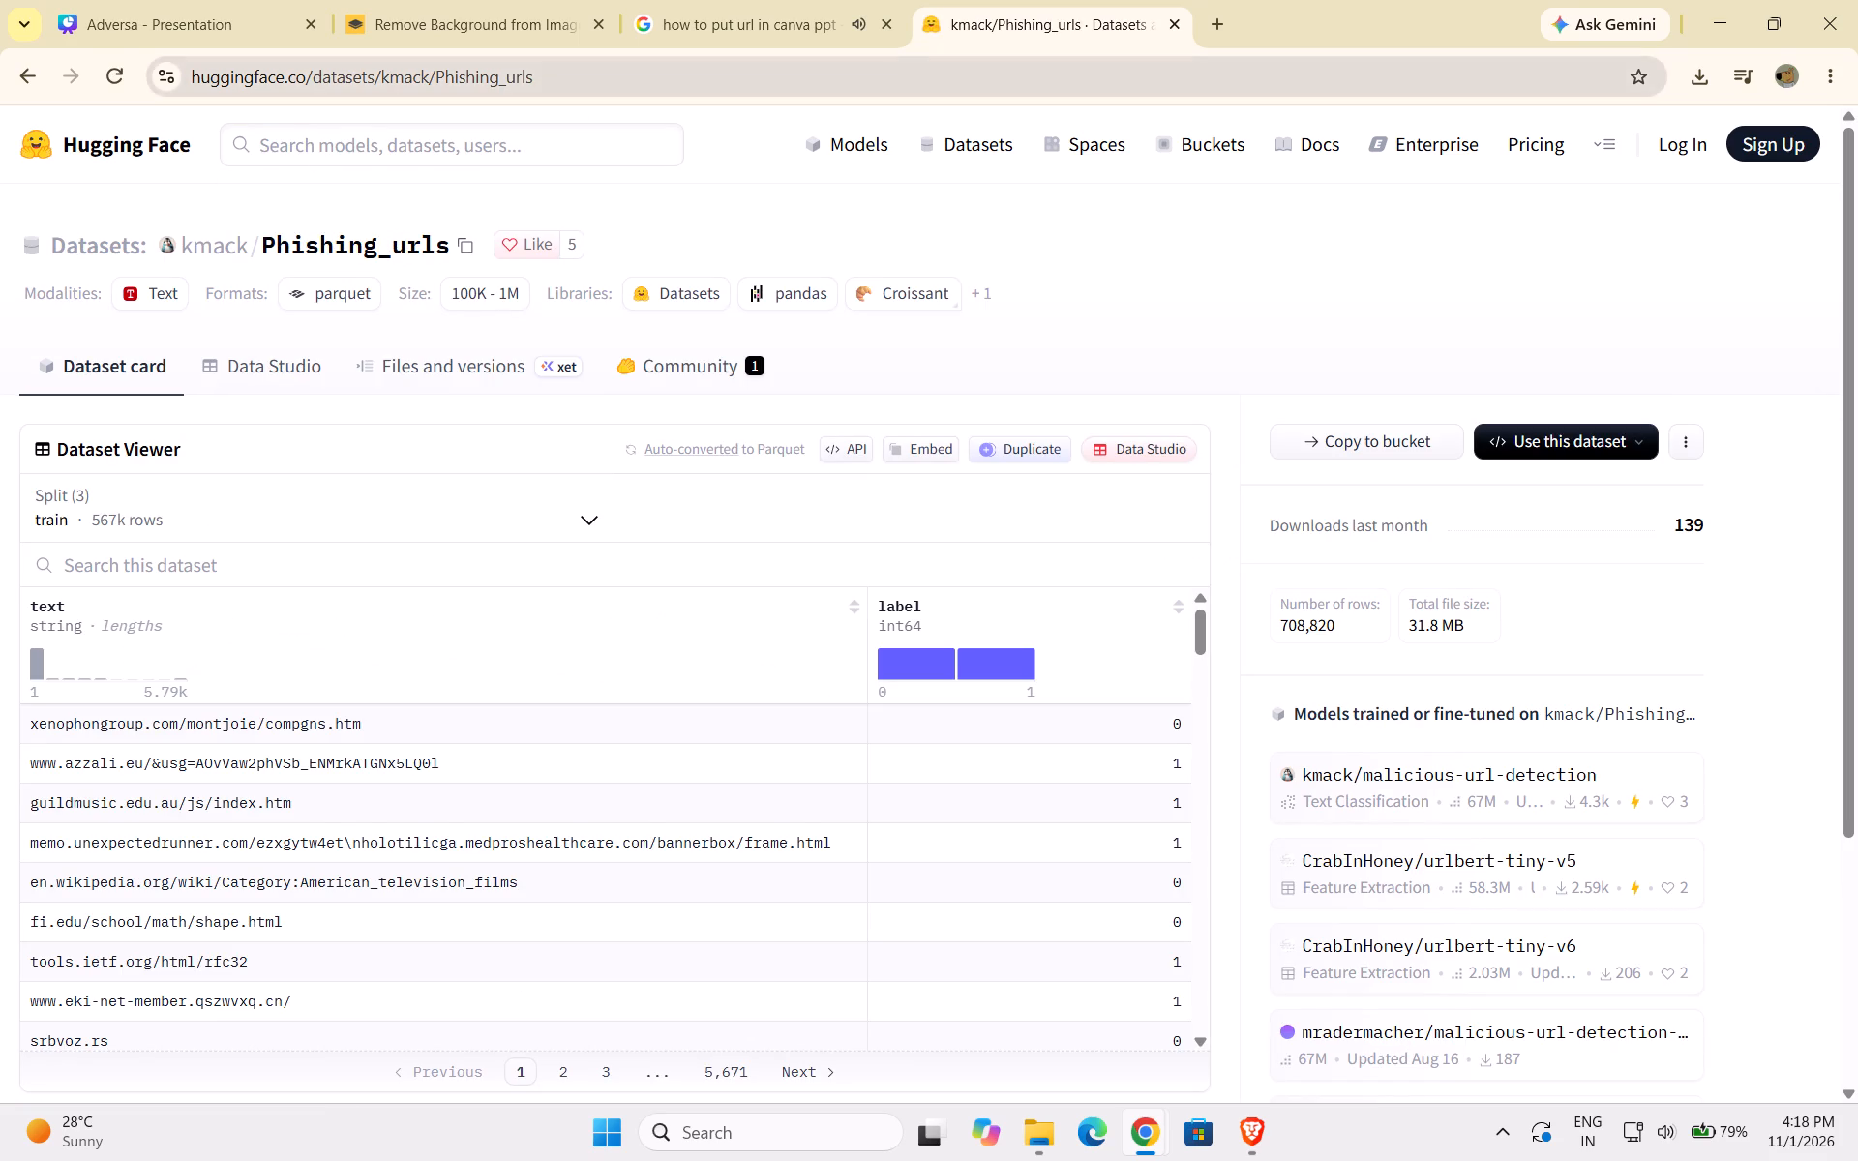
left_click(593, 71)
key("ctrl+c")
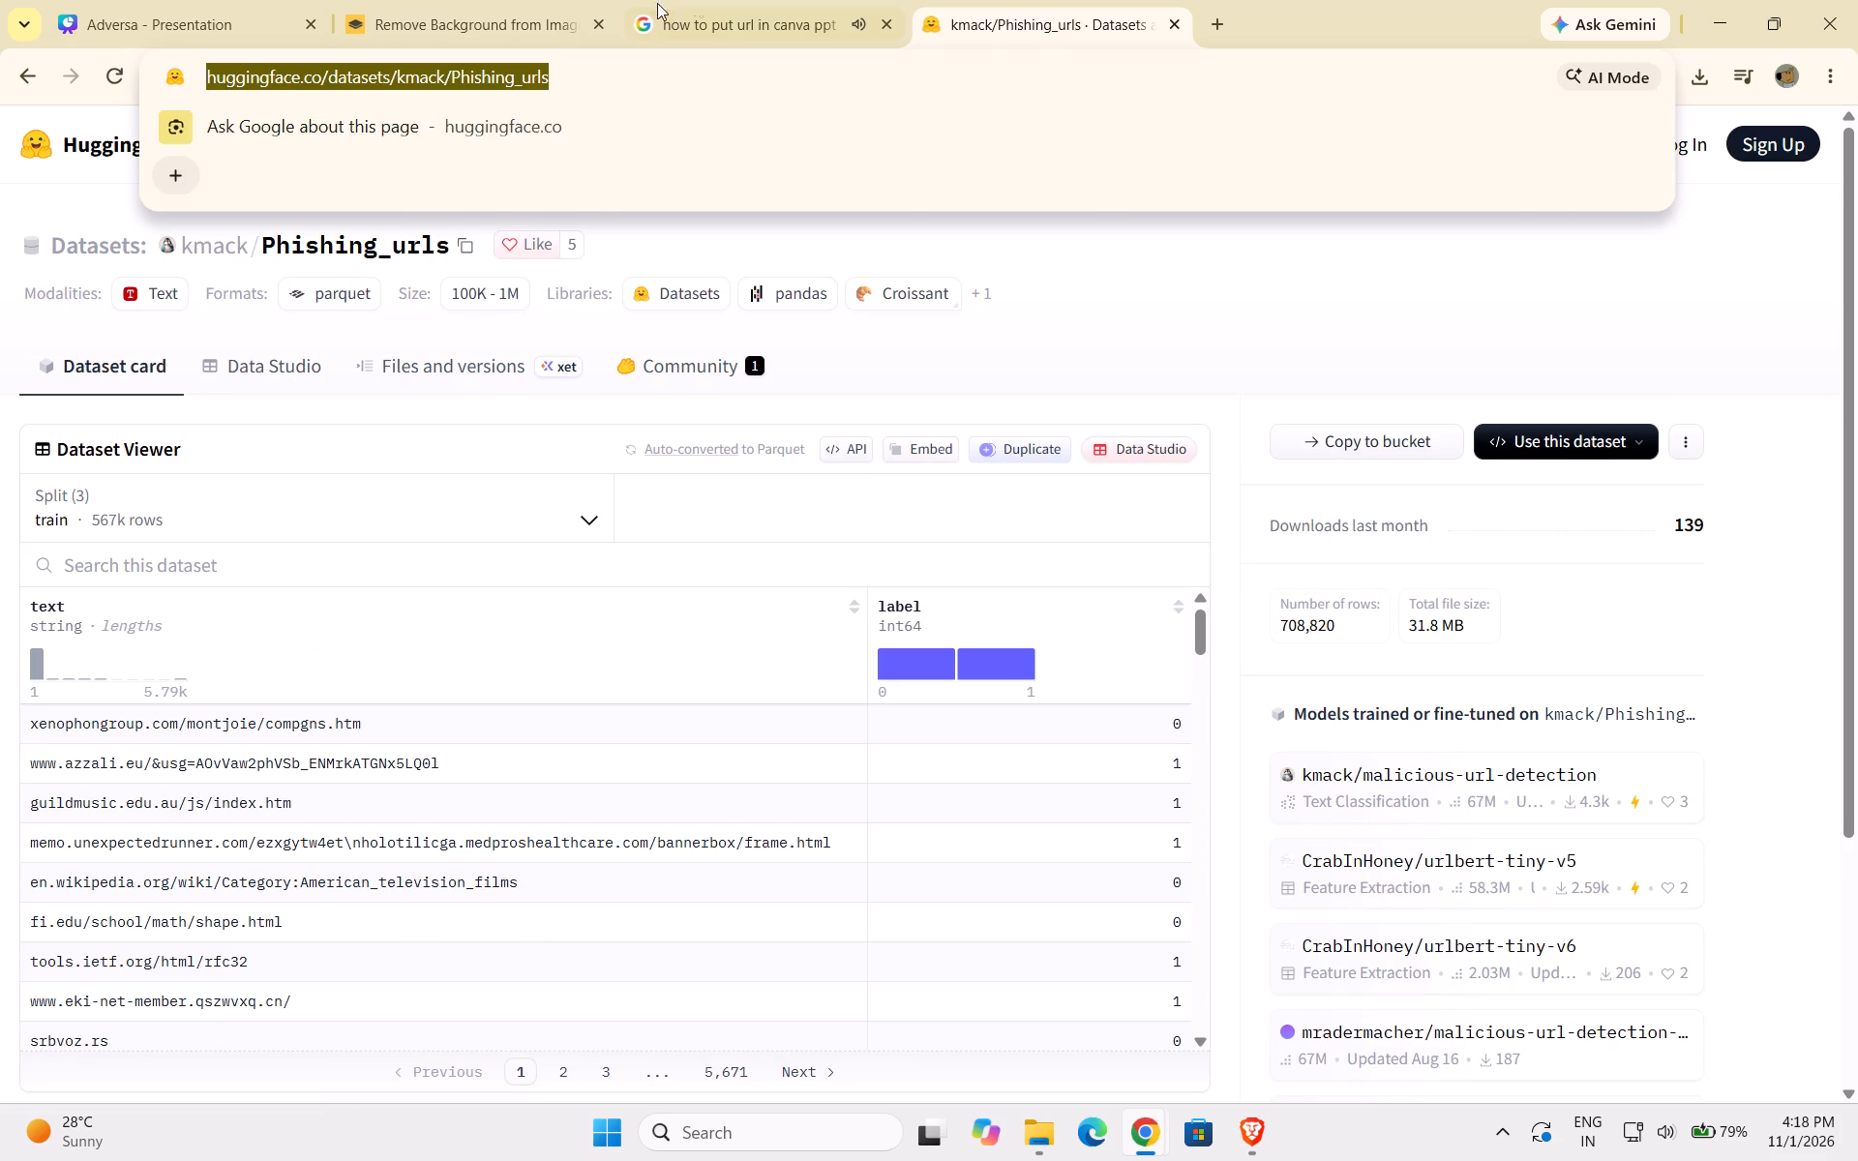
Go back to the Canva hyperlinks tutorial video, rewind to the part on adding a link on desktop, watch it and pause.
left_click(719, 0)
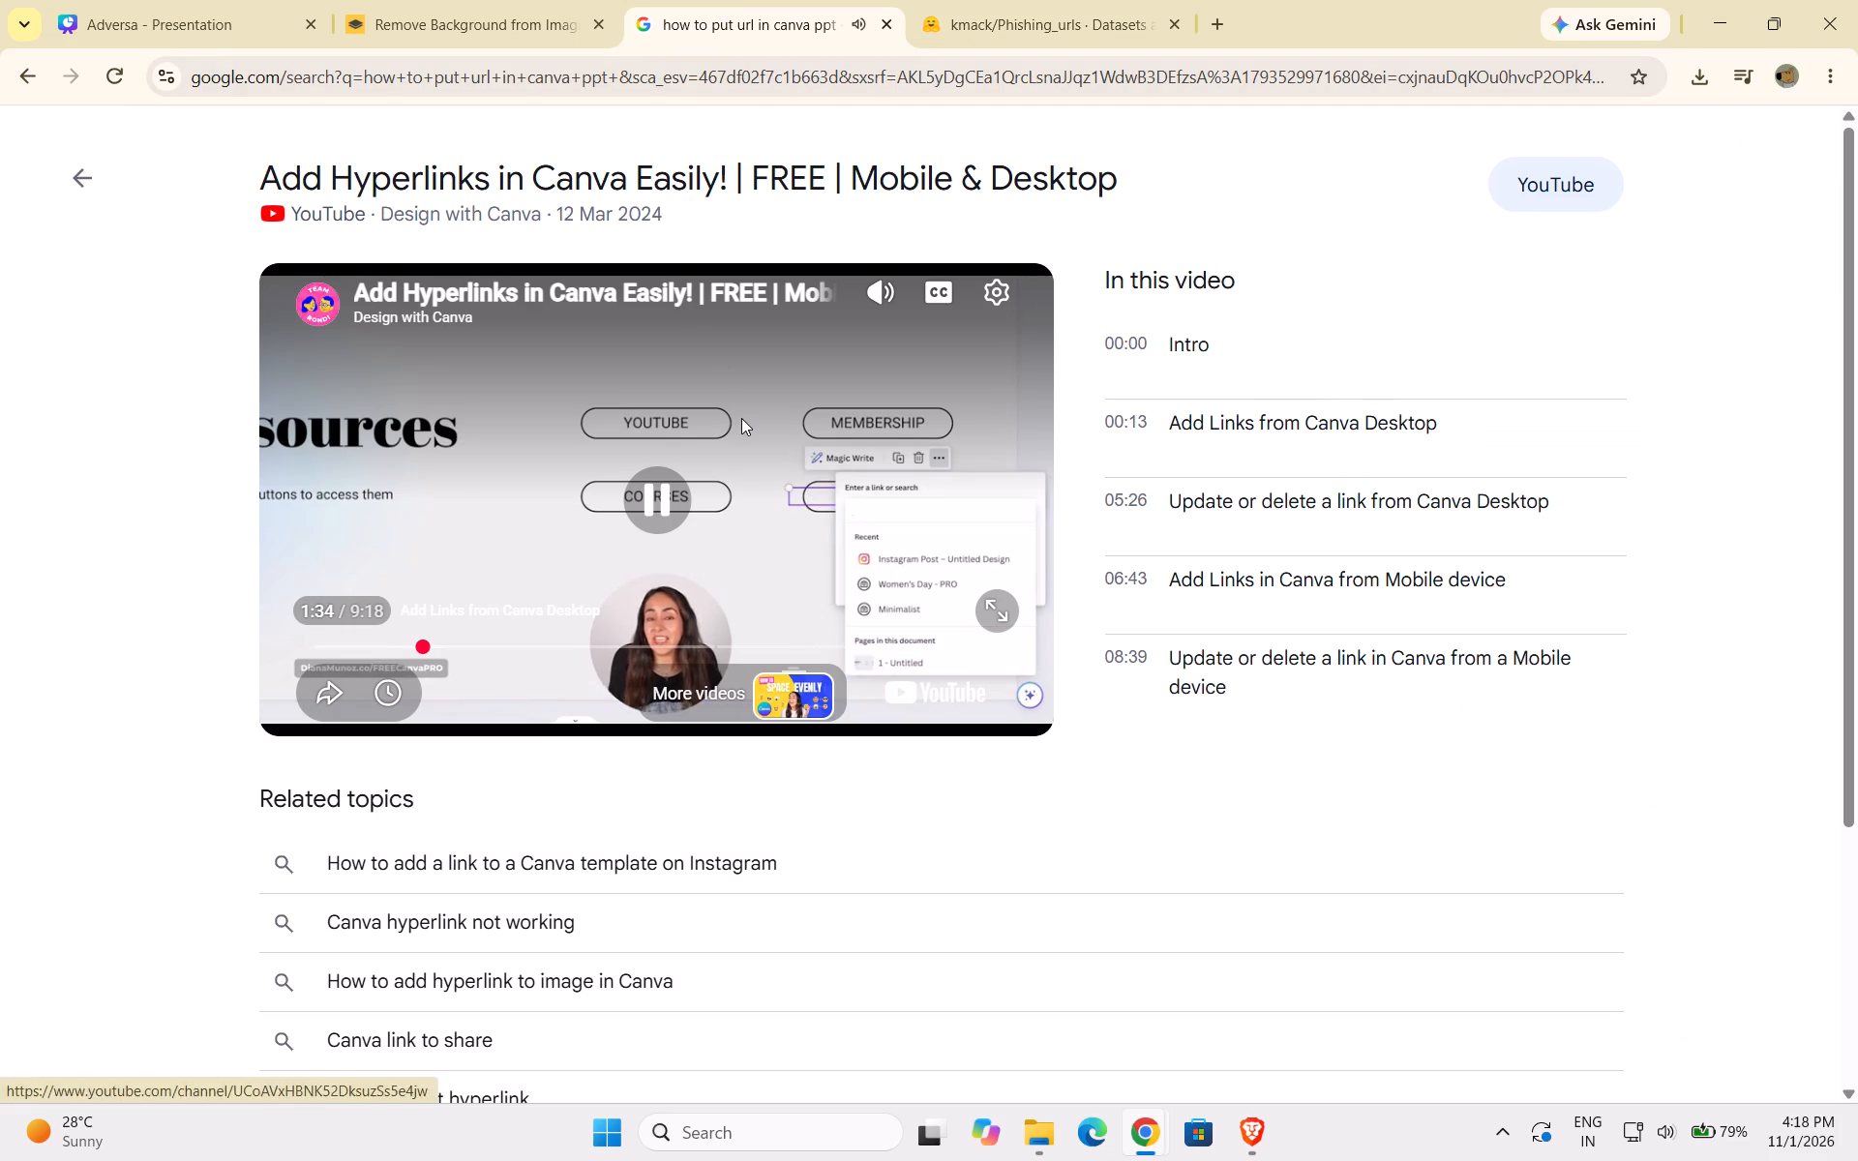
key("Left")
key("Left")
key("Left")
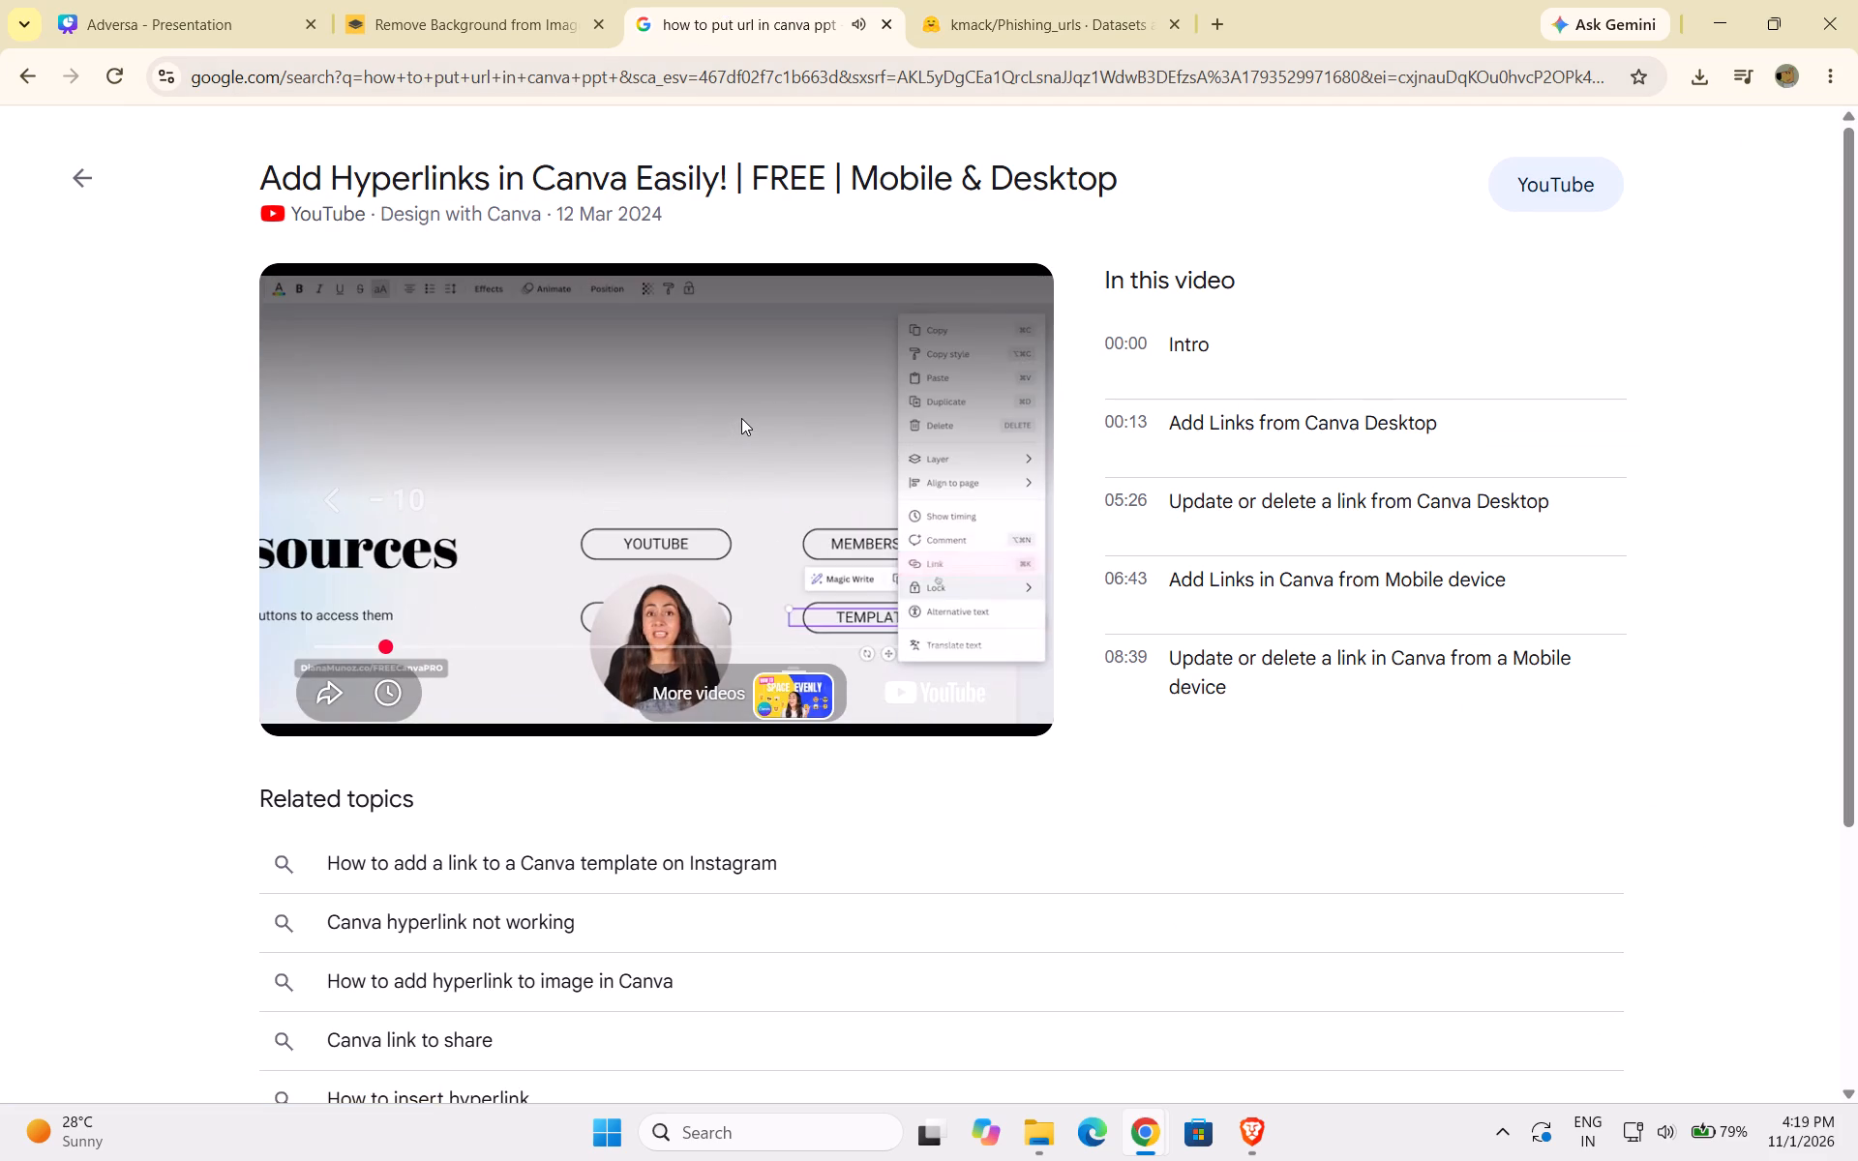
key("Left")
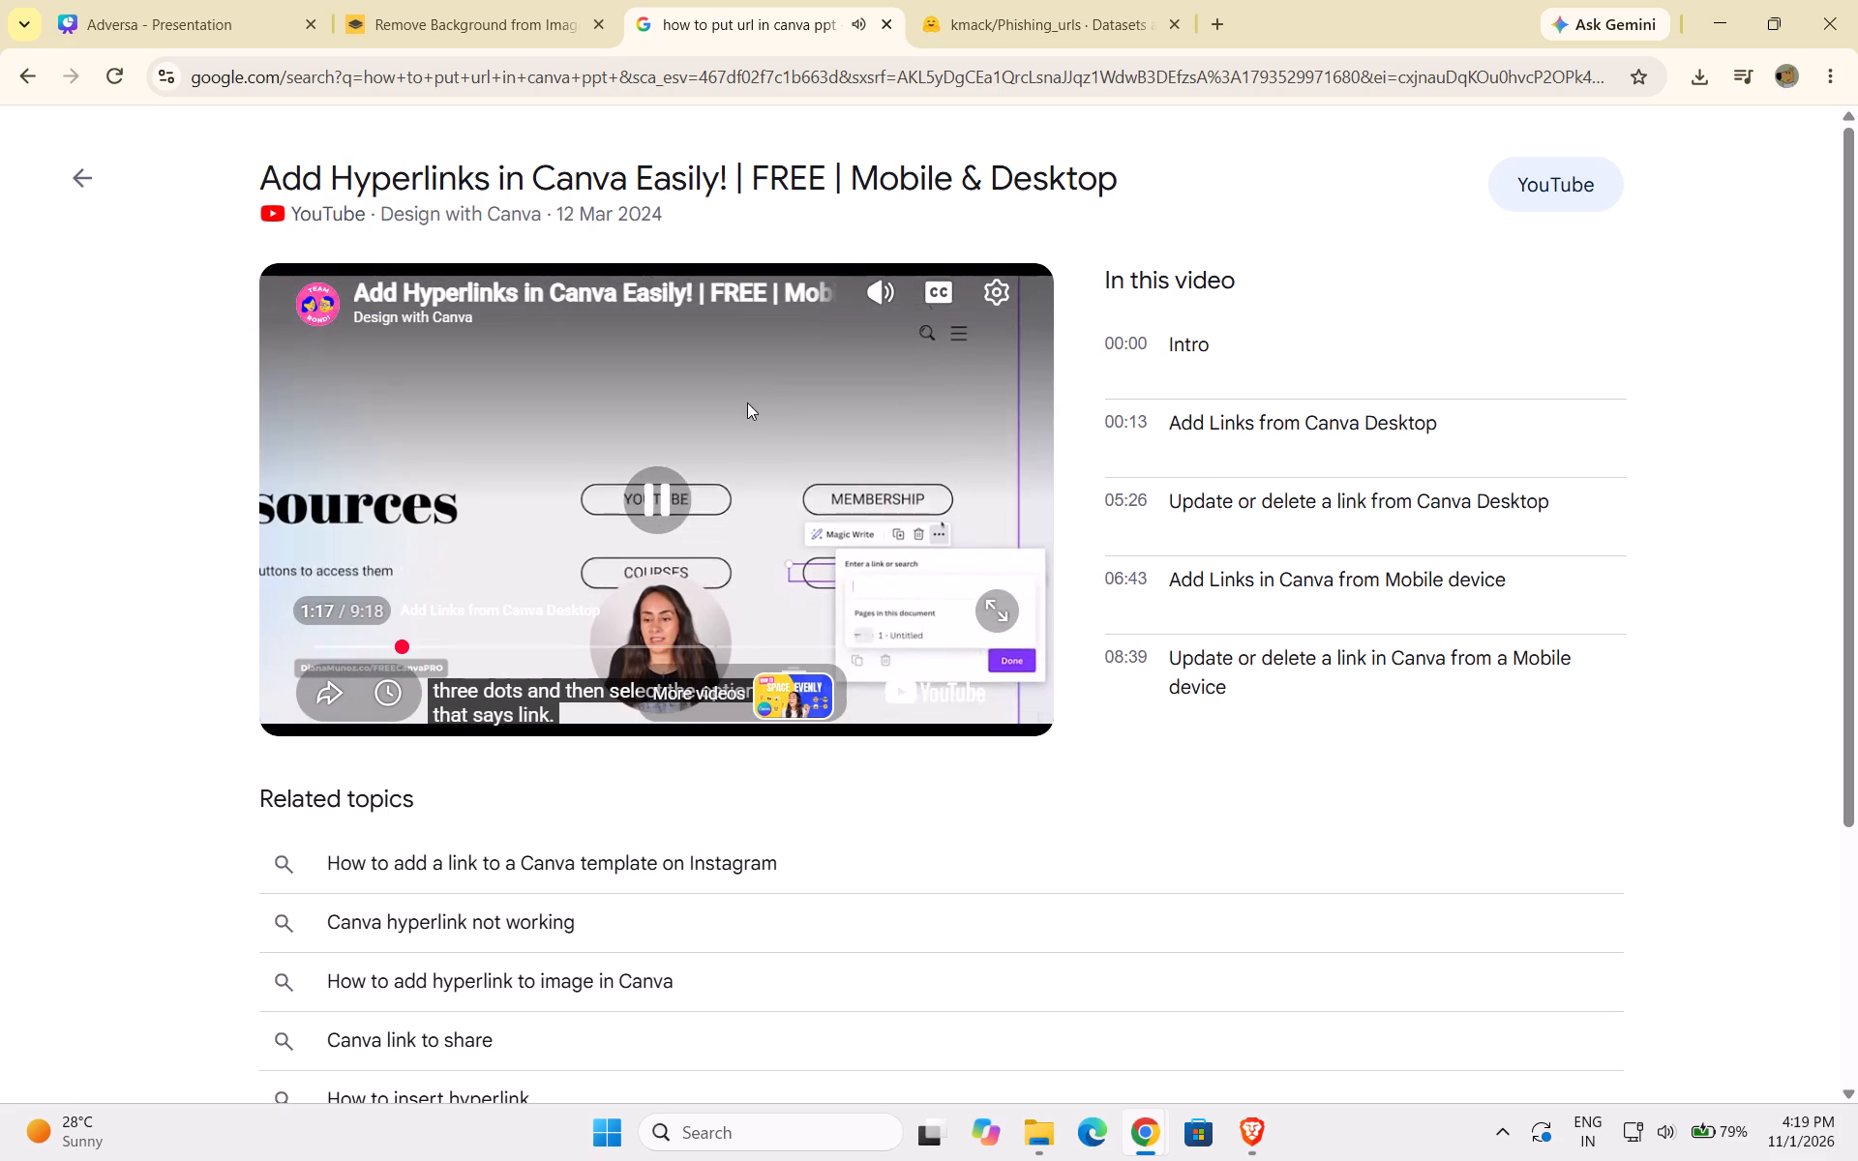
left_click(751, 408)
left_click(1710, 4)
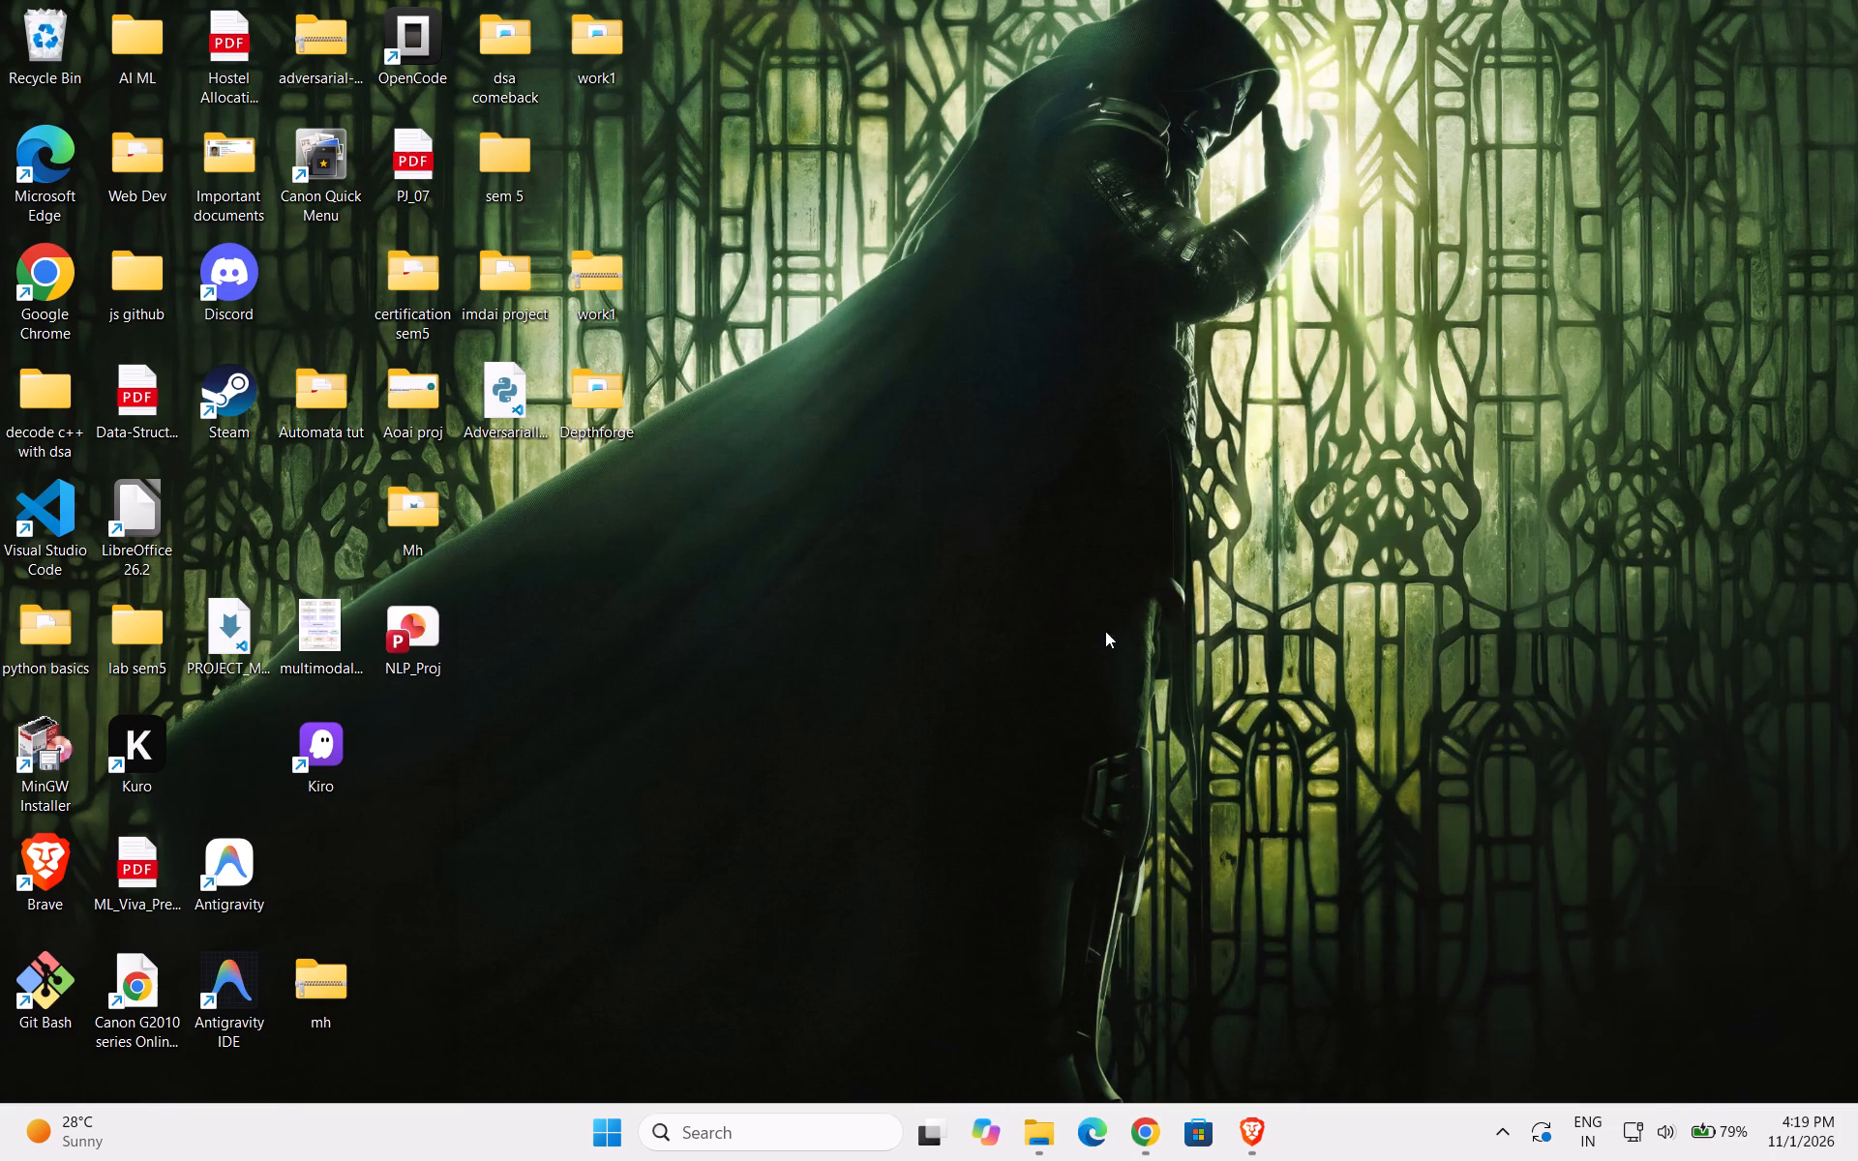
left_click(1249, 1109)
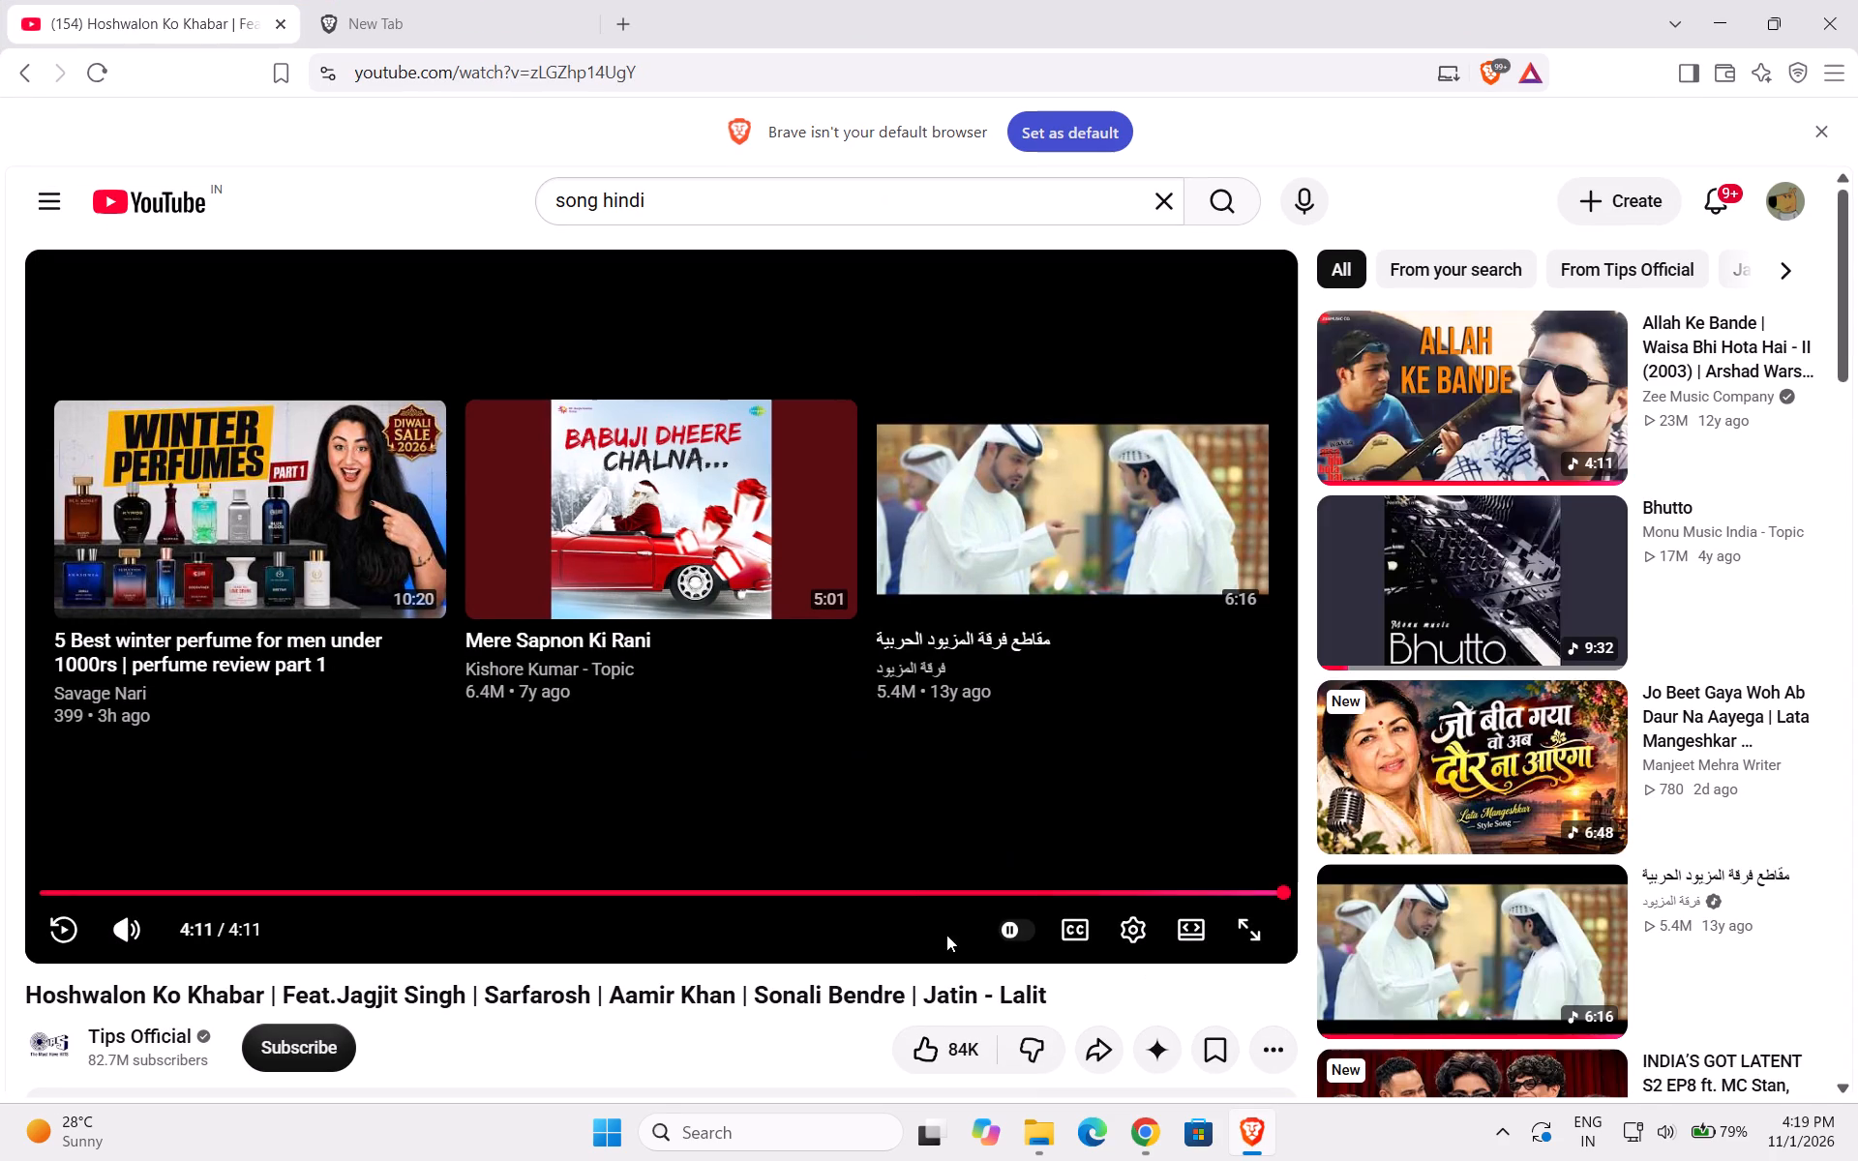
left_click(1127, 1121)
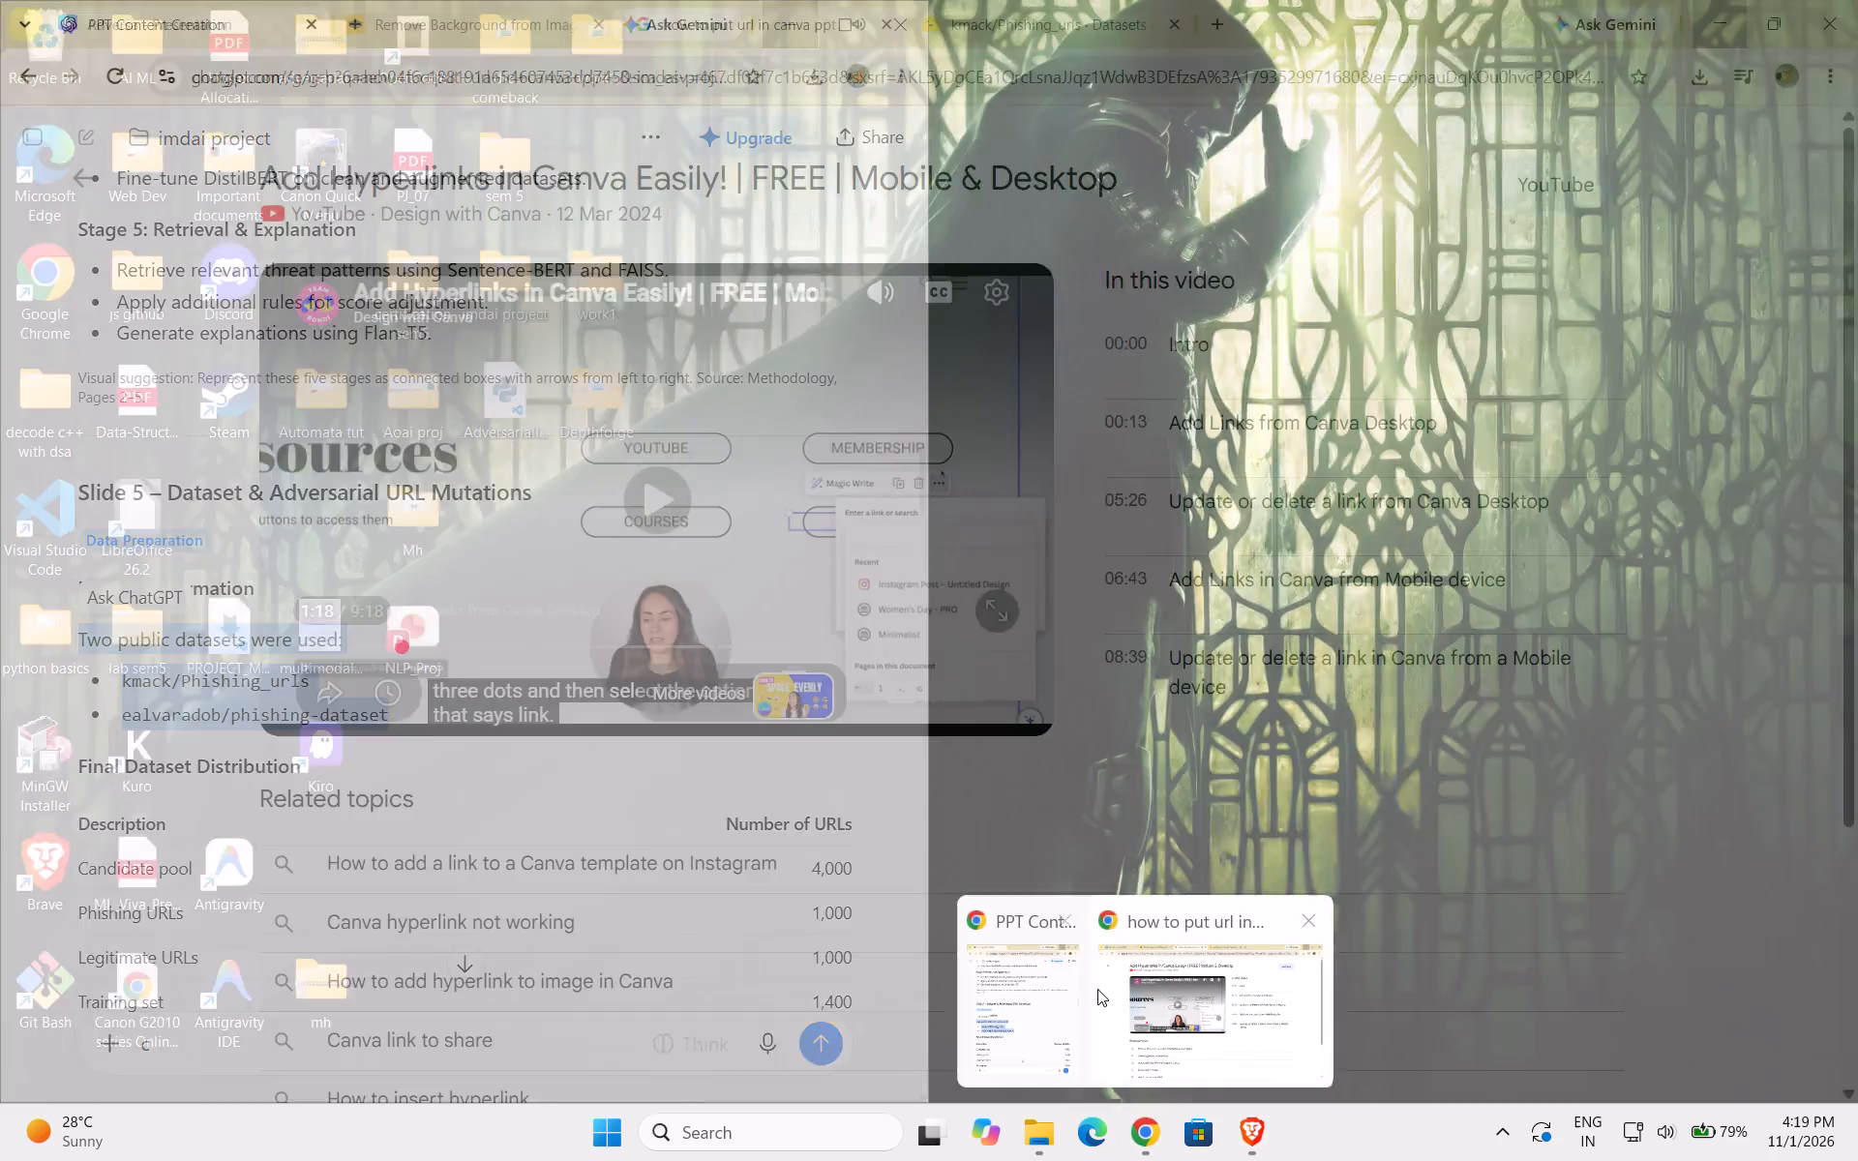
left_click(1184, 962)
In the Adversa presentation, add the copied huggingface.co/datasets/kmack/Phishing_urls link to the Dataset Information box on slide 5.
left_click(157, 0)
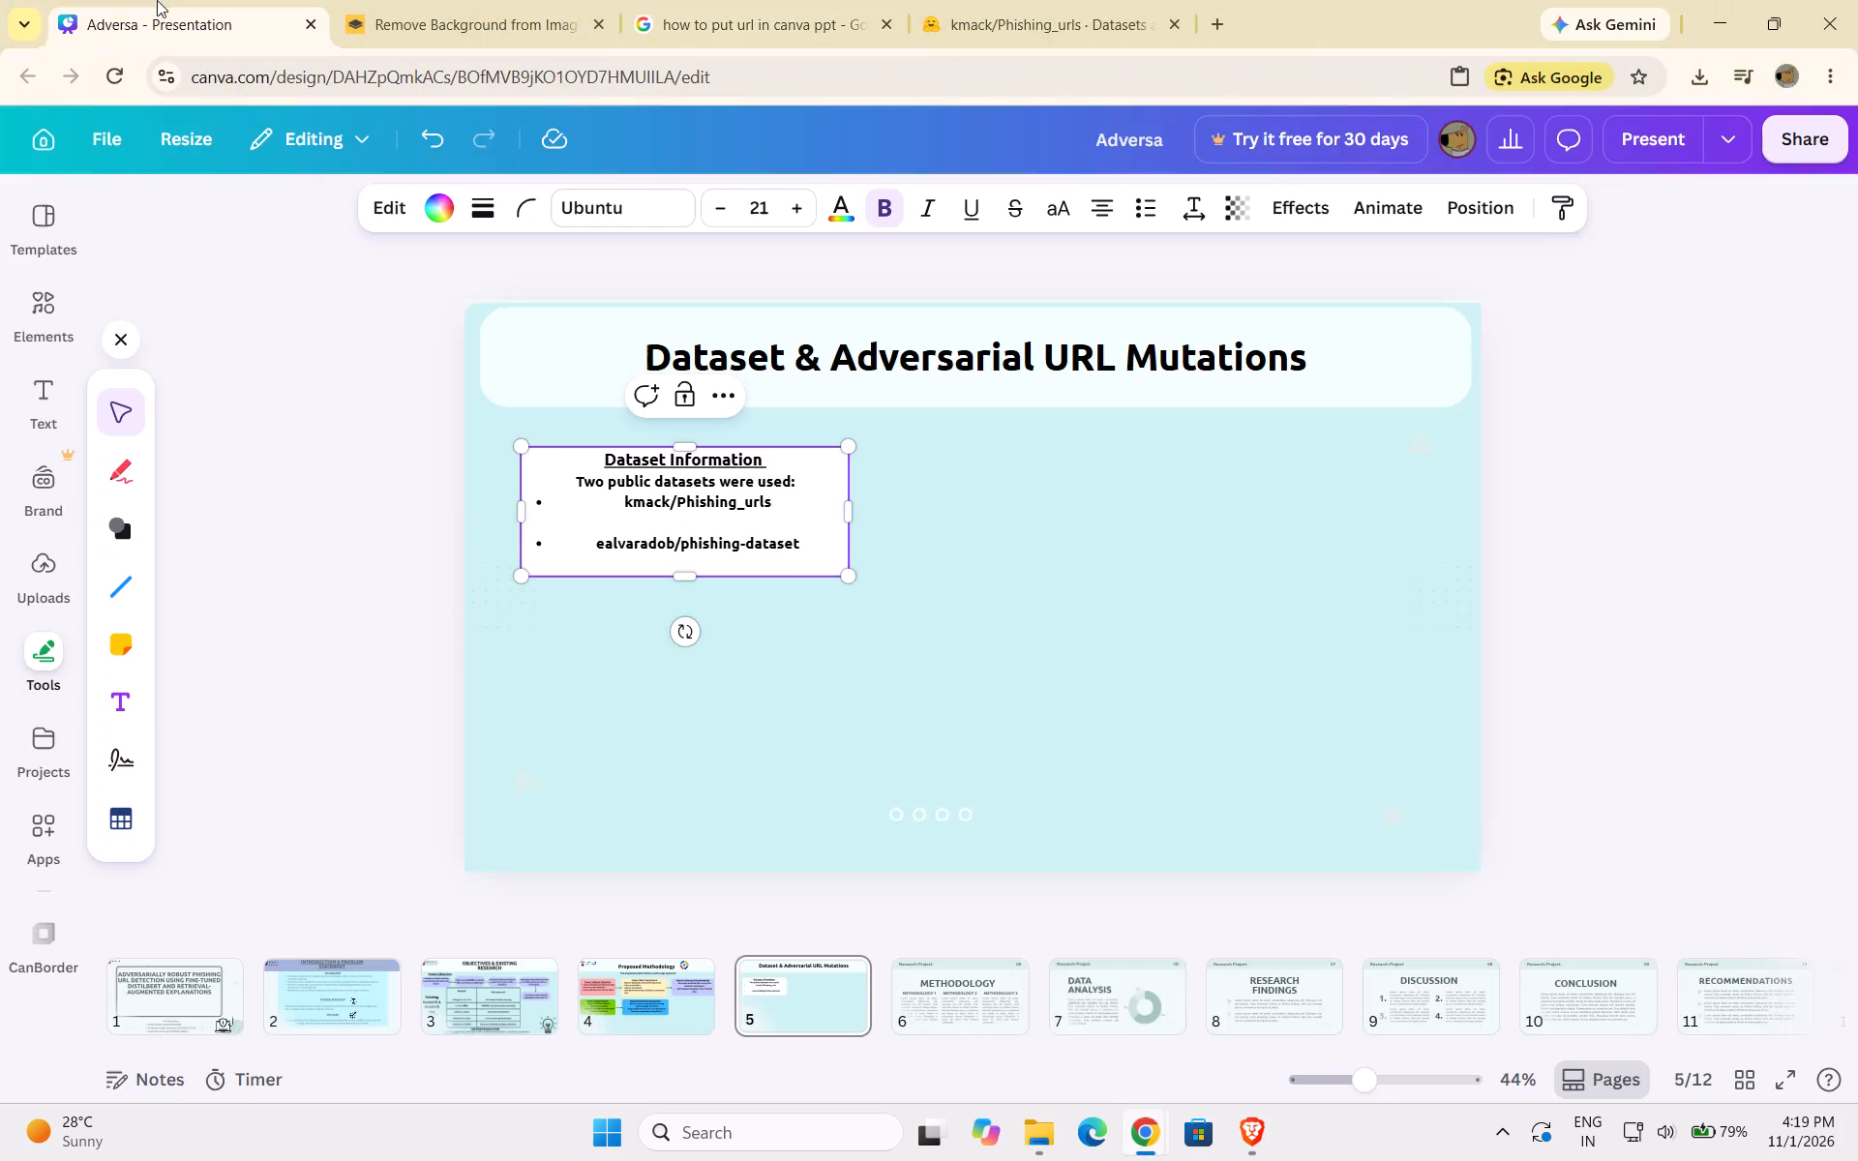
right_click(674, 512)
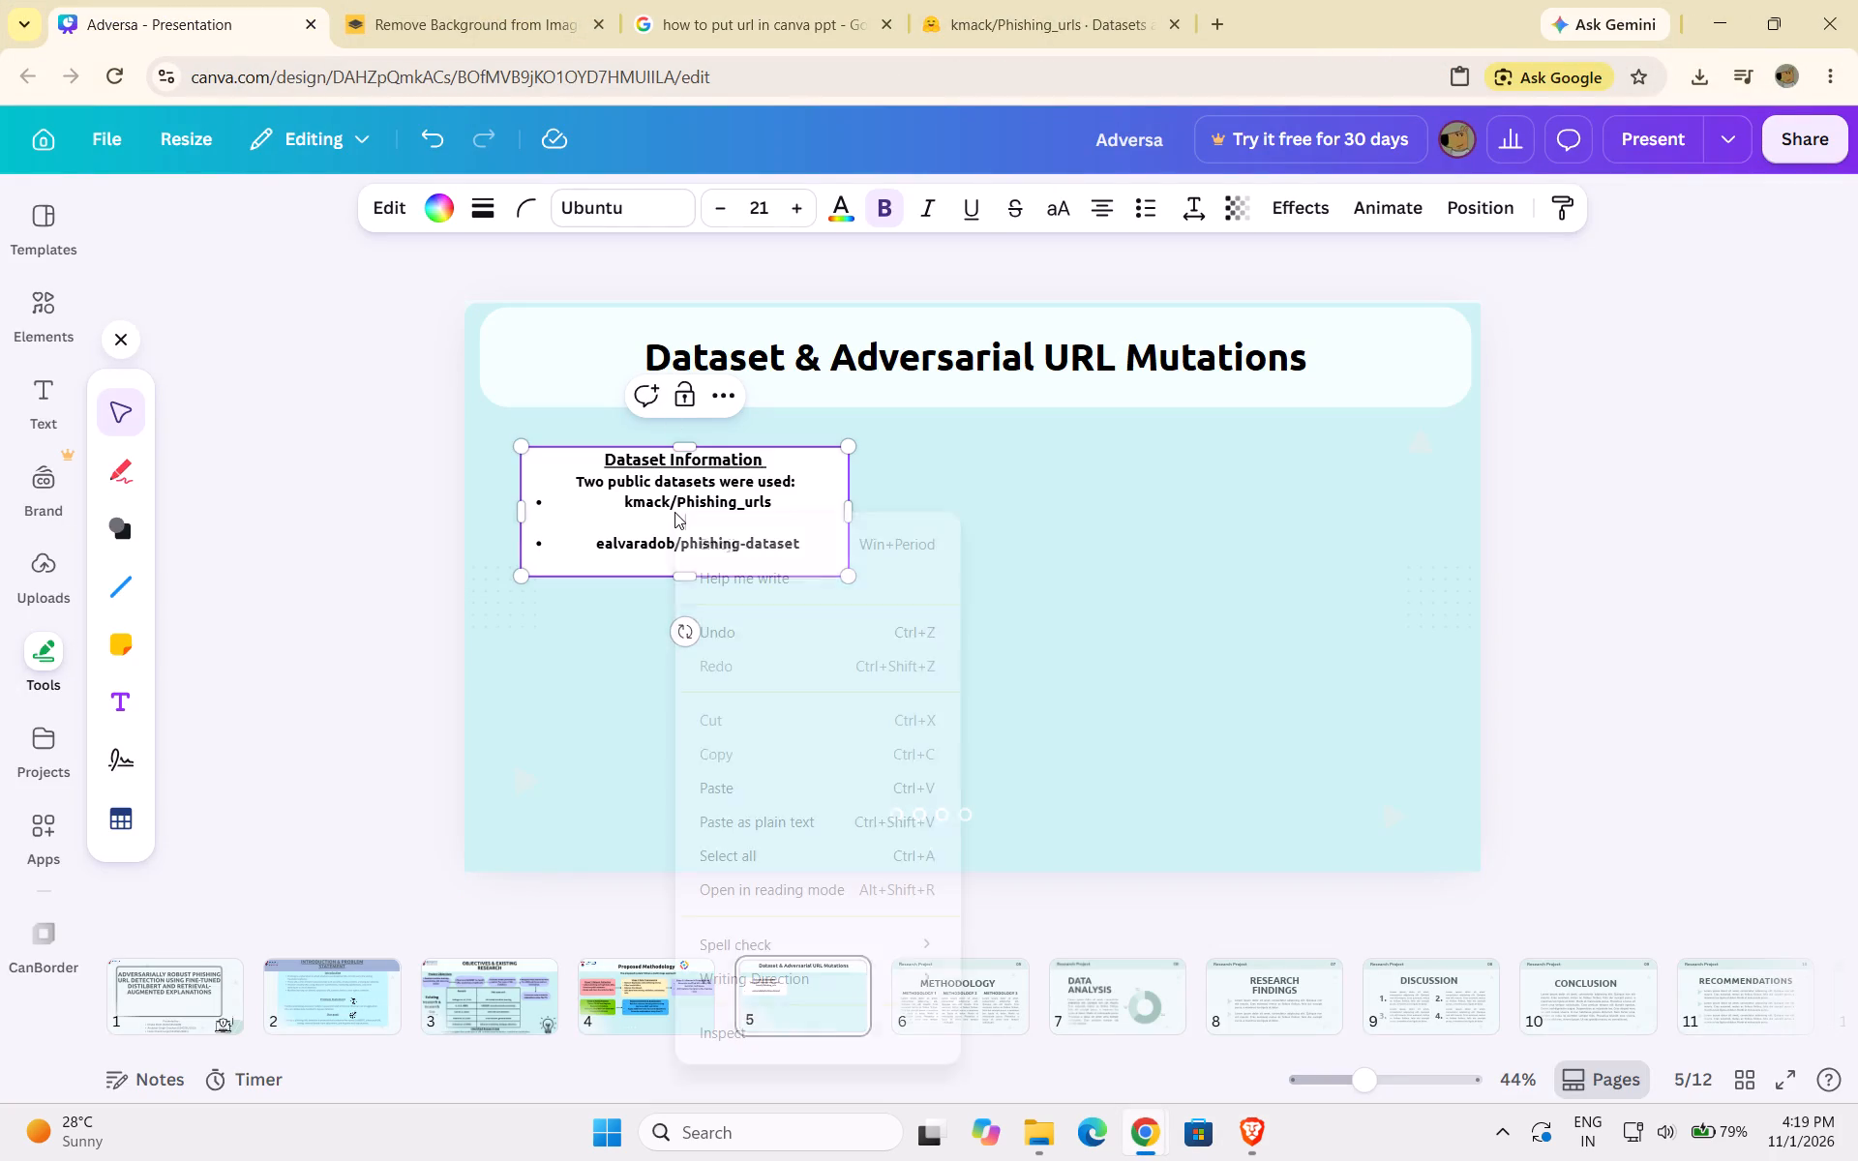
left_click(728, 398)
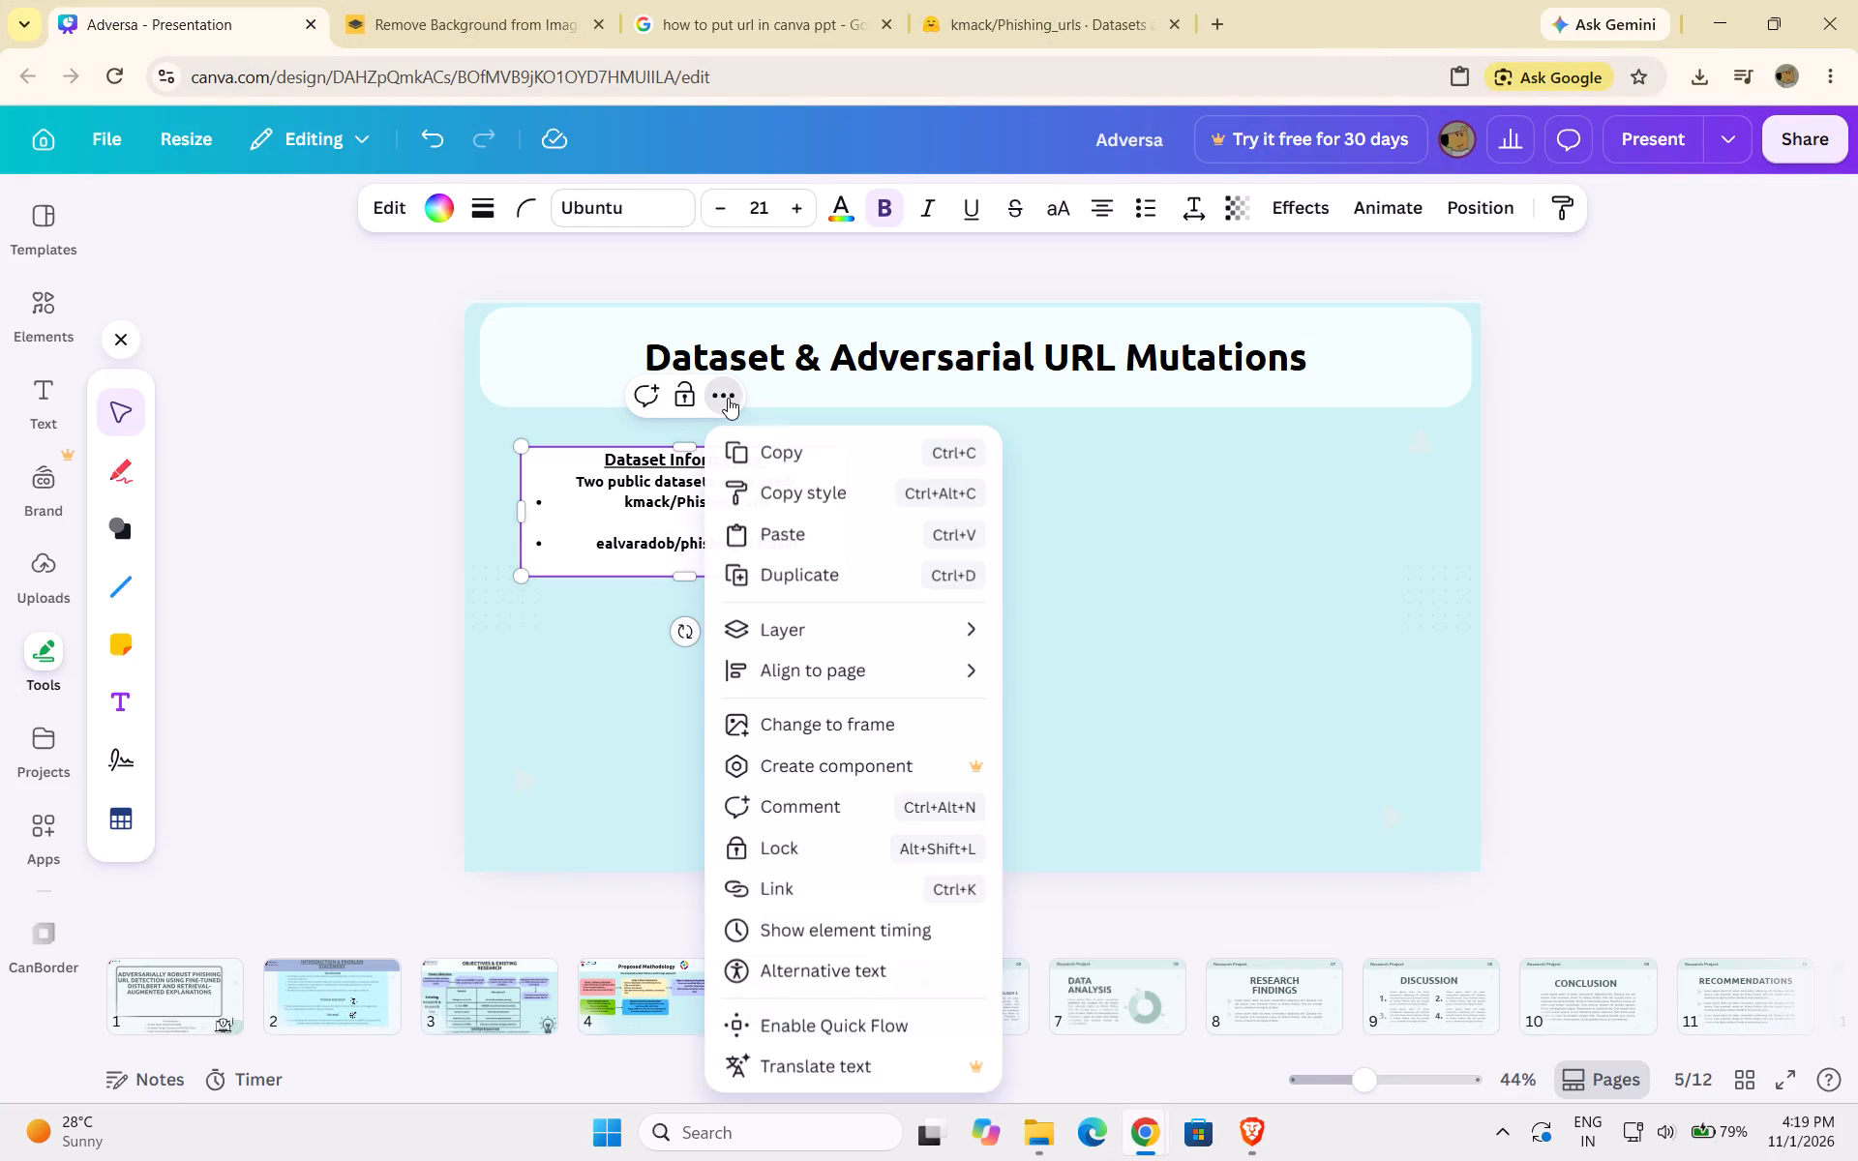
left_click(766, 884)
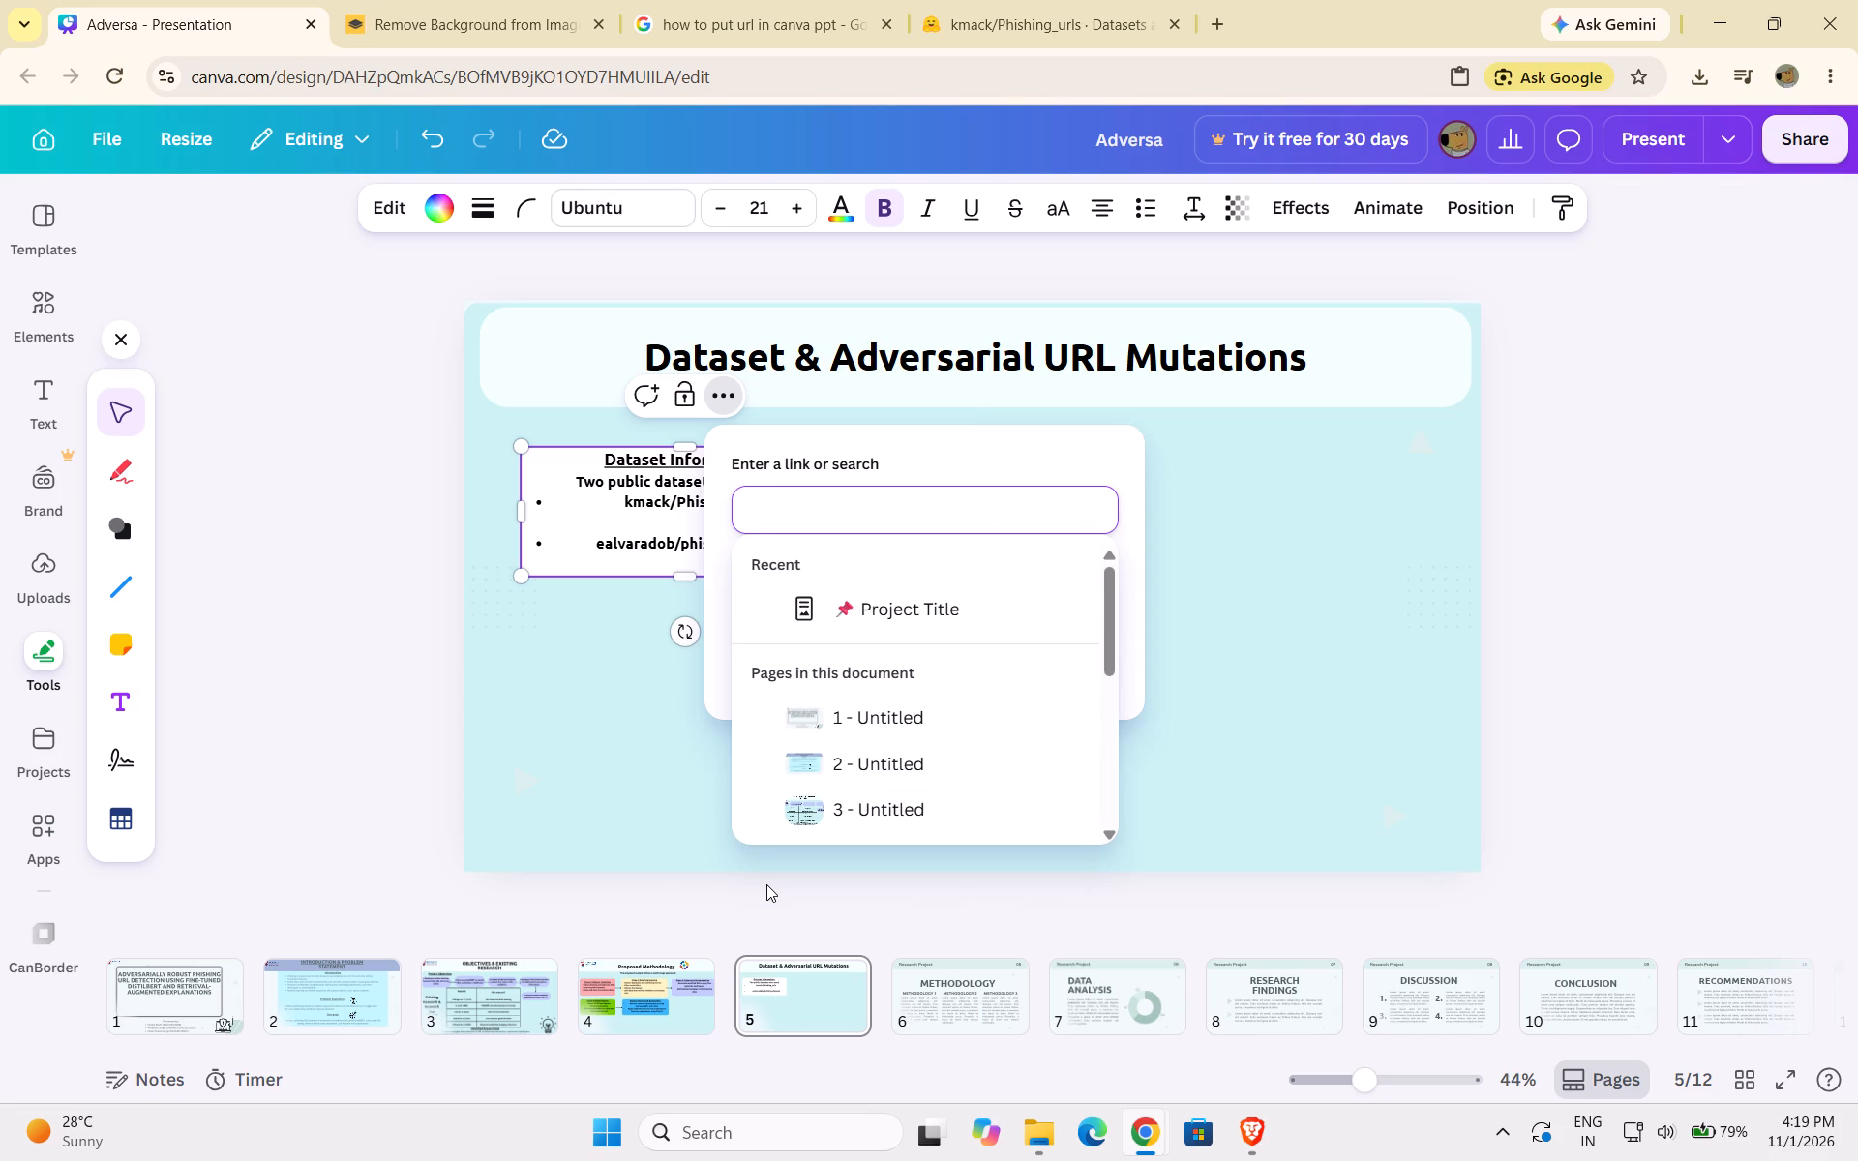
key("ctrl+v")
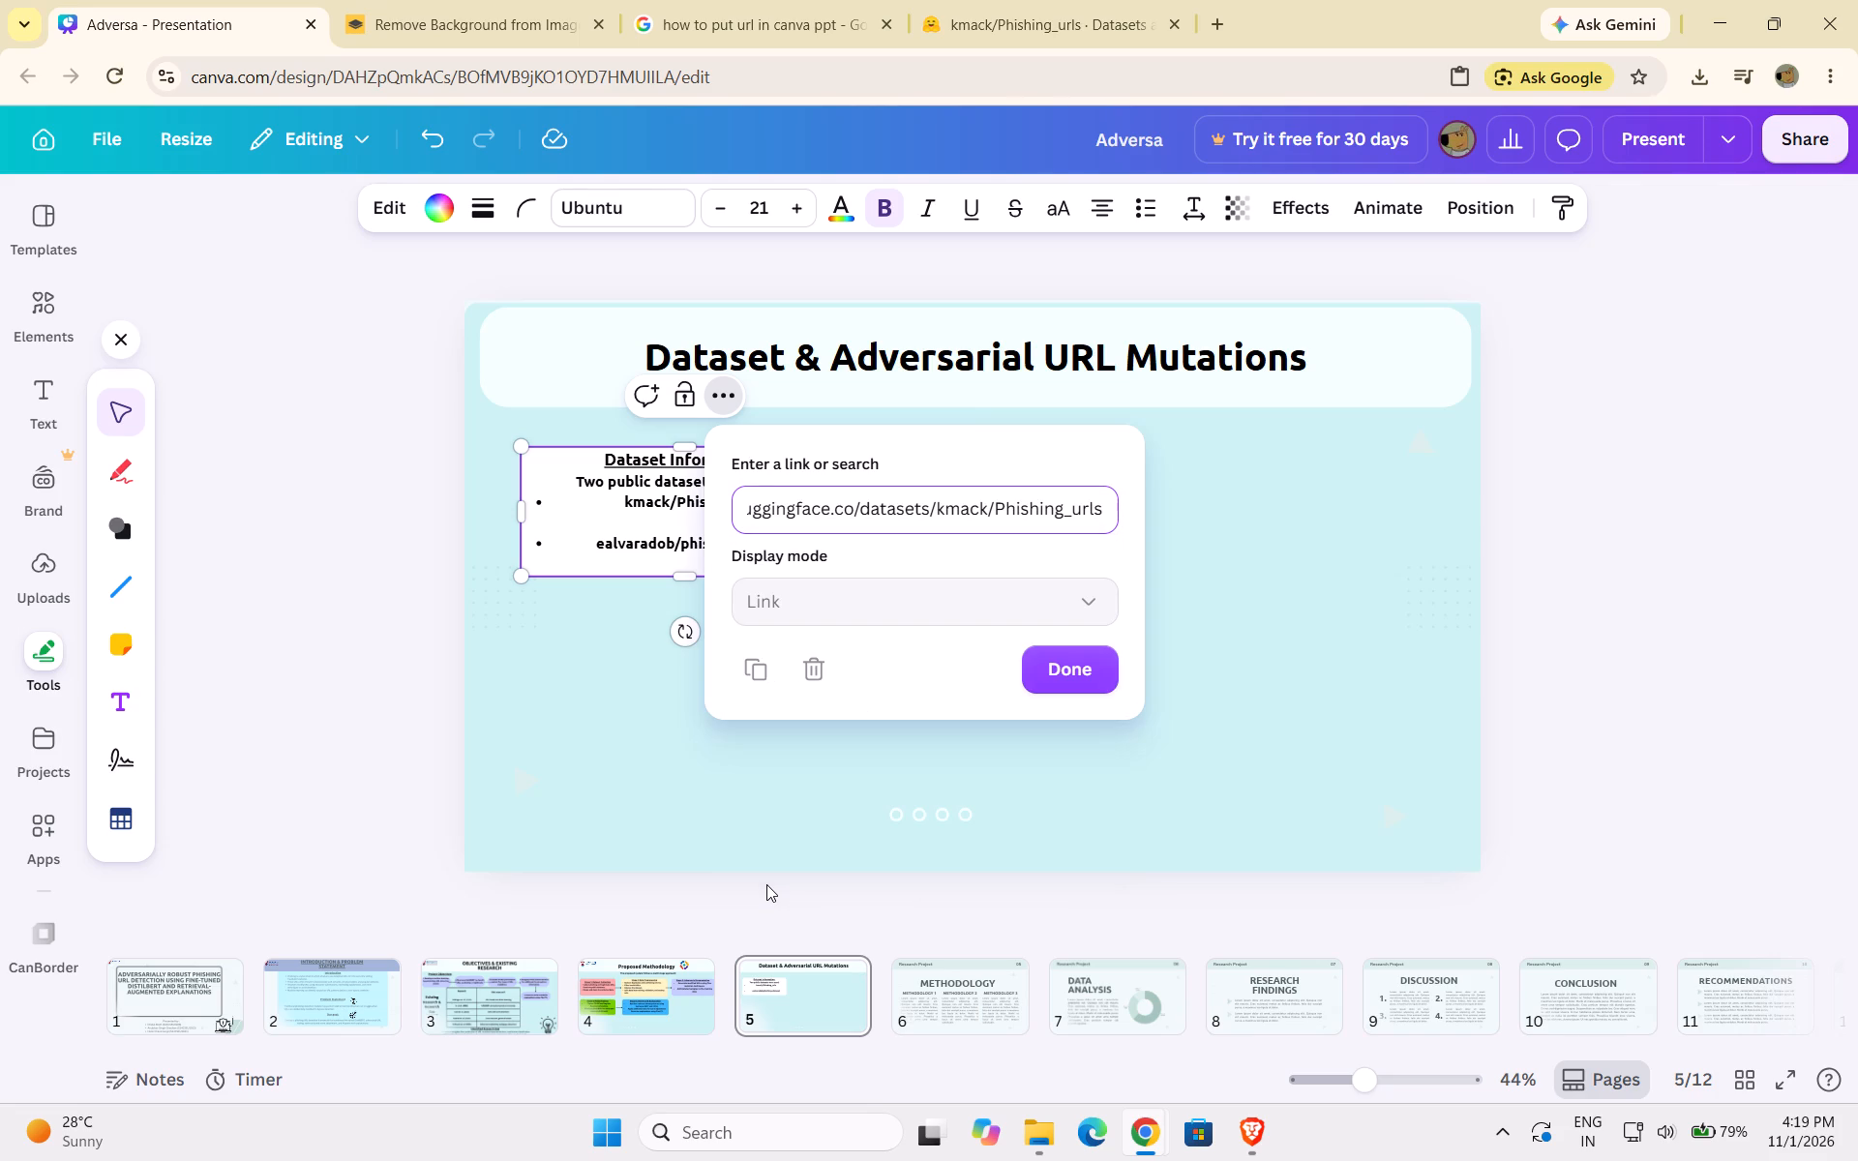
left_click(1080, 680)
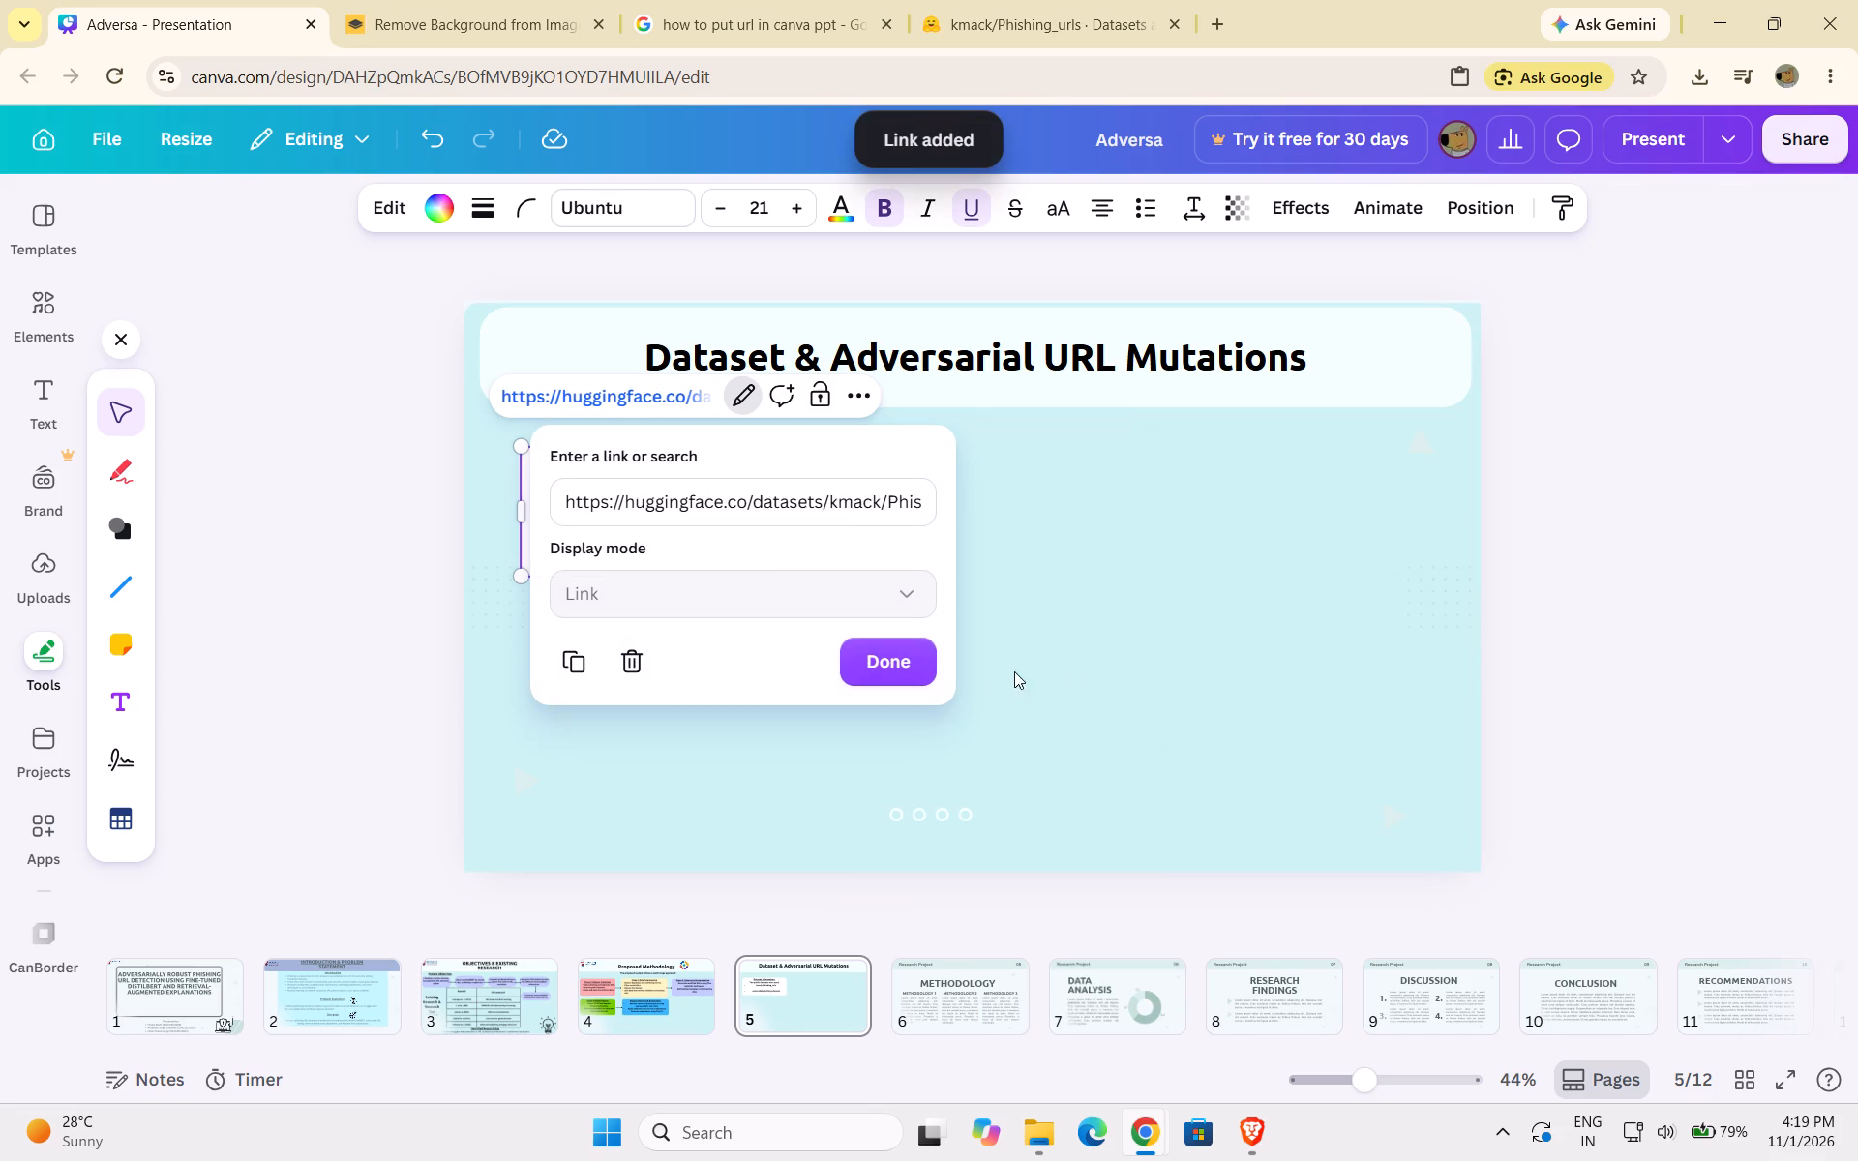
left_click(908, 657)
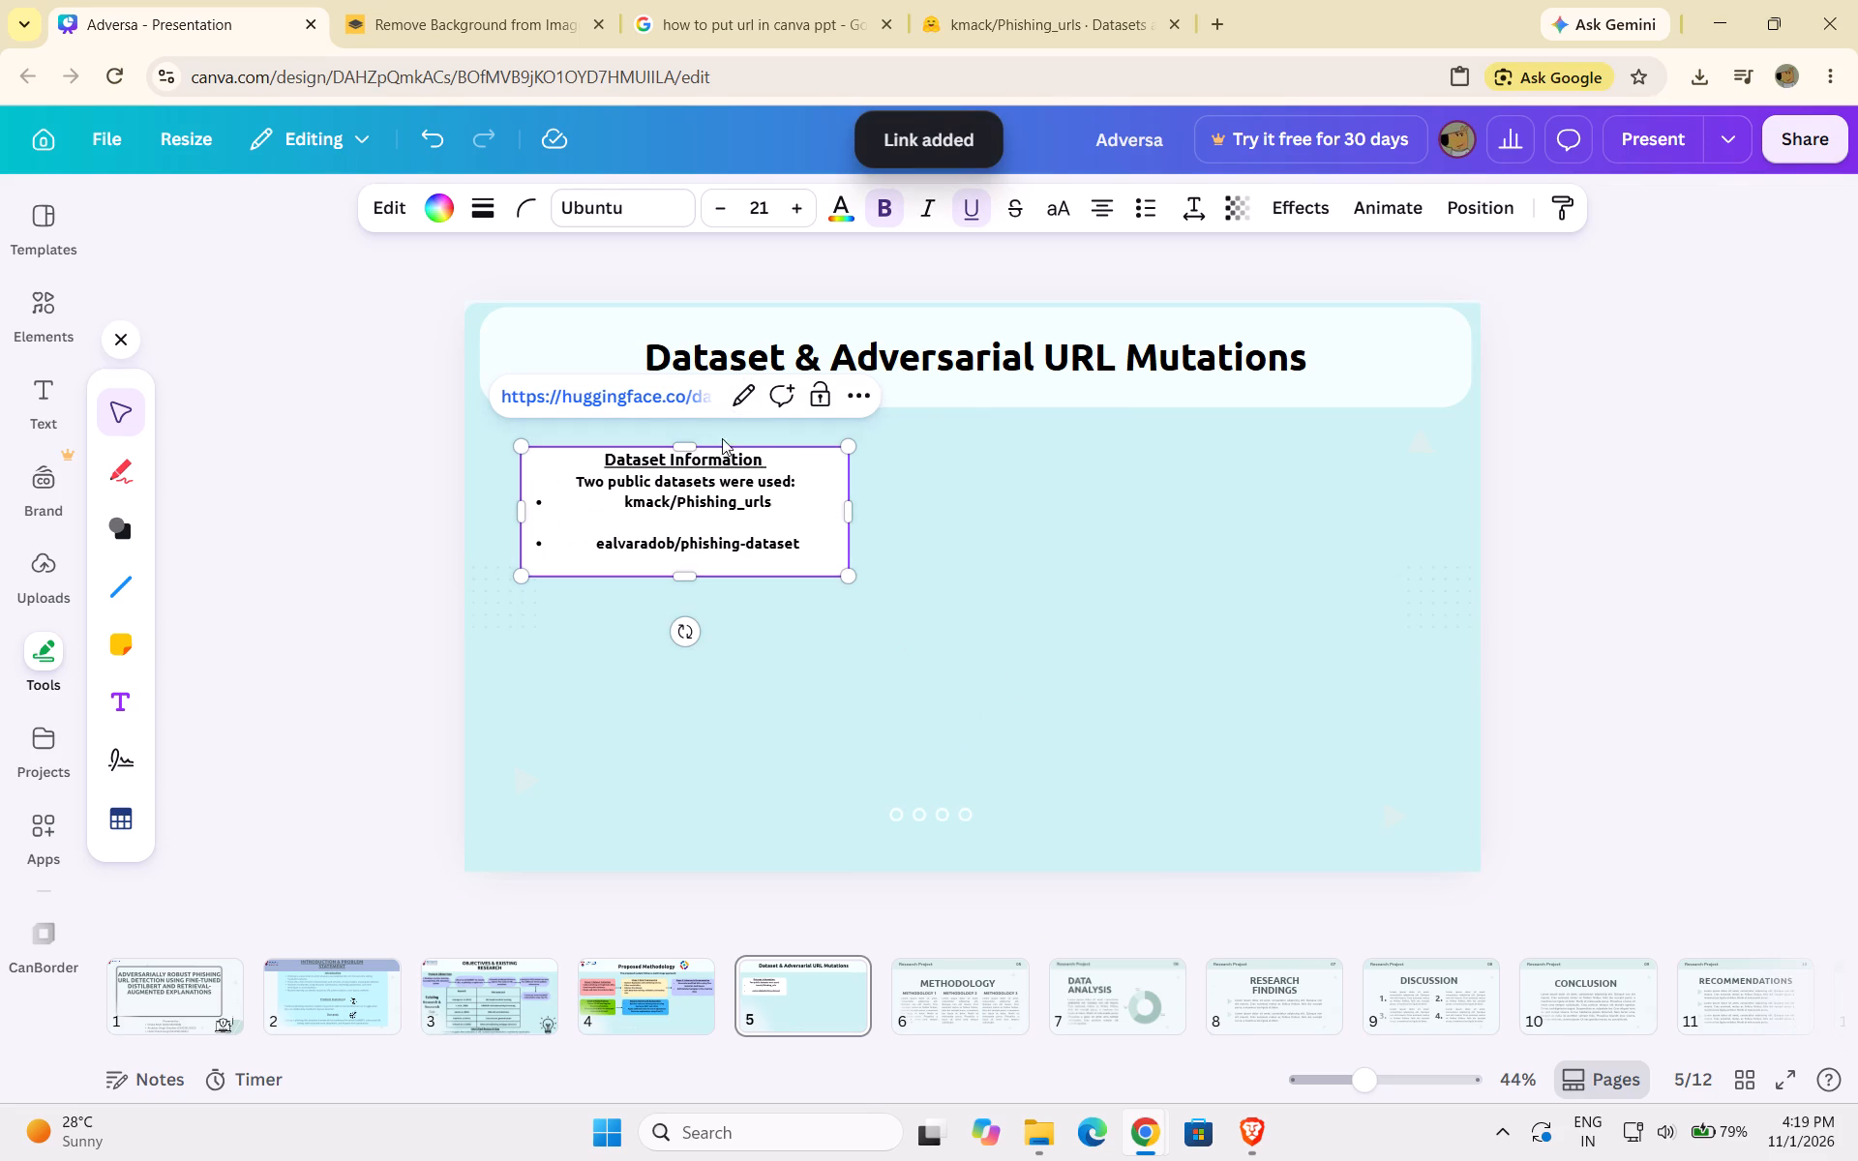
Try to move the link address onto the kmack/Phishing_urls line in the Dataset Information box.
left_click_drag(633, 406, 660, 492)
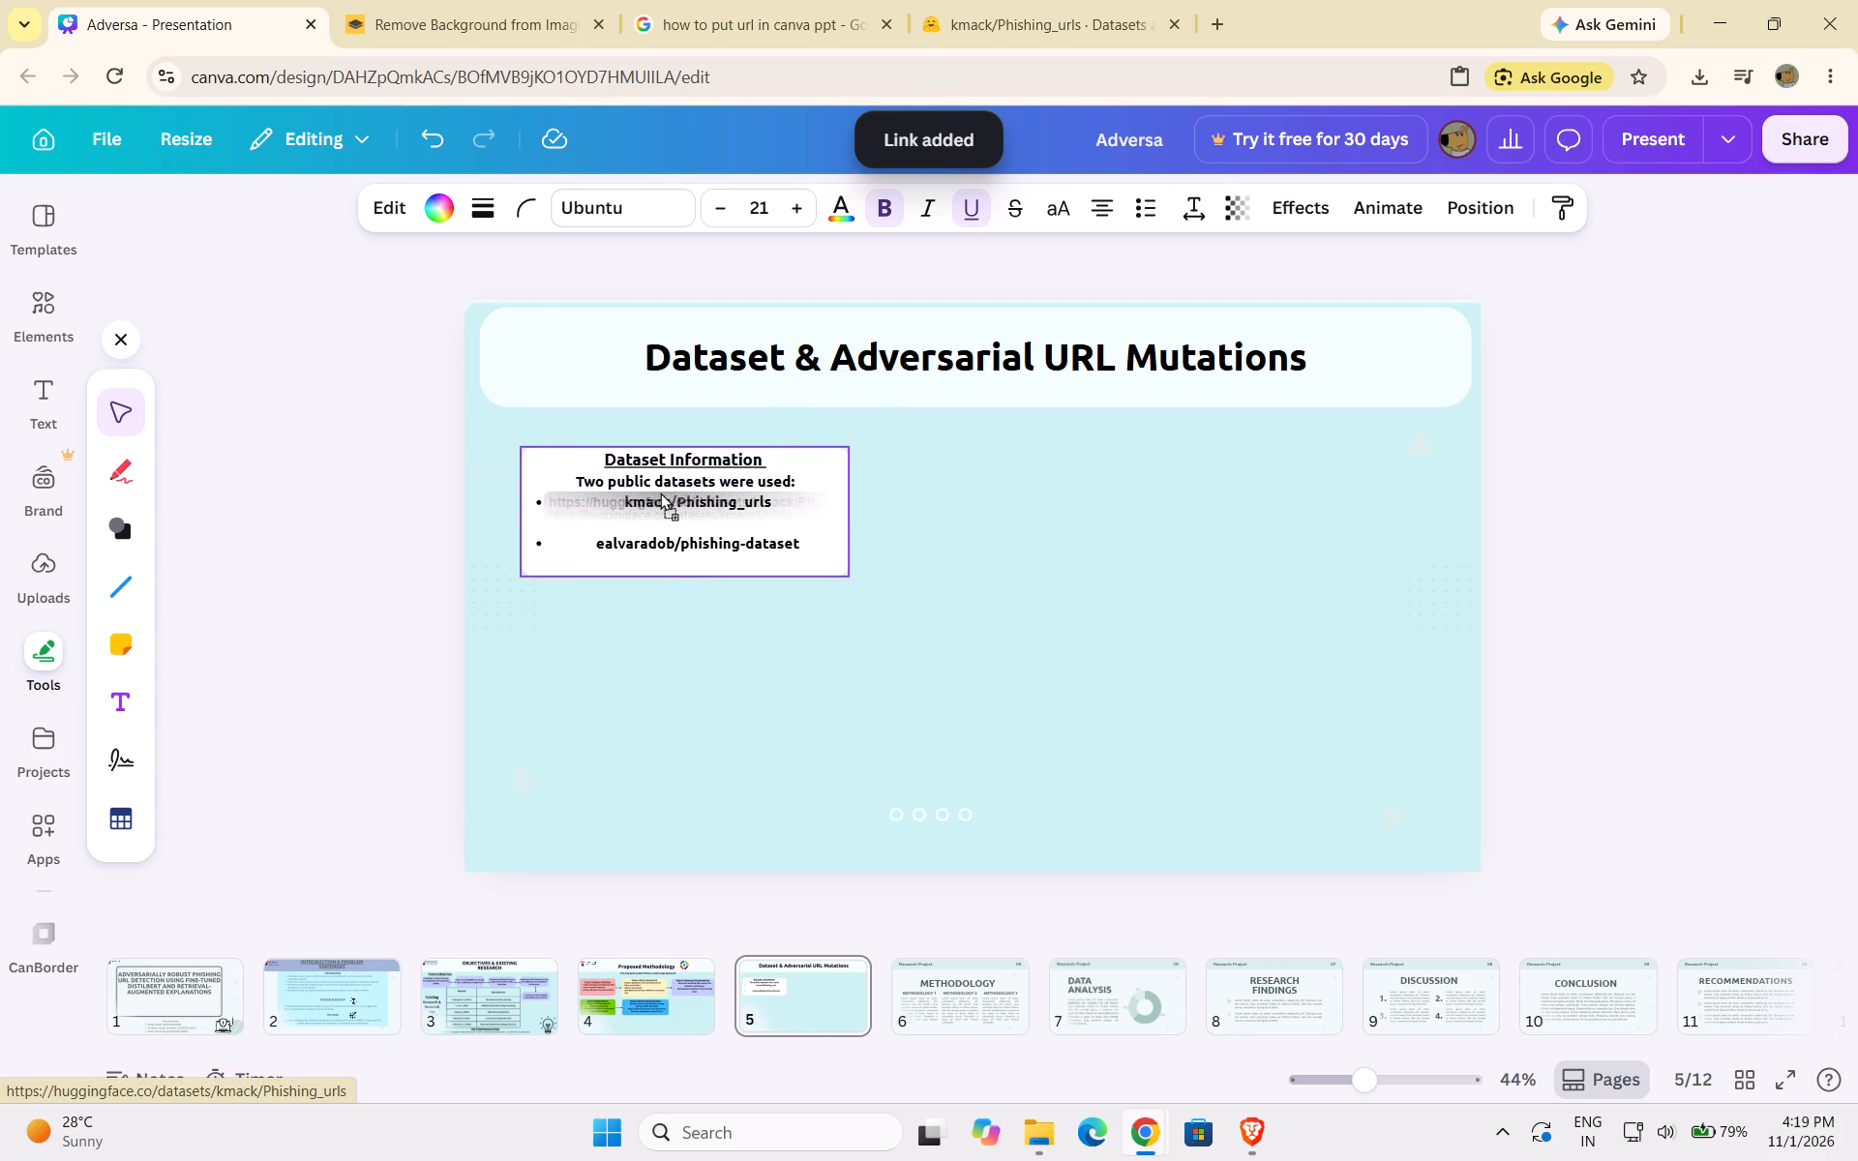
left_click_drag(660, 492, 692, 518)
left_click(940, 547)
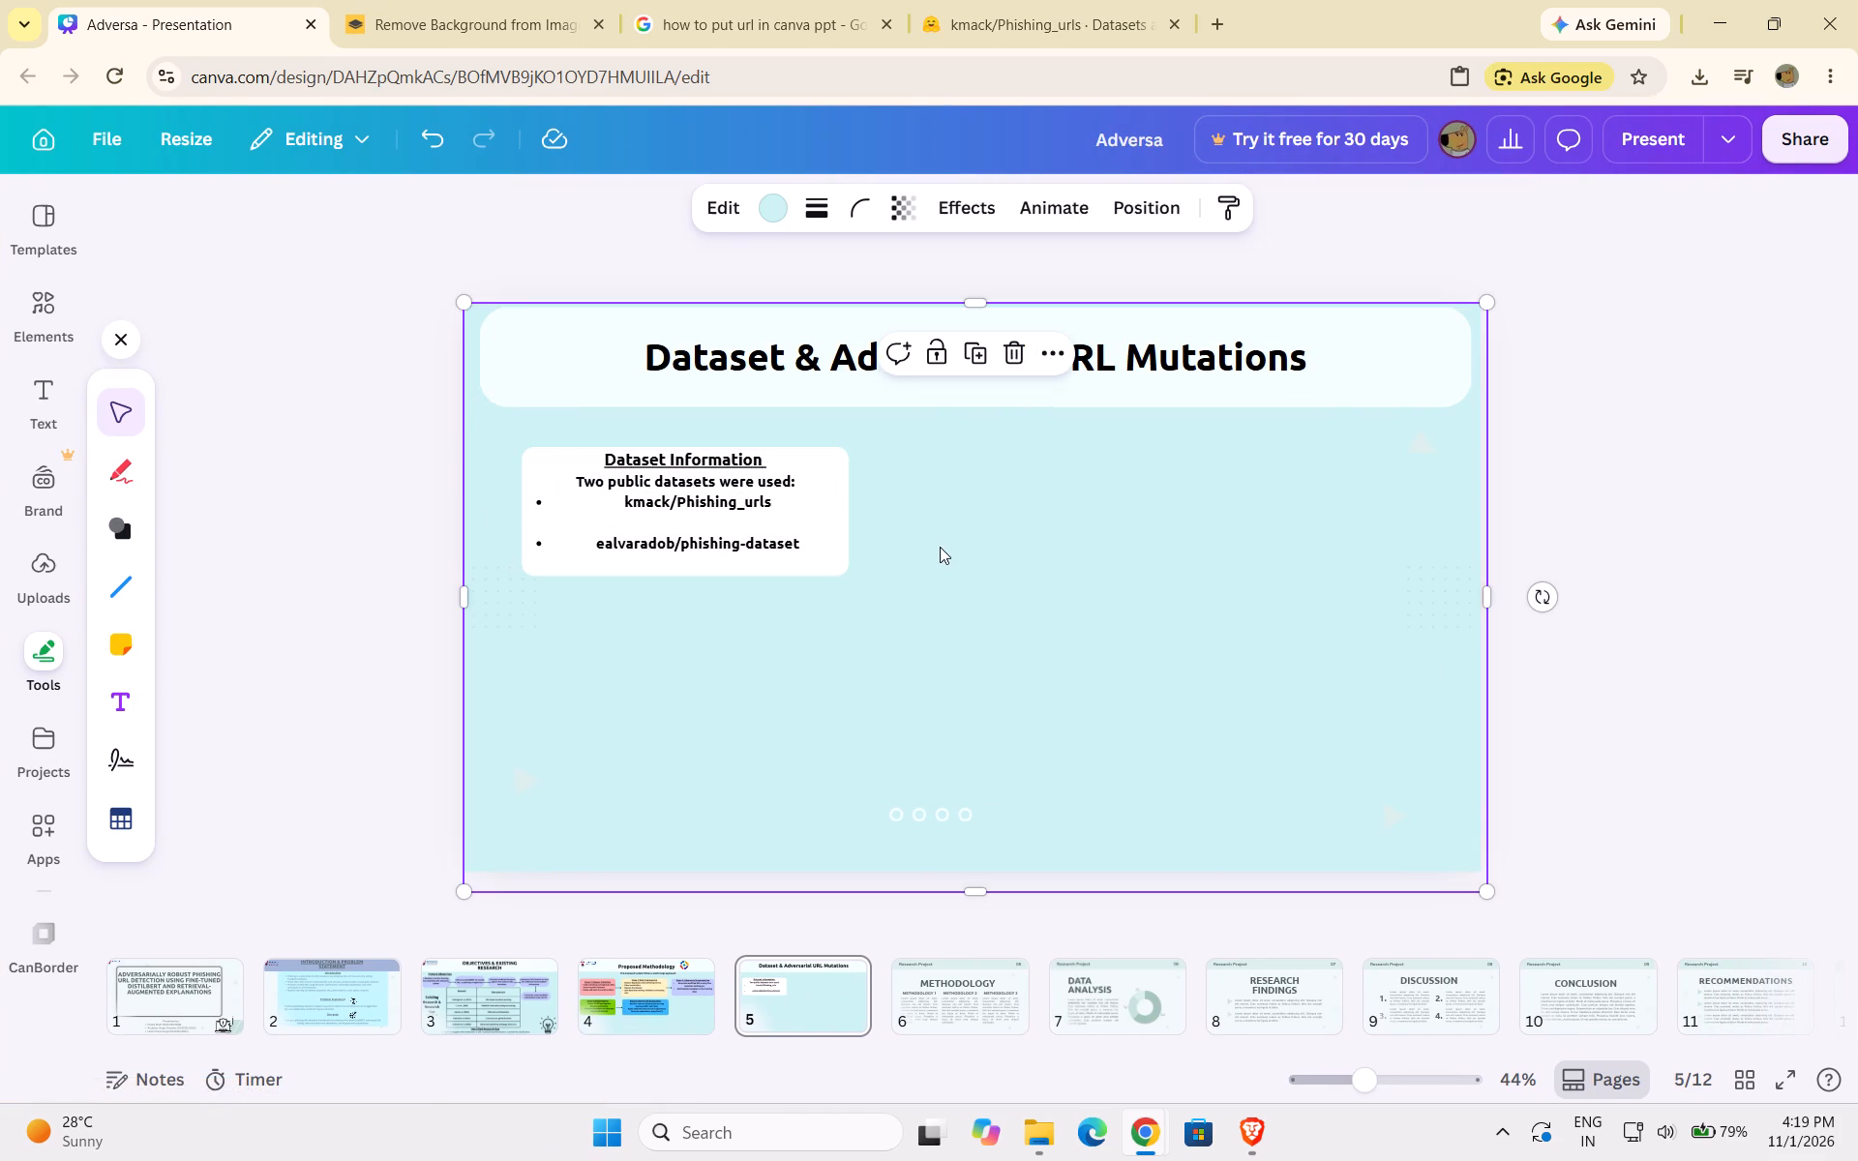
Check the kmack/Phishing_urls line in the Dataset Information box for an attached link.
left_click(794, 509)
left_click(757, 497)
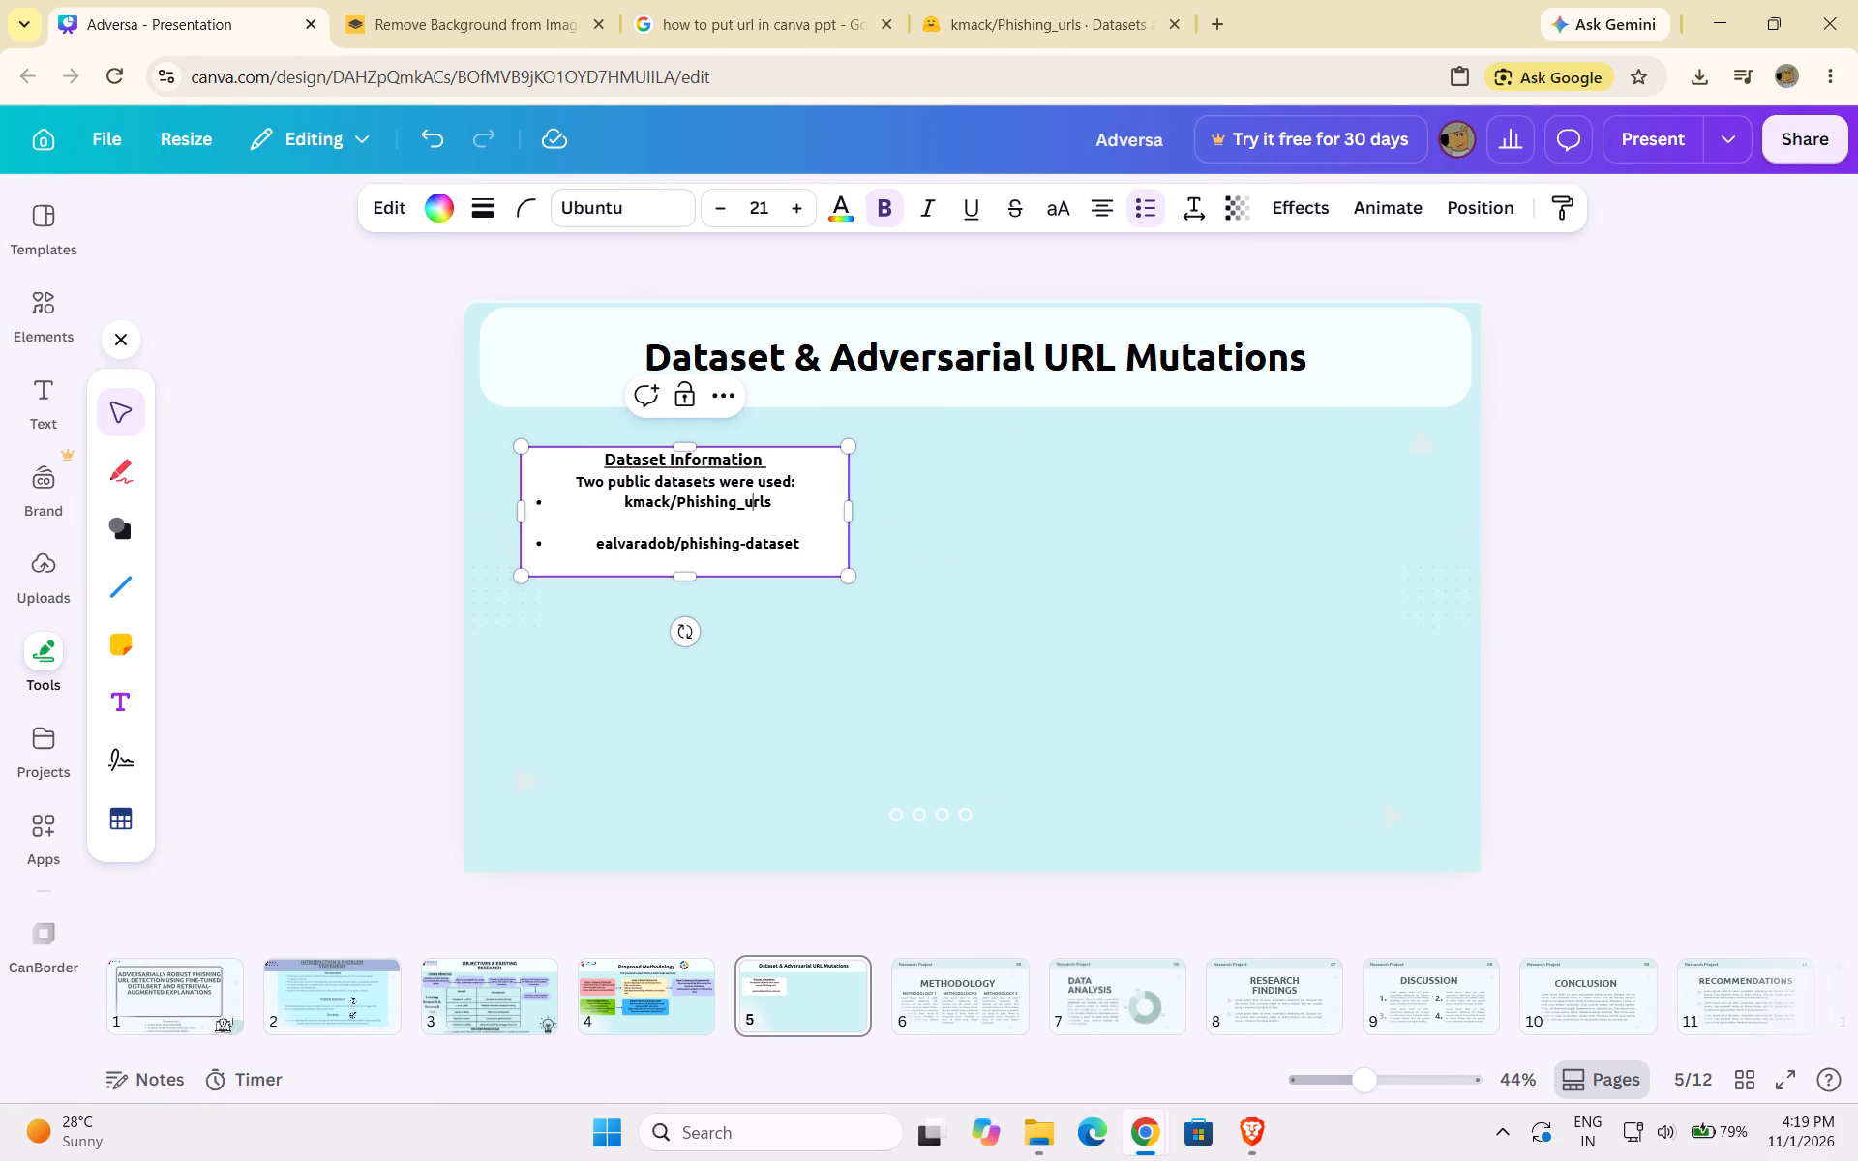
left_click(789, 497)
left_click(792, 500)
left_click(950, 516)
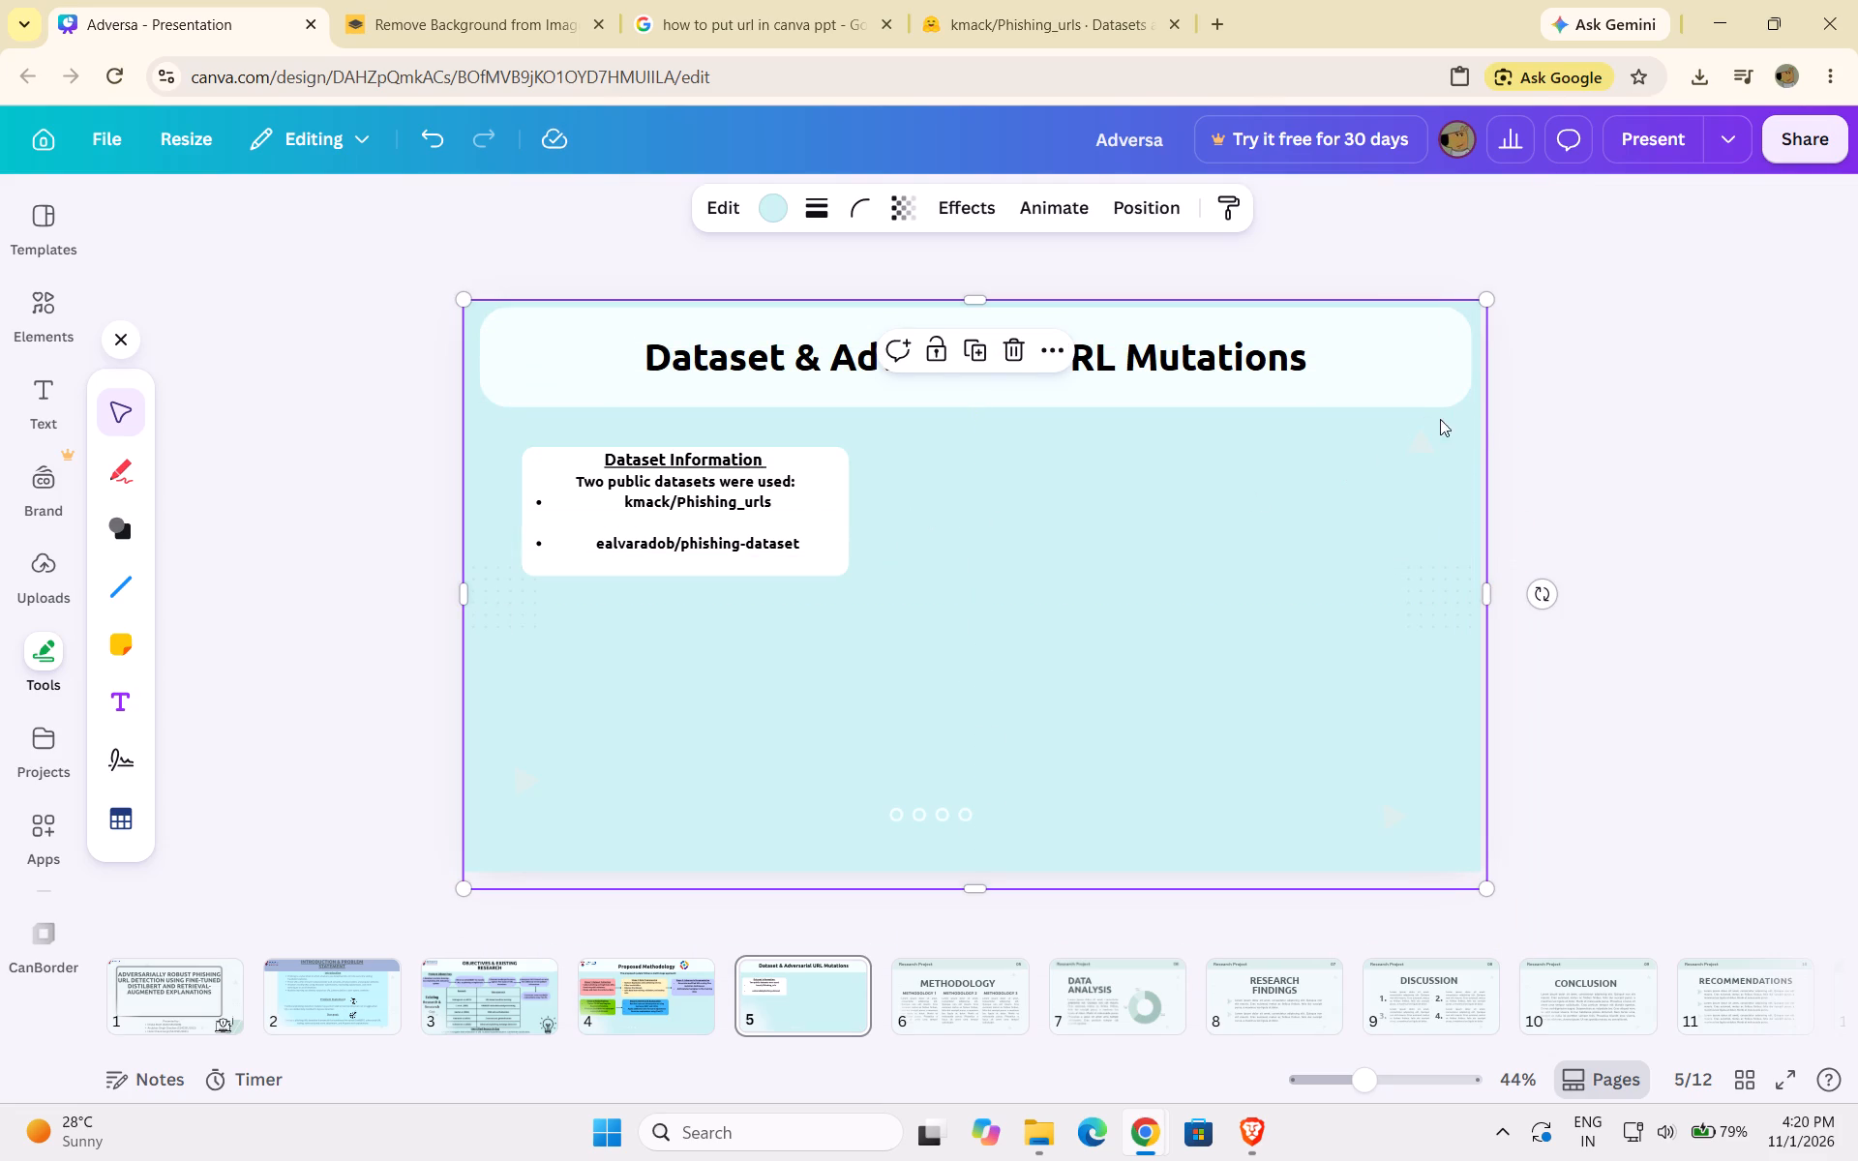
left_click(1505, 419)
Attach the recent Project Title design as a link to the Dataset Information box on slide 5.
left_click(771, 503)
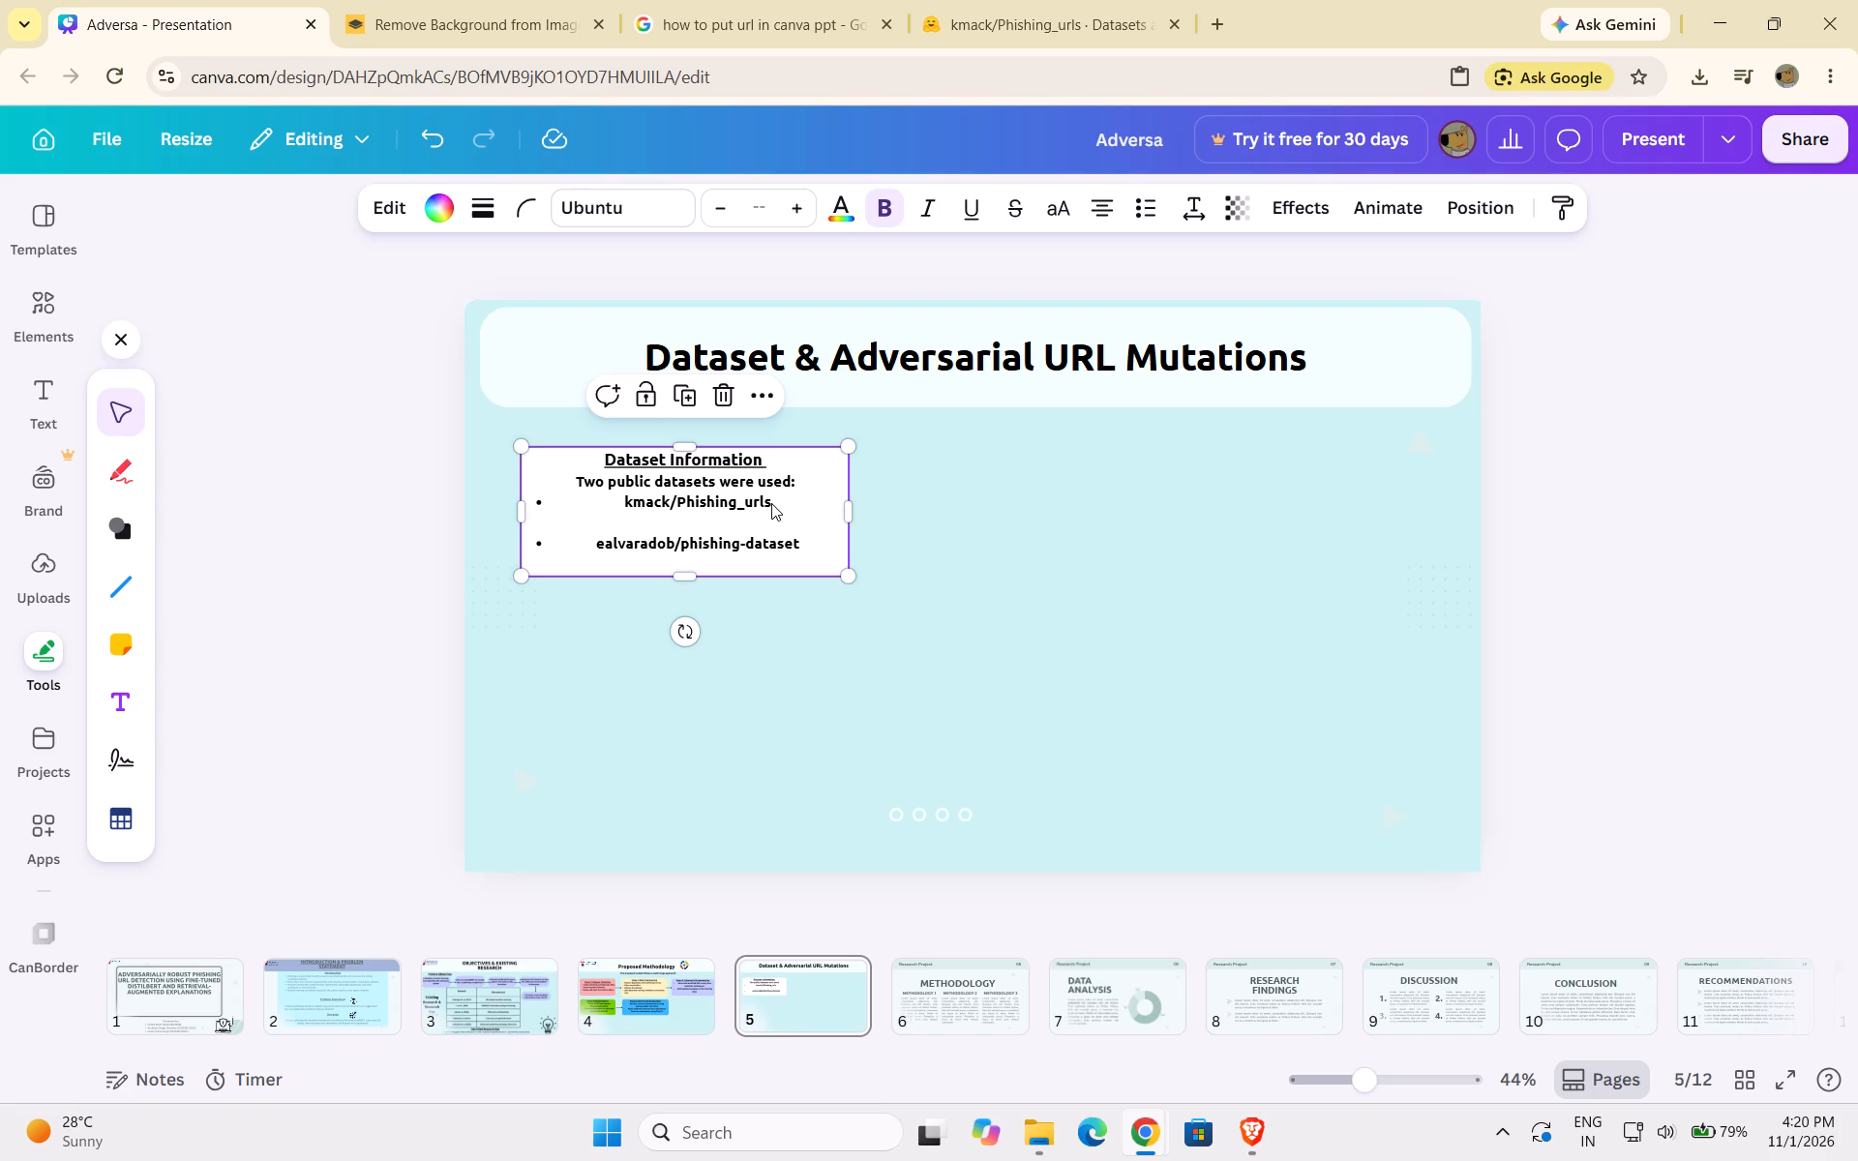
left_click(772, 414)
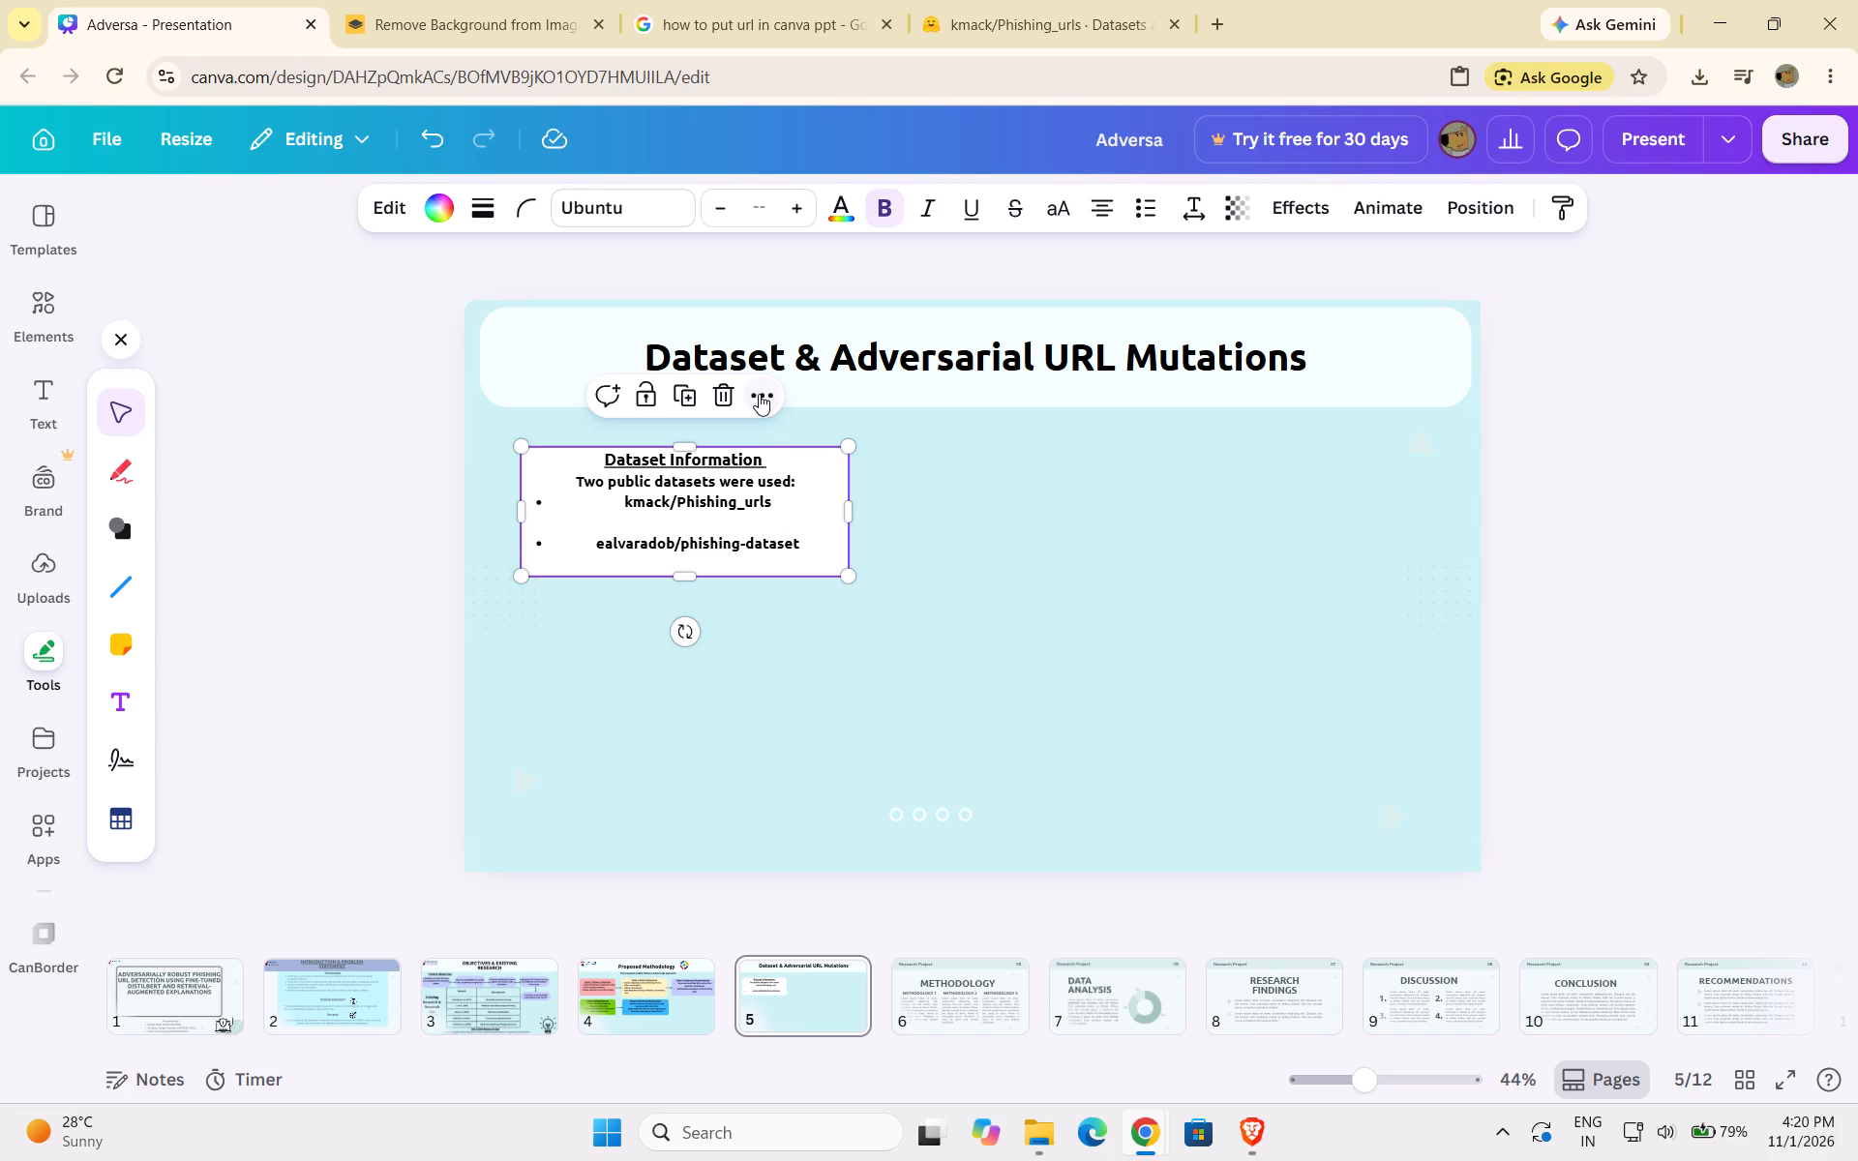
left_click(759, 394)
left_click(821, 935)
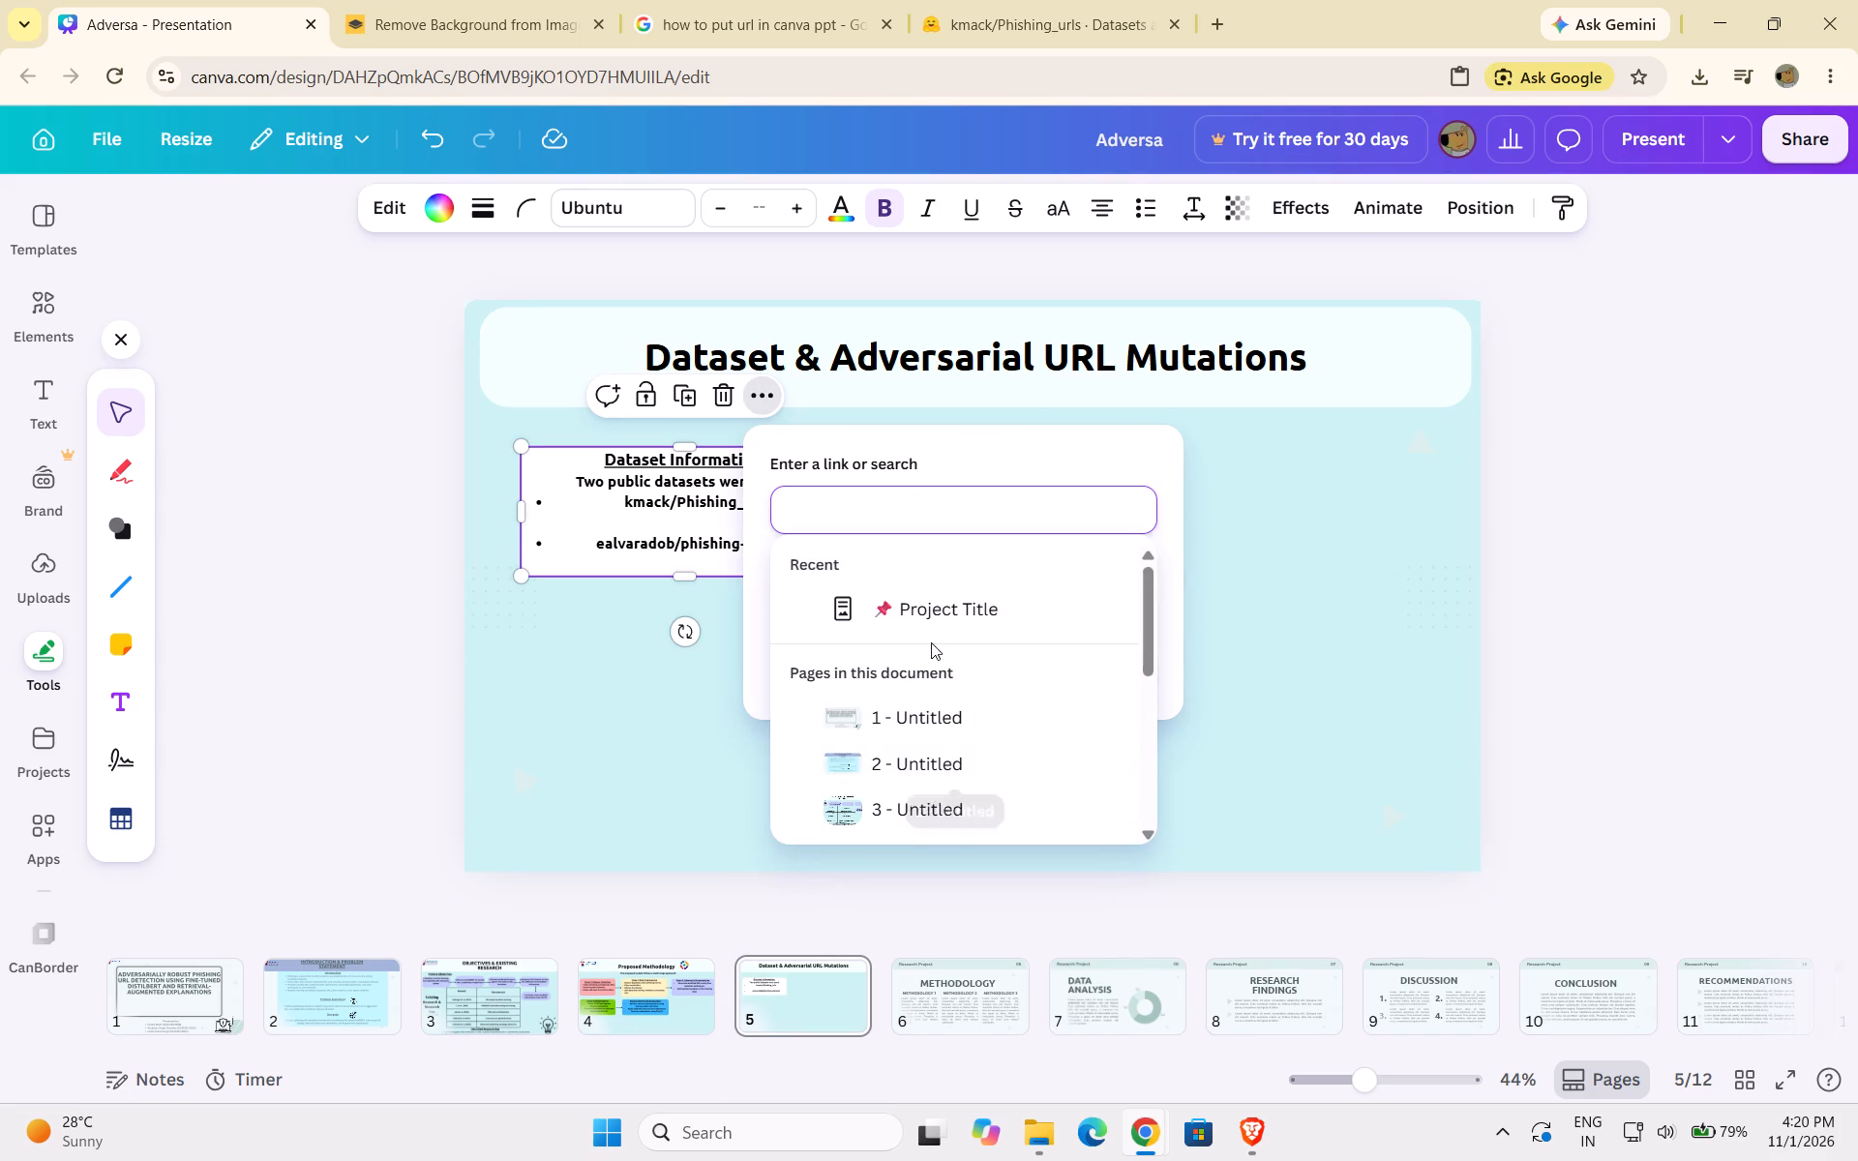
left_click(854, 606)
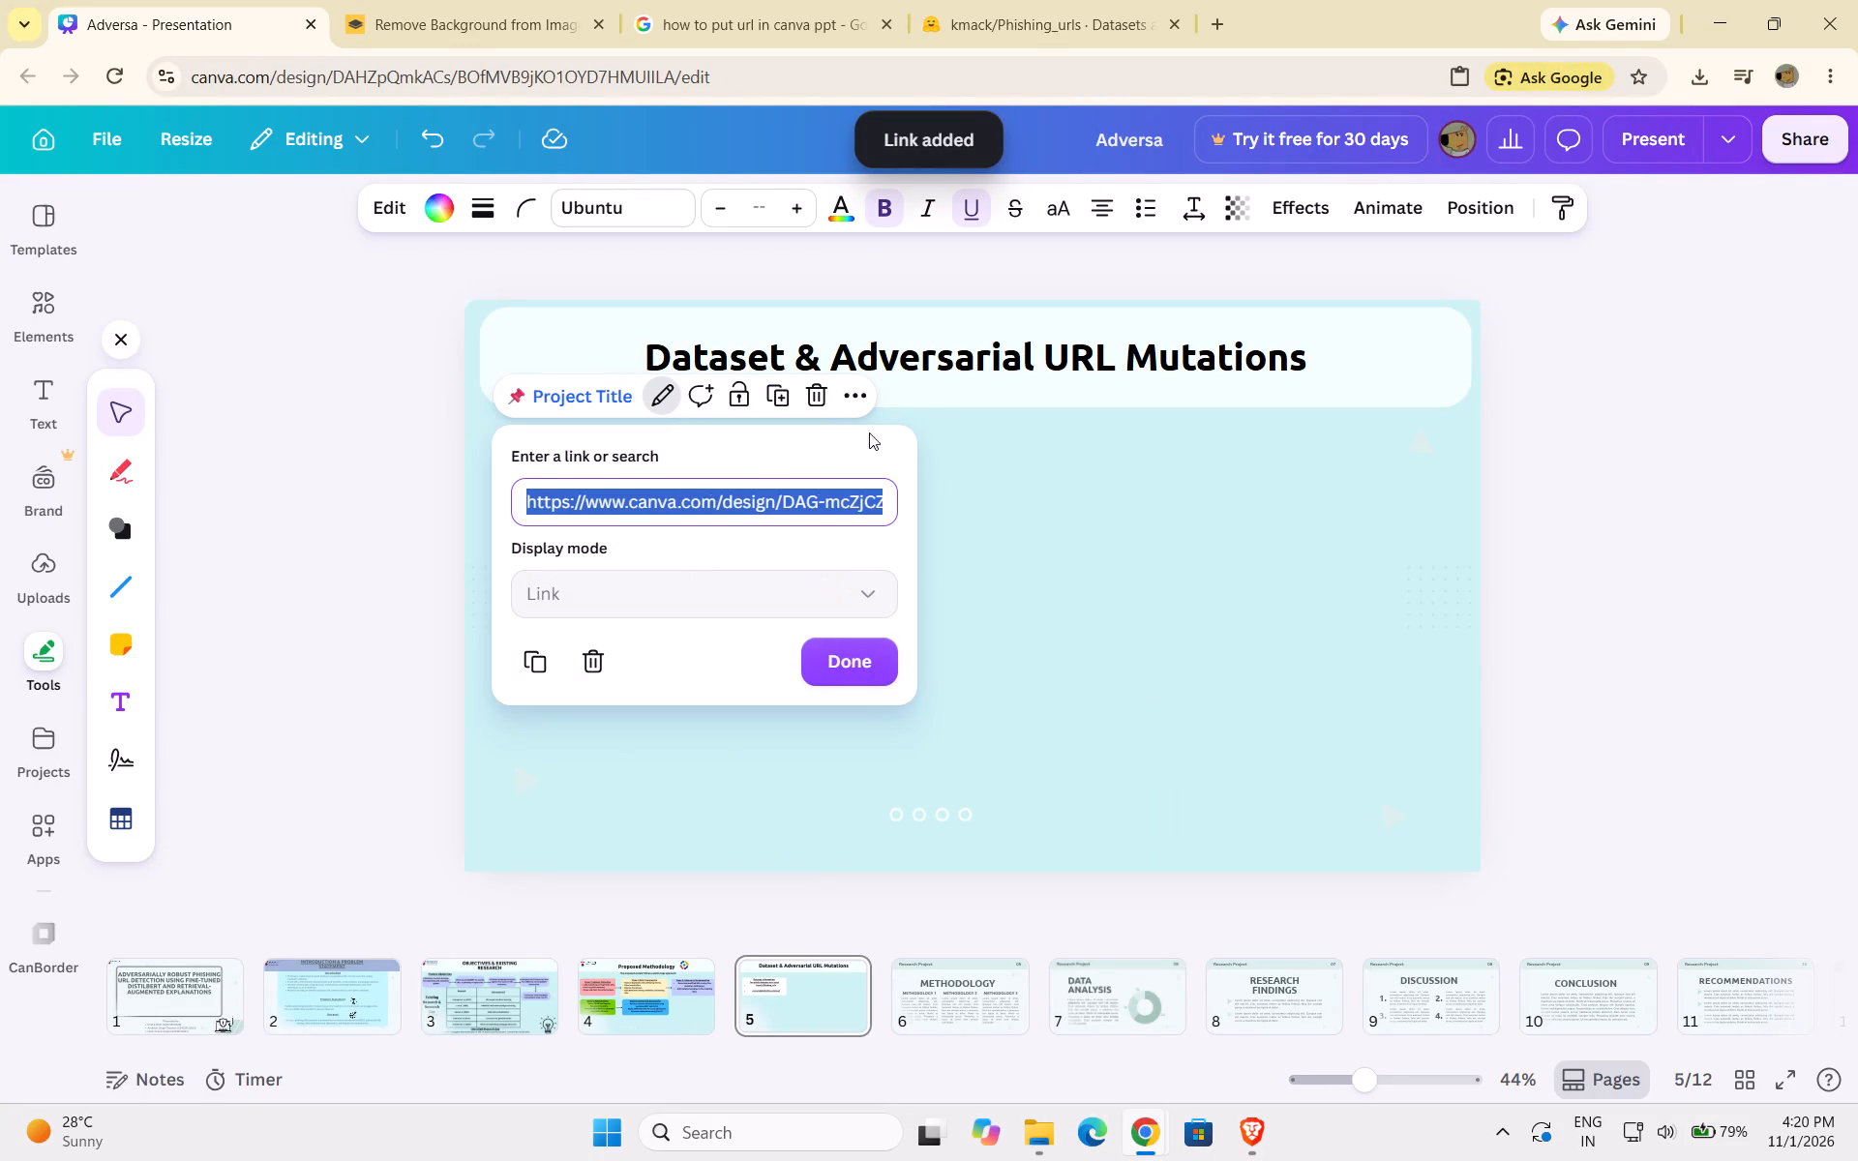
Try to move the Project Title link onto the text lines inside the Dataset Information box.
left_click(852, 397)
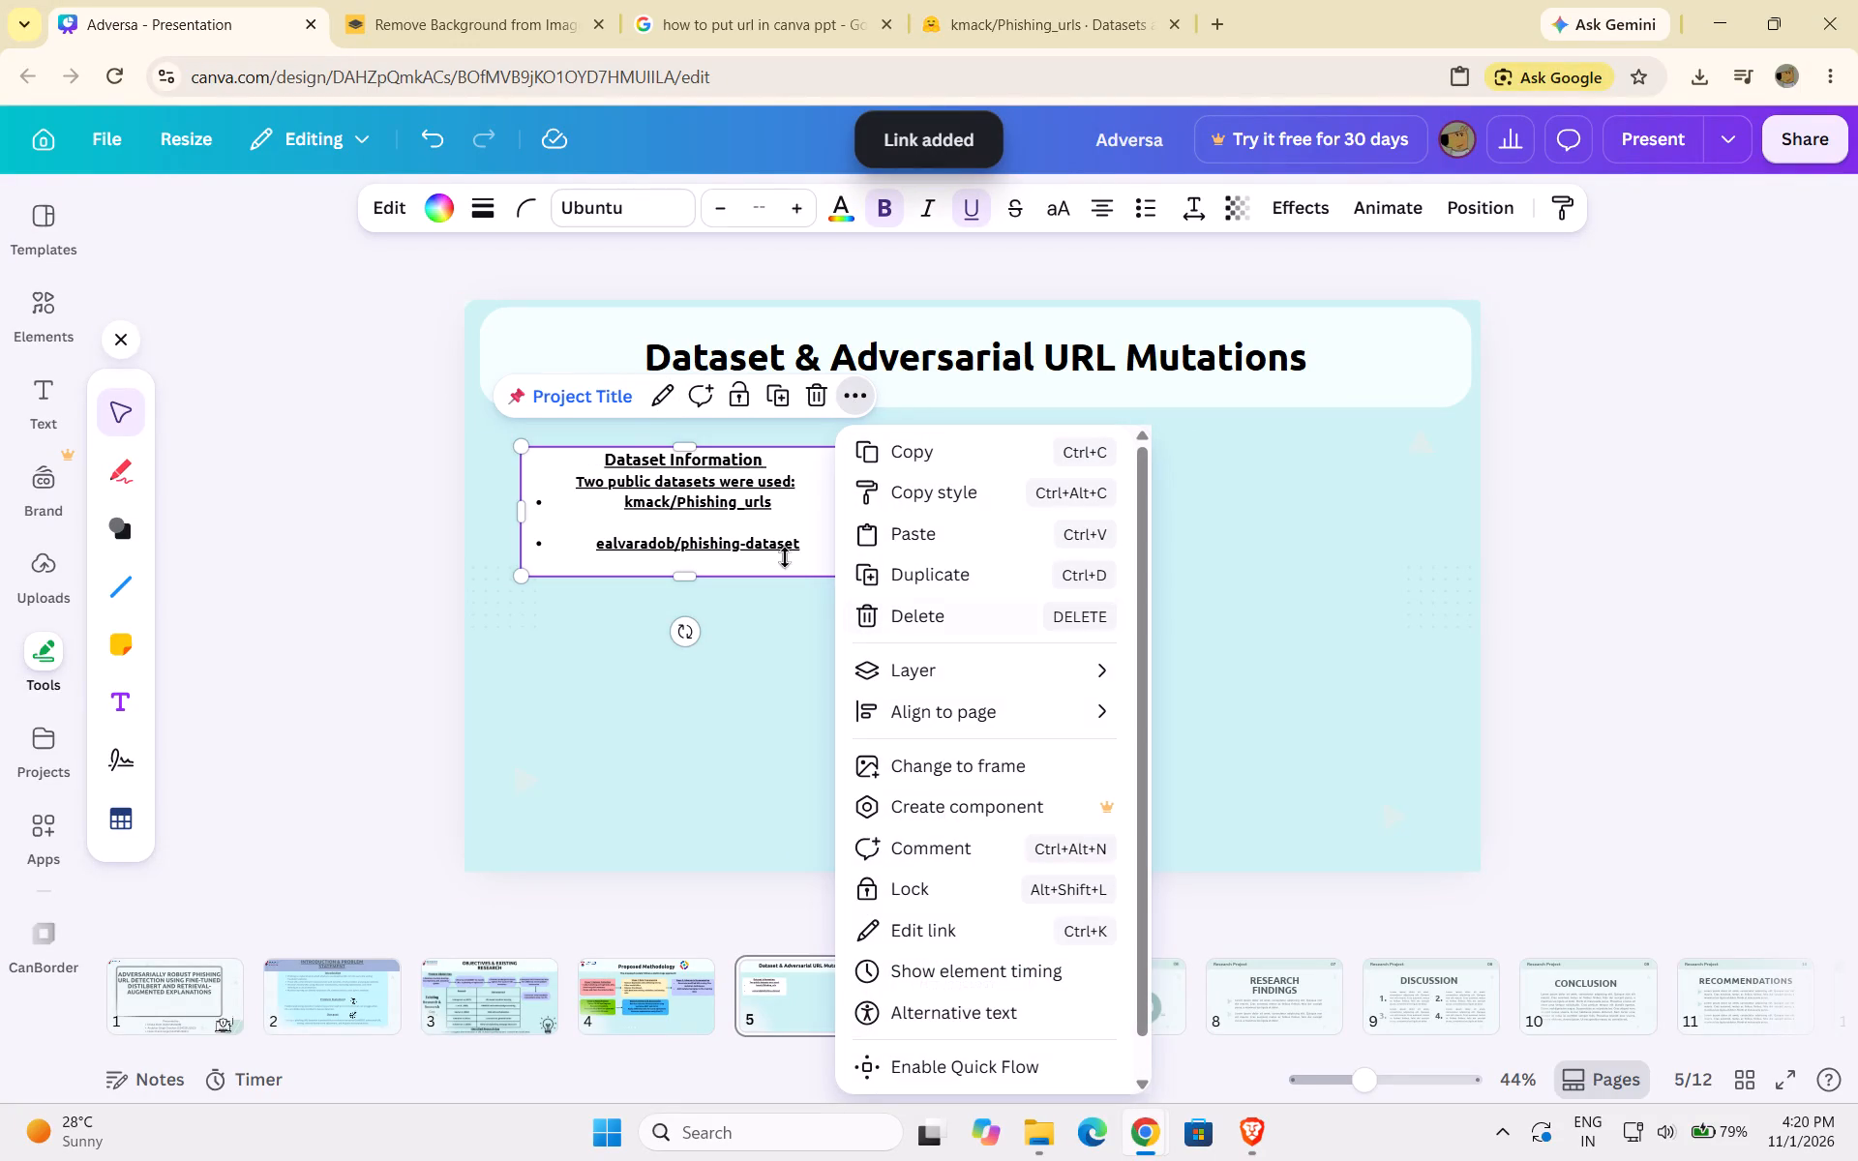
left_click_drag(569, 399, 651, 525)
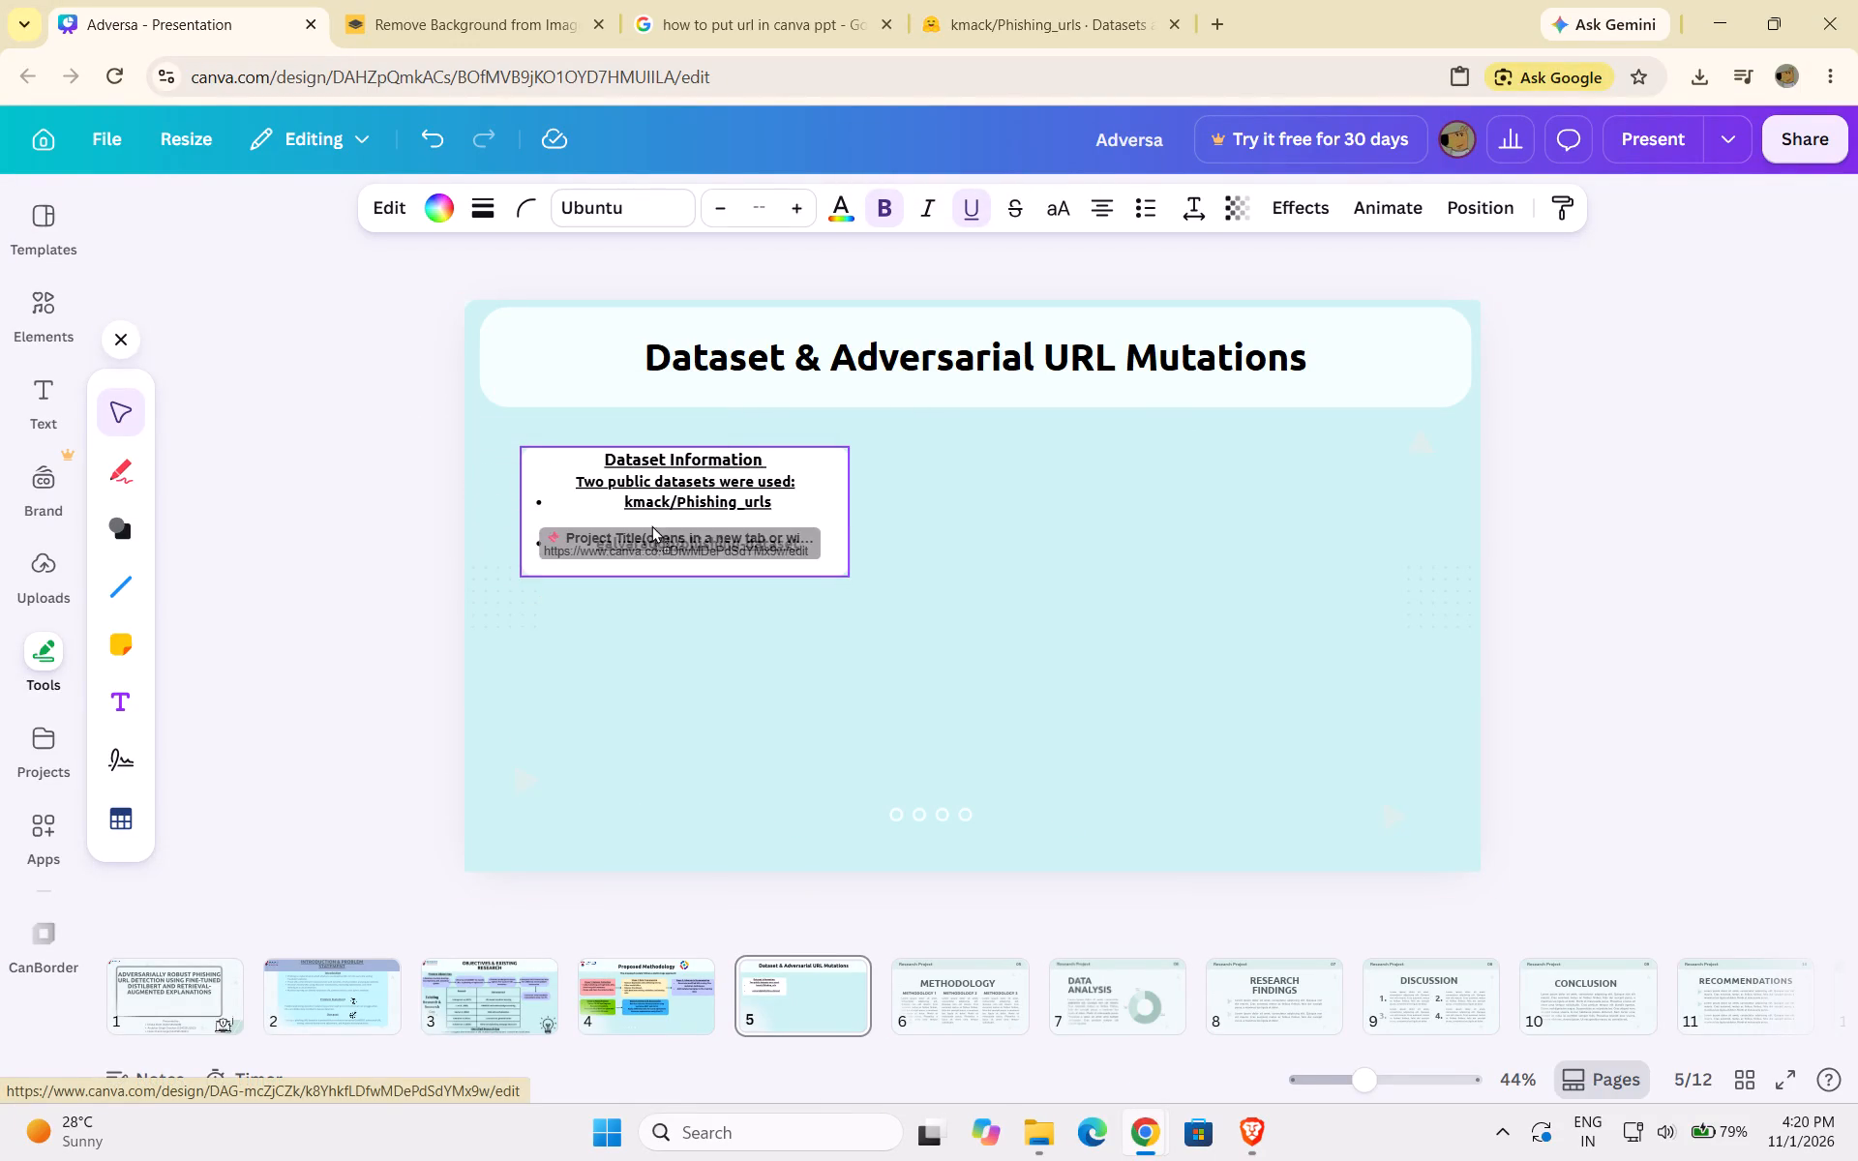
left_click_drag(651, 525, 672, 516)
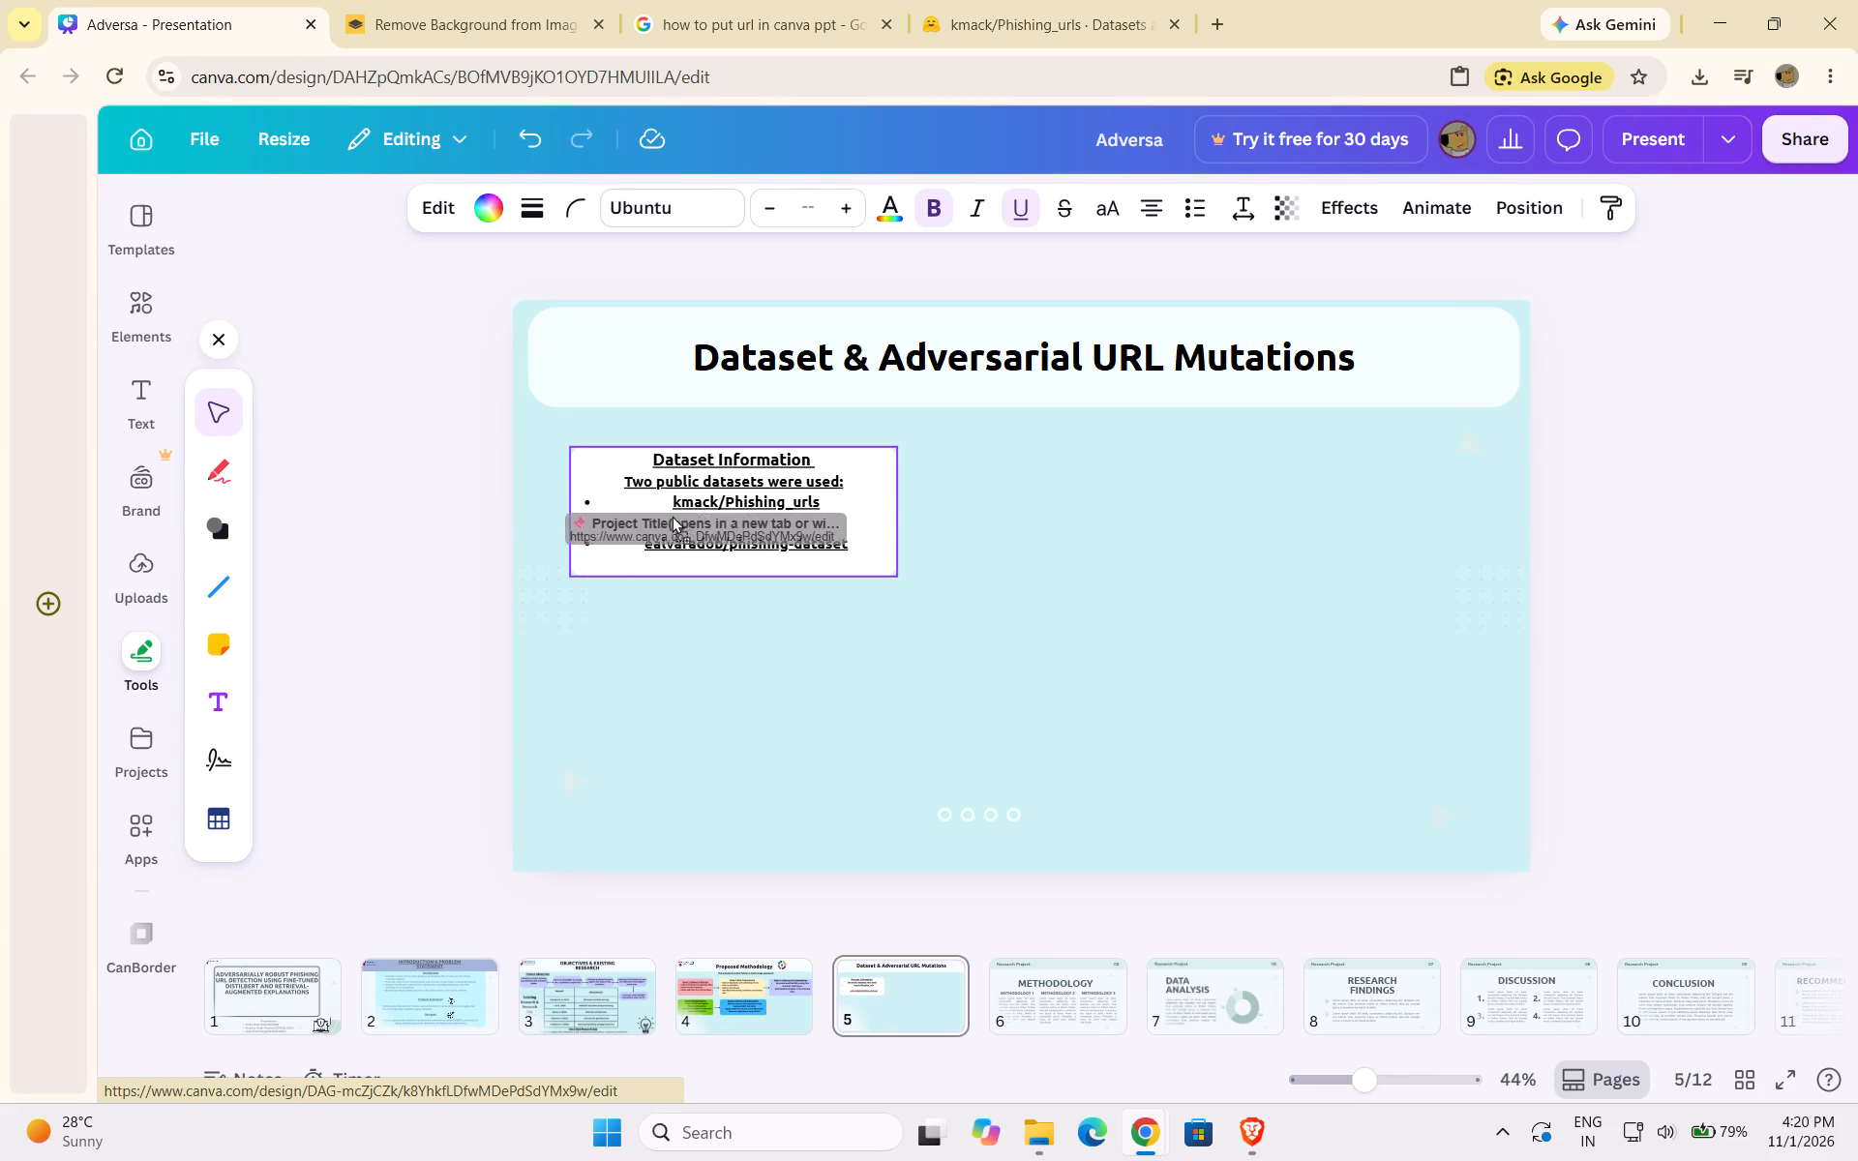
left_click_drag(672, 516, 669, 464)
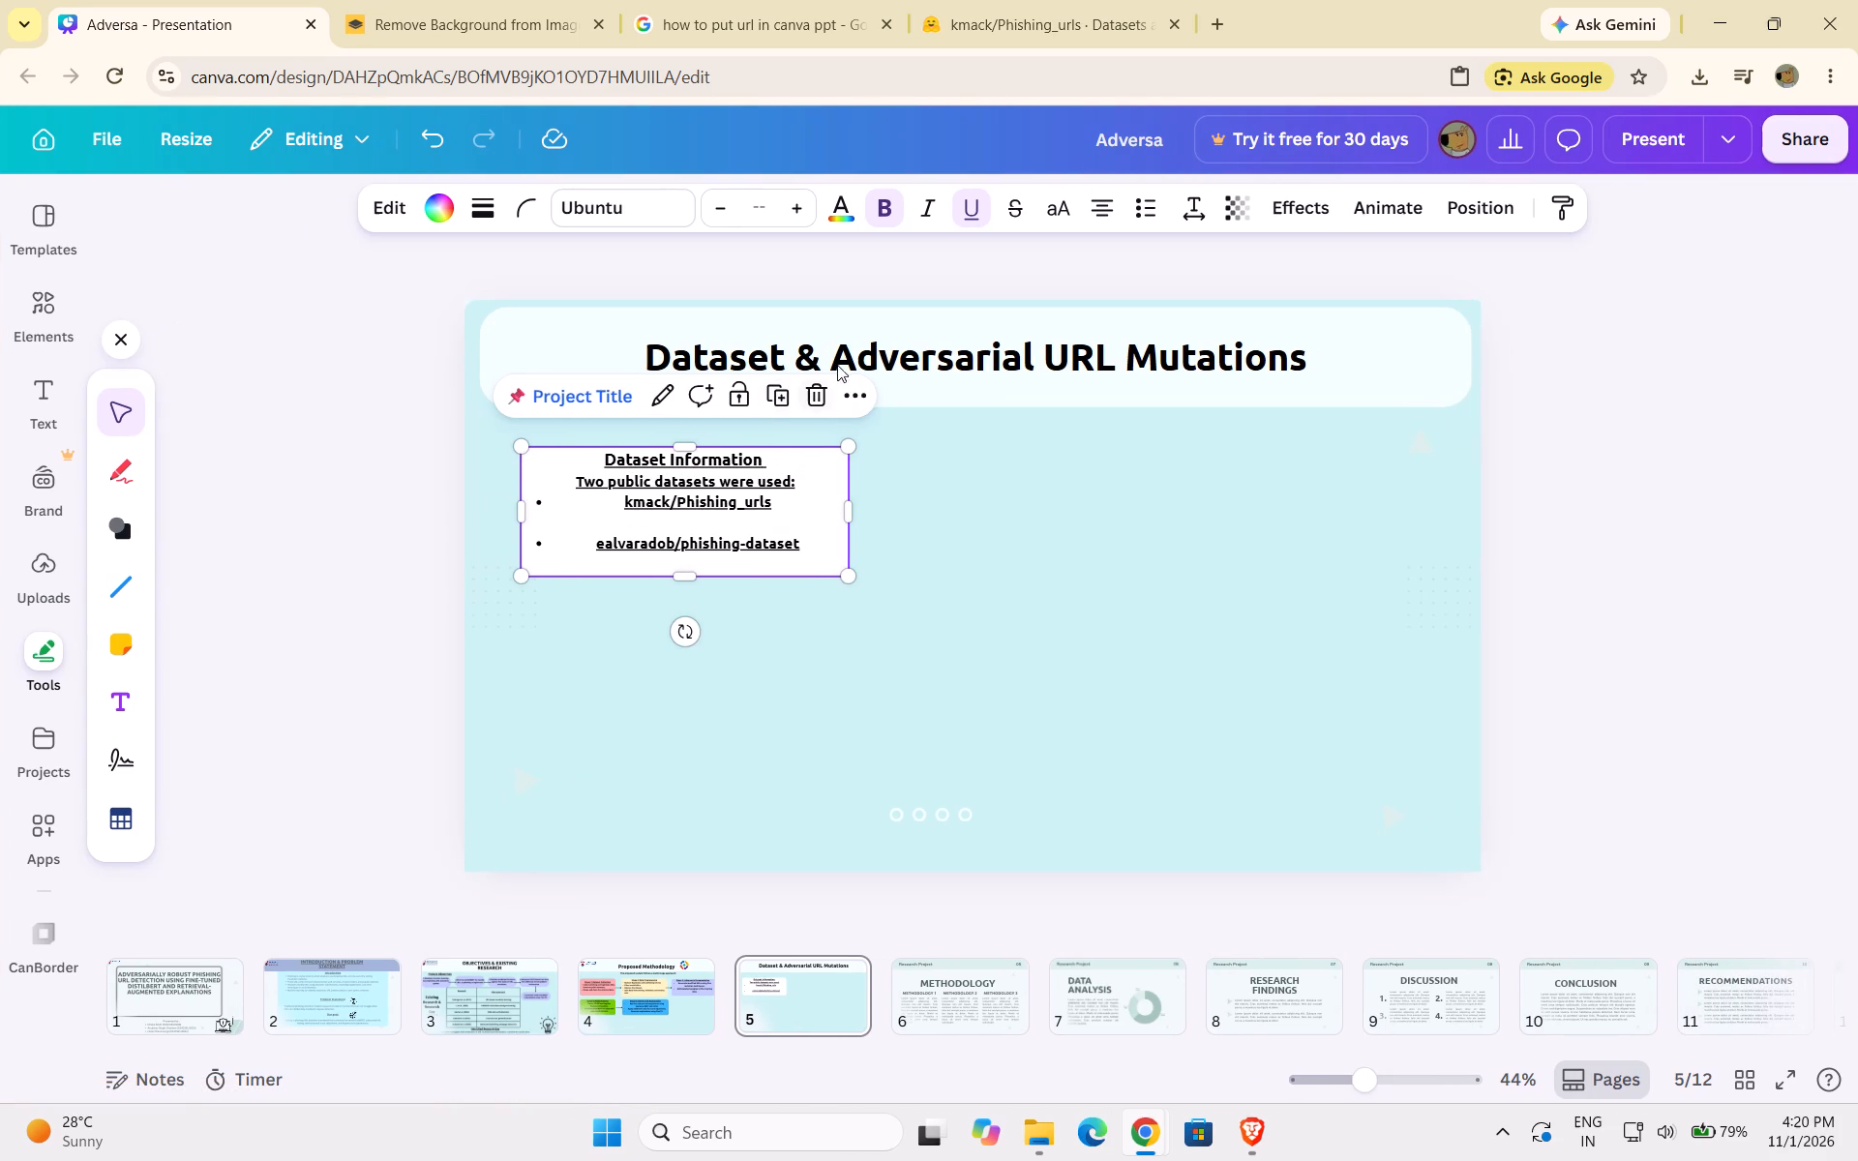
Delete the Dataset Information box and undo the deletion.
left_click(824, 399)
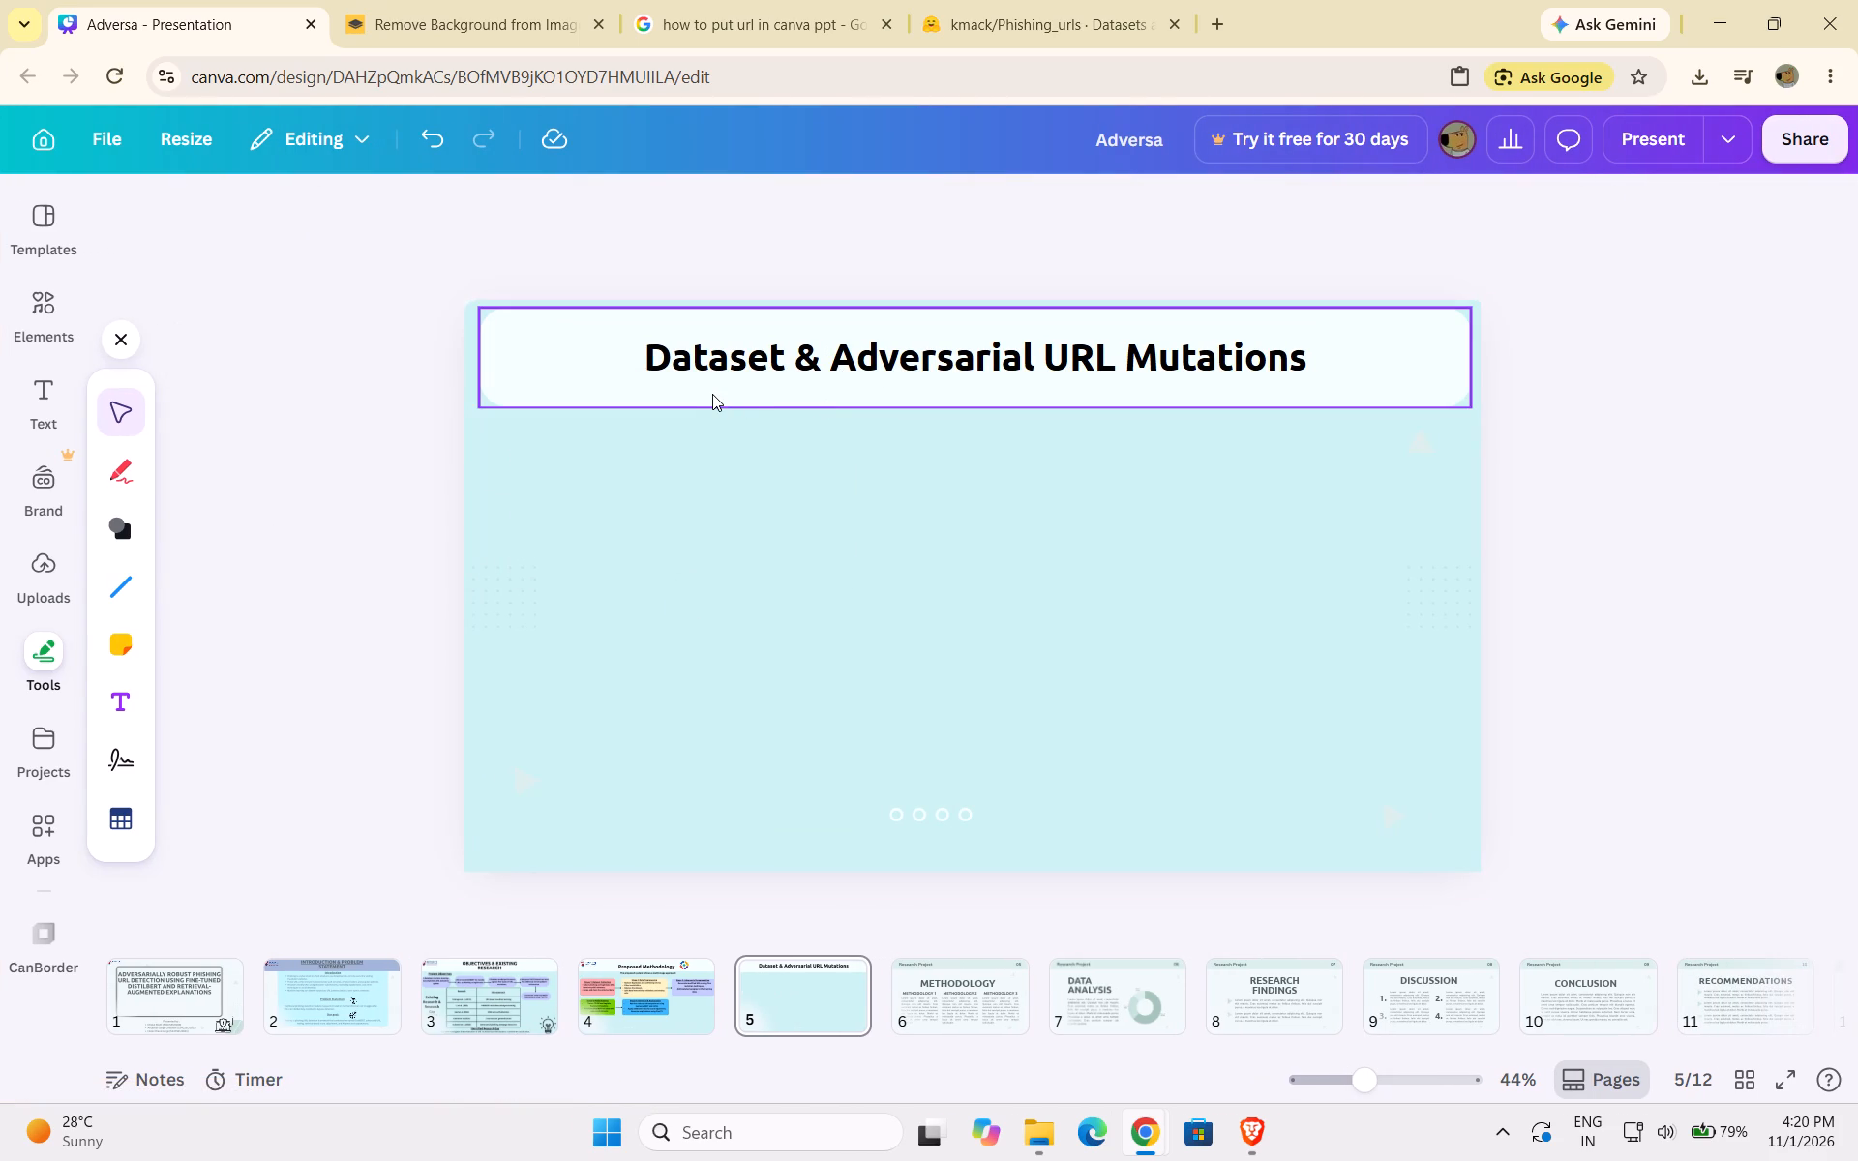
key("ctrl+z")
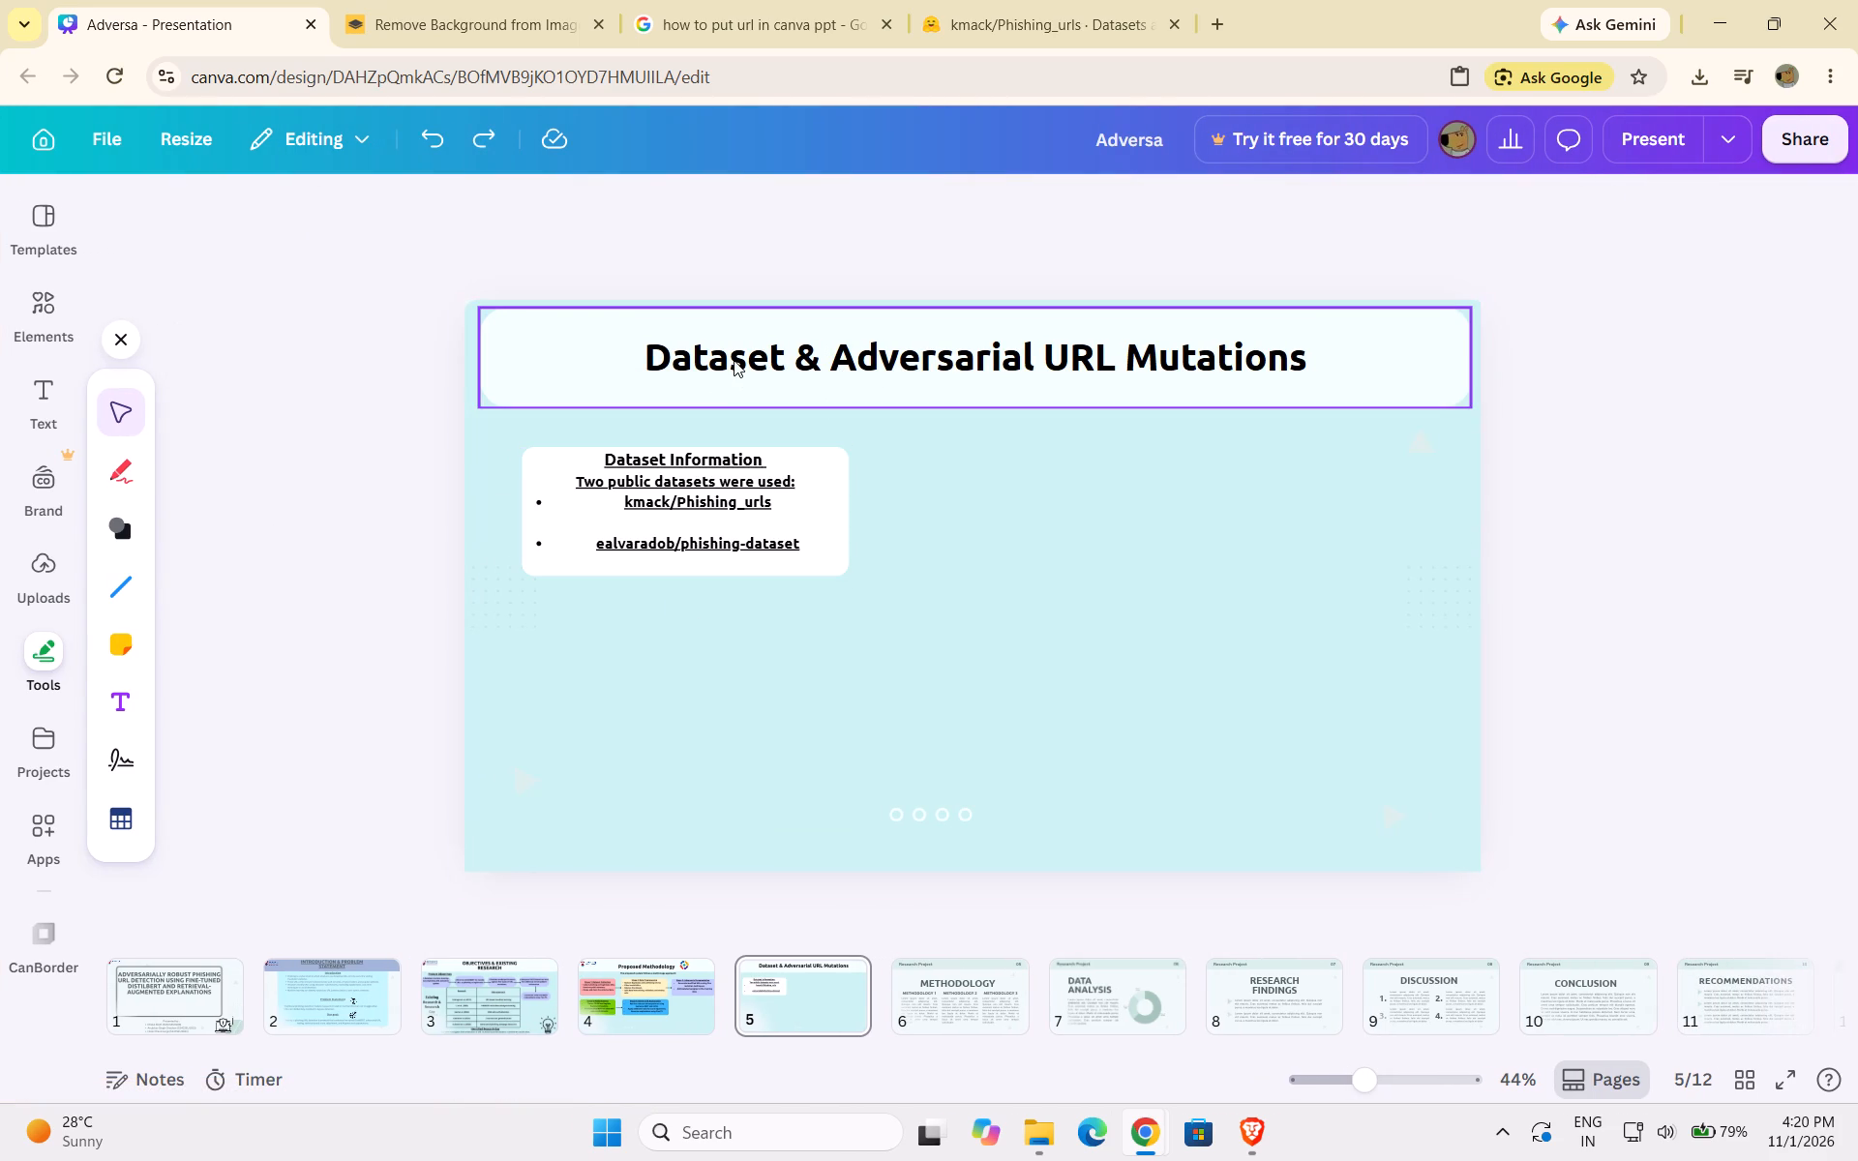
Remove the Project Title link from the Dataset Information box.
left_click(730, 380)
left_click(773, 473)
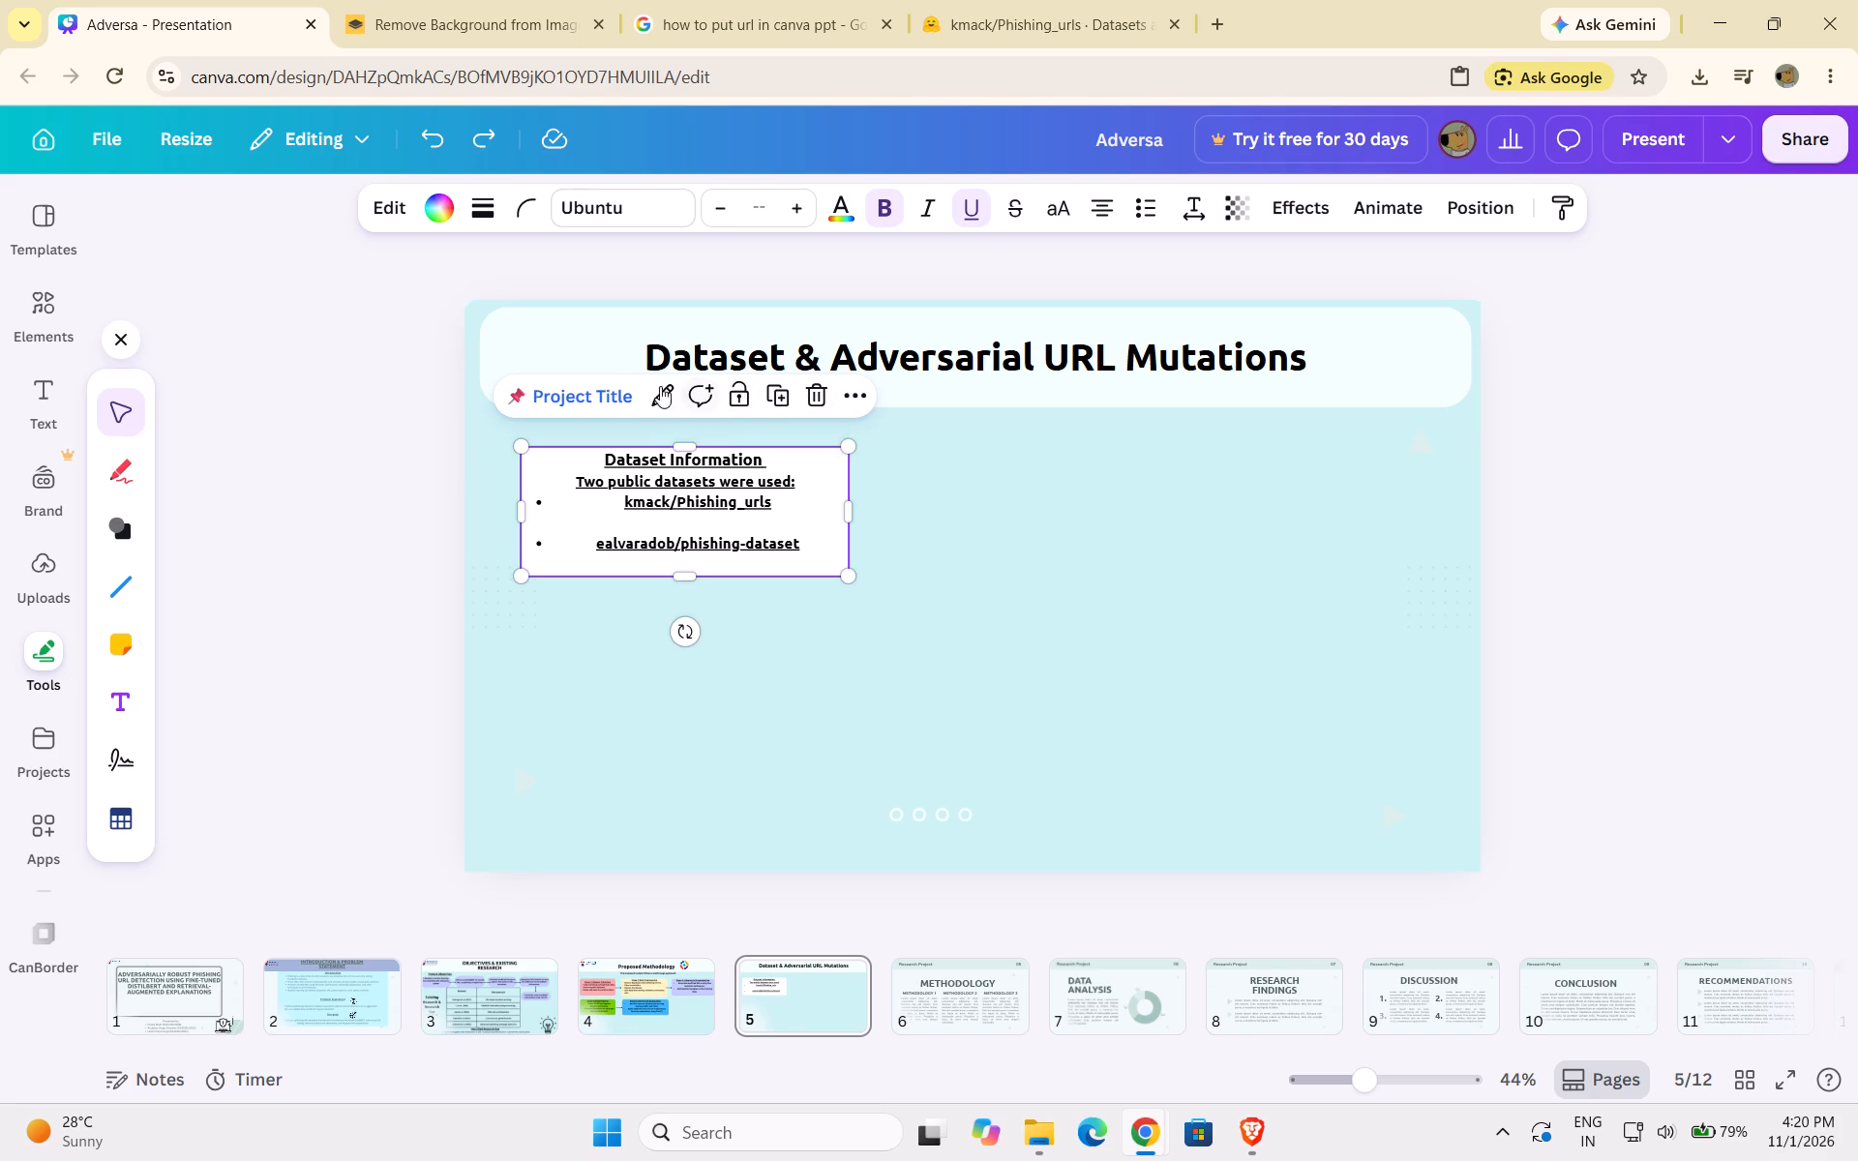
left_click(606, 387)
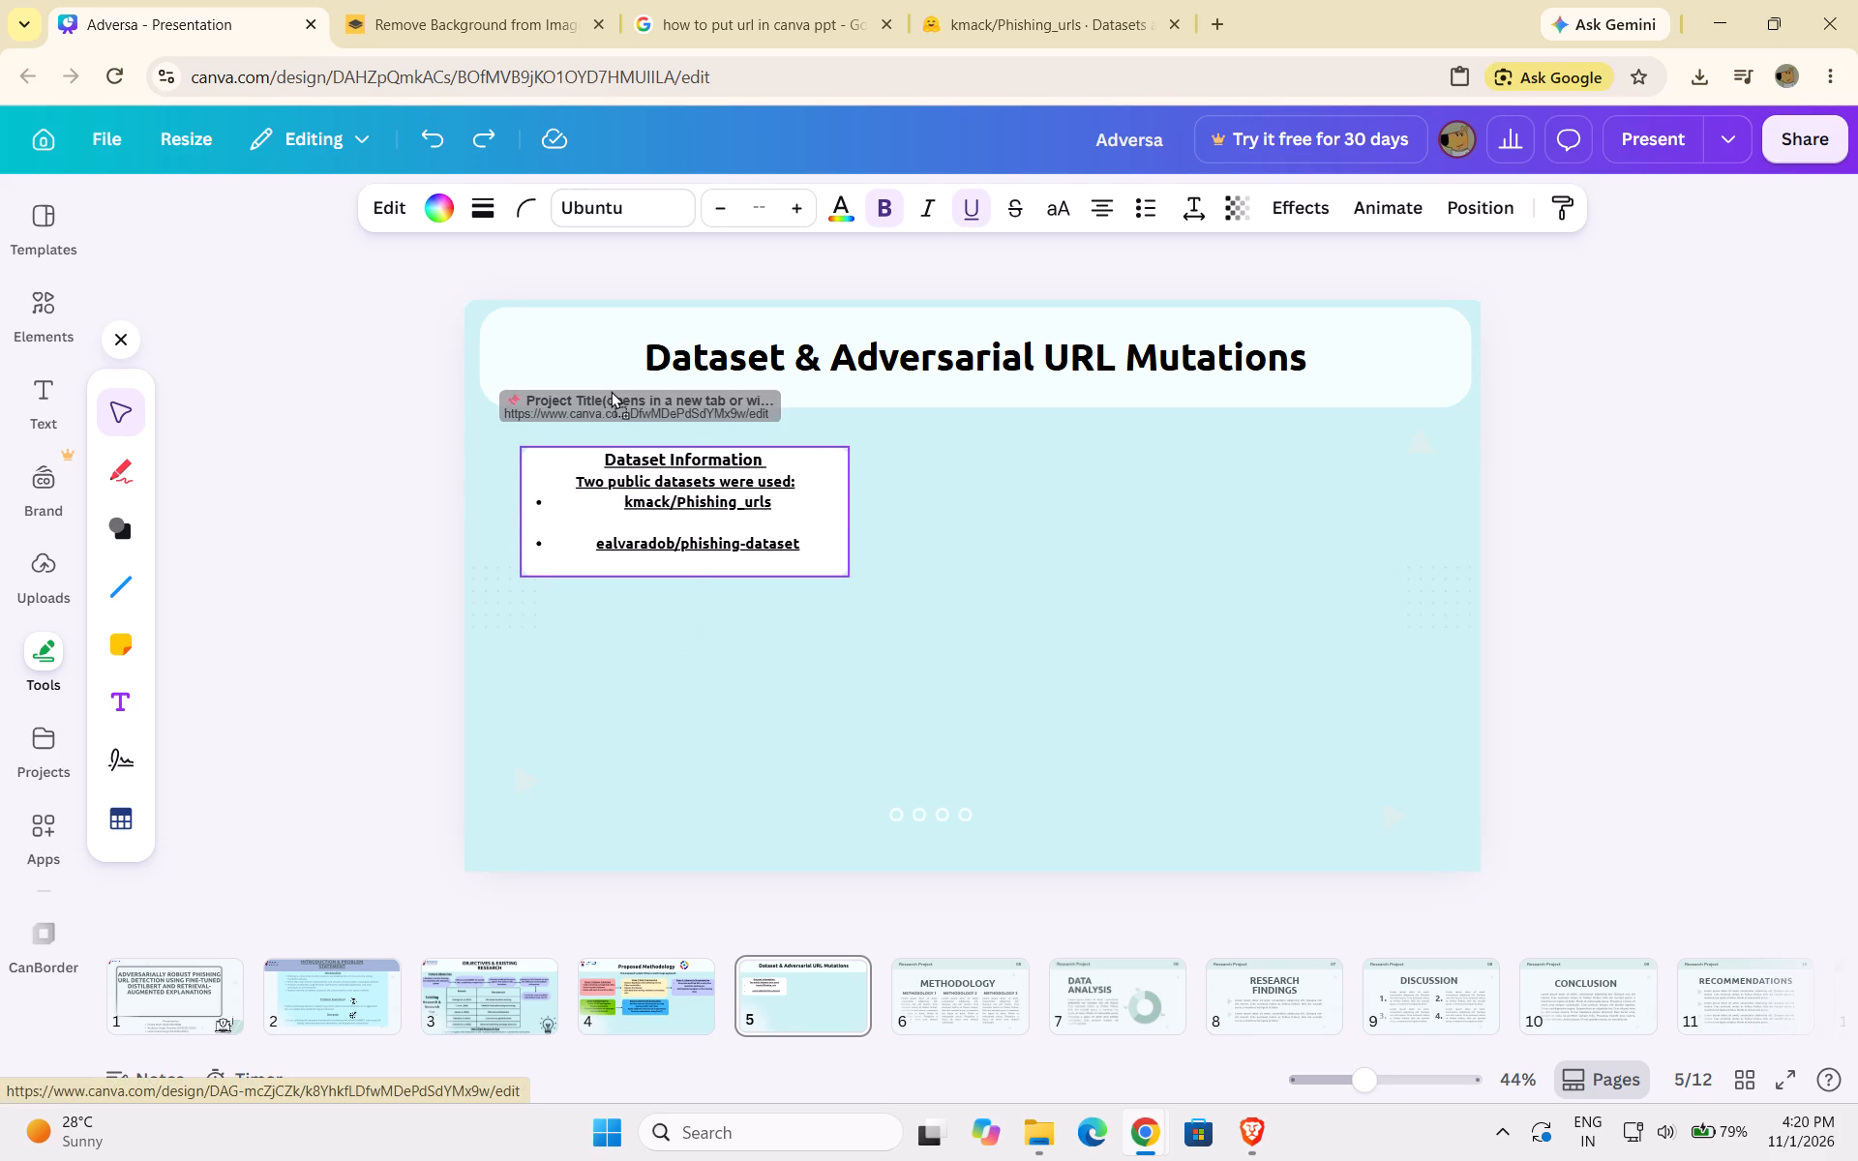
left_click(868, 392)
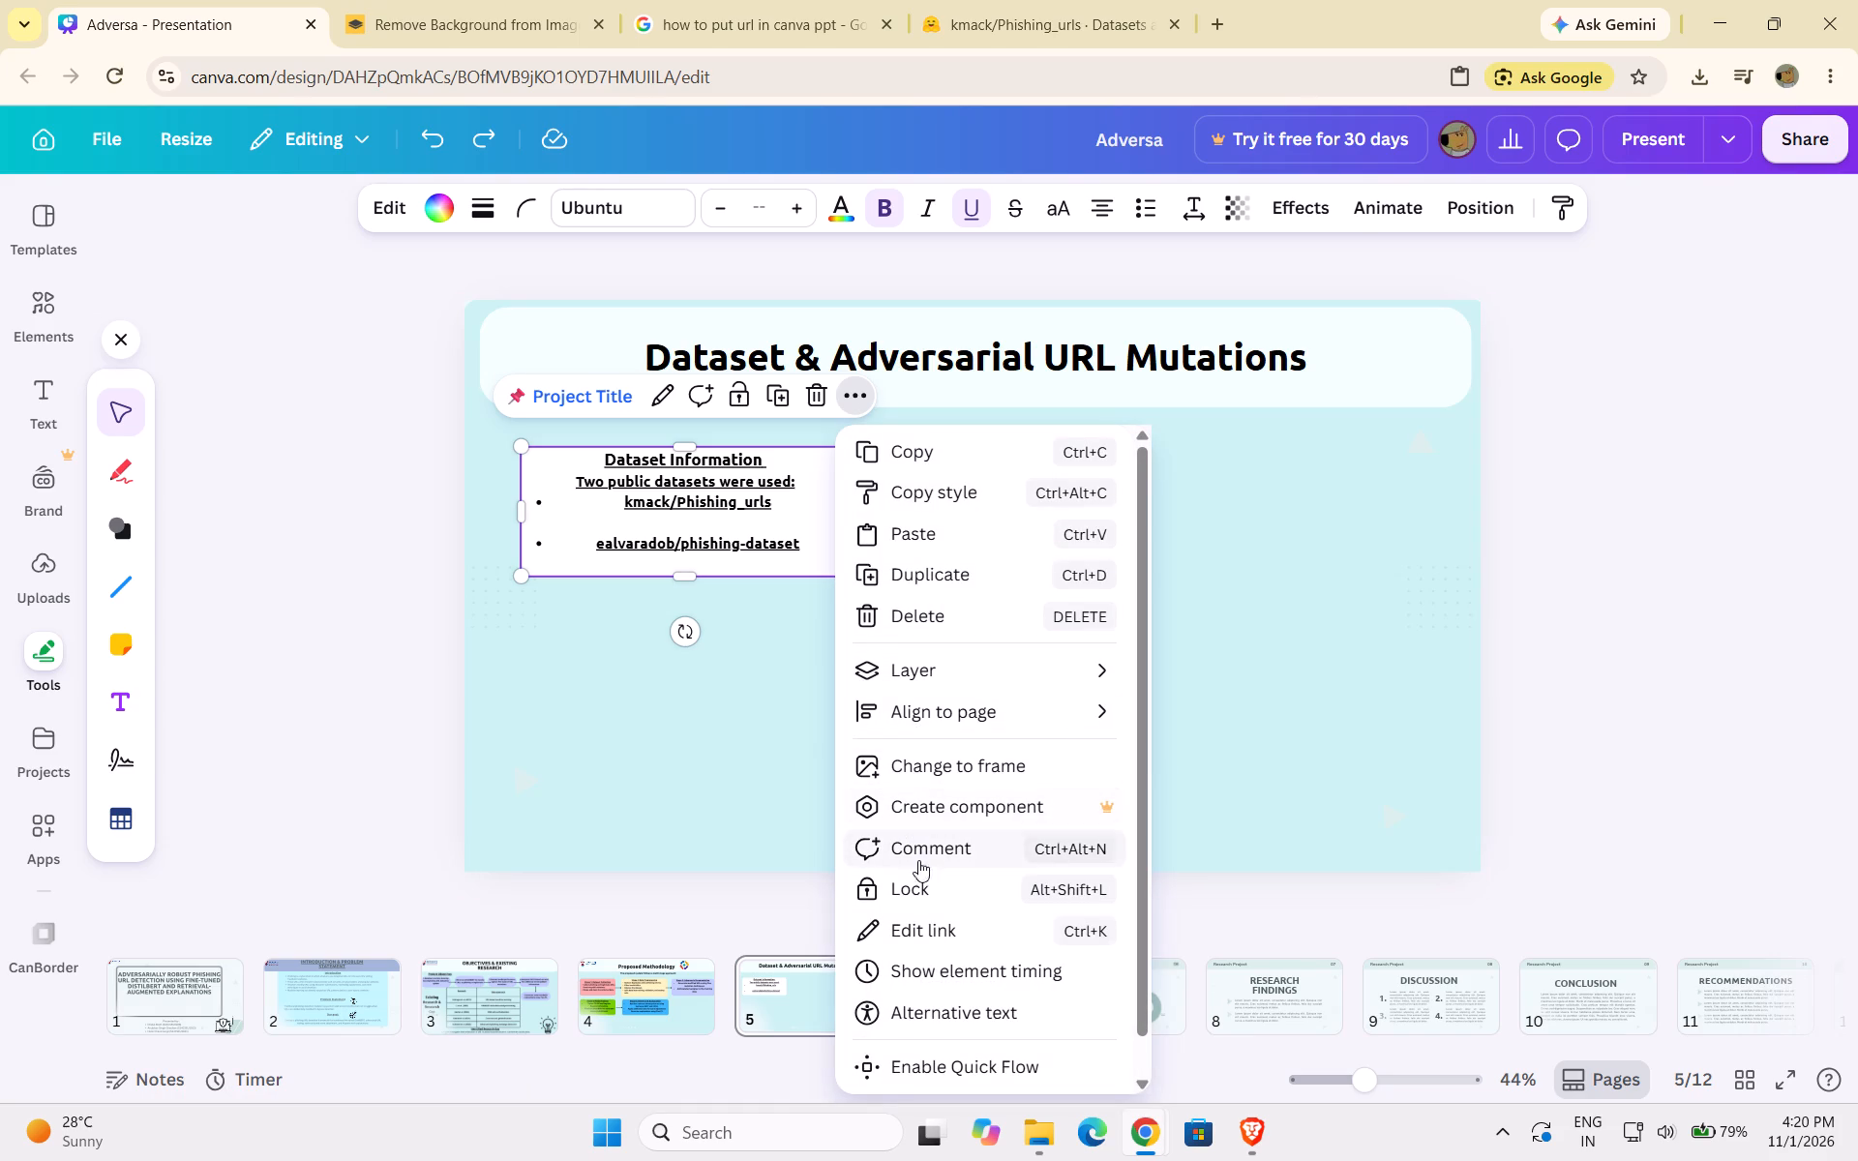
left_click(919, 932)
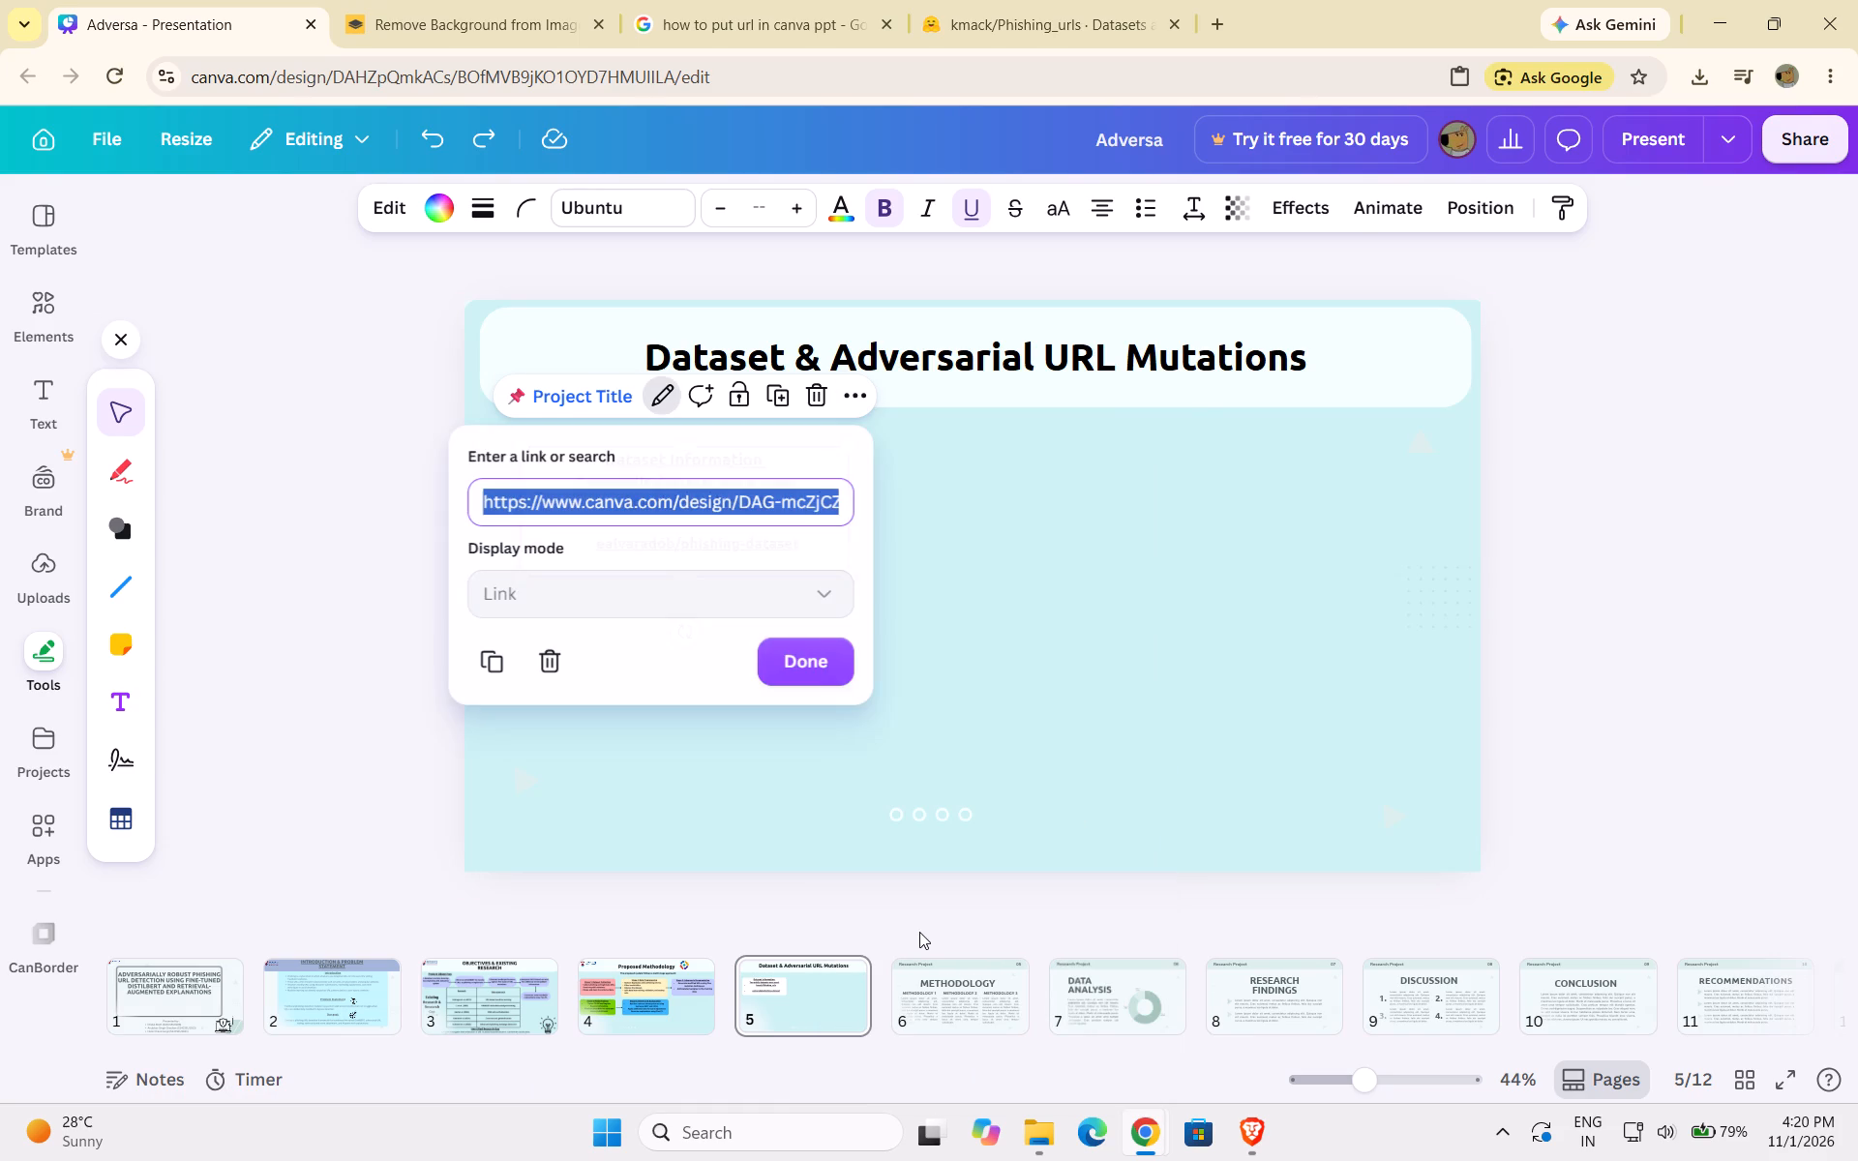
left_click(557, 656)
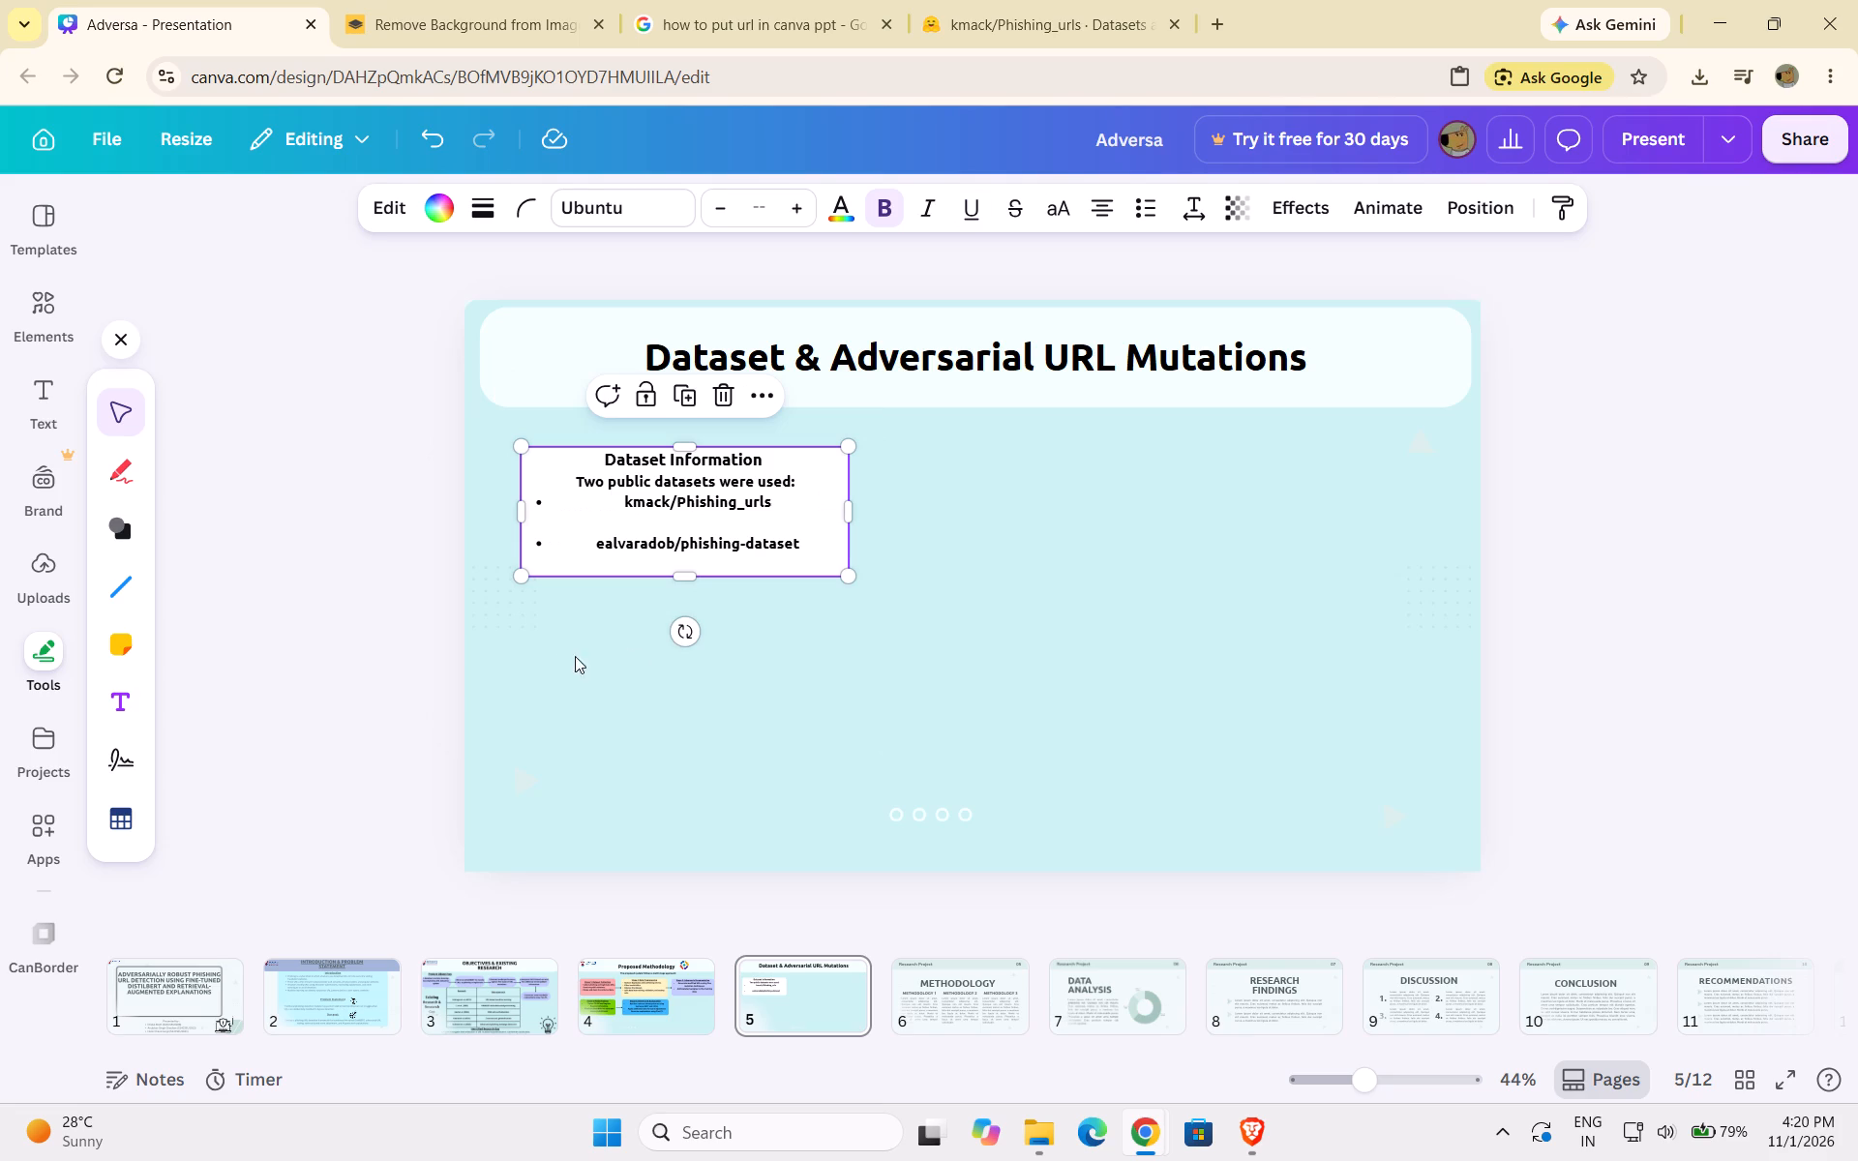
left_click(796, 521)
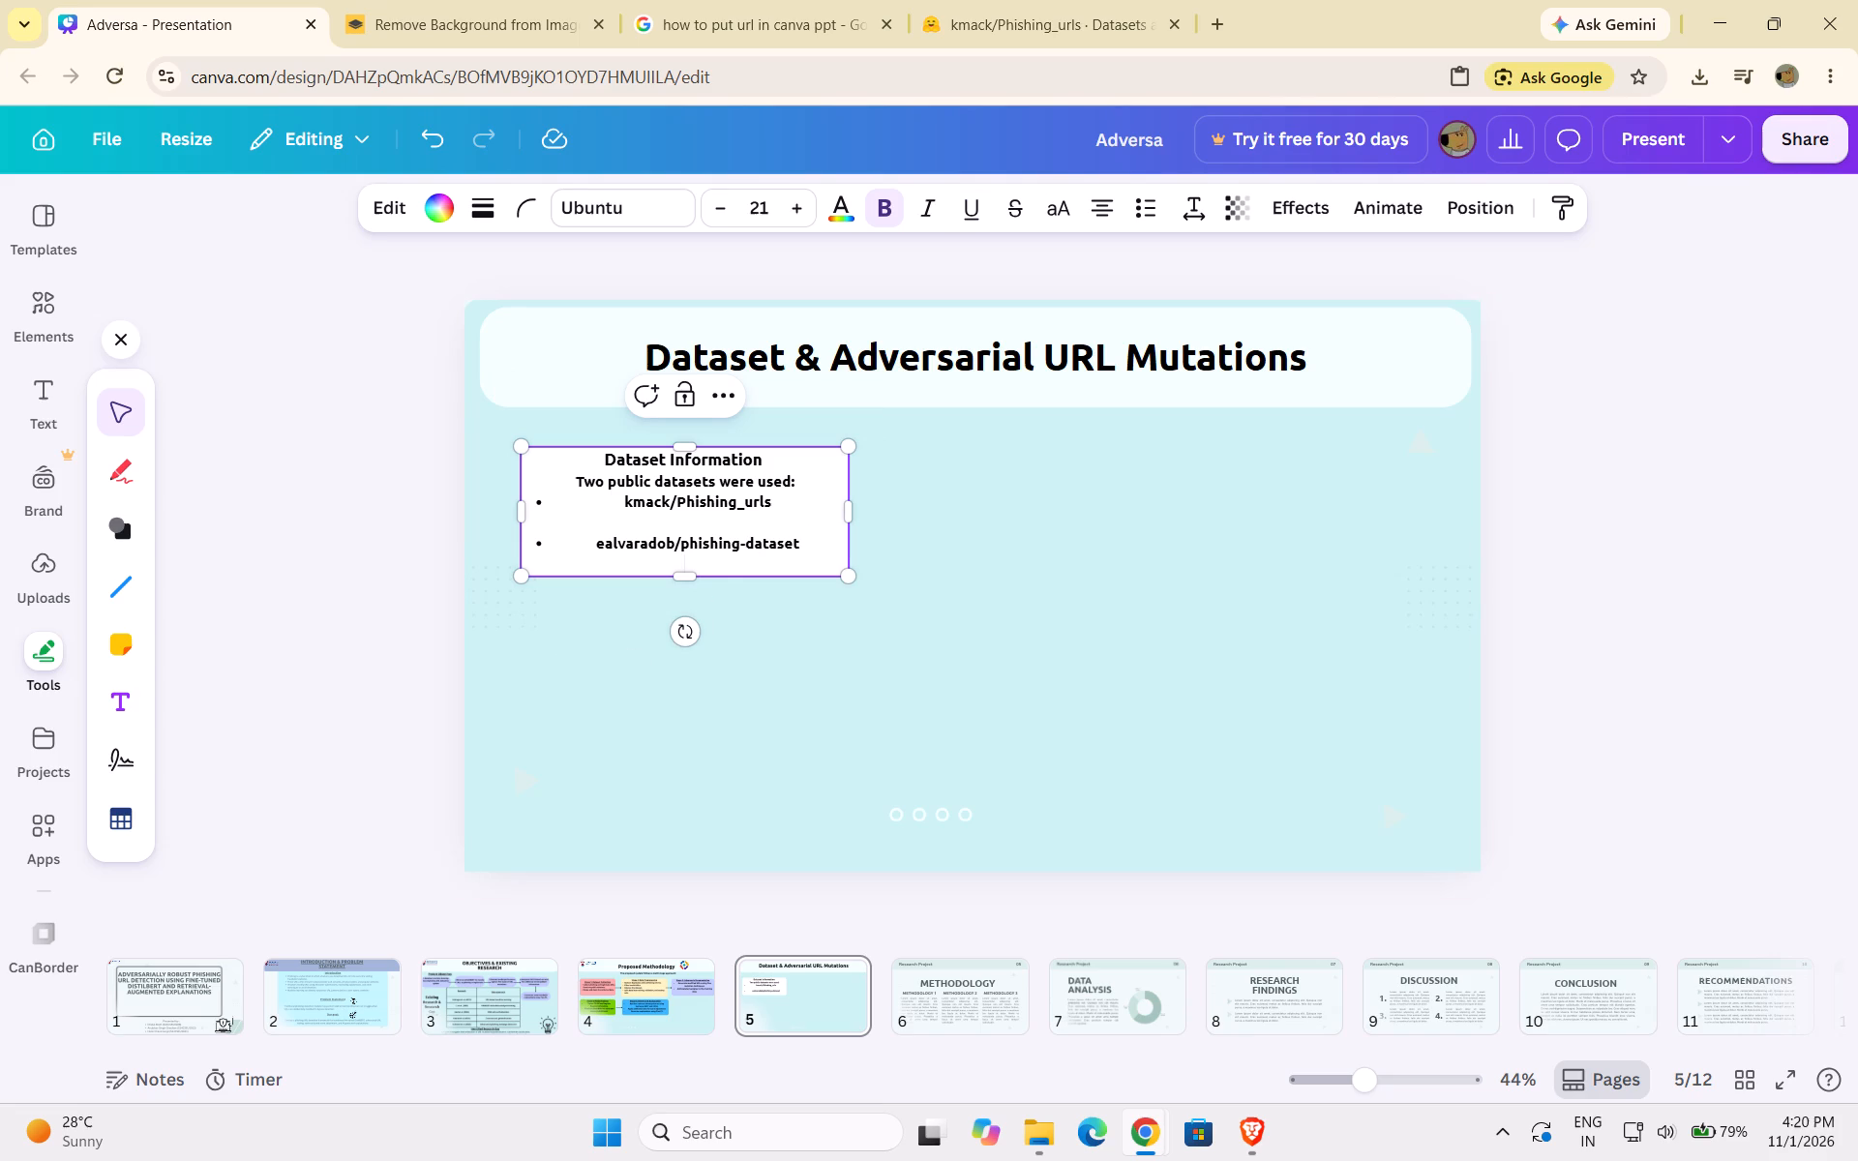
left_click(810, 546)
left_click(771, 504)
key("Return")
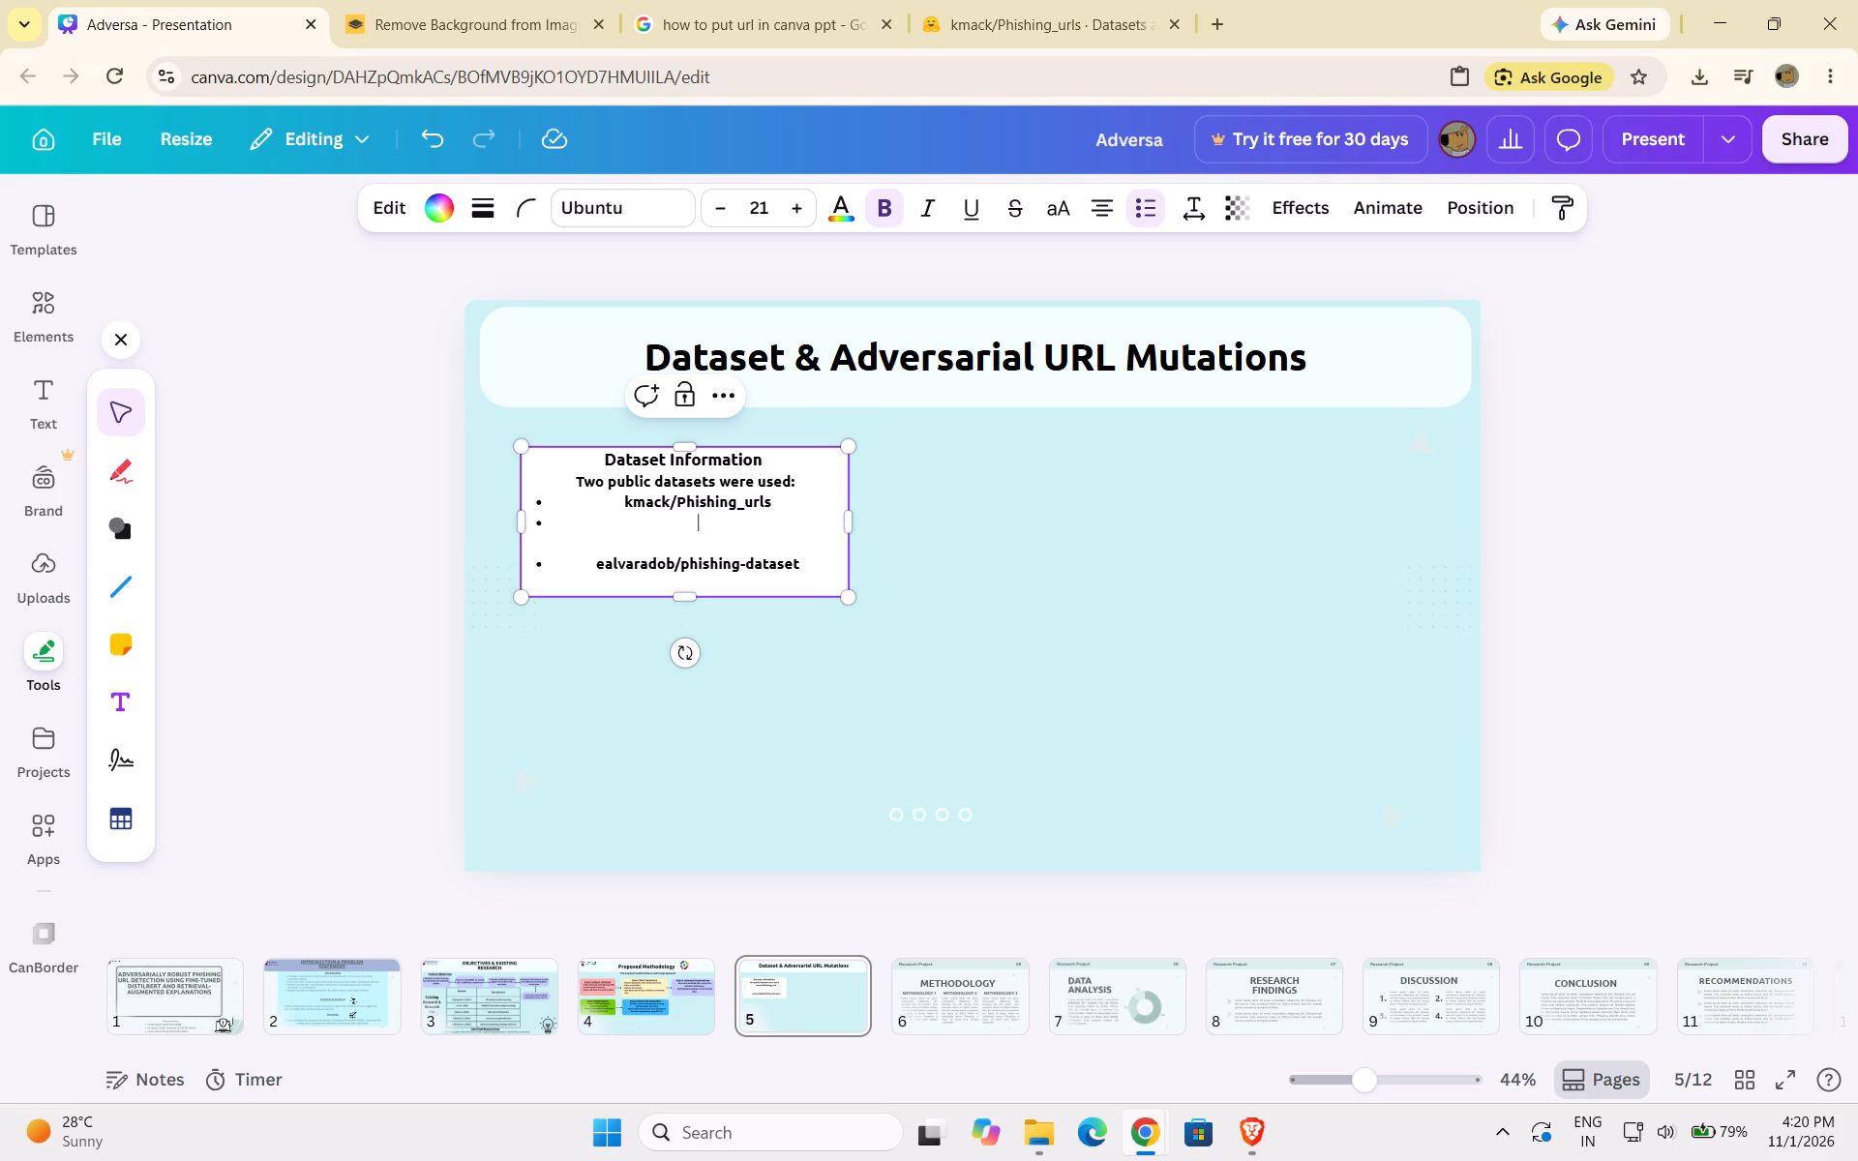
key("BackSpace")
key("ctrl+v")
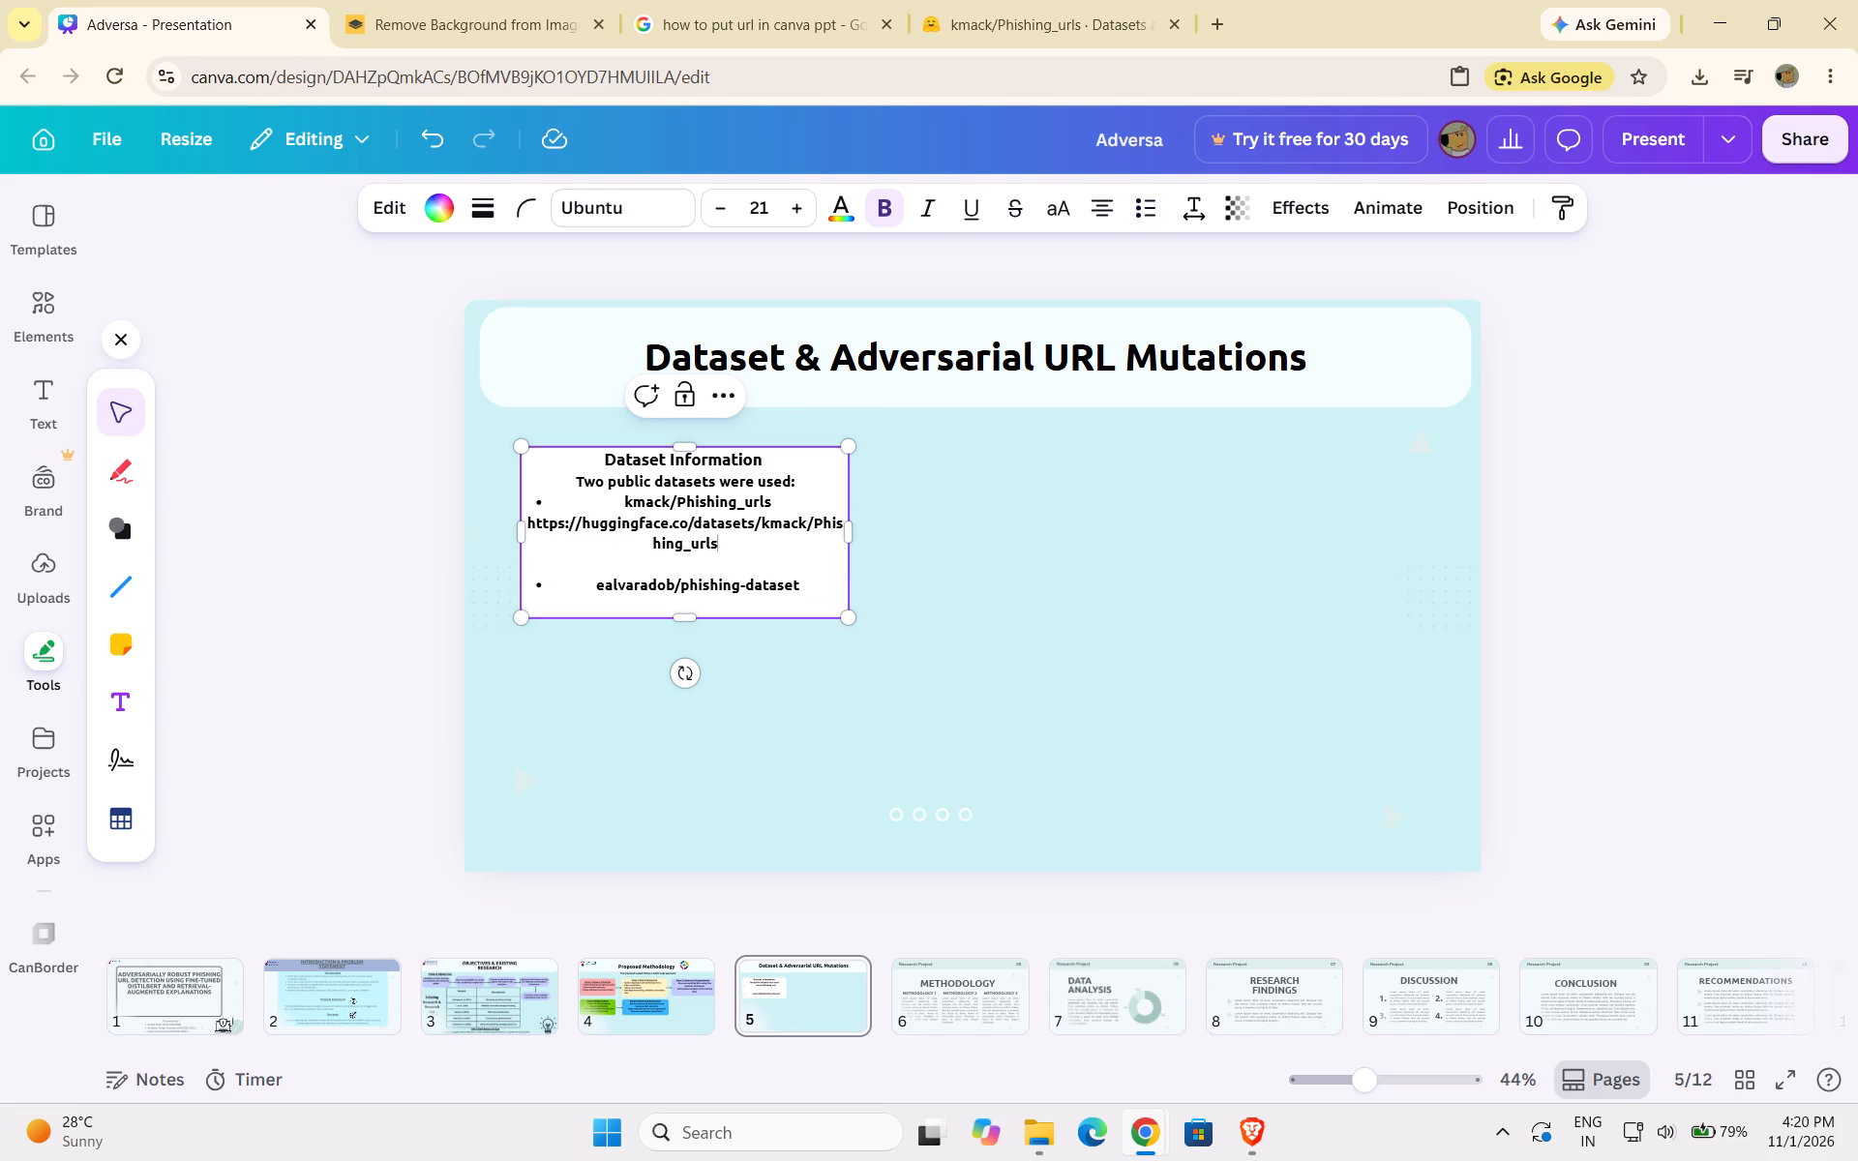
Add an empty unbulleted line below ealvaradob/phishing-dataset in the Dataset Information box.
left_click(823, 587)
key("Return")
key("BackSpace")
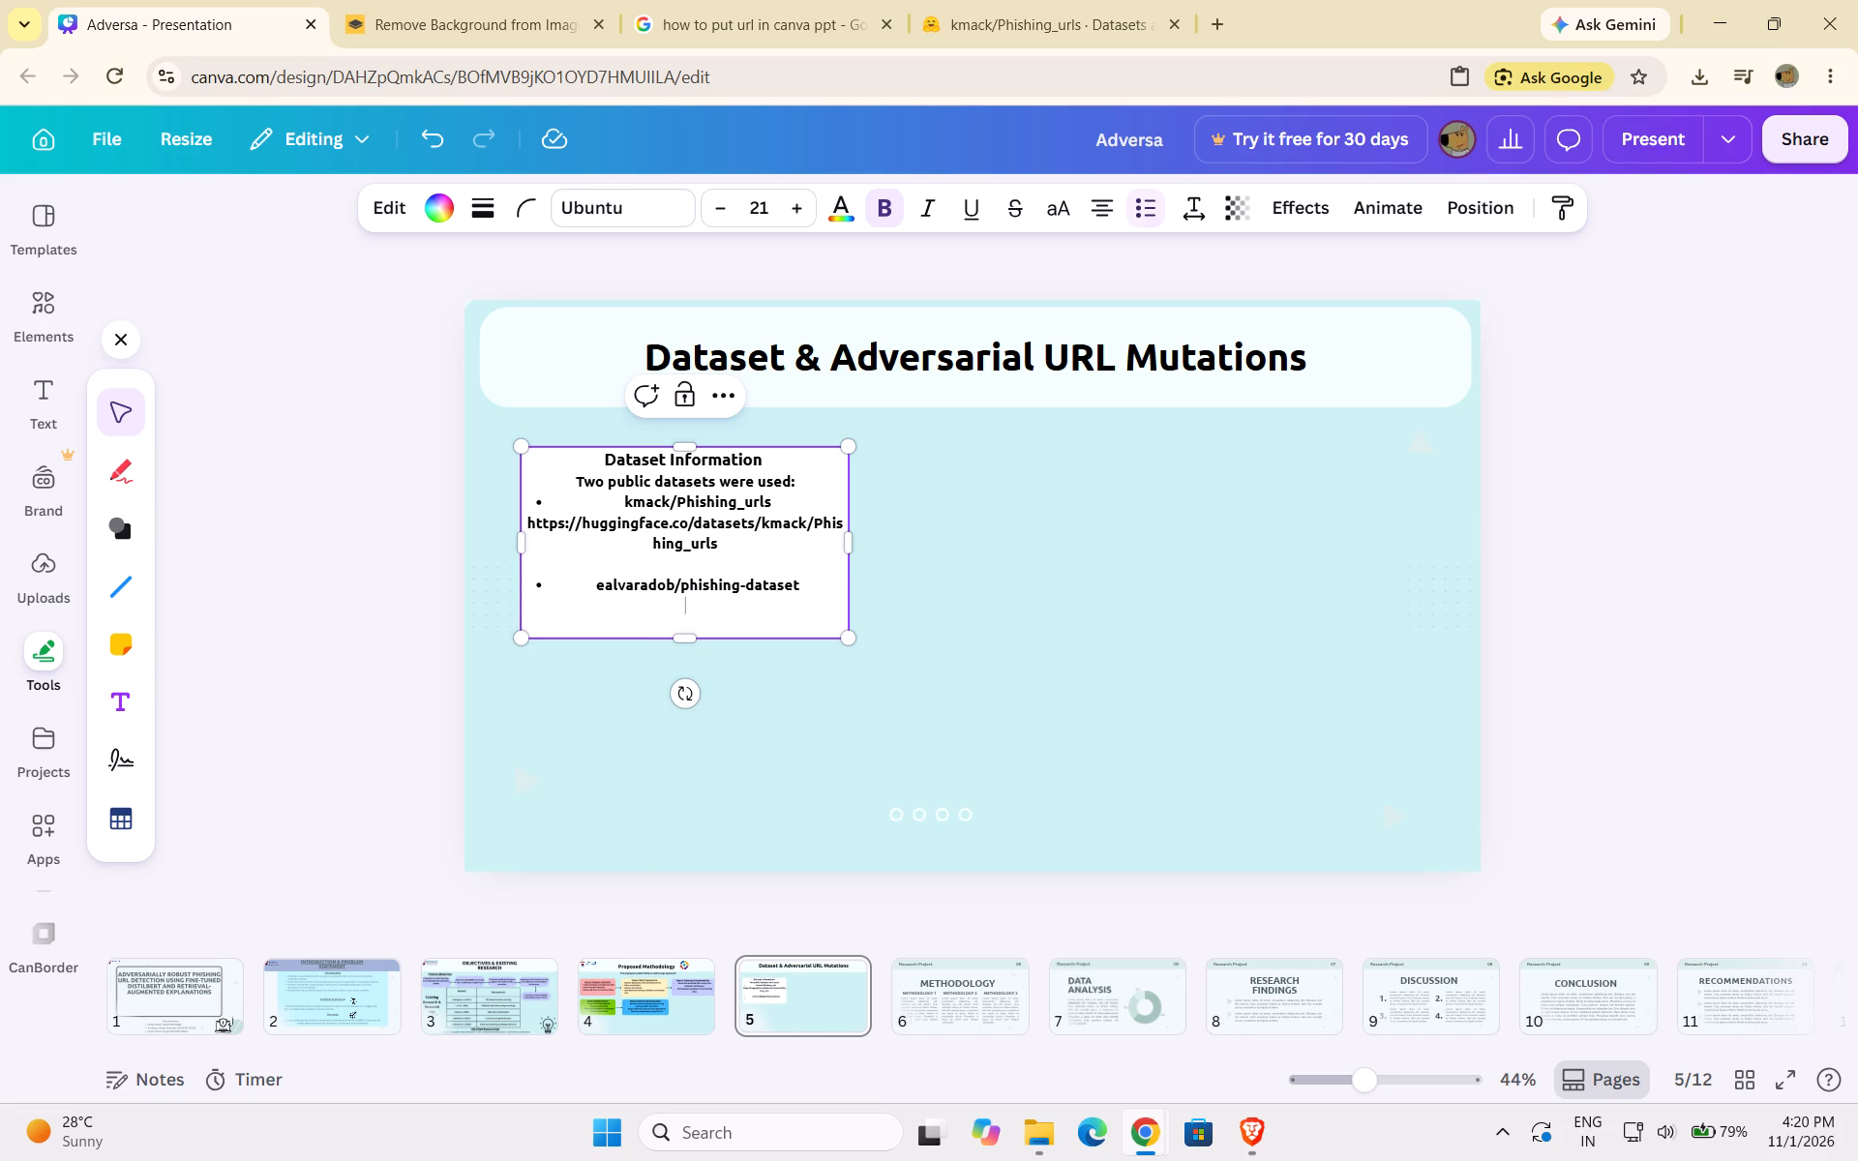
Copy the name ealvaradob/phishing-dataset, open that dataset through the Hugging Face search in the browser, and copy its page address.
left_click_drag(594, 585, 766, 570)
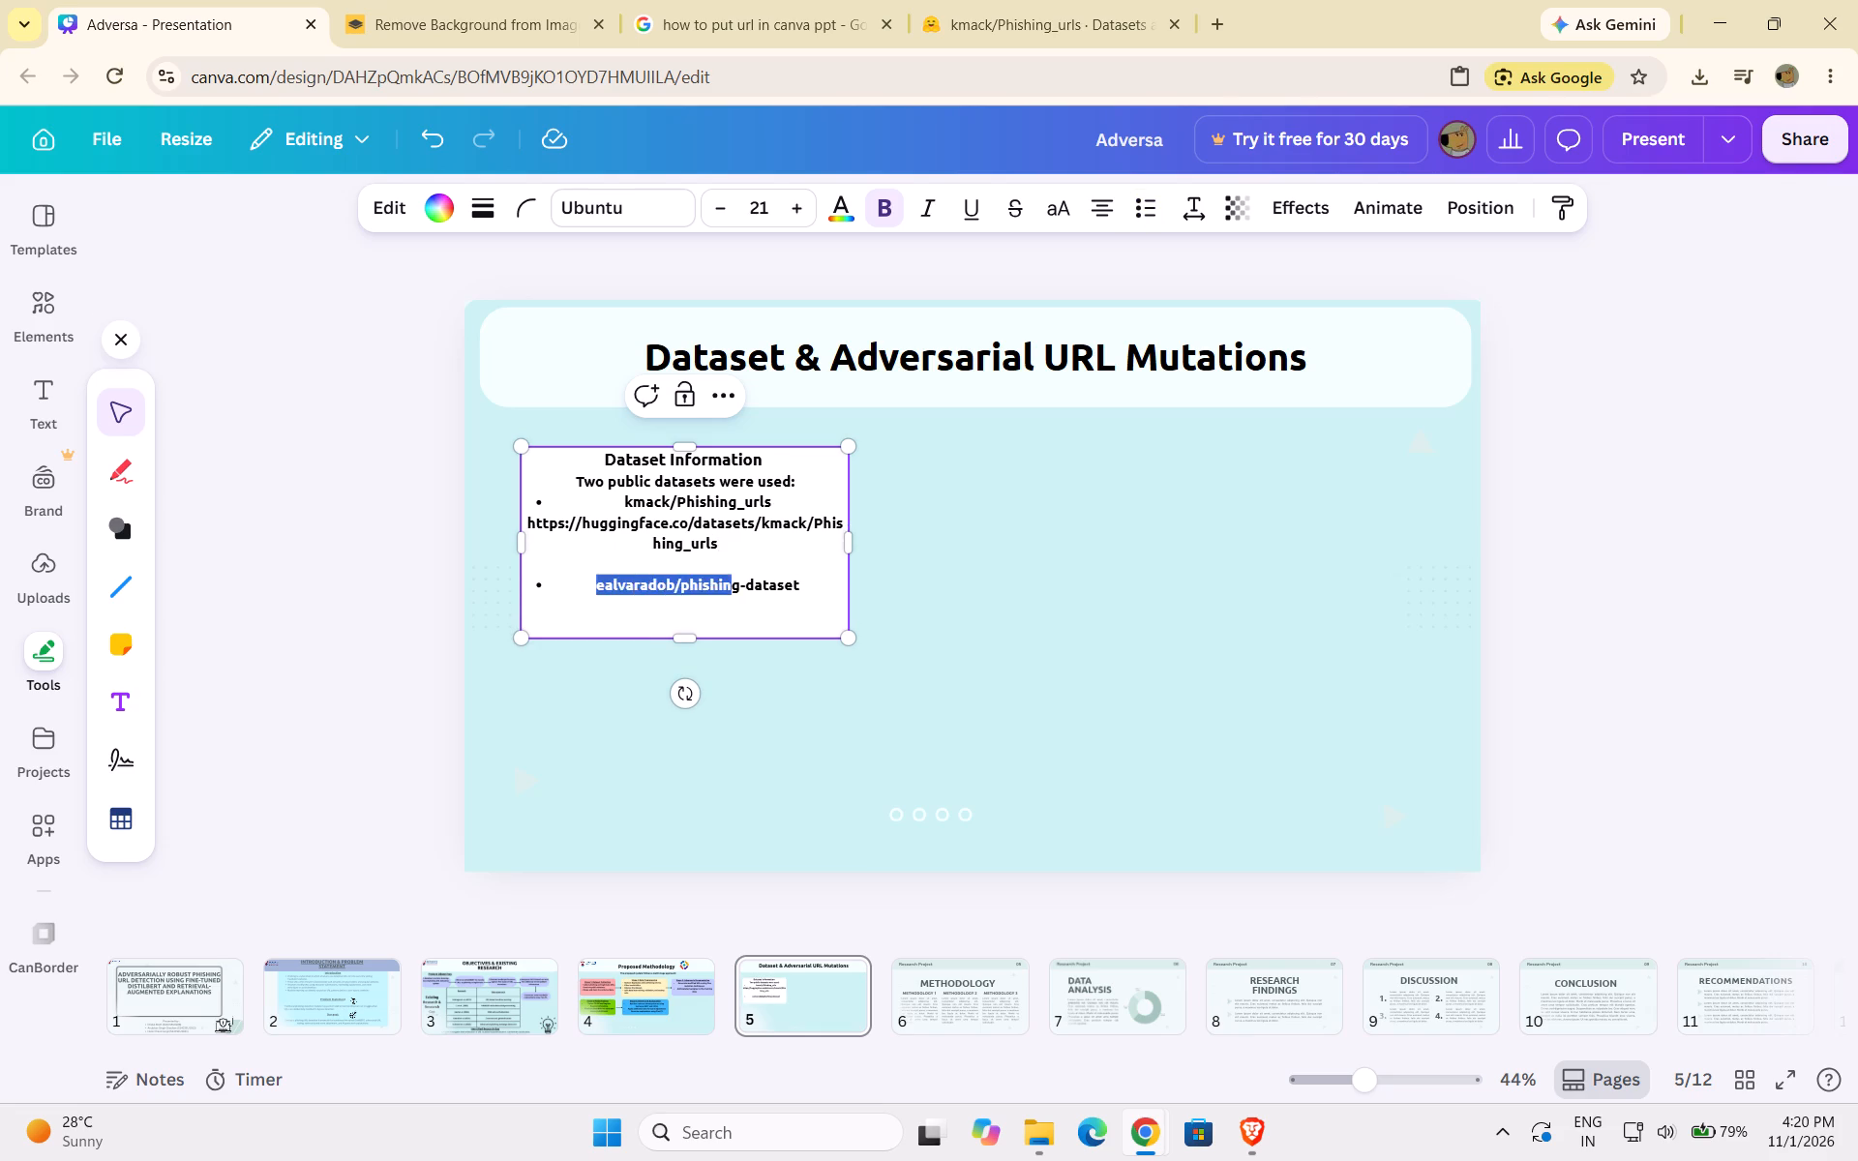
left_click_drag(766, 570, 806, 587)
key("ctrl+c")
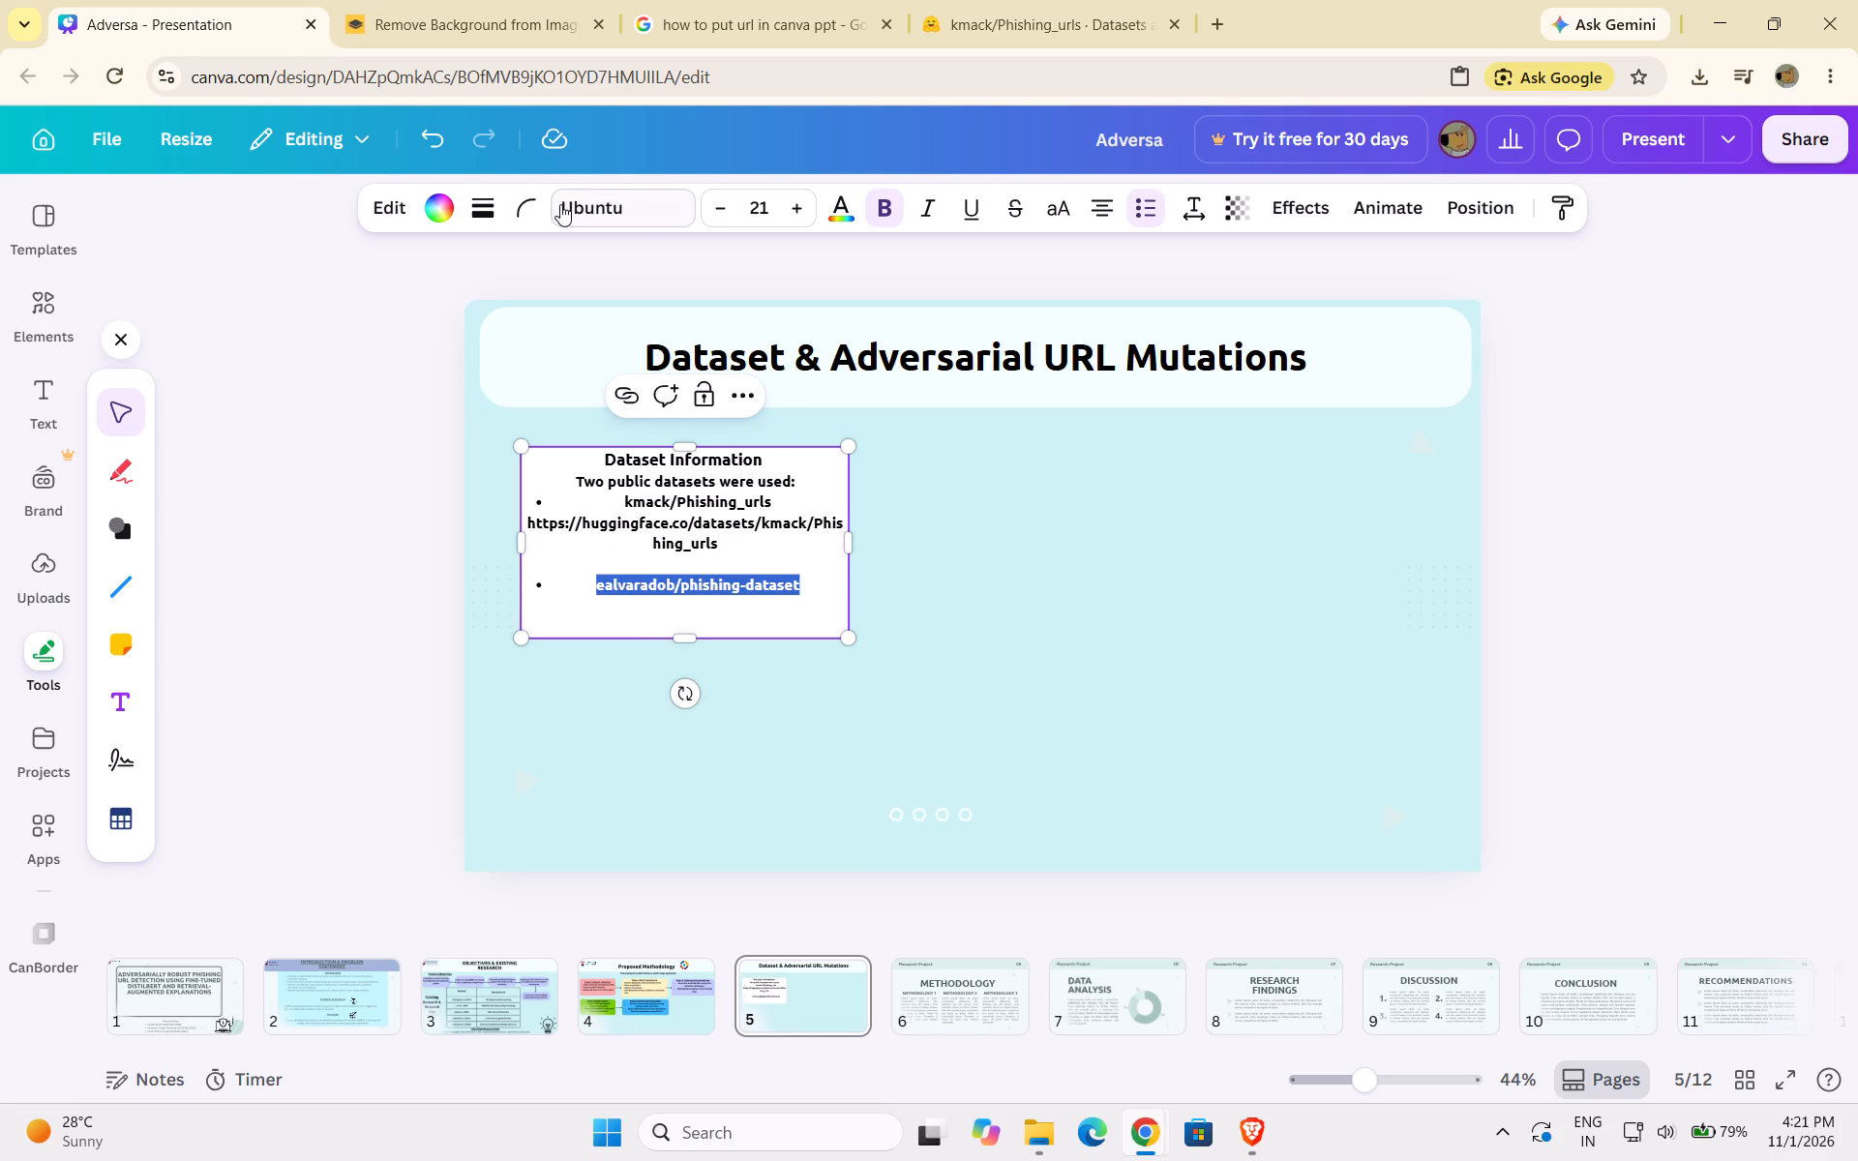
left_click(925, 13)
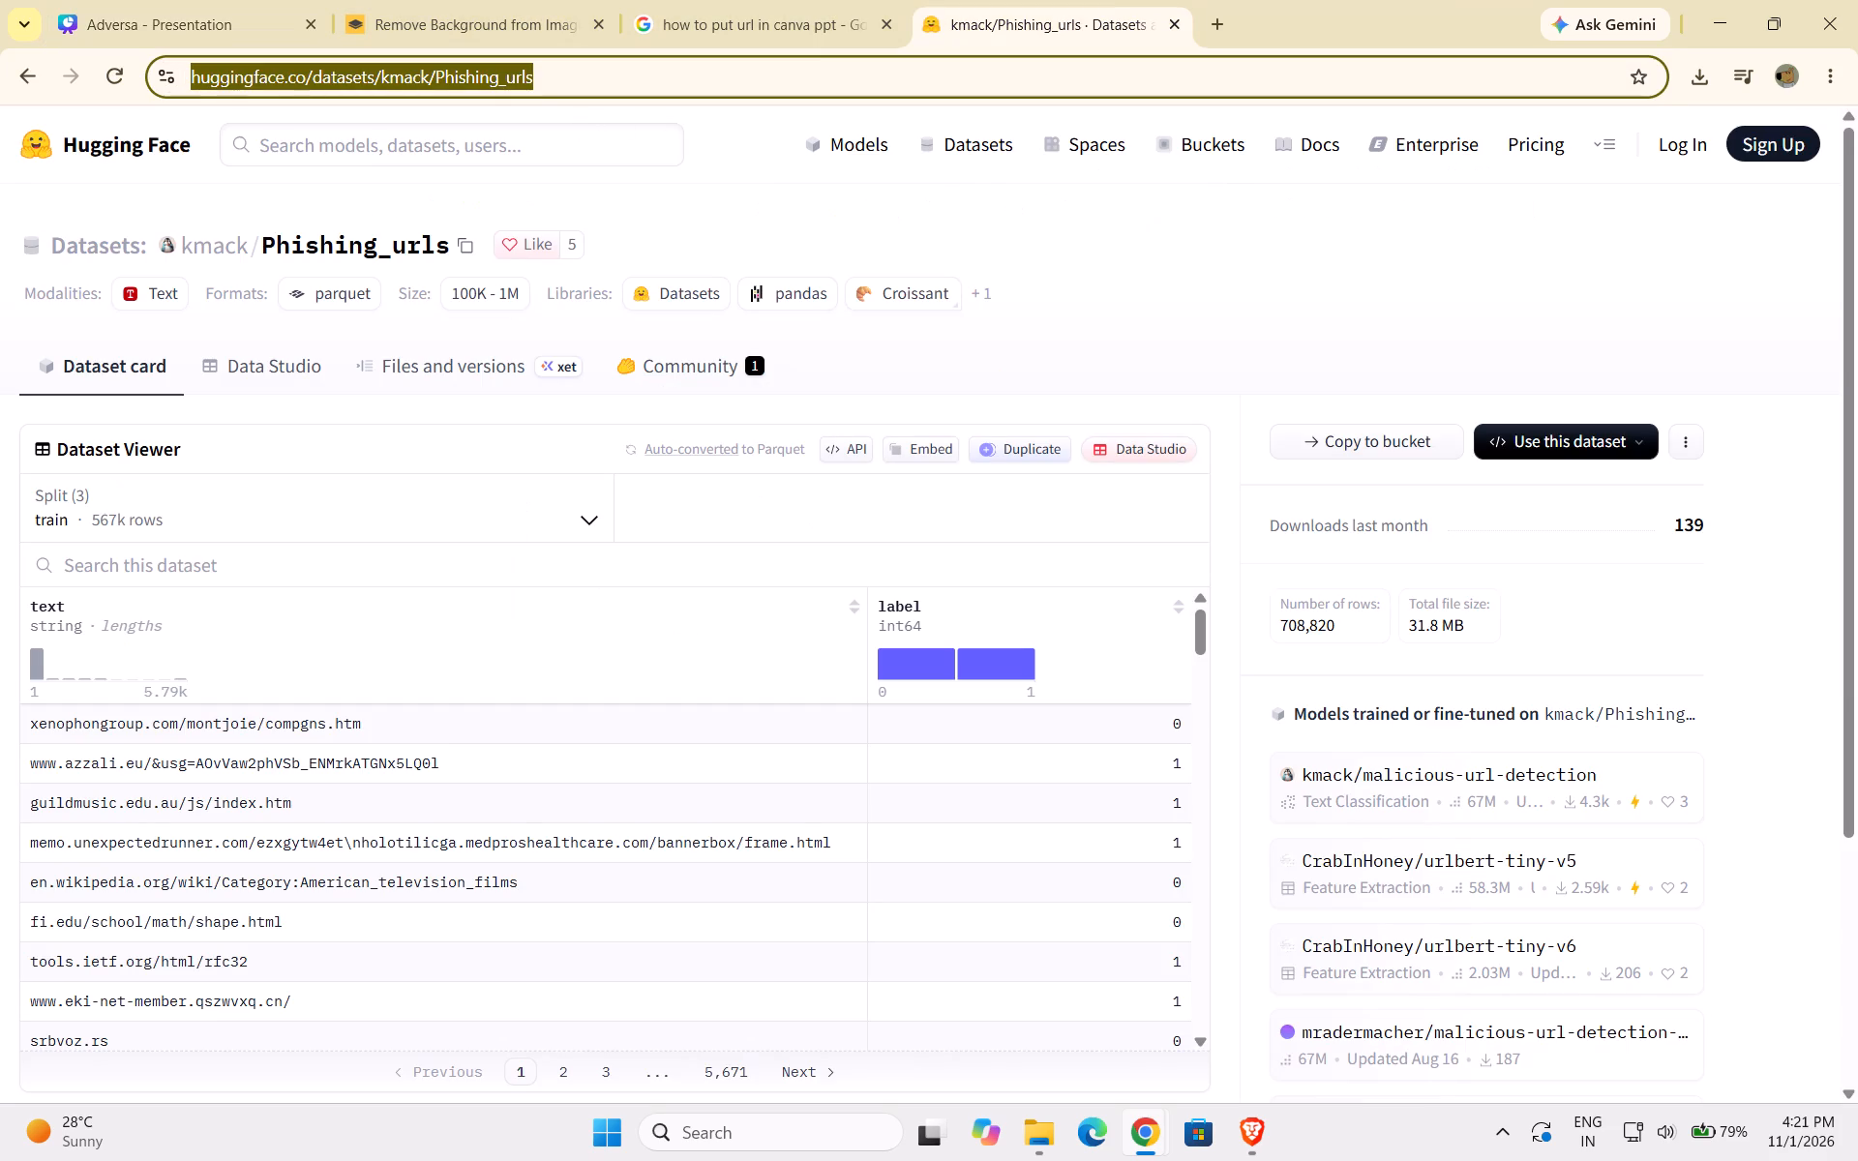
left_click(579, 128)
key("ctrl+v")
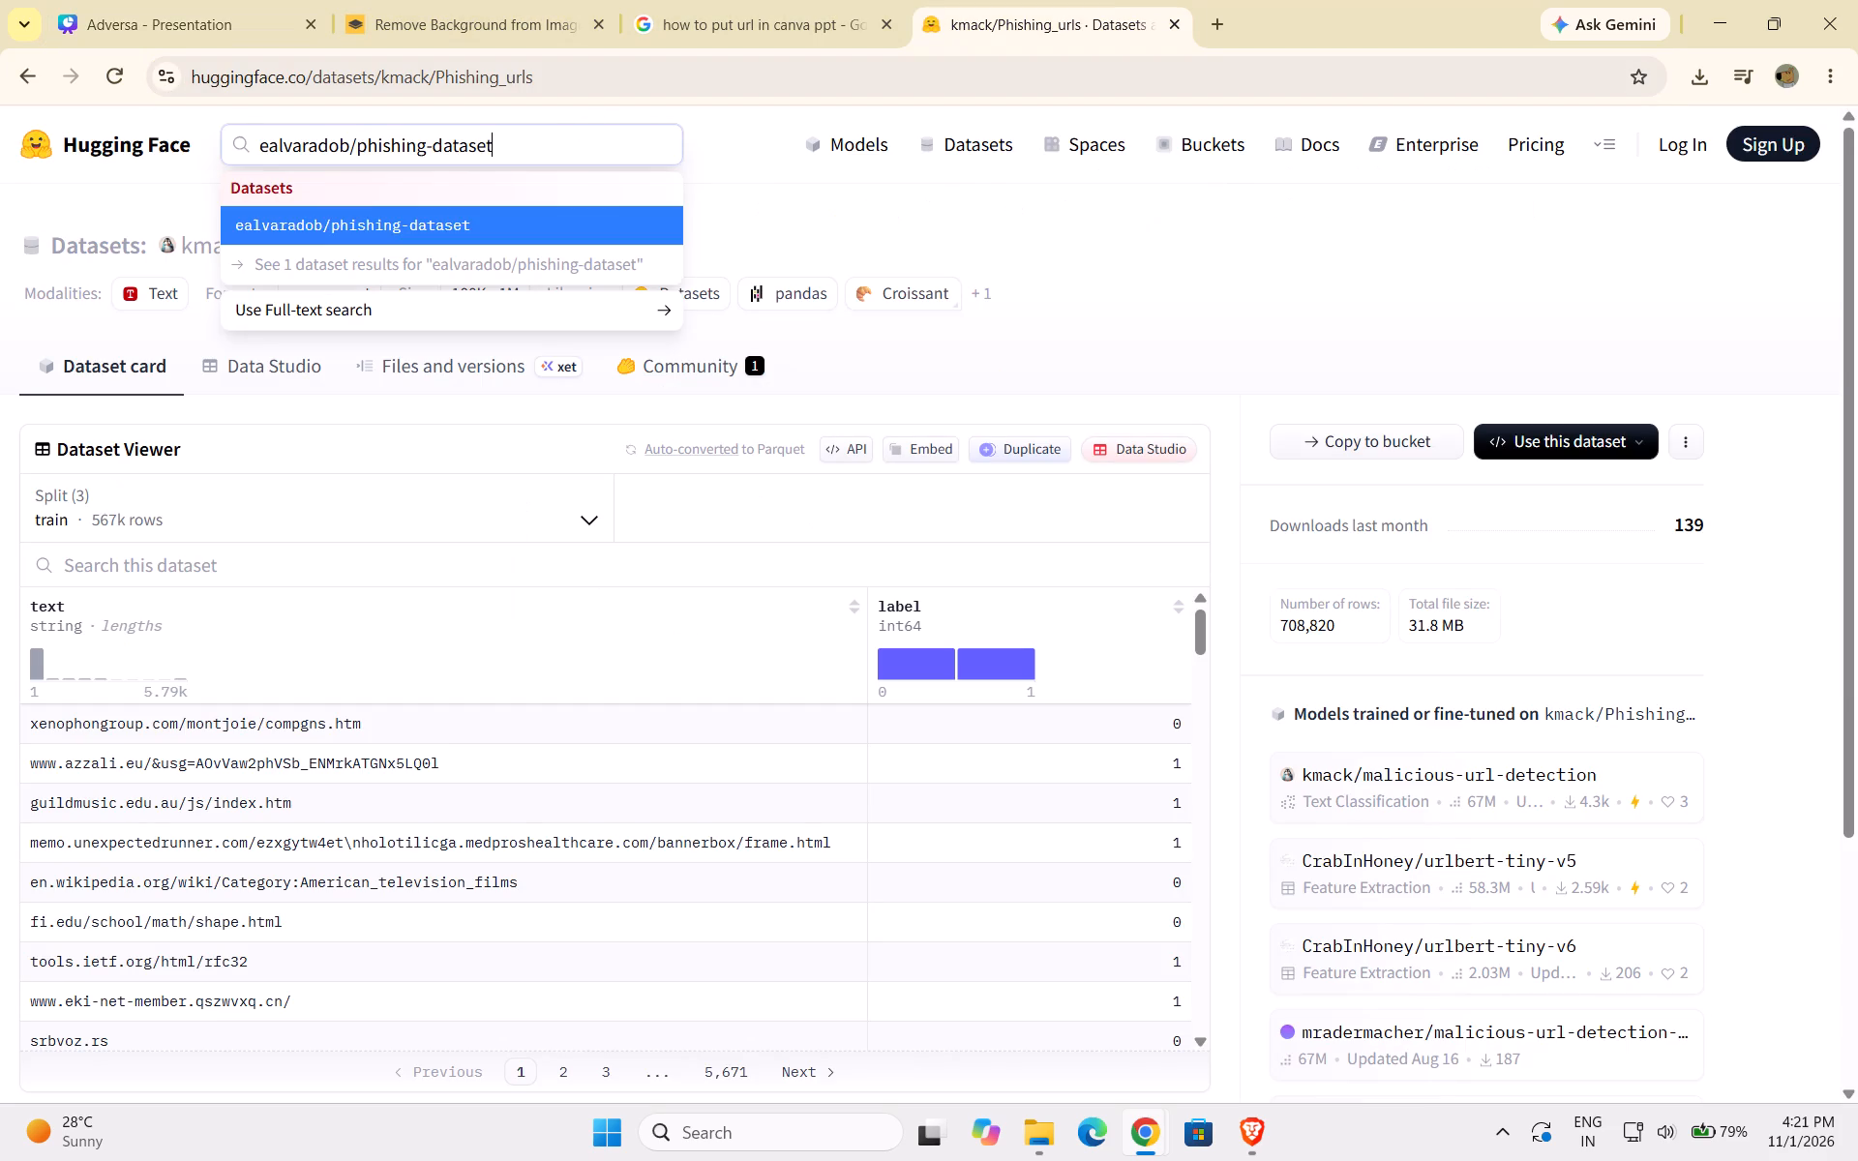
left_click(471, 220)
left_click(622, 80)
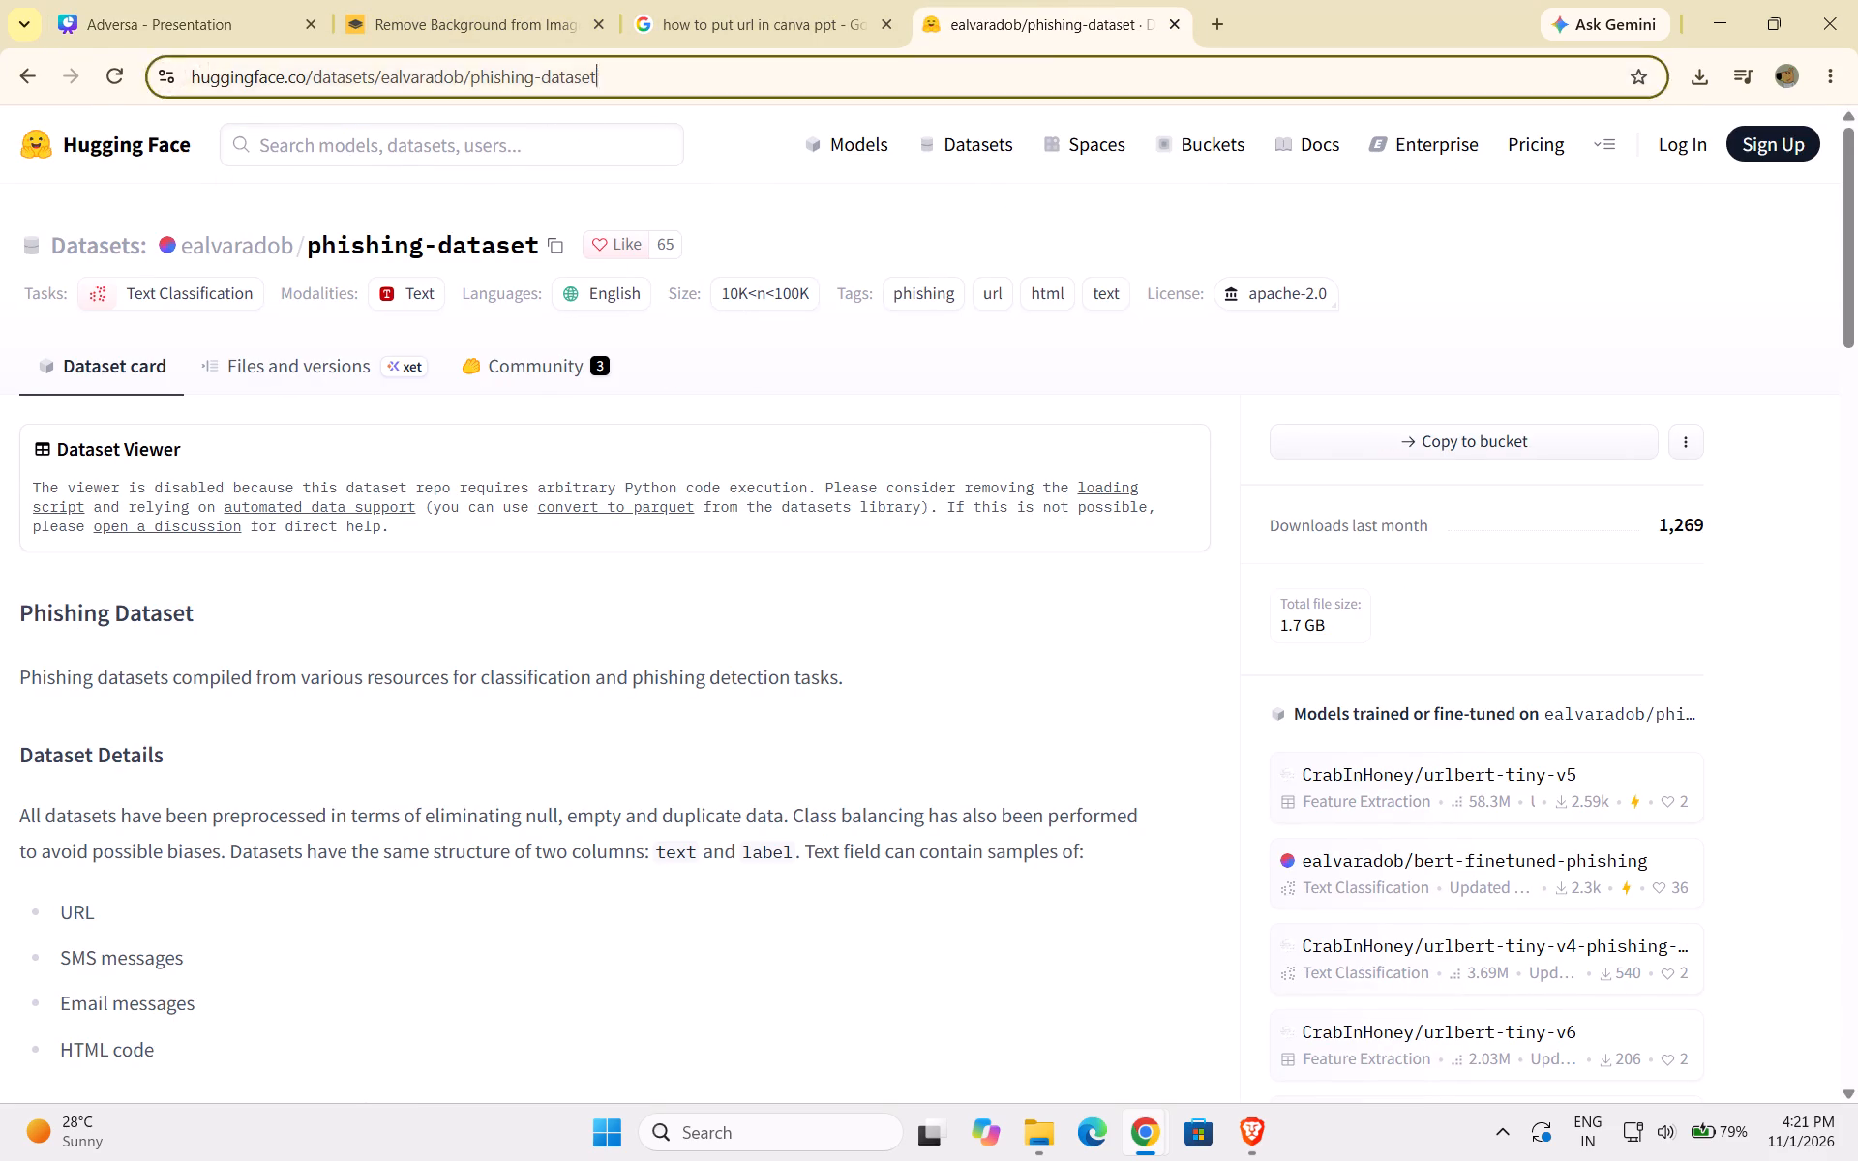
key("ctrl+c")
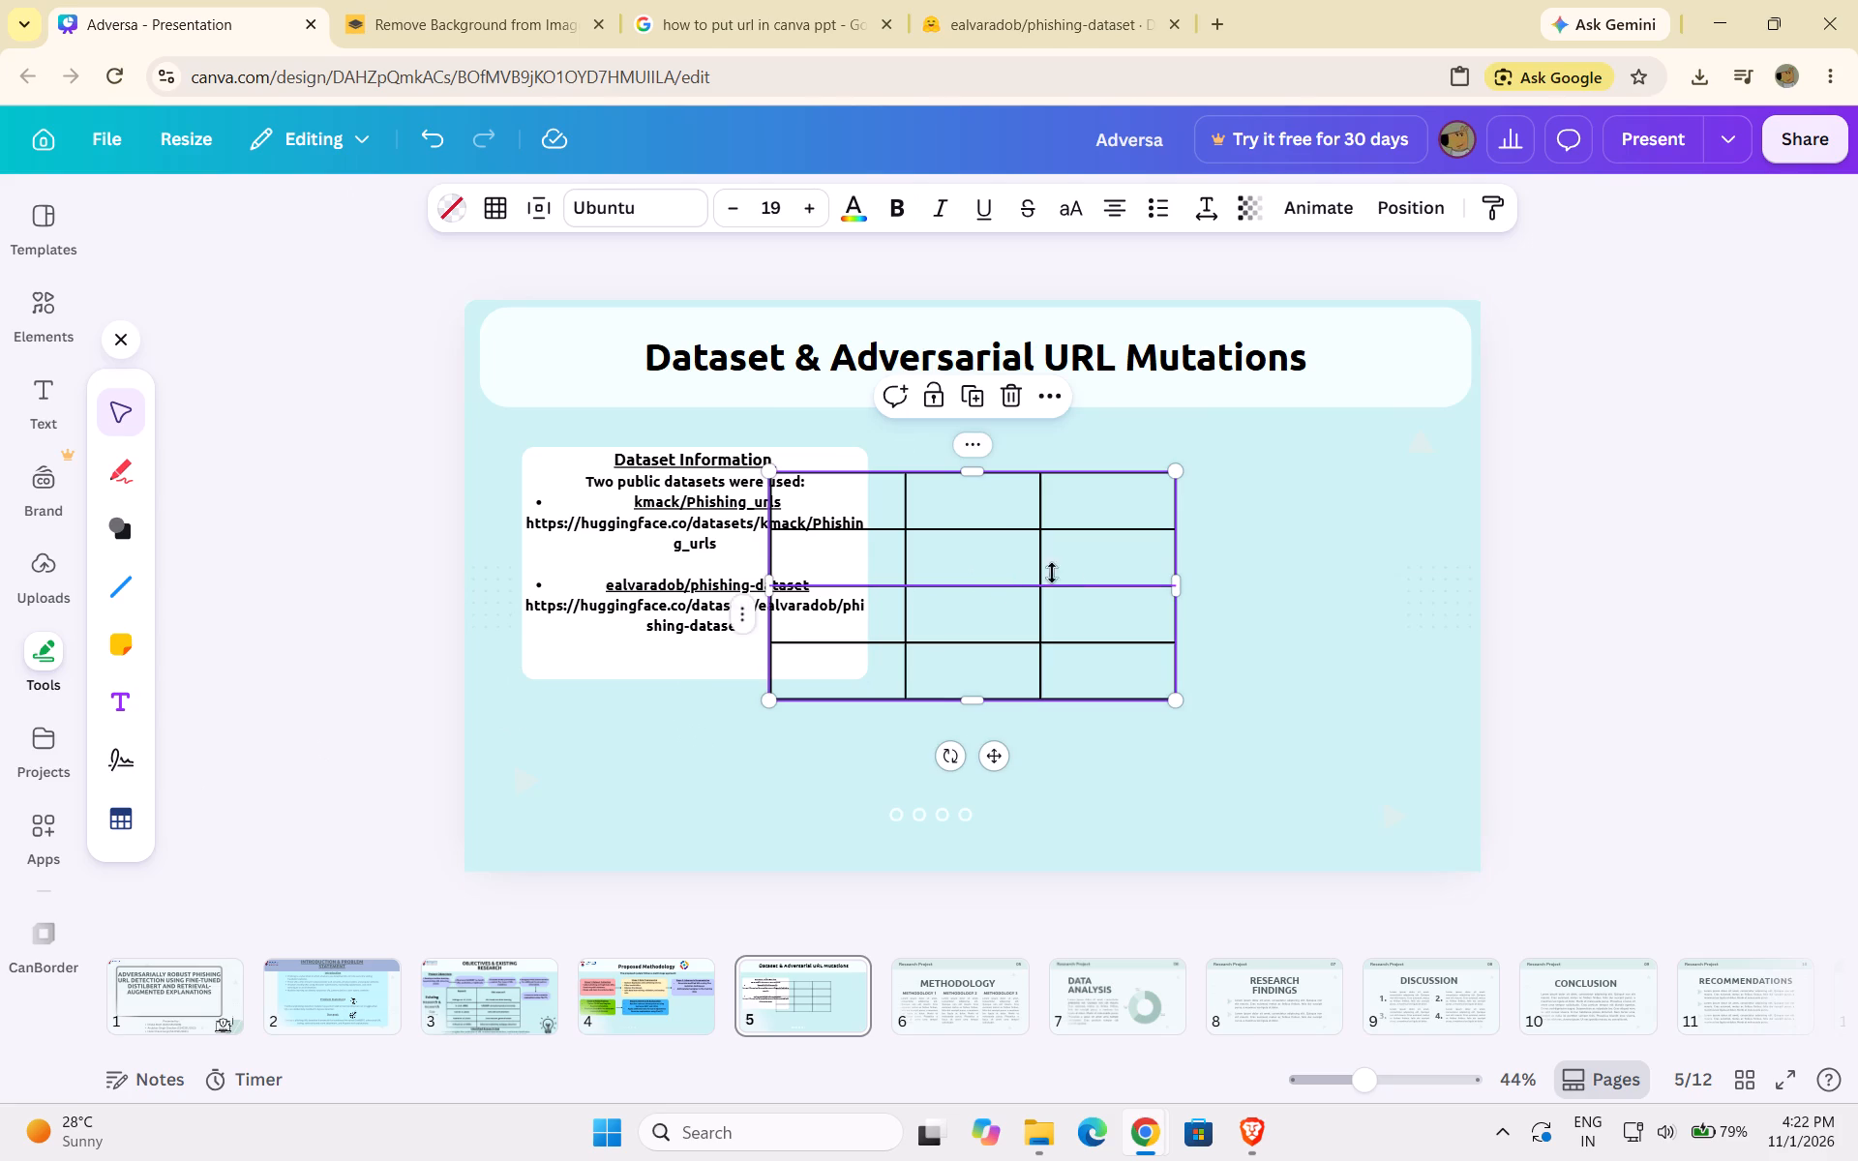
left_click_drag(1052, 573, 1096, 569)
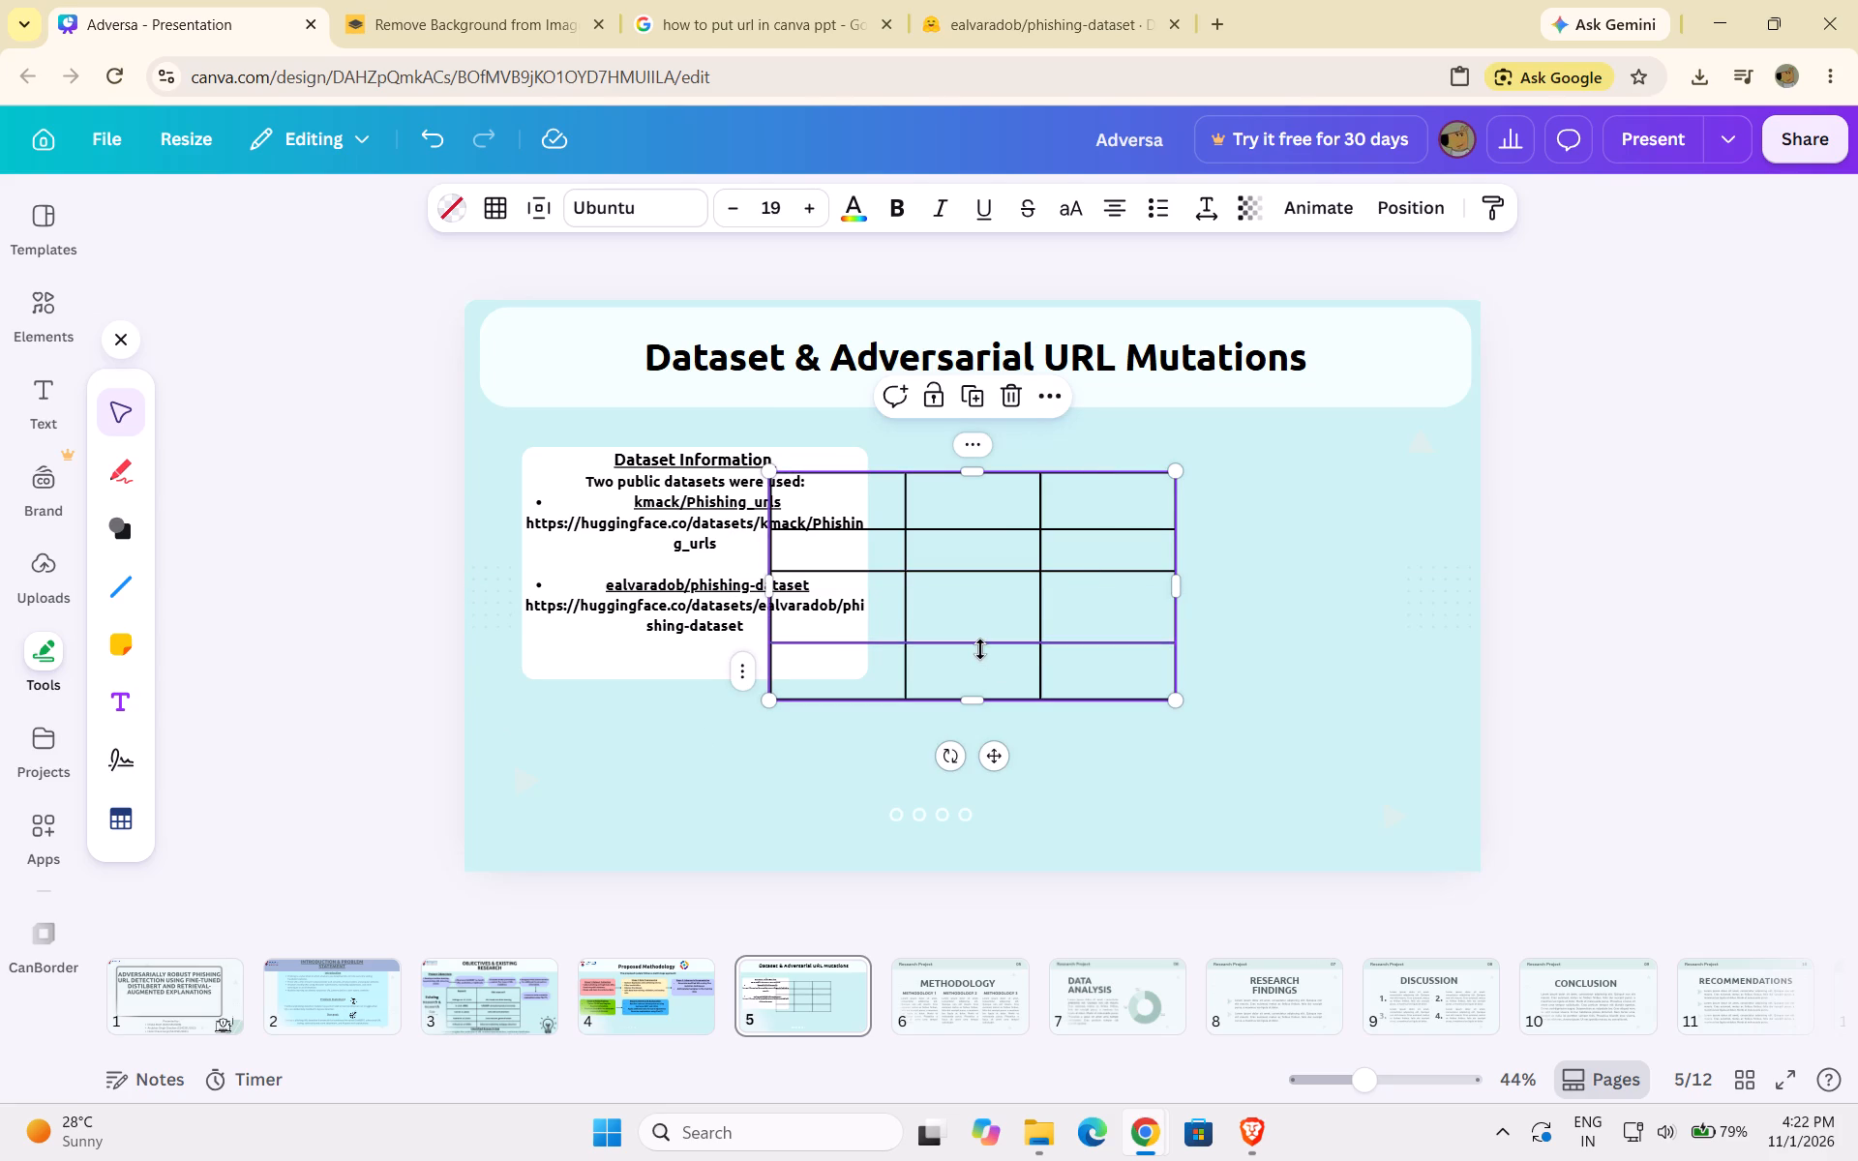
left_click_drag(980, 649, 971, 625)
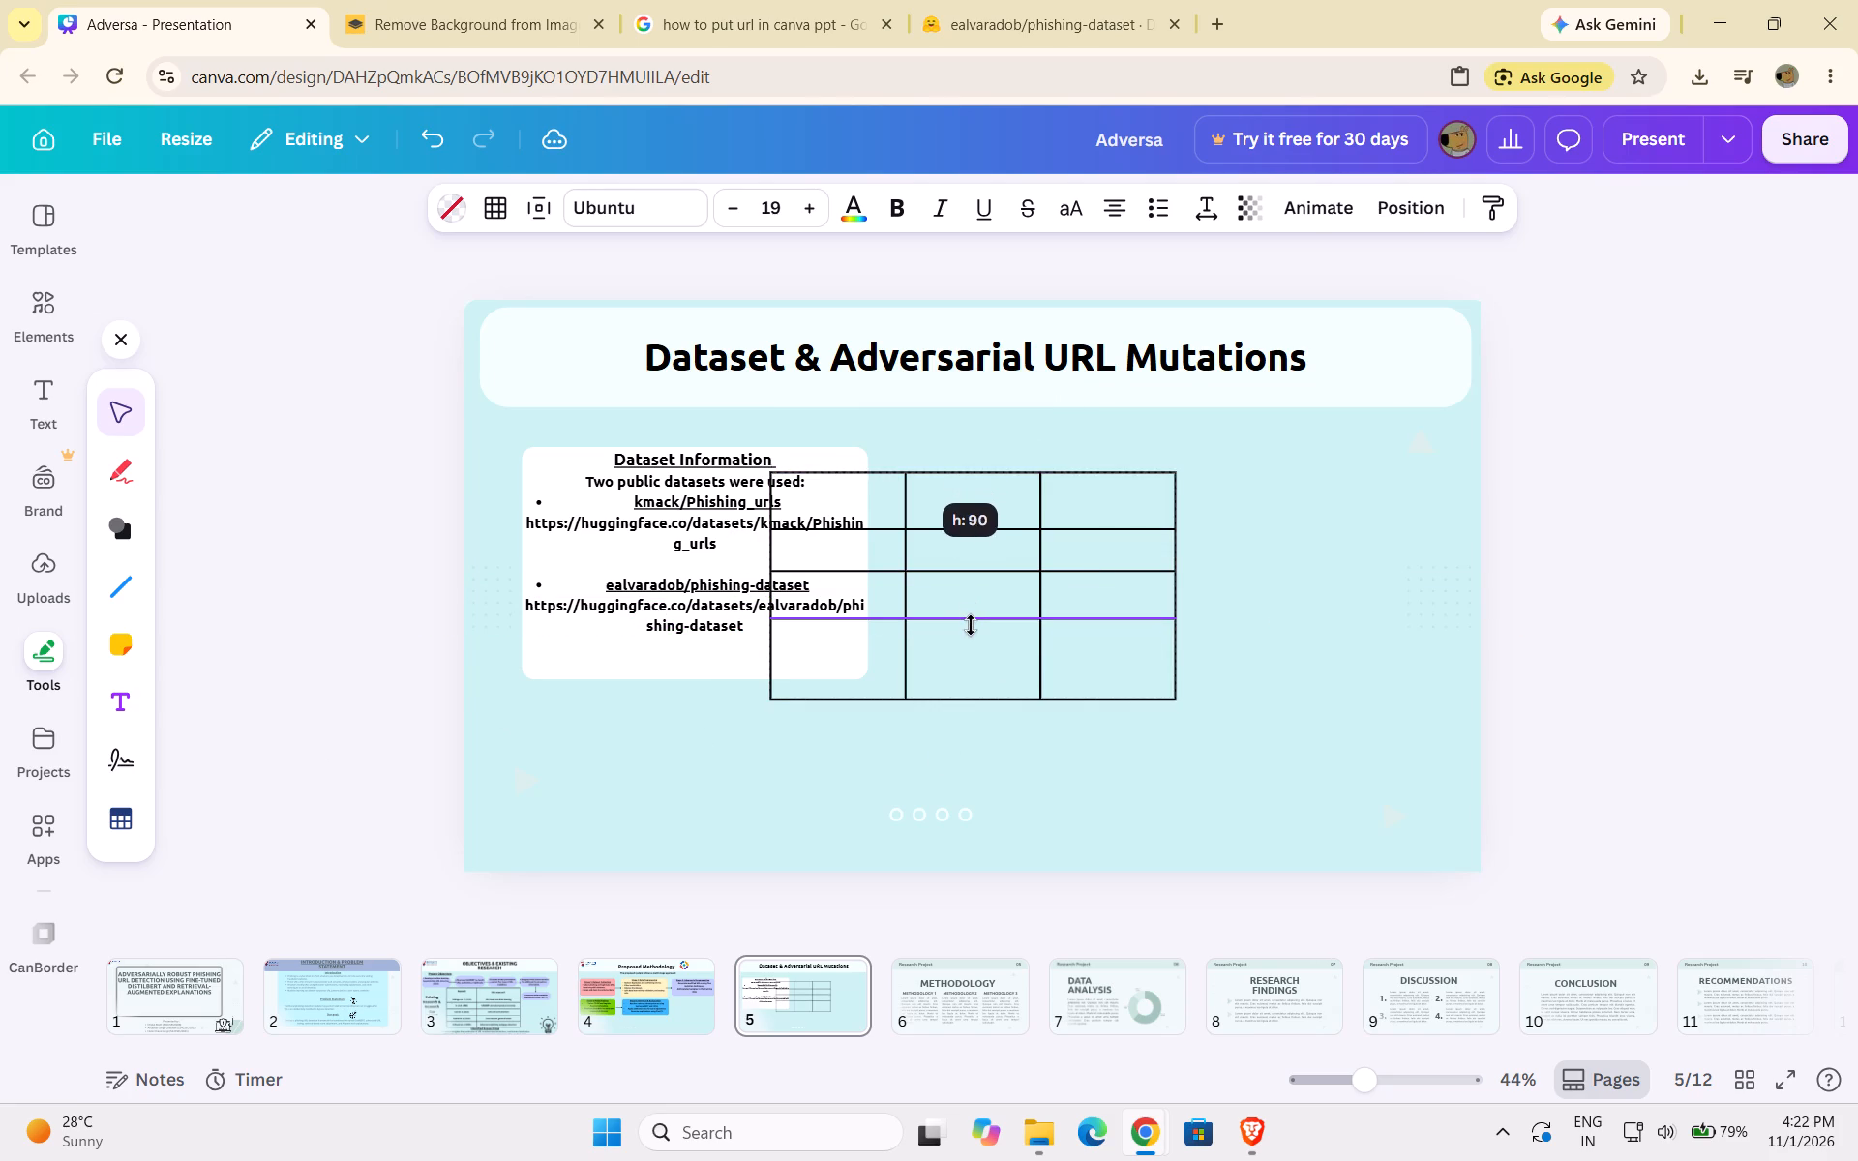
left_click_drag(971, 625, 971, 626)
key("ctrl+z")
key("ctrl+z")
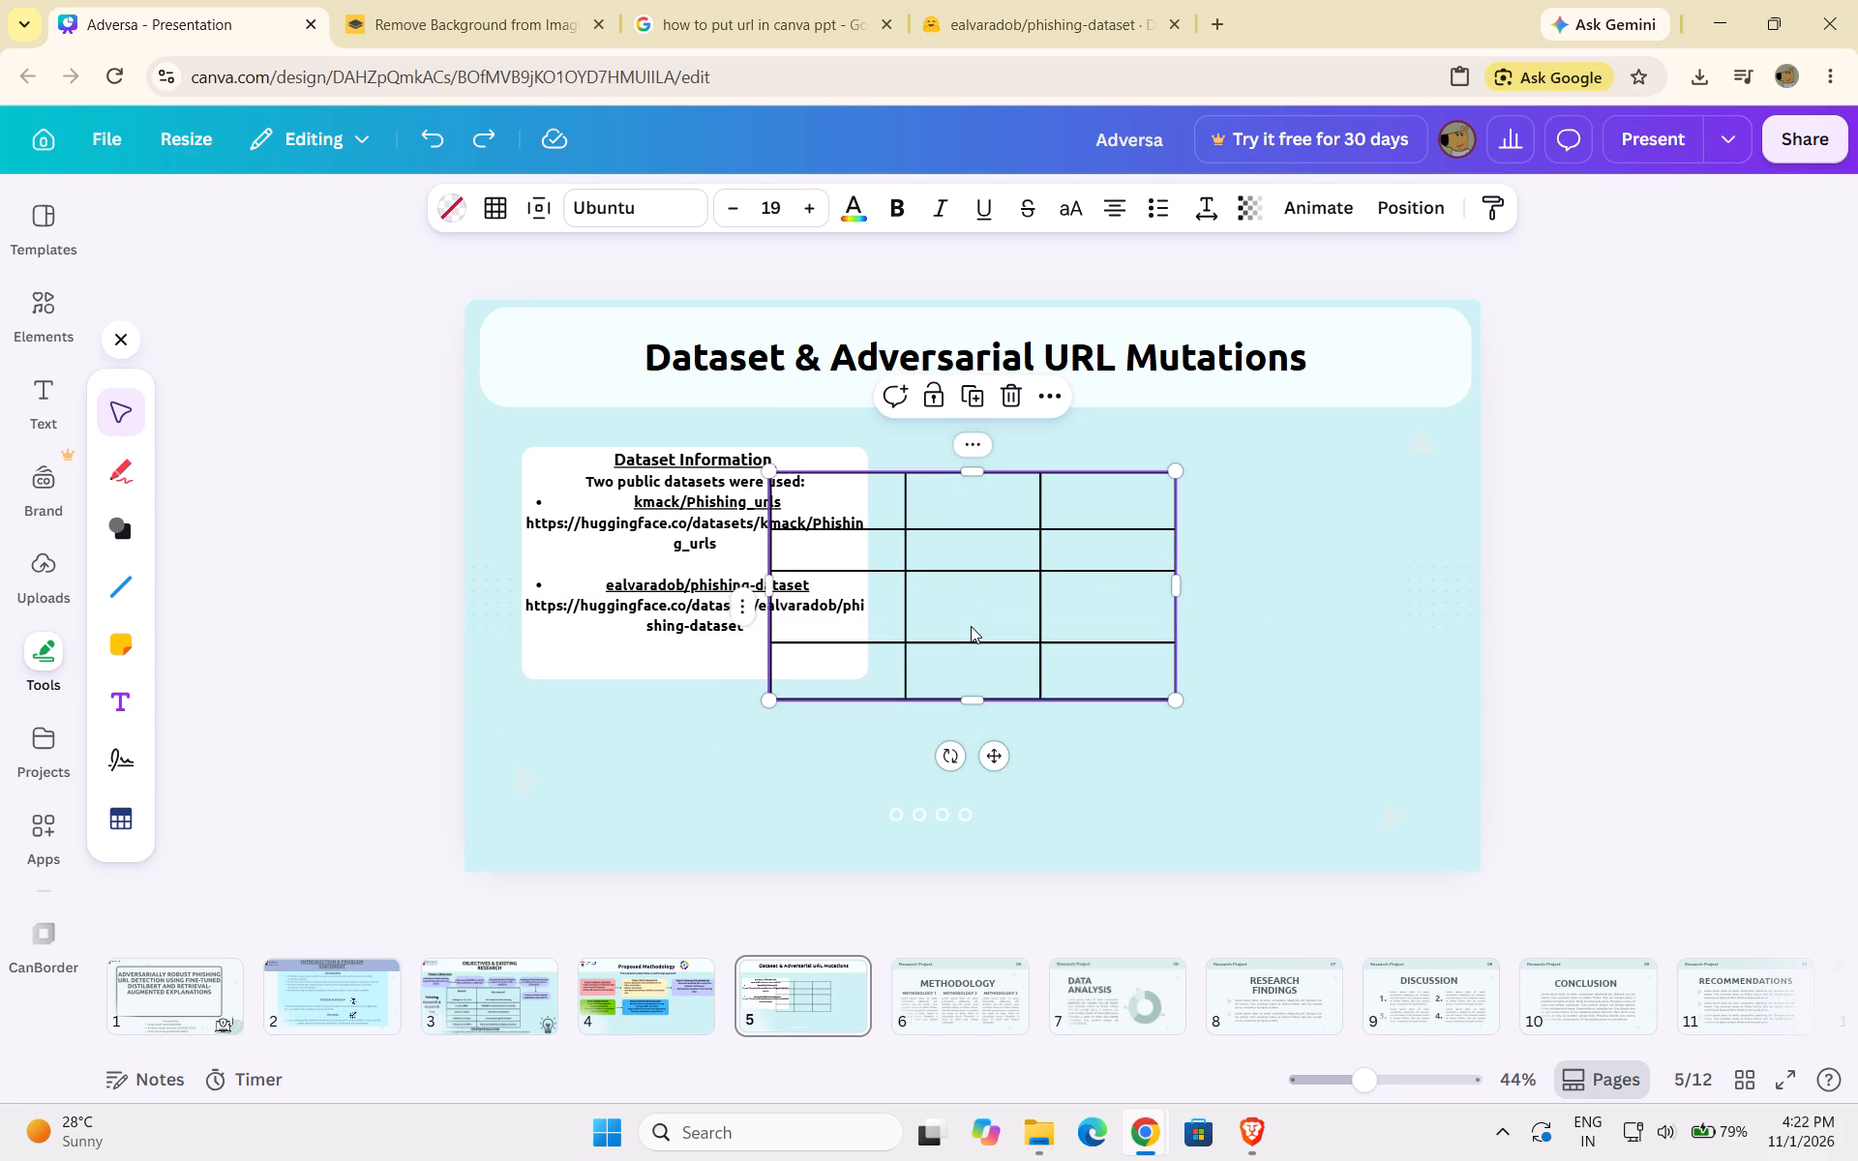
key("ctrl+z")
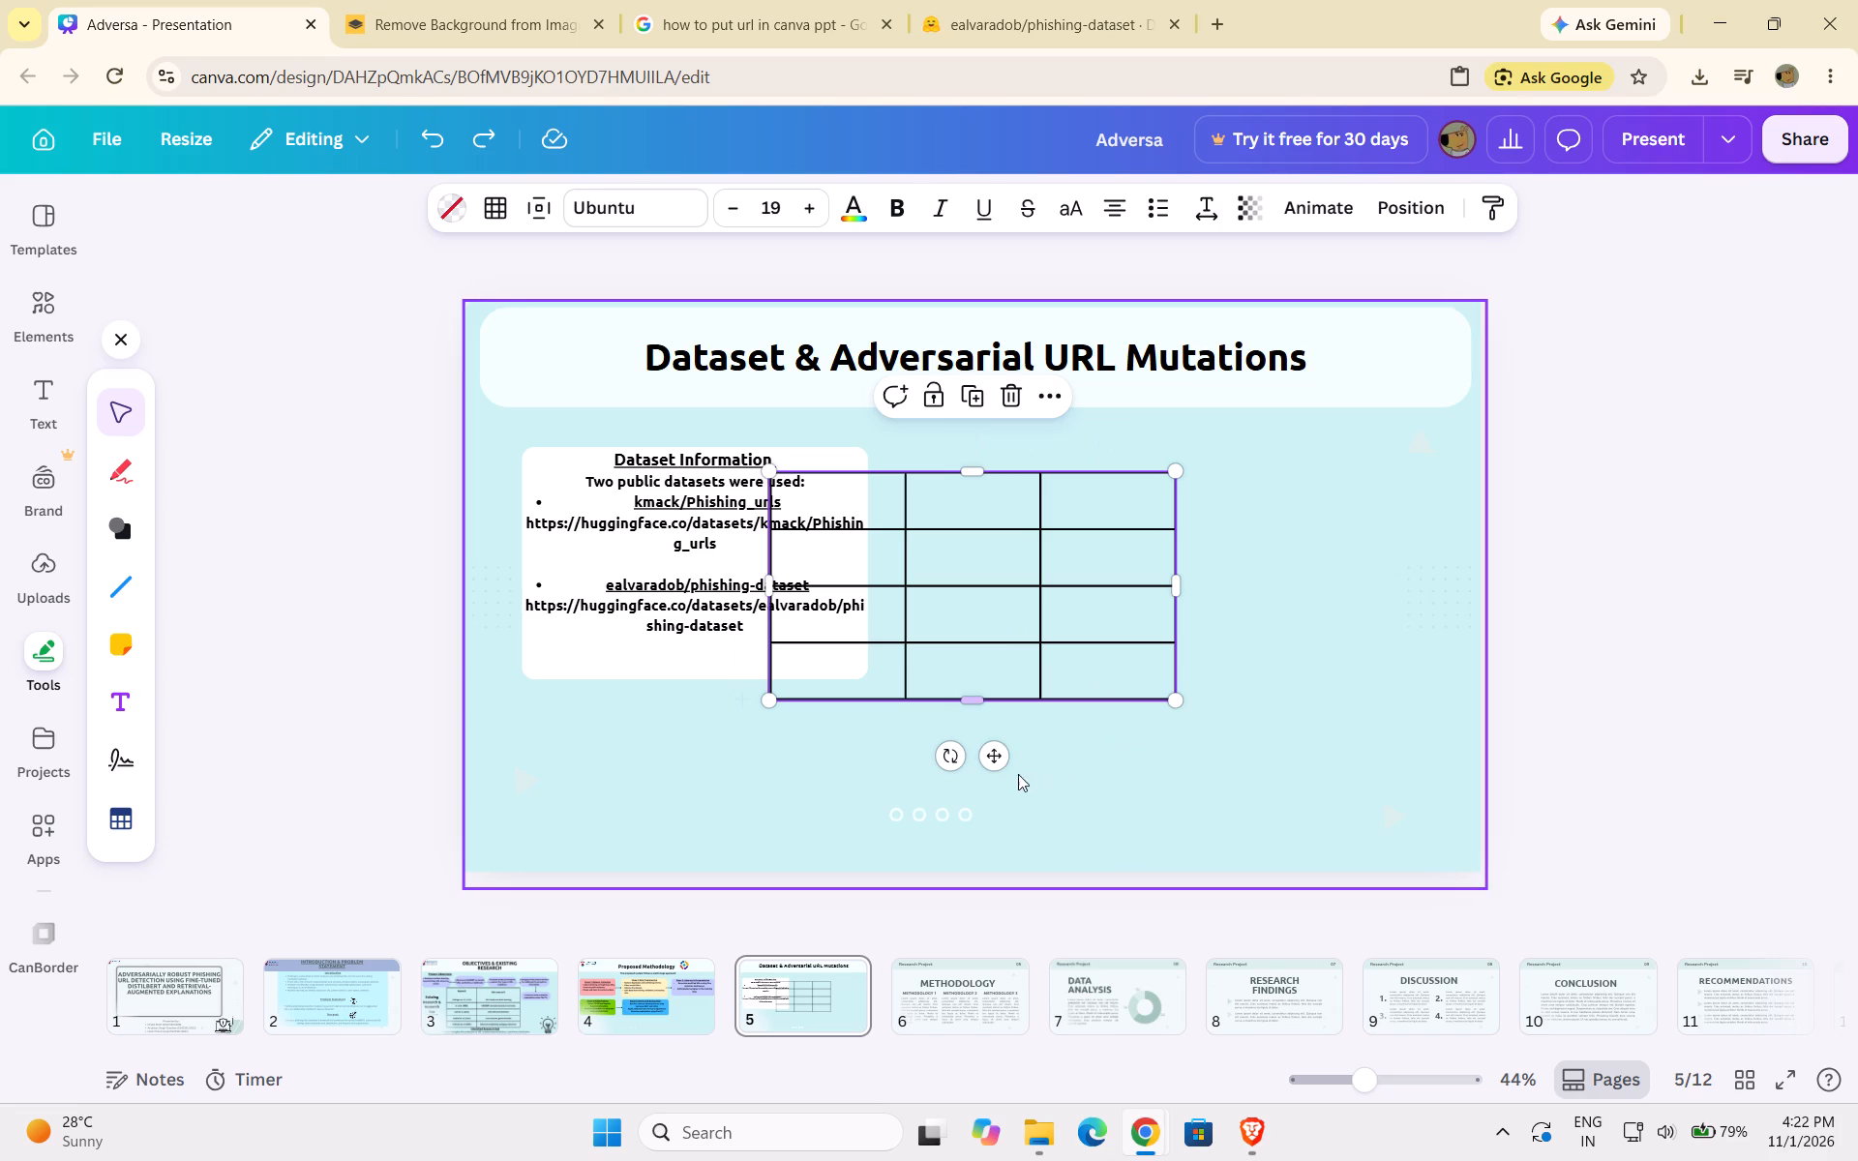
Move the table sideways into the empty area beside the Dataset Information box, clear of its text.
left_click_drag(999, 757, 1143, 760)
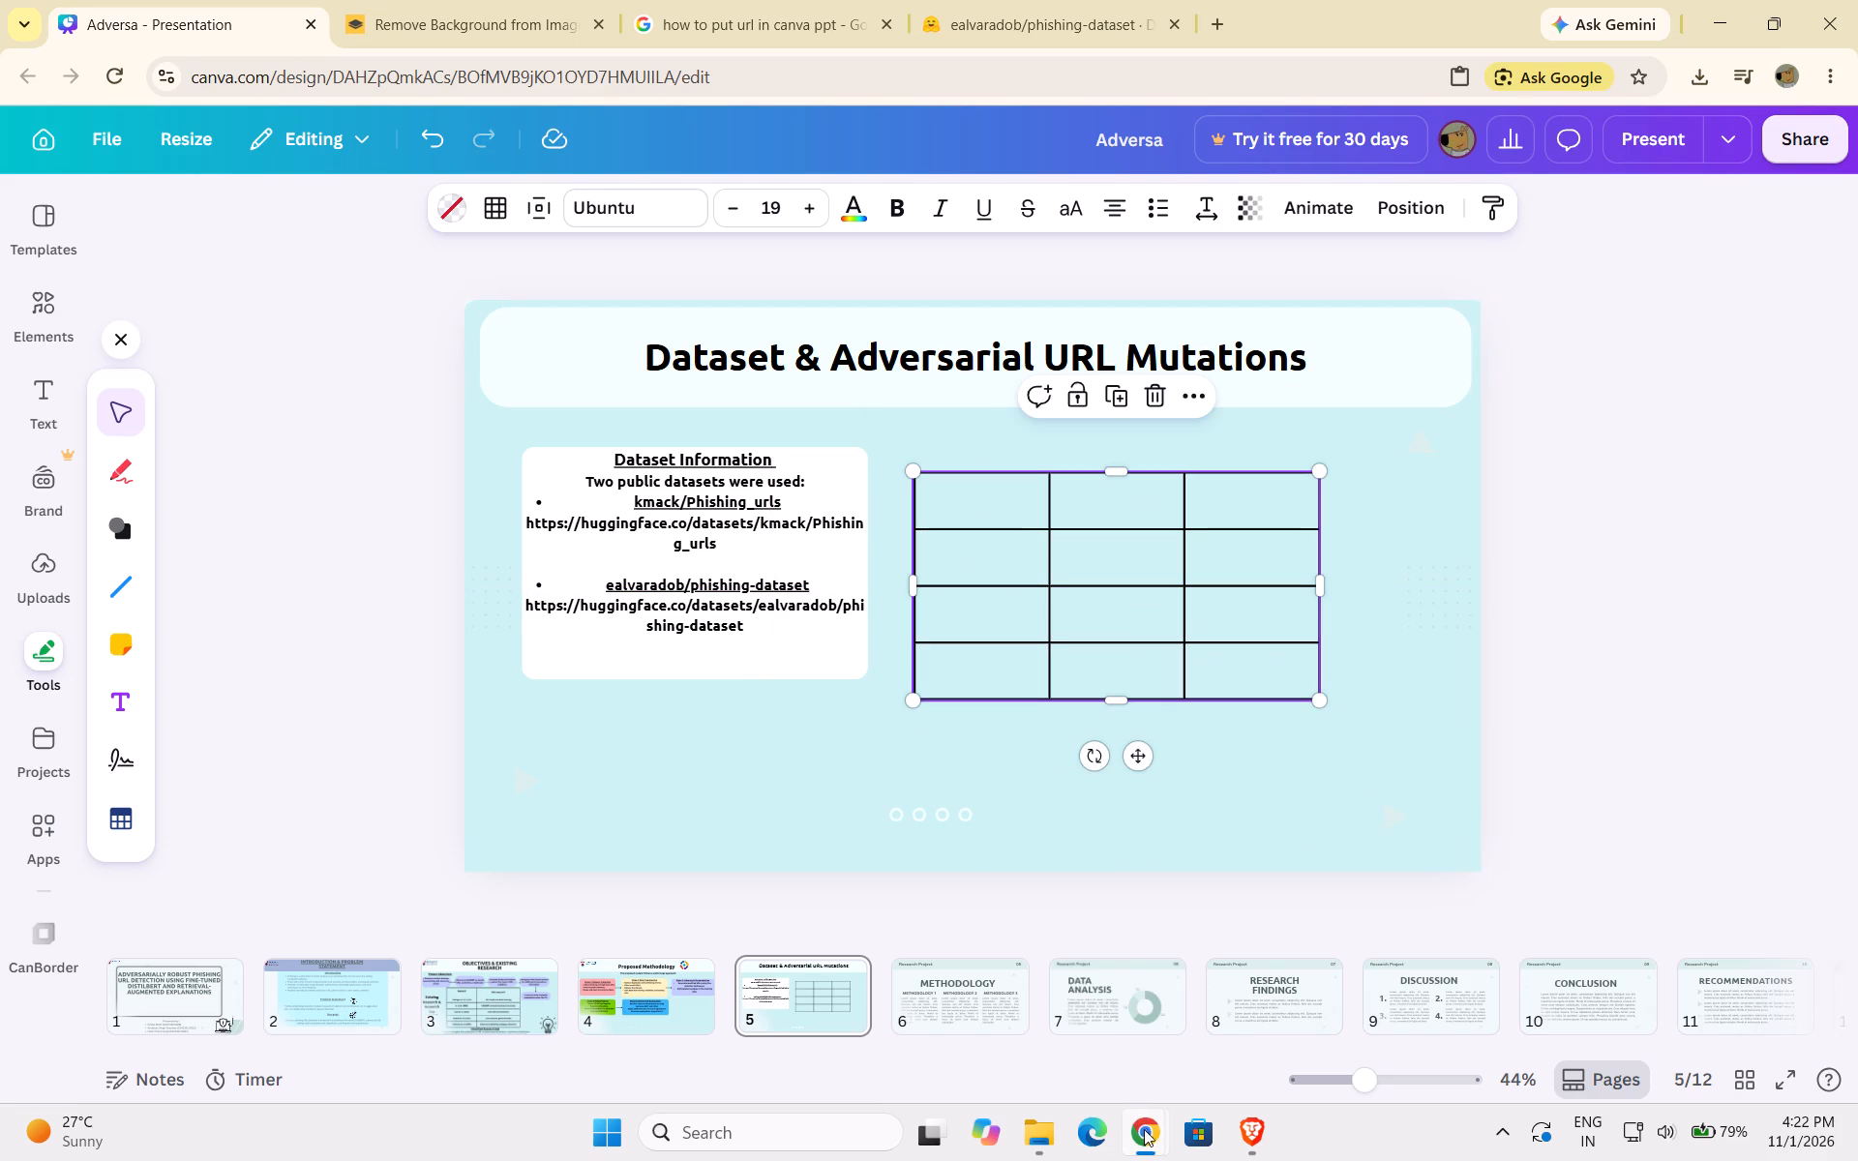
Delete the table's third column, leaving two columns for Description and Number of URLs.
left_click(1190, 402)
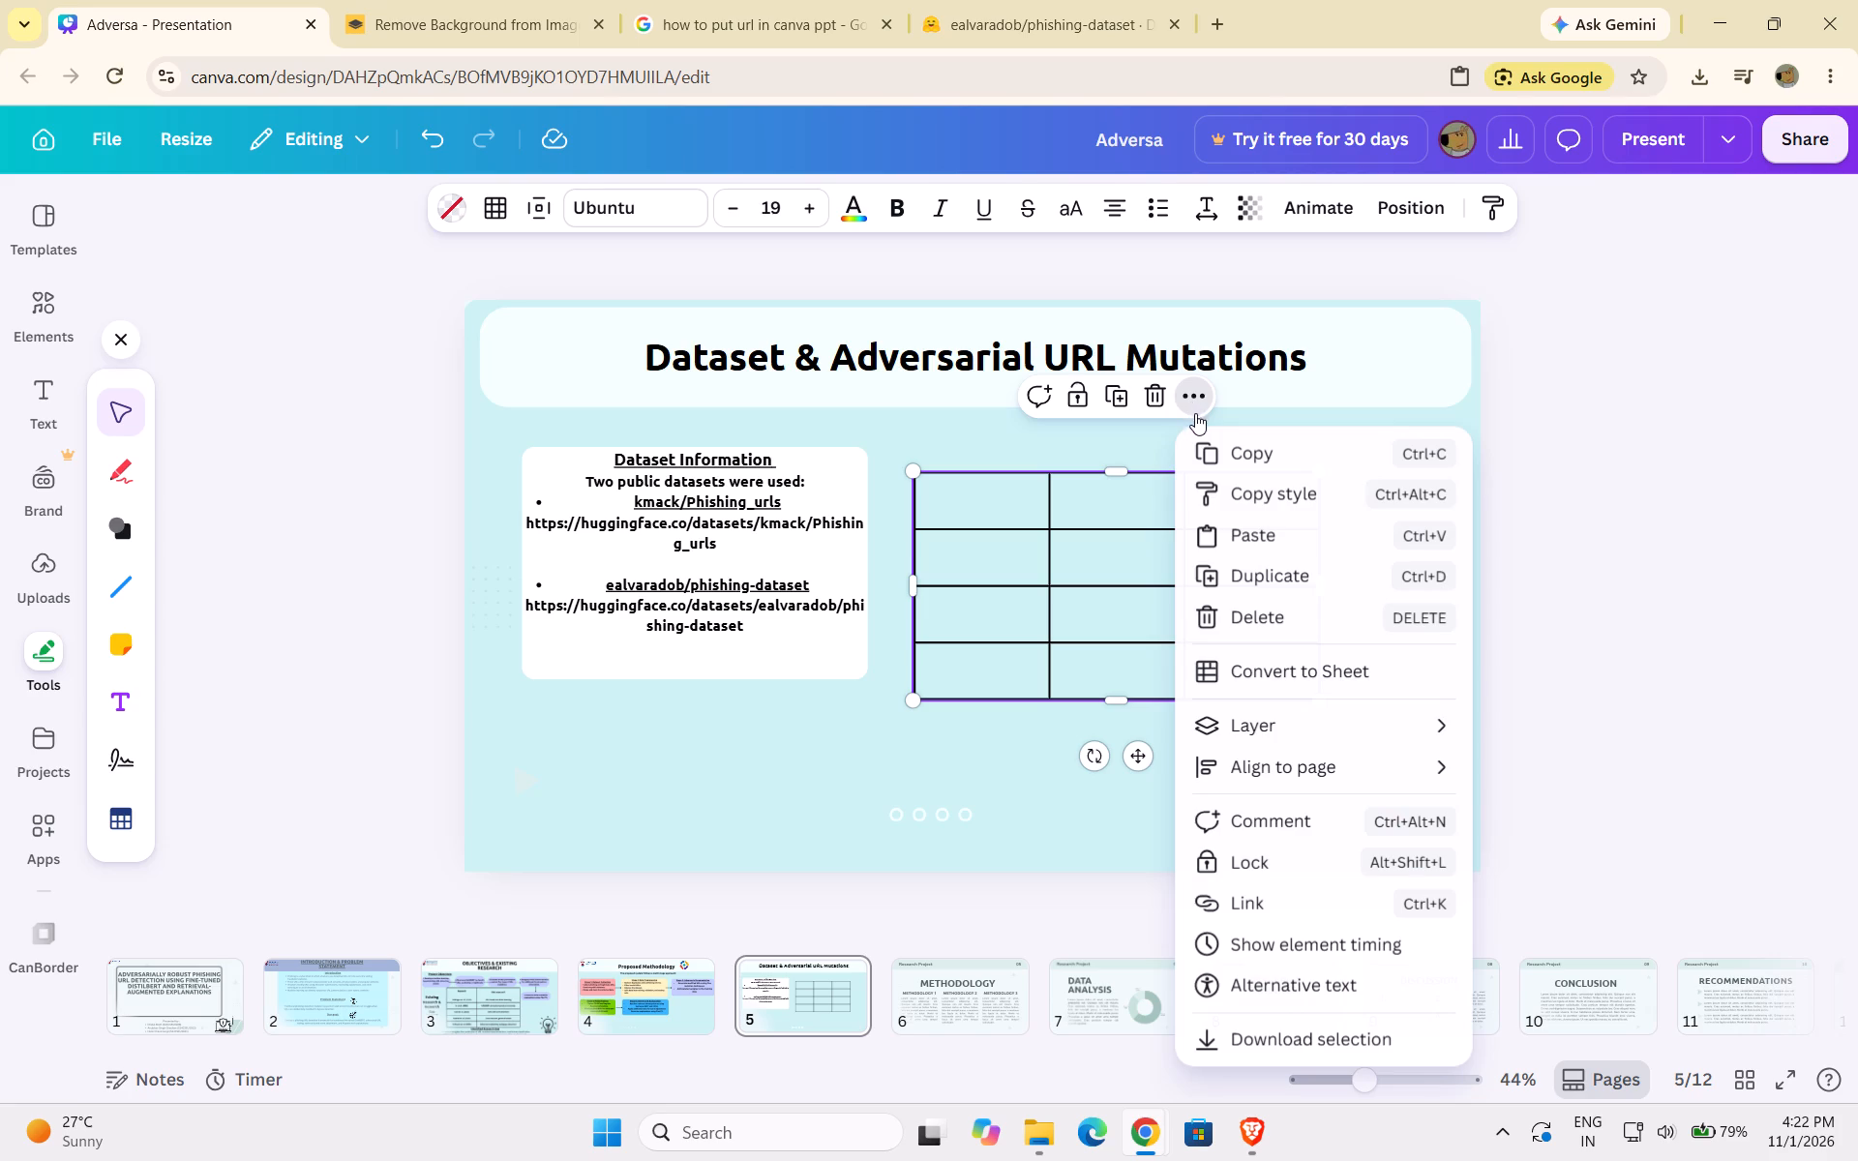
left_click(1044, 800)
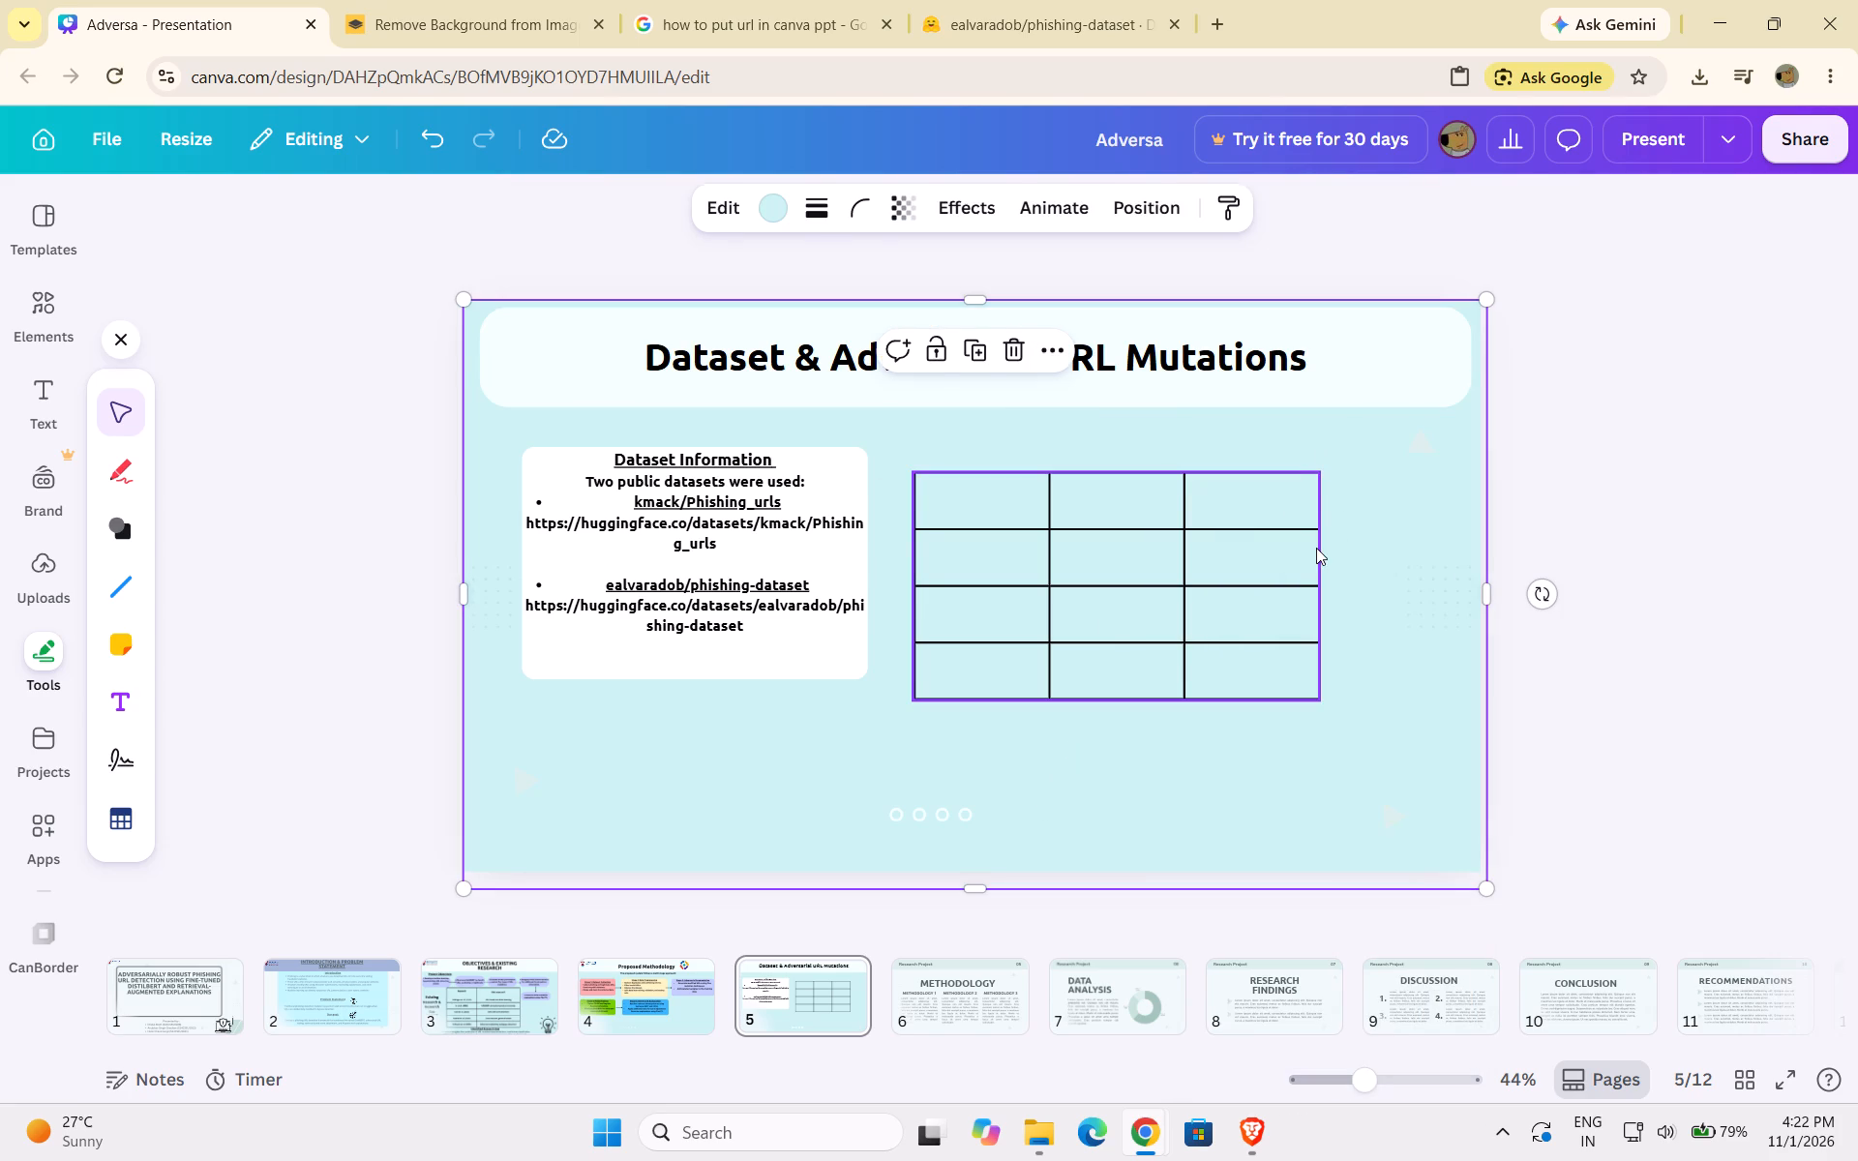
left_click(1316, 548)
left_click(1318, 588)
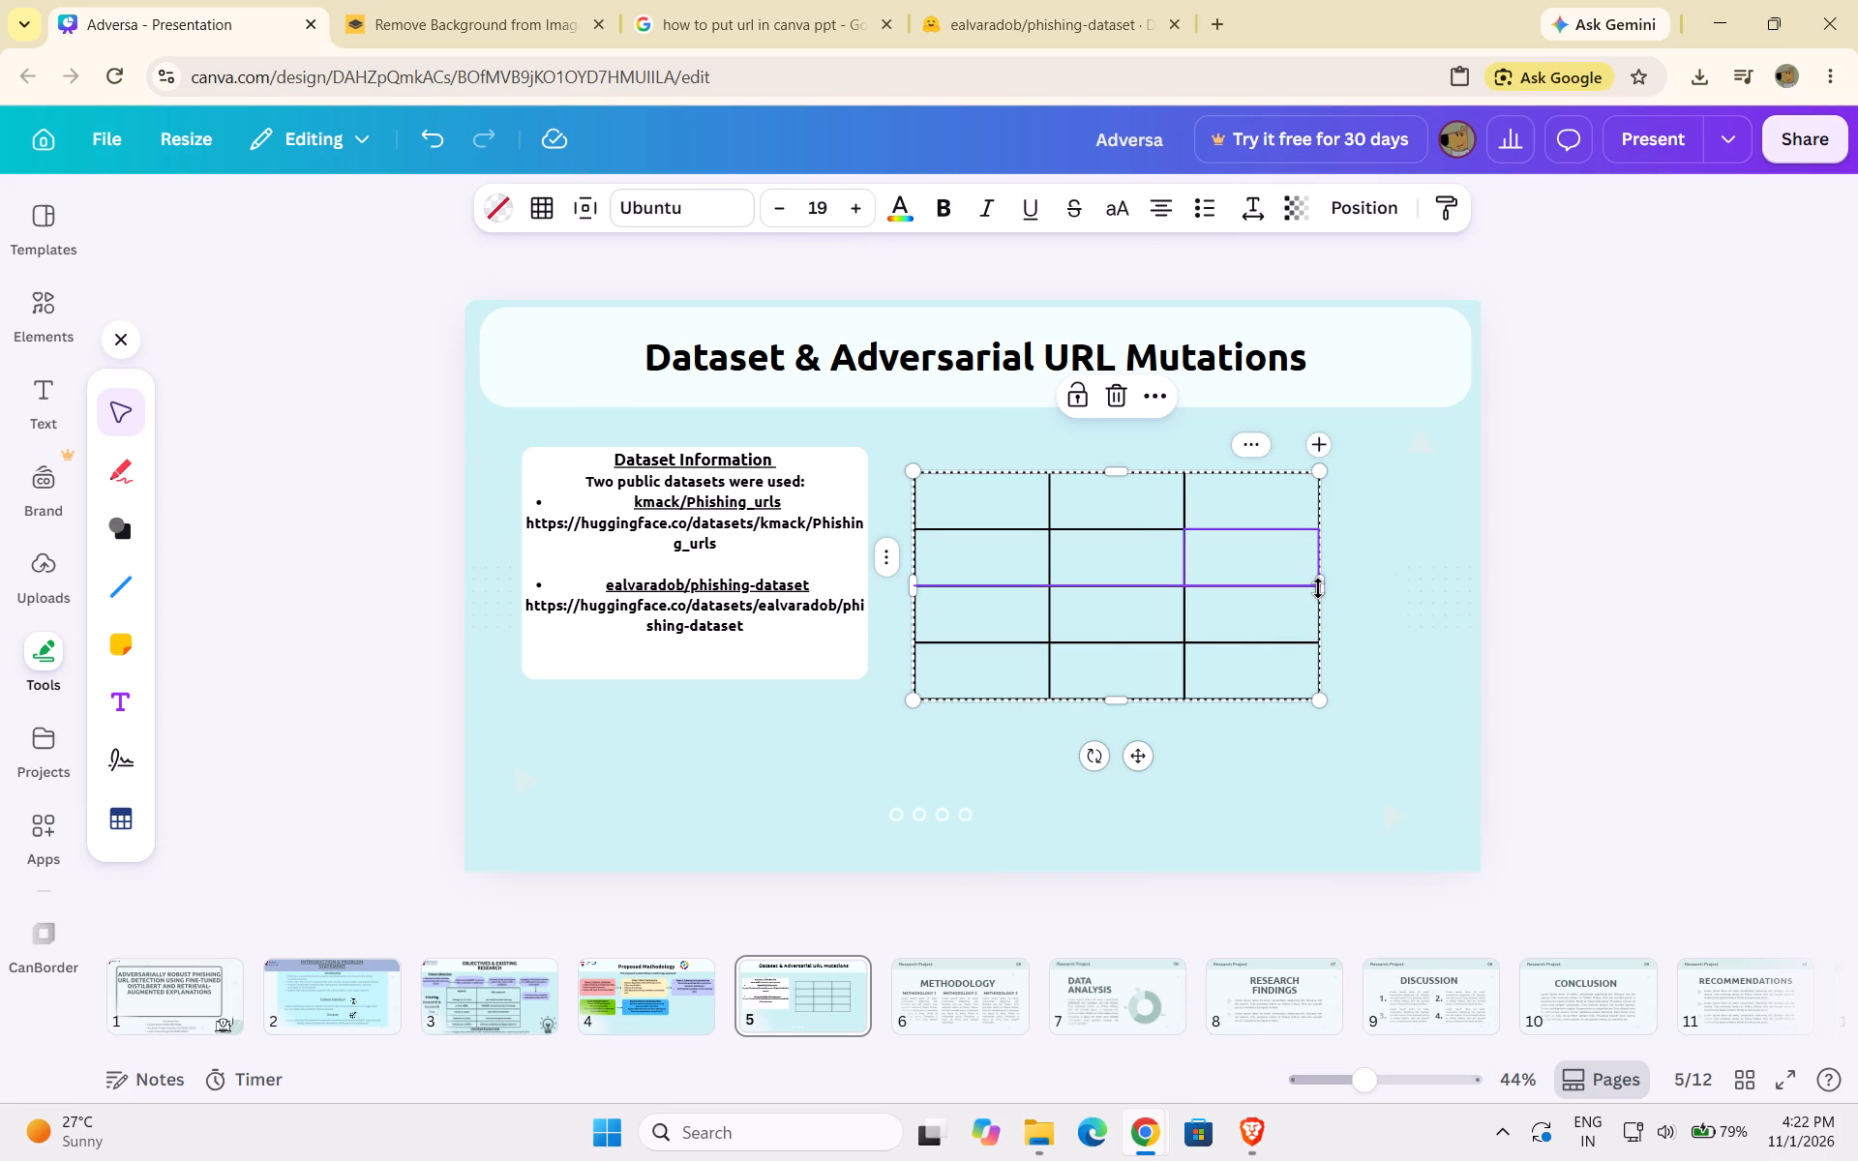
left_click(1252, 448)
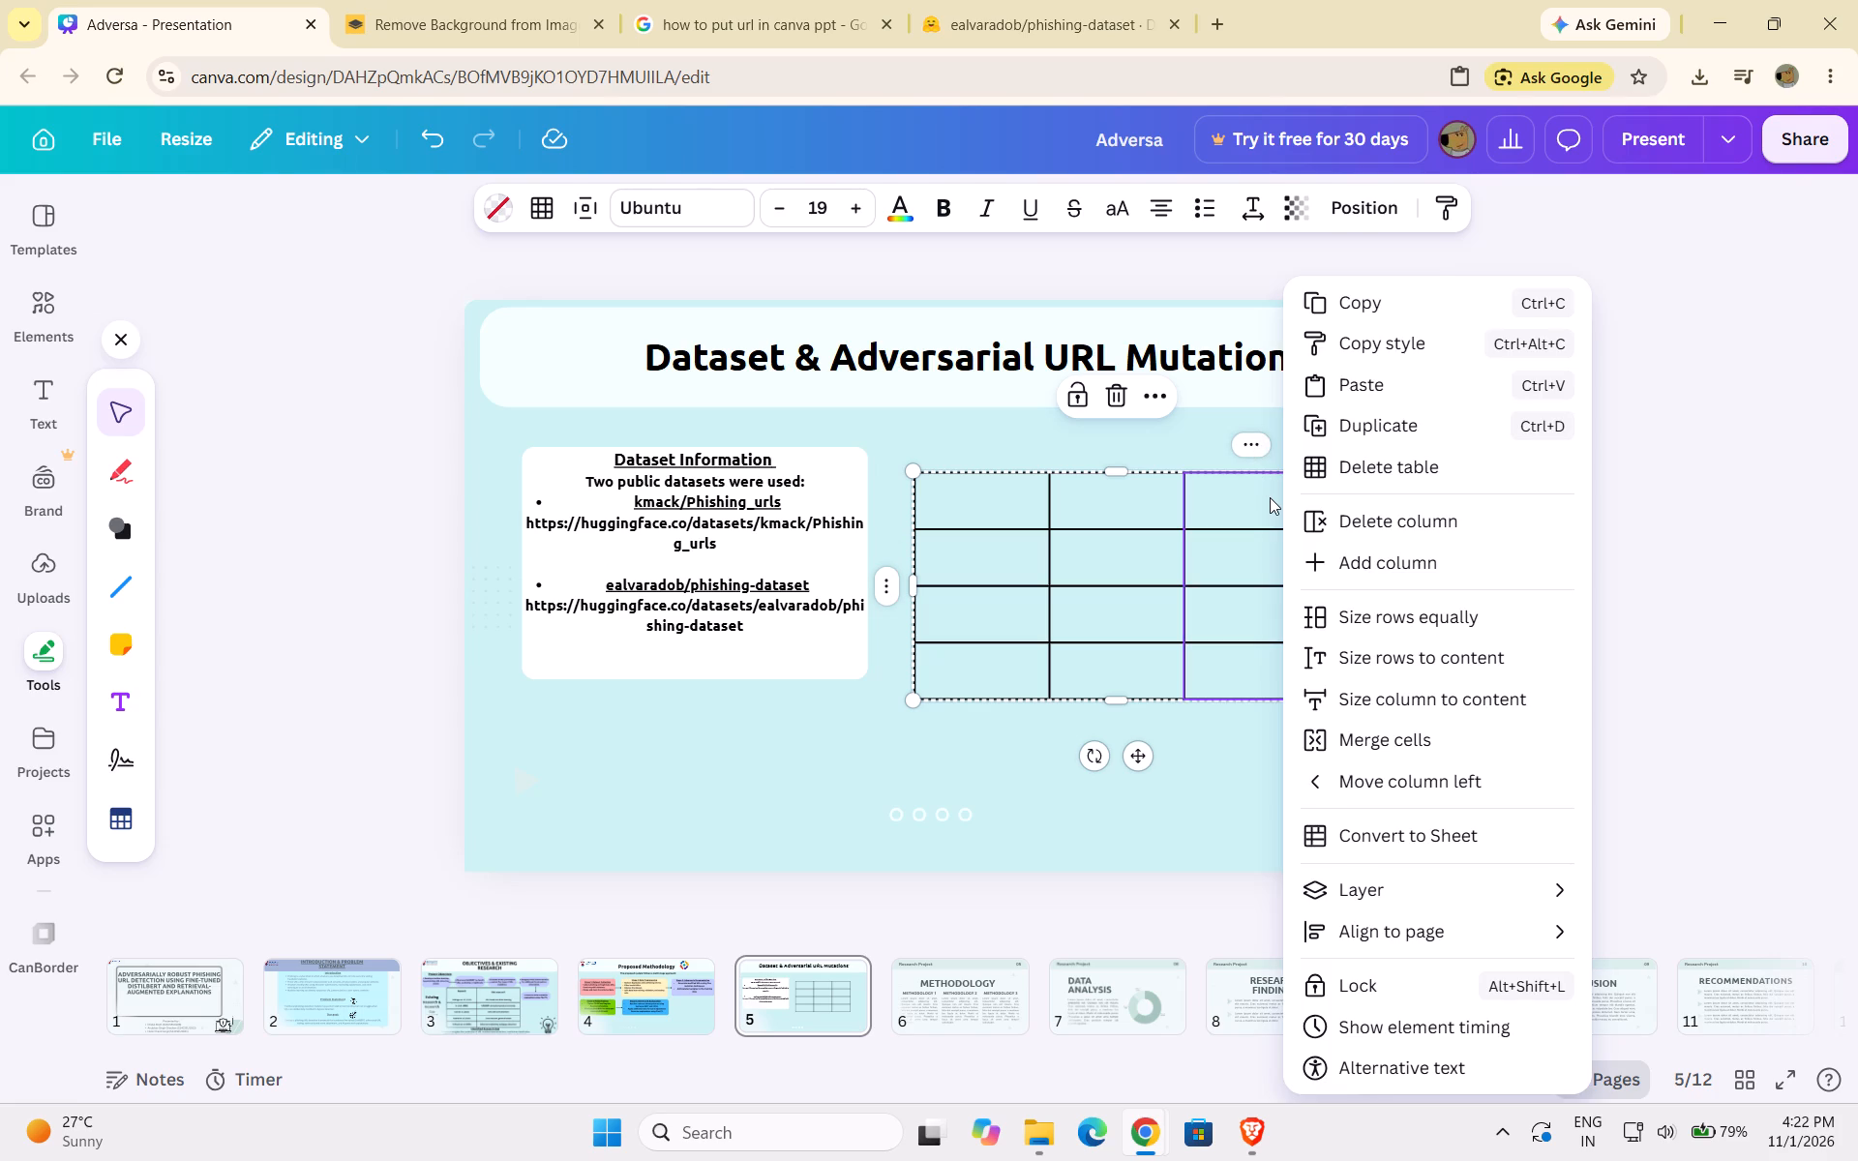
left_click(1336, 509)
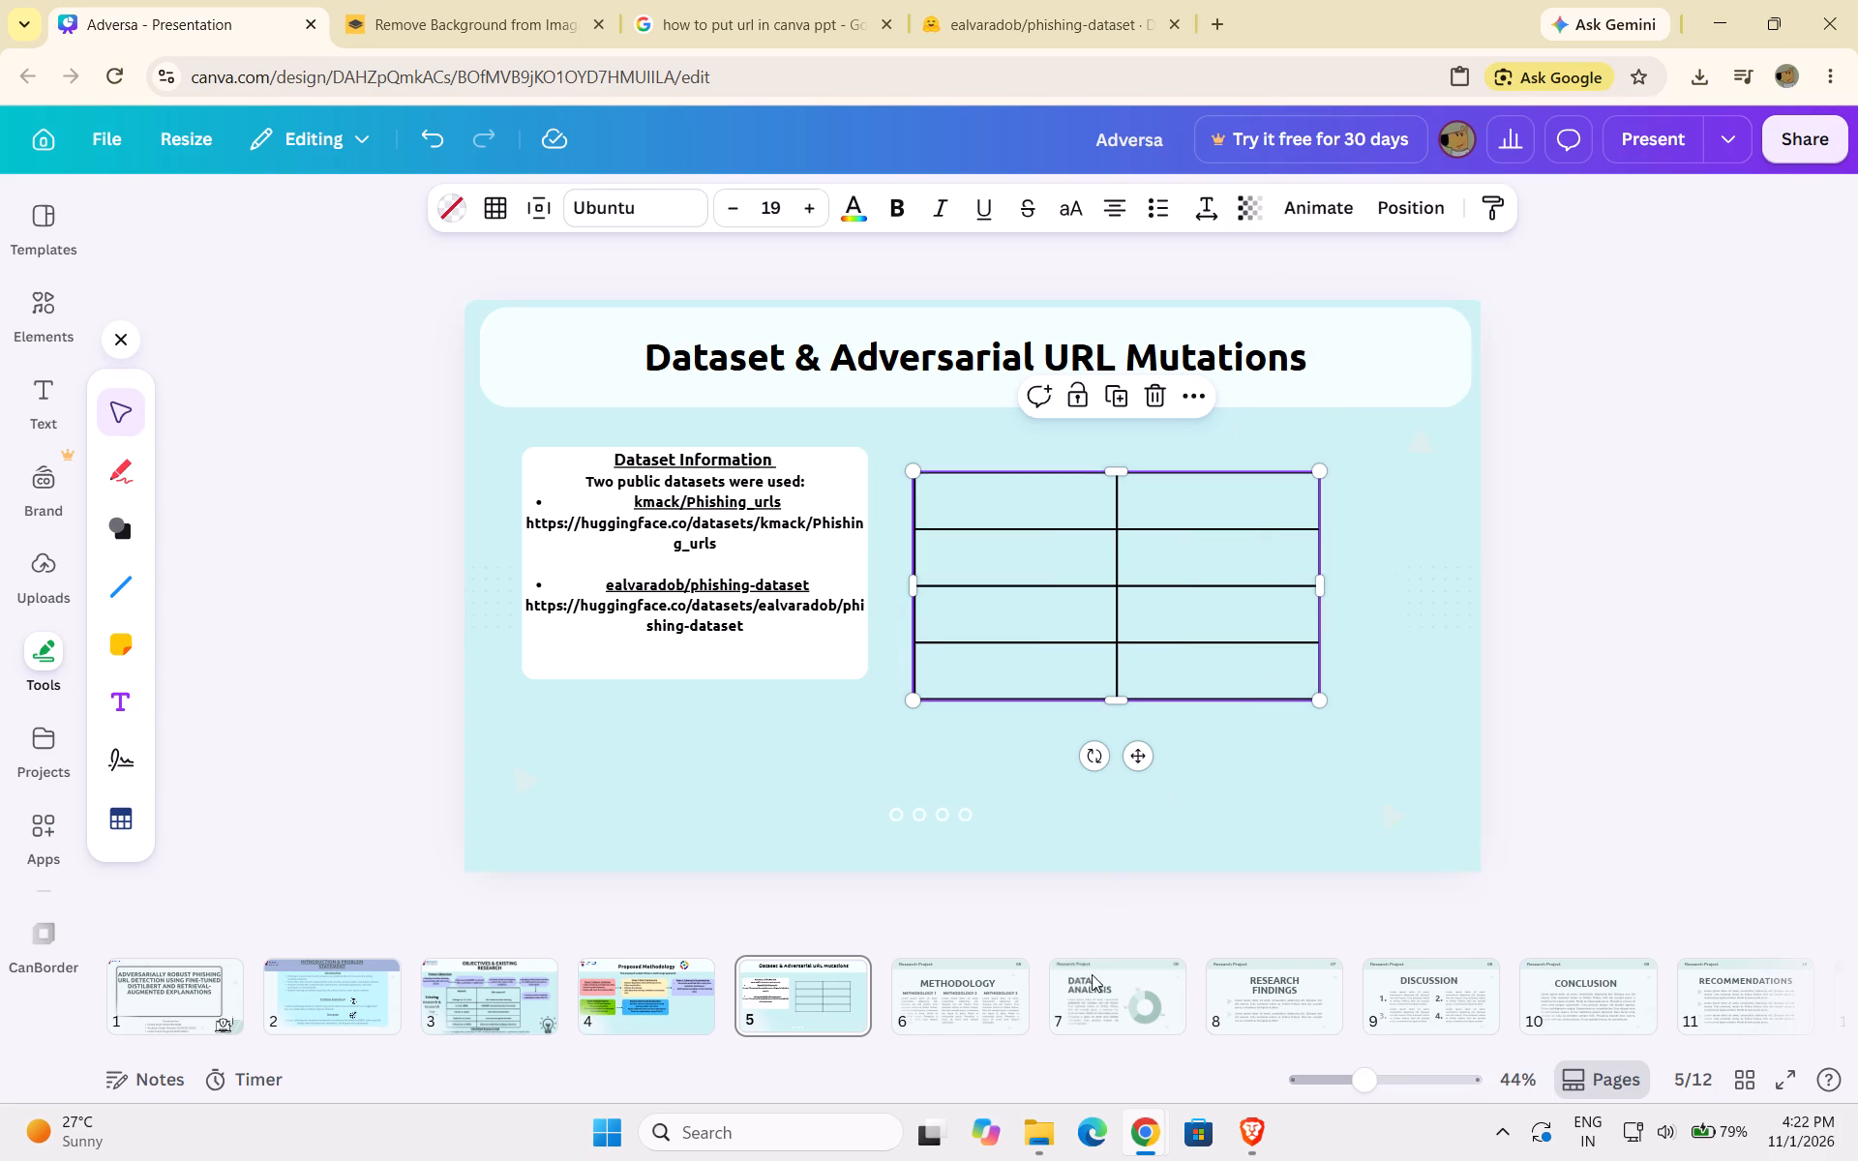
Check ChatGPT's Final Dataset Distribution rows and add five rows to the slide 5 table, giving nine rows in total.
left_click(1137, 1113)
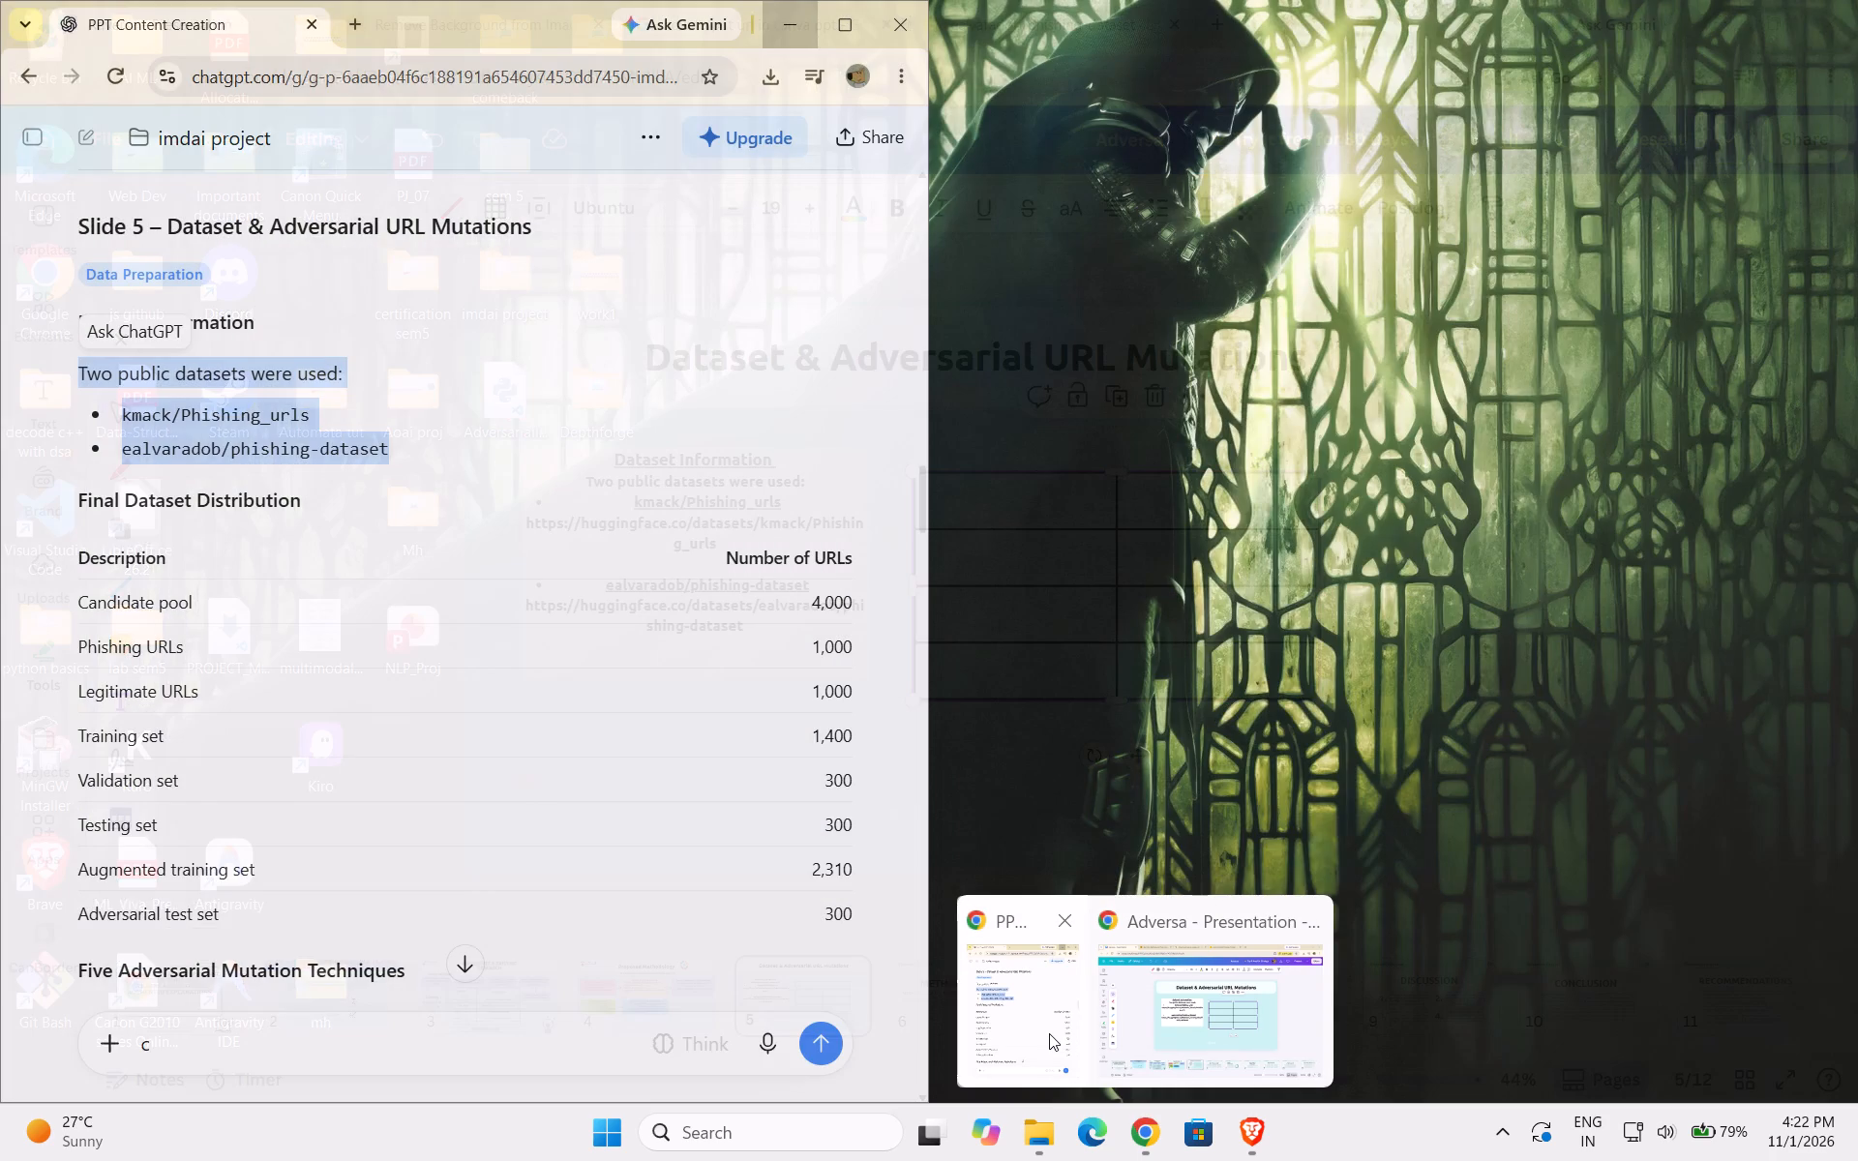
left_click(1049, 1033)
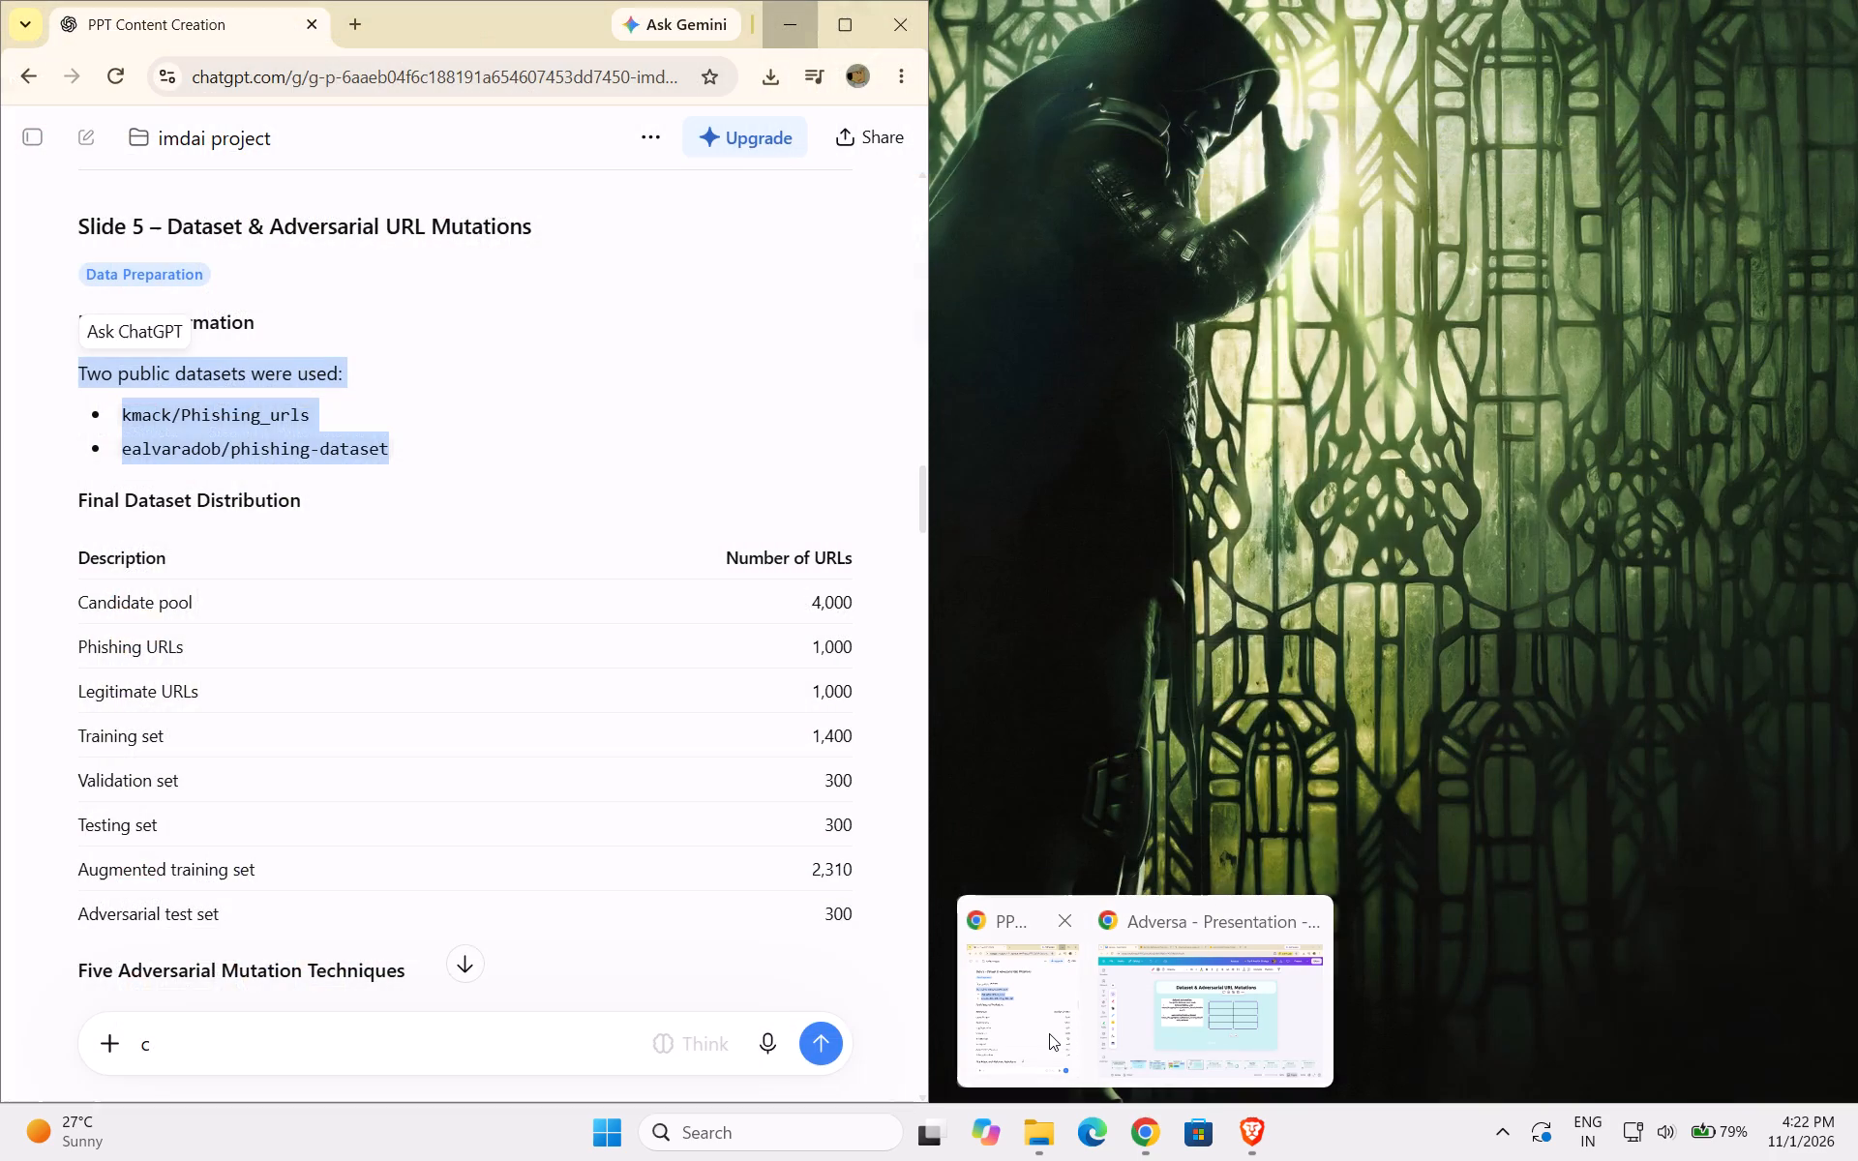
left_click(1379, 730)
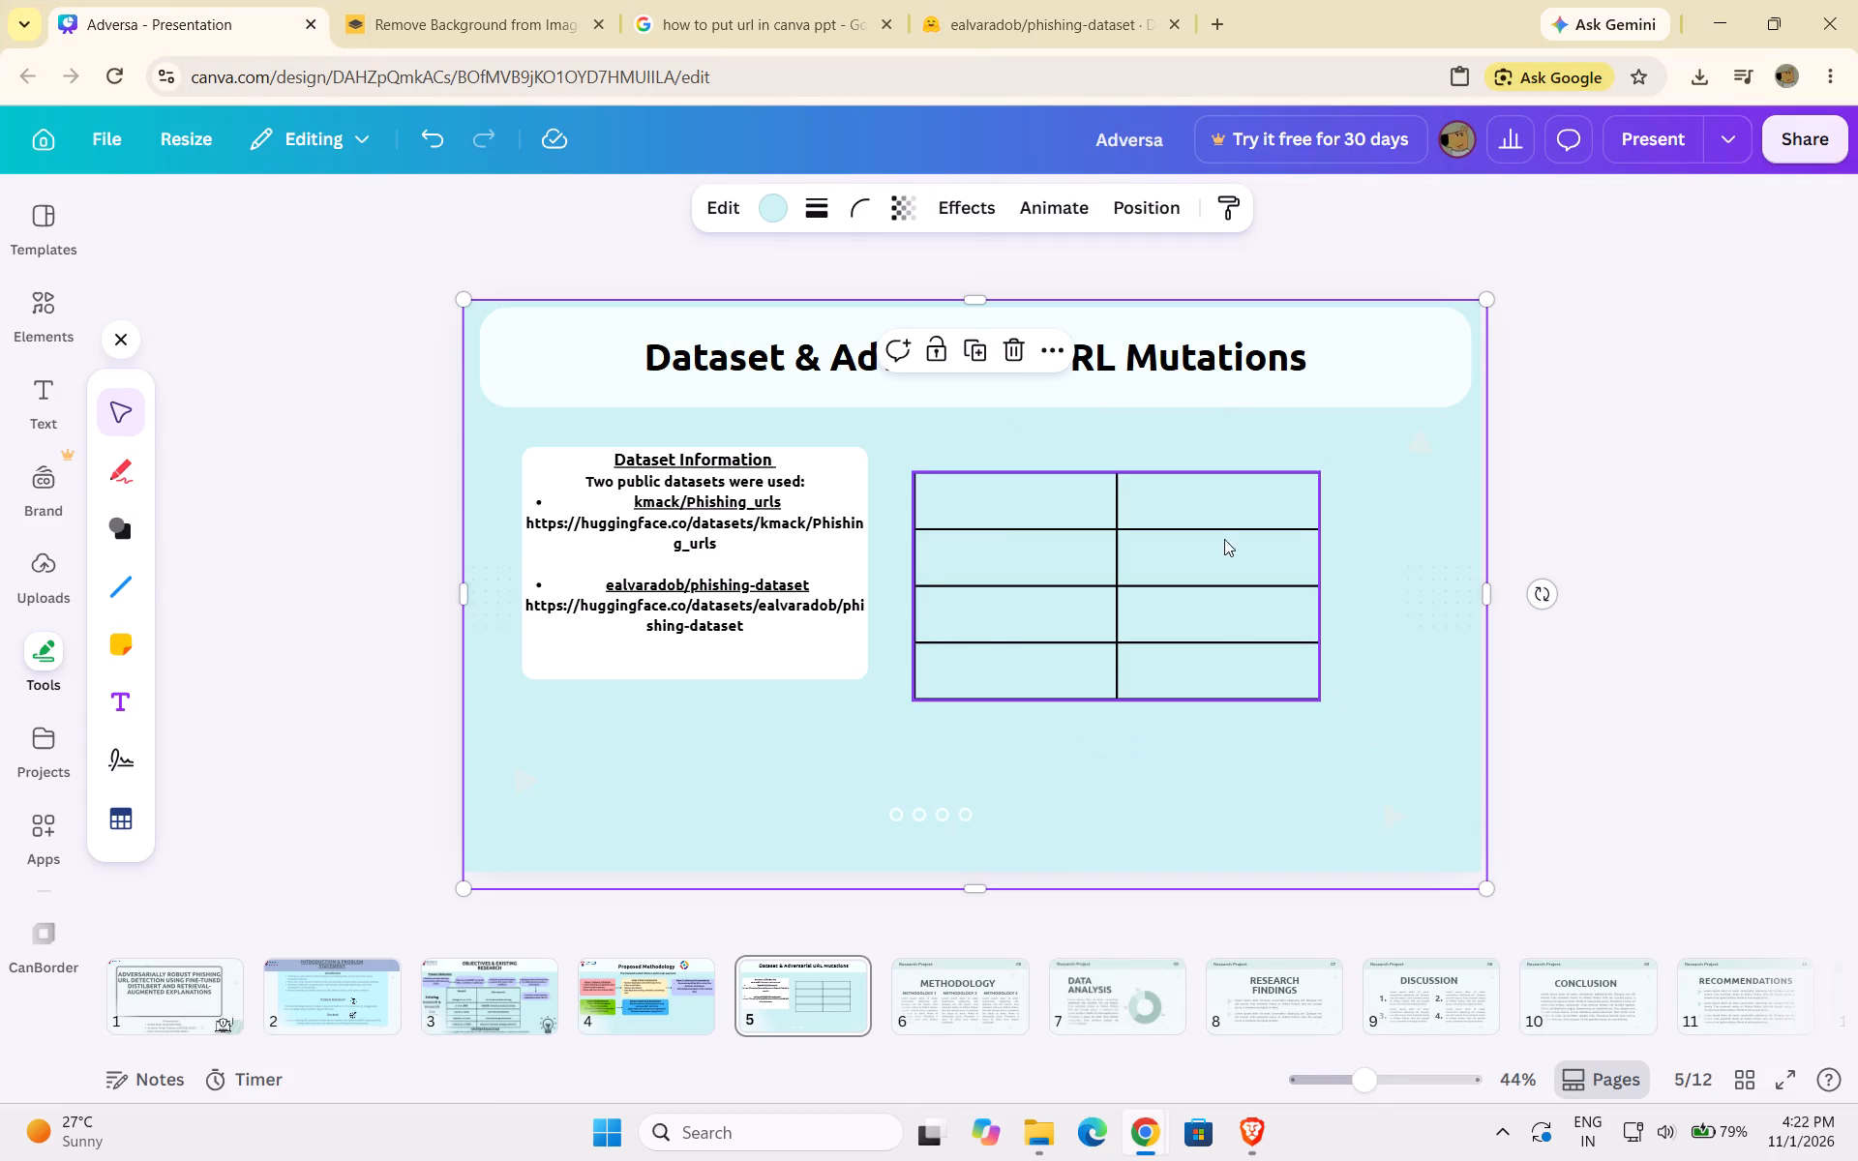
left_click(1314, 680)
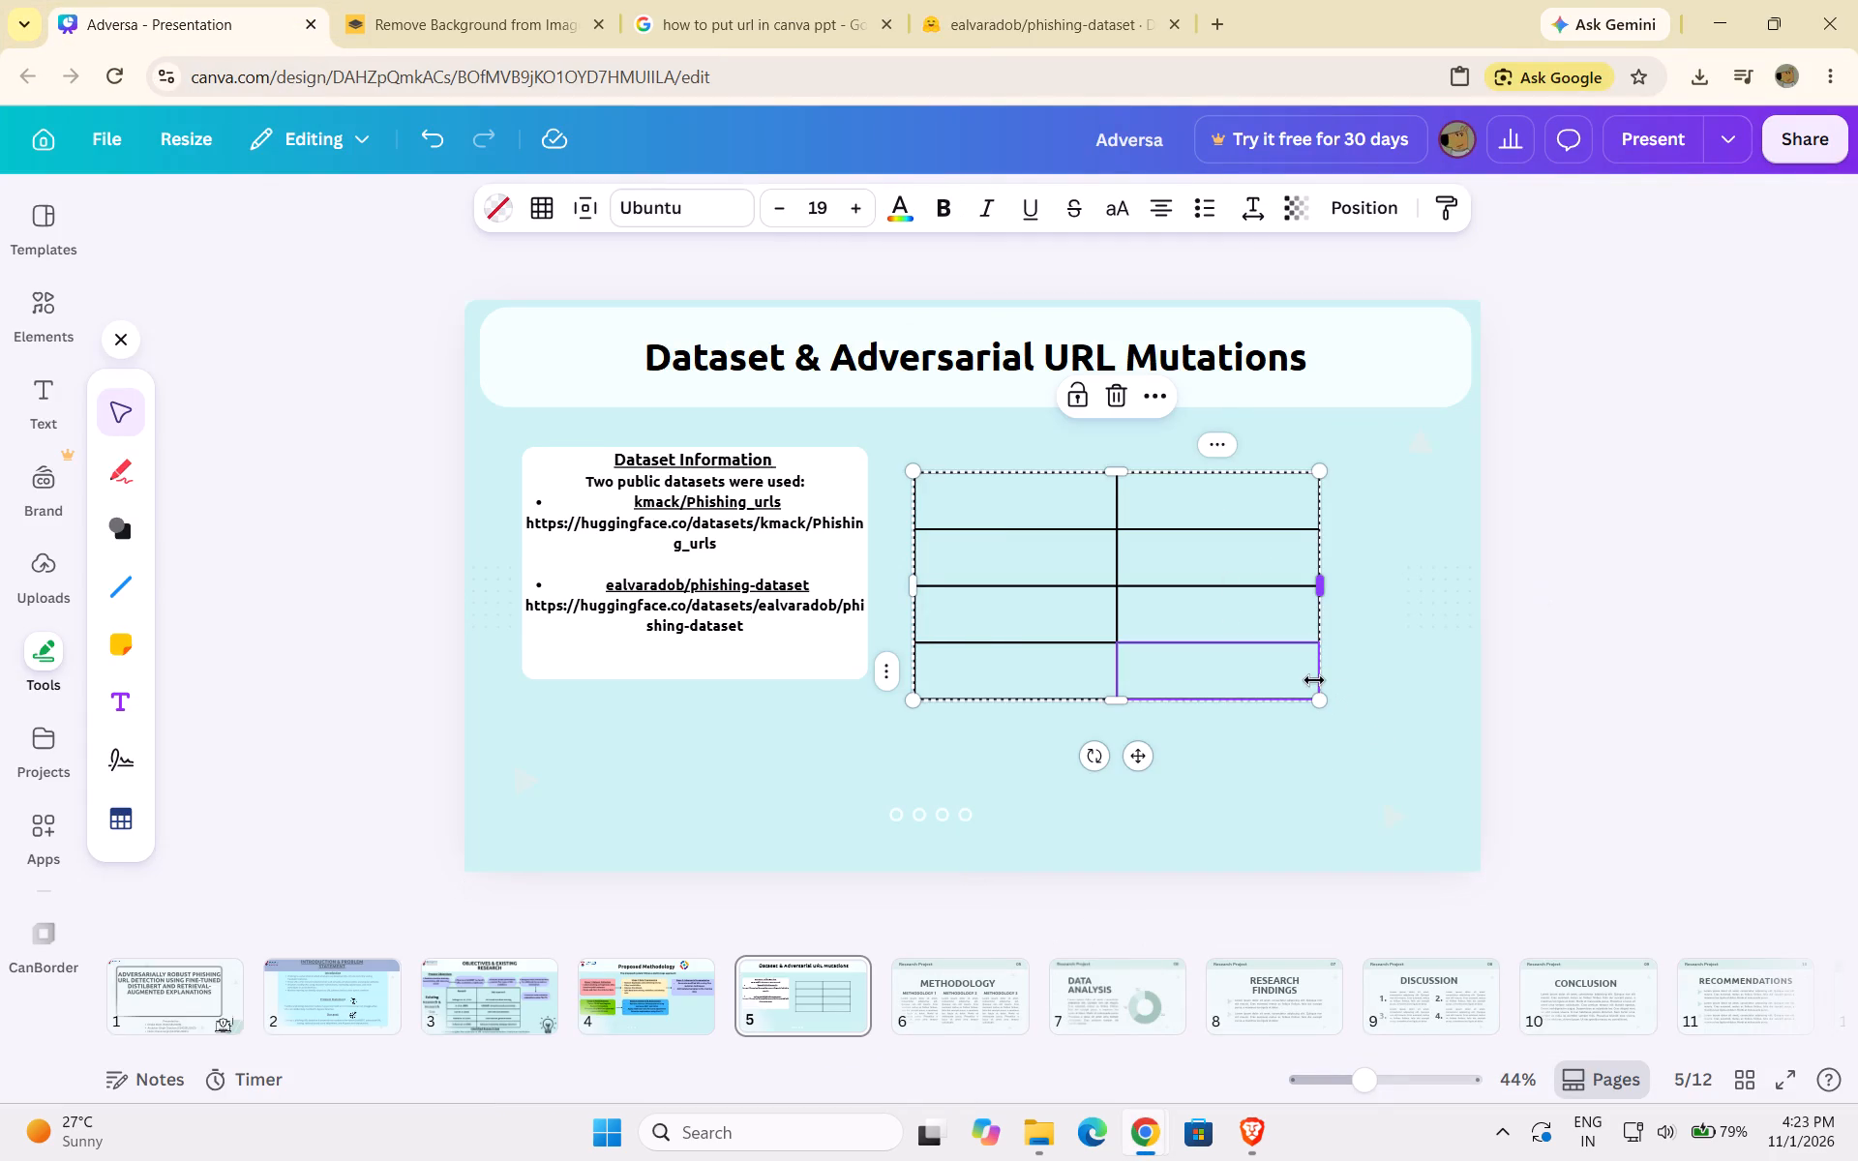
left_click(884, 669)
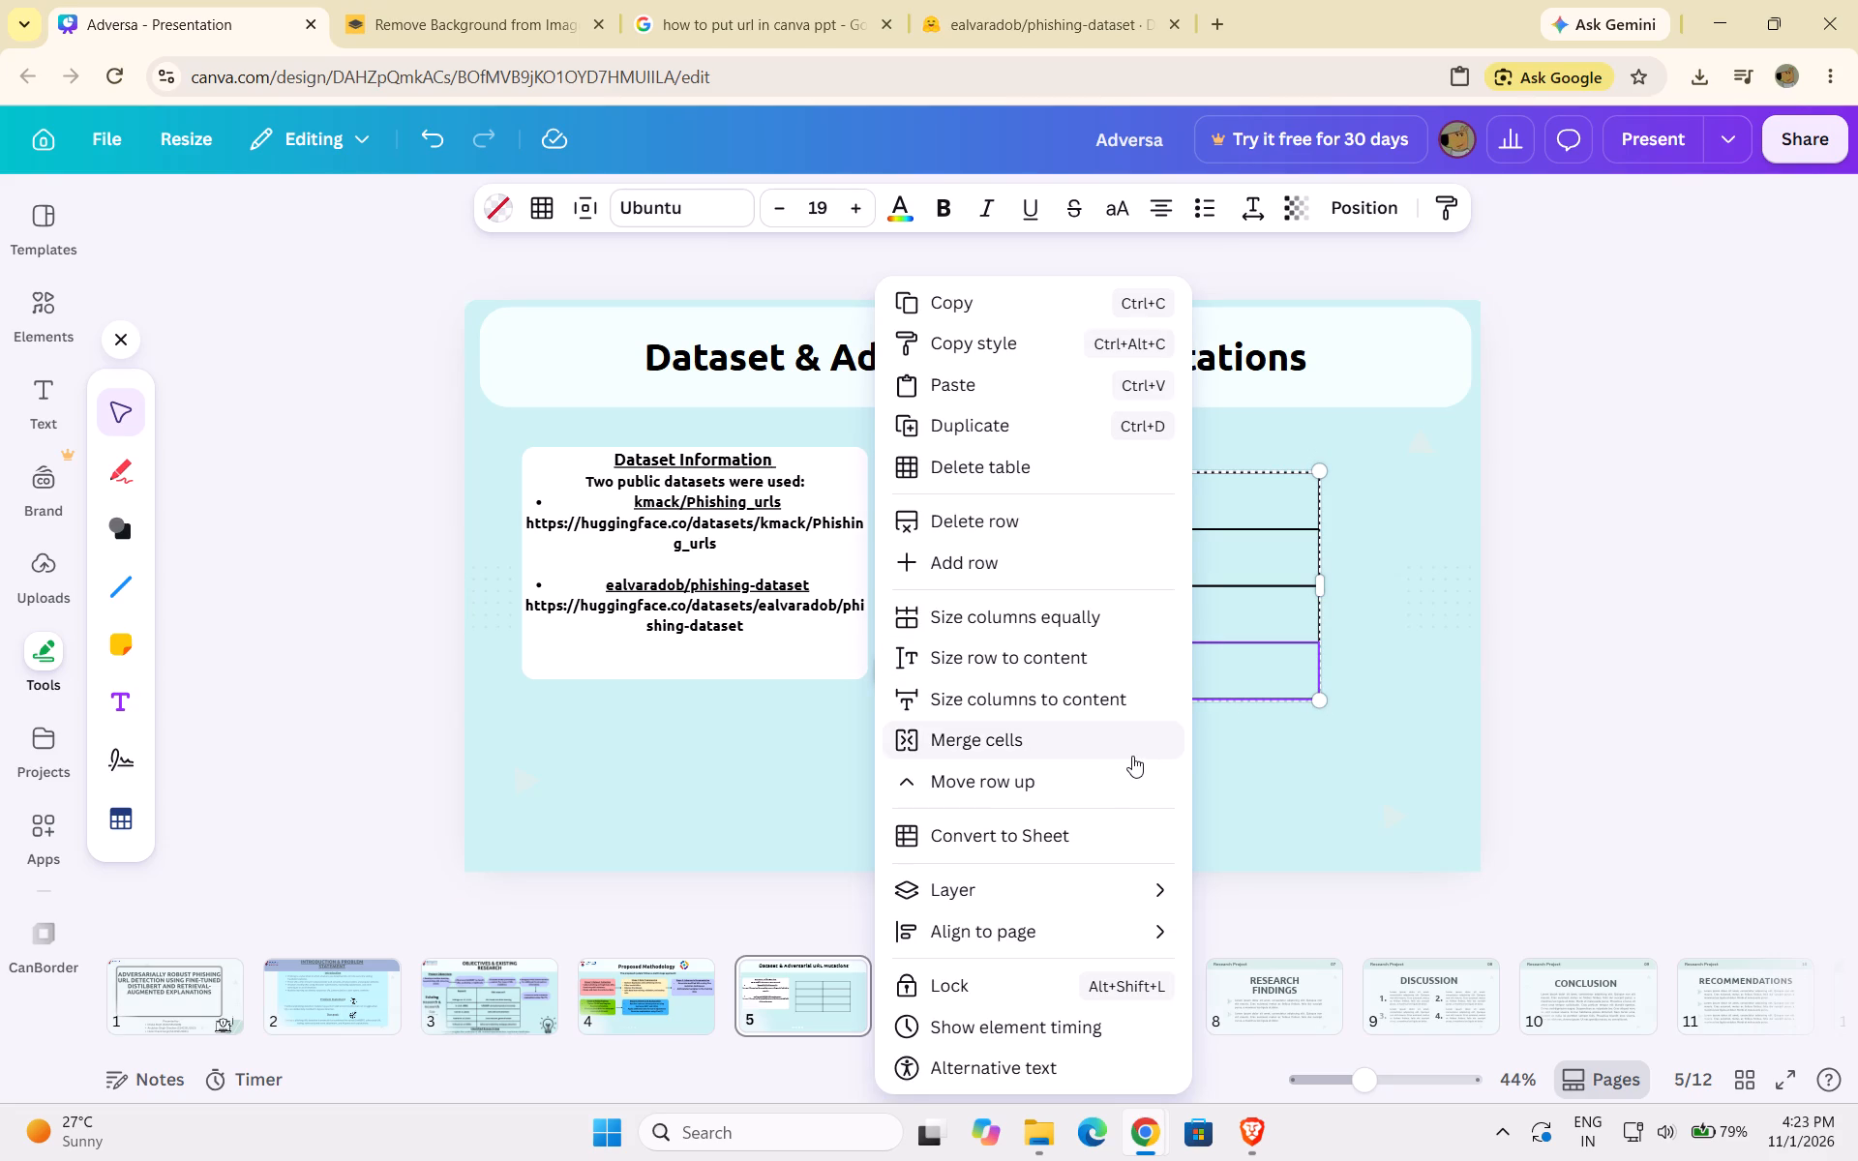
left_click(994, 545)
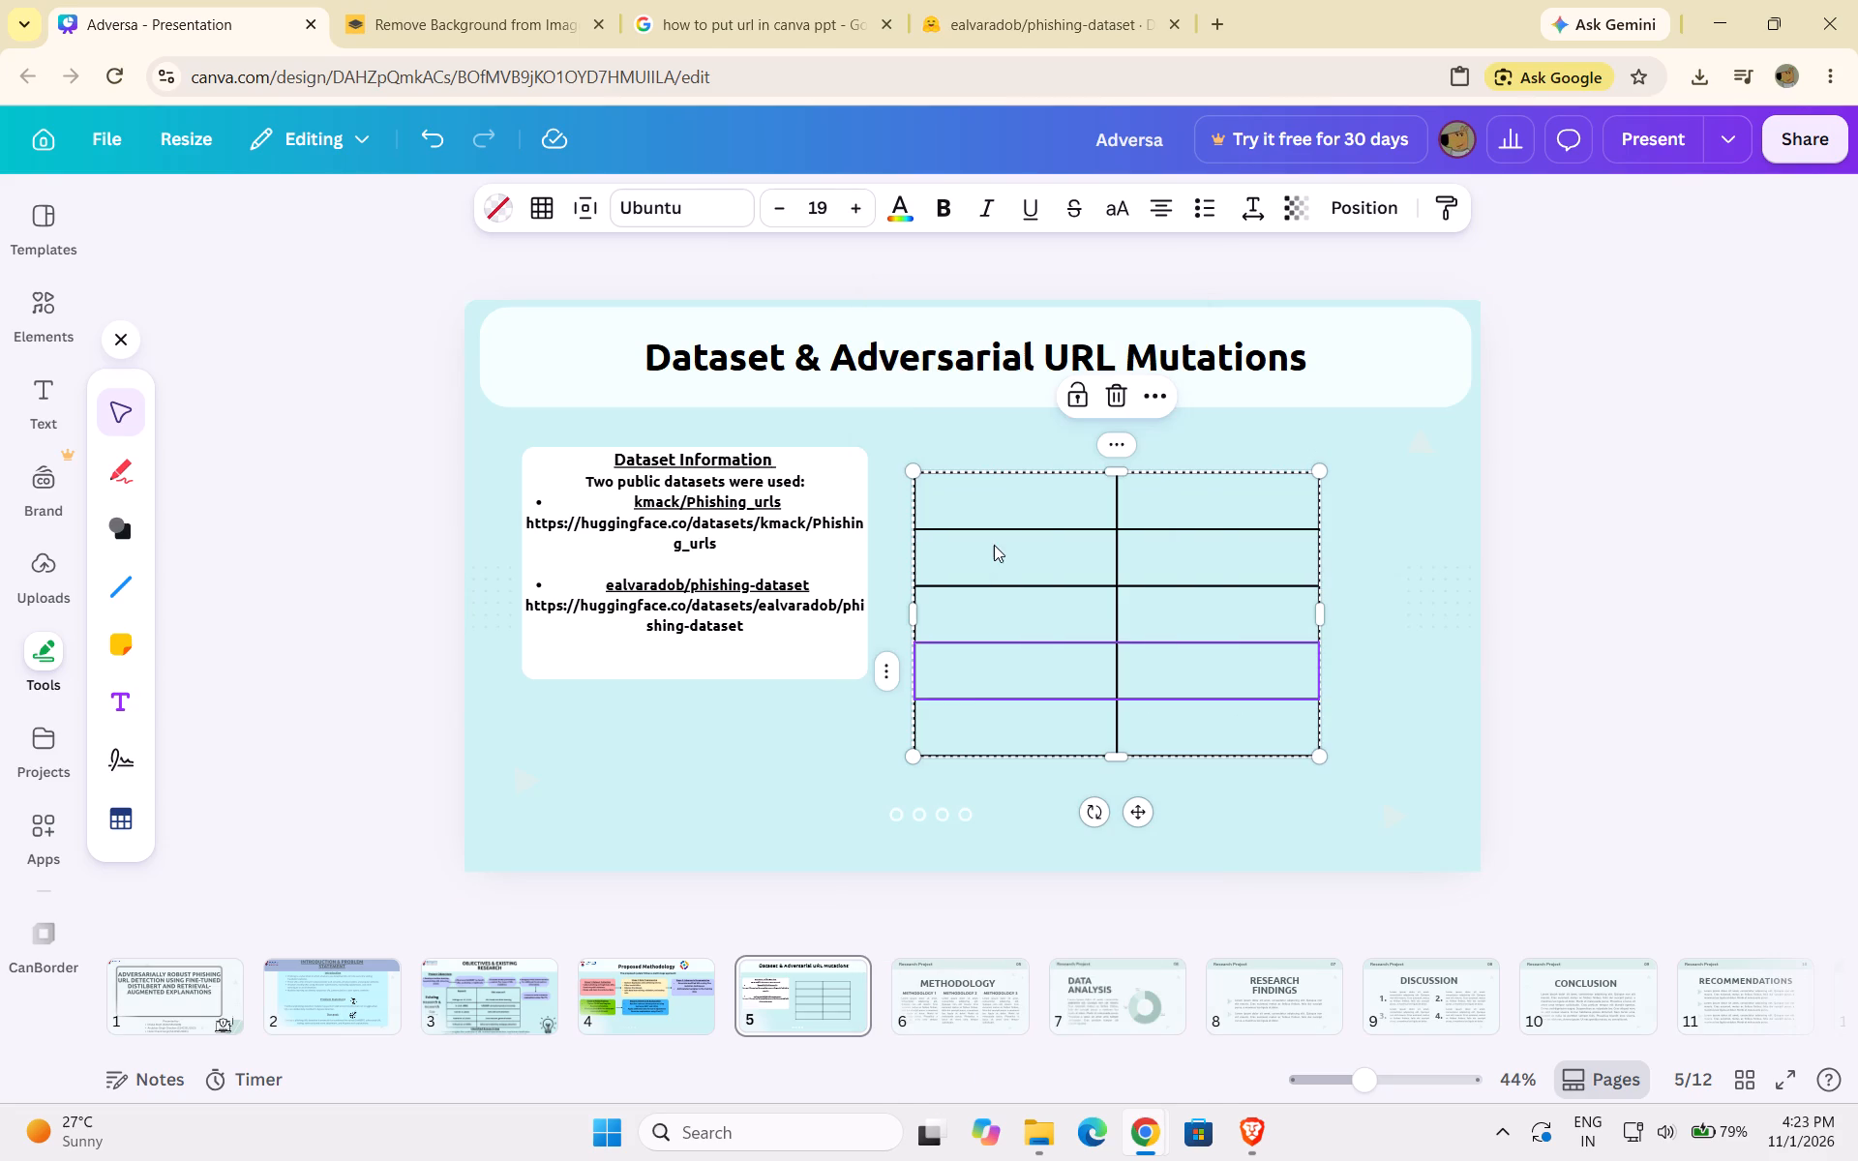
left_click(894, 671)
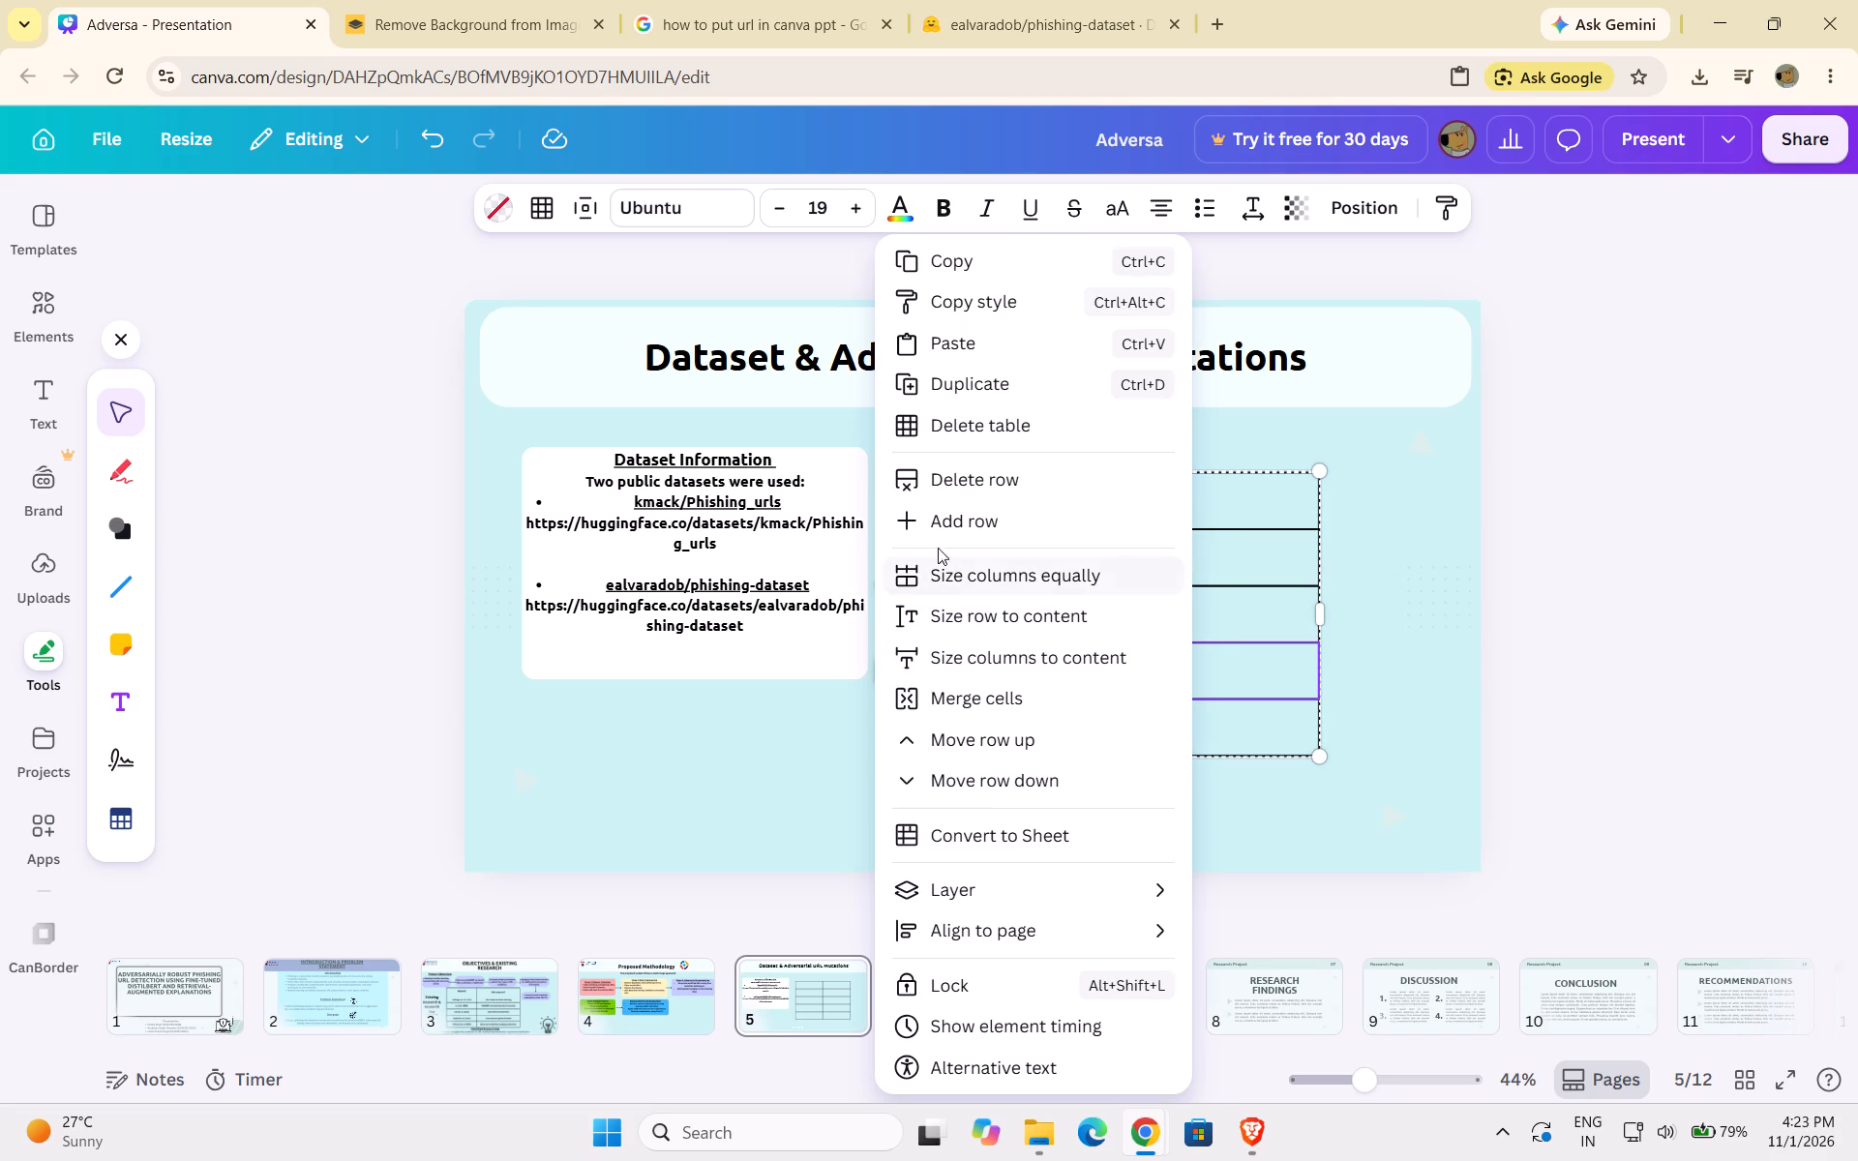
left_click(934, 532)
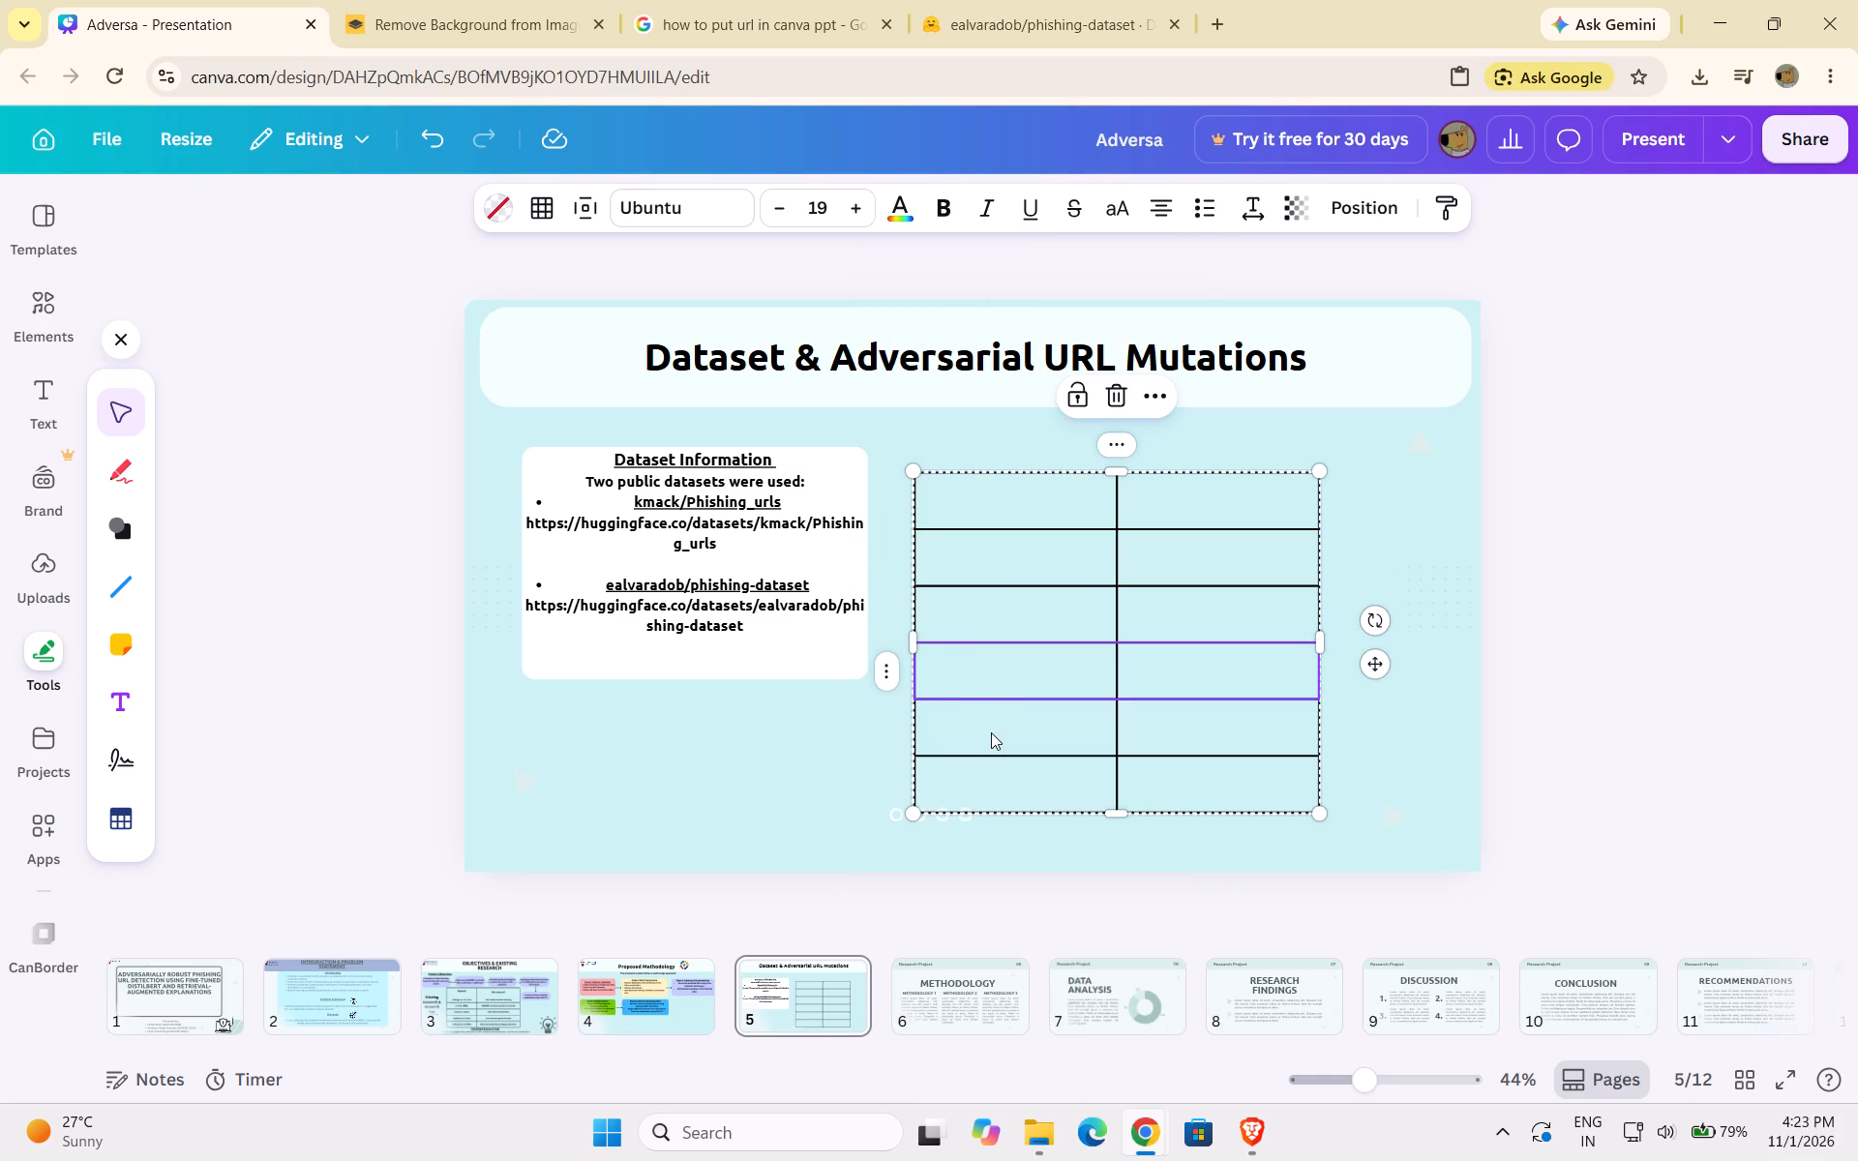
left_click(886, 661)
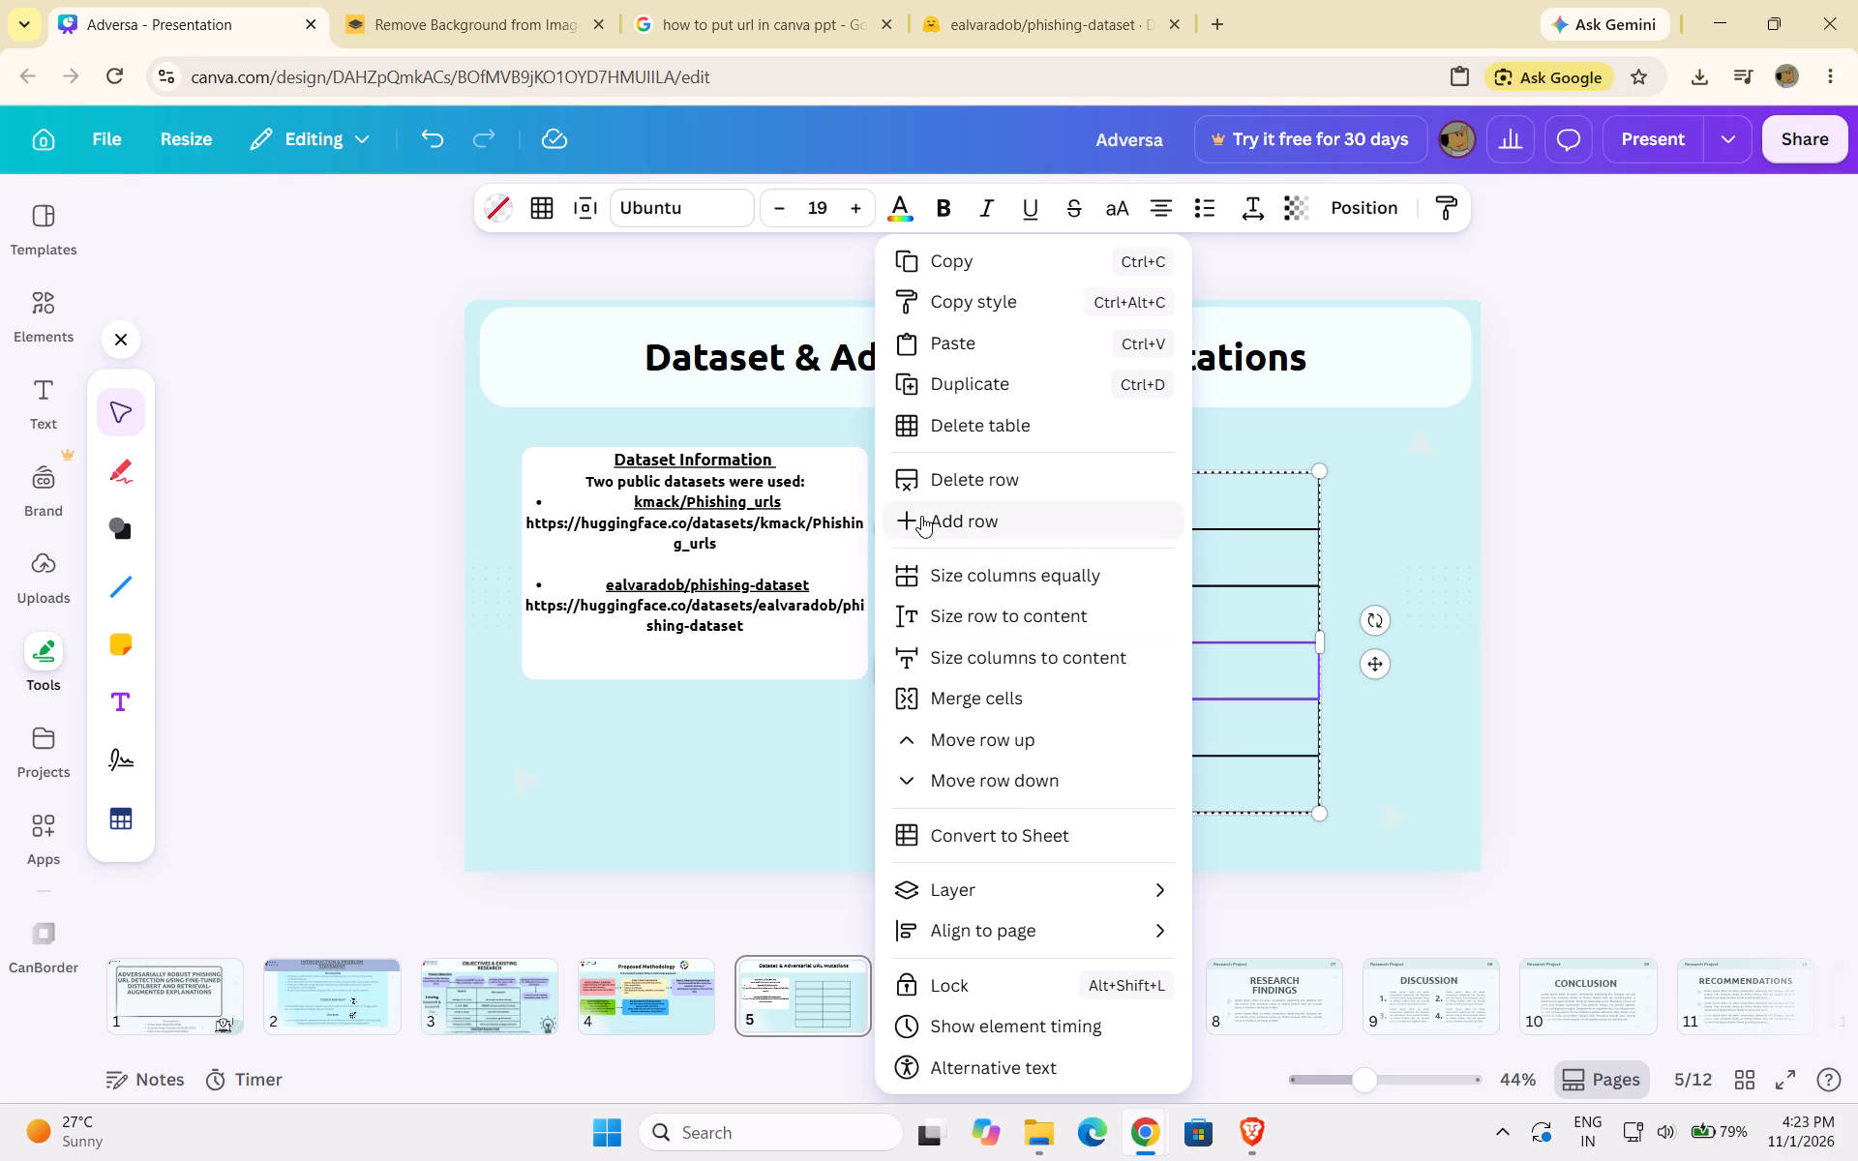
left_click(921, 516)
left_click(886, 668)
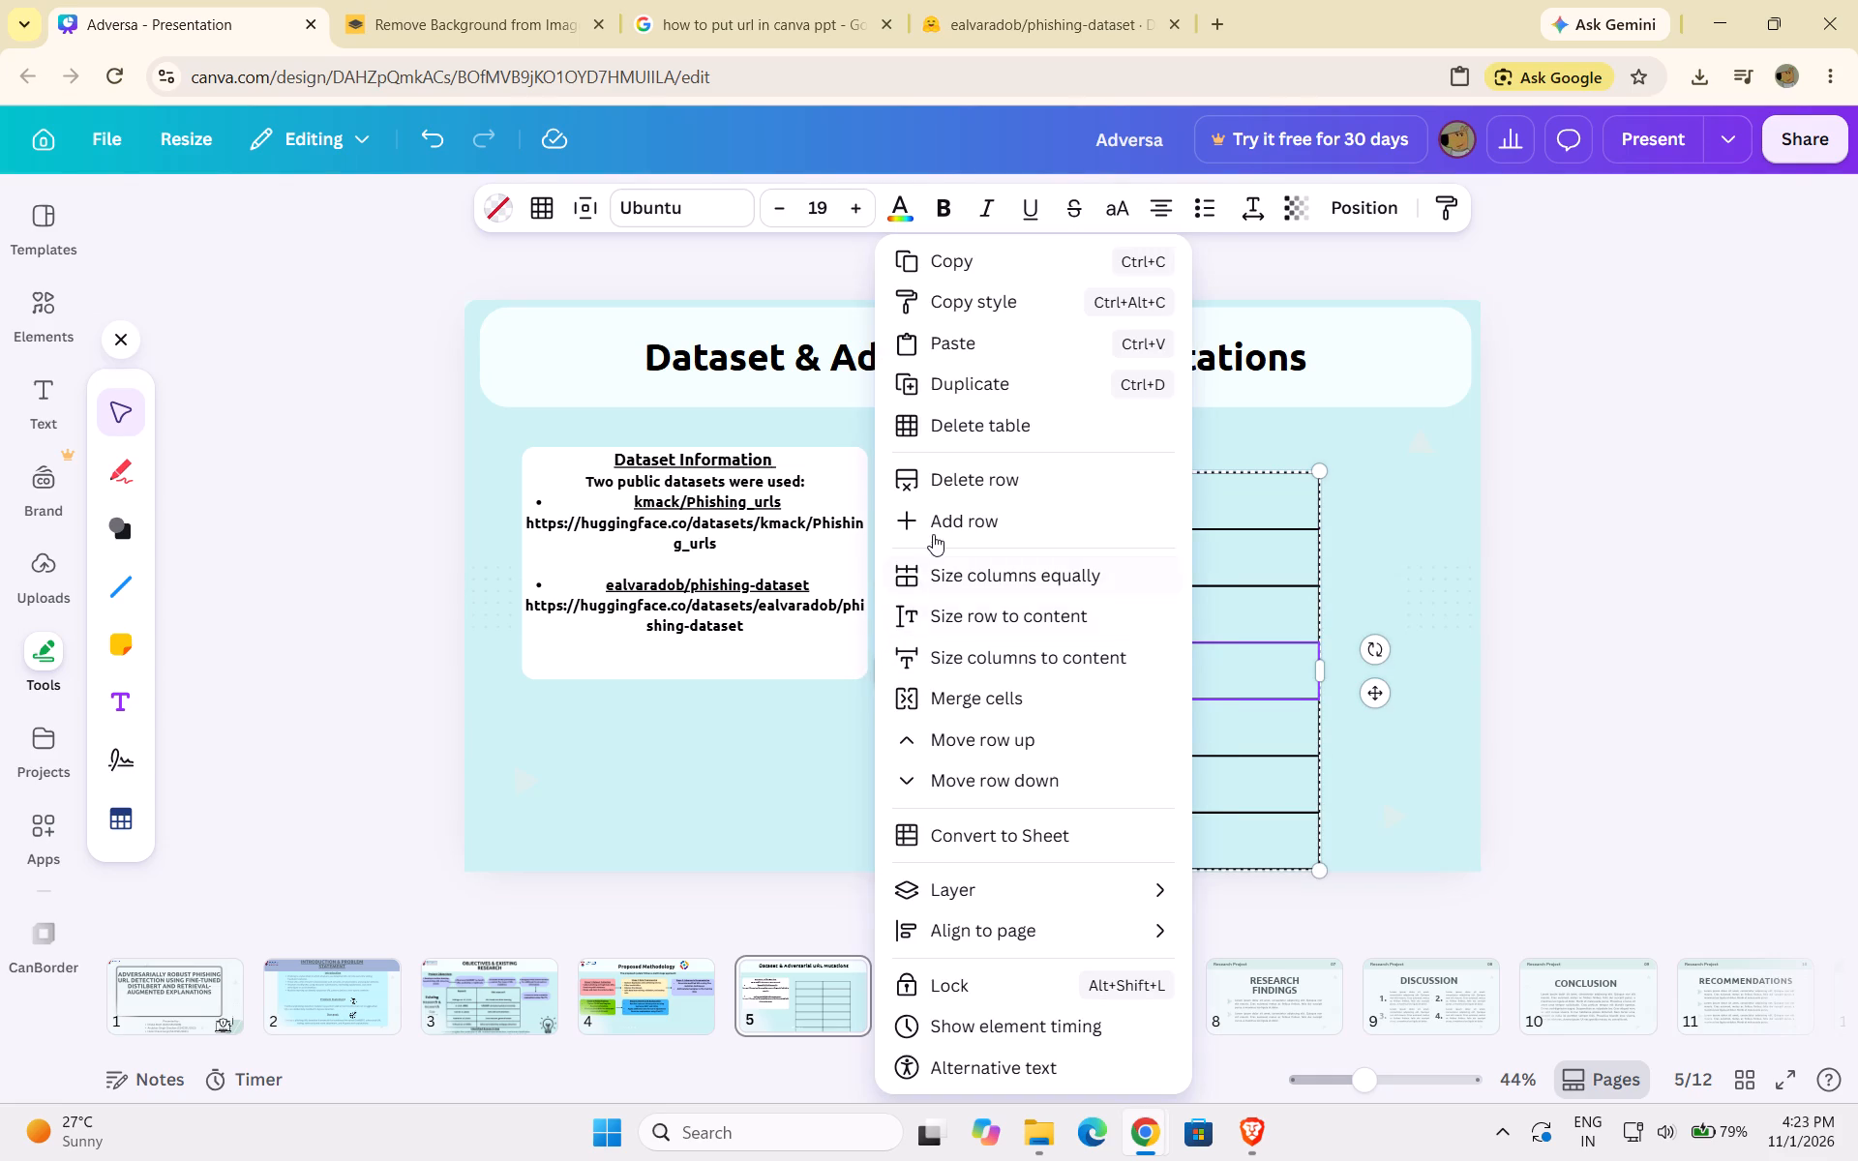
left_click(933, 533)
left_click(895, 669)
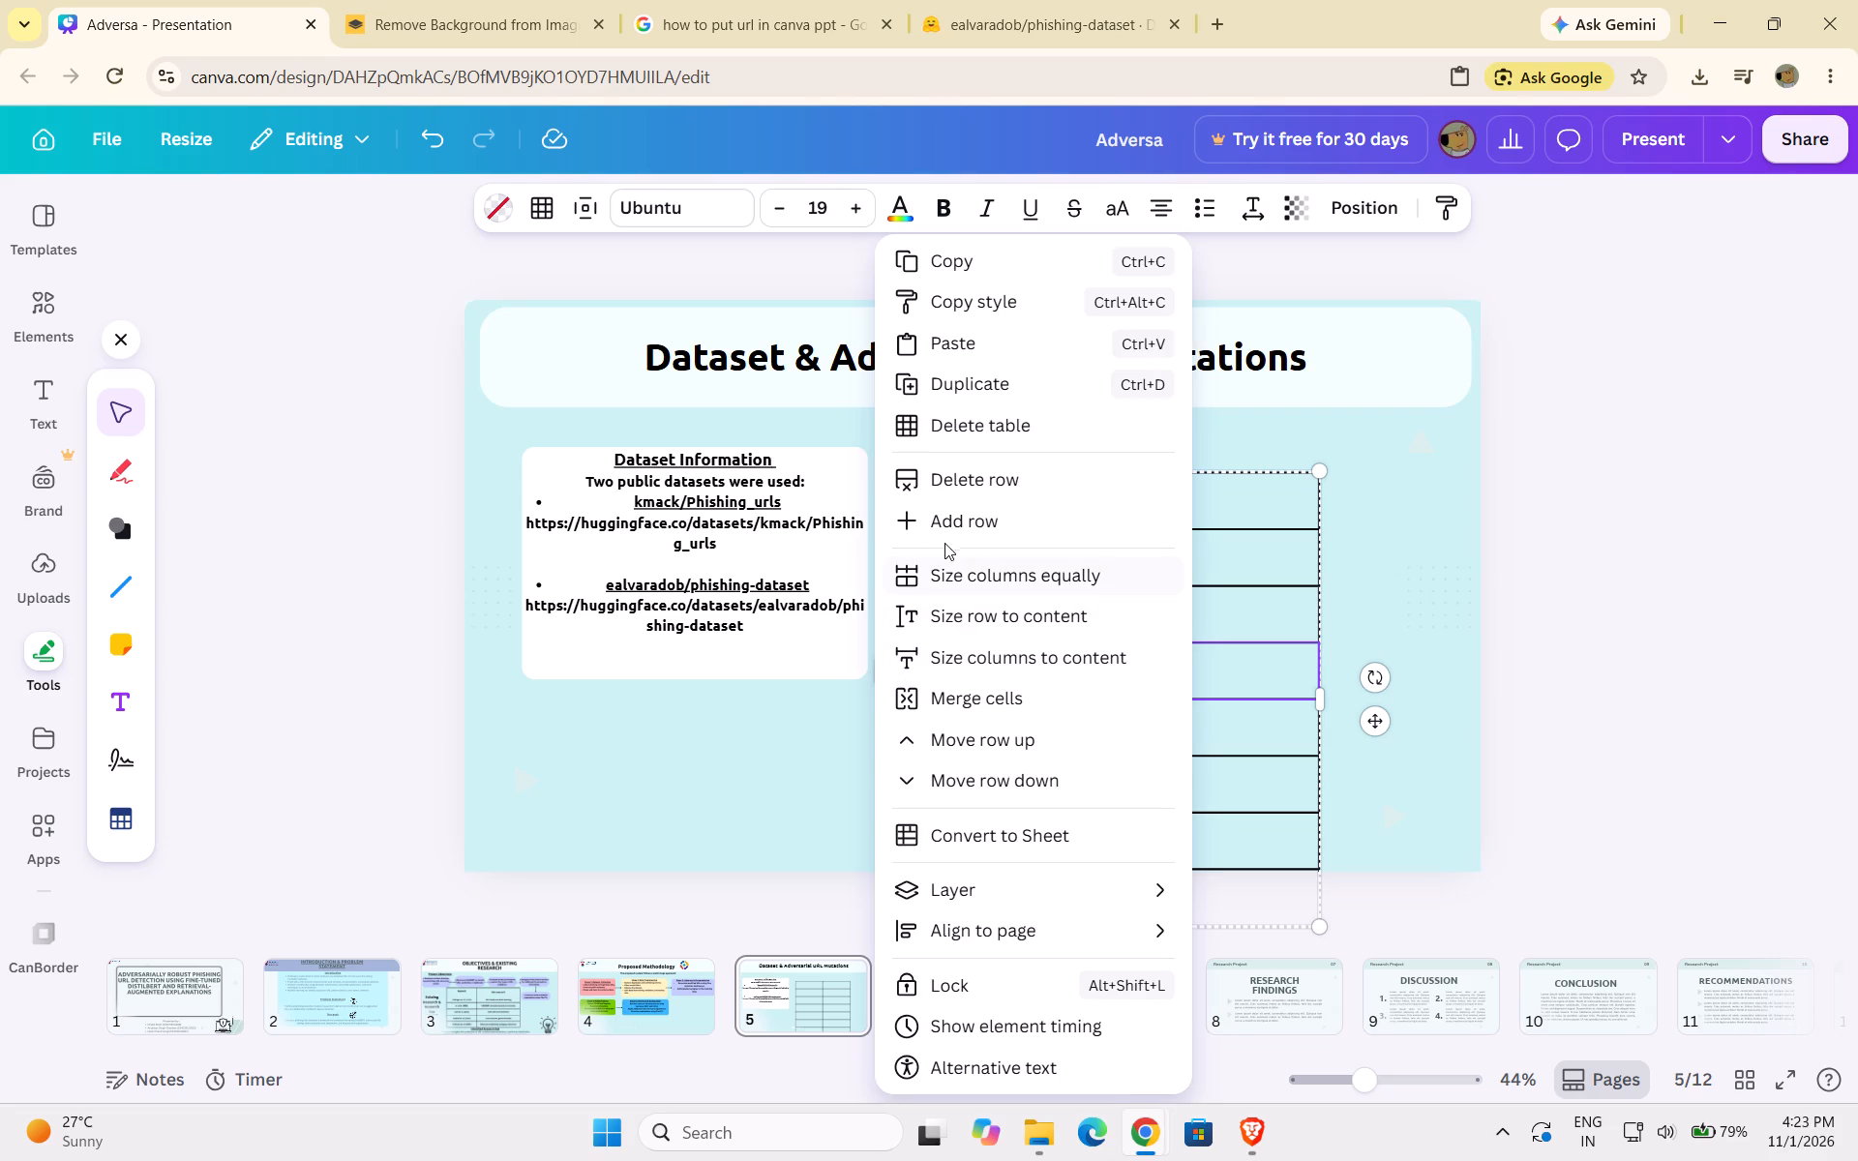
left_click(944, 529)
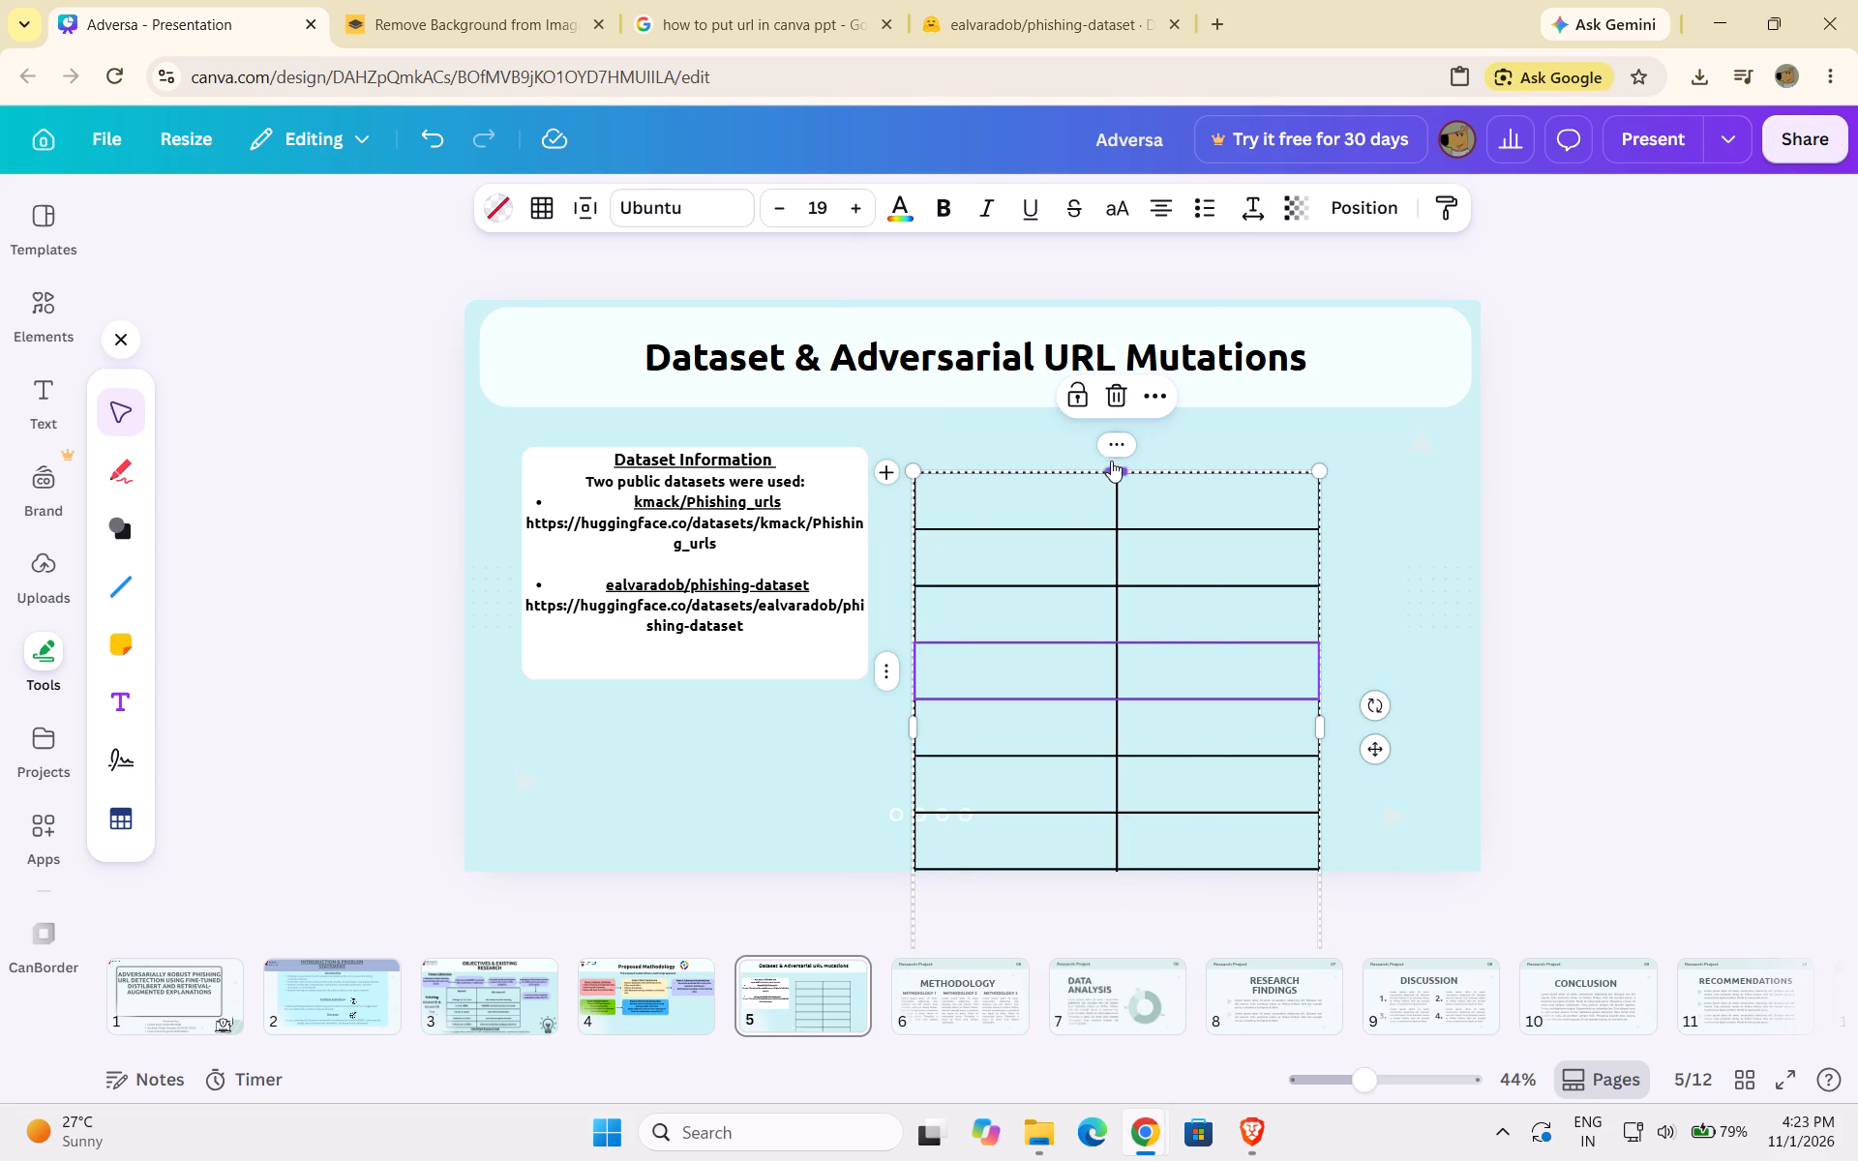
Move the nine-row table up so its top edge sits directly beneath the slide's title banner.
left_click_drag(1113, 446, 1085, 389)
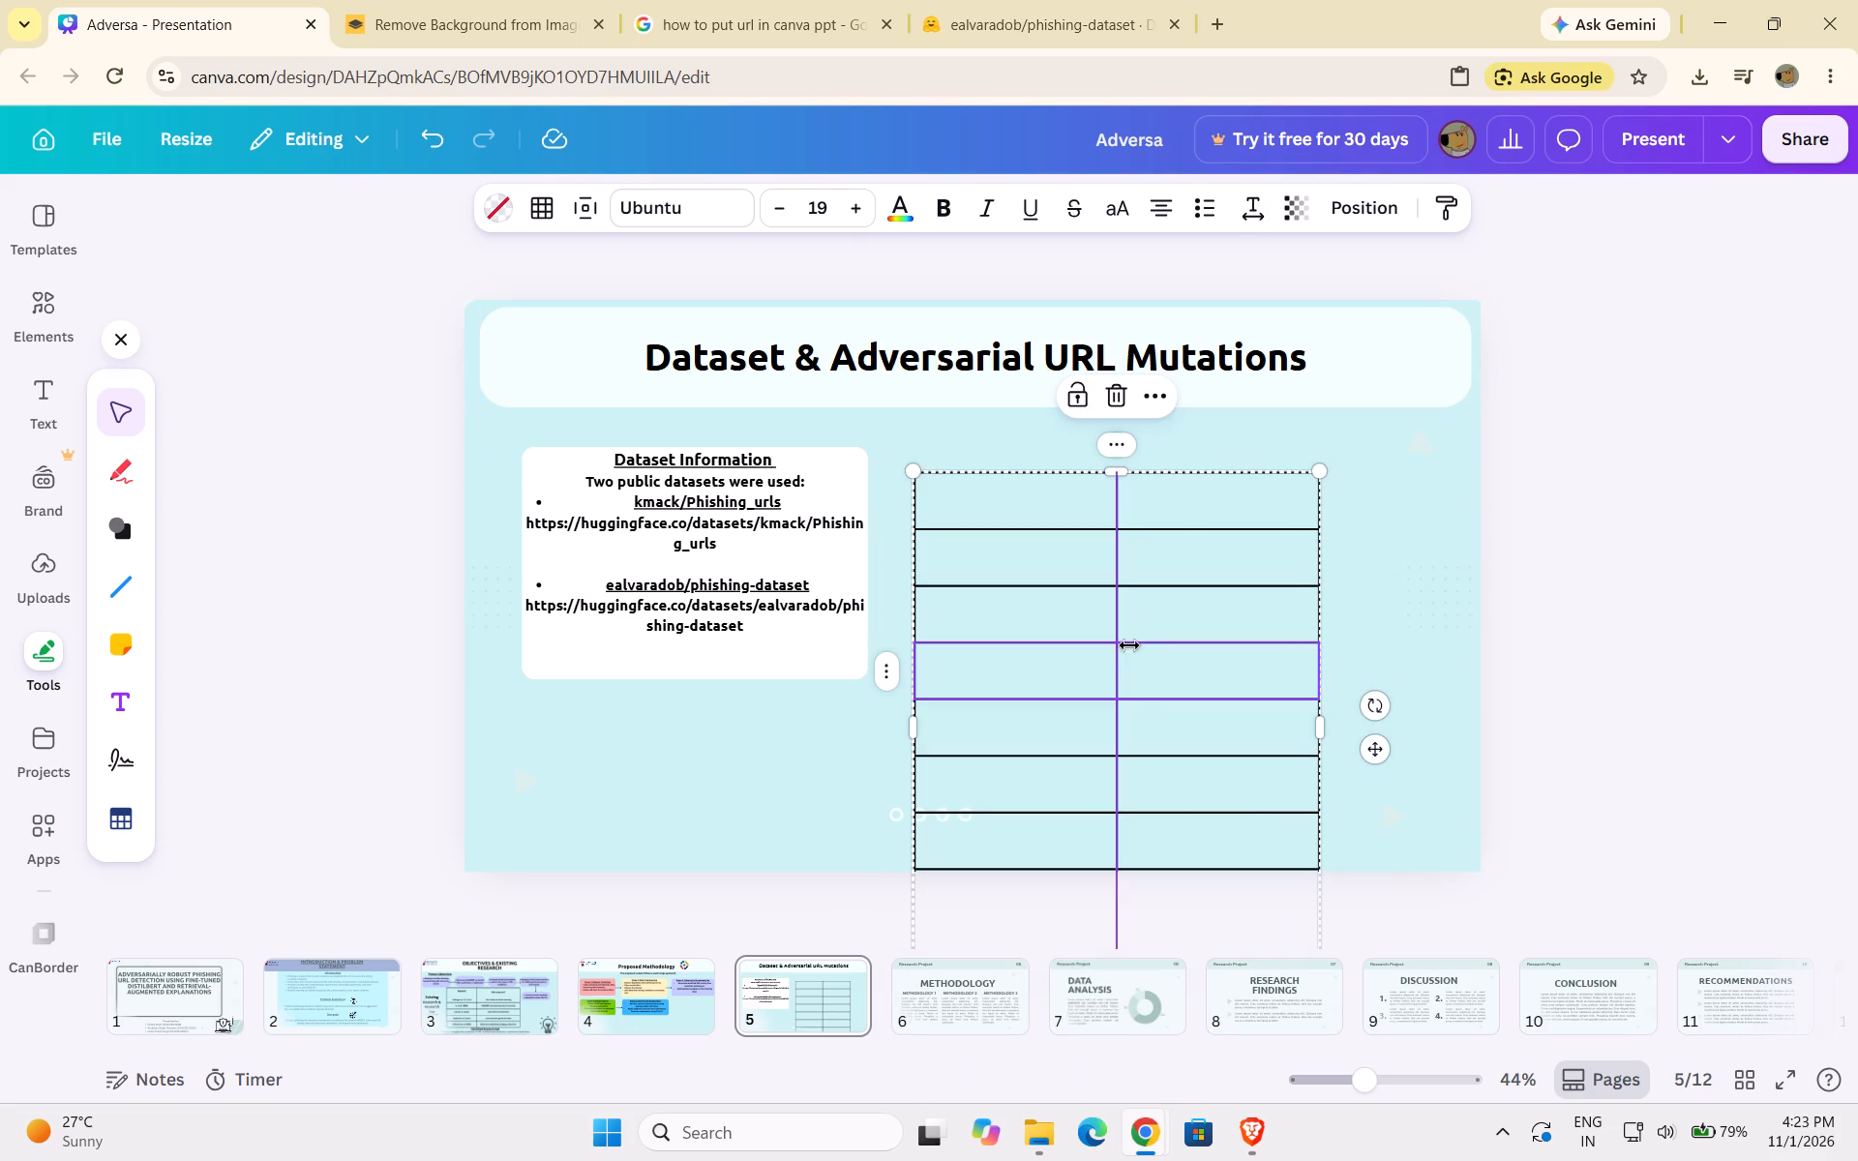
left_click_drag(1378, 758, 1359, 625)
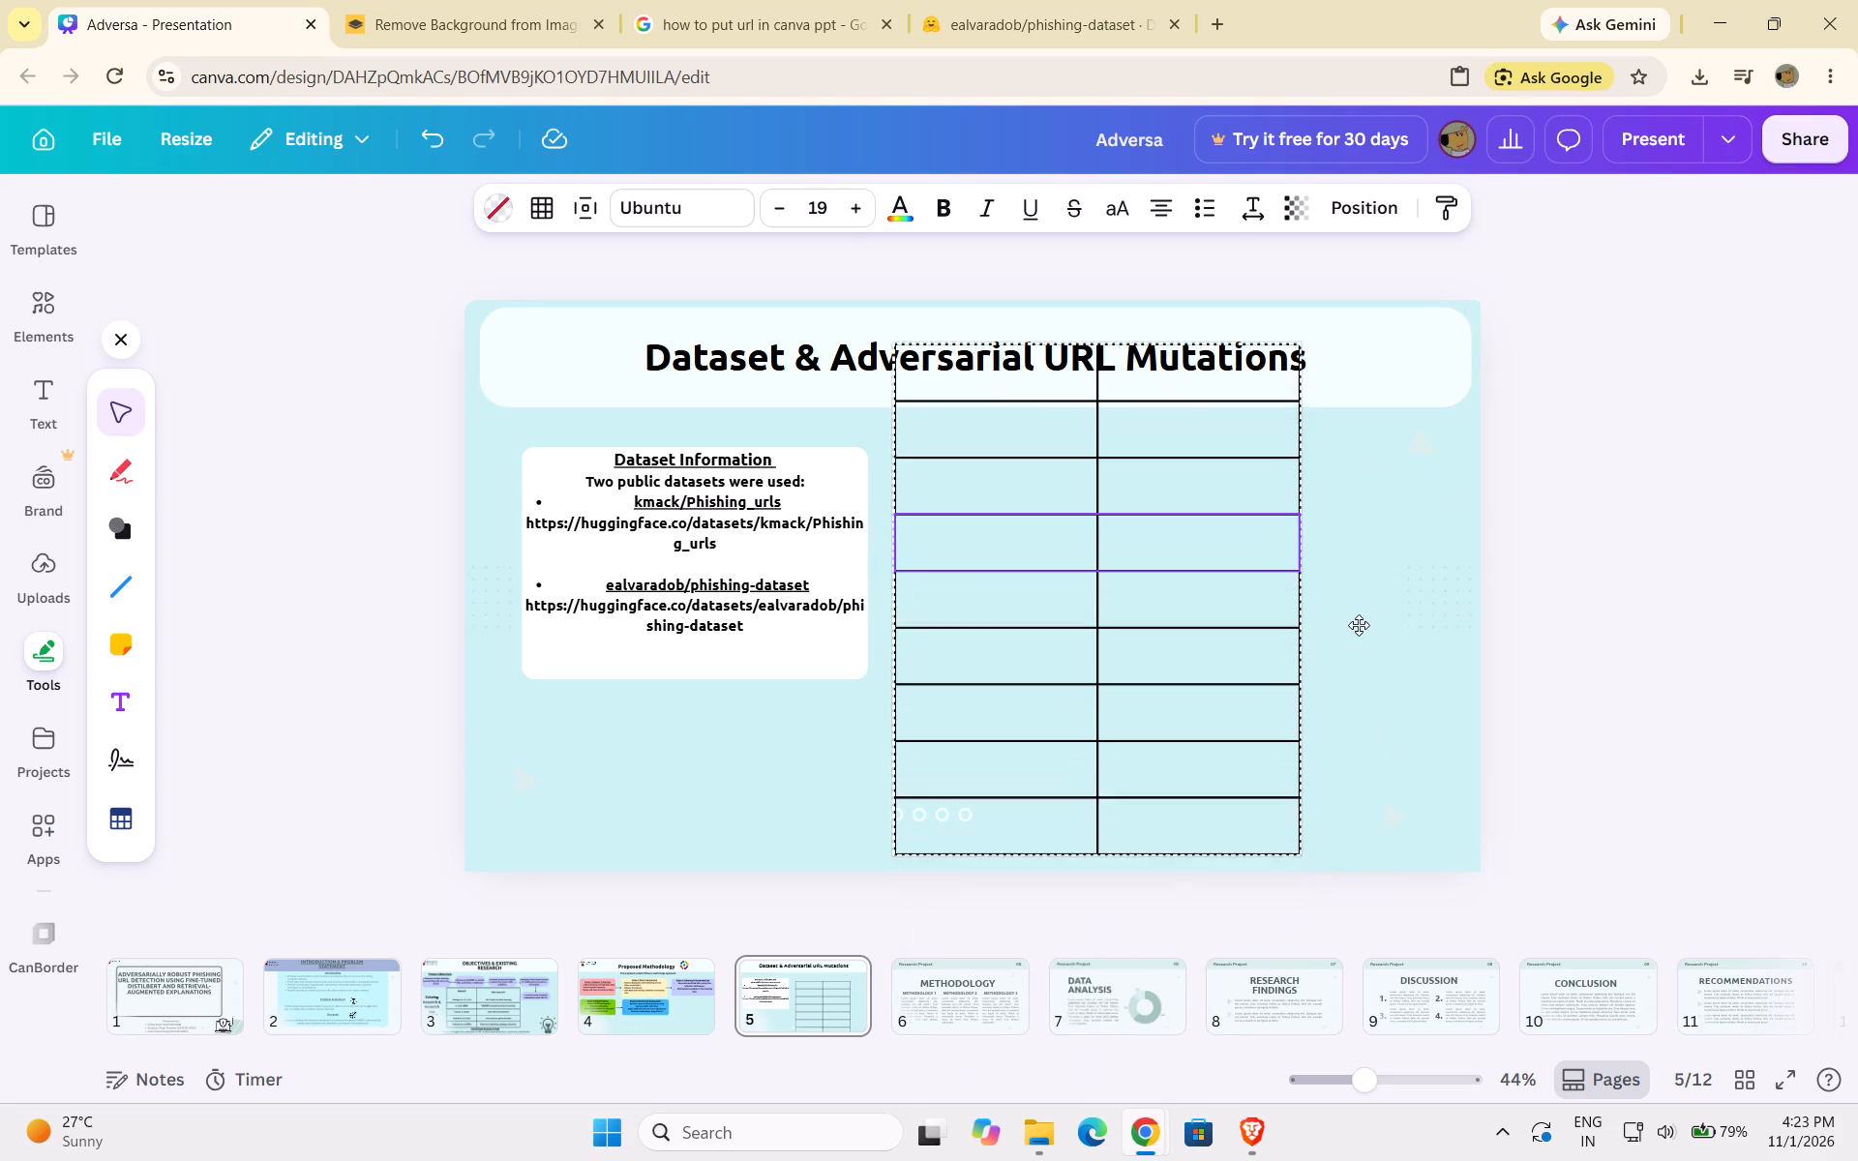
left_click_drag(1359, 625, 1367, 696)
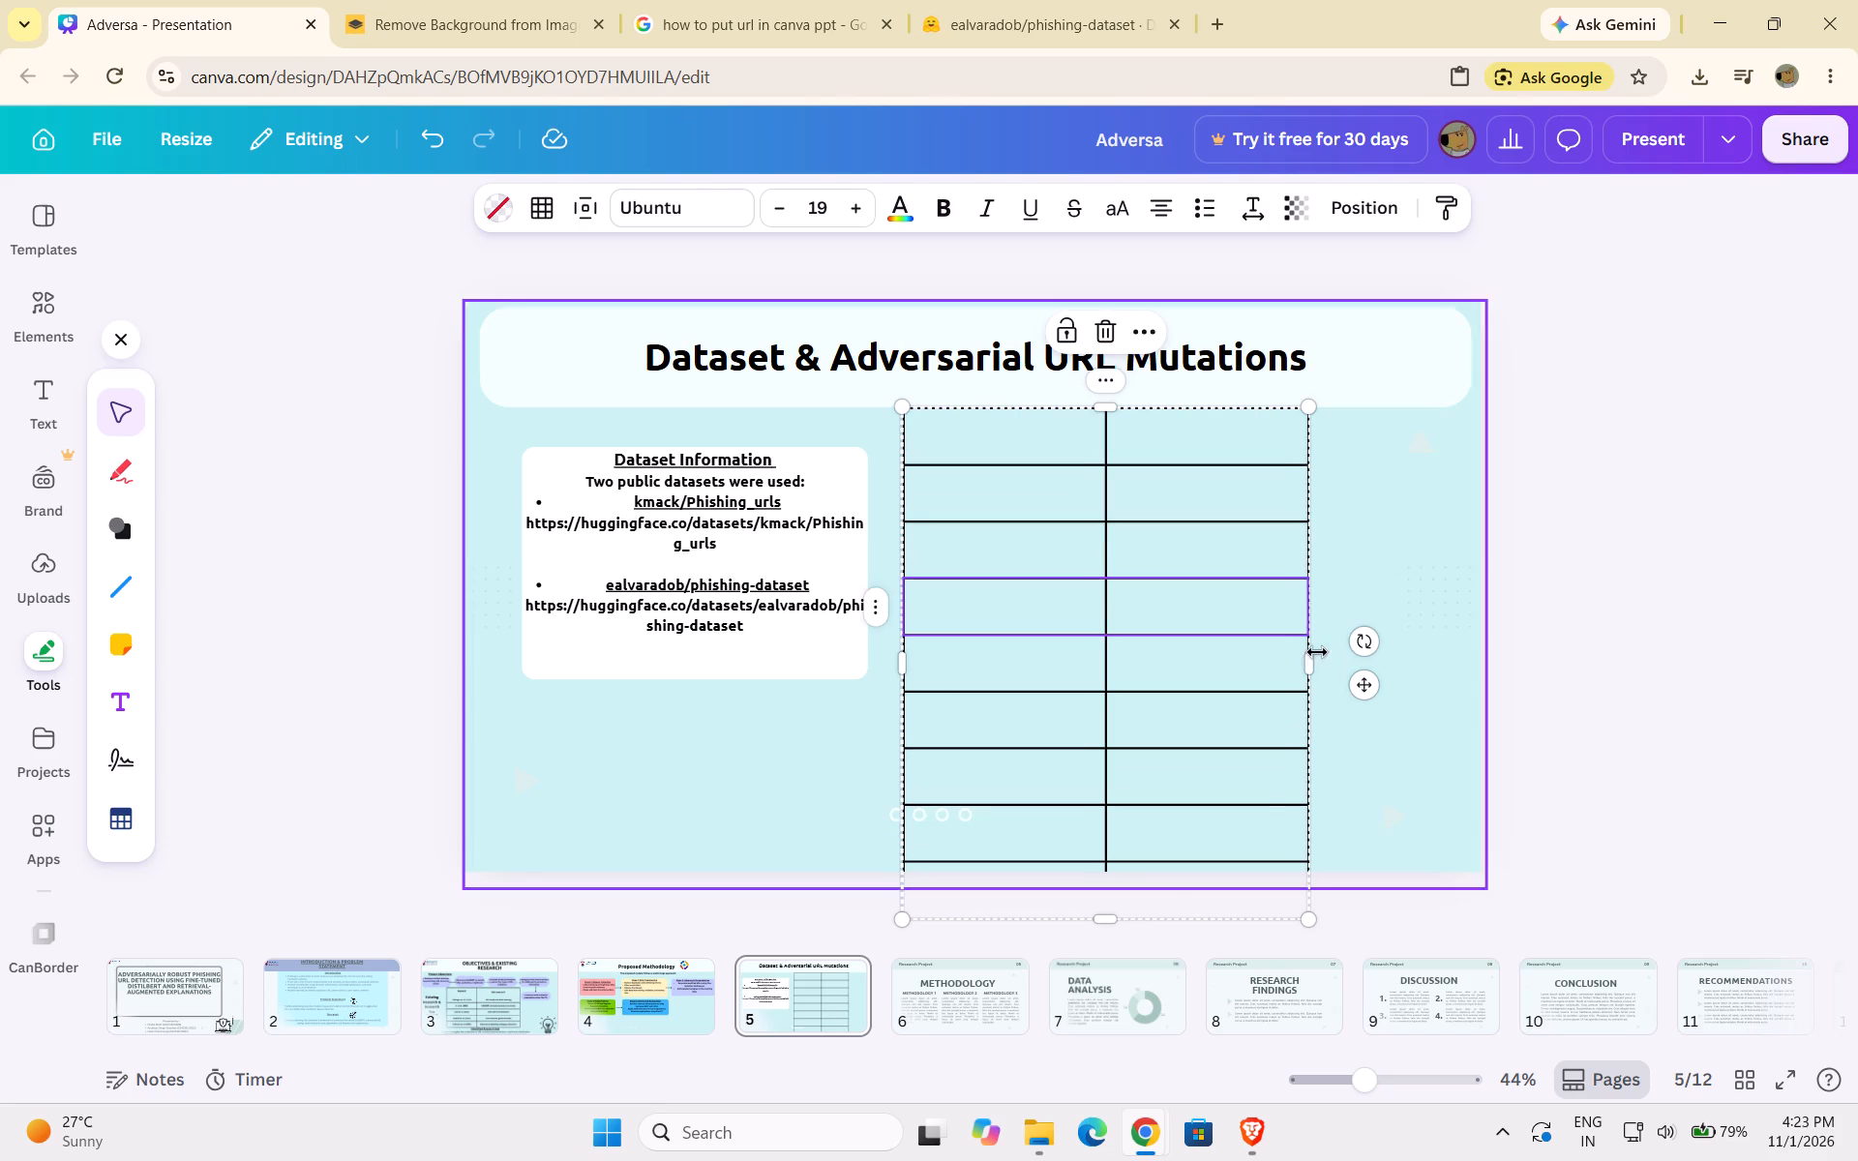
Resize the table by shortening its bottom row slightly and widening it toward the slide's right edge.
left_click_drag(1114, 927, 1113, 819)
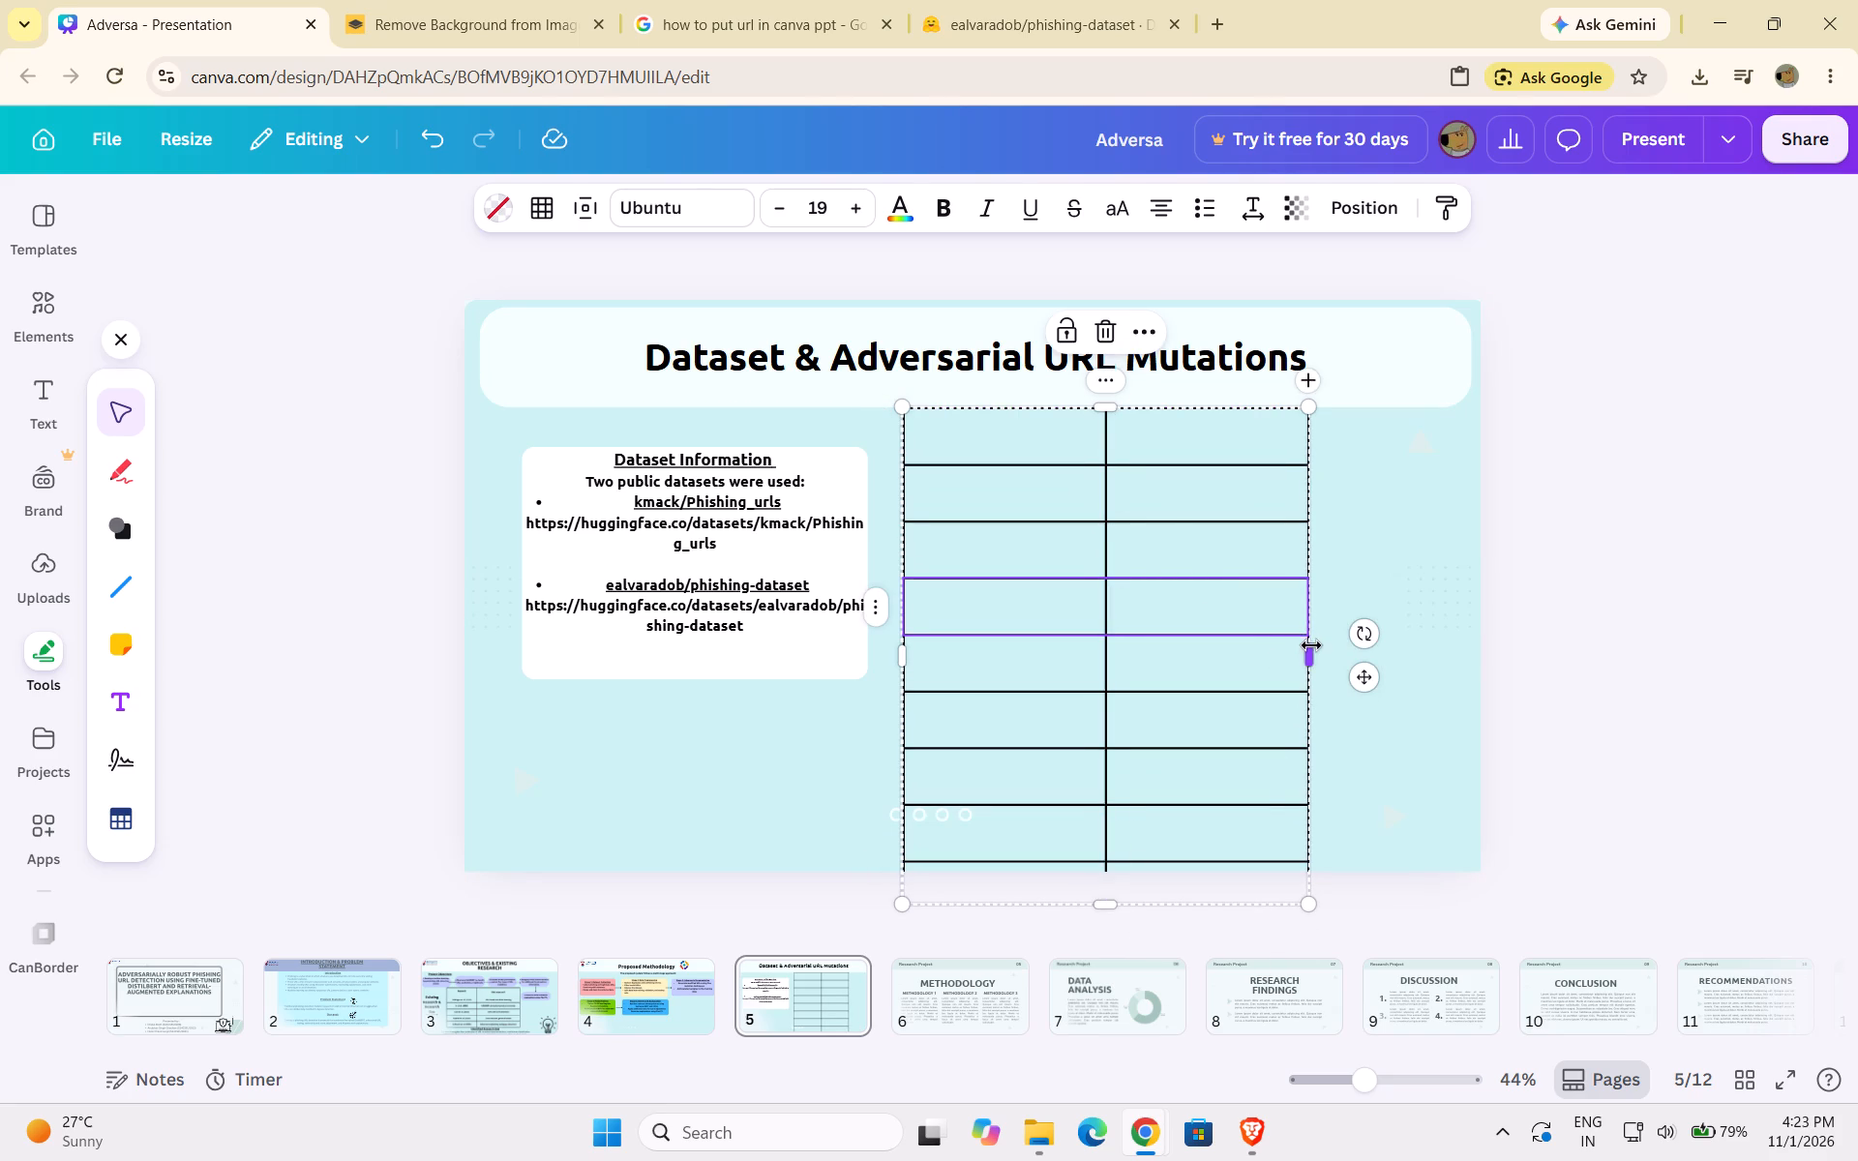
left_click_drag(1311, 647, 1421, 640)
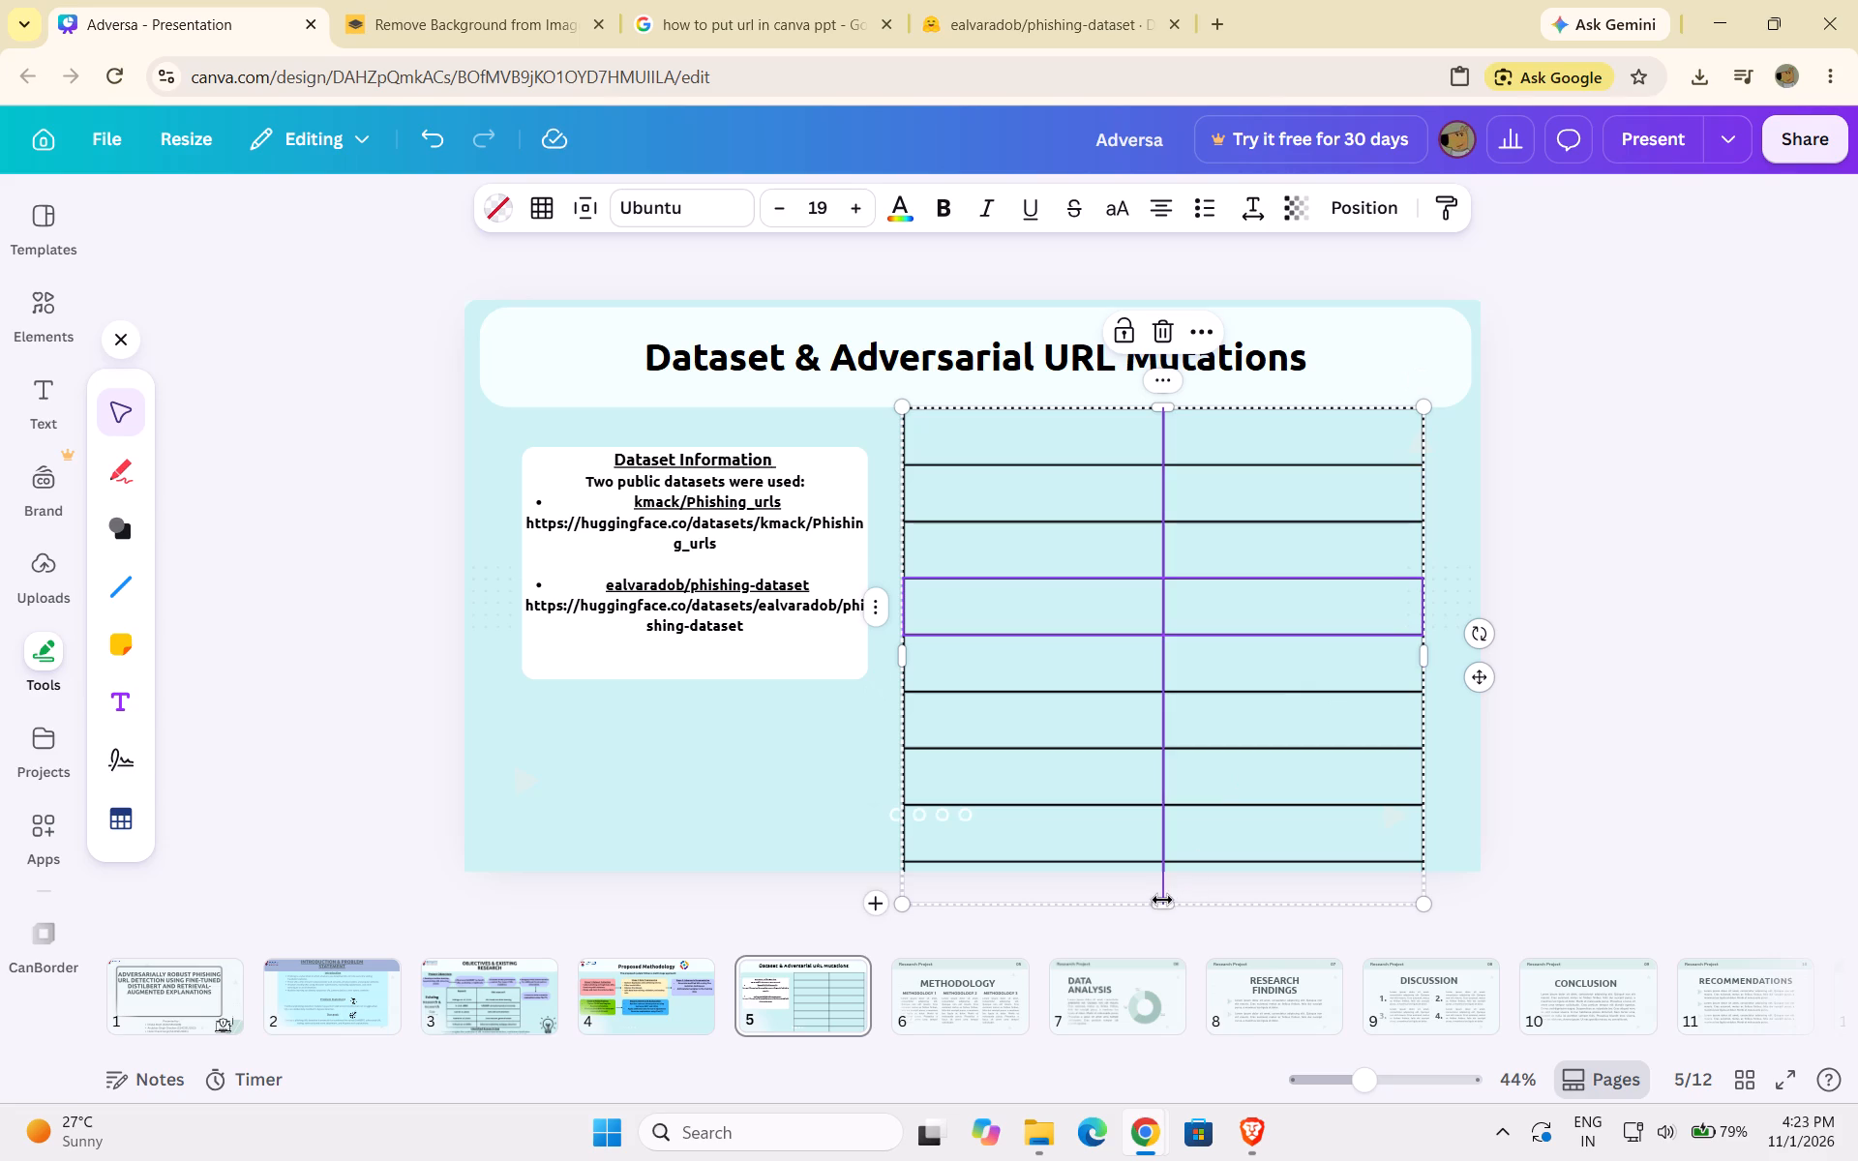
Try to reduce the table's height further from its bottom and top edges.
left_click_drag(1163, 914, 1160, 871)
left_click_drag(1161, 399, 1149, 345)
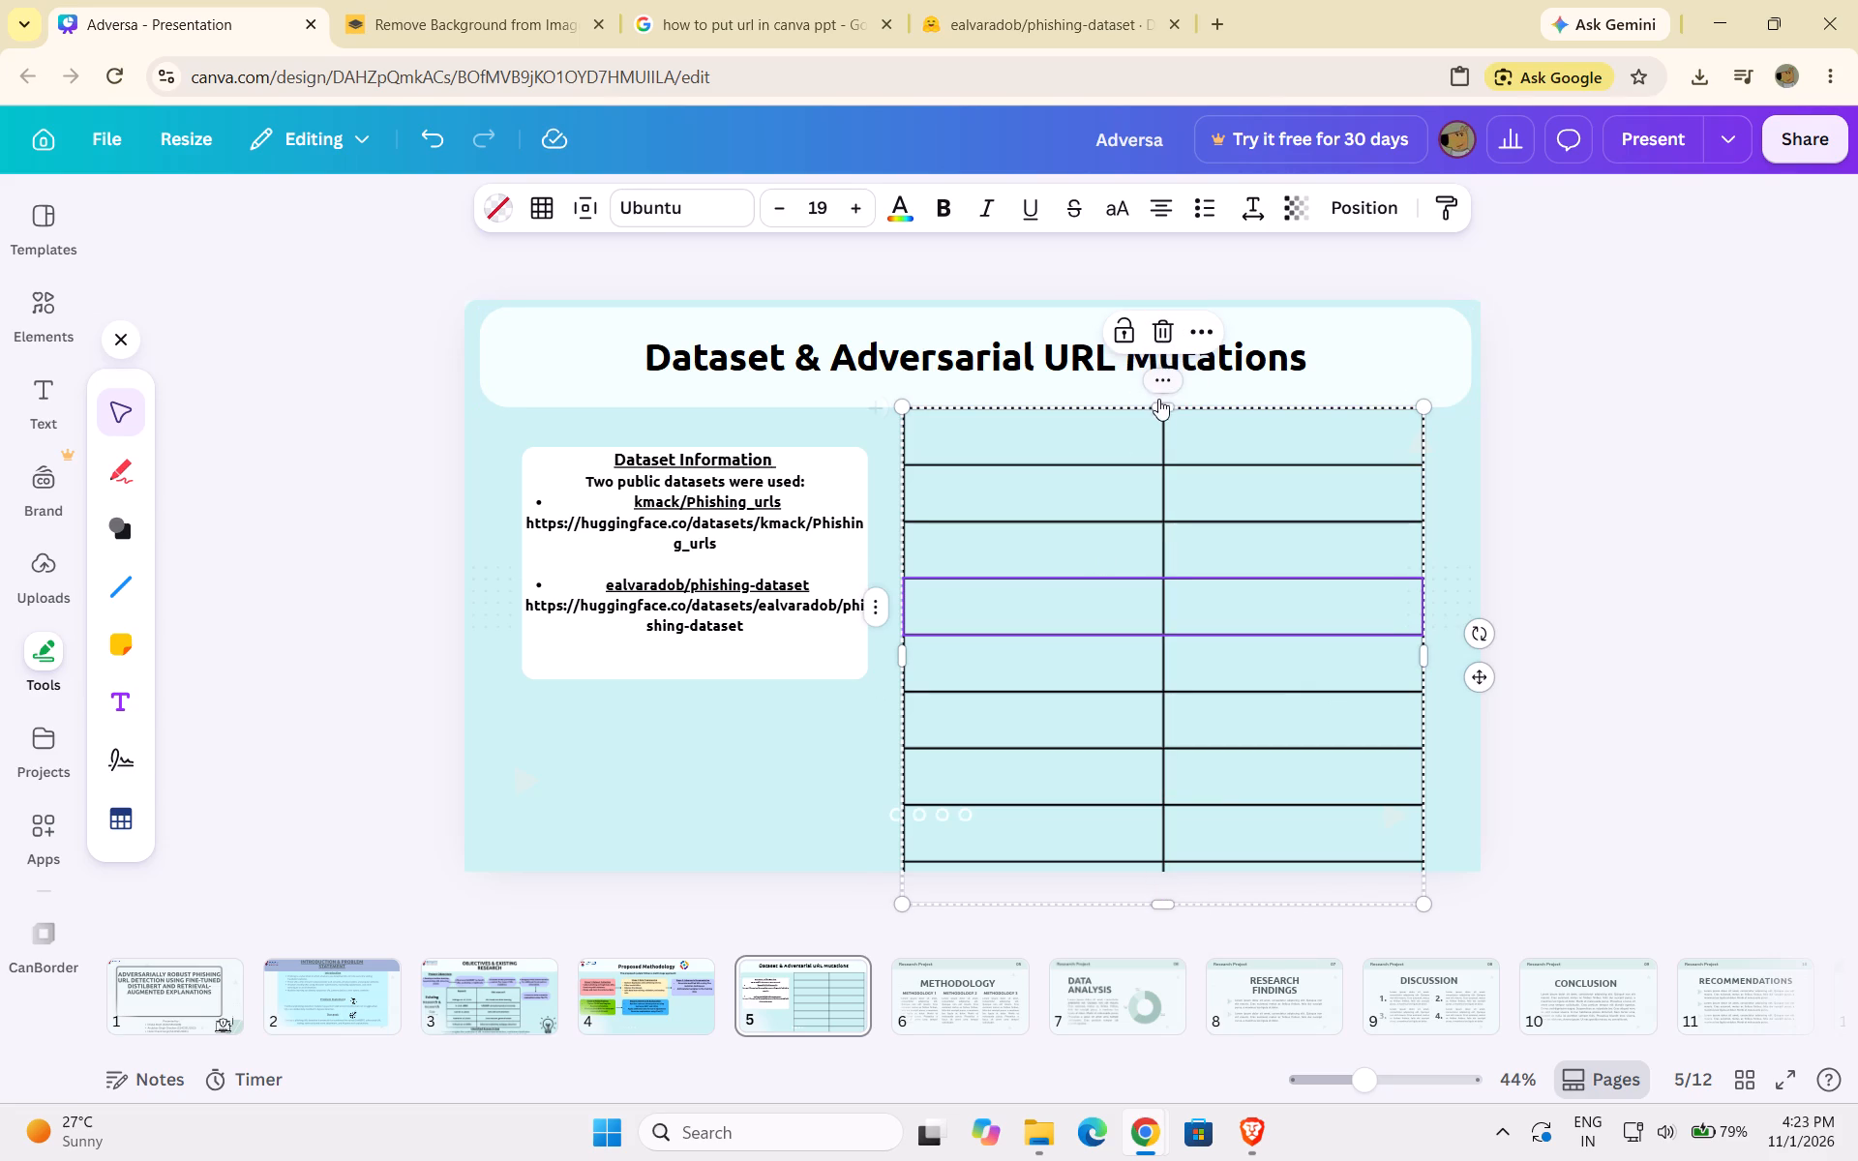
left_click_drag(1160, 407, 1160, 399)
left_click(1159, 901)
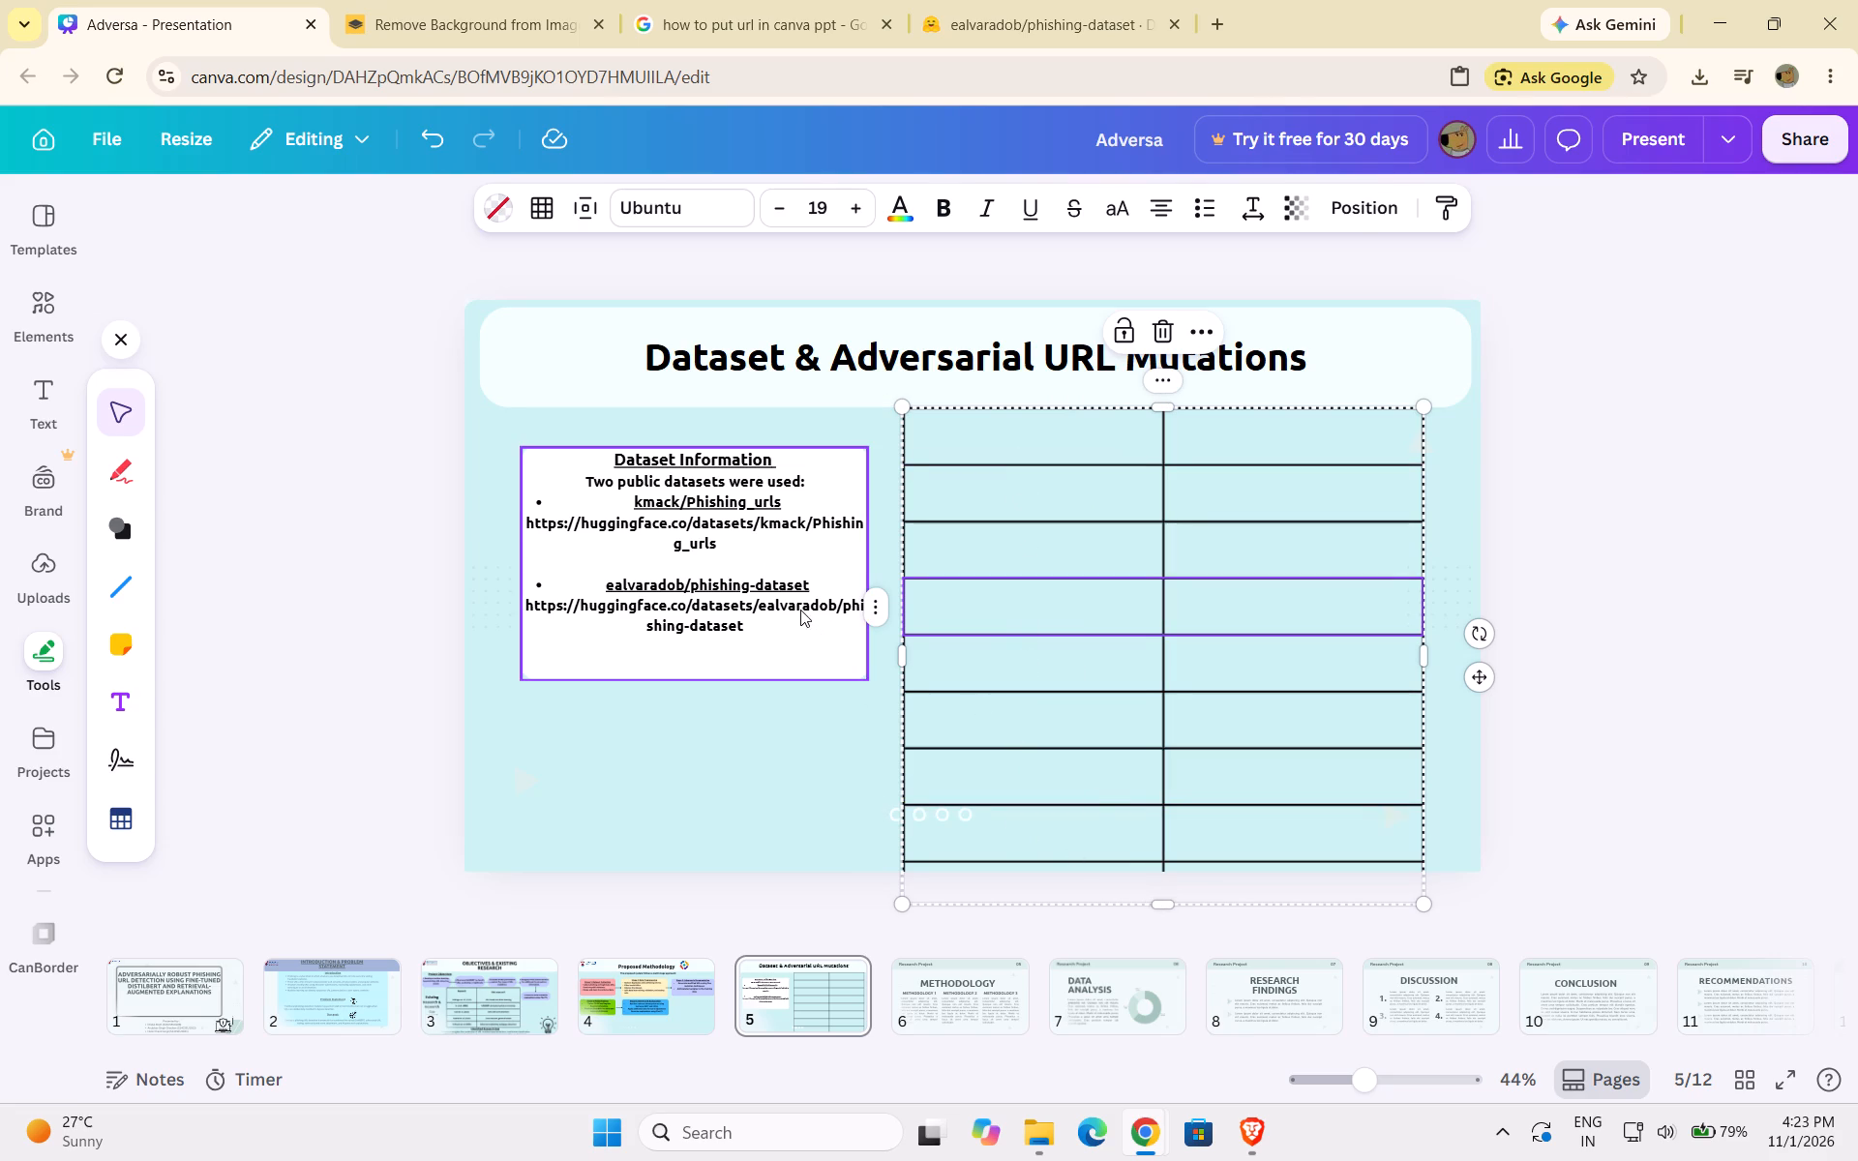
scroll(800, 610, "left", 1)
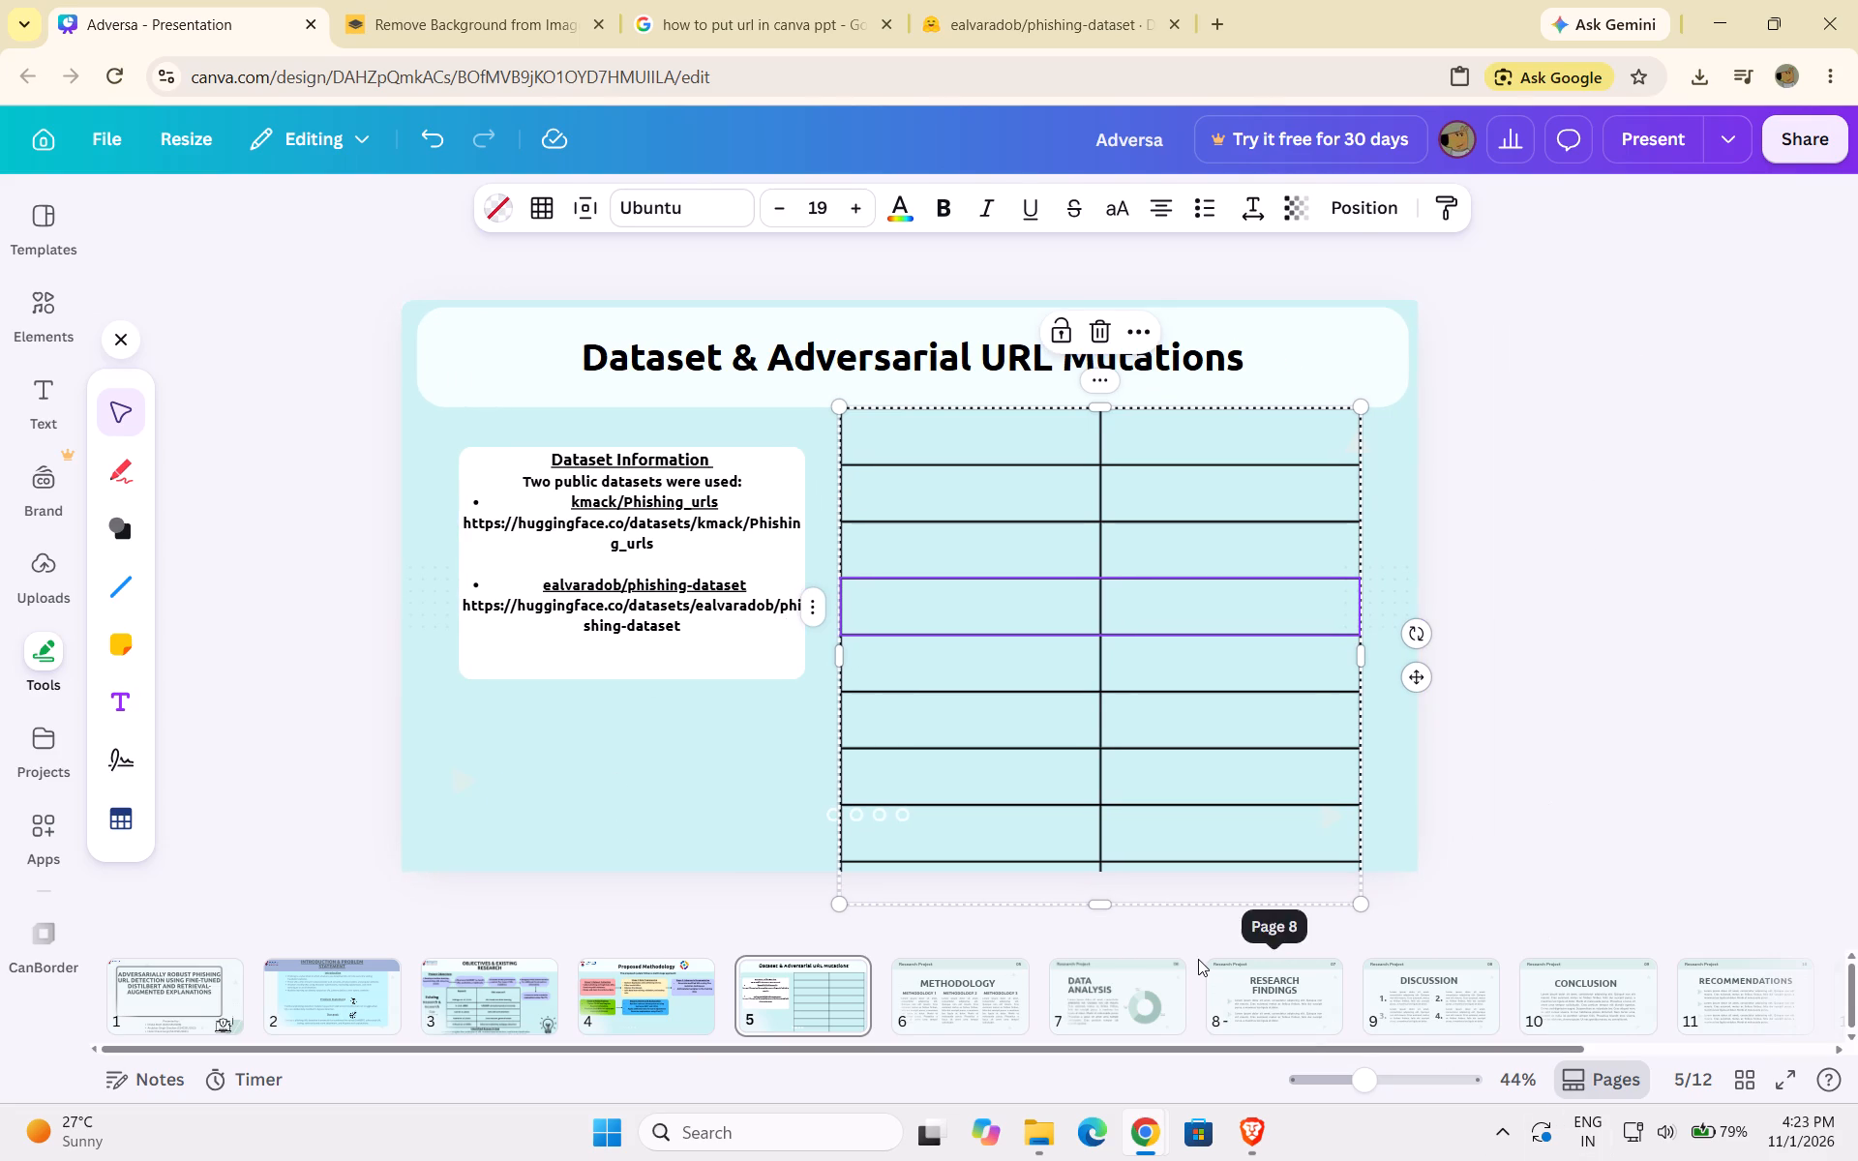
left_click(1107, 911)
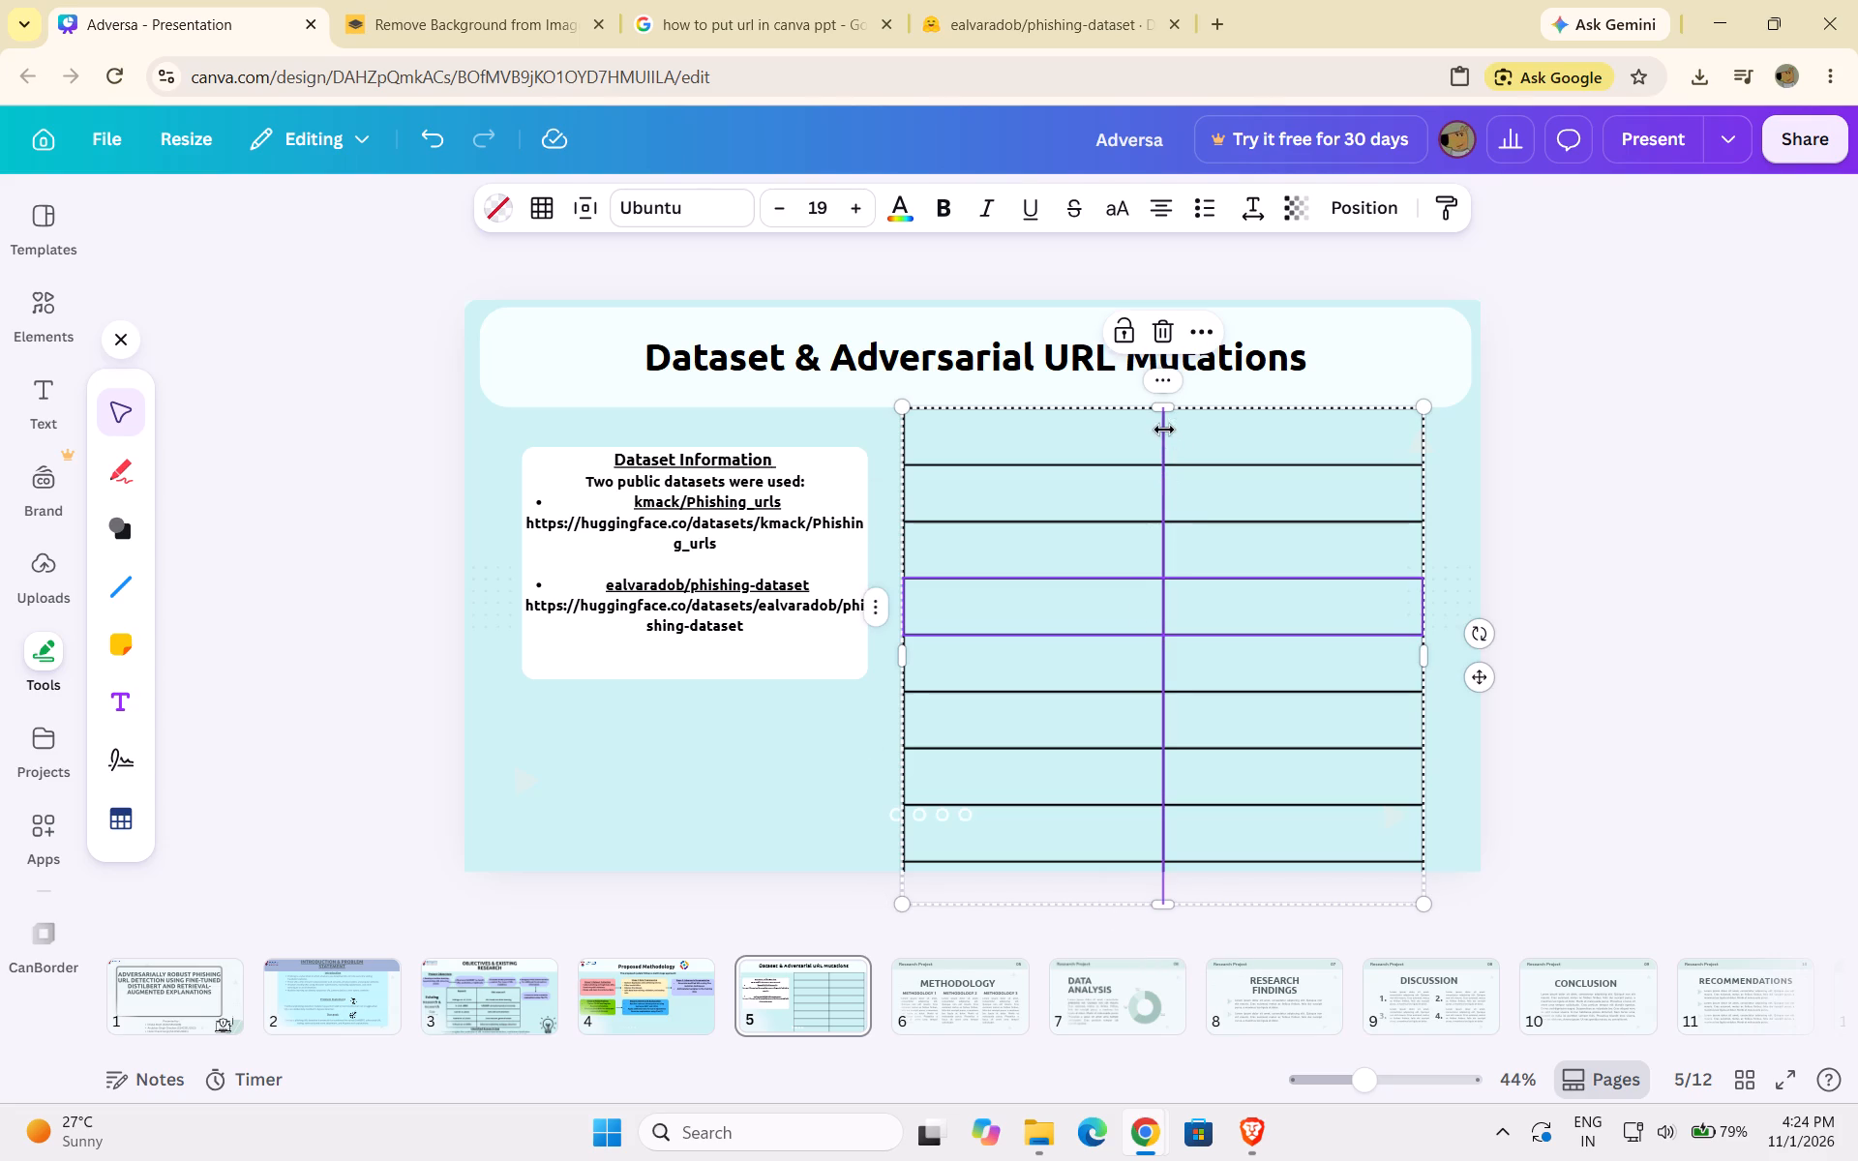
Move the table up slightly so its bottom edge lies close to the slide's bottom edge.
left_click_drag(1476, 675, 1468, 641)
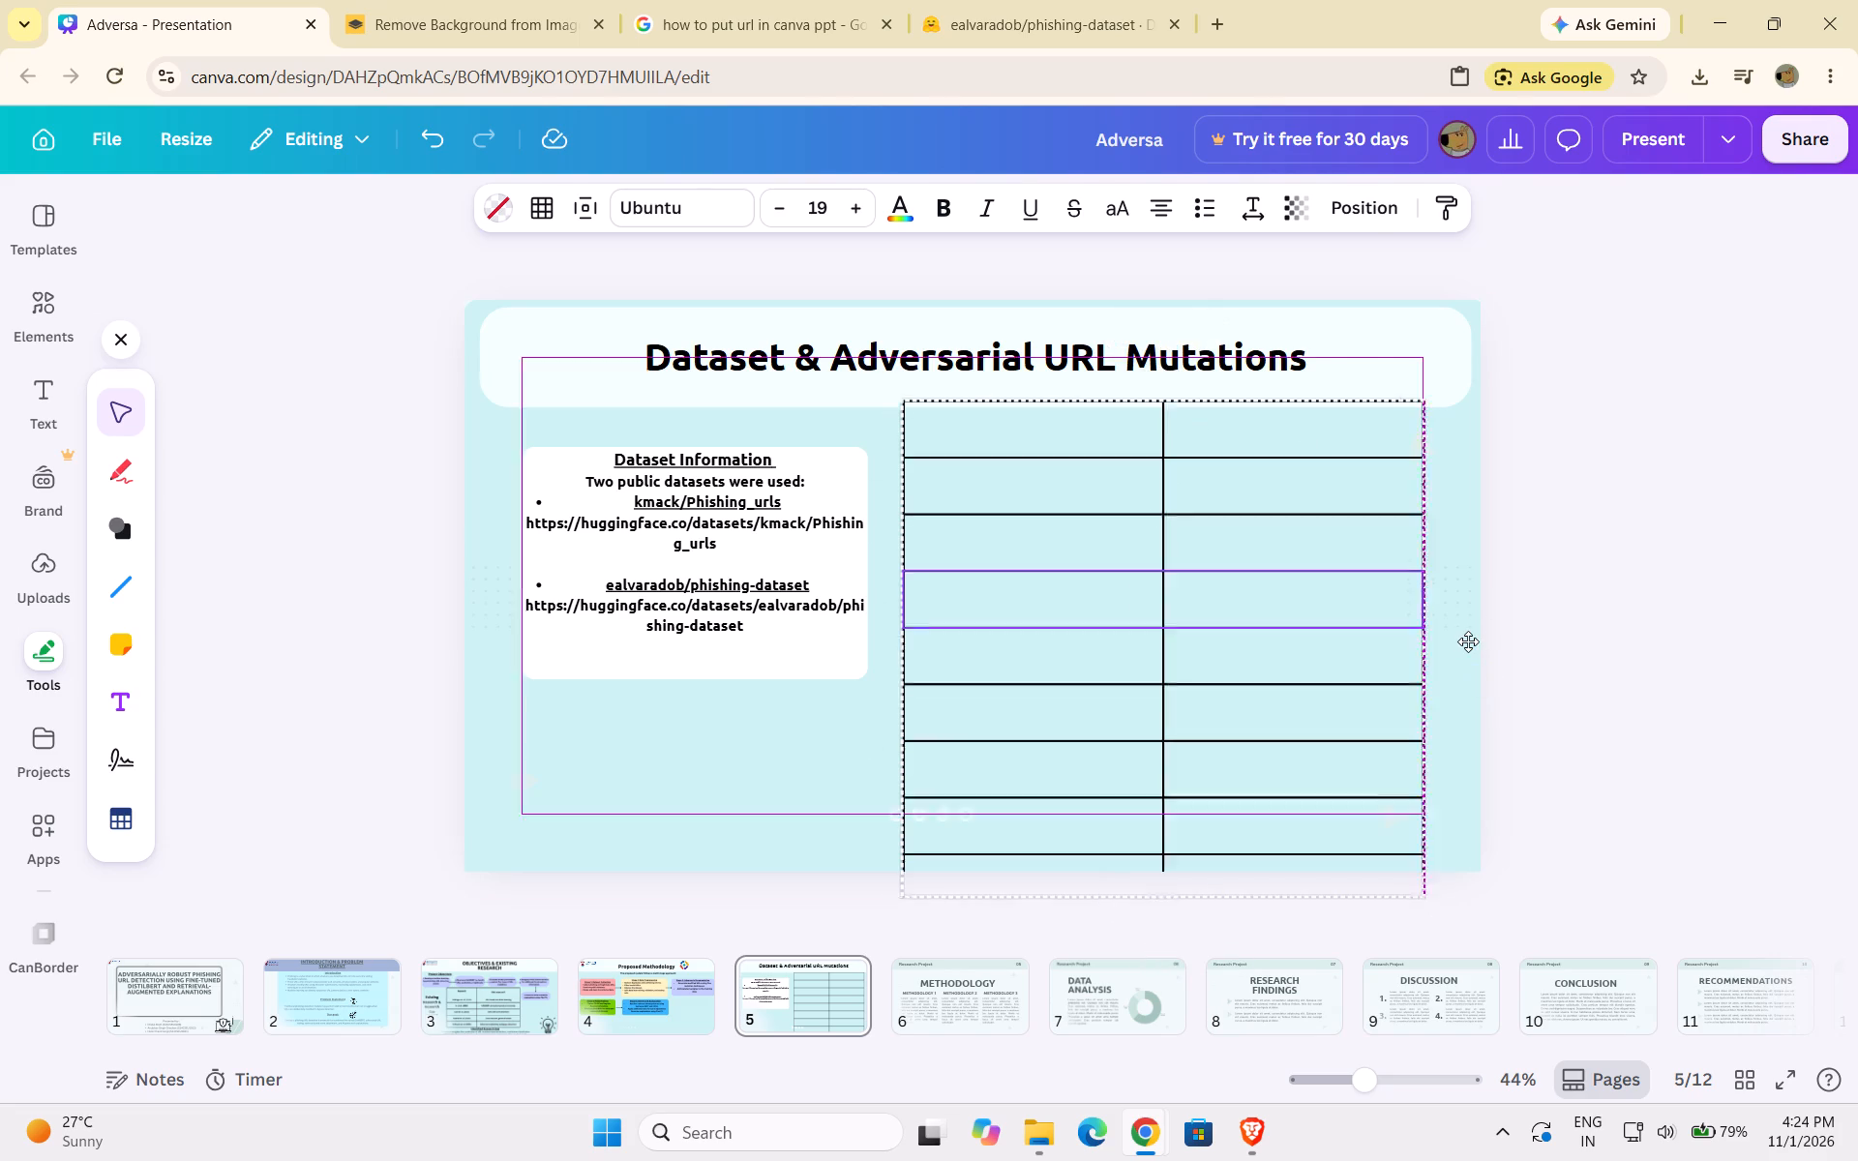
left_click_drag(1468, 641, 1477, 657)
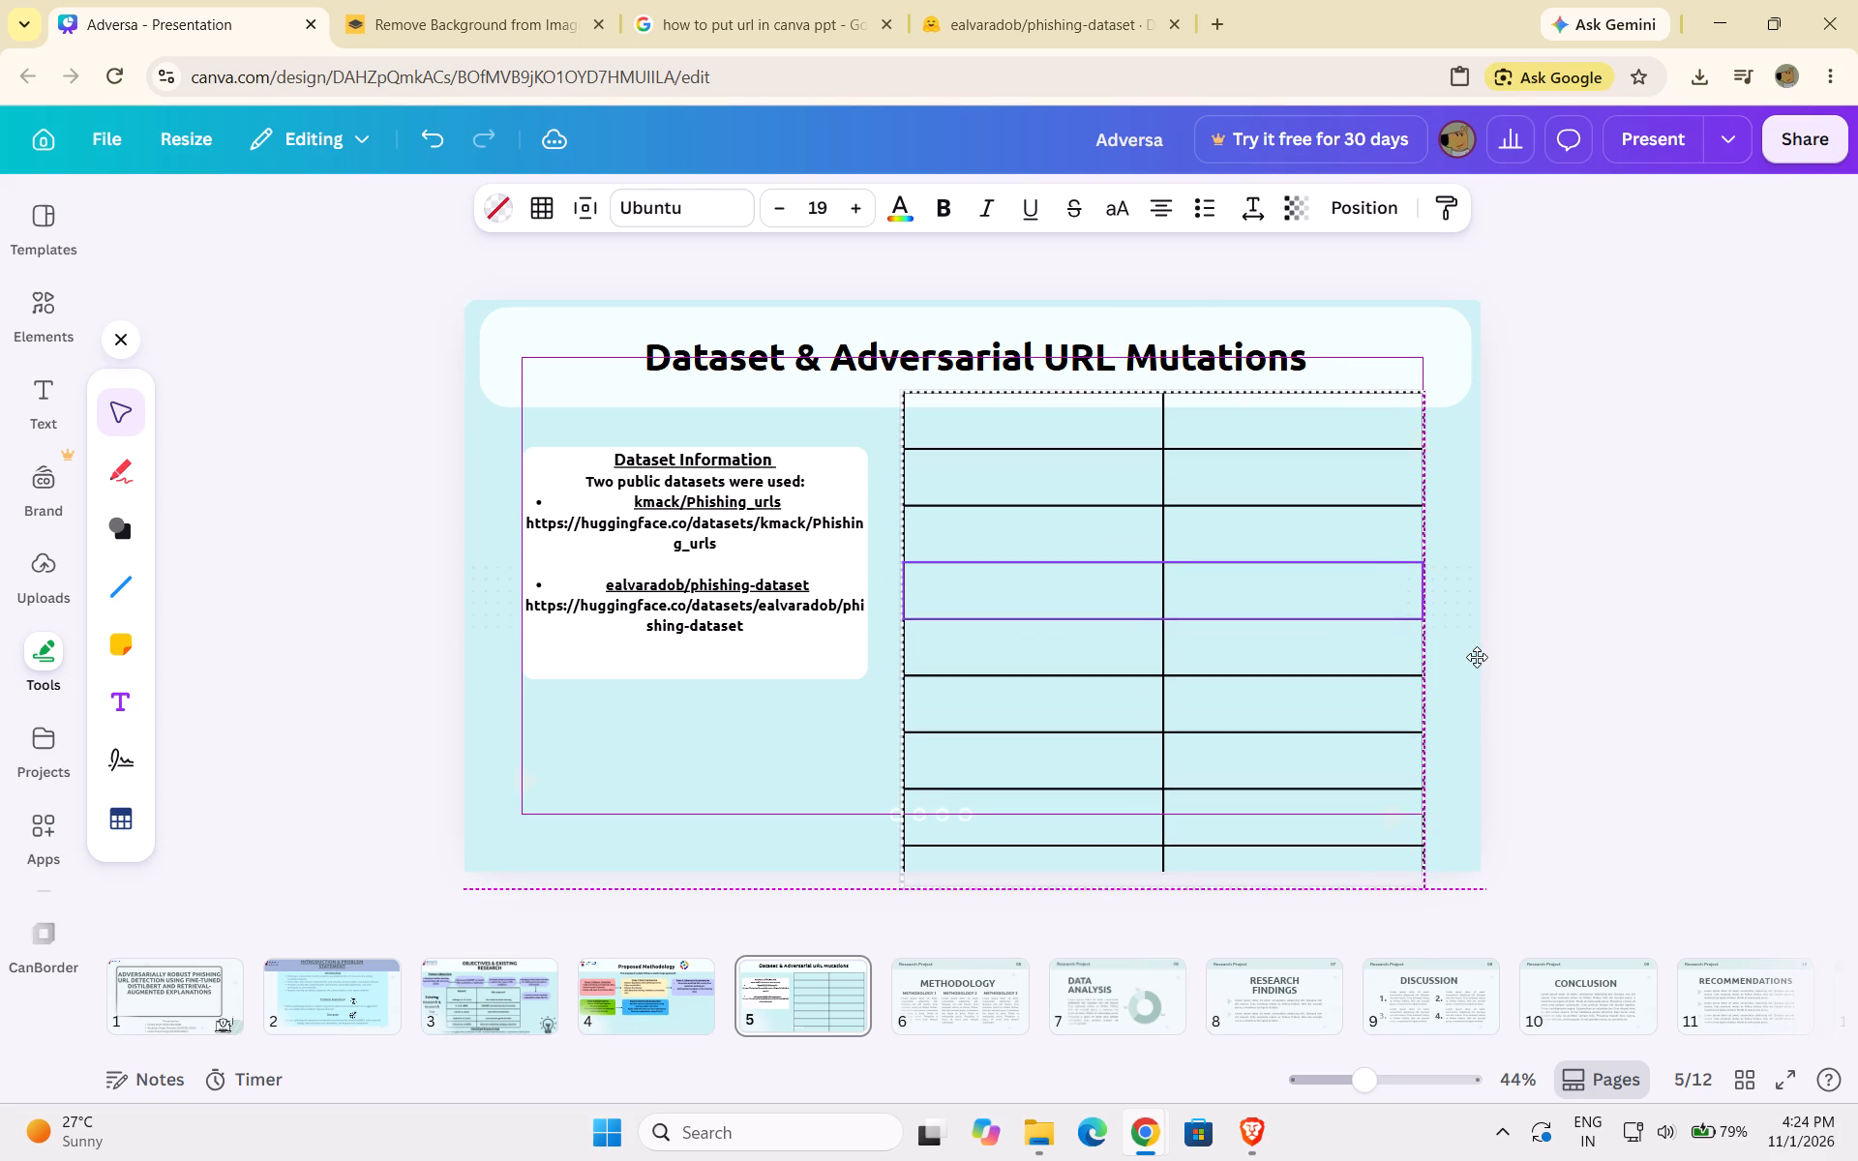
left_click_drag(1477, 657, 1480, 639)
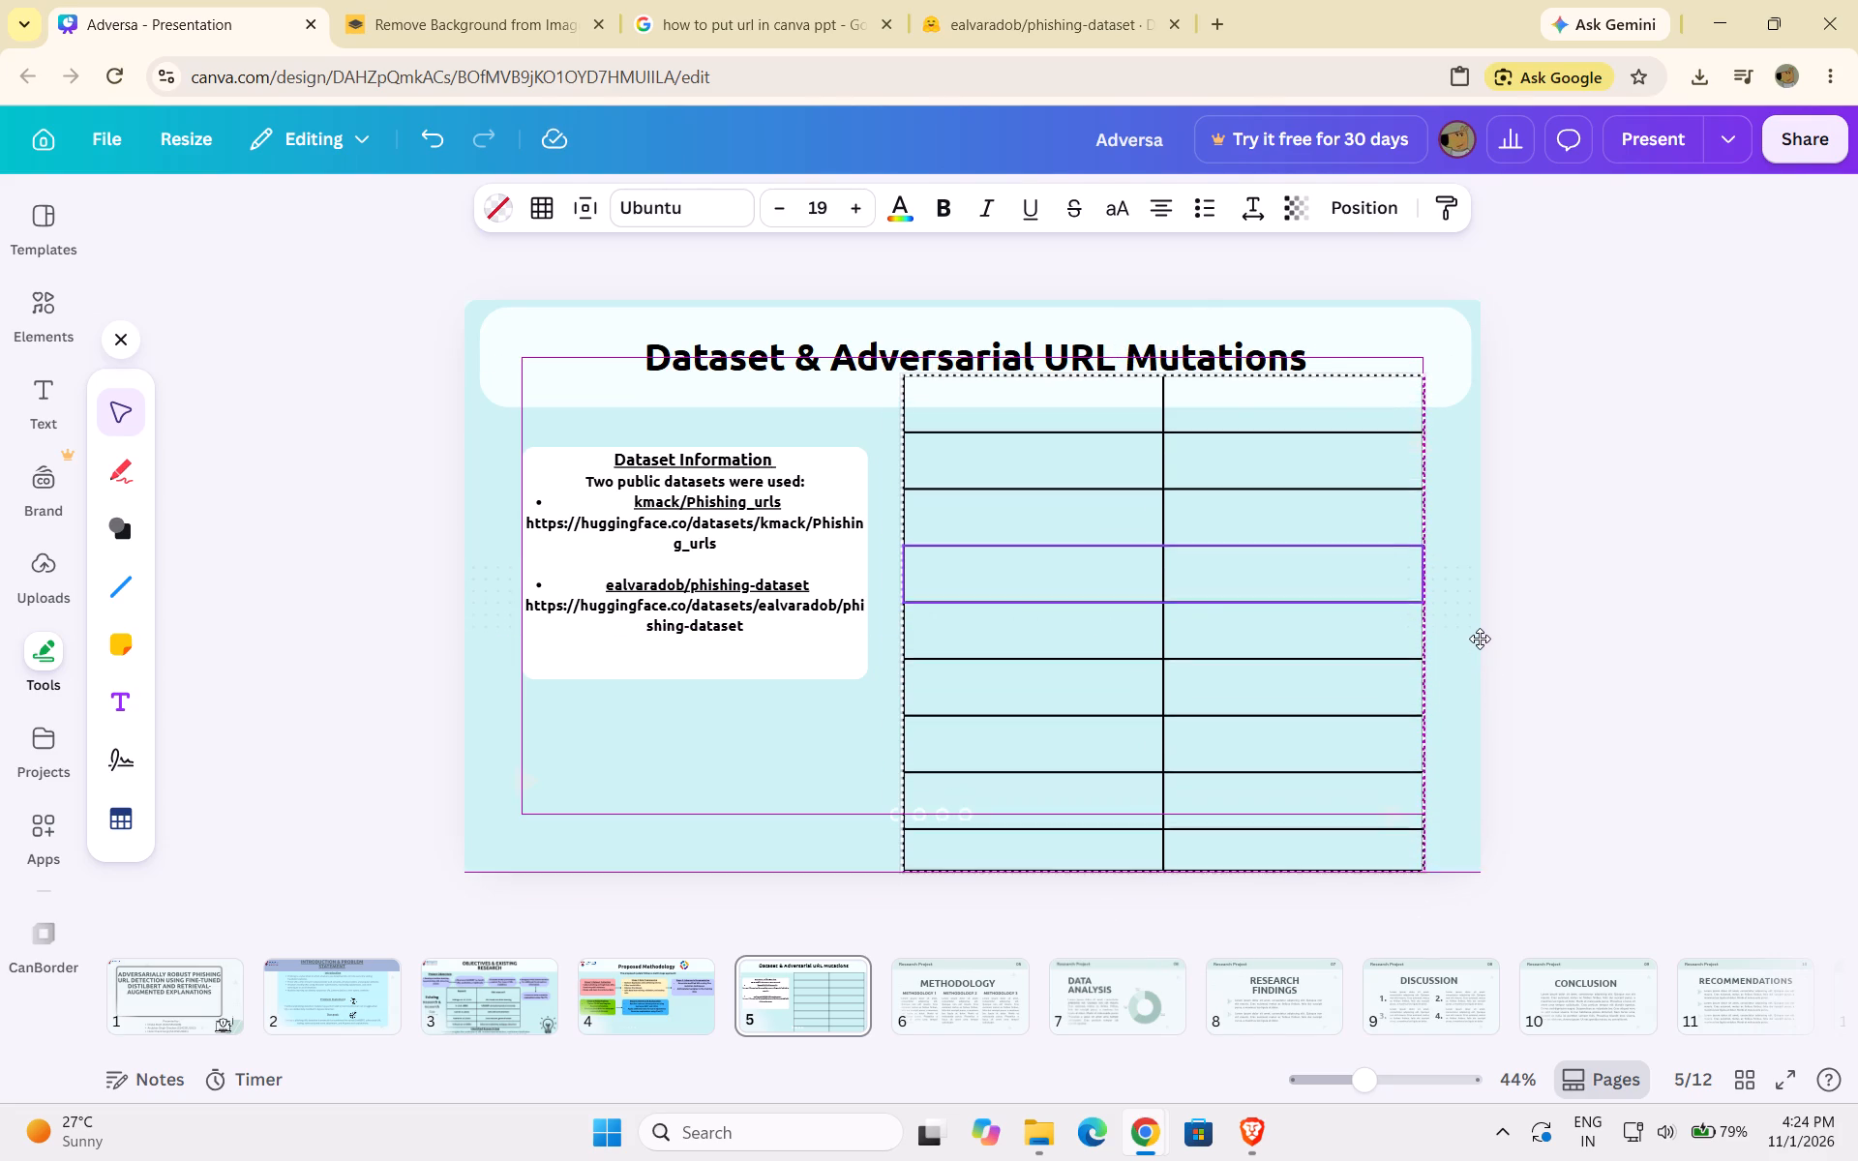
left_click_drag(1480, 639, 1481, 646)
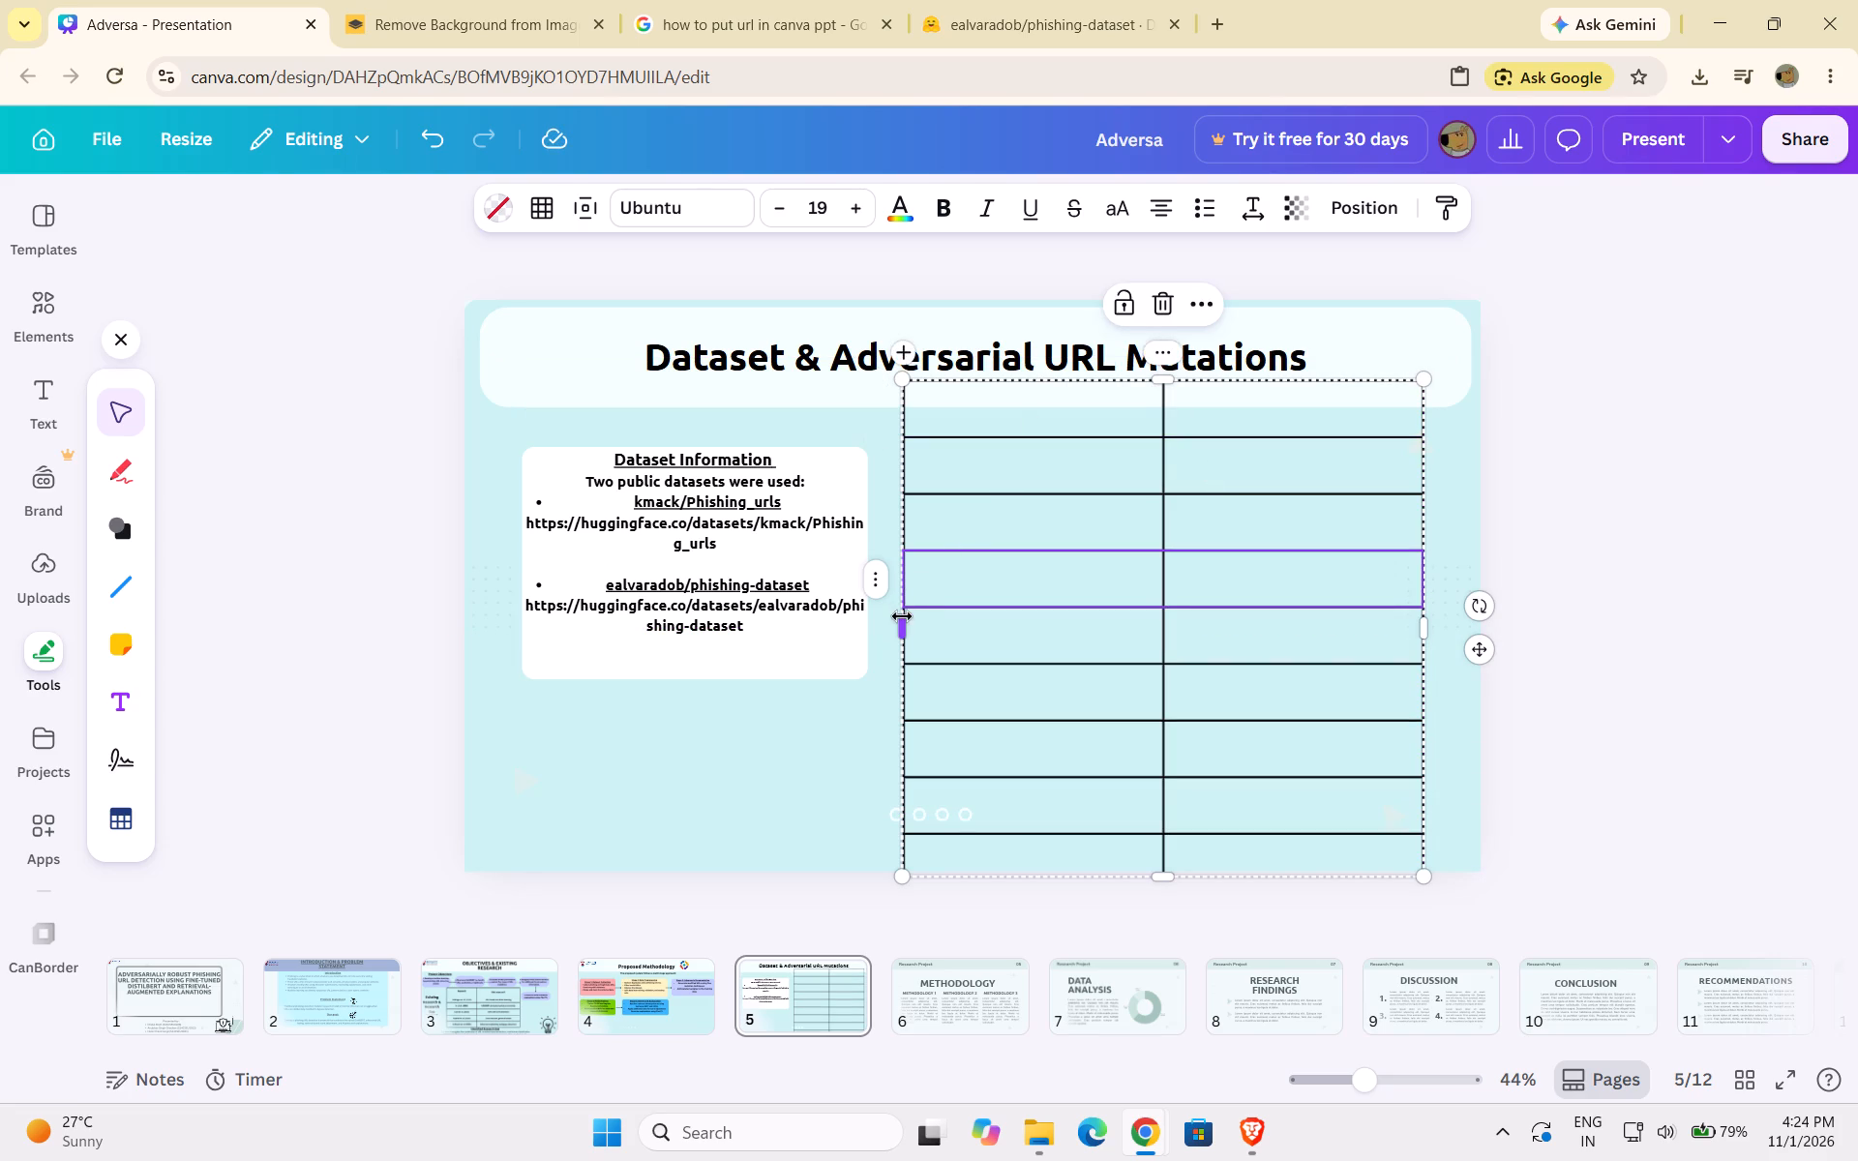
Narrow the table from the side facing the Dataset Information box to widen the gap, and extend its opposite side slightly.
left_click_drag(905, 620, 915, 617)
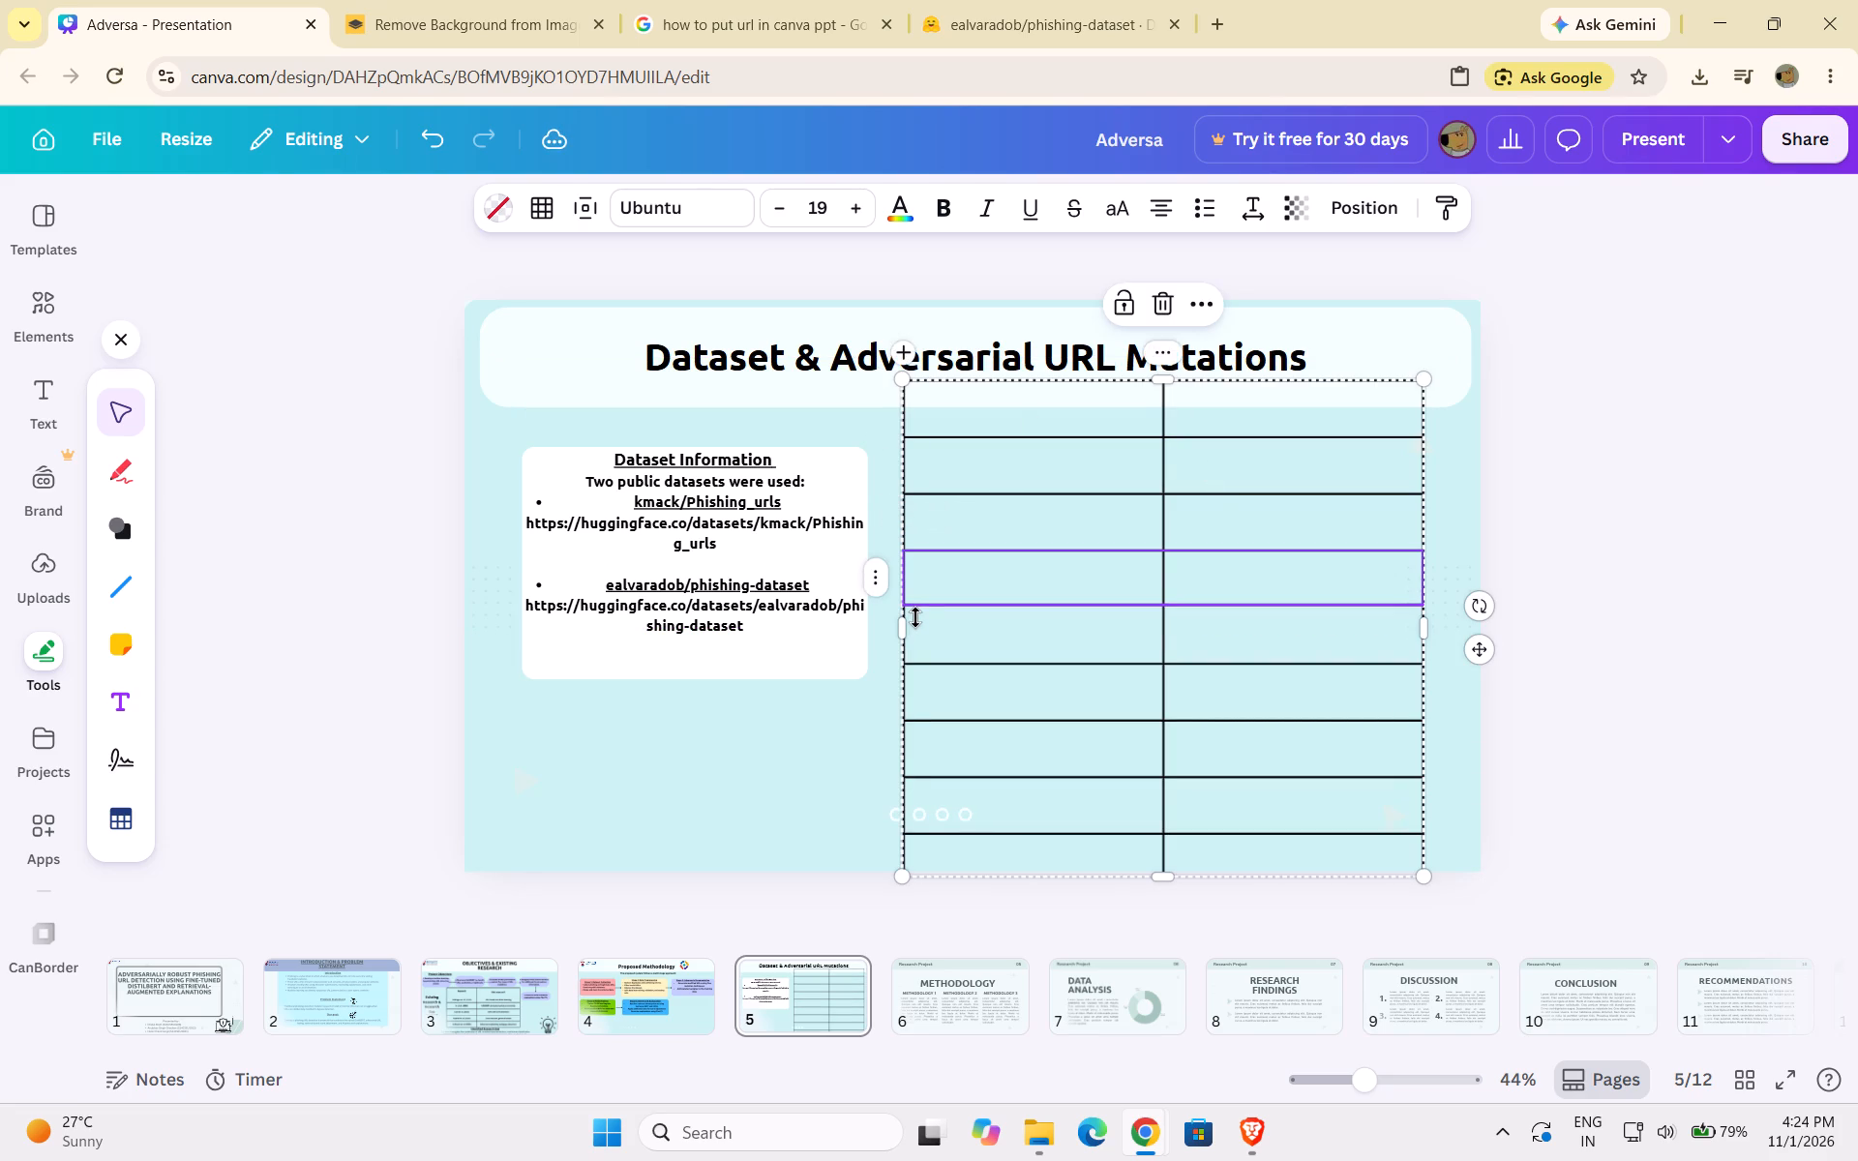
left_click_drag(899, 627, 945, 627)
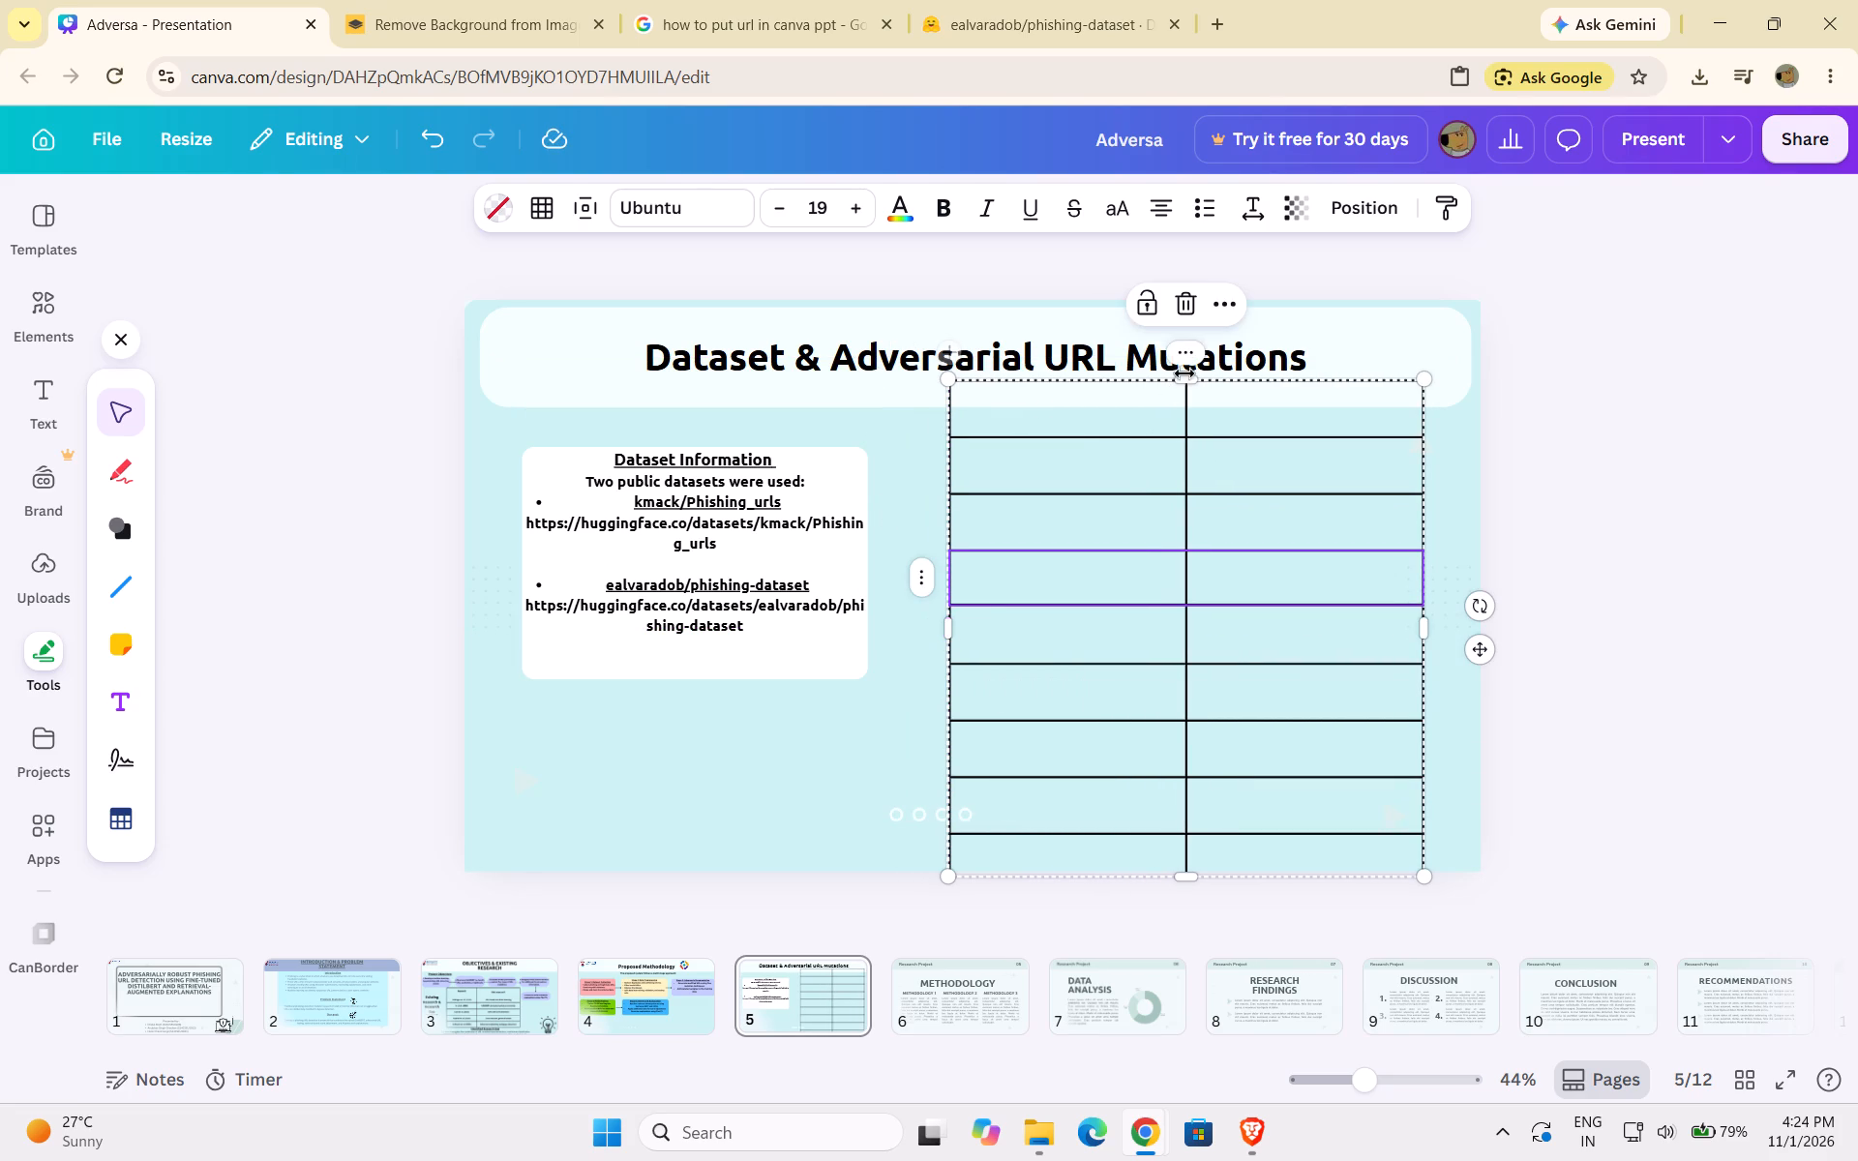
left_click_drag(1189, 366, 1187, 396)
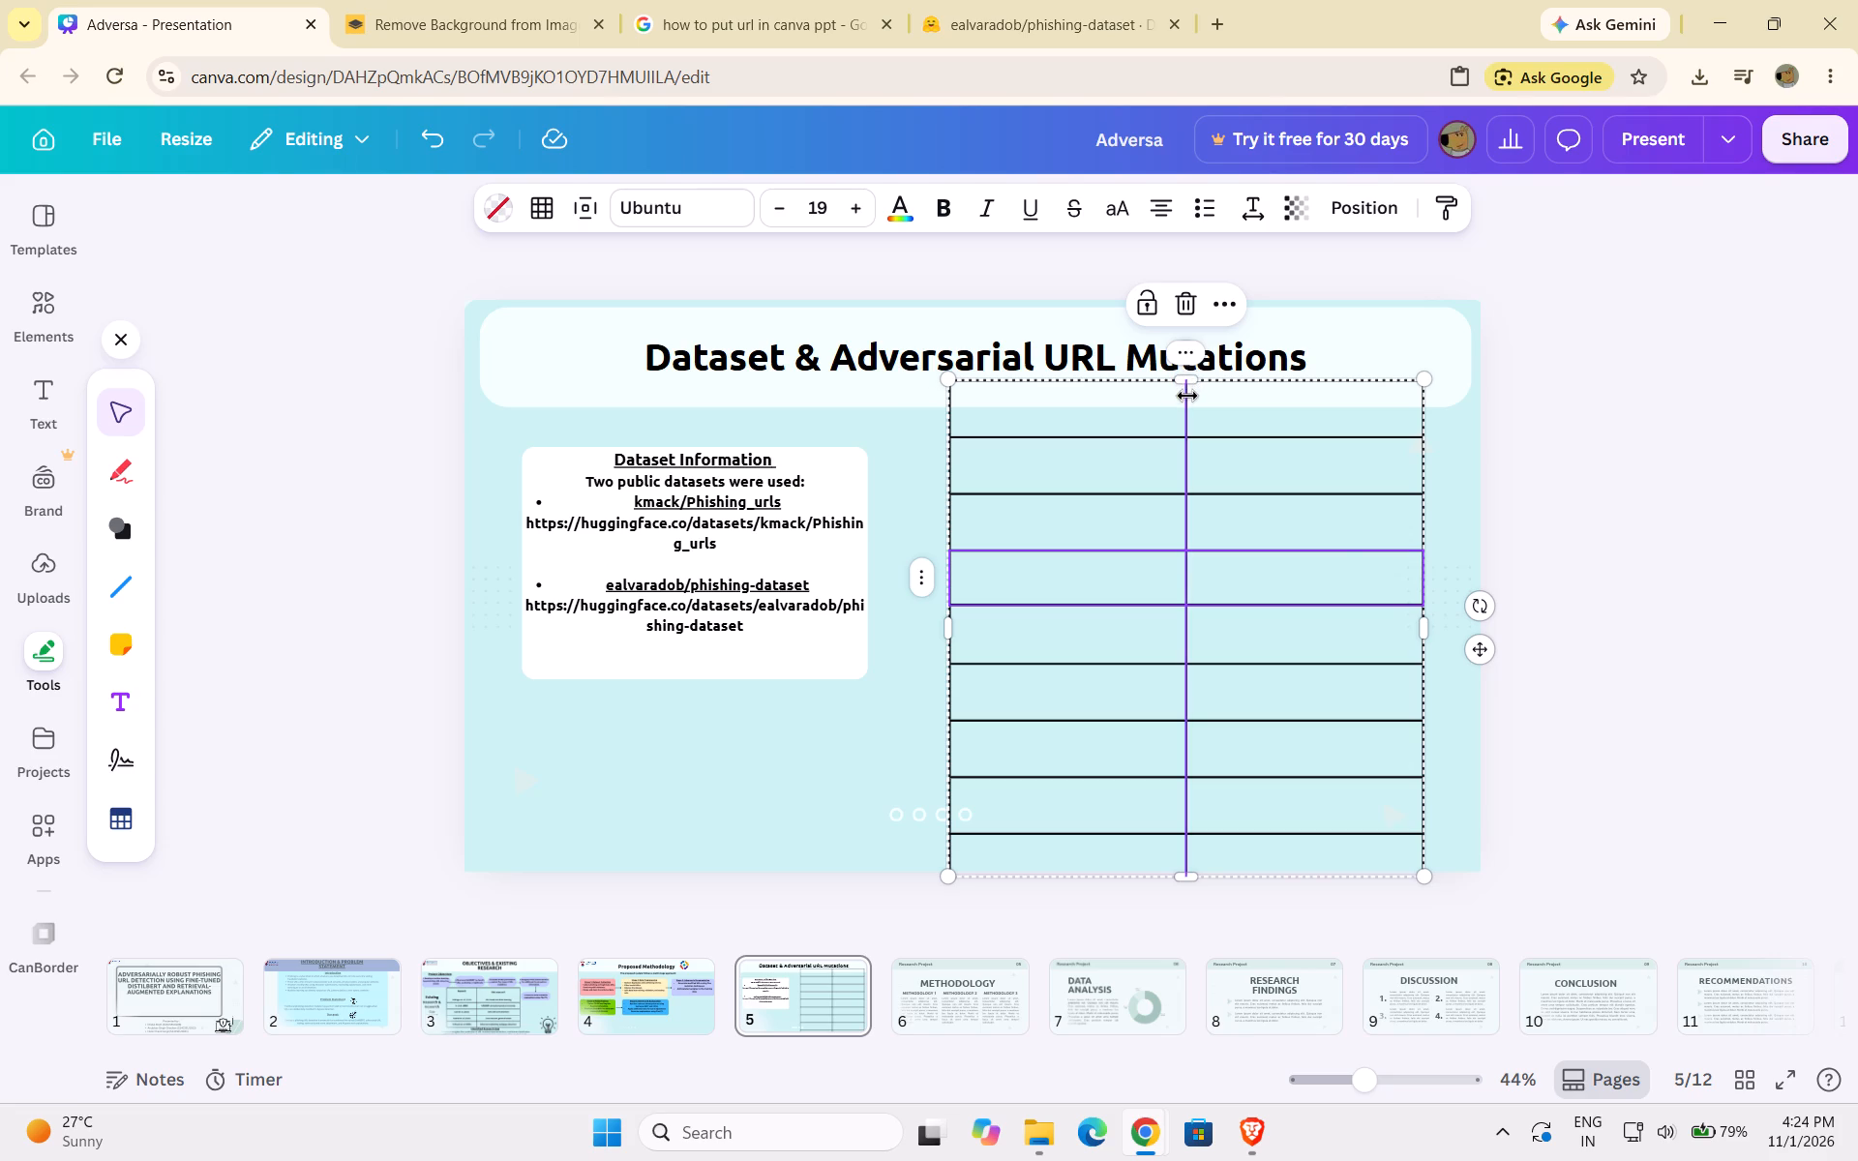
left_click_drag(1423, 622, 1426, 622)
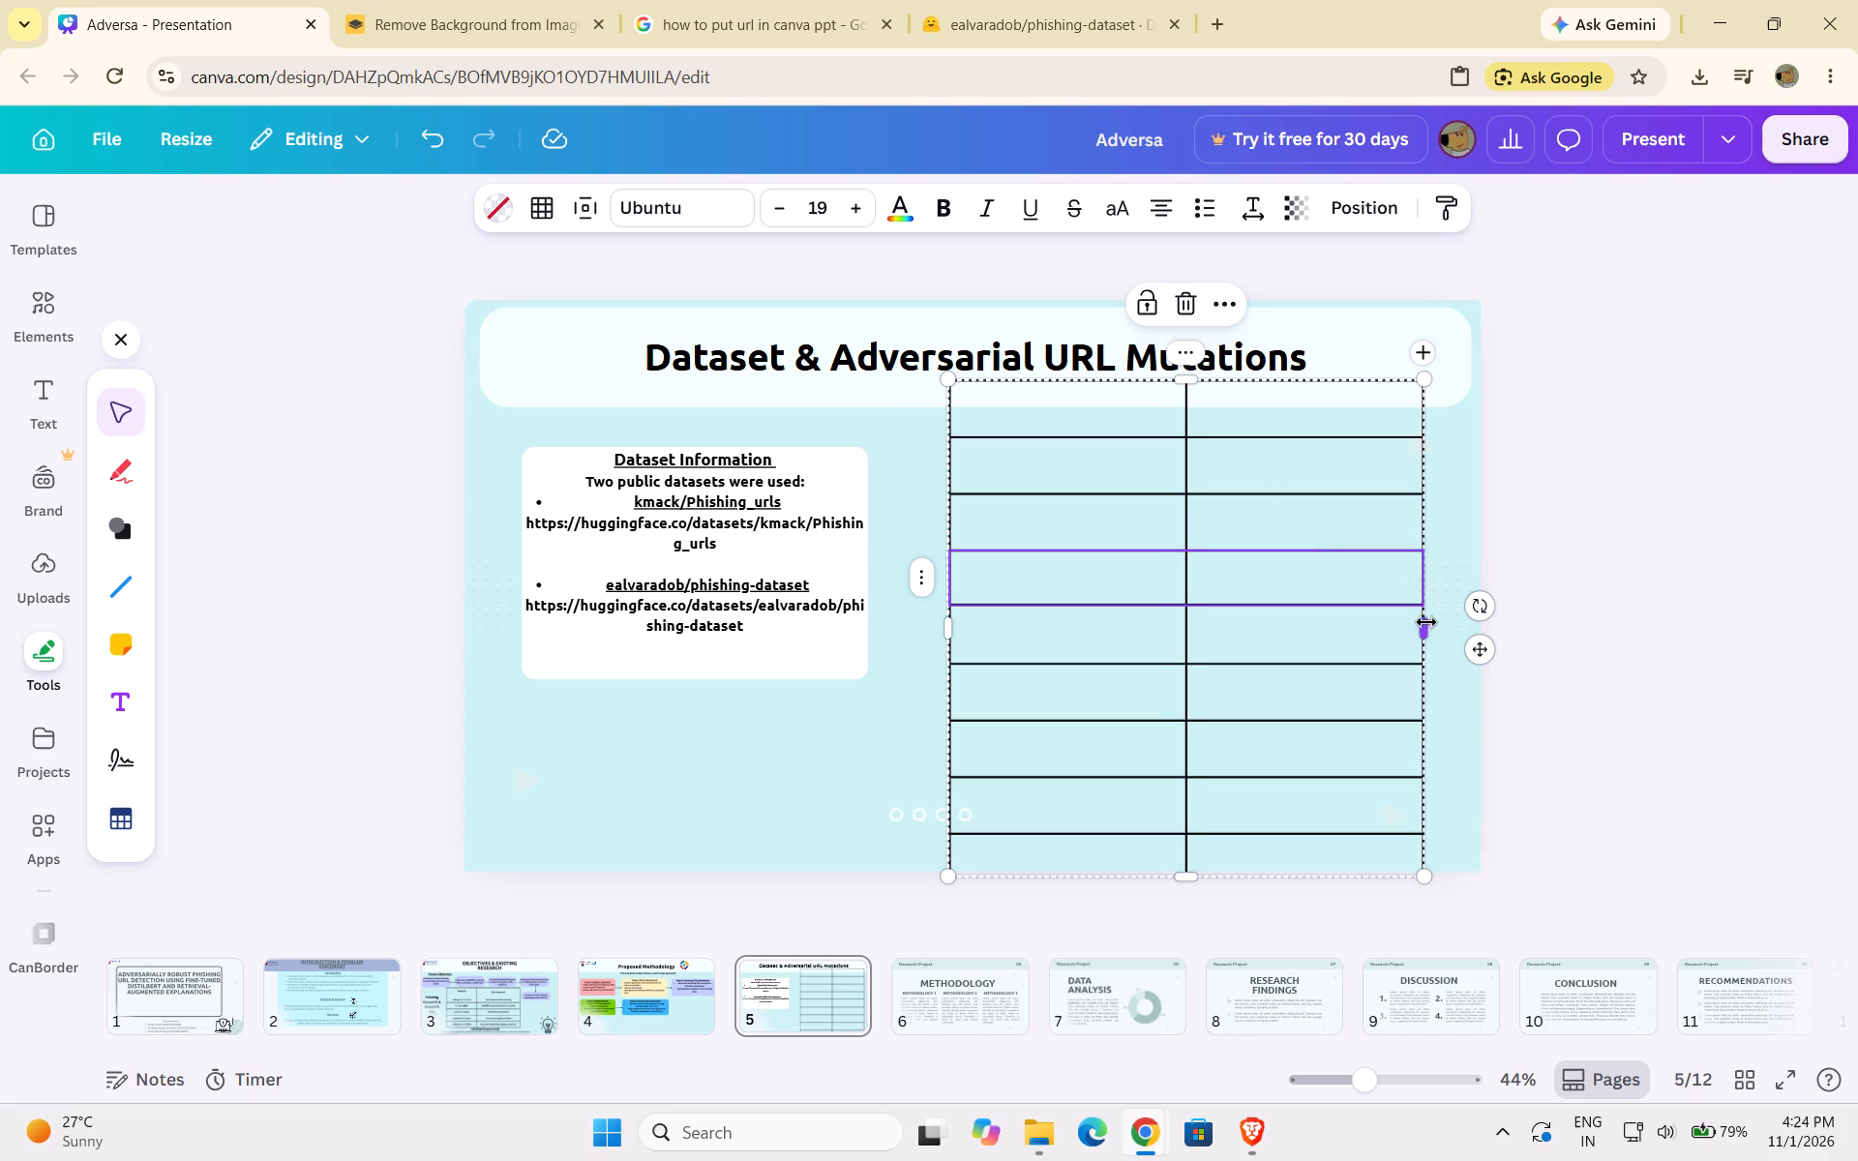
left_click_drag(1426, 622, 1433, 622)
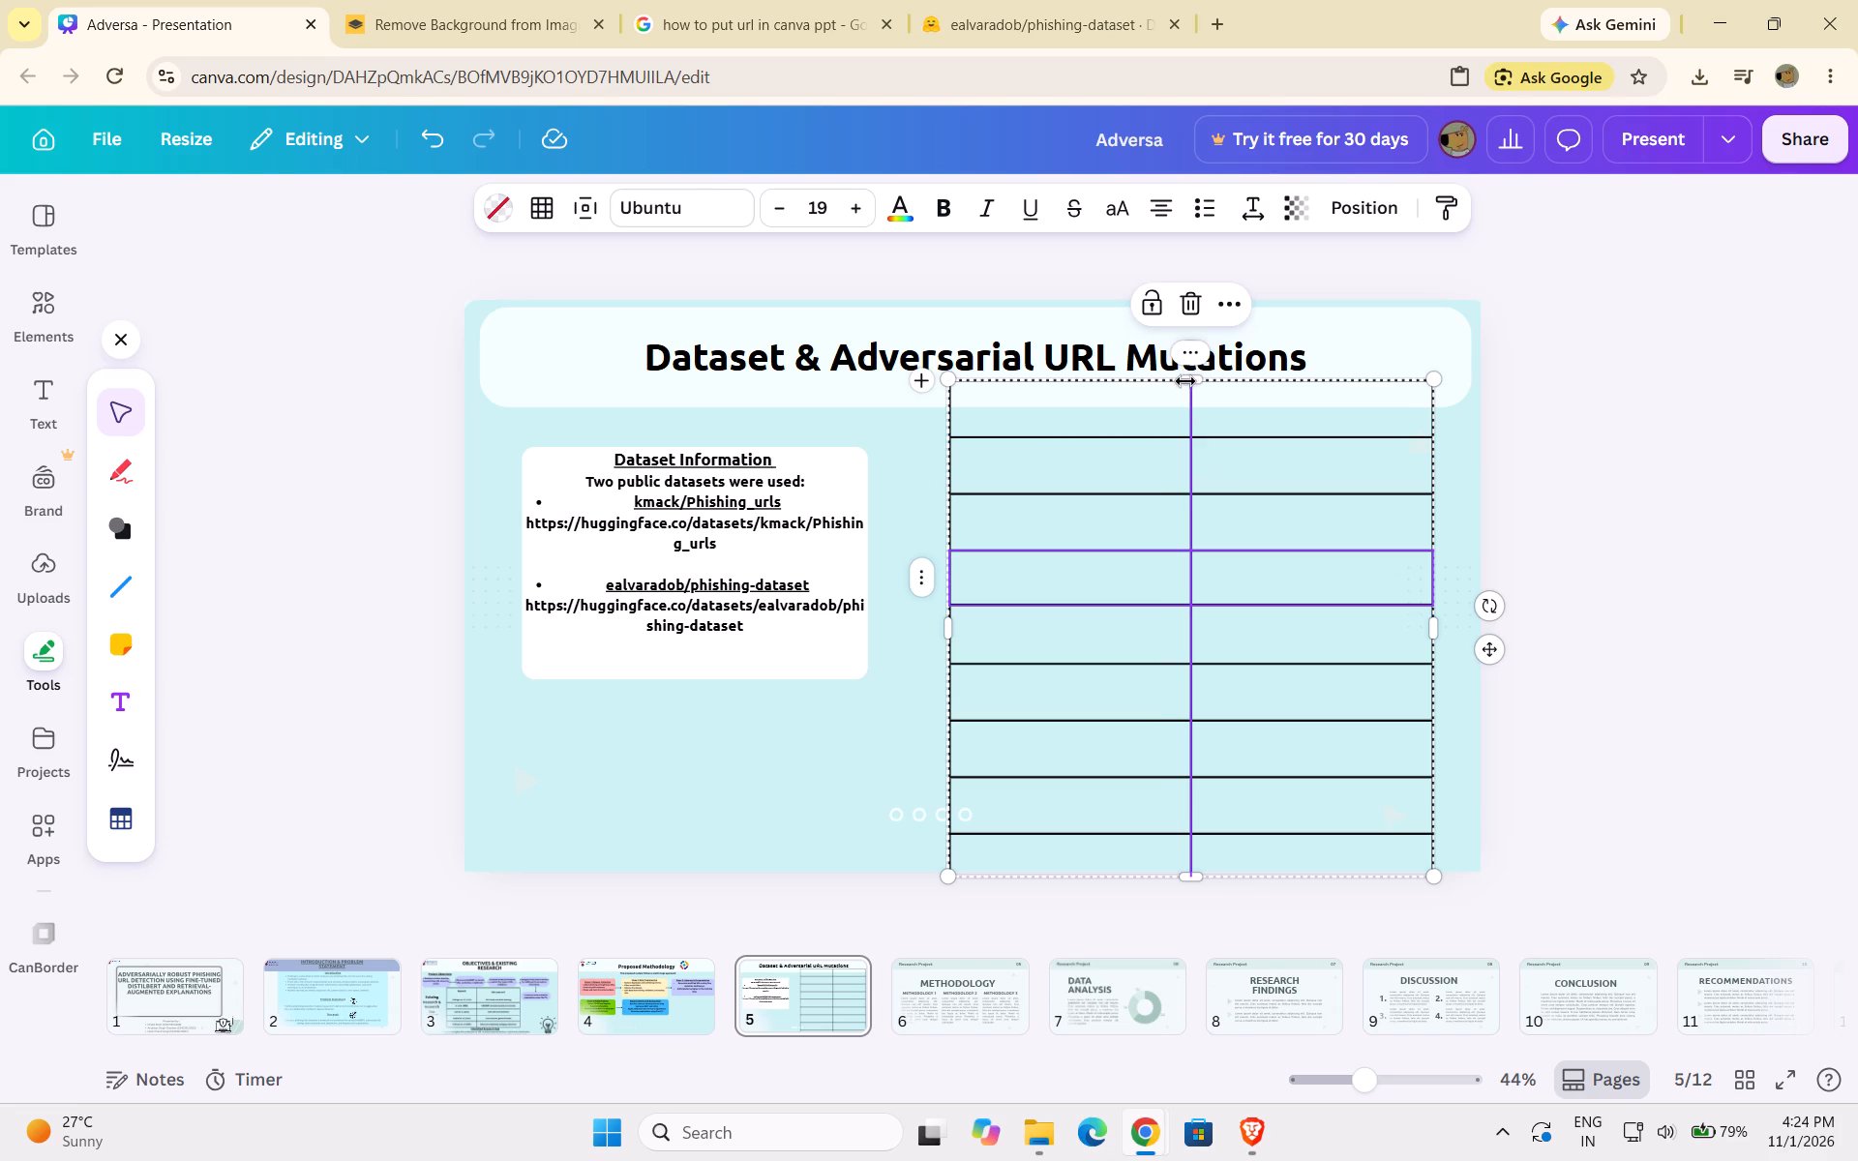
Shorten the table's top row so its upper edge sits lower beneath the slide title, and widen the table slightly.
left_click_drag(1194, 381, 1196, 401)
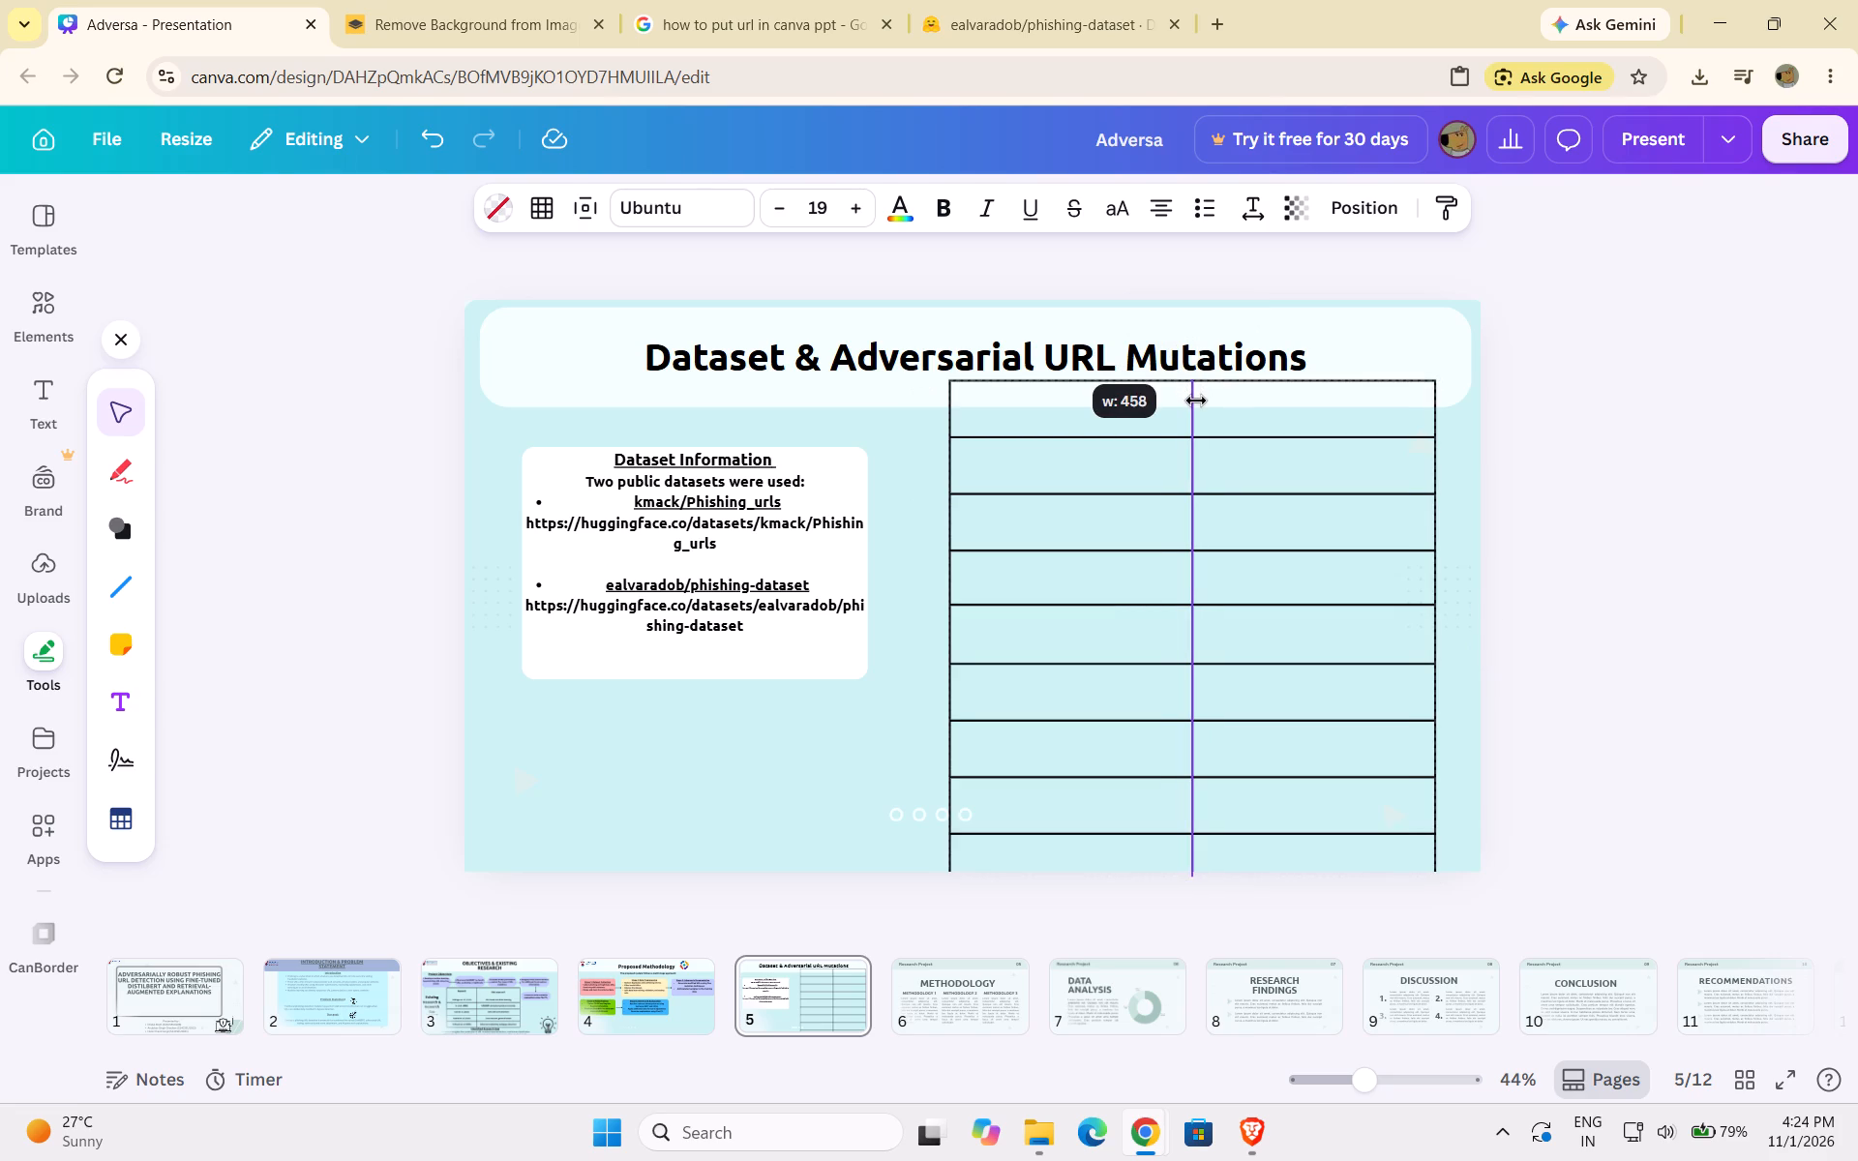
left_click_drag(1196, 401, 1197, 416)
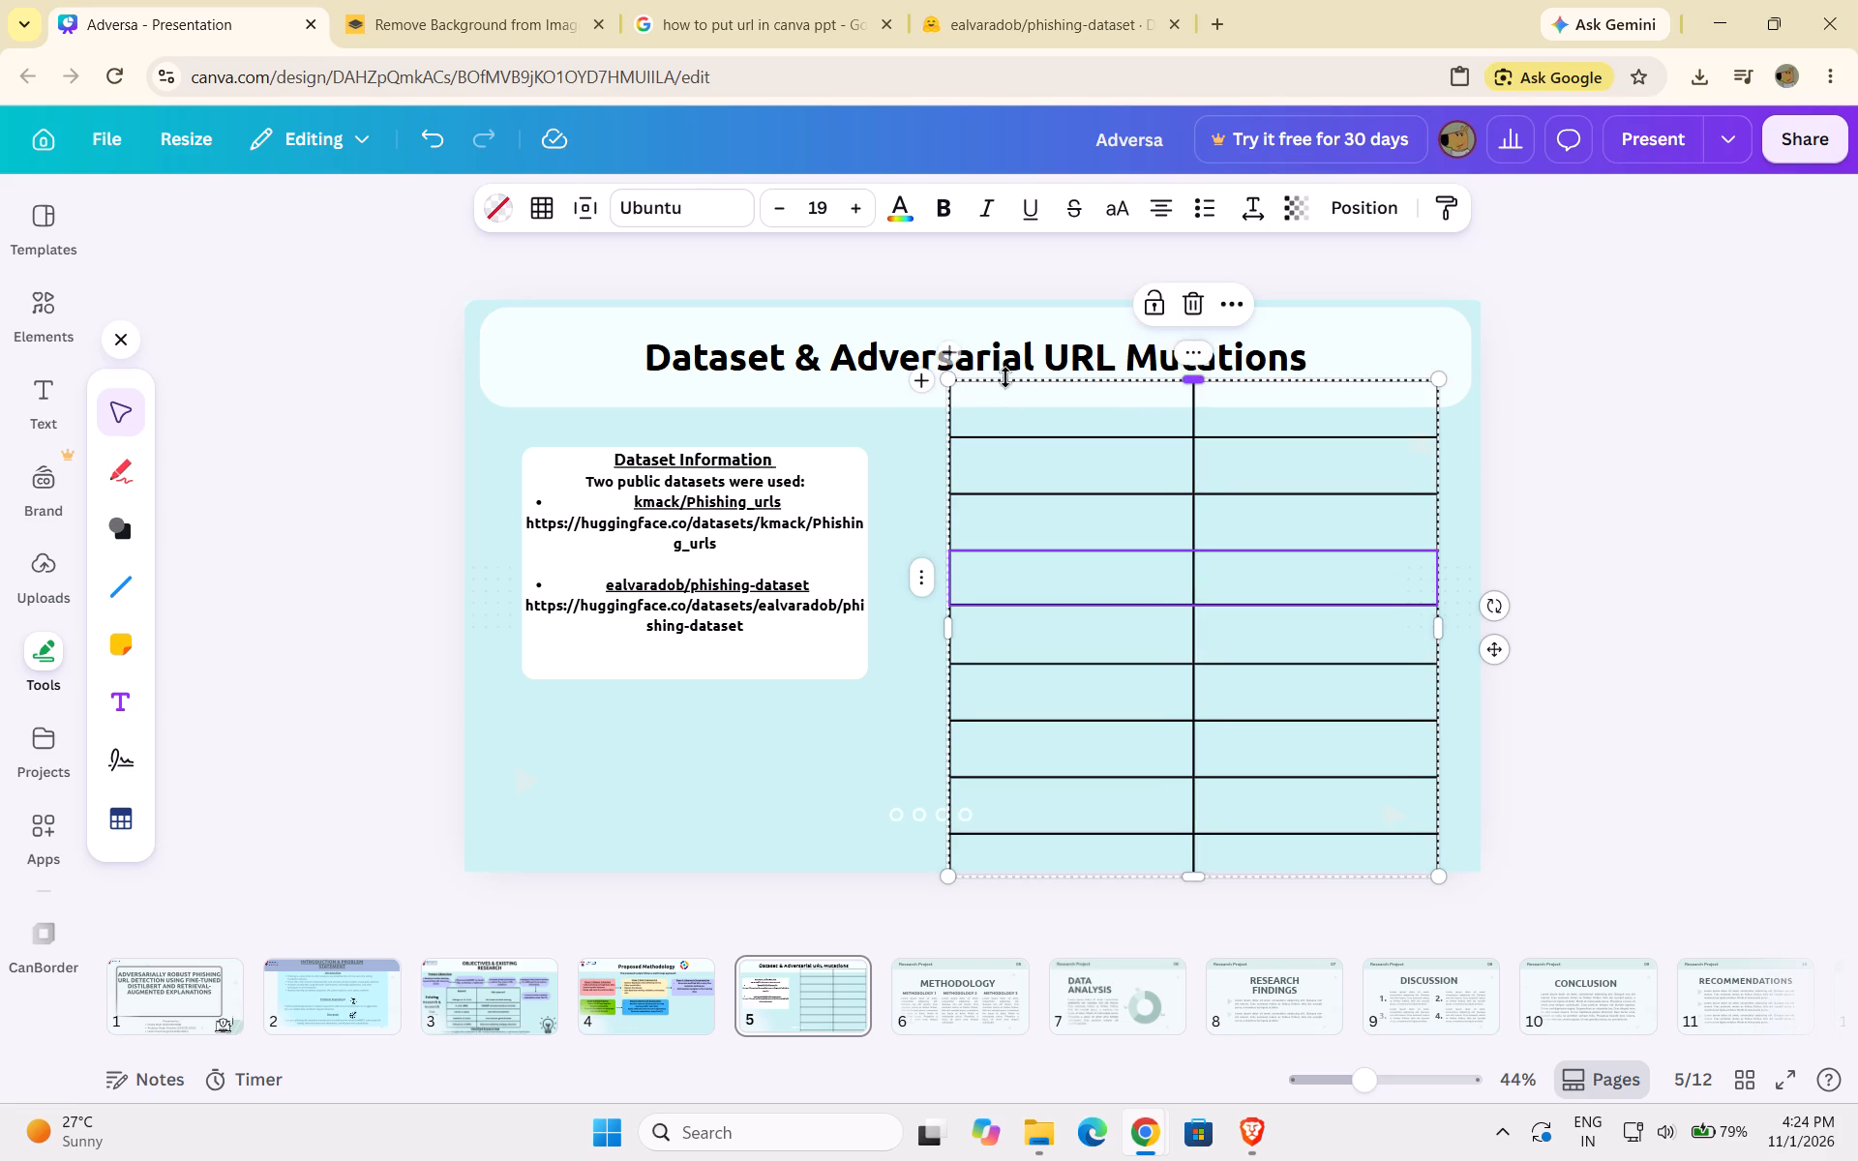
left_click_drag(1193, 379, 1193, 405)
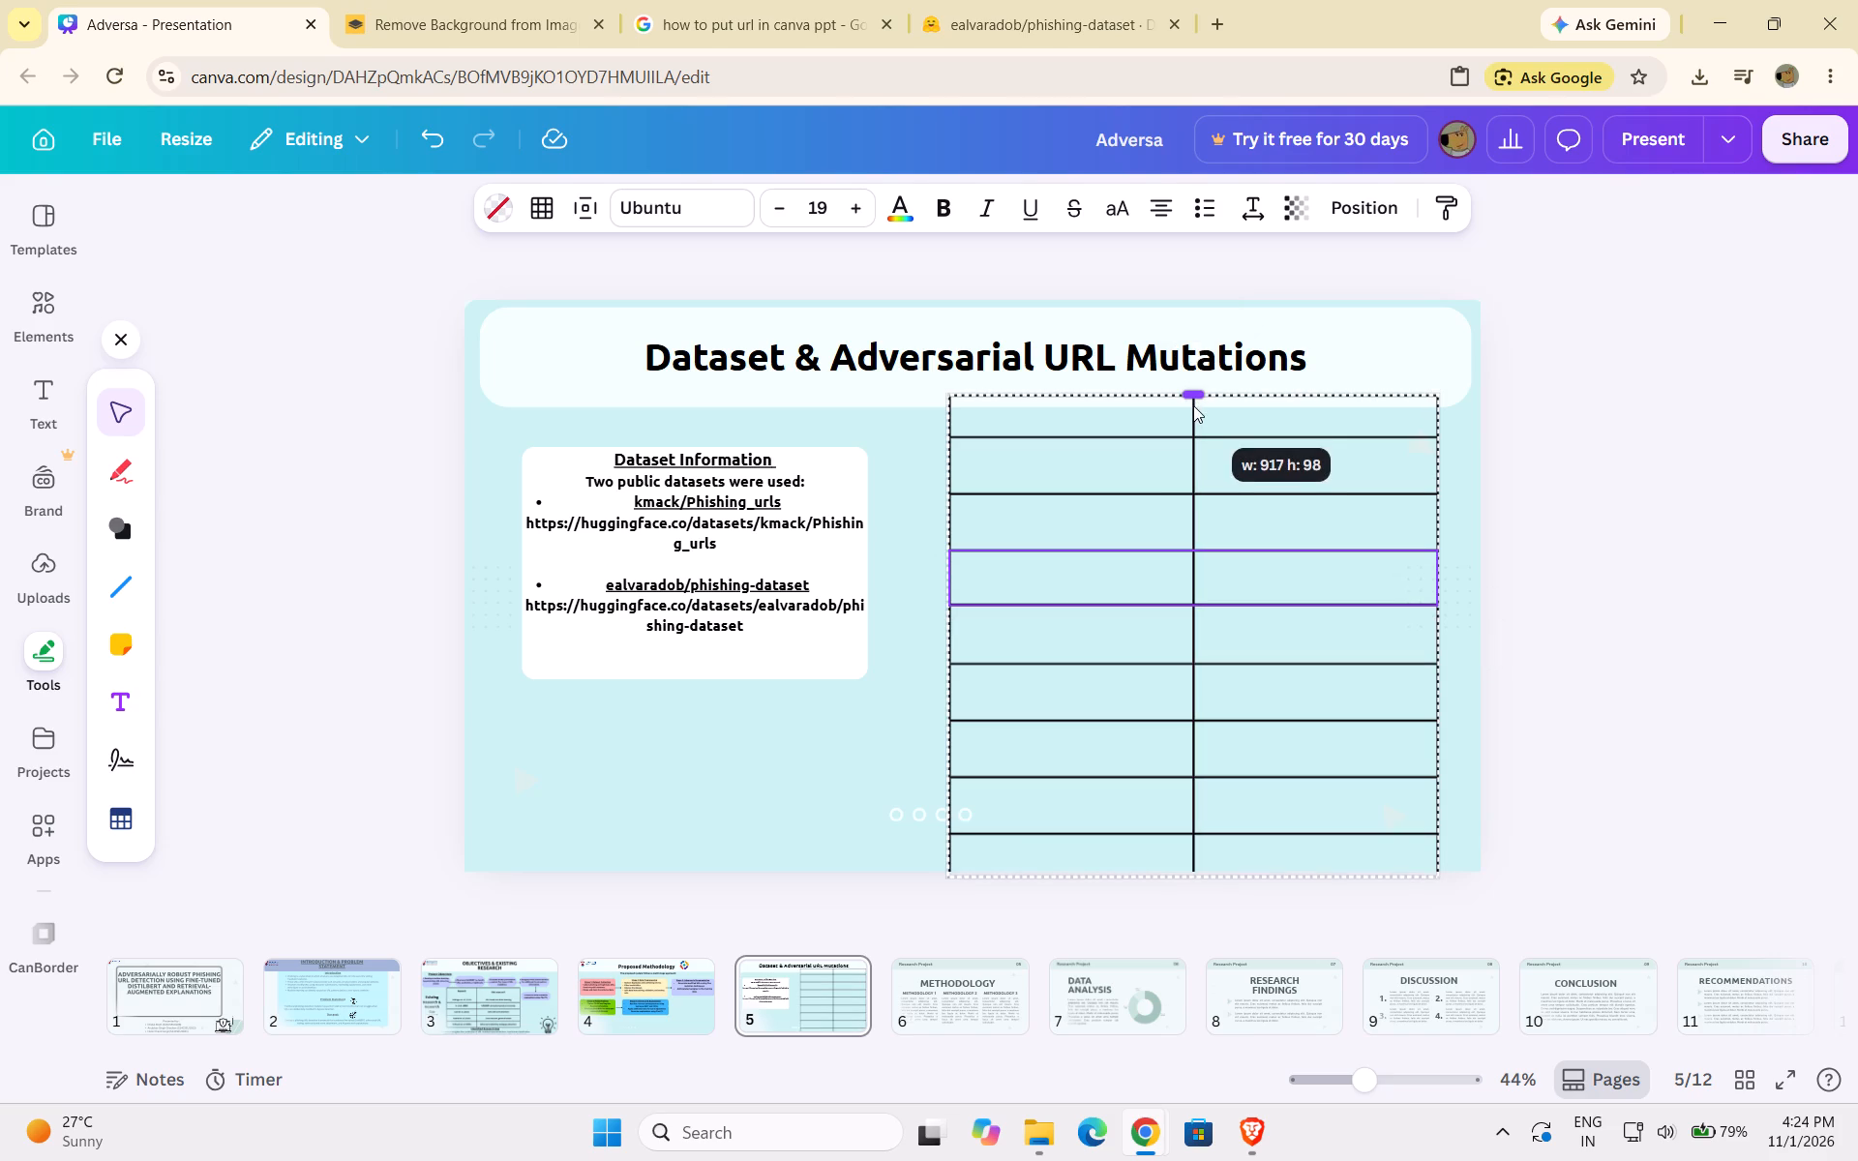
left_click_drag(1193, 405, 1193, 415)
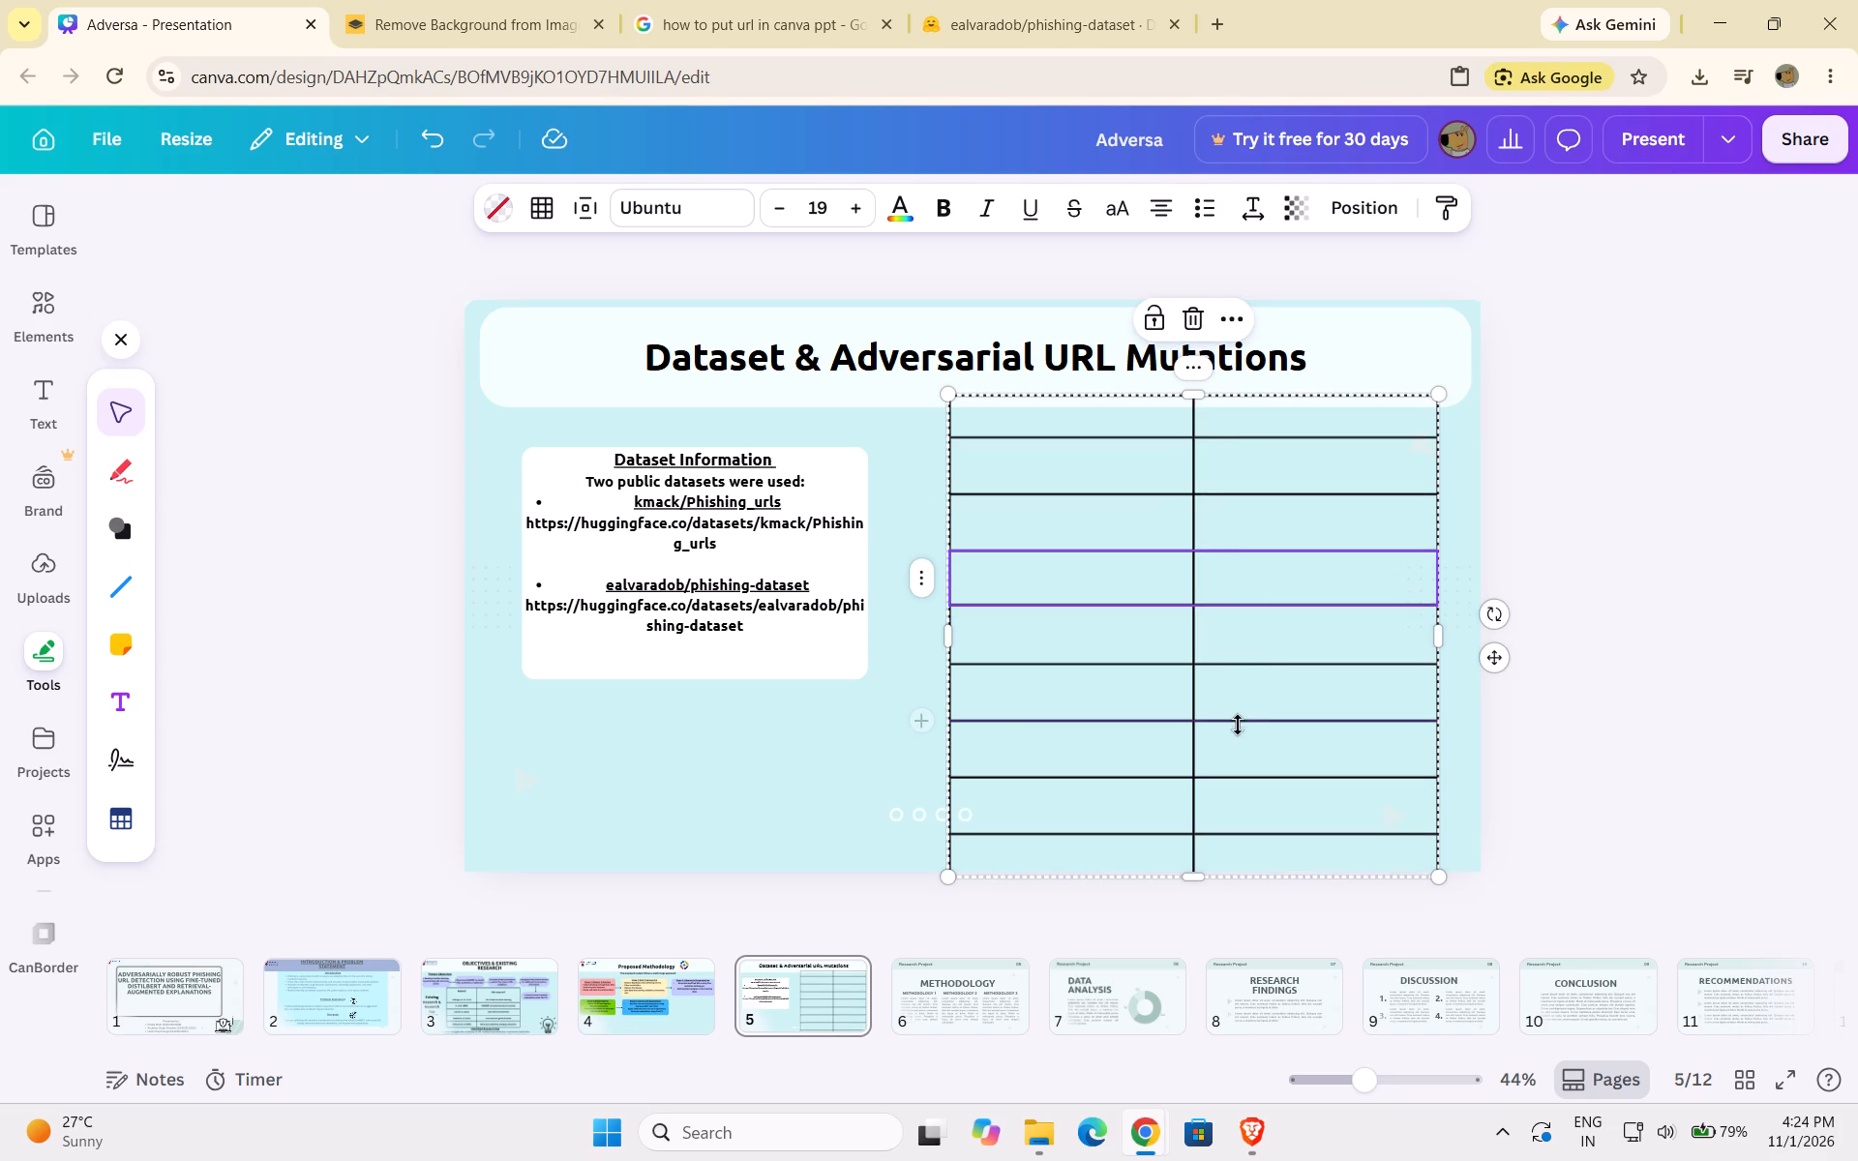
left_click_drag(1196, 395, 1198, 408)
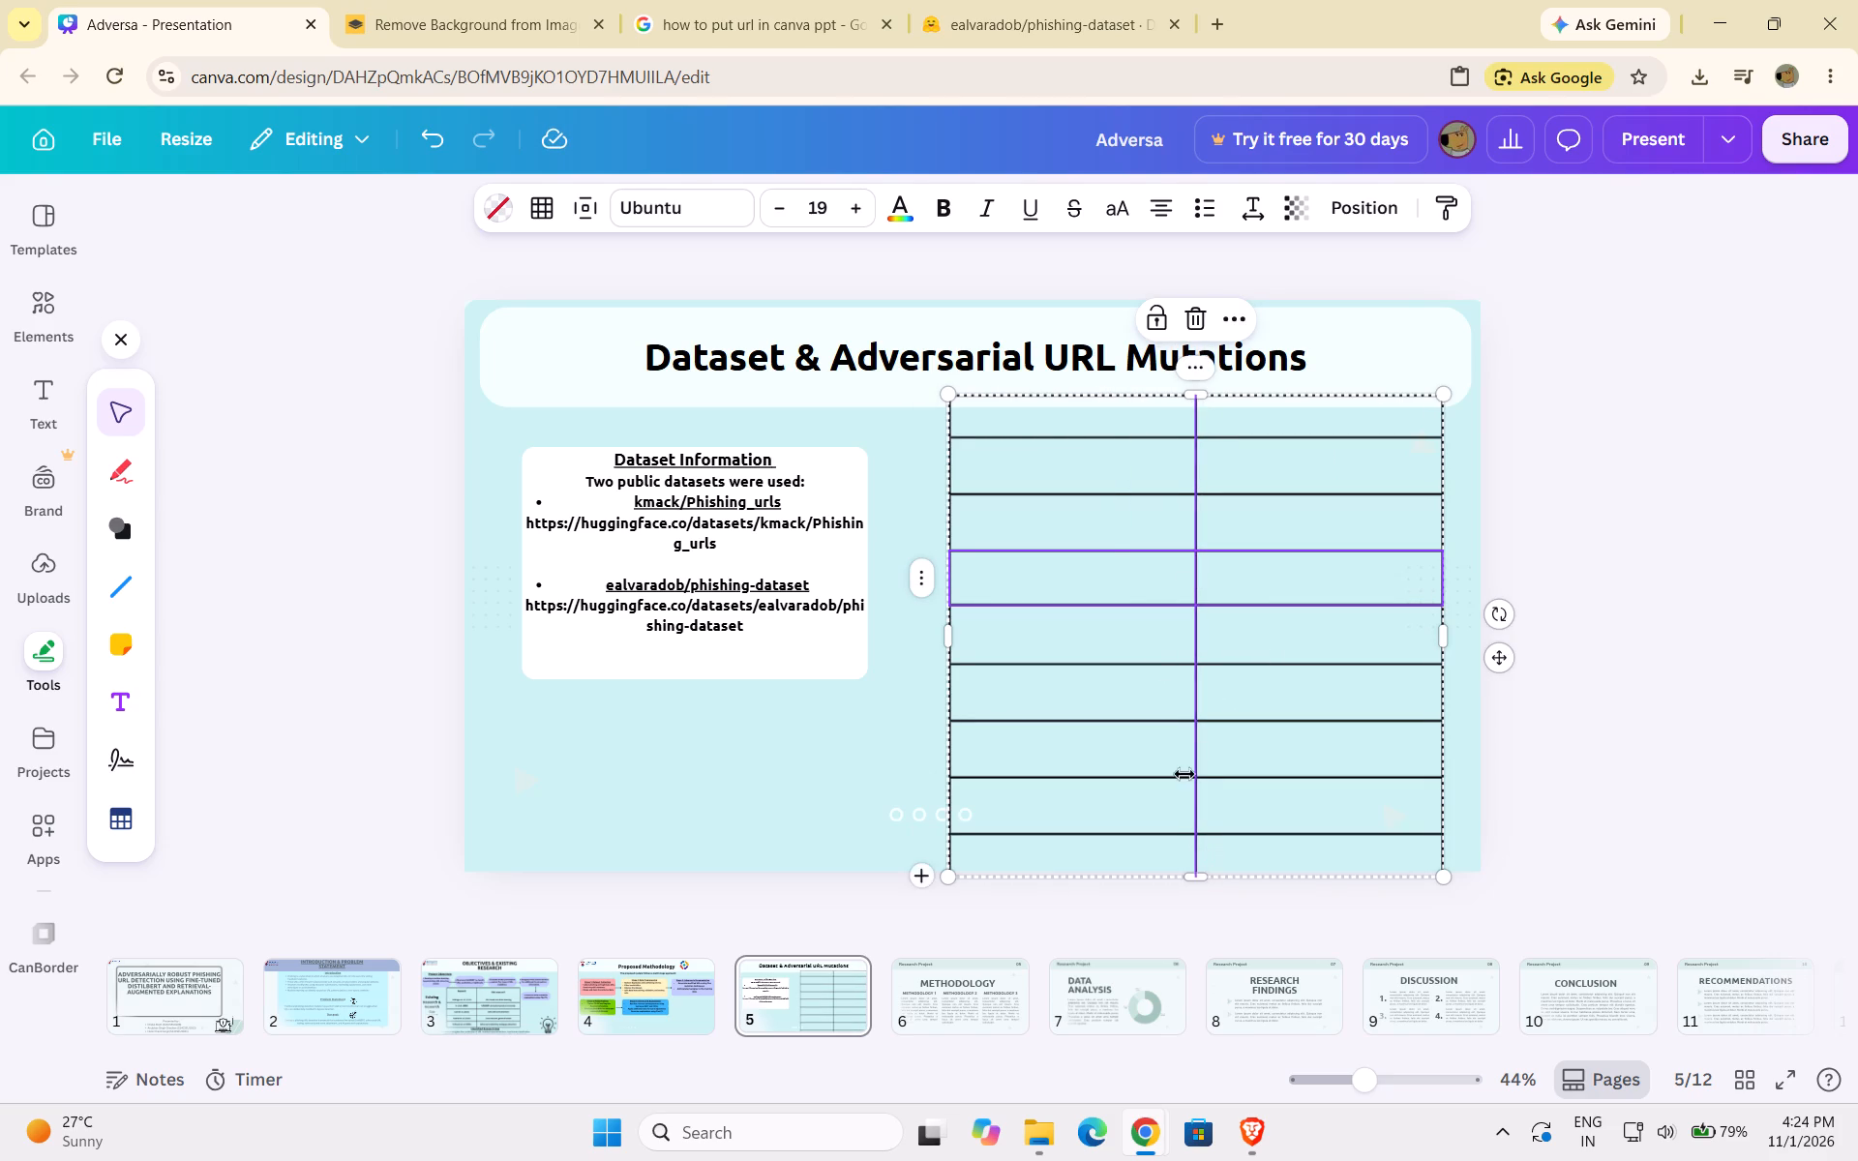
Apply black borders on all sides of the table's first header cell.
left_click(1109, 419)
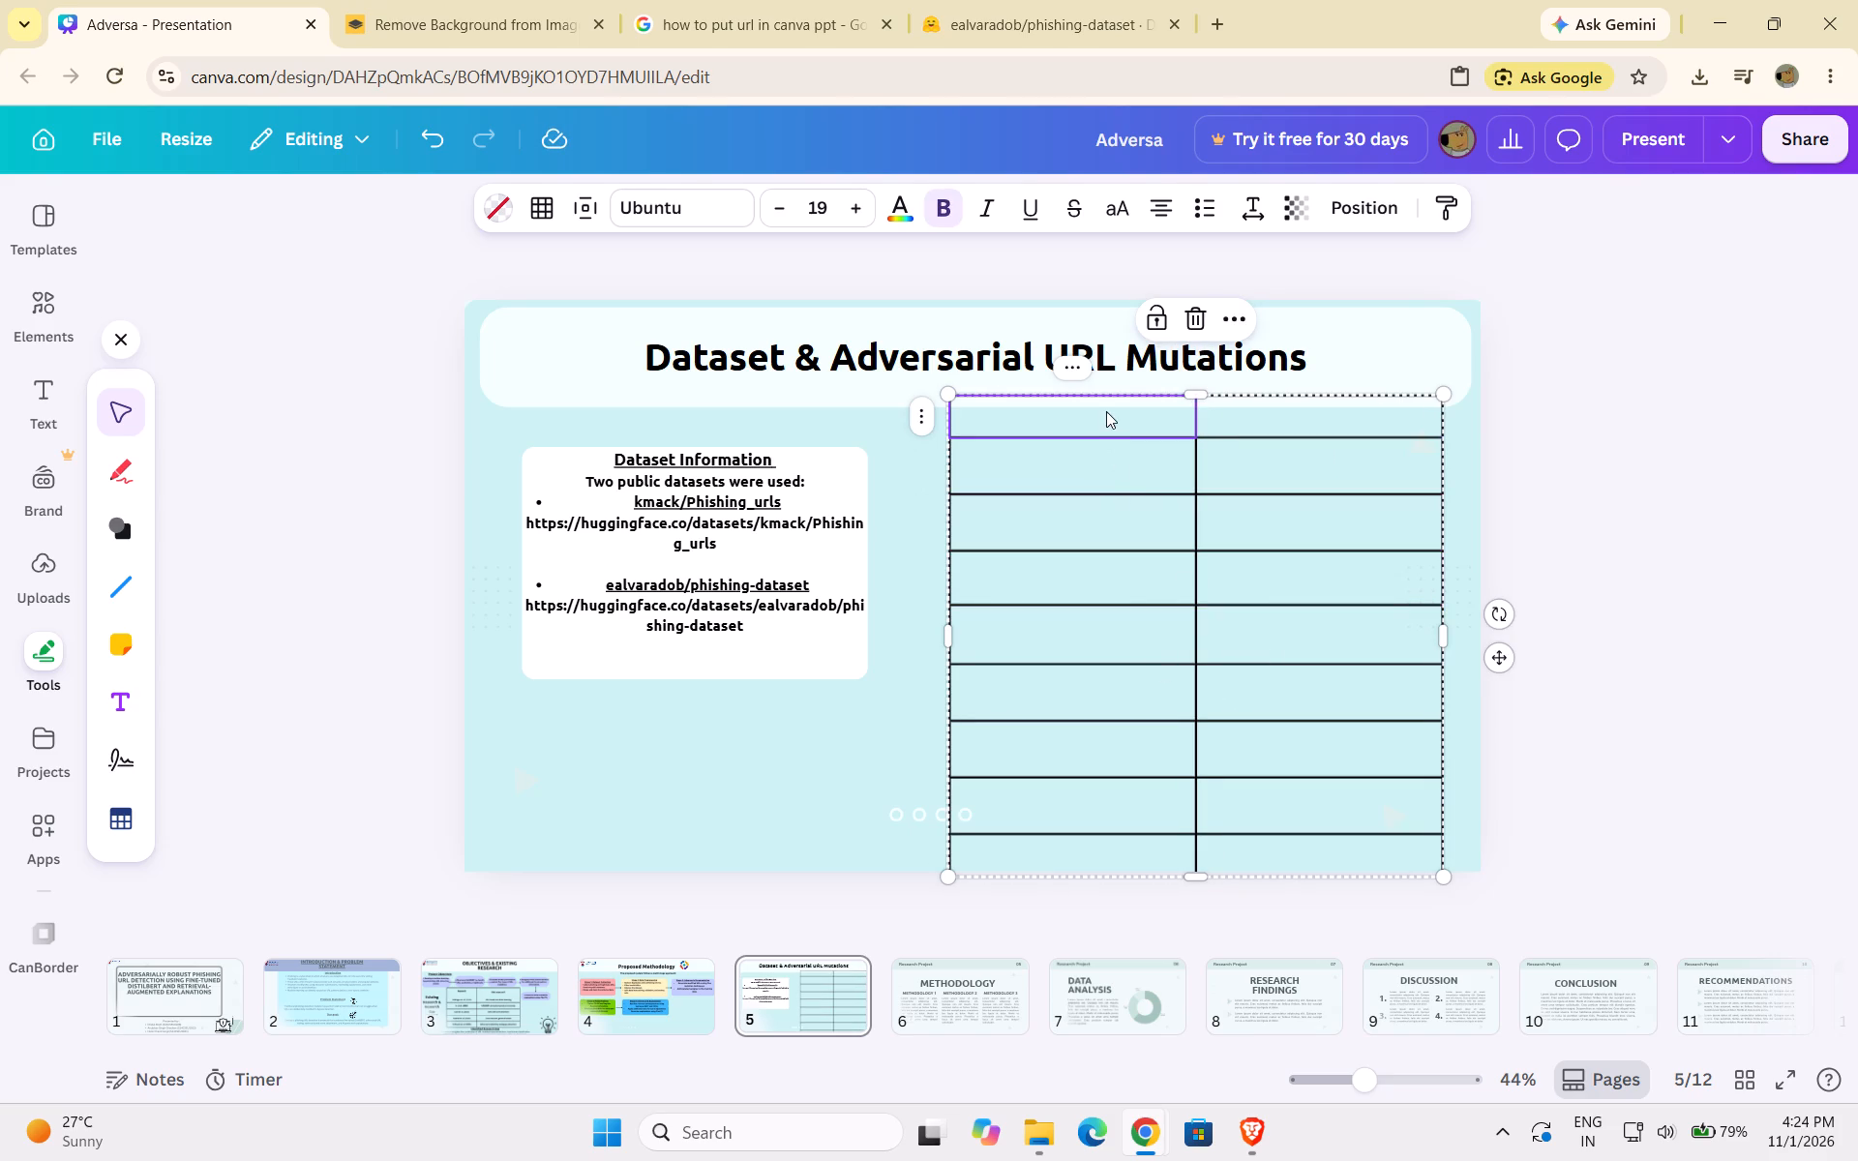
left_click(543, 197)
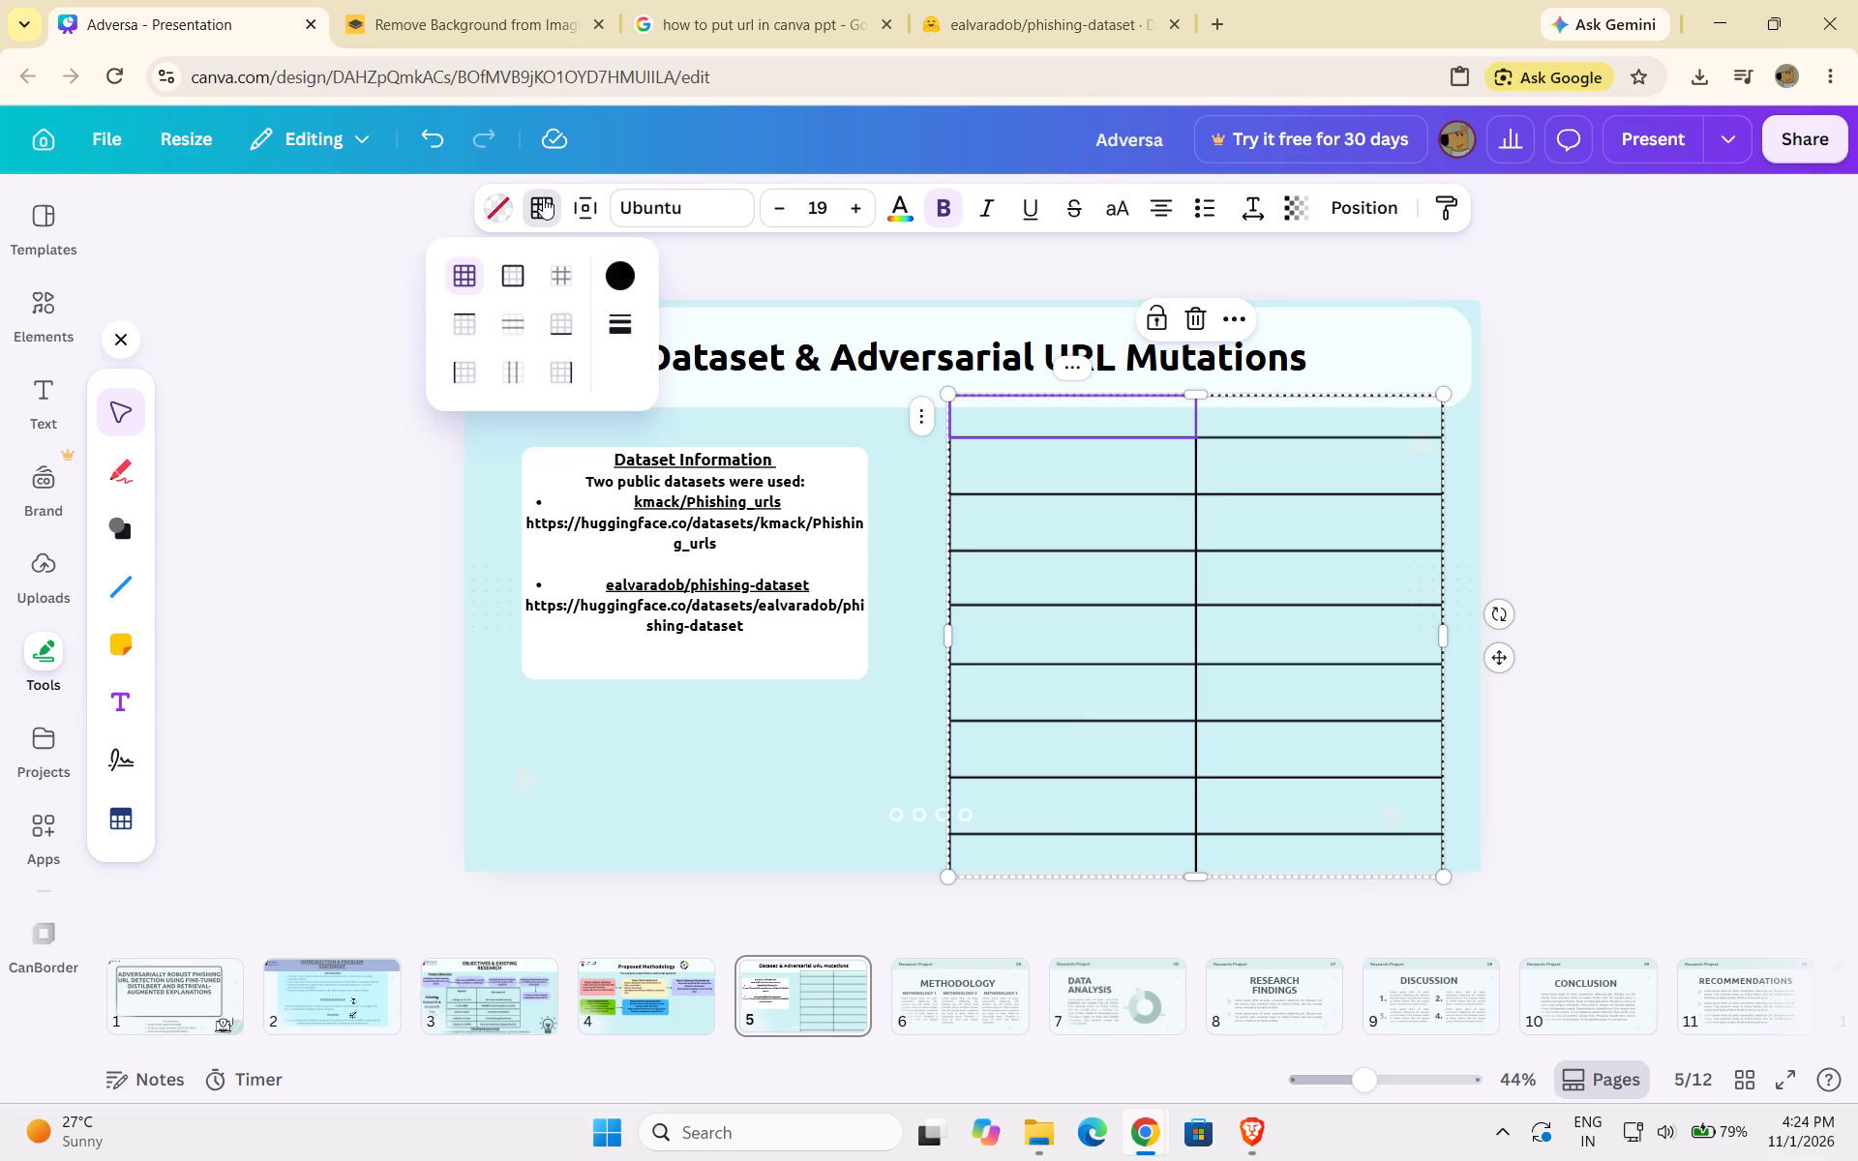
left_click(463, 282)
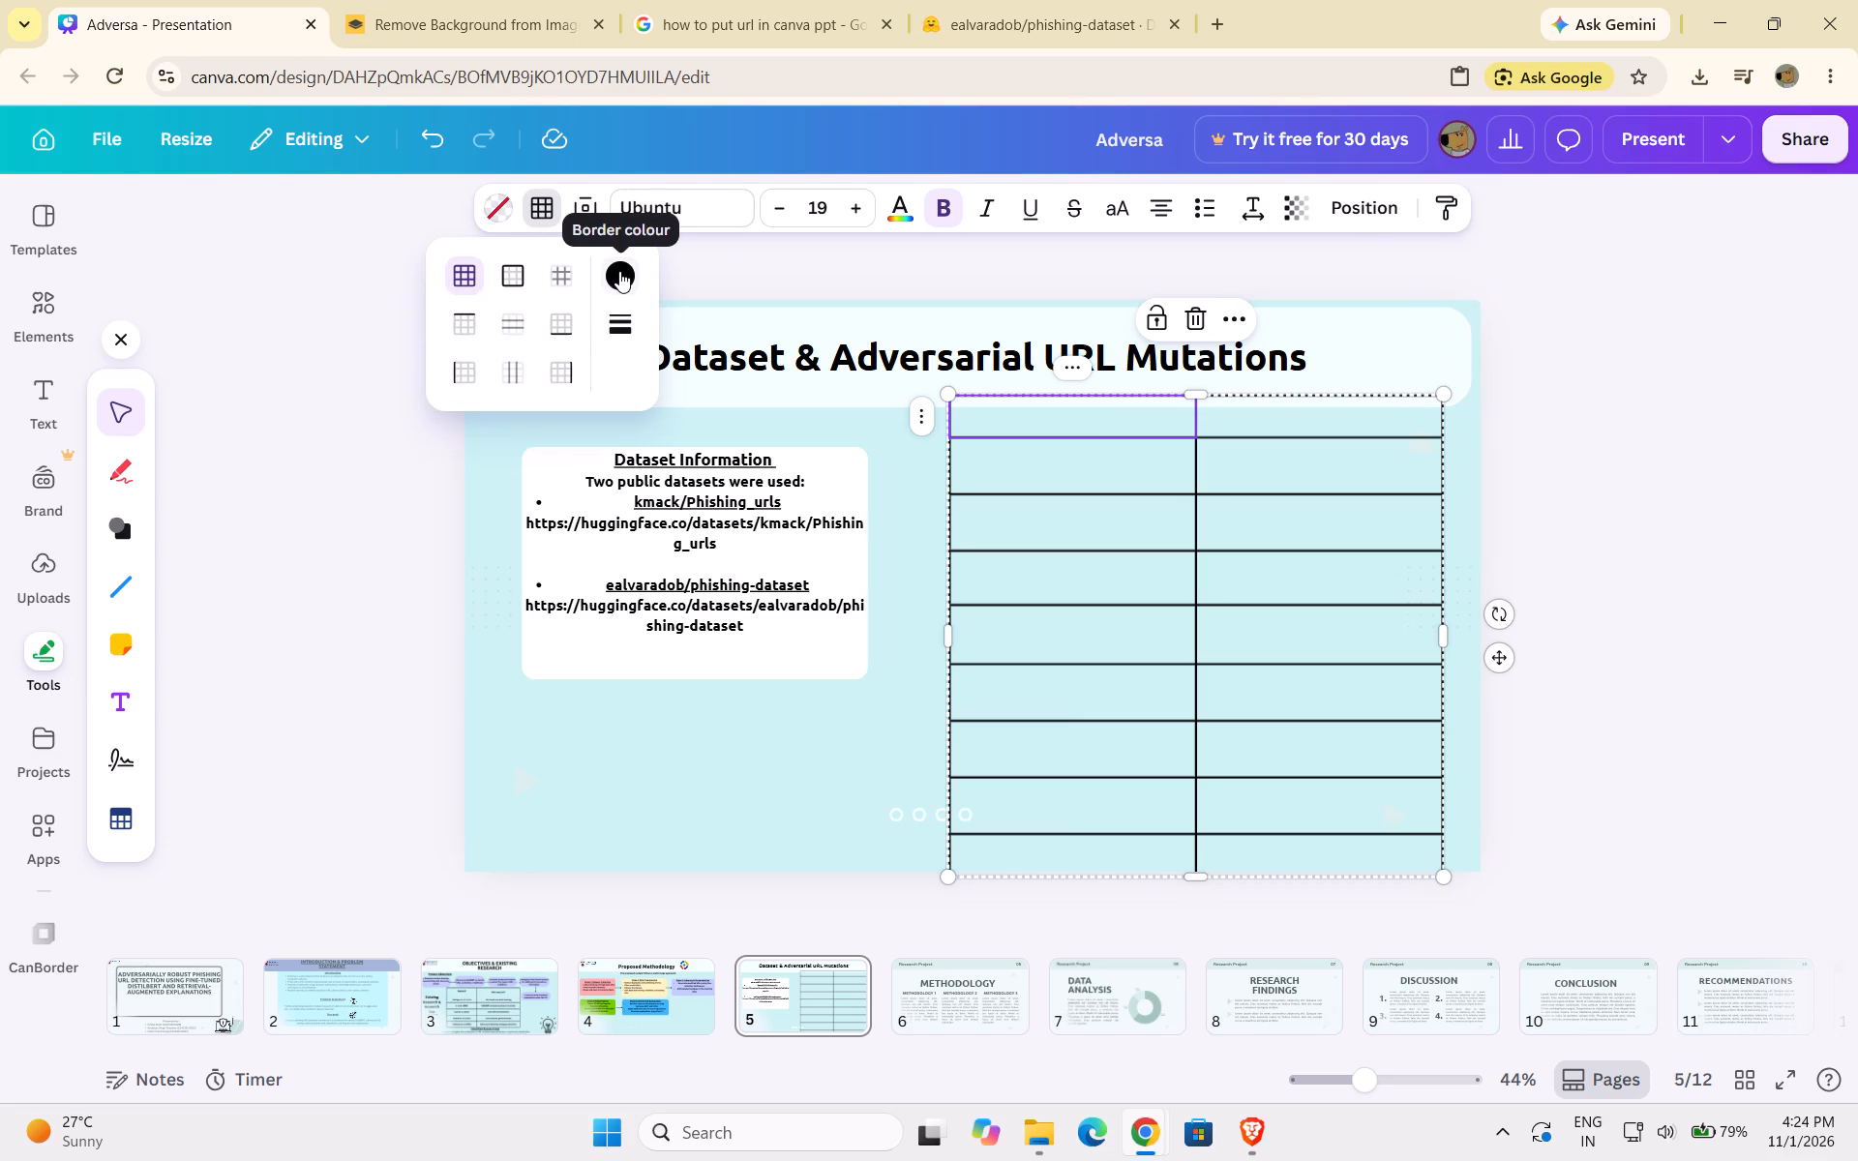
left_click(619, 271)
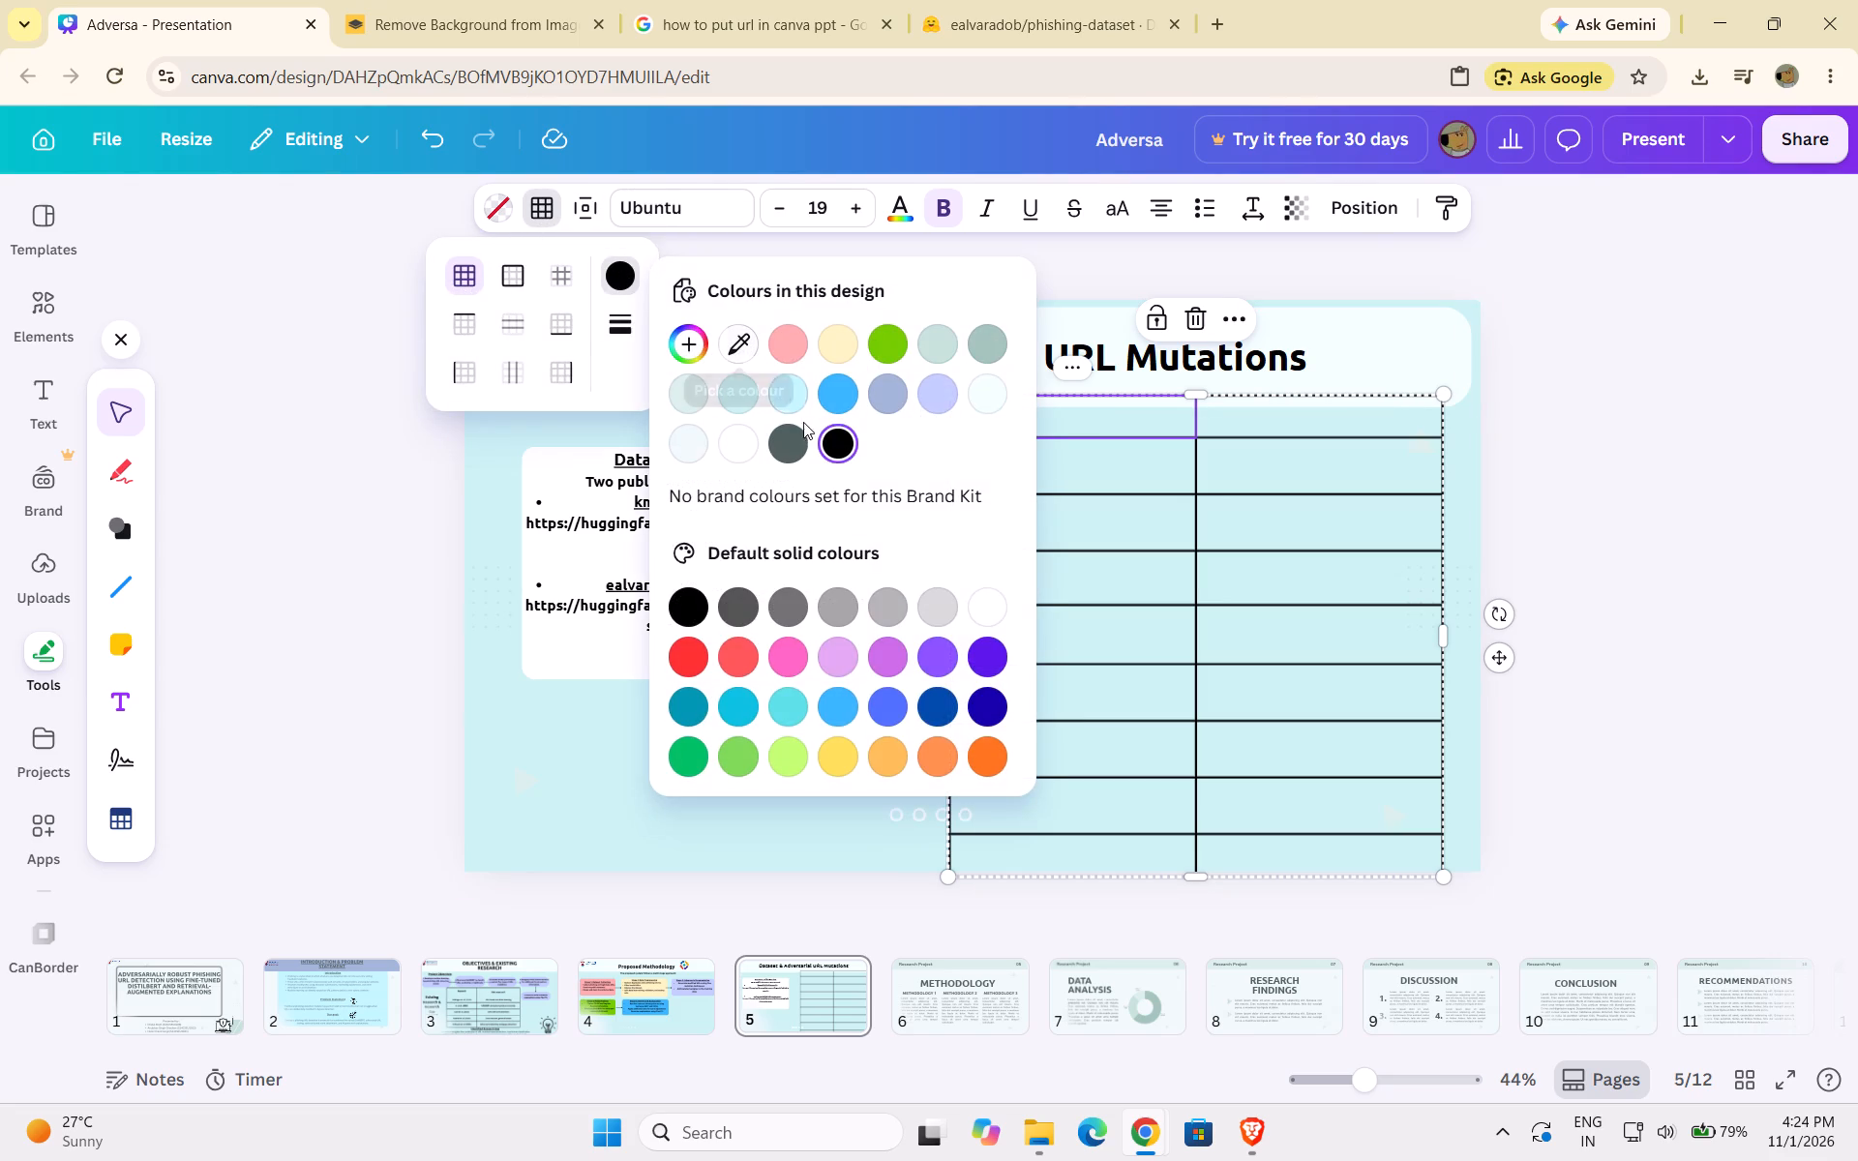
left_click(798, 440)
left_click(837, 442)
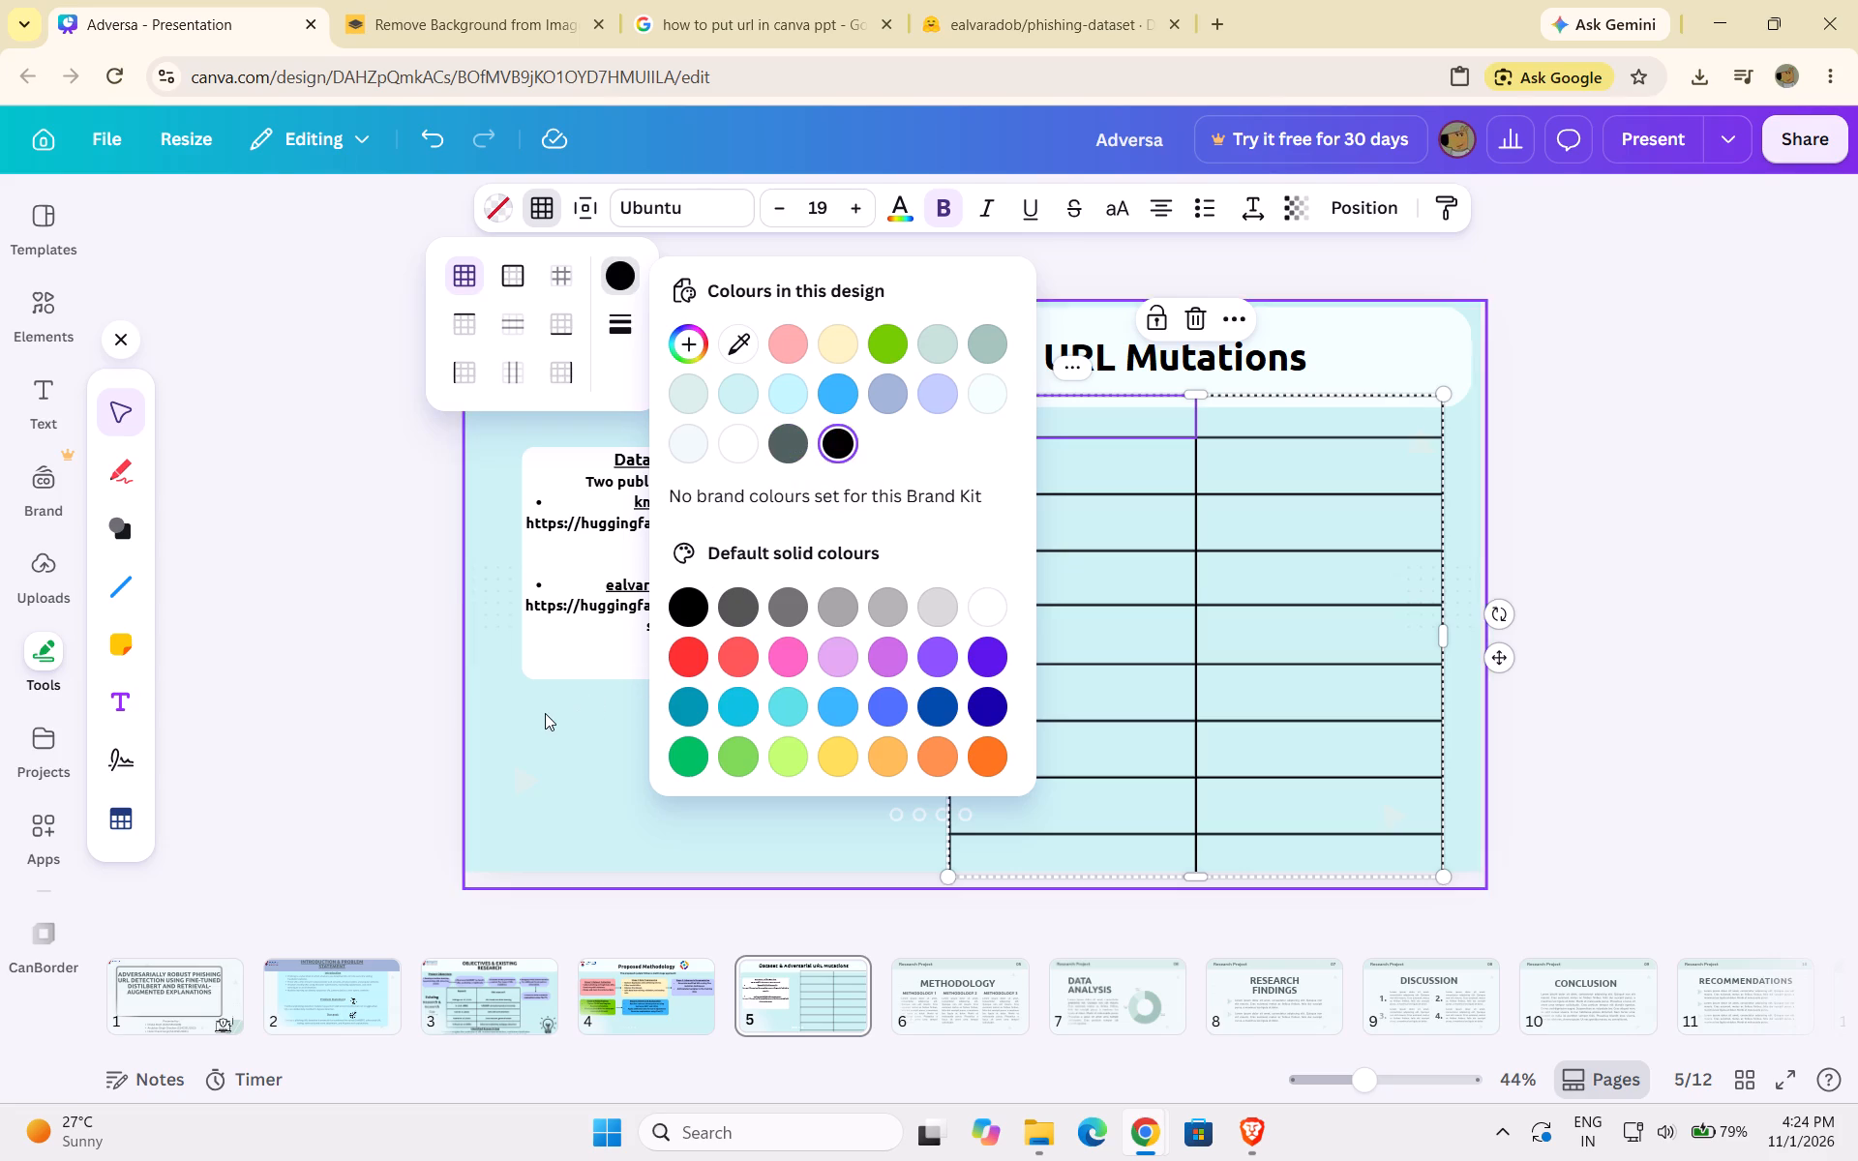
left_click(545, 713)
double_click(1056, 405)
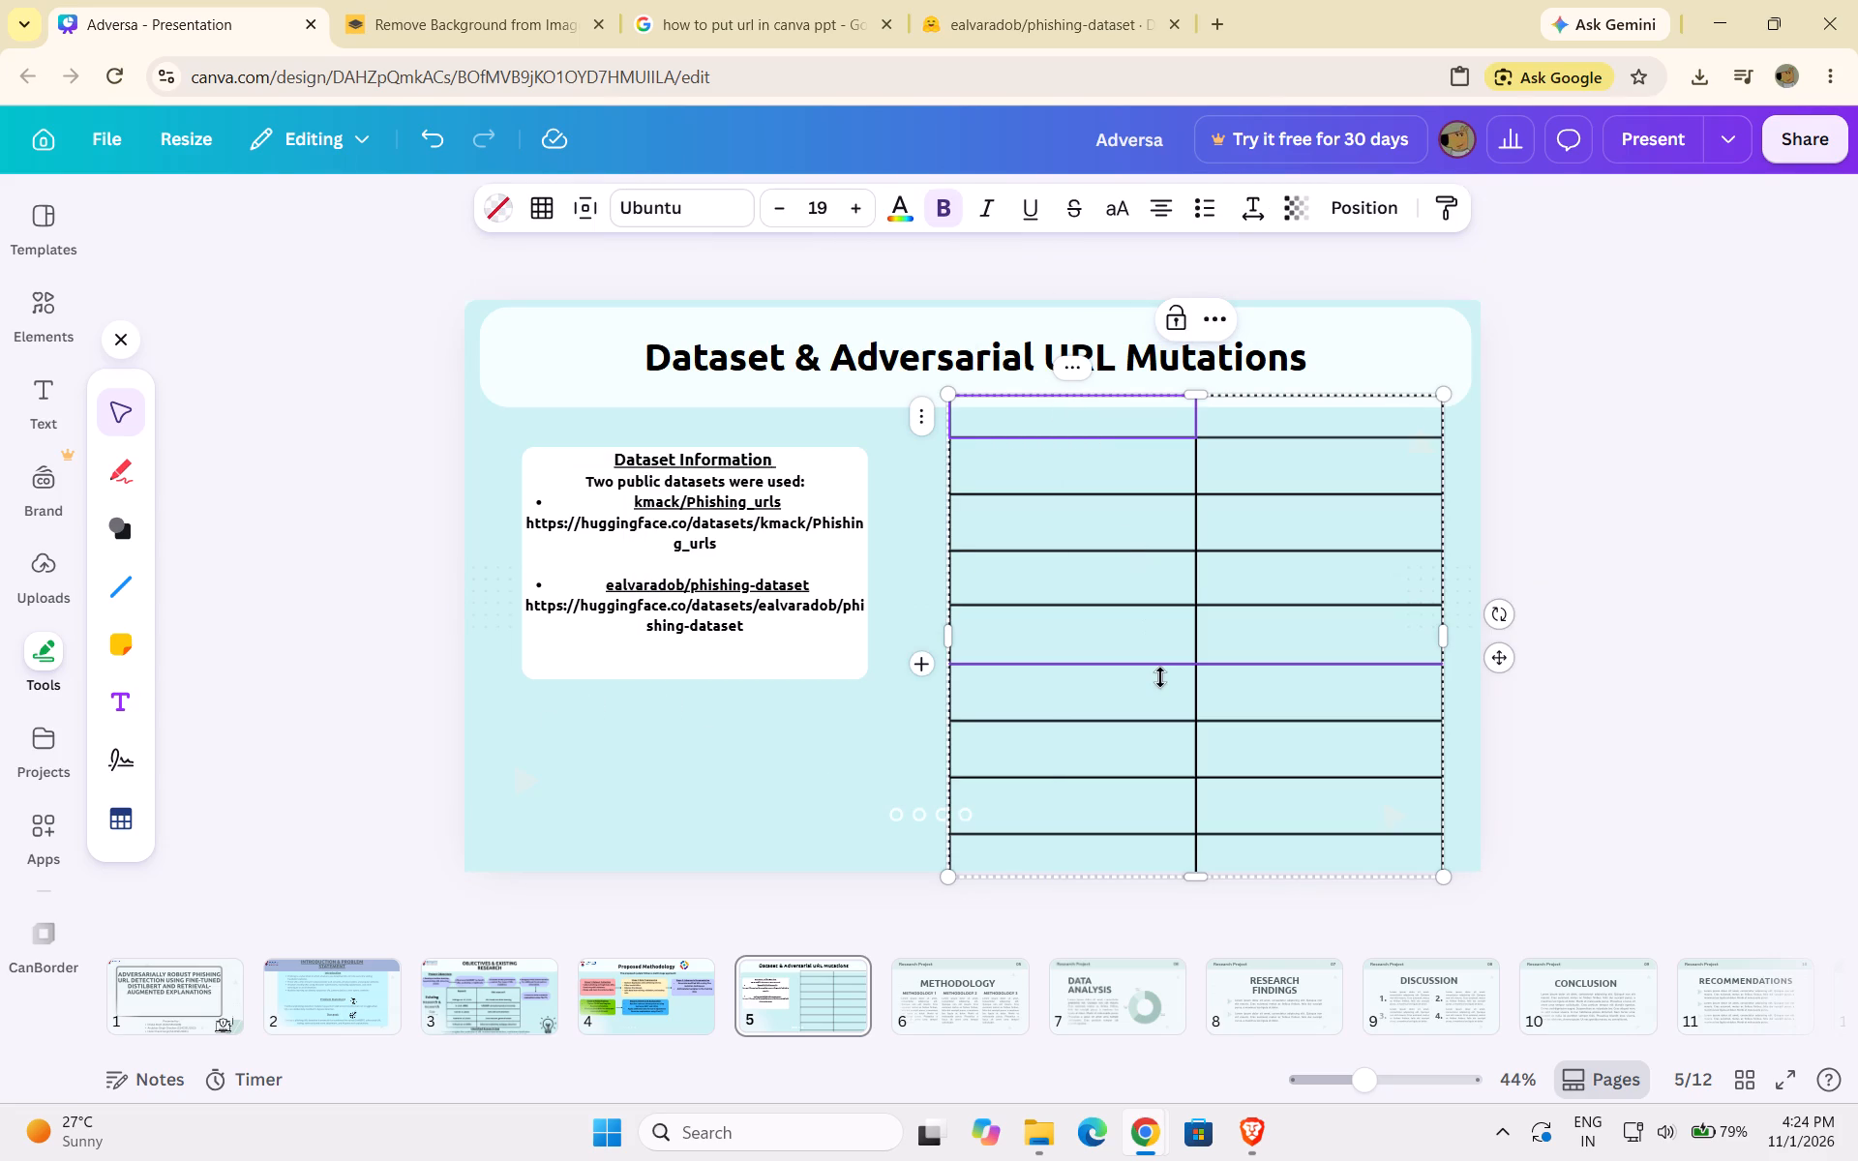
left_click(1158, 1140)
left_click(1022, 1017)
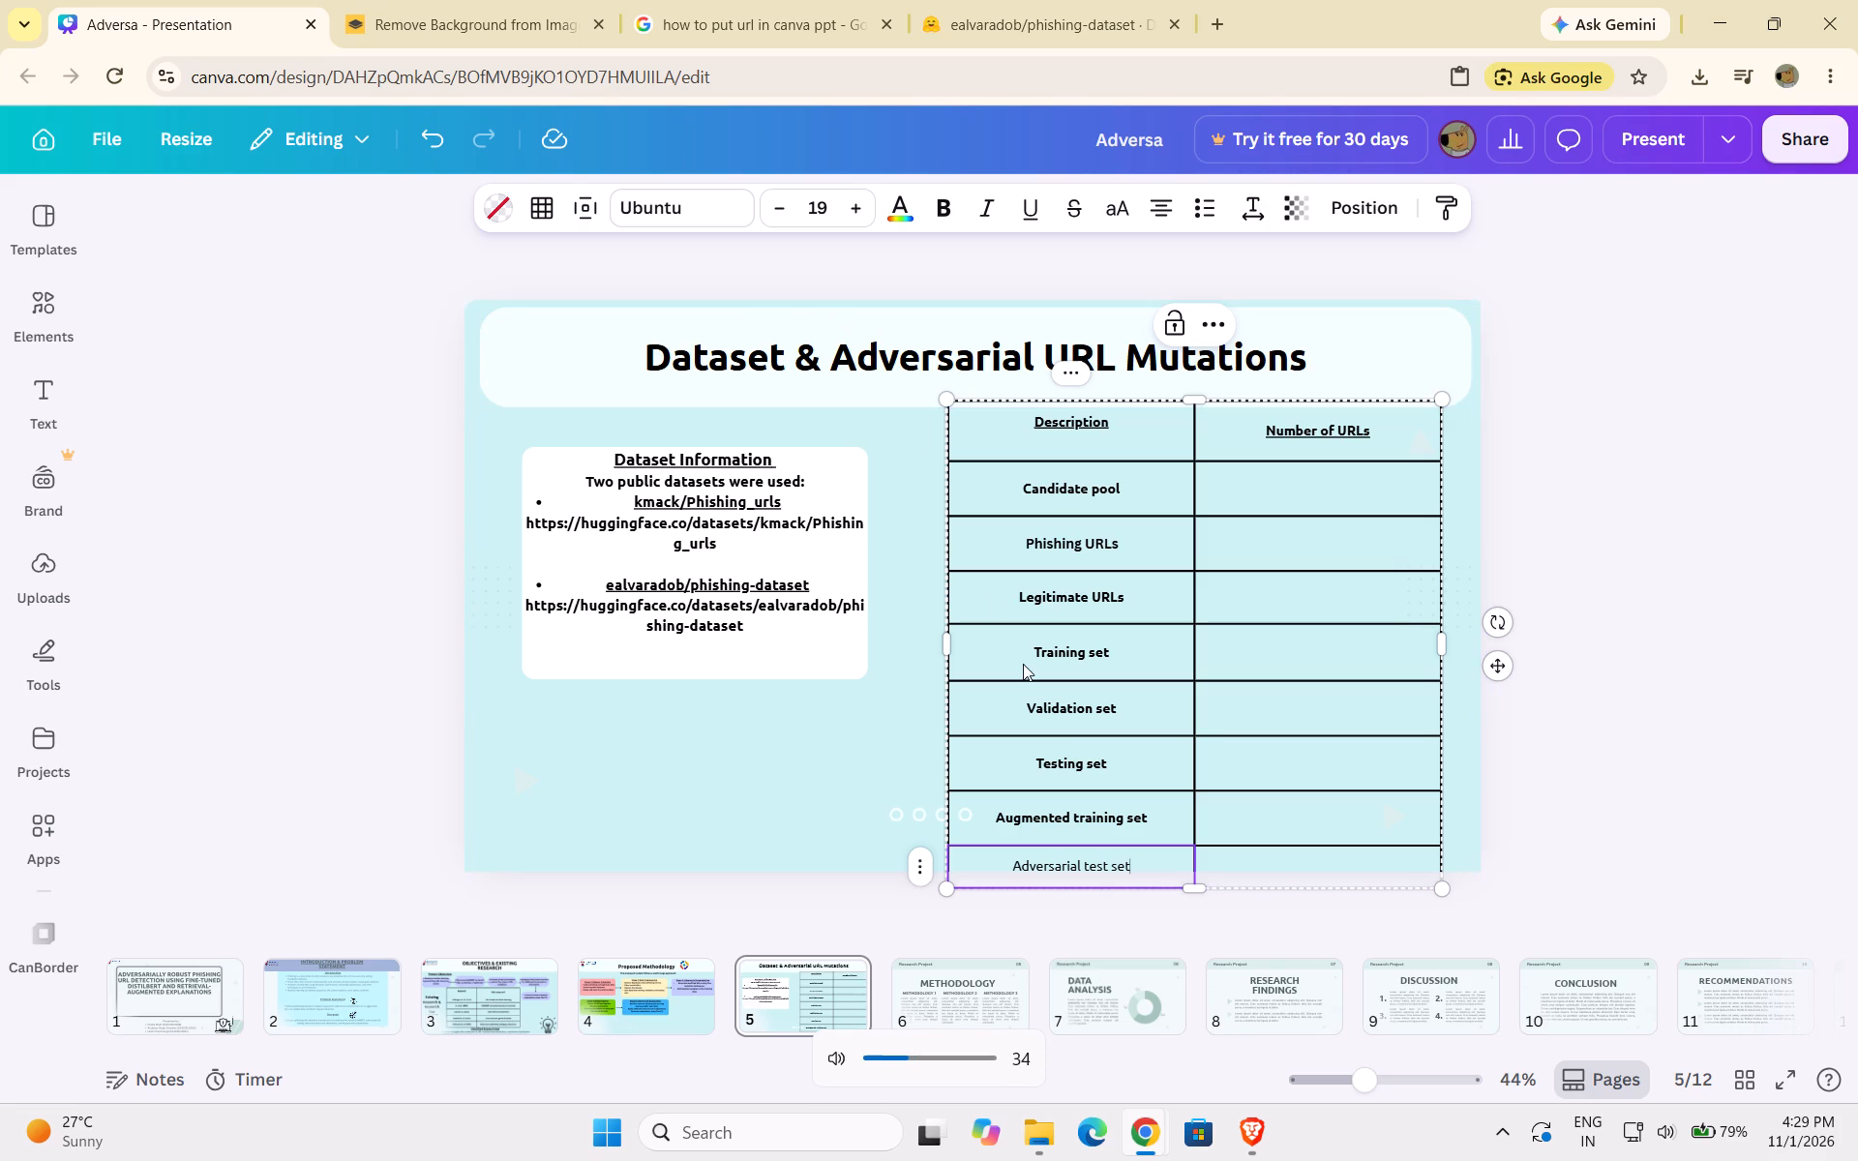
key("ctrl+a")
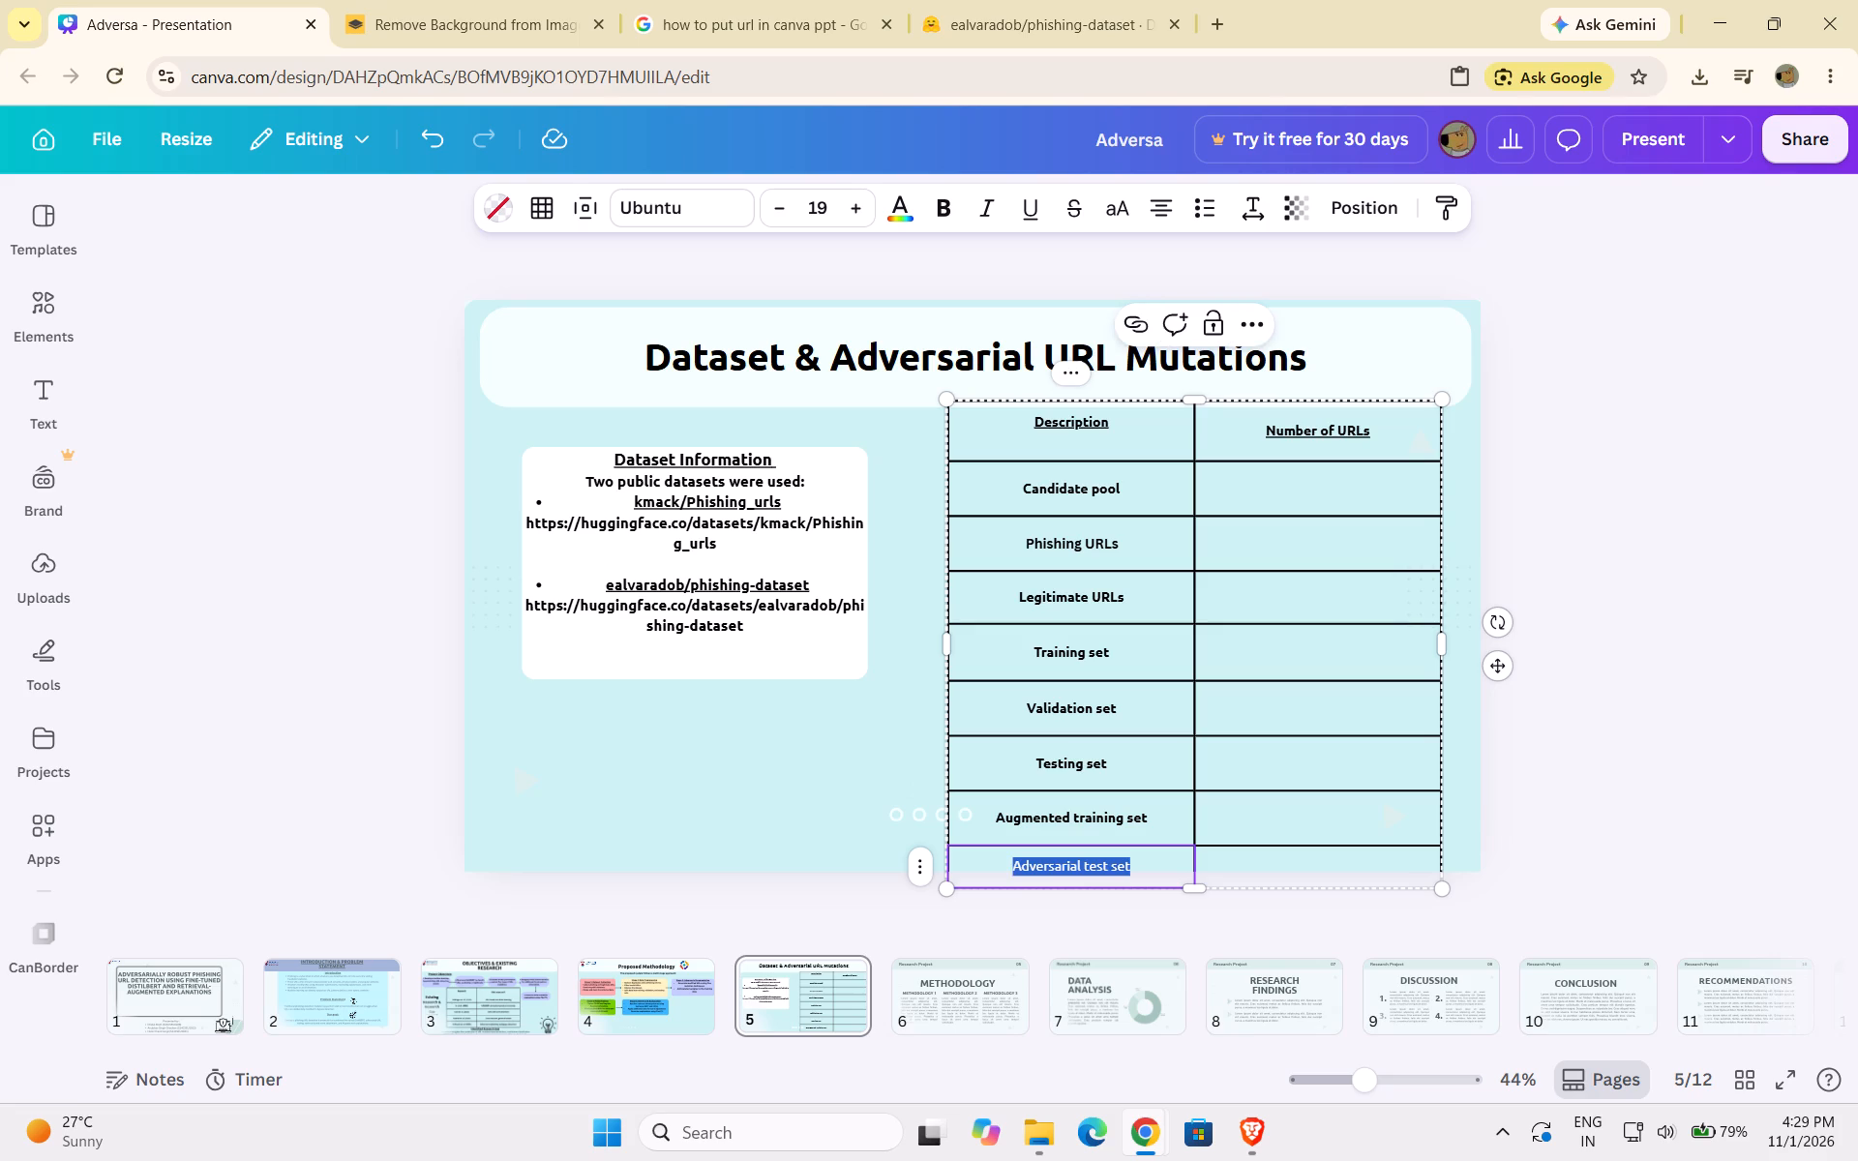
left_click(939, 199)
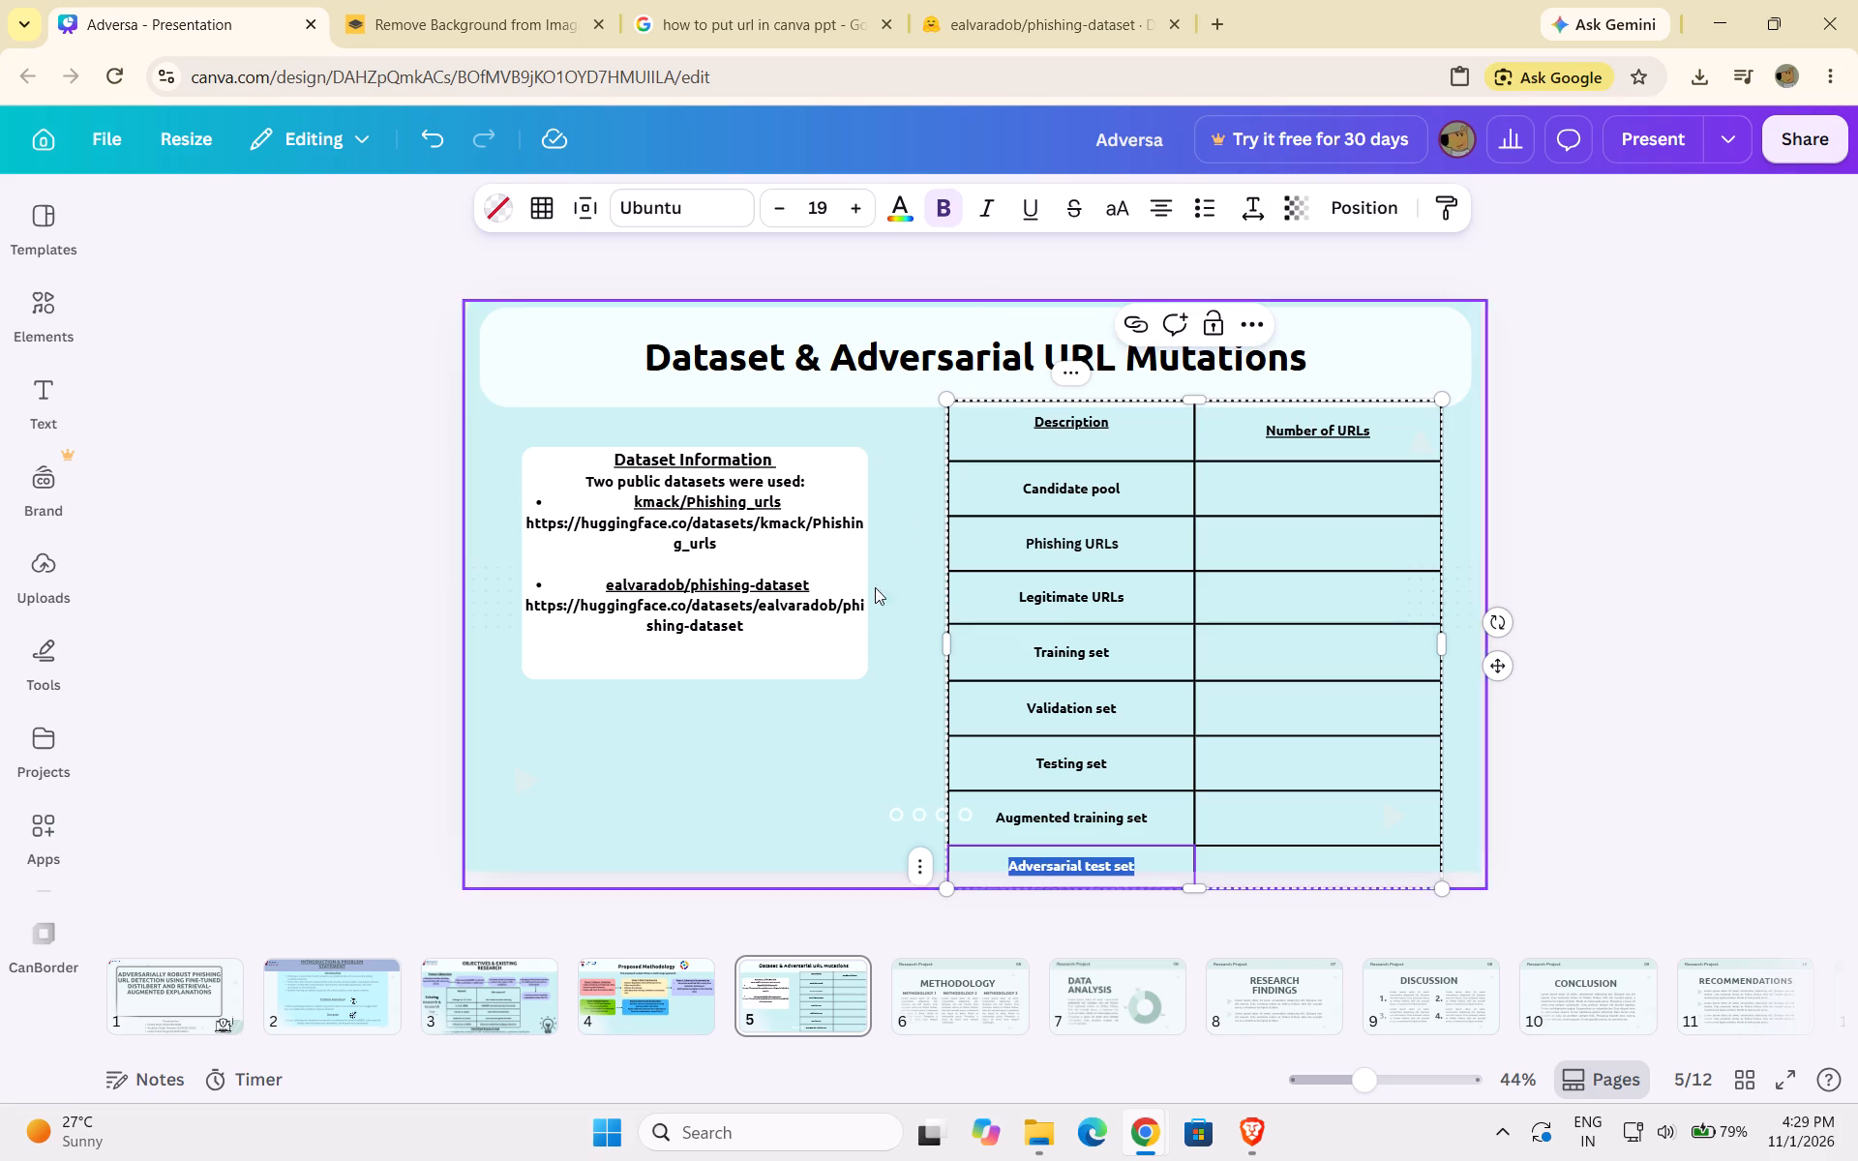
left_click(870, 693)
Enter the Number of URLs values: 4000 for Candidate pool, 1000 for Phishing URLs and 1000 for Legitimate URLs.
double_click(1284, 484)
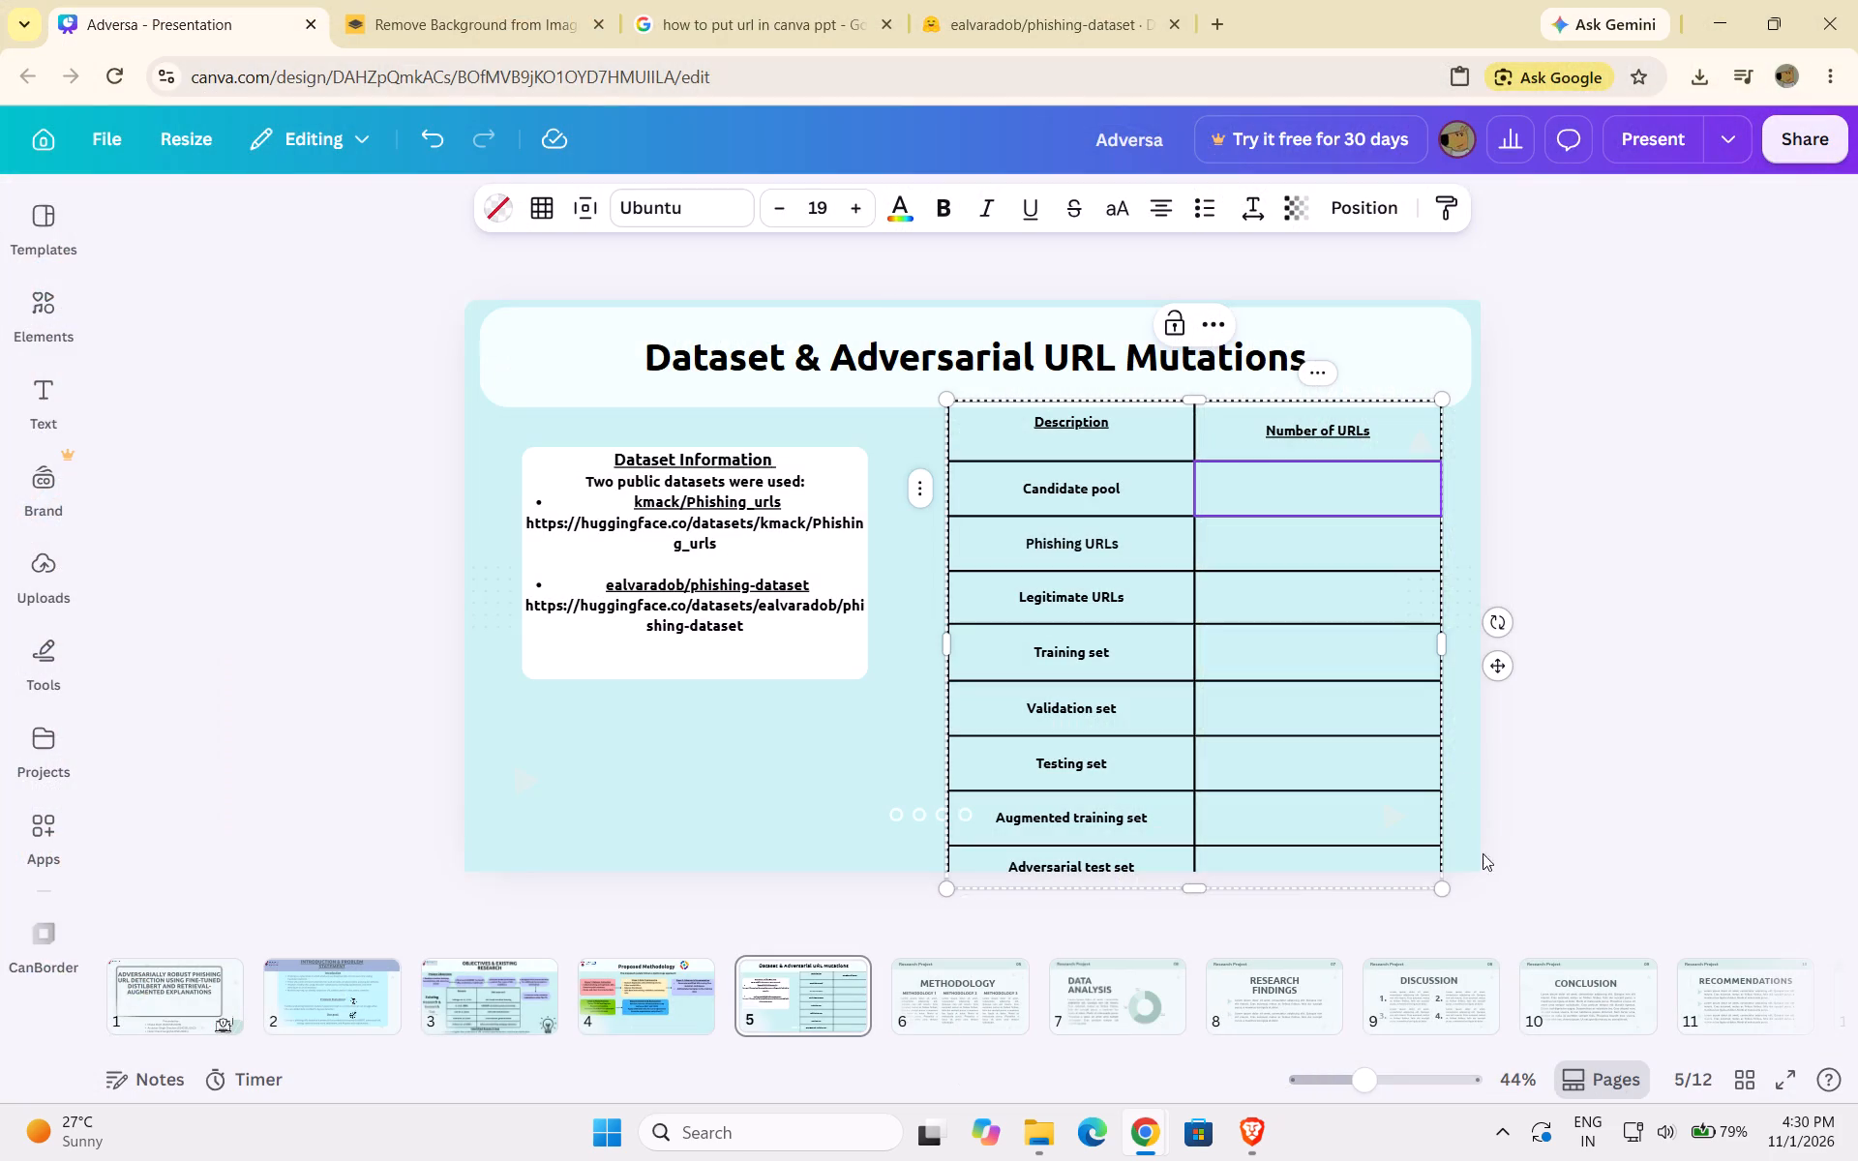
type("4000")
double_click(1326, 557)
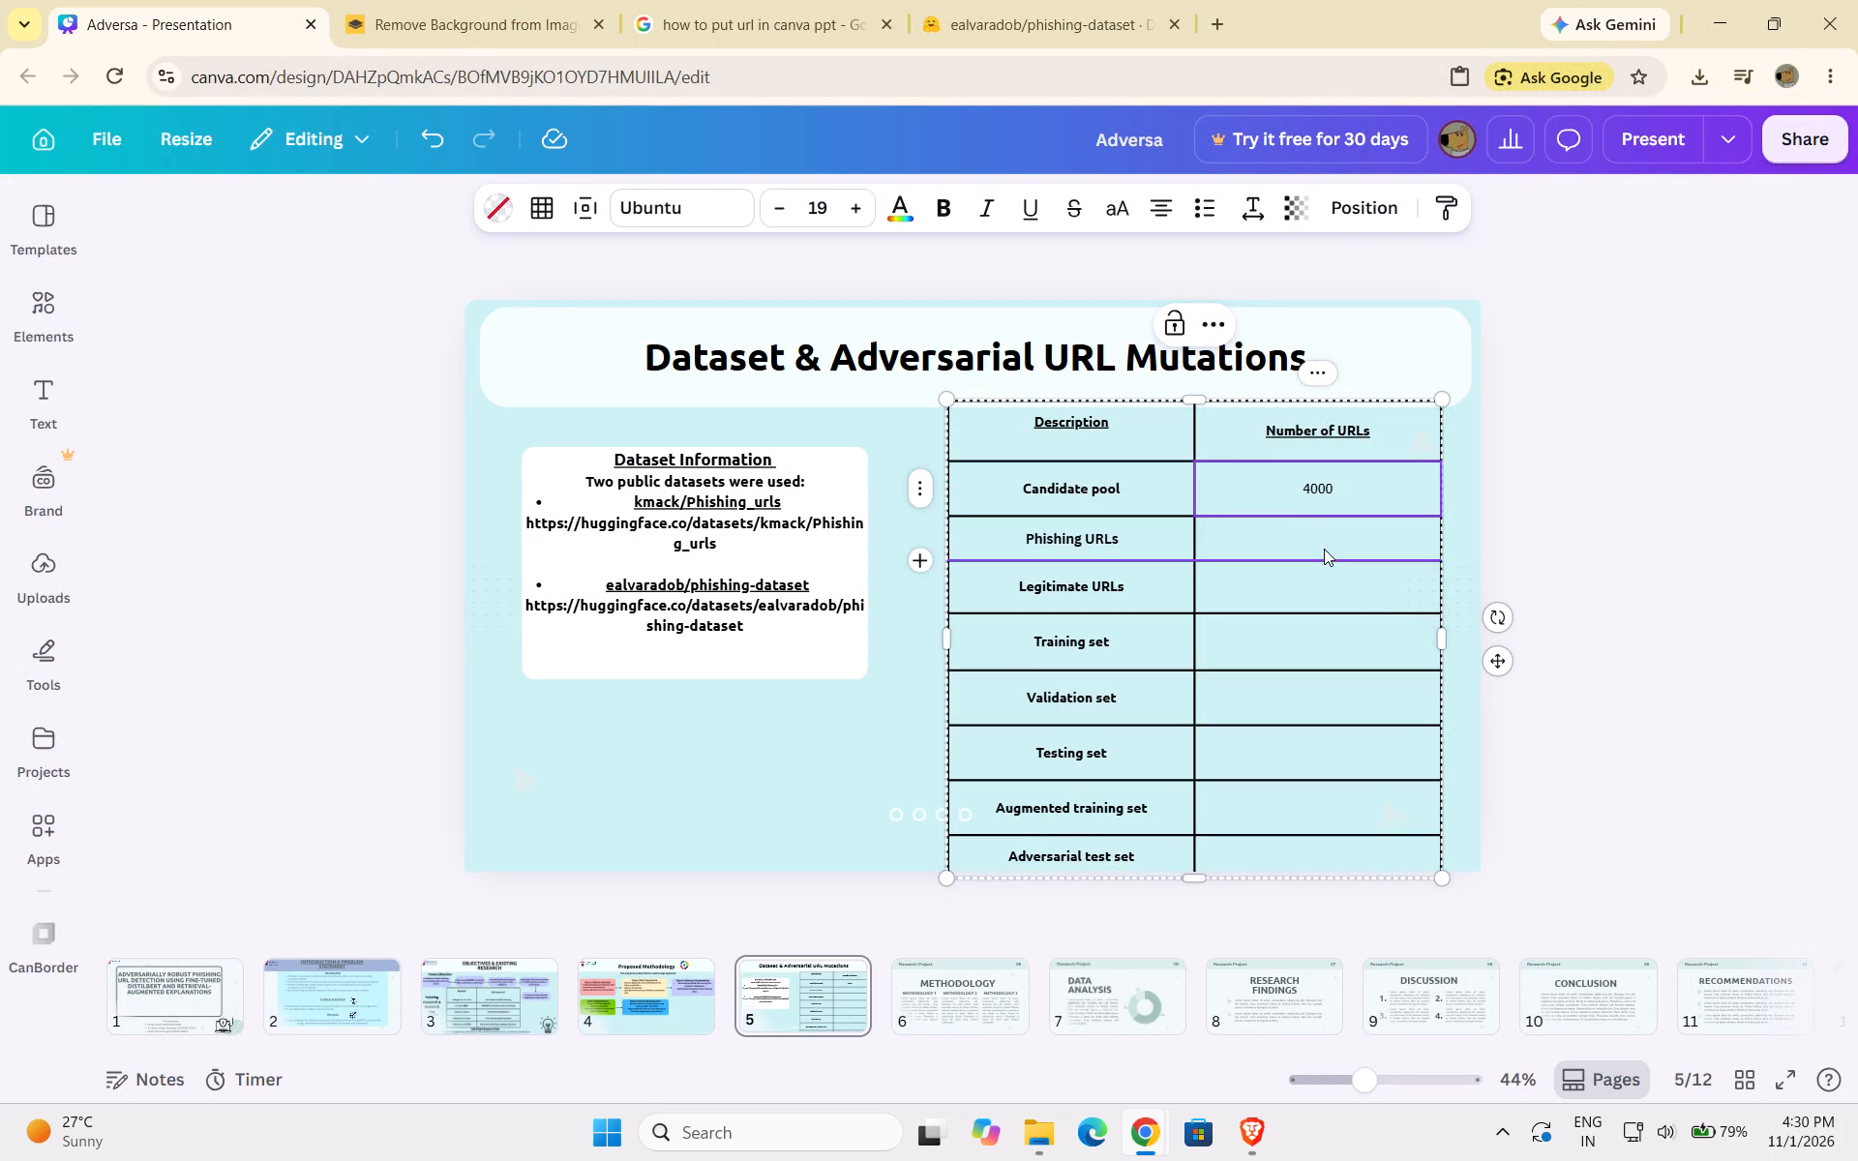
double_click(1319, 532)
type("1000")
double_click(1330, 580)
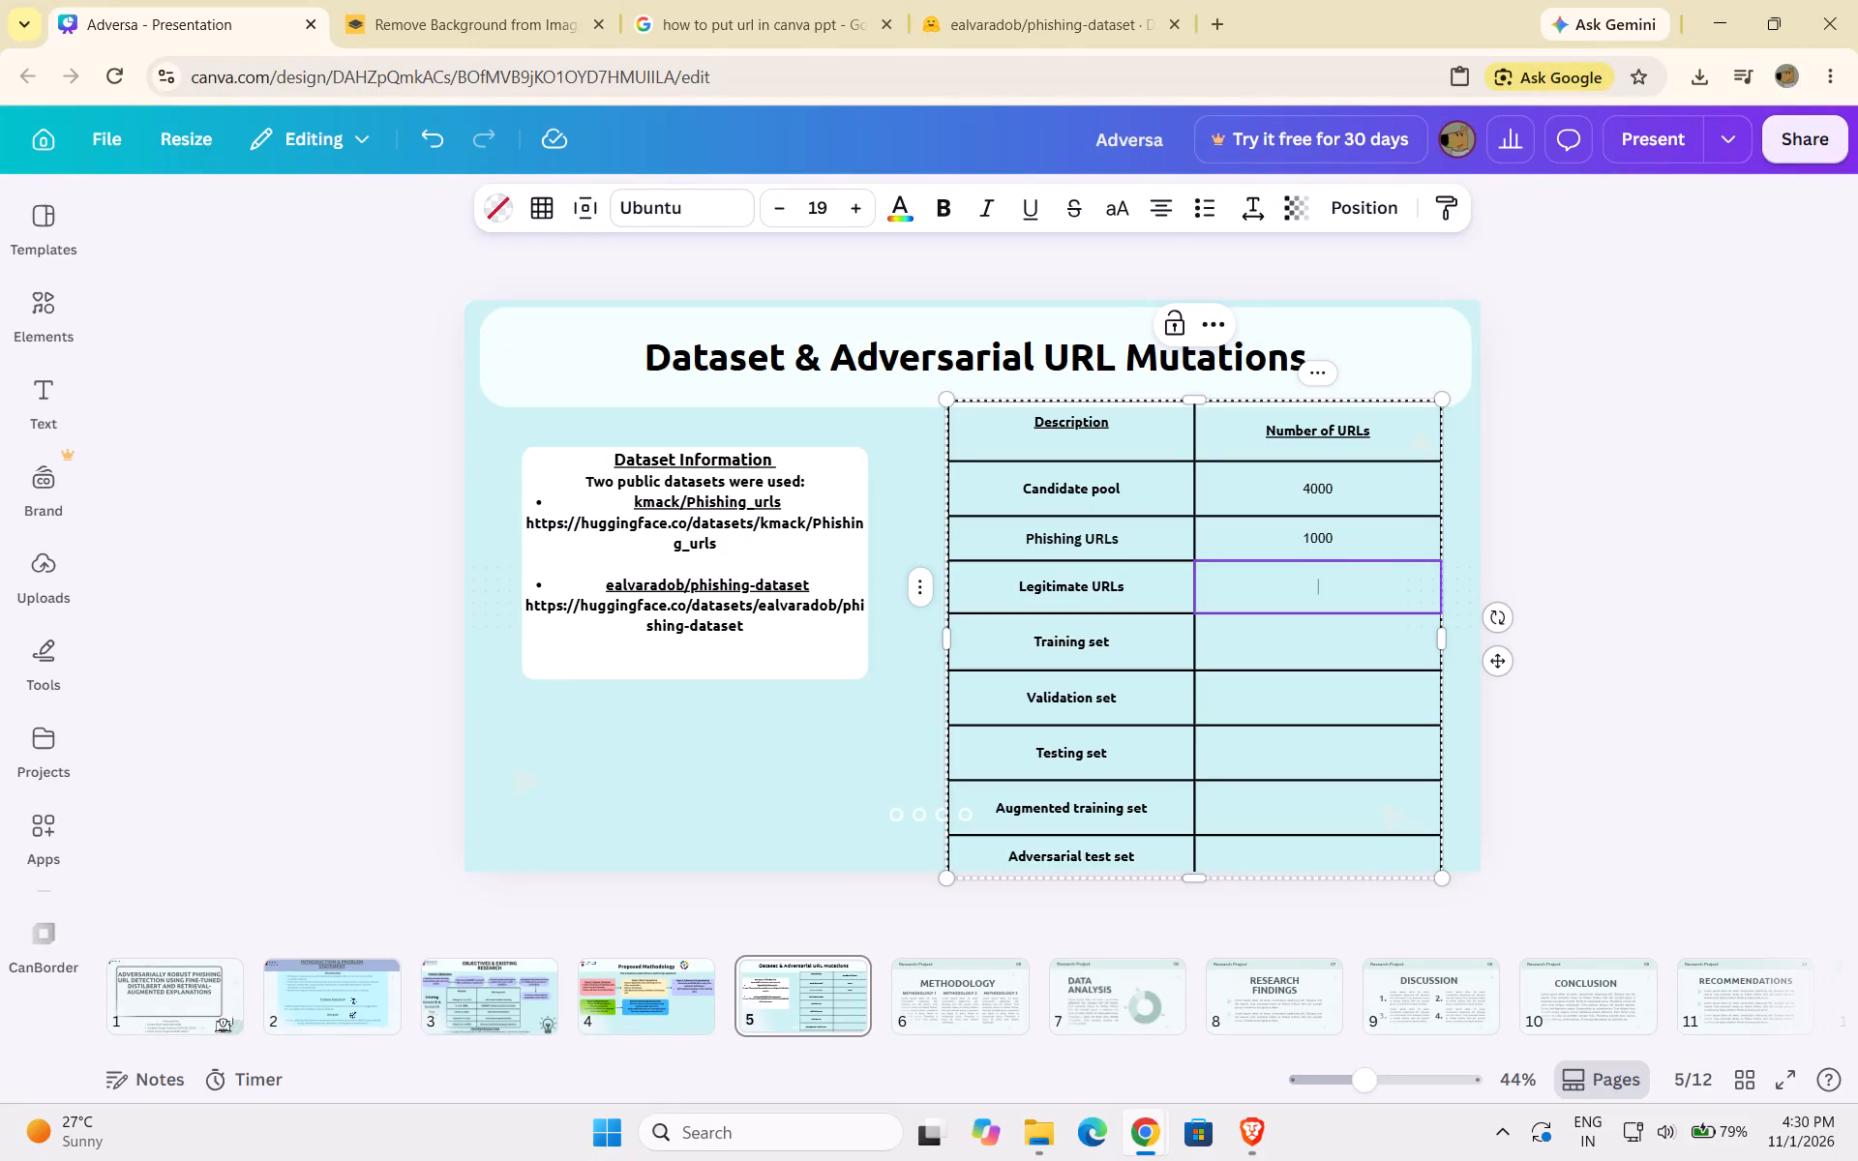
type("1000")
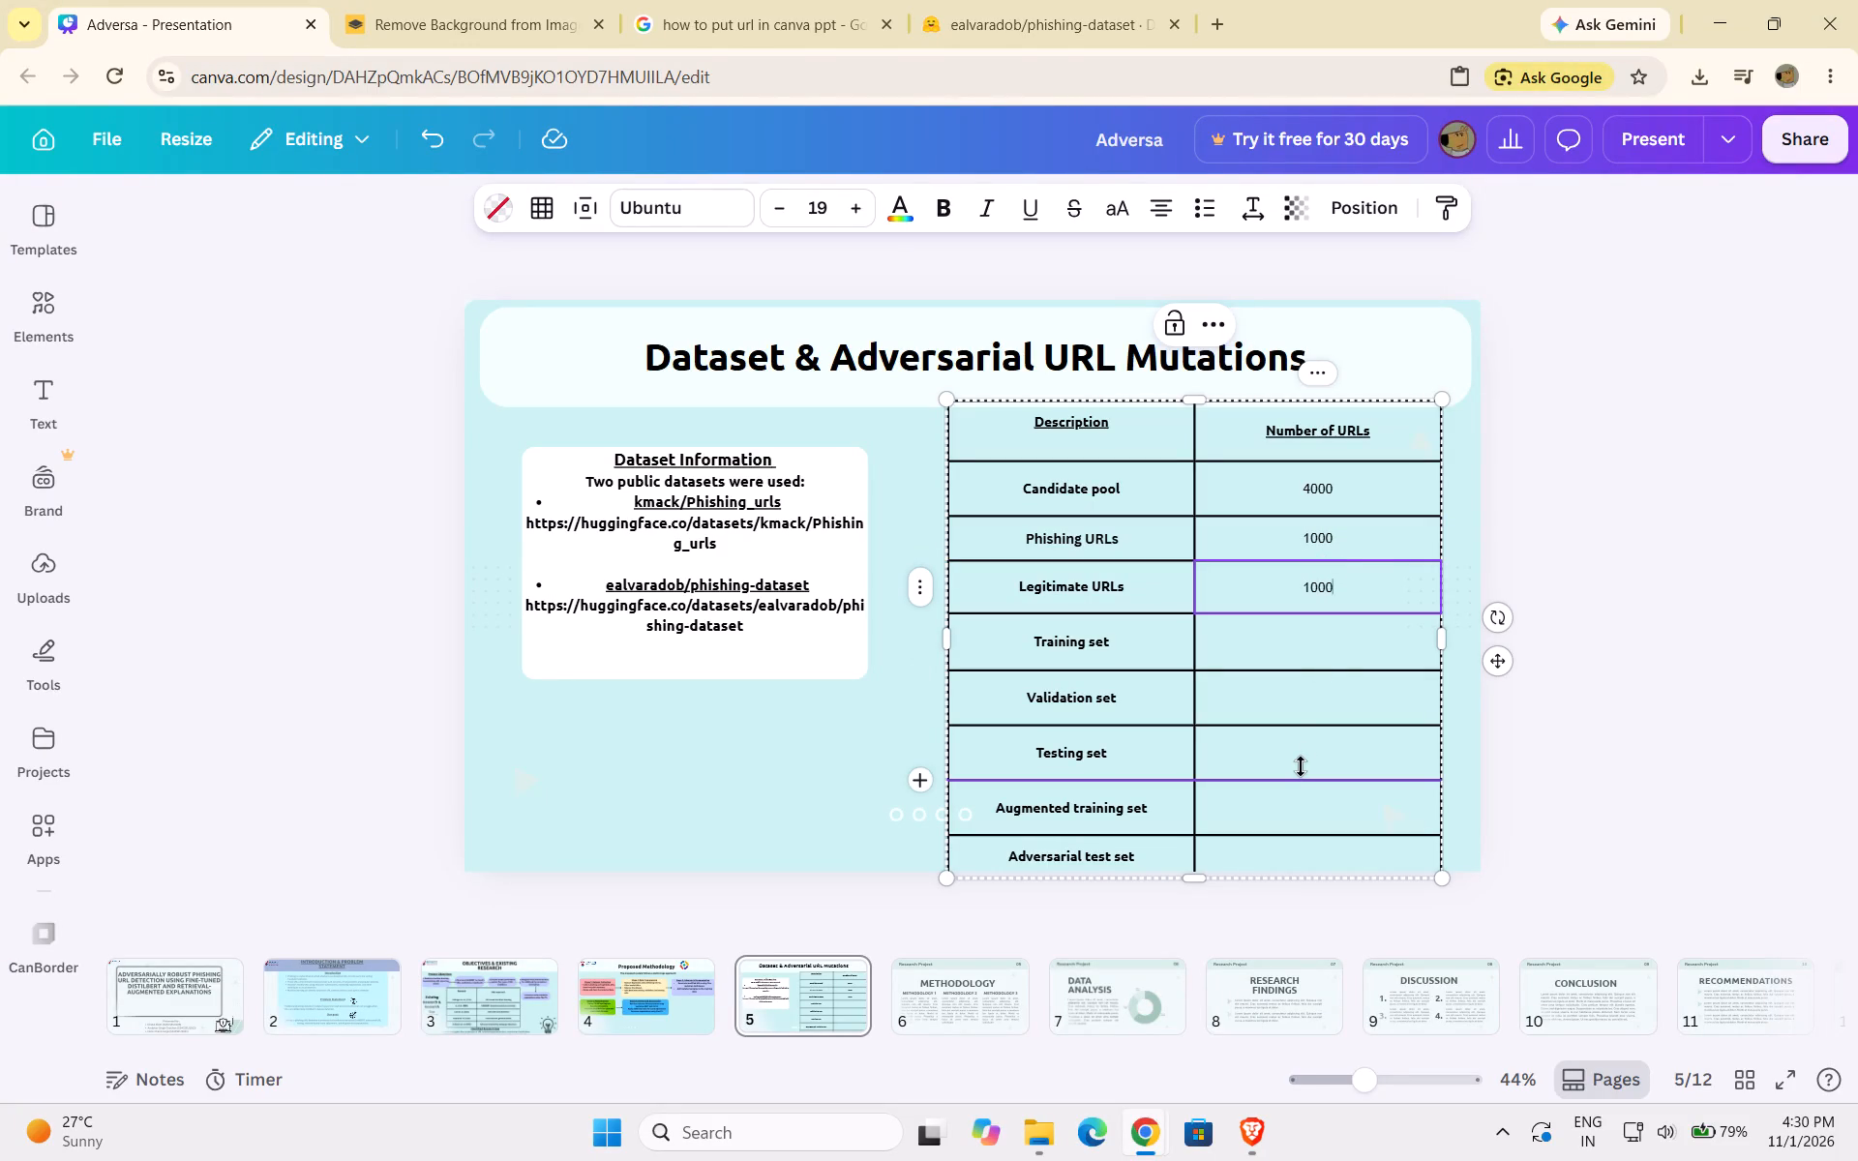
Enter 1400 for Training set and 300 for Validation set in the Number of URLs column.
double_click(1336, 644)
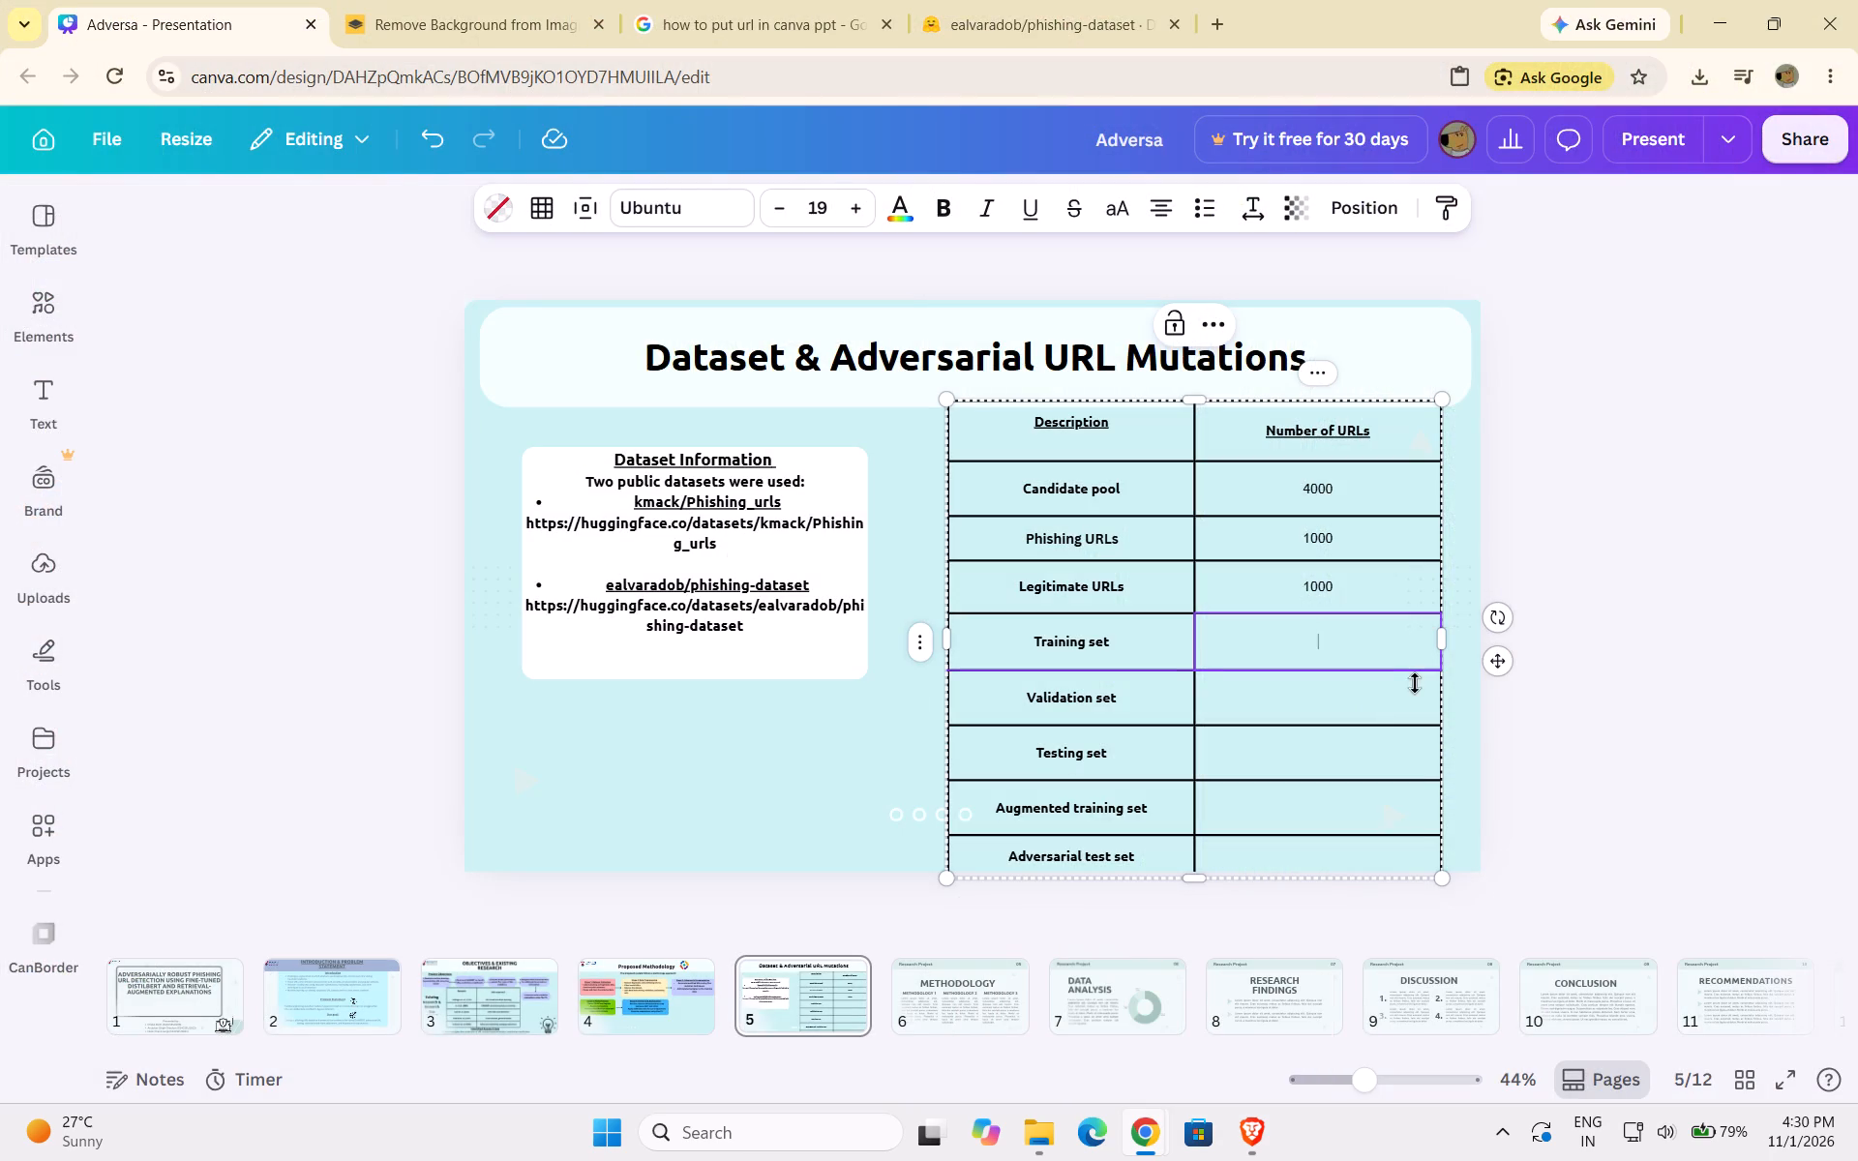
type("1400")
double_click(1347, 697)
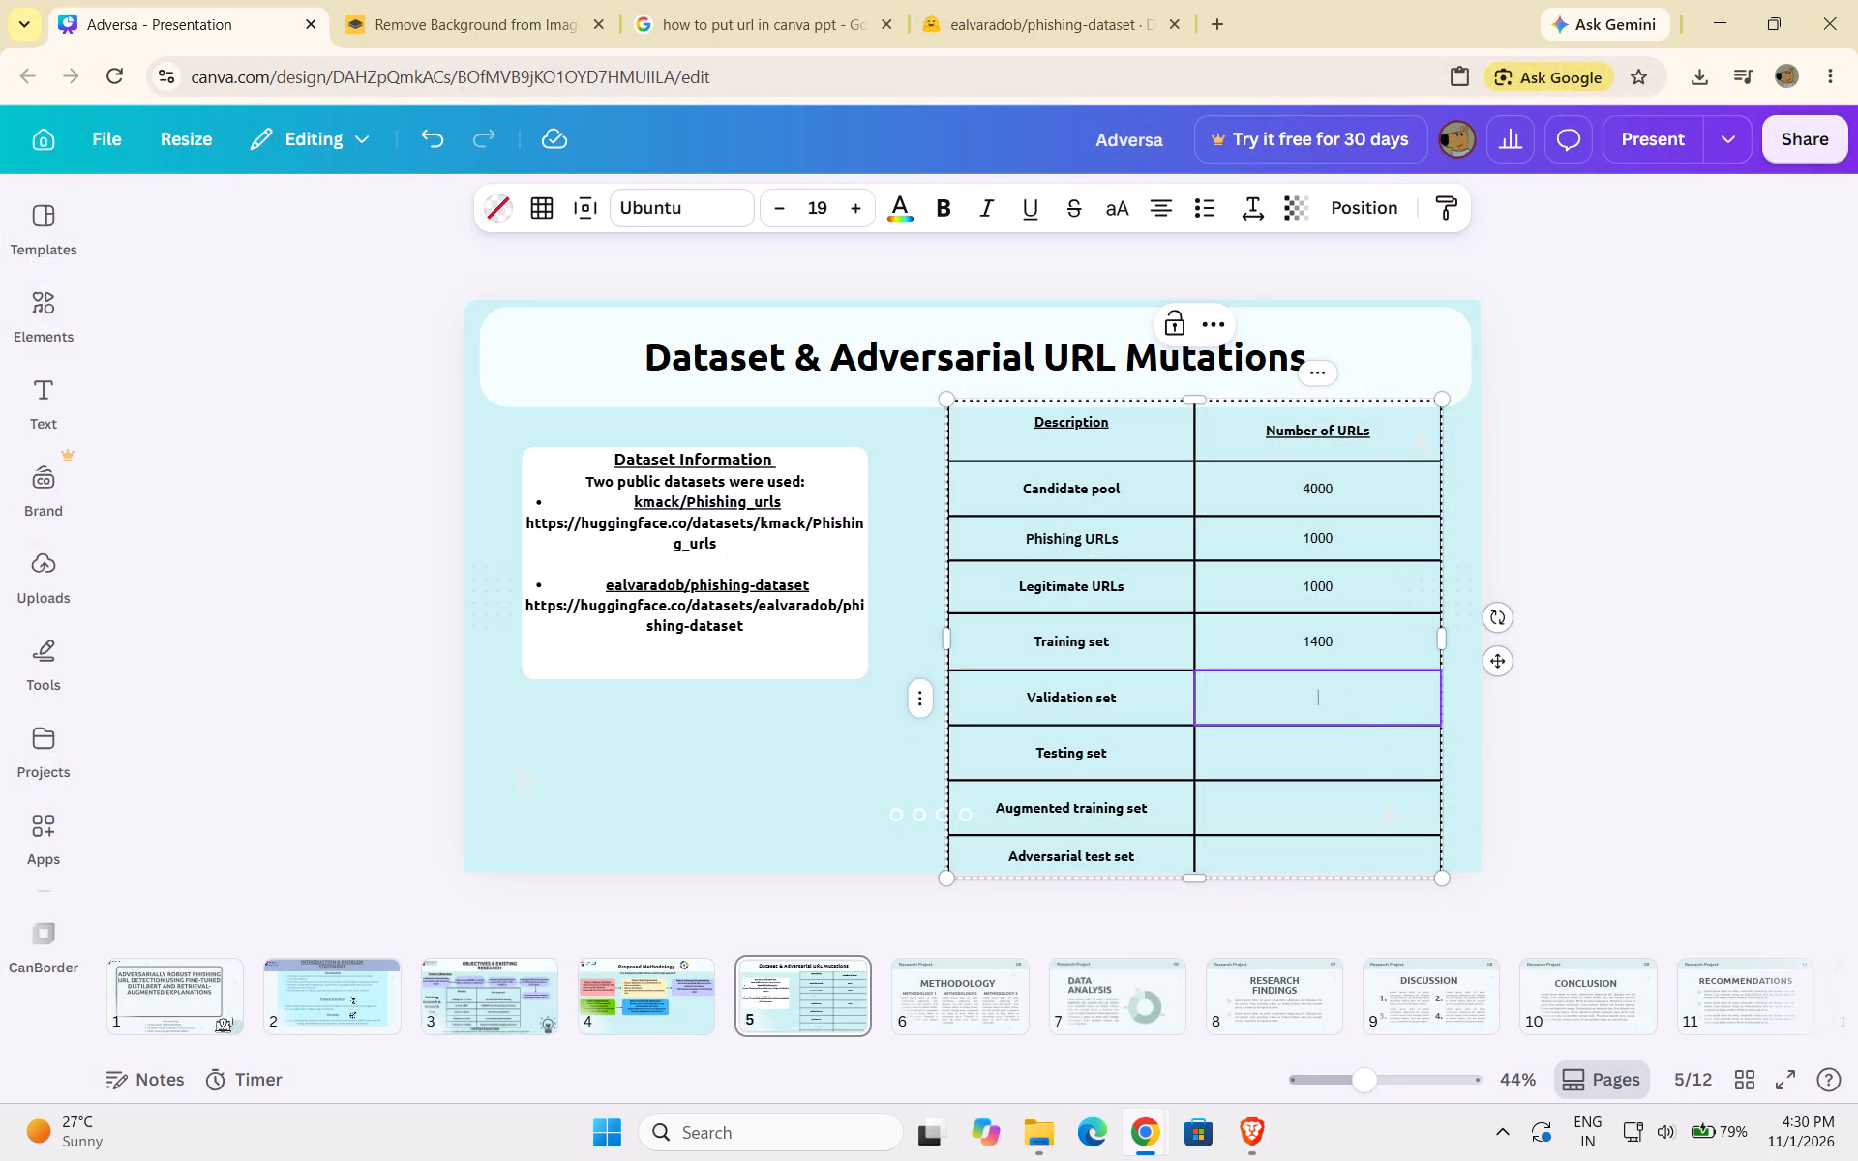
type("3000")
key("BackSpace")
Enter 300 for Testing set, 2310 for Augmented training set and 300 for Adversarial test set in the Number of URLs column.
double_click(1299, 759)
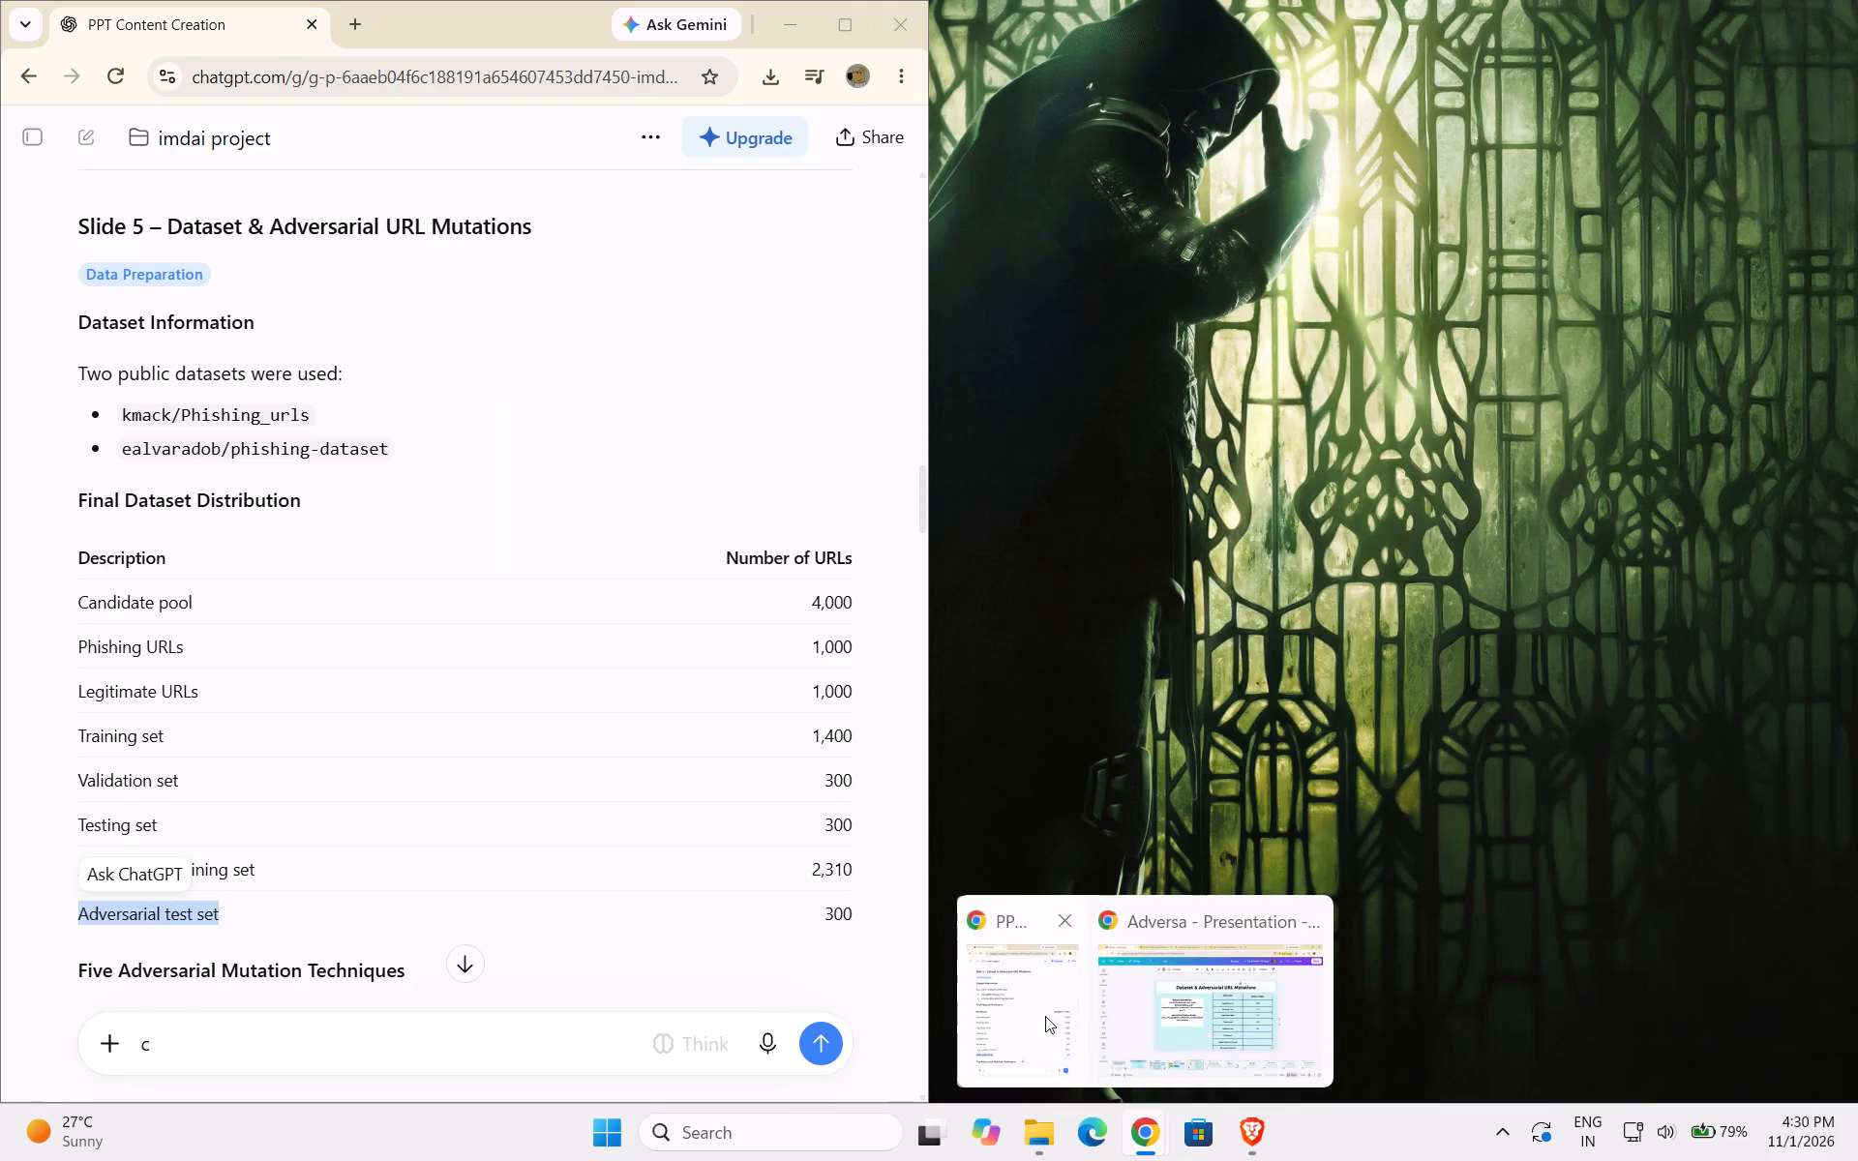
type("300")
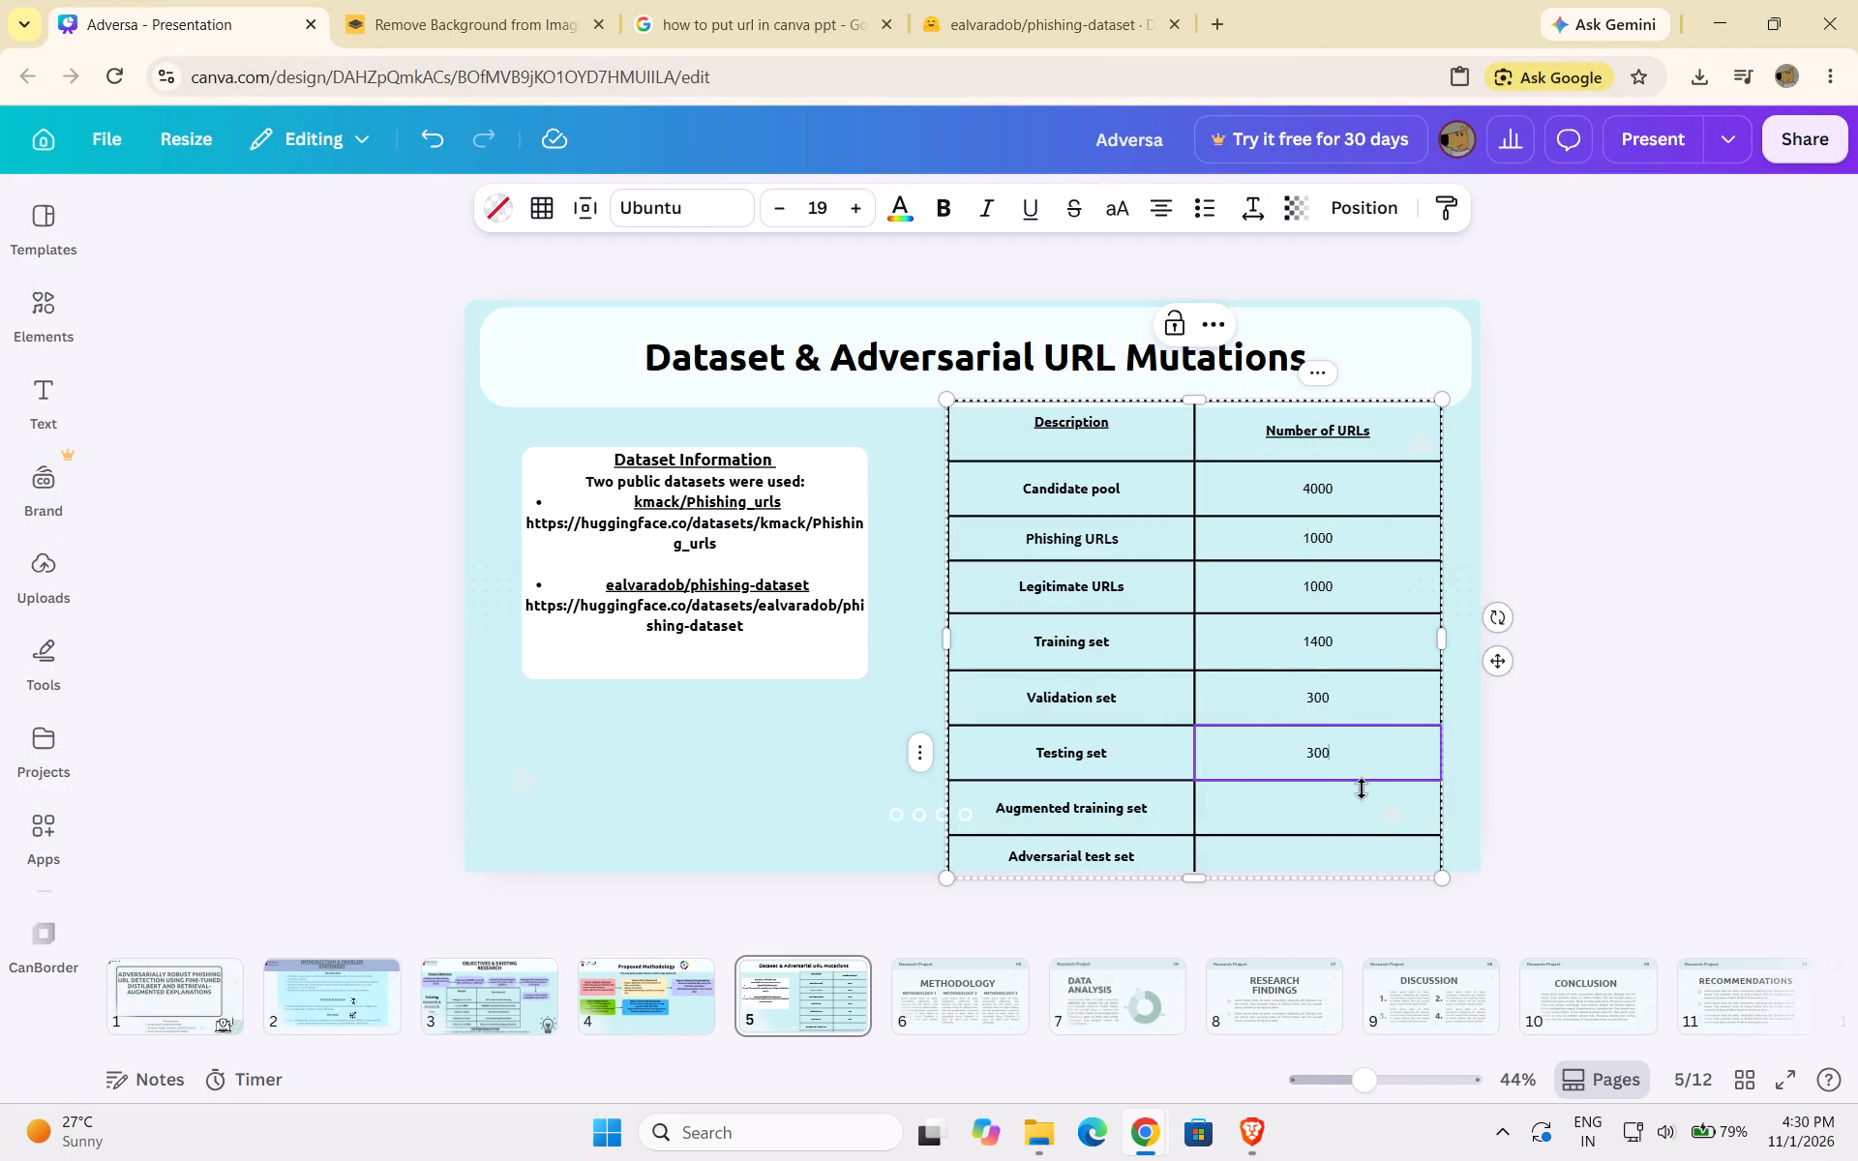
double_click(1361, 789)
double_click(1335, 791)
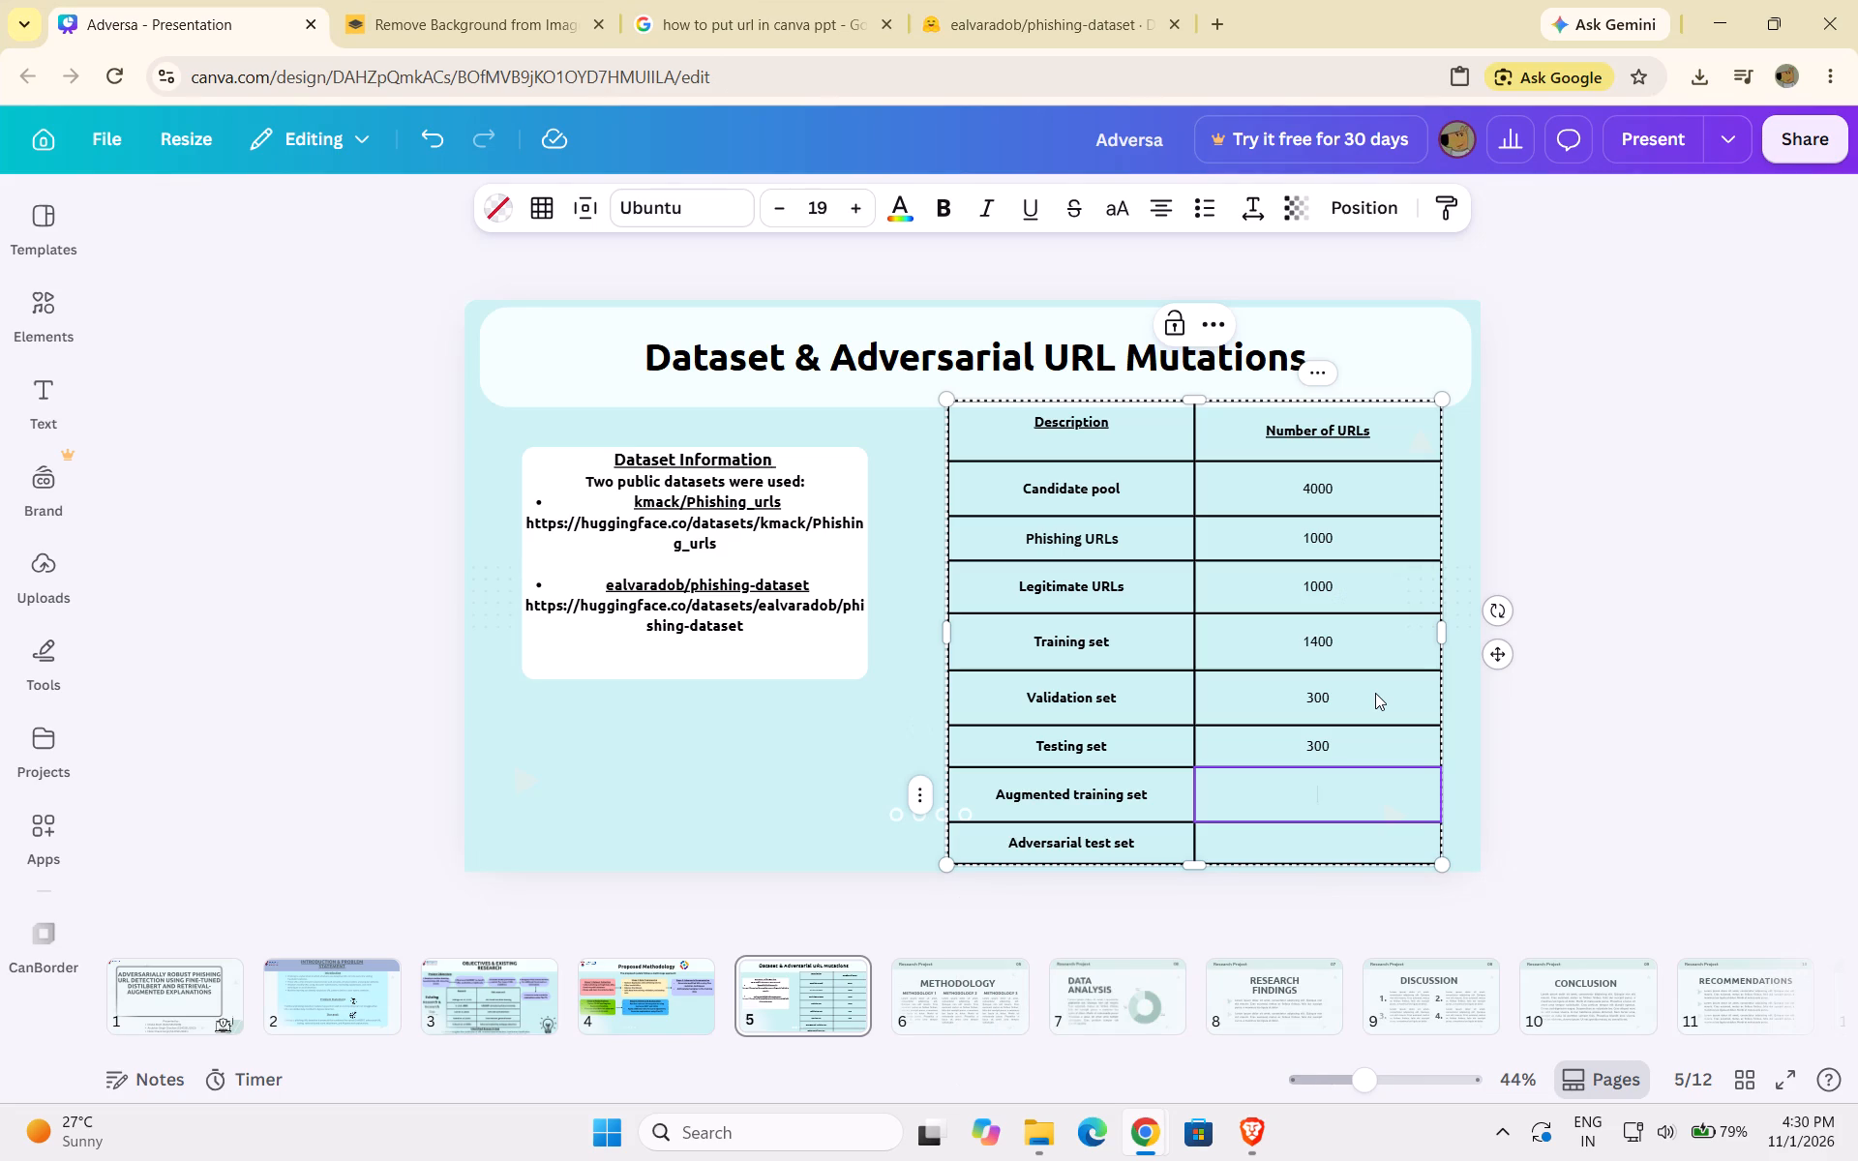
type("2310")
key("Return")
key("BackSpace")
key("BackSpace")
key("0")
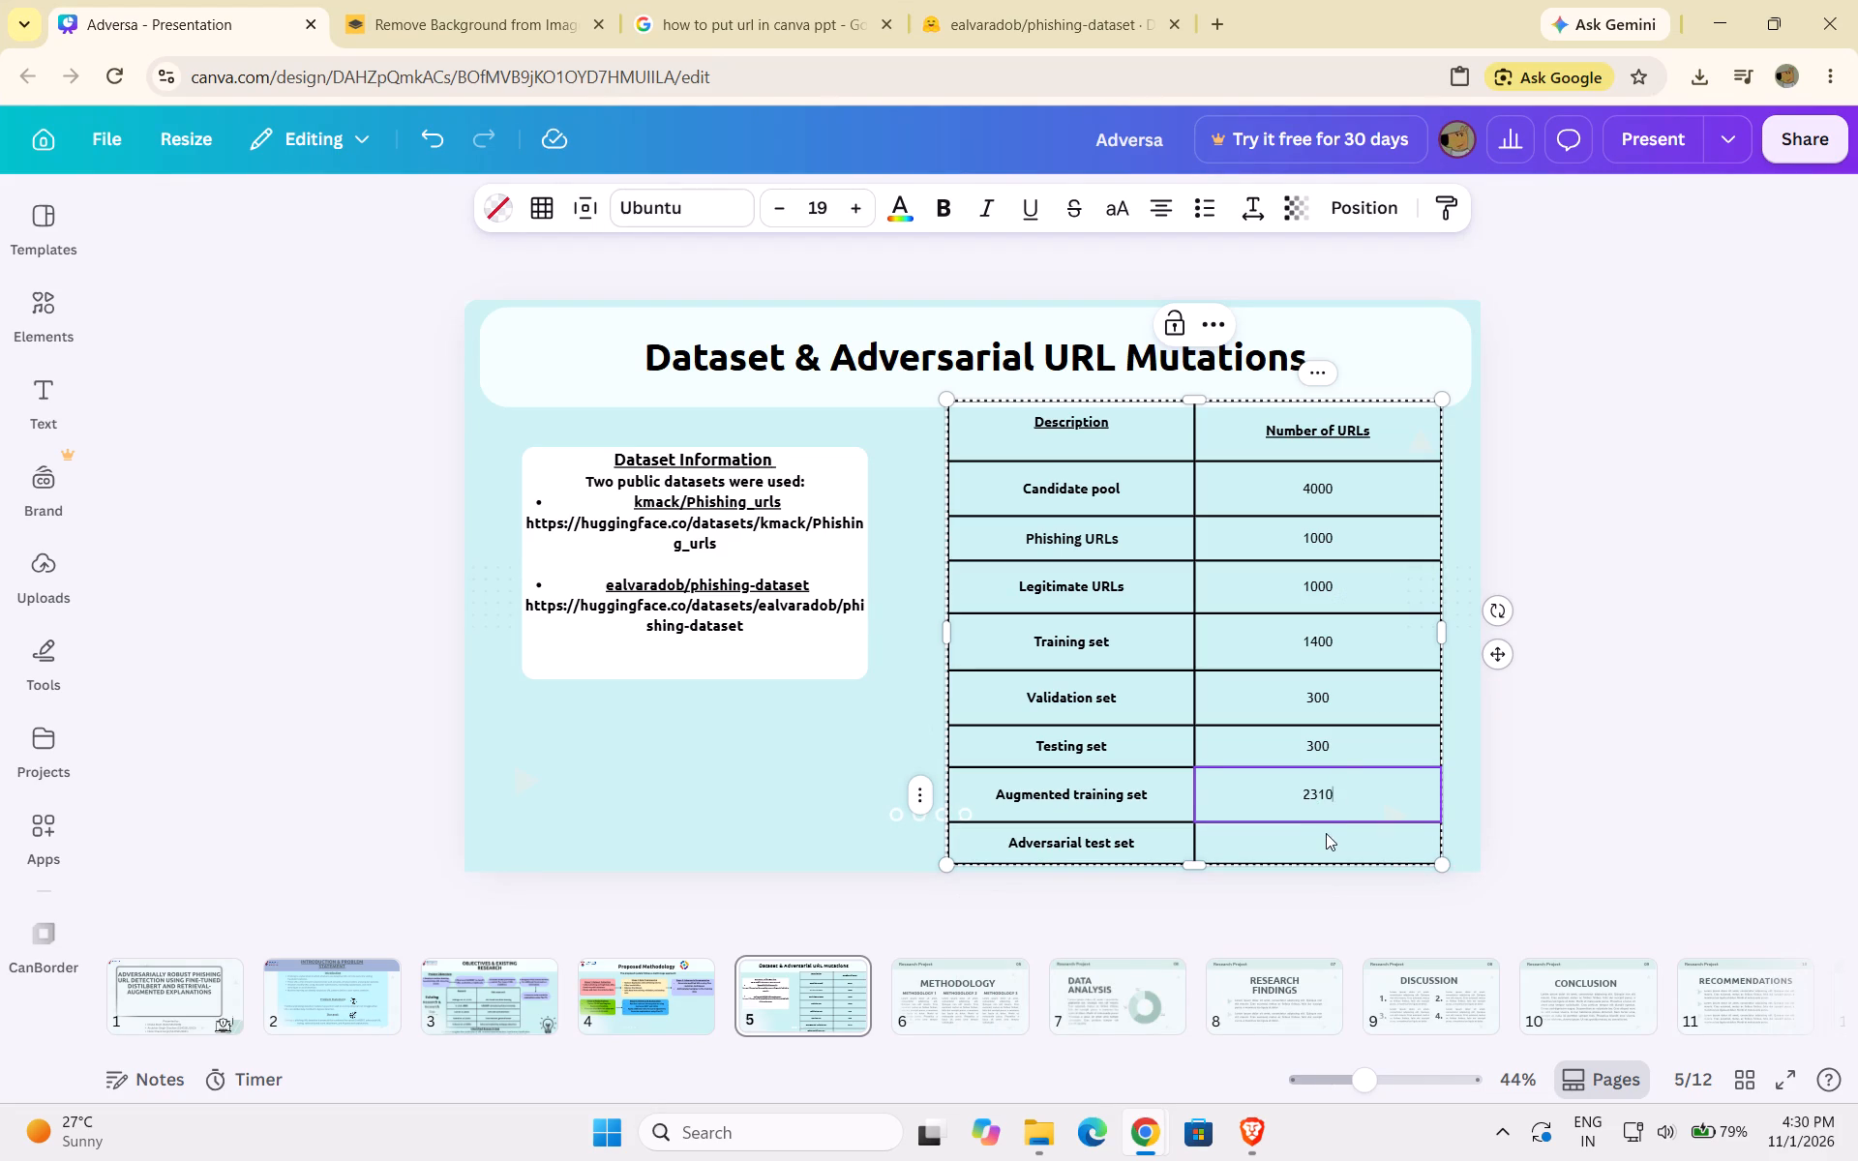
double_click(1330, 841)
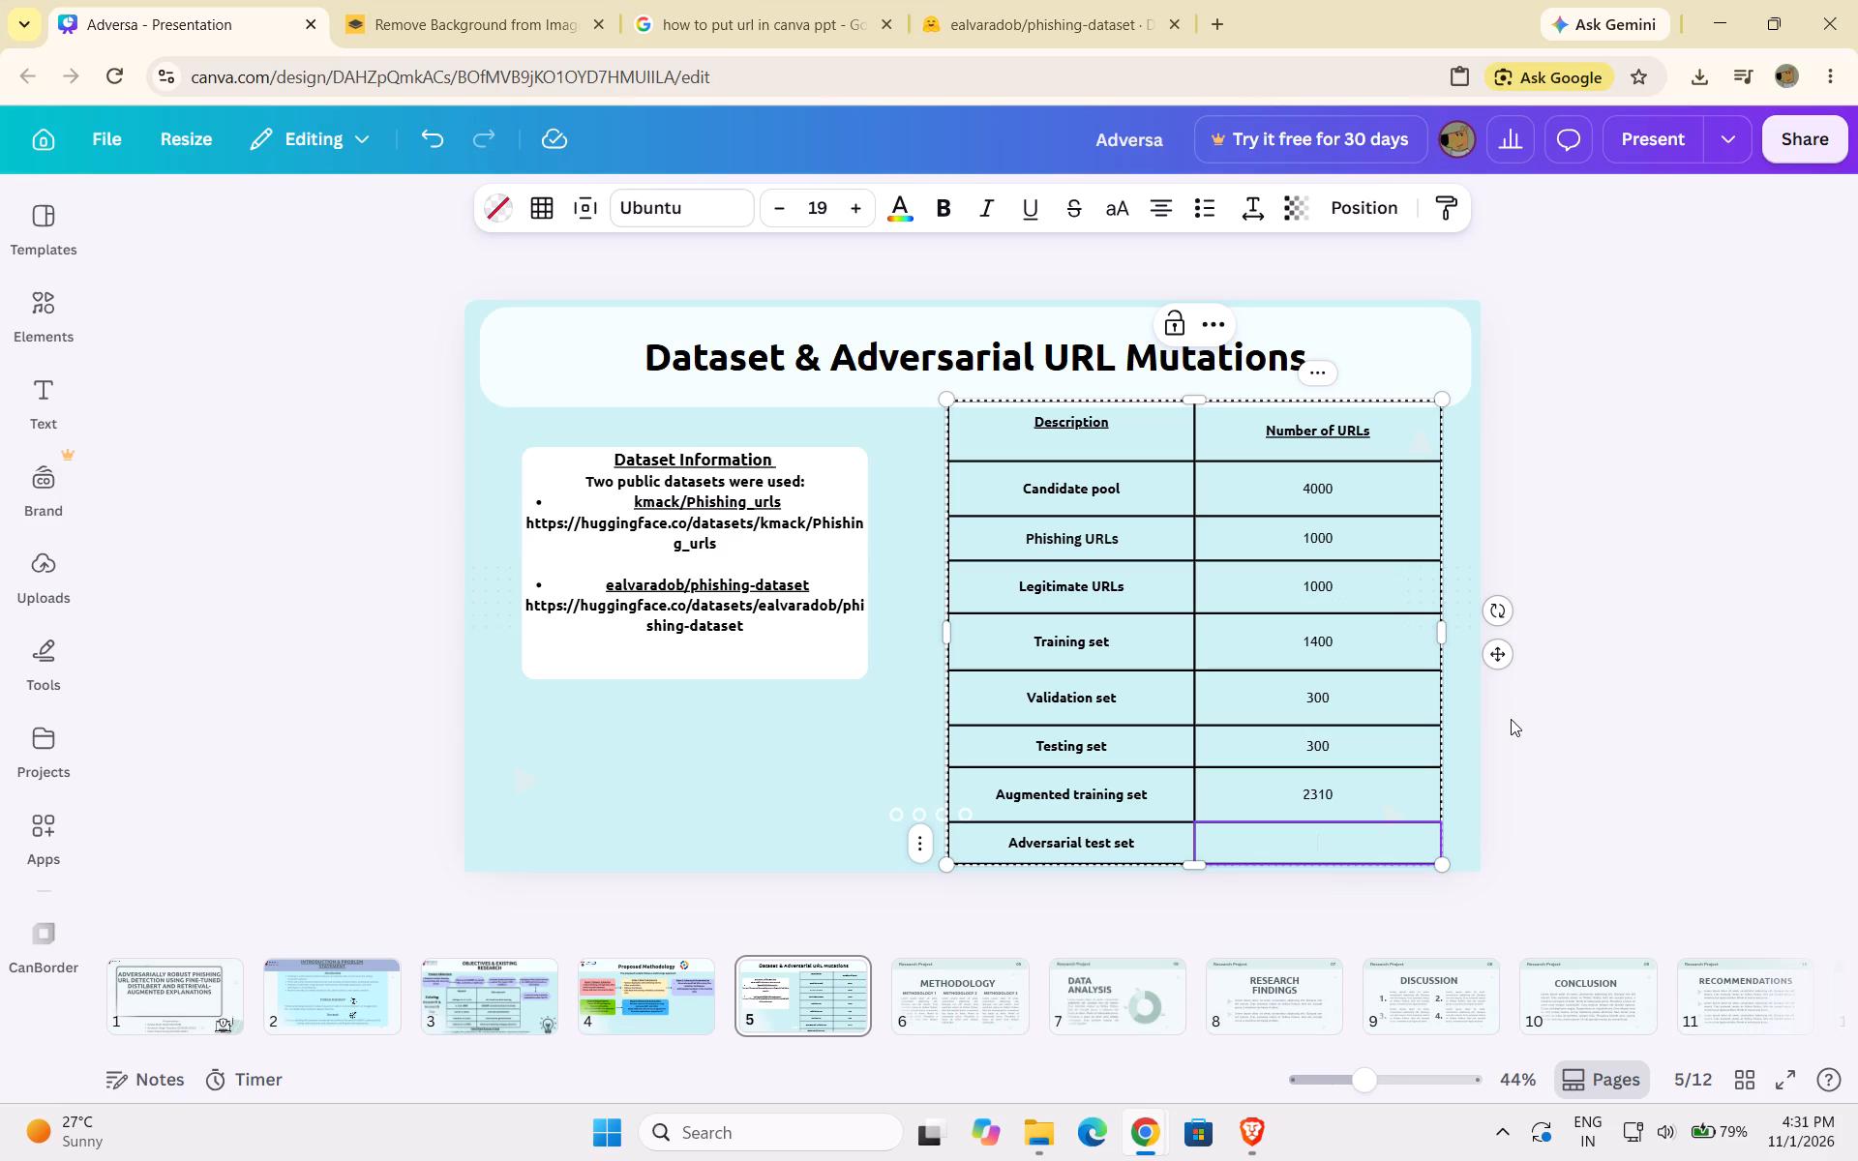
type("300")
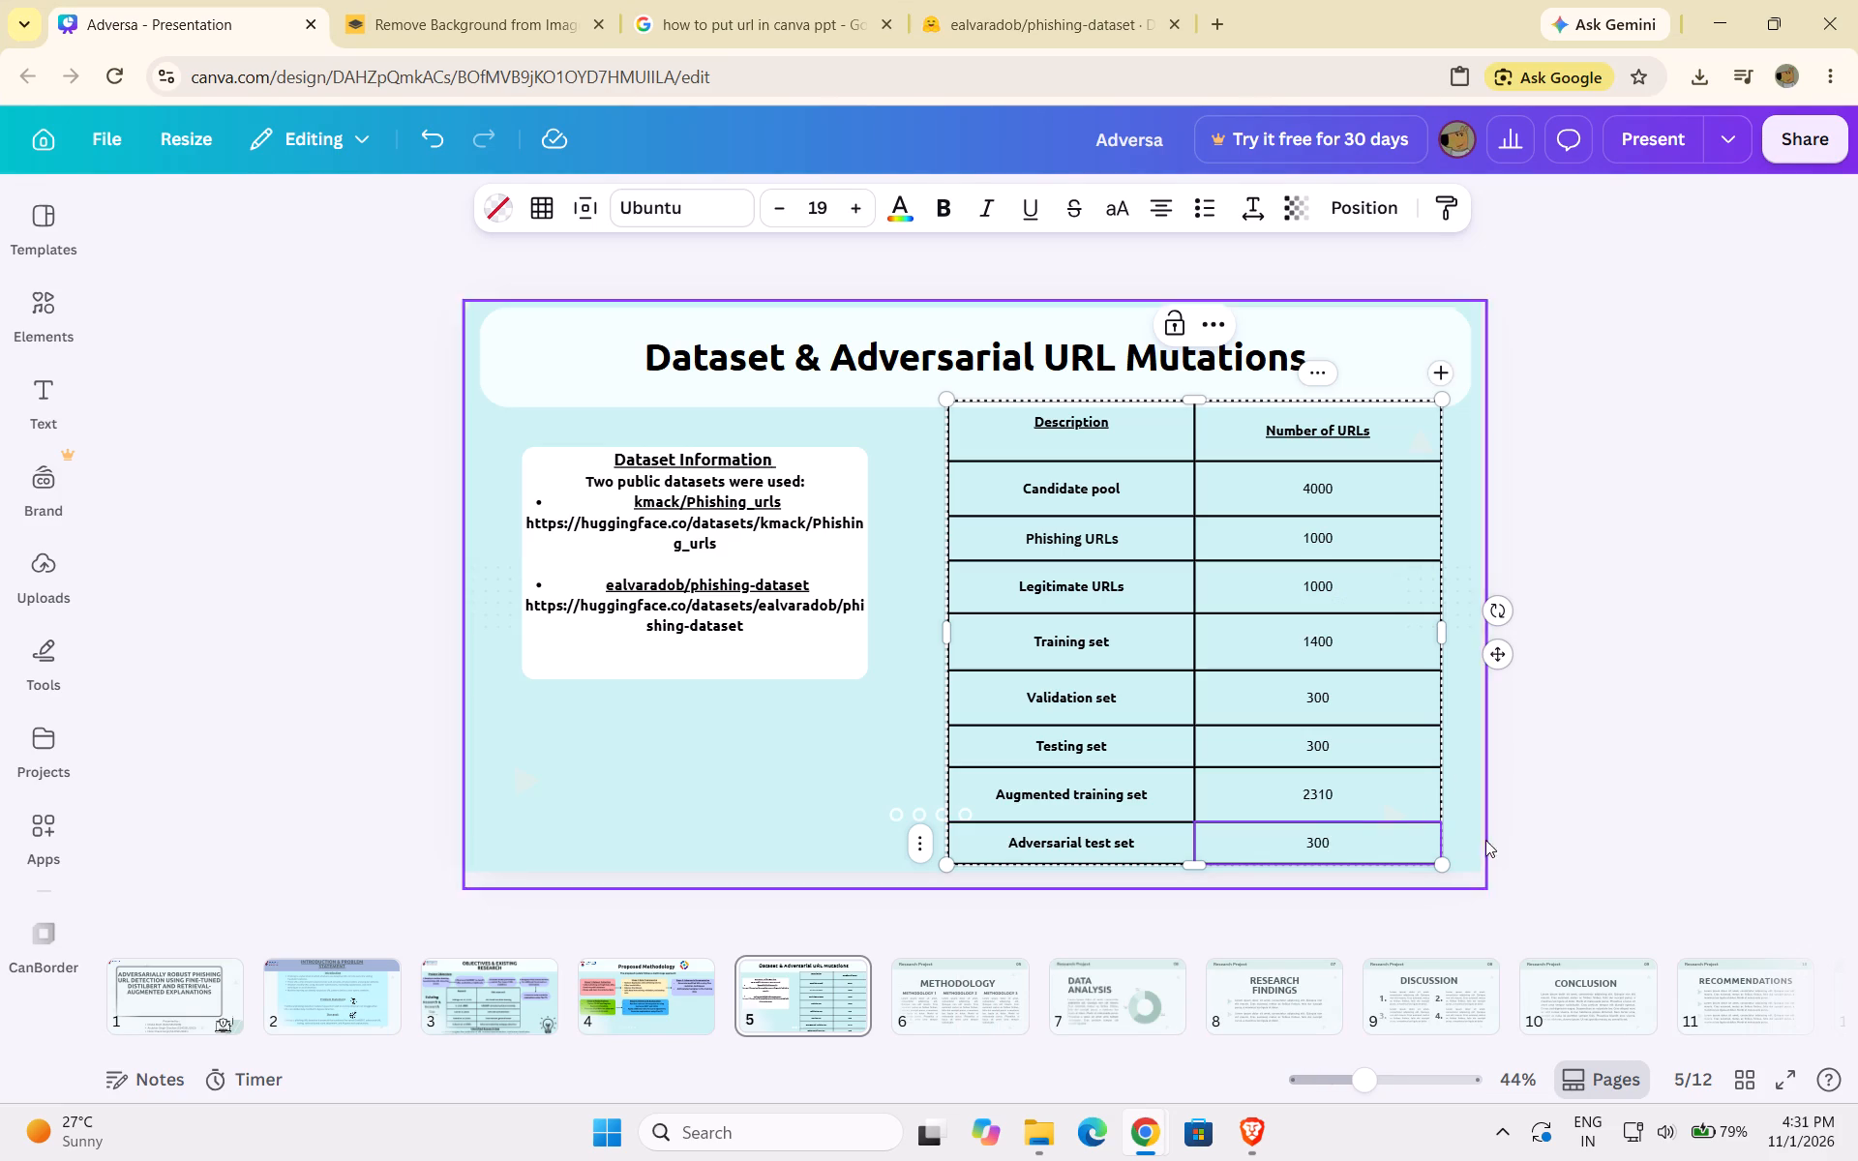
left_click(1584, 840)
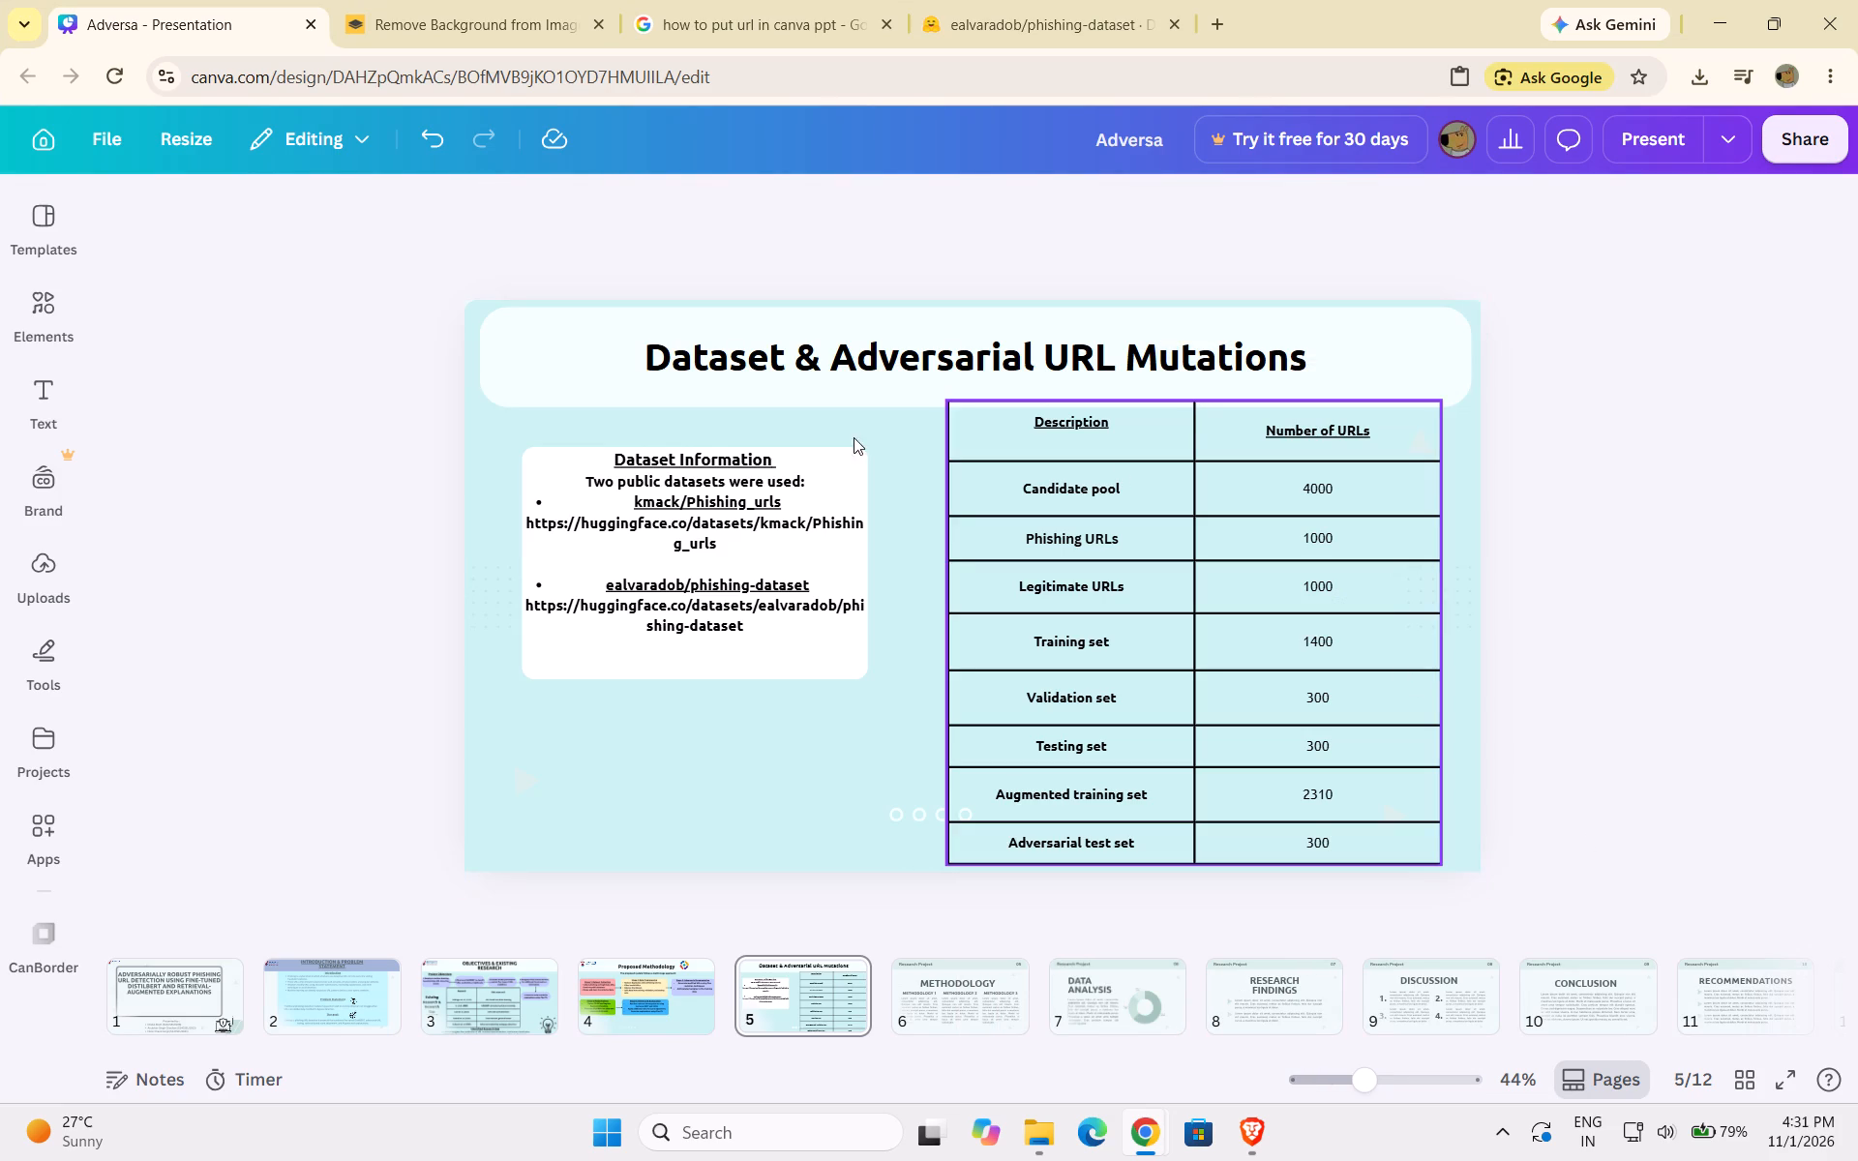
Search the elements library for shapes.
left_click(45, 213)
left_click(42, 286)
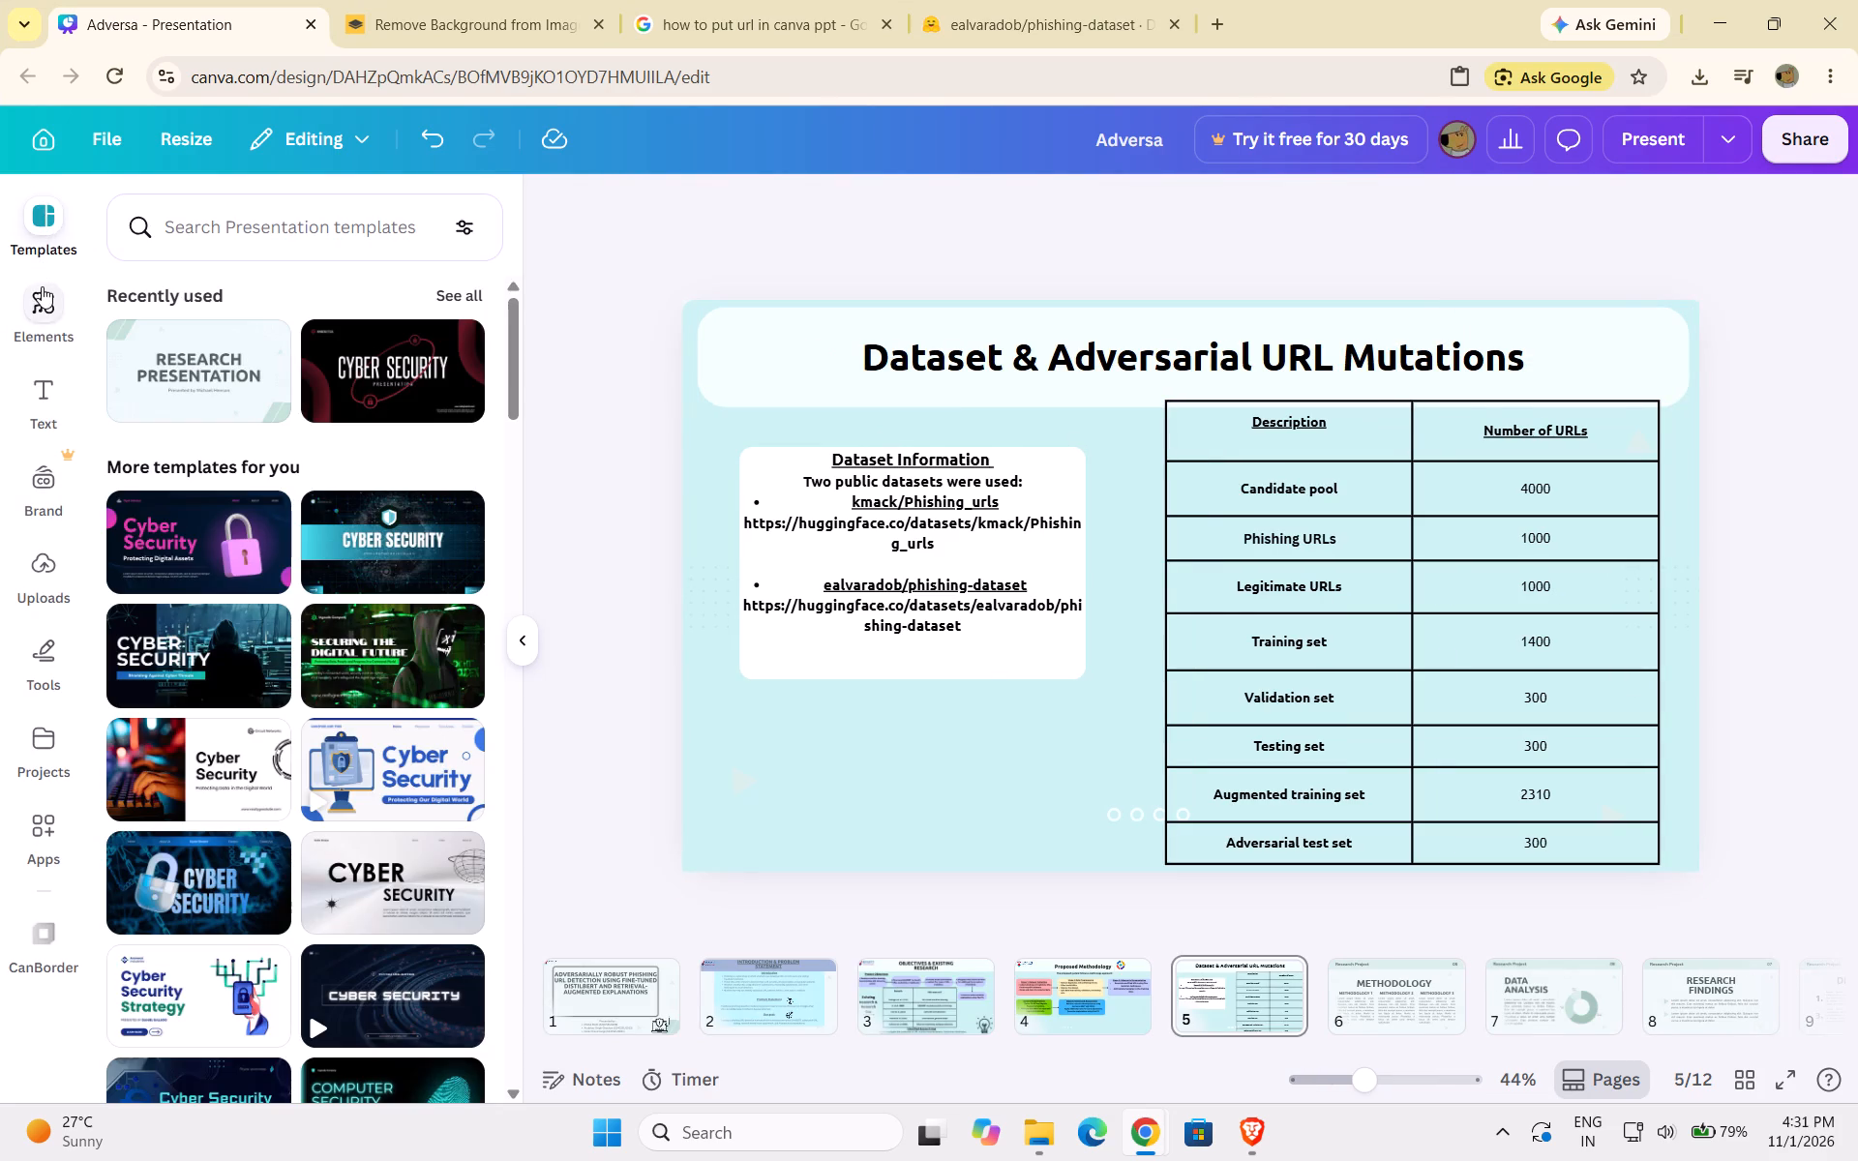
left_click(417, 227)
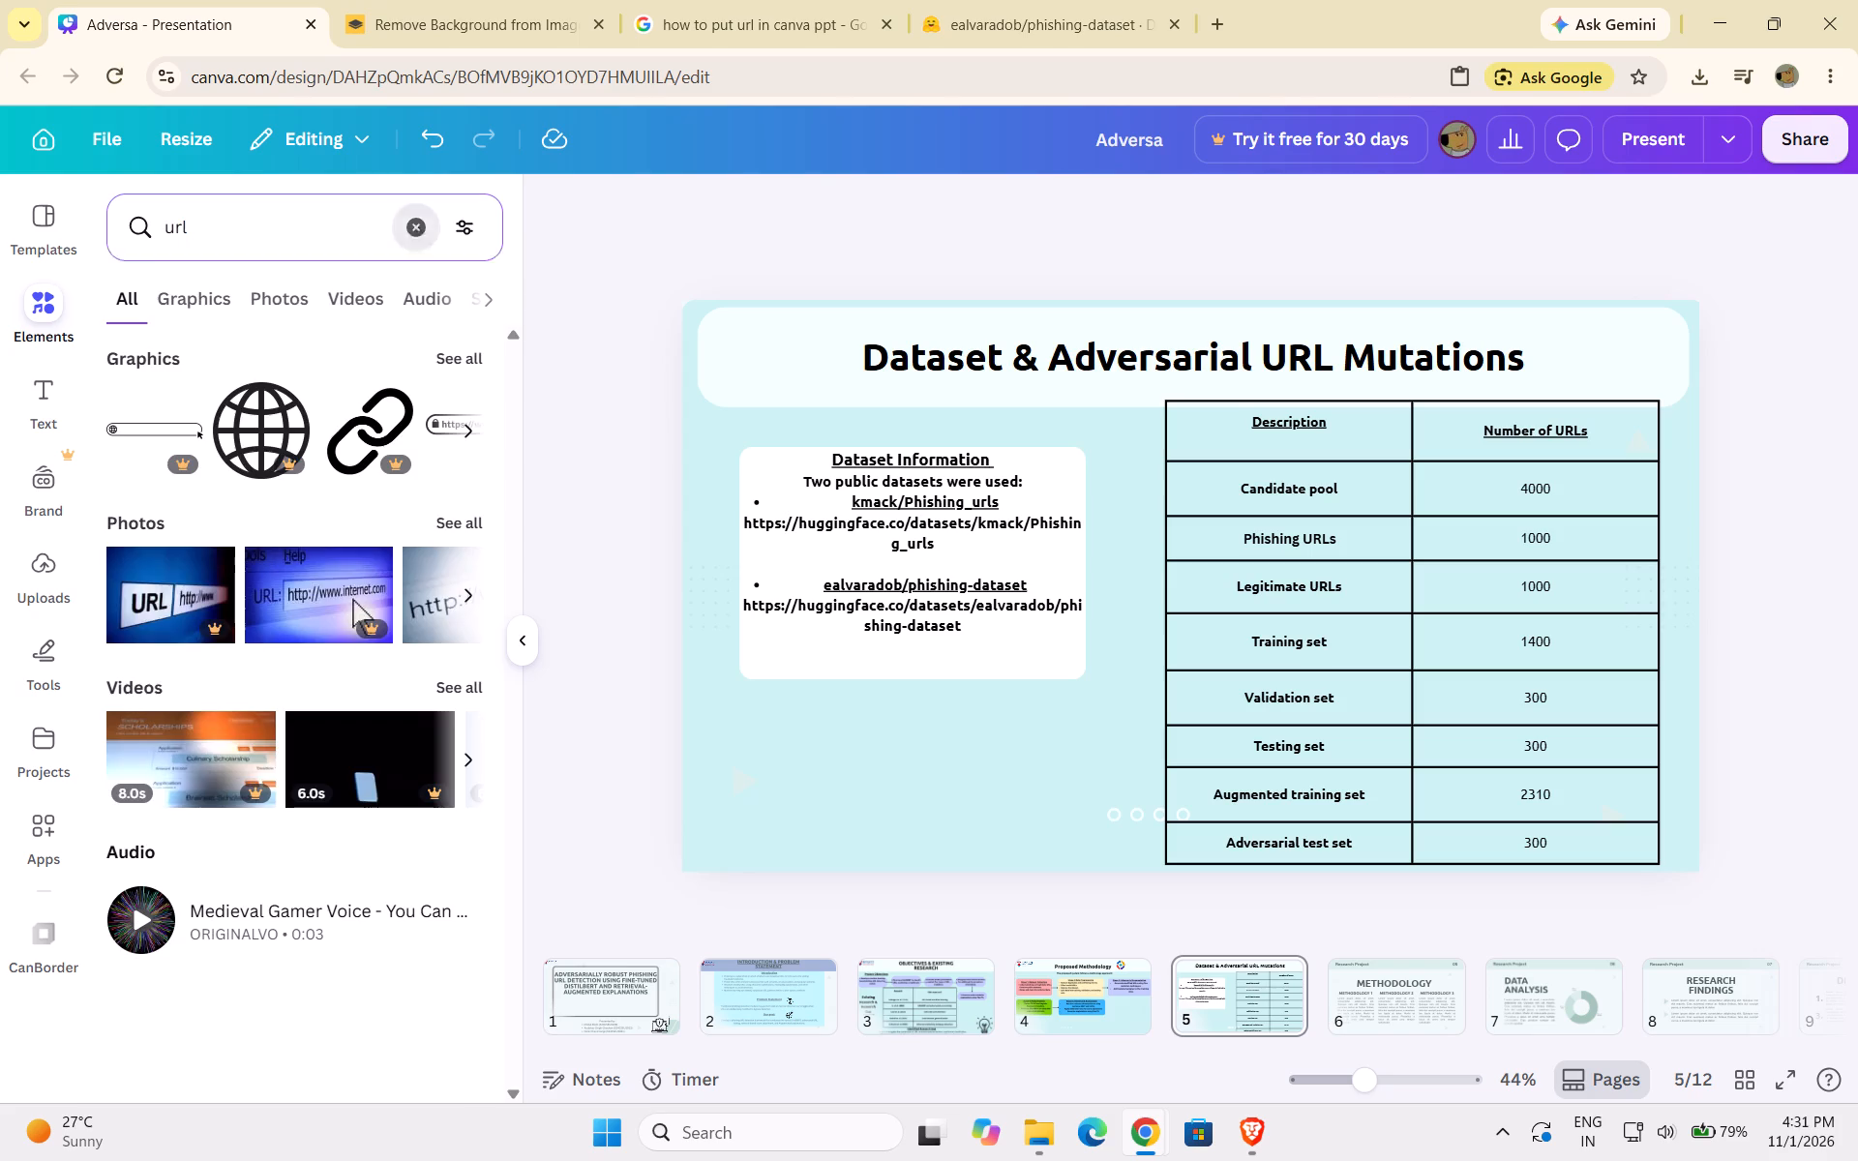
left_click(208, 392)
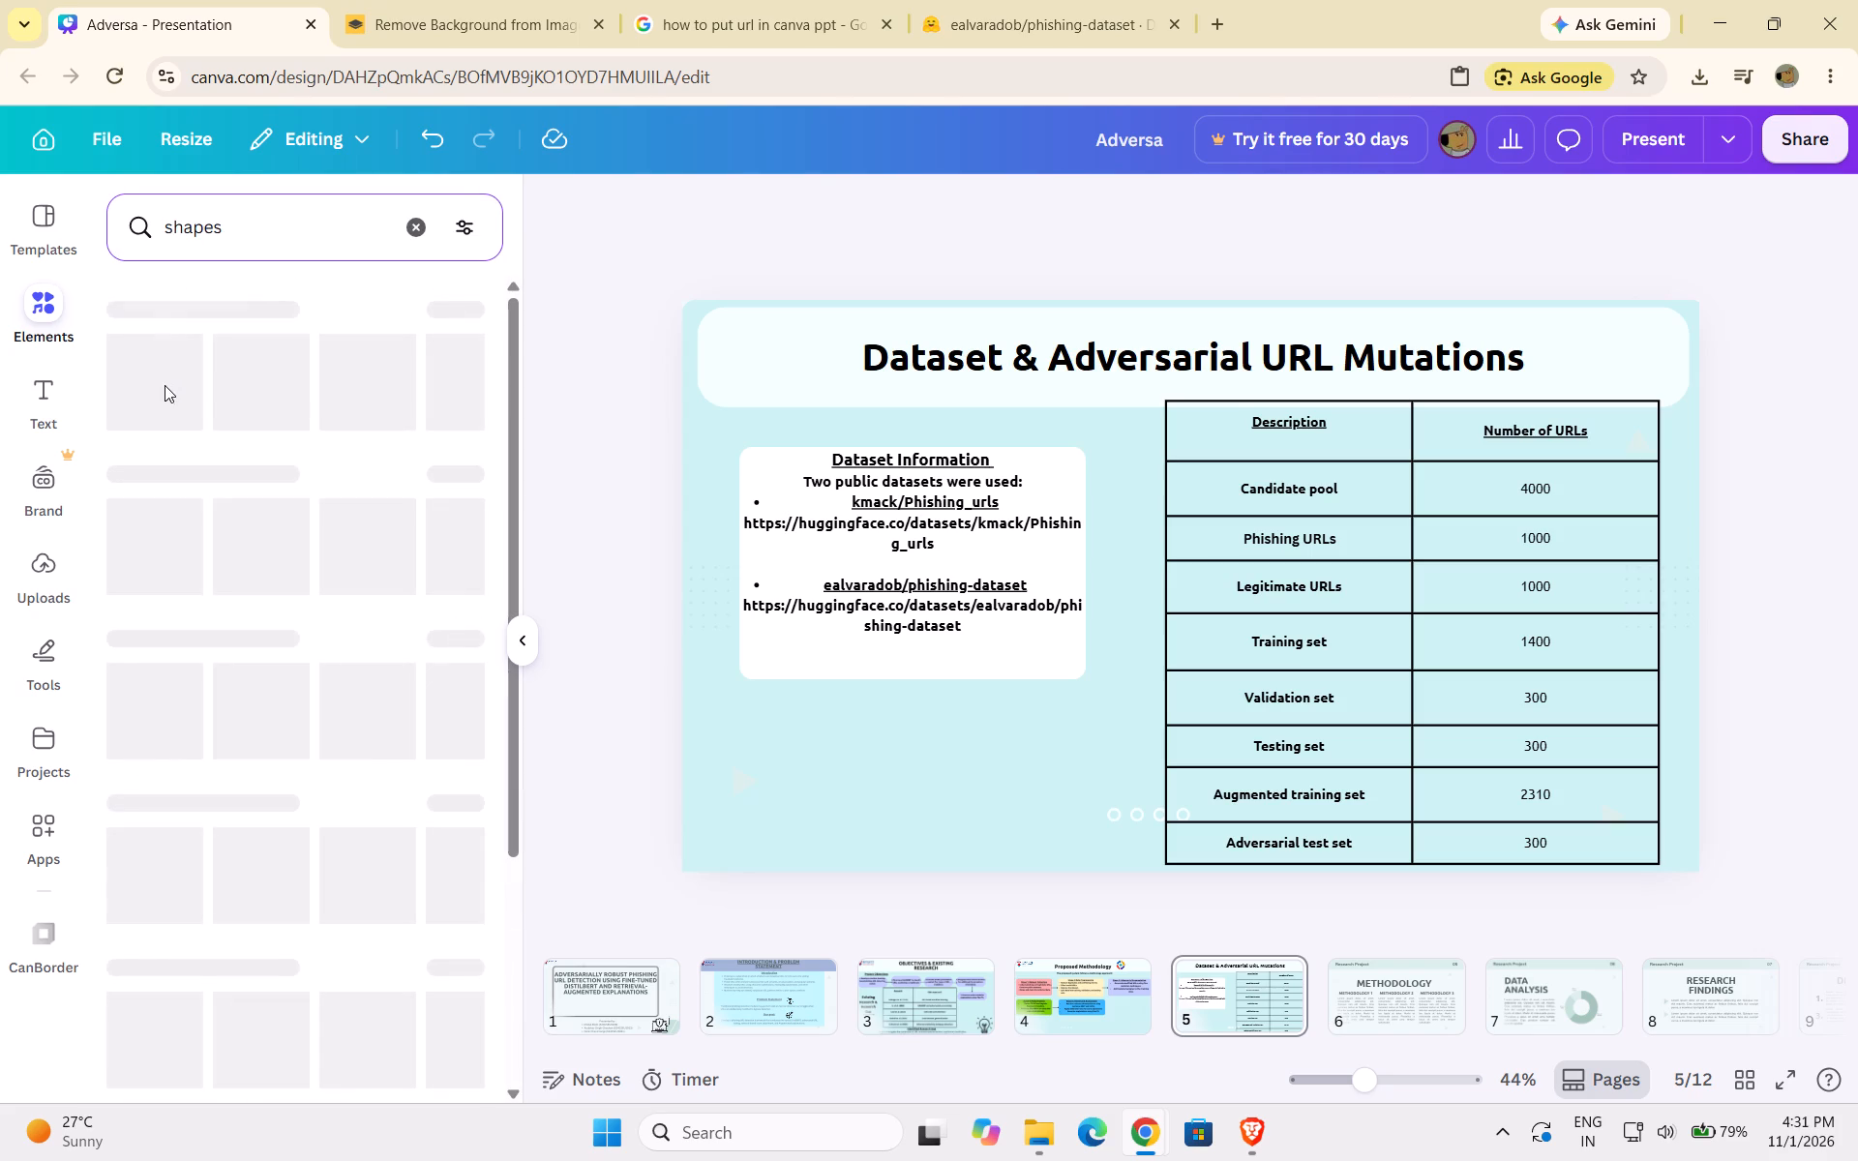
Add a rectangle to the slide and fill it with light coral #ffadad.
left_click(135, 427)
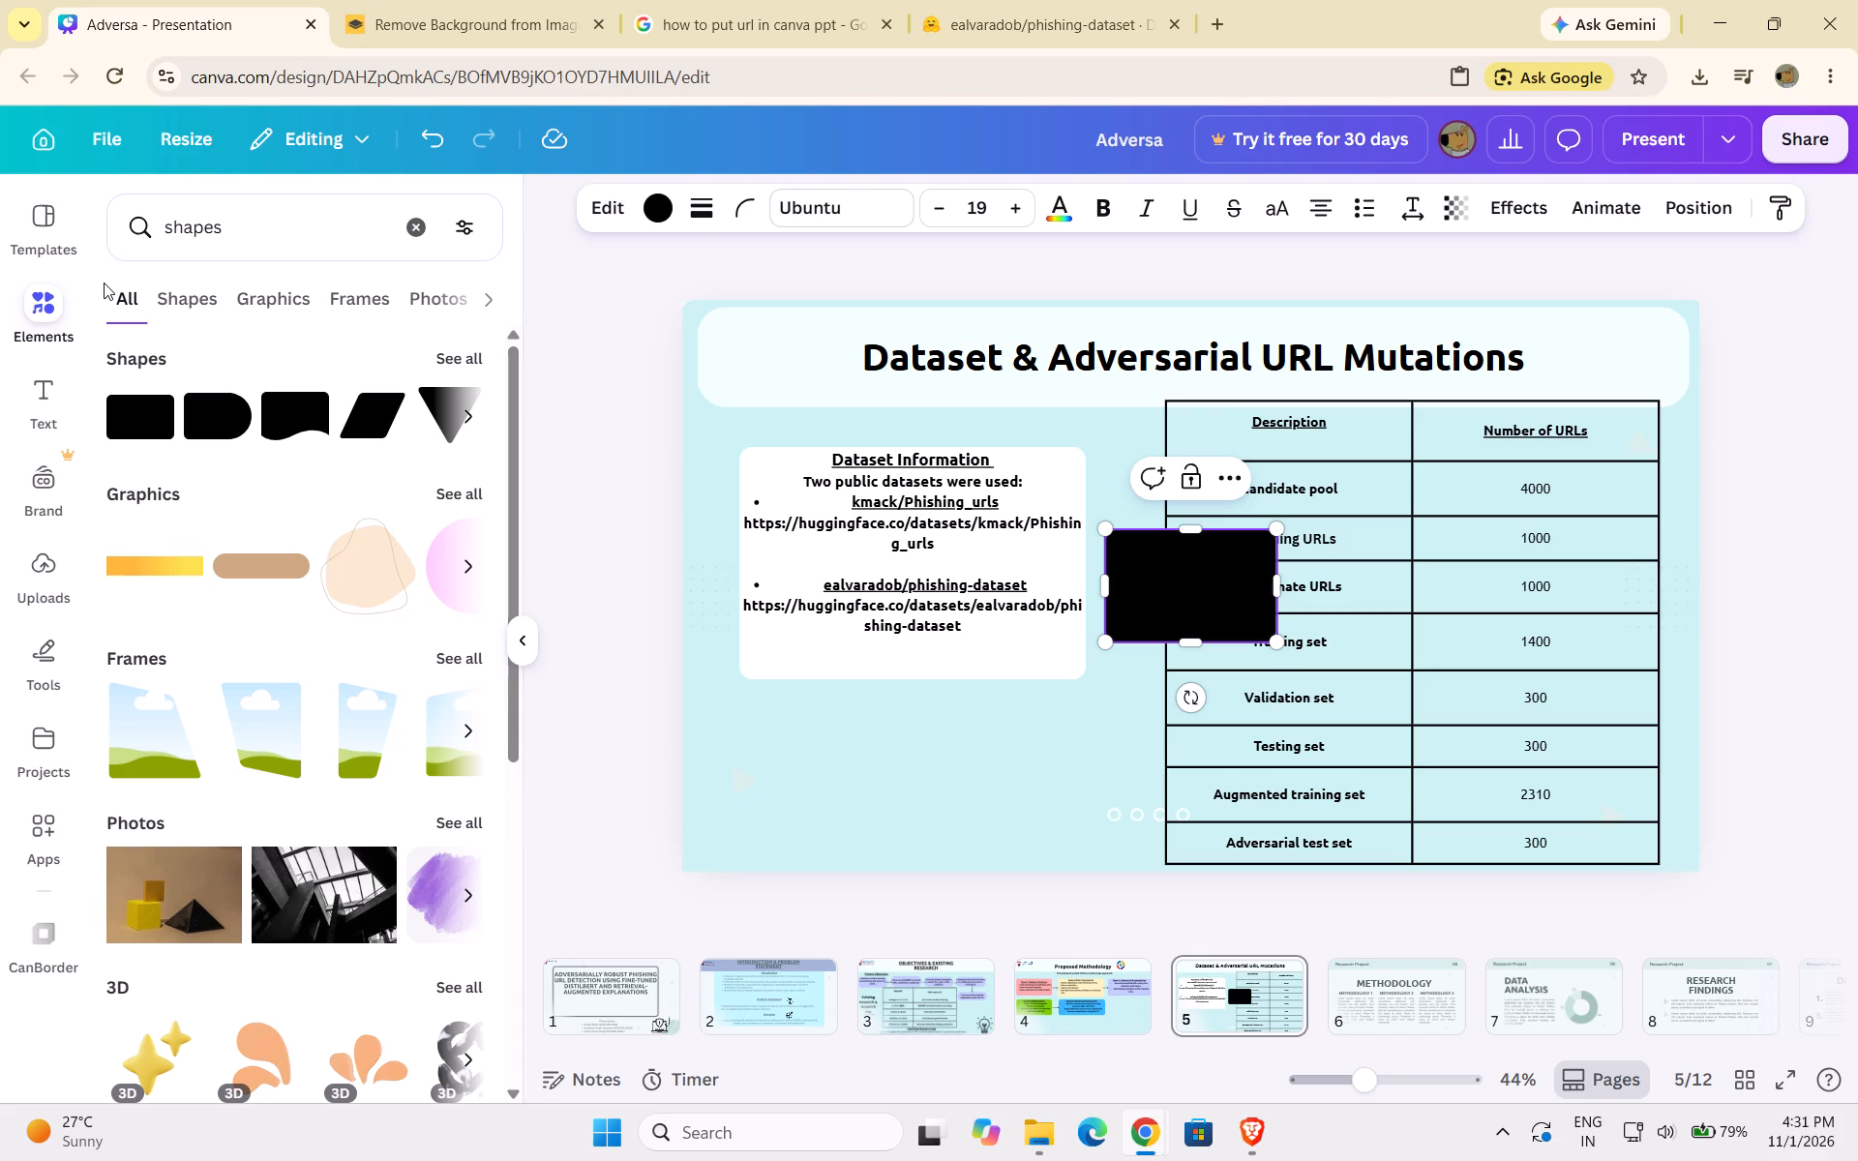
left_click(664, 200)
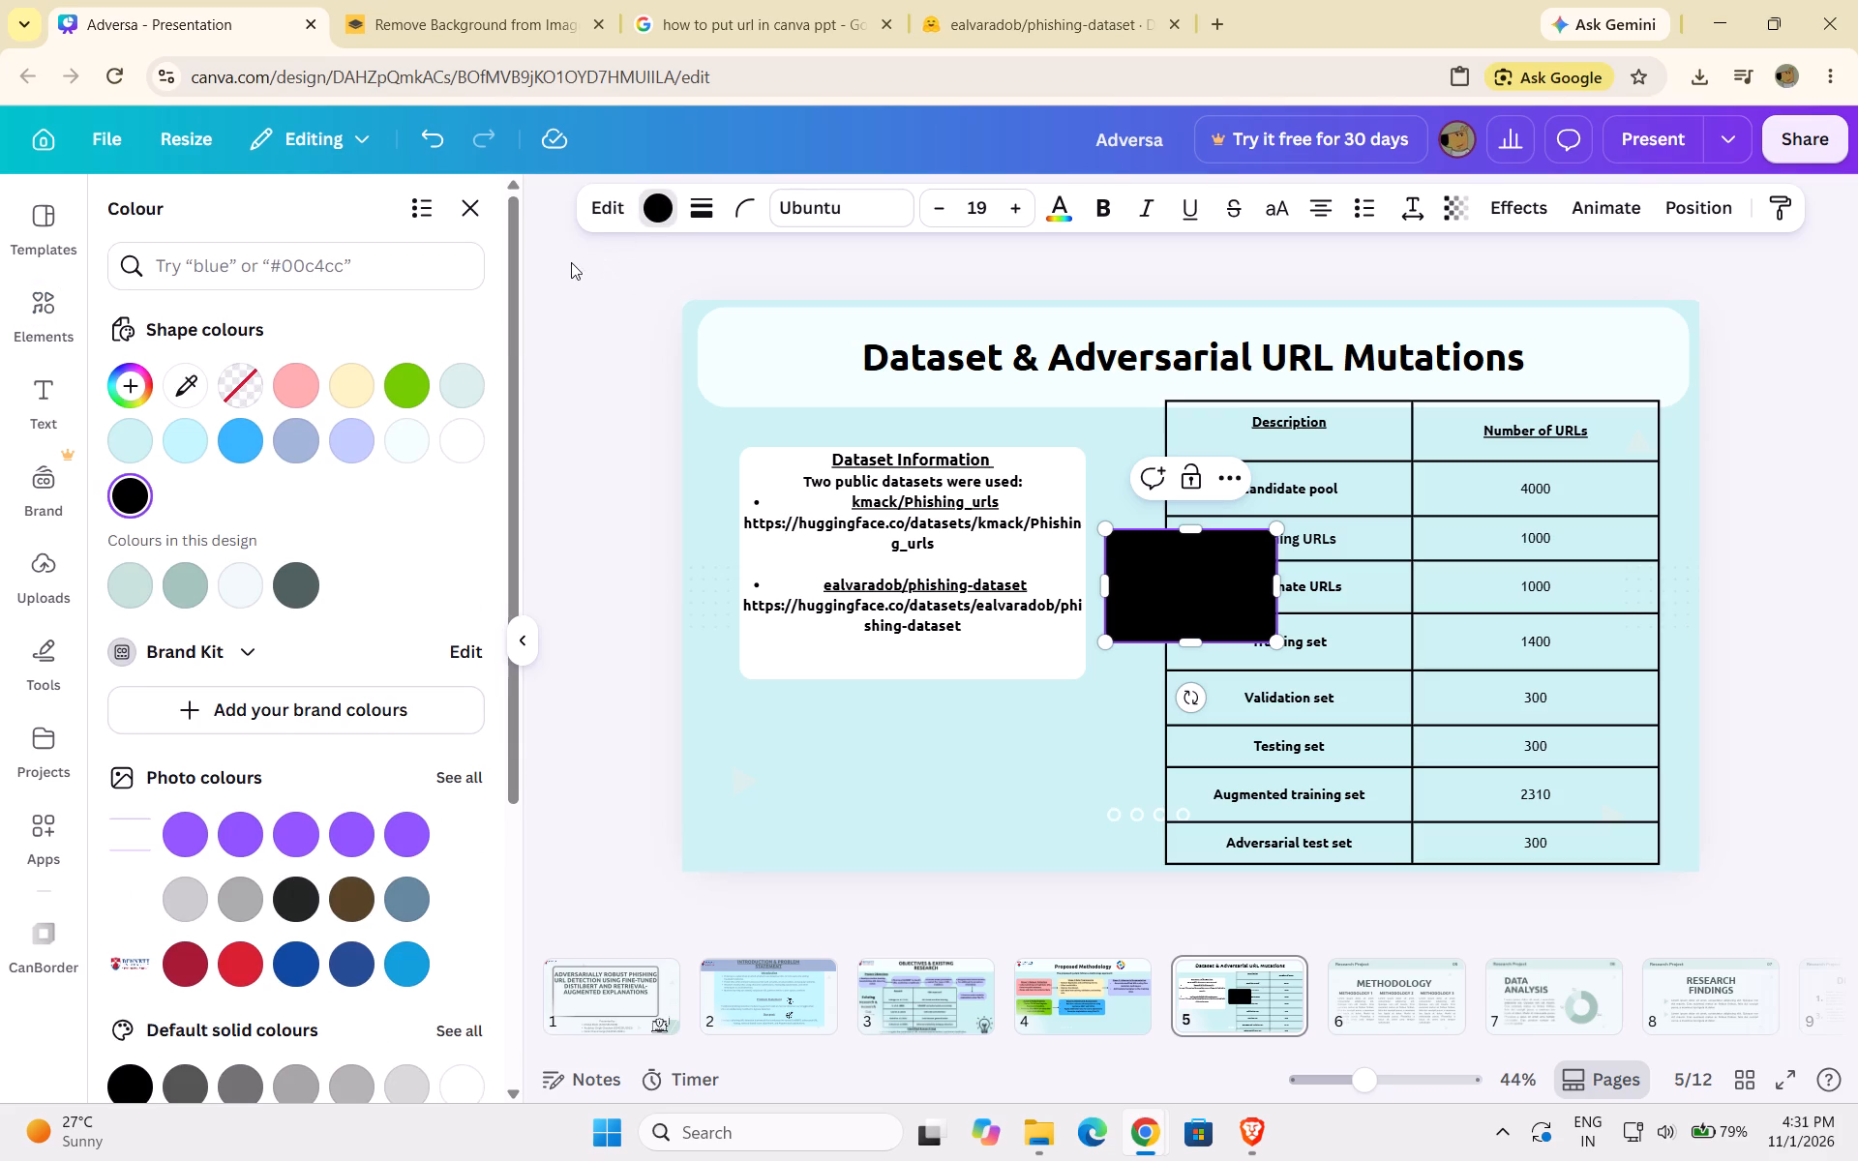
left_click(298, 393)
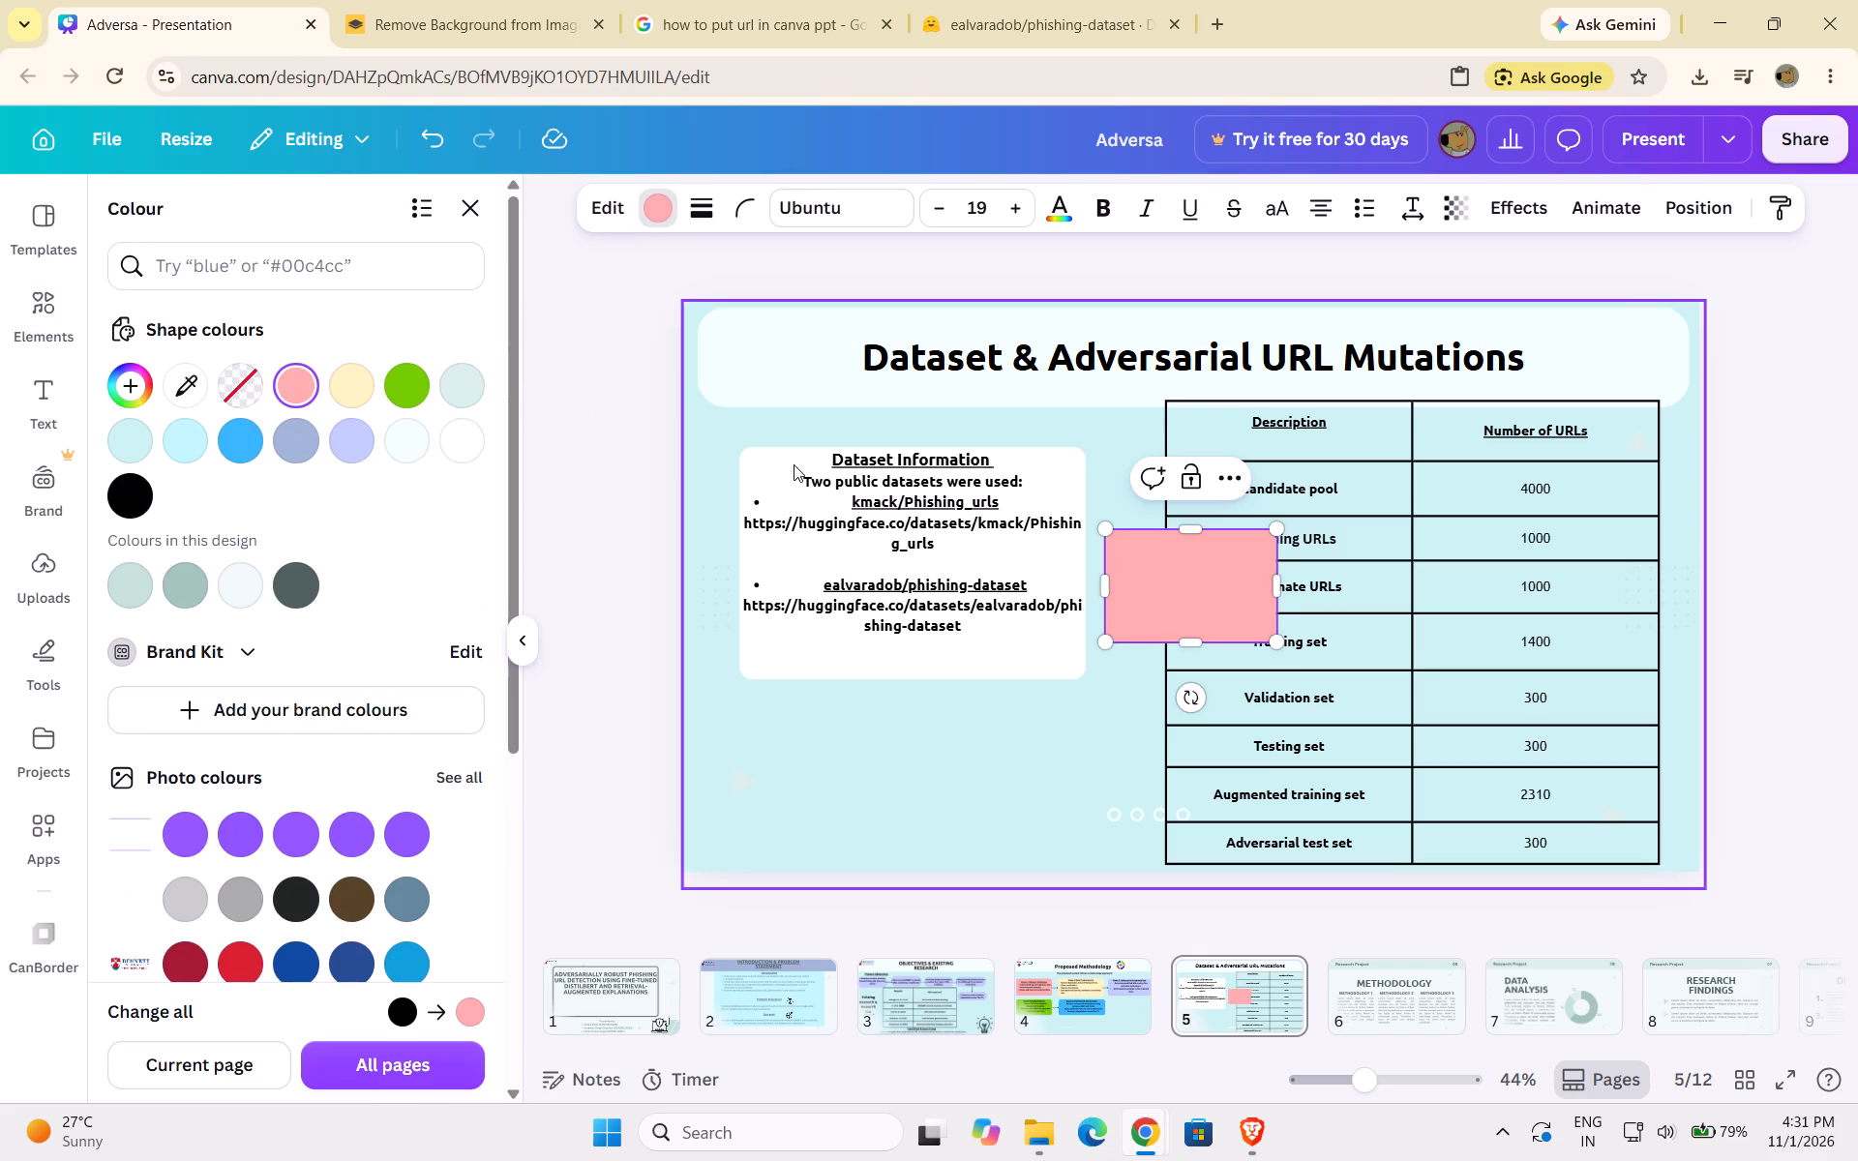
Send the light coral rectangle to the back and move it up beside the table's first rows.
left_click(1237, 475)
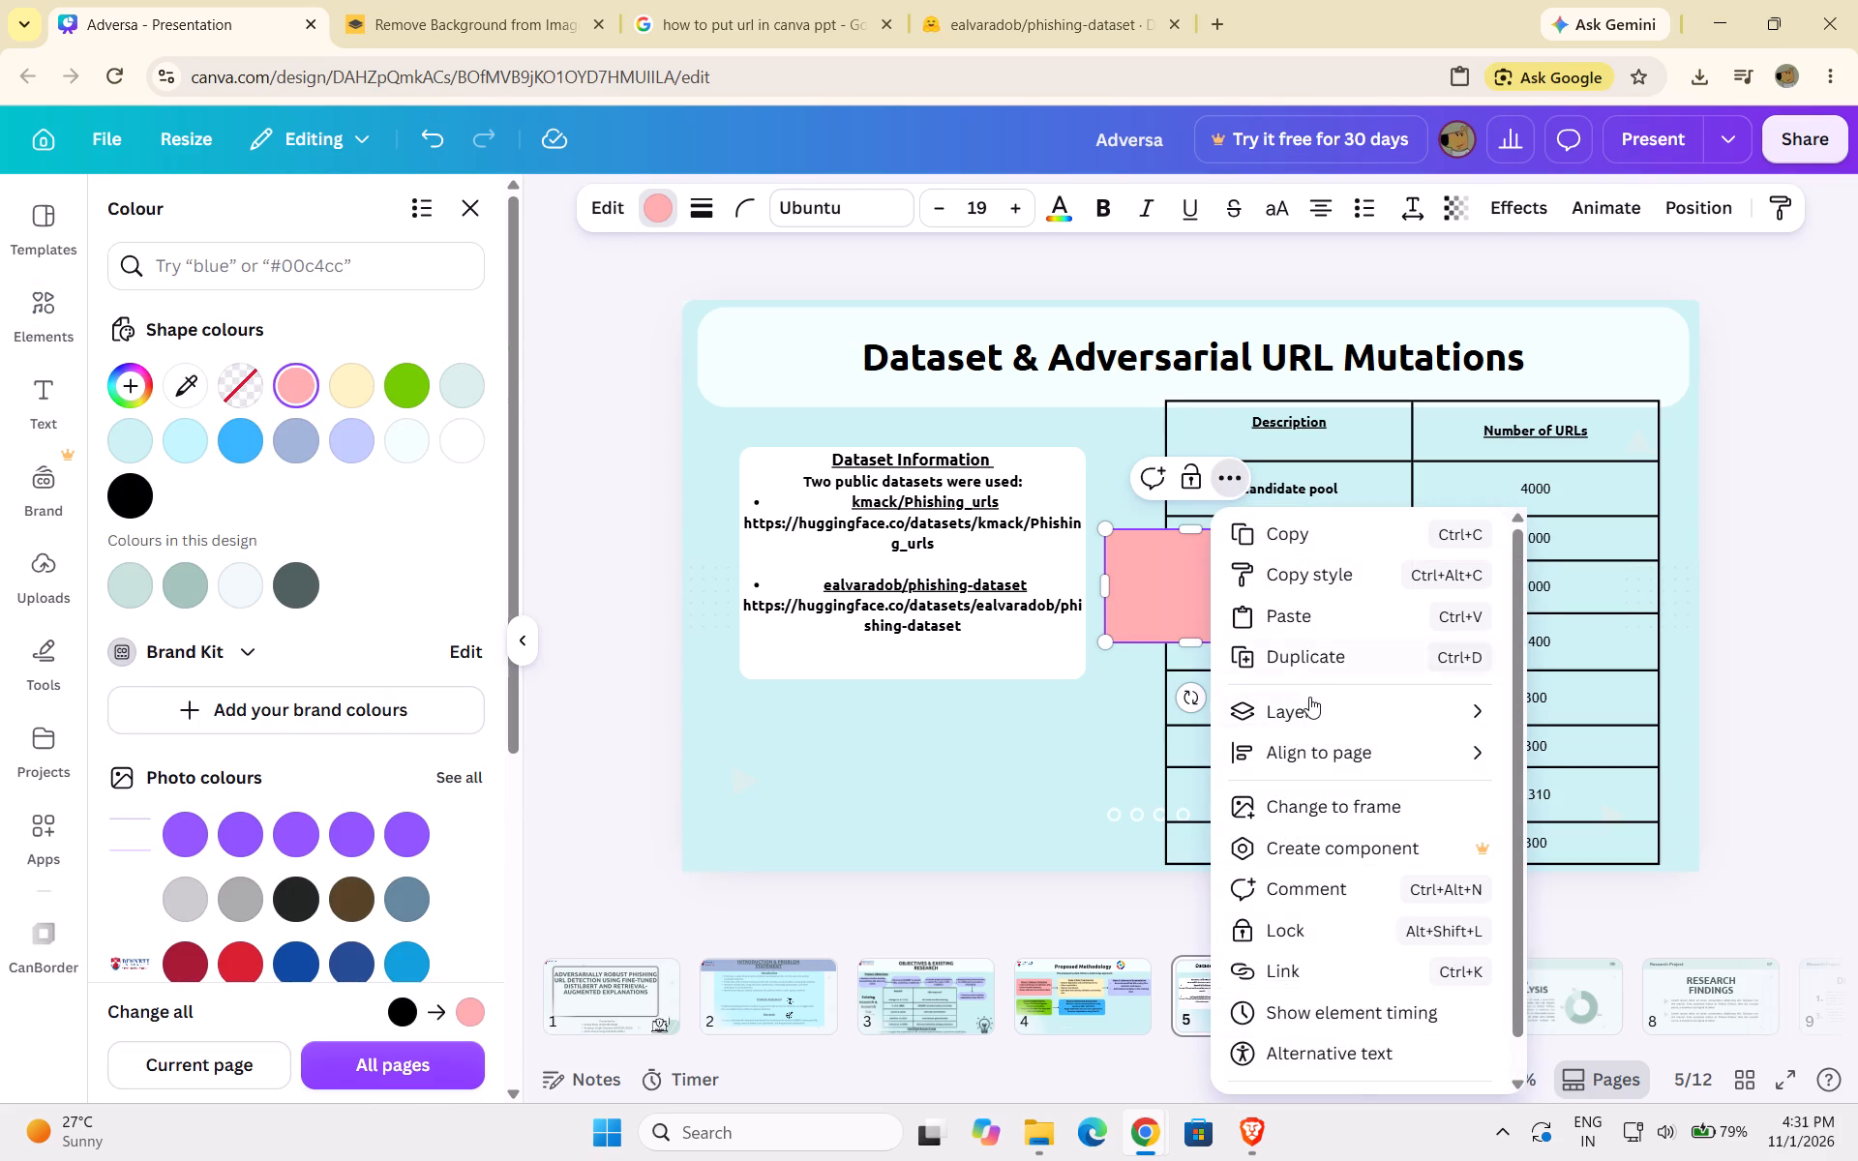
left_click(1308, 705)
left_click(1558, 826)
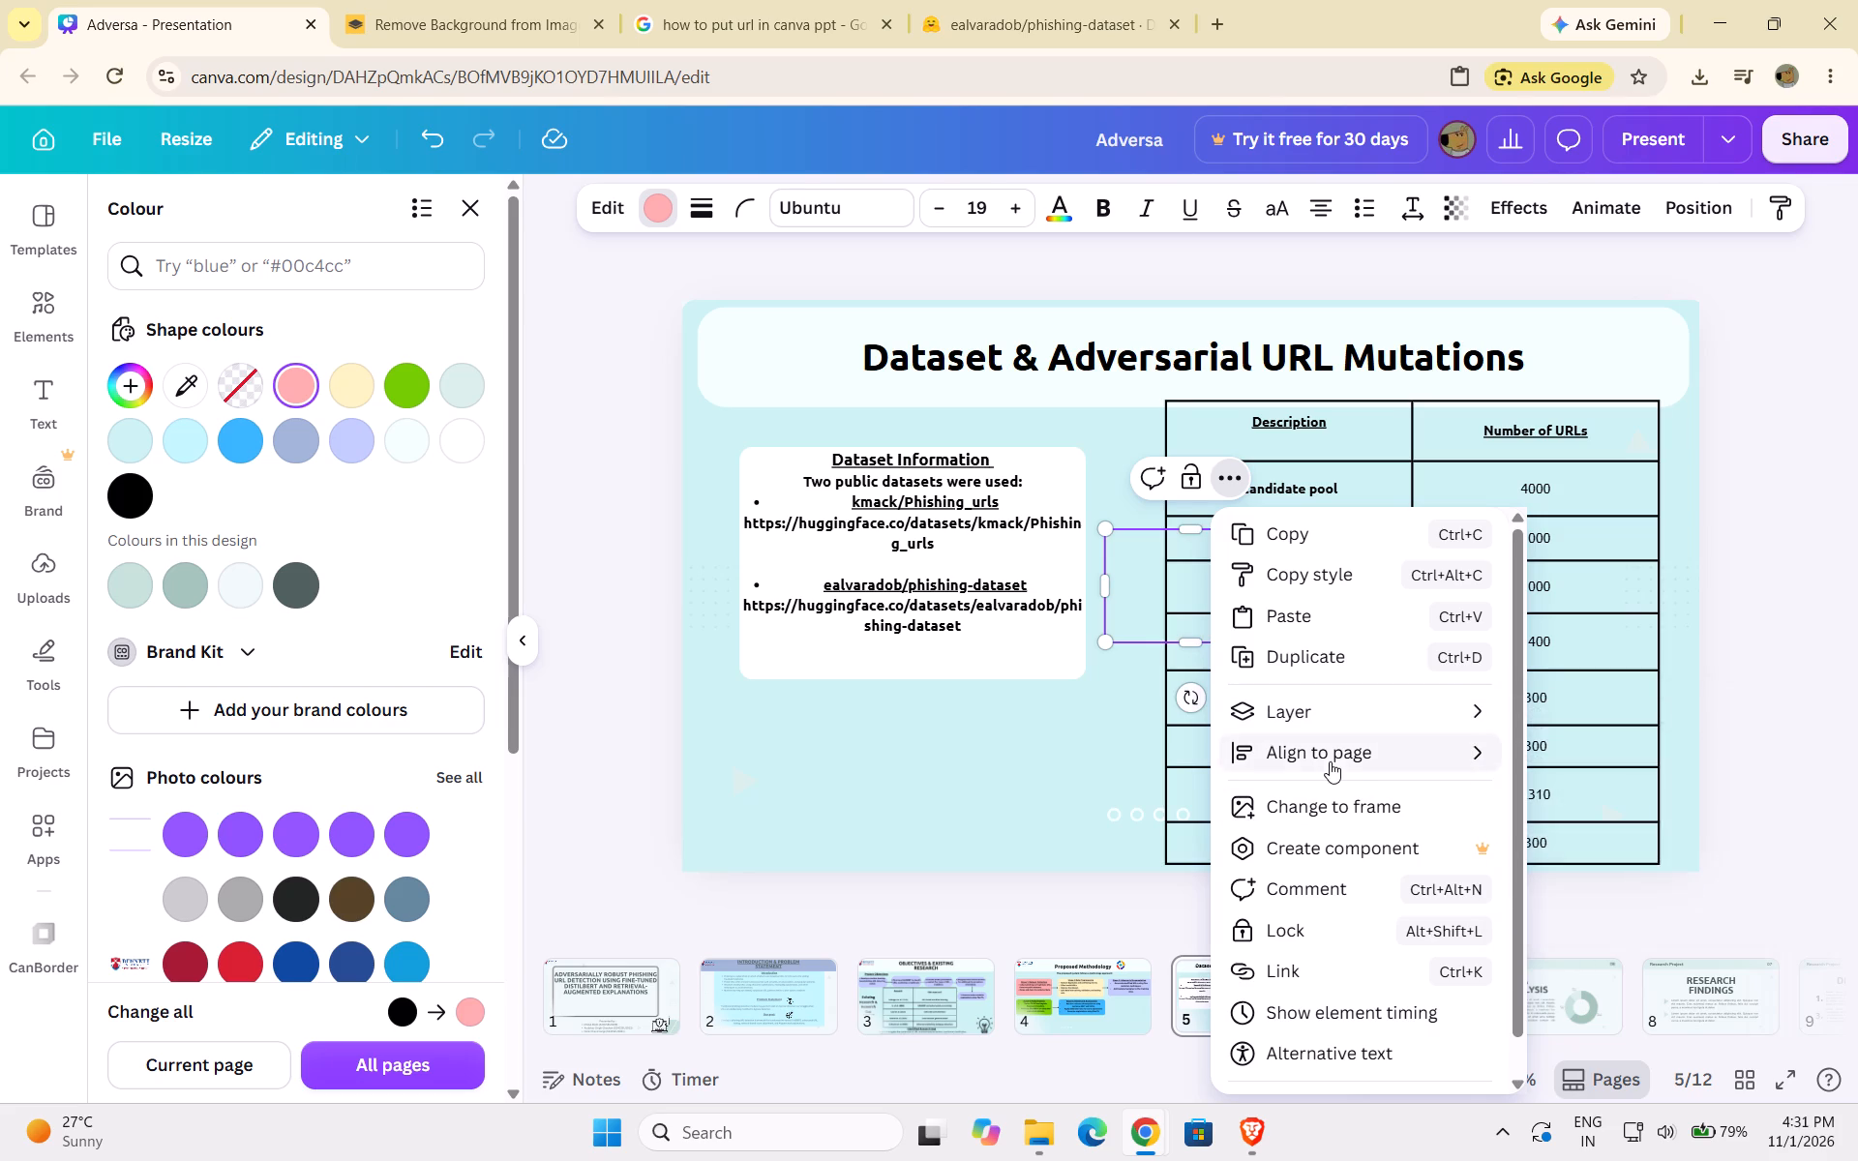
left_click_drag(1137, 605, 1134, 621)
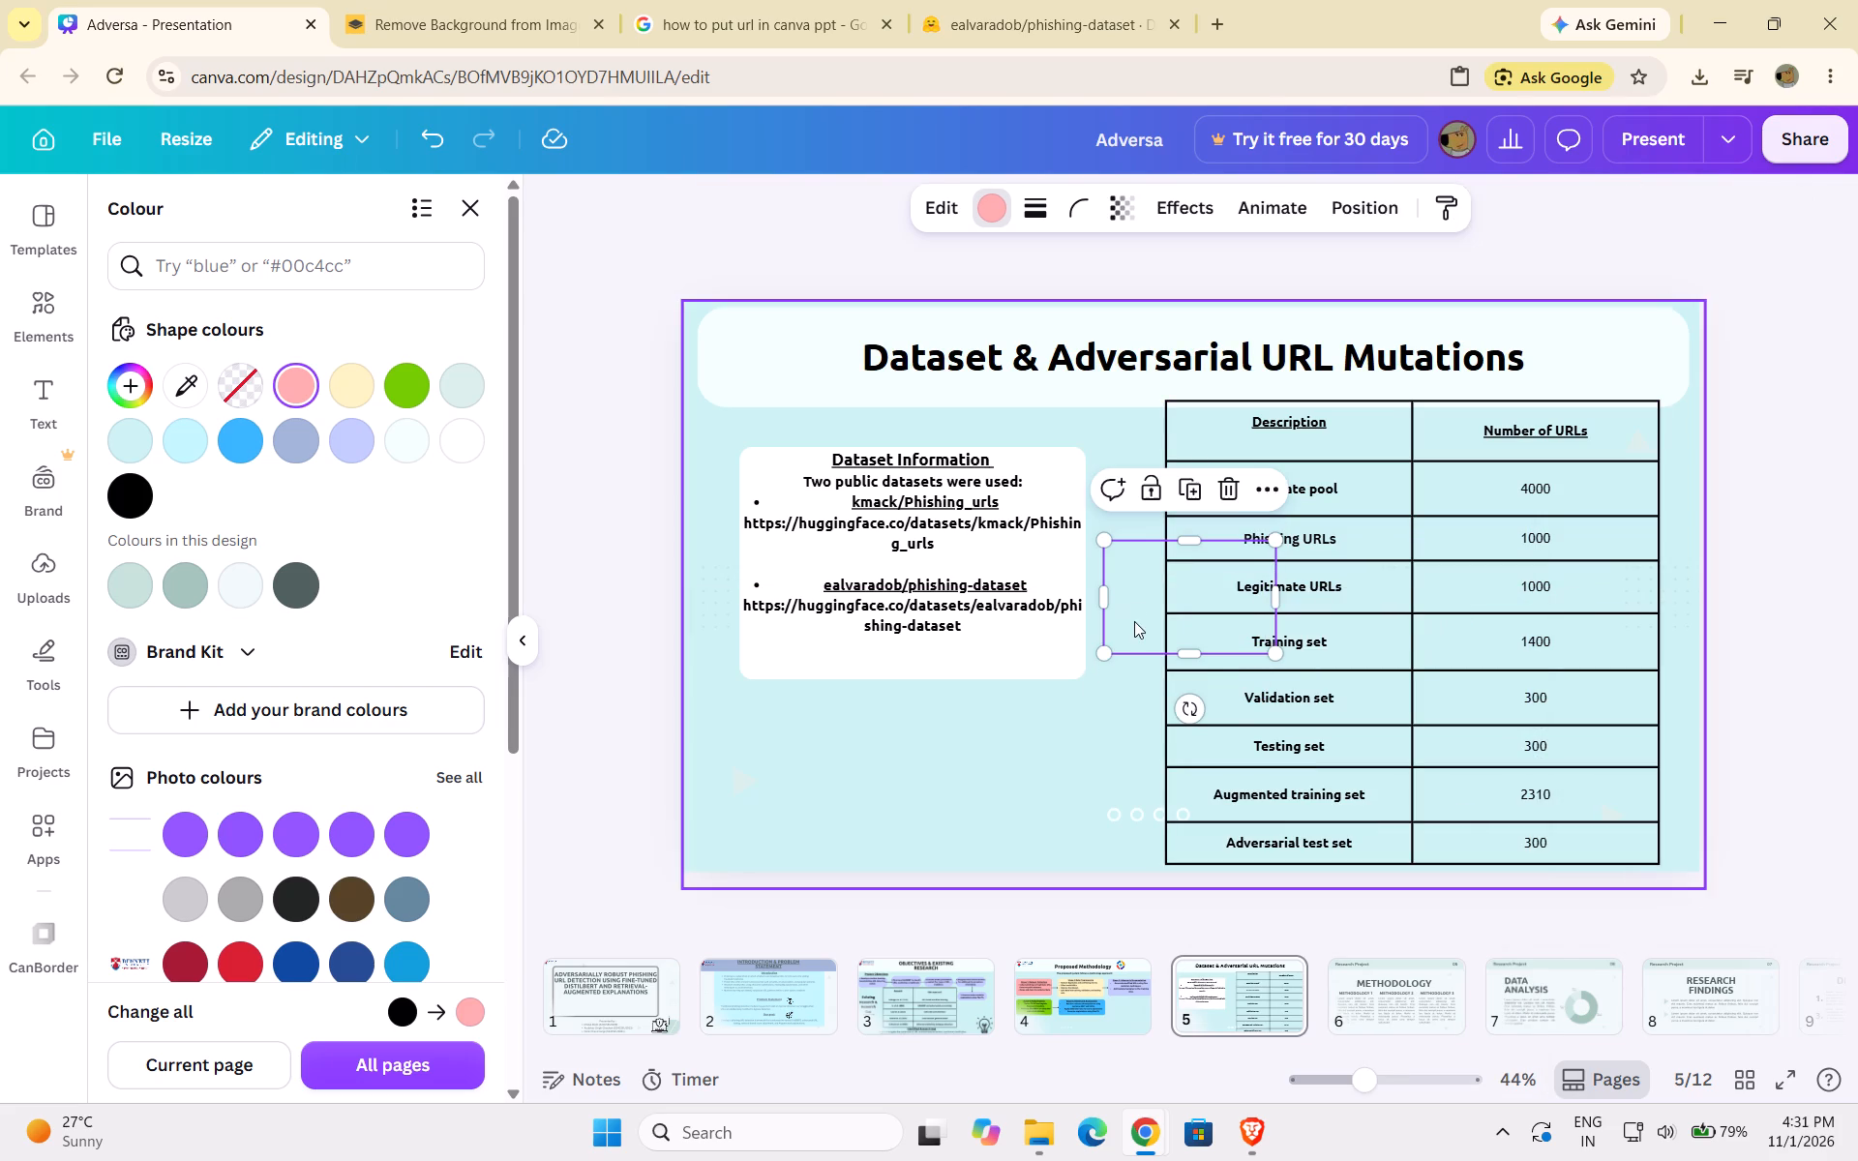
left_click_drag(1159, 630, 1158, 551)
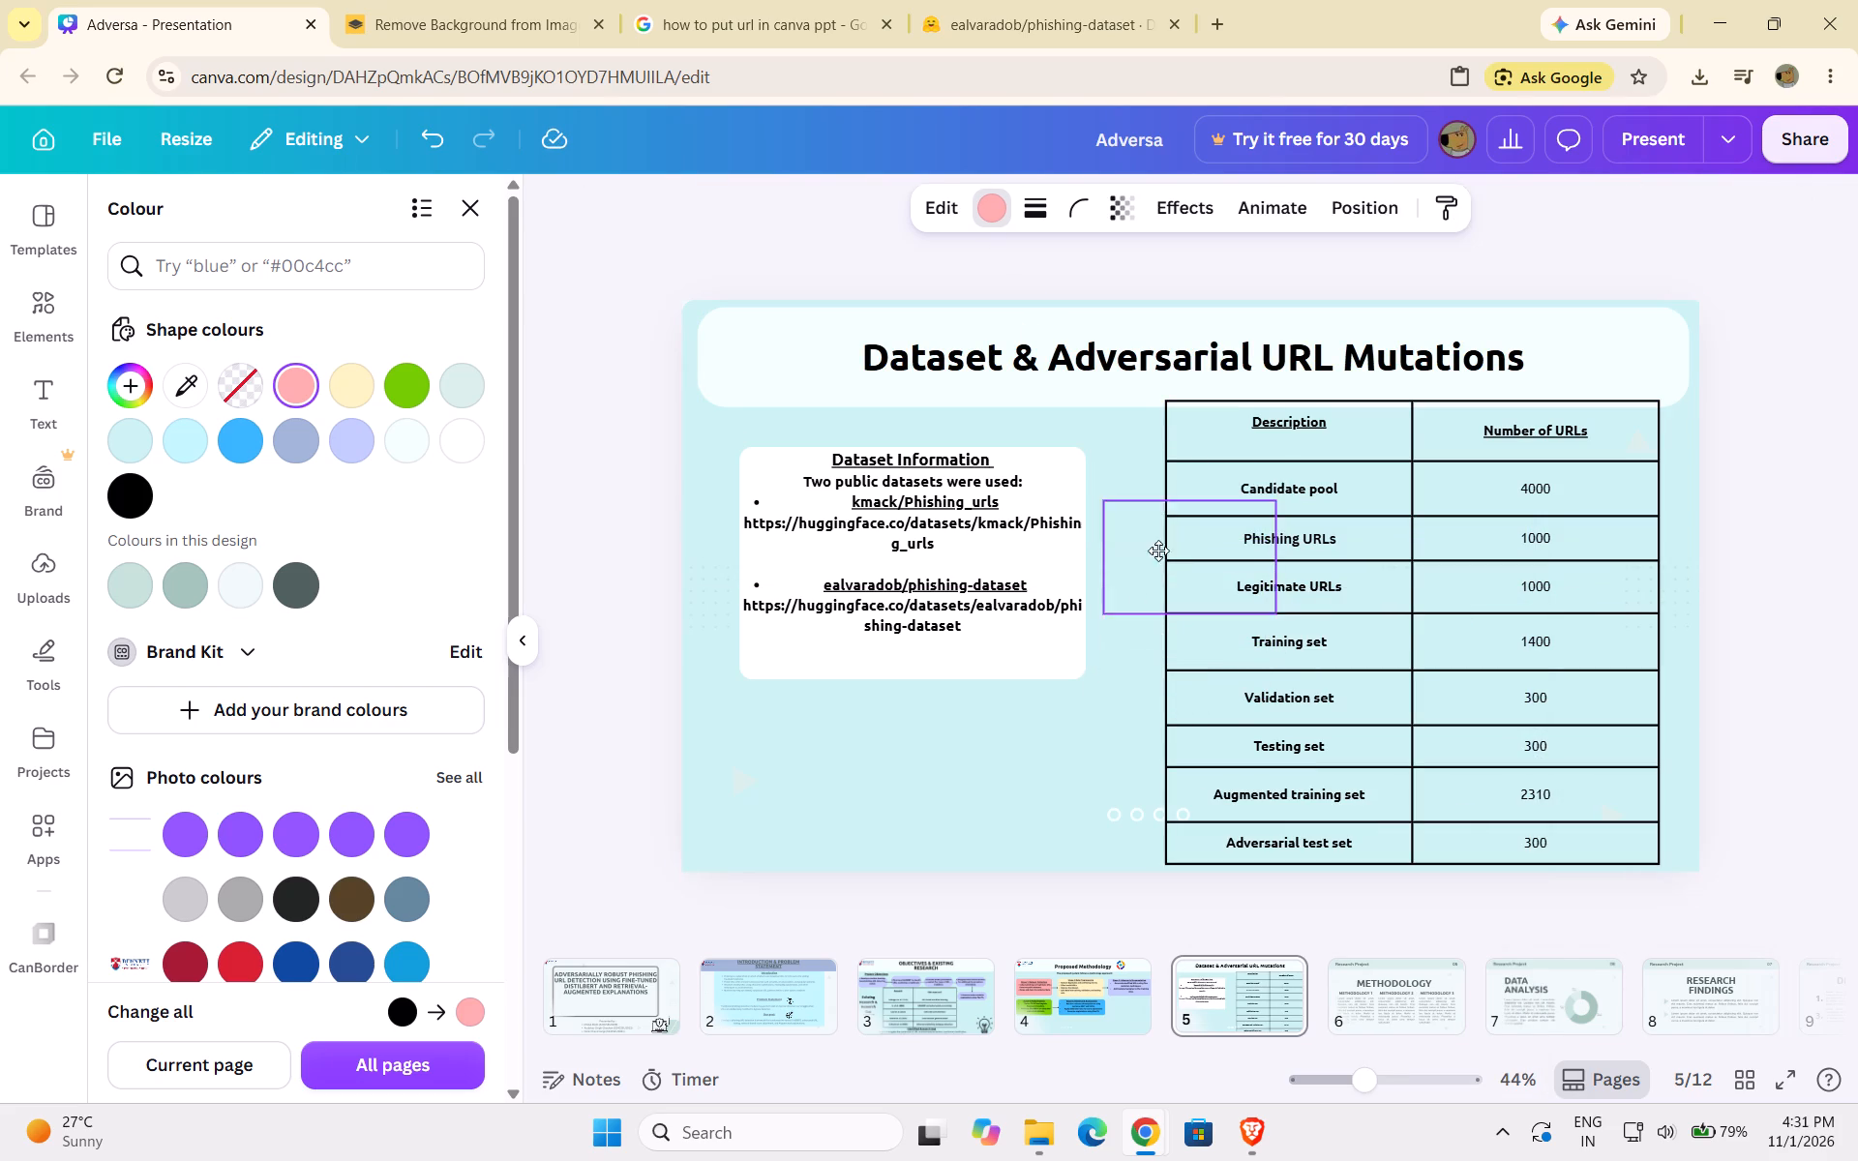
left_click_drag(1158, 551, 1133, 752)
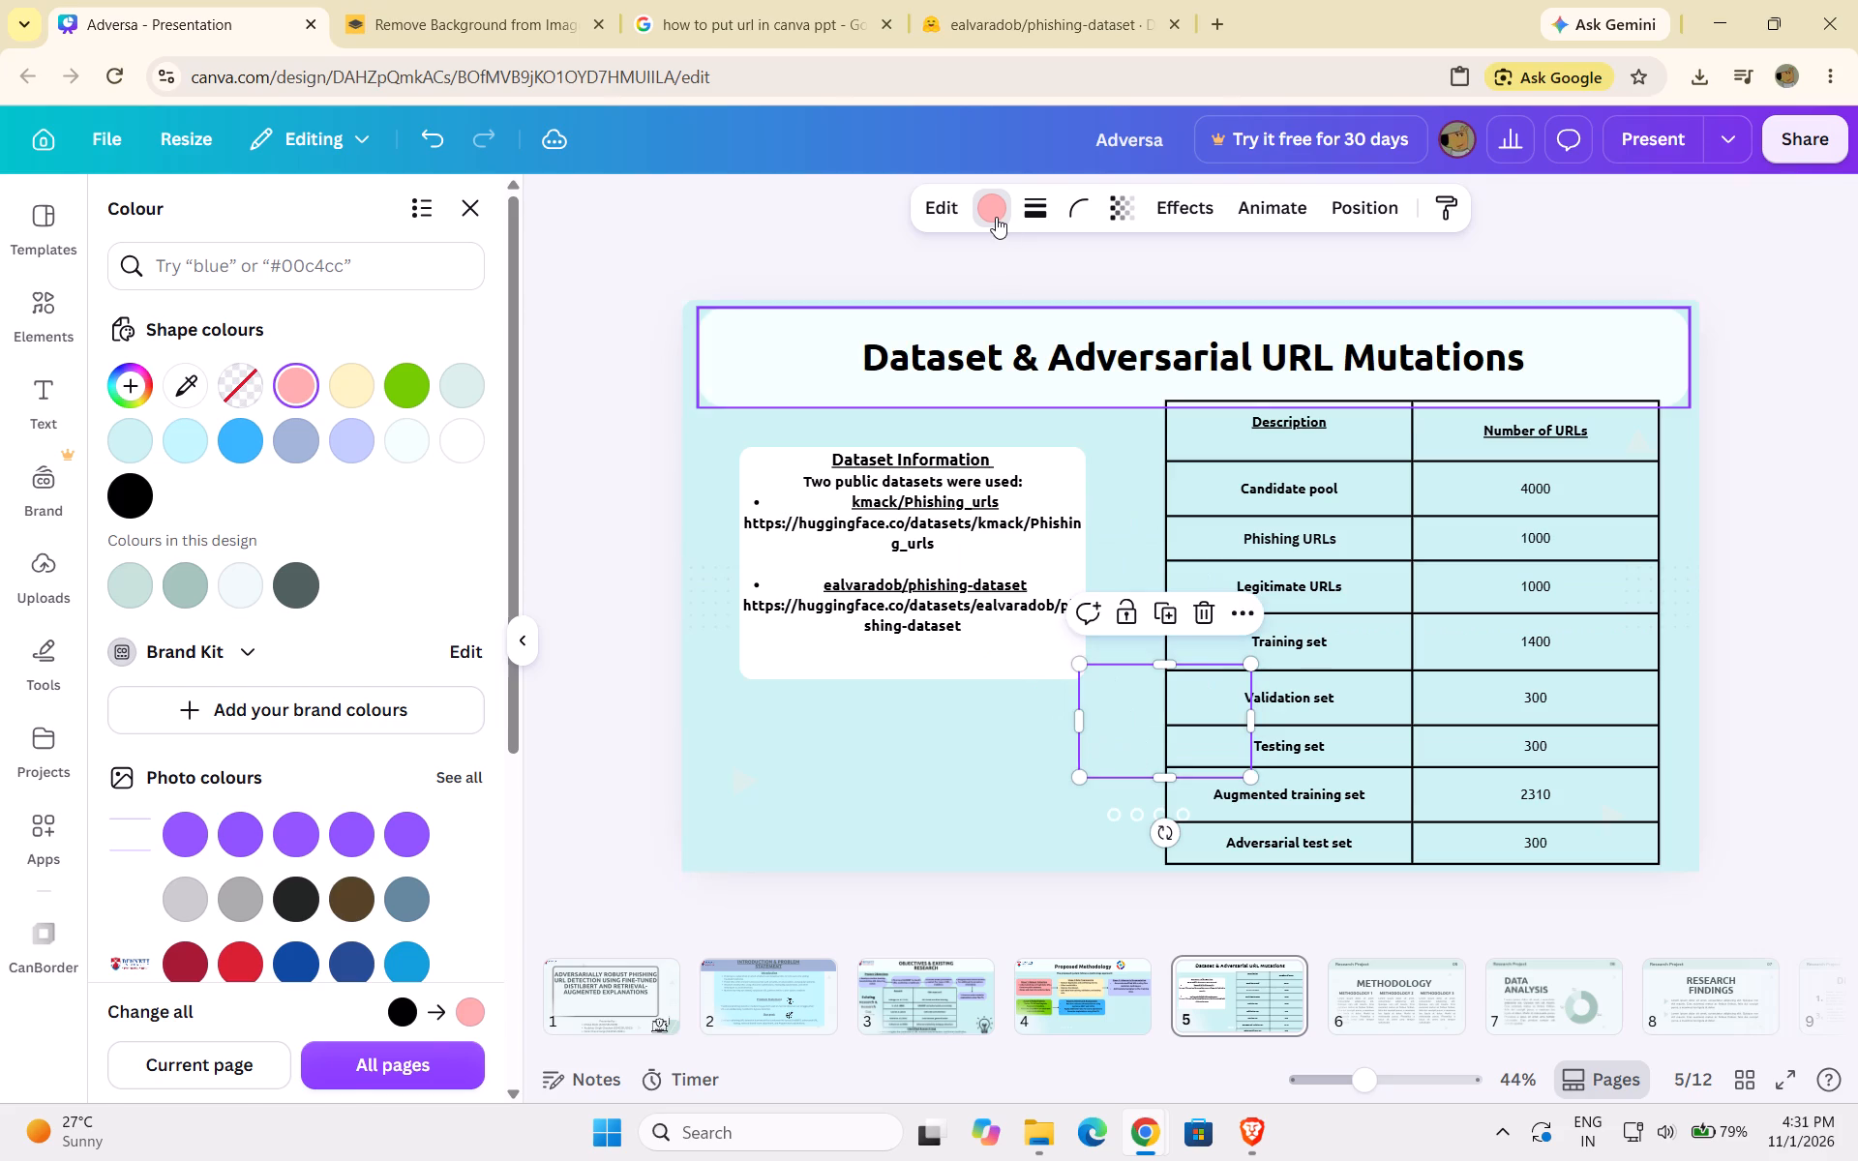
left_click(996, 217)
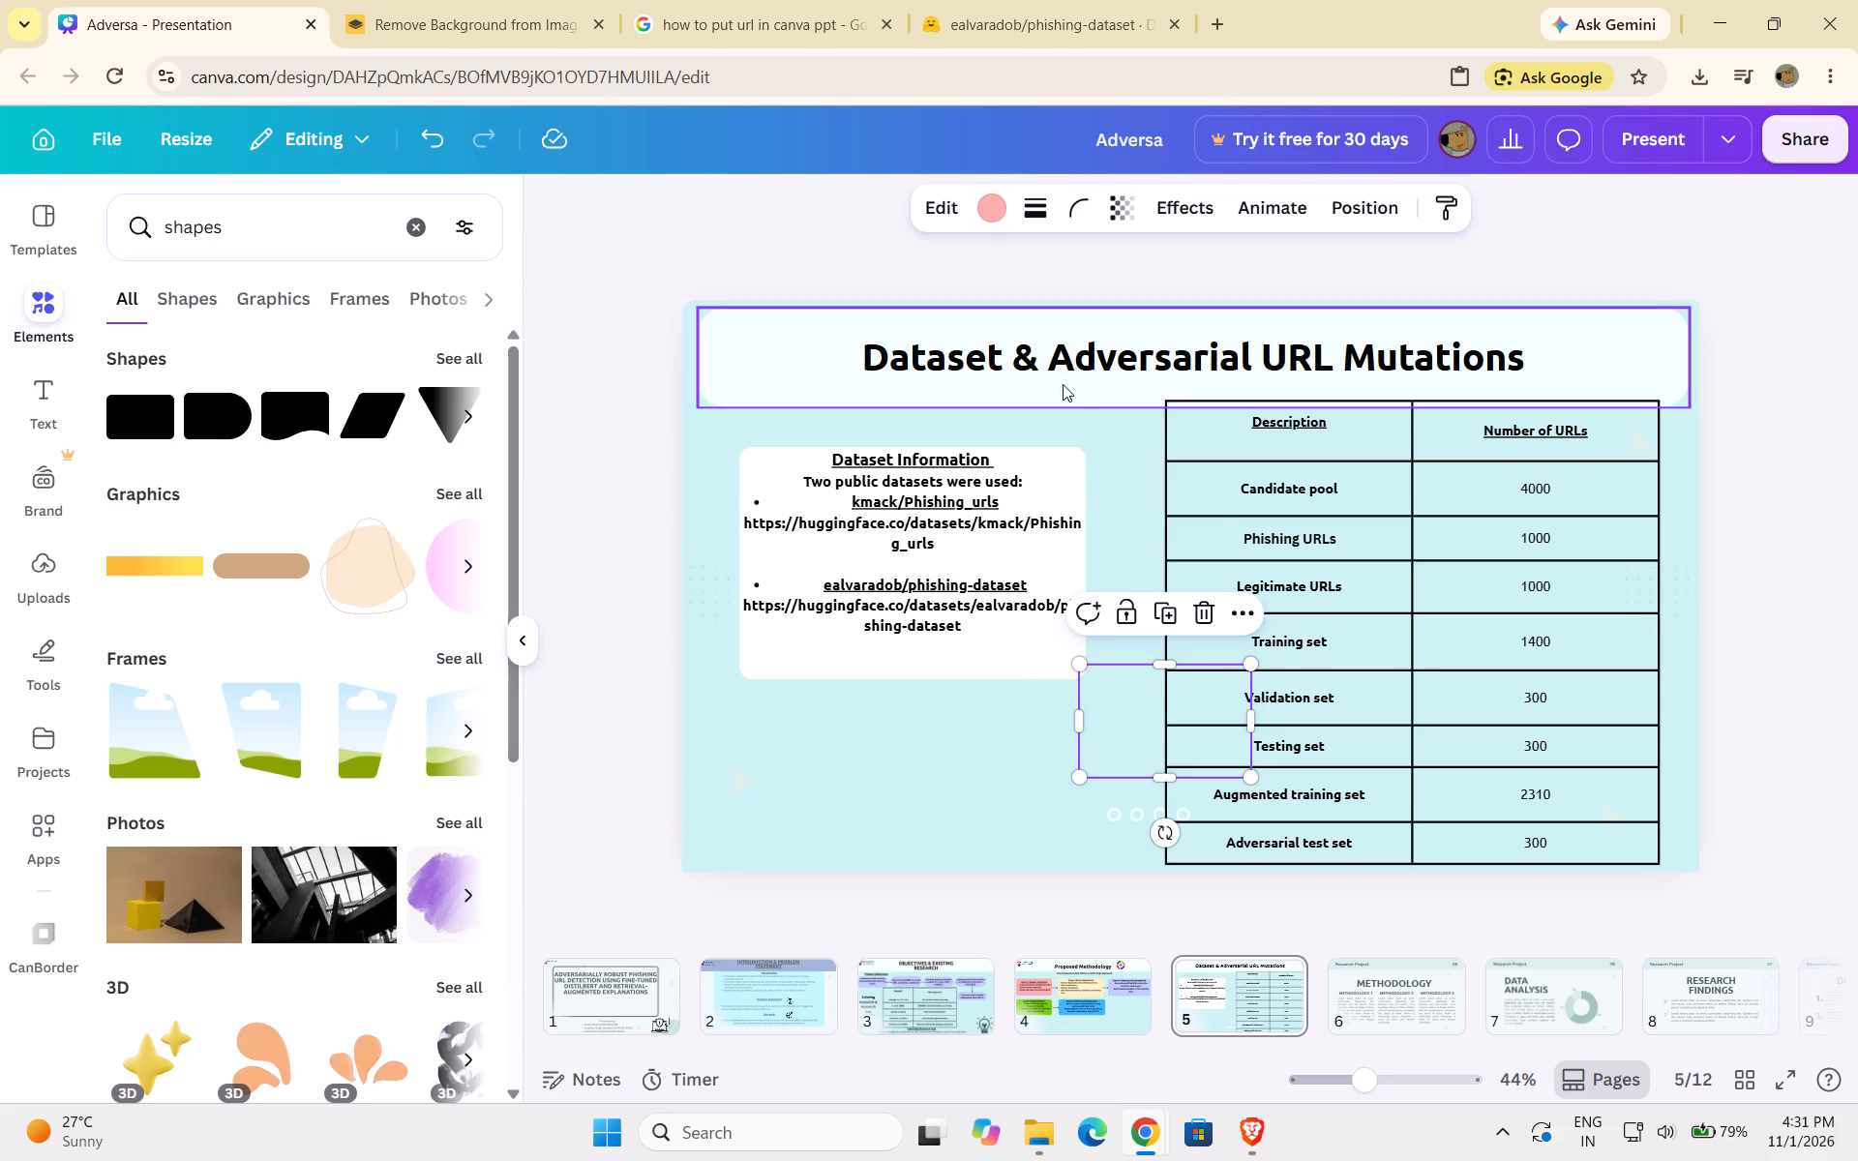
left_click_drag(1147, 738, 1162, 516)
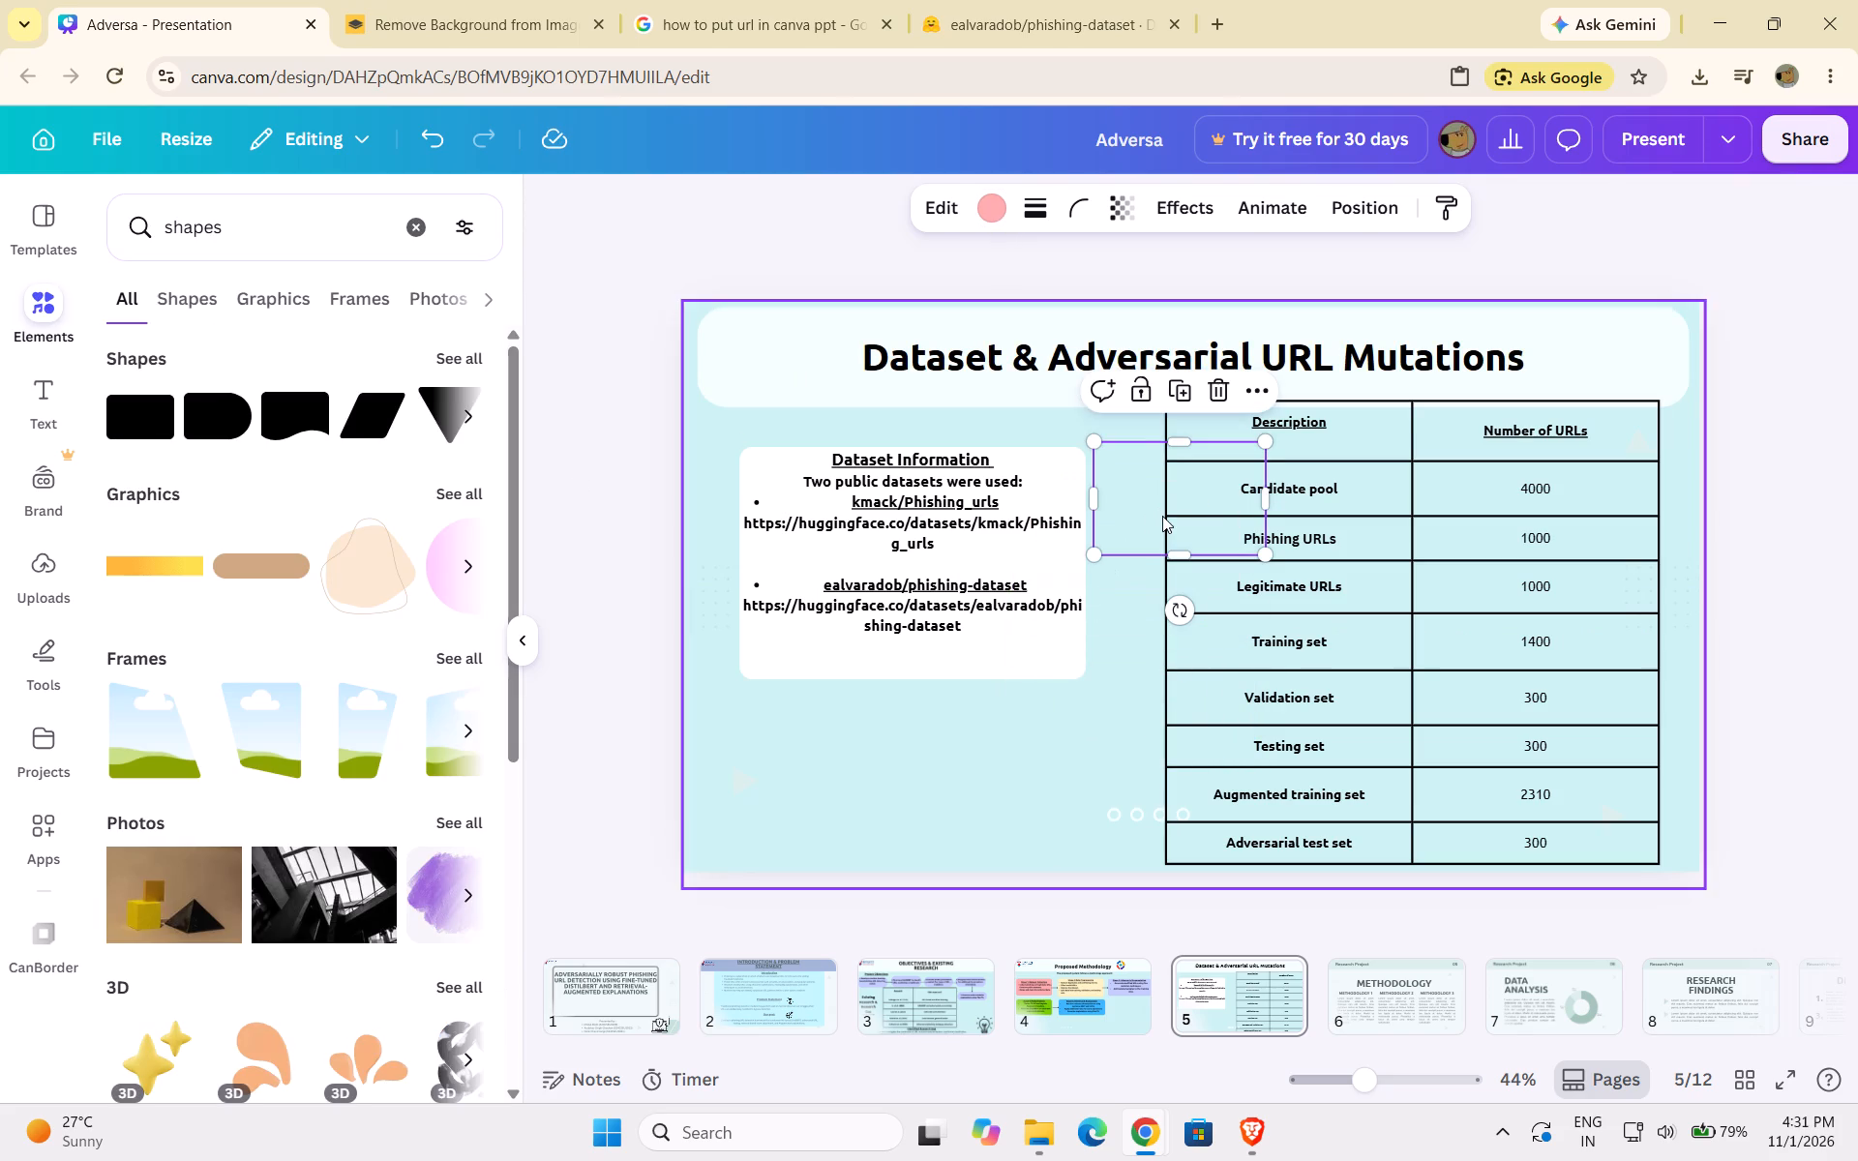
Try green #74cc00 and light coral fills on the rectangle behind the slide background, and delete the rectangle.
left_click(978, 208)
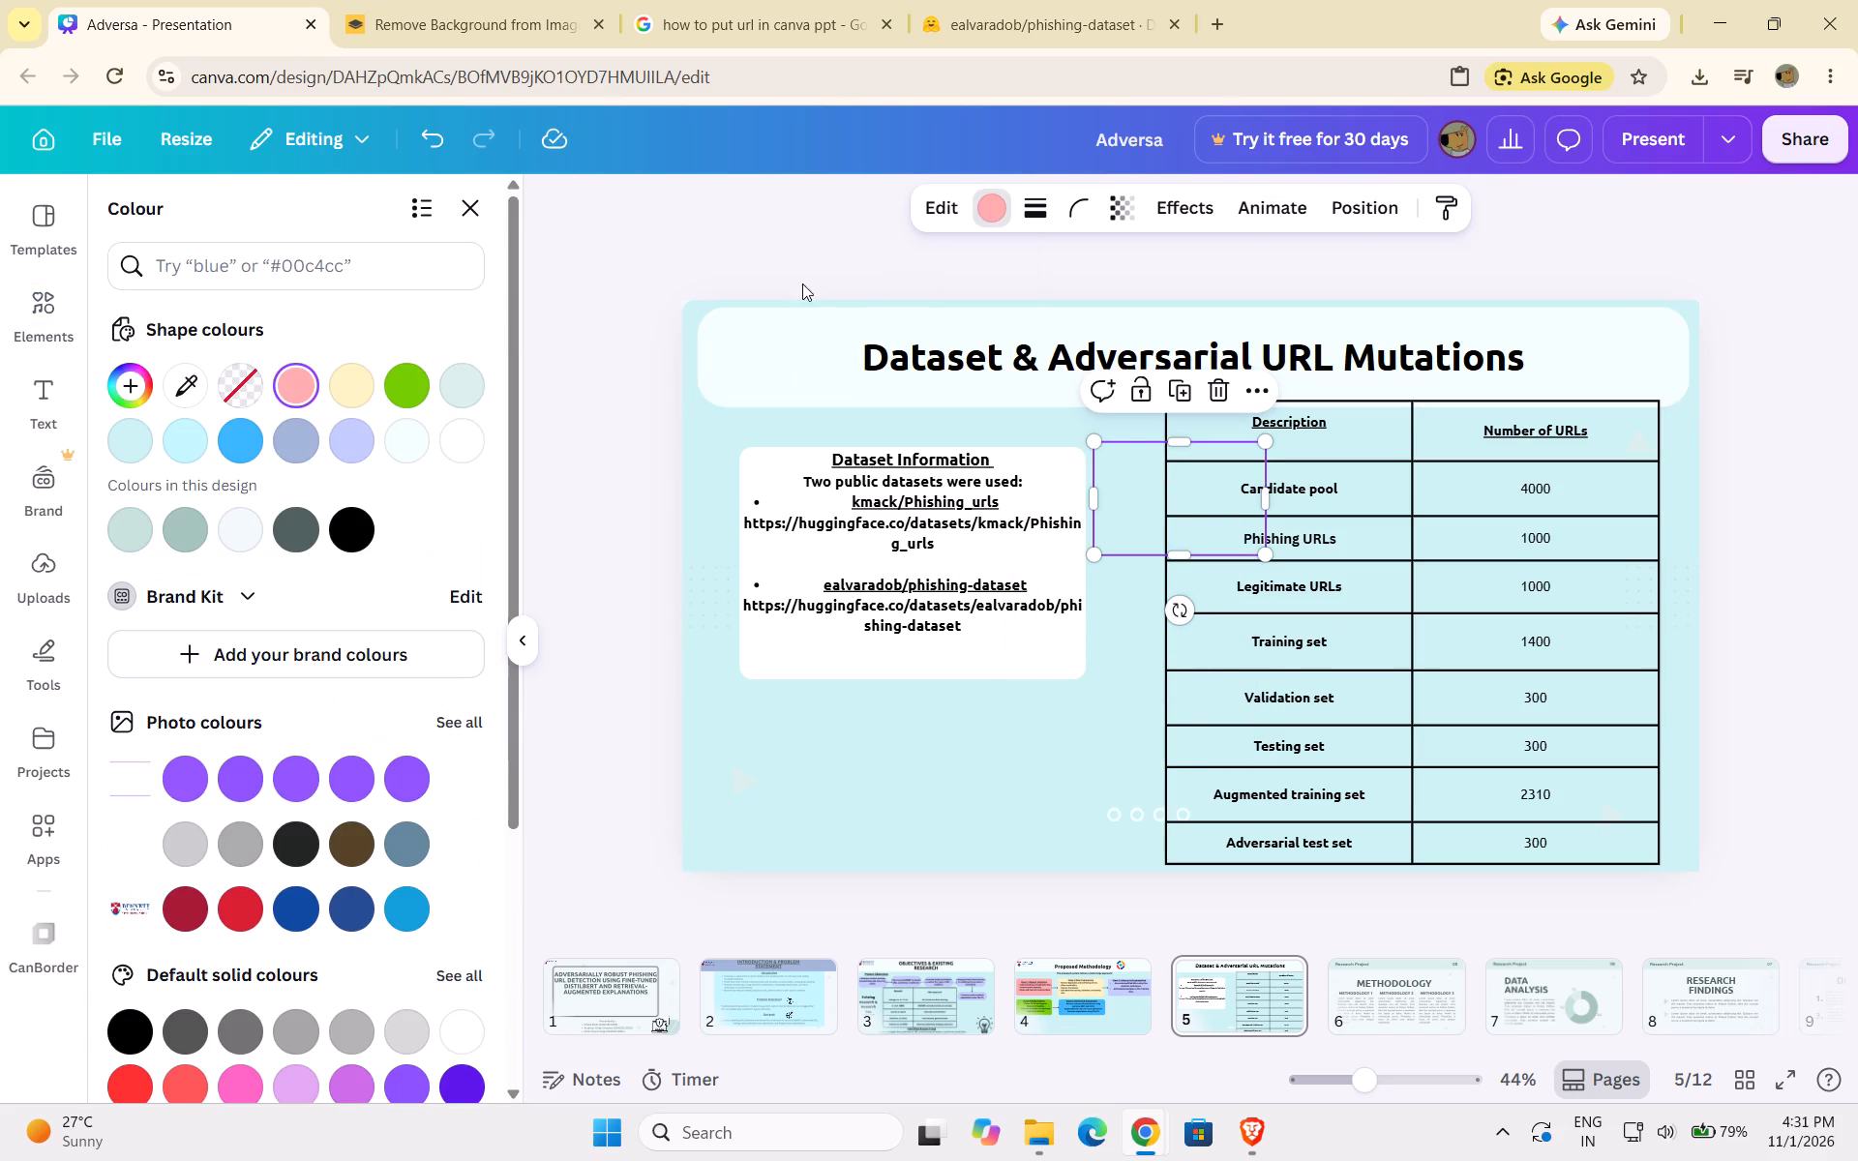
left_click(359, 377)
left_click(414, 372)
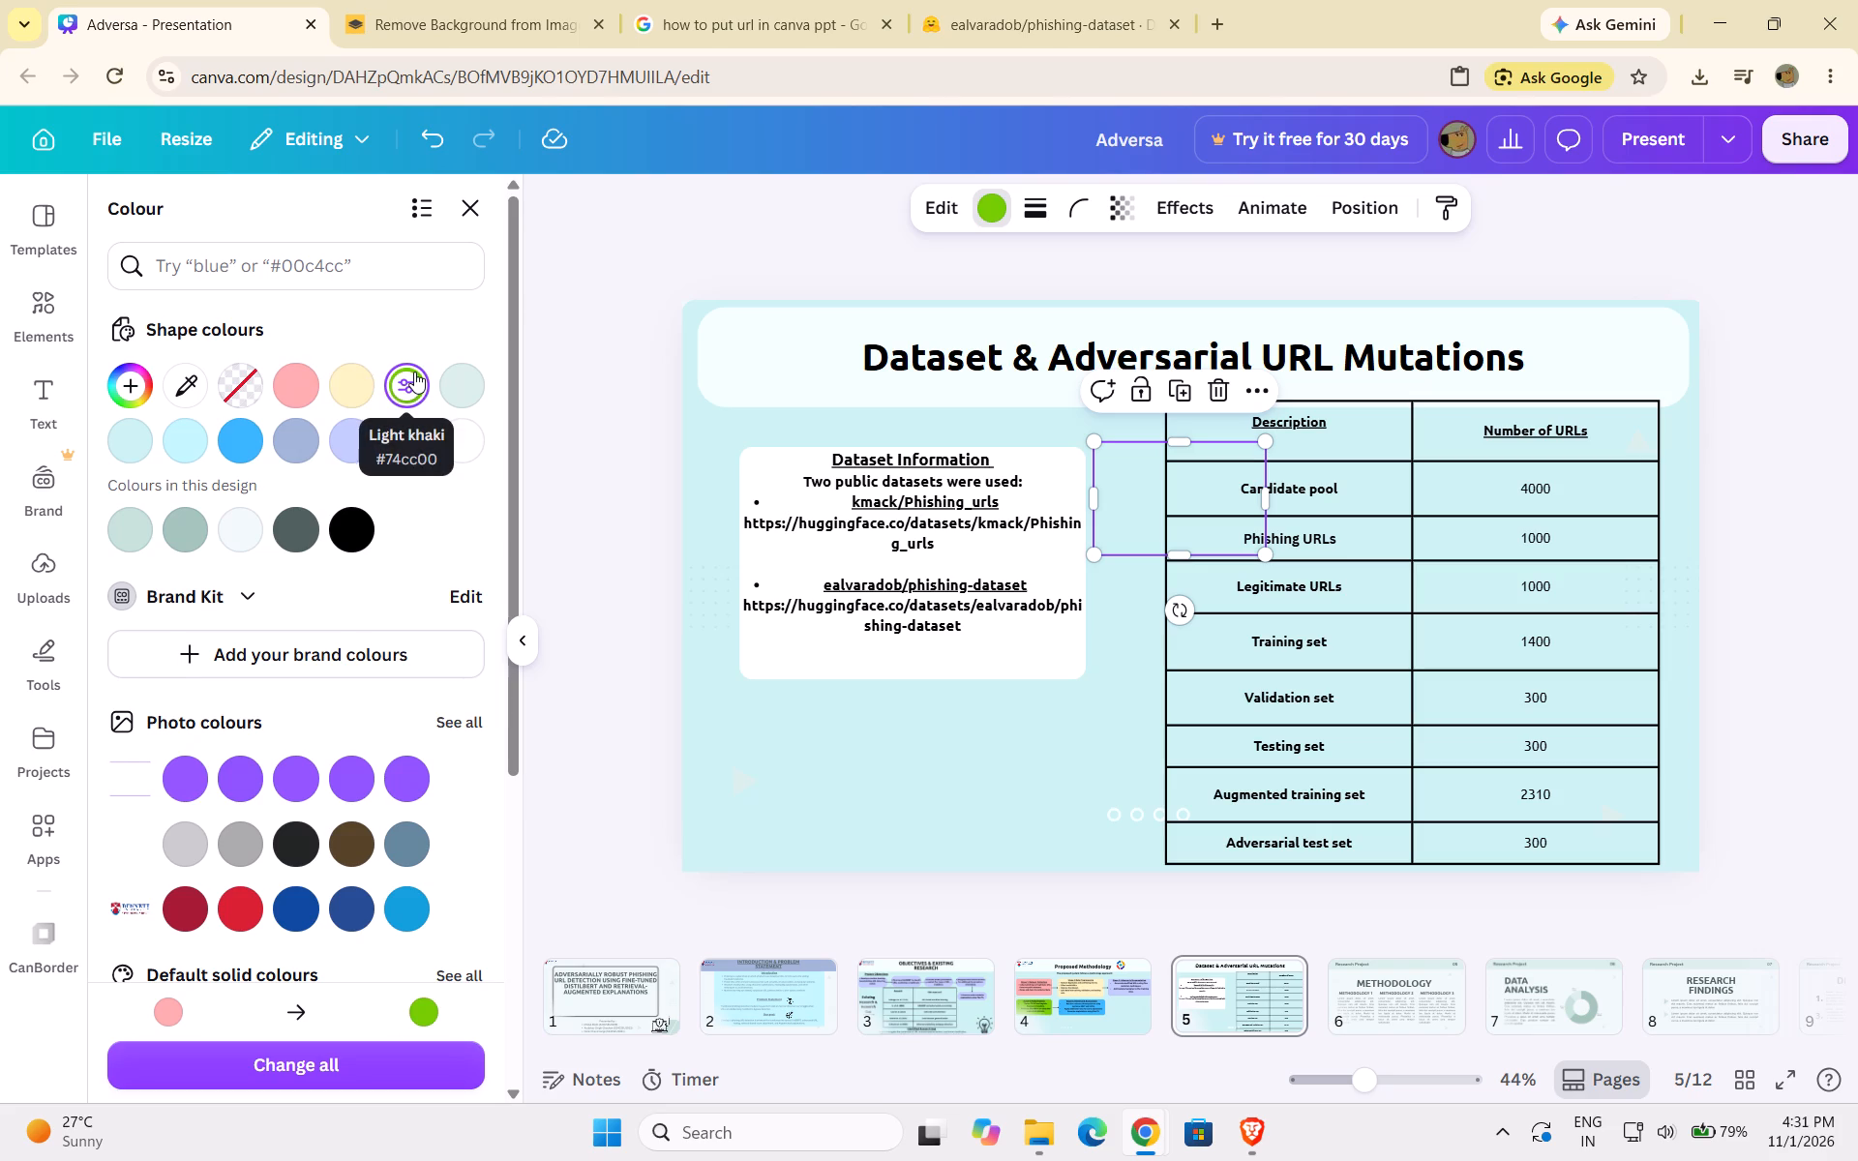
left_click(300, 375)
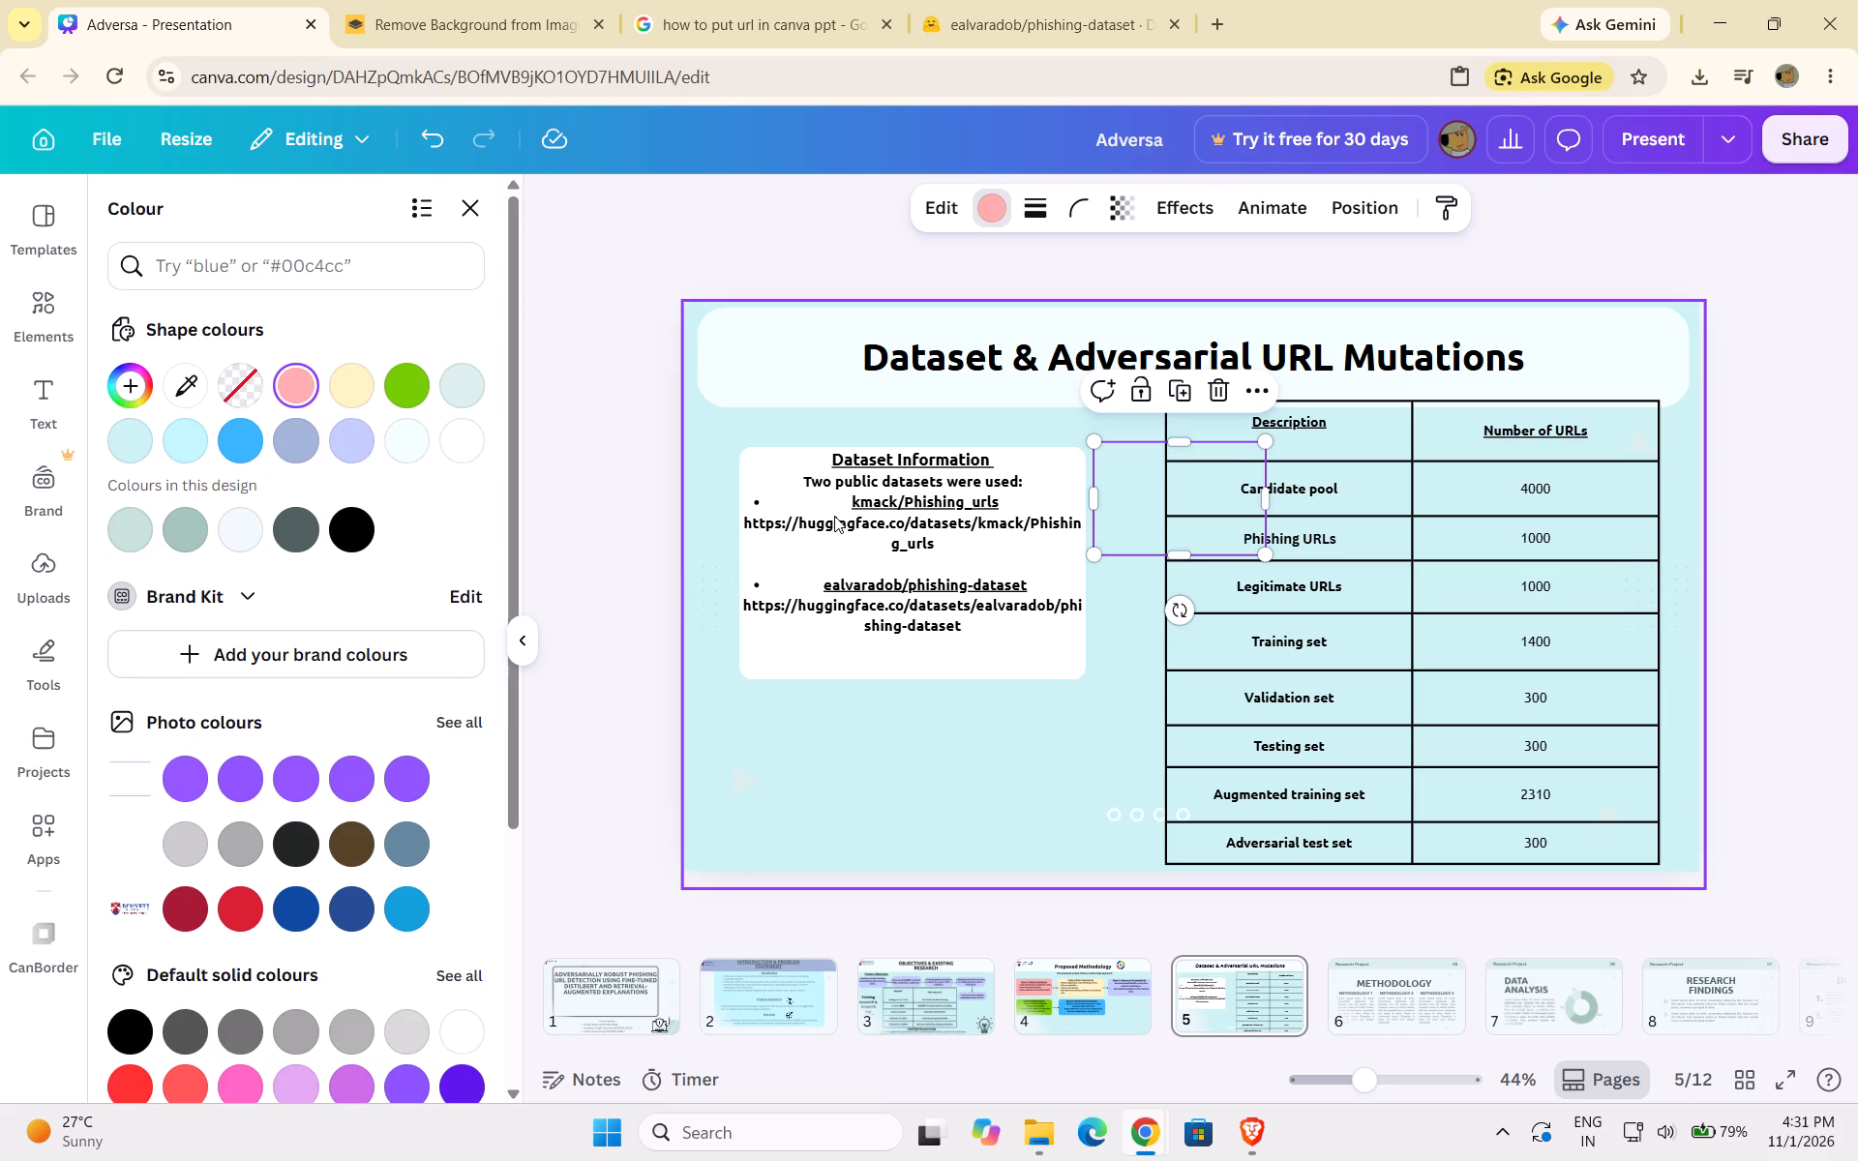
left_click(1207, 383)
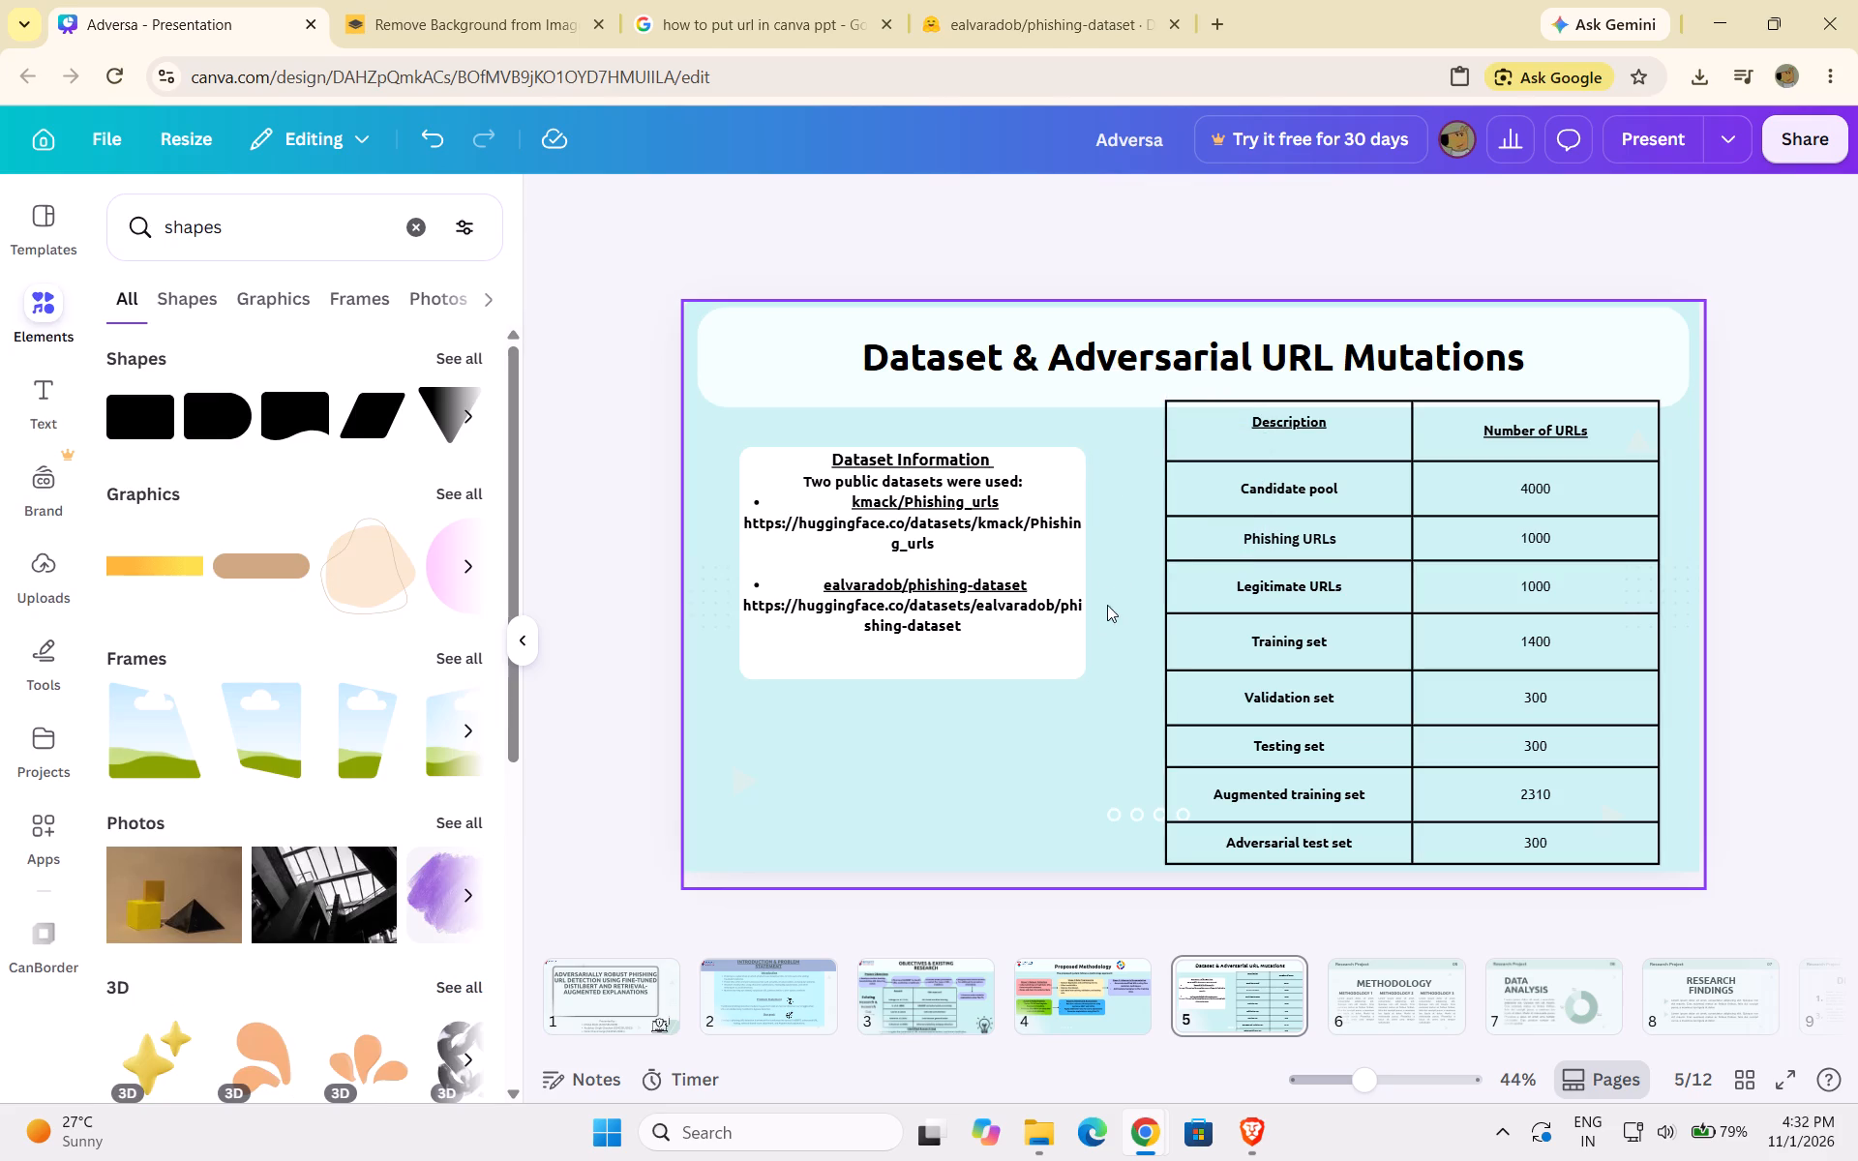
Add a new rectangle to the slide and fill it with light coral #ffadad.
left_click(1135, 658)
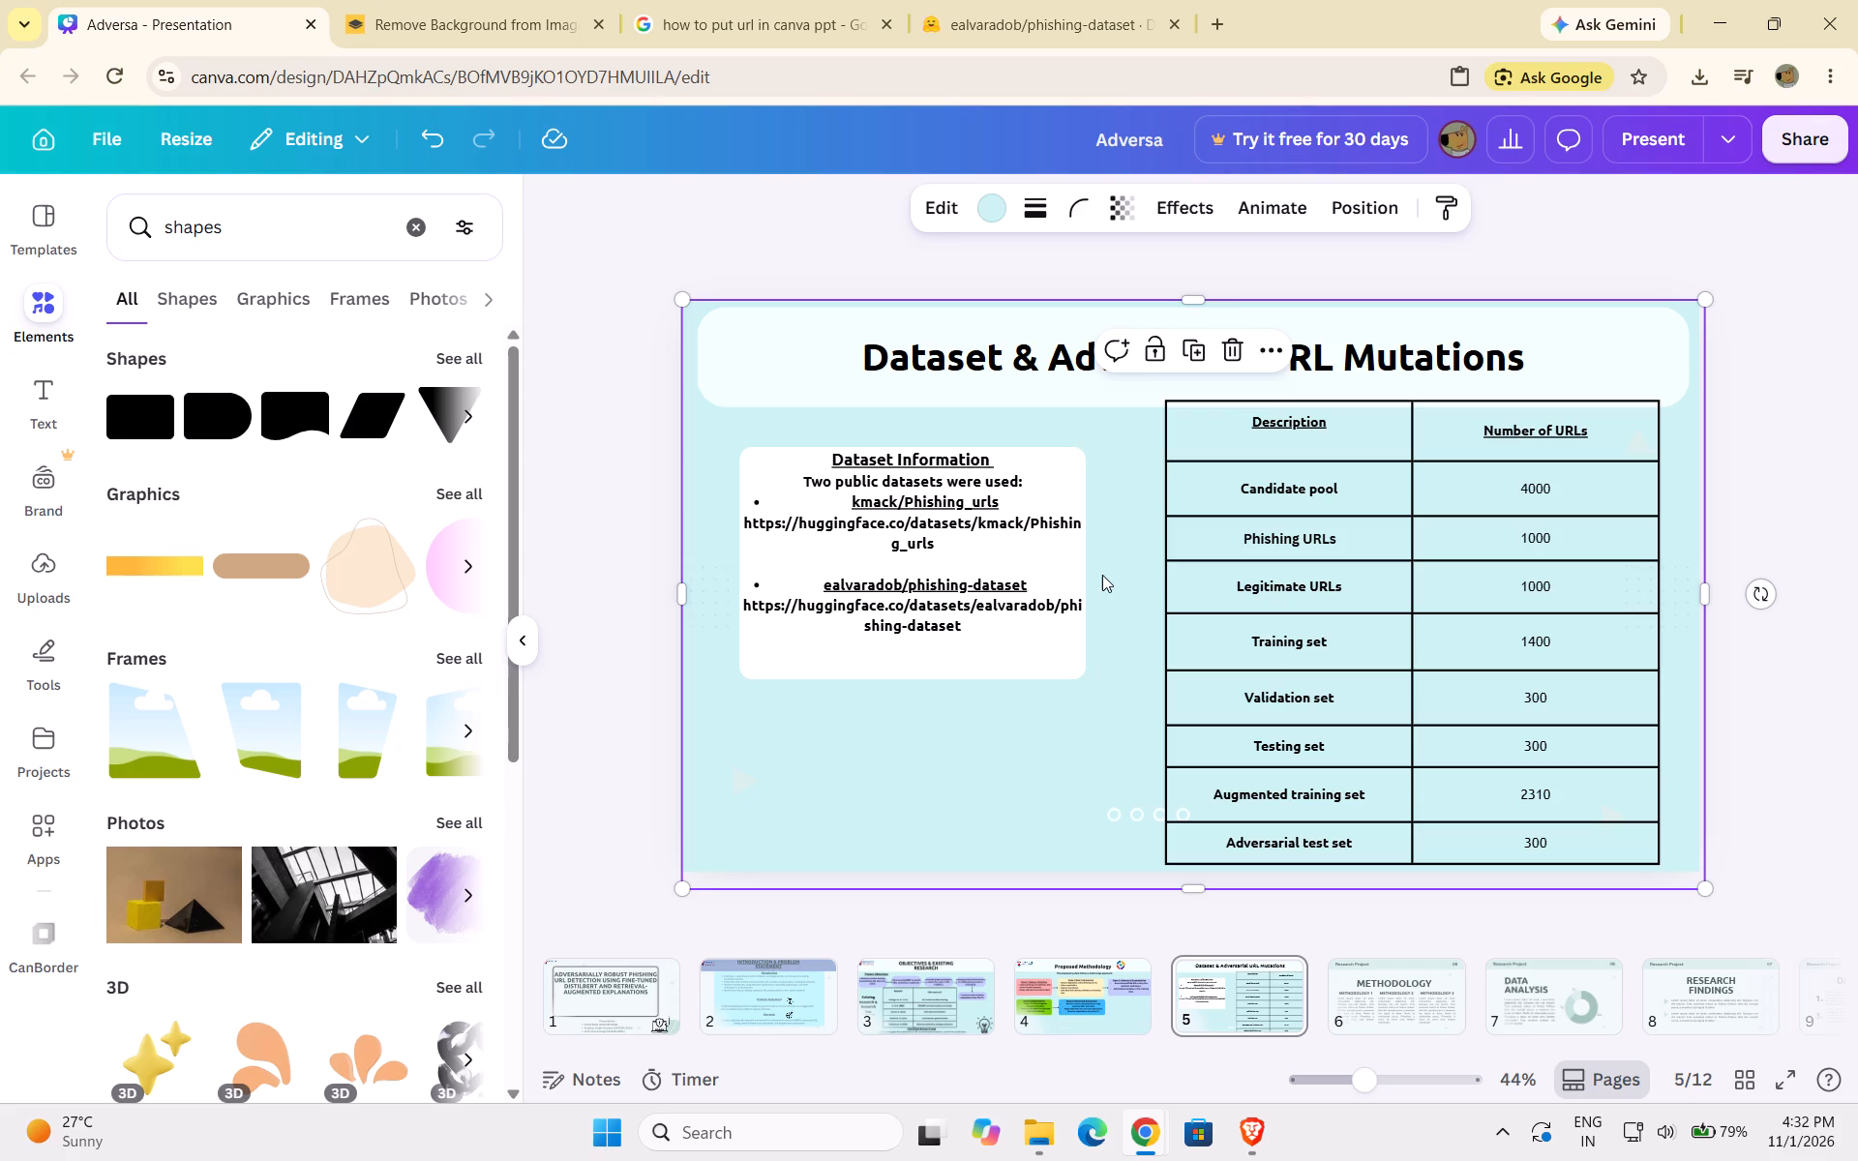
left_click(1102, 577)
left_click(144, 417)
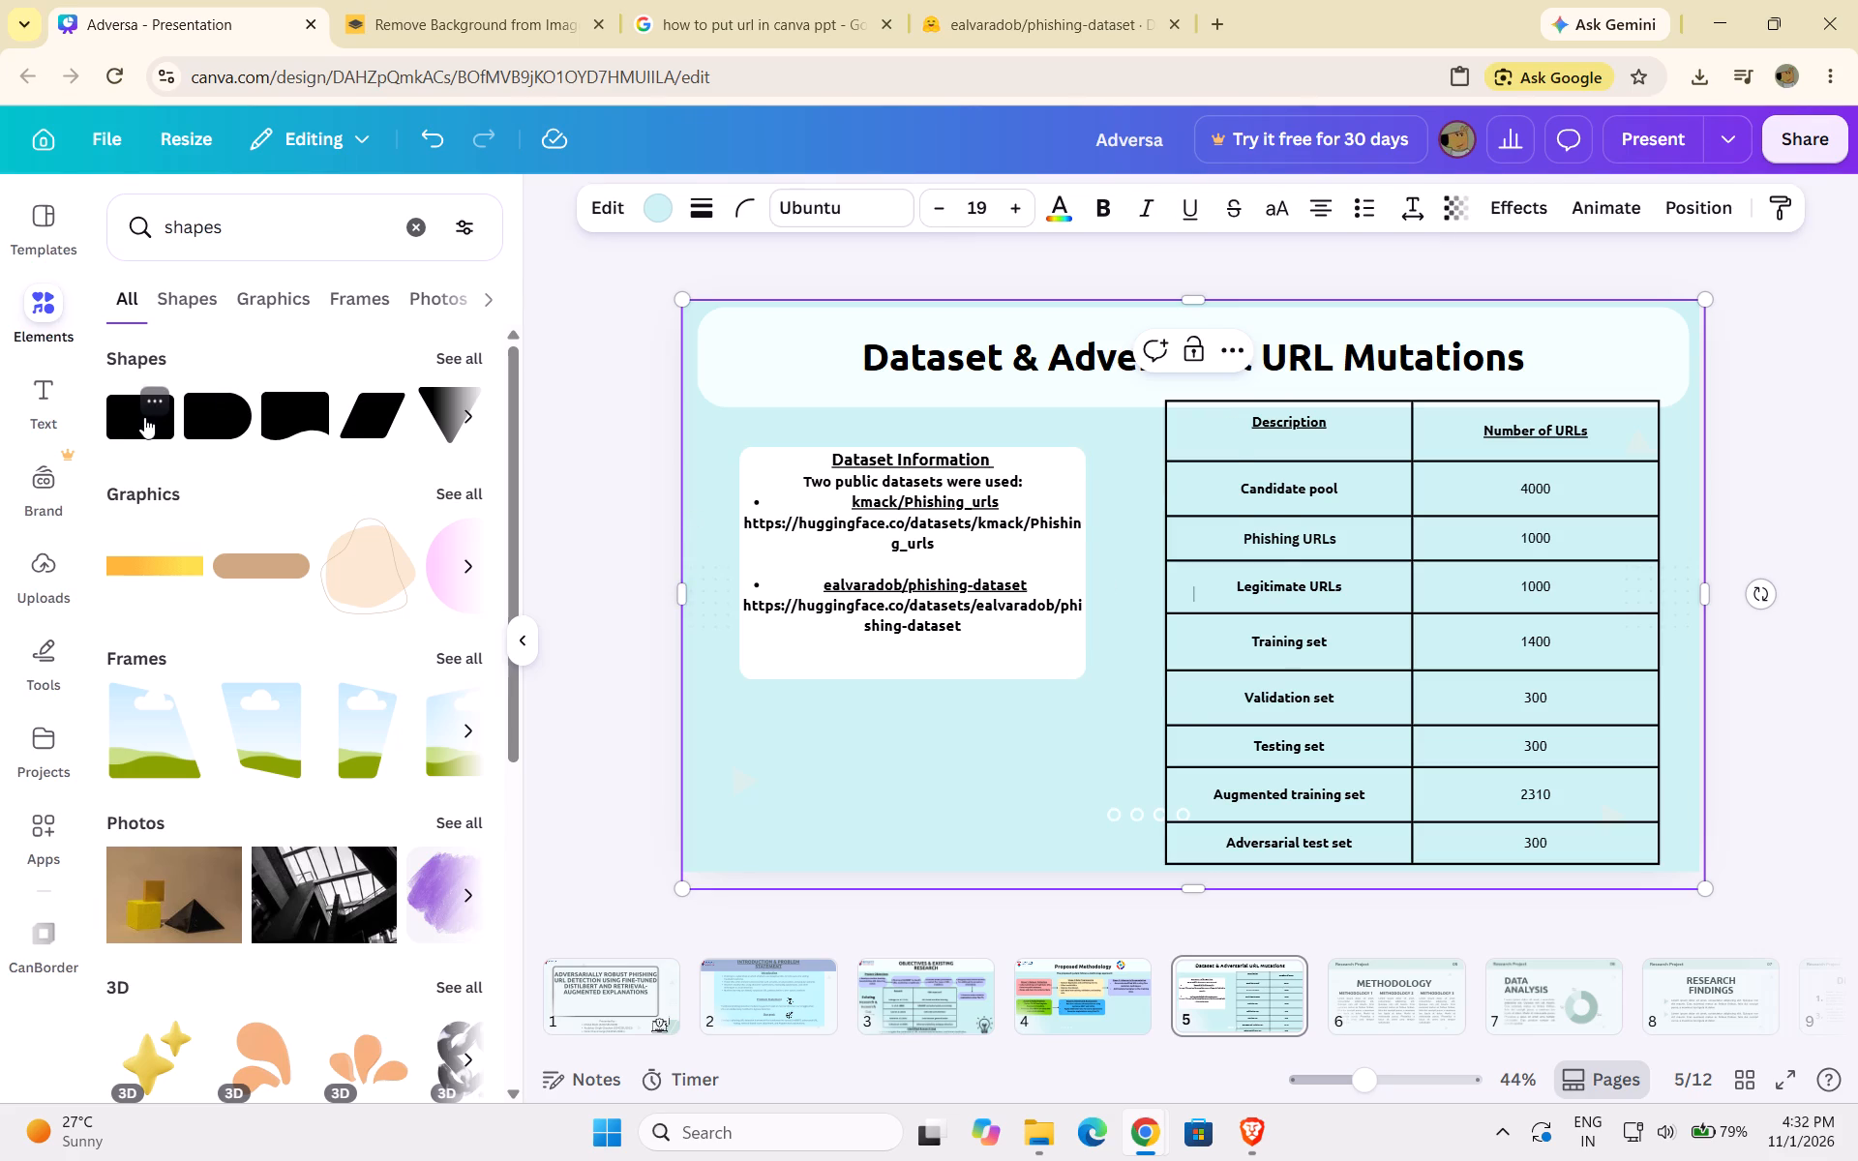
left_click(658, 217)
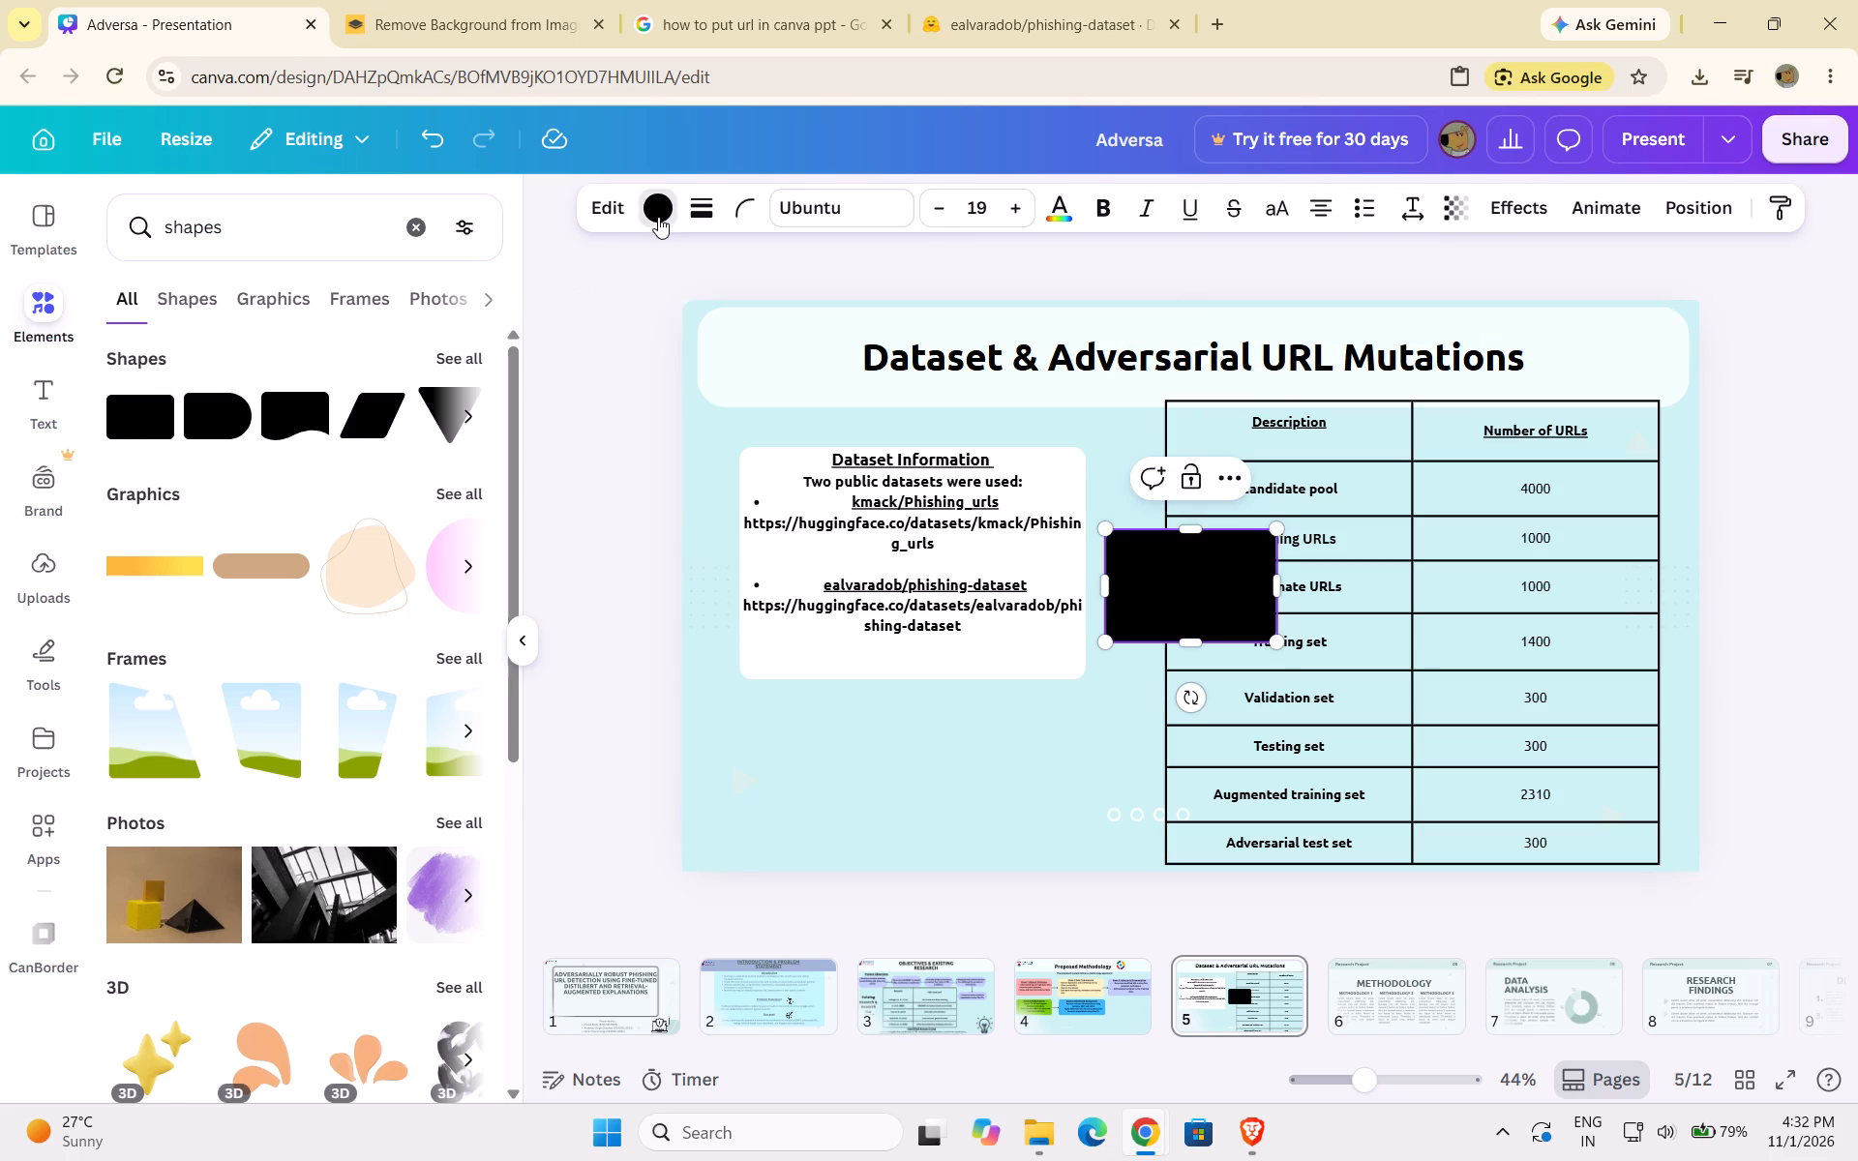
left_click(285, 390)
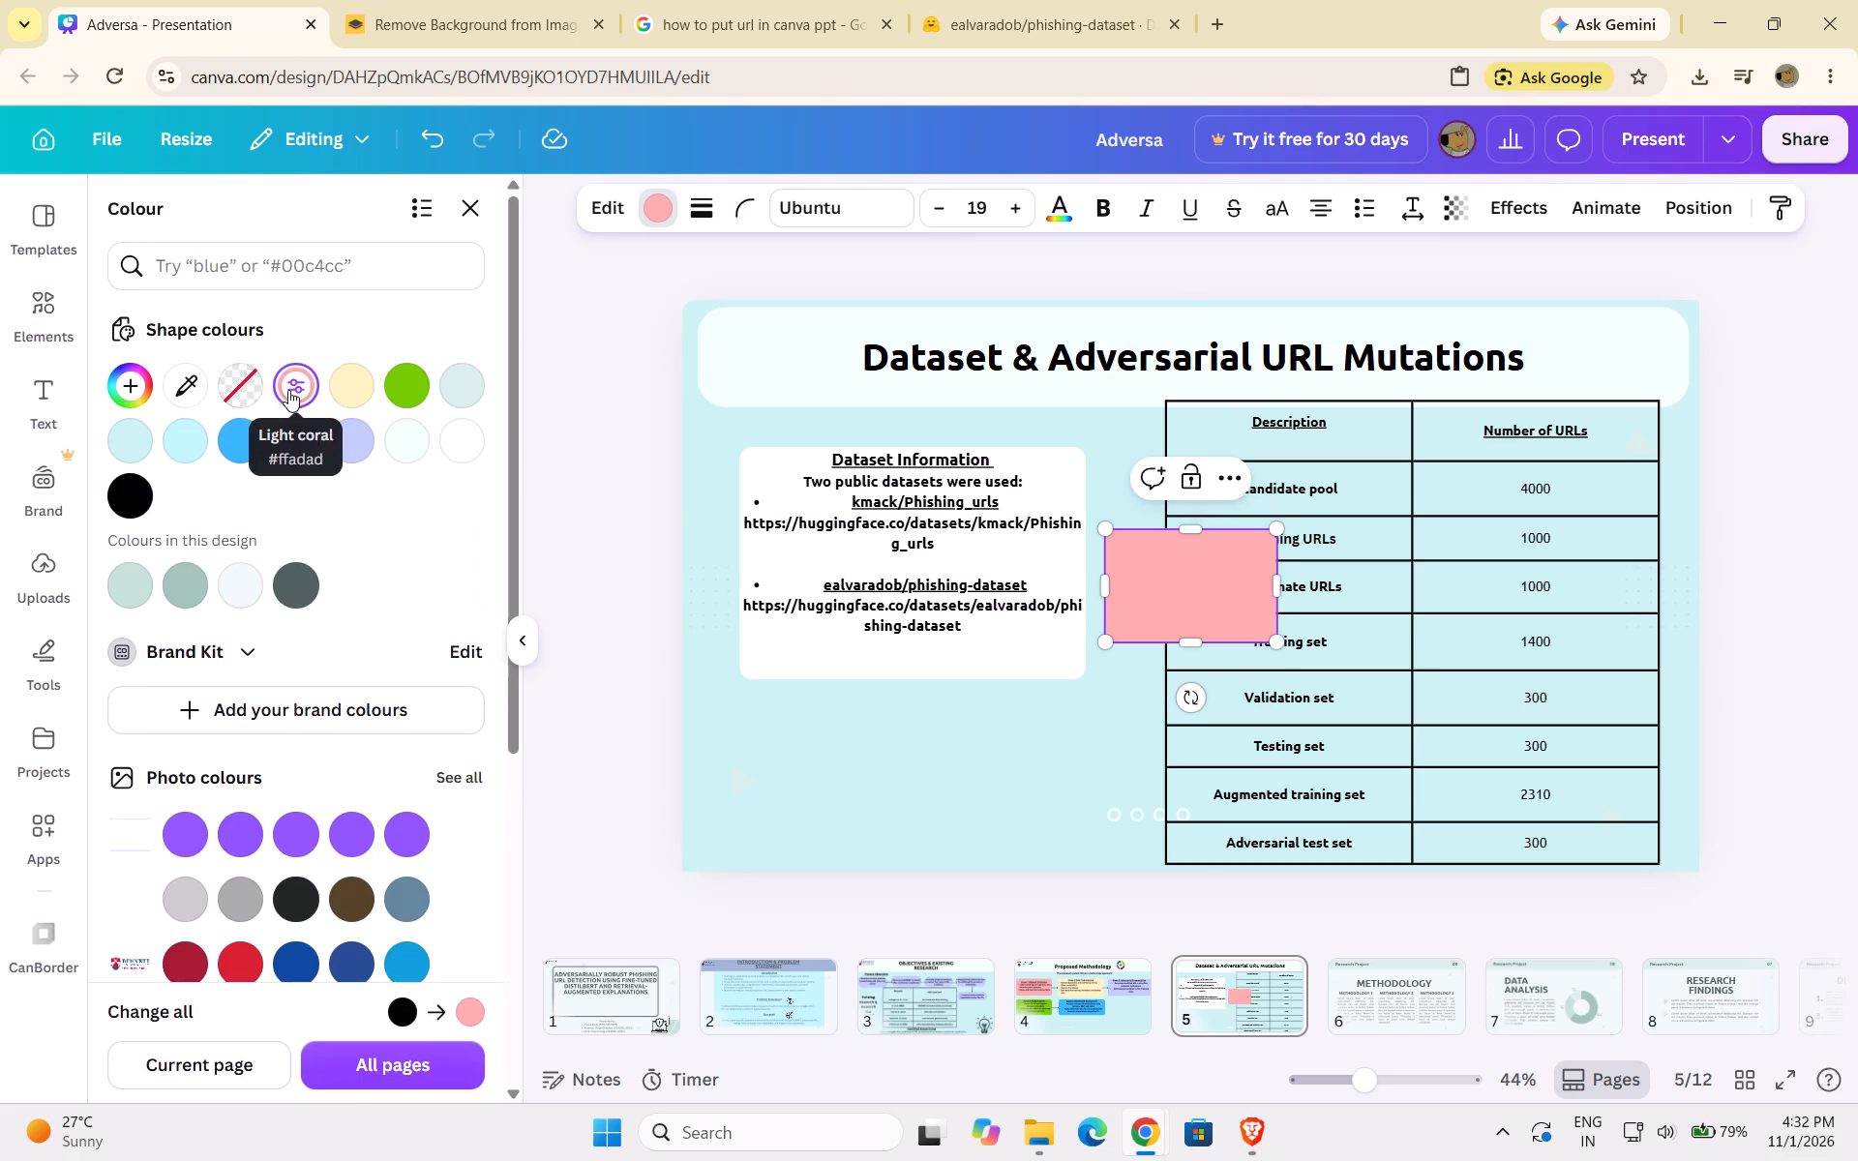
Layer the light coral rectangle behind the table but one level above the slide's background shape.
right_click(1172, 567)
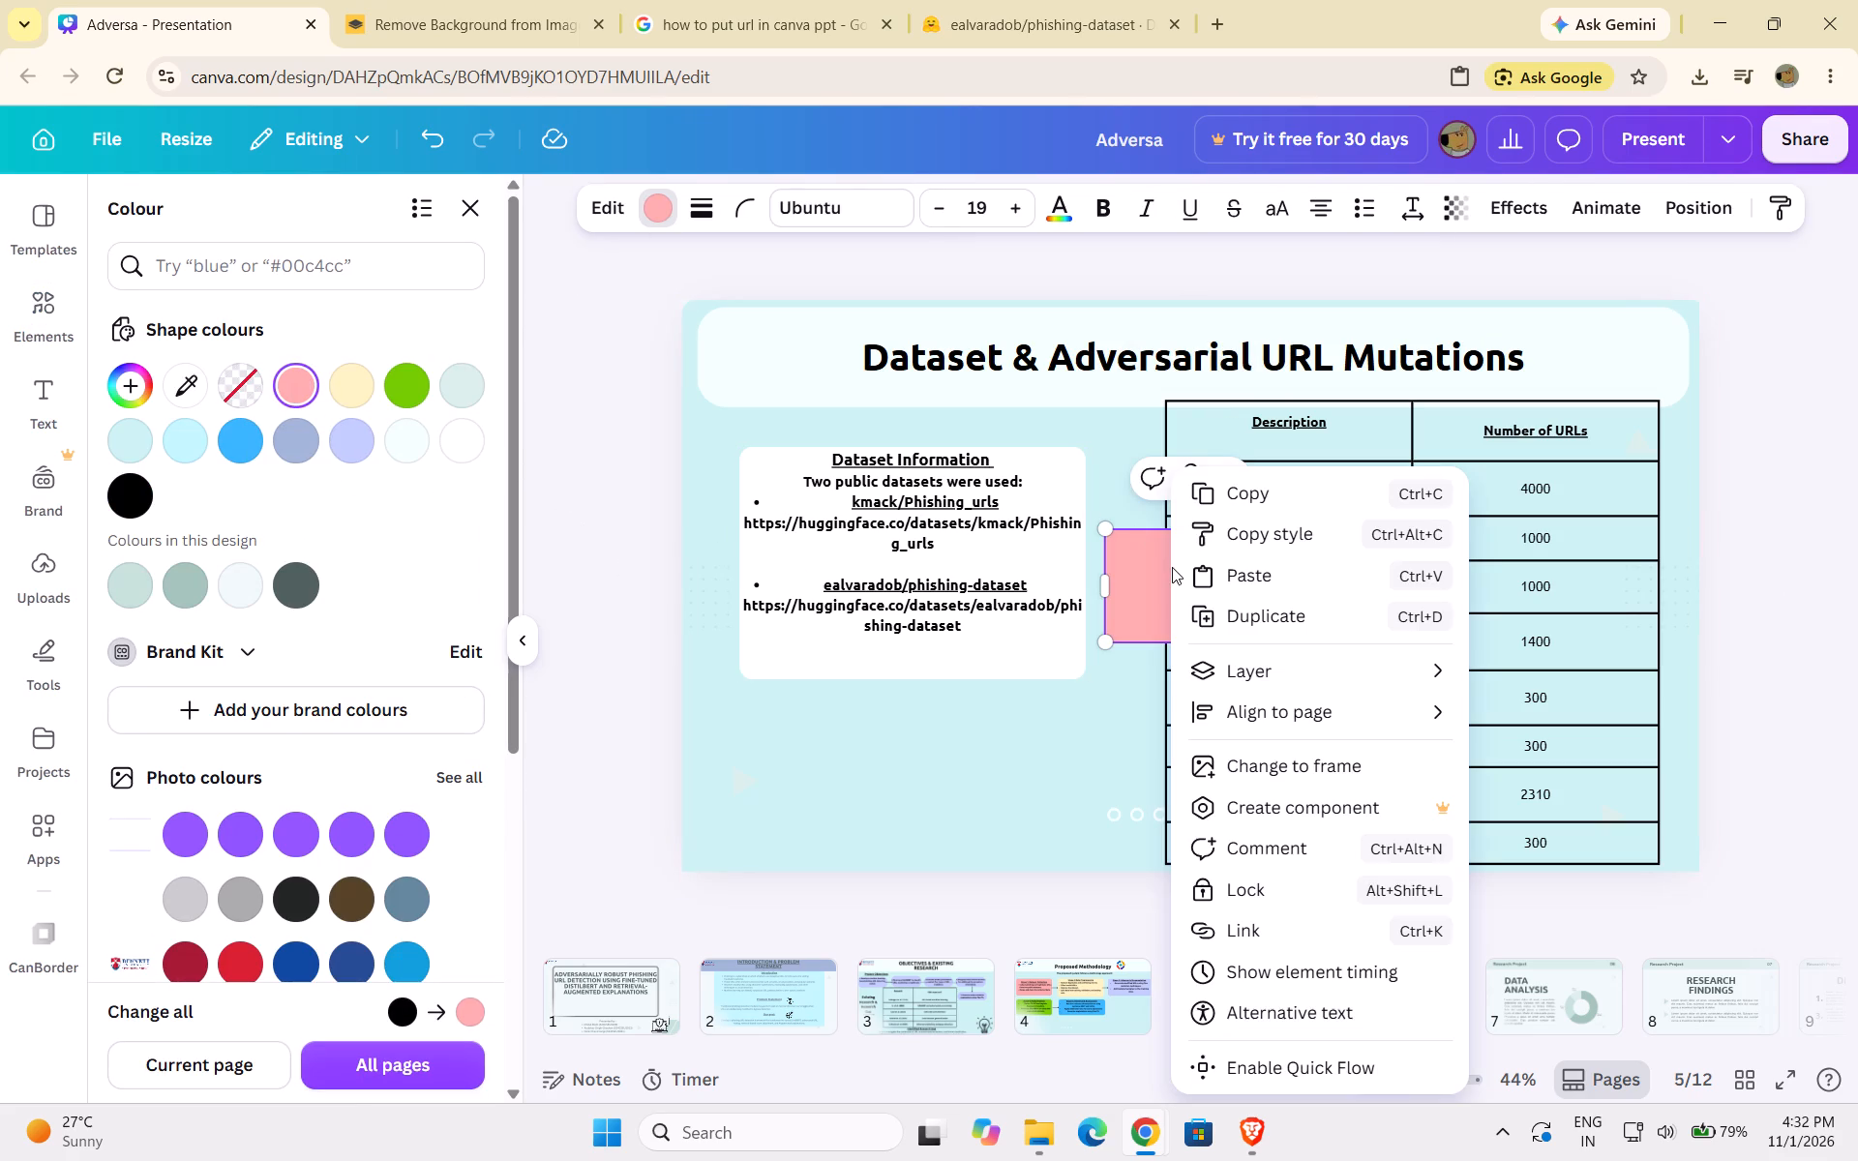
left_click(1211, 666)
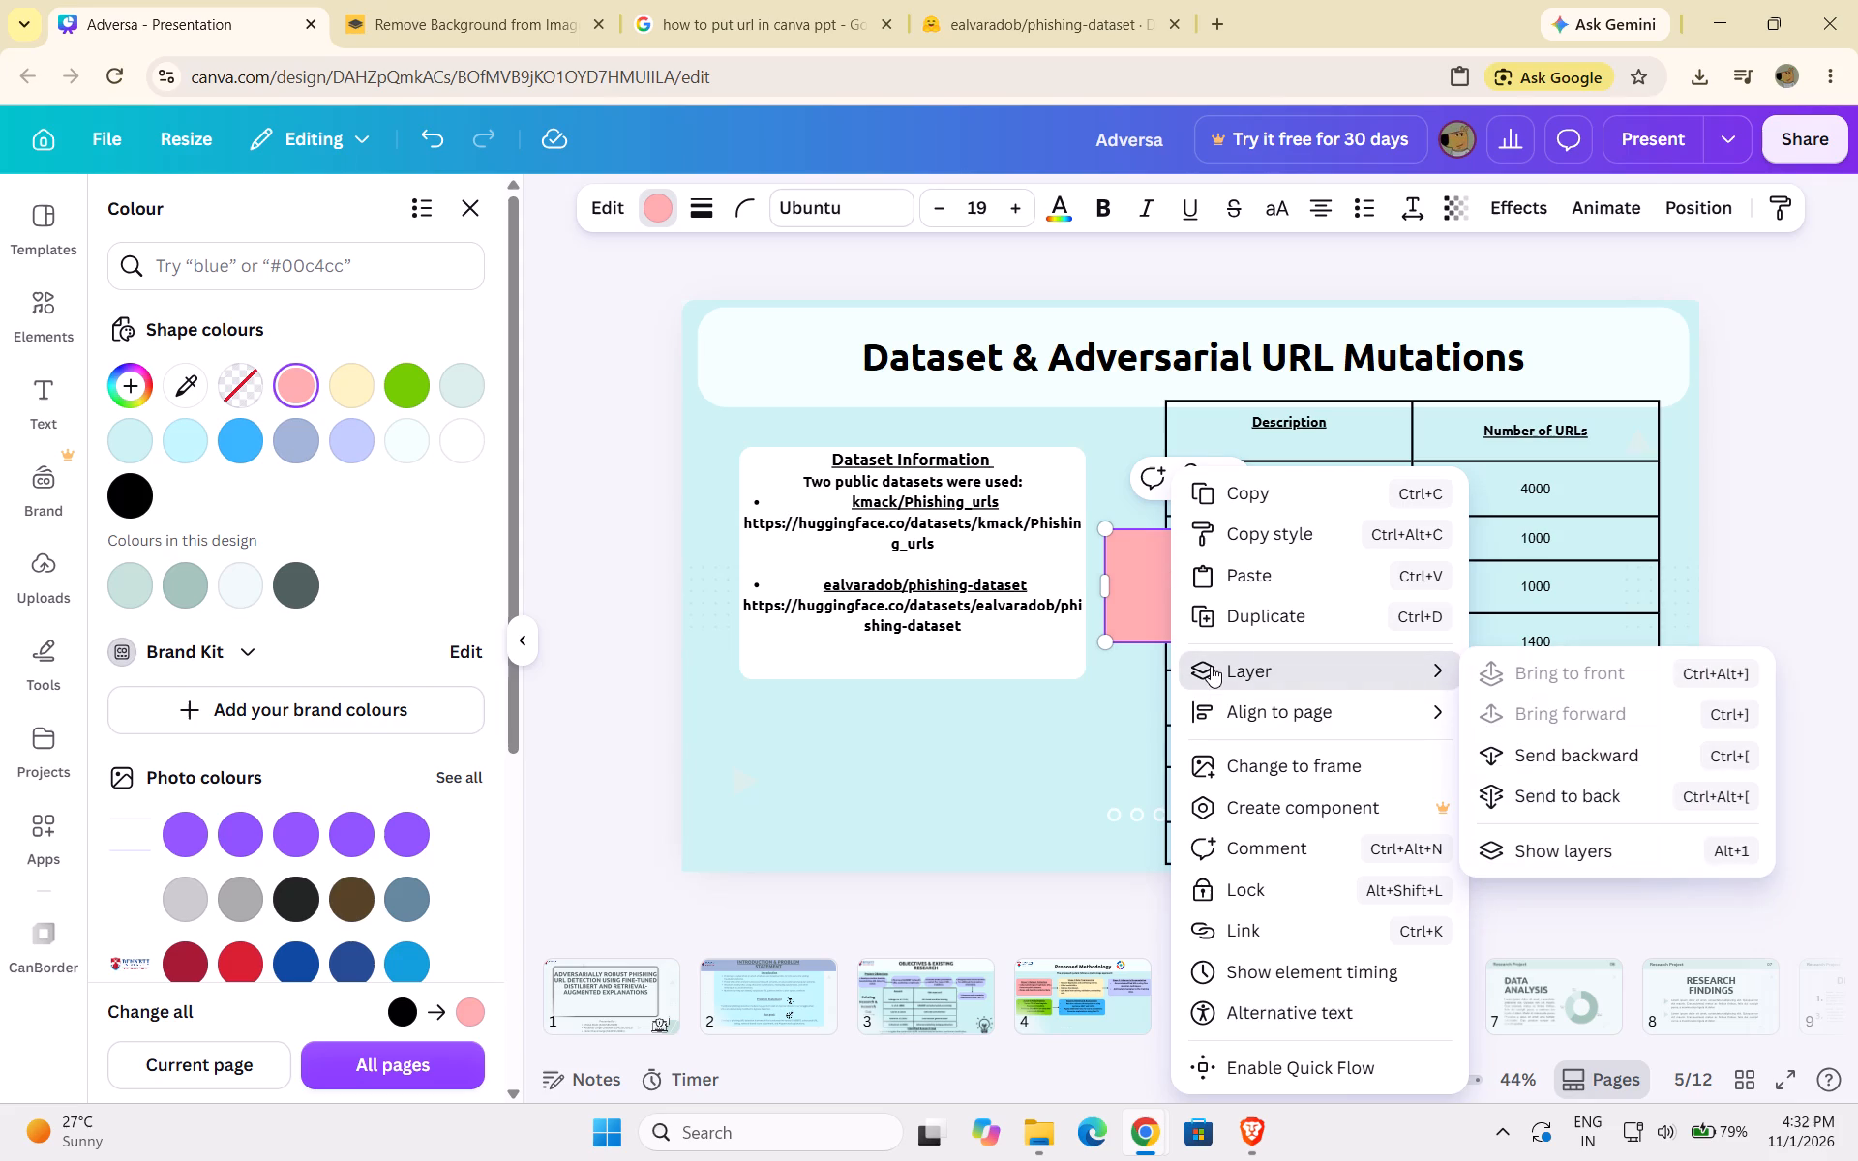
left_click(1550, 786)
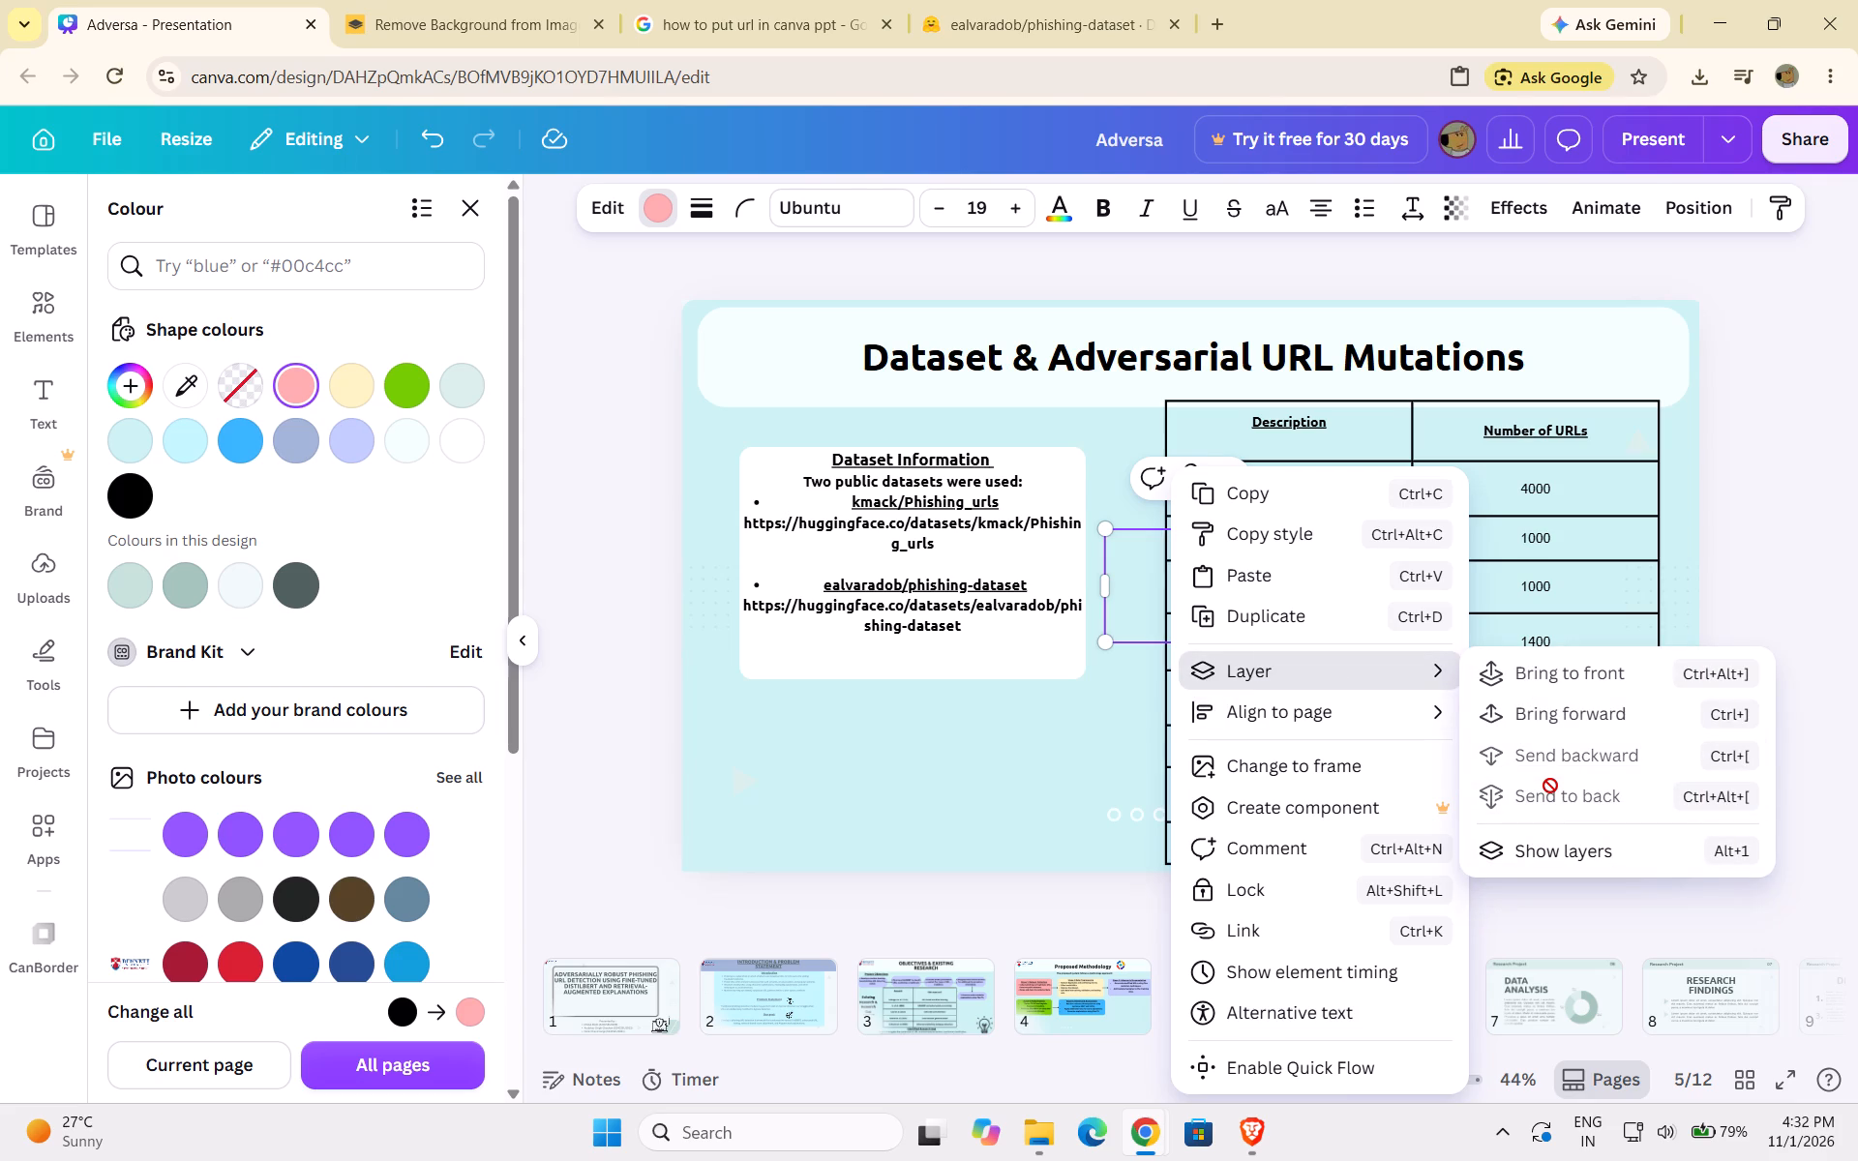
left_click(1534, 717)
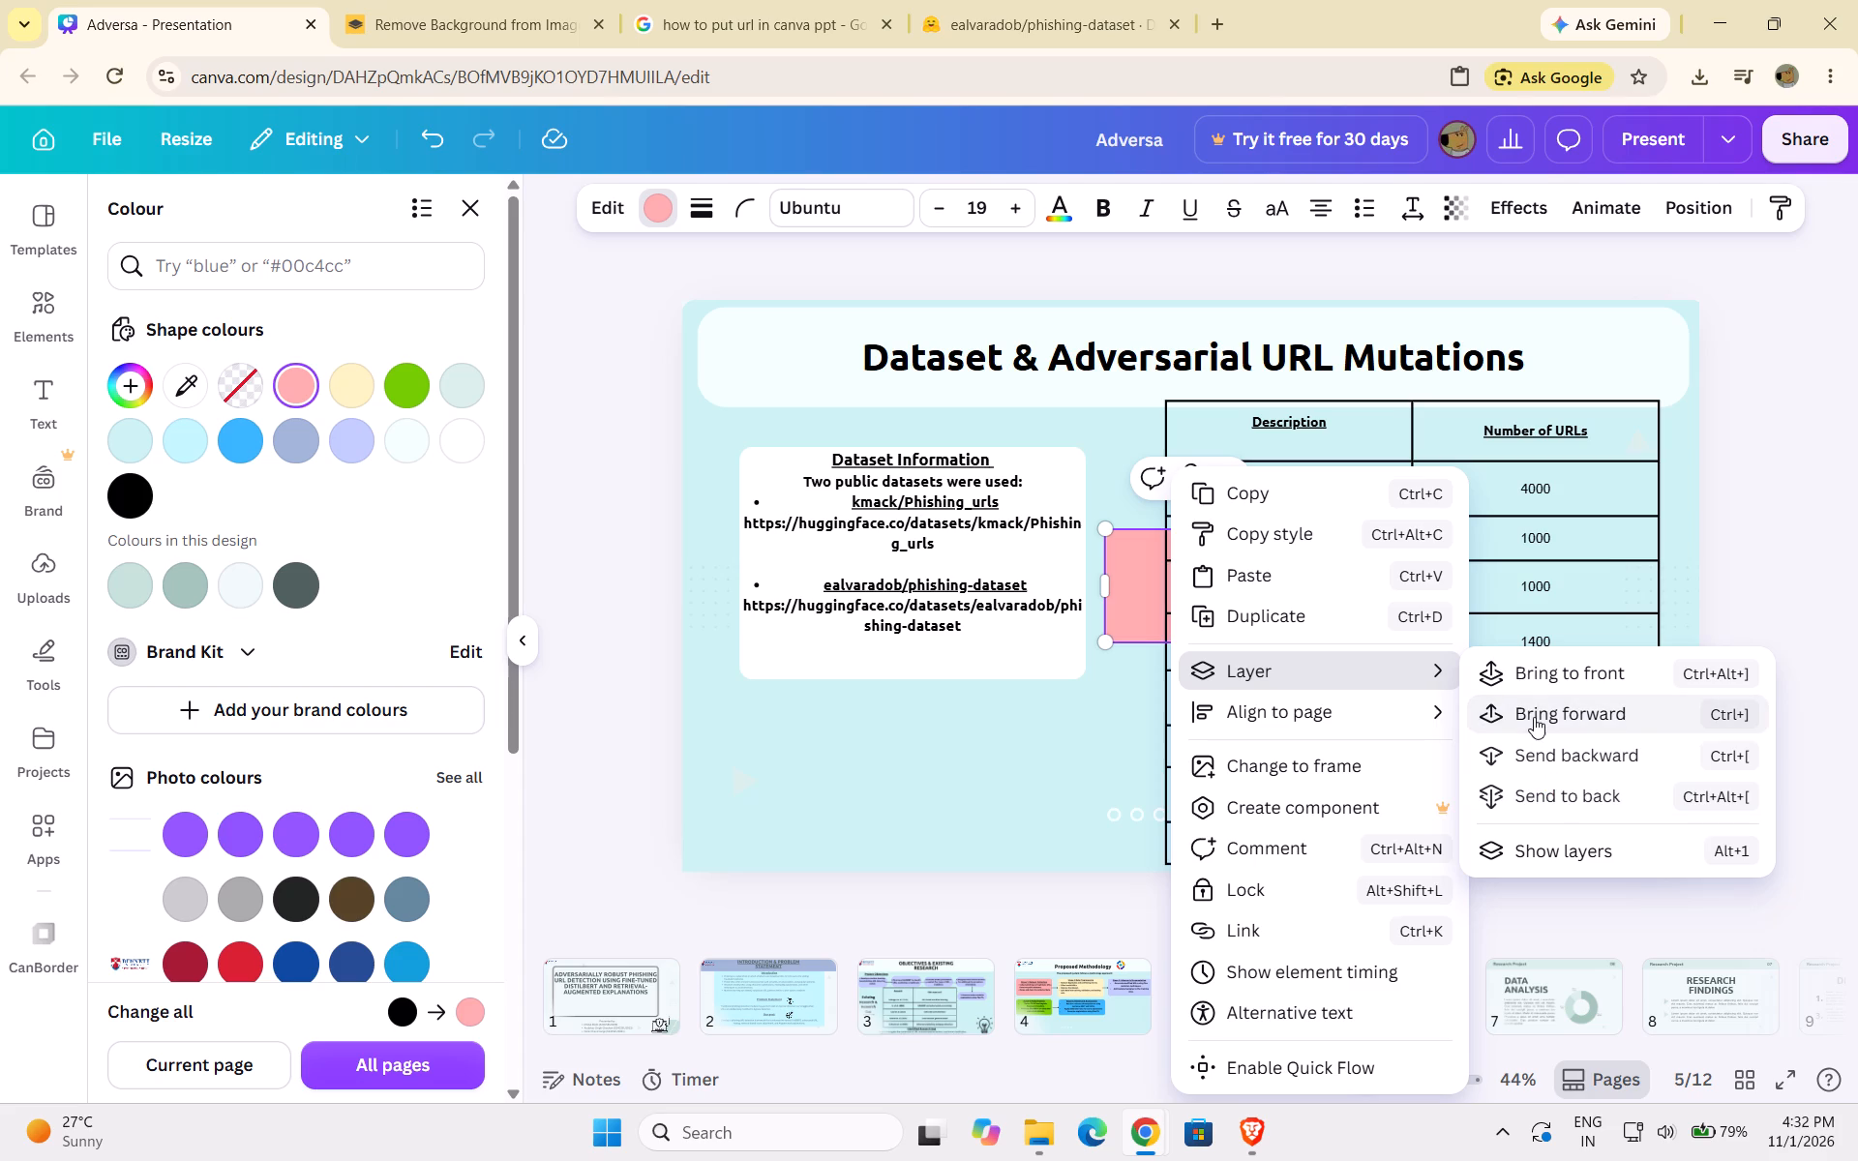
left_click_drag(1124, 590, 1161, 511)
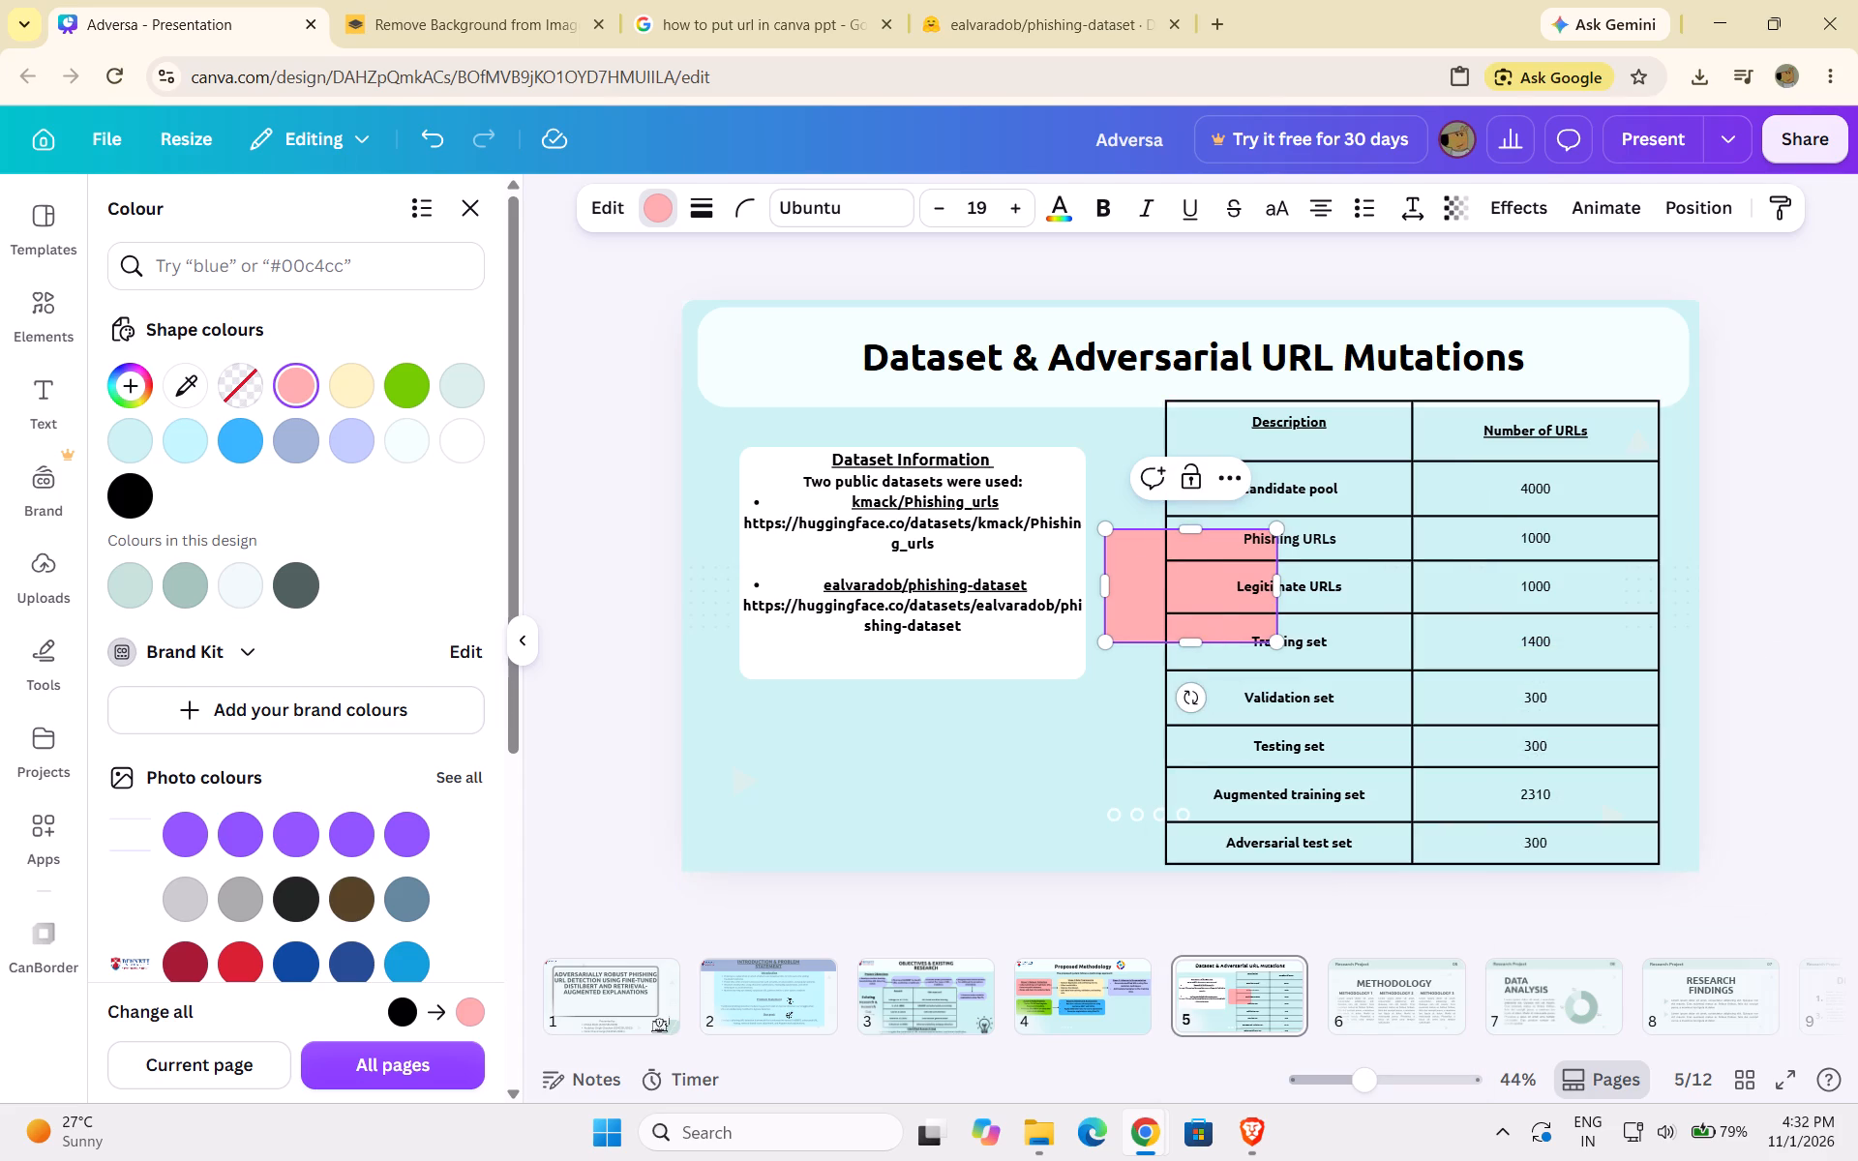
Align the light coral rectangle with the dataset table and stretch it to about 935 by 897 so it backs every row.
left_click_drag(1126, 555, 1150, 421)
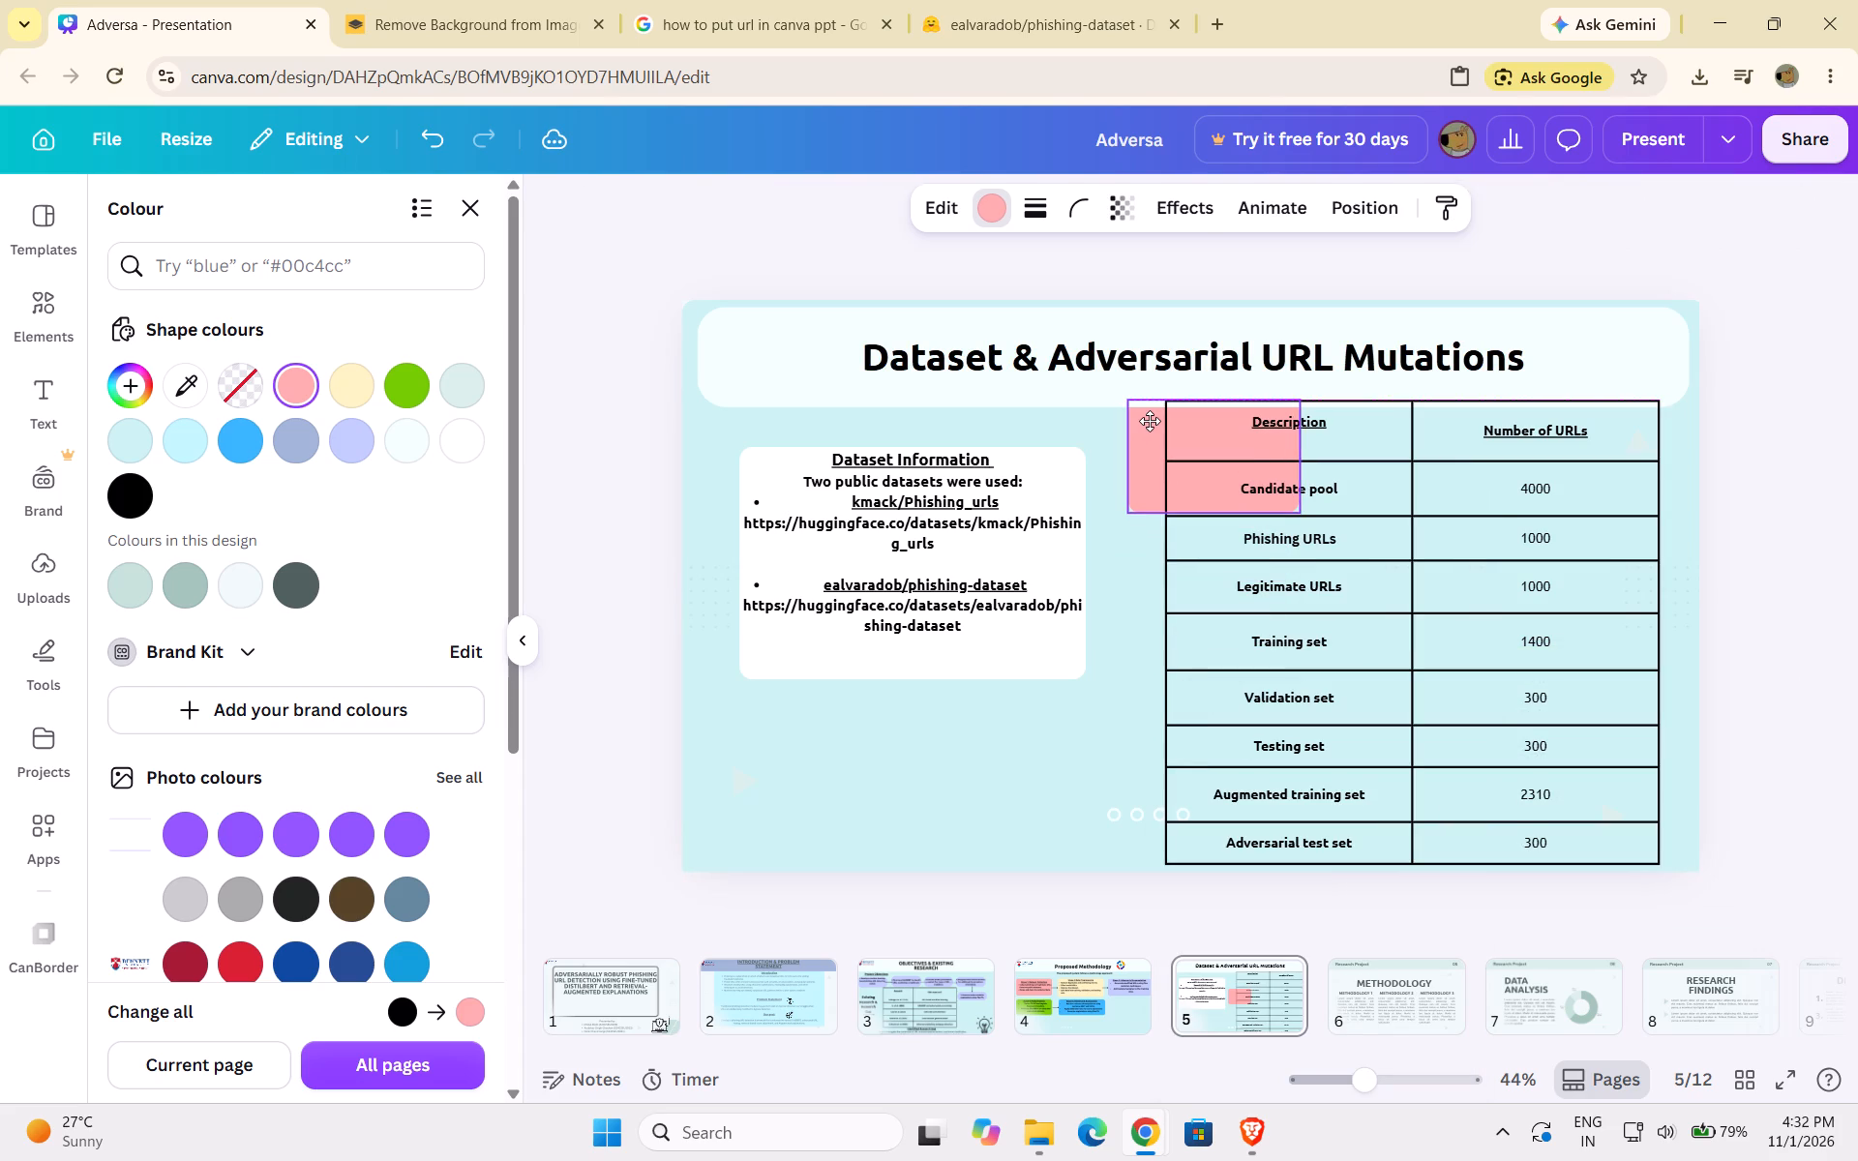
left_click_drag(1150, 421, 1181, 428)
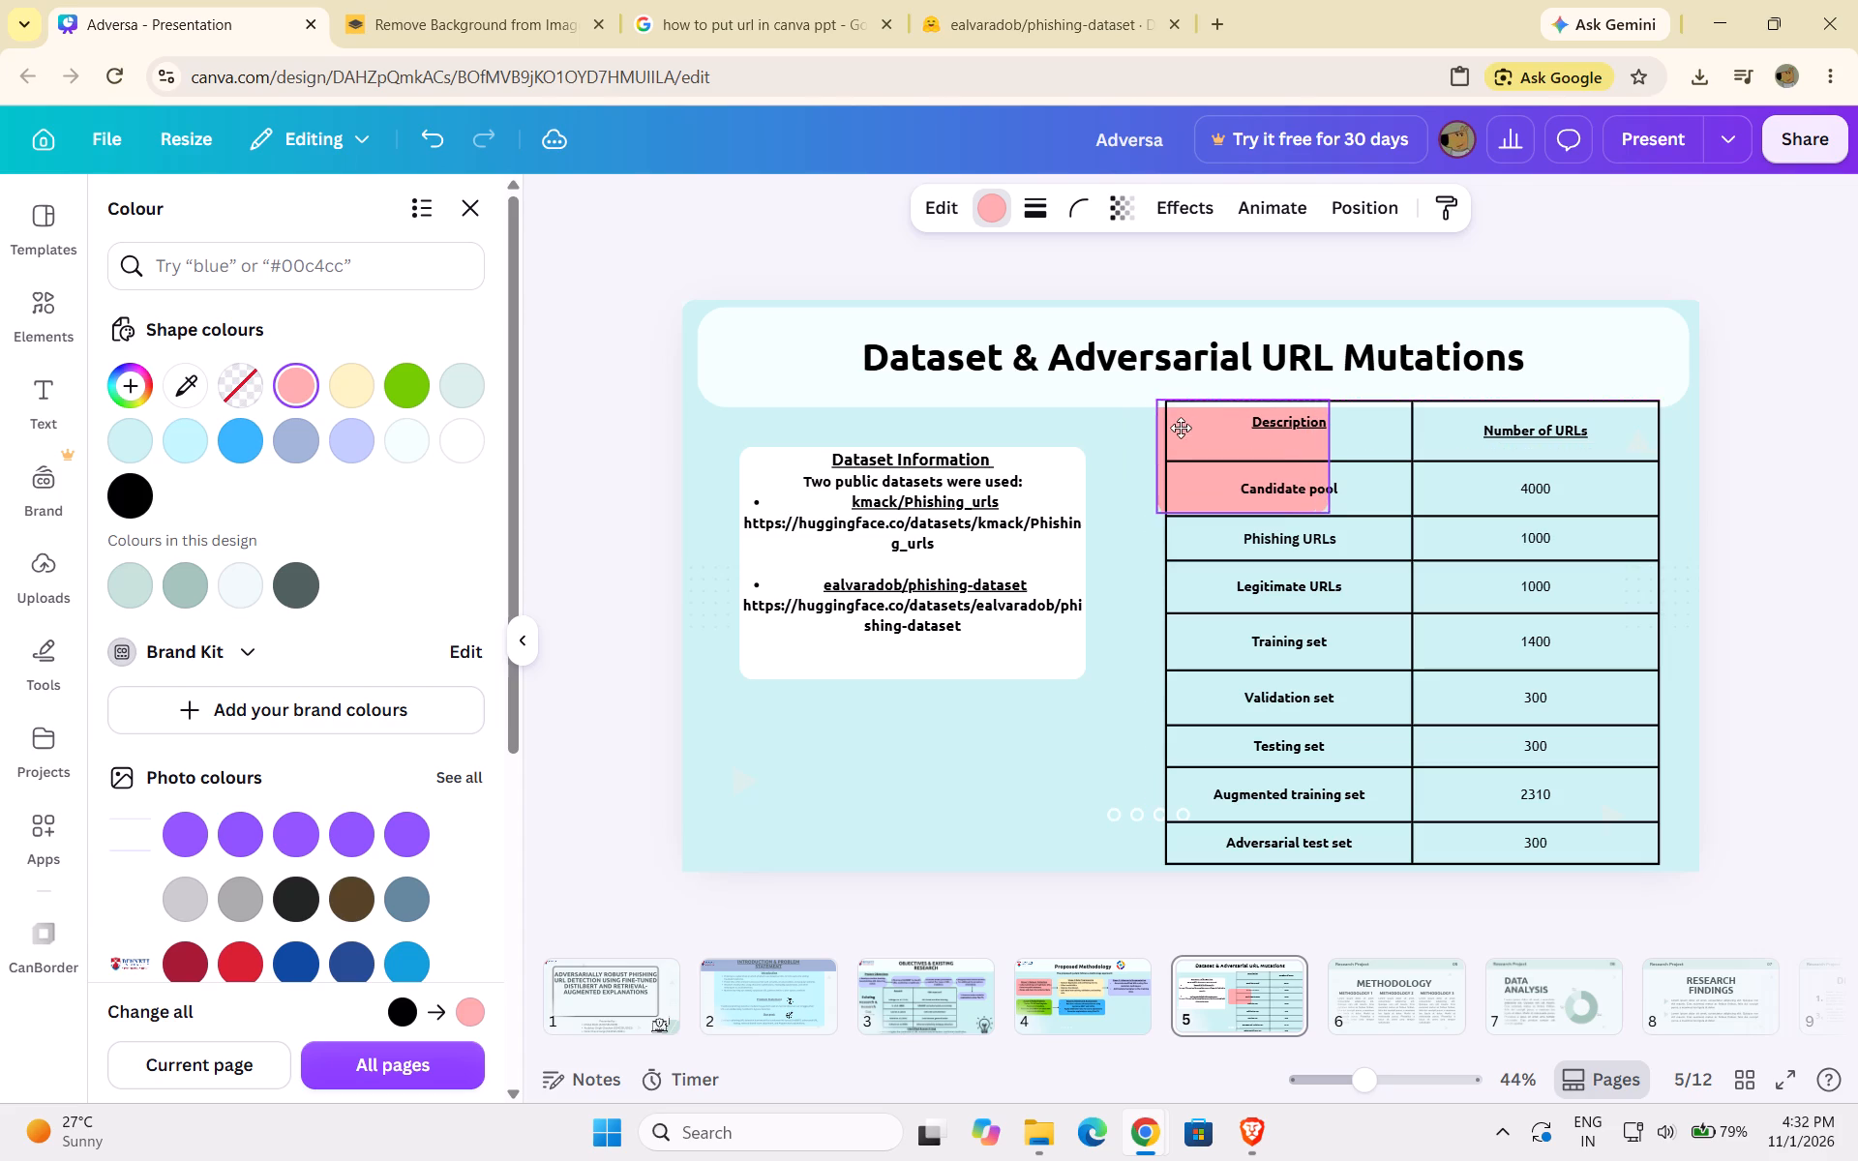
left_click_drag(1181, 428, 1190, 420)
left_click_drag(1334, 500, 1504, 1012)
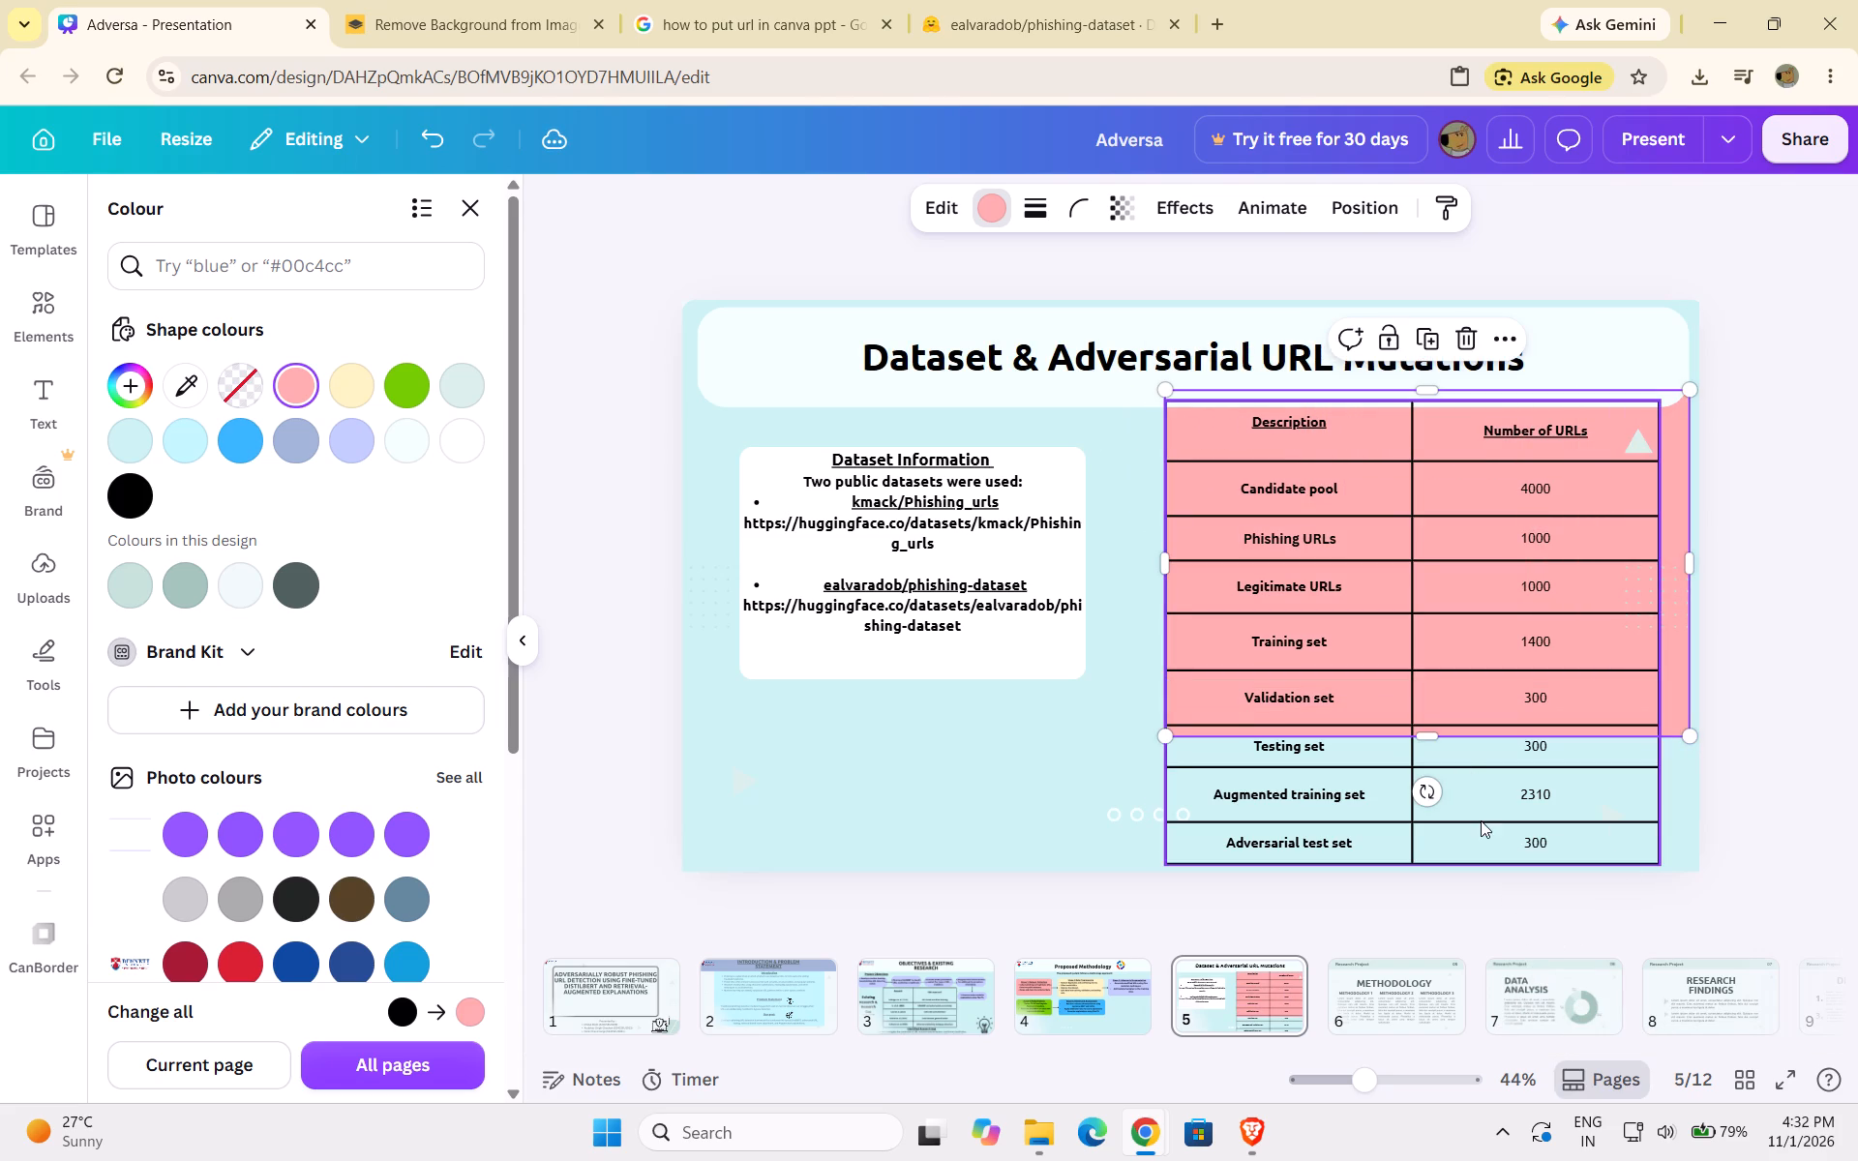
left_click_drag(1693, 560, 1659, 569)
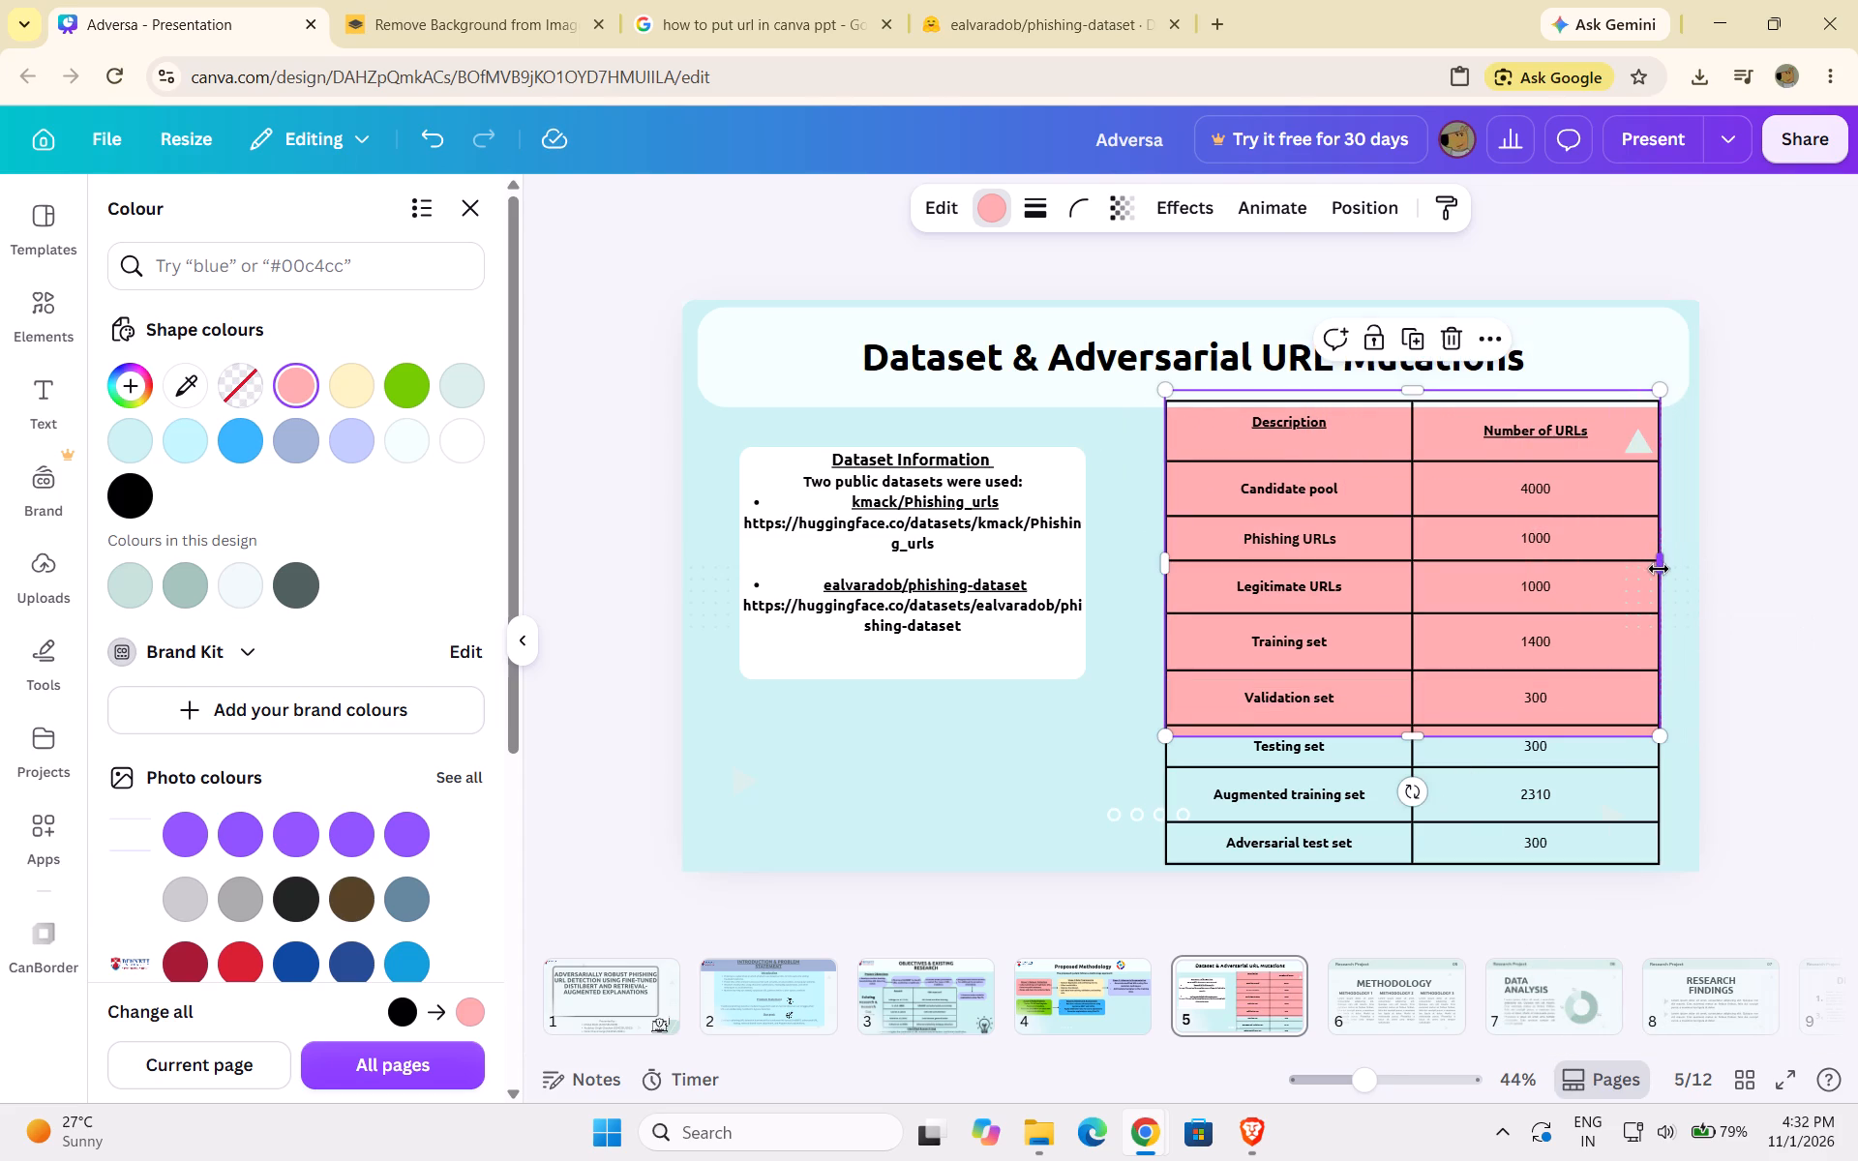
left_click_drag(1413, 736, 1420, 782)
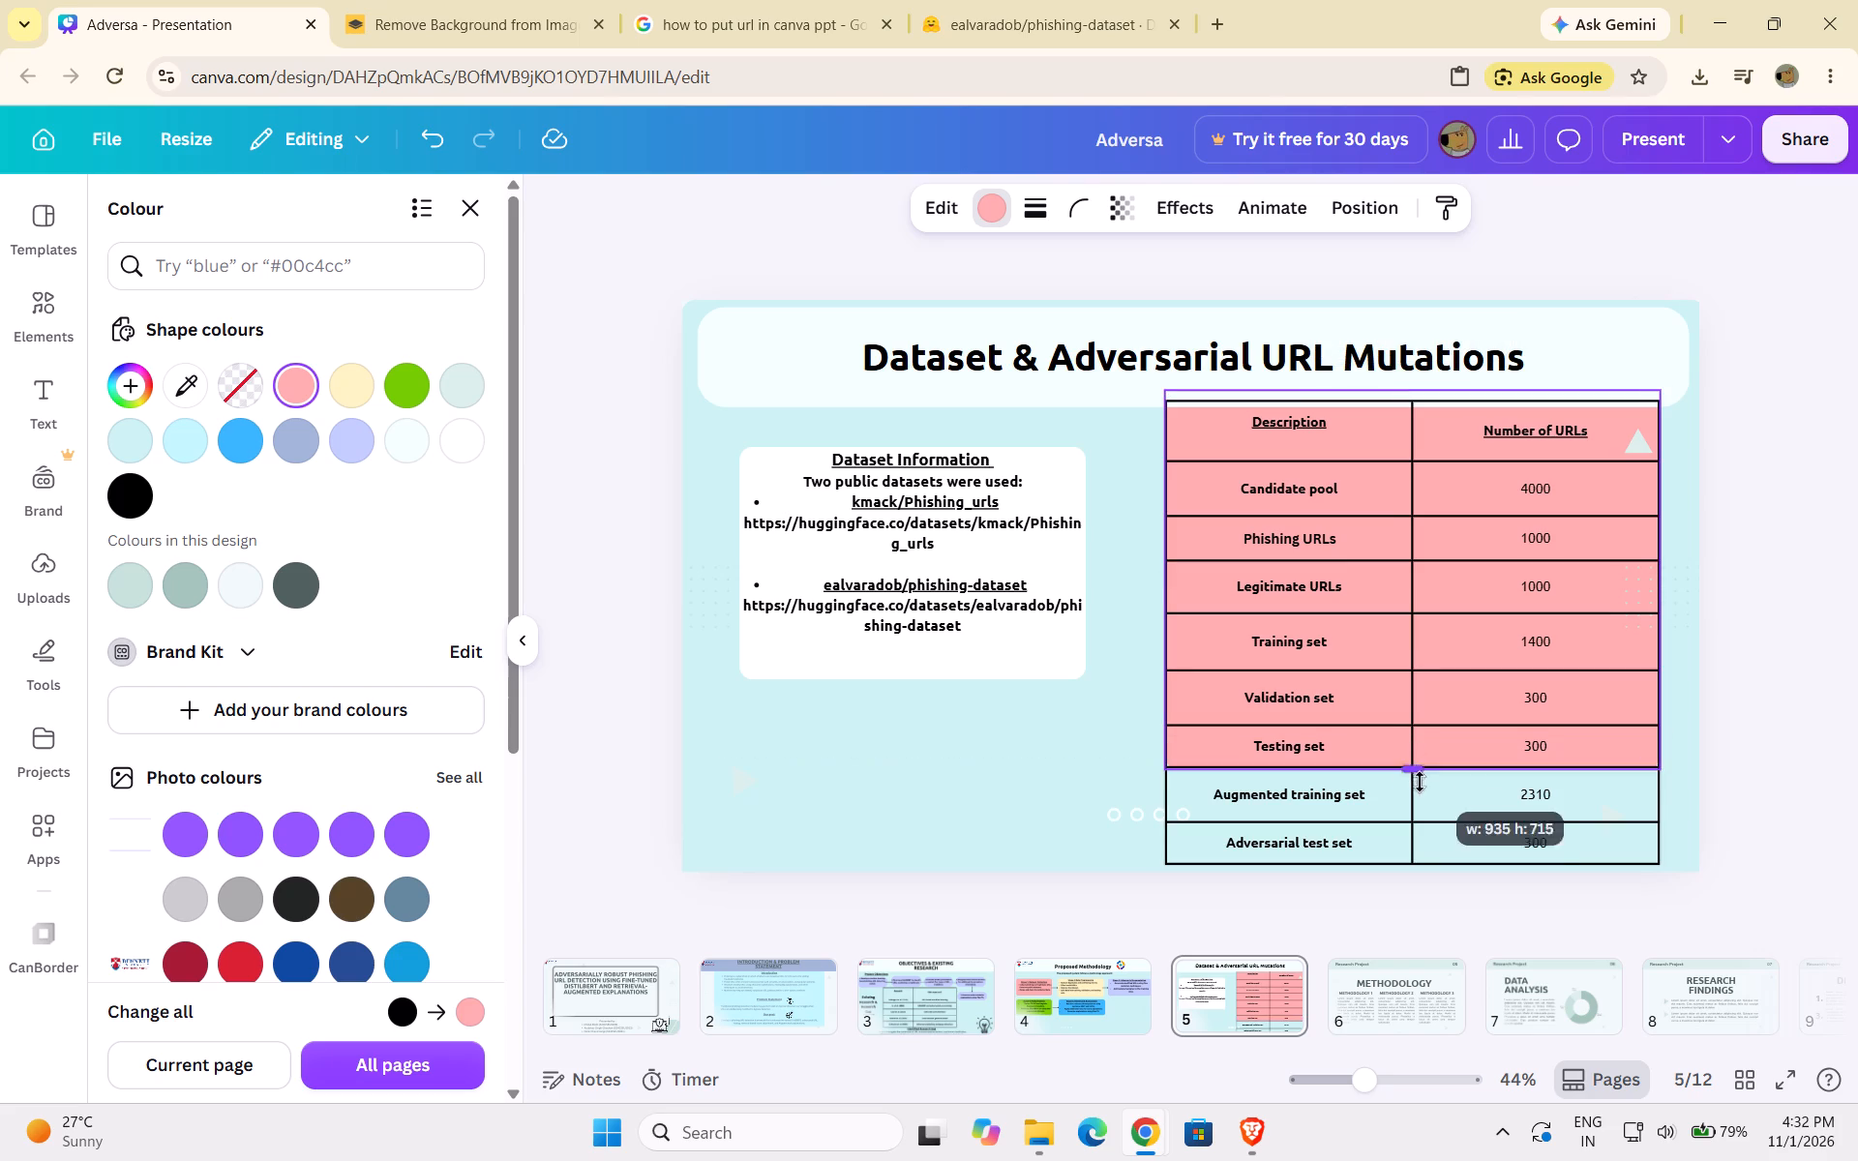
left_click_drag(1420, 782, 1420, 865)
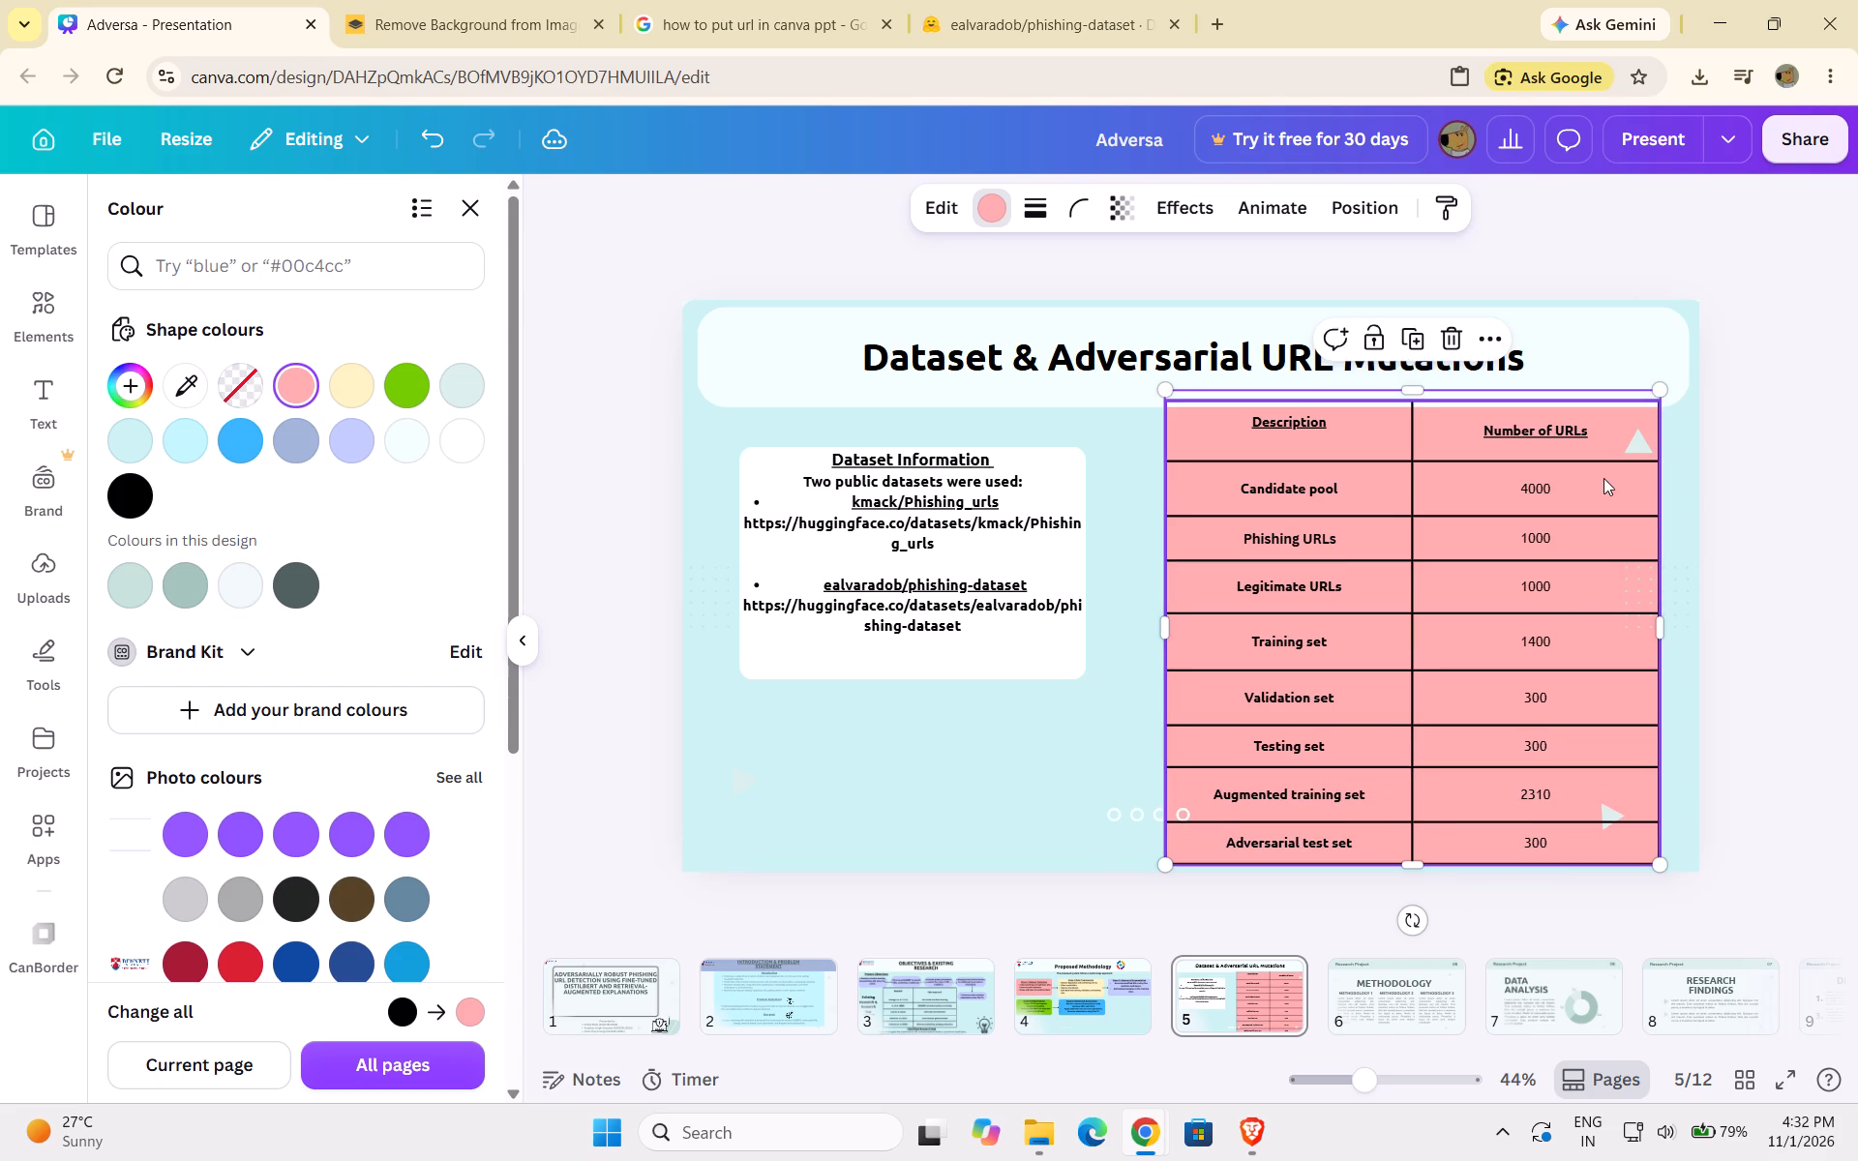
Lower the dataset table's top edge slightly so it sits just below the slide's title banner.
left_click(1639, 442)
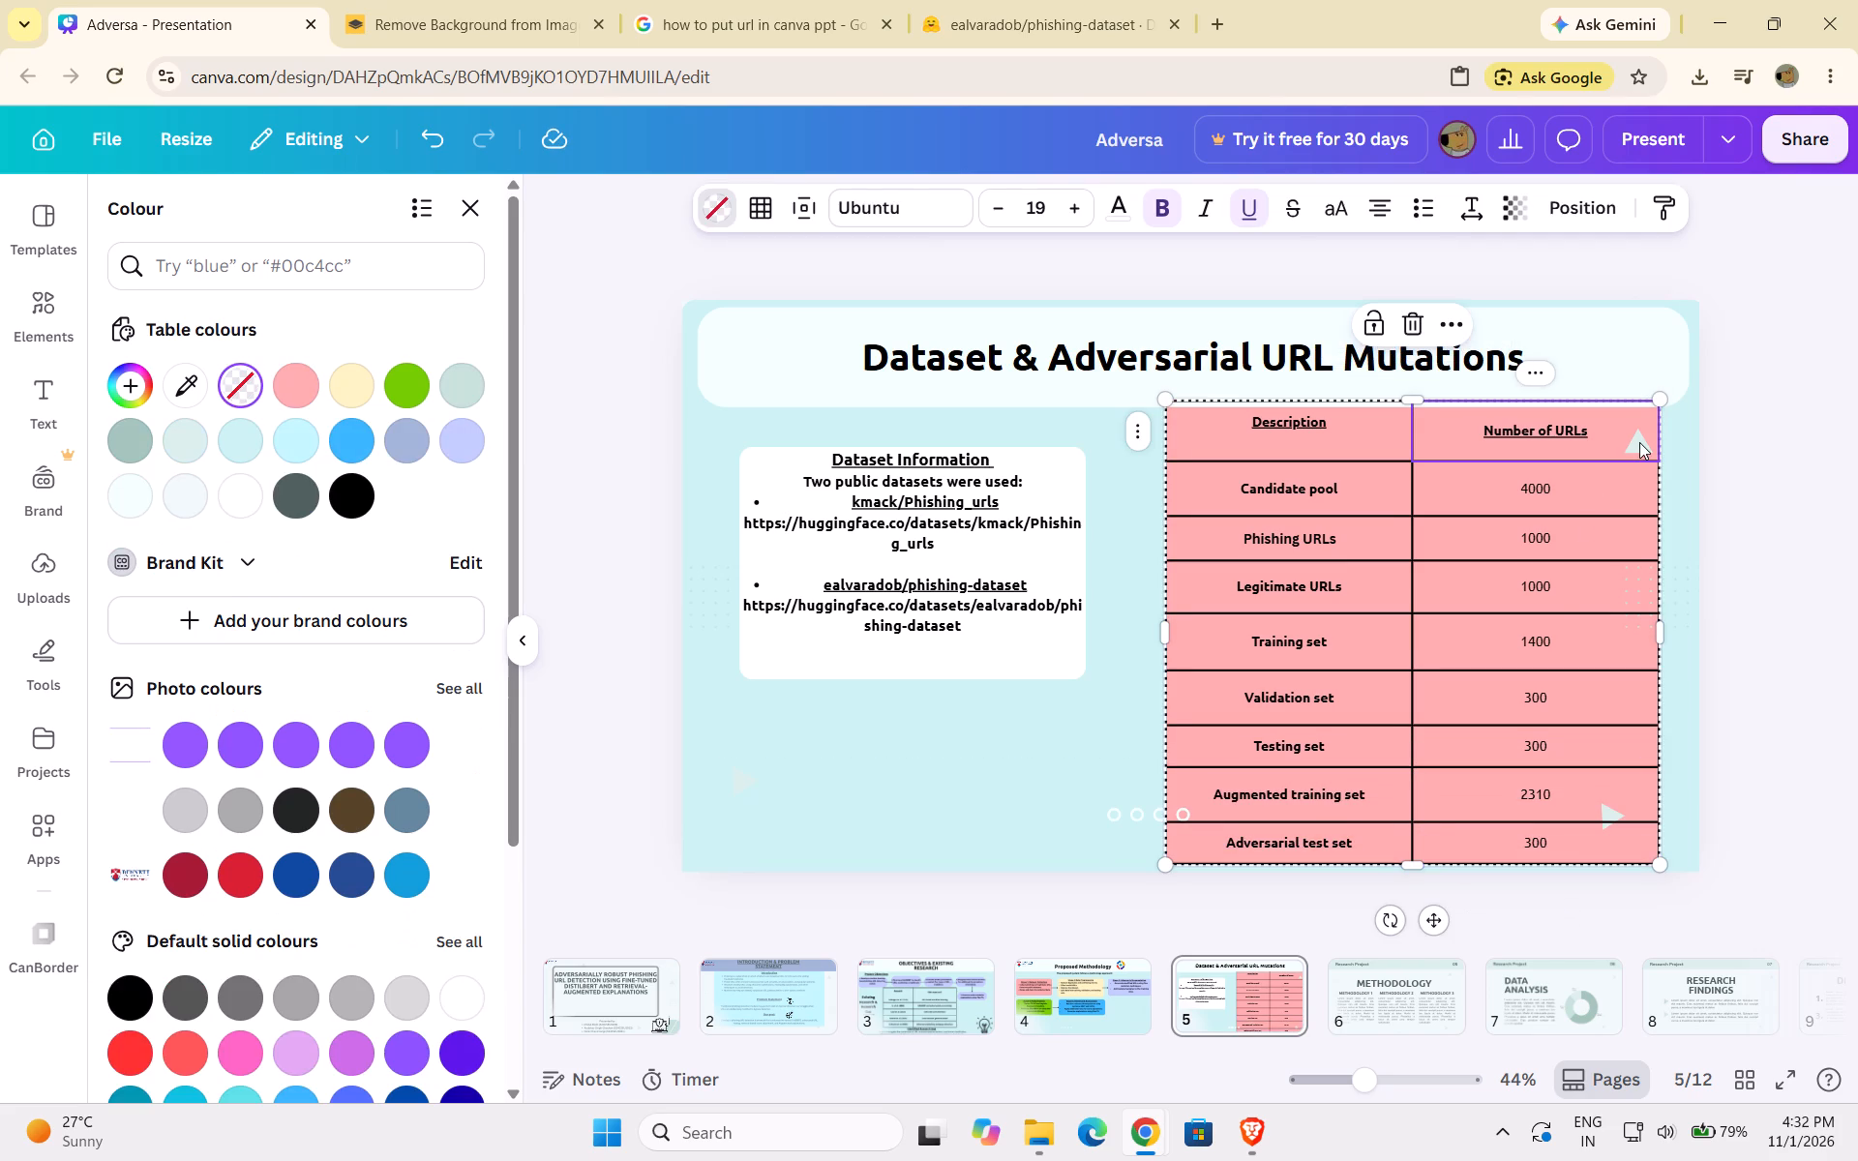
left_click(1805, 455)
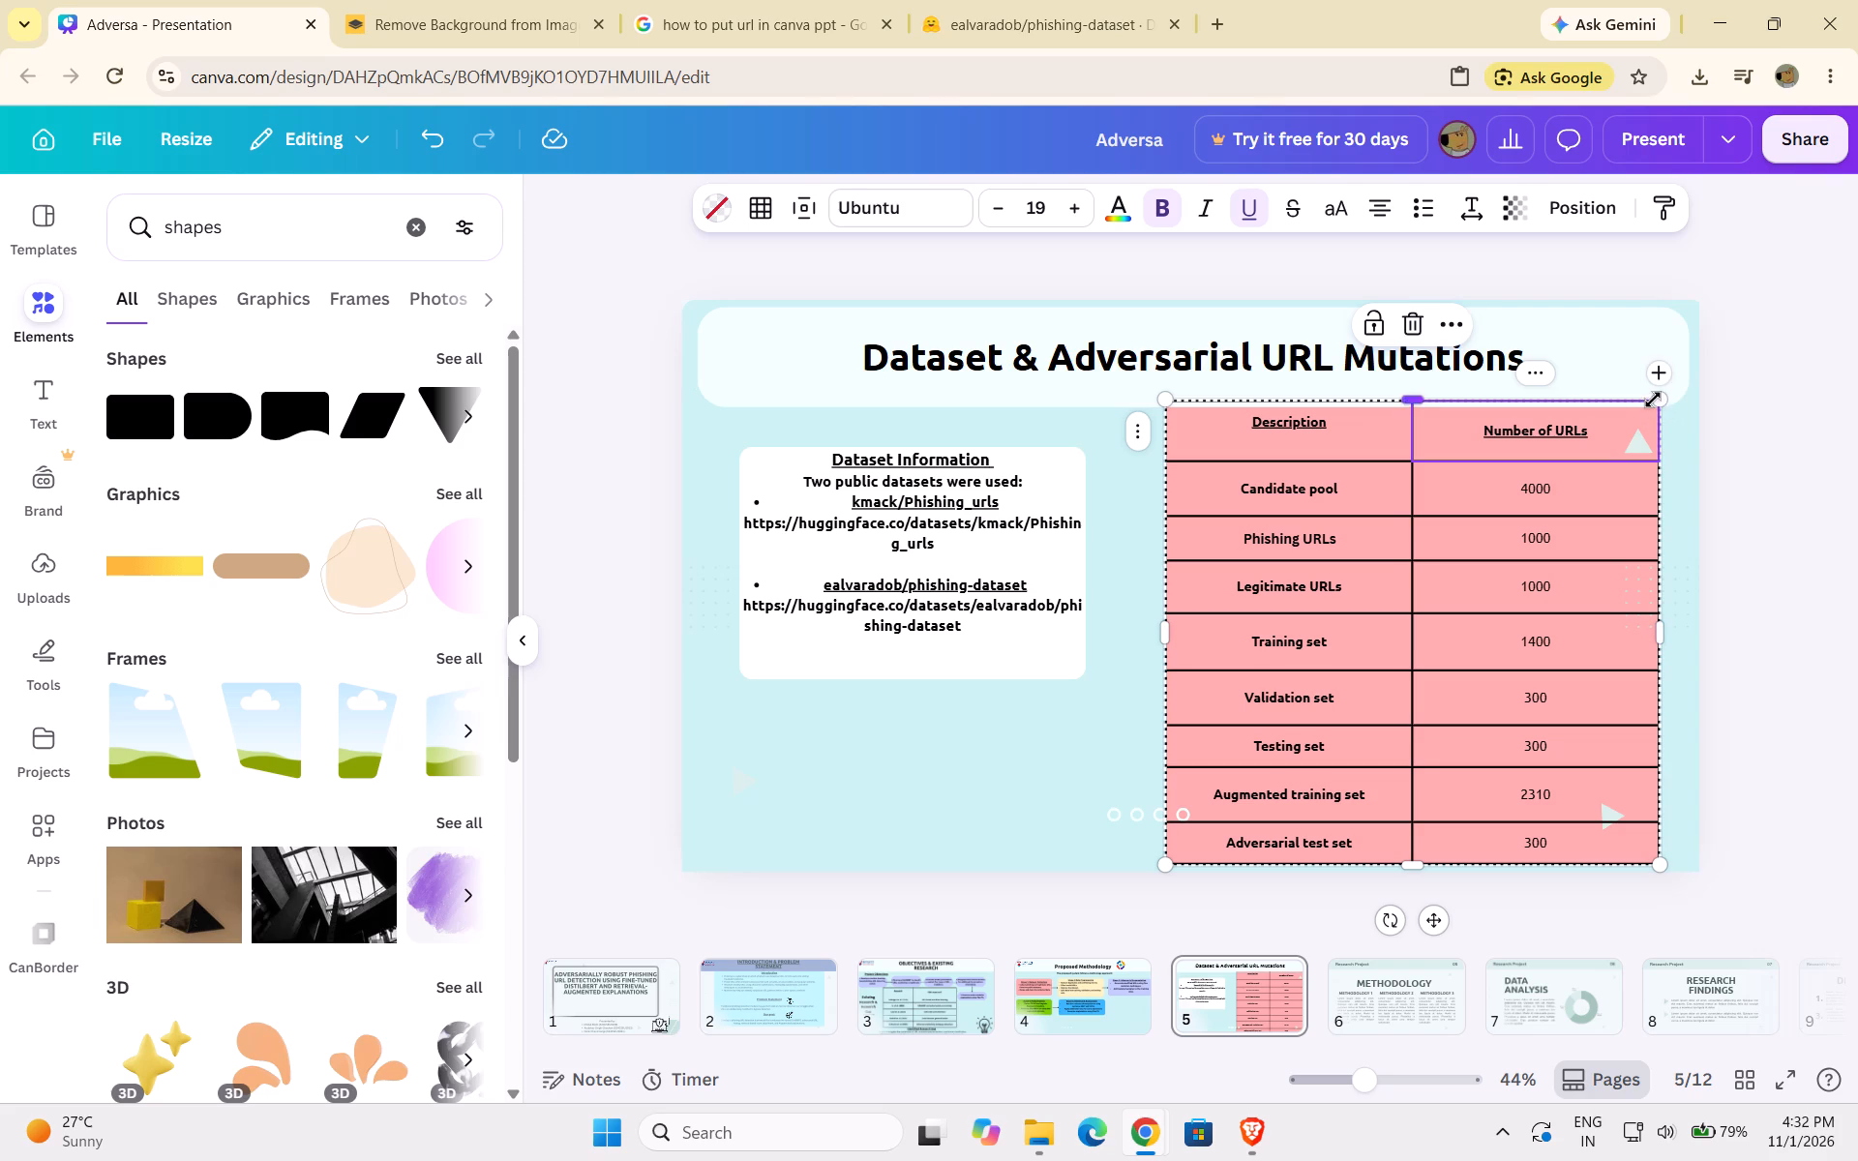
left_click_drag(1657, 399, 1635, 408)
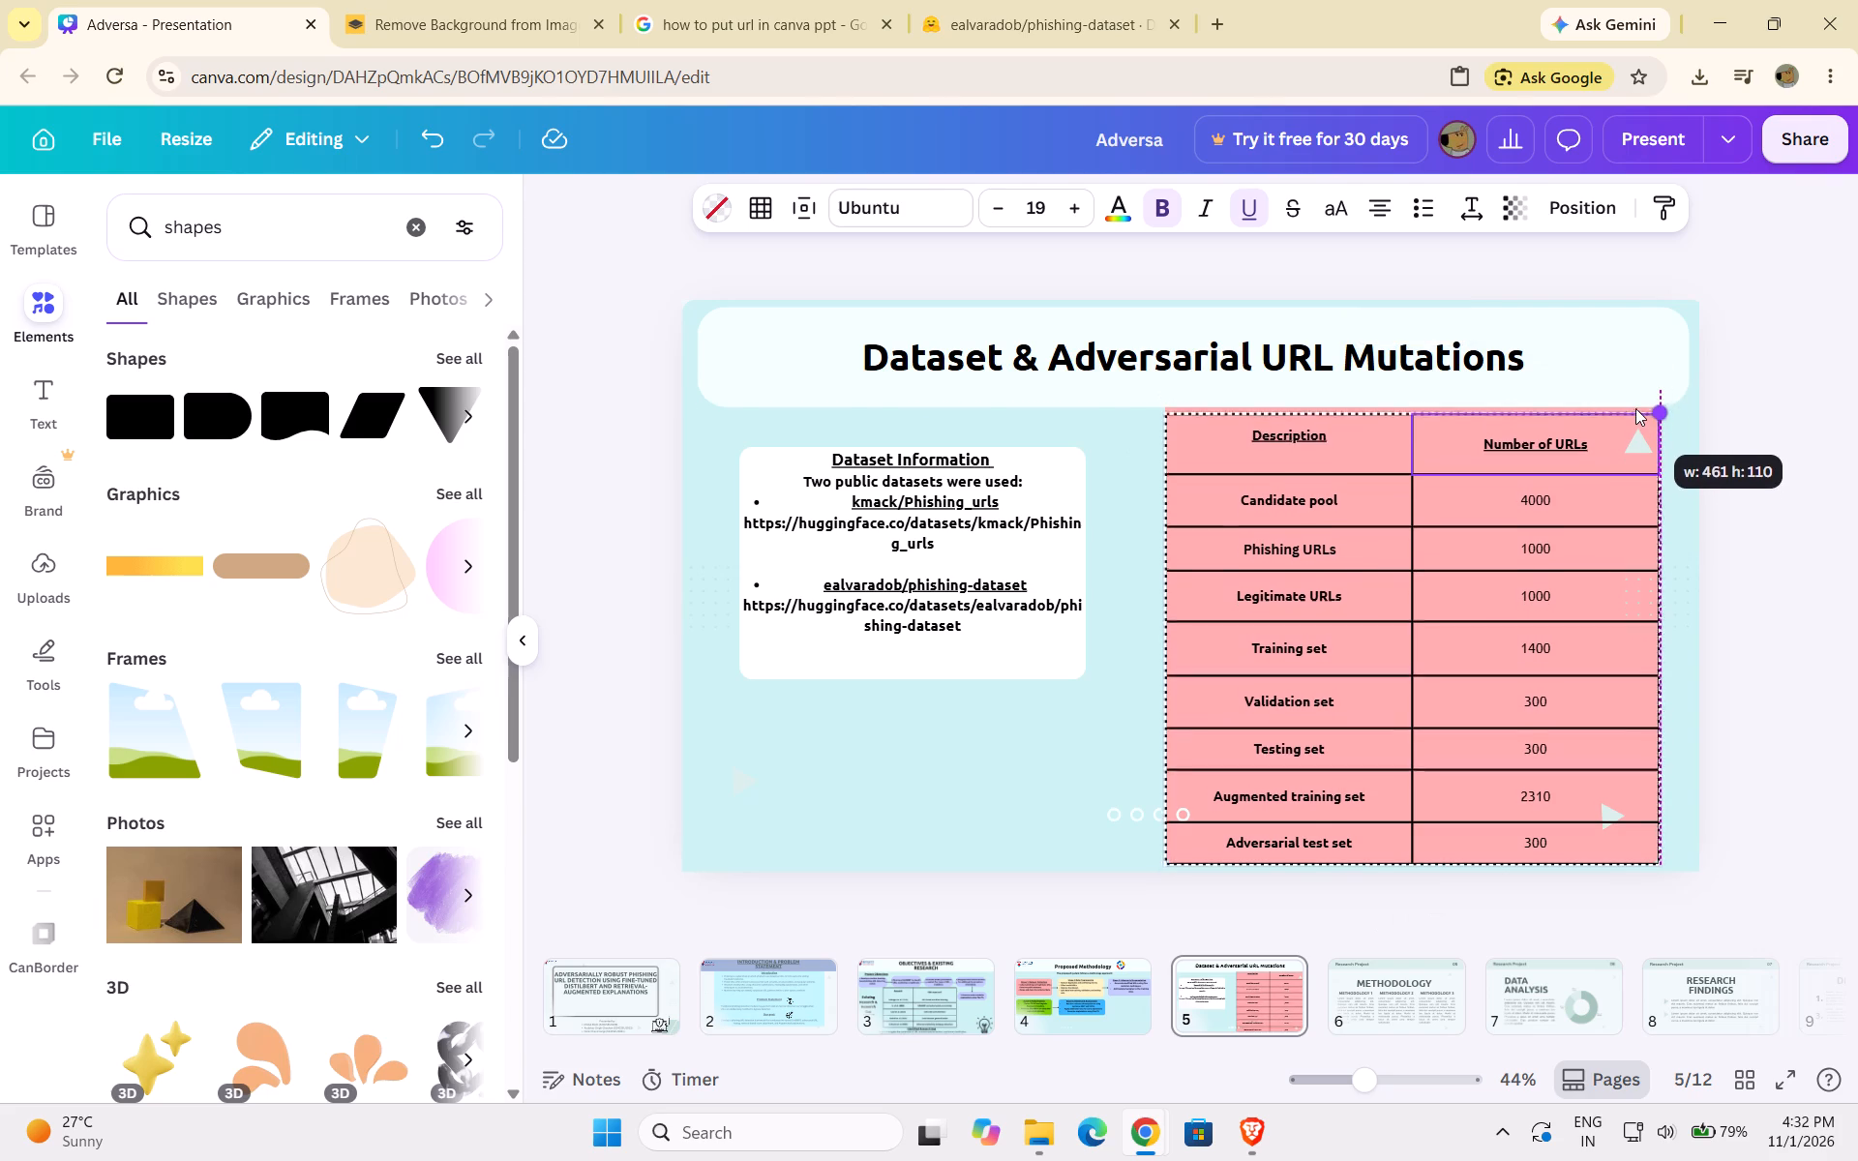
left_click_drag(1635, 408, 1634, 405)
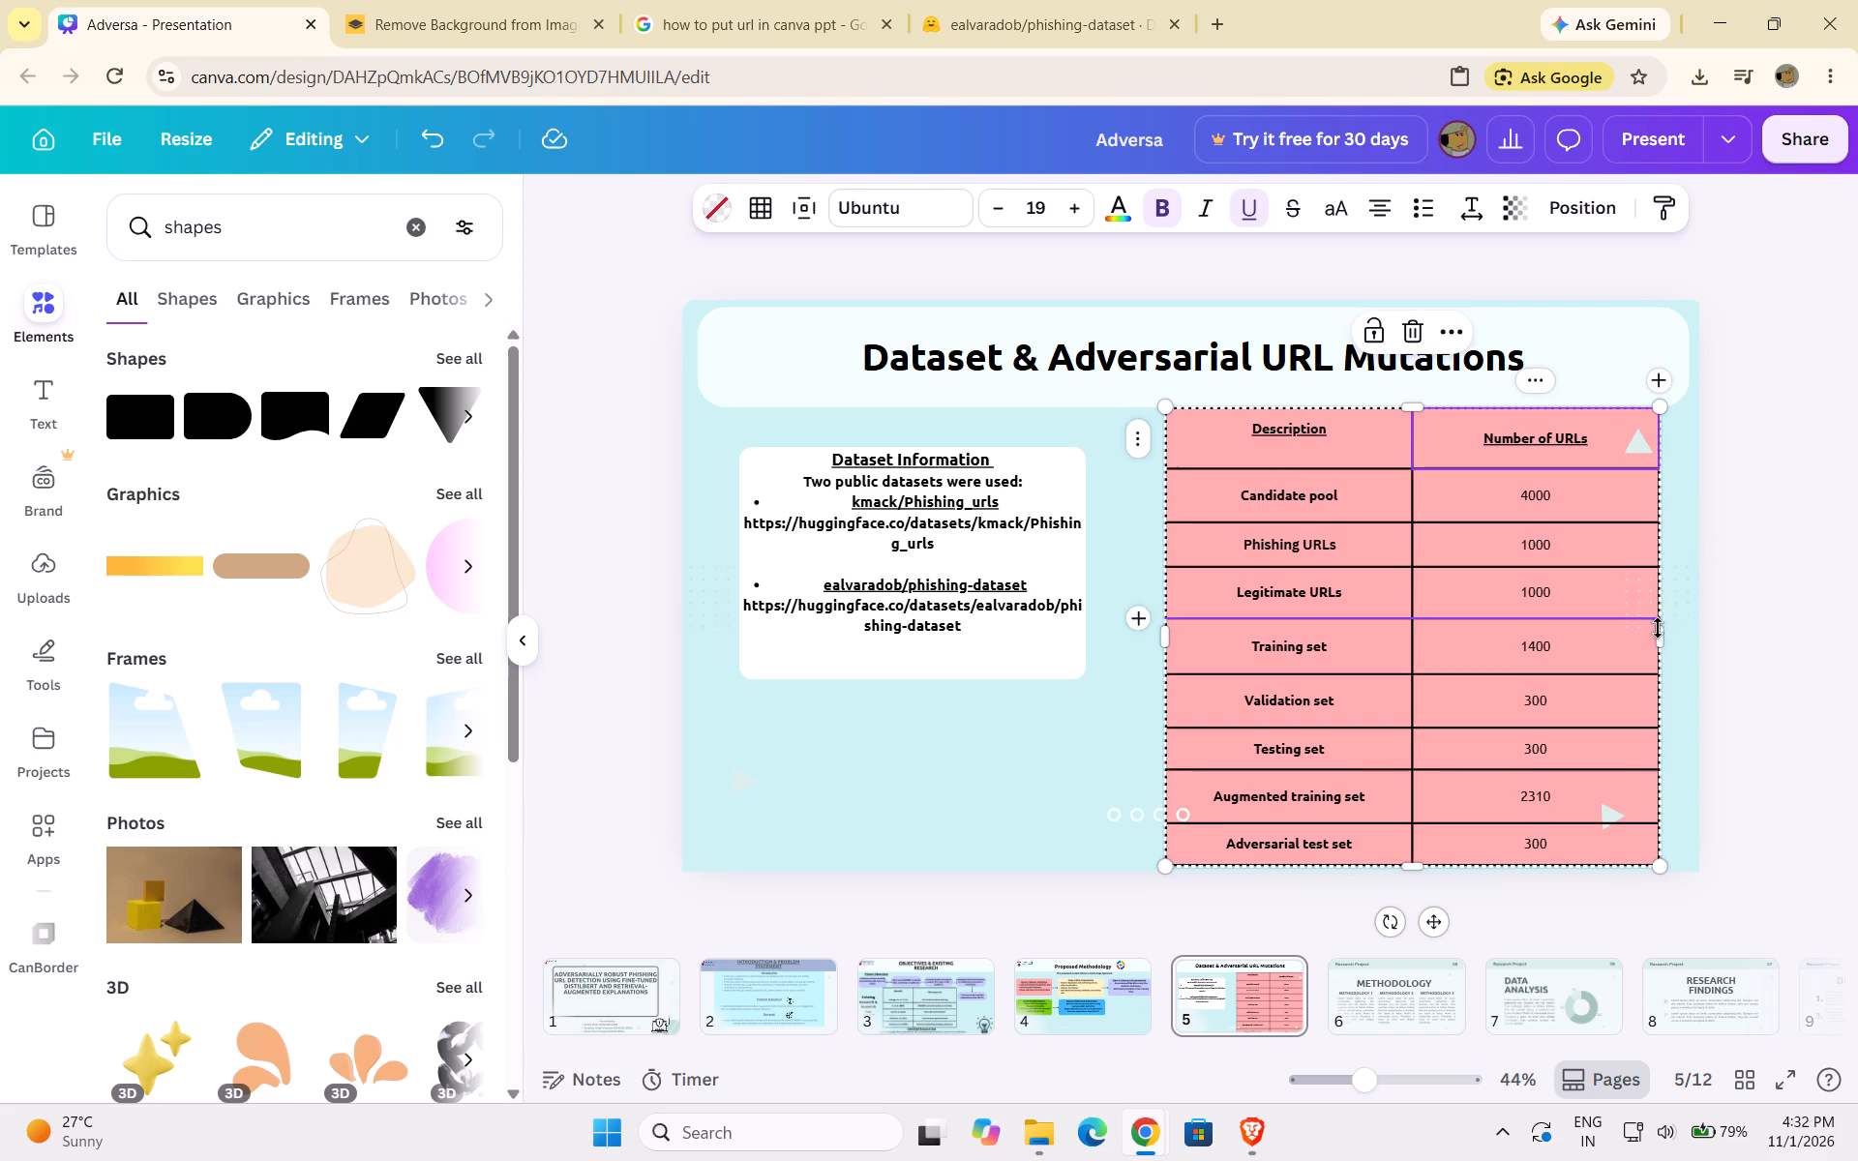
left_click_drag(1667, 632, 1636, 630)
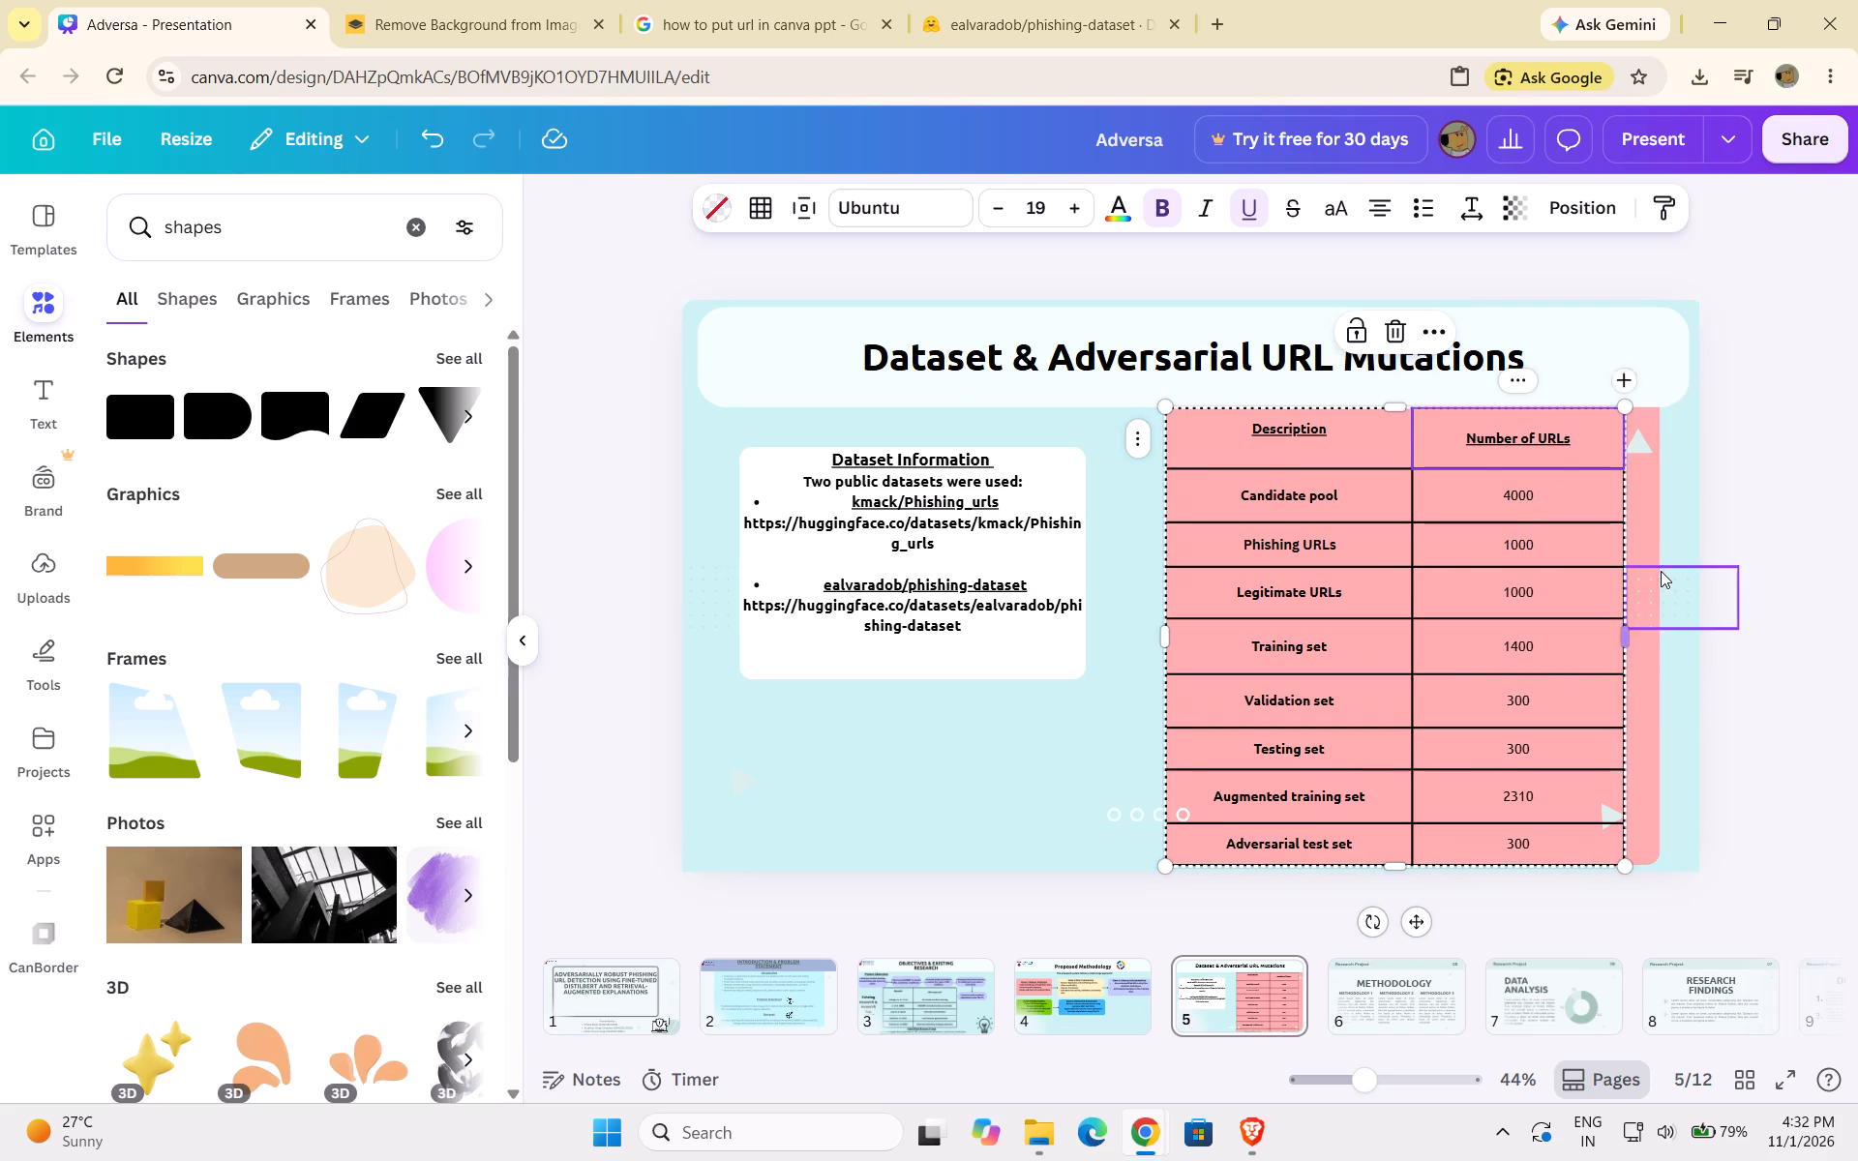
left_click(1652, 537)
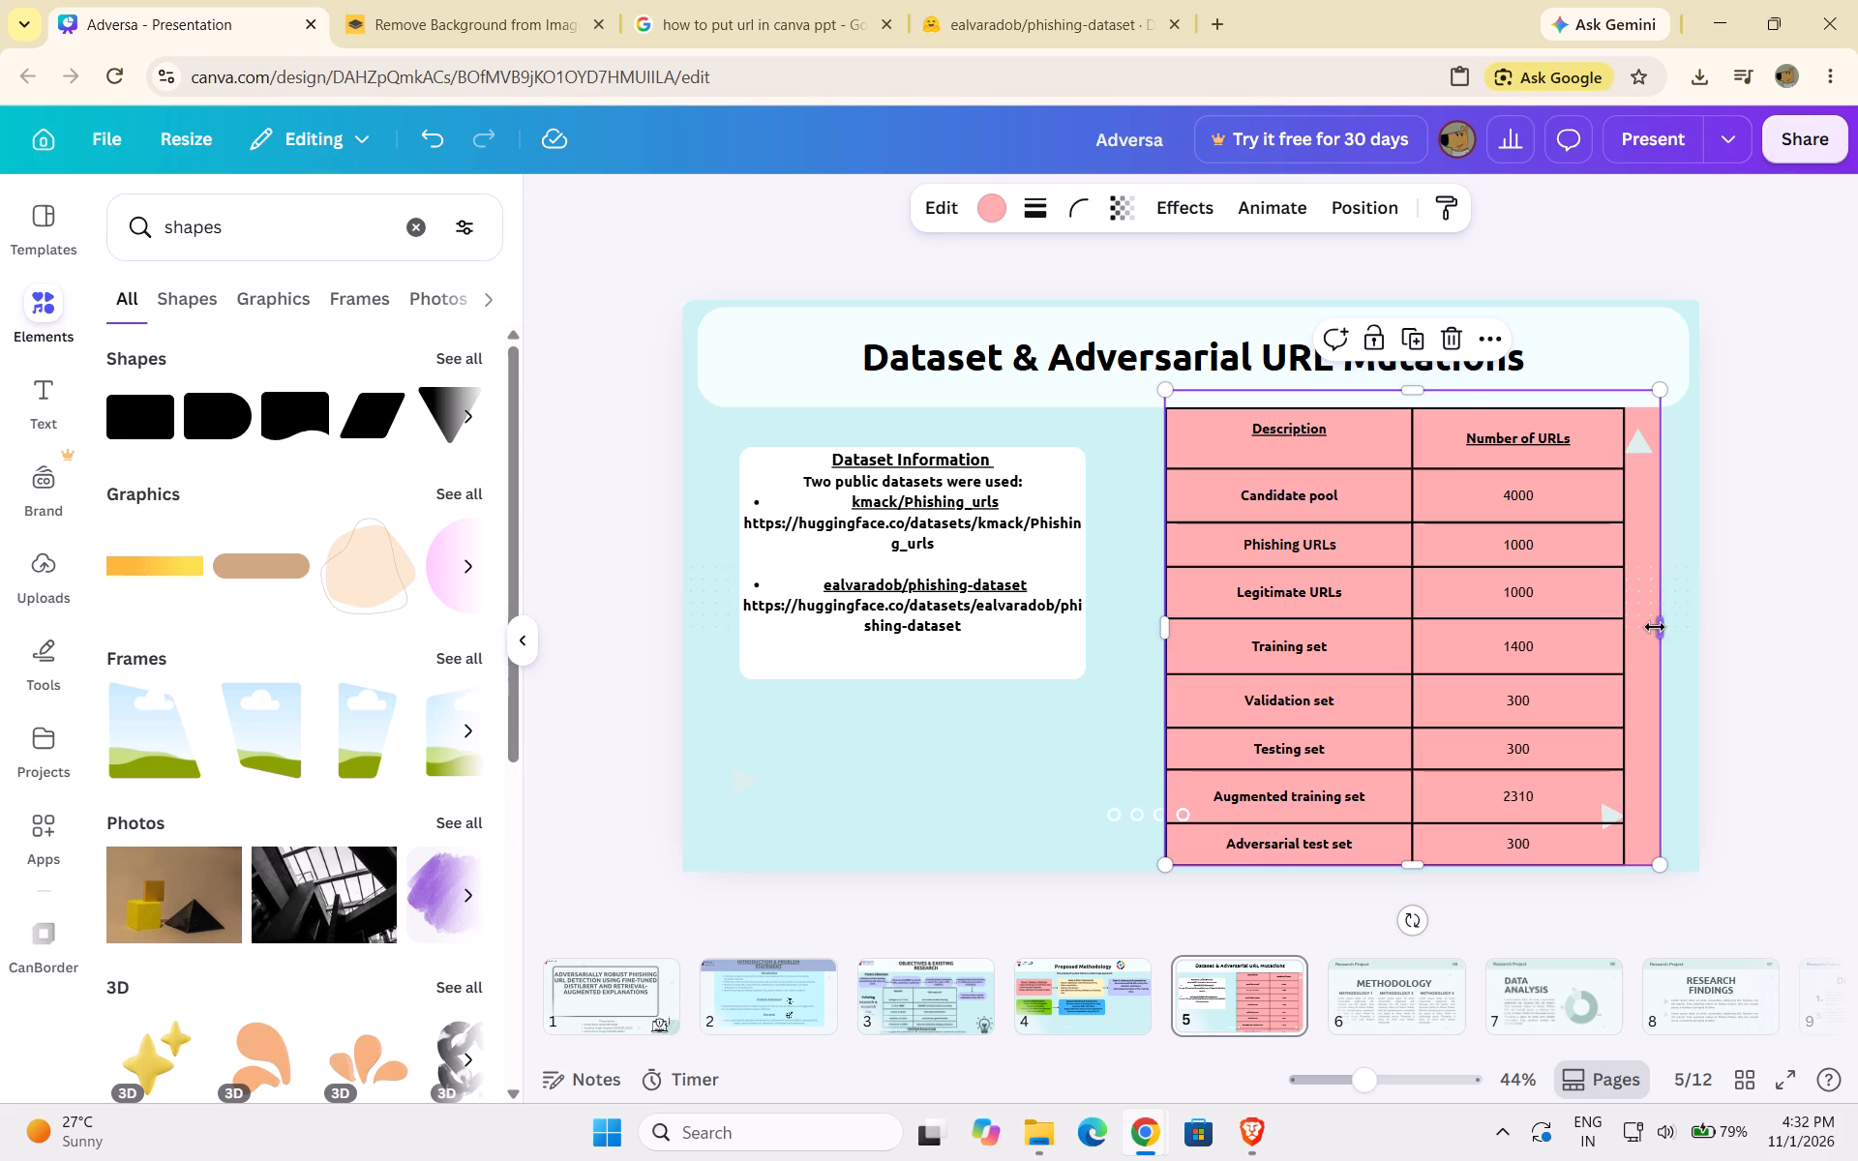
left_click_drag(1656, 627, 1625, 627)
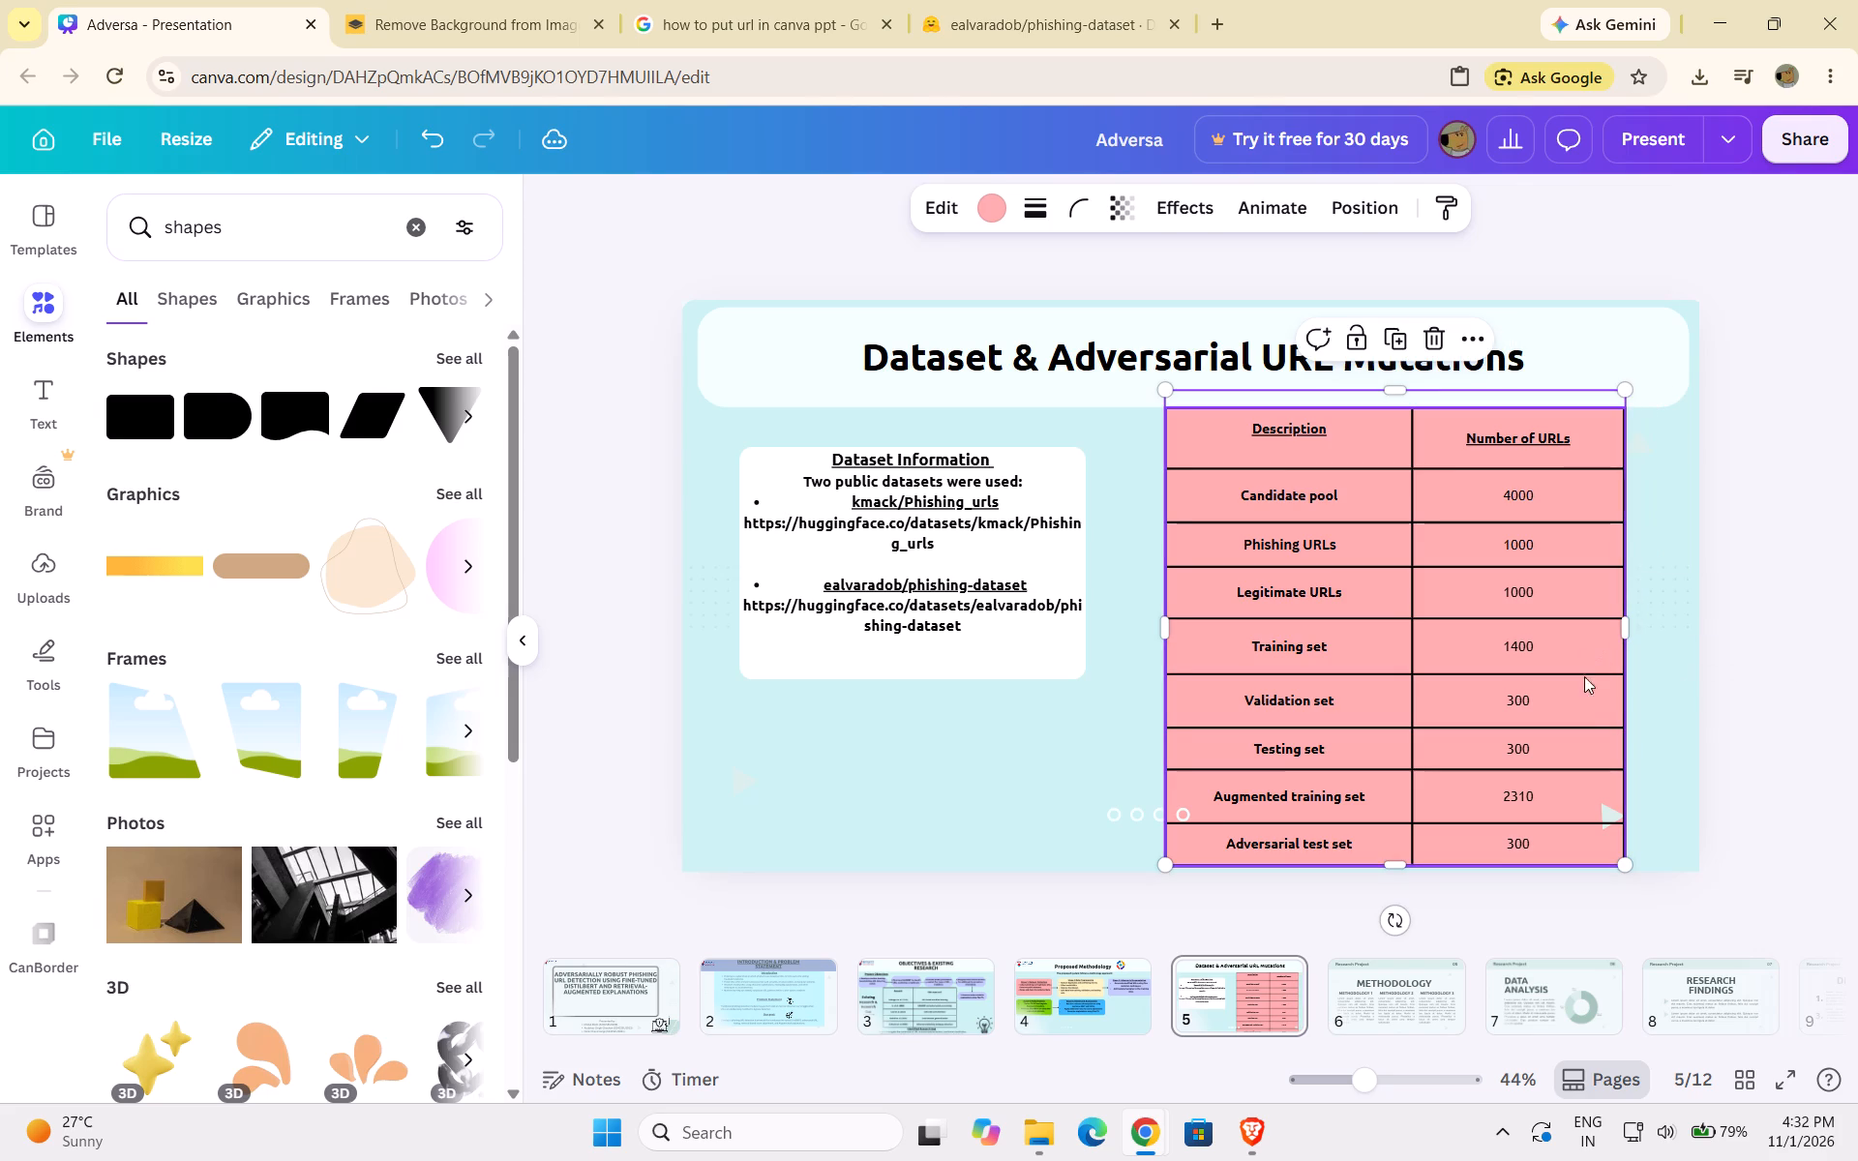
left_click(1621, 698)
left_click_drag(1621, 698, 1594, 698)
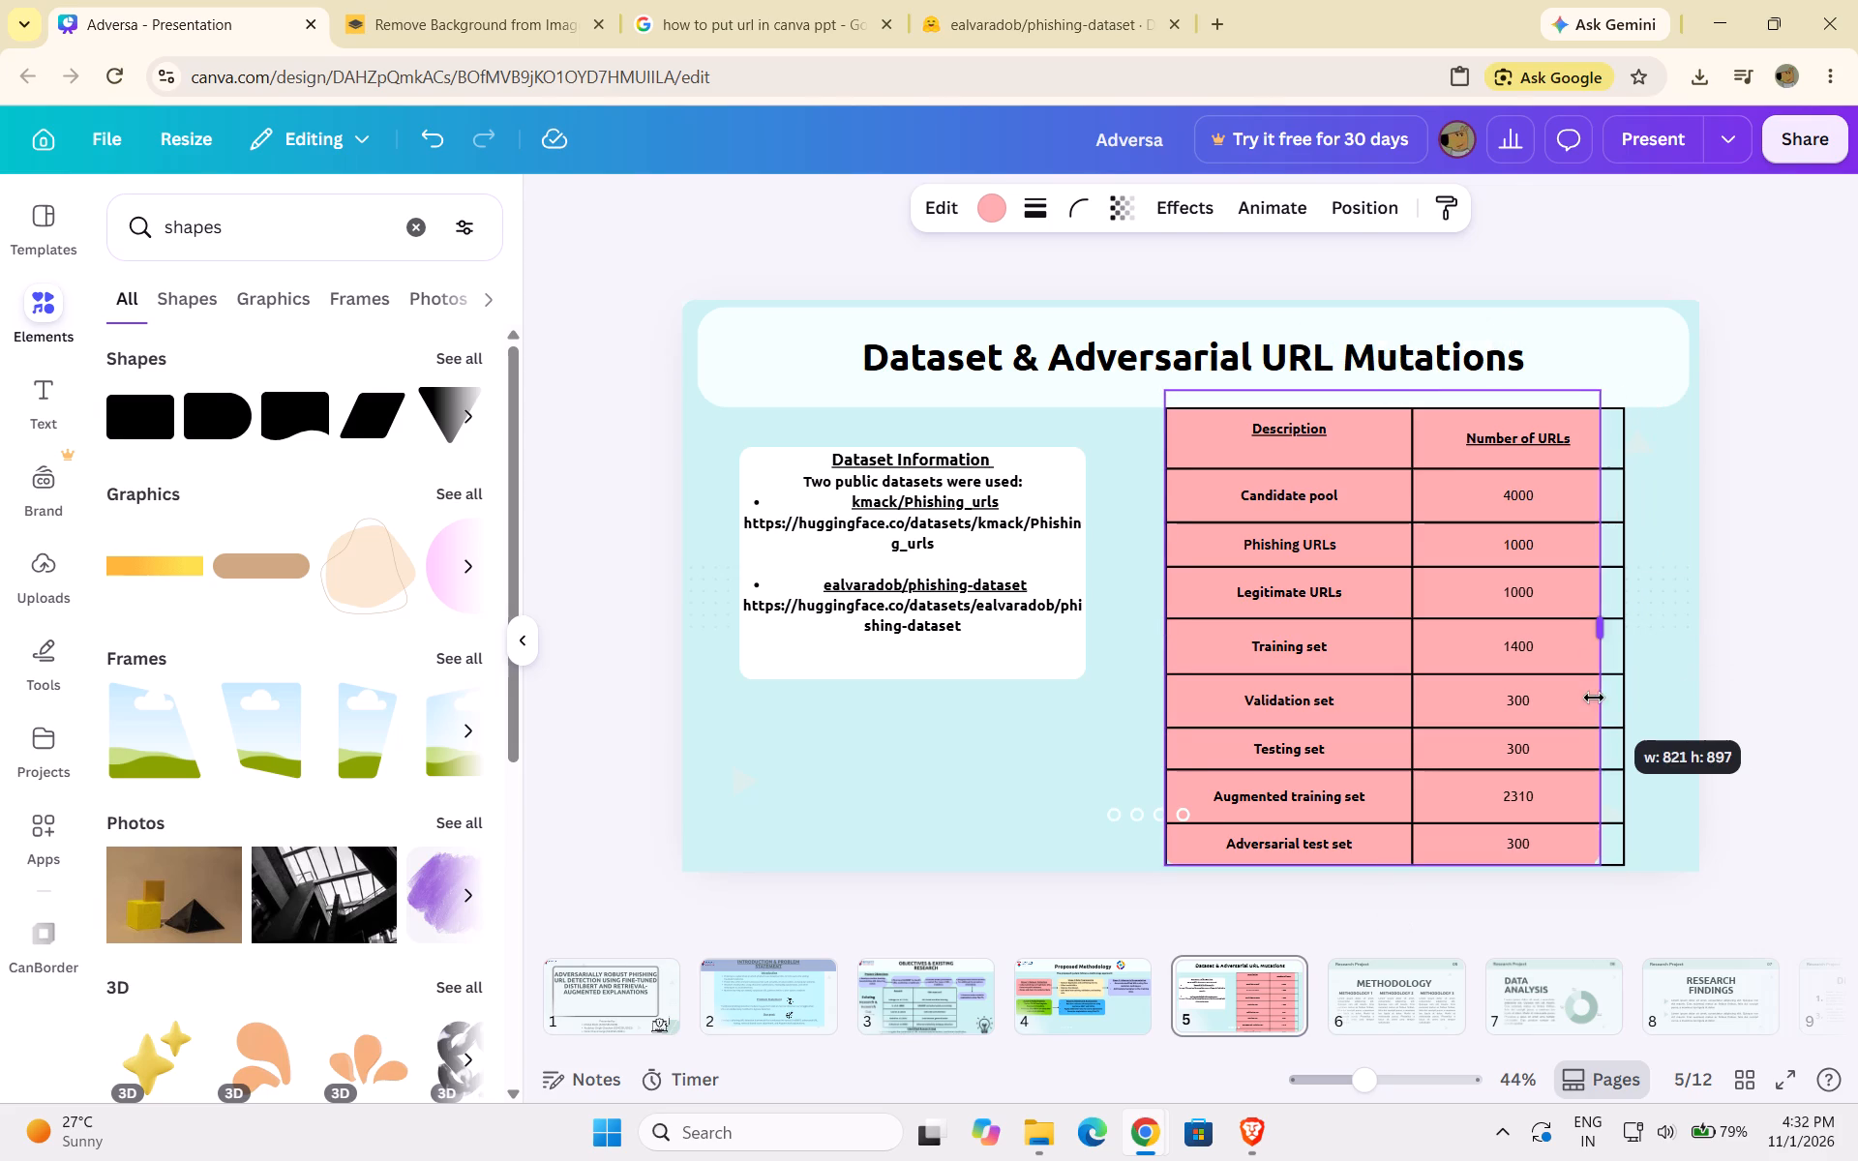
left_click_drag(1594, 698, 1590, 699)
left_click(1620, 648)
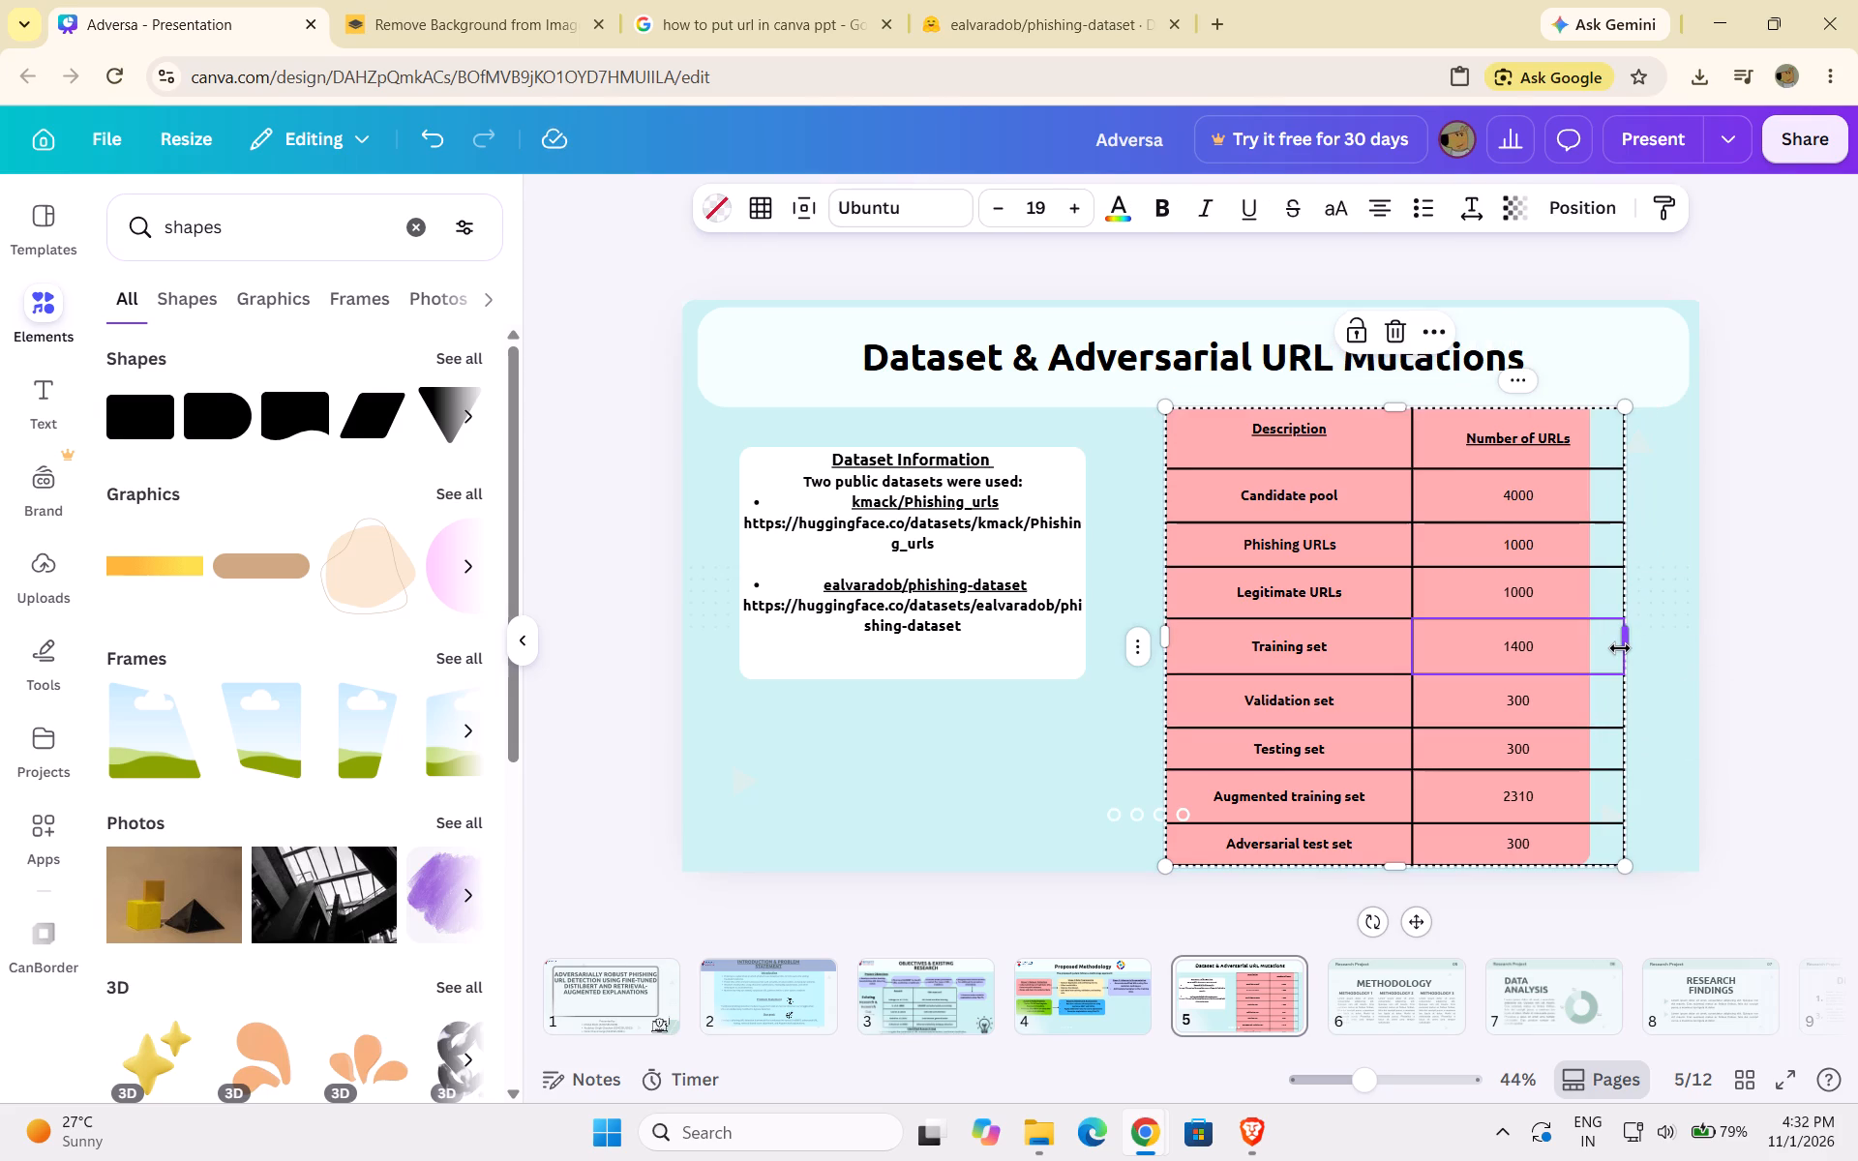
left_click_drag(1620, 648, 1575, 654)
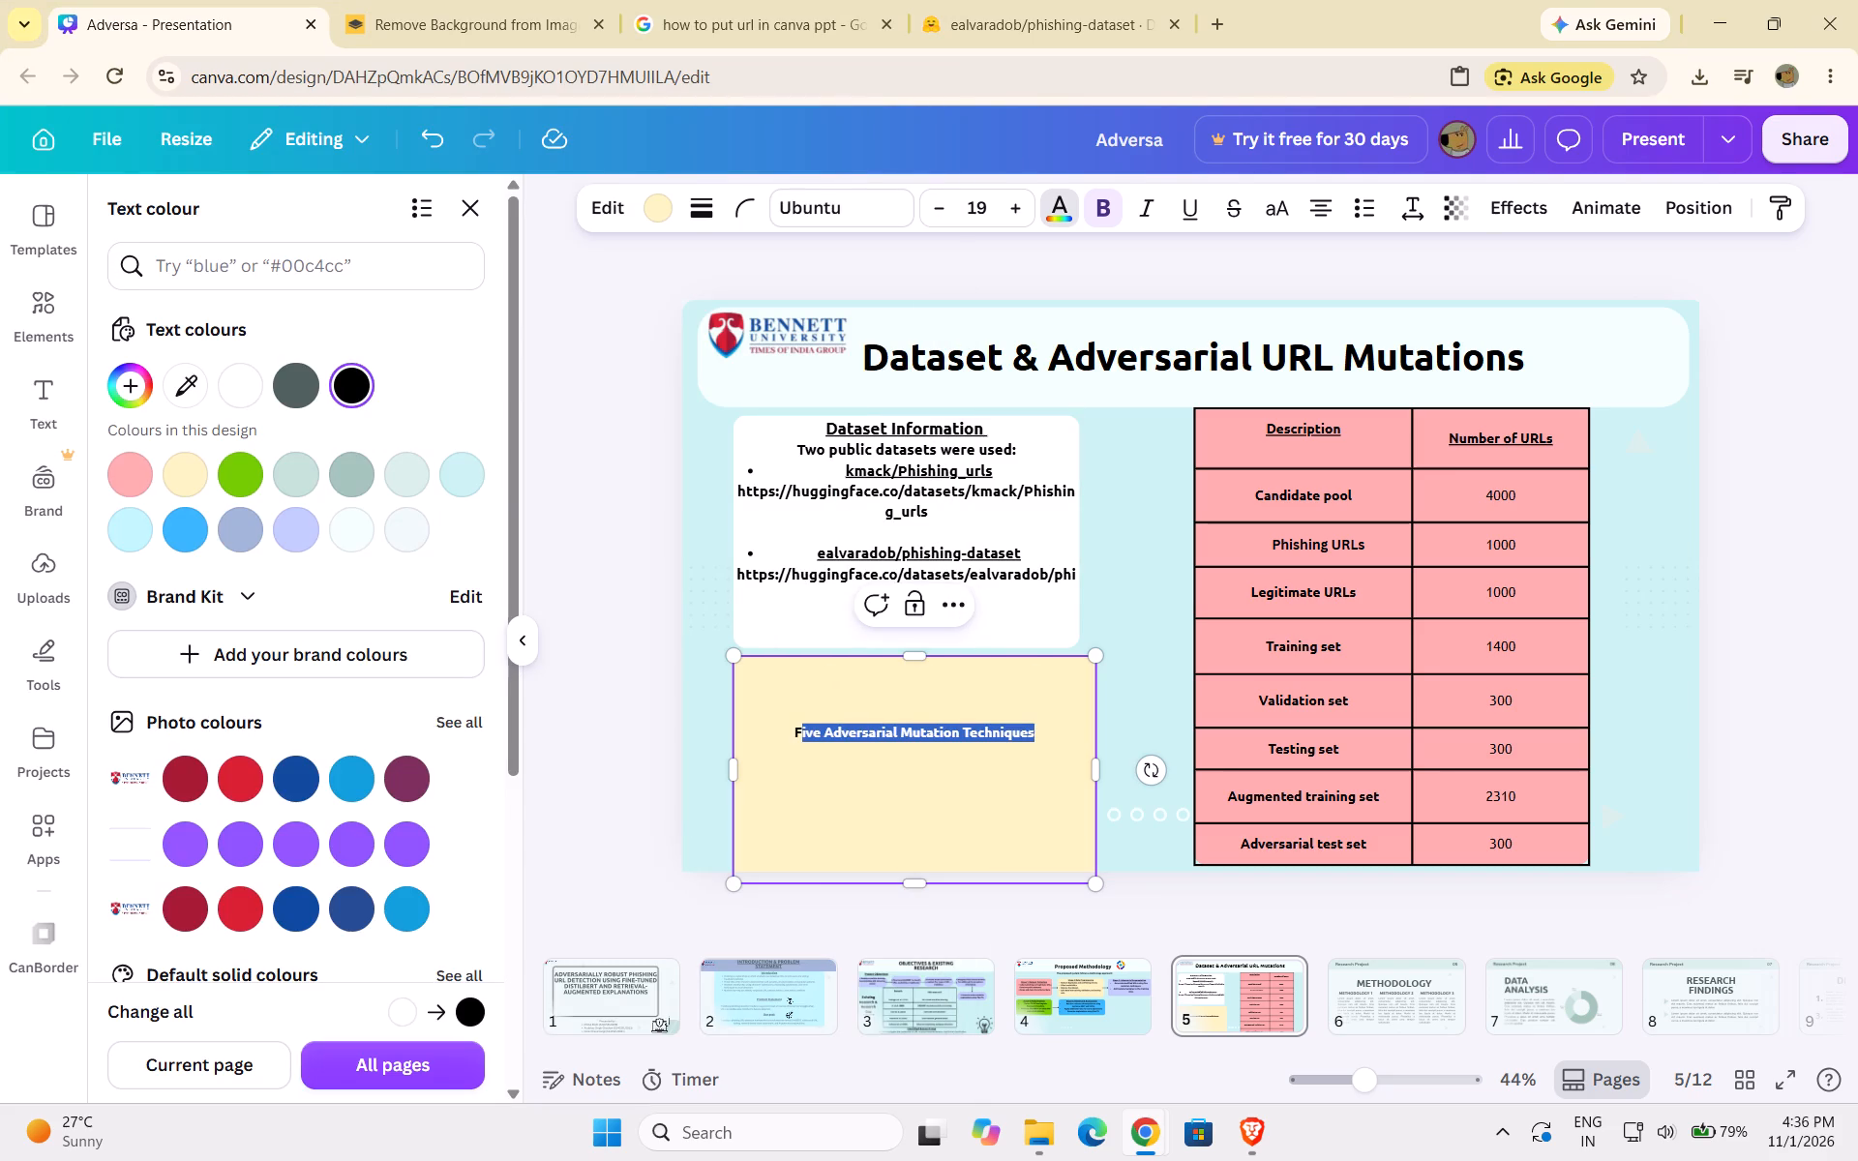
left_click_drag(798, 727, 787, 727)
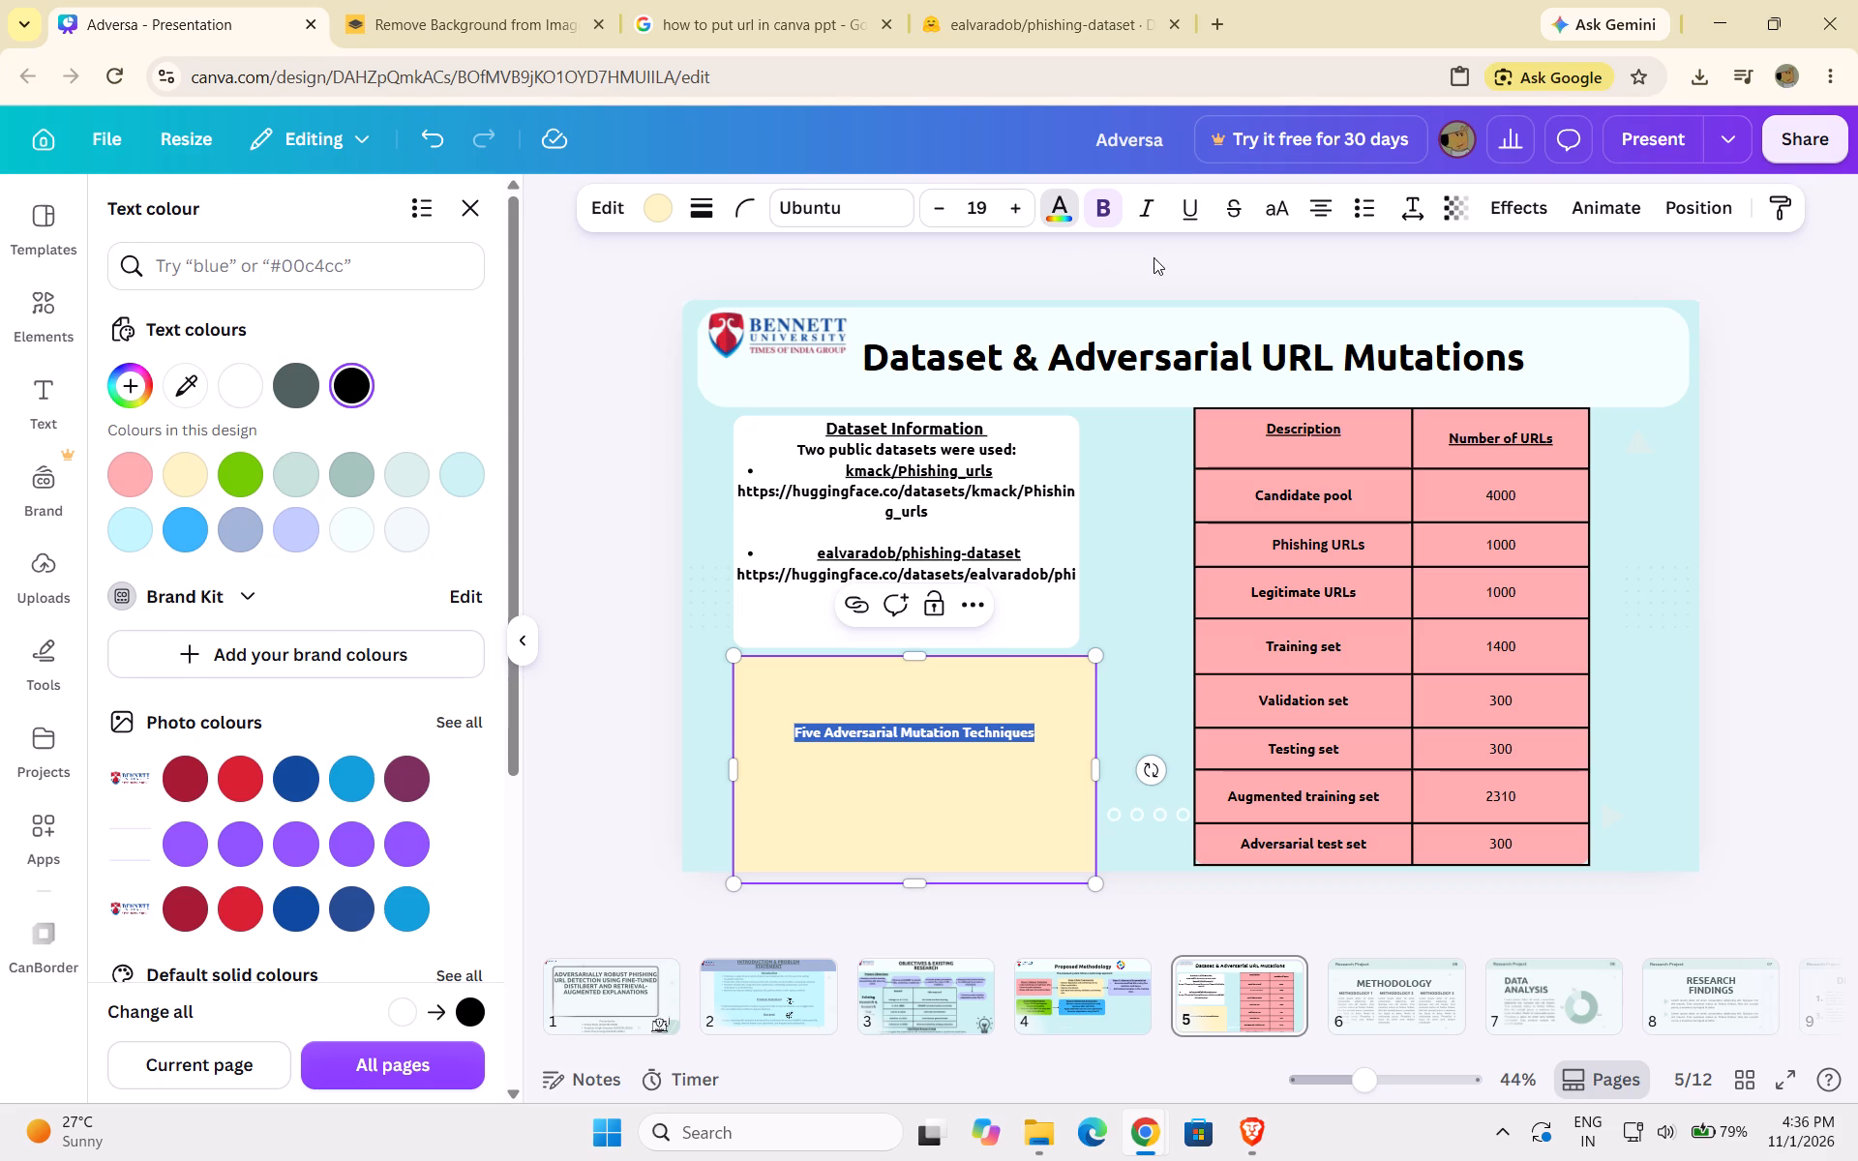
left_click(1179, 218)
left_click(1035, 708)
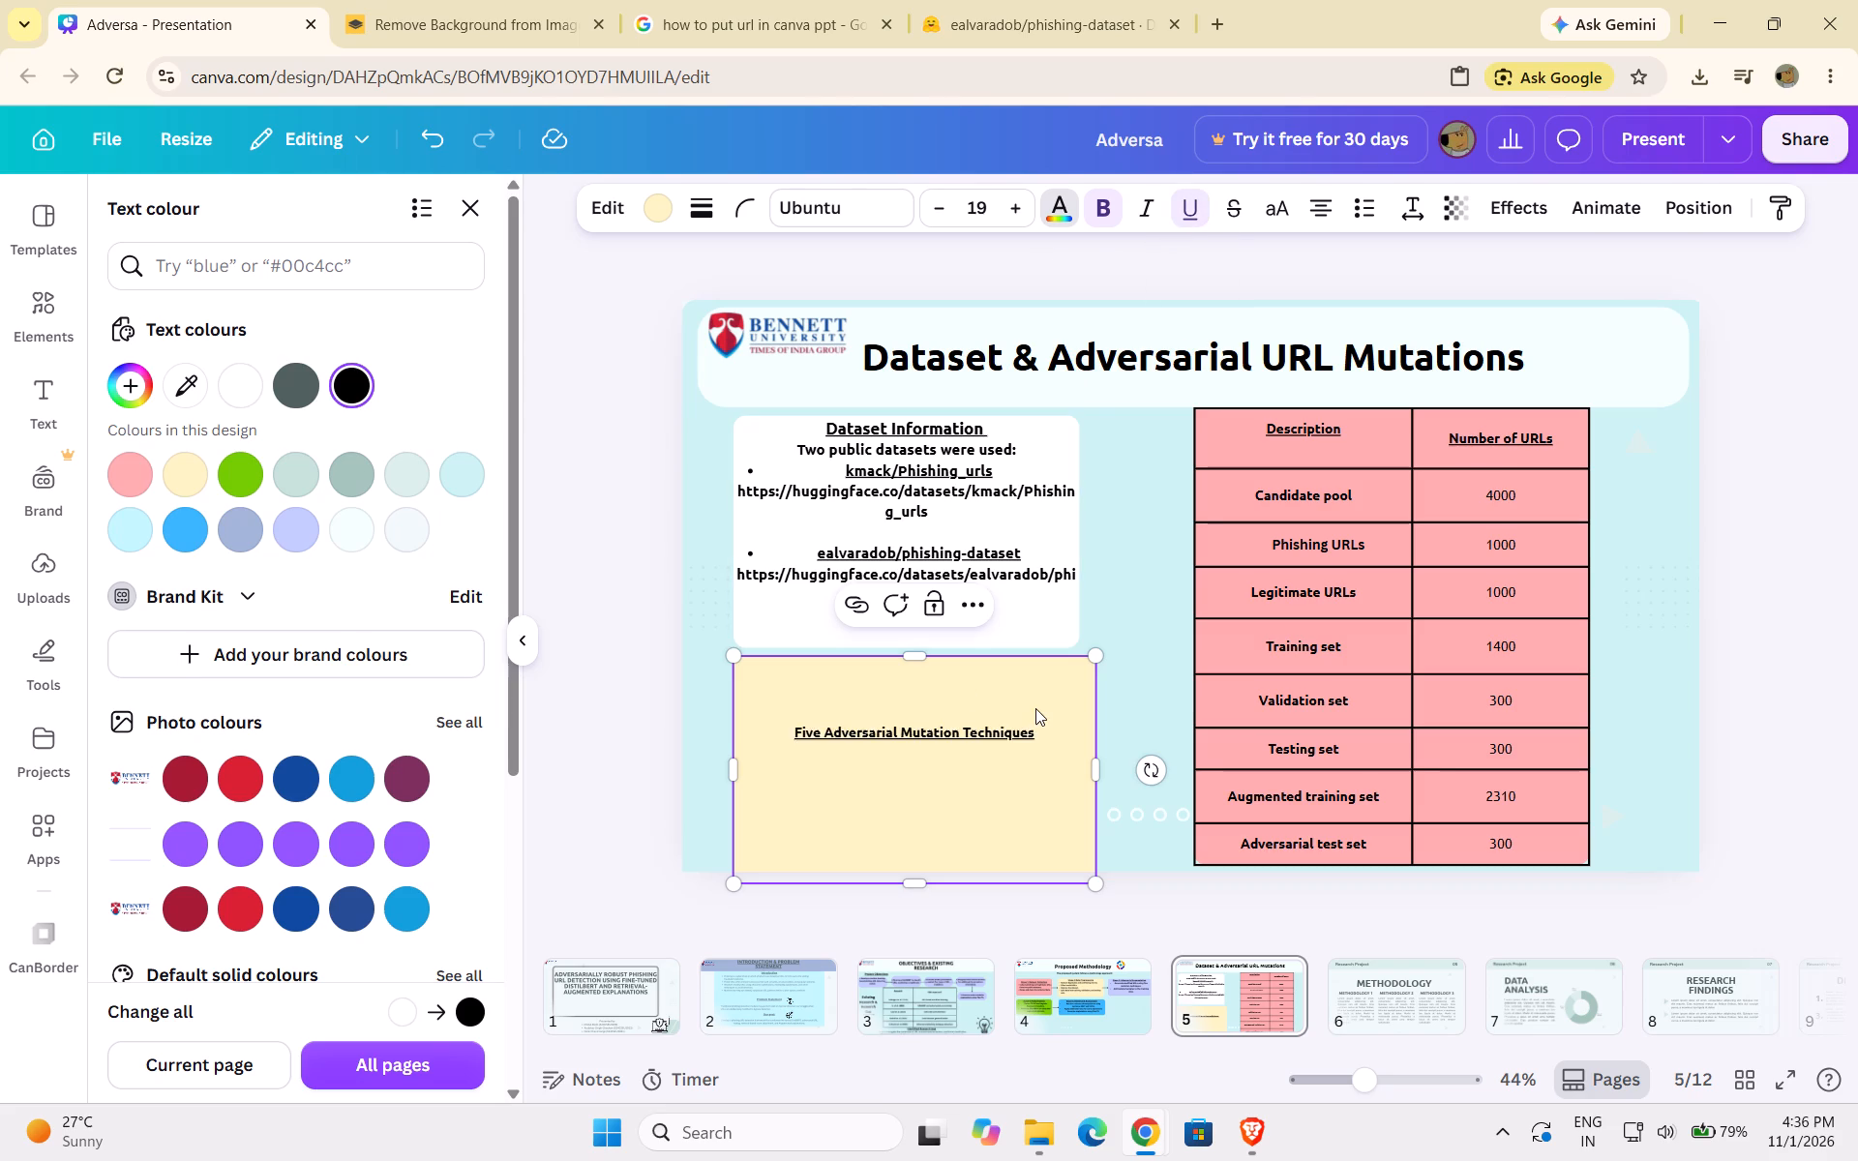
Paste the copied techniques and descriptions on a new line below the heading in the cream box.
left_click(1033, 732)
double_click(1039, 731)
left_click(1039, 731)
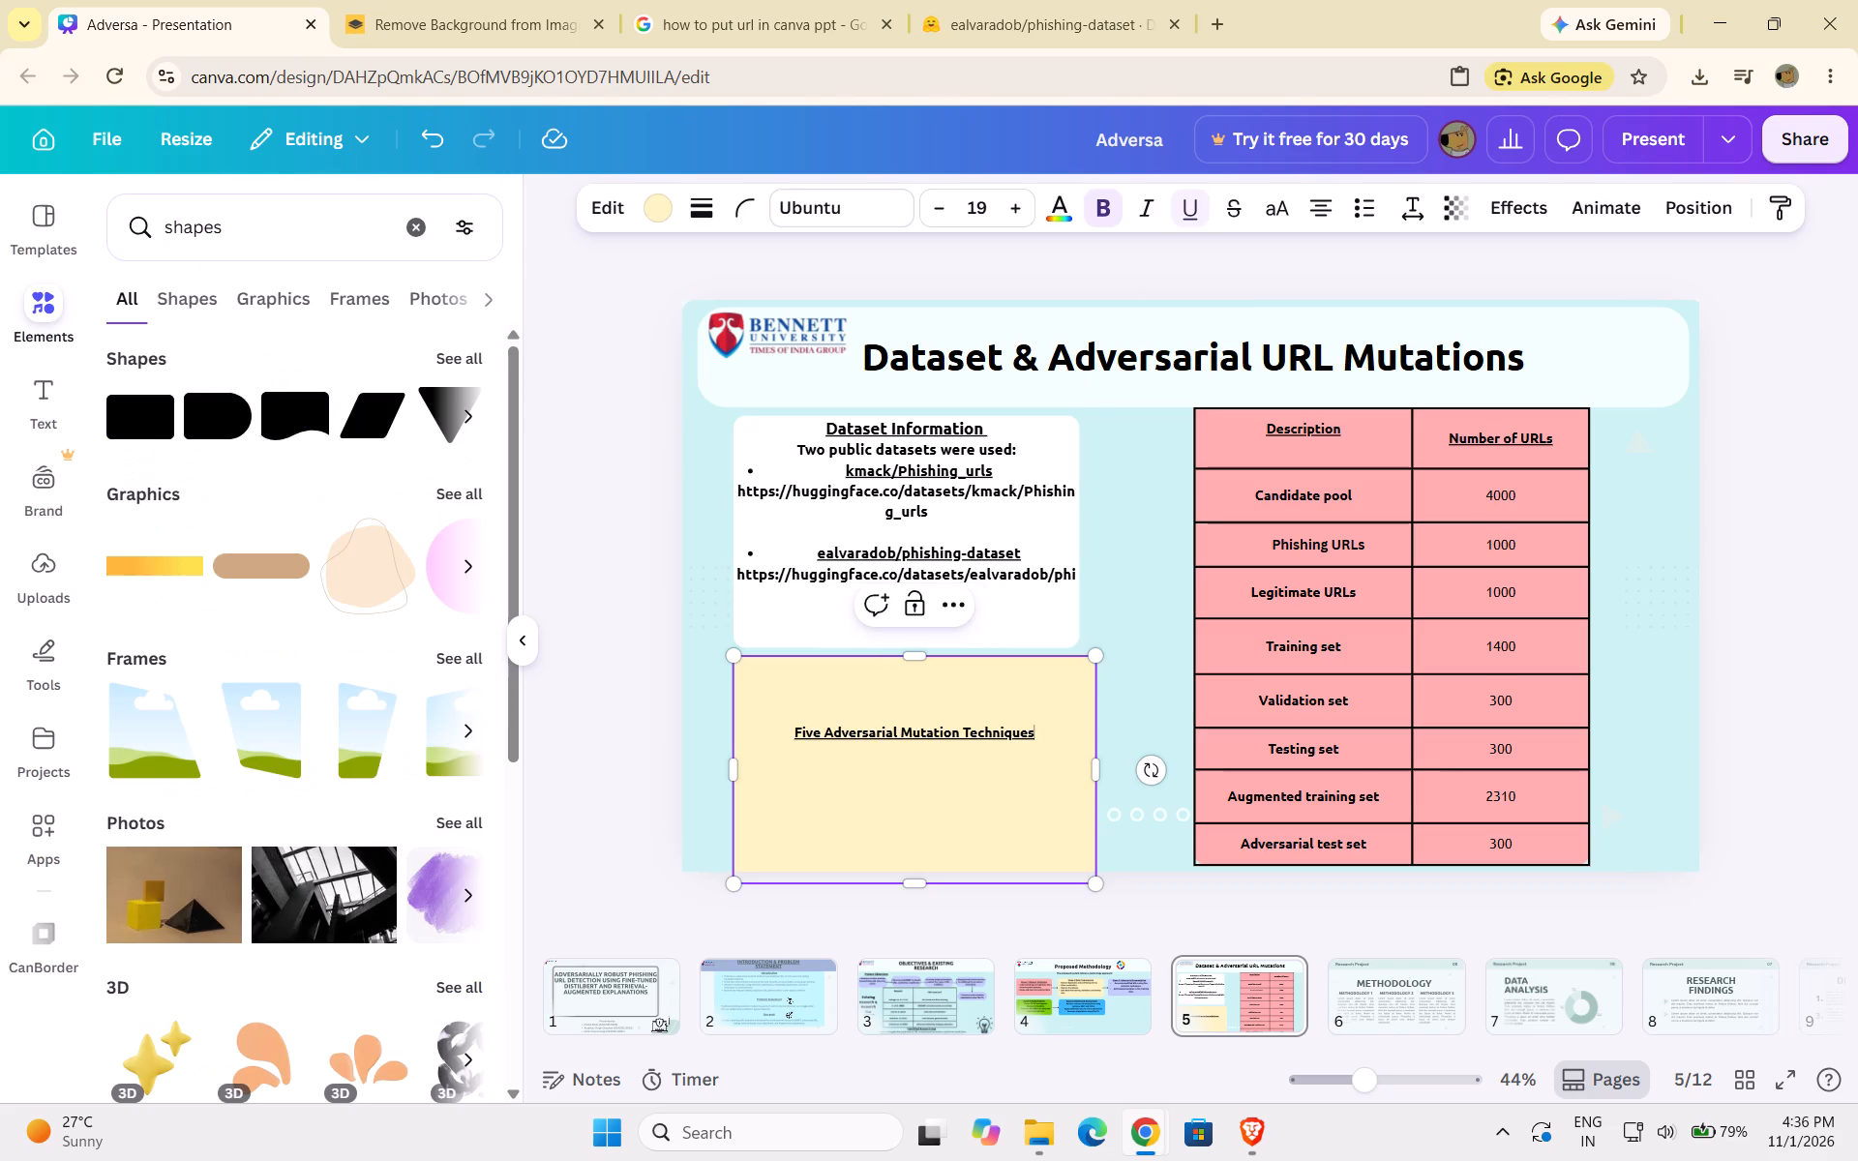
key("Return")
key("ctrl+v")
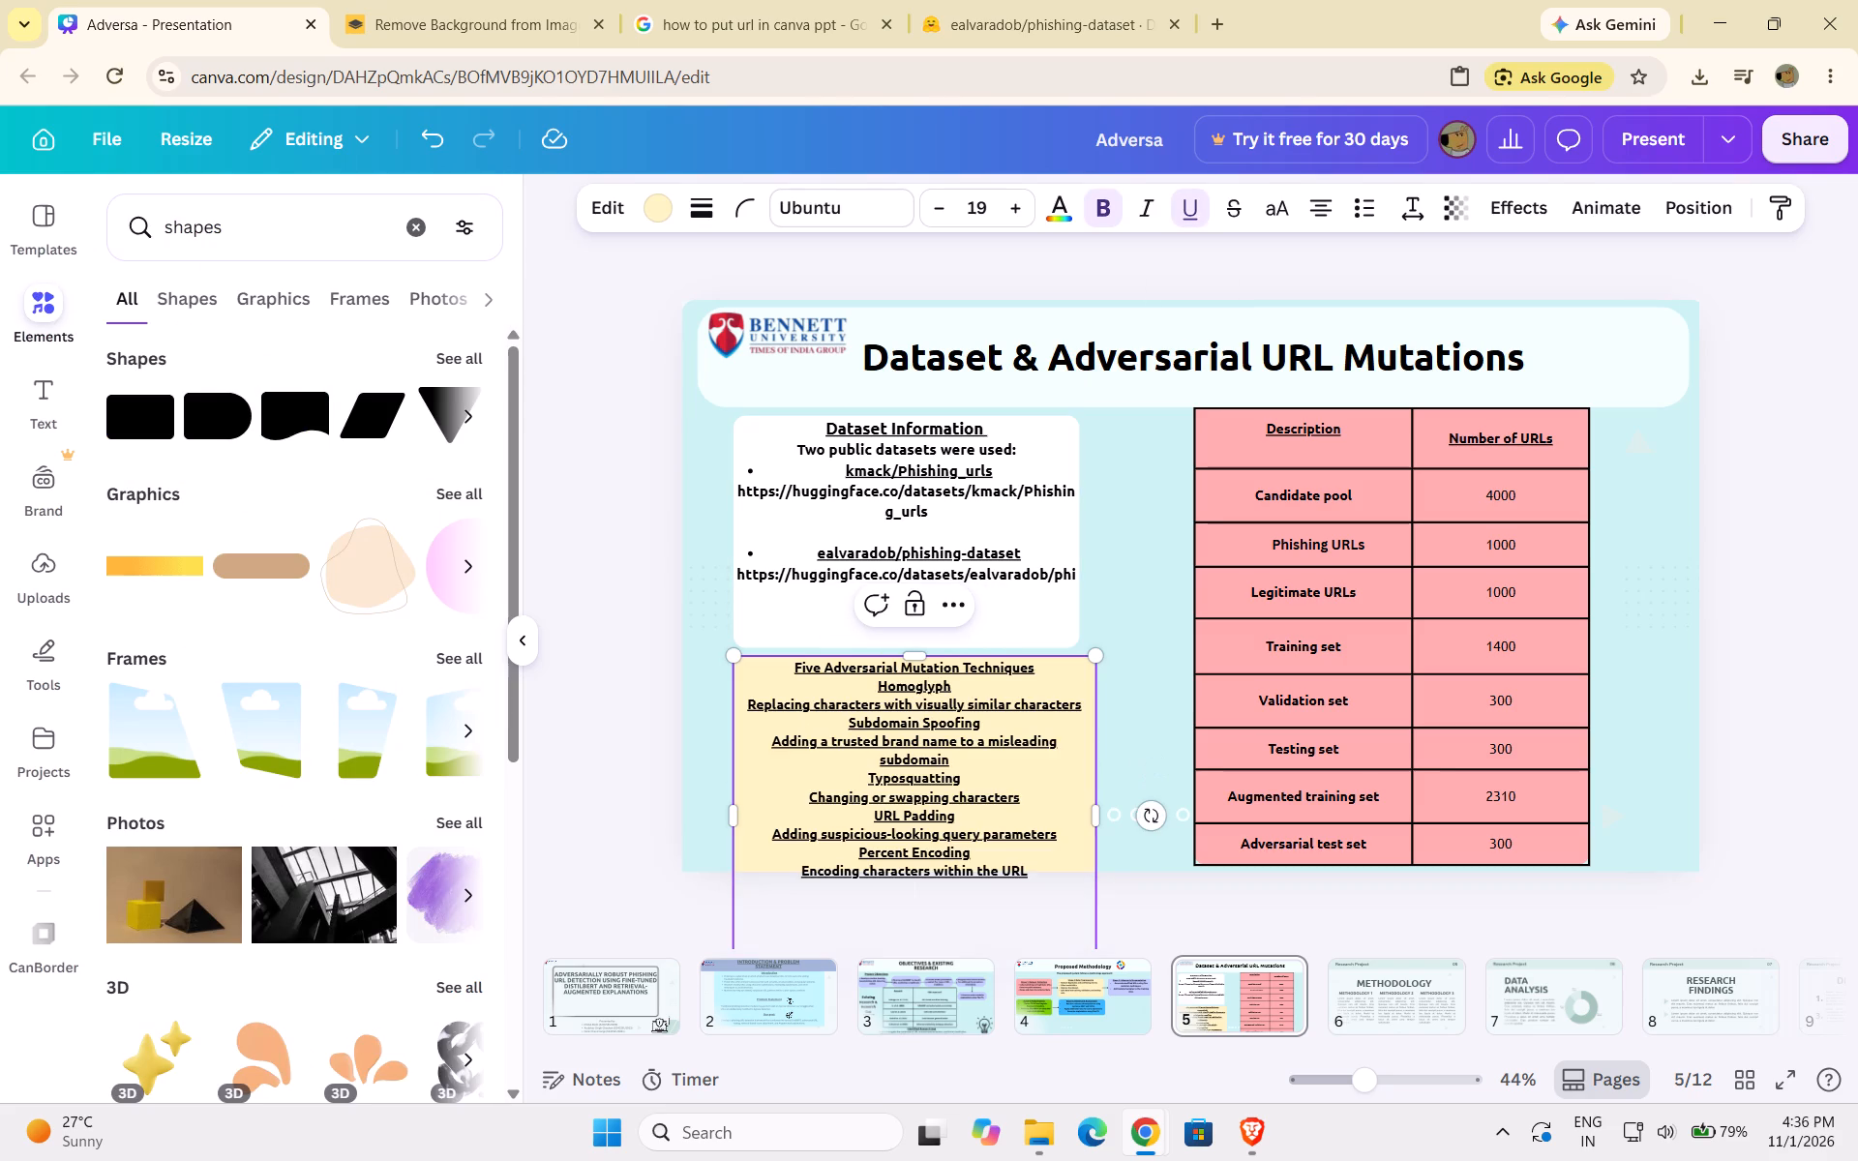
Remove the underline from "Replacing characters with visually similar characters" in the cream box, keeping the "Subdomain Spoofing" line underlined.
left_click(945, 703)
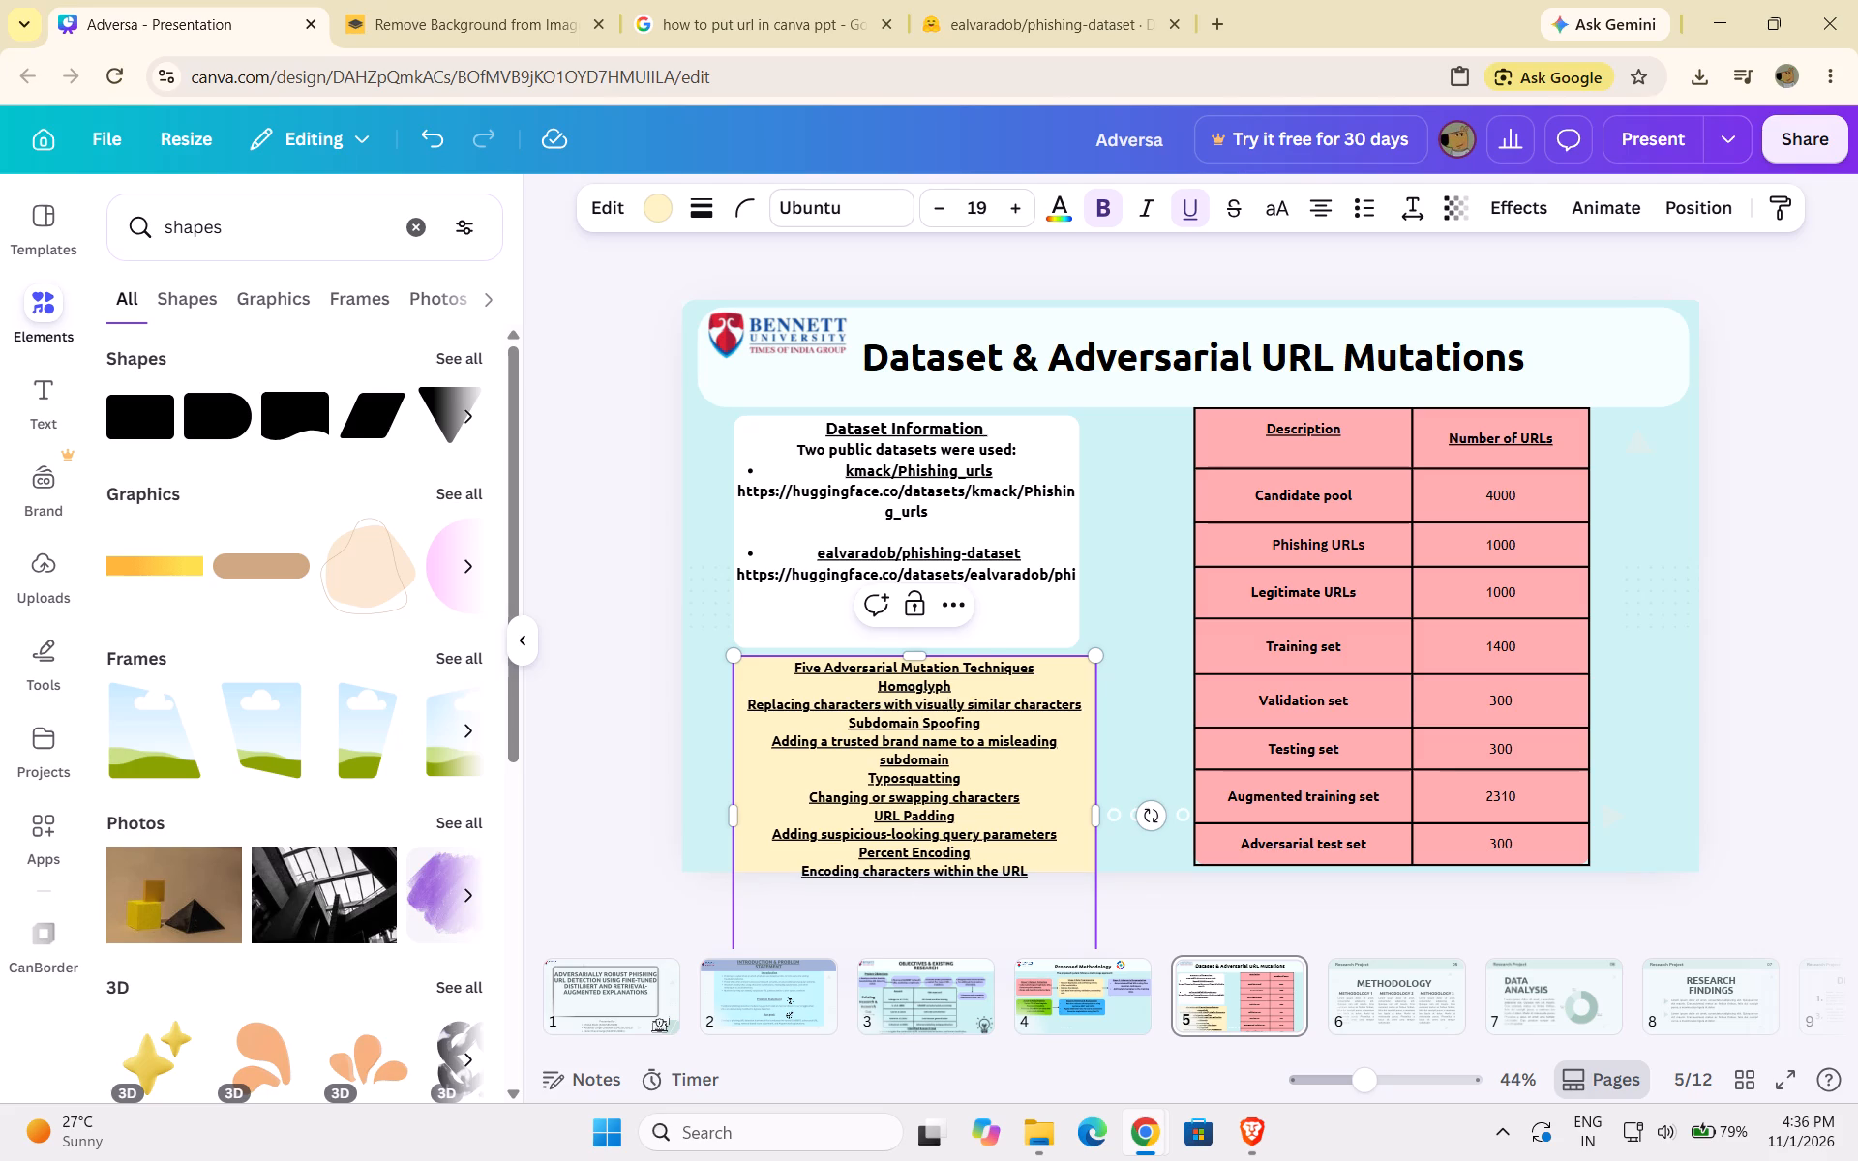
left_click(954, 688)
left_click_drag(750, 702, 984, 726)
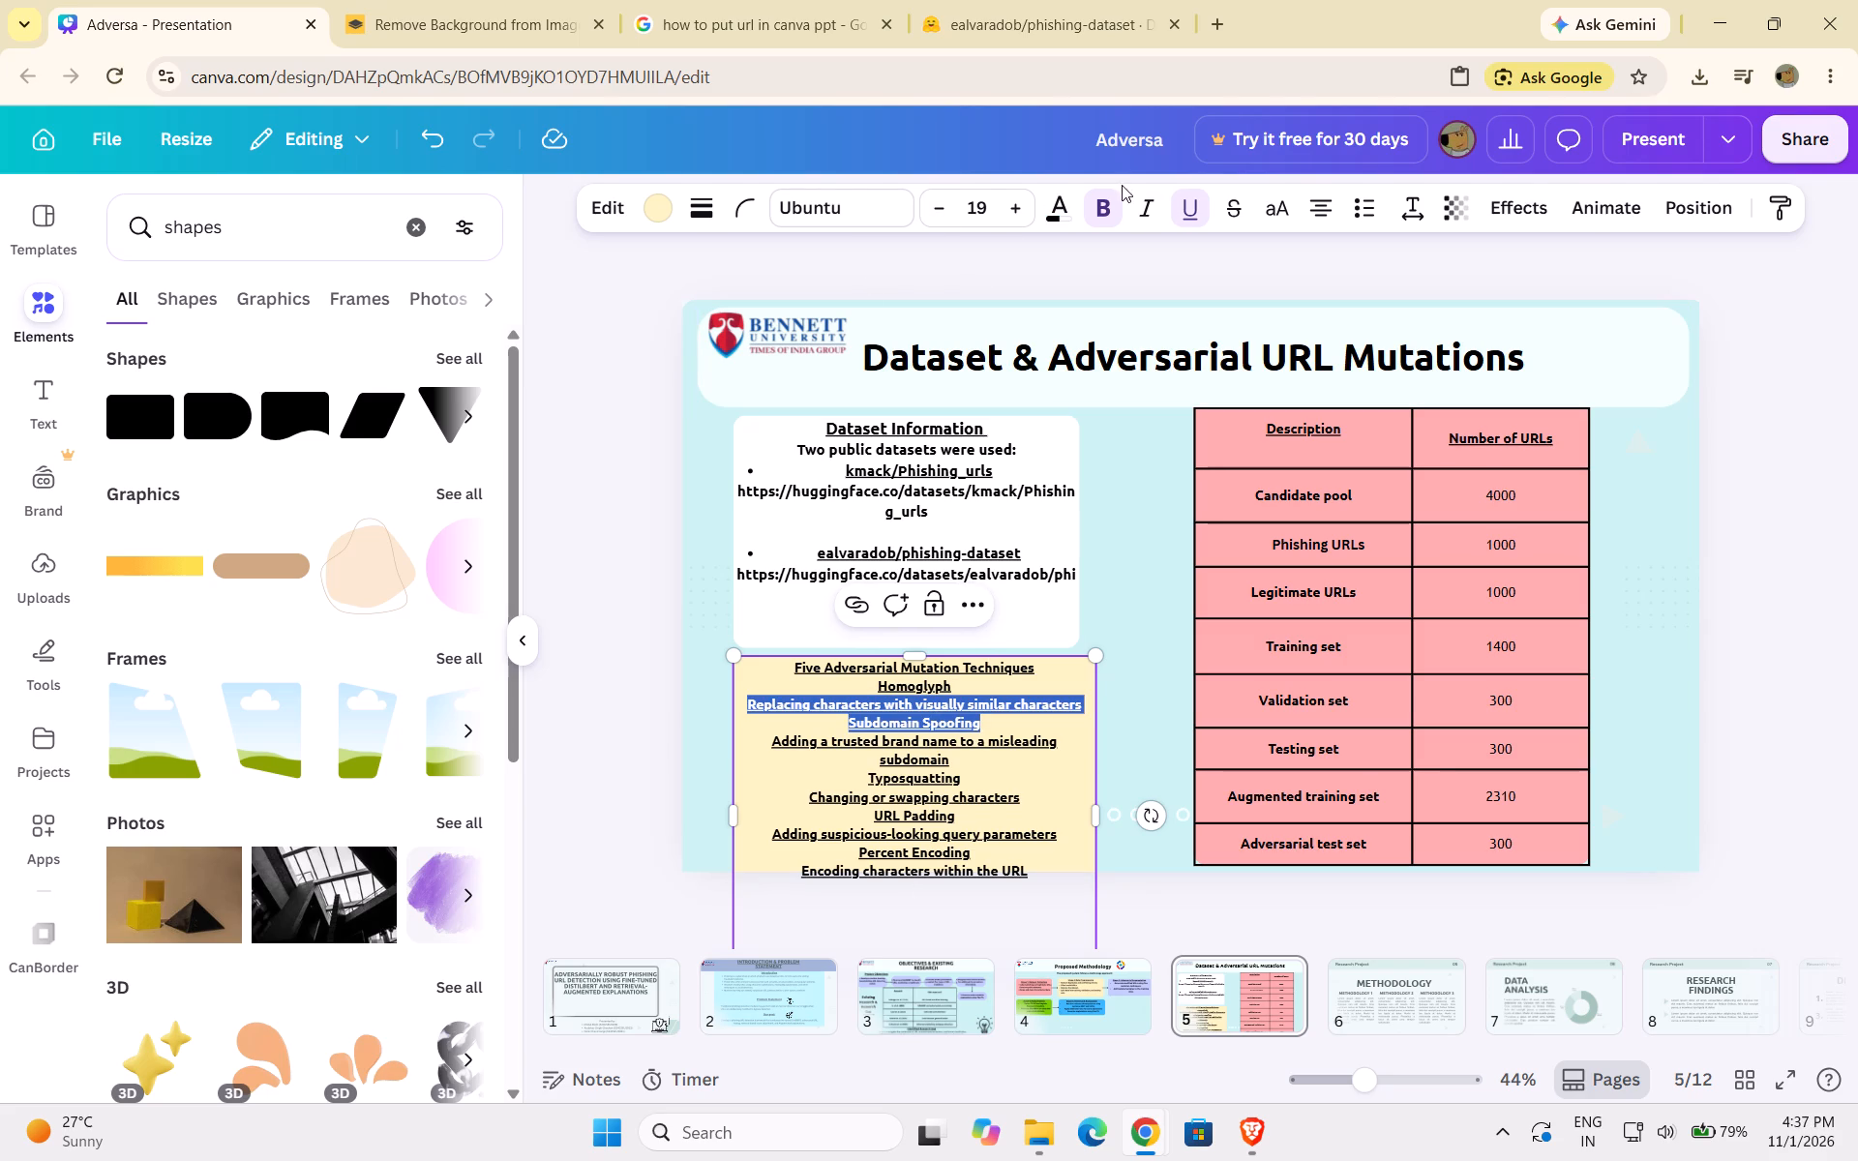
left_click(1187, 208)
left_click(1009, 786)
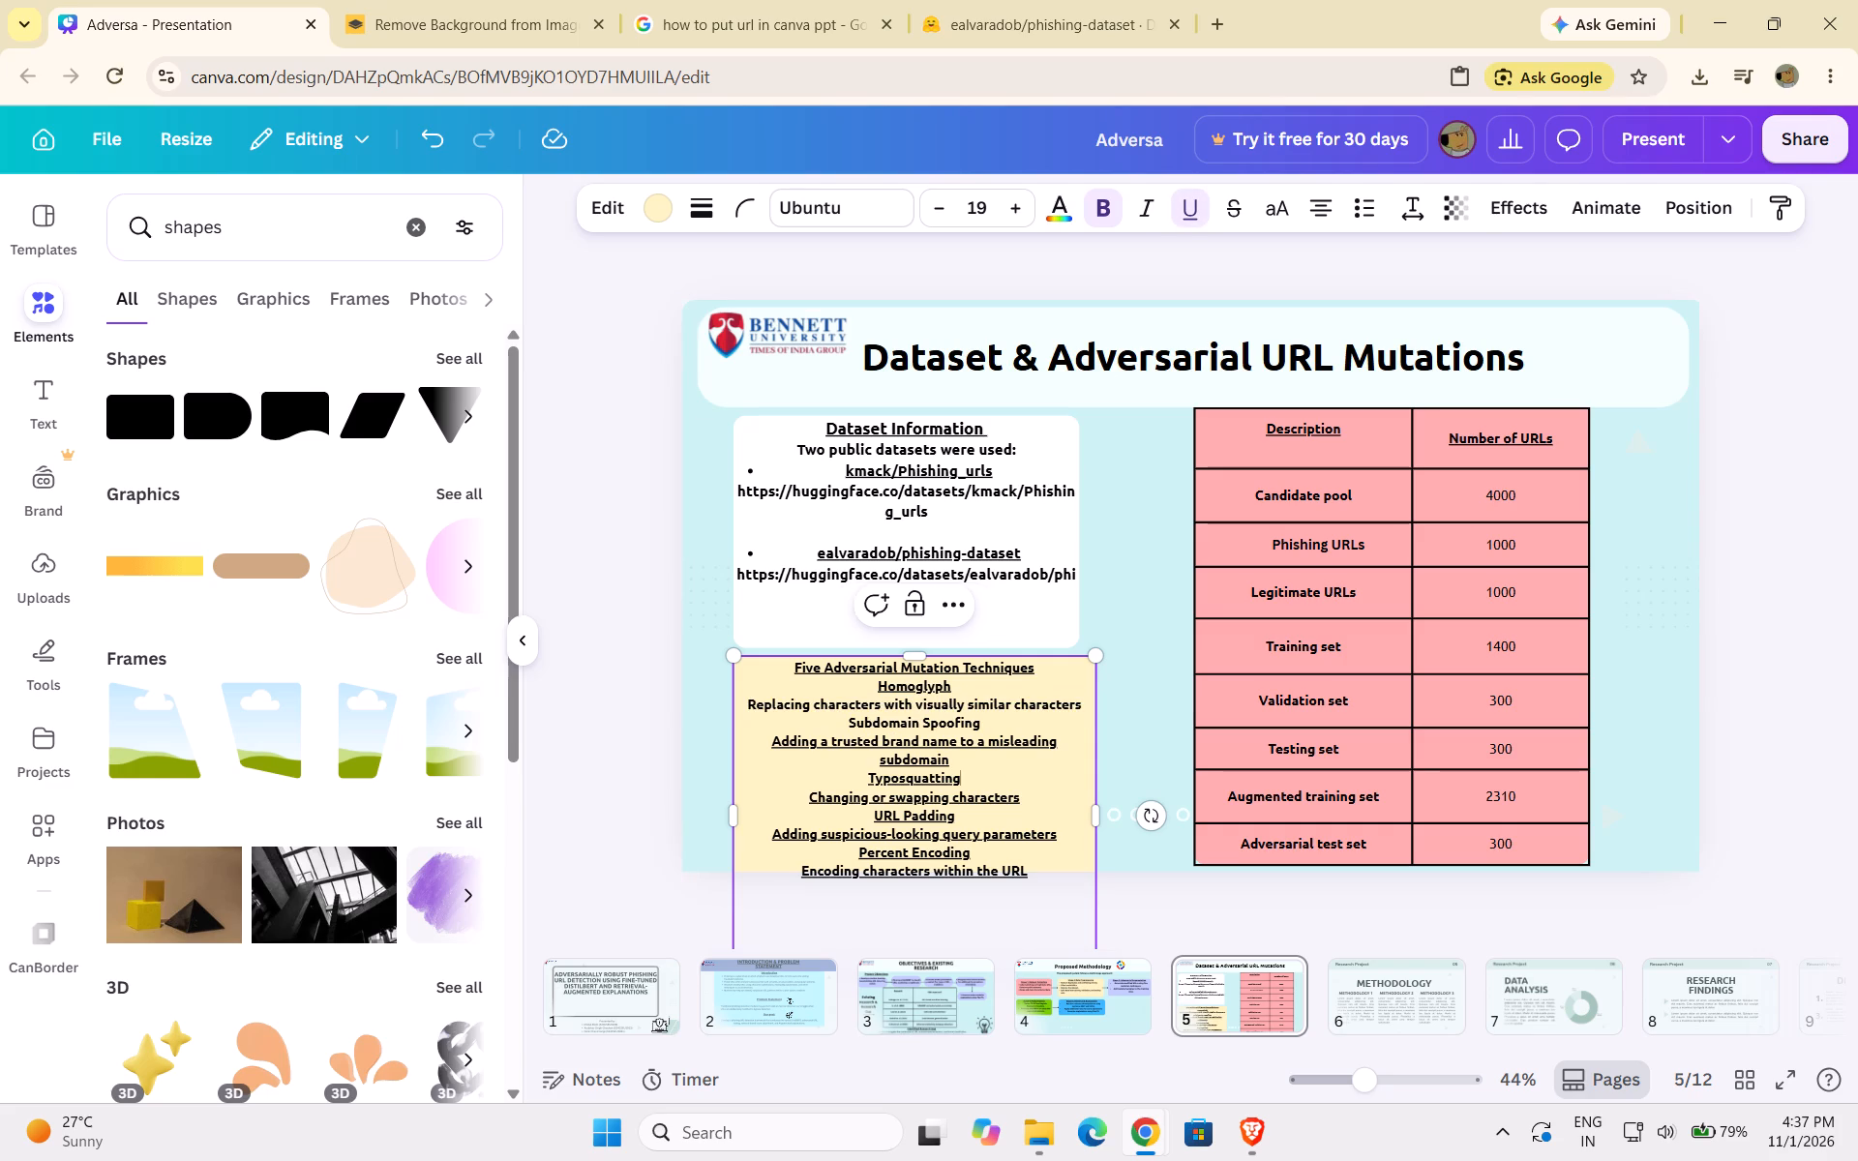
left_click_drag(846, 721, 969, 714)
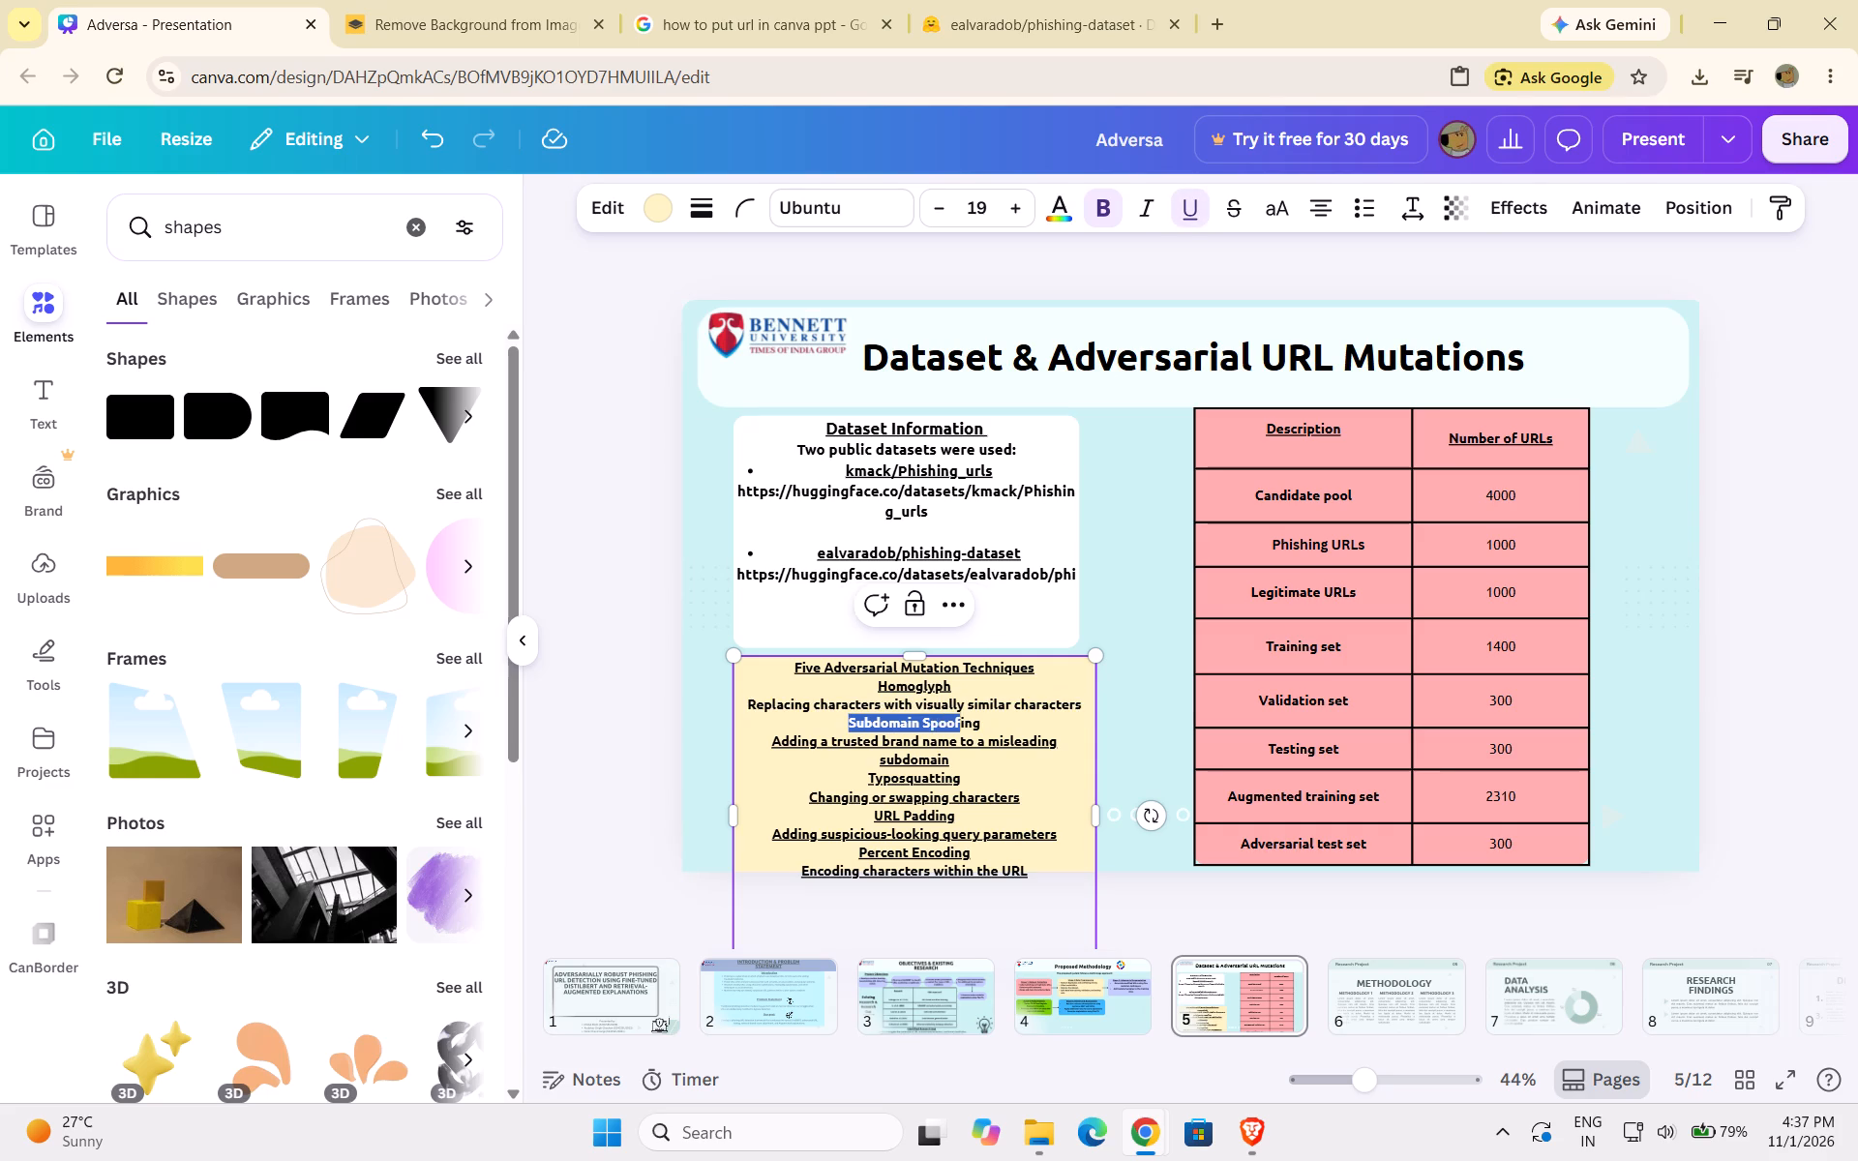
left_click_drag(969, 714, 985, 713)
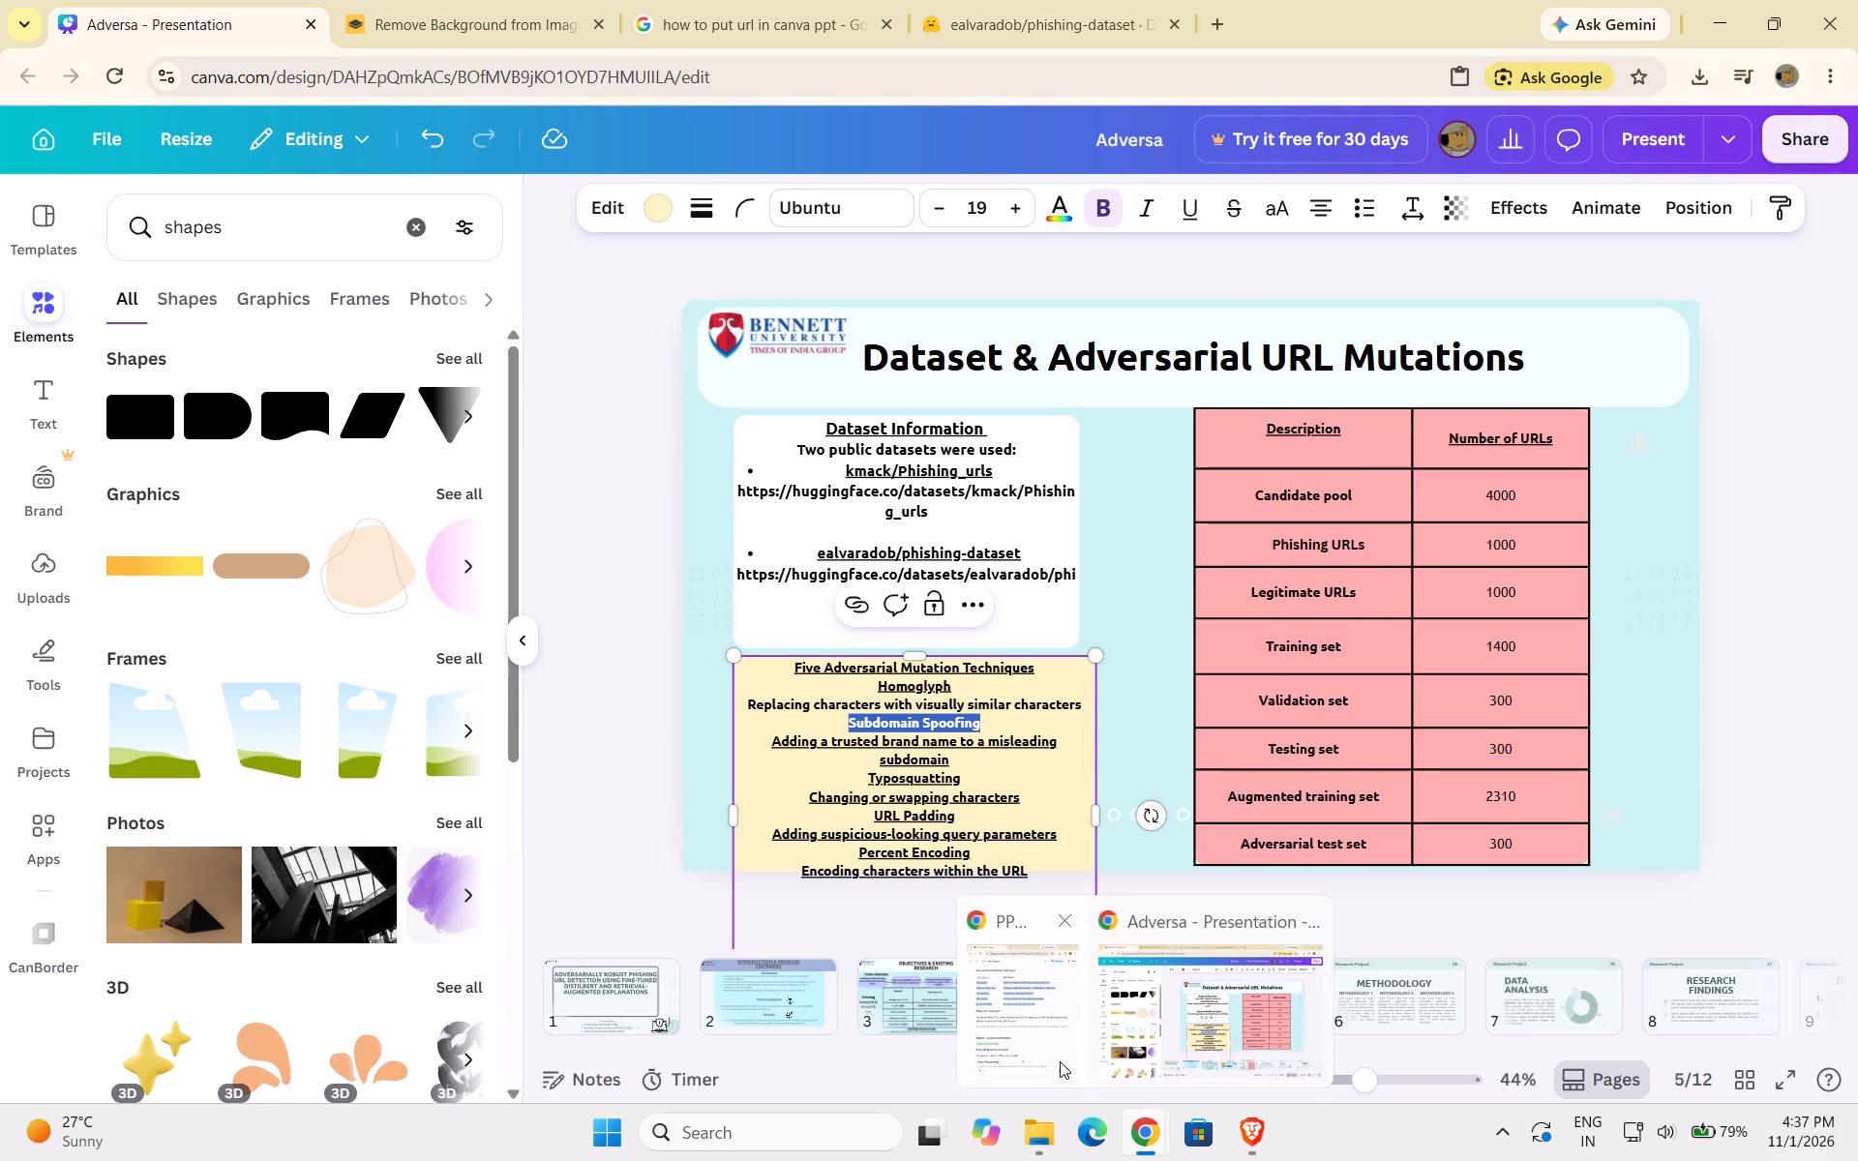
left_click(1192, 1034)
left_click(1184, 207)
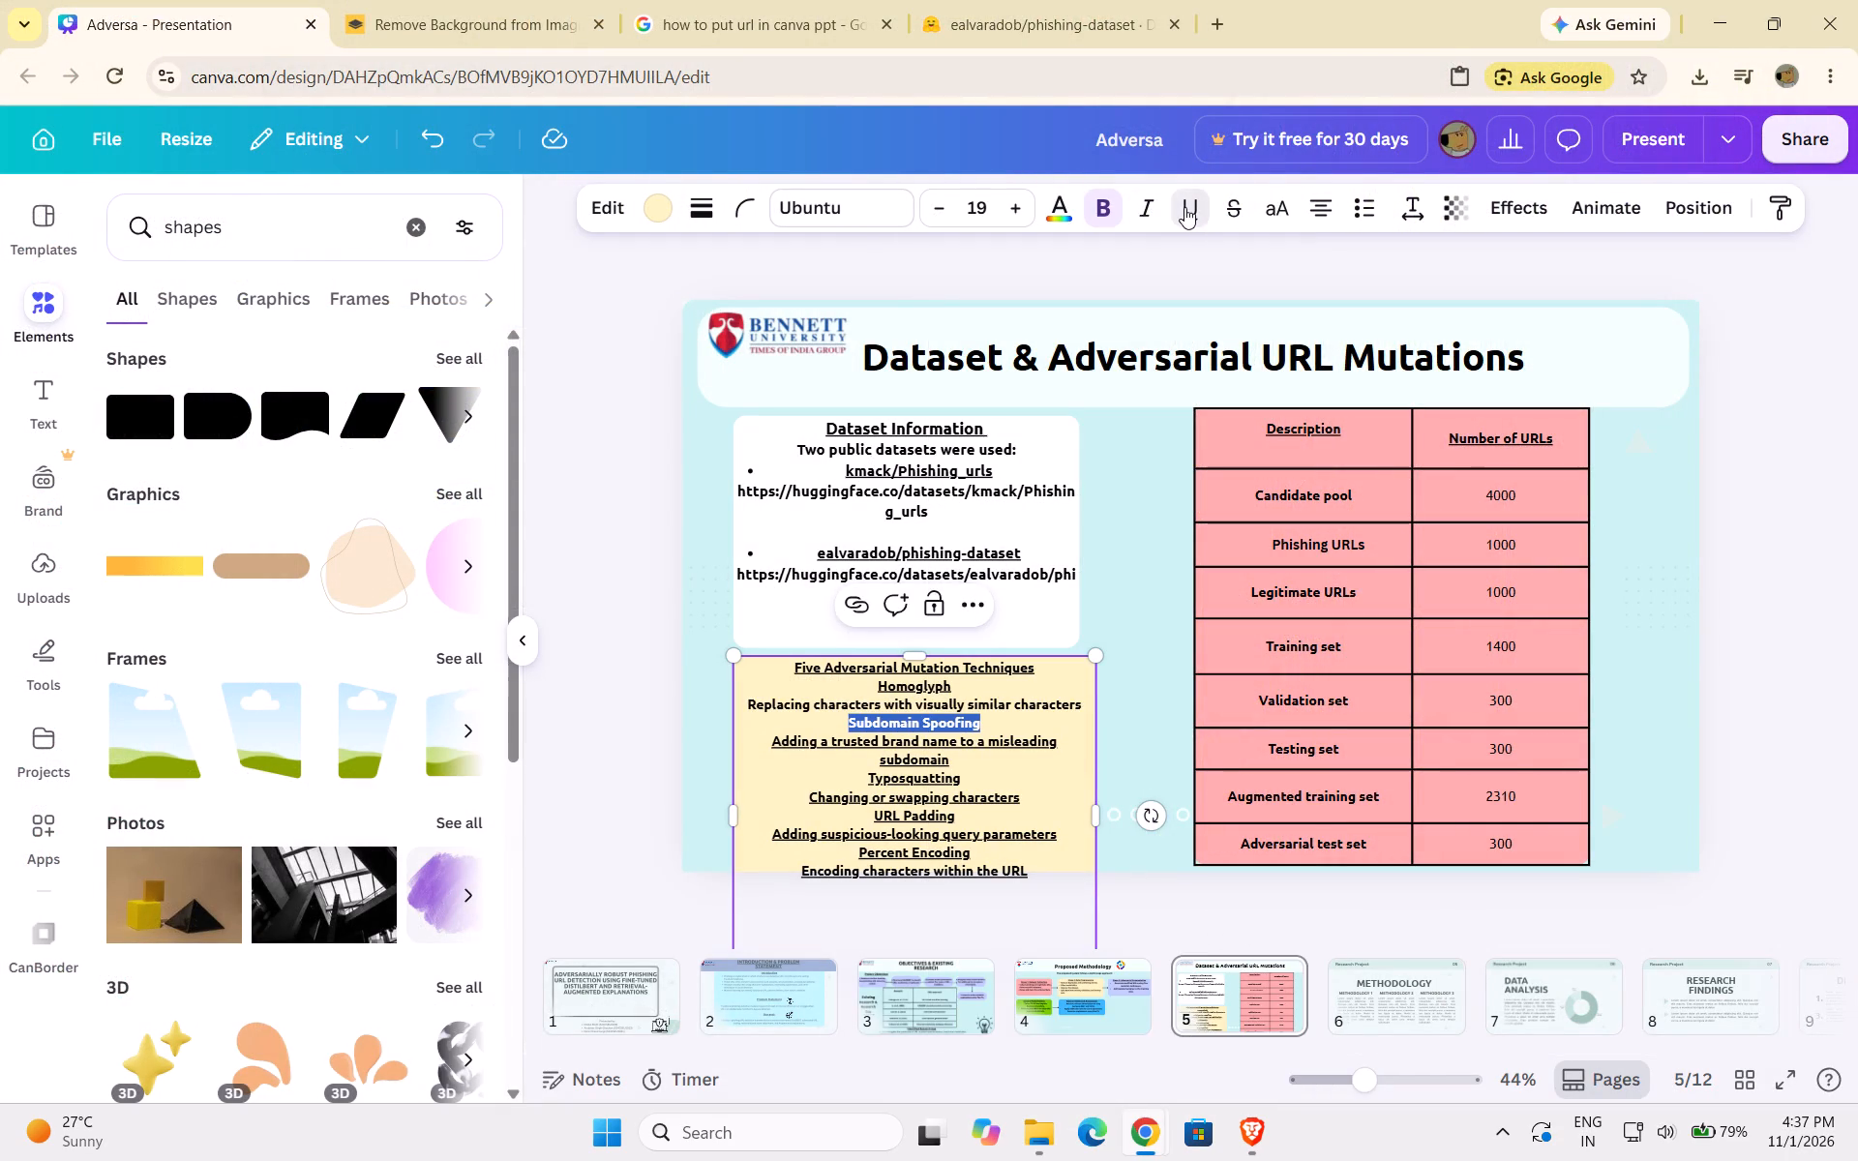
Remove the underline from the descriptions below "Subdomain Spoofing" and "Typosquatting" in the cream box.
left_click_drag(767, 746, 849, 755)
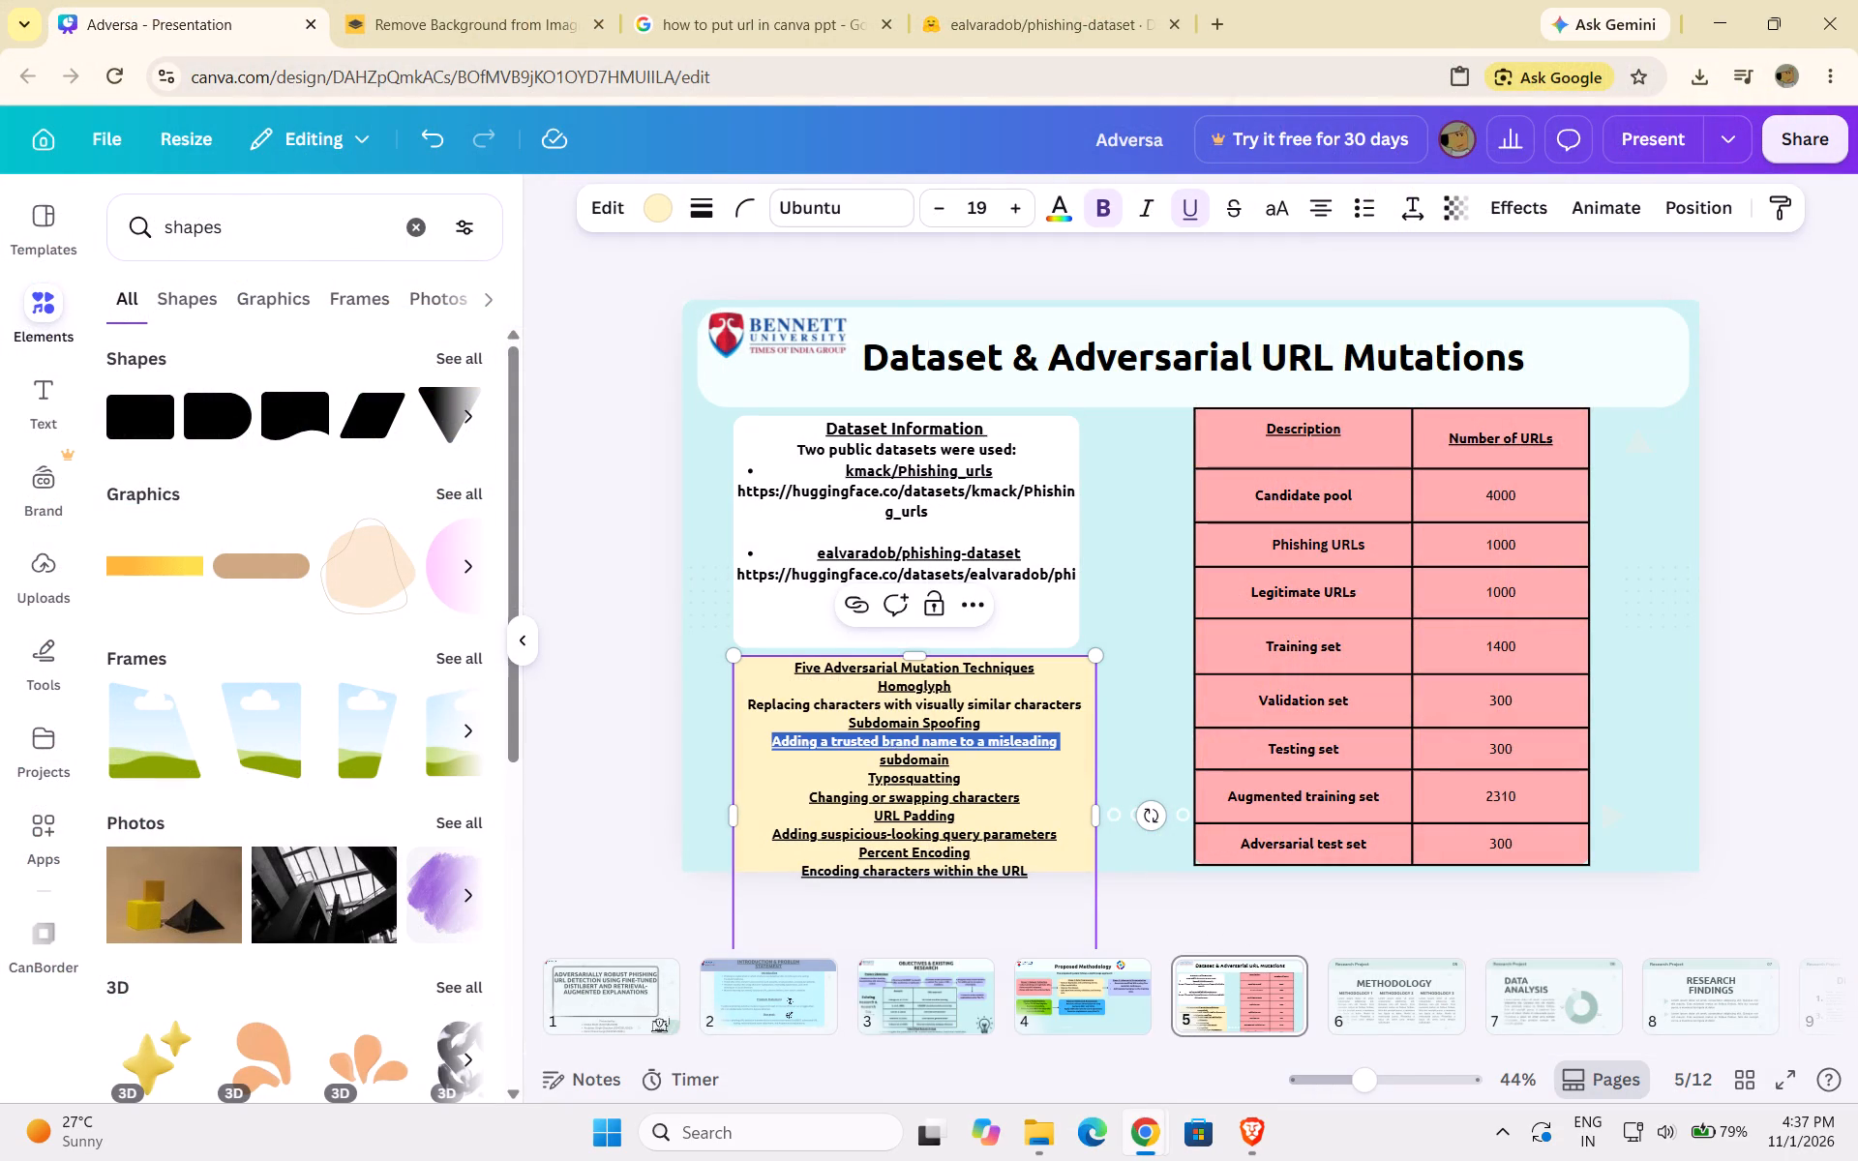
left_click_drag(849, 755, 1072, 740)
left_click_drag(1072, 740, 1064, 756)
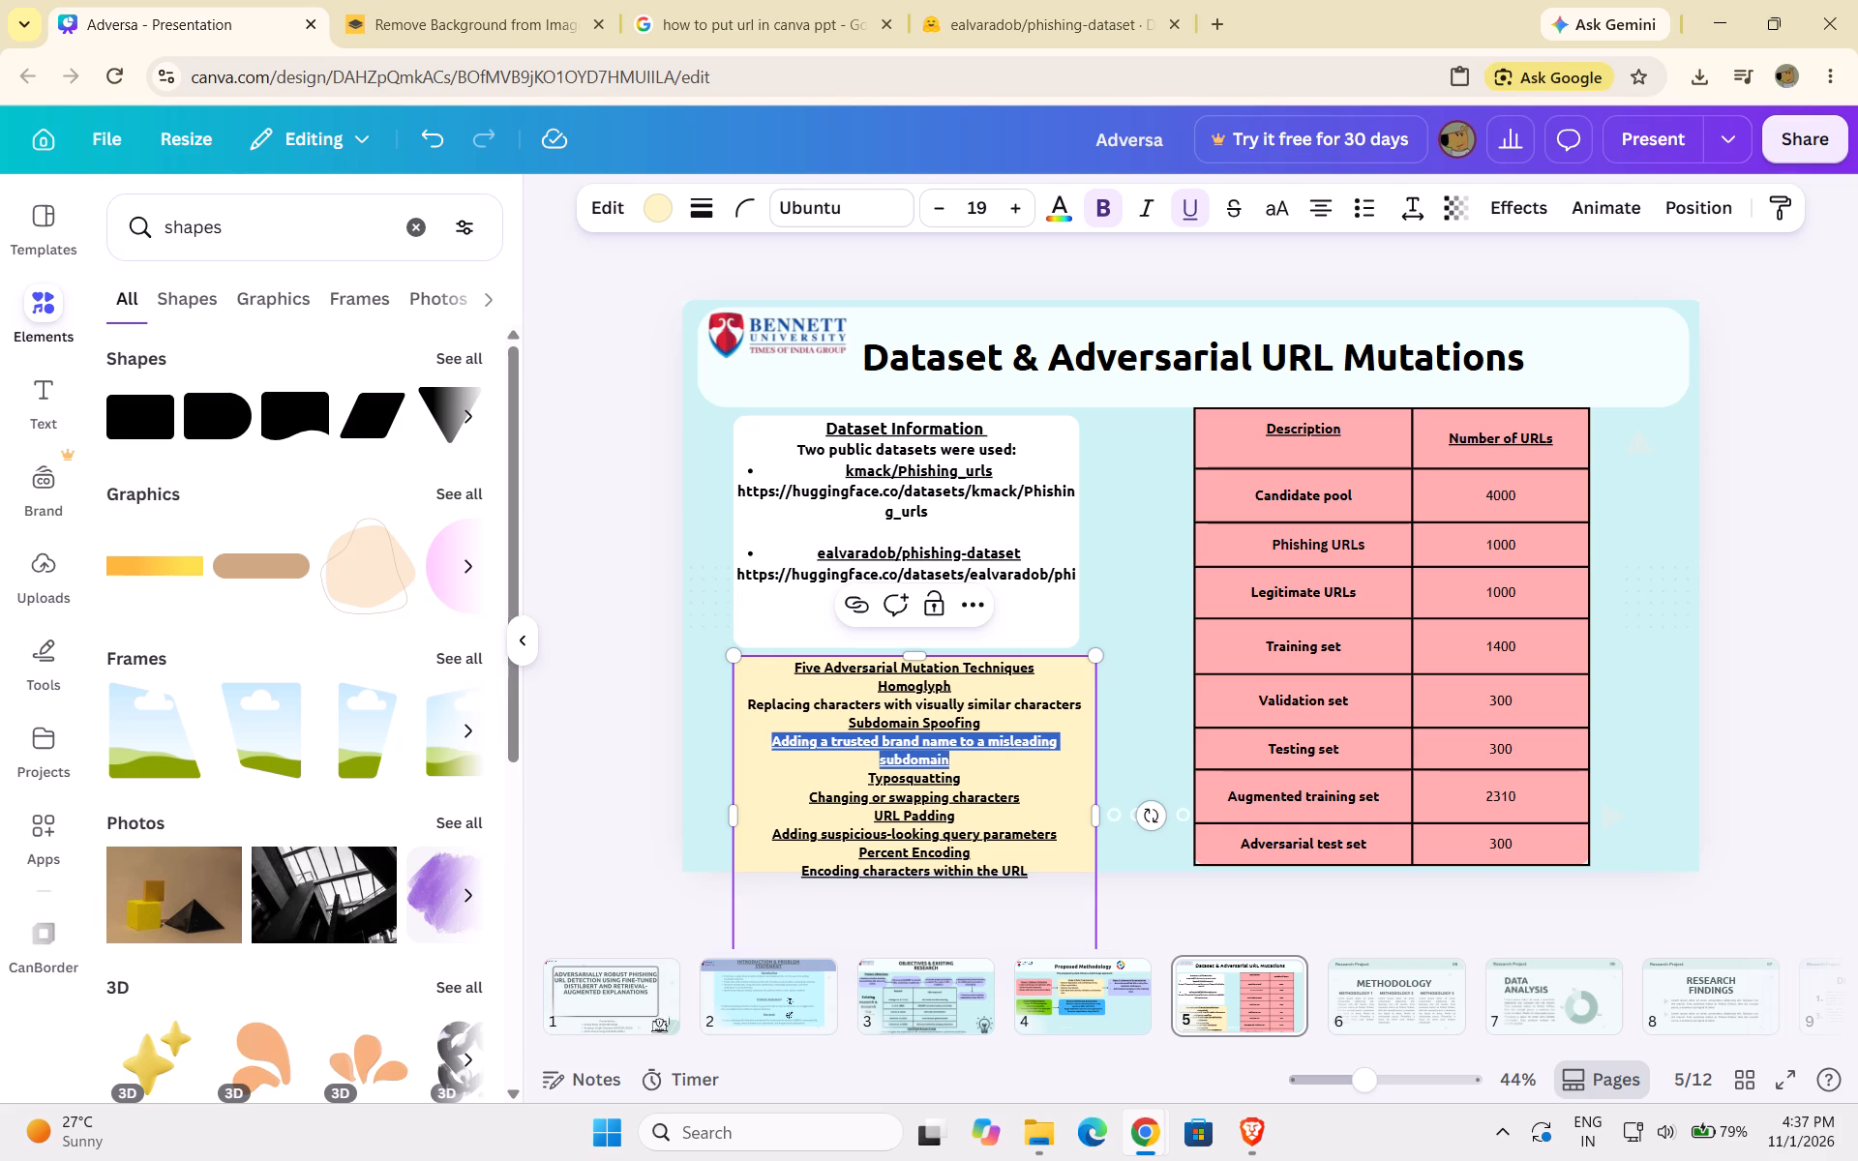
left_click_drag(1064, 756, 1064, 757)
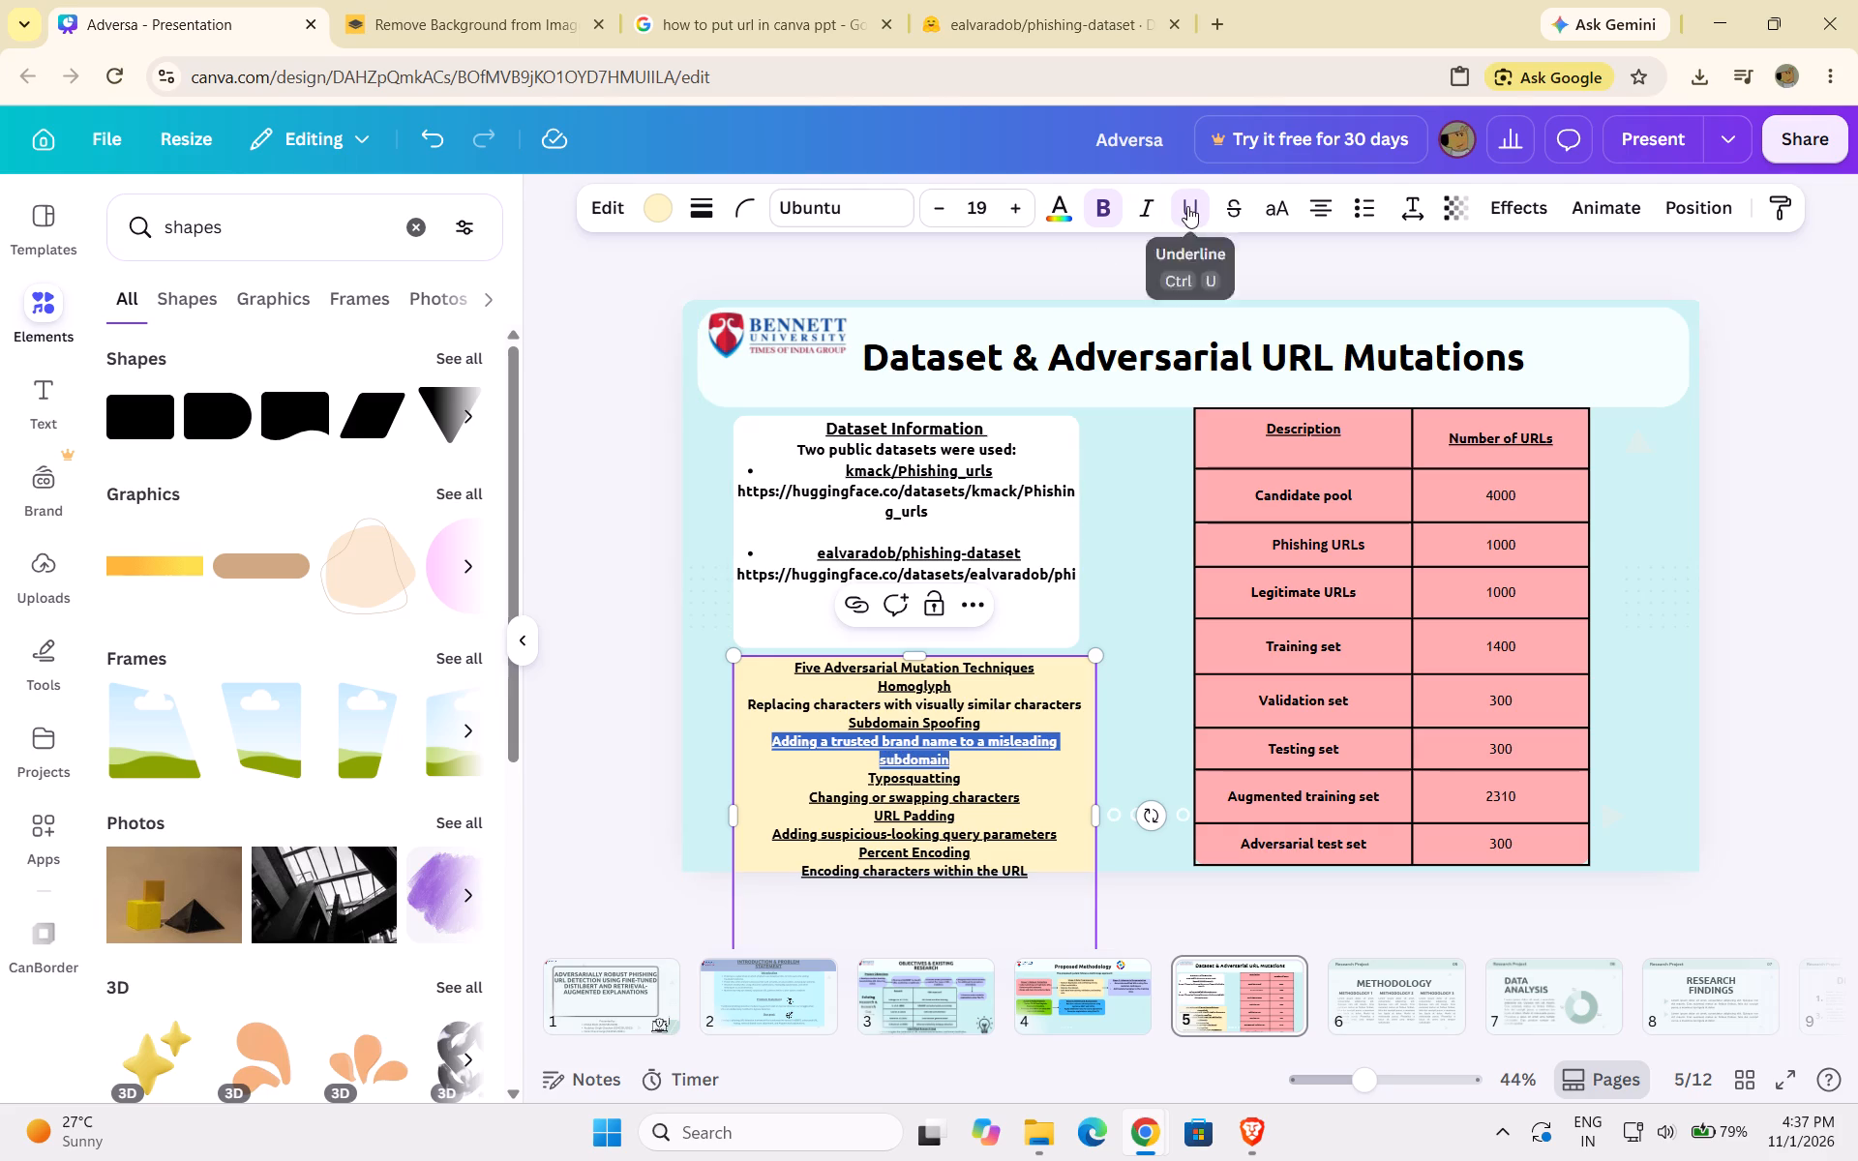
left_click(1187, 206)
left_click(988, 773)
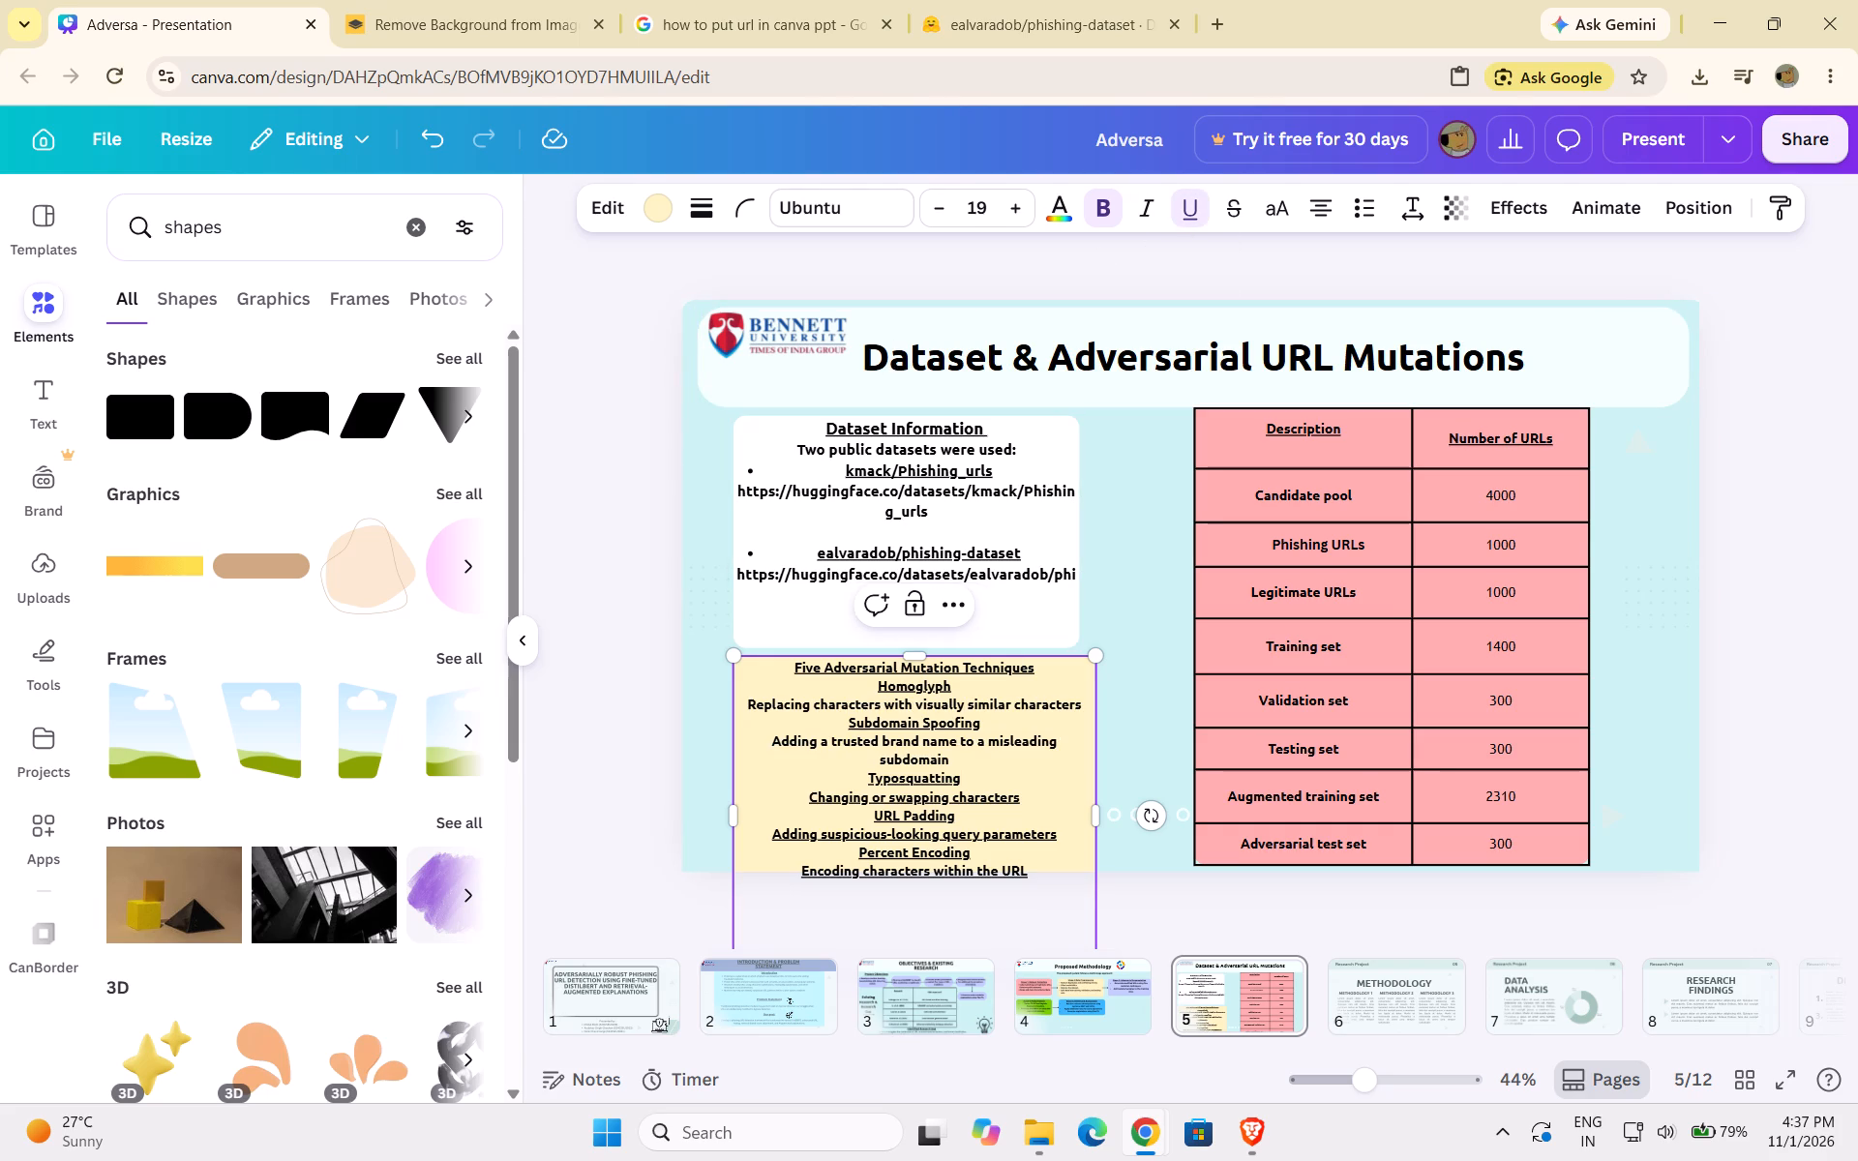
left_click_drag(811, 800, 1044, 797)
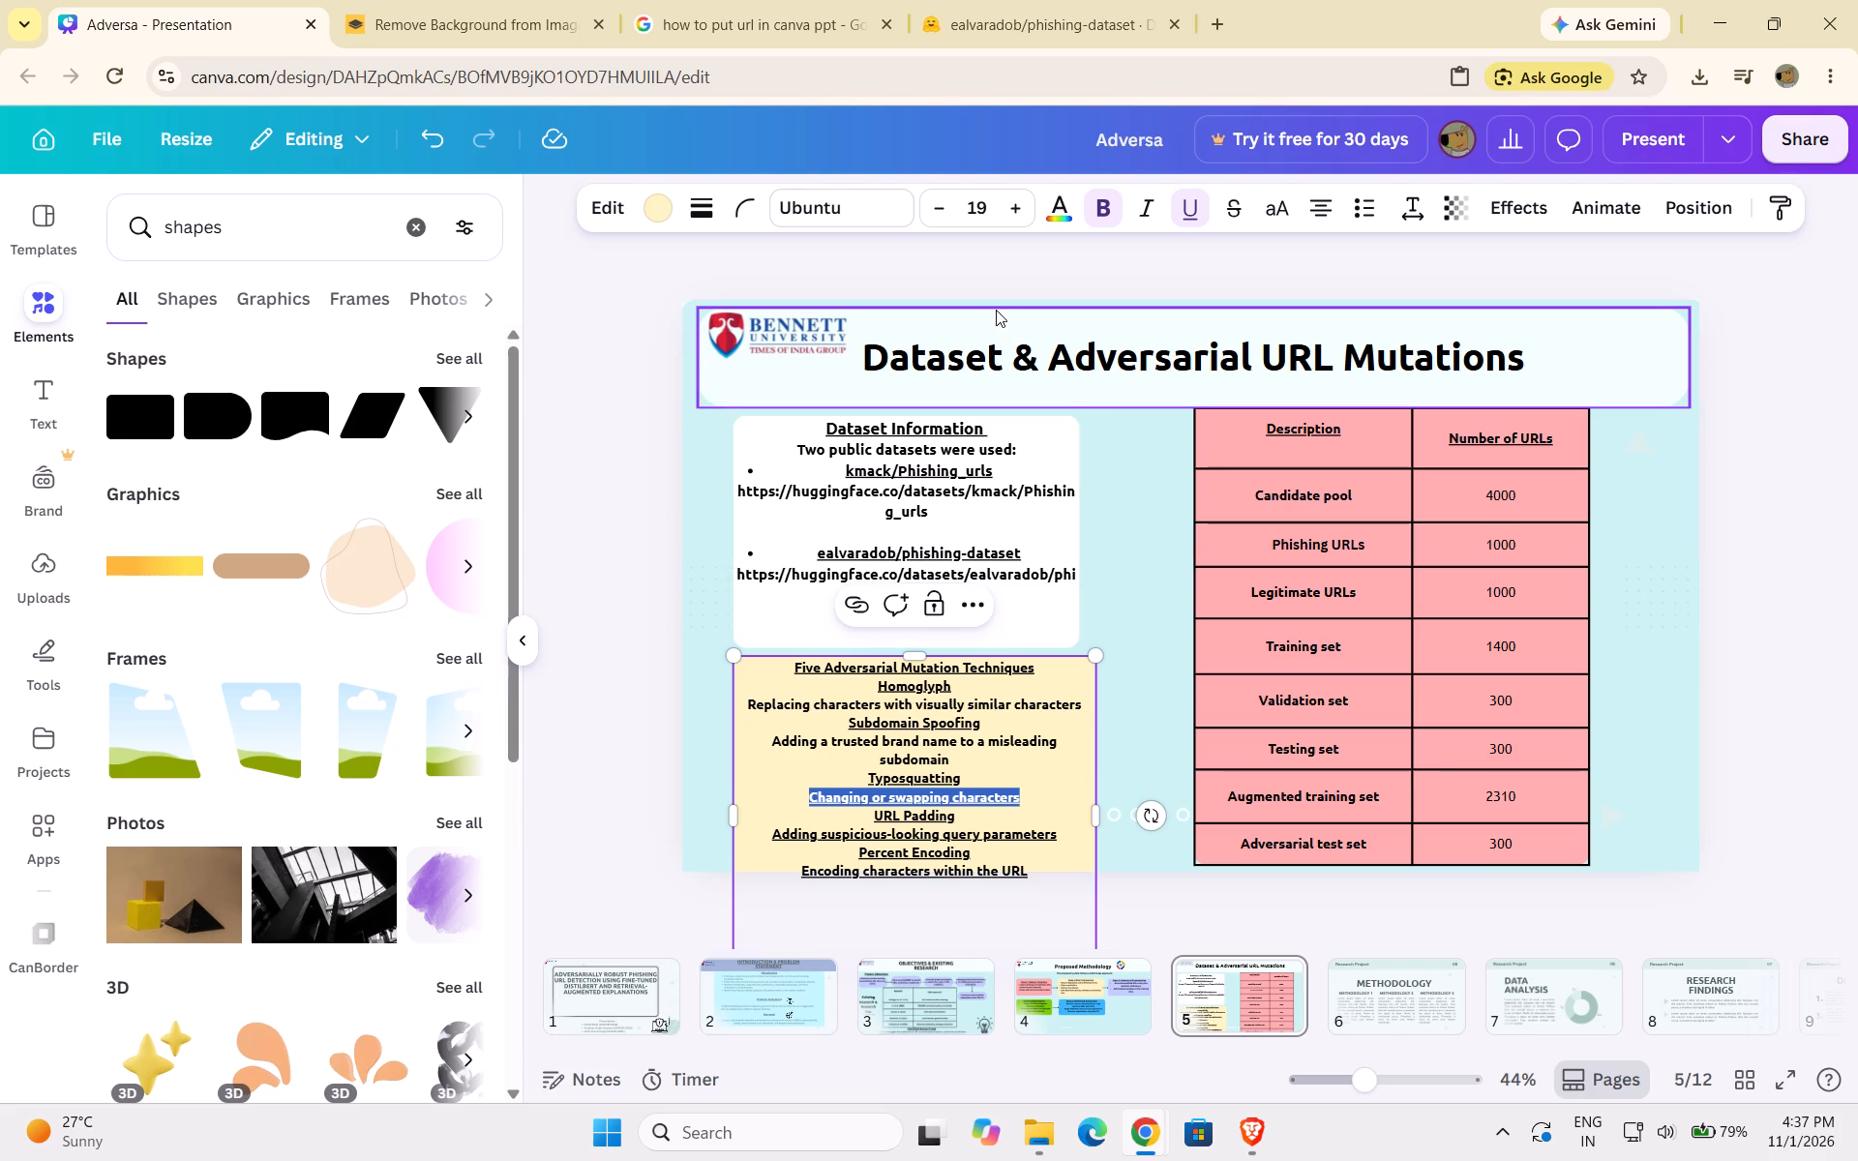
left_click(1183, 202)
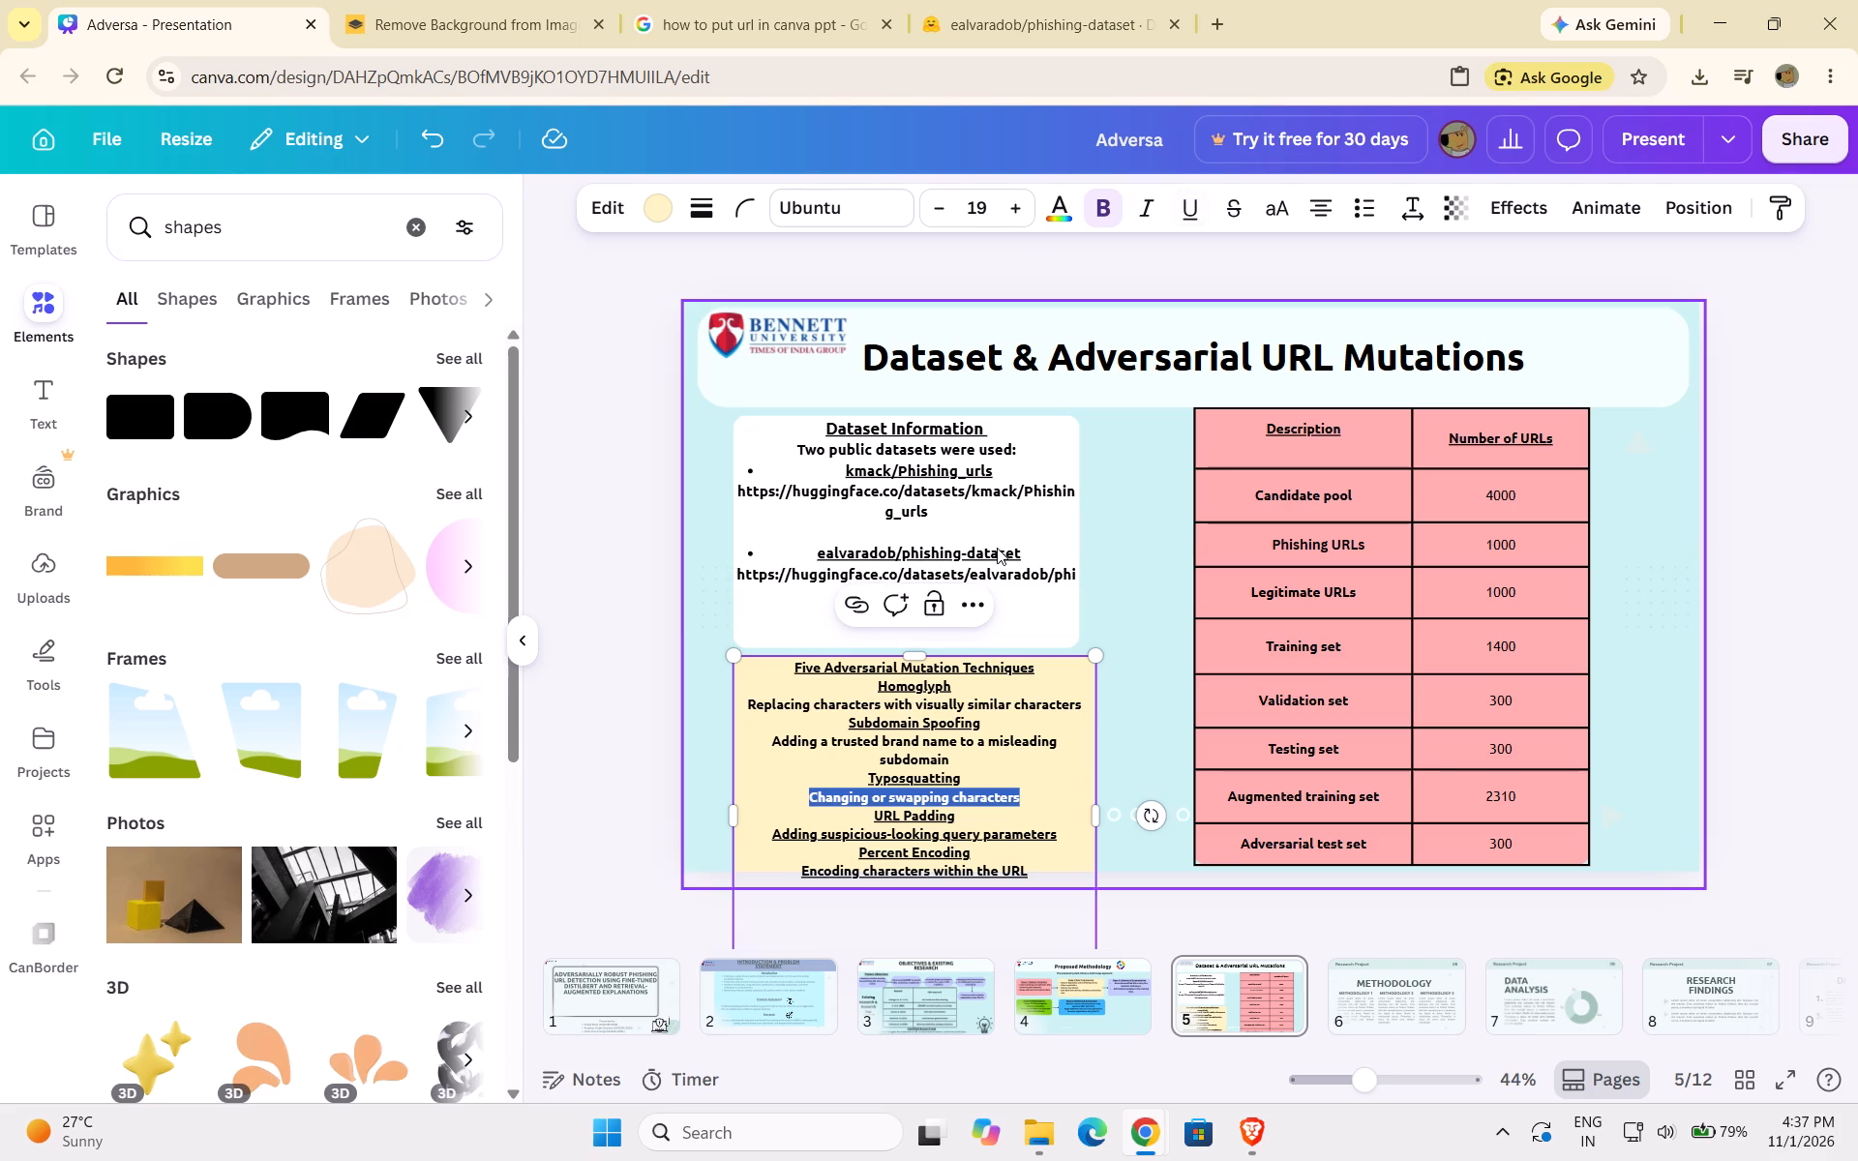
left_click(986, 815)
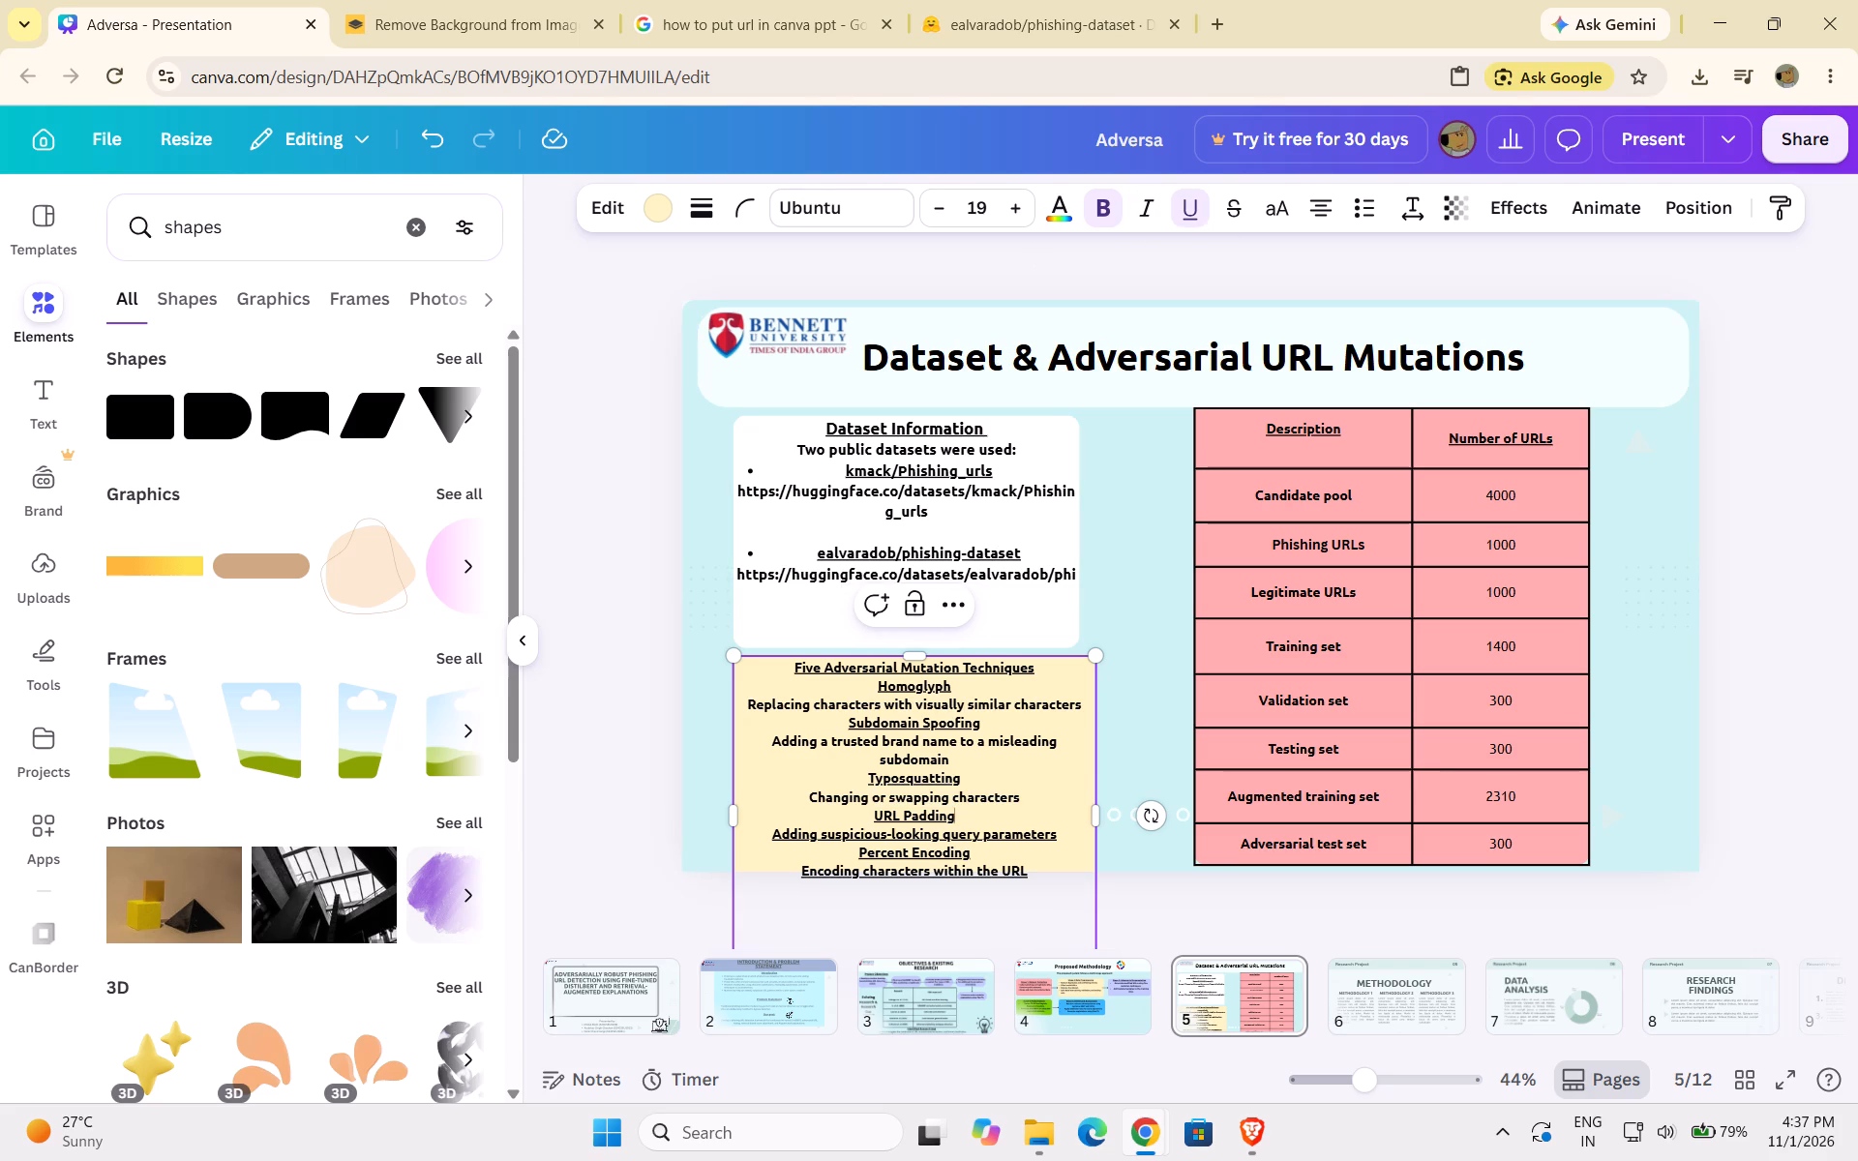
Remove the underline from the descriptions below "URL Padding" and "Percent Encoding" in the cream box.
left_click_drag(766, 837, 1052, 838)
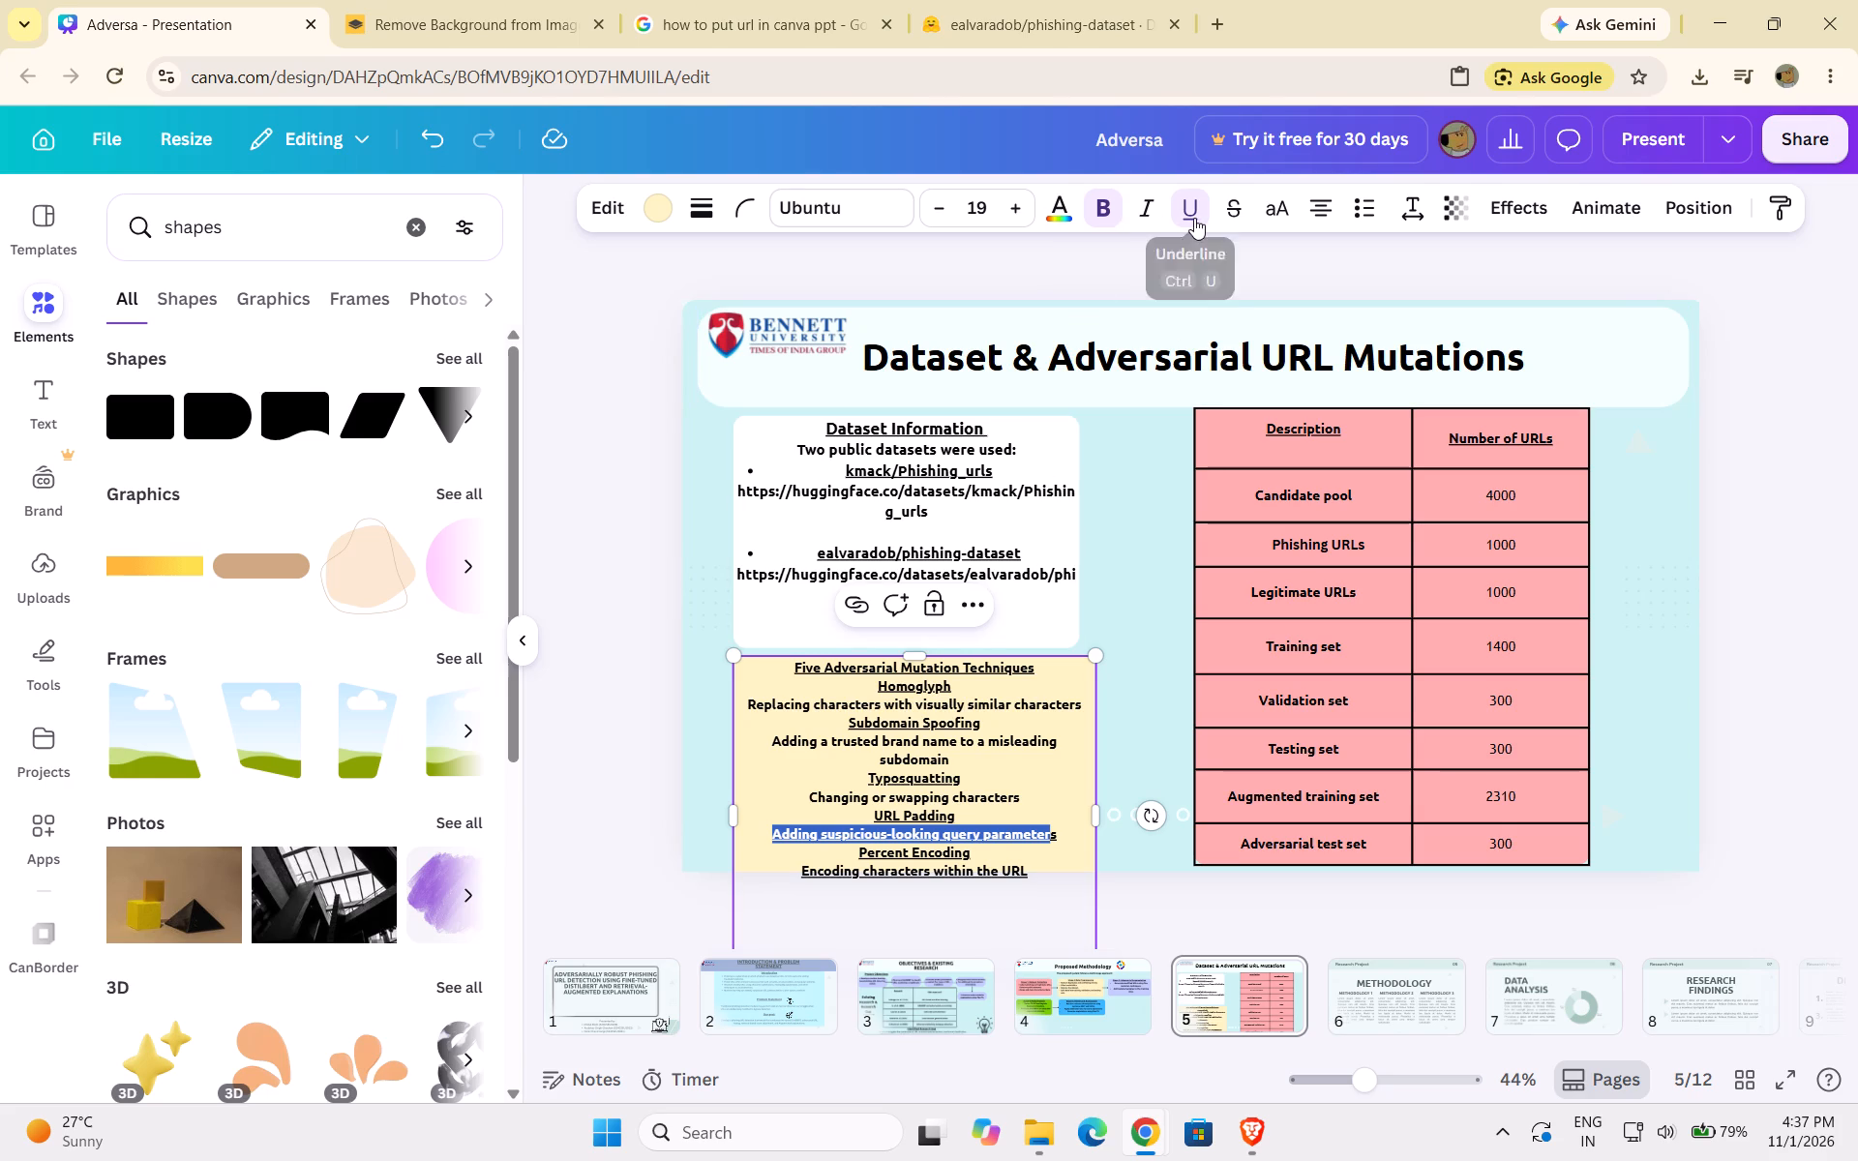
left_click(1194, 218)
left_click_drag(1035, 872, 970, 871)
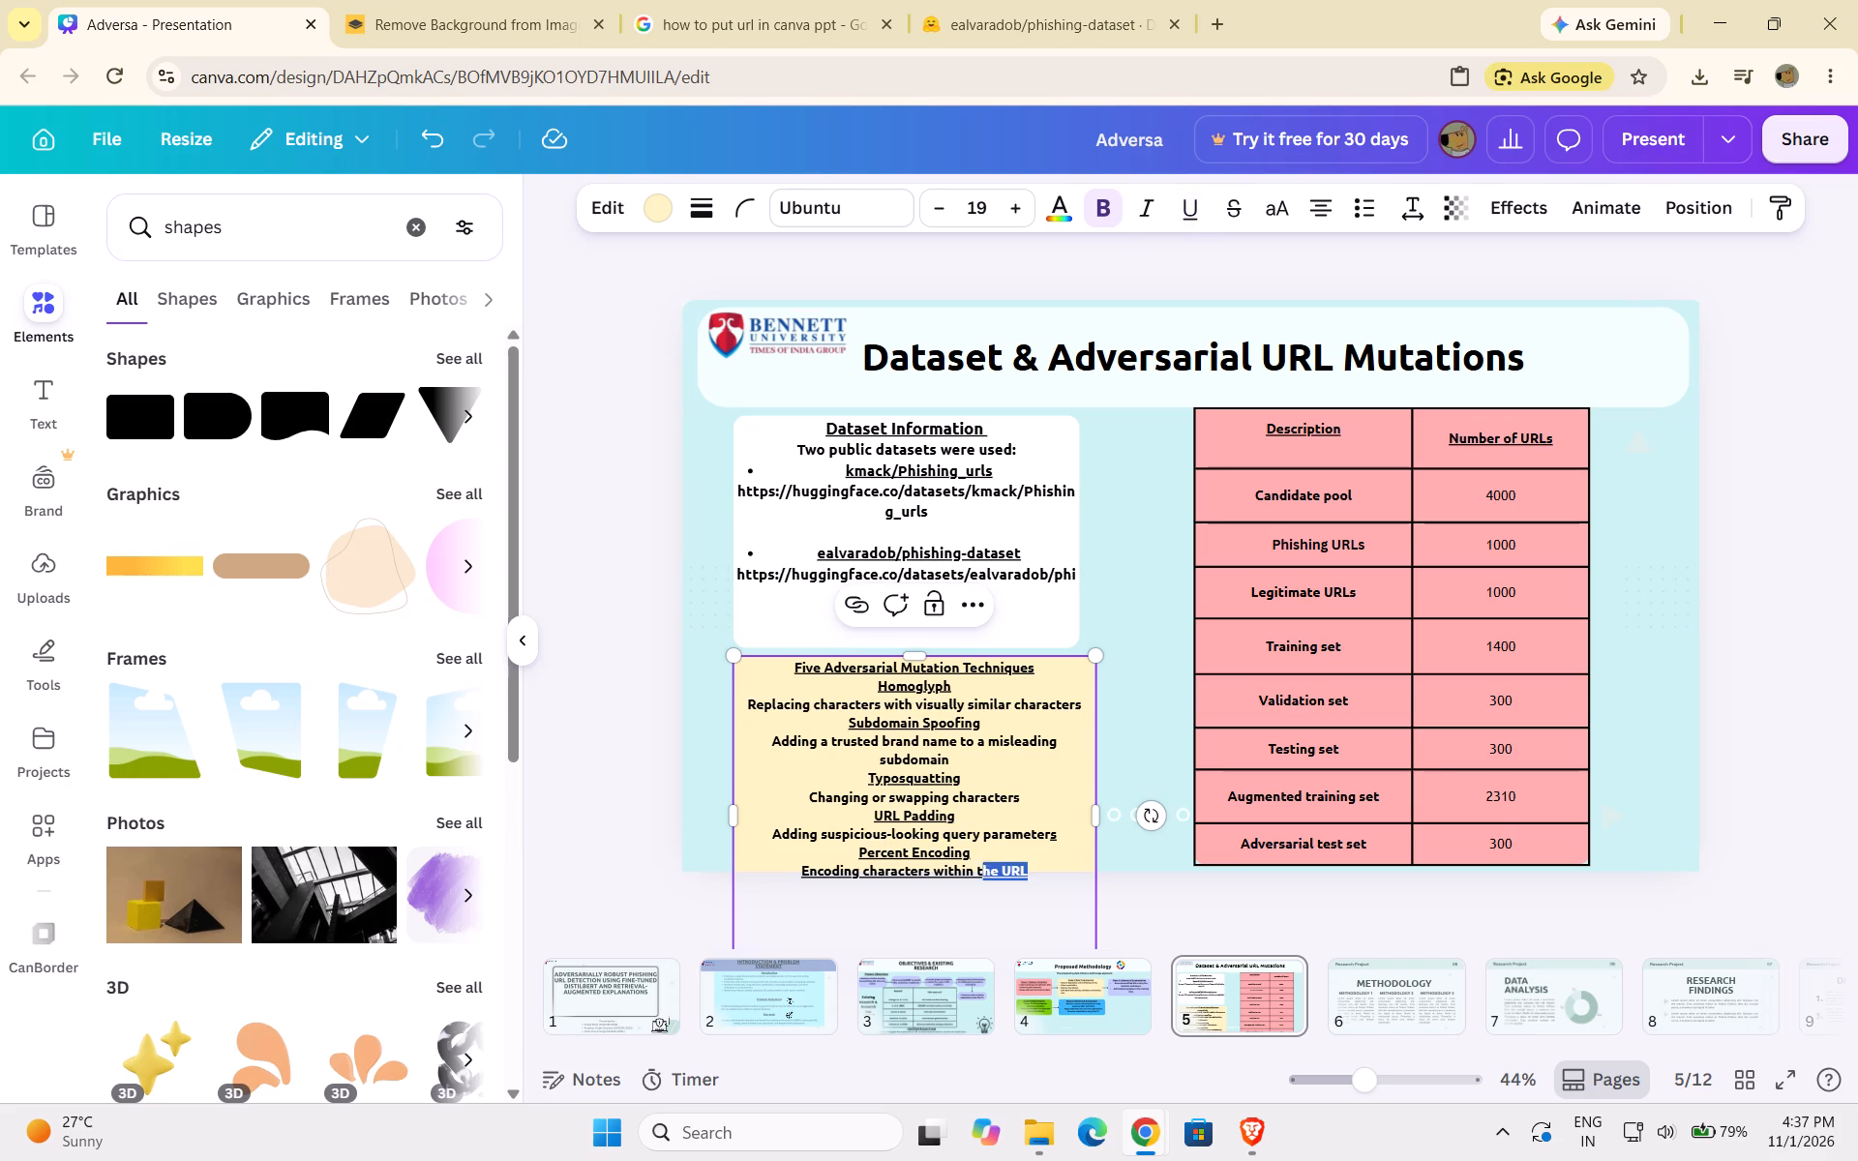
left_click_drag(970, 871, 794, 872)
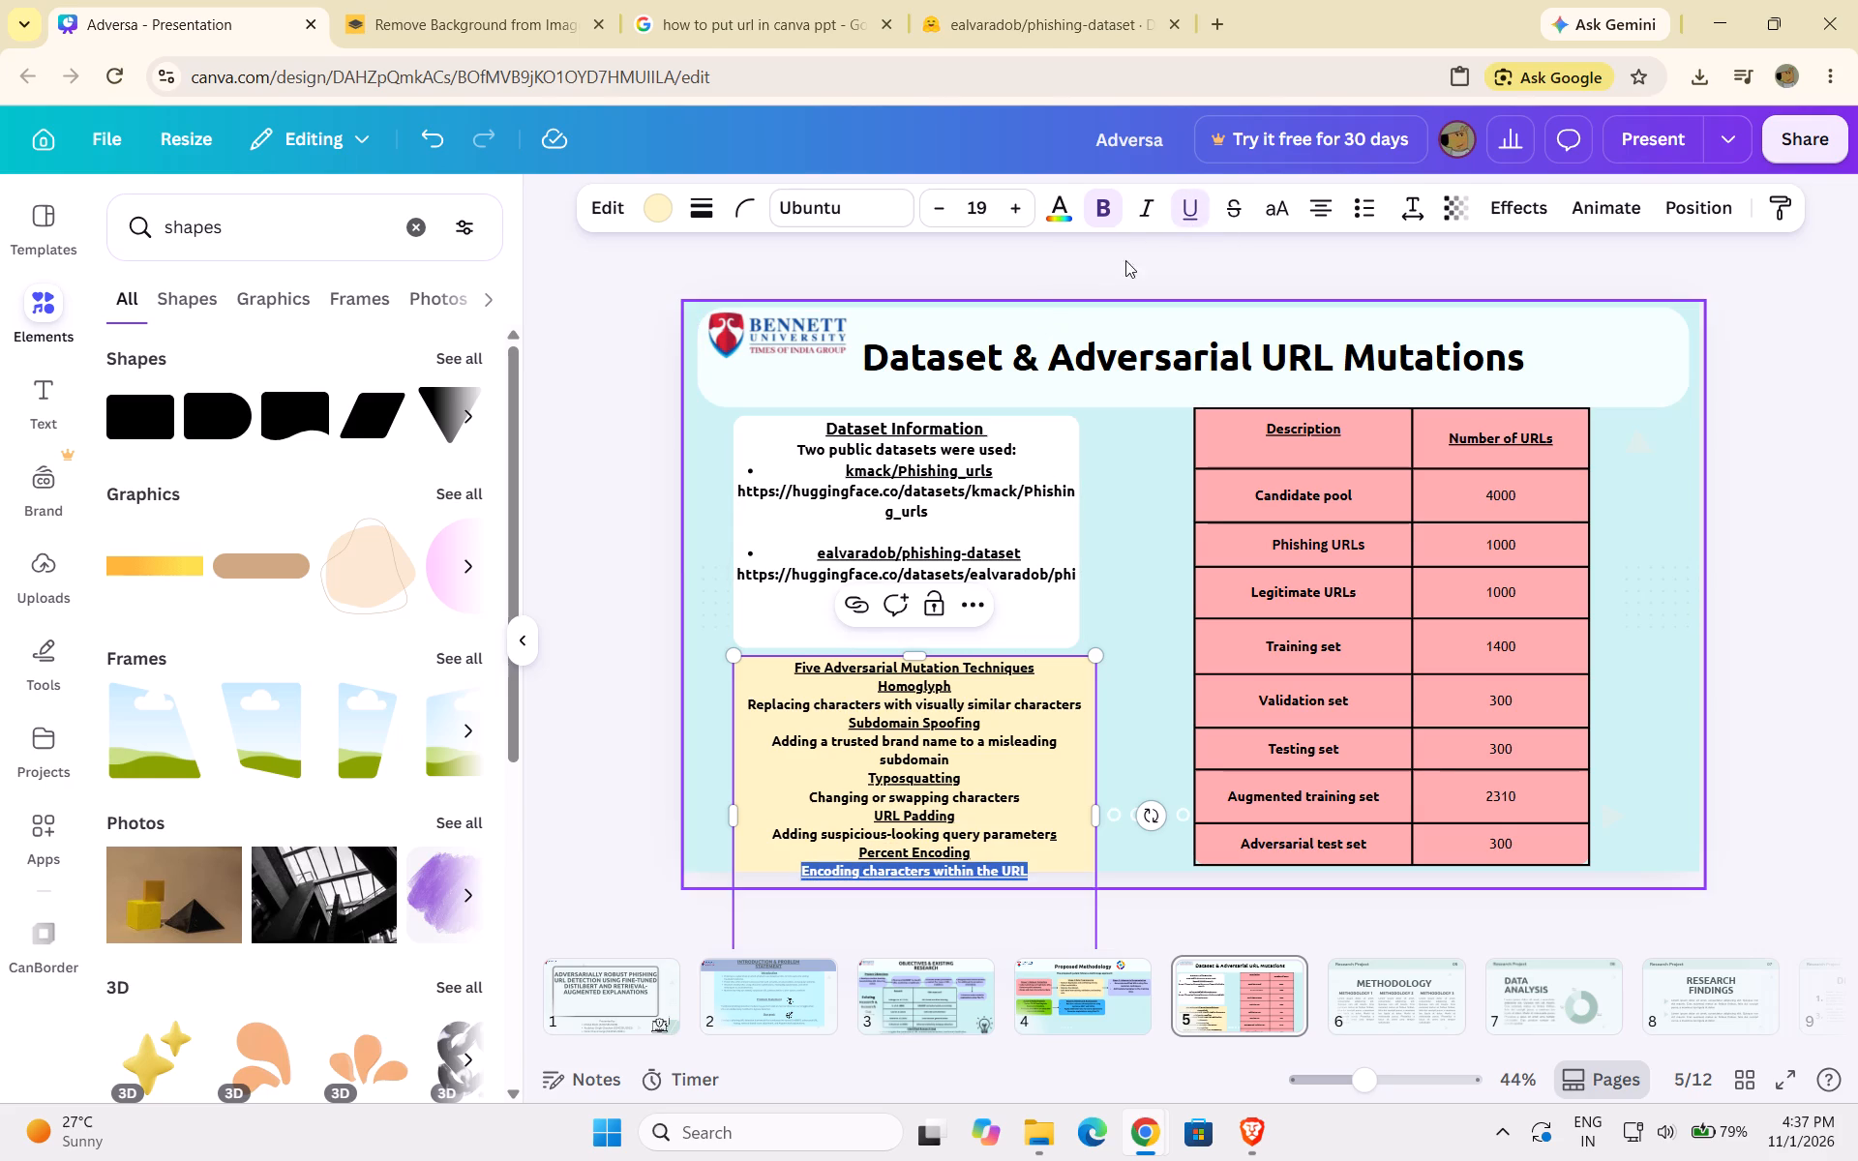
left_click(1191, 210)
left_click(1144, 749)
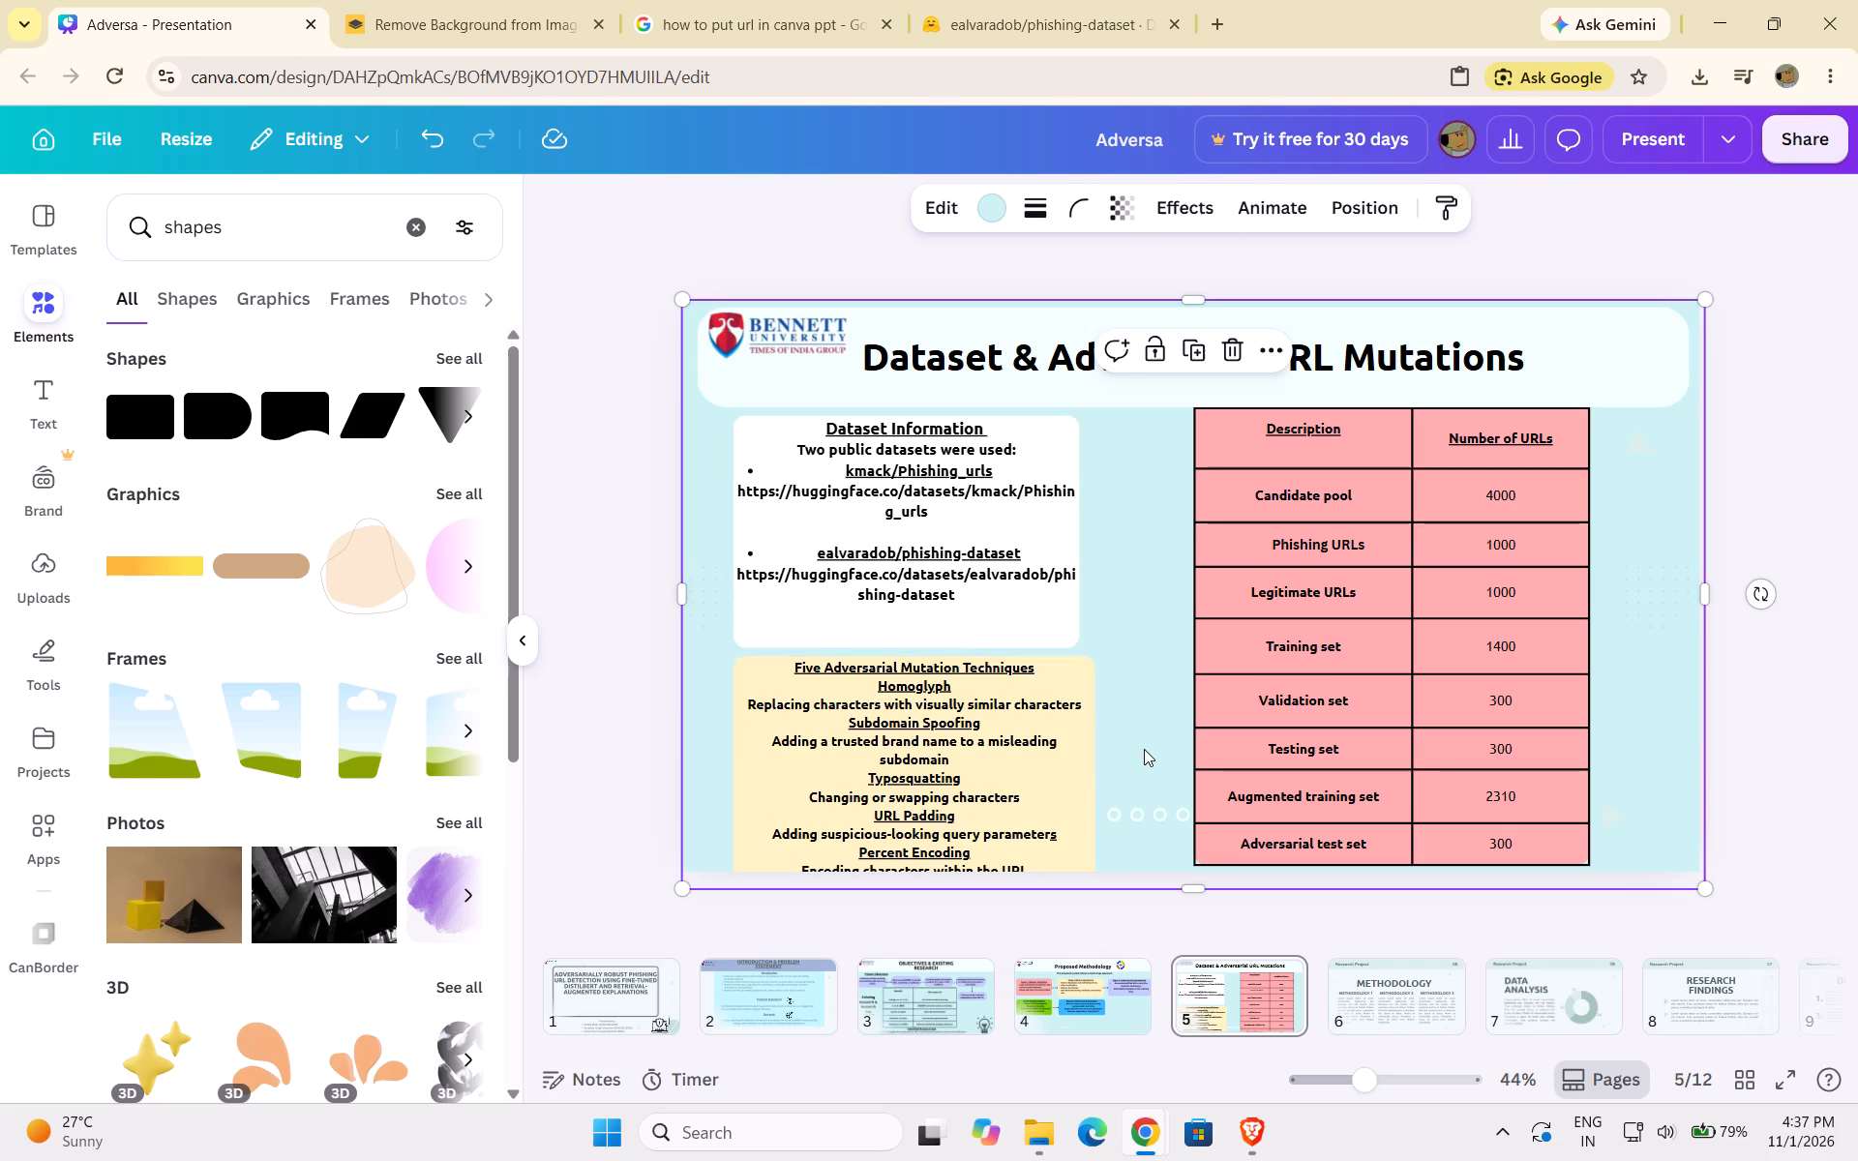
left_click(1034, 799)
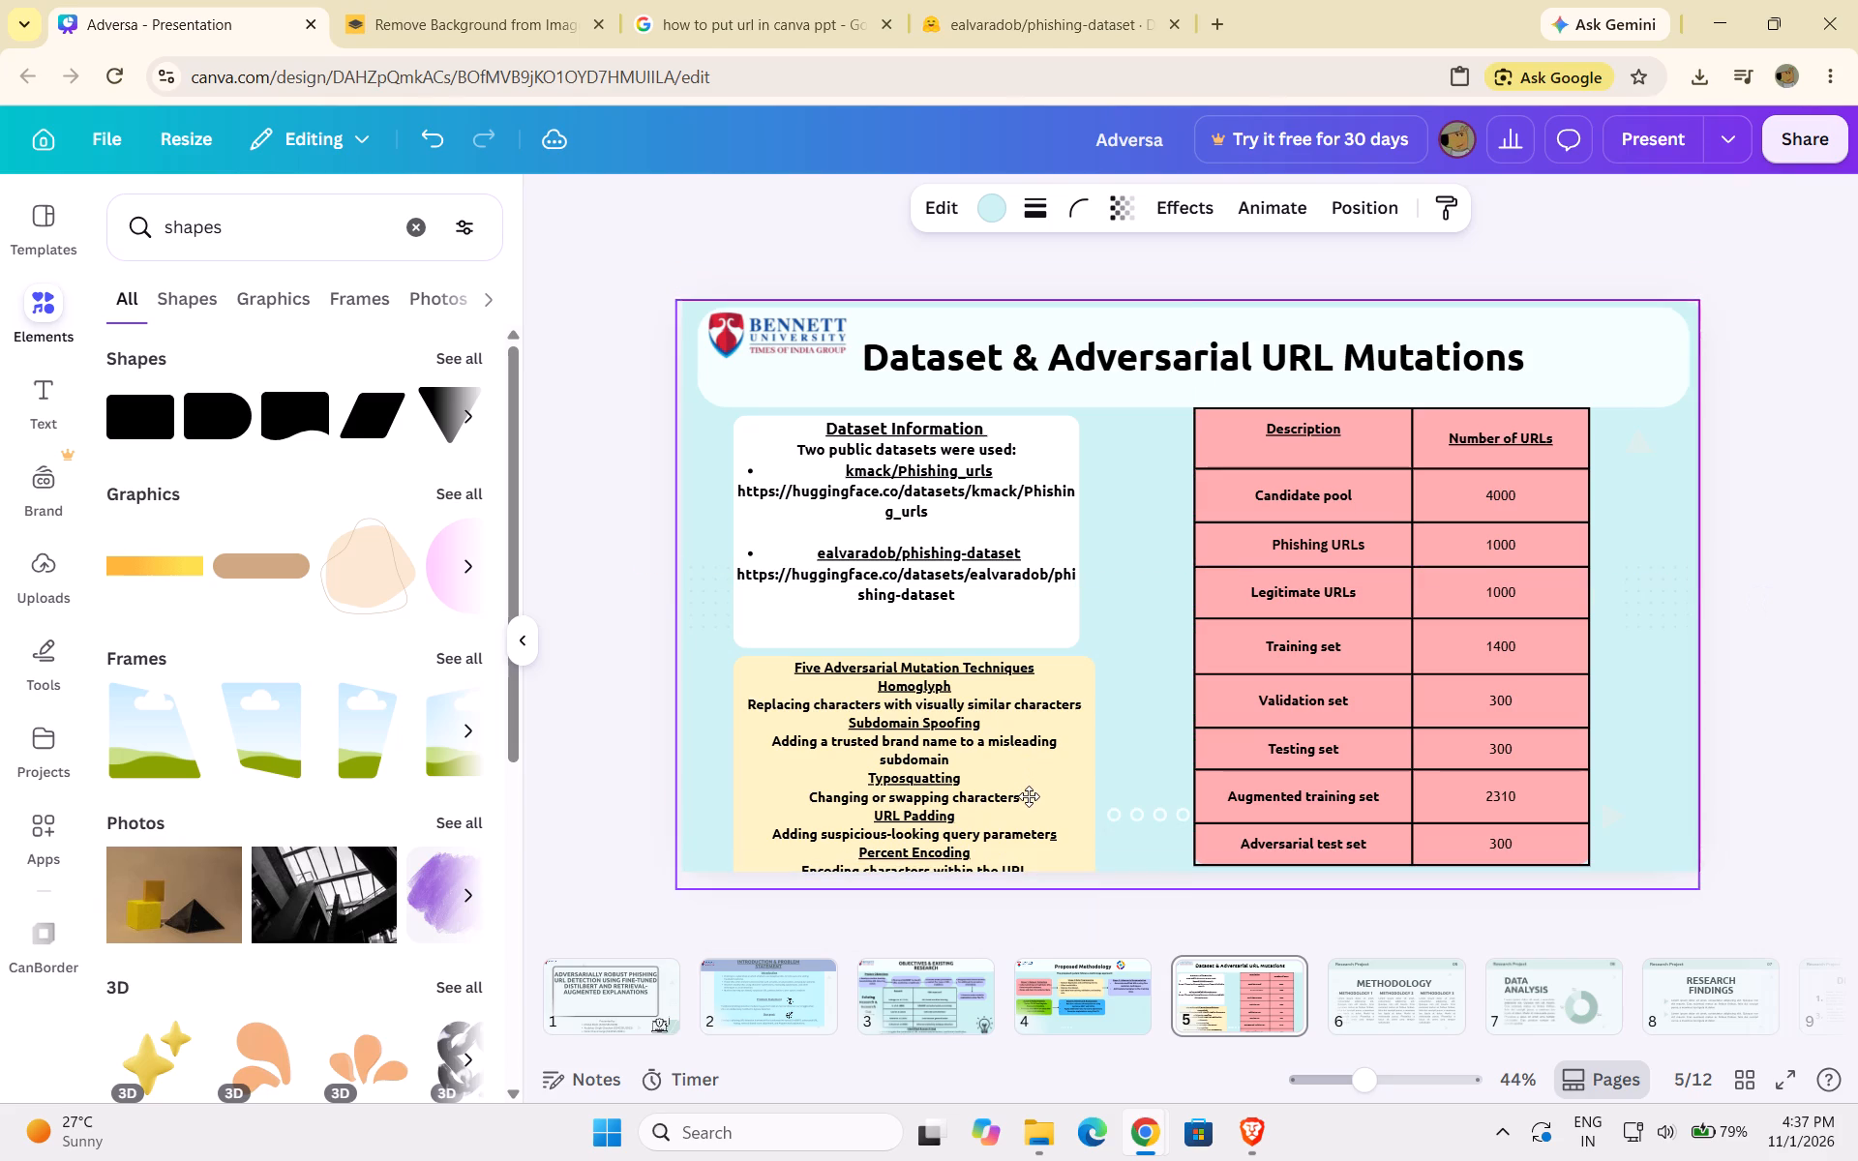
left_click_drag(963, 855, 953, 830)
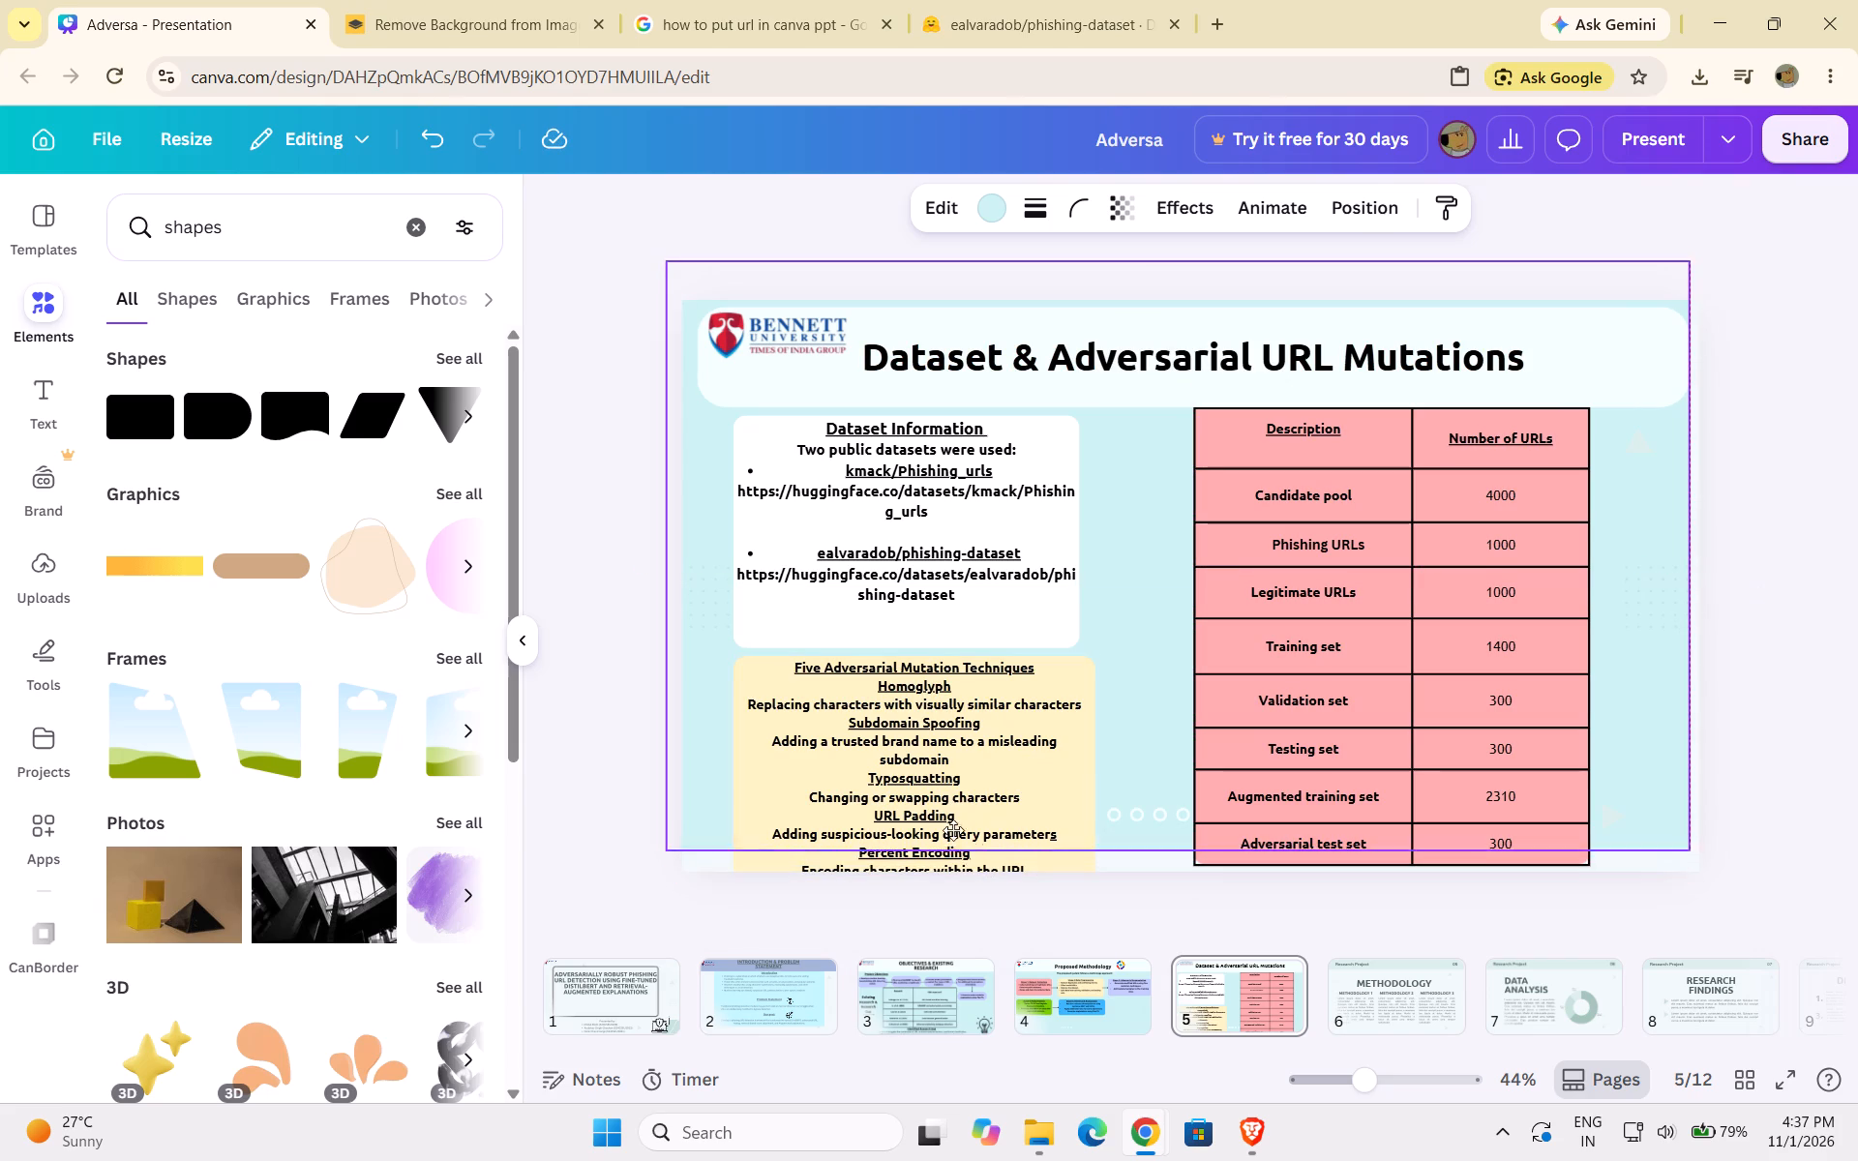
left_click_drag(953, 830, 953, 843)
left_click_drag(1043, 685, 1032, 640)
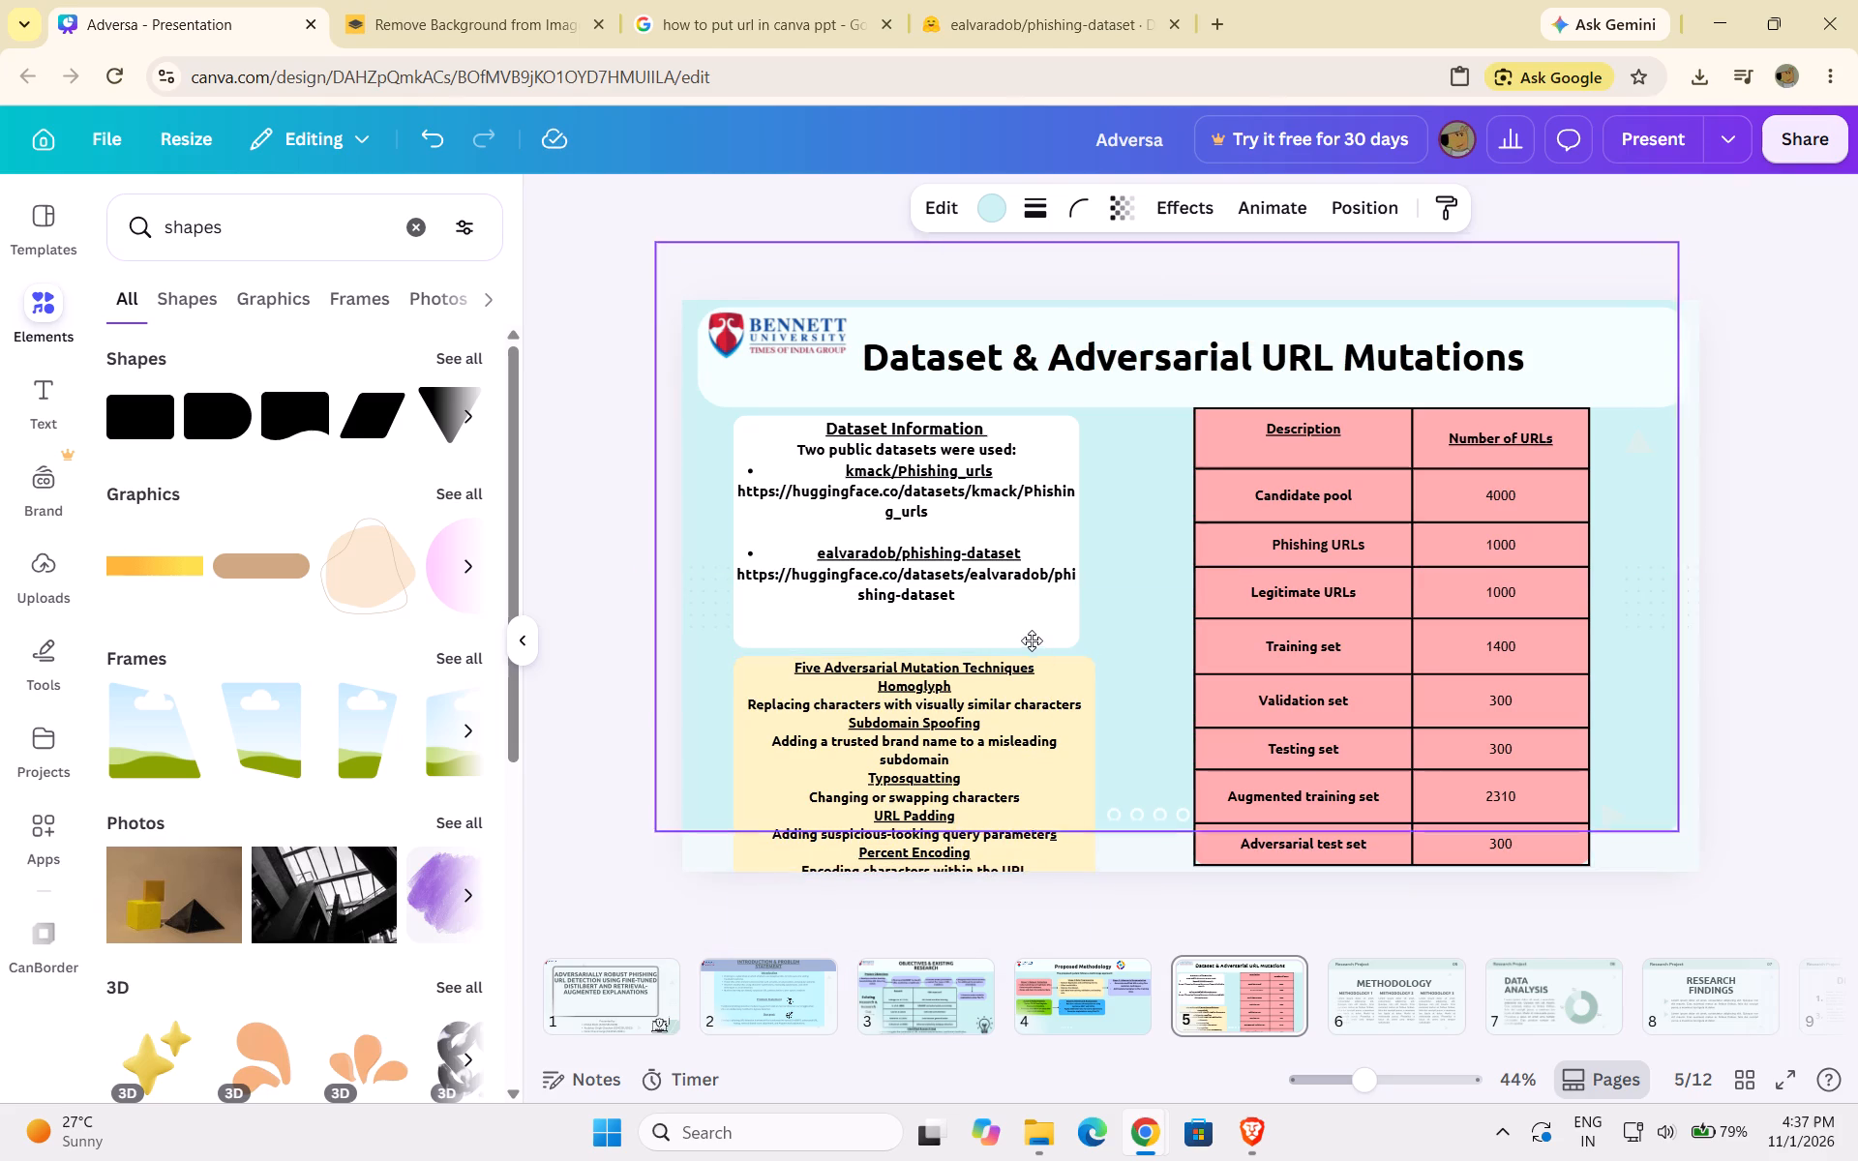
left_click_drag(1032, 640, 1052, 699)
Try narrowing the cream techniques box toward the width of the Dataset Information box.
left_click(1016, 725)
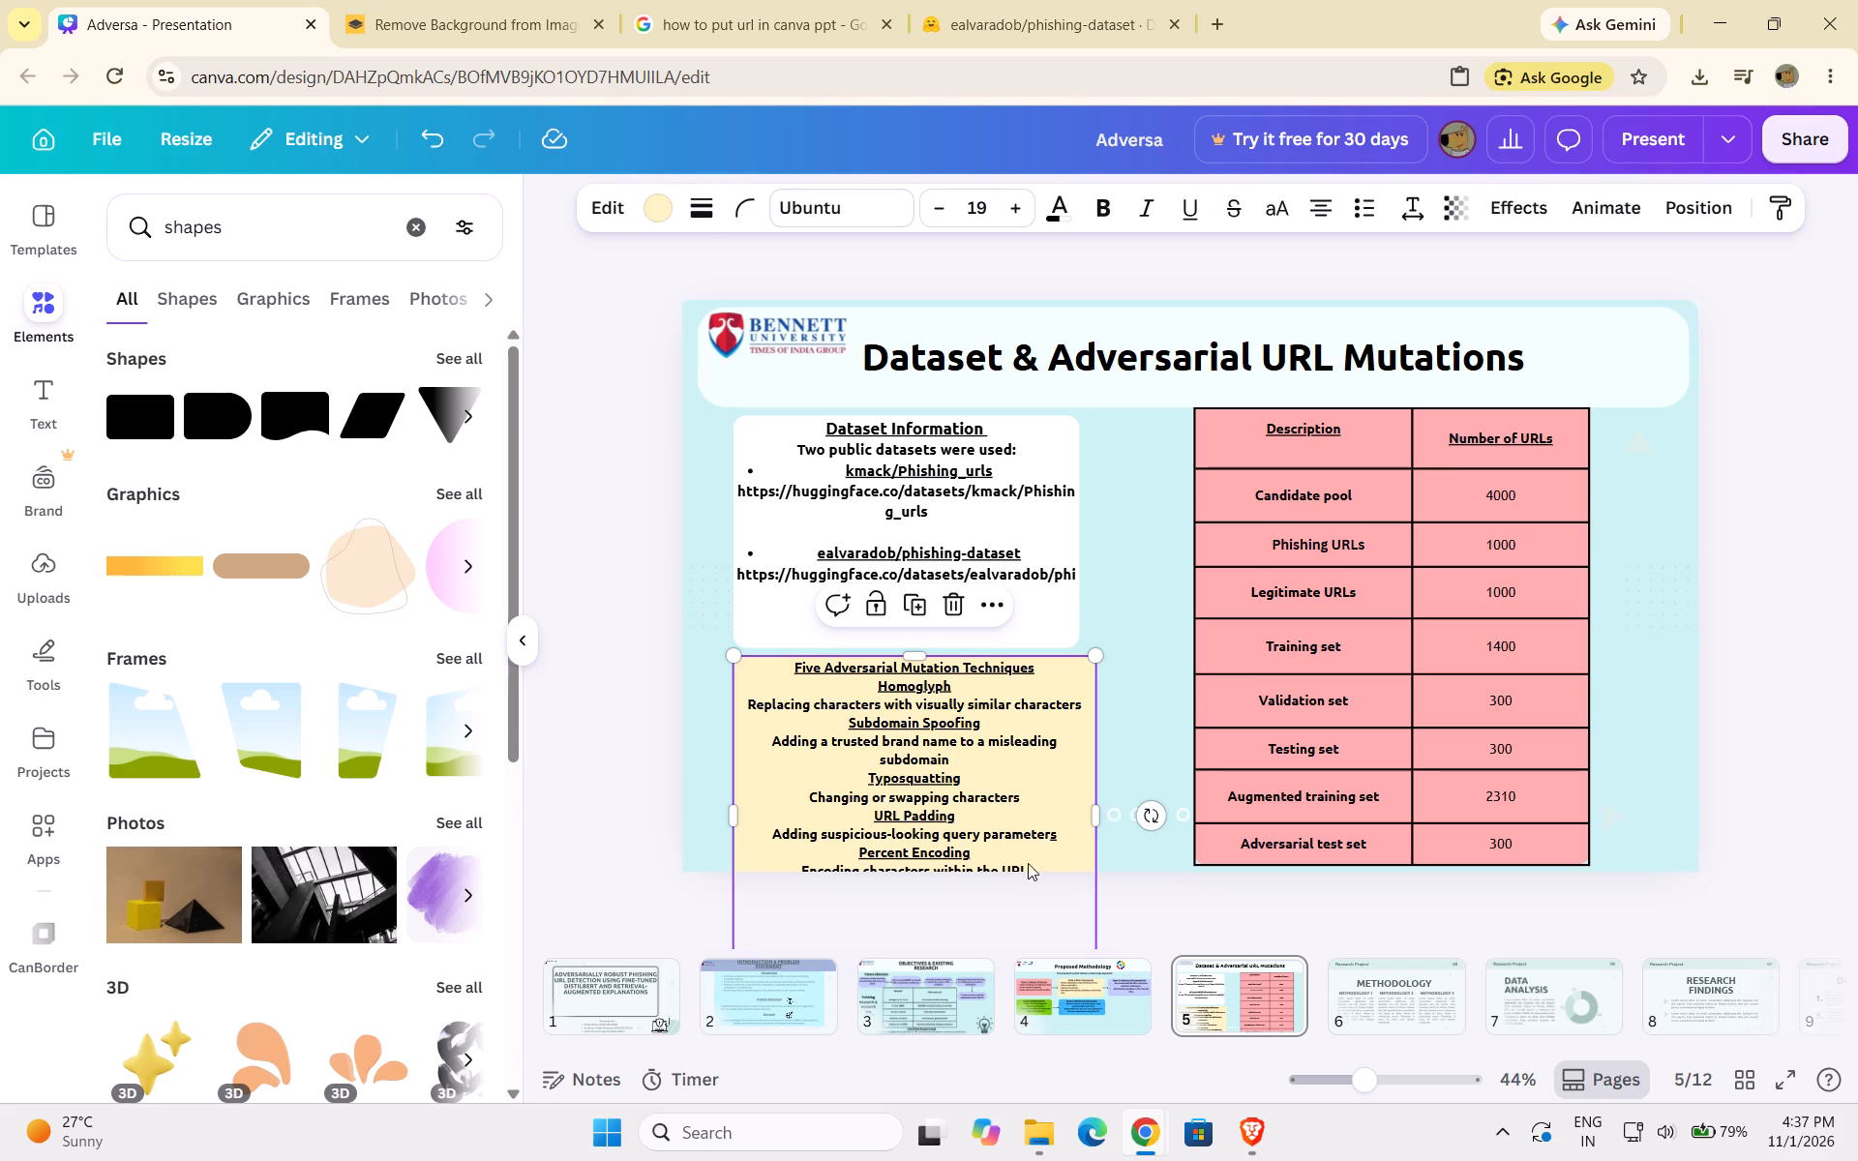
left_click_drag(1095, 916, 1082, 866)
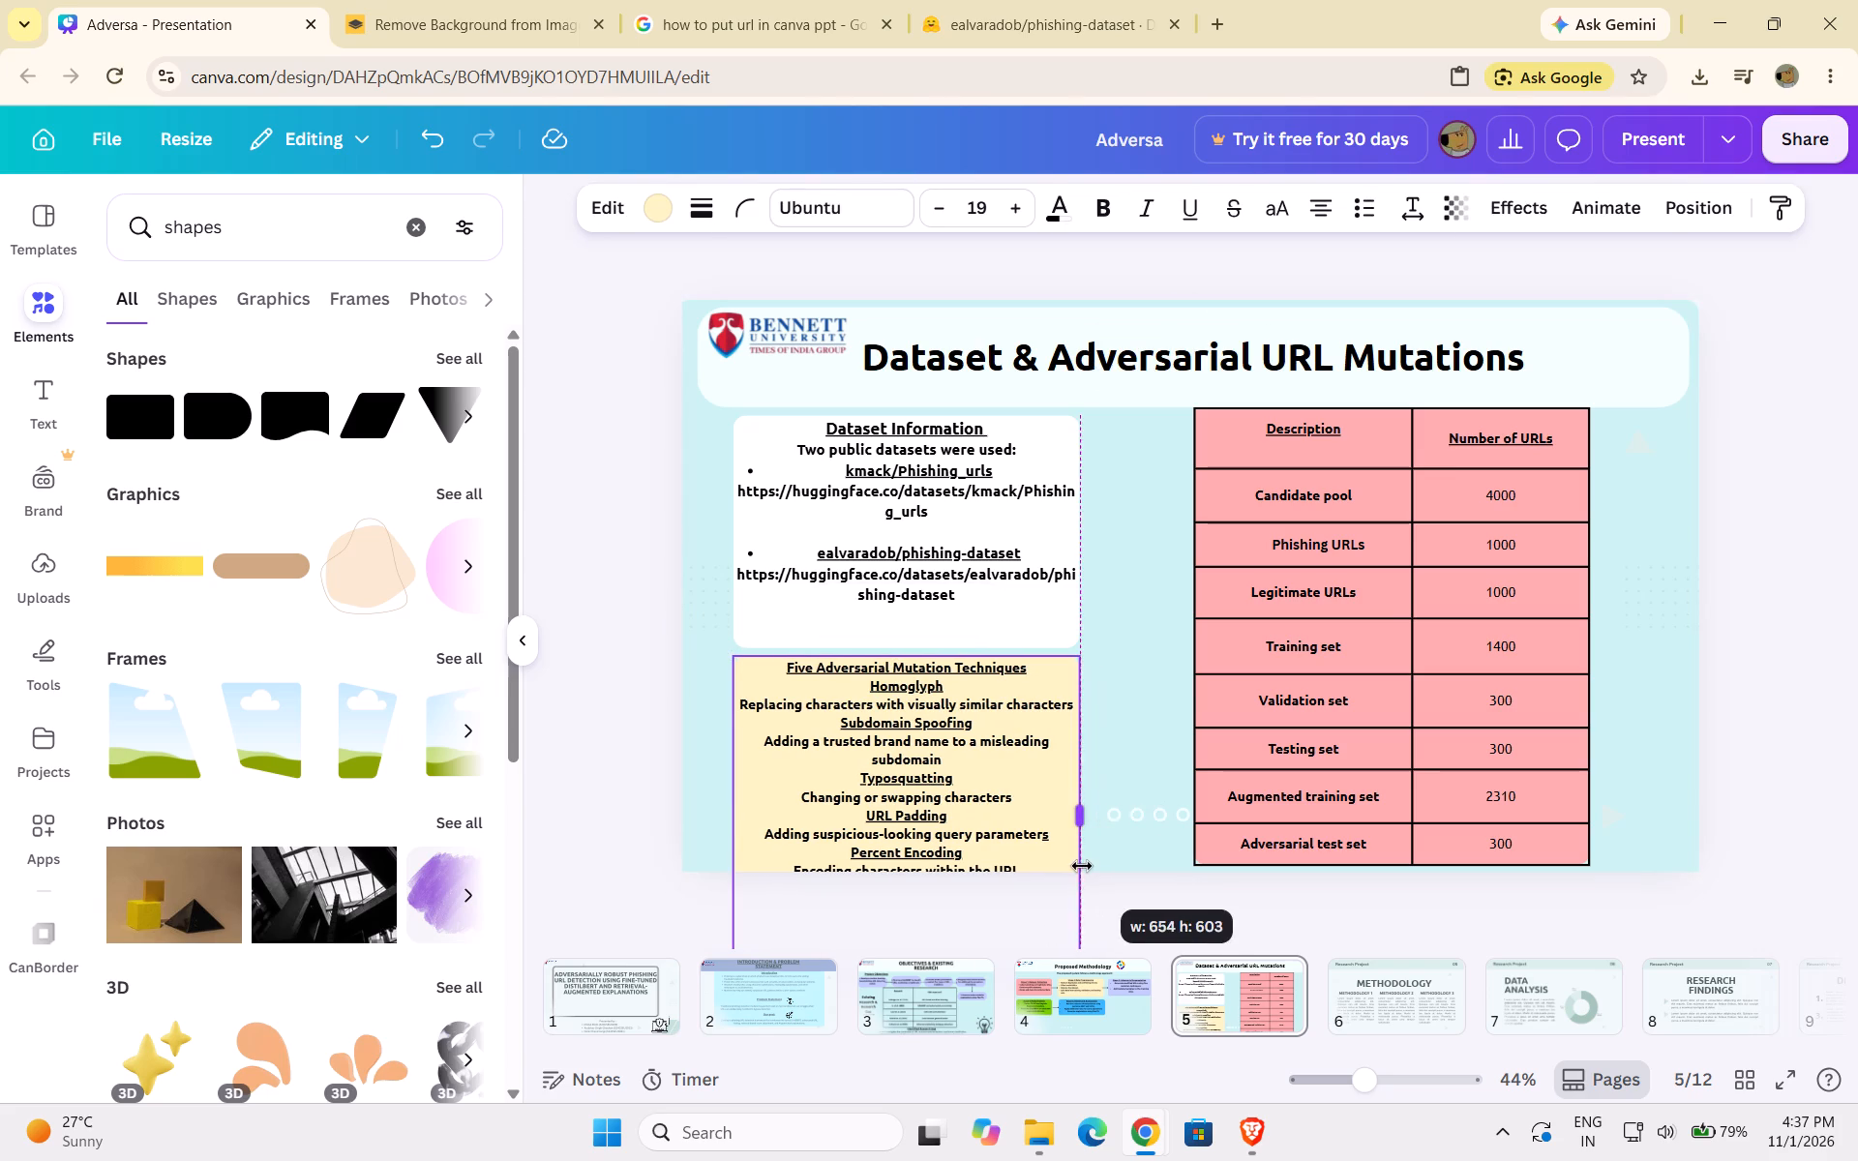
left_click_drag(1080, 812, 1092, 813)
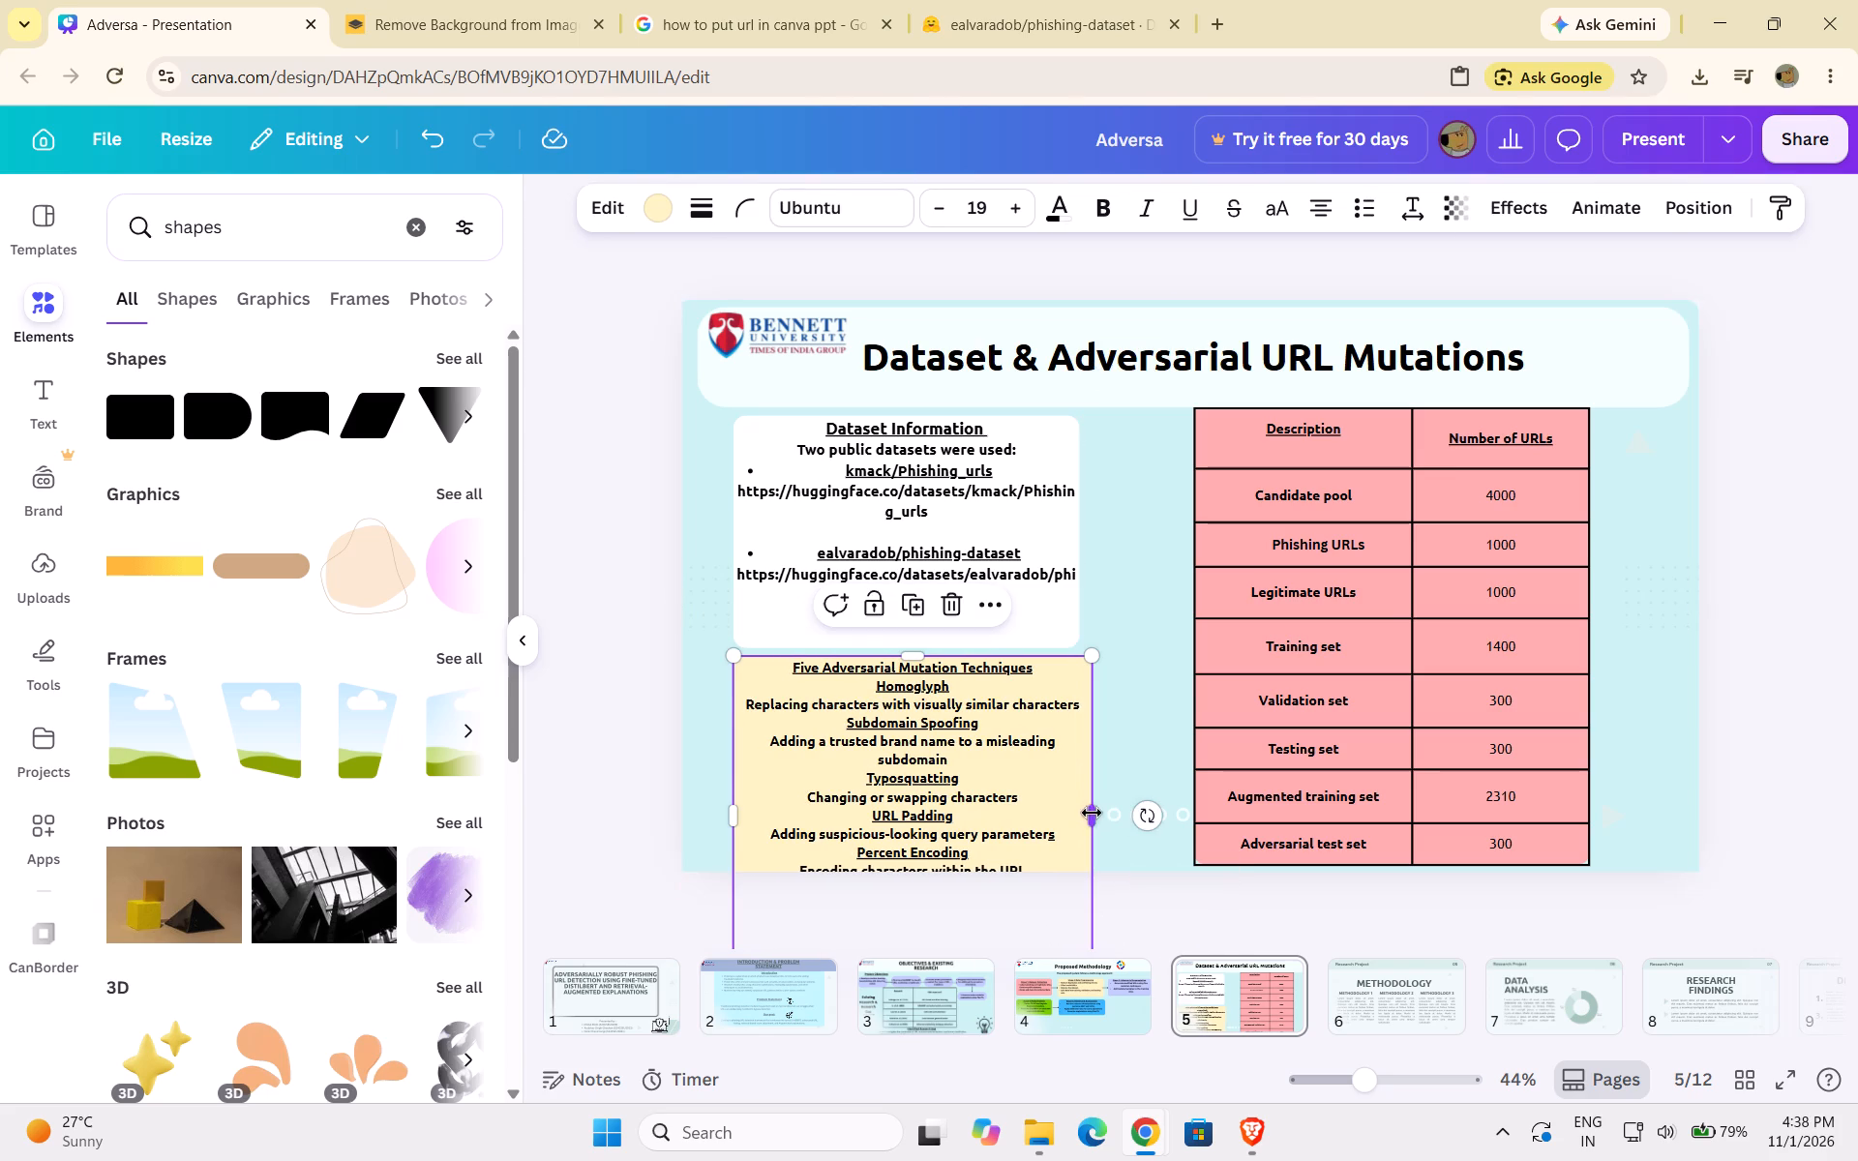
Widen the Dataset Information box toward the table and widen the cream techniques box to about the same width.
left_click(1077, 525)
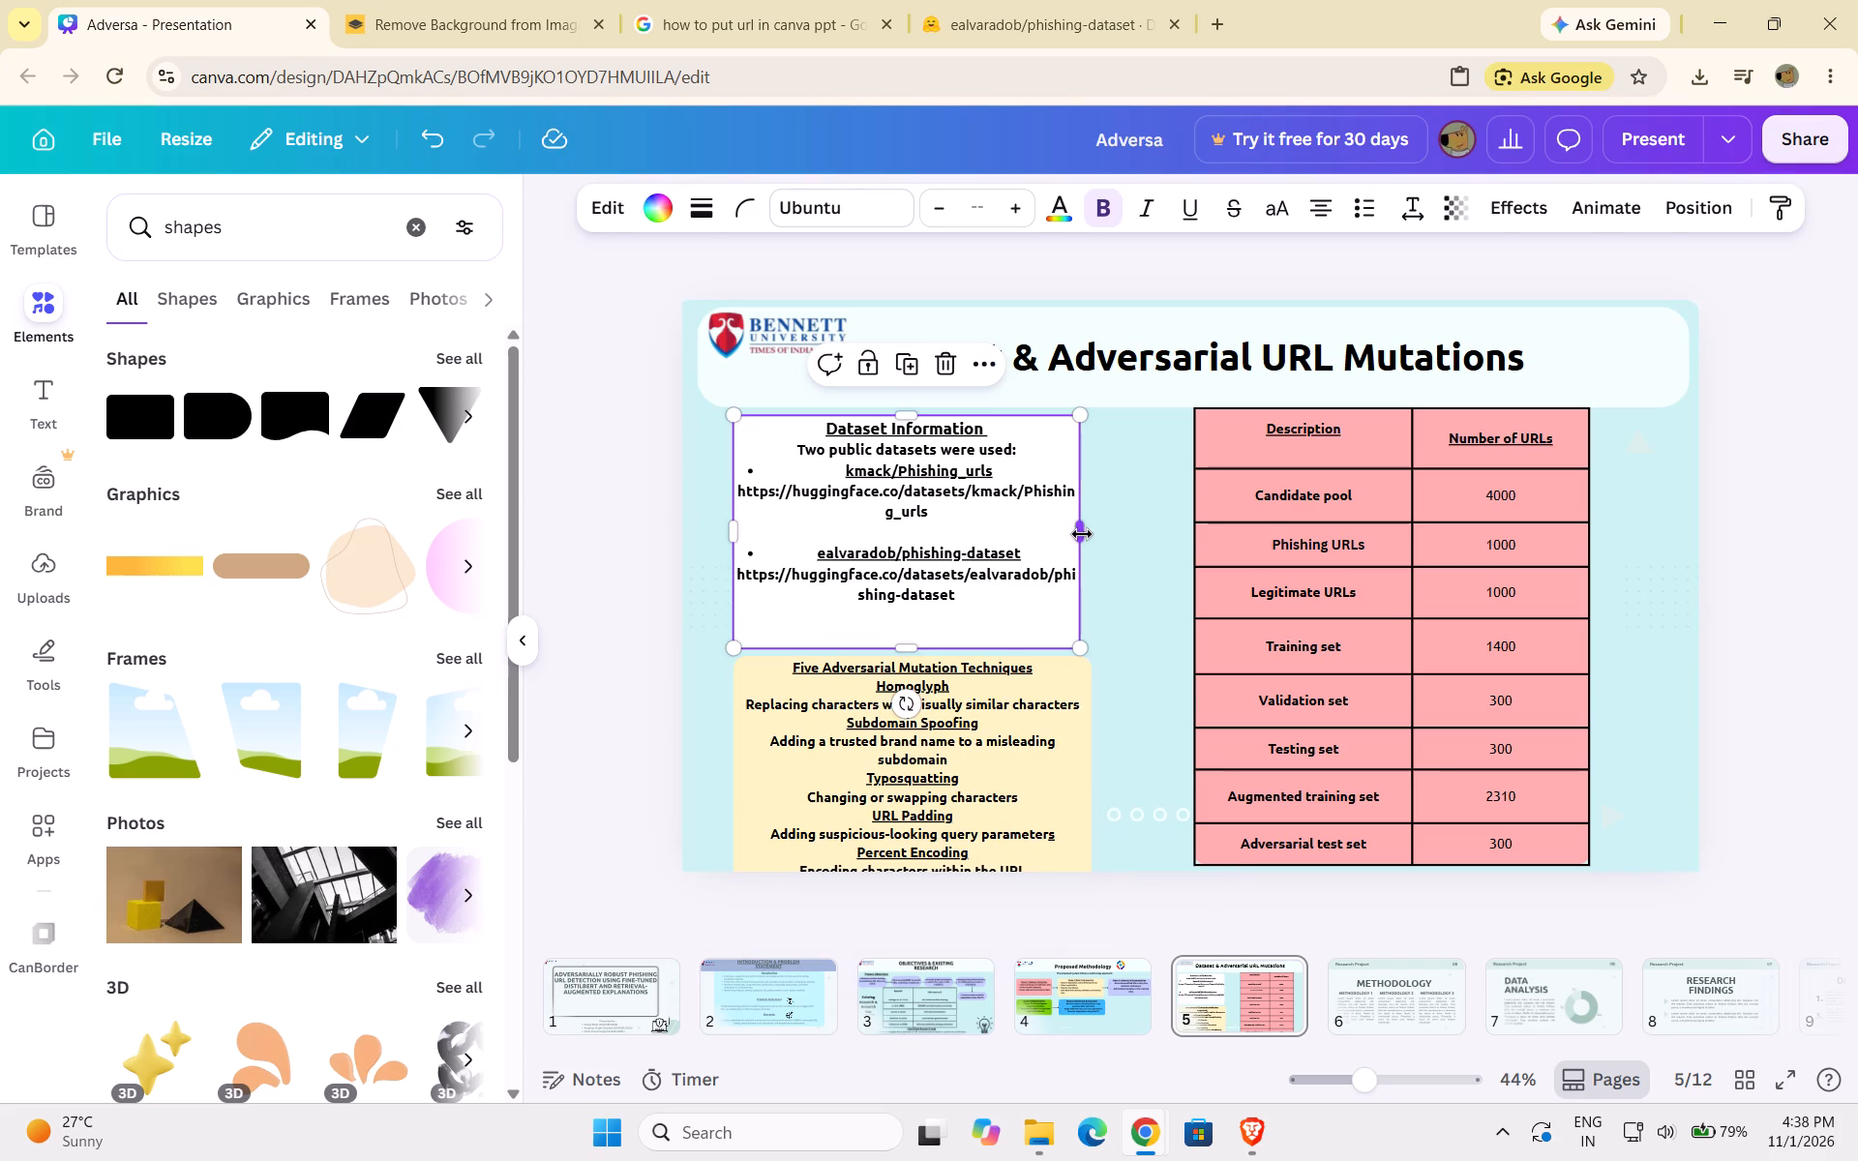
left_click_drag(1082, 534, 1128, 540)
left_click(939, 757)
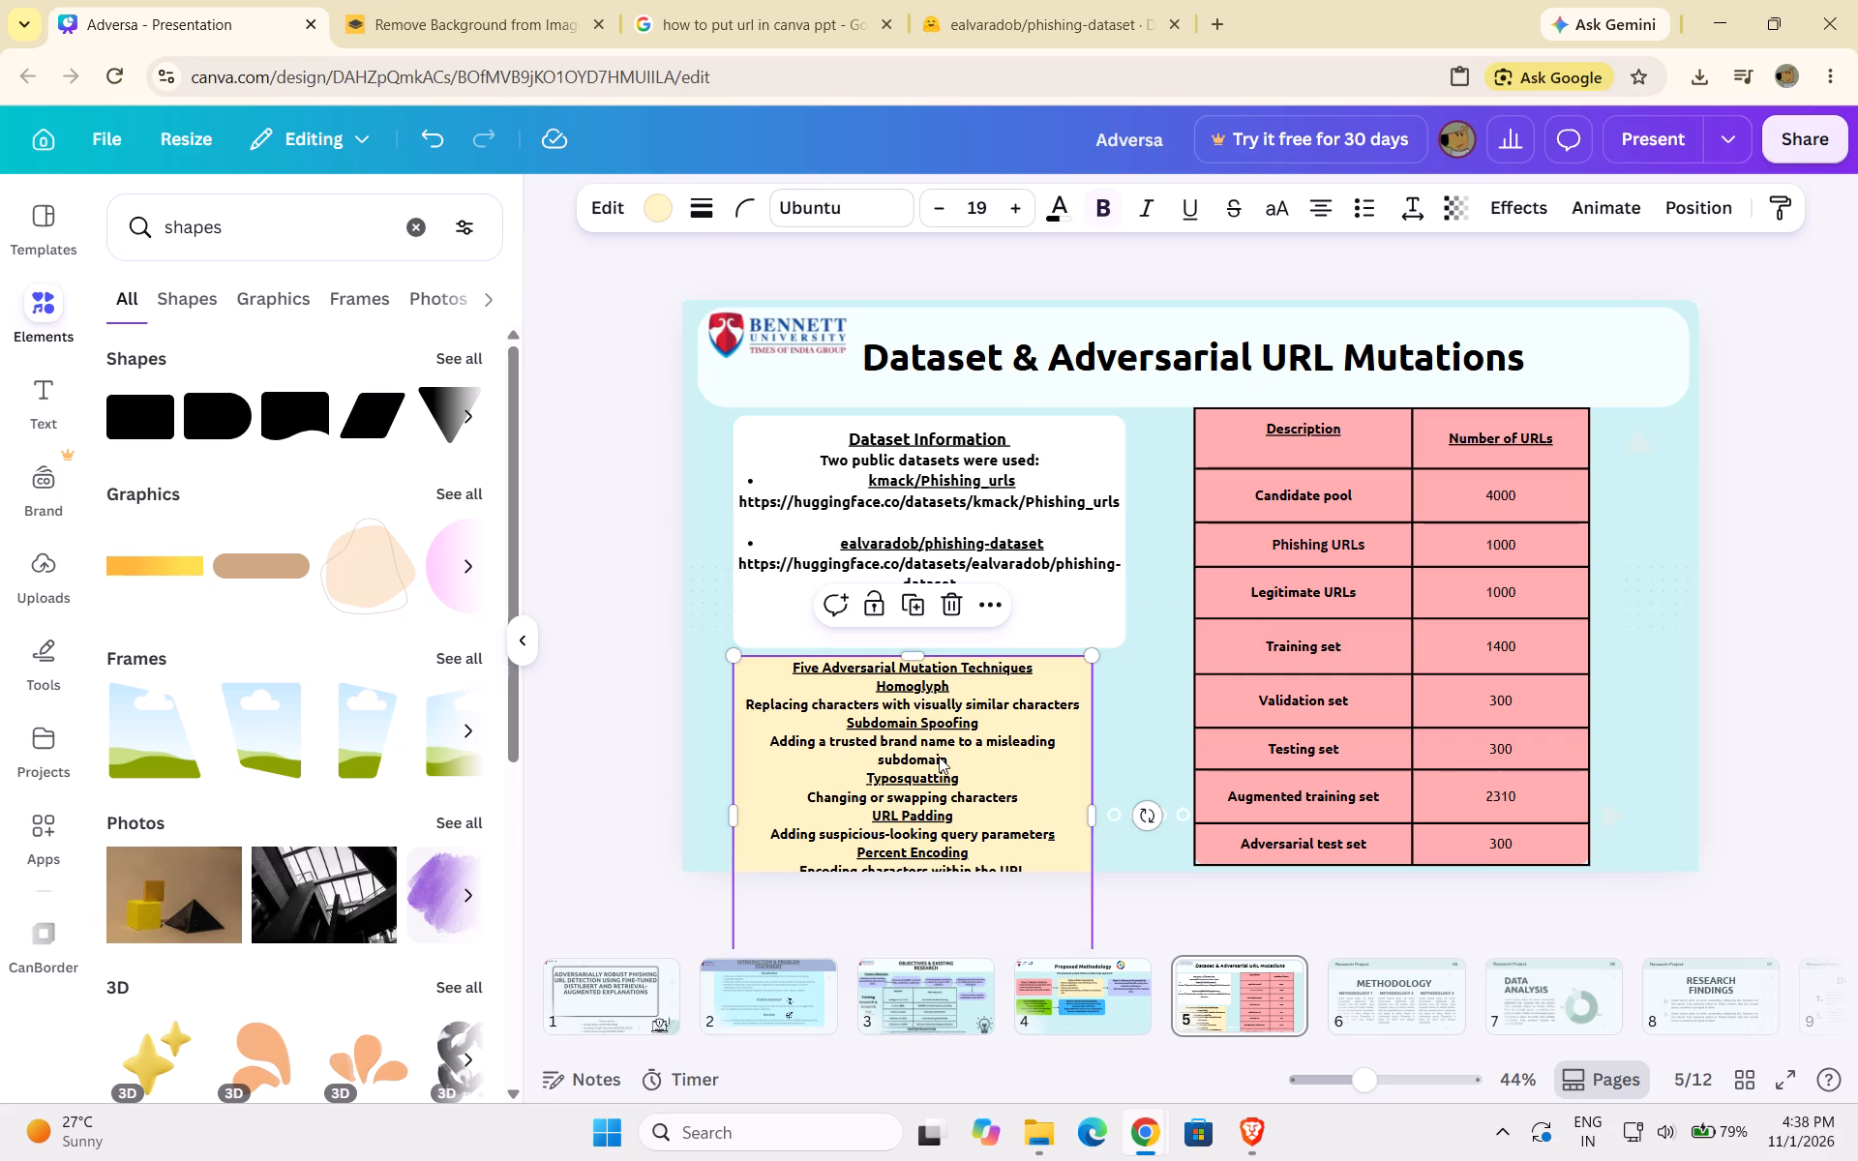
left_click_drag(1090, 812, 1129, 800)
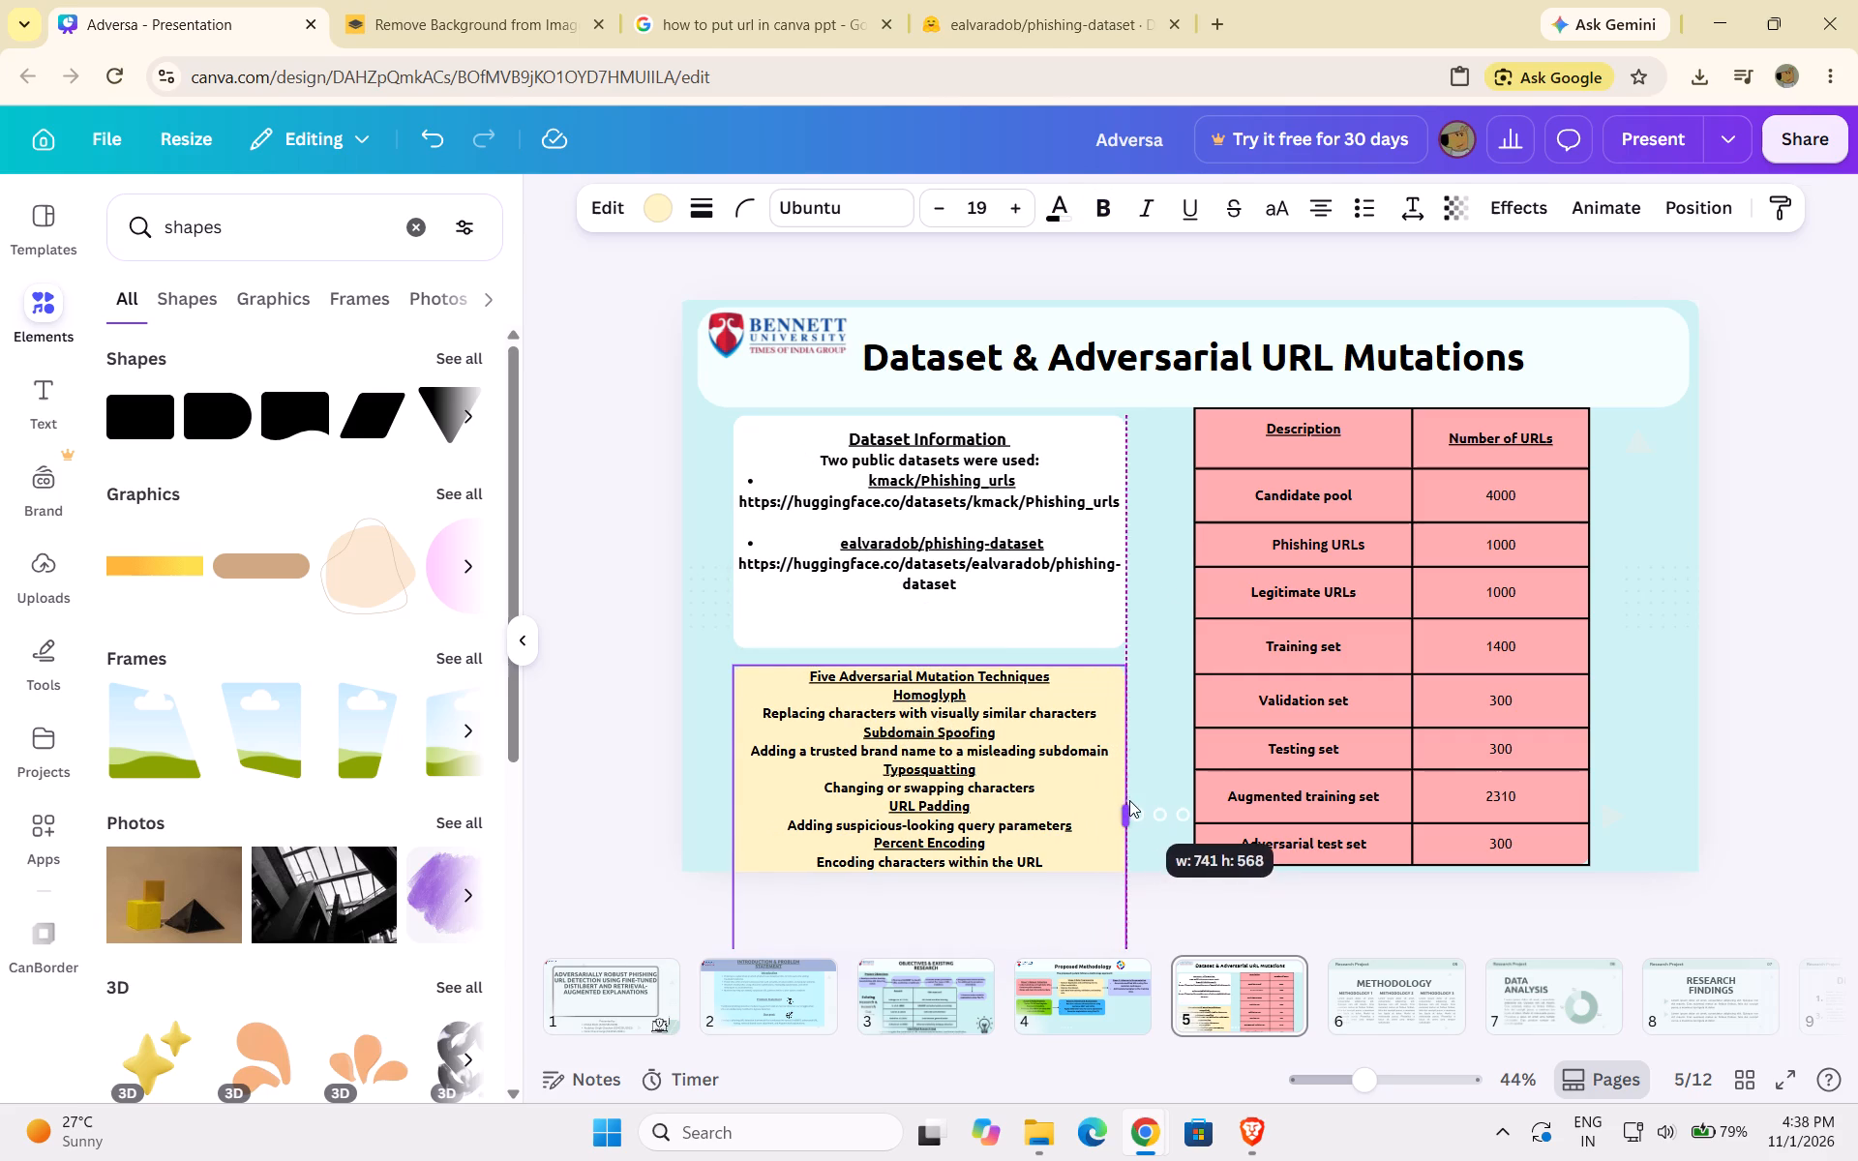
left_click_drag(1129, 800, 1130, 800)
left_click(1857, 694)
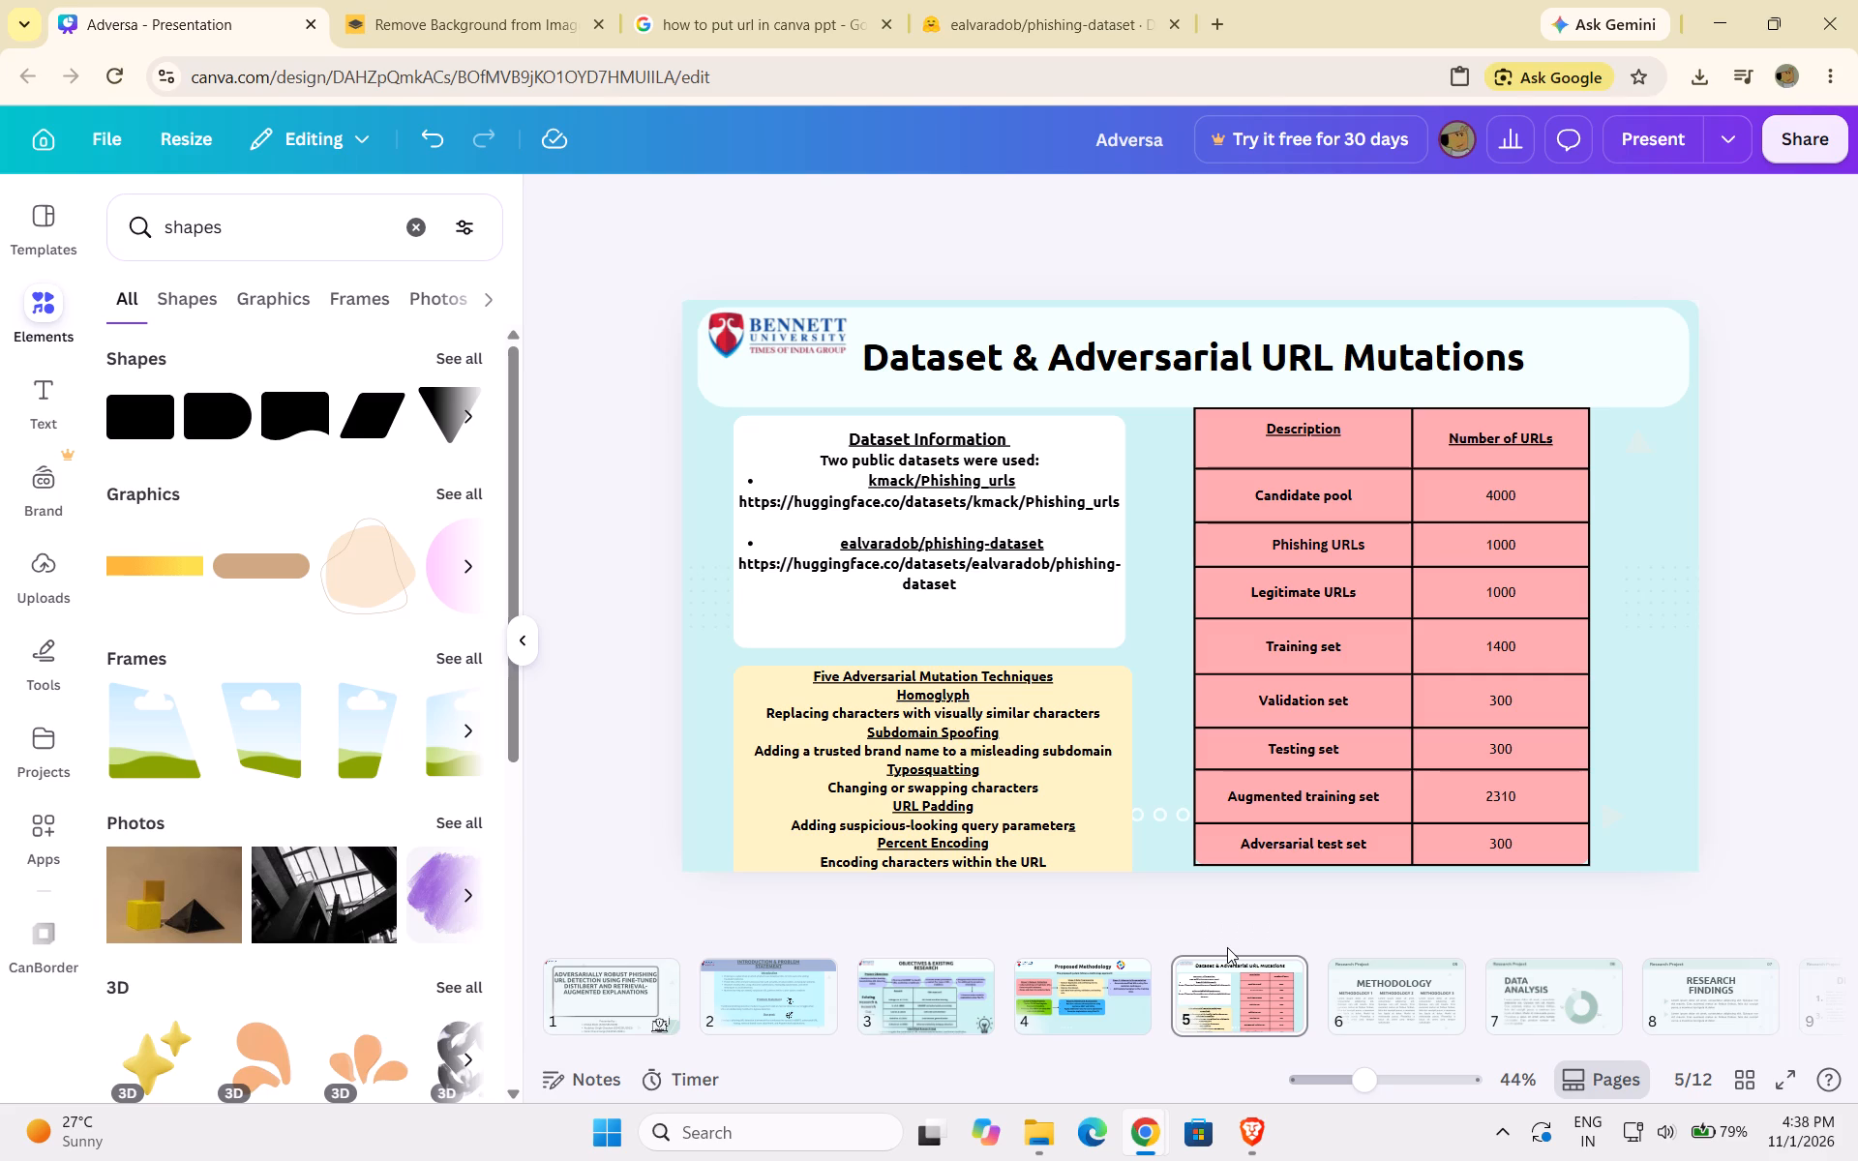
Number the five technique names in the cream box from "1)" before Homoglyph through "5)" before Percent Encoding.
left_click(889, 689)
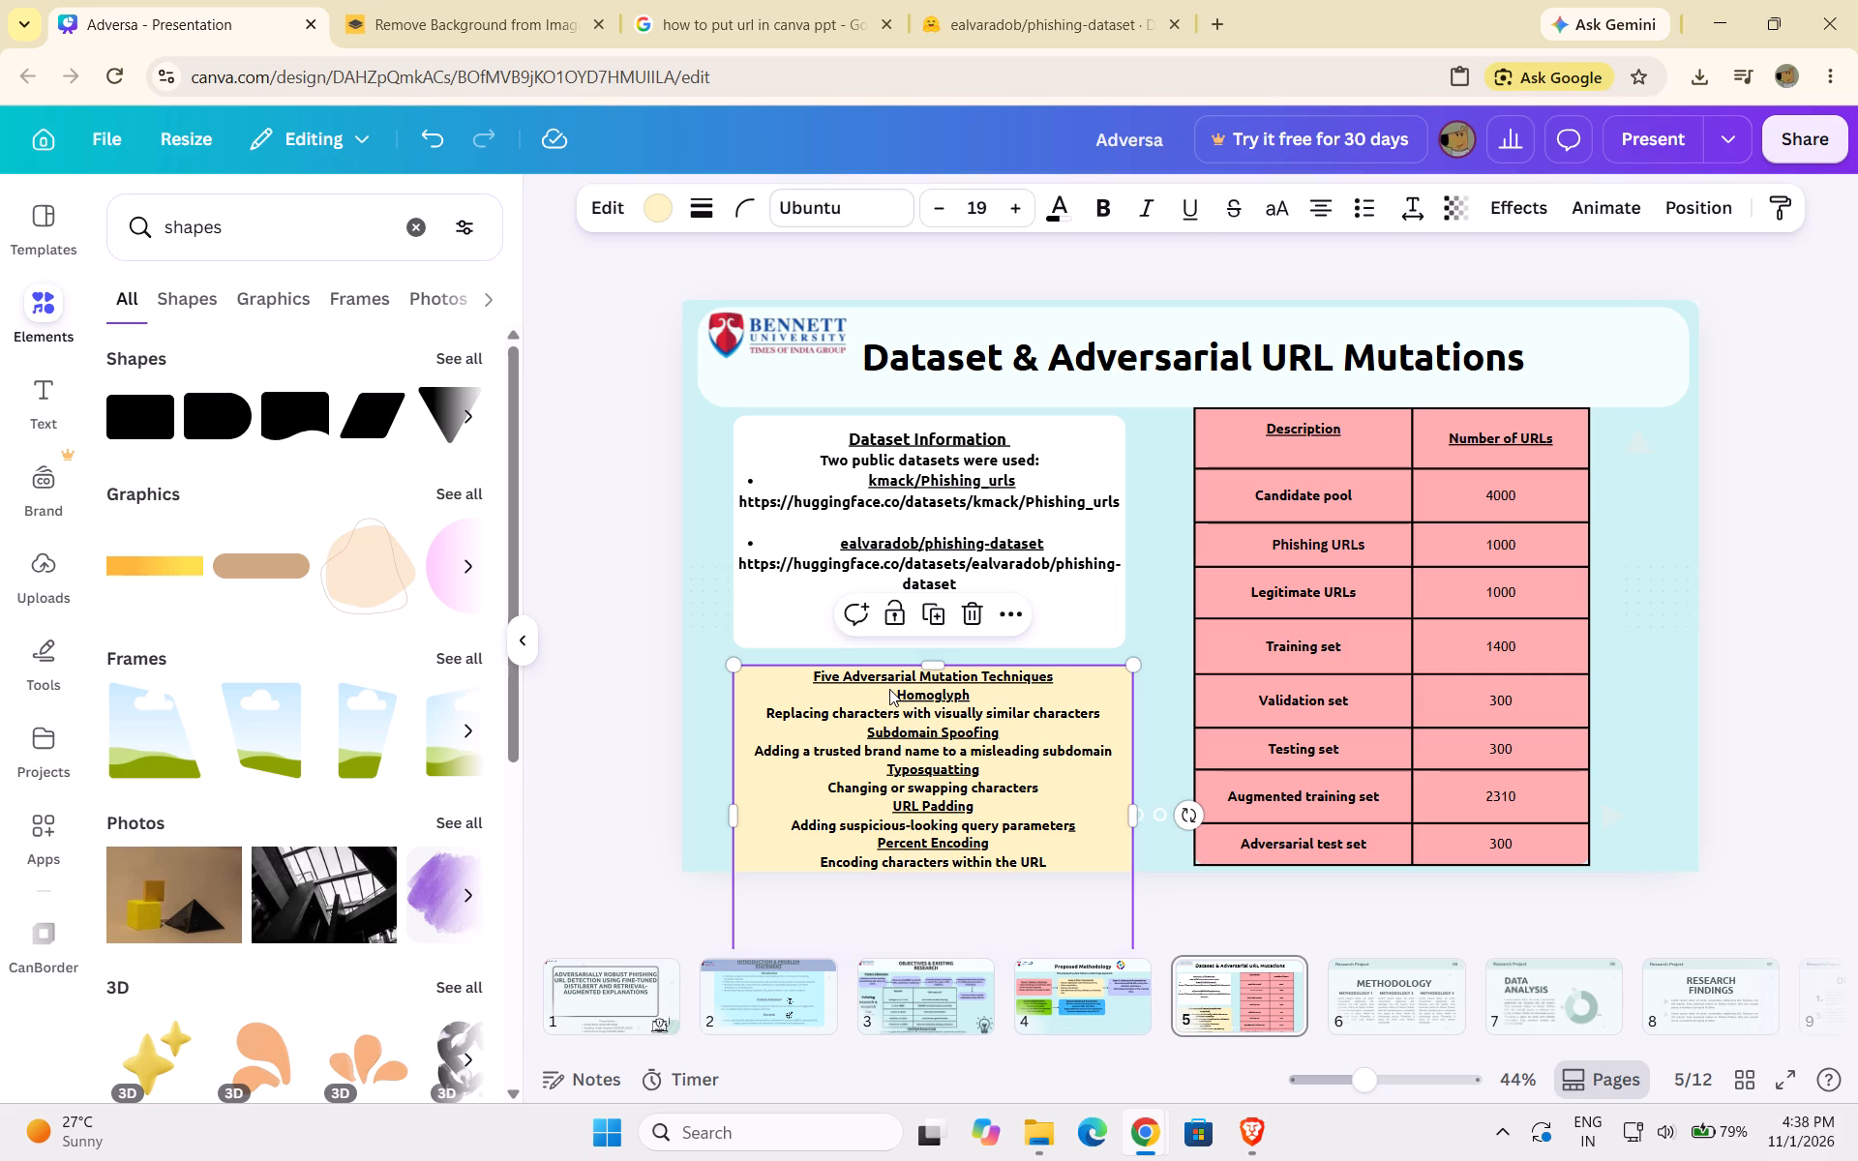
double_click(898, 693)
left_click(898, 693)
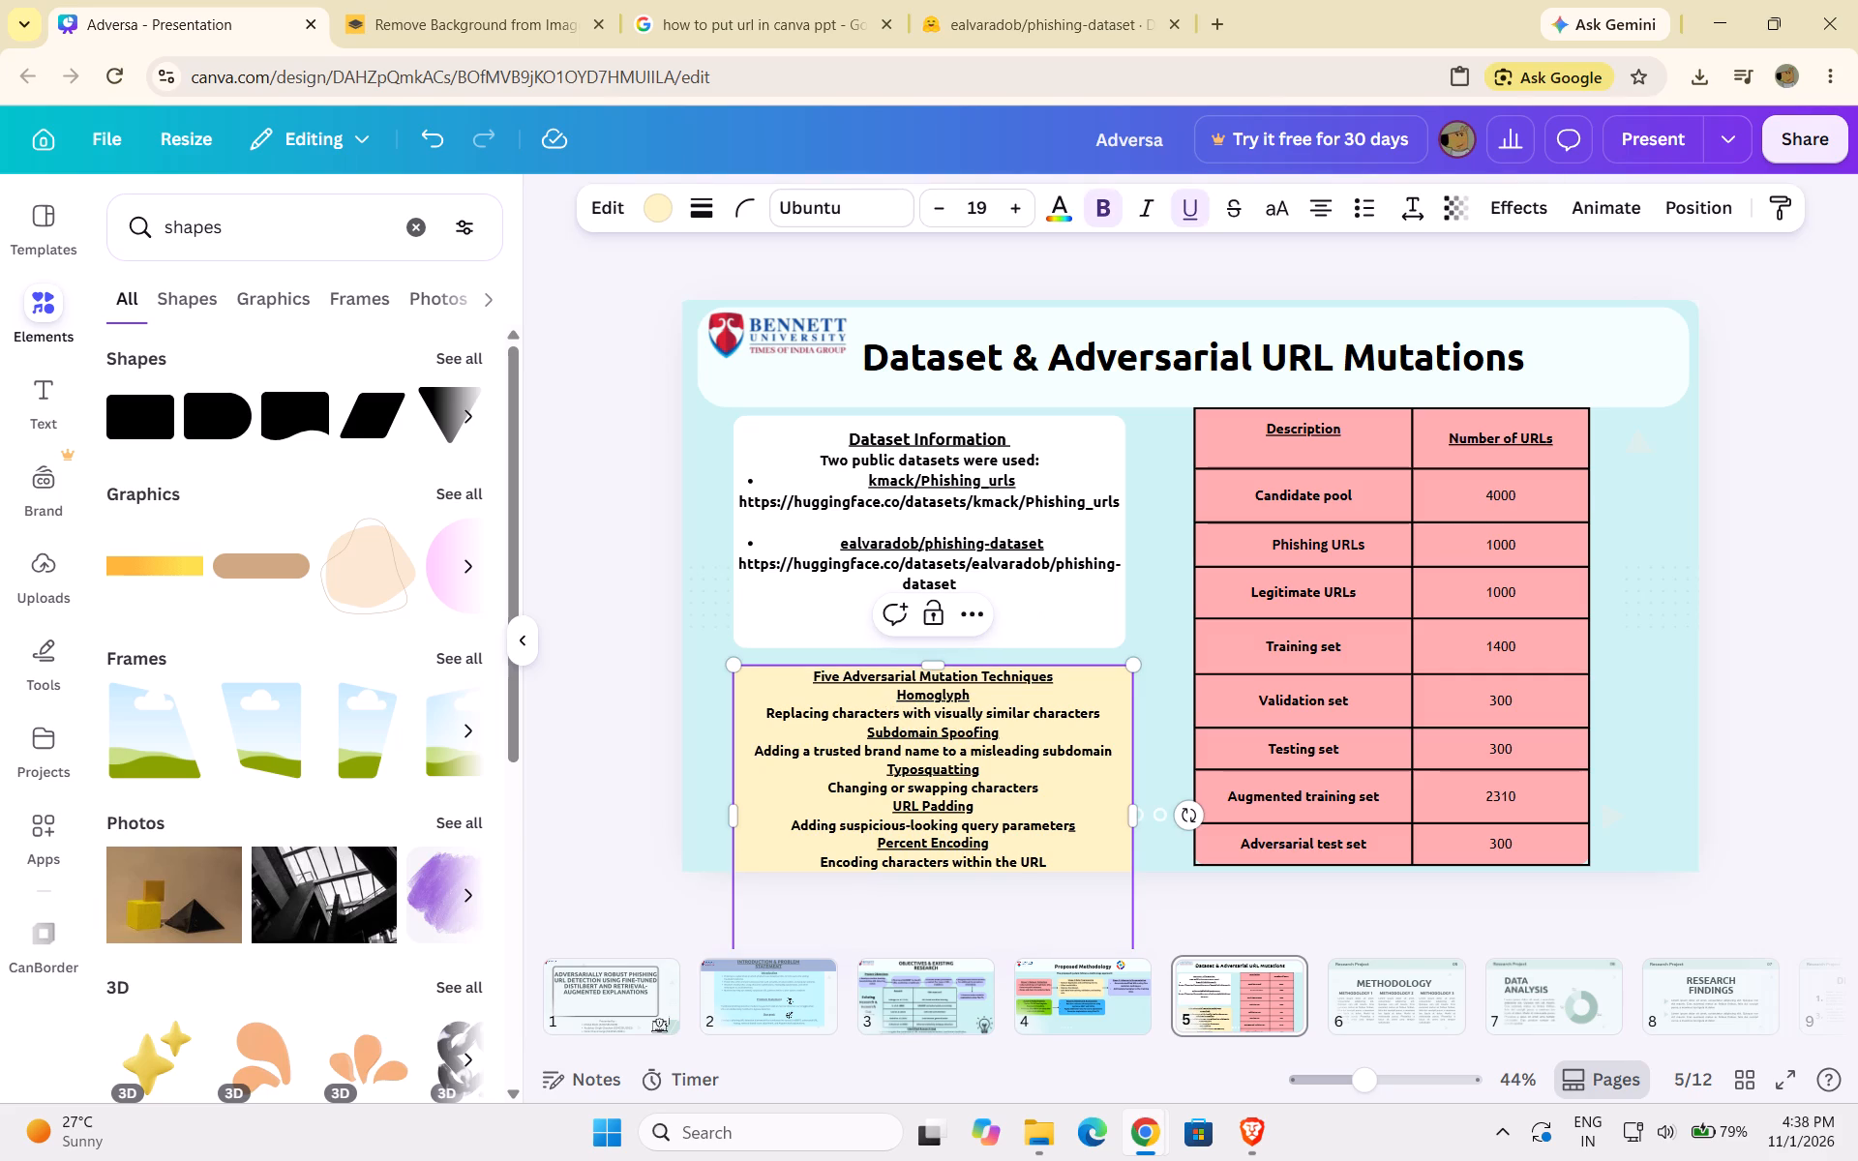
type("1)")
left_click(868, 734)
type("2)")
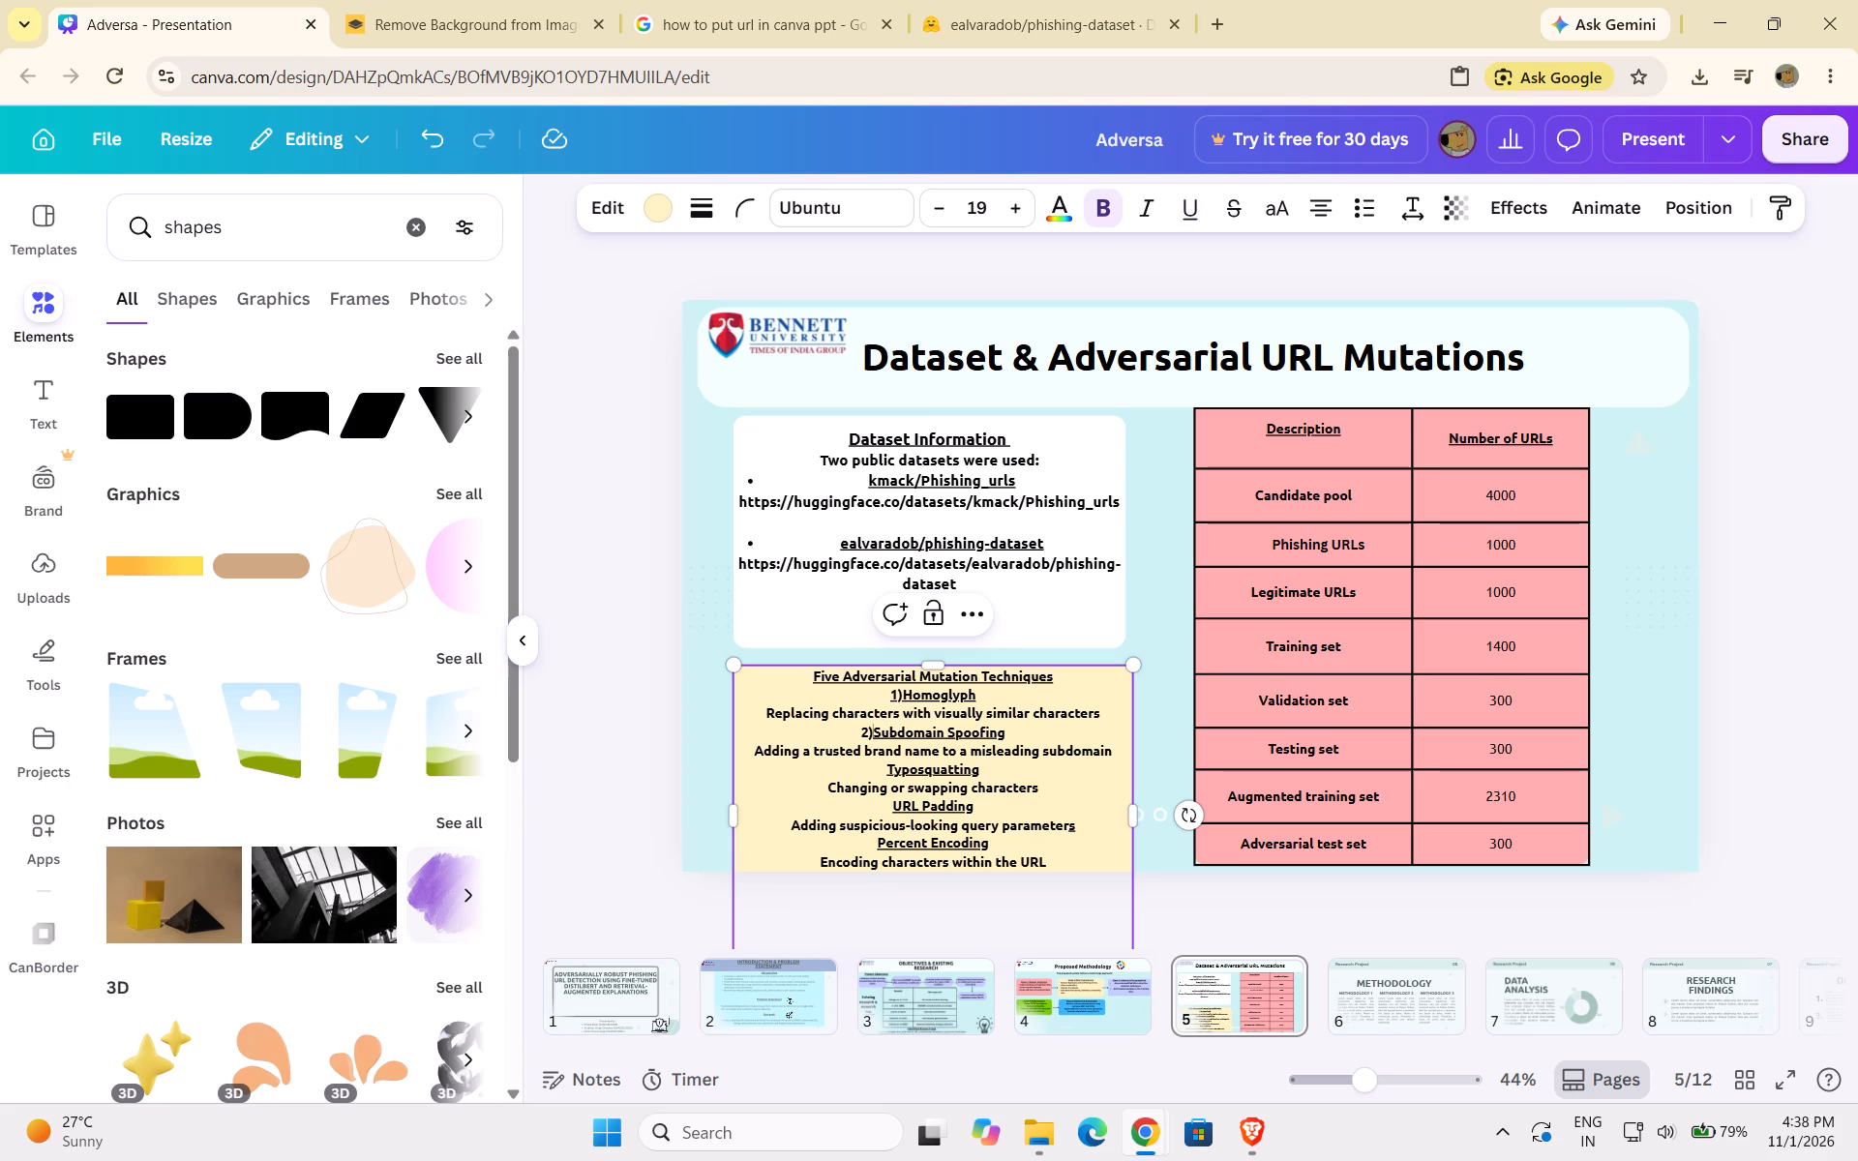
left_click(888, 771)
type("3)")
left_click(896, 805)
key("4")
key("shift+parenright")
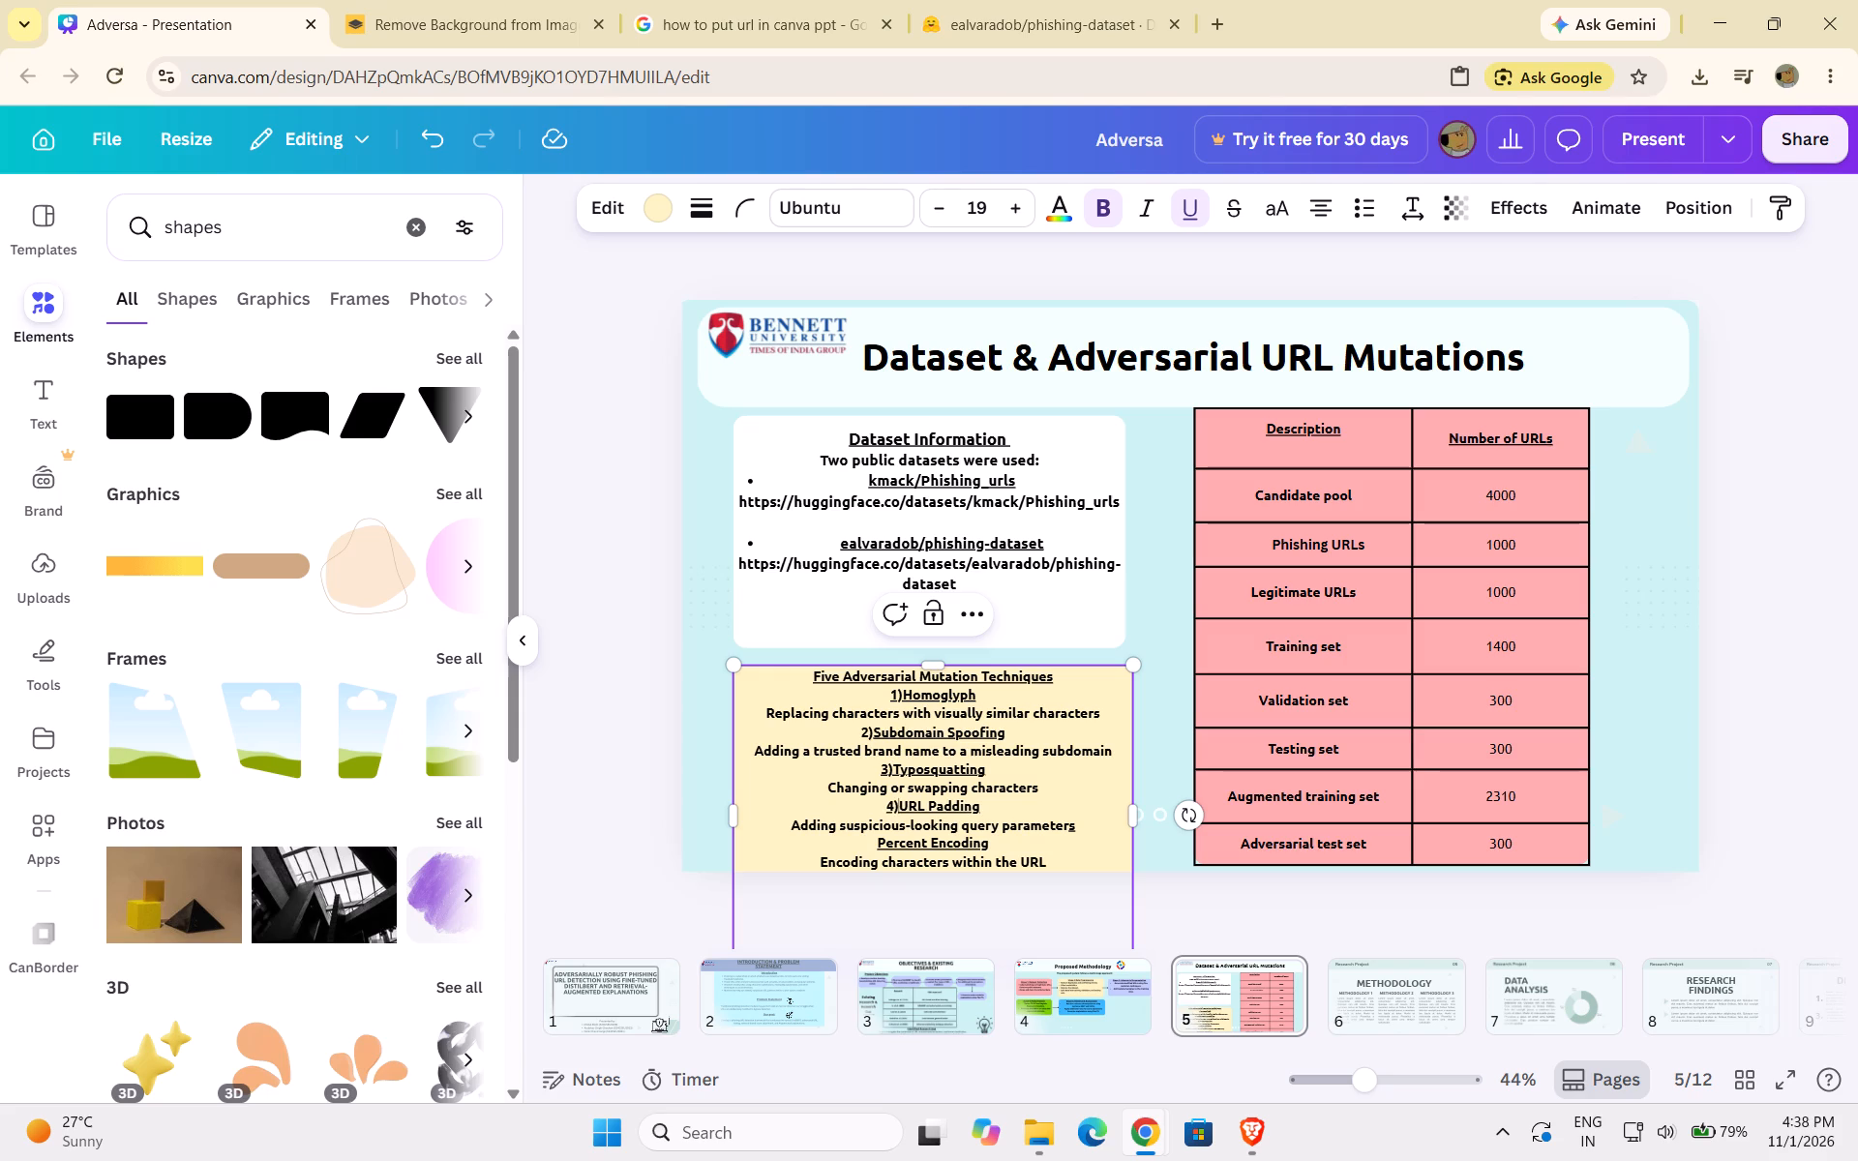
left_click(881, 843)
type("5)")
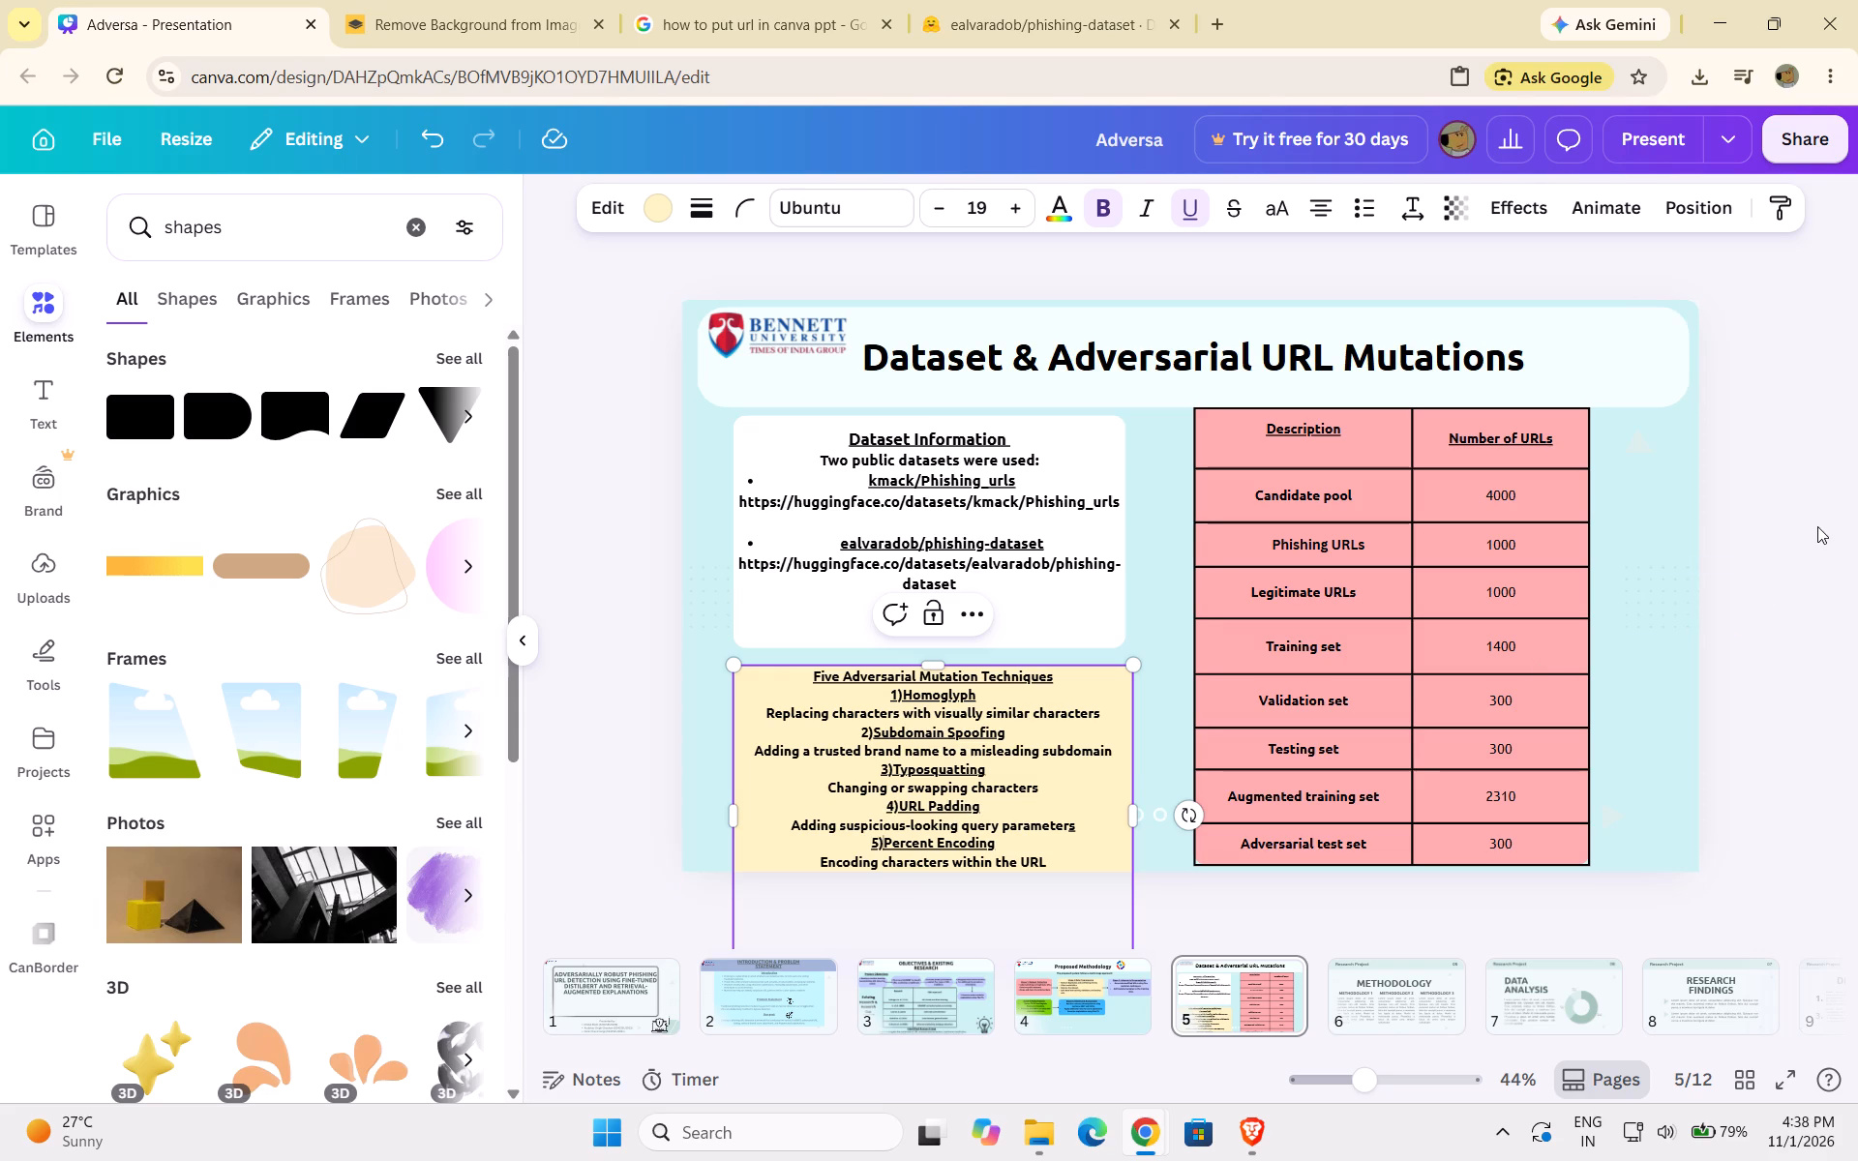
left_click(1826, 533)
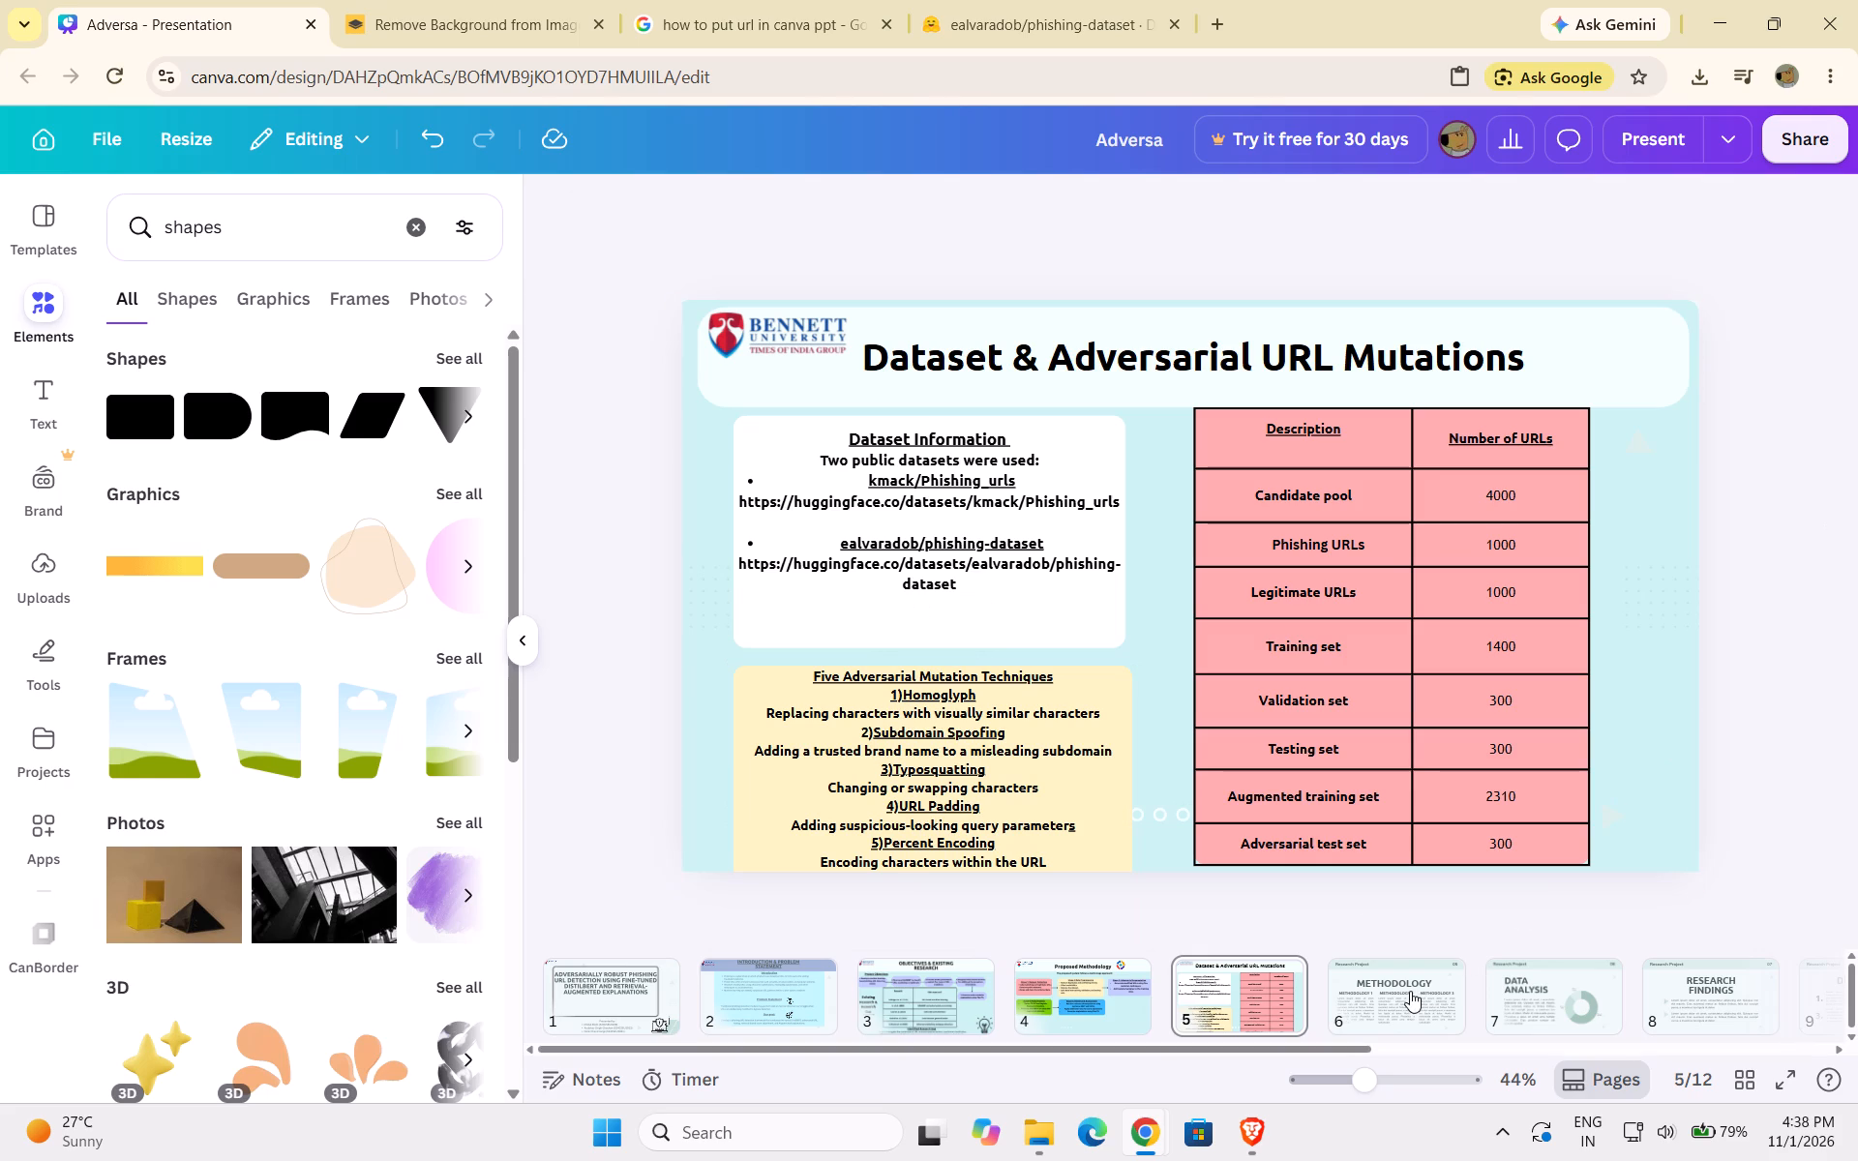
Delete the "METHODOLOGY" title and the "METHODOLOGY 2" and "METHODOLOGY 1" headings from slide 6.
left_click(1410, 992)
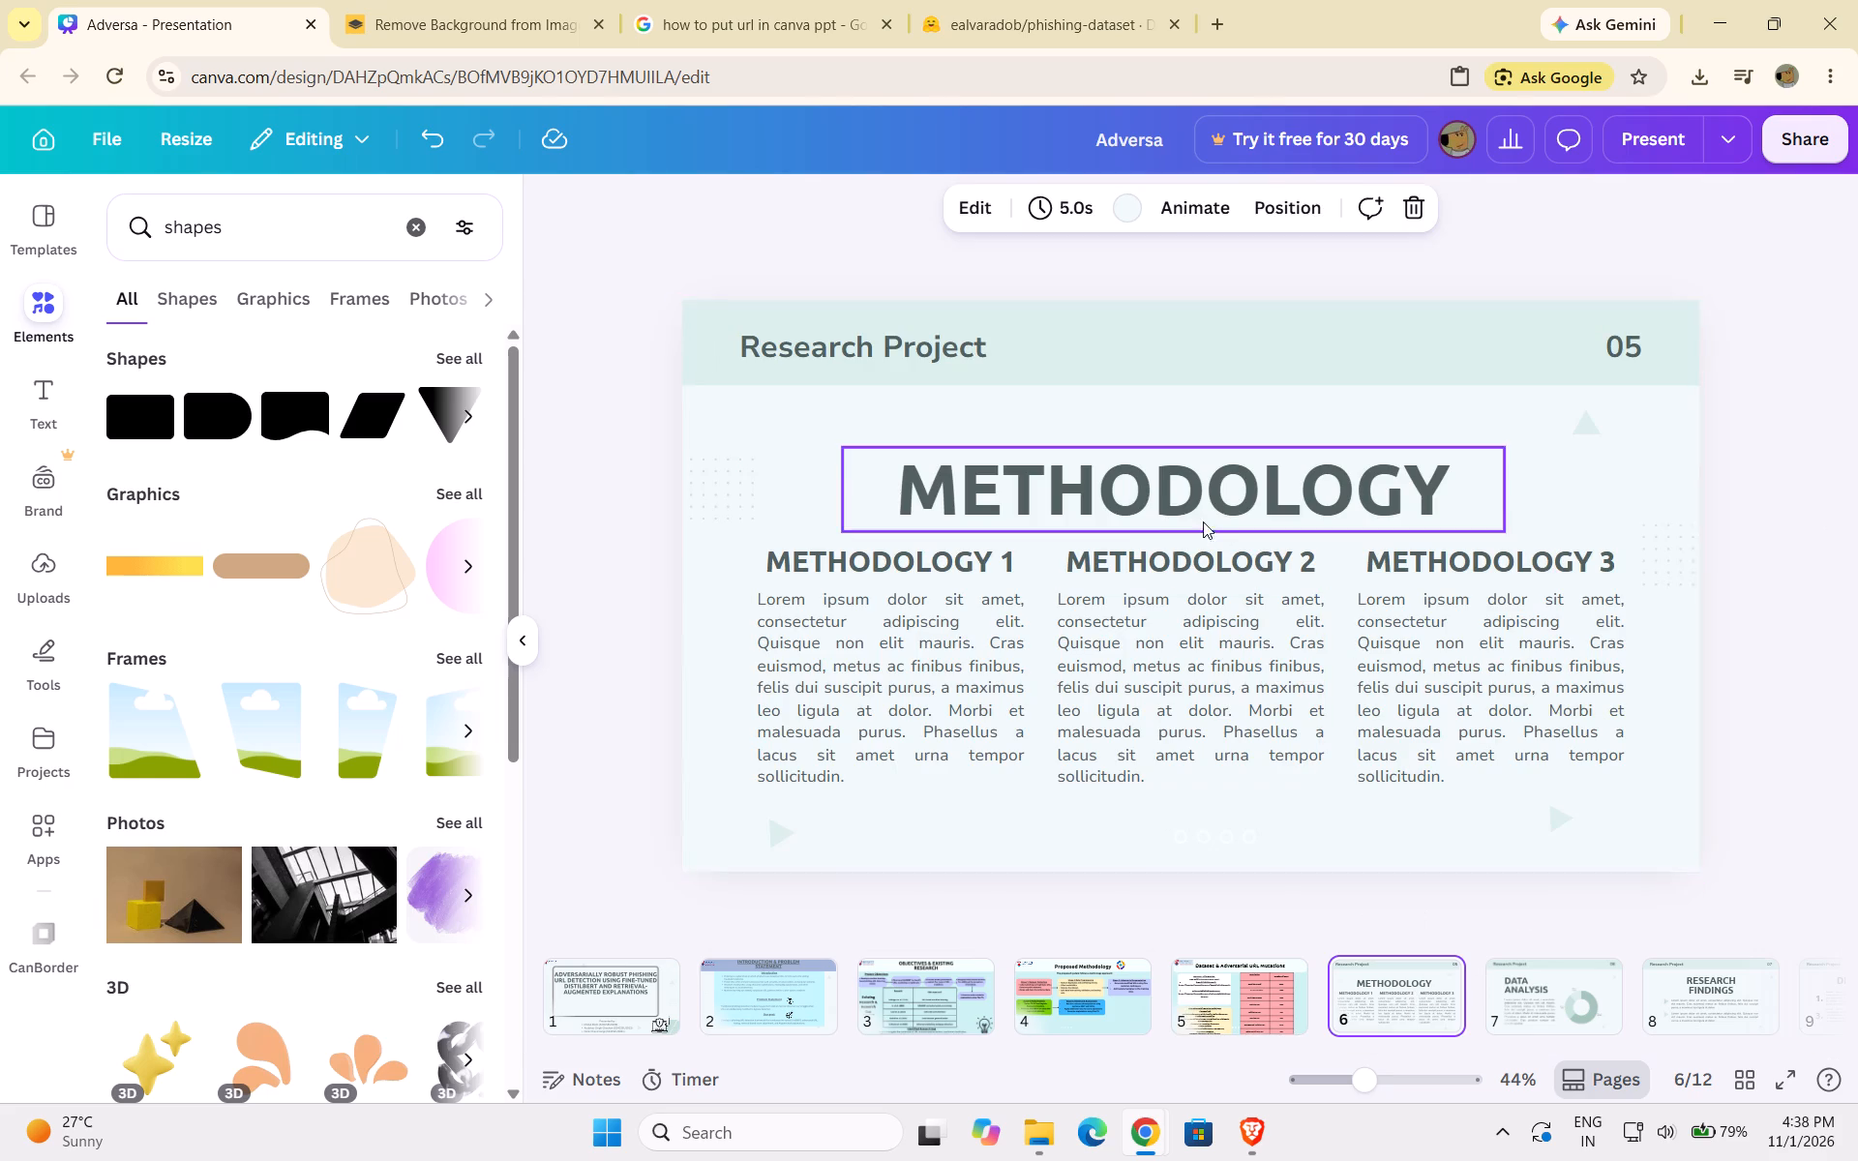
left_click(1173, 427)
left_click(1123, 530)
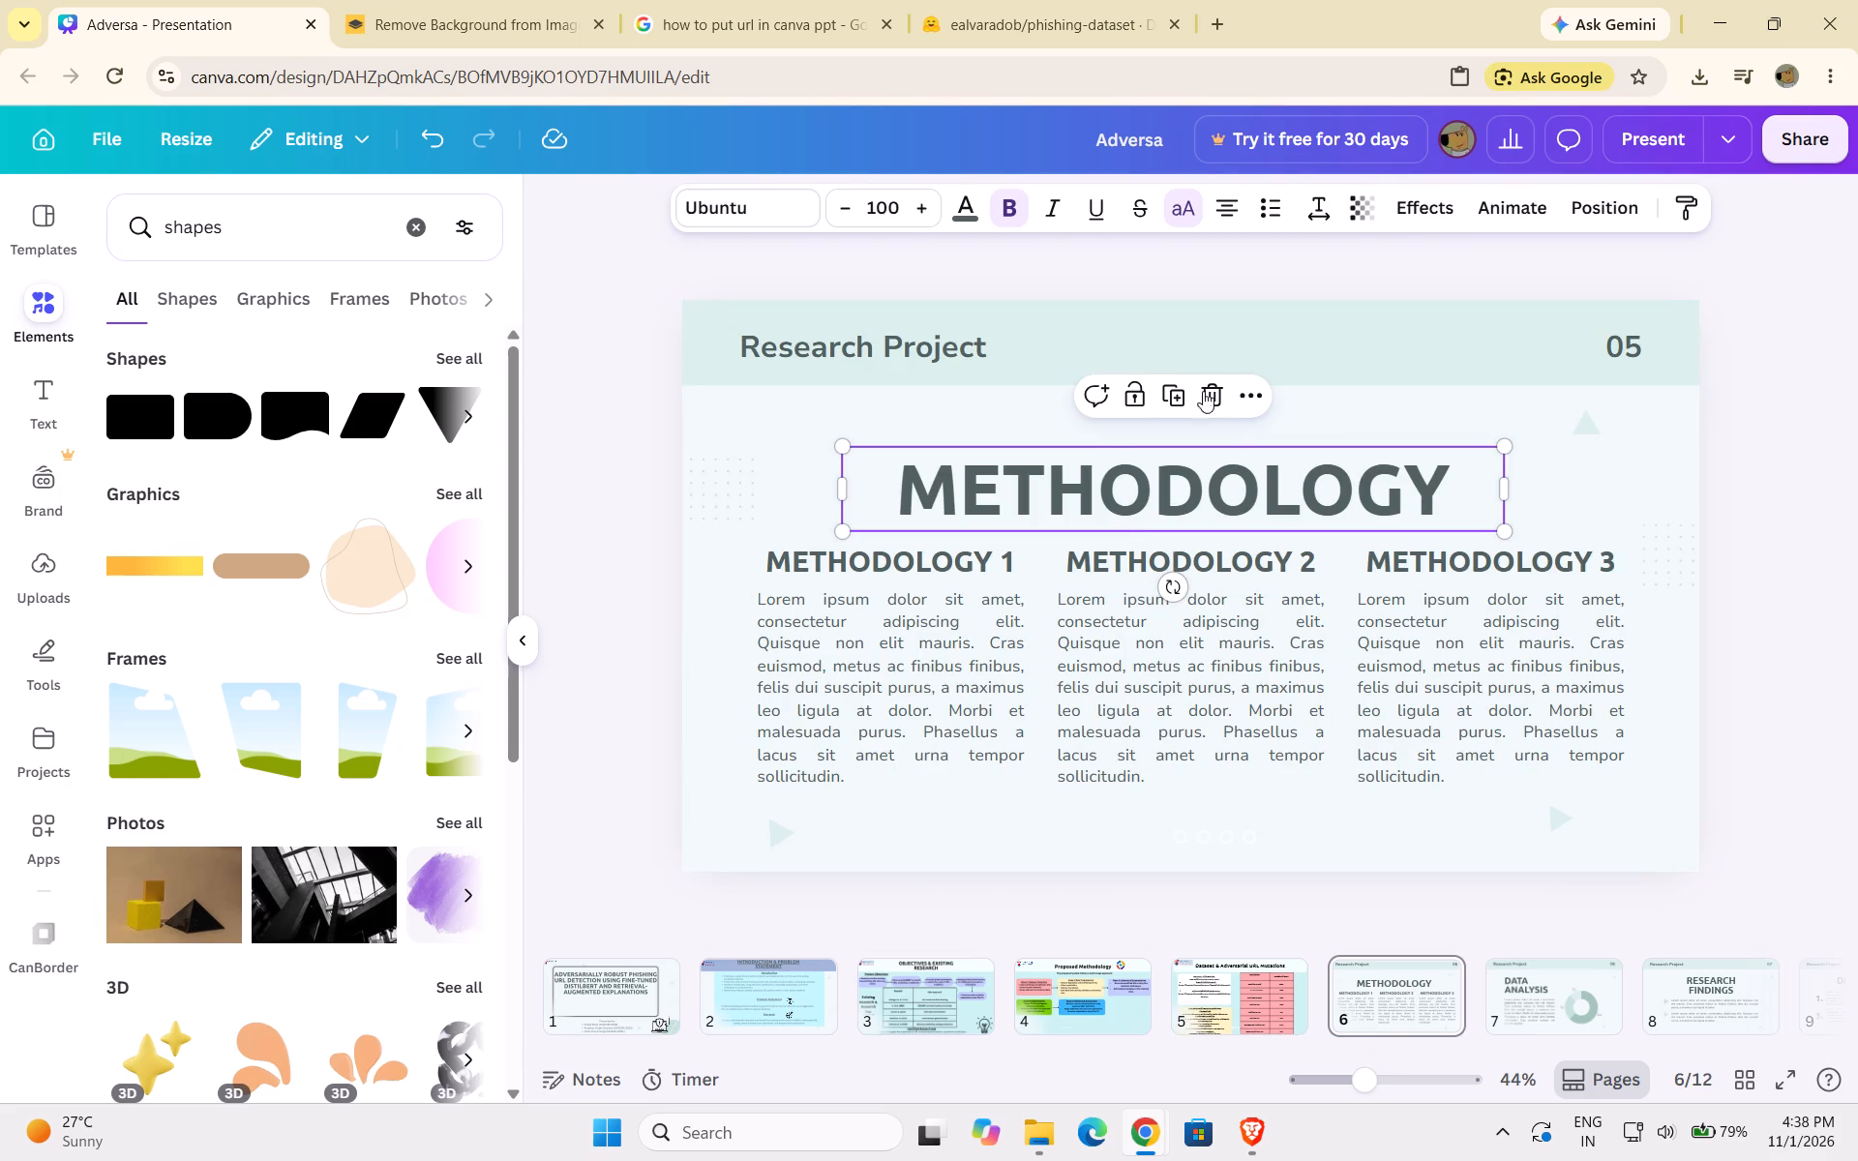
left_click(1211, 391)
left_click(1154, 574)
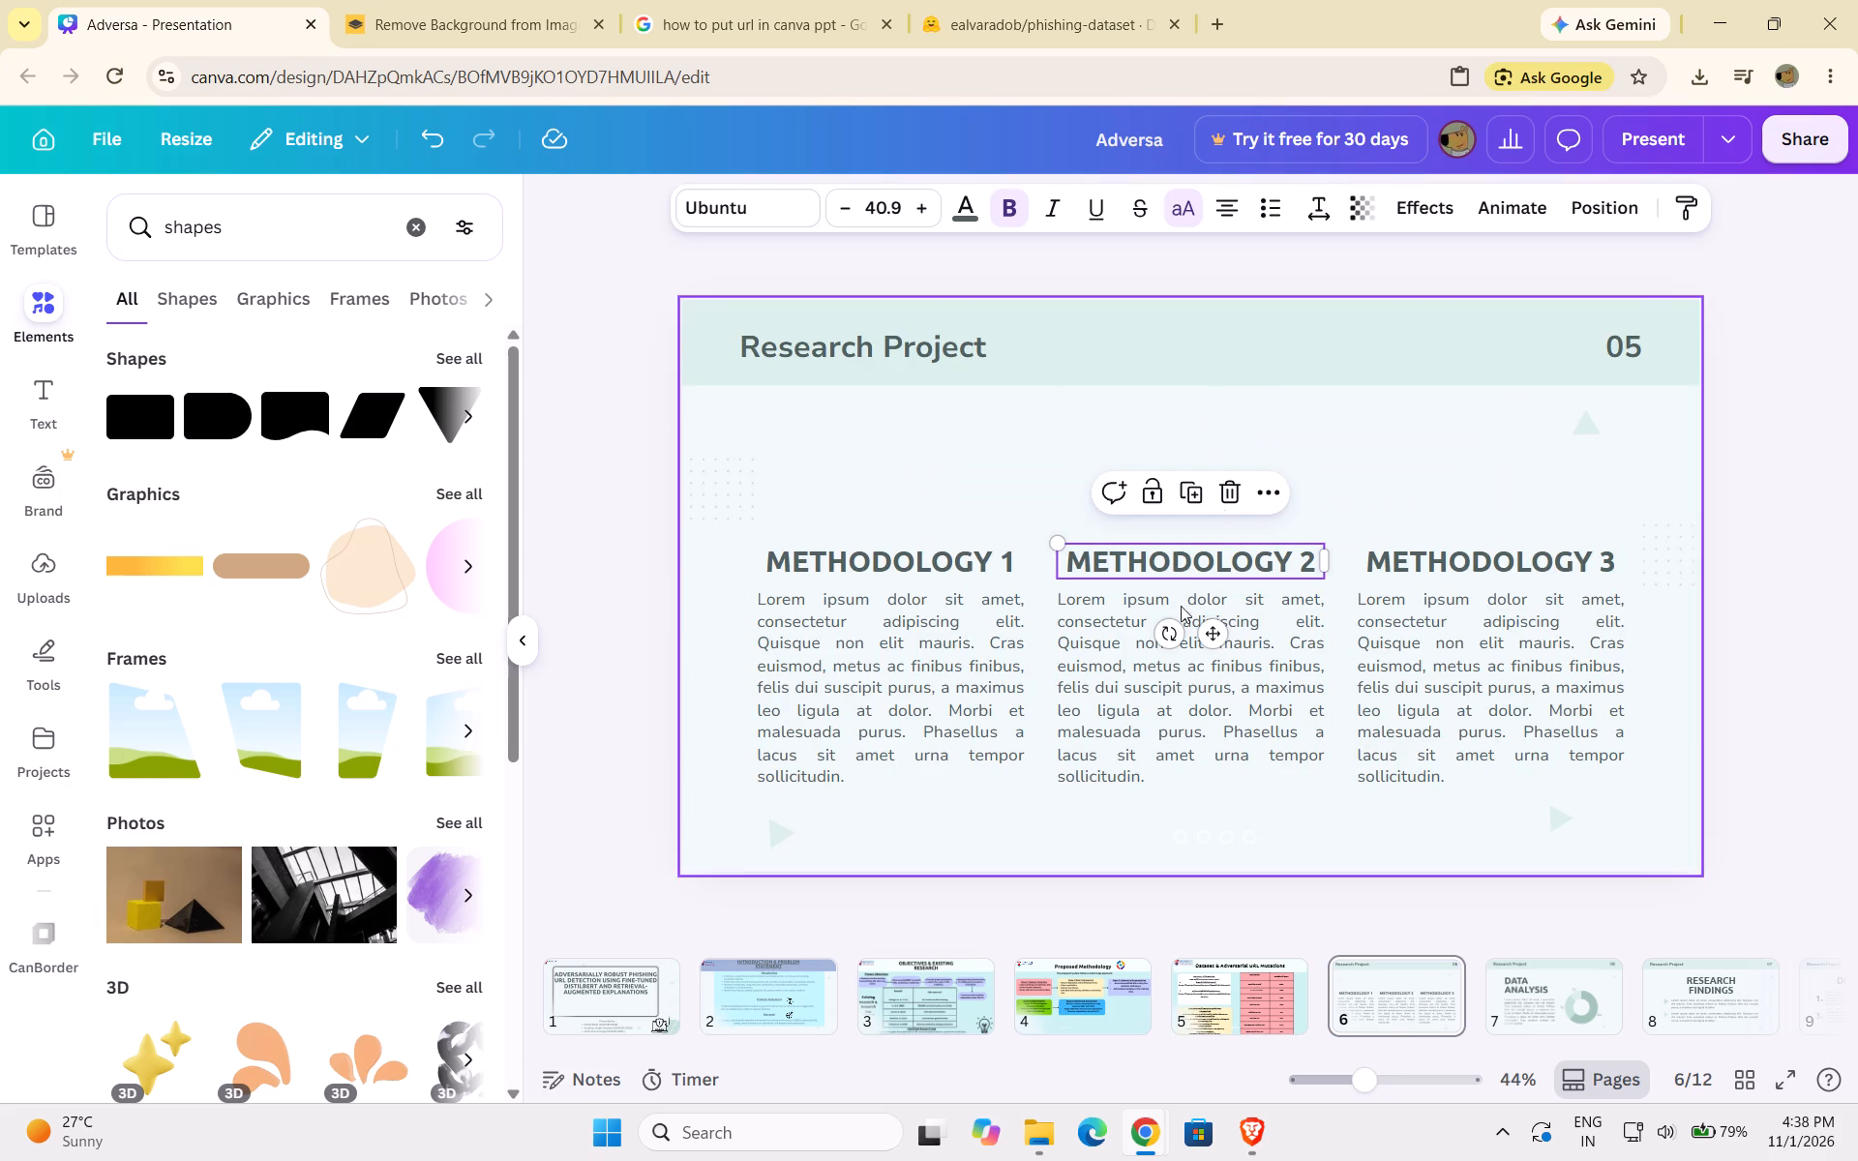
left_click(1234, 487)
left_click(967, 577)
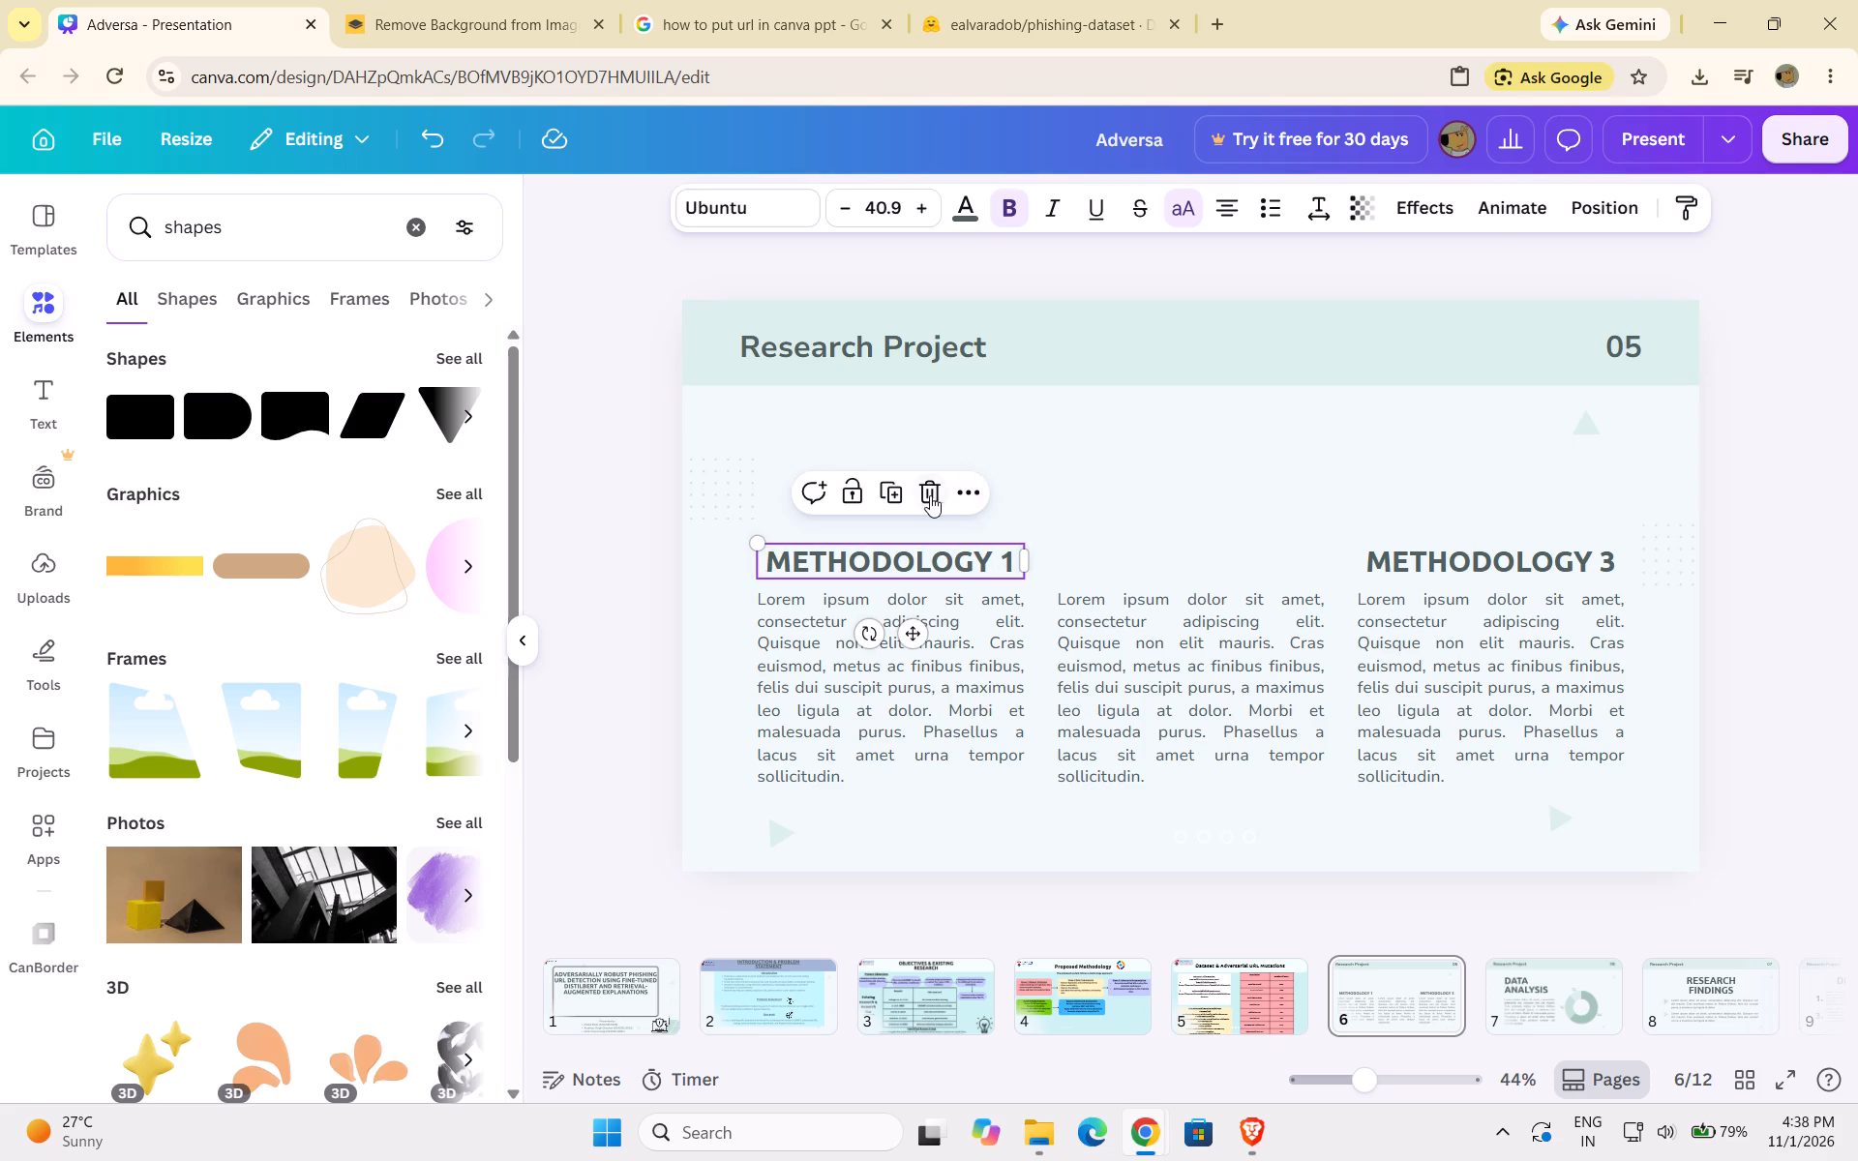
left_click(929, 494)
Delete the three Lorem ipsum paragraphs and the "METHODOLOGY 3" heading from slide 6.
left_click(942, 638)
left_click(930, 536)
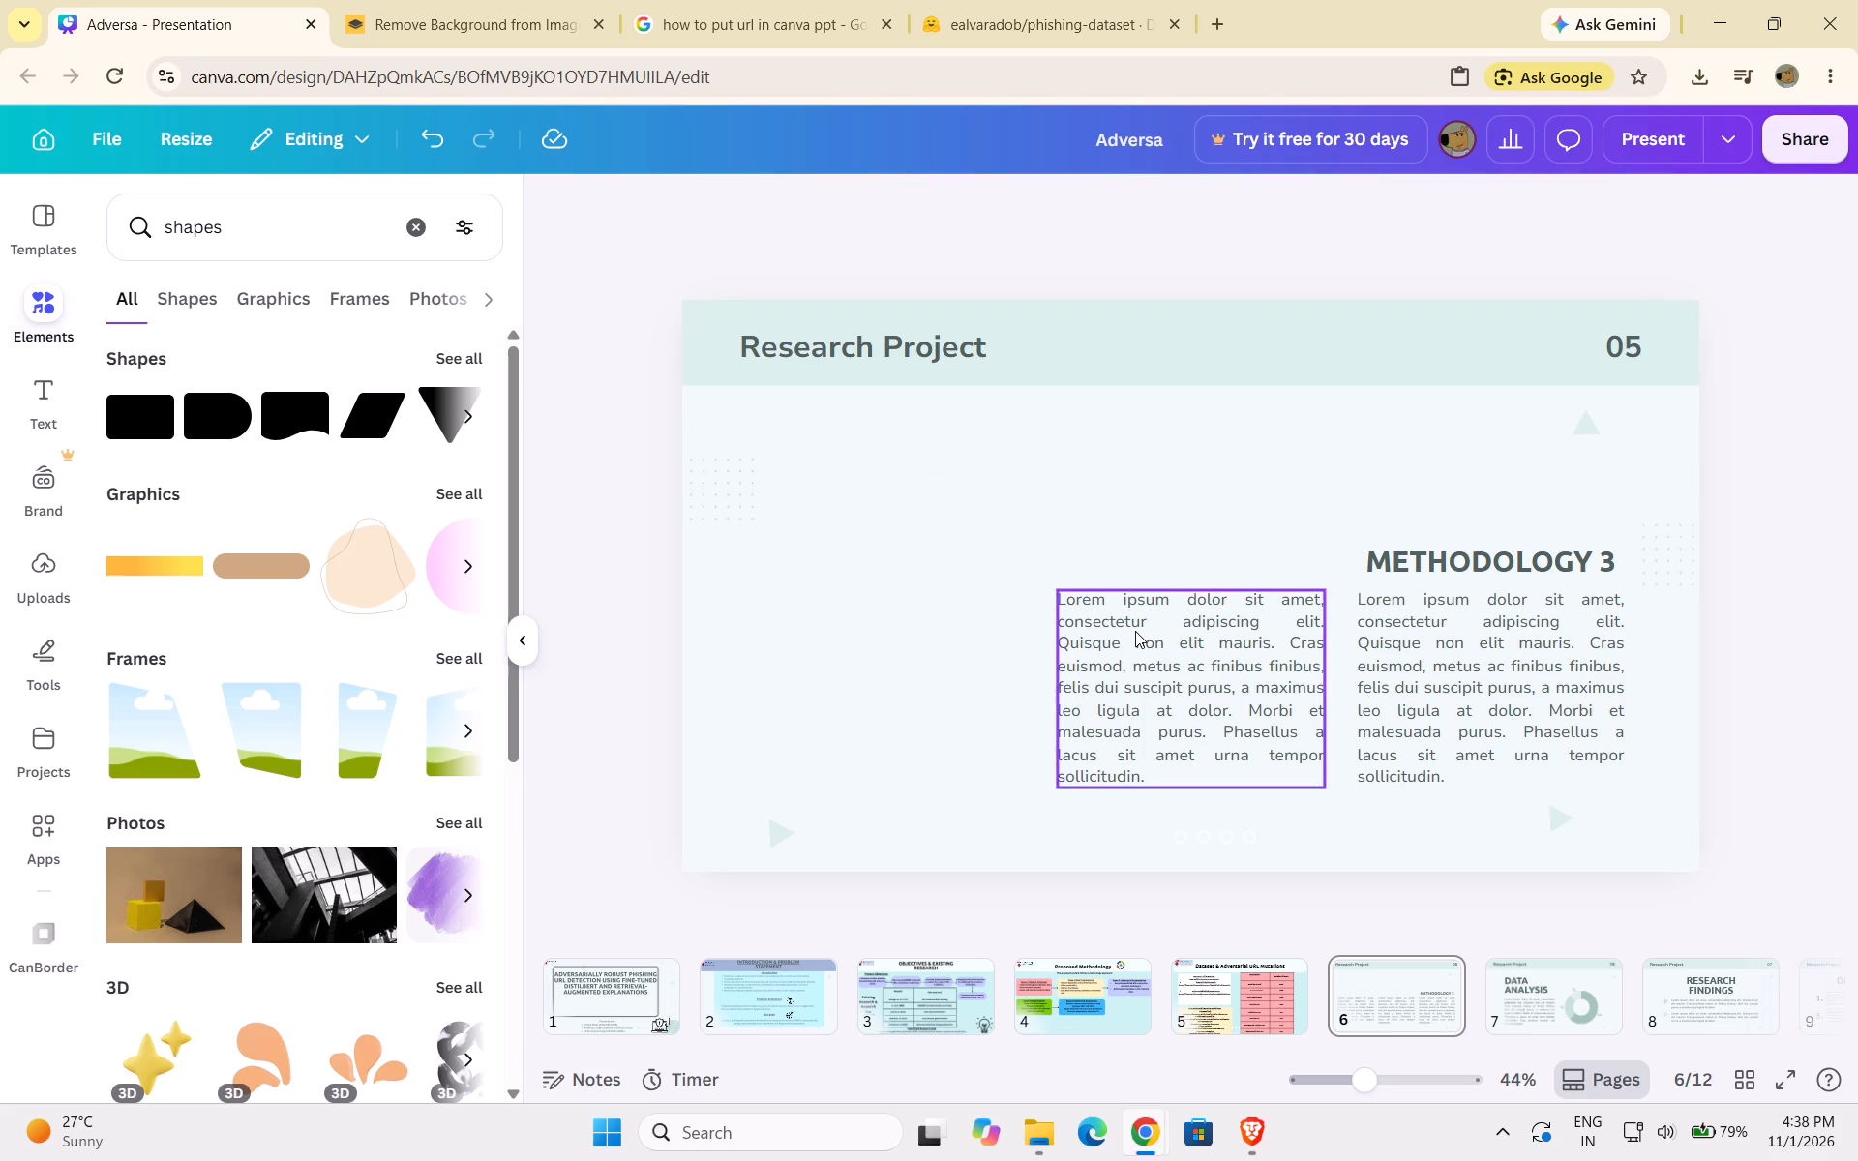
left_click(1135, 631)
left_click(1231, 544)
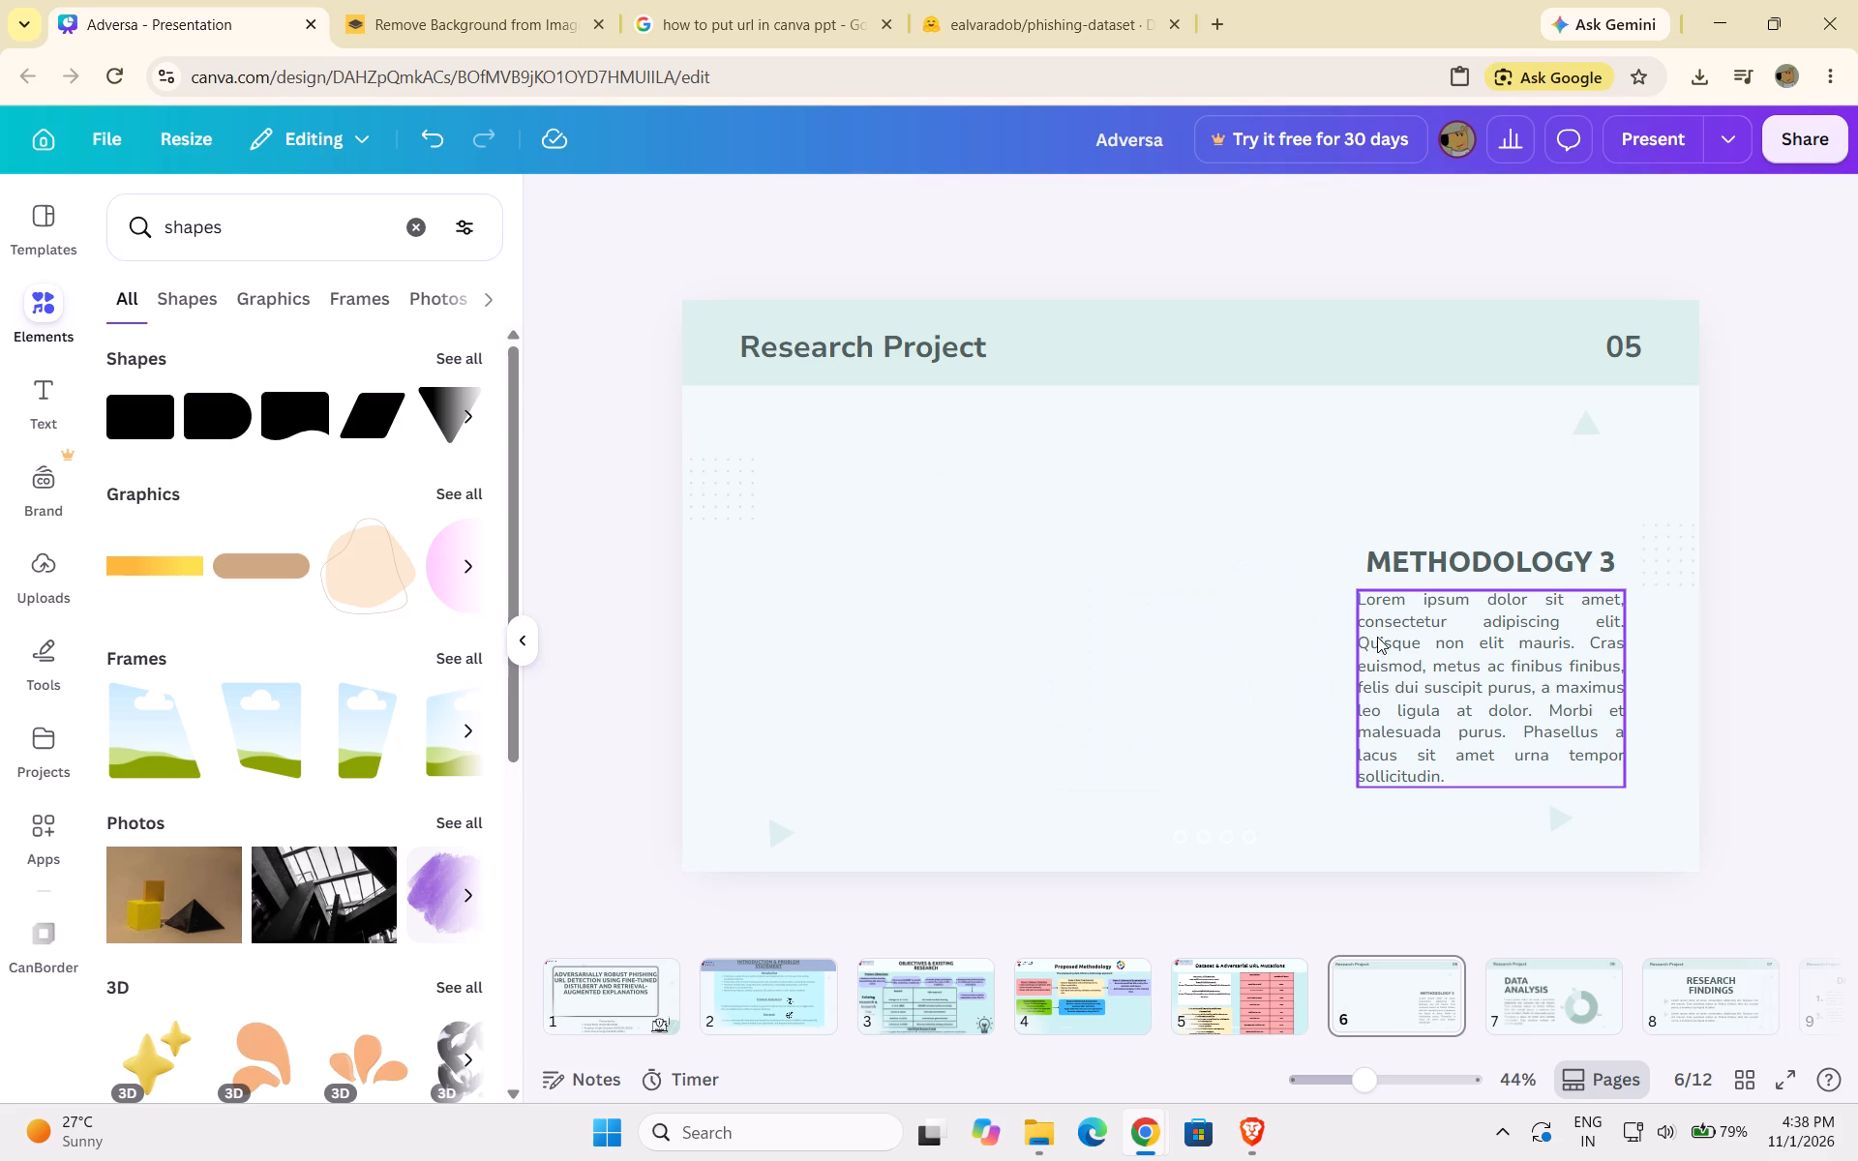
left_click(1410, 630)
left_click(1532, 536)
left_click(1524, 551)
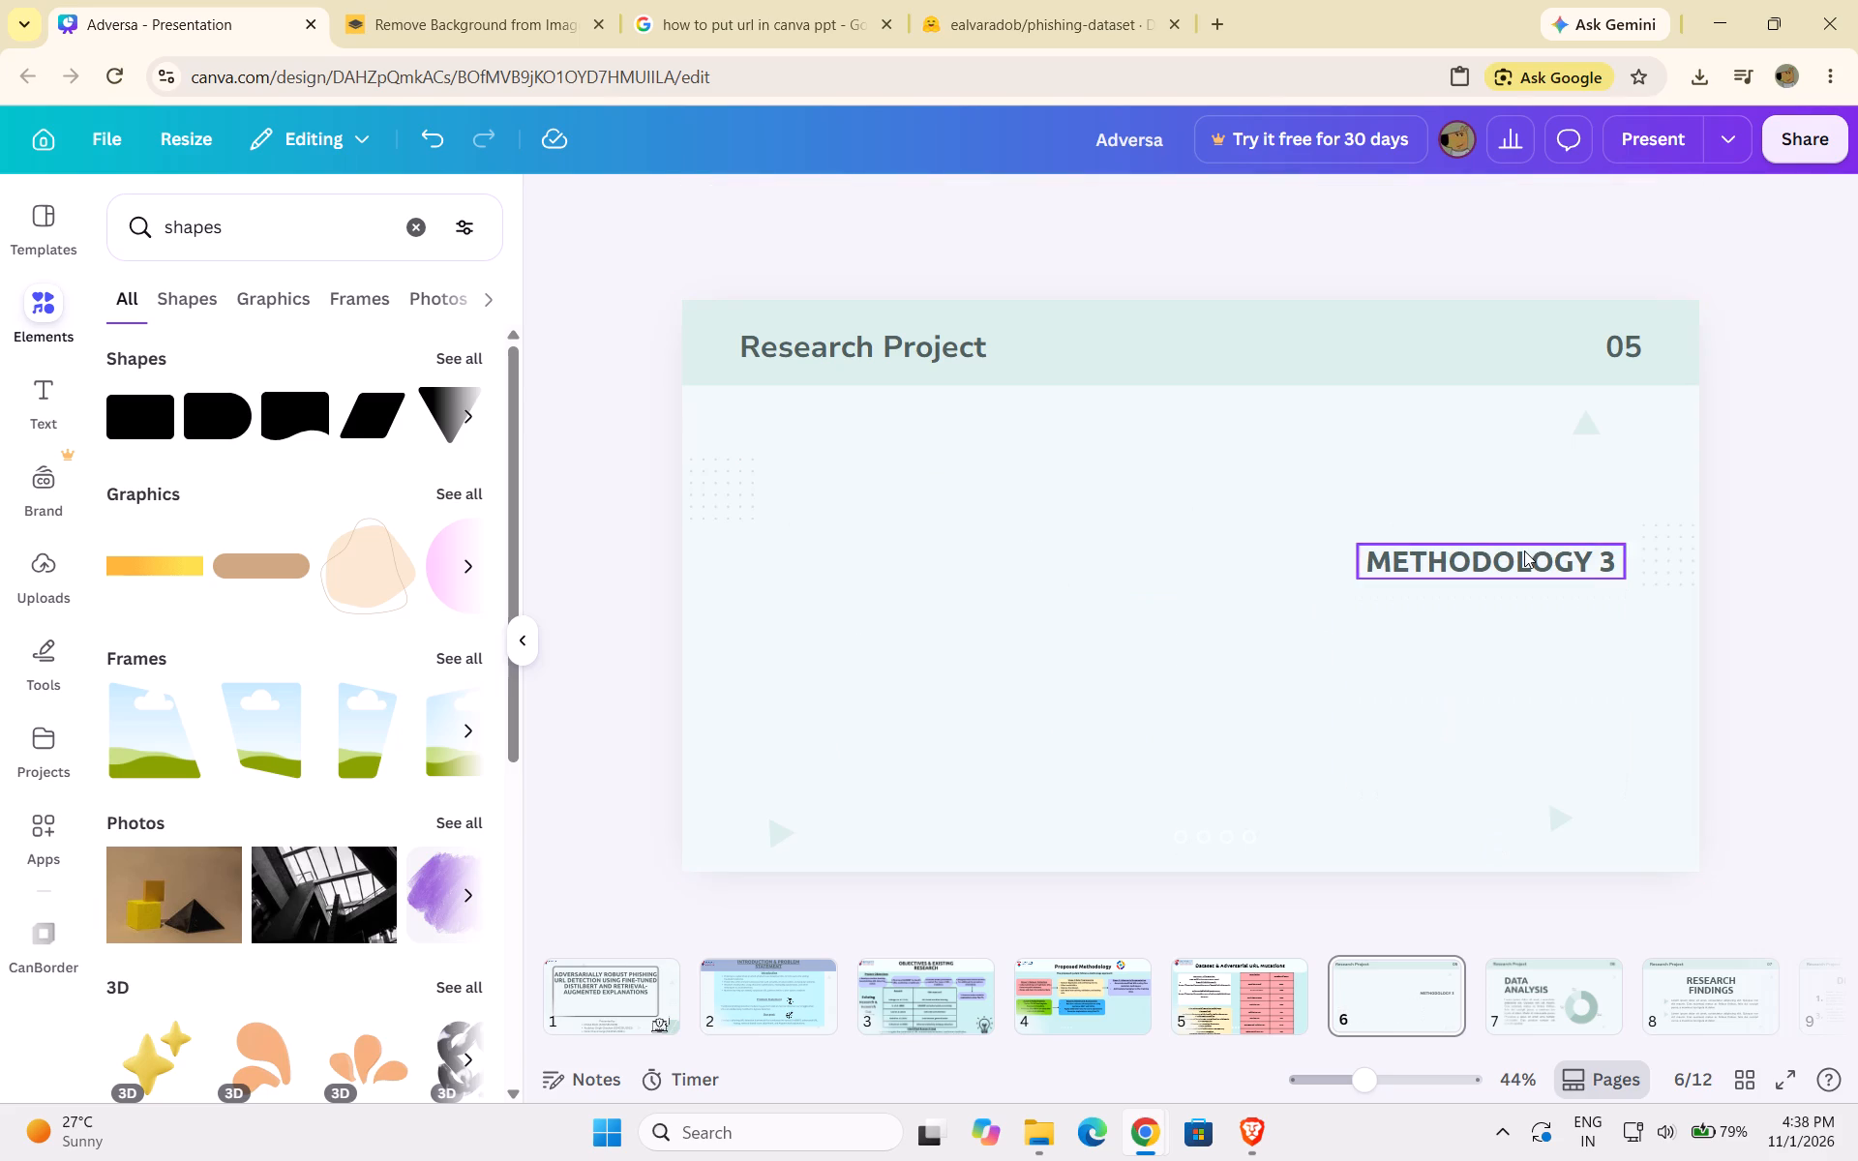
left_click(1534, 500)
Replace slide 6's header band, "05" and "Research Project" text with a copy of slide 5's title box.
left_click(1231, 967)
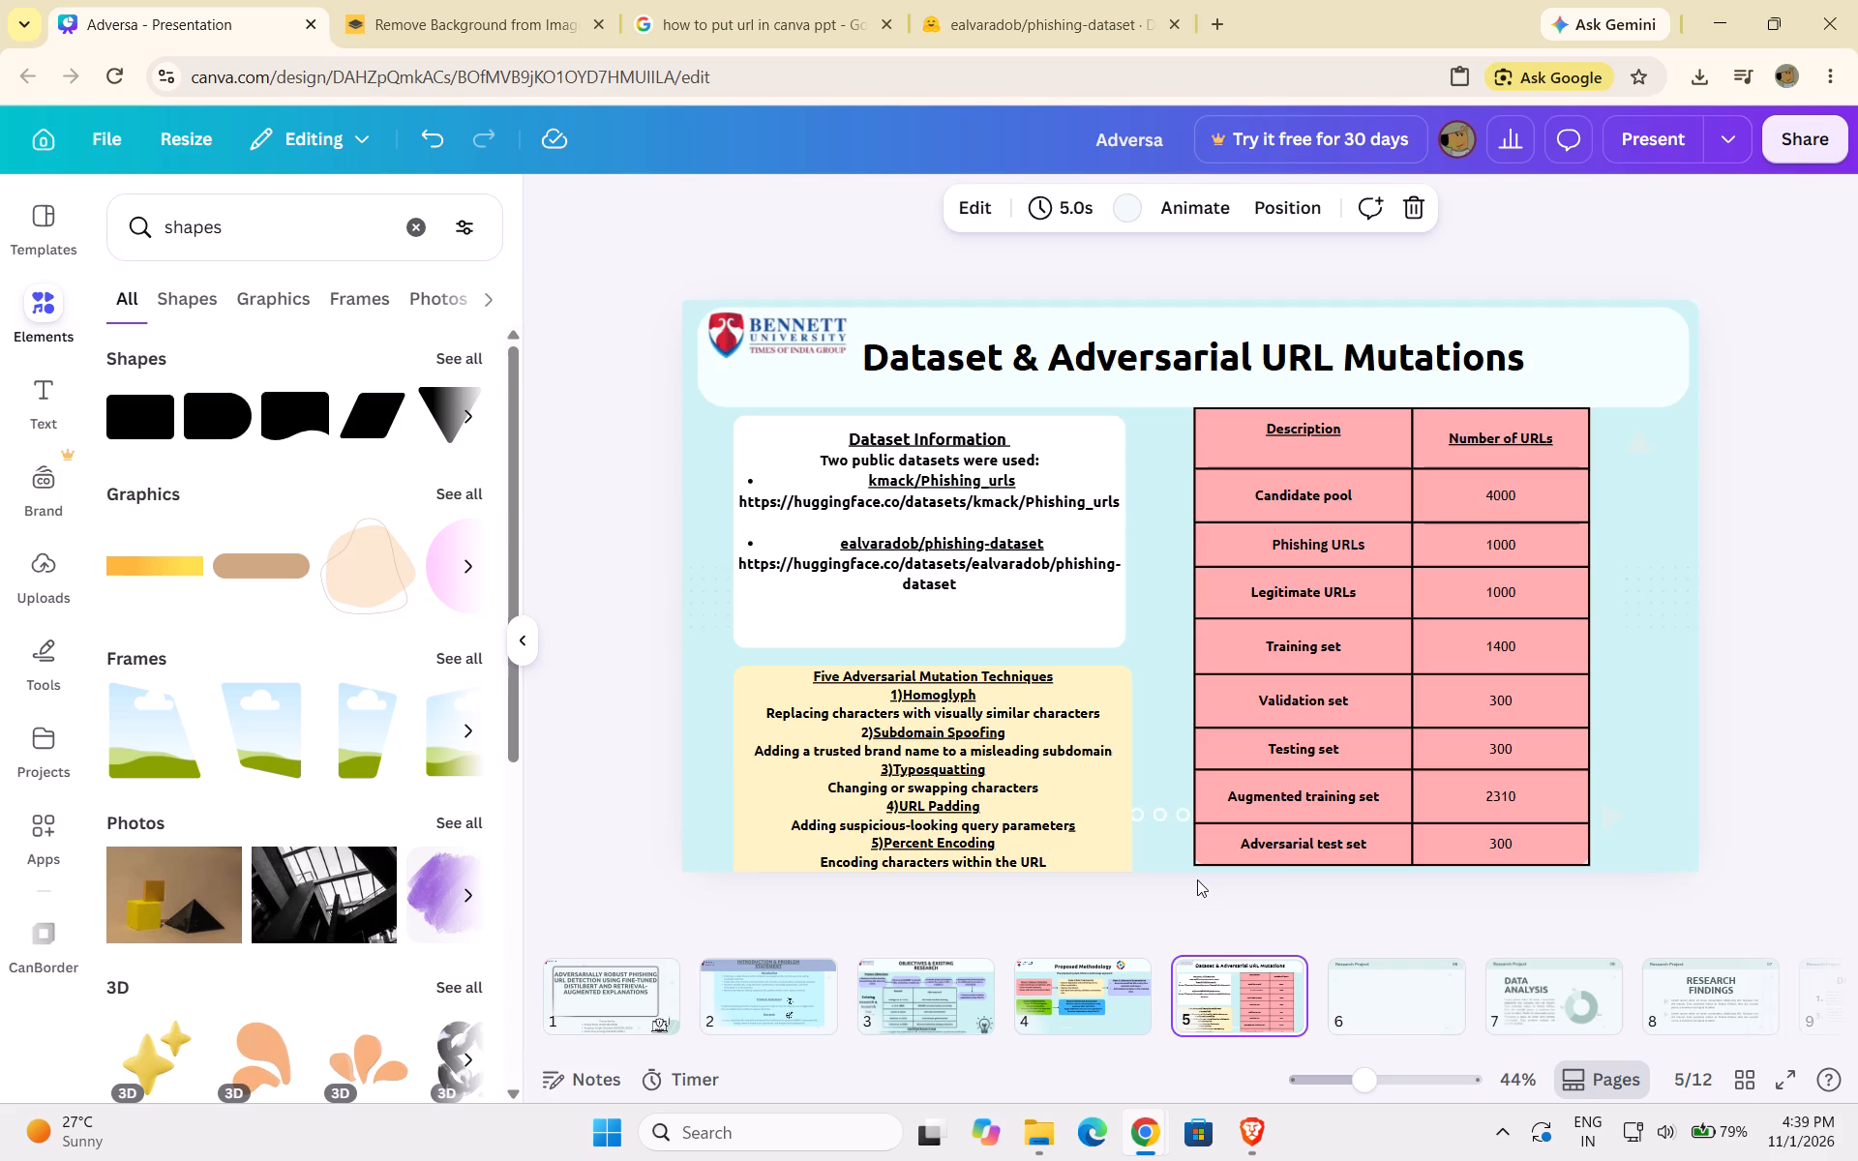
left_click(1598, 343)
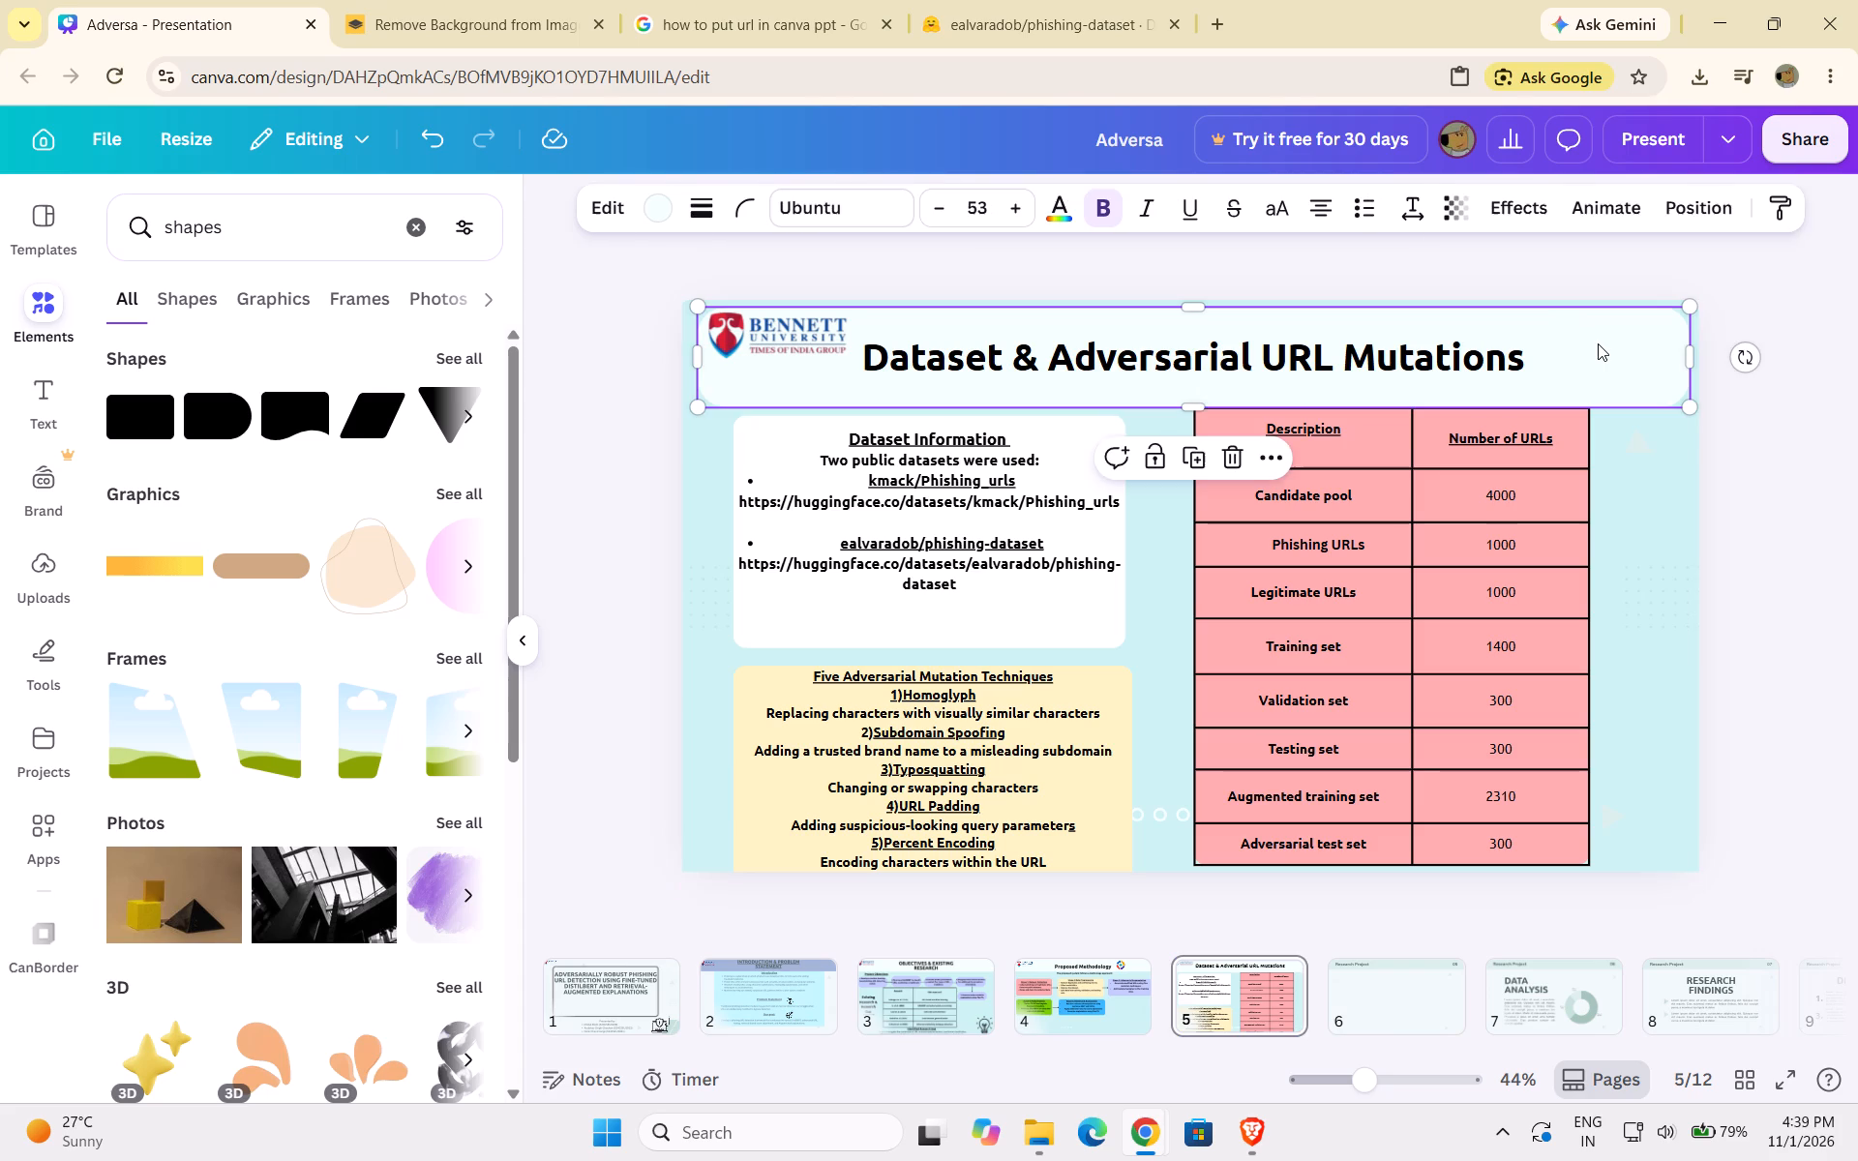
key("ctrl+c")
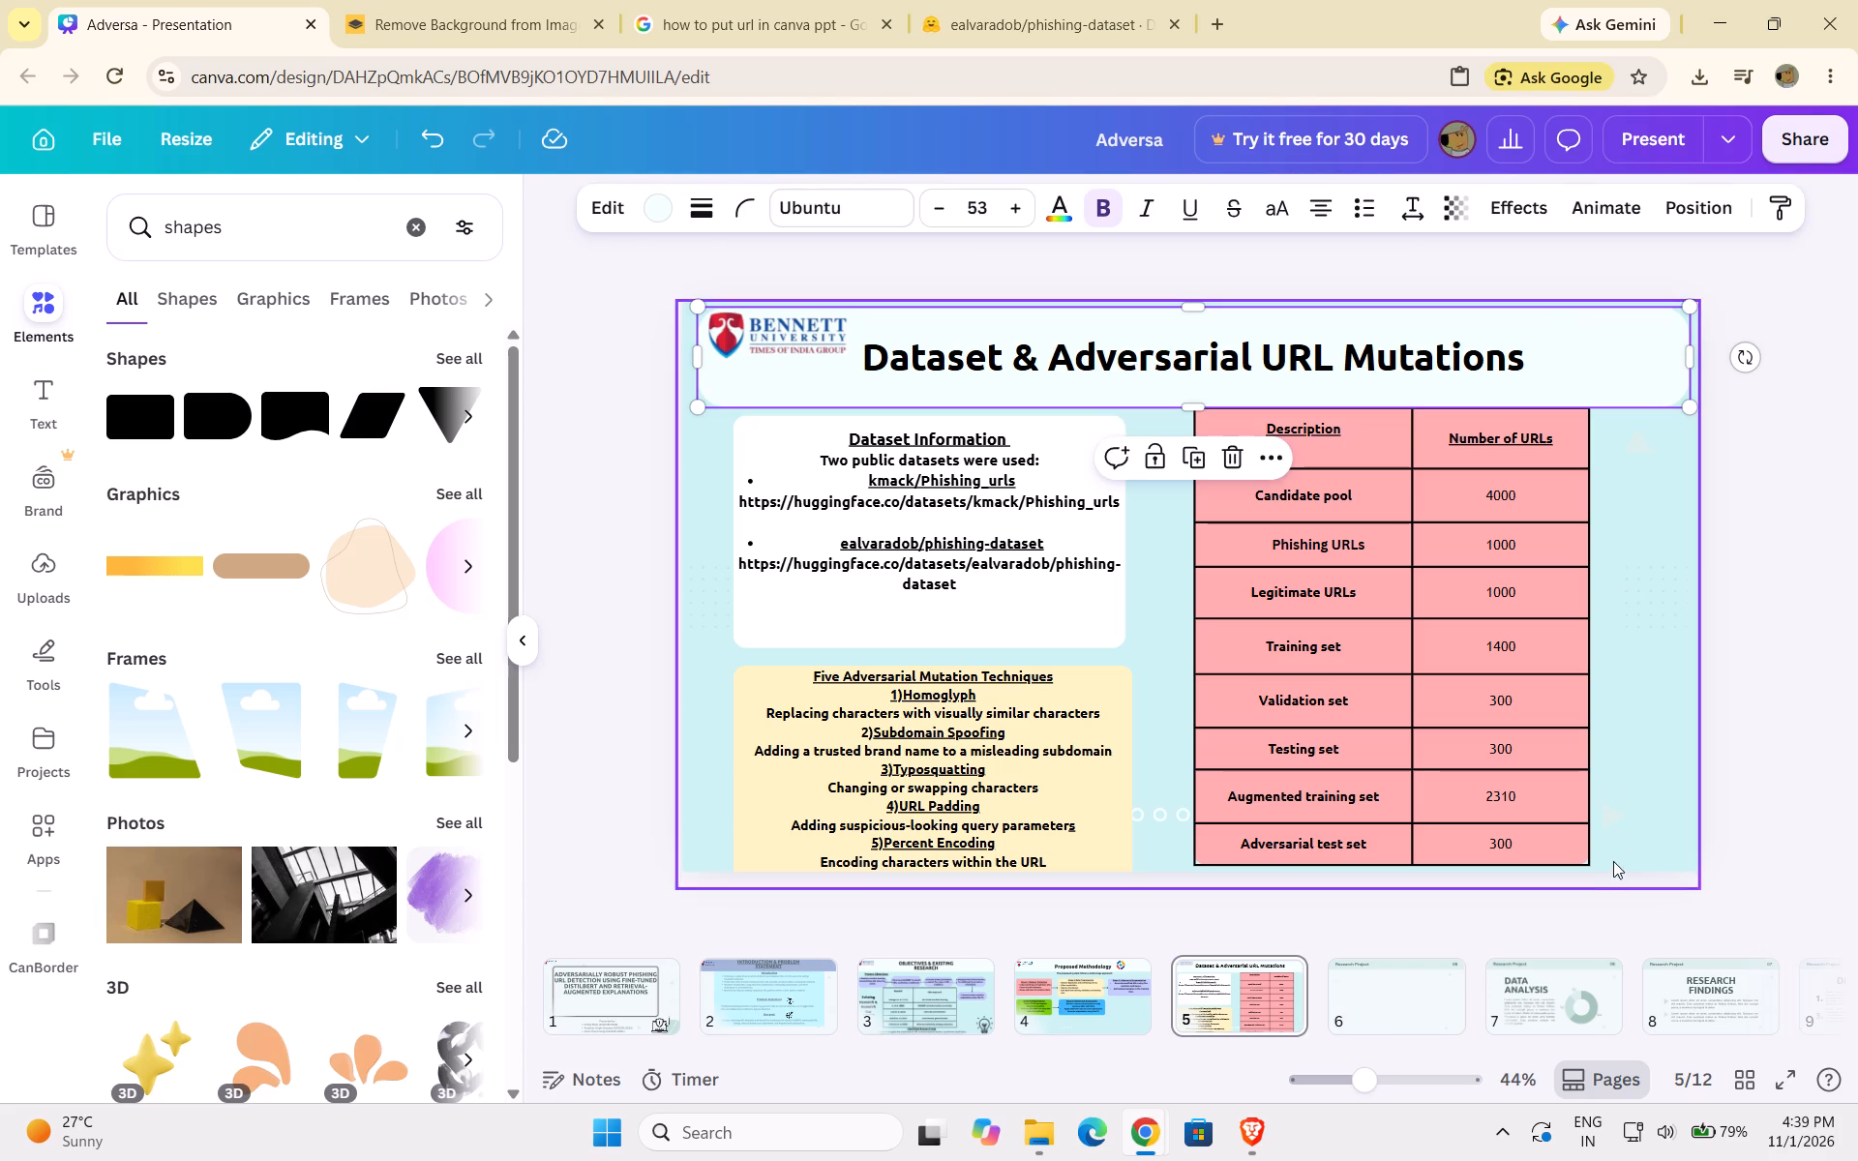
left_click(1428, 986)
left_click(1236, 361)
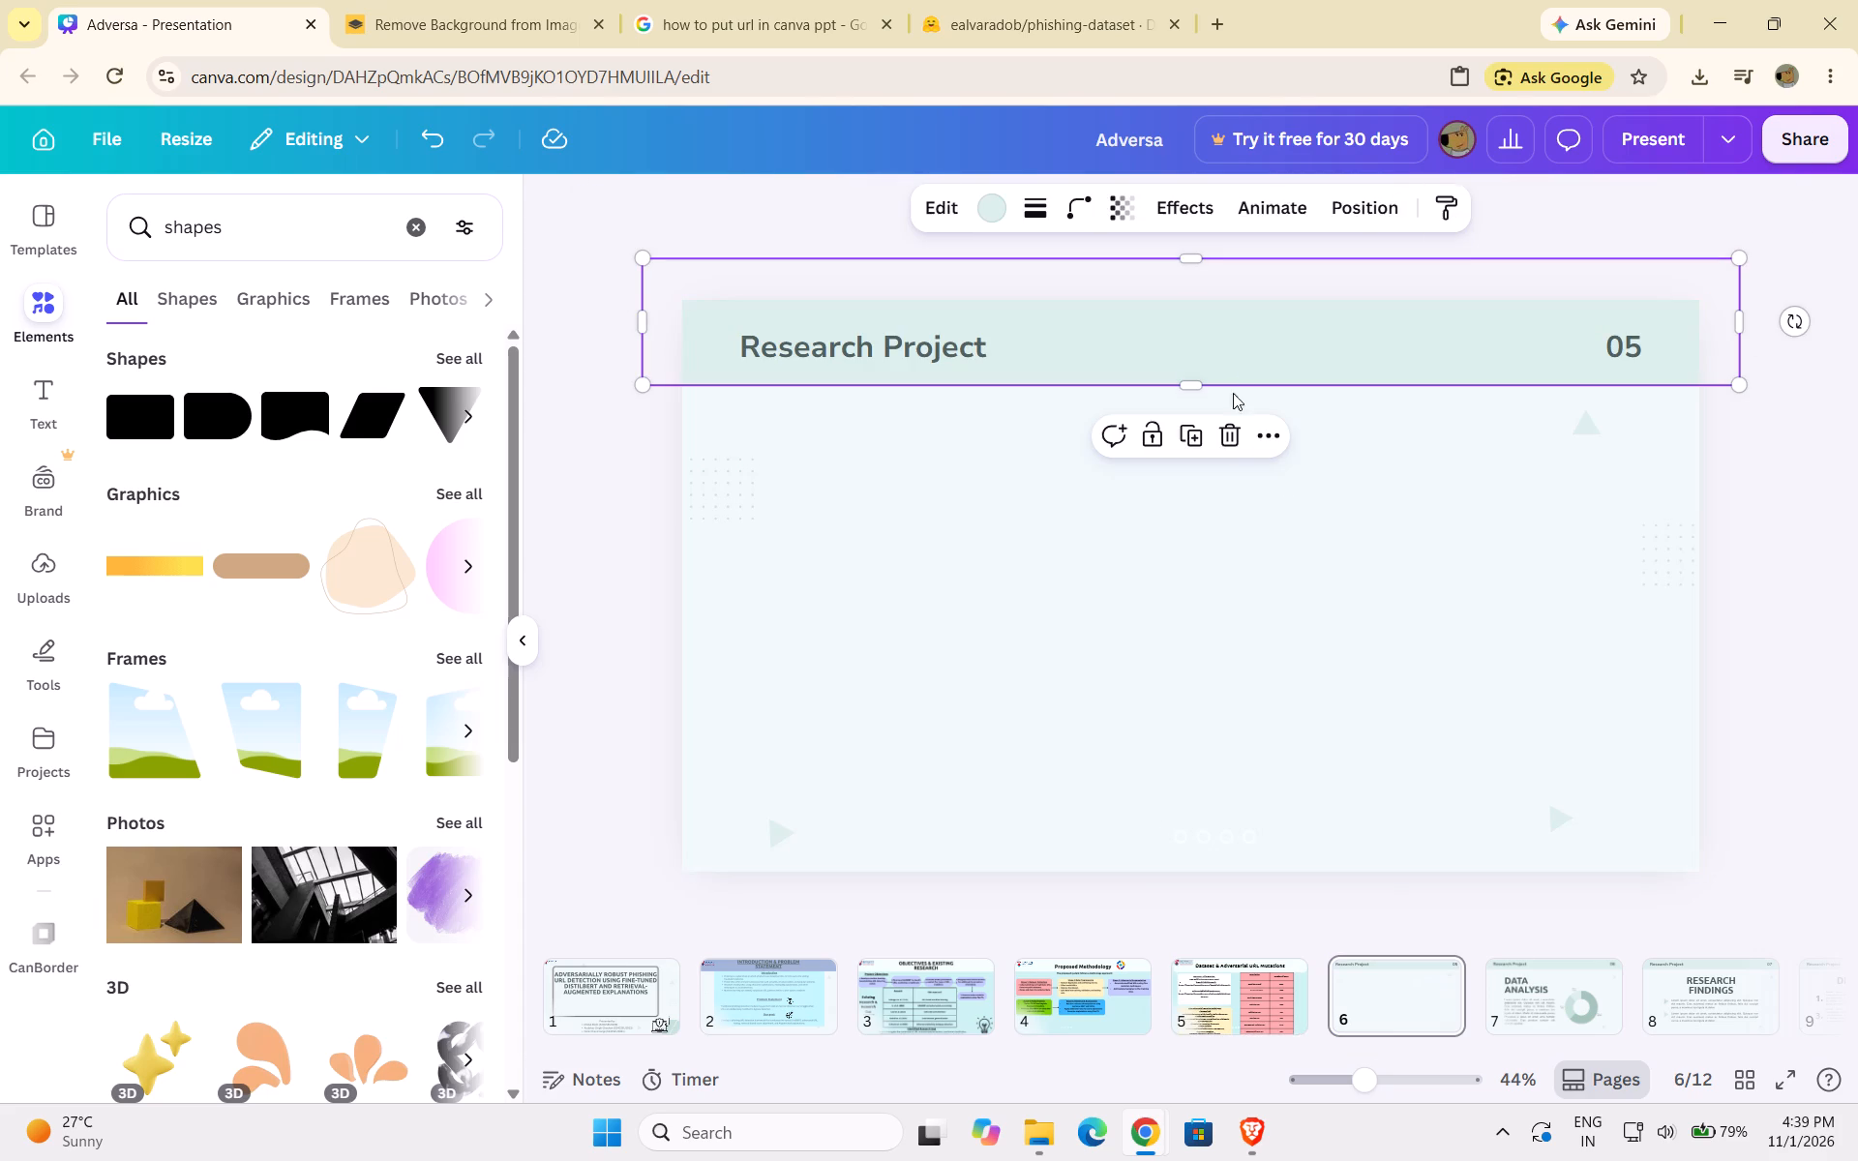
left_click(1227, 447)
left_click(1605, 343)
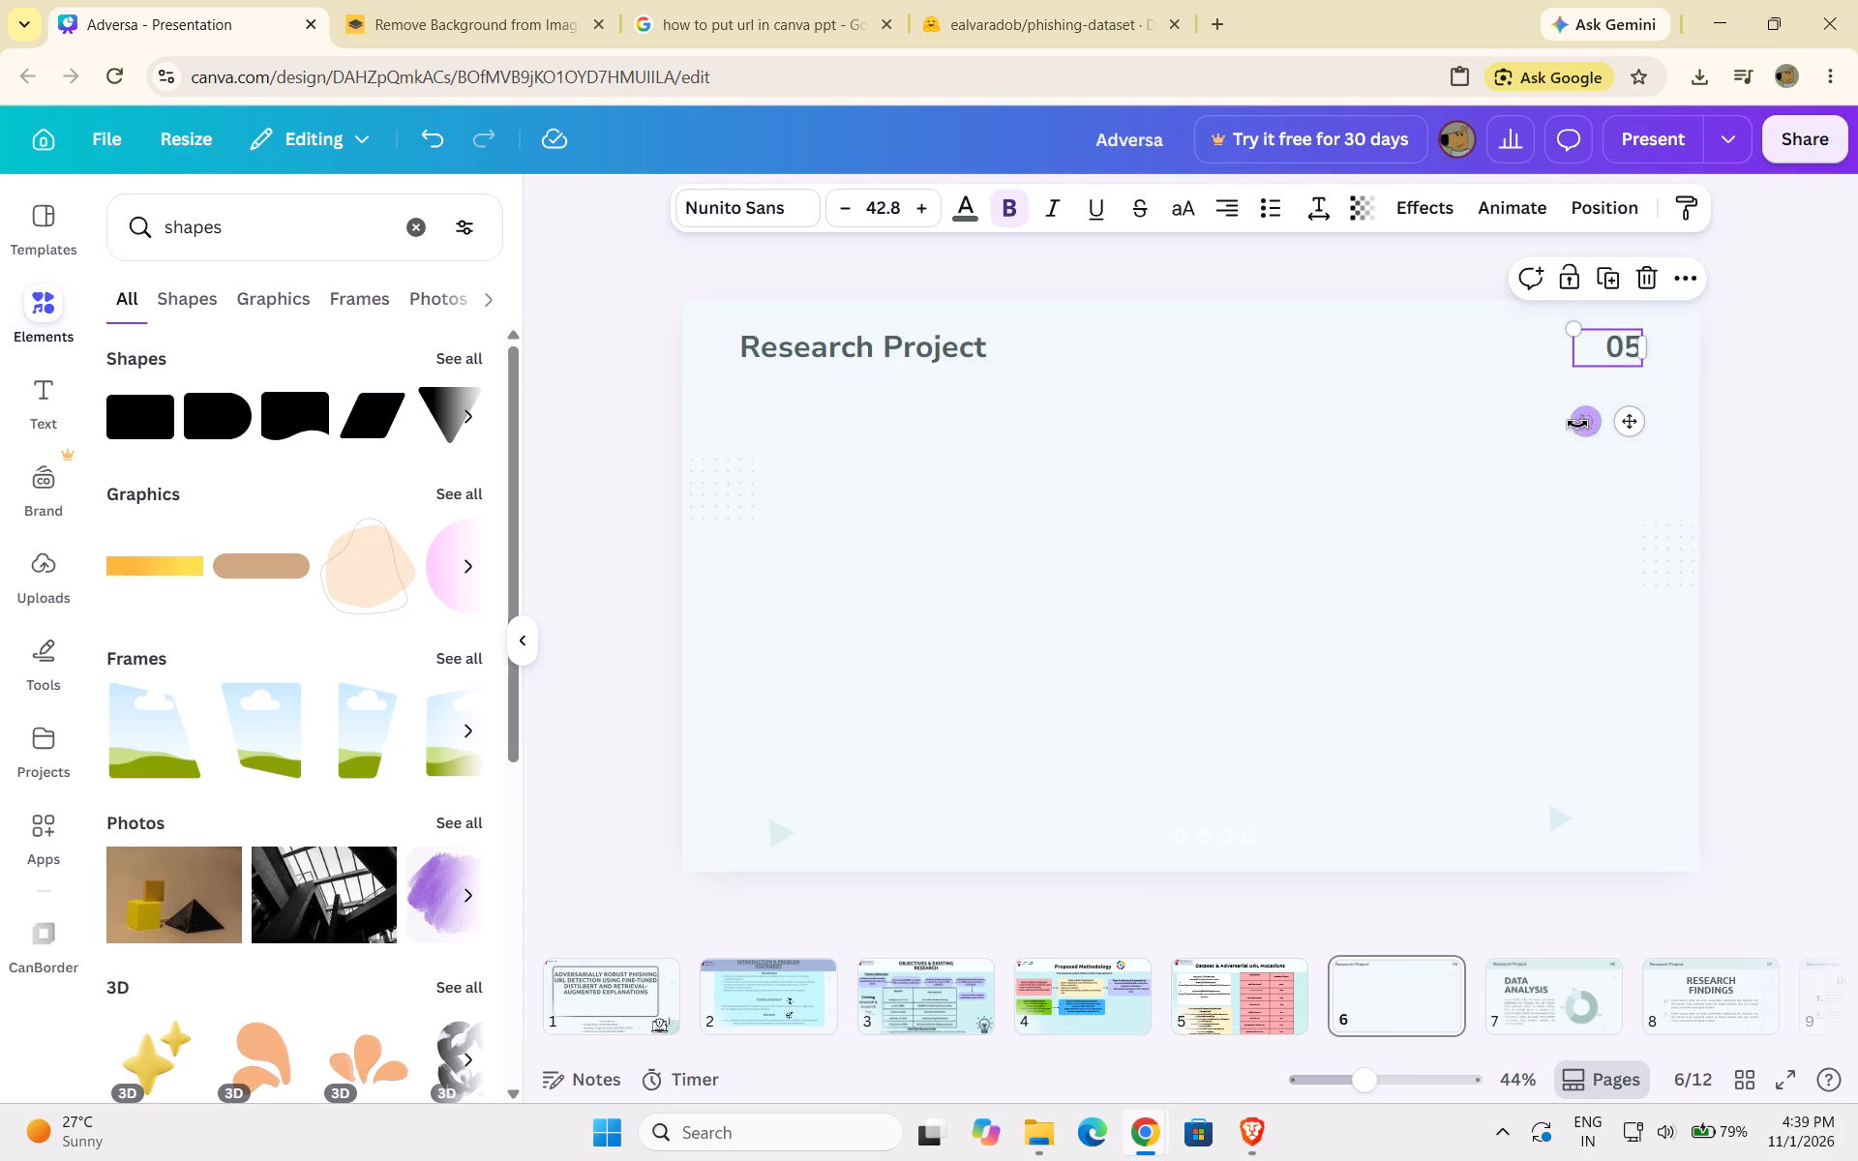
left_click(1639, 276)
left_click(931, 348)
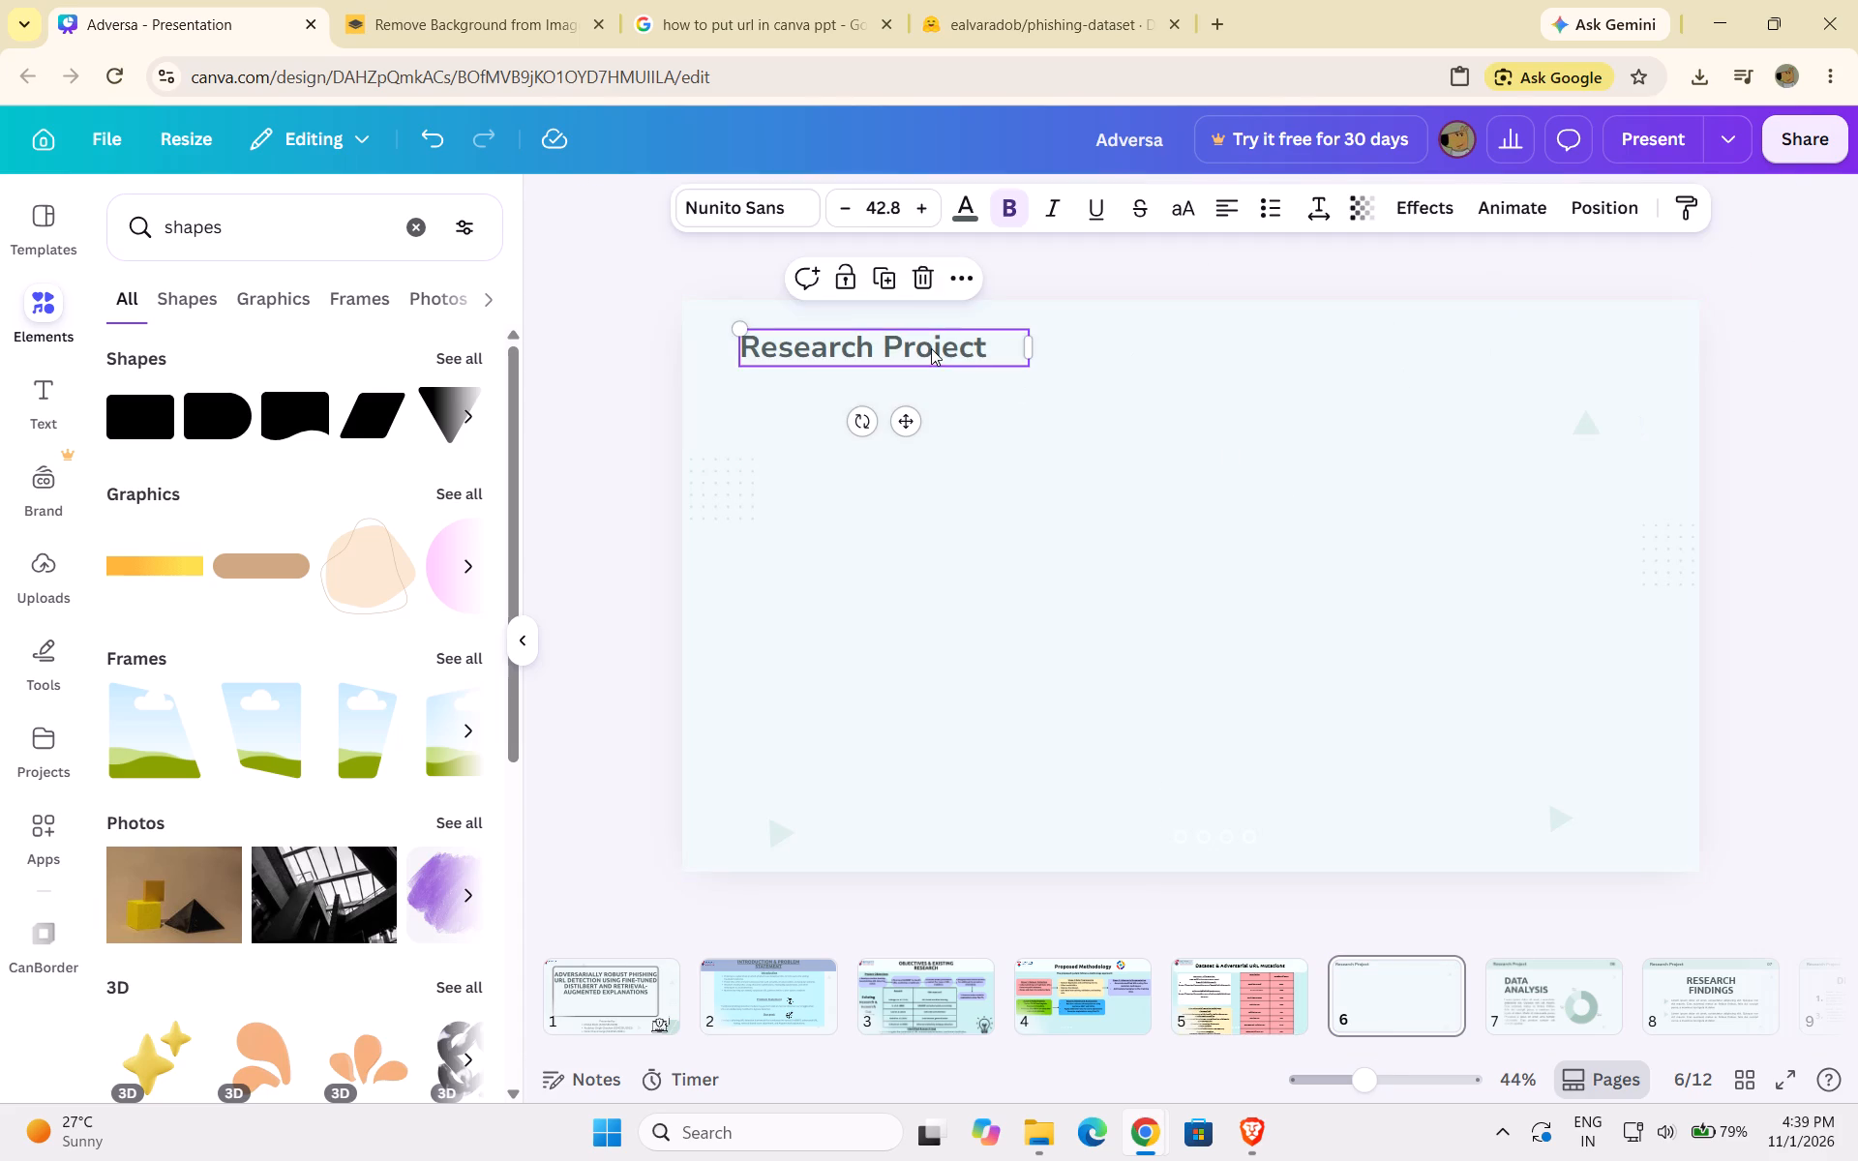
left_click(922, 282)
key("ctrl+v")
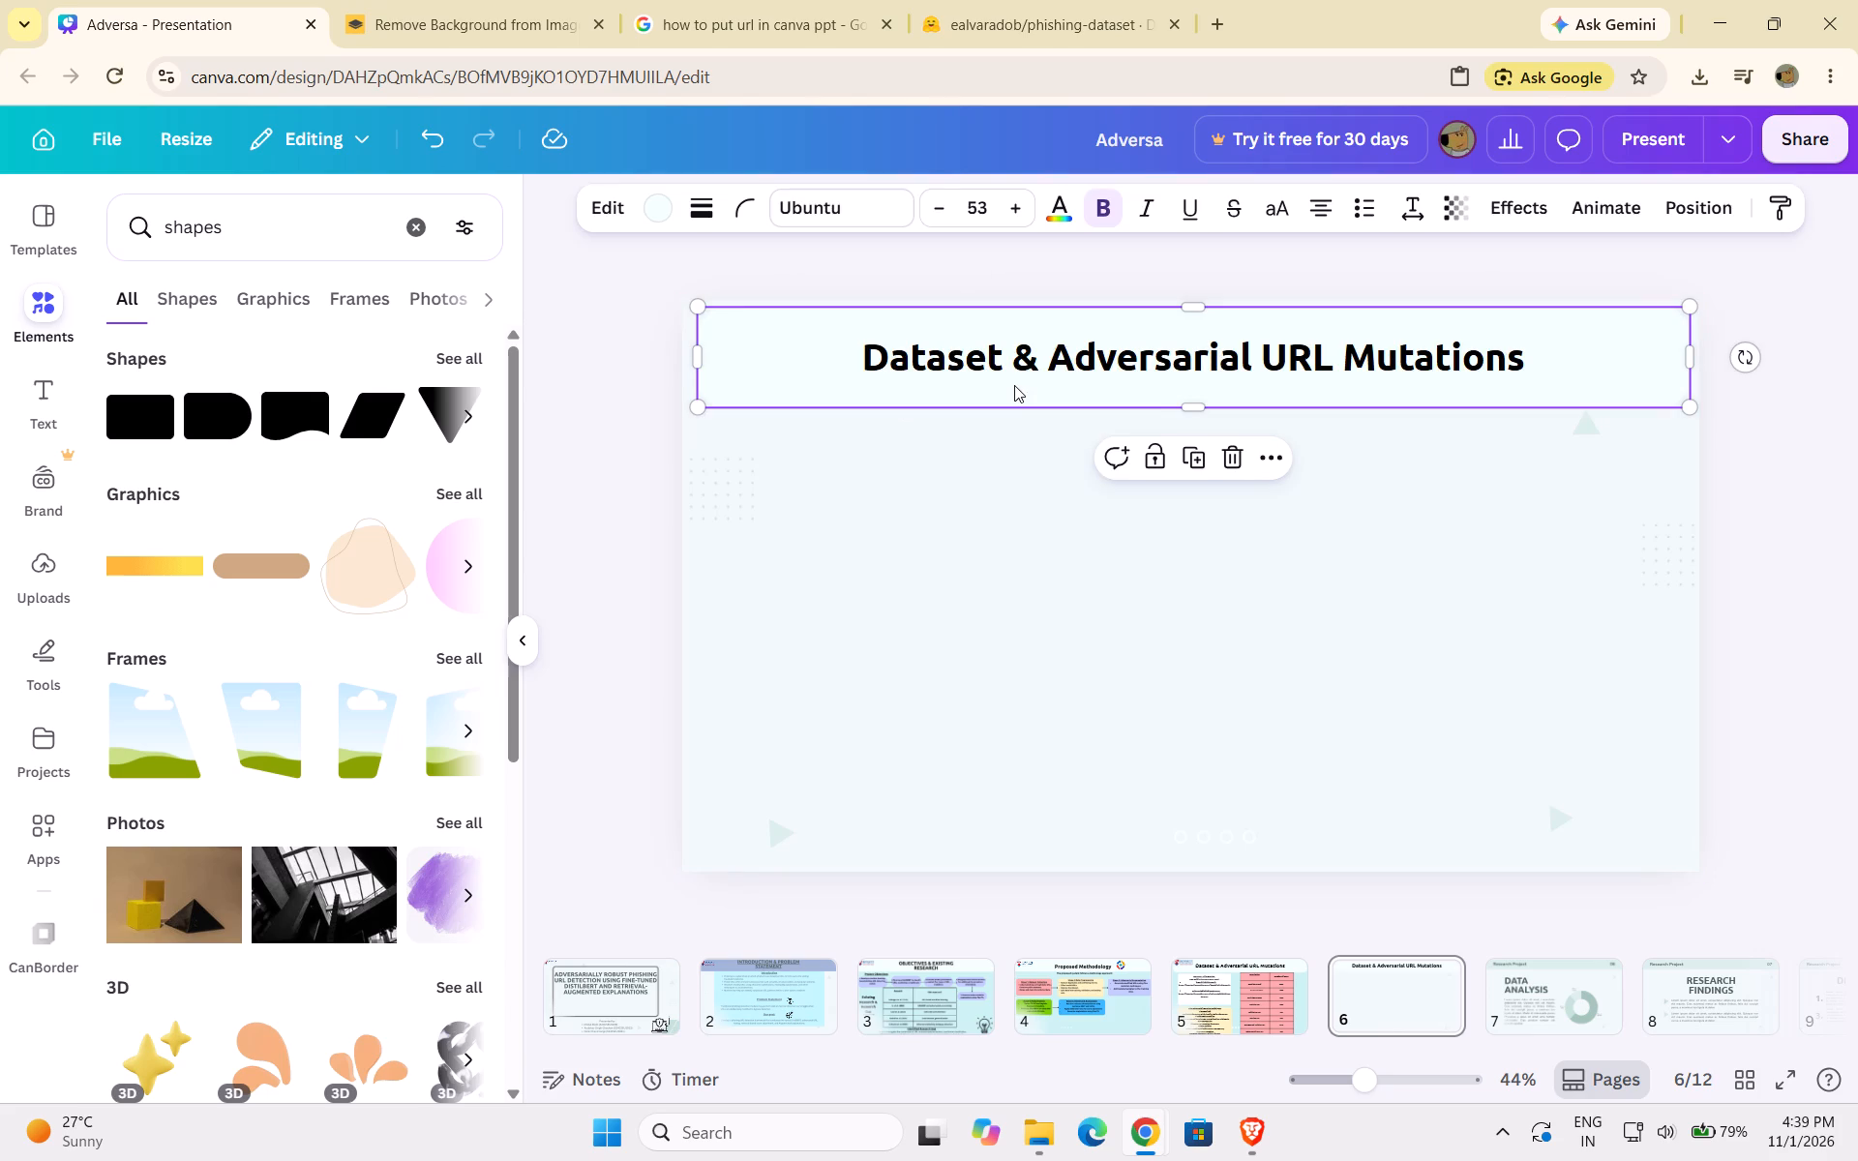
left_click(1516, 345)
left_click(1529, 359)
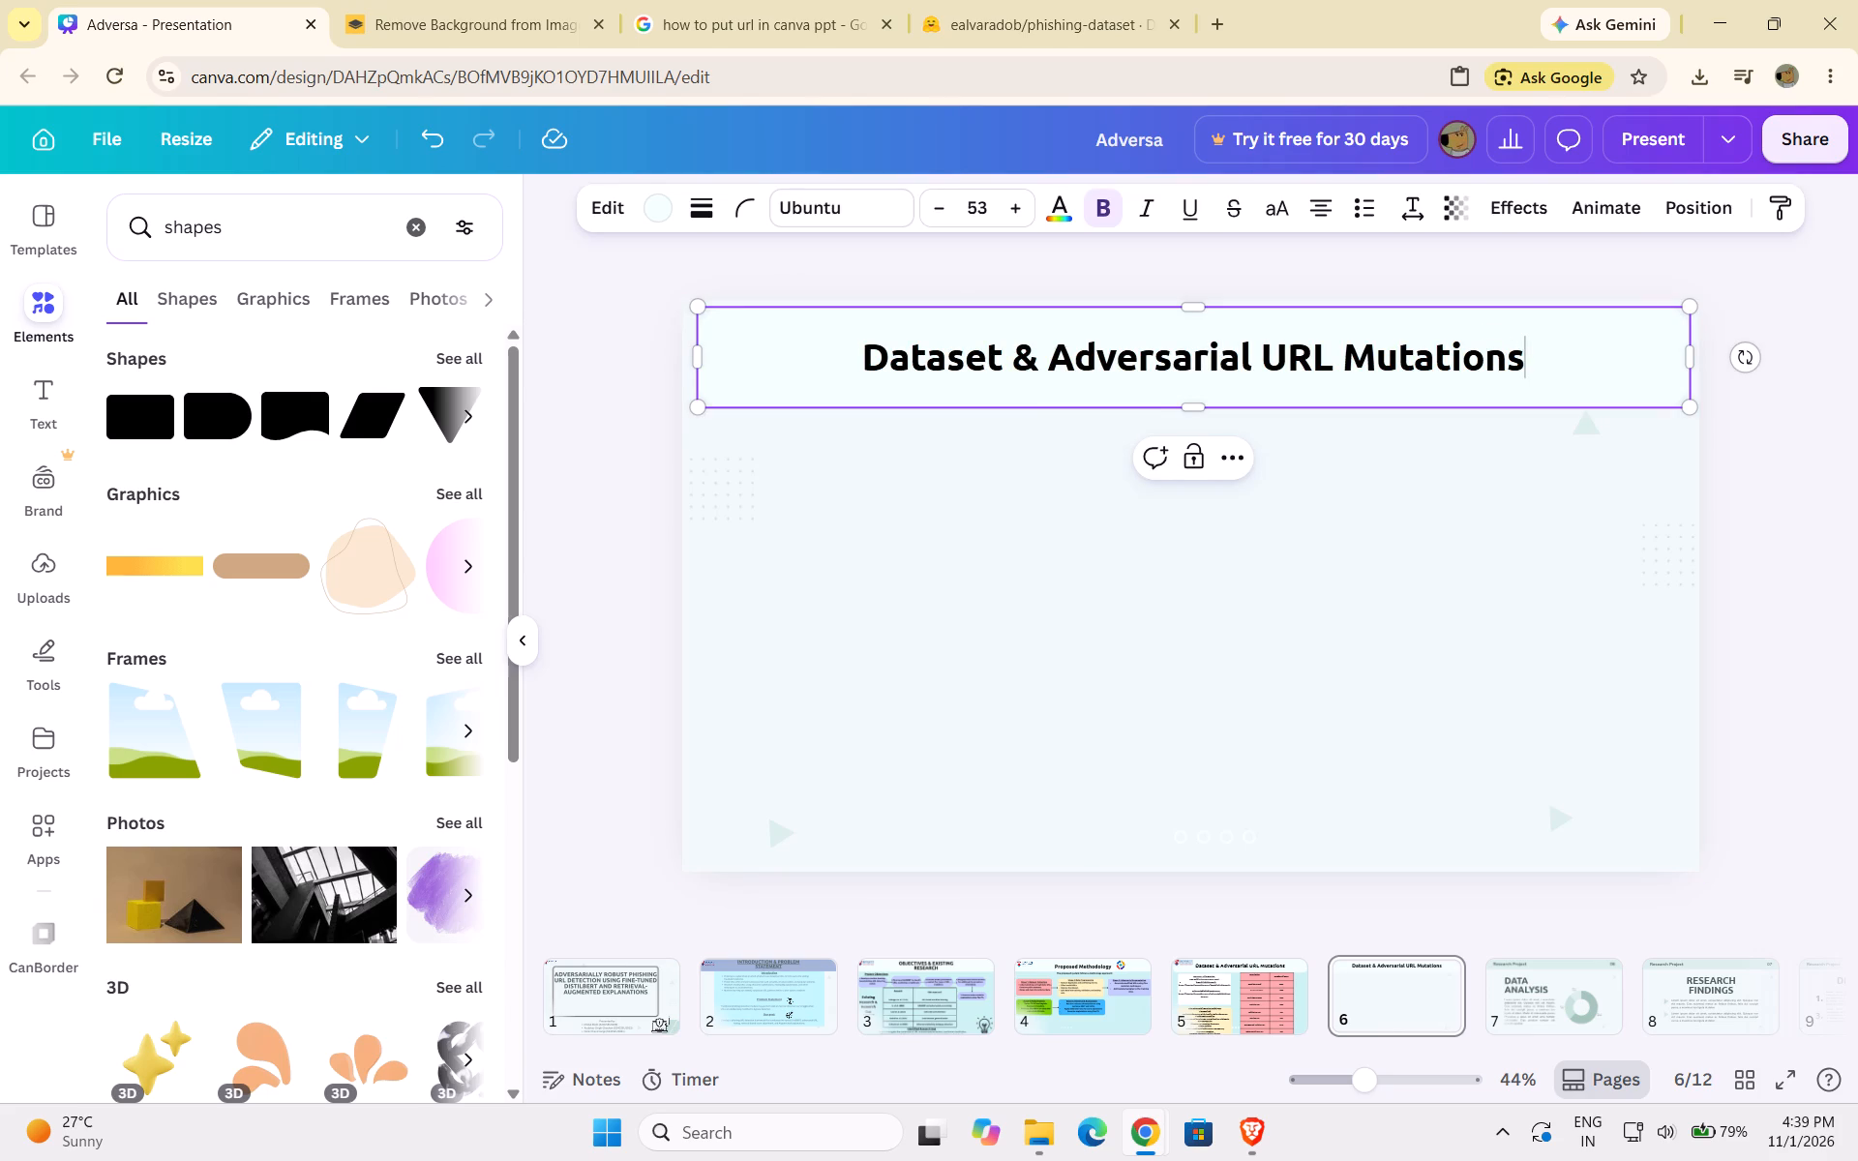
key("ctrl+a")
key("BackSpace")
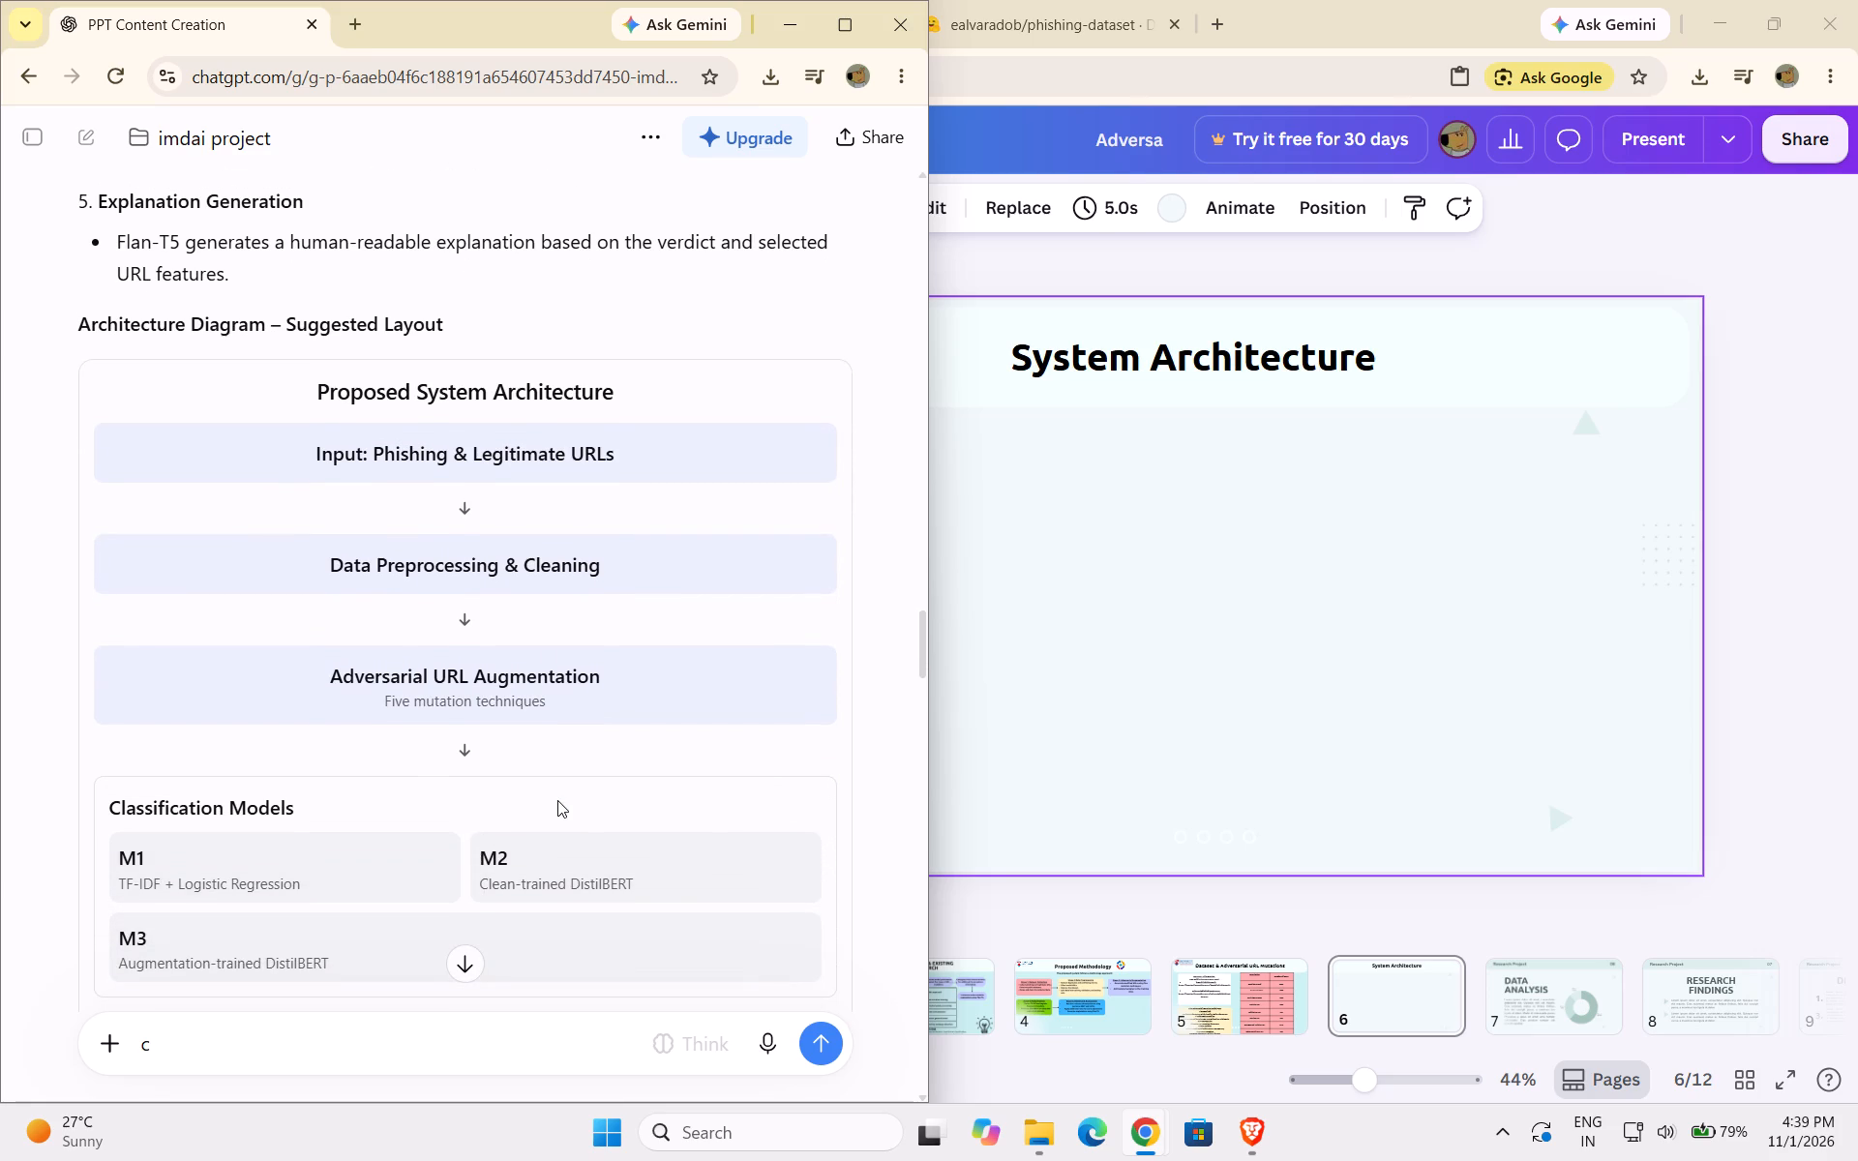
scroll(557, 800, "down", 3)
scroll(557, 800, "up", 1)
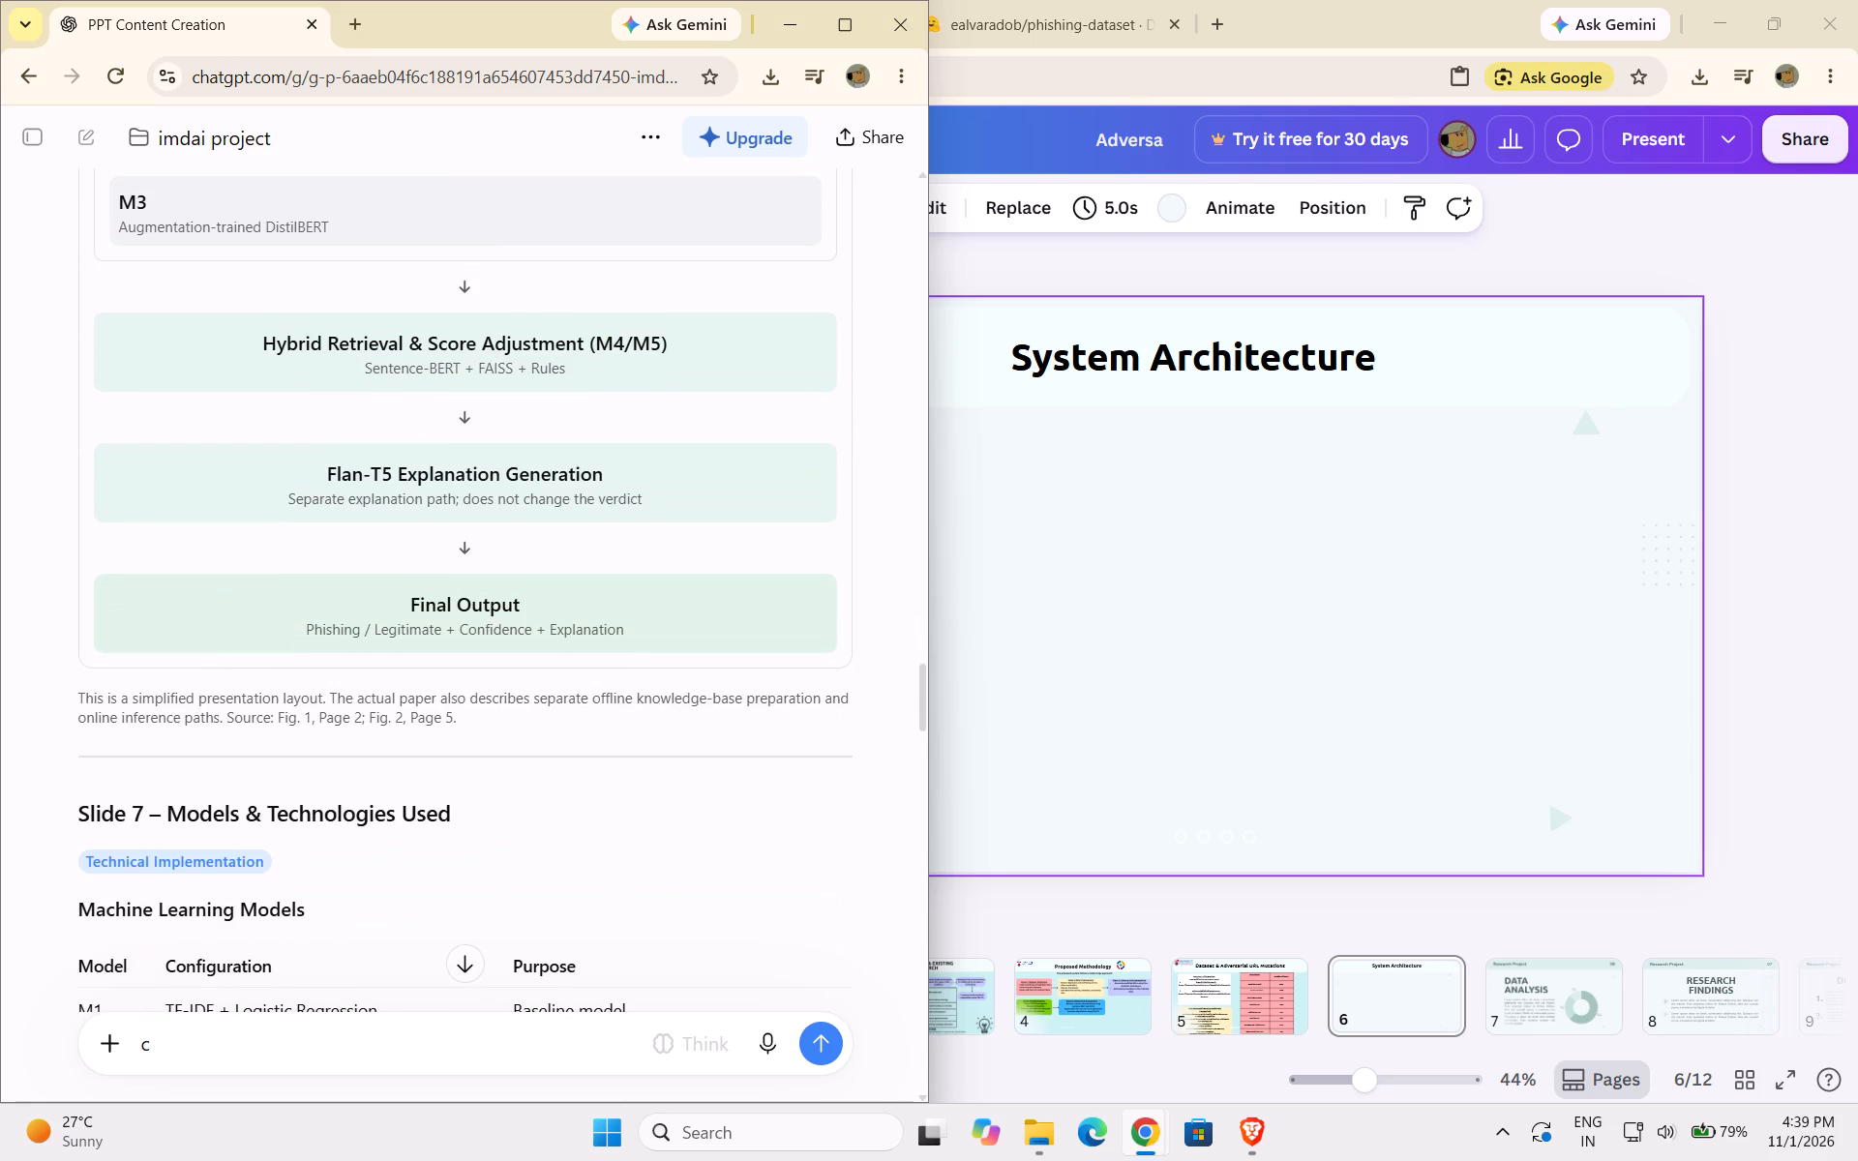
scroll(557, 800, "up", 1)
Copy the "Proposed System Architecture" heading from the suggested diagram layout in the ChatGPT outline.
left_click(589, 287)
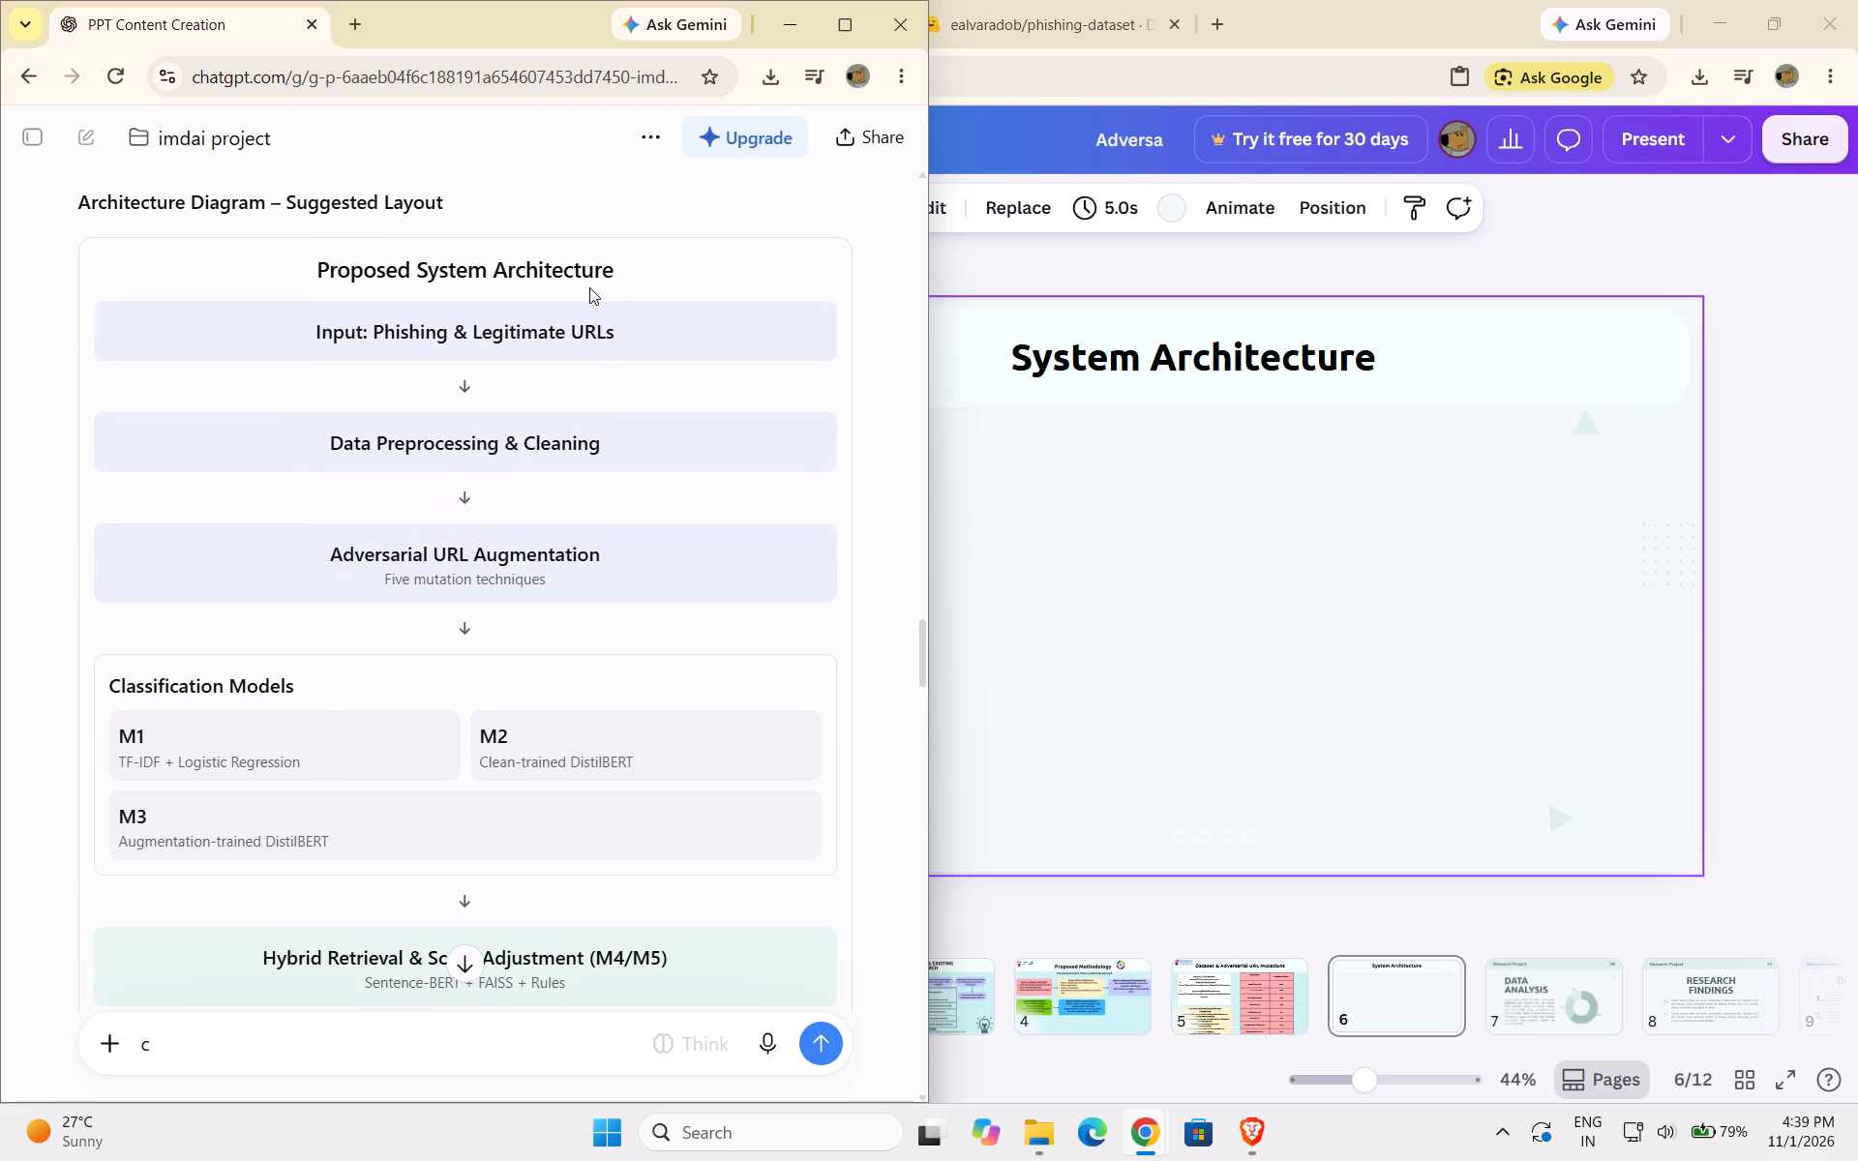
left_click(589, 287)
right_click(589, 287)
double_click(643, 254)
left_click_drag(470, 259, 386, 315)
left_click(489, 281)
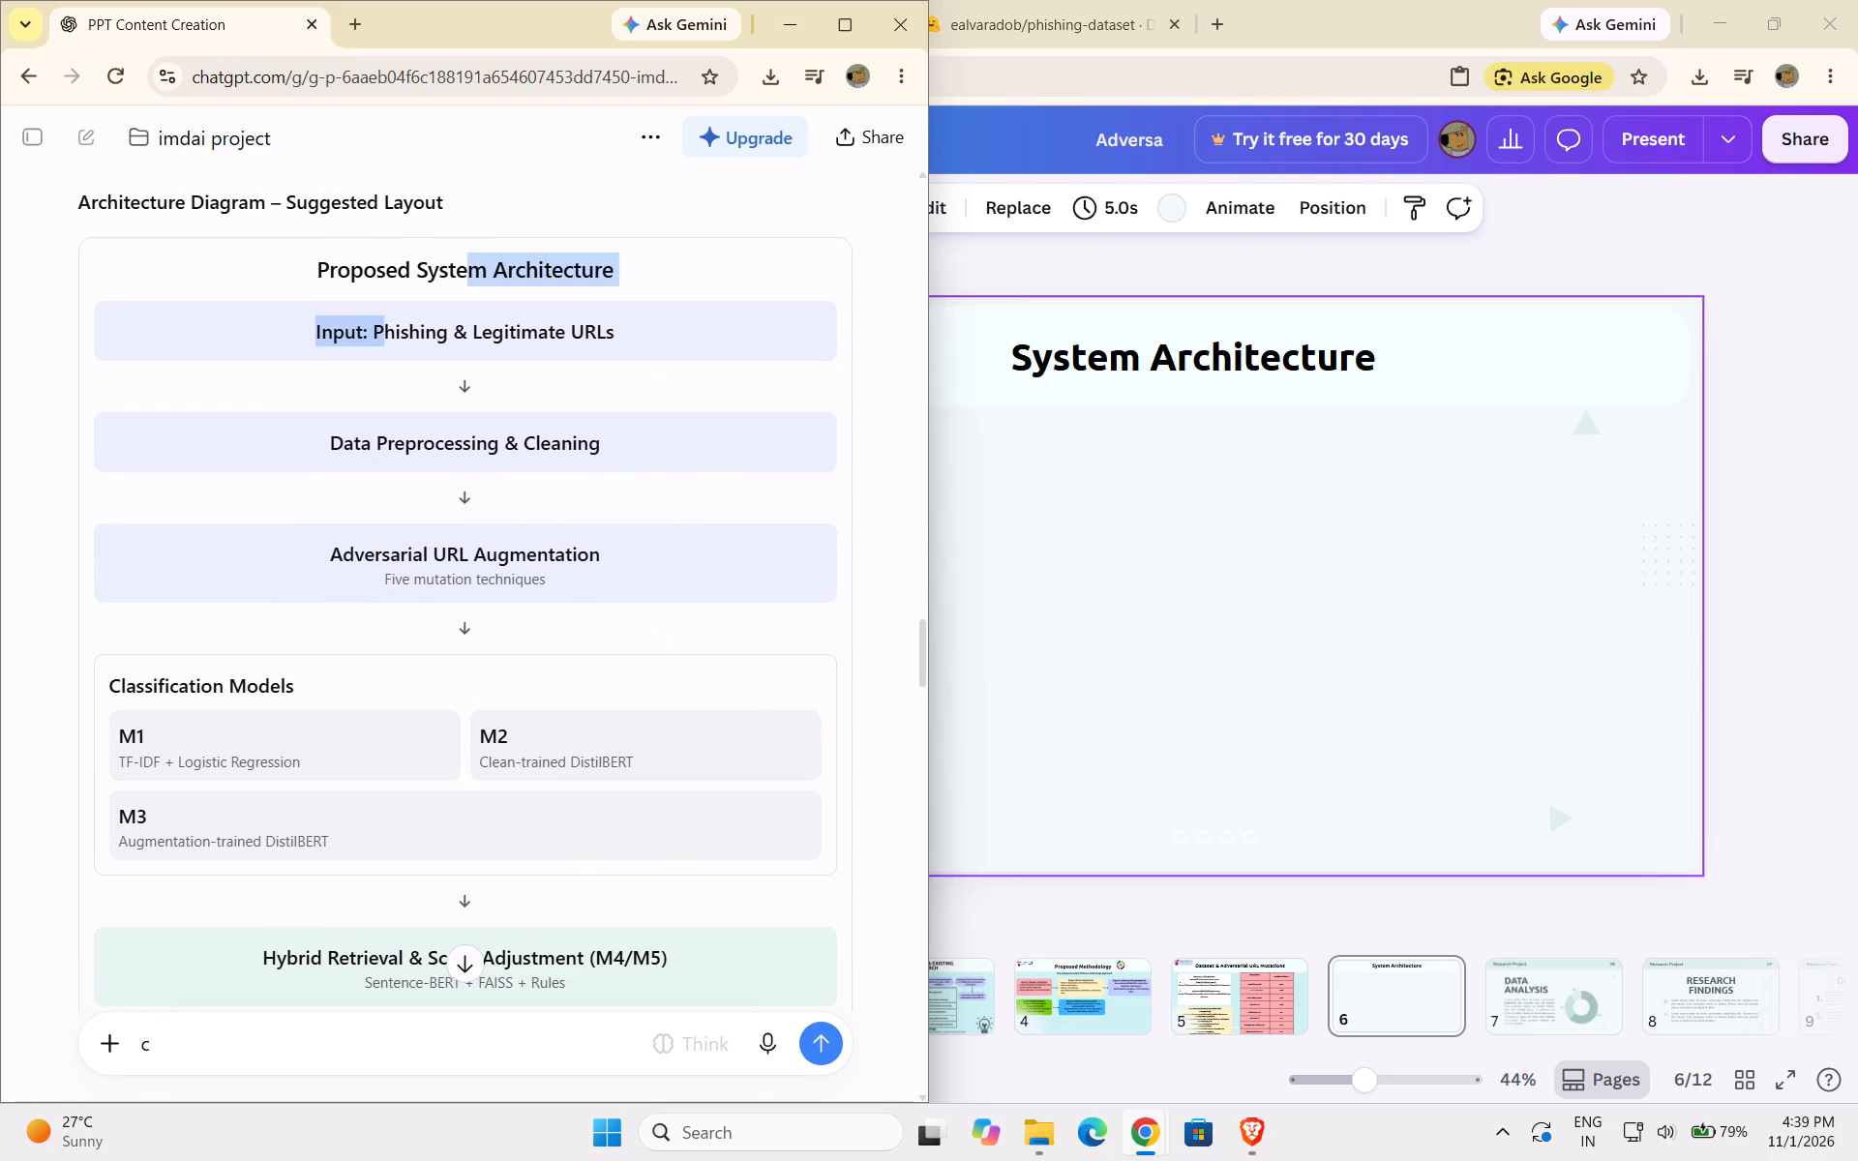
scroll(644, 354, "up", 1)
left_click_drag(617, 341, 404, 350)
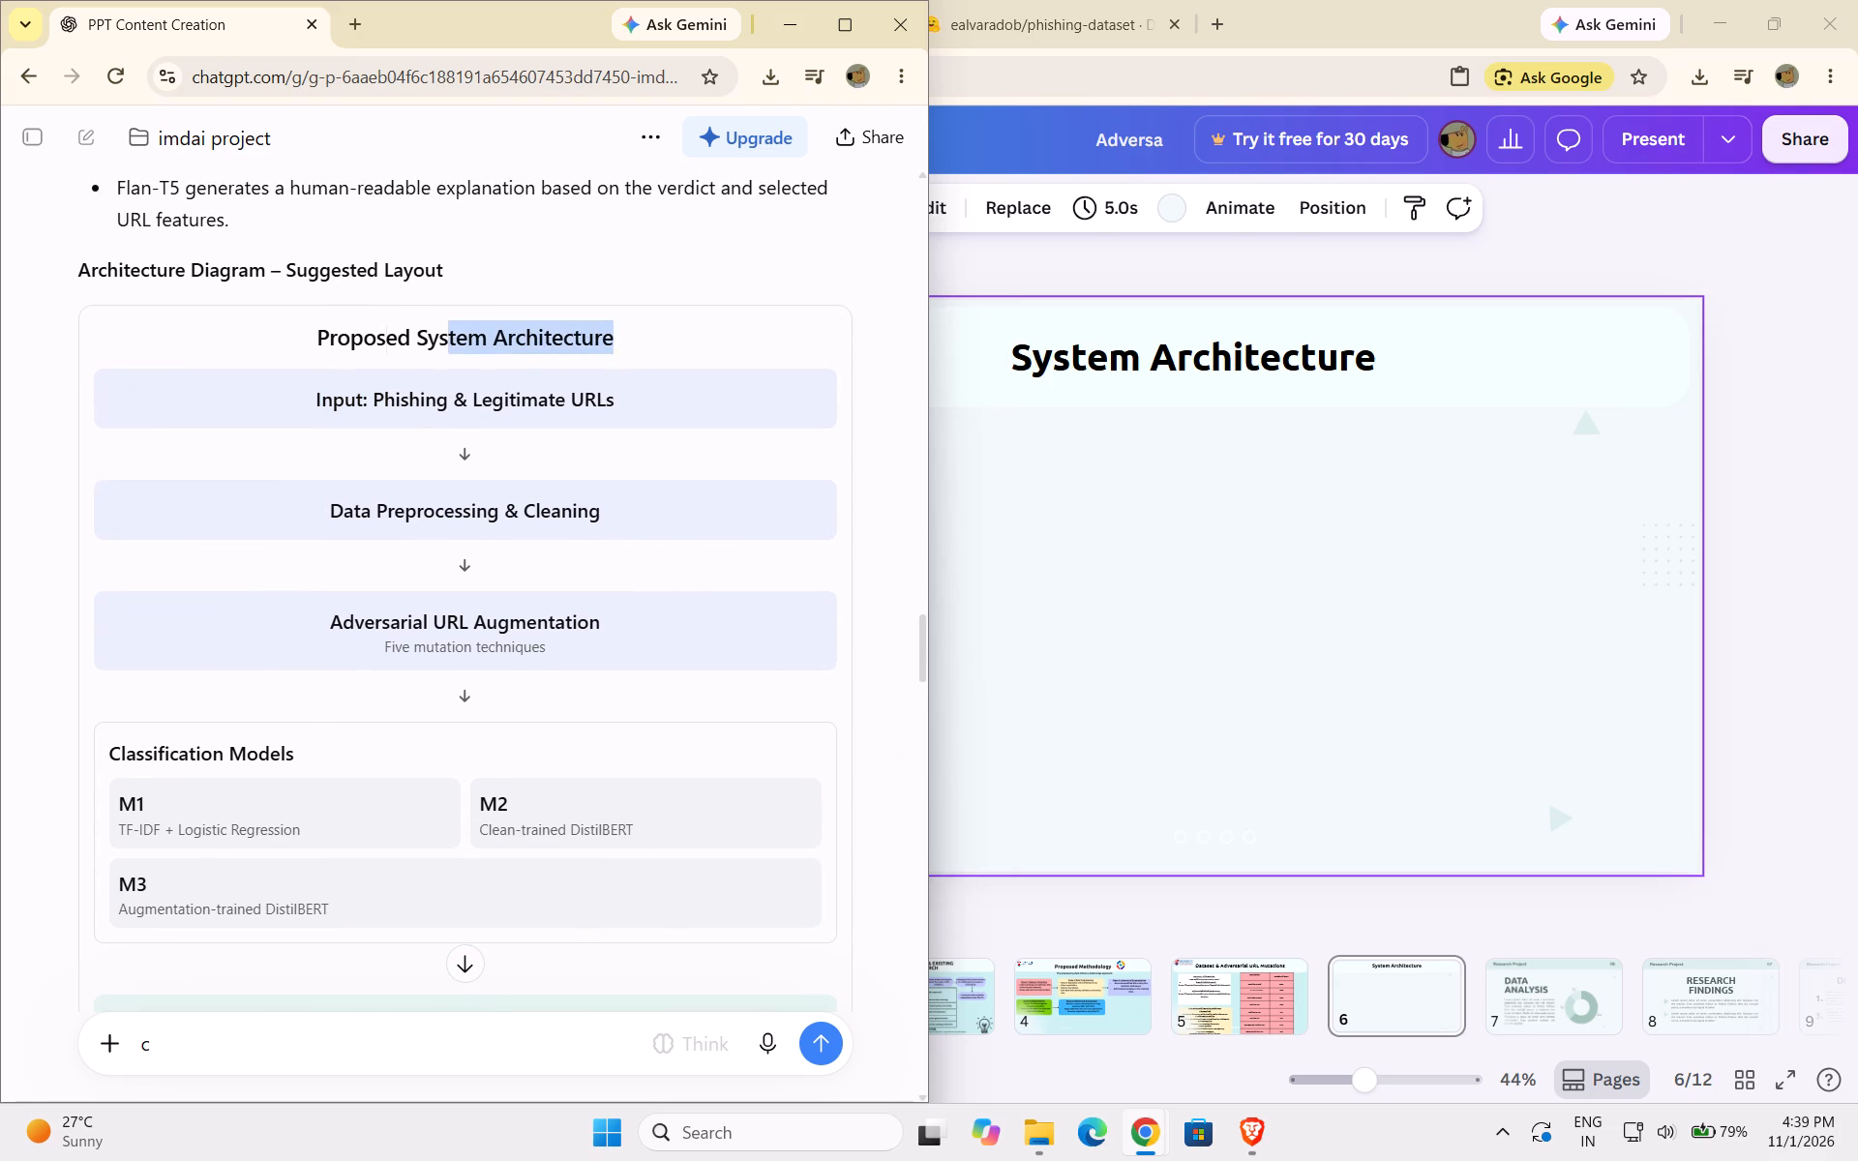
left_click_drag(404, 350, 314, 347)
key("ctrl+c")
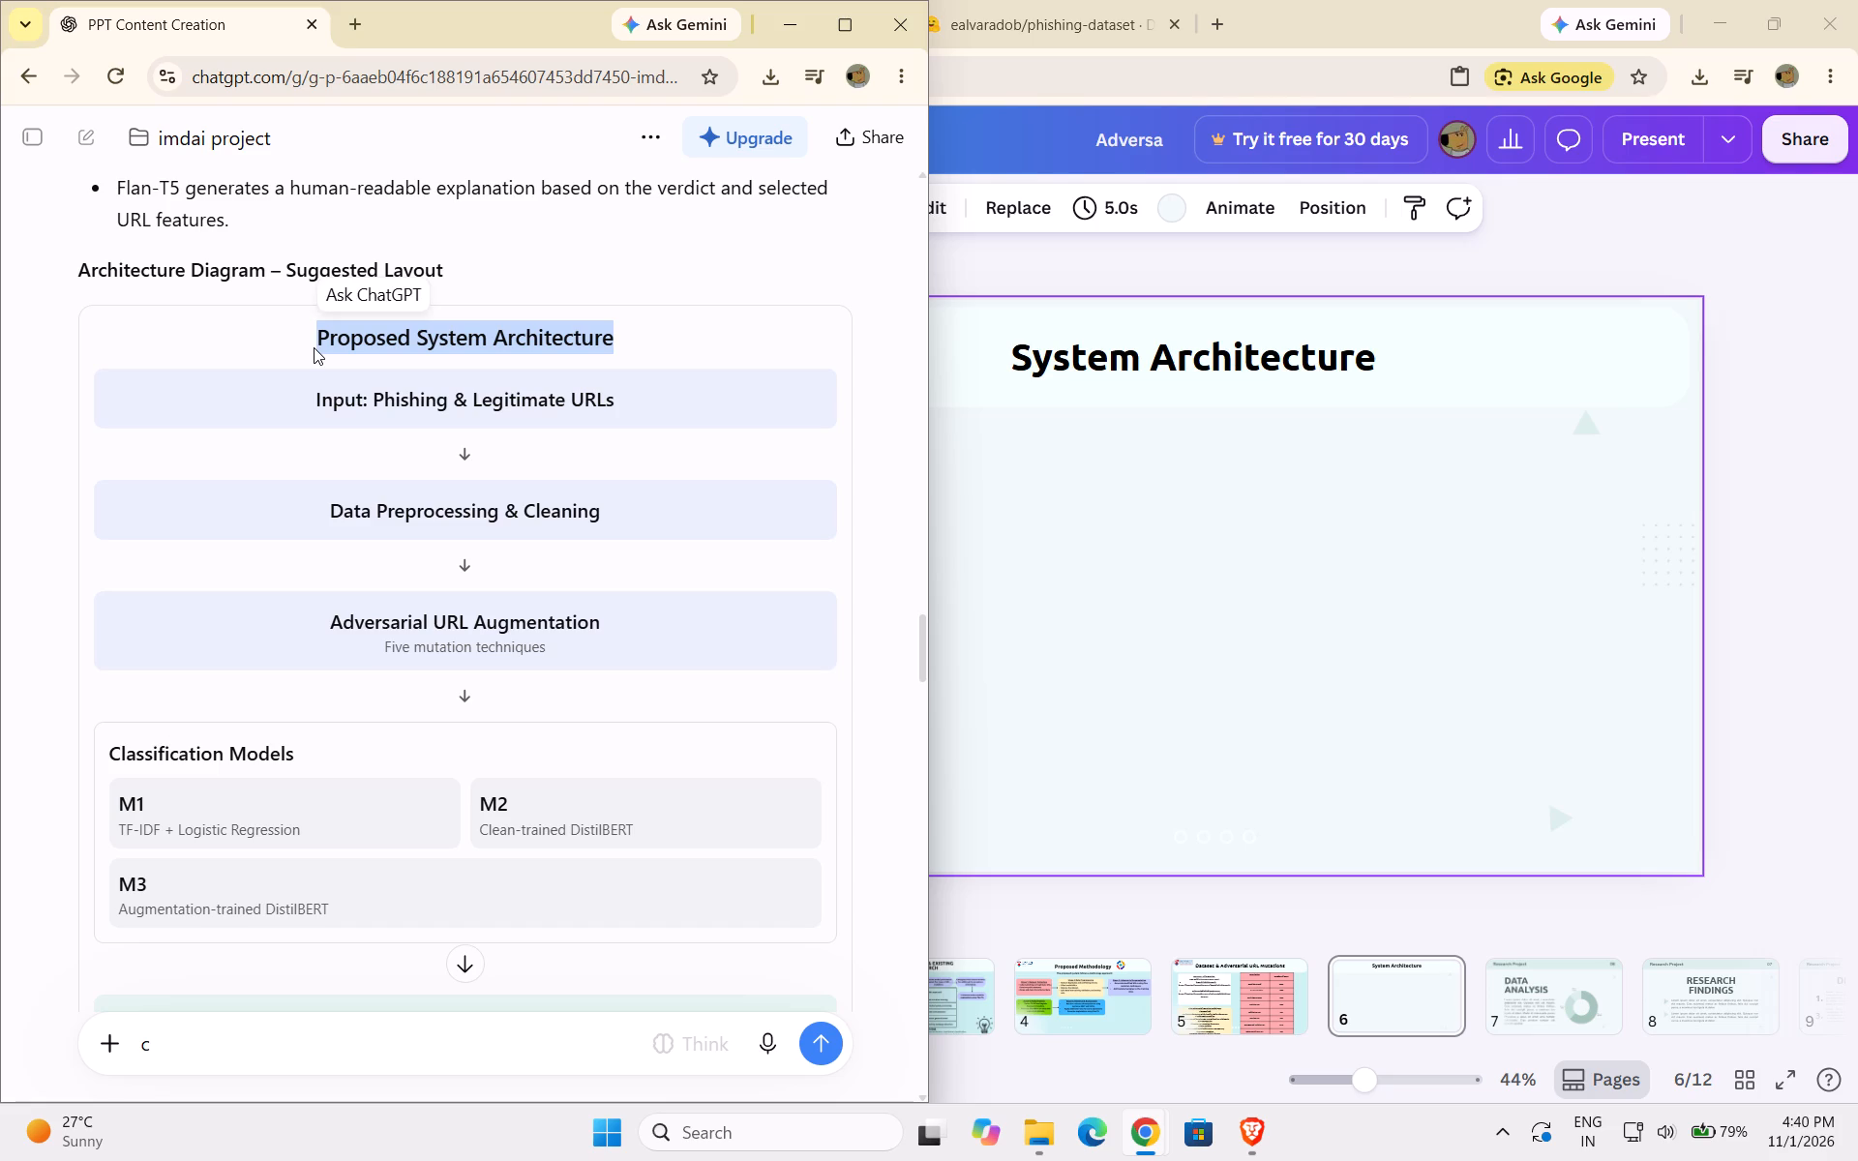
Return to the Canva presentation and paste a copy of slide 5's light-blue background rectangle onto slide 6.
left_click(1113, 505)
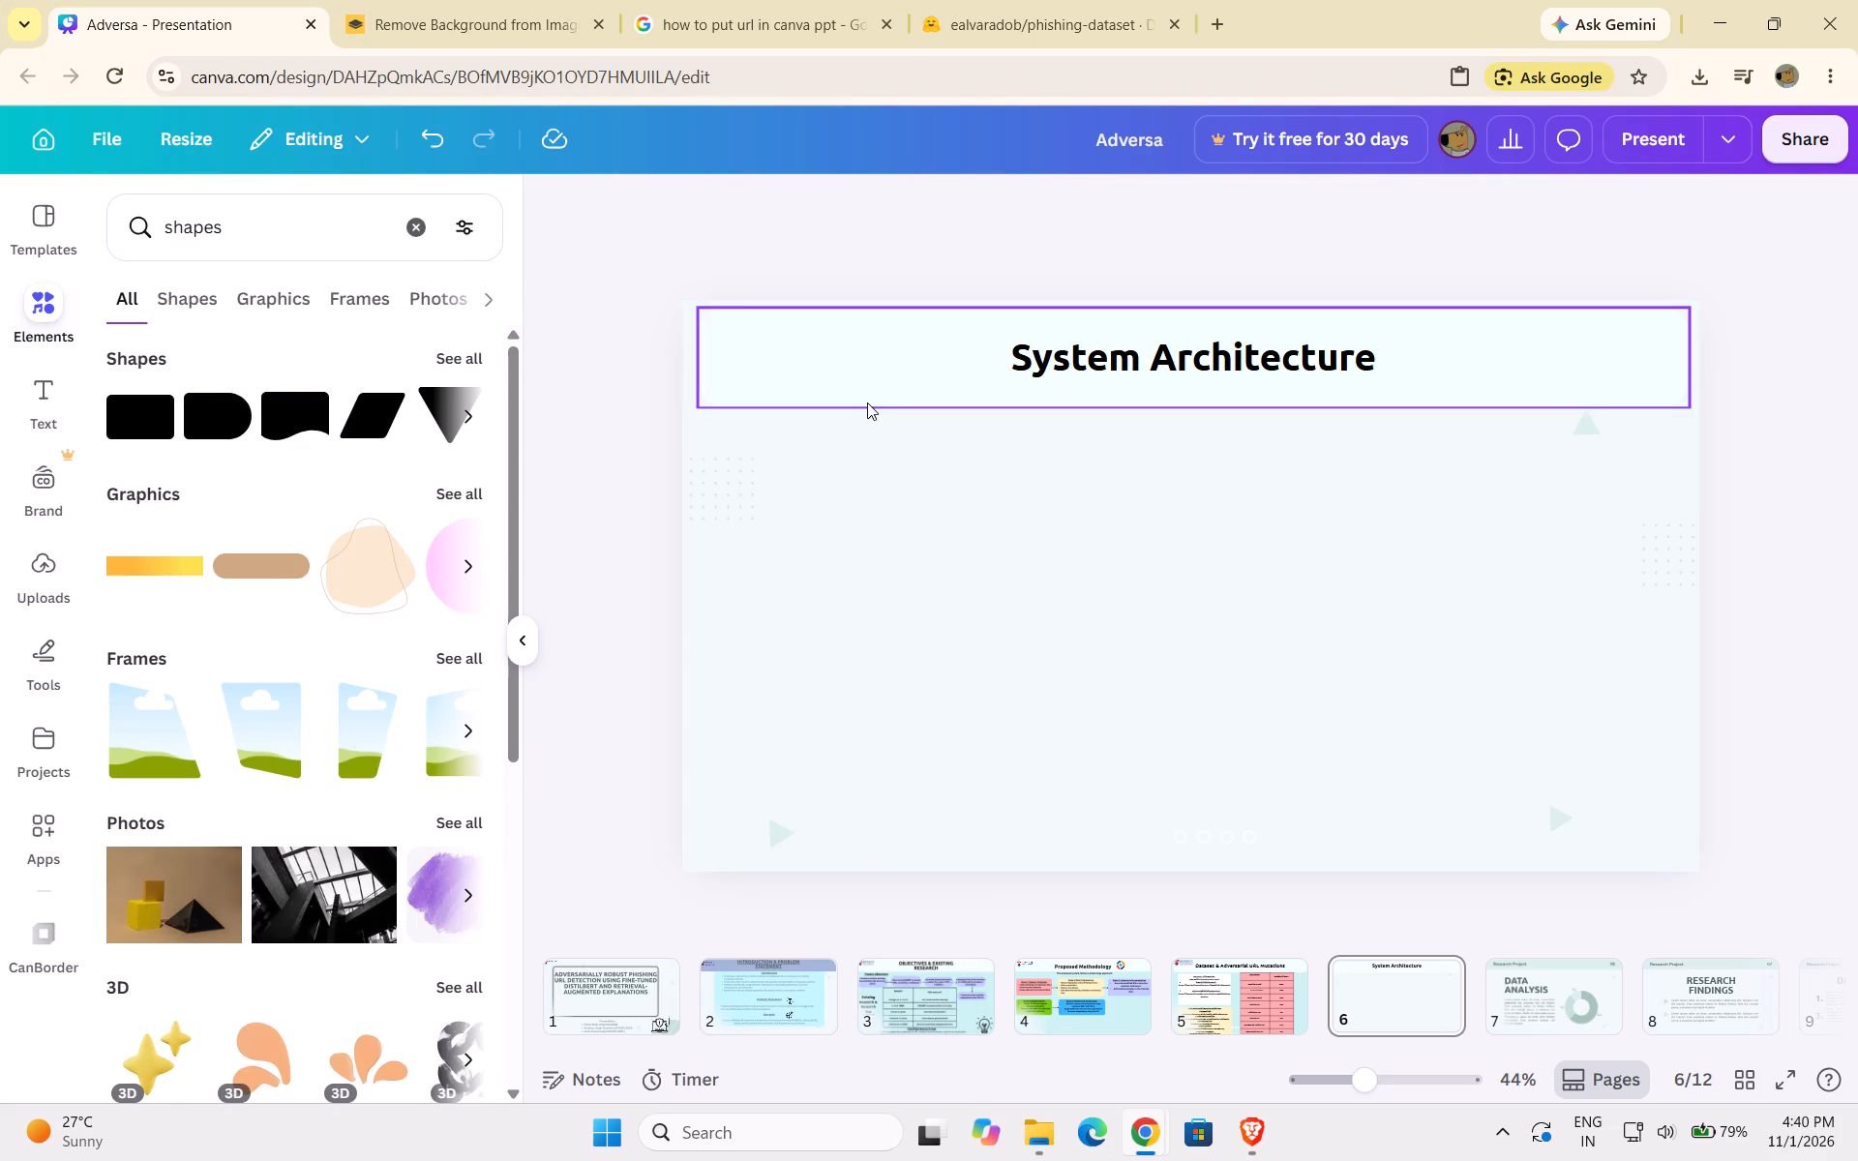
left_click(1074, 1024)
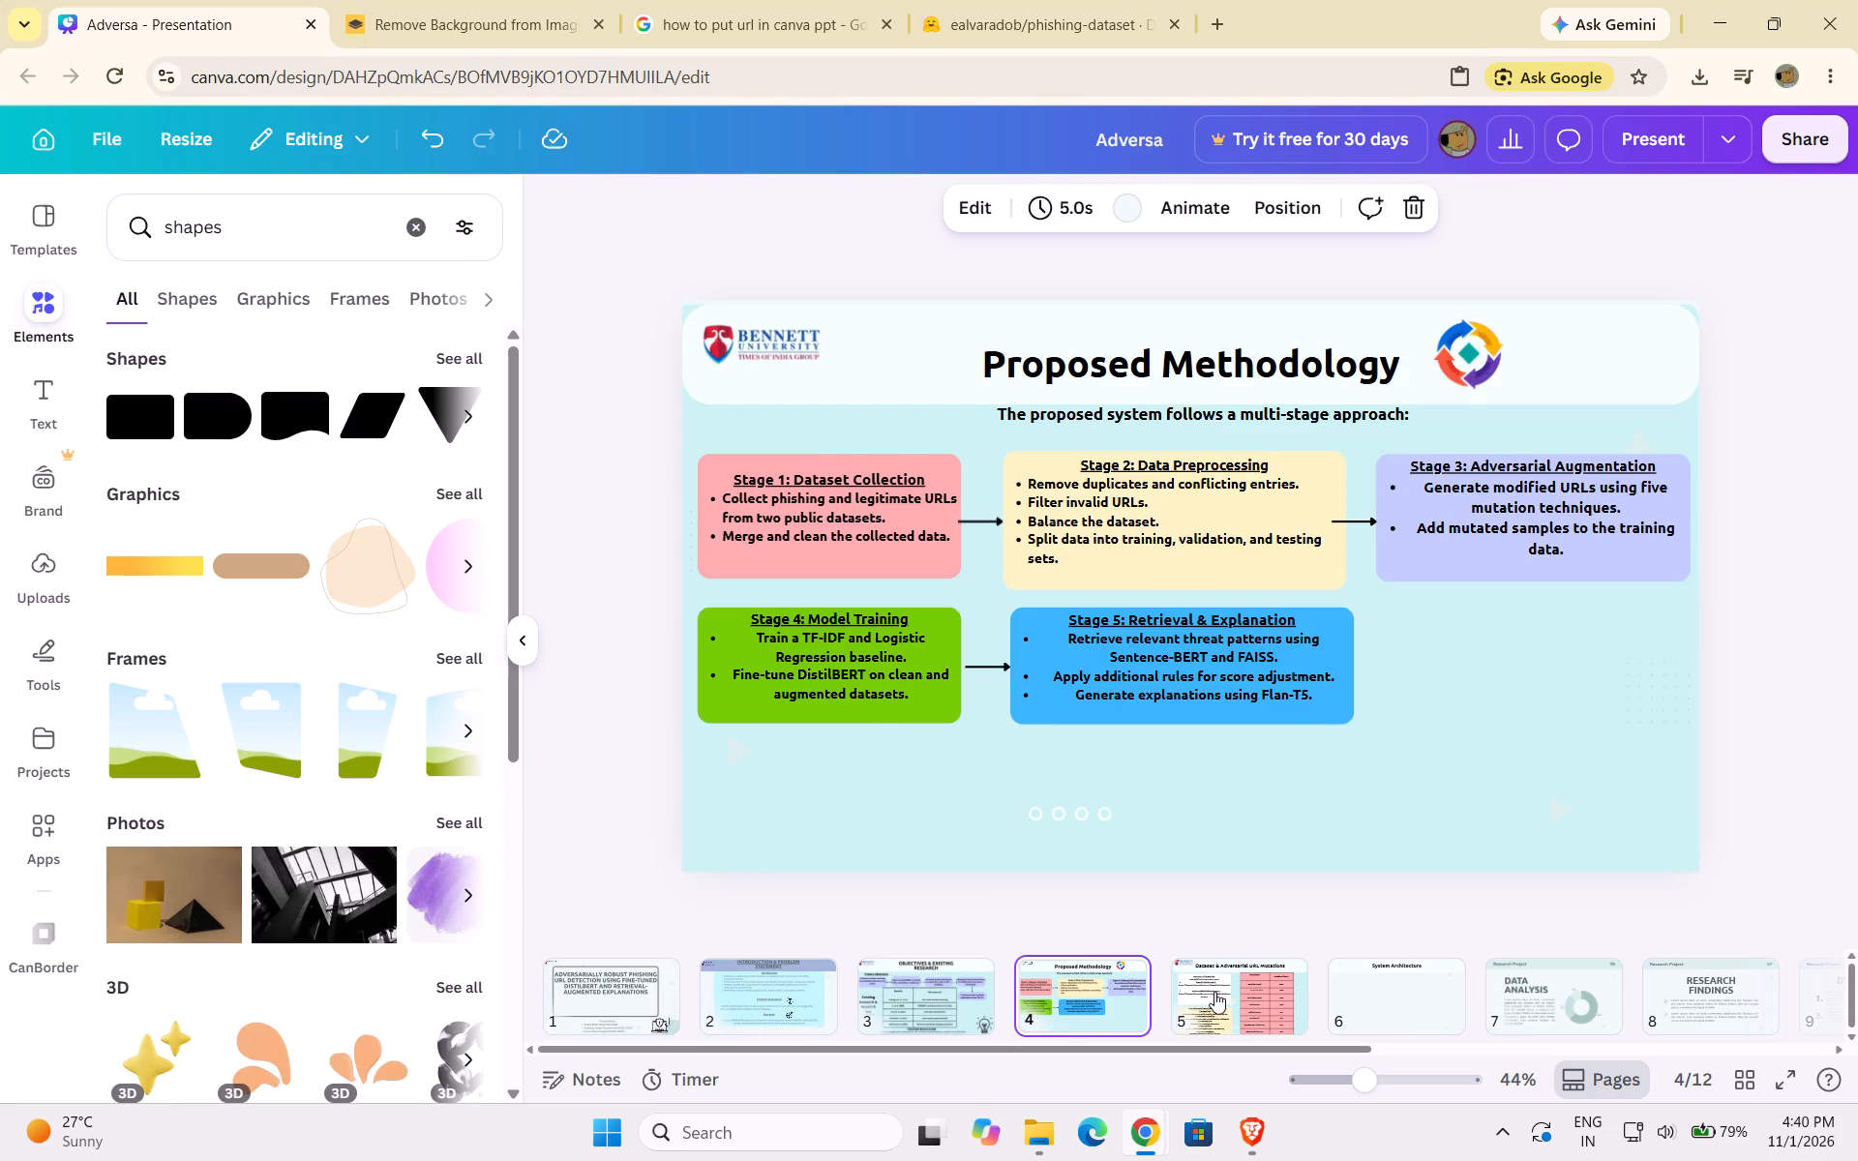
left_click(1215, 993)
left_click(706, 649)
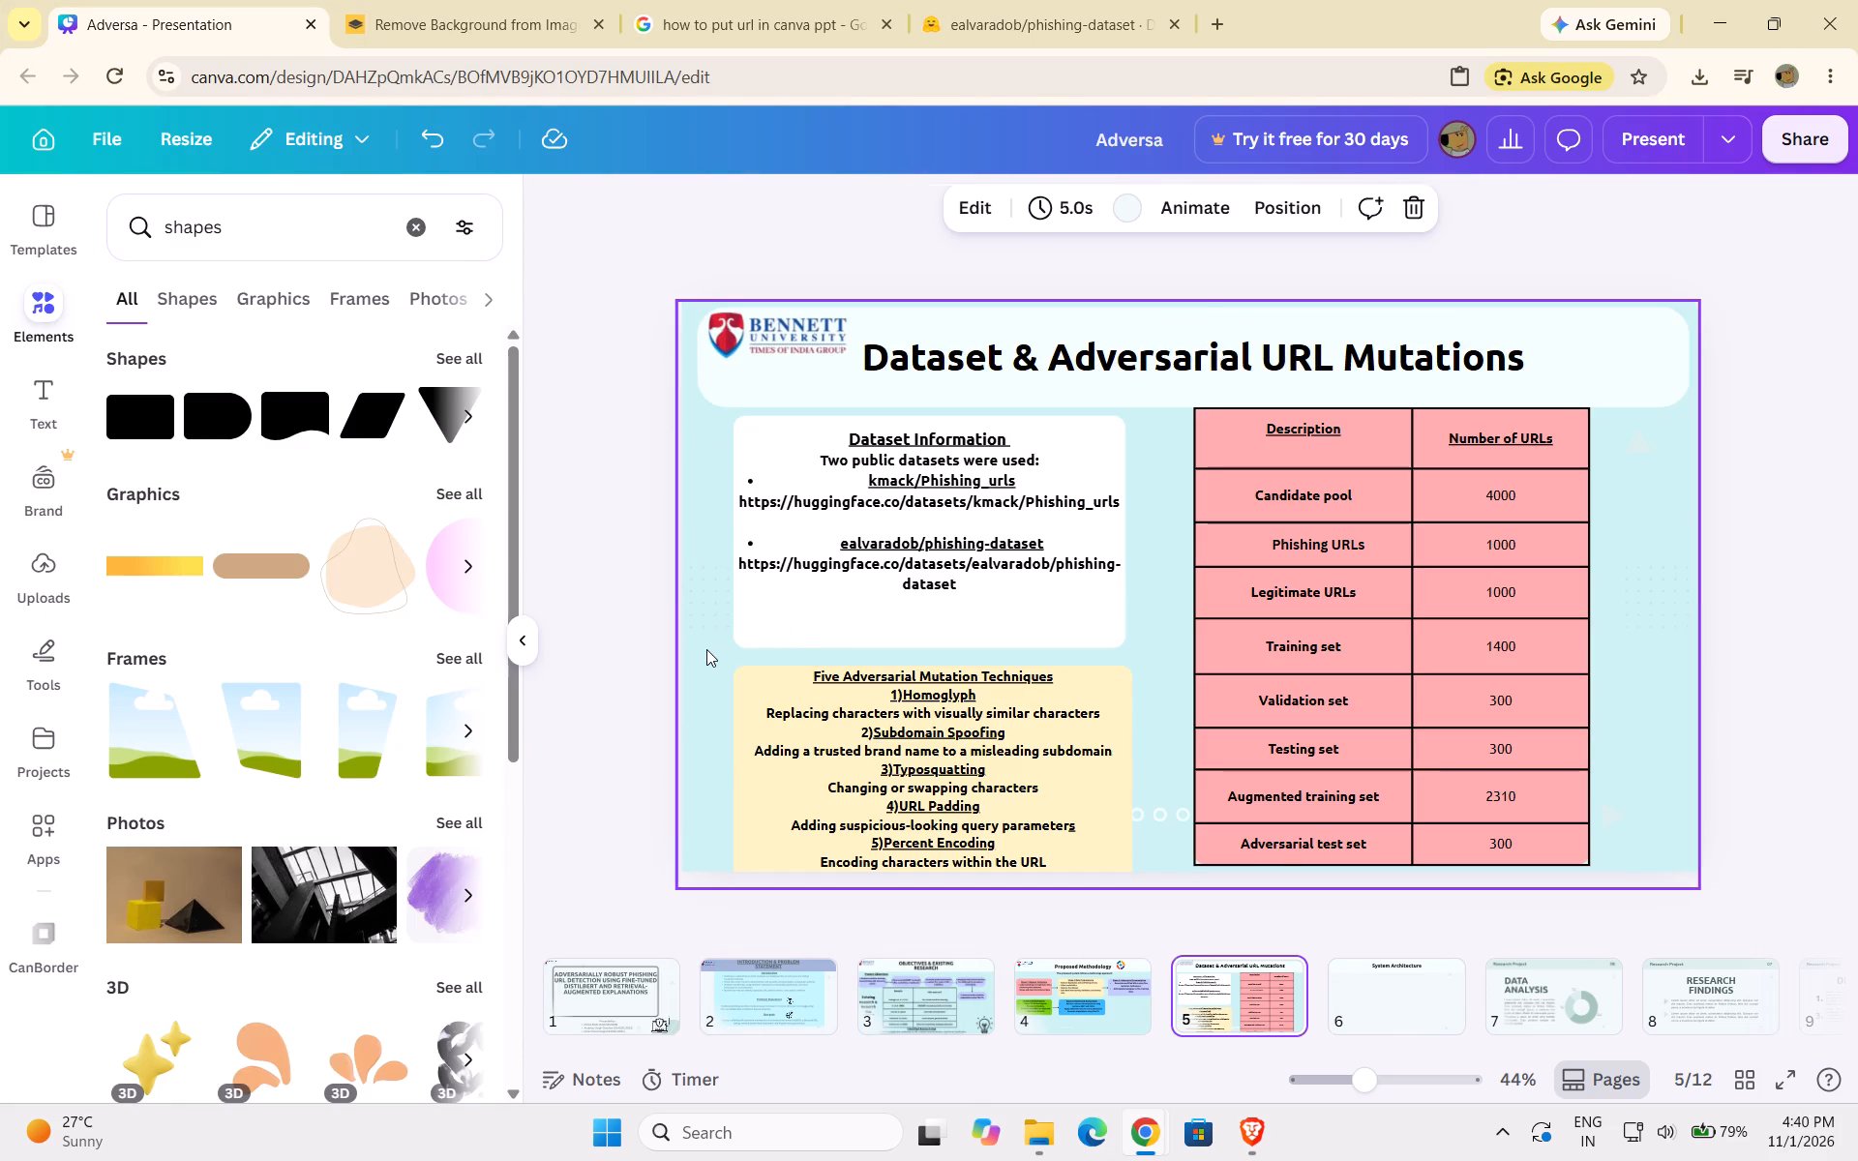
key("ctrl+c")
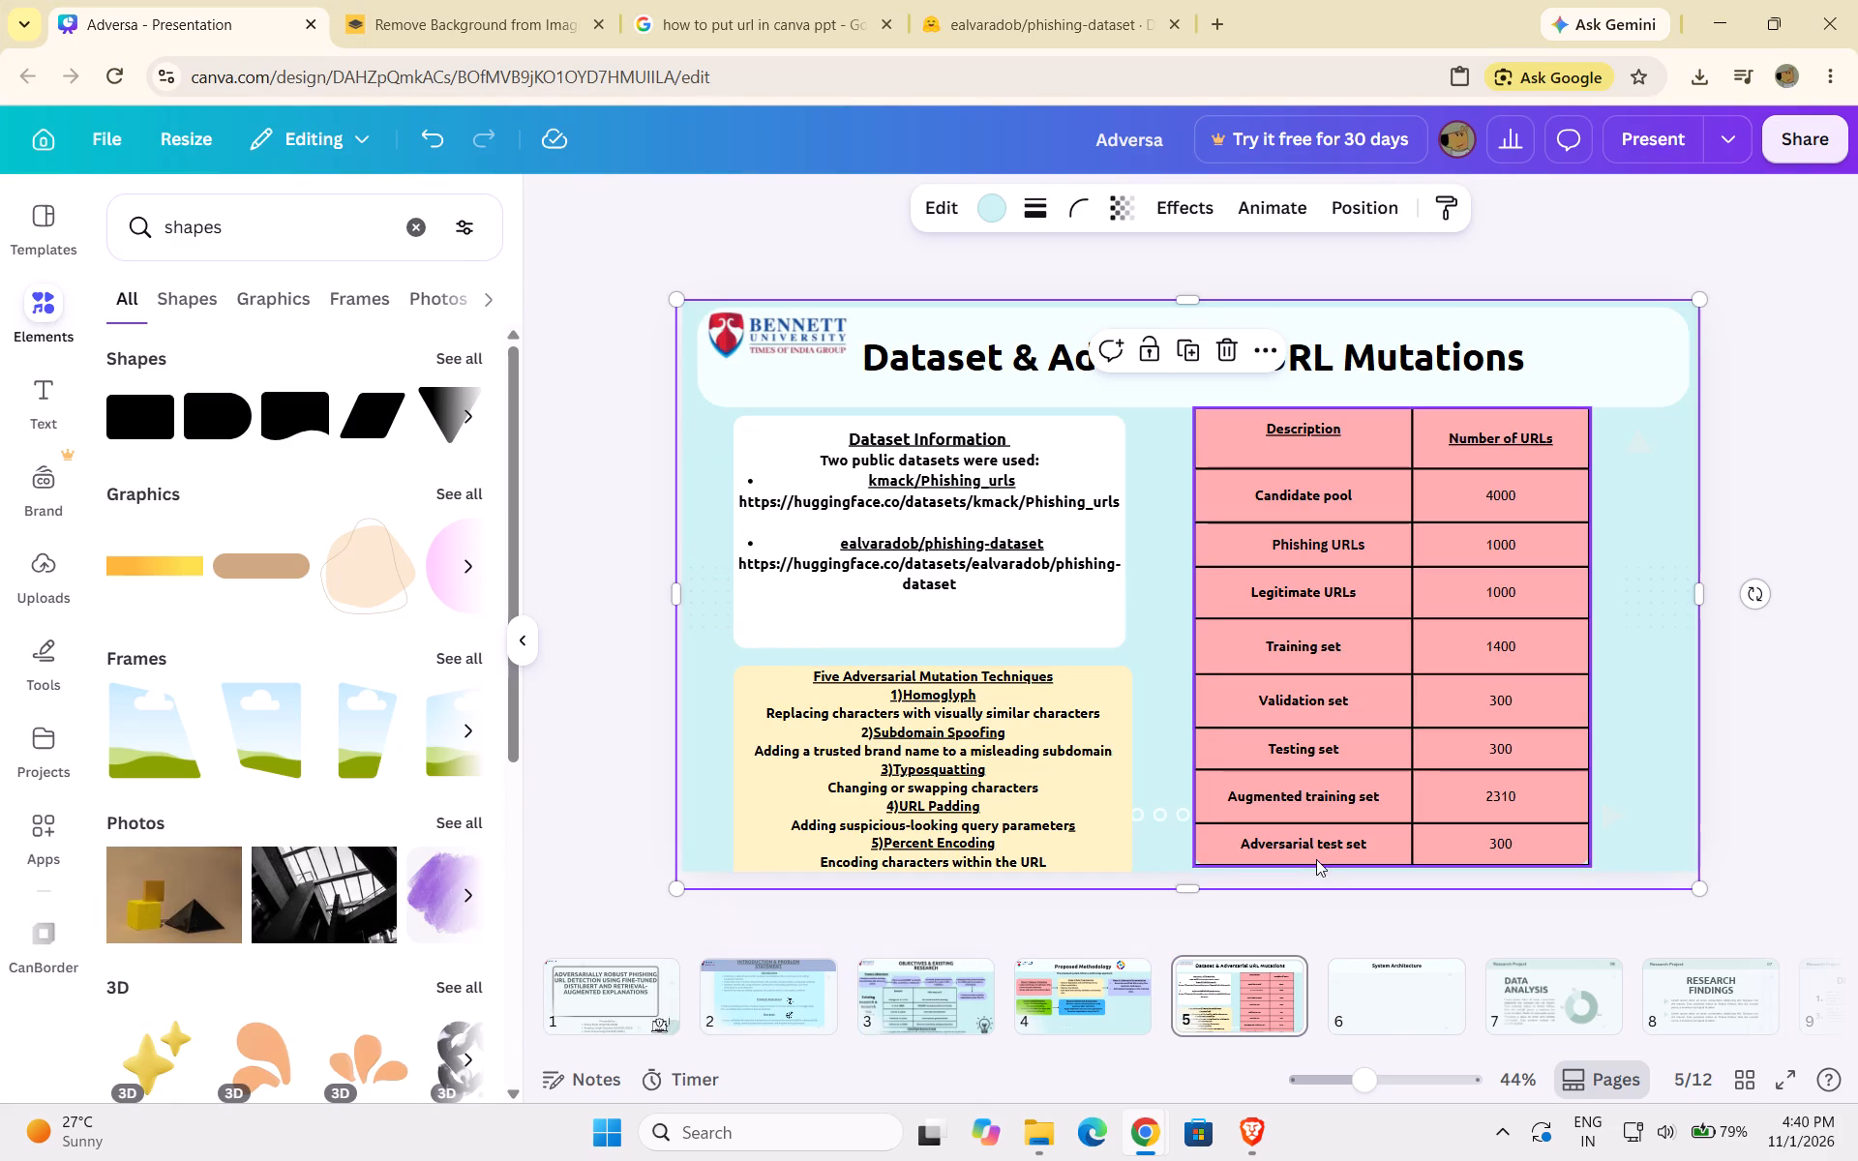
left_click(1357, 981)
left_click(1220, 766)
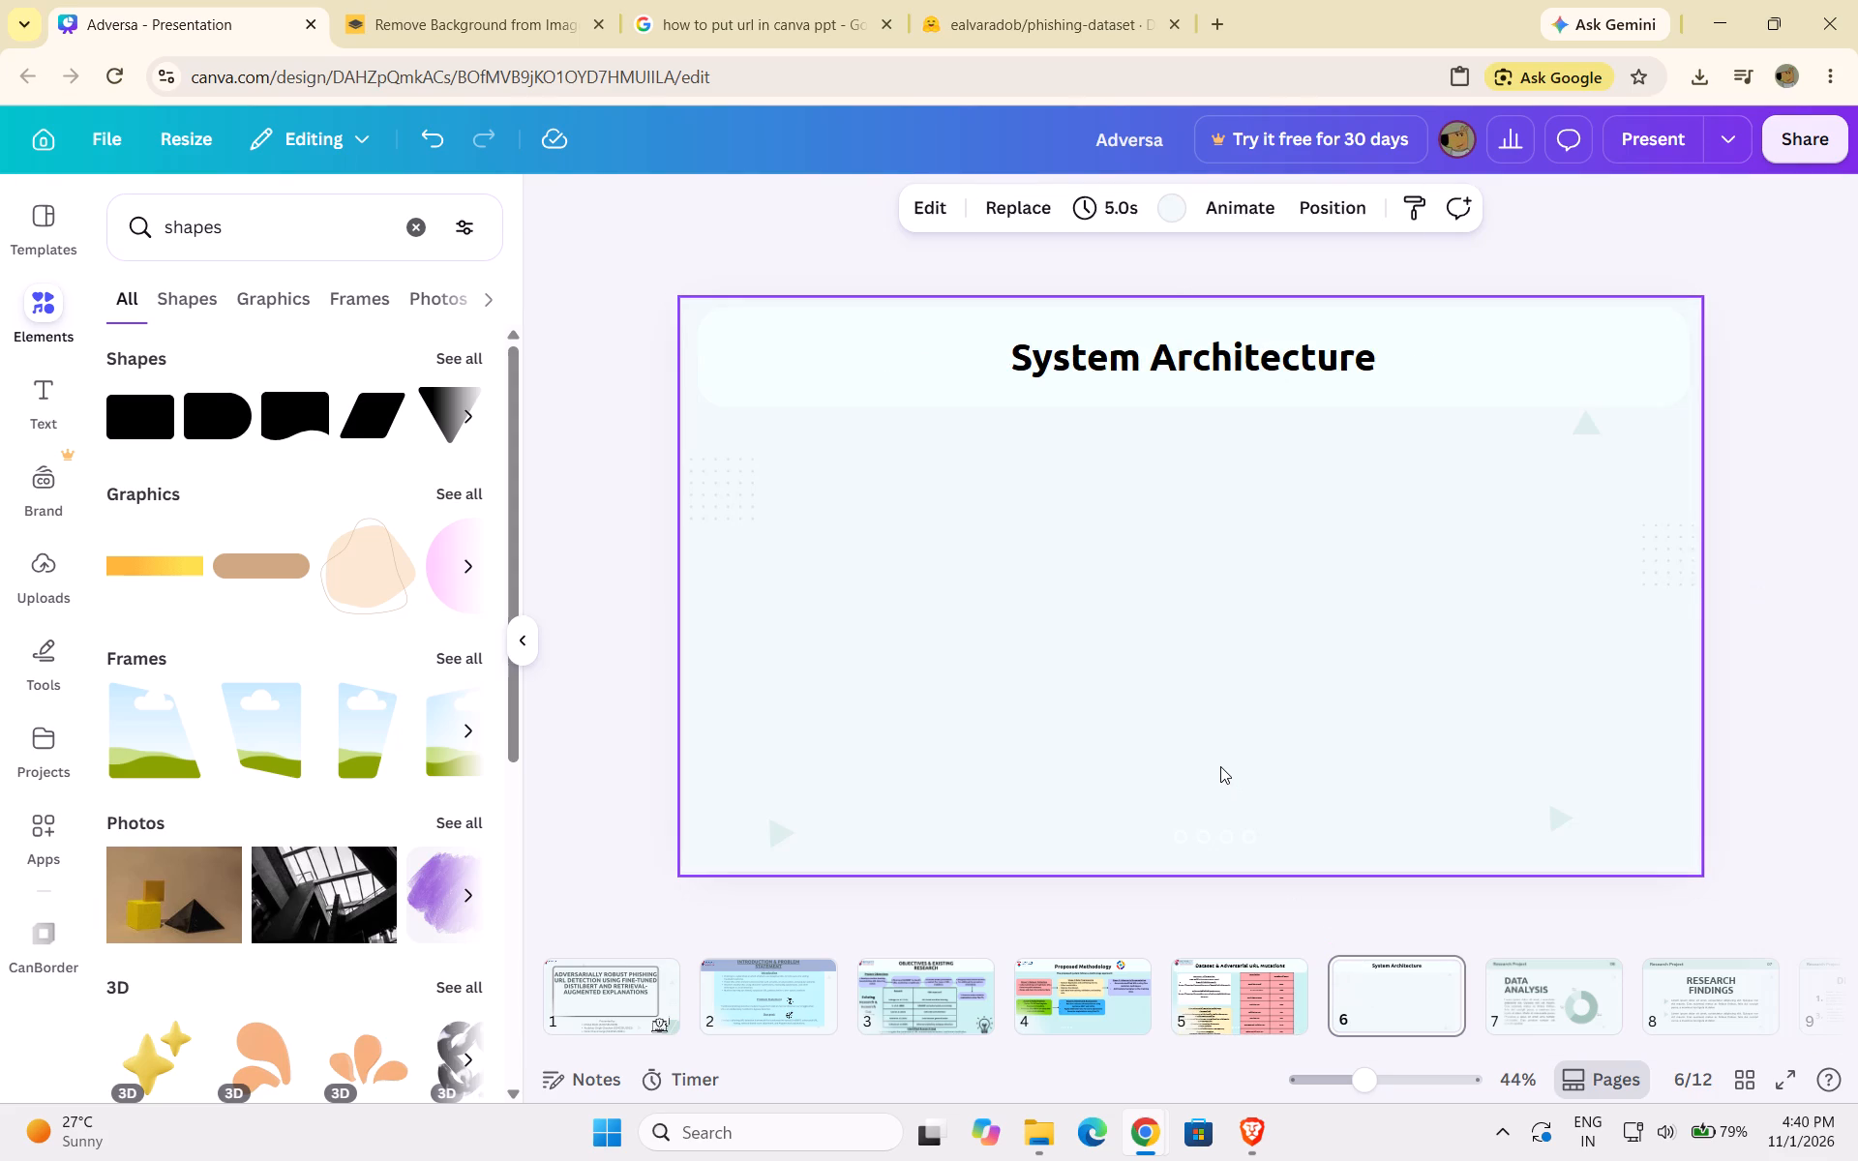
key("ctrl+v")
Send the pasted light-blue rectangle to the back of slide 6, behind the System Architecture title box.
left_click(1260, 353)
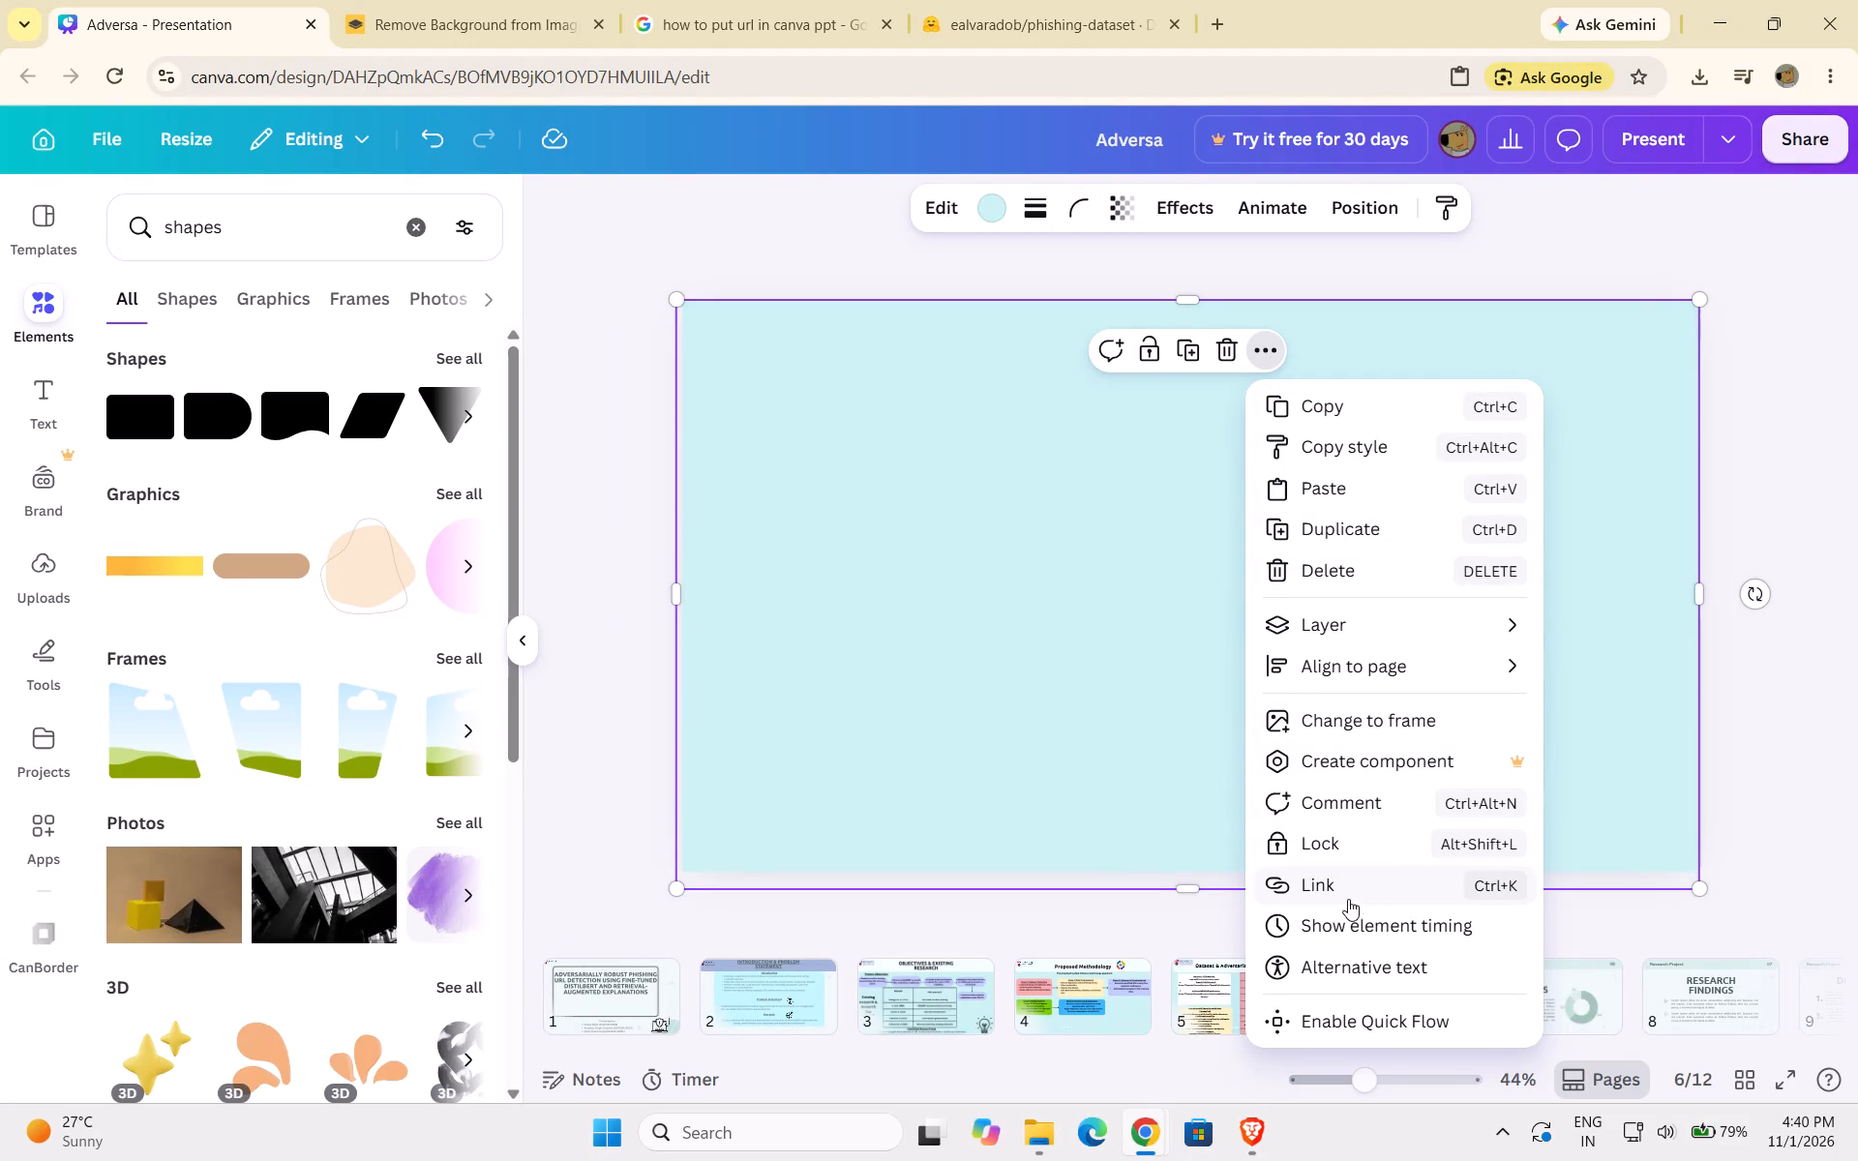
left_click(1333, 633)
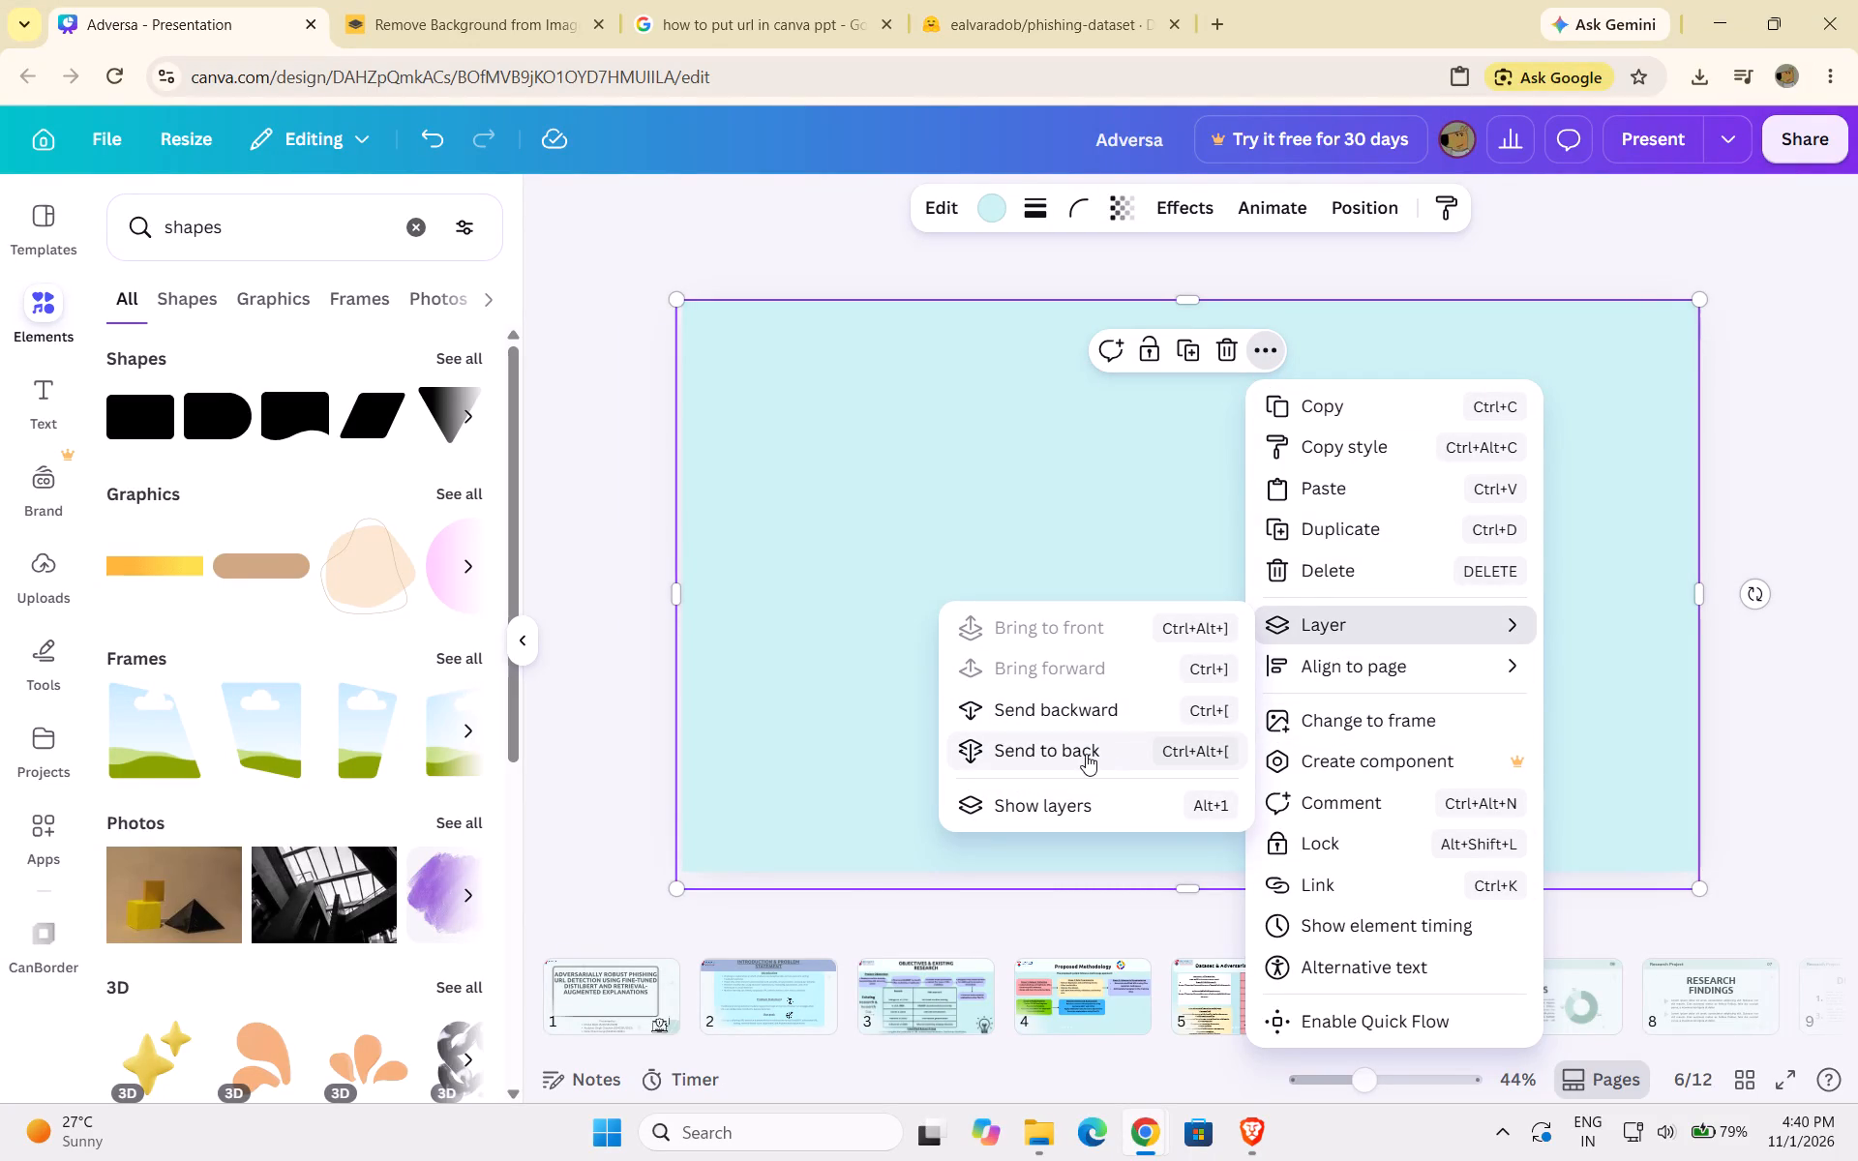
left_click(1063, 753)
left_click(1579, 604)
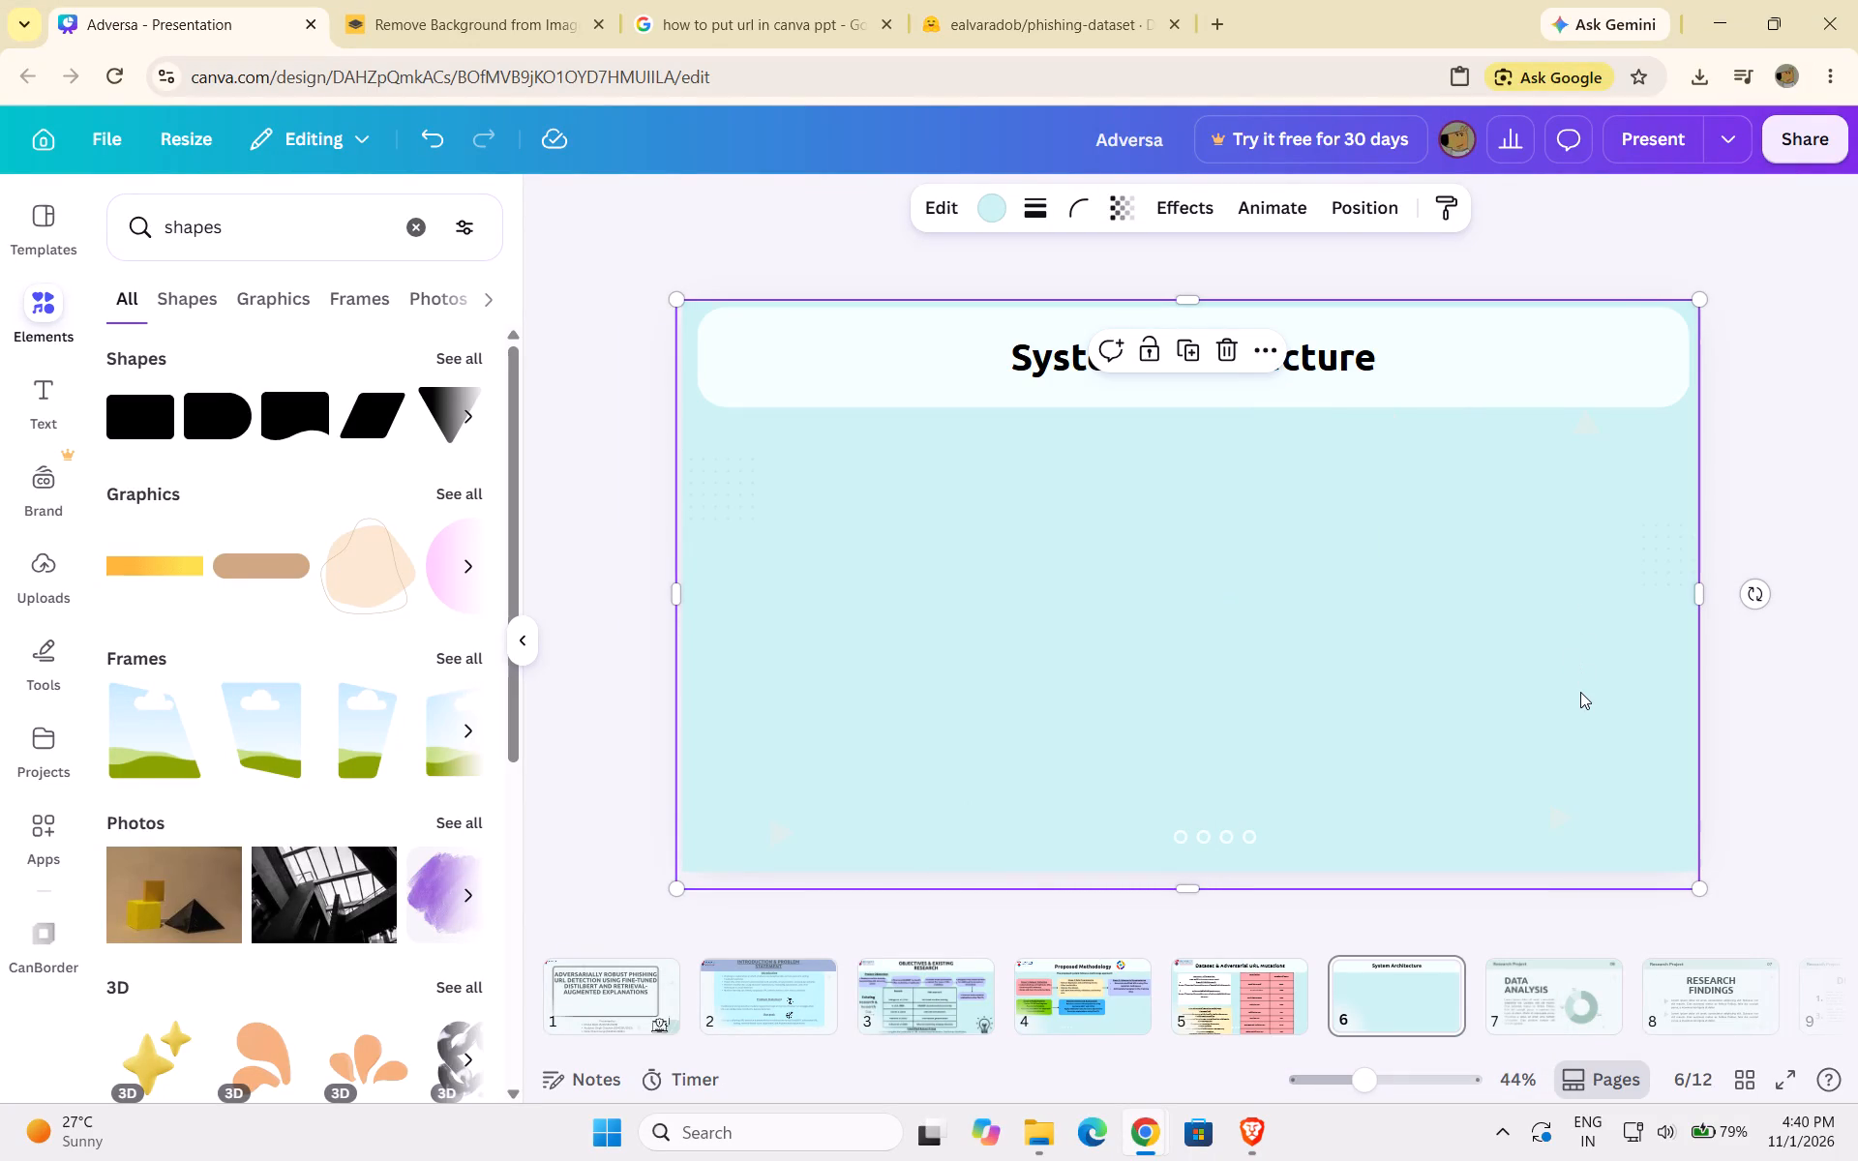
left_click(1804, 502)
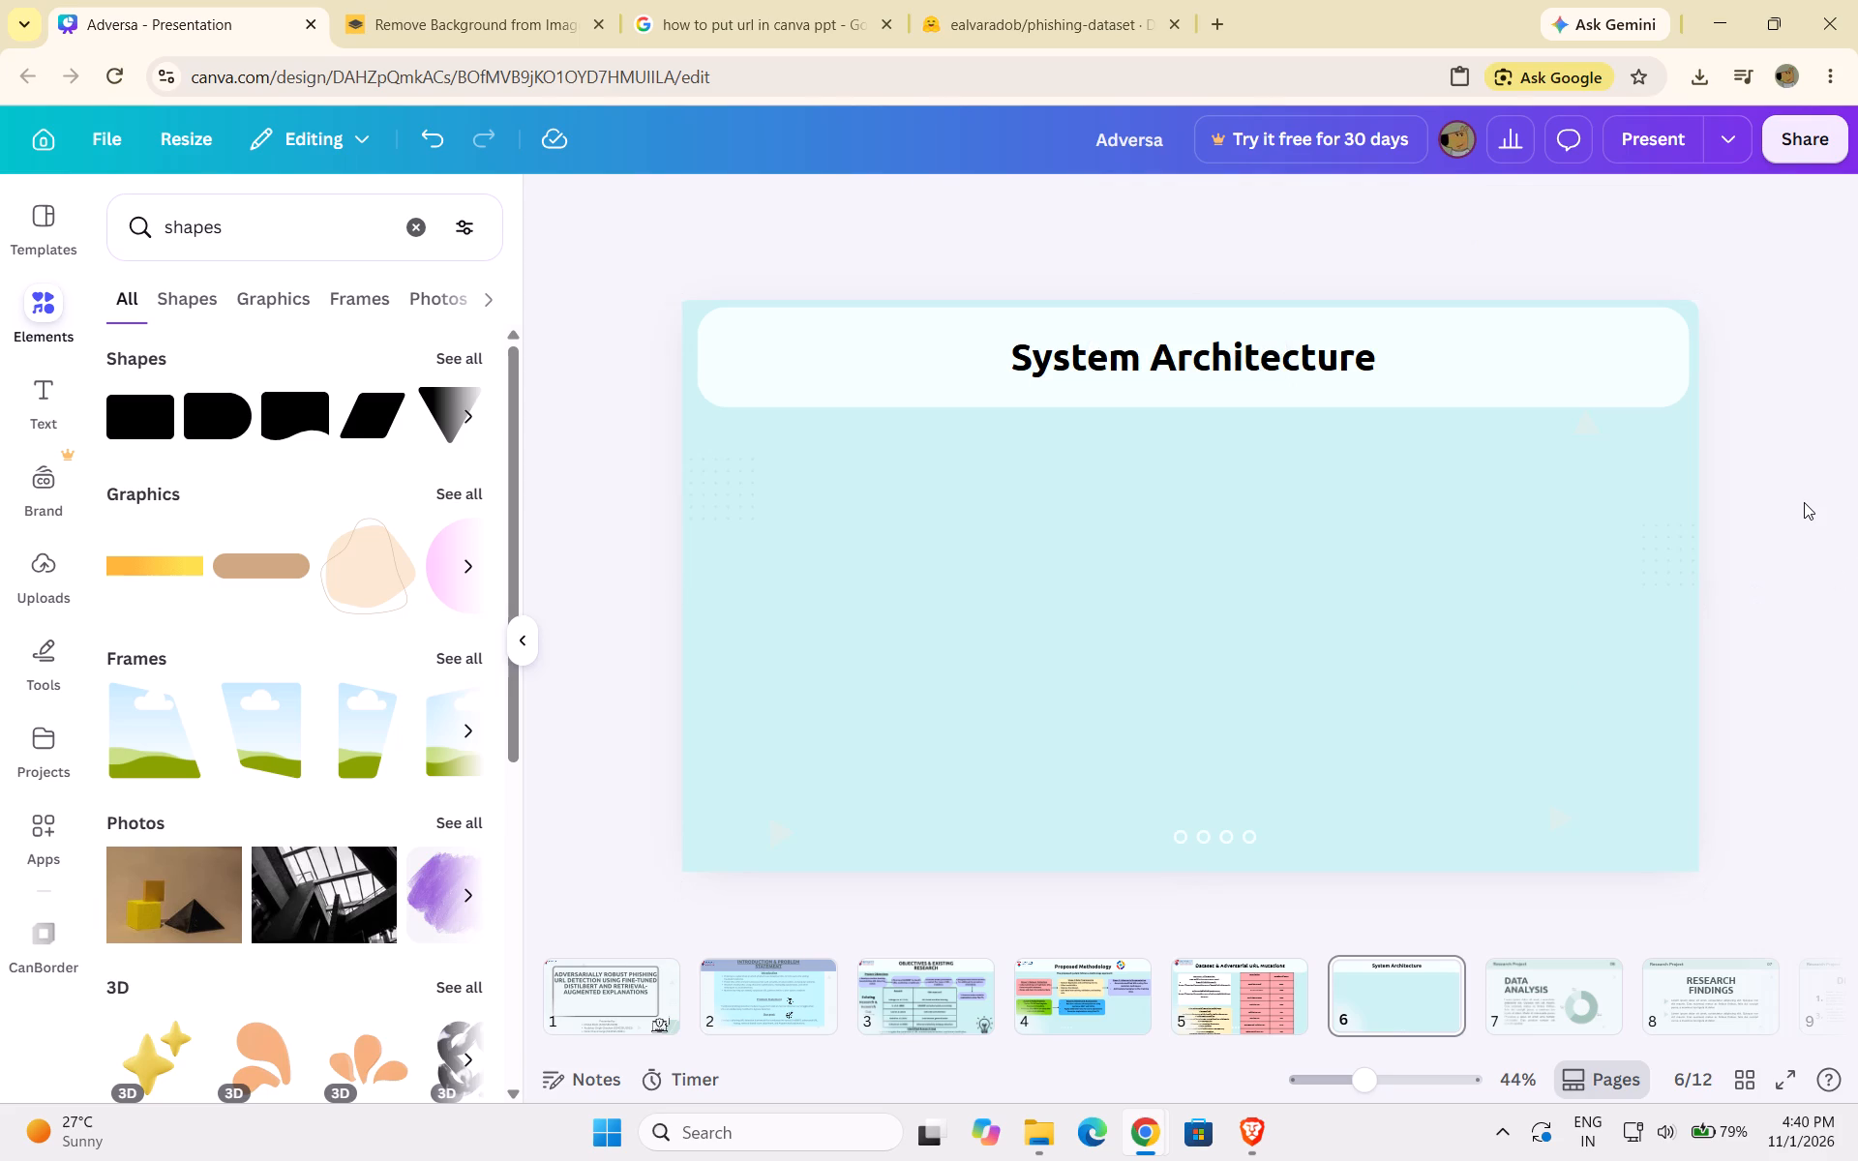
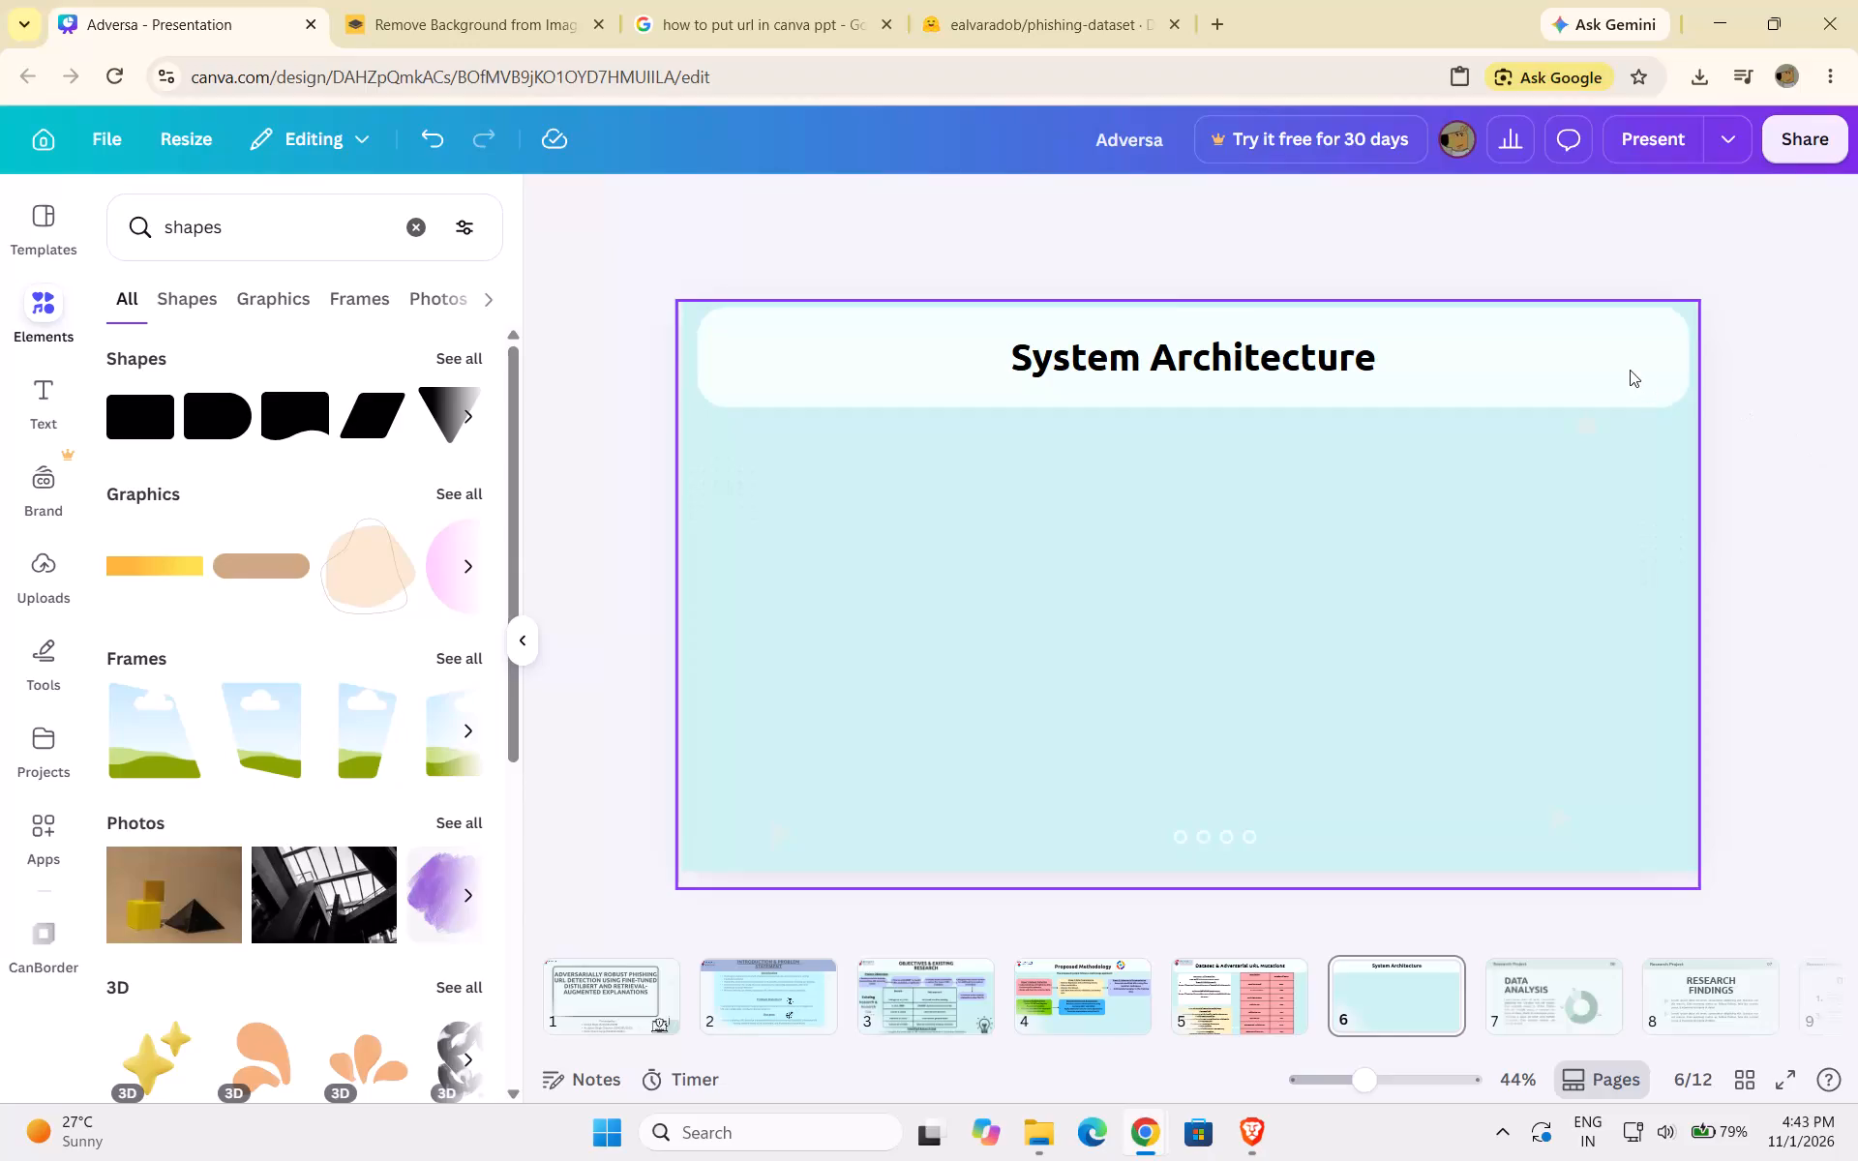
Reduce the height of the title box on the System Architecture slide by raising its lower edge closer to the title.
left_click(1630, 370)
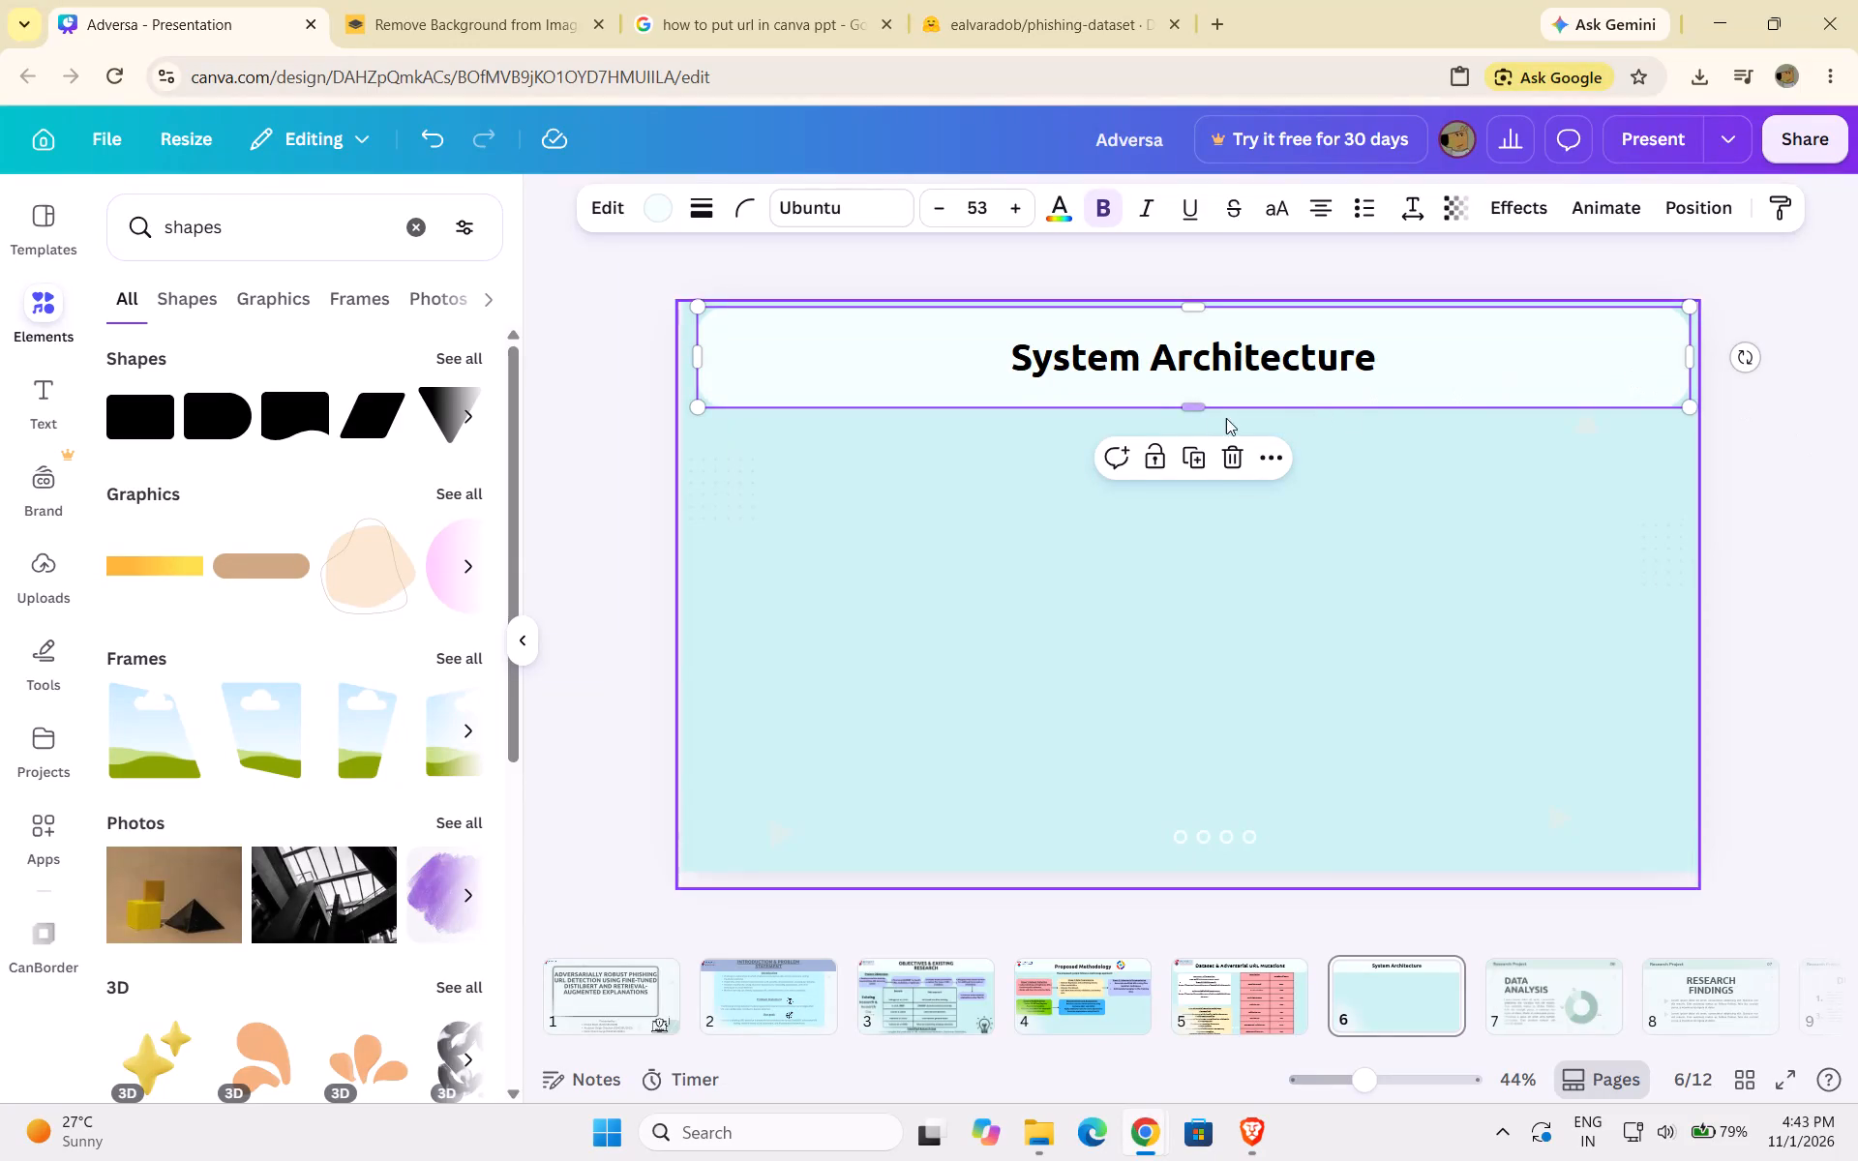
left_click_drag(1206, 411, 1209, 373)
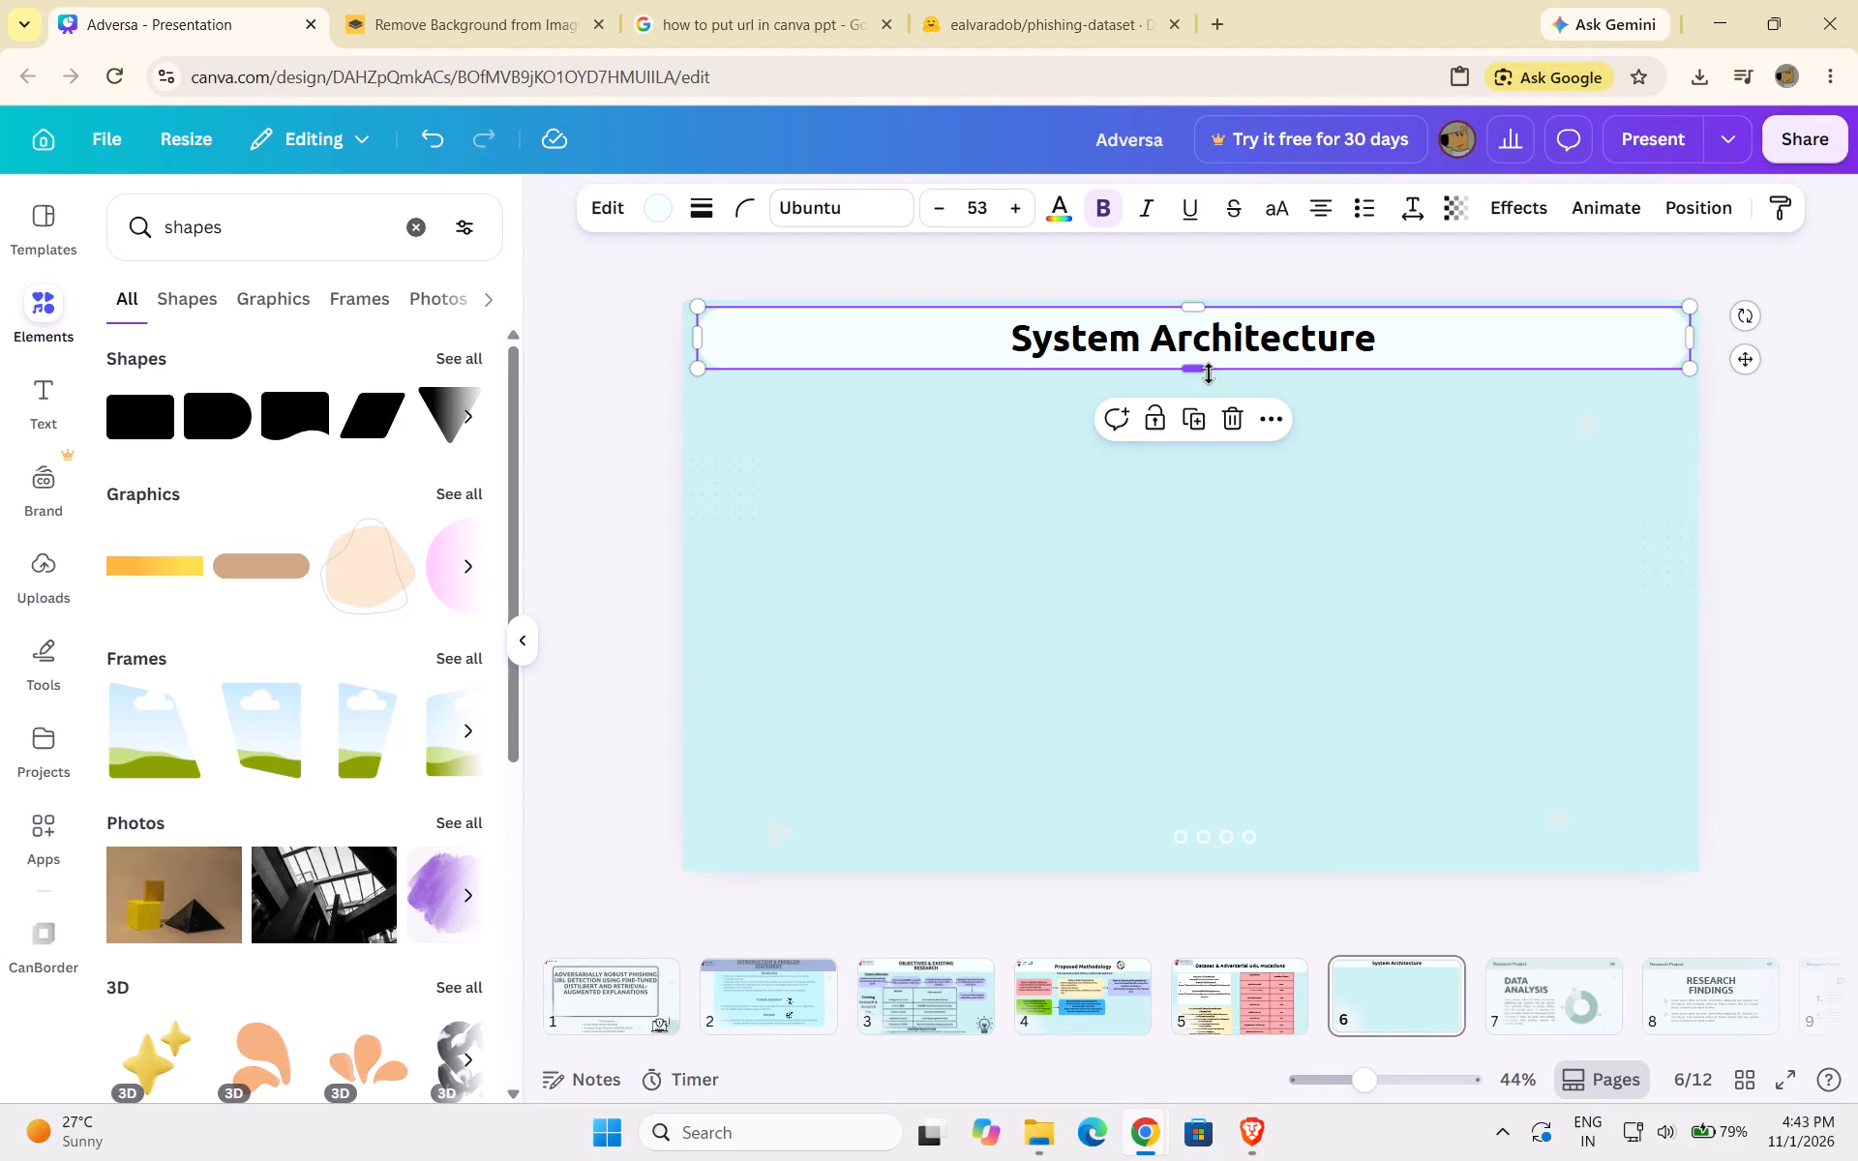
left_click(1326, 548)
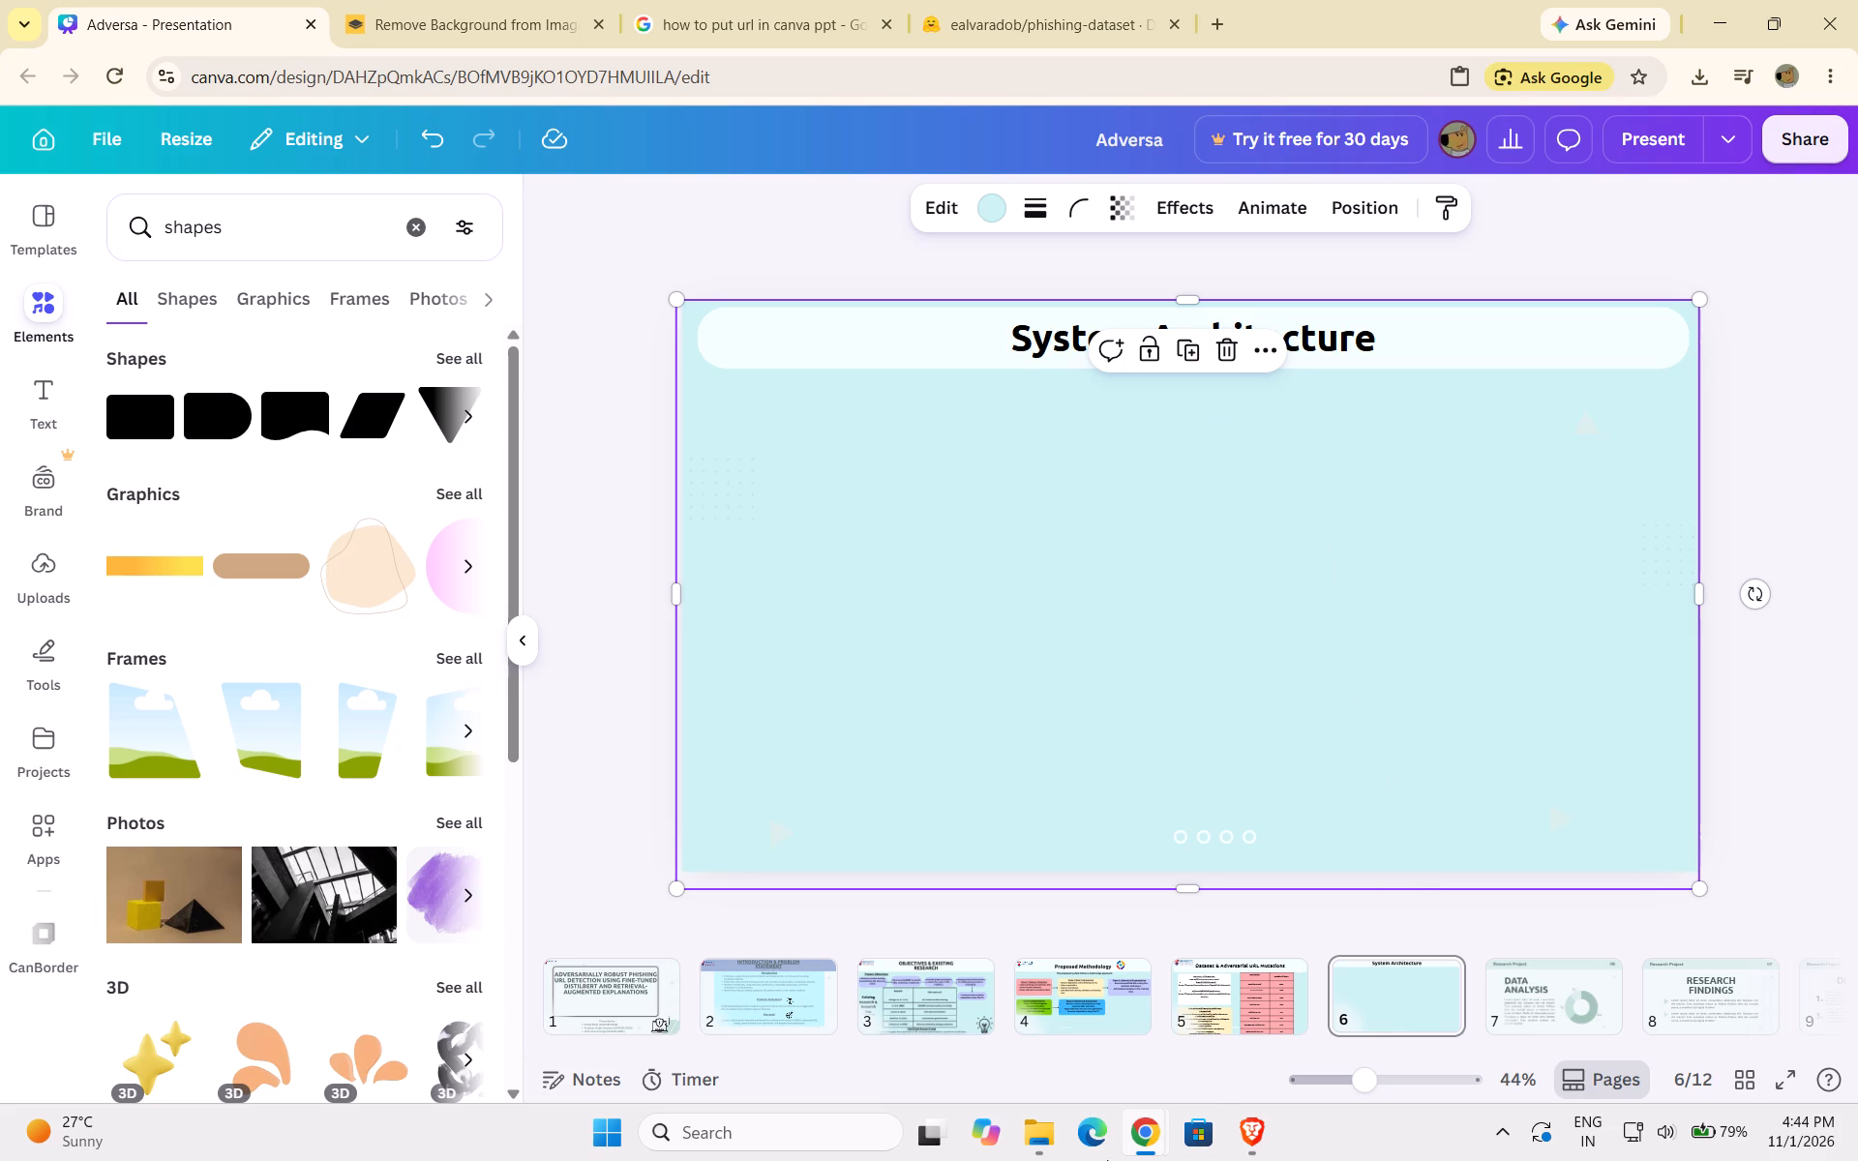
Review the layout and content of slides 1 to 5.
left_click(579, 965)
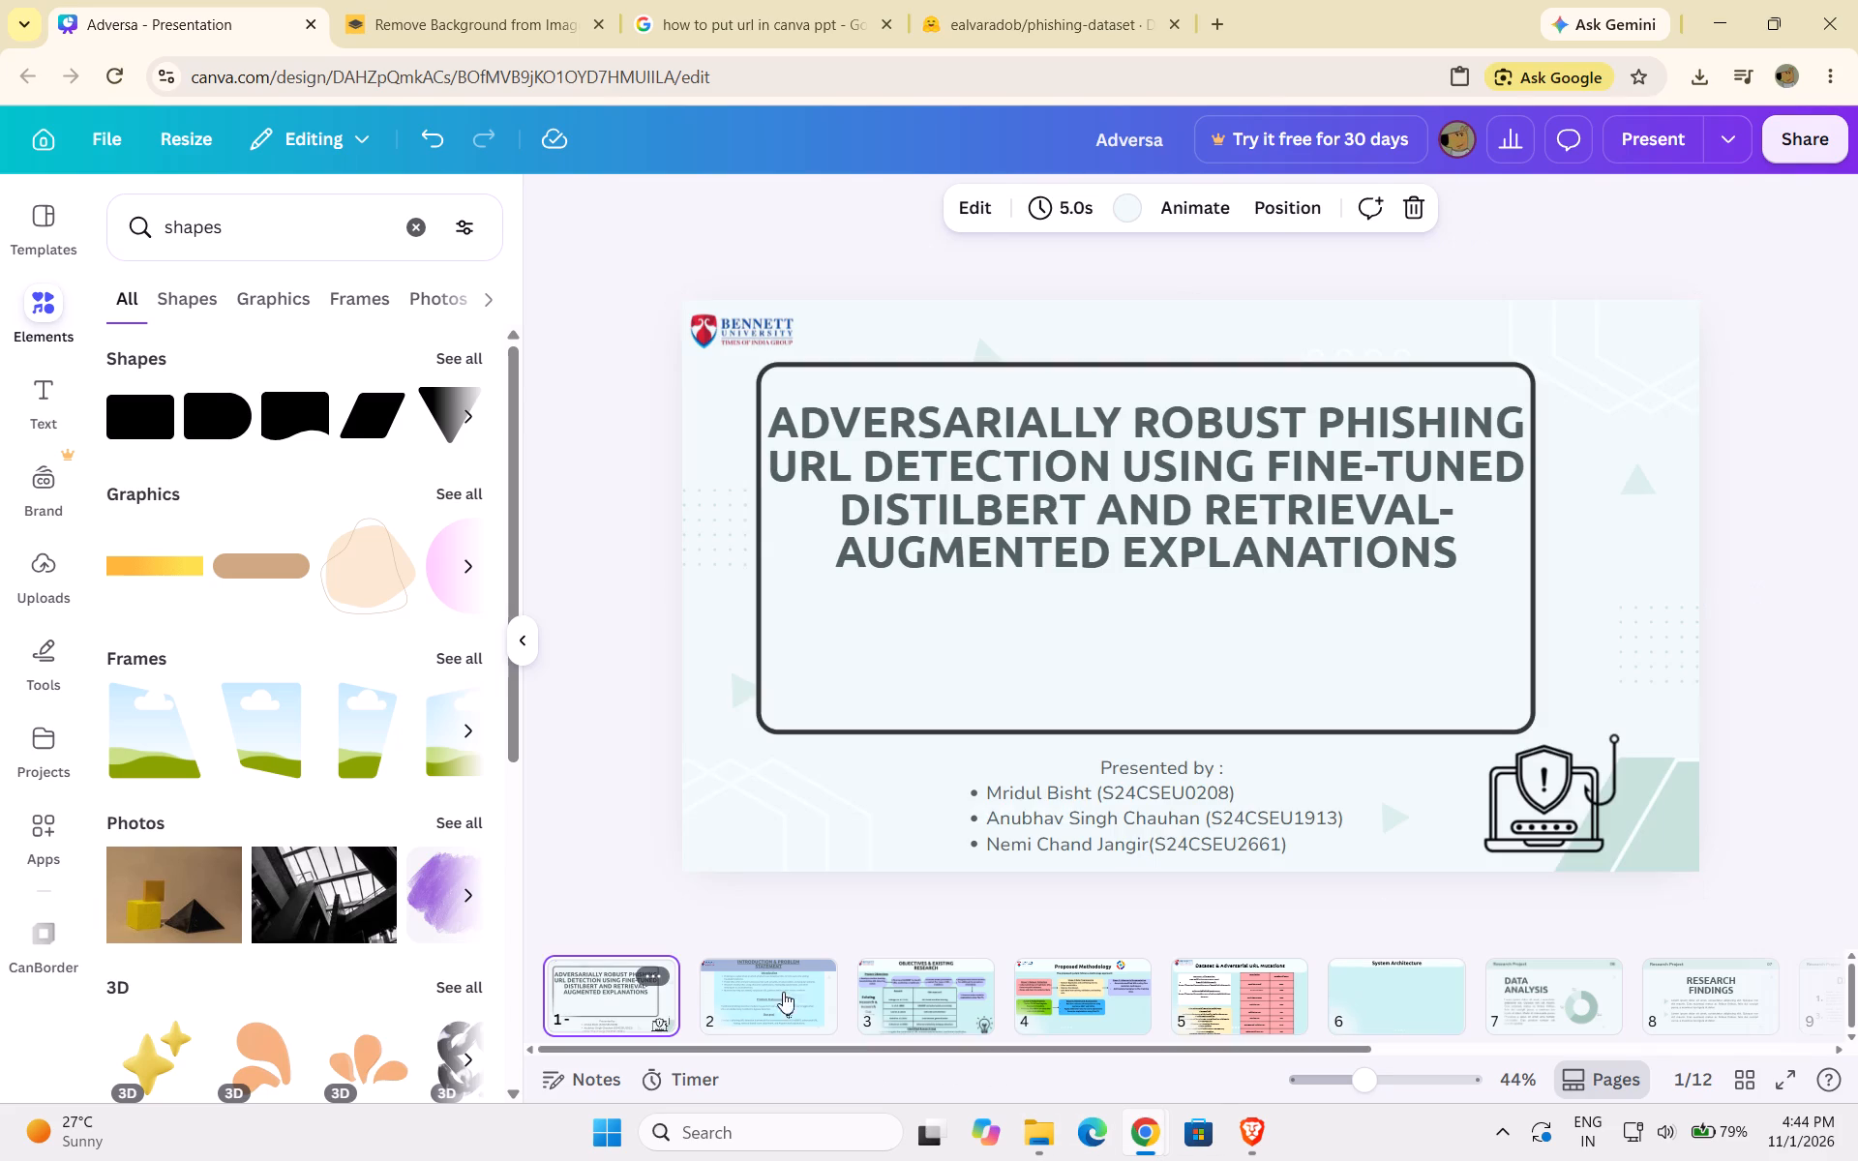
left_click(806, 999)
left_click(951, 987)
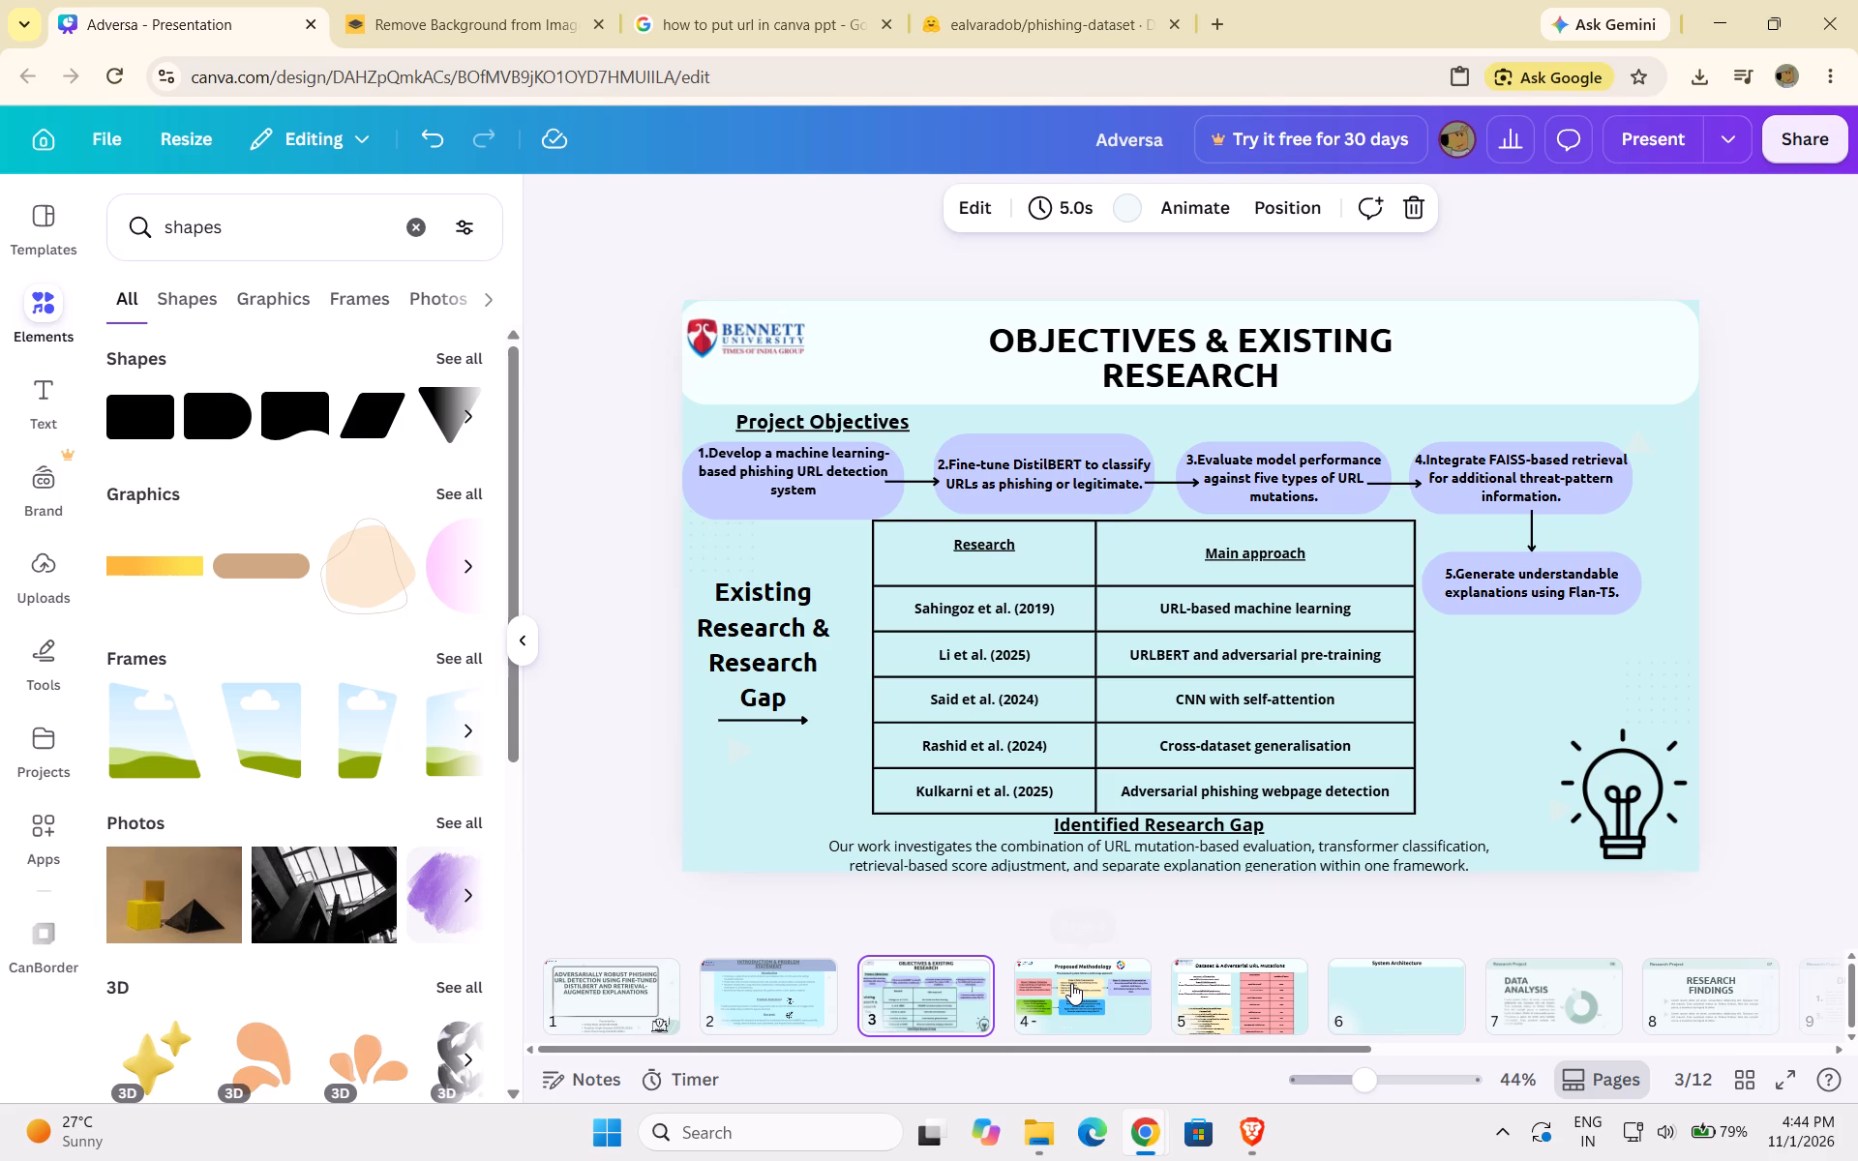
left_click(1071, 983)
left_click(1202, 971)
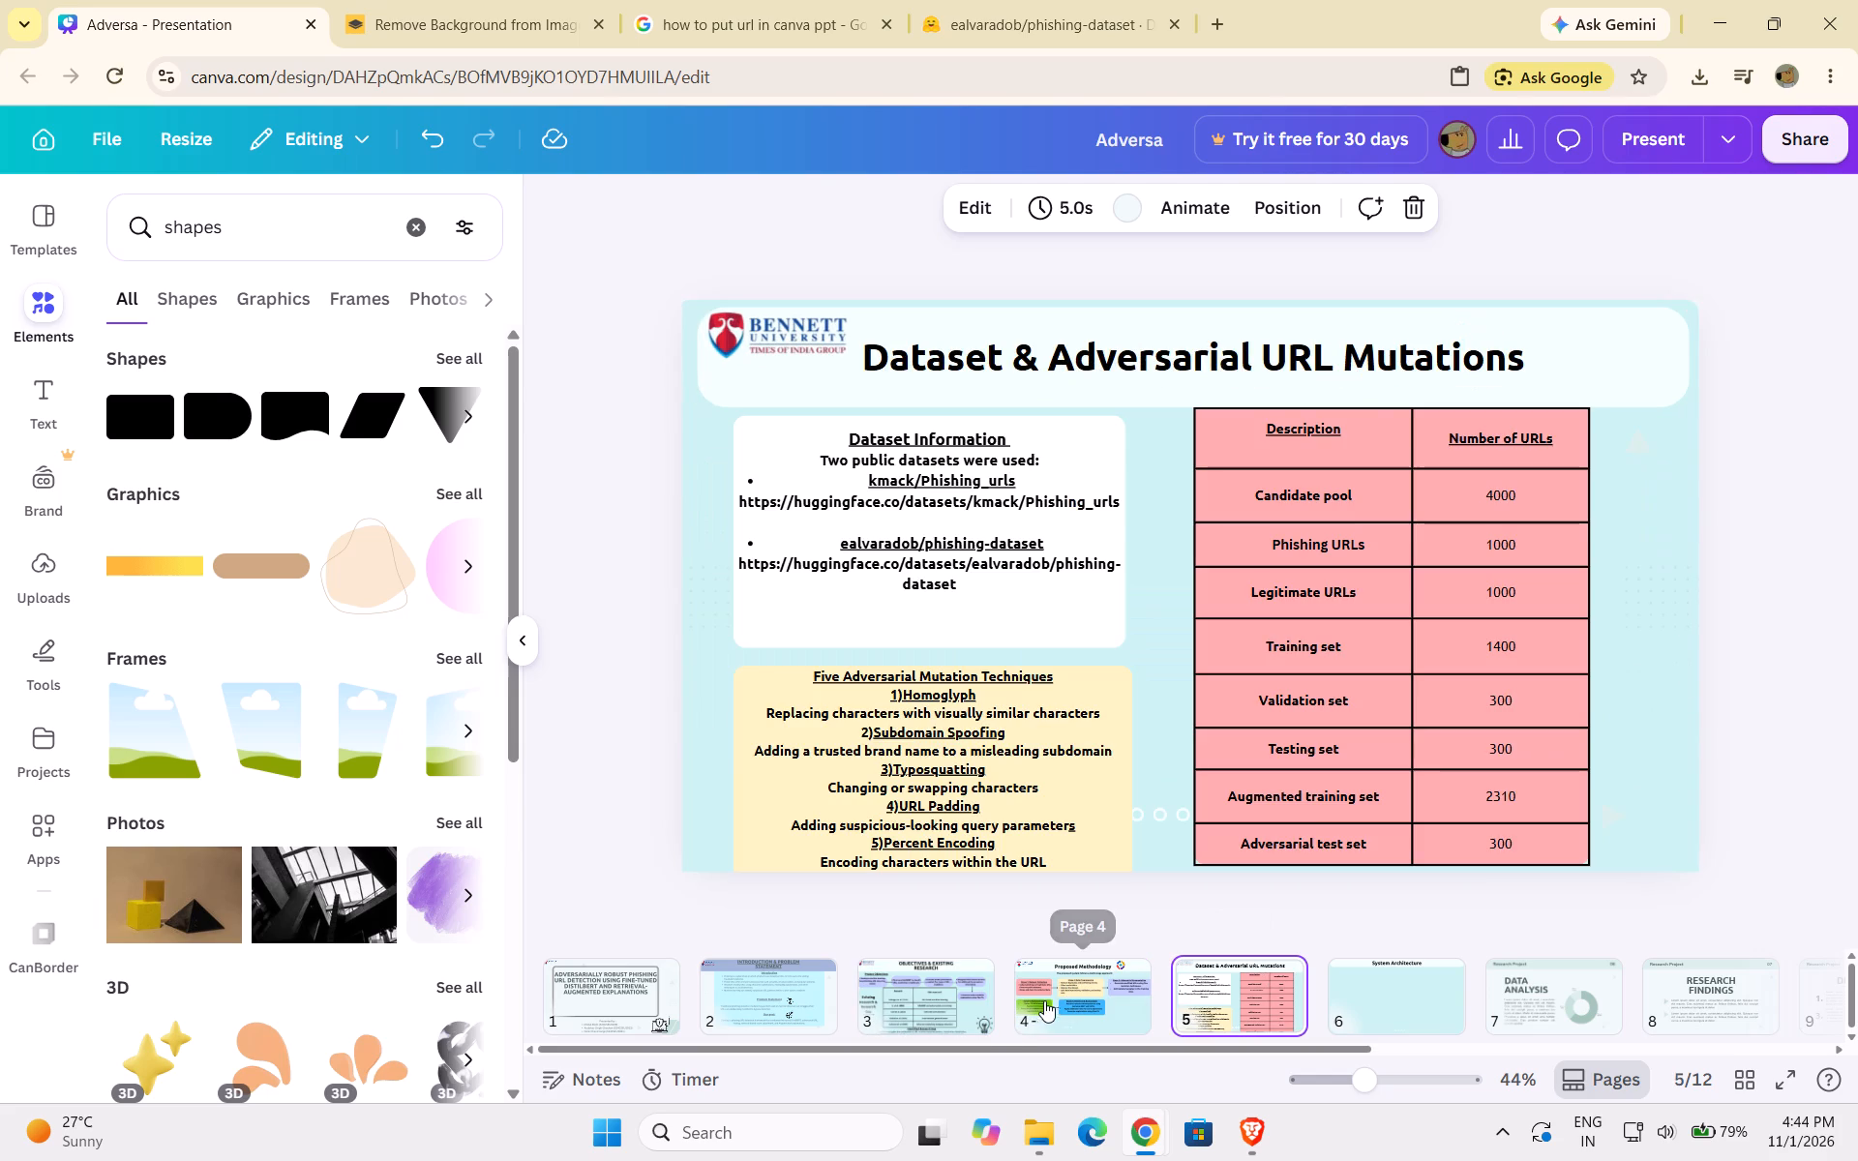
left_click(1042, 1001)
left_click(946, 989)
left_click(768, 974)
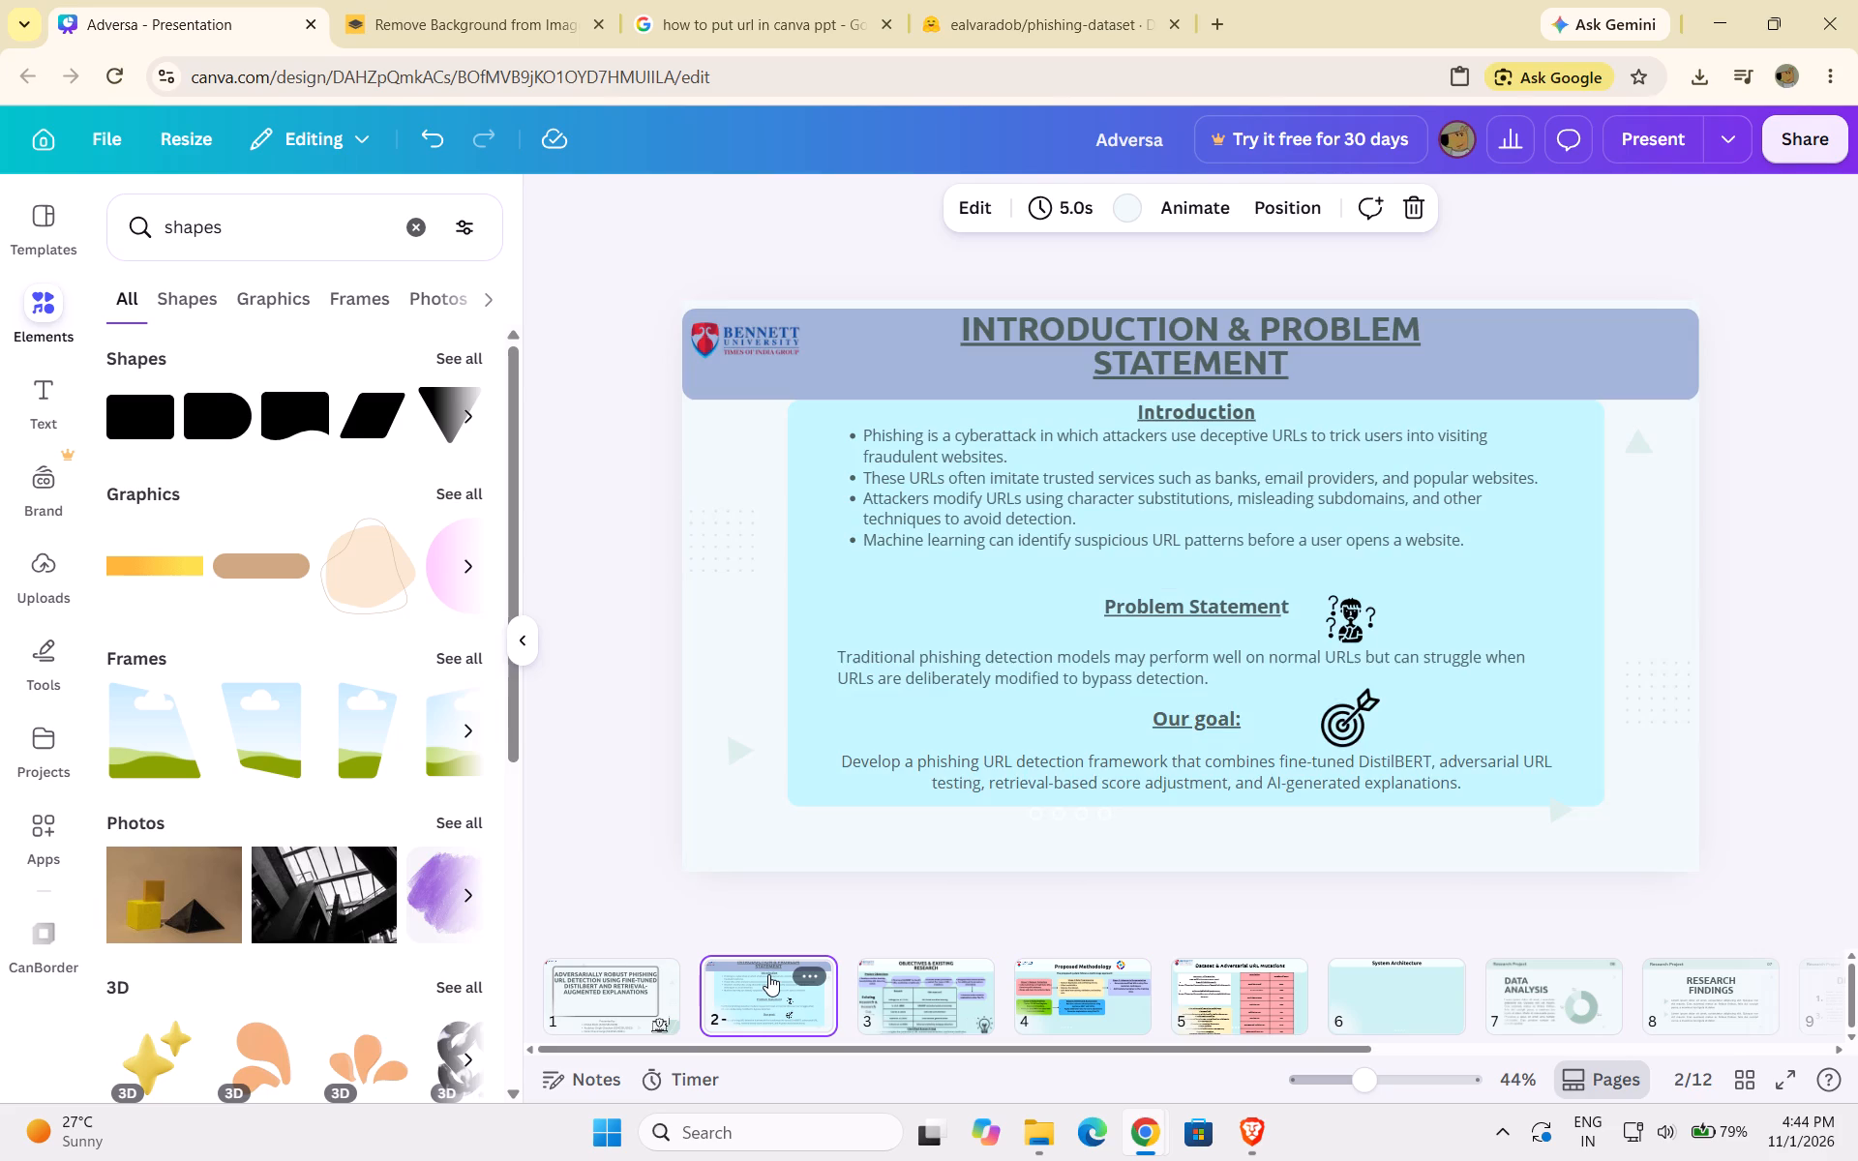
Add a rectangle to the Objectives & Existing Research slide and fill it with white.
left_click(962, 967)
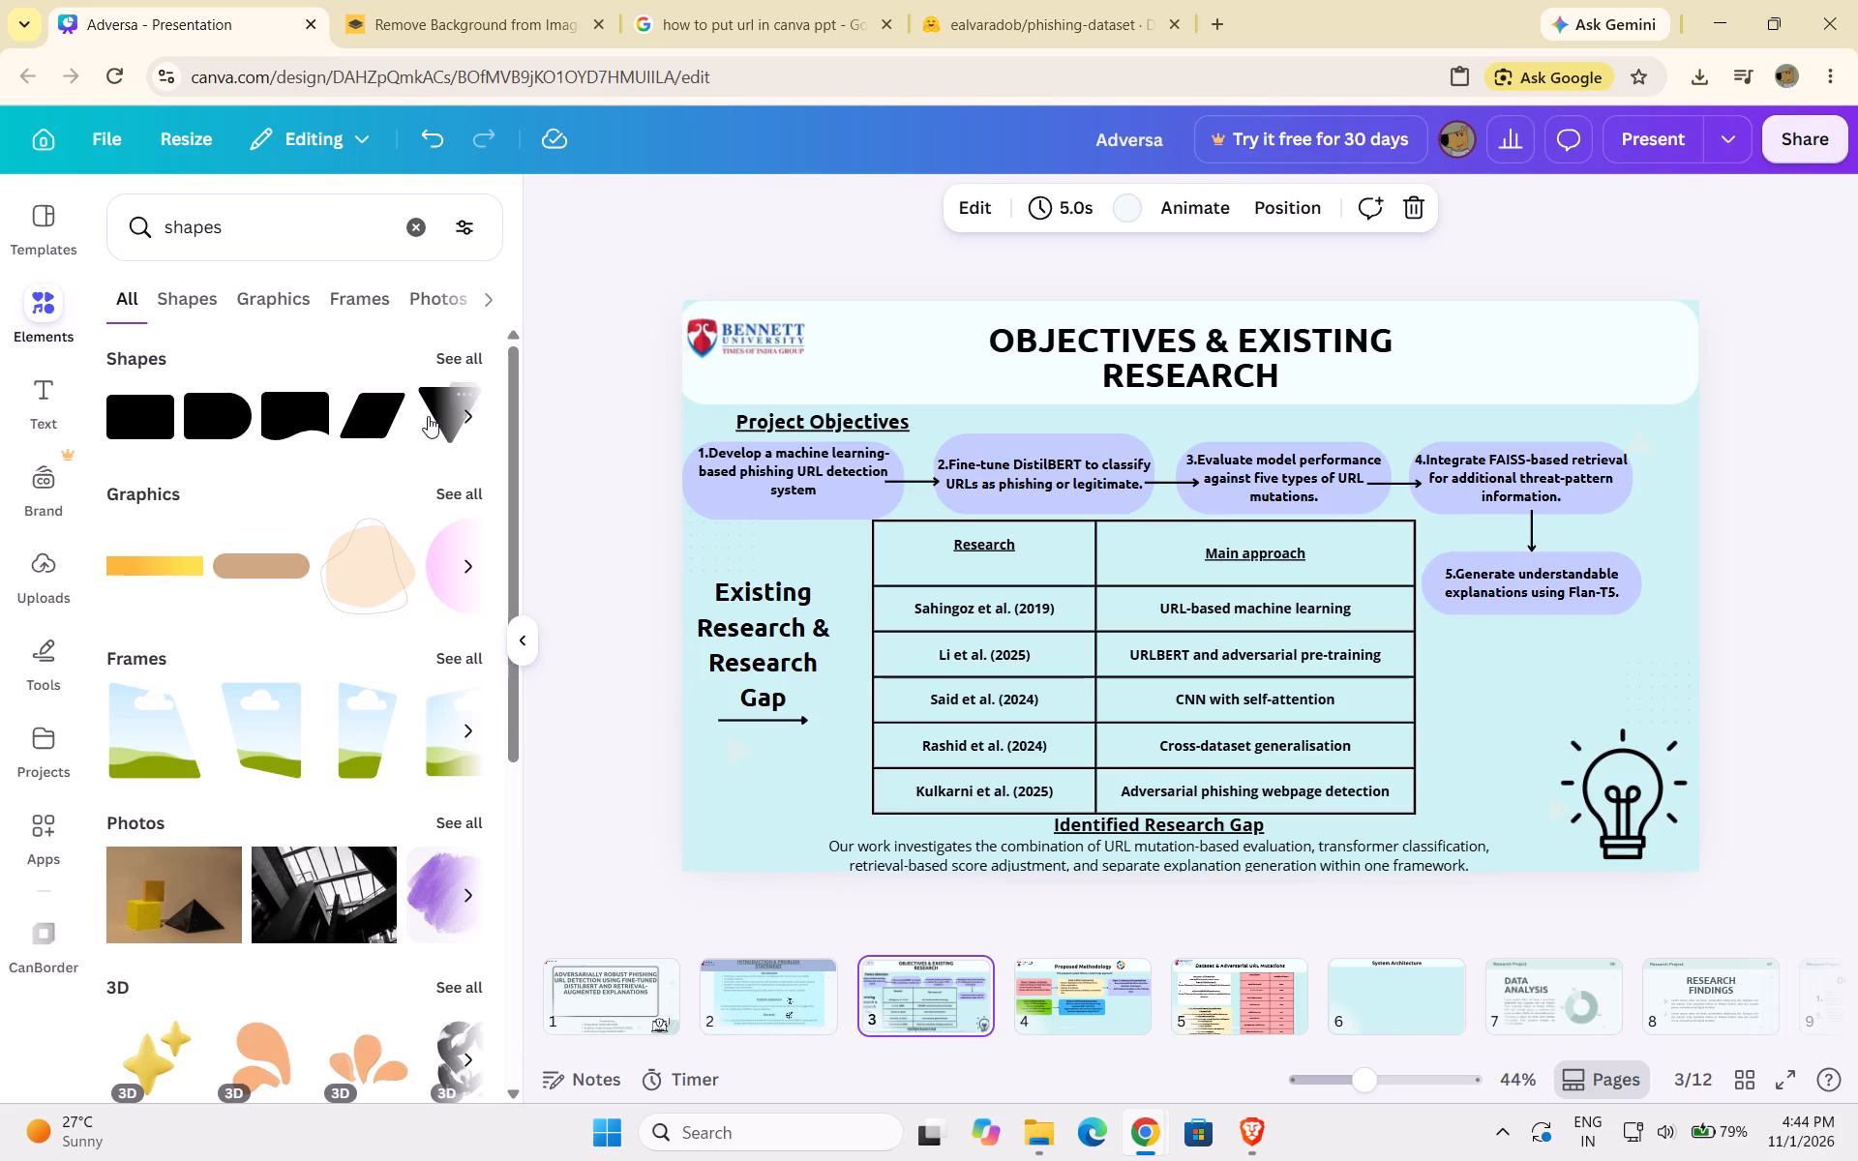
left_click(134, 420)
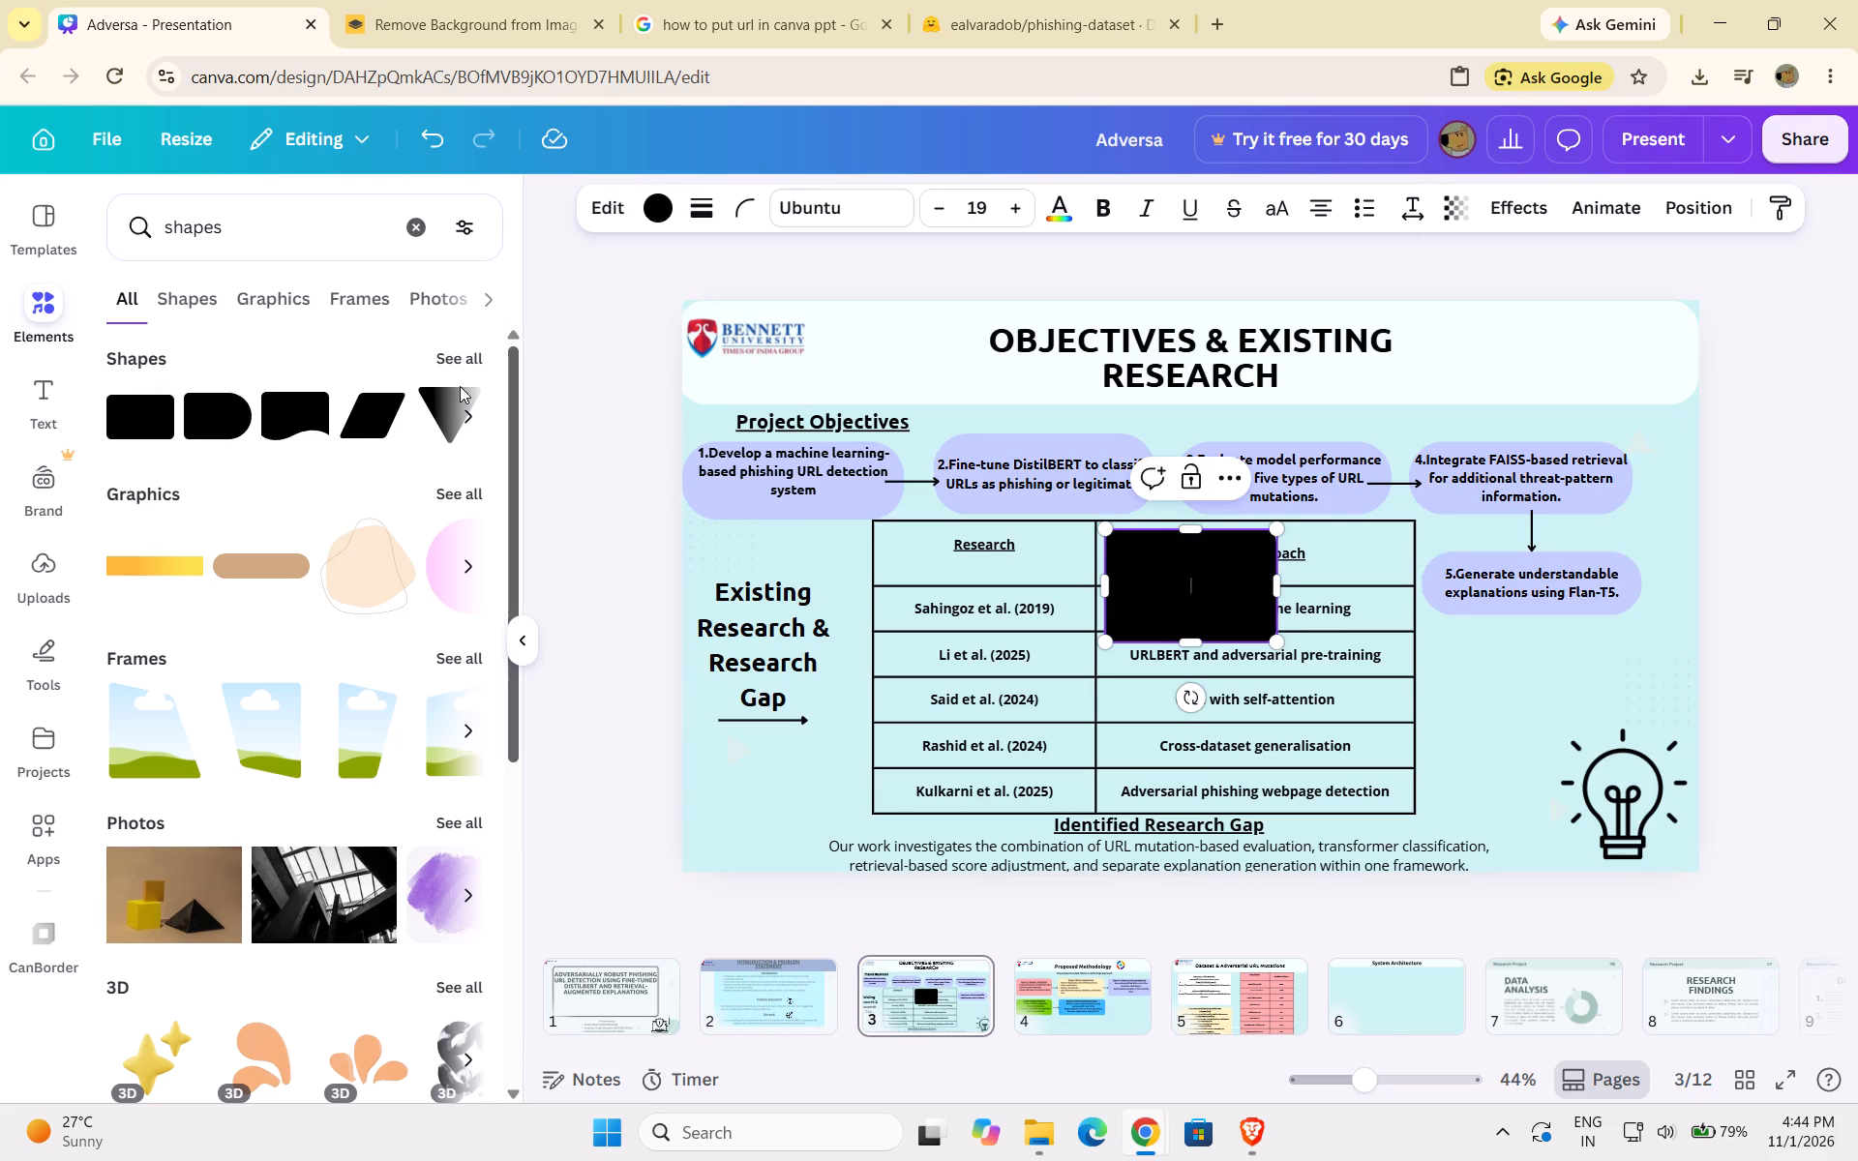
left_click(648, 200)
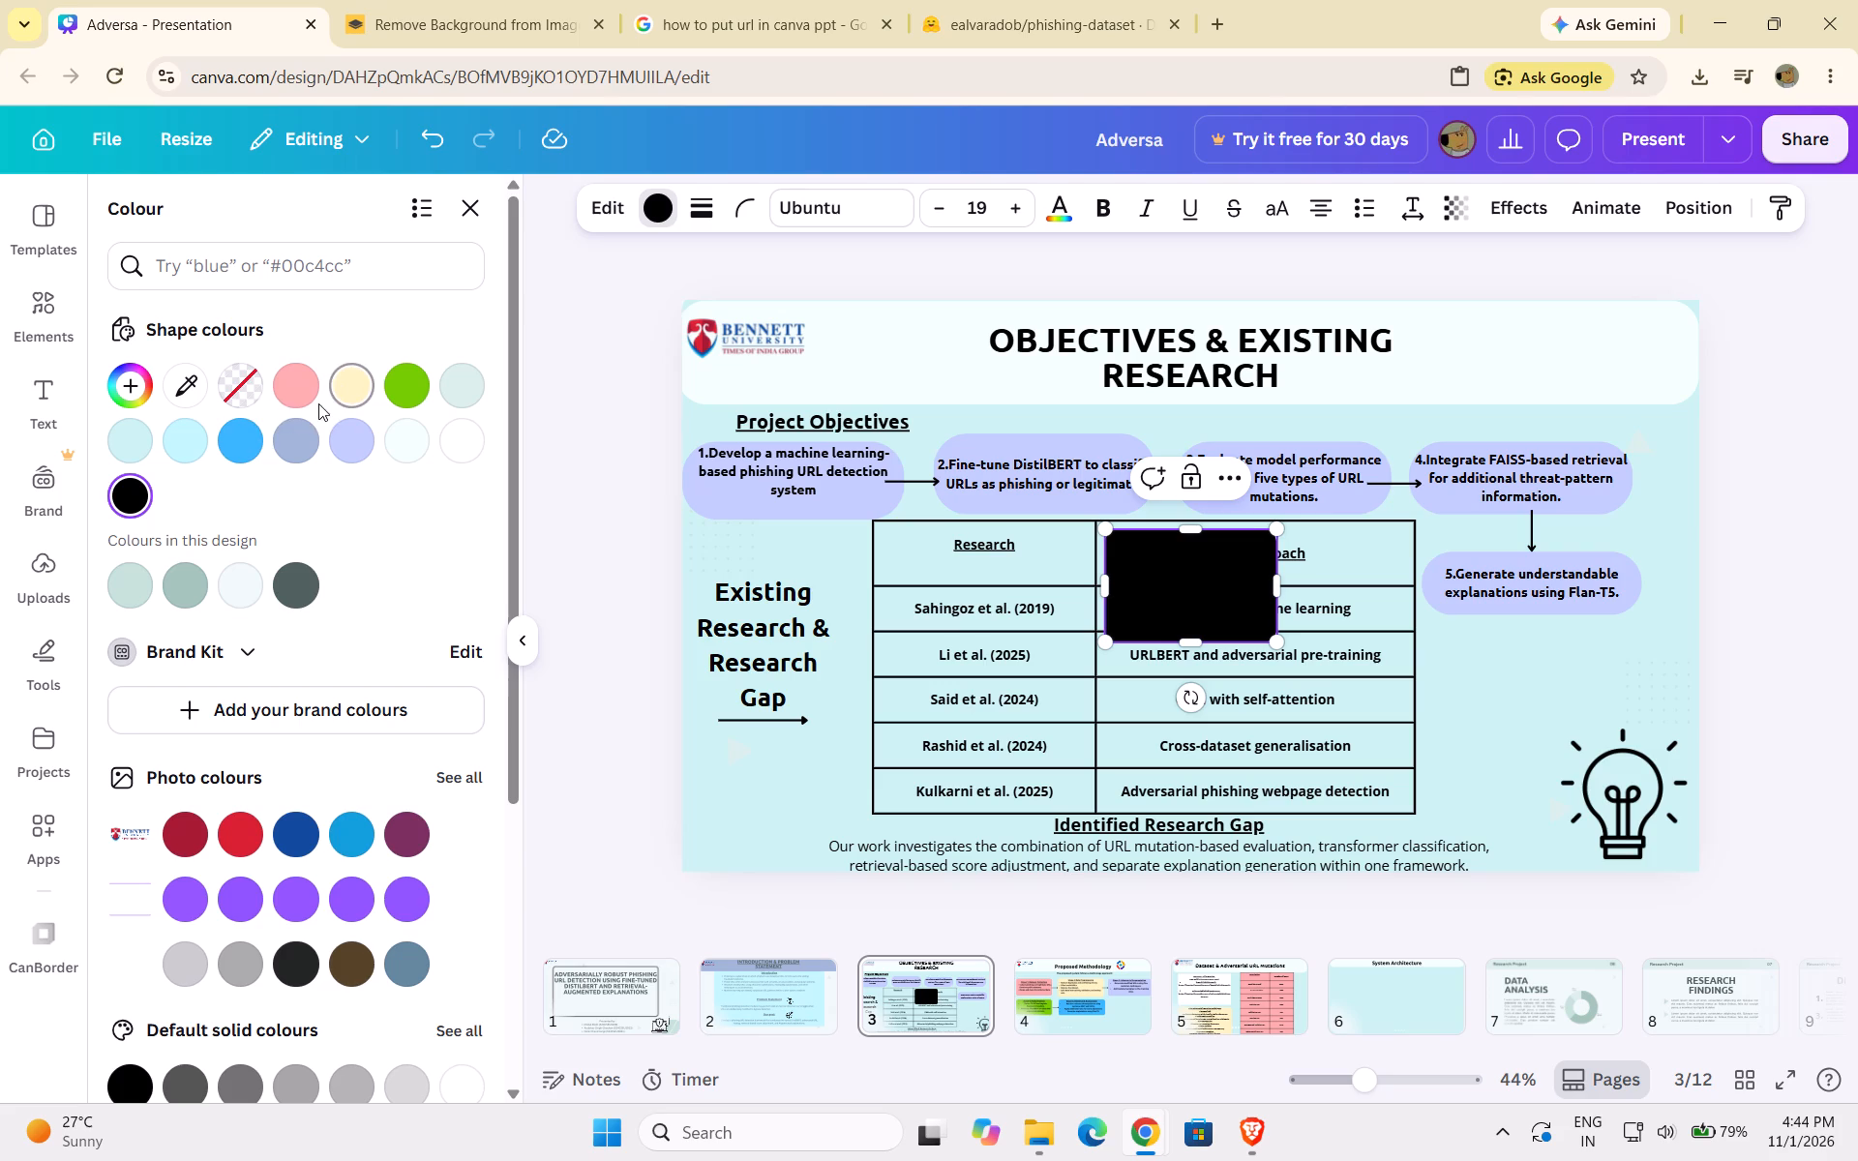
left_click(464, 439)
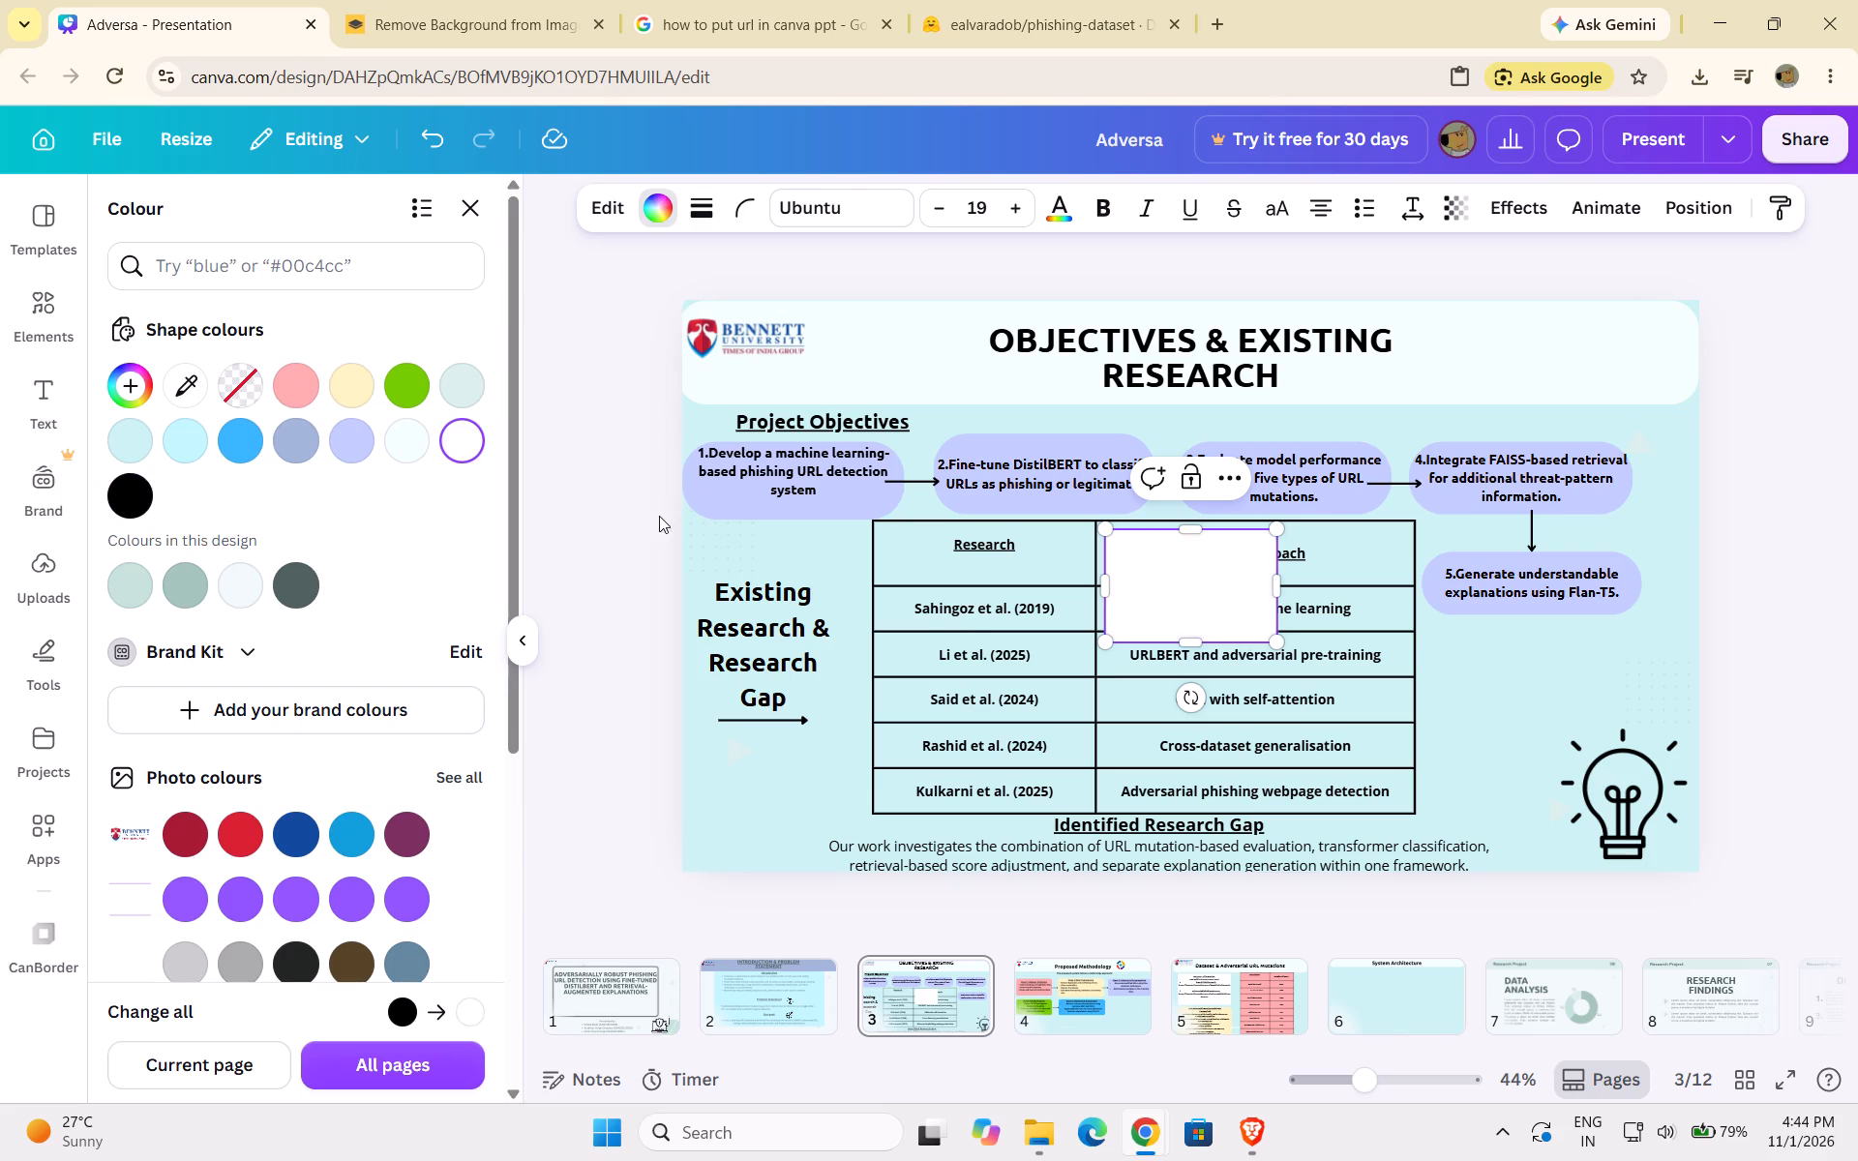
Move and resize the white rectangle so it spans the whole Identified Research Gap text block below the research table.
left_click_drag(1139, 575, 1081, 738)
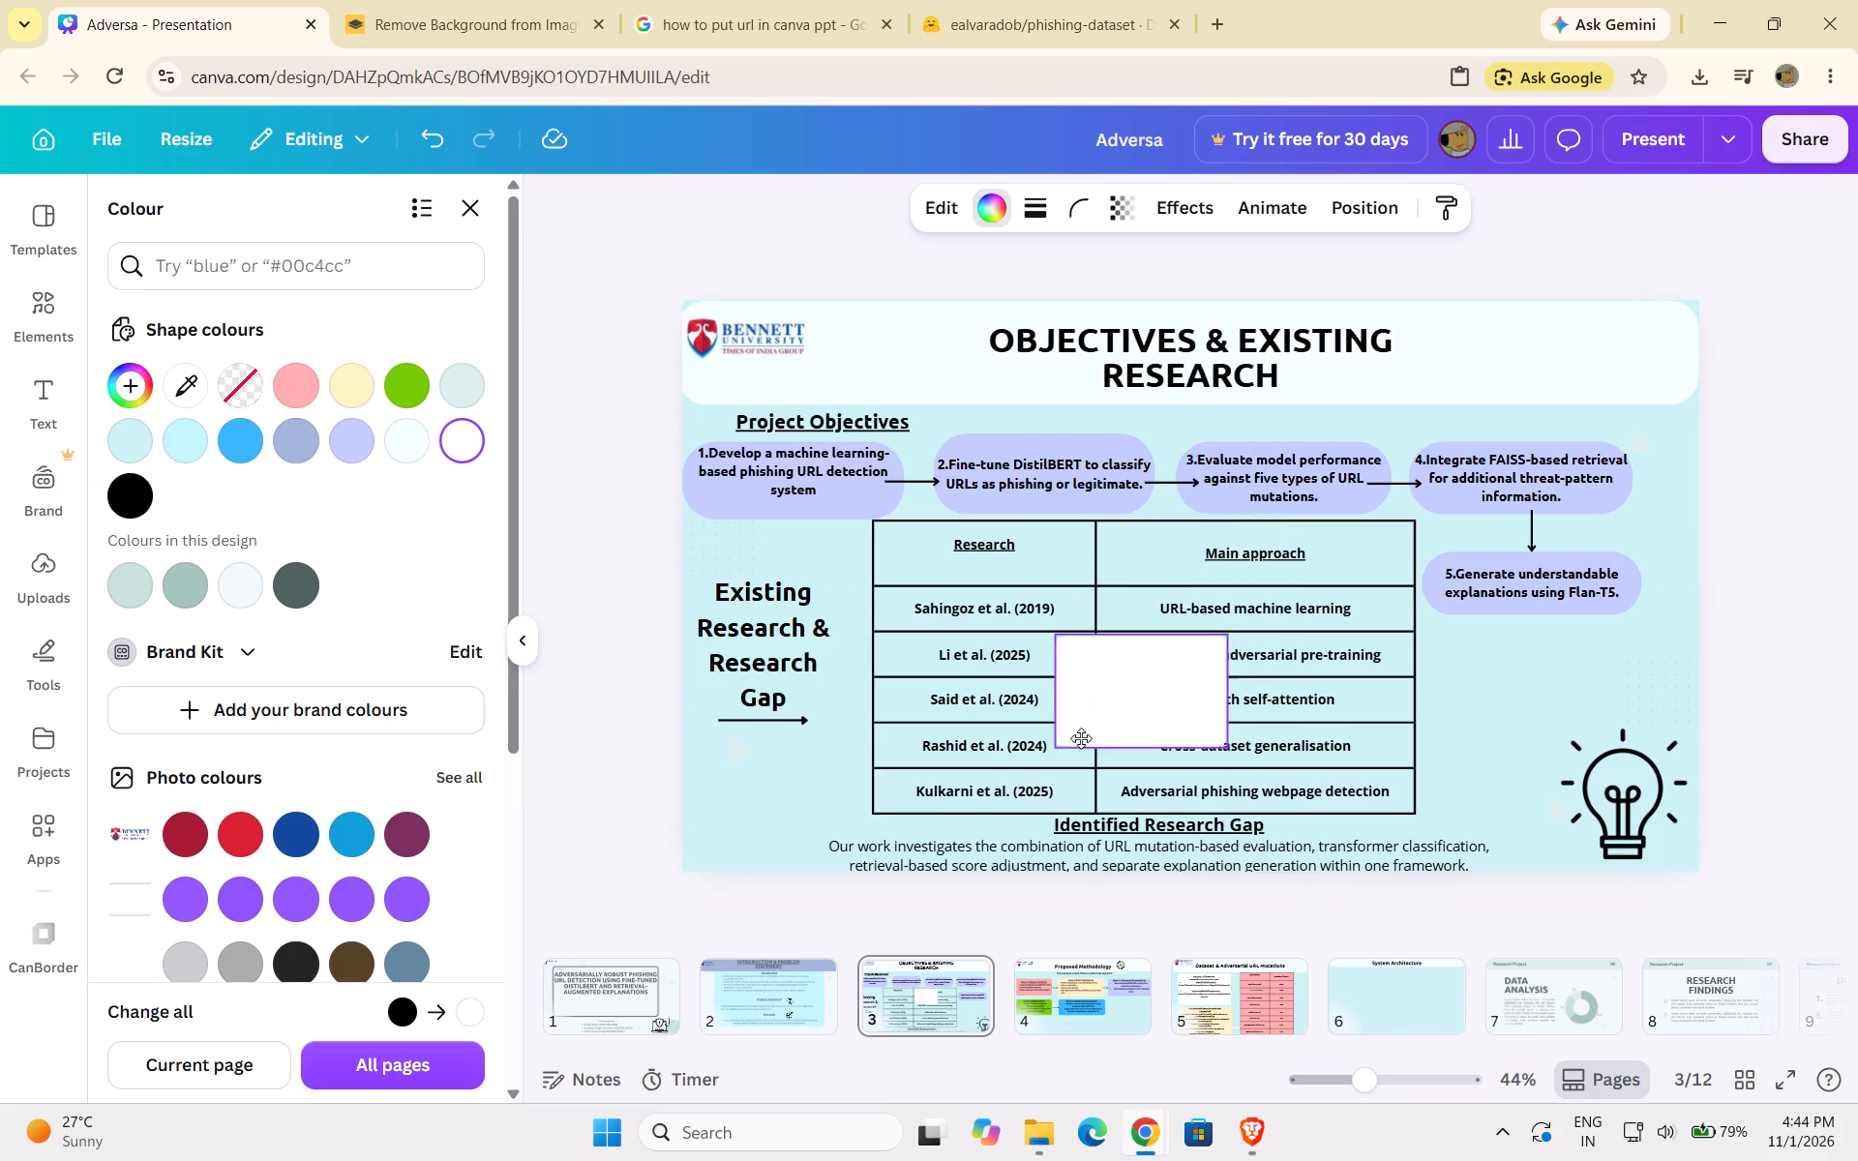
left_click_drag(1081, 738, 1093, 837)
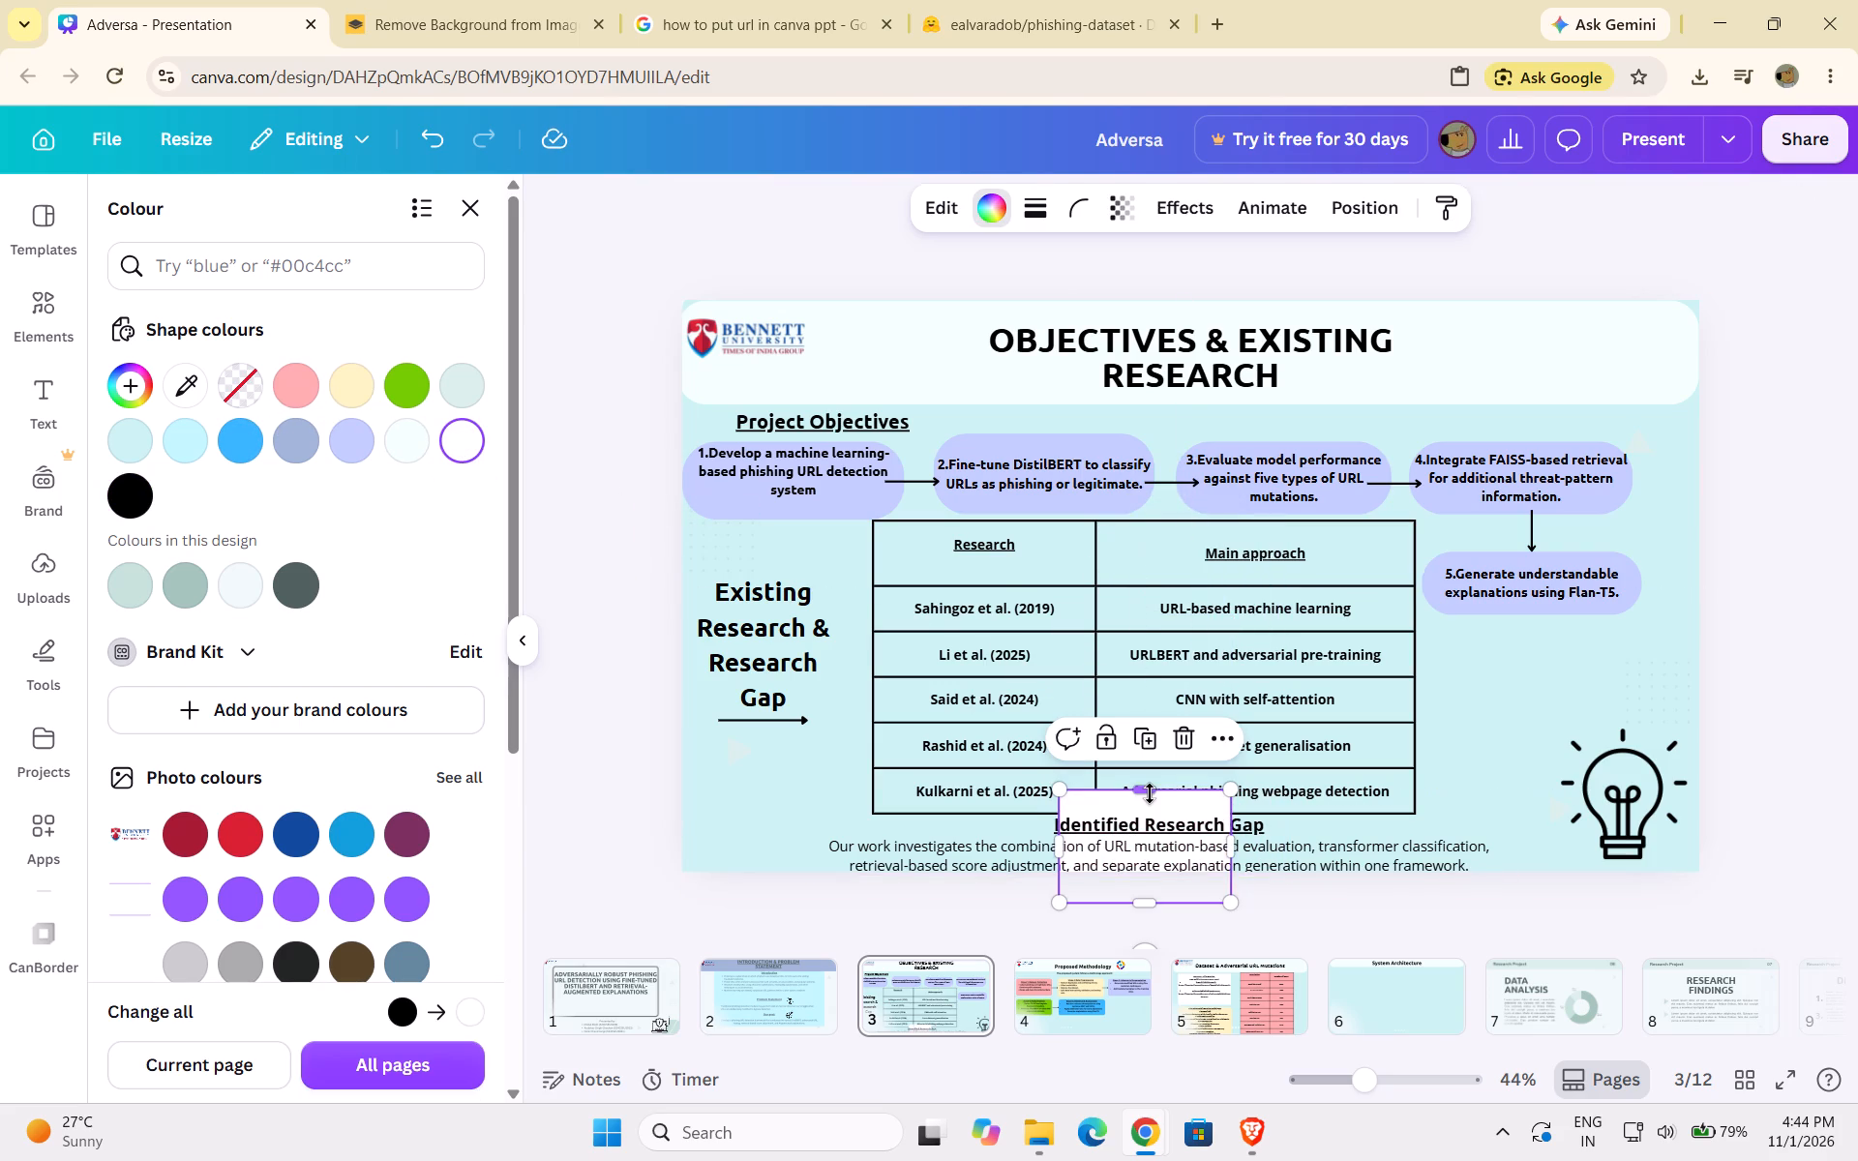
left_click_drag(1150, 793, 1150, 821)
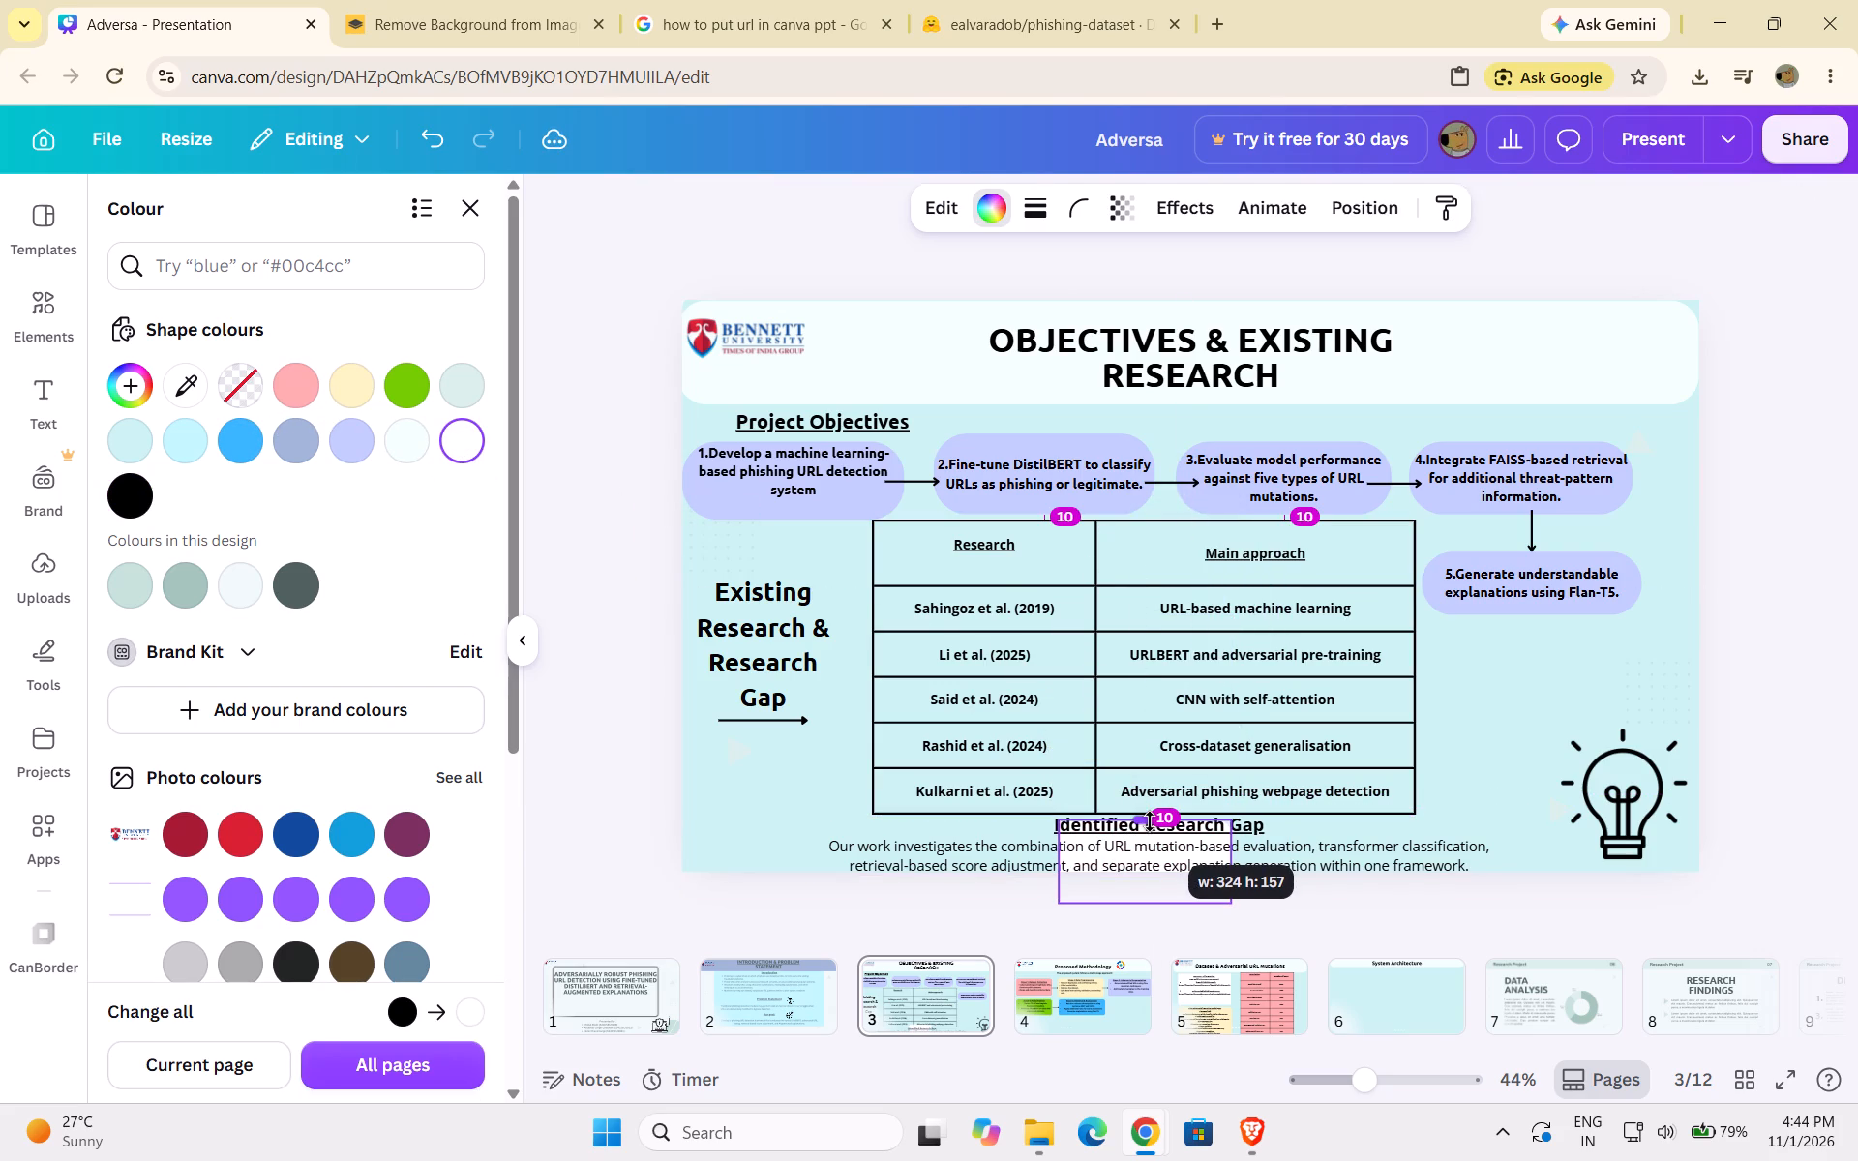
left_click_drag(1150, 821, 1141, 813)
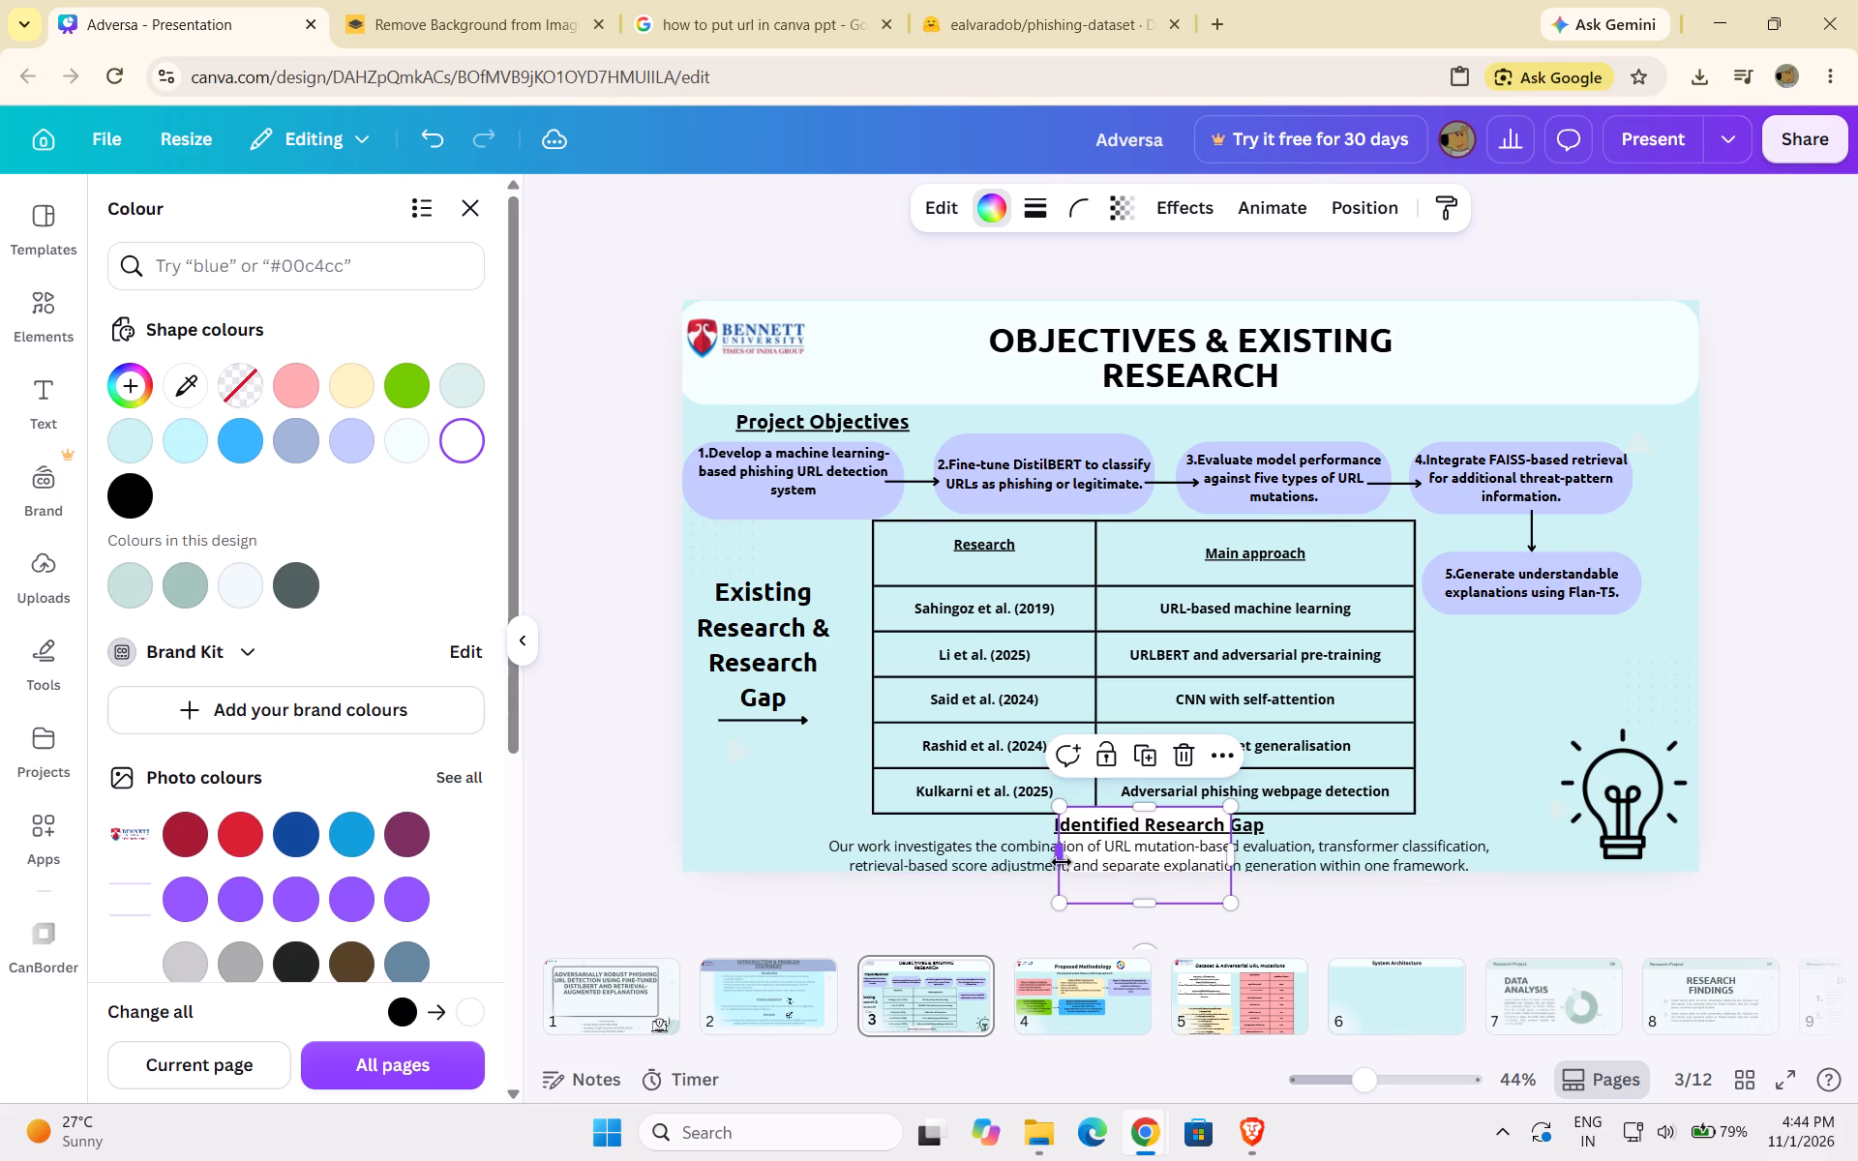
left_click_drag(1062, 857, 792, 858)
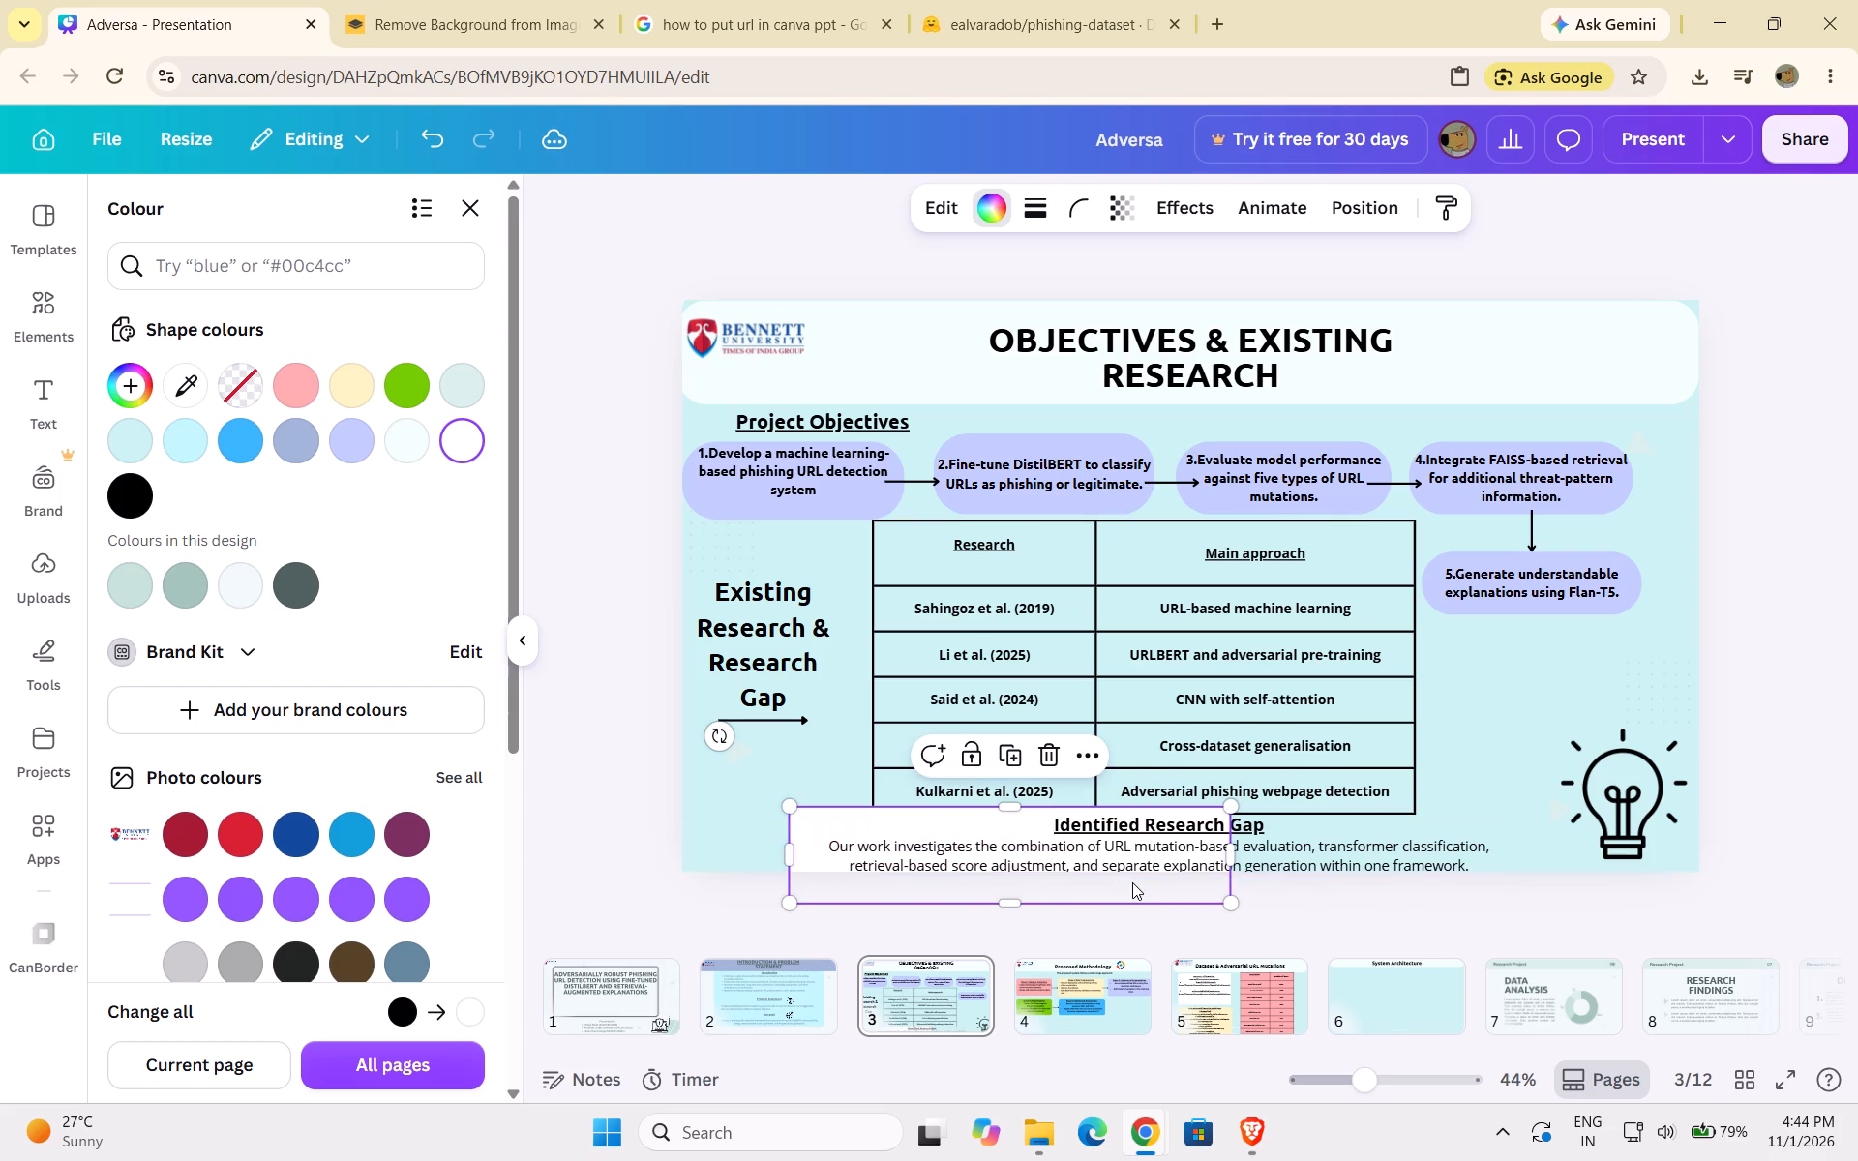
left_click_drag(1012, 900, 1006, 874)
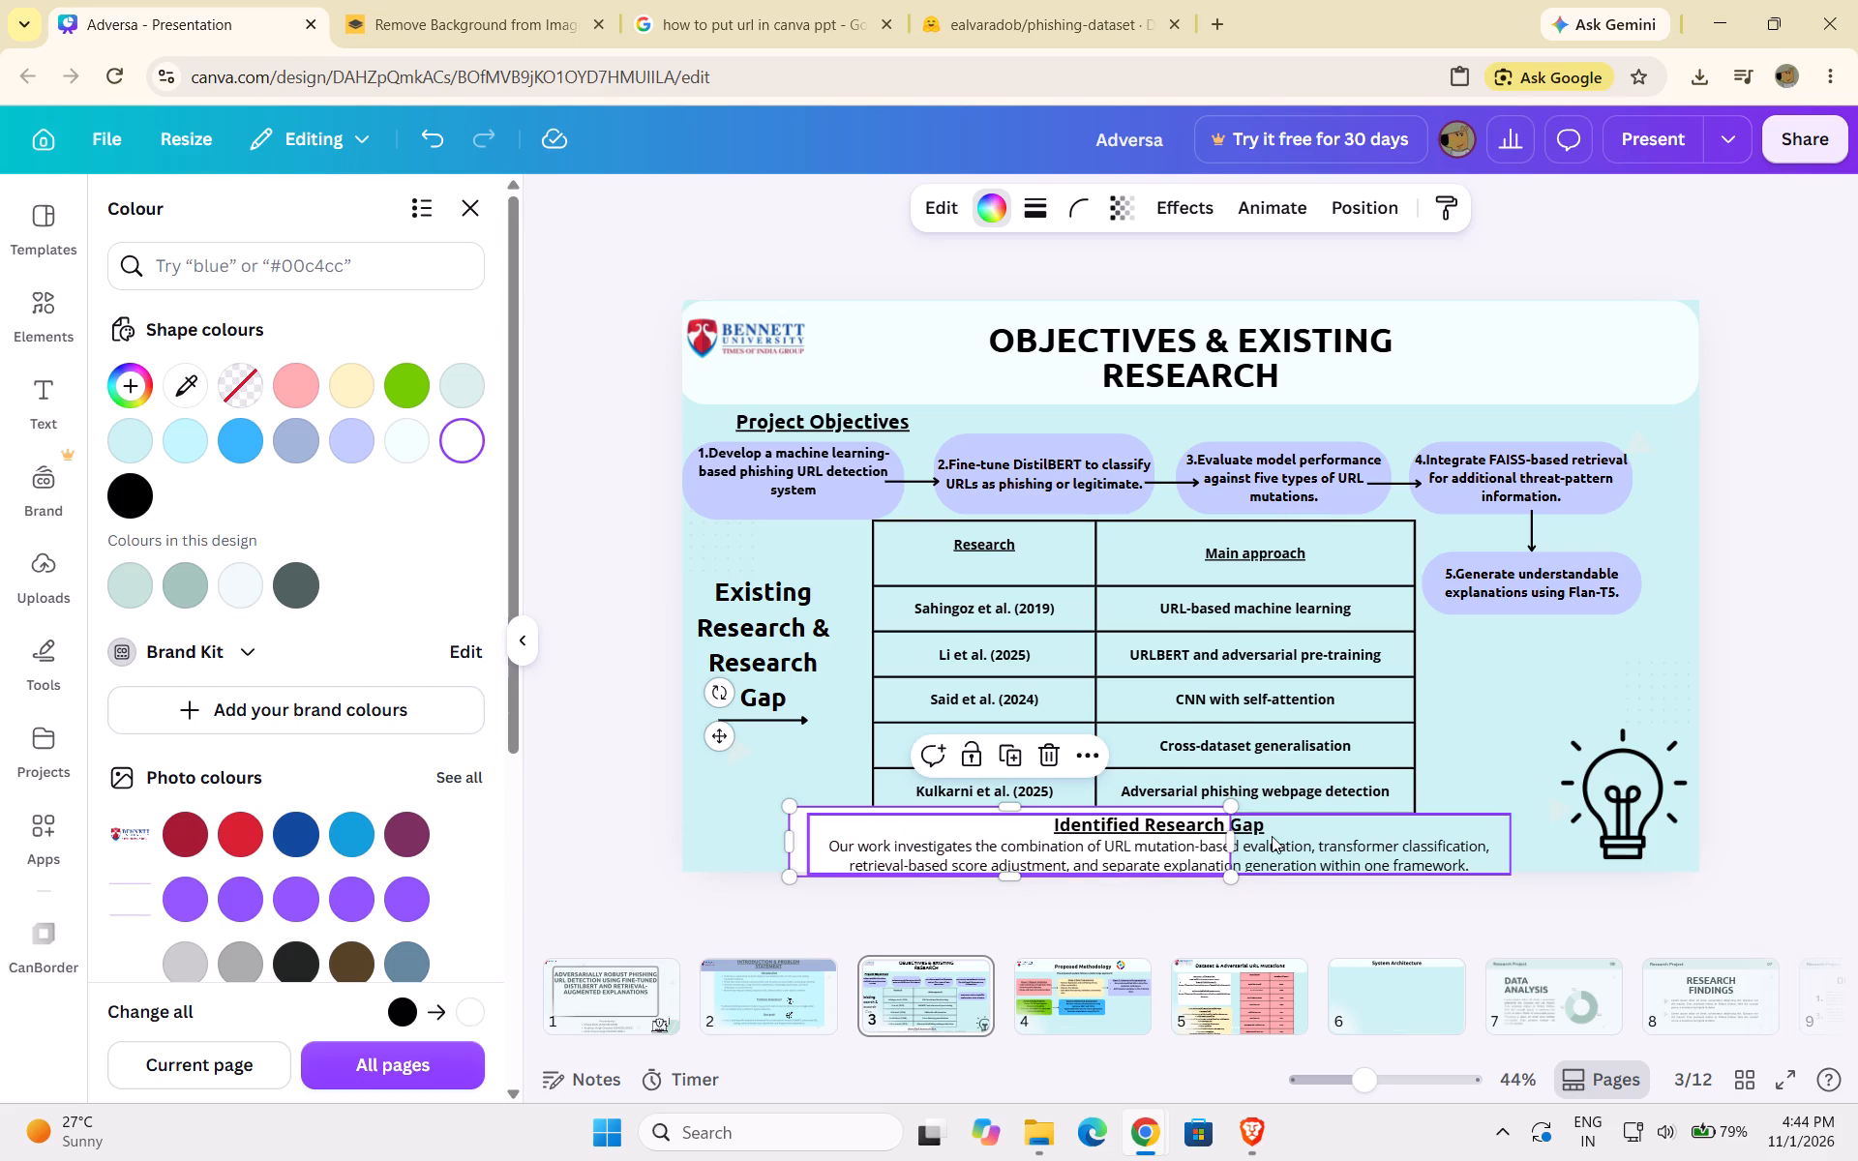
left_click_drag(1231, 842, 1515, 832)
Set the corner rounding of the white Identified Research Gap rectangle to 82.
left_click(1082, 217)
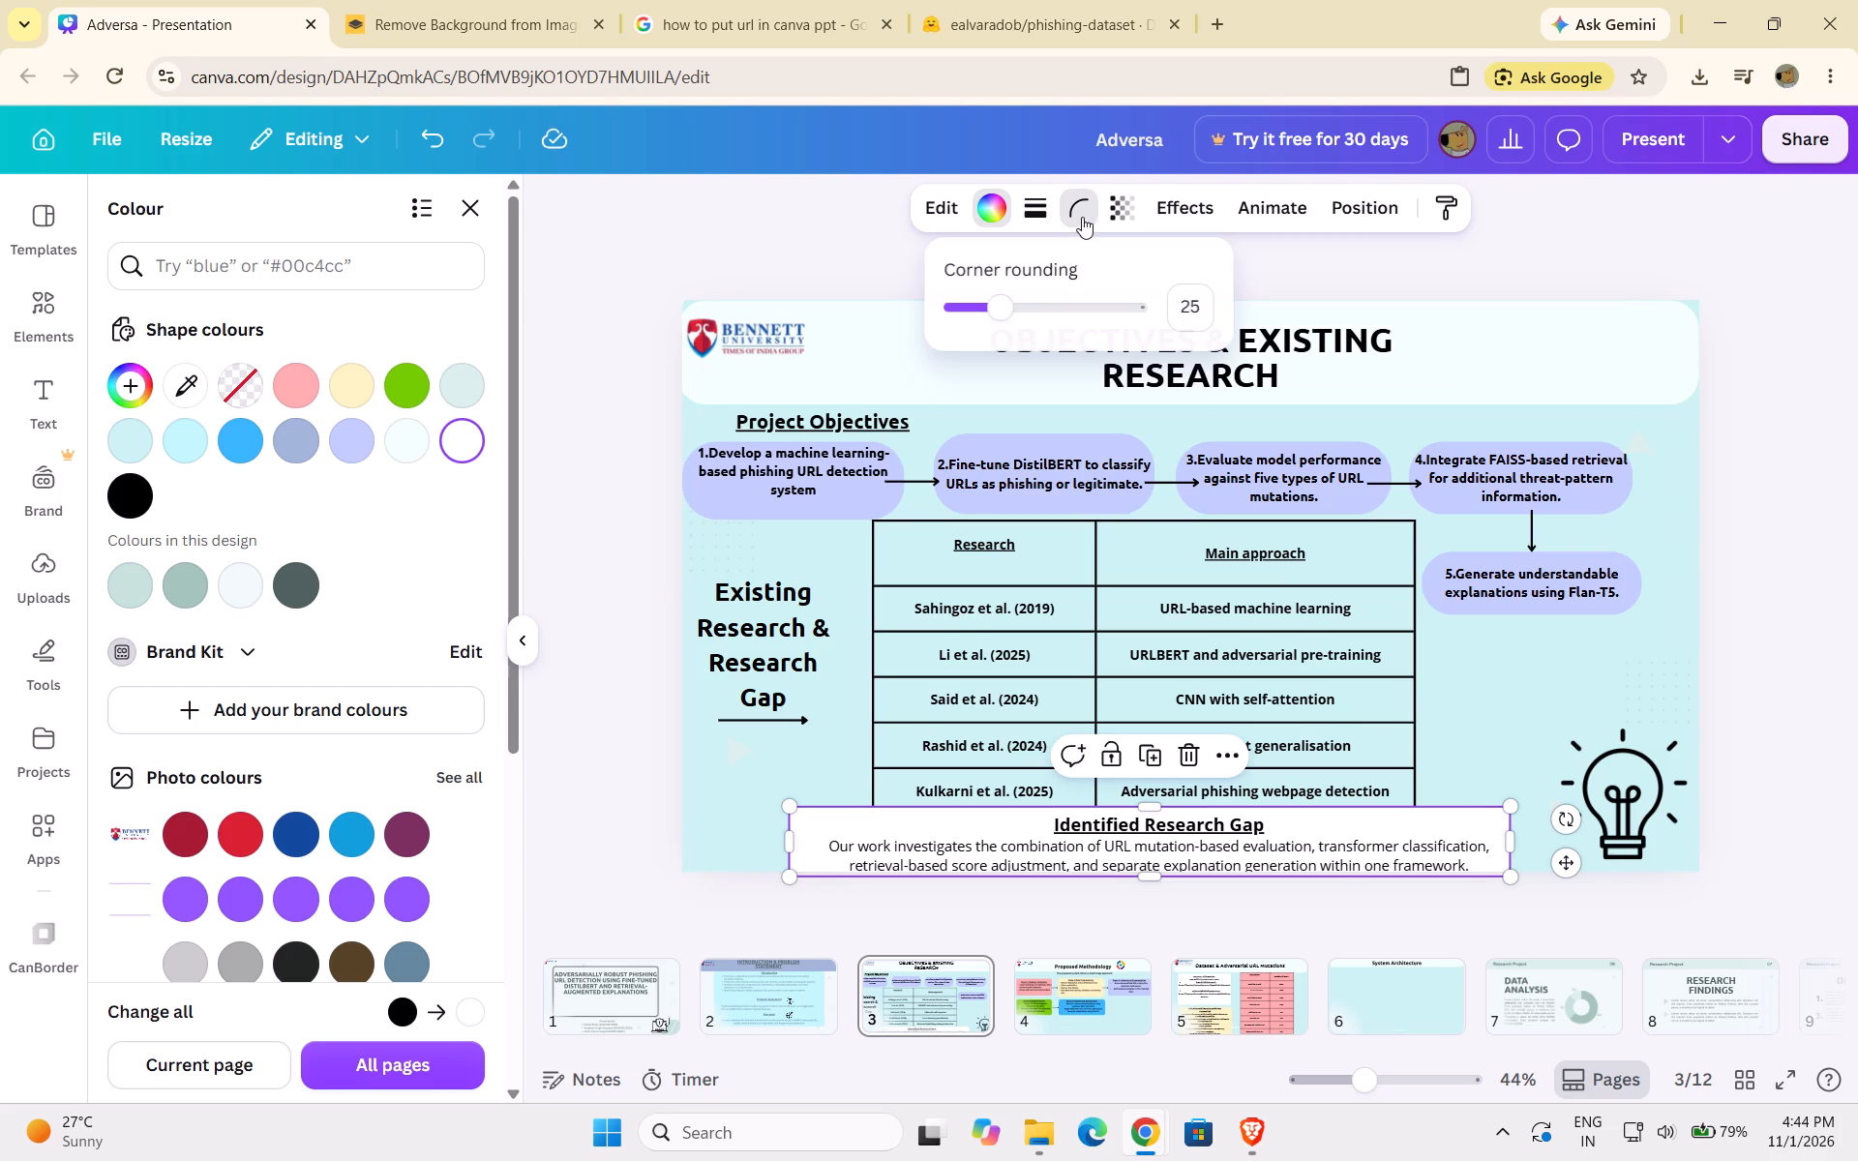
left_click_drag(1006, 308, 1075, 309)
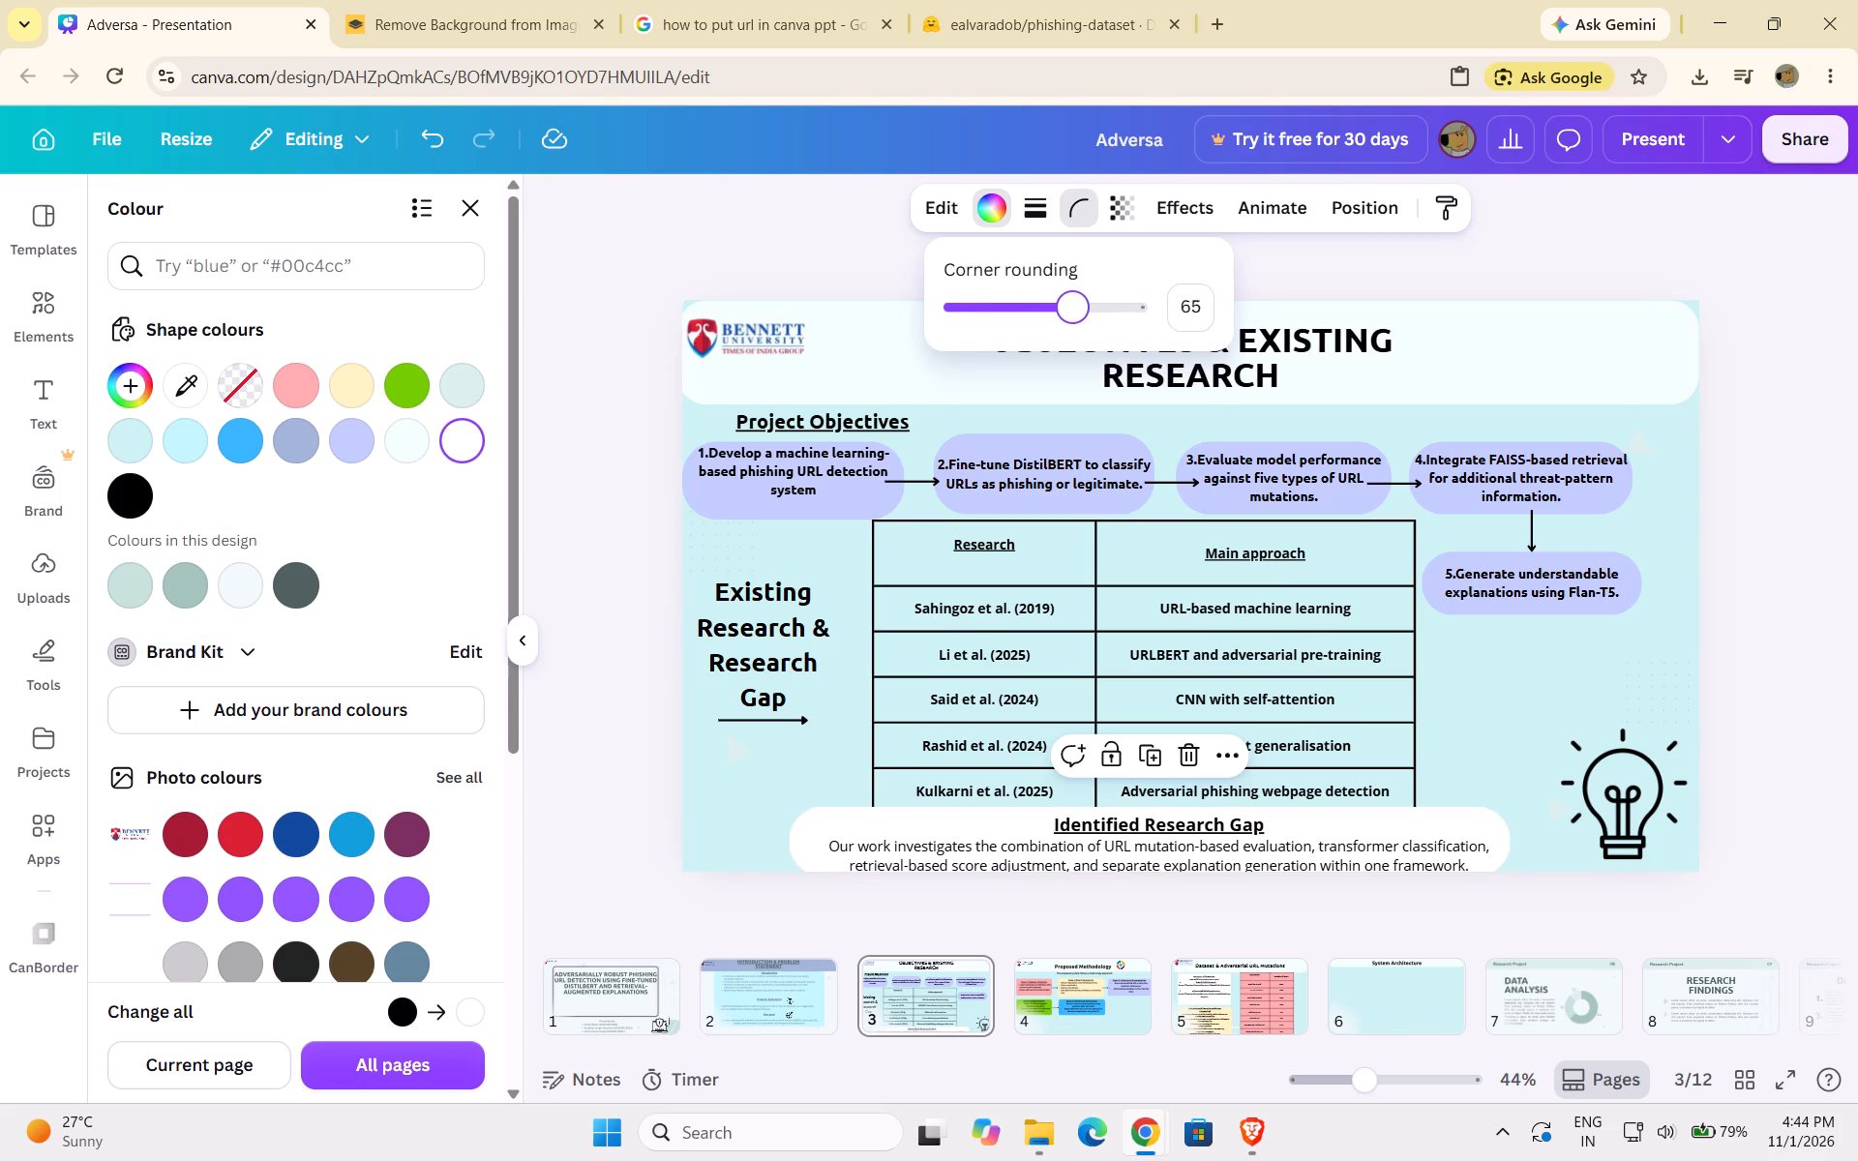
left_click_drag(1075, 309, 1105, 309)
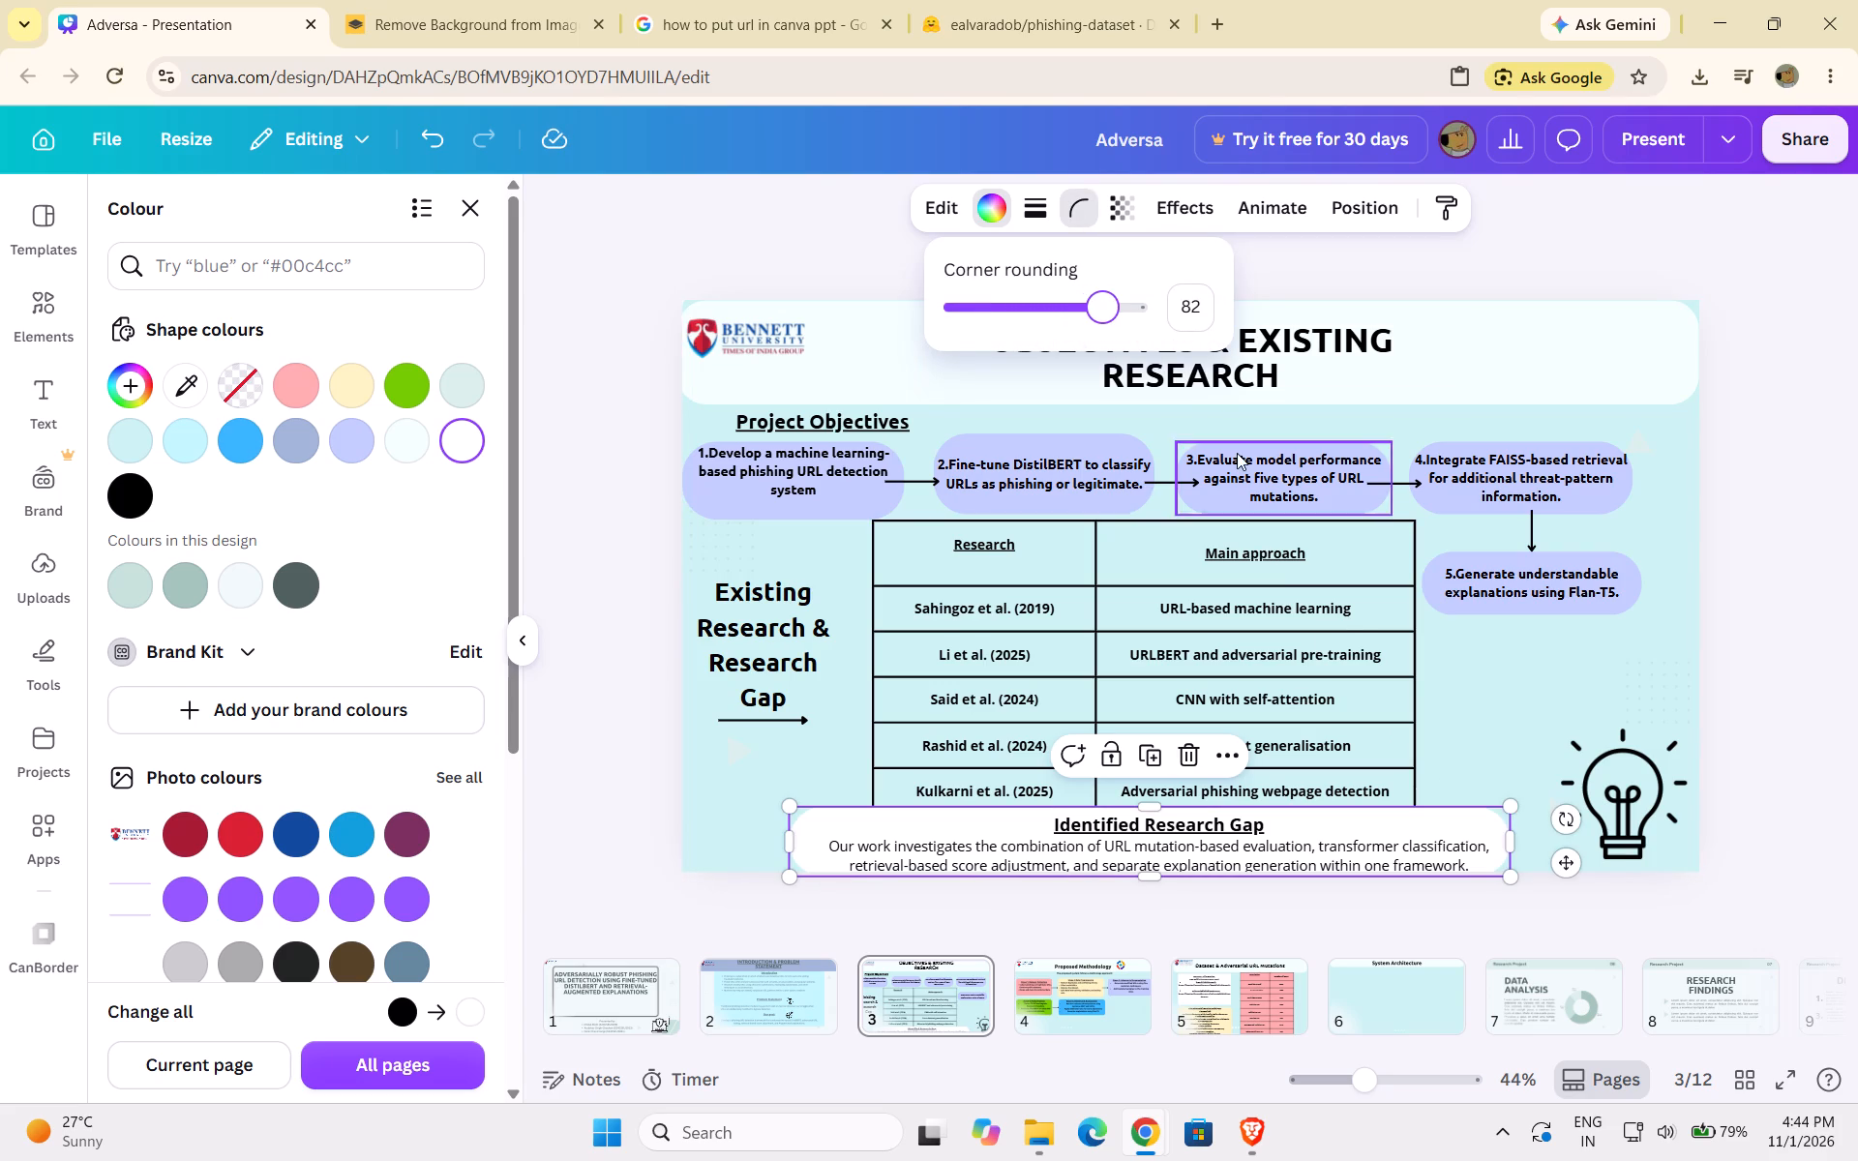
left_click(1480, 710)
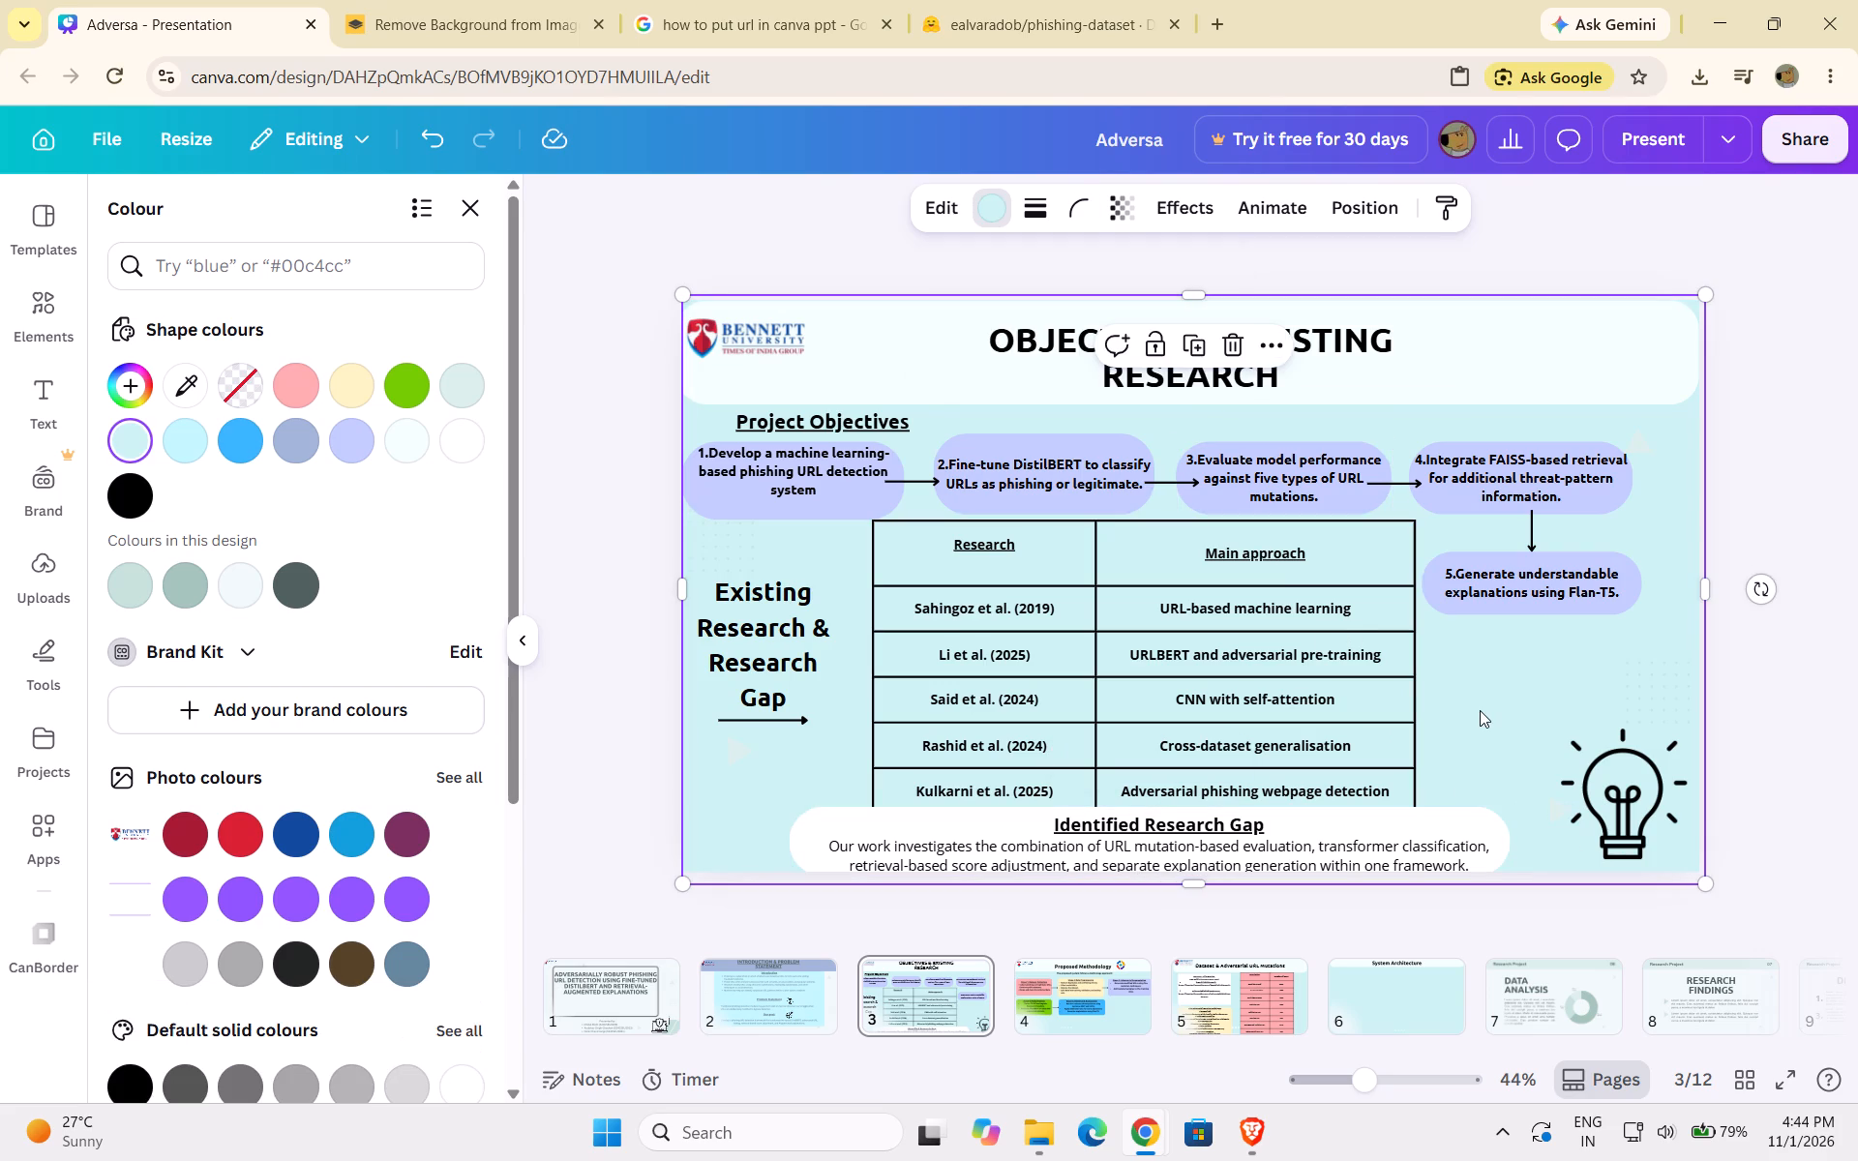
Shift the Identified Research Gap text slightly up and to the left so it fits inside the rounded white box.
left_click_drag(1474, 829, 1482, 831)
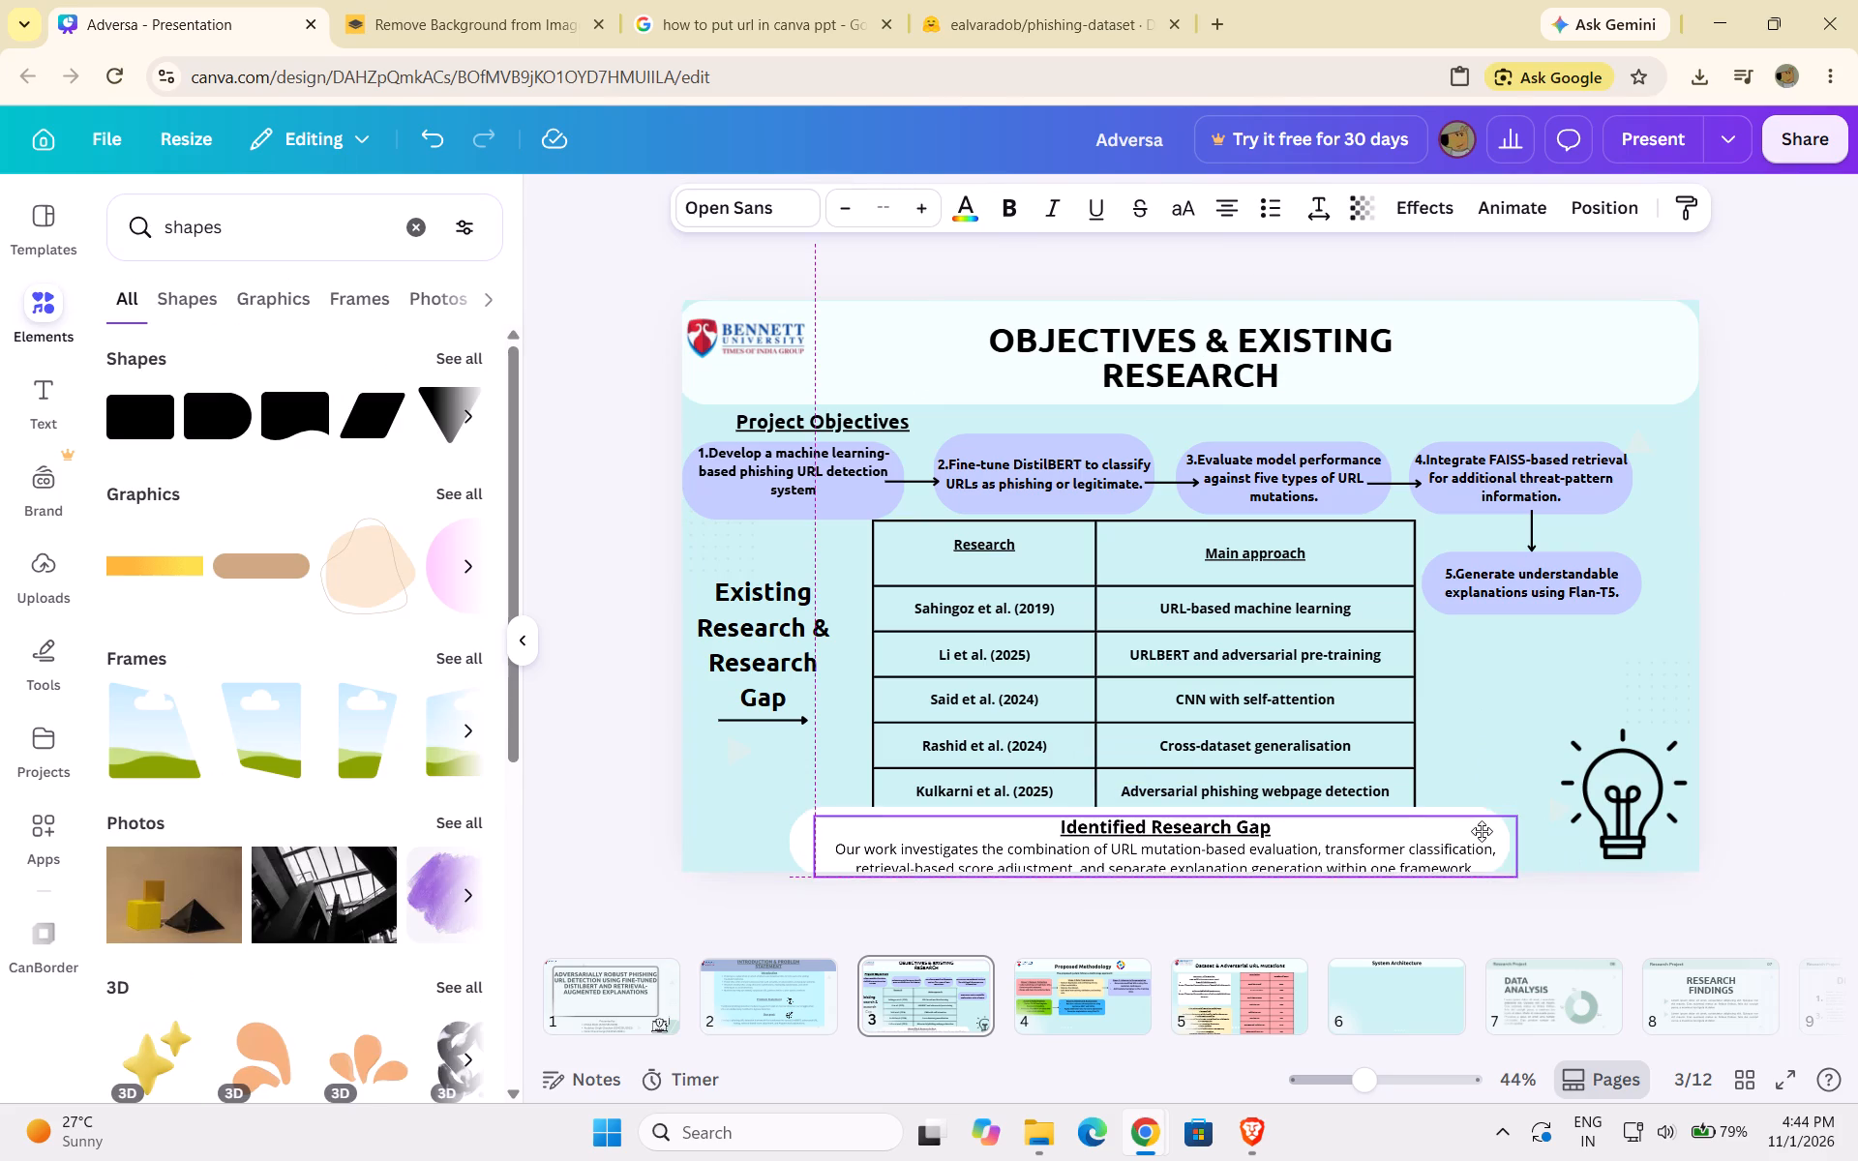
left_click_drag(1482, 831, 1462, 823)
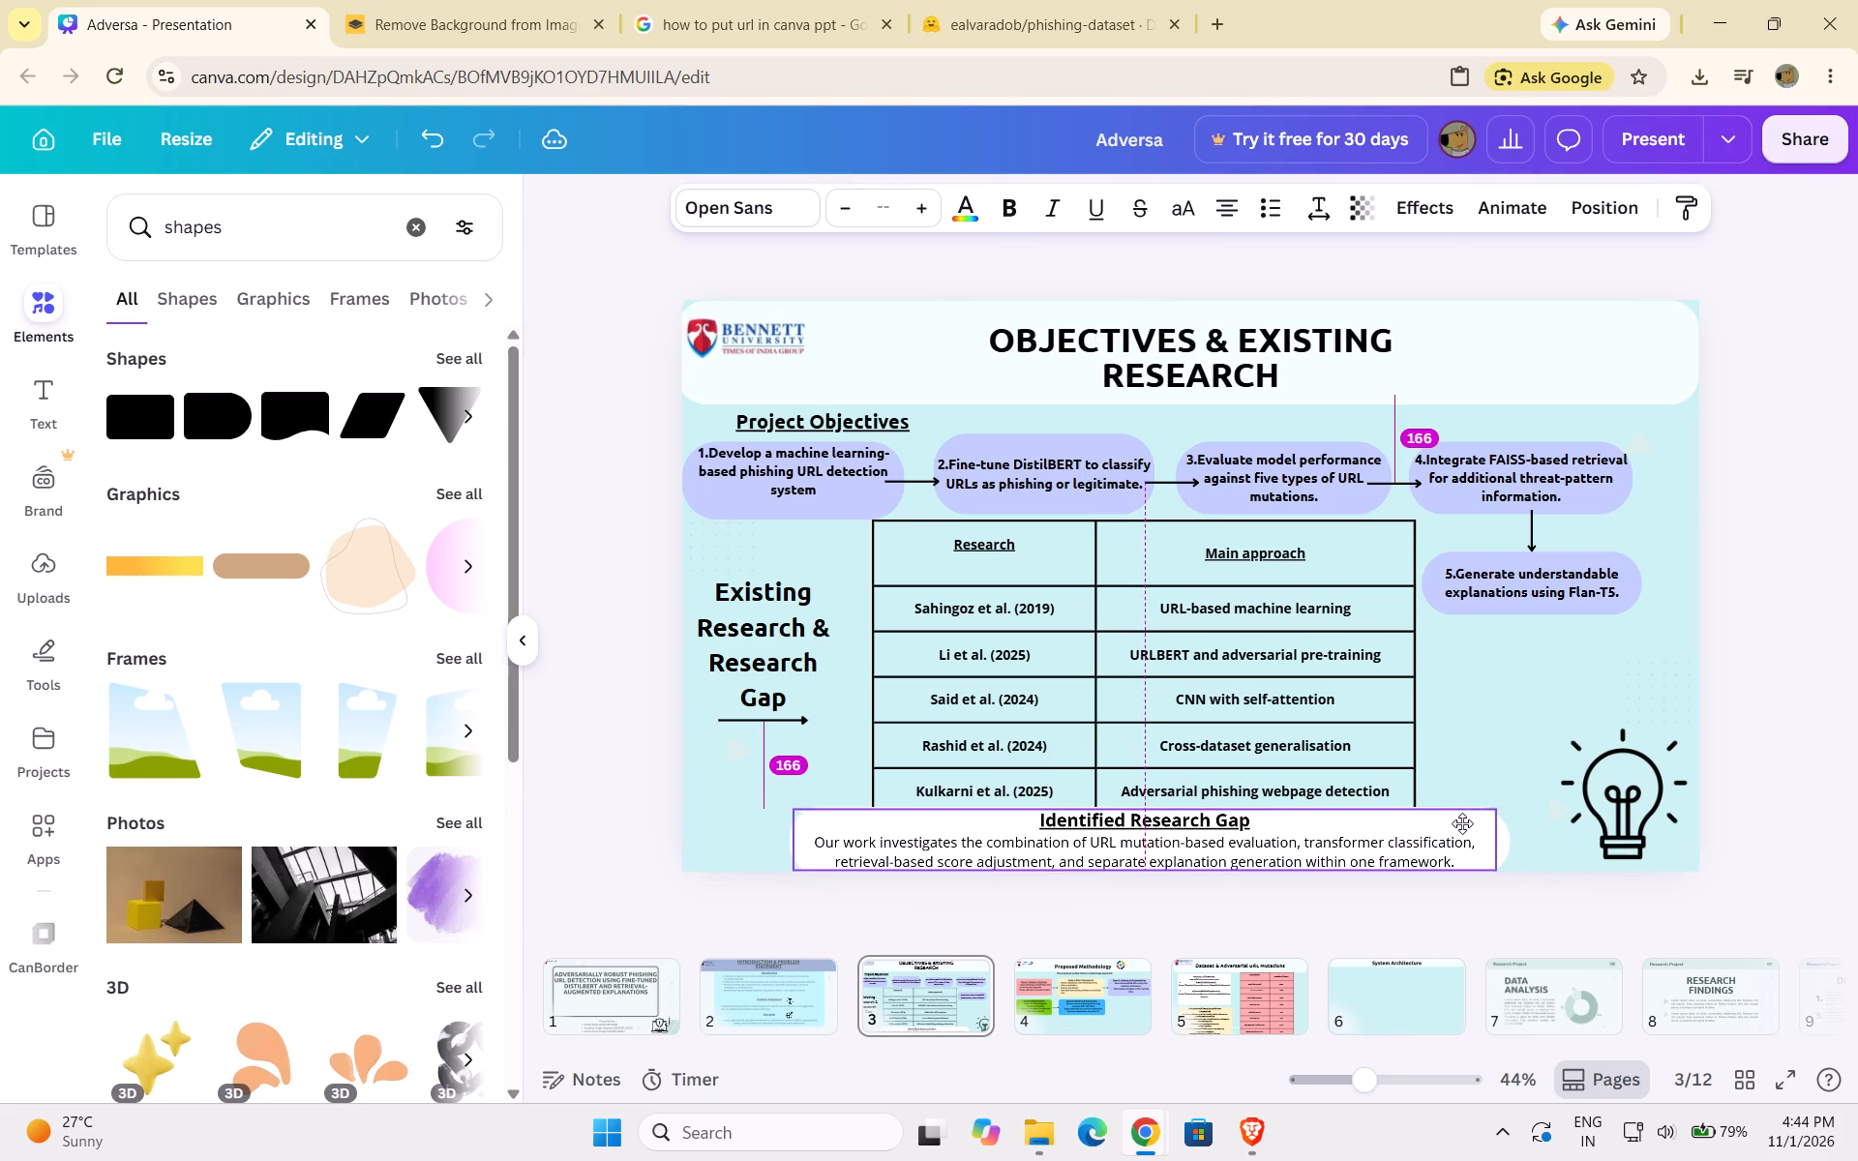
left_click_drag(1462, 823, 1461, 822)
Look back over the slides between Objectives & Existing Research and System Architecture, ending on the System Architecture slide.
left_click(1388, 988)
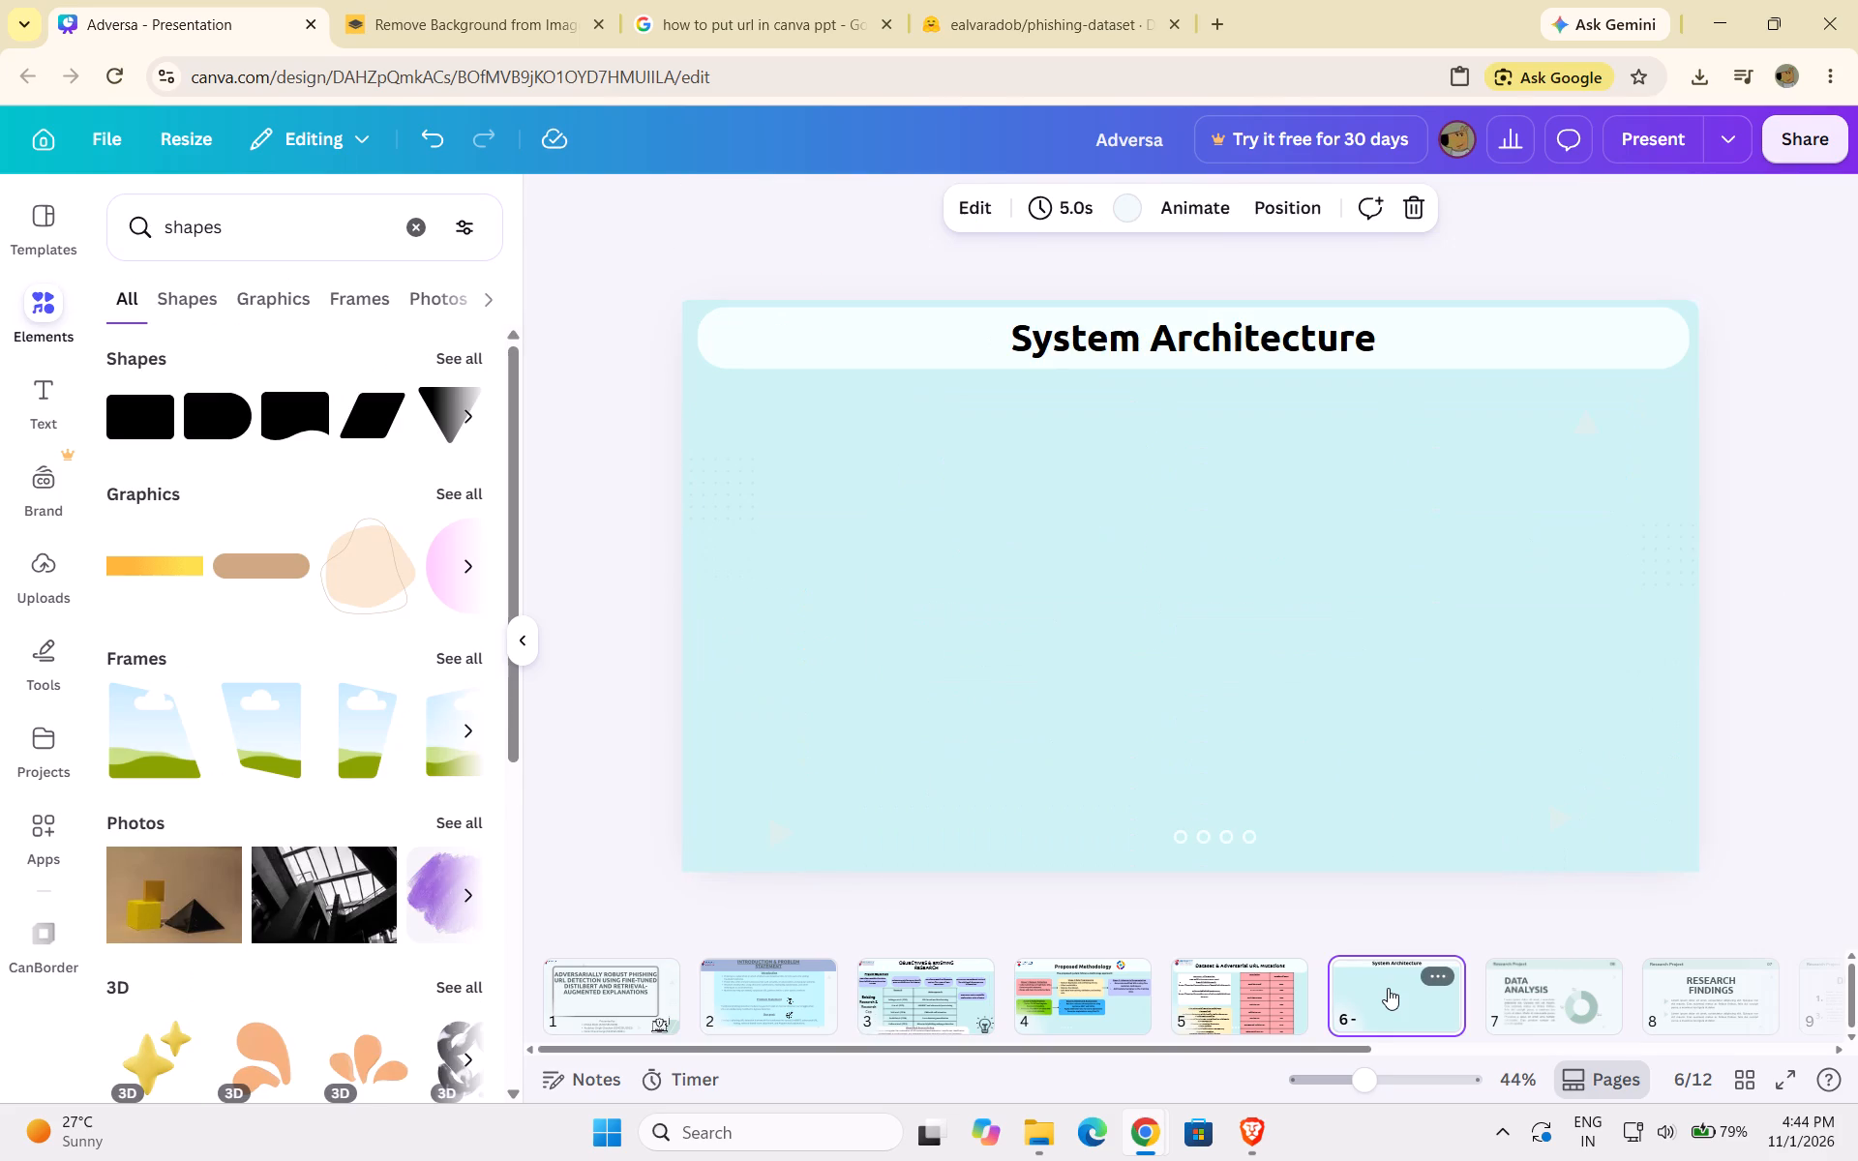
left_click(1273, 997)
left_click(1120, 1008)
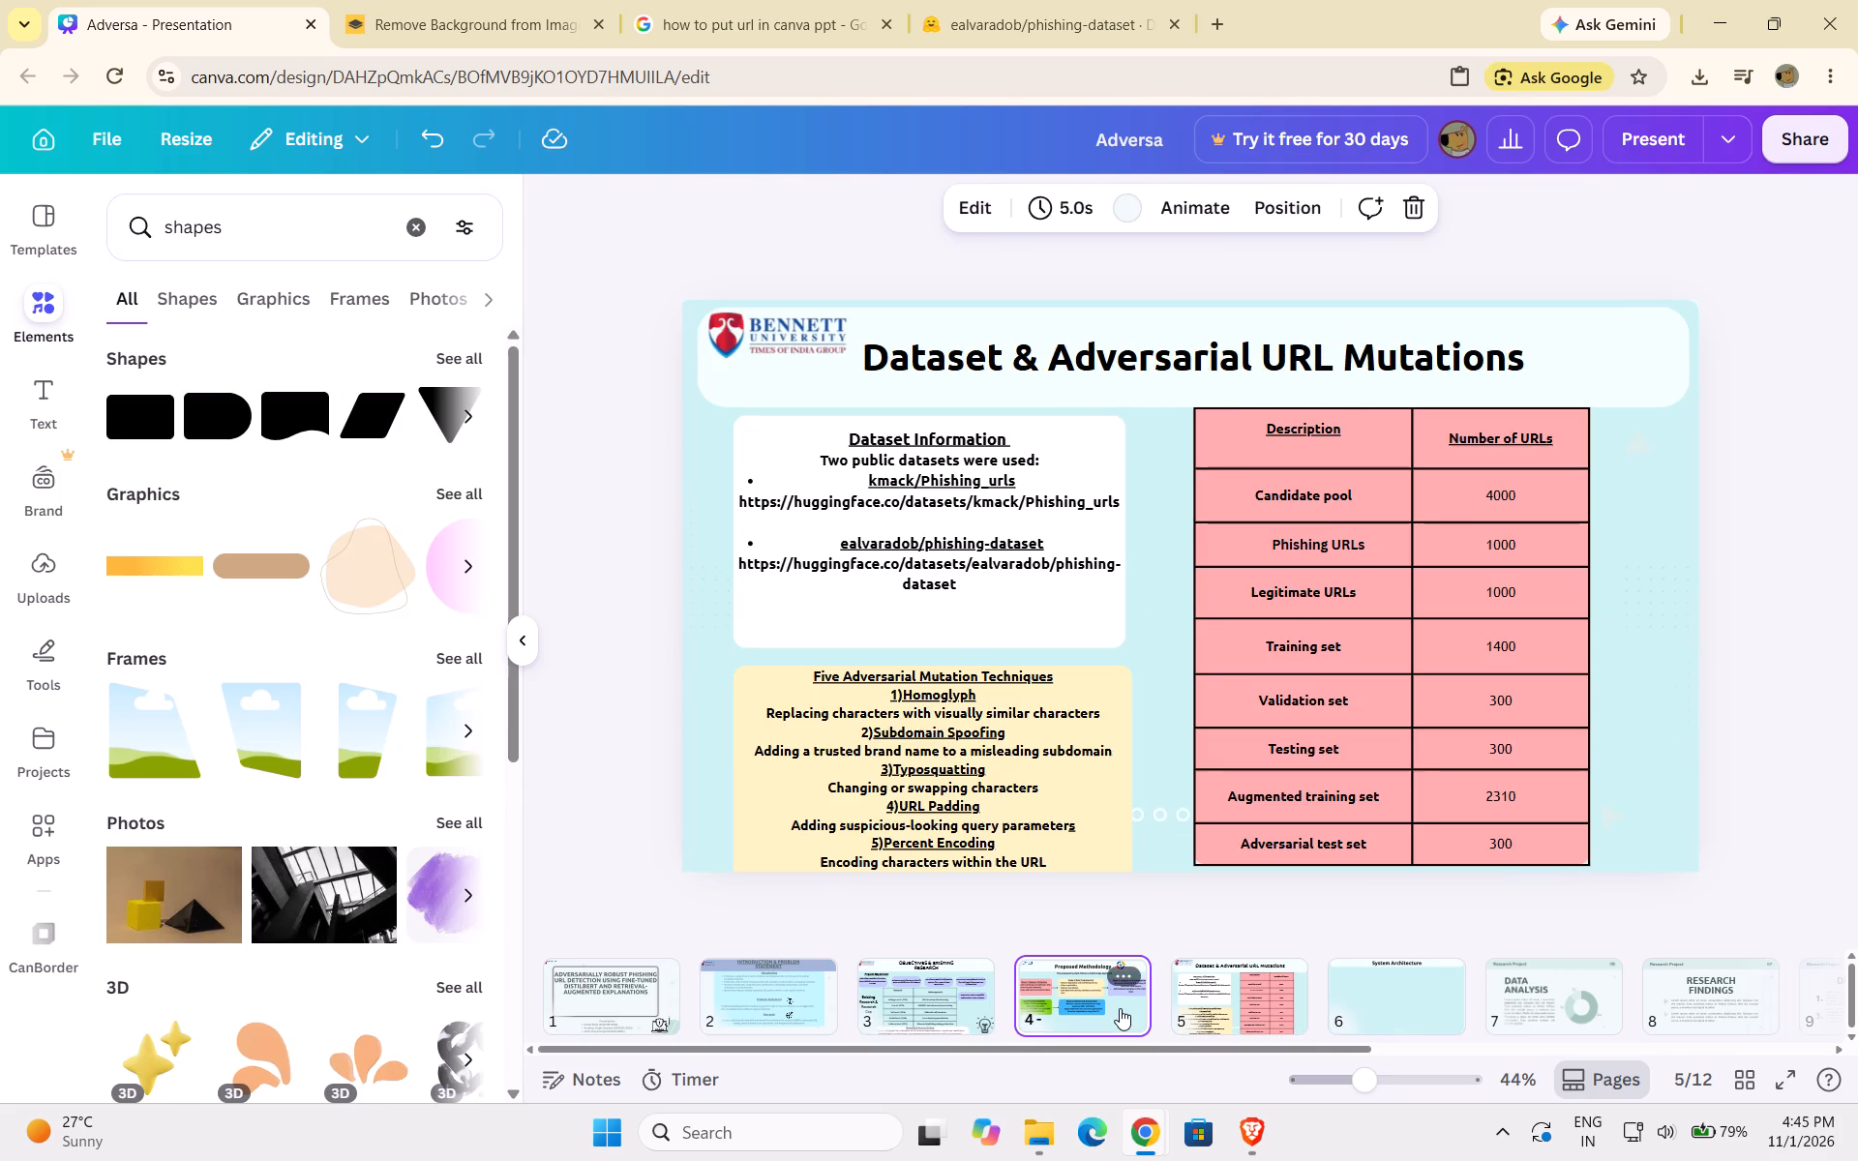
left_click(916, 988)
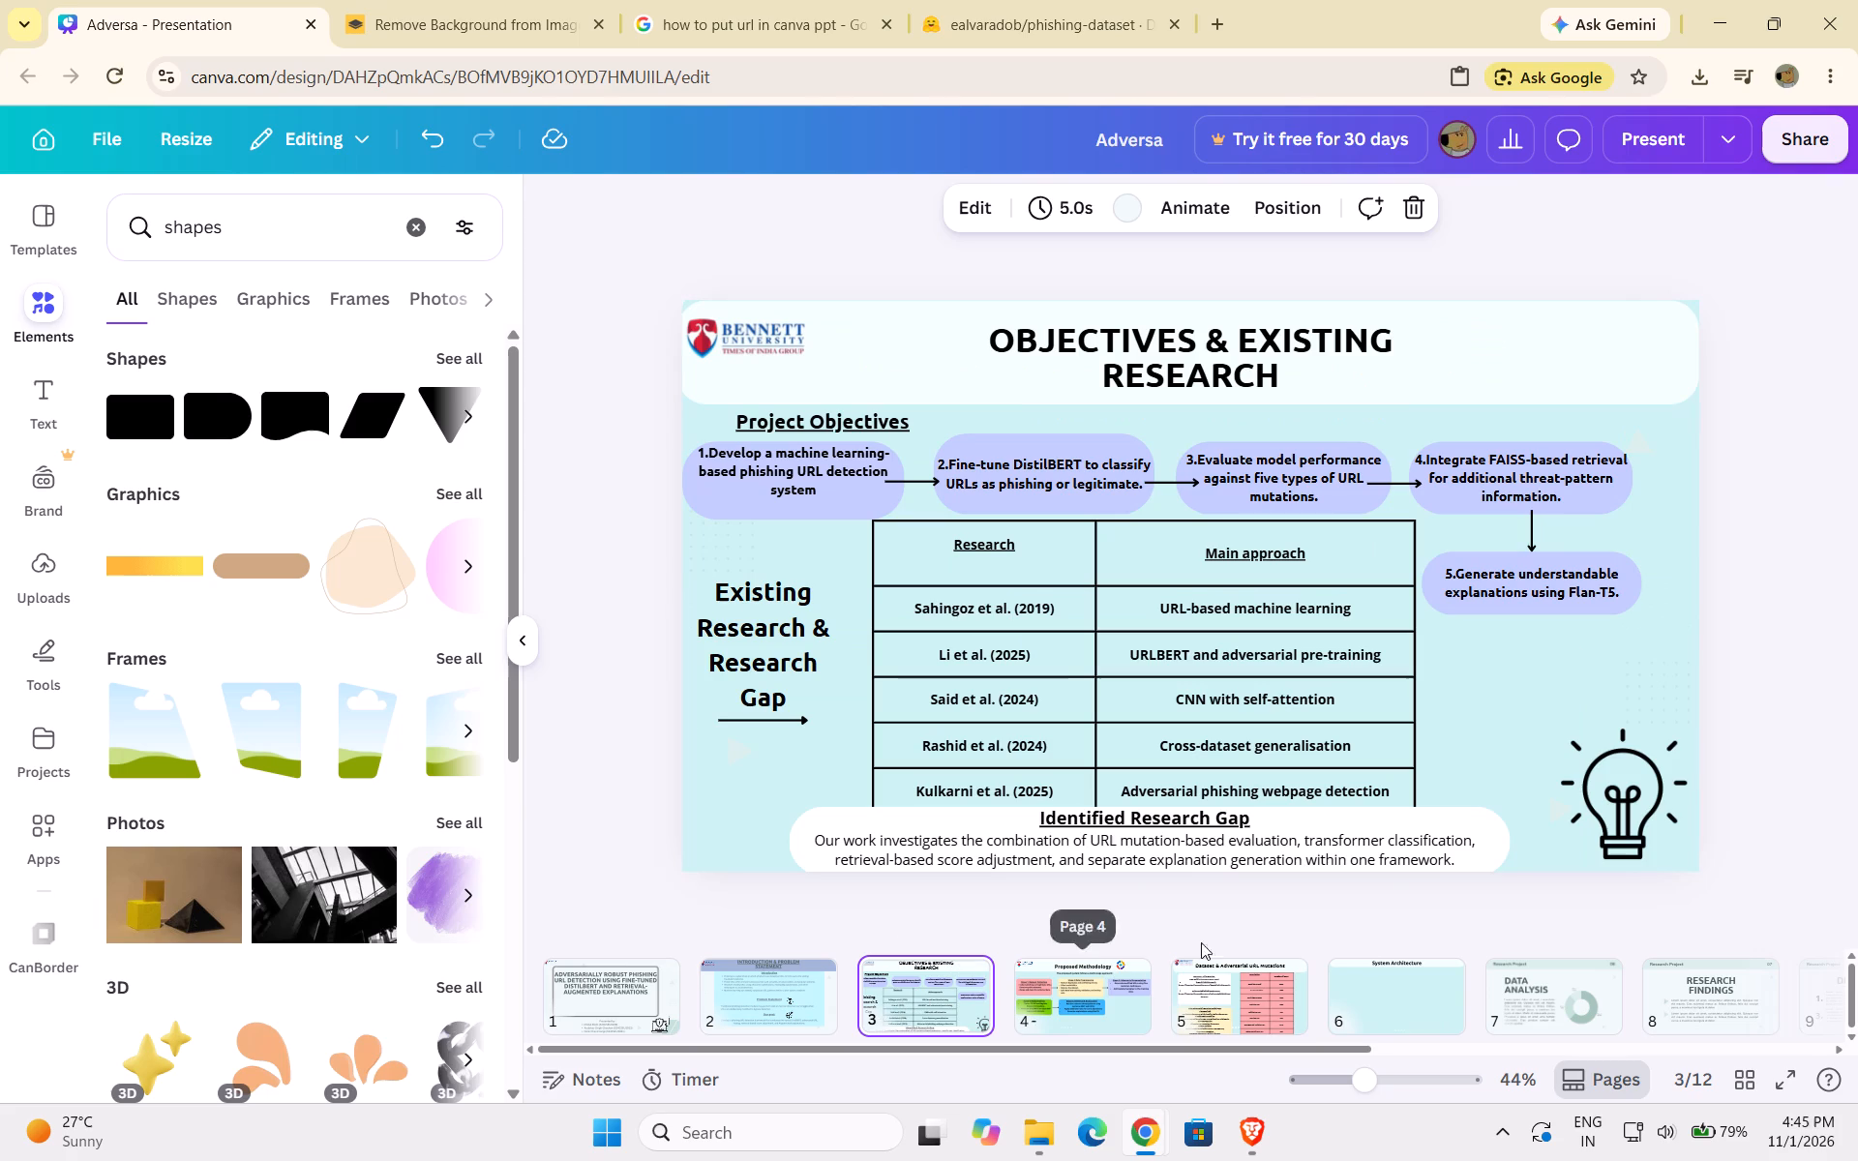
left_click(1403, 964)
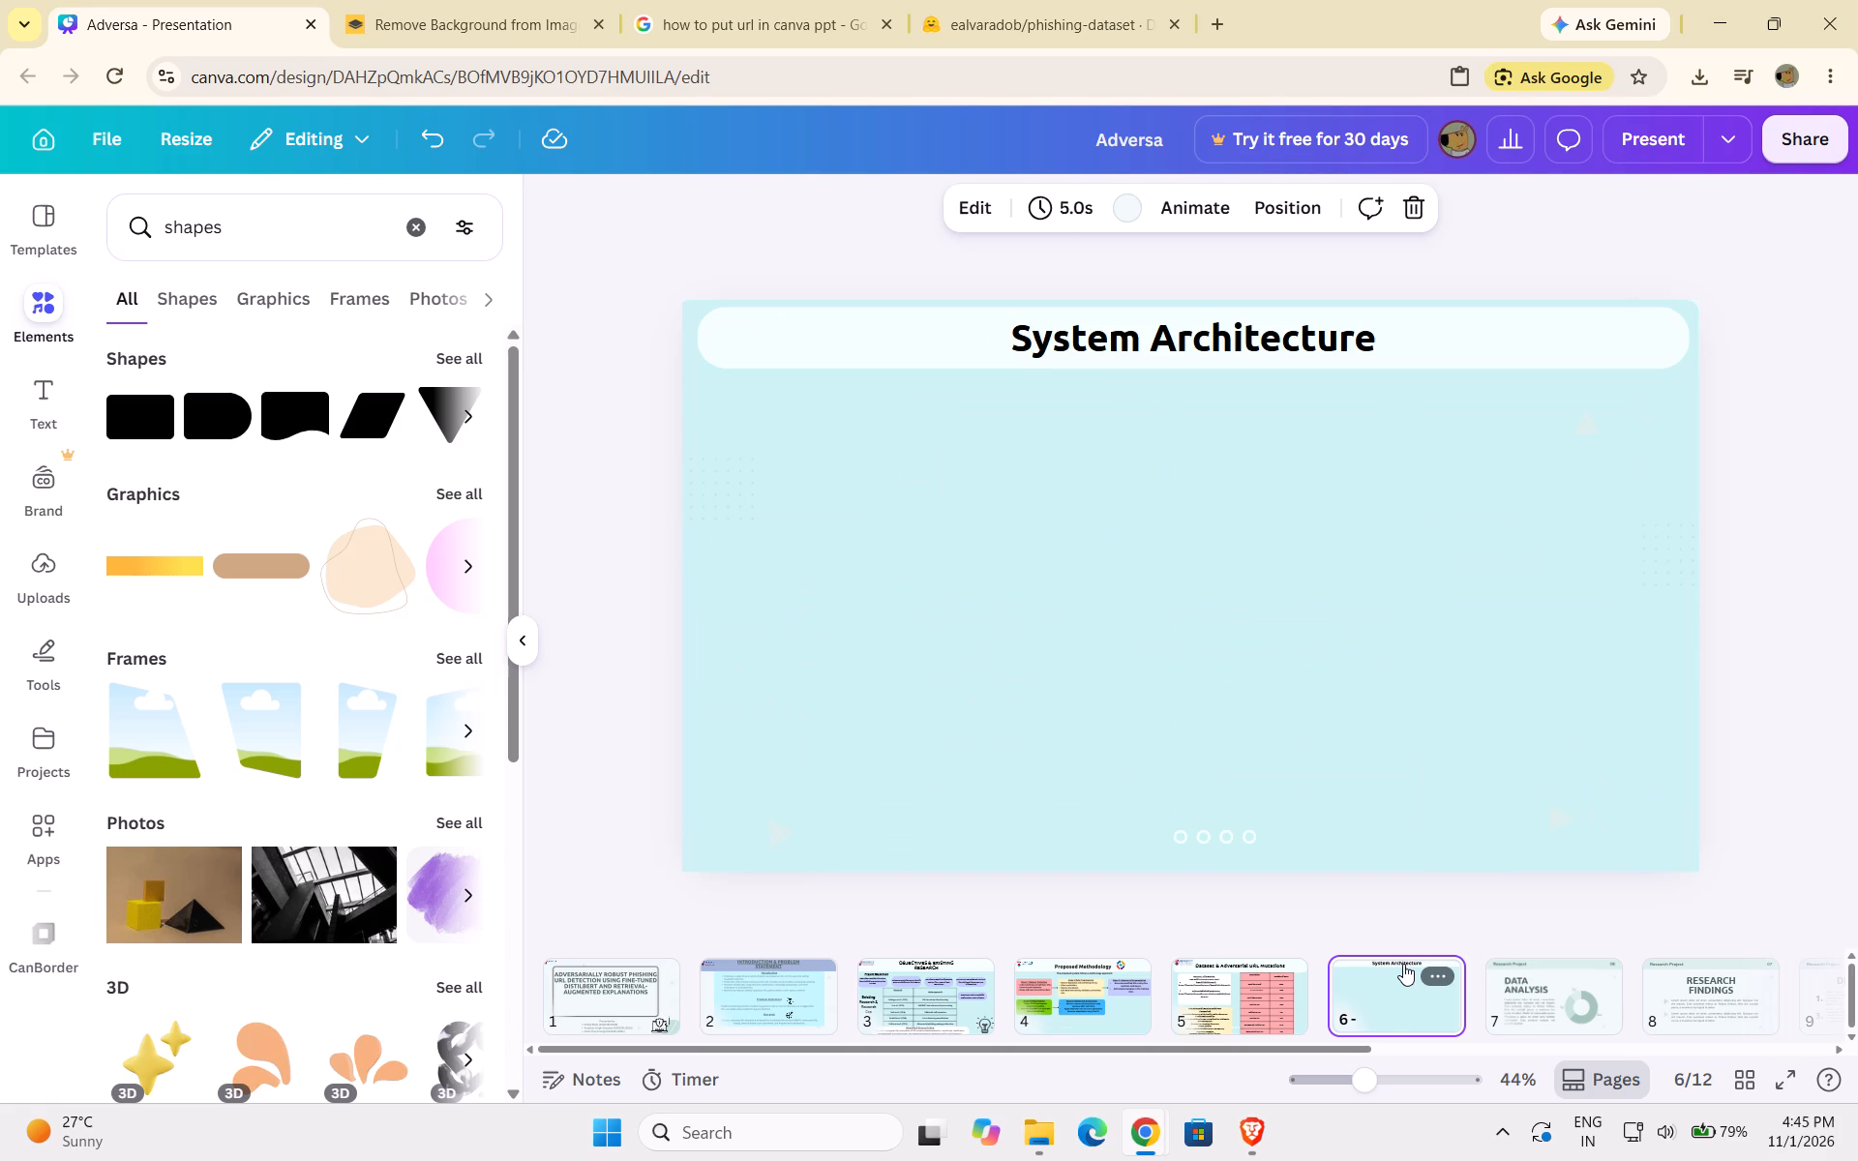
Switch to the ChatGPT window and read the suggested Proposed System Architecture diagram through to its Final Output block.
left_click(1130, 1147)
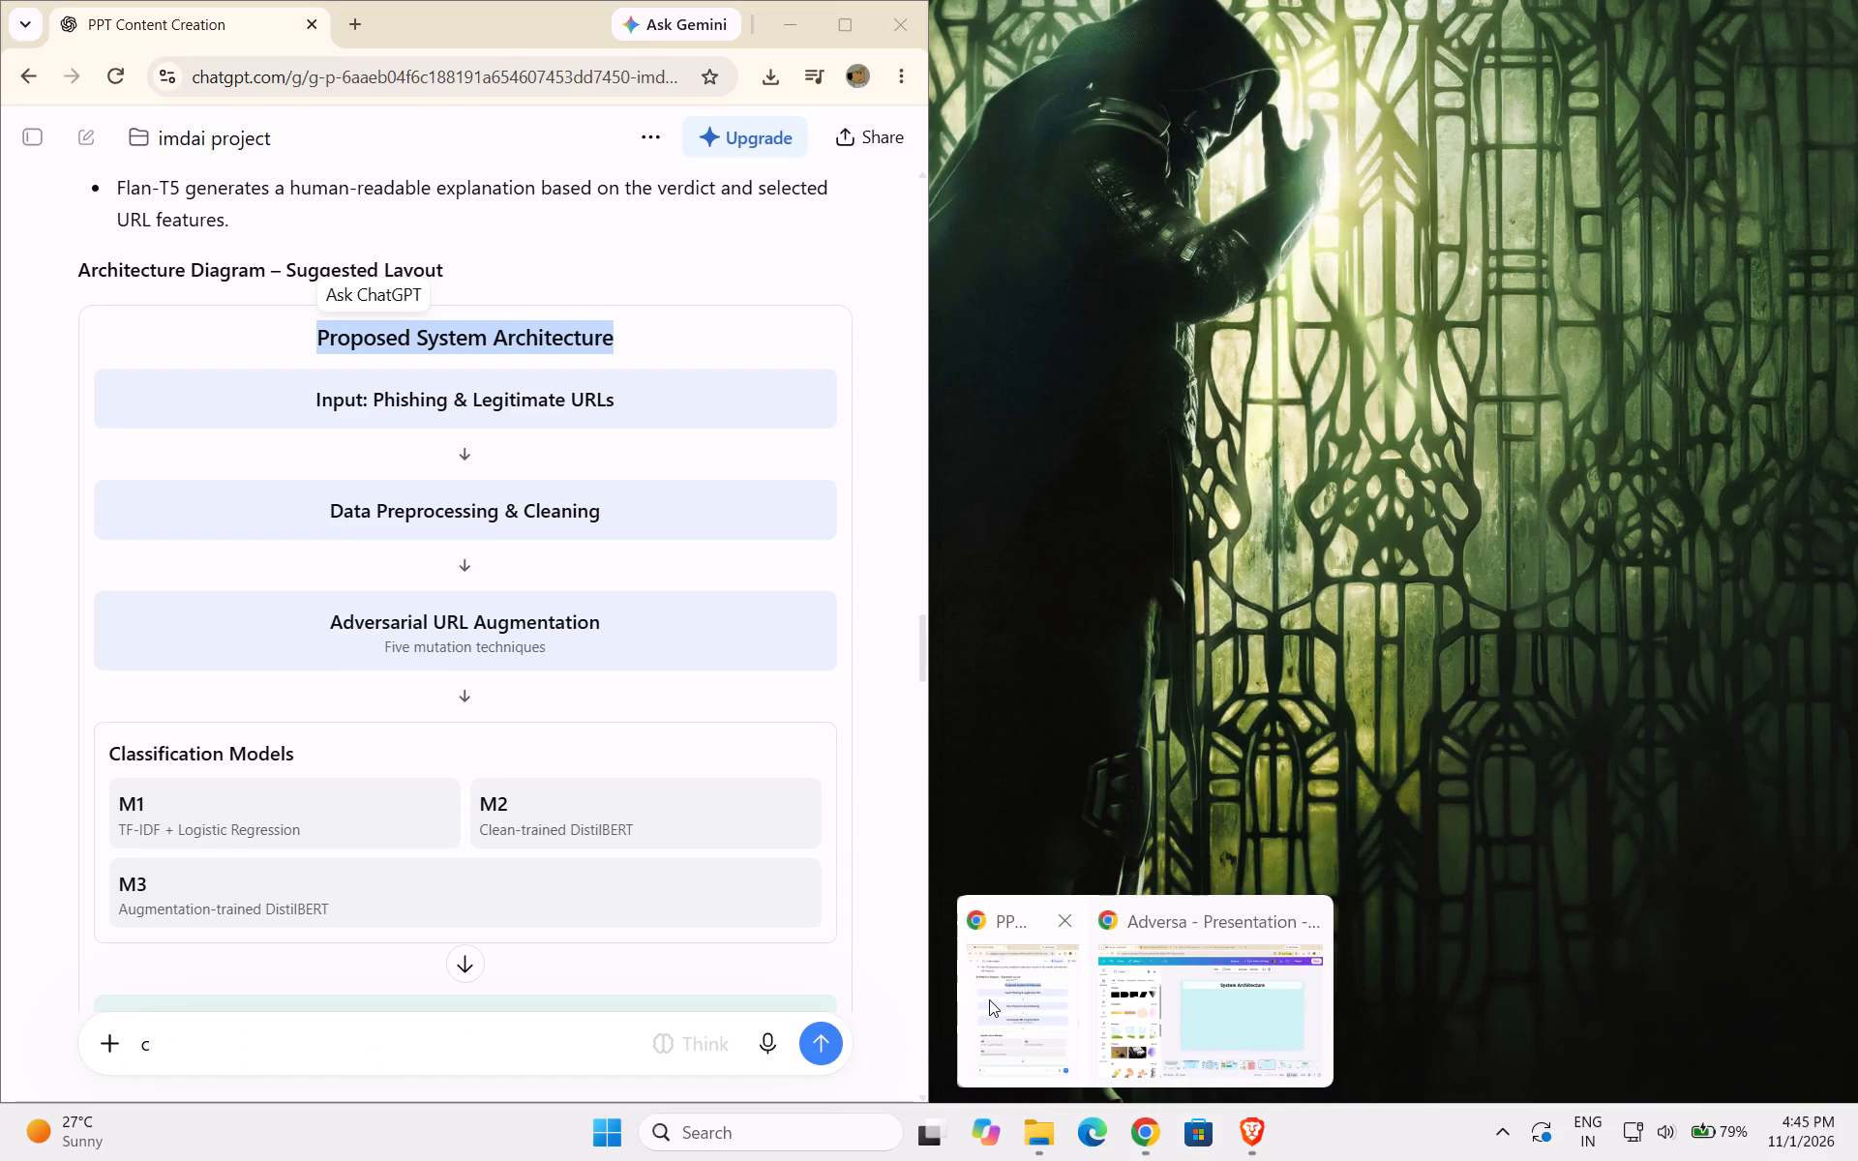
left_click(989, 999)
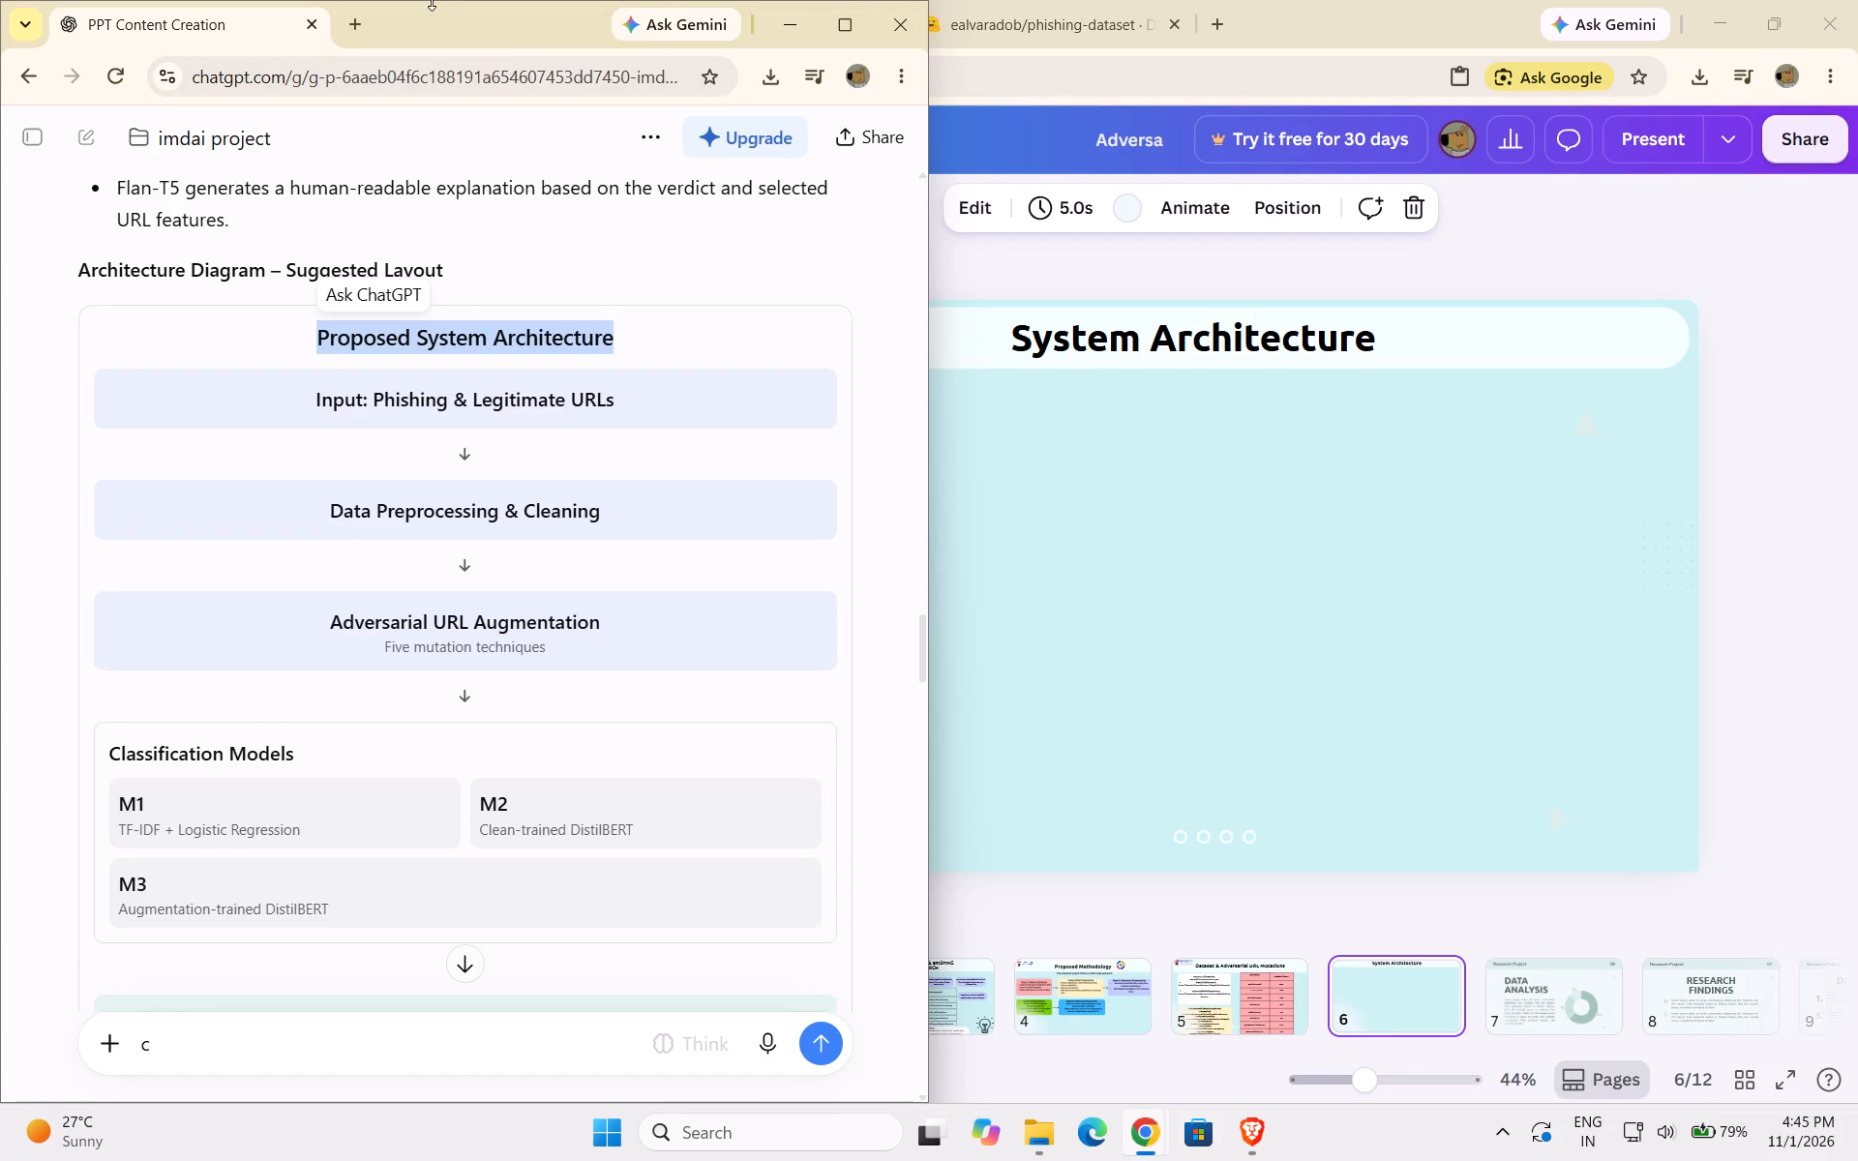
left_click_drag(446, 23, 476, 0)
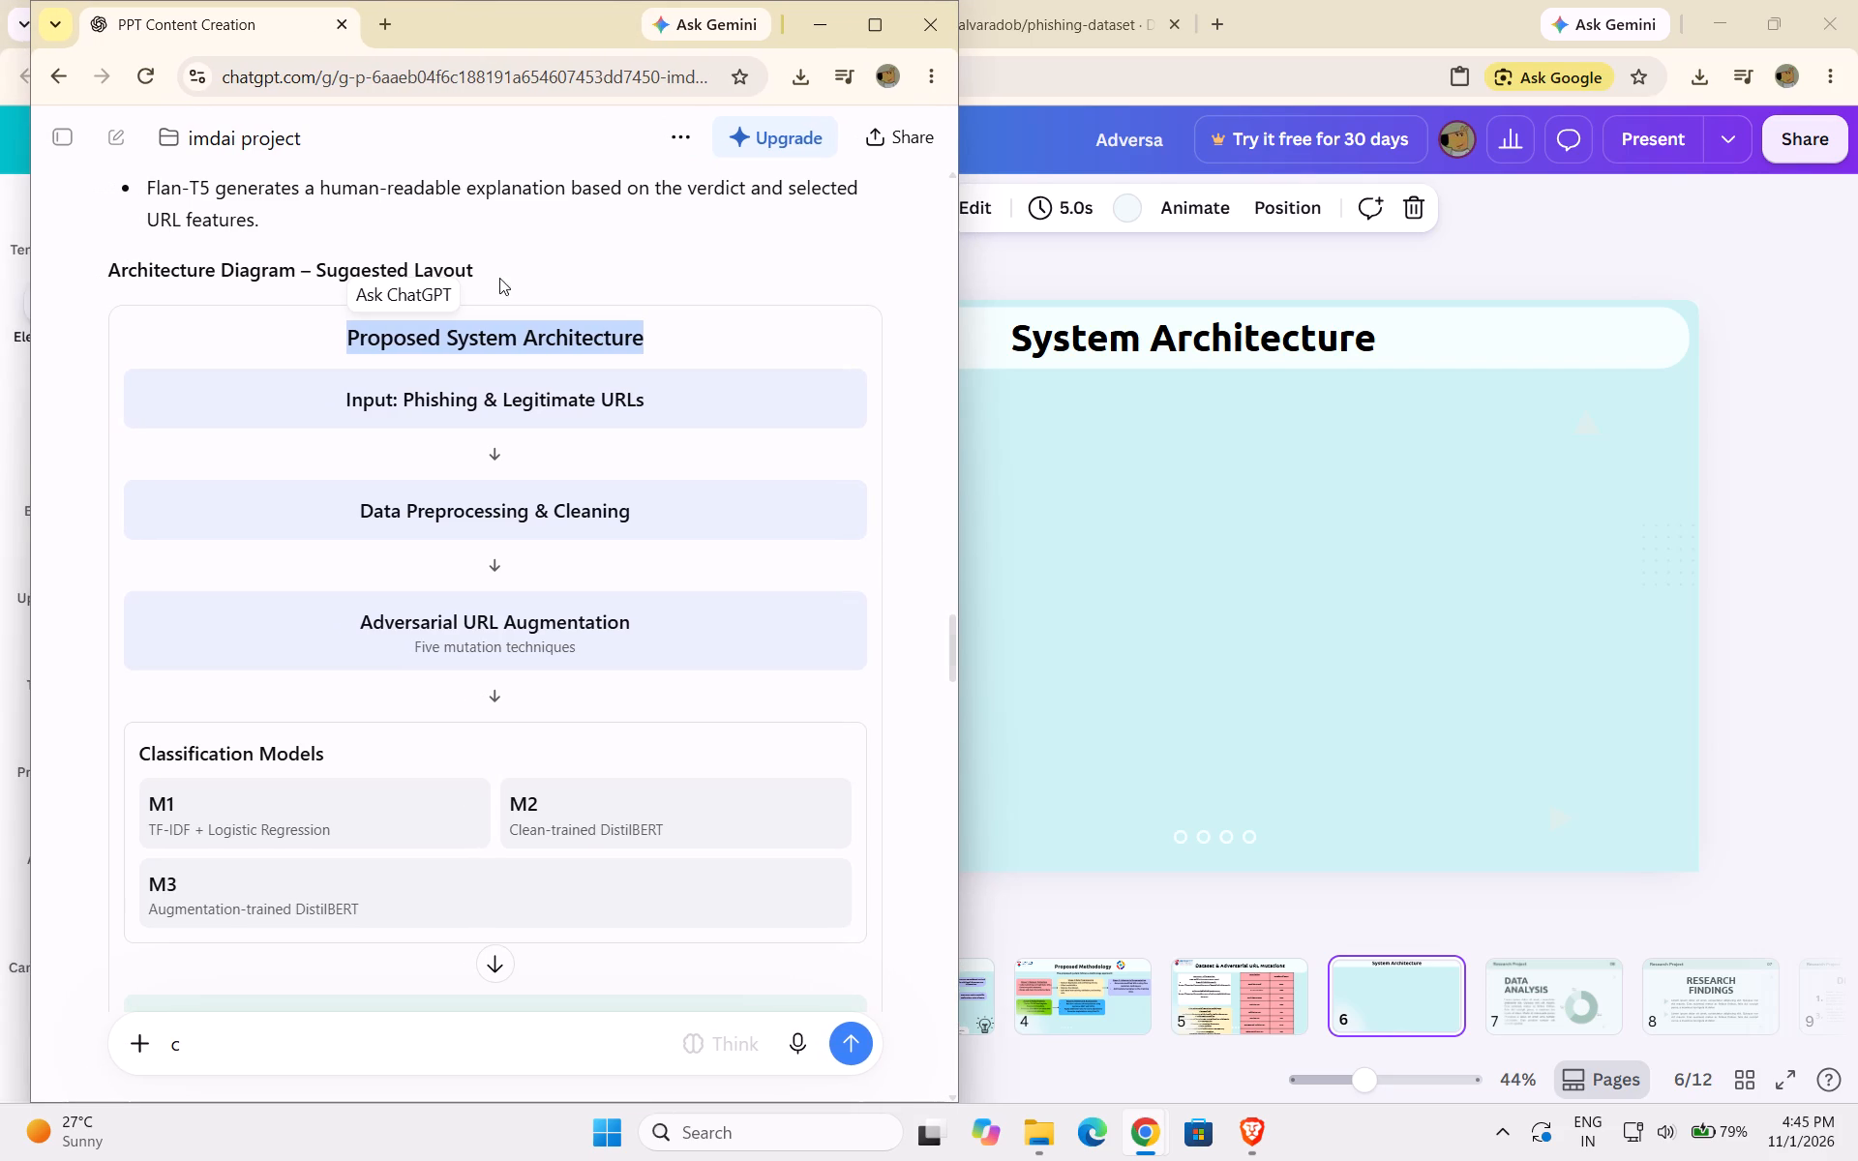
left_click_drag(951, 622, 951, 637)
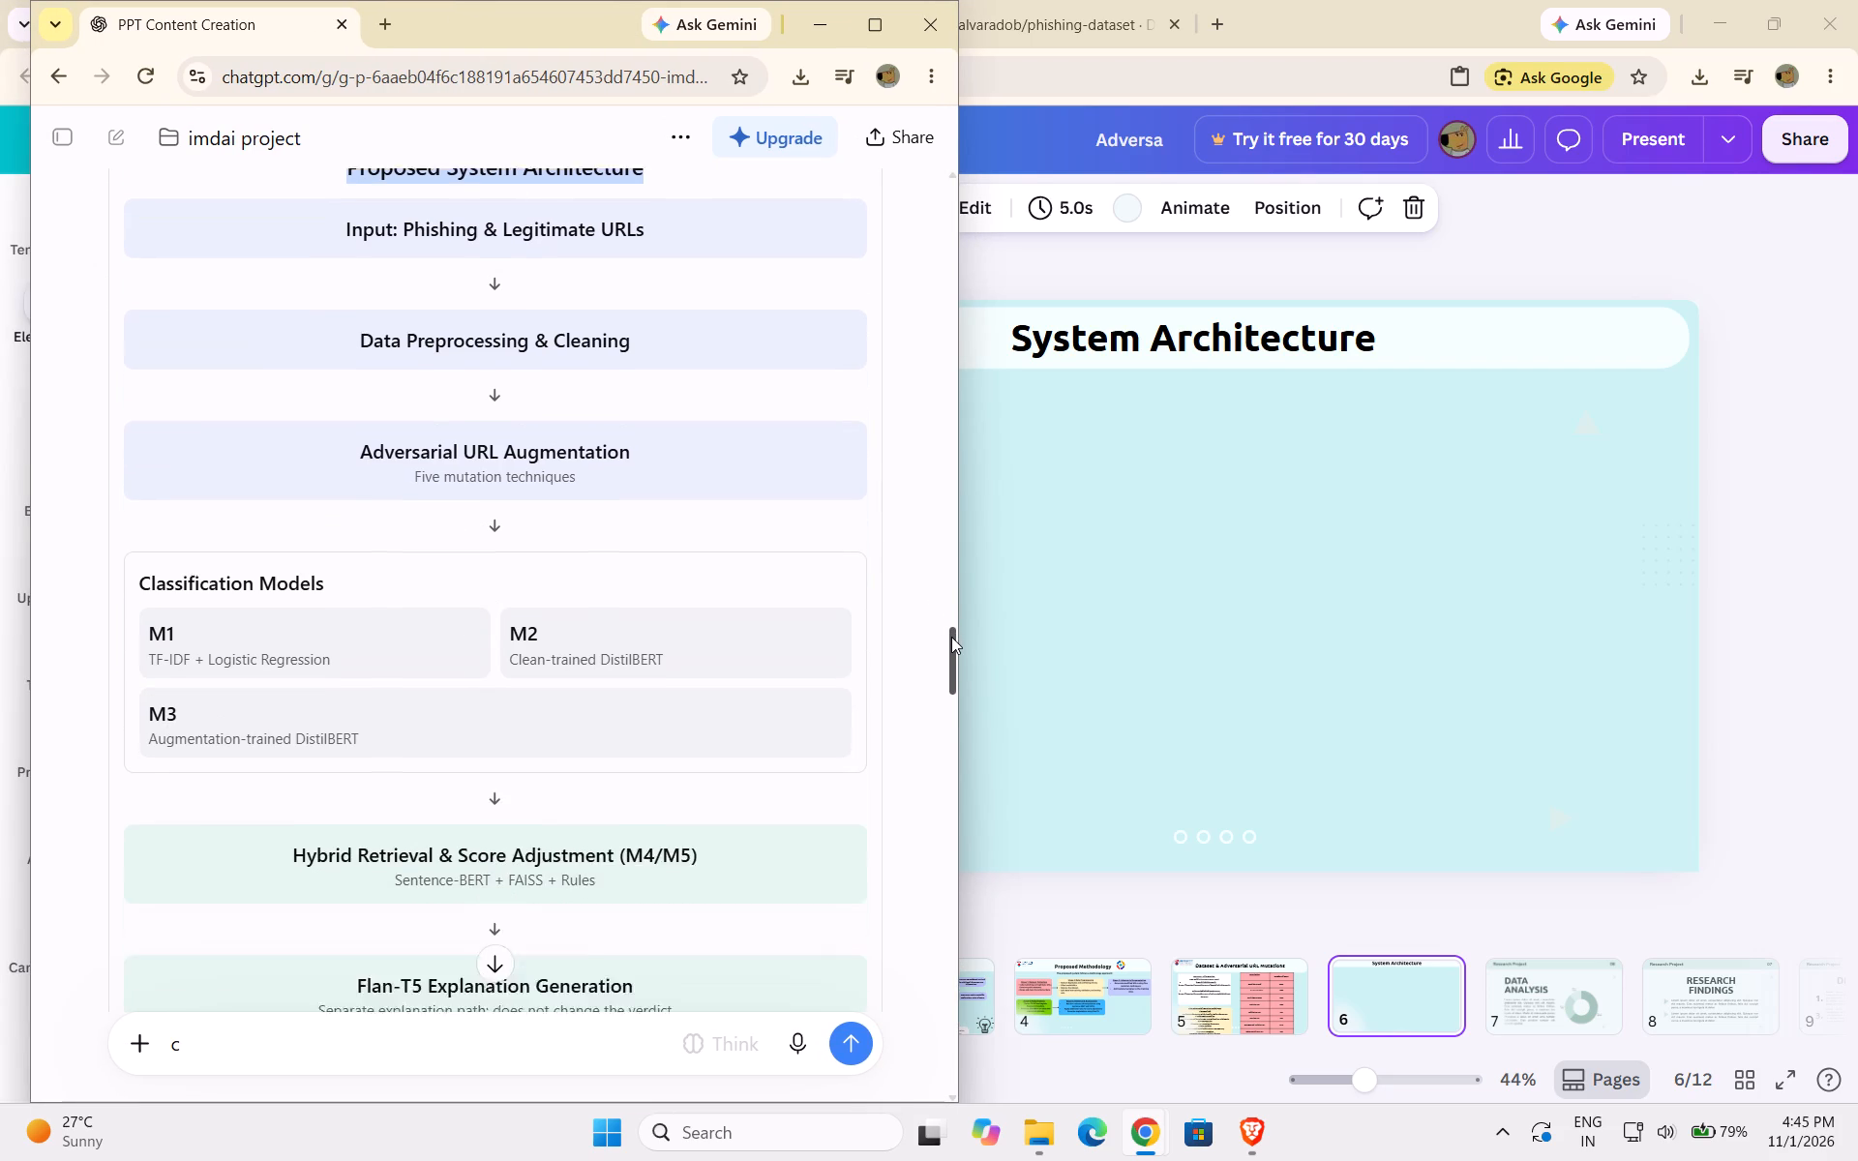
left_click_drag(951, 637, 947, 664)
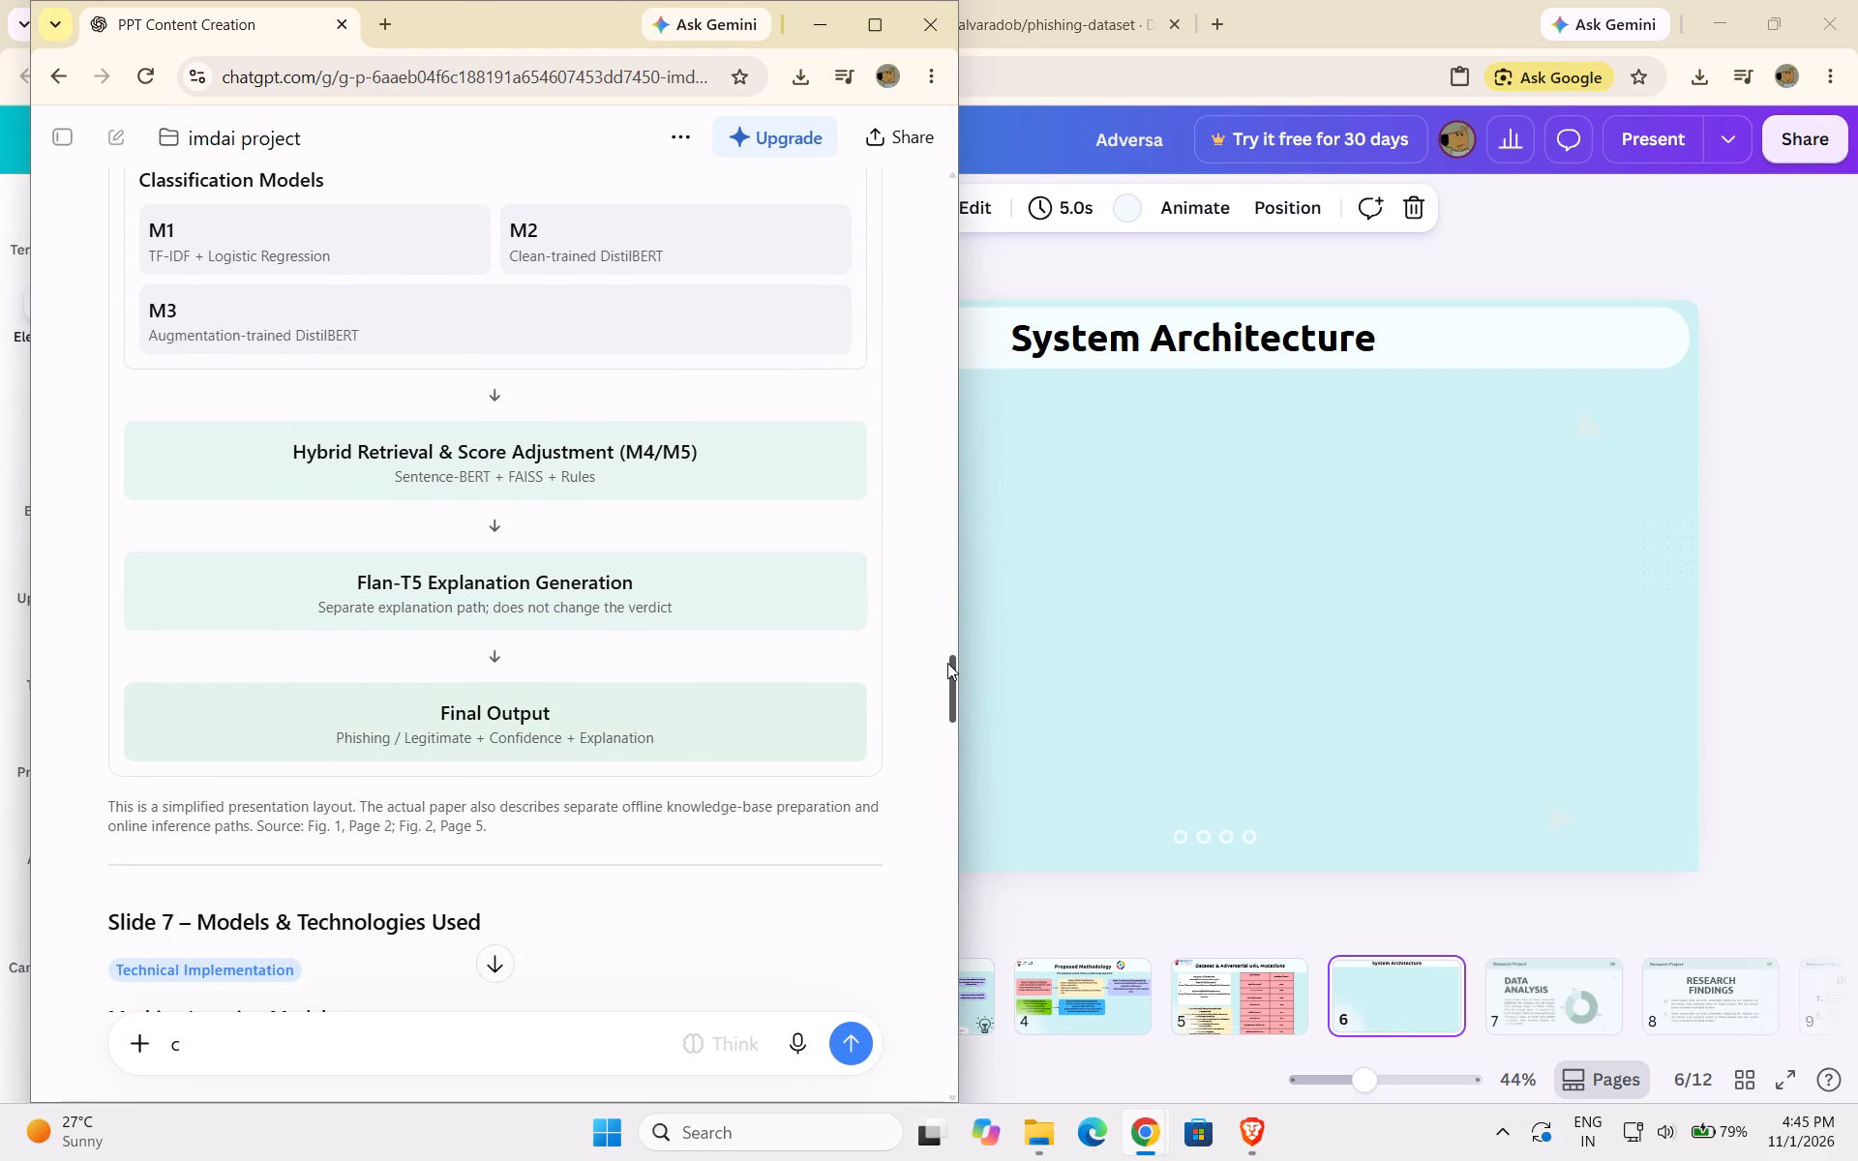
left_click(809, 19)
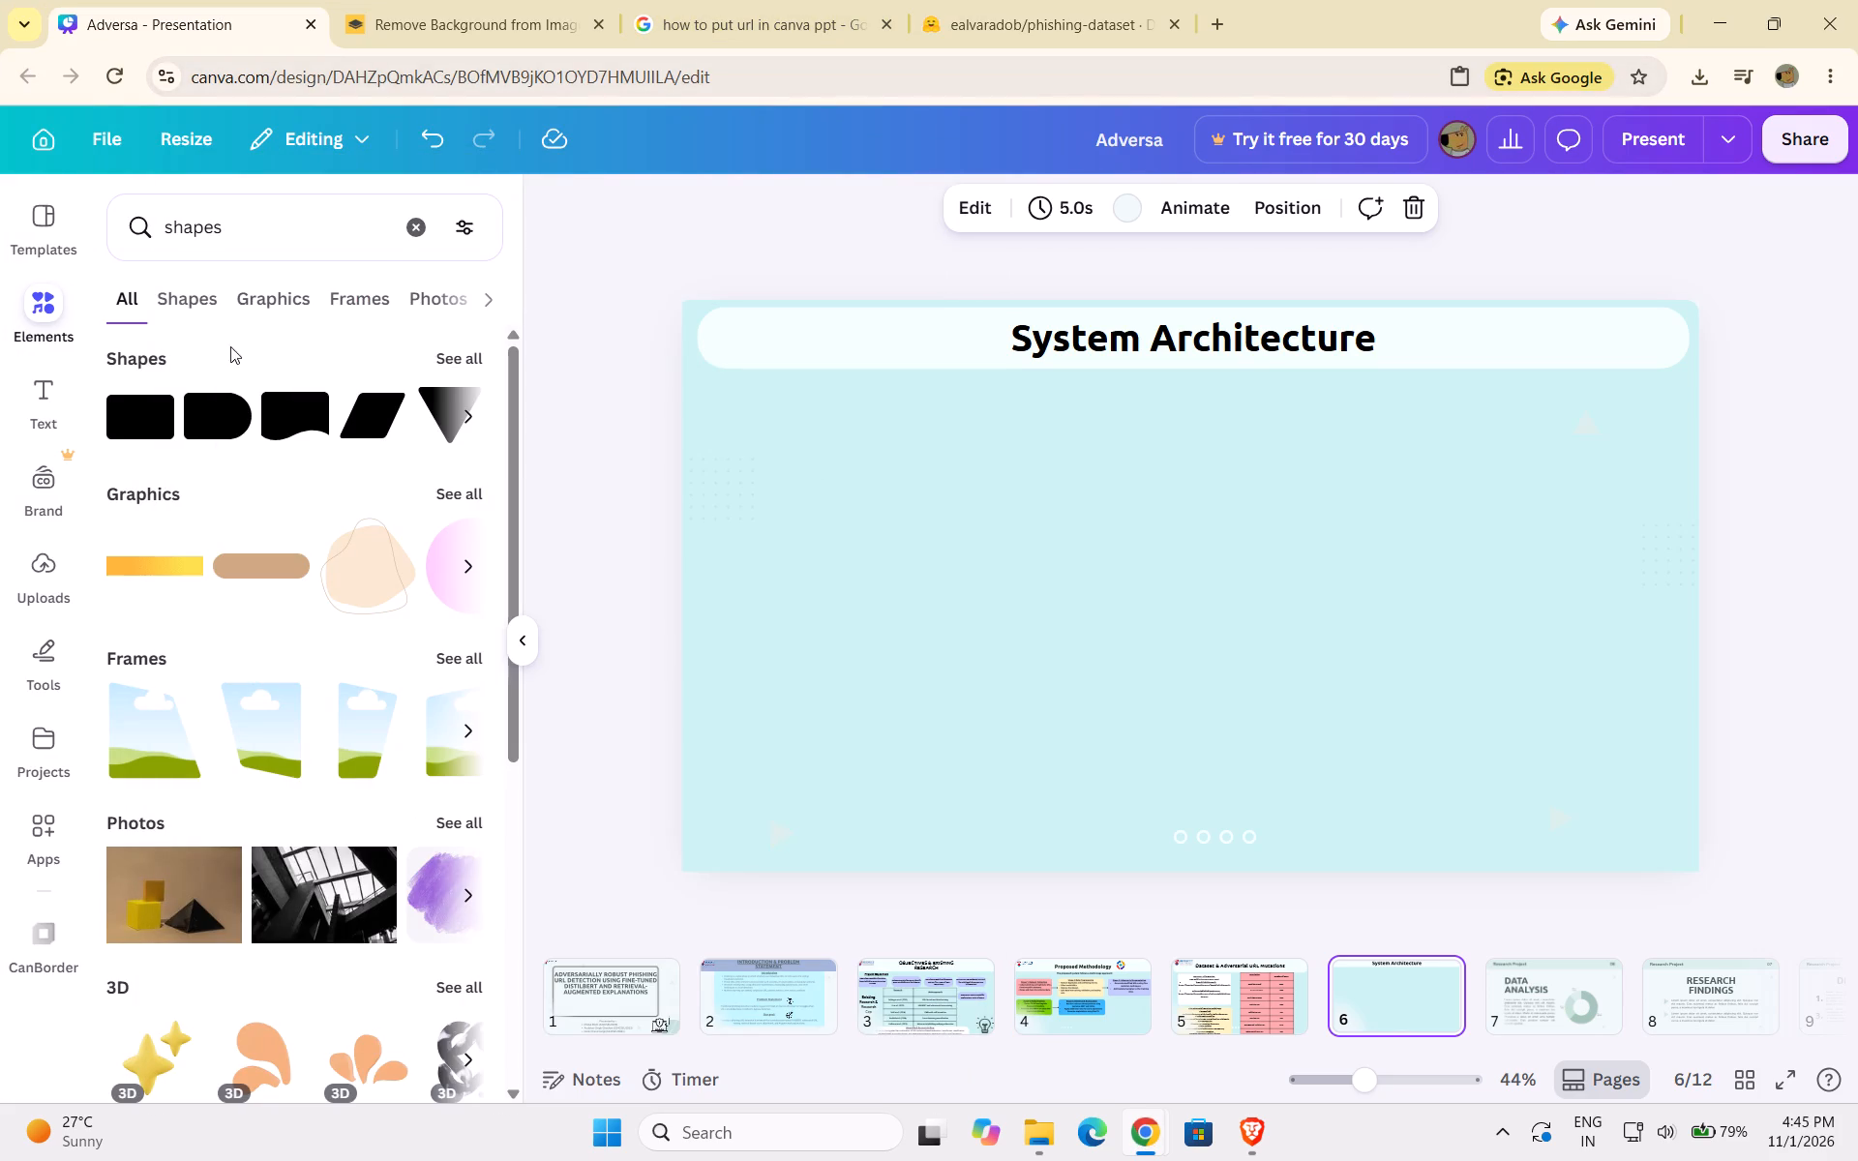
Add a black rounded rectangle and shape it into a bar about 1,075 wide by 107 high, centred below the System Architecture title.
left_click(135, 404)
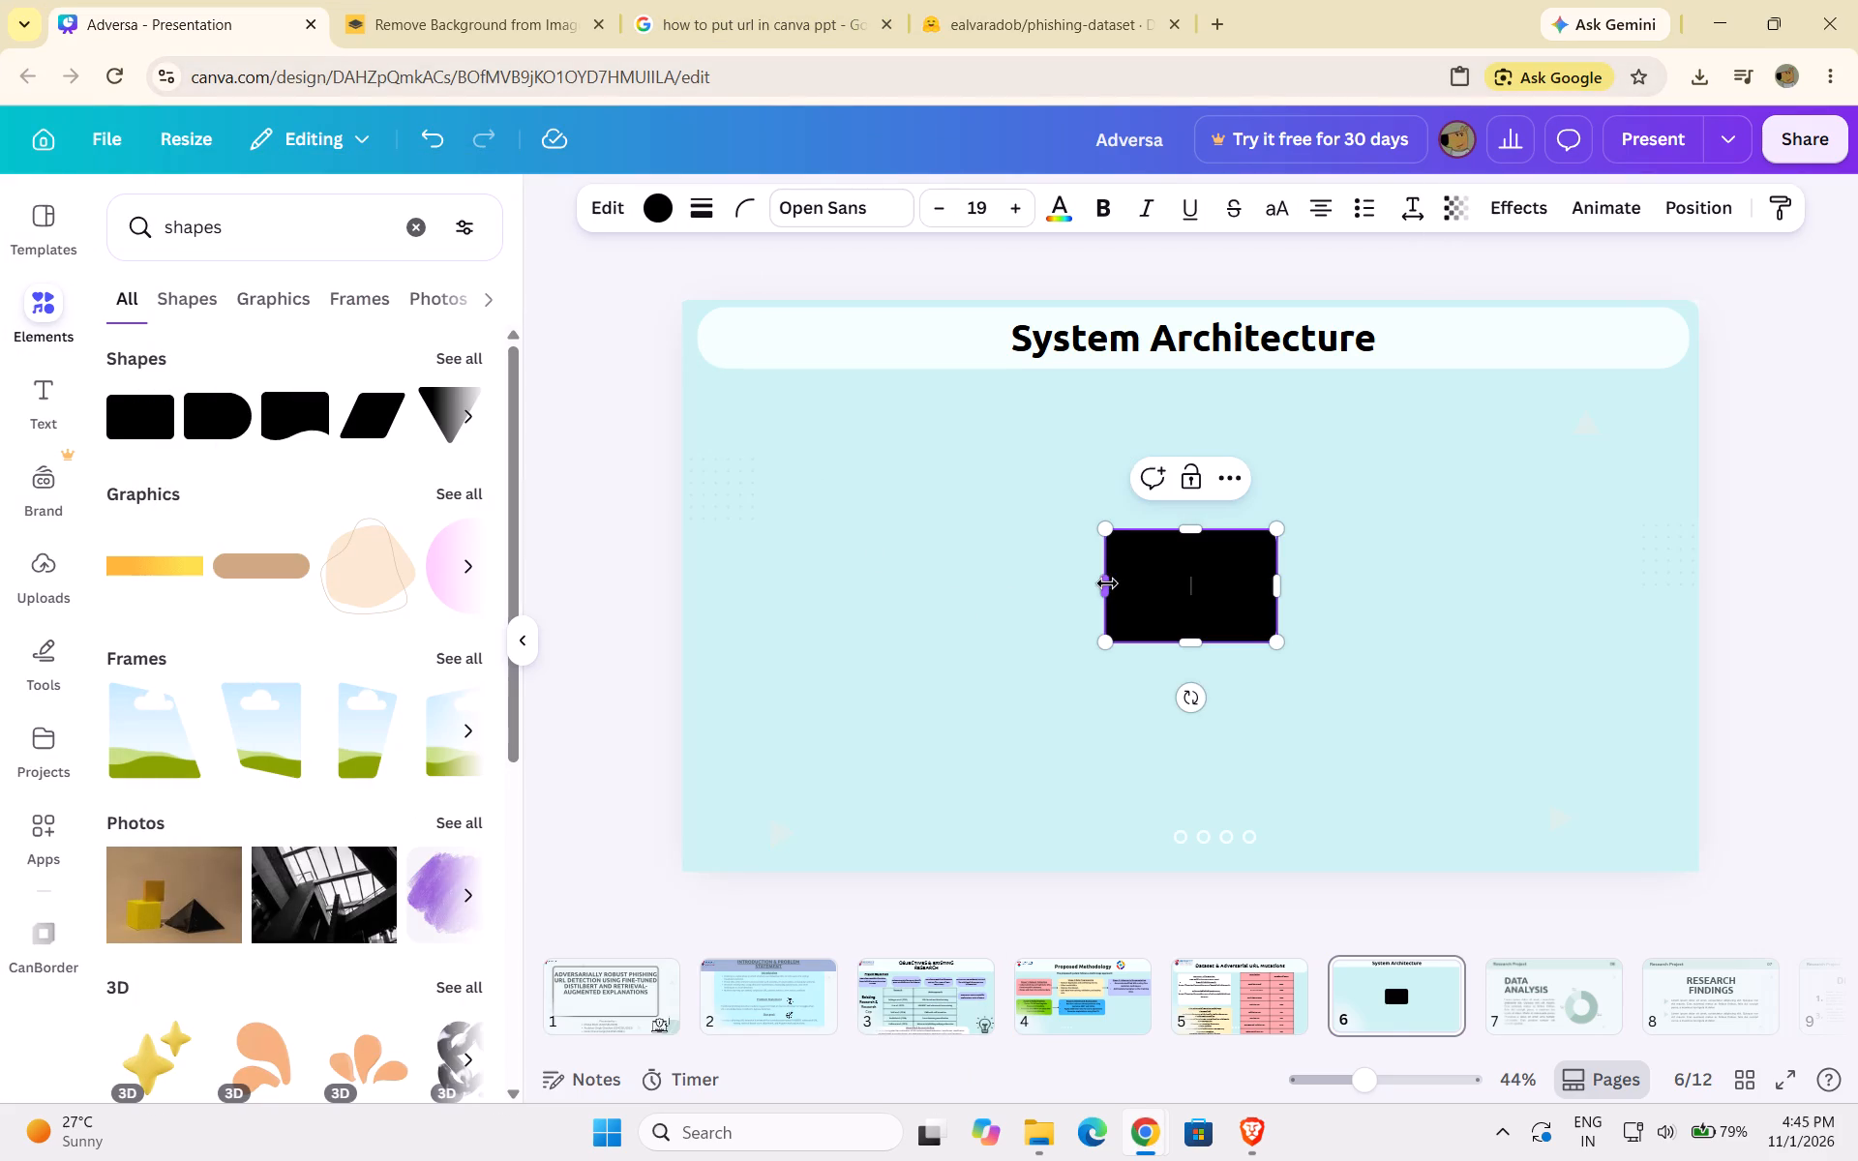
left_click_drag(1107, 583, 883, 537)
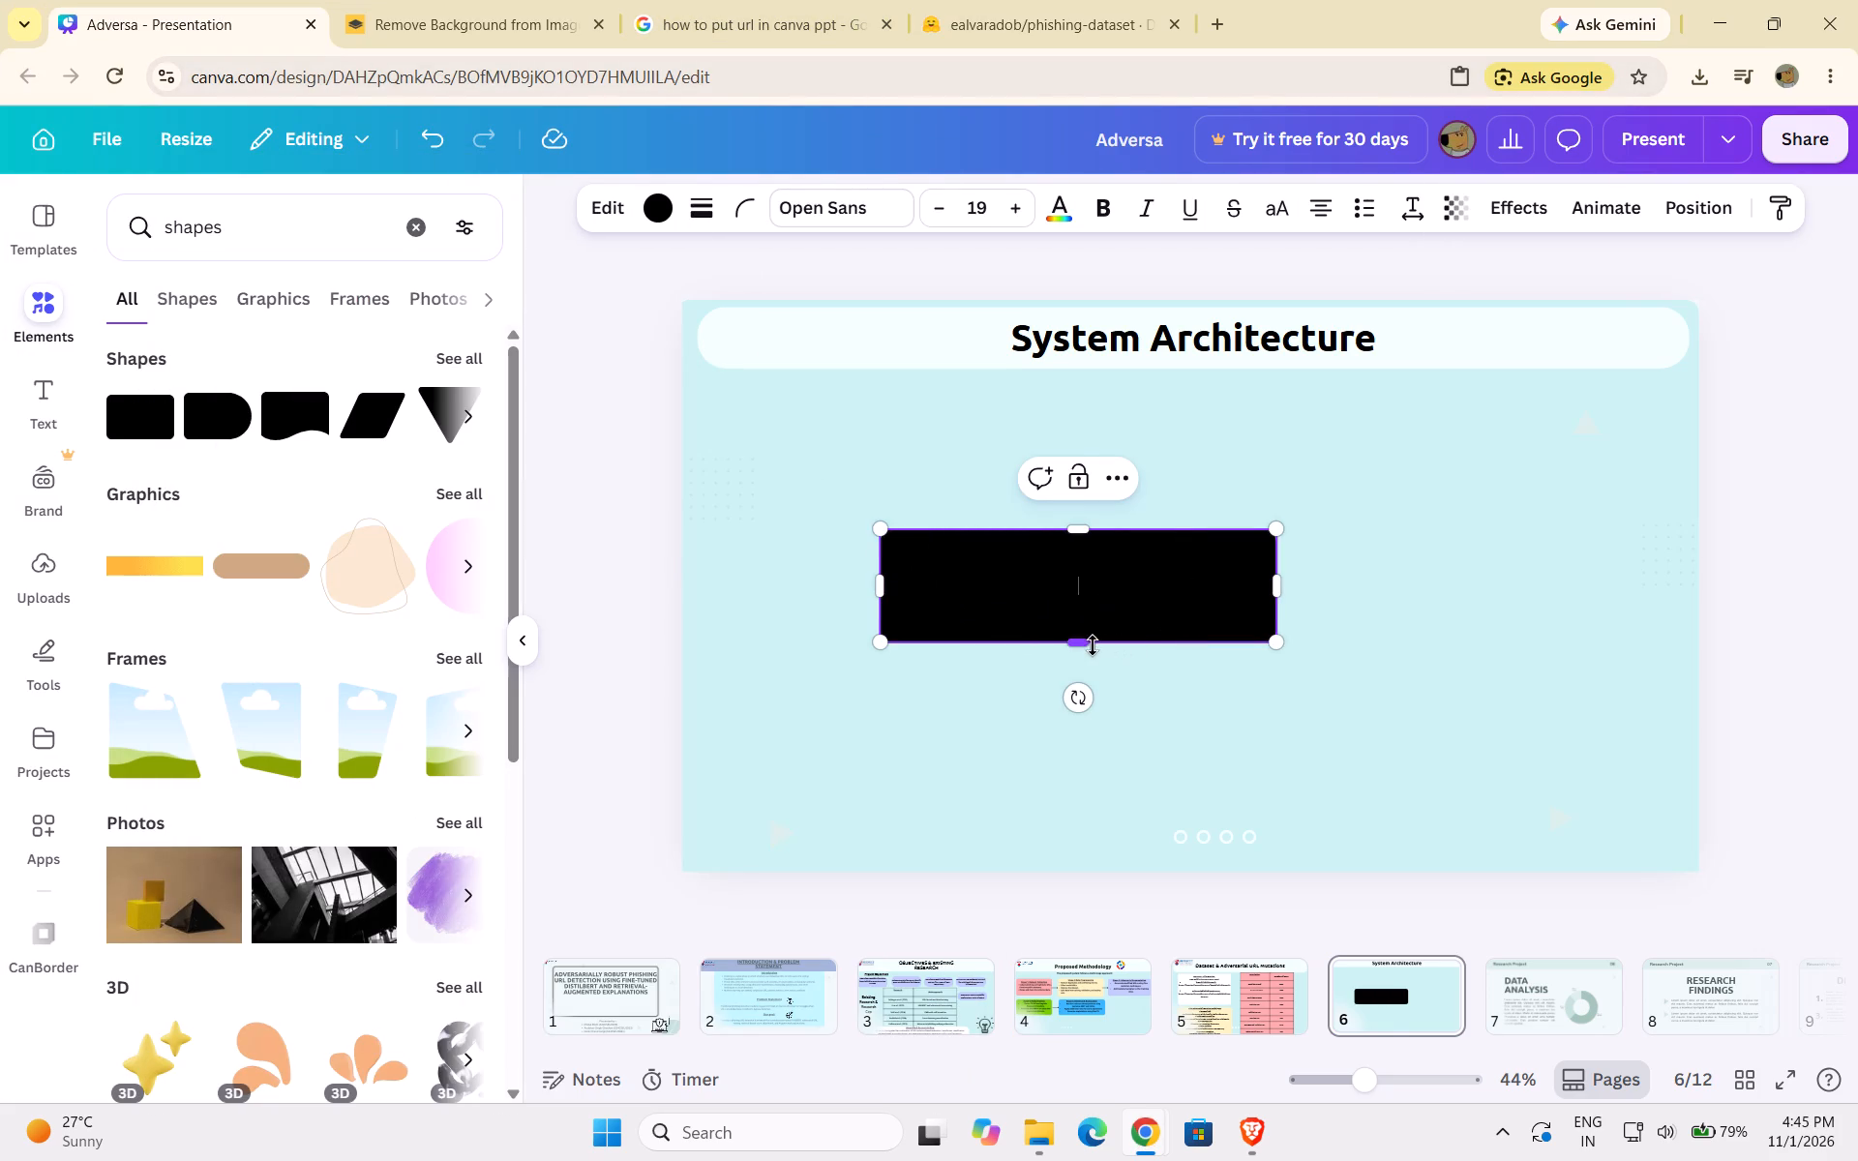
left_click_drag(1093, 645, 1076, 586)
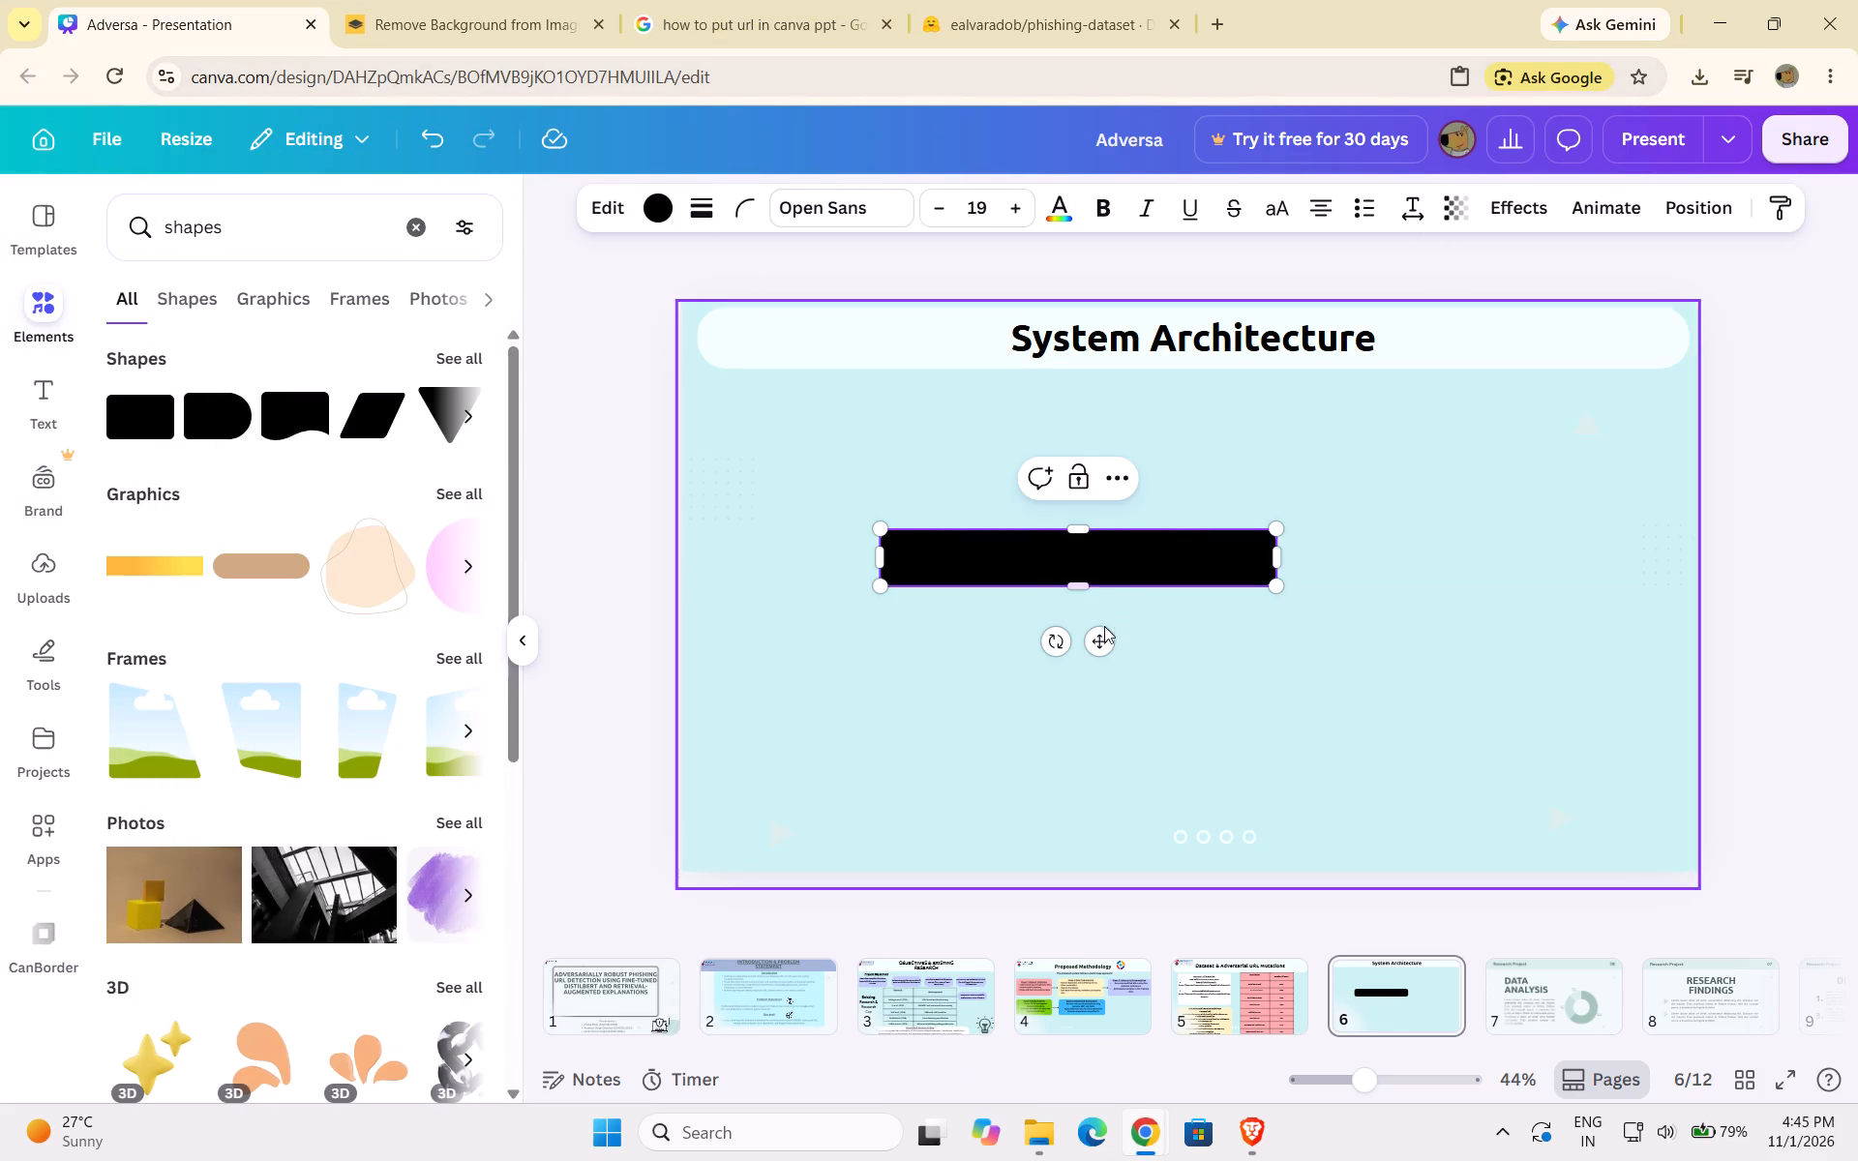
left_click_drag(1104, 638, 1128, 494)
left_click_drag(1300, 411, 1350, 415)
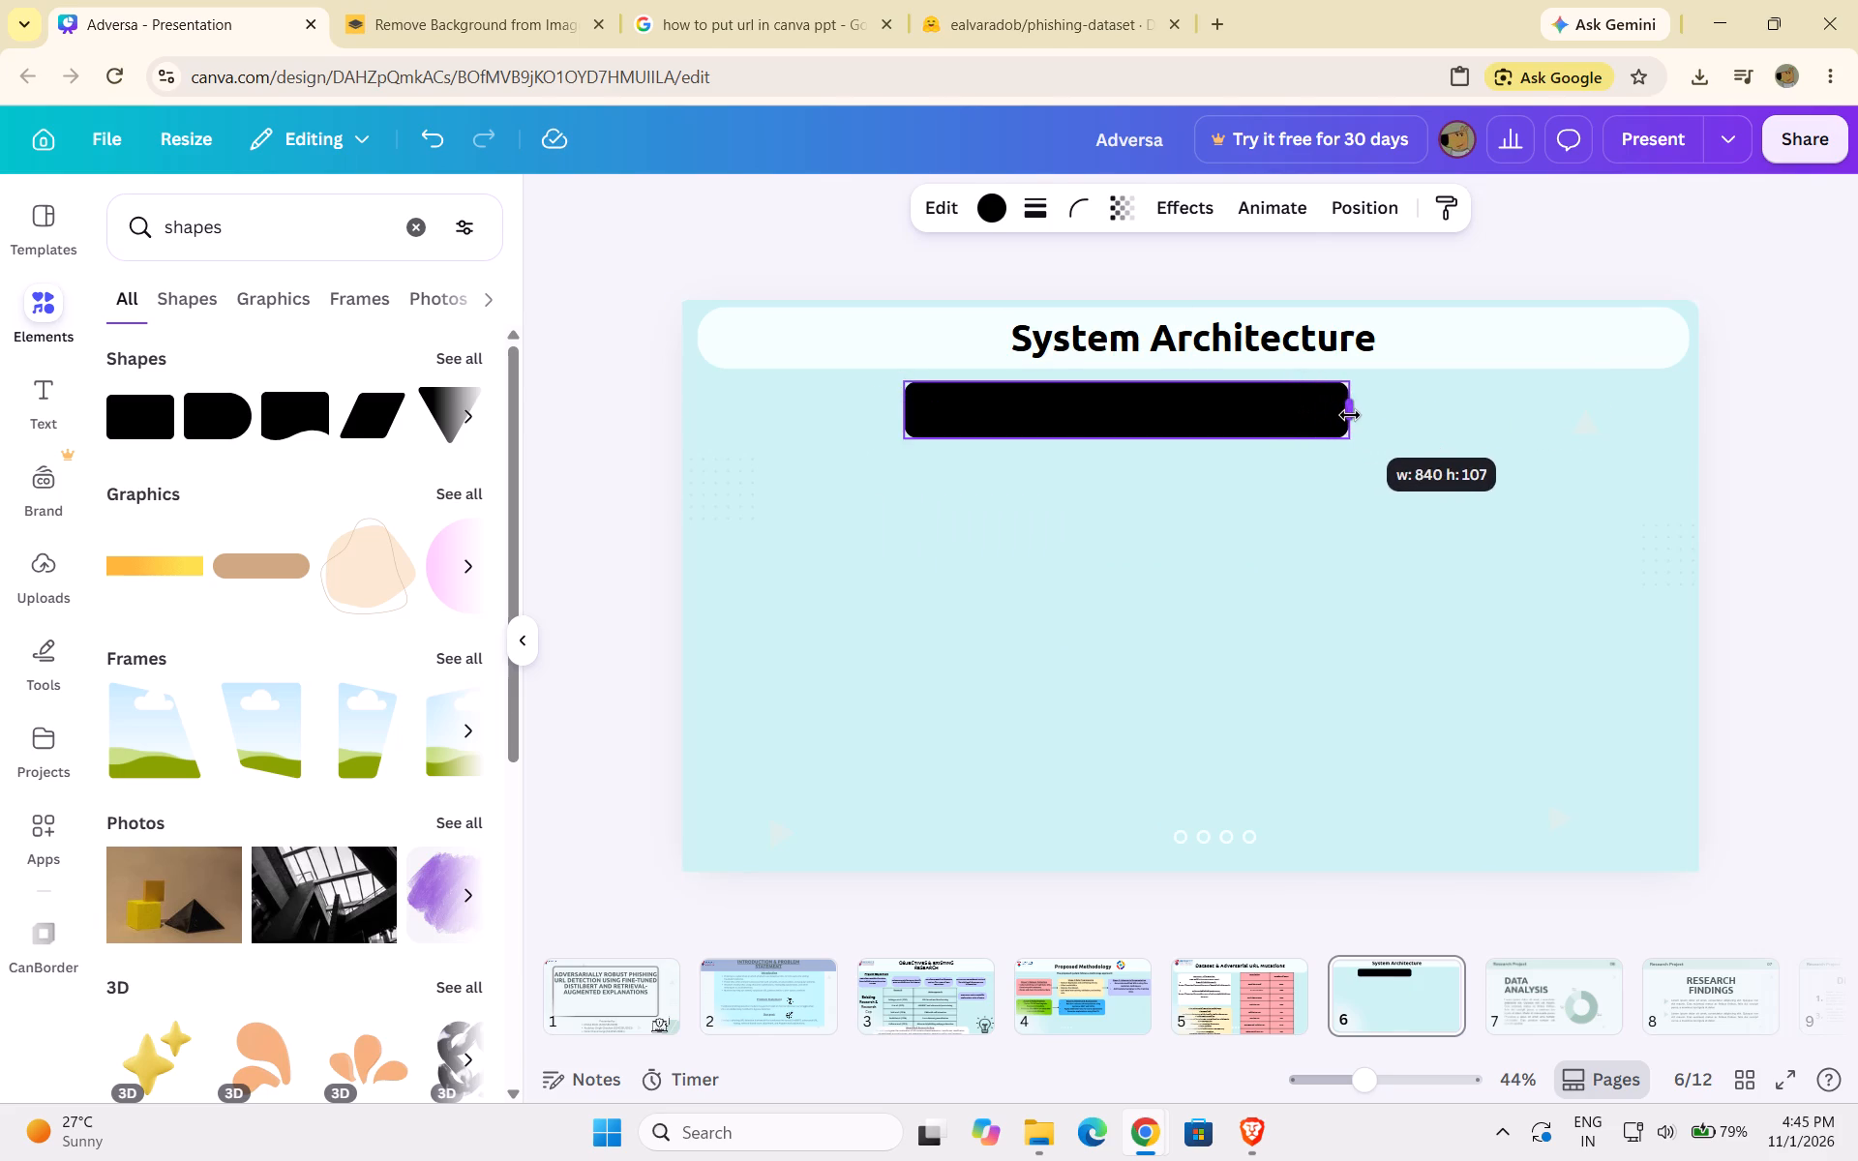
left_click_drag(1350, 415, 1505, 428)
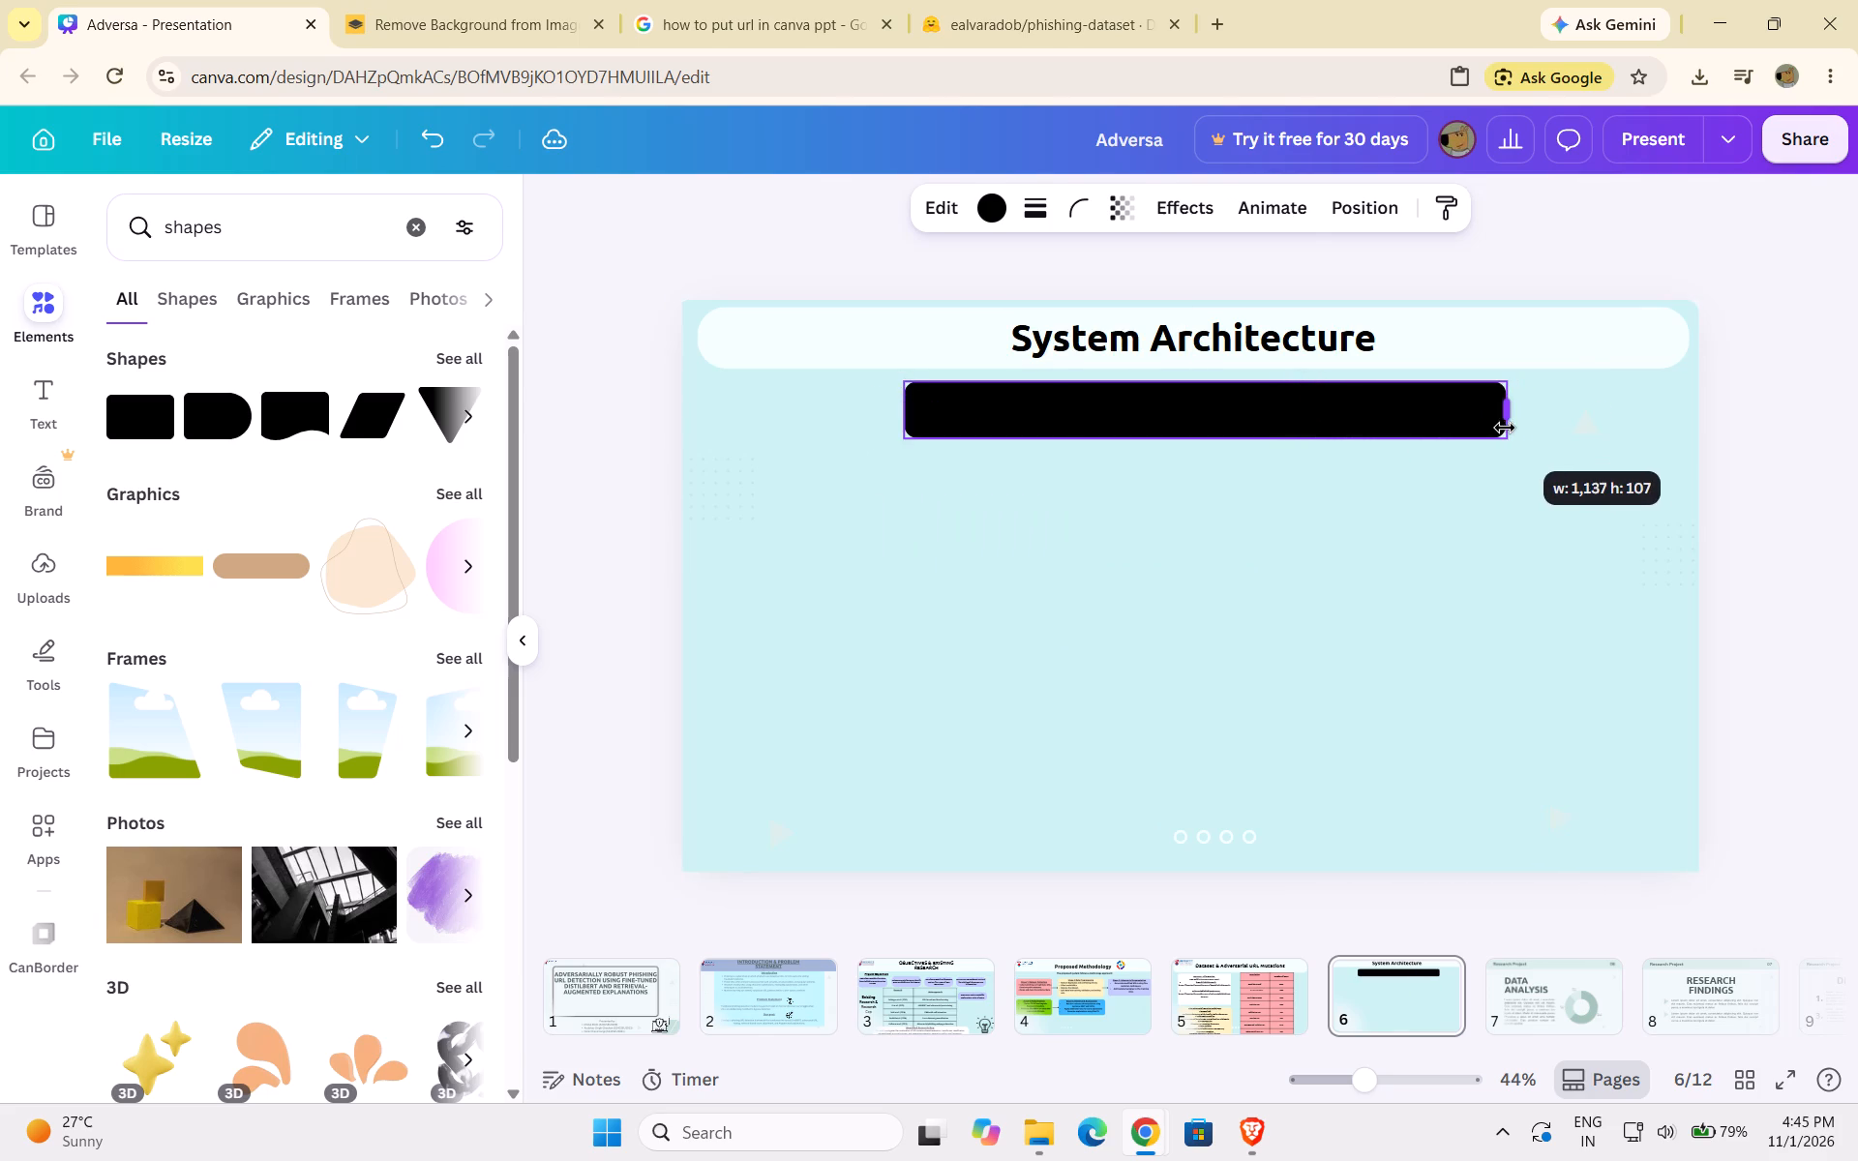
left_click_drag(1505, 428, 1473, 426)
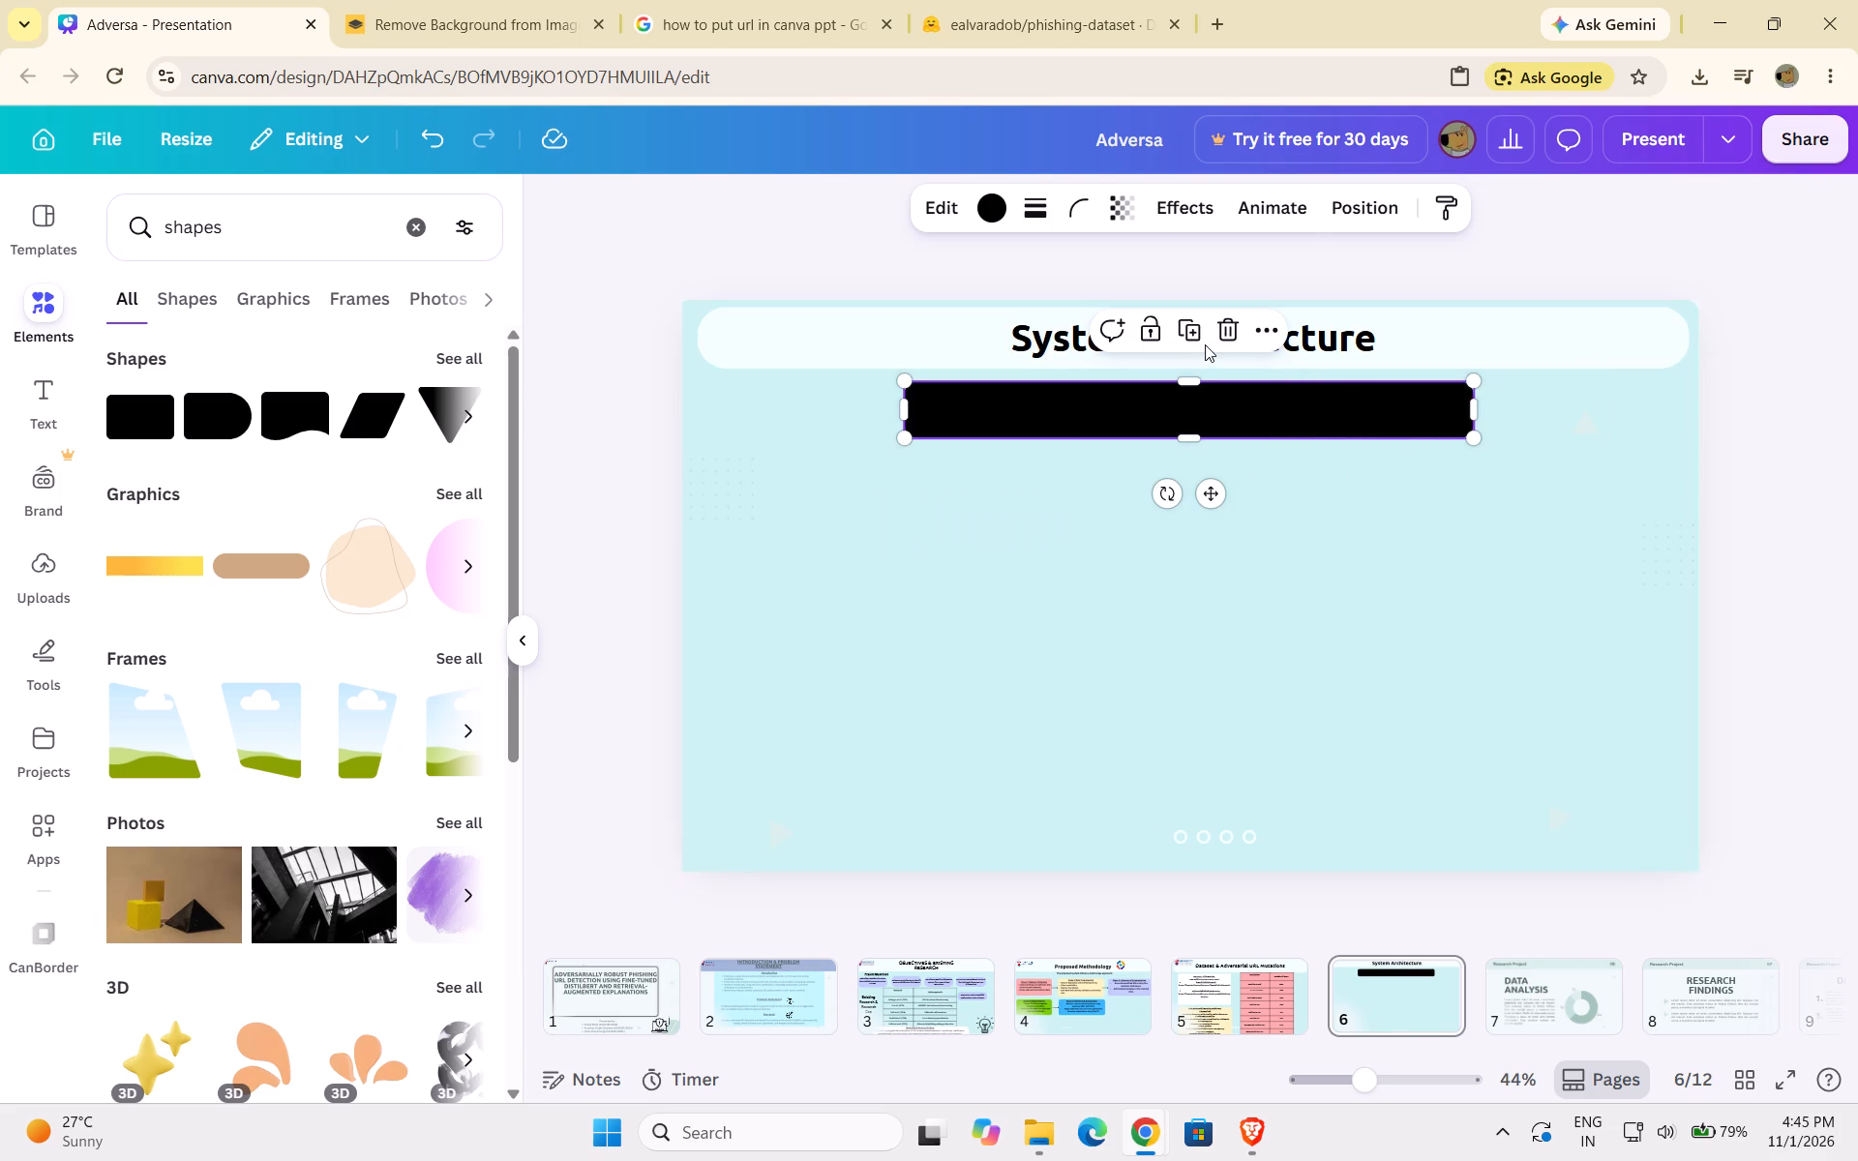
Duplicate the bar twice and stack the two copies beneath it, roughly aligned and with small gaps between them.
left_click(1196, 338)
left_click(1196, 338)
left_click_drag(1245, 439, 1223, 497)
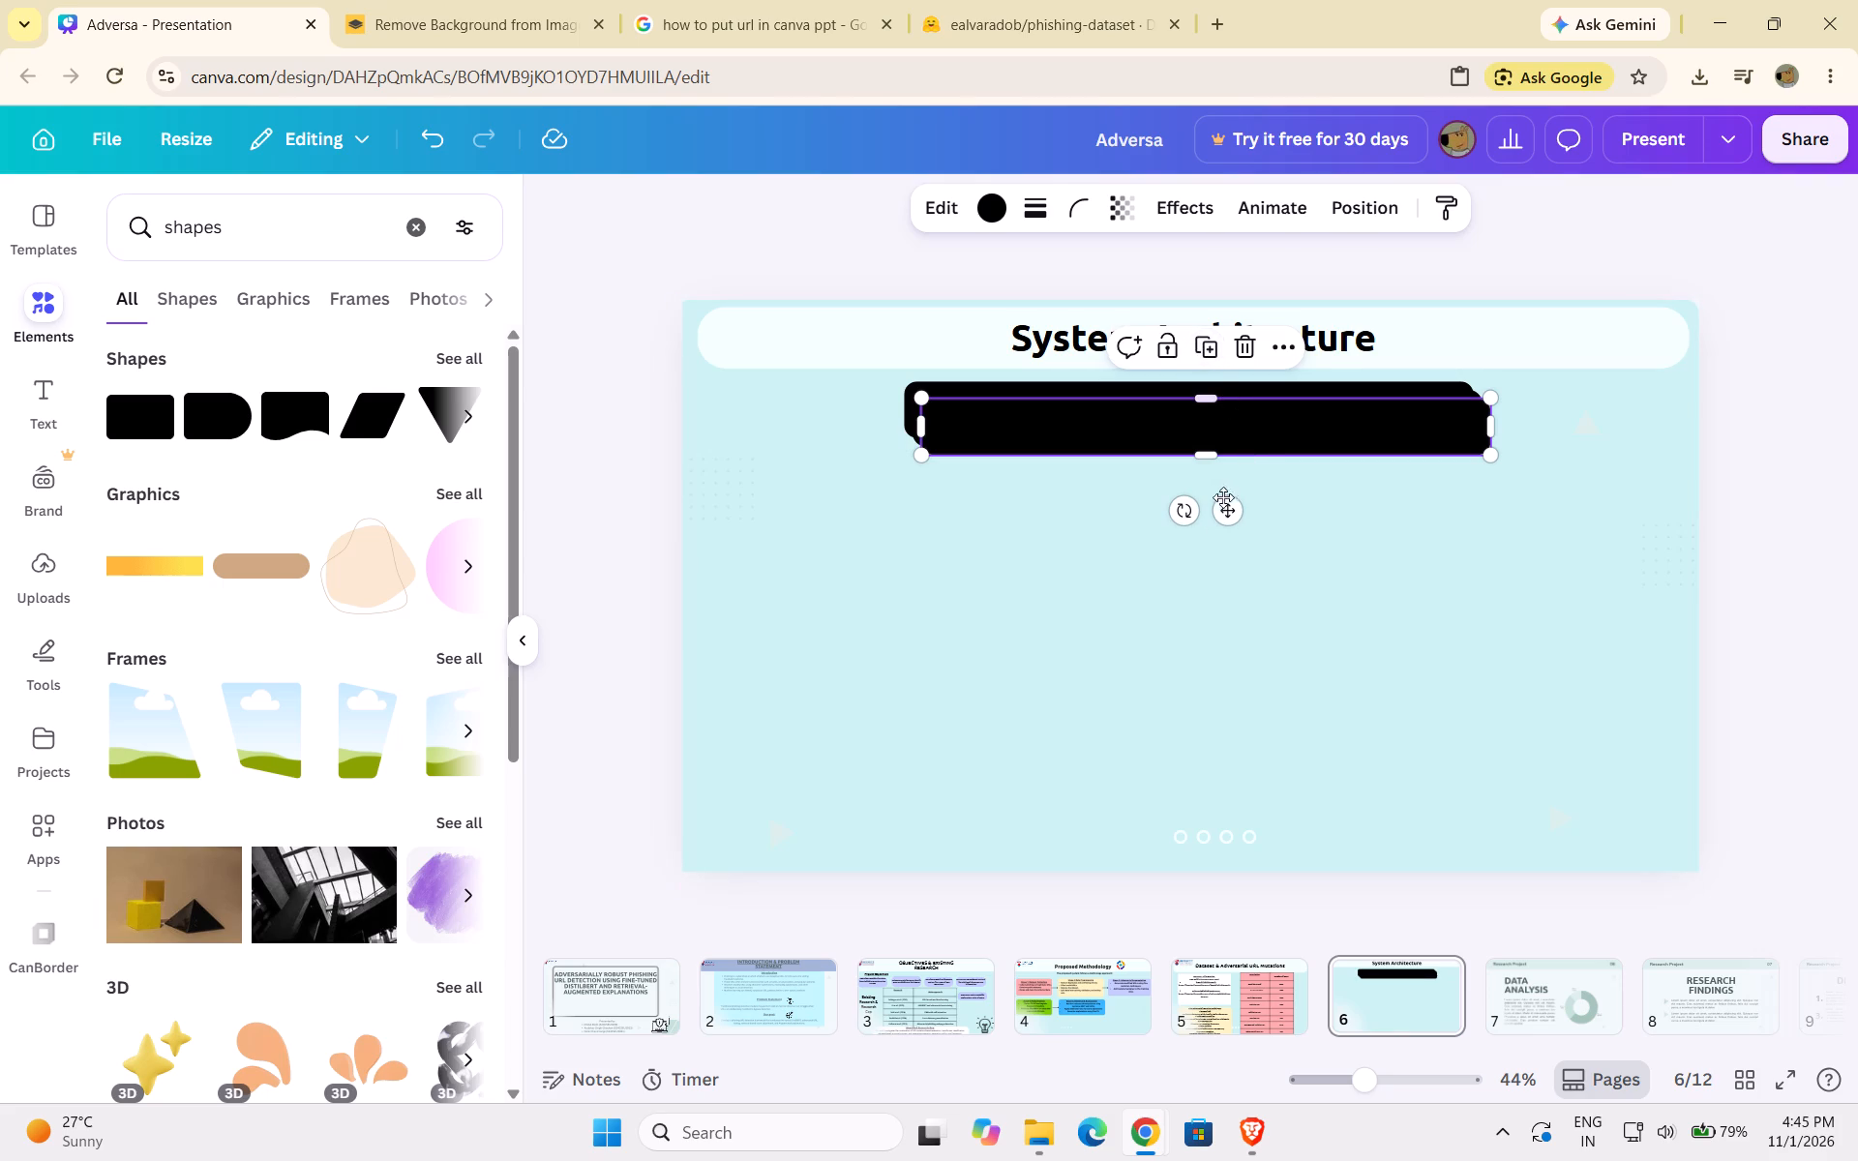
left_click_drag(1223, 497, 1213, 551)
left_click_drag(1237, 405, 1217, 467)
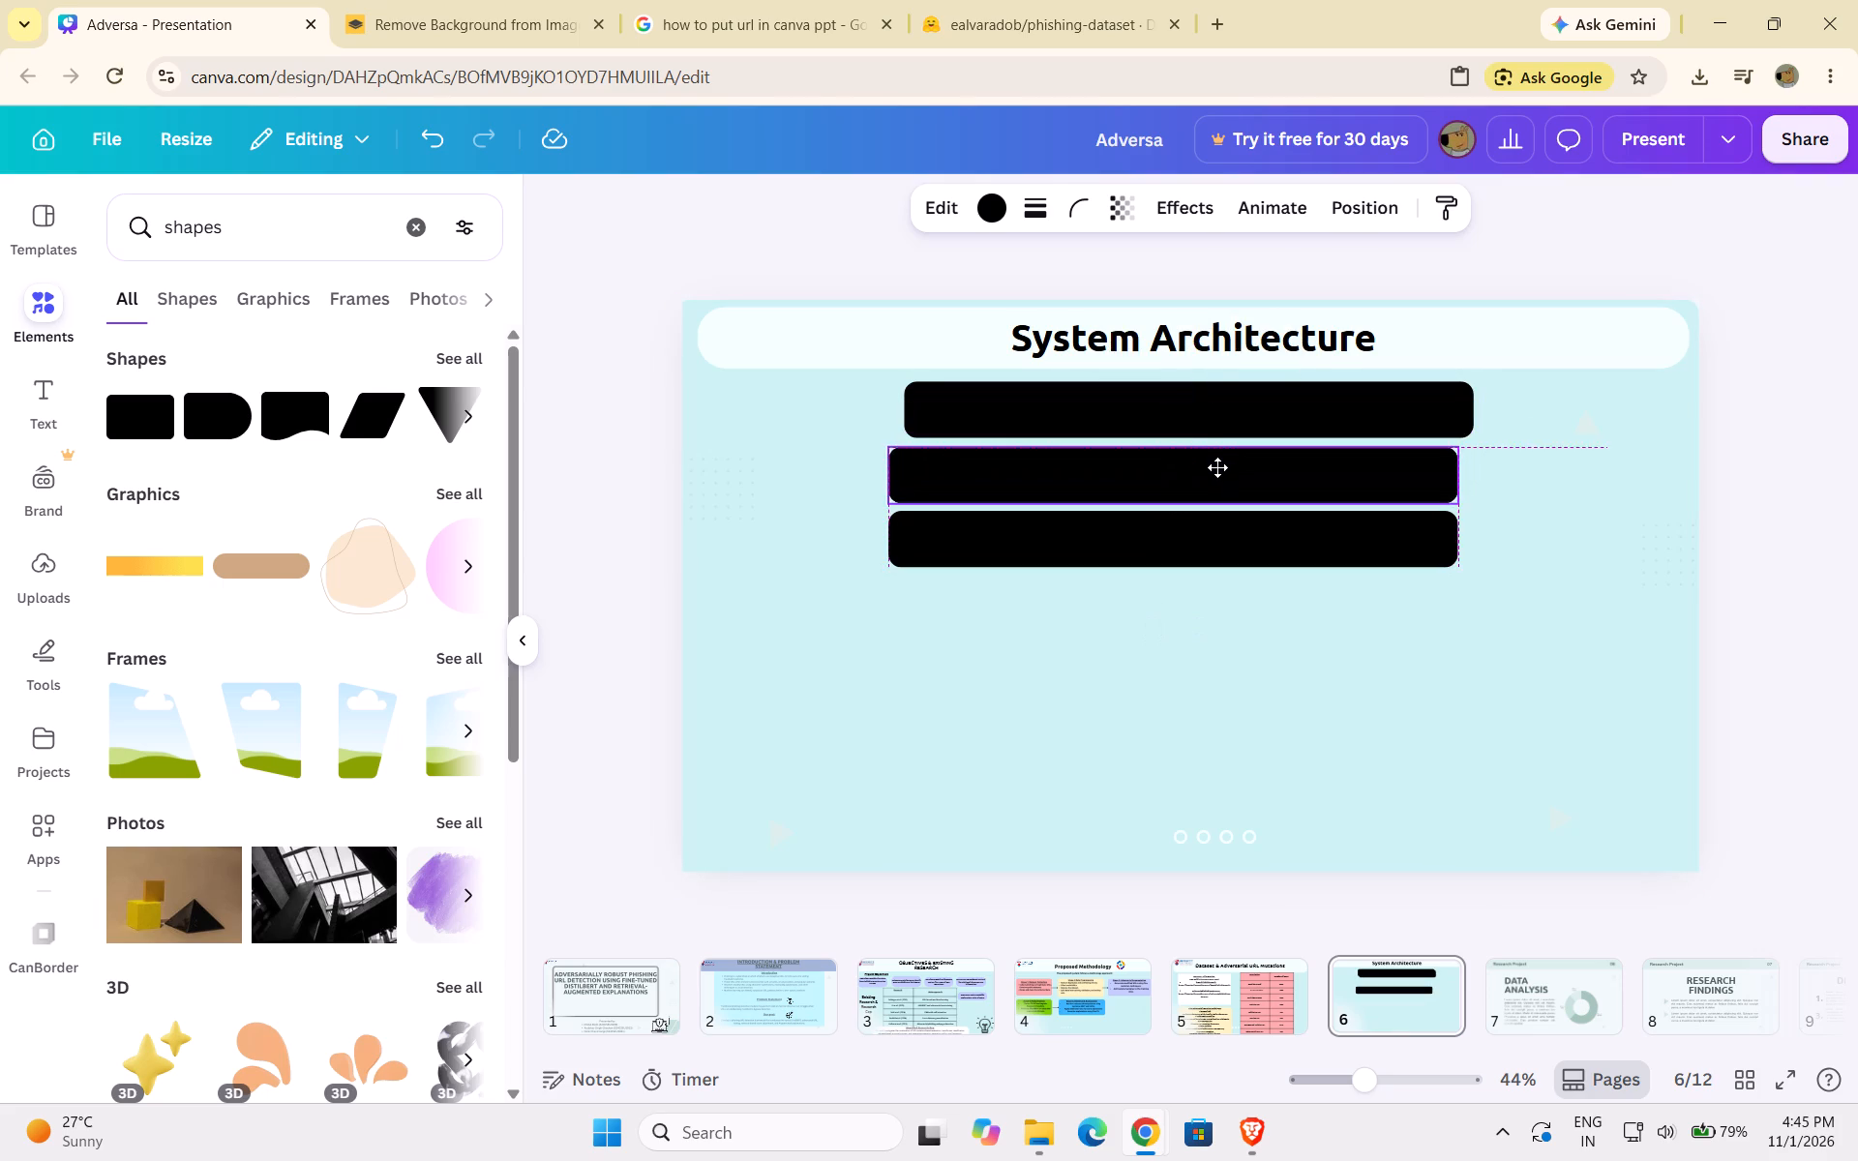
left_click_drag(1217, 467, 1225, 468)
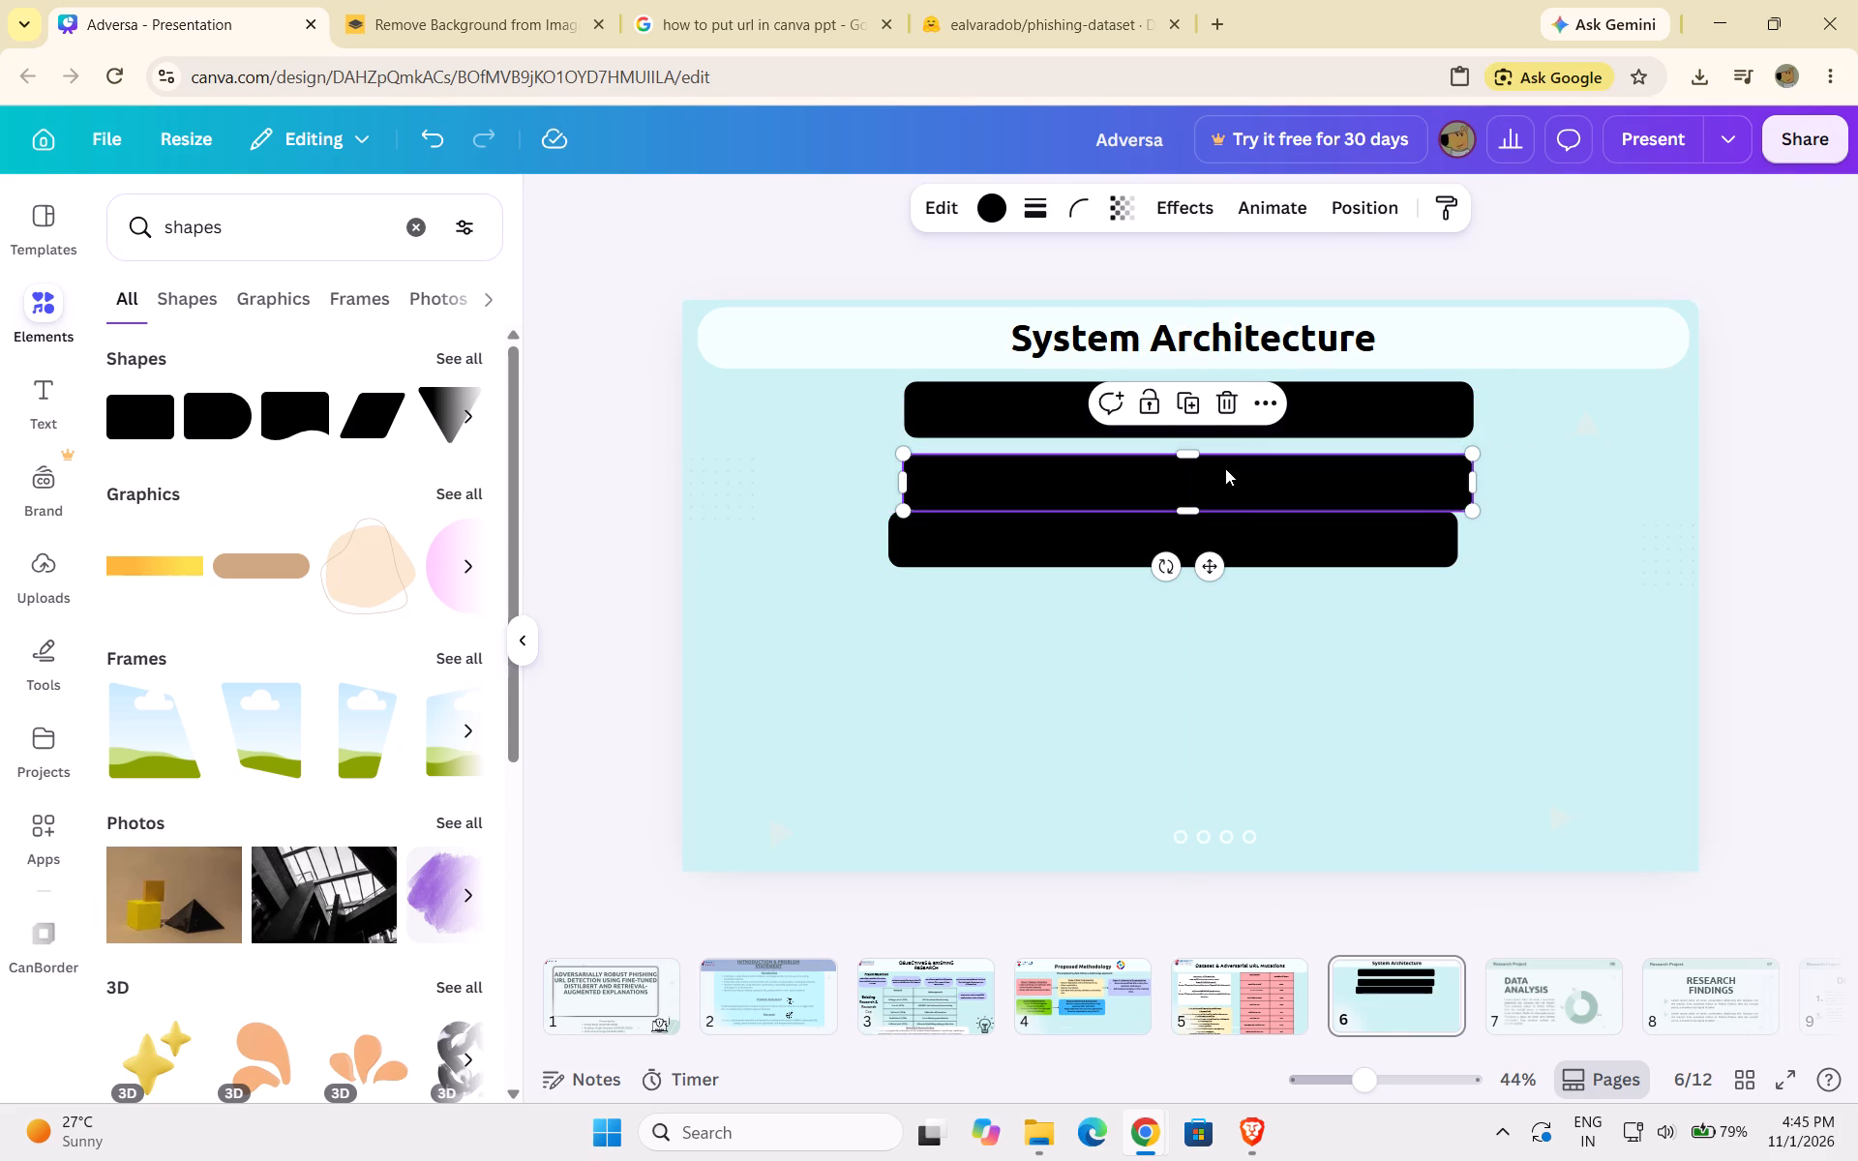
left_click_drag(1259, 533, 1294, 556)
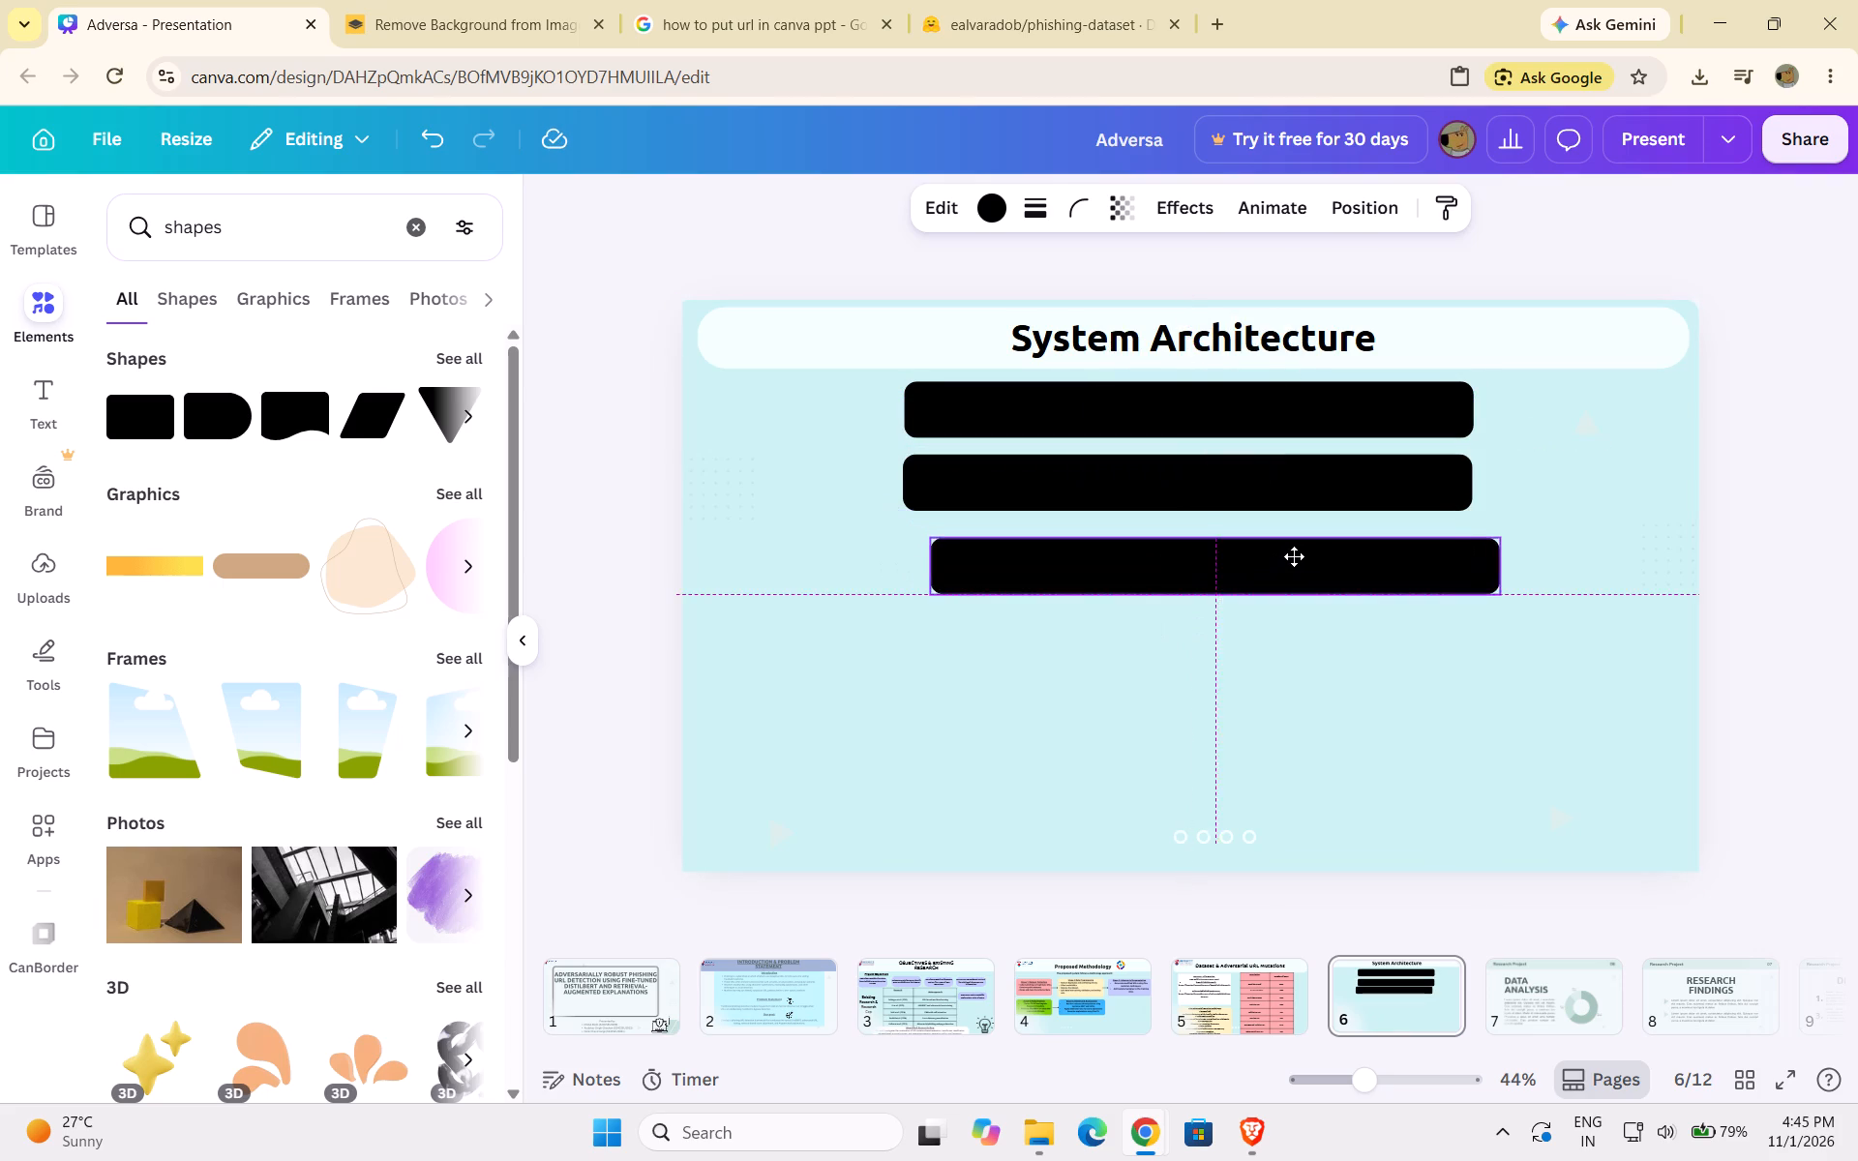
left_click_drag(1294, 556, 1275, 552)
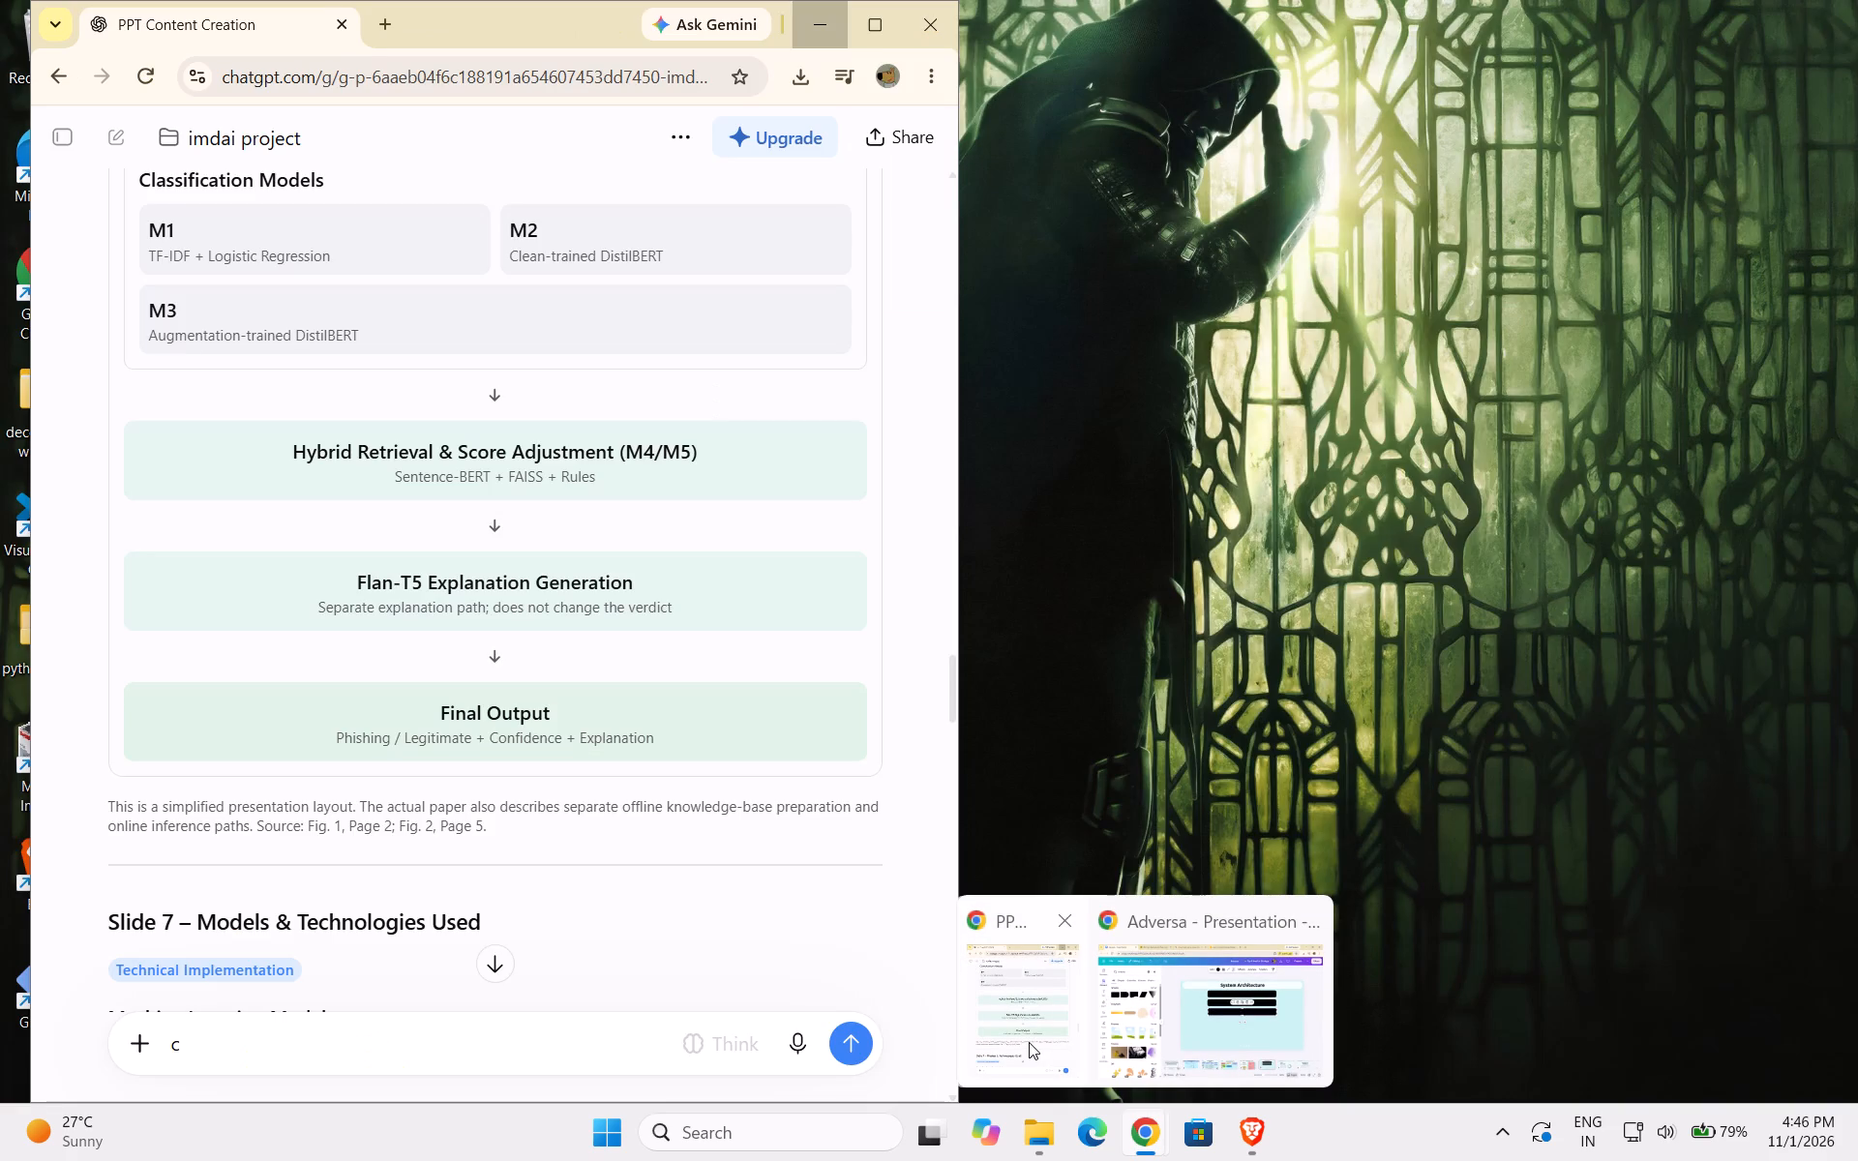
Switch to the ChatGPT window, review the suggested Proposed System Architecture blocks from bottom to top, and return to the Canva slide.
left_click(1029, 1042)
scroll(759, 723, "up", 2)
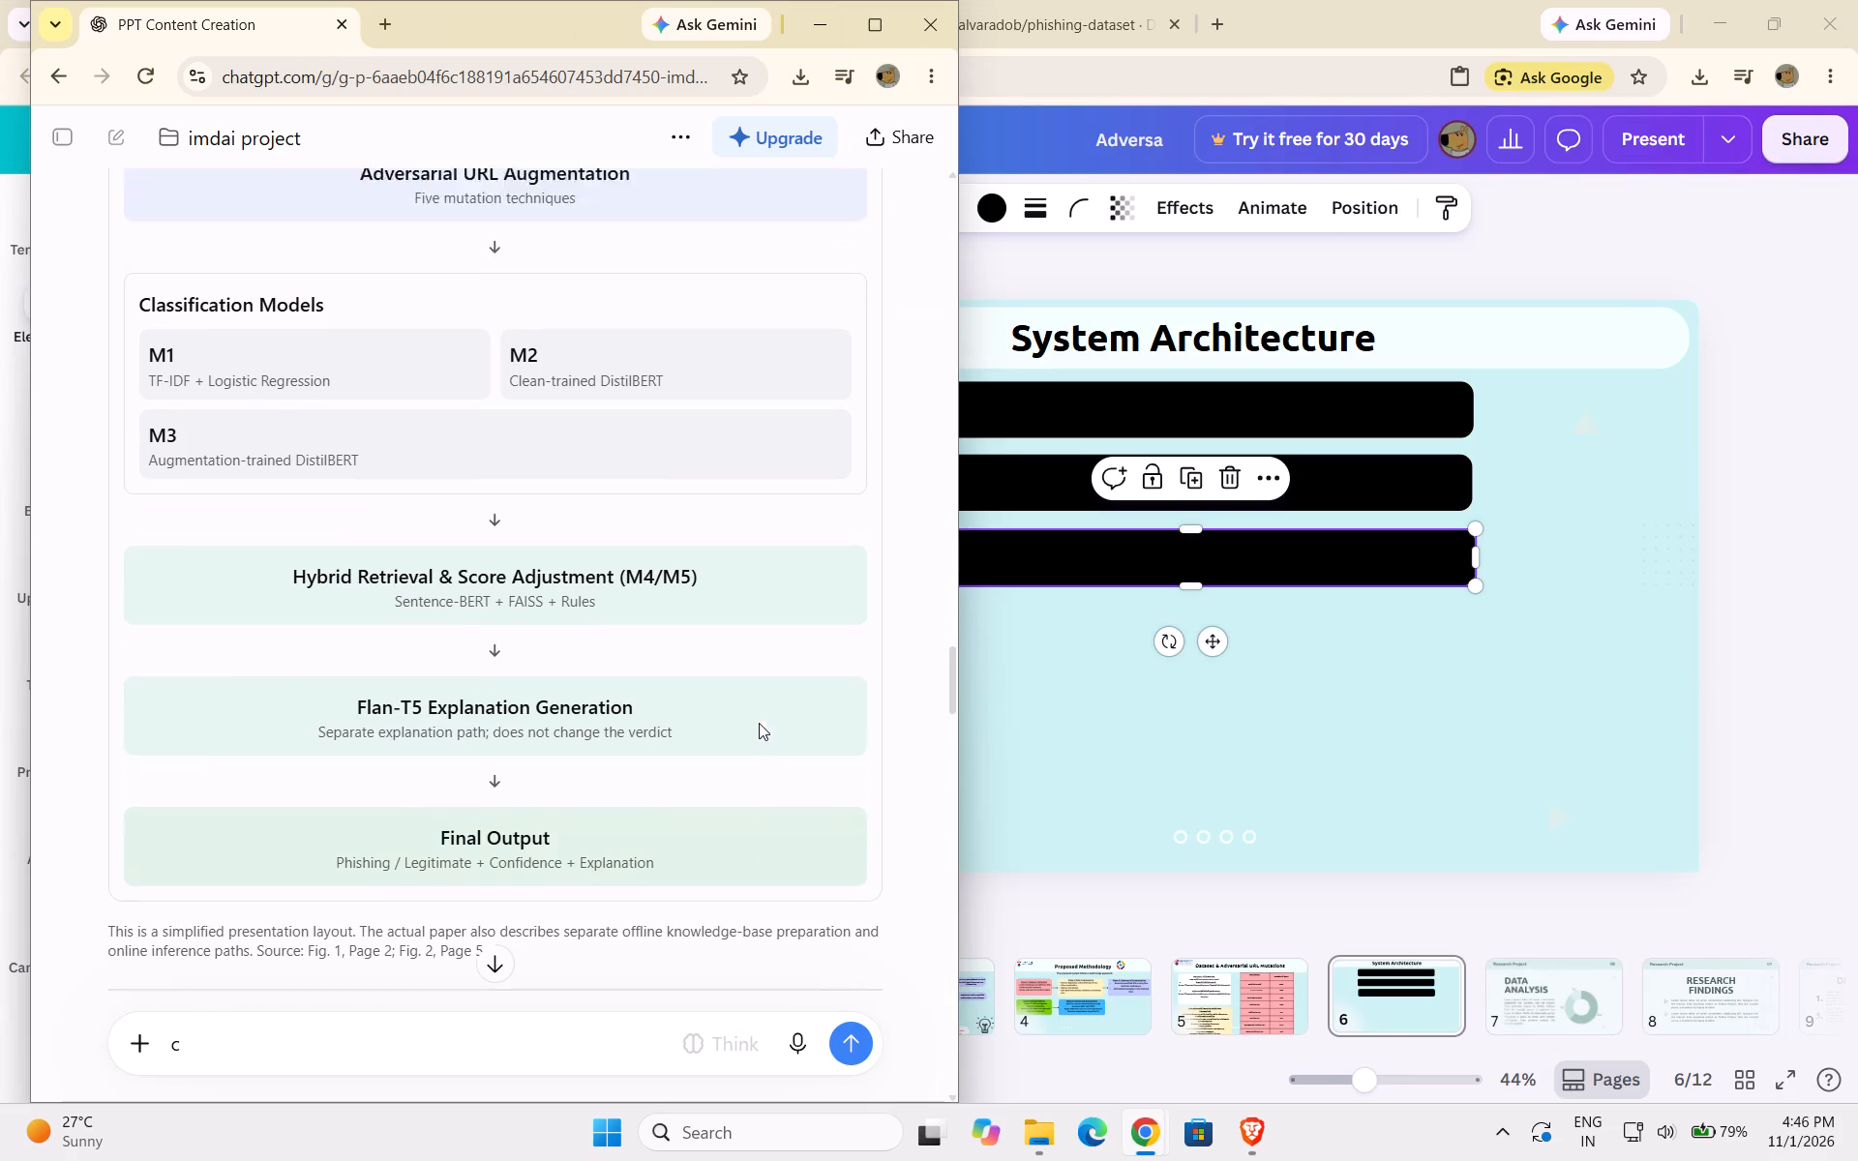
scroll(759, 723, "up", 4)
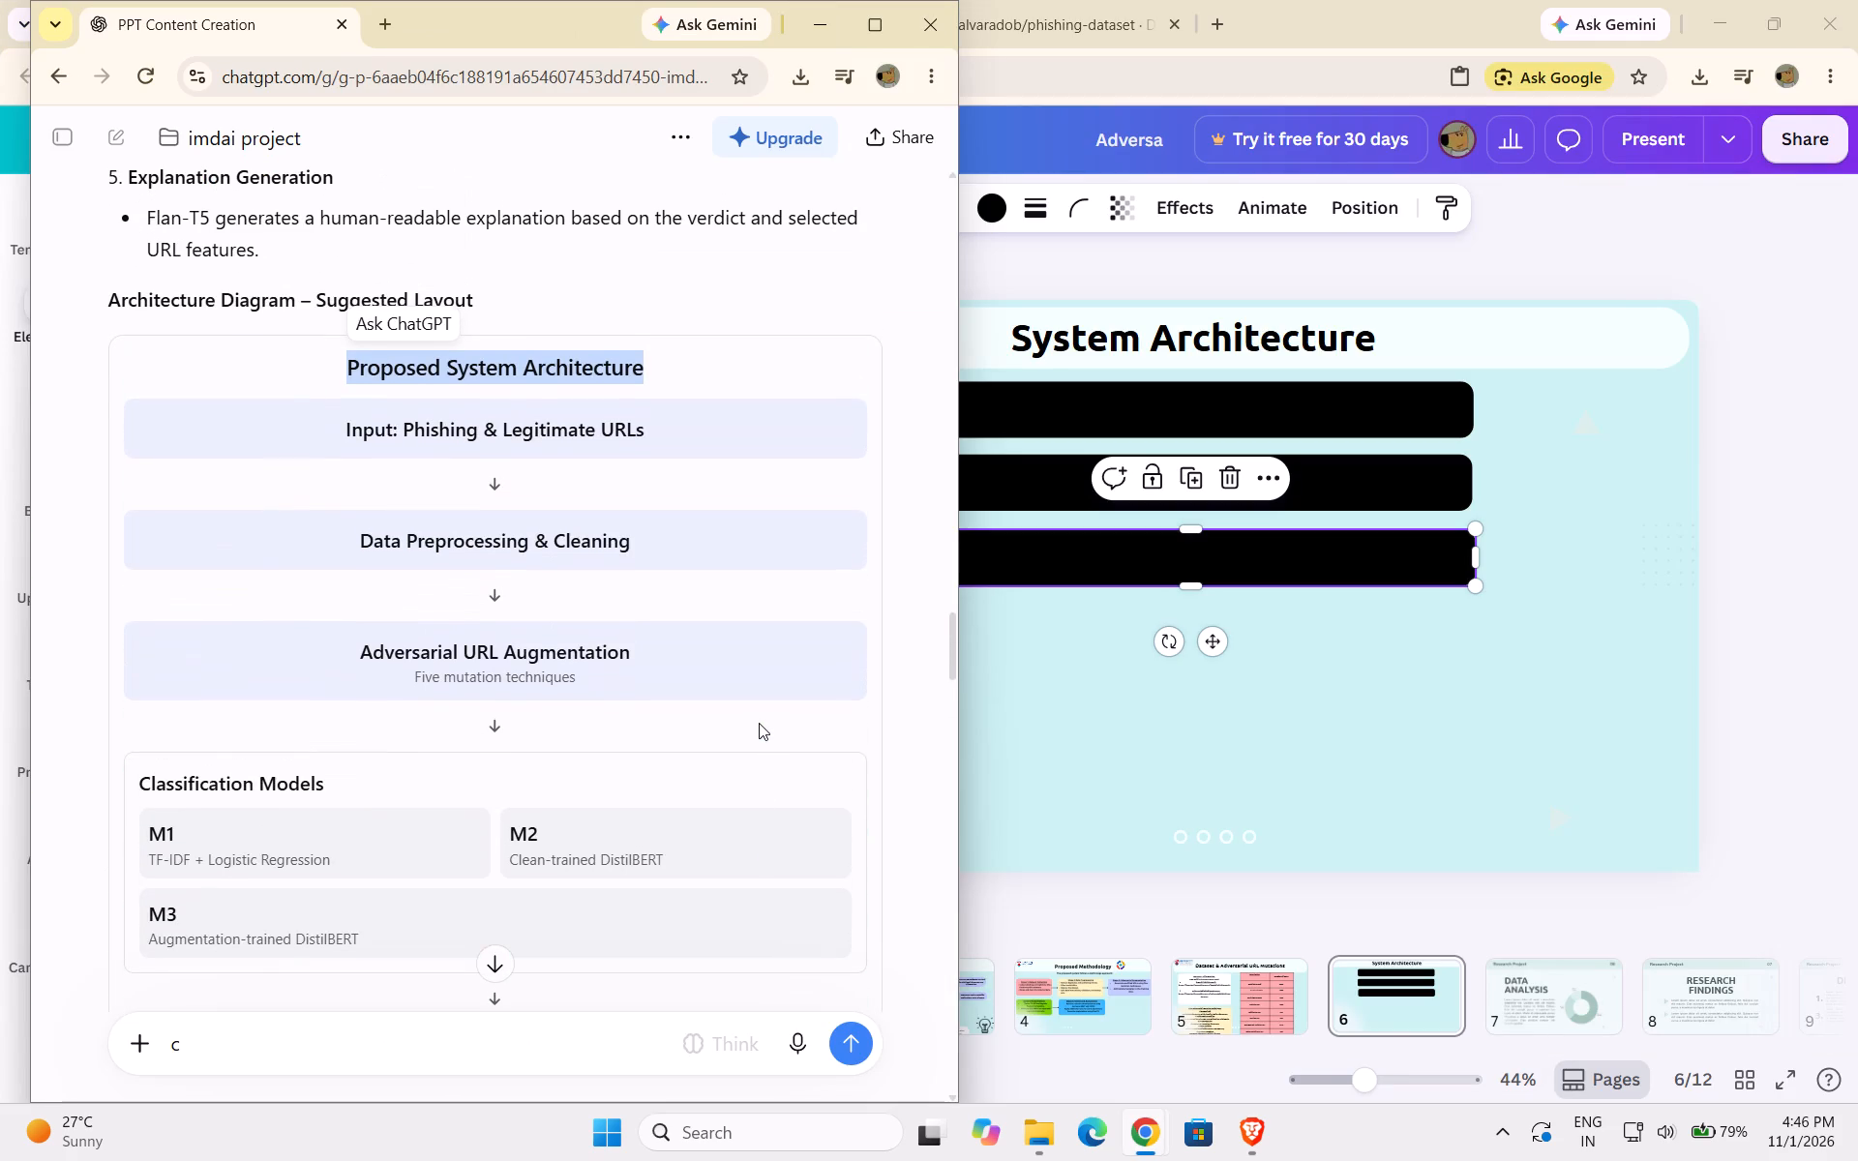
scroll(759, 723, "up", 1)
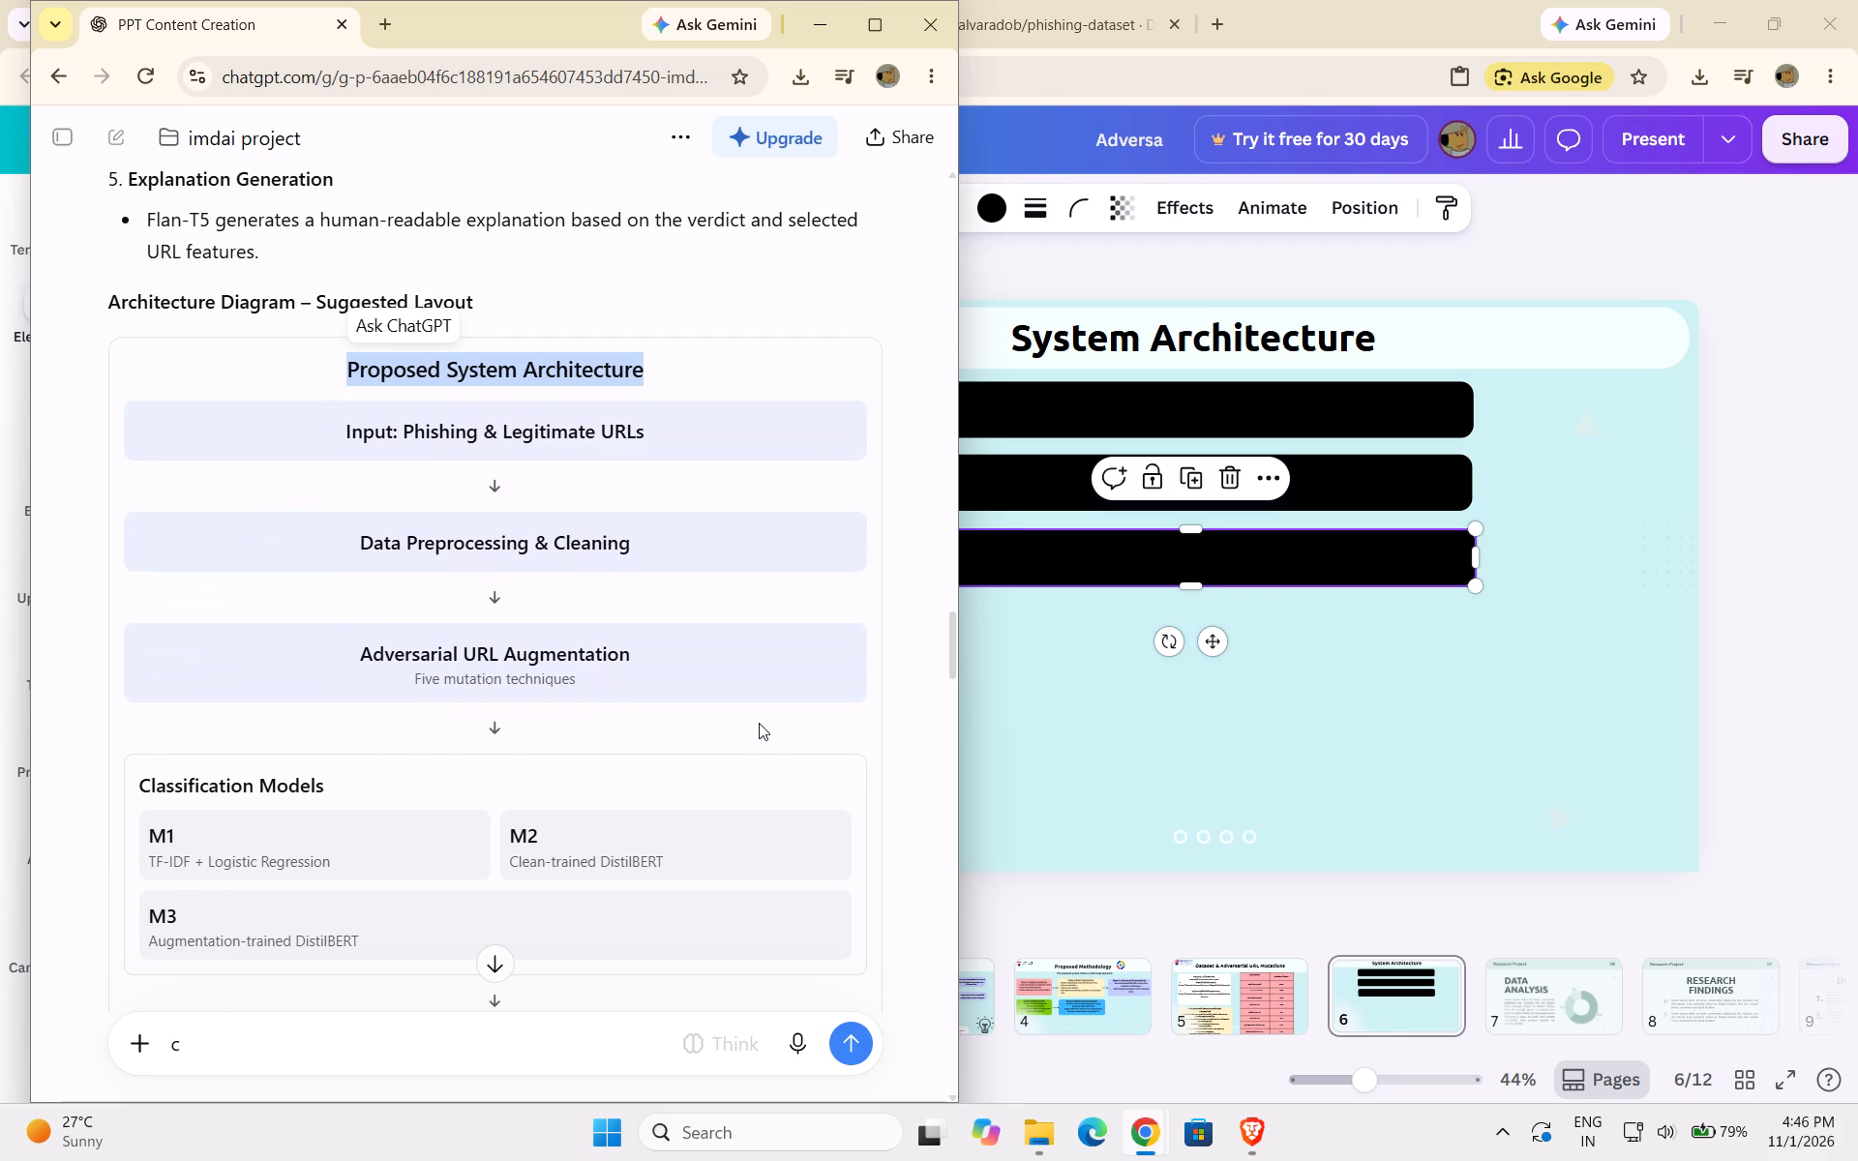
scroll(759, 723, "up", 2)
left_click(1026, 738)
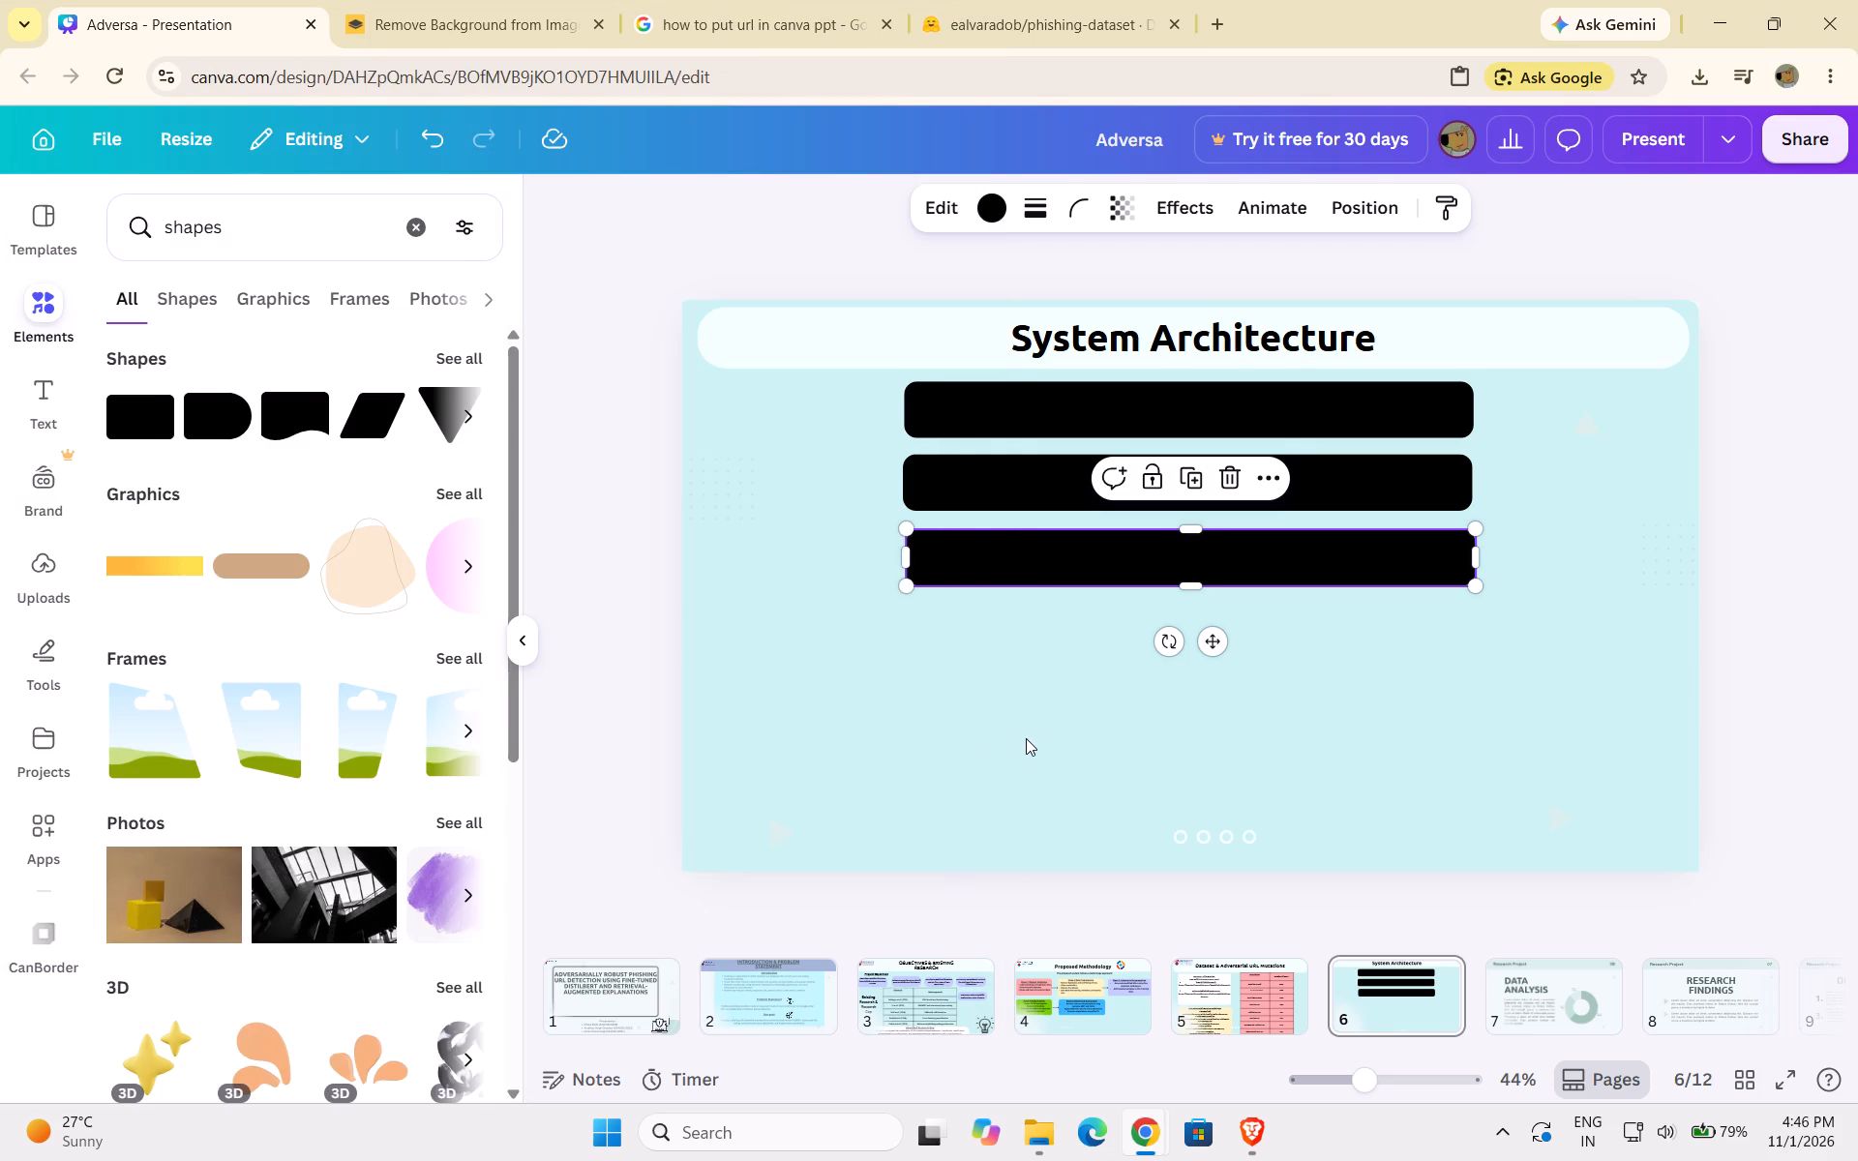
Reduce the height of all three black bars to make them slimmer, and move the third bar slightly closer to the second.
left_click(1216, 403)
left_click_drag(1194, 435, 1194, 411)
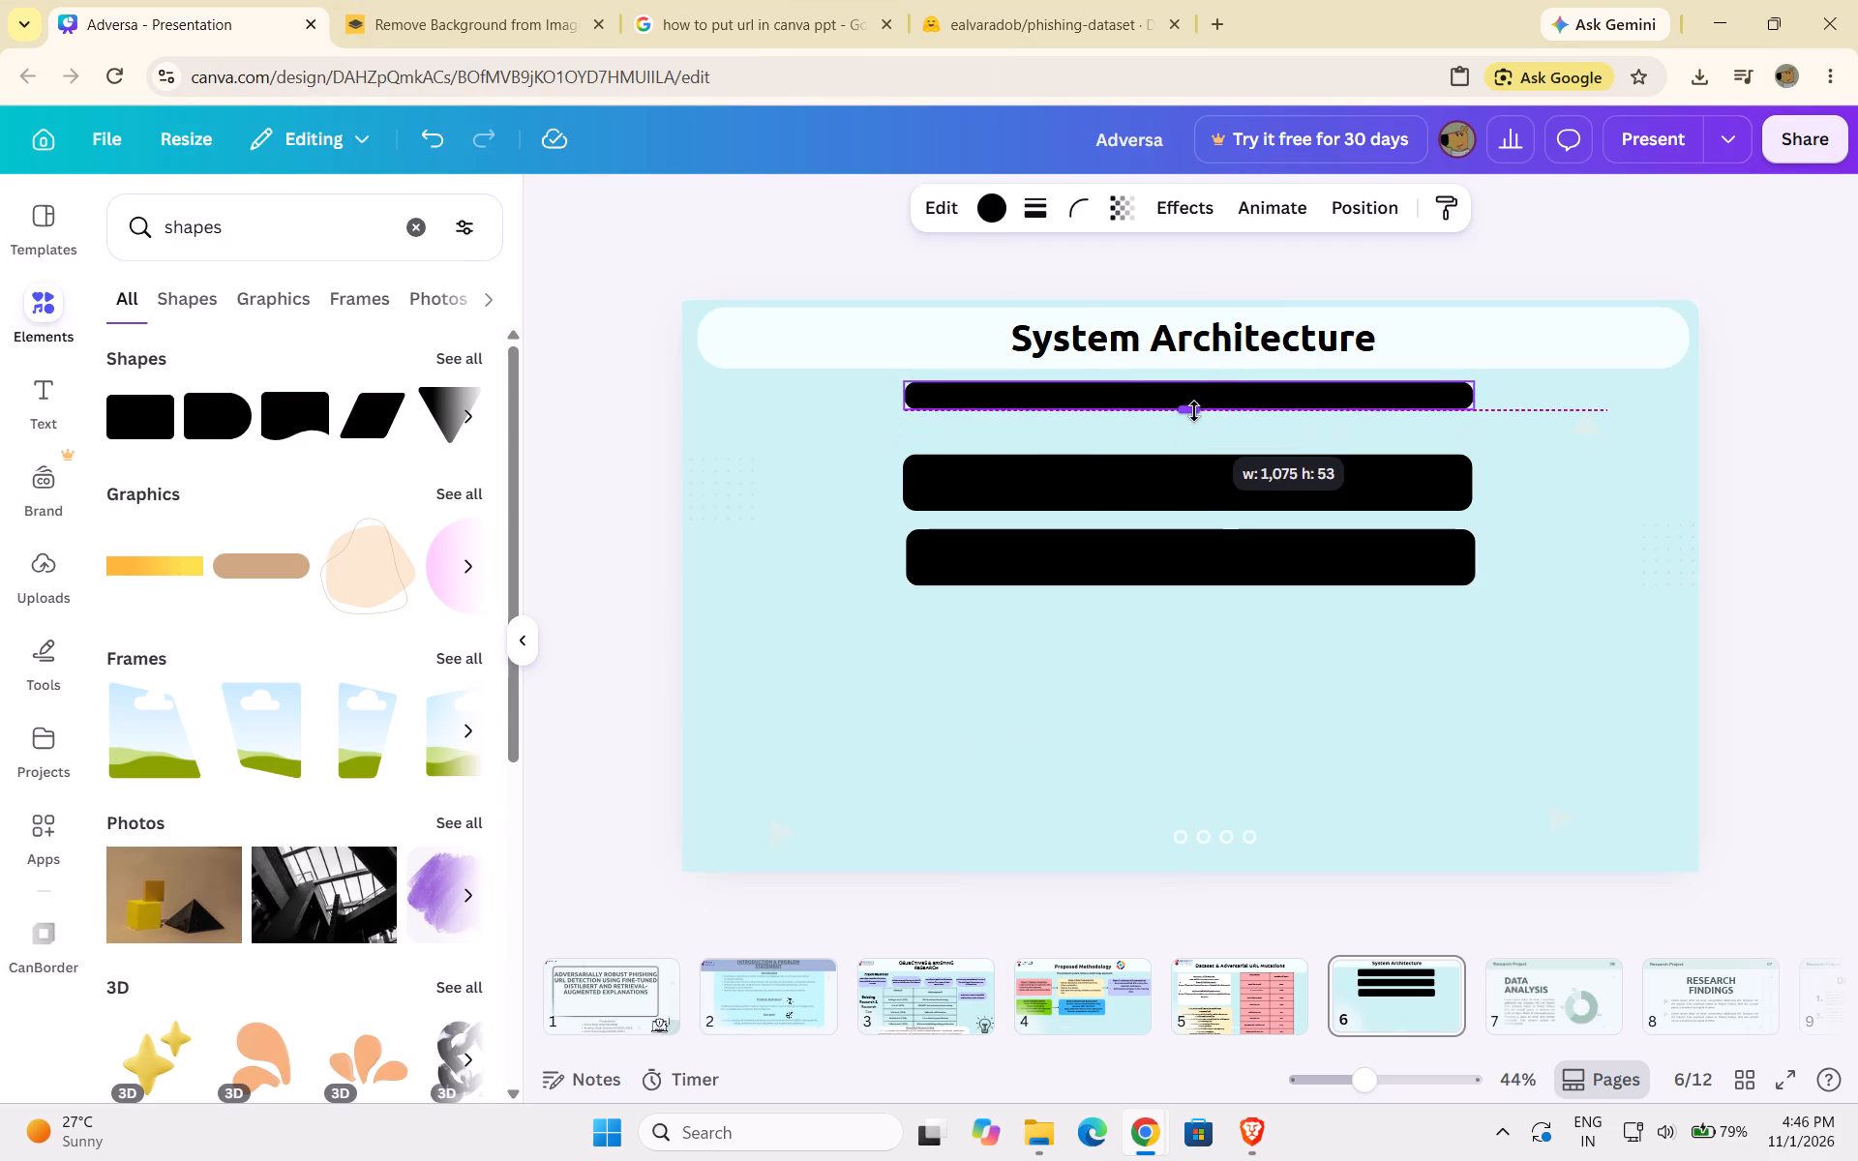
left_click_drag(1194, 411, 1194, 417)
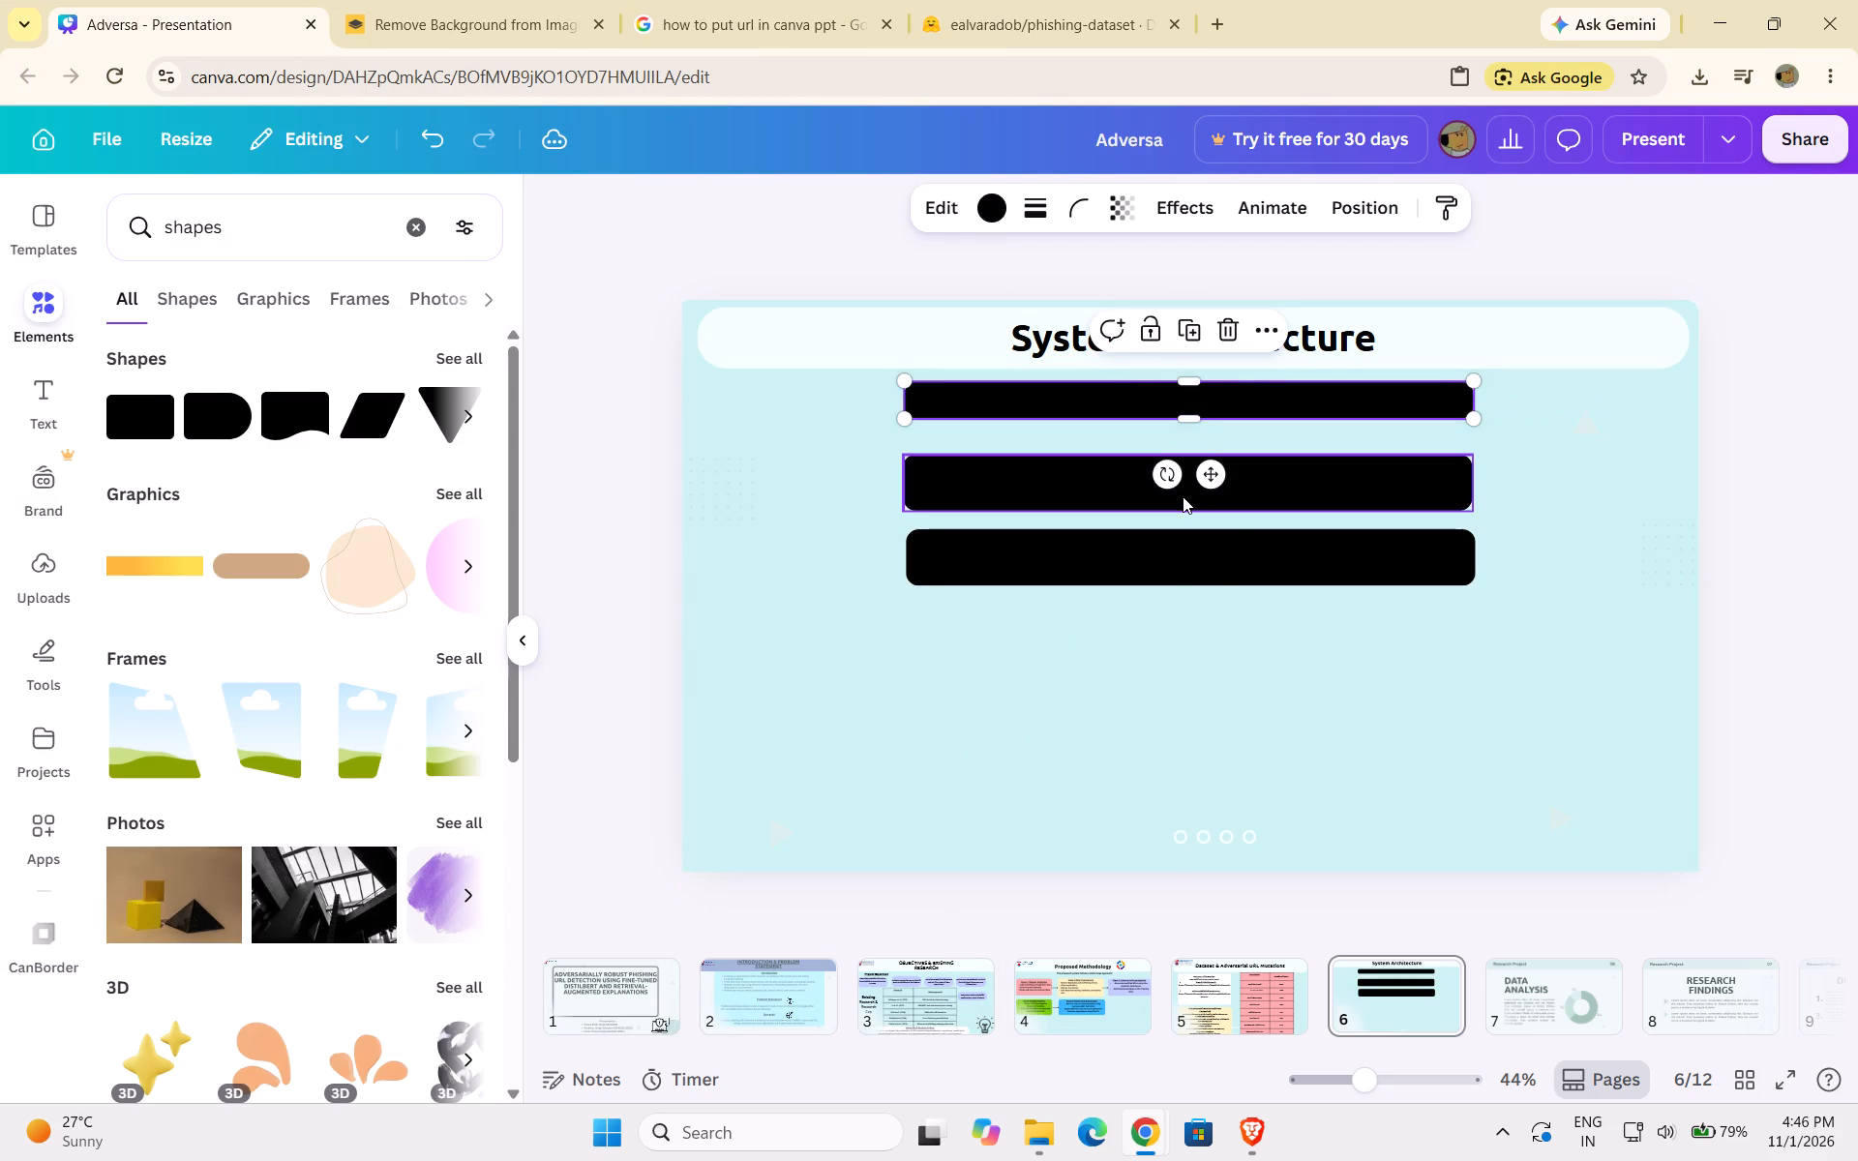
left_click(1183, 498)
left_click_drag(1187, 513, 1186, 496)
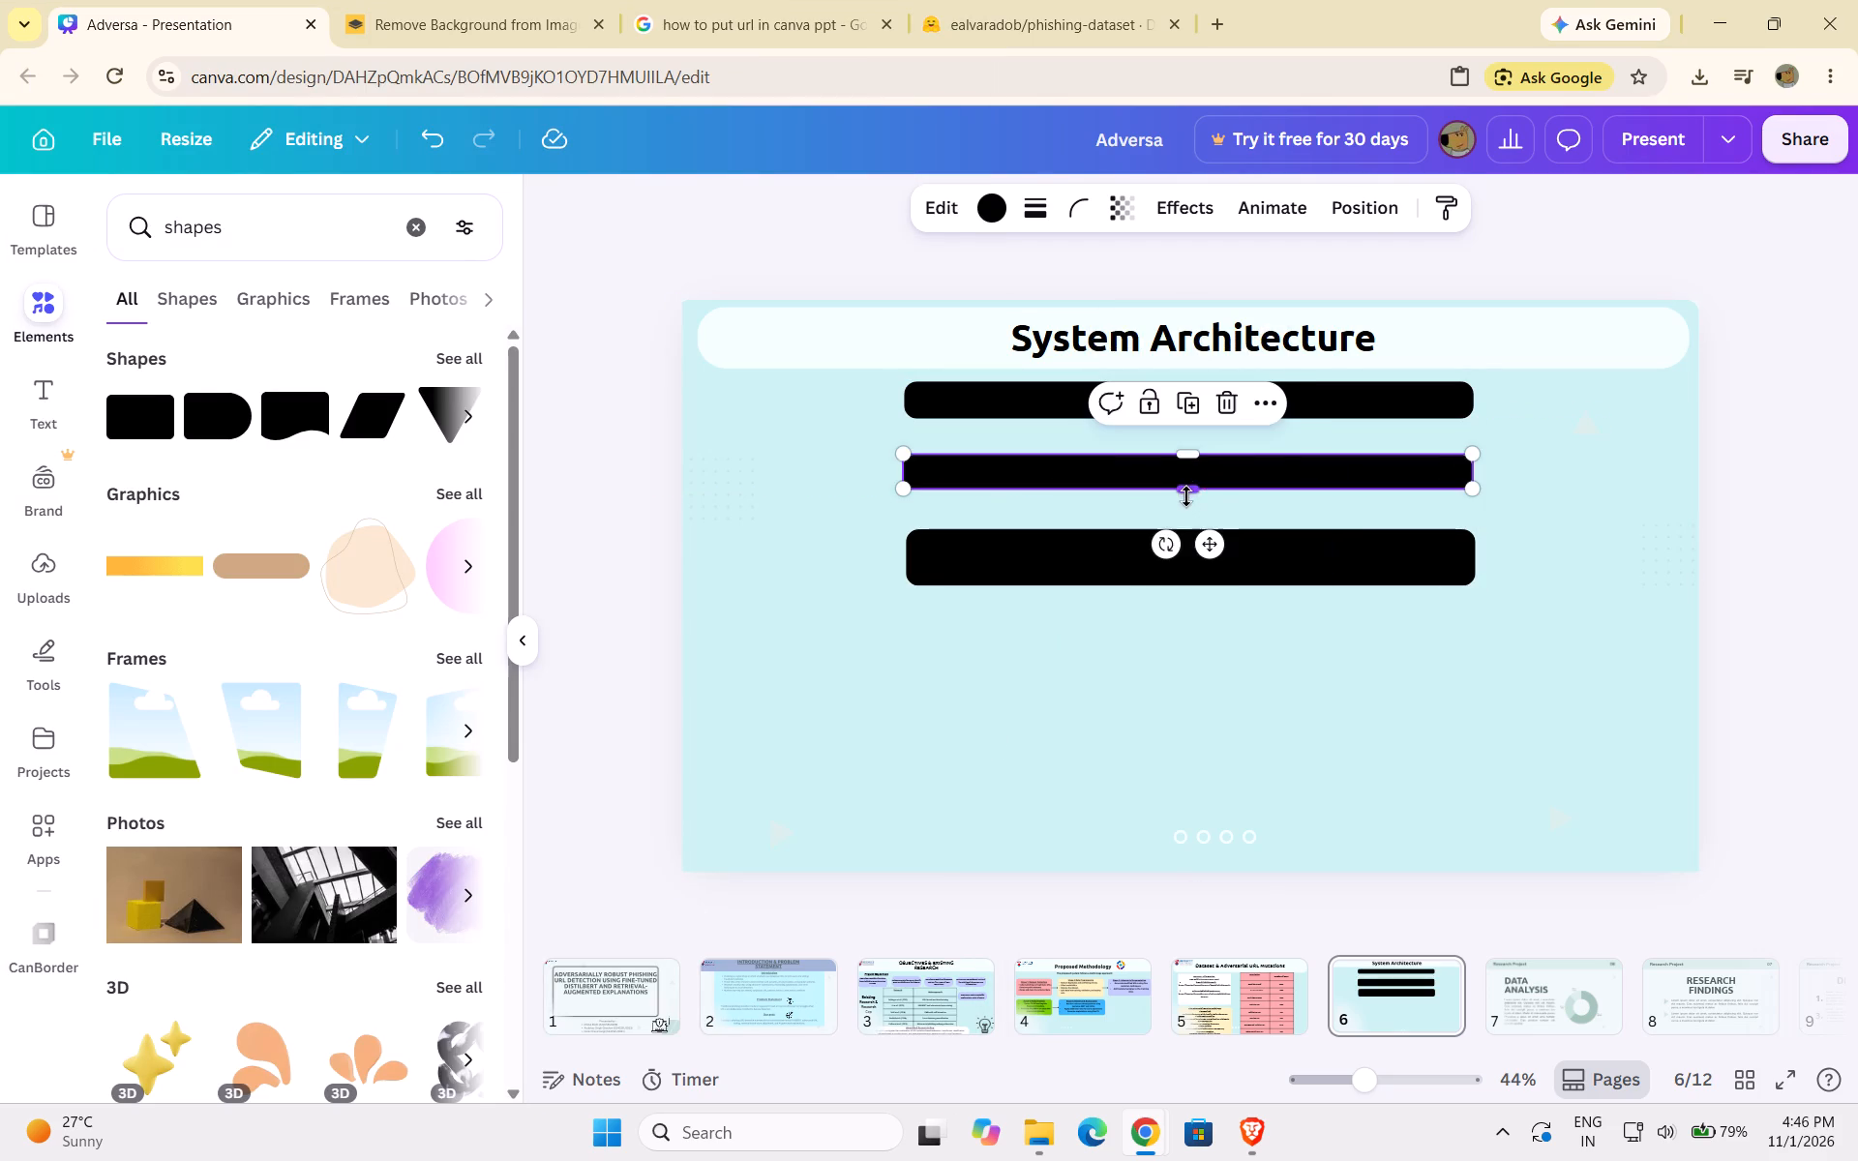
left_click(1185, 569)
left_click_drag(1187, 580, 1187, 562)
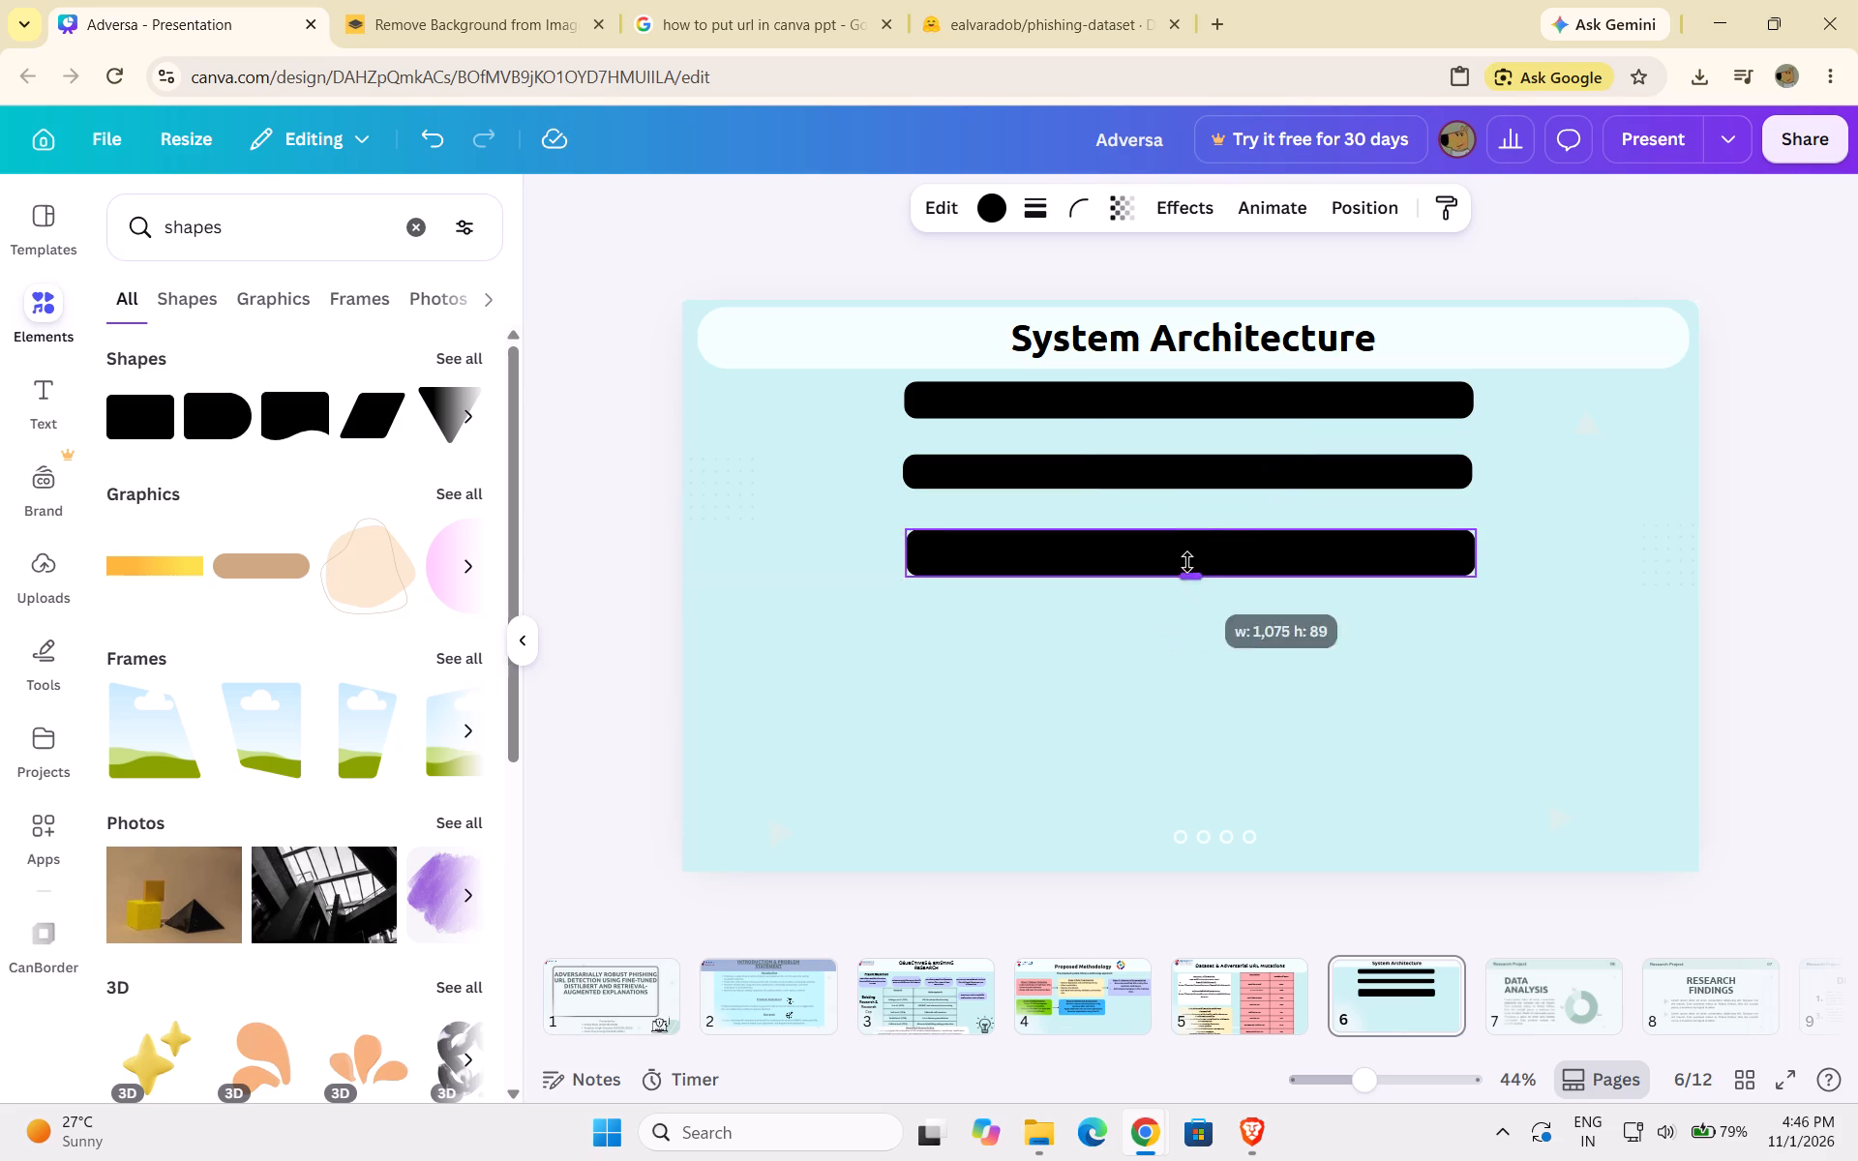
left_click_drag(1187, 562, 1187, 560)
left_click_drag(1229, 548, 1231, 540)
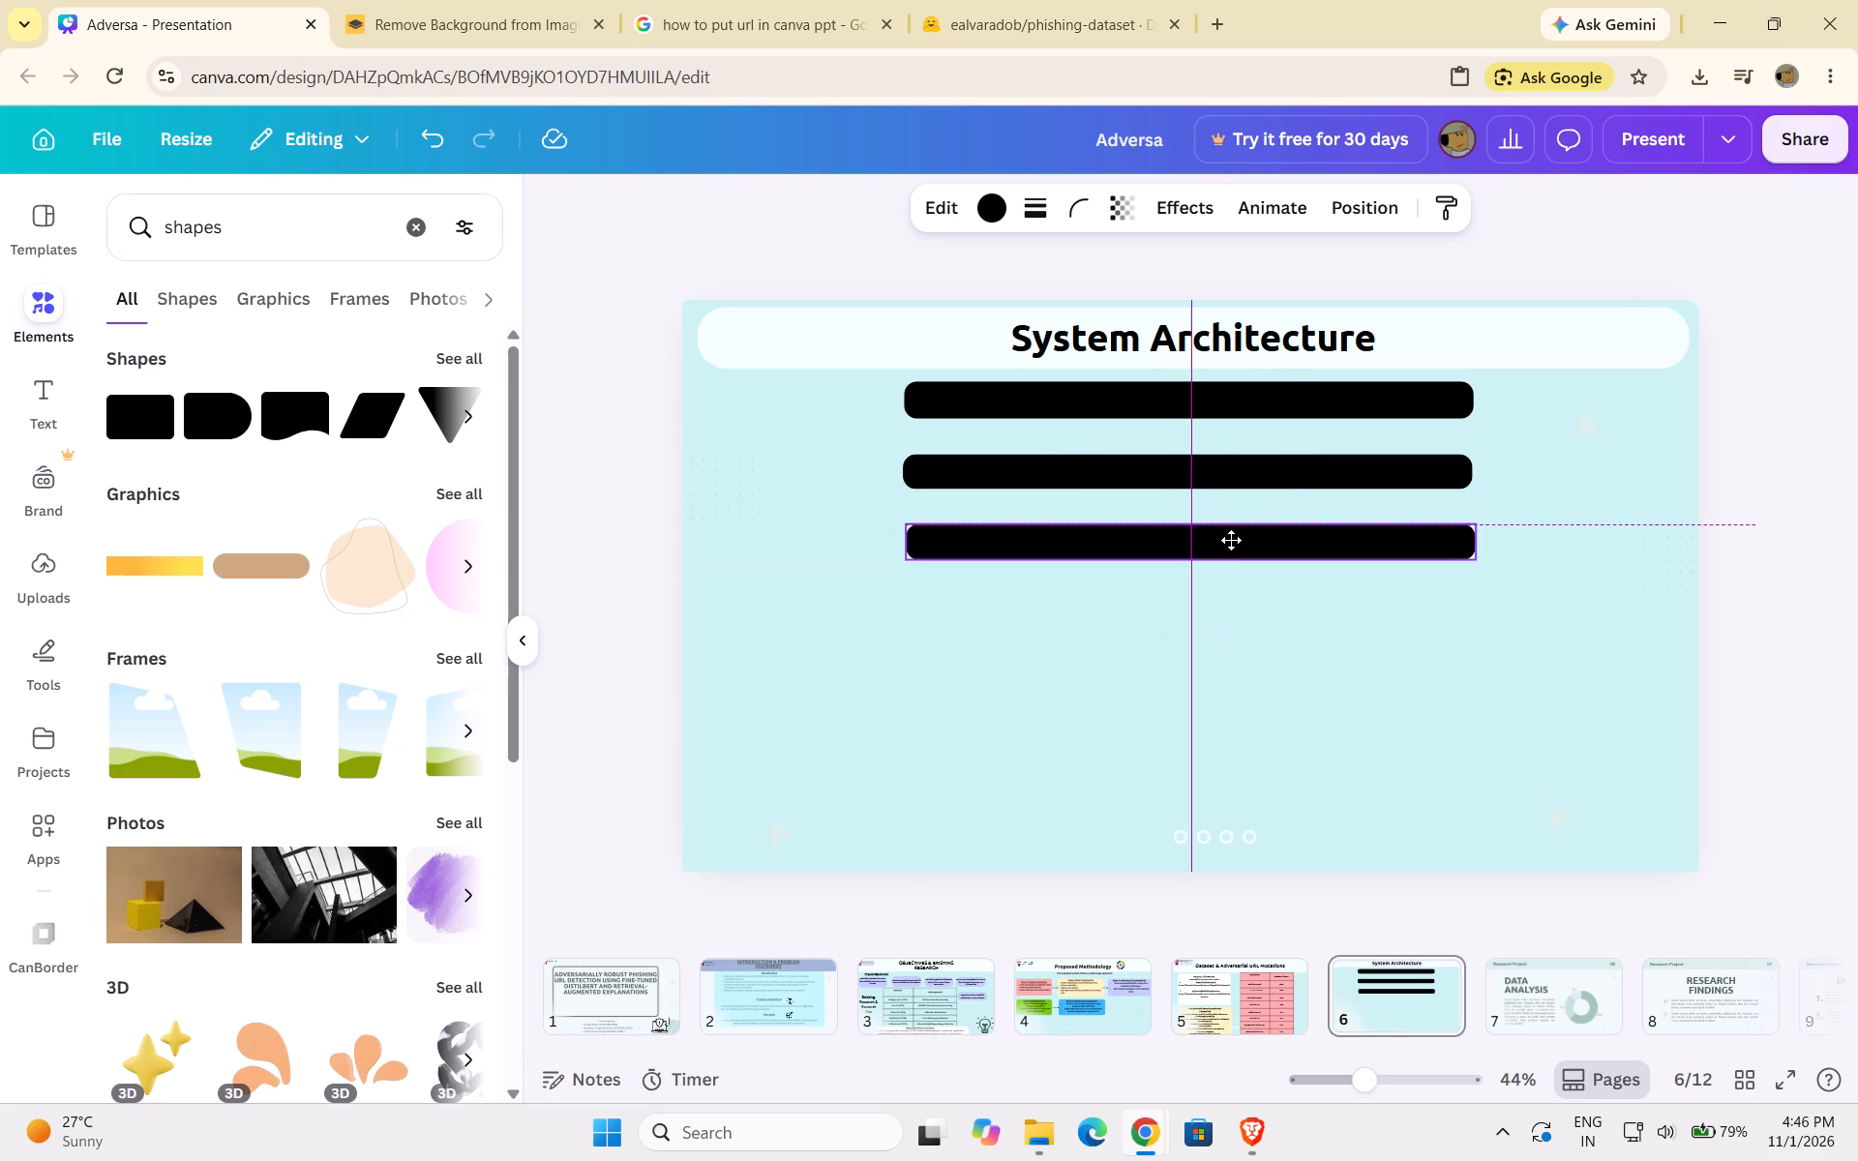
left_click_drag(1231, 540, 1232, 538)
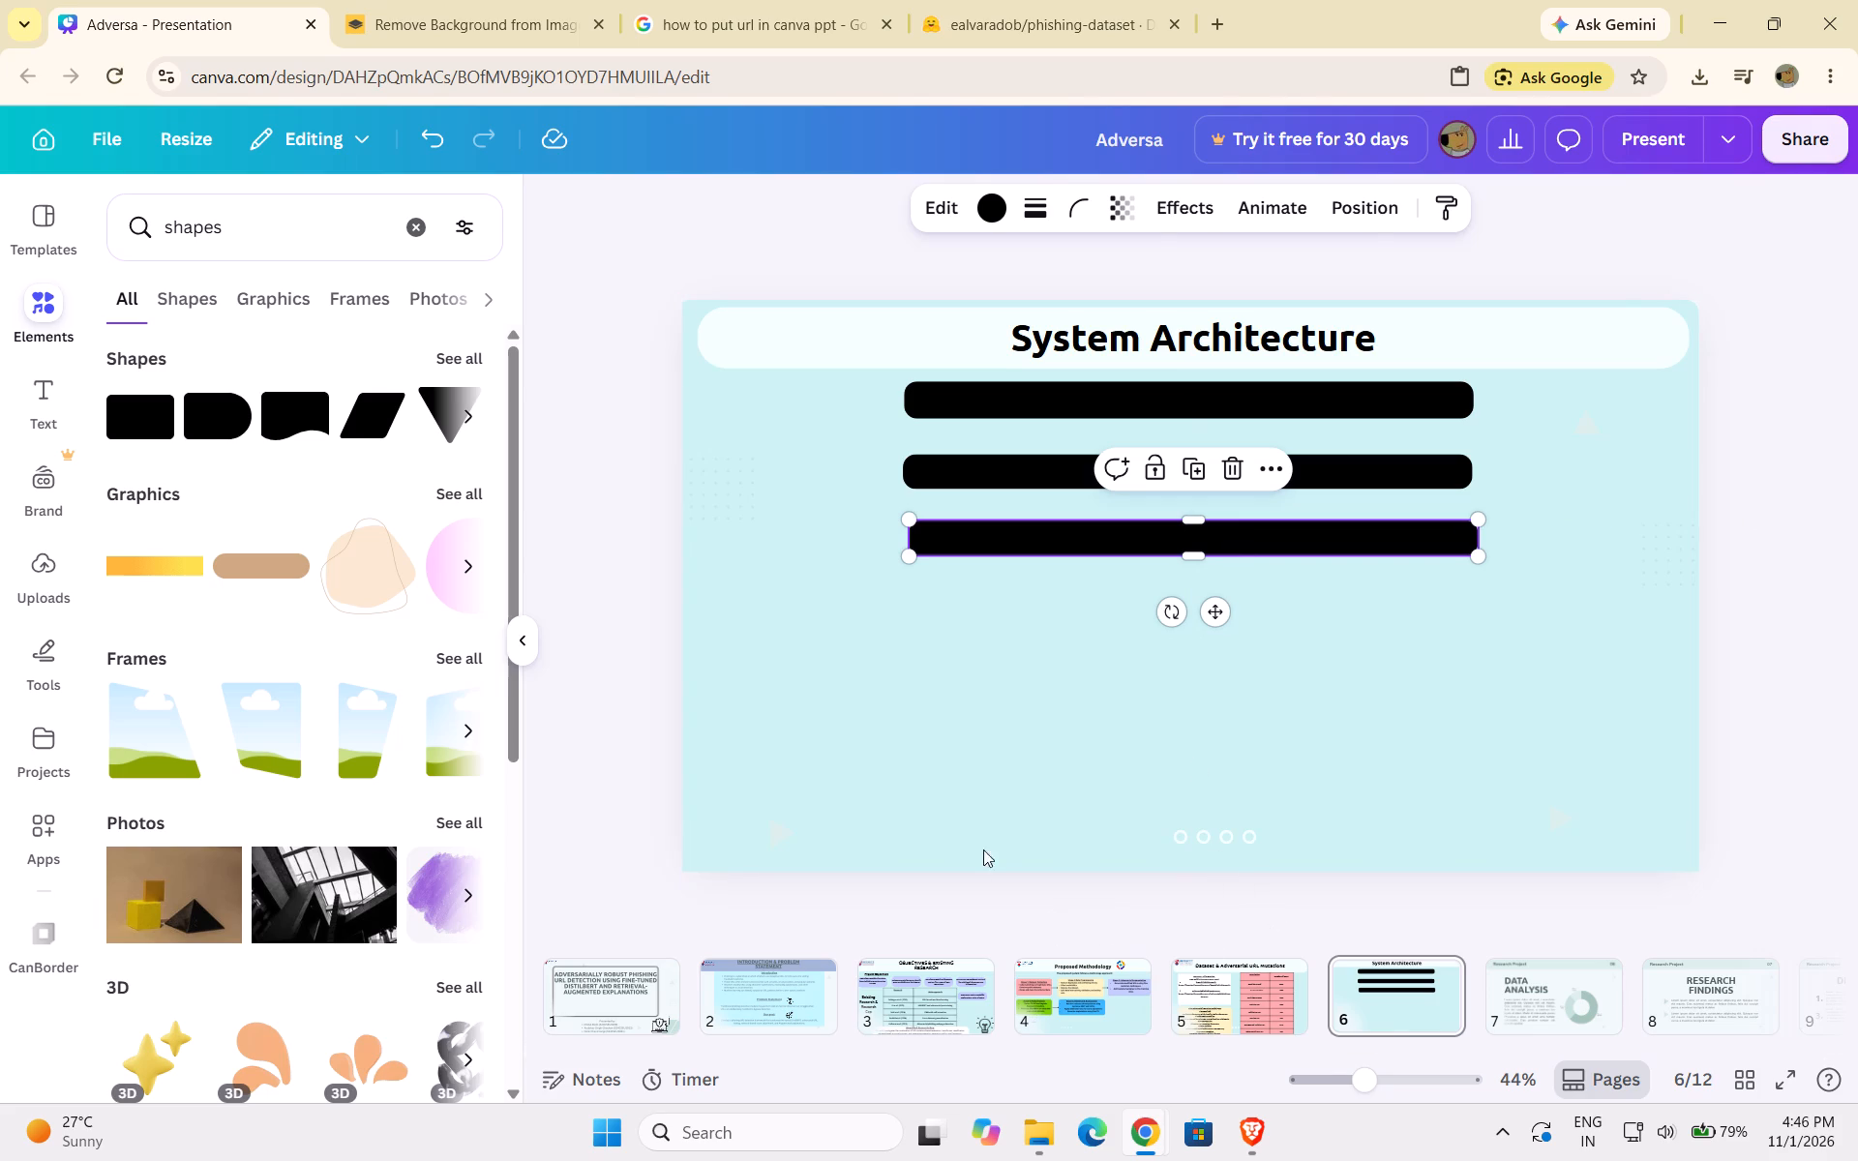
Add a large black rounded rectangle below the third bar, slightly wider than the bars and about four times as tall.
left_click(135, 425)
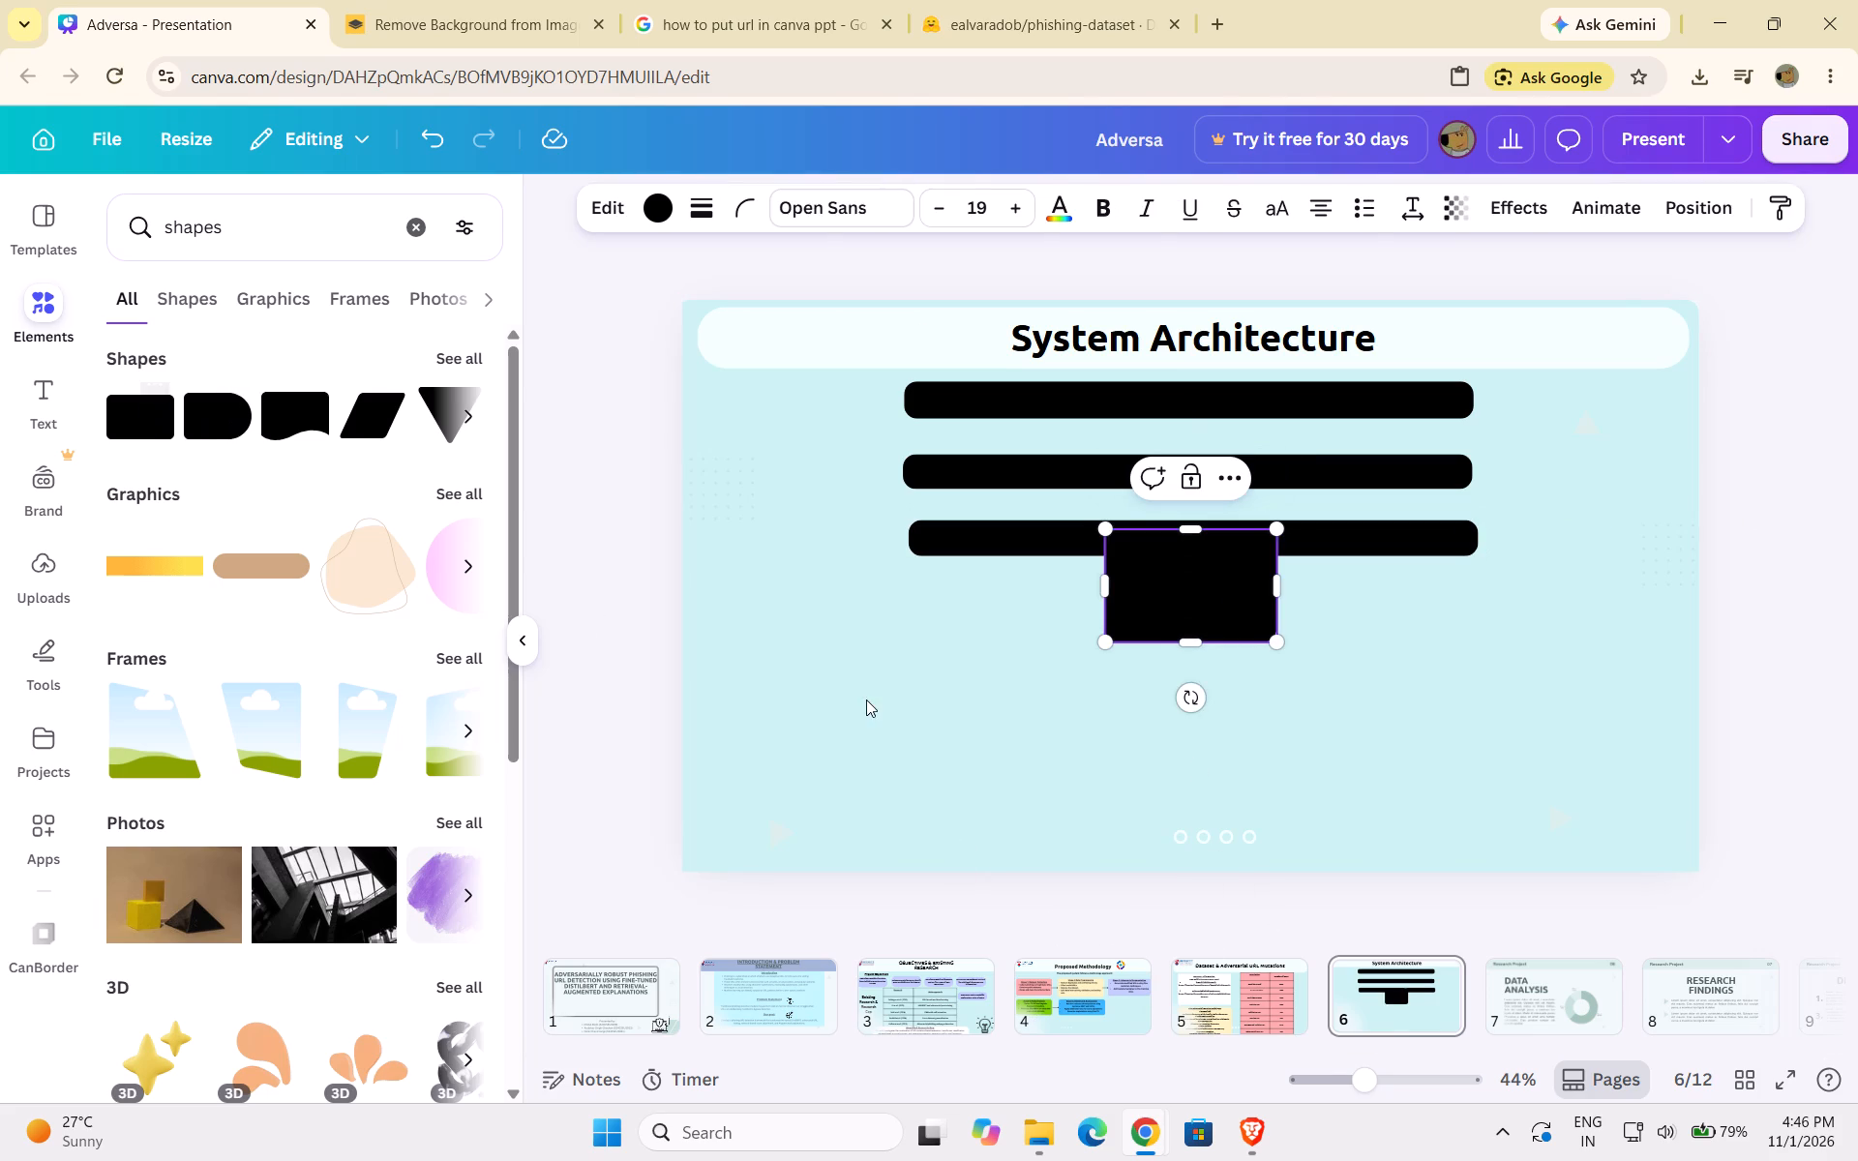
left_click_drag(1104, 592, 959, 626)
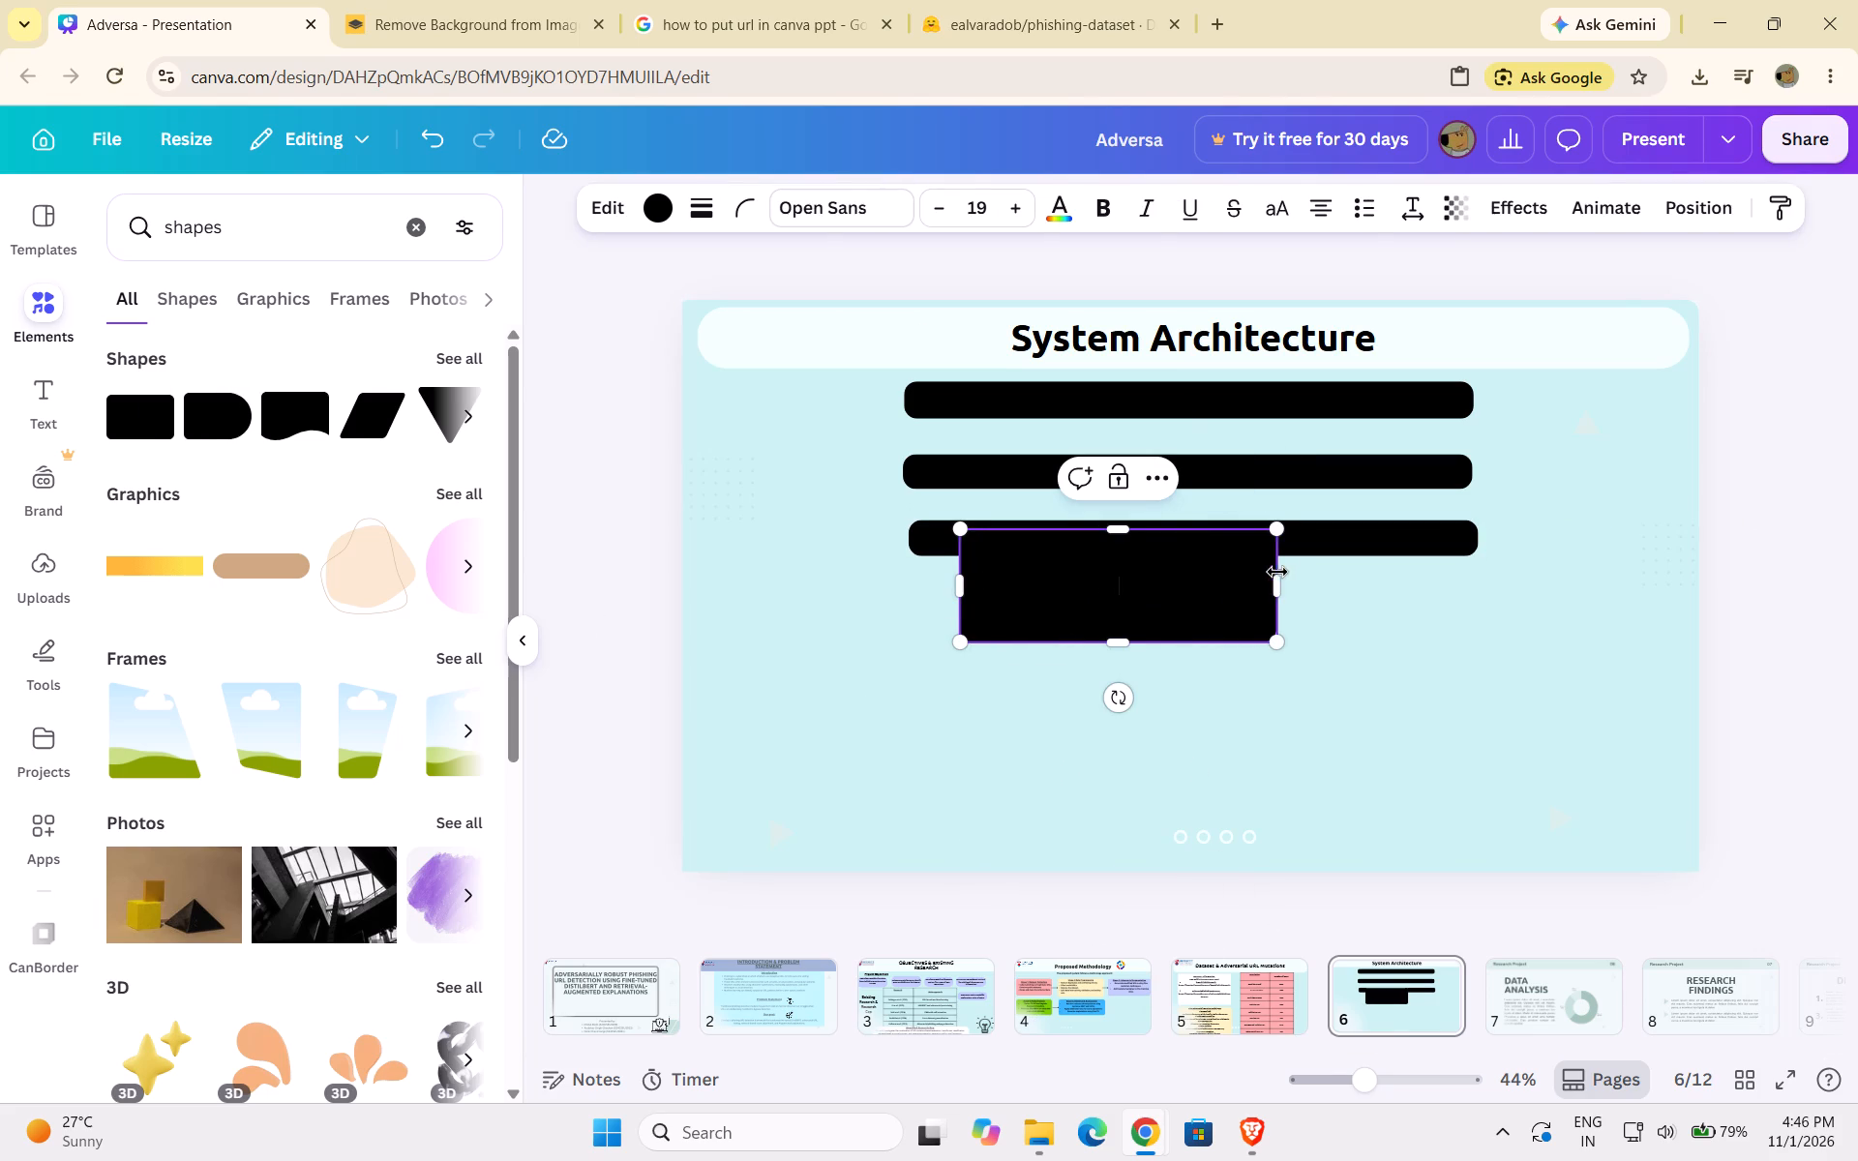
left_click_drag(1284, 587, 1510, 598)
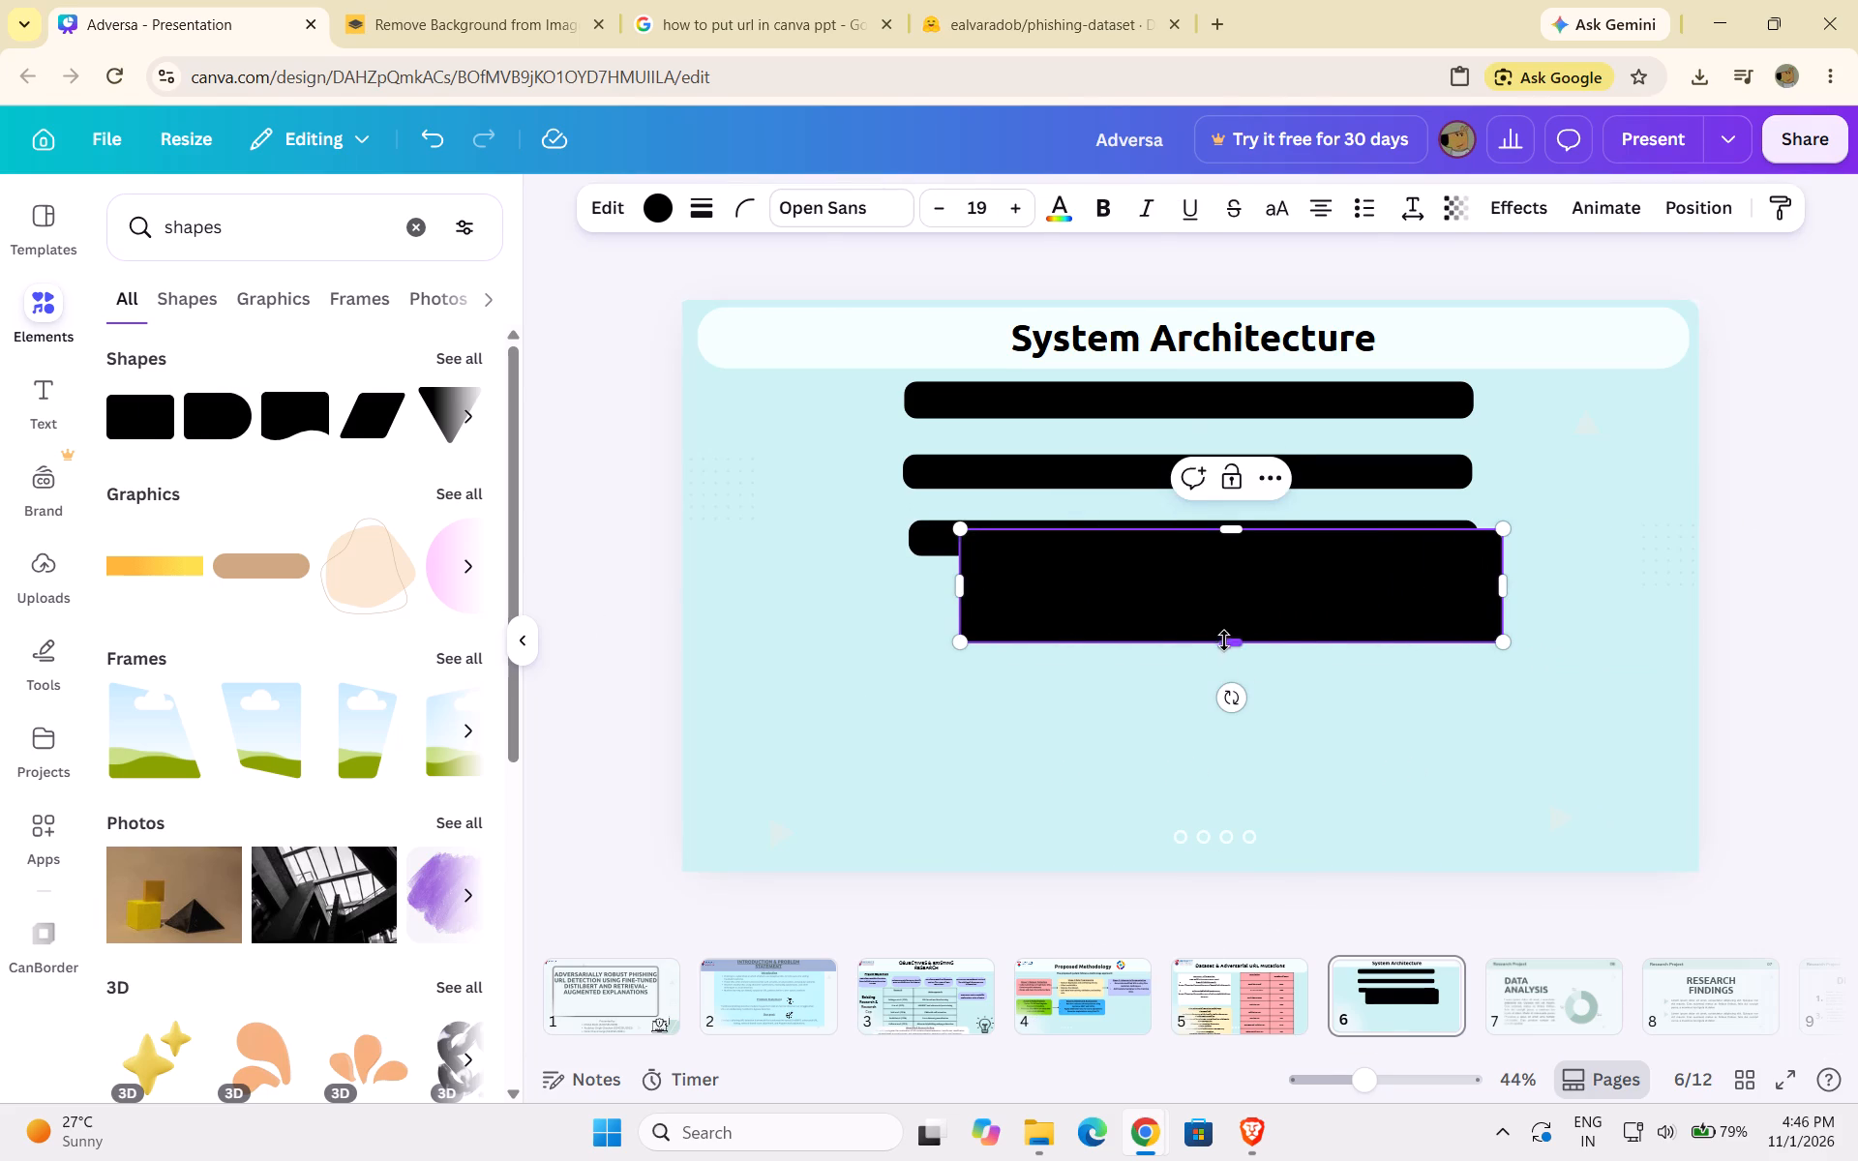
left_click_drag(1241, 640, 1221, 703)
left_click_drag(950, 617, 906, 630)
left_click_drag(1134, 627, 1126, 674)
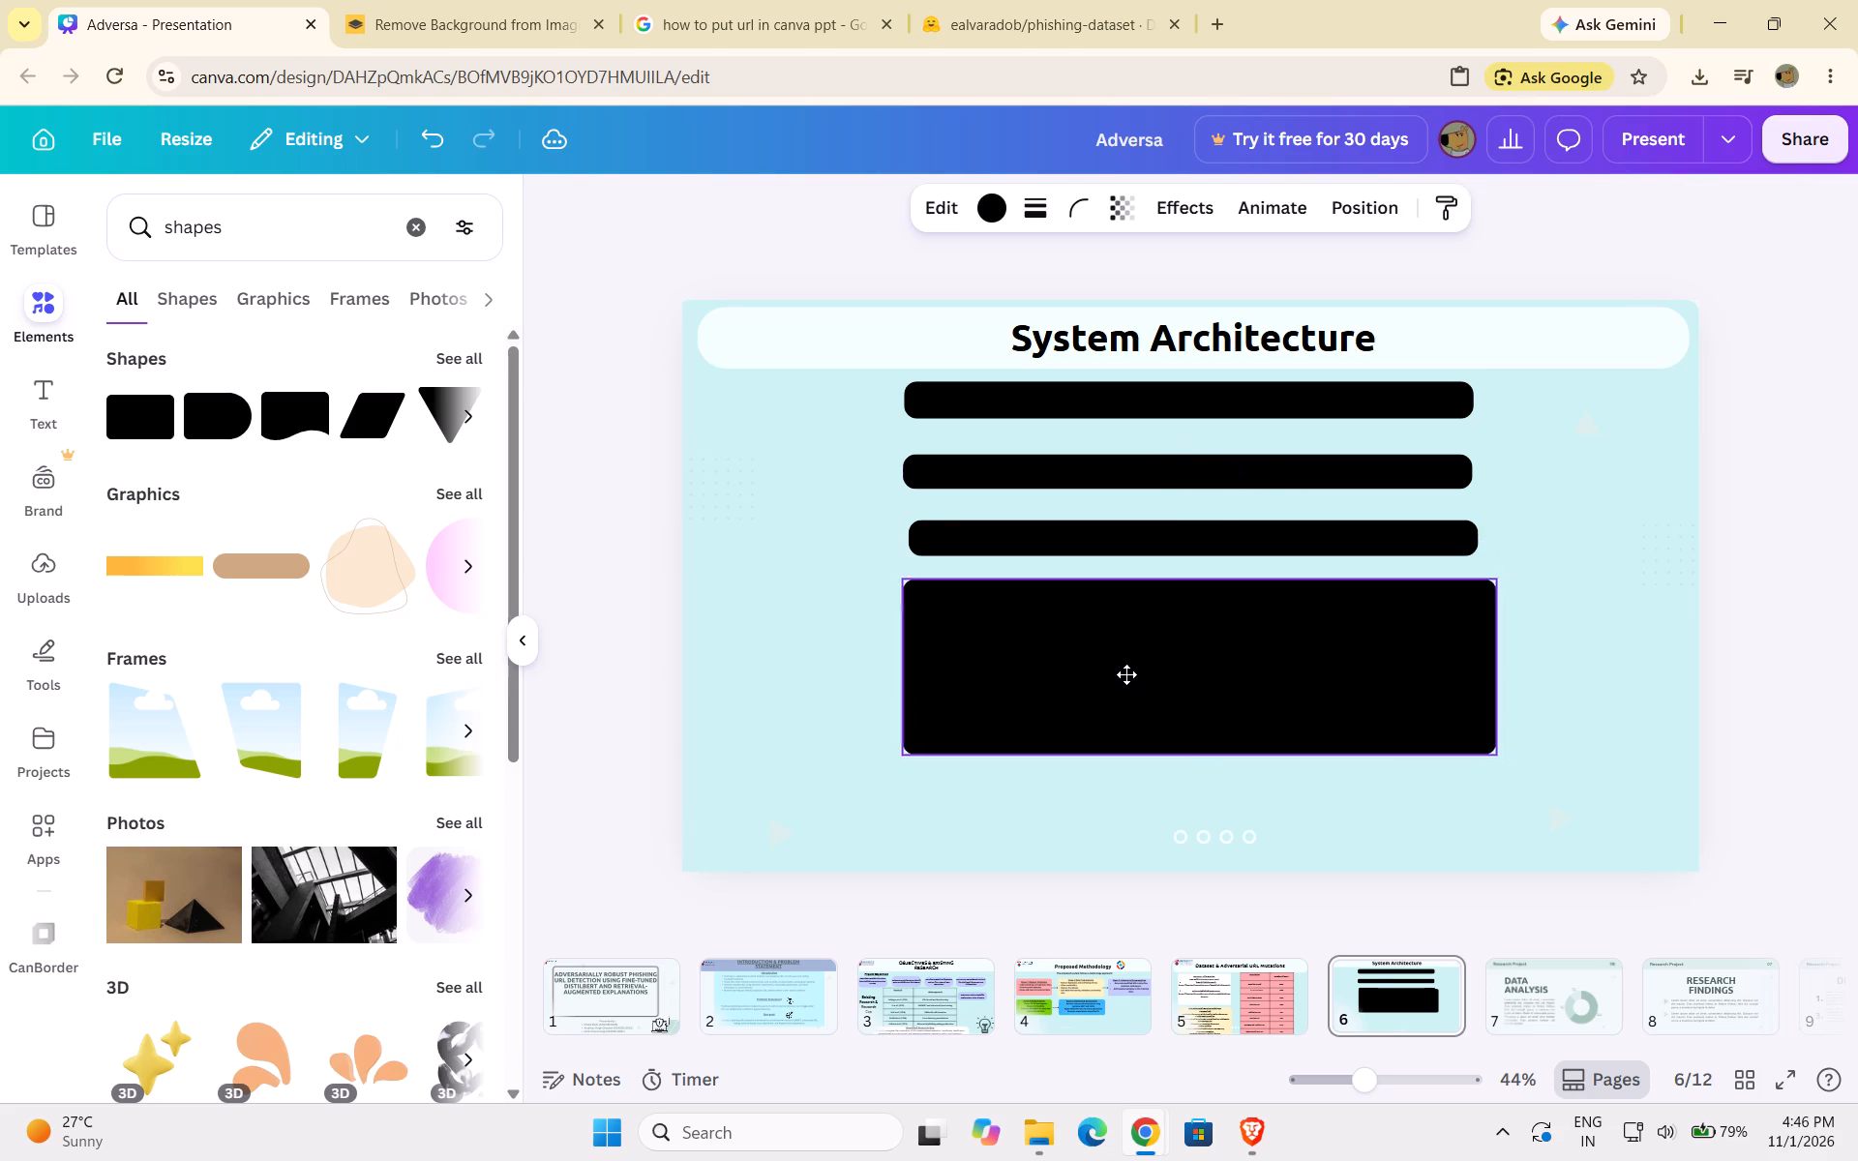
left_click_drag(1126, 674, 1120, 679)
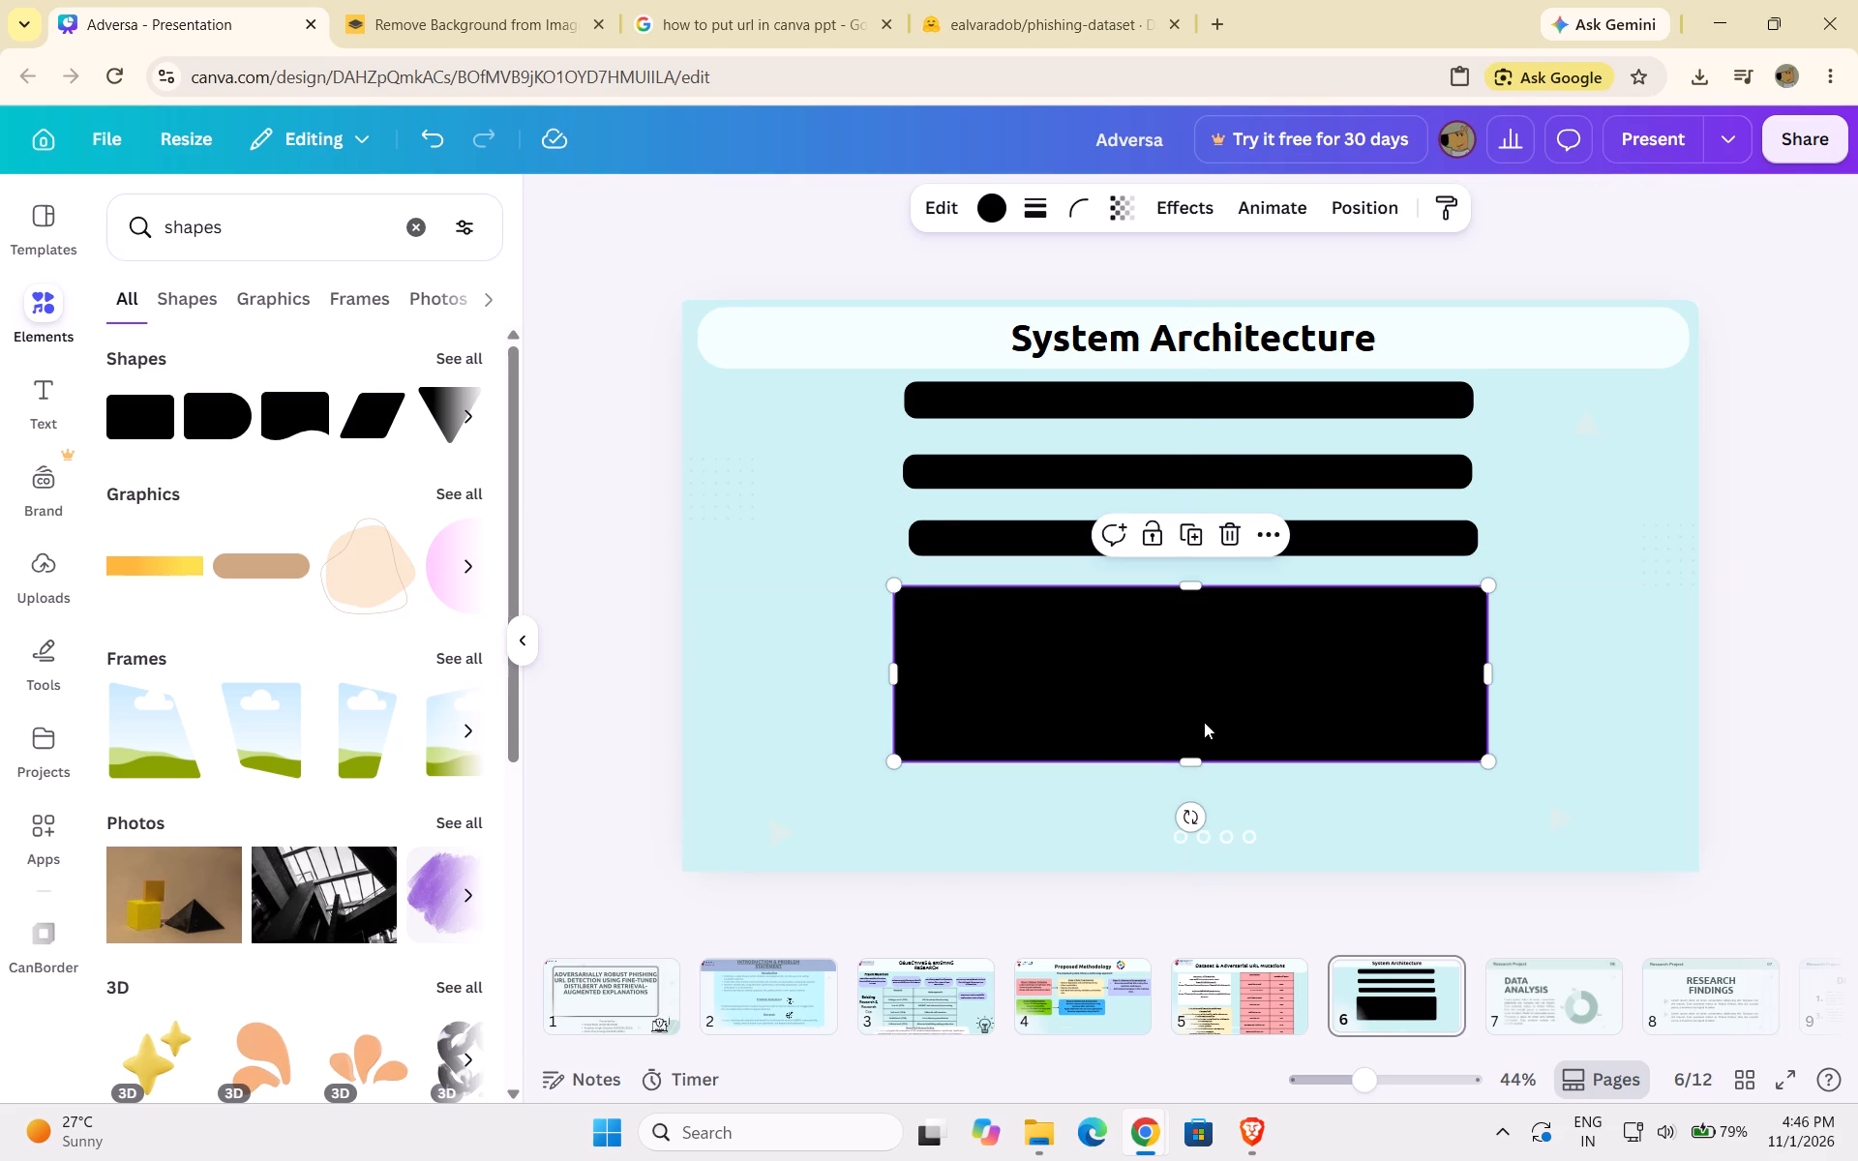
left_click_drag(1195, 758, 1194, 729)
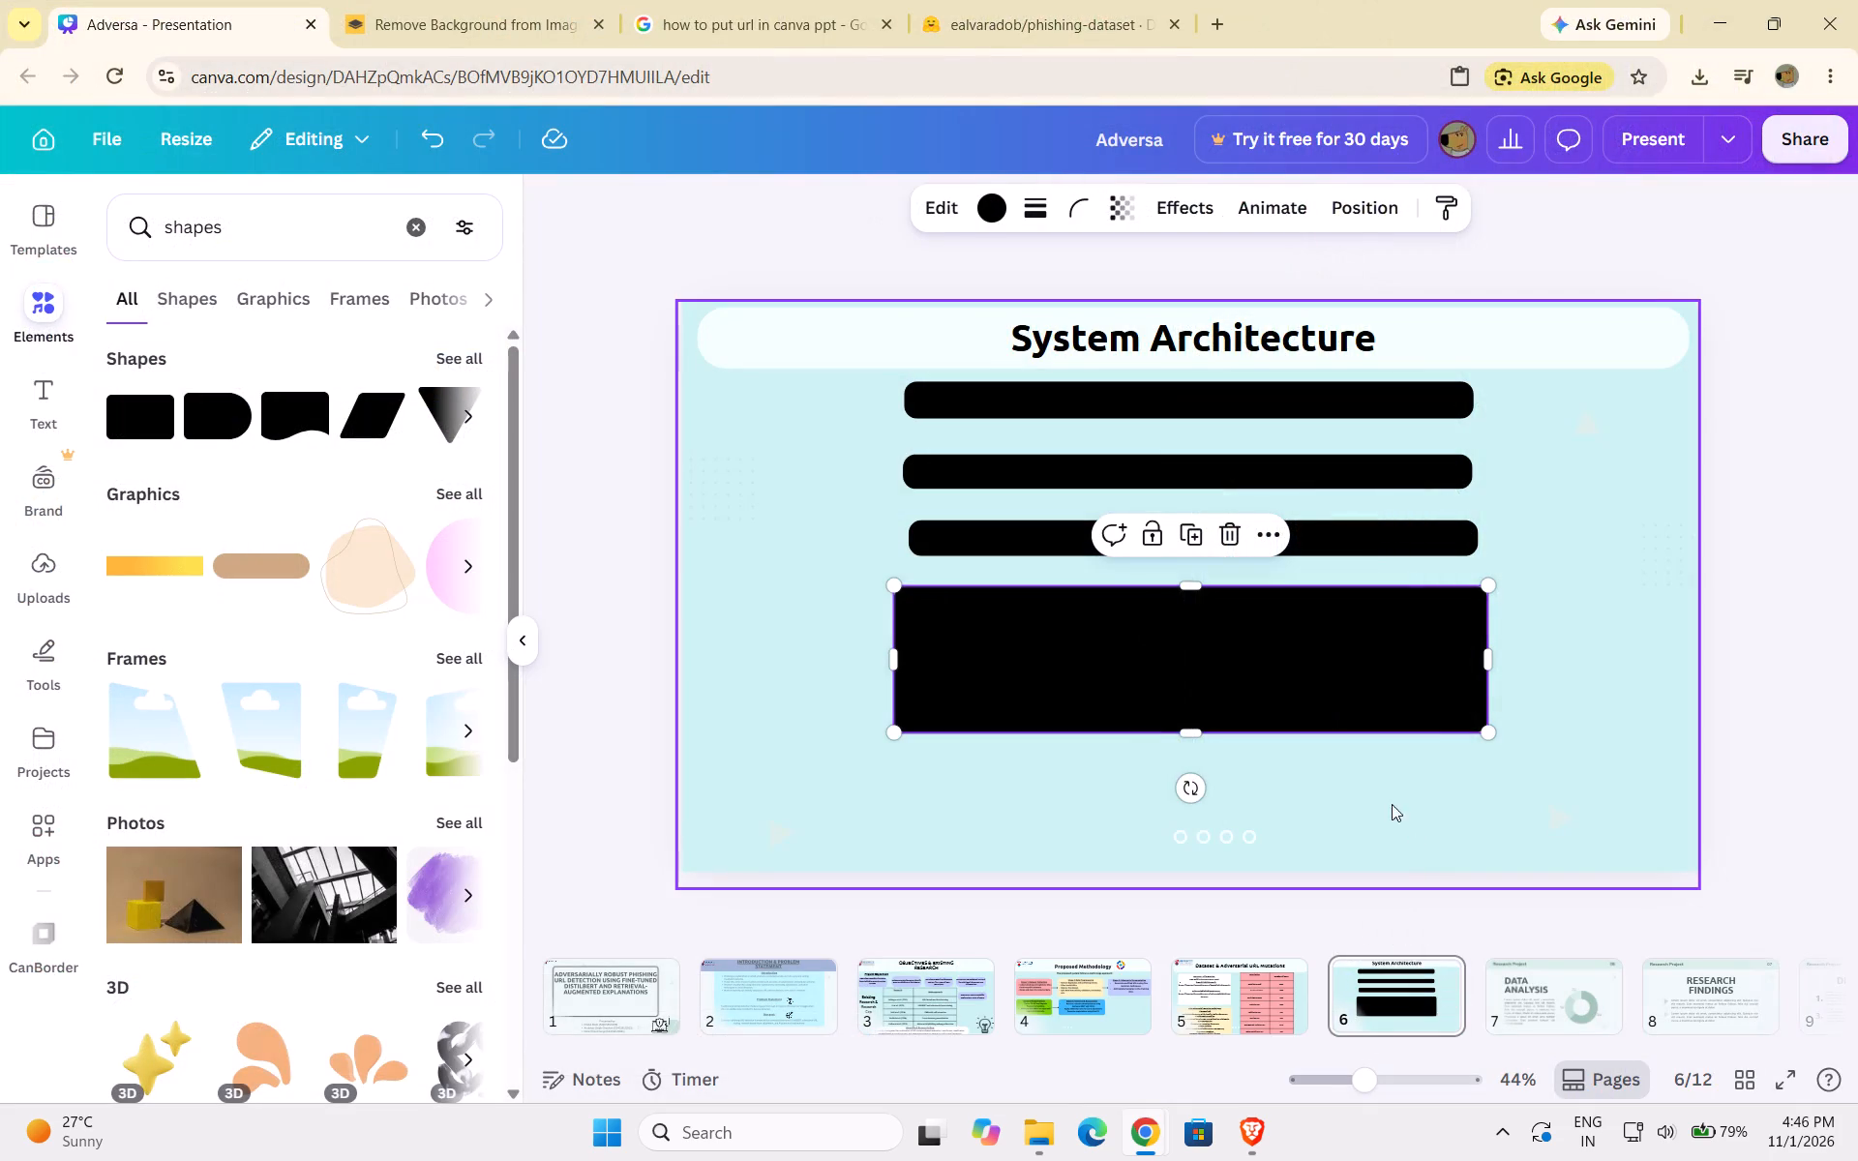
left_click(1343, 694)
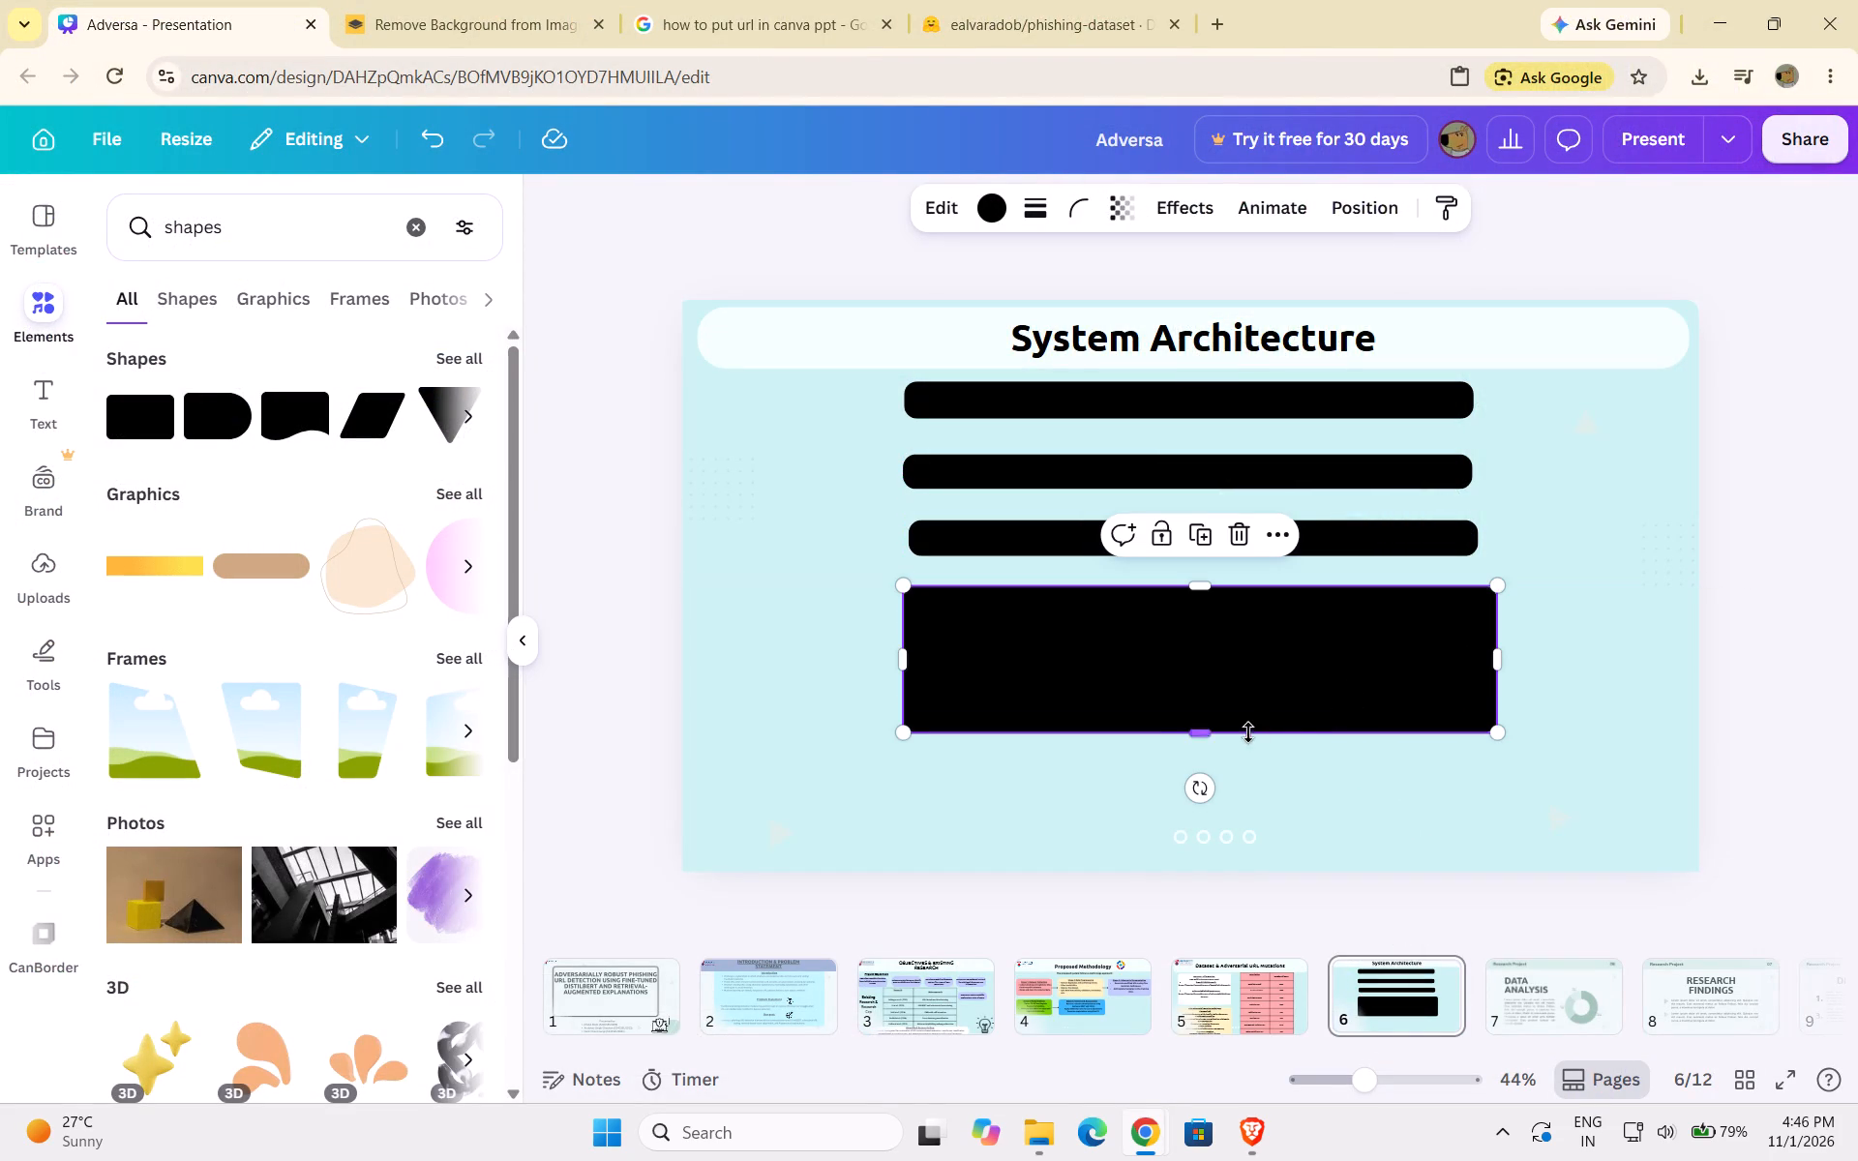
left_click_drag(1210, 738, 1210, 748)
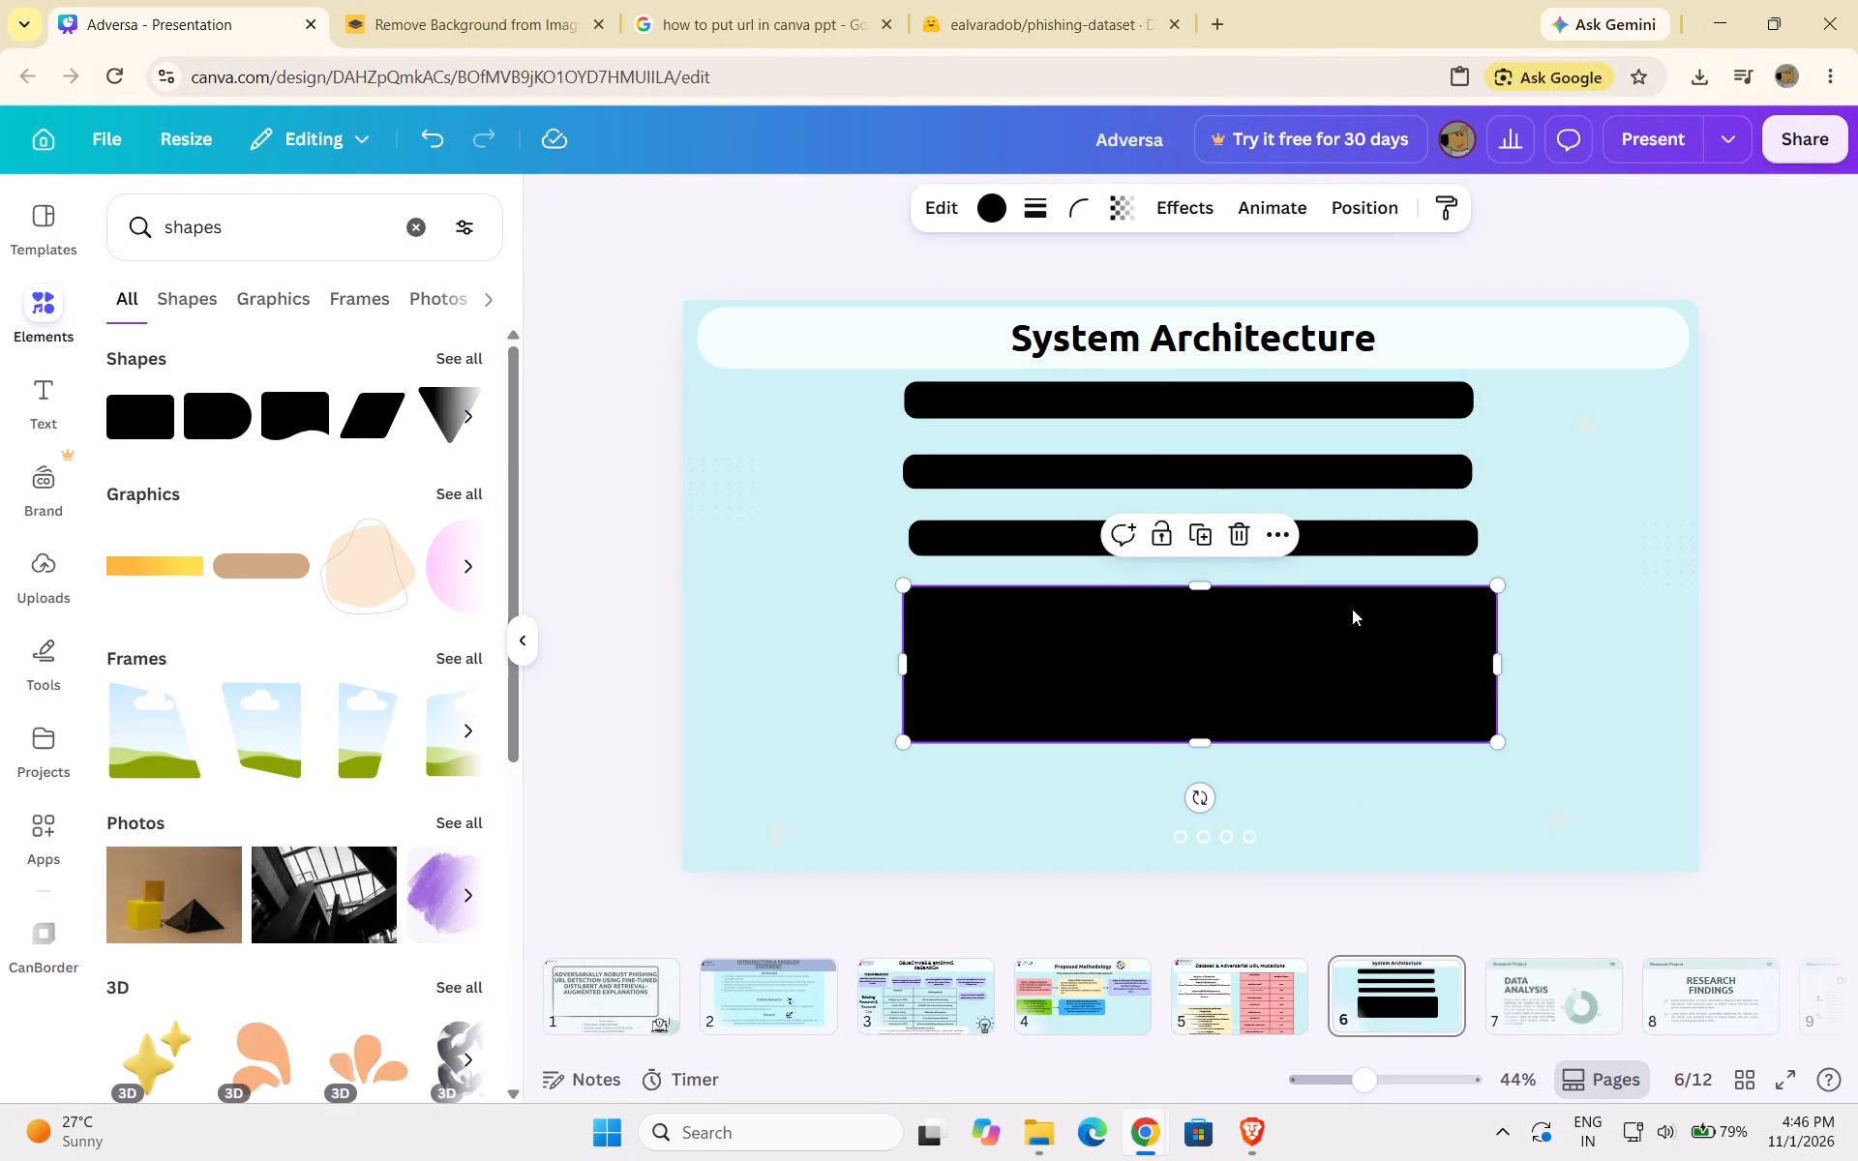
Duplicate the top bar twice and place the copies one below the other beneath the large rectangle.
left_click(1377, 410)
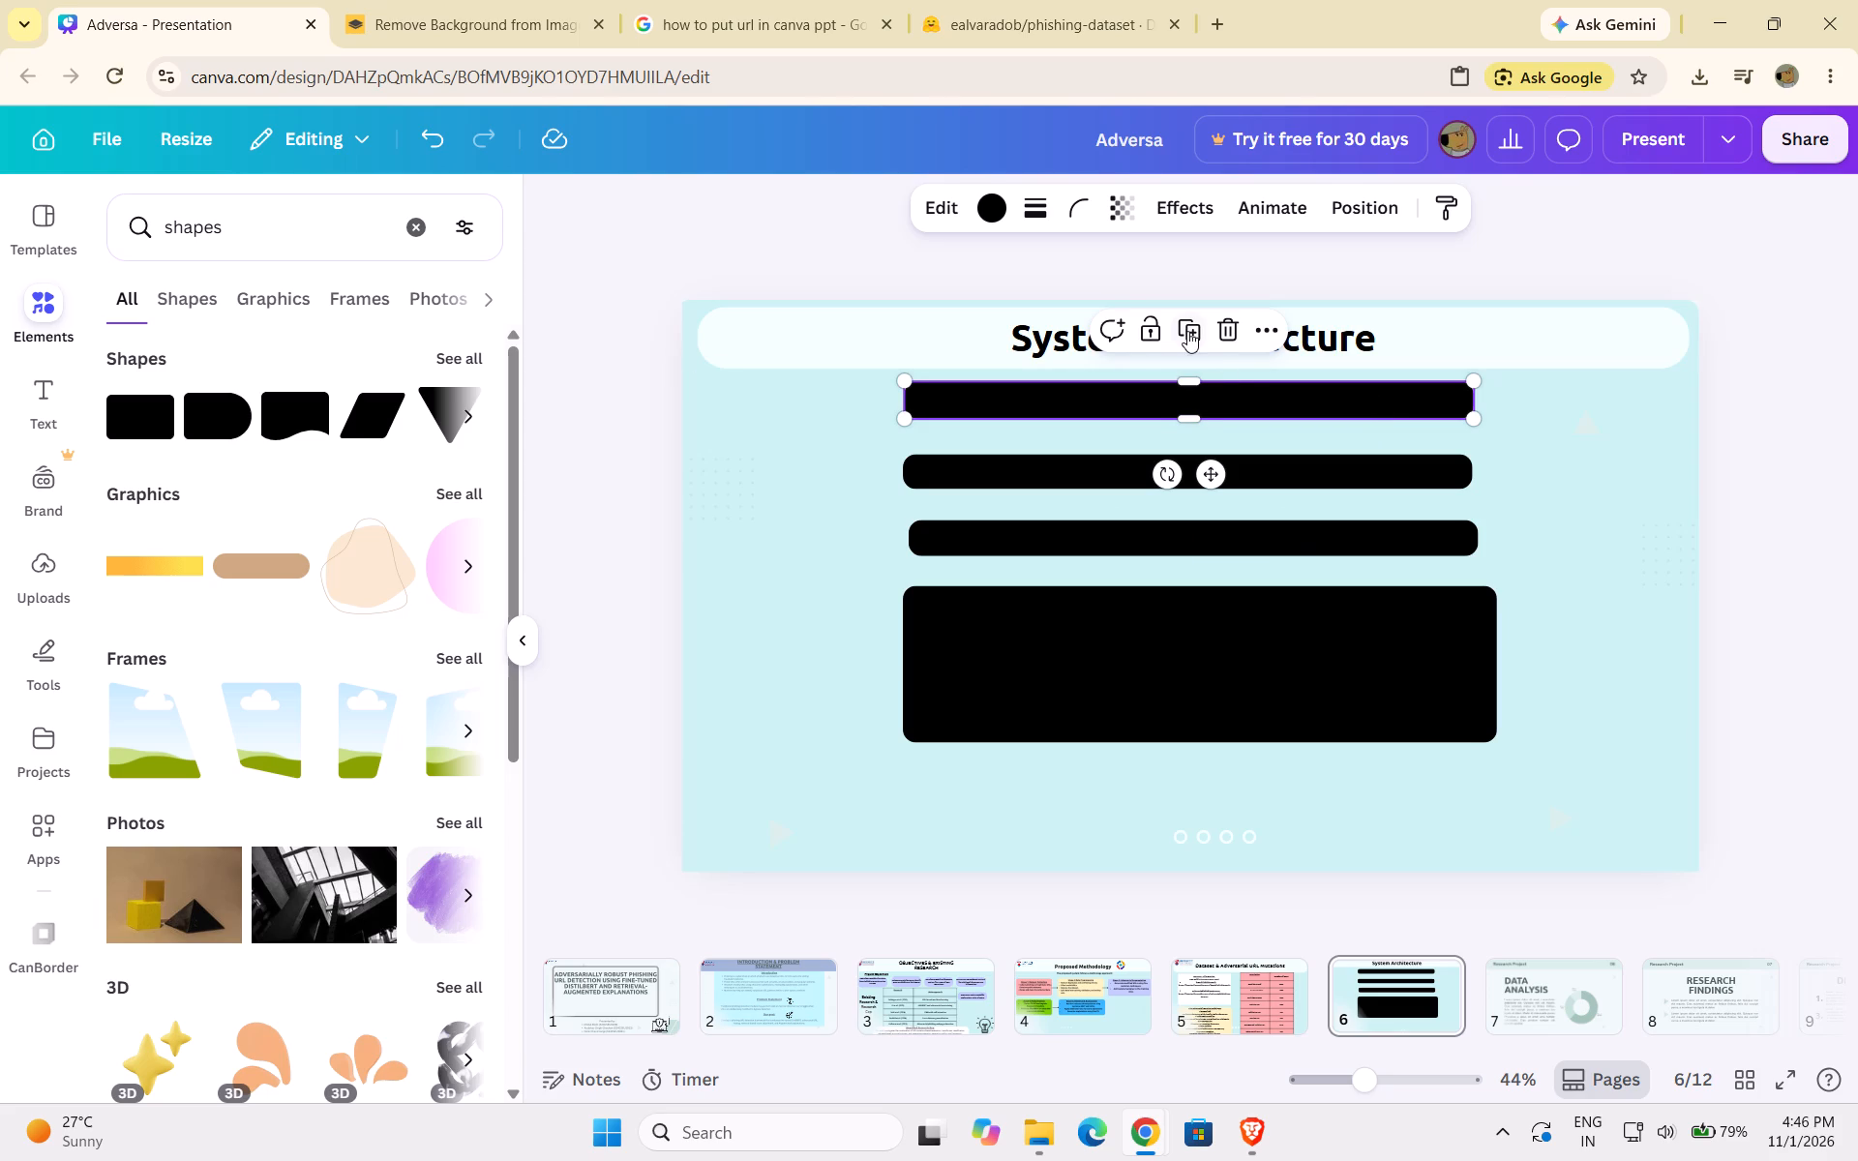
left_click(1187, 331)
left_click_drag(1254, 409, 1250, 622)
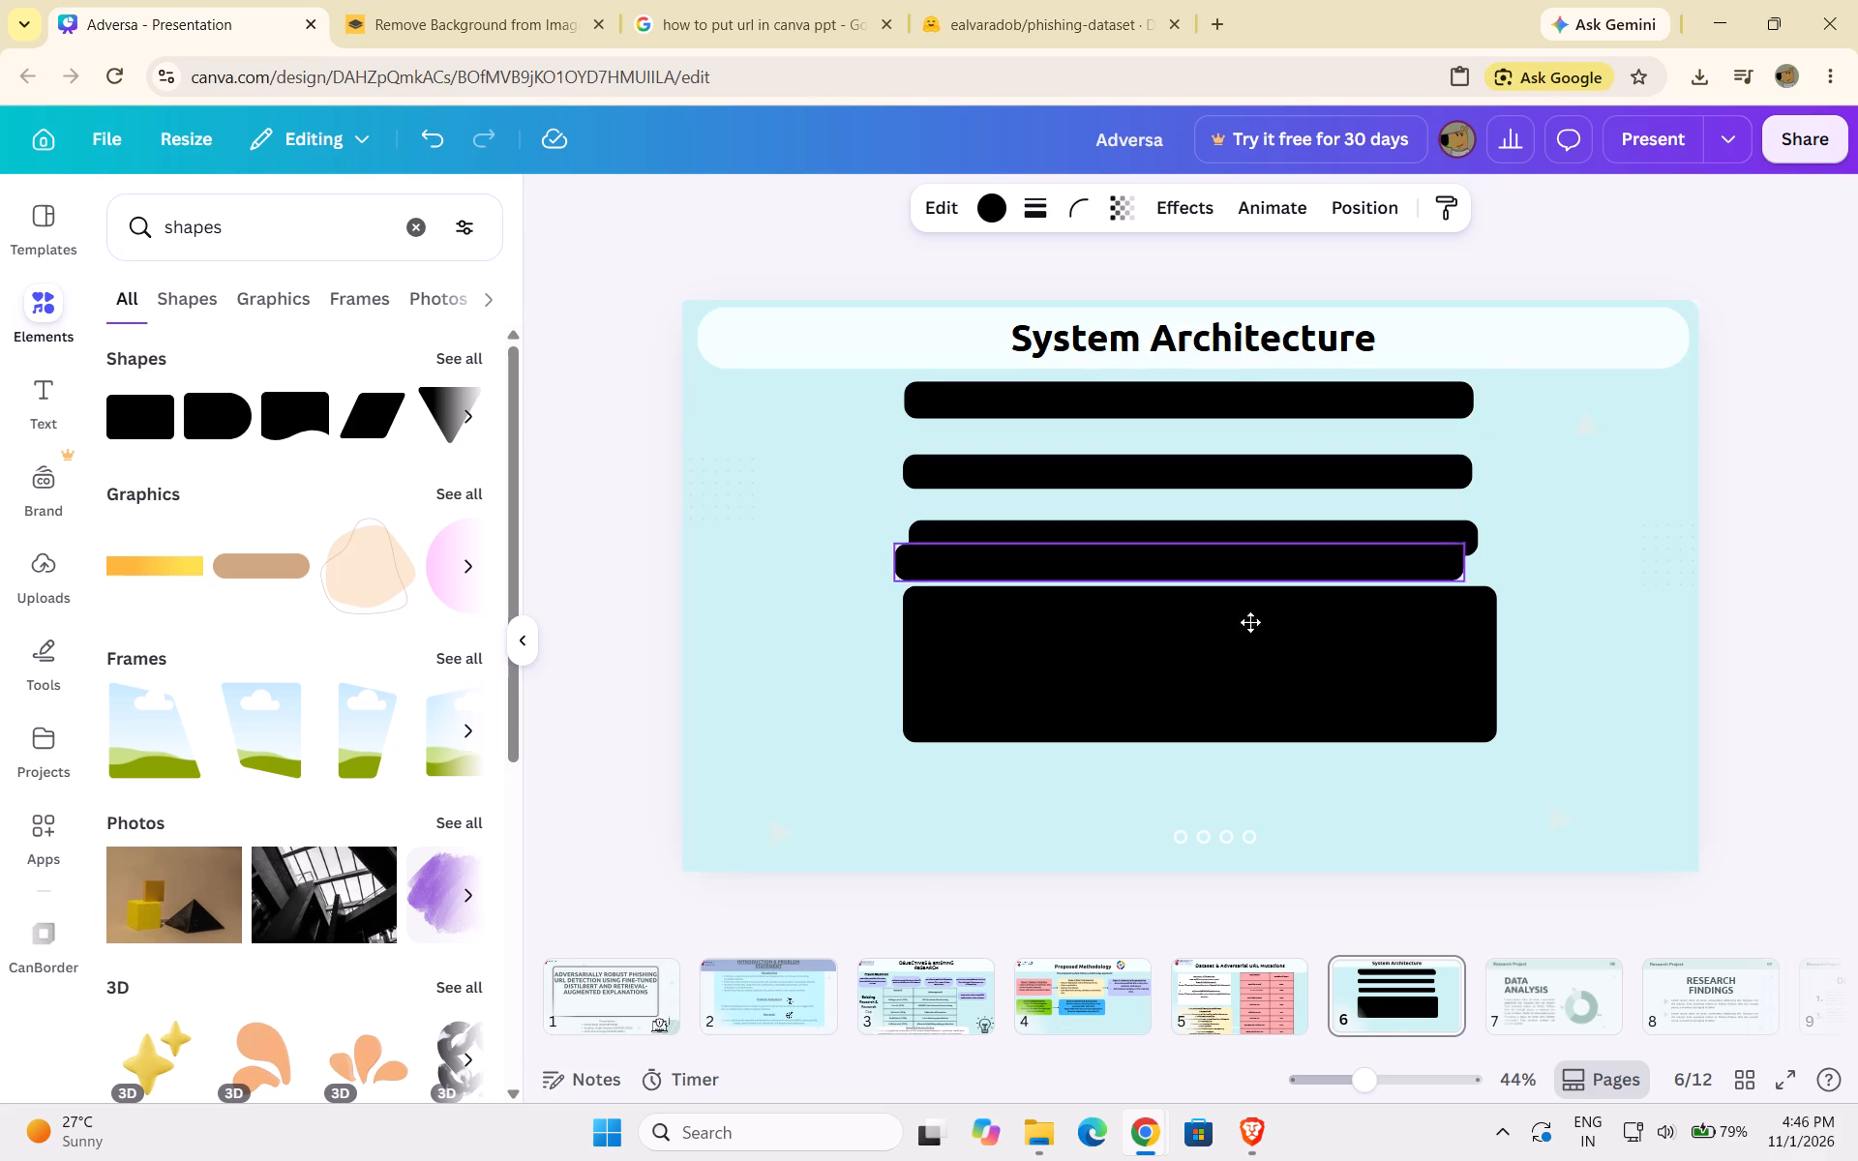
left_click_drag(1250, 622, 1251, 780)
left_click(1324, 400)
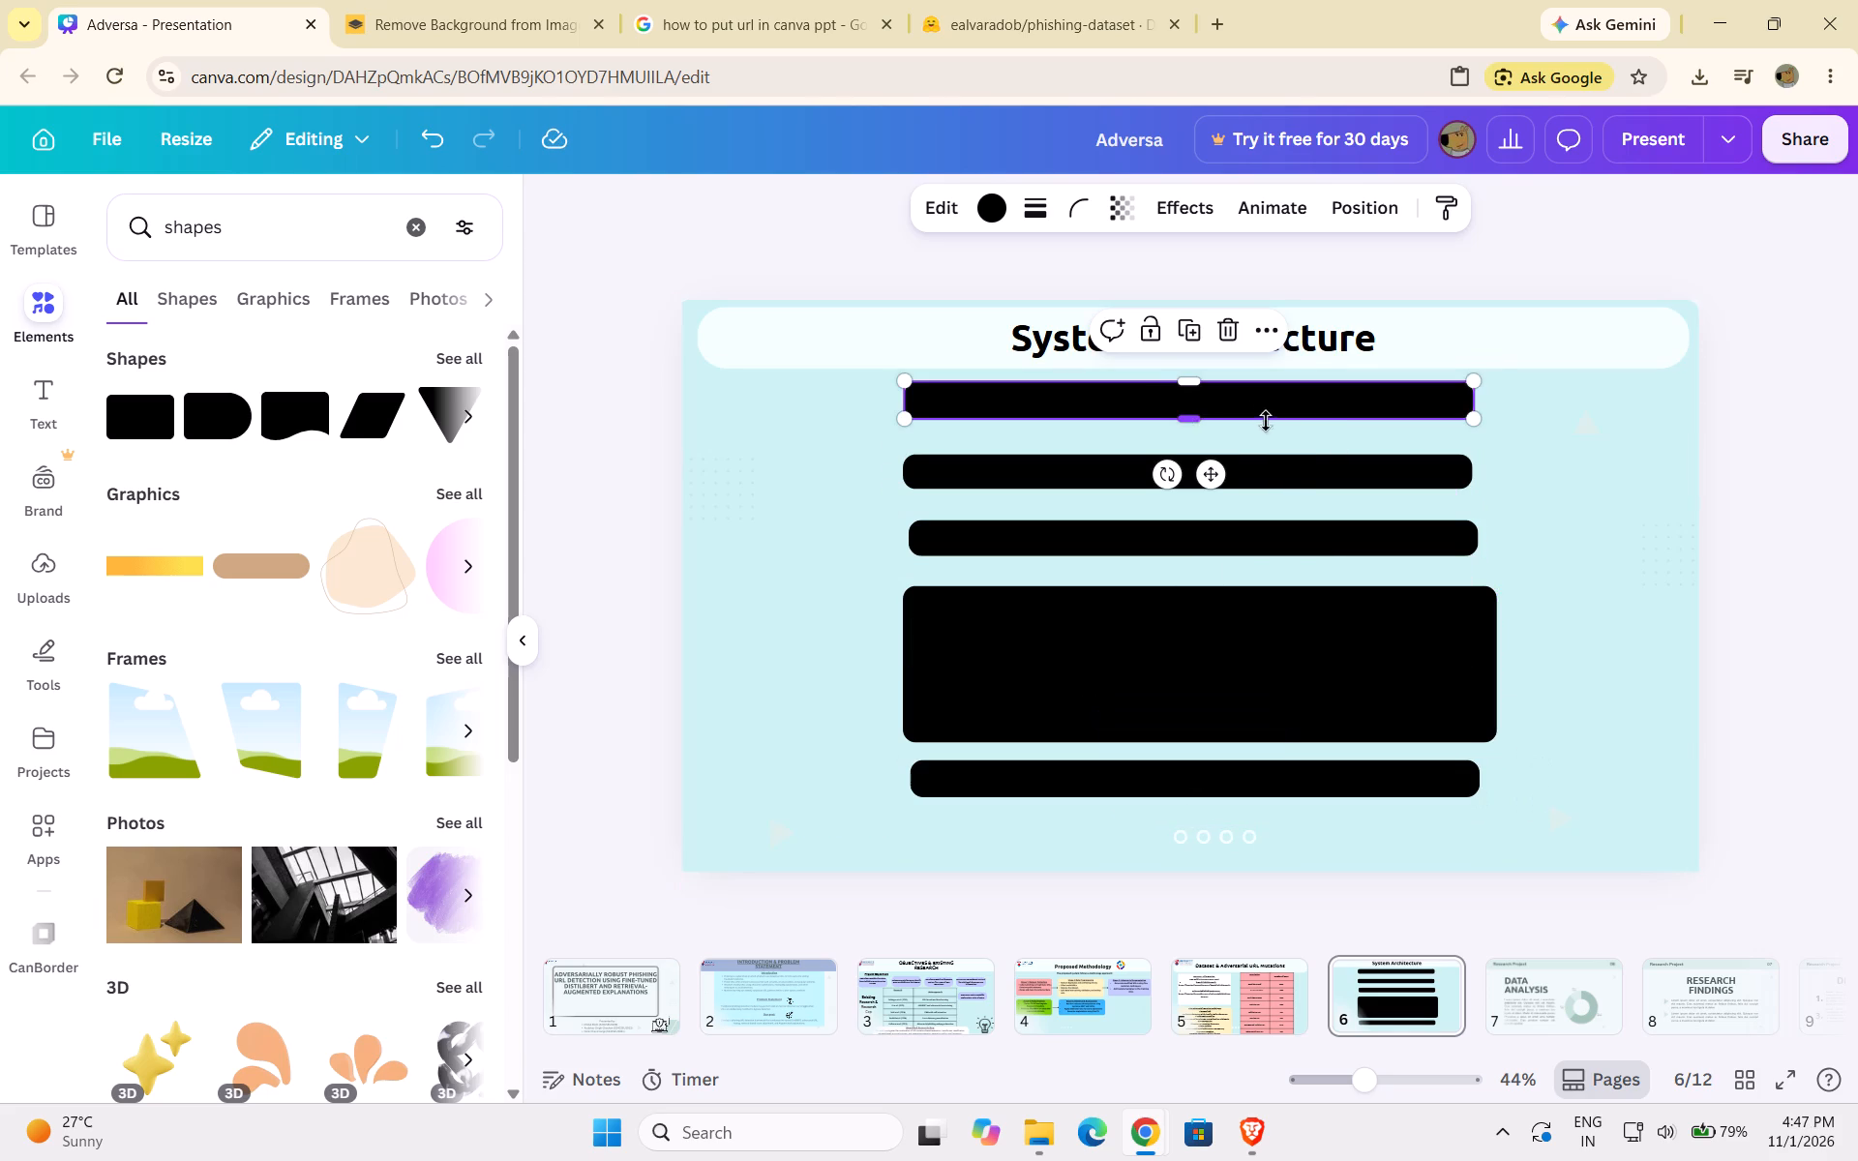
left_click(1191, 332)
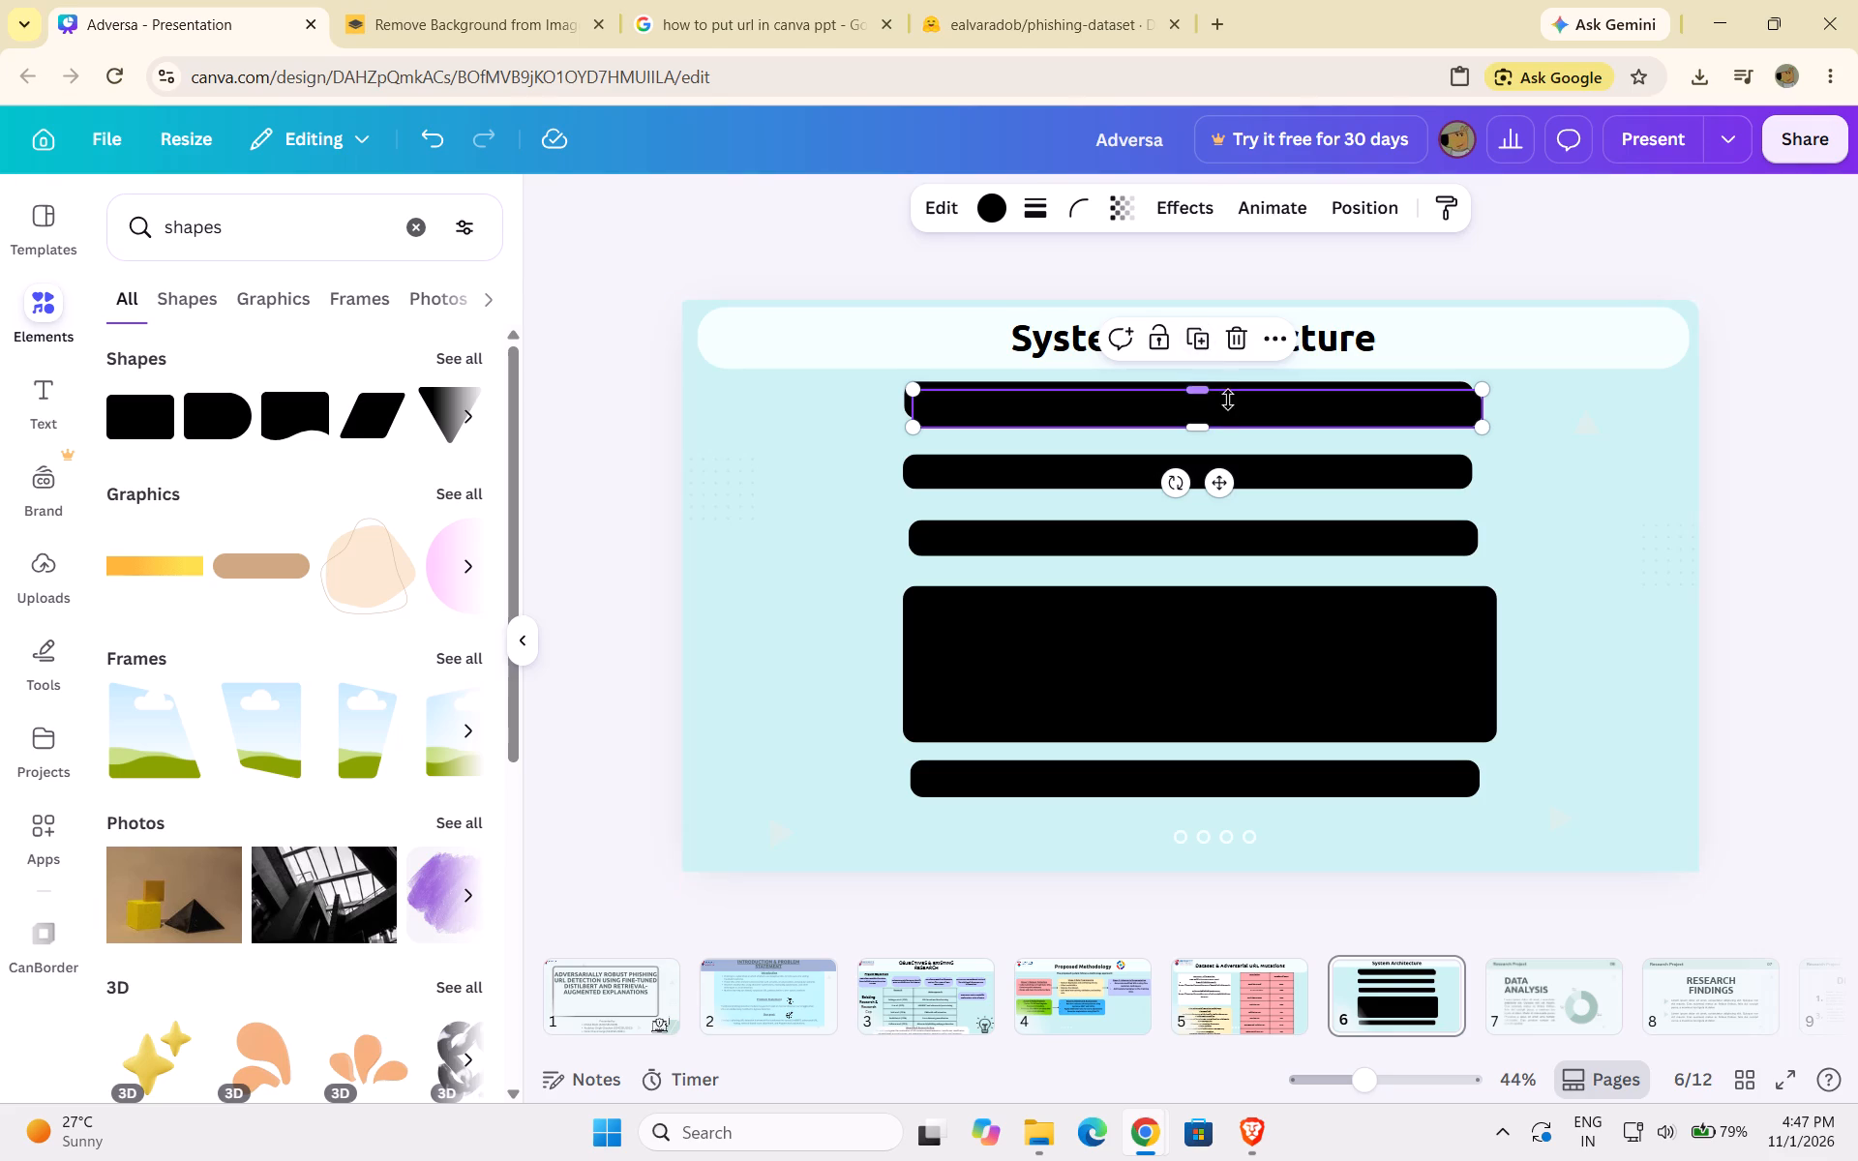
left_click_drag(1230, 412, 1285, 803)
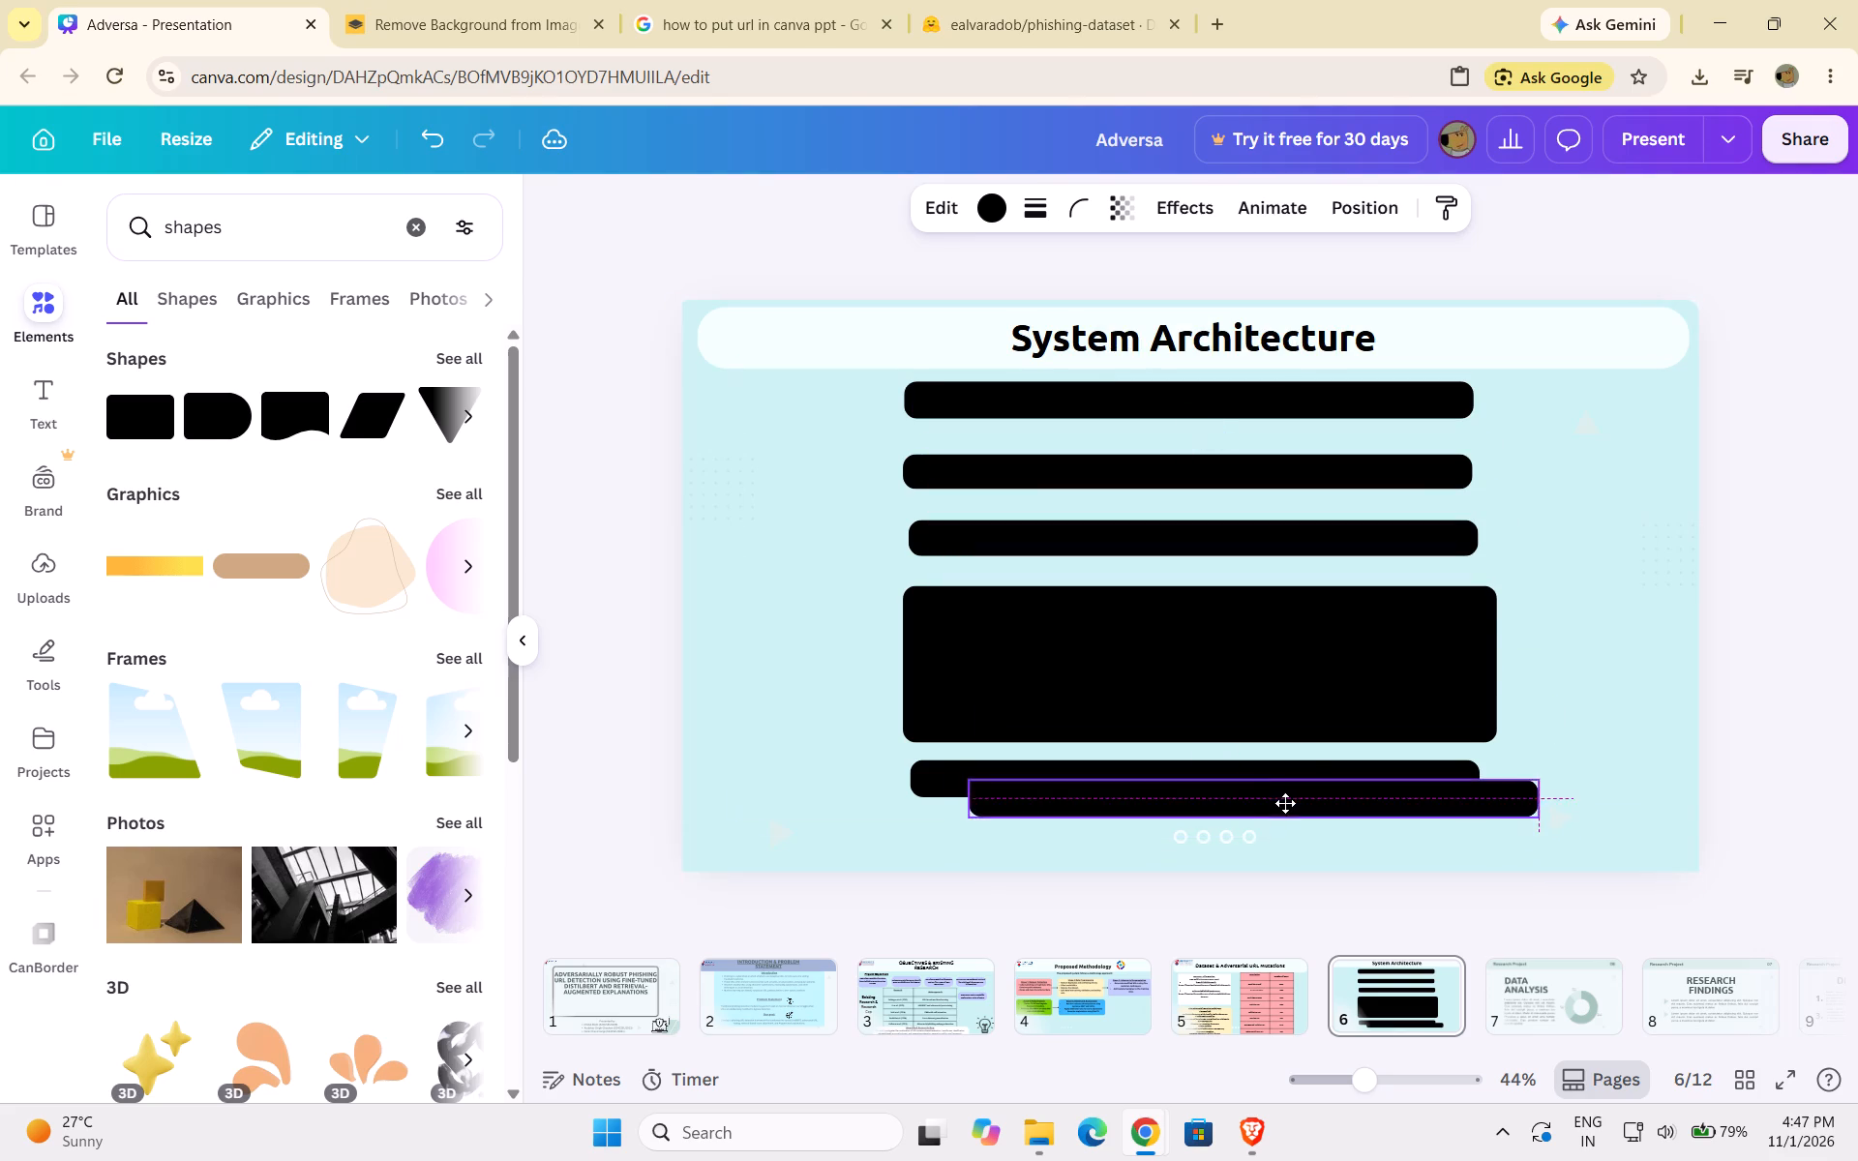
left_click_drag(1285, 803, 1225, 850)
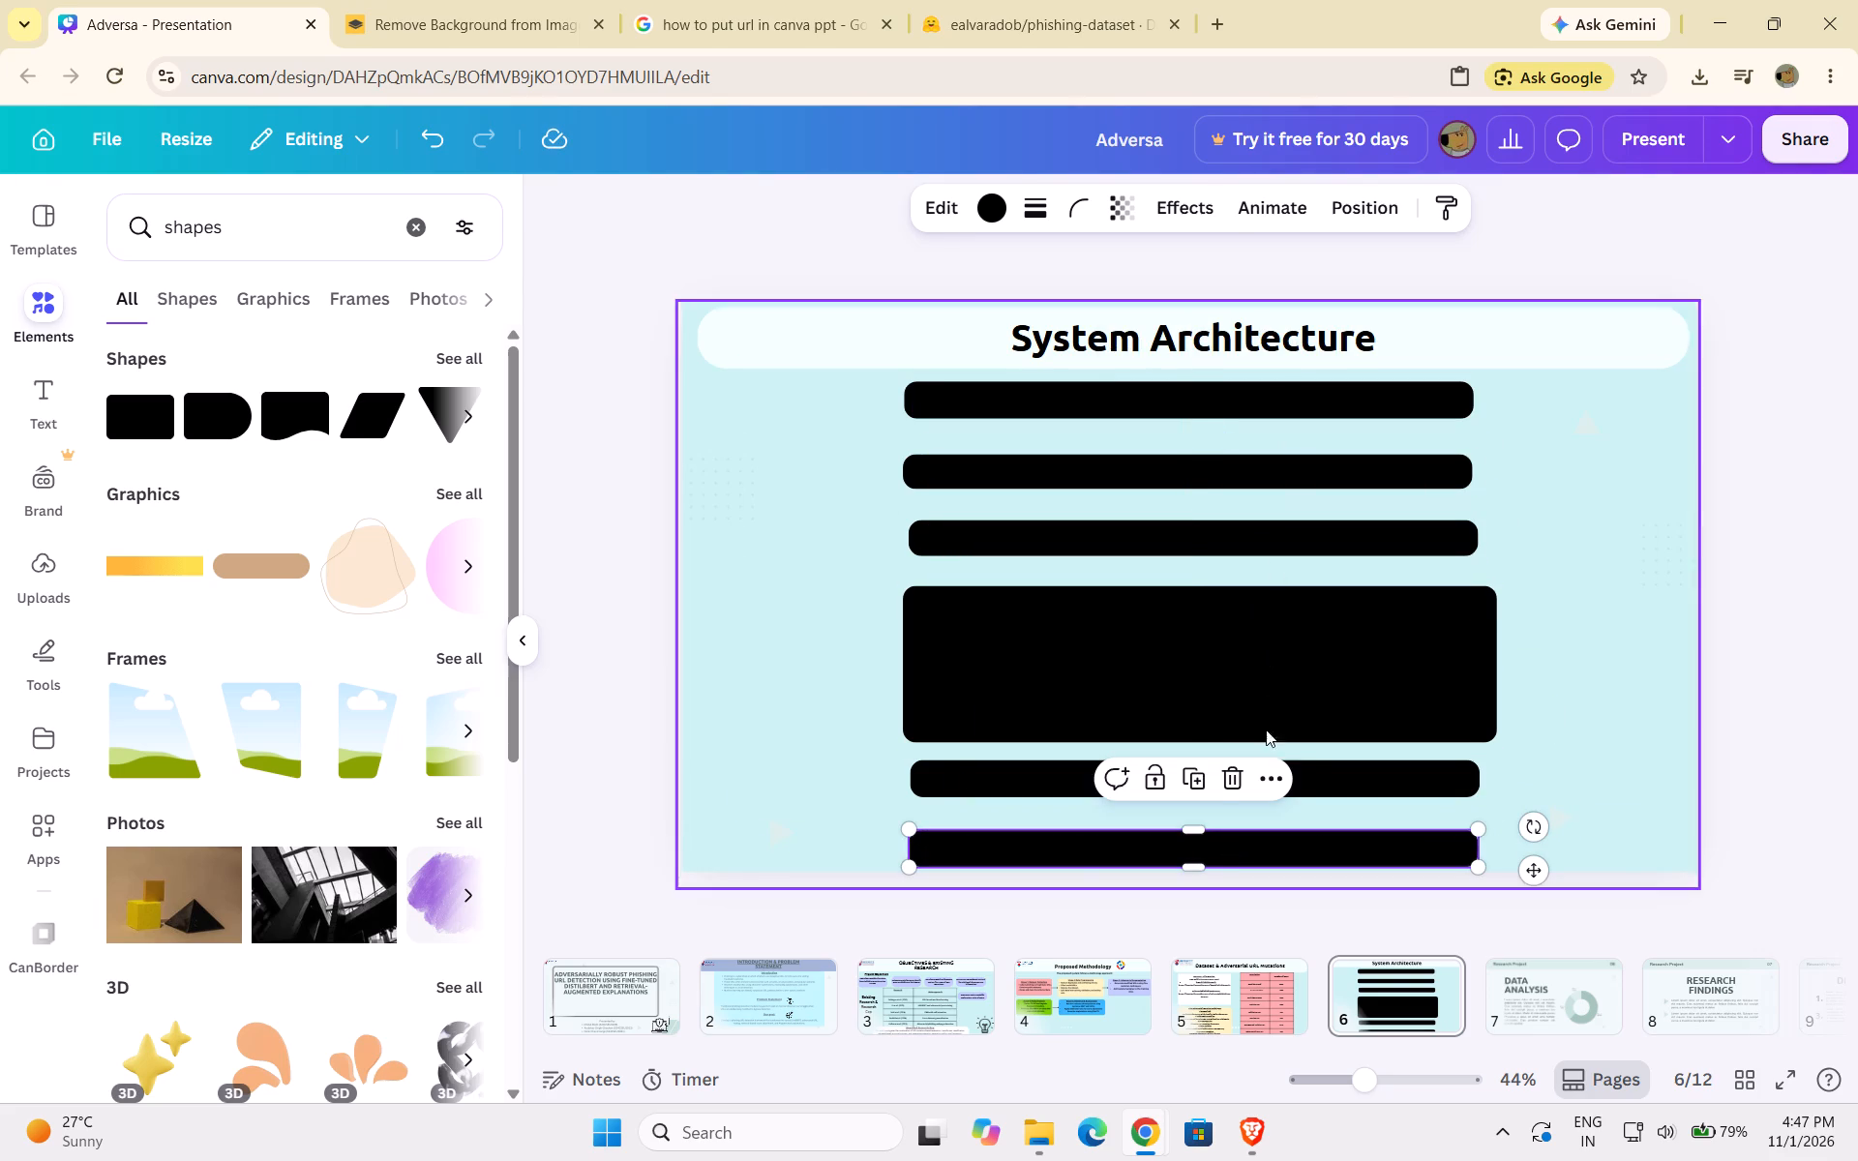
Duplicate the bottom bar, make the copy about 63 high, and place it between the two lowest bars, offset to the left.
left_click(1200, 778)
left_click_drag(1200, 870, 1192, 817)
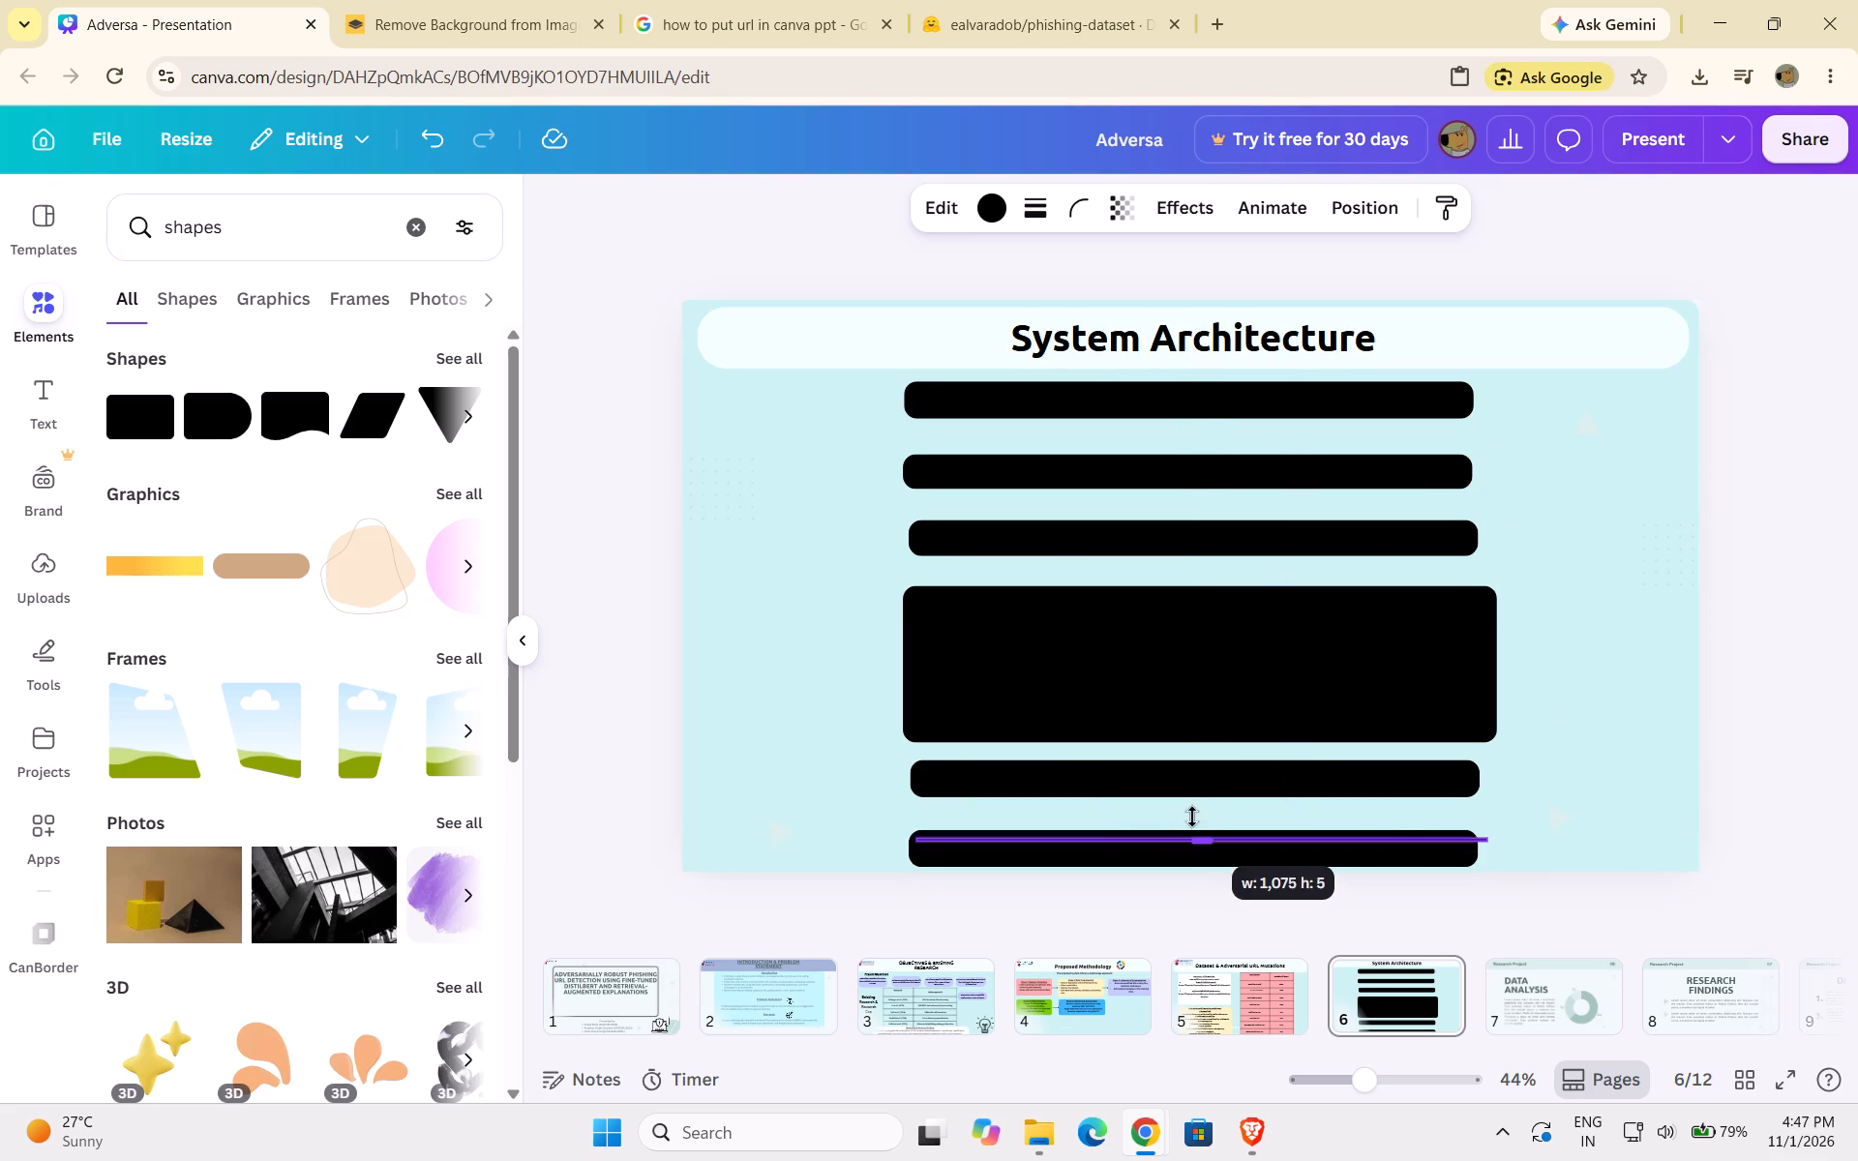
left_click_drag(1192, 817, 1180, 852)
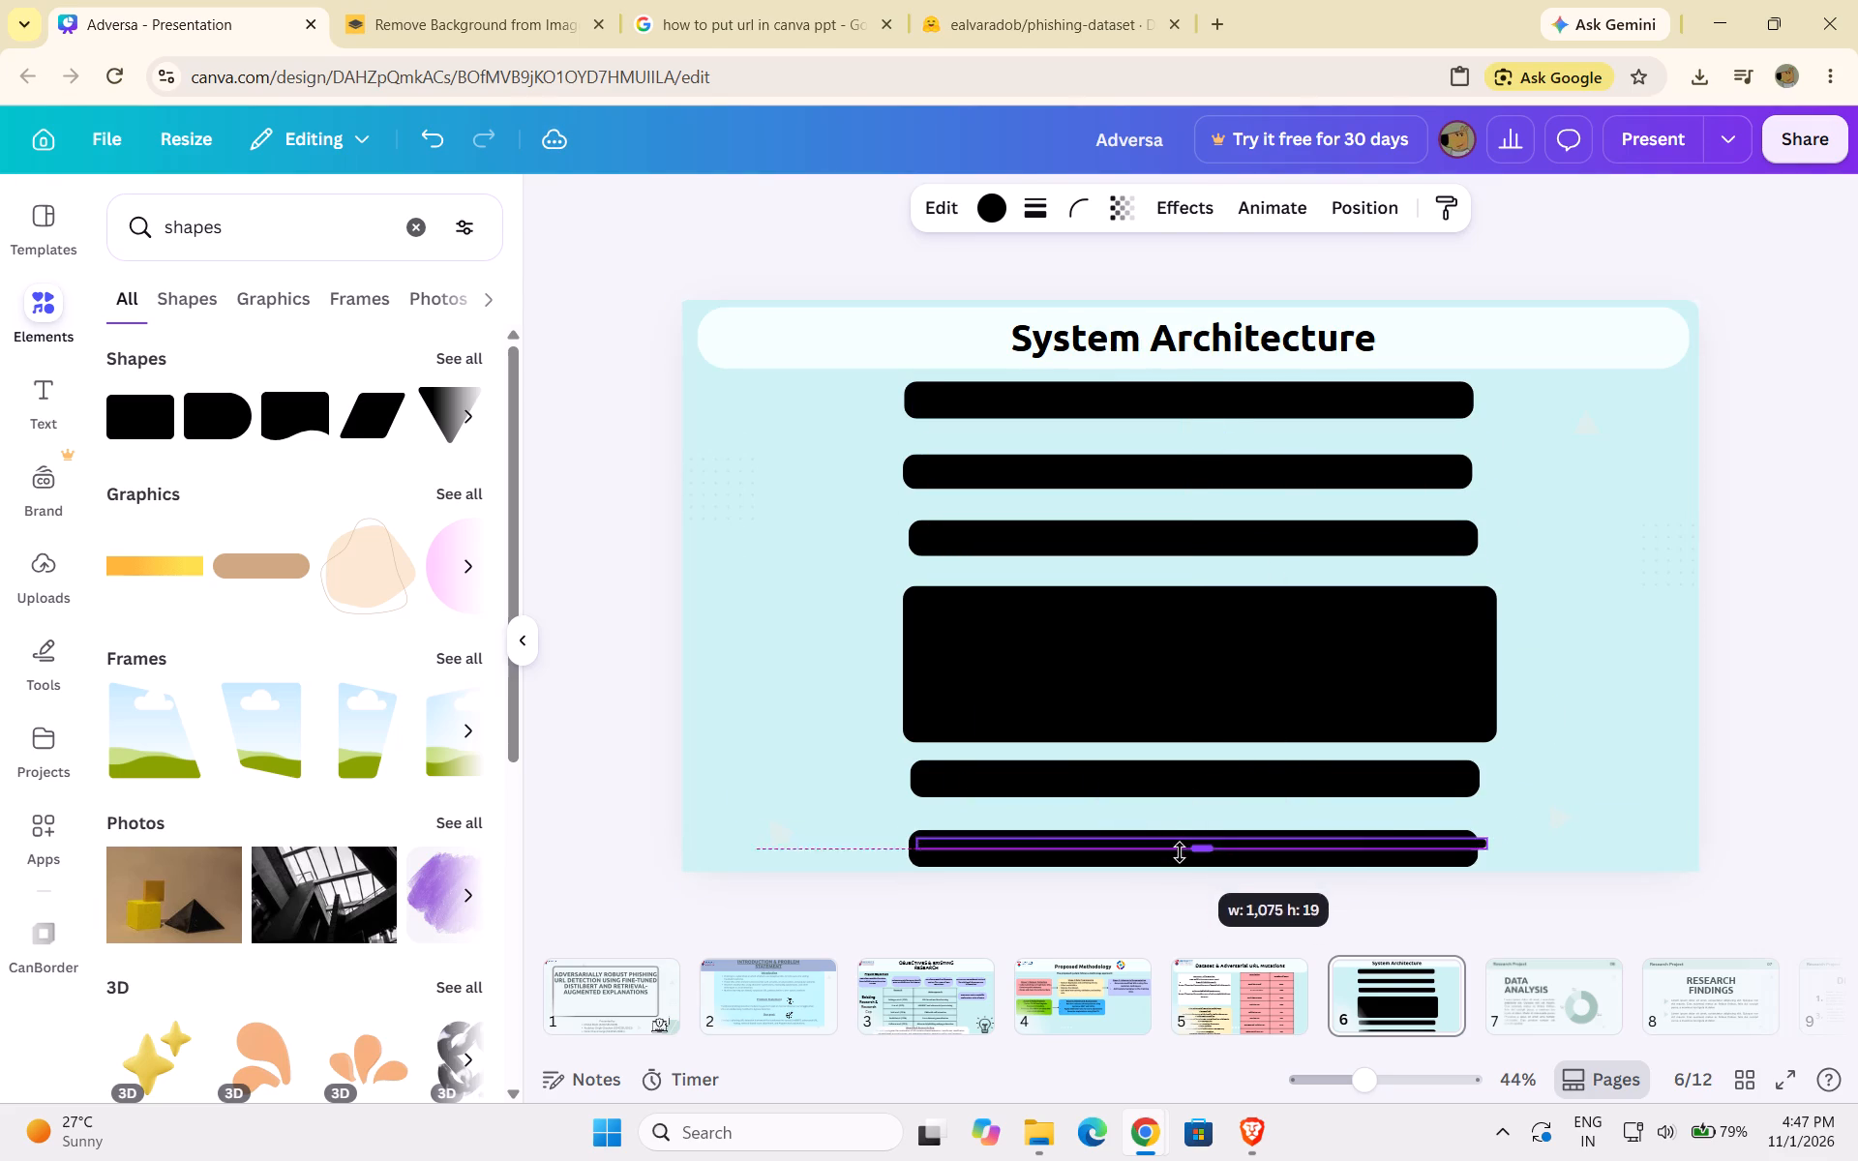
left_click_drag(1180, 852, 1182, 860)
left_click(1255, 860)
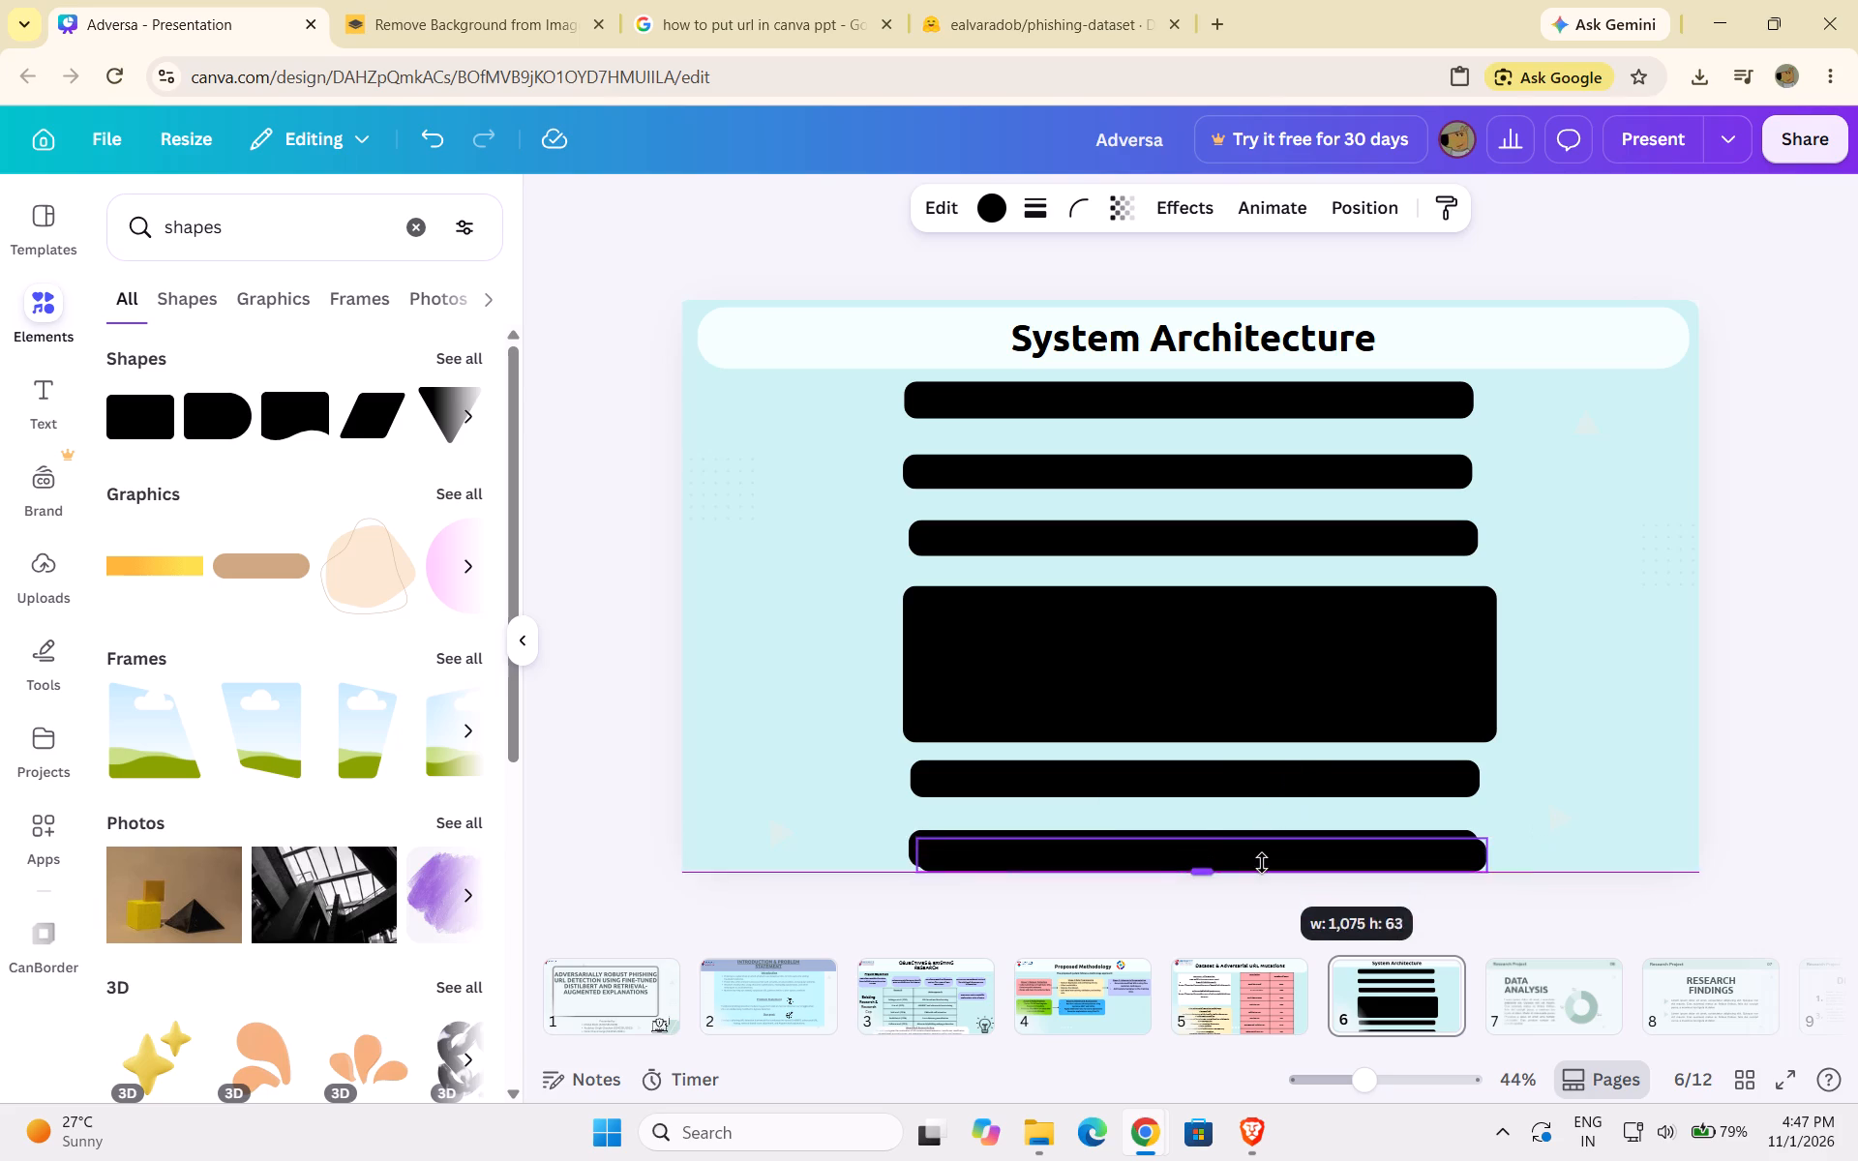
left_click_drag(1544, 879, 1494, 835)
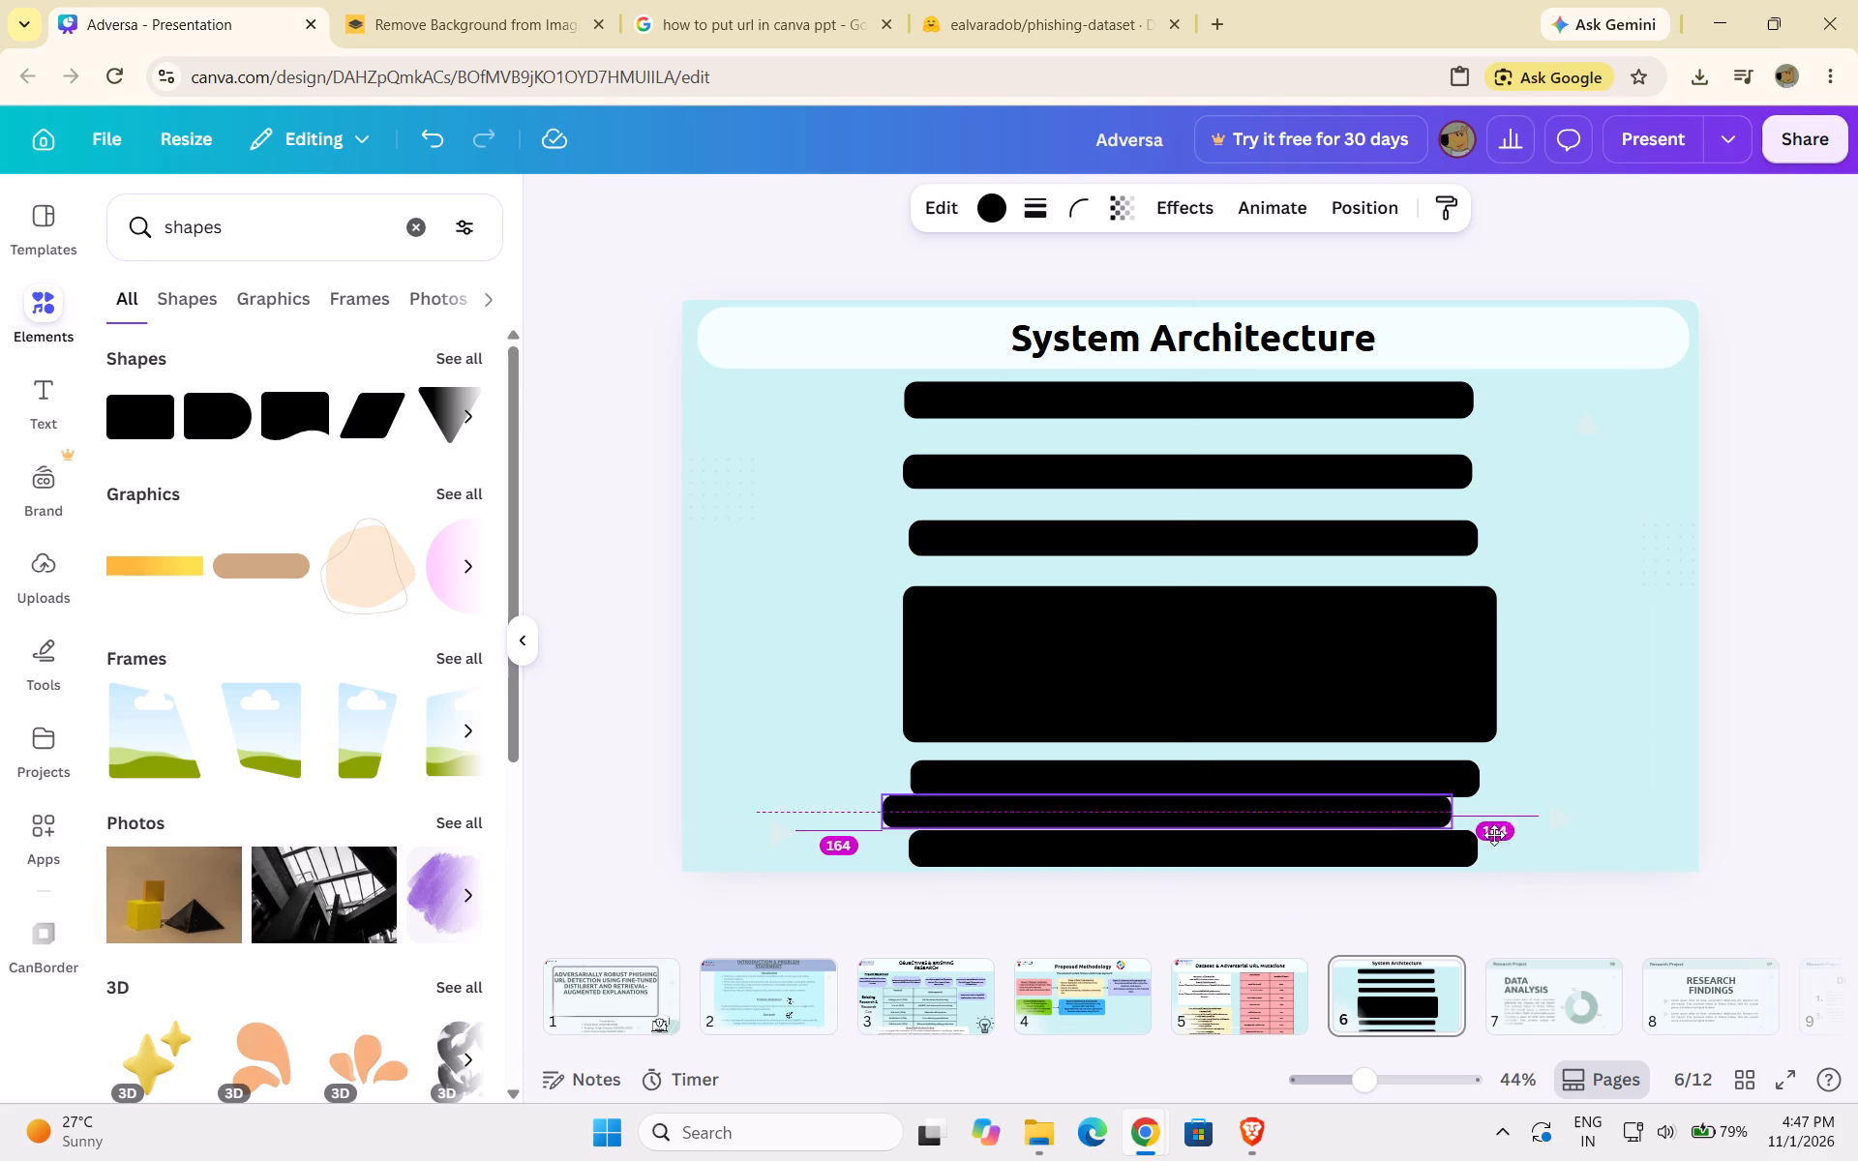
left_click_drag(1494, 835, 1418, 837)
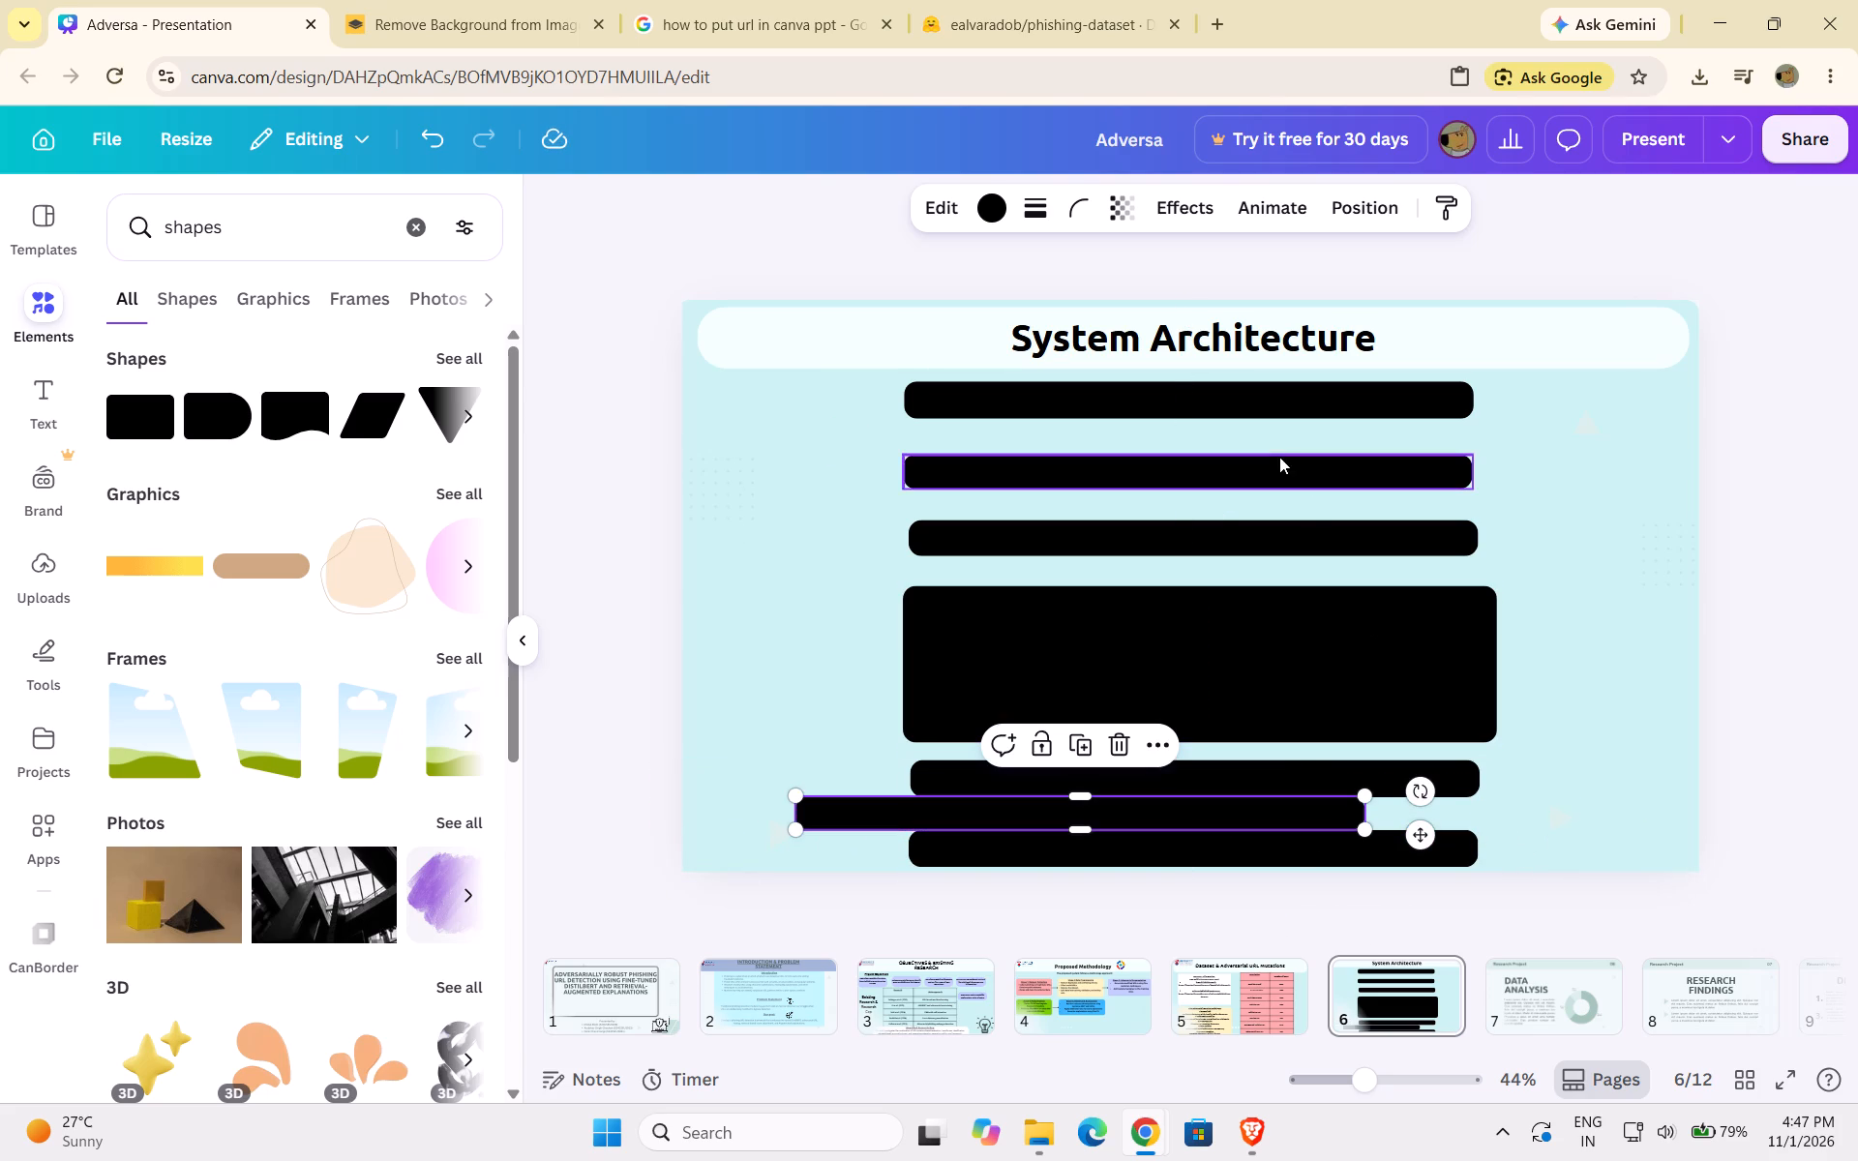
Move the three upper bars and the large rectangle up the slide to tighten the spacing beneath the title.
left_click(942, 391)
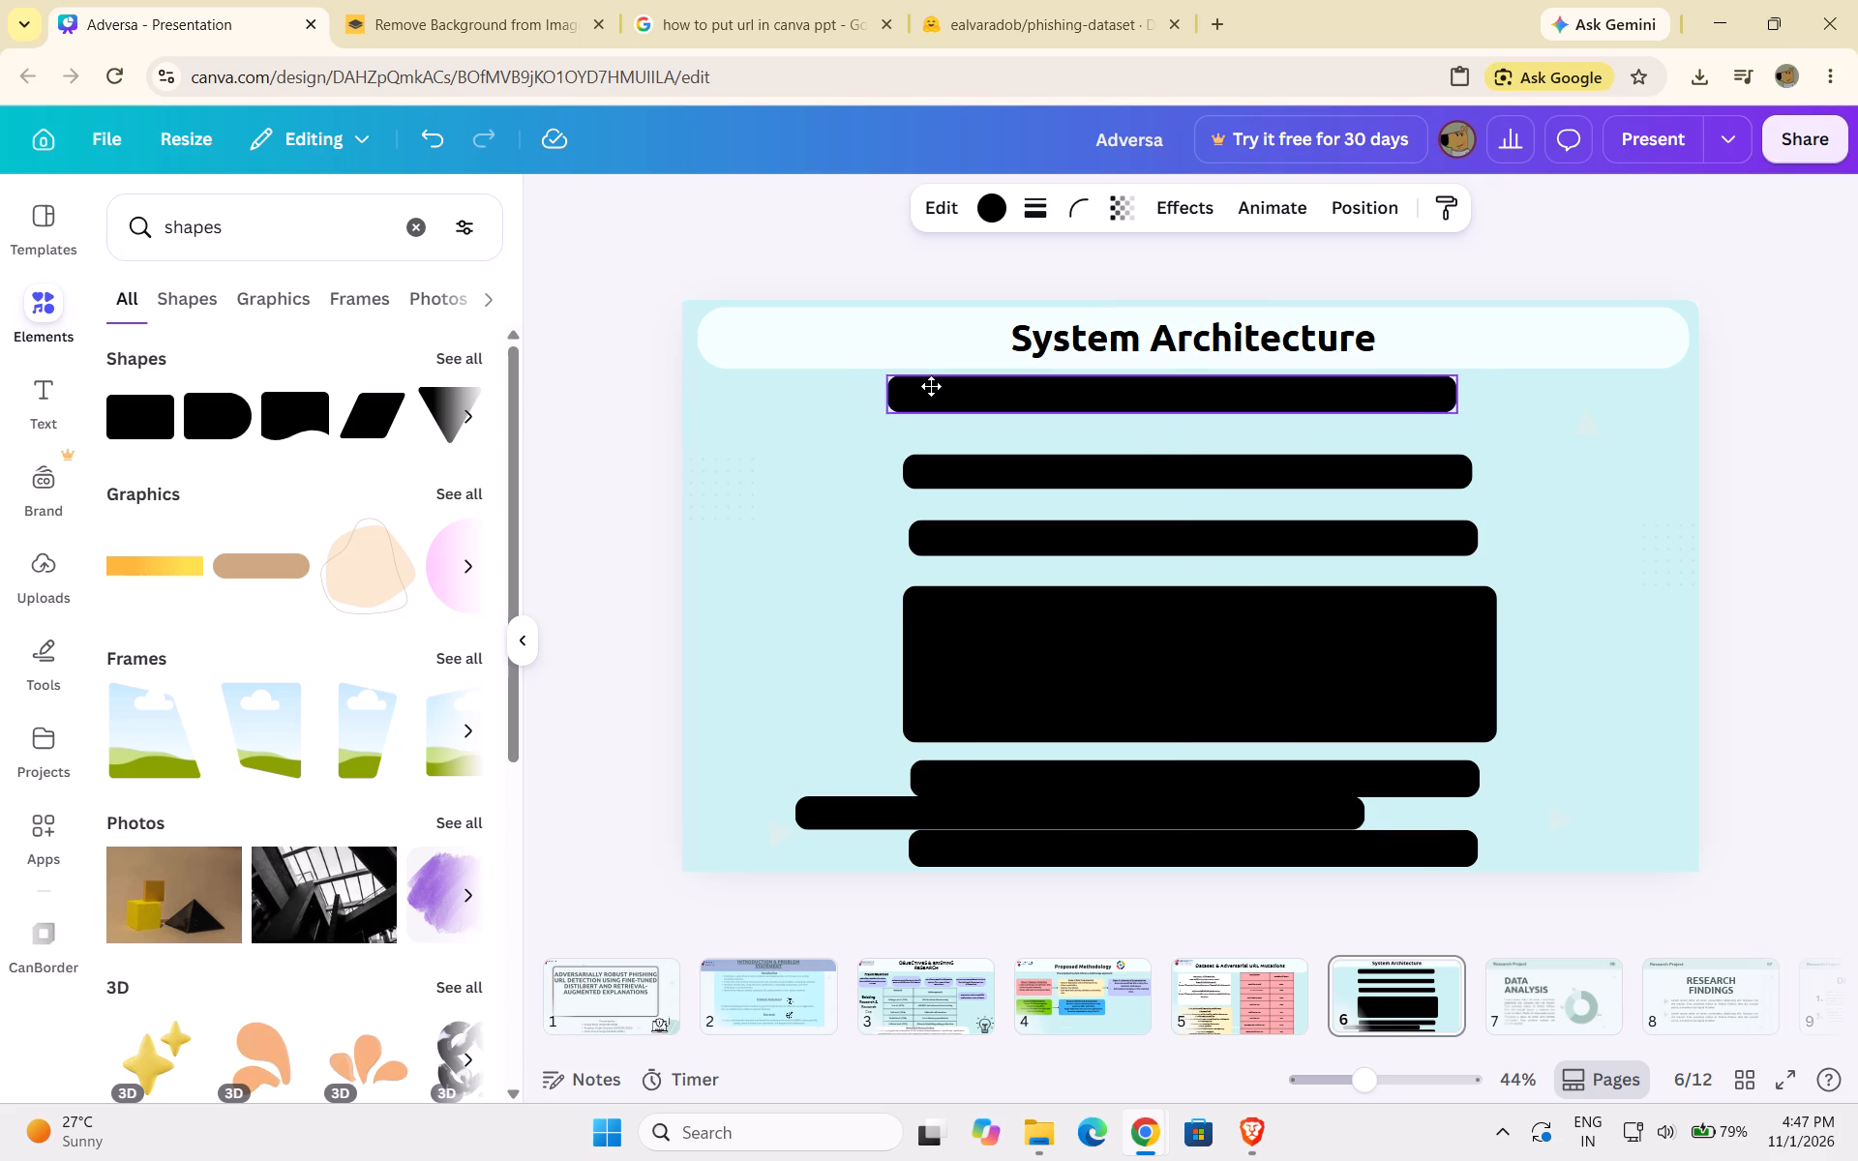
left_click_drag(987, 460, 987, 442)
left_click_drag(989, 521, 989, 505)
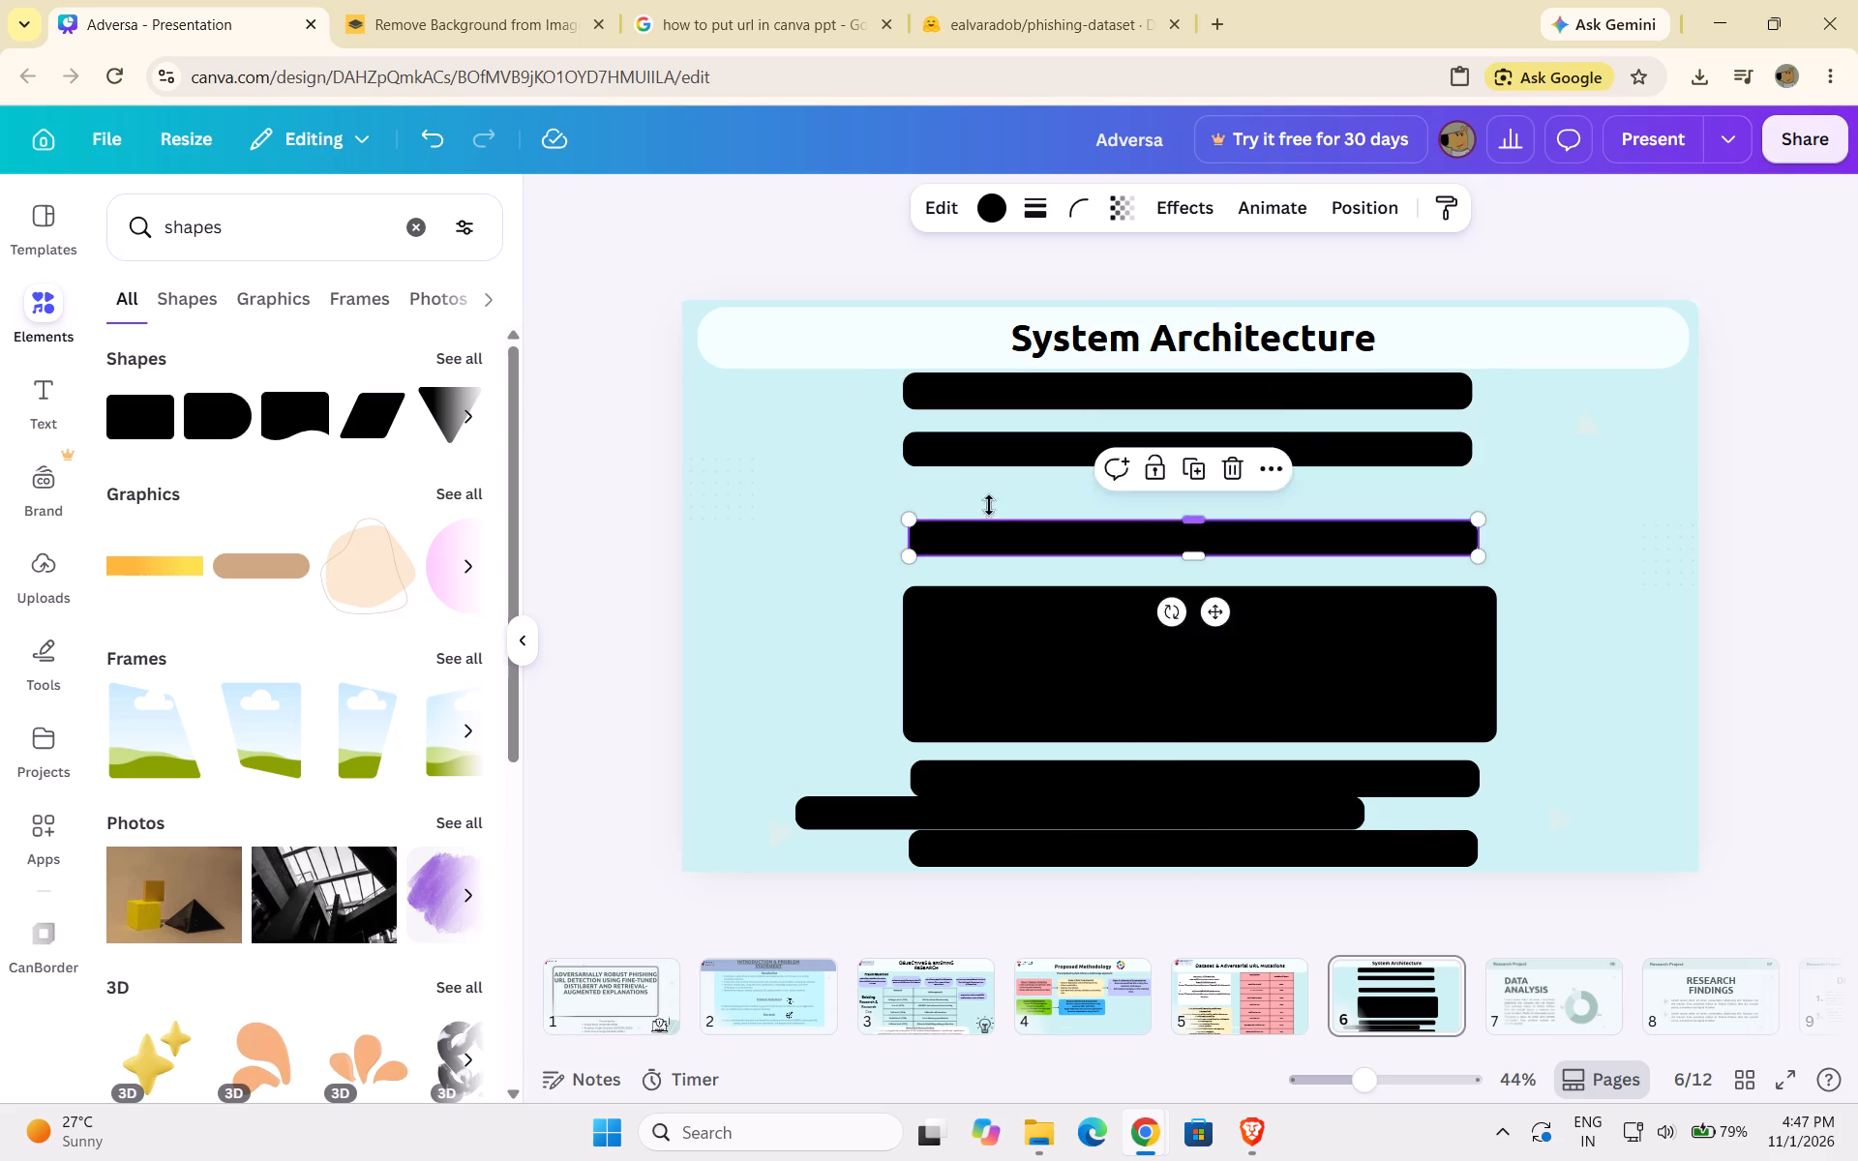
left_click_drag(989, 505, 989, 495)
left_click_drag(1039, 640, 1055, 605)
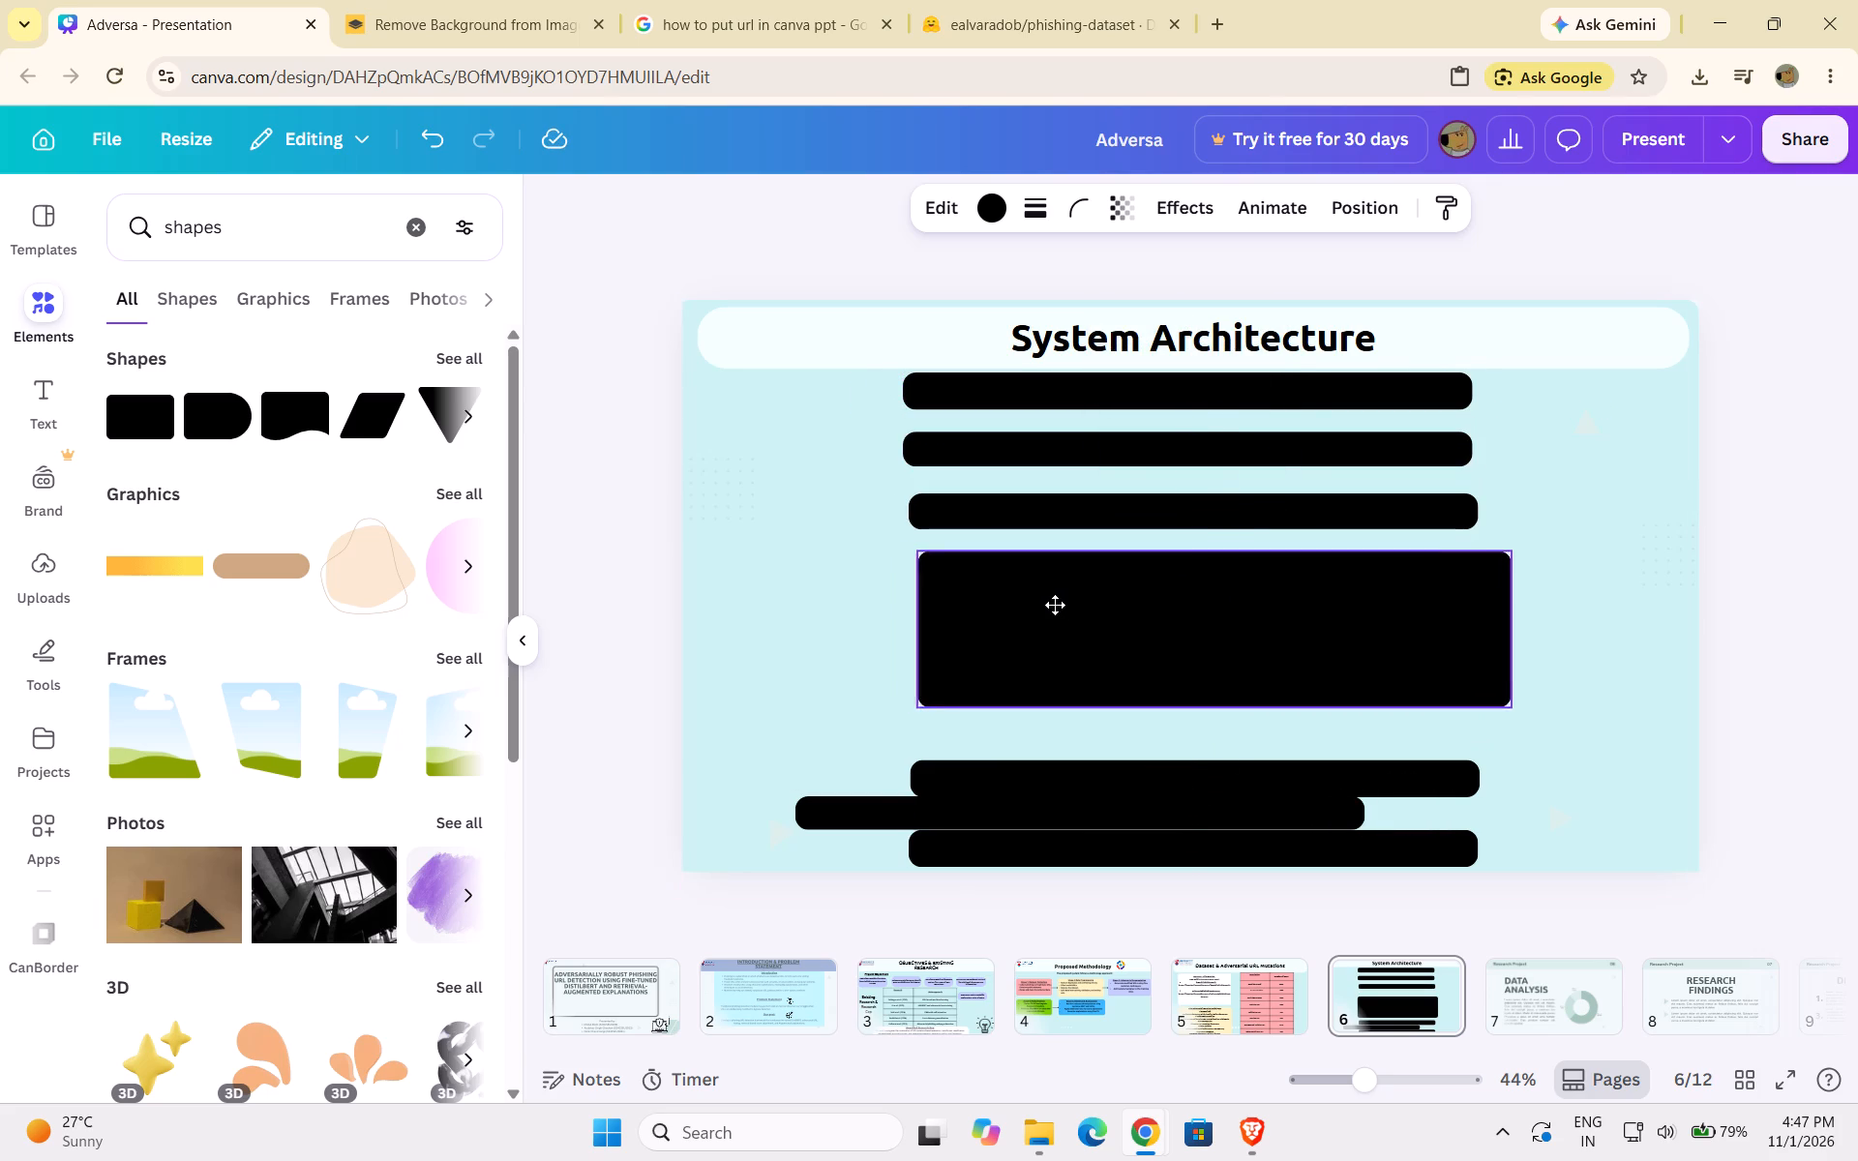
left_click_drag(1055, 605, 1055, 604)
Stack the three lower bars beneath the large rectangle with small gaps, moving the offset copy into the middle.
left_click_drag(1062, 767, 1062, 761)
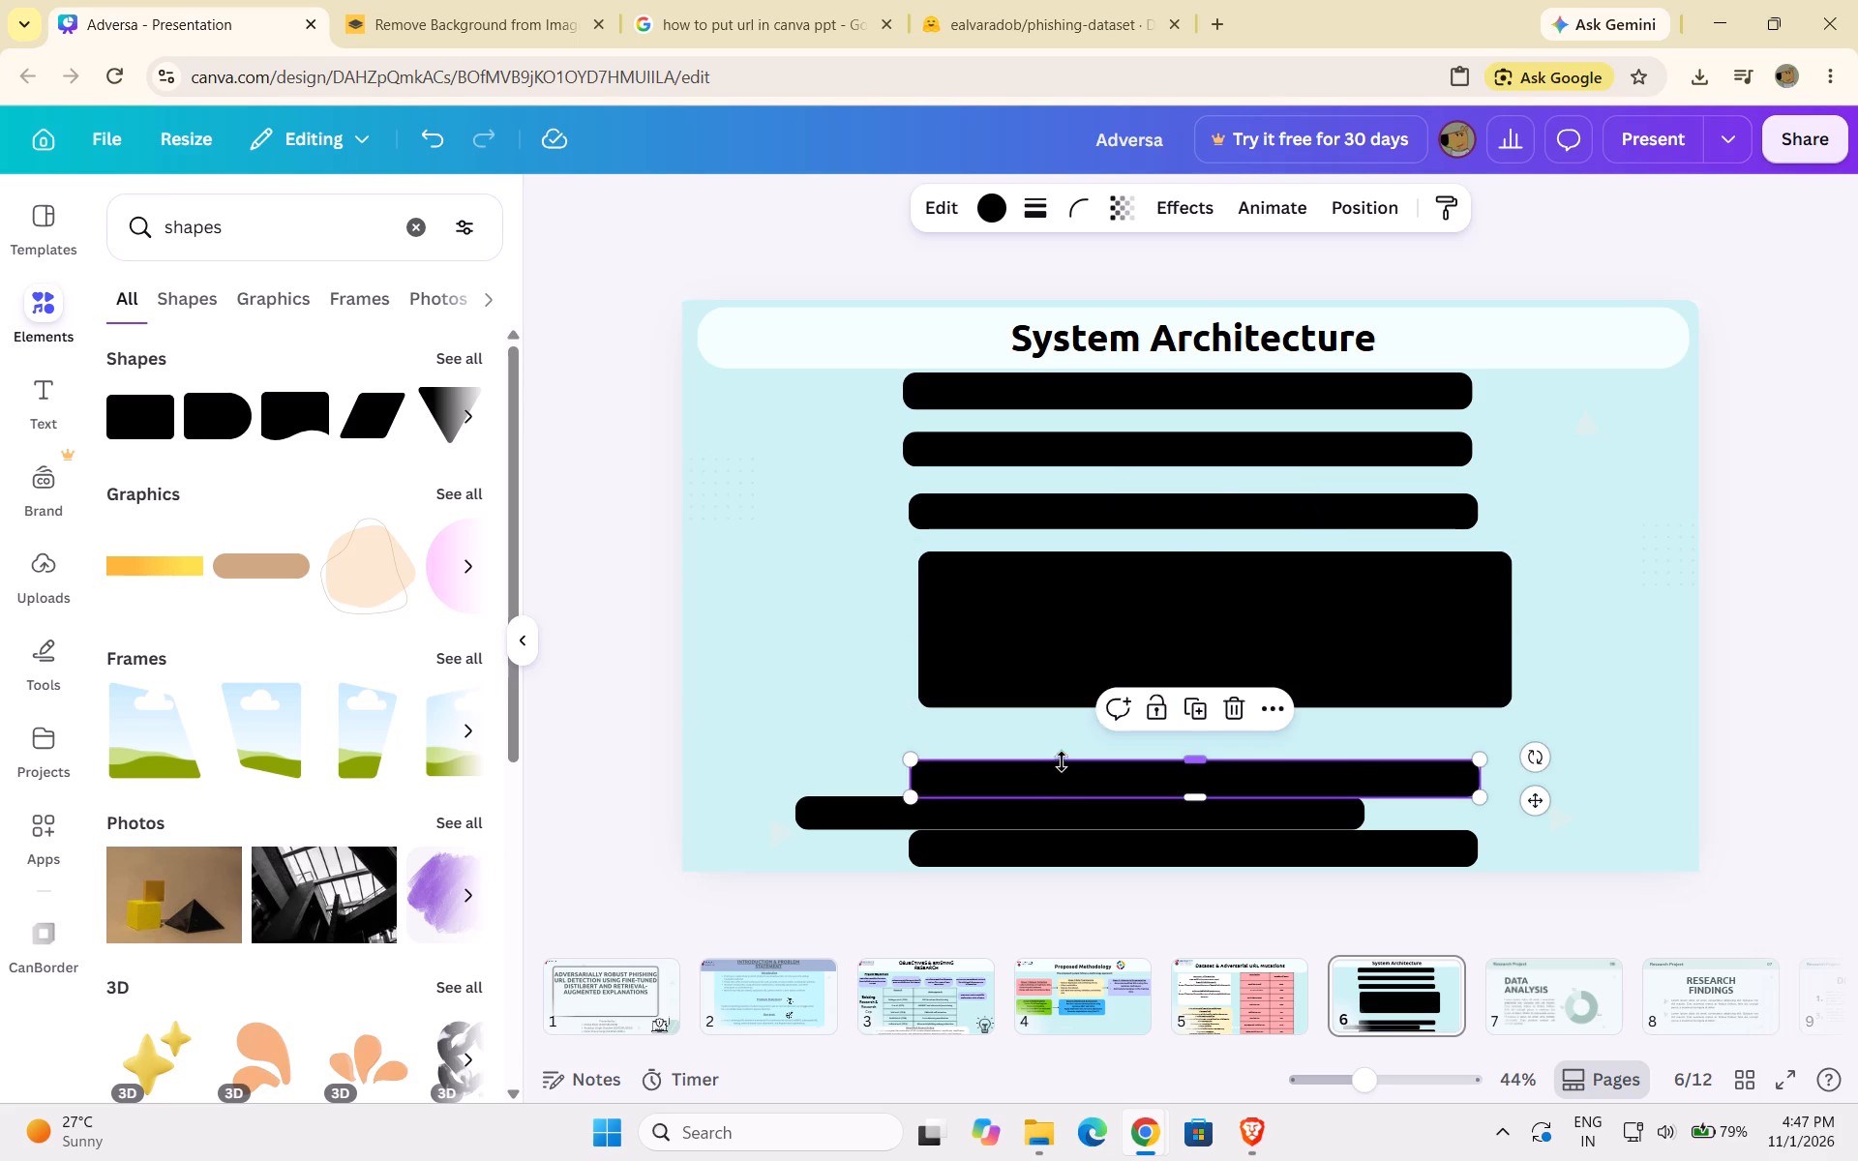
left_click_drag(1062, 761, 1077, 735)
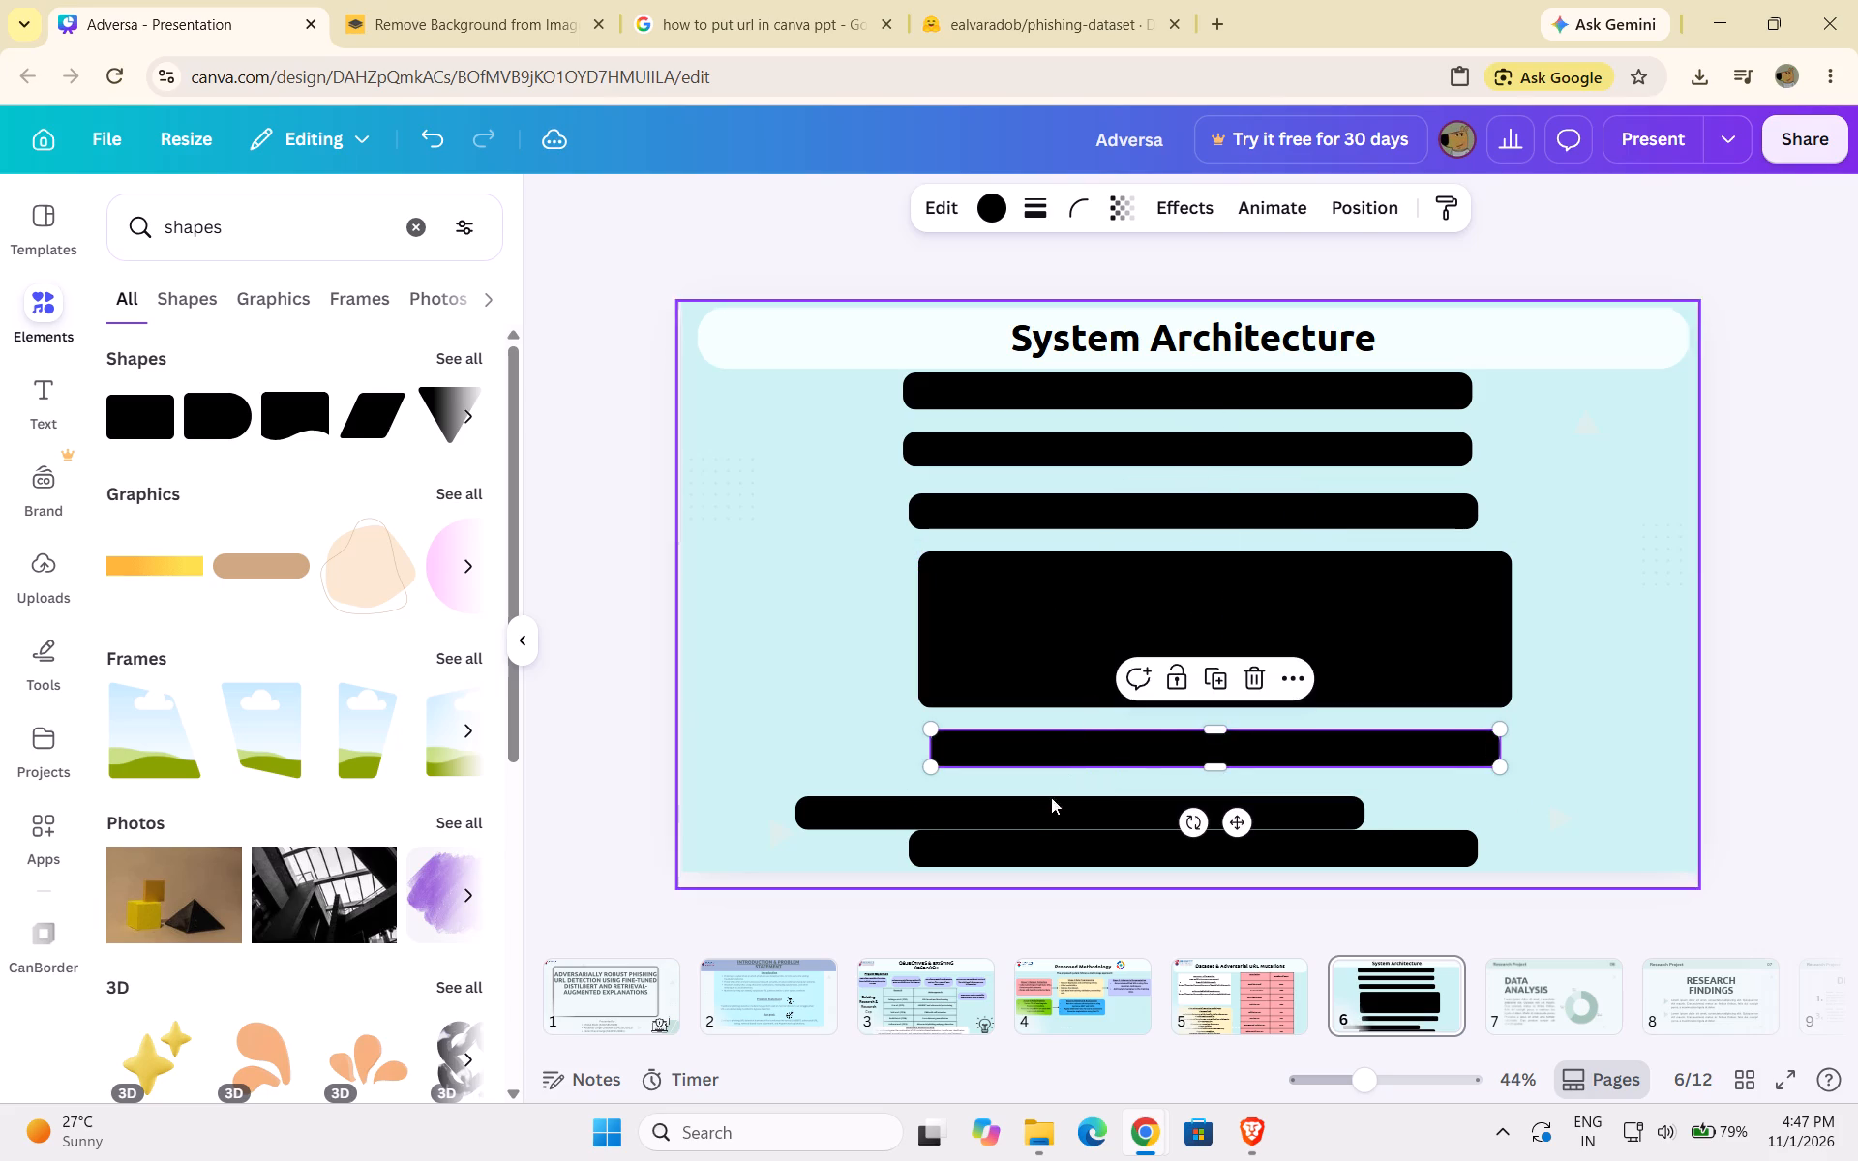
left_click_drag(1040, 807, 1160, 793)
left_click_drag(1075, 749, 1058, 743)
left_click_drag(1030, 844, 1049, 842)
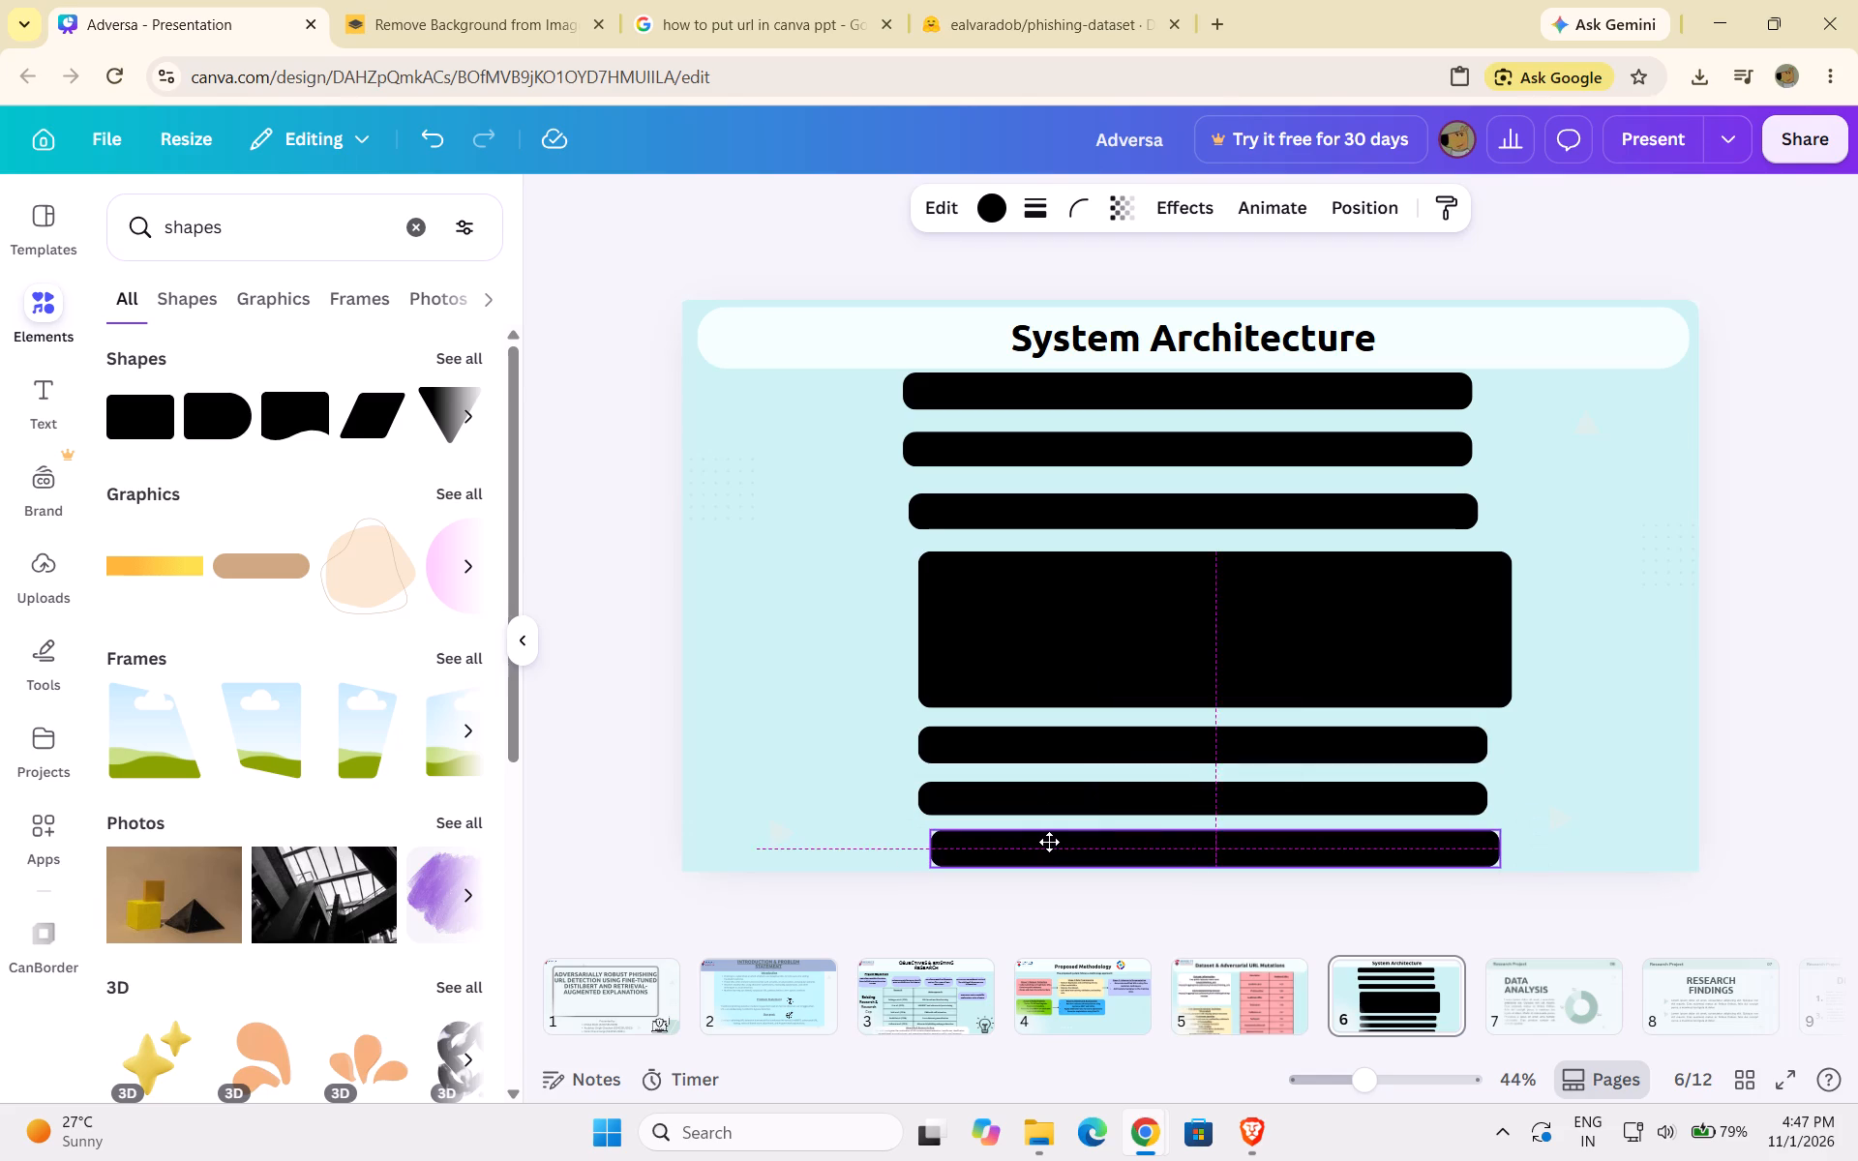
left_click_drag(1049, 842, 1077, 836)
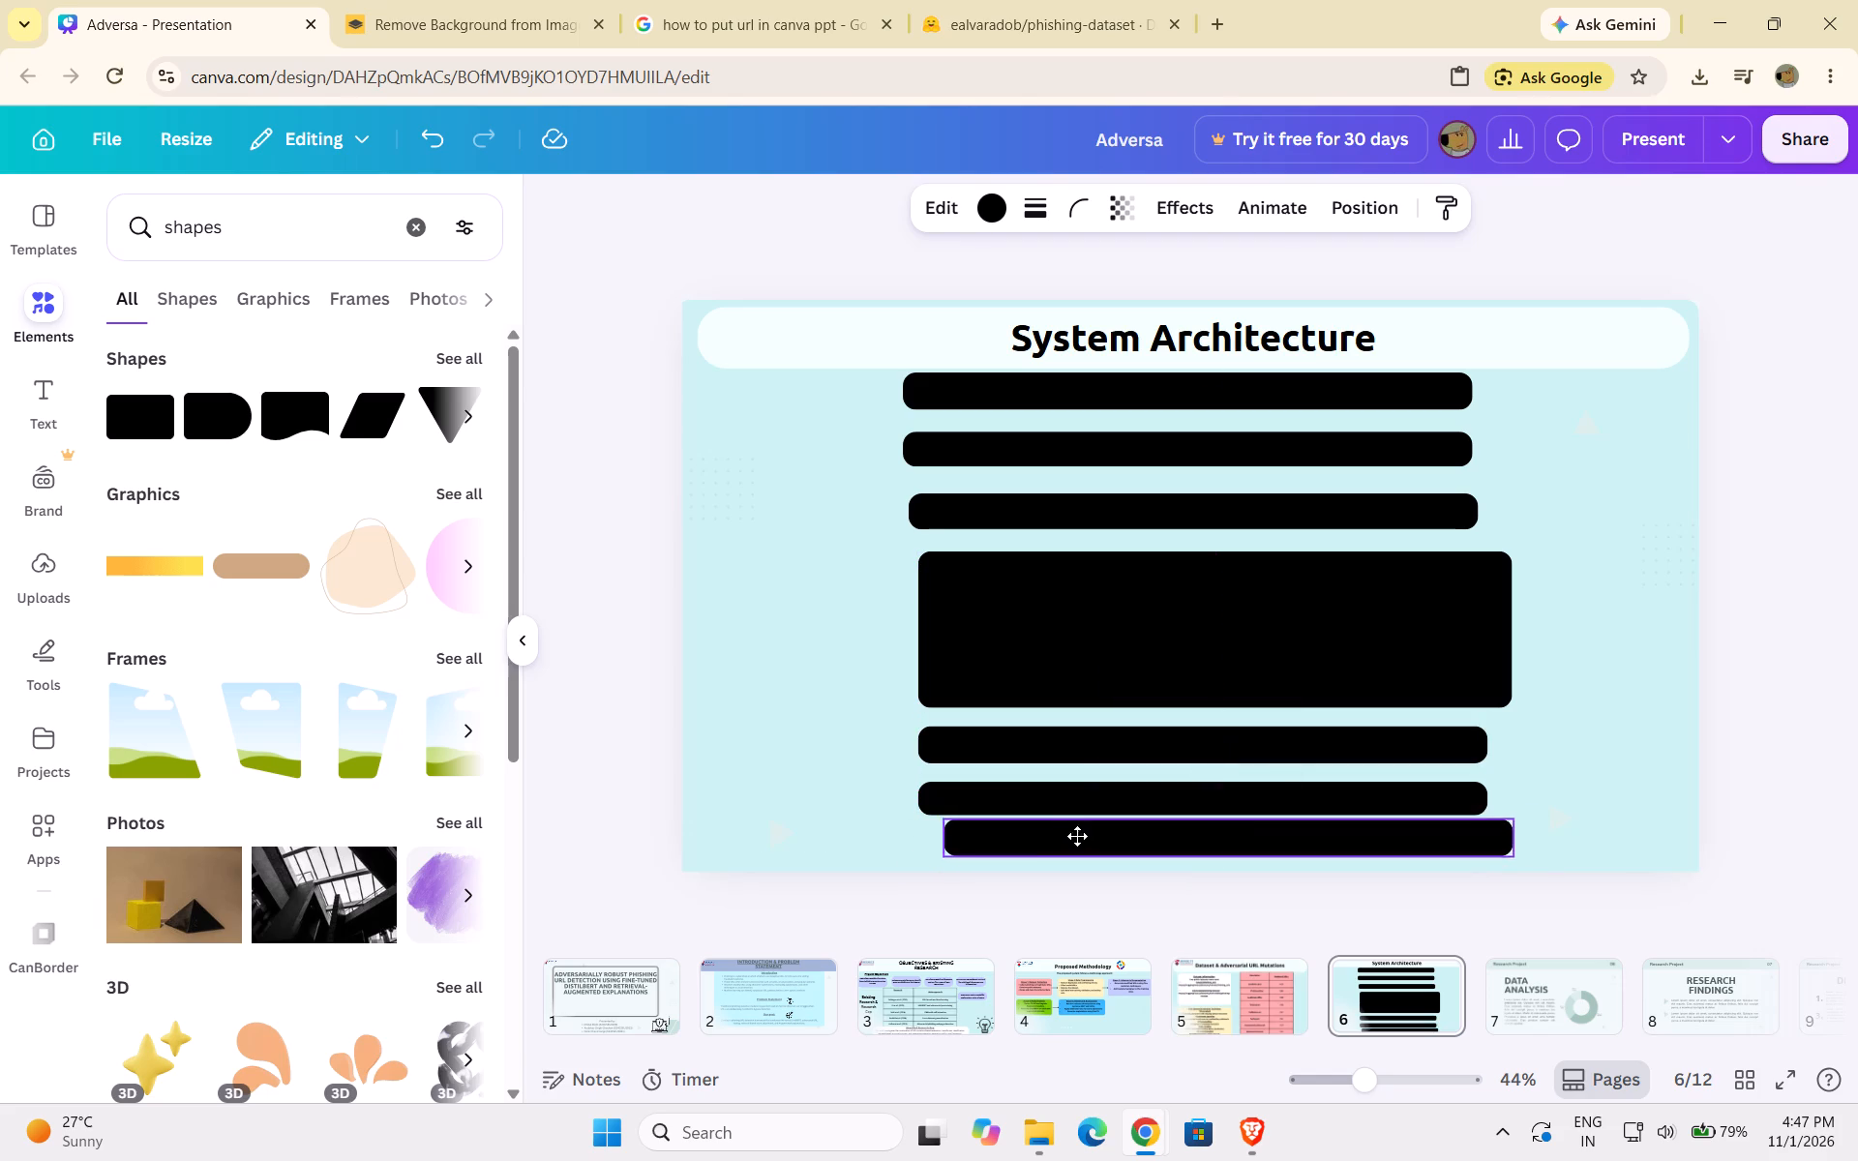
left_click_drag(1077, 836, 1050, 842)
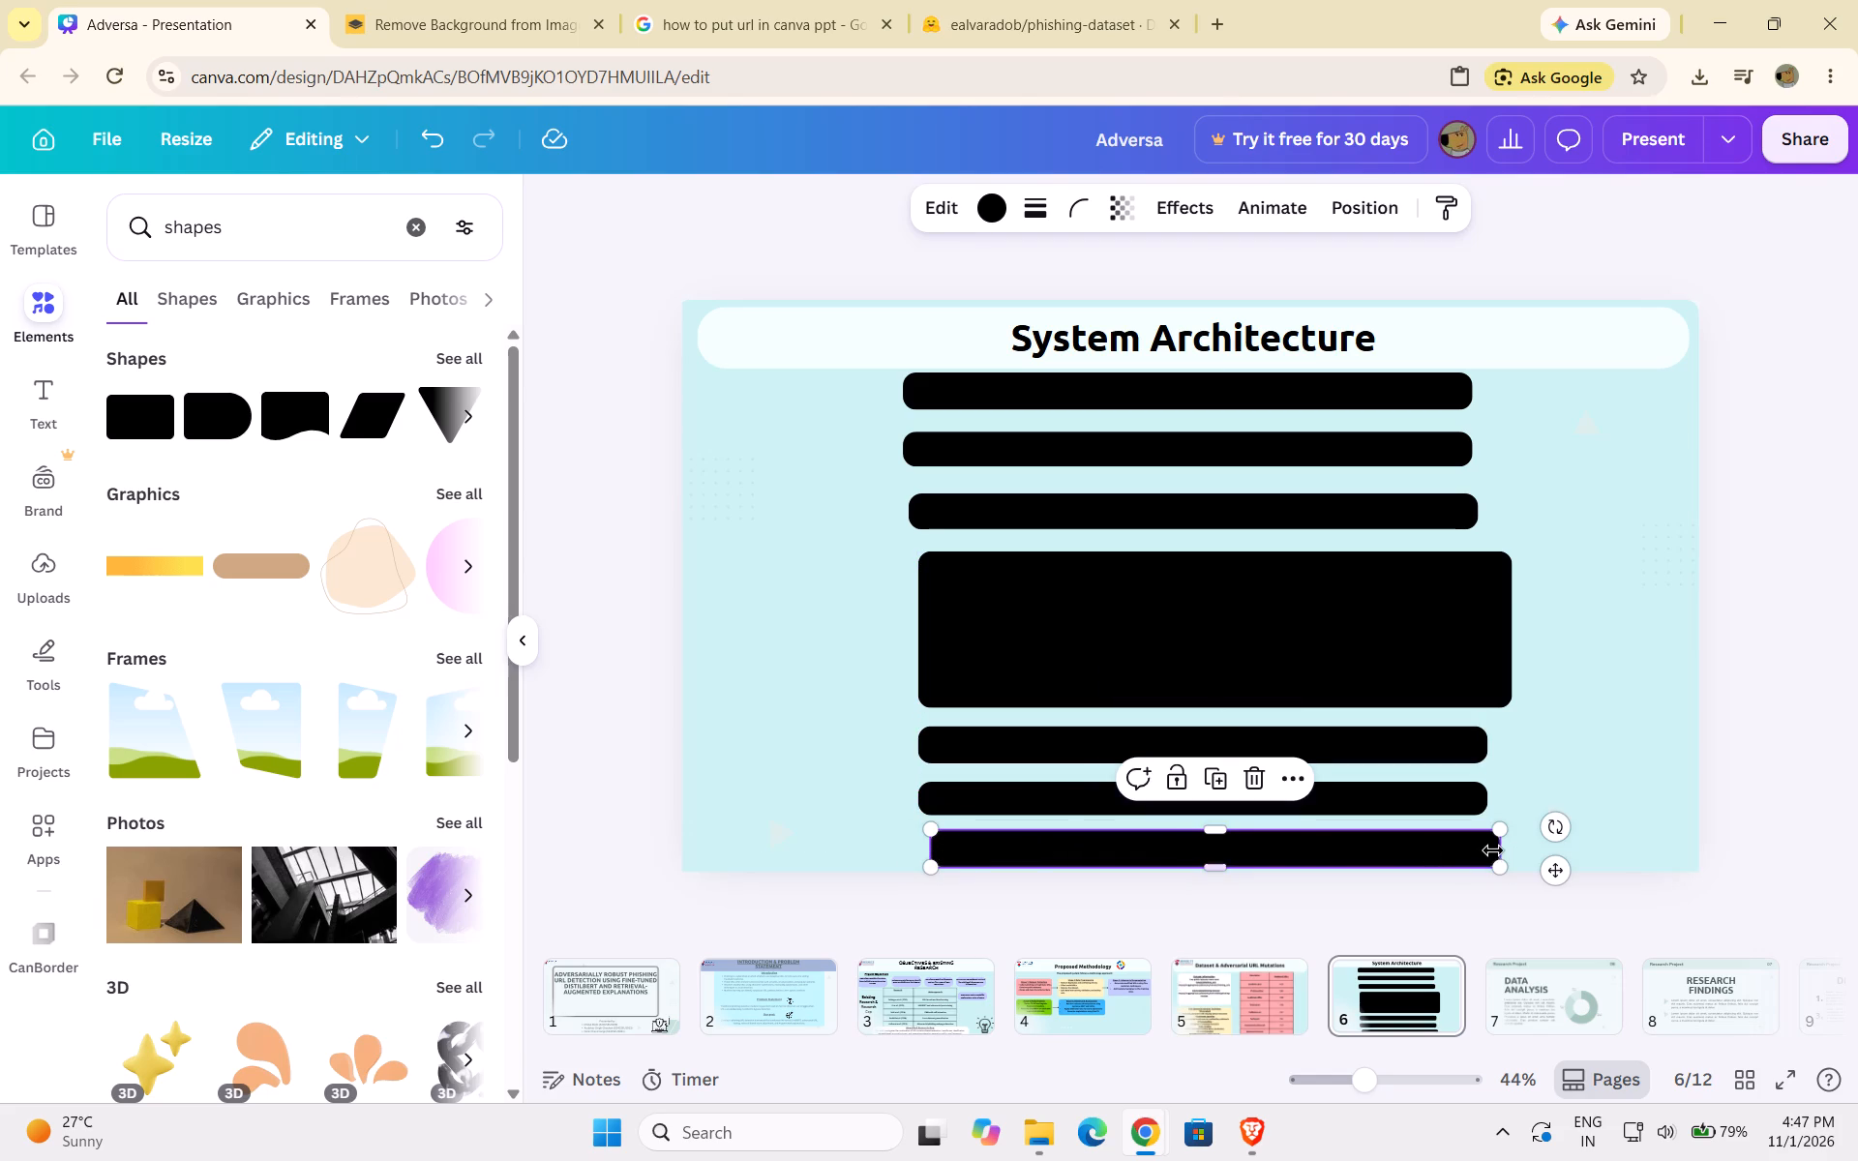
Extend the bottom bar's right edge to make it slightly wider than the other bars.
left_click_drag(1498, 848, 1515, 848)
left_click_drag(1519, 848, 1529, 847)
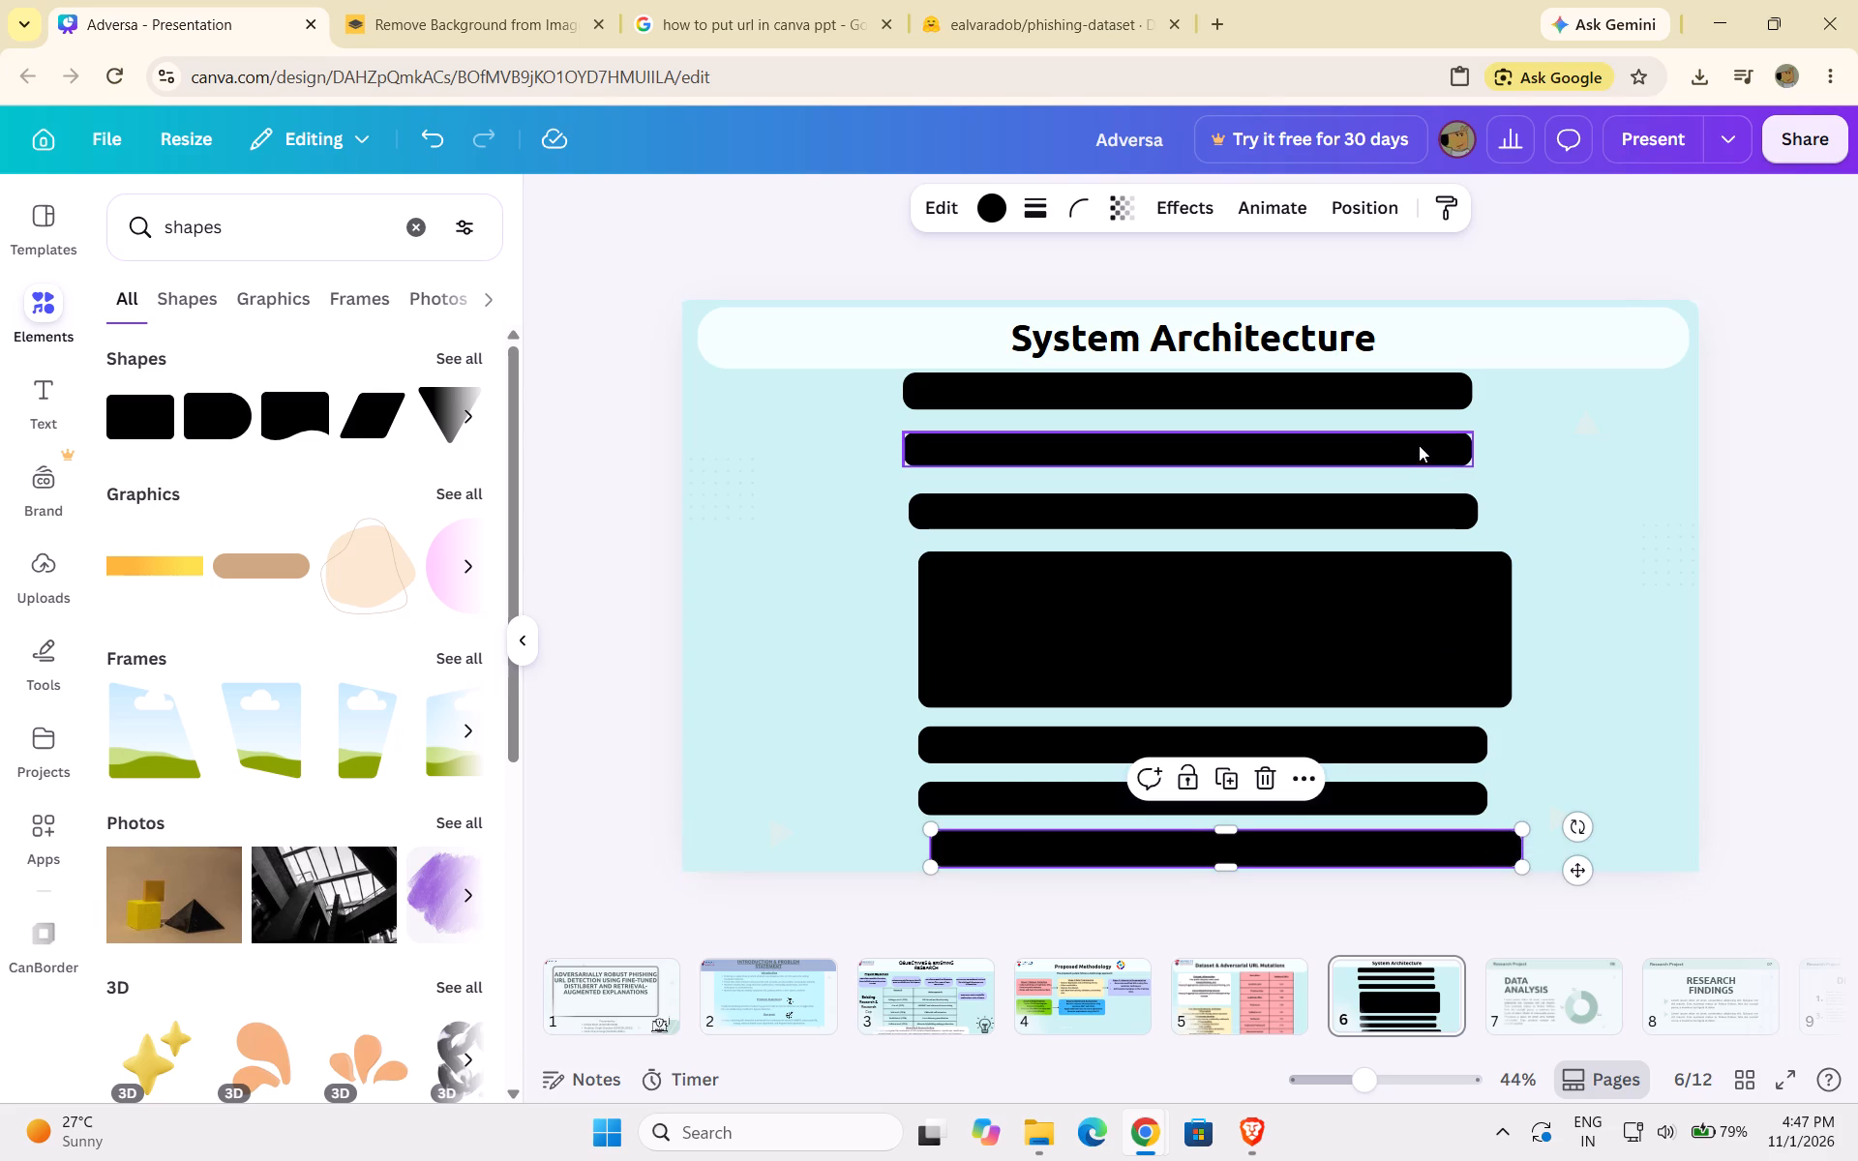
Shift the large rectangle and three lower bars left to line up with the upper bars, and trim the bottom bar to their width.
left_click(1427, 739)
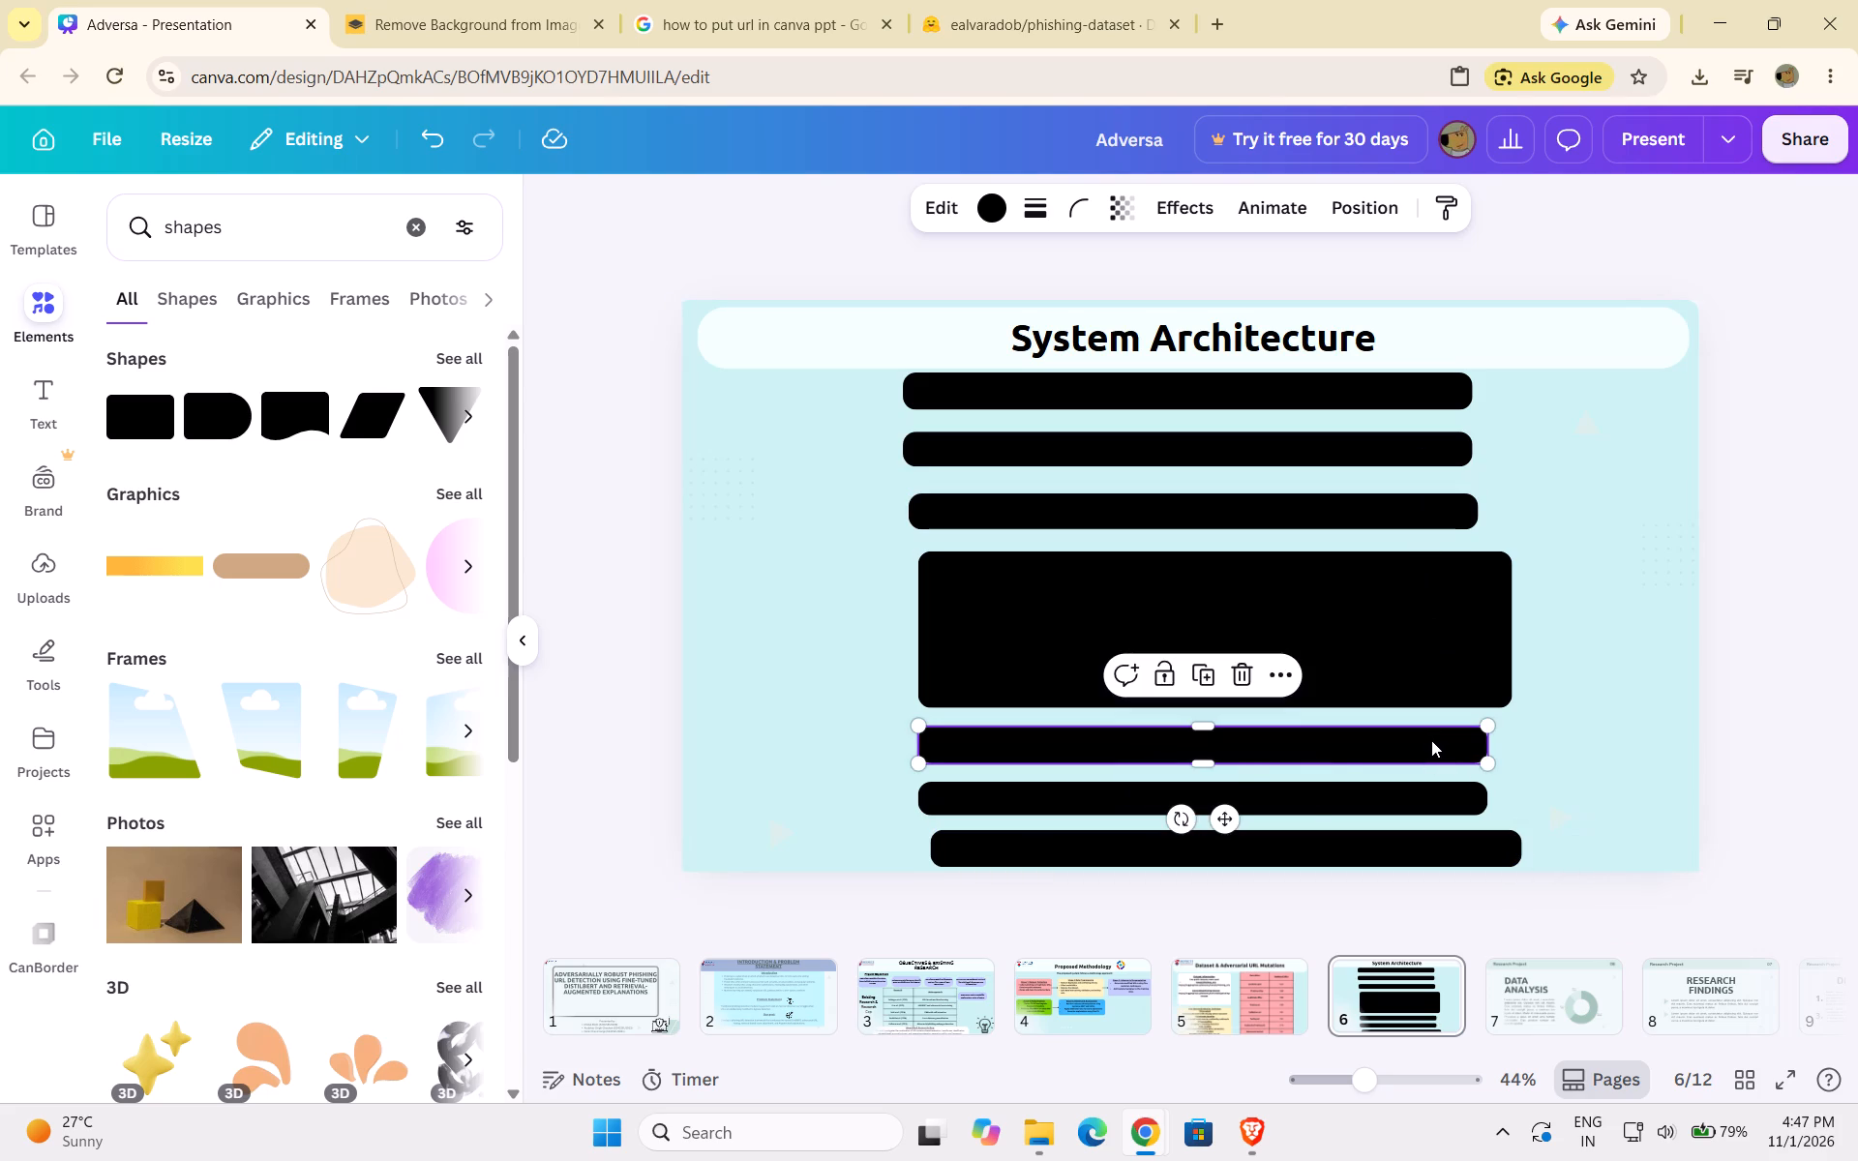
left_click_drag(1352, 603, 1332, 604)
left_click_drag(1359, 843, 1357, 843)
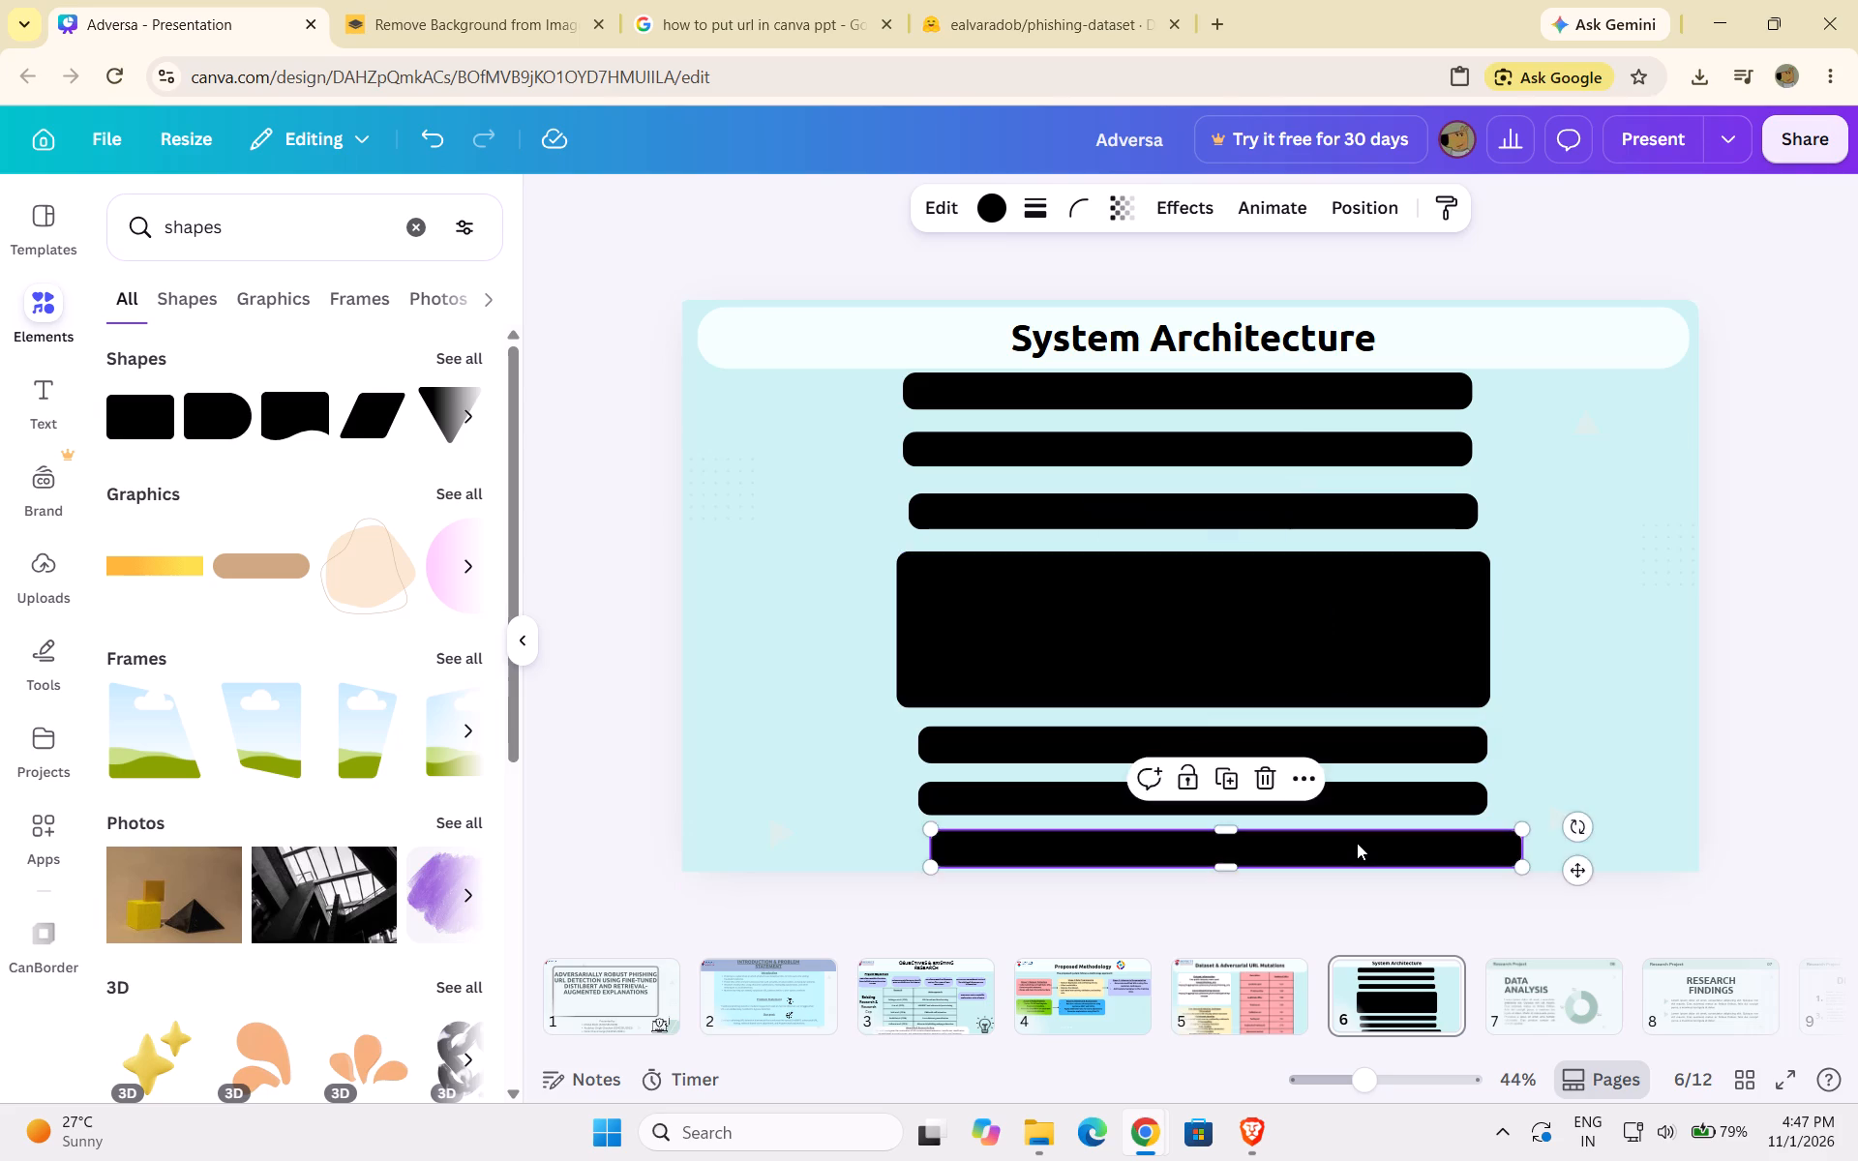
left_click_drag(1357, 843, 1337, 843)
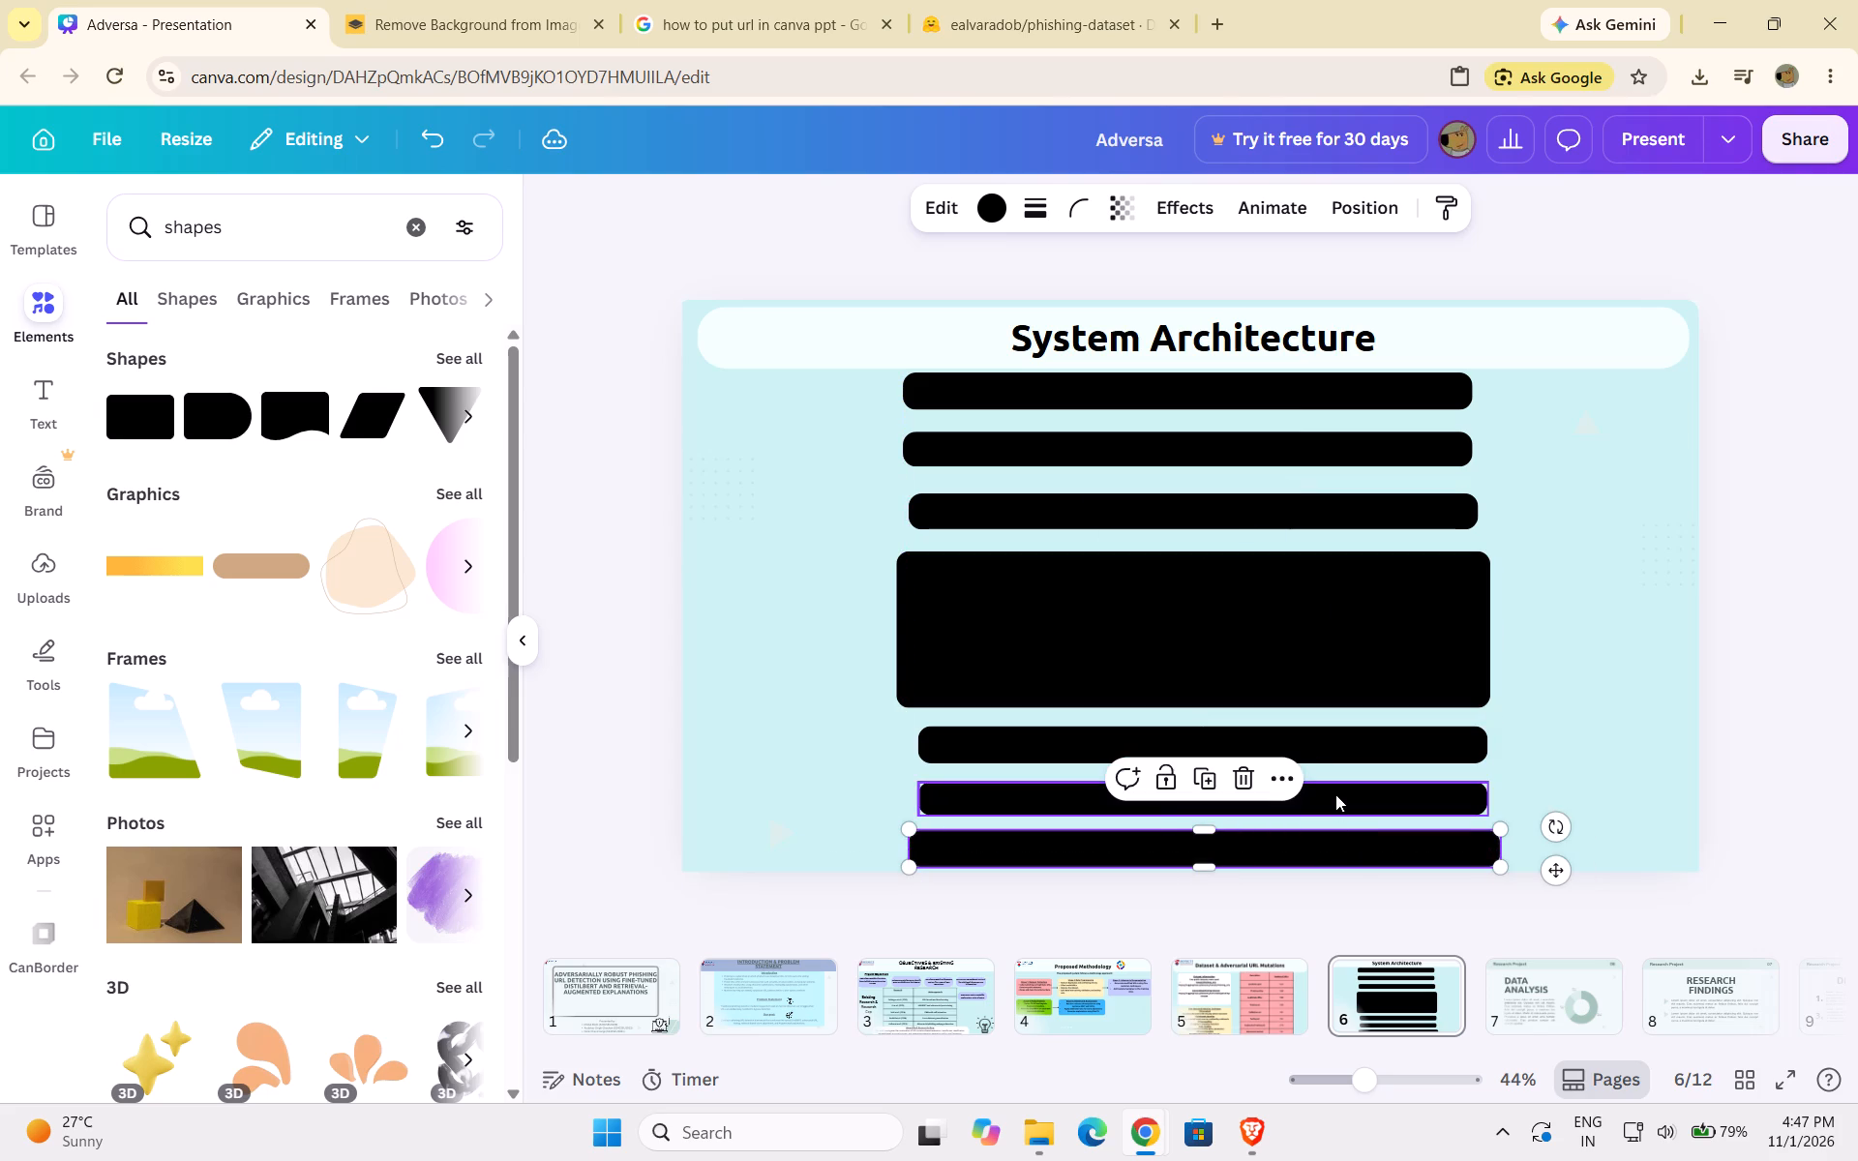
left_click_drag(1335, 794, 1324, 794)
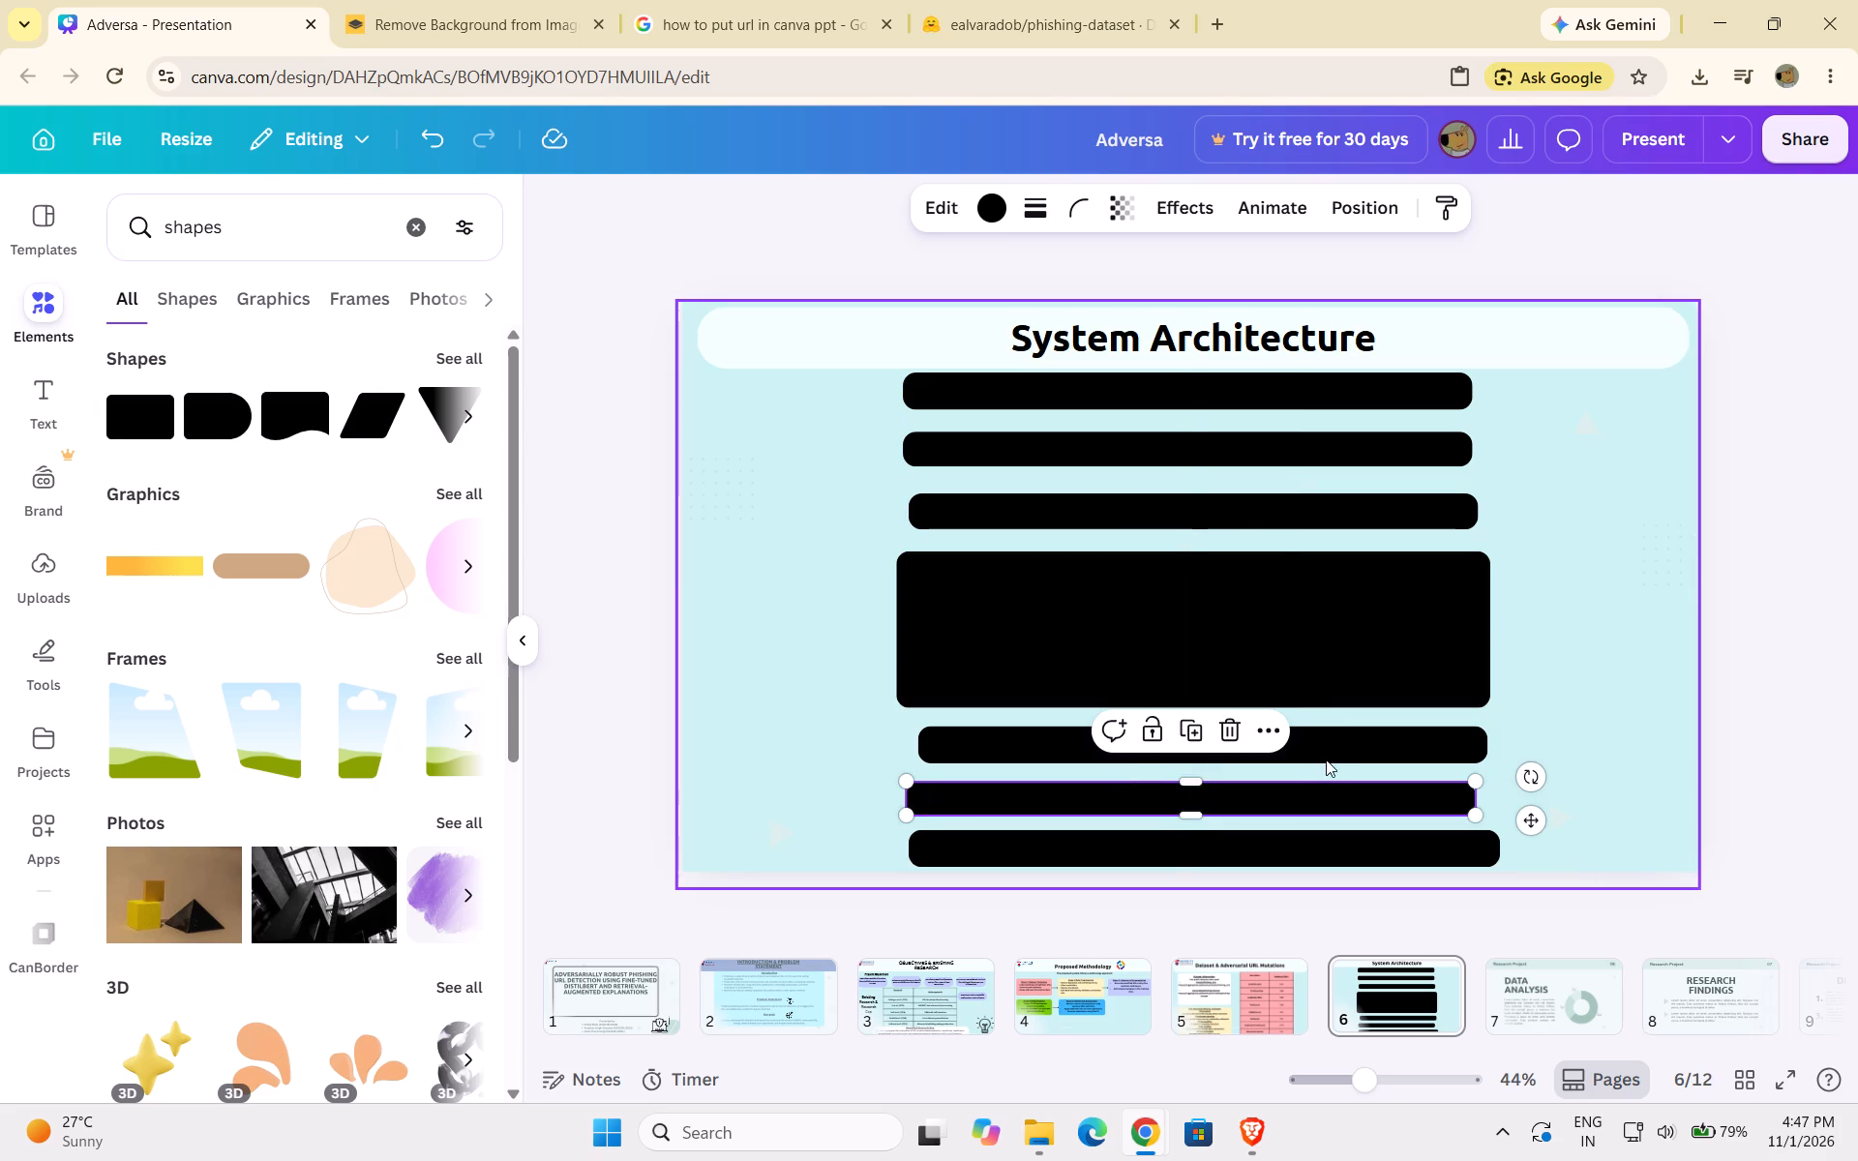
left_click_drag(1327, 746, 1313, 744)
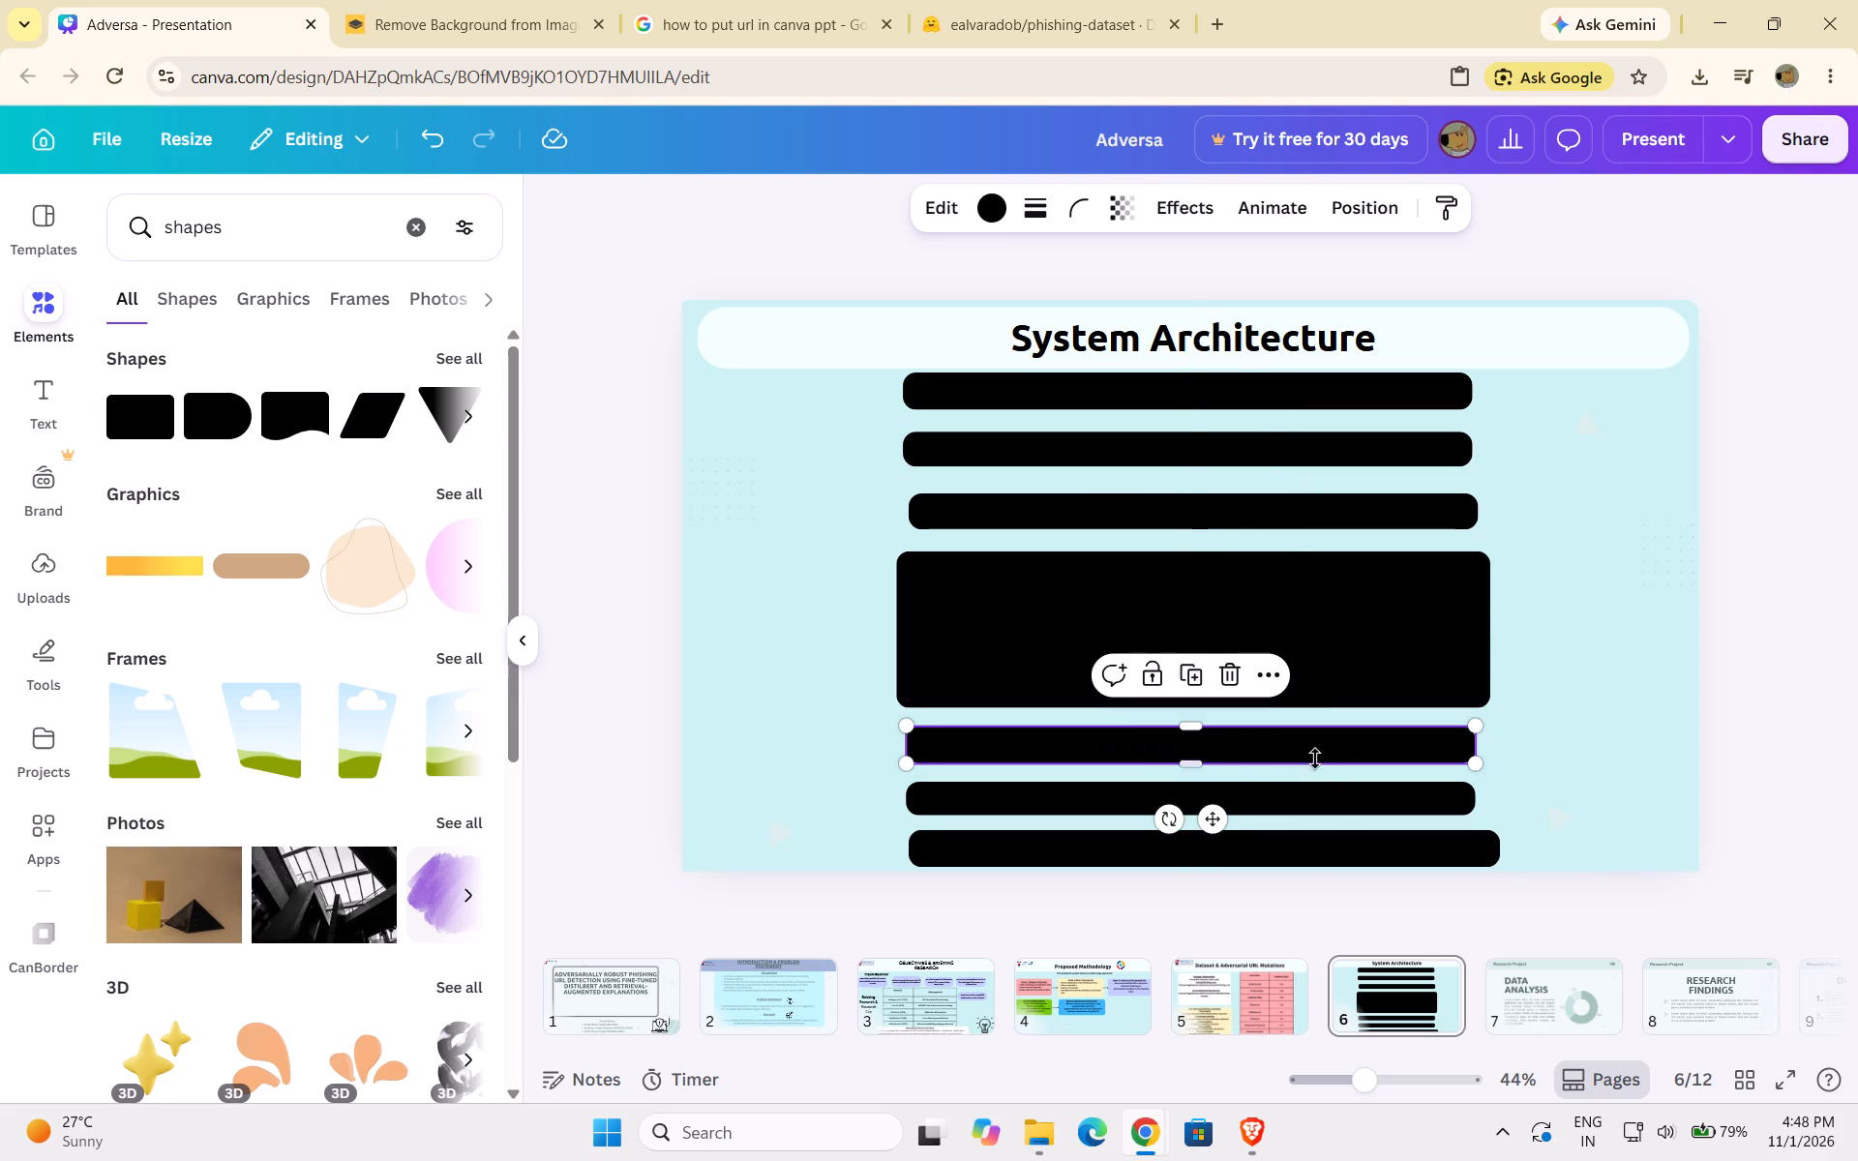
left_click(1330, 800)
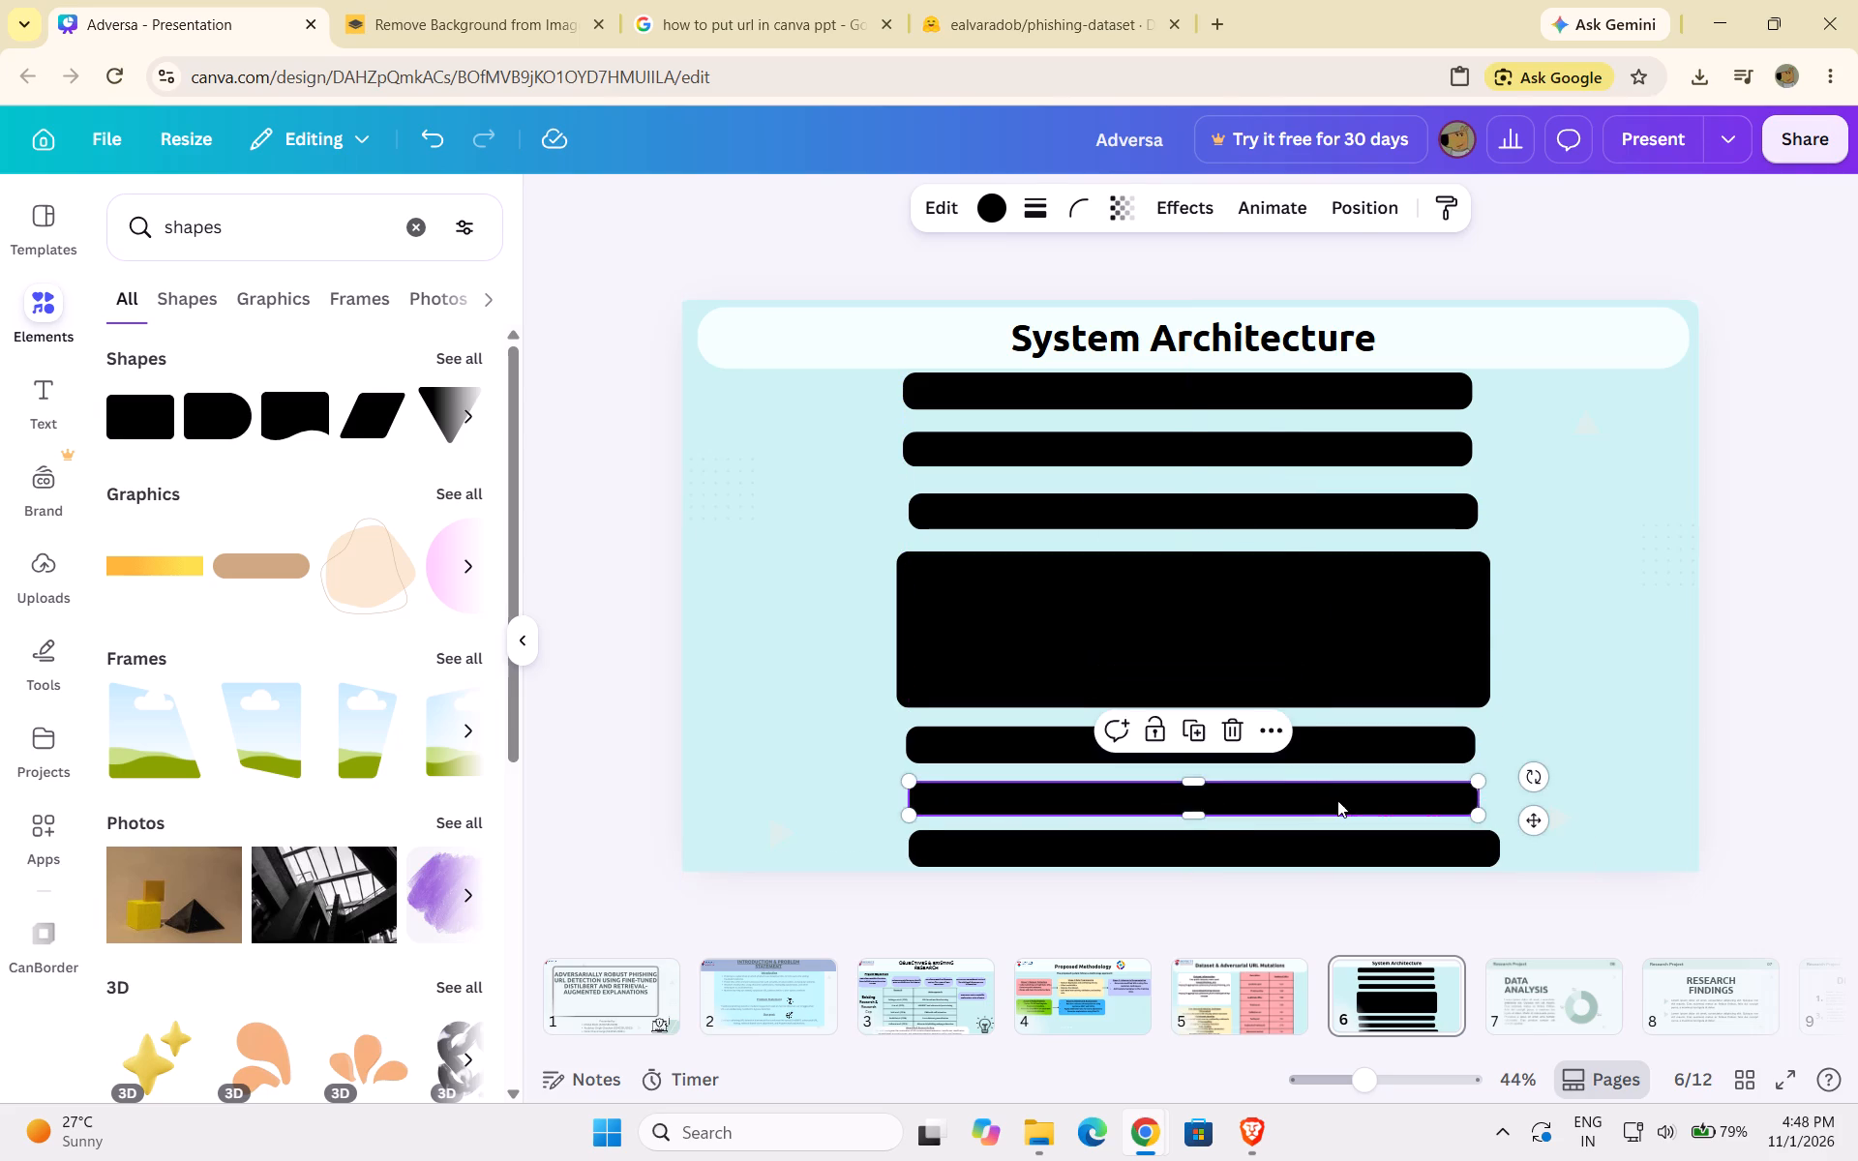
left_click(1334, 836)
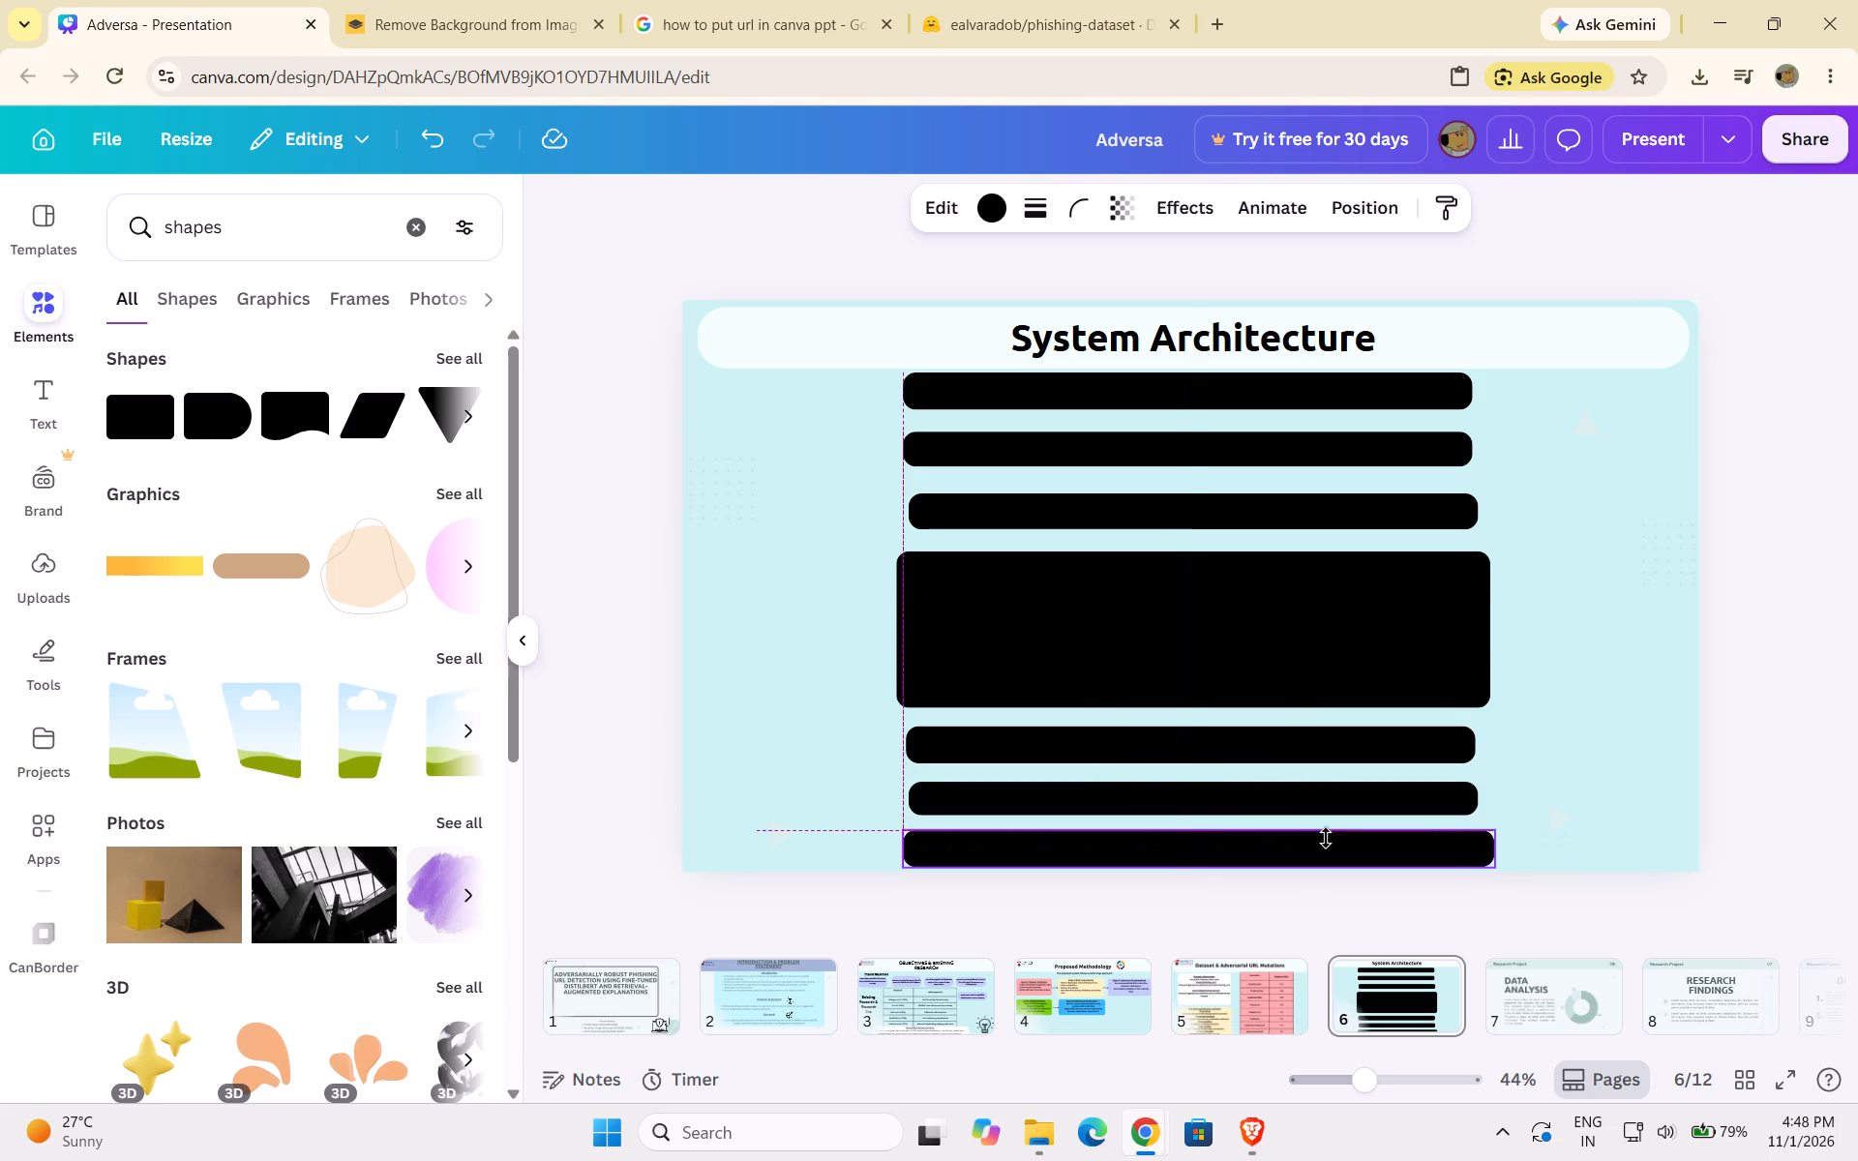
left_click_drag(1492, 843, 1471, 845)
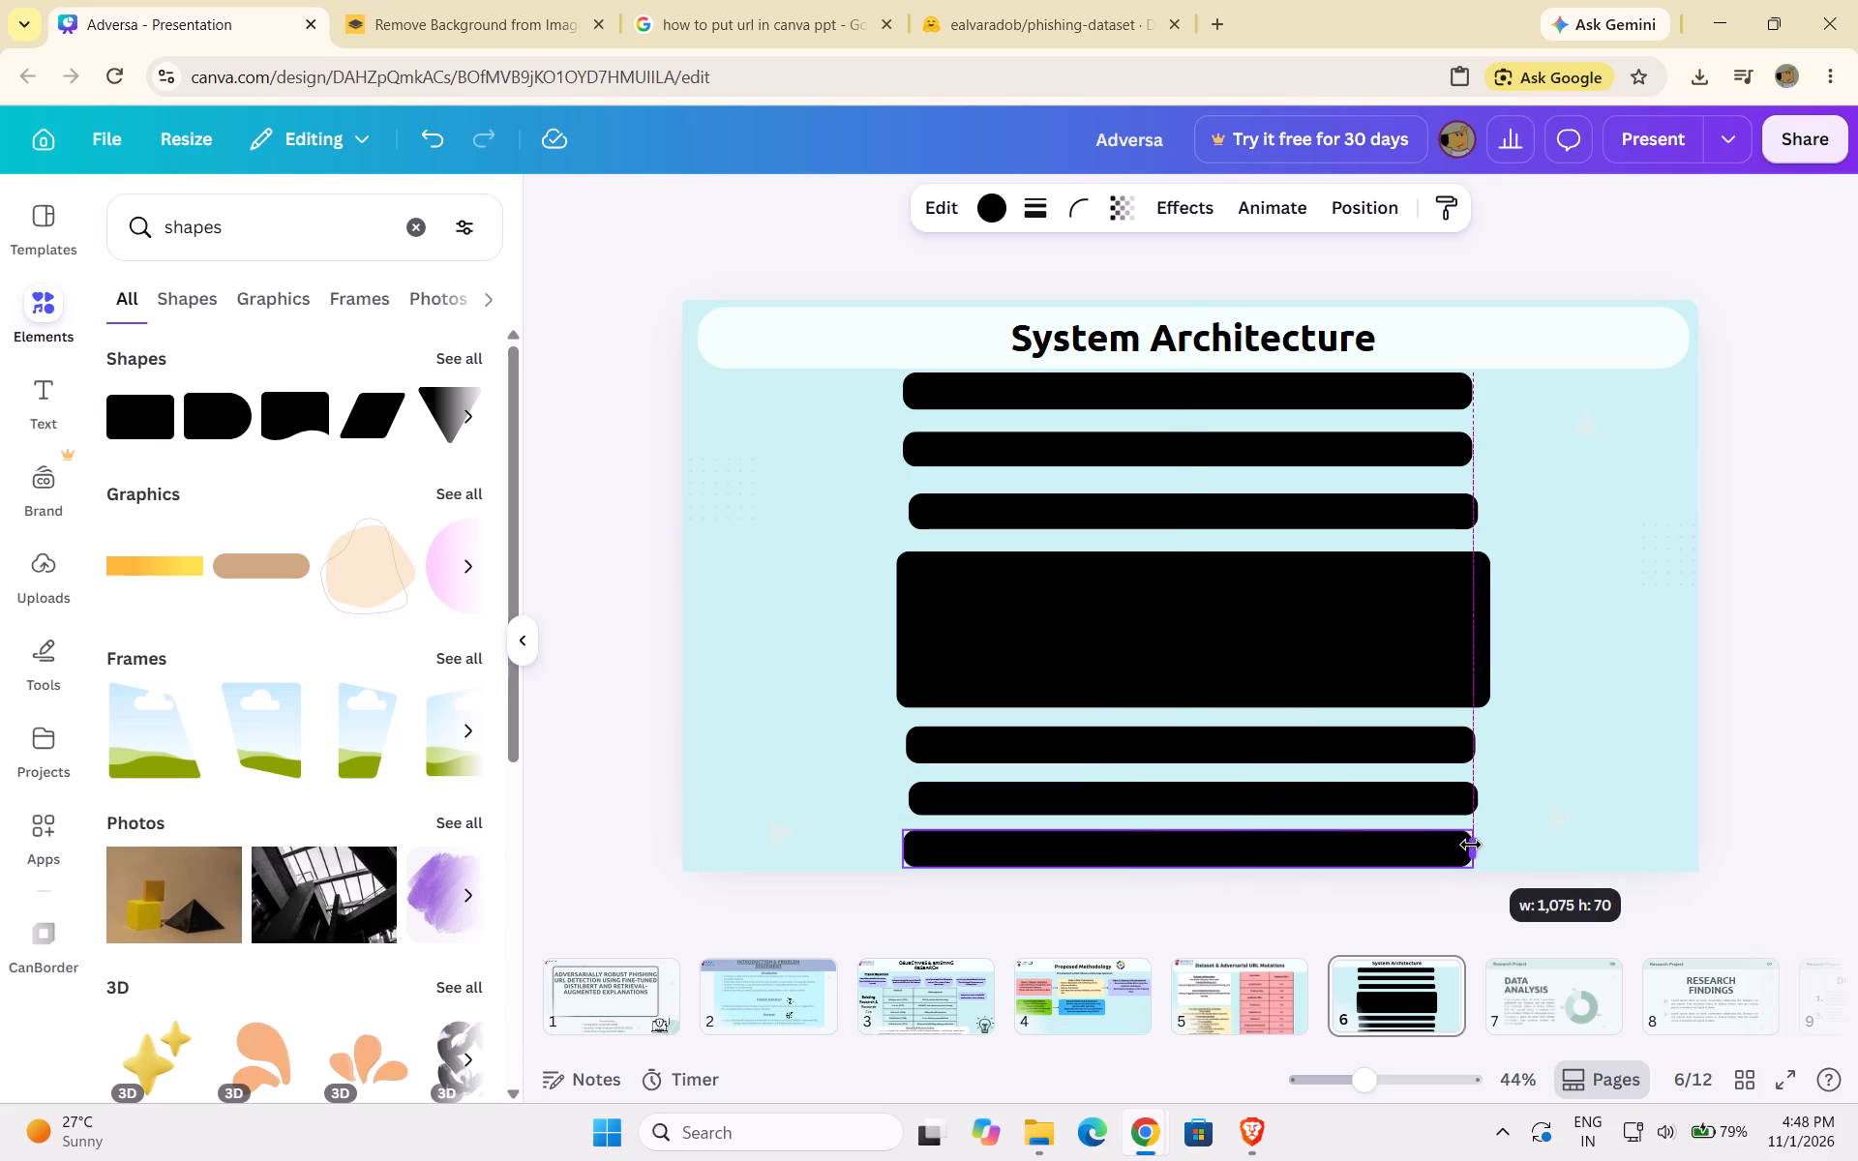
left_click_drag(1471, 845, 1479, 845)
Recolour the three bars above the large rectangle light lavender and nudge the third bar slightly up and left.
left_click(1603, 749)
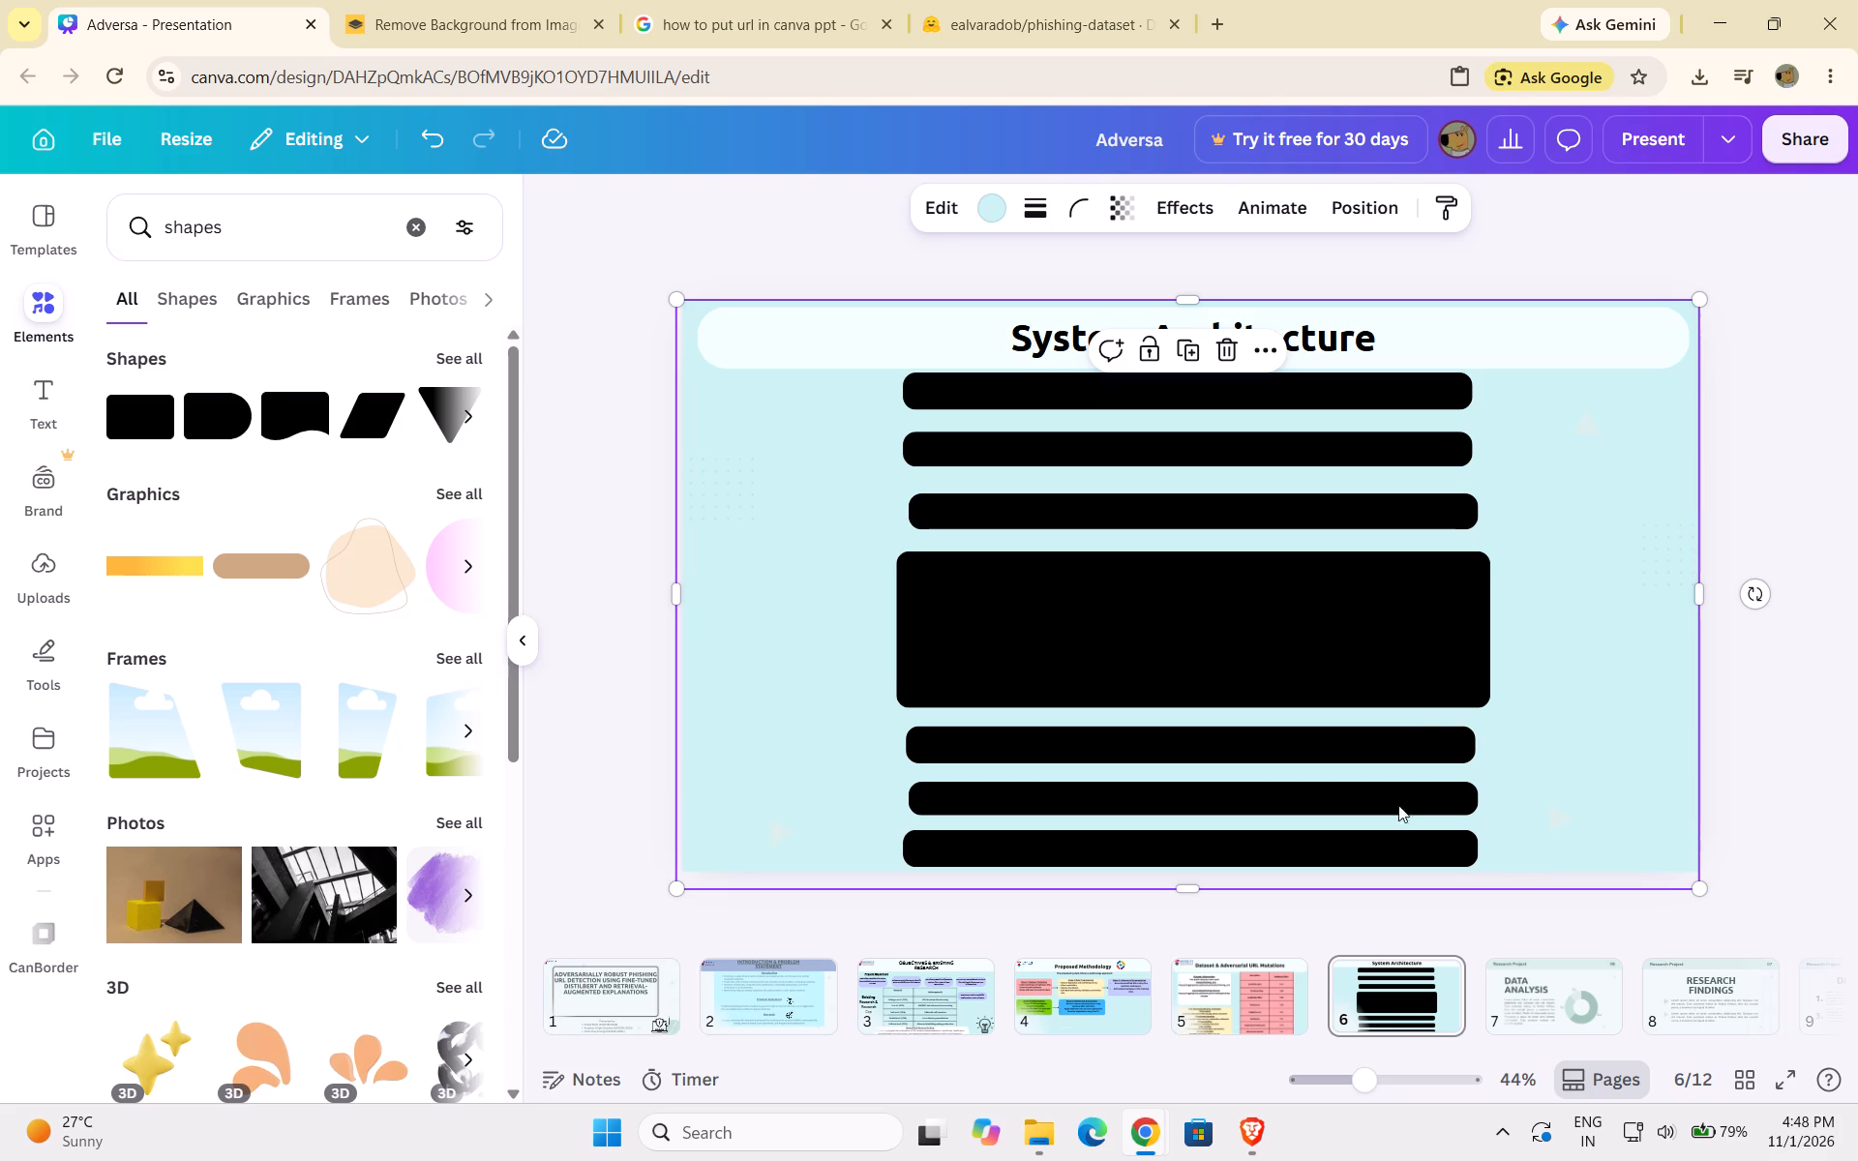
left_click(1188, 381)
left_click(995, 214)
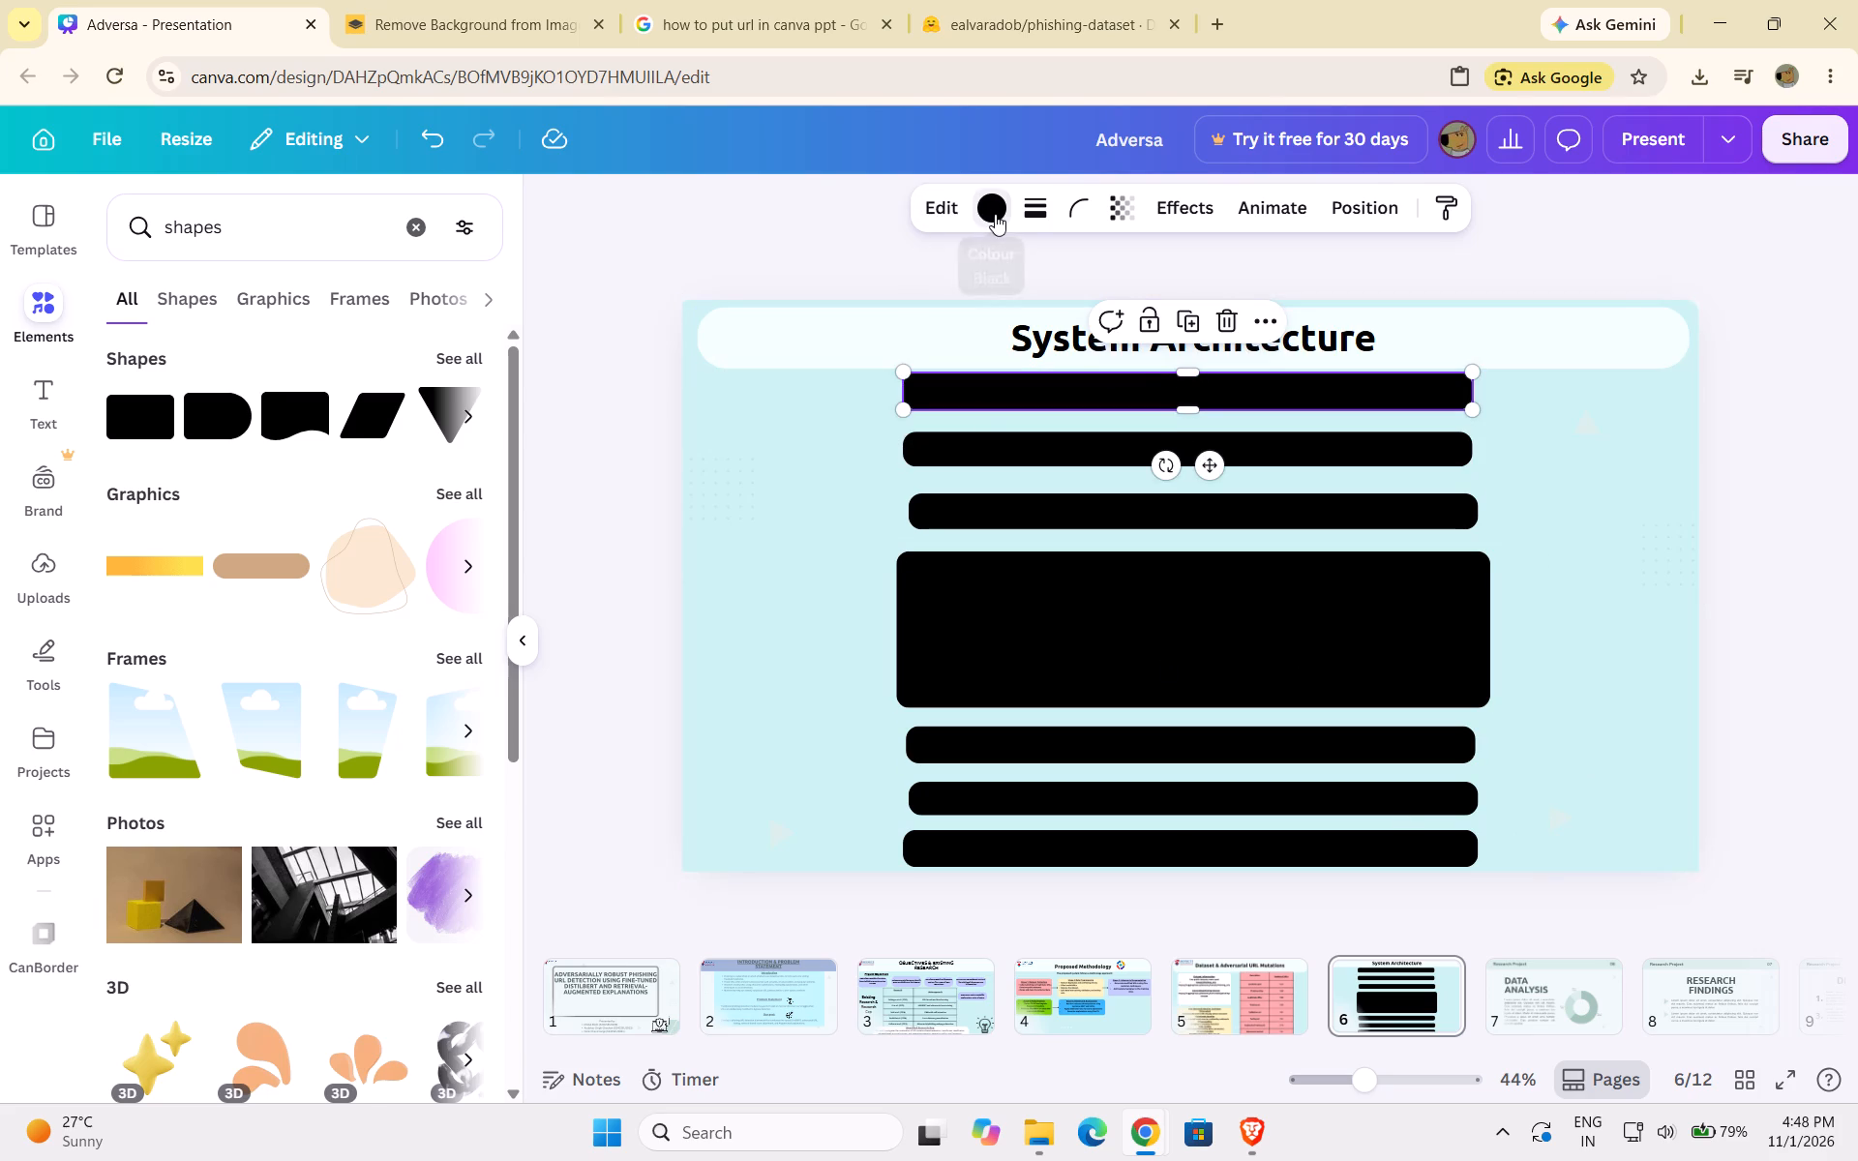
left_click(354, 392)
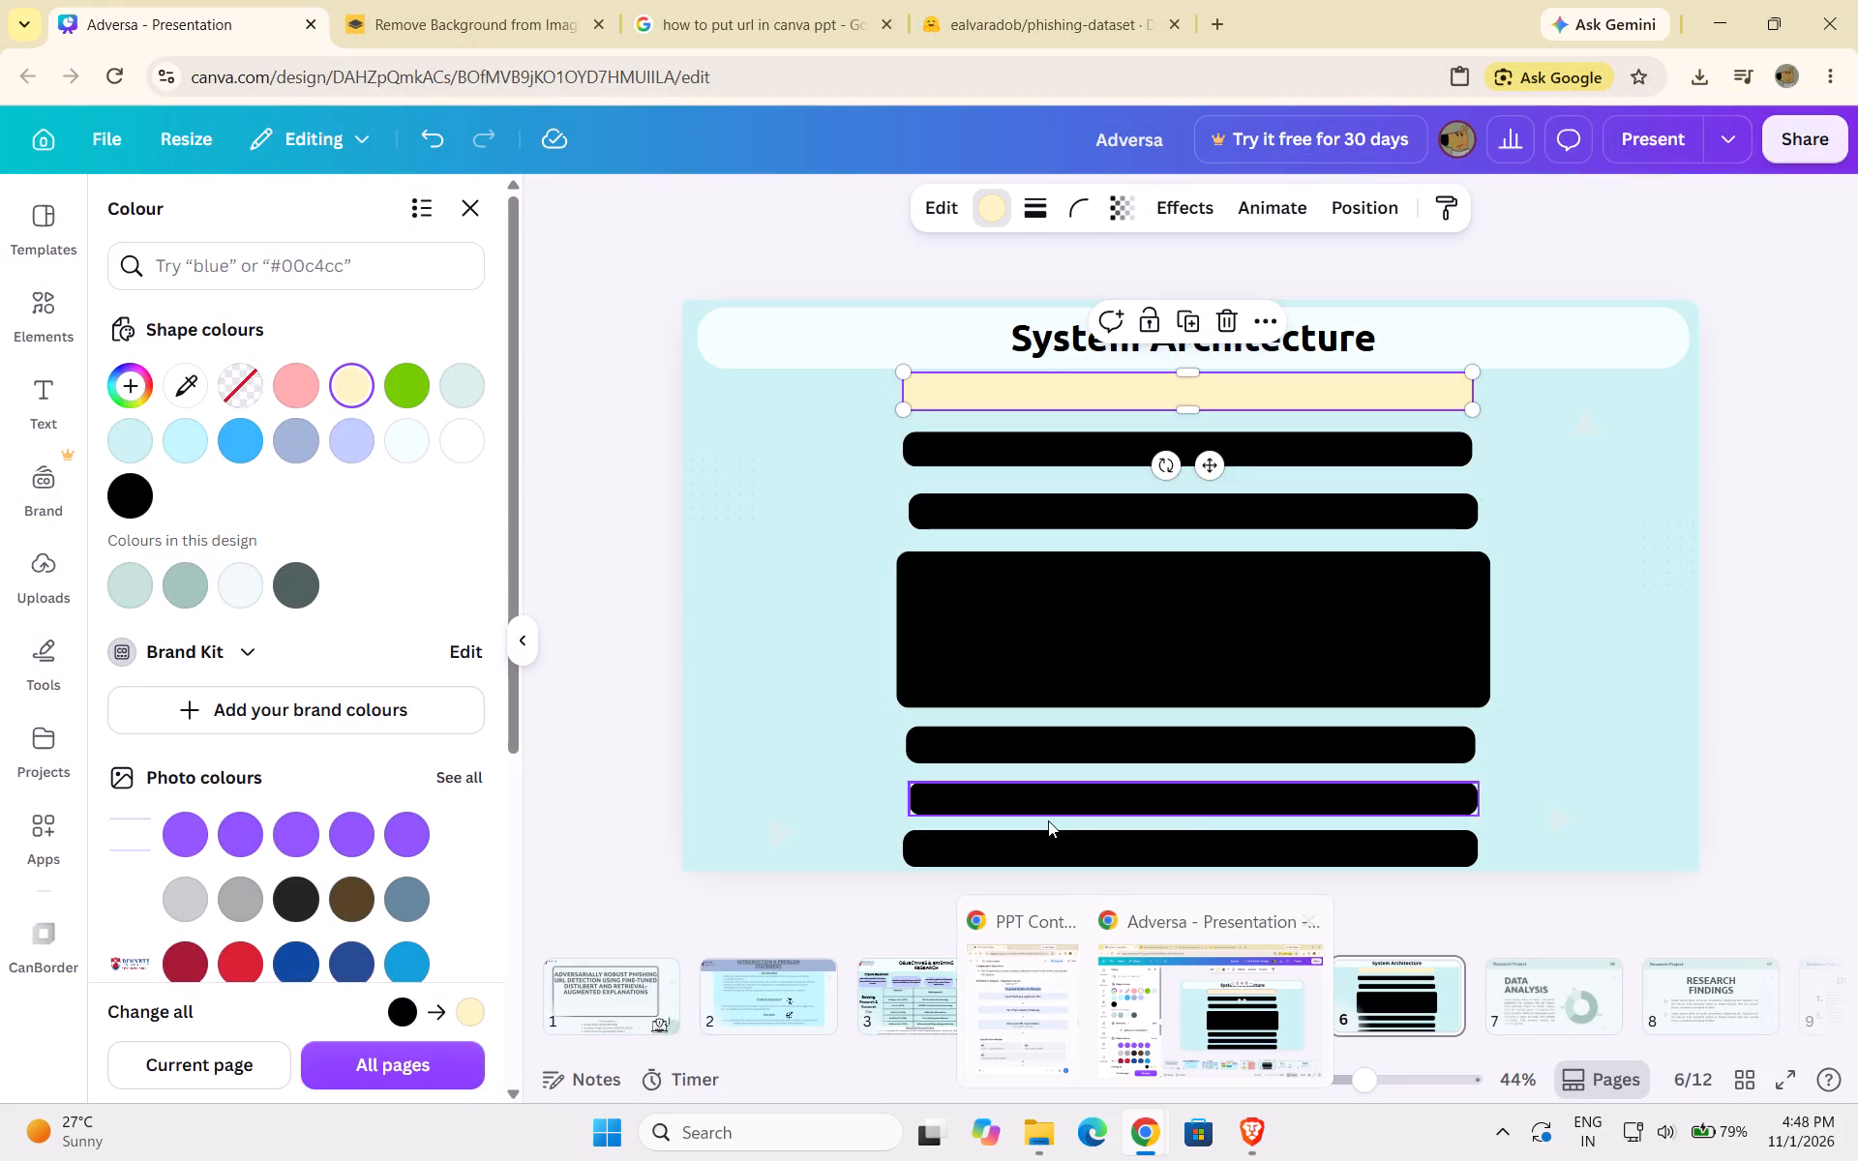
left_click(360, 434)
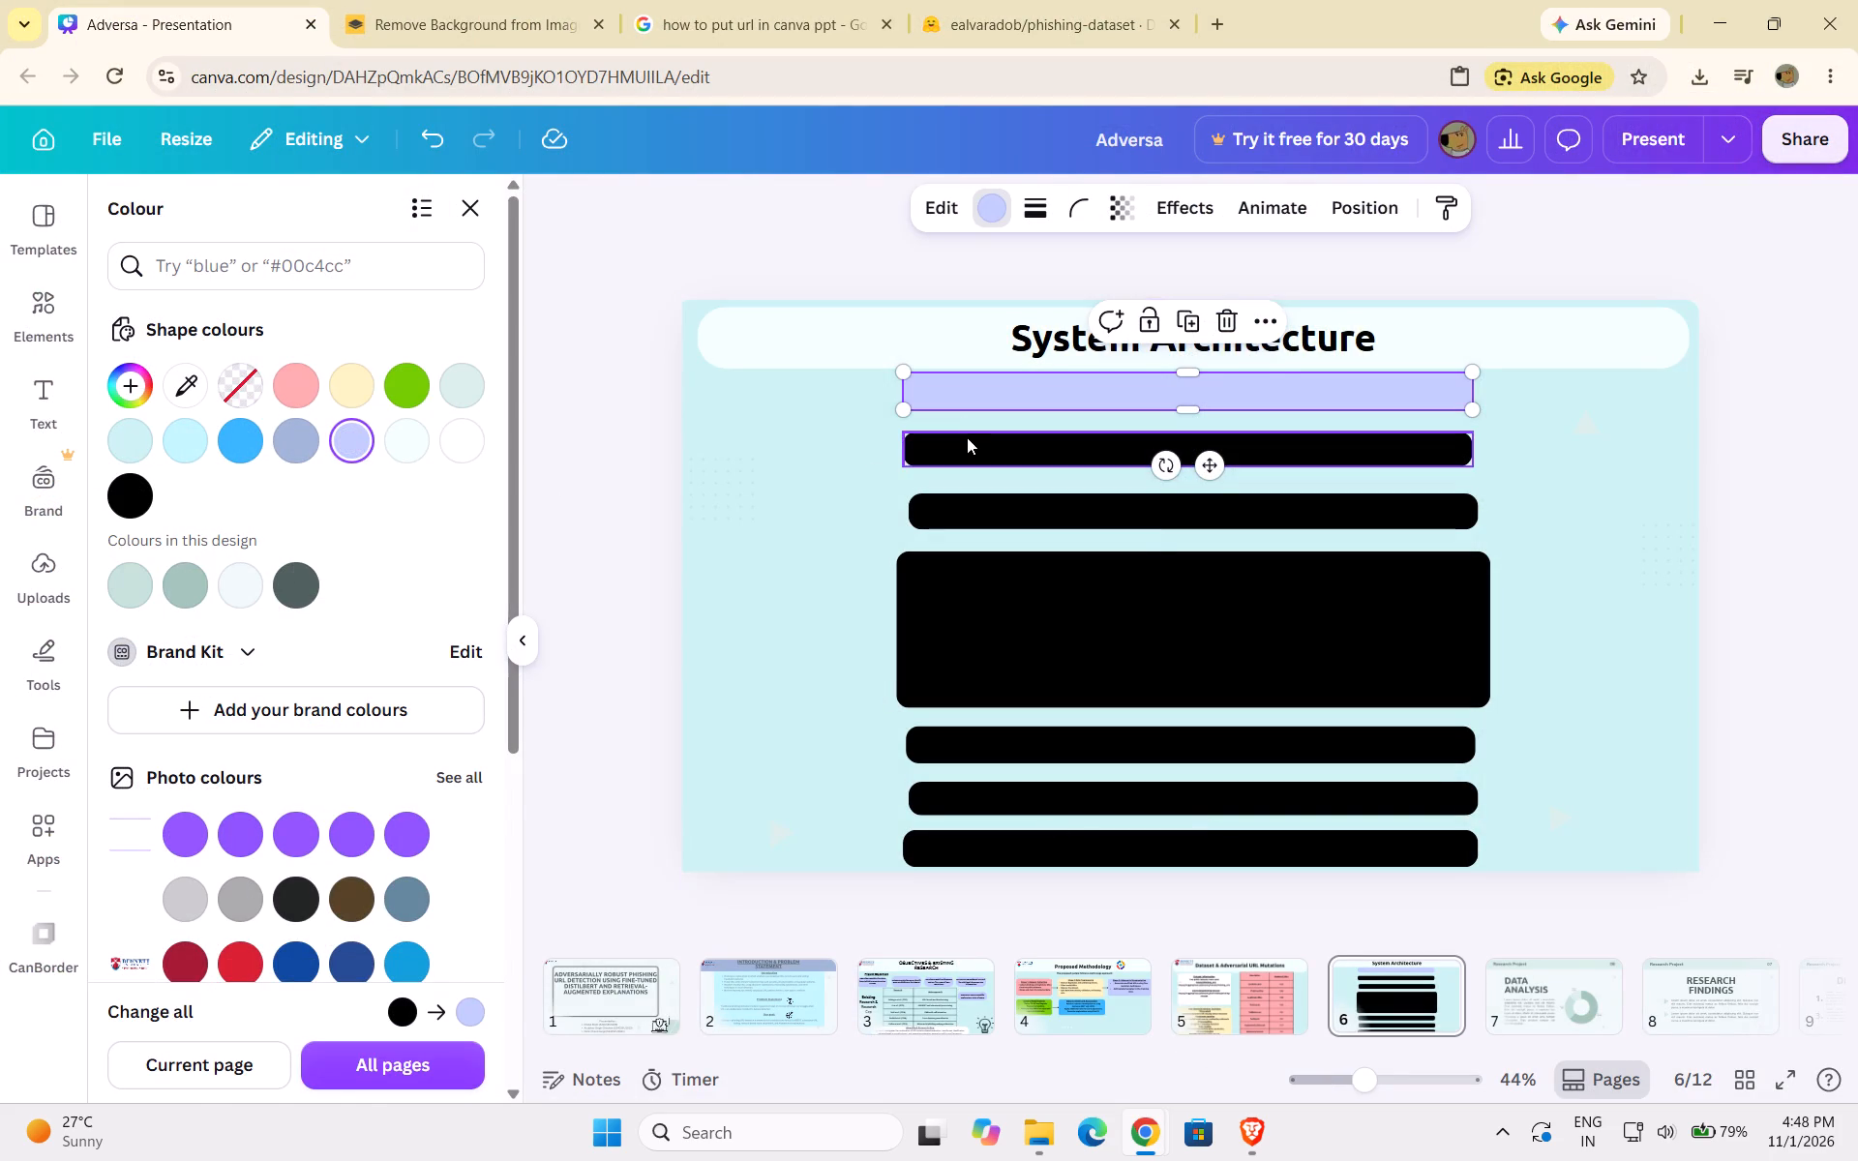
left_click(967, 437)
left_click(362, 440)
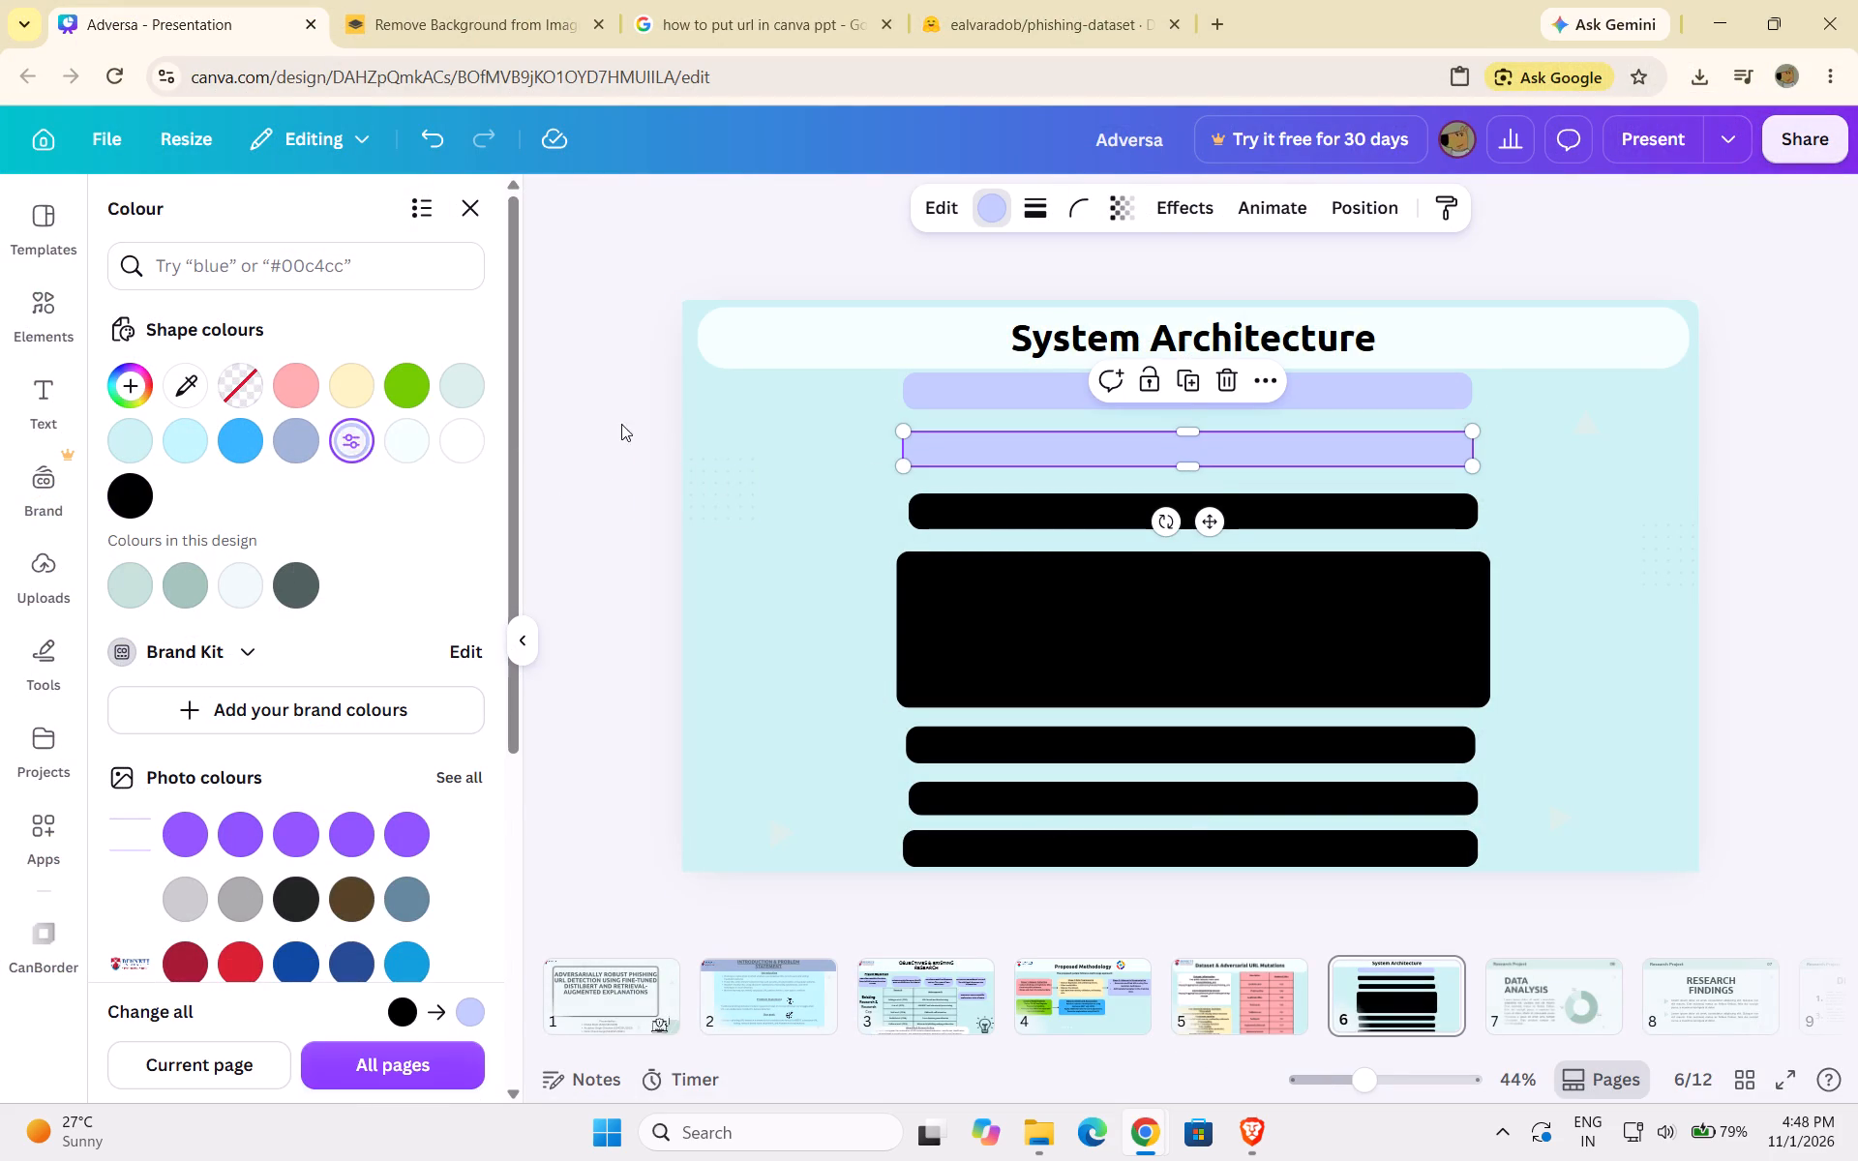
left_click(959, 506)
left_click(340, 441)
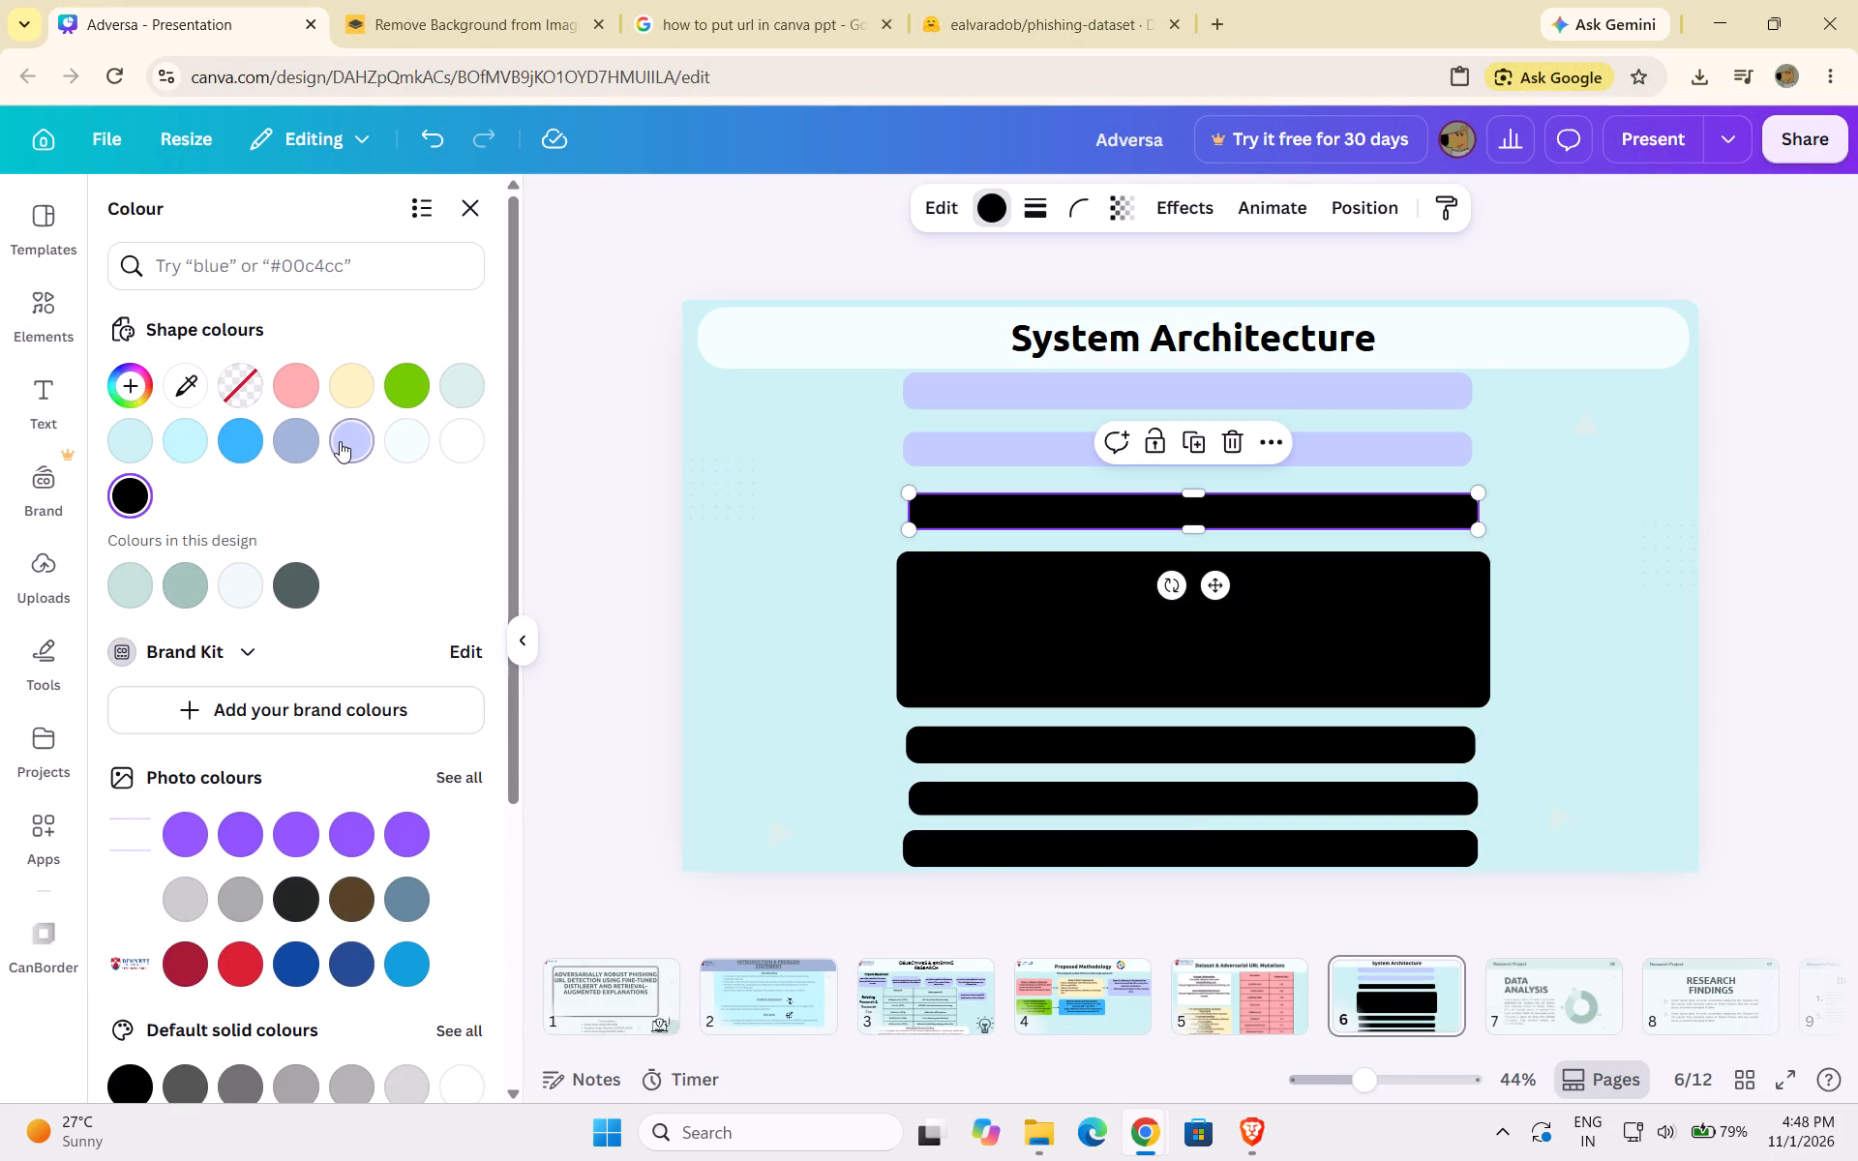
left_click(978, 506)
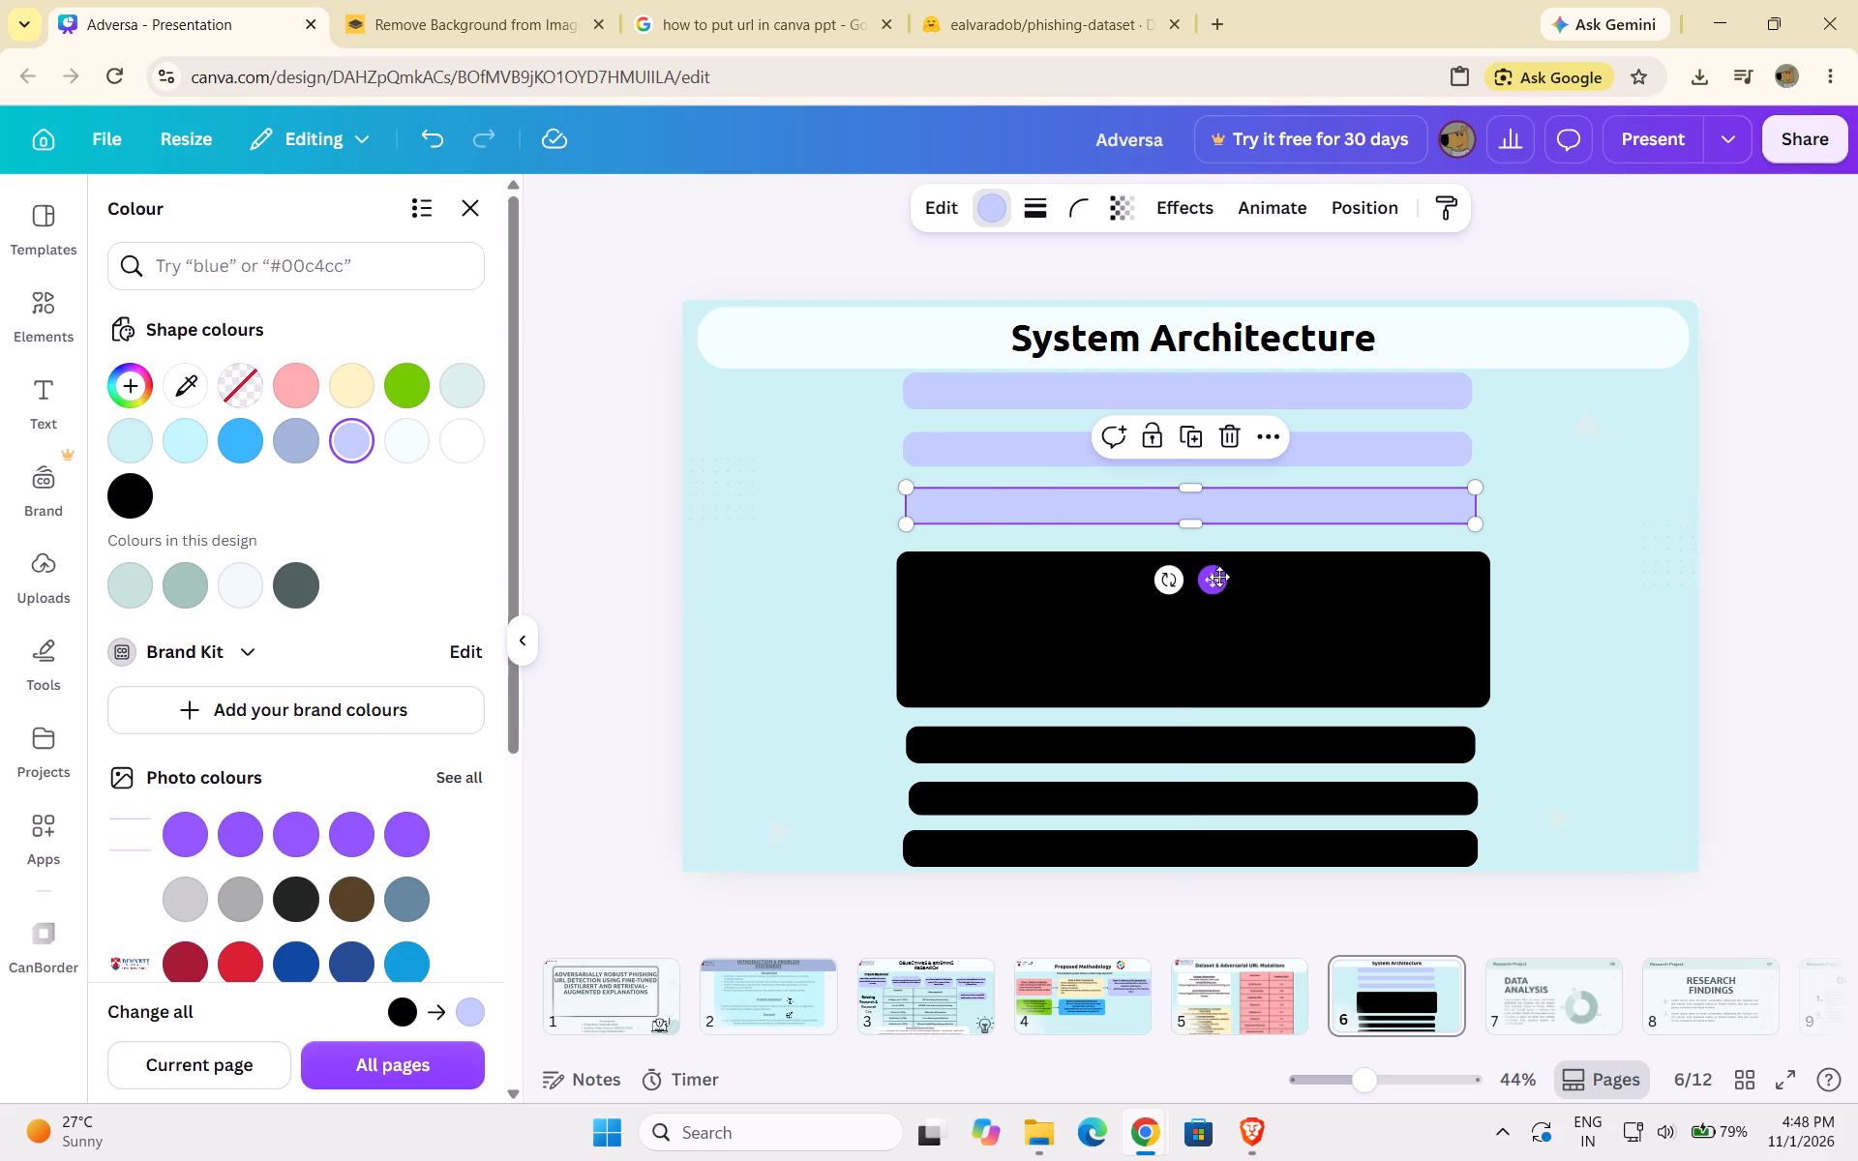
Fill the large rounded rectangle with the pale grey-green shape colour, trying white first.
left_click(1053, 650)
left_click(468, 380)
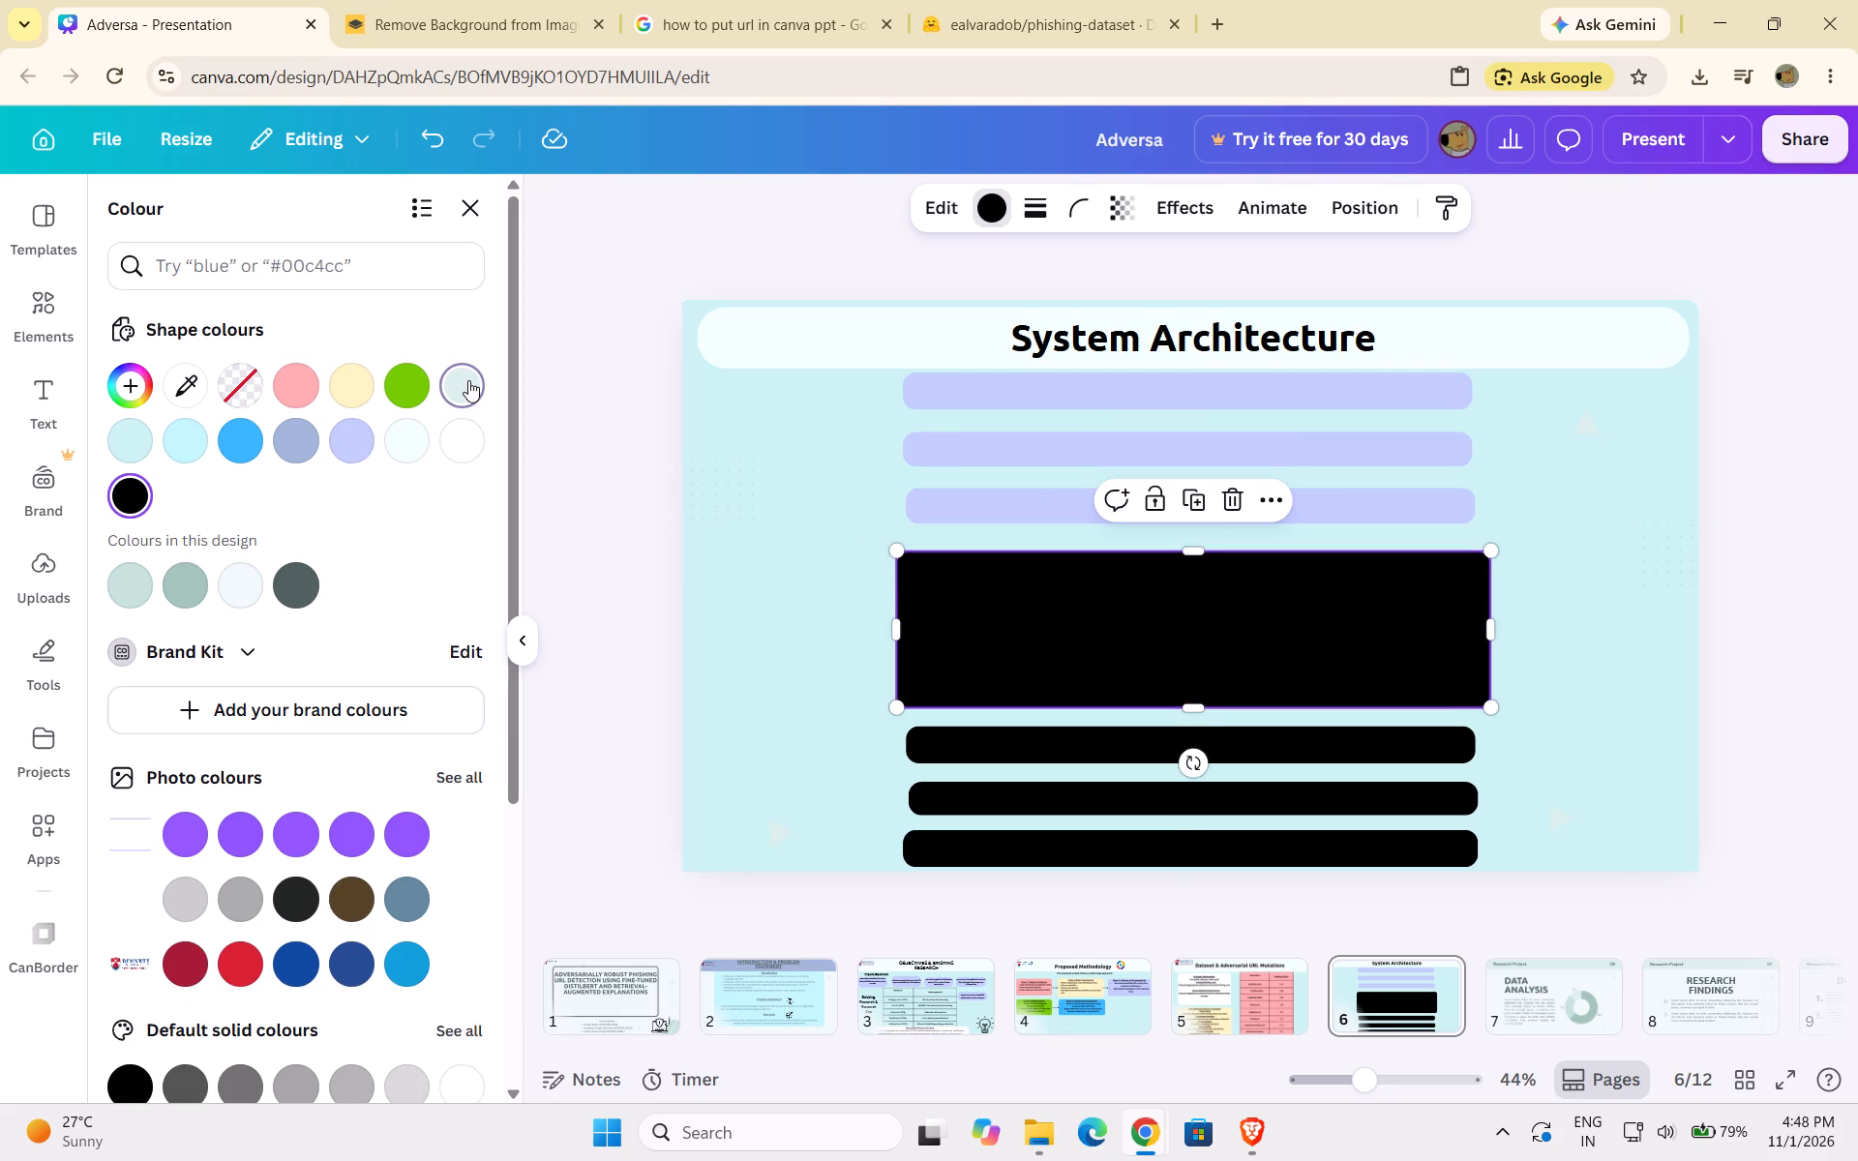
left_click(464, 431)
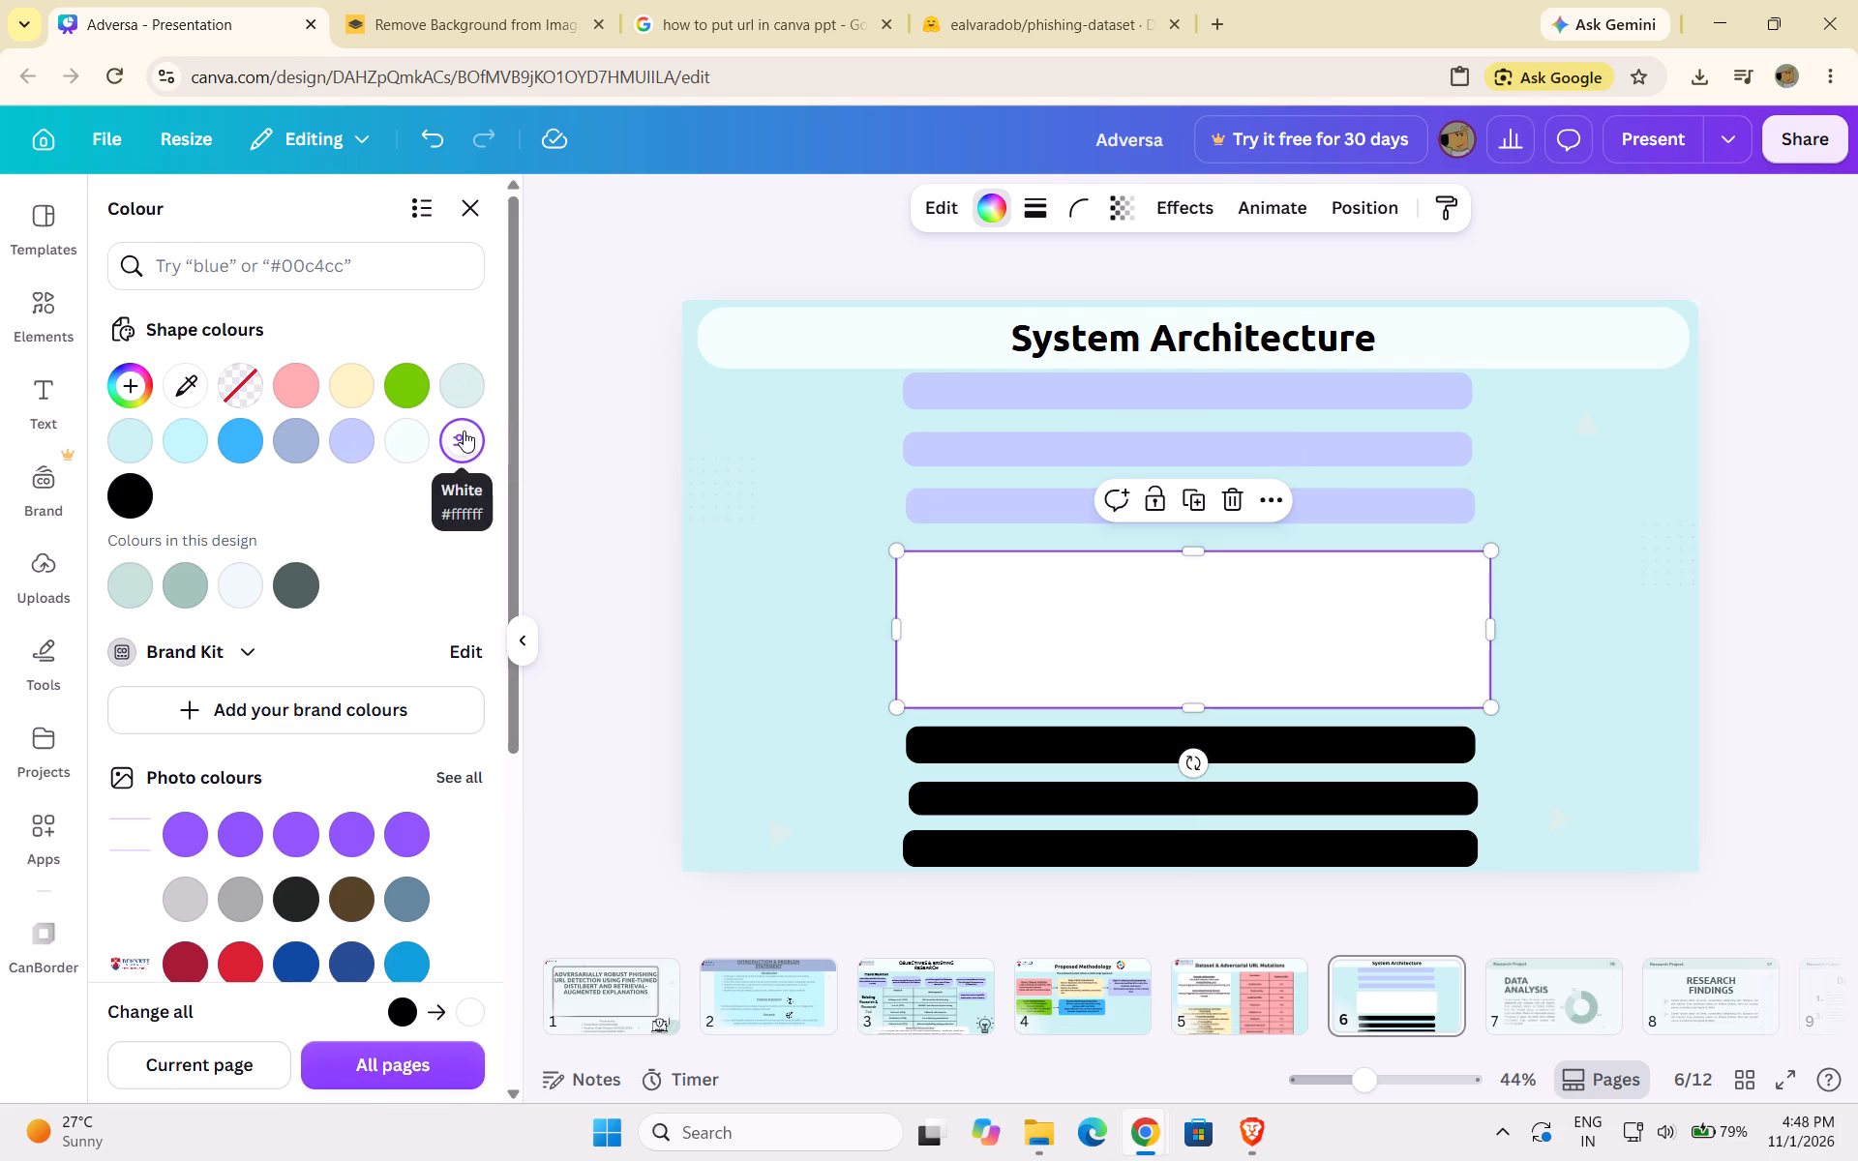
left_click(460, 383)
left_click(602, 566)
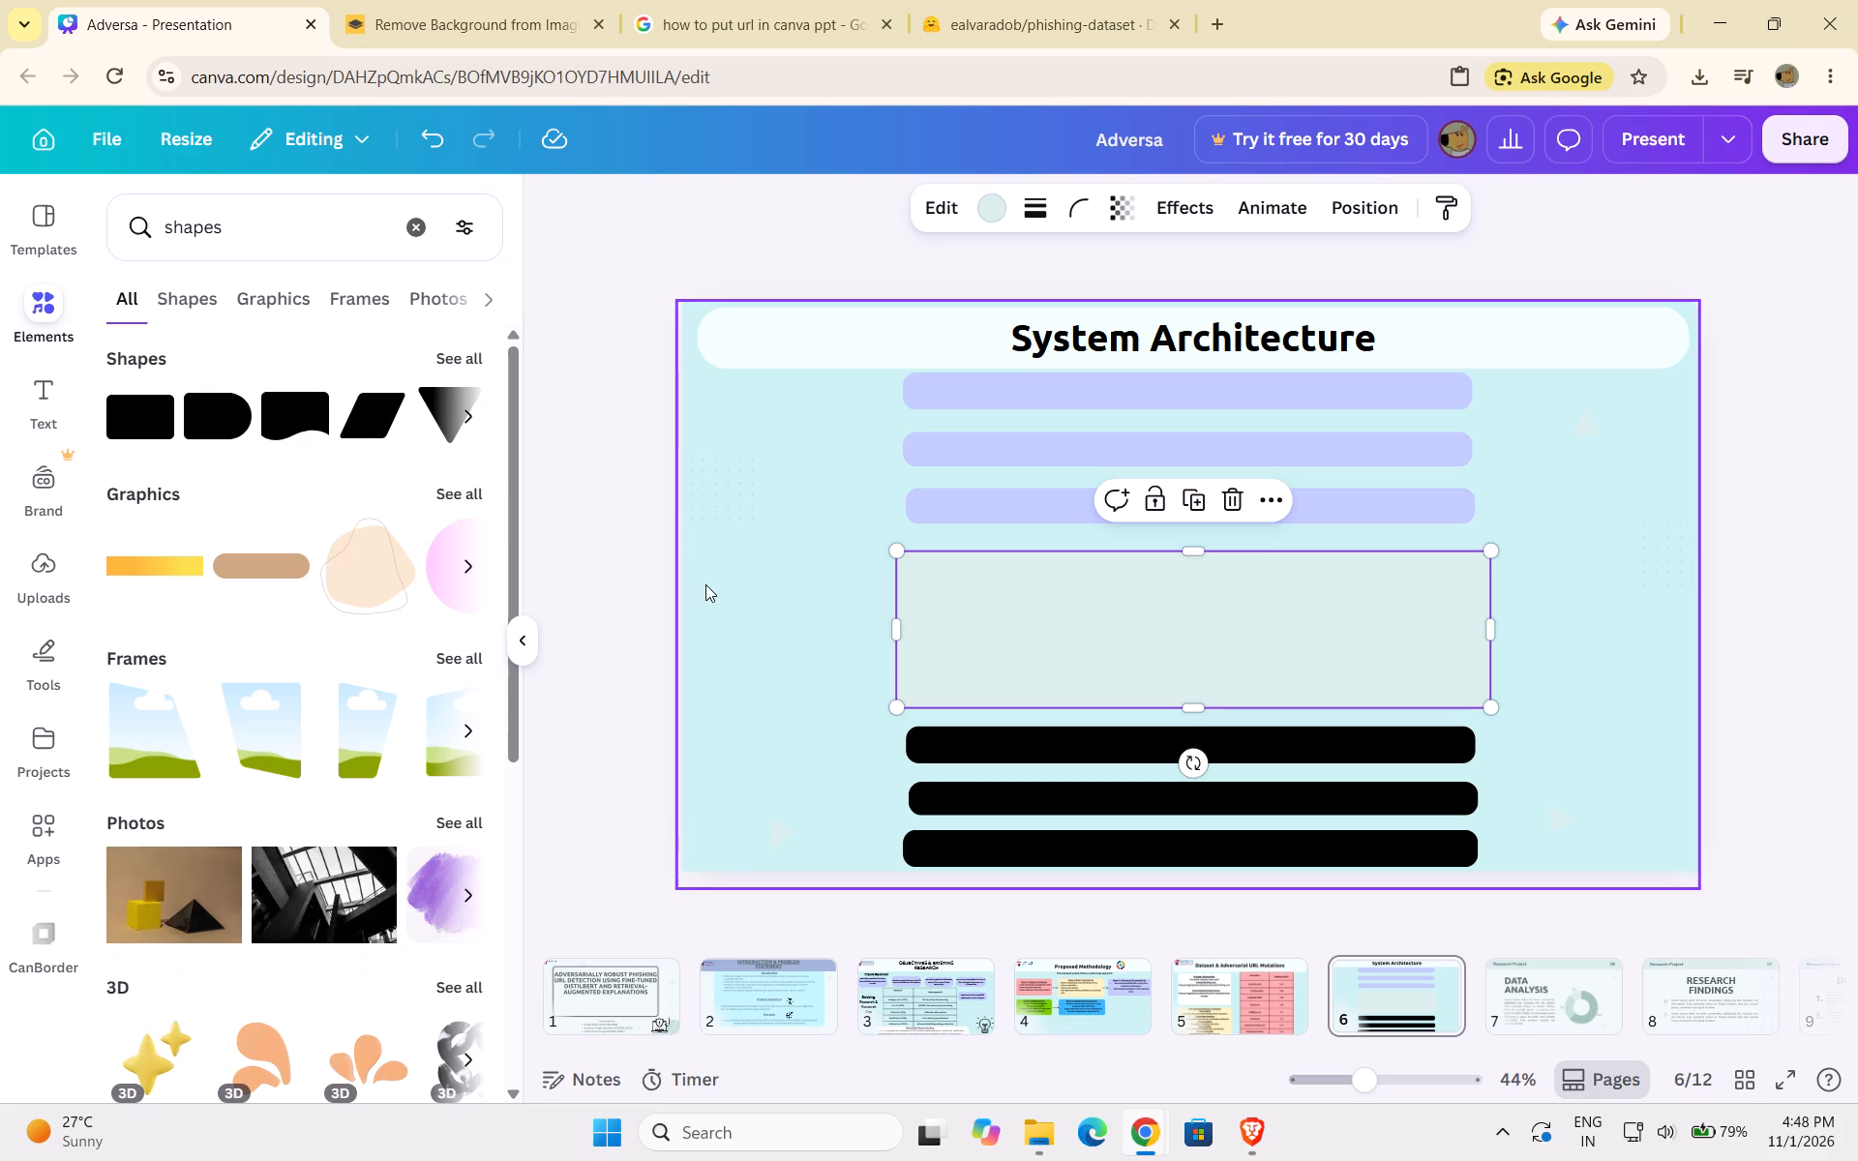
Recolour the three black bars below the large rectangle light lavender to match the upper bars.
left_click(1007, 732)
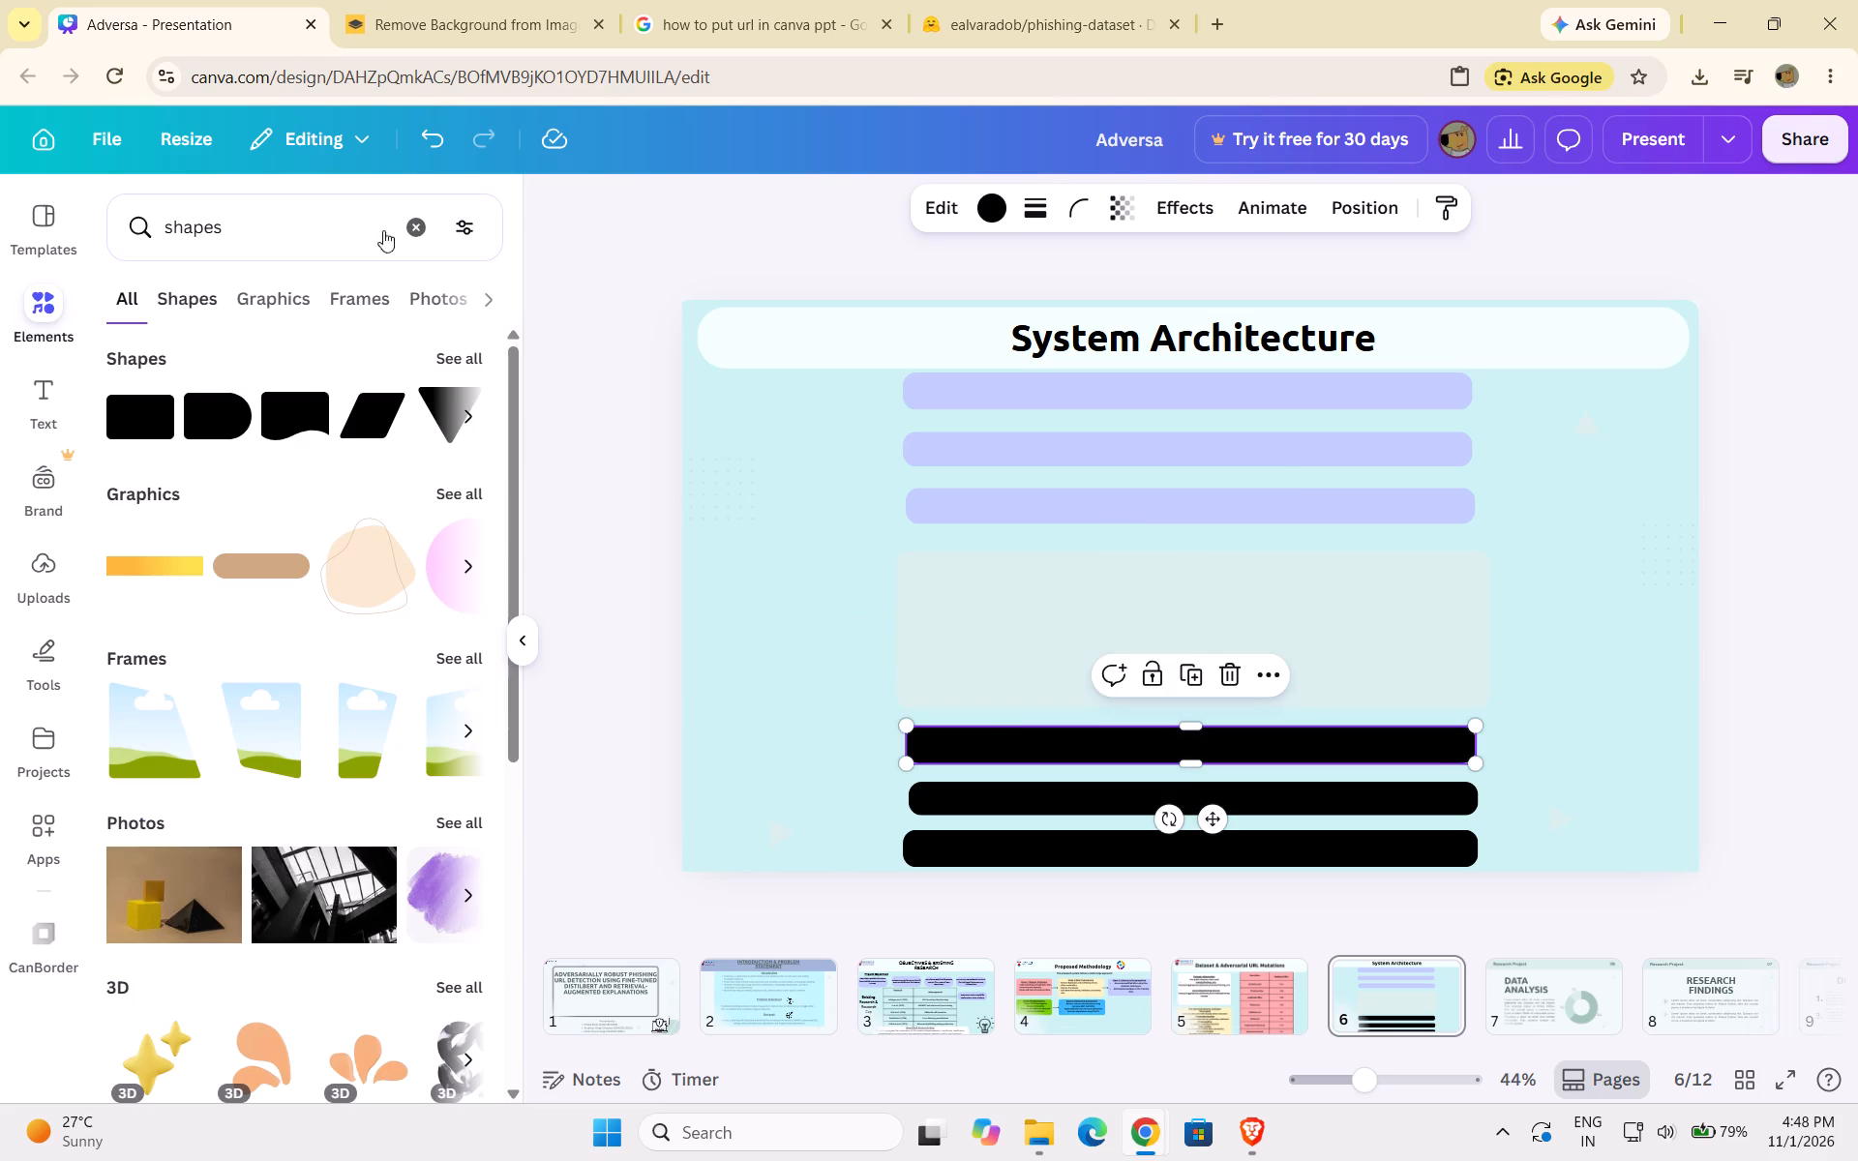
left_click(992, 200)
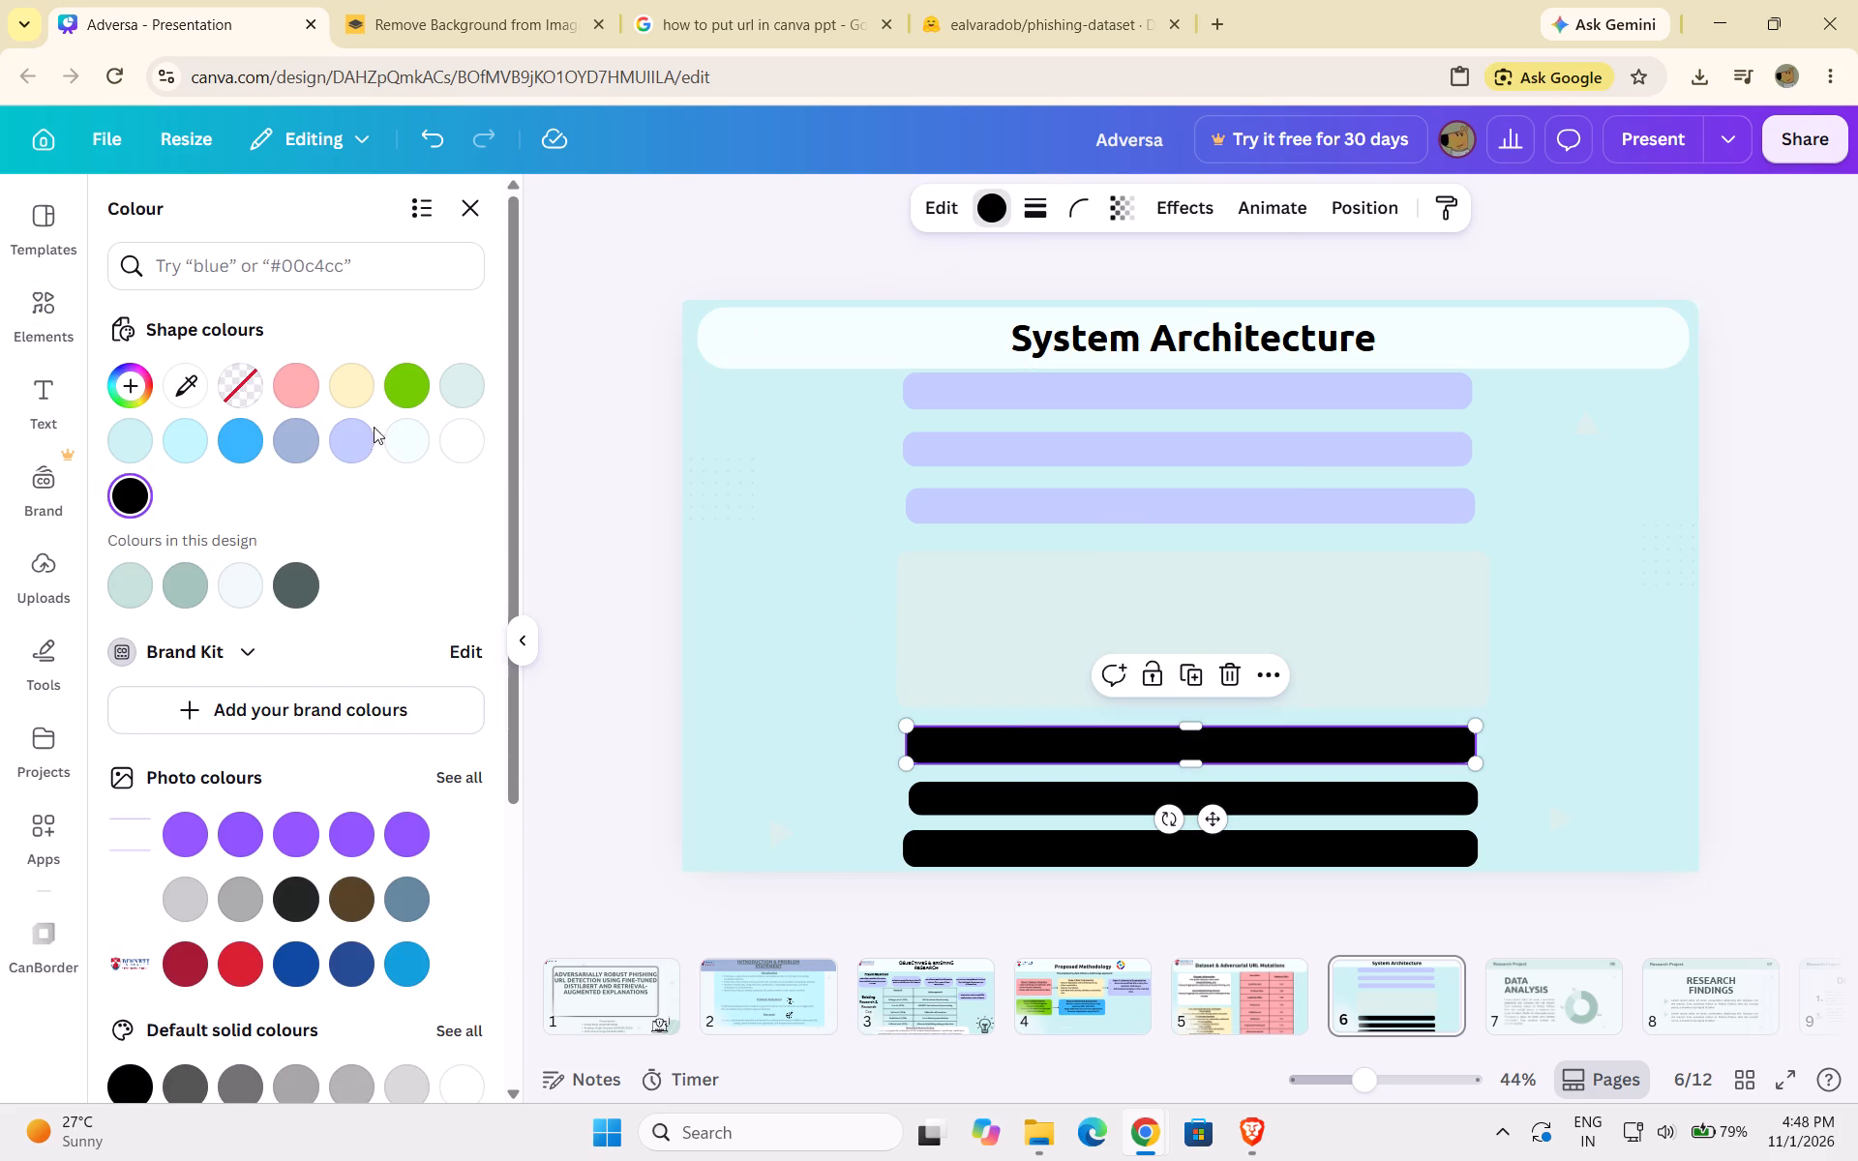
left_click(347, 439)
left_click(965, 786)
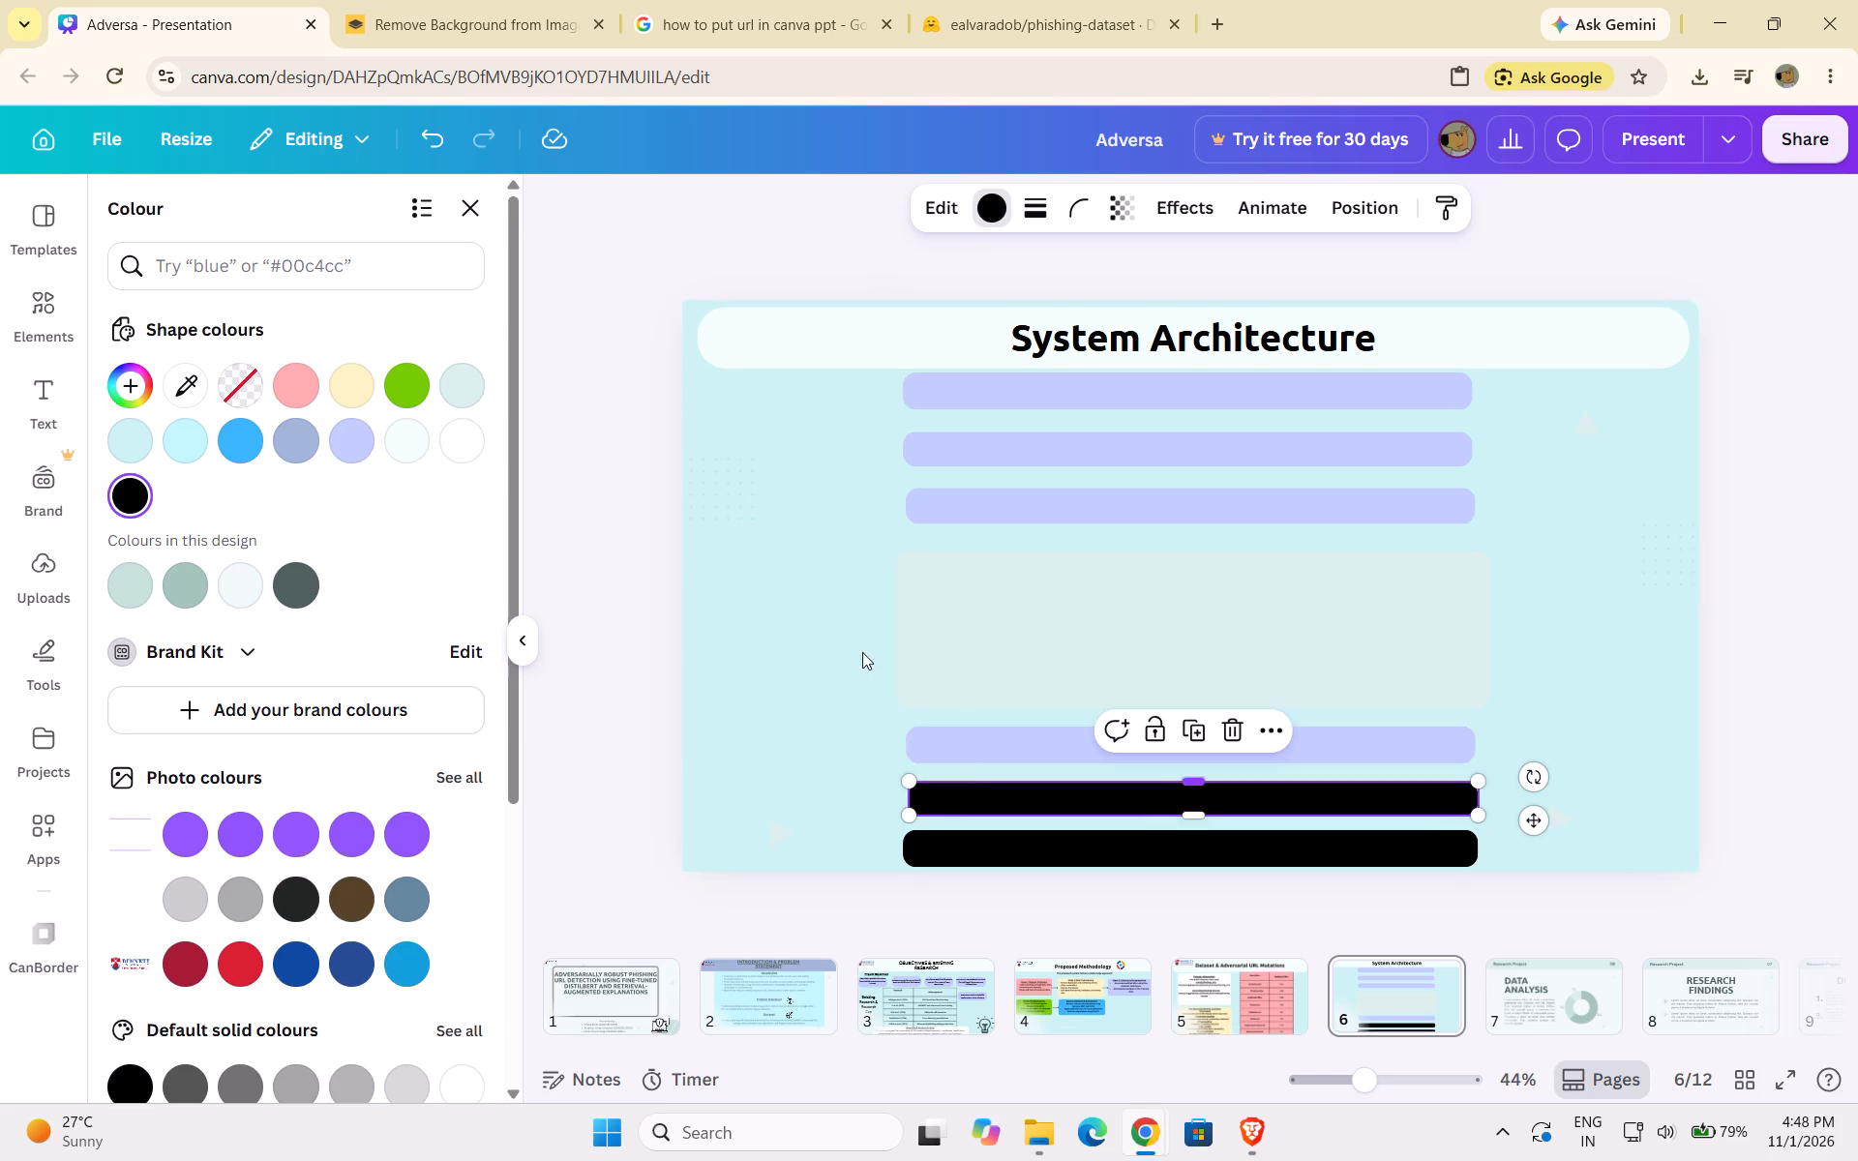
left_click(355, 432)
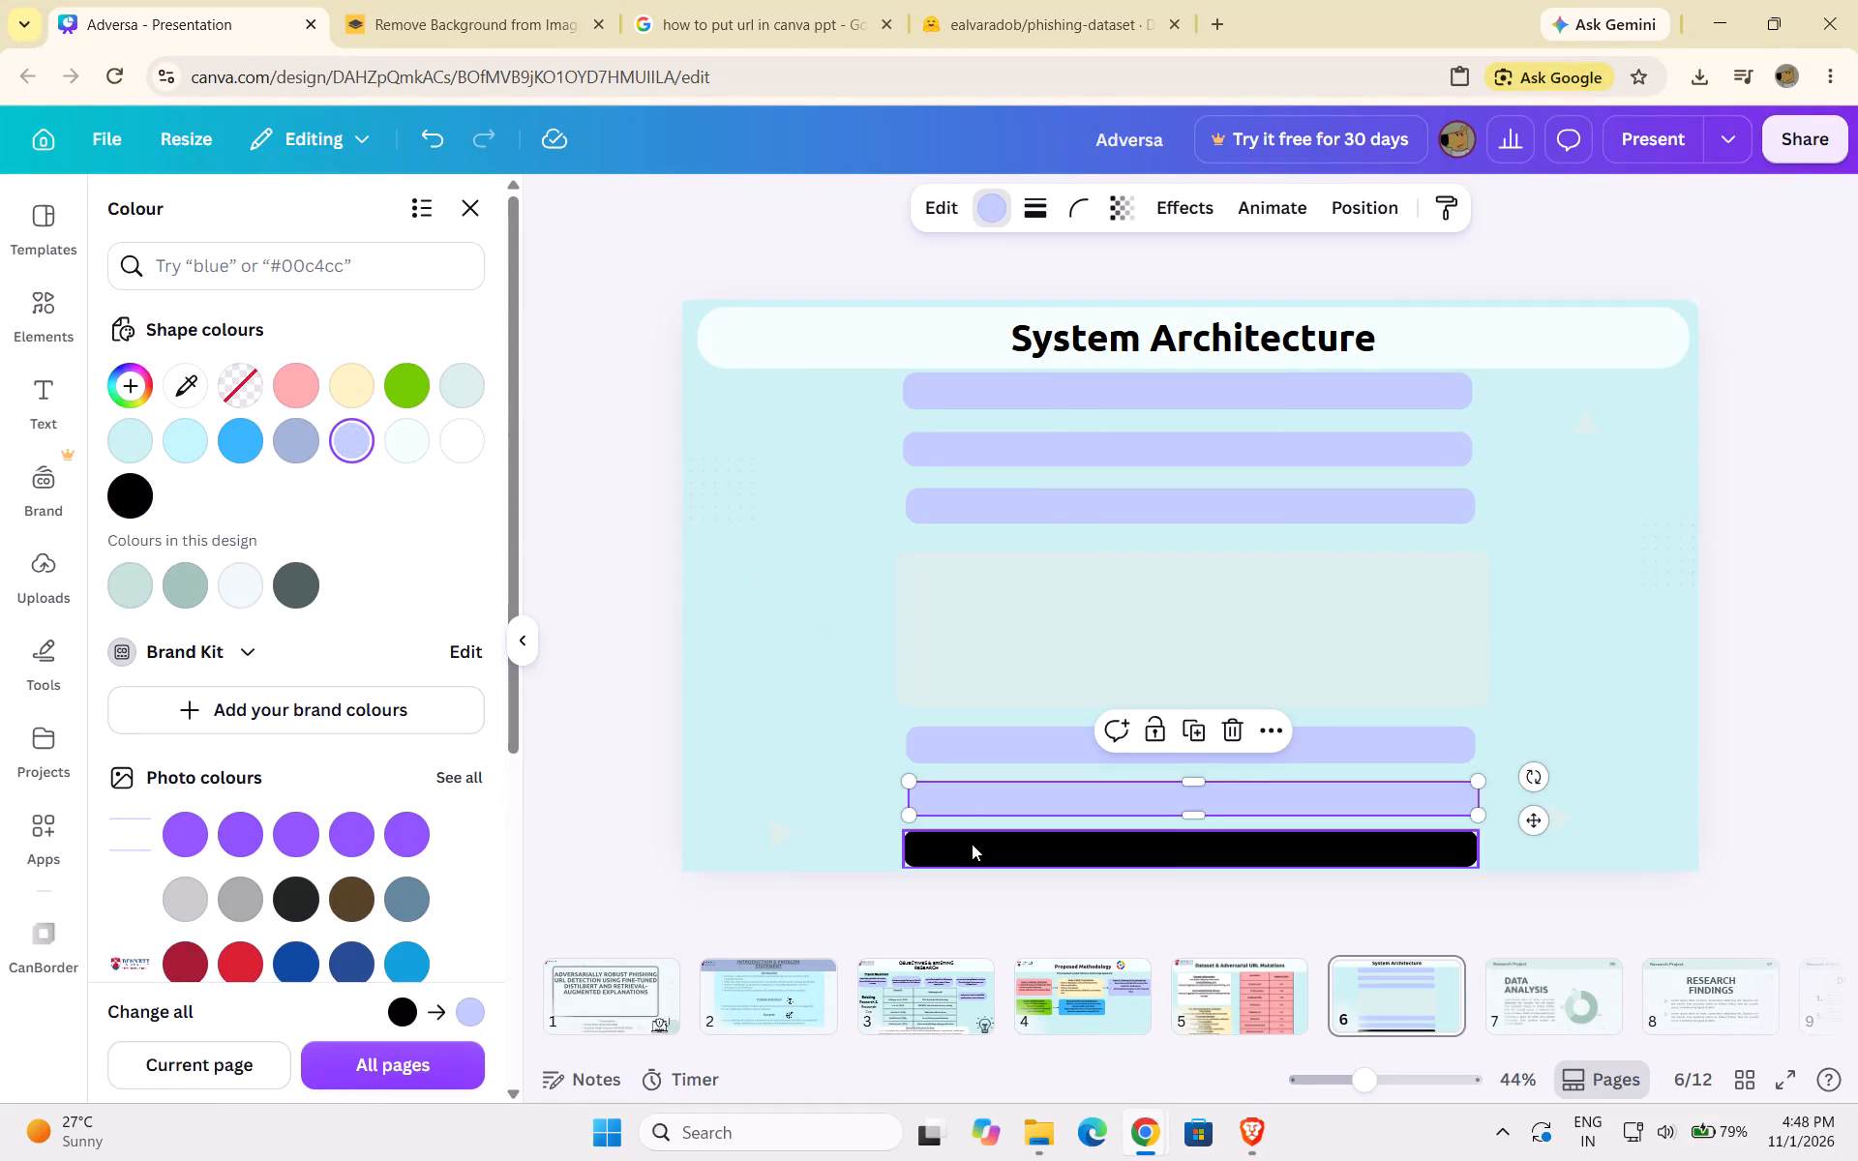
left_click(972, 844)
left_click(361, 438)
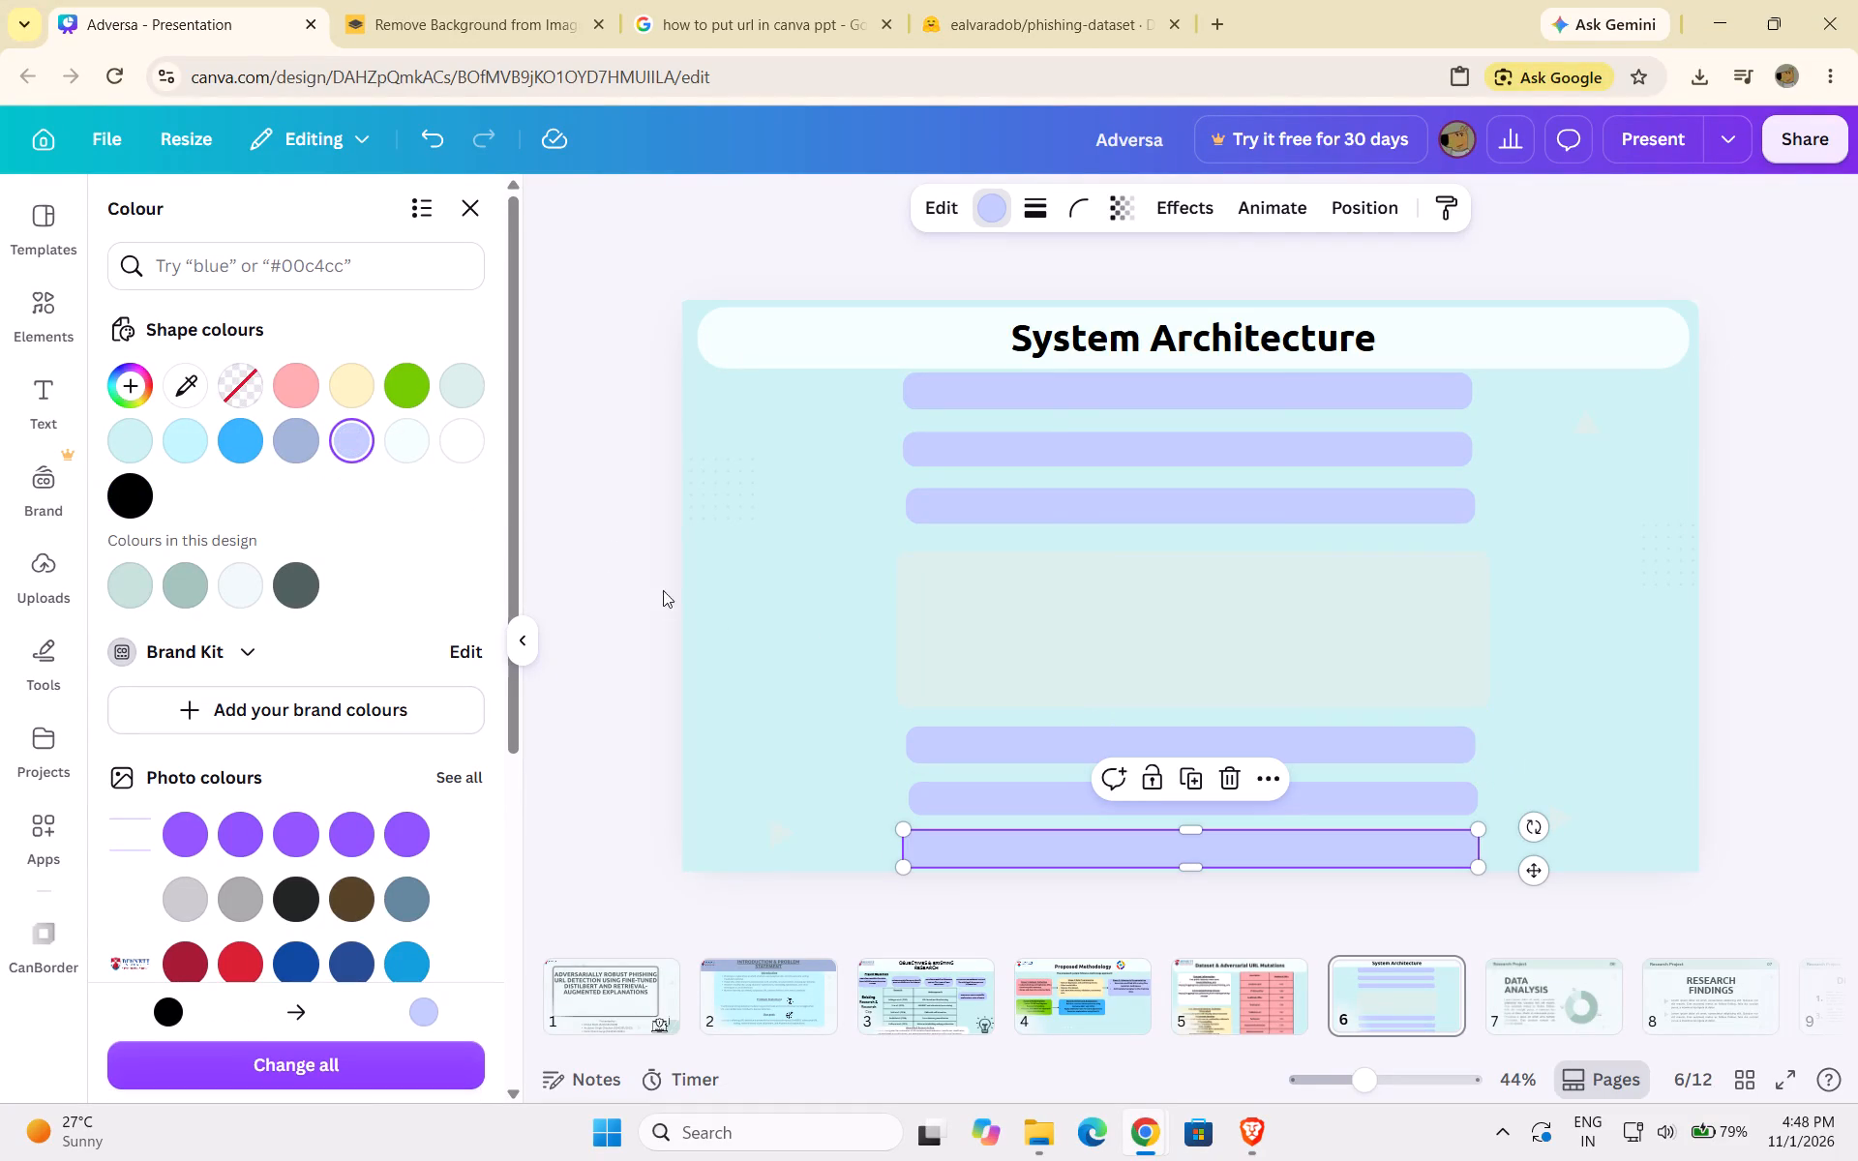
left_click(594, 615)
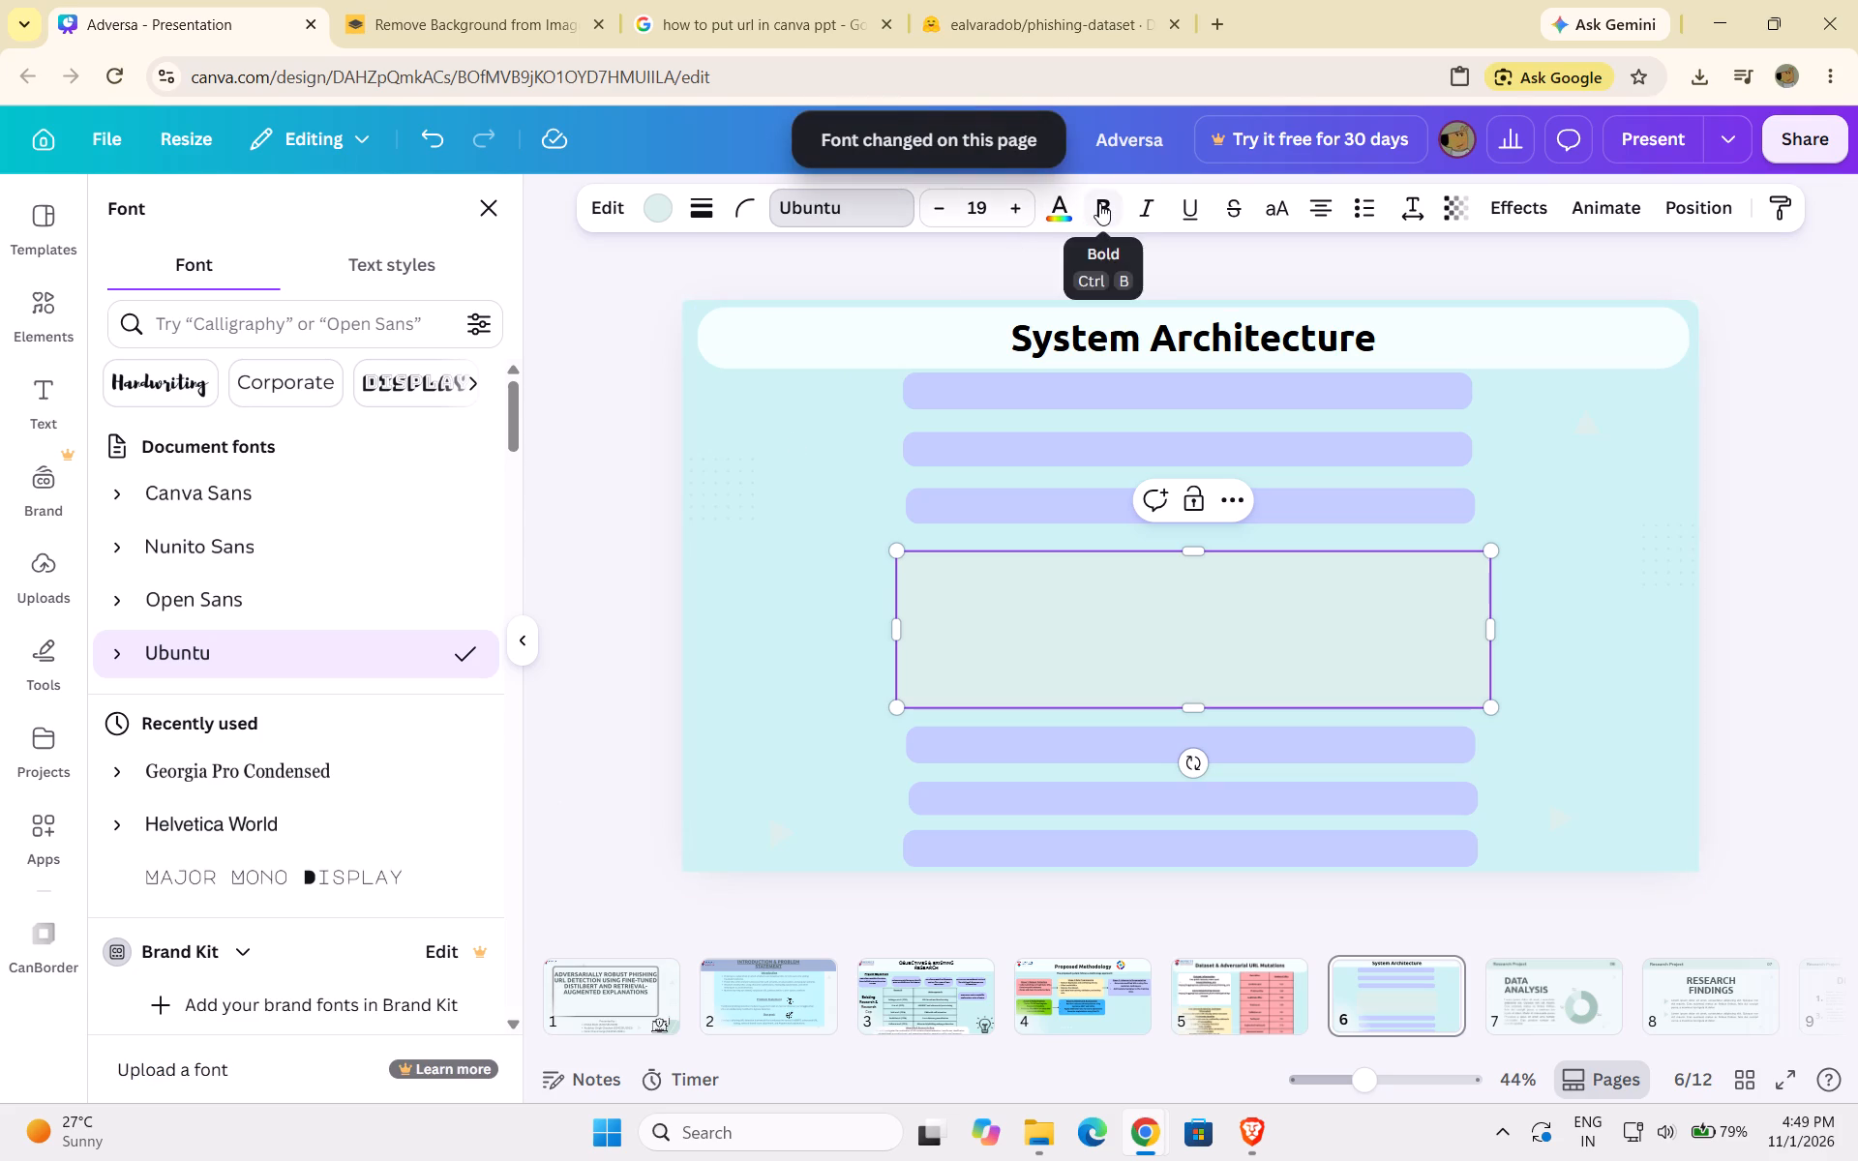
left_click(1099, 203)
left_click(1065, 213)
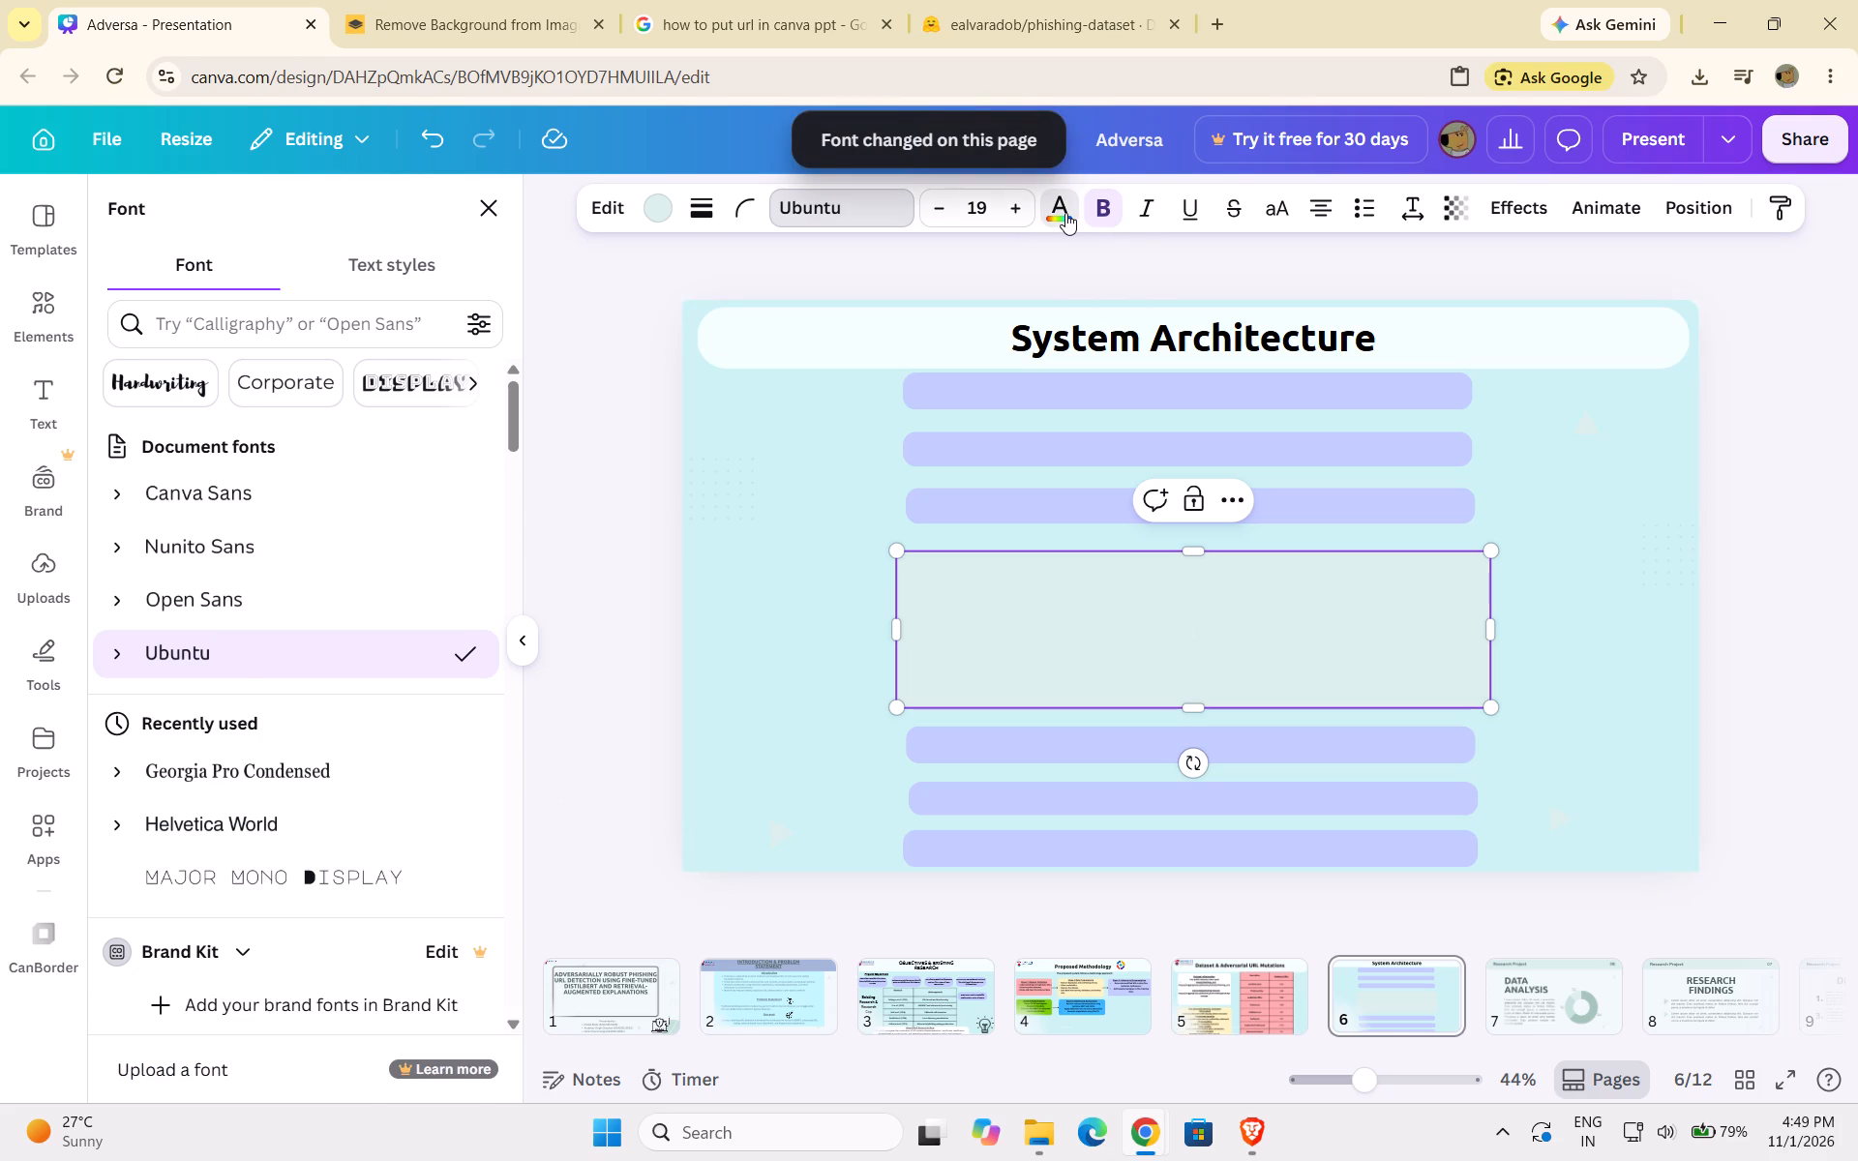
left_click(355, 384)
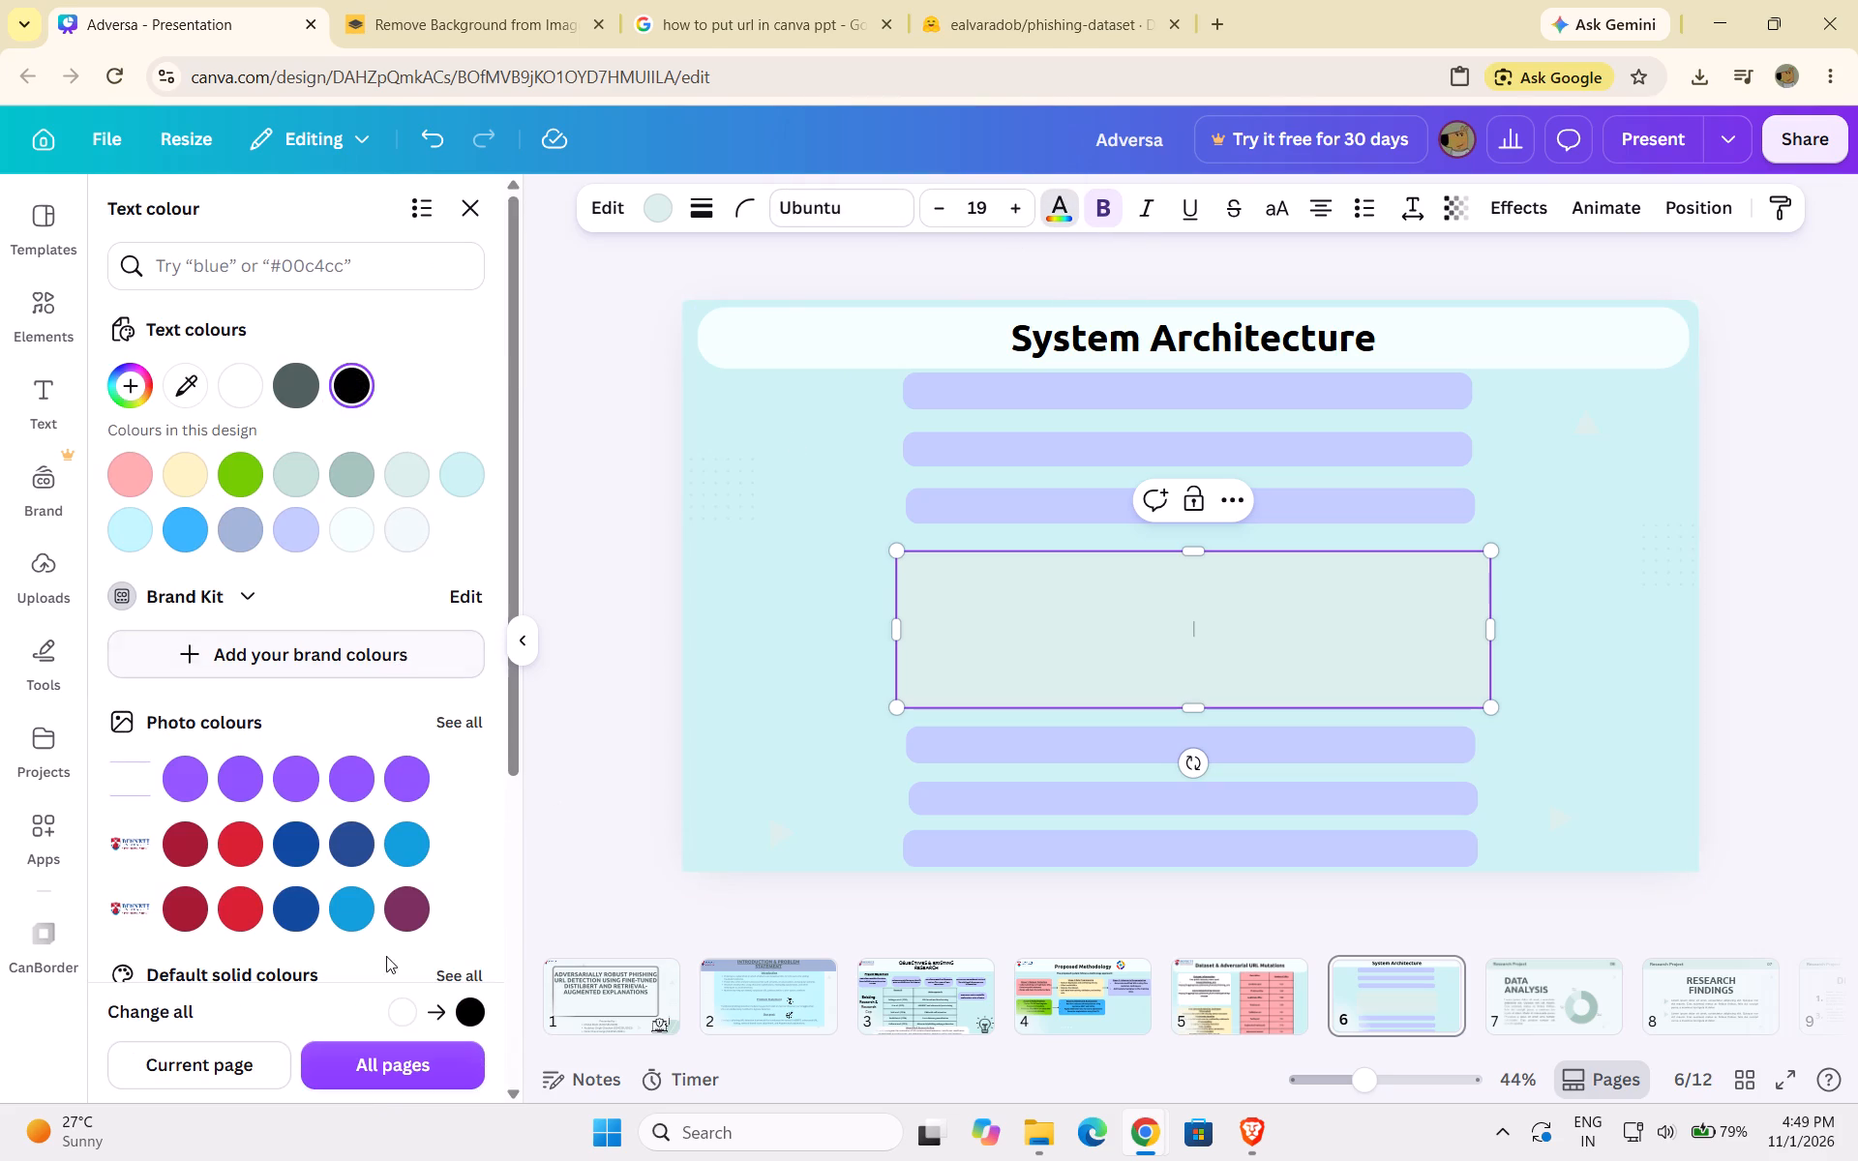
left_click(253, 1067)
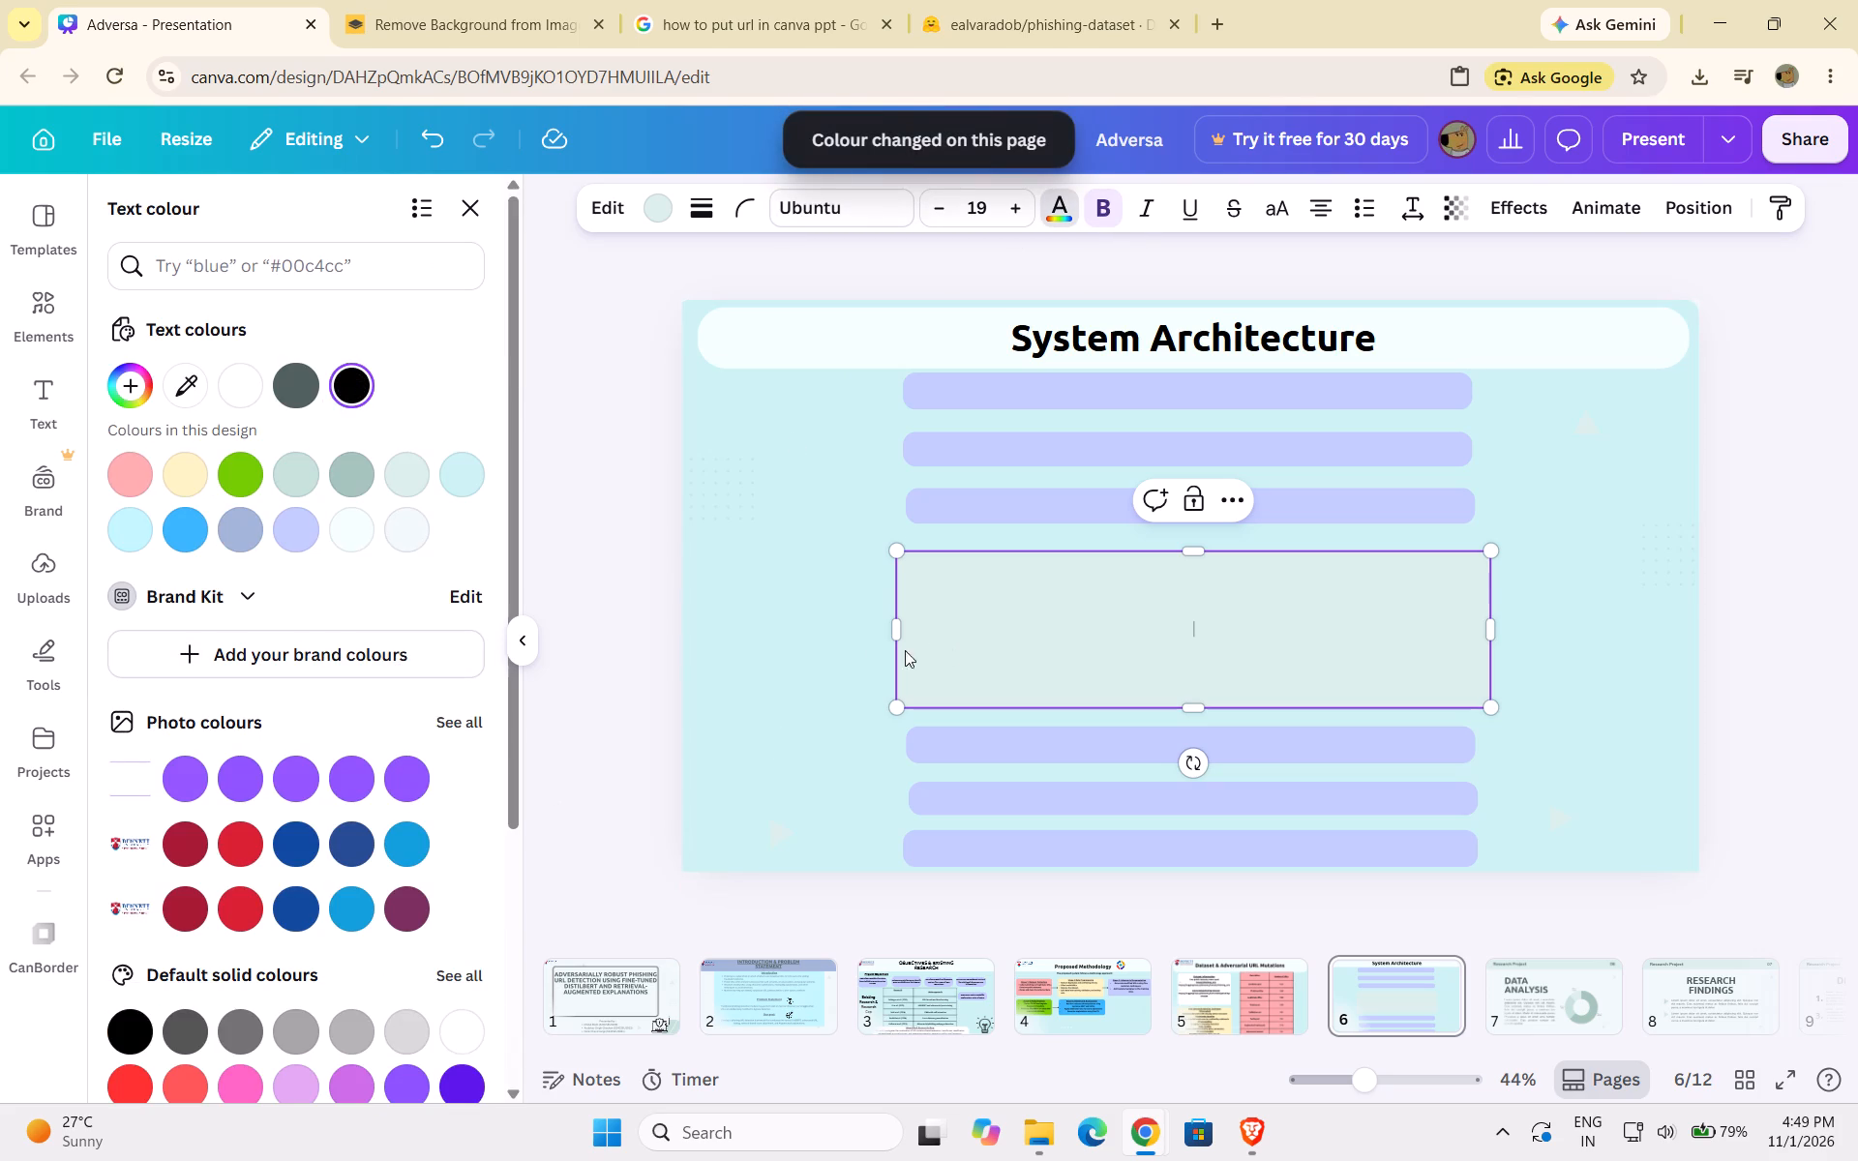
Enter the label "classification Models" in the large rectangle.
key("c")
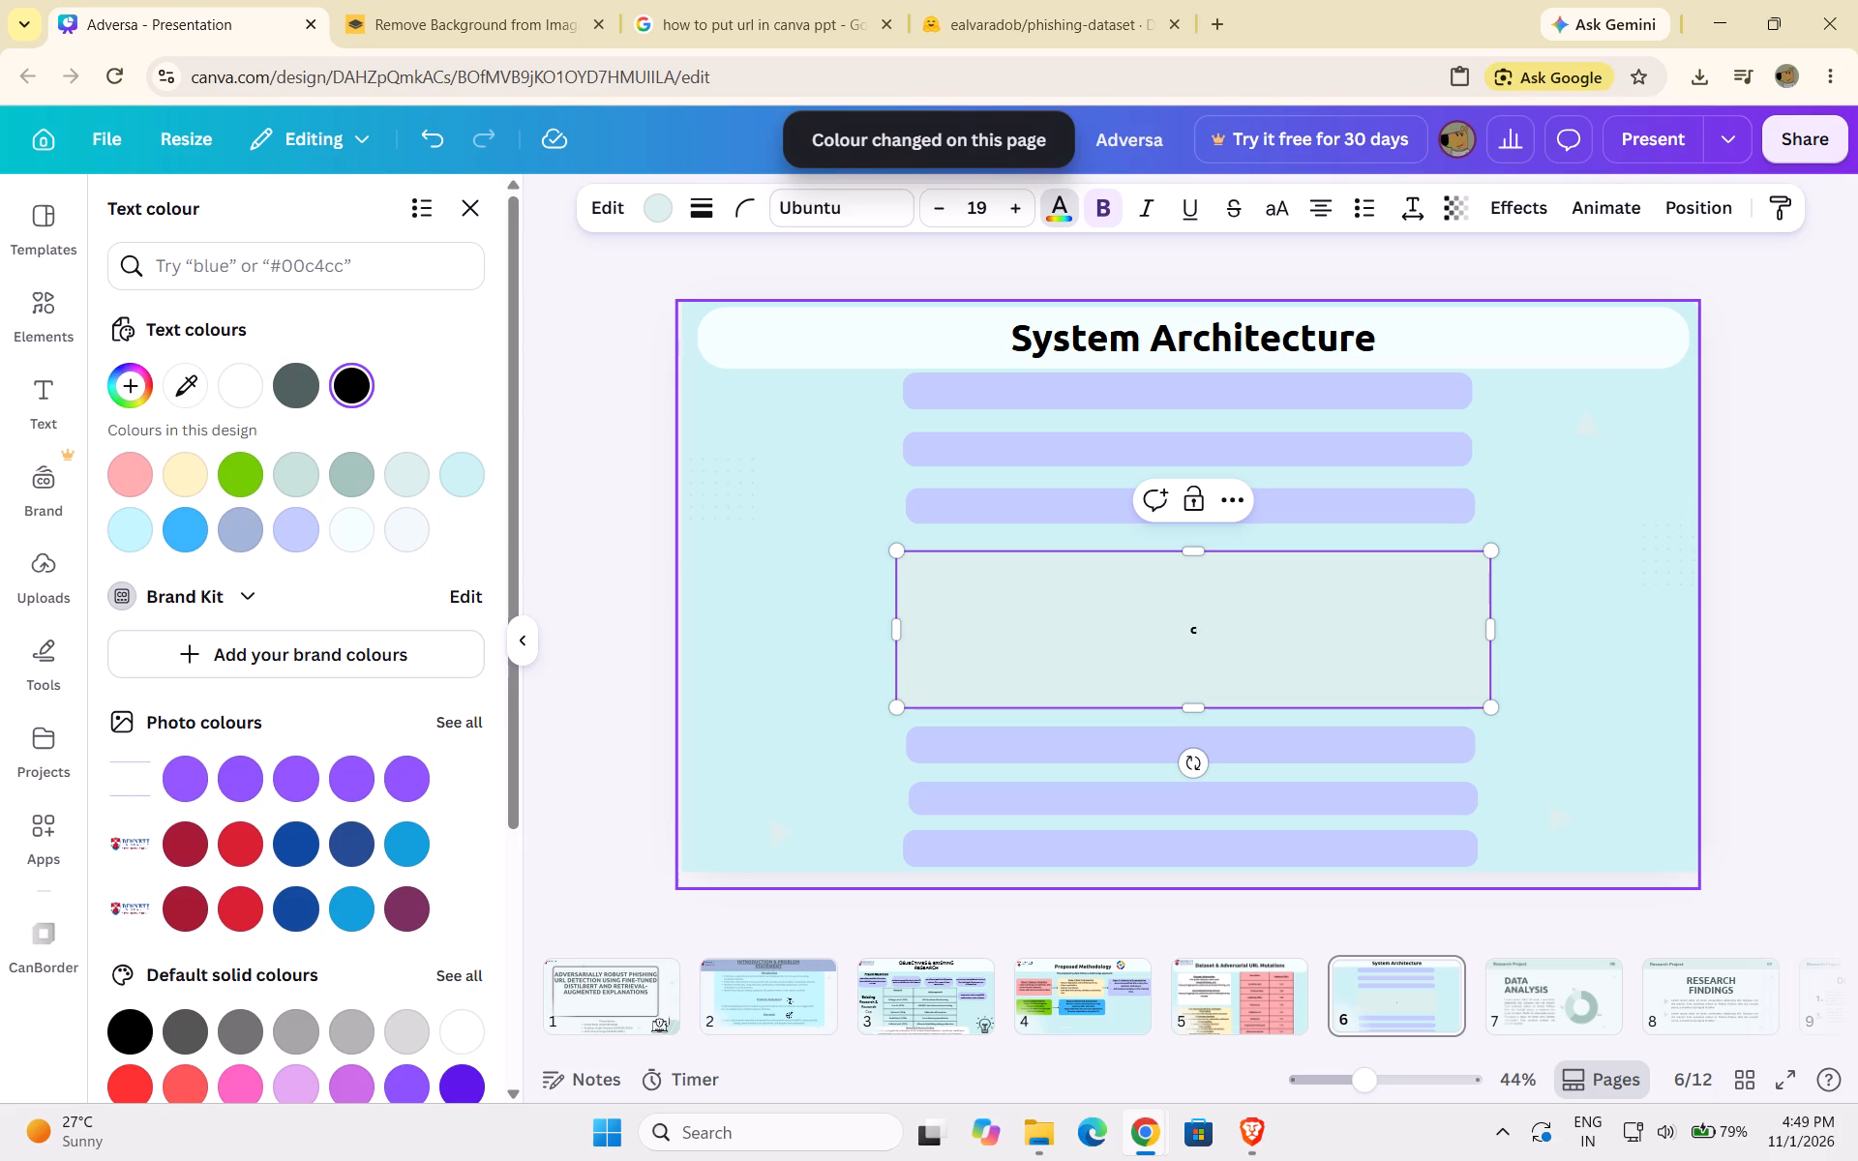
key("BackSpace")
type("cl")
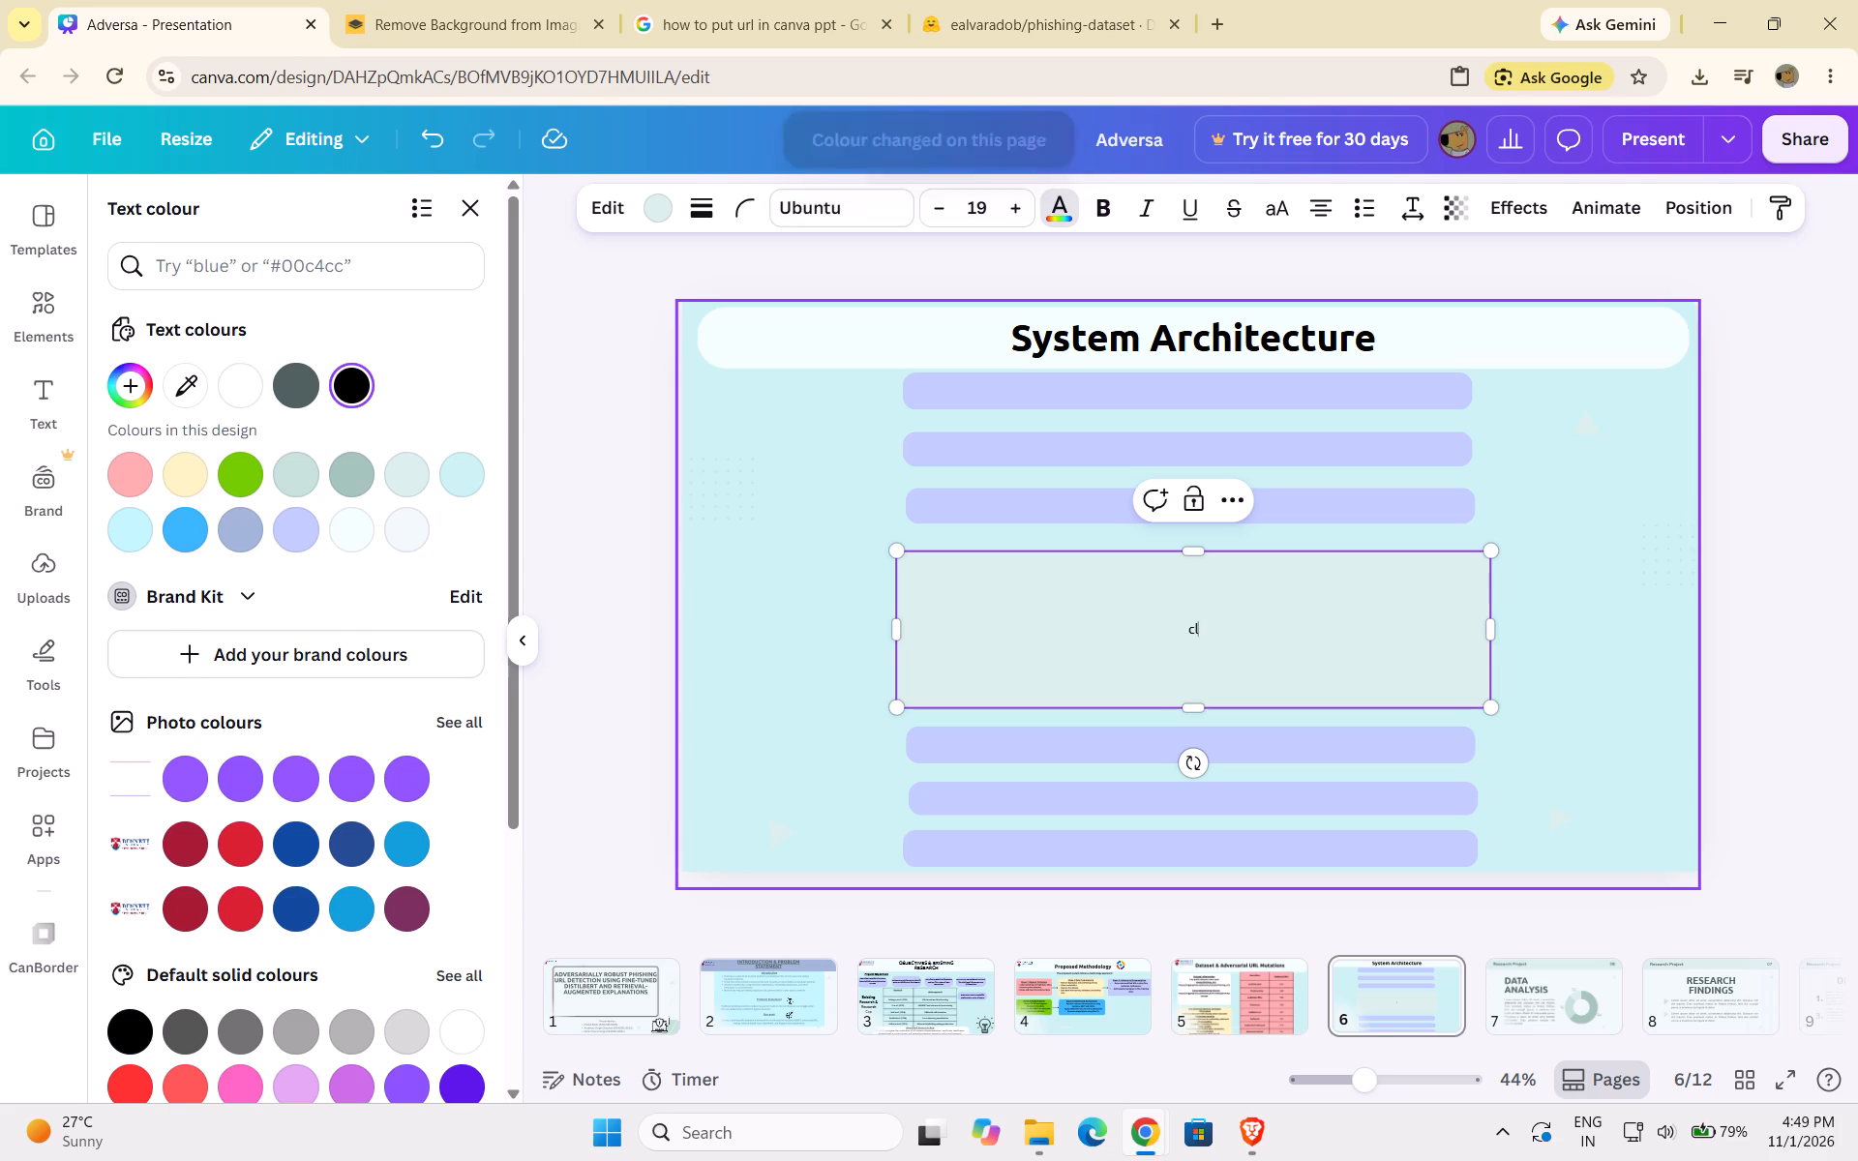
type("assi")
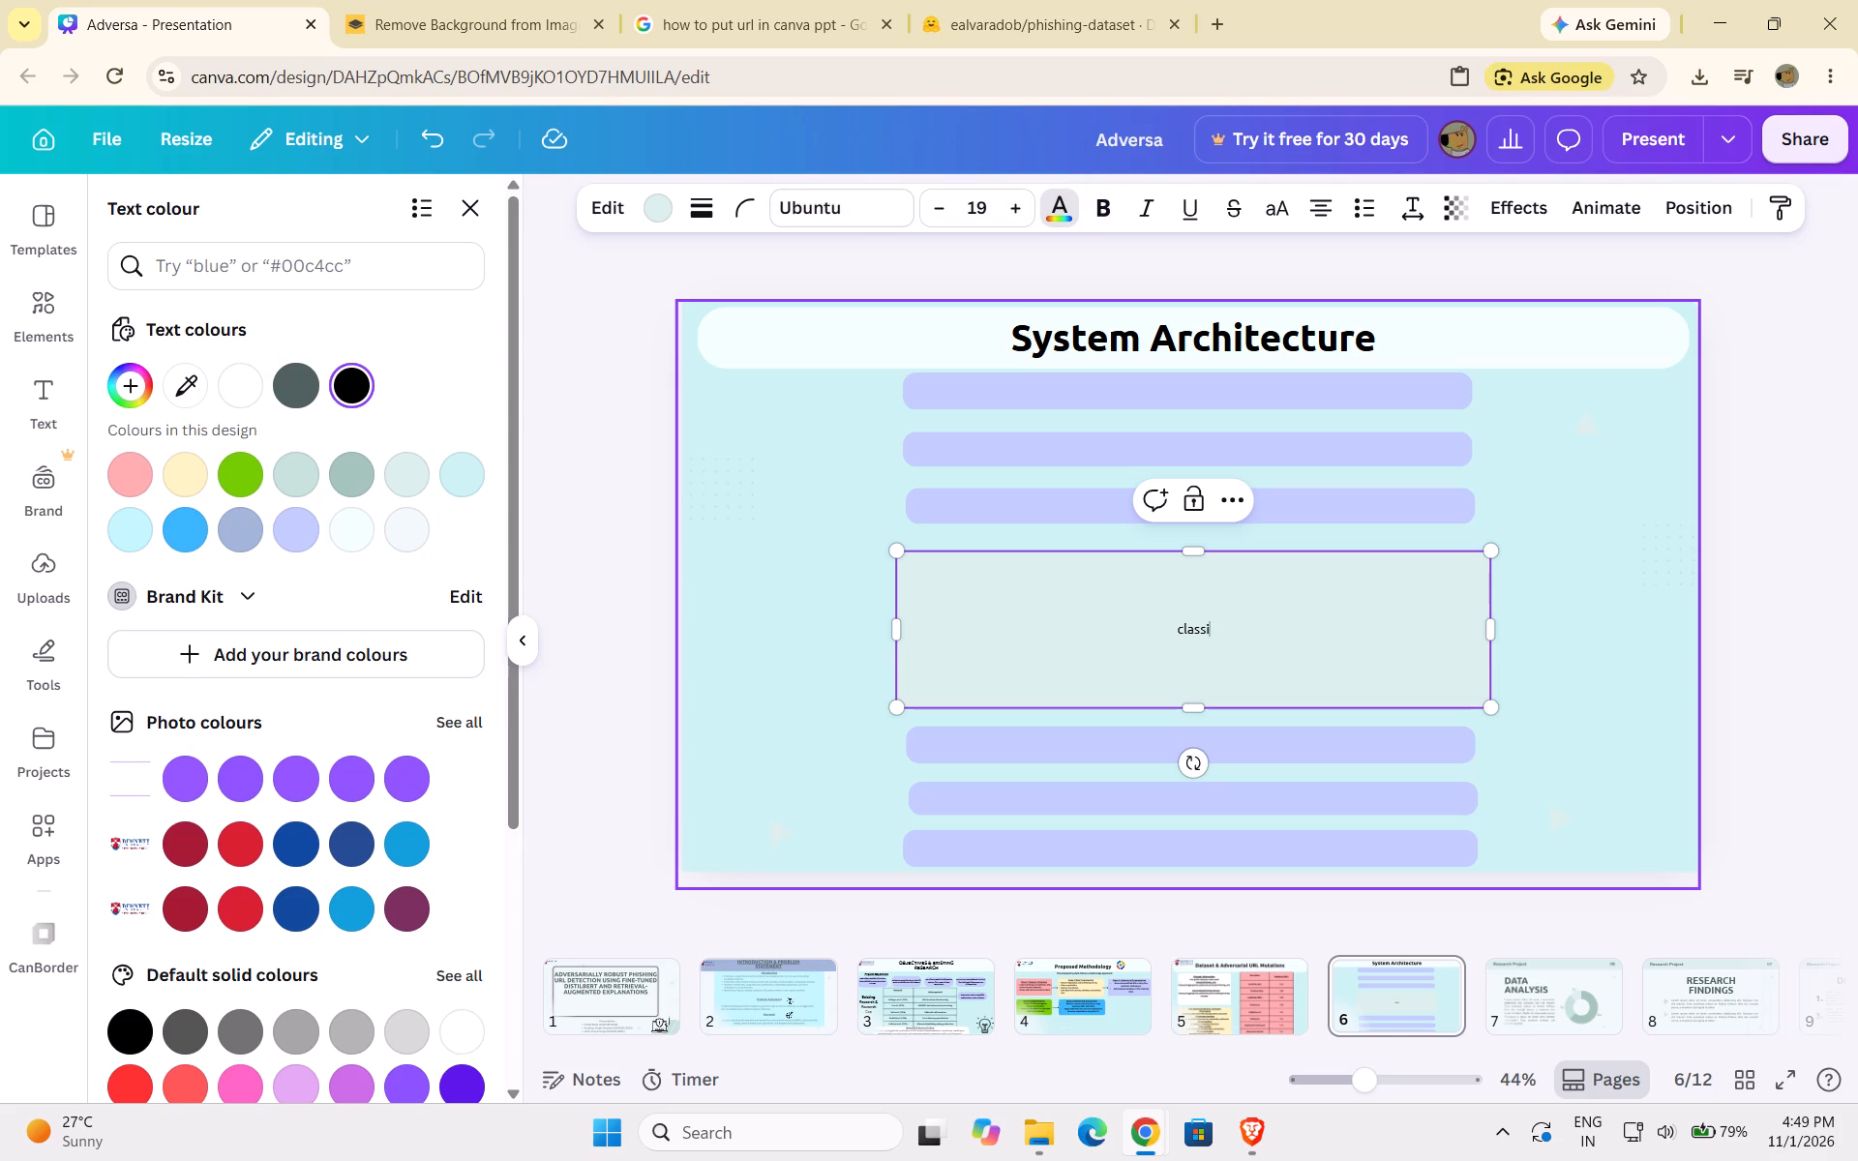
type("ficat")
type("ion")
key("space")
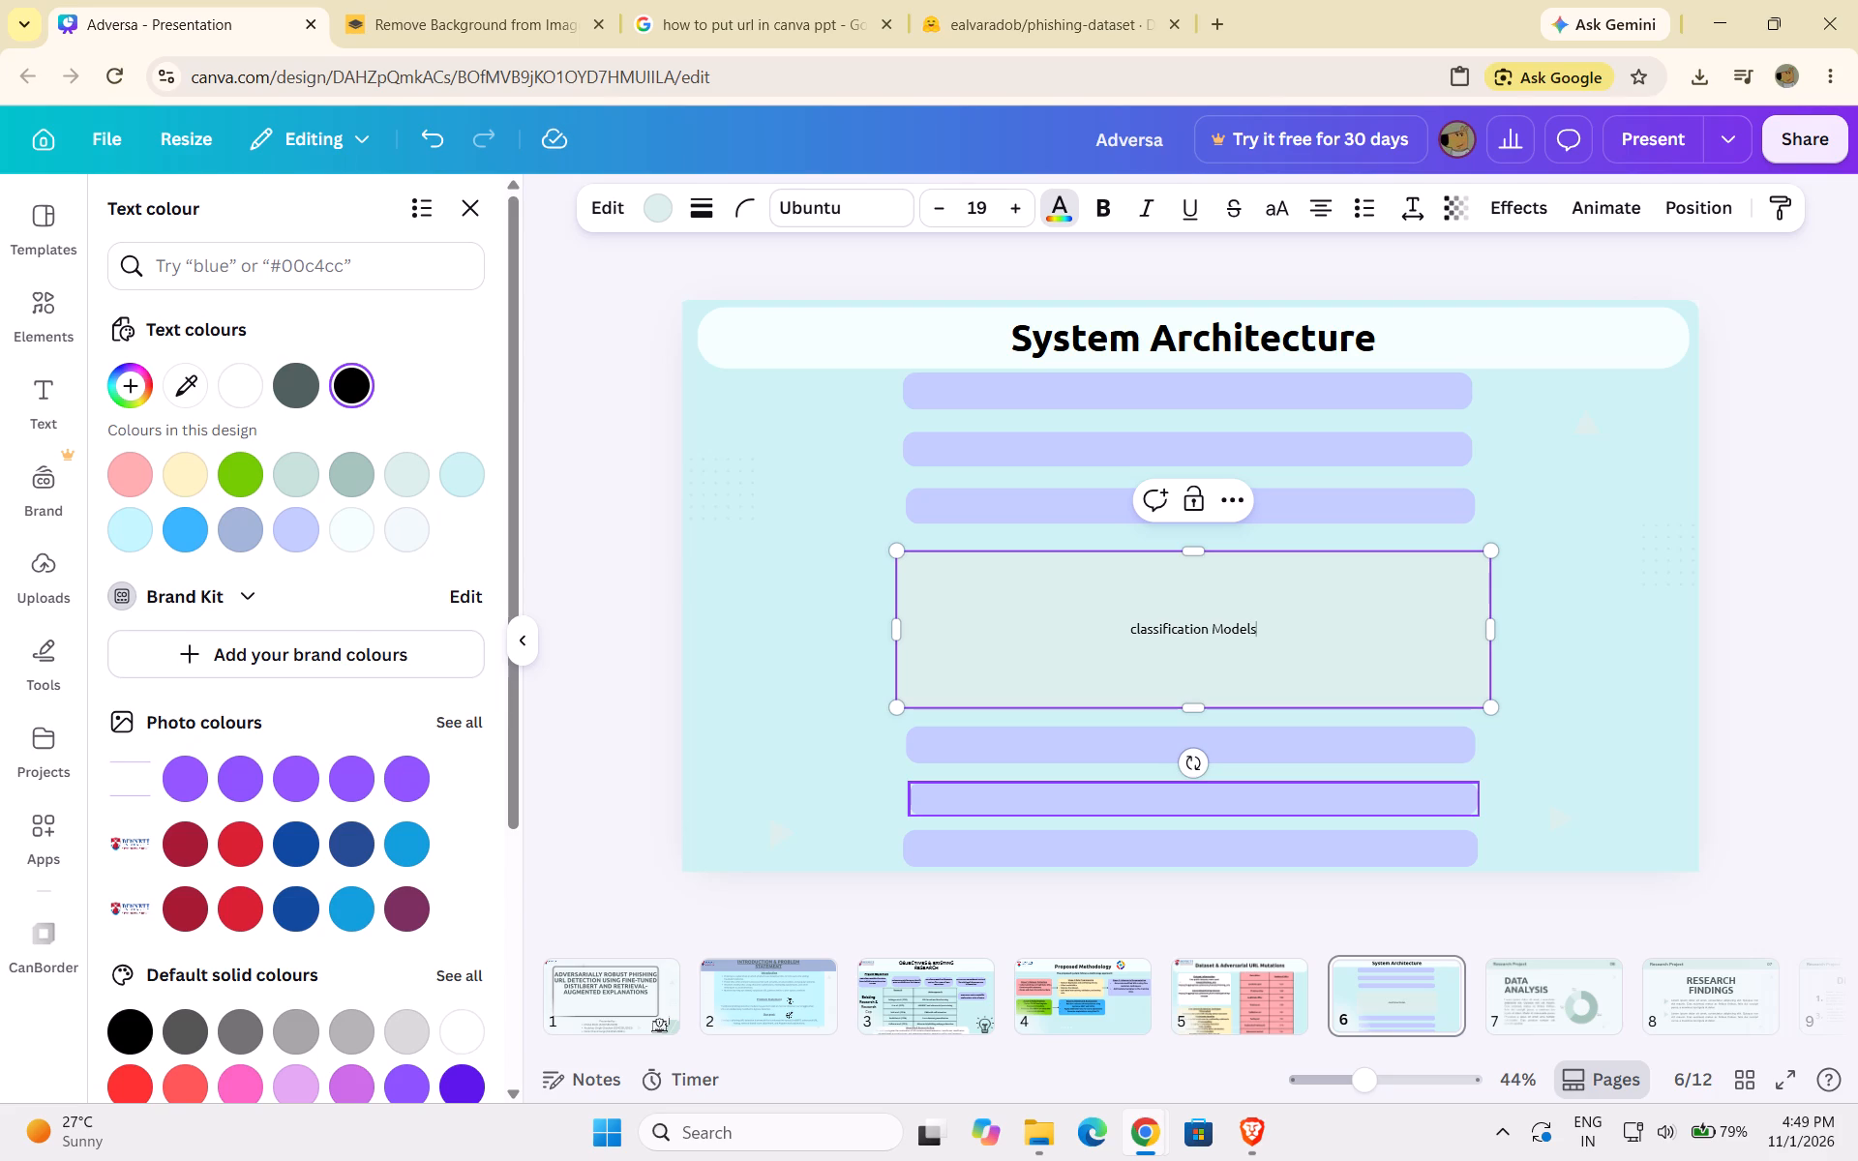
Shift the "classification Models" label to the rectangle's upper-left corner by adding blank lines below it and trailing spaces after it.
key("Return")
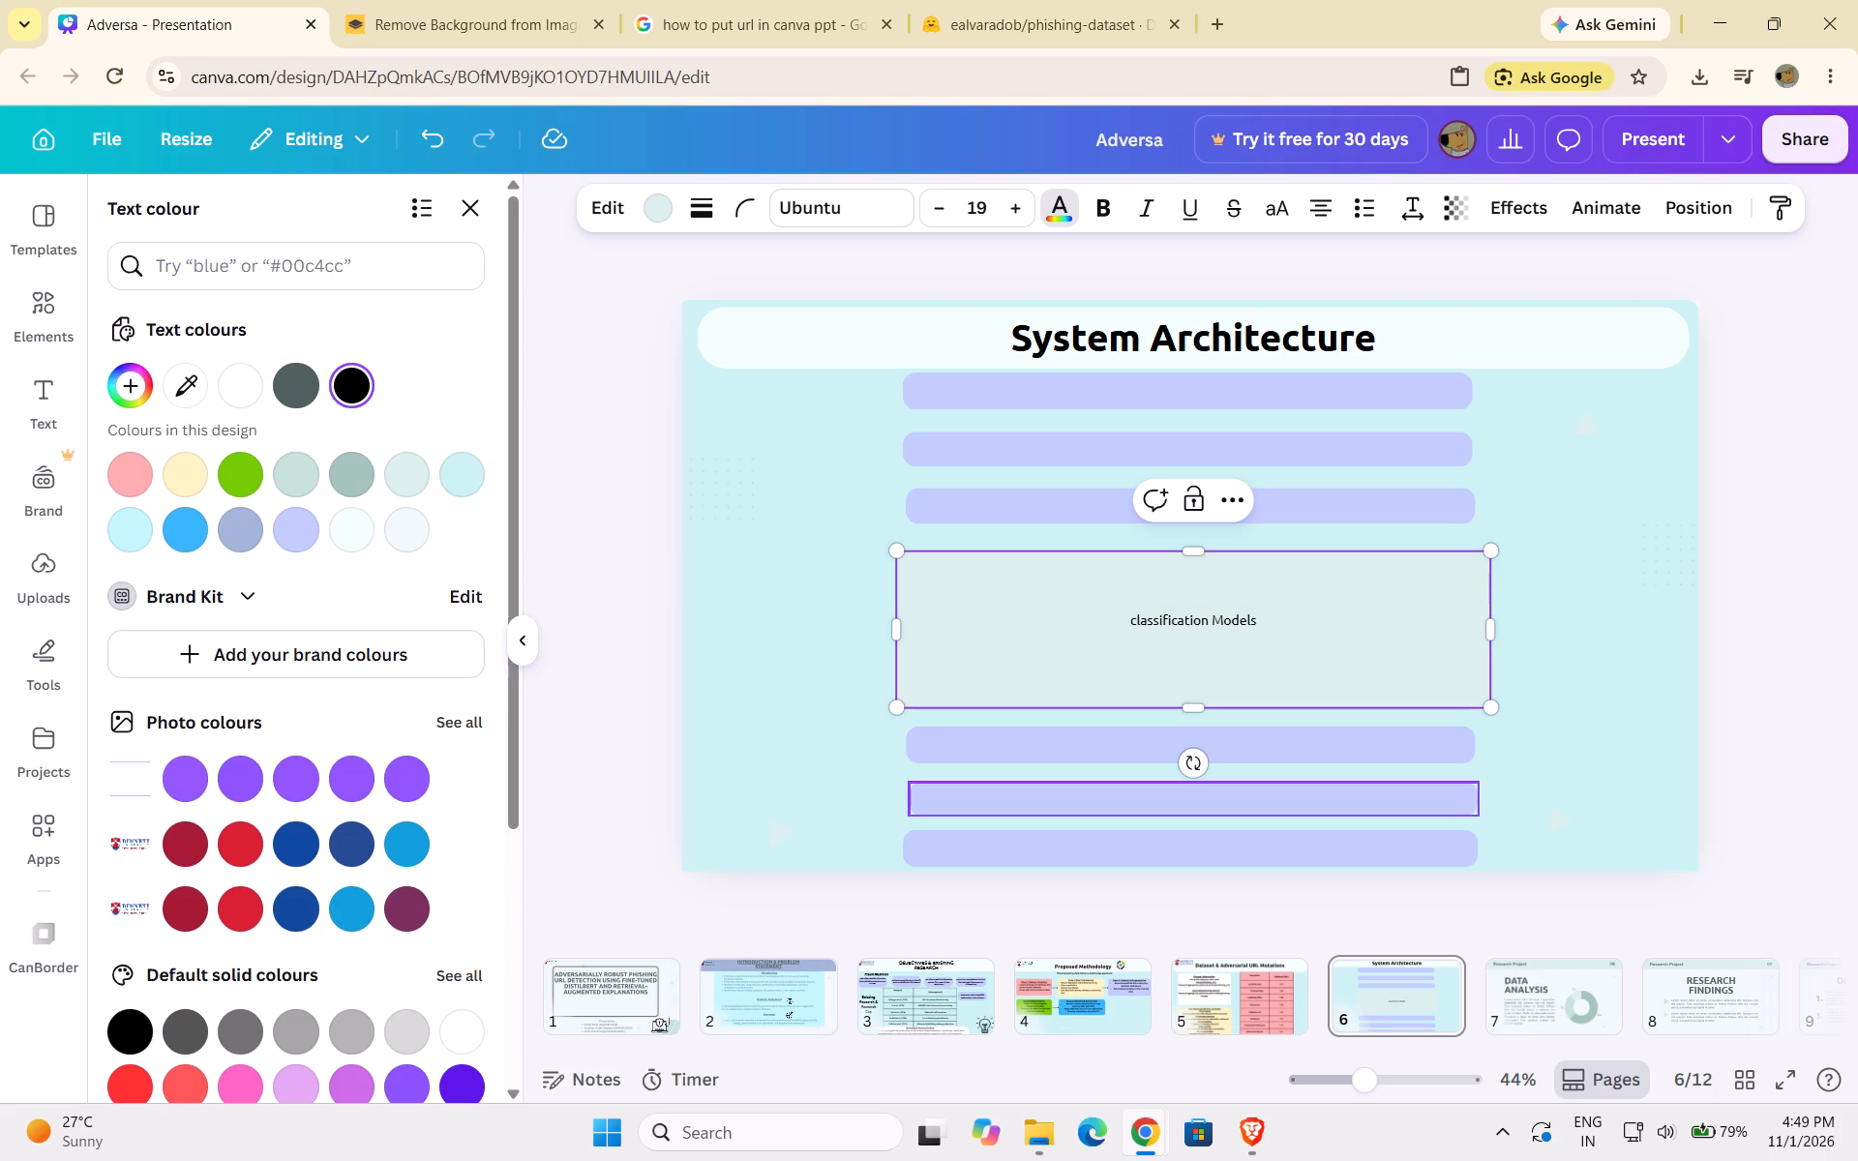
key("Return")
key("Return")
key("Return")
key("Return")
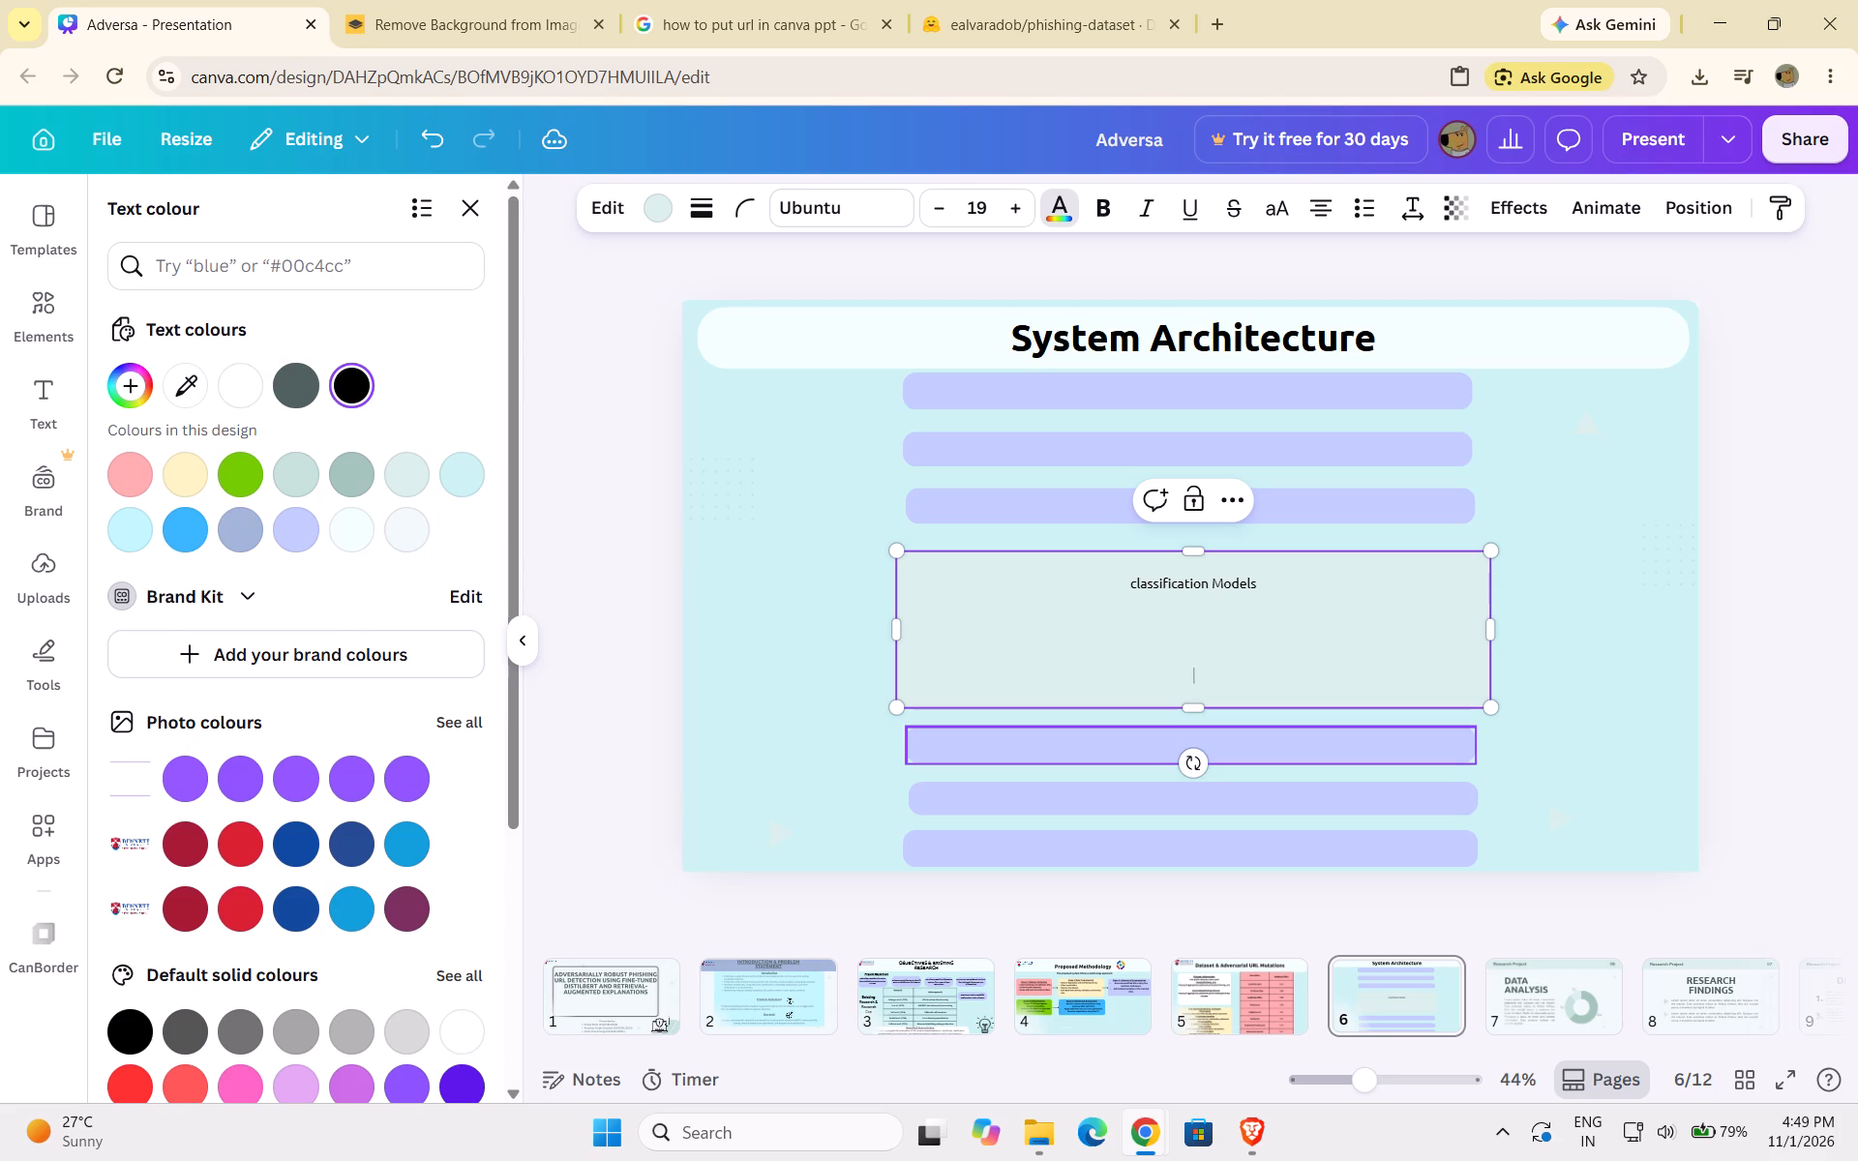
left_click(1282, 581)
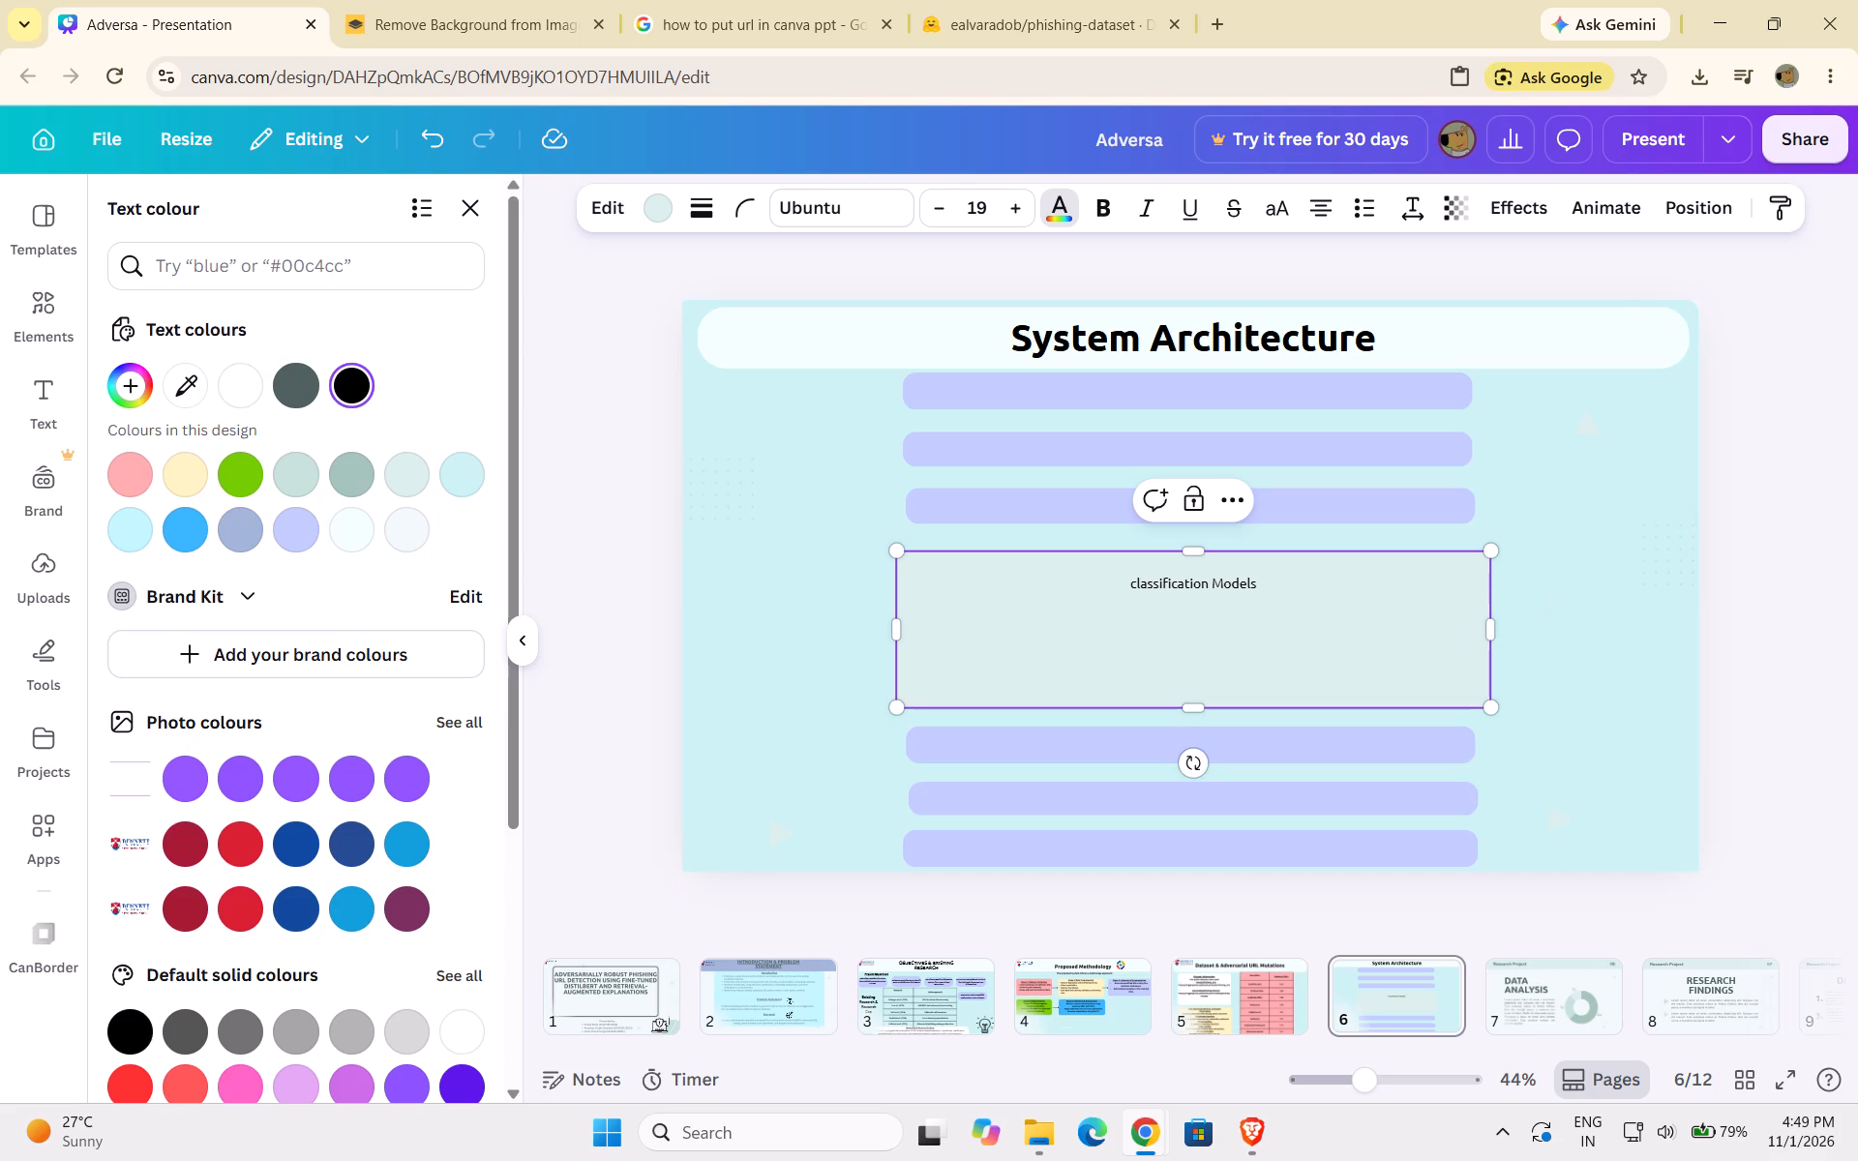
left_click(1131, 580)
key("BackSpace")
key("BackSpace")
key("BackSpace")
left_click(1271, 584)
key("space")
key("space")
key("space")
key("space")
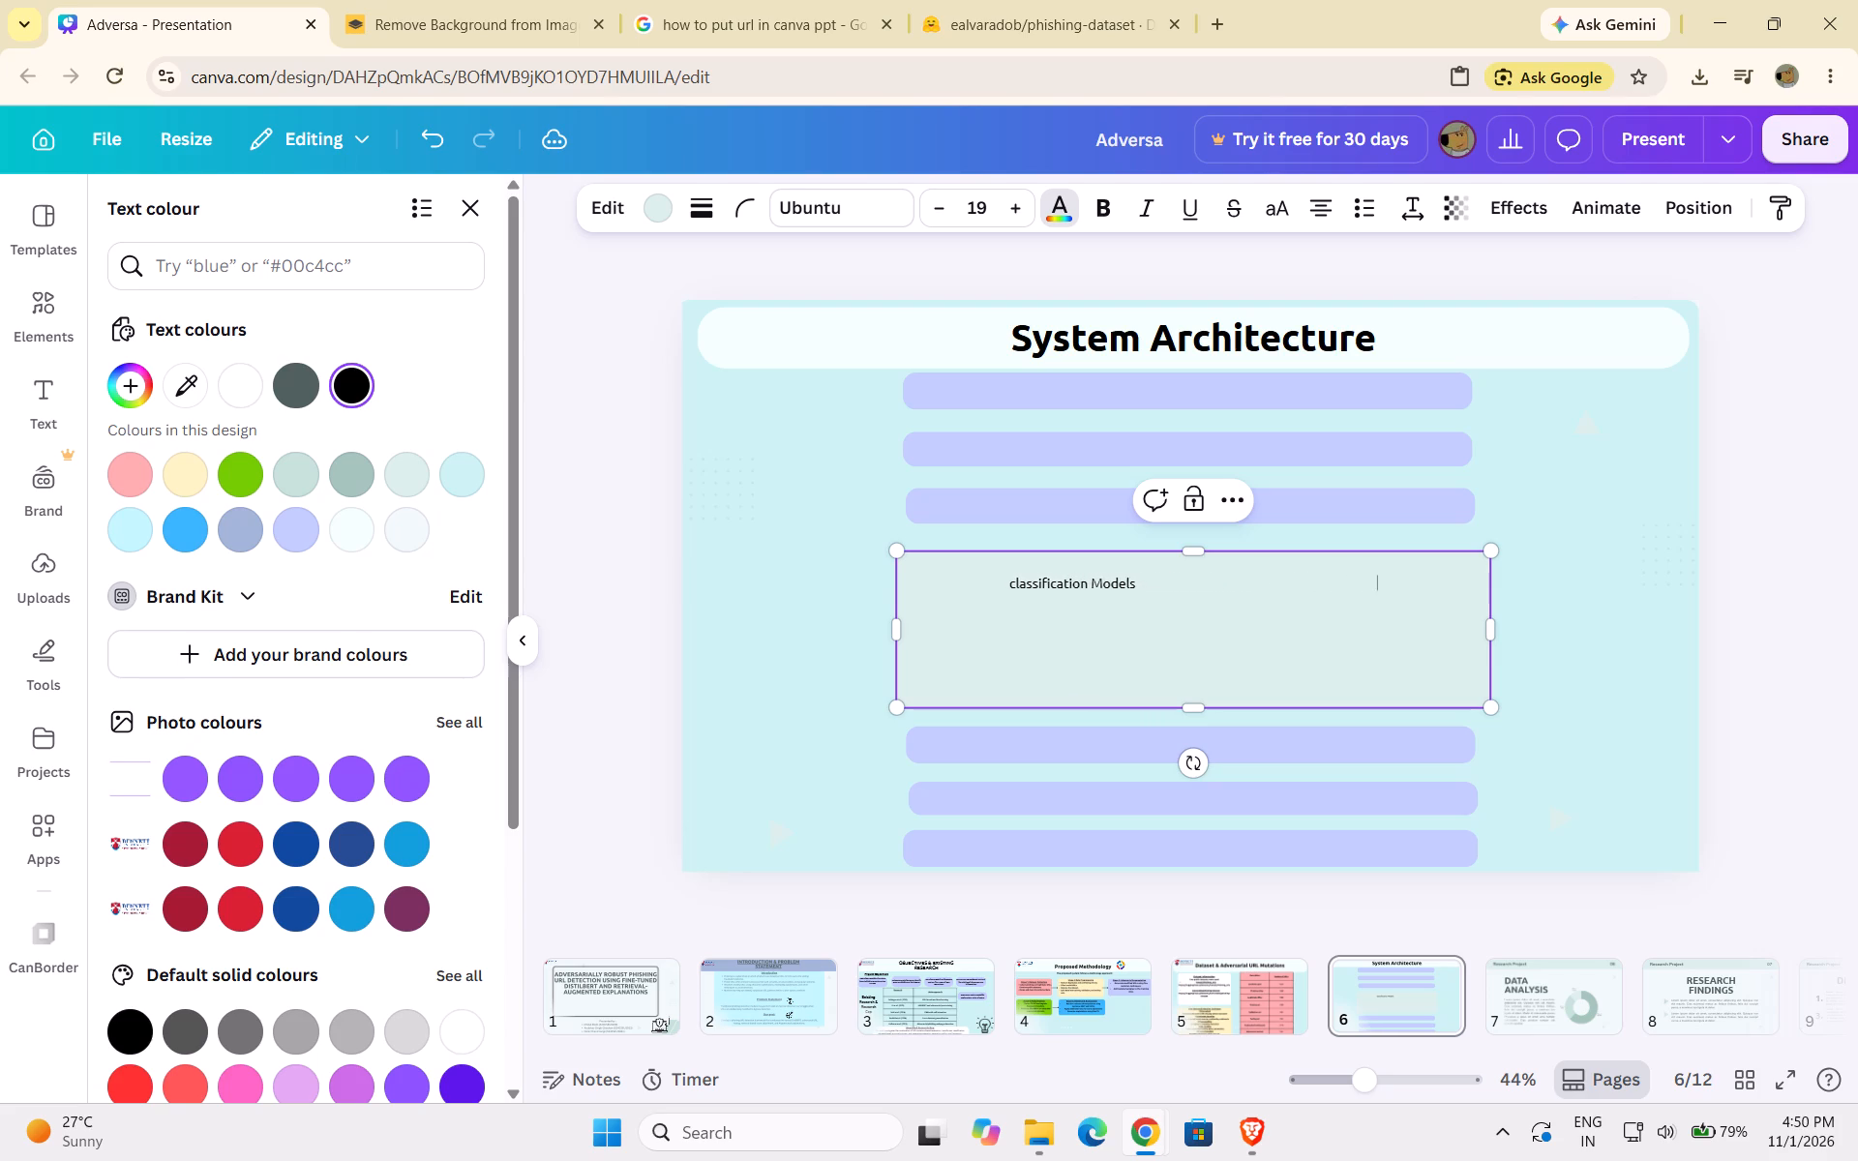
key("space")
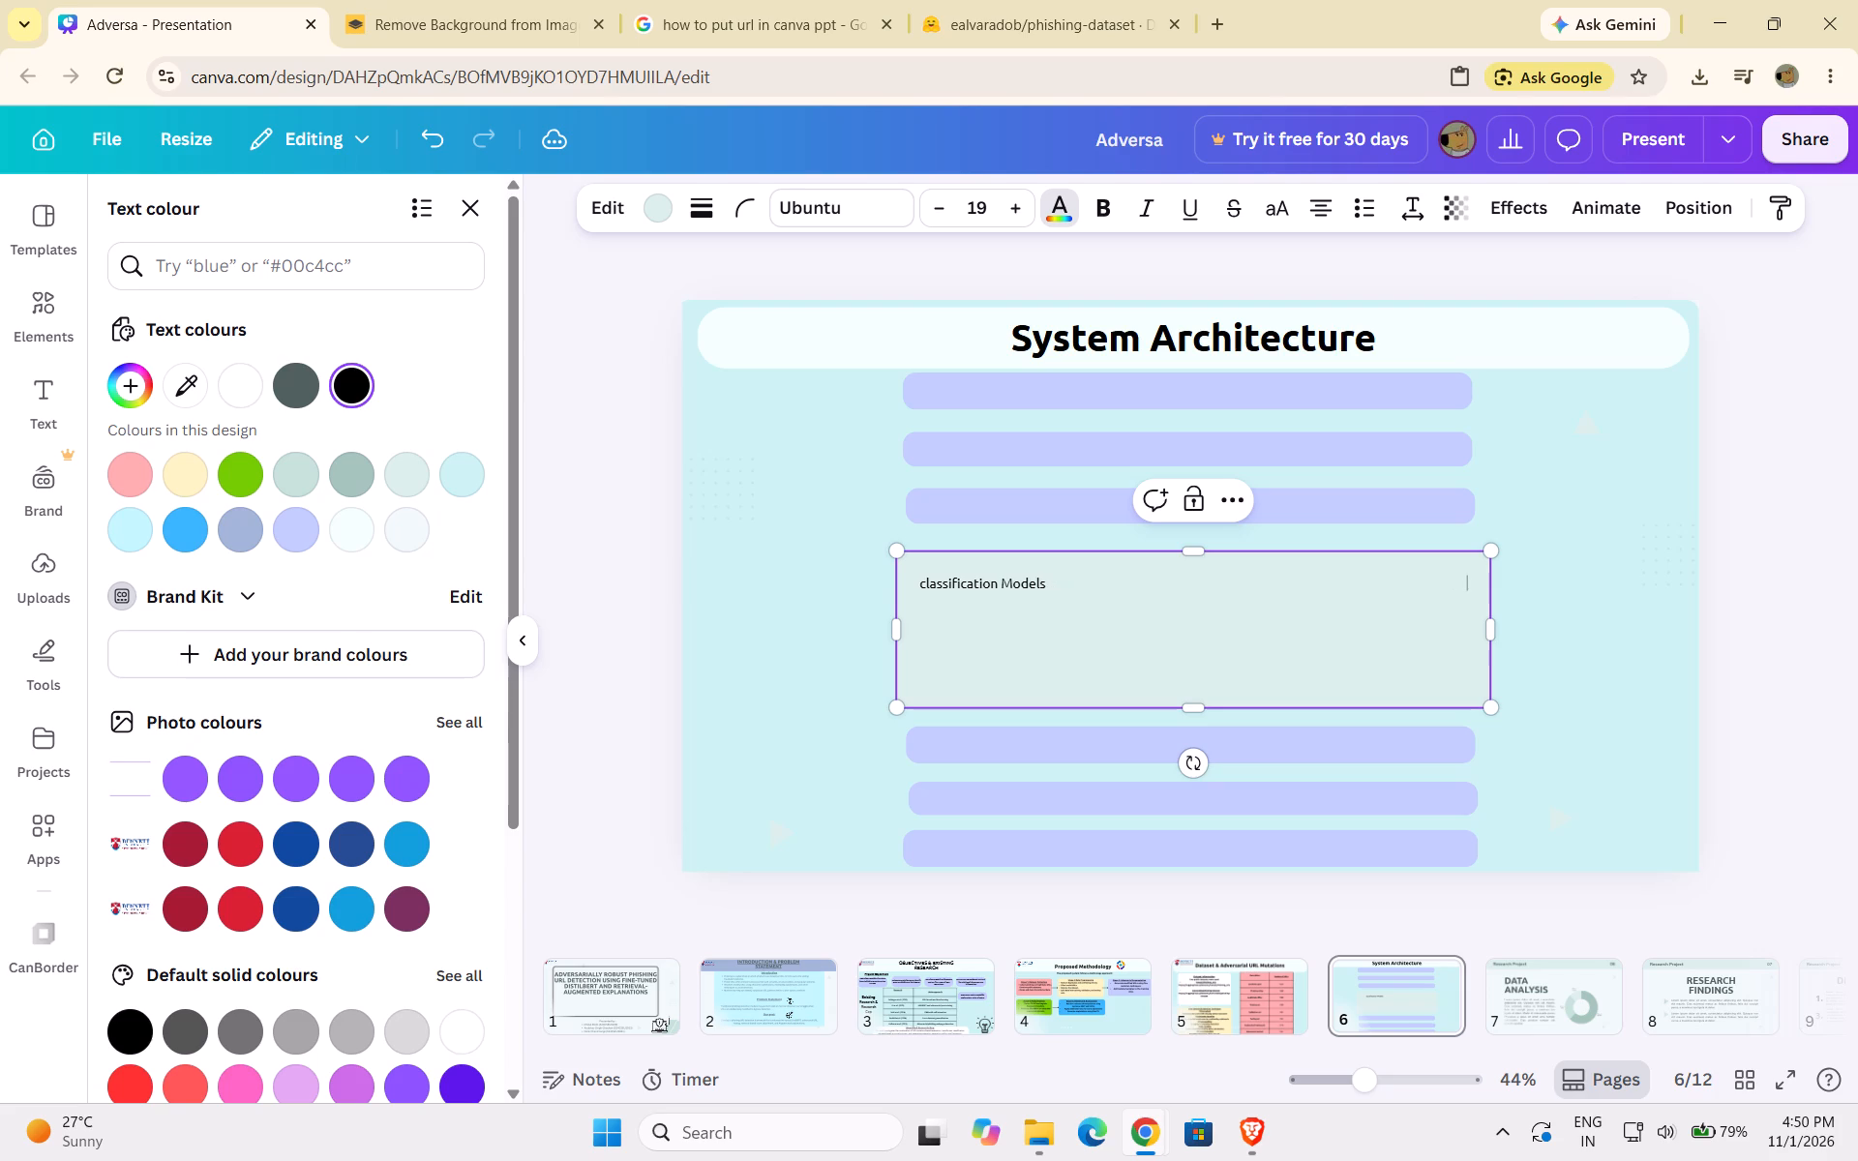
left_click(1089, 616)
left_click(1057, 585)
left_click(1052, 580)
left_click(1136, 613)
Make the "classification Models" label bold and set its font size to 21.
left_click(917, 577)
left_click_drag(917, 577, 1018, 560)
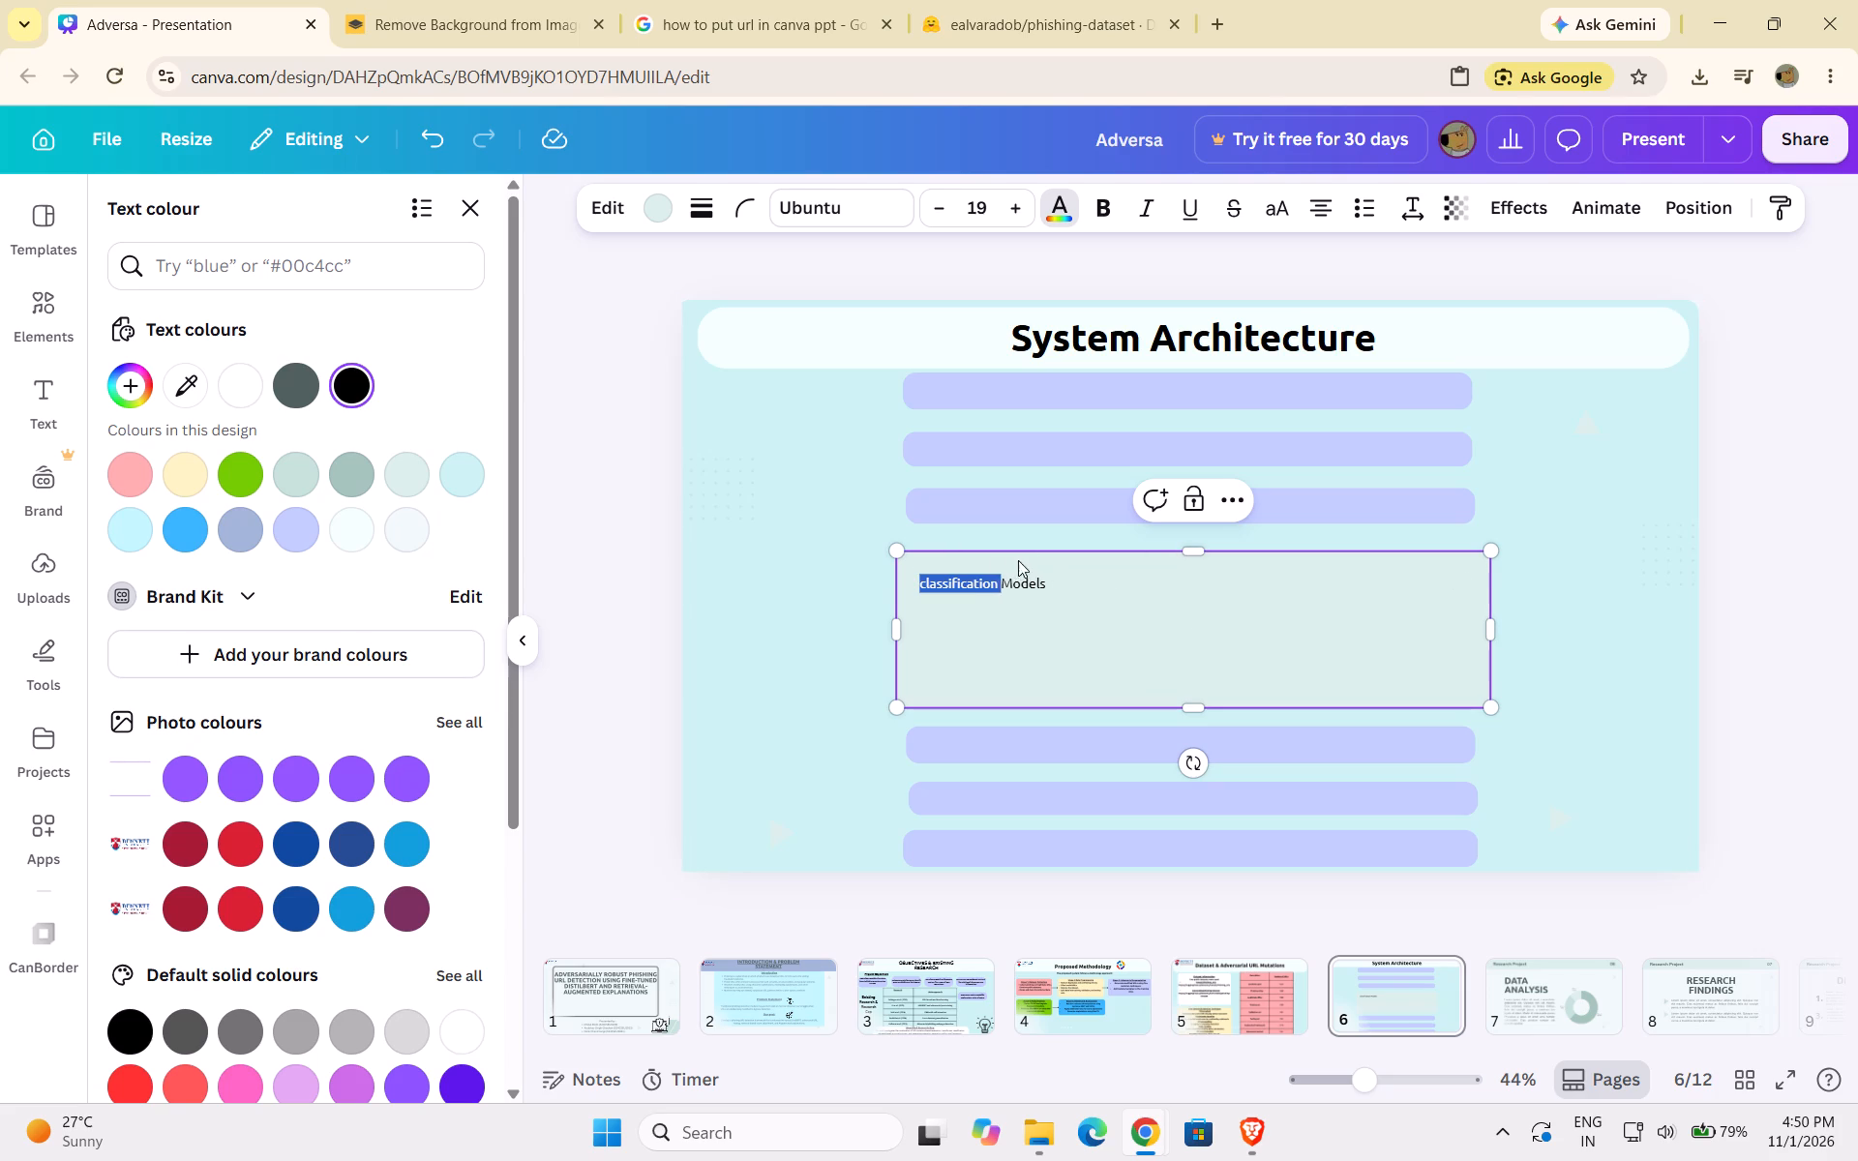
left_click_drag(1018, 560, 1044, 582)
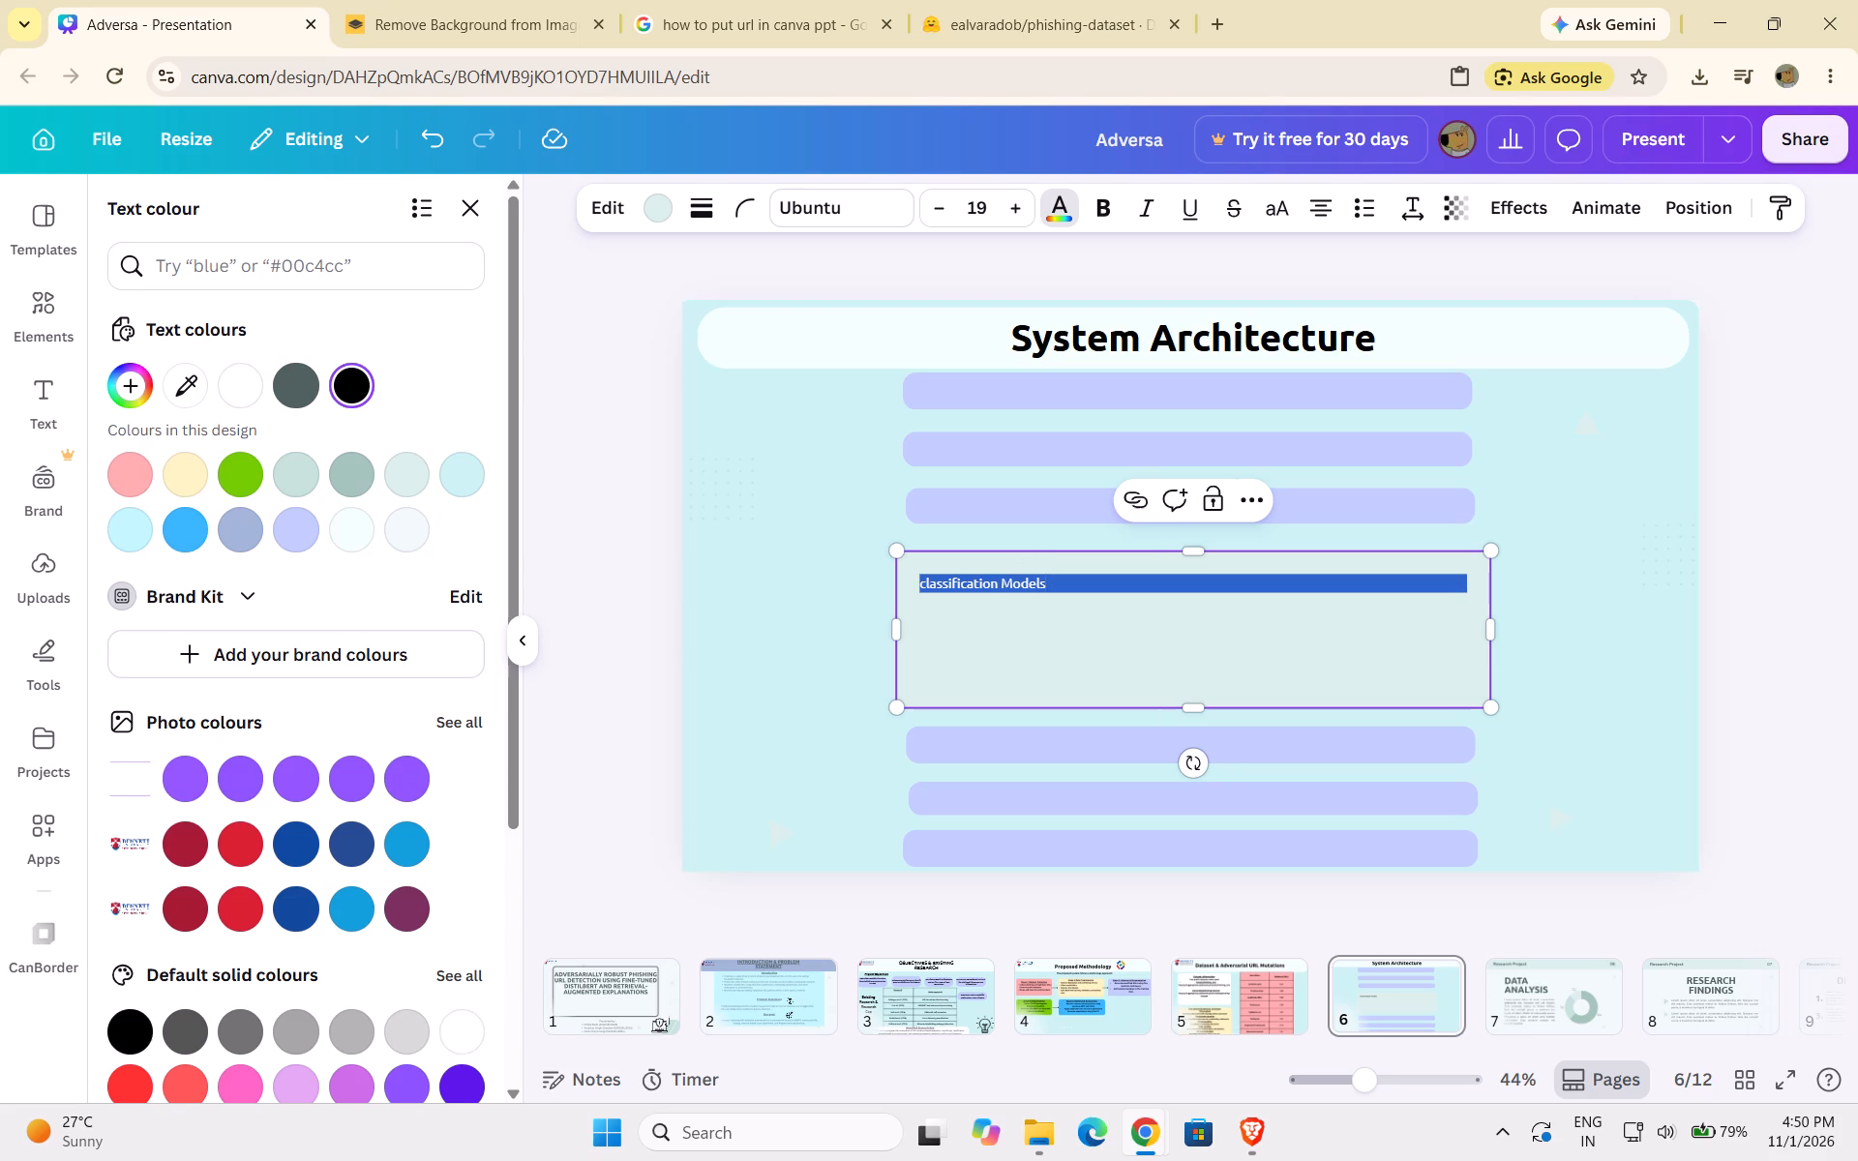
left_click(1109, 205)
double_click(1019, 205)
left_click(1618, 603)
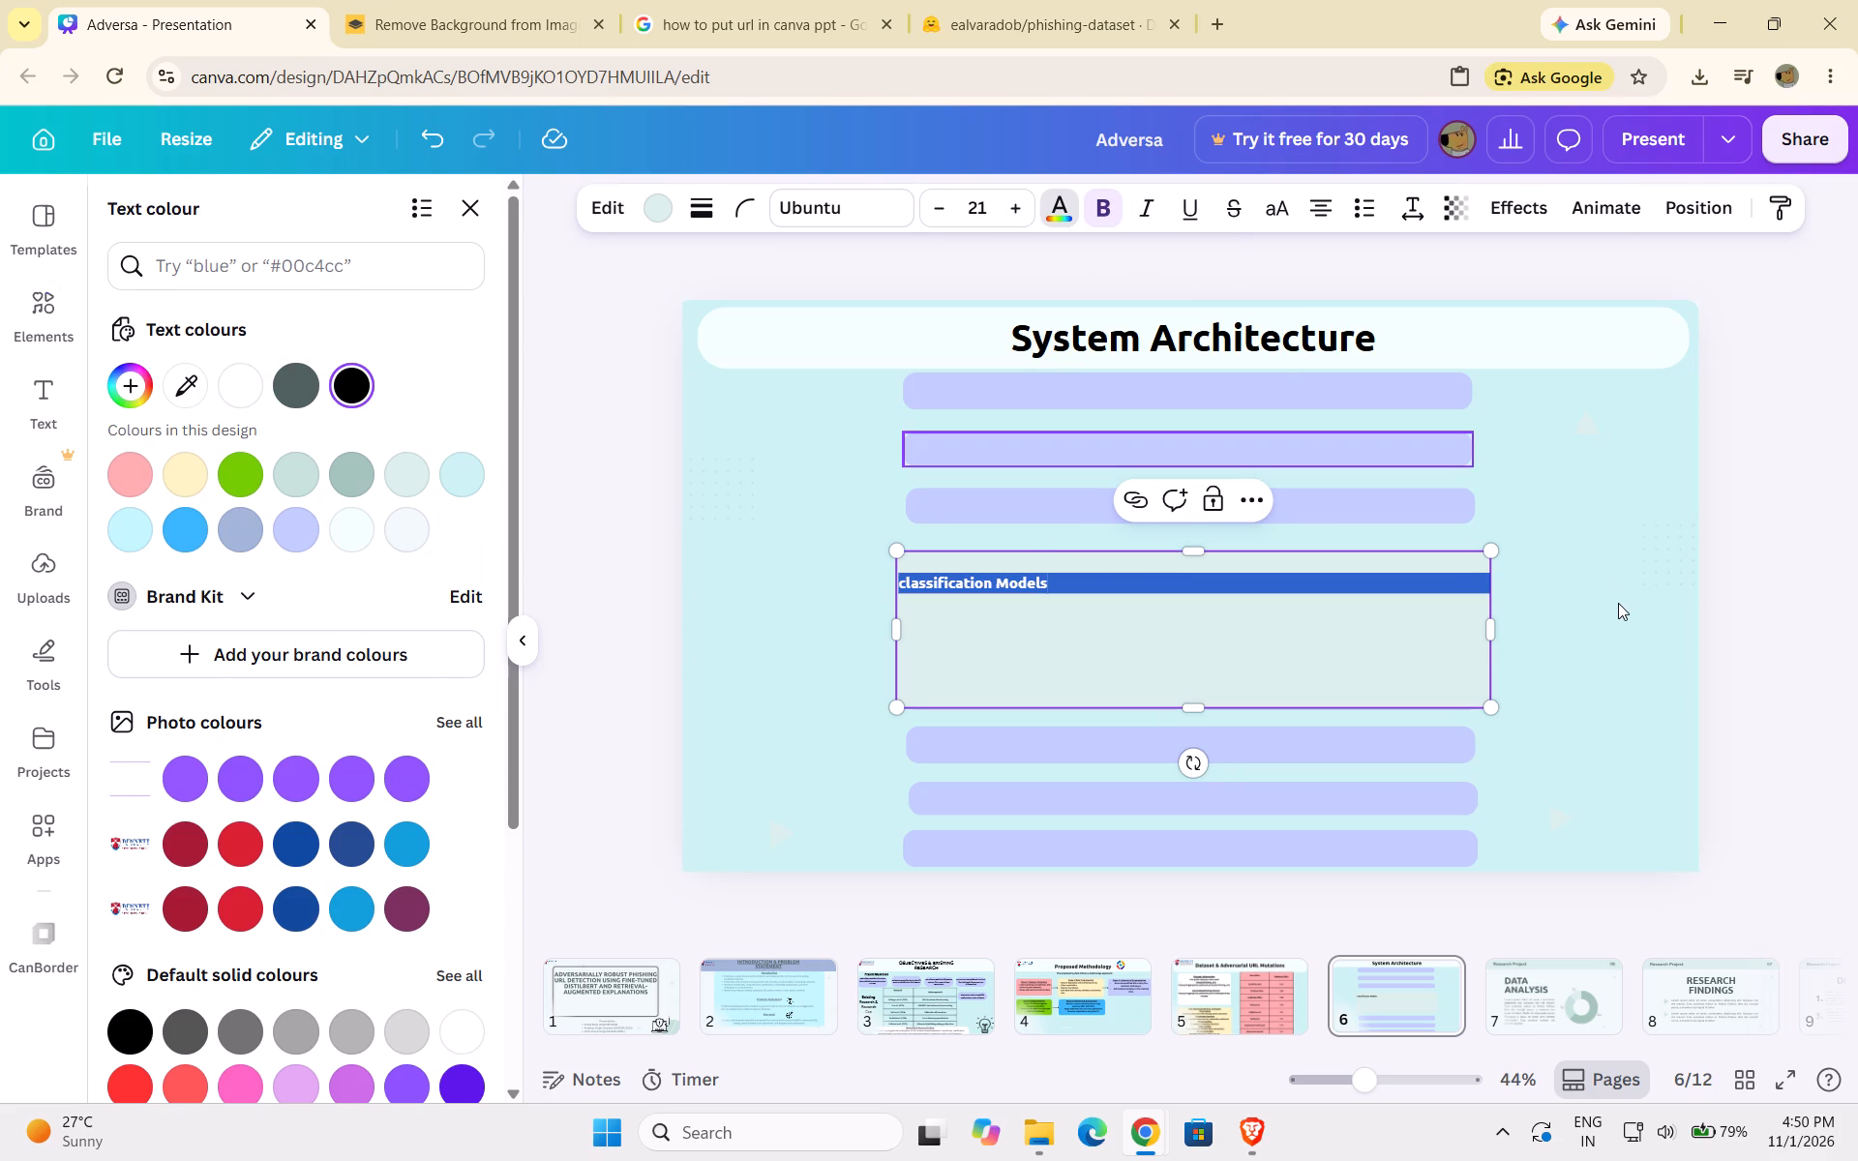
Underline the "classification Models" label in the large rectangle.
left_click(1220, 634)
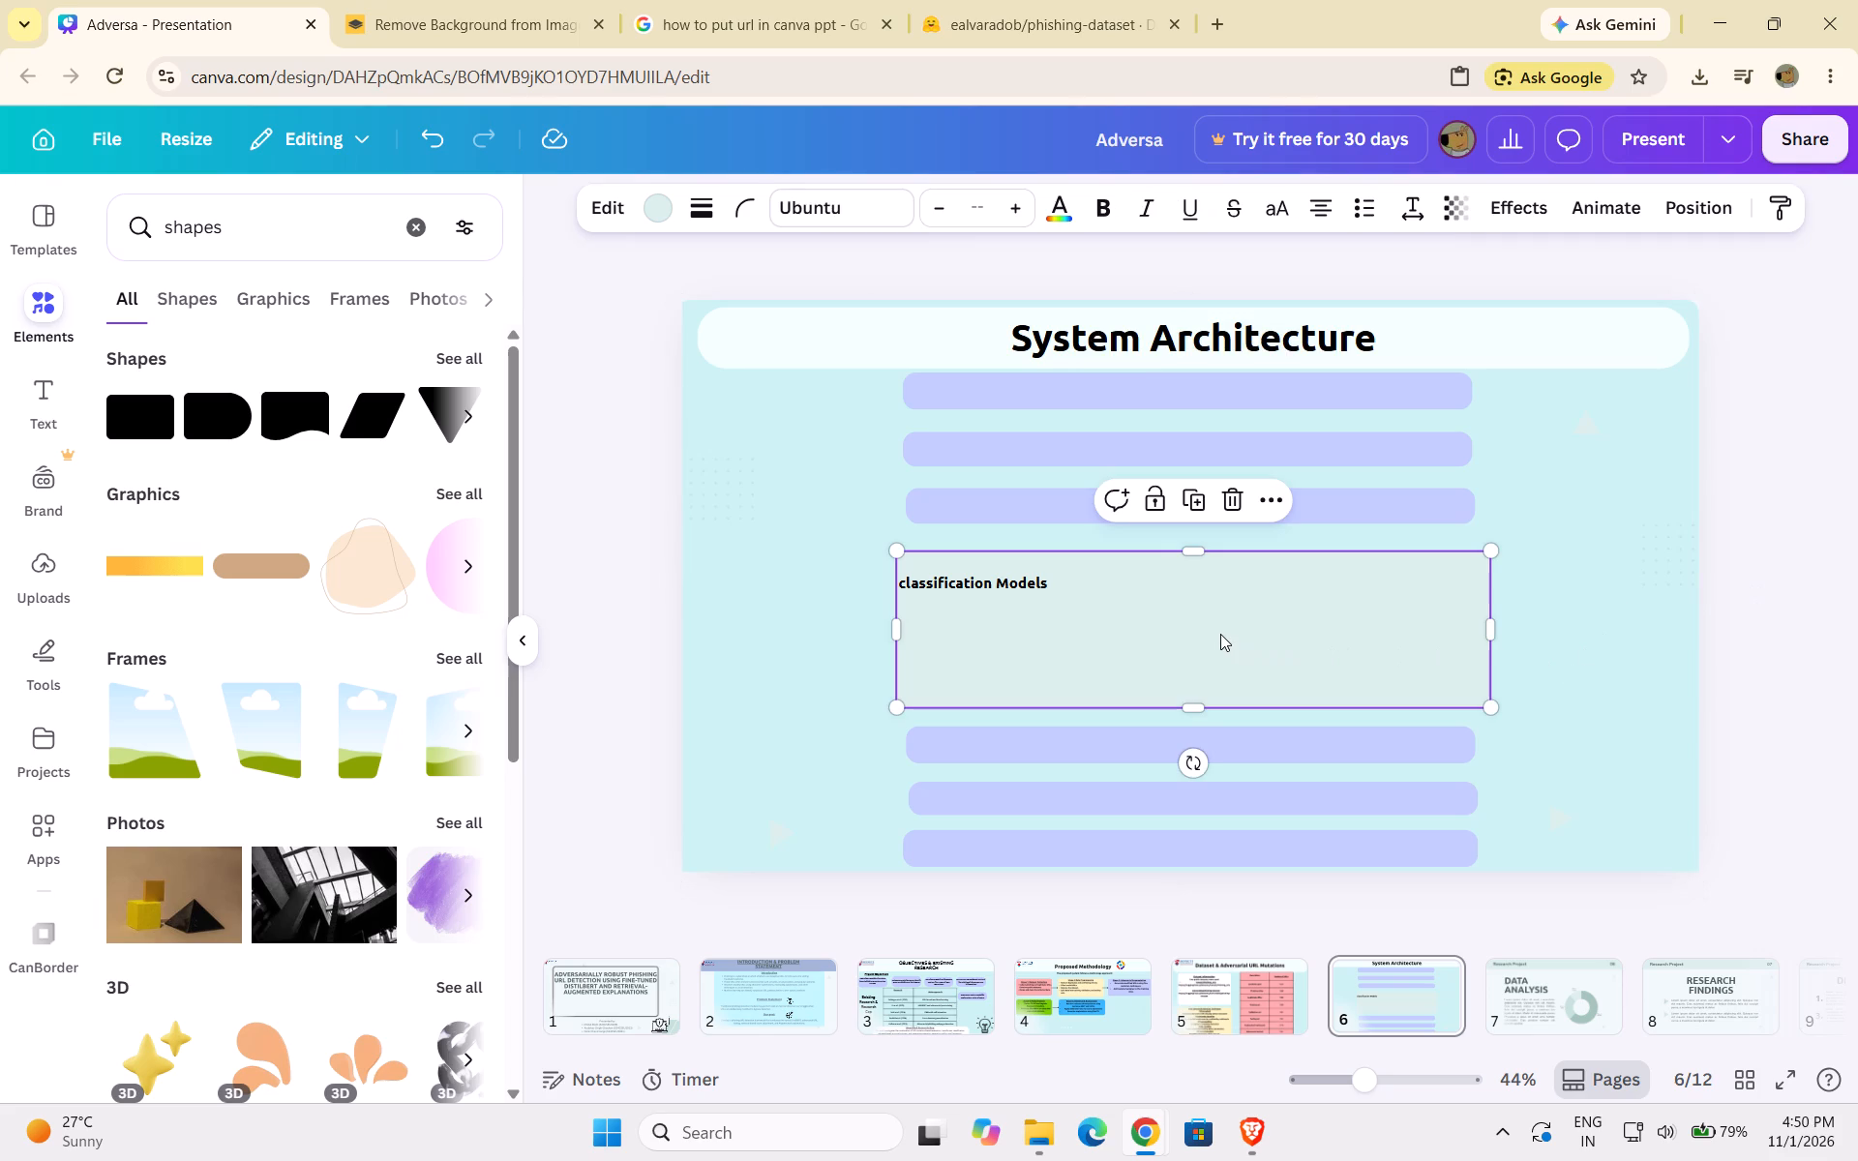
left_click(1021, 587)
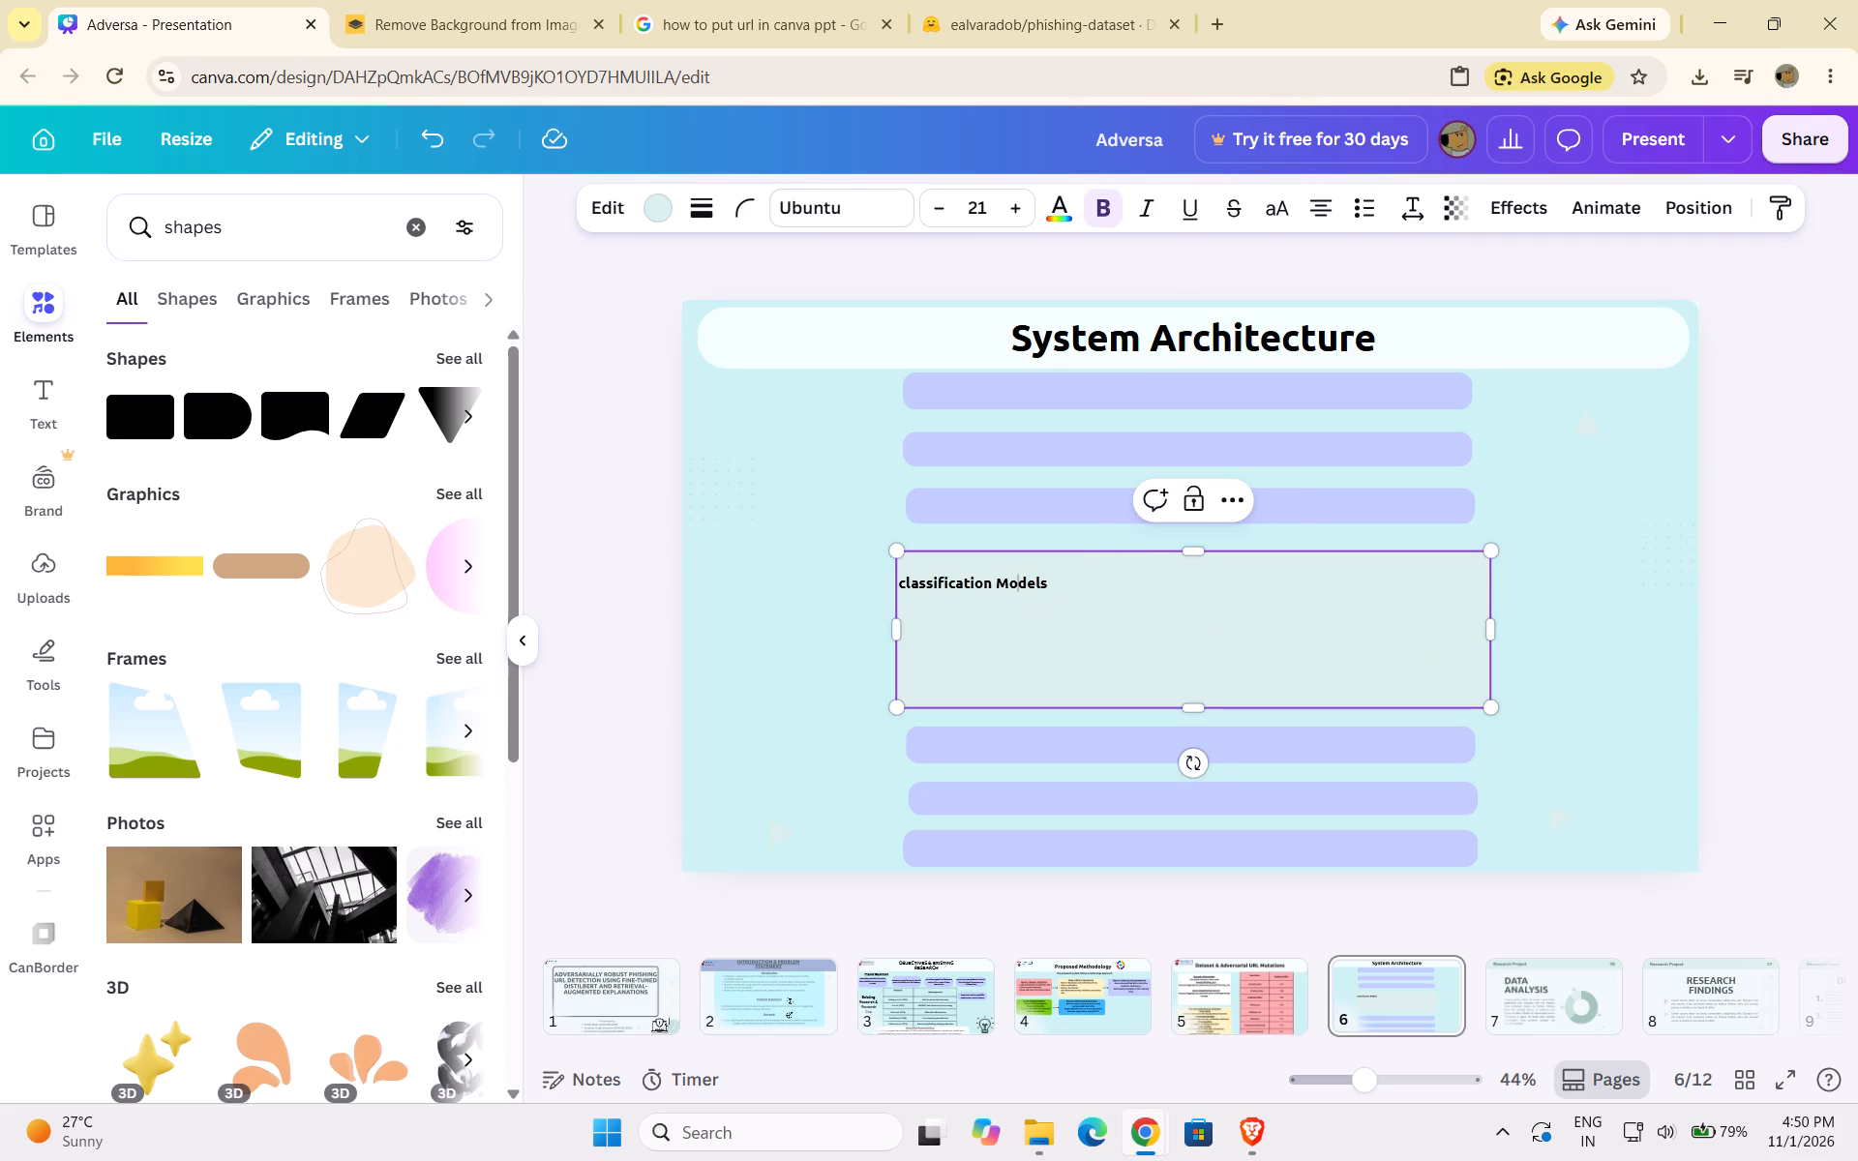
left_click_drag(1046, 585, 911, 587)
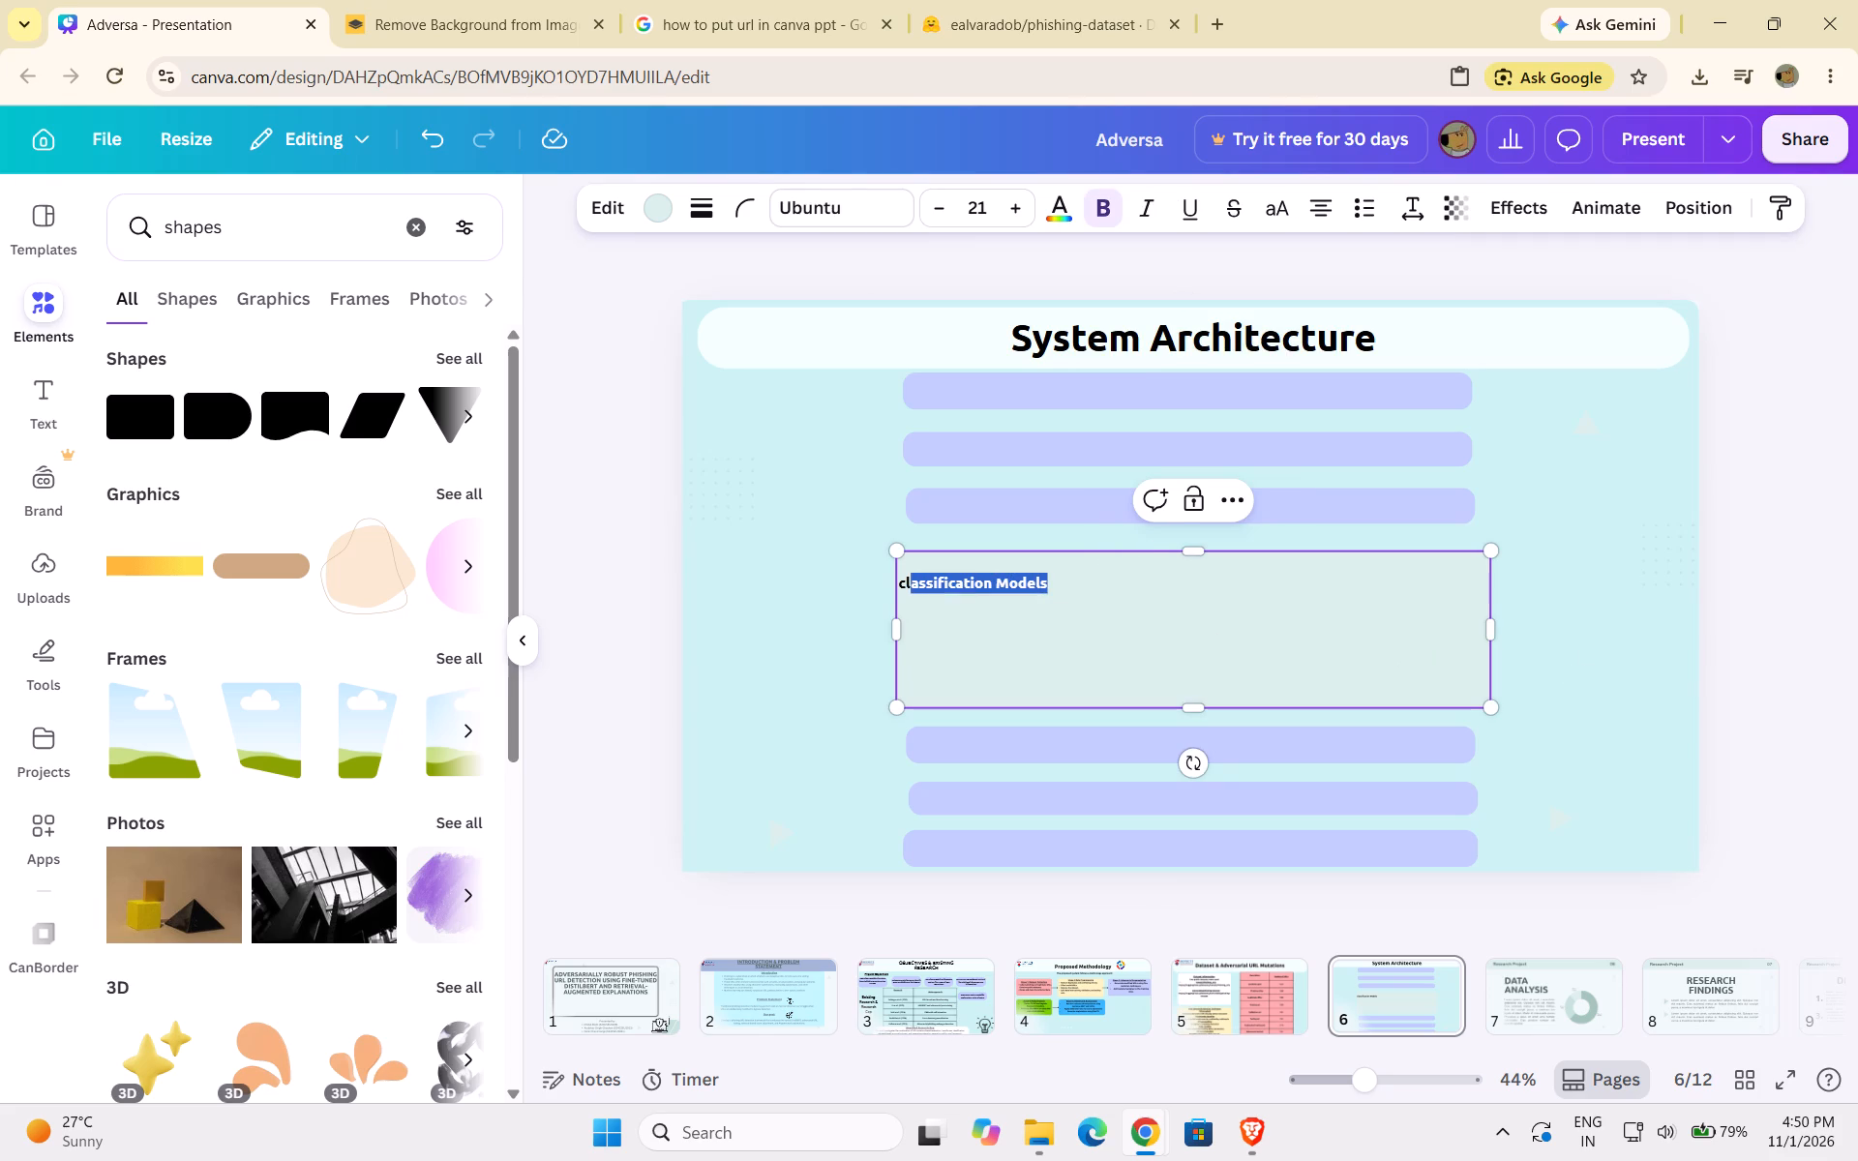
left_click_drag(911, 587, 906, 591)
left_click_drag(906, 591, 904, 591)
left_click(1189, 204)
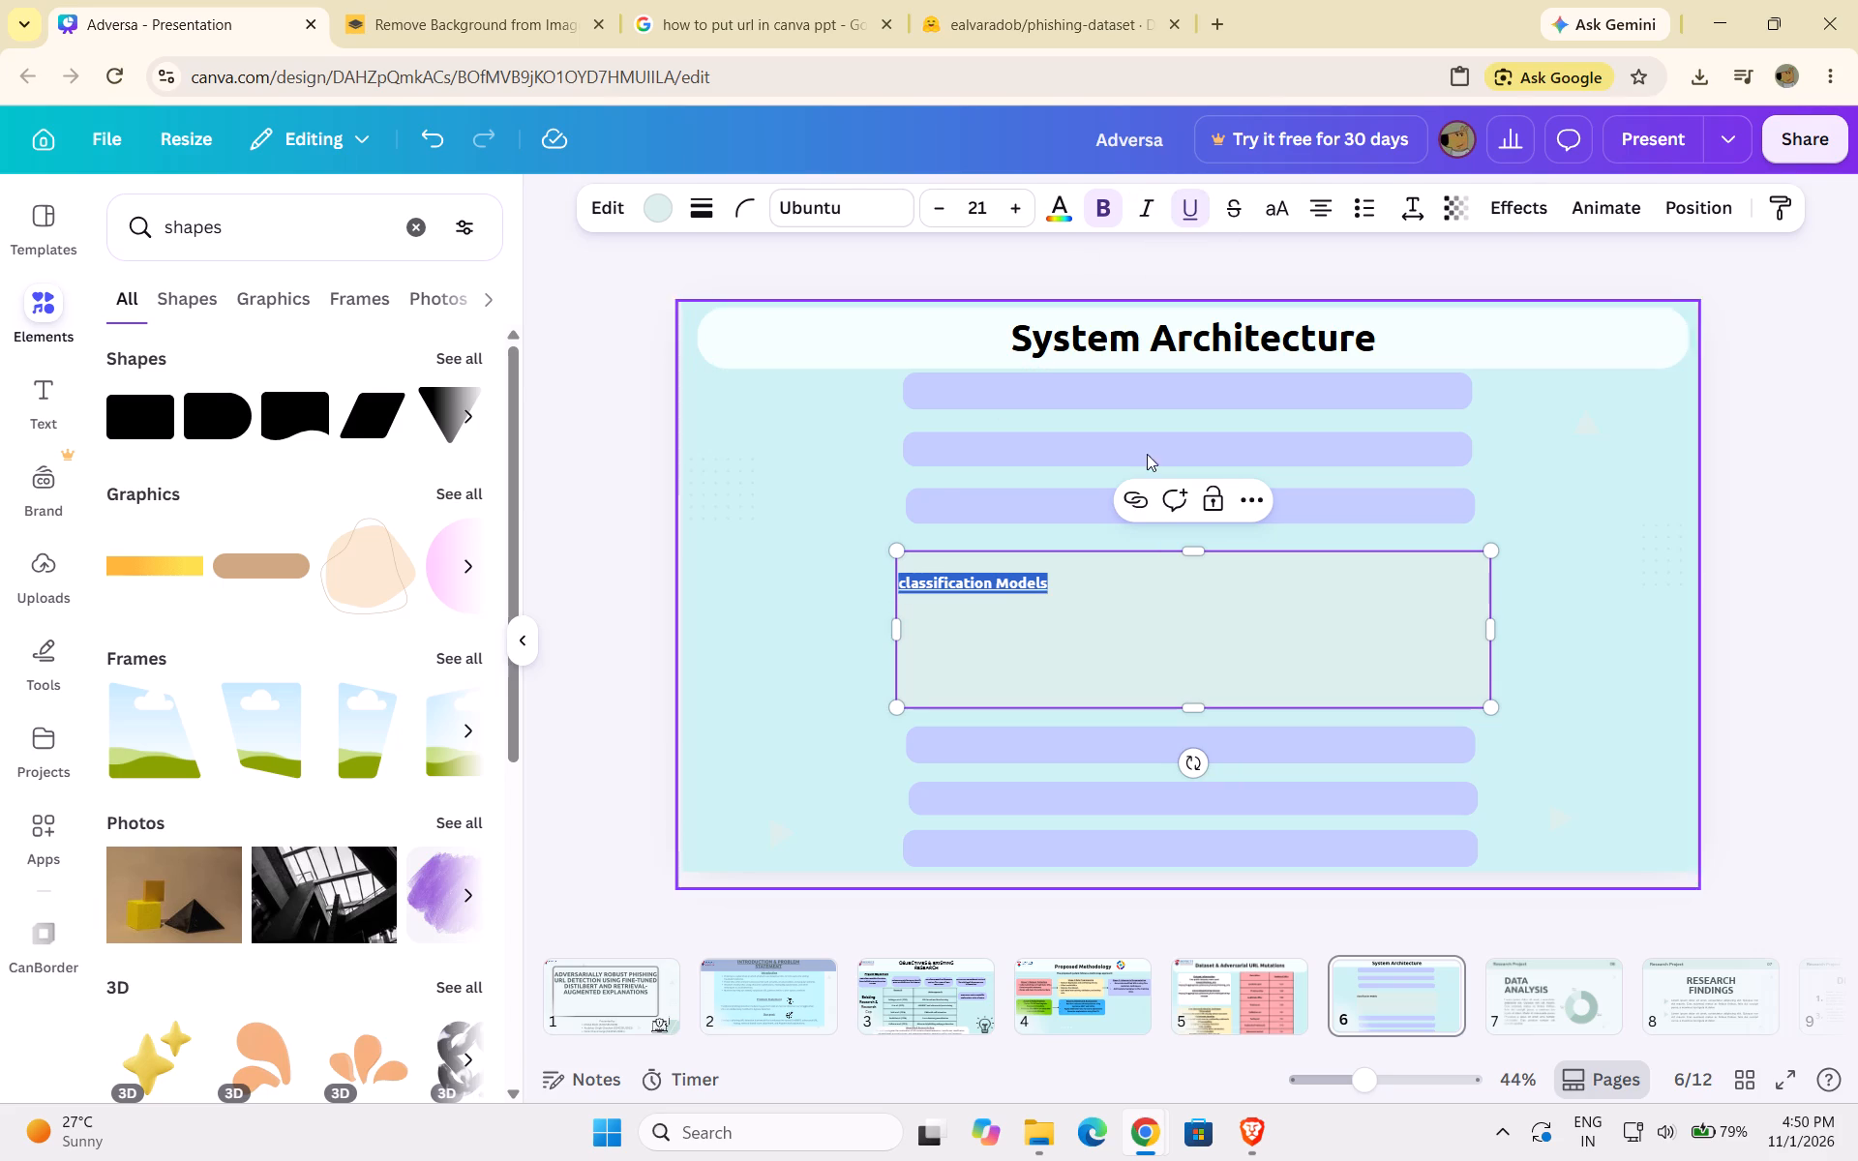
left_click(1100, 587)
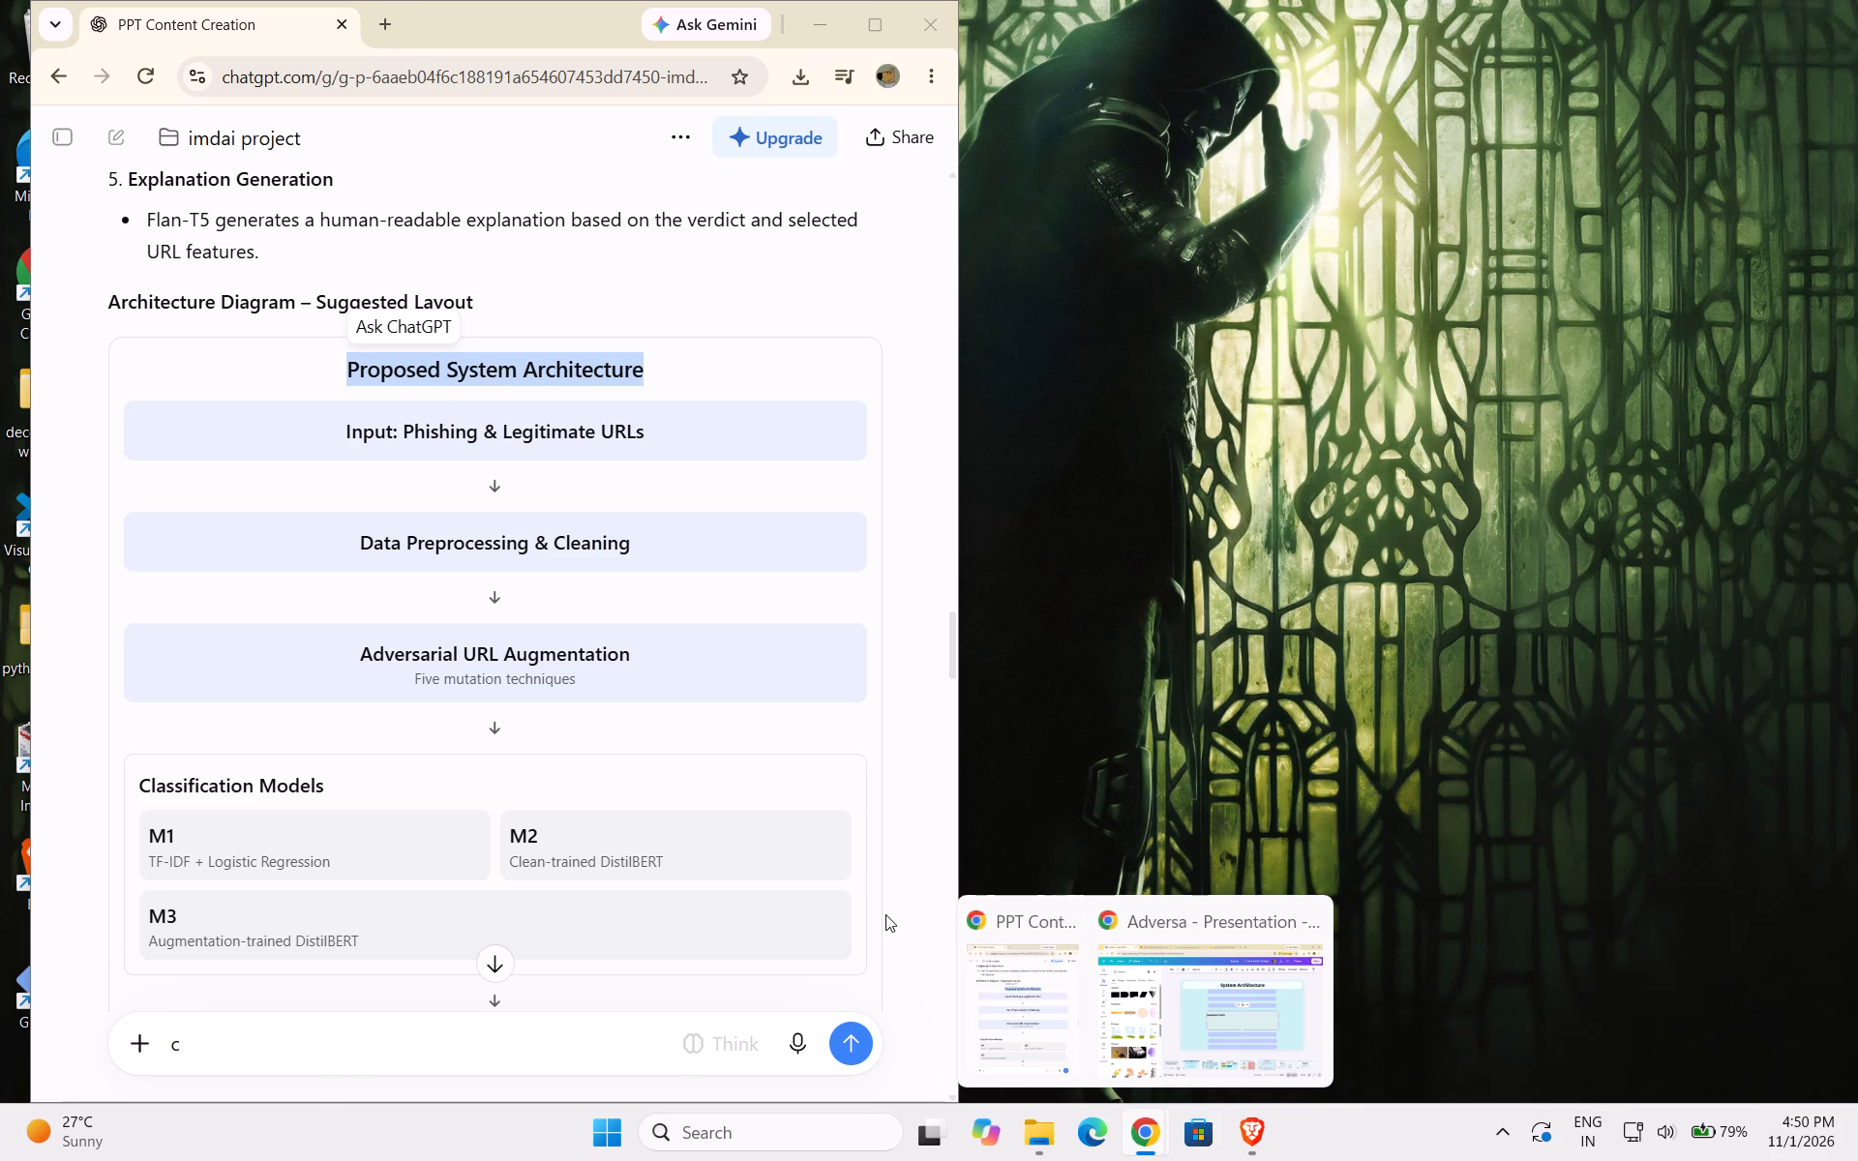
Add a black rounded rectangle, shrink it to about 271 wide, and place it just below the "classification Models" label.
left_click(128, 413)
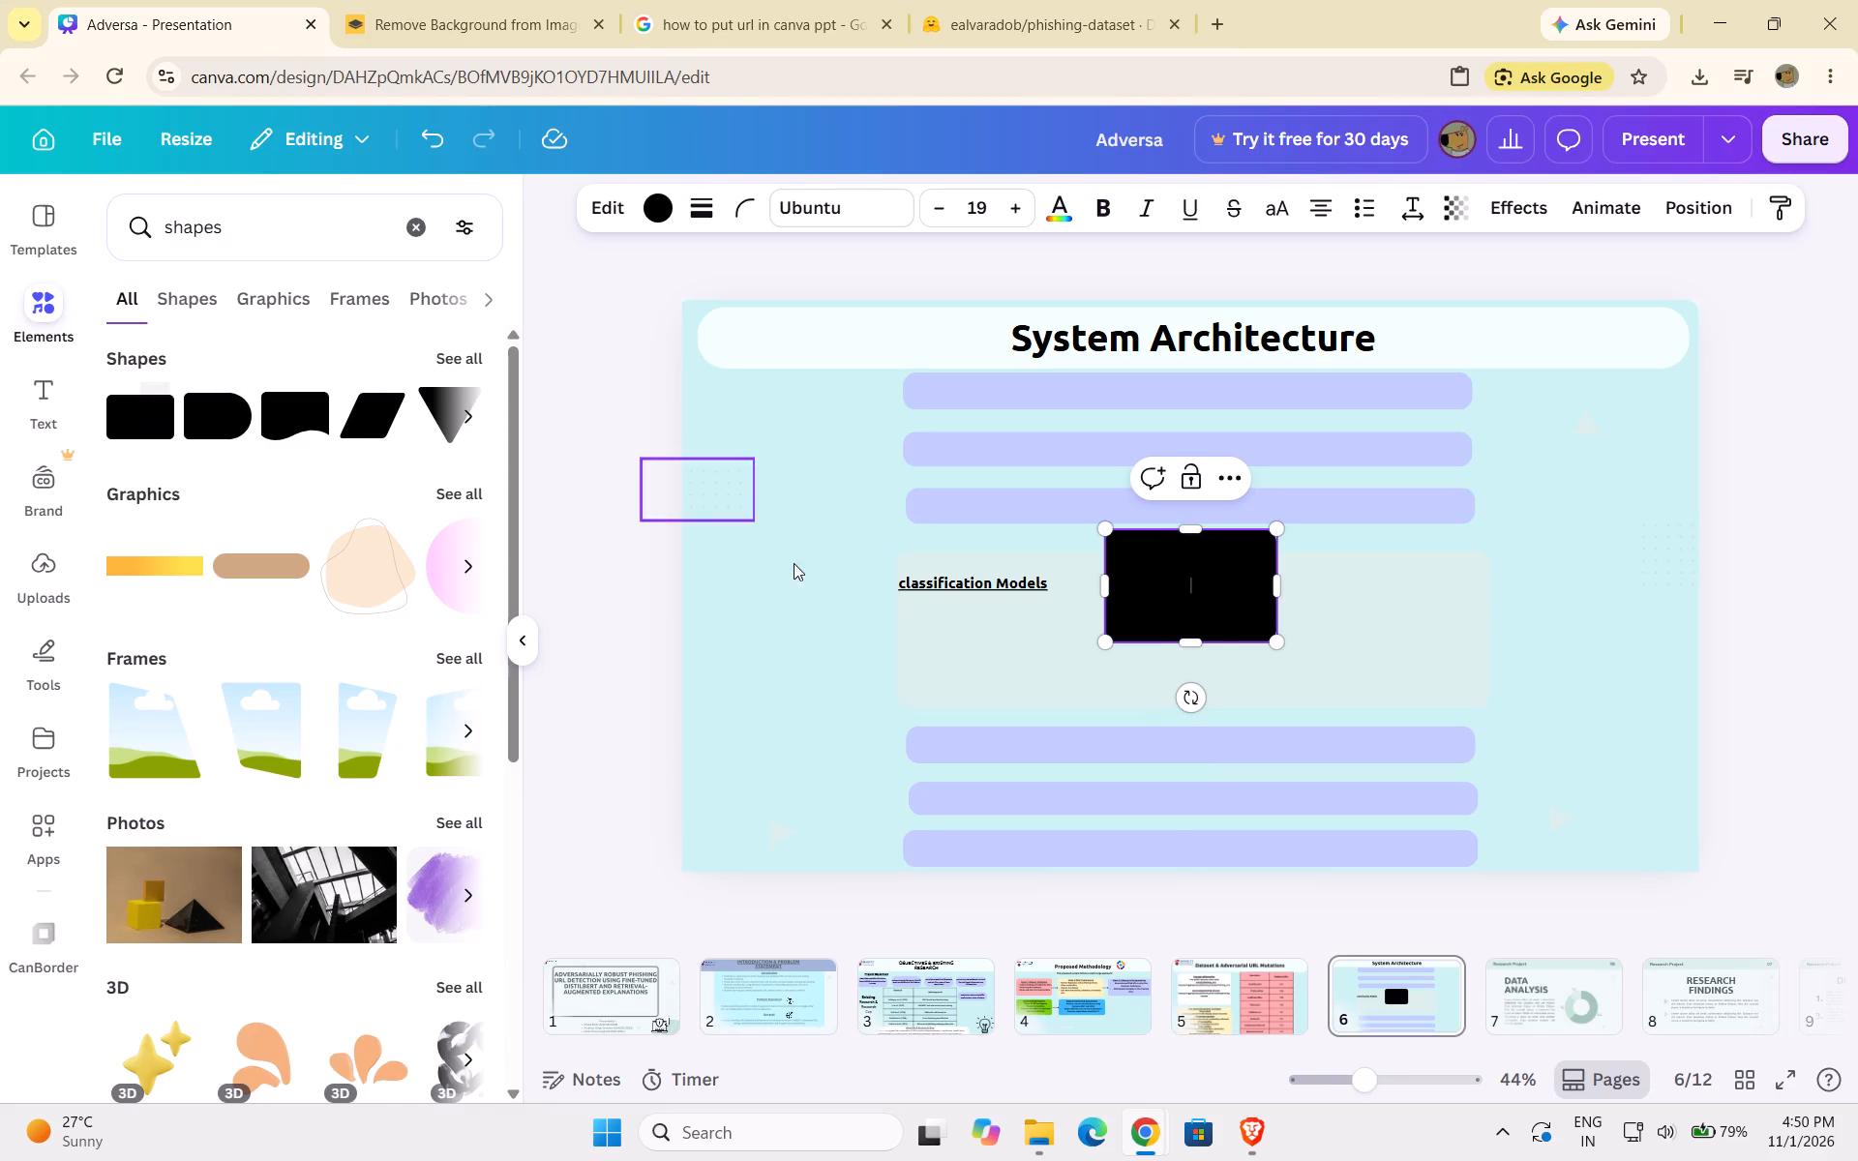
left_click_drag(1192, 529, 1188, 560)
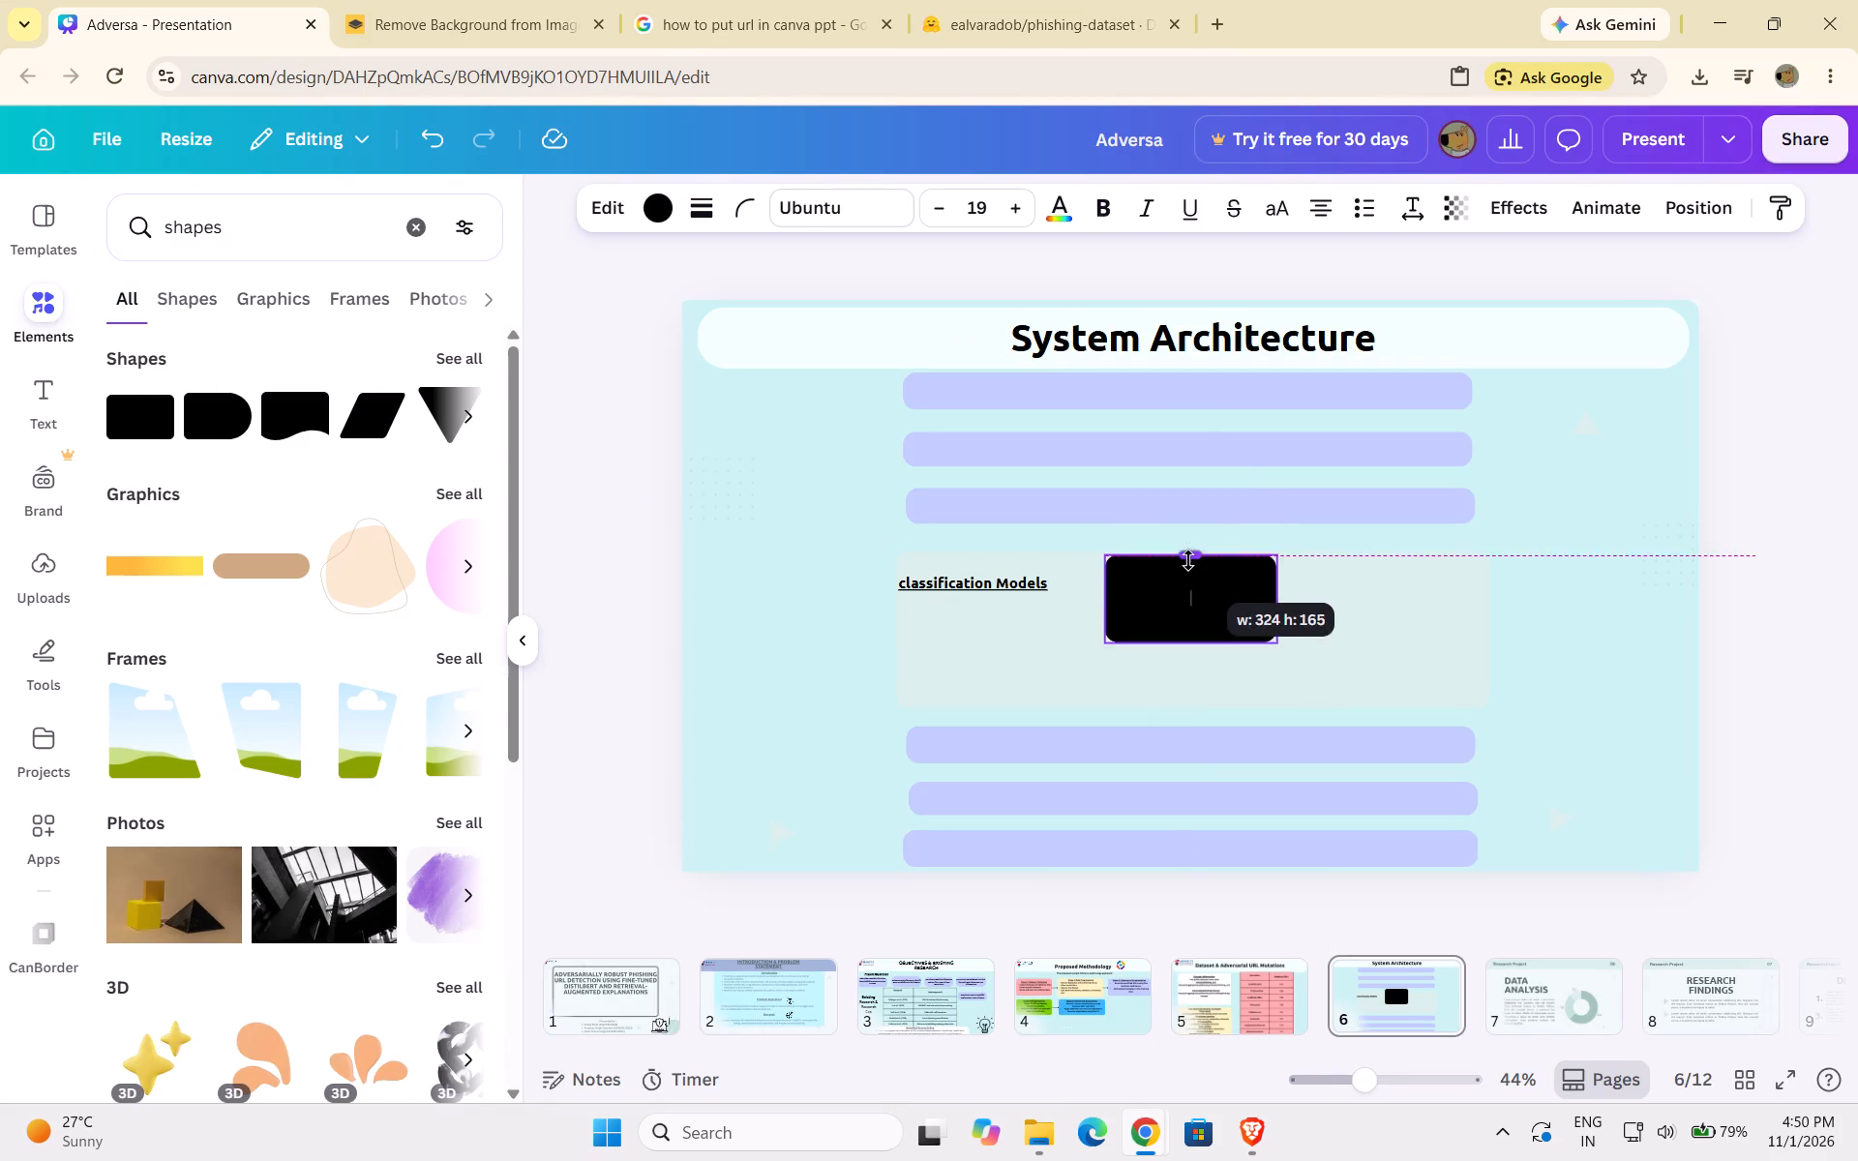
left_click_drag(1188, 560, 1184, 582)
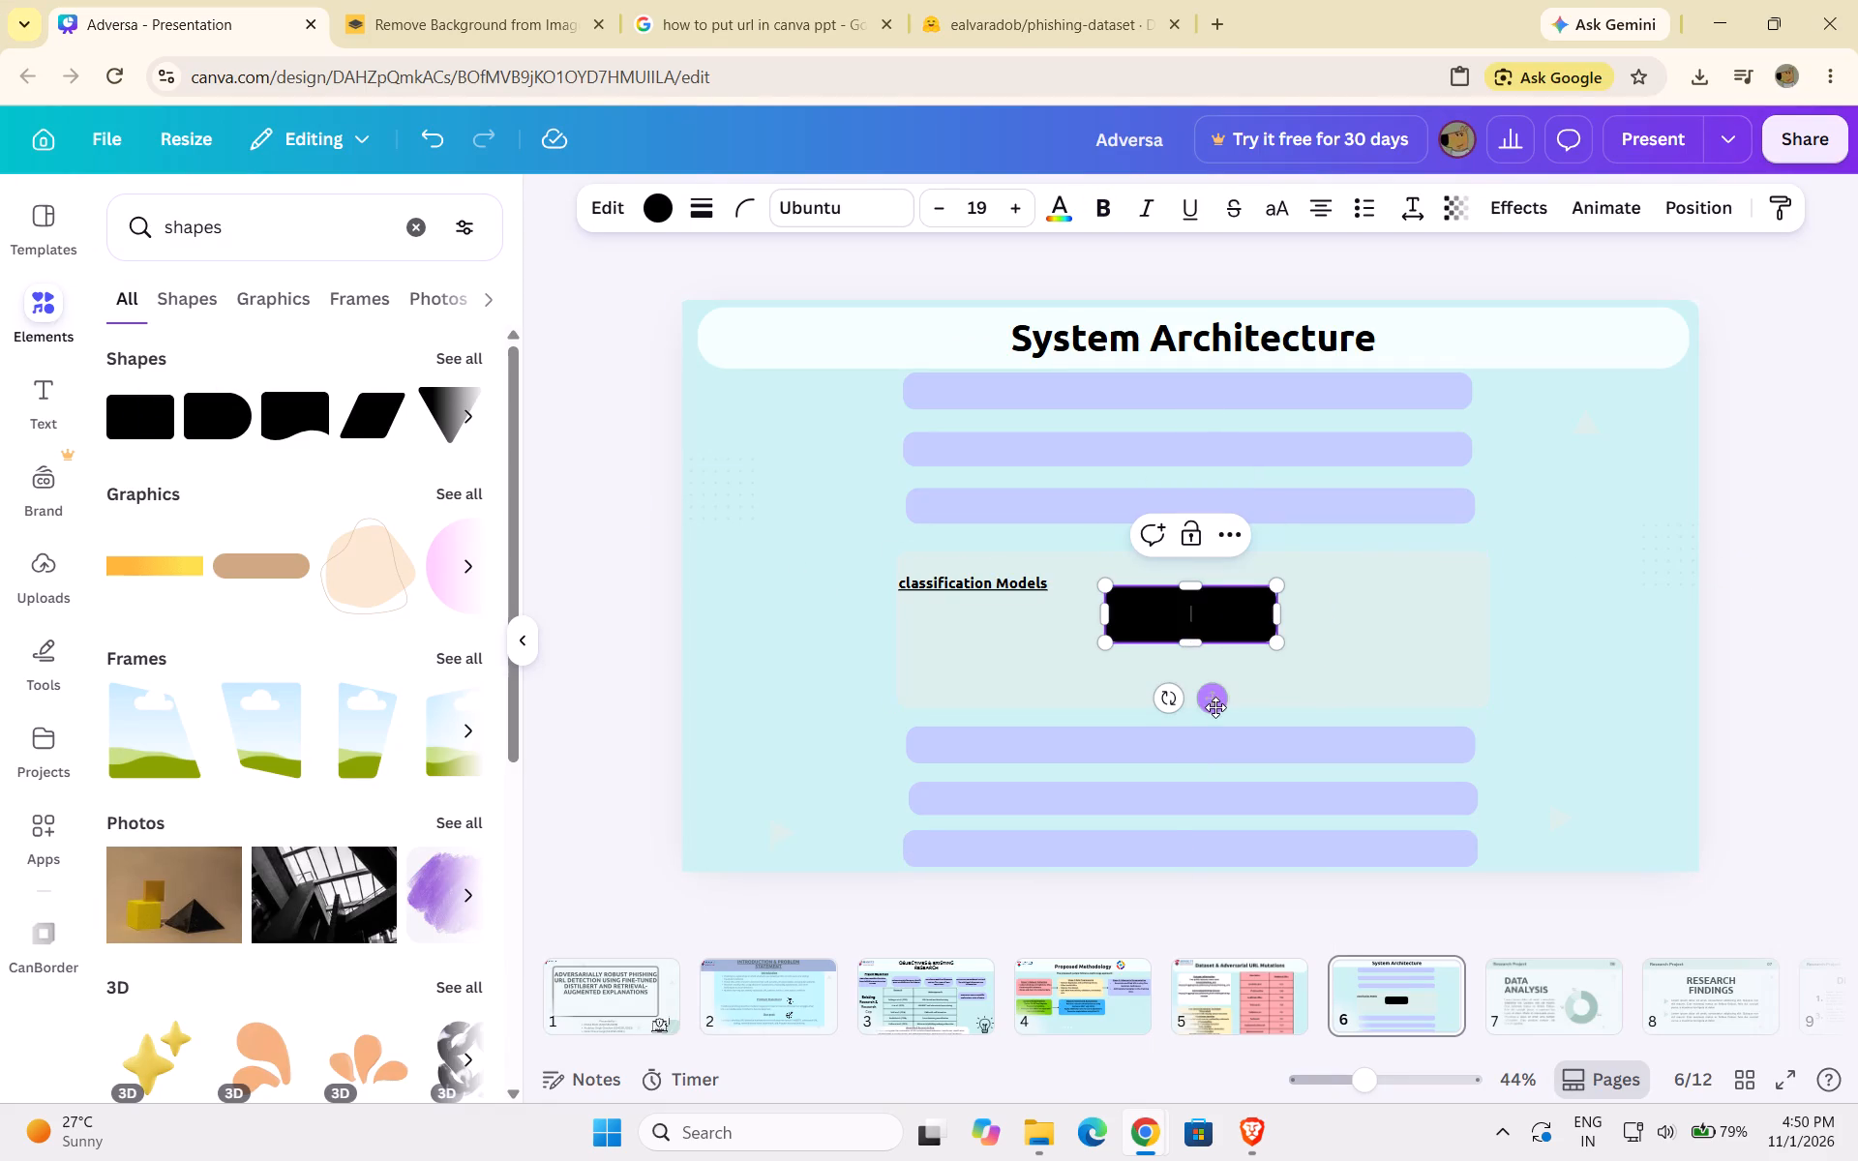
left_click_drag(1215, 708, 1064, 720)
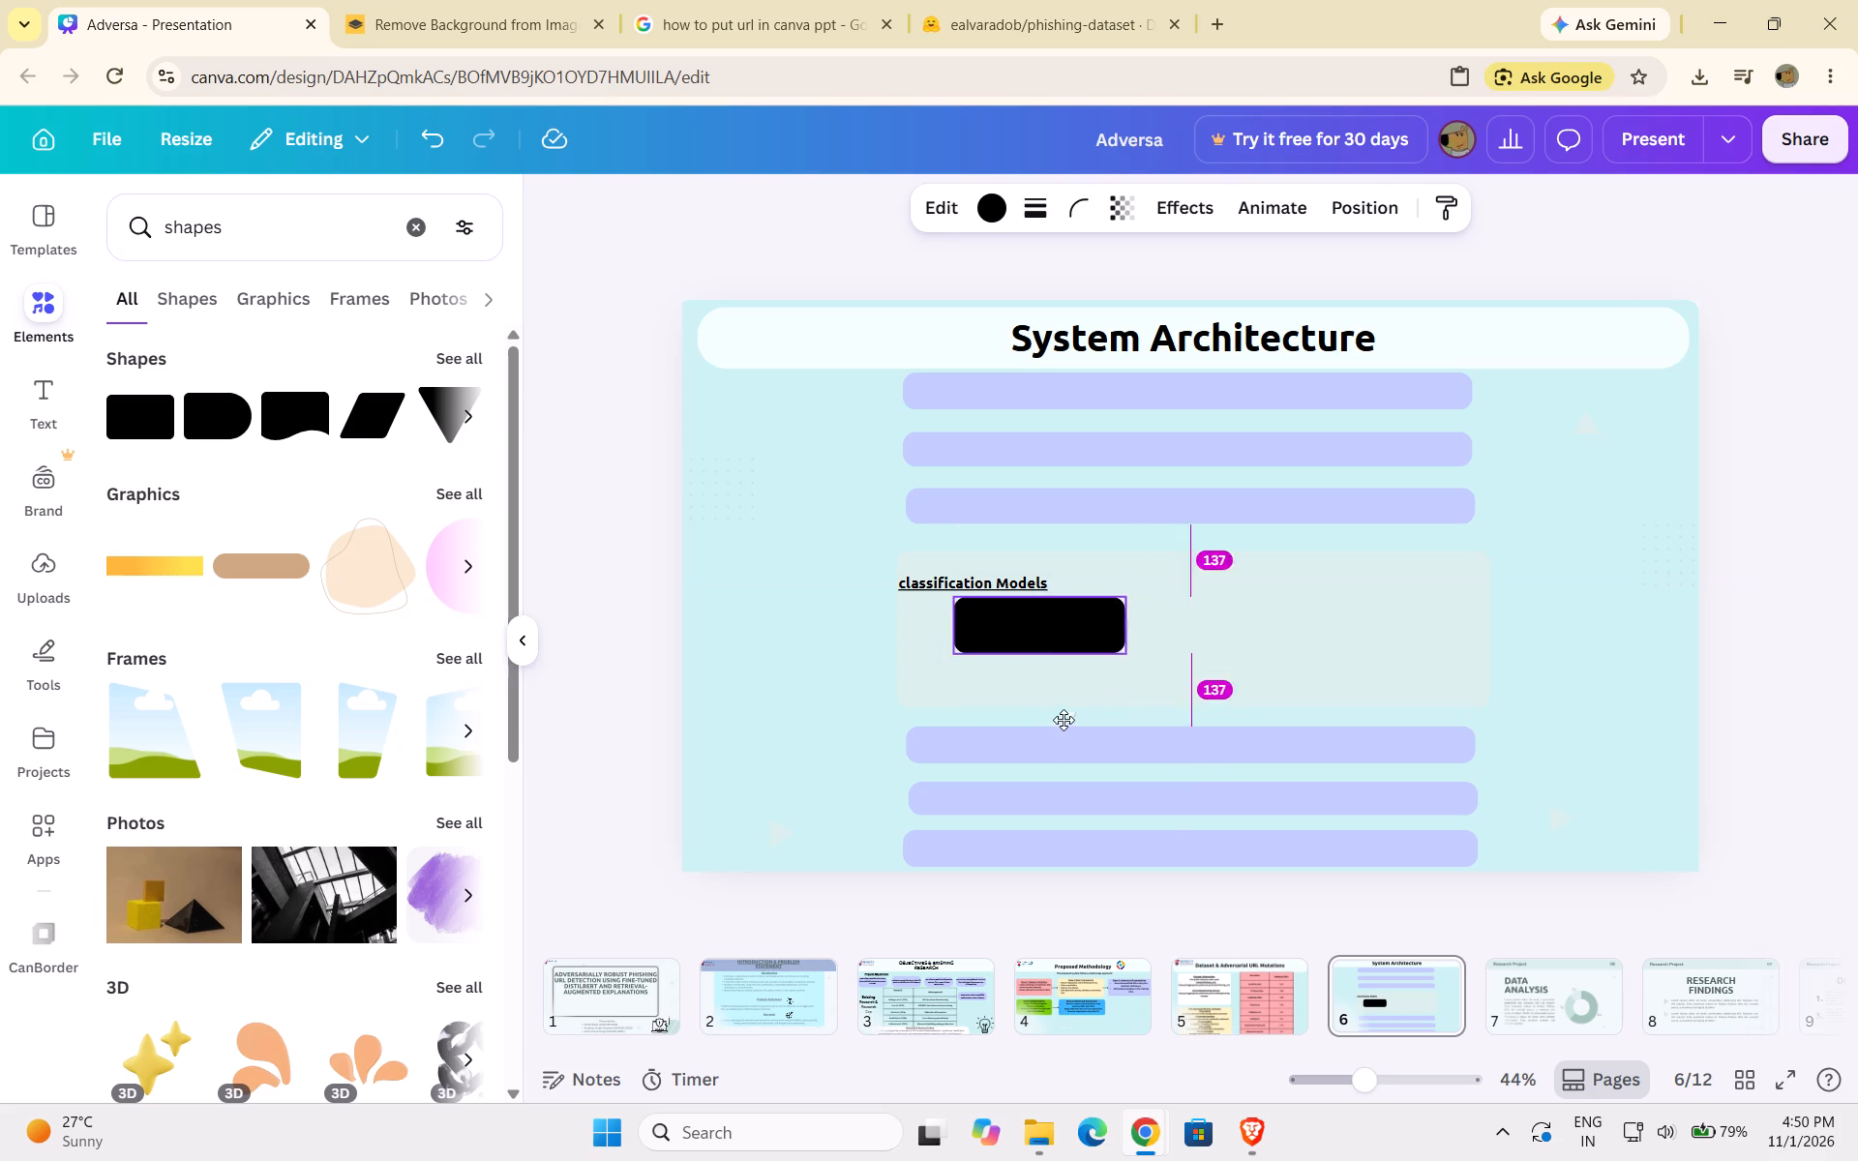
left_click_drag(1121, 655, 1099, 633)
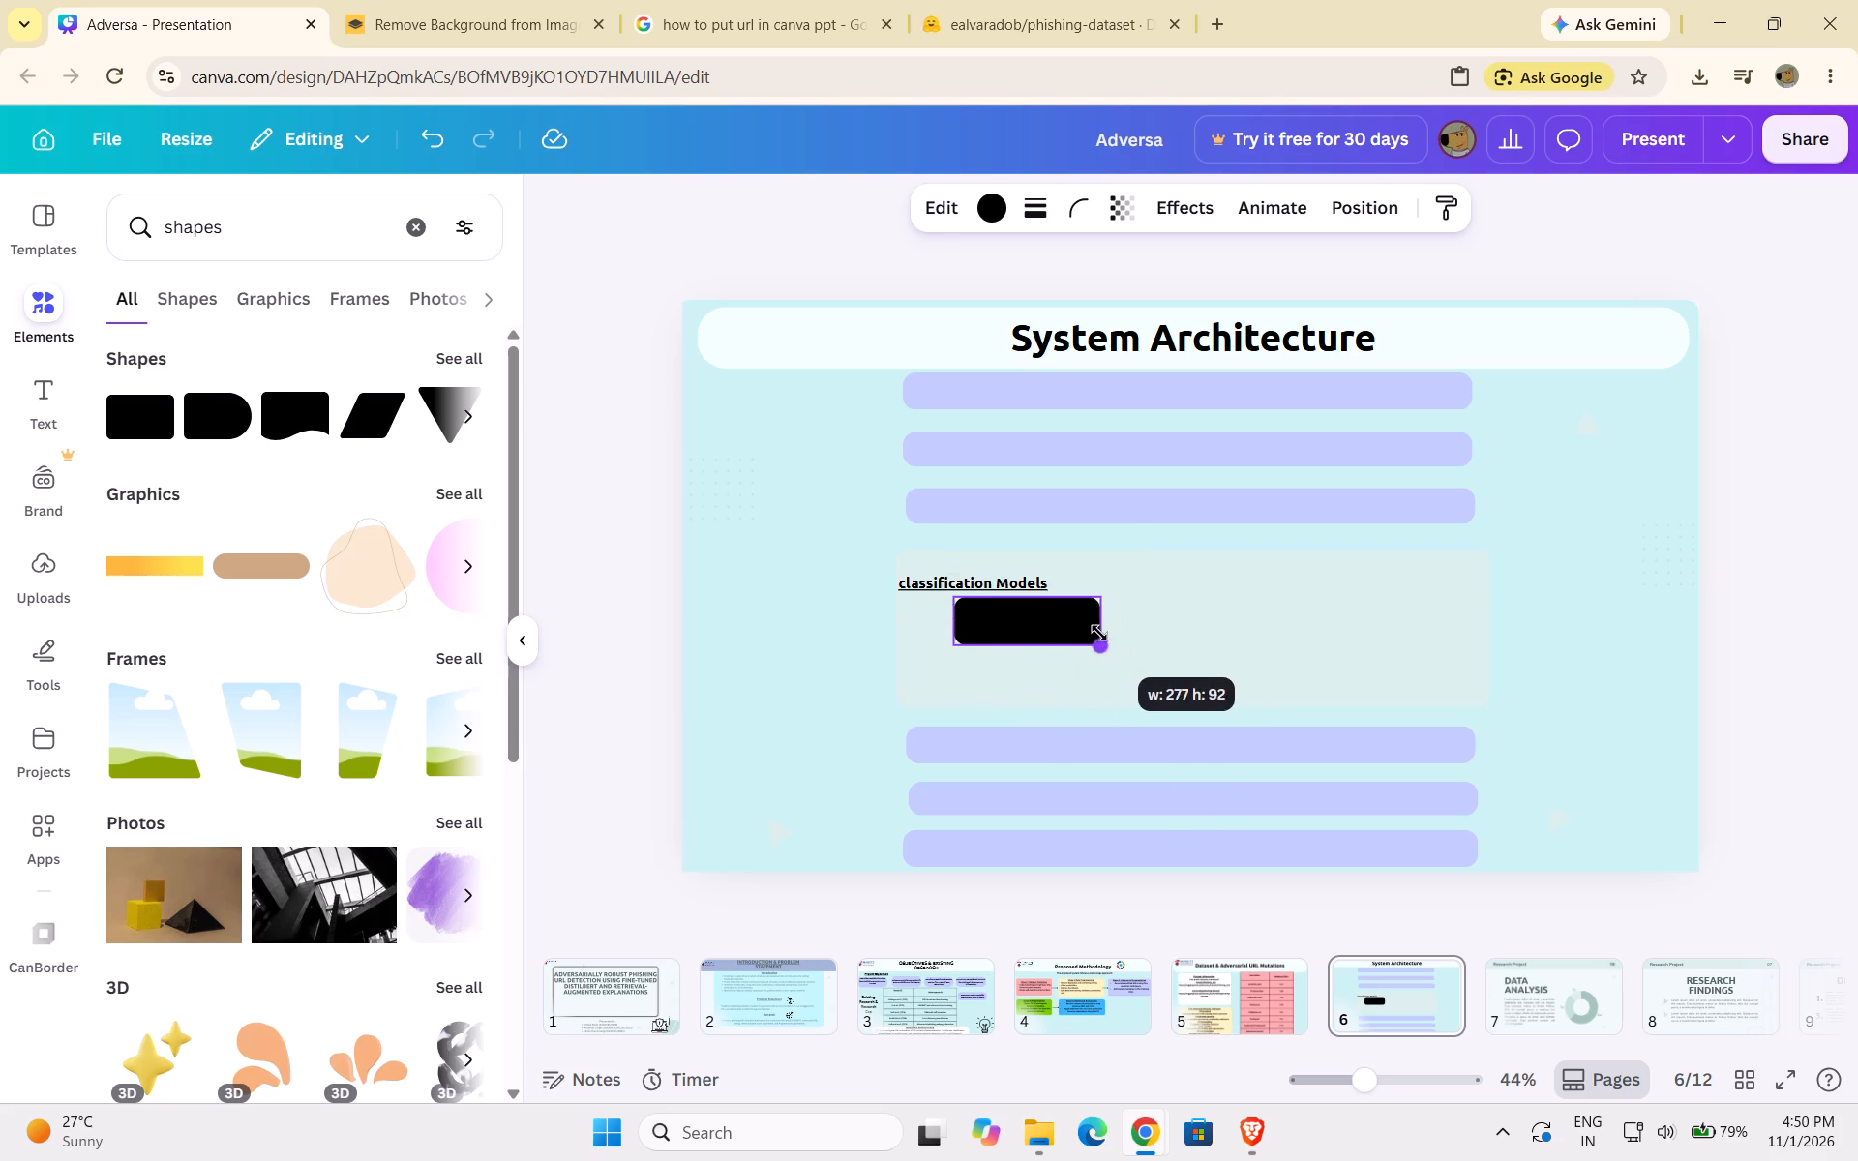
left_click_drag(1099, 633, 1092, 623)
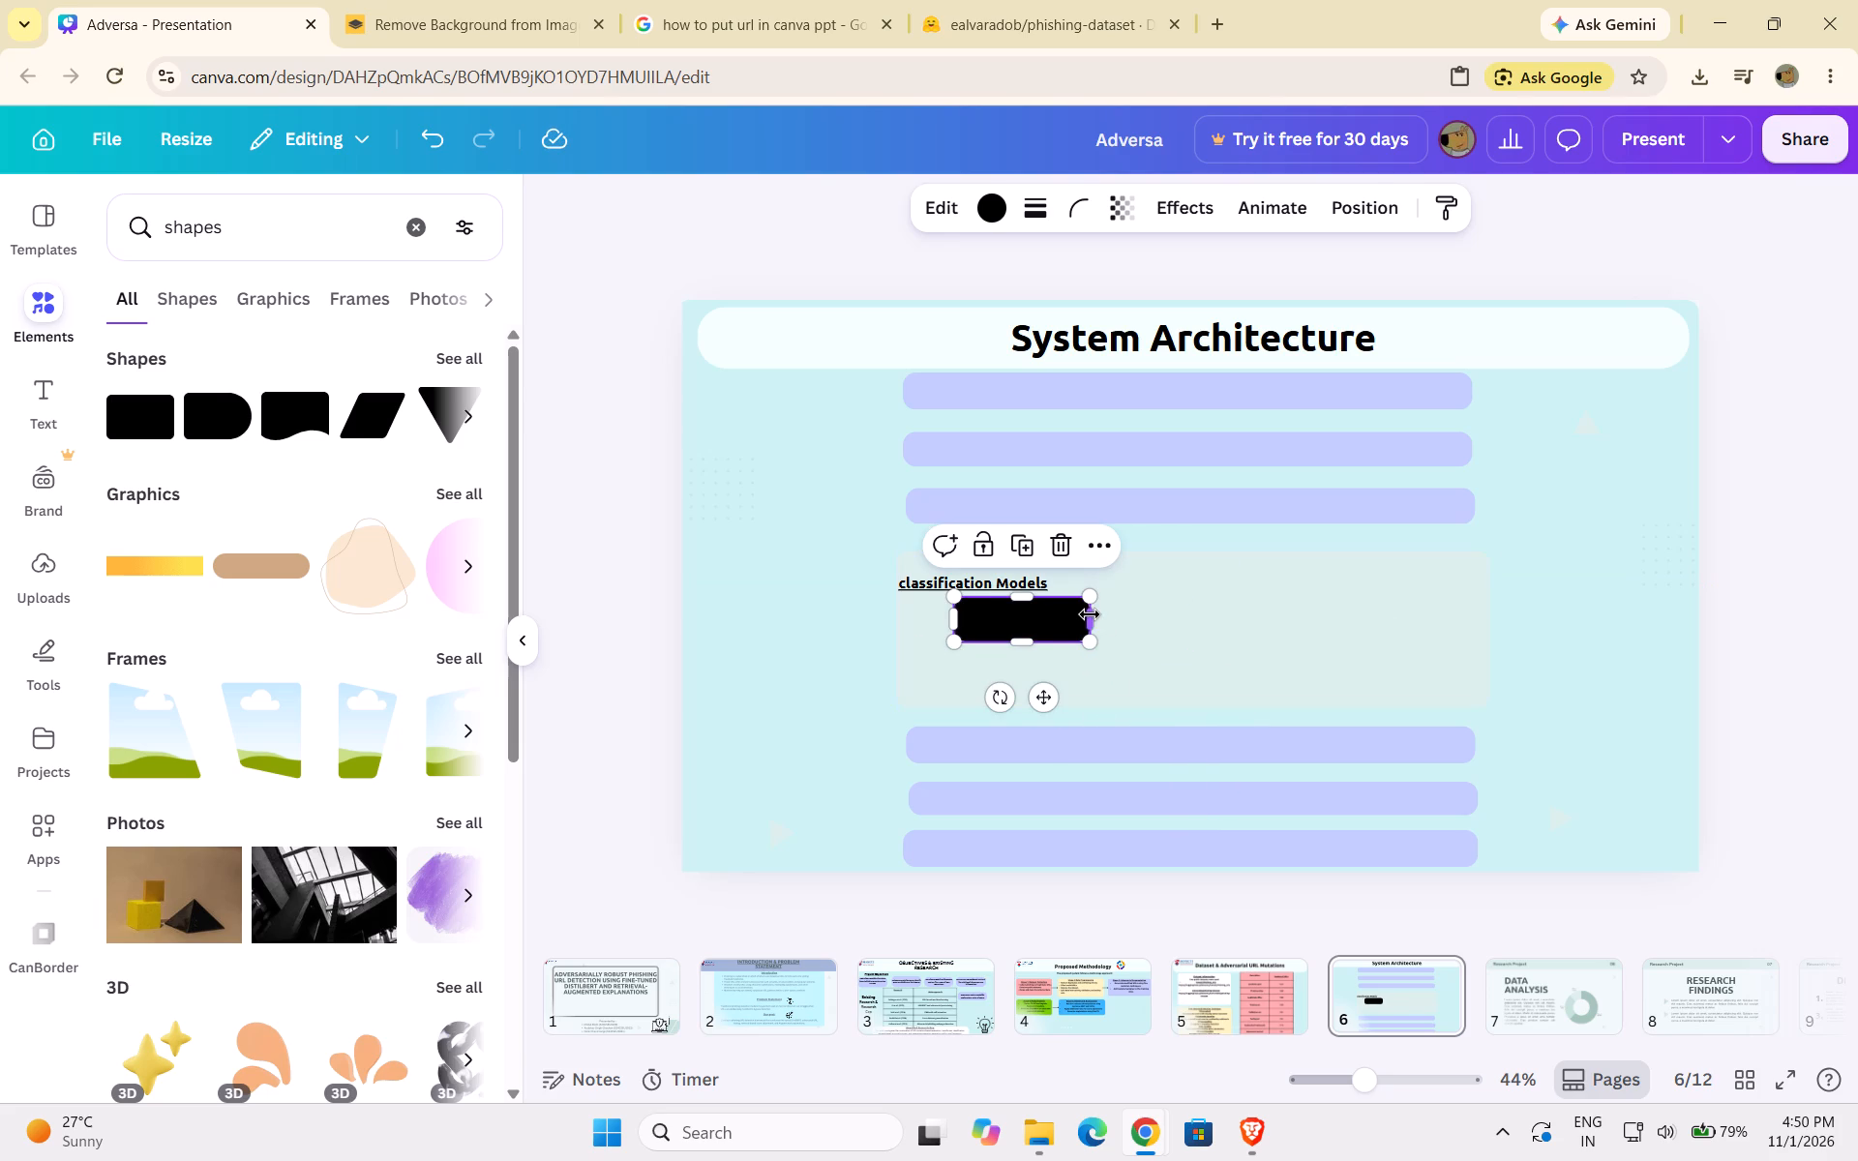
left_click(1090, 614)
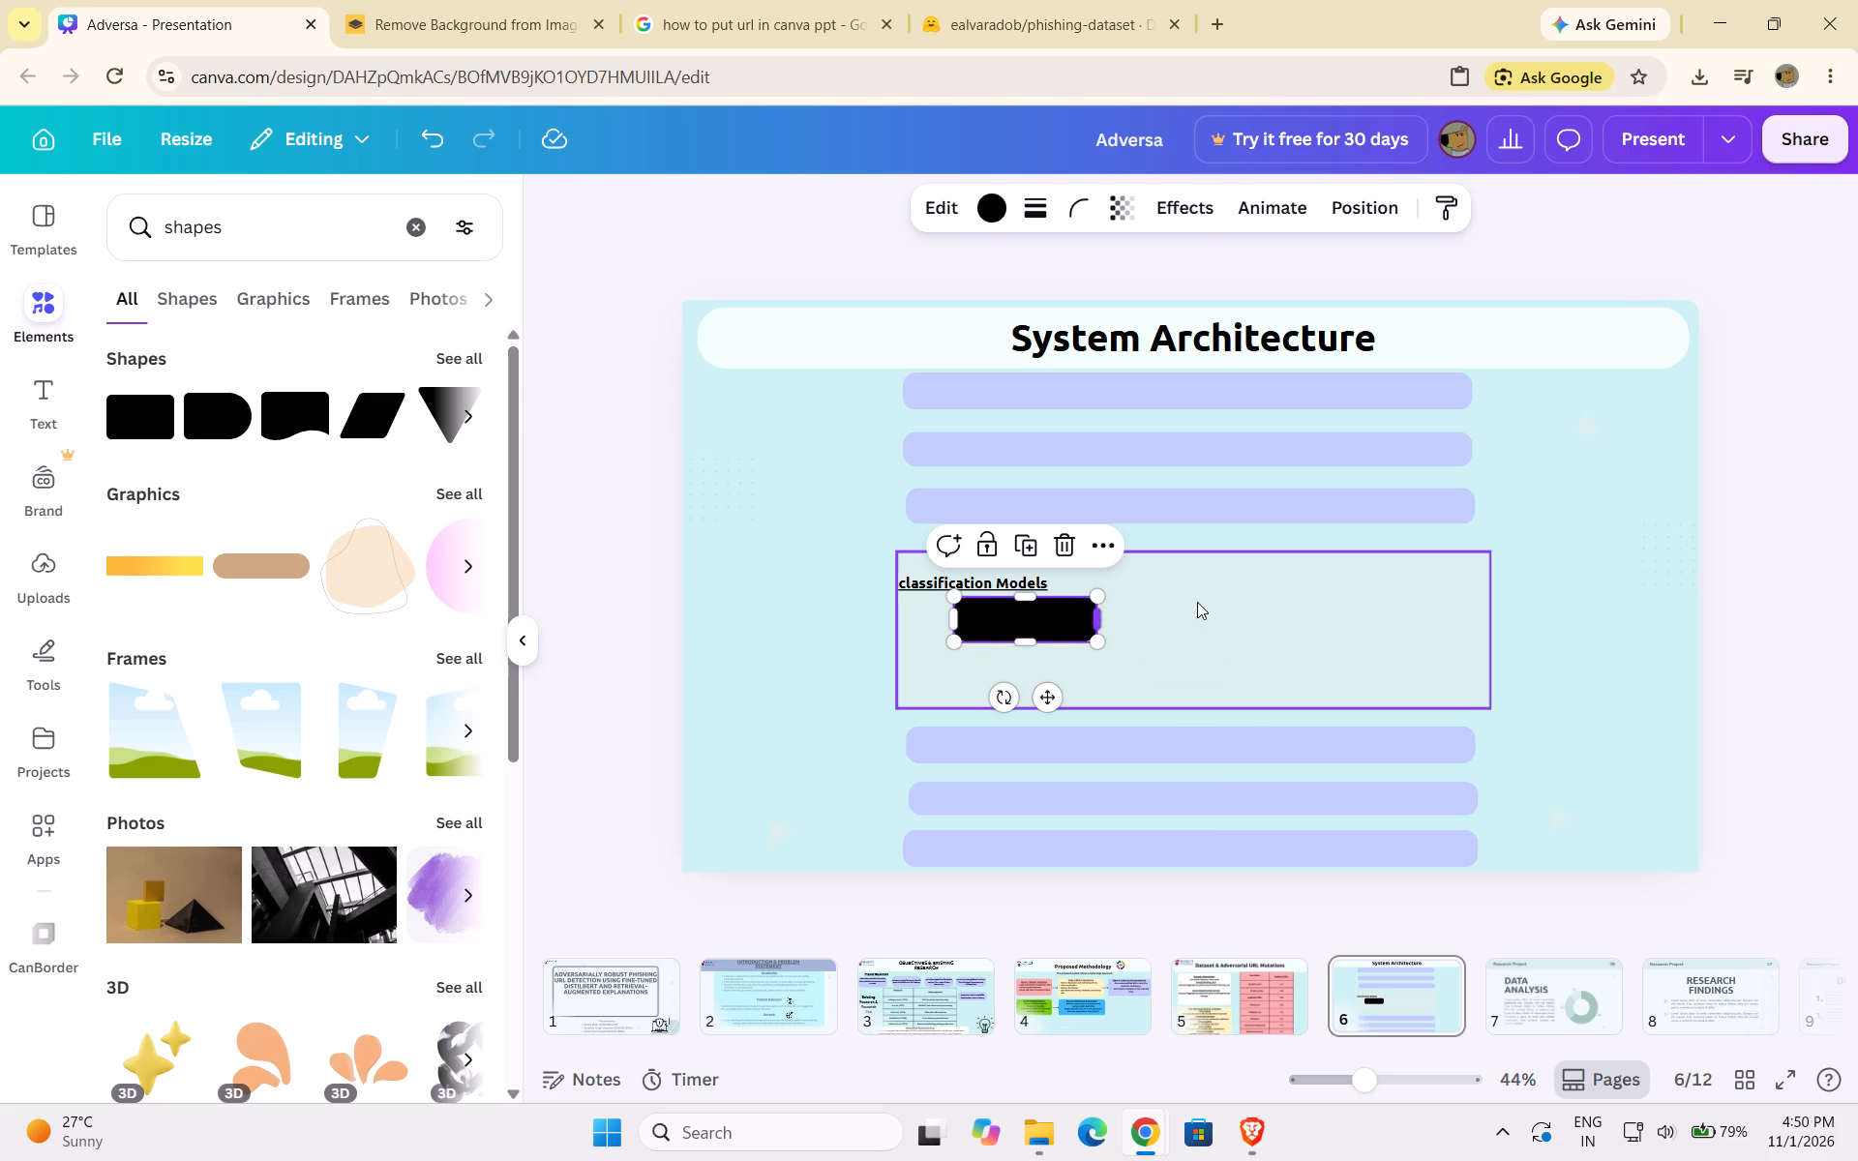
Change the large classification Models rectangle's fill to pink.
left_click(1263, 620)
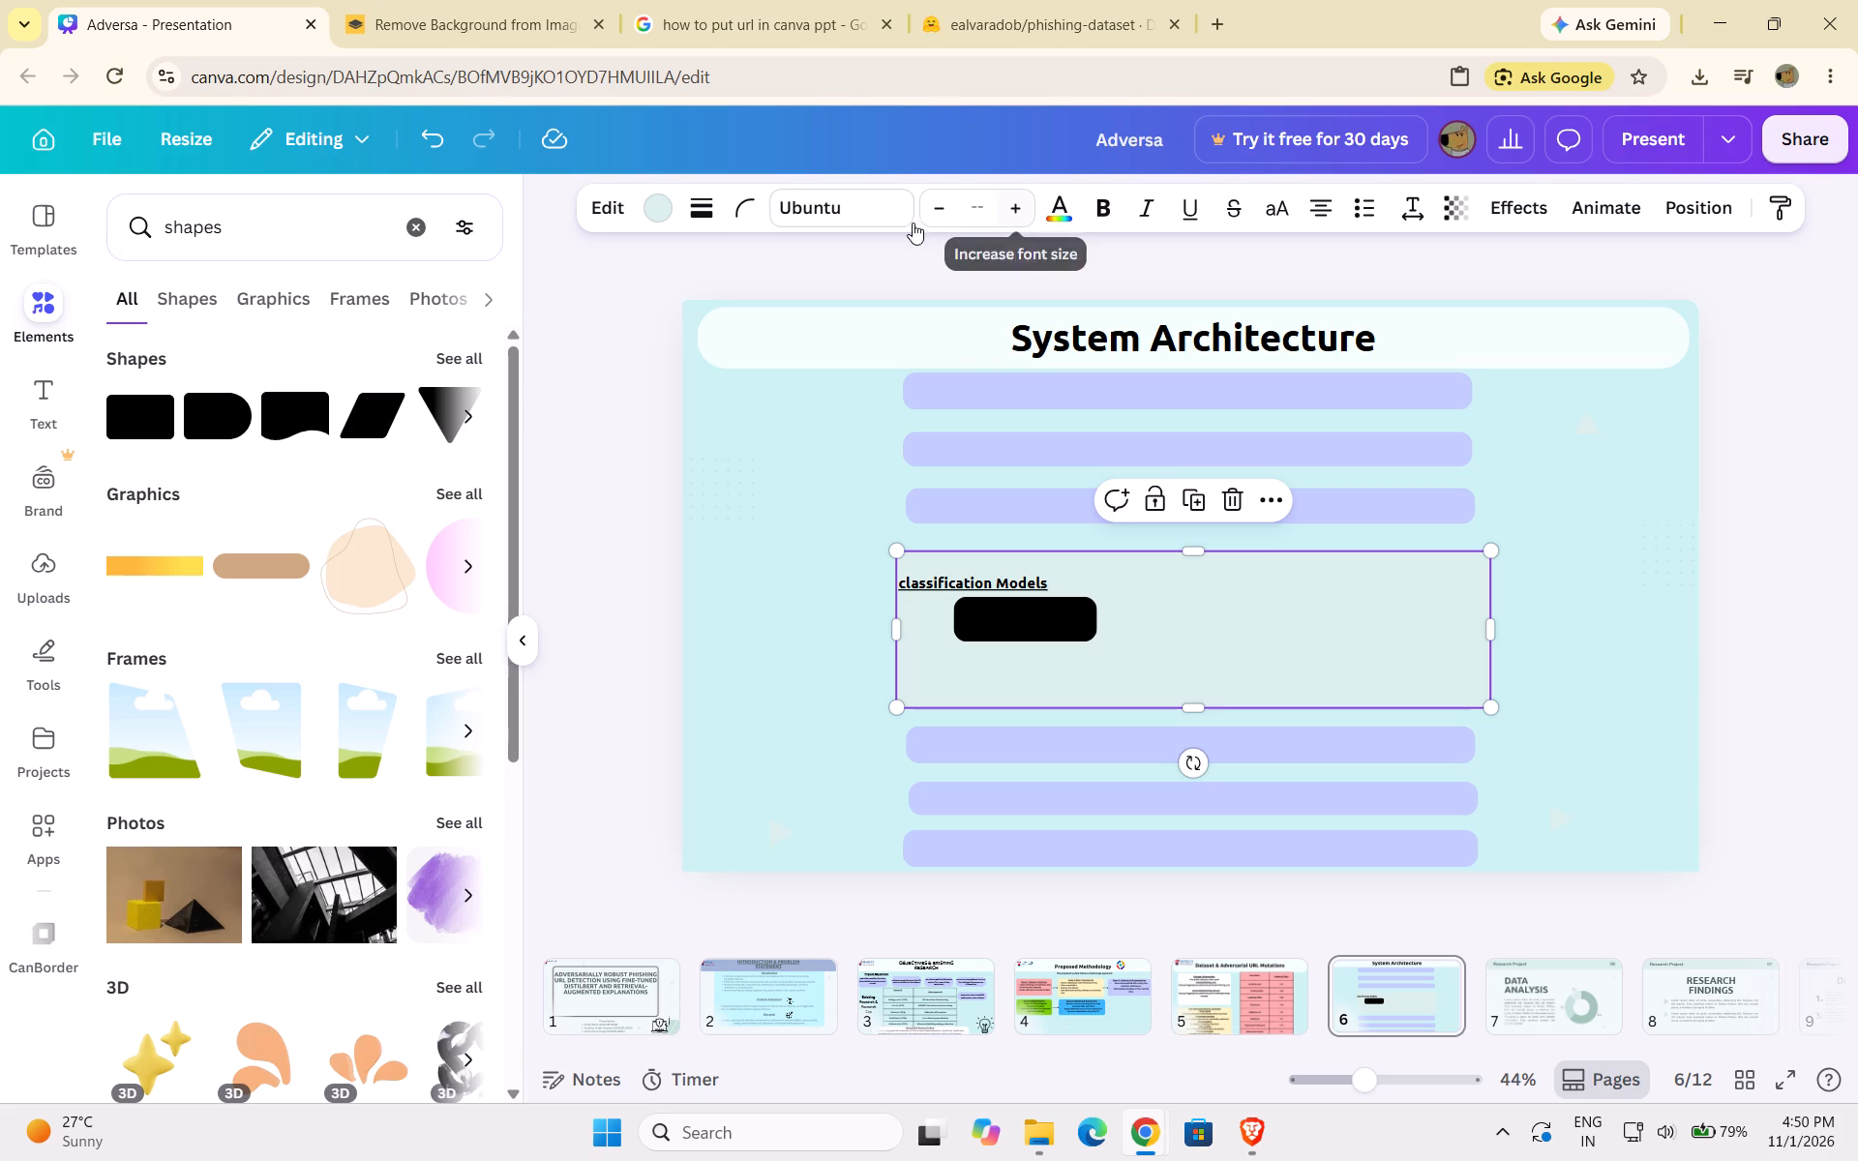
left_click(657, 205)
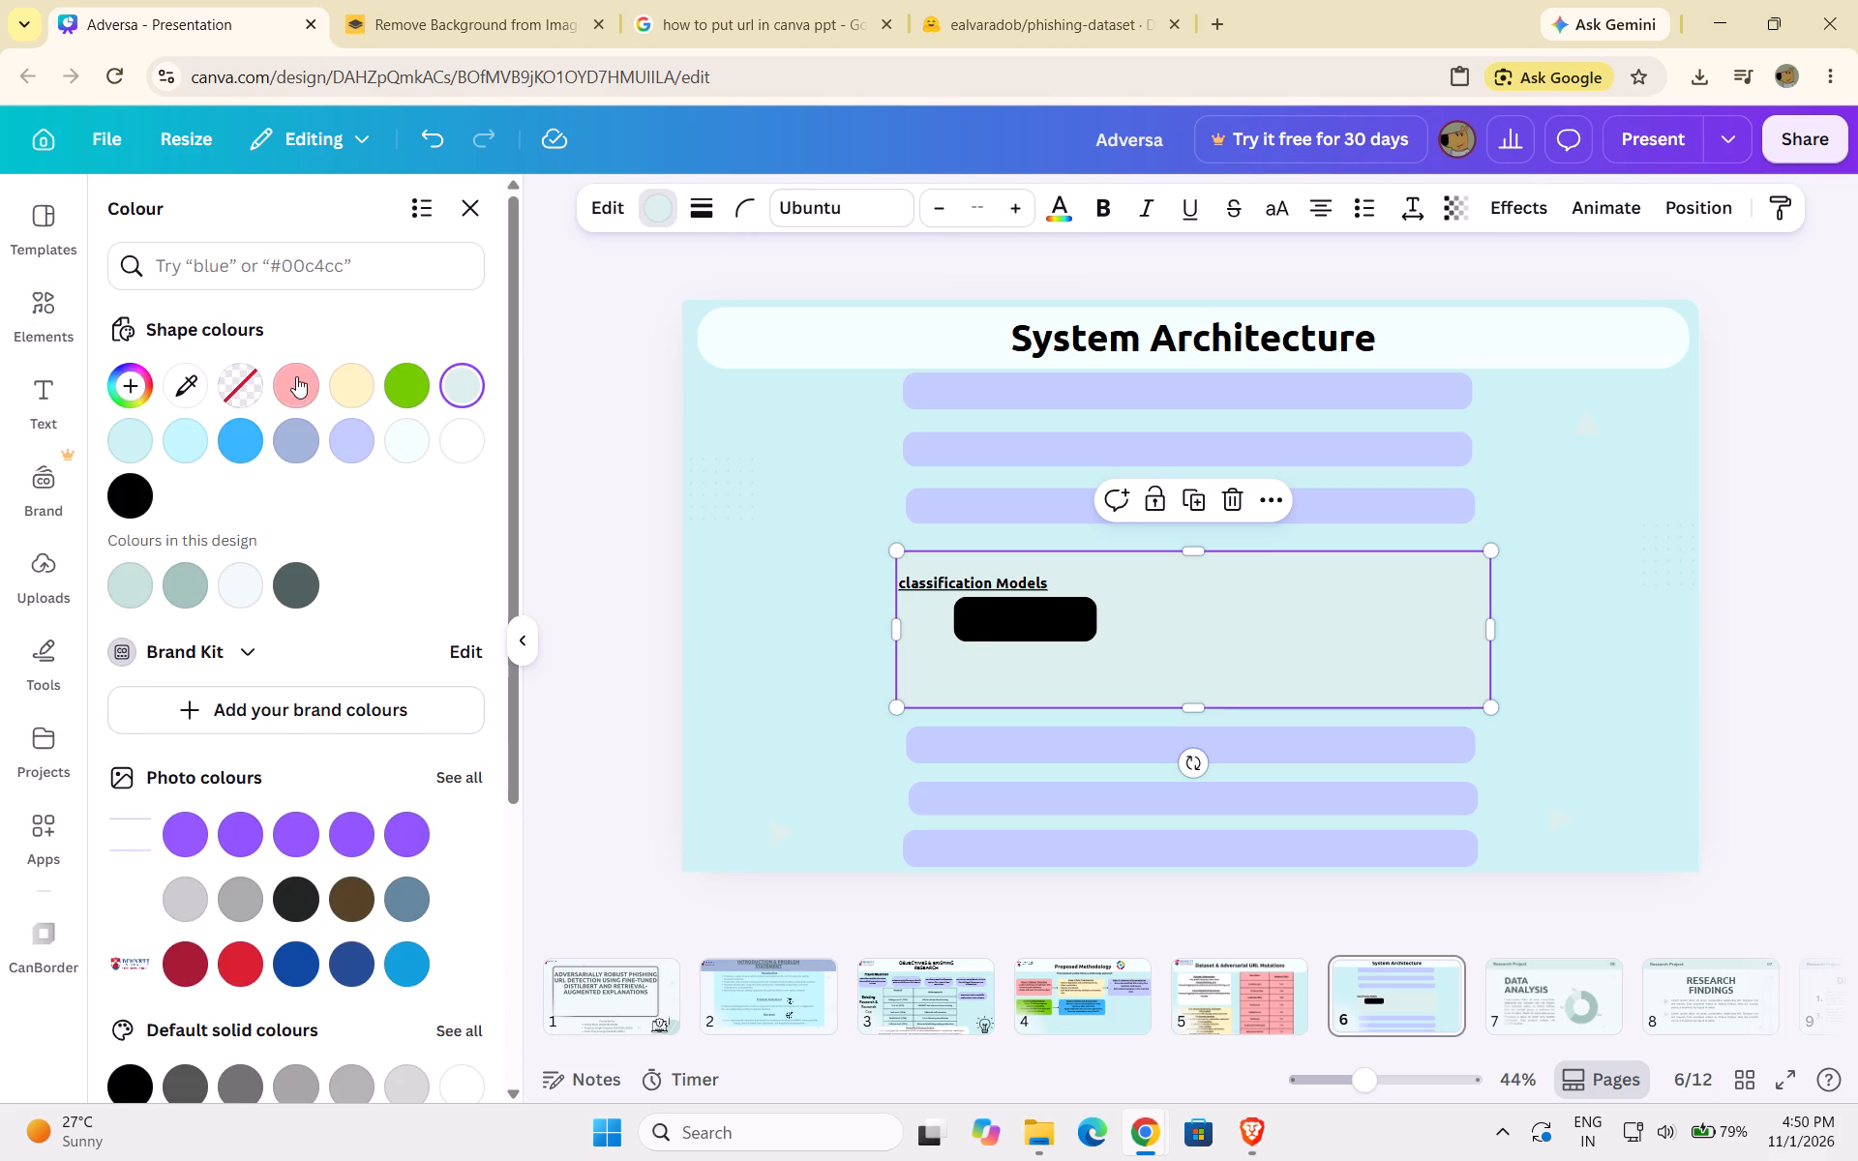
left_click(296, 377)
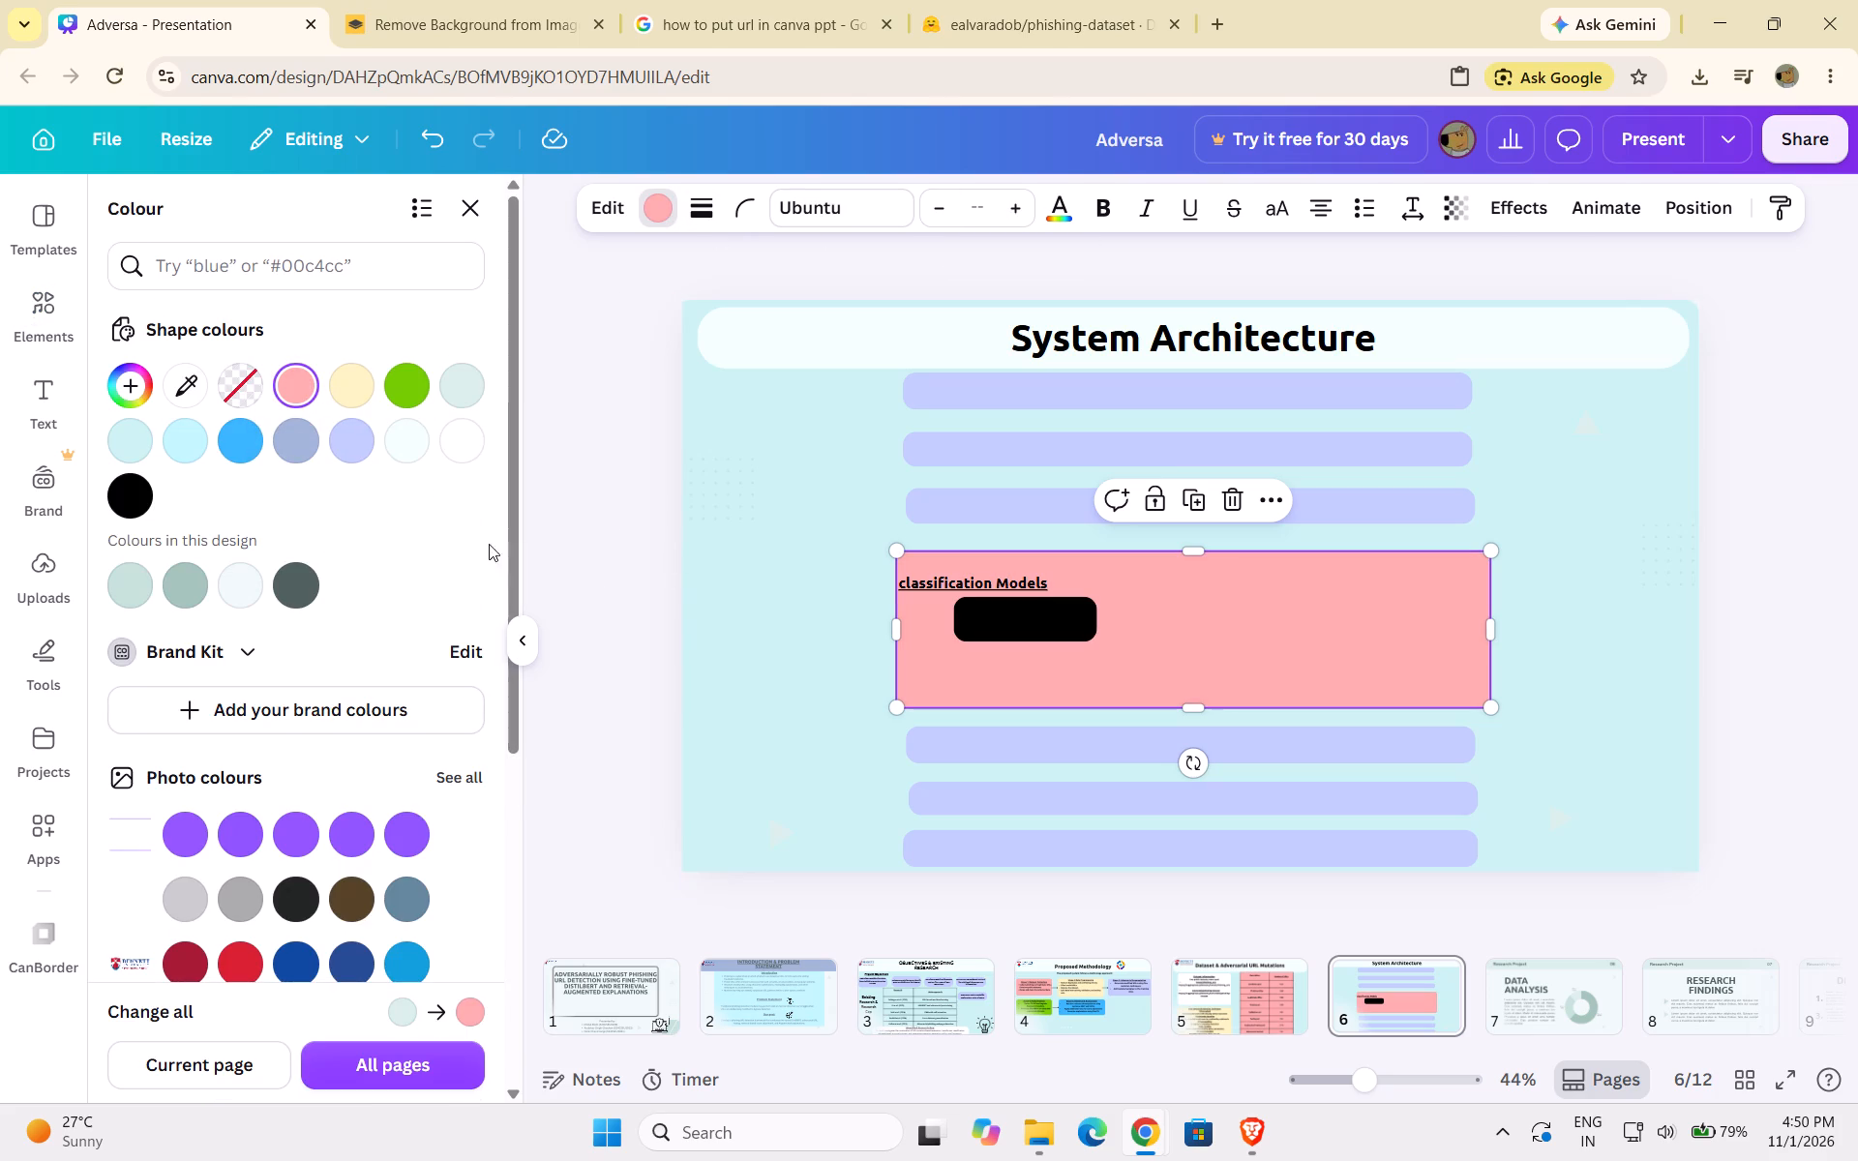
left_click(566, 477)
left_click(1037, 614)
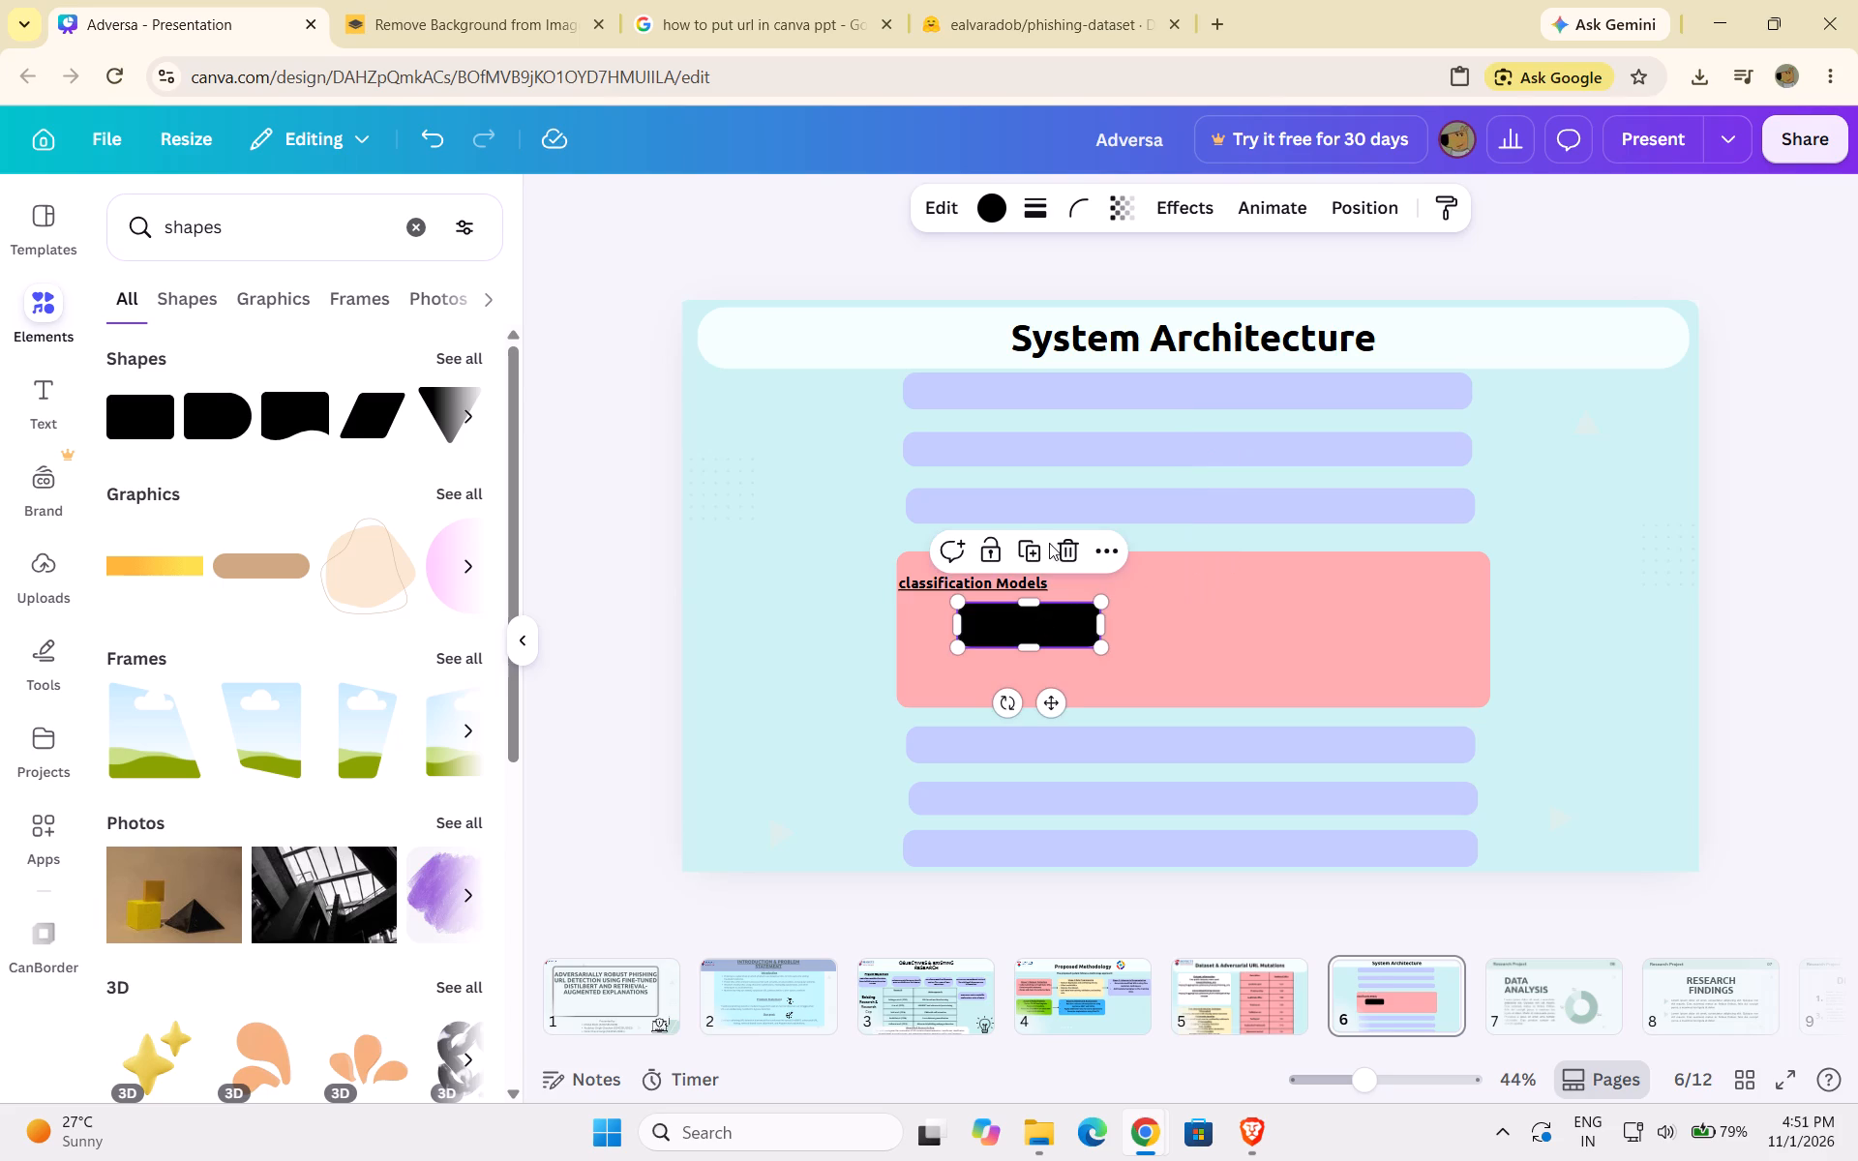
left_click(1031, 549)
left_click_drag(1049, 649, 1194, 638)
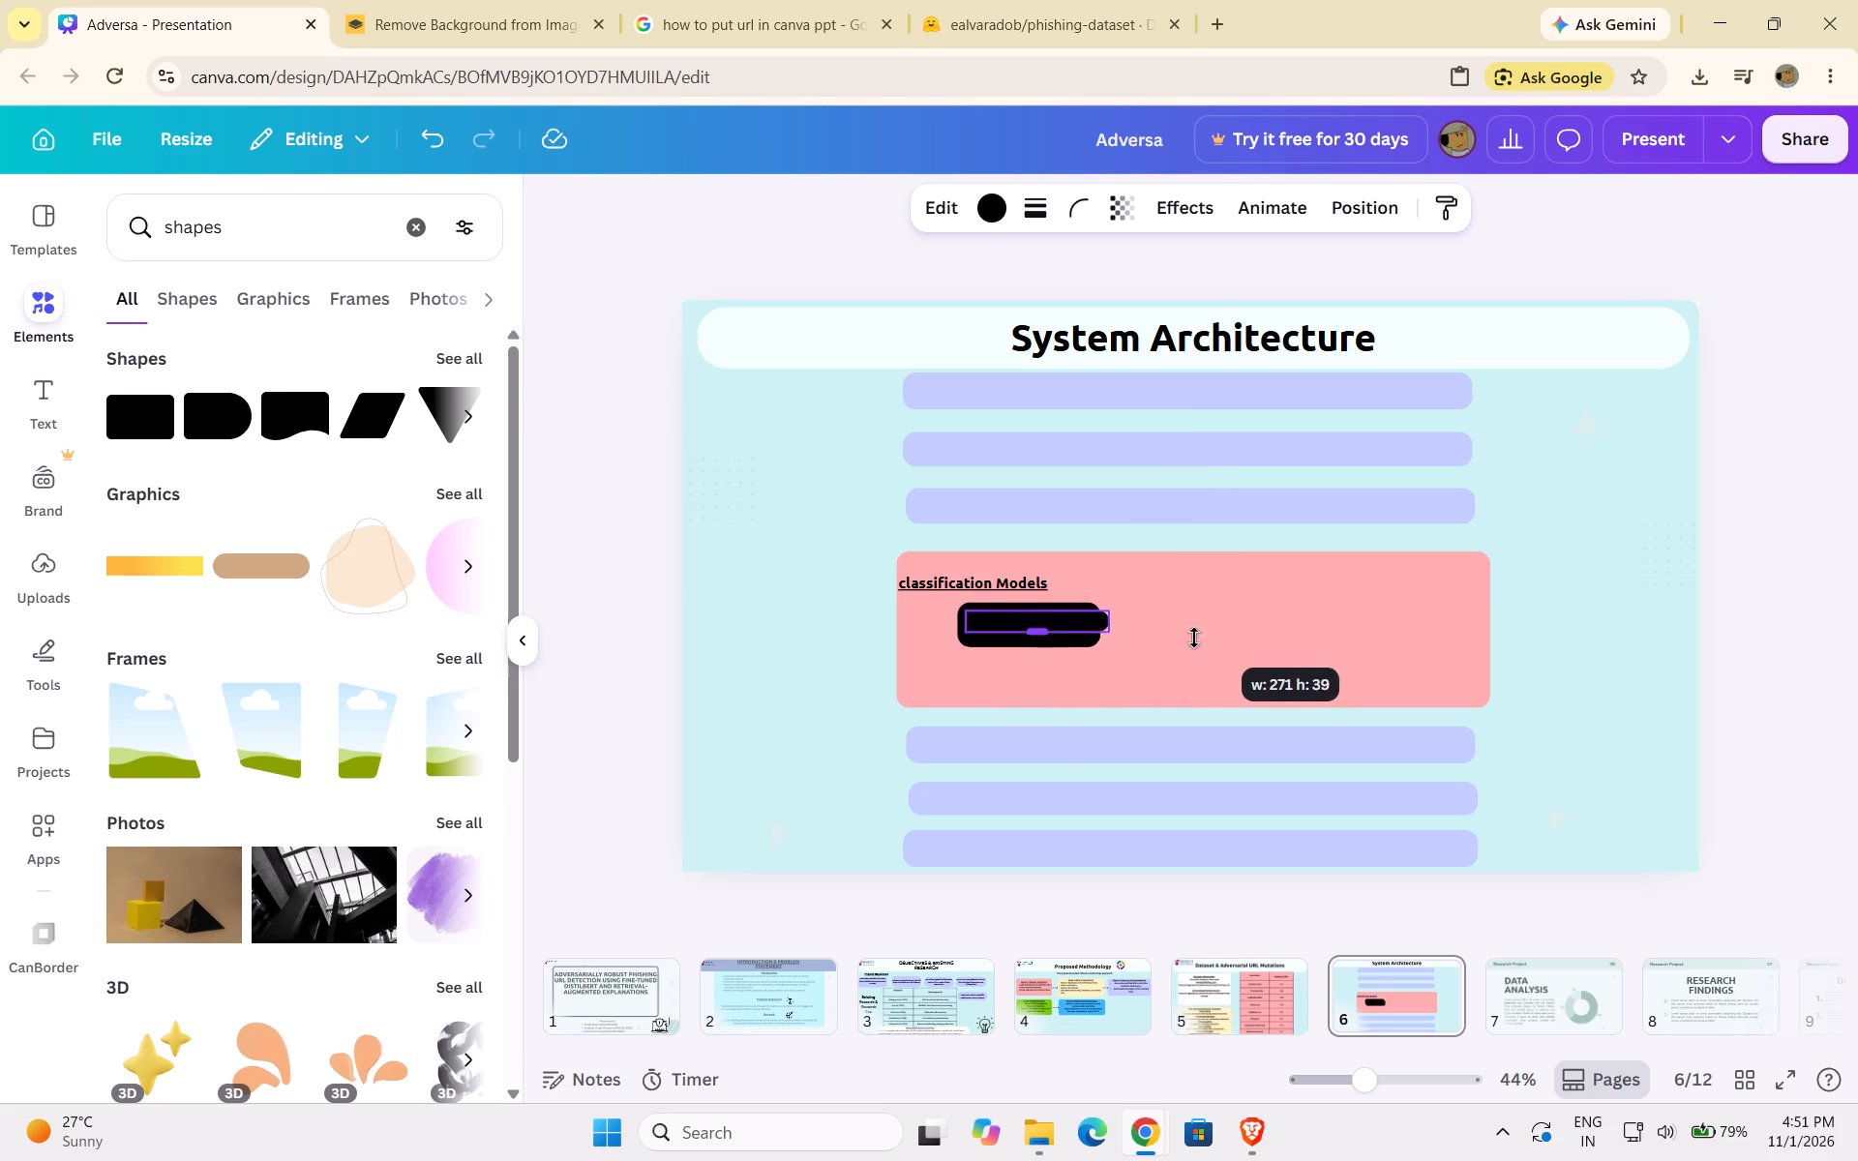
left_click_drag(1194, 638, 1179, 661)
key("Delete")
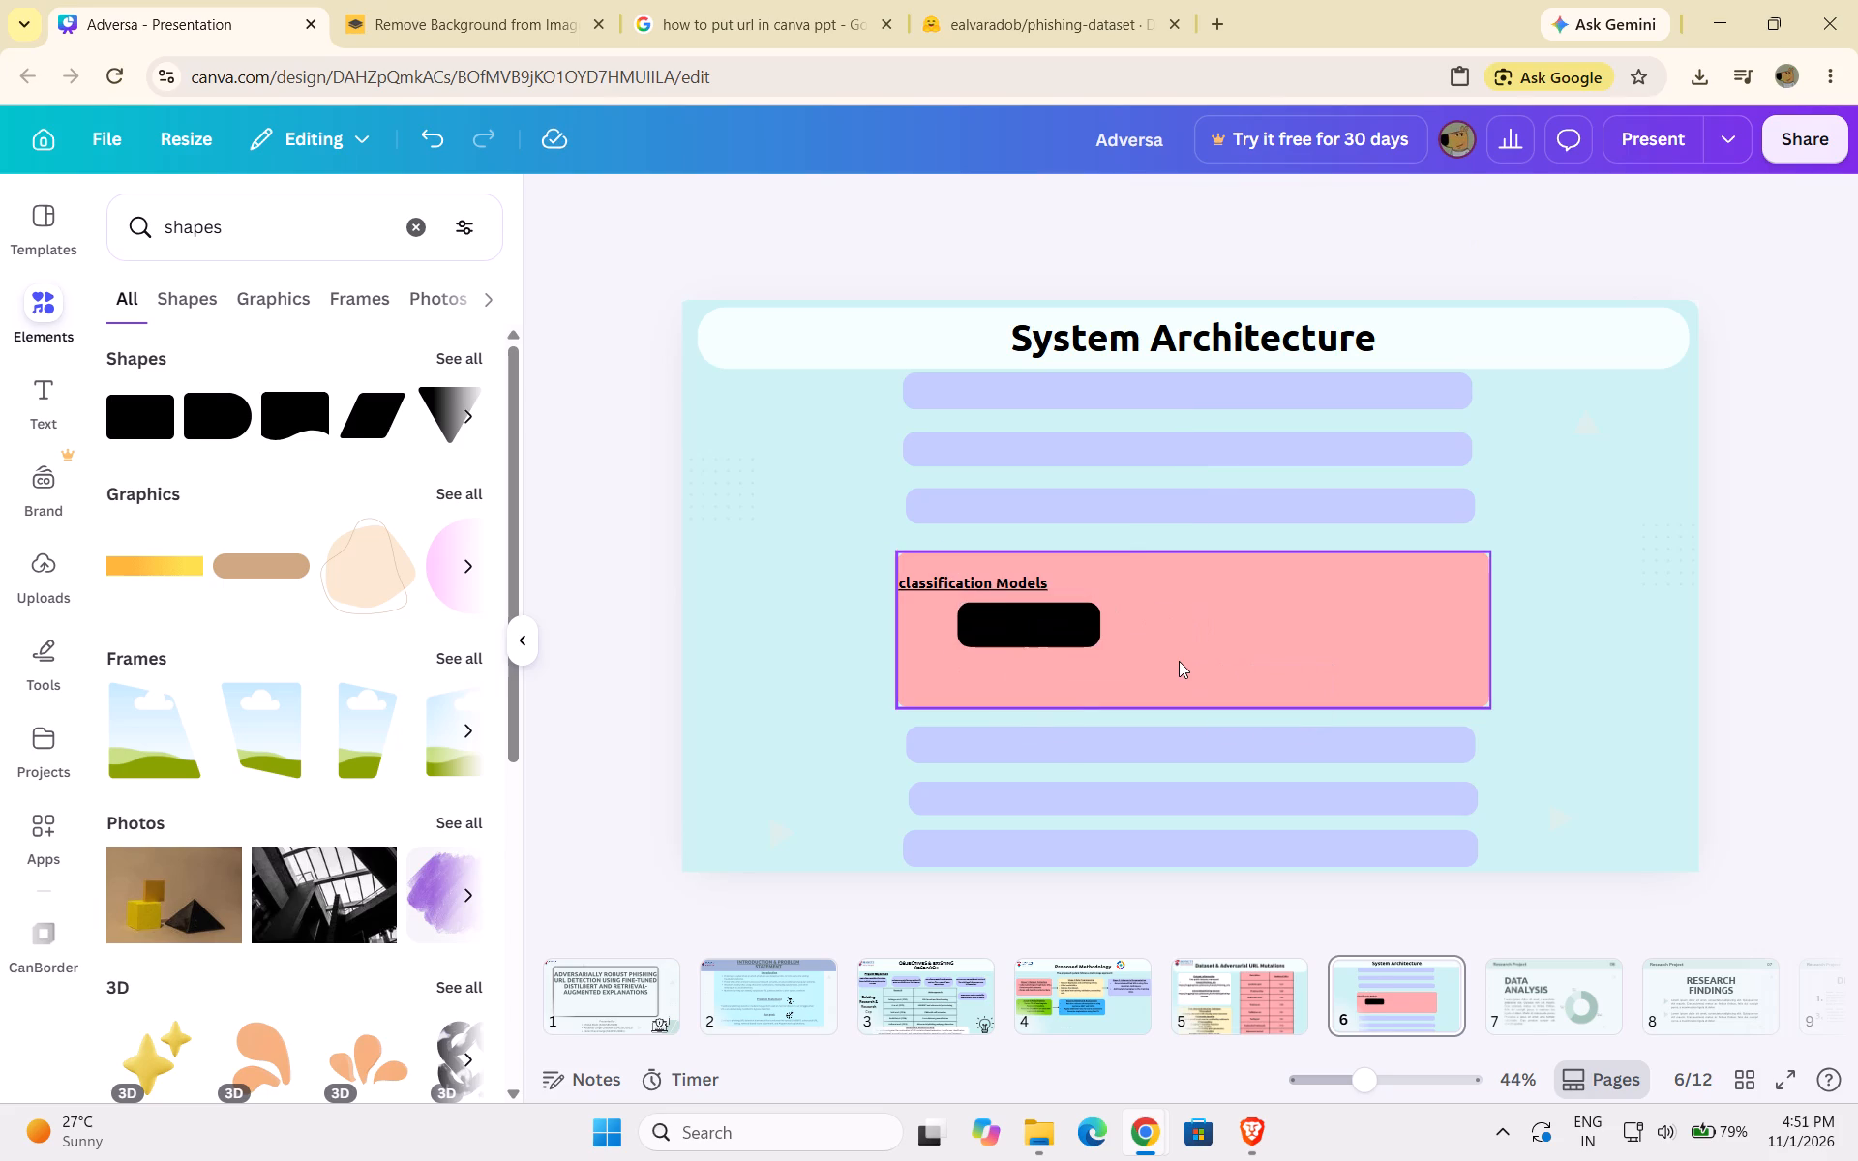
Duplicate the small black box and place the copy to its right, level with it inside the pink rectangle.
left_click(1041, 615)
left_click(1021, 541)
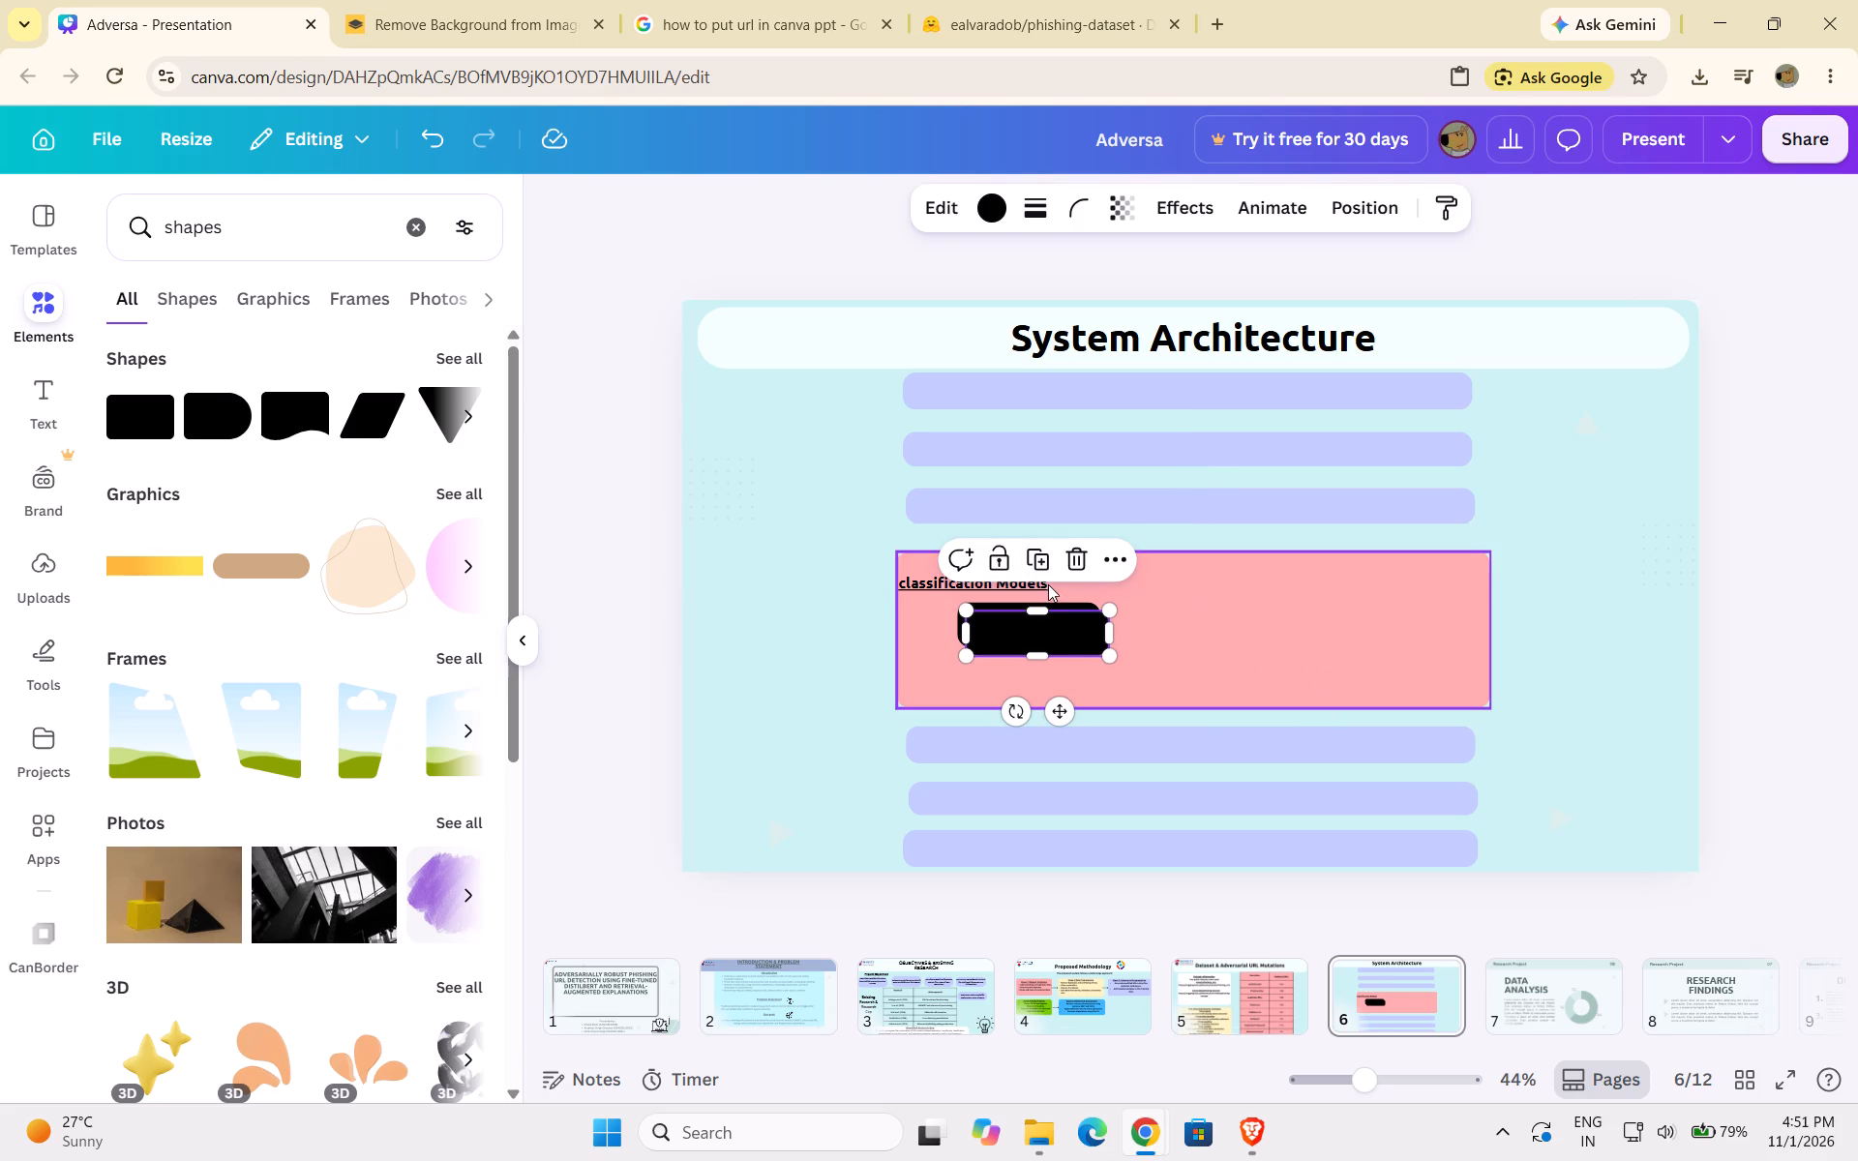
left_click_drag(1063, 718, 1274, 700)
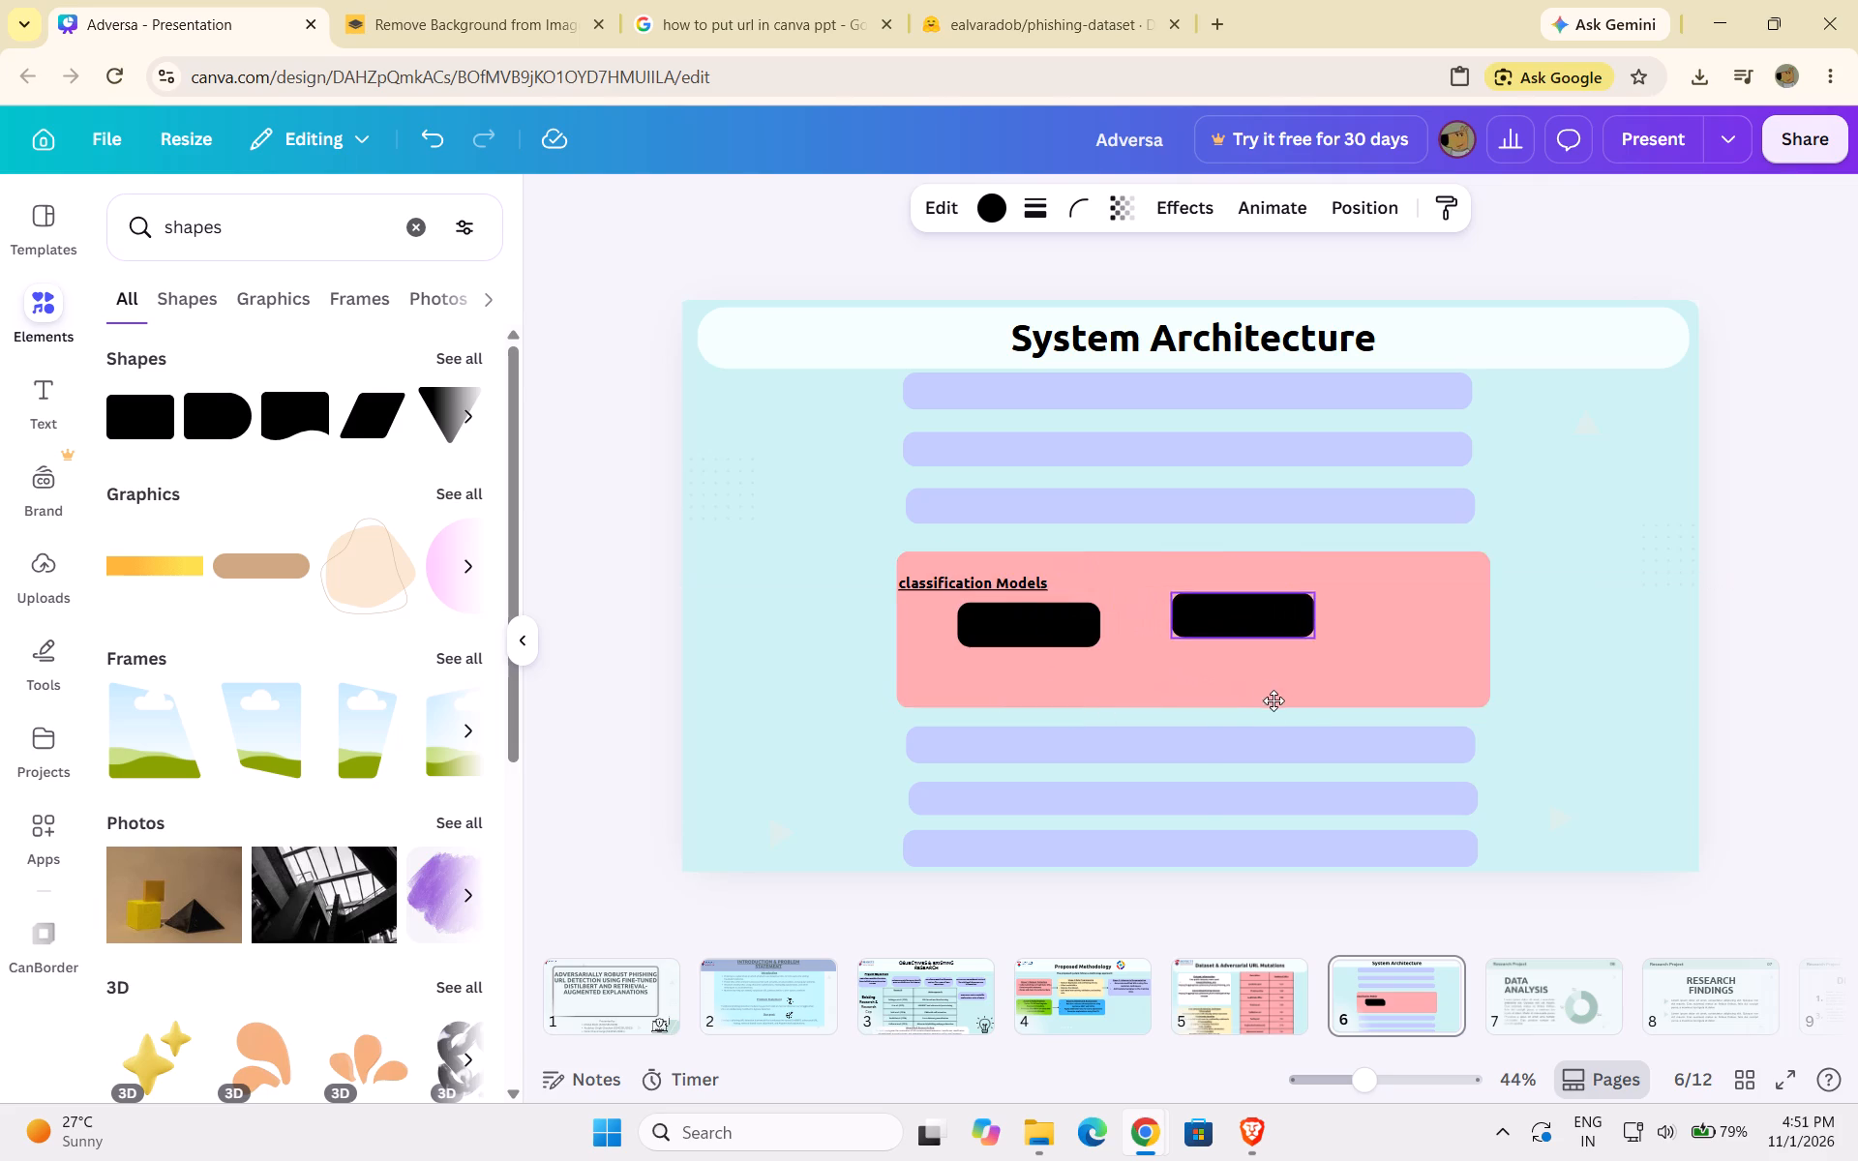
left_click_drag(1274, 700, 1280, 708)
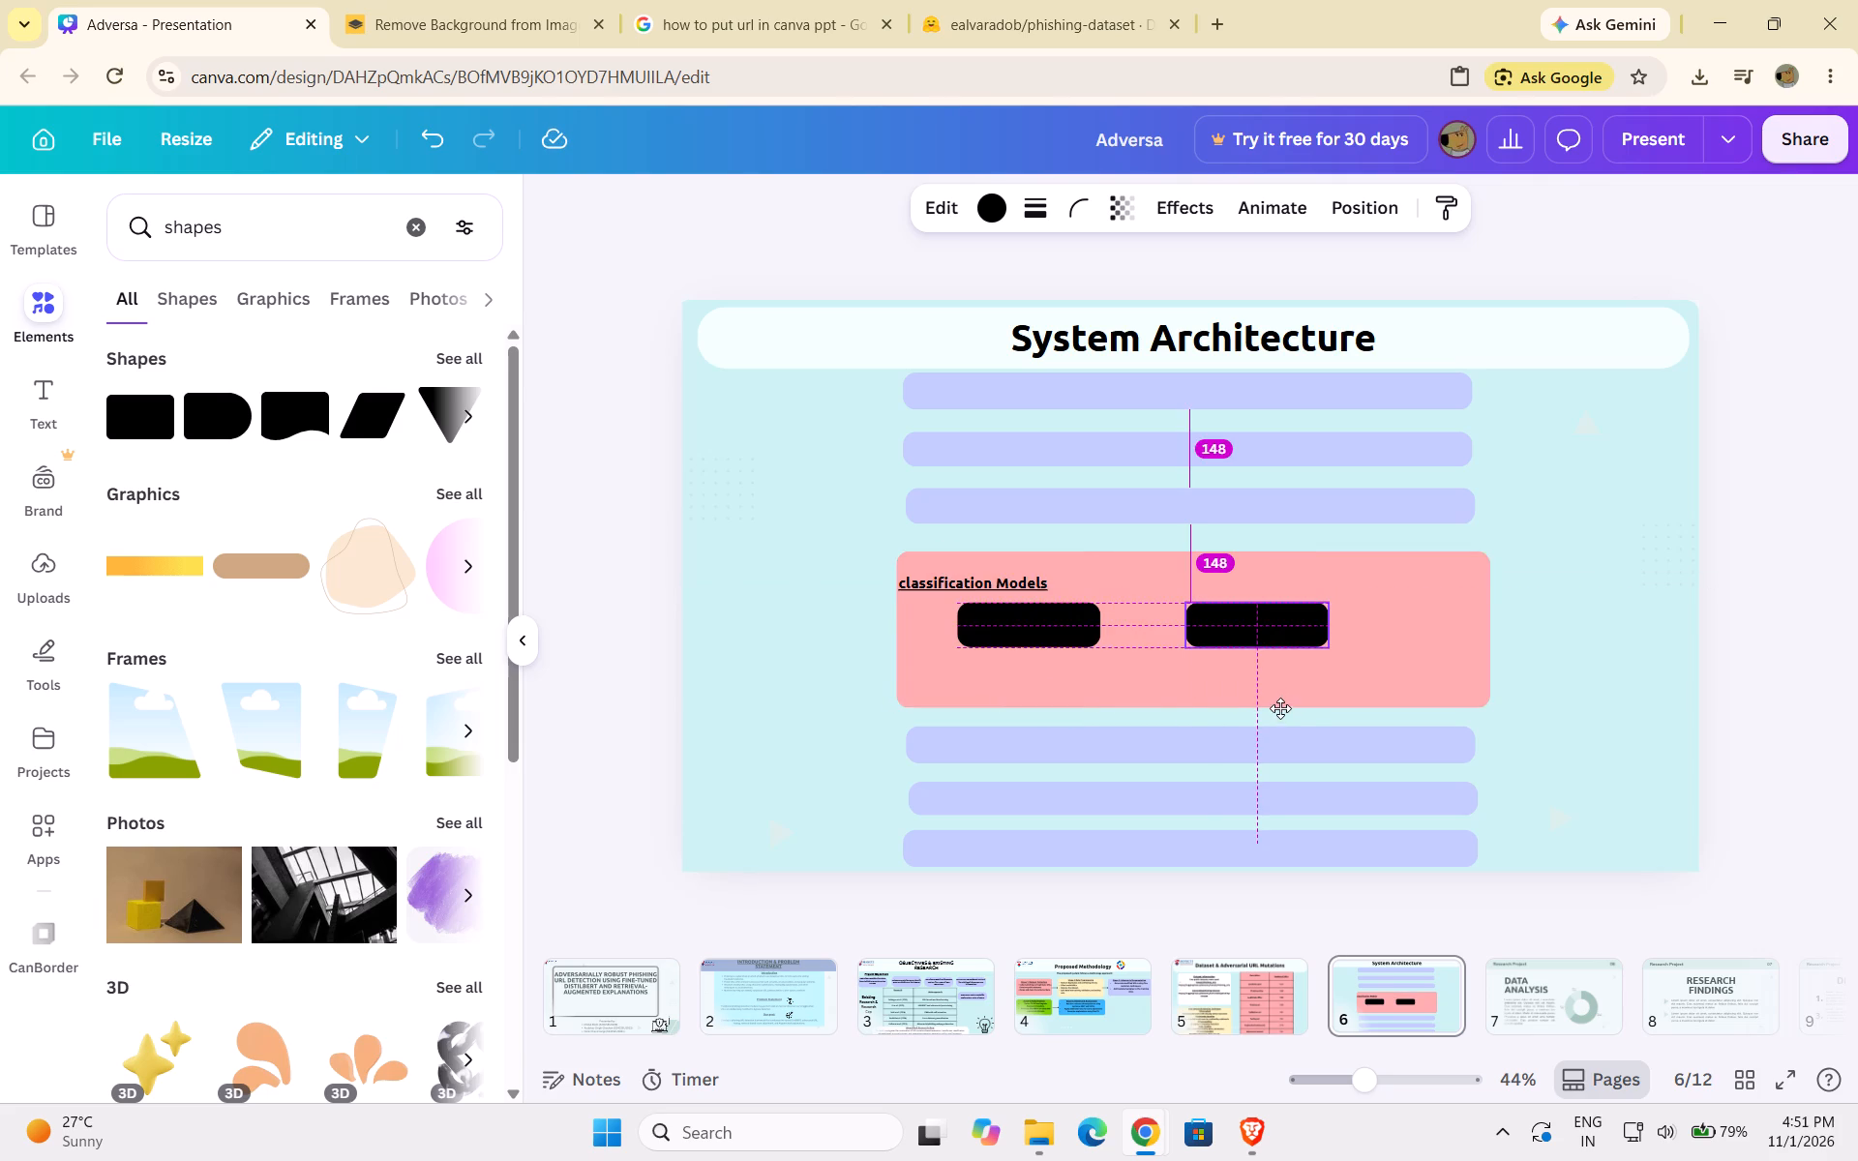
left_click_drag(1280, 708, 1226, 705)
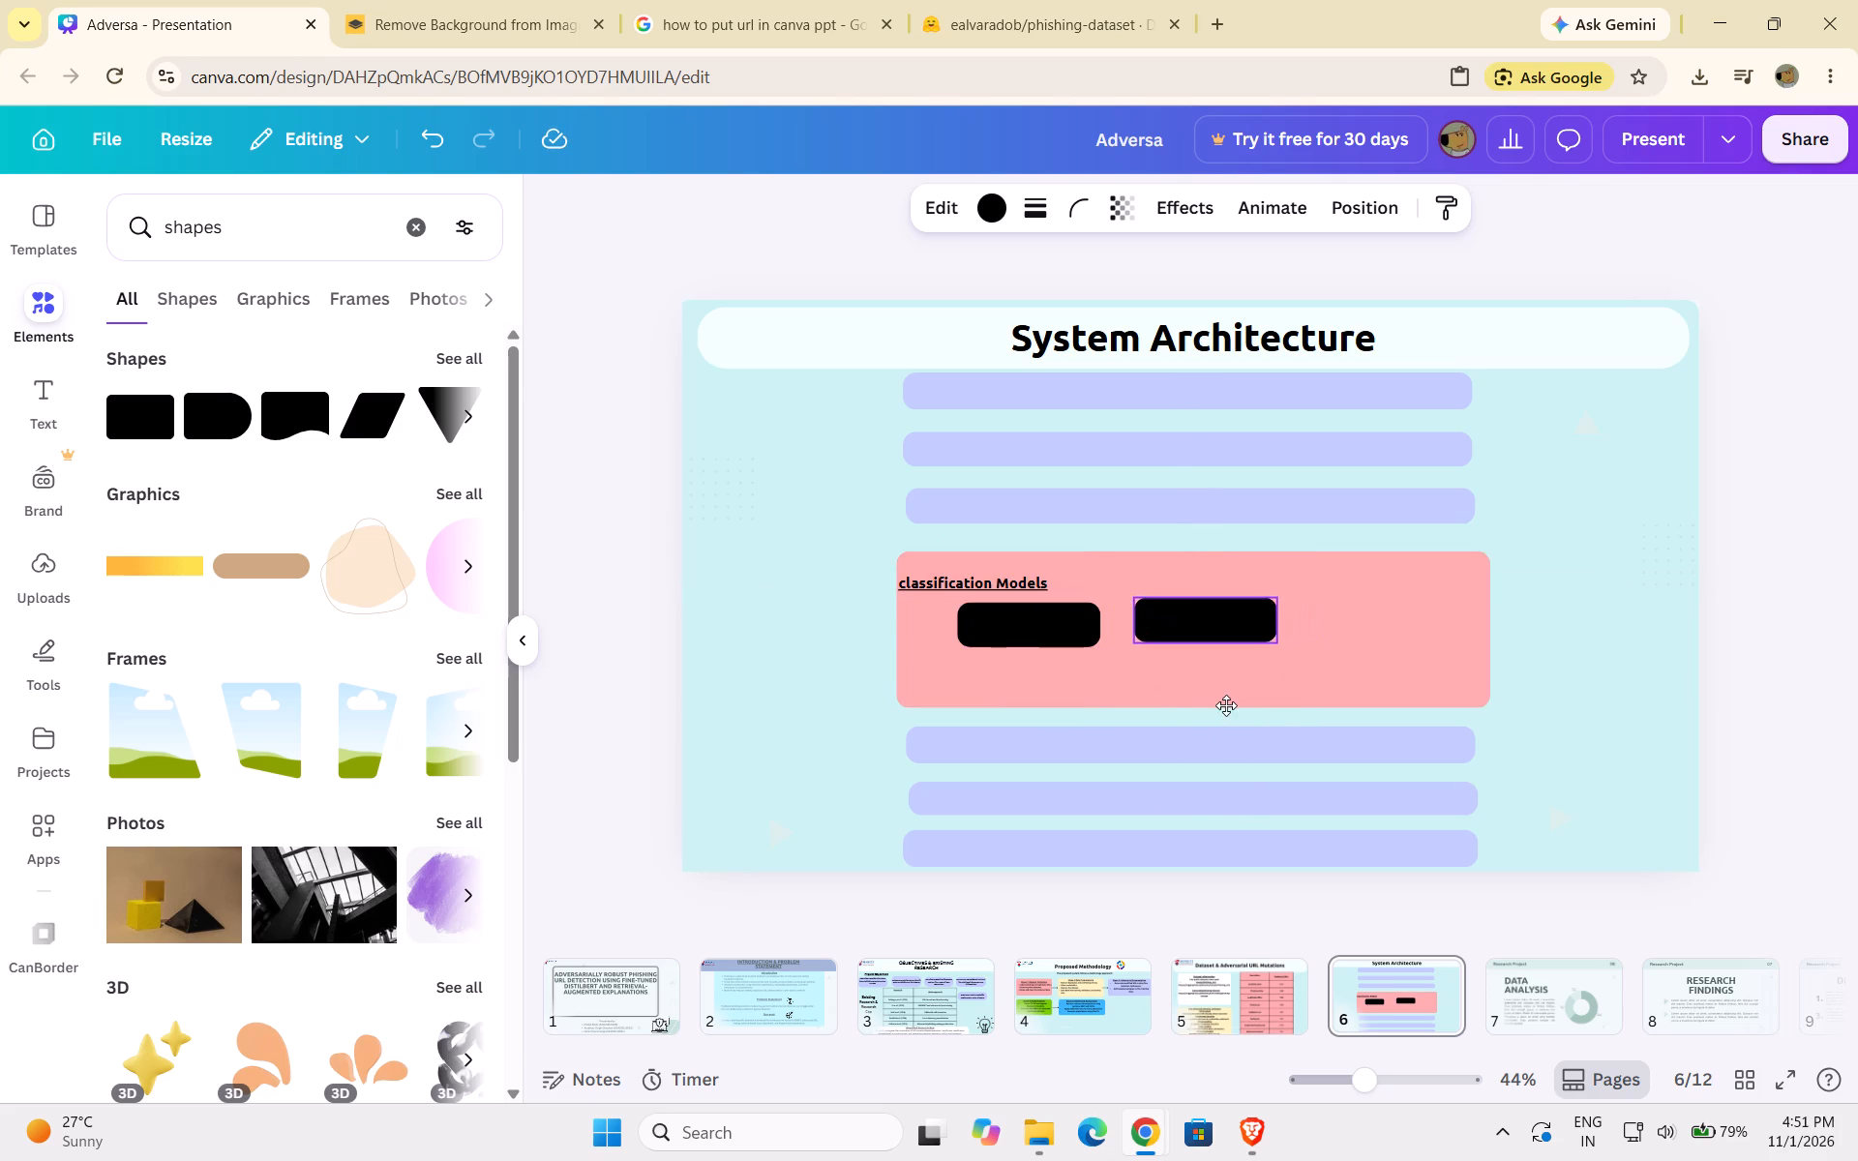
left_click_drag(1226, 705, 1253, 708)
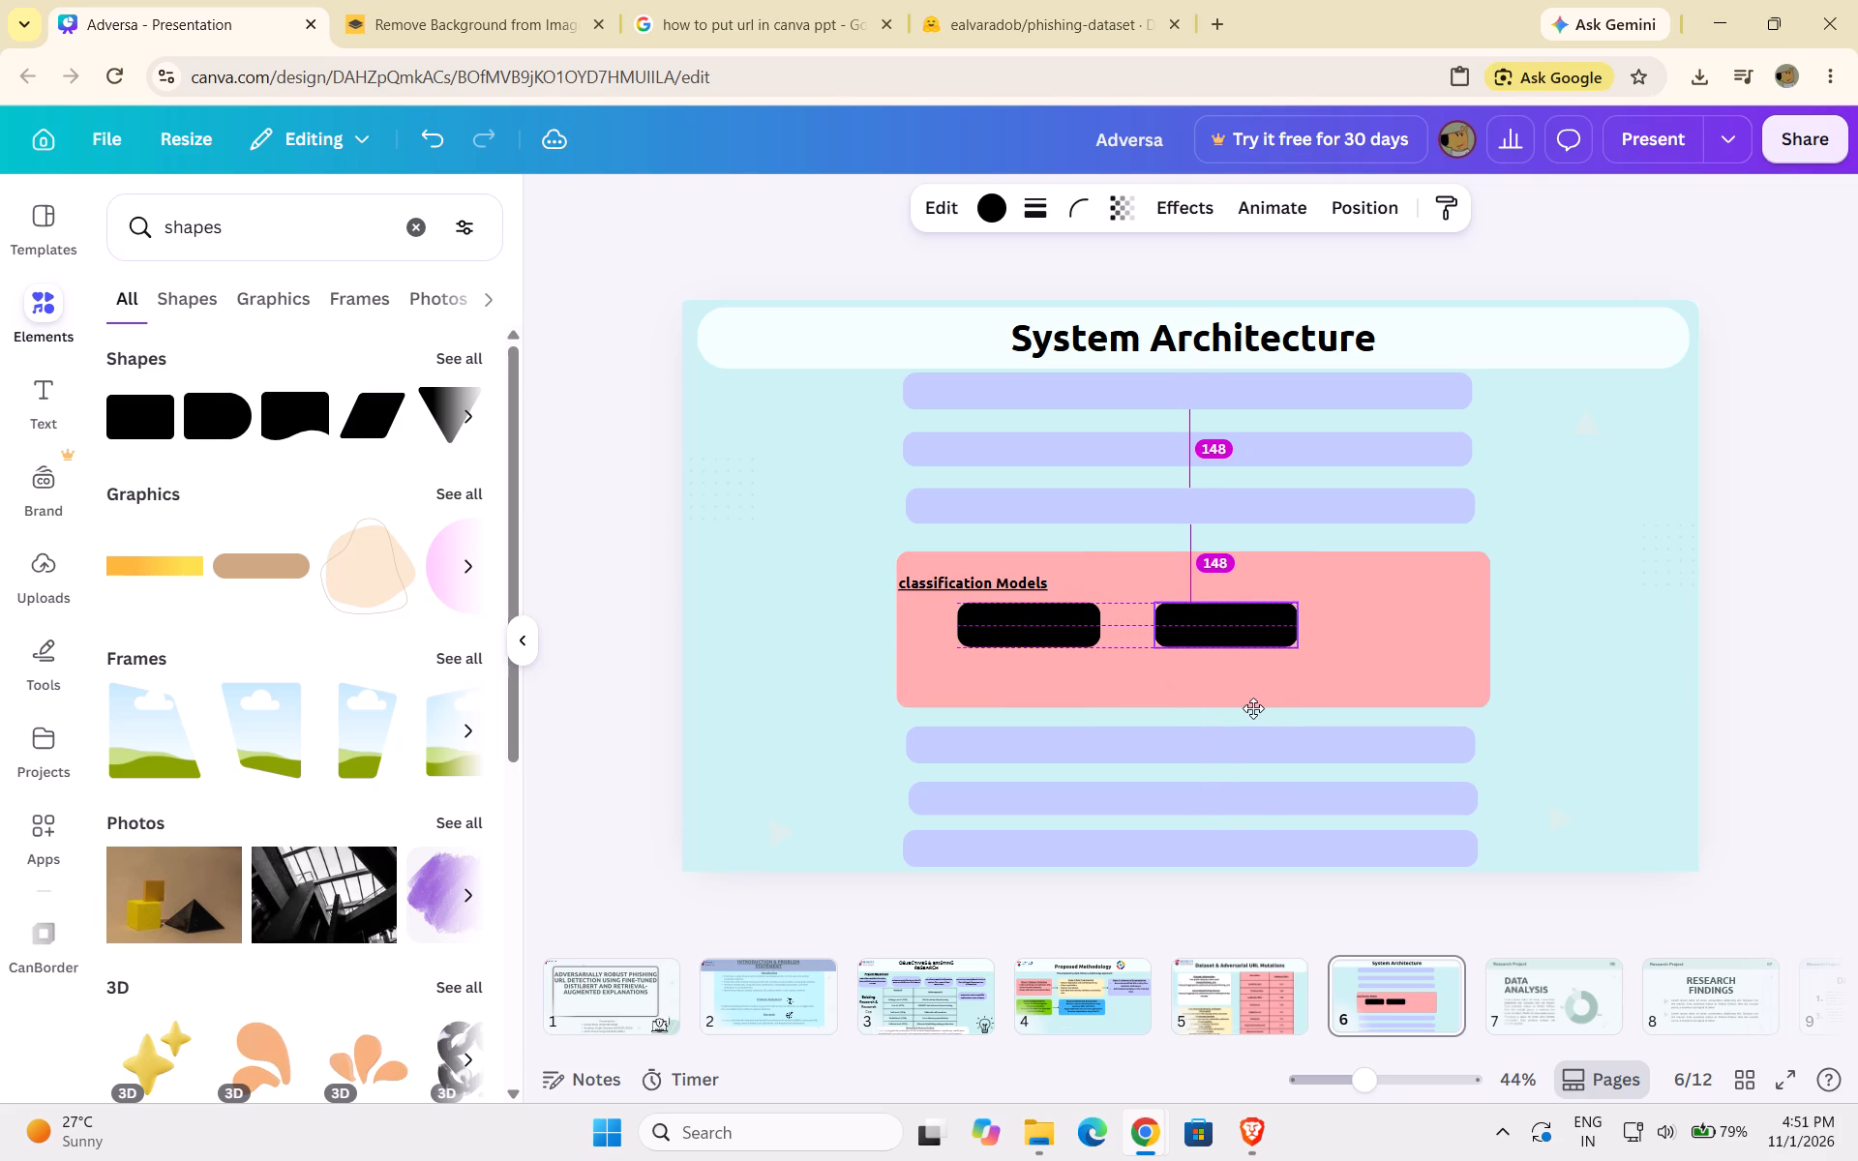
left_click_drag(1253, 708, 1280, 707)
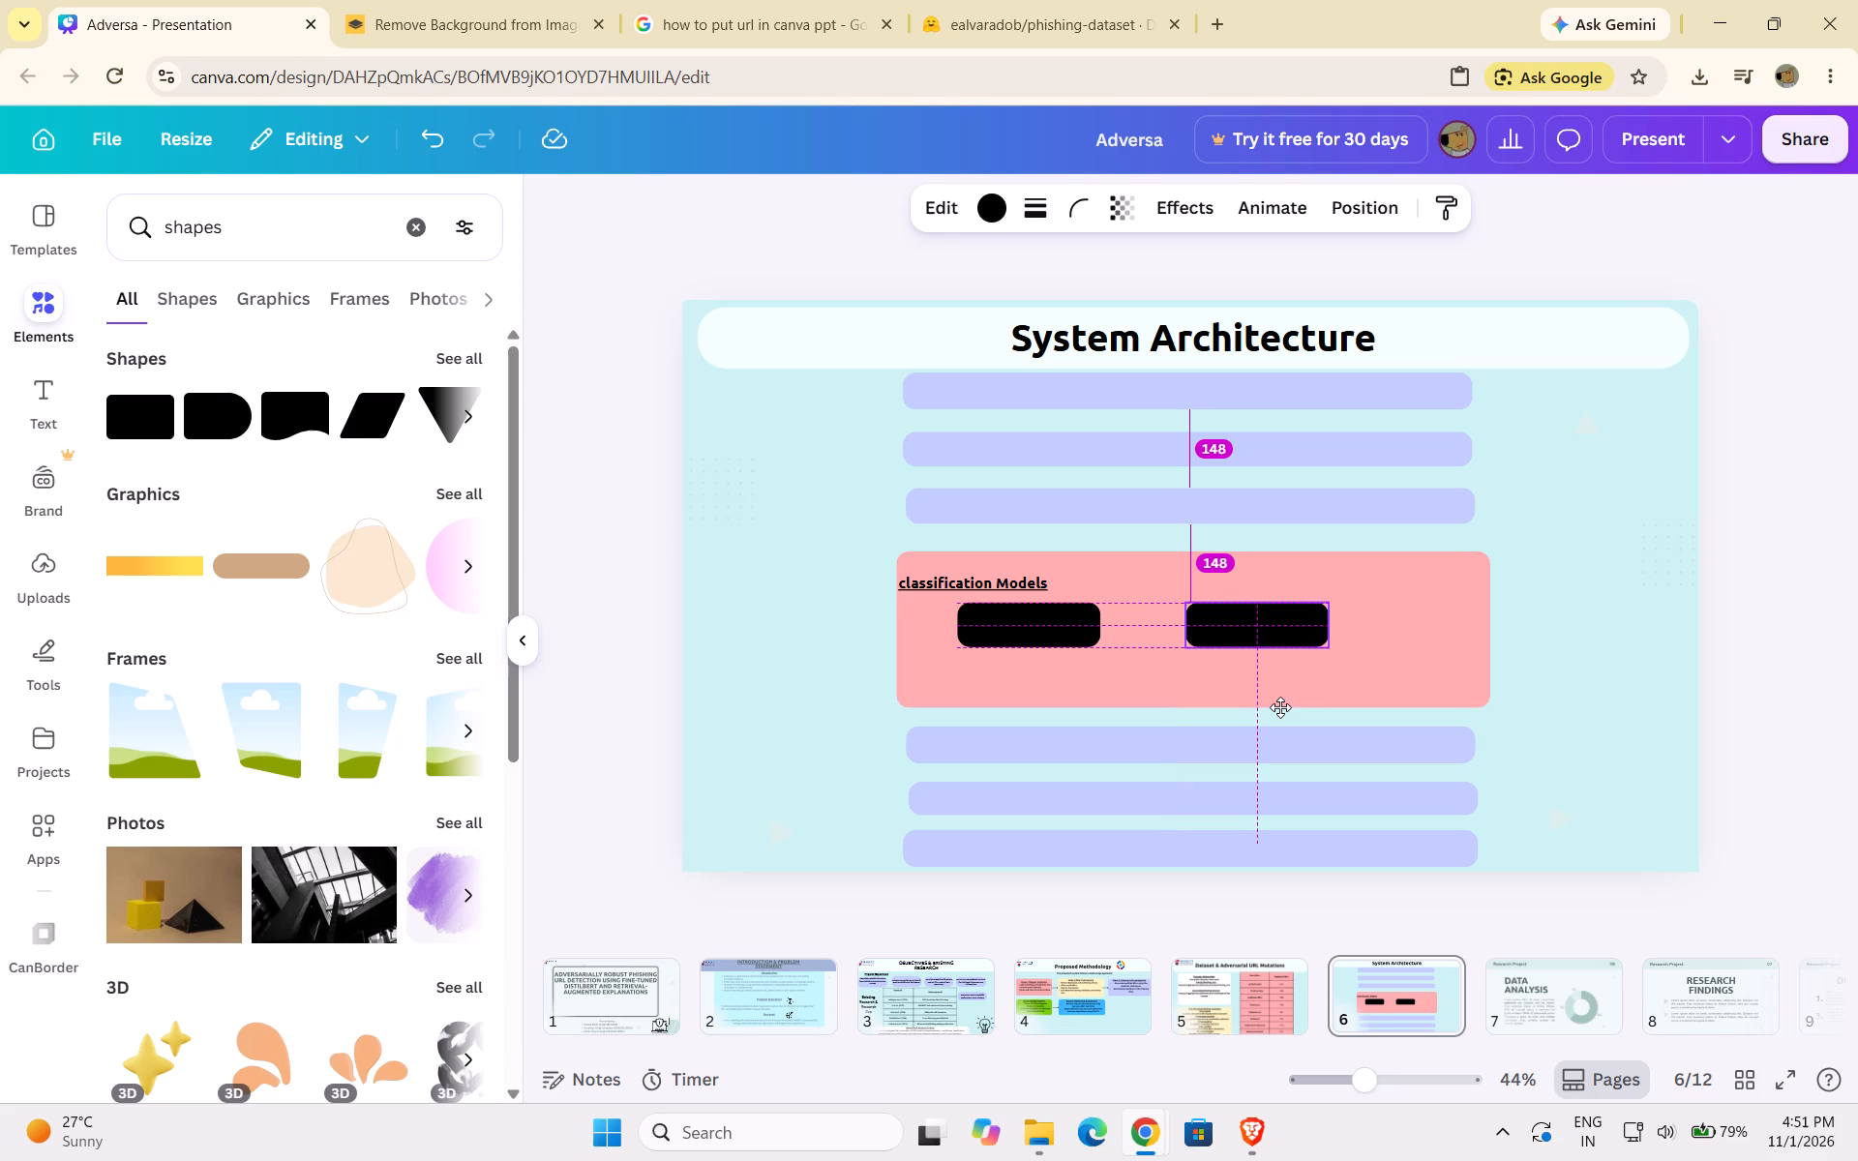
left_click_drag(1280, 707, 1283, 707)
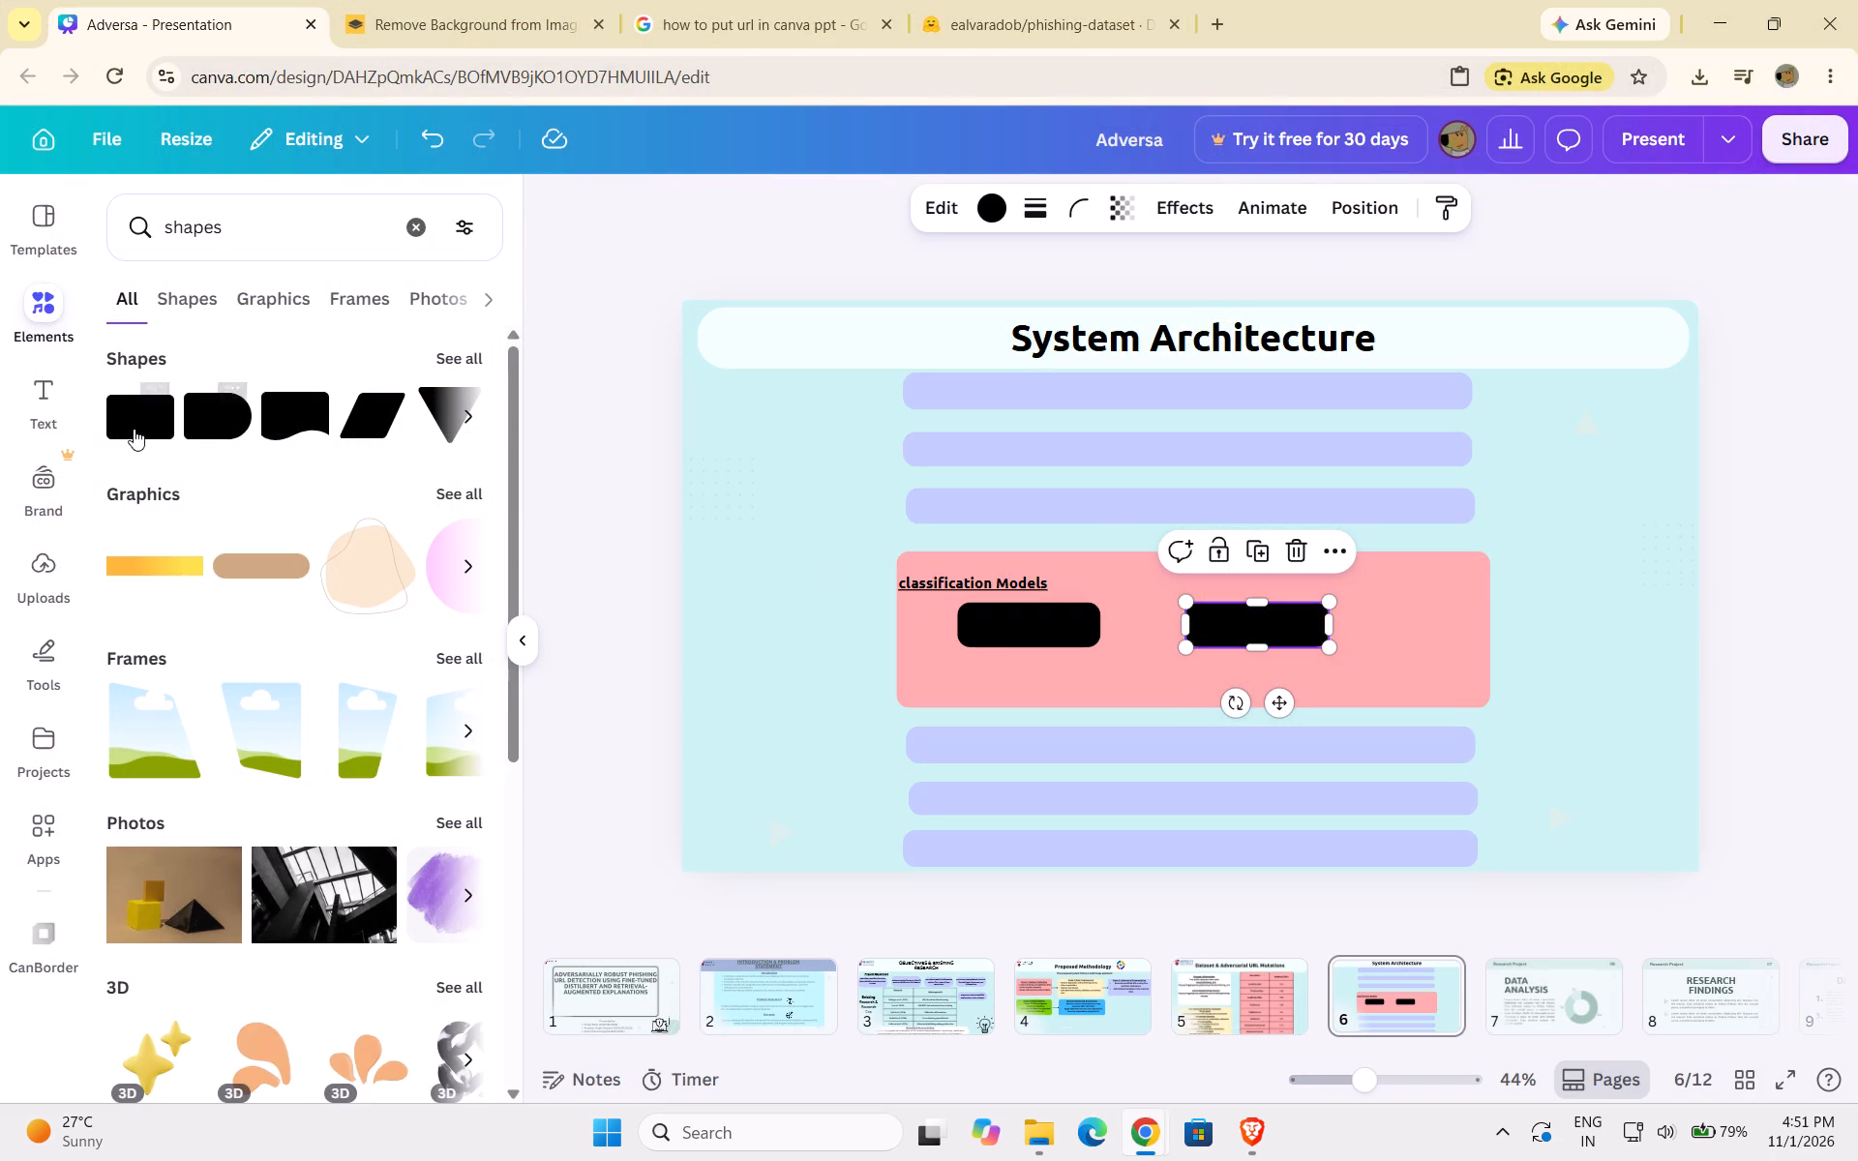
Add a third black rounded rectangle below the two small boxes, sized about 737 by 94 to span beneath both.
left_click(129, 428)
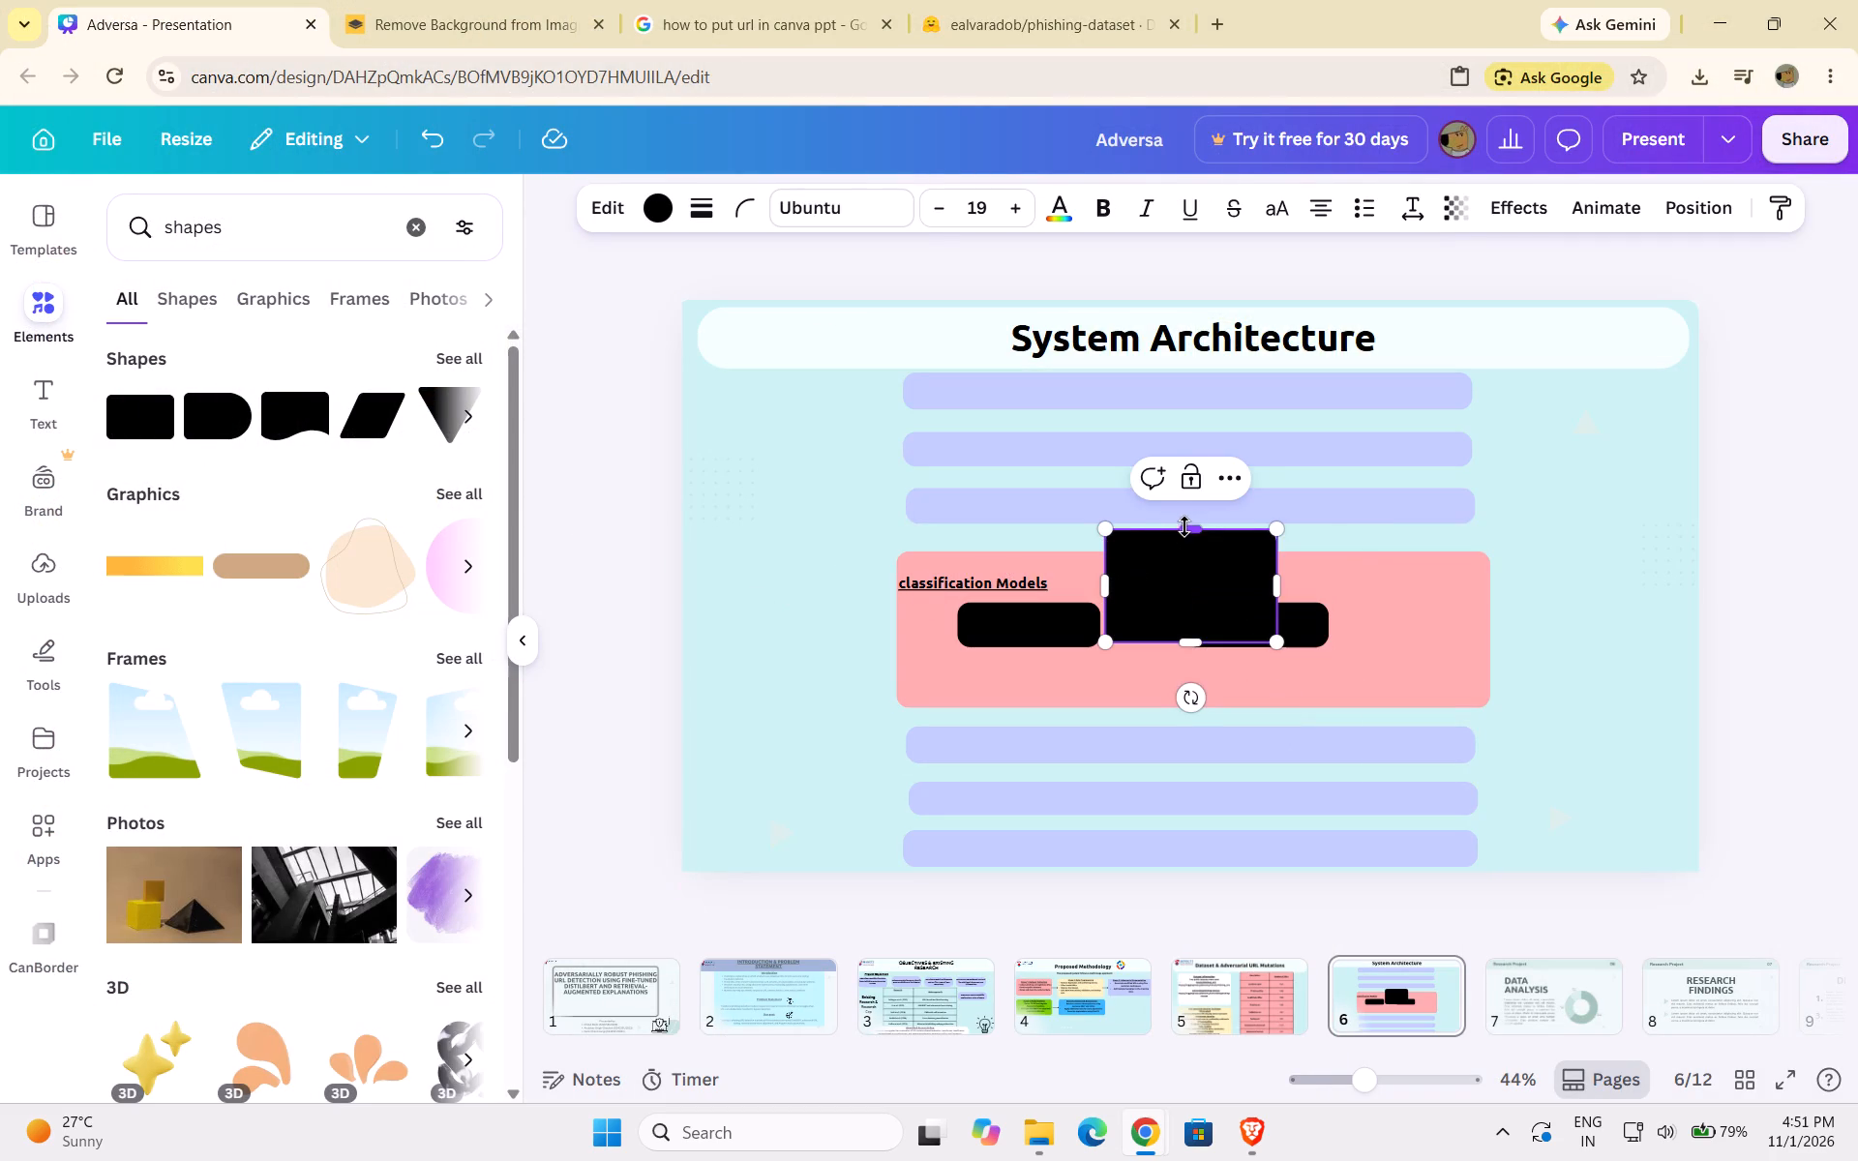
left_click_drag(1193, 530, 1182, 583)
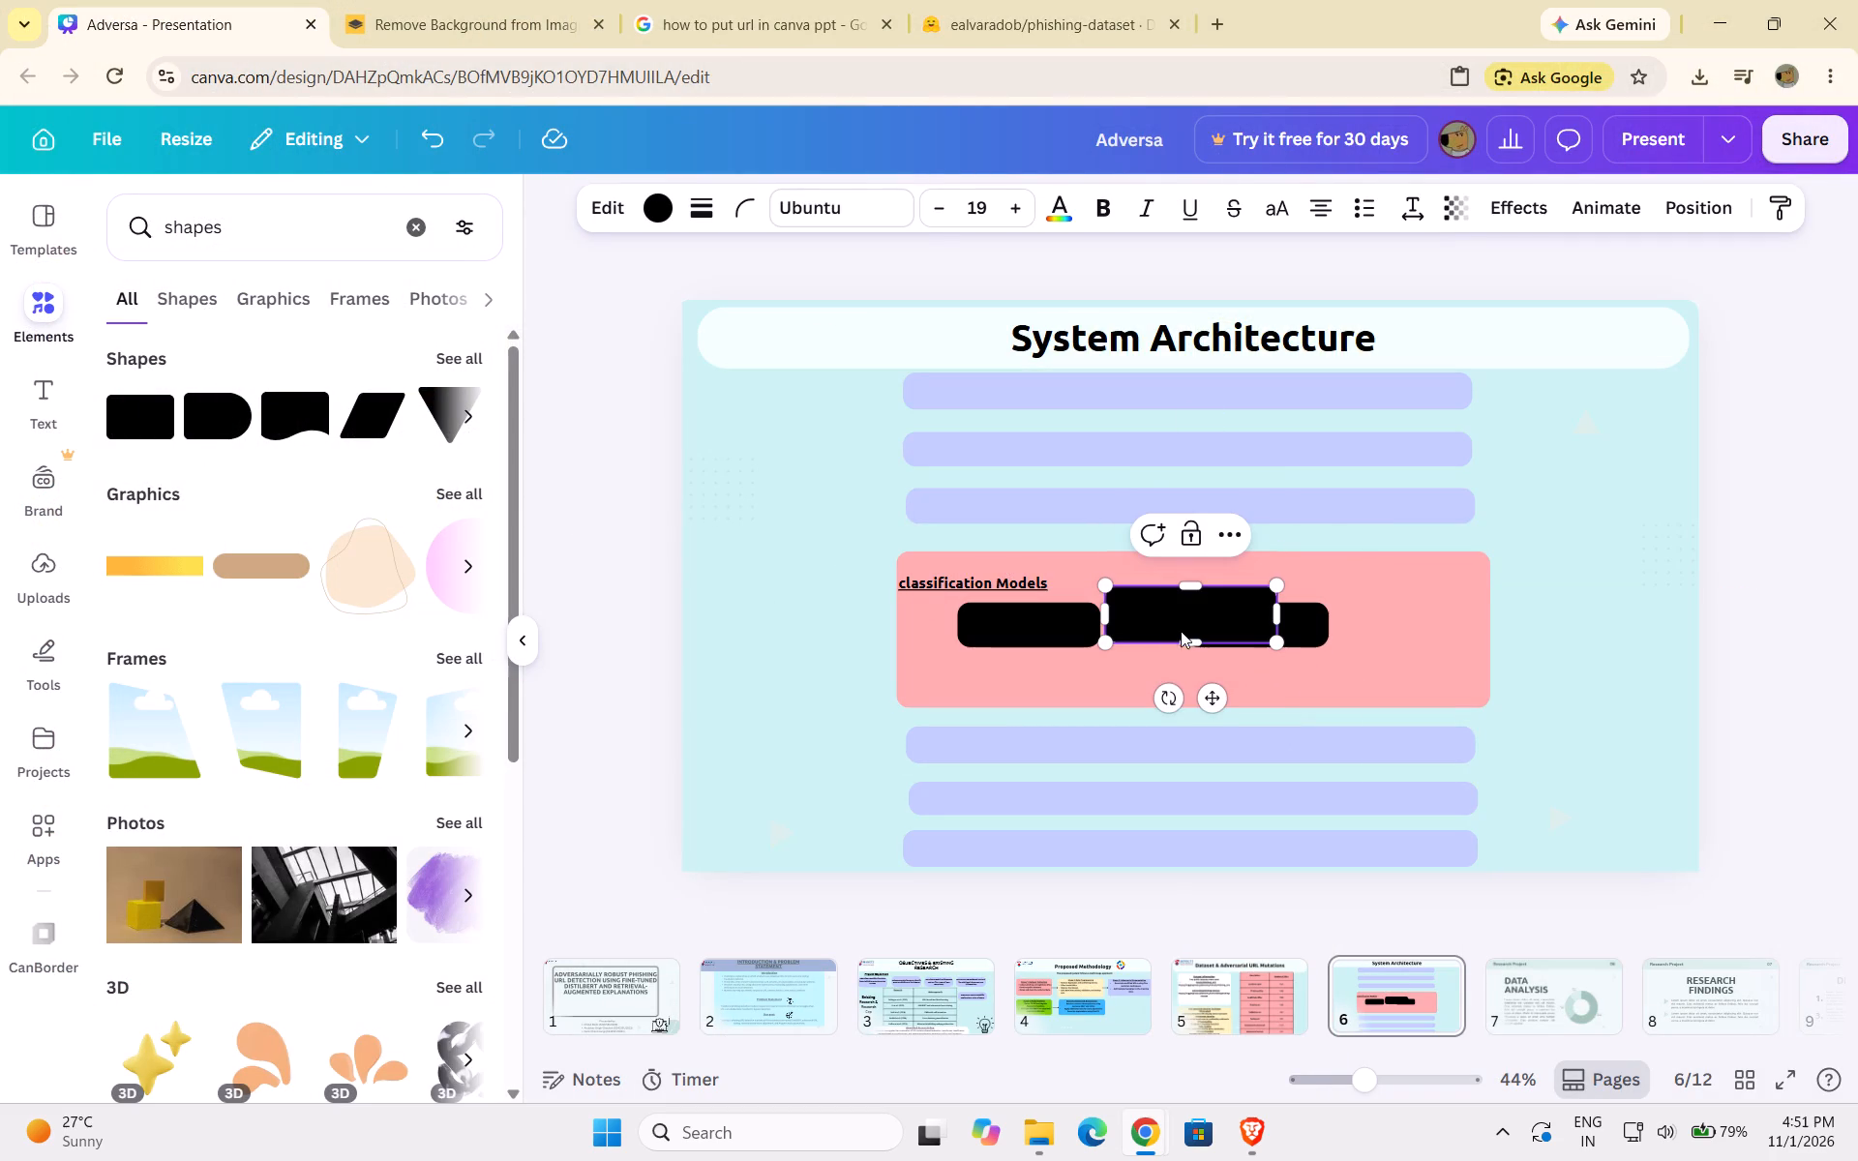
left_click_drag(1221, 701, 1112, 774)
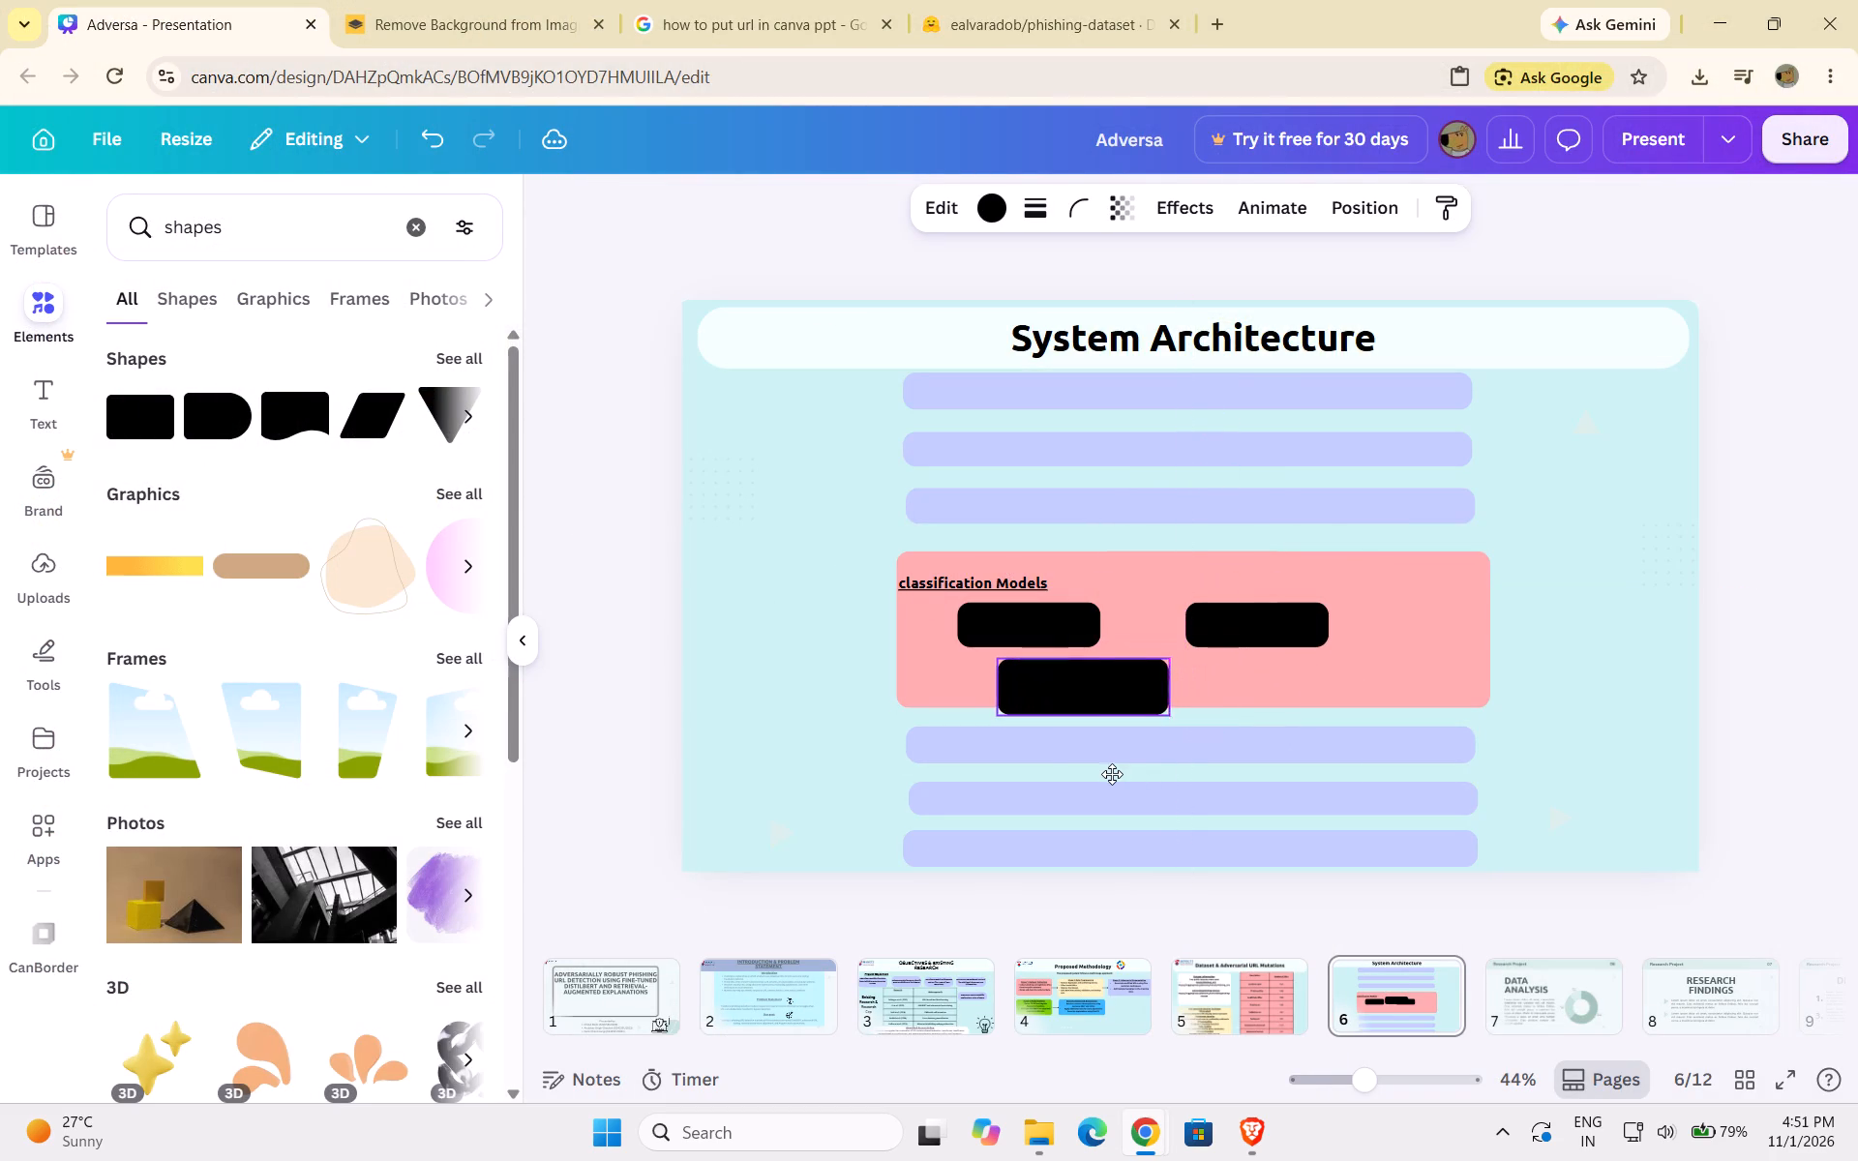
left_click_drag(1112, 774, 1111, 773)
left_click_drag(1002, 685, 951, 691)
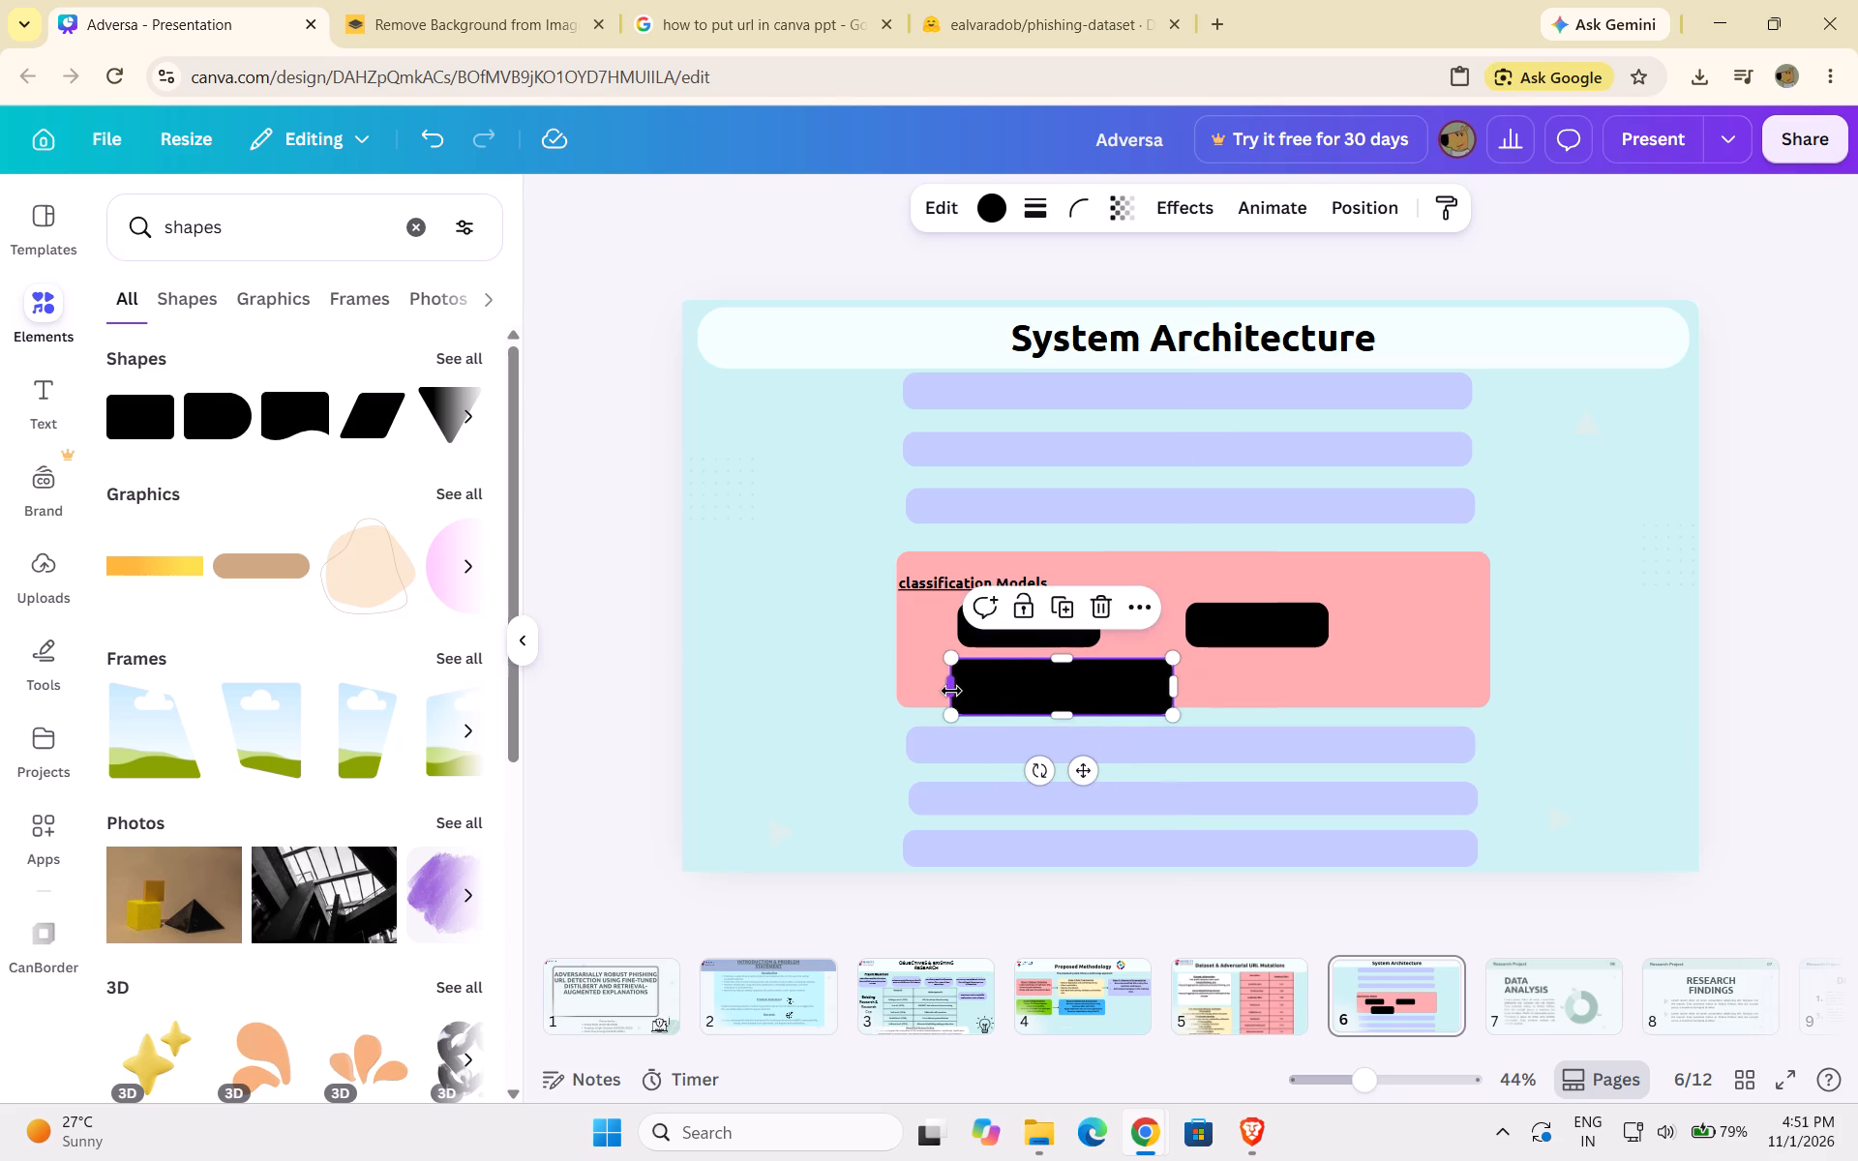
left_click_drag(1063, 715, 1064, 702)
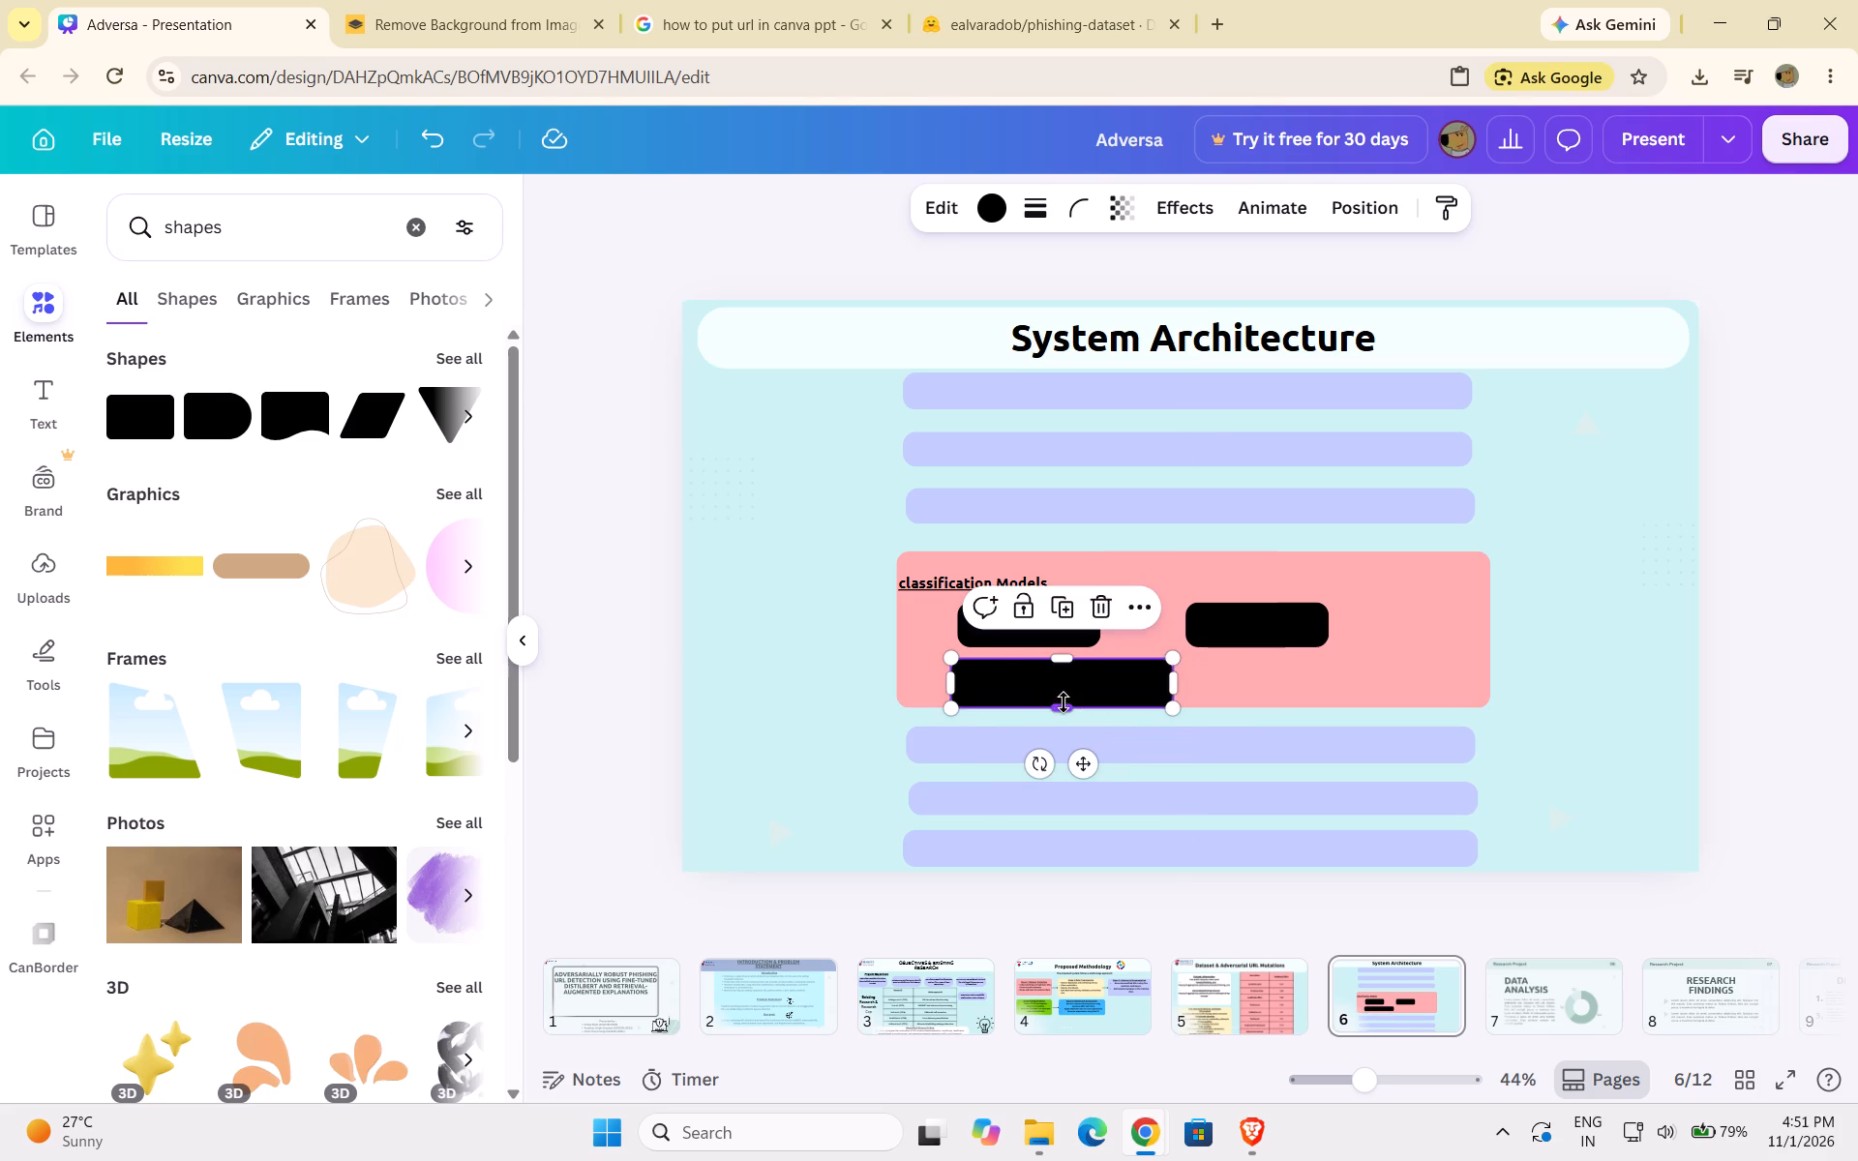
left_click_drag(1178, 684, 1346, 674)
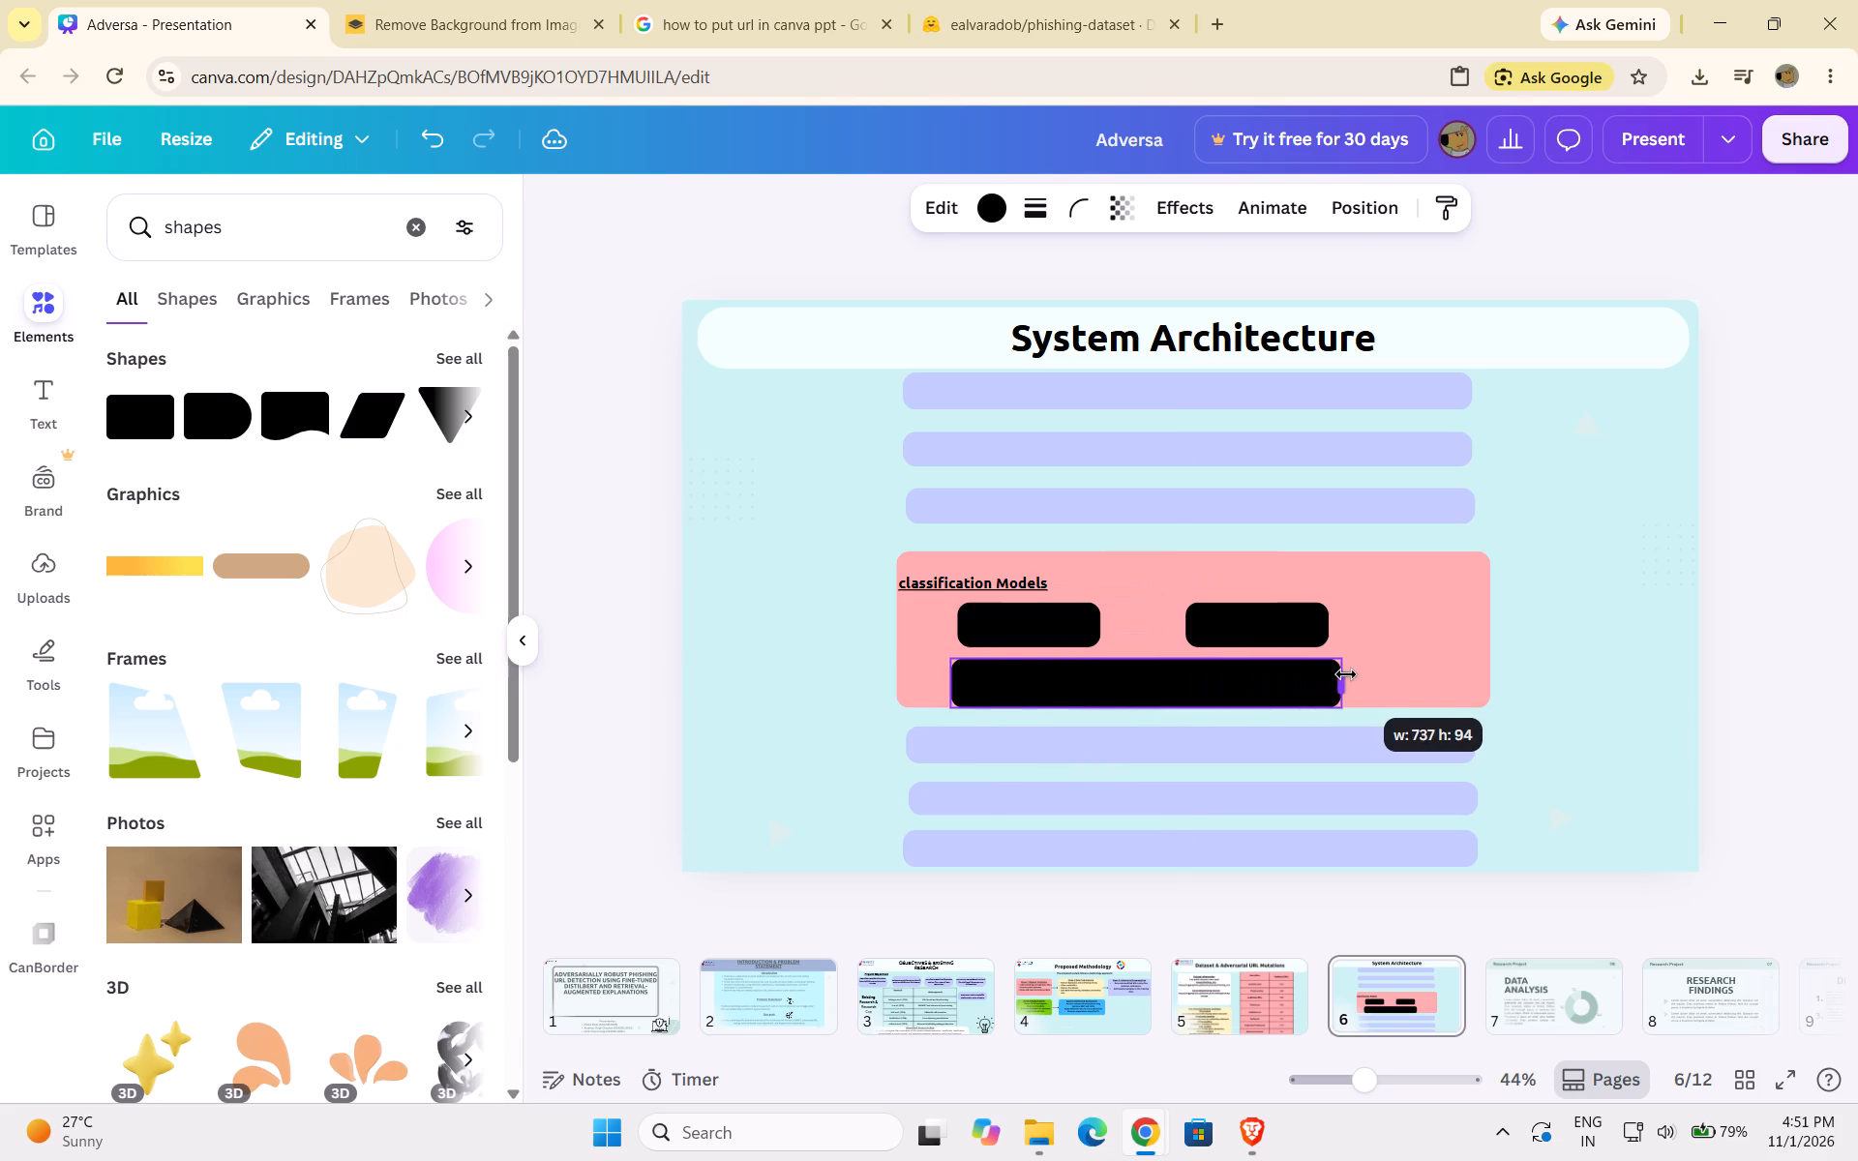
left_click_drag(1346, 674, 1346, 673)
Enlarge the first small black box under the "classification Models" label to about 325 by 100.
left_click(1002, 628)
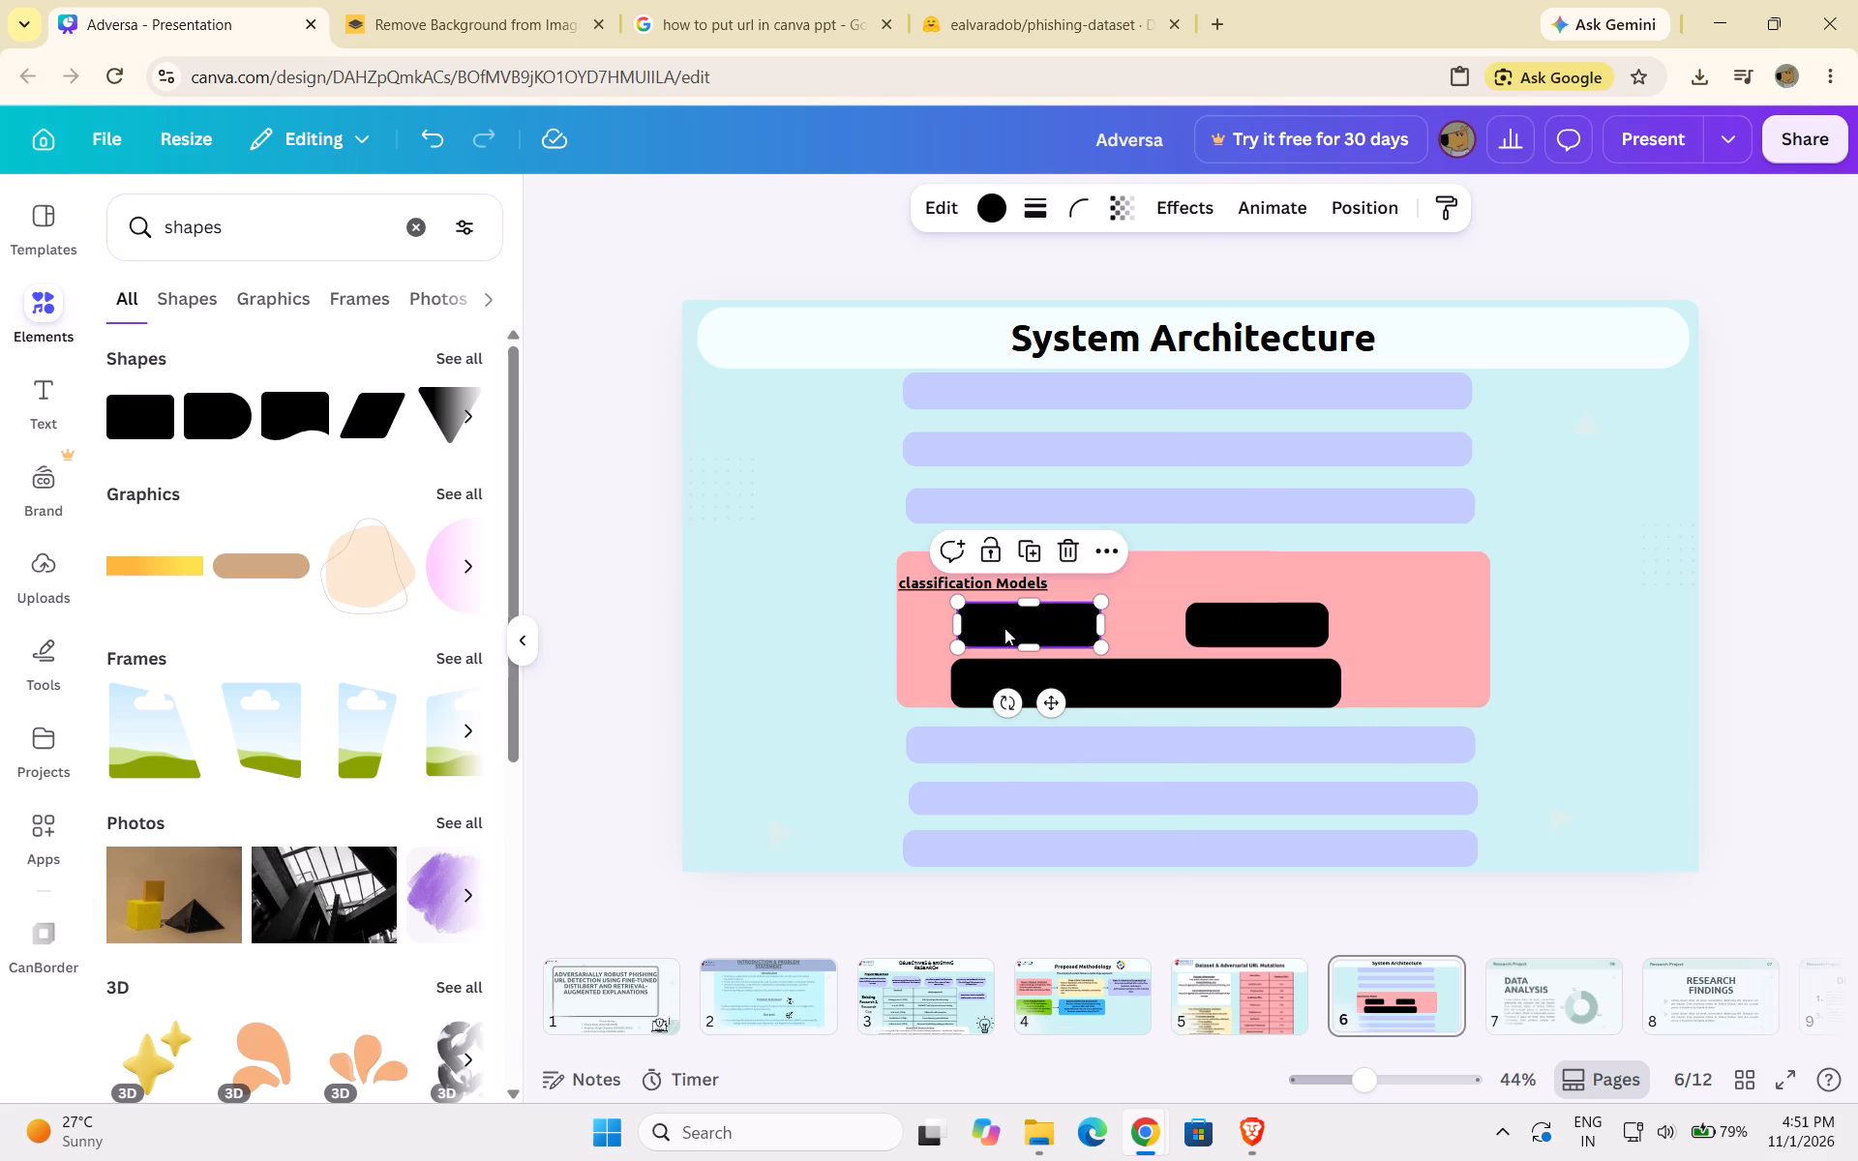
left_click_drag(1104, 626, 1122, 624)
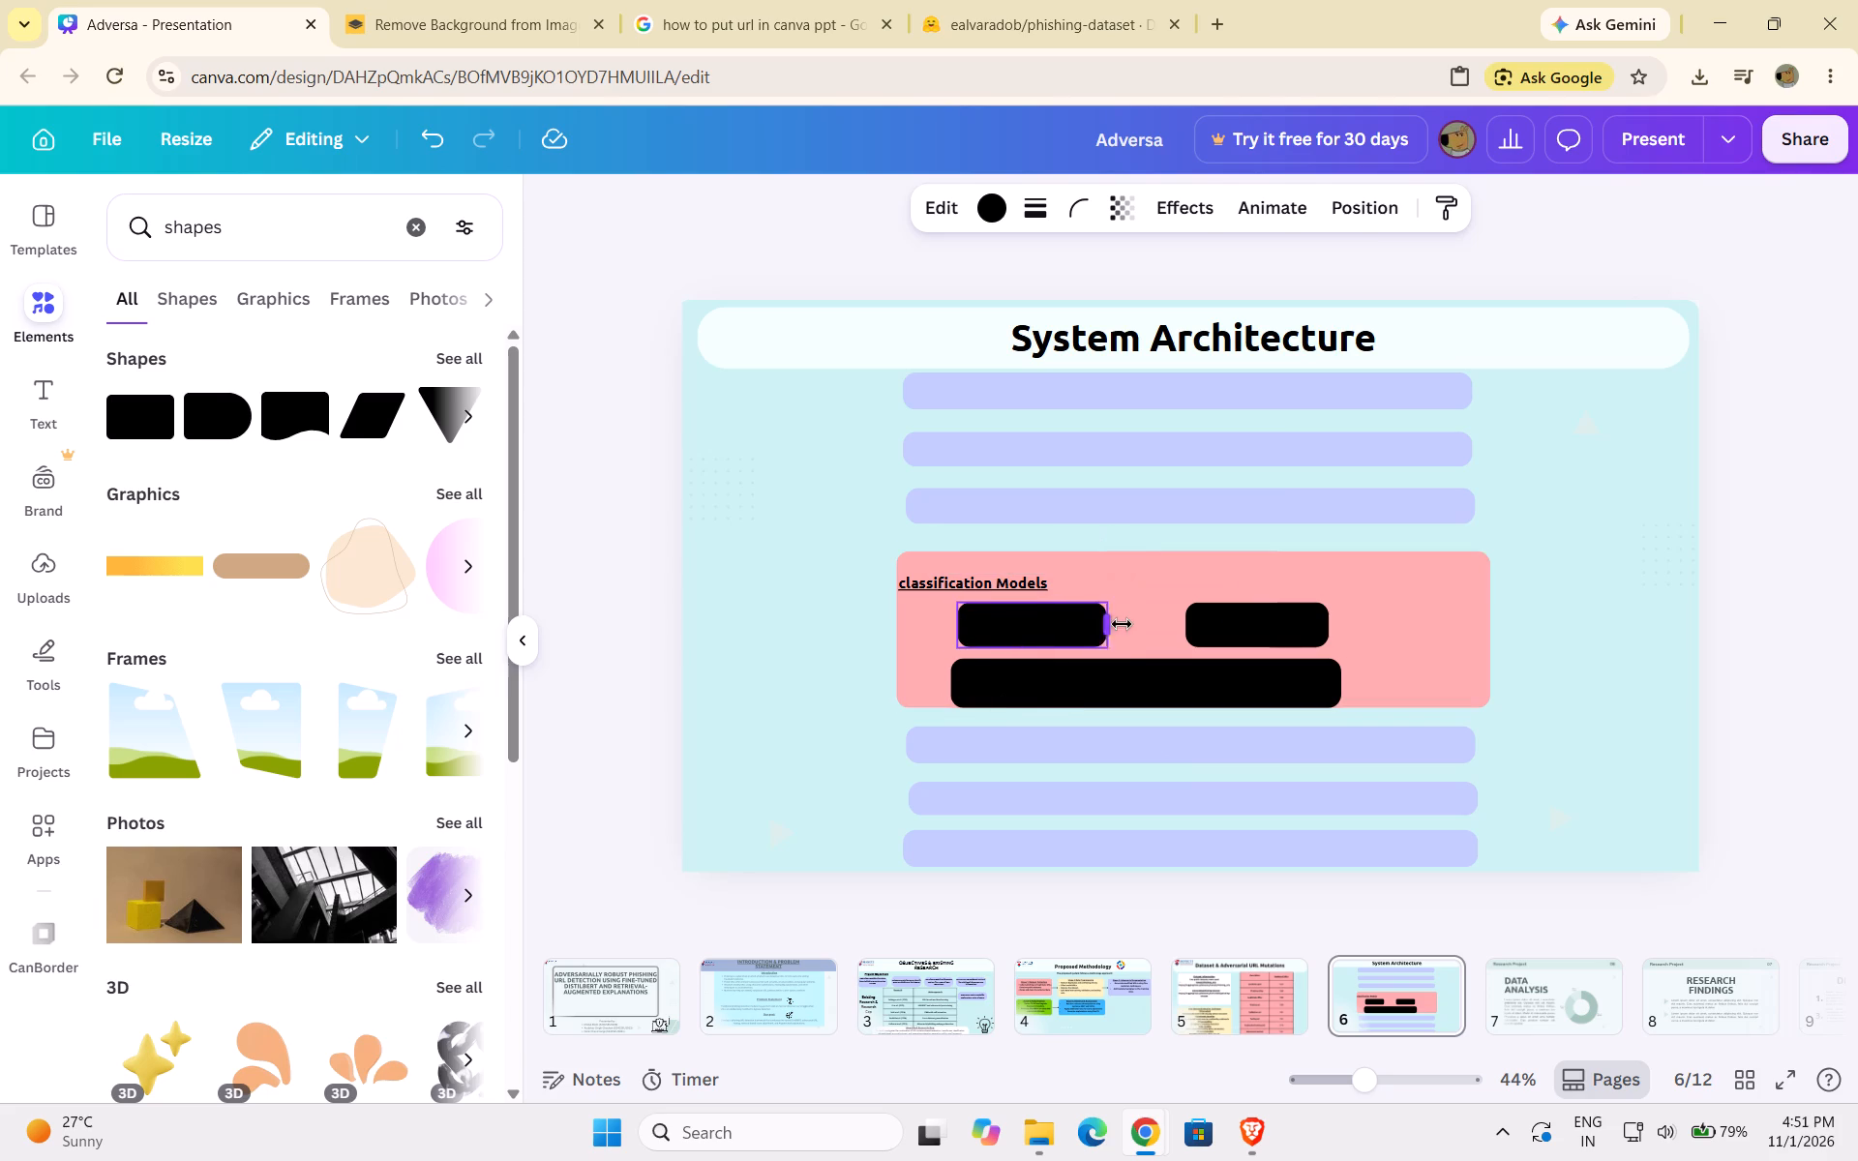
left_click_drag(1122, 624, 1132, 624)
left_click(1046, 605)
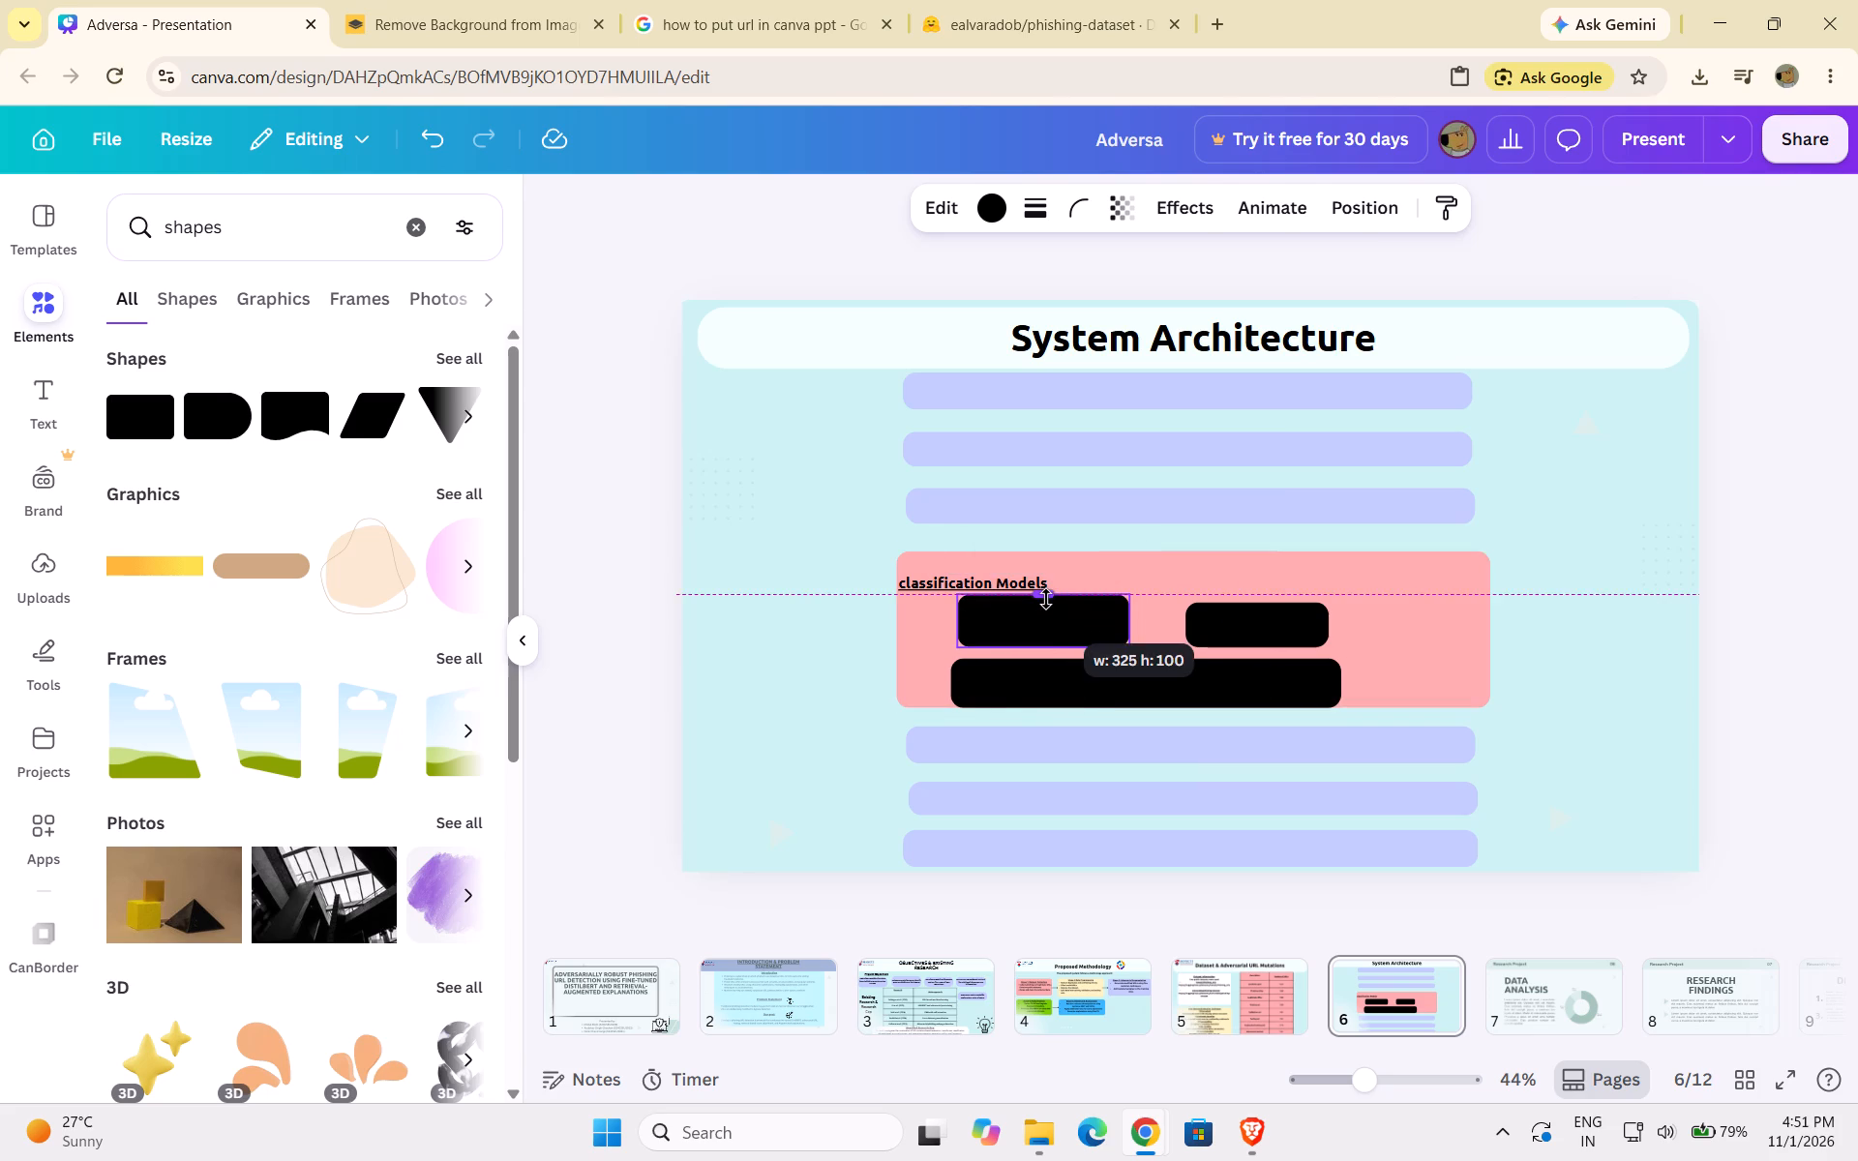
Move the second small black box closer to the first, level with it, and enlarge it to about 298 wide and the same height.
left_click_drag(1287, 635, 1268, 626)
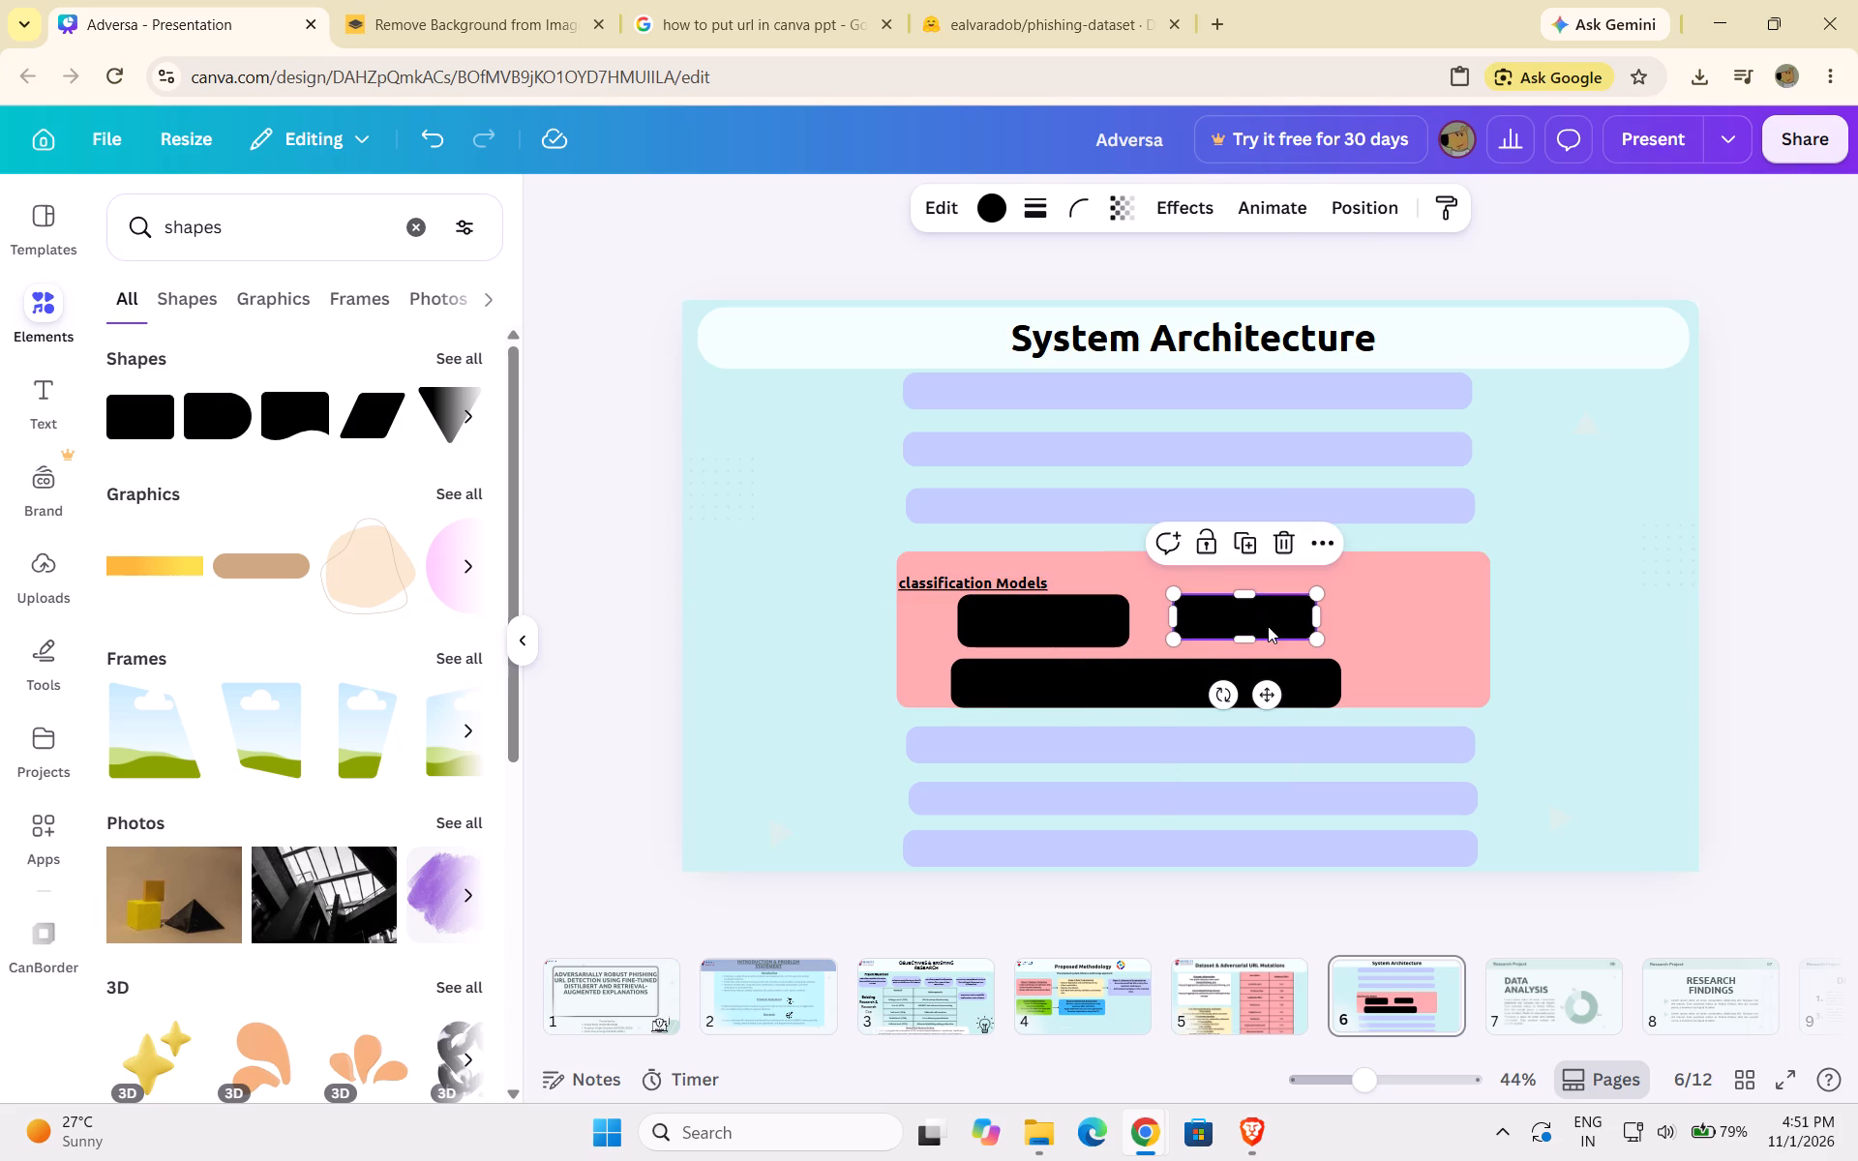
left_click_drag(1253, 637, 1255, 647)
left_click_drag(1171, 620, 1156, 621)
left_click(1247, 593)
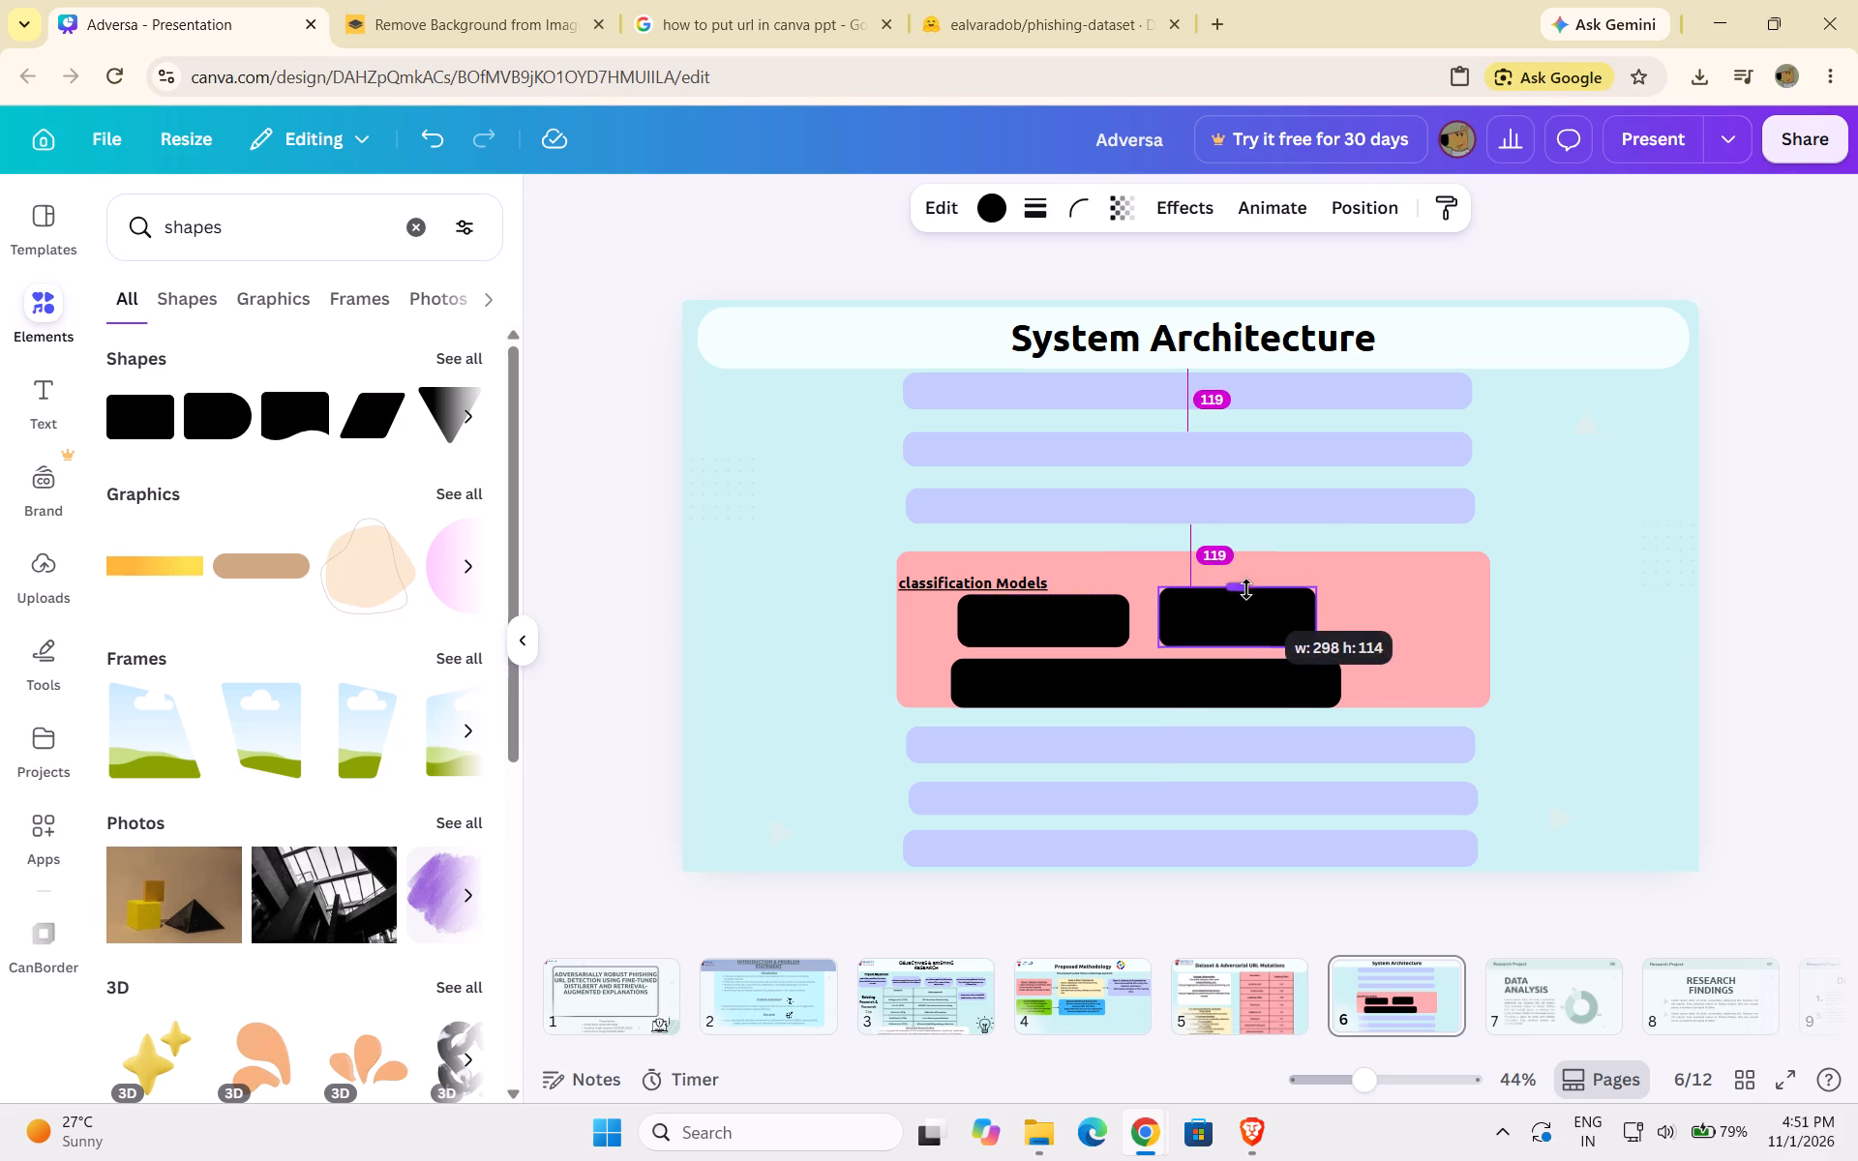
Shift the wide black box slightly right so its left edge lines up with the first small box.
left_click(1288, 676)
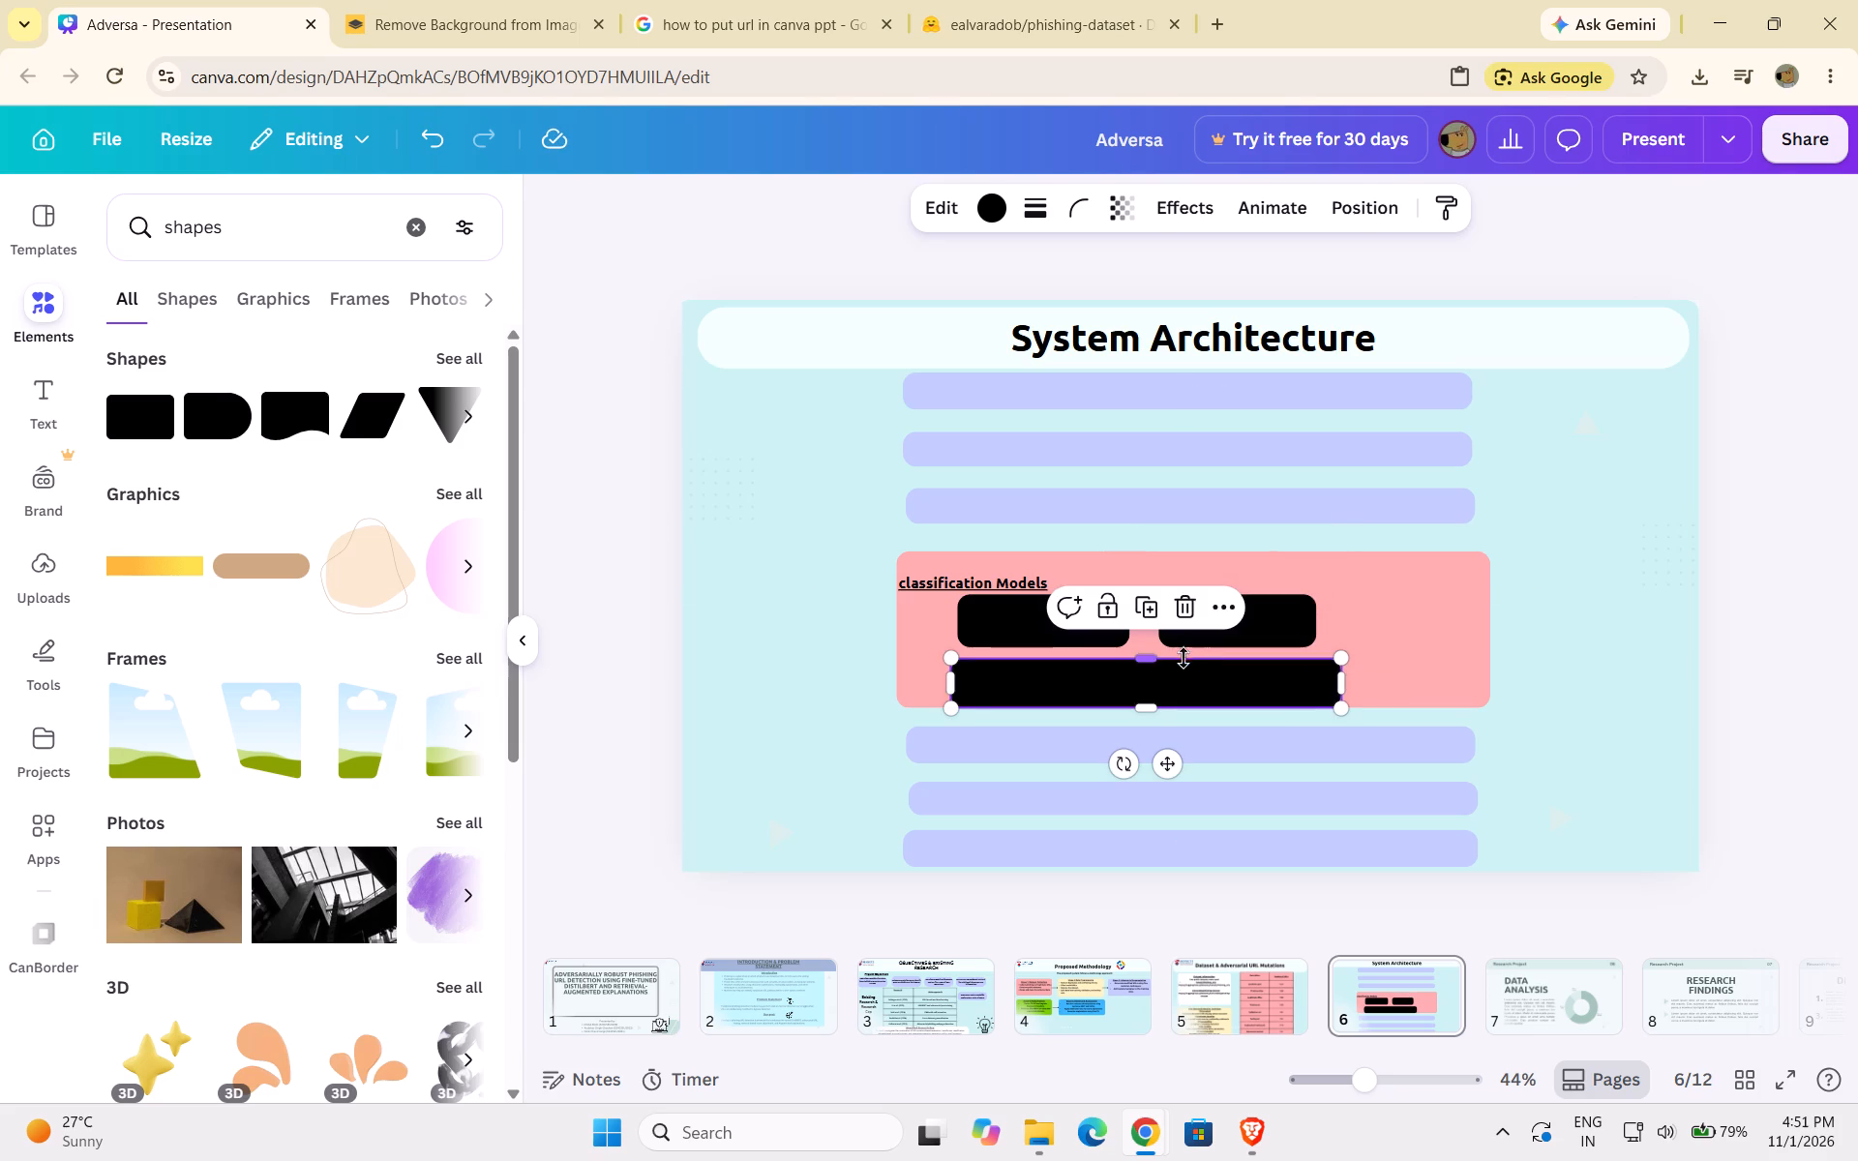
left_click(1152, 656)
left_click(1184, 675)
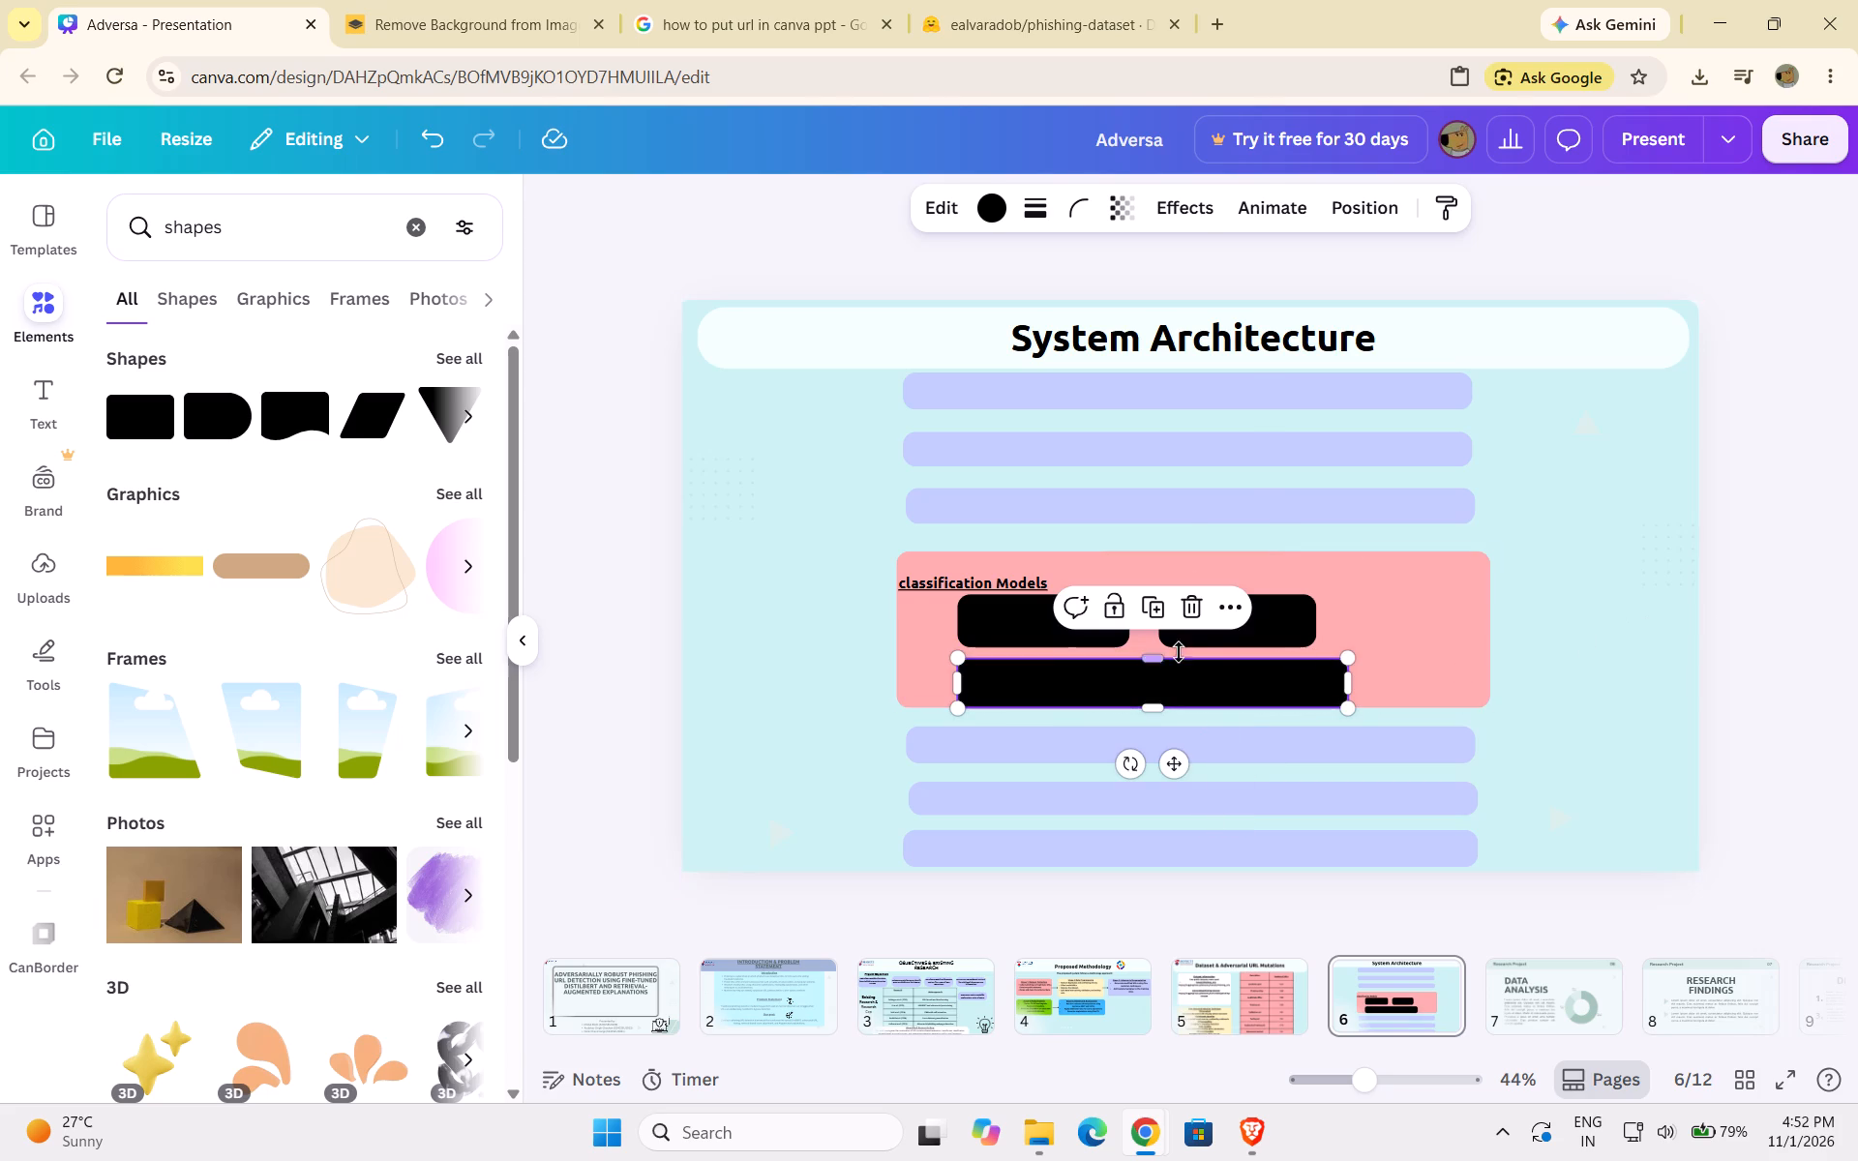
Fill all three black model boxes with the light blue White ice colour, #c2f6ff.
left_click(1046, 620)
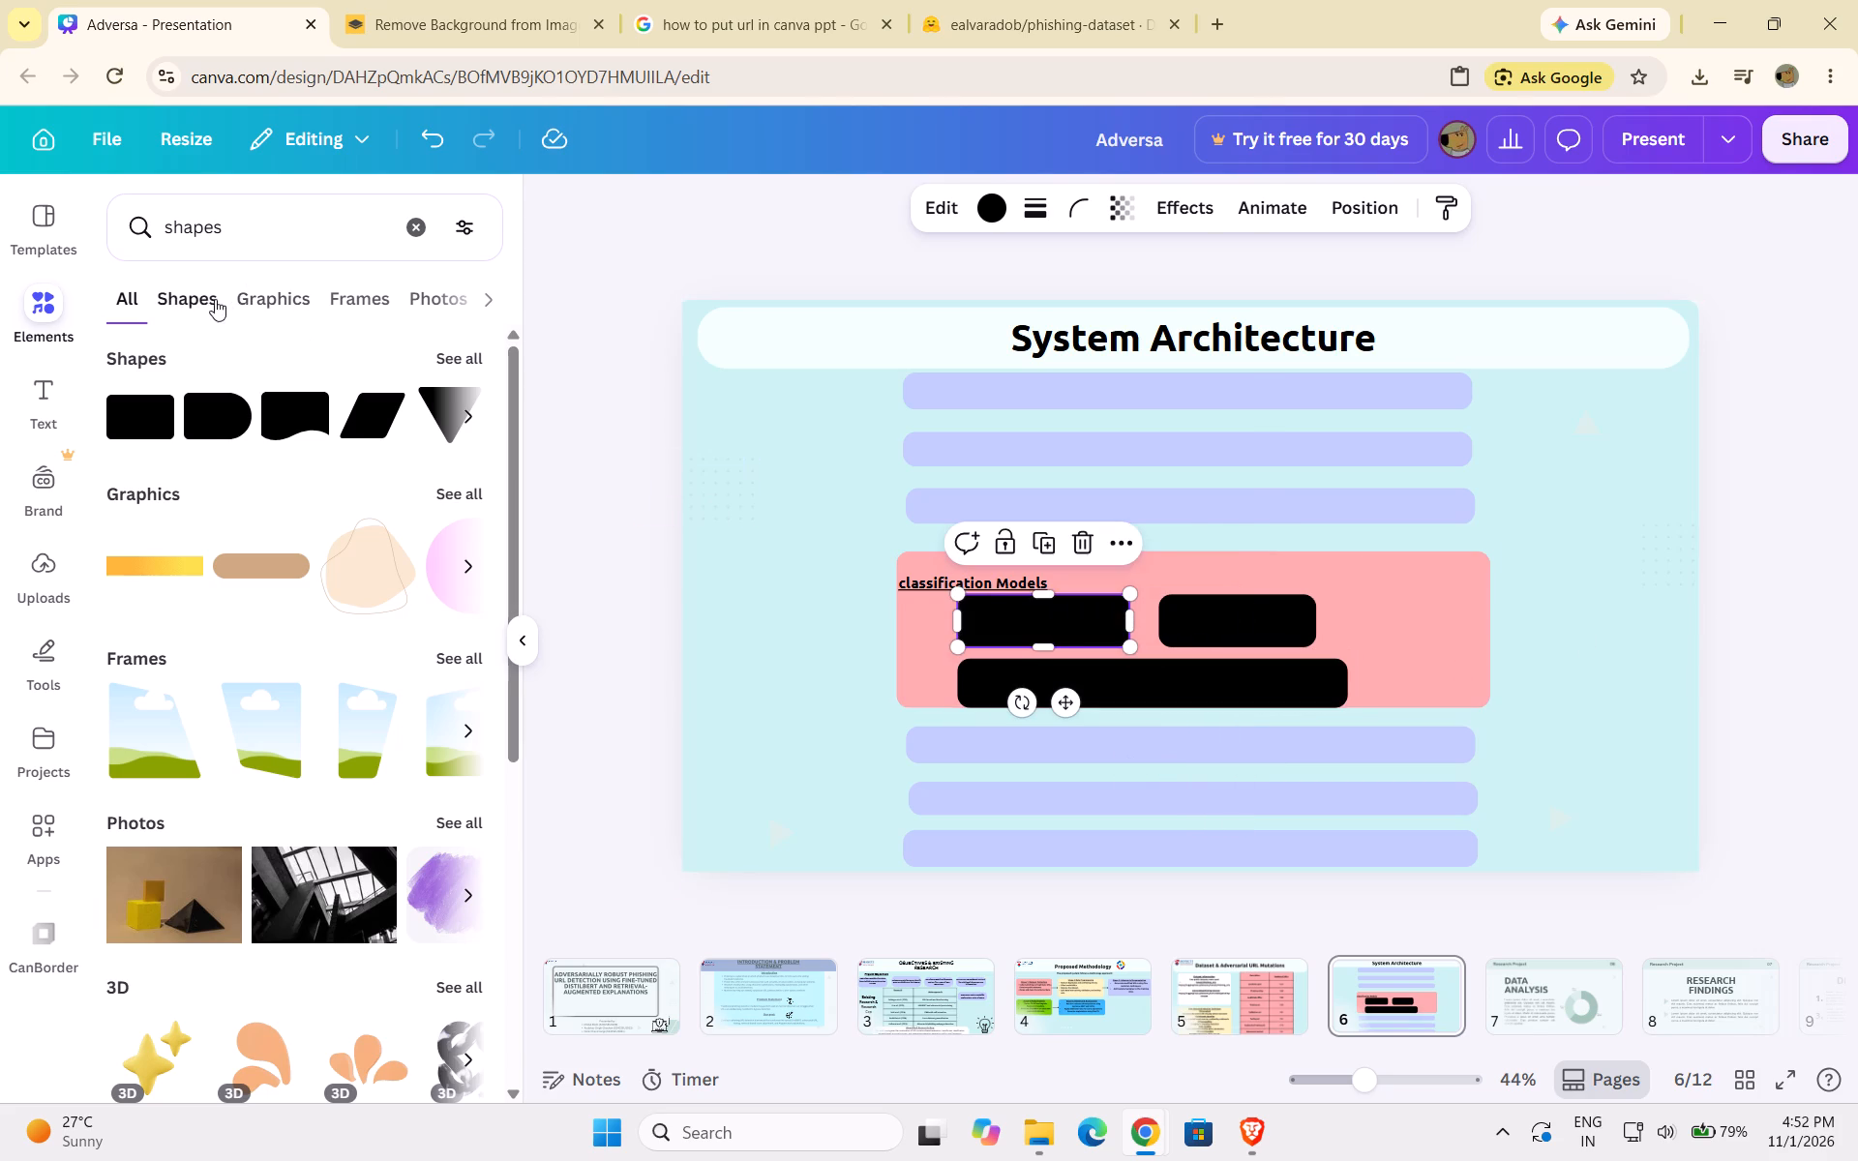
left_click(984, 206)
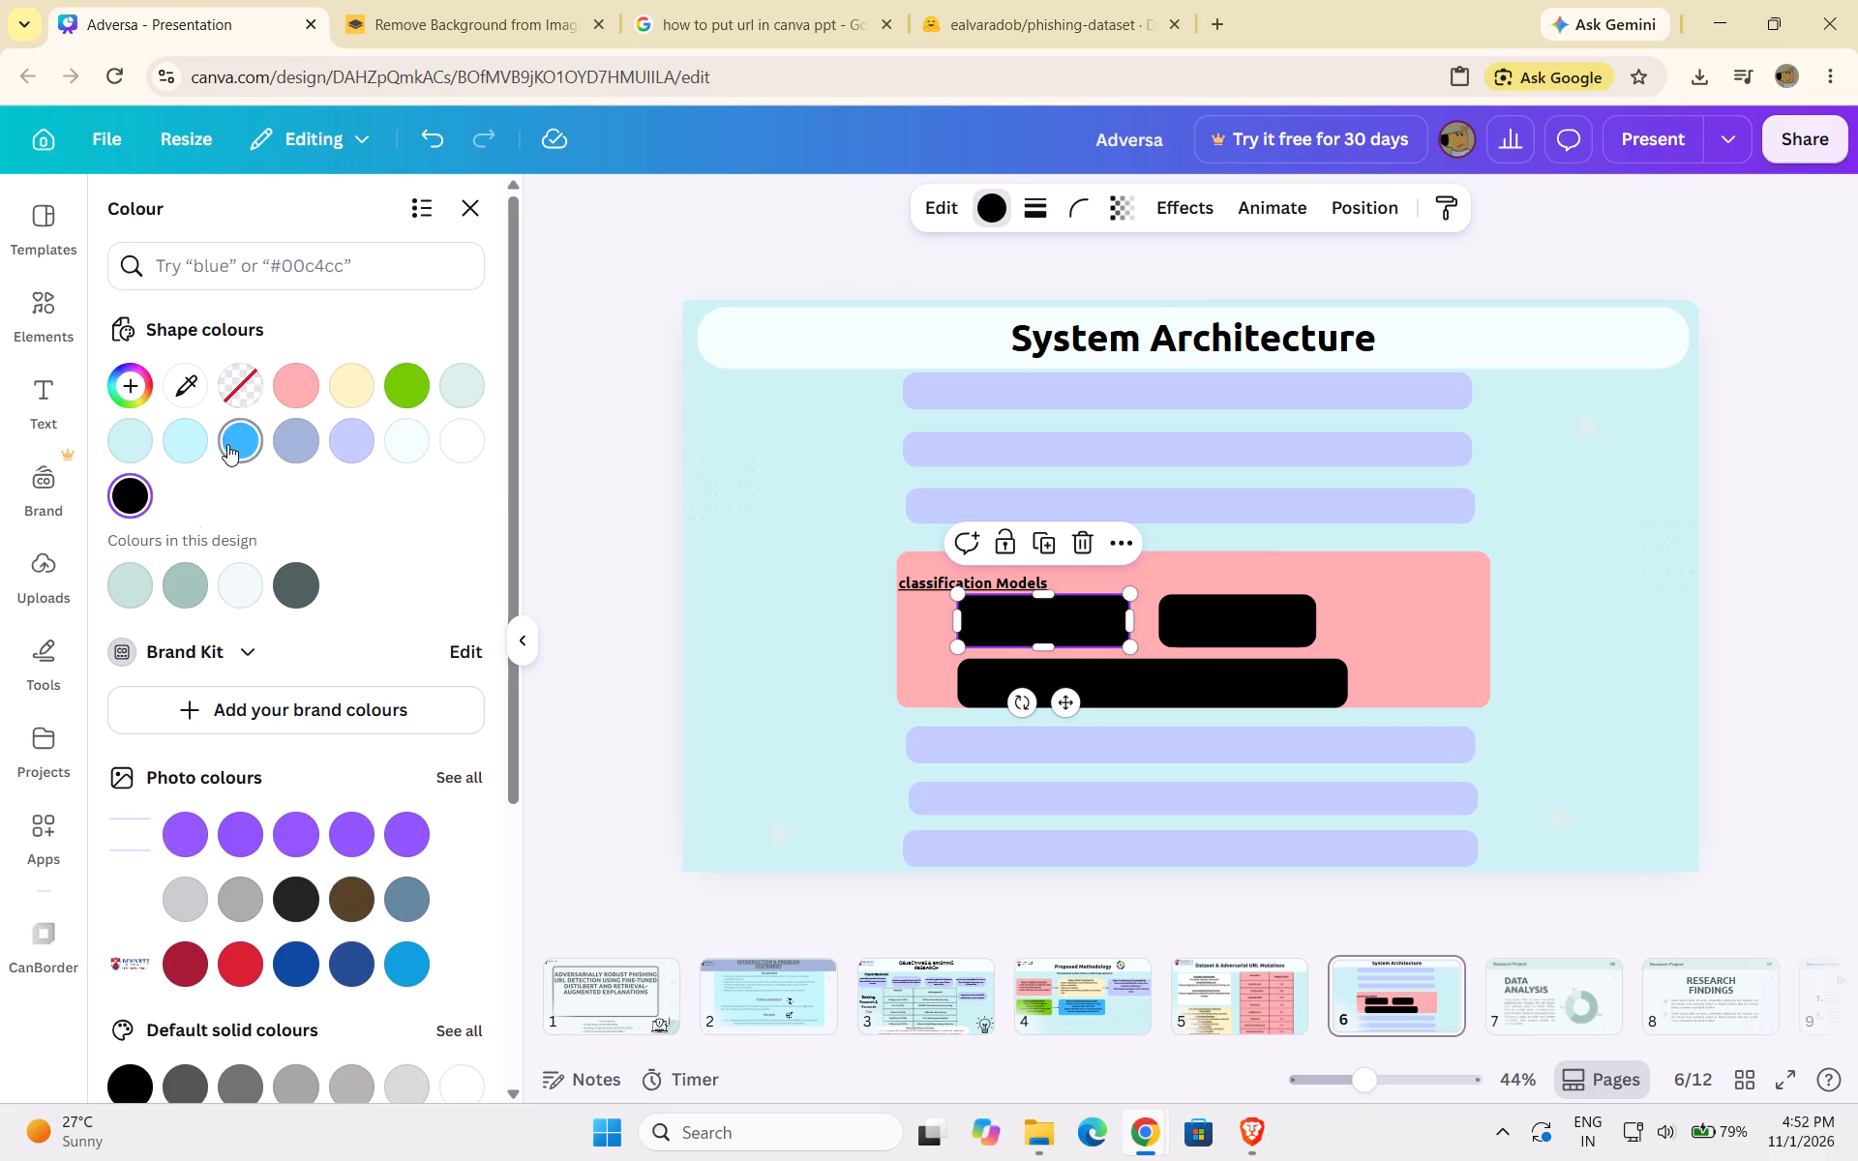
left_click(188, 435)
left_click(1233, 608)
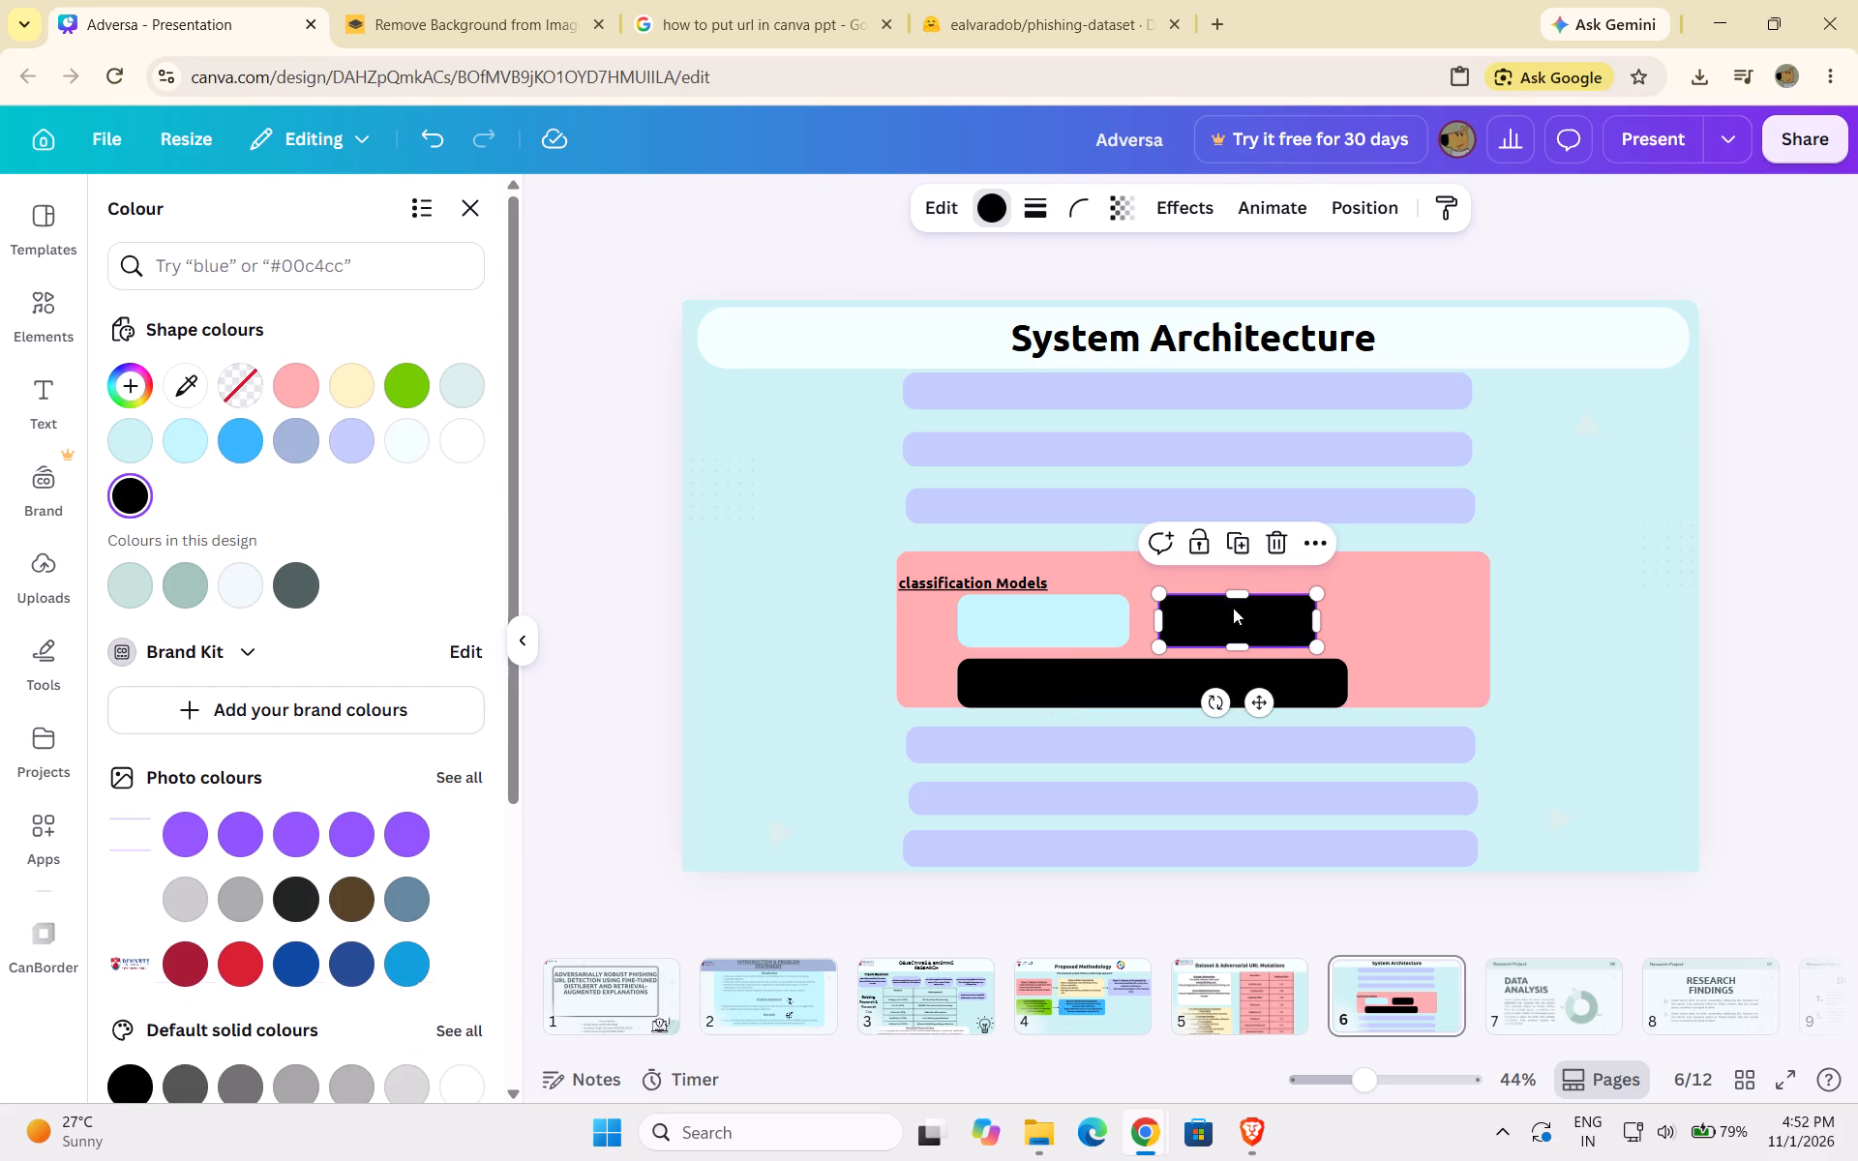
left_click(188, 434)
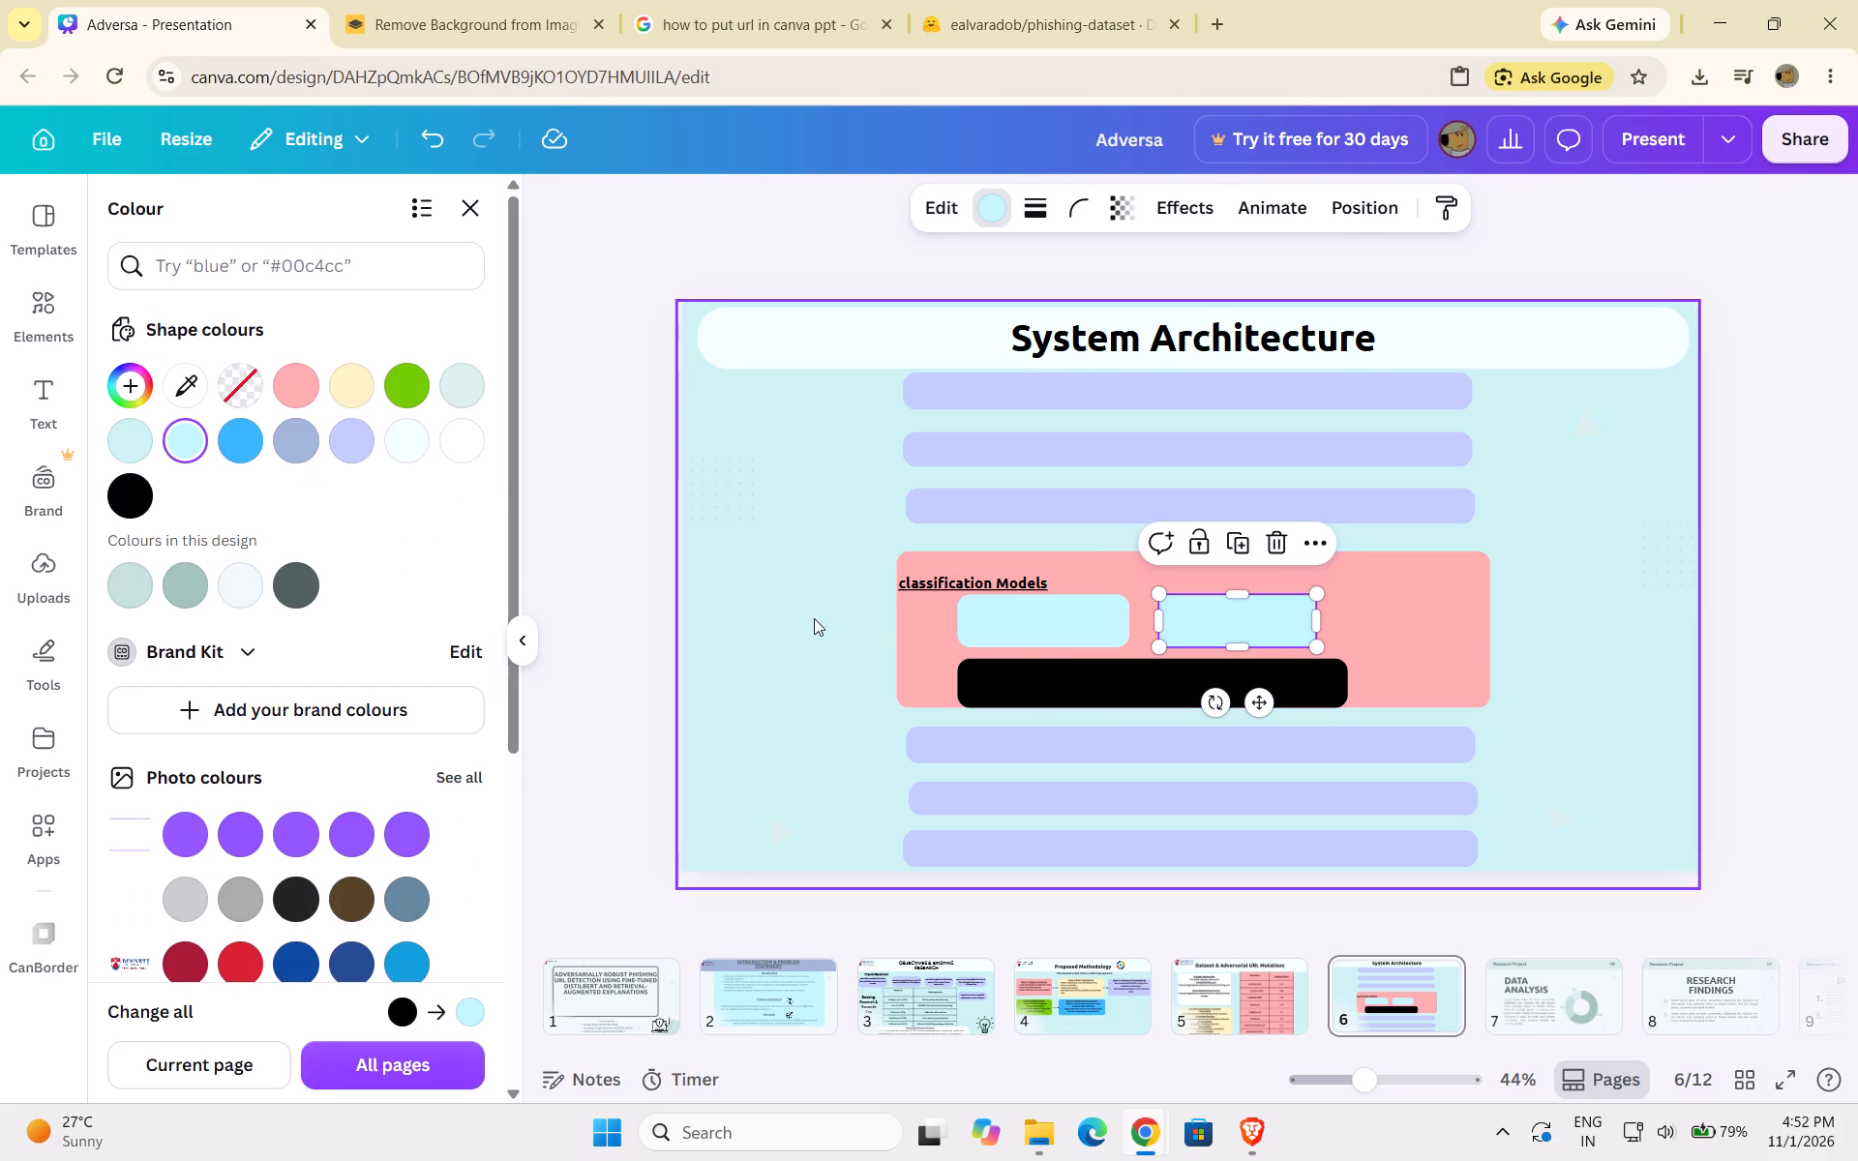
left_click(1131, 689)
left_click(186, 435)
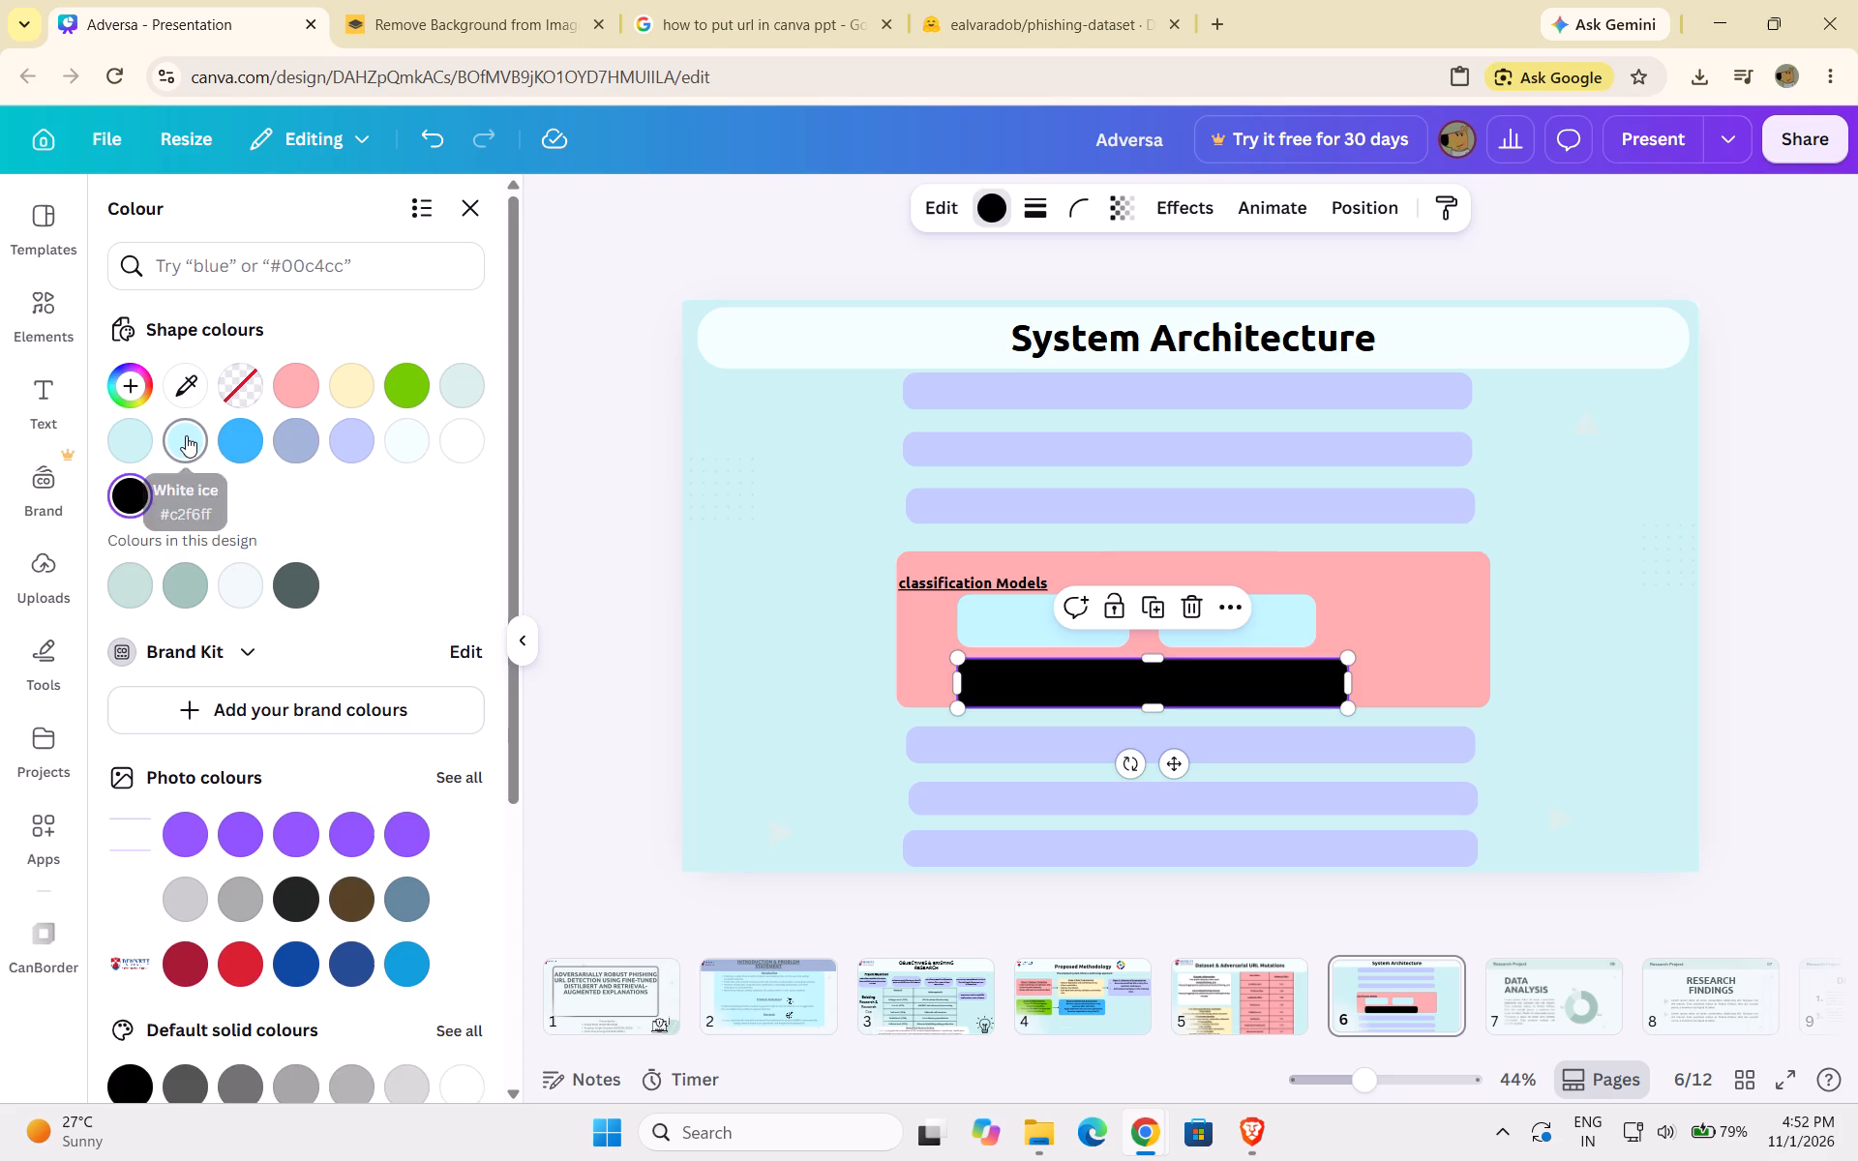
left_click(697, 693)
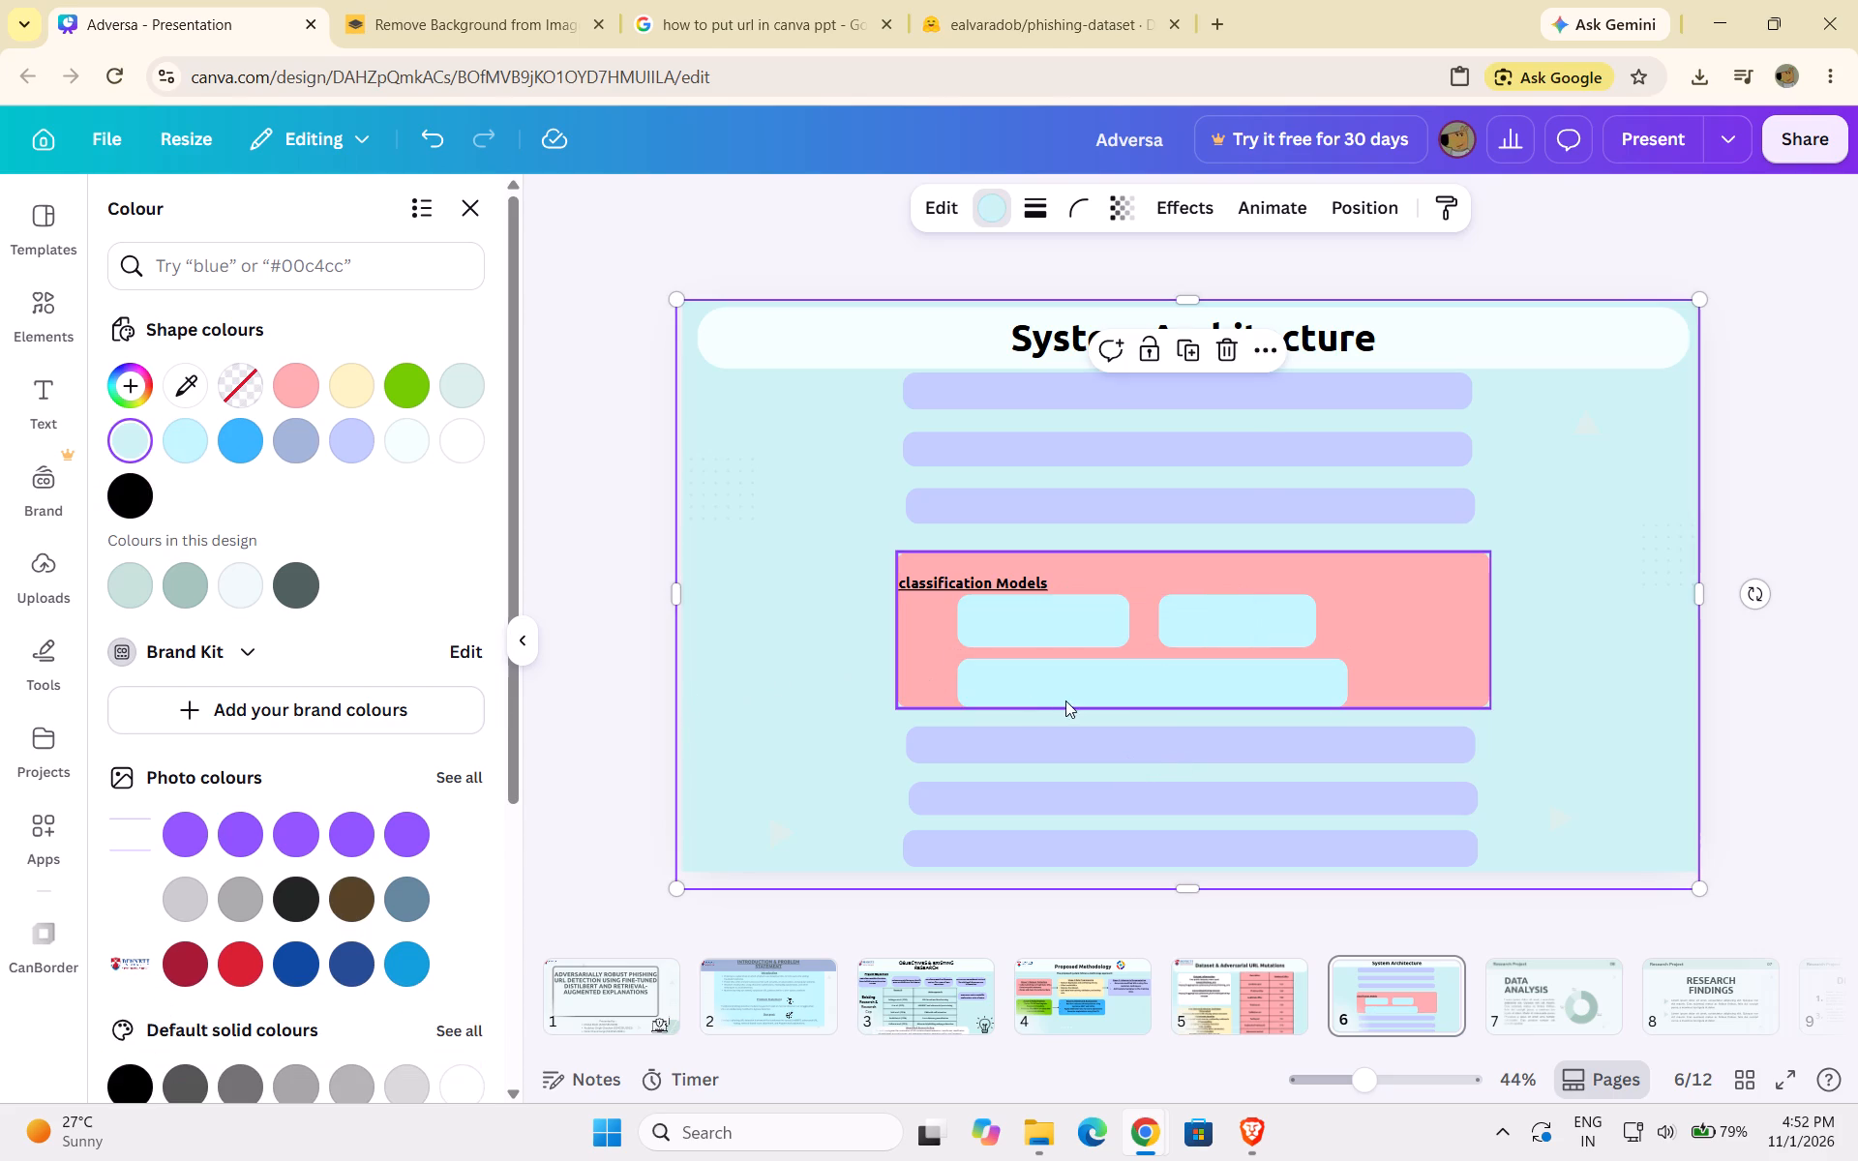
Move the wide box up slightly, close beneath the two small boxes in the pink rectangle.
left_click(1044, 670)
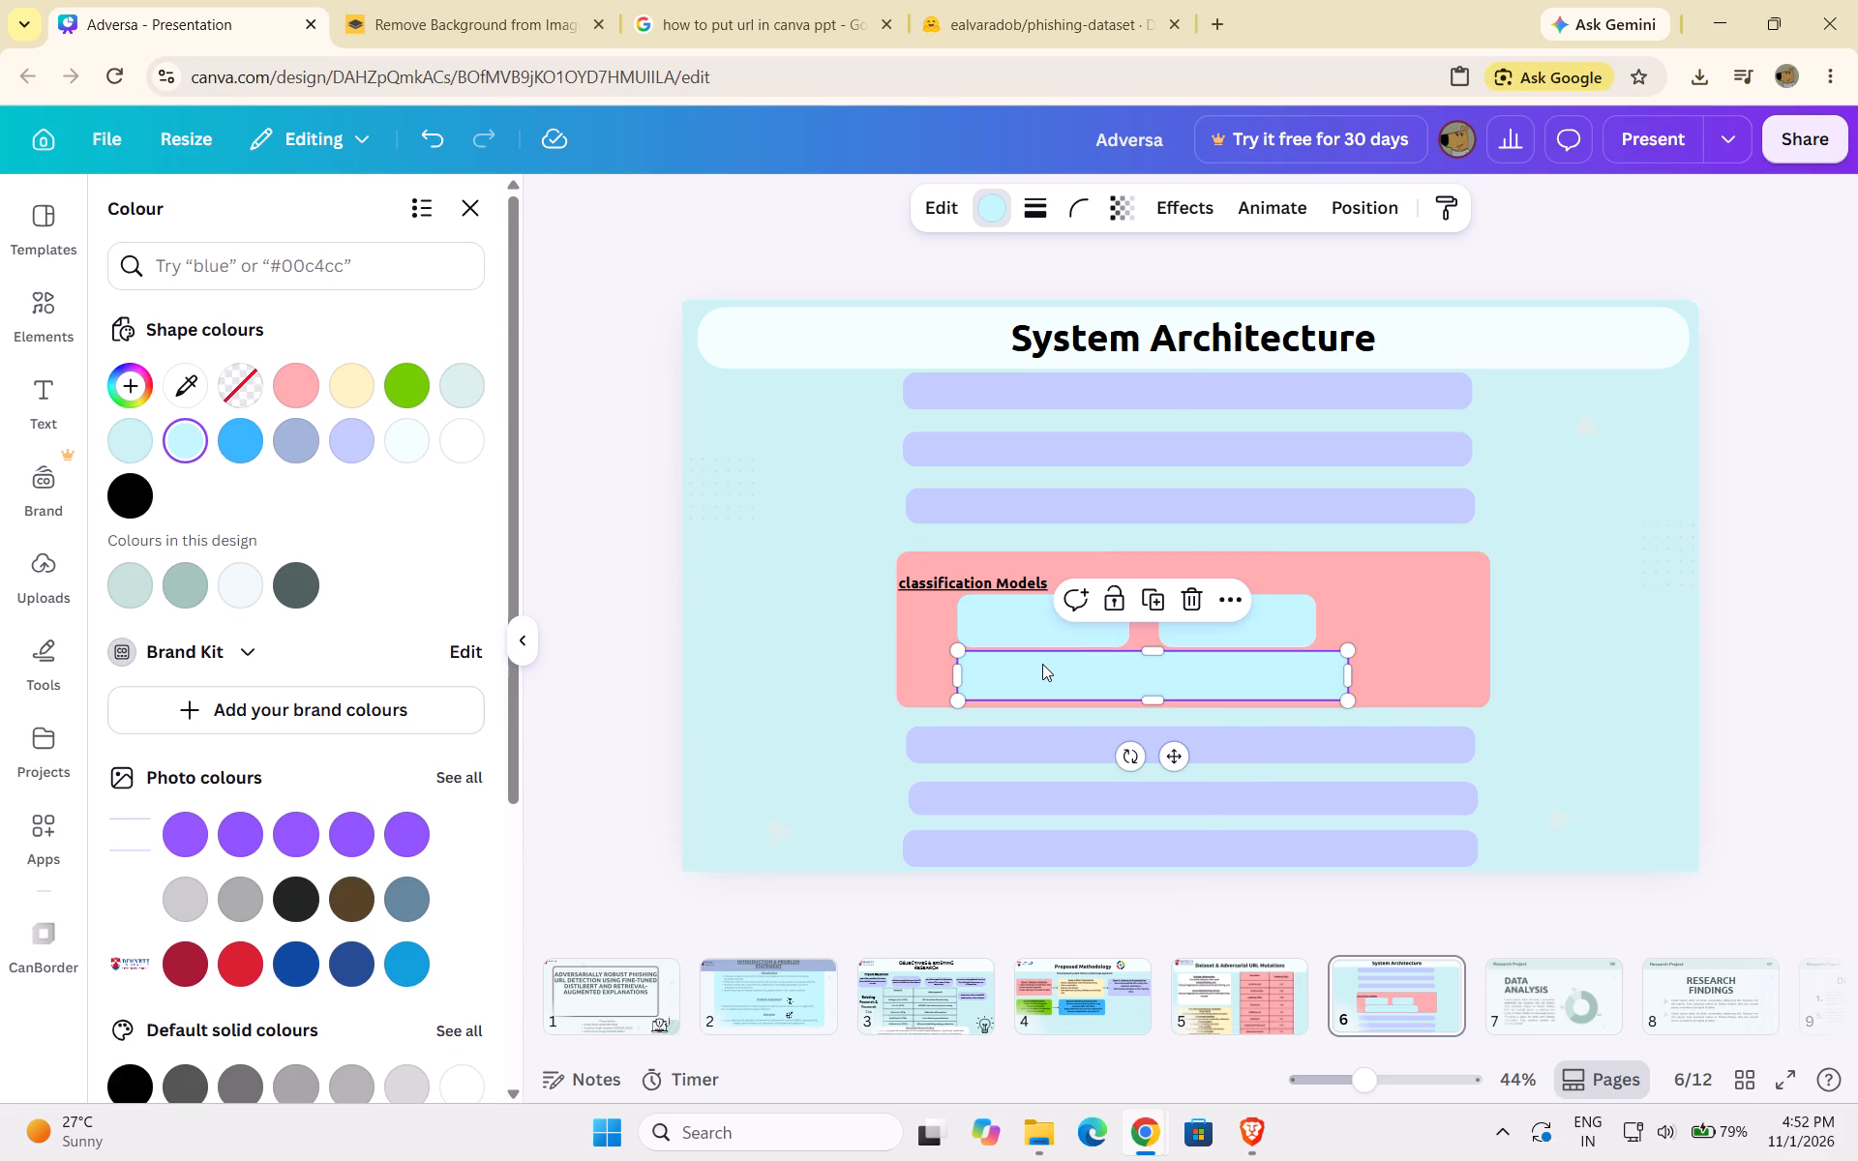
left_click(1042, 664)
left_click(1050, 624)
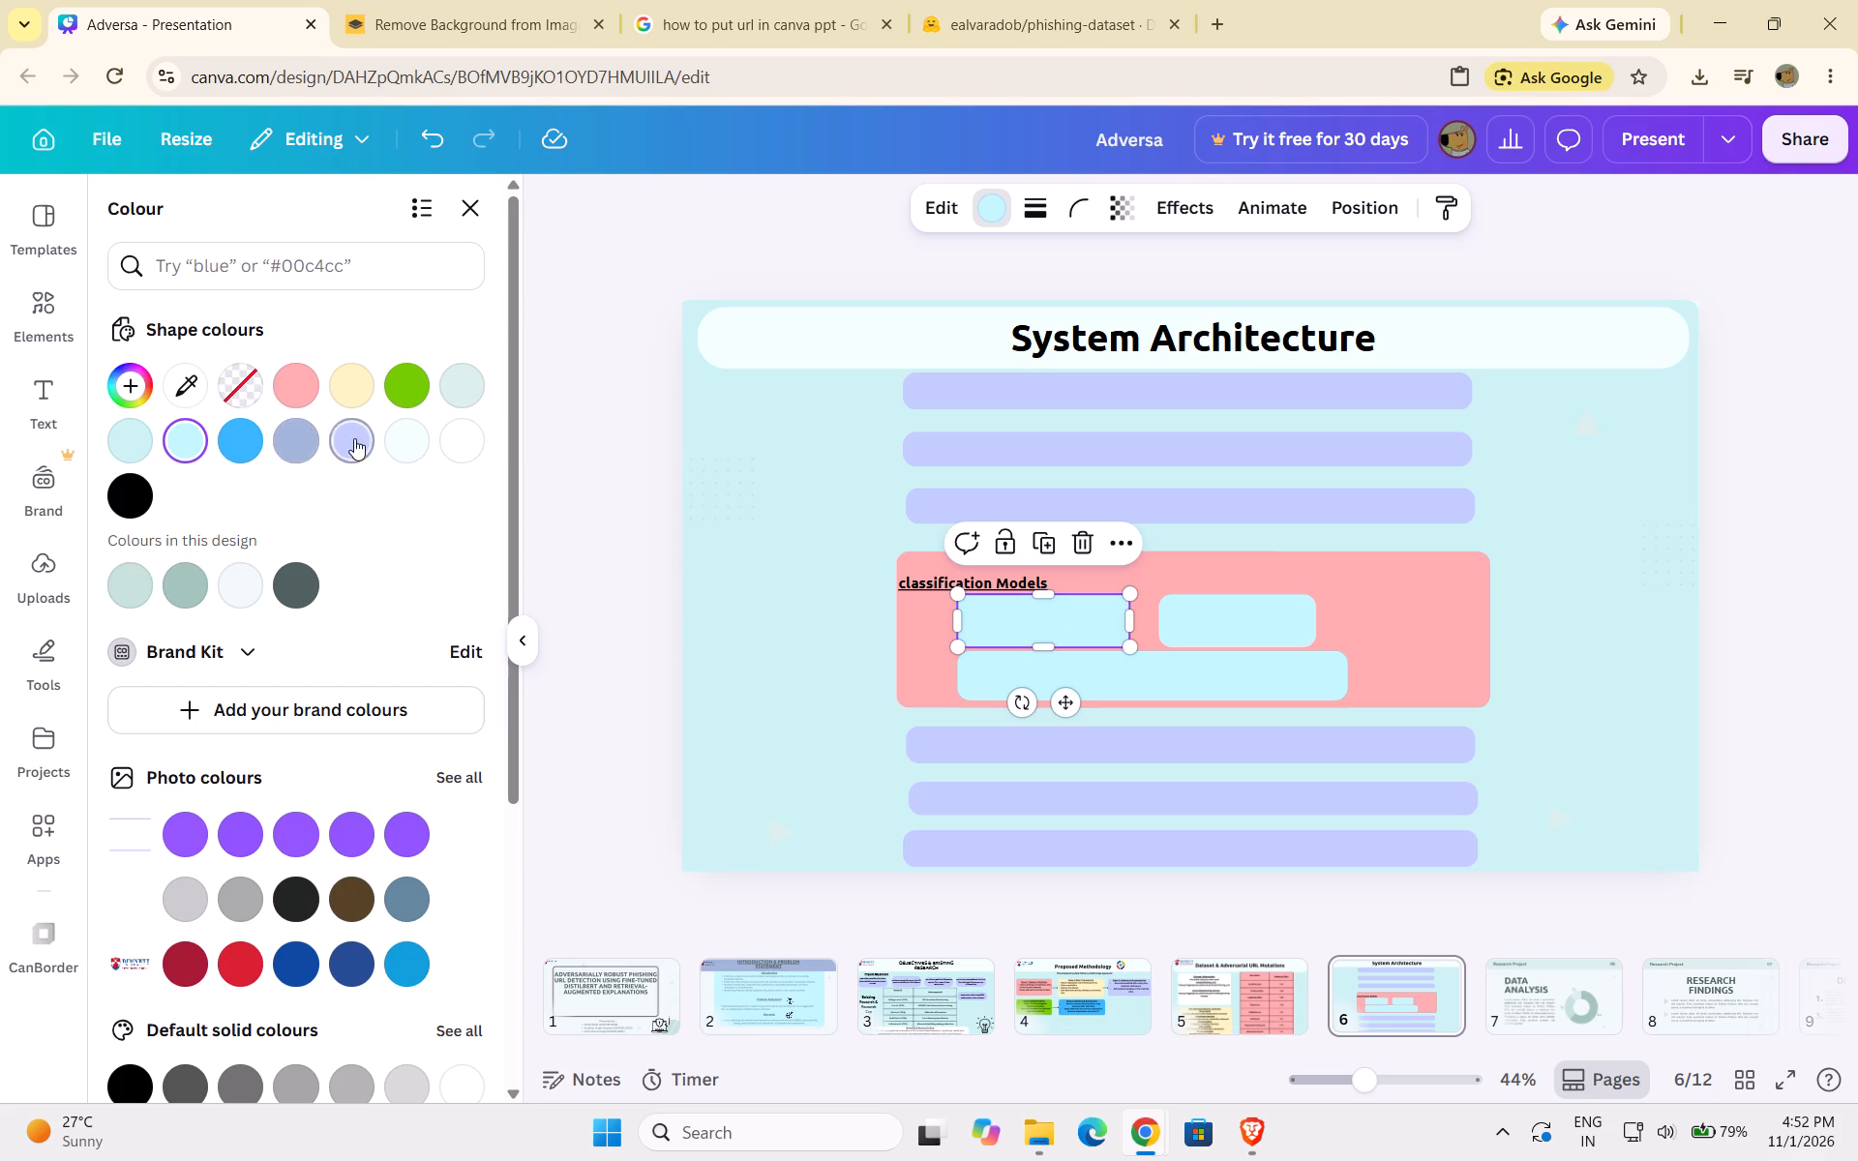
left_click(292, 381)
left_click(340, 382)
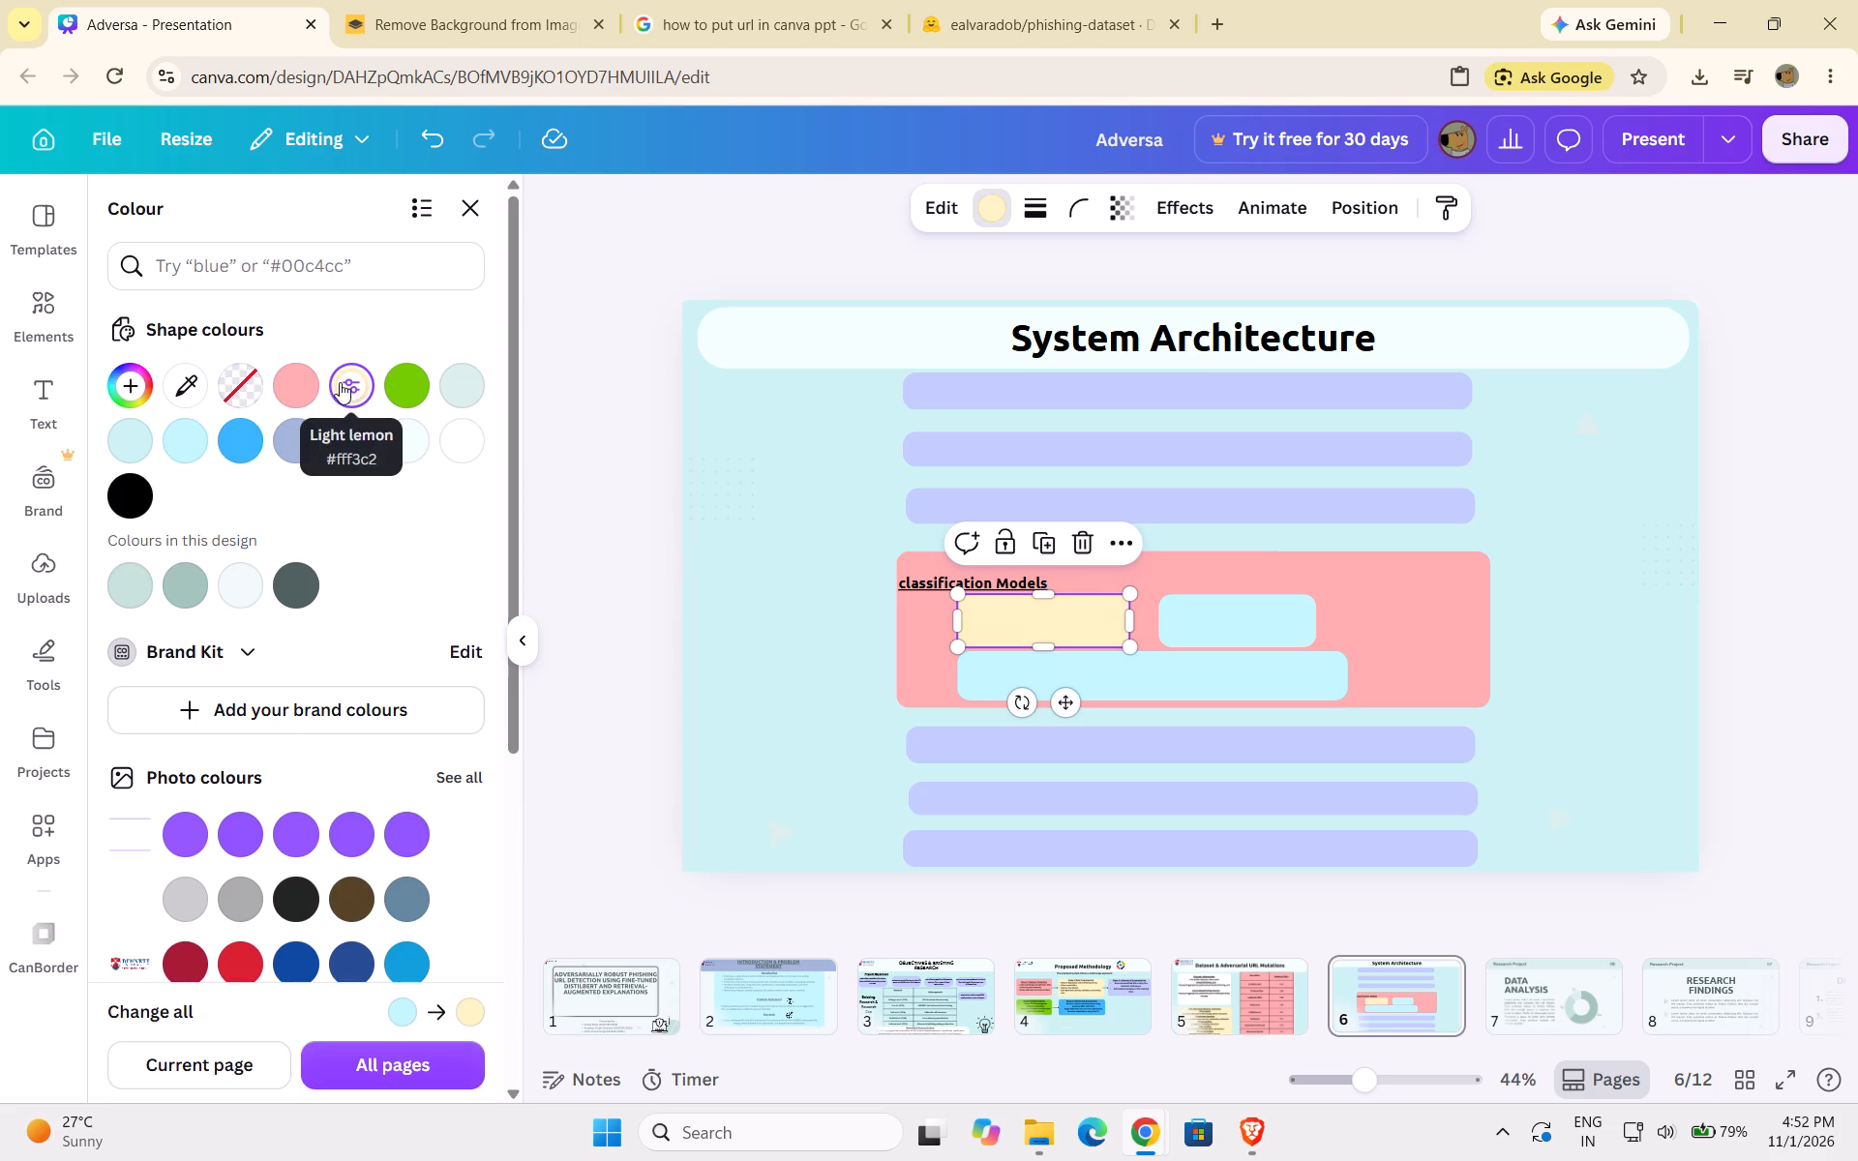
left_click(1224, 599)
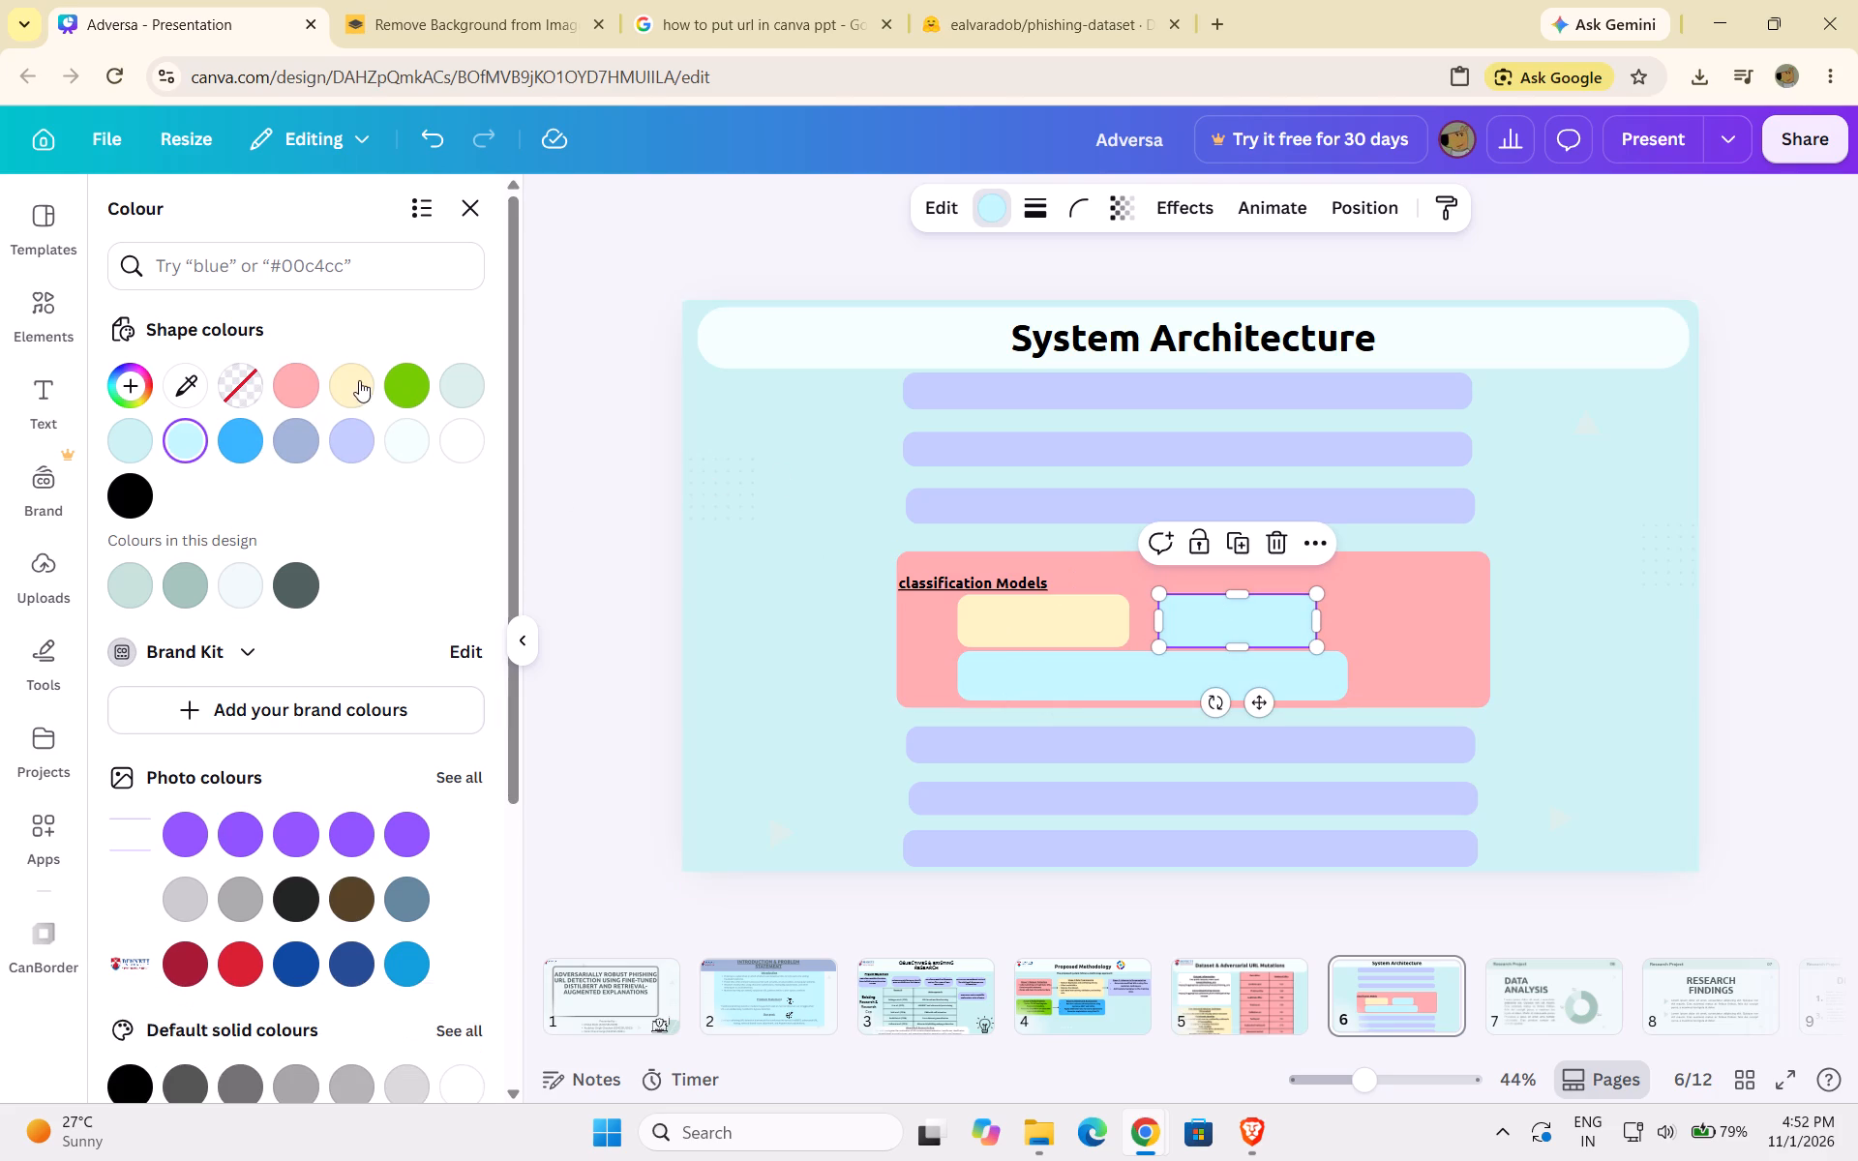
left_click(358, 380)
left_click(1074, 678)
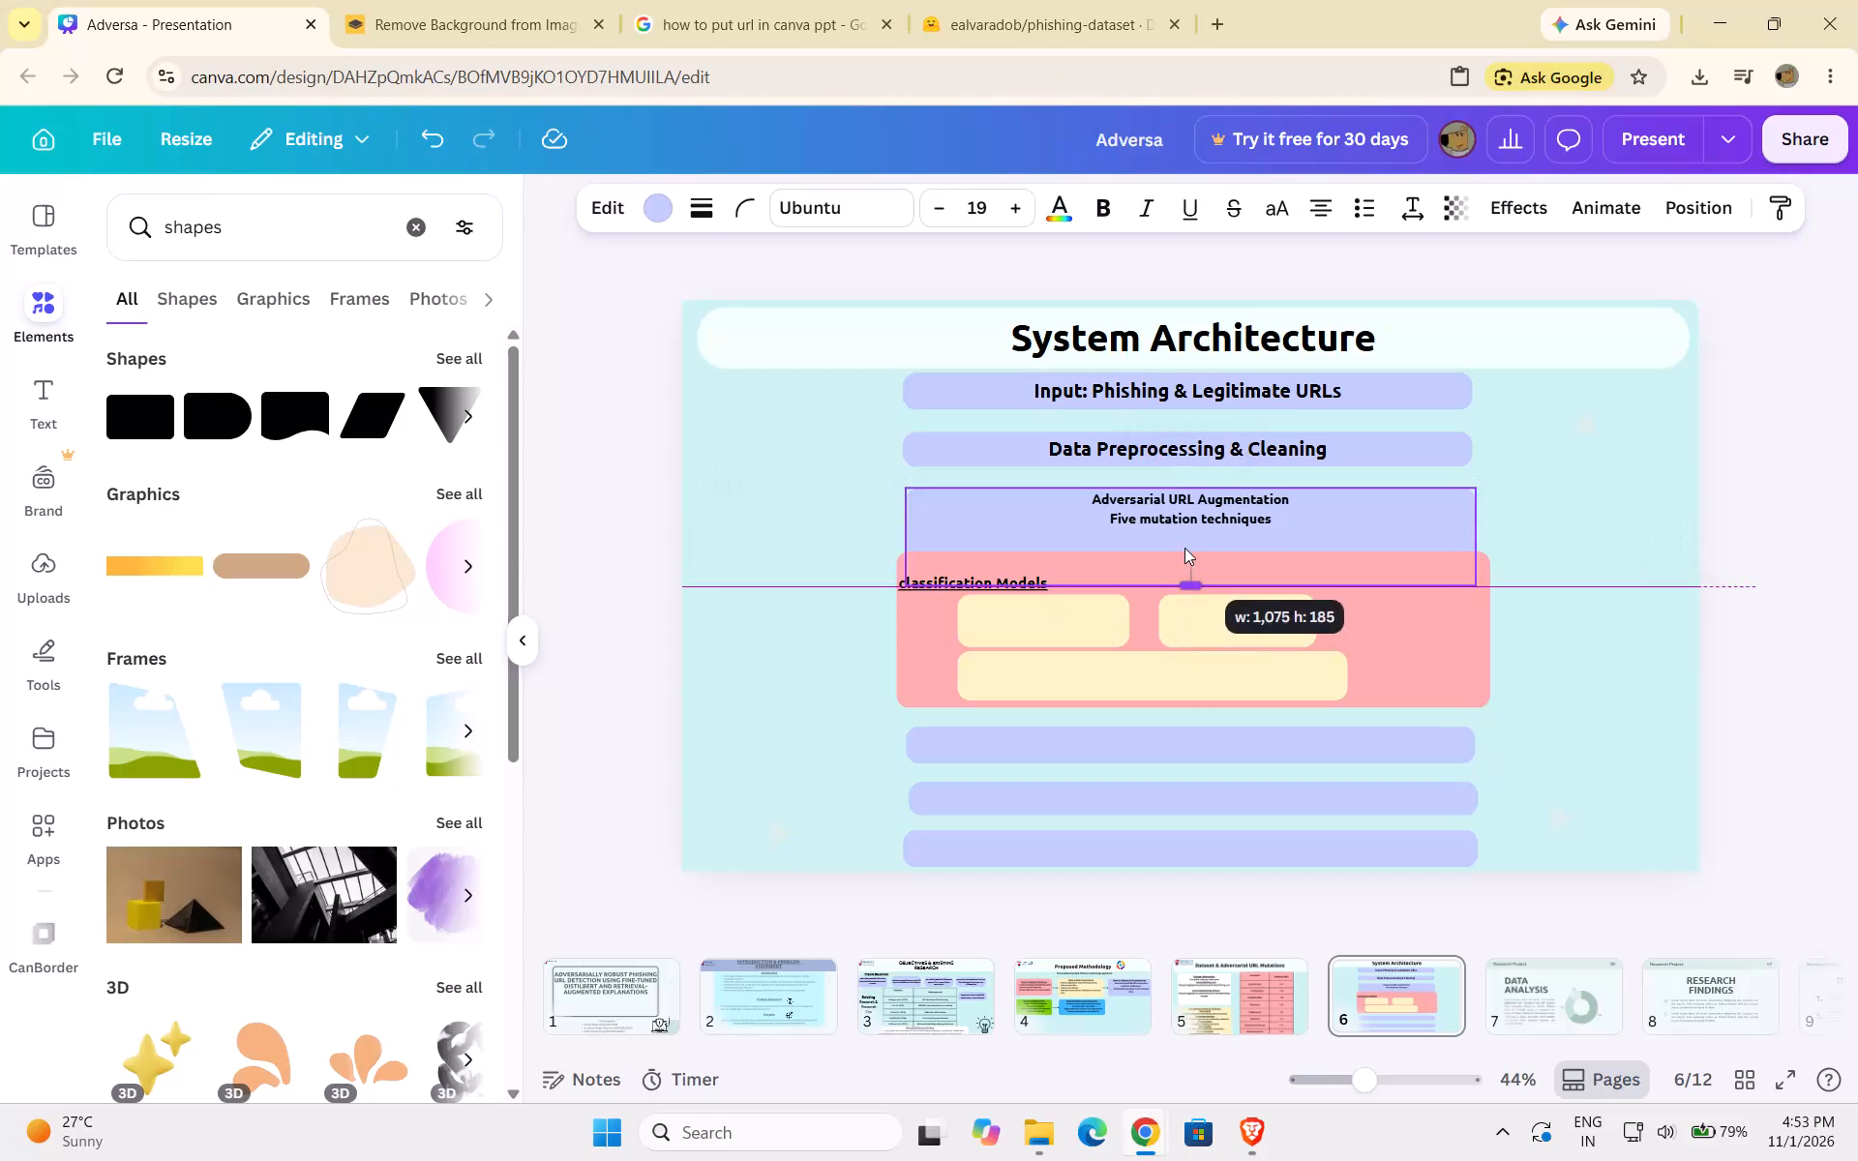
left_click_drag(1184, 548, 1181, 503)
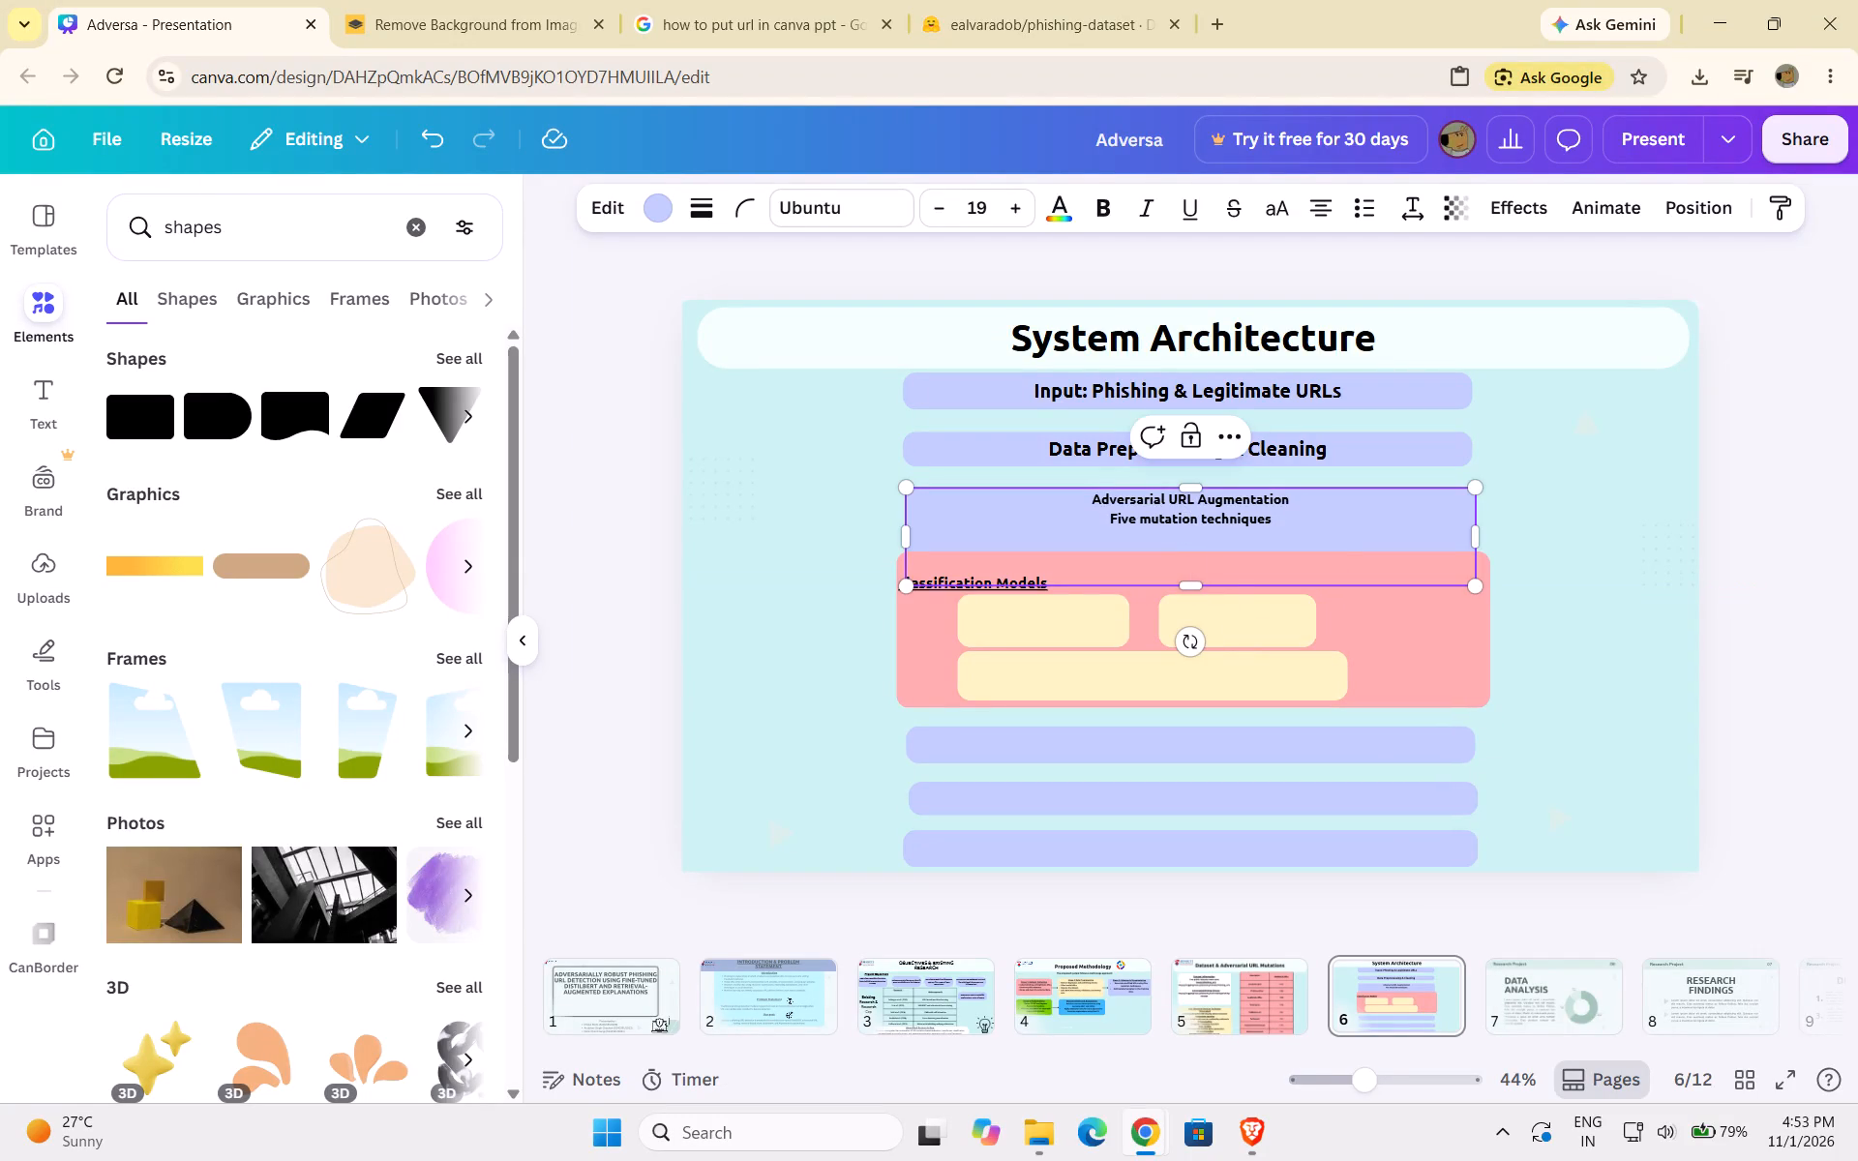
Move the pink classification Models rectangle down slightly to make room for the Adversarial URL Augmentation box.
left_click_drag(1351, 610, 1353, 625)
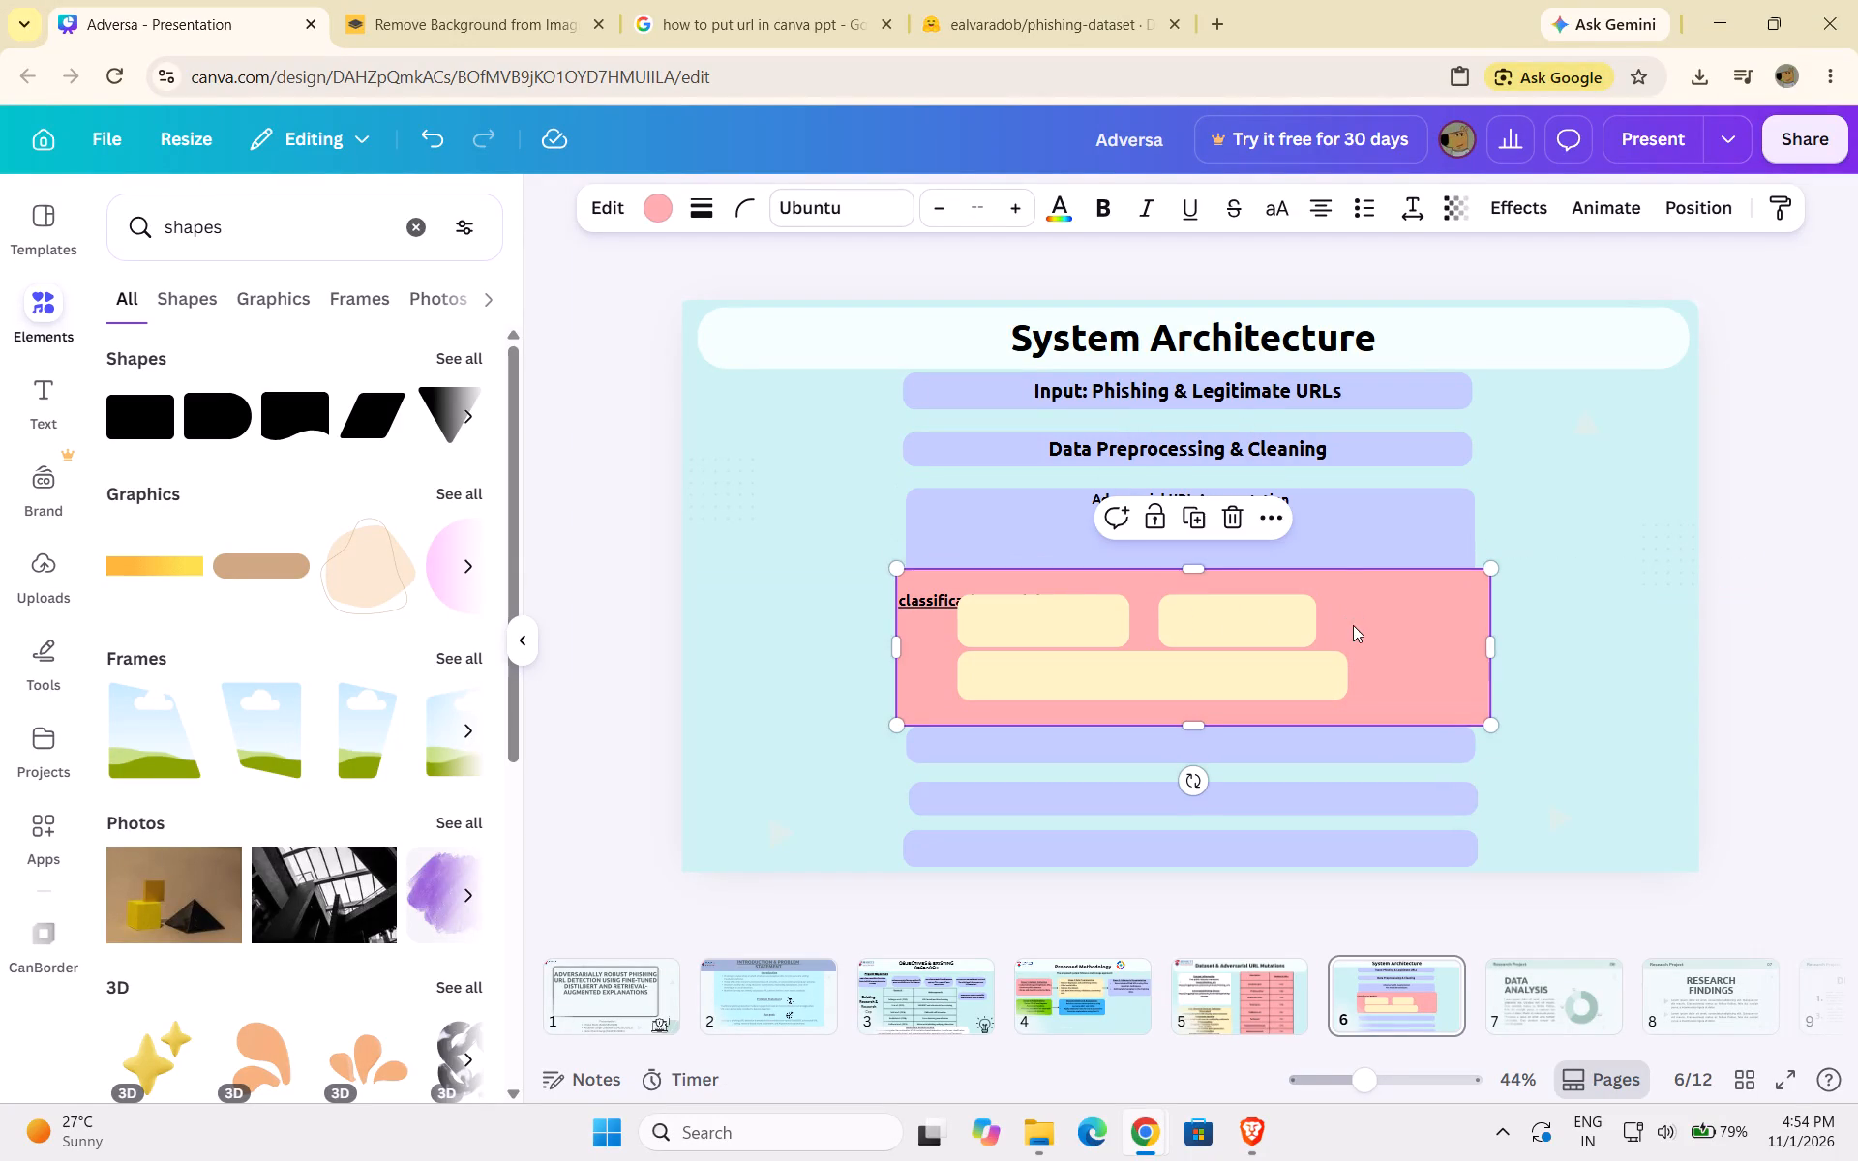
Narrow the Adversarial URL Augmentation box from its left edge and move it up and left, clear of the pink rectangle.
left_click(1355, 547)
left_click_drag(1189, 584, 1184, 524)
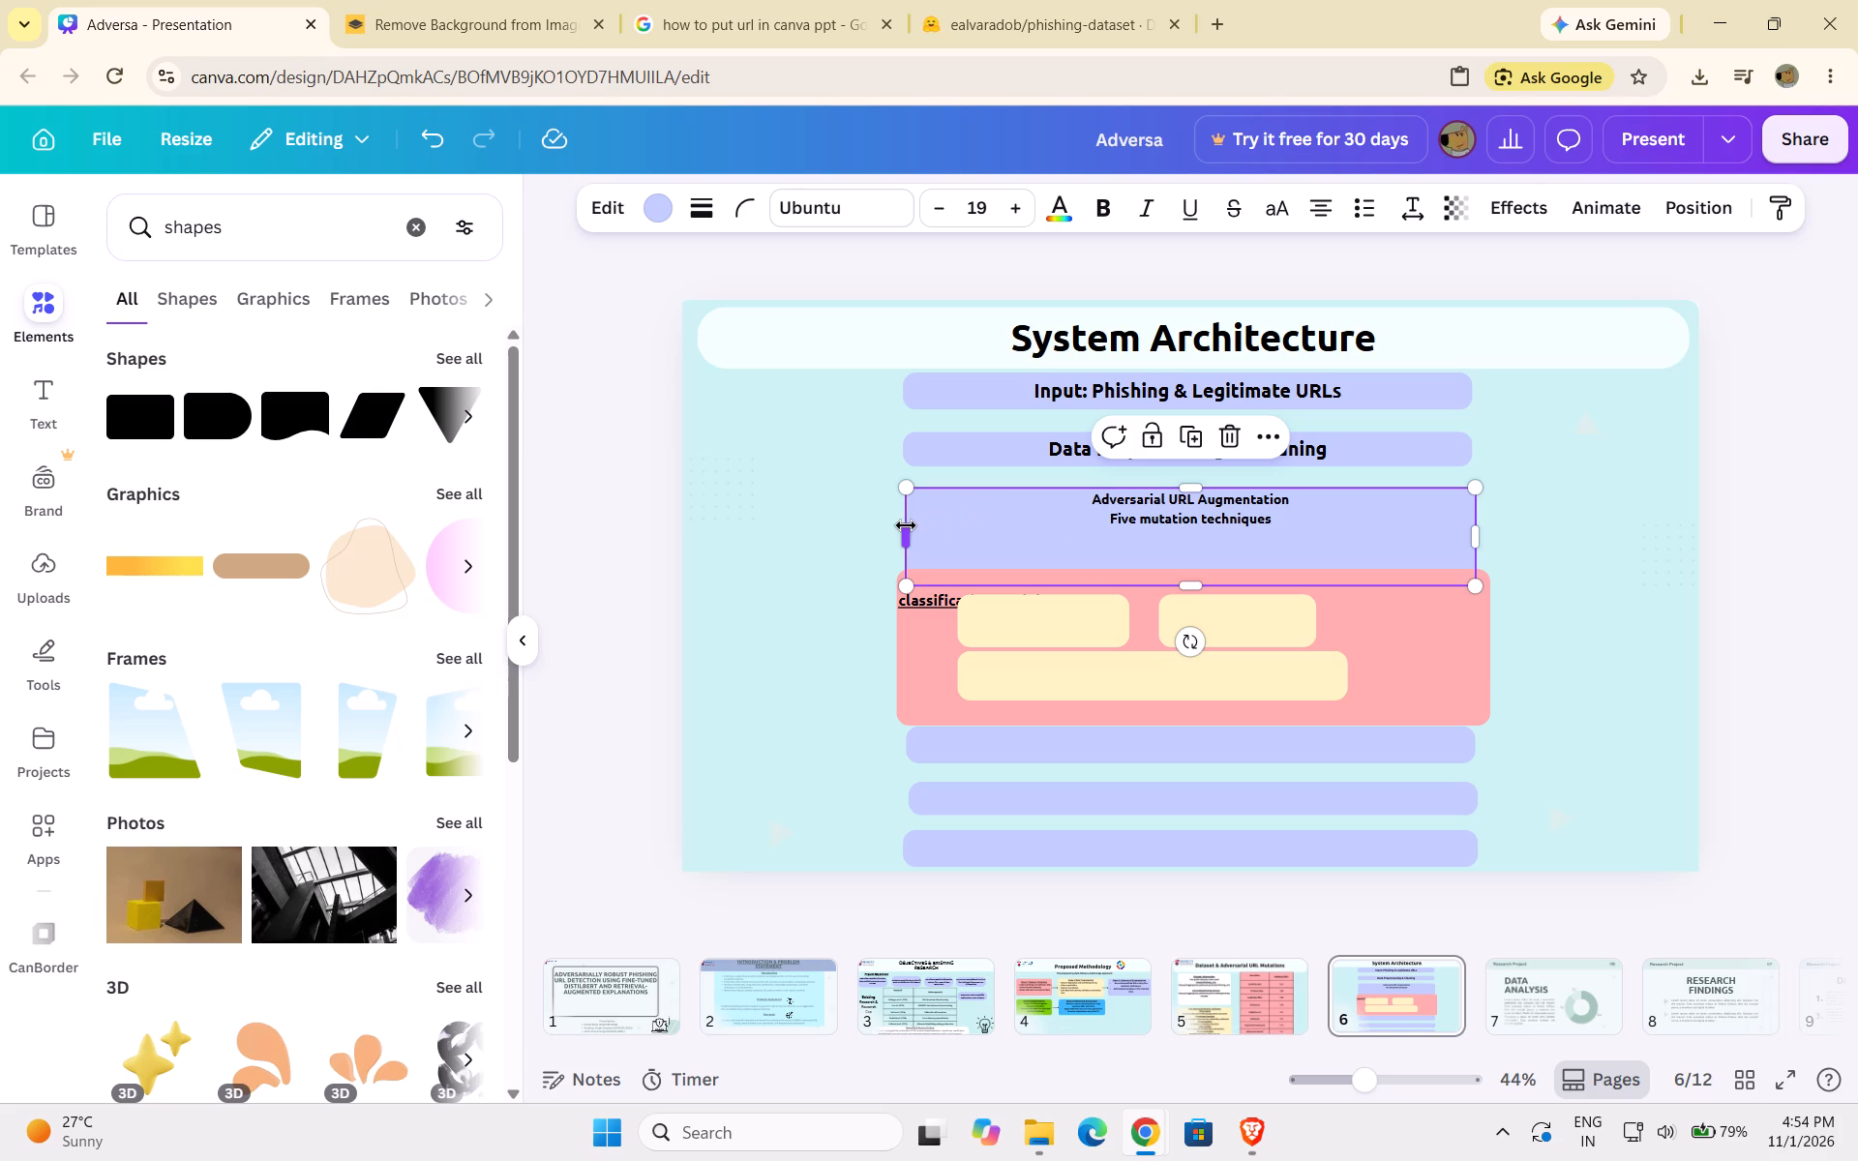
left_click_drag(906, 527, 944, 524)
left_click_drag(1158, 525, 1084, 504)
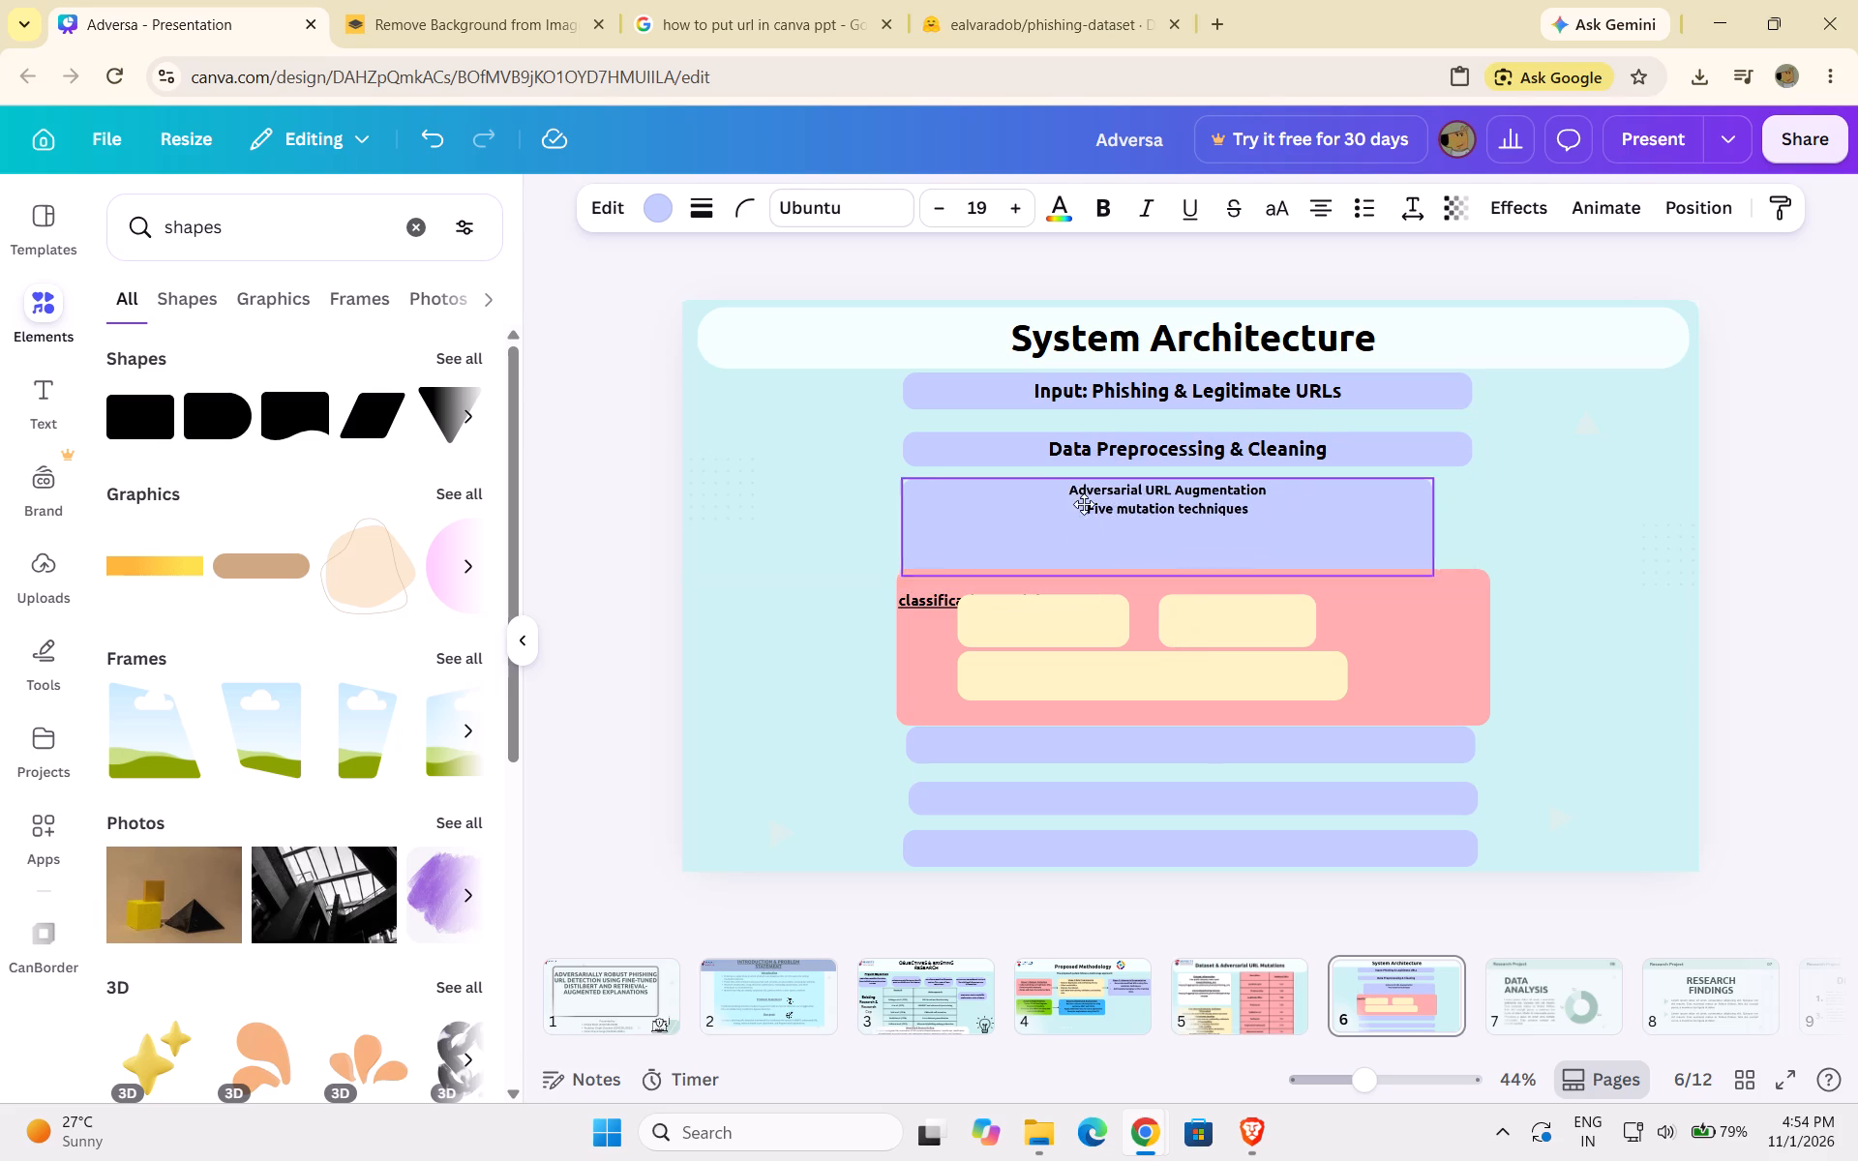
left_click_drag(1084, 504, 1051, 504)
left_click_drag(1099, 564, 1089, 468)
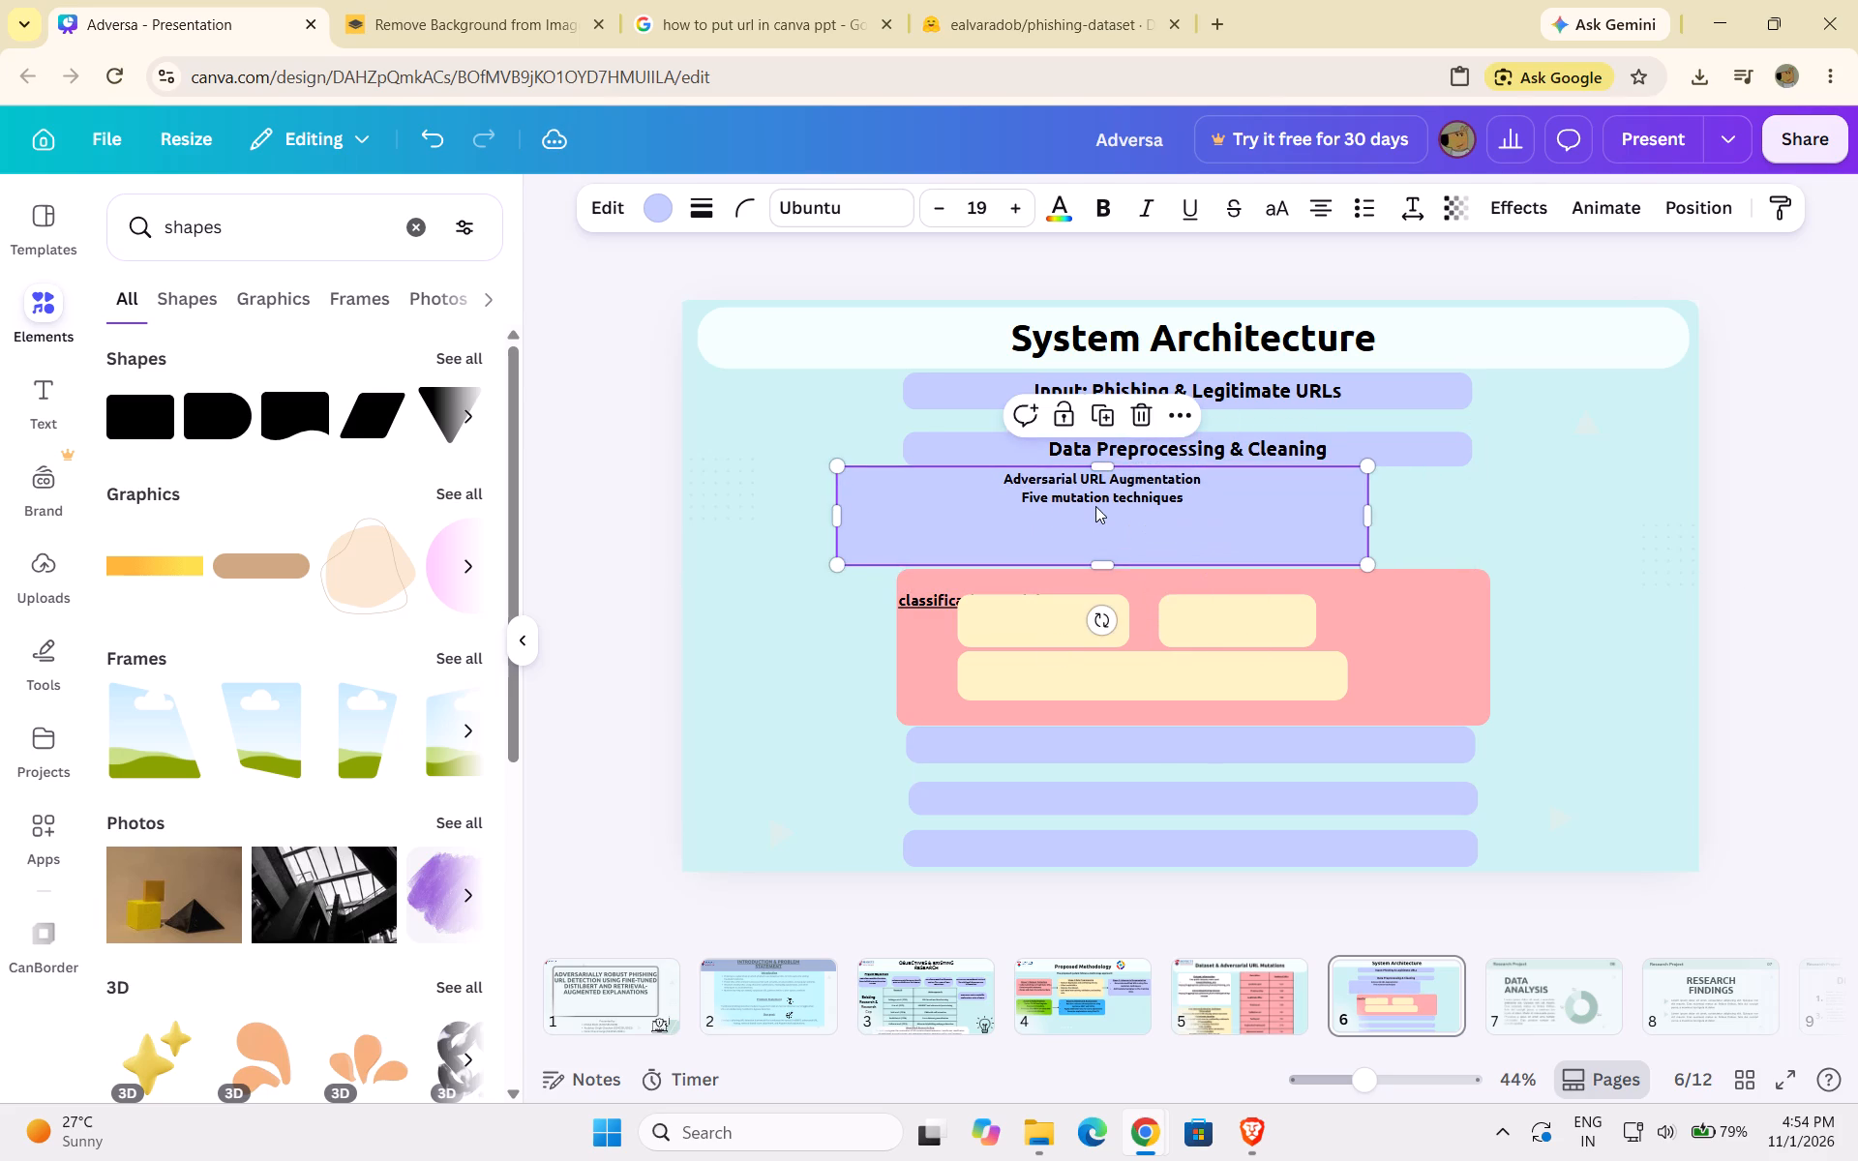
left_click_drag(1097, 508, 1040, 503)
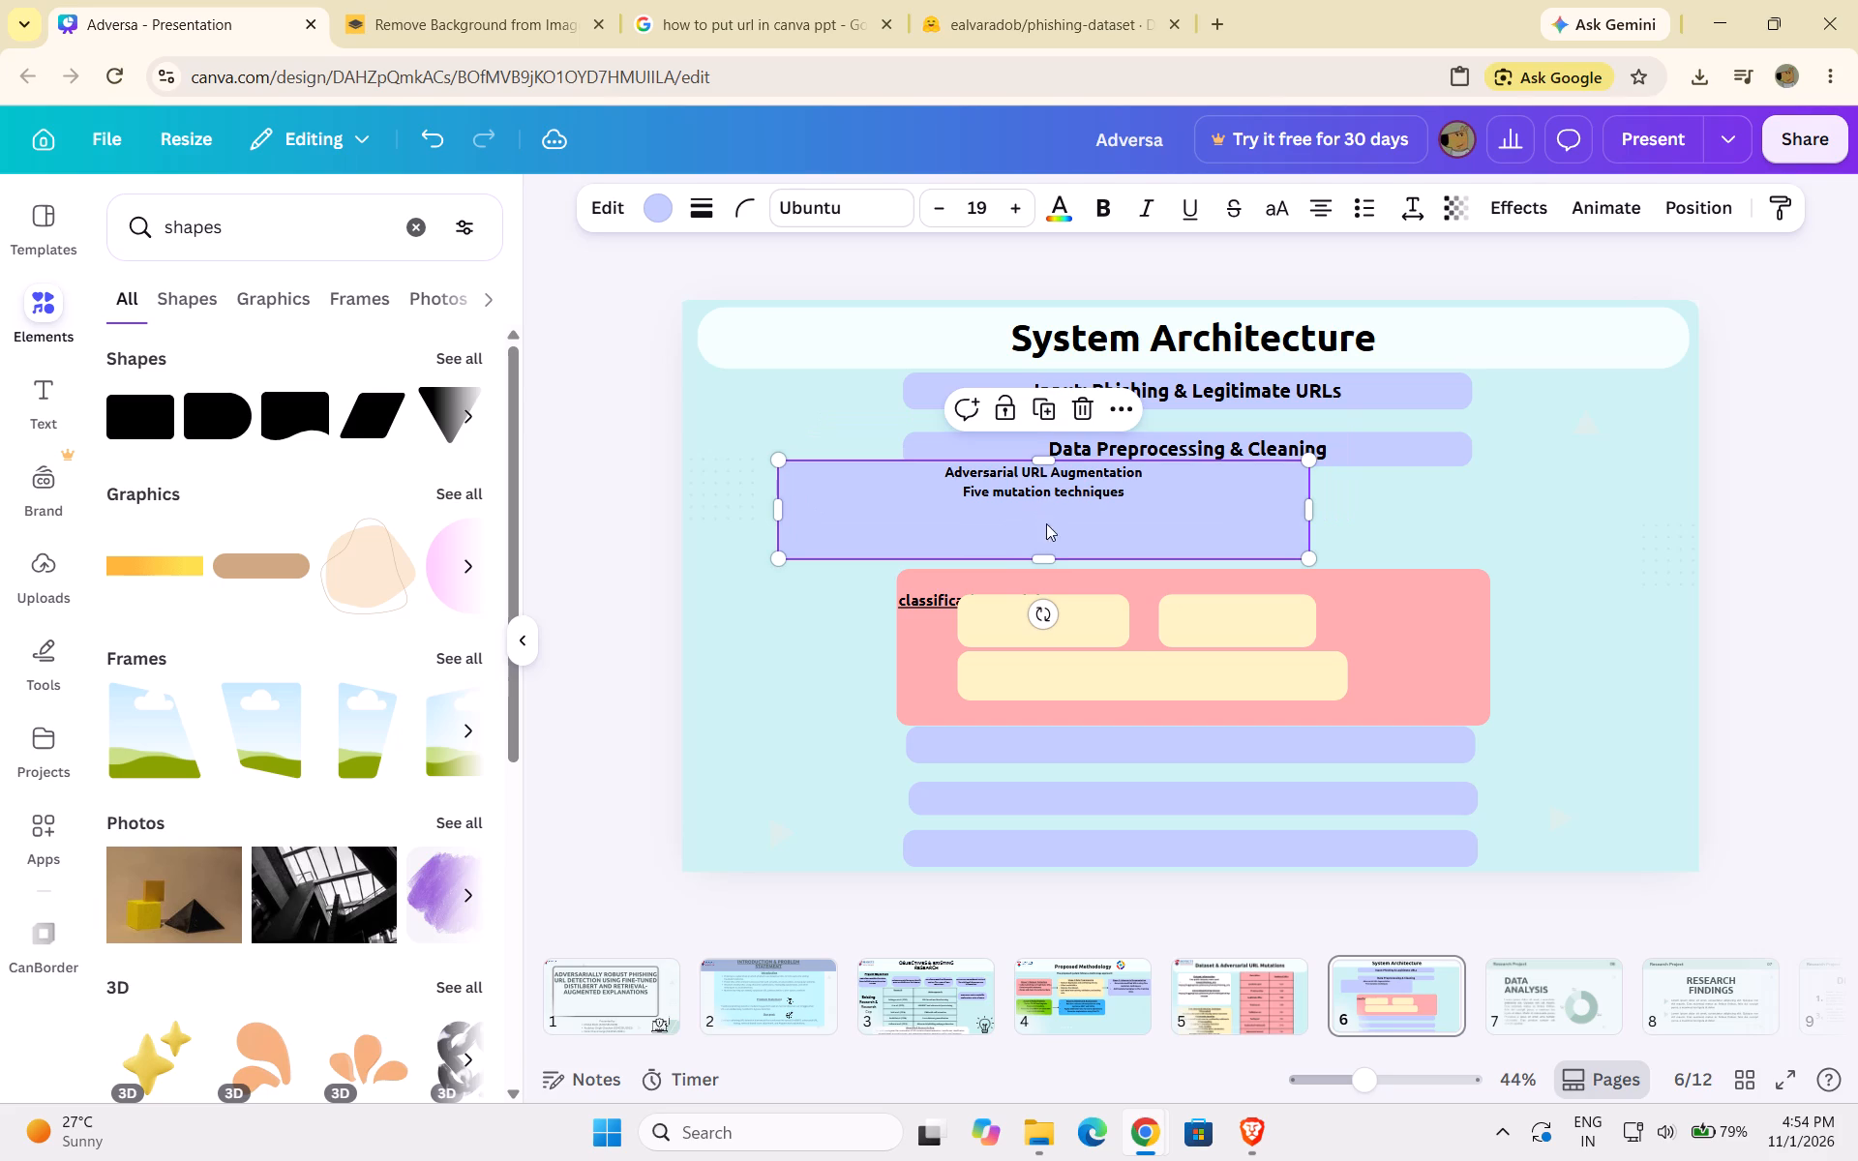
left_click_drag(1047, 551, 1042, 526)
Remove the blank lines beneath the Adversarial URL Augmentation text and make its second line end as "Five mutation techniques;".
left_click(1201, 500)
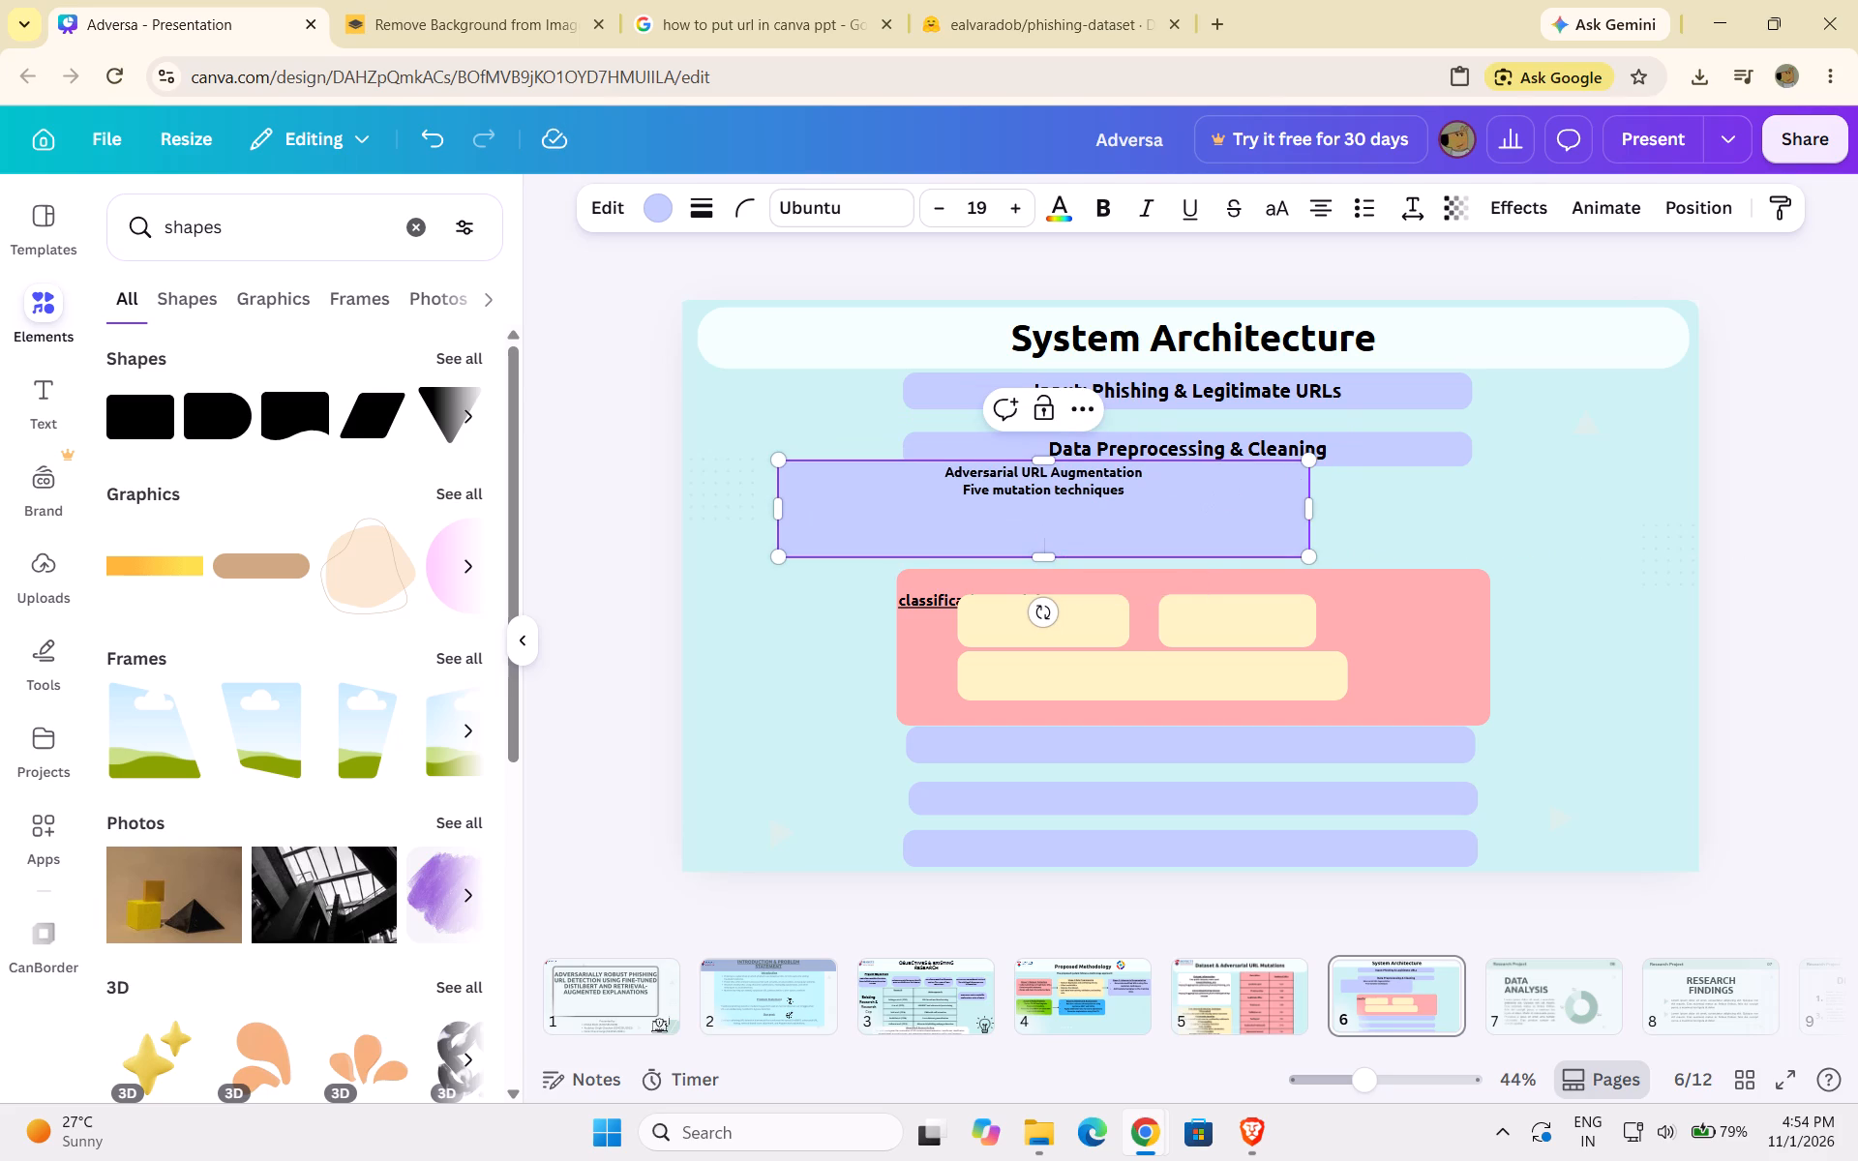
key("BackSpace")
key("BackSpace")
key("BackSpace")
key("BackSpace")
key("BackSpace")
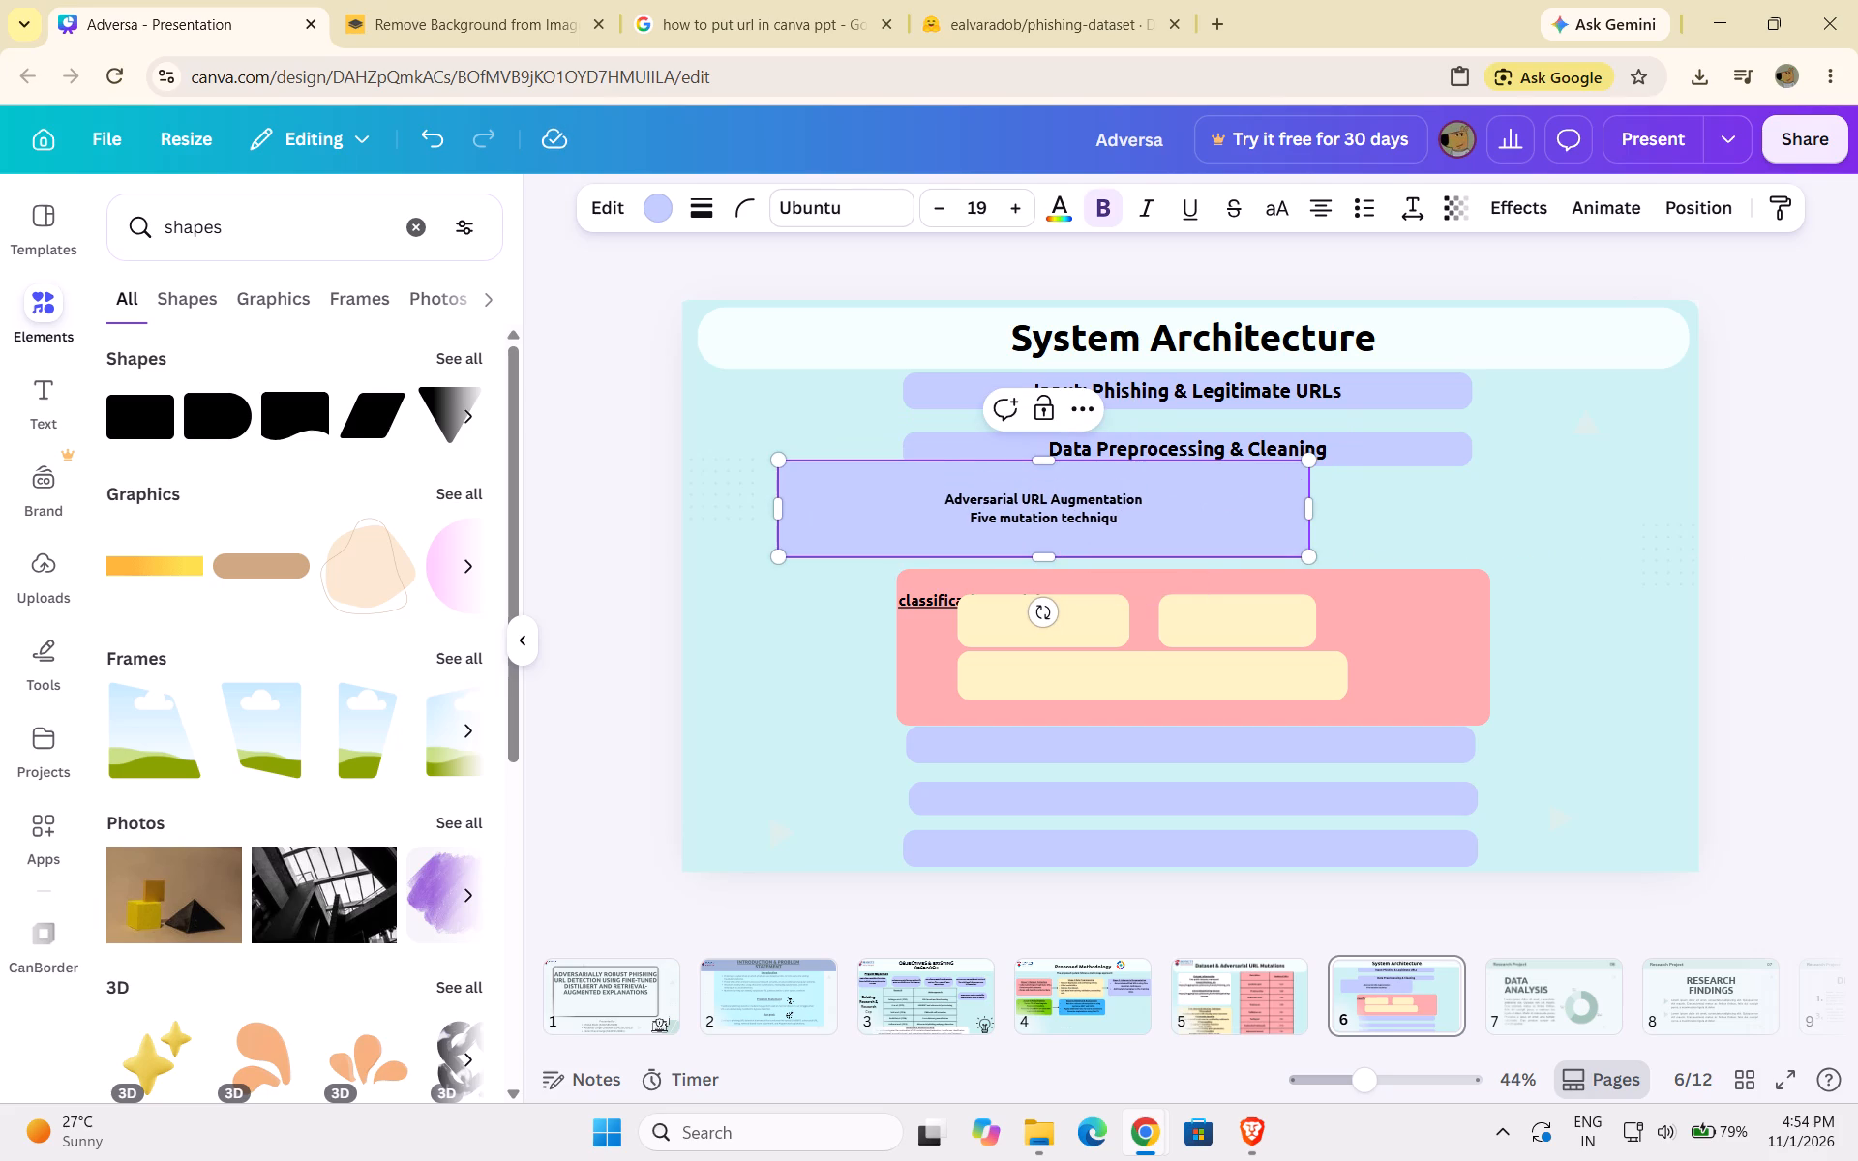
key("e")
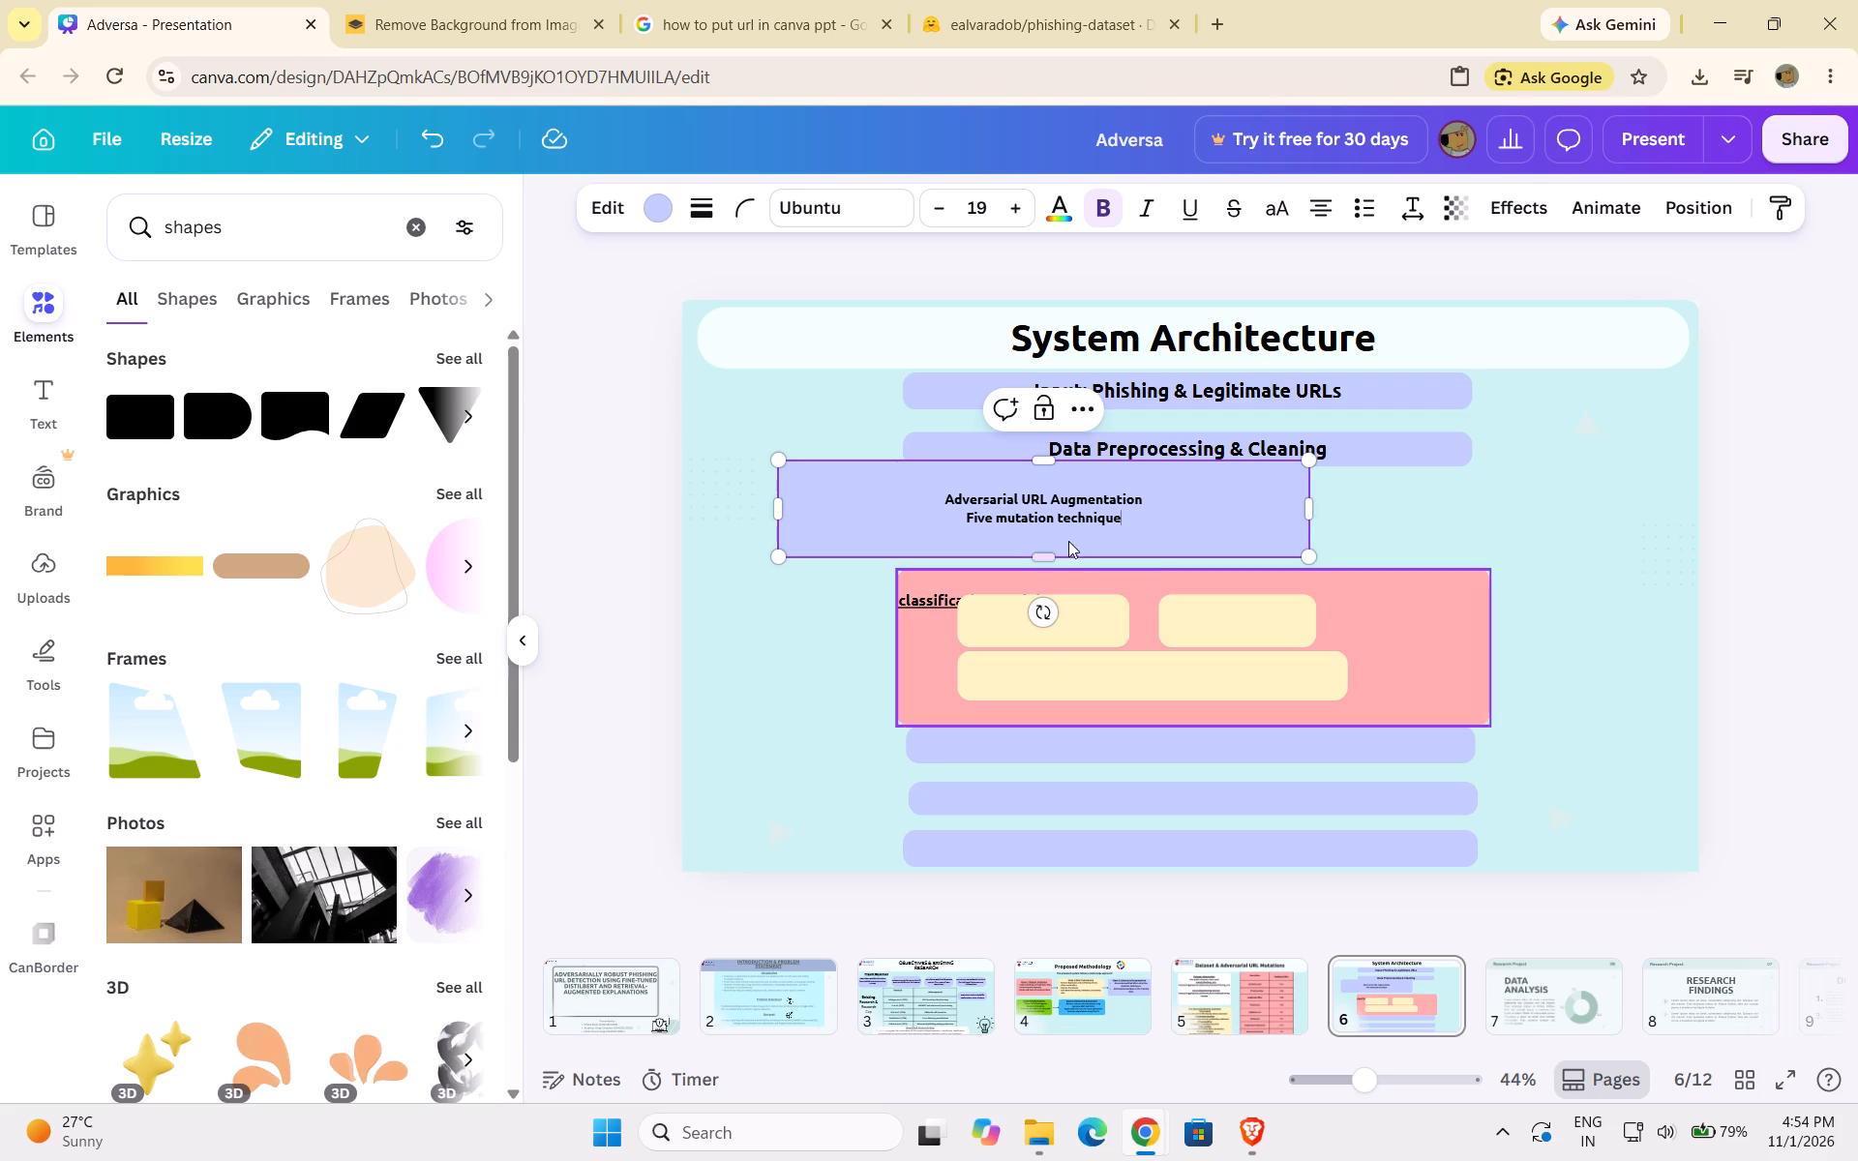
left_click(1131, 537)
left_click(1104, 536)
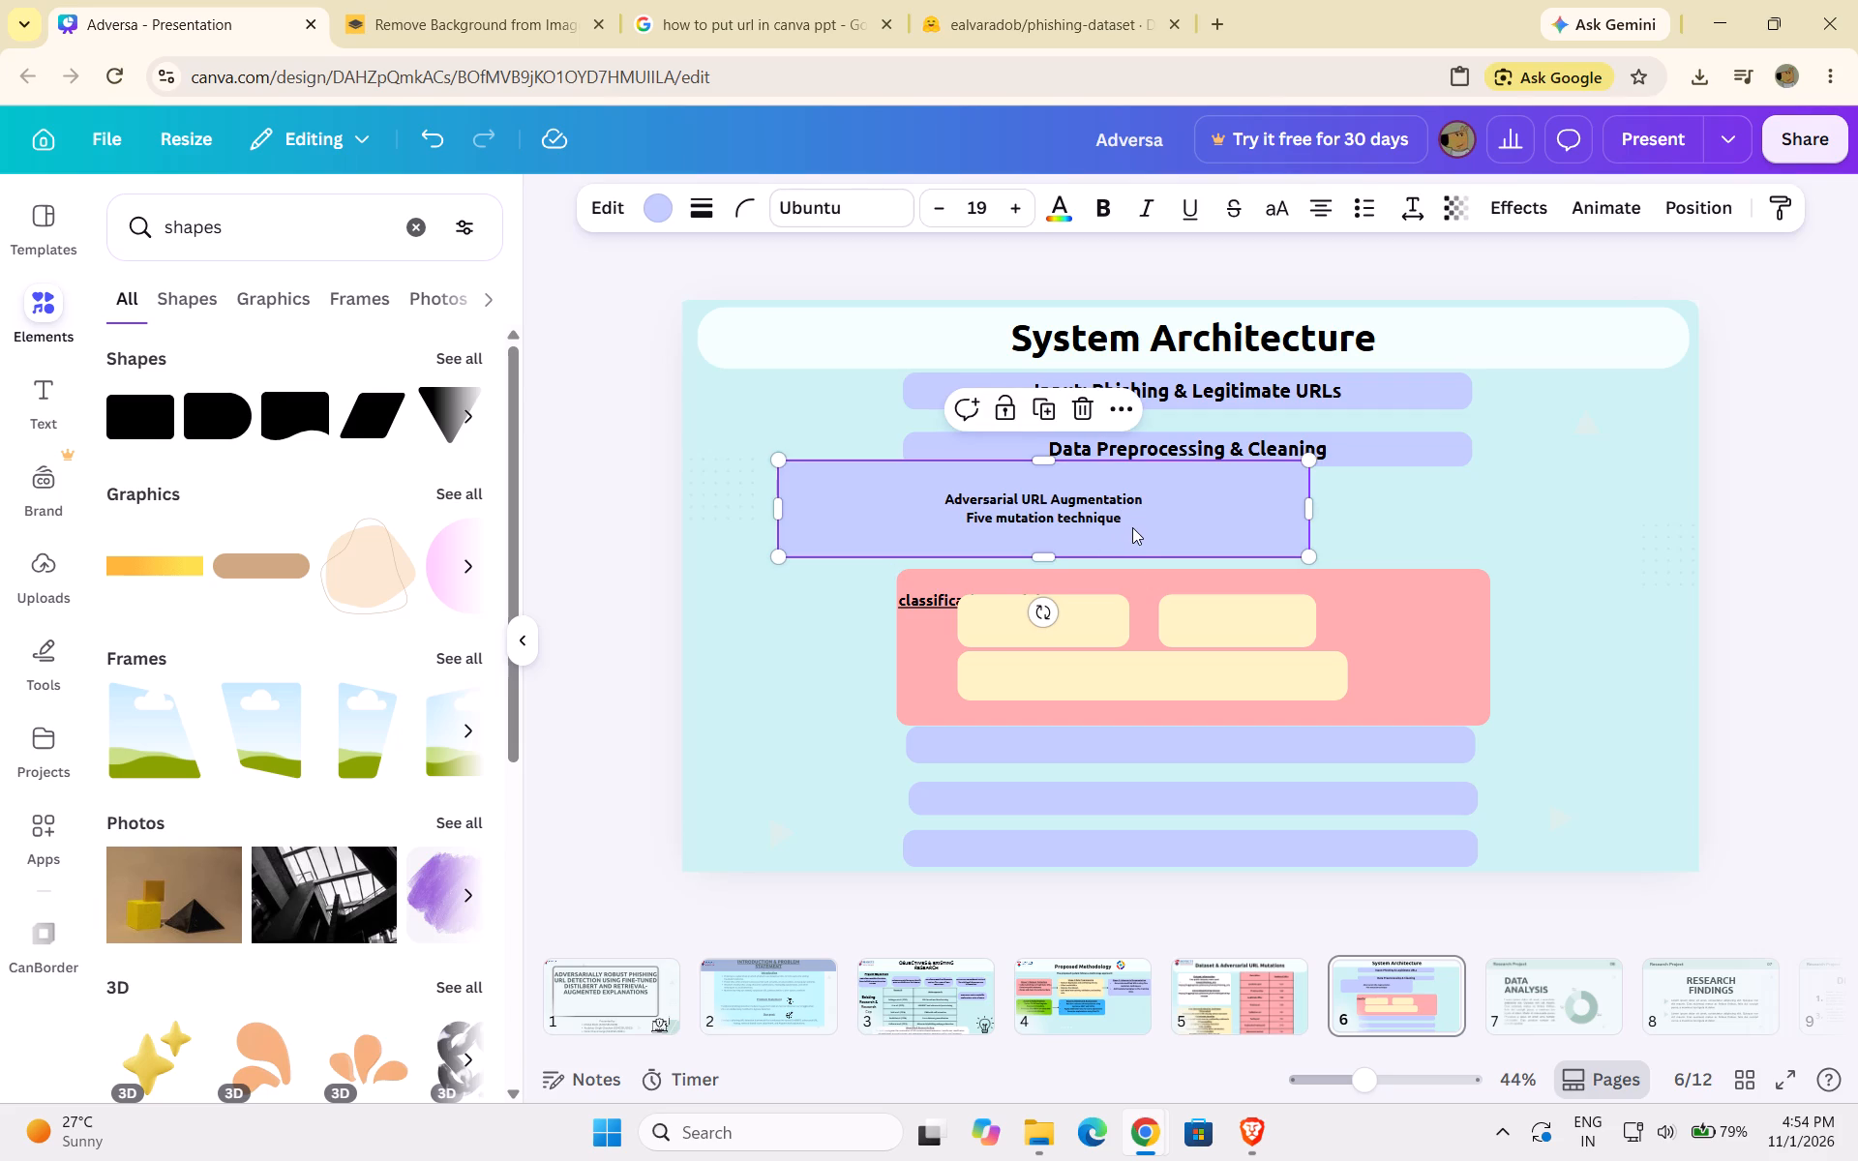
left_click(1134, 526)
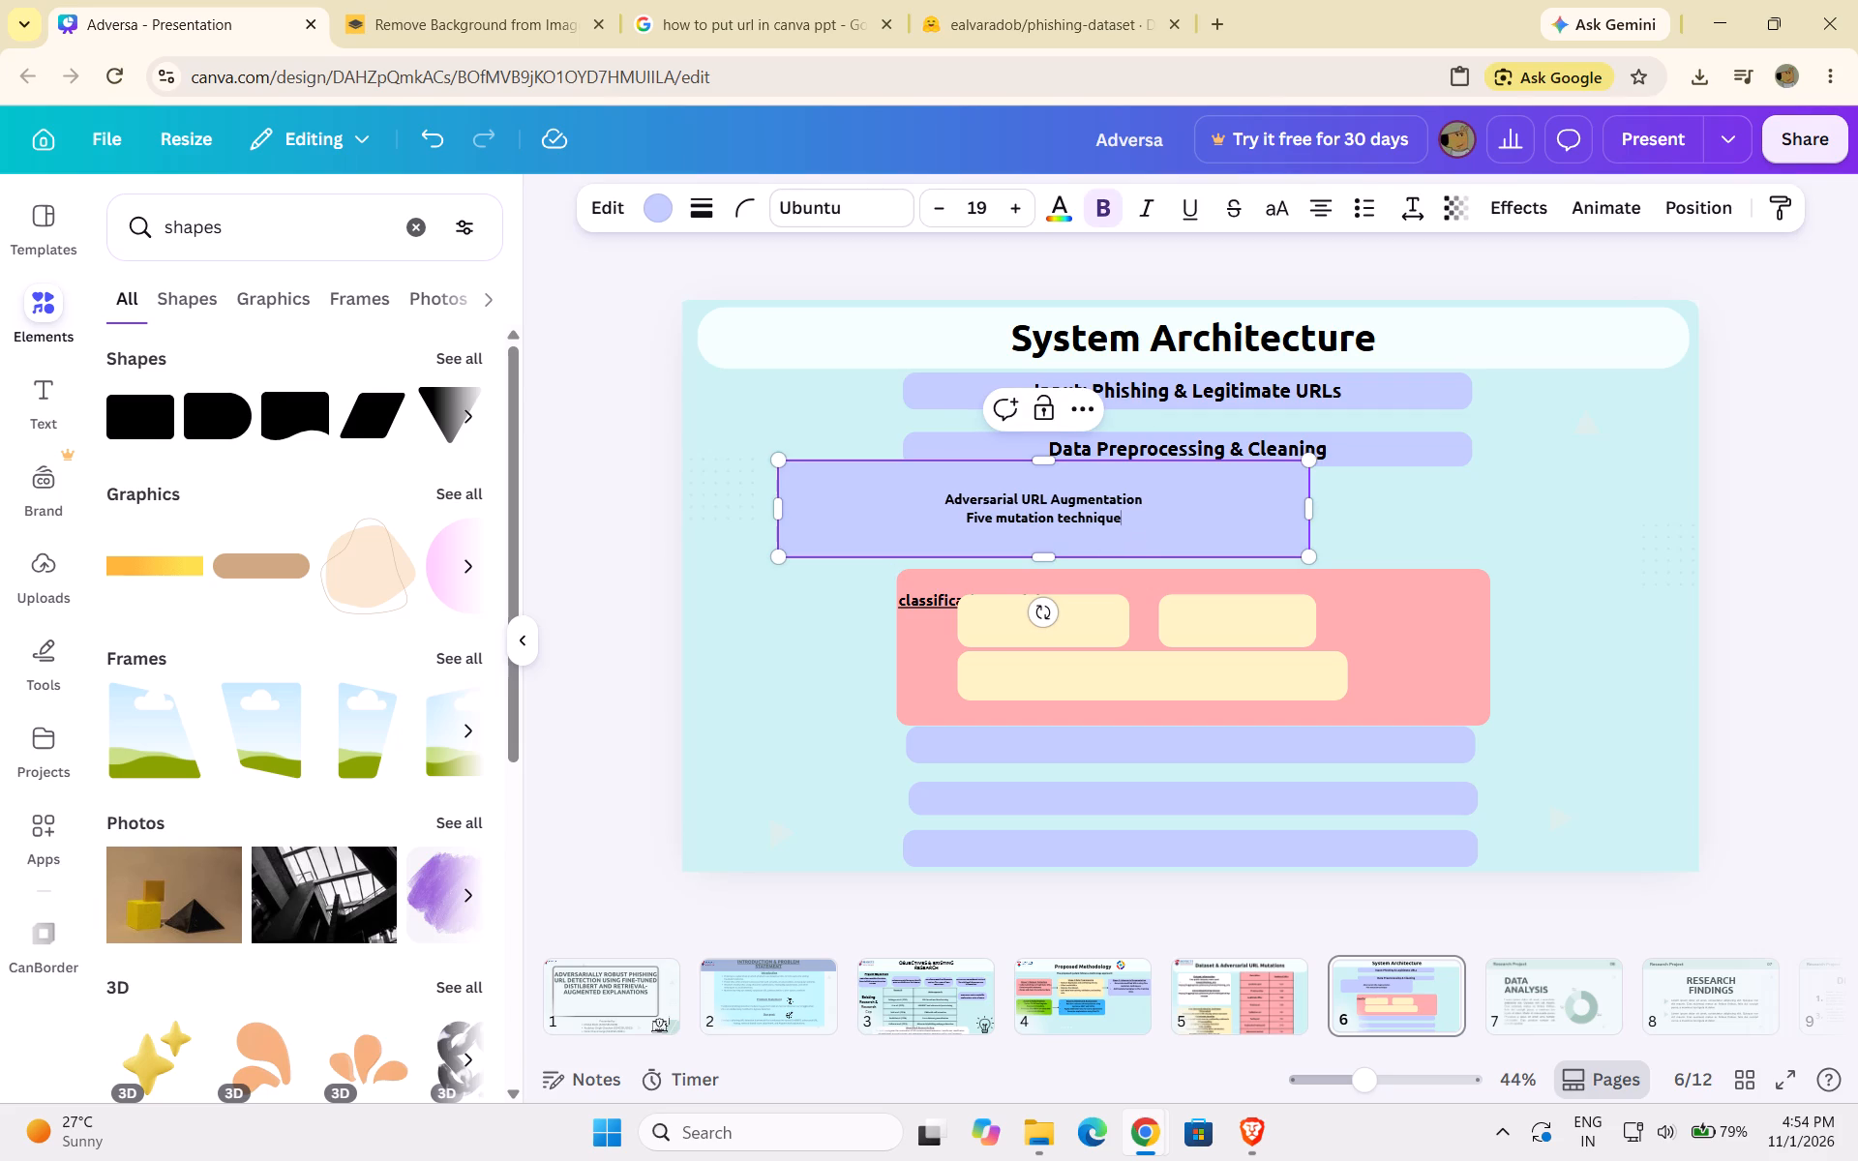
type("s;")
Shrink the Adversarial URL Augmentation box and shift its side edges right so it sits beneath the Data Preprocessing & Cleaning box.
left_click_drag(782, 465, 791, 477)
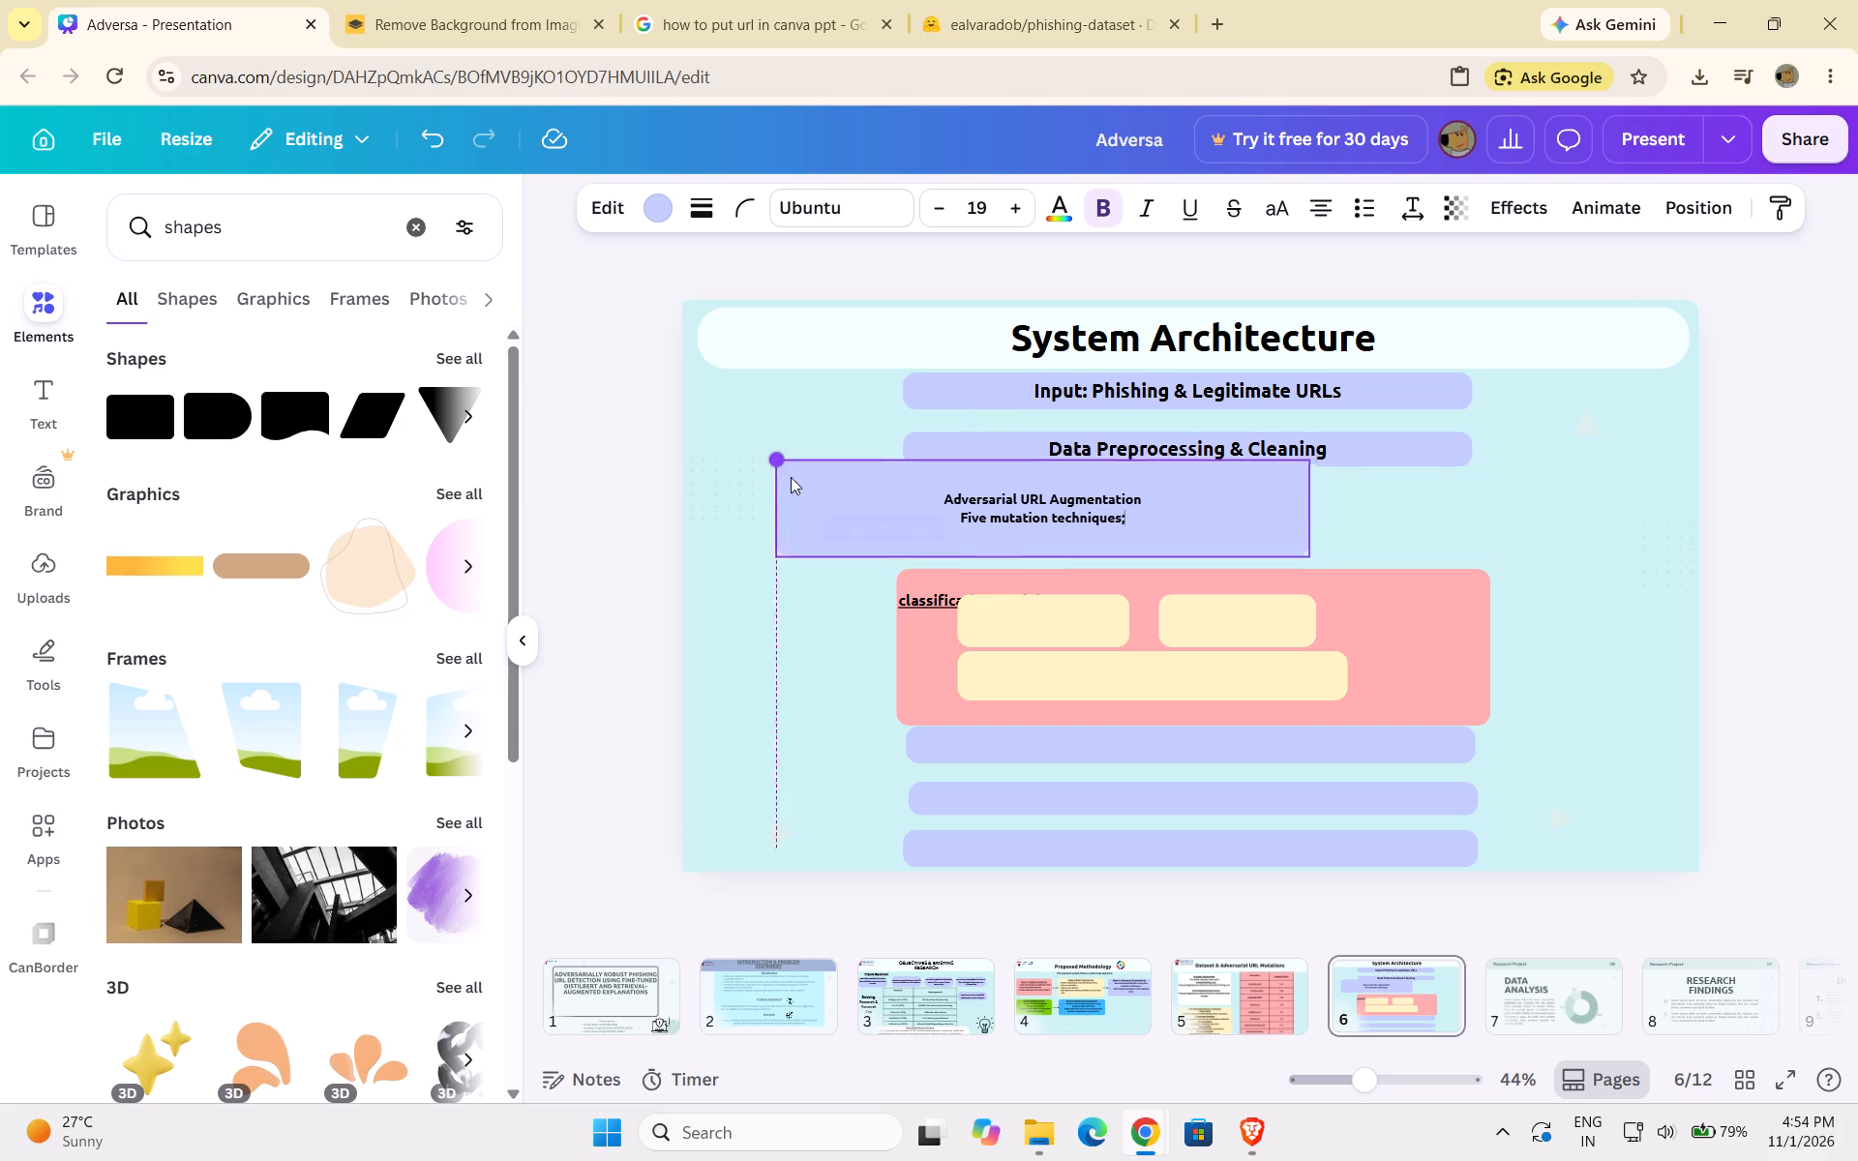
left_click_drag(791, 477, 830, 544)
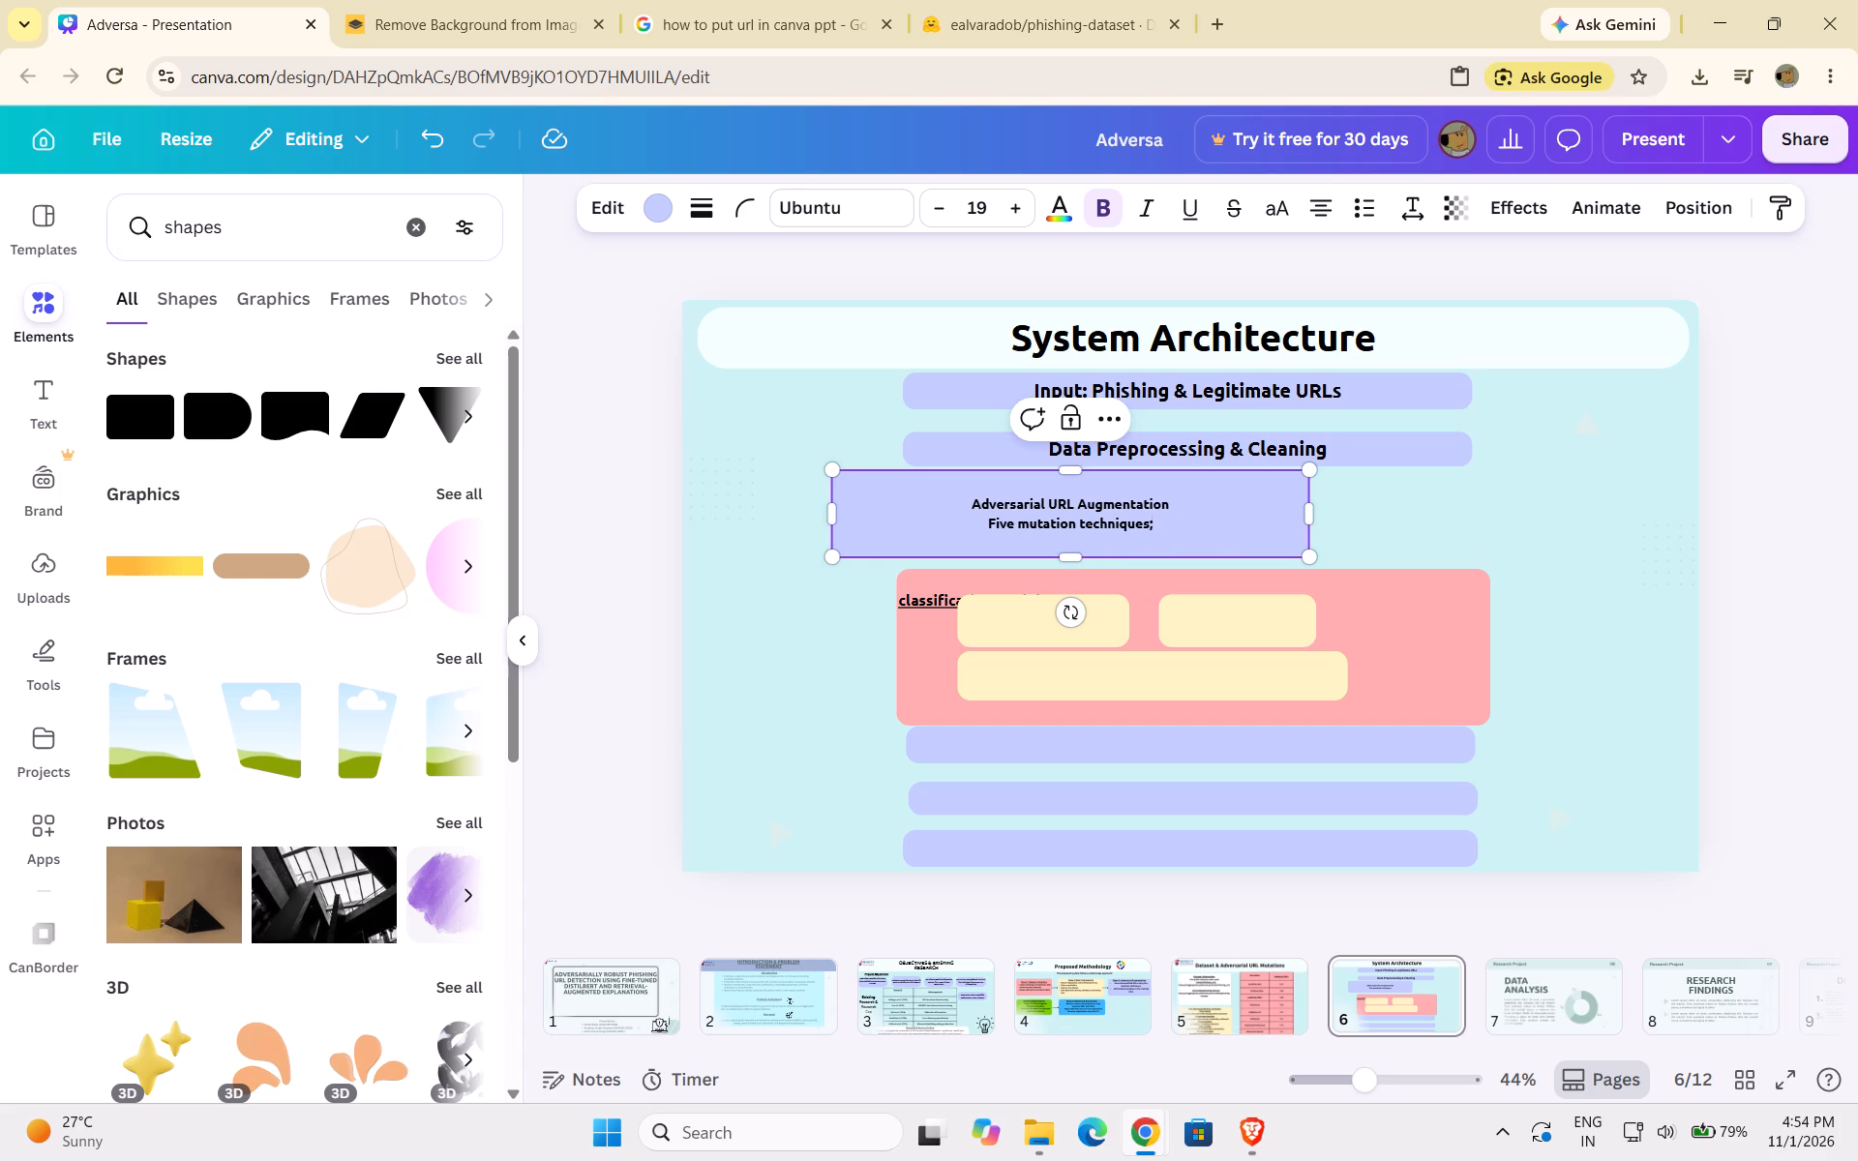
left_click_drag(1232, 495, 1271, 506)
left_click(1069, 611)
left_click(1200, 471)
left_click_drag(1200, 507, 1272, 507)
left_click_drag(1317, 507, 1400, 513)
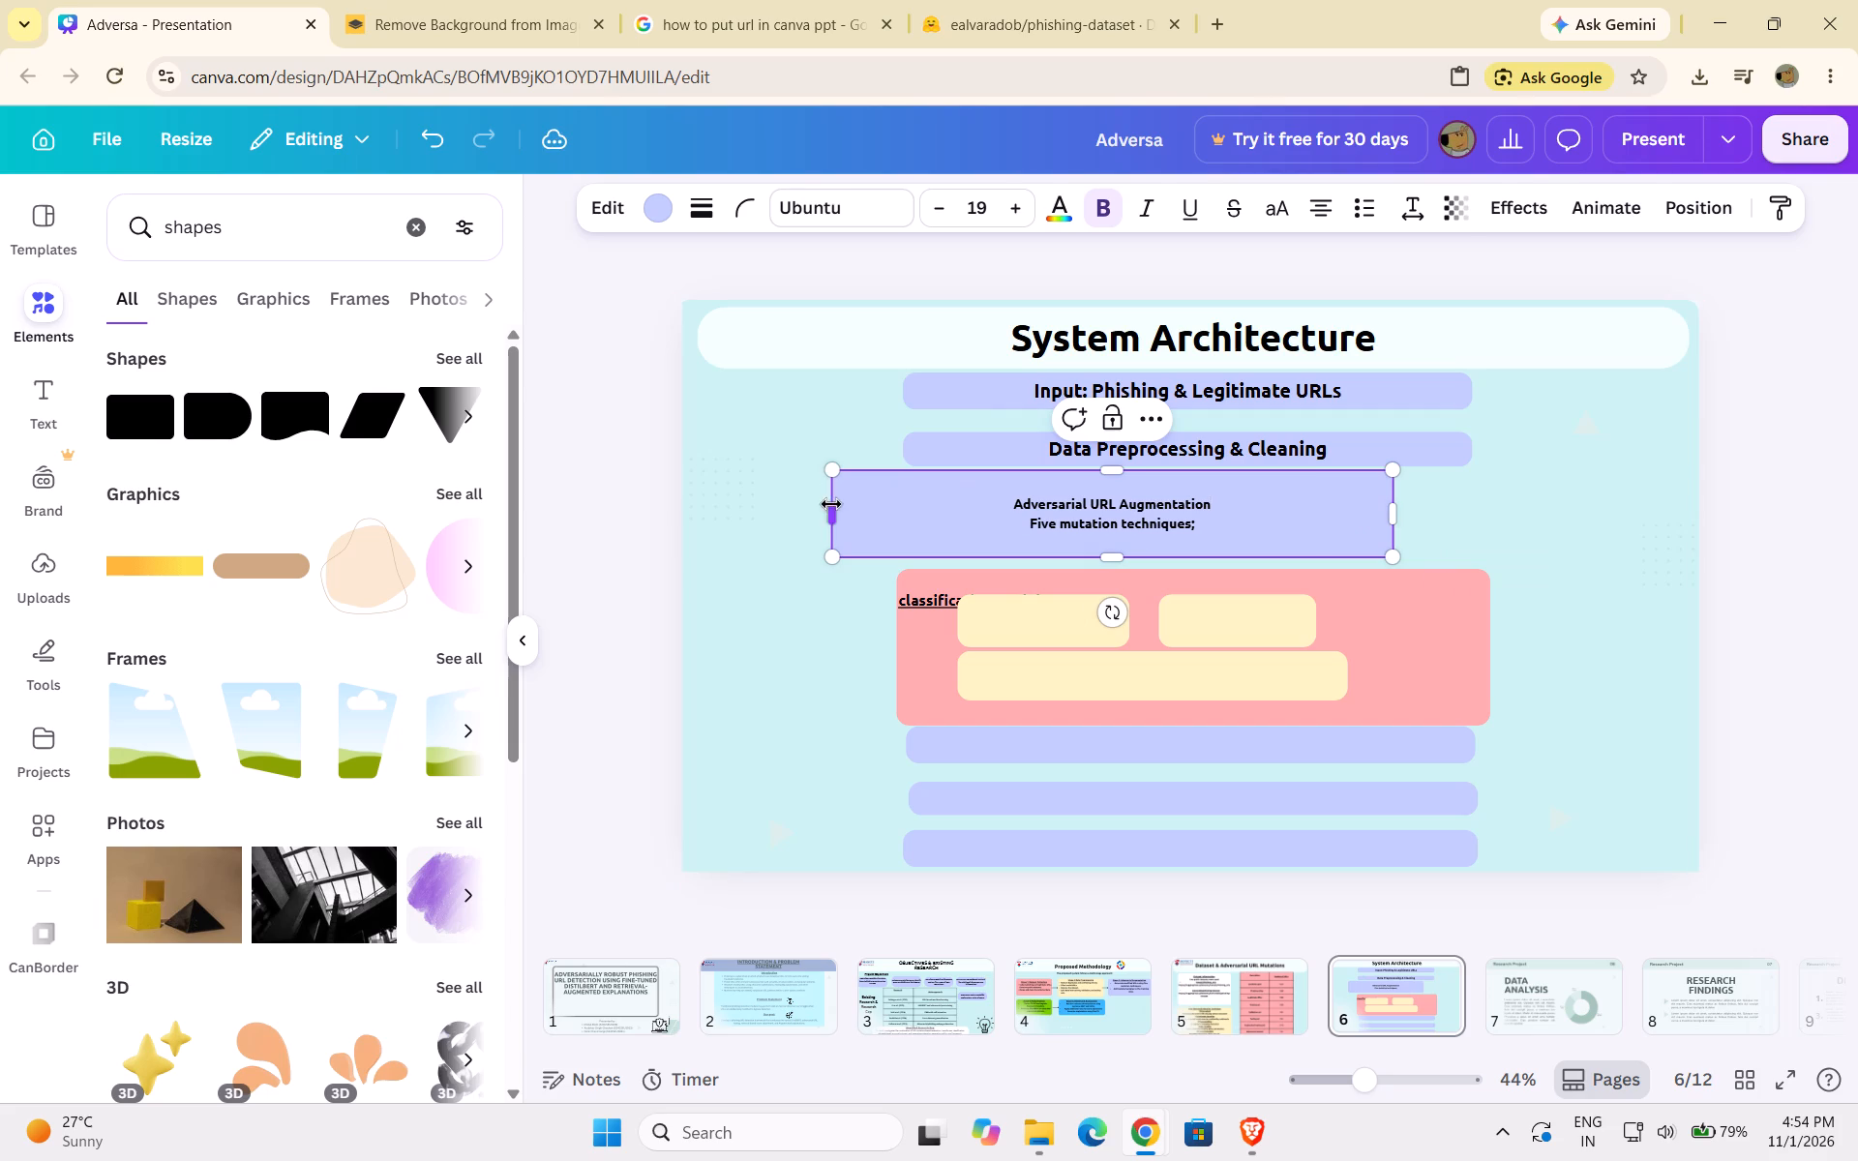
left_click_drag(834, 507, 924, 500)
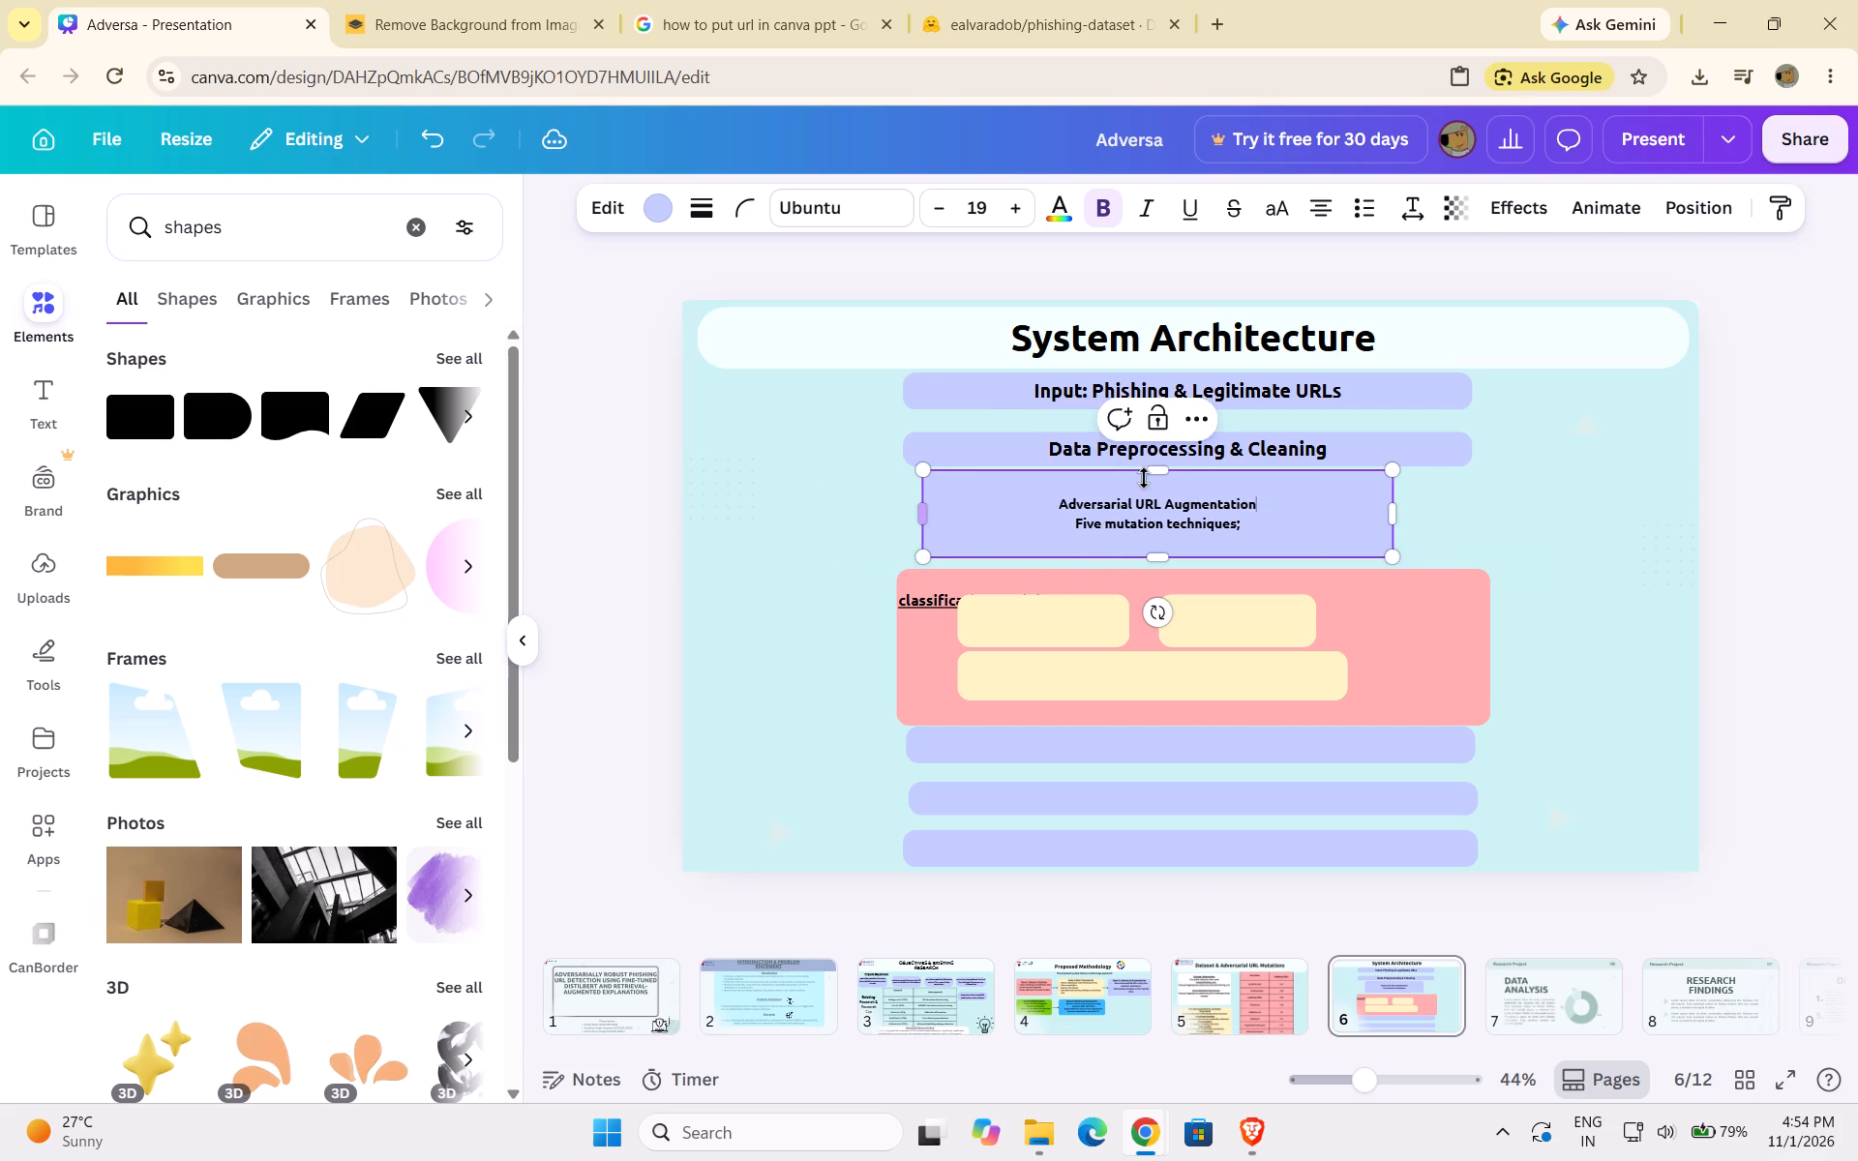
Reduce the Adversarial URL Augmentation box's height, centre it in the gap above the pink rectangle, and match its width to the boxes above.
double_click(1317, 517)
left_click(1369, 658)
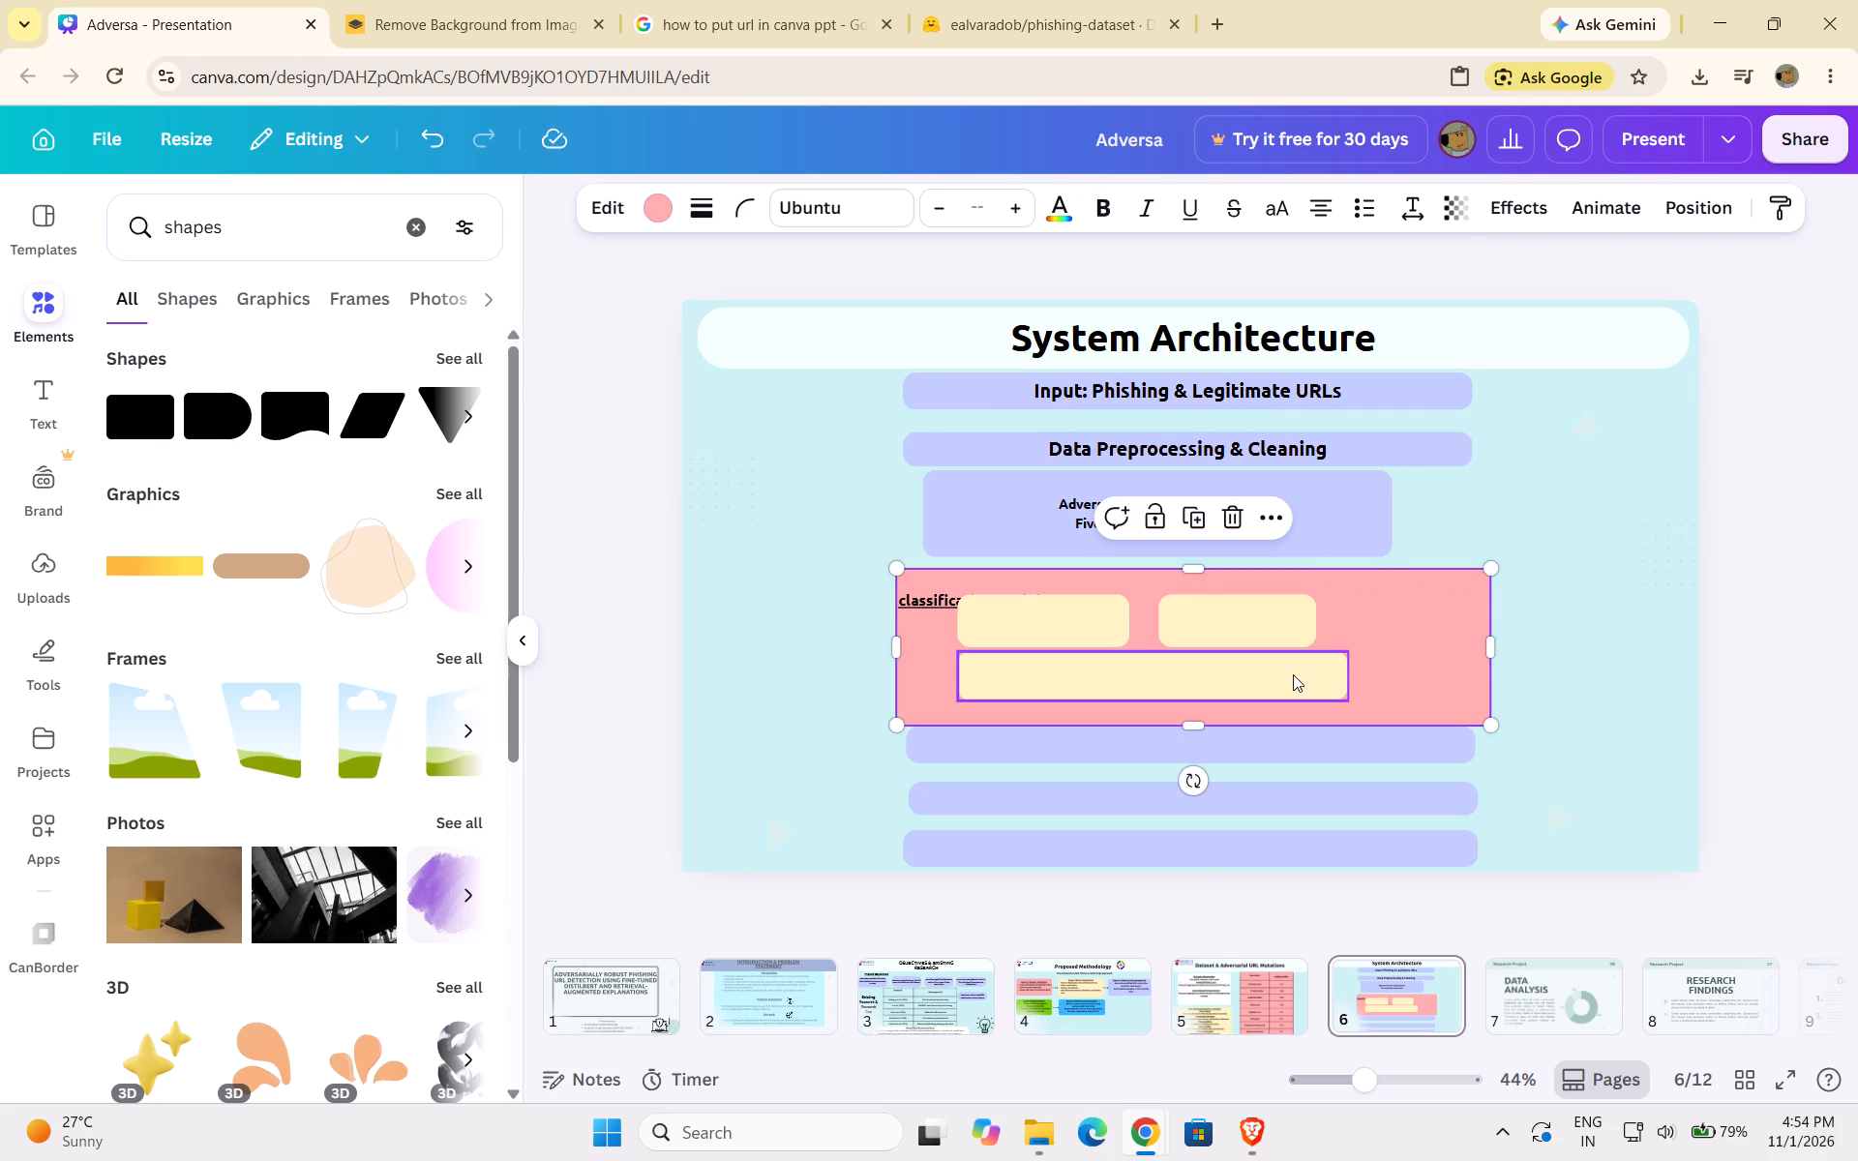
left_click(1457, 384)
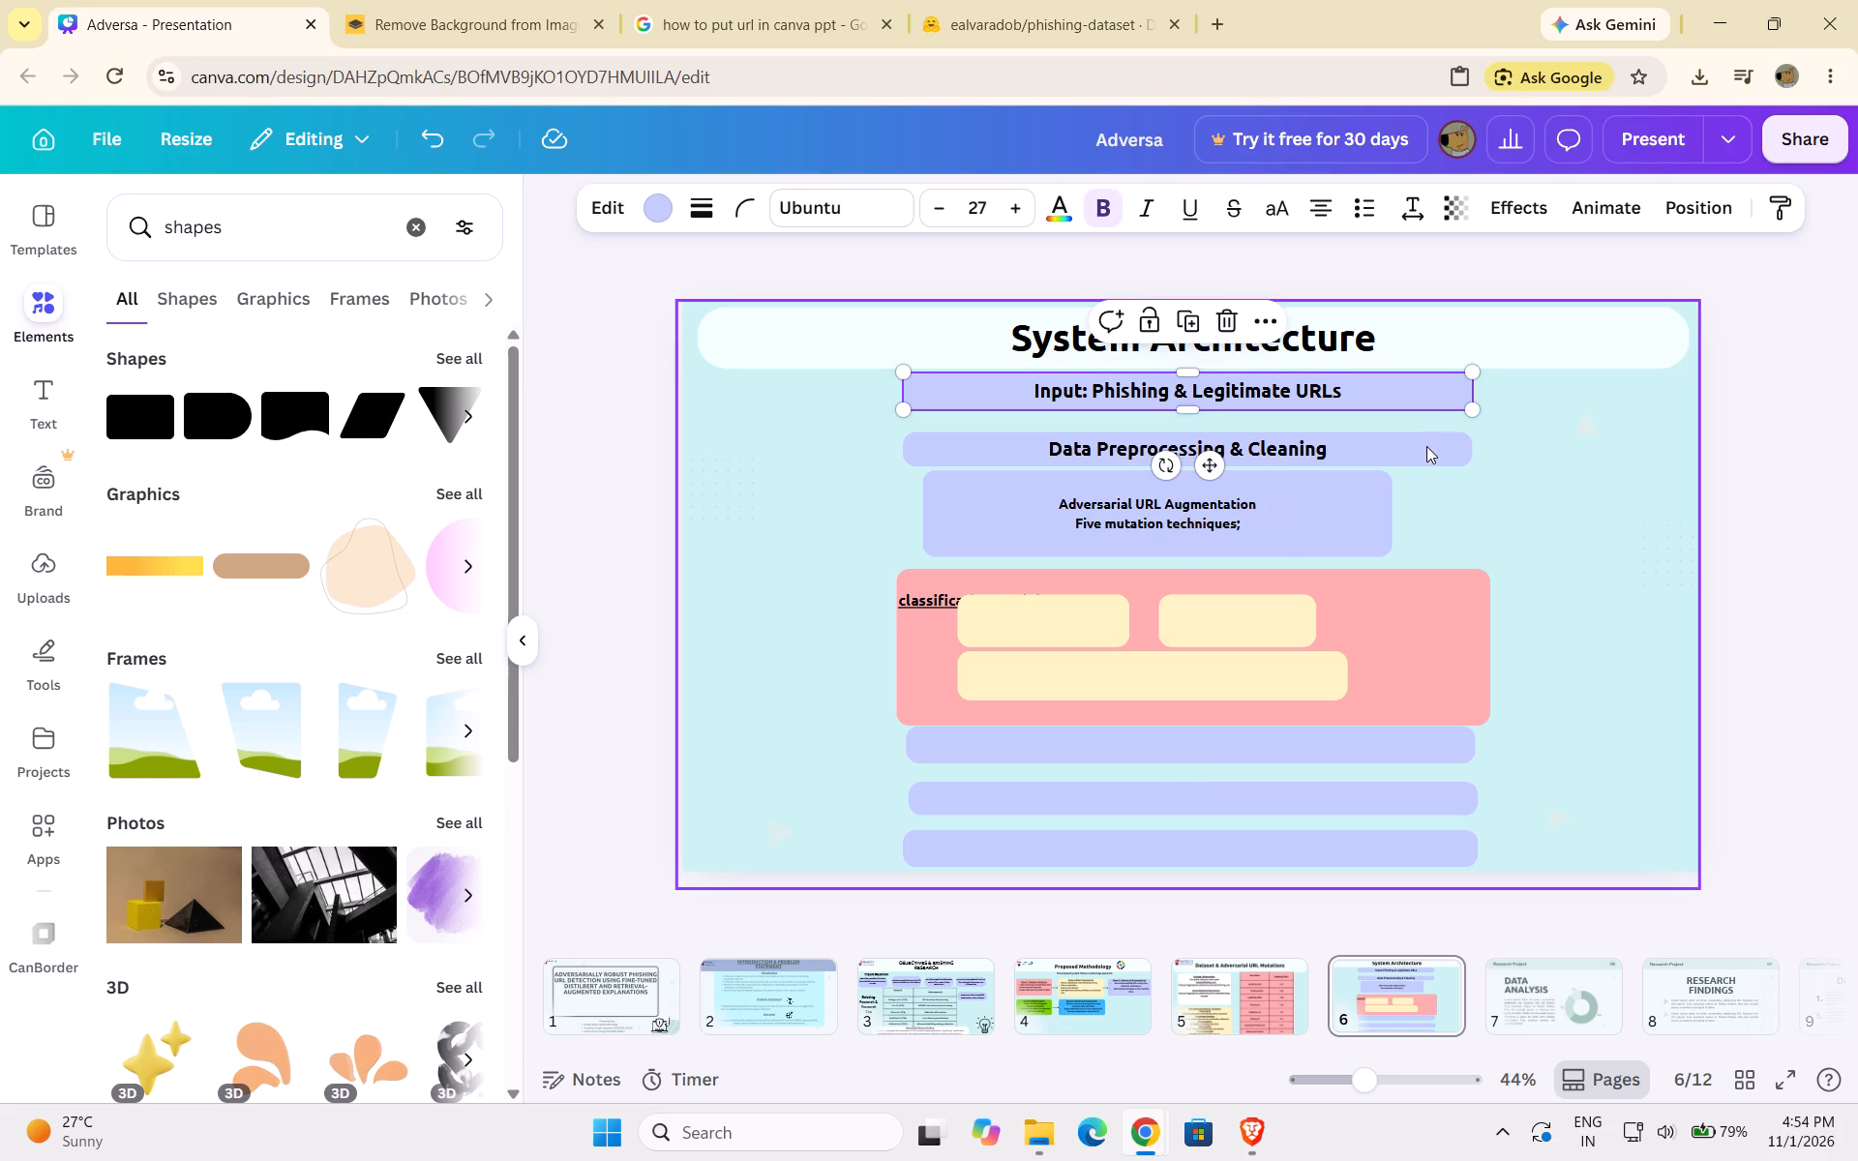
left_click(1426, 446)
left_click(1360, 509)
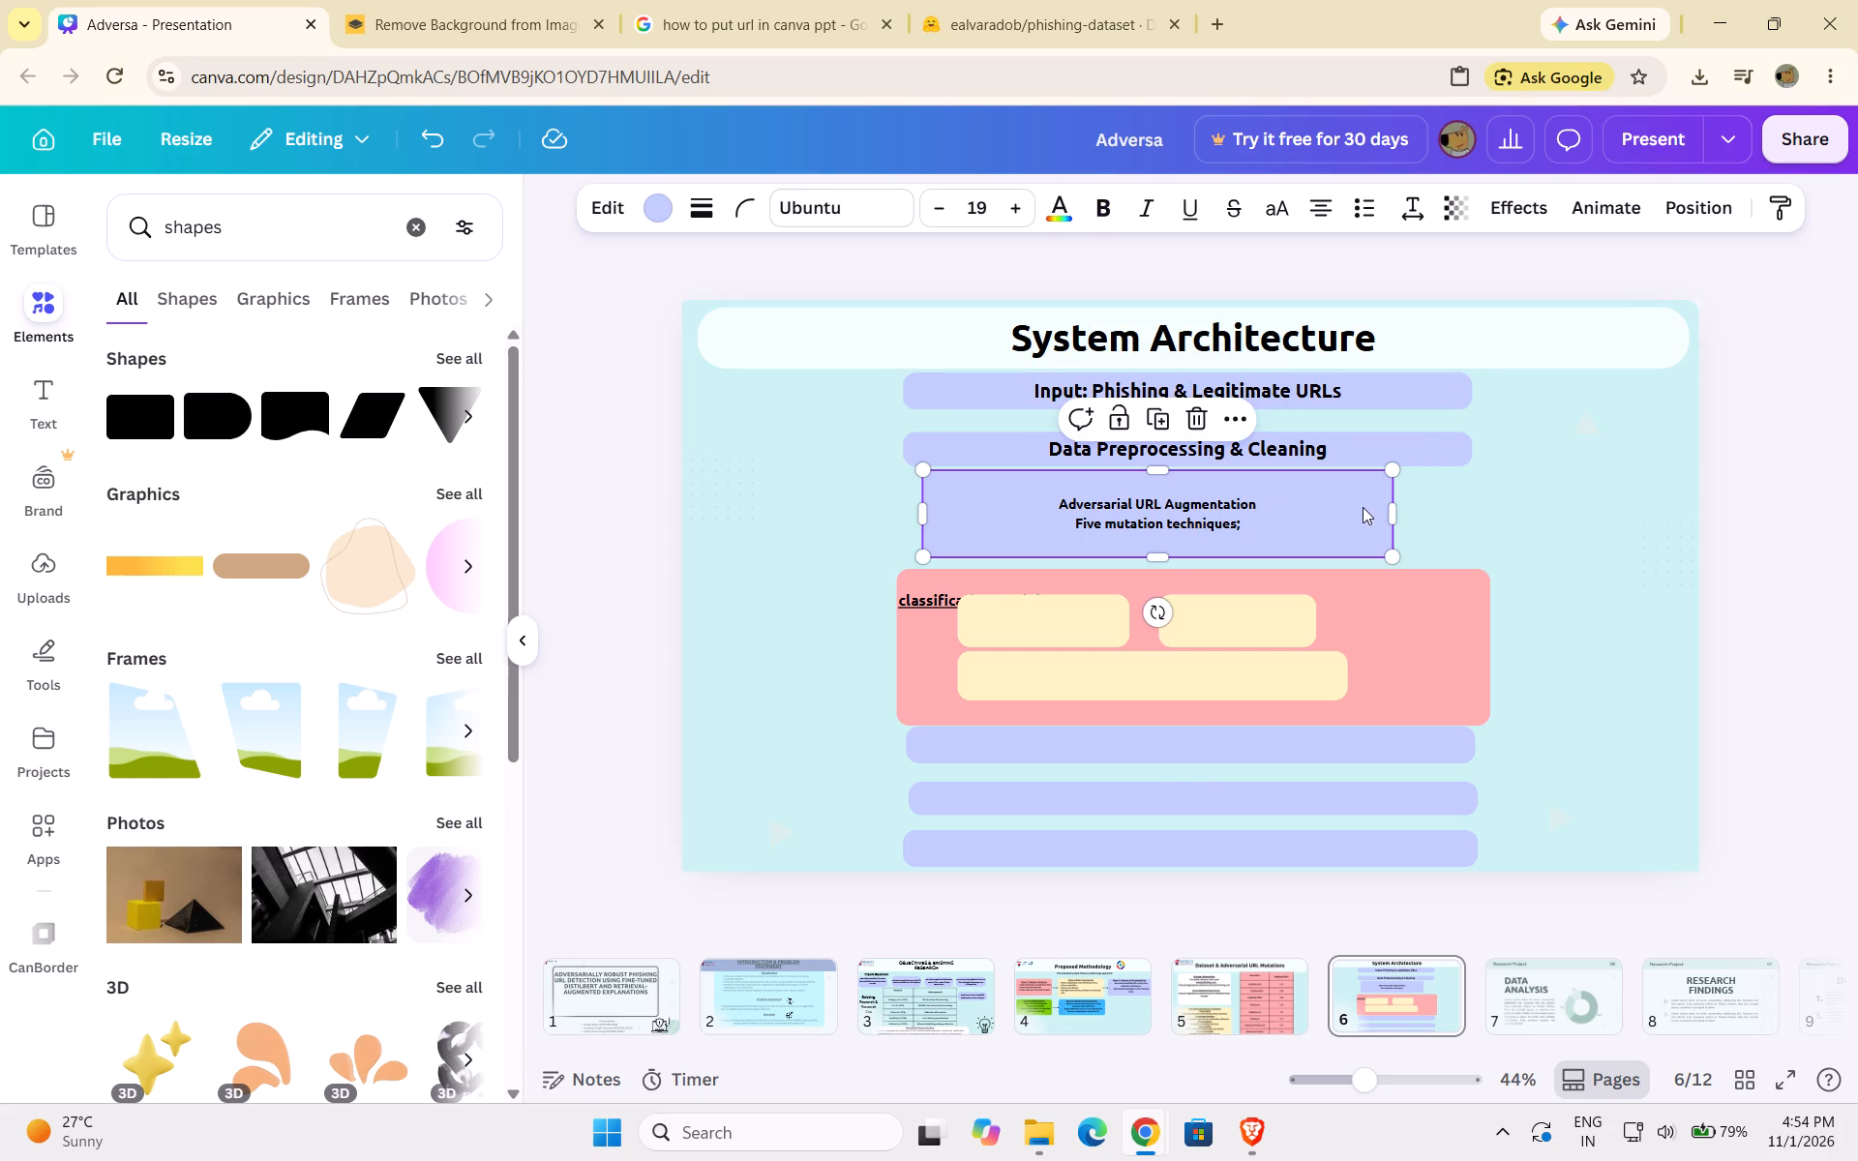
left_click_drag(1393, 501, 1448, 503)
left_click_drag(1190, 468, 1193, 489)
left_click_drag(1208, 621, 1190, 605)
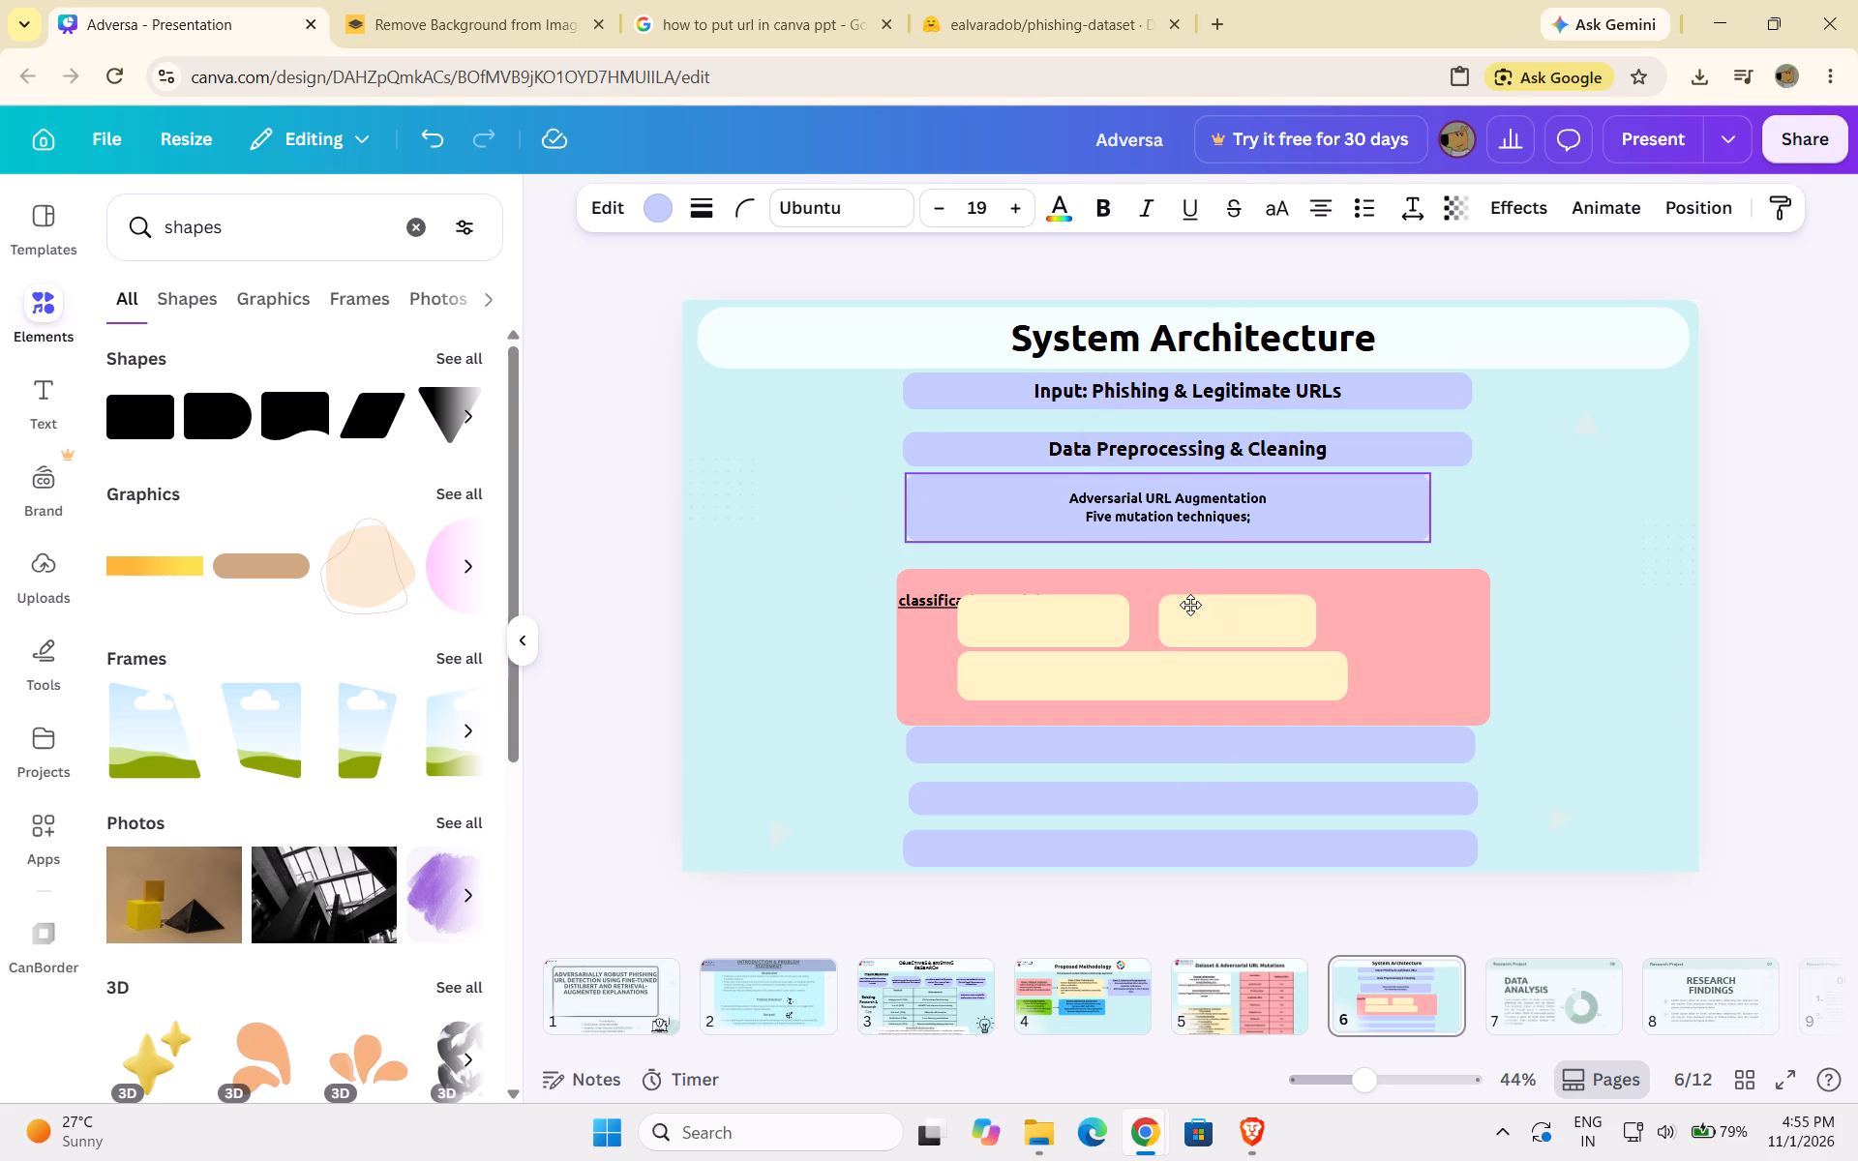
left_click_drag(1190, 605, 1198, 614)
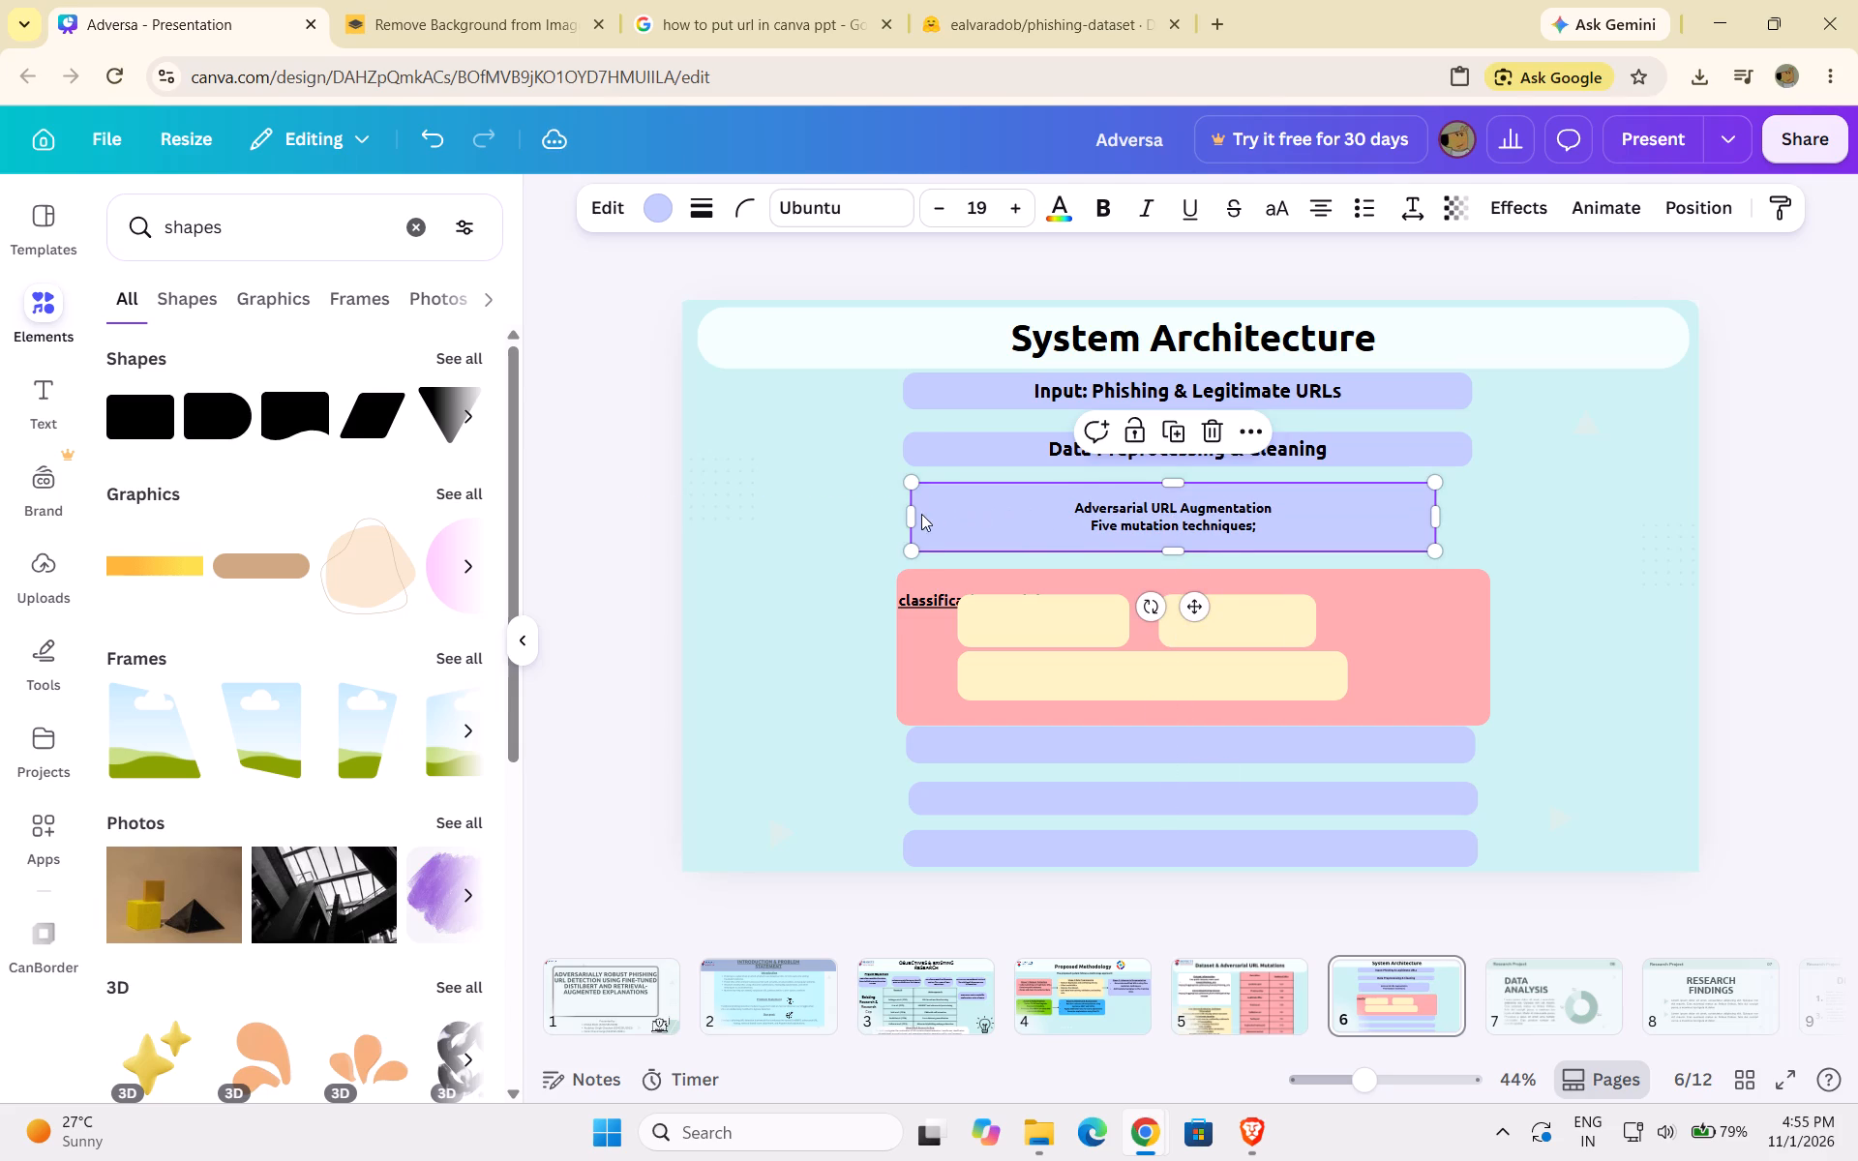
left_click(913, 514)
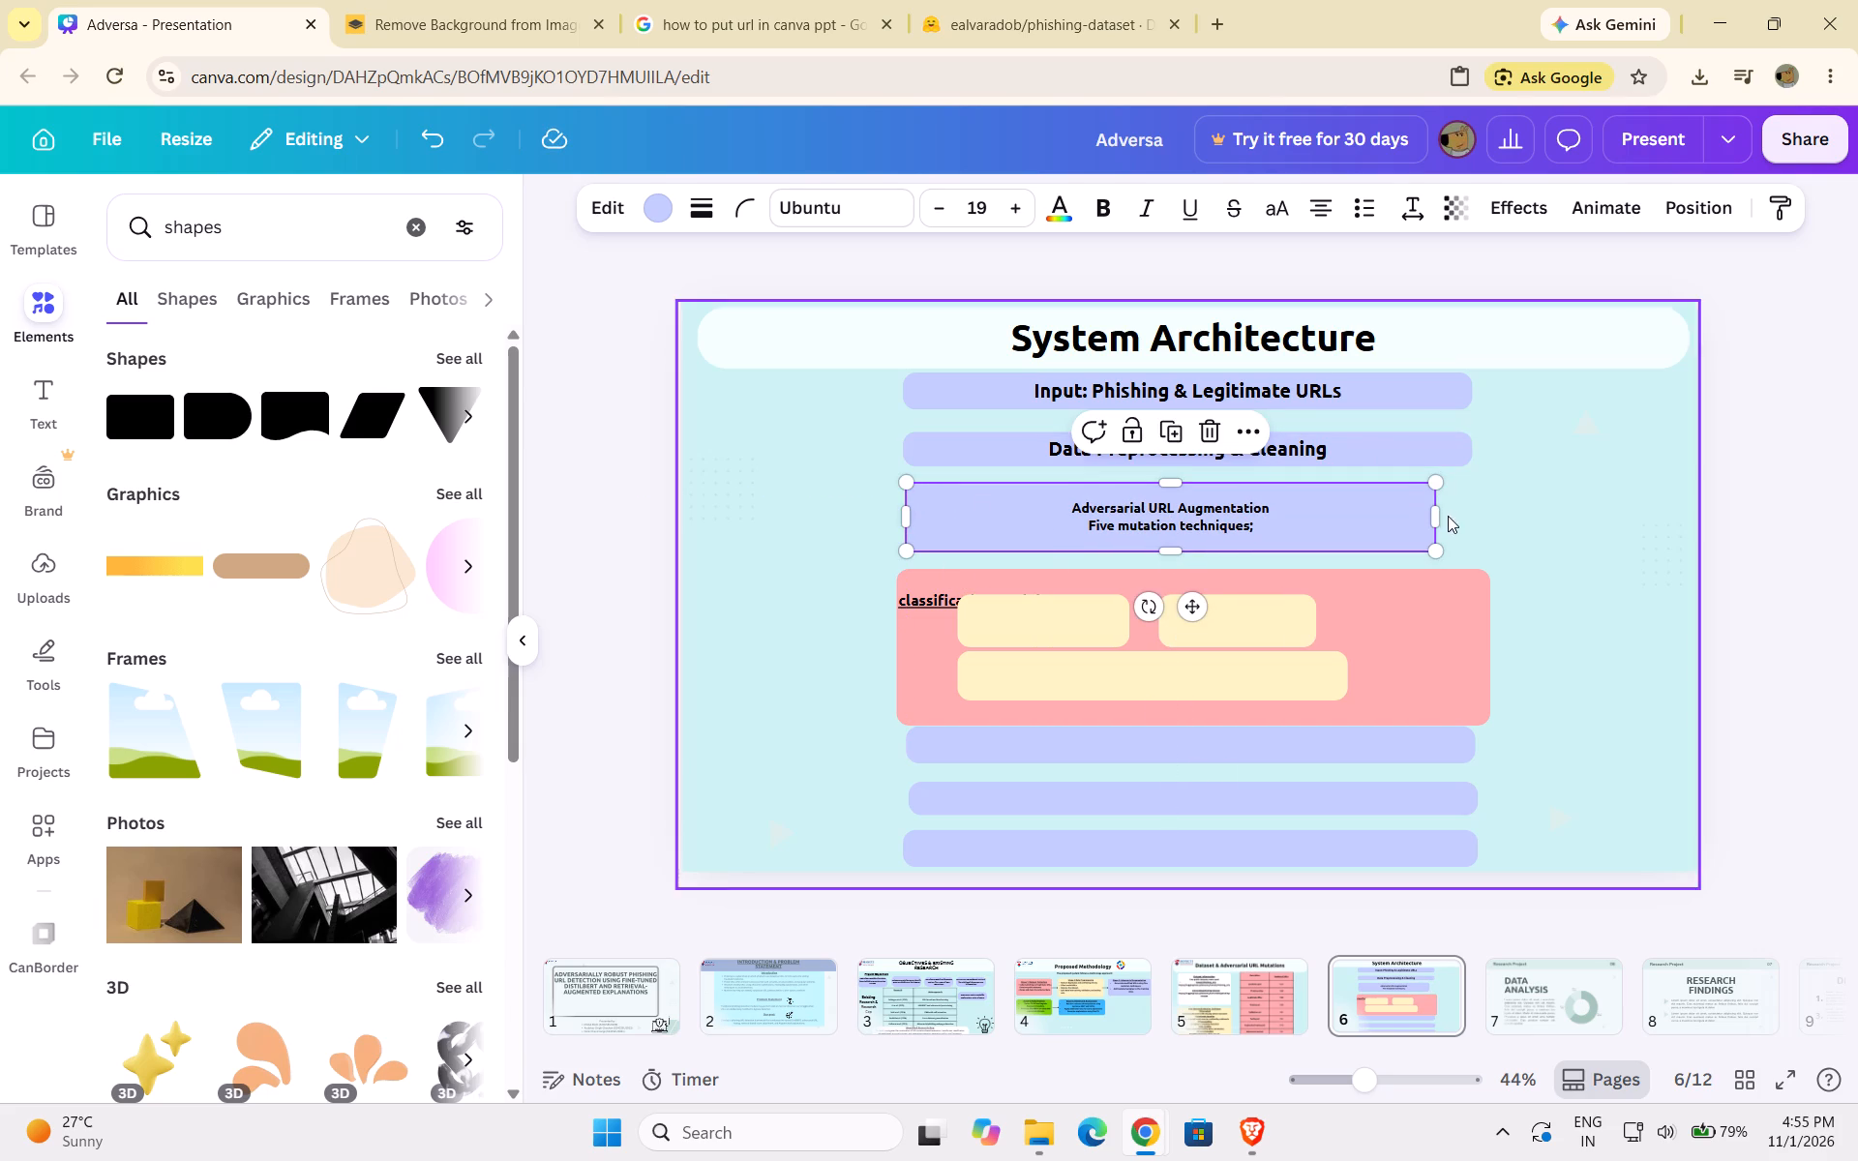
left_click_drag(1436, 522, 1475, 511)
Set all the text in the Adversarial URL Augmentation box to font size 27.
left_click(1310, 520)
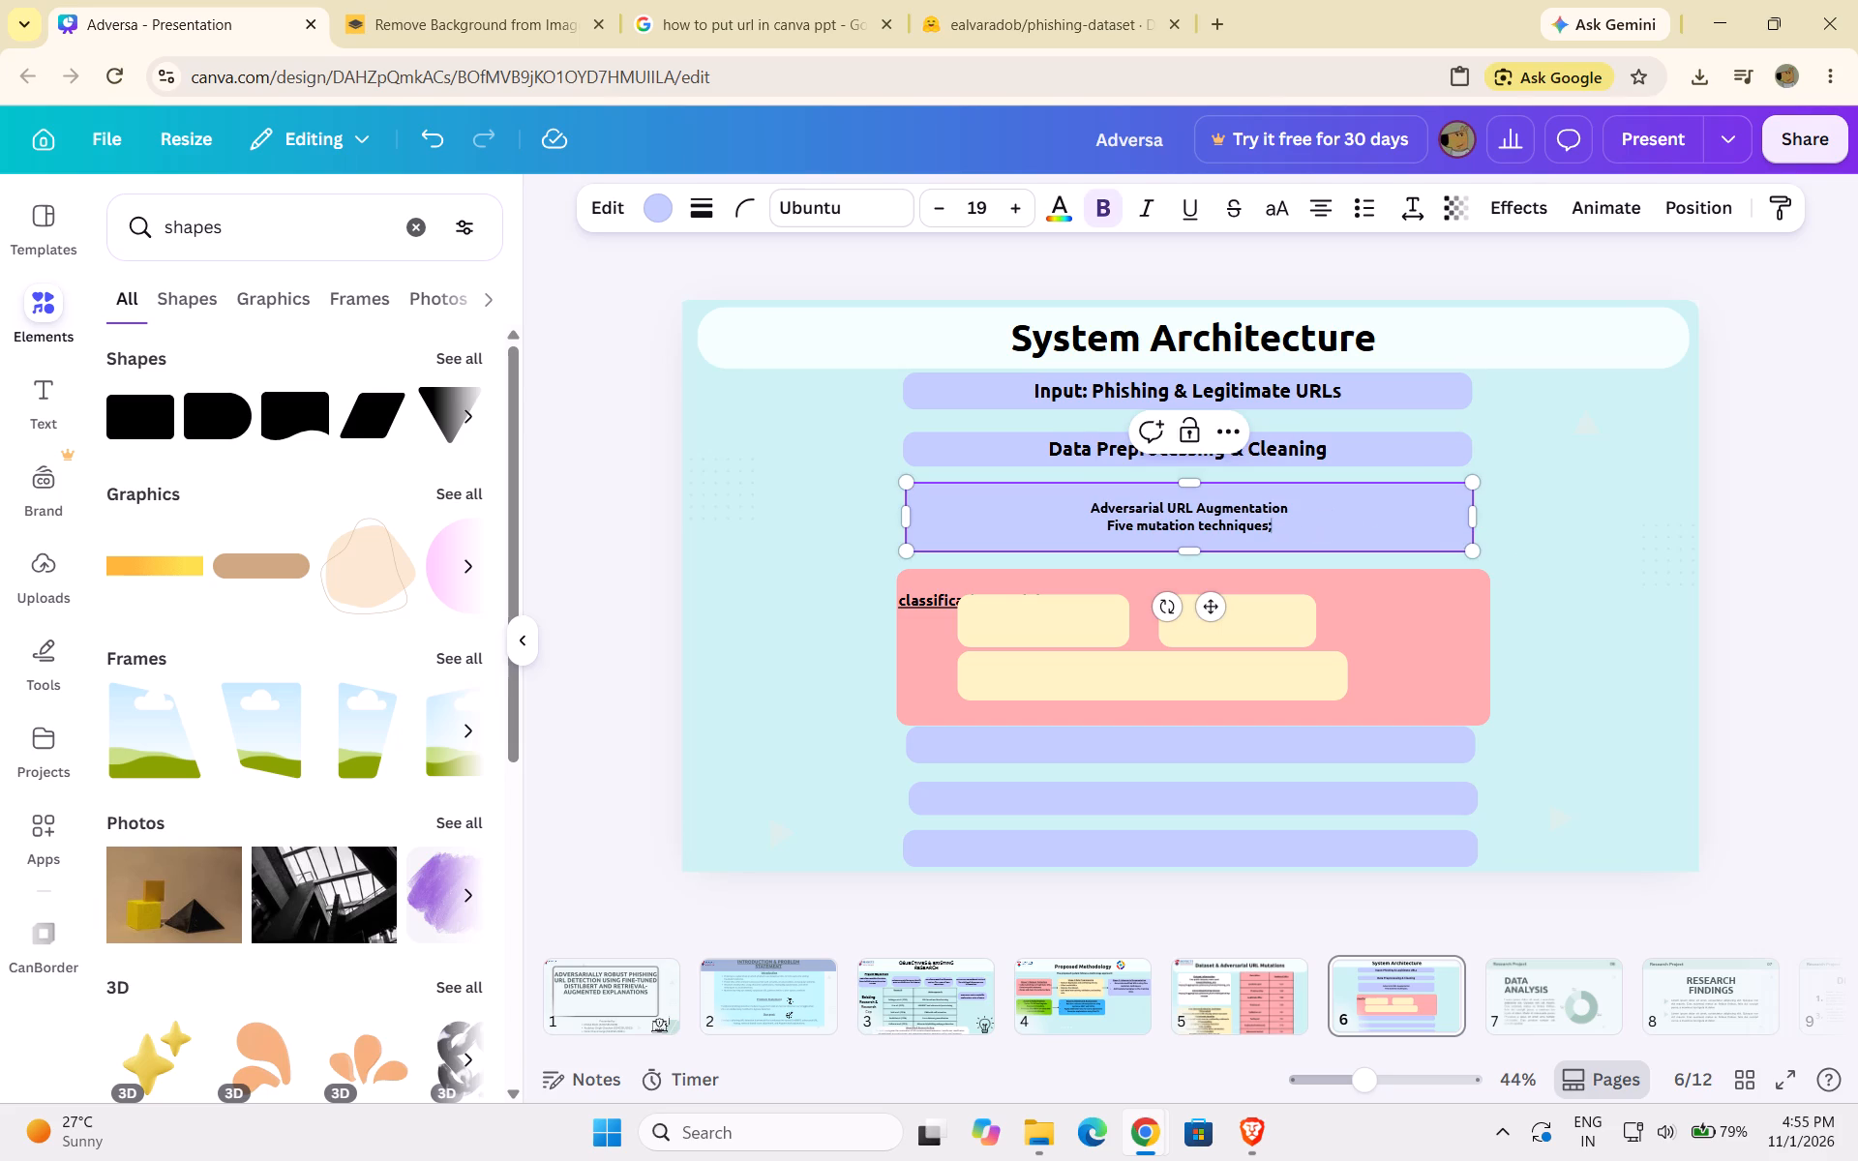
key("ctrl+a")
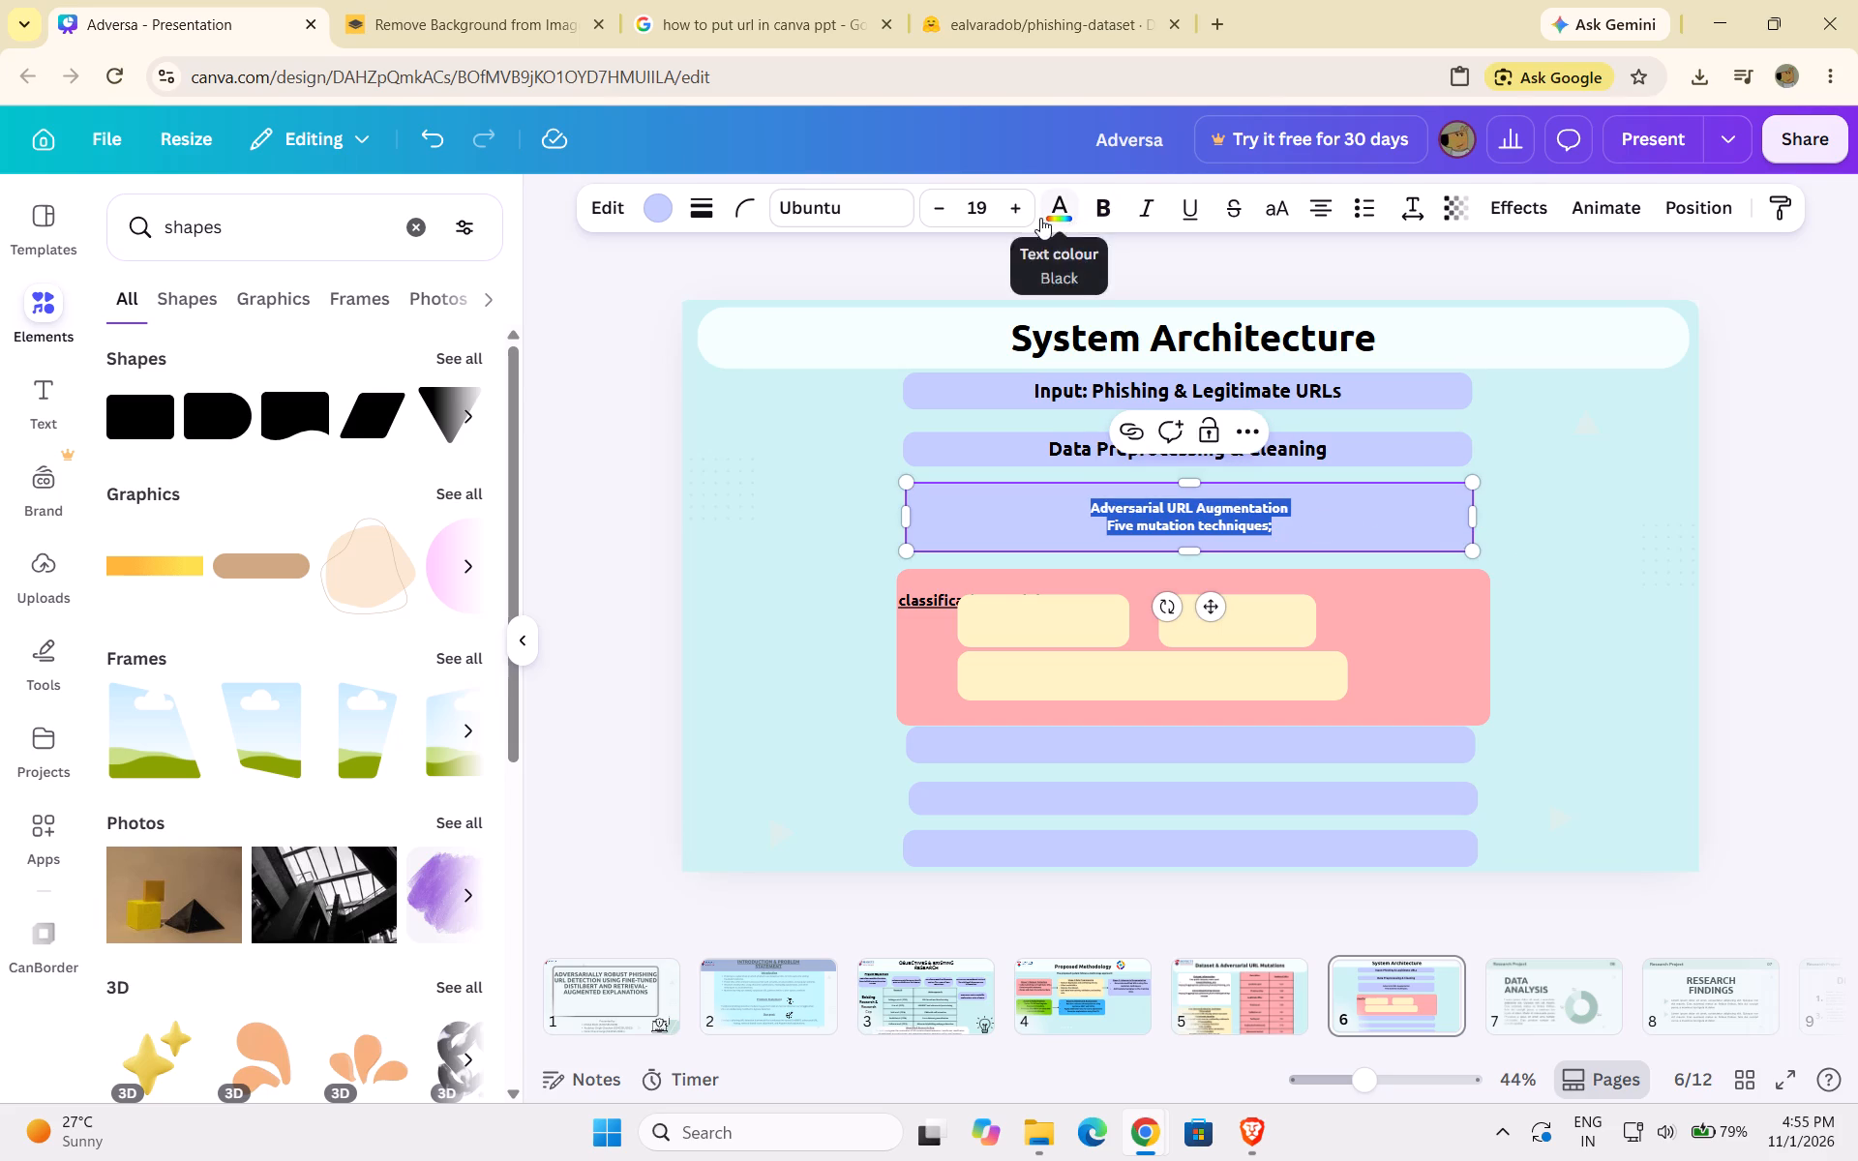
left_click(985, 198)
key("BackSpace")
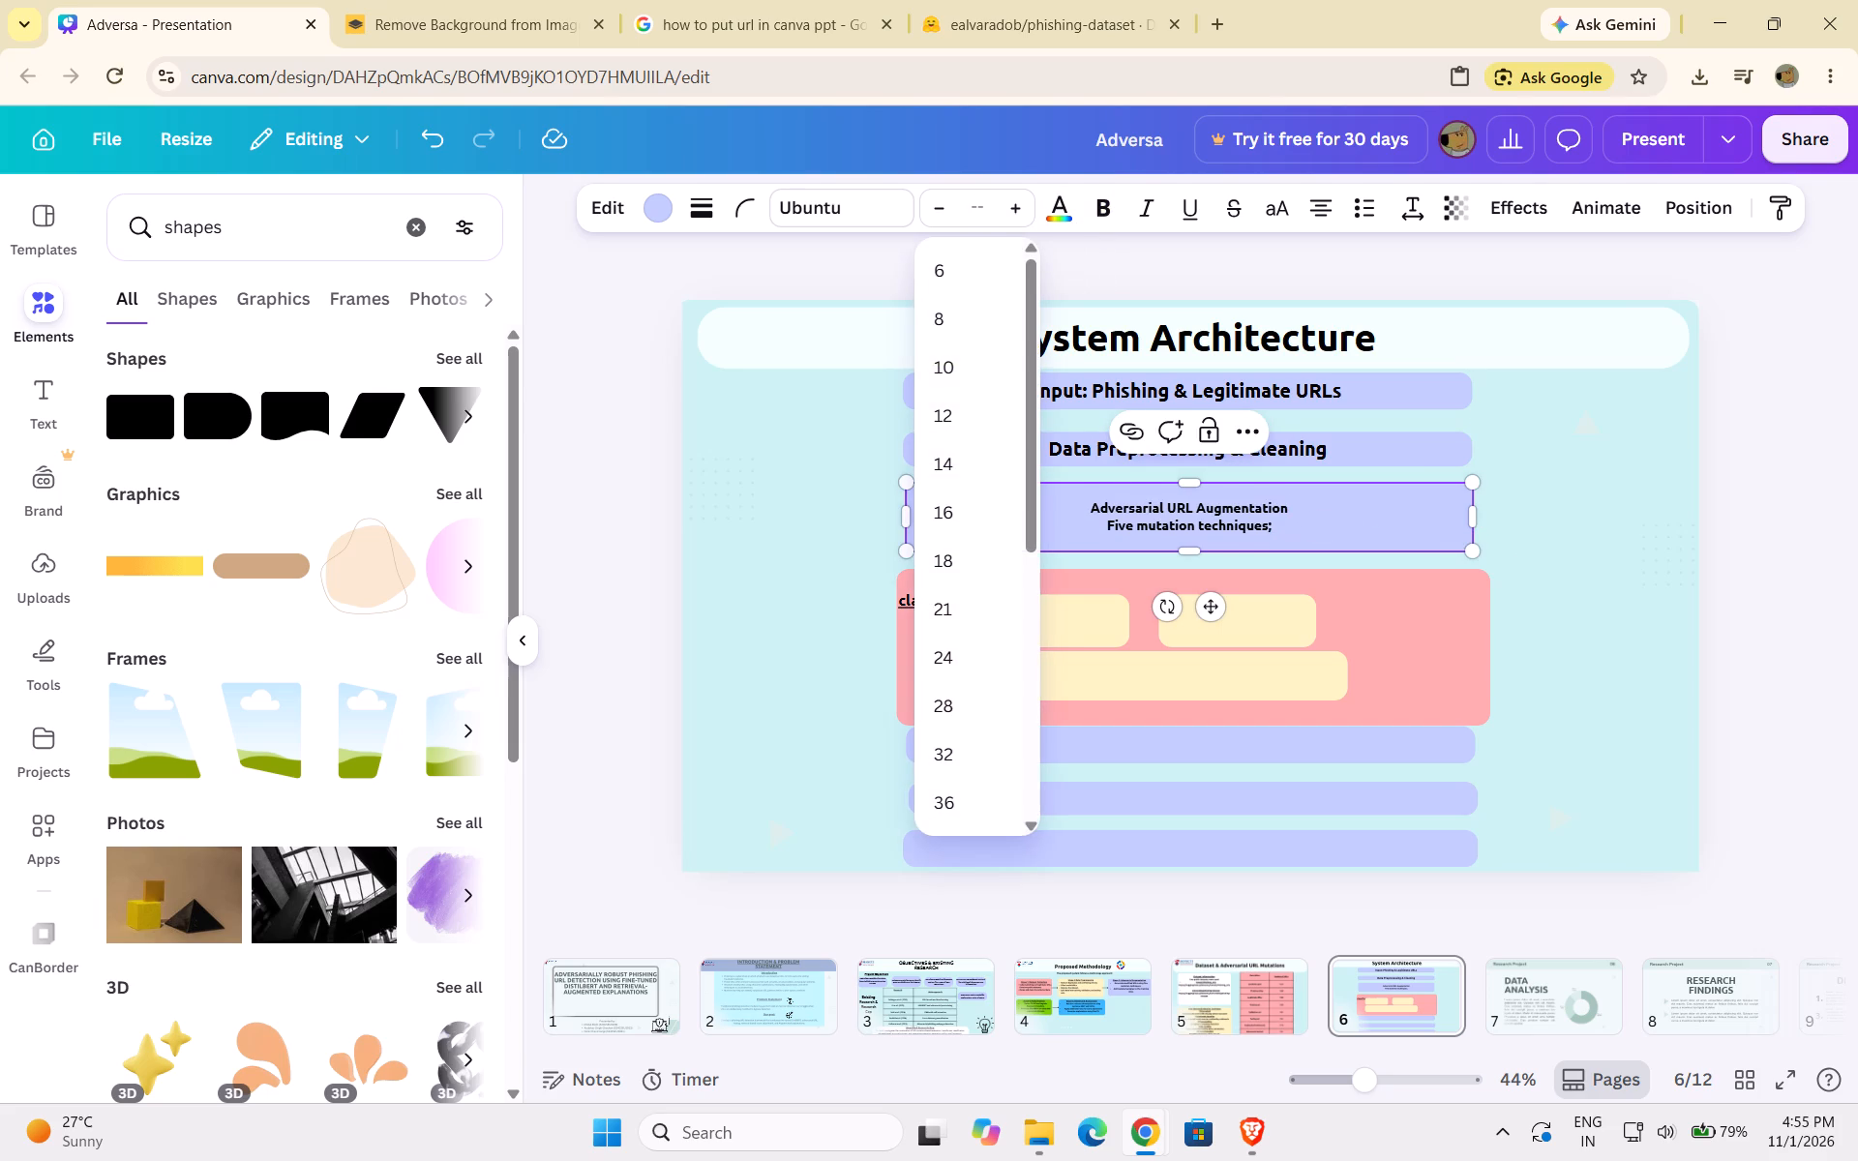
type("27")
key("Return")
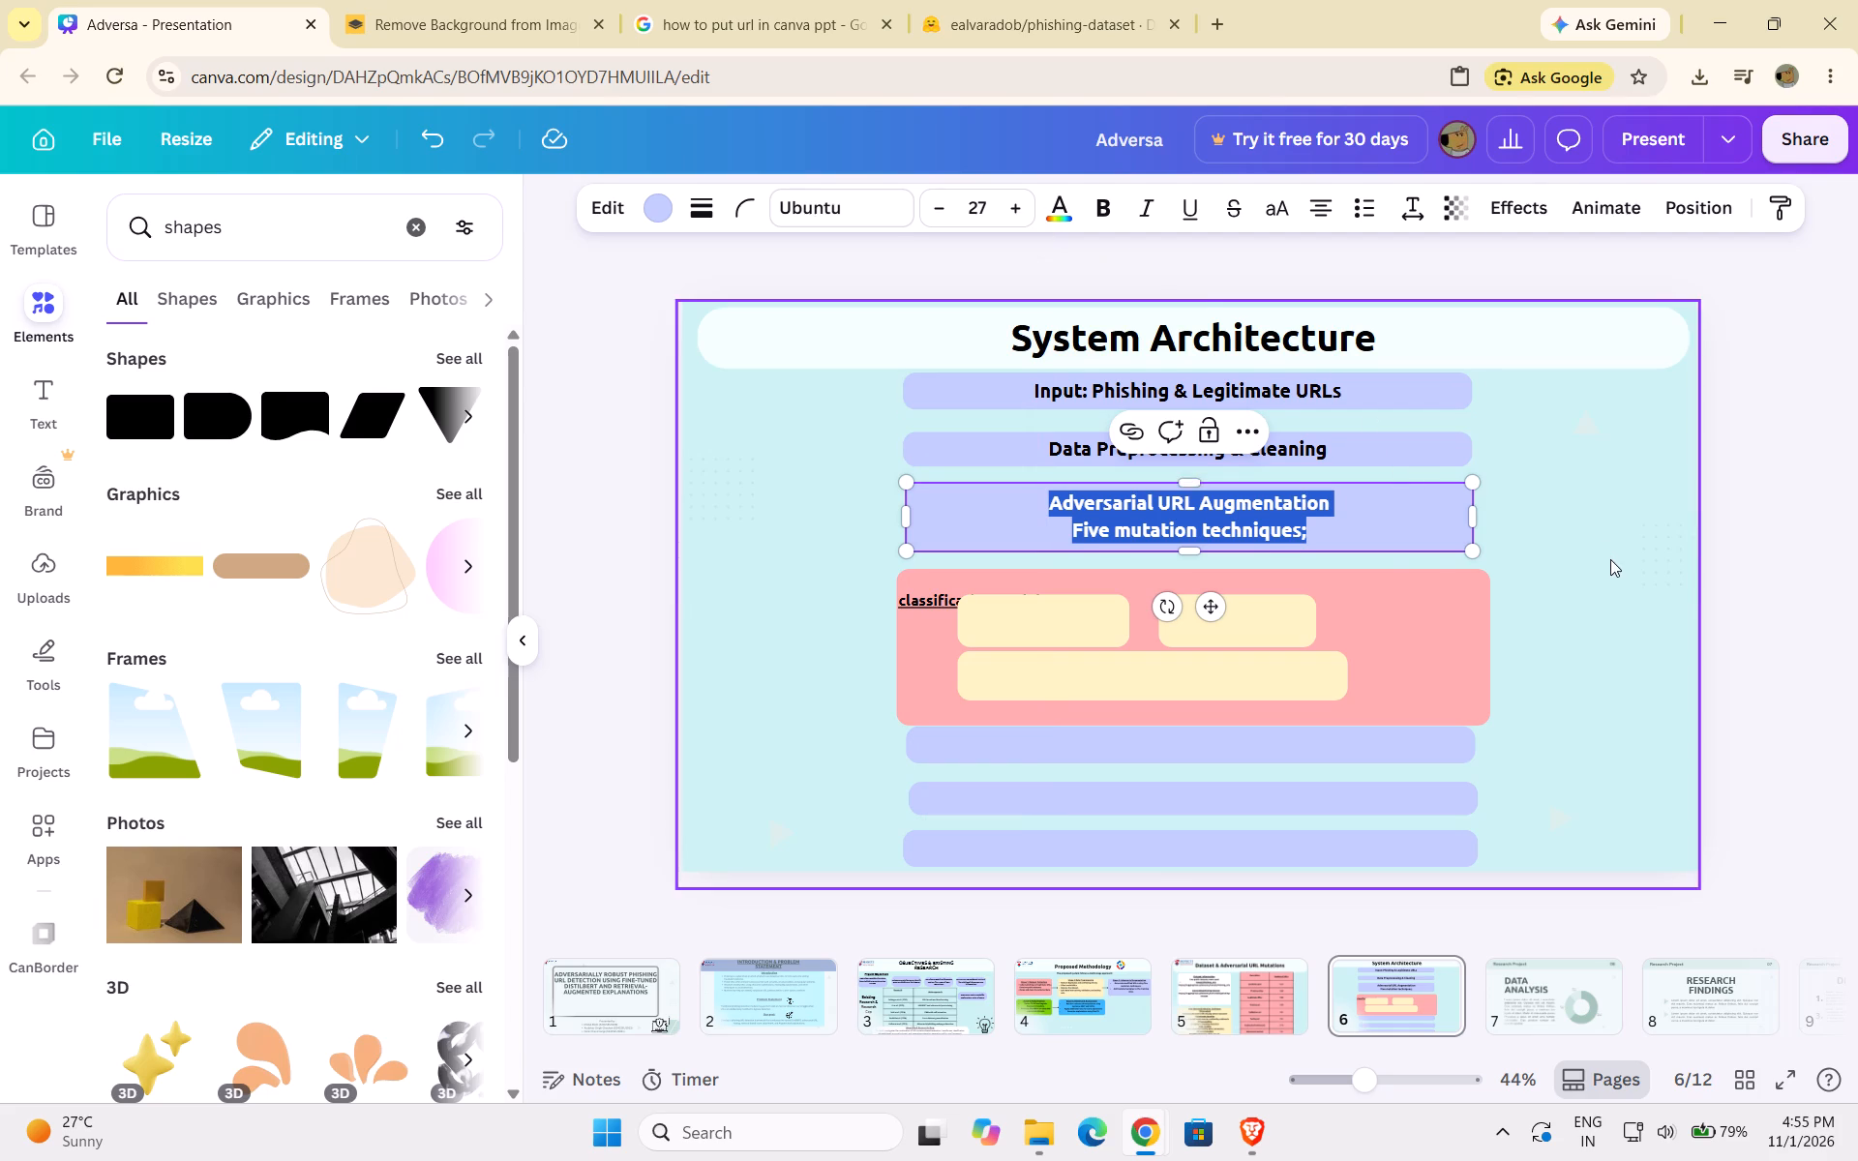
left_click(1610, 559)
Replace the semicolon after "Five mutation techniques" with a colon.
left_click(1319, 533)
left_click(1309, 530)
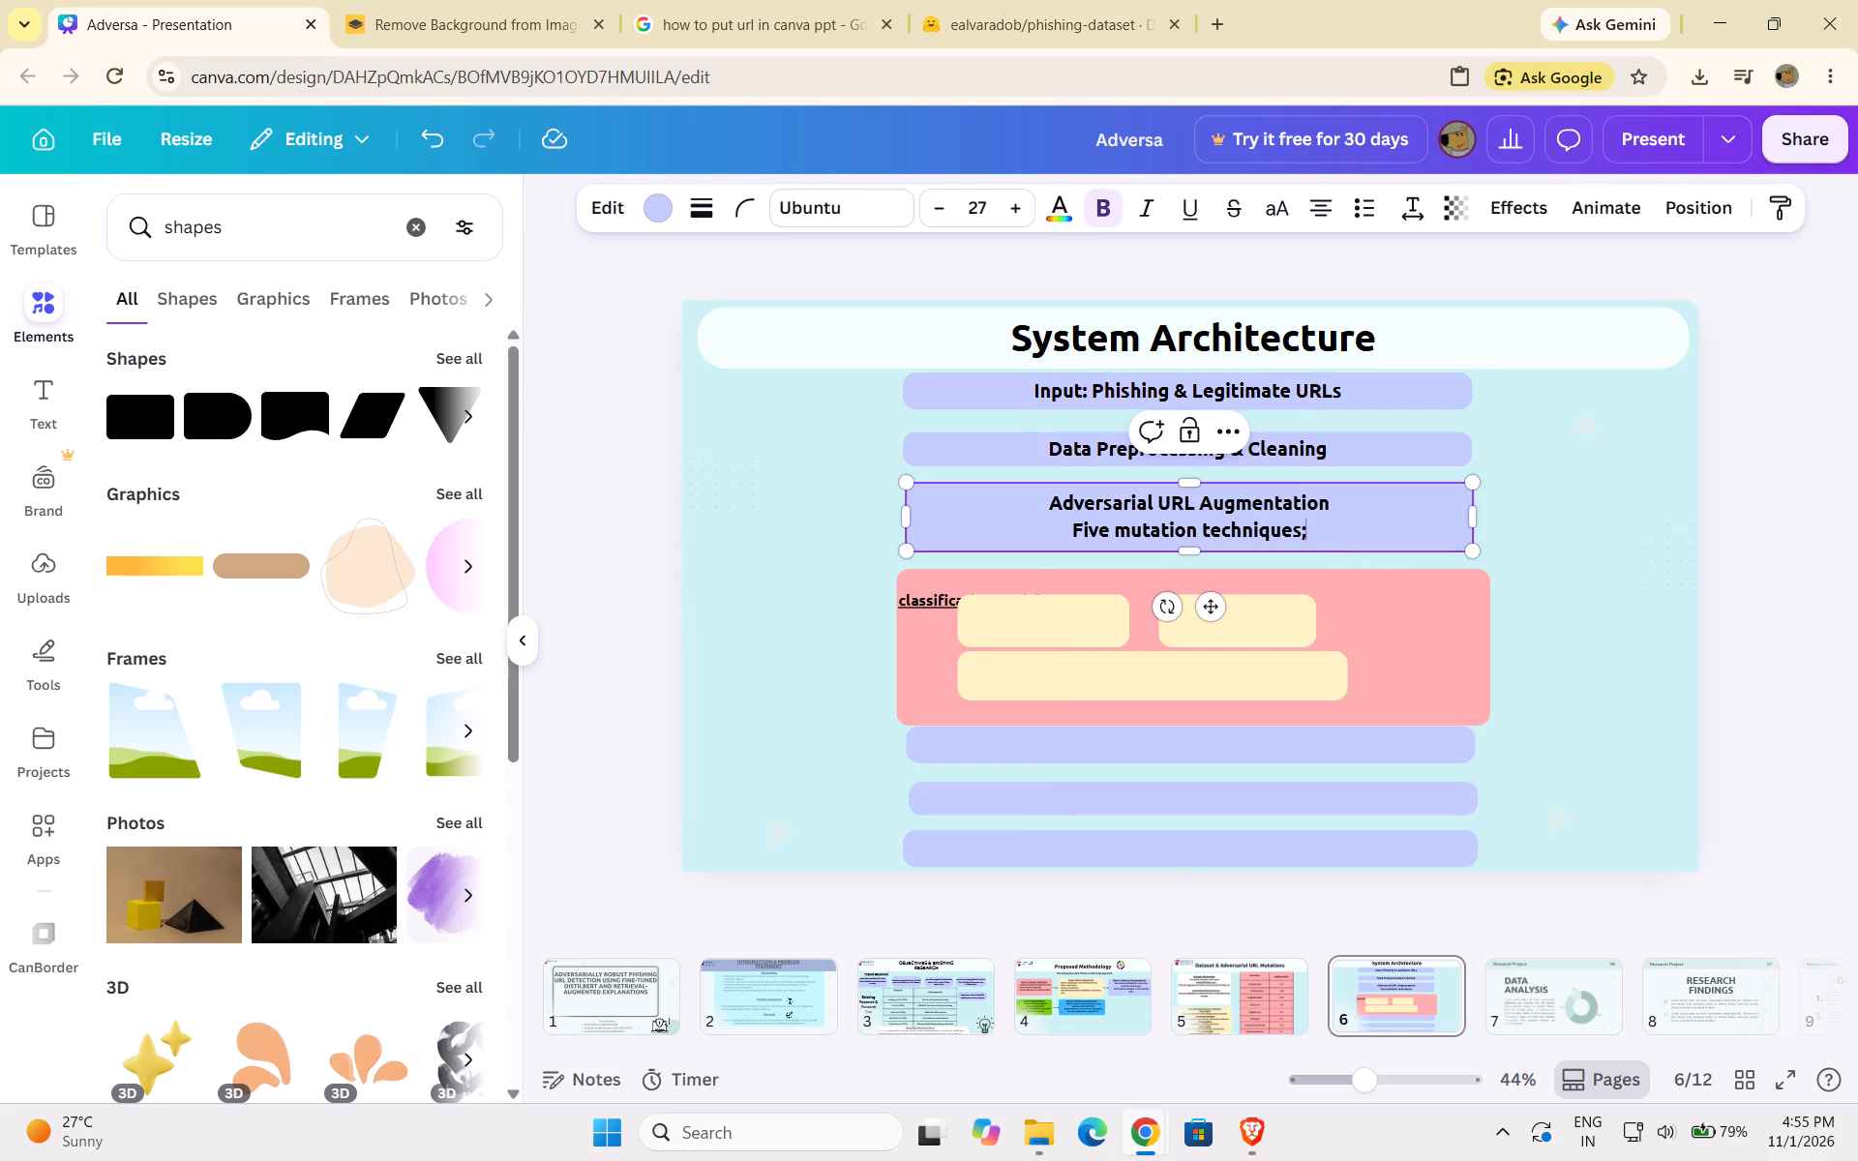
key("BackSpace")
key("shift+colon")
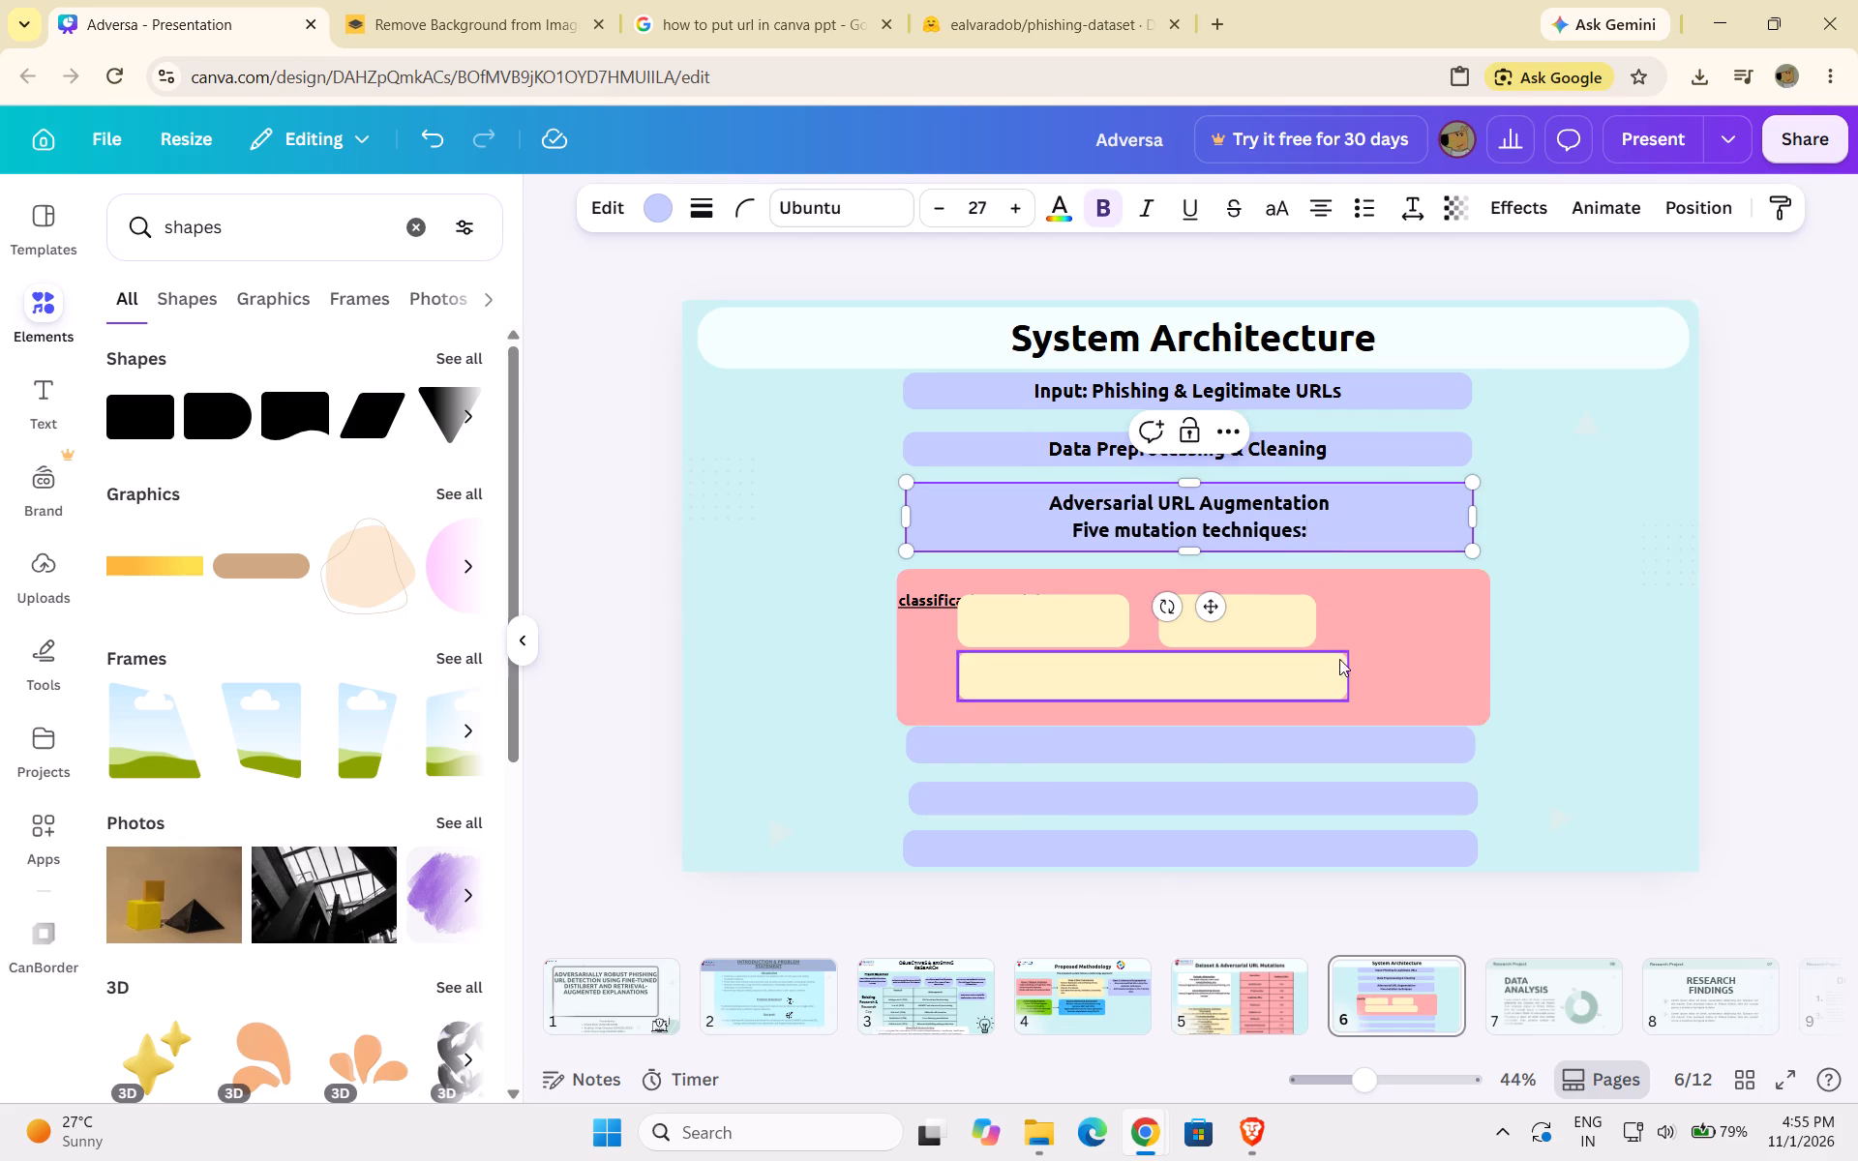
Move the three cream boxes down and right inside the pink rectangle, uncovering the classification Models label and aligning their left edges.
left_click(1374, 640)
left_click_drag(1142, 653, 1174, 672)
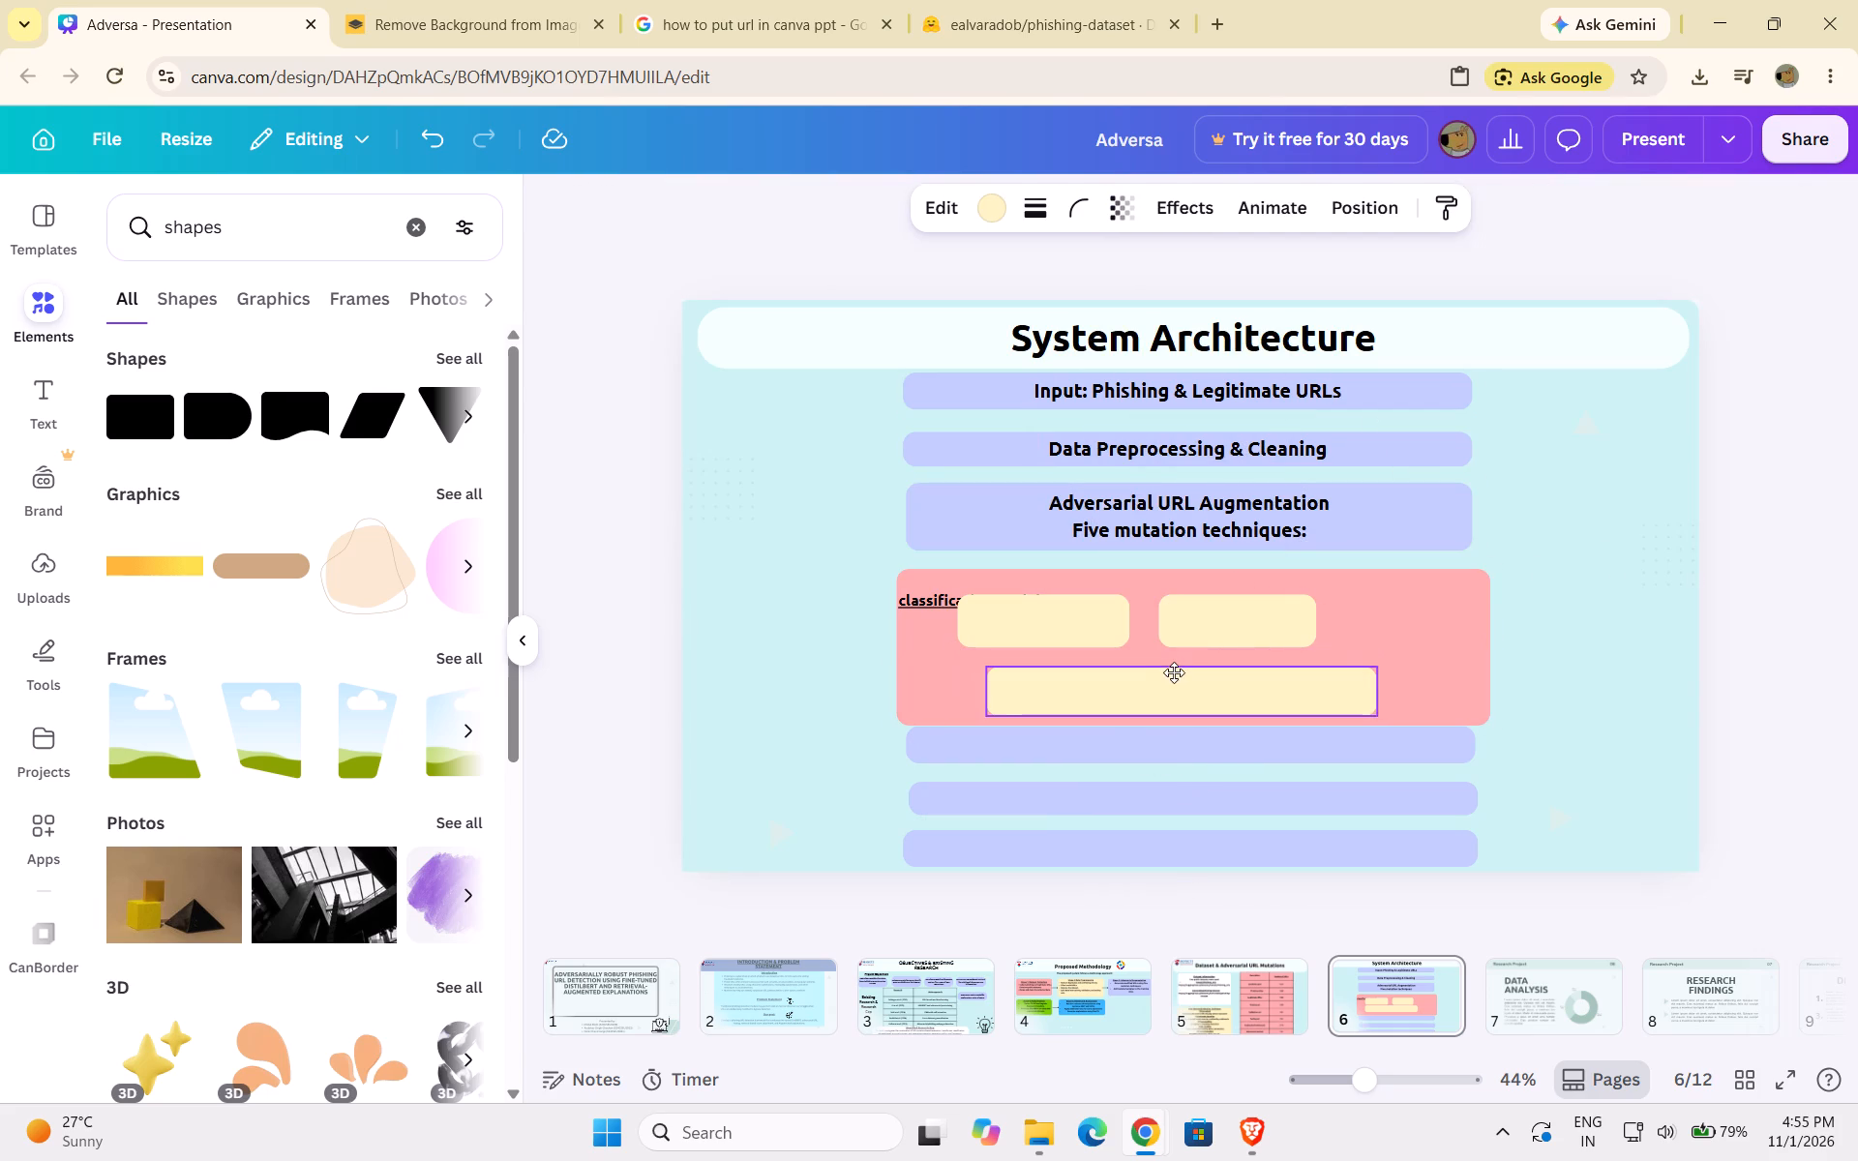
left_click_drag(1174, 672, 1175, 673)
left_click_drag(1053, 635, 1087, 639)
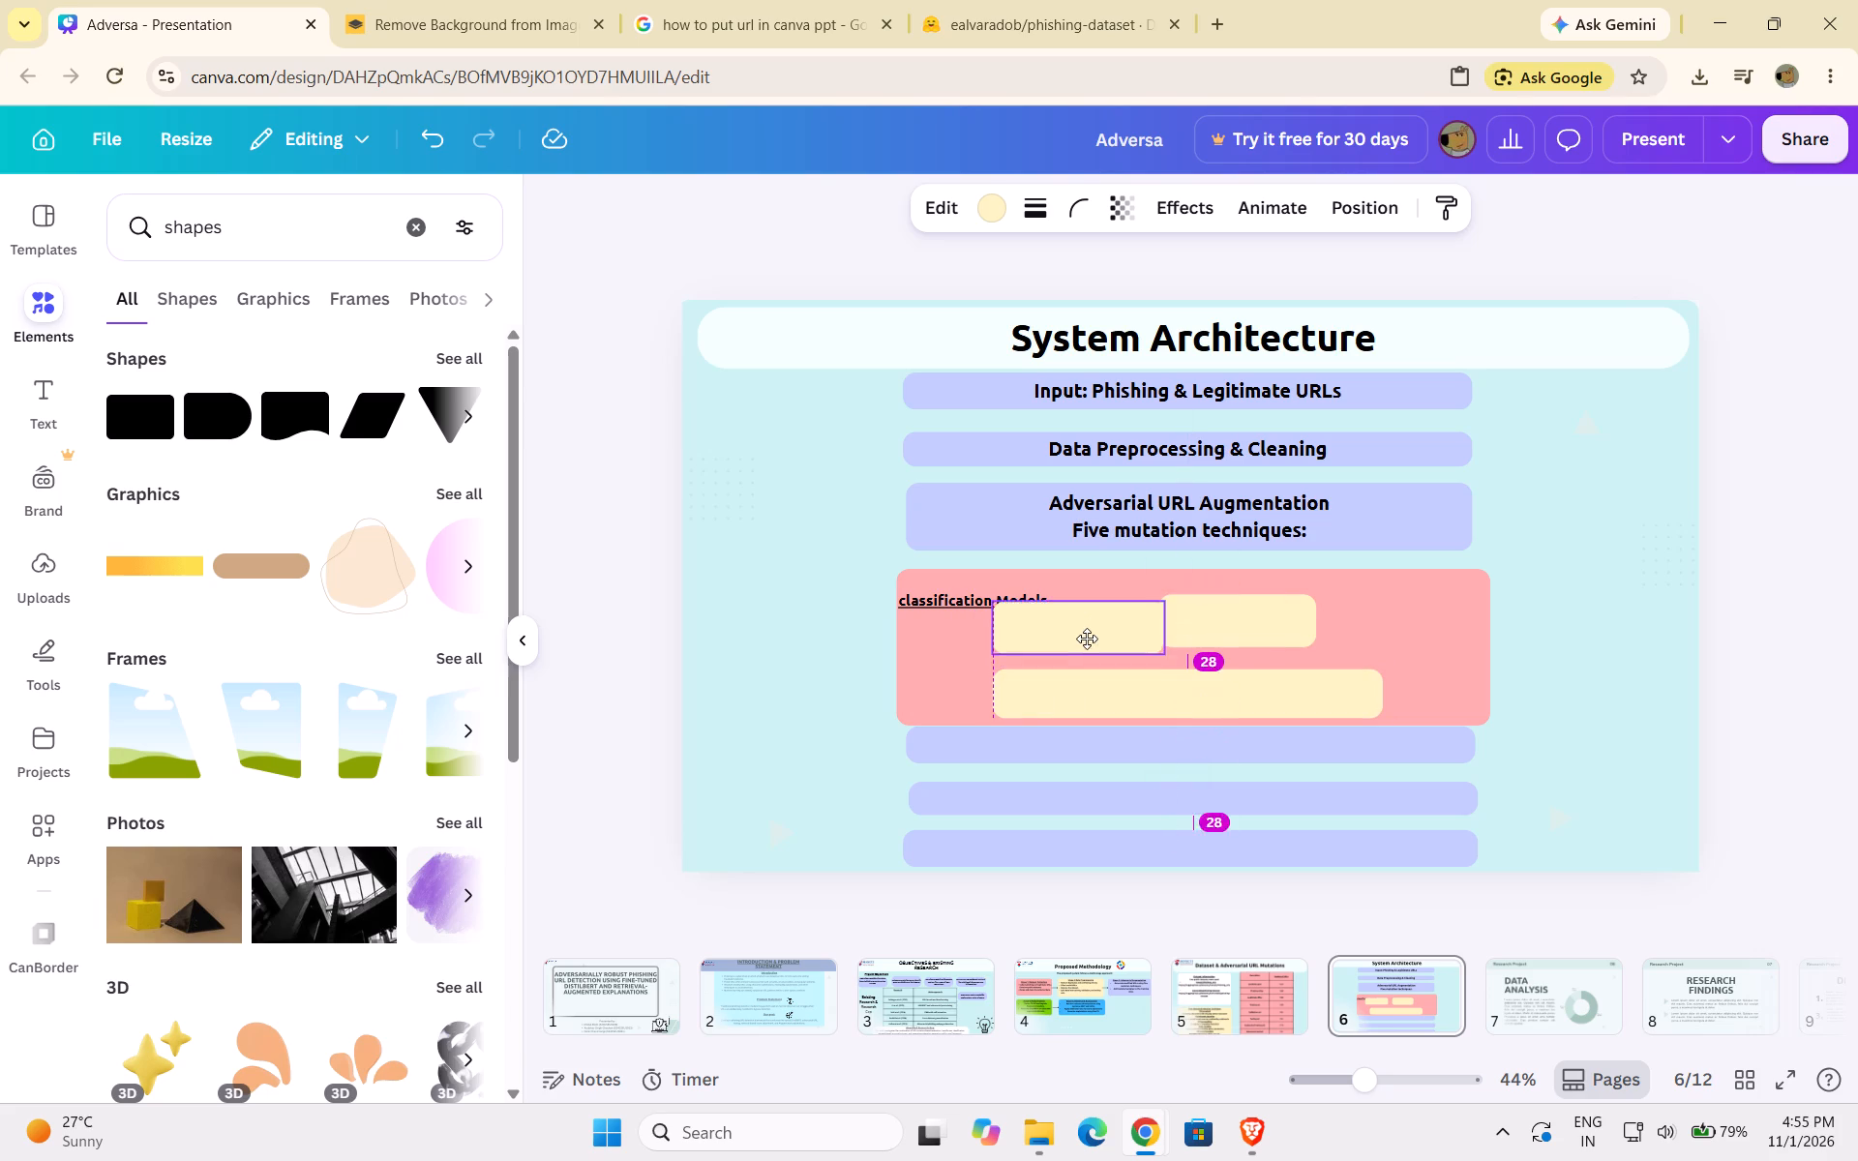
left_click_drag(1087, 639, 1077, 650)
left_click_drag(1203, 622, 1245, 640)
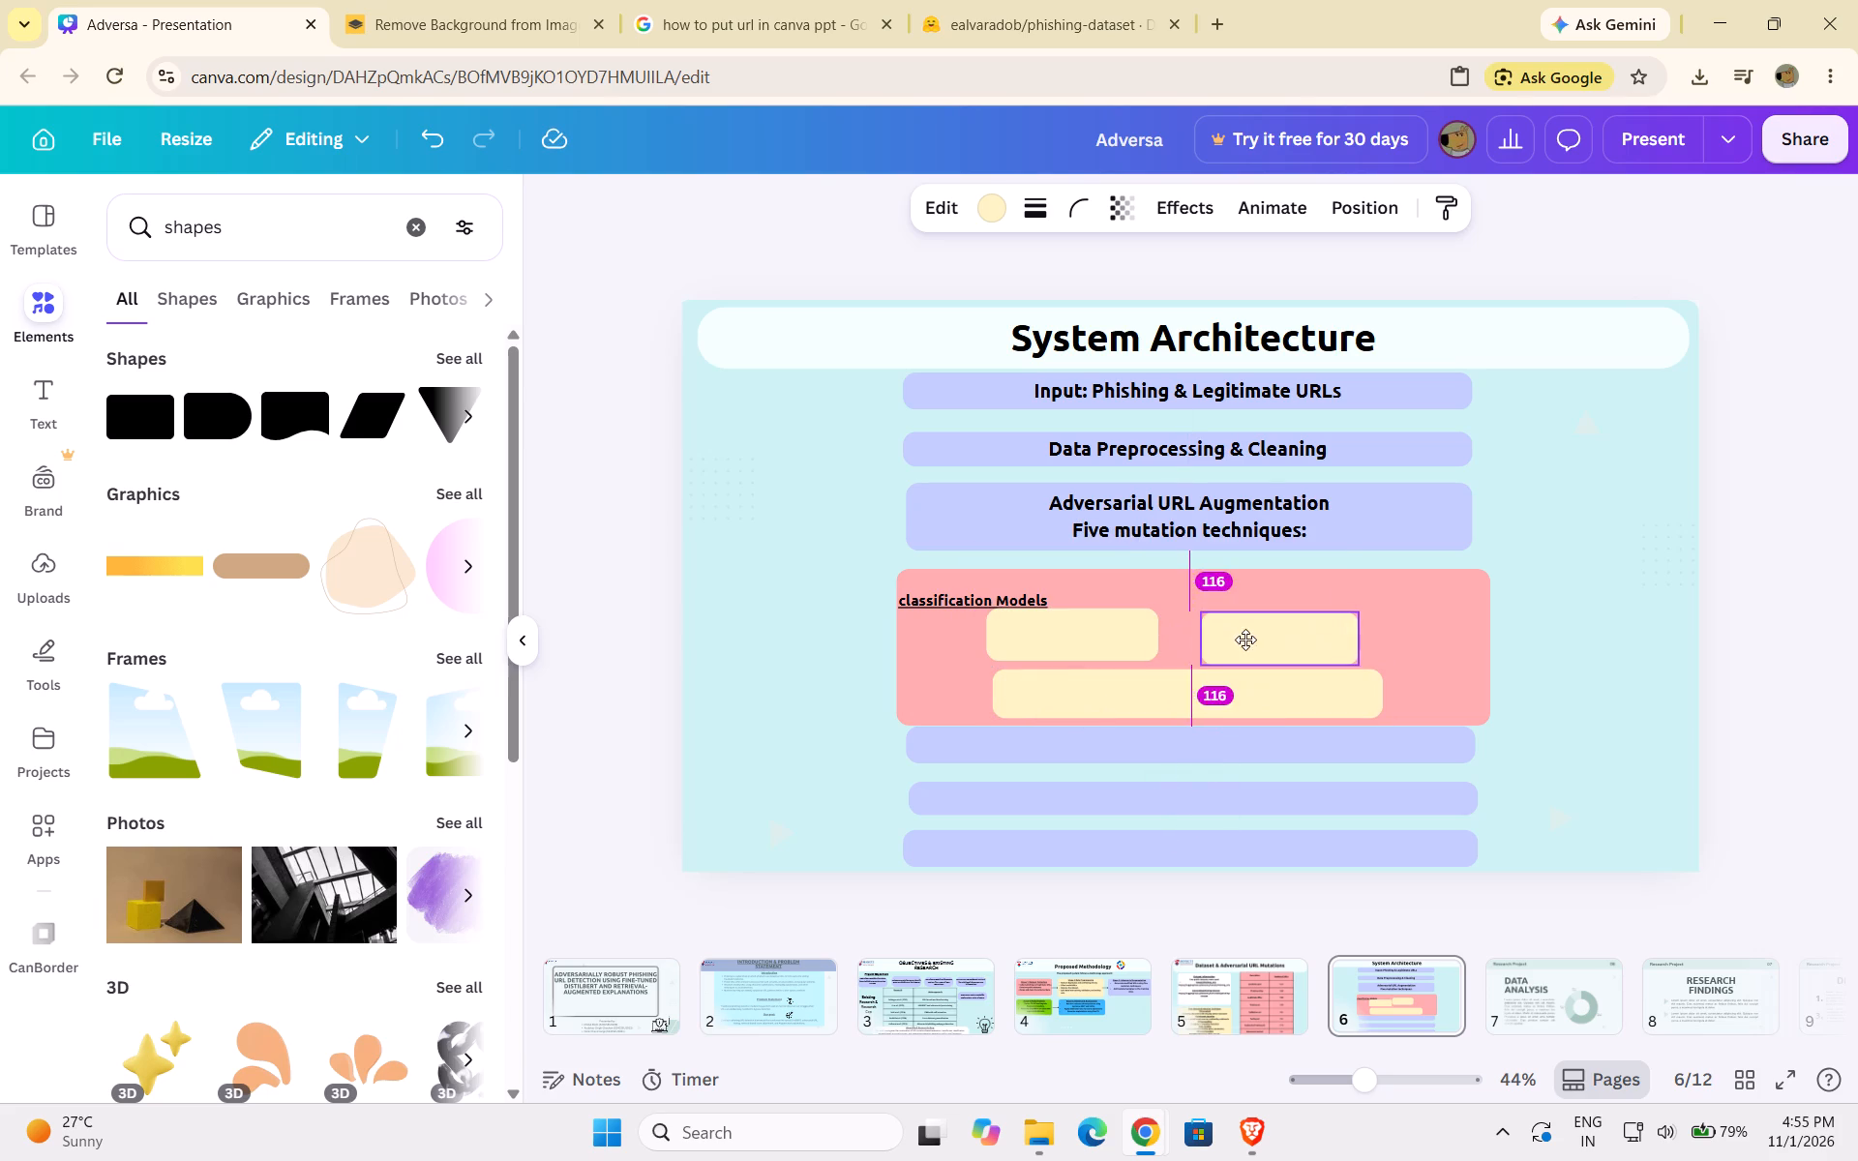
left_click_drag(1245, 640, 1244, 634)
left_click(1146, 691)
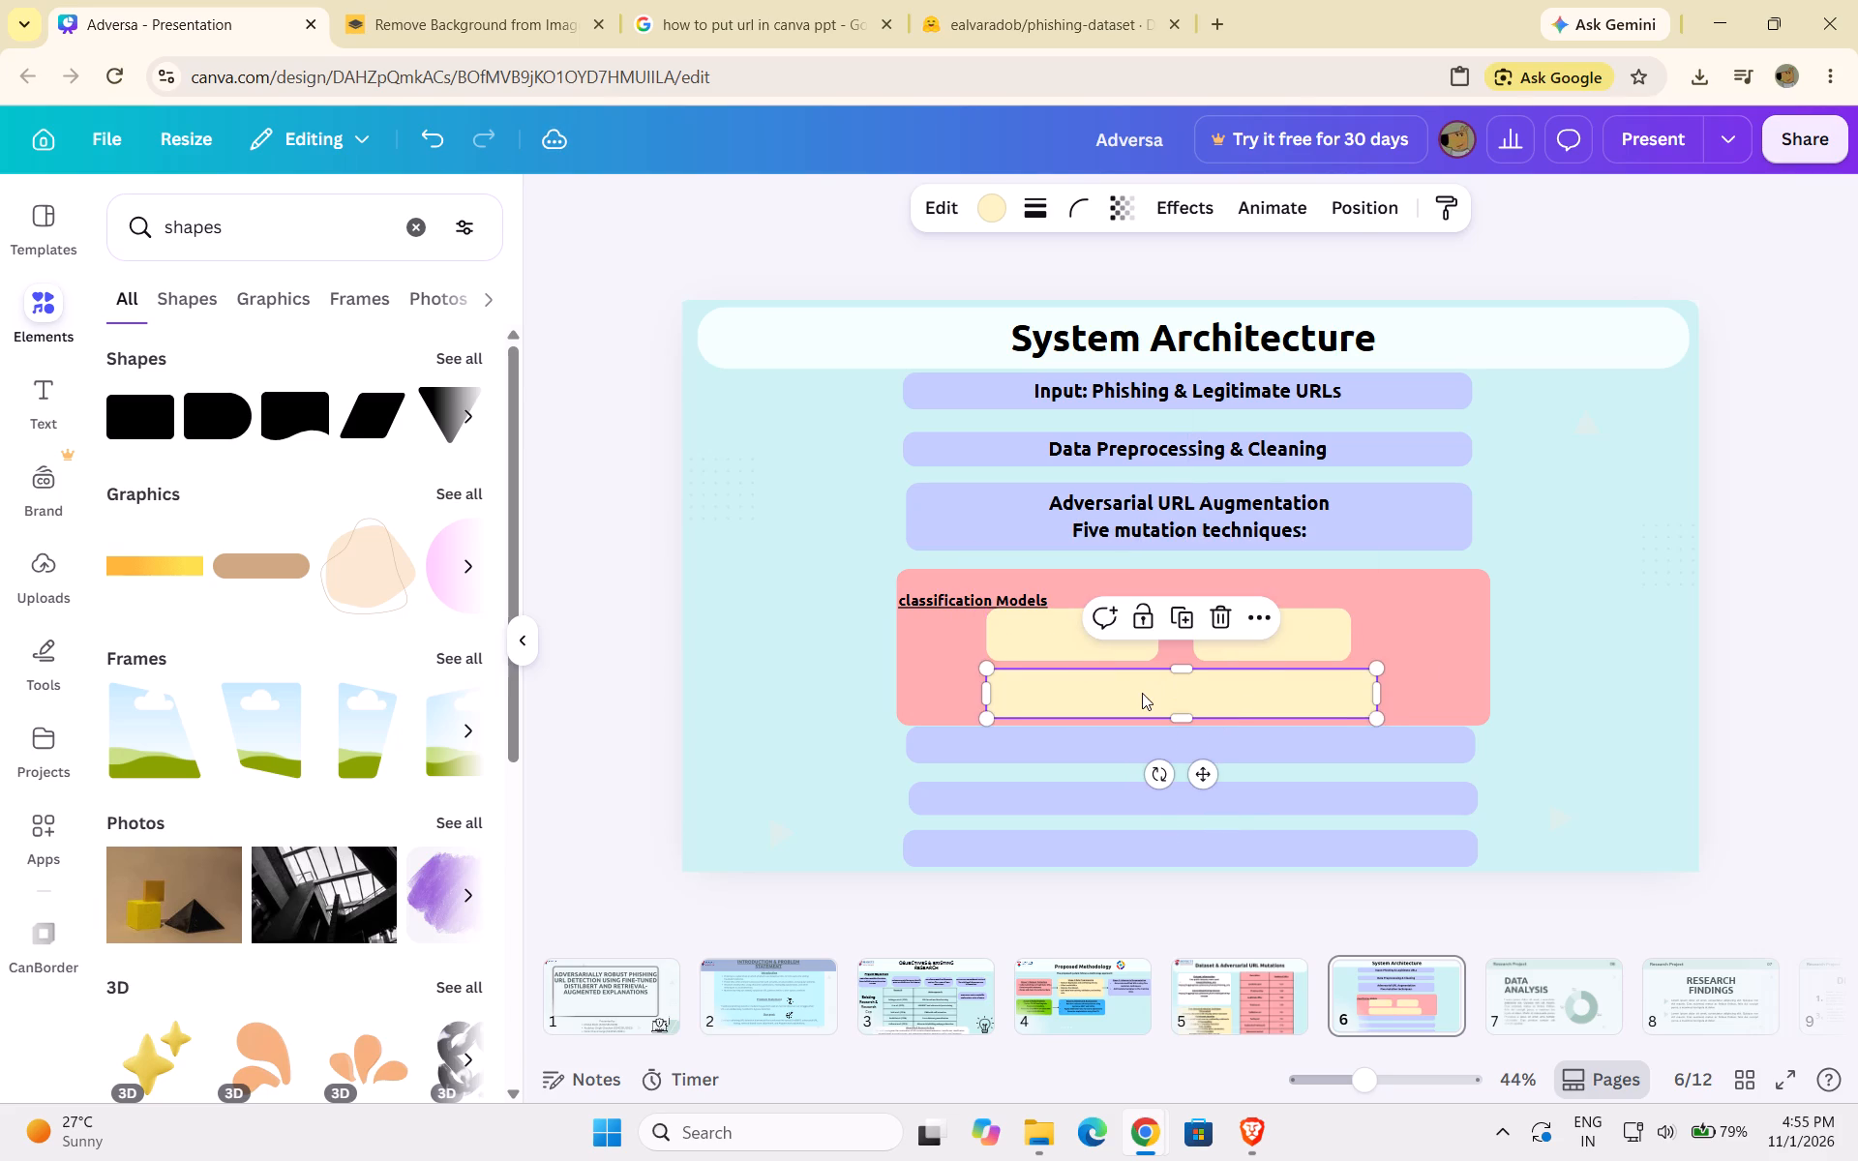
left_click(1664, 663)
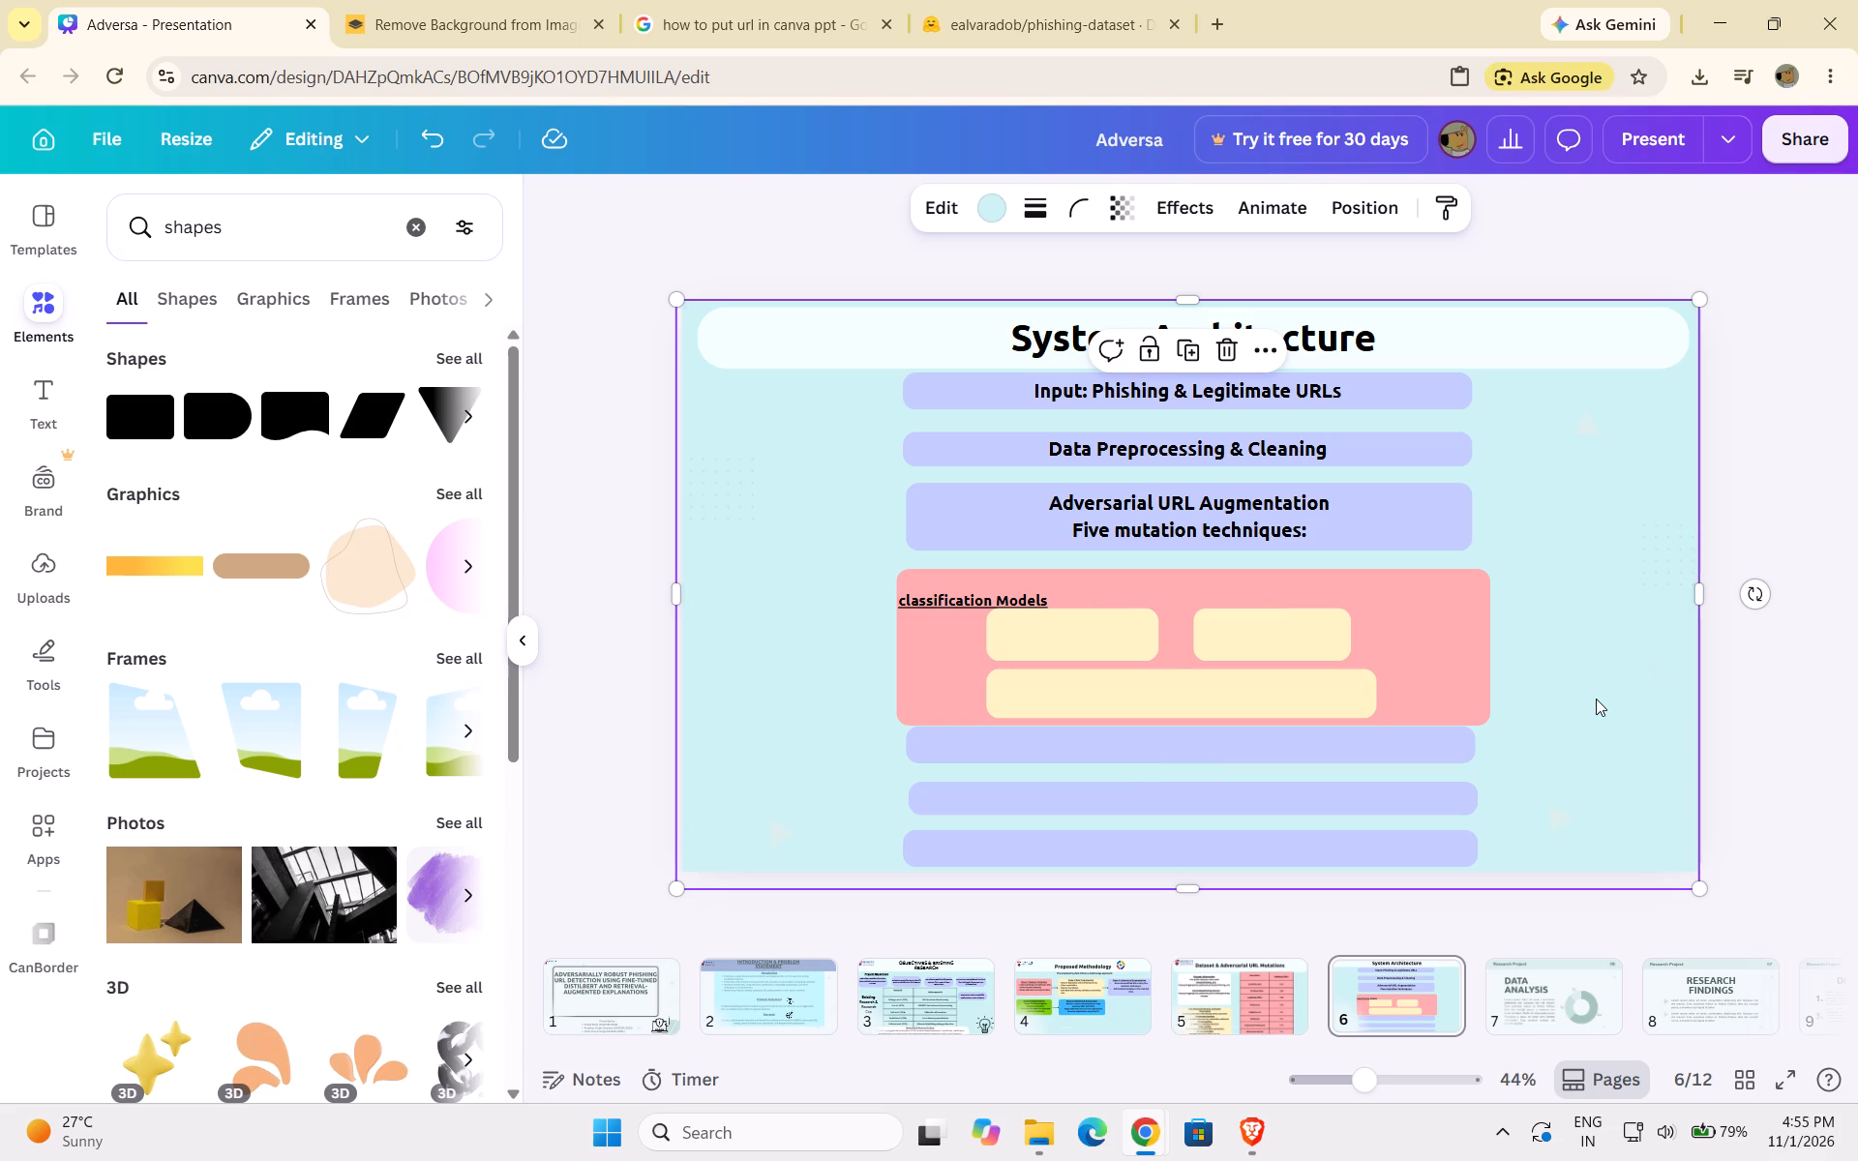
Enter "M1" in bold black text in the first cream box under classification Models.
double_click(1096, 614)
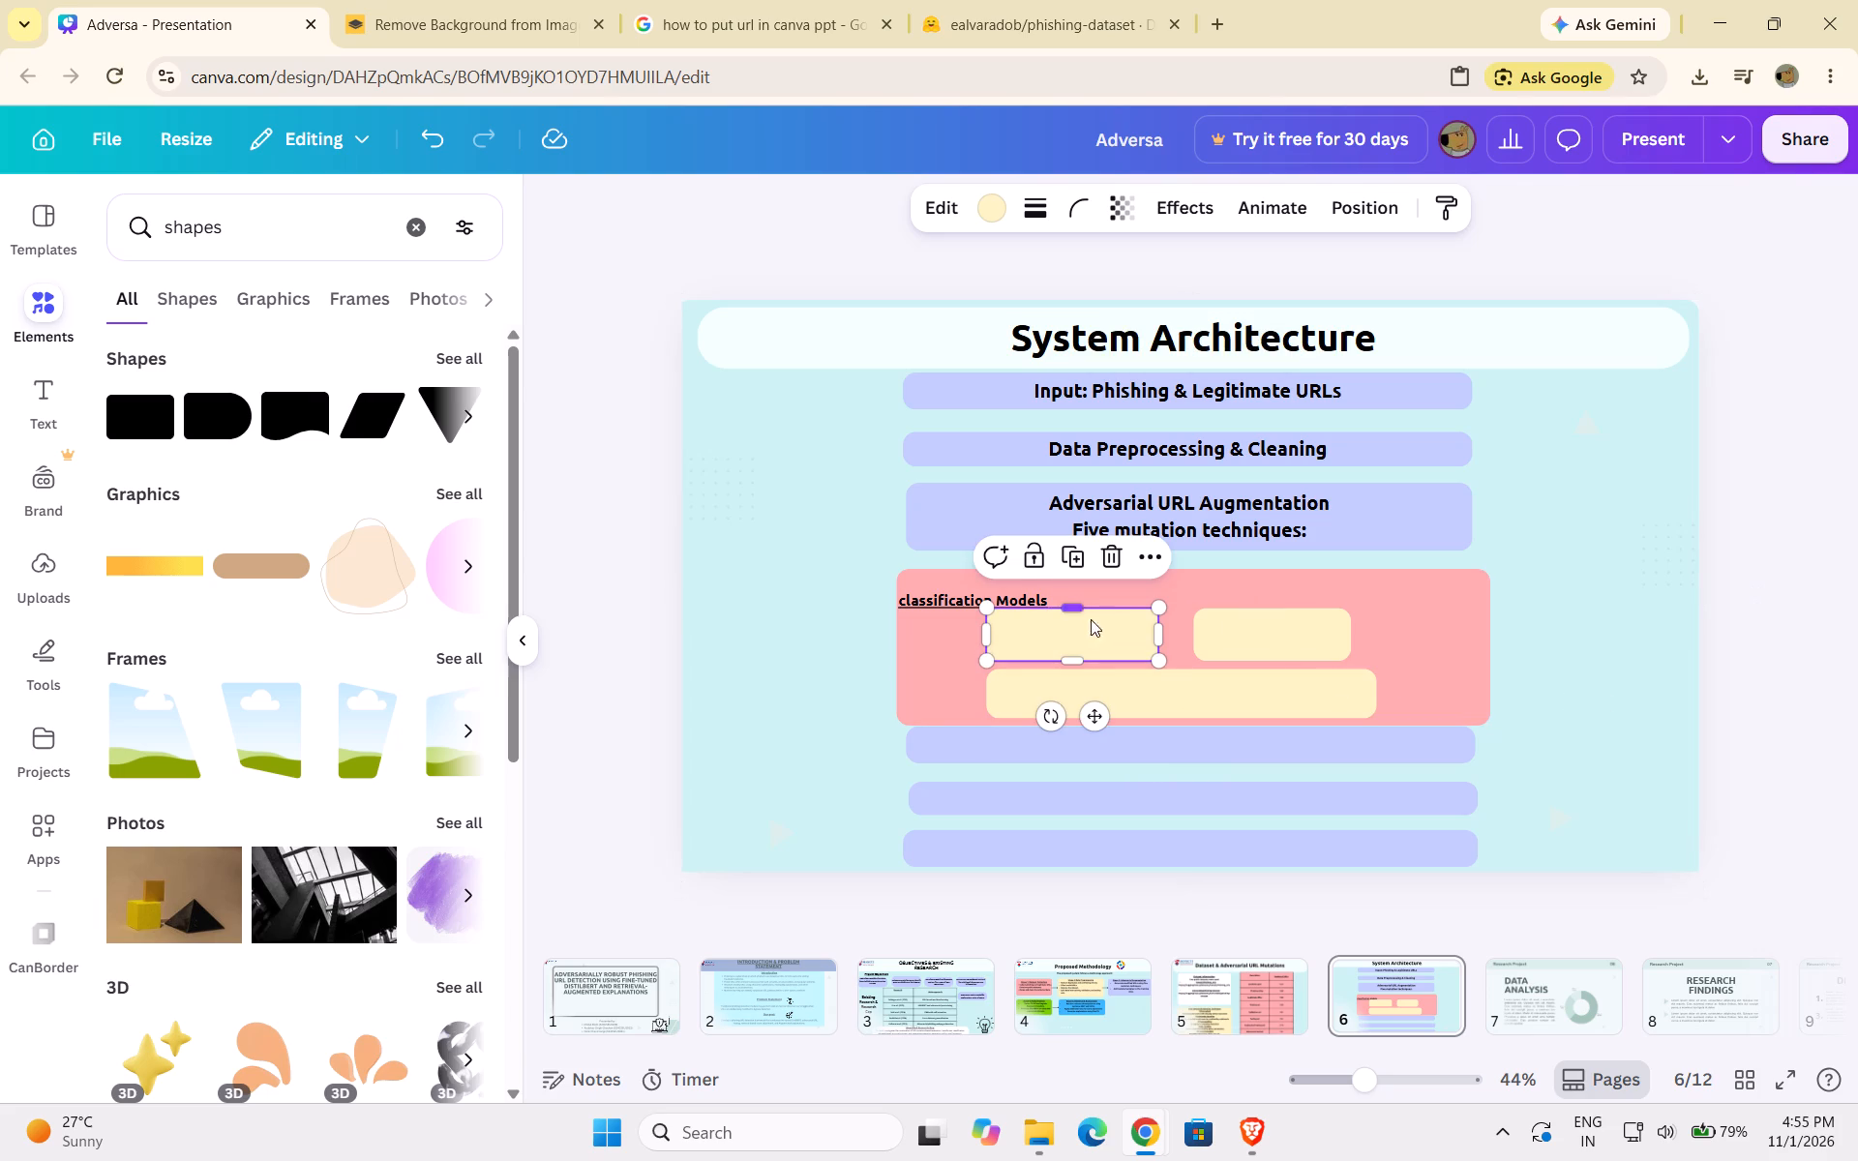
double_click(1086, 624)
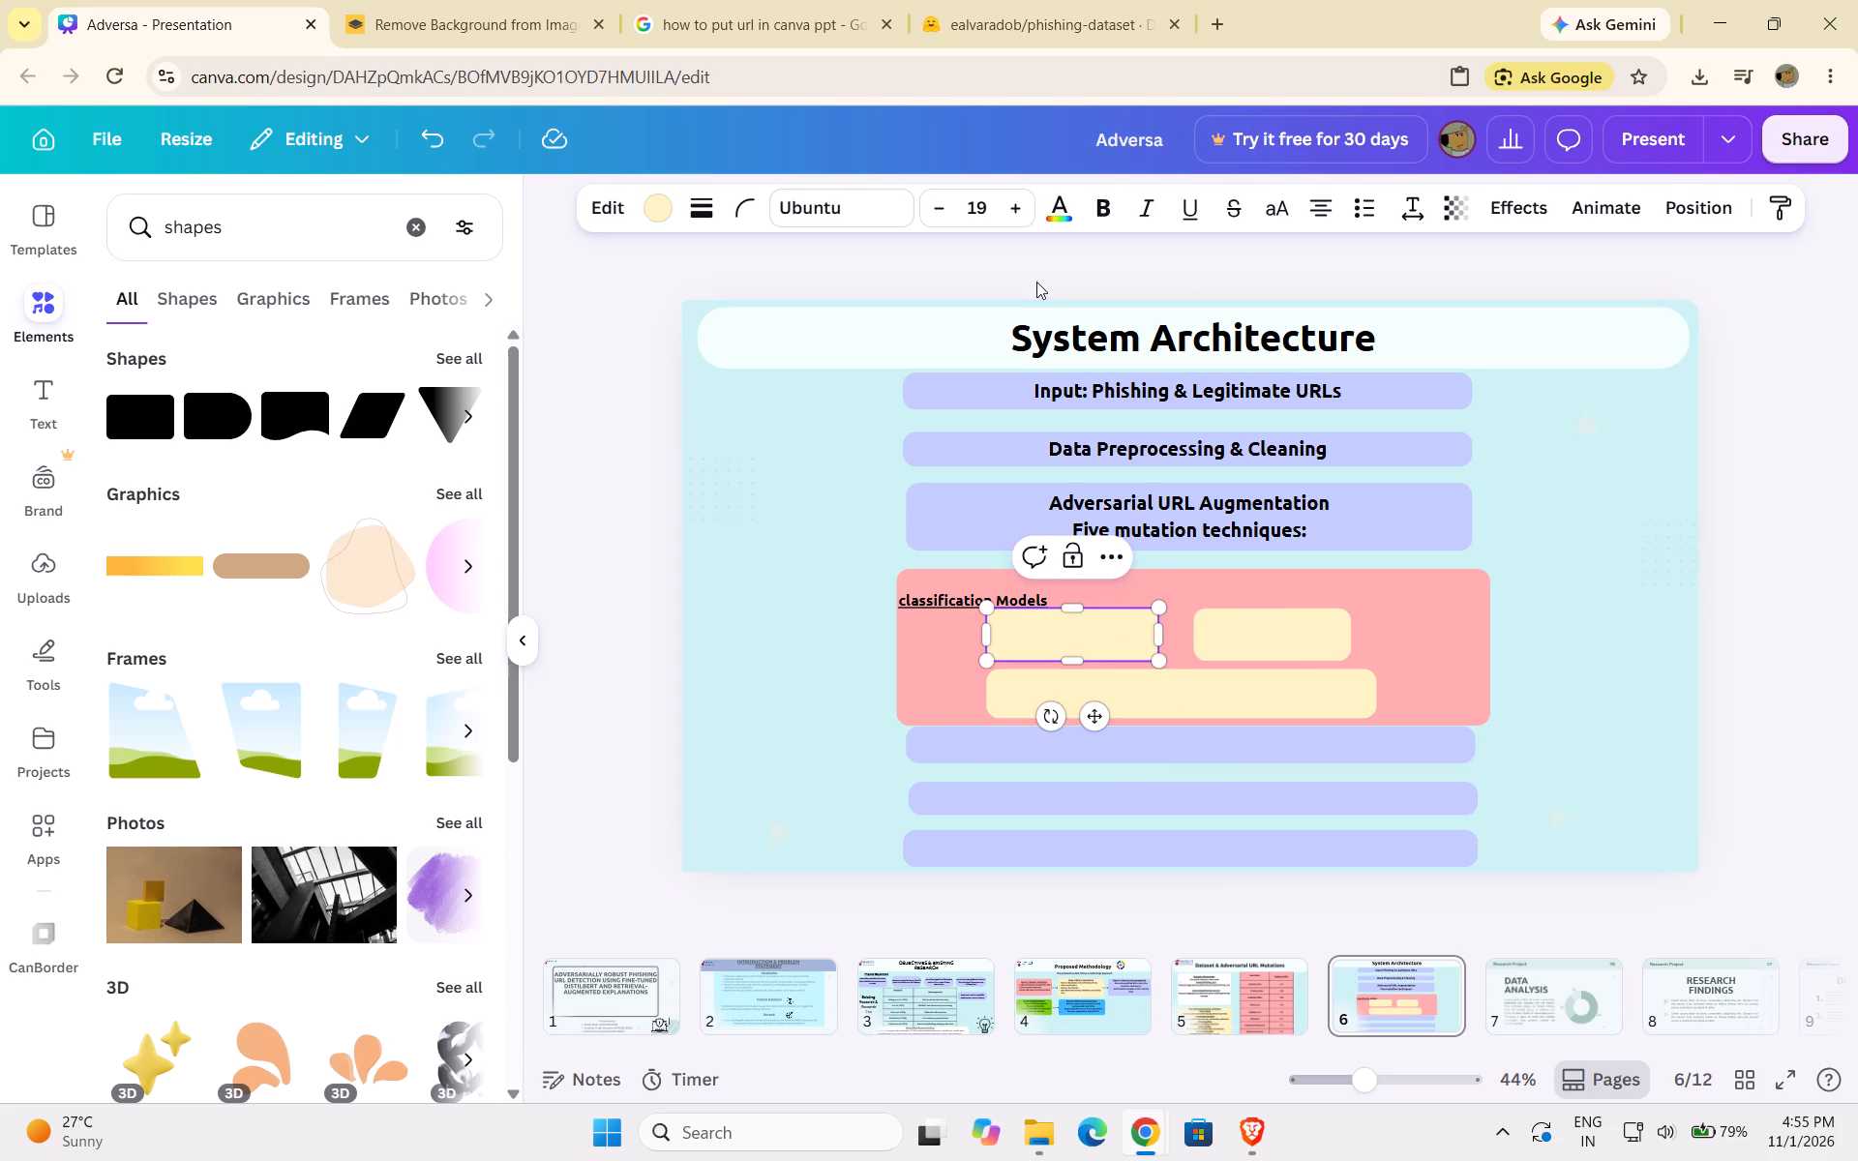
left_click(1061, 210)
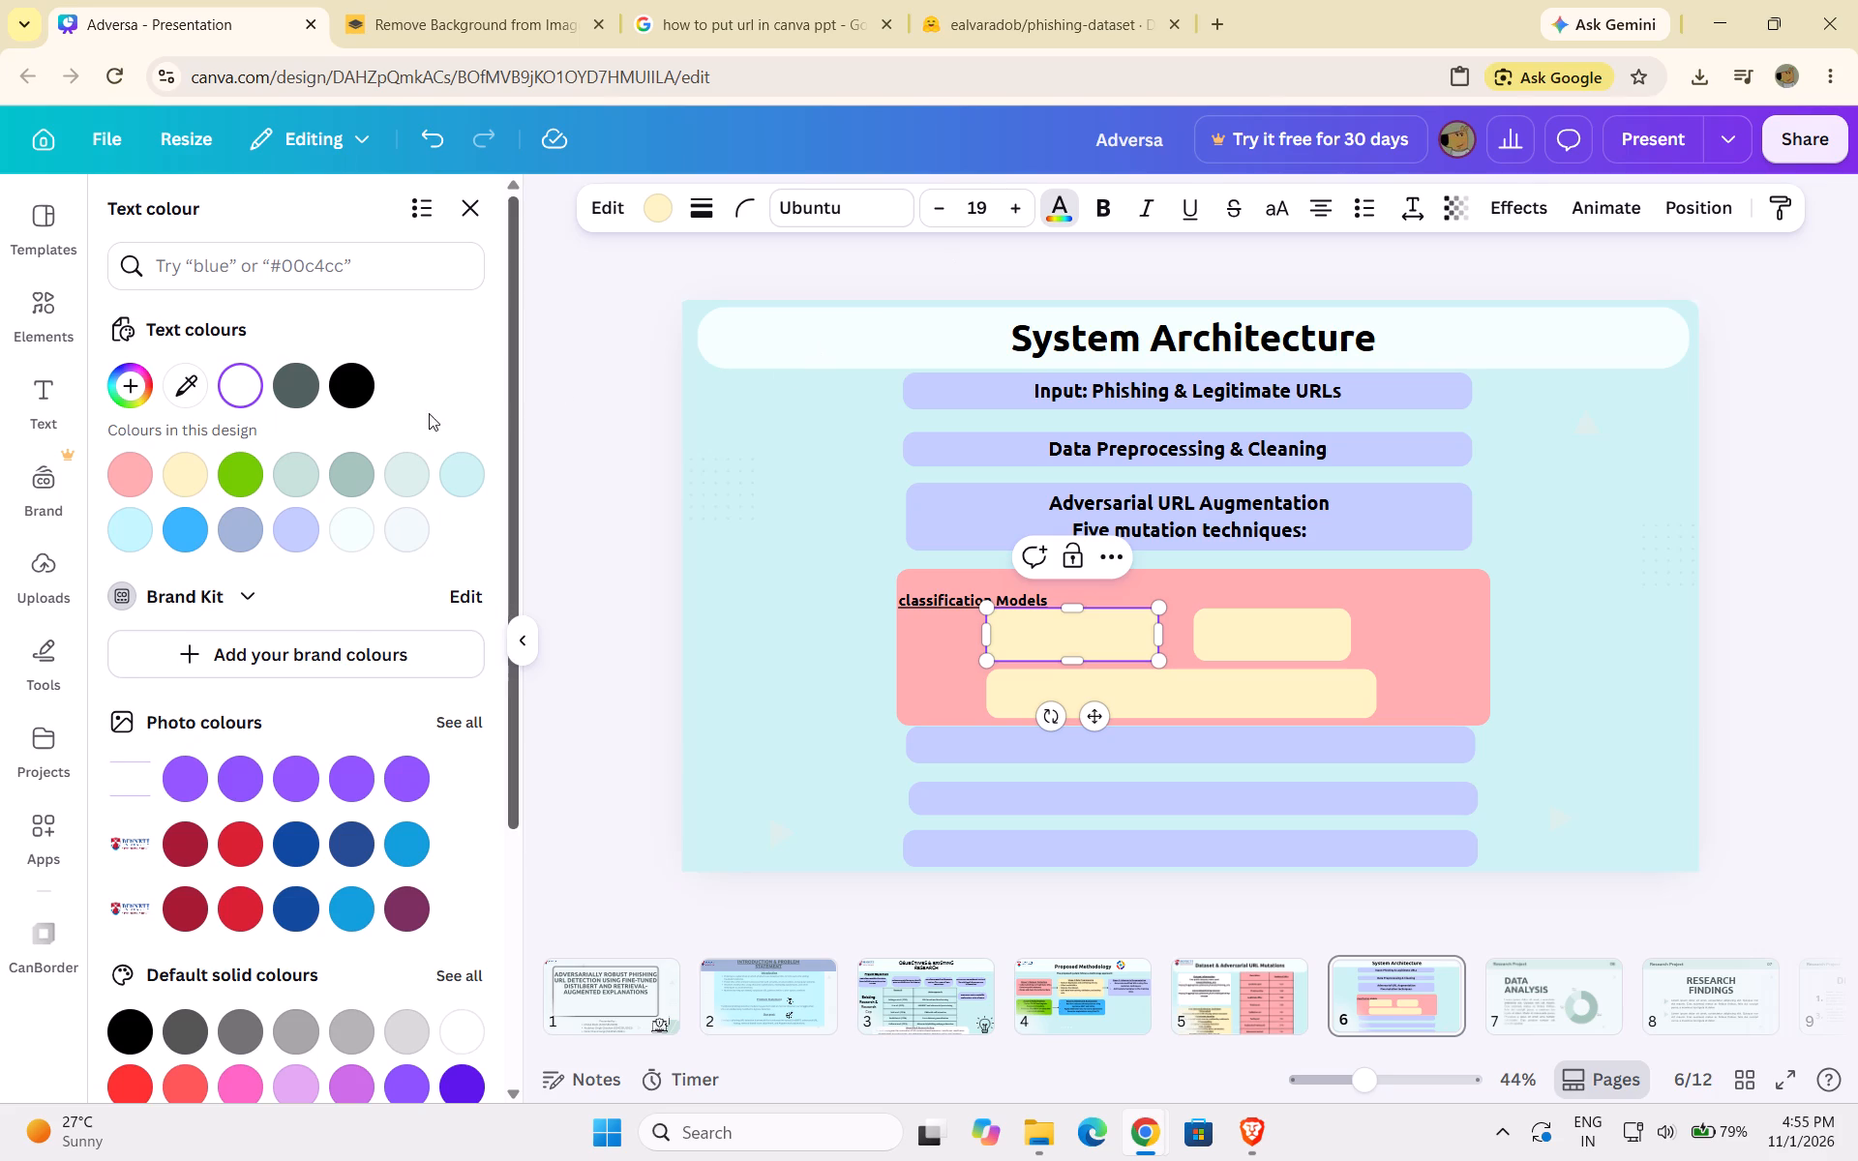
left_click(359, 394)
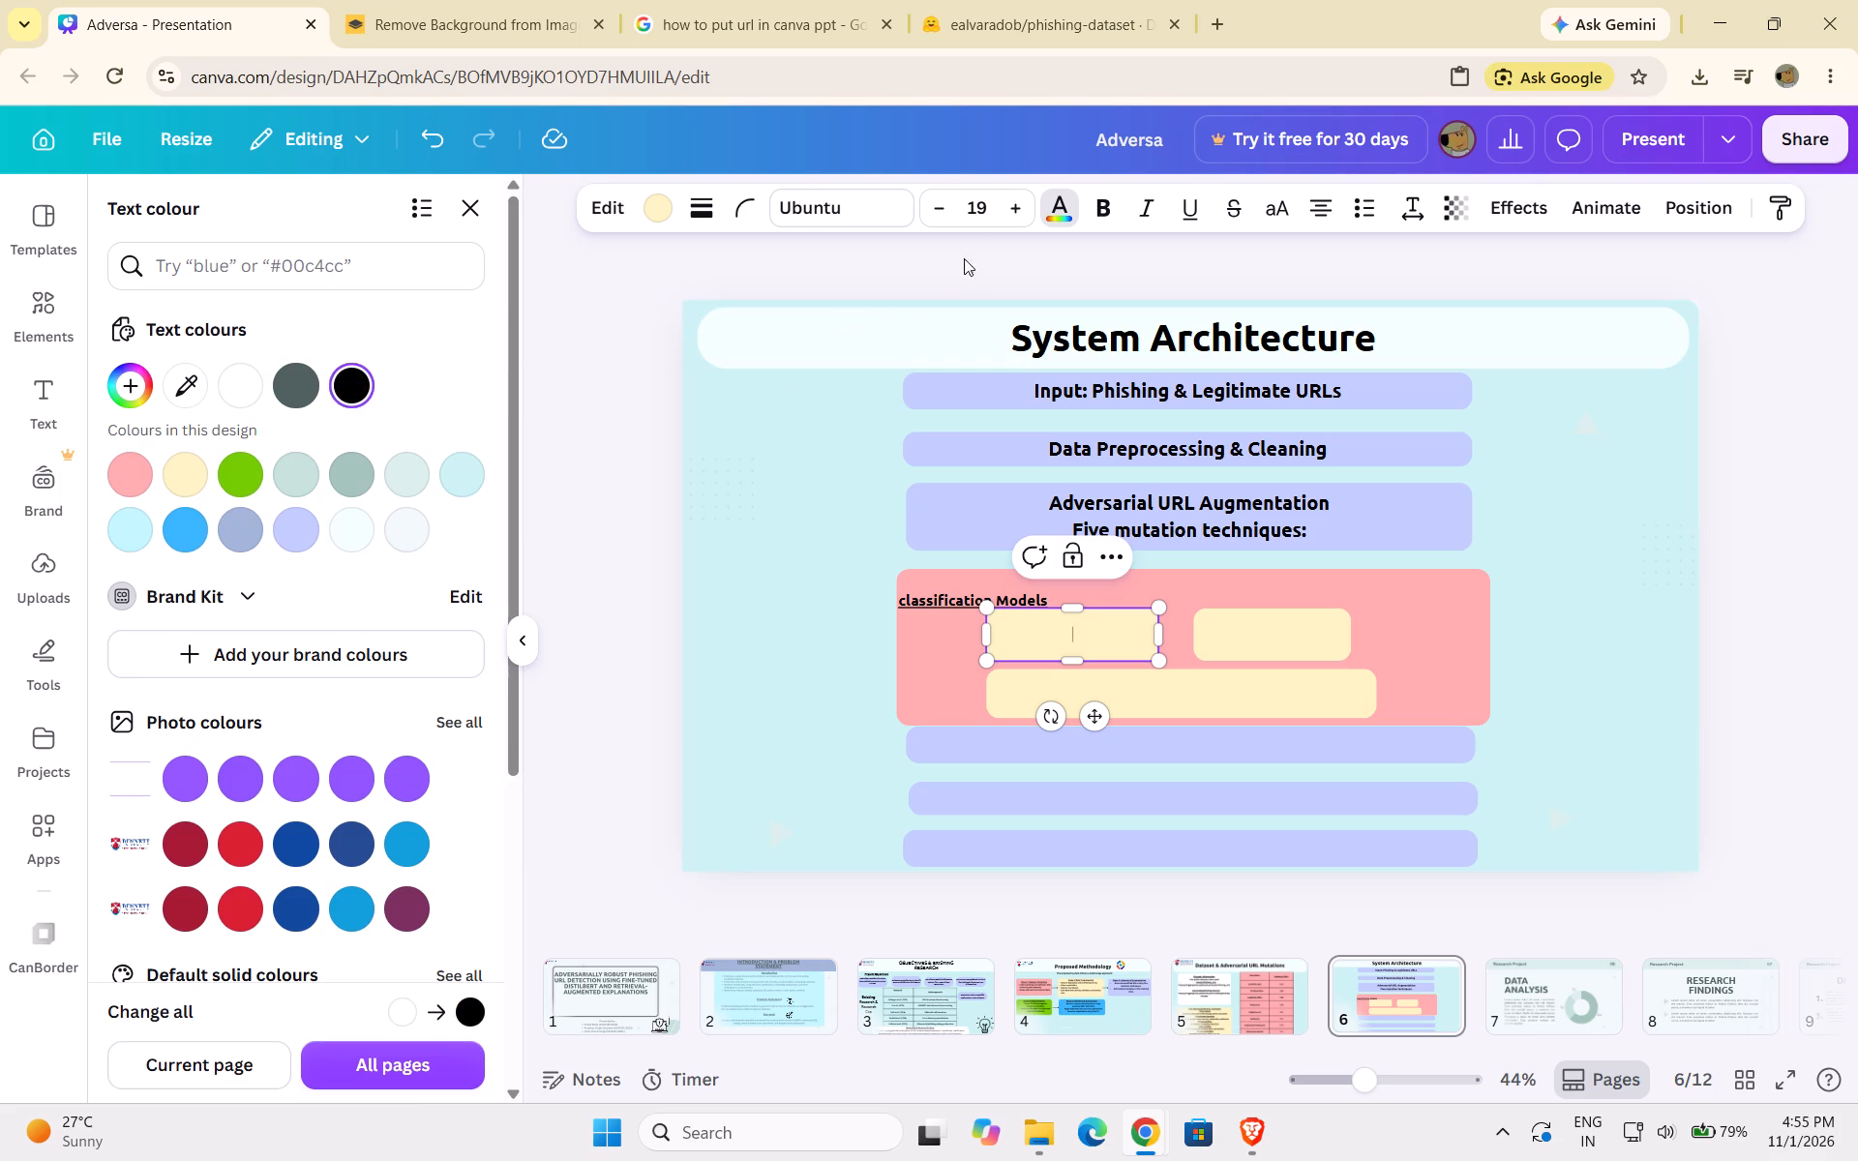
left_click(1104, 208)
key("1")
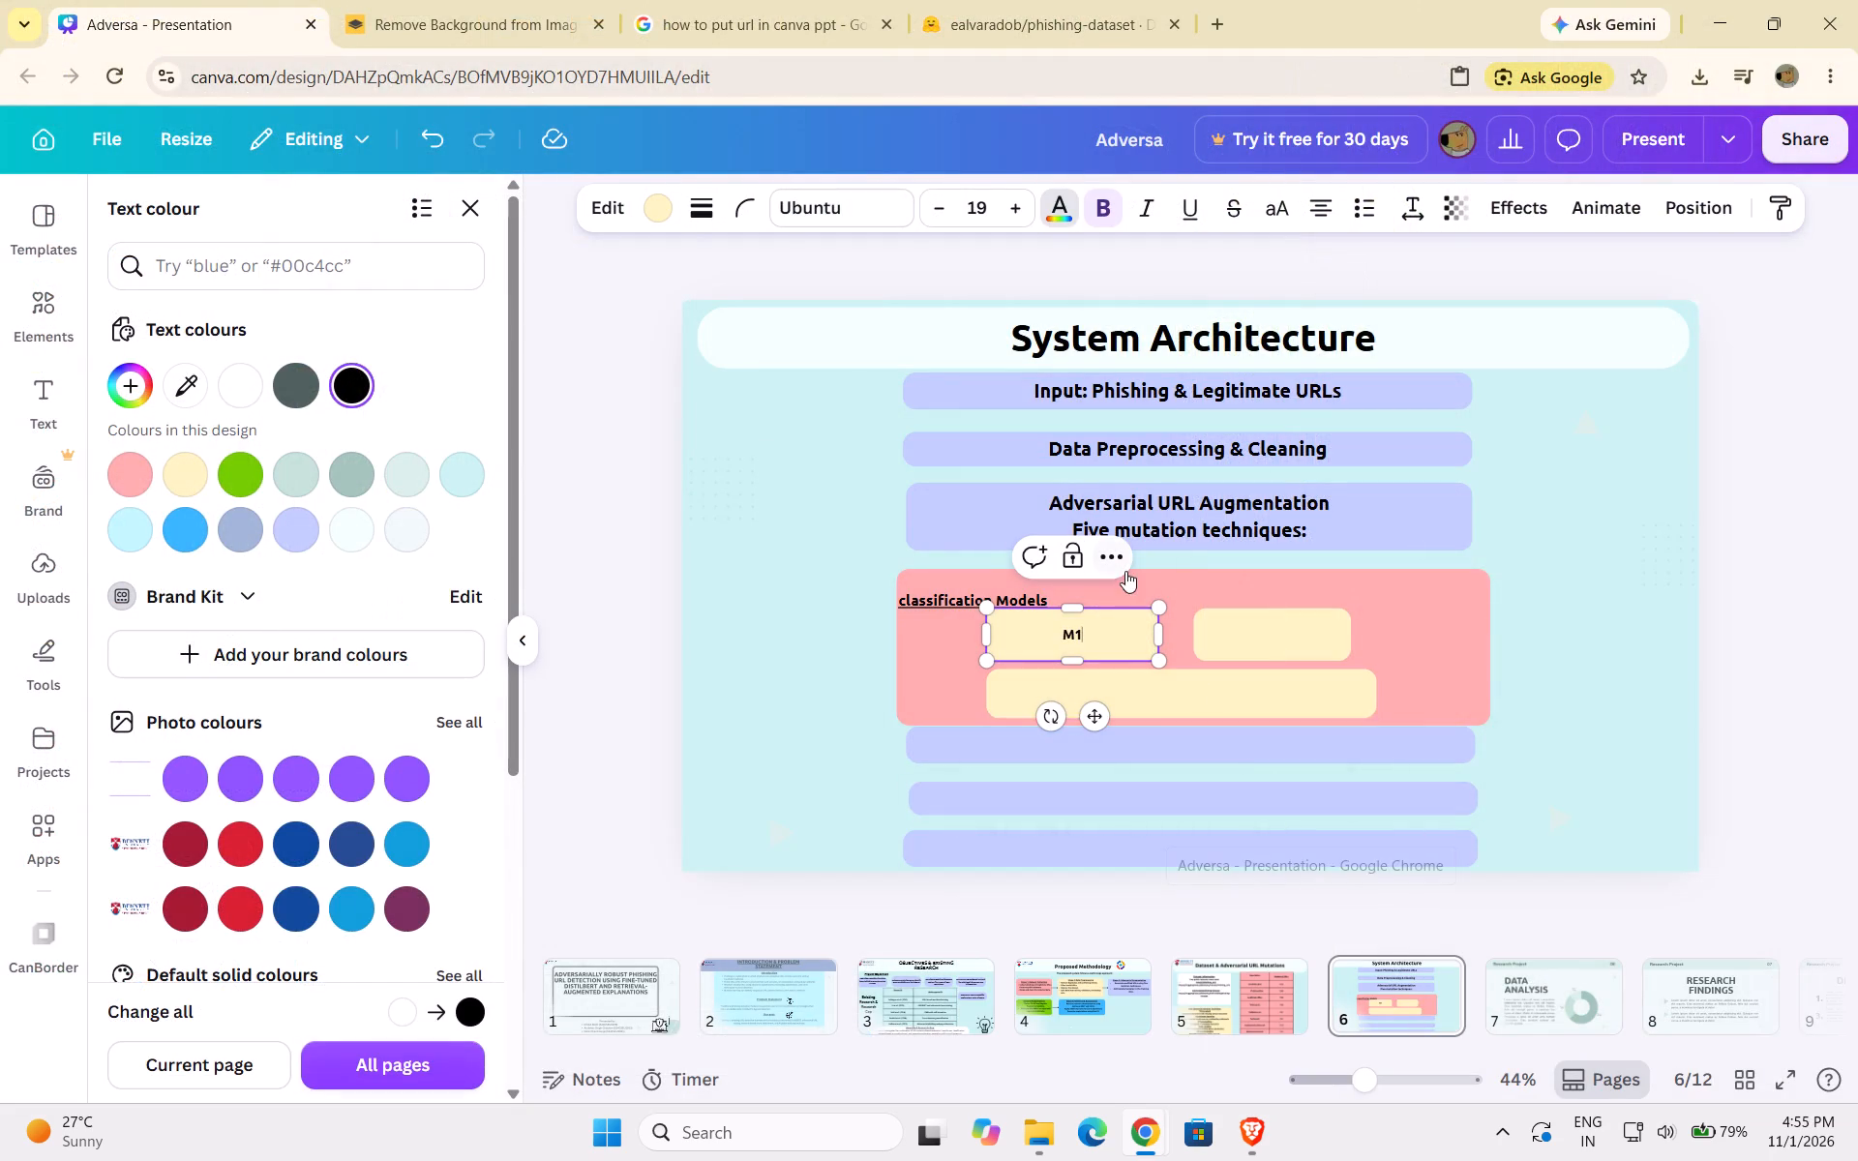
Start a second line beneath "M1" and reduce its font size to 10.
key("Return")
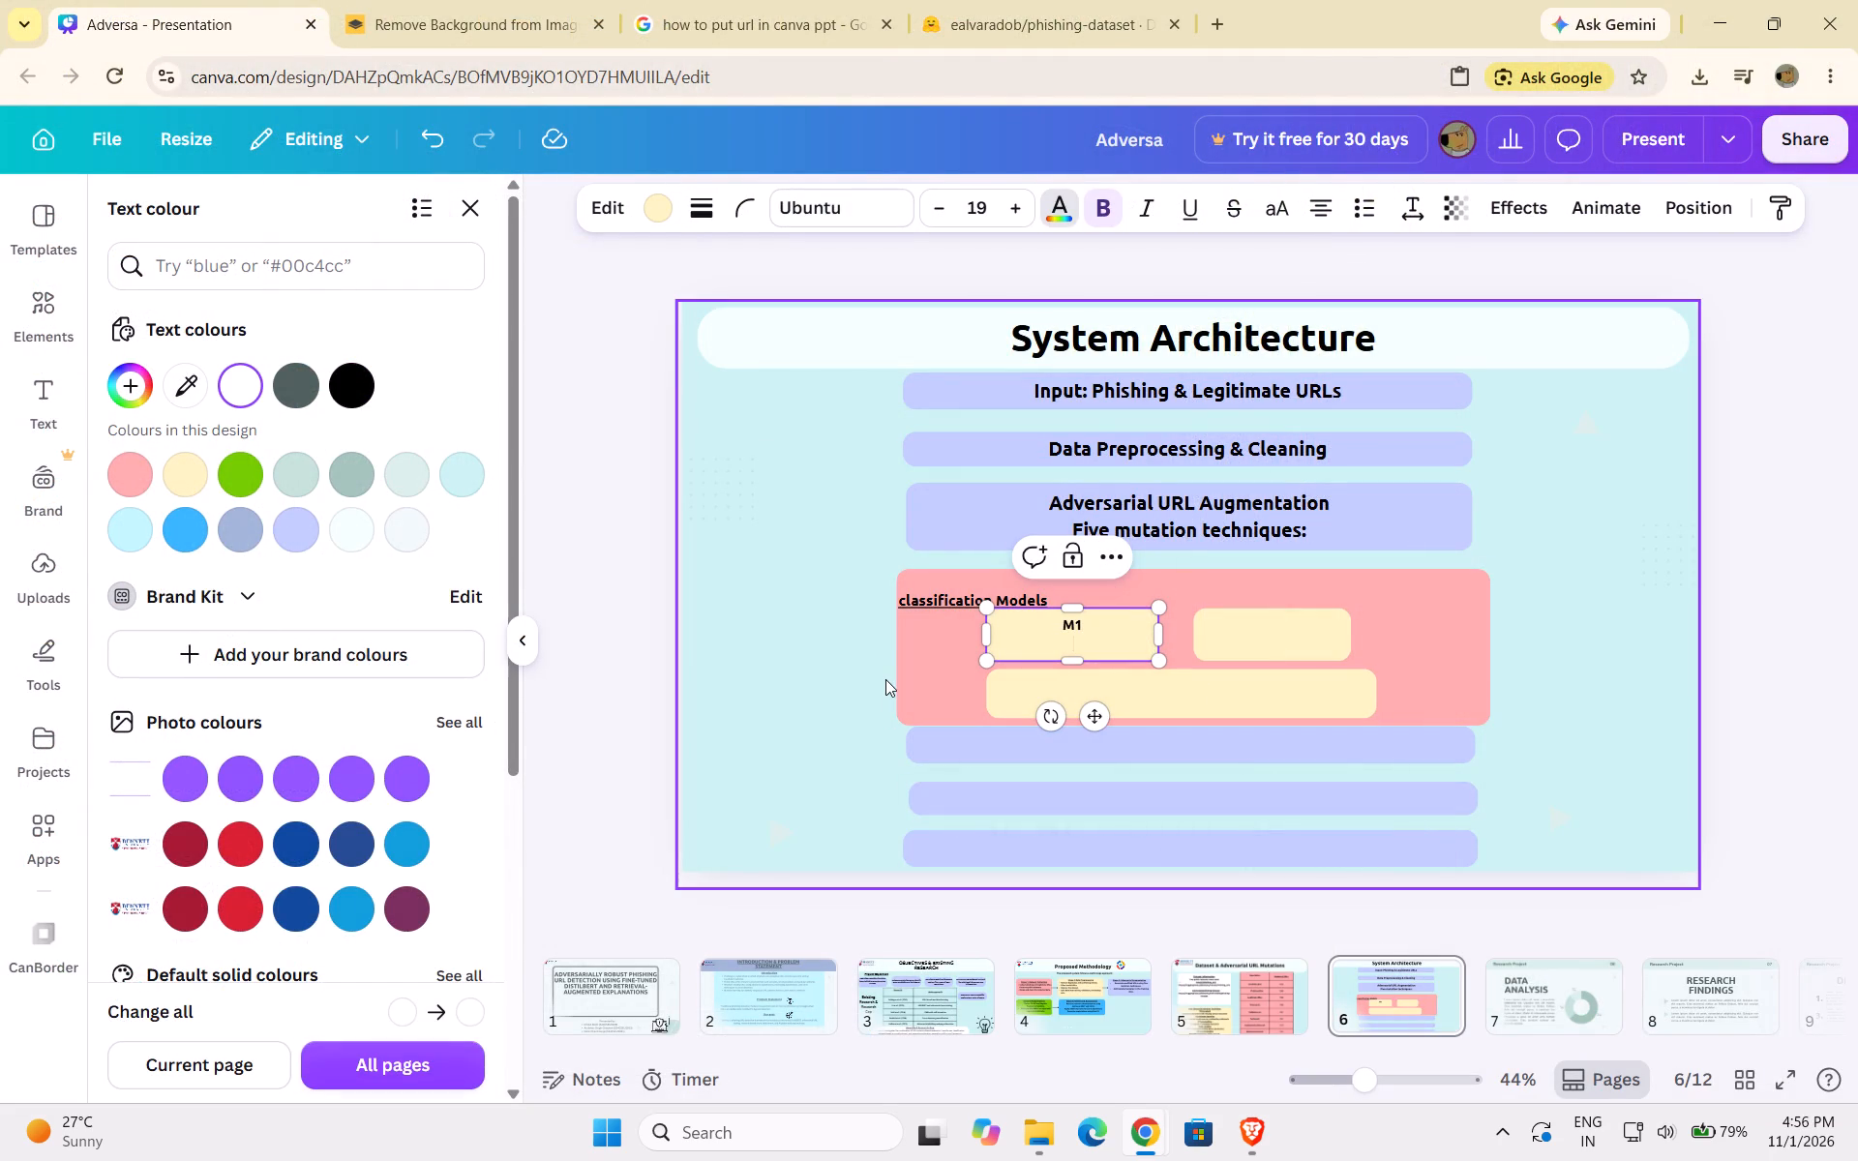
triple_click(929, 210)
triple_click(929, 210)
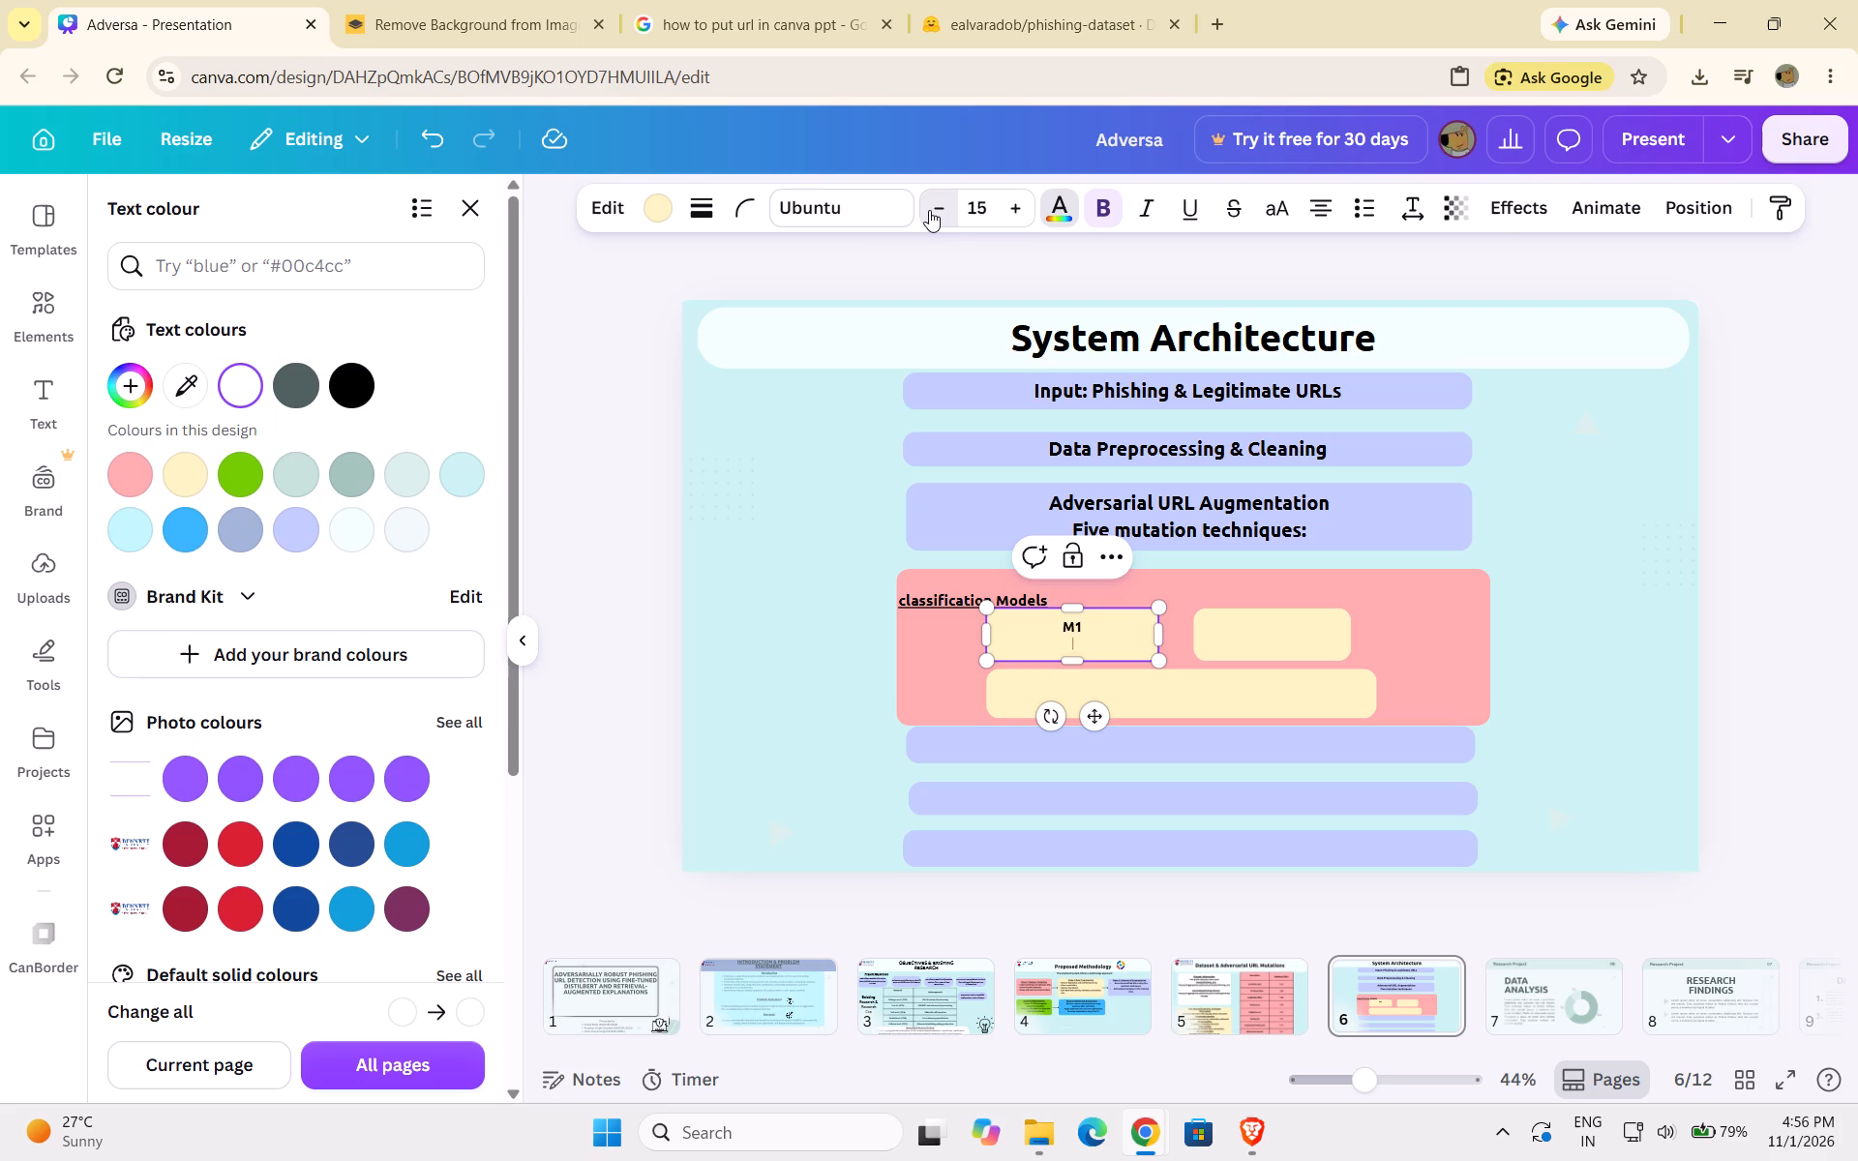
triple_click(929, 210)
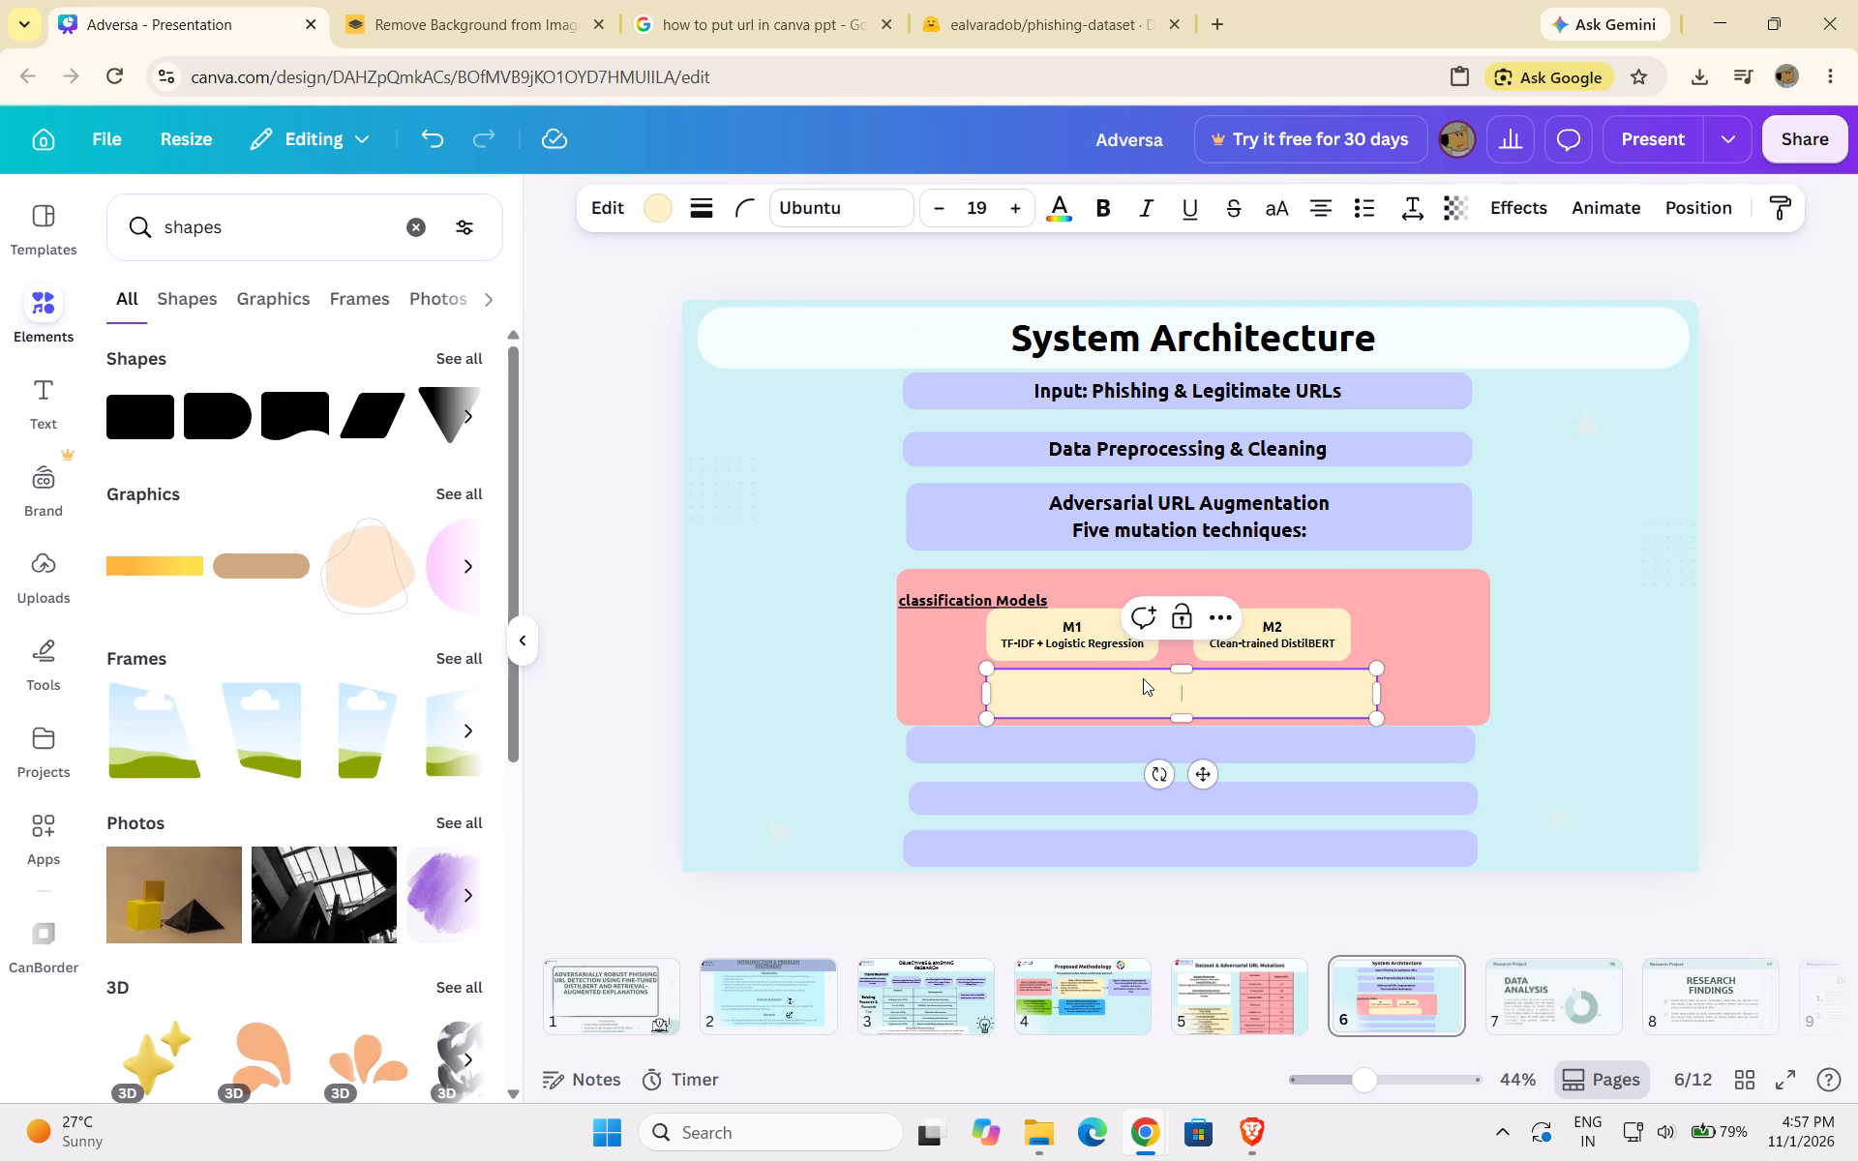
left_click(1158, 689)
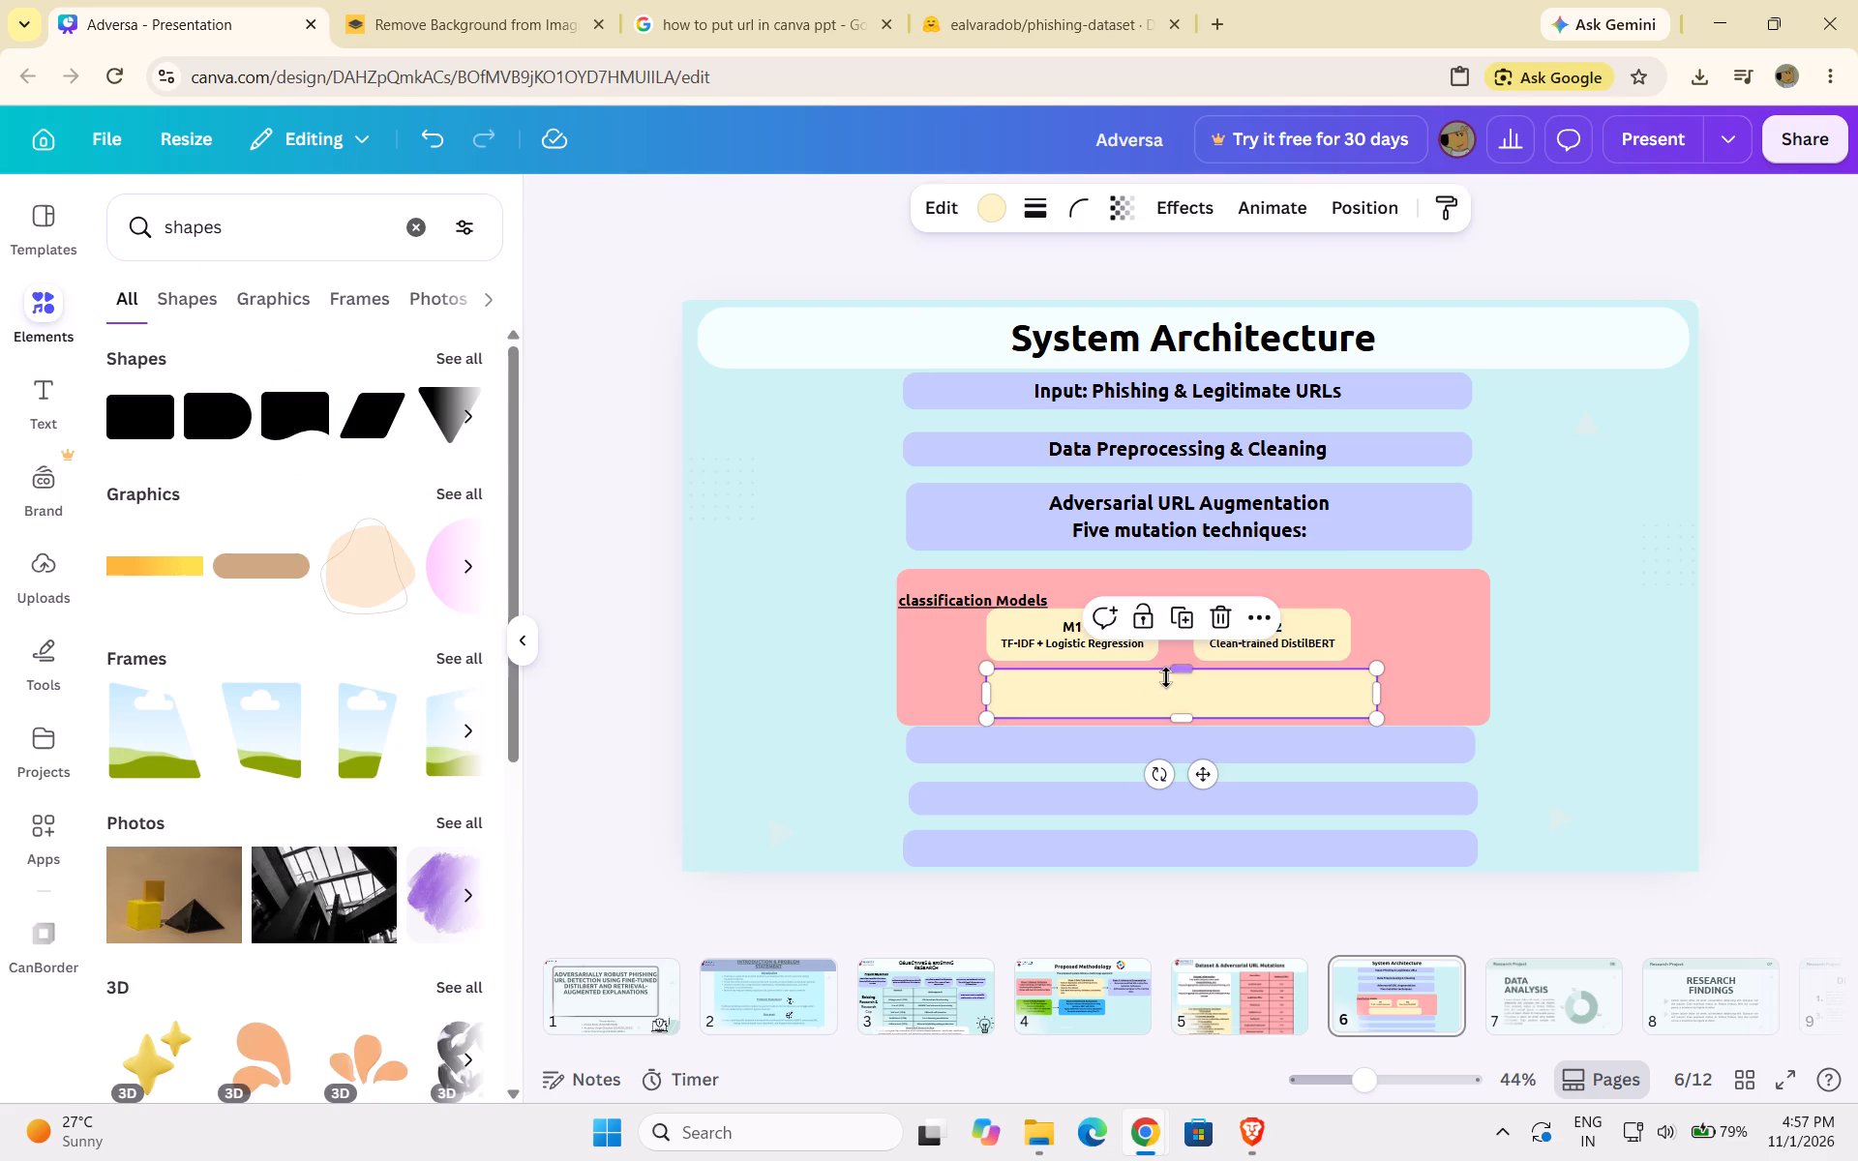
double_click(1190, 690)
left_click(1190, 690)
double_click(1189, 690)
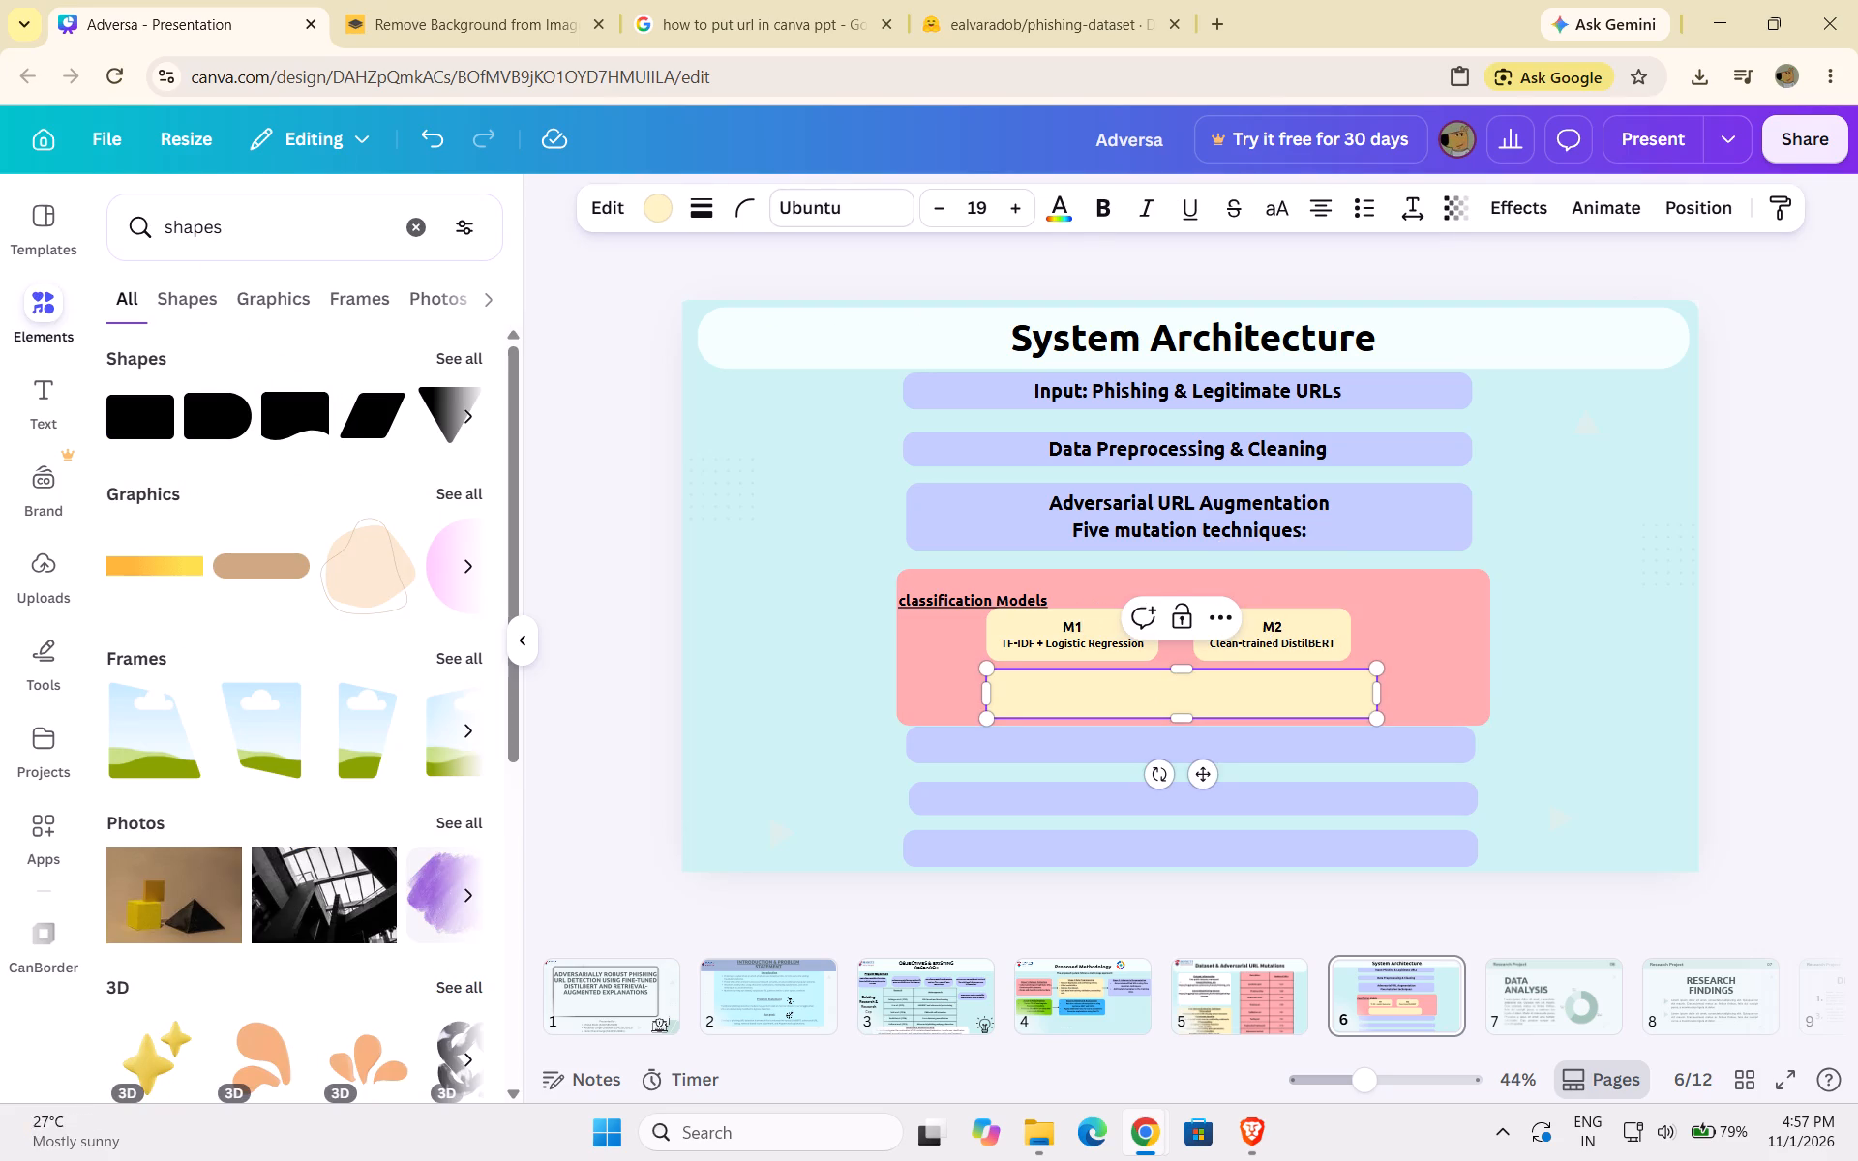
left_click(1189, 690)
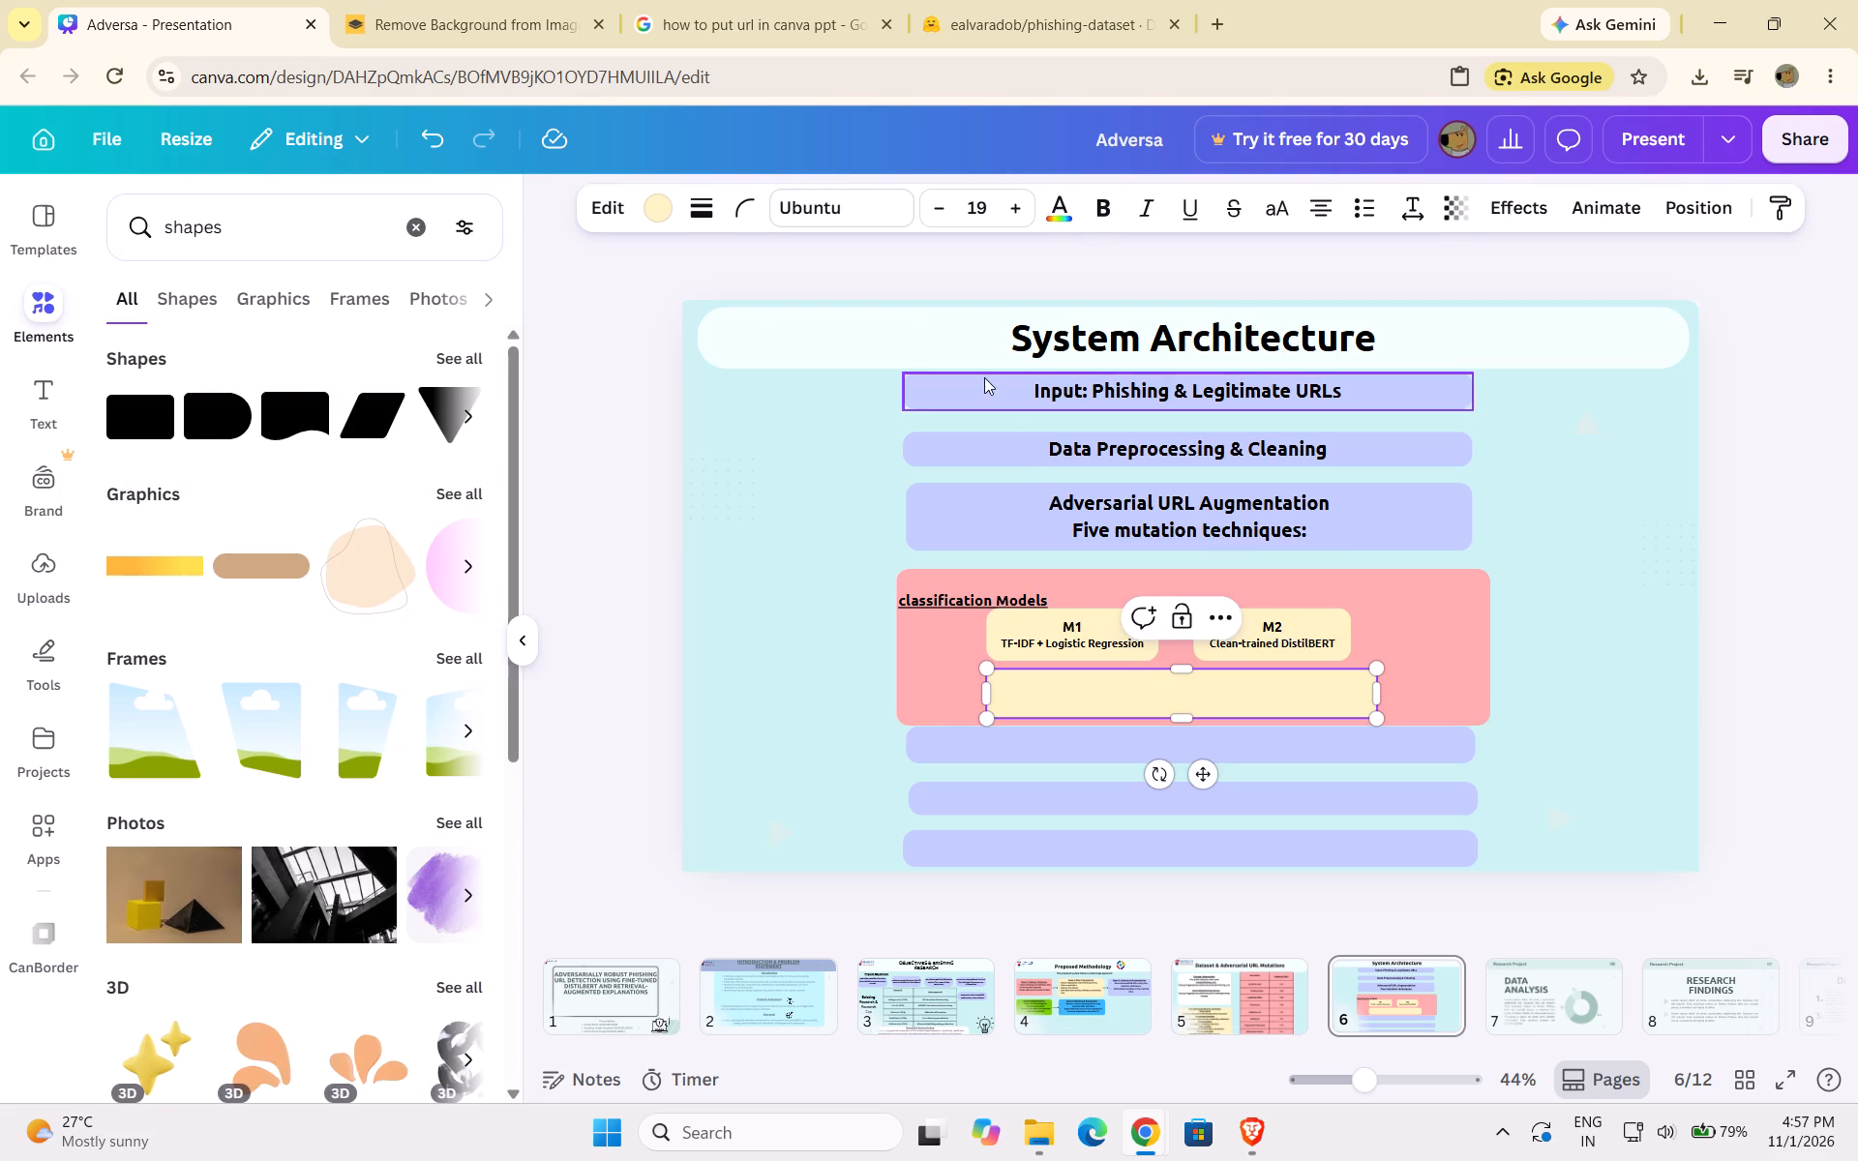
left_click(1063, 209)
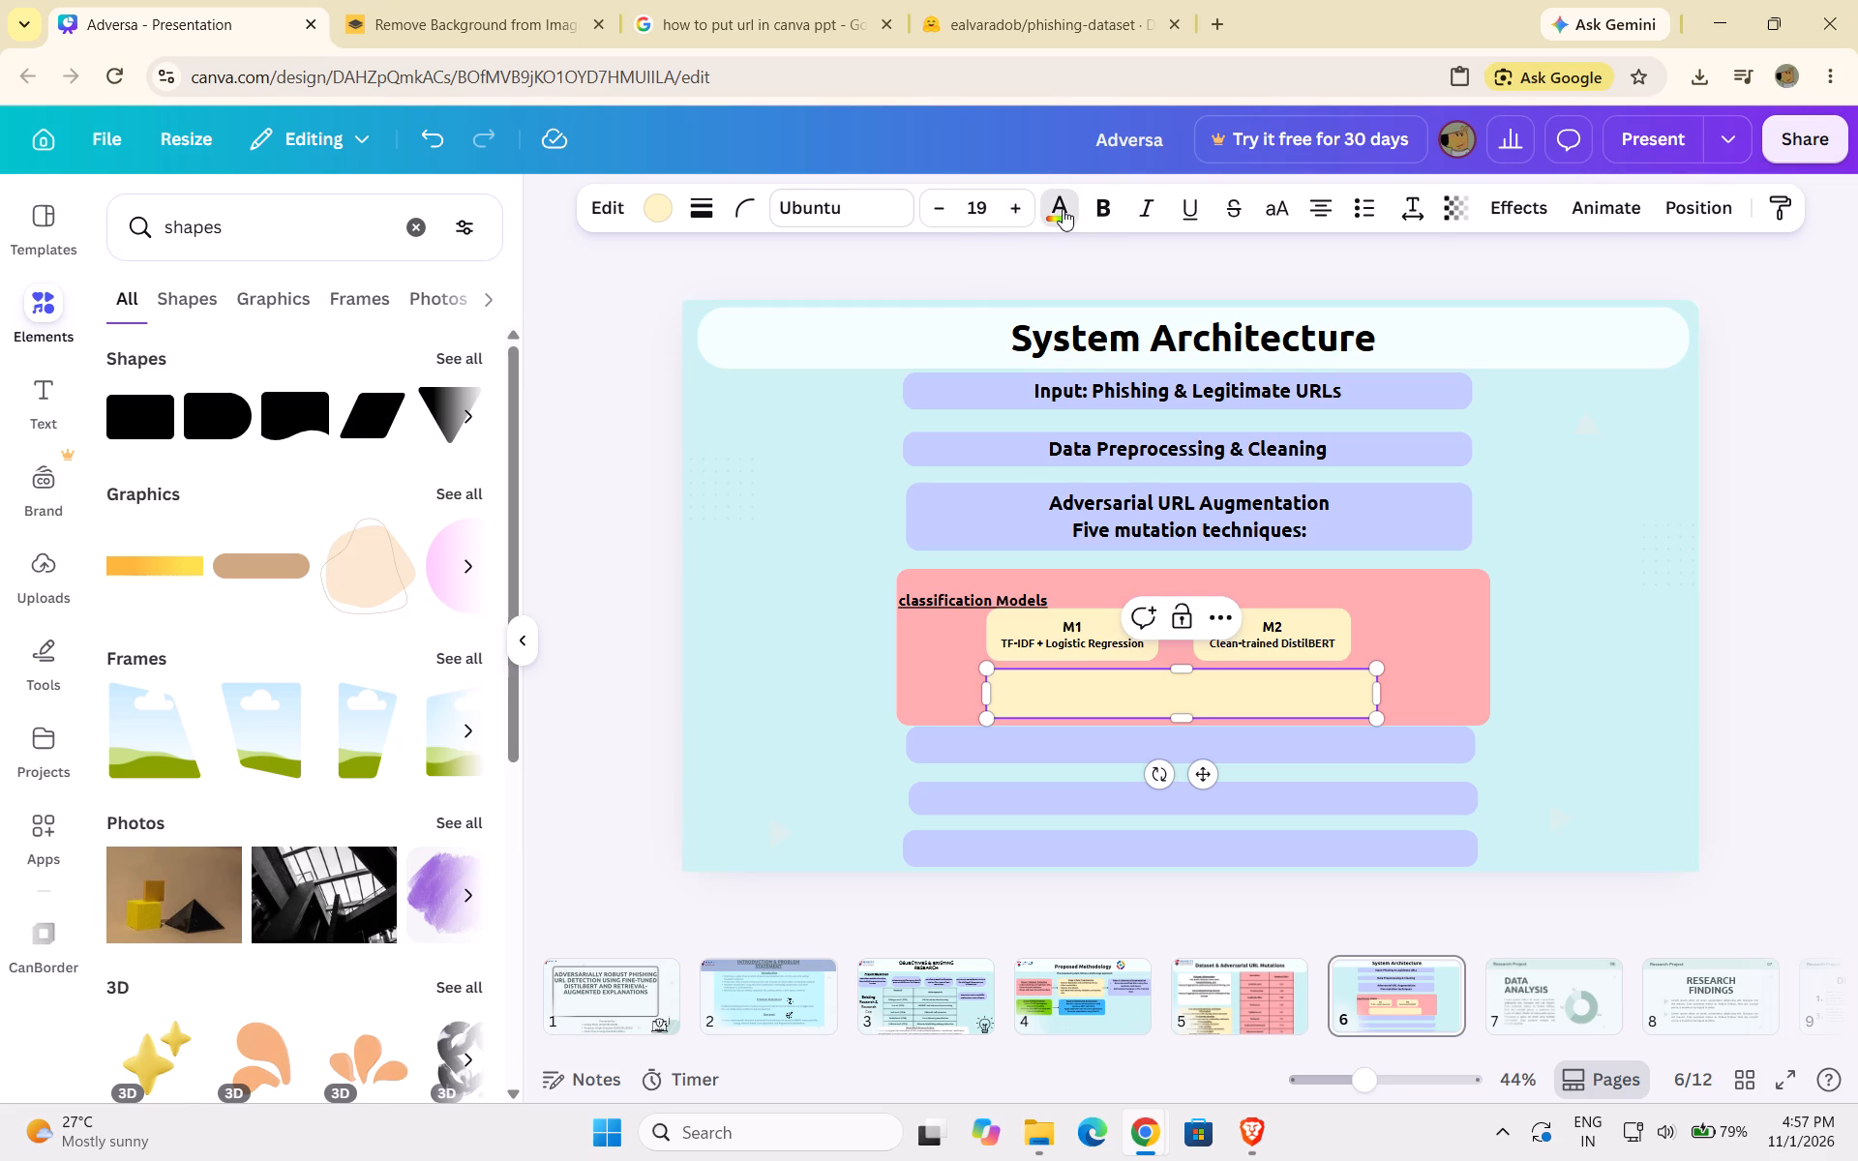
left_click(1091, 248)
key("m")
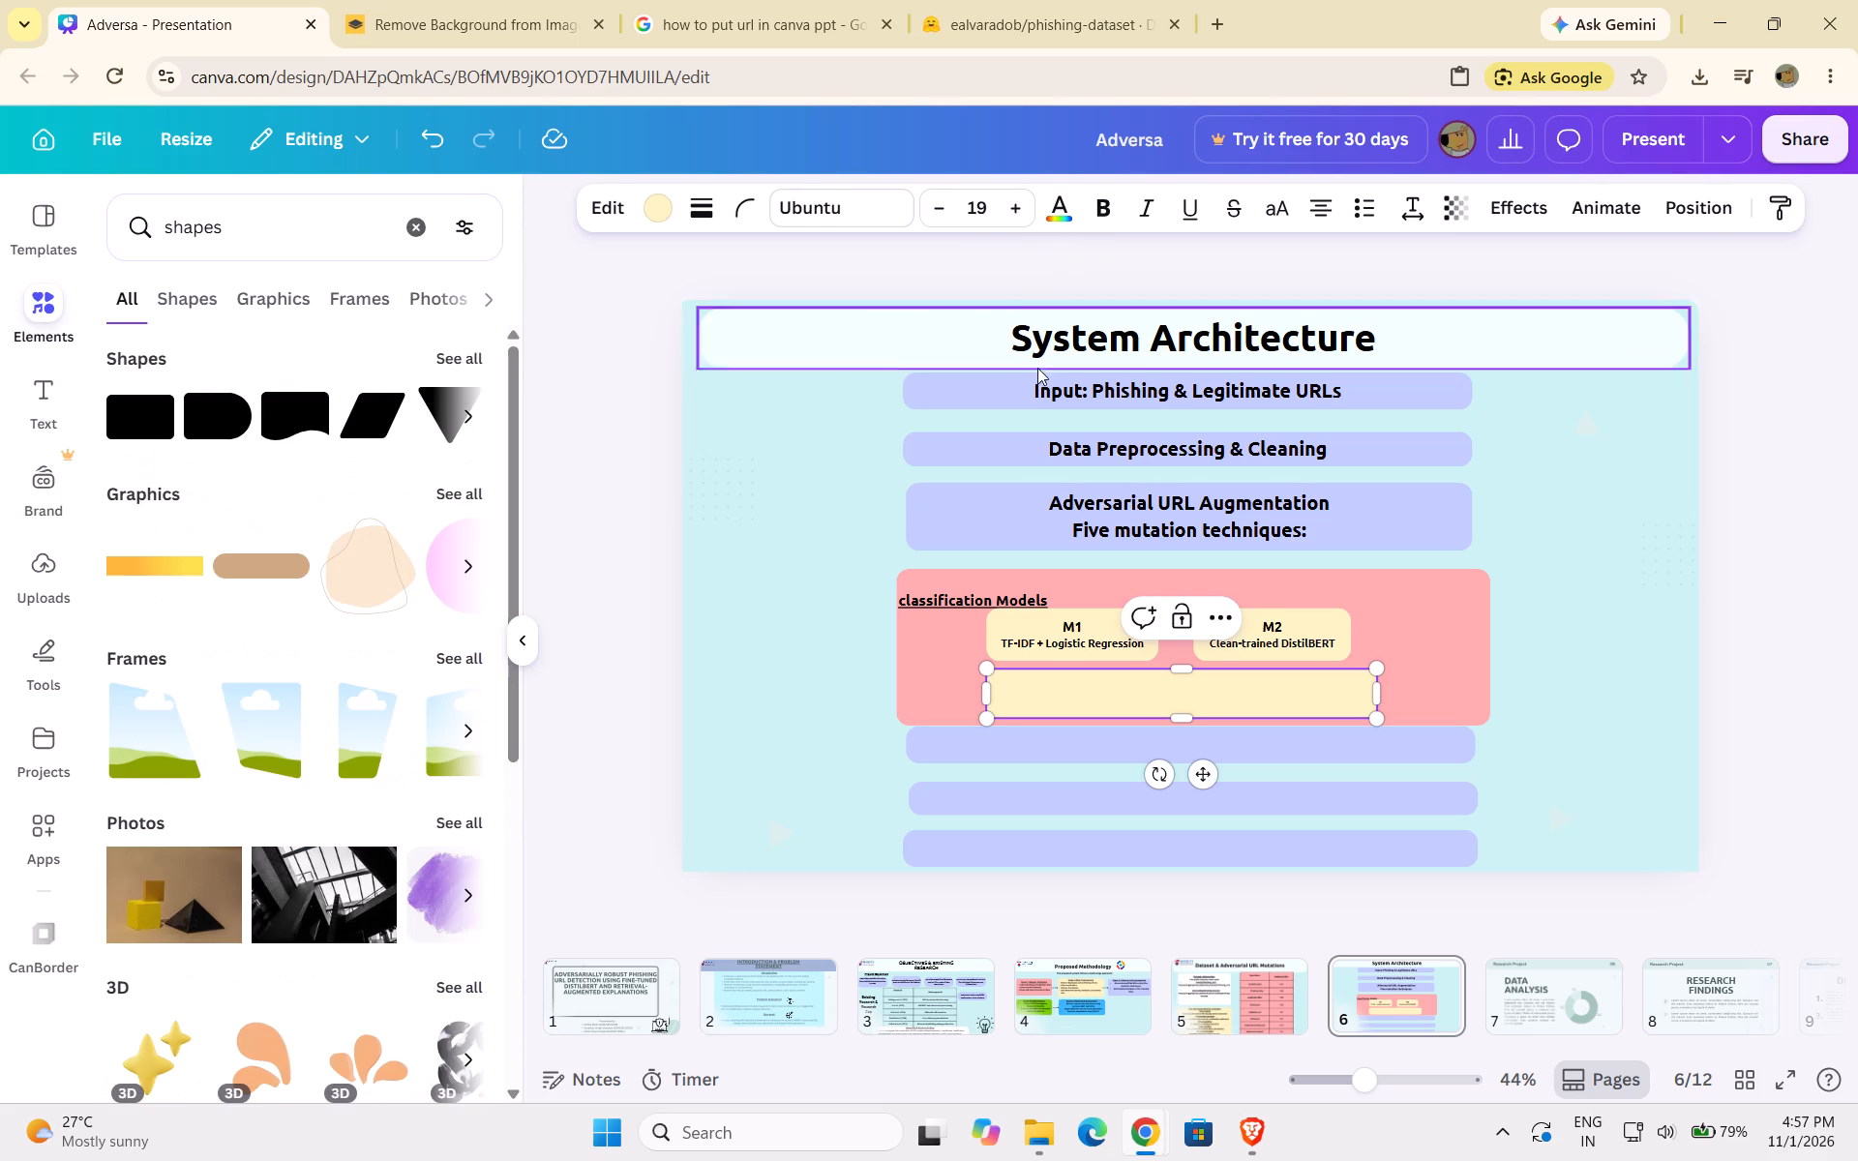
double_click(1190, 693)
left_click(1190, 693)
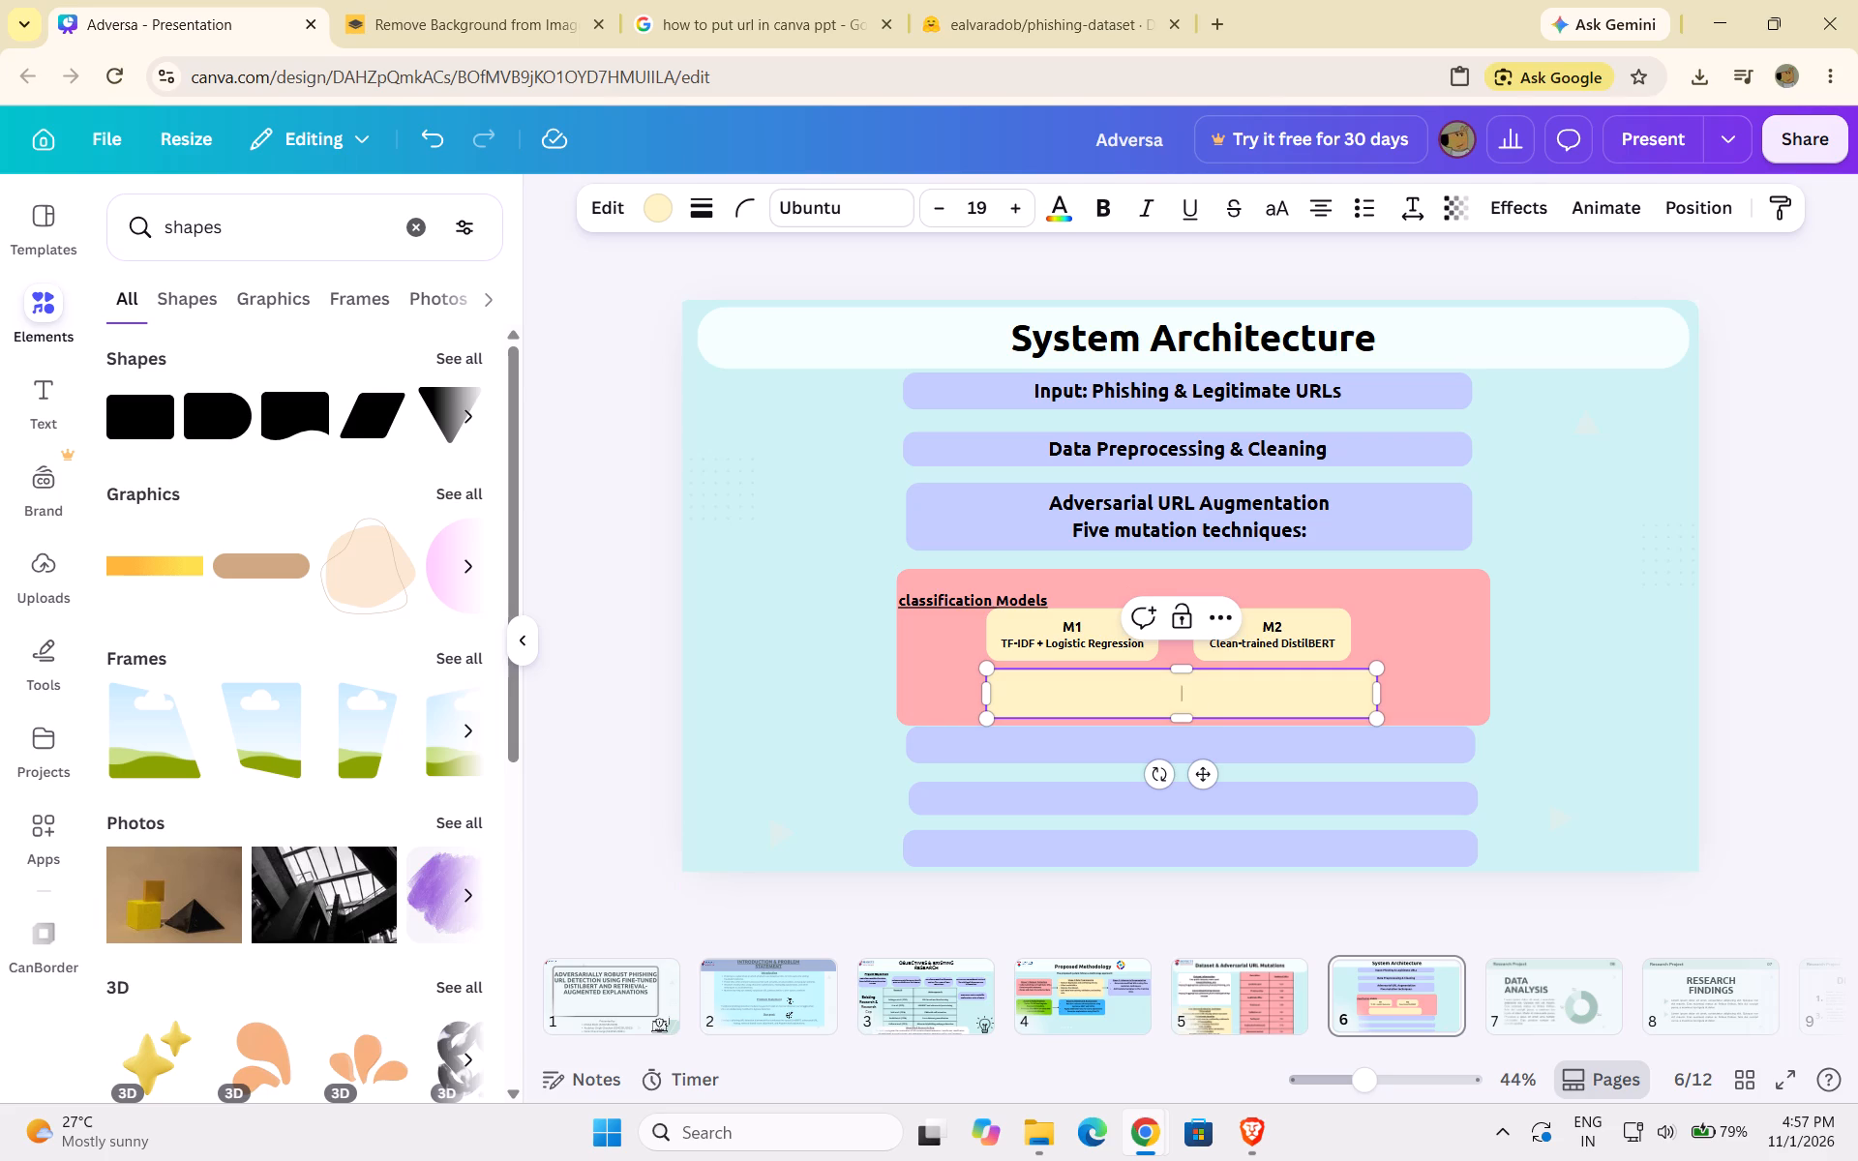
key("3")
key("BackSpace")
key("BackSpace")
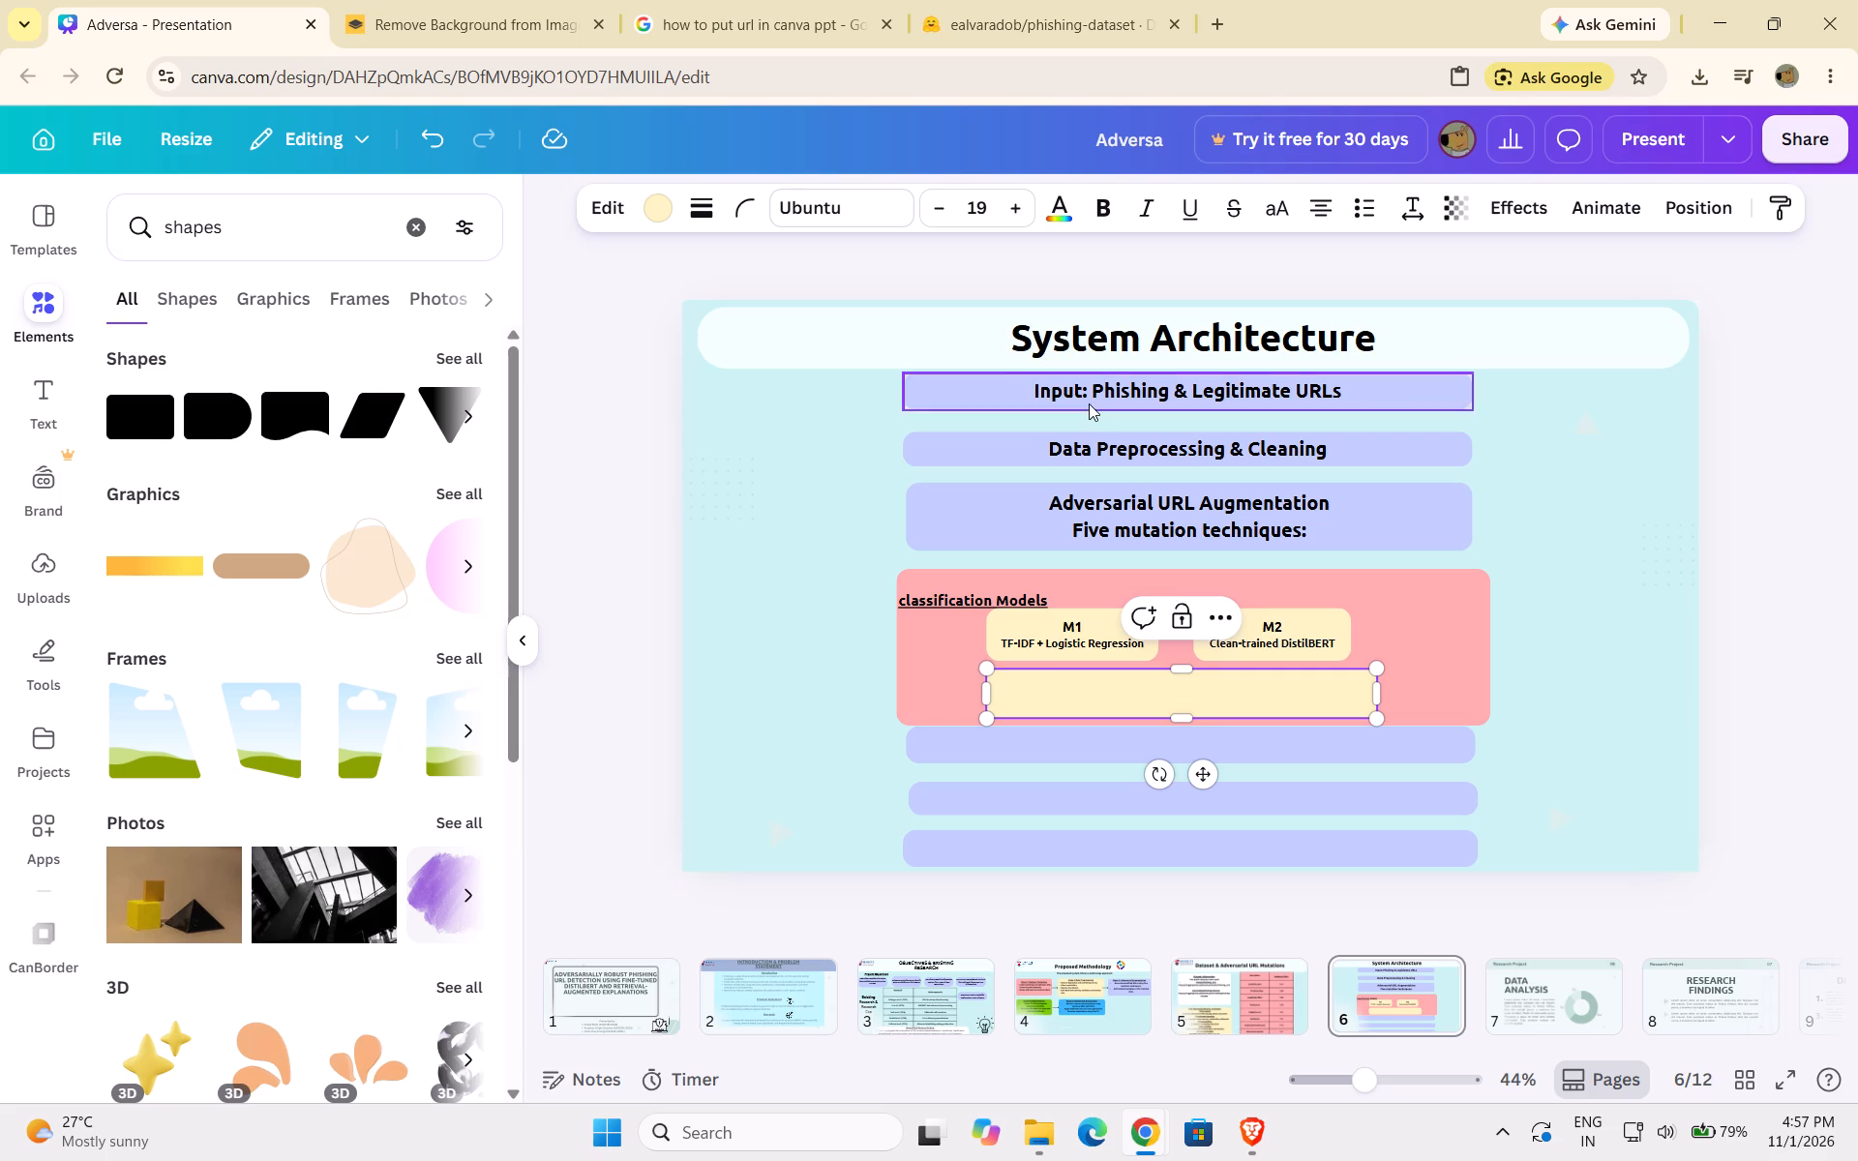
Enter "M3" in bold in the wide cream box beneath M1 and M2, padded with a run of trailing spaces.
left_click(1108, 216)
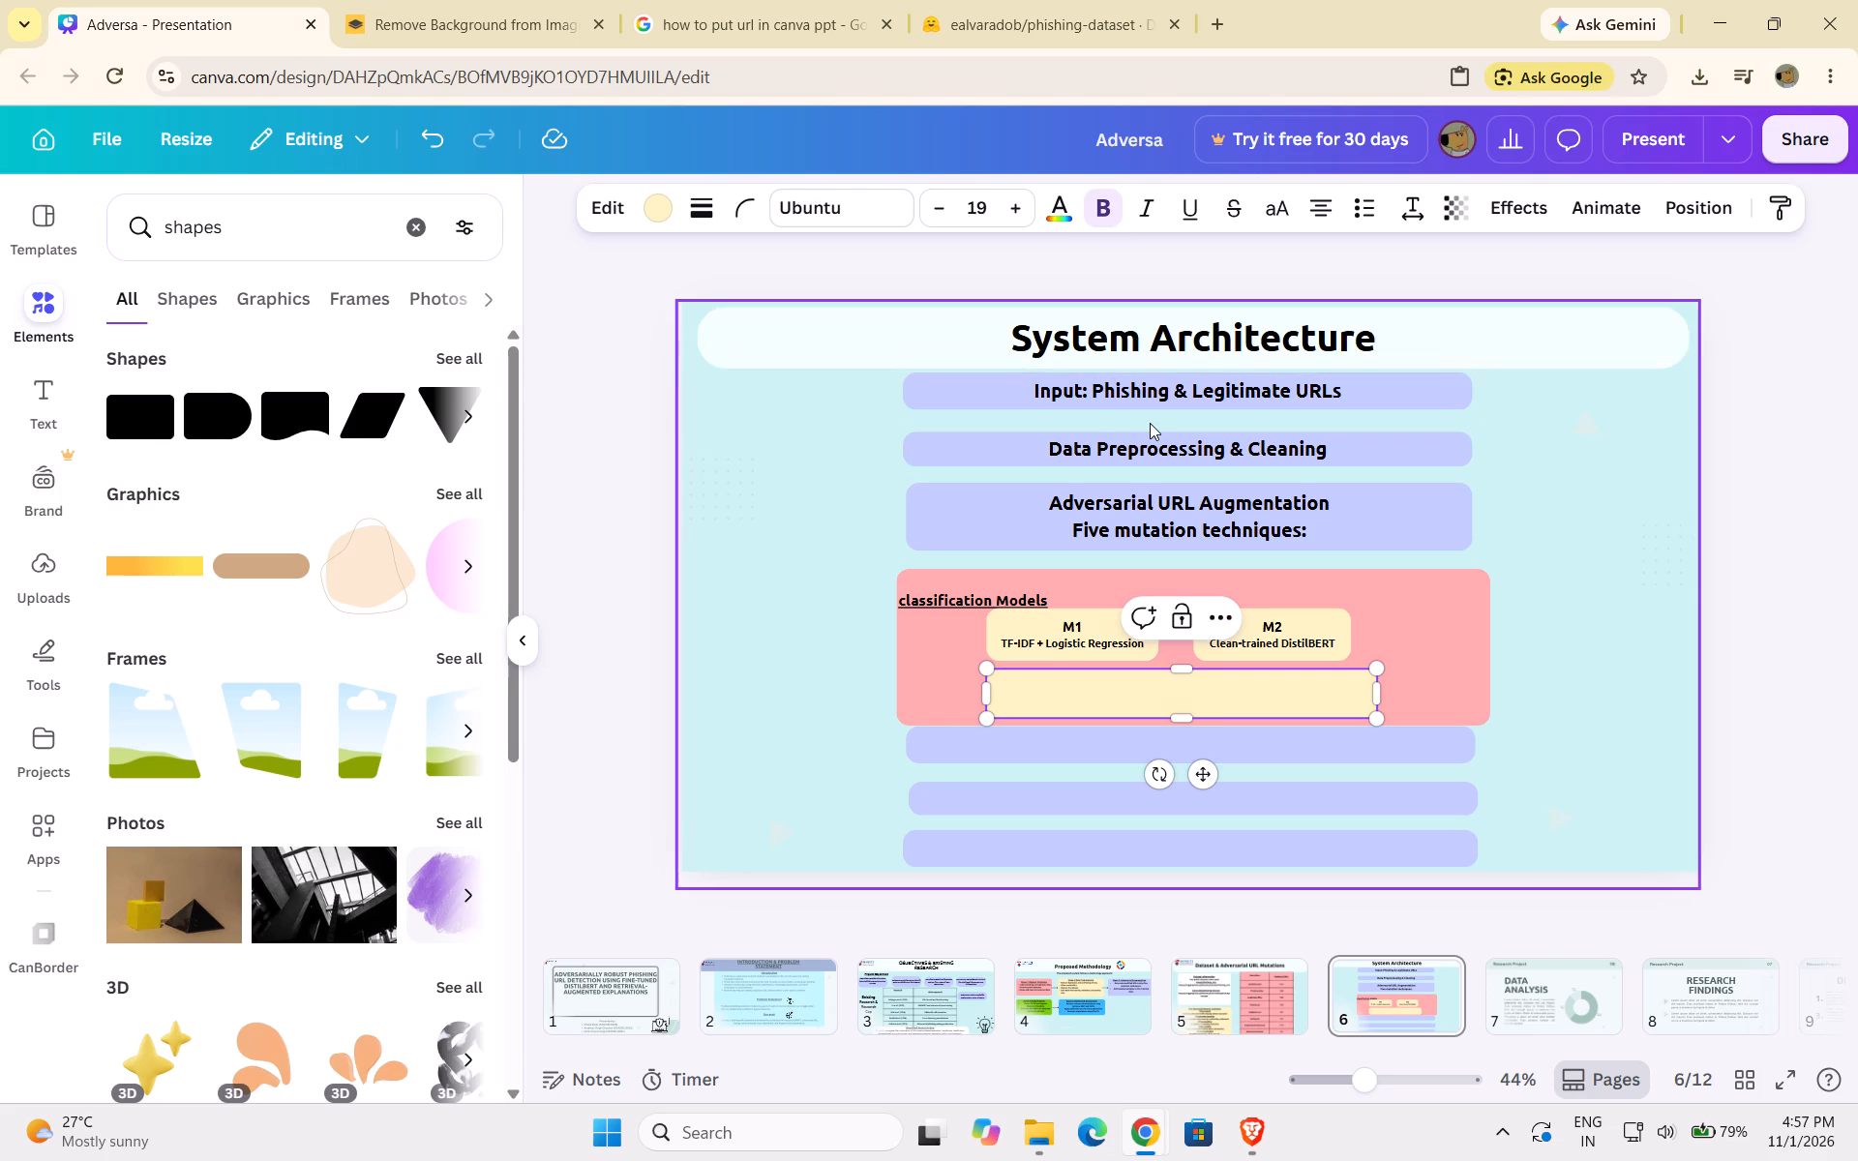
key("3")
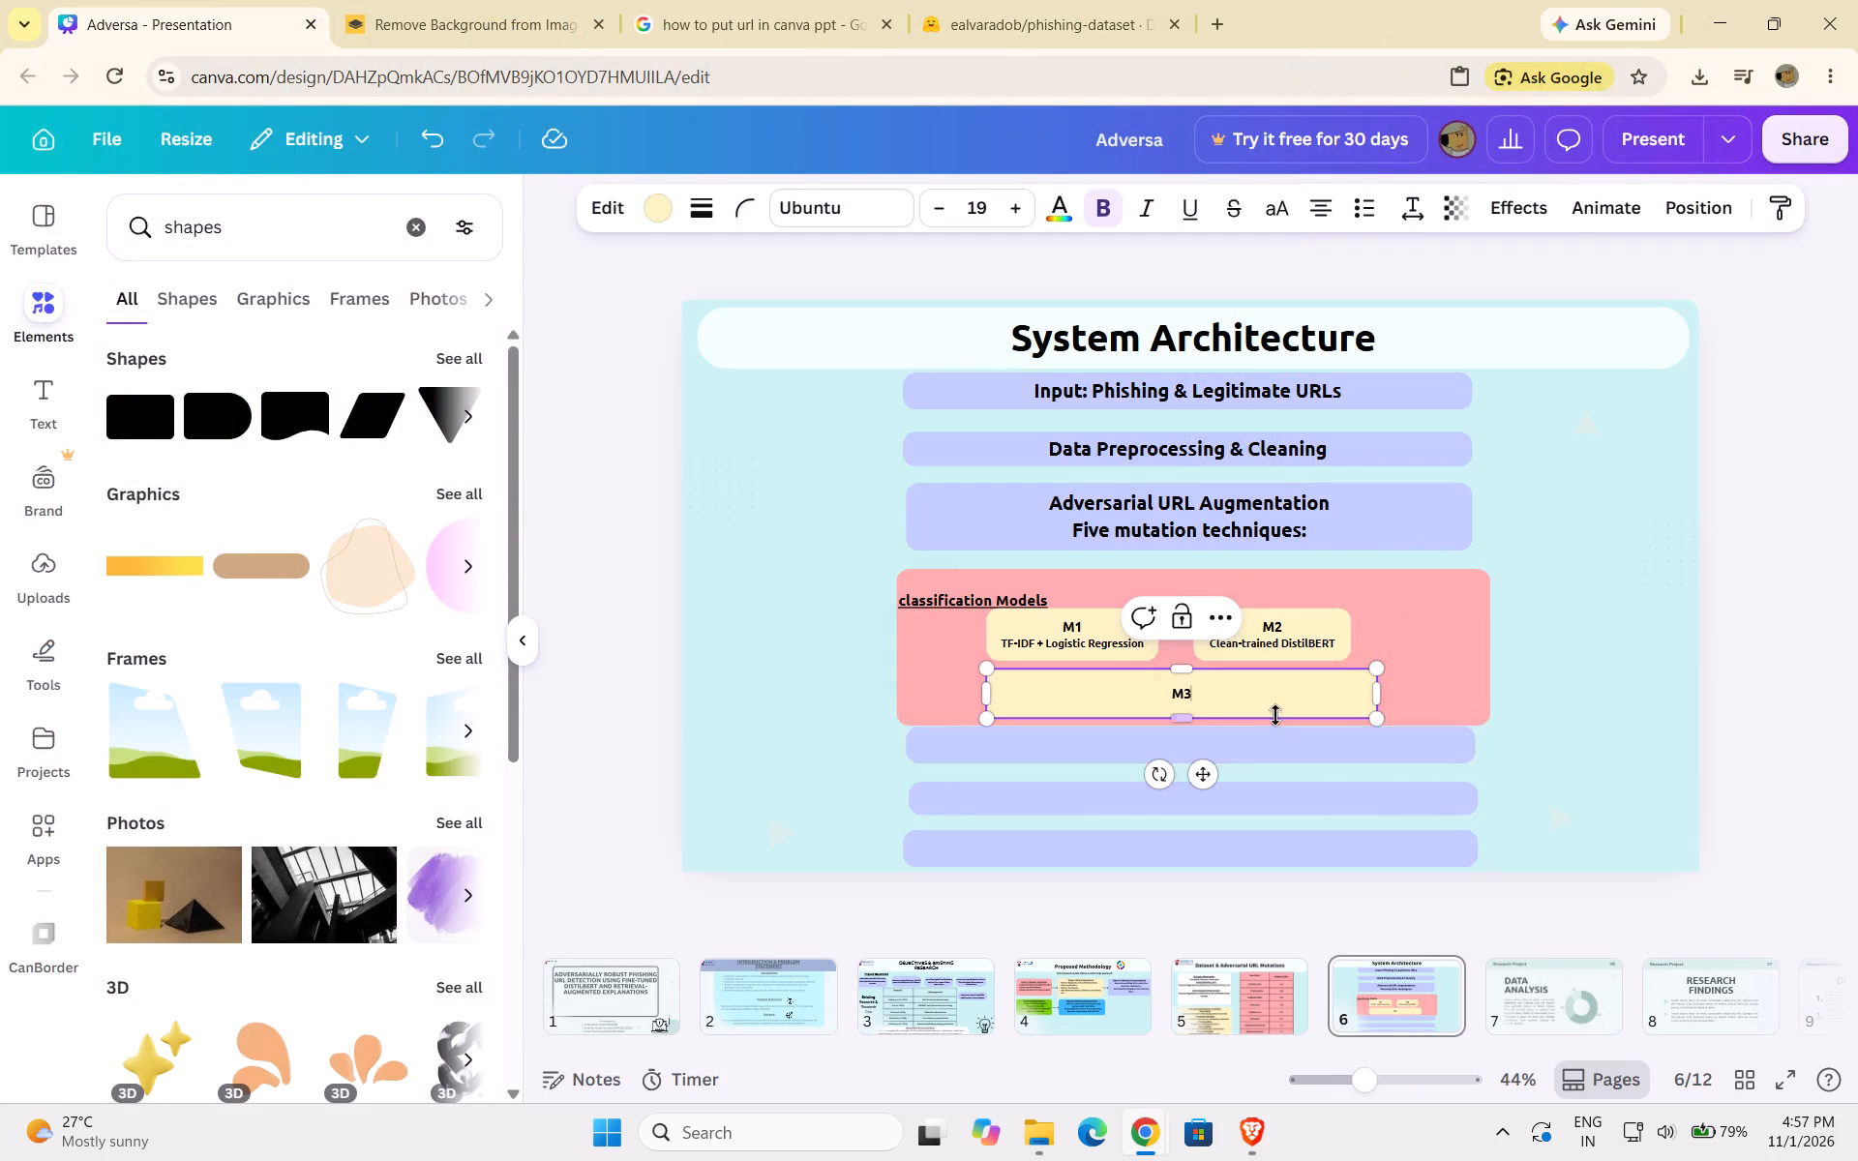
key("space")
key("space")
key("space")
key("space")
key("space")
key("space")
key("space")
key("space")
key("space")
key("space")
key("space")
key("space")
key("space")
key("space")
key("space")
key("space")
key("space")
key("space")
key("space")
key("space")
key("space")
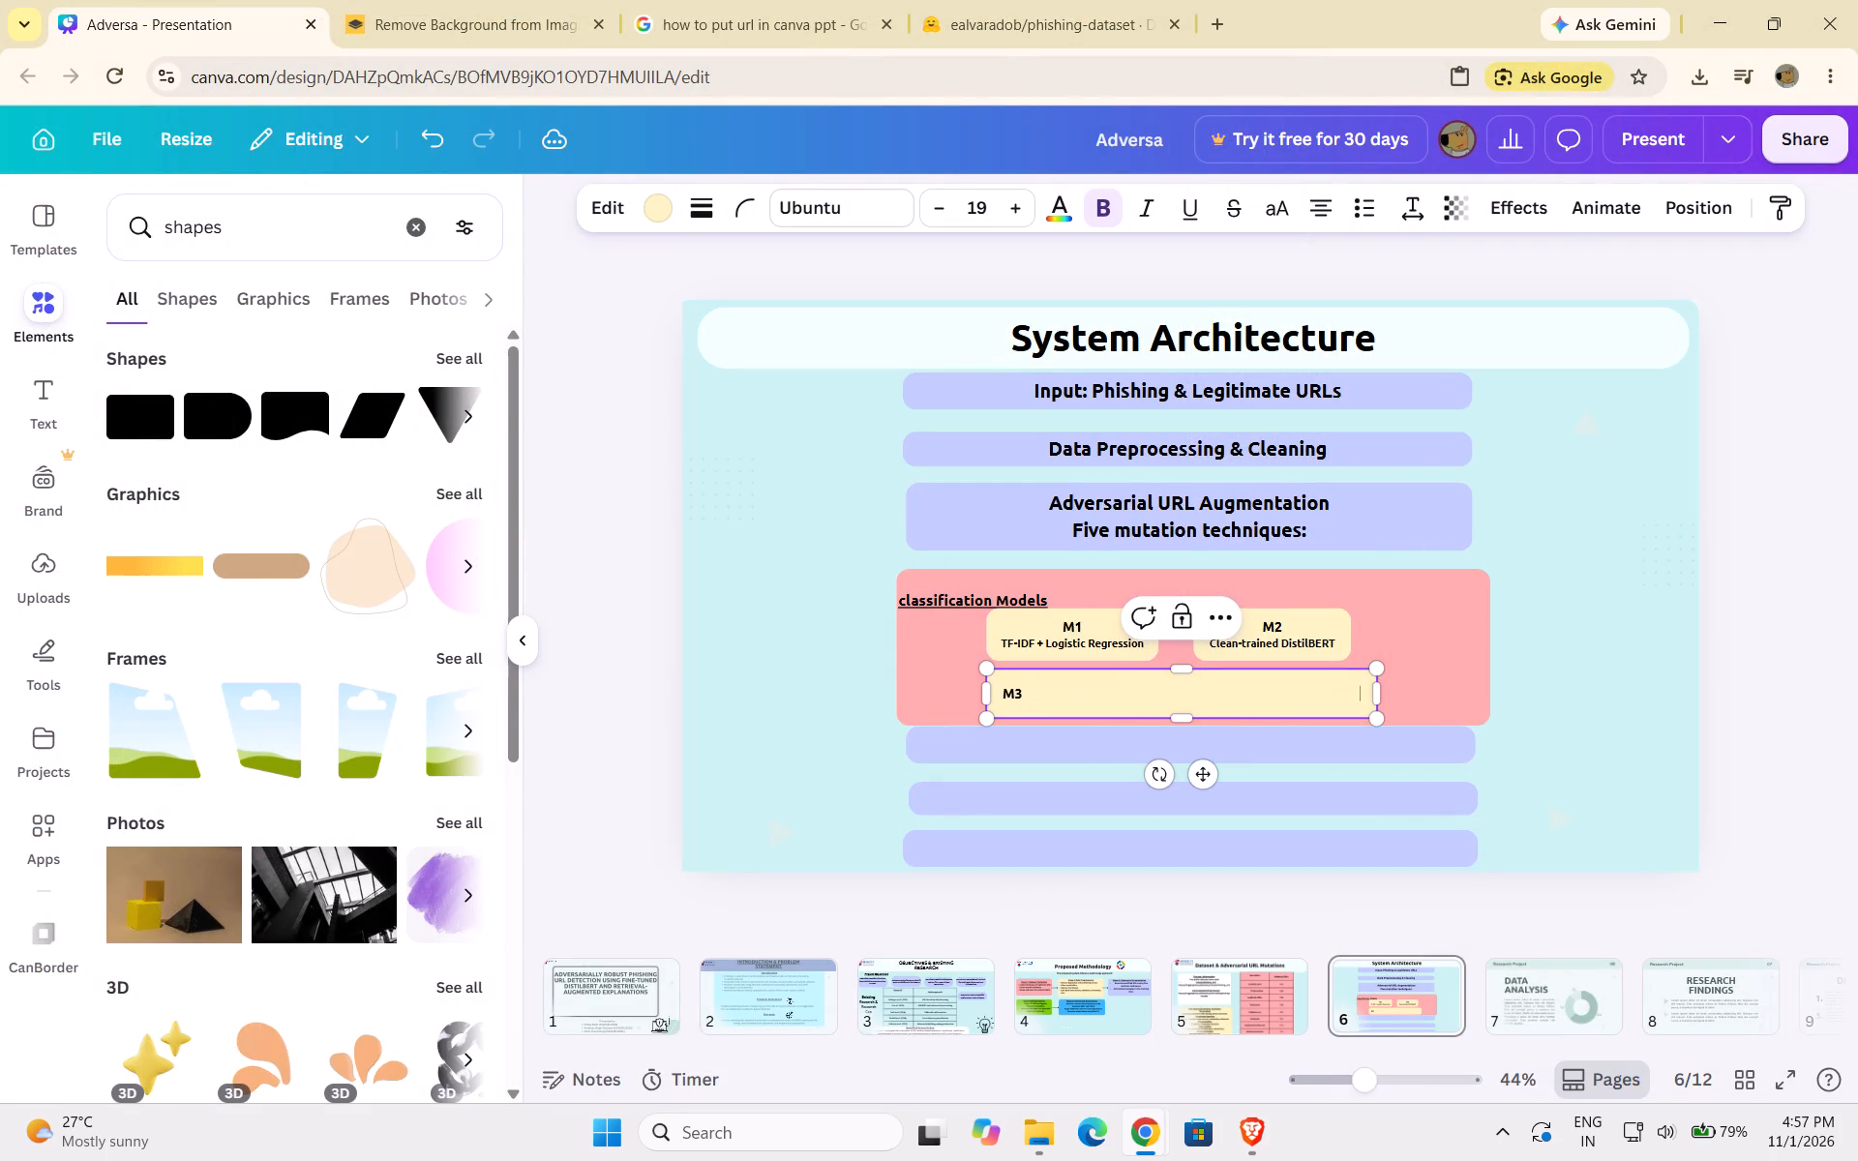
Add a line beneath "M3" with "Augmentation-trained DistilBERT" copied from the ChatGPT layout.
key("Return")
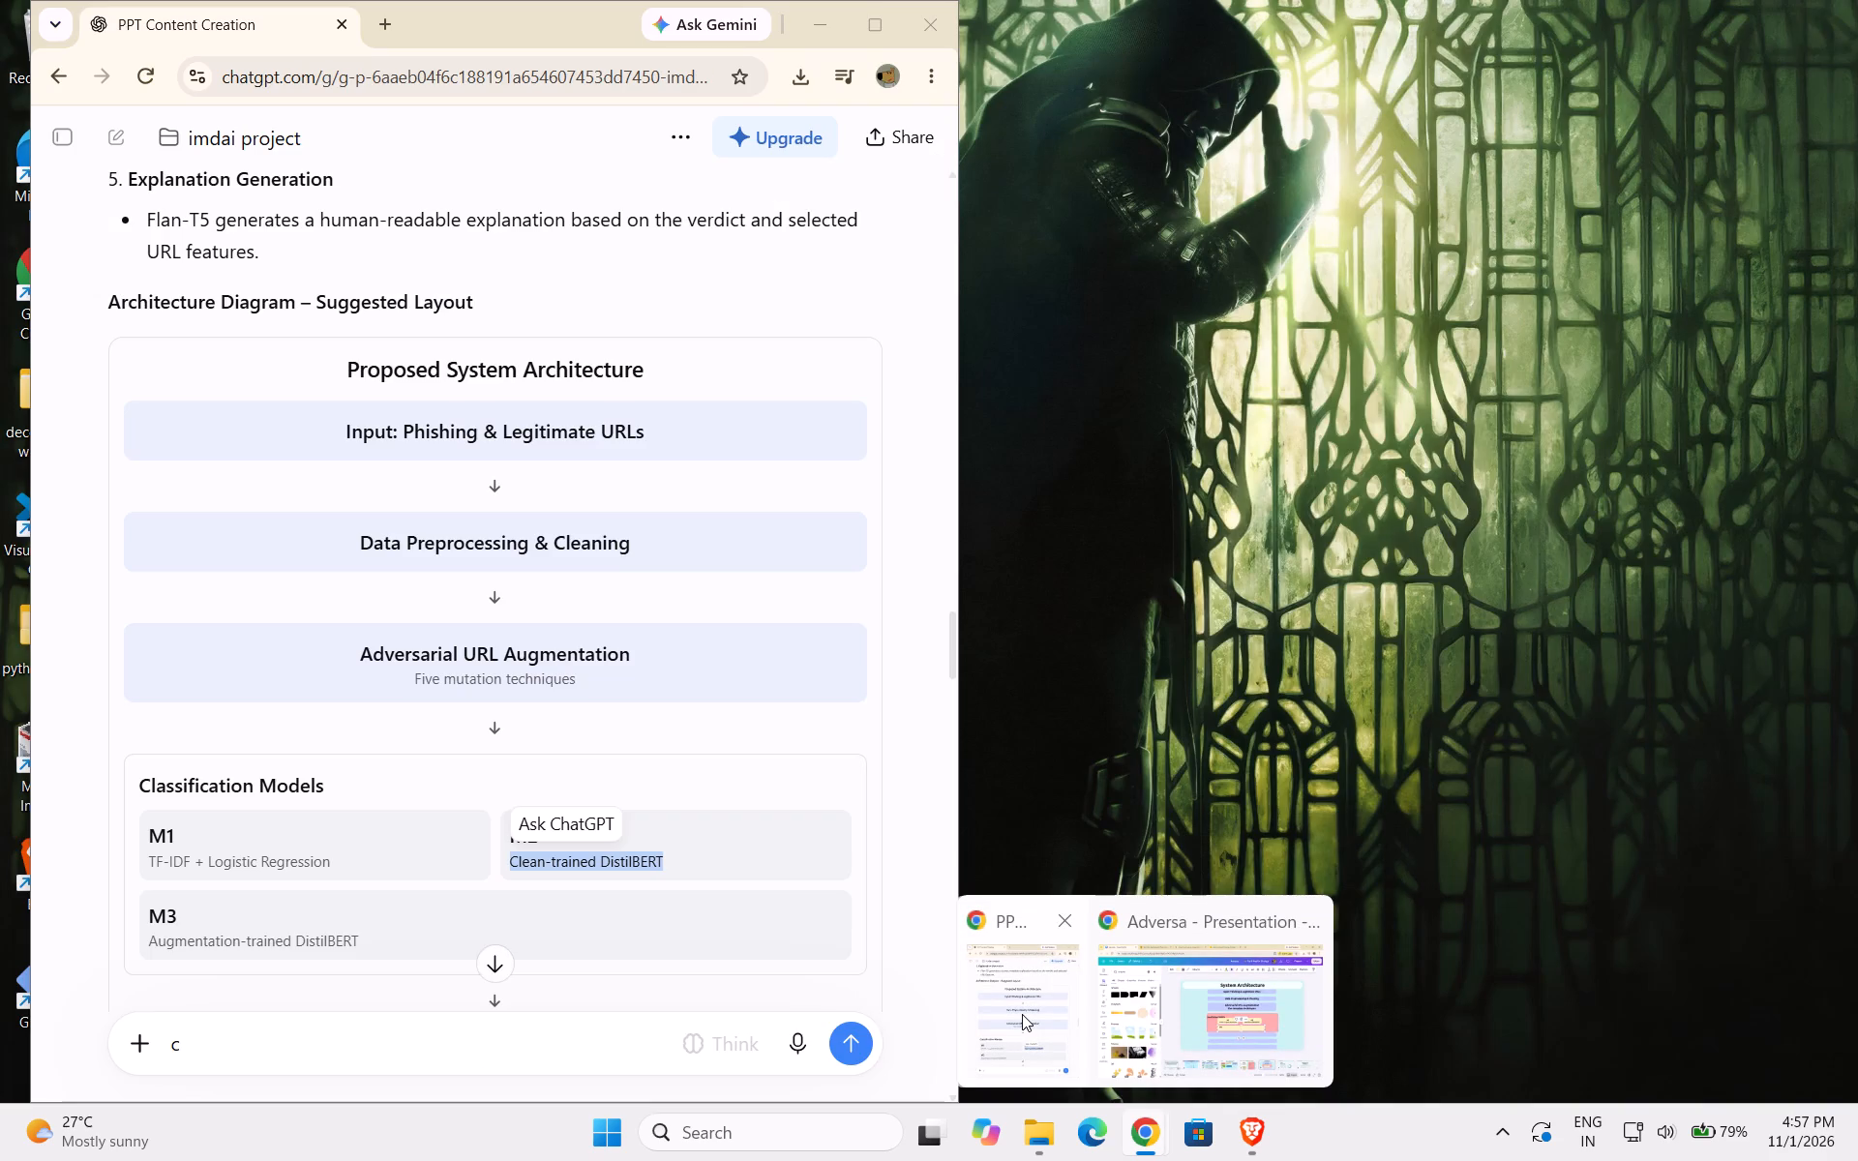
left_click(1022, 1014)
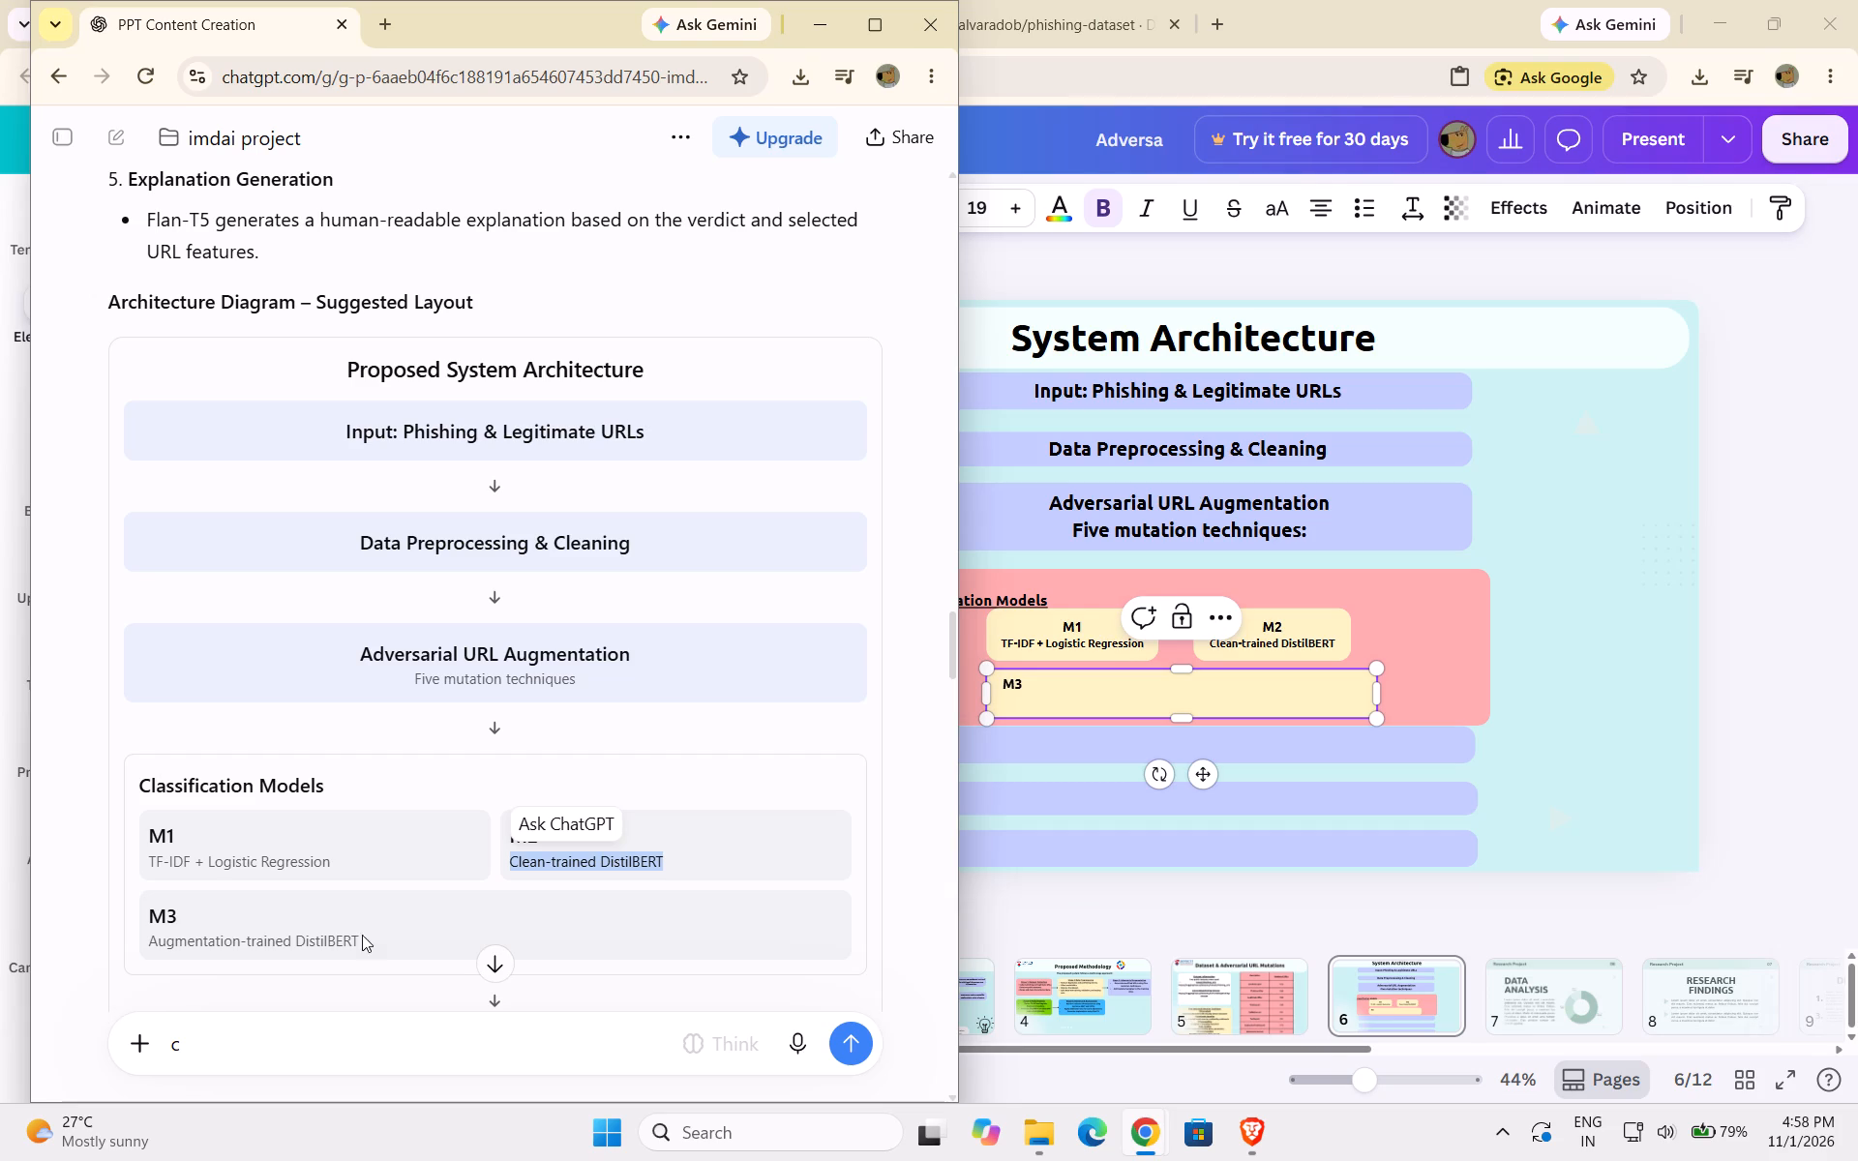
left_click_drag(367, 938, 201, 924)
key("ctrl+c")
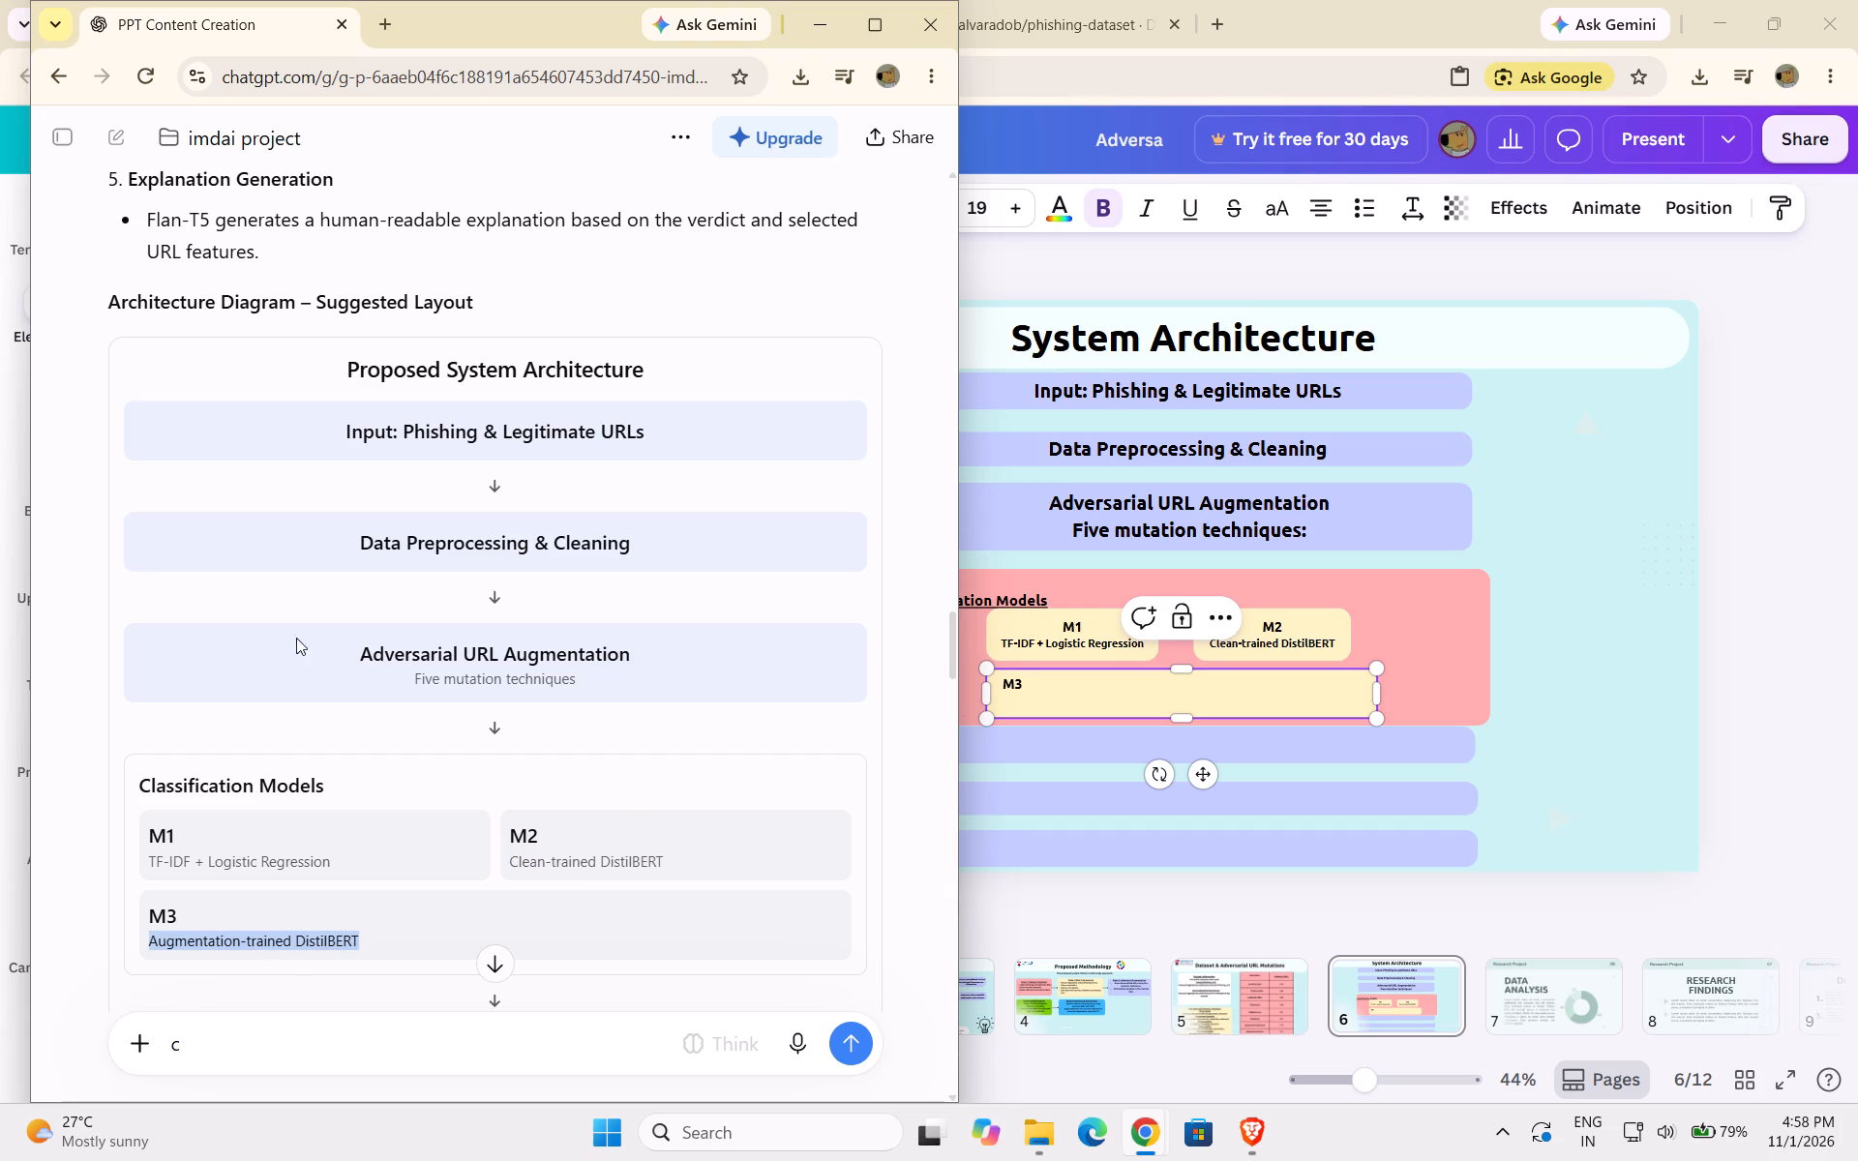
left_click(808, 28)
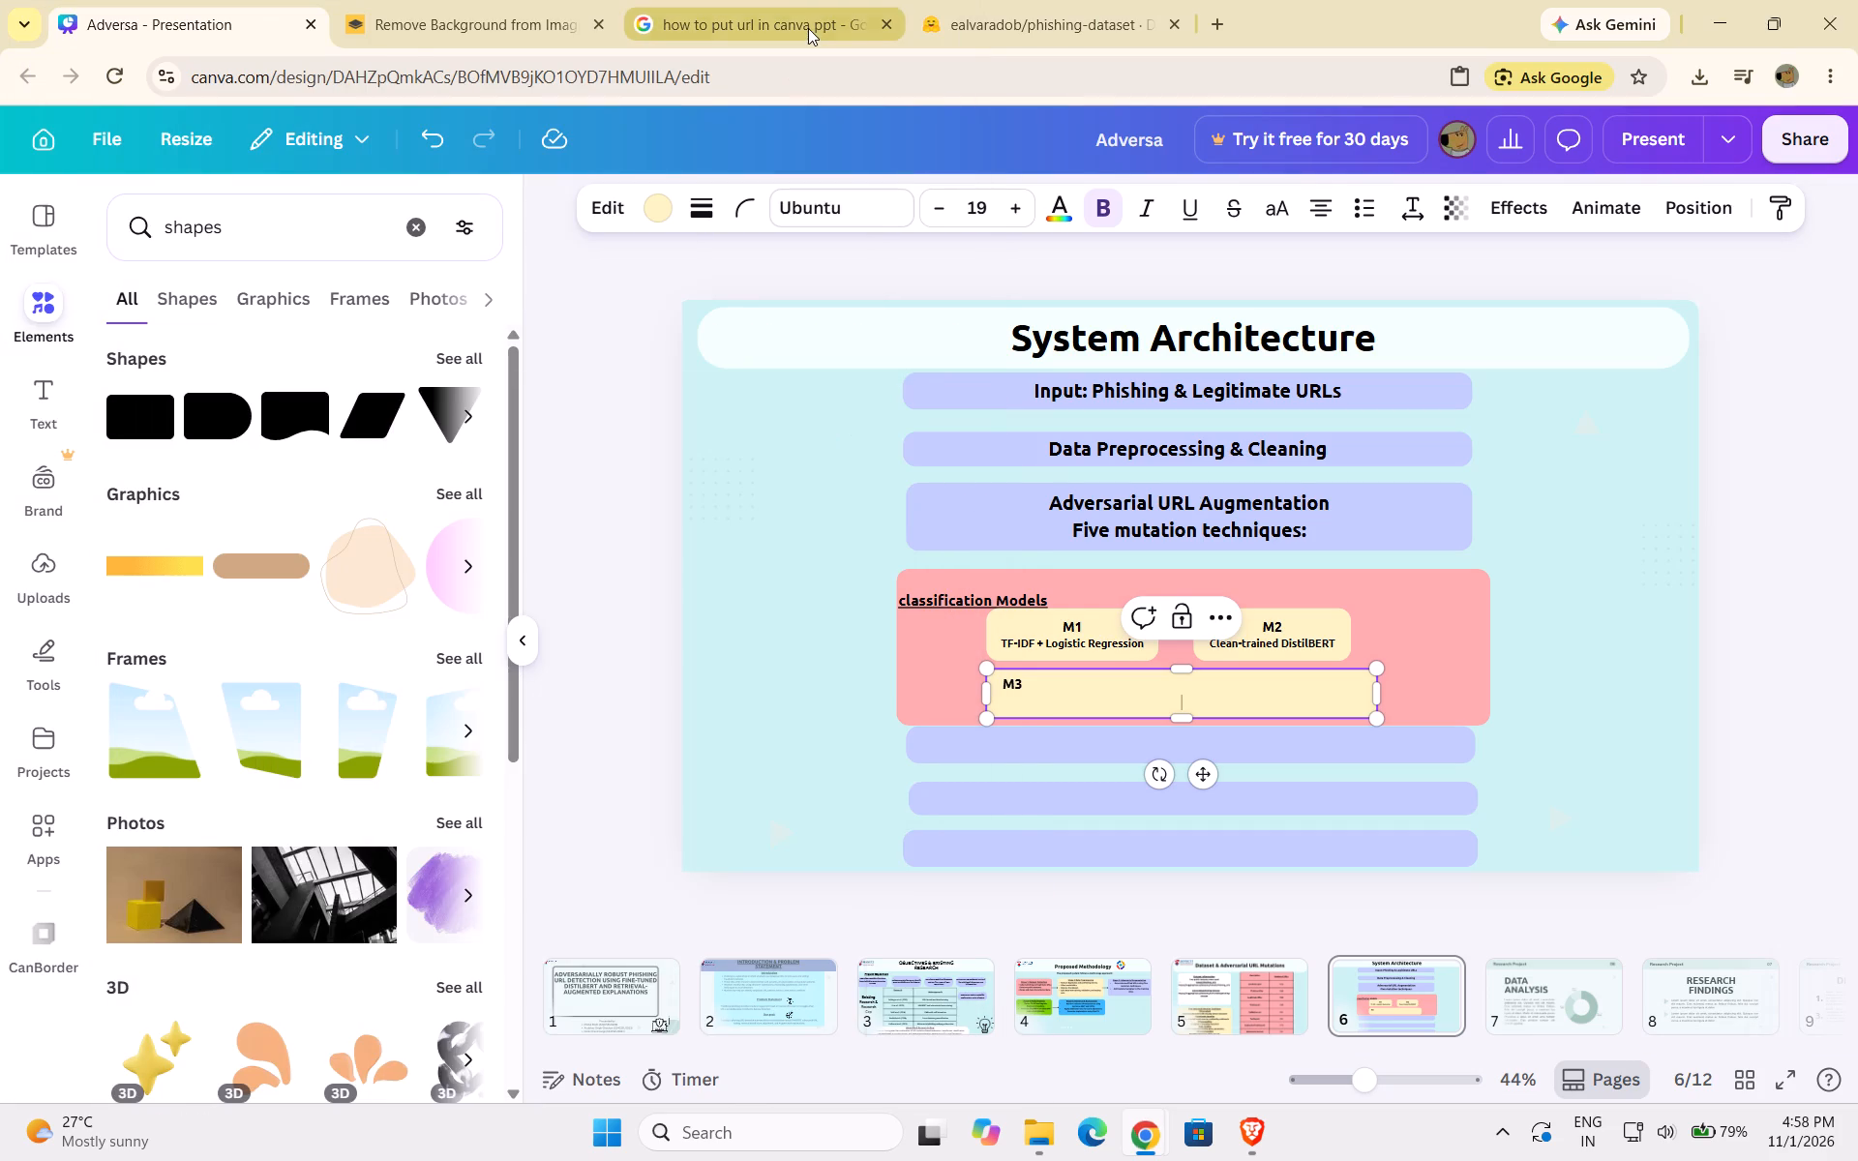
key("ctrl+v")
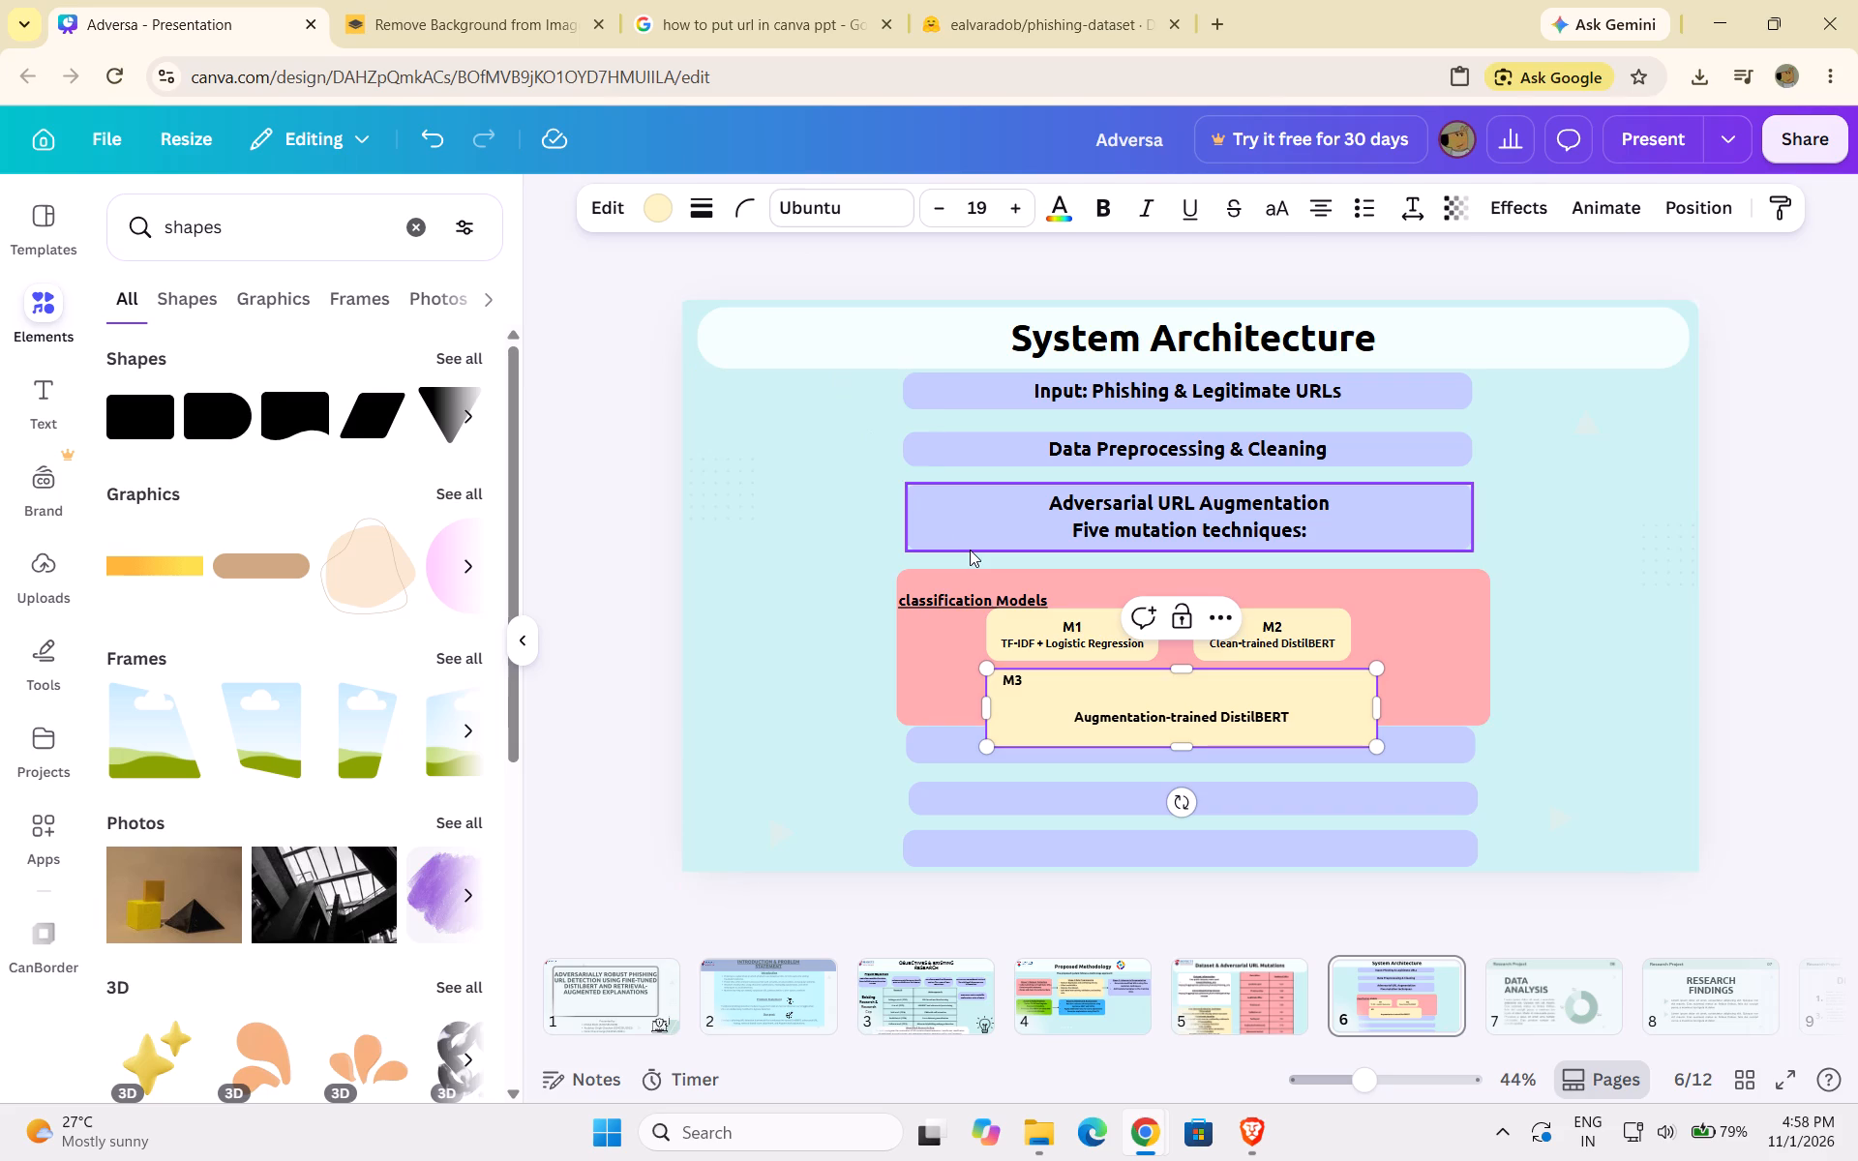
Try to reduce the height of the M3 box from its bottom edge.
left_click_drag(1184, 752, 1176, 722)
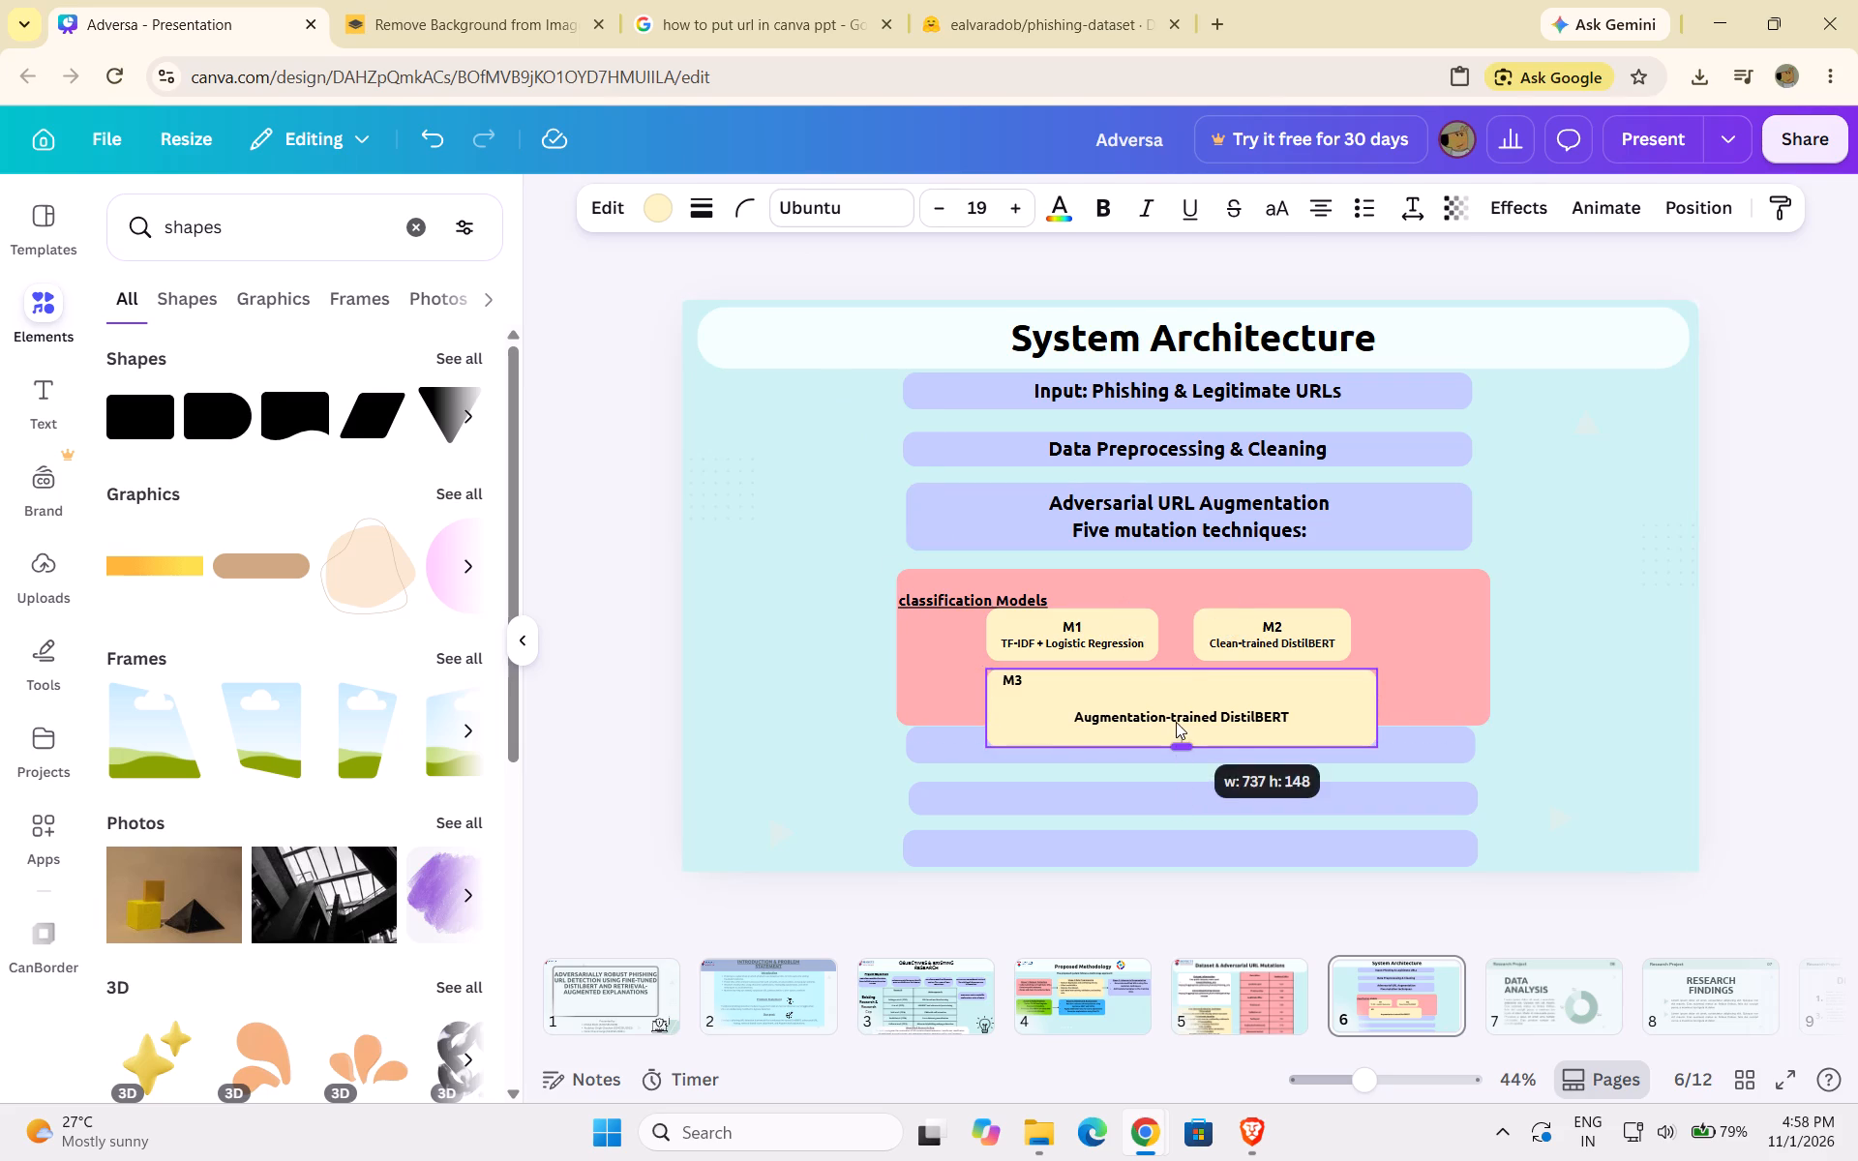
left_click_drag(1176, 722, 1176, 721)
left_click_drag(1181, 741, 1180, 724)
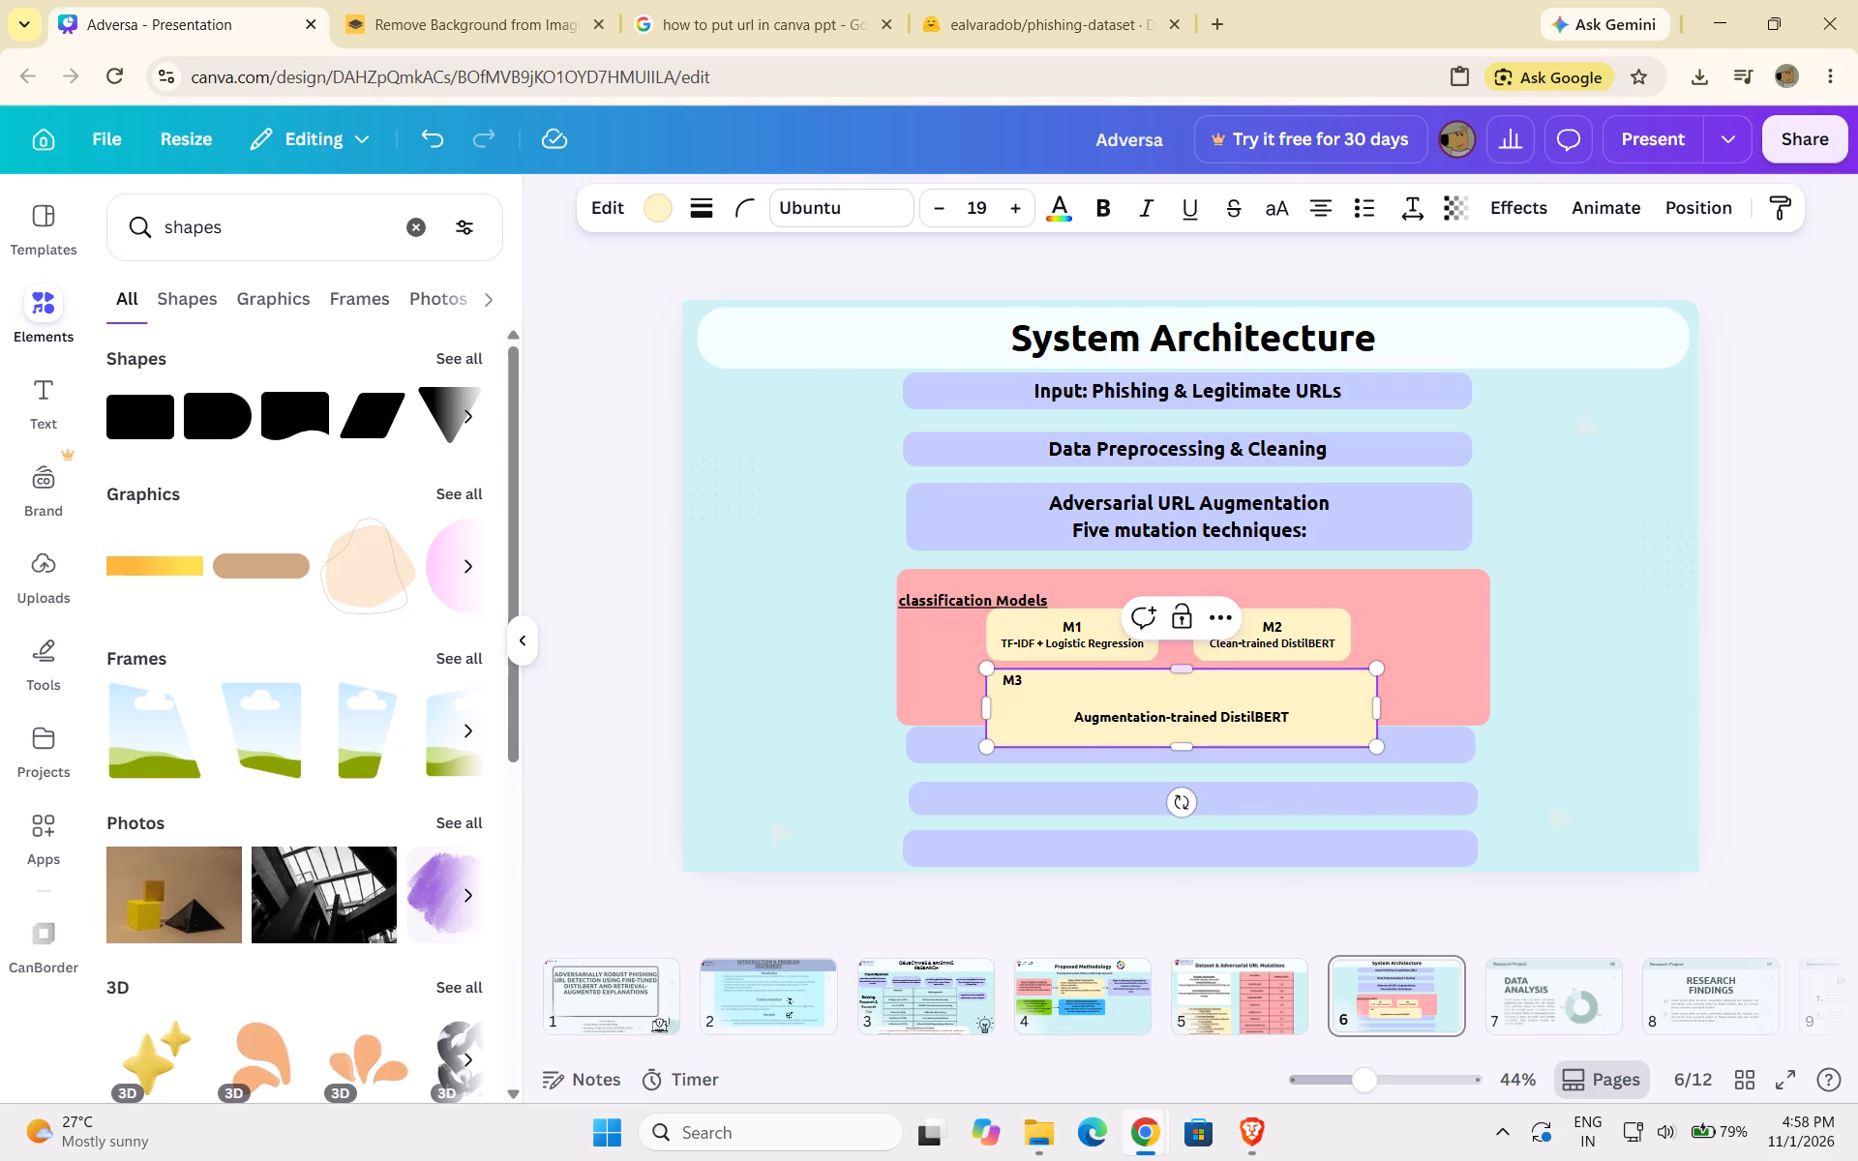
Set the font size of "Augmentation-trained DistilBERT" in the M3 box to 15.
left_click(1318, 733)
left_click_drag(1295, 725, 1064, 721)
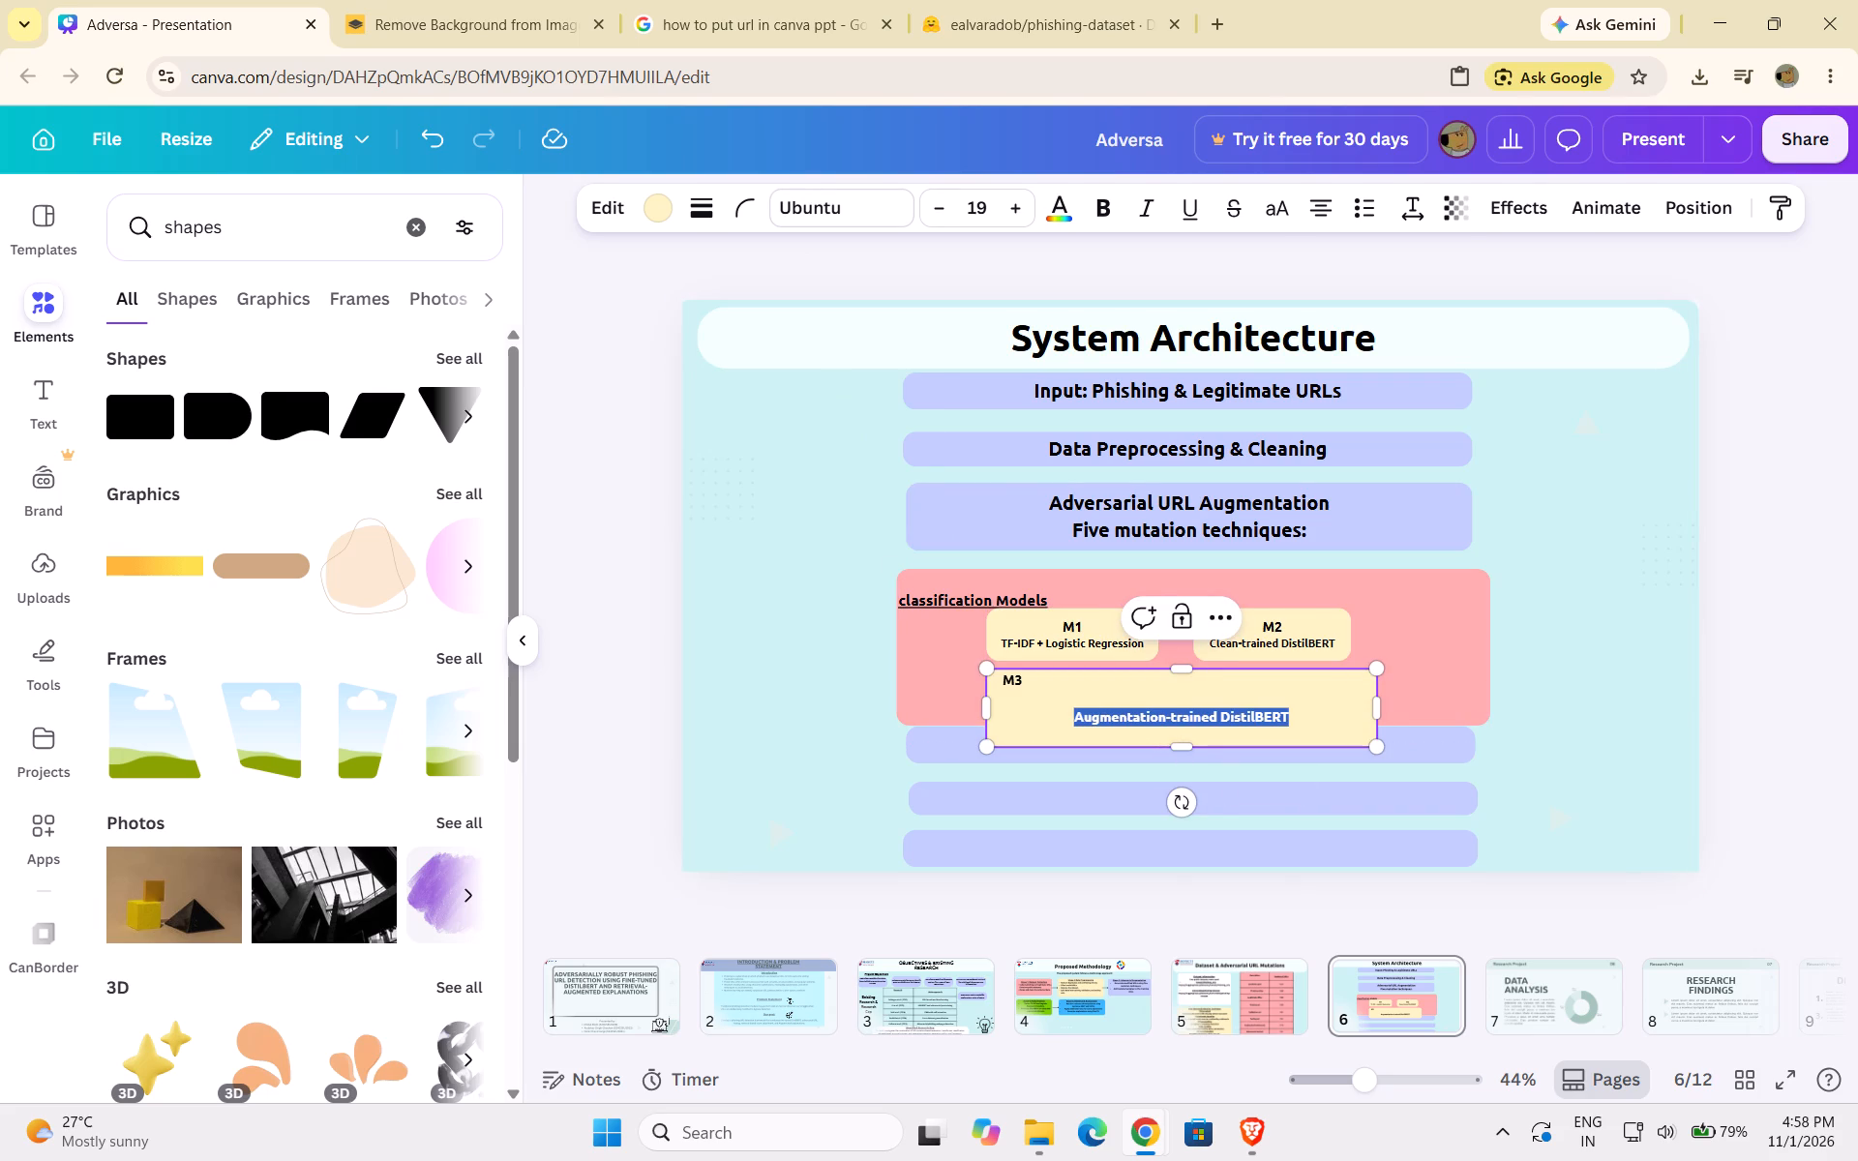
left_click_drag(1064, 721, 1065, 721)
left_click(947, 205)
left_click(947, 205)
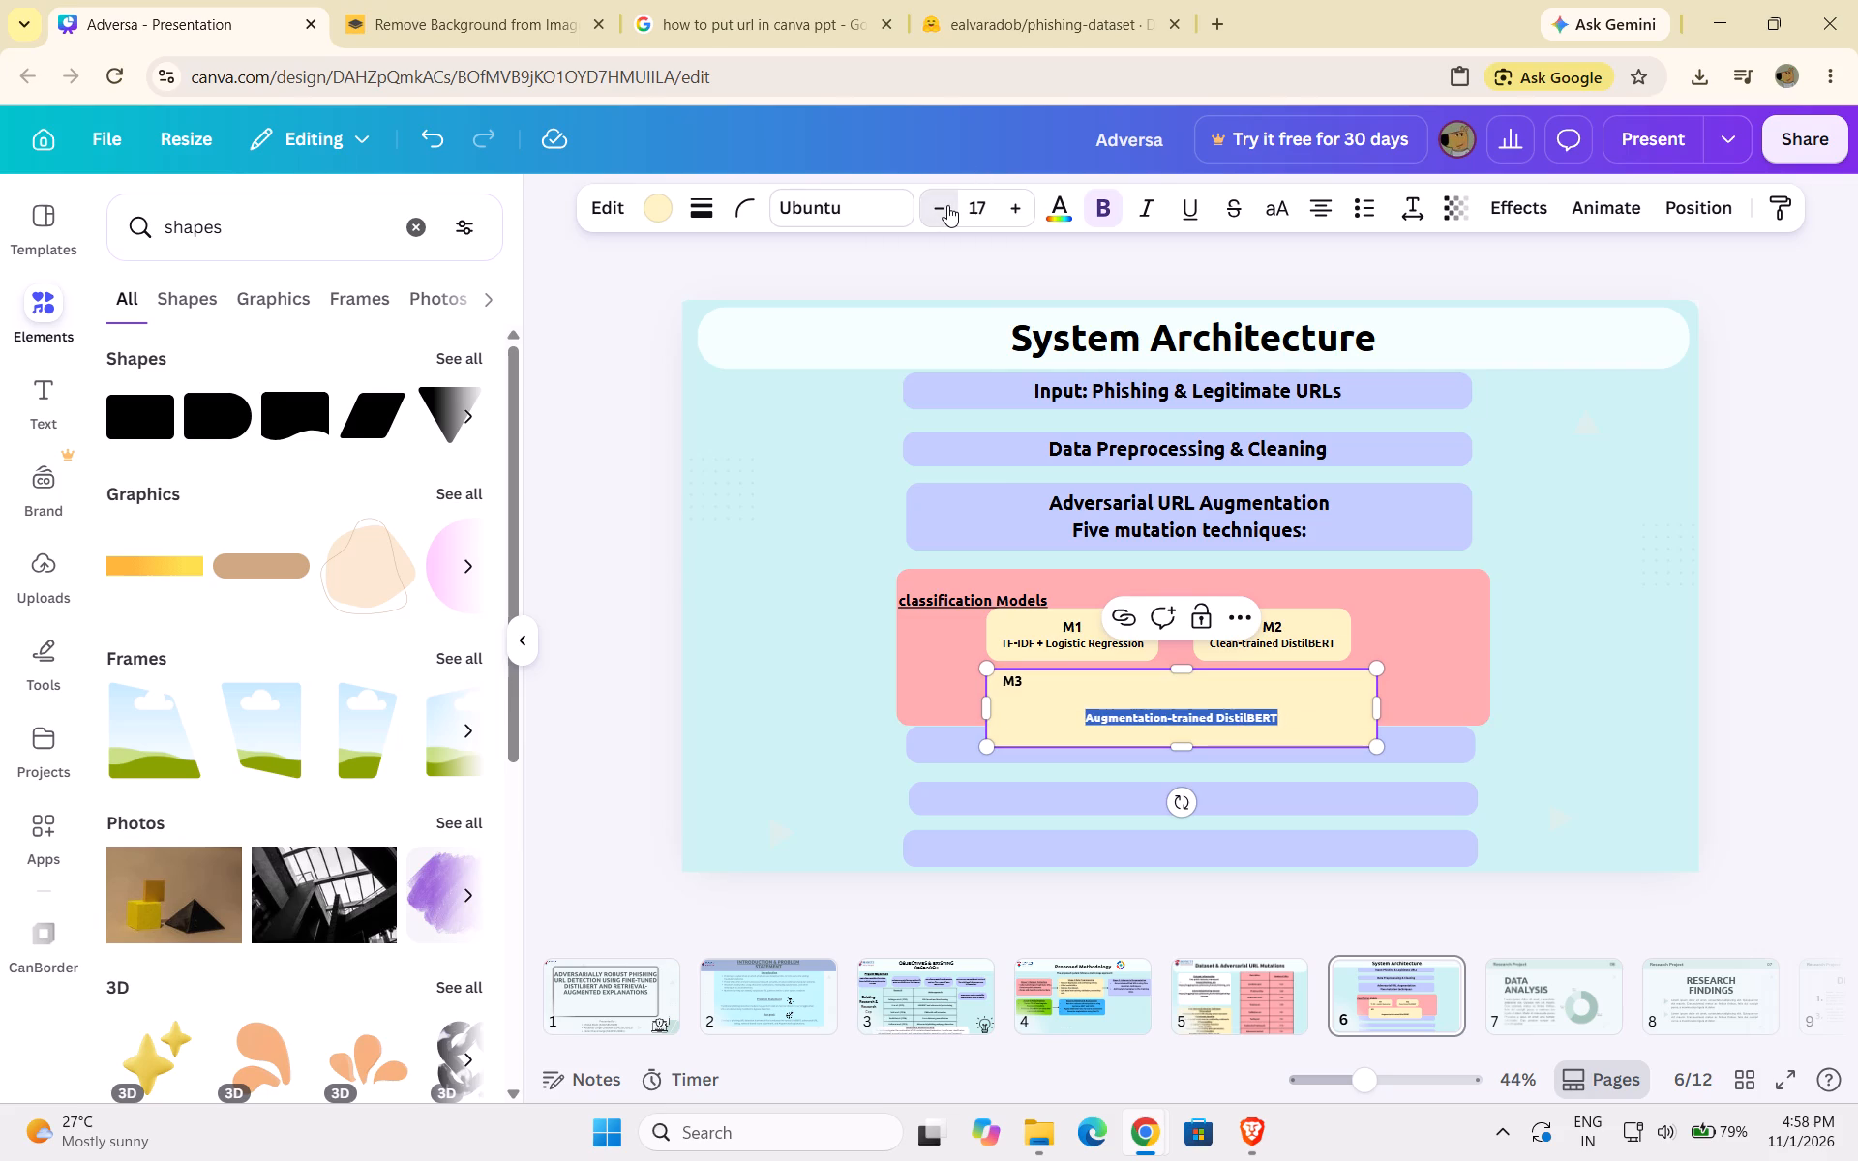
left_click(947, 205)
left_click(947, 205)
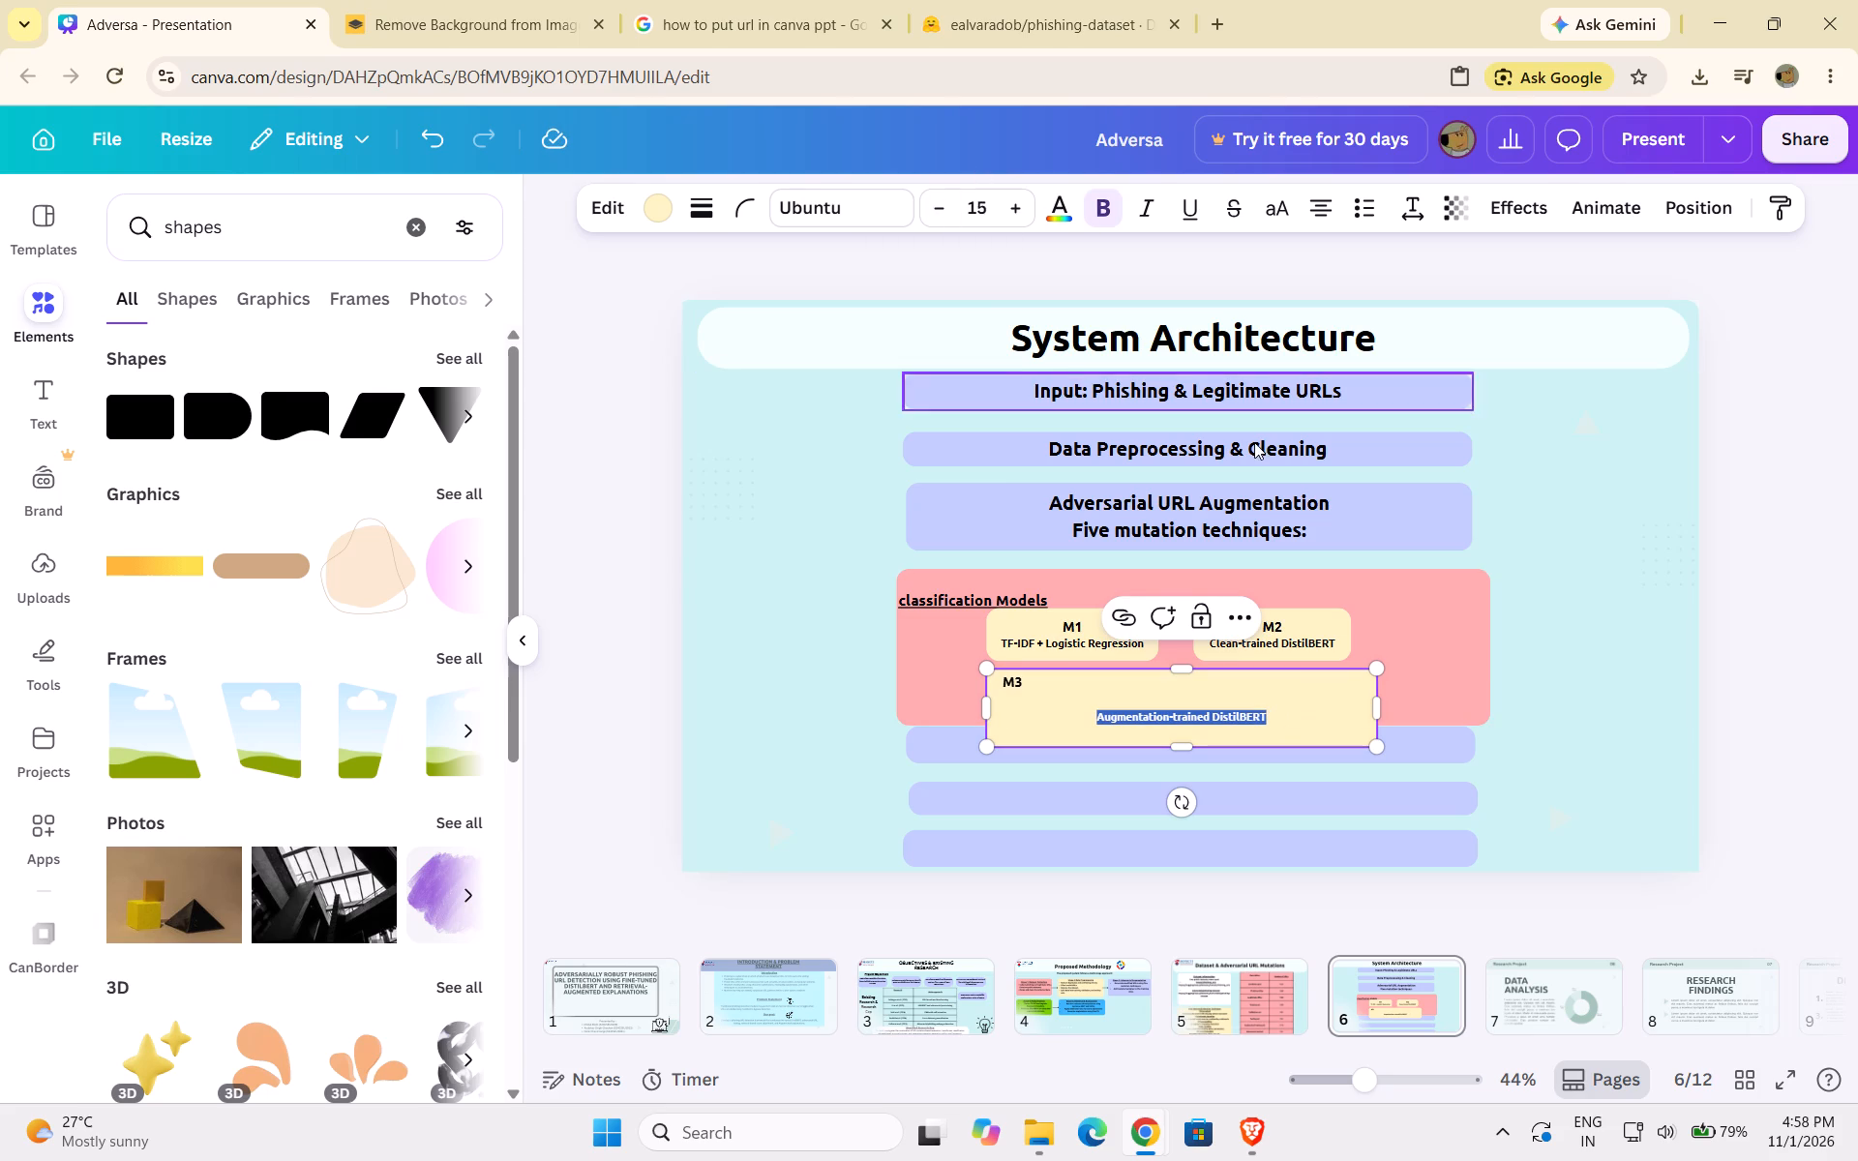
Remove the extra blank line between "M3" and "Augmentation-trained DistilBERT".
left_click(1096, 726)
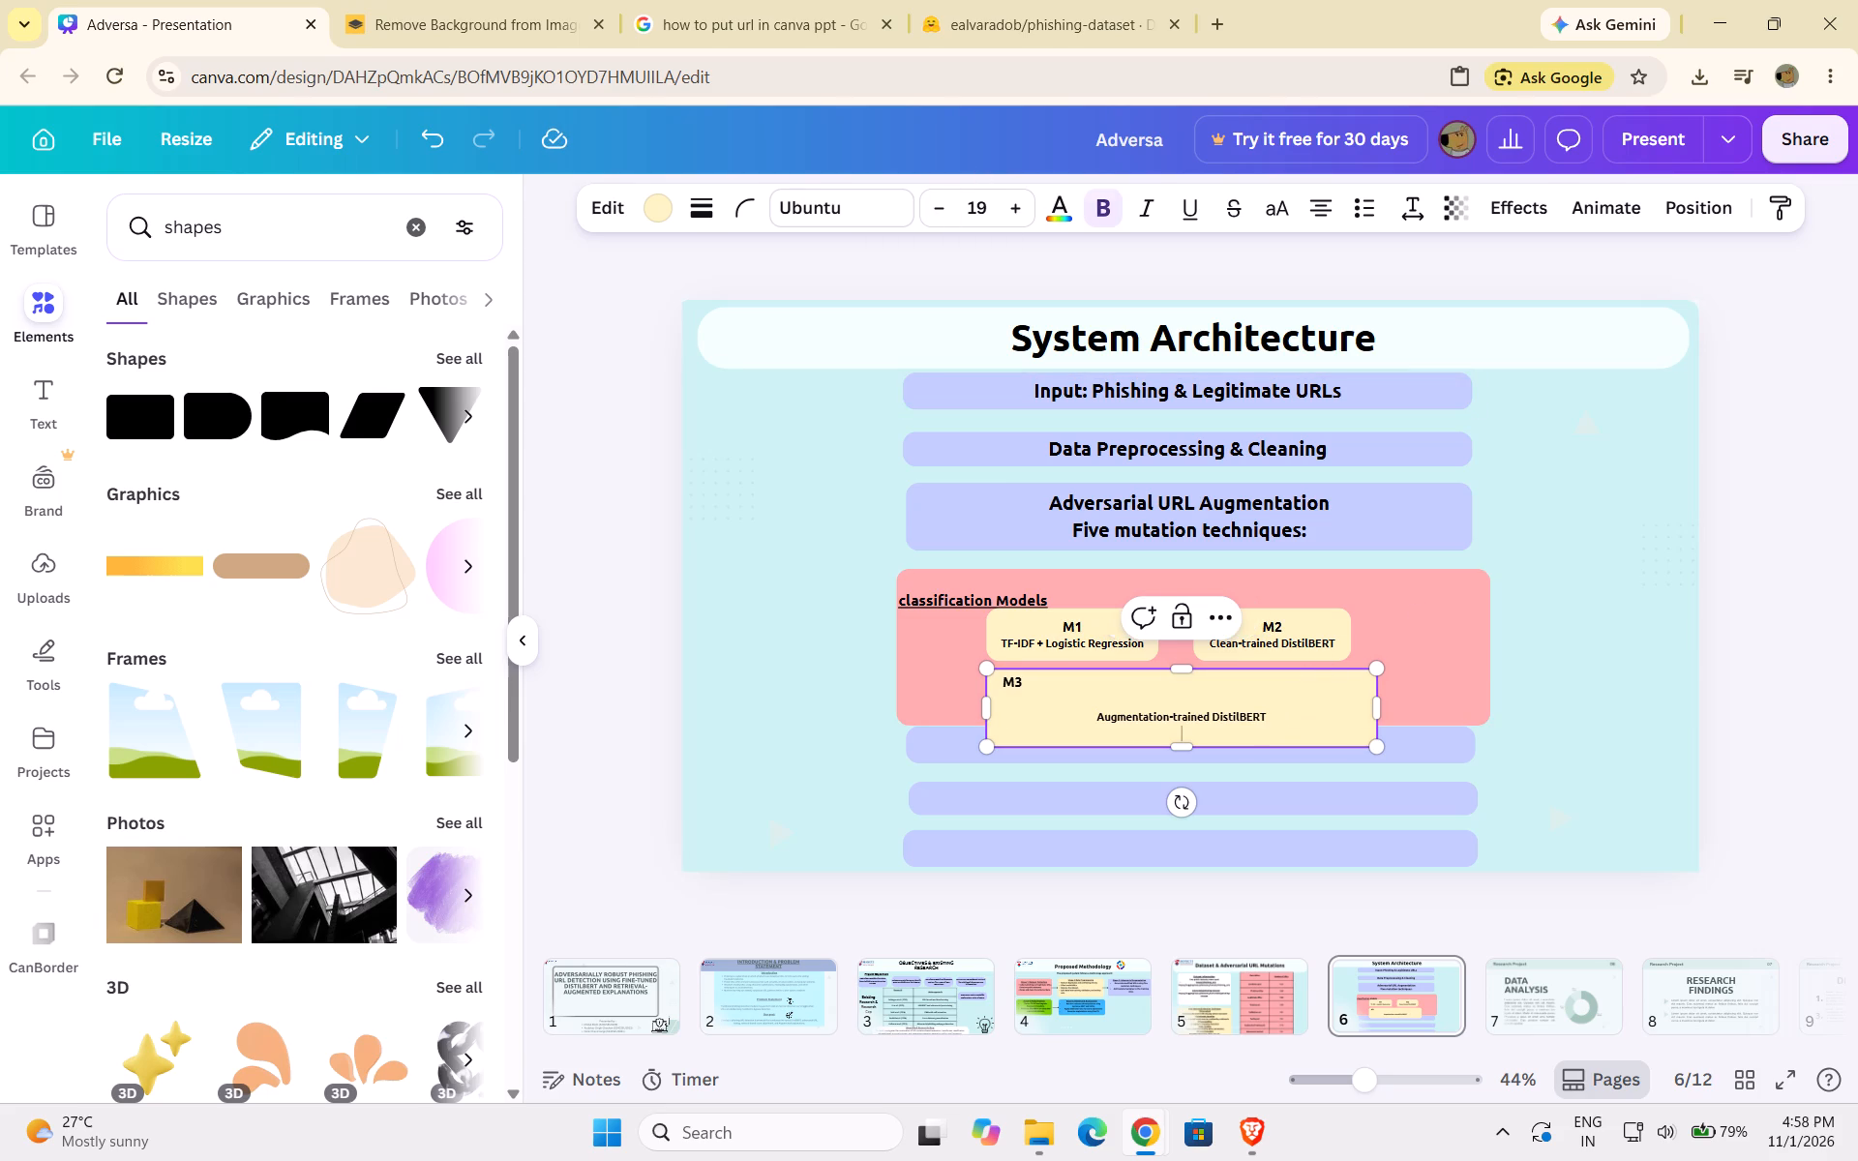
left_click(1096, 726)
left_click(1095, 723)
key("BackSpace")
key("BackSpace")
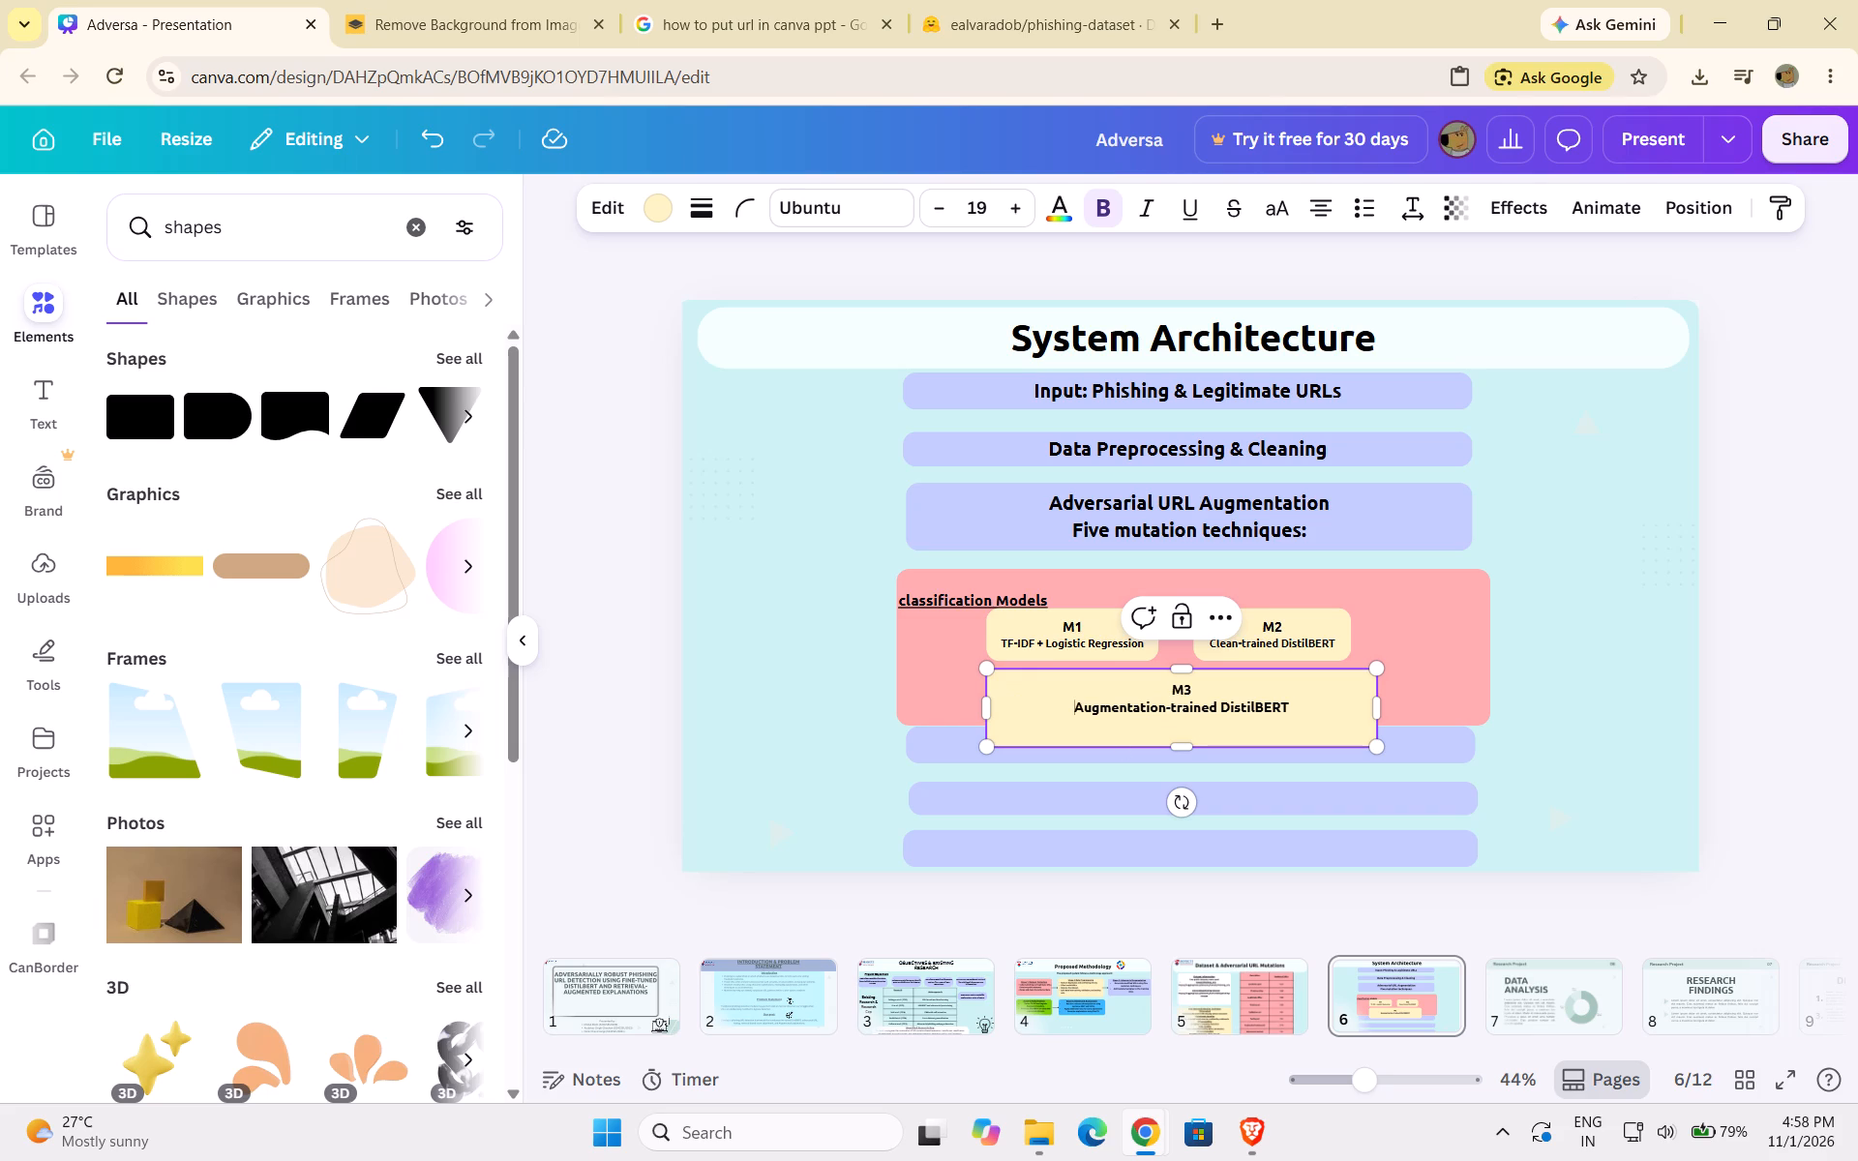
Shorten the M3 box to a height of about 113 and nudge it up to fit inside the pink classification Models block.
left_click_drag(1187, 750, 1186, 712)
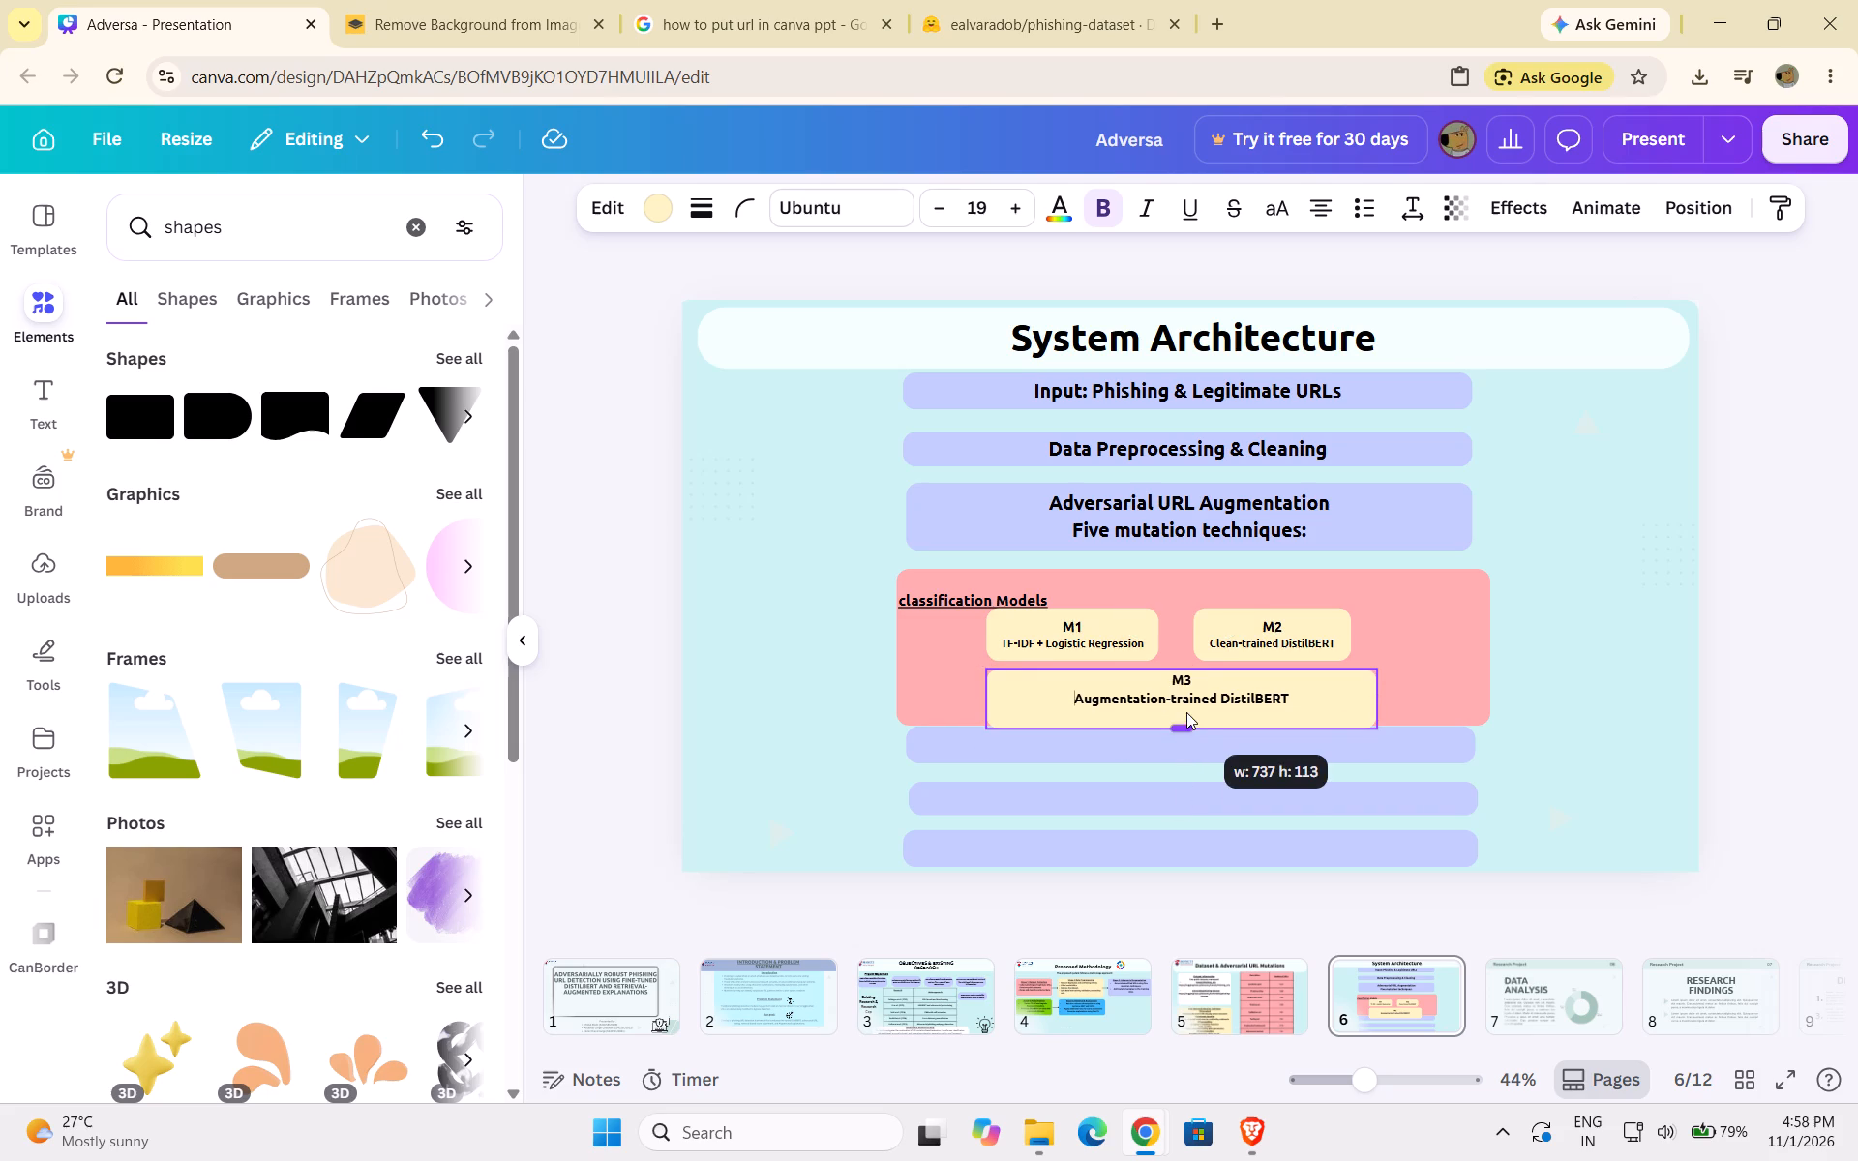
left_click_drag(1186, 712, 1184, 688)
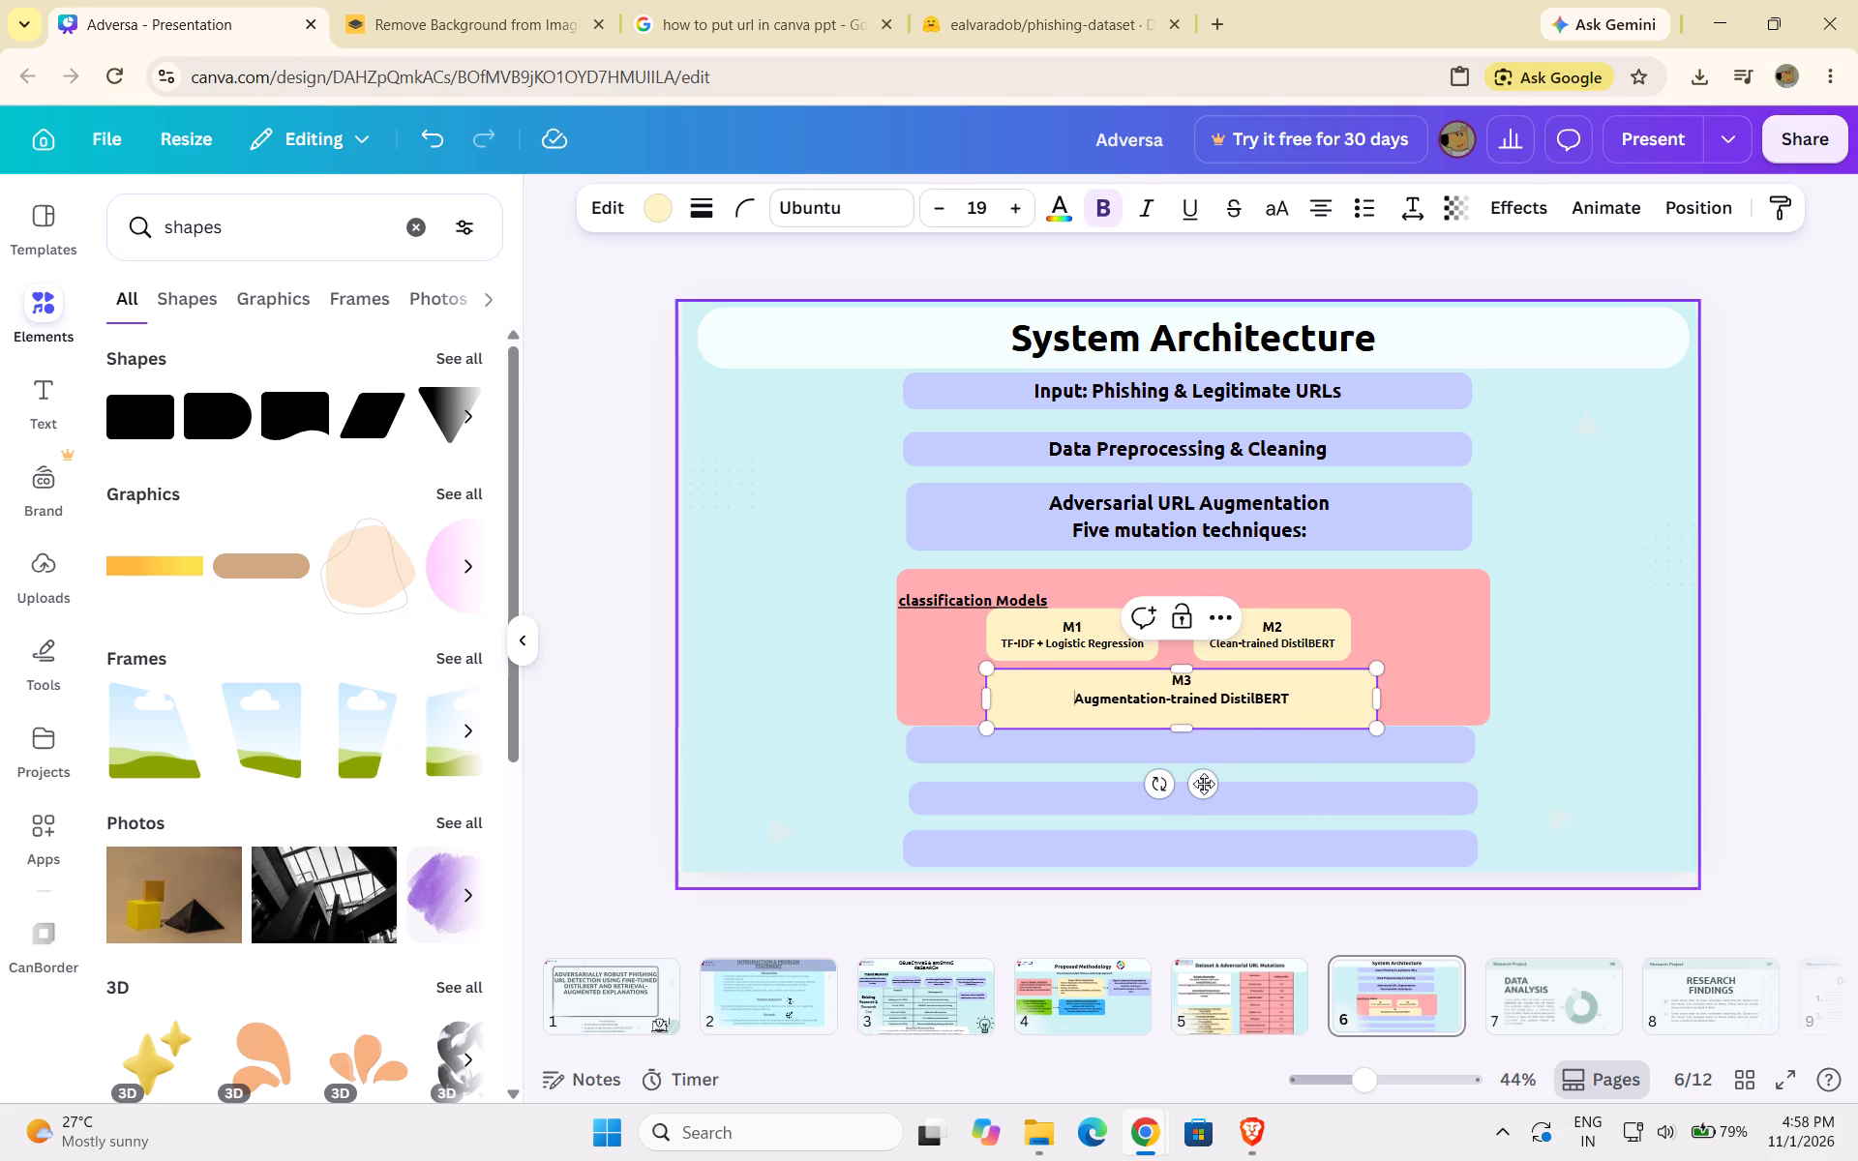
left_click(1204, 799)
left_click(1287, 687)
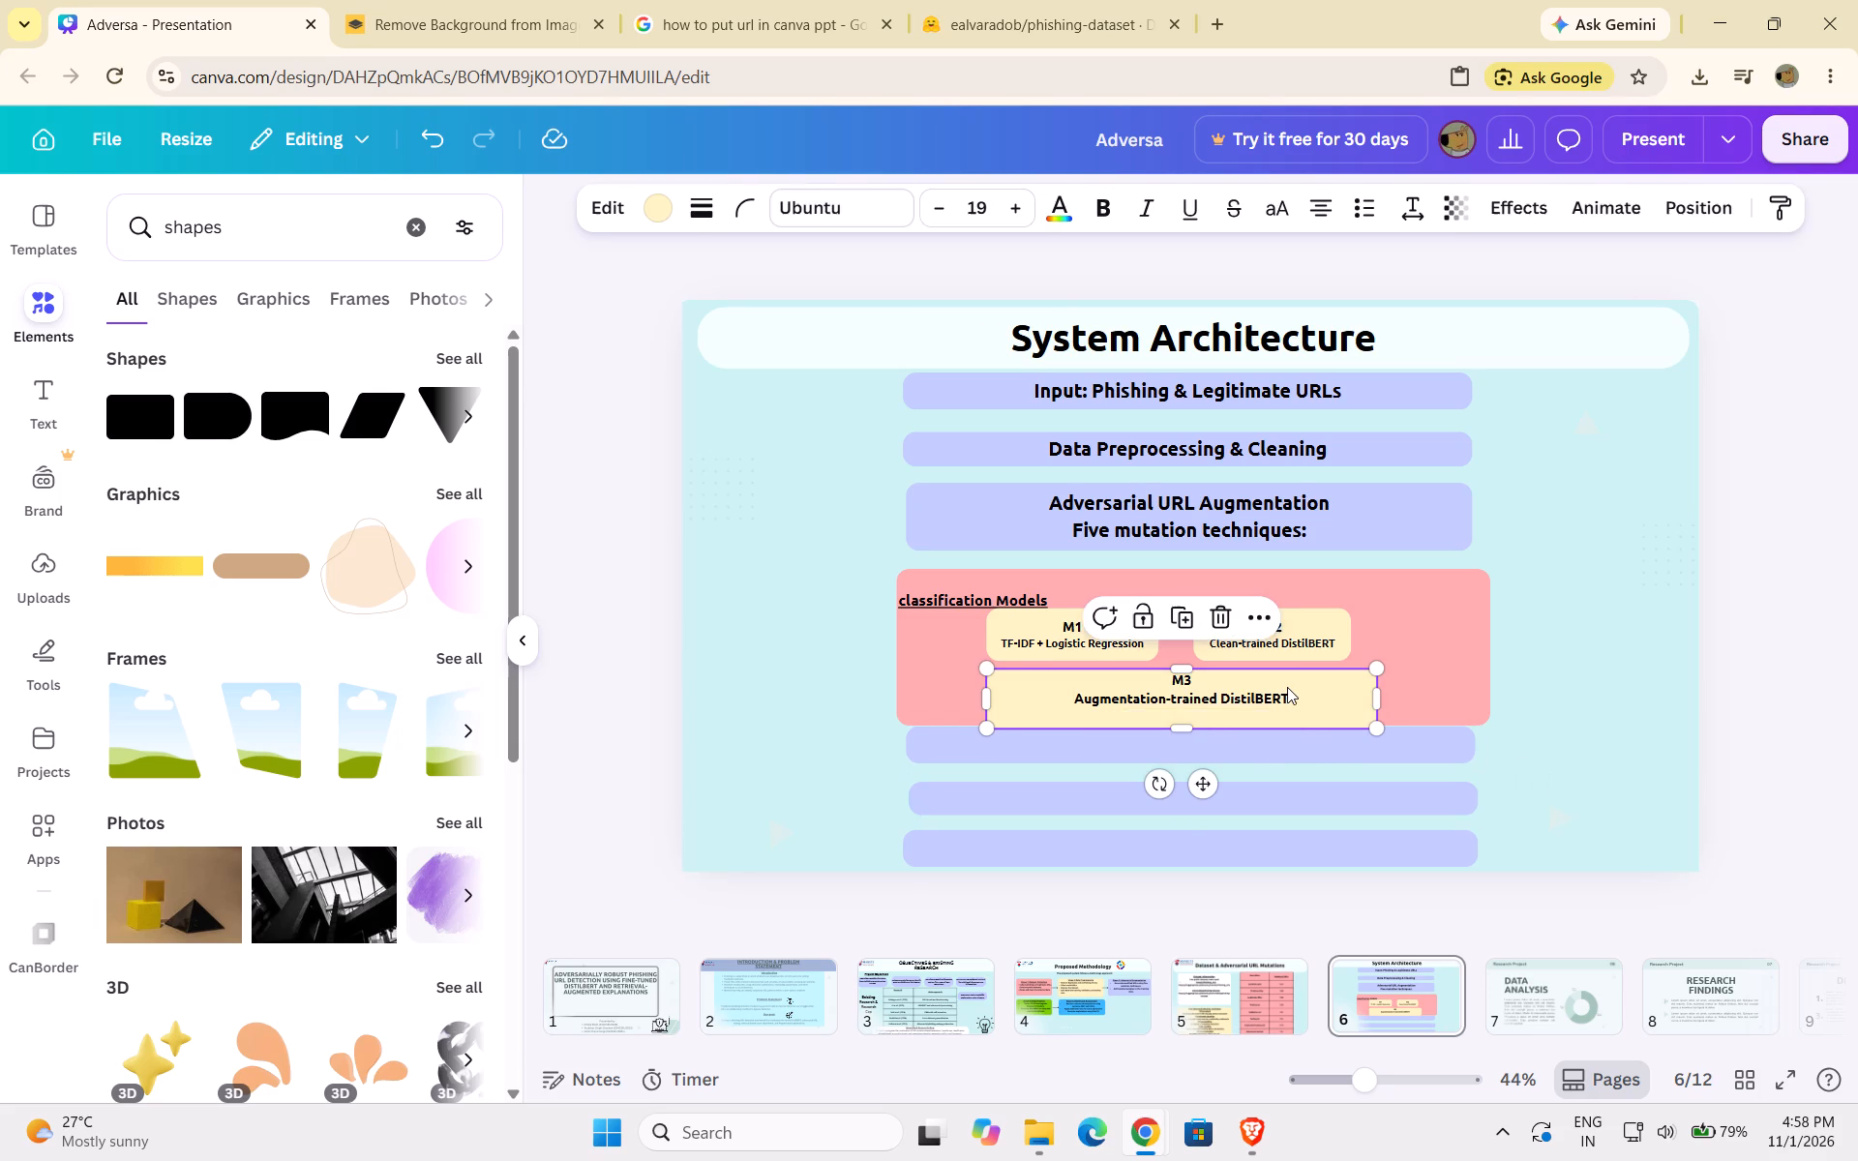
left_click(1212, 789)
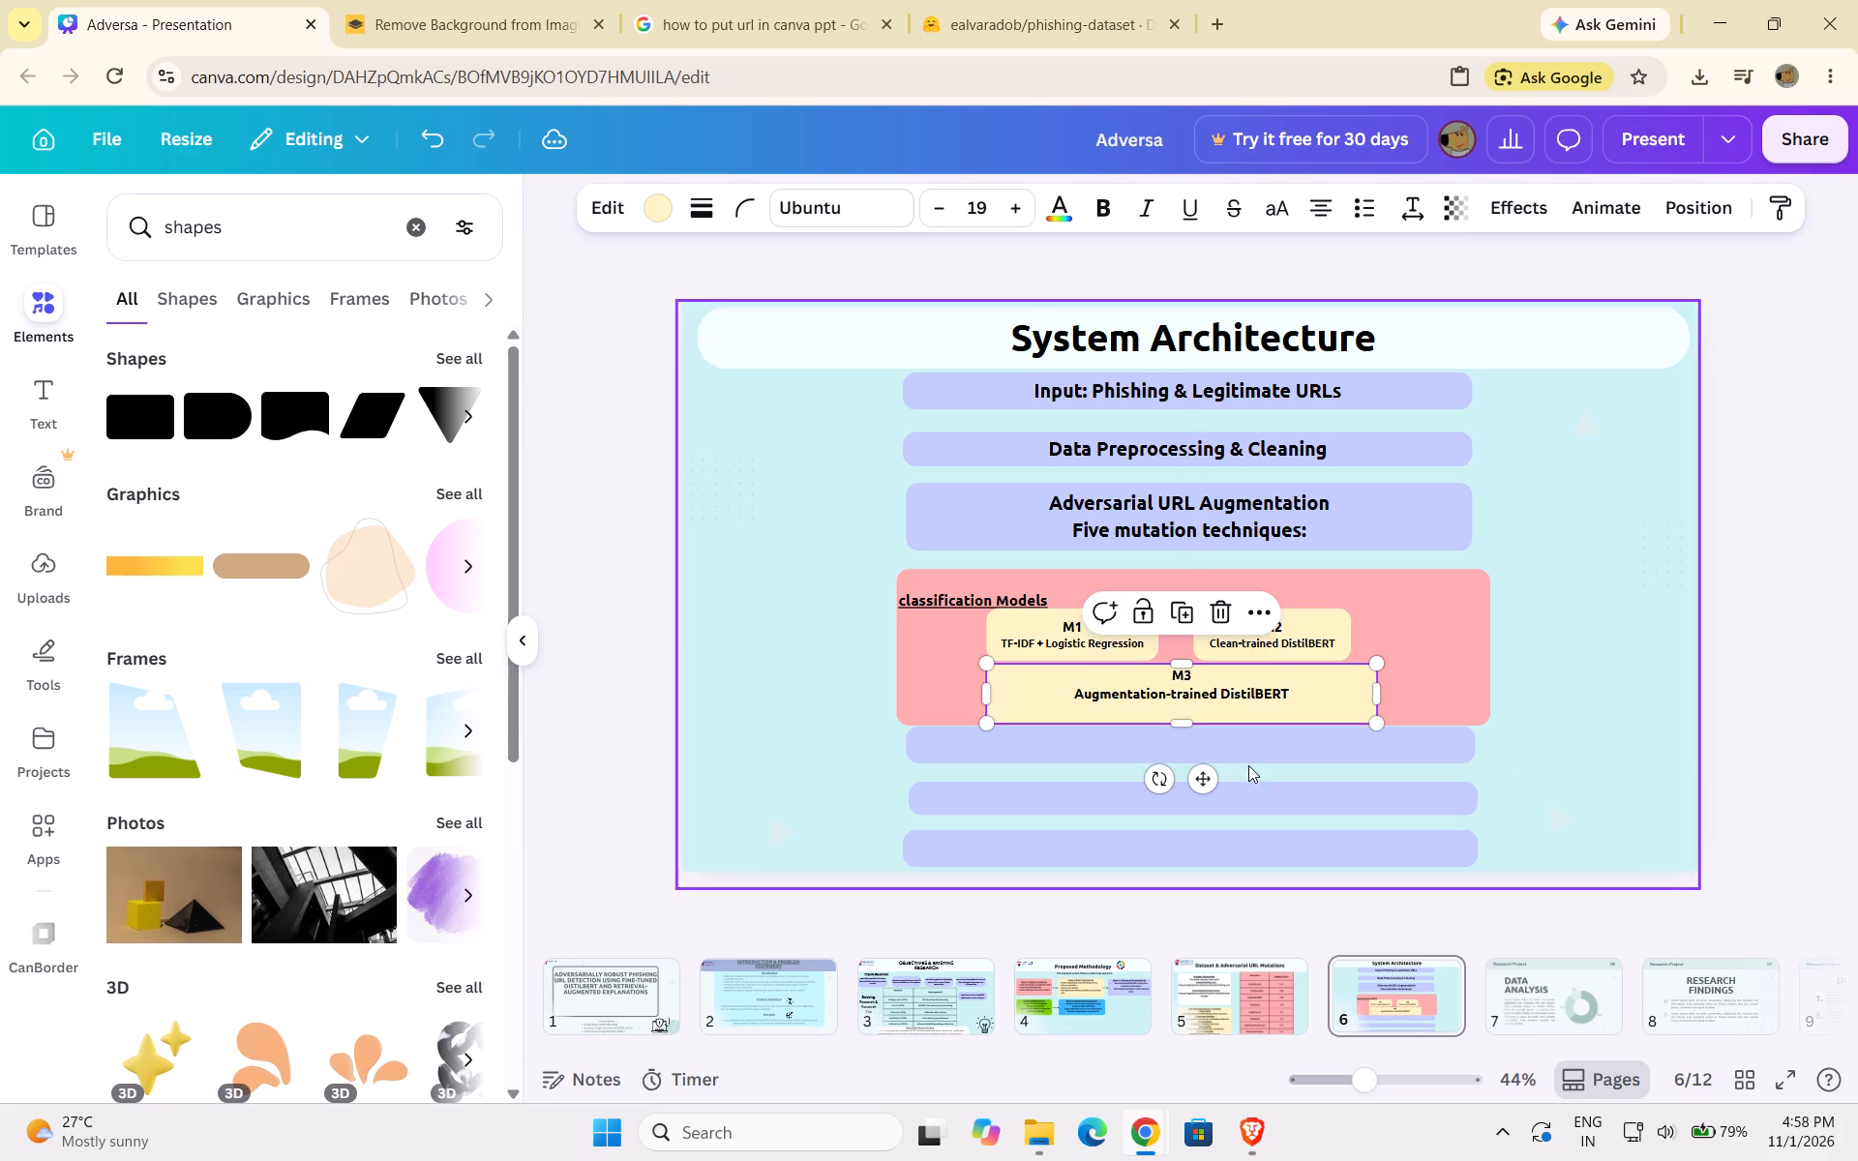
Nudge the first two empty lavender bars beneath the classification Models block slightly down.
left_click_drag(1249, 749, 1251, 759)
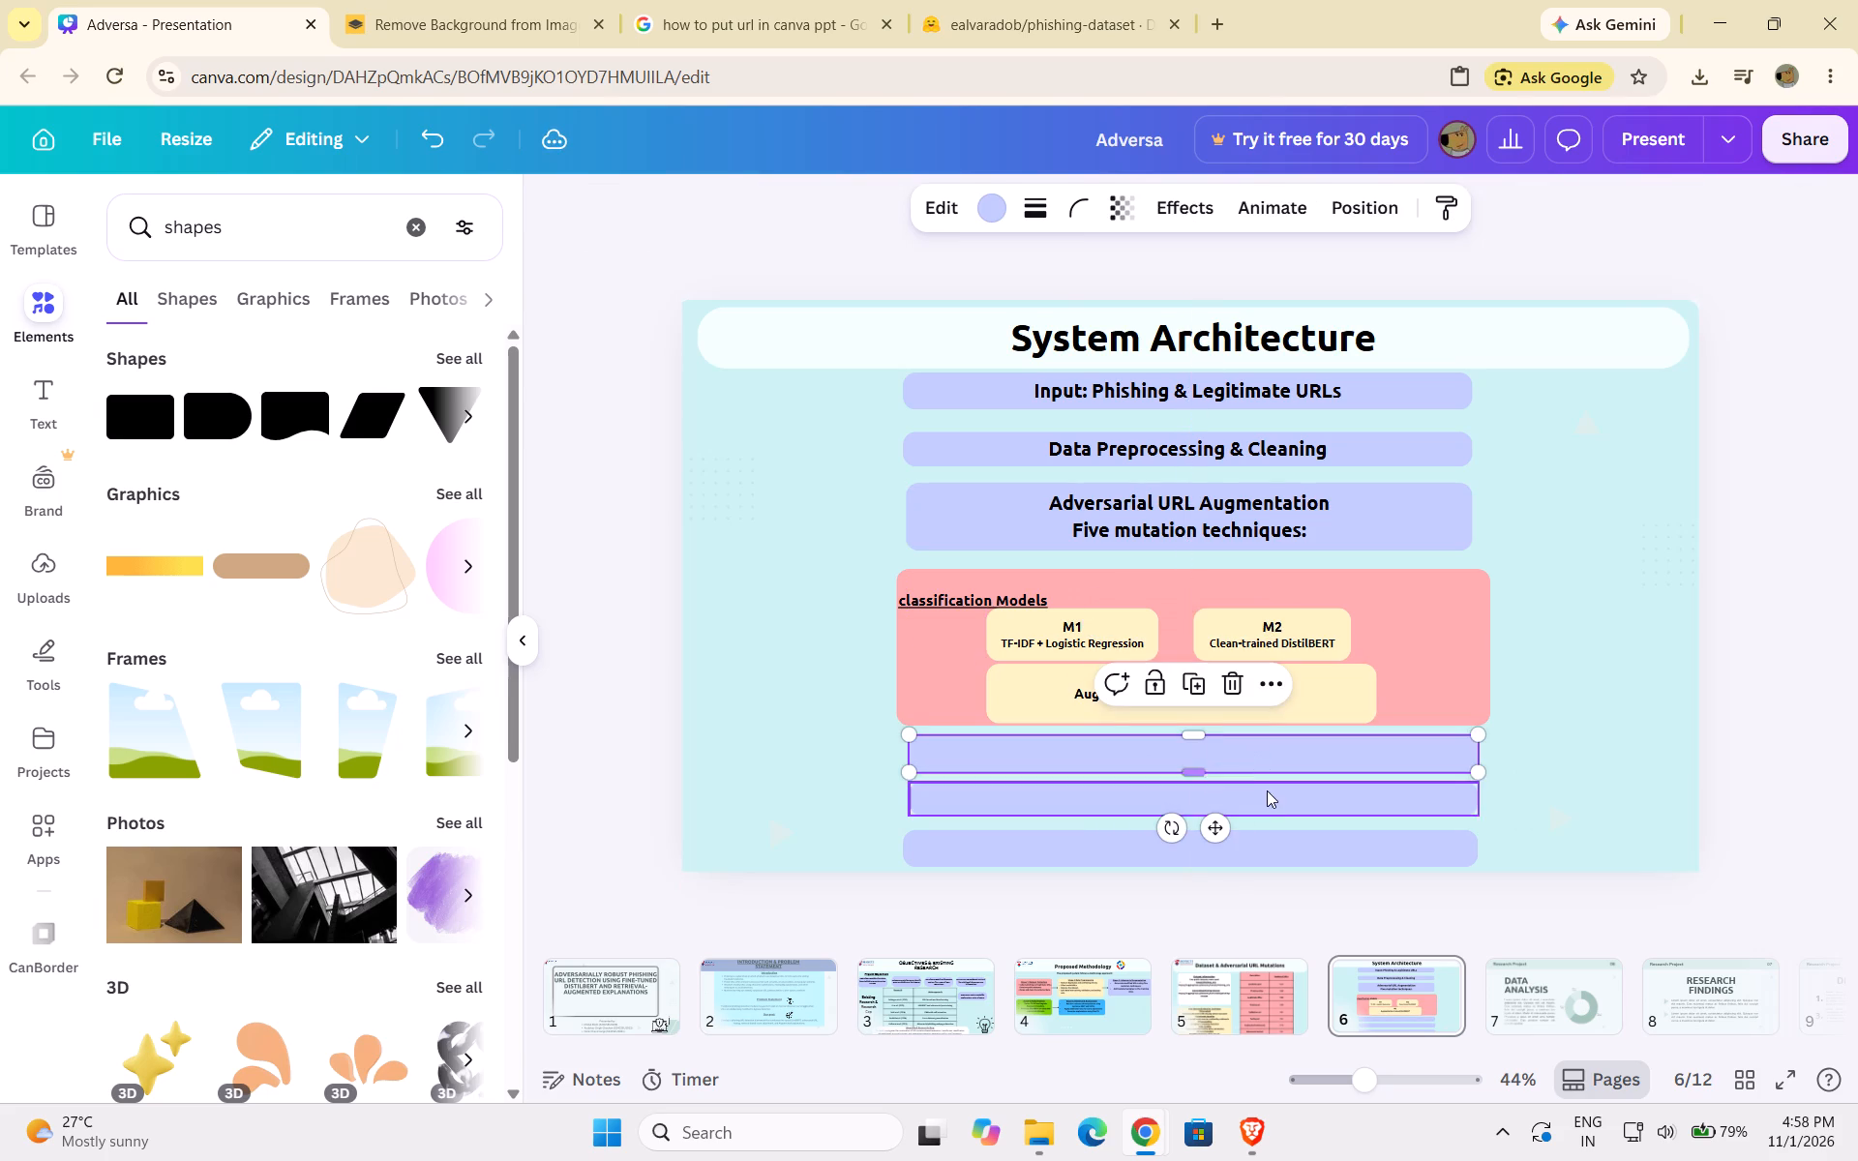
left_click(1268, 794)
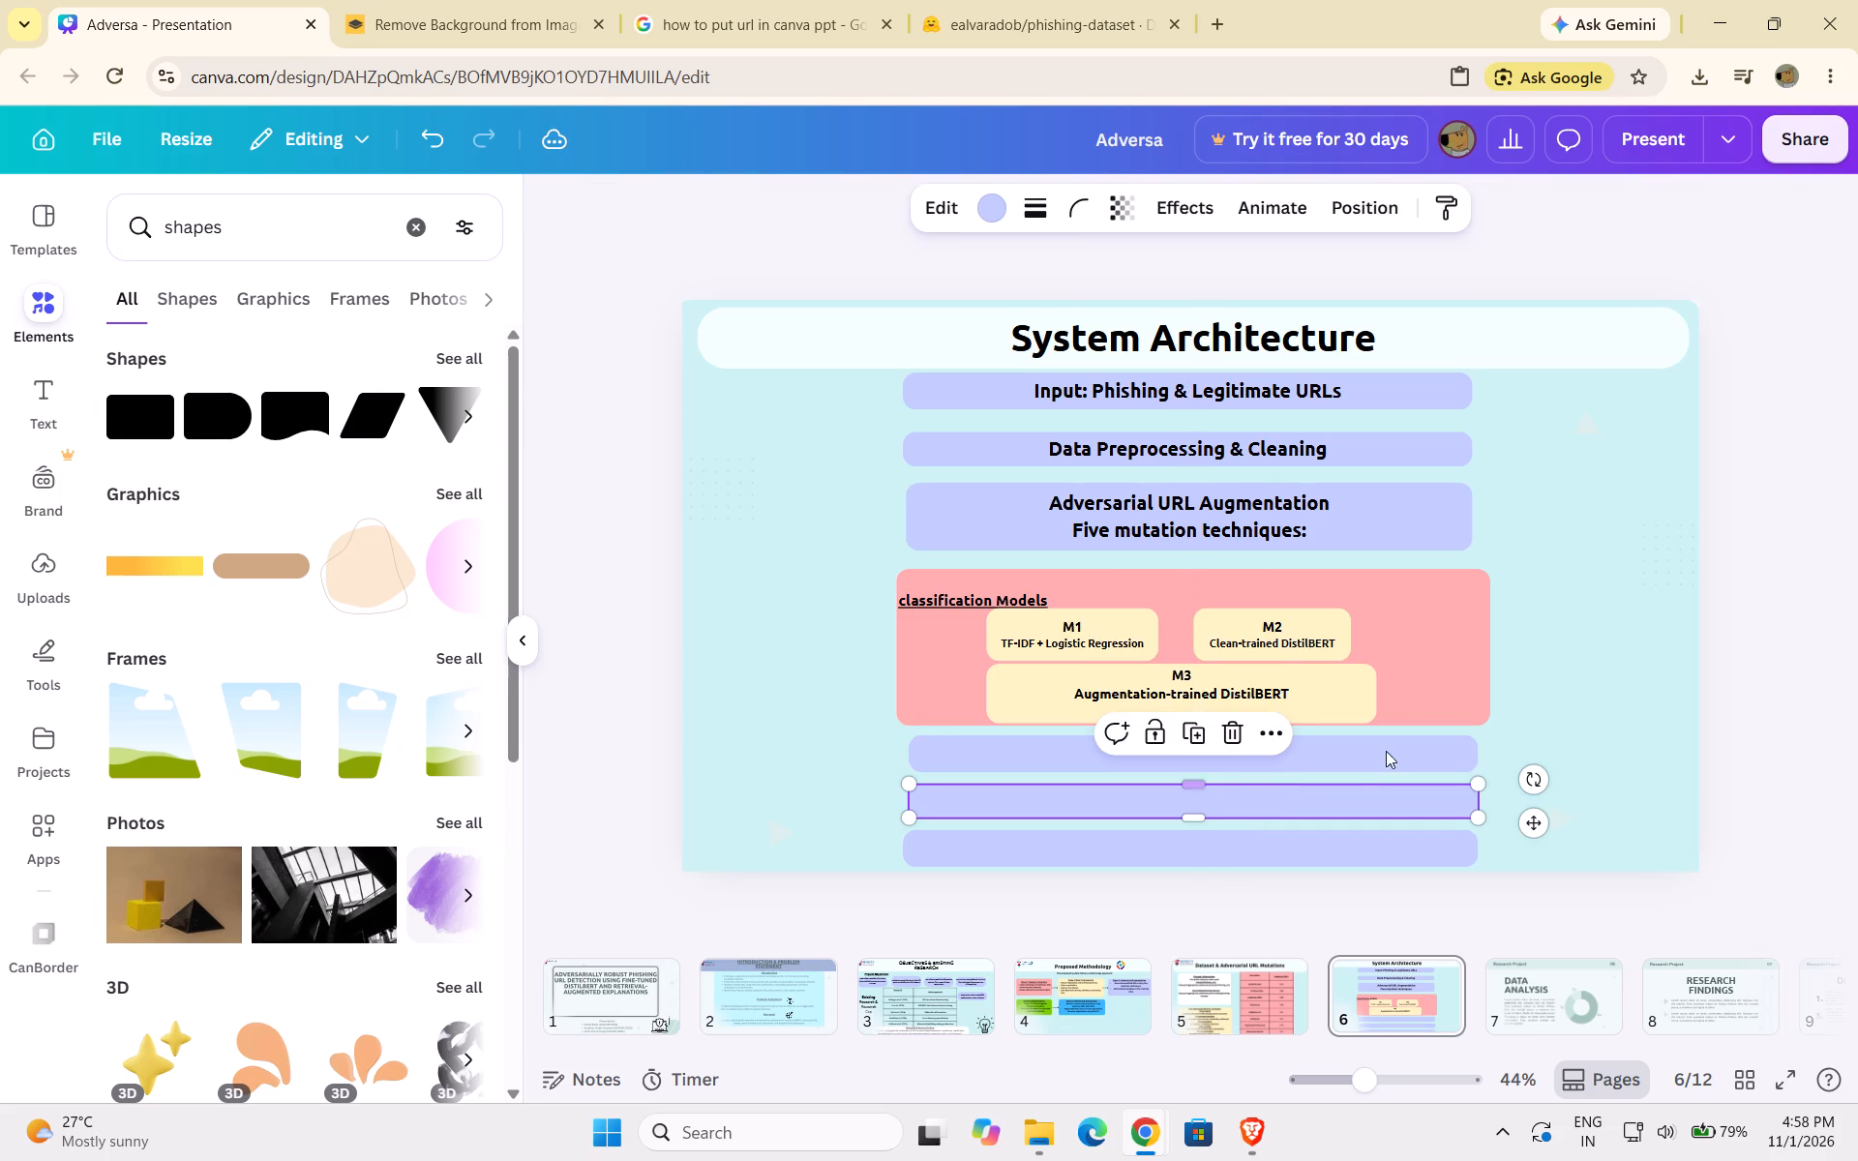
left_click(1545, 608)
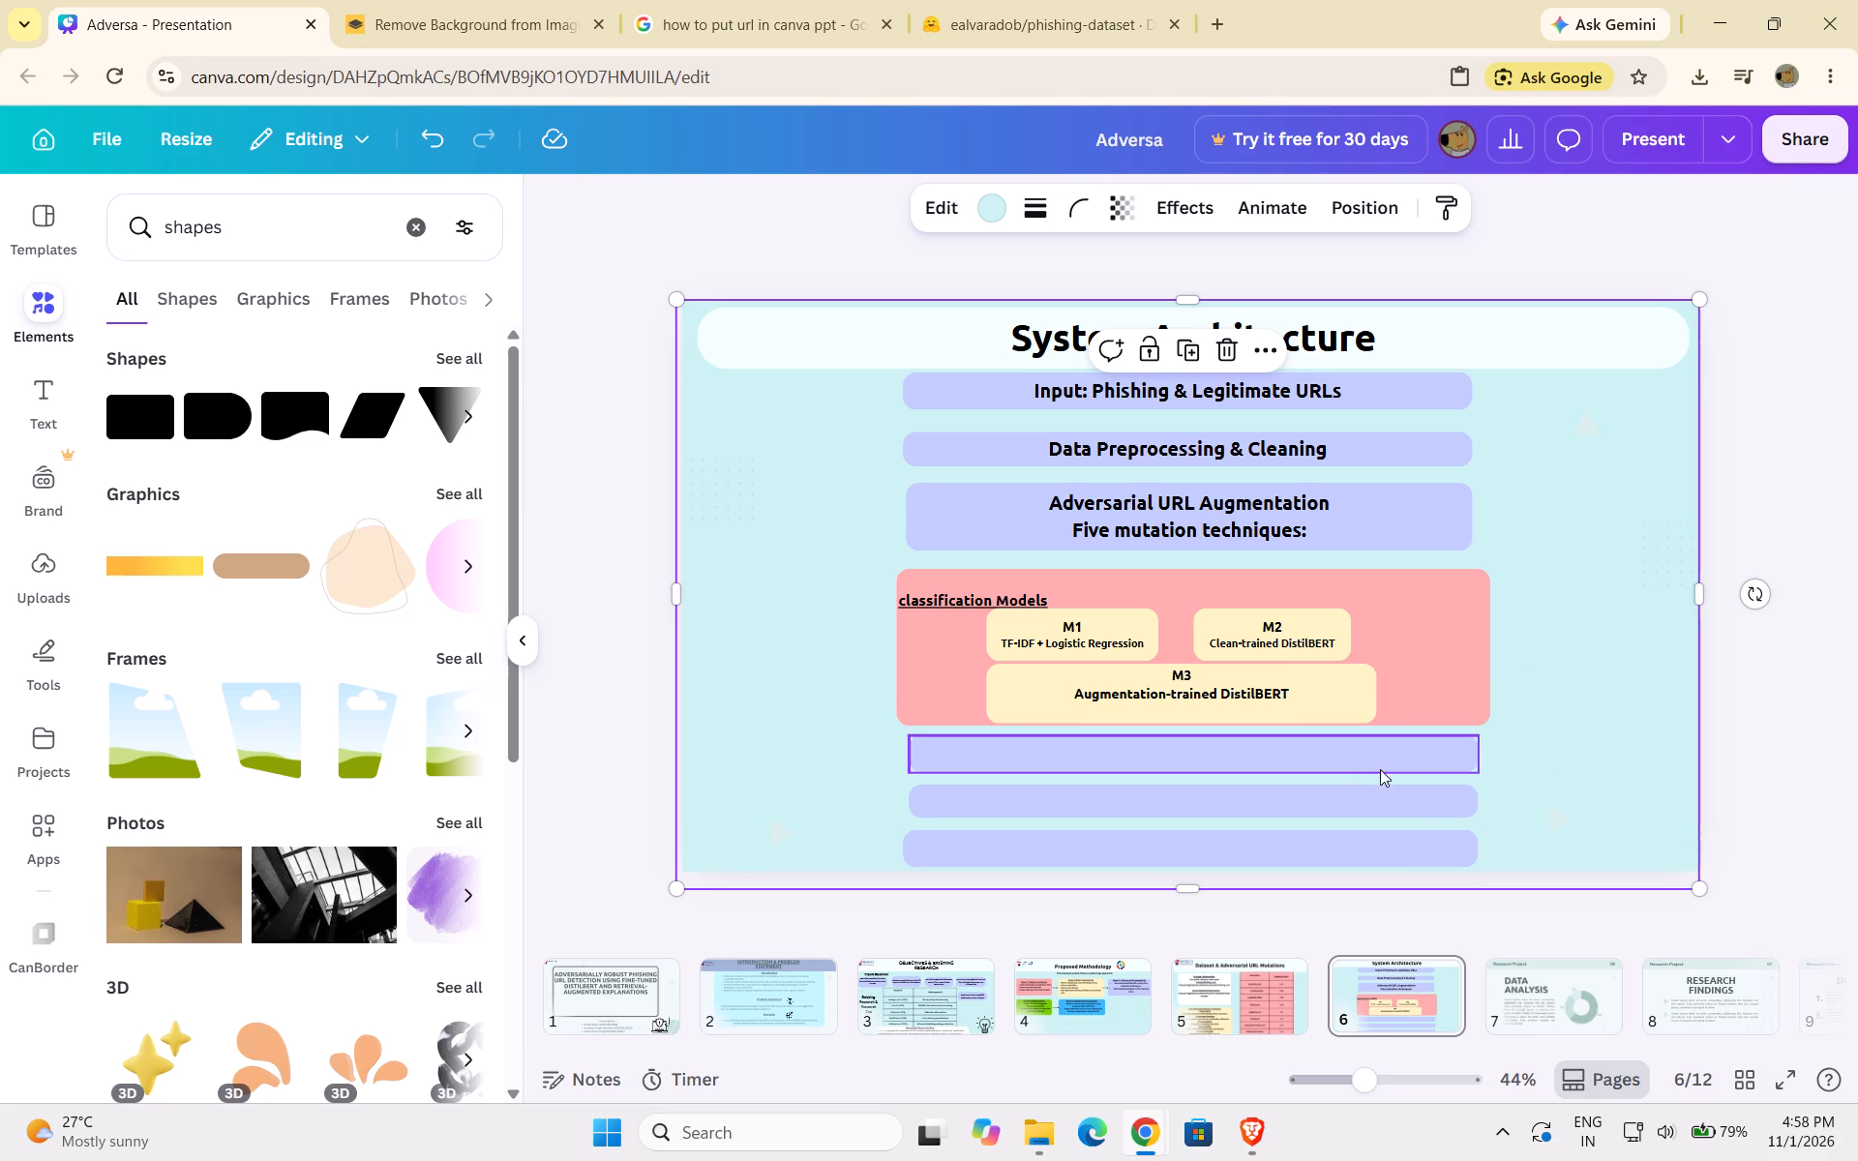
Fill the first lavender bar below classification Models with "Hybrid Retrieval & Score Adjustment (M4/M5)" copied from the ChatGPT layout, in bold.
double_click(1314, 758)
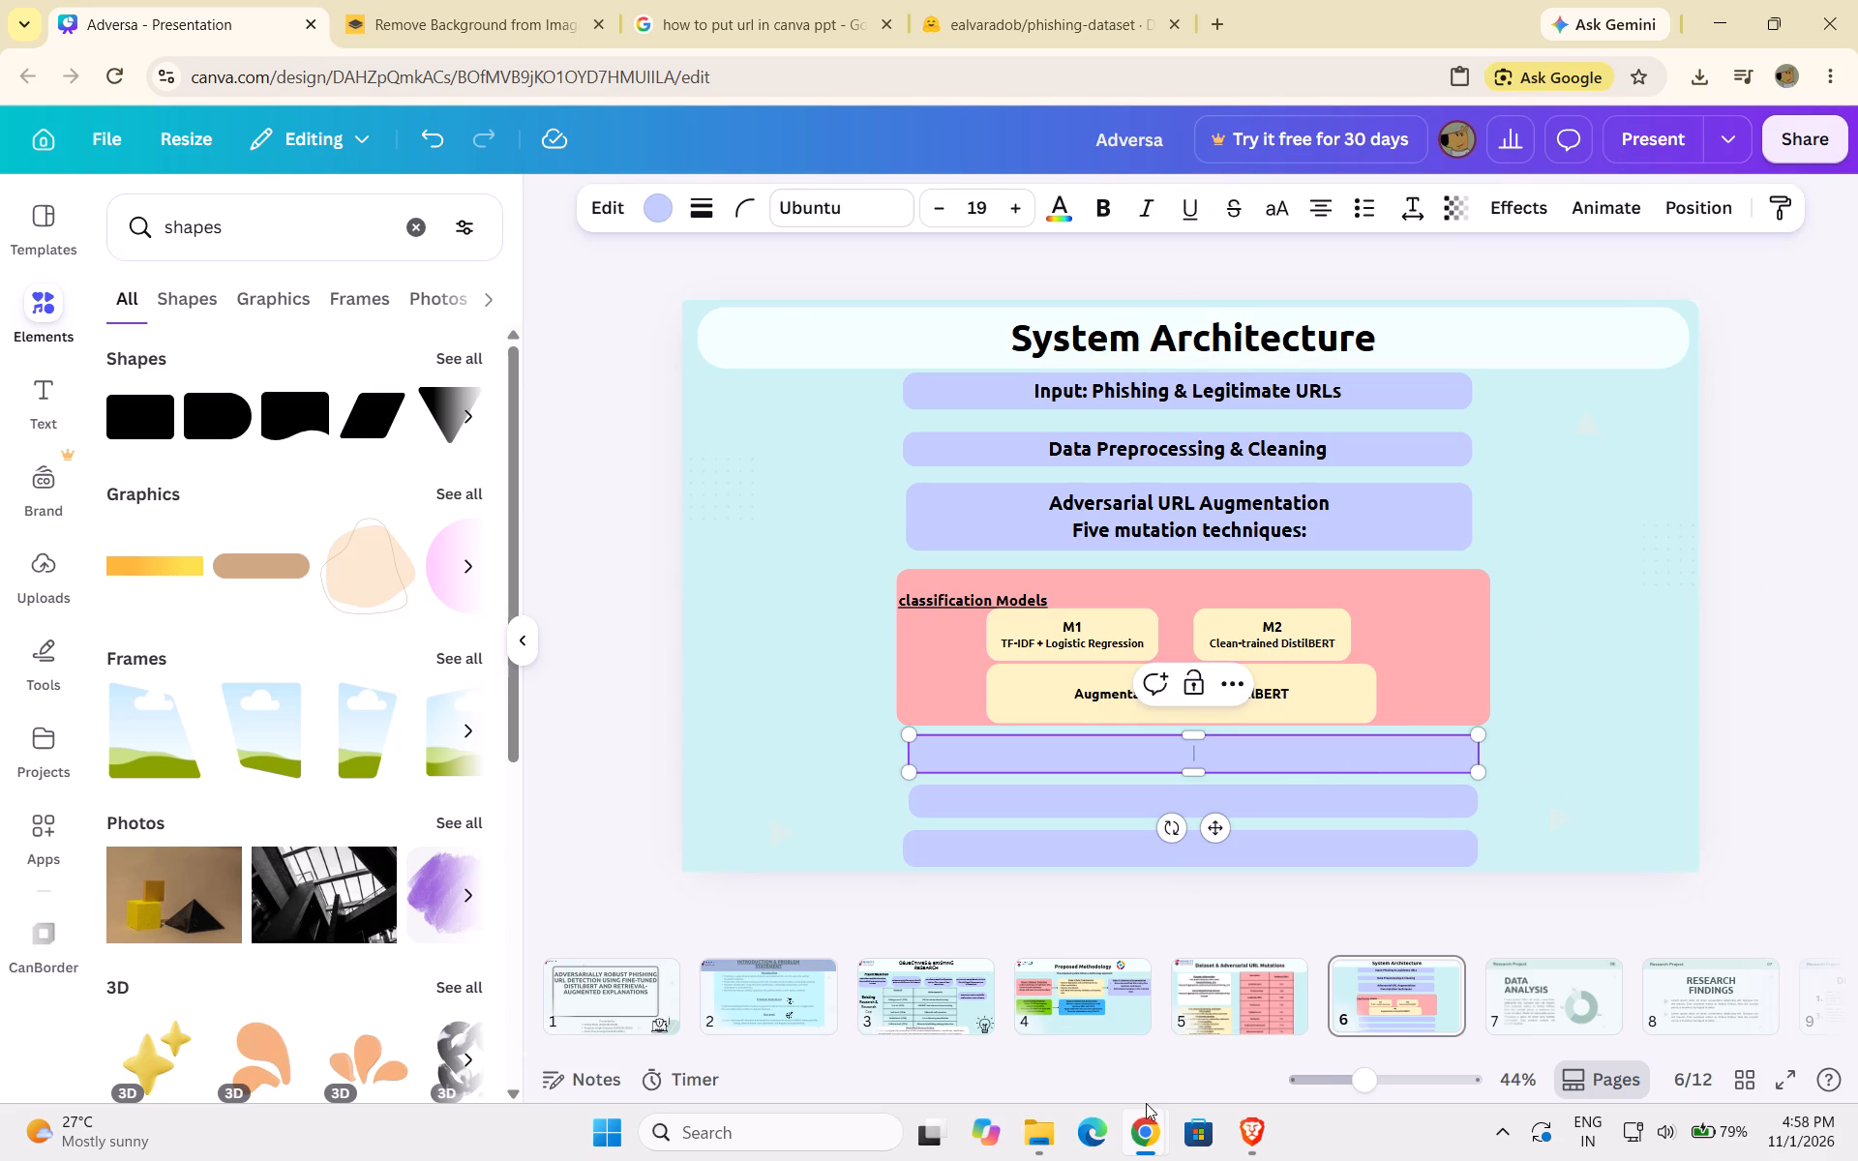
left_click(1144, 1125)
left_click(1015, 1013)
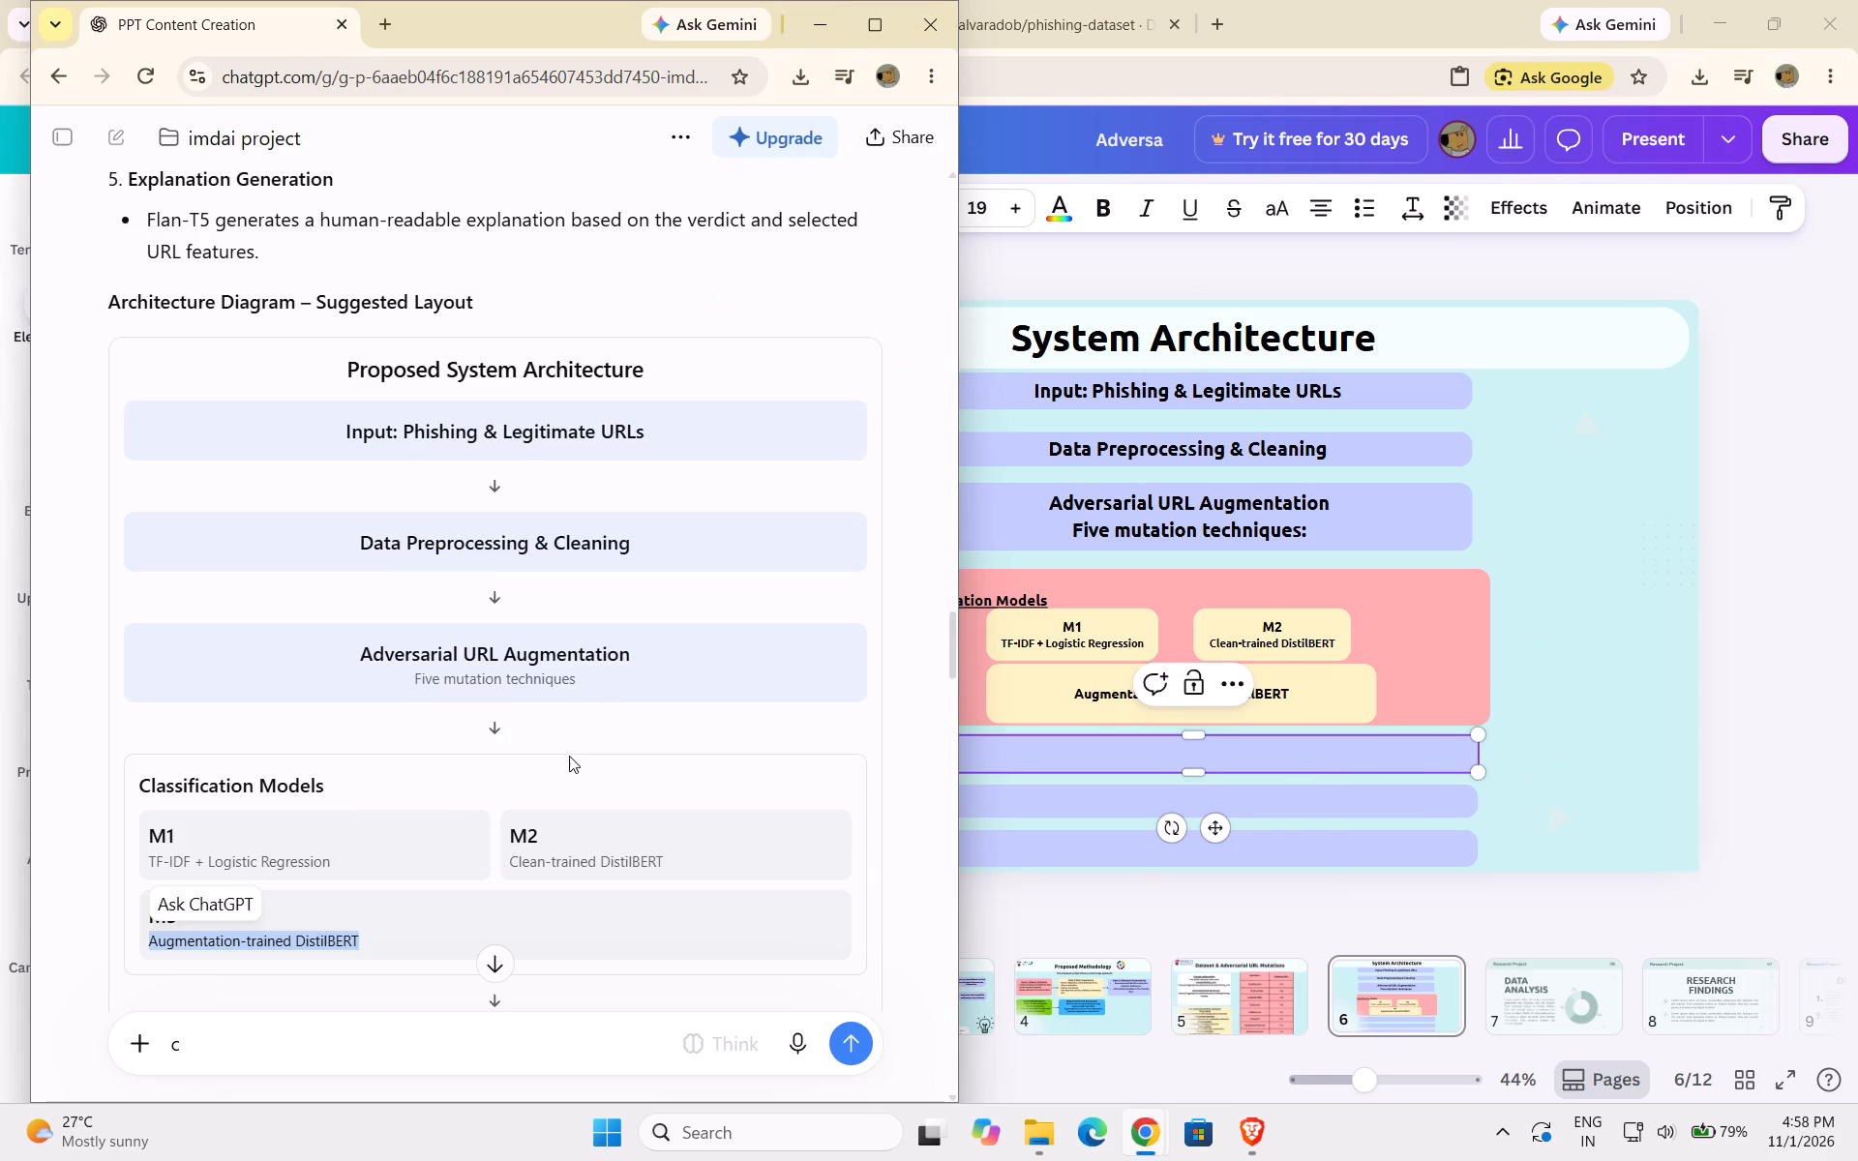
scroll(569, 756, "down", 3)
left_click_drag(291, 692, 713, 746)
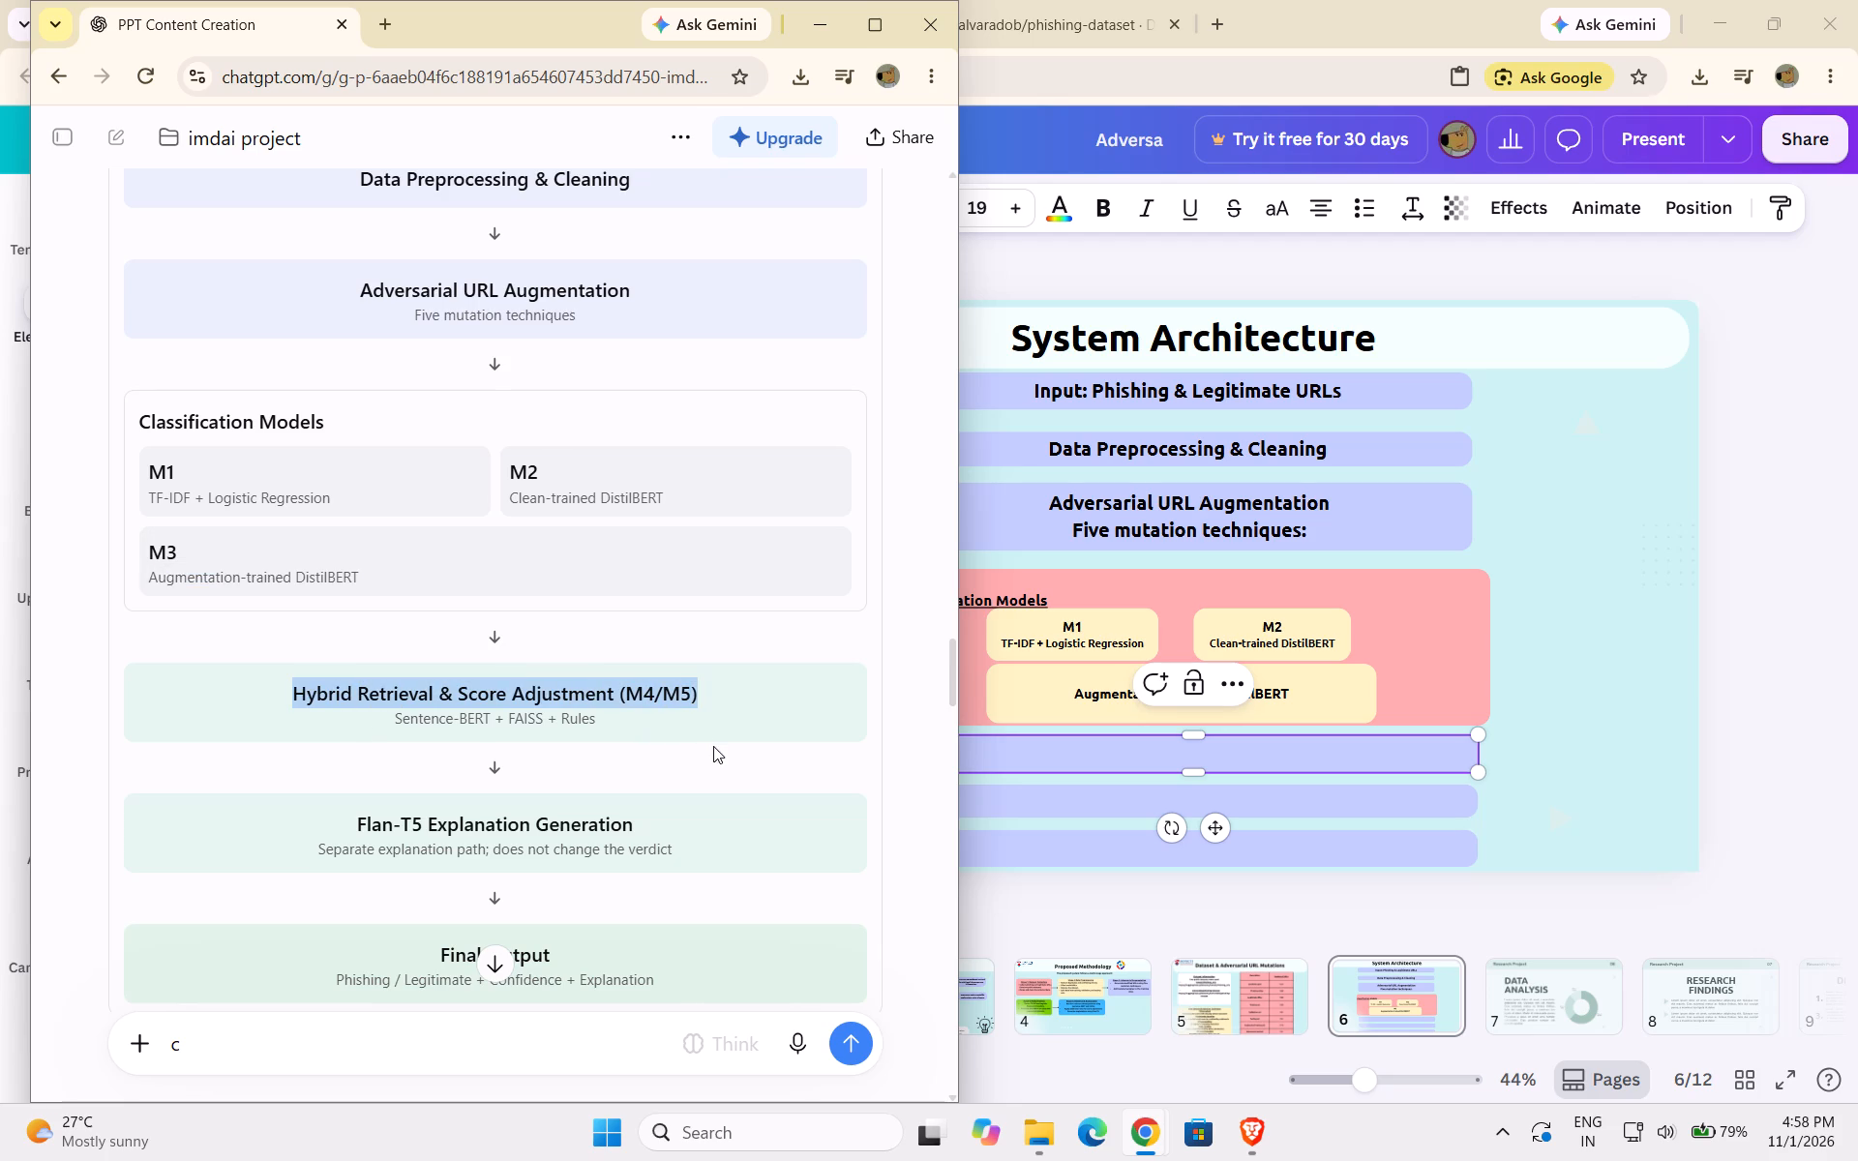
left_click_drag(713, 746, 710, 729)
key("ctrl+c")
double_click(1139, 756)
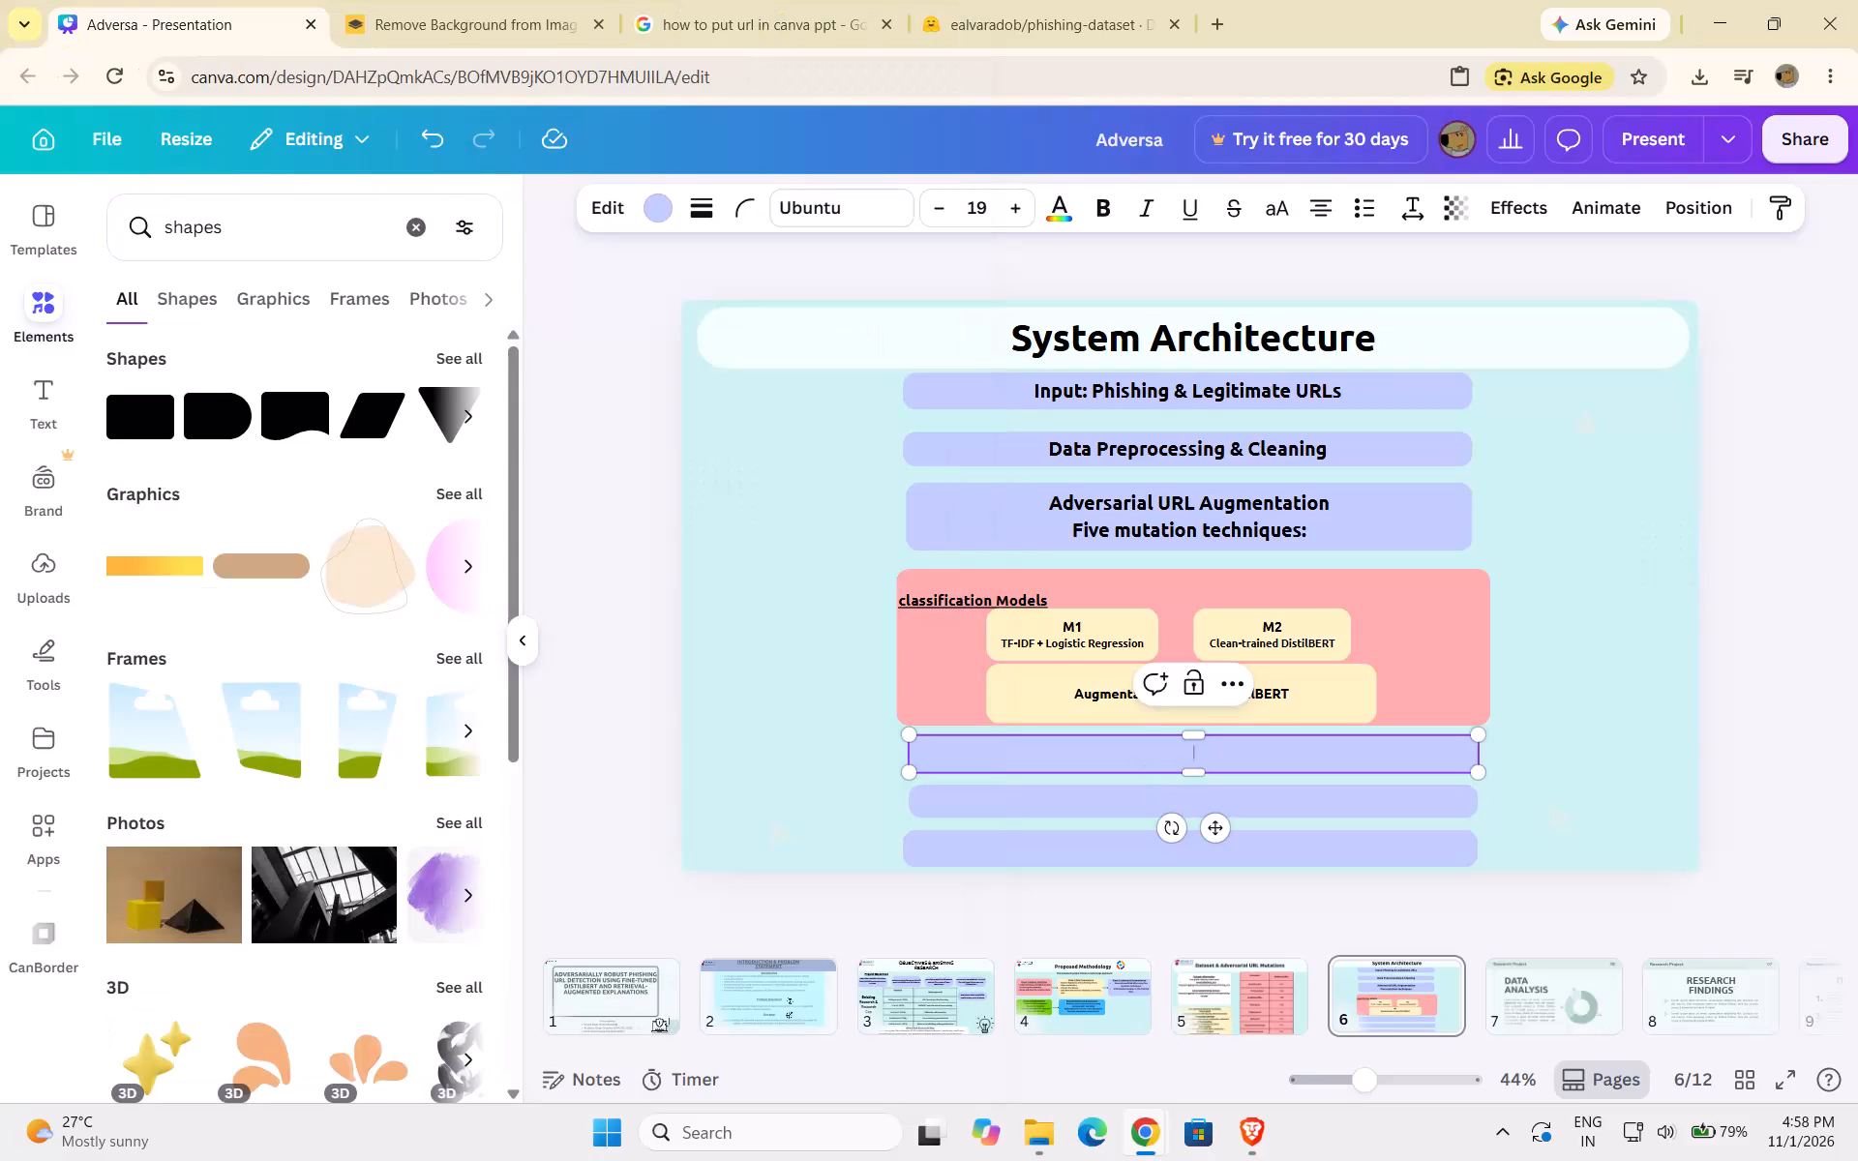
key("ctrl+v")
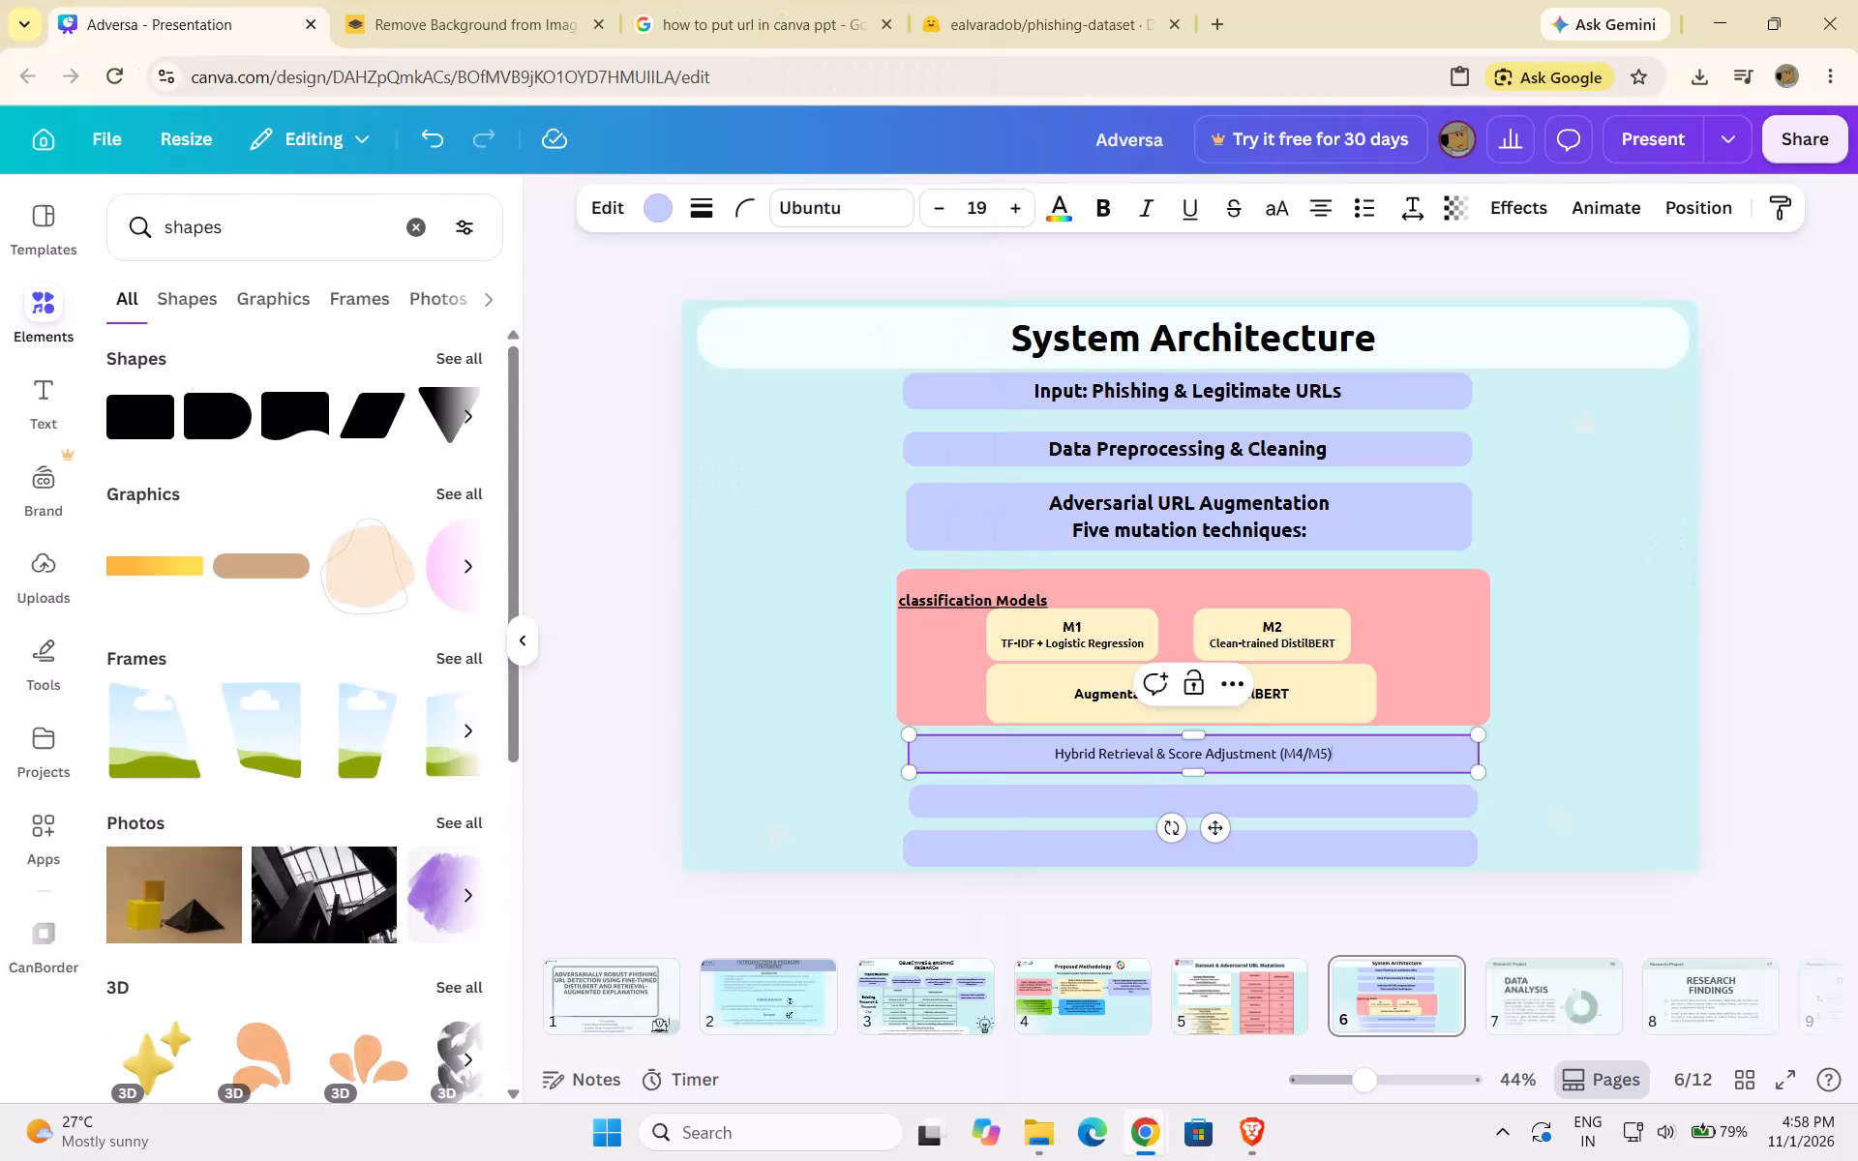
key("ctrl+a")
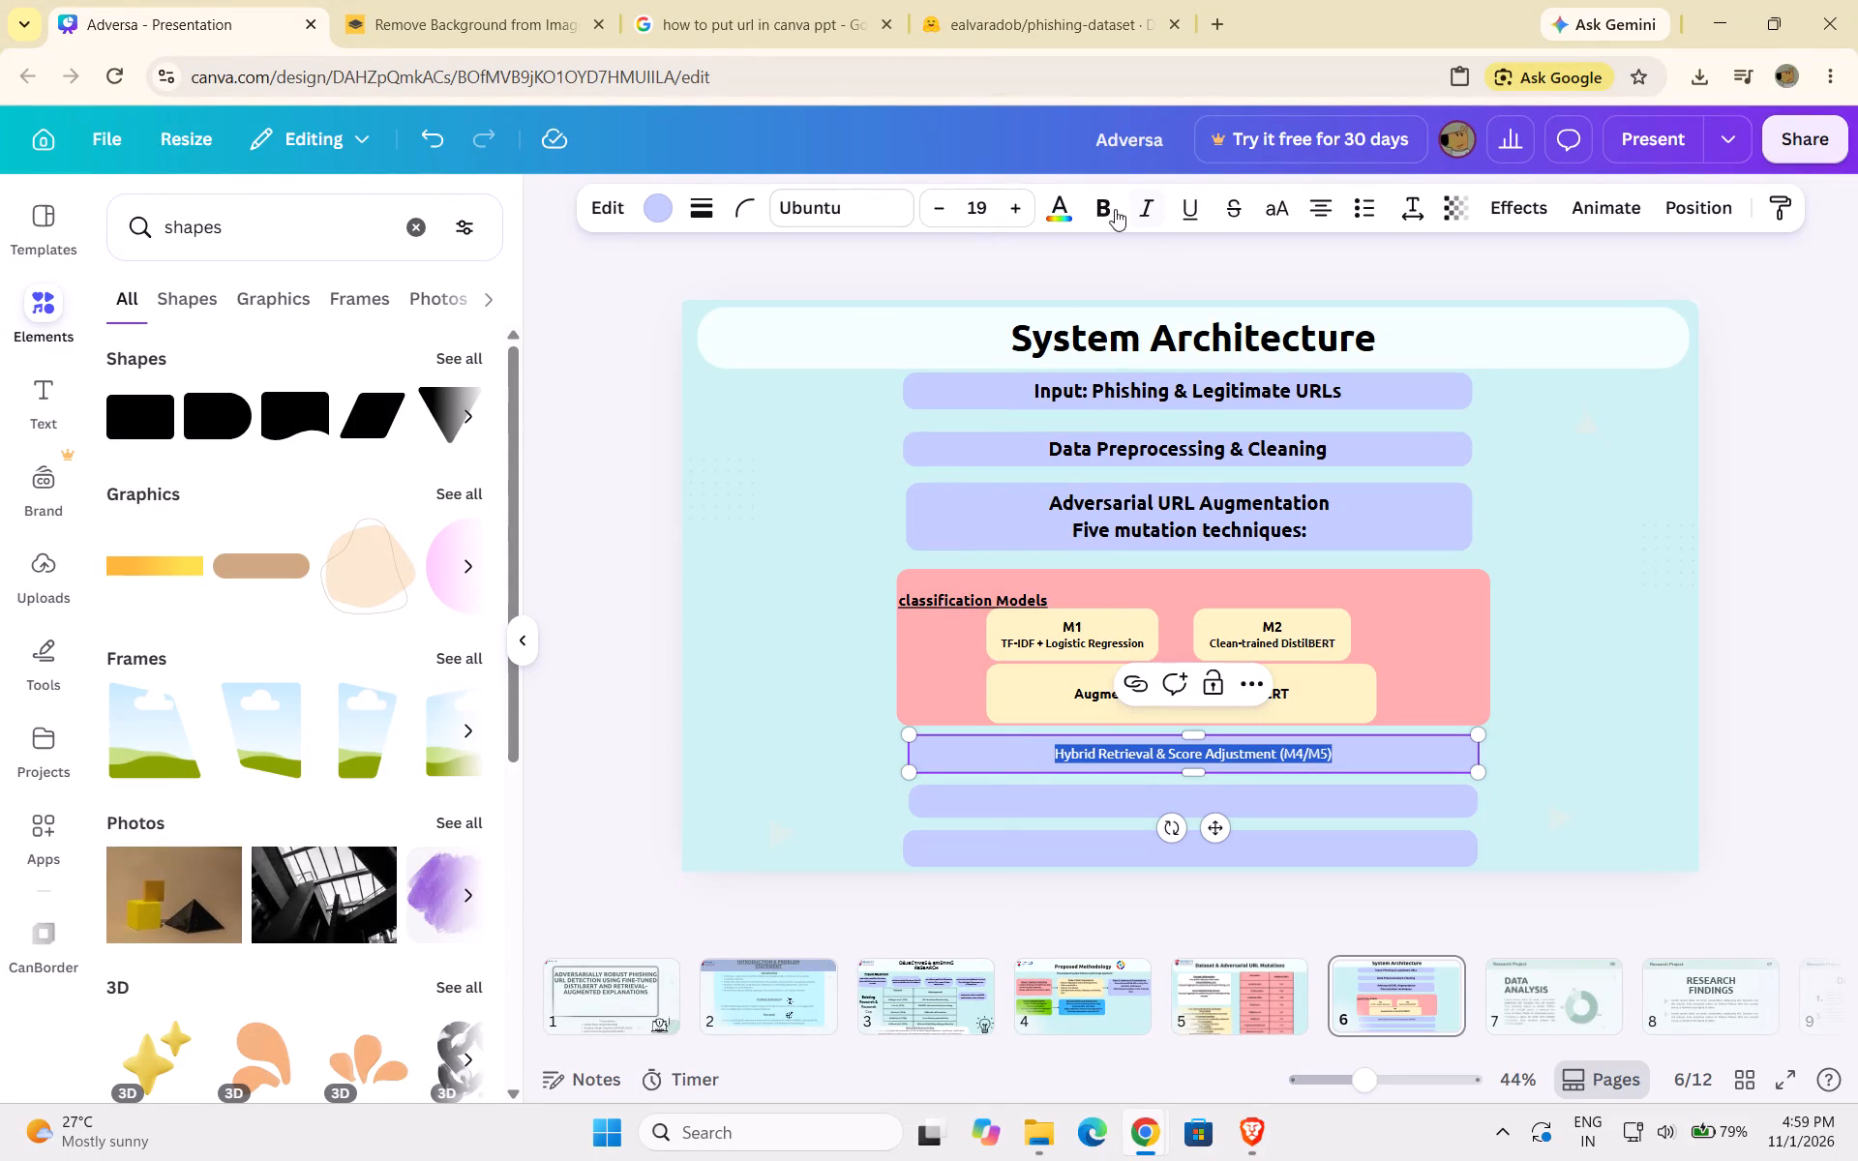
left_click(1095, 205)
left_click(1346, 738)
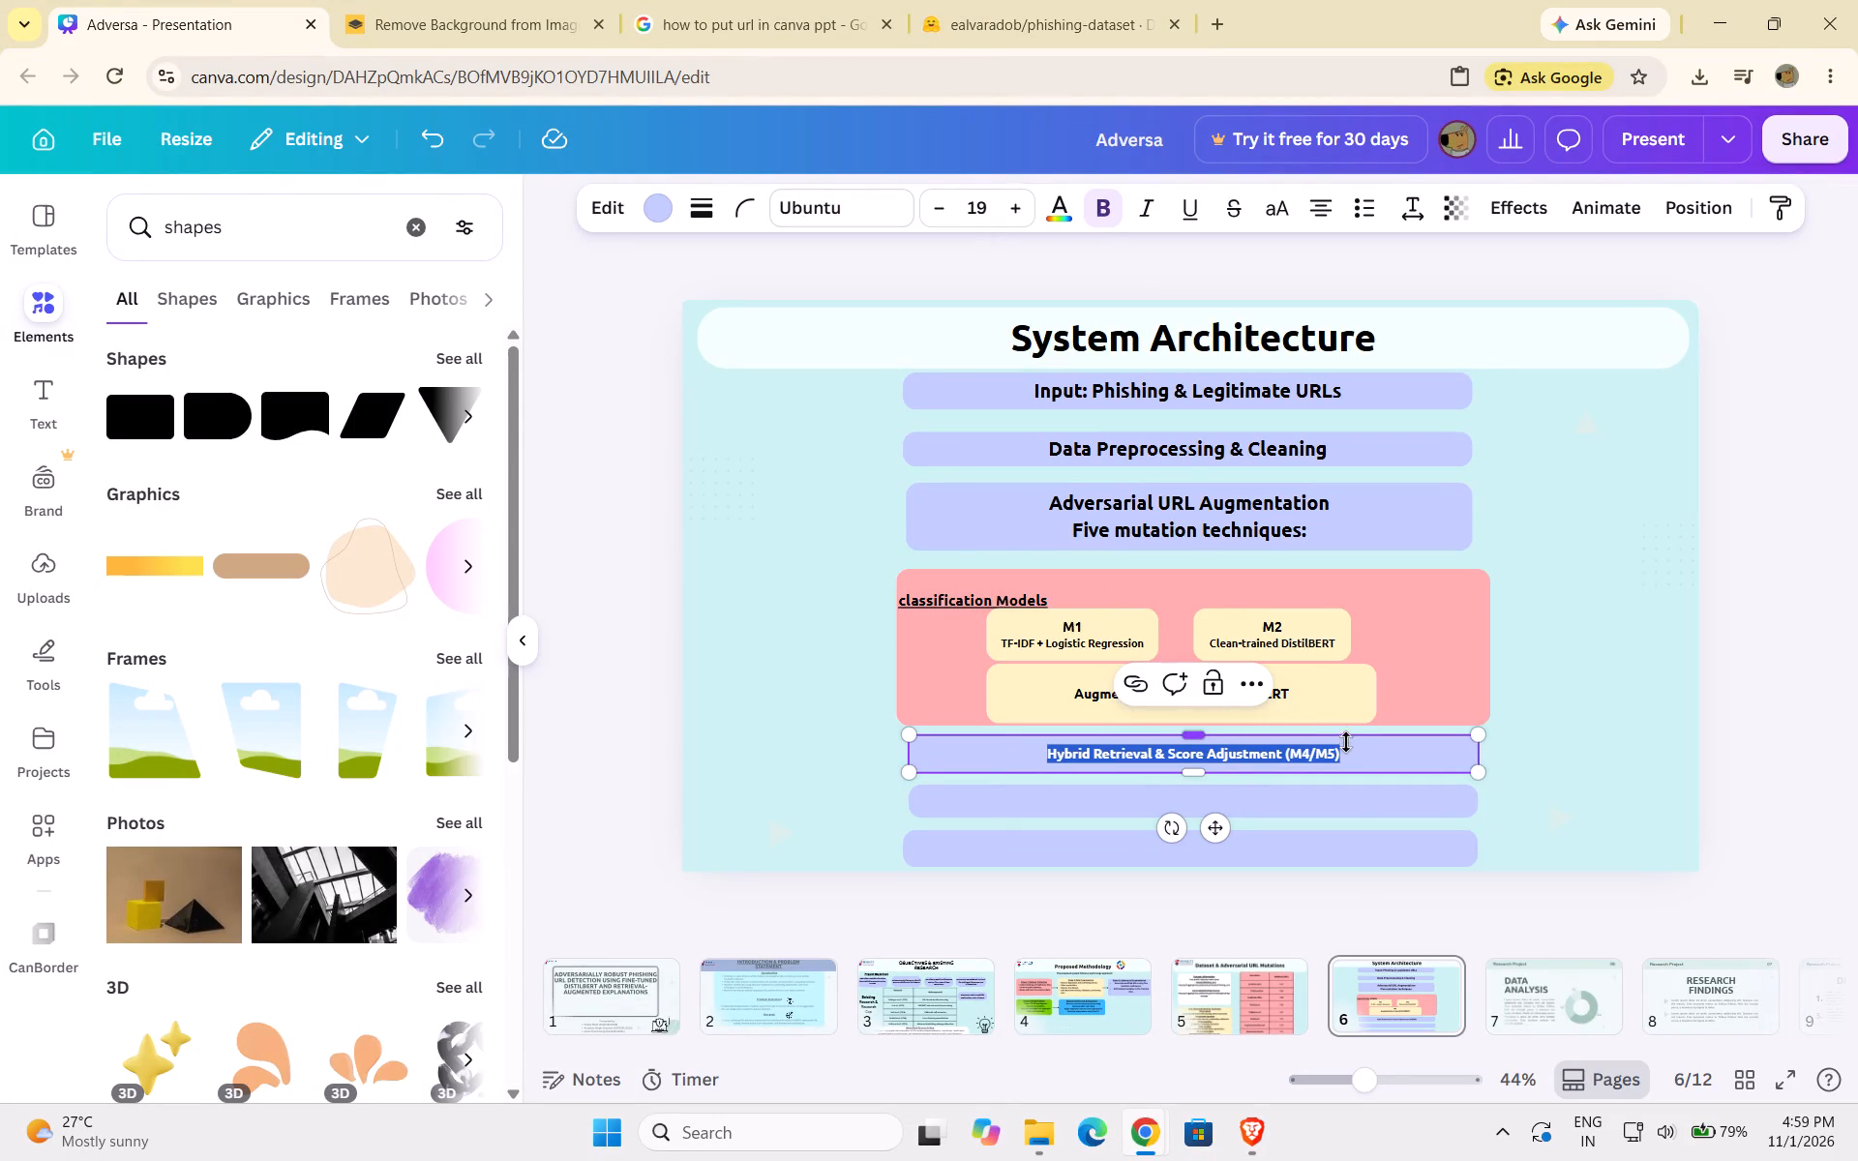
left_click(1347, 744)
left_click(1346, 754)
key("Return")
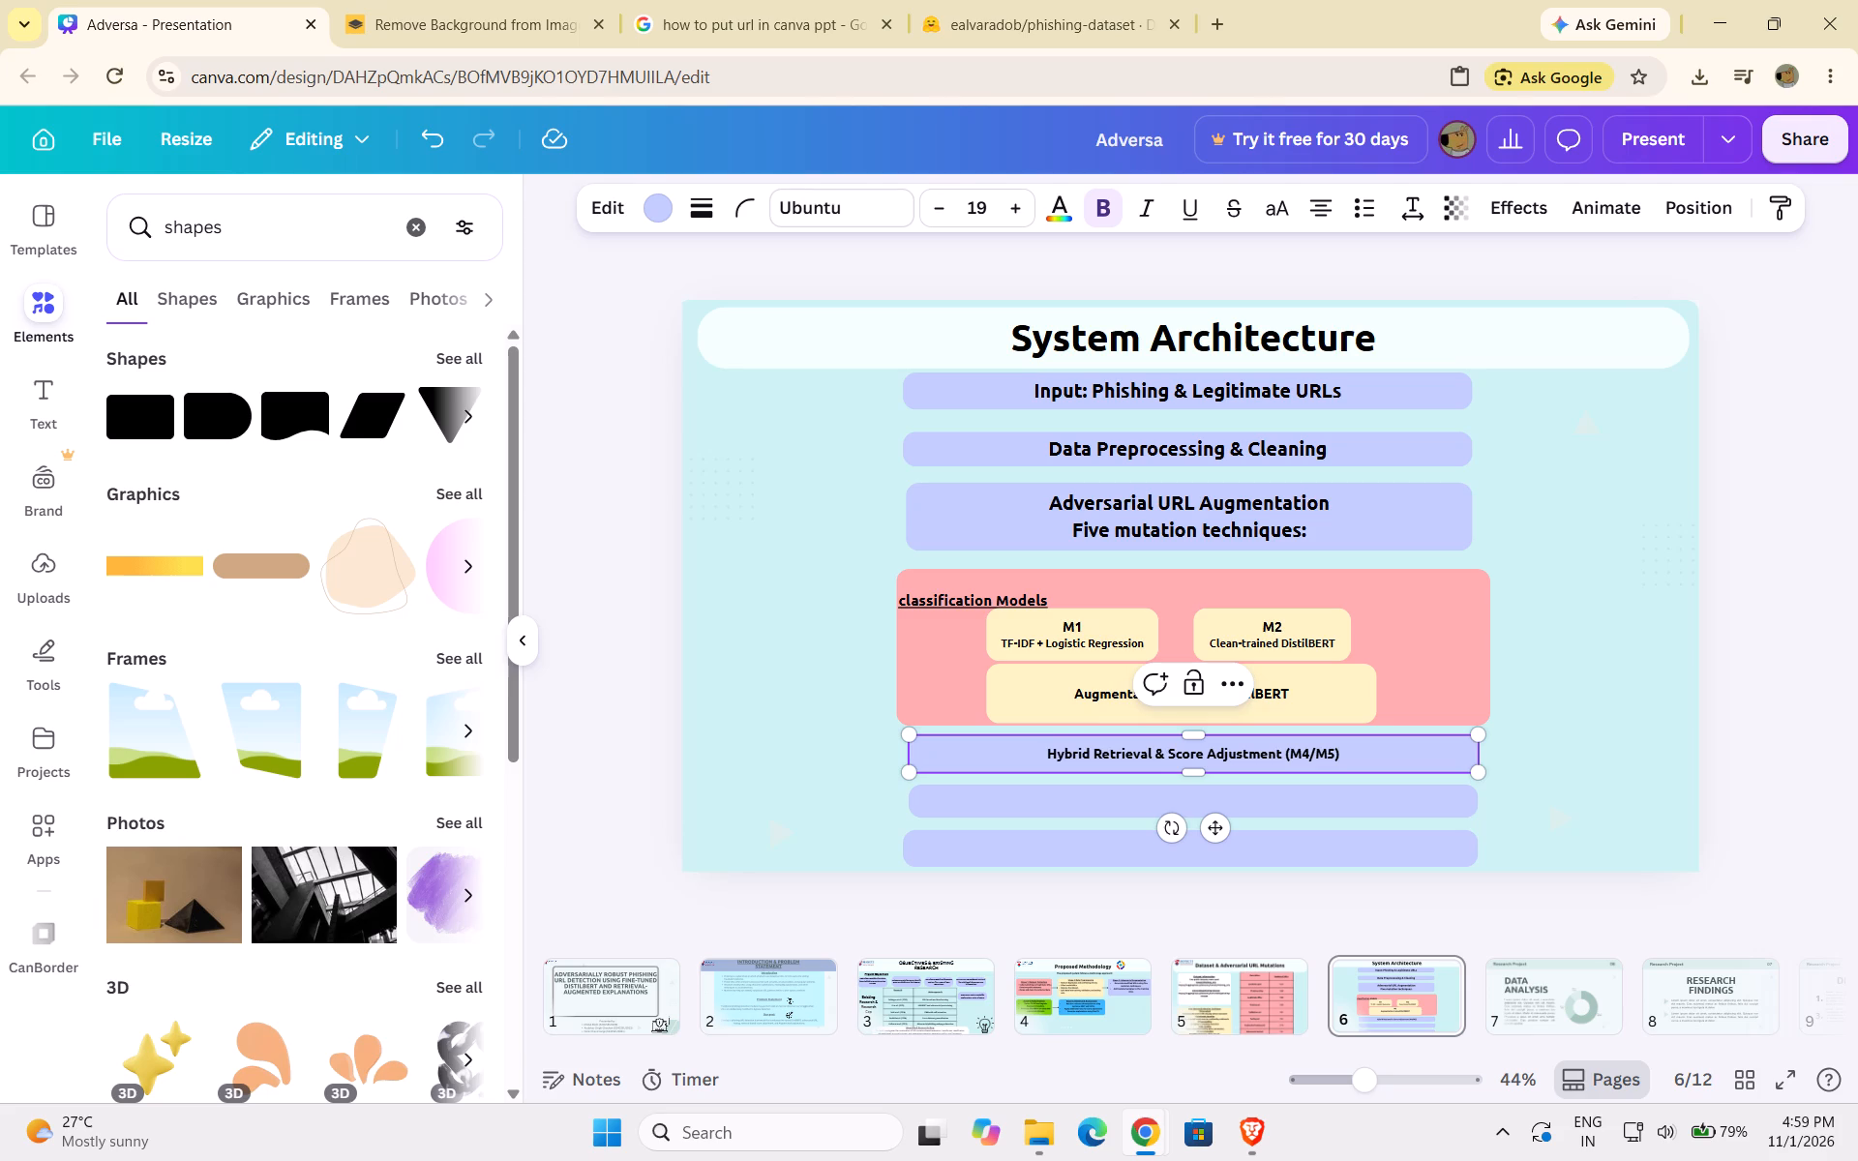
triple_click(937, 198)
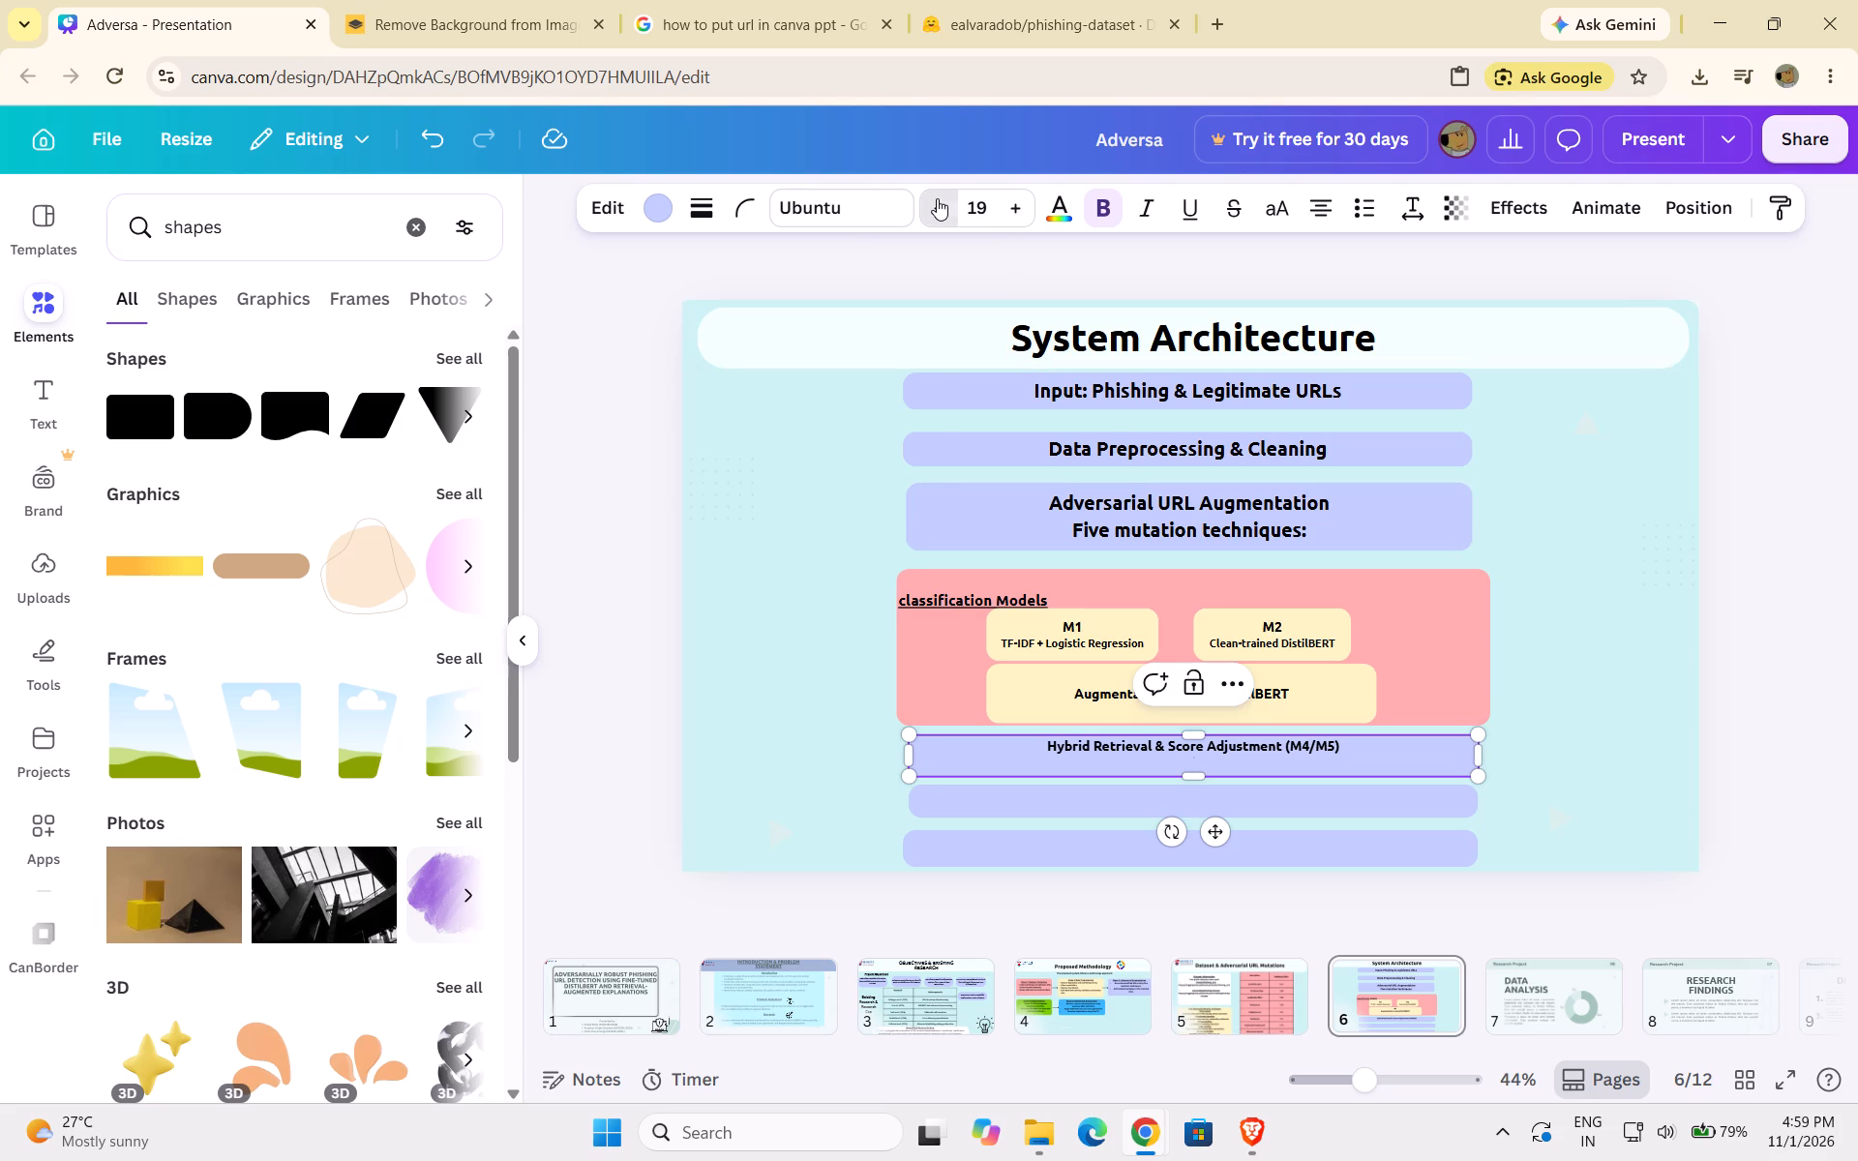
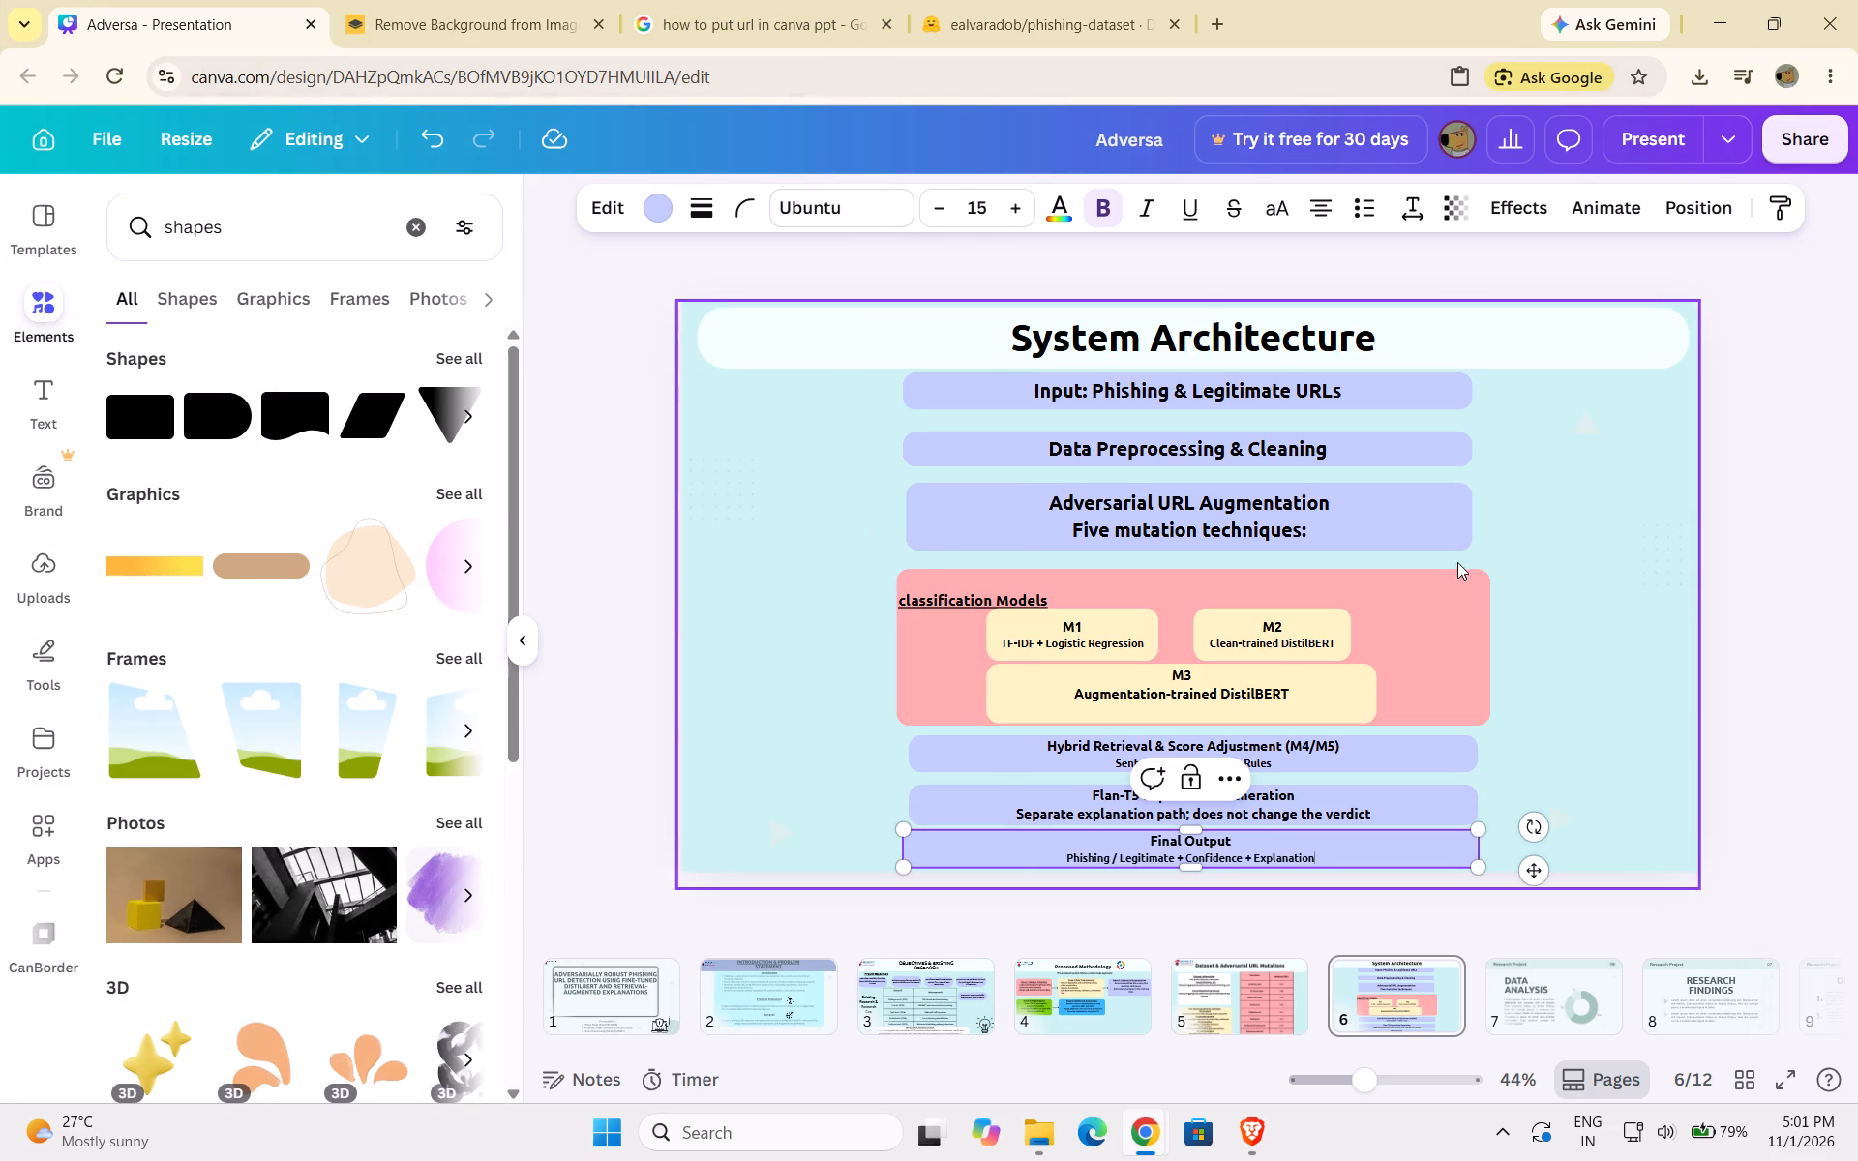
left_click(1543, 543)
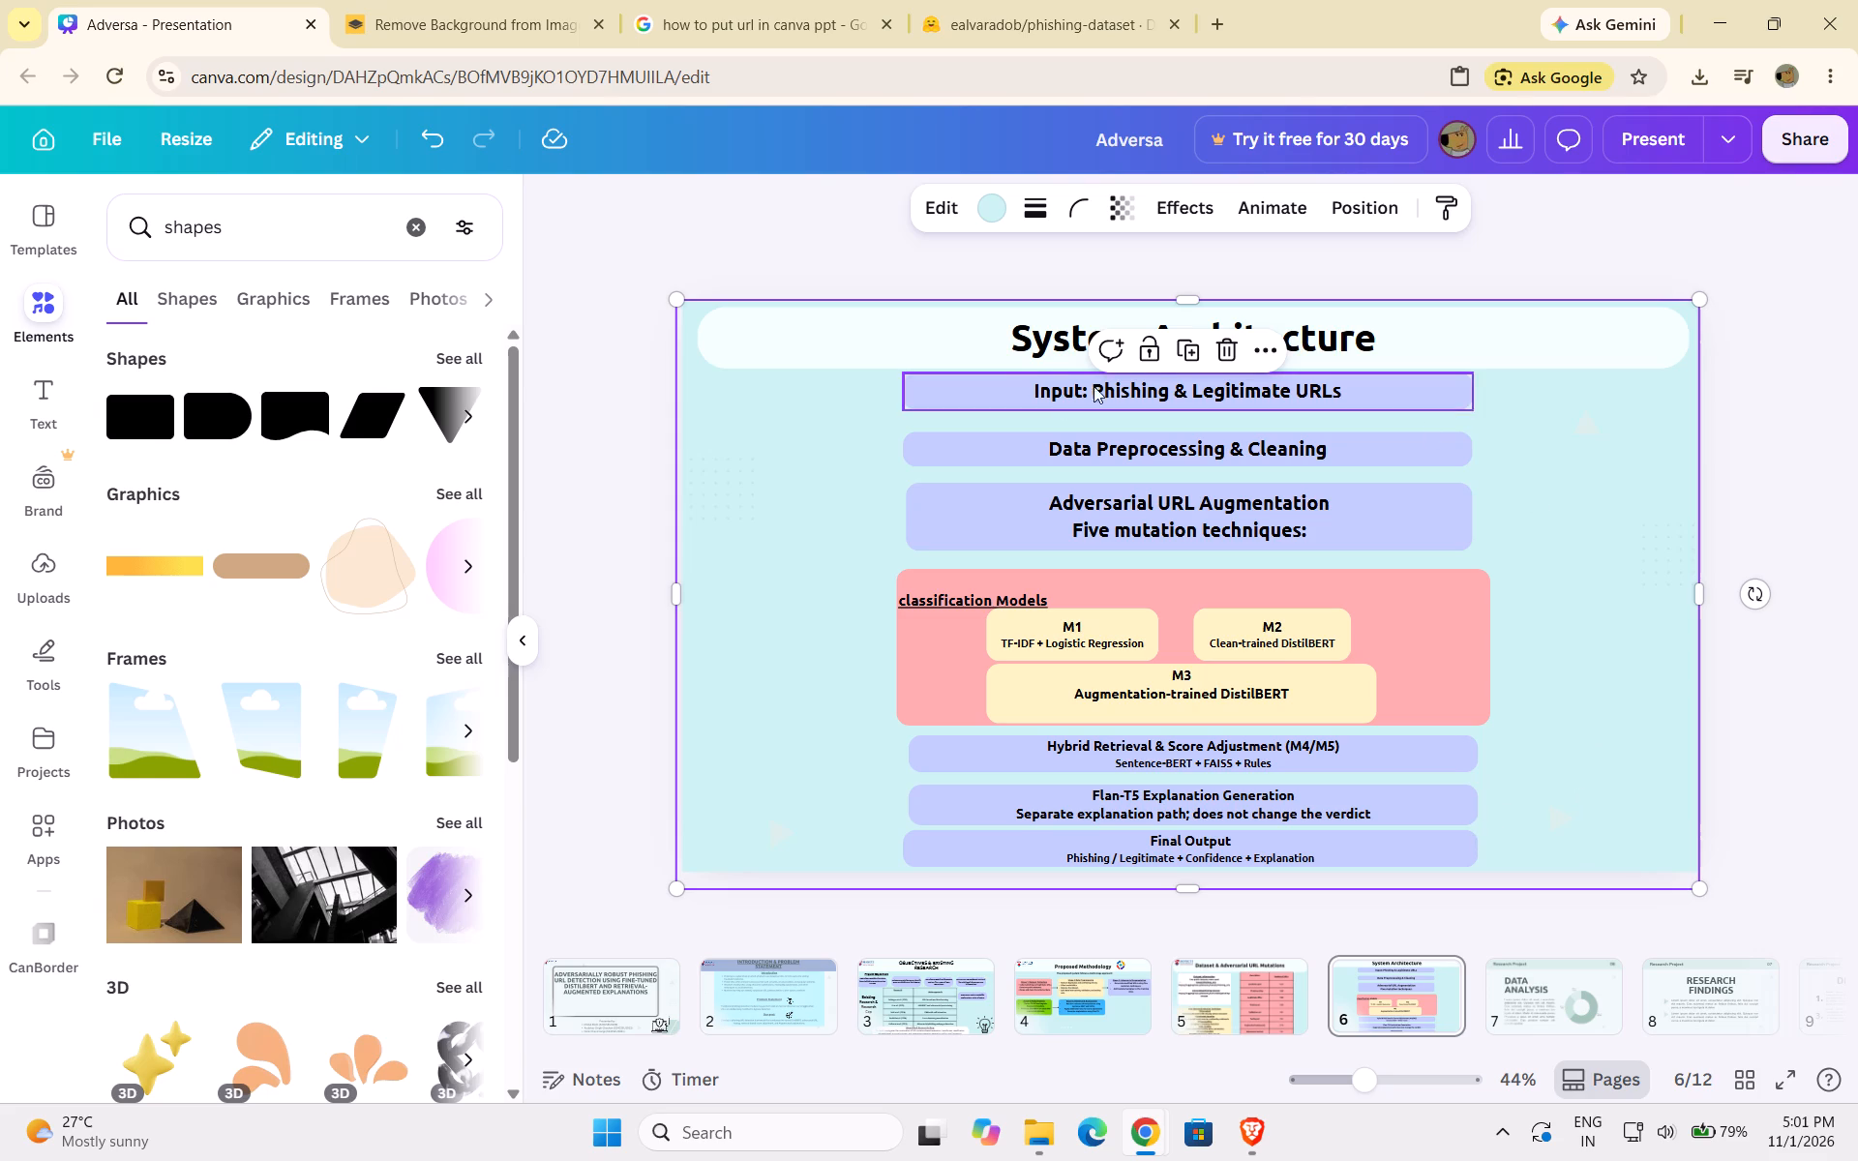
Search the elements for "arr" and insert a straight black arrow on the System Architecture slide.
left_click(47, 323)
left_click(47, 323)
left_click(168, 219)
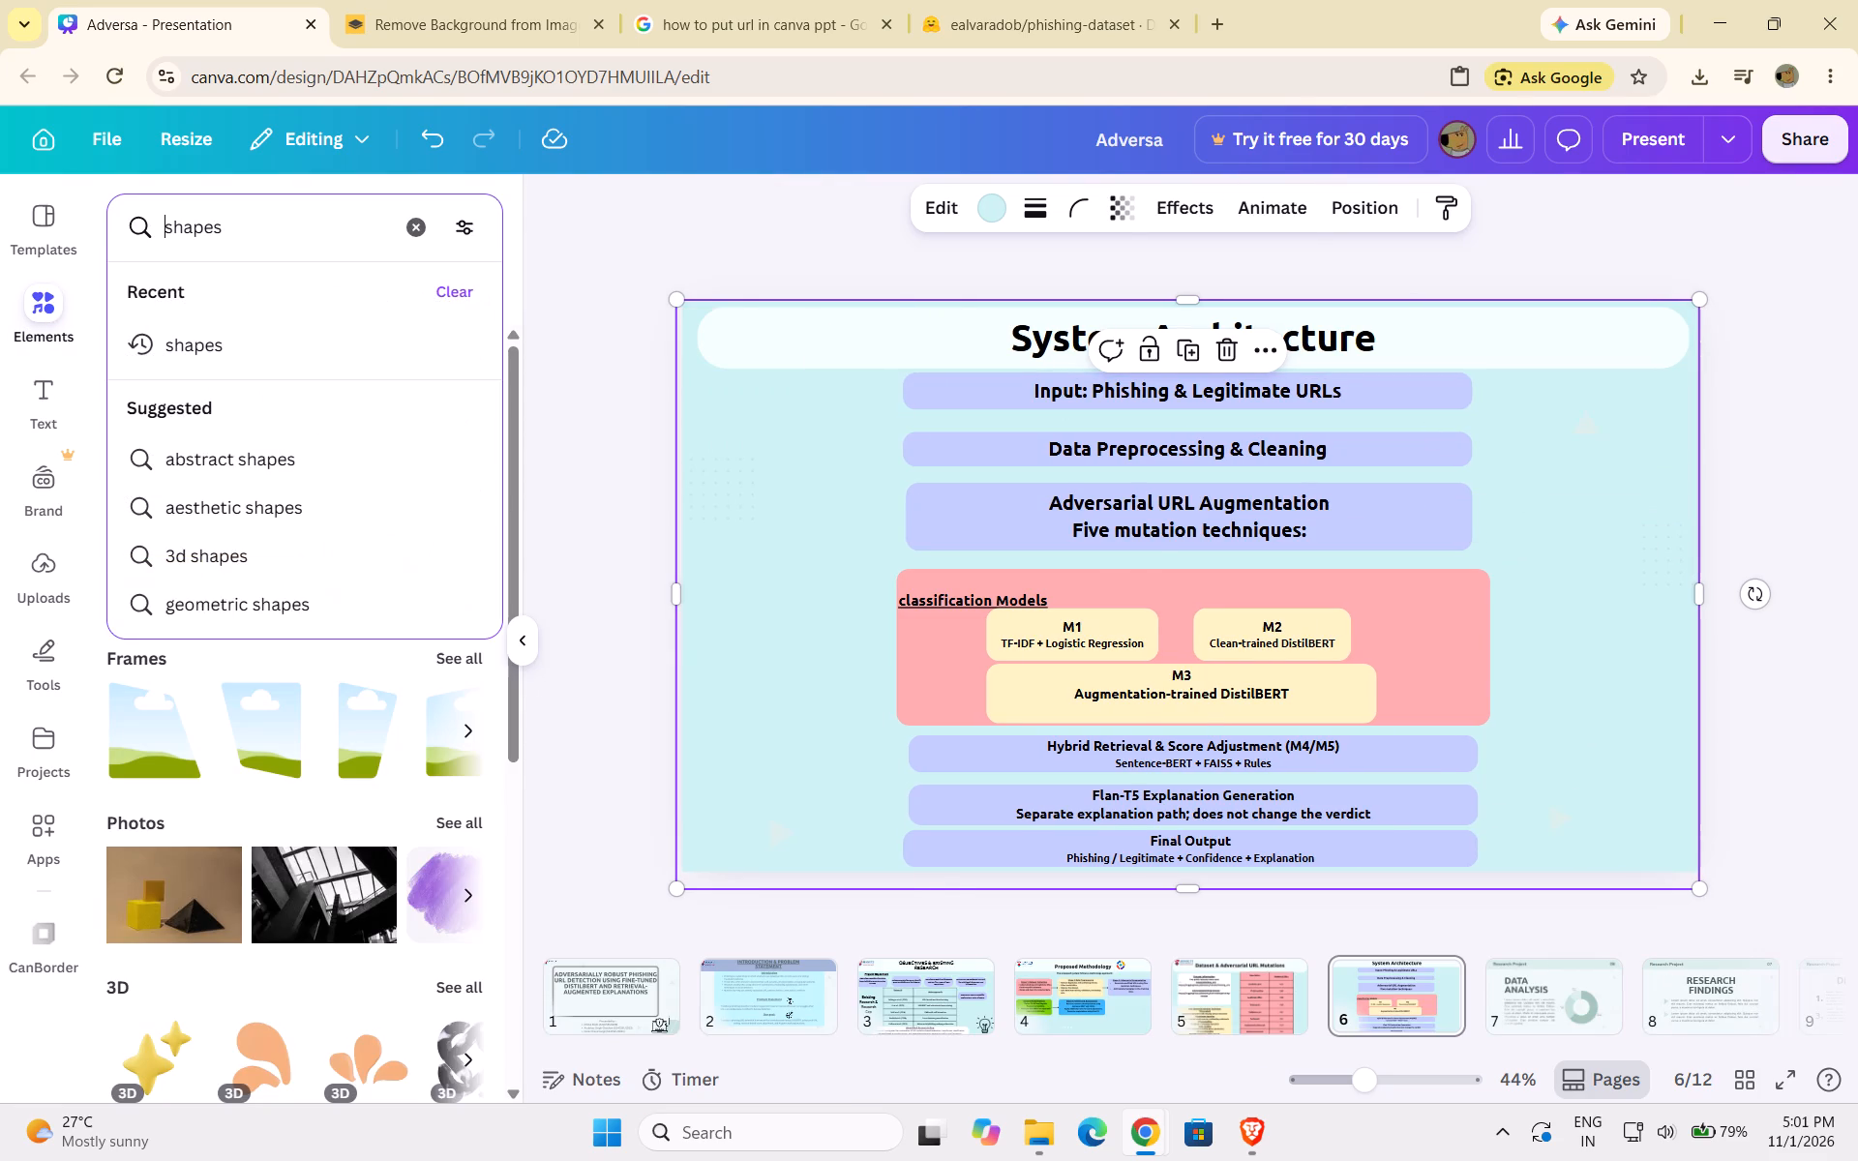
type("arr")
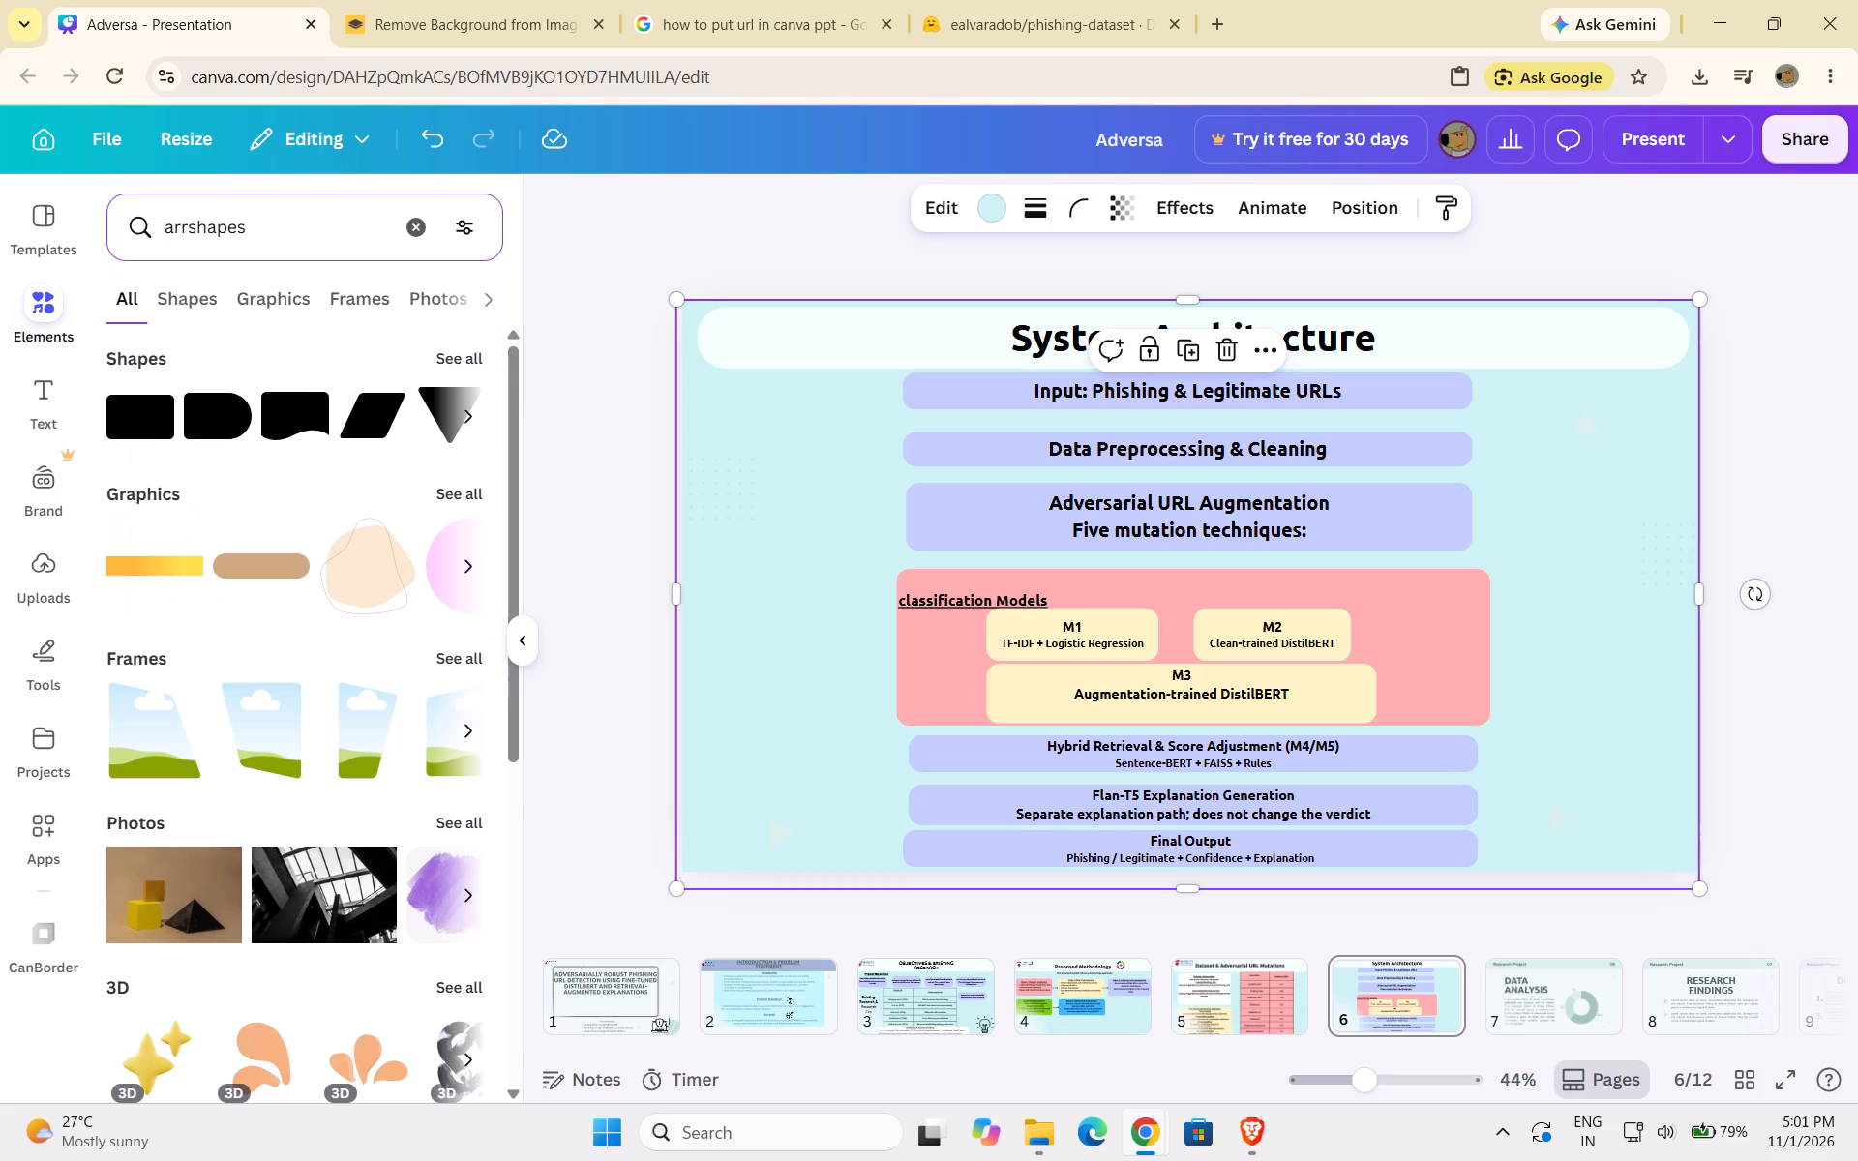
left_click(418, 228)
type("arr")
left_click(161, 337)
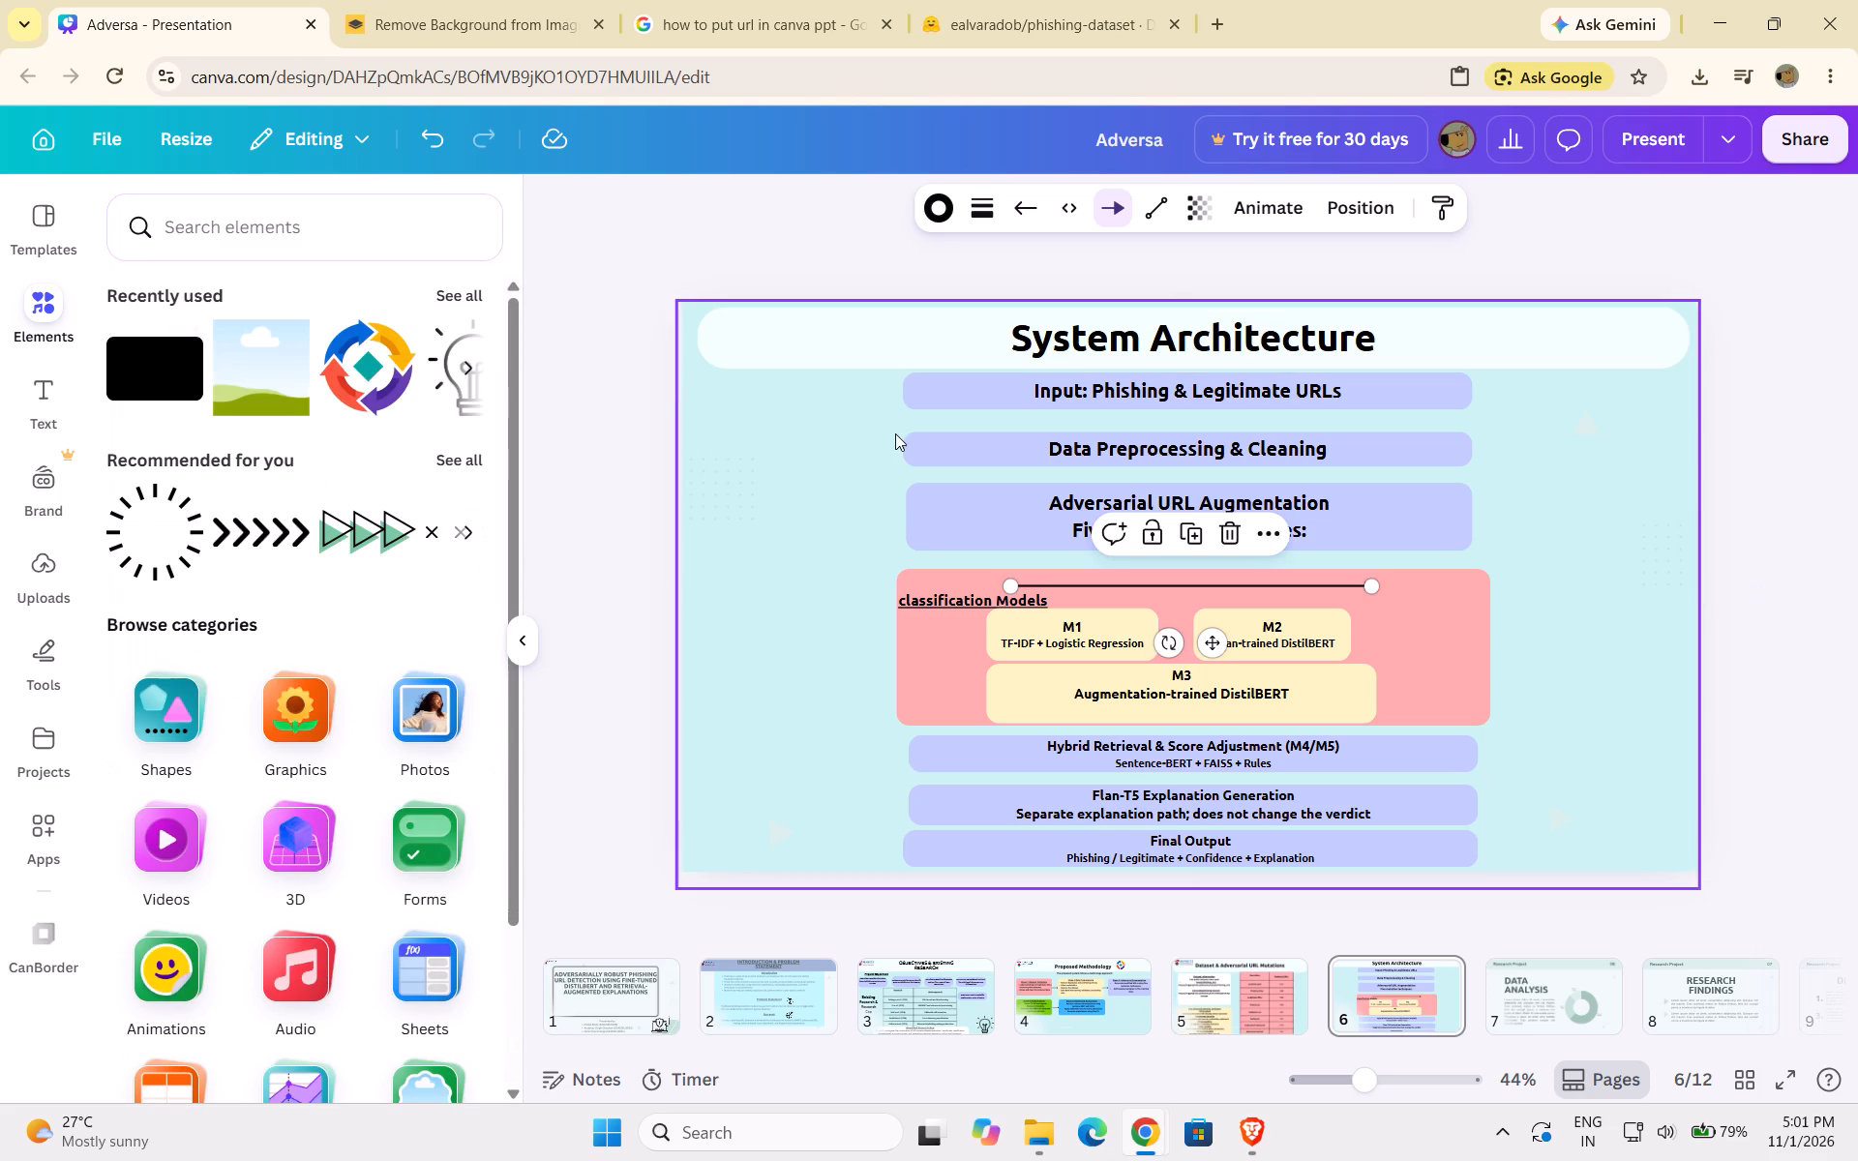
Shorten the horizontal arrow to a small stub above the M2 box by bringing its tail close to its head.
left_click_drag(1009, 585, 1185, 580)
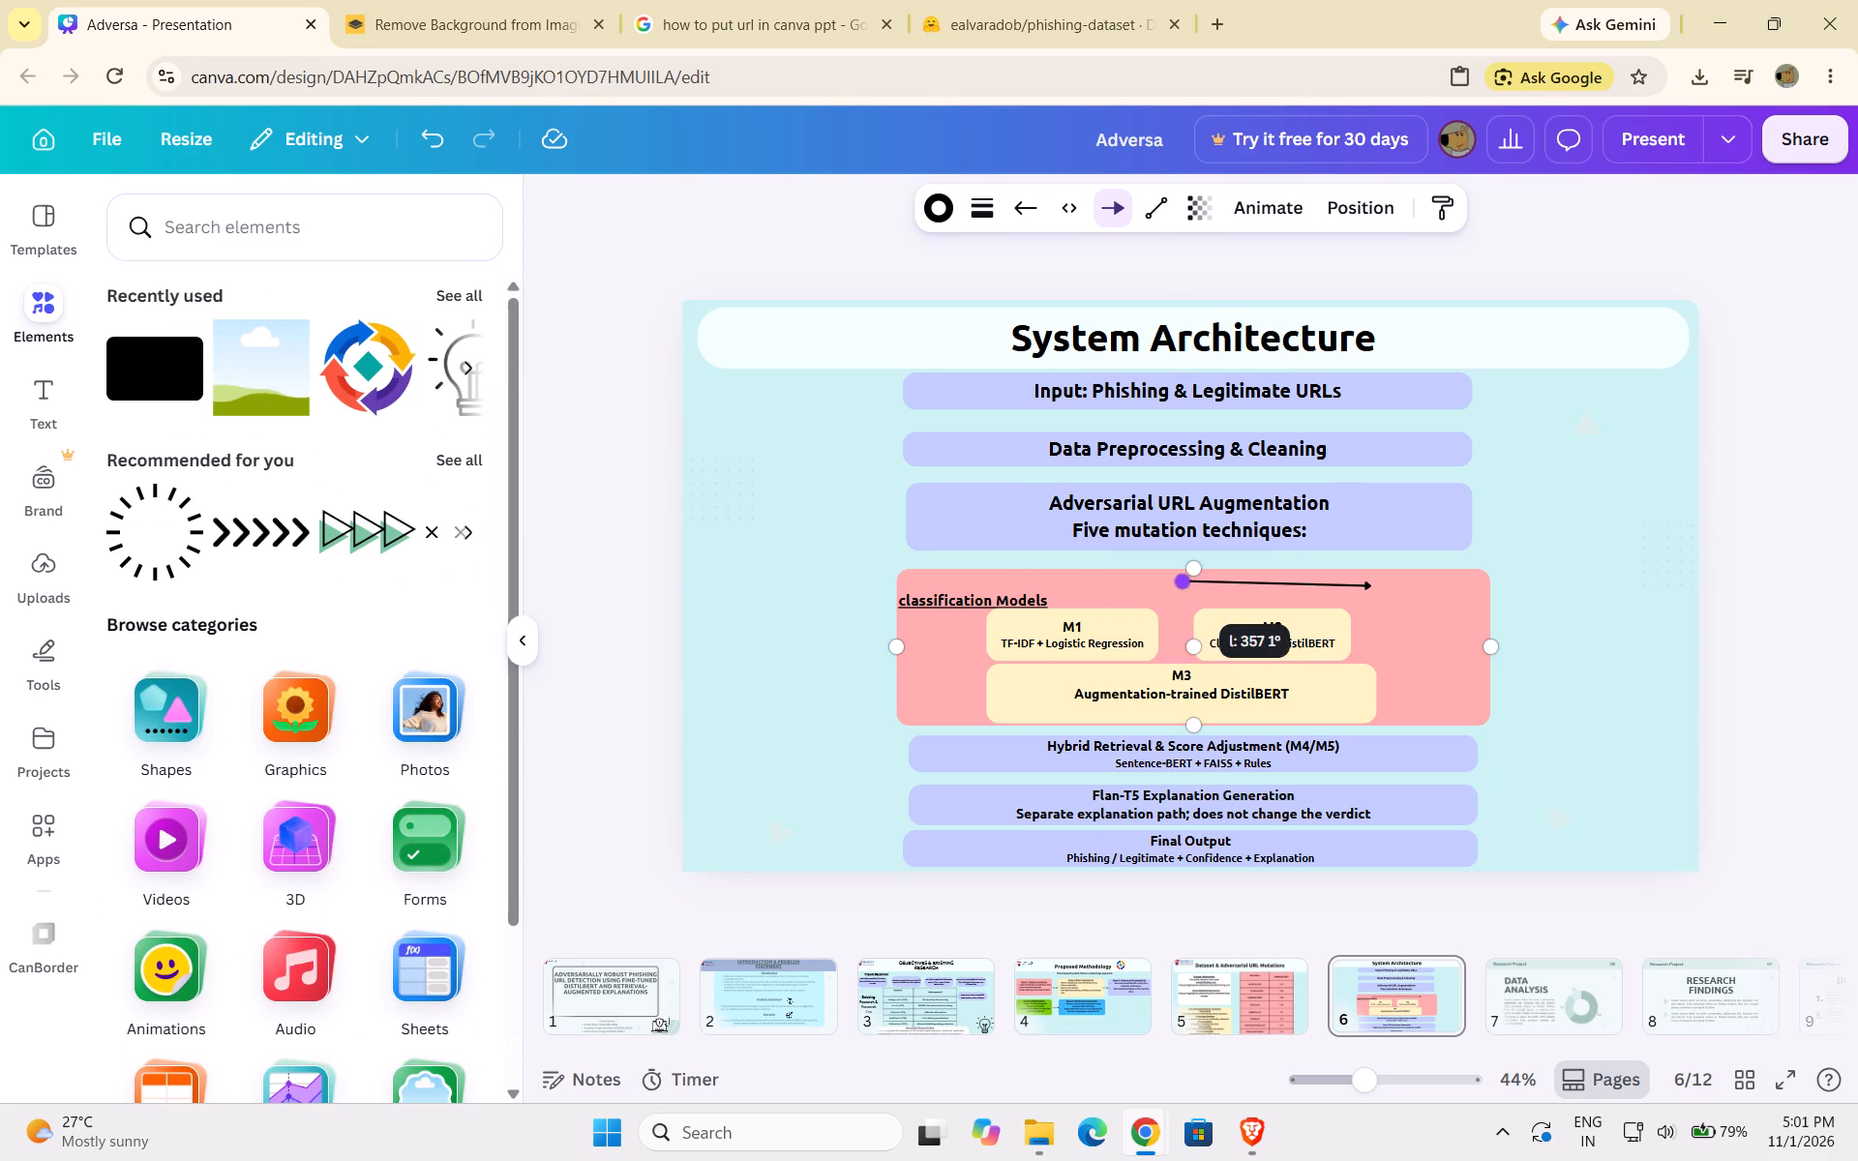
left_click_drag(1185, 580, 1340, 588)
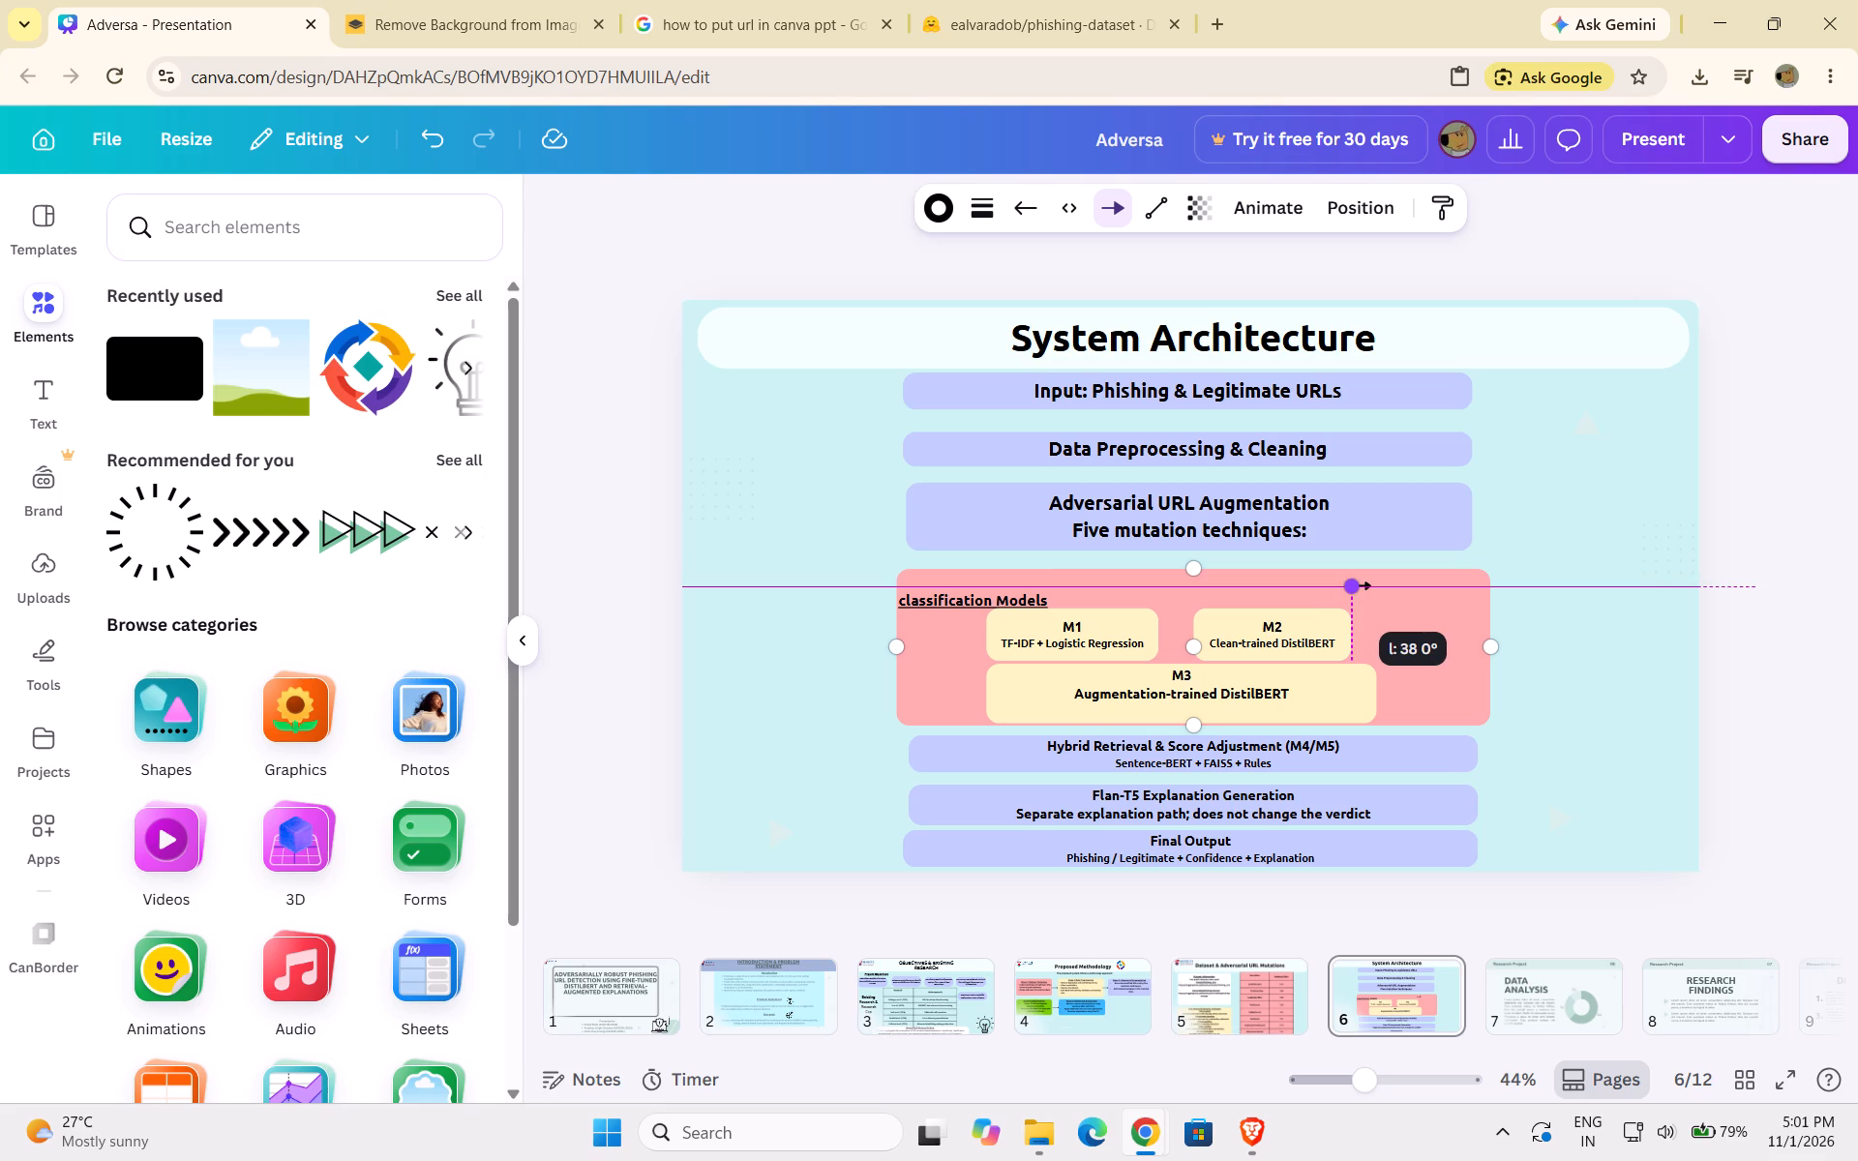
left_click_drag(1340, 588, 1336, 586)
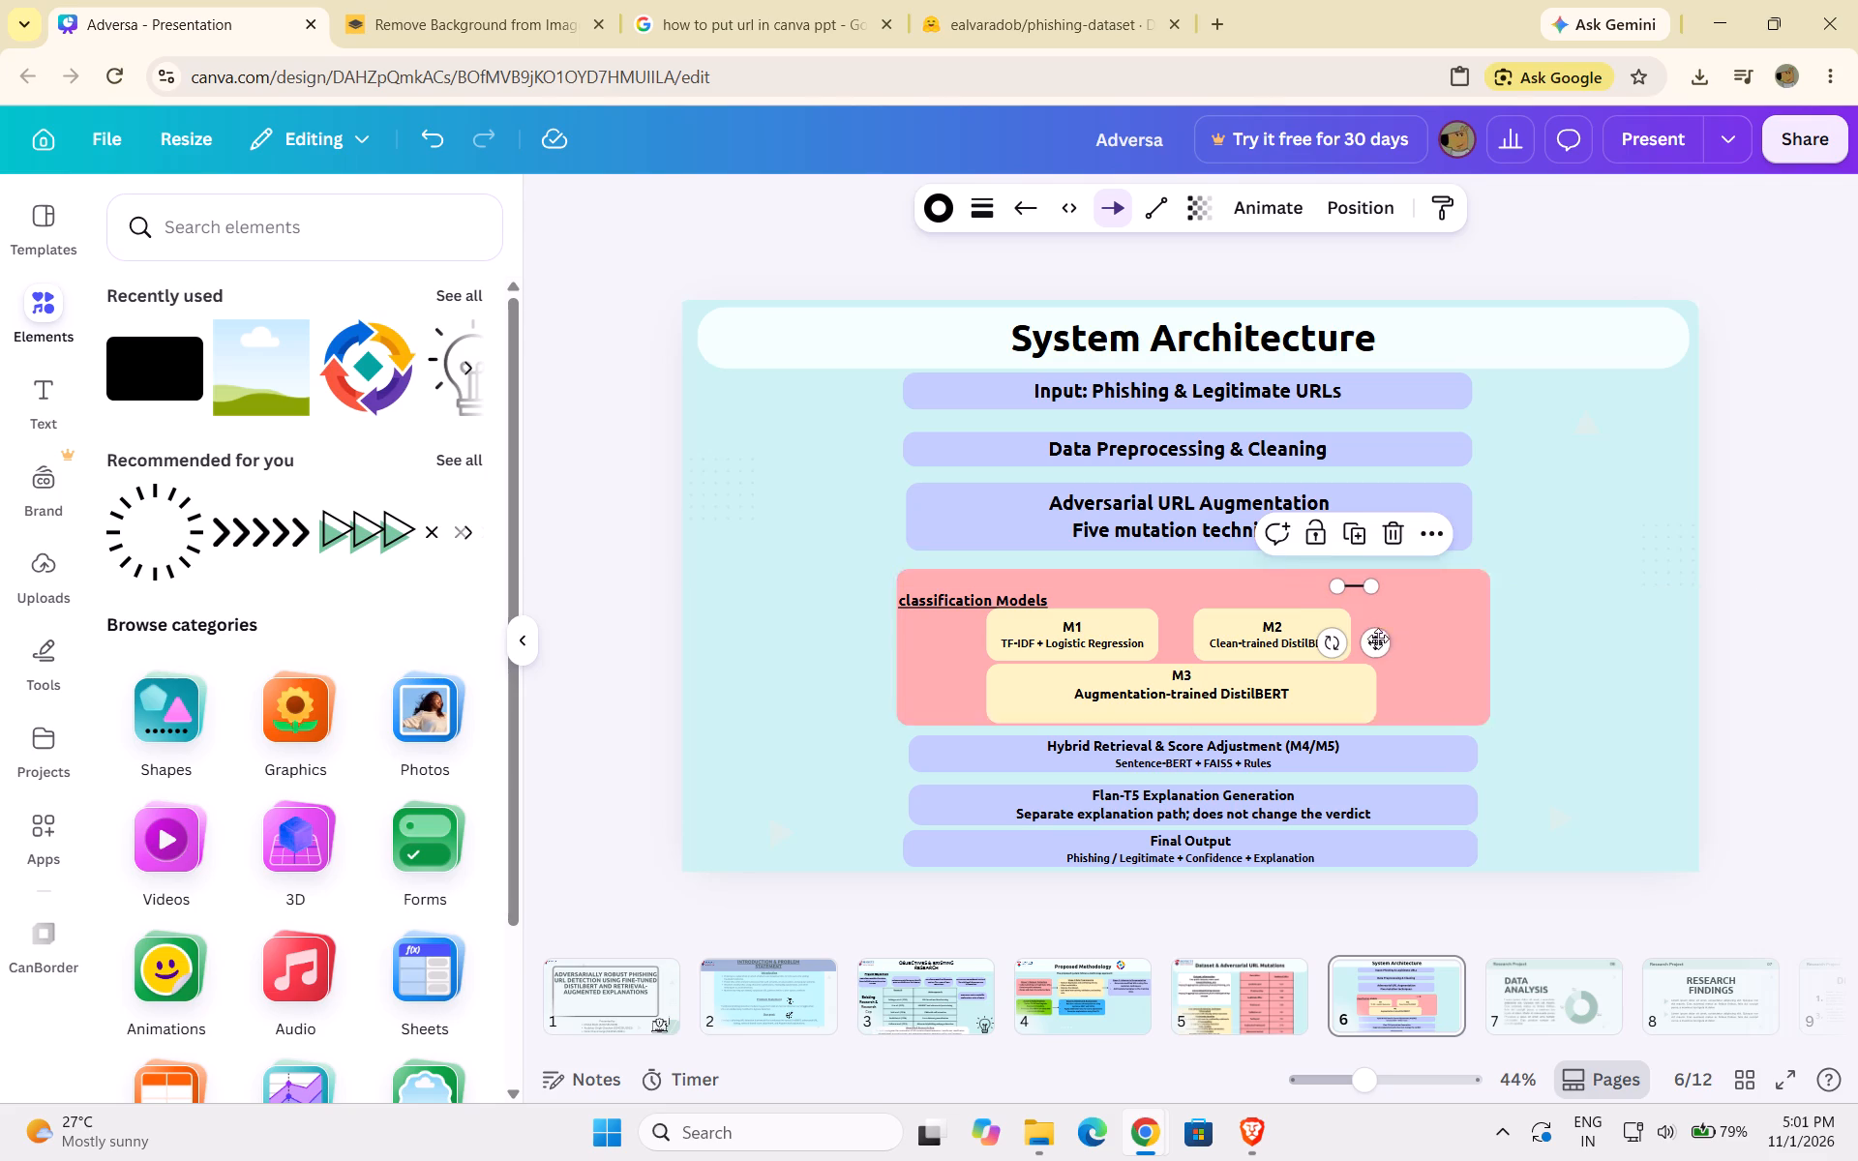
Rotate the short arrow to 90° so that it points straight down.
left_click_drag(1334, 650, 1344, 617)
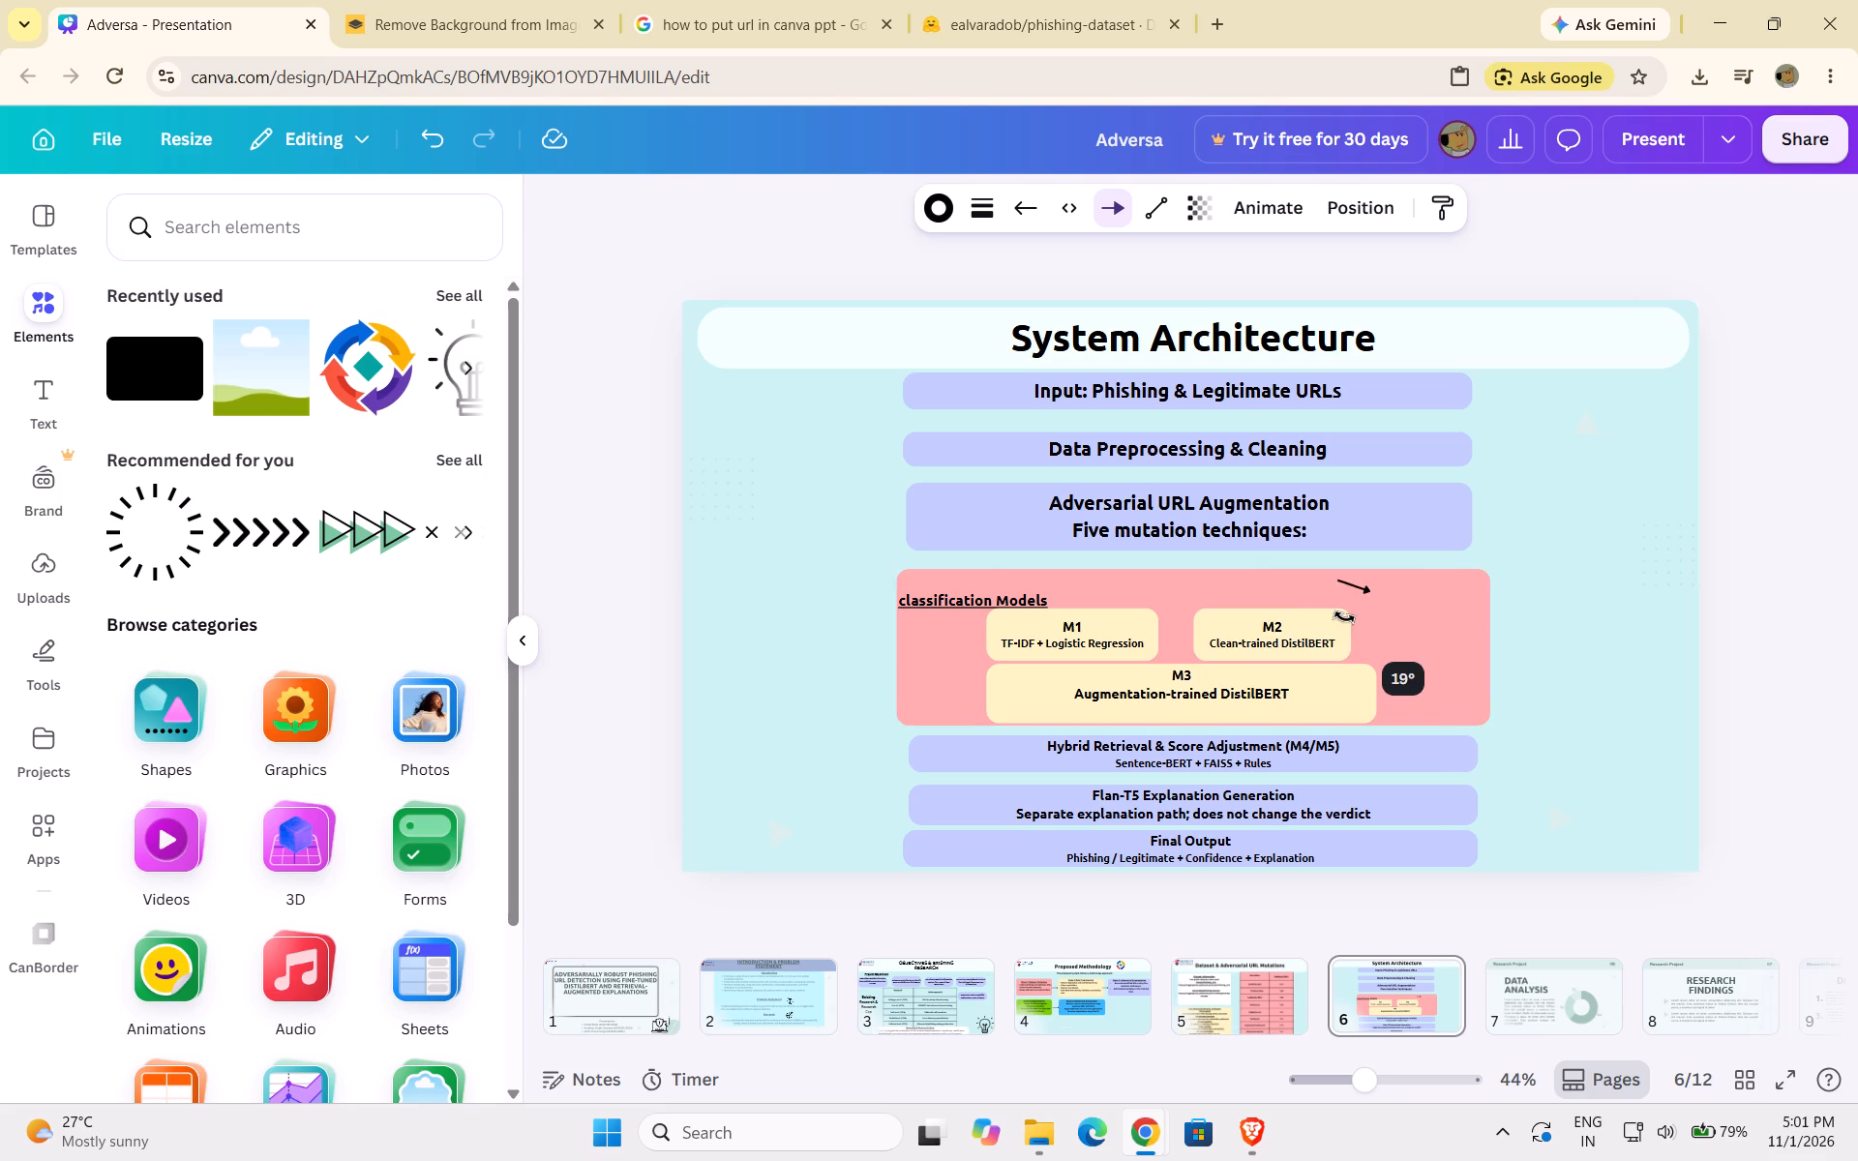
left_click_drag(1344, 617, 1139, 646)
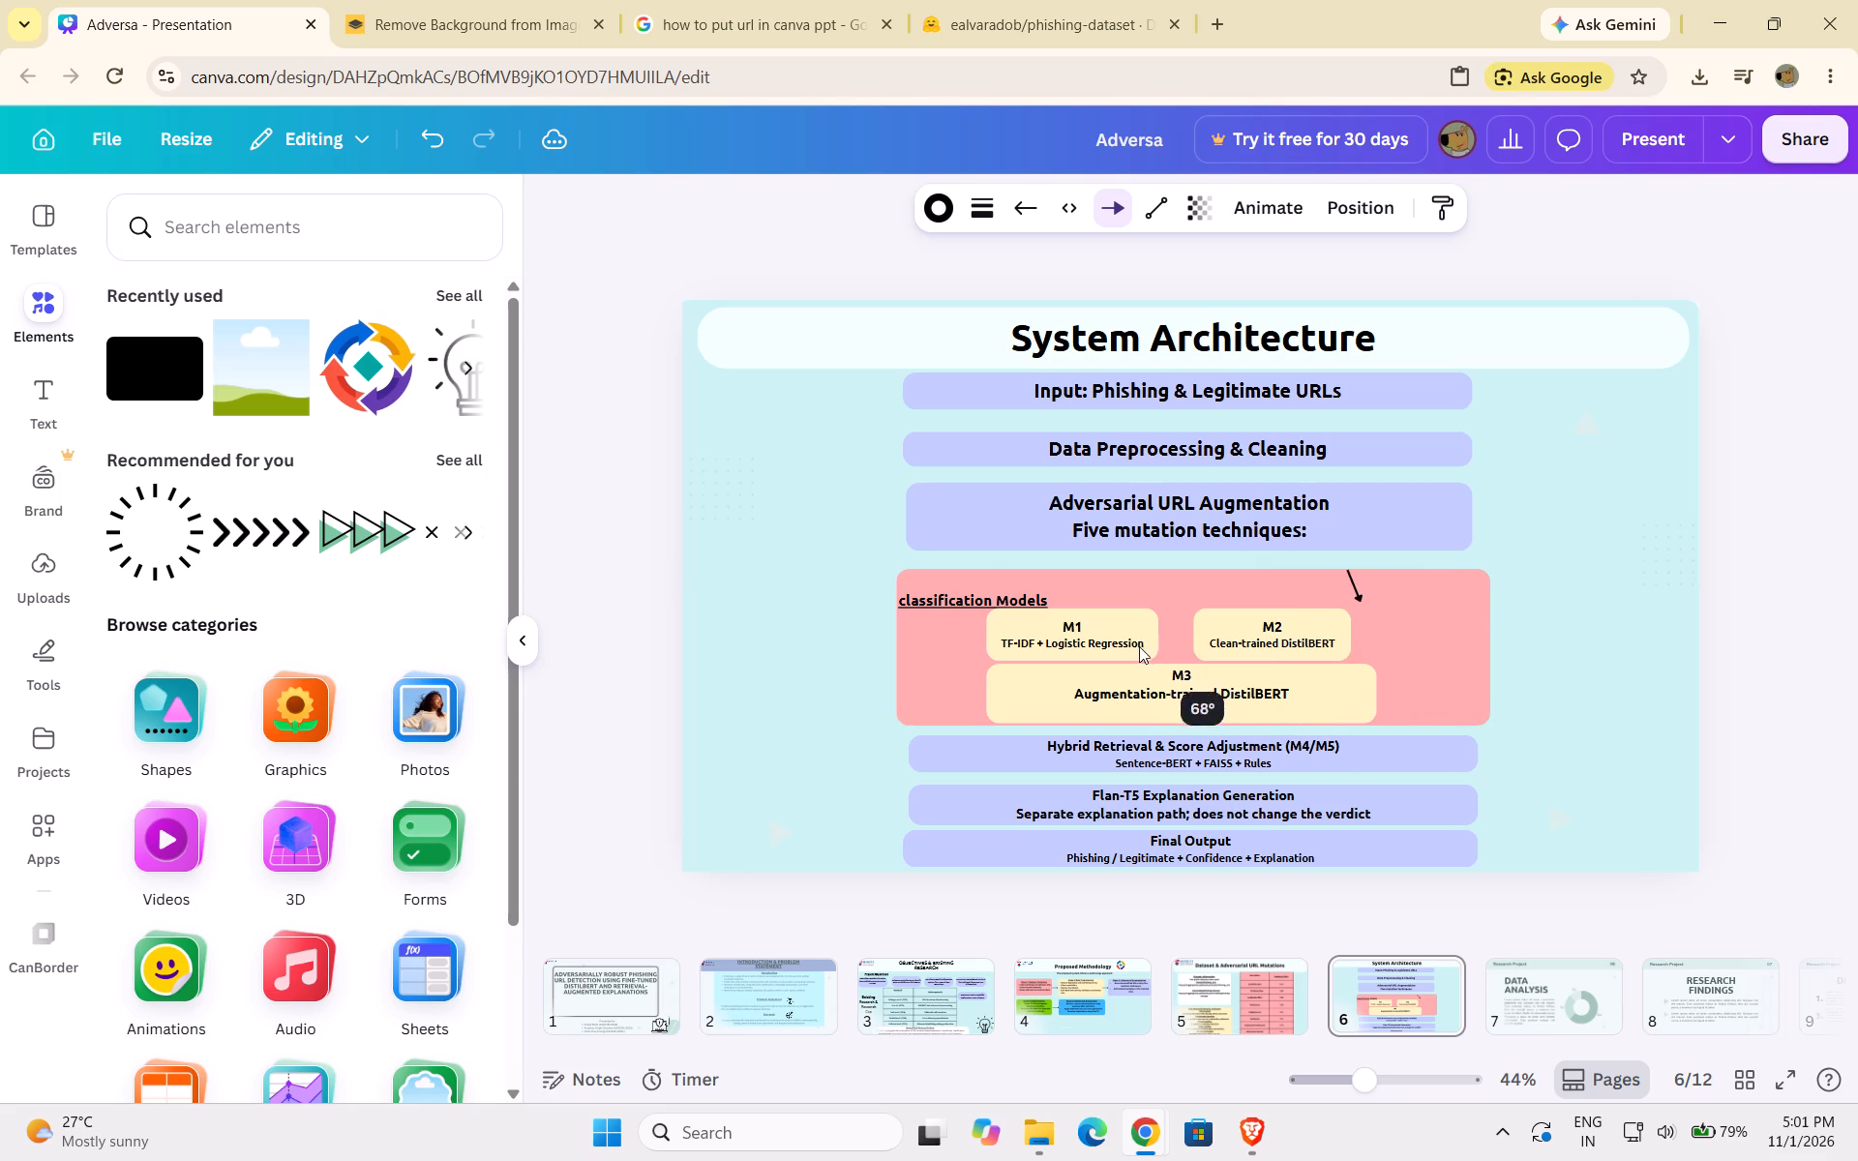
left_click_drag(1139, 646, 1095, 607)
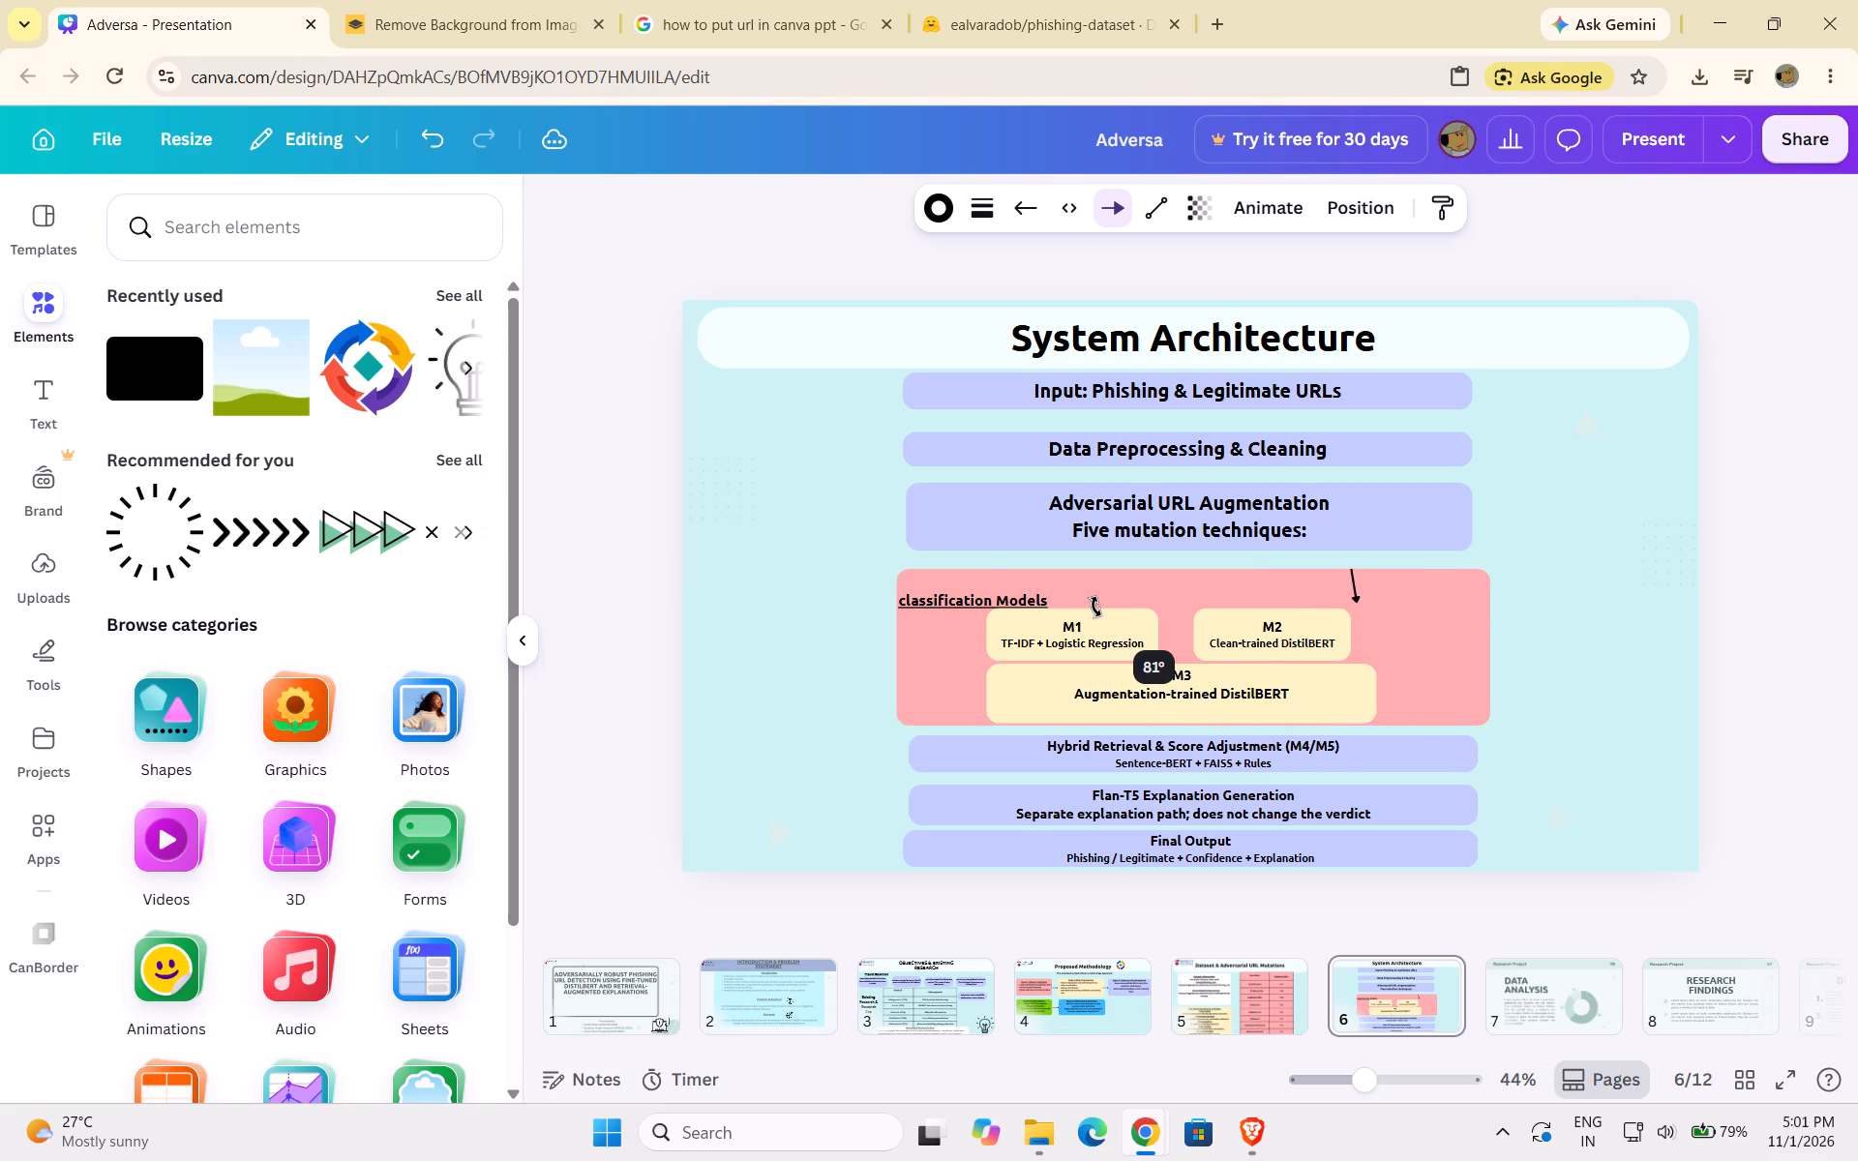
left_click_drag(1095, 607, 1050, 584)
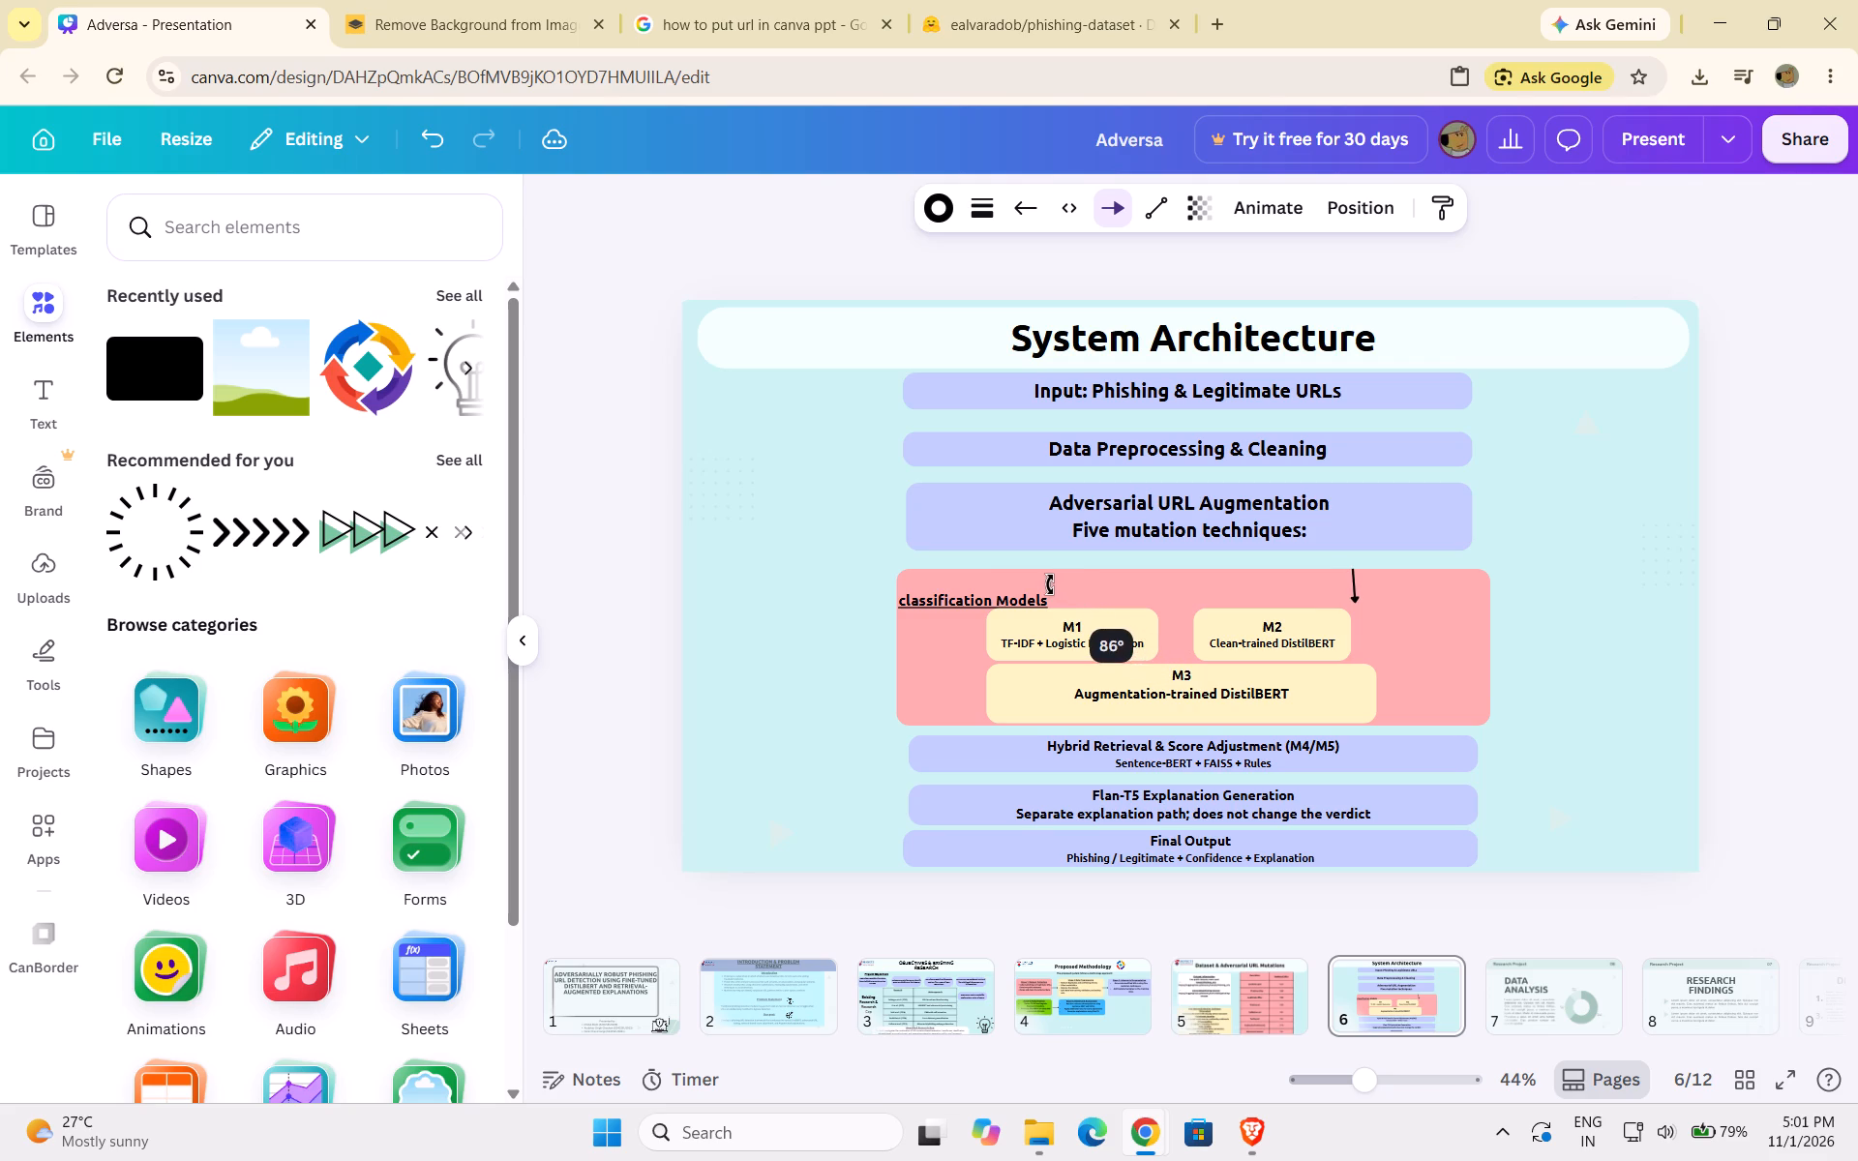
left_click_drag(1050, 584, 1024, 568)
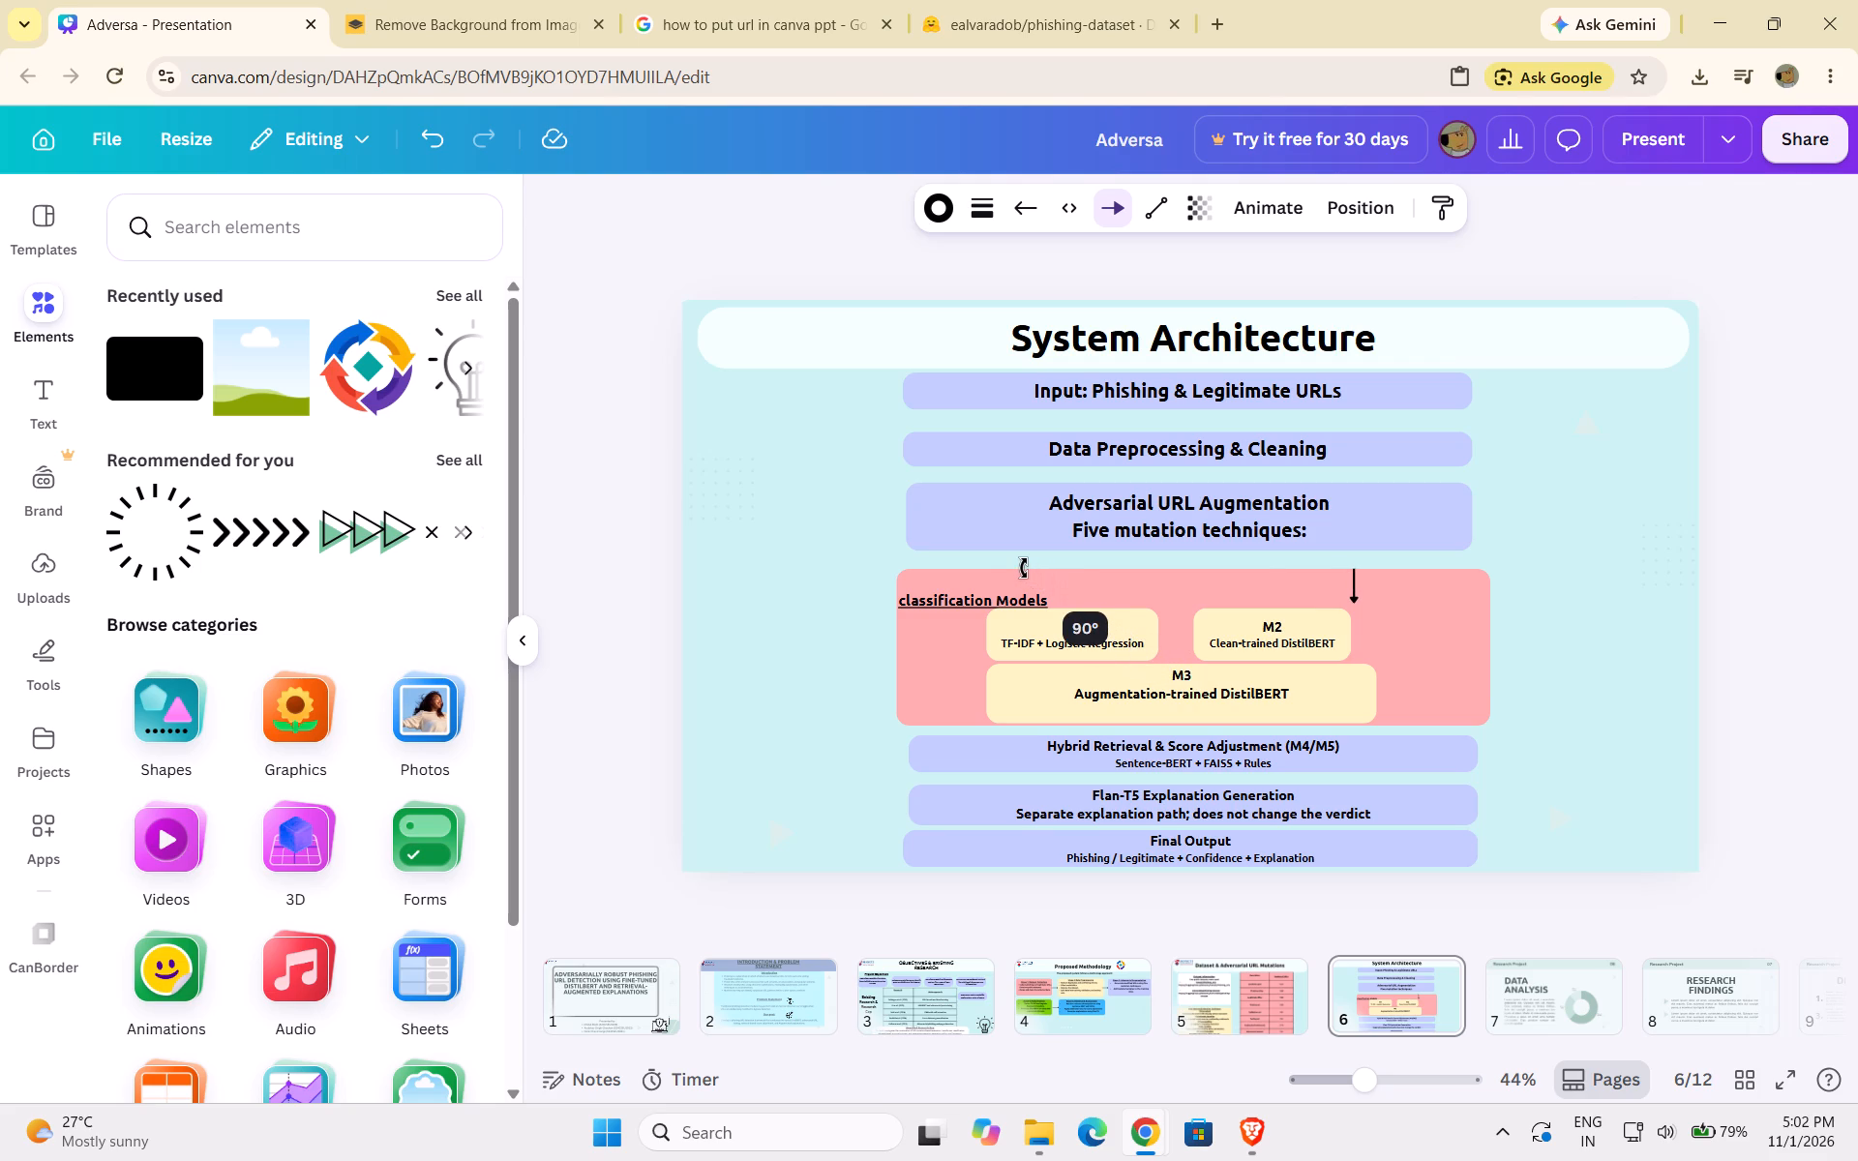
left_click_drag(1024, 568, 1026, 569)
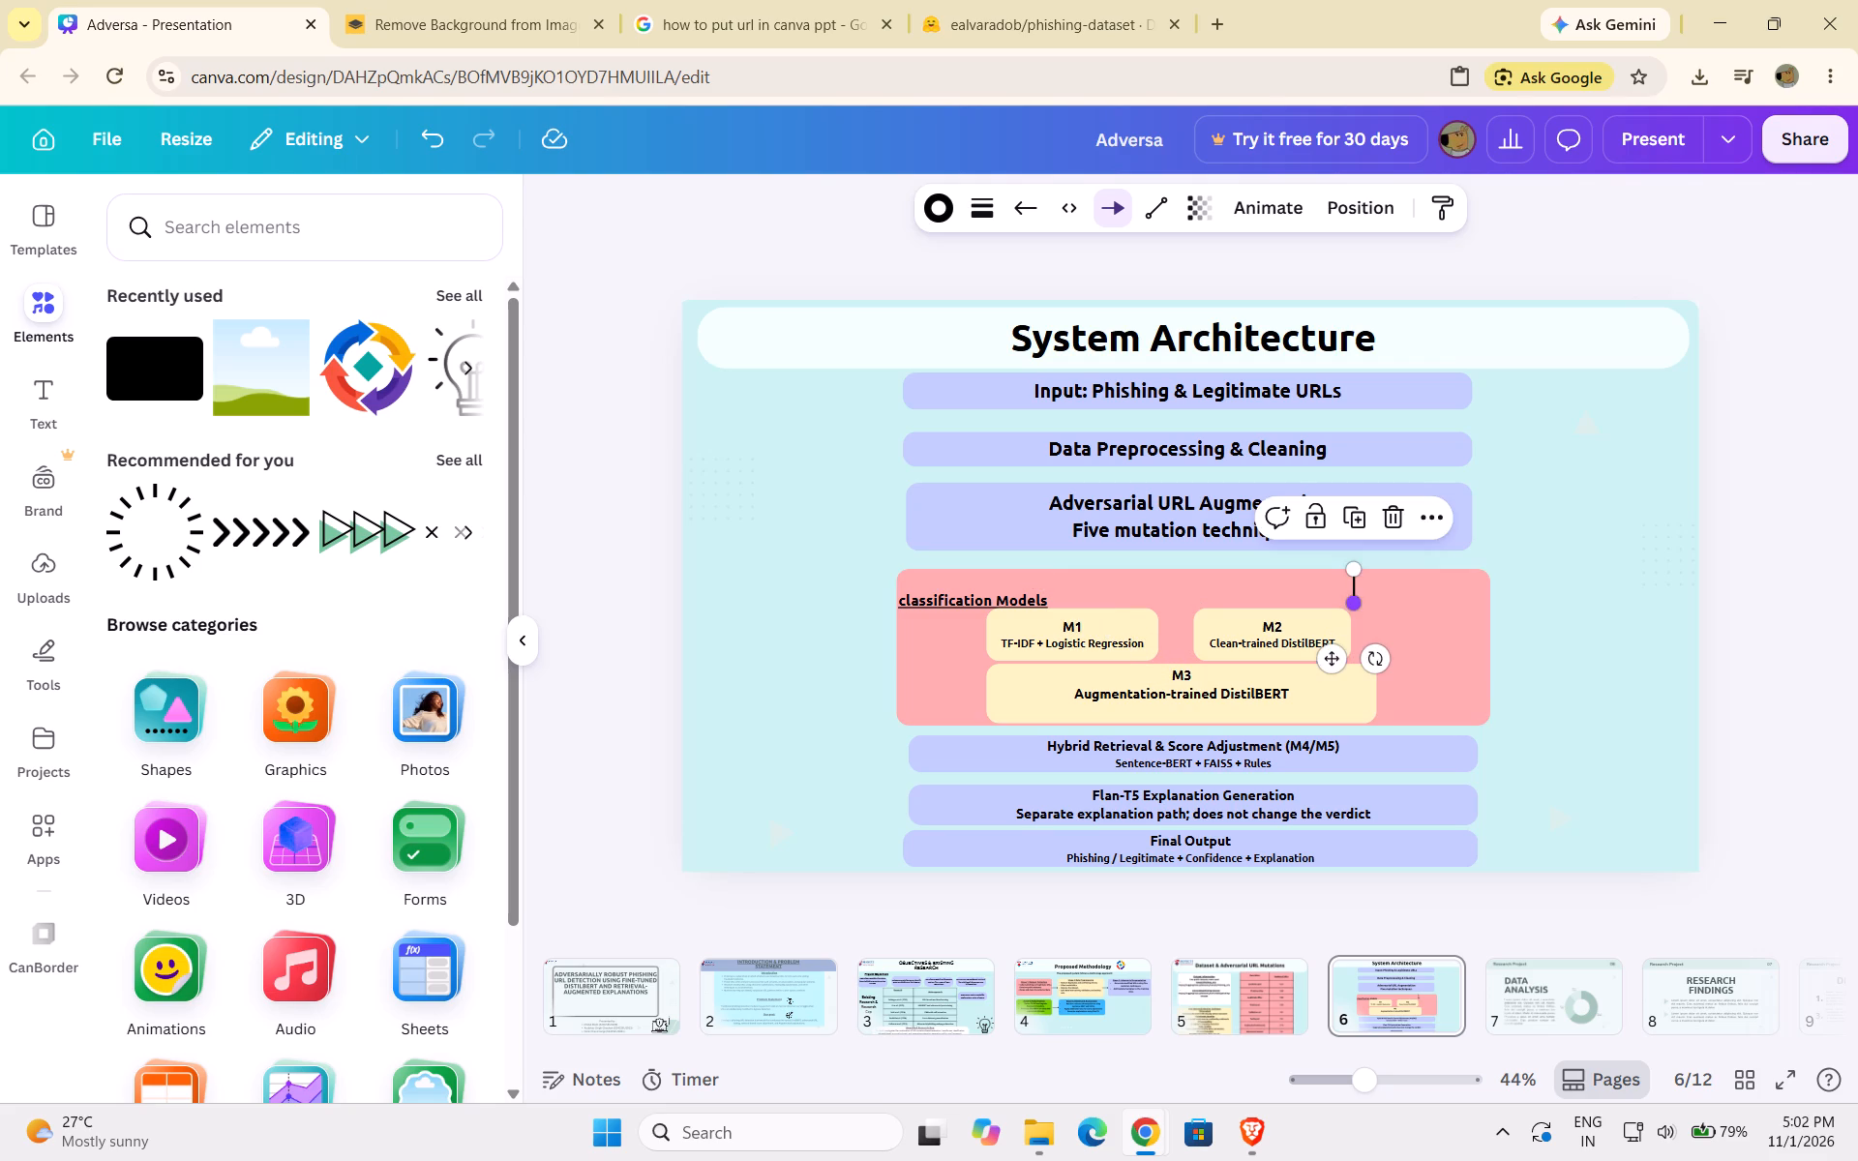
Shorten the downward arrow slightly further and straighten it back to vertical.
left_click(1358, 600)
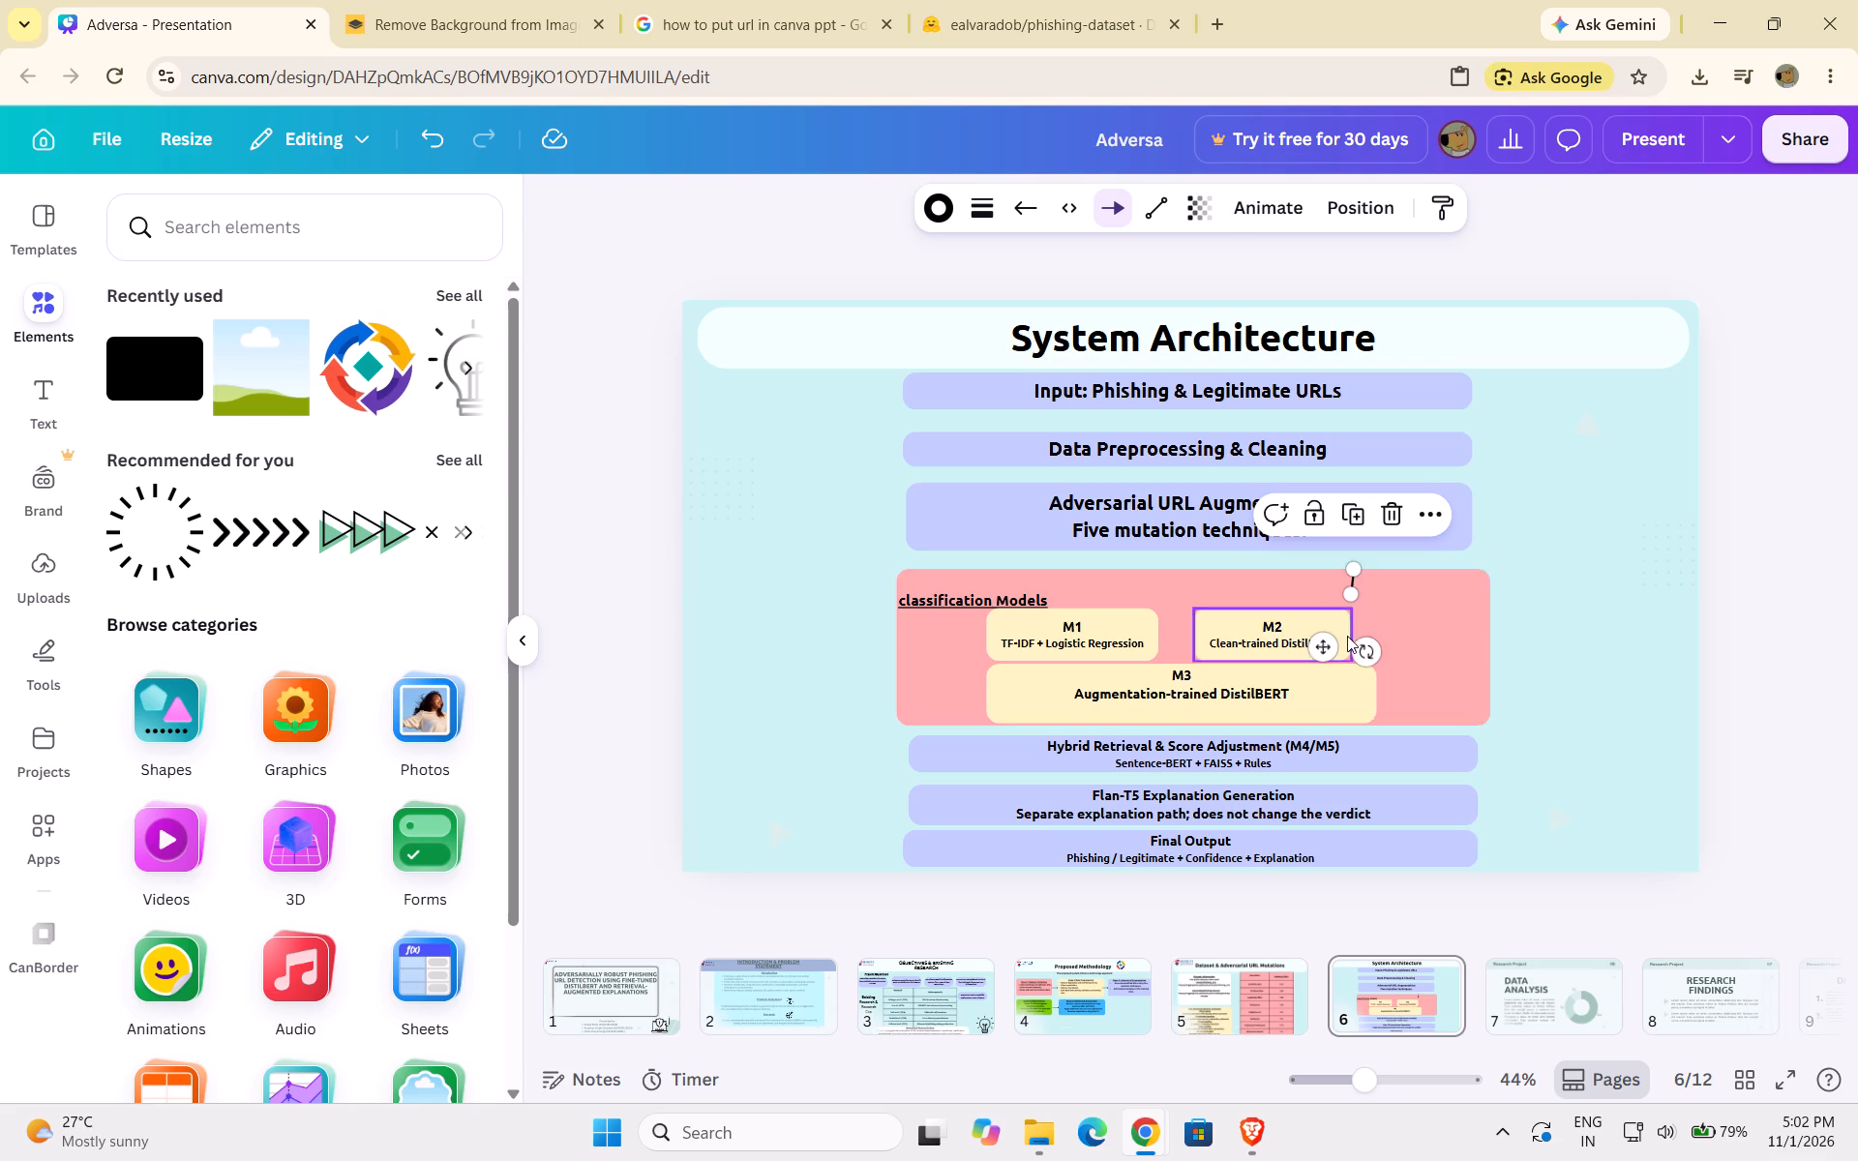
left_click(1366, 646)
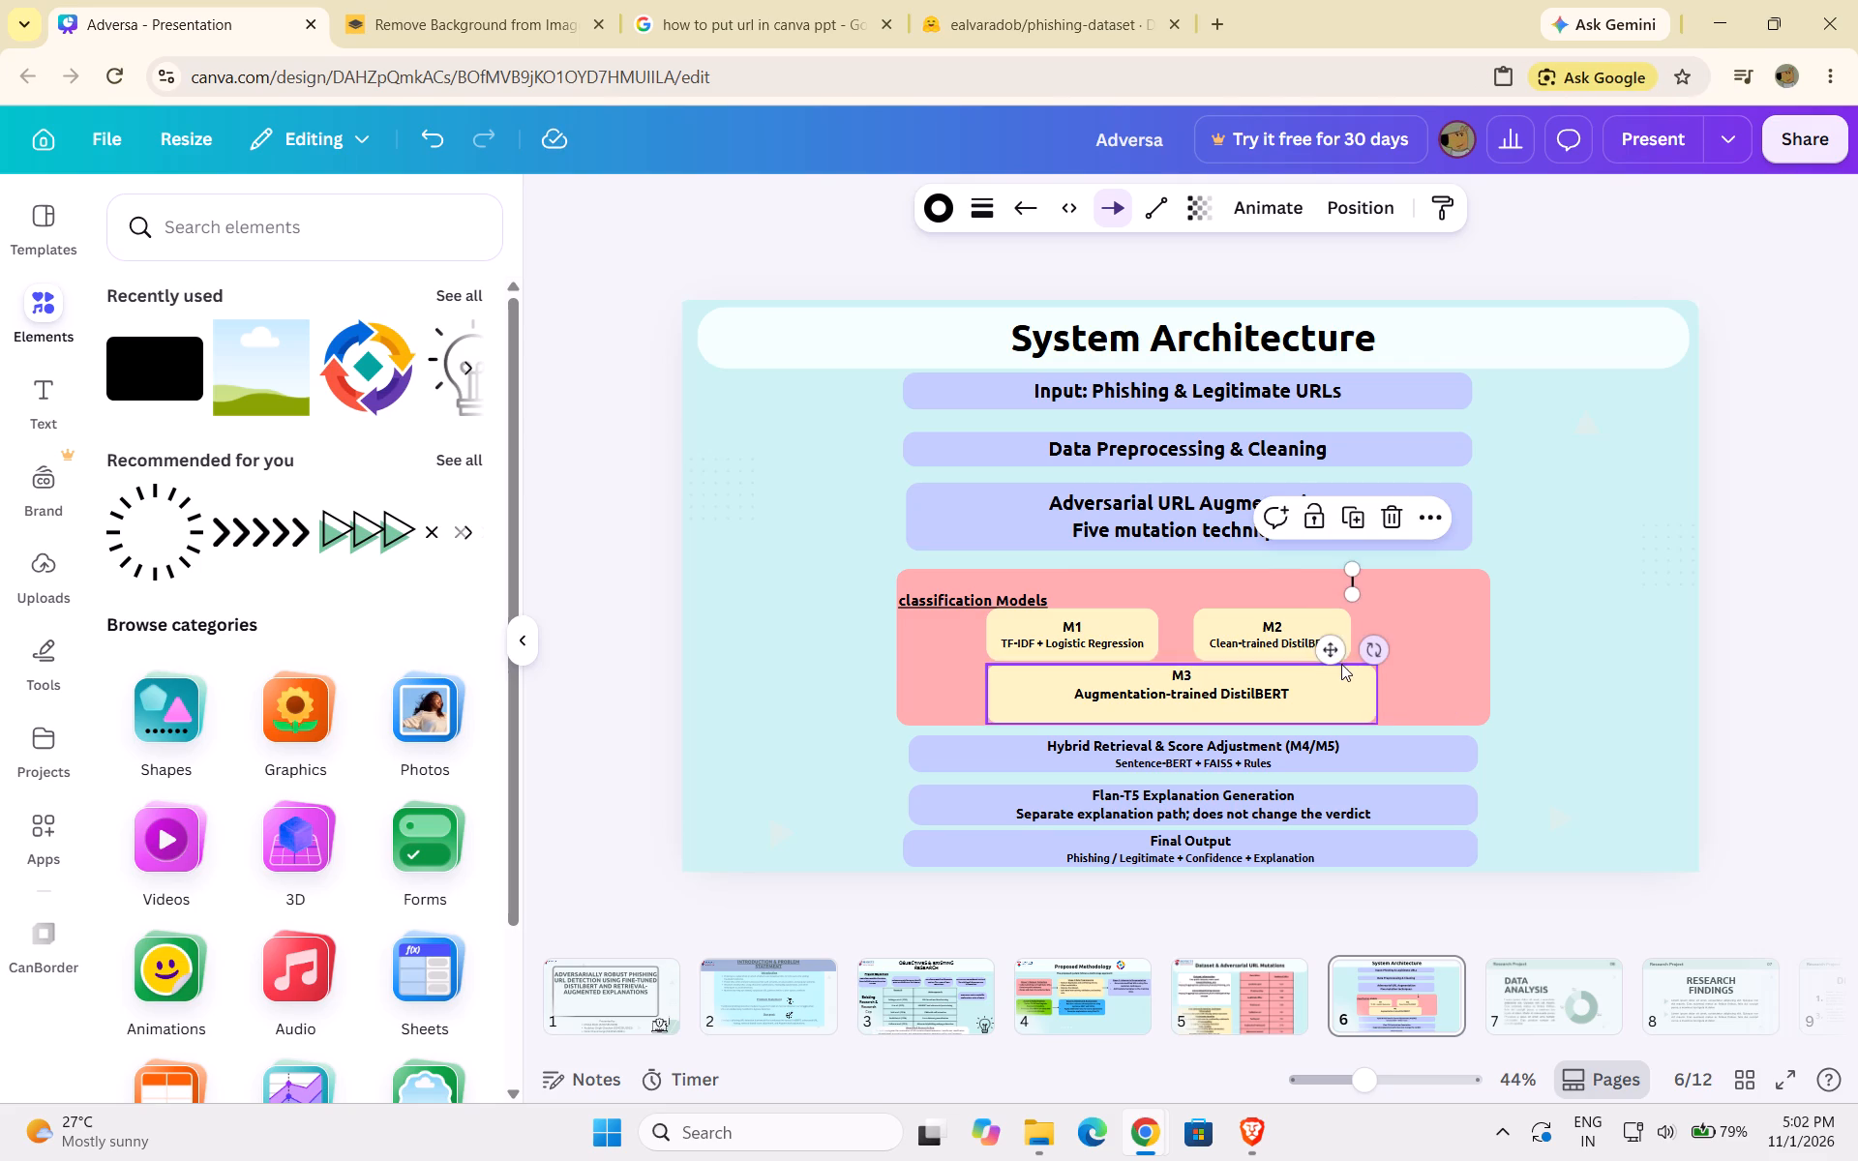
Move the downward arrow just outside the pink classification Models box, beside its upper-right corner.
left_click_drag(1334, 650, 1469, 663)
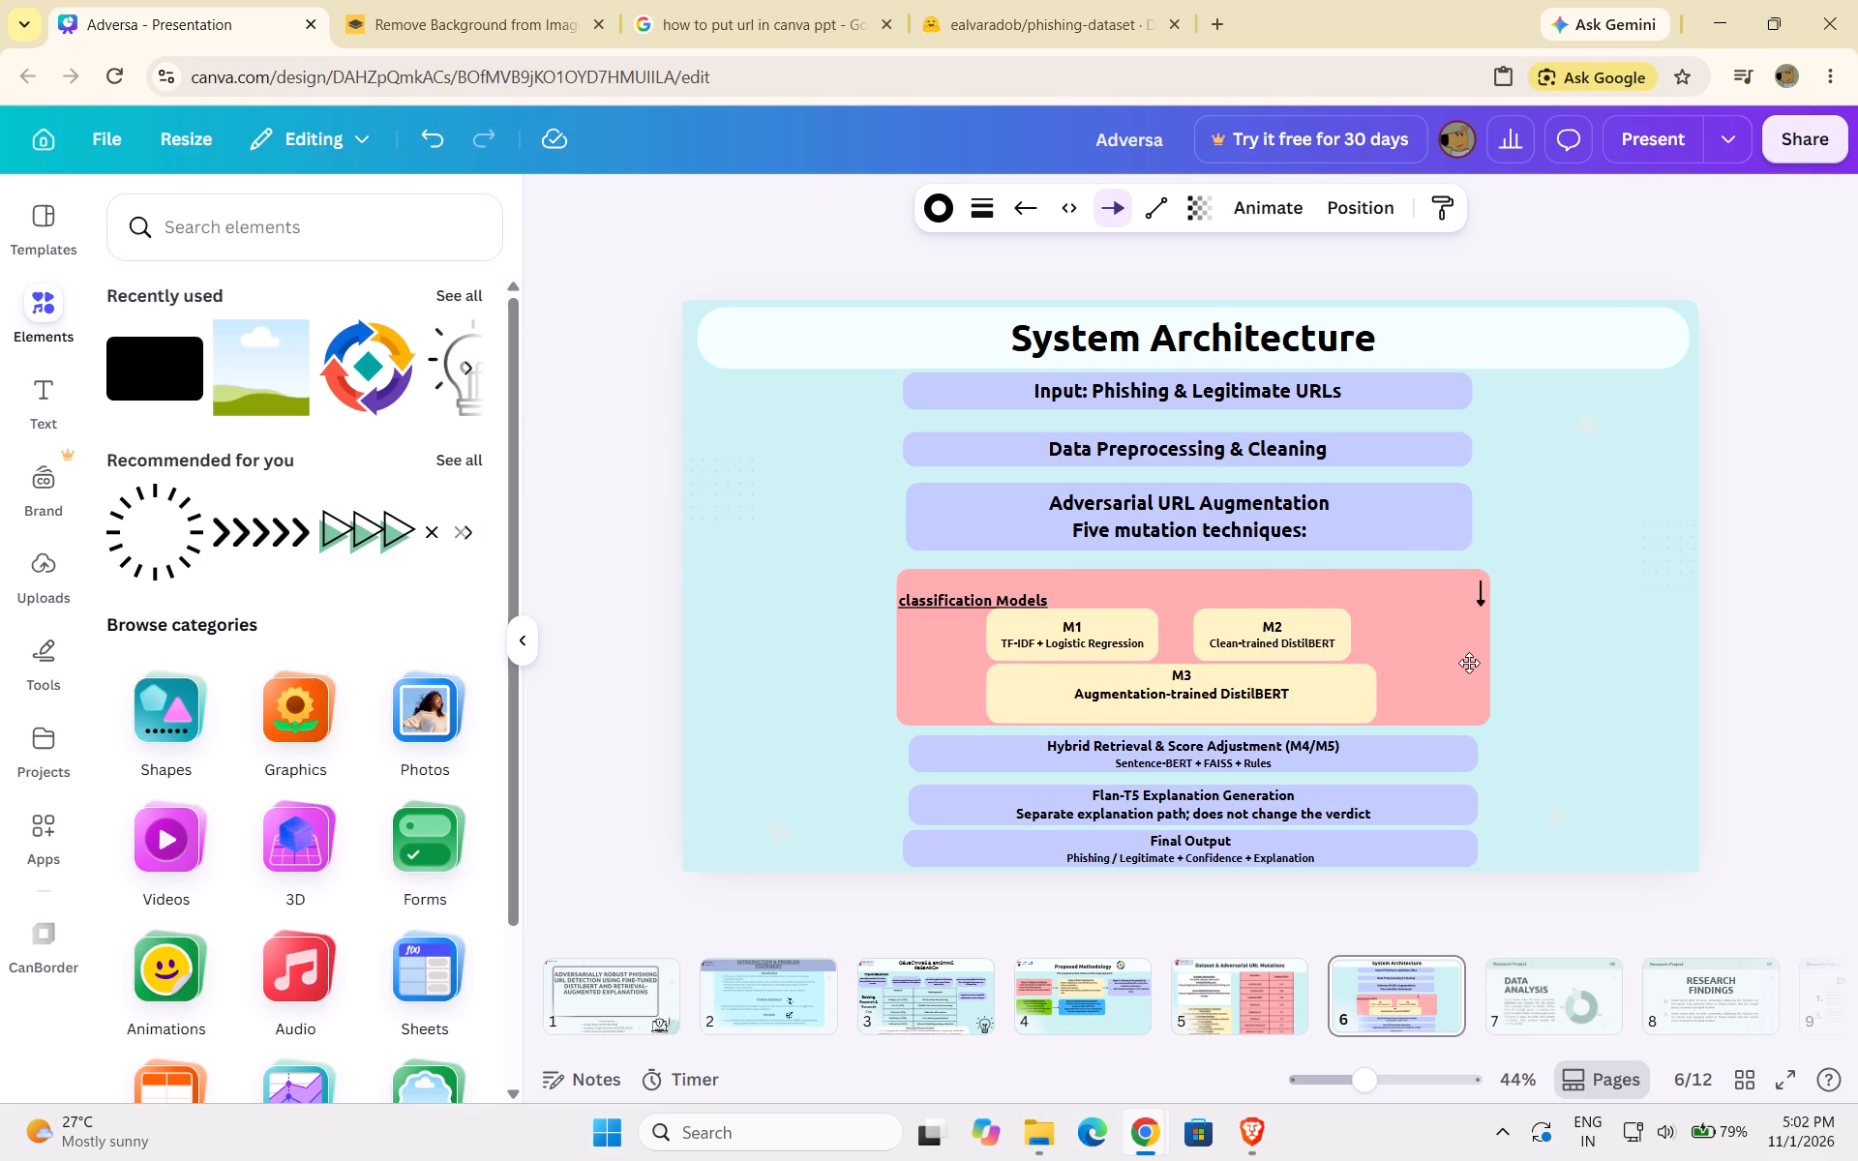
left_click_drag(1469, 663, 1494, 667)
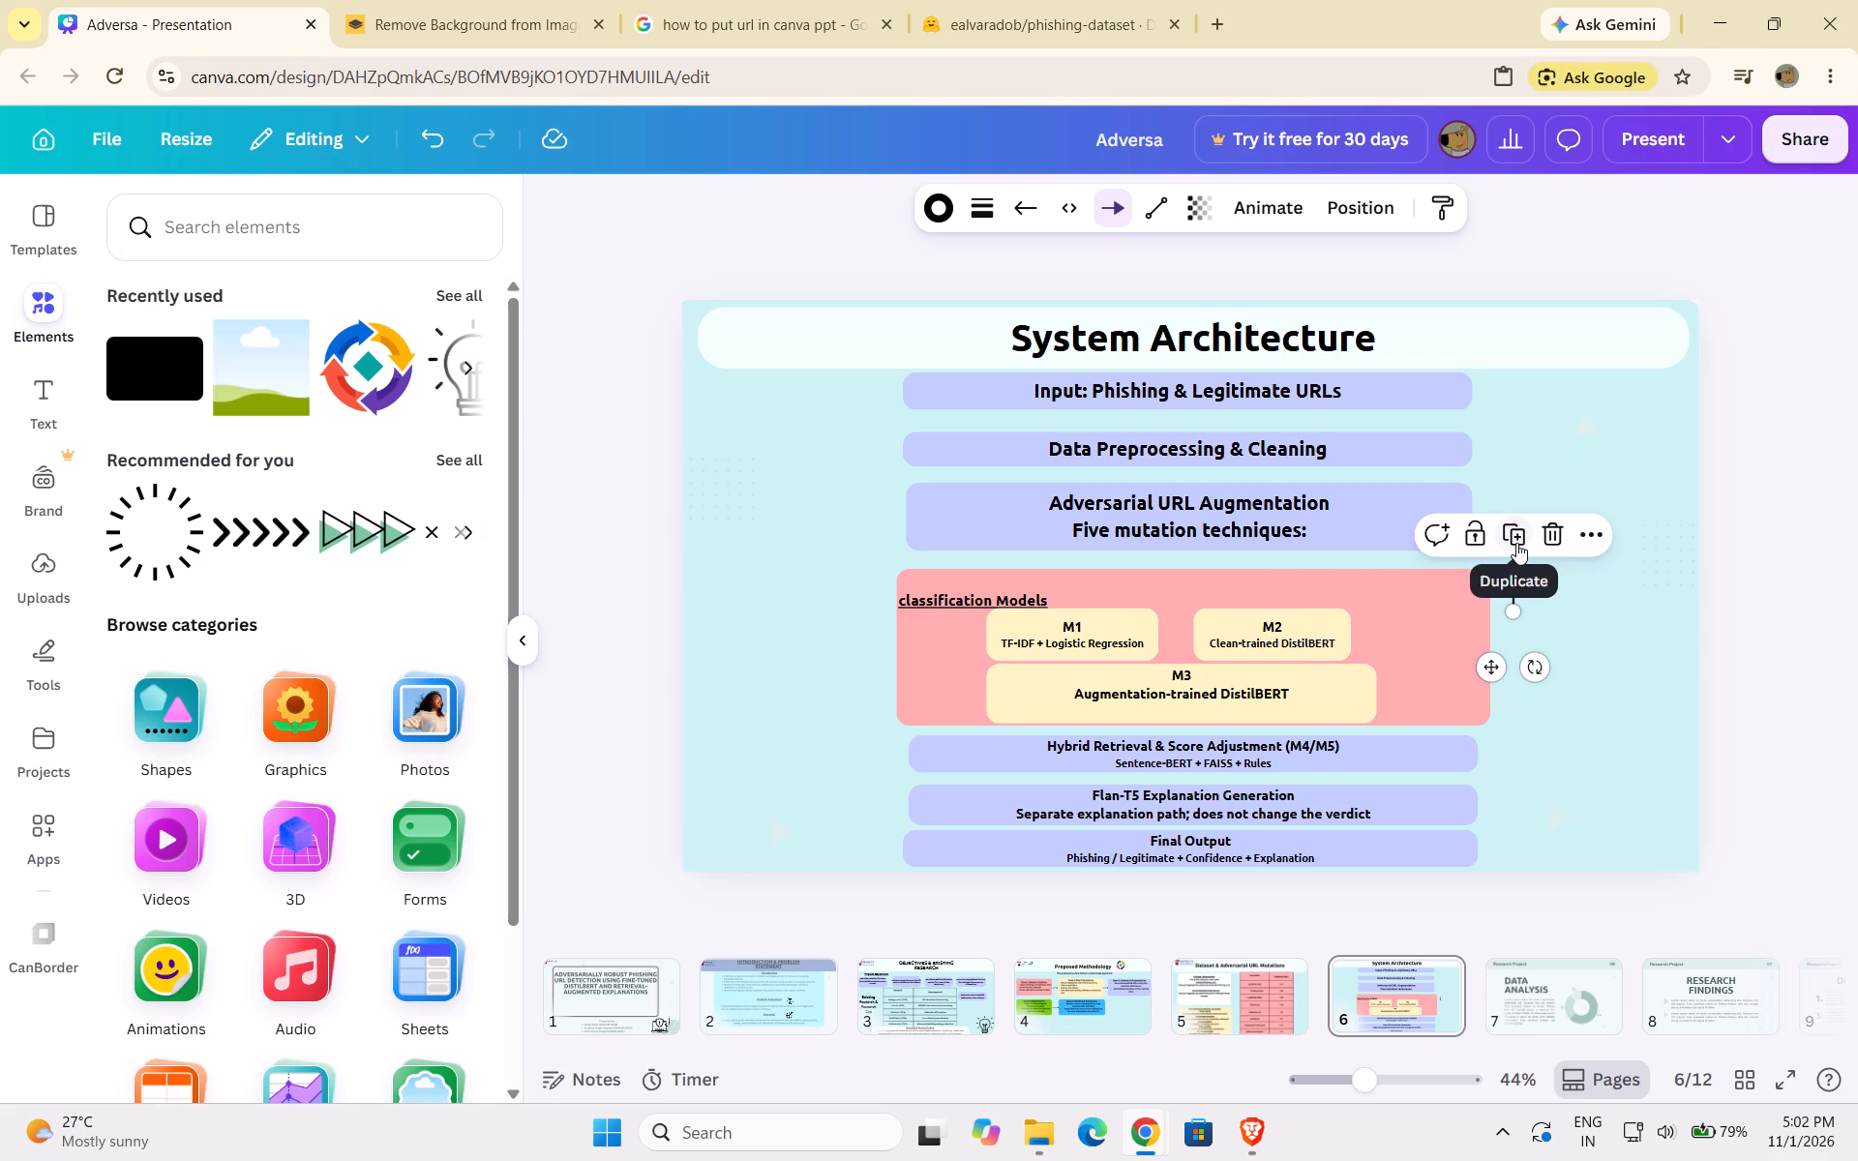
Duplicate the downward arrow twice and place one copy centred between the Input and Data Preprocessing & Cleaning bars.
left_click(1513, 537)
left_click(1513, 537)
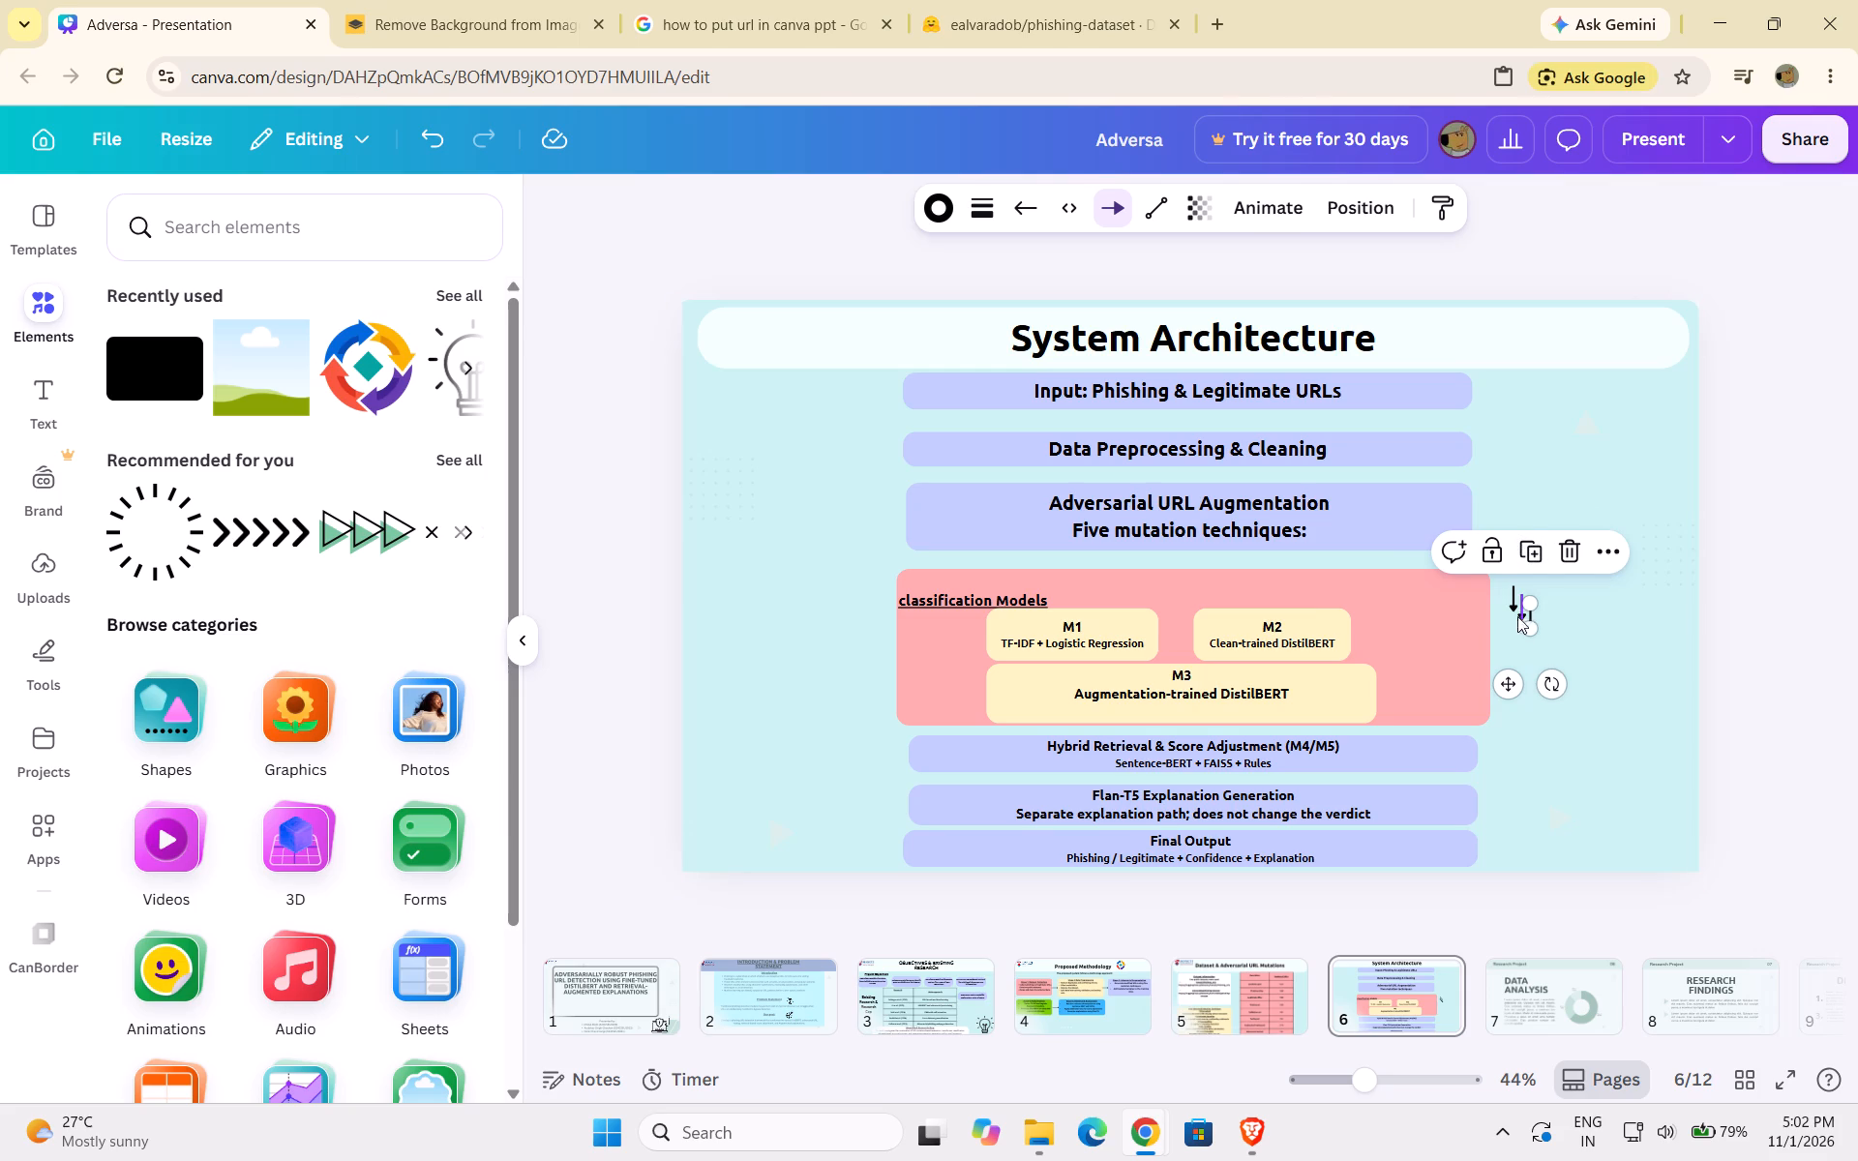
left_click_drag(1514, 686, 1235, 487)
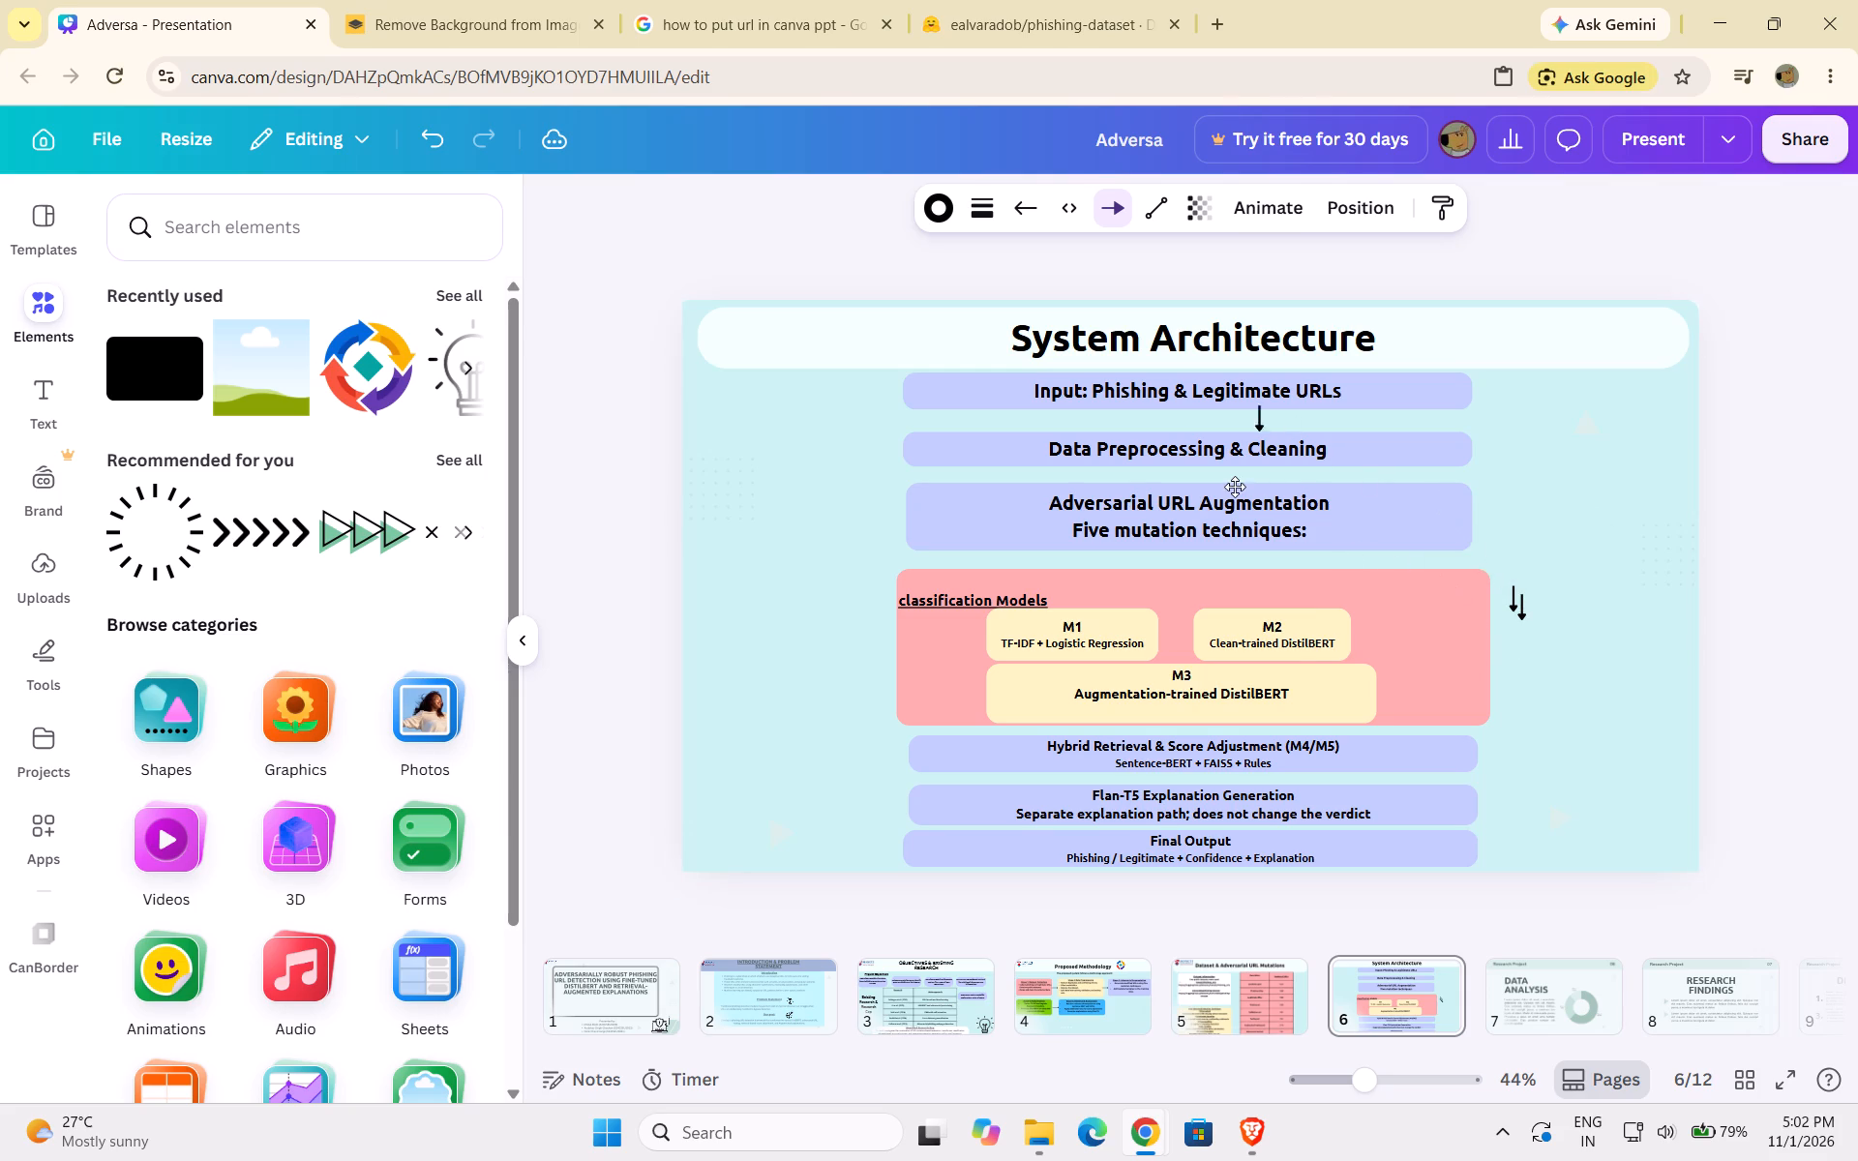
left_click_drag(1235, 487, 1184, 496)
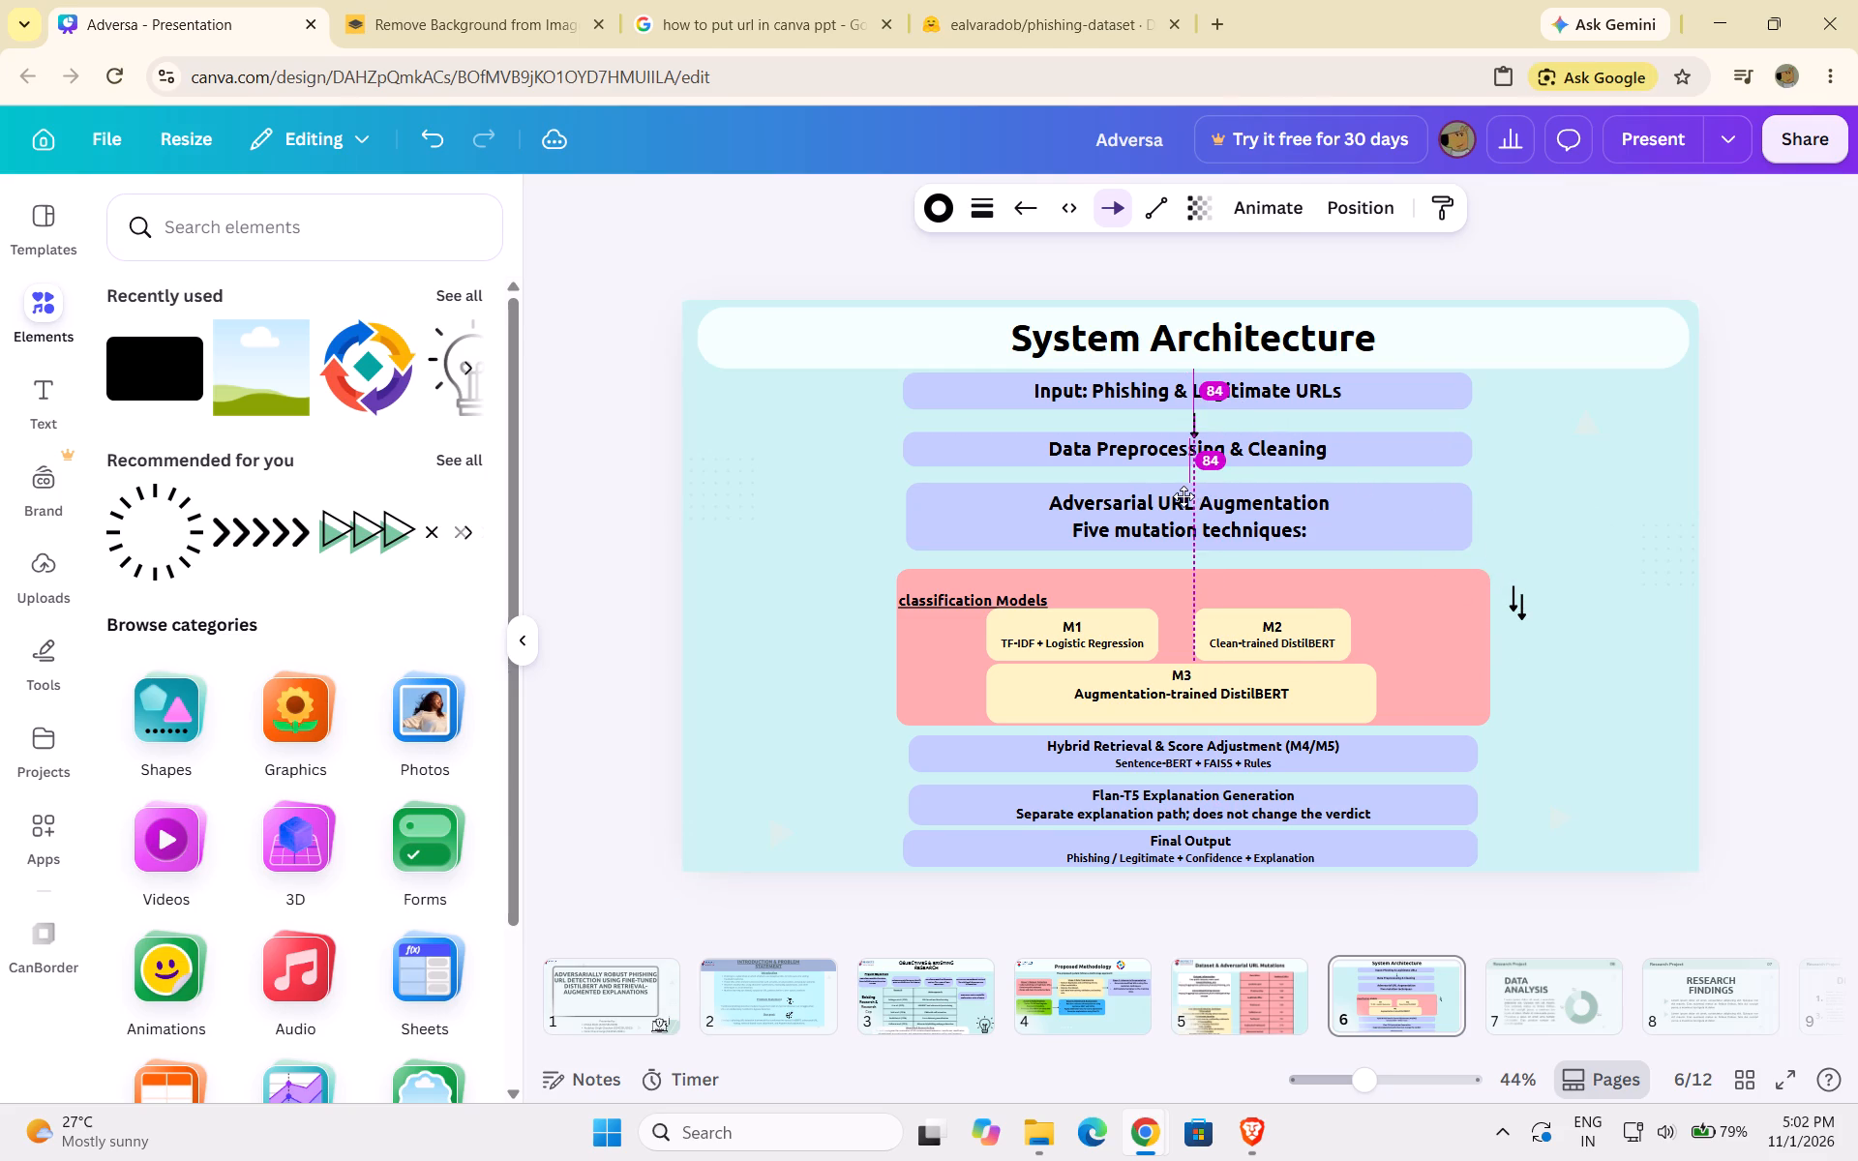
Move the other arrow copy between the Data Preprocessing & Cleaning and Adversarial URL Augmentation bars, aligned with the arrow above.
left_click(1524, 608)
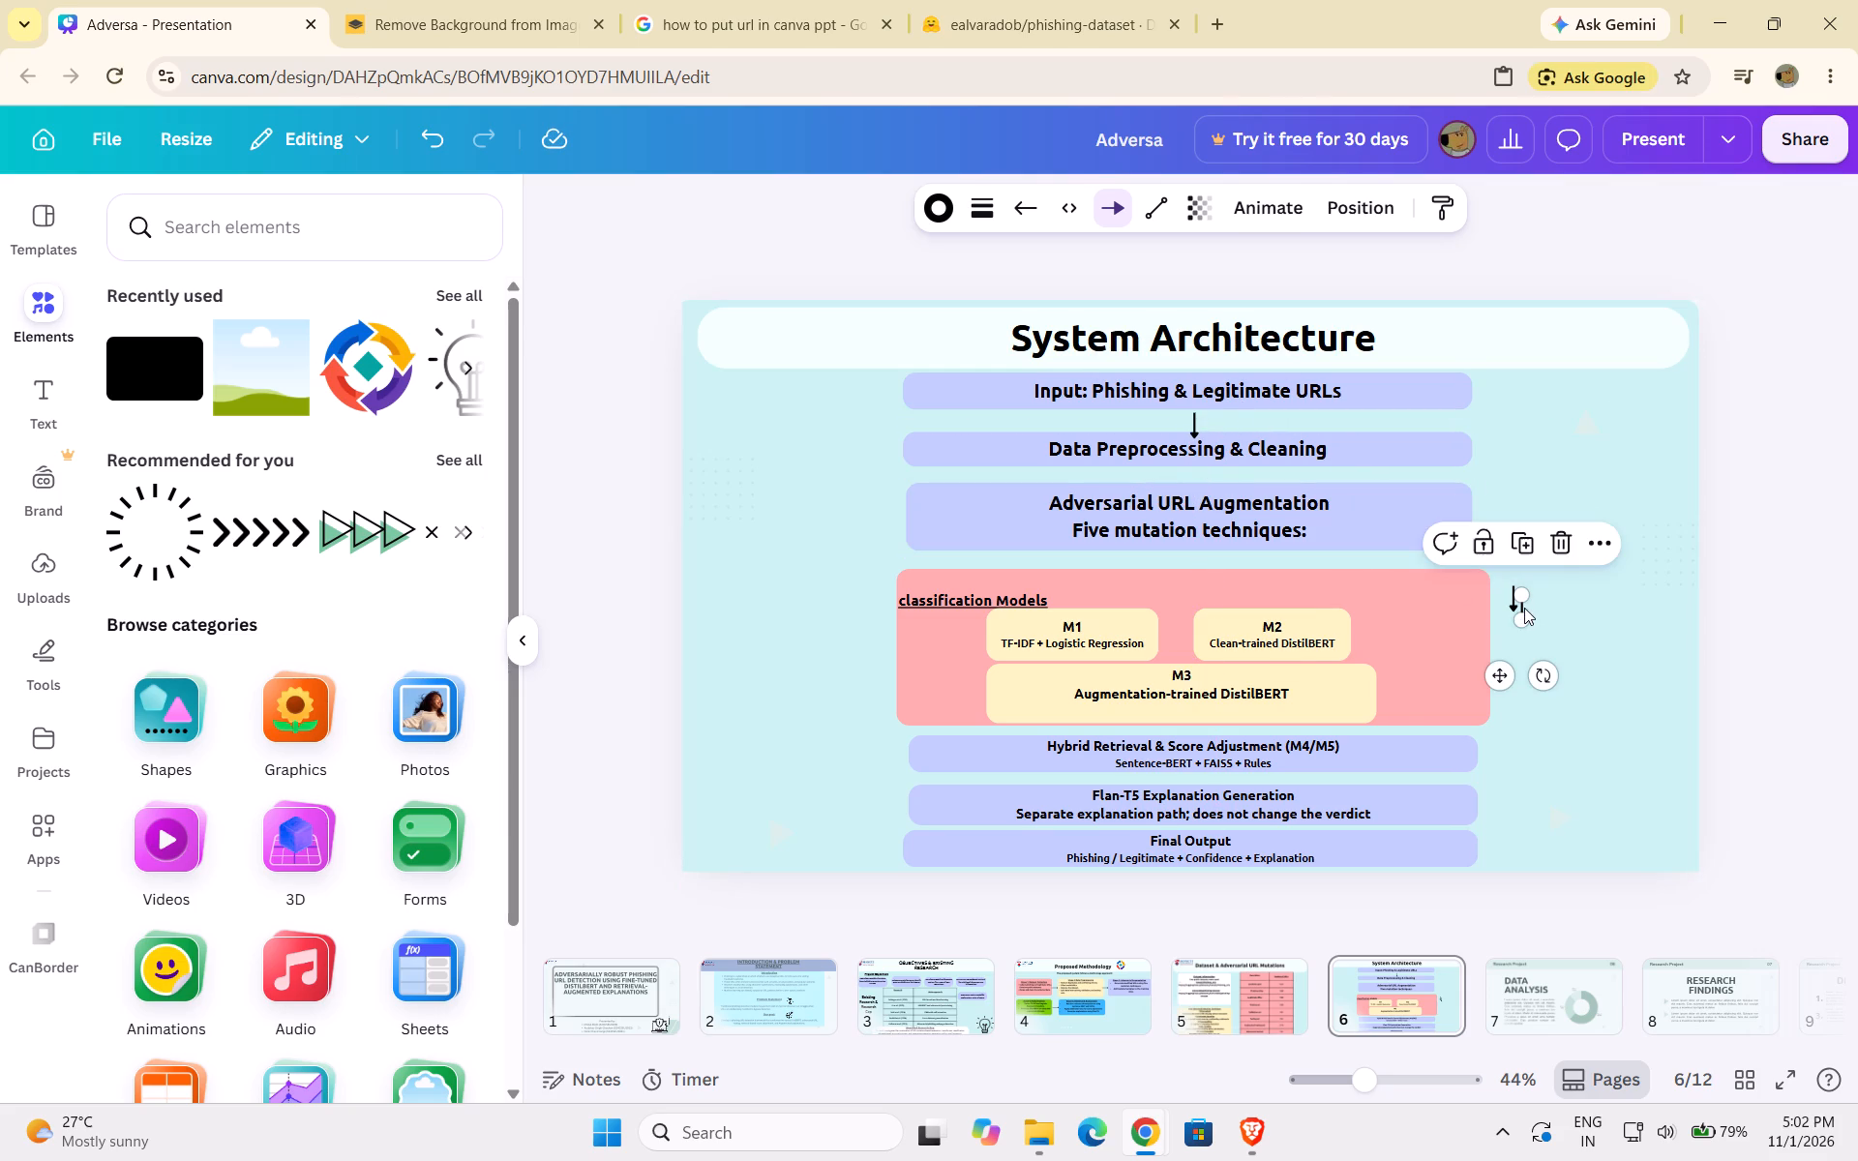
left_click_drag(1500, 674, 1417, 608)
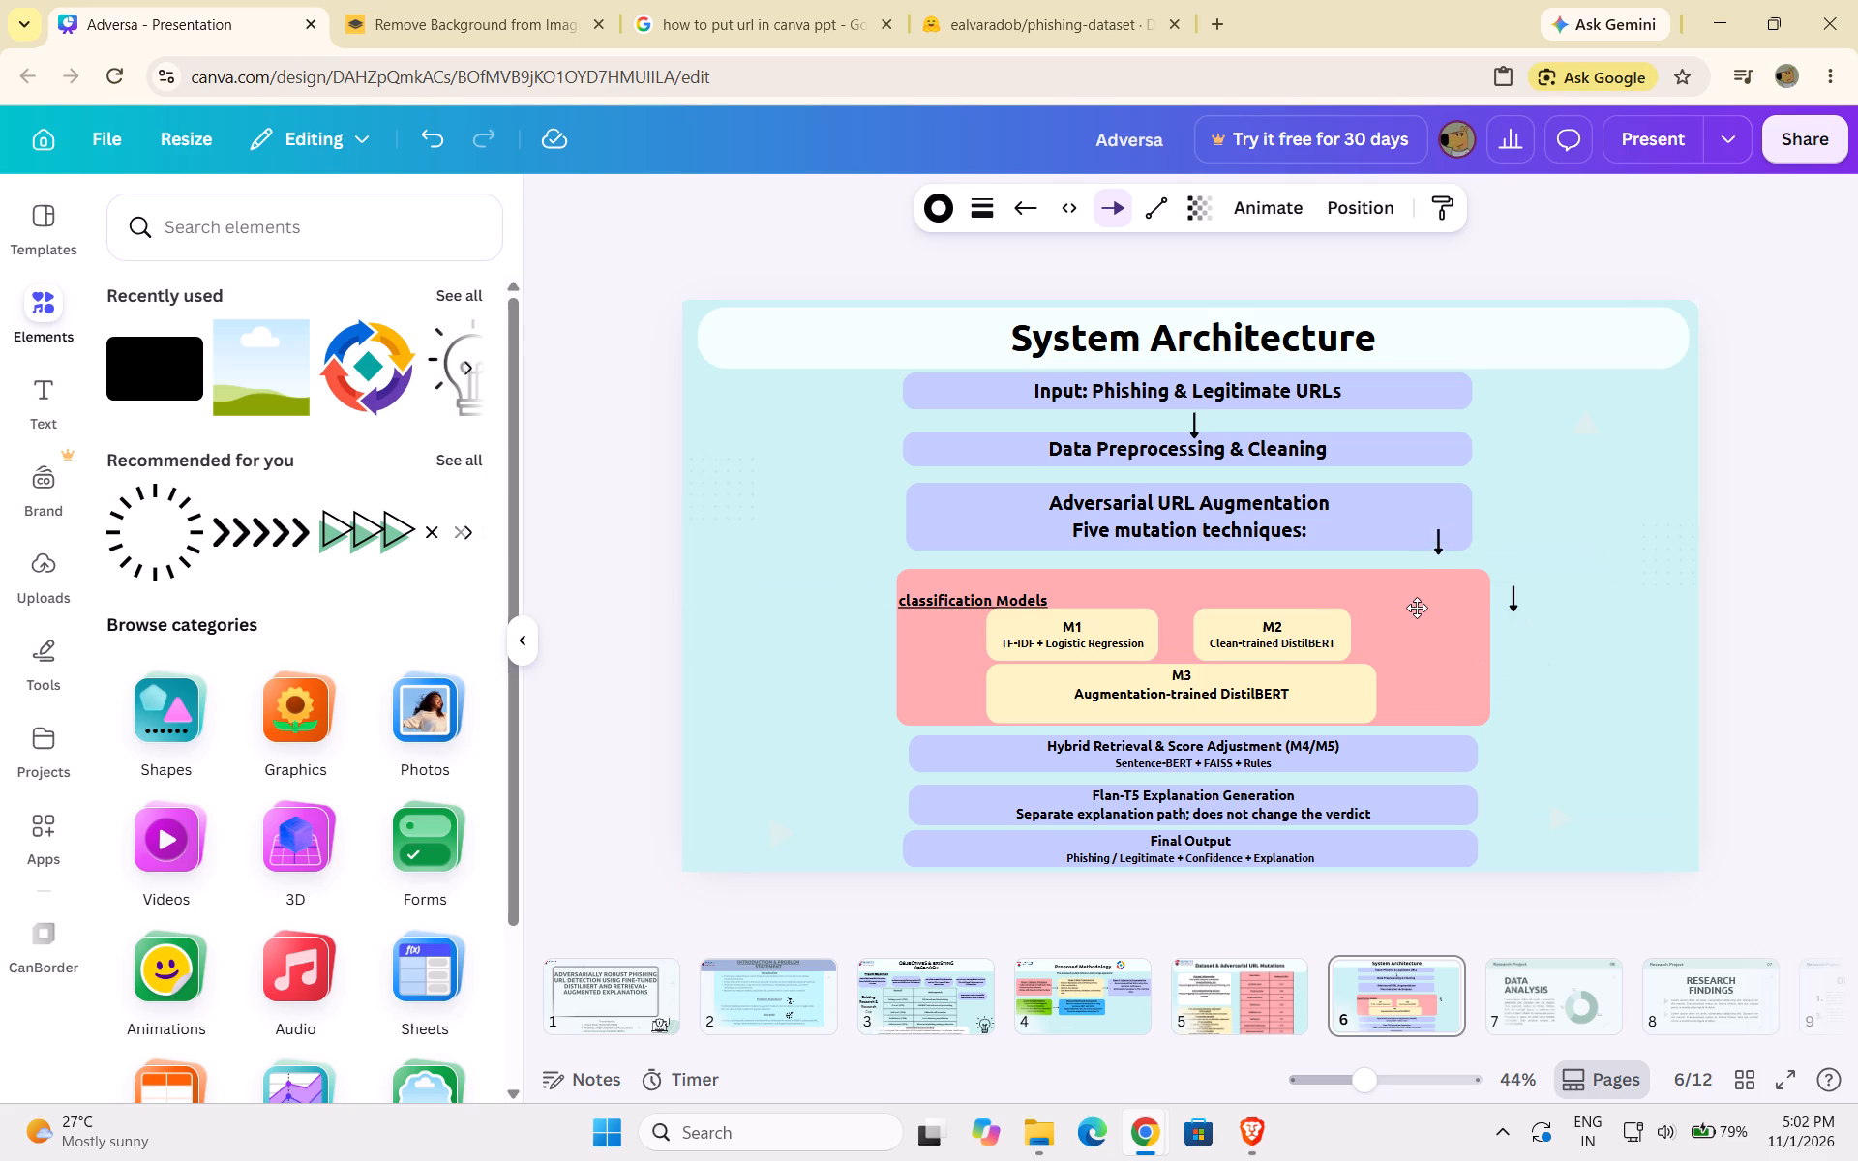
left_click_drag(1417, 608, 1173, 543)
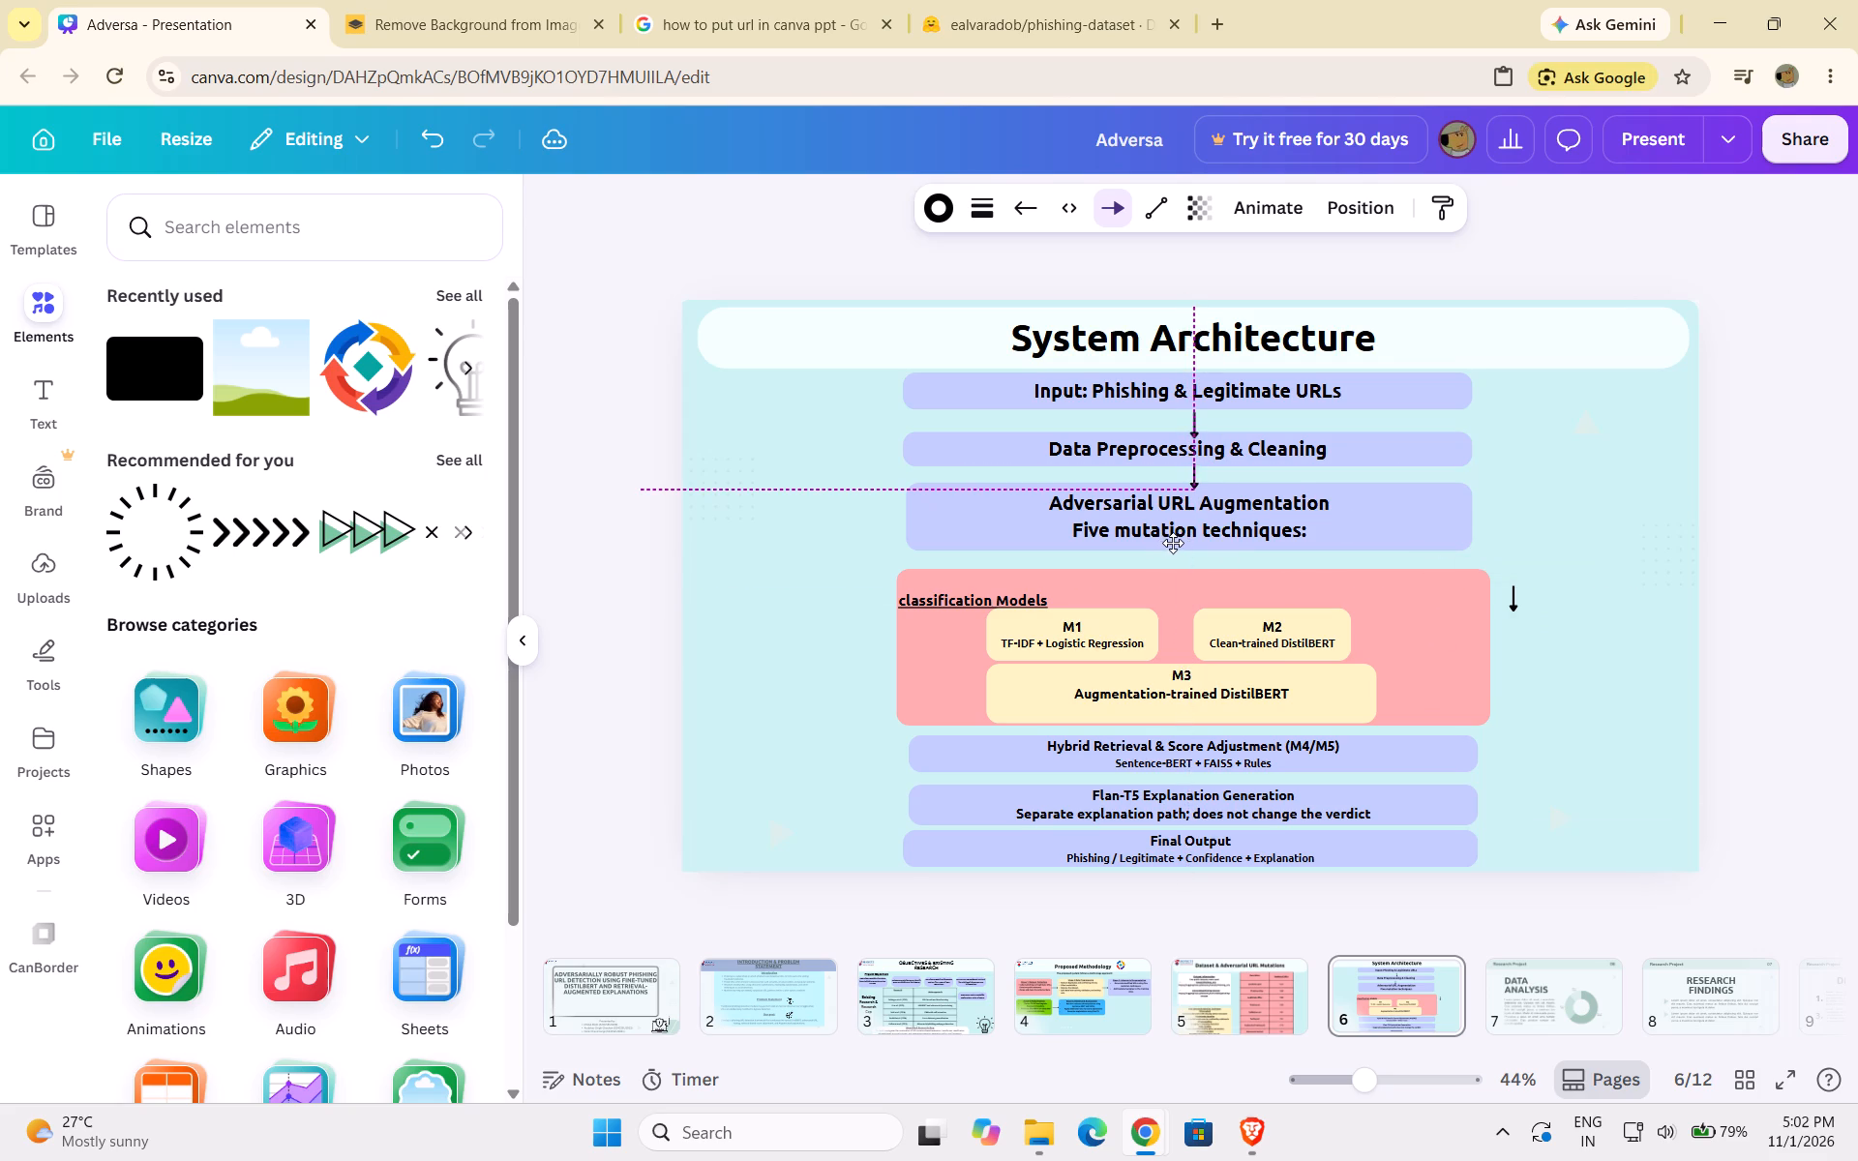
left_click_drag(1173, 543, 1174, 543)
Duplicate the spare arrow and place the copy between the Adversarial URL Augmentation bar and the pink classification Models box.
left_click(1513, 588)
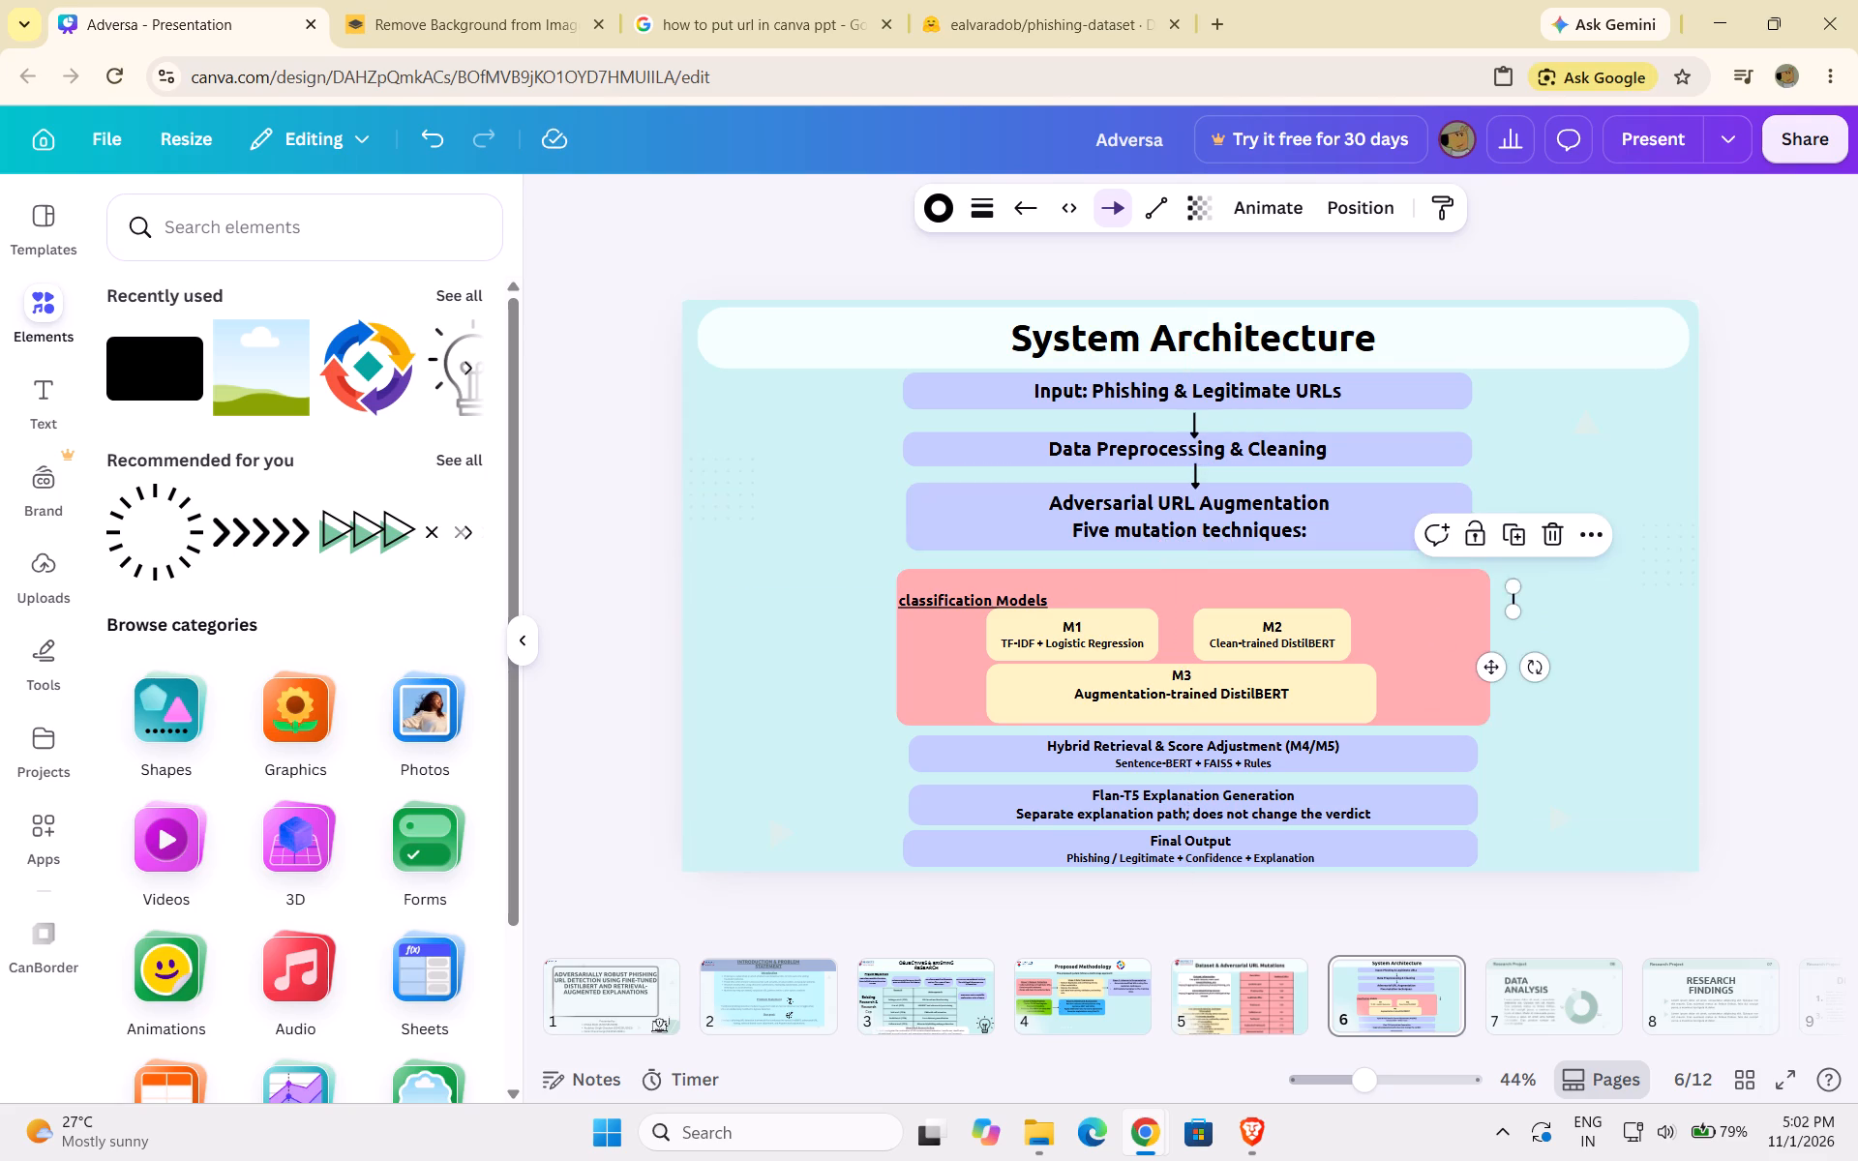
left_click(1510, 516)
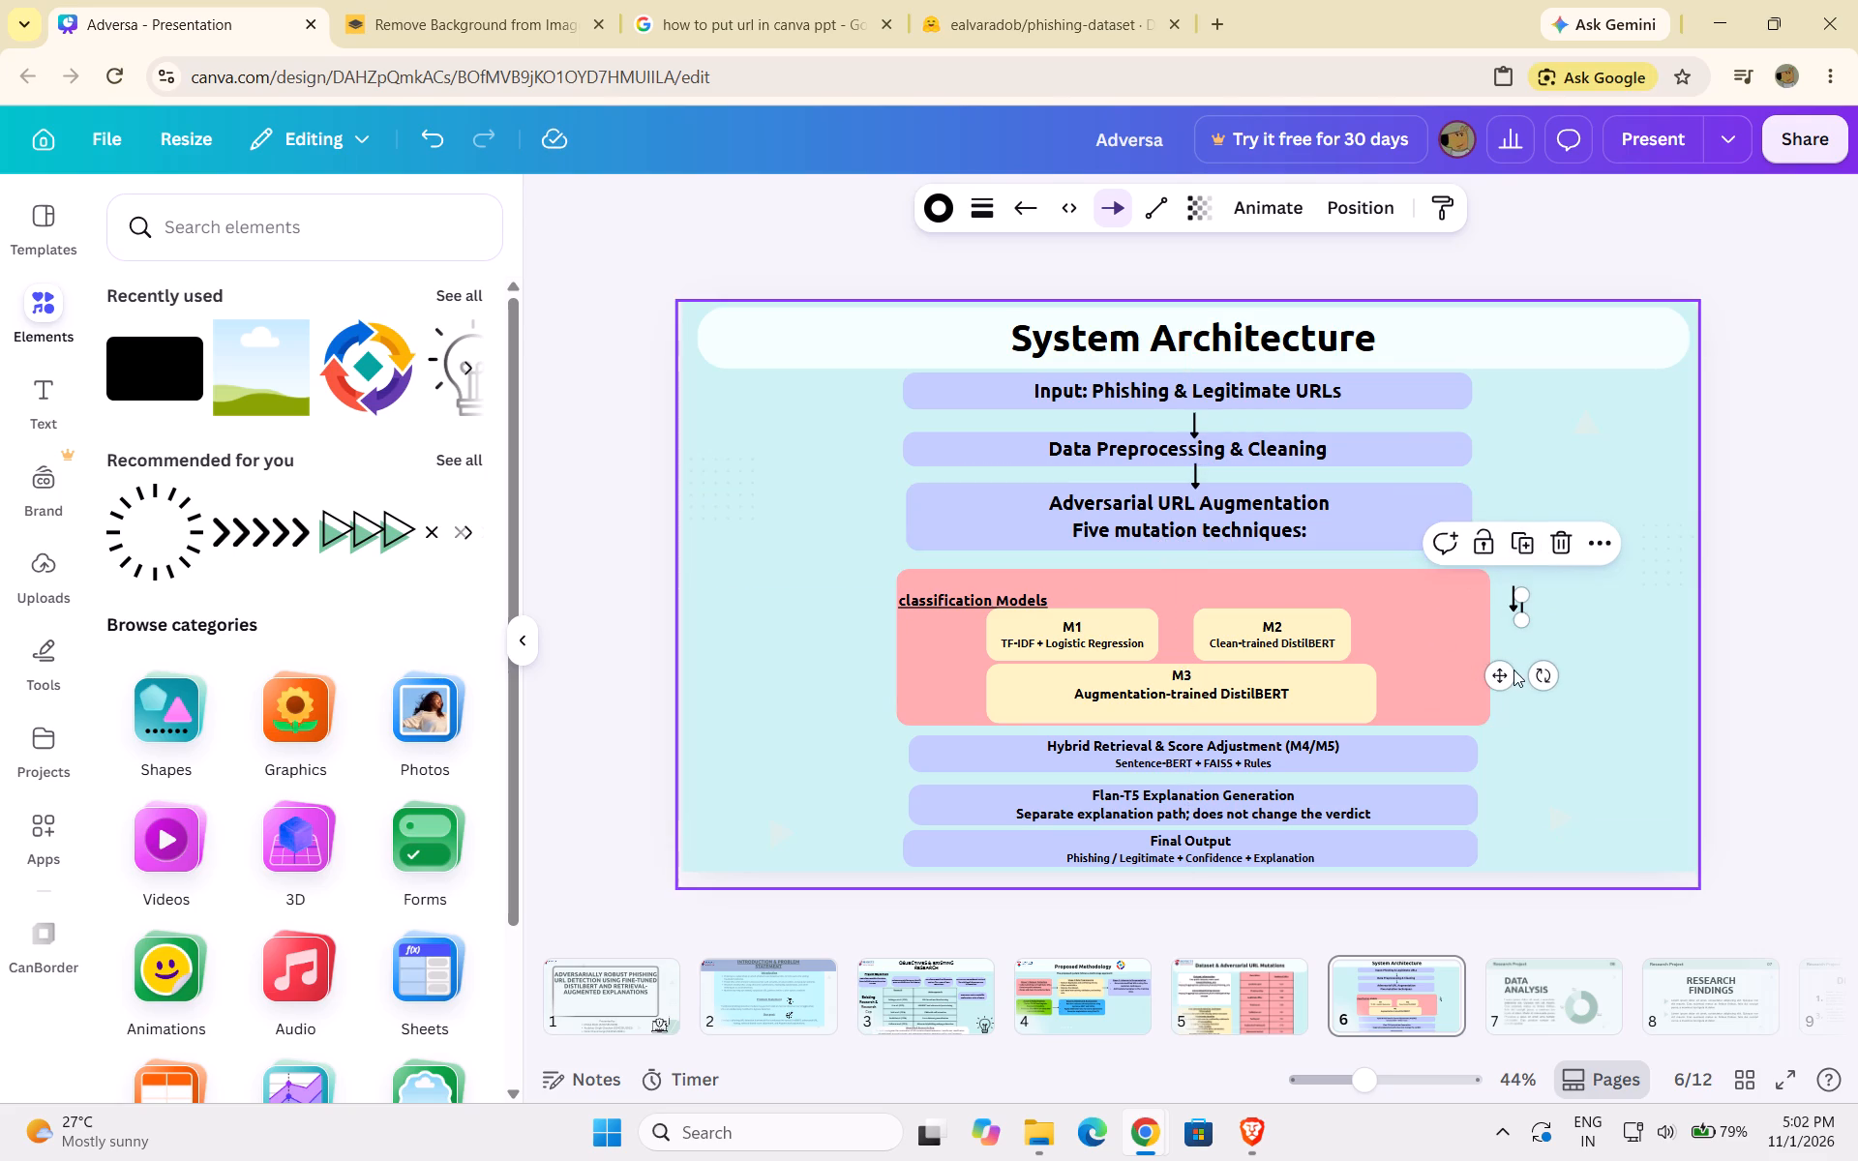
right_click_drag(1507, 671, 1269, 606)
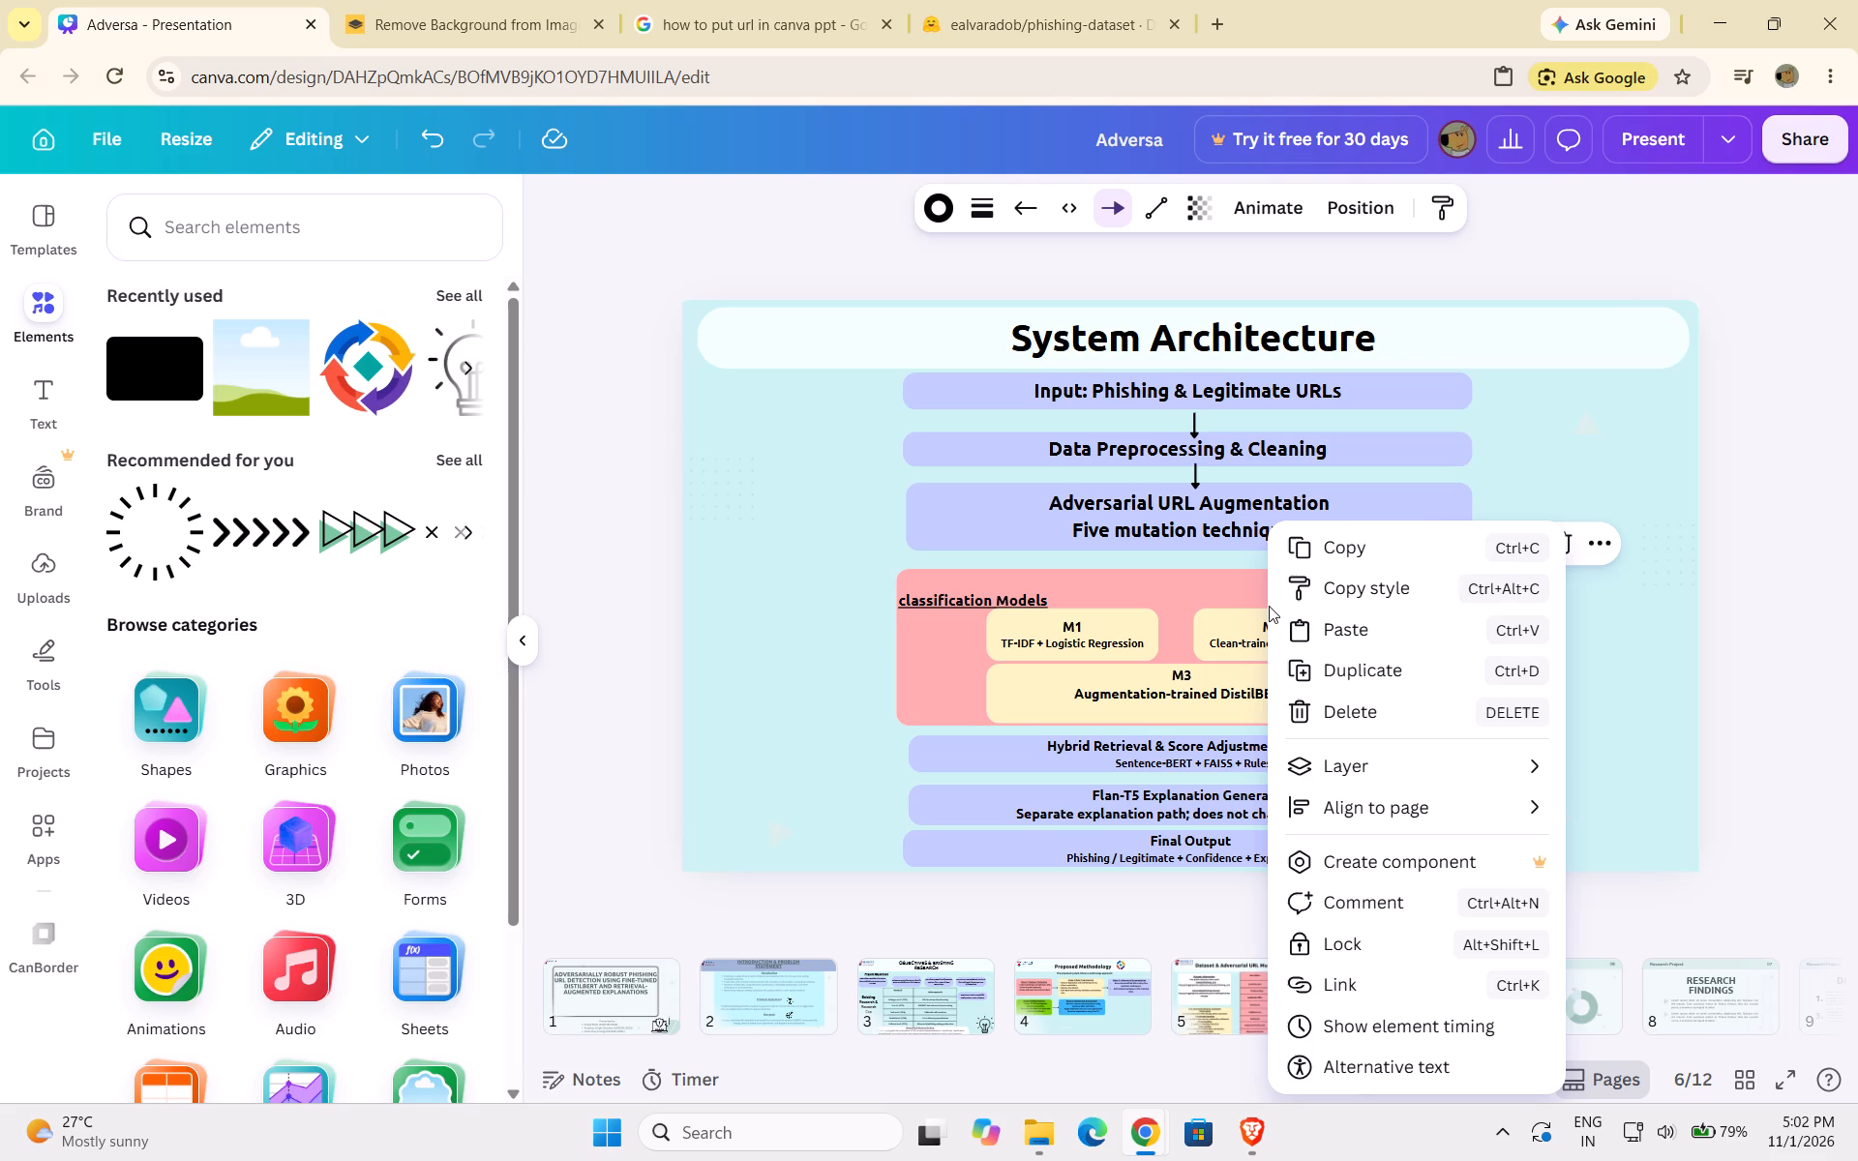
left_click(1657, 666)
left_click_drag(1502, 677, 1174, 636)
left_click(1583, 677)
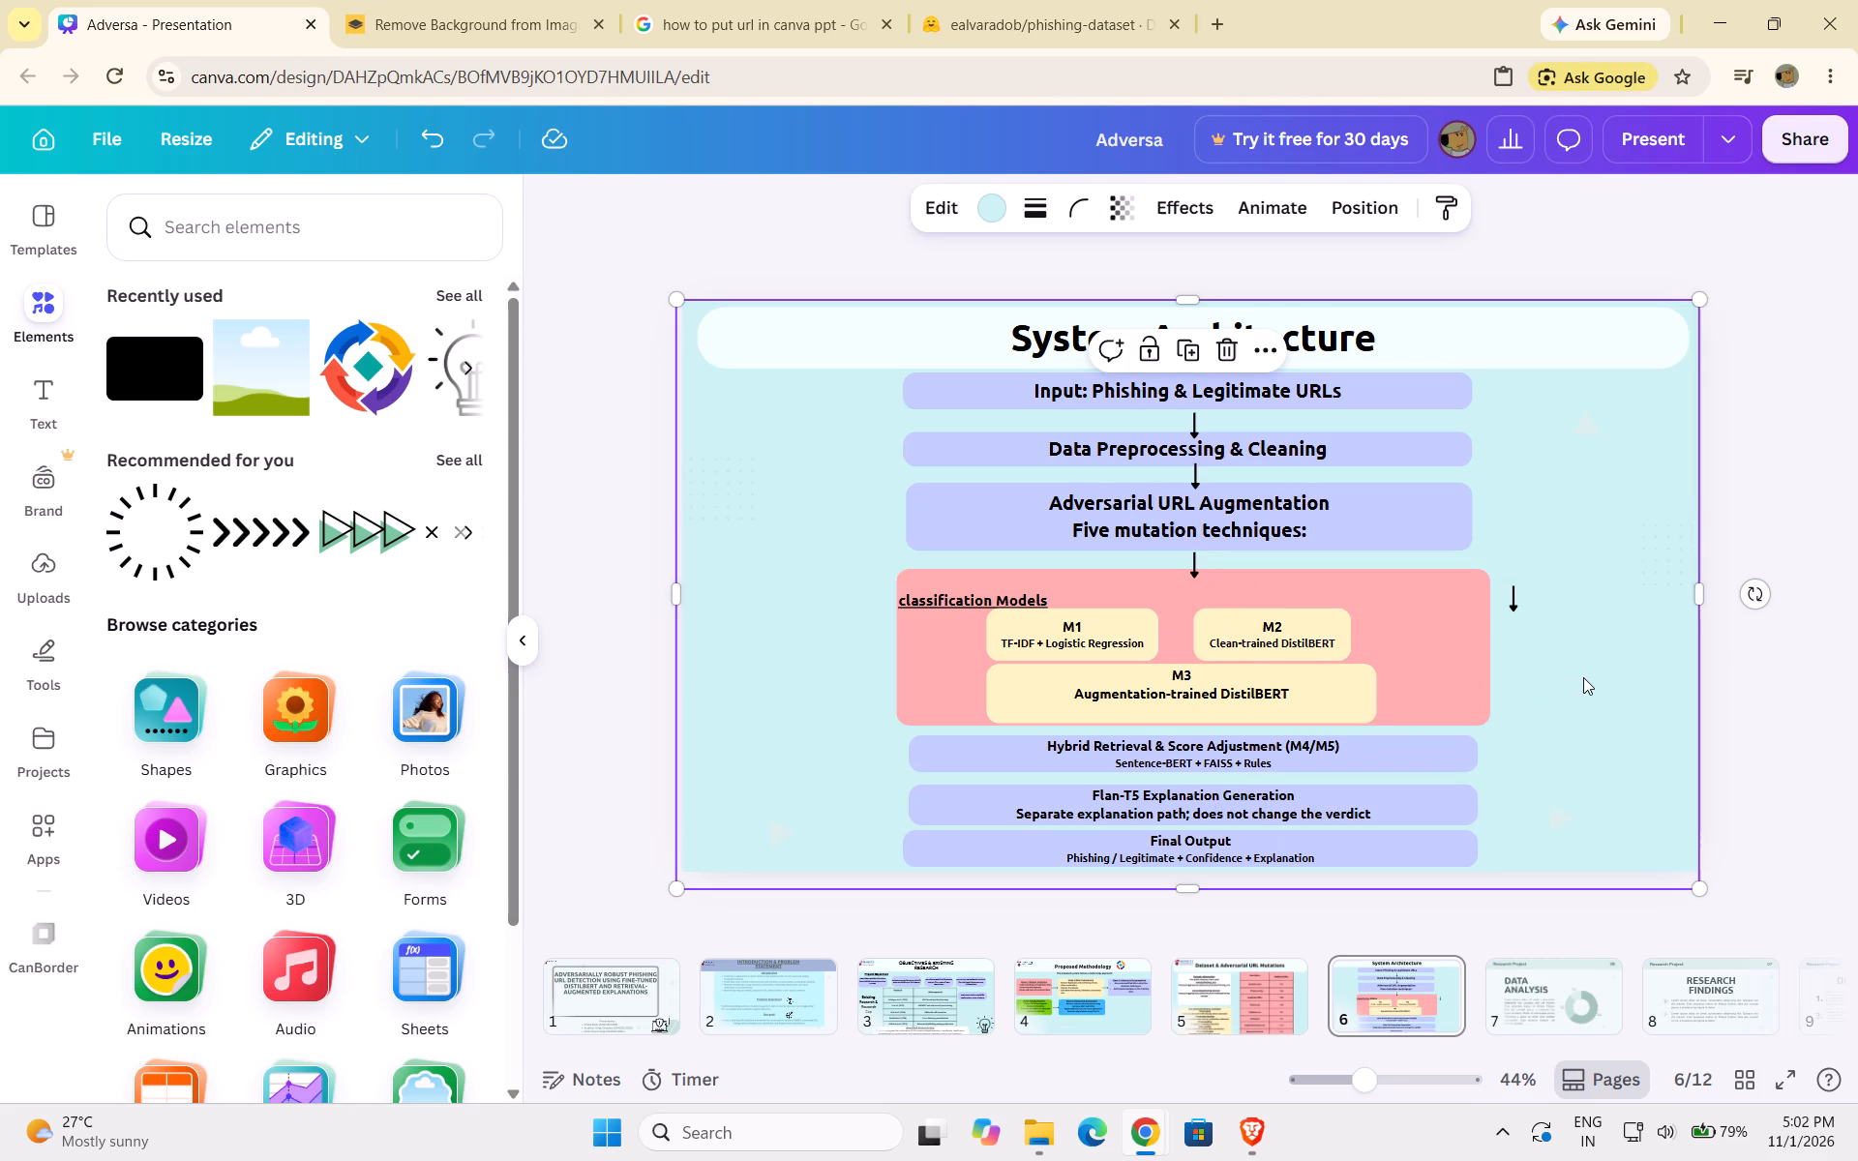
Duplicate the spare arrow twice and place one copy between the M3 box and the Hybrid Retrieval & Score Adjustment bar.
left_click(1515, 594)
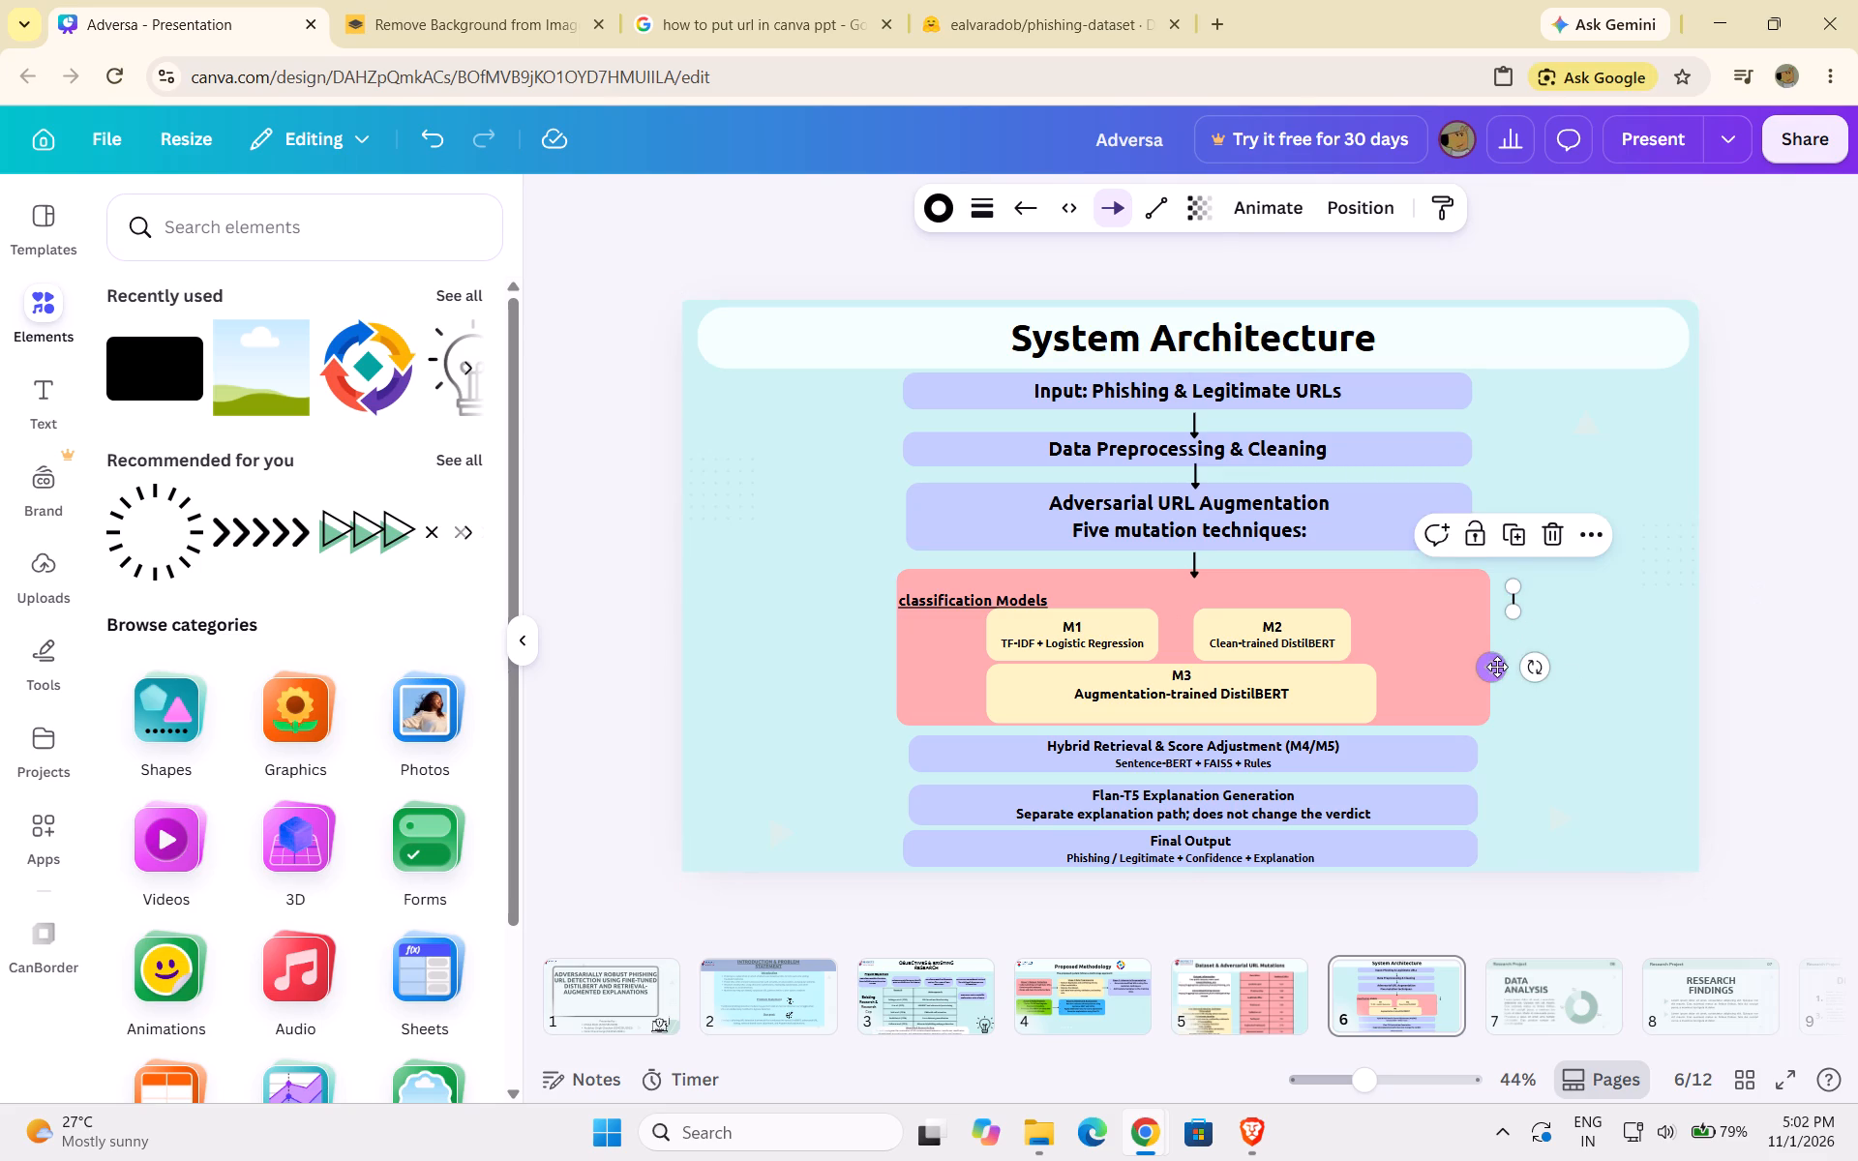
left_click(1515, 535)
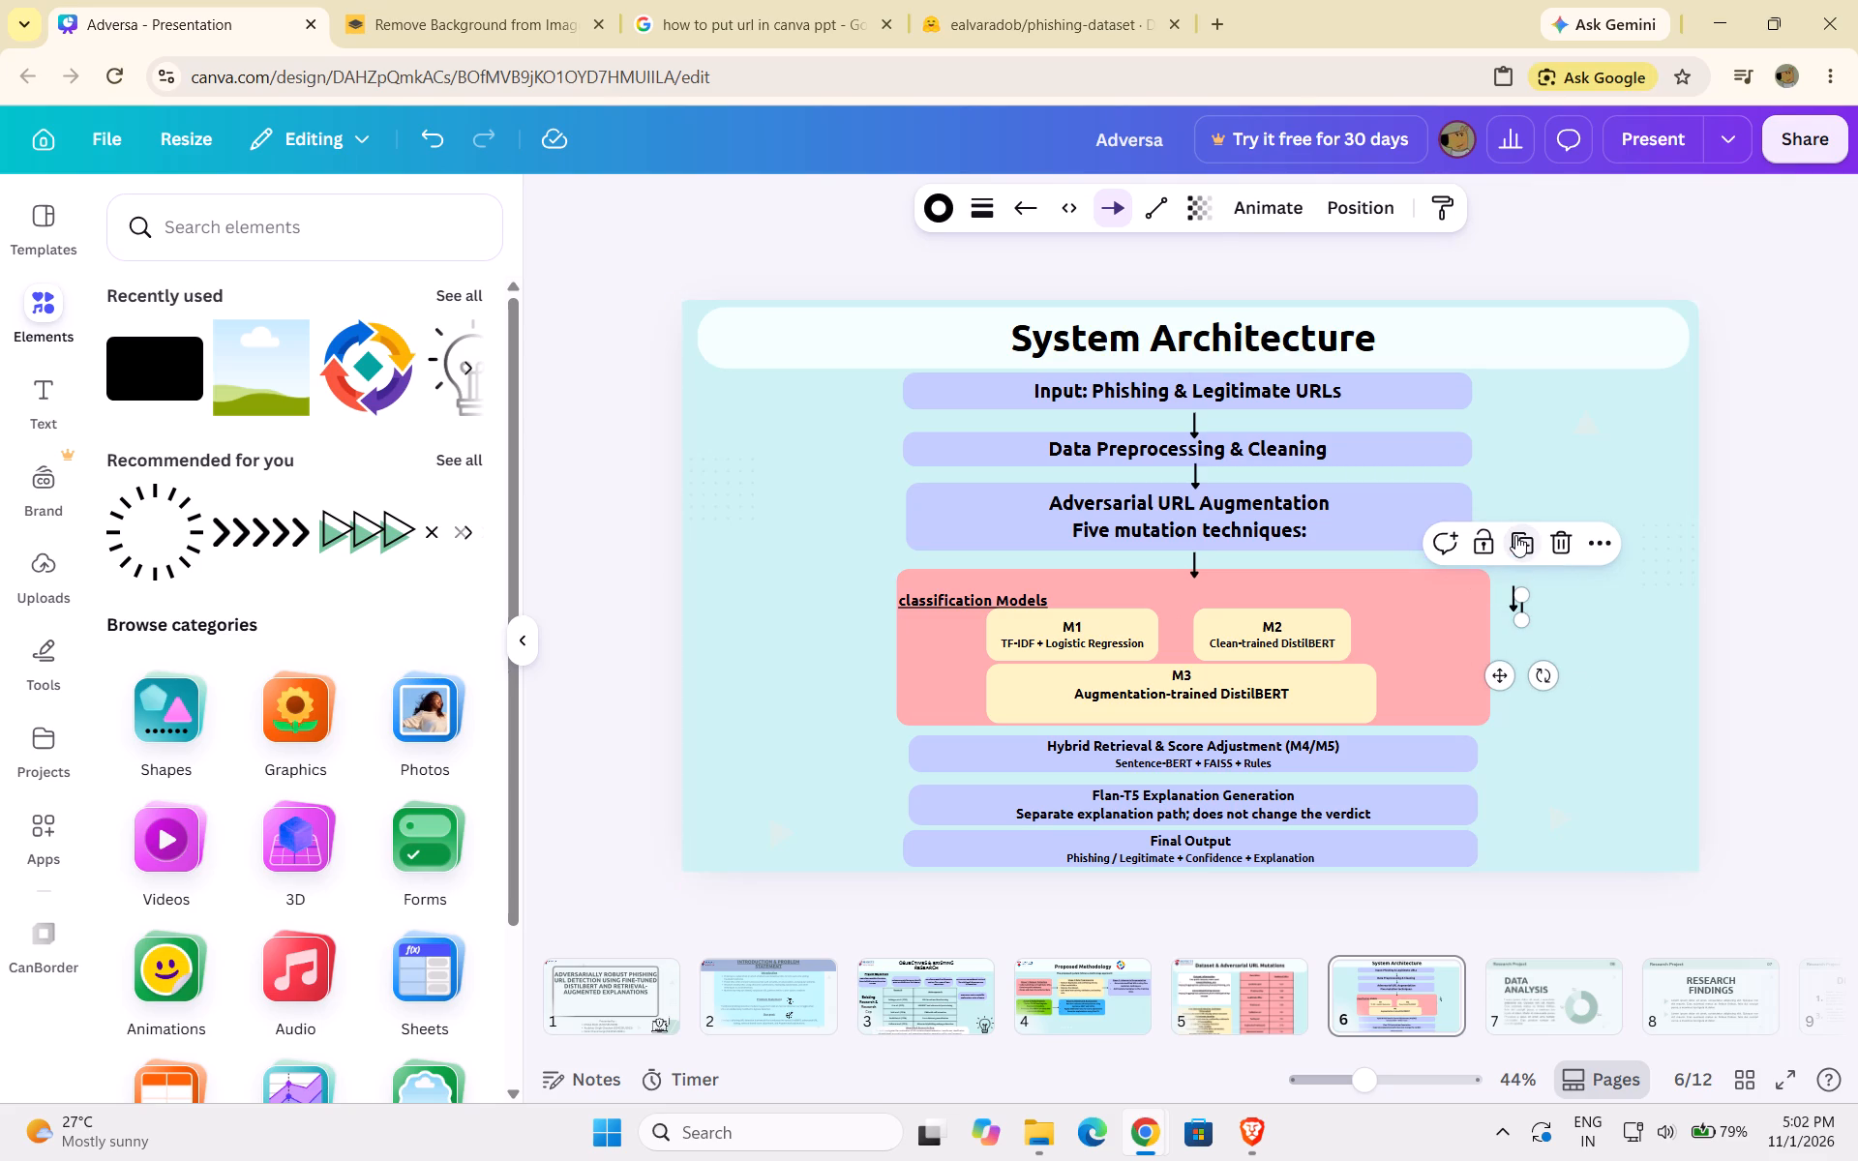
left_click(1515, 535)
left_click_drag(1512, 688, 1191, 784)
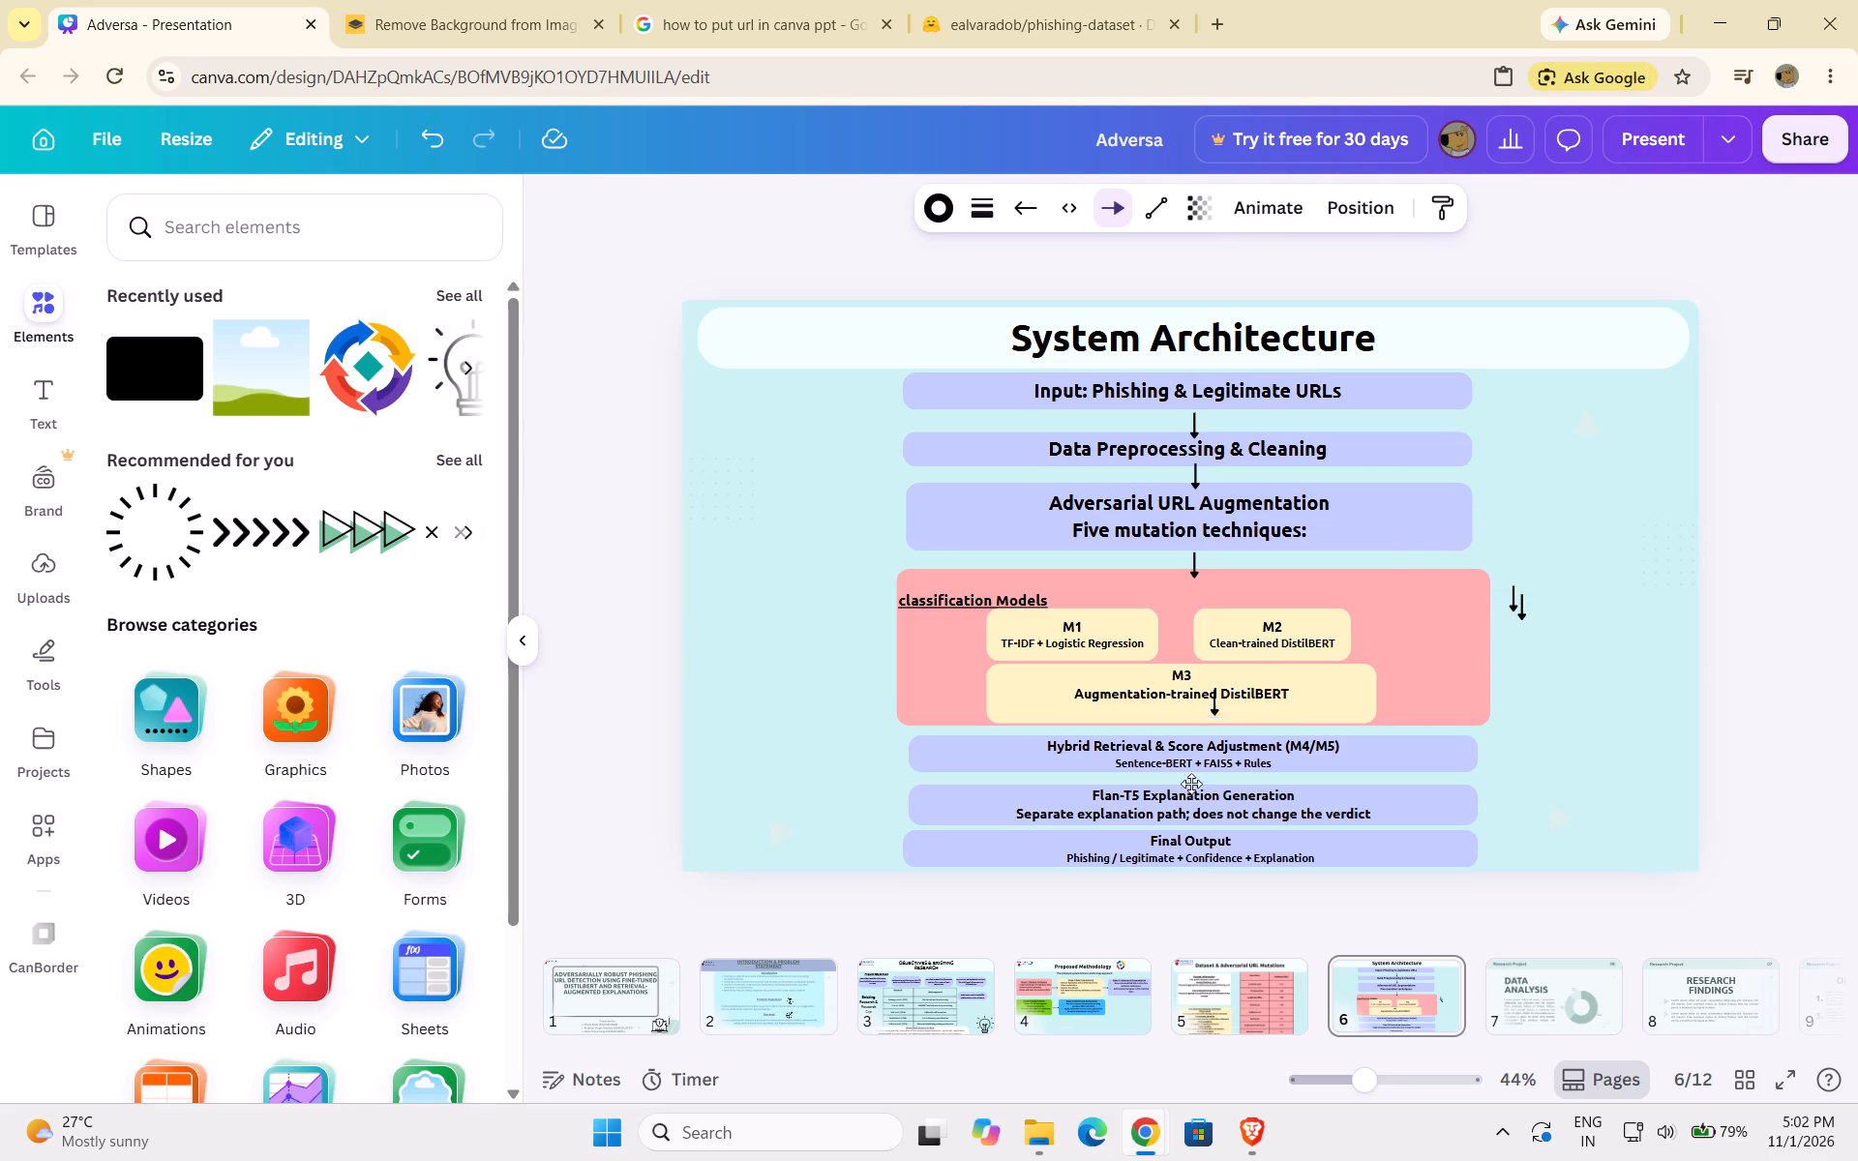
left_click_drag(1191, 784, 1180, 799)
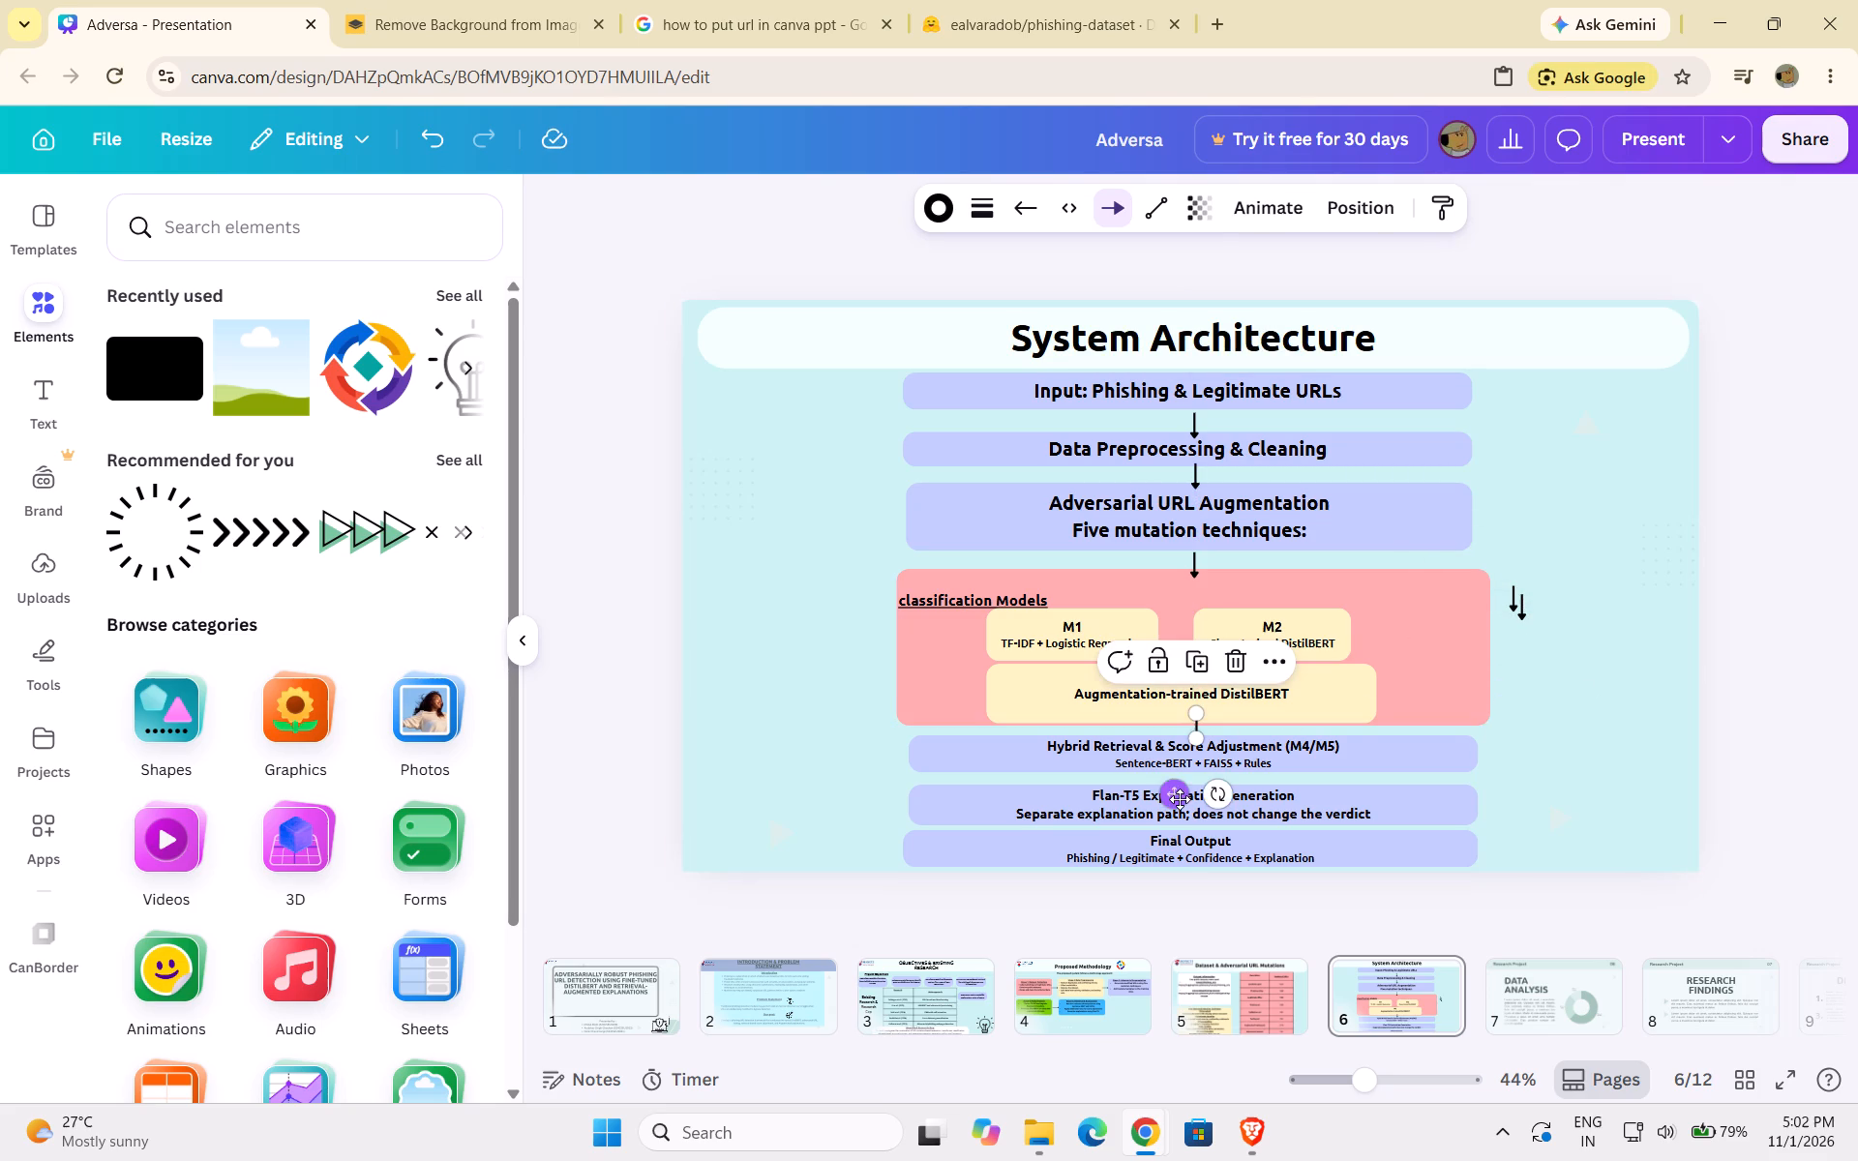
Move the other arrow copy between the Hybrid Retrieval and Flan-T5 Explanation Generation bars, in line with the arrows above.
left_click(1527, 616)
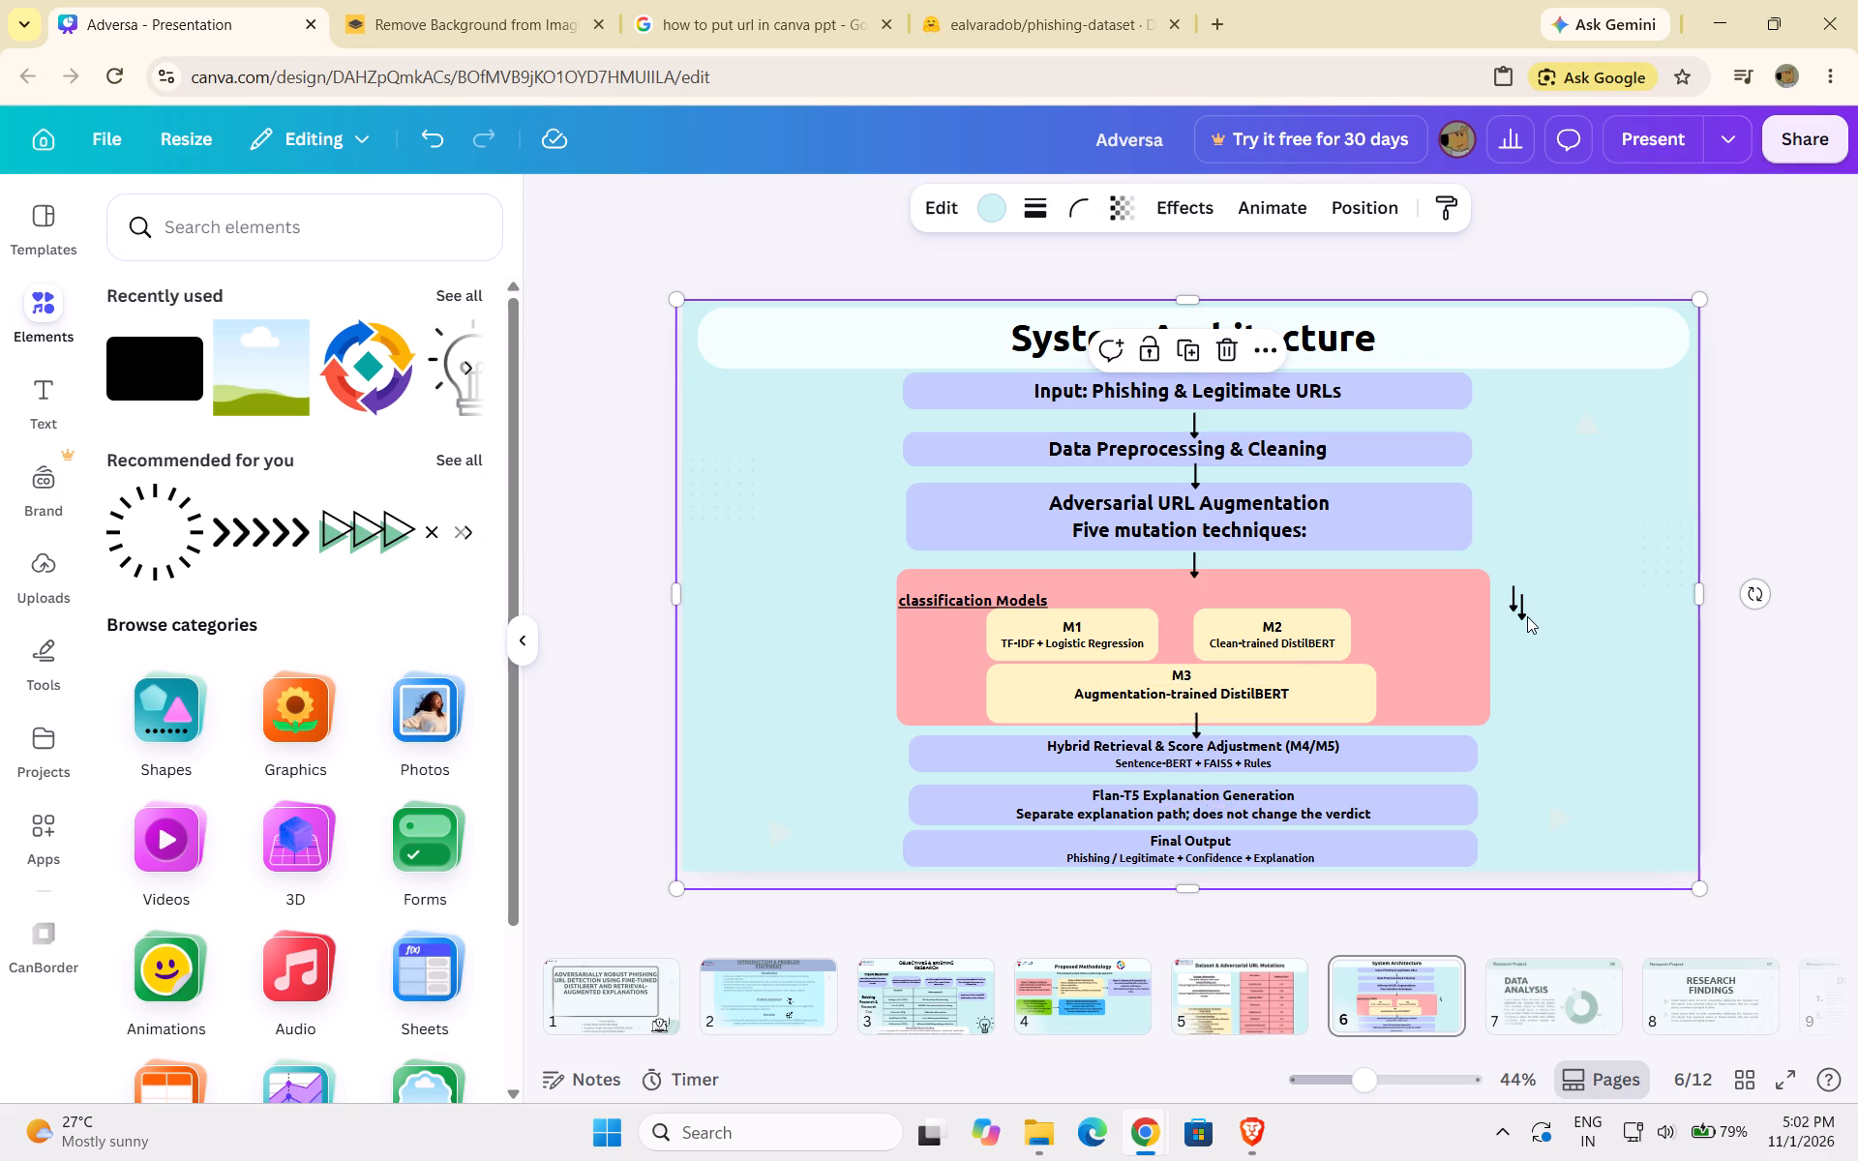
left_click(1524, 615)
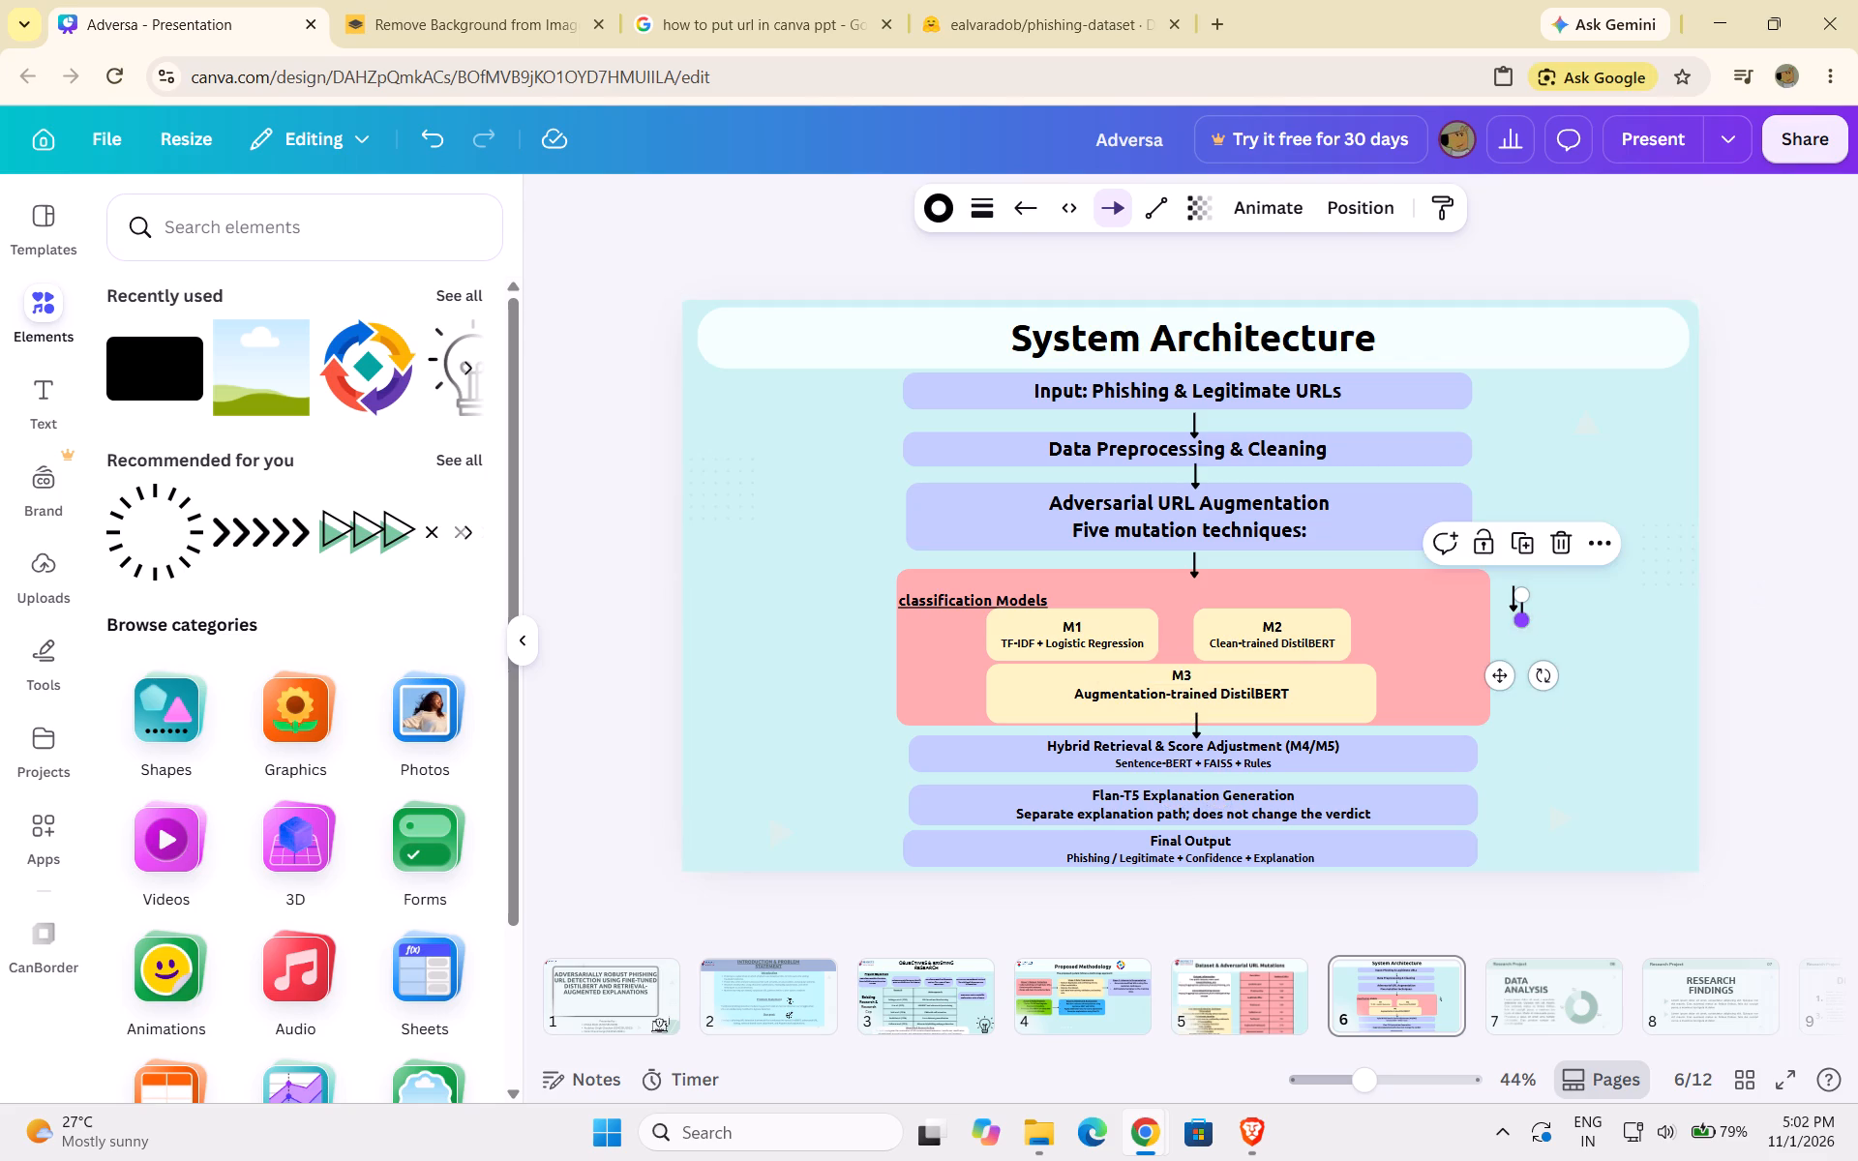
left_click_drag(1509, 681, 1176, 871)
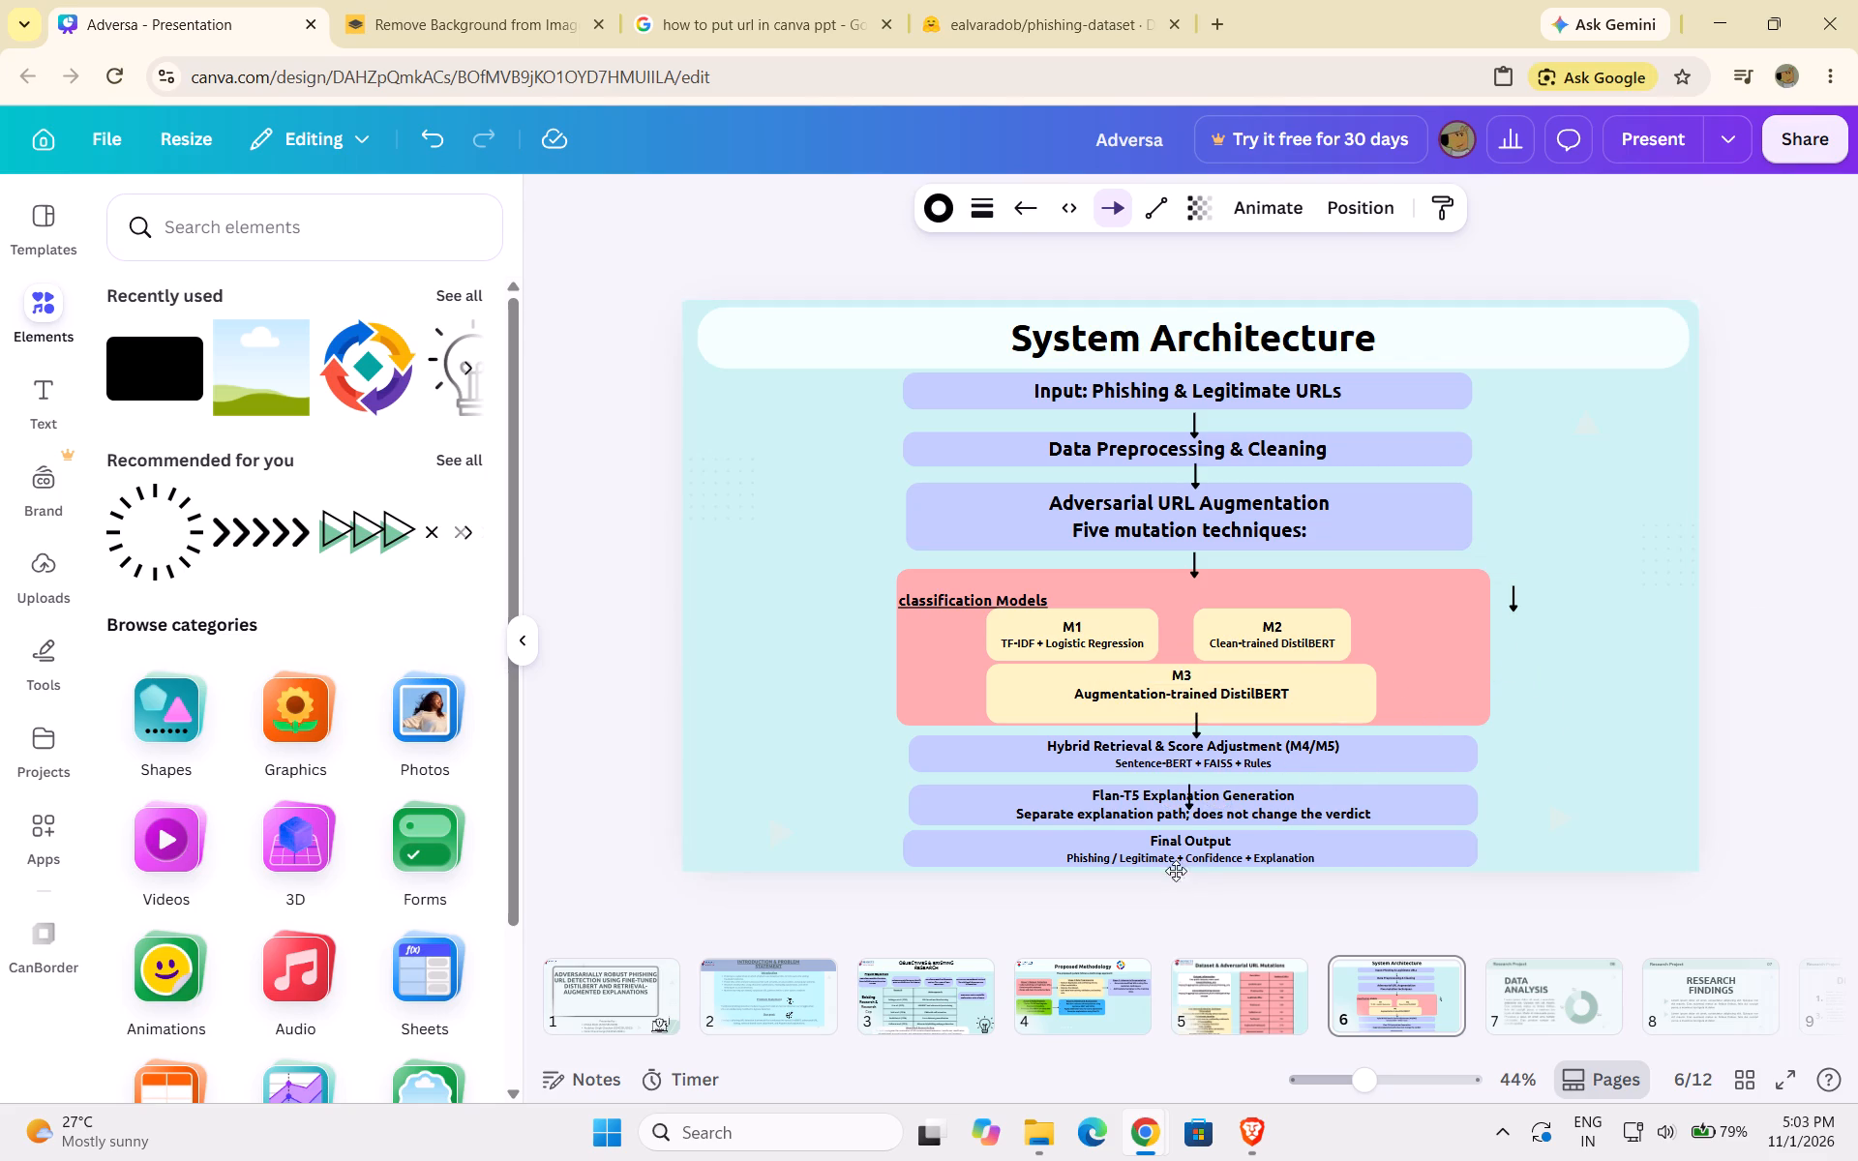
left_click_drag(1176, 871, 1185, 854)
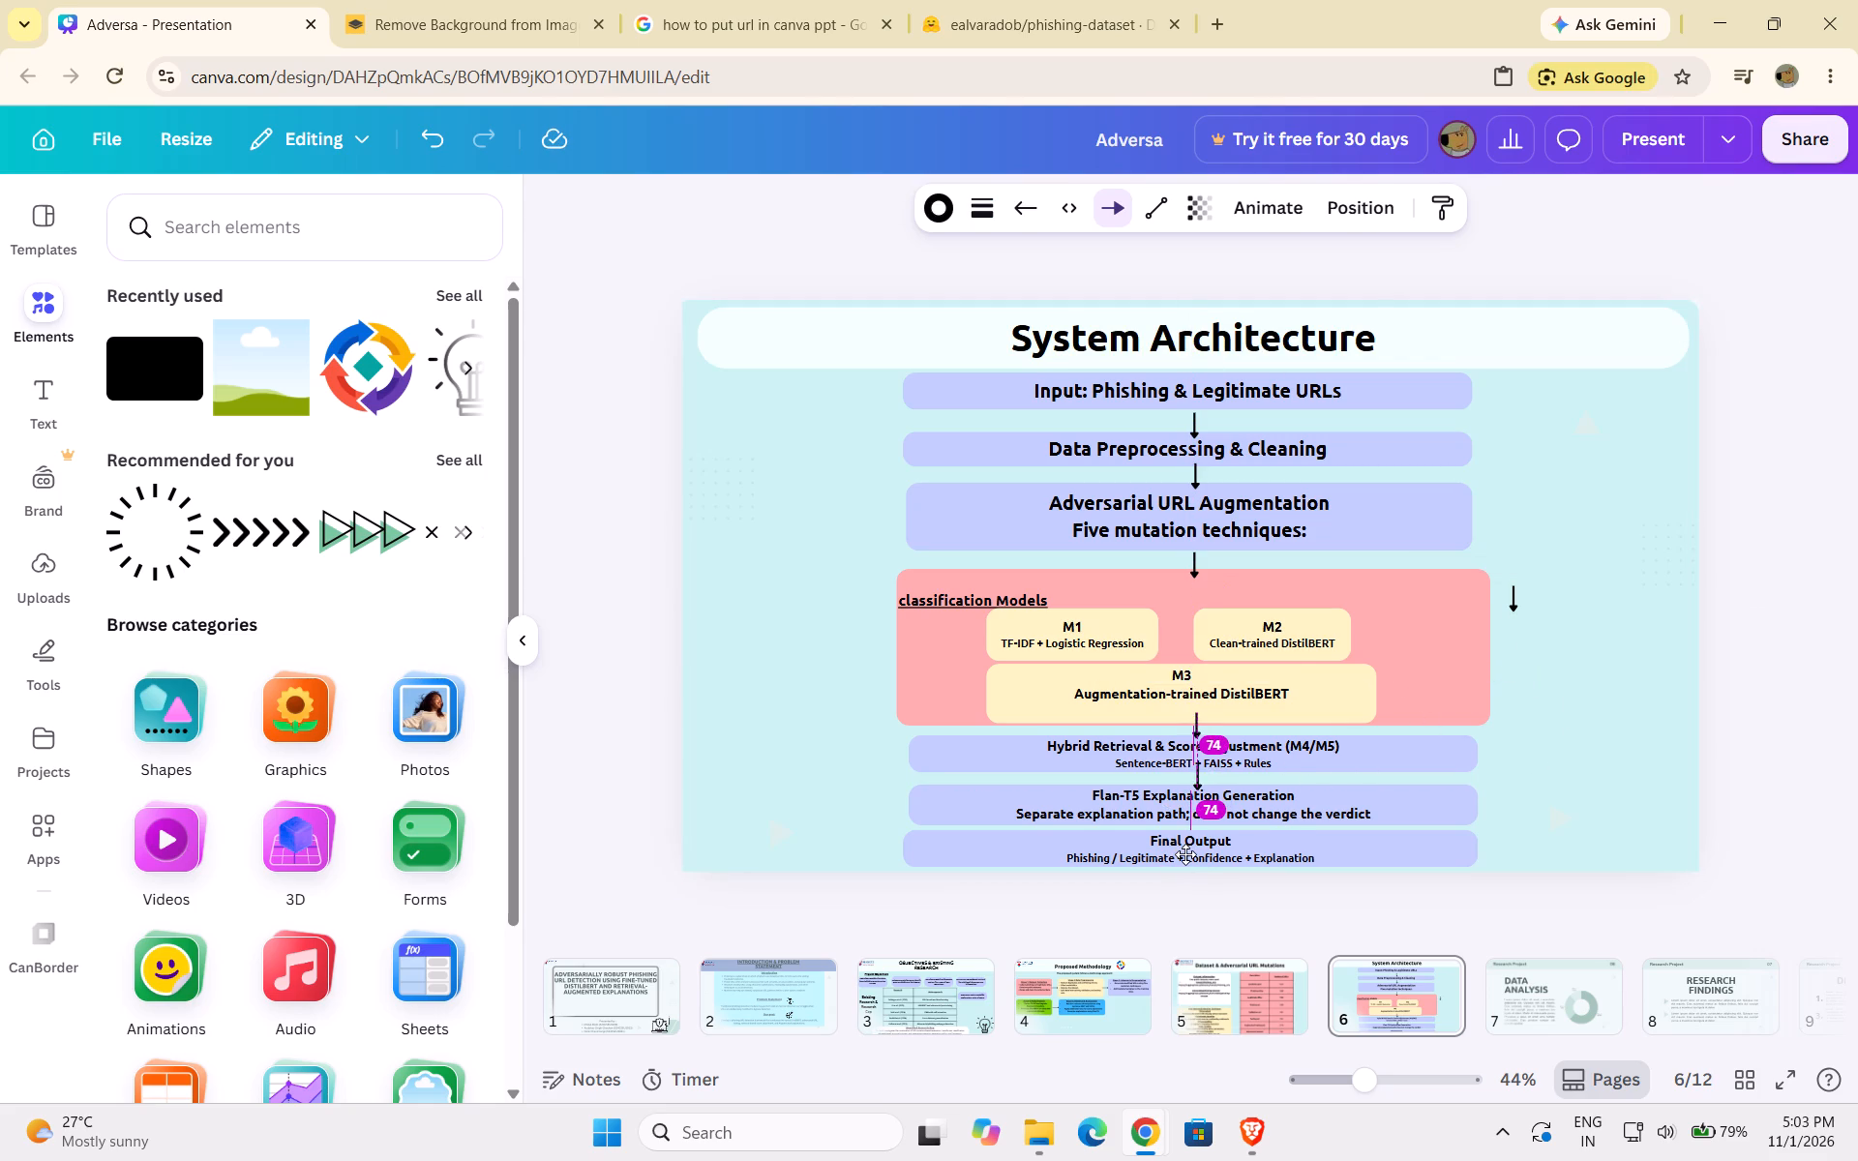
left_click_drag(1185, 854, 1193, 844)
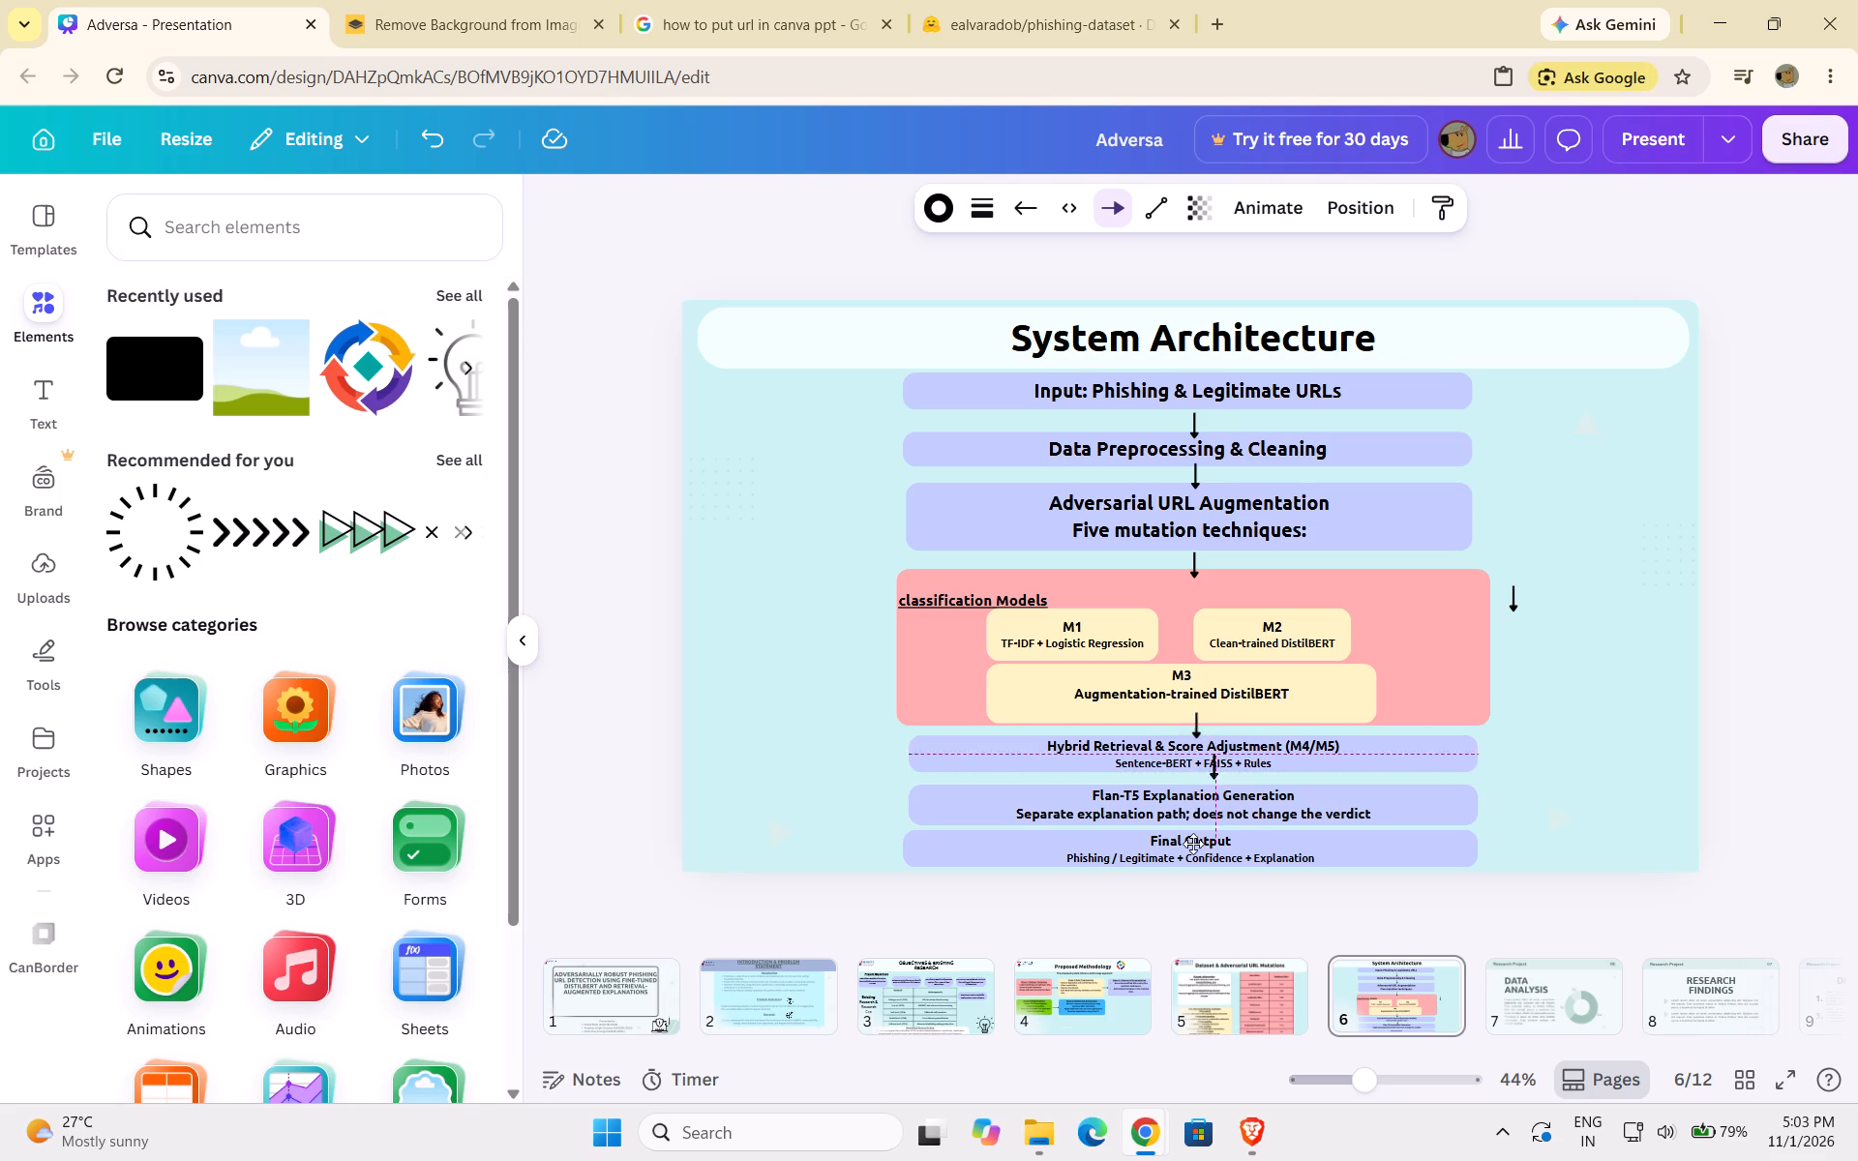
left_click_drag(1193, 844, 1183, 859)
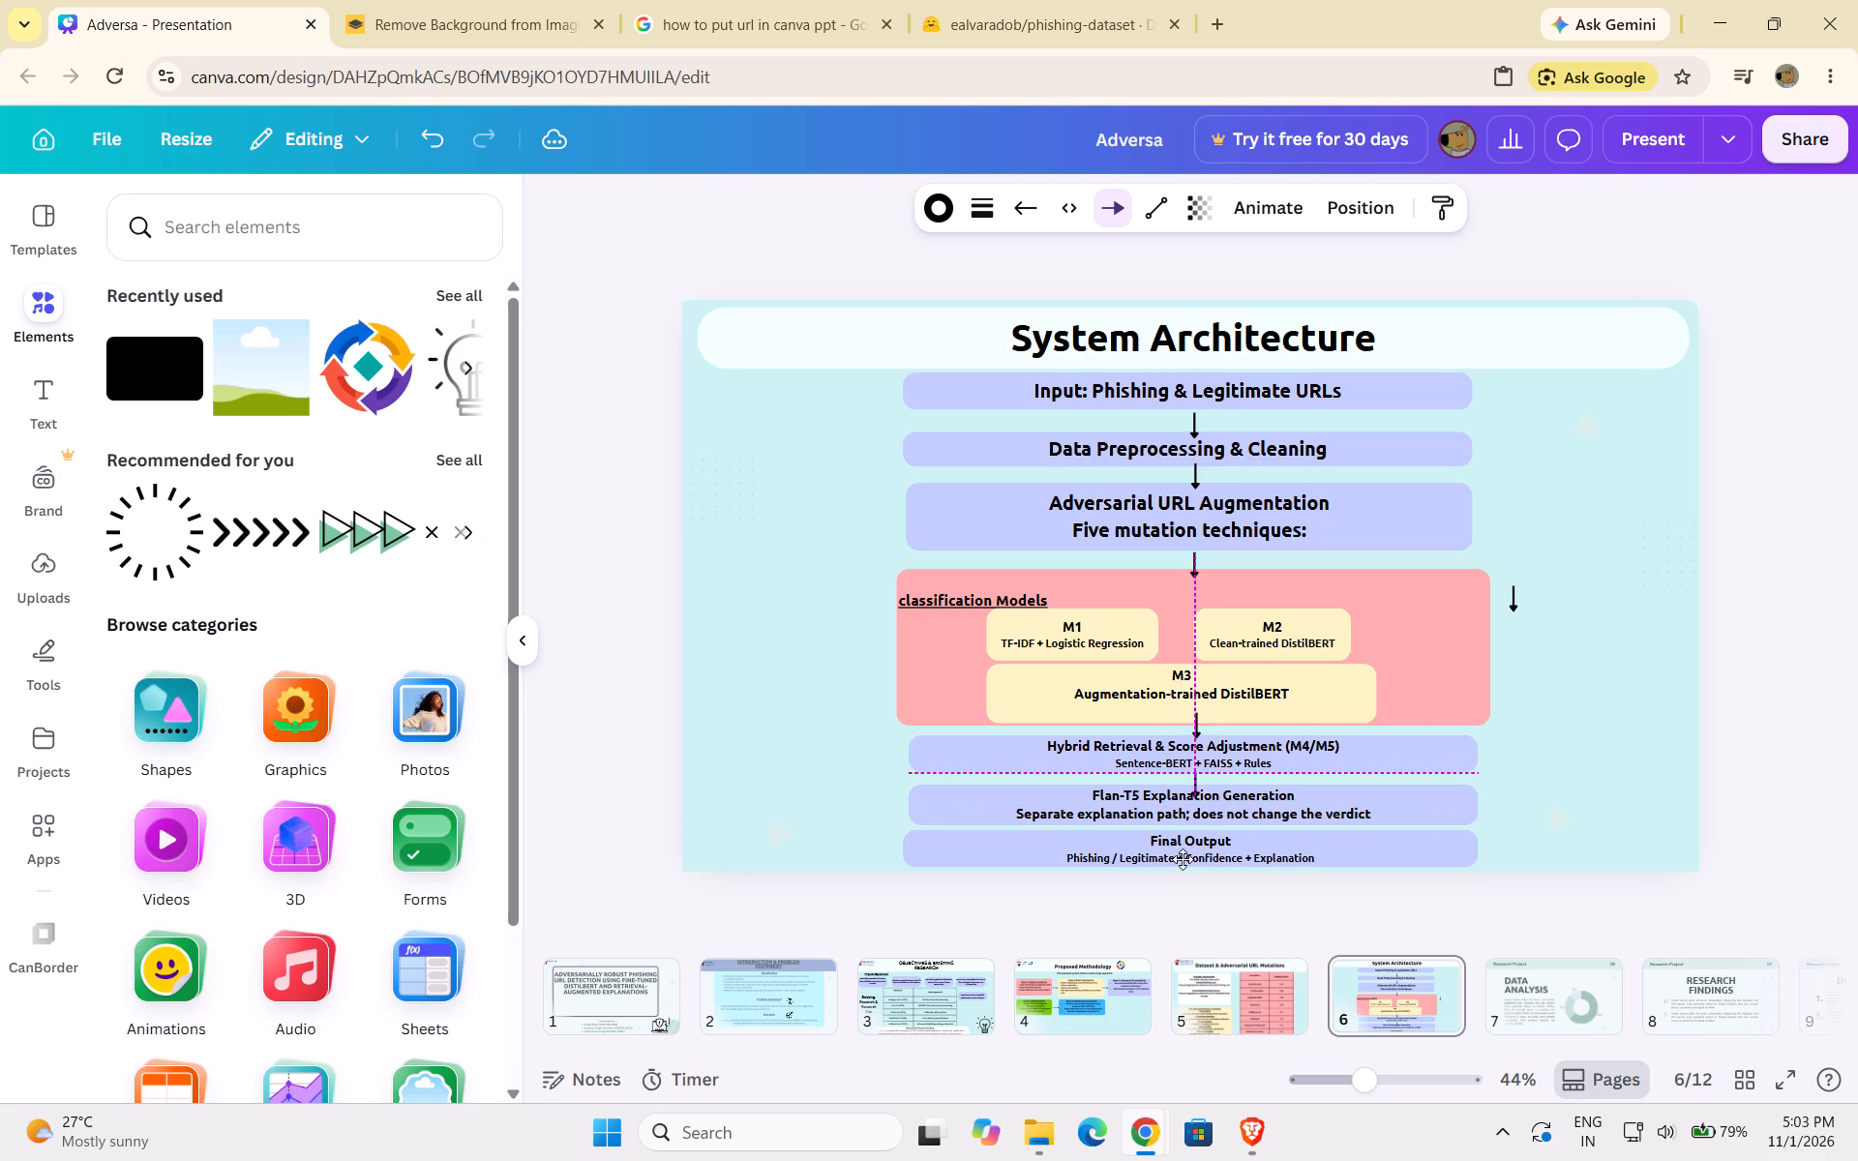
left_click_drag(1183, 859, 1182, 856)
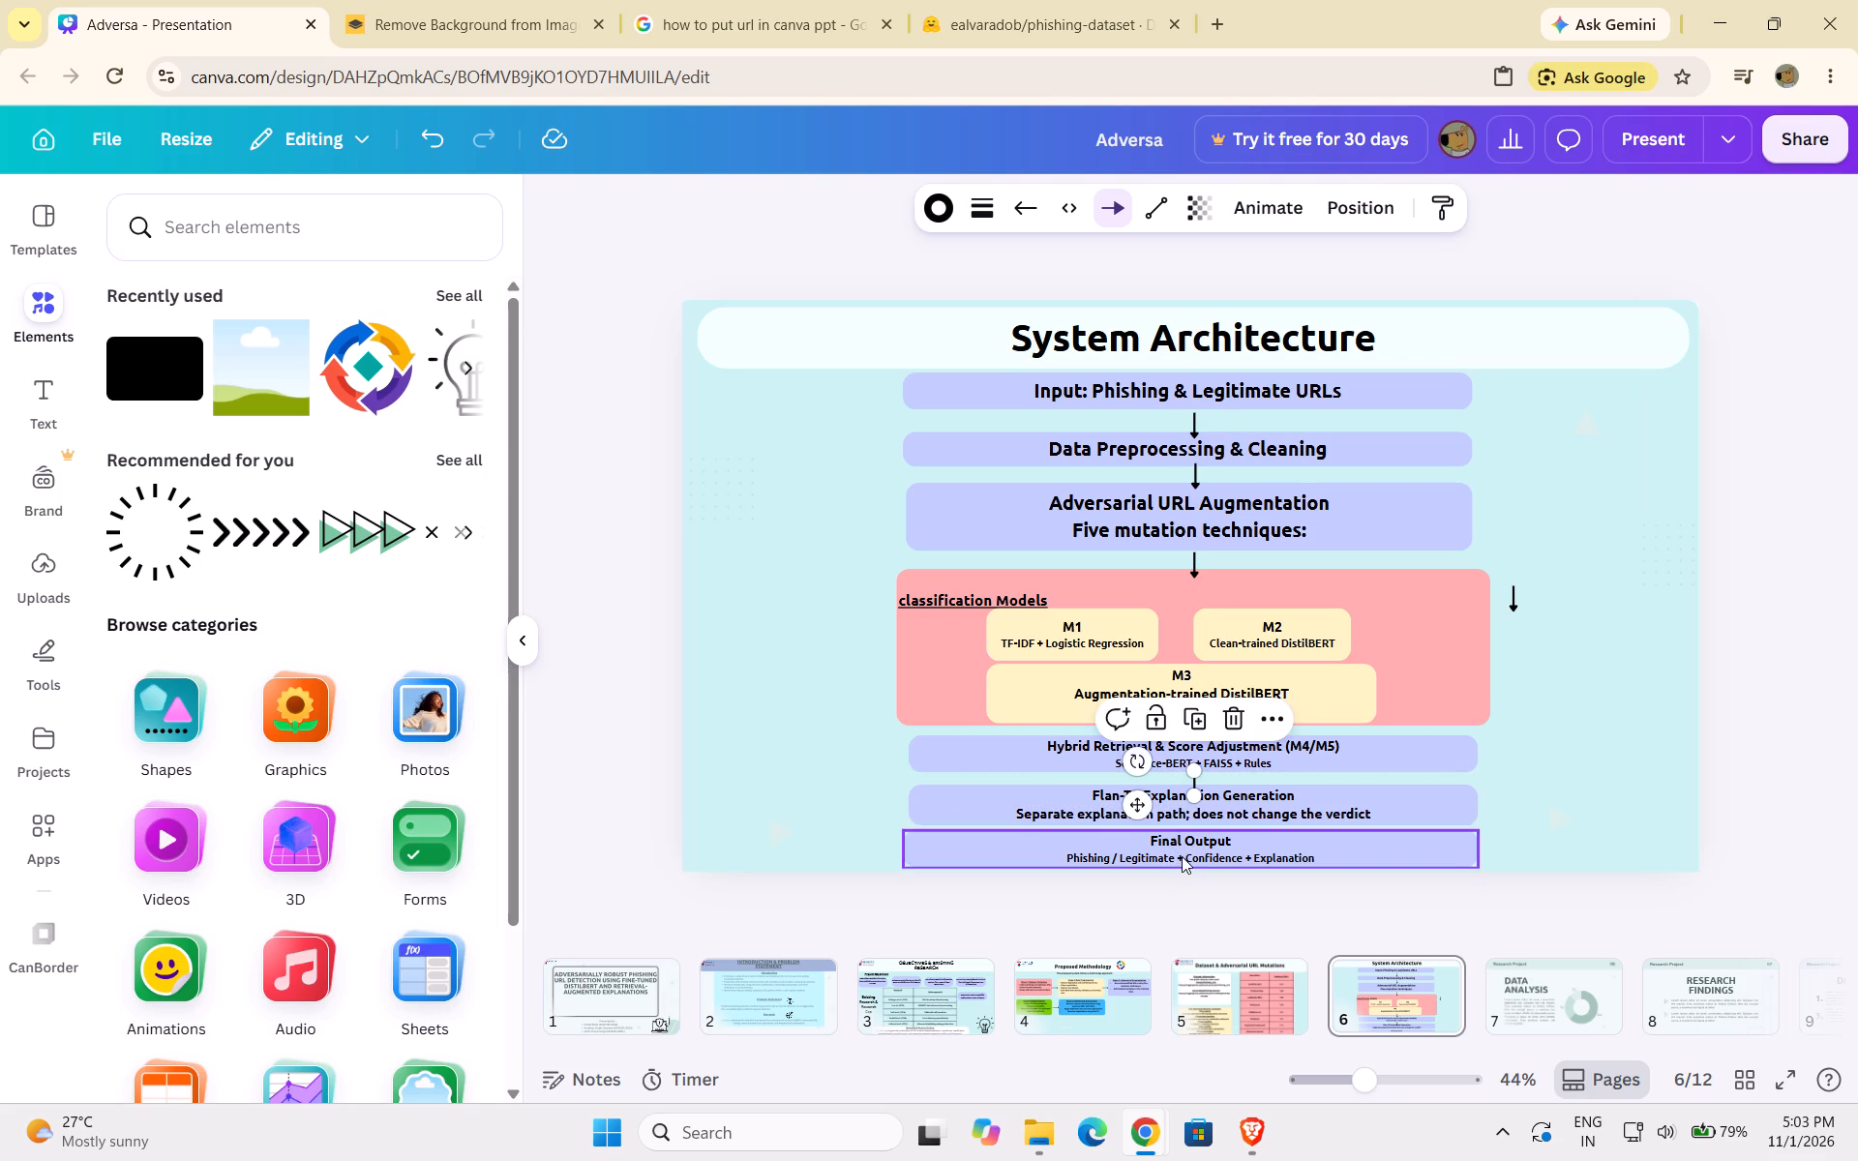
Duplicate the spare arrow and place the copy between the Flan-T5 Explanation Generation and Final Output bars.
left_click(1512, 609)
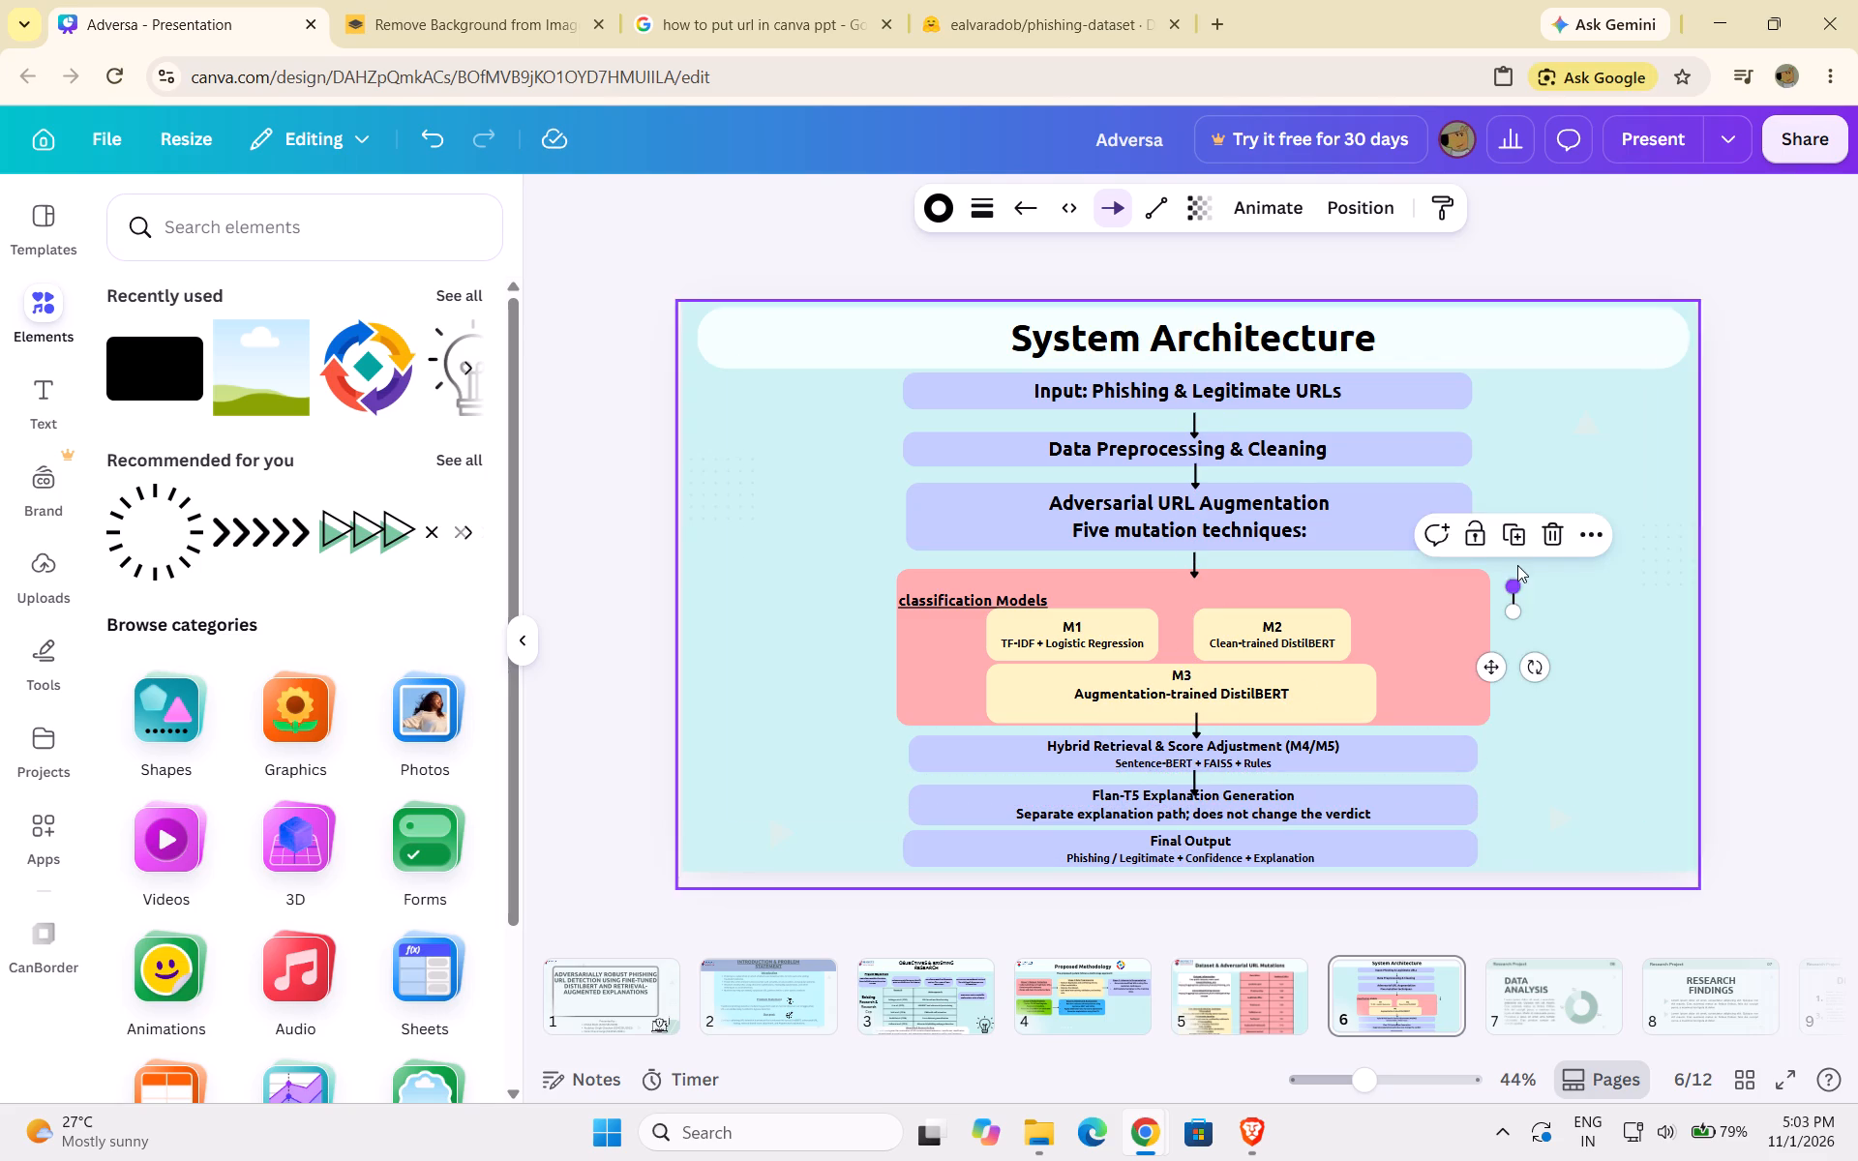
left_click(1517, 535)
left_click_drag(1508, 679, 1318, 779)
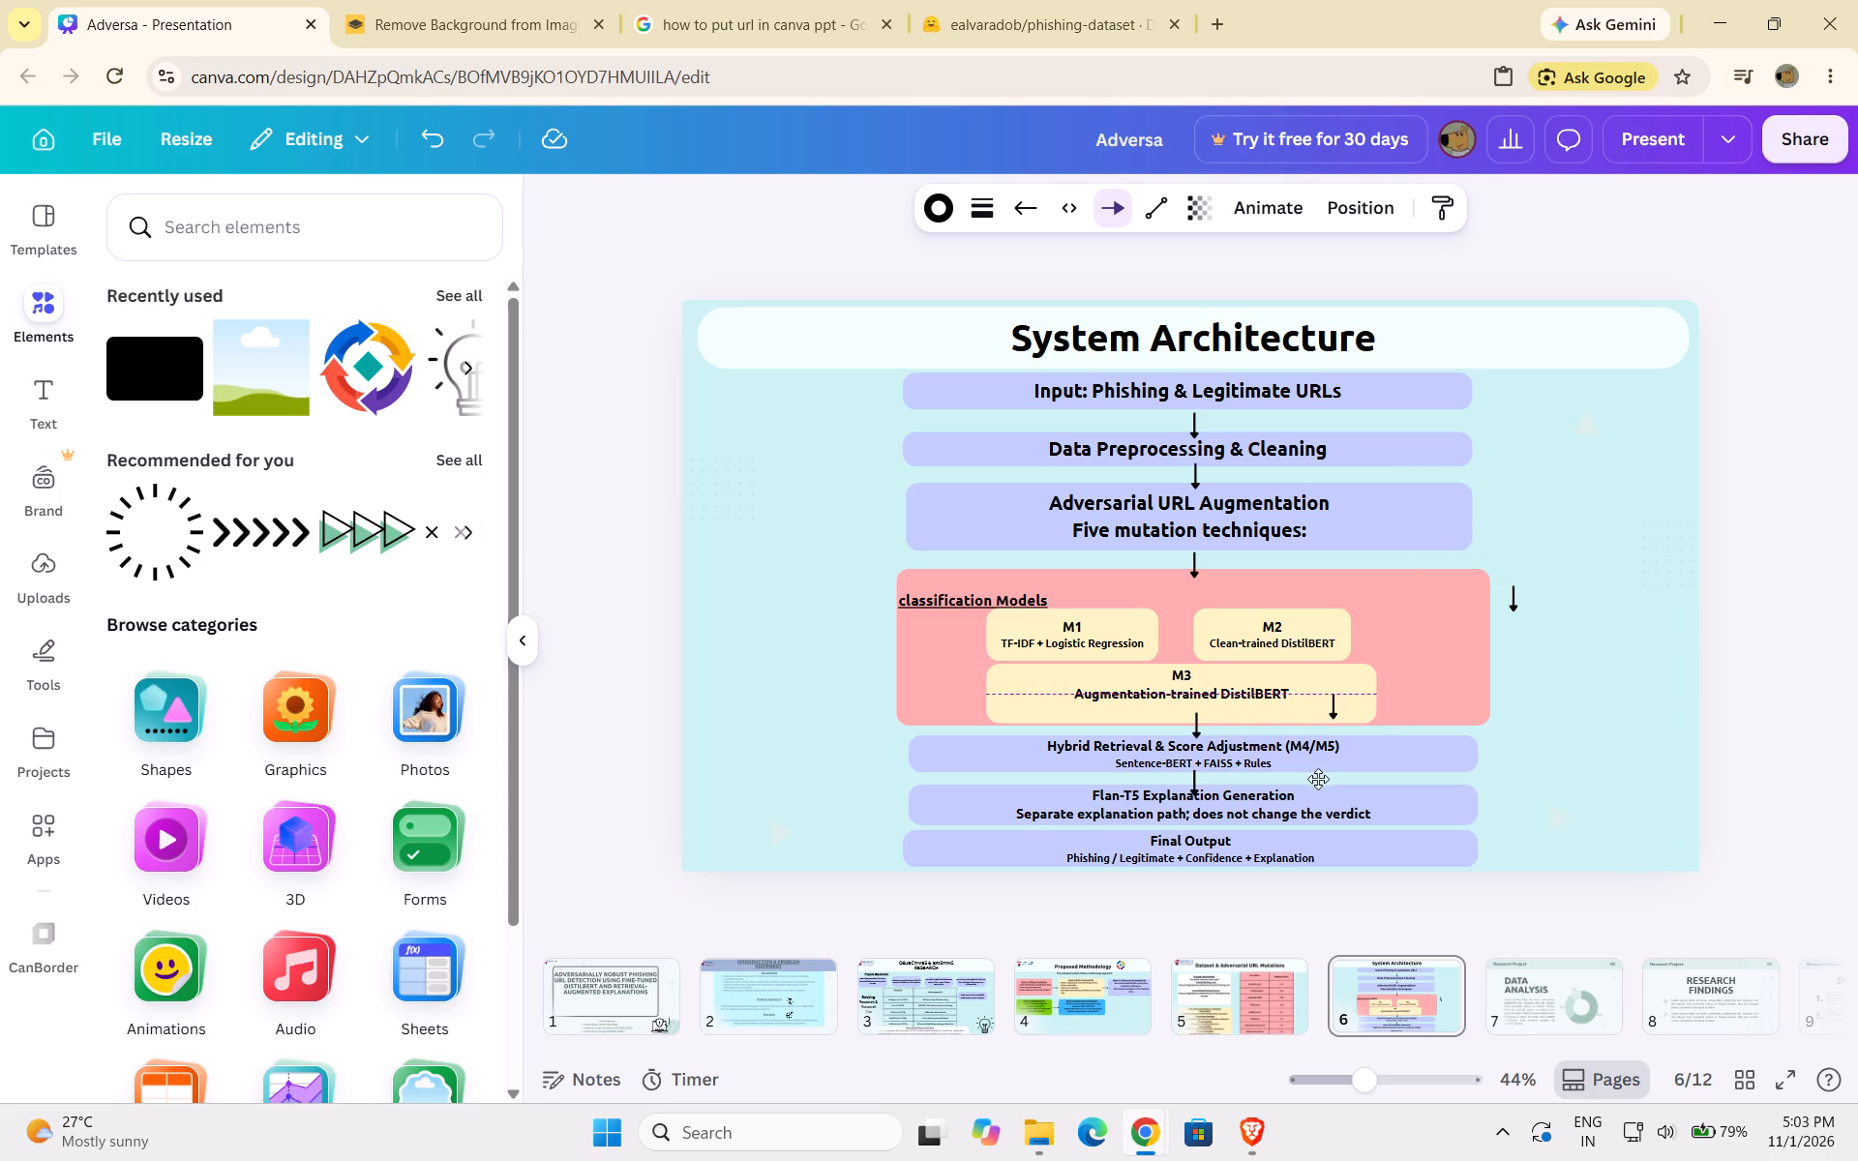
left_click_drag(1318, 779, 1177, 915)
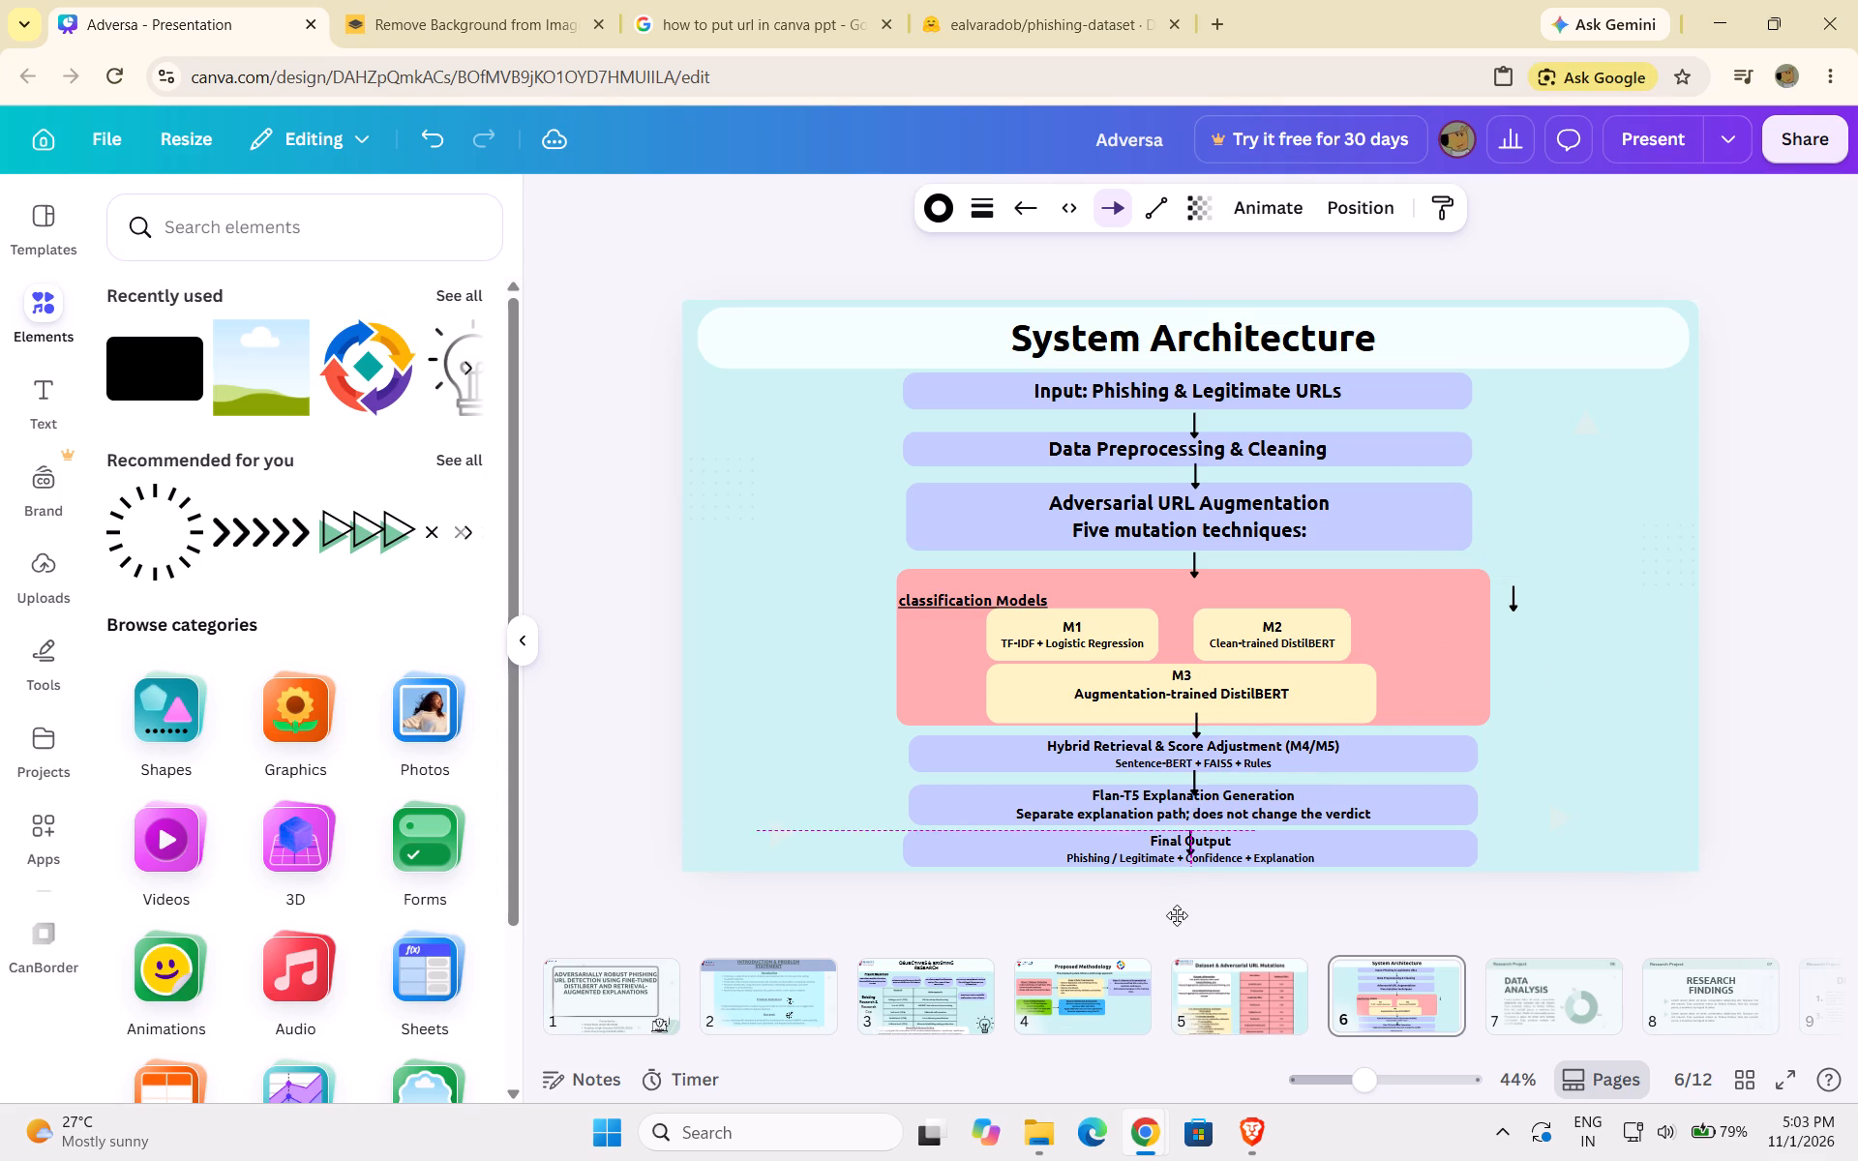
left_click_drag(1177, 915, 1183, 904)
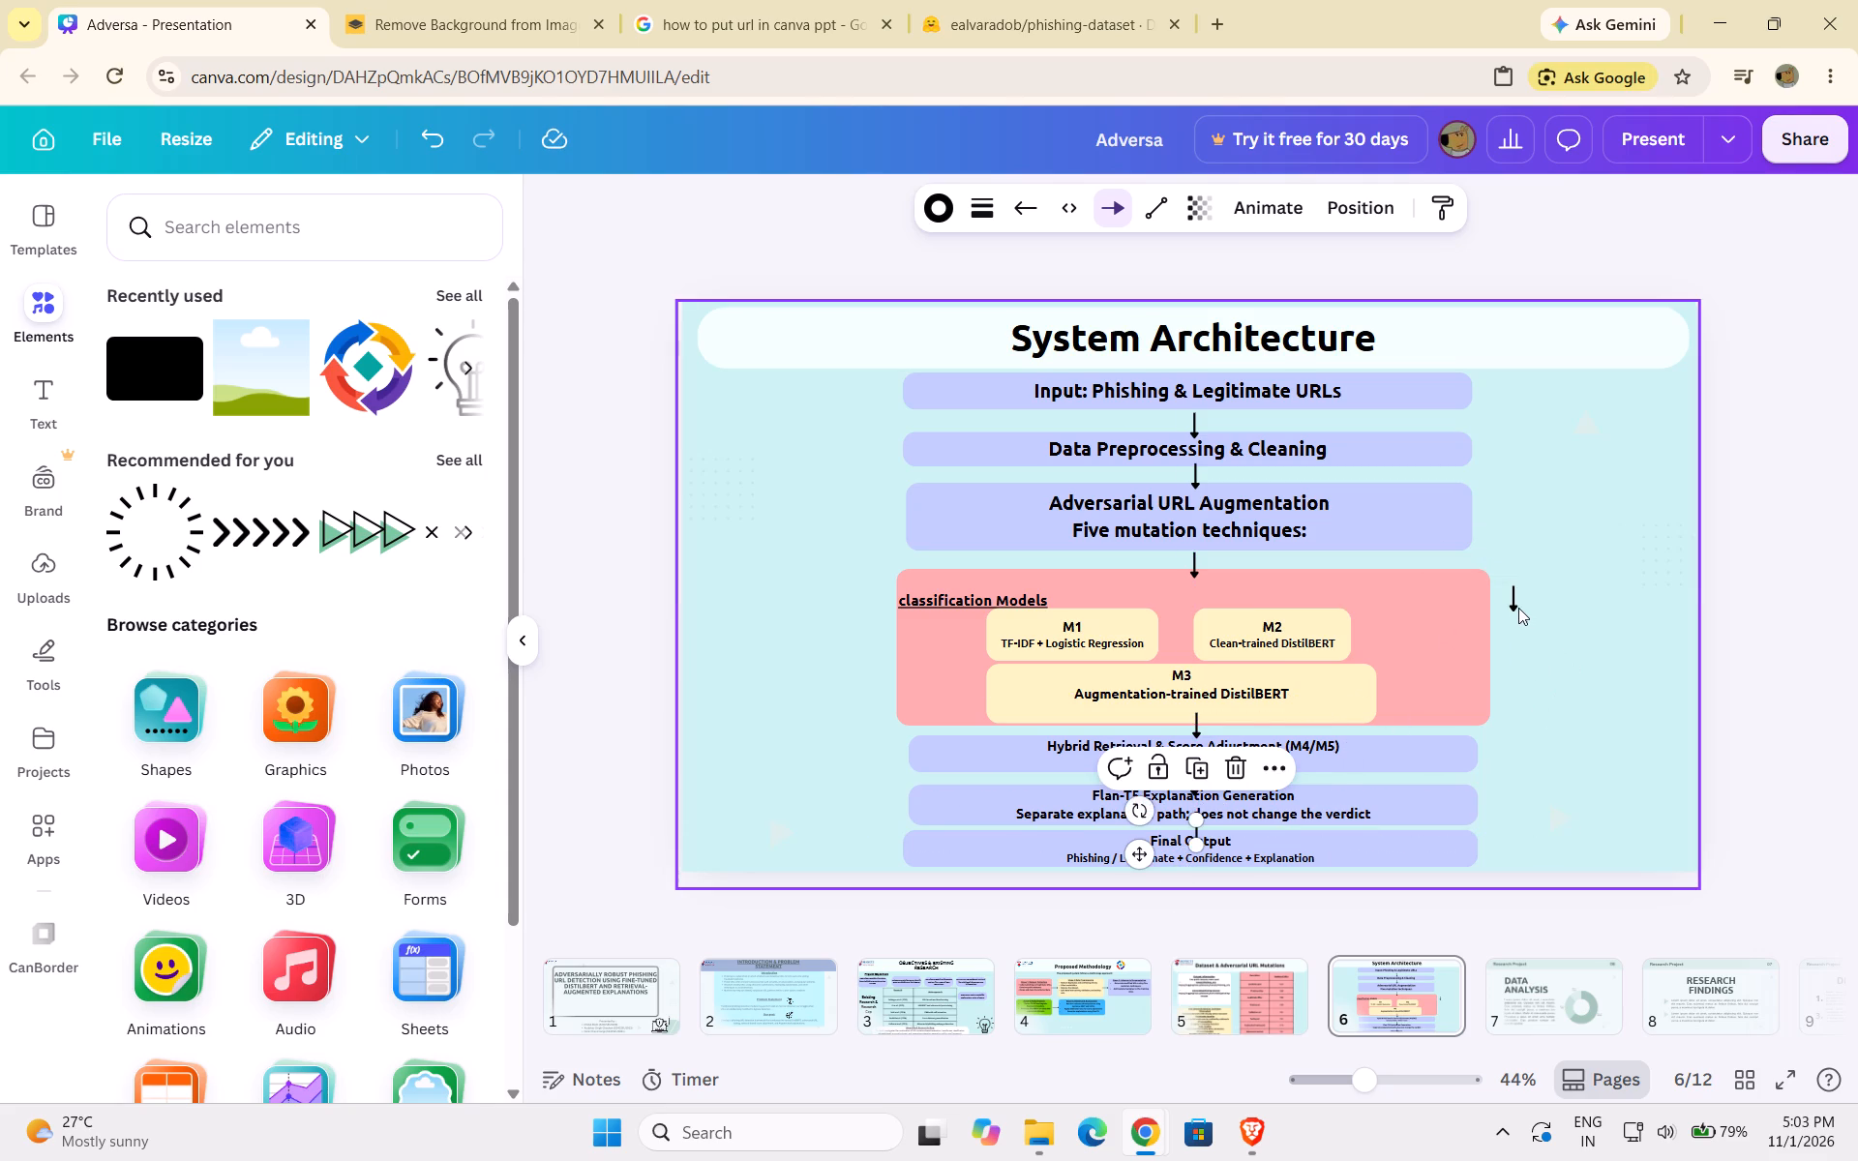
Delete the spare arrow beside the pink classification Models box.
left_click(1518, 608)
left_click(1511, 600)
left_click(1551, 535)
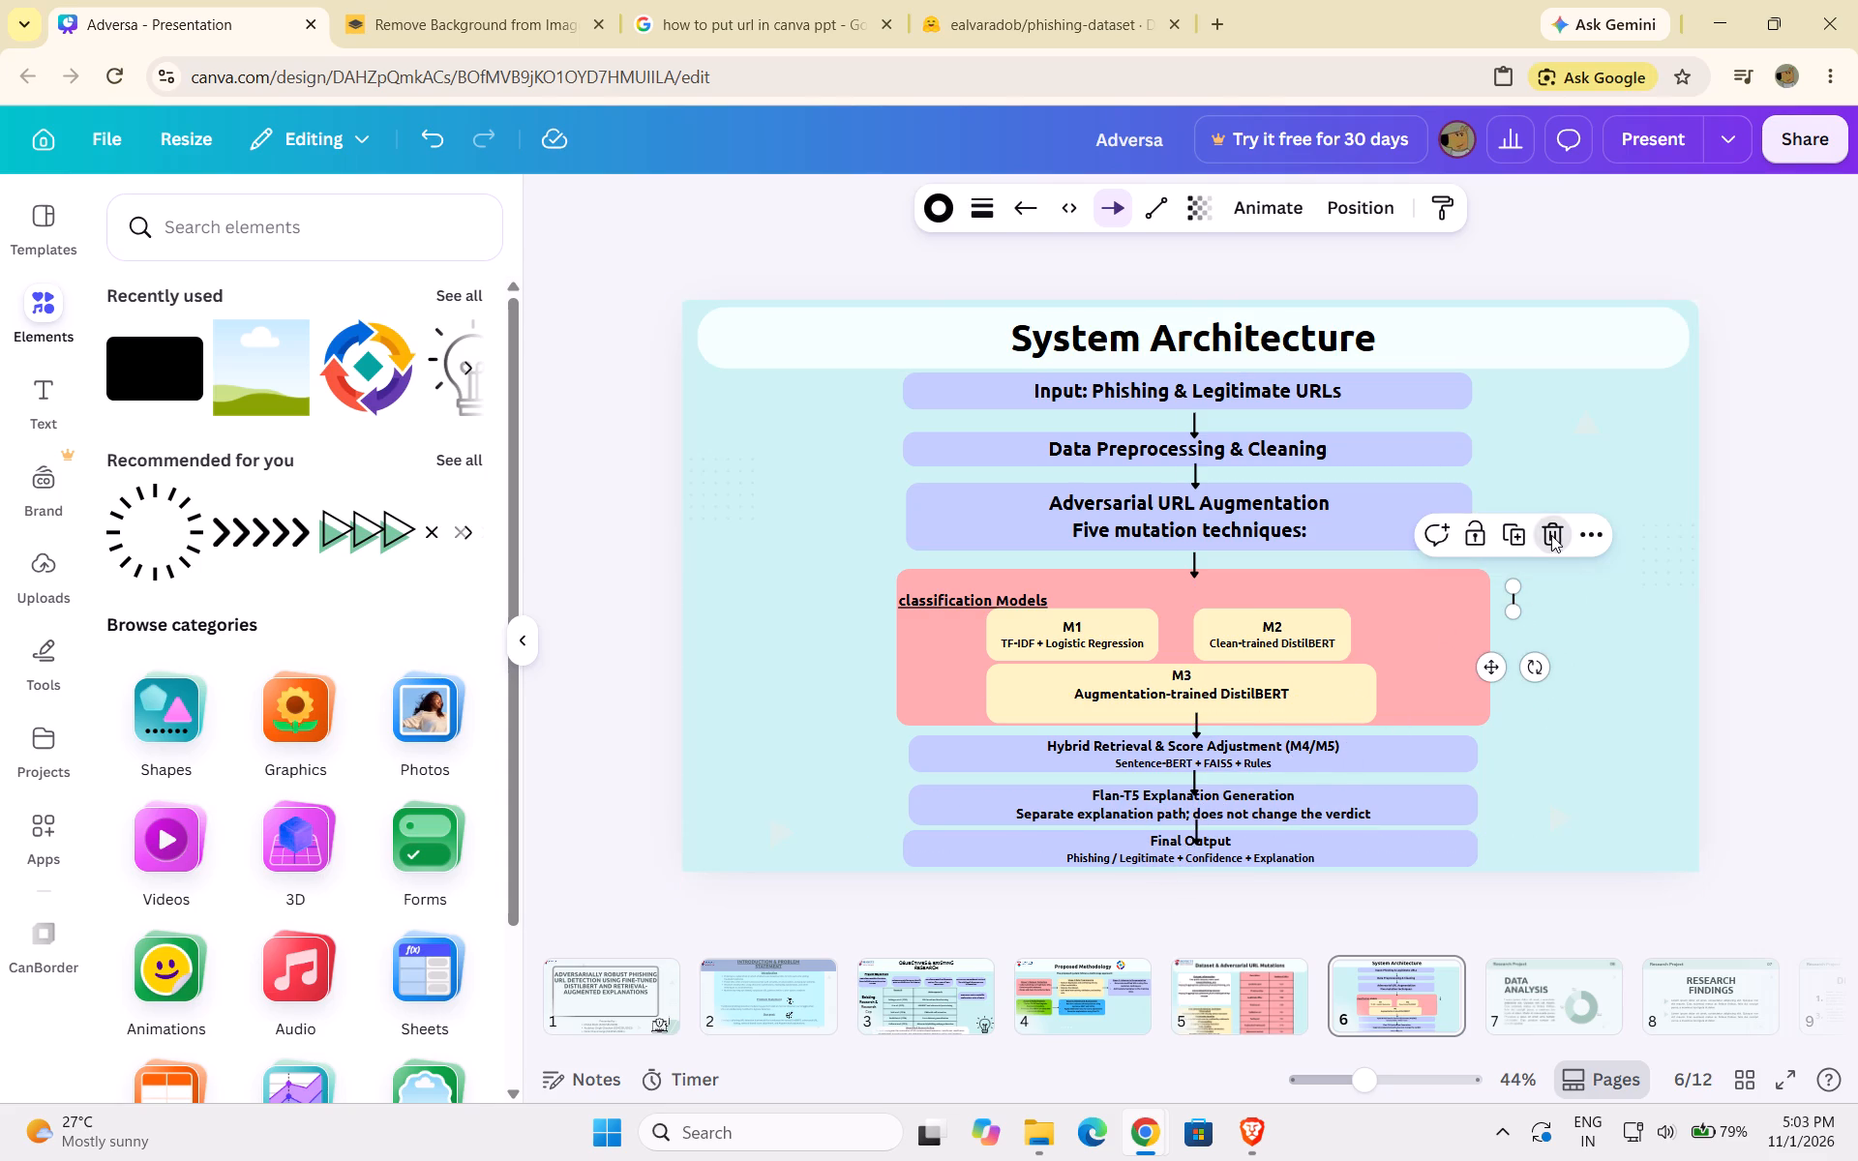
left_click(1591, 623)
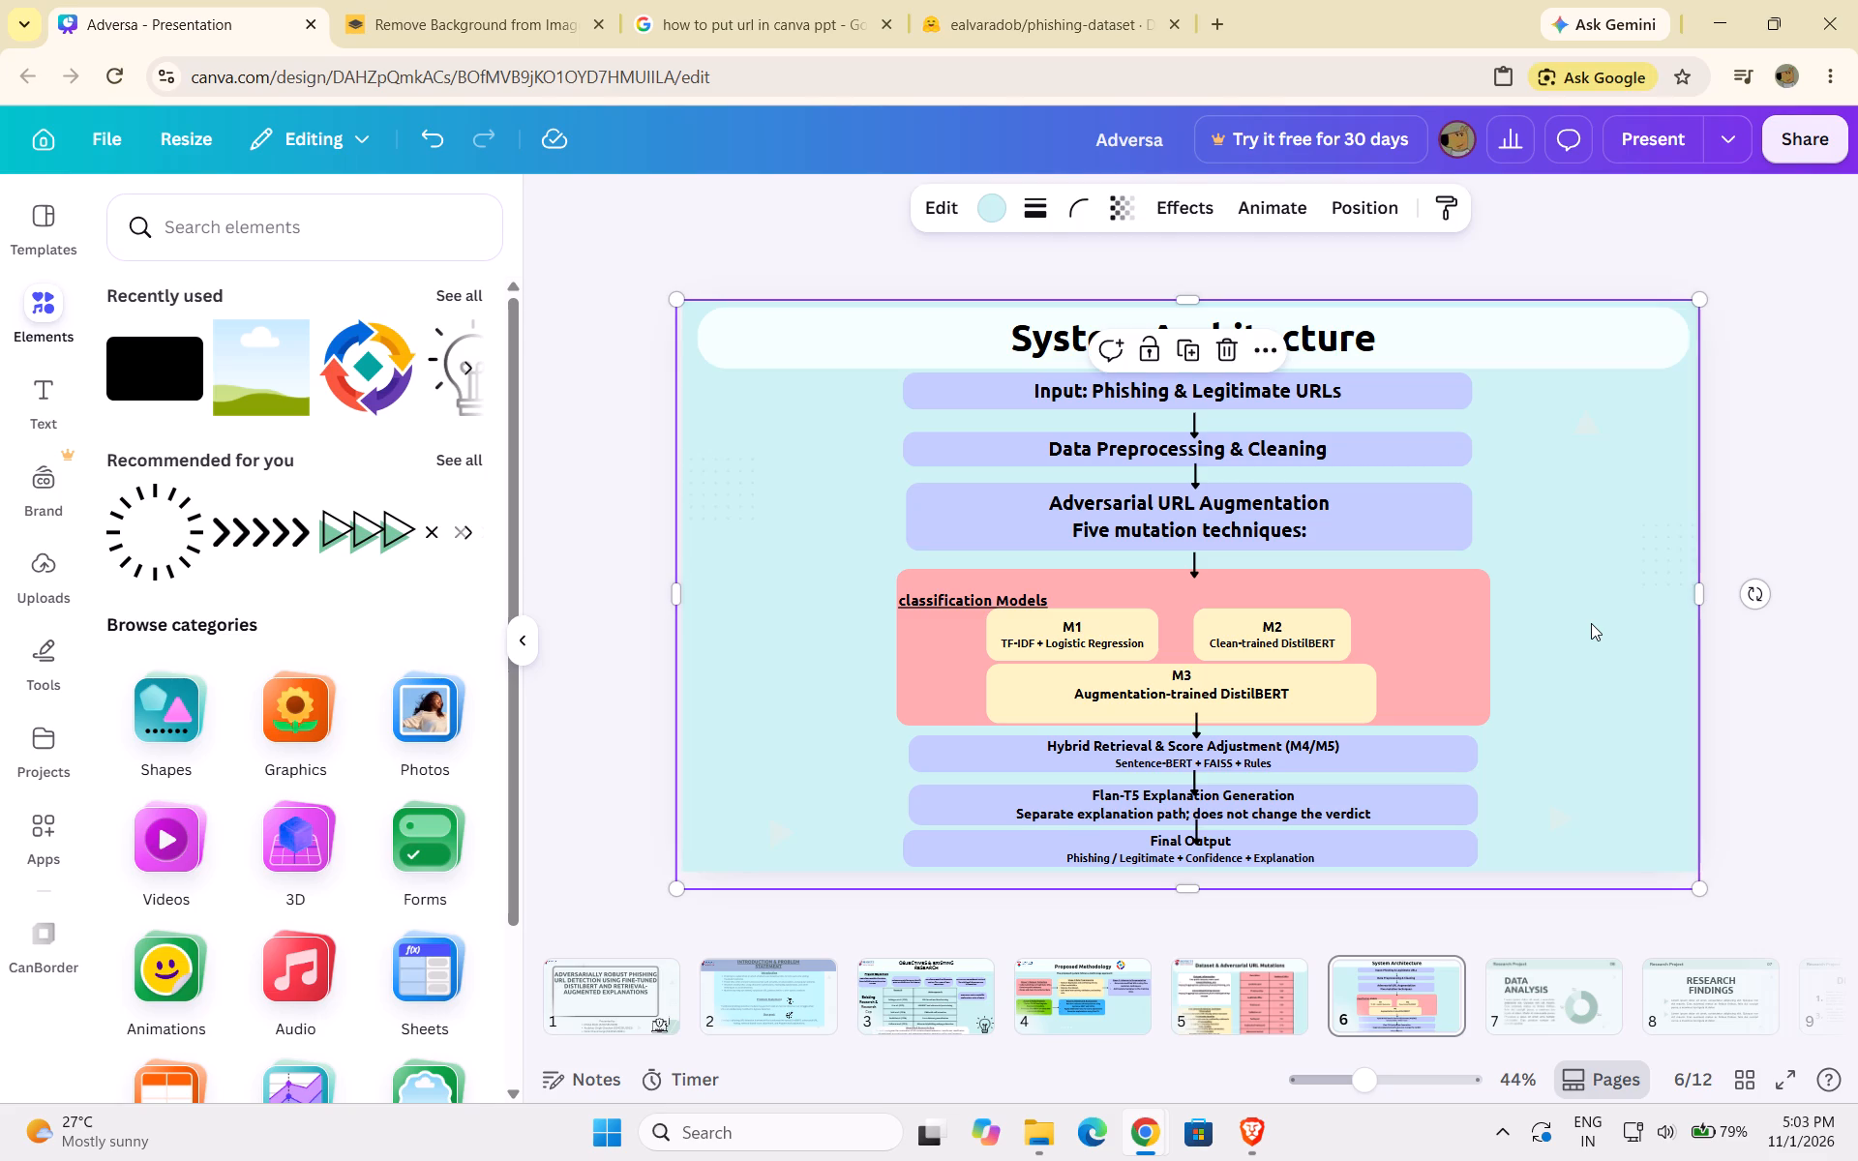
Switch to File Explorer and copy the images-removebg-preview university logo file from the Downloads folder.
left_click(1027, 1148)
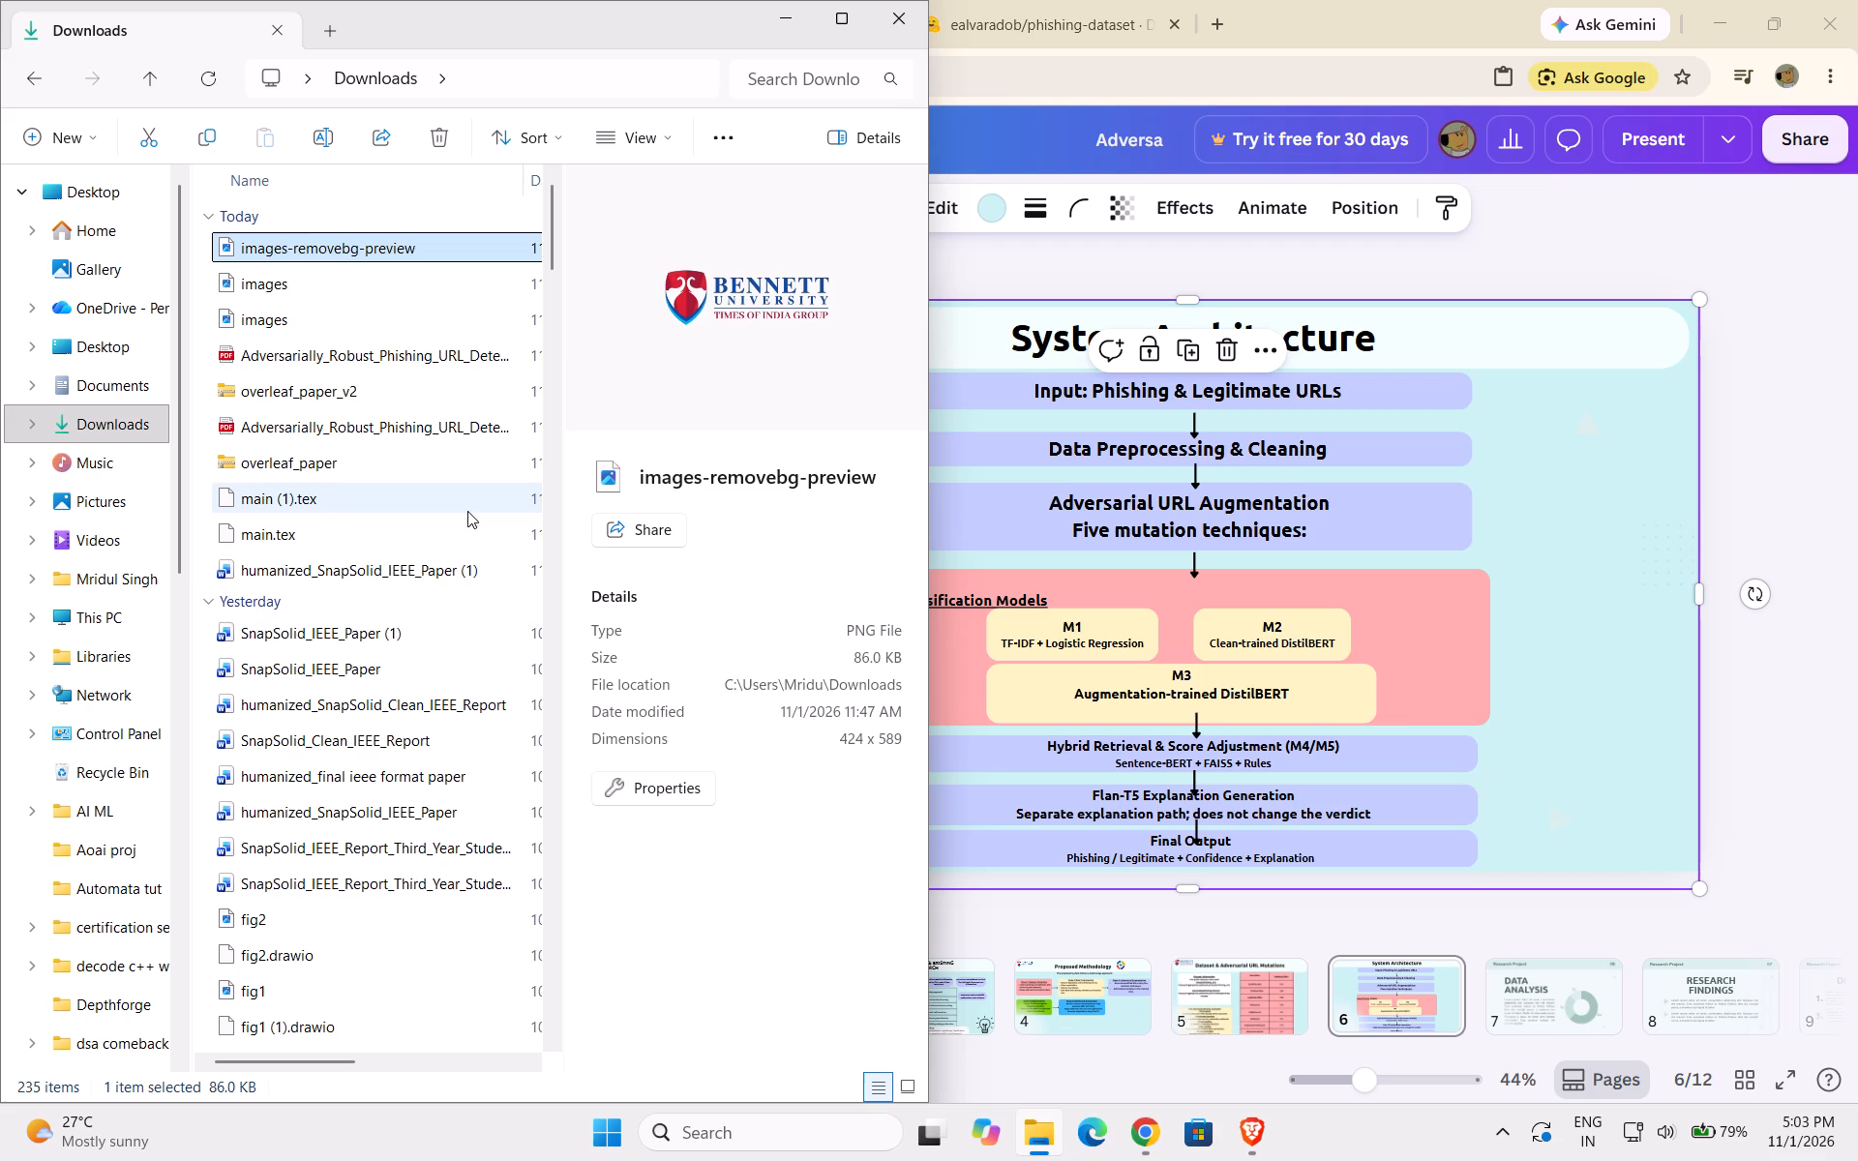
left_click(365, 295)
left_click(363, 253)
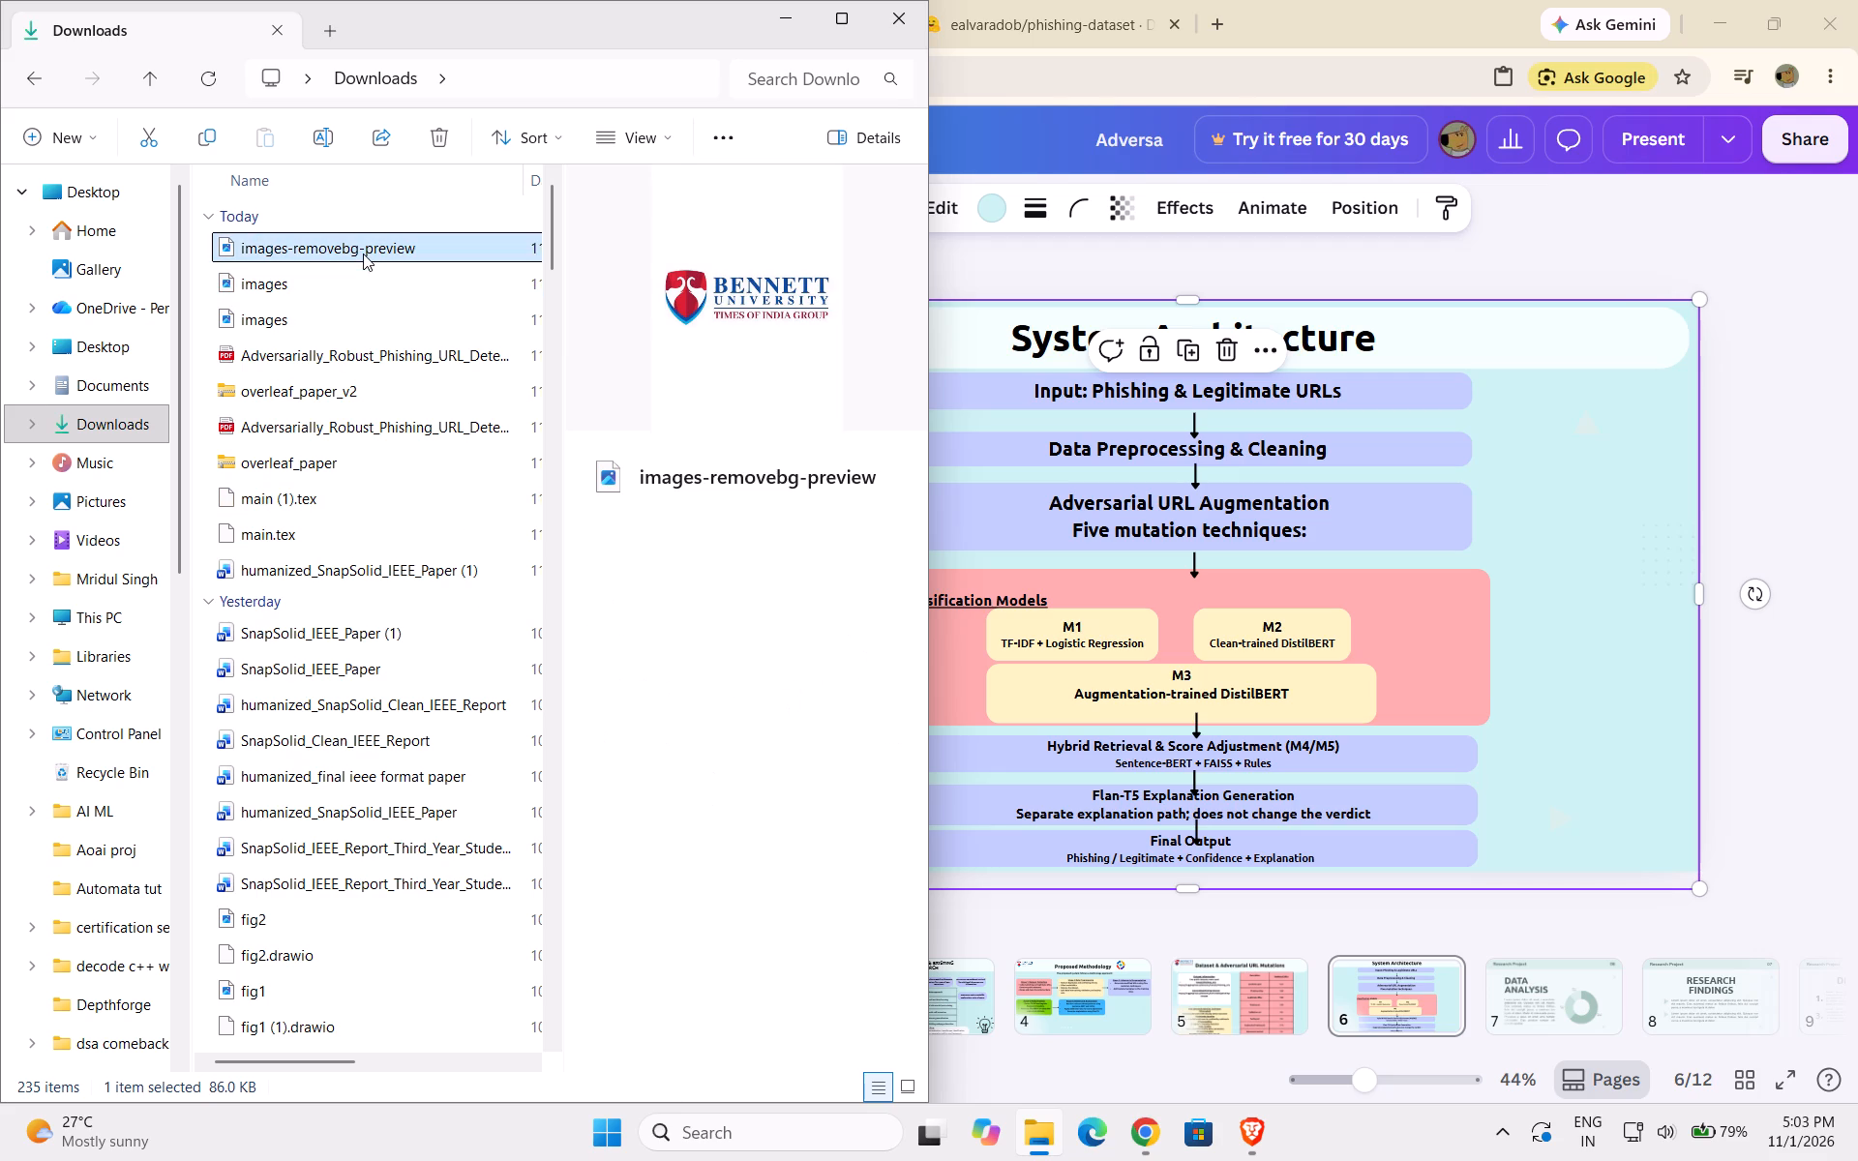
left_click(192, 133)
left_click(795, 15)
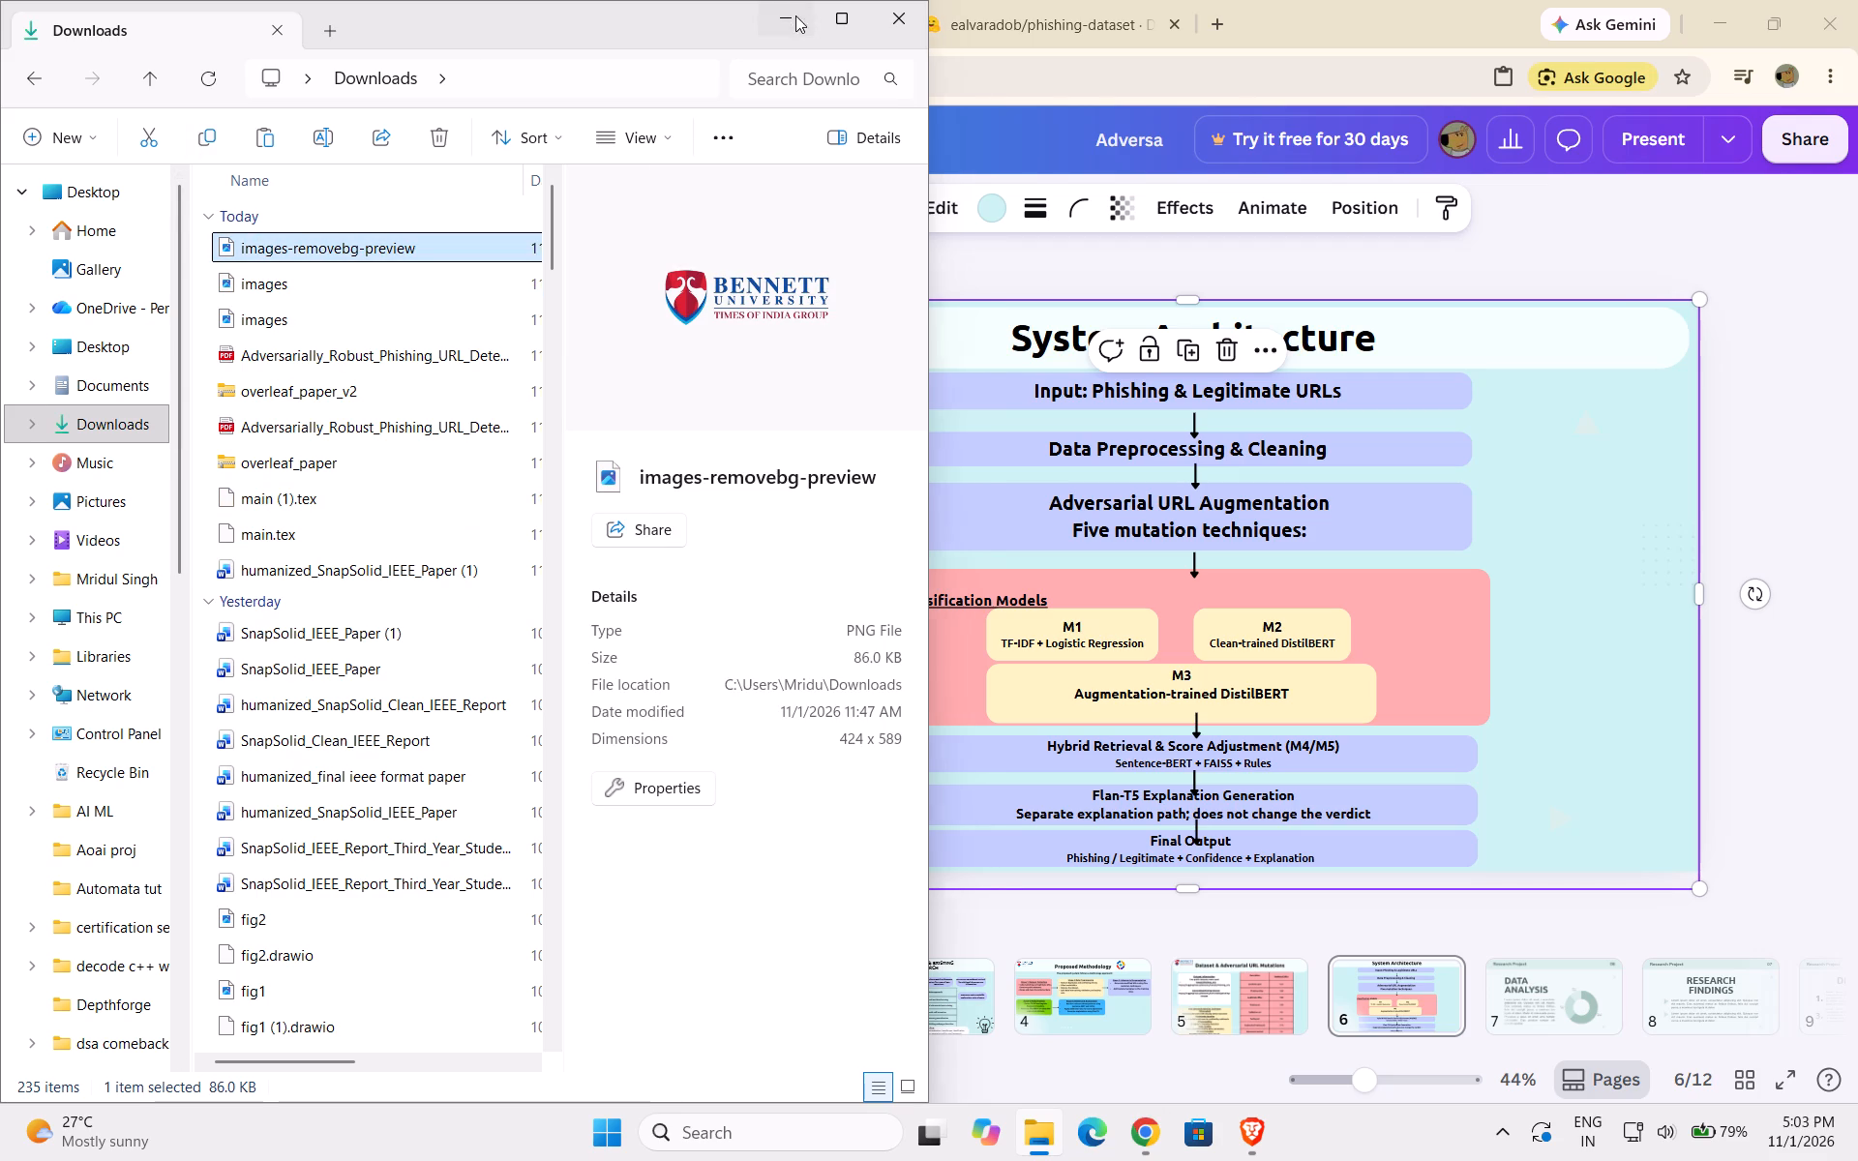
Paste the Bennett University logo onto the System Architecture slide, shrink it, and place it at the left end of the title bar.
key("ctrl+v")
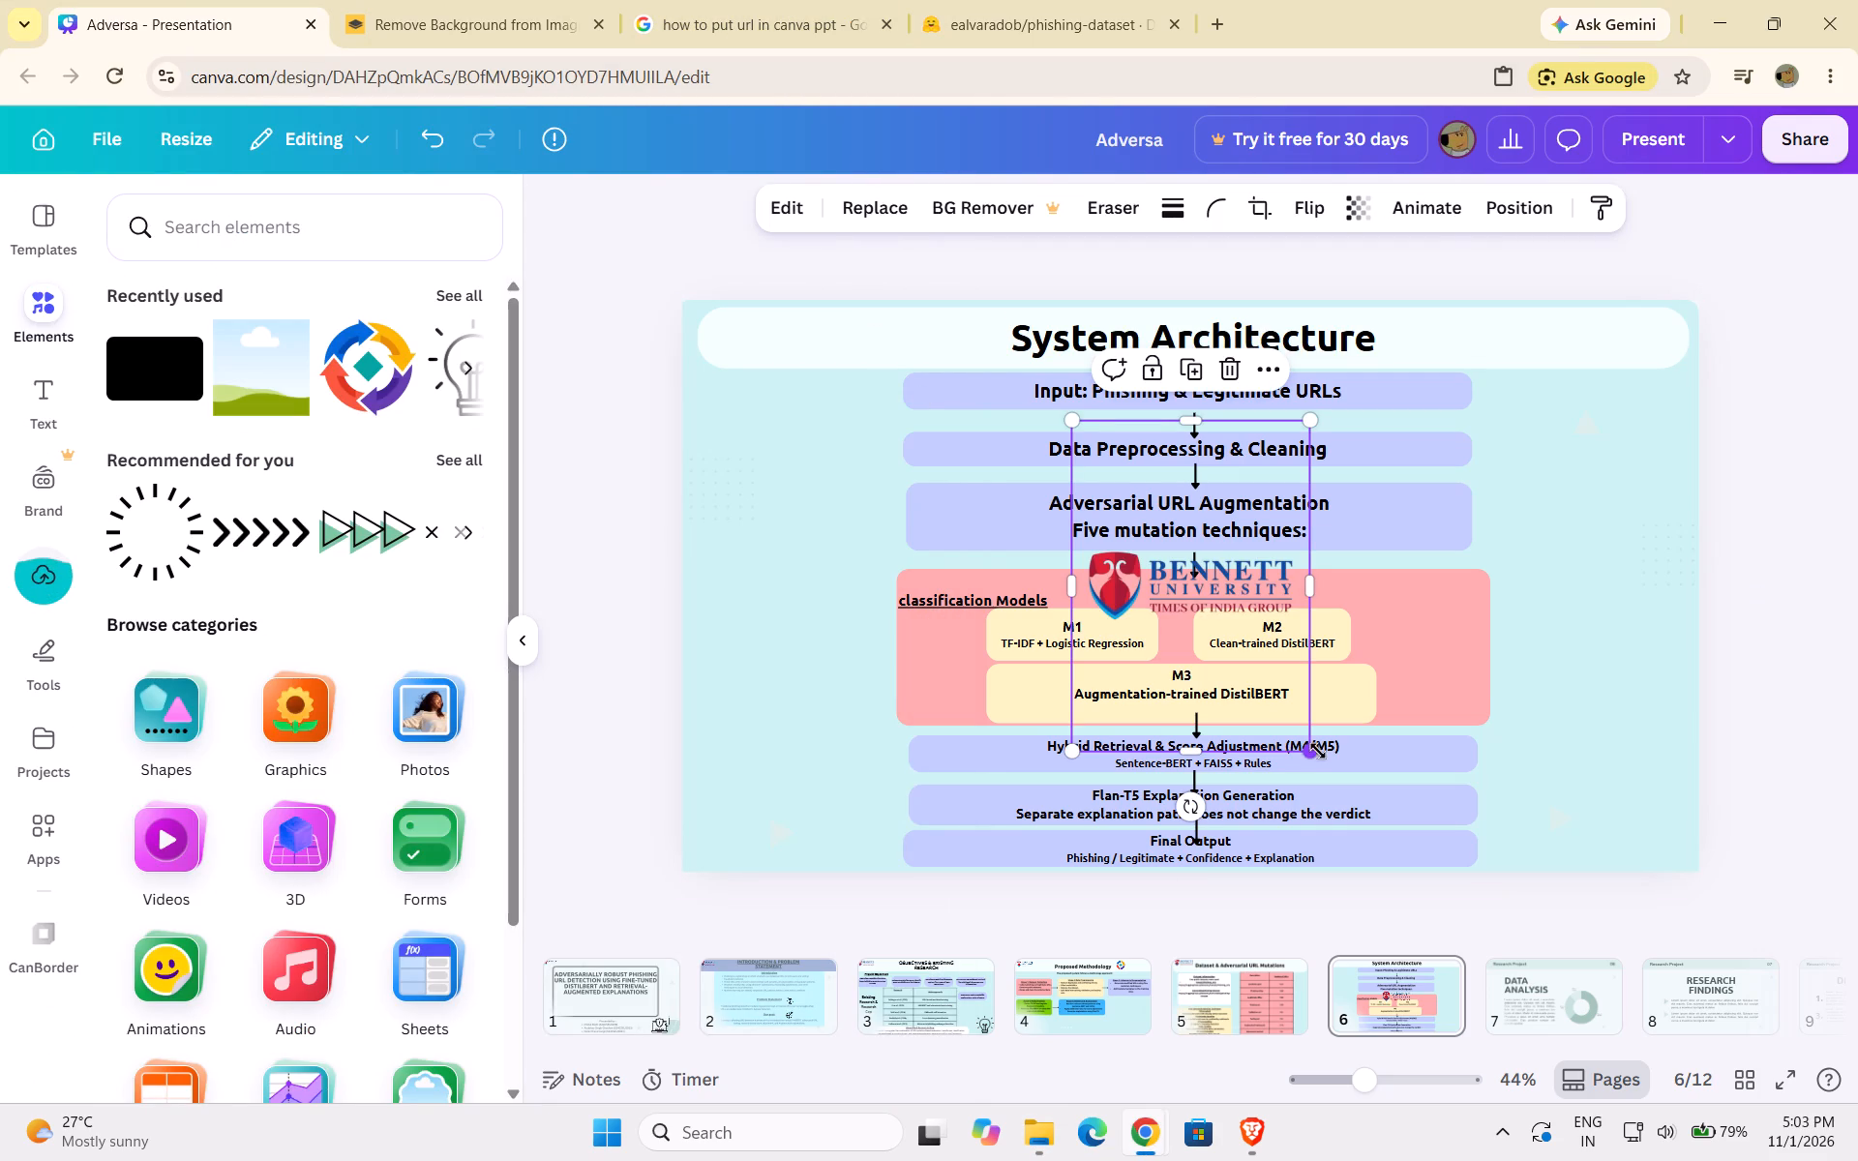
left_click_drag(1319, 753, 1221, 629)
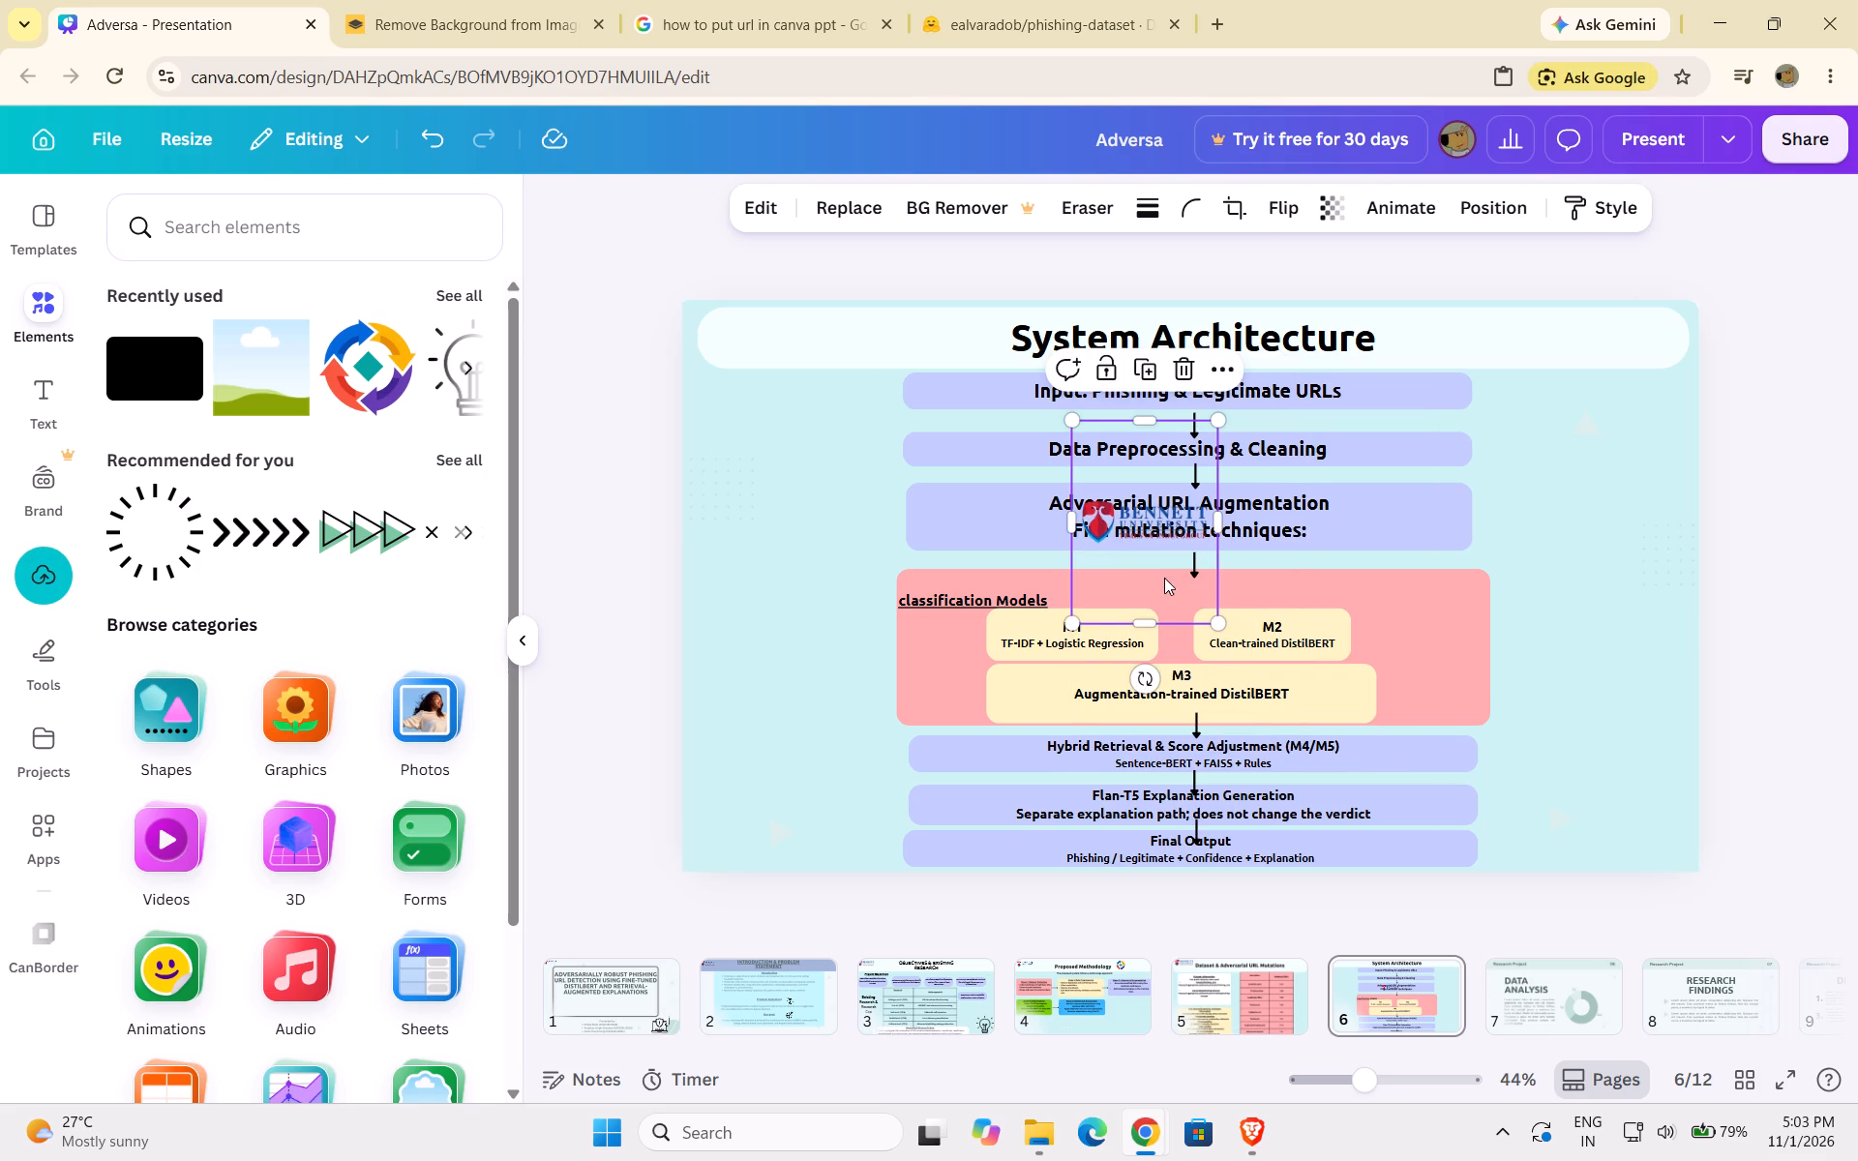
left_click_drag(1164, 578, 782, 390)
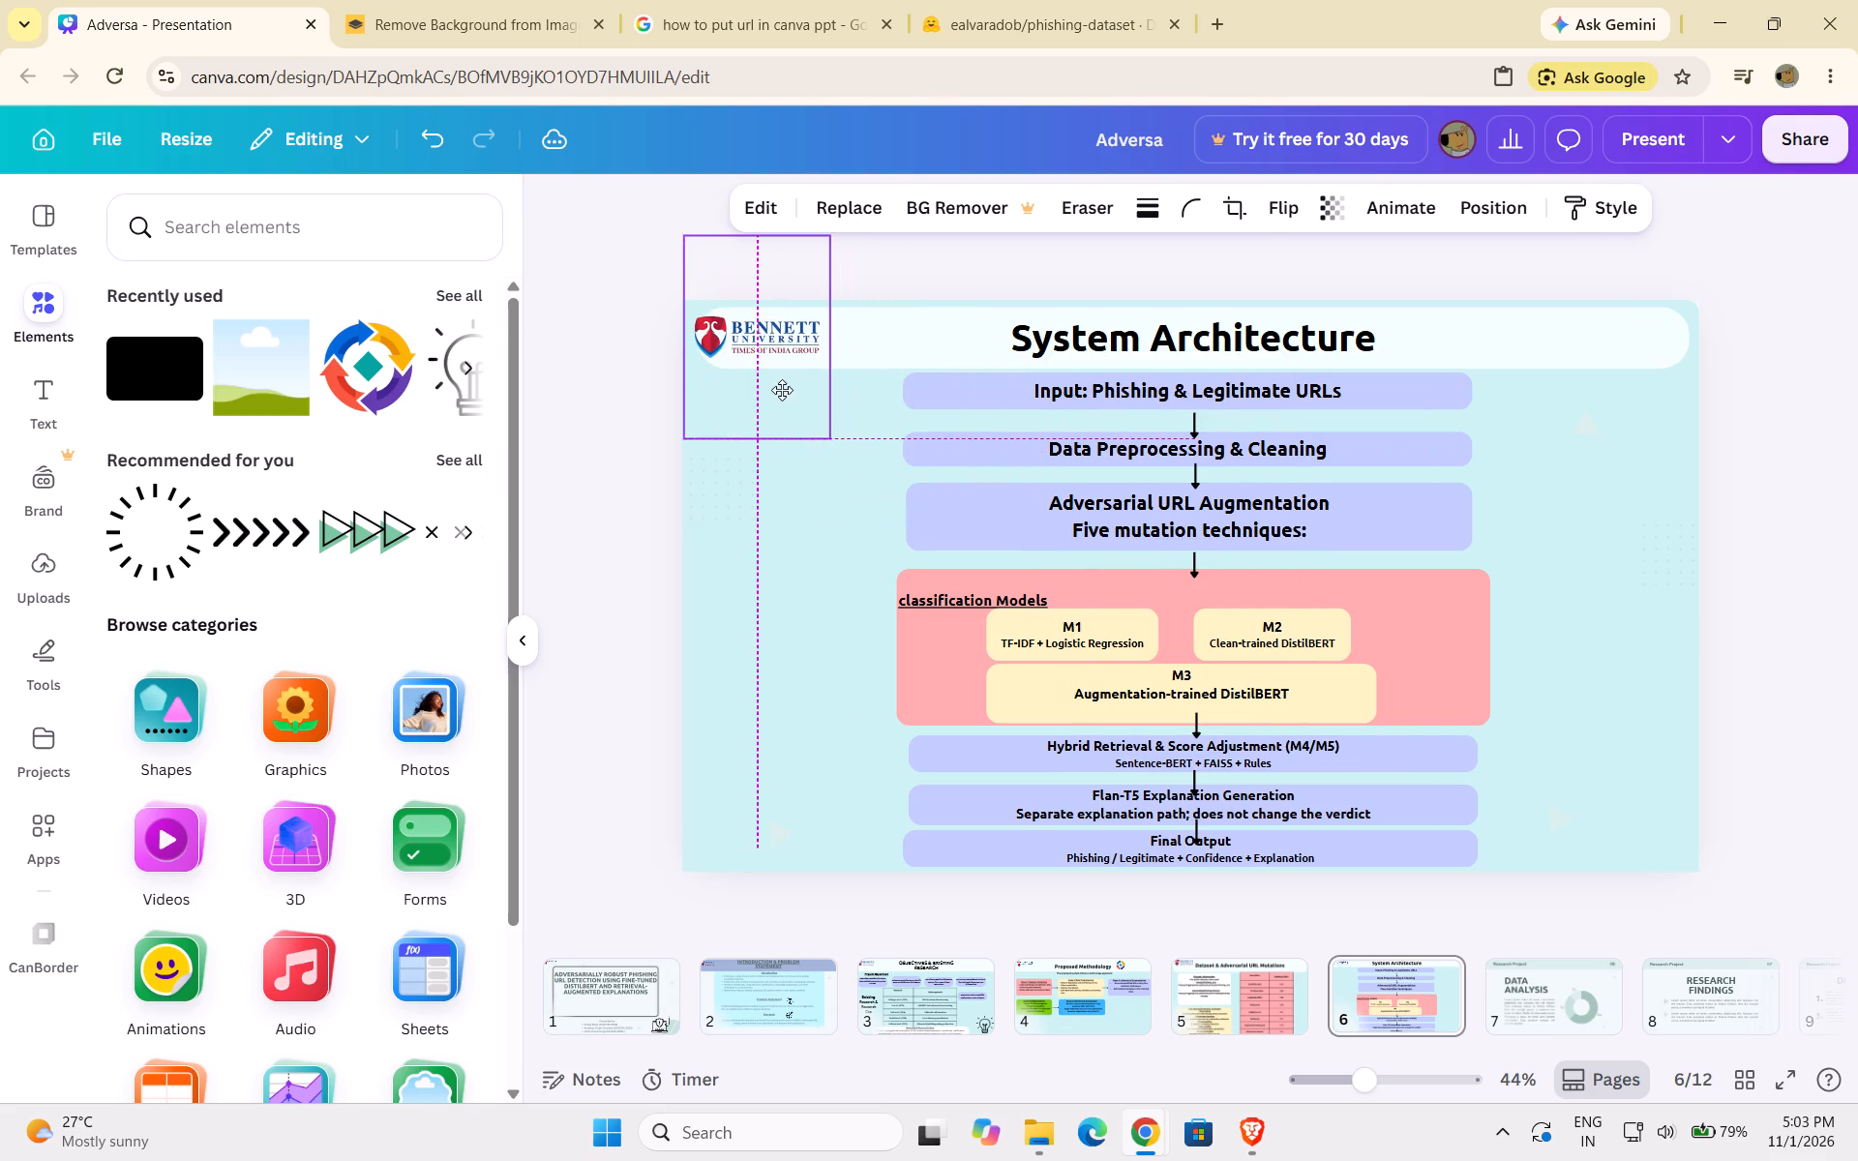
left_click_drag(782, 390, 779, 391)
left_click_drag(779, 391, 780, 387)
left_click(799, 709)
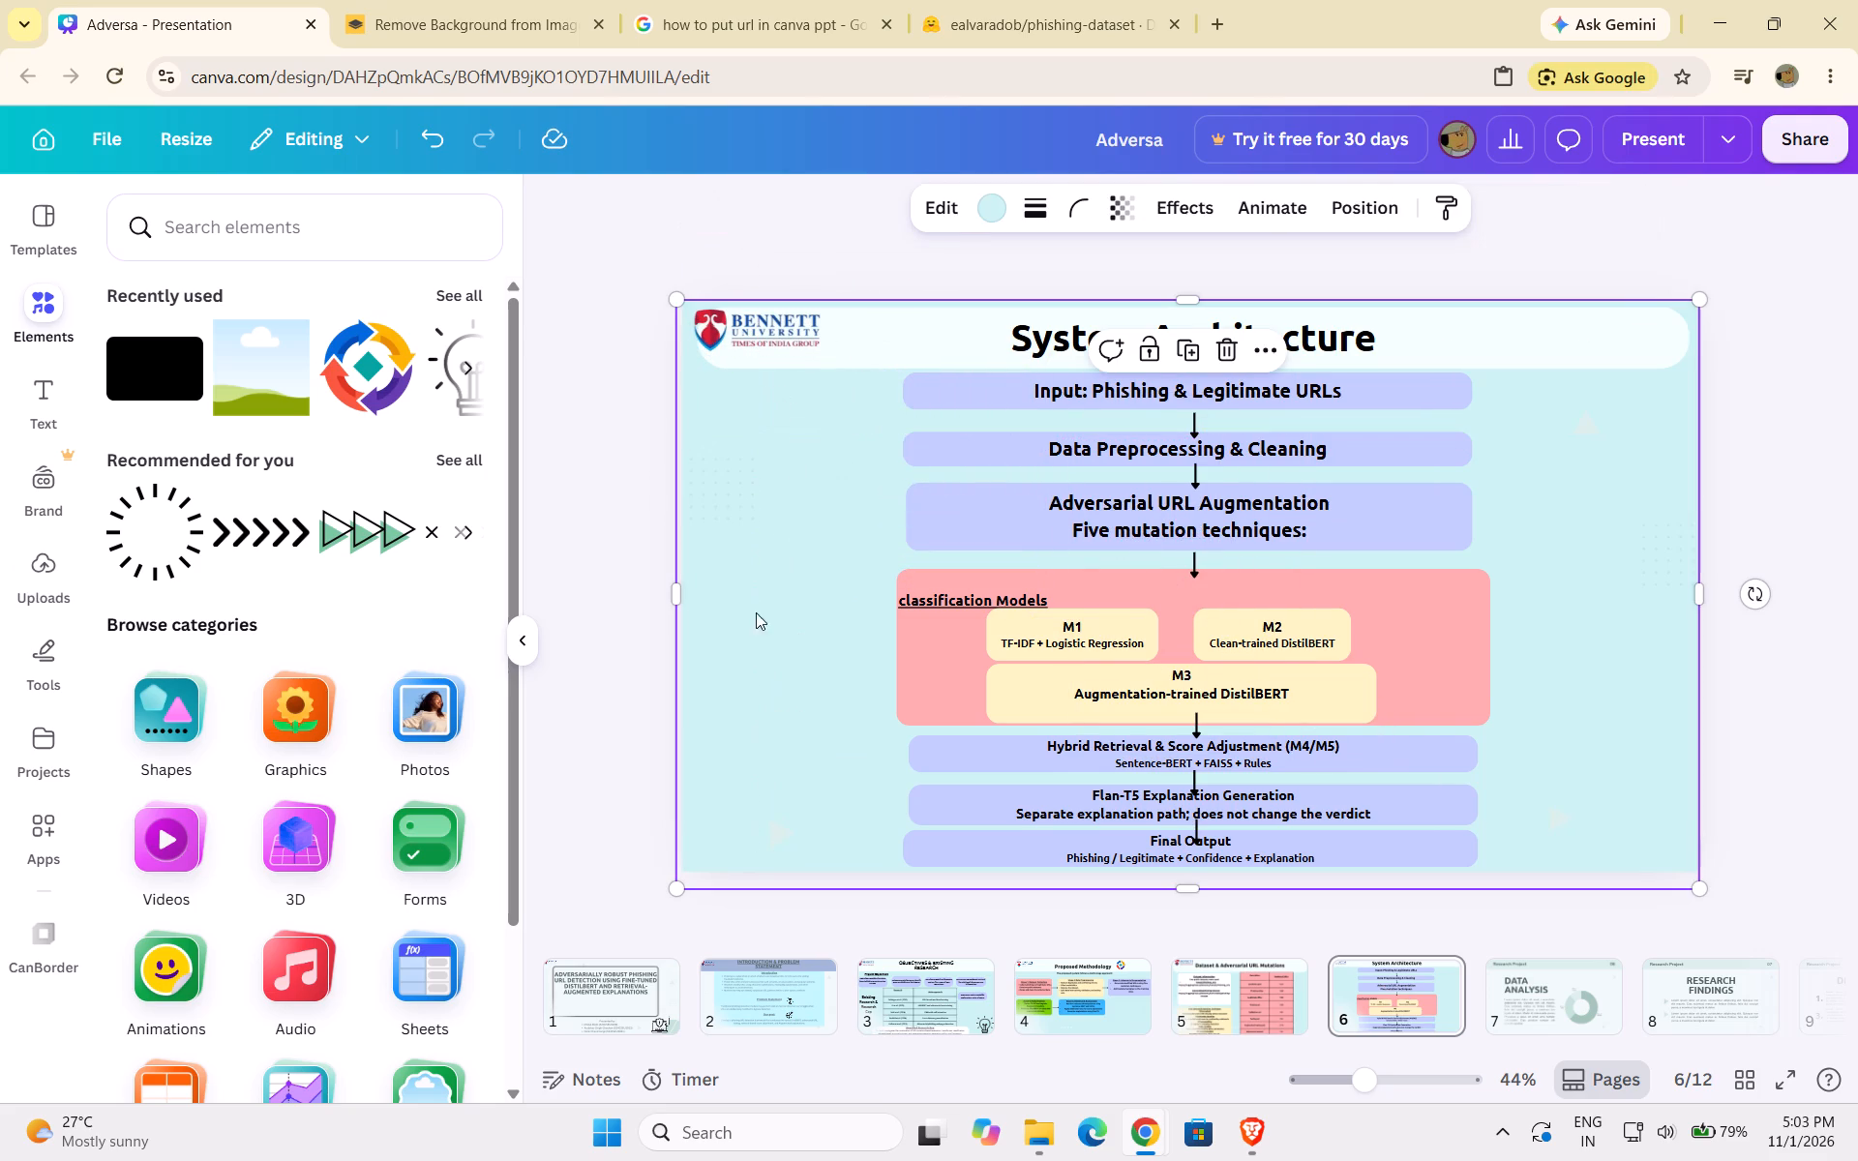
Search the graphics for "system architecture" and add the black window-with-sliders-and-gear icon to the System Architecture slide.
left_click(340, 239)
type("system s")
key("BackSpace")
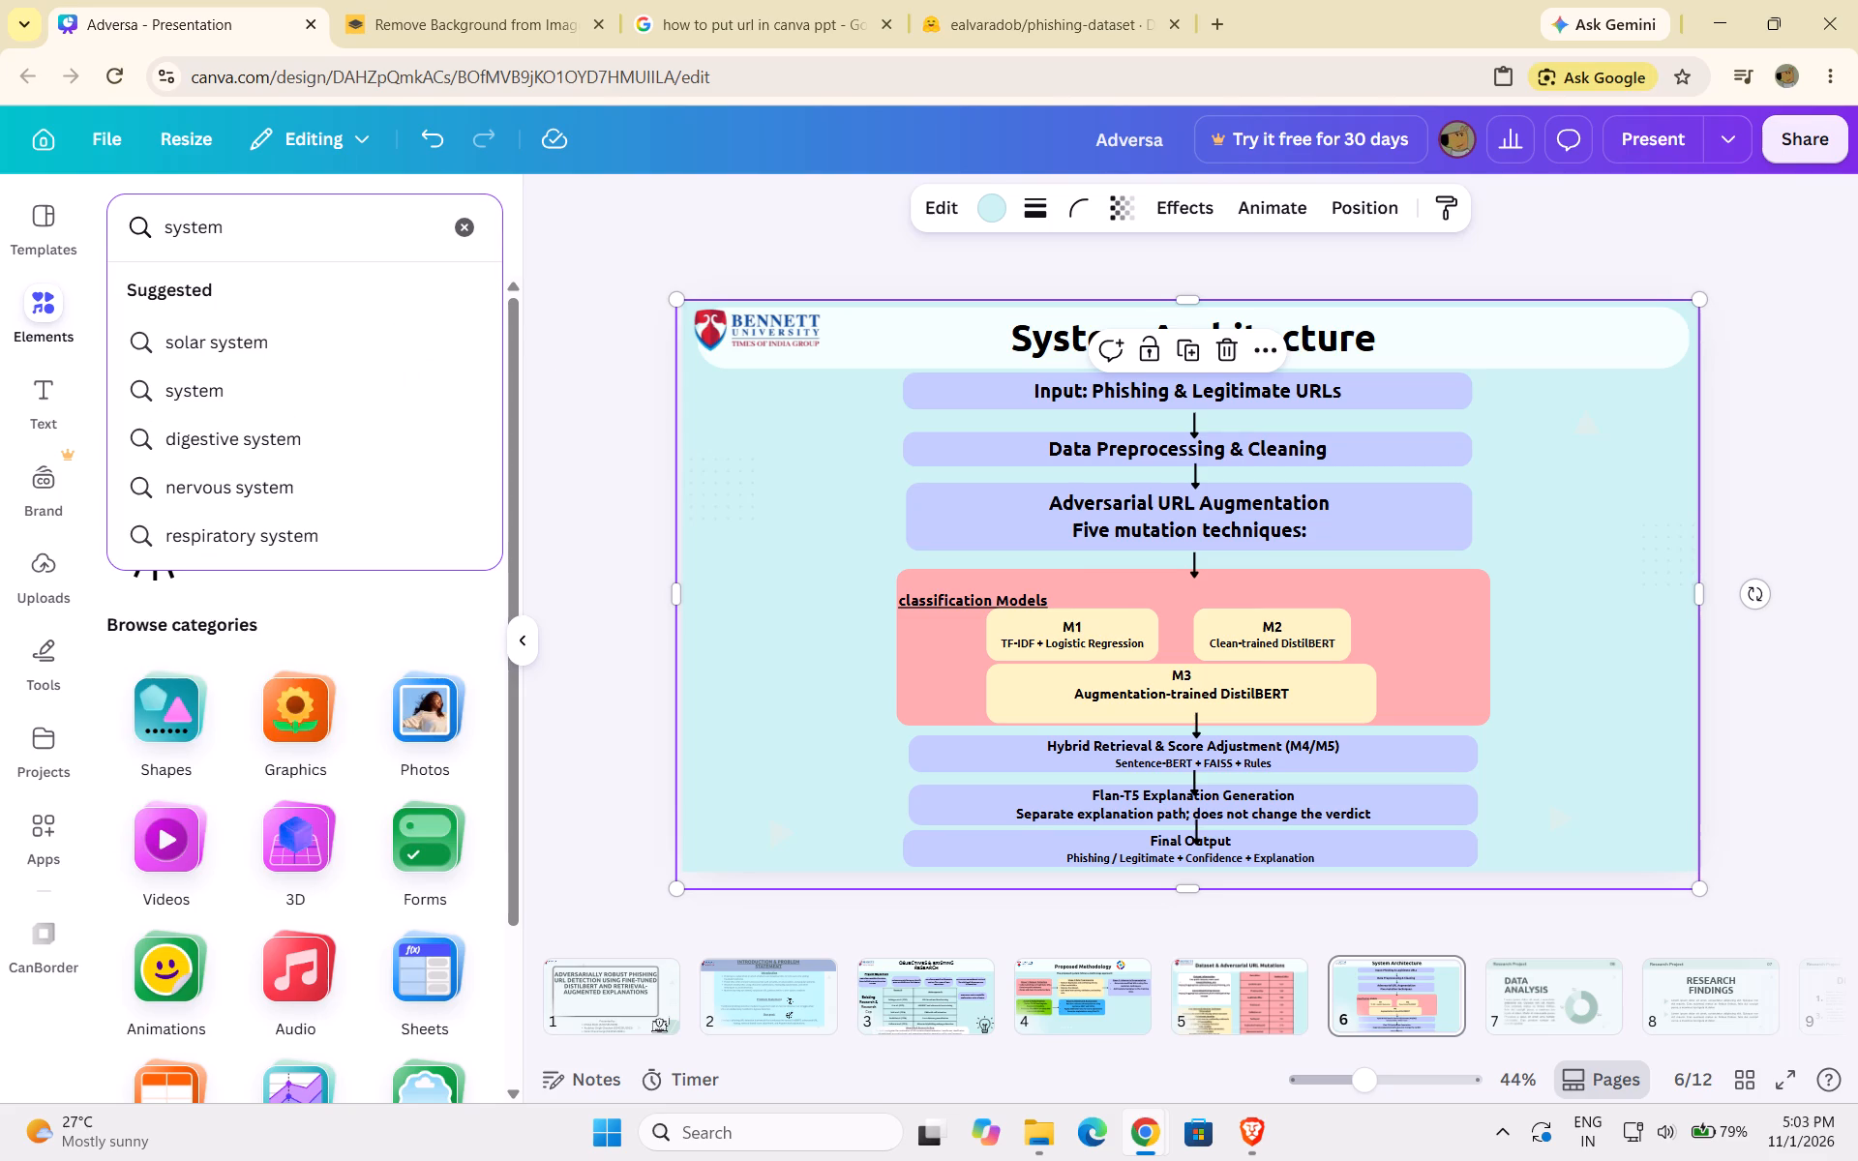
type("ar")
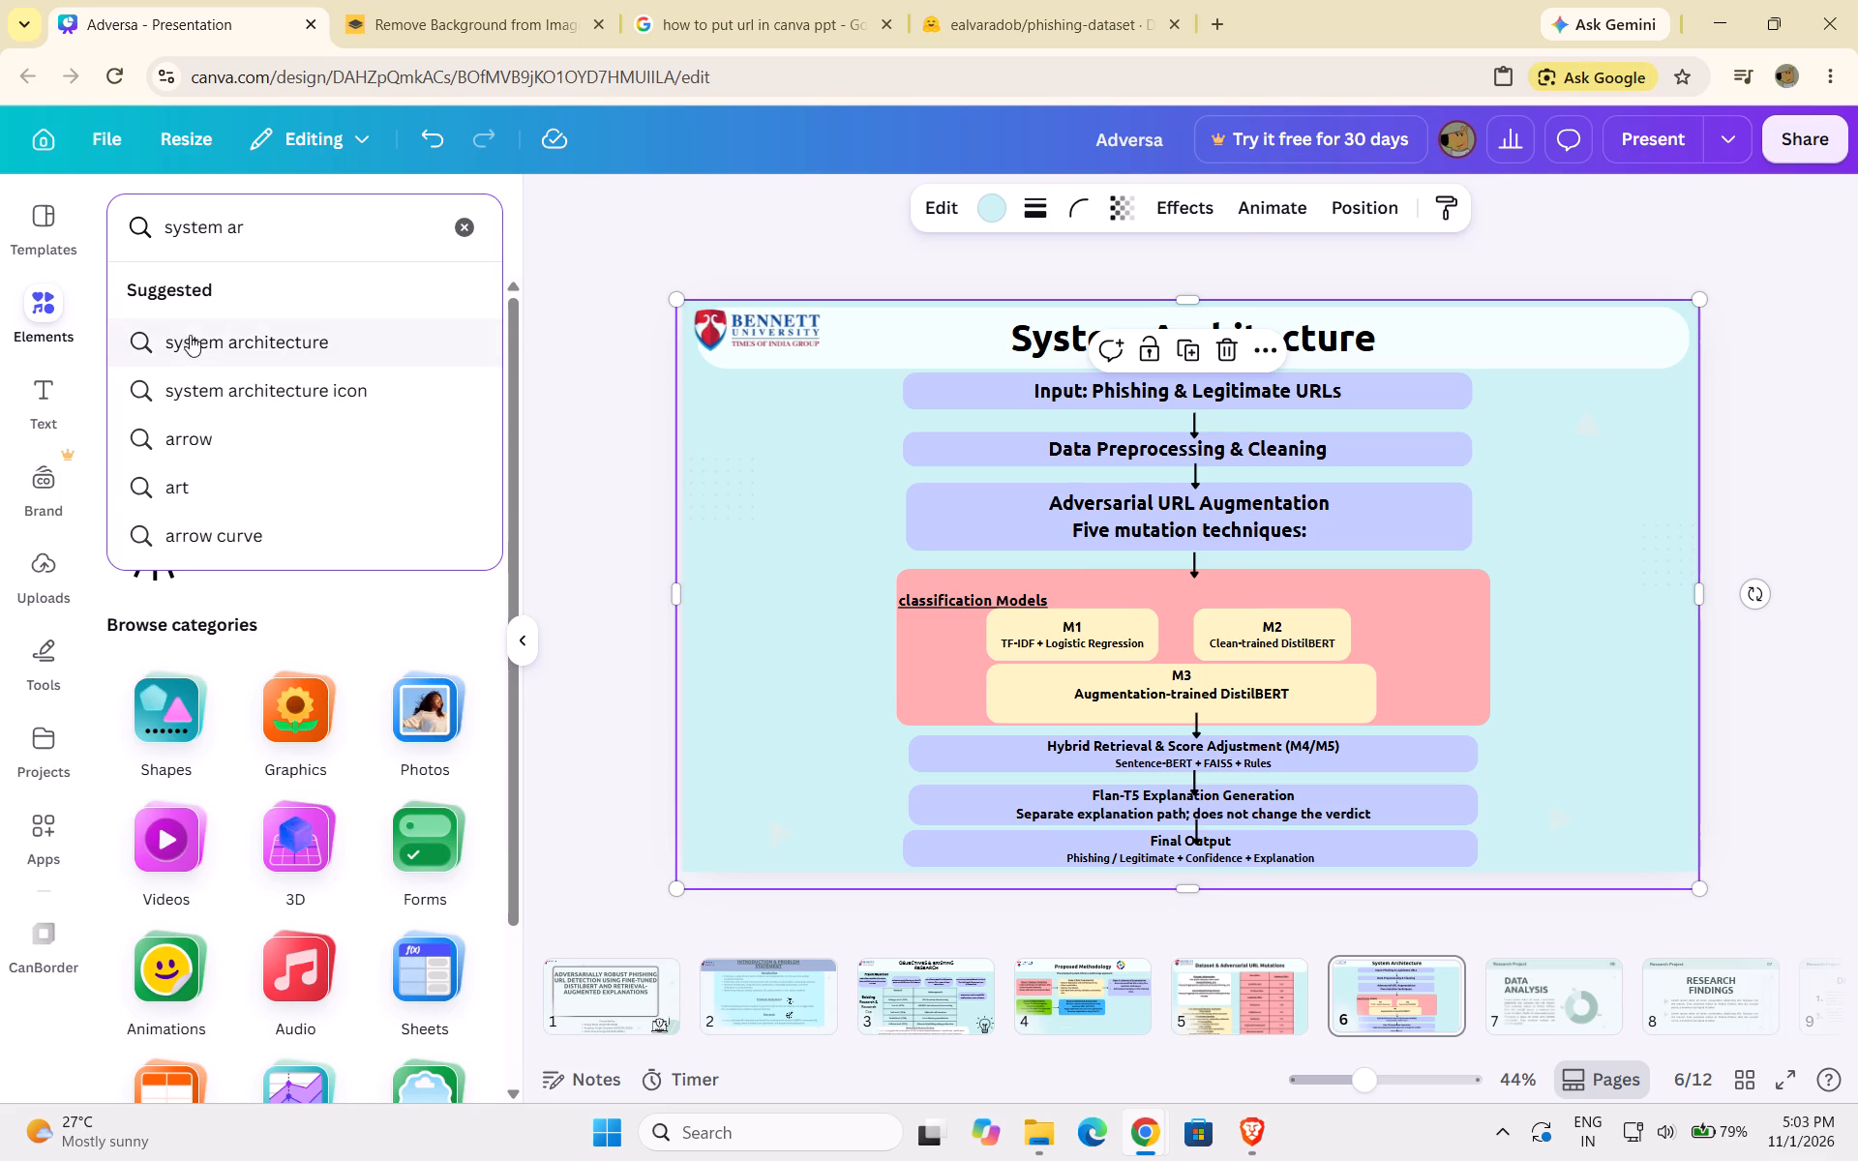
left_click(204, 350)
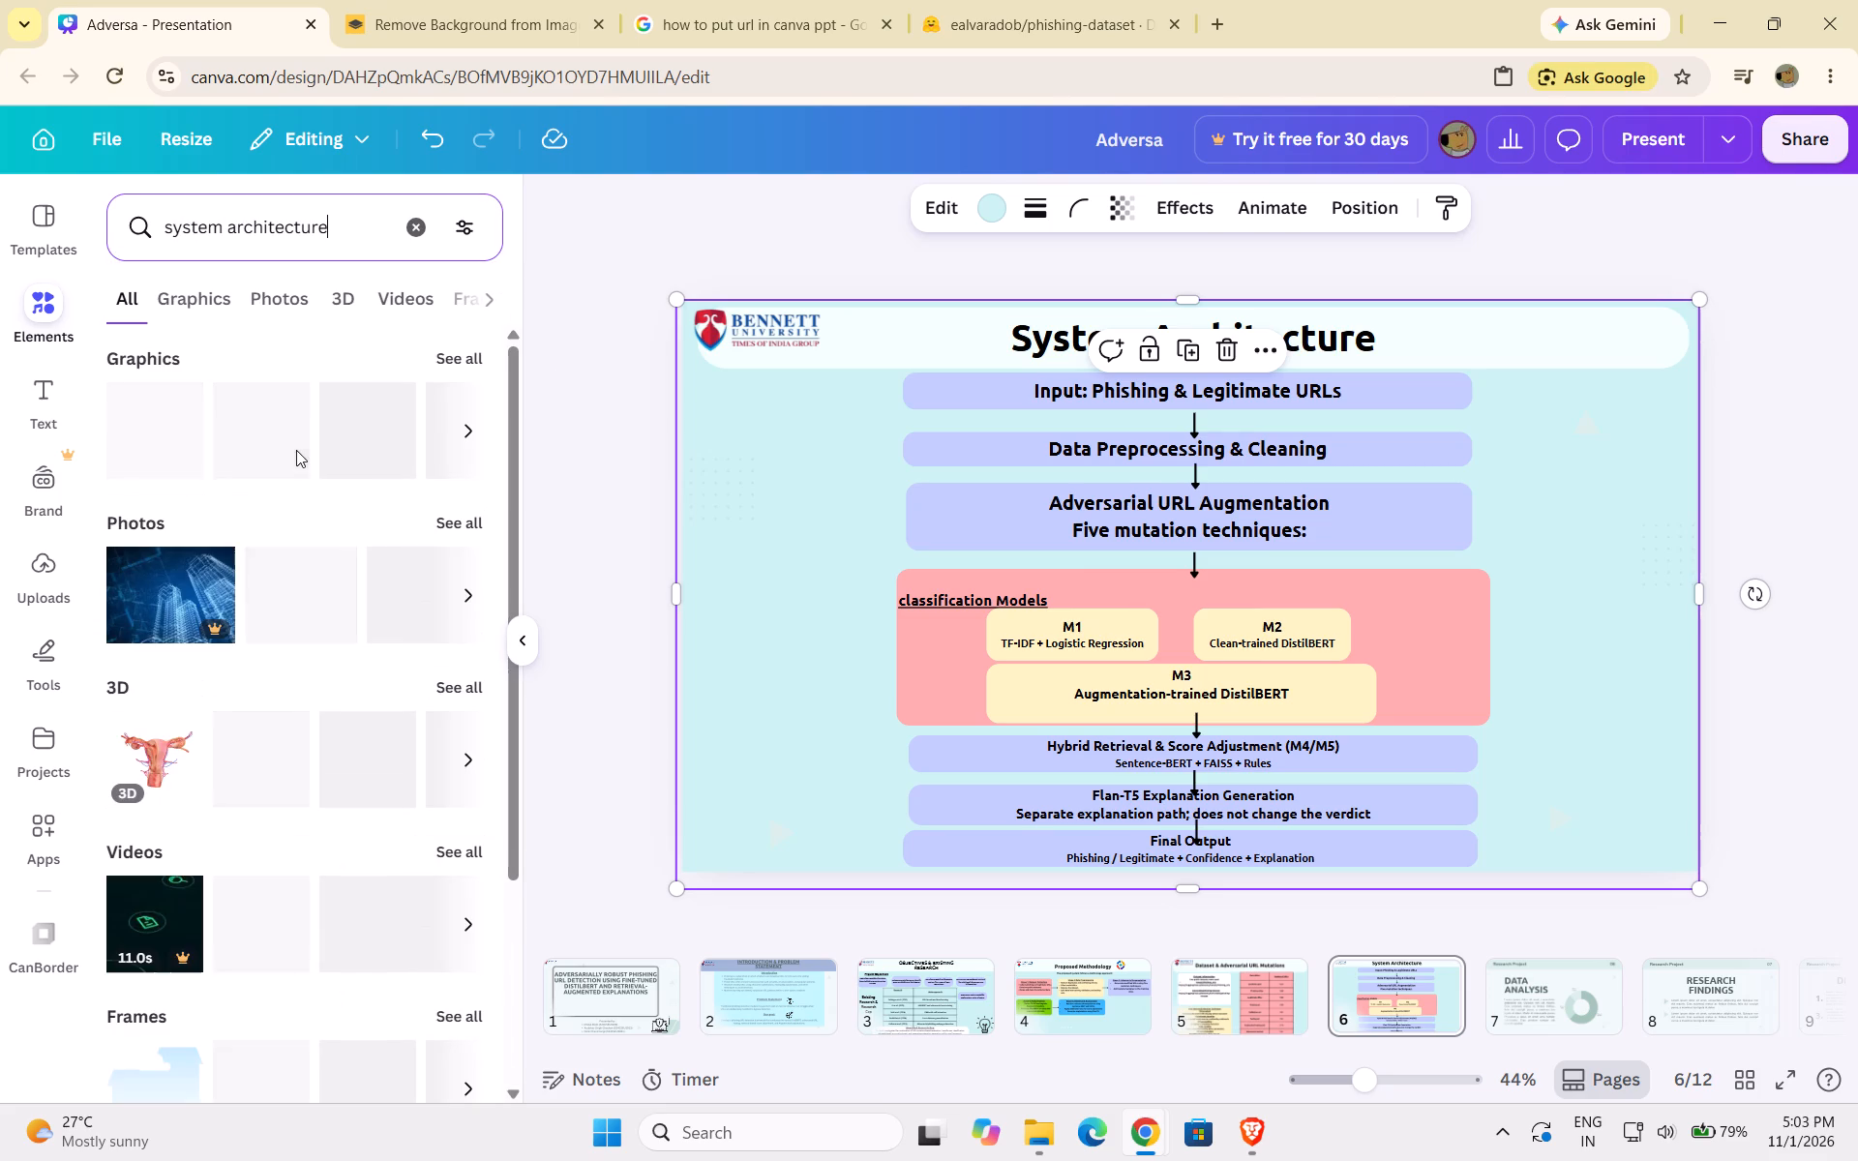
left_click(457, 358)
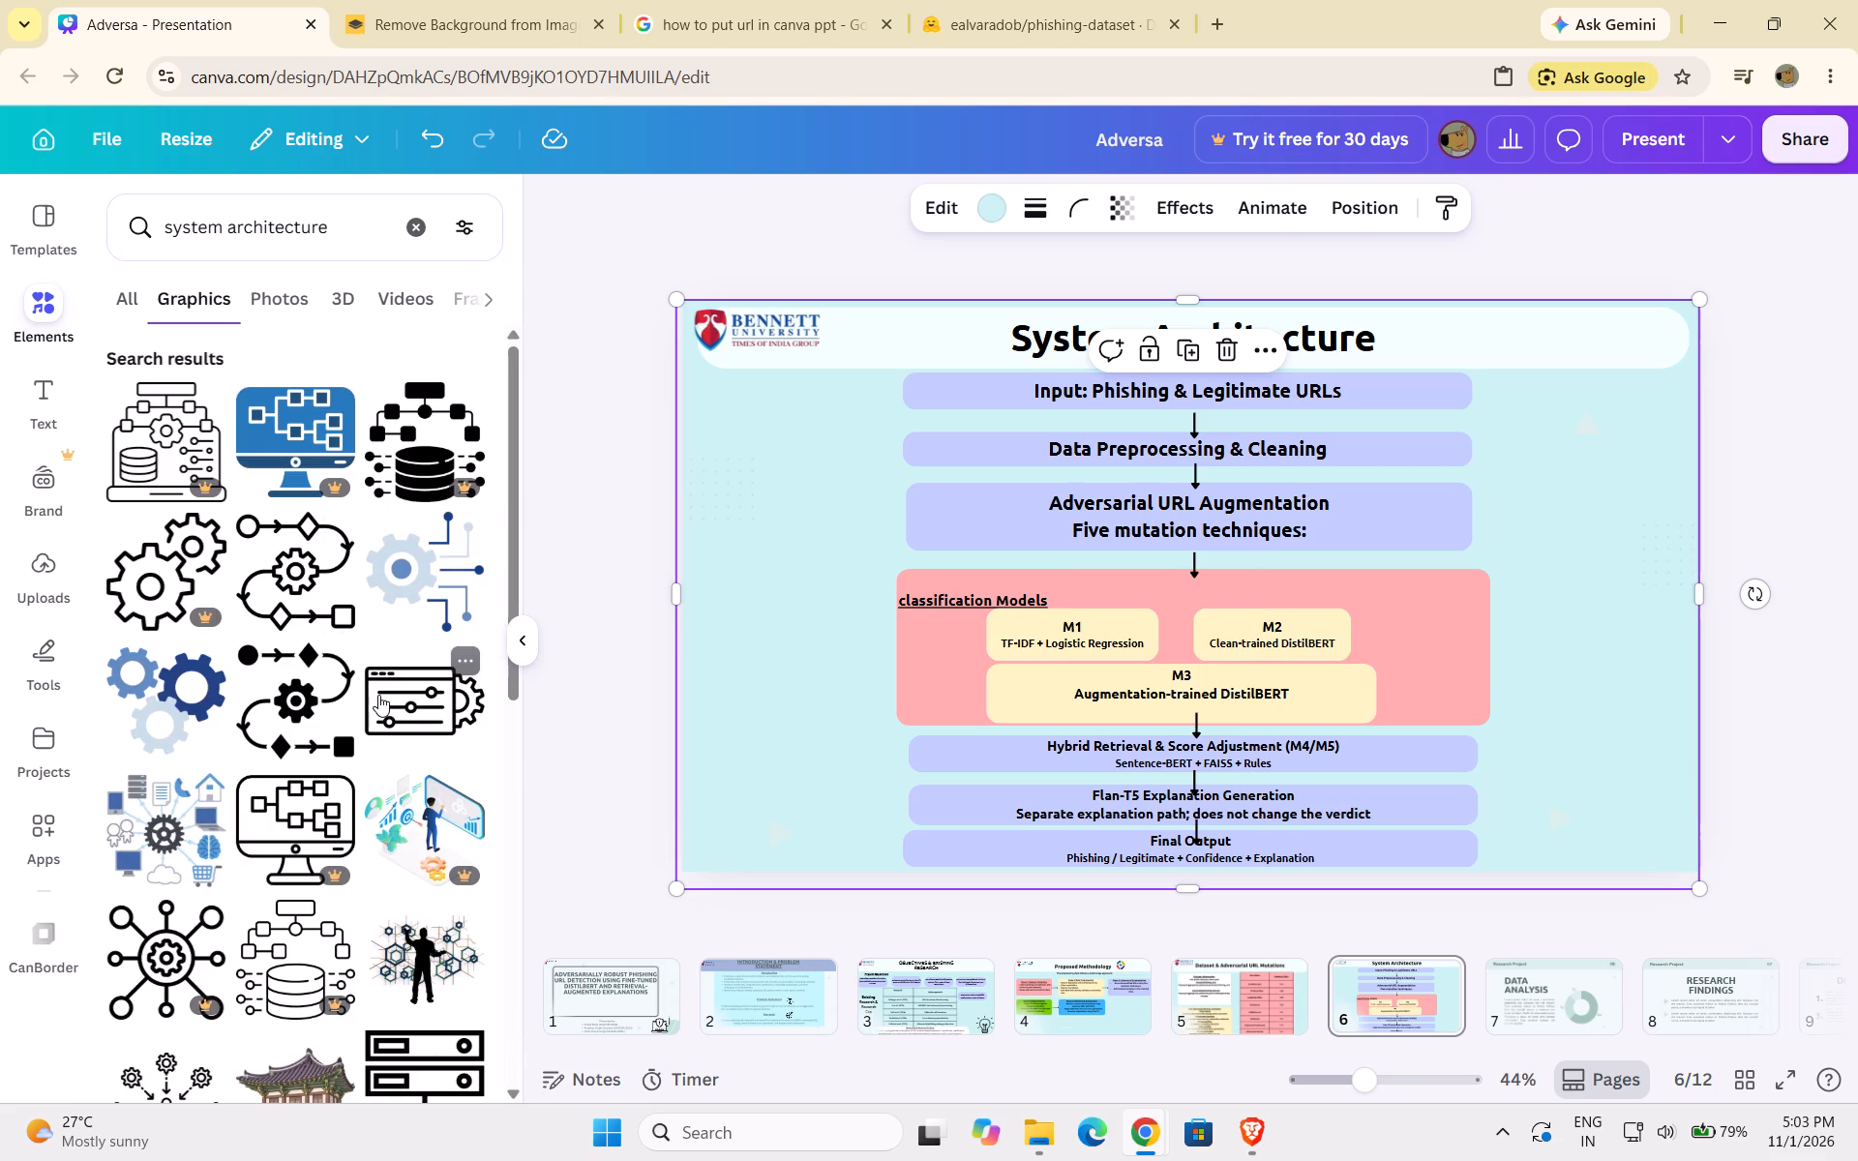
left_click(378, 695)
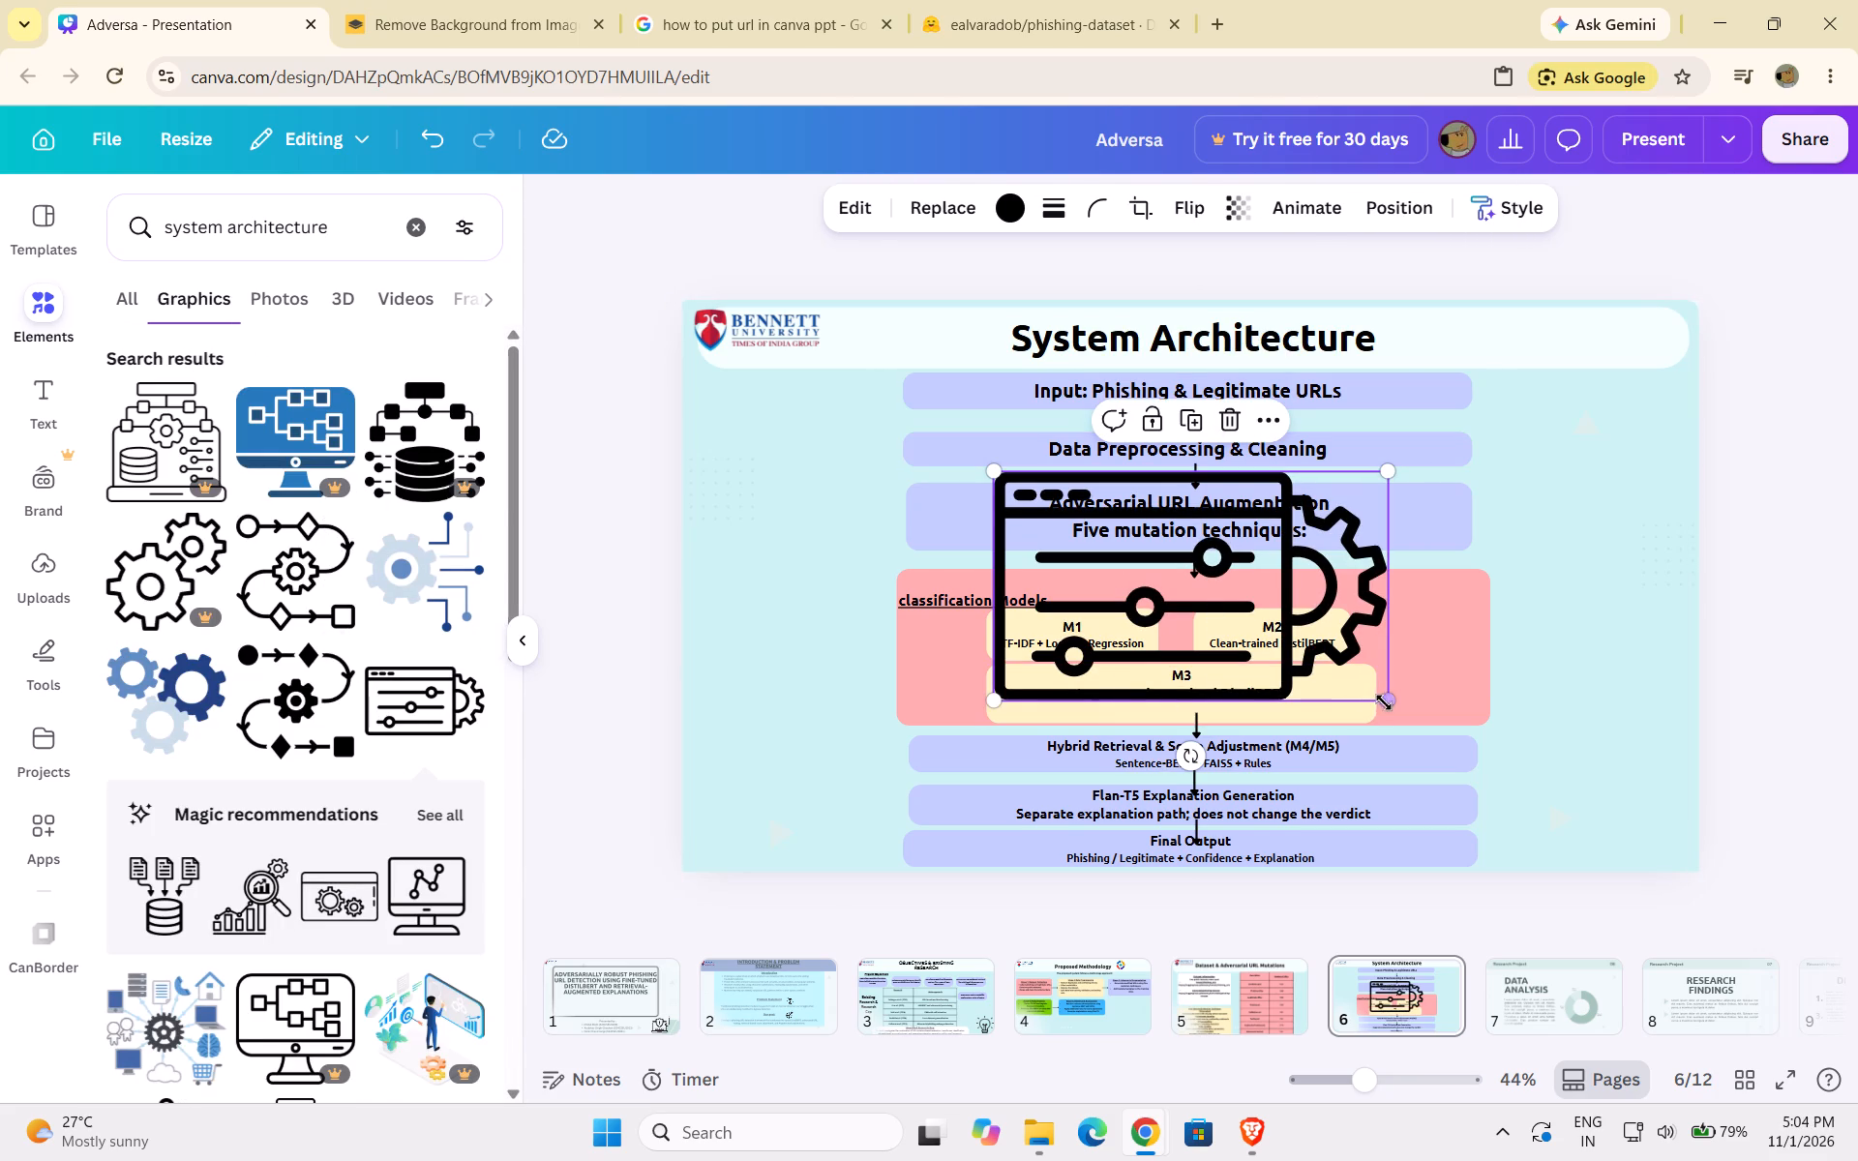
Shrink the window-and-gear icon to fit the title bar and place it just after the System Architecture title.
left_click_drag(1388, 700, 1120, 563)
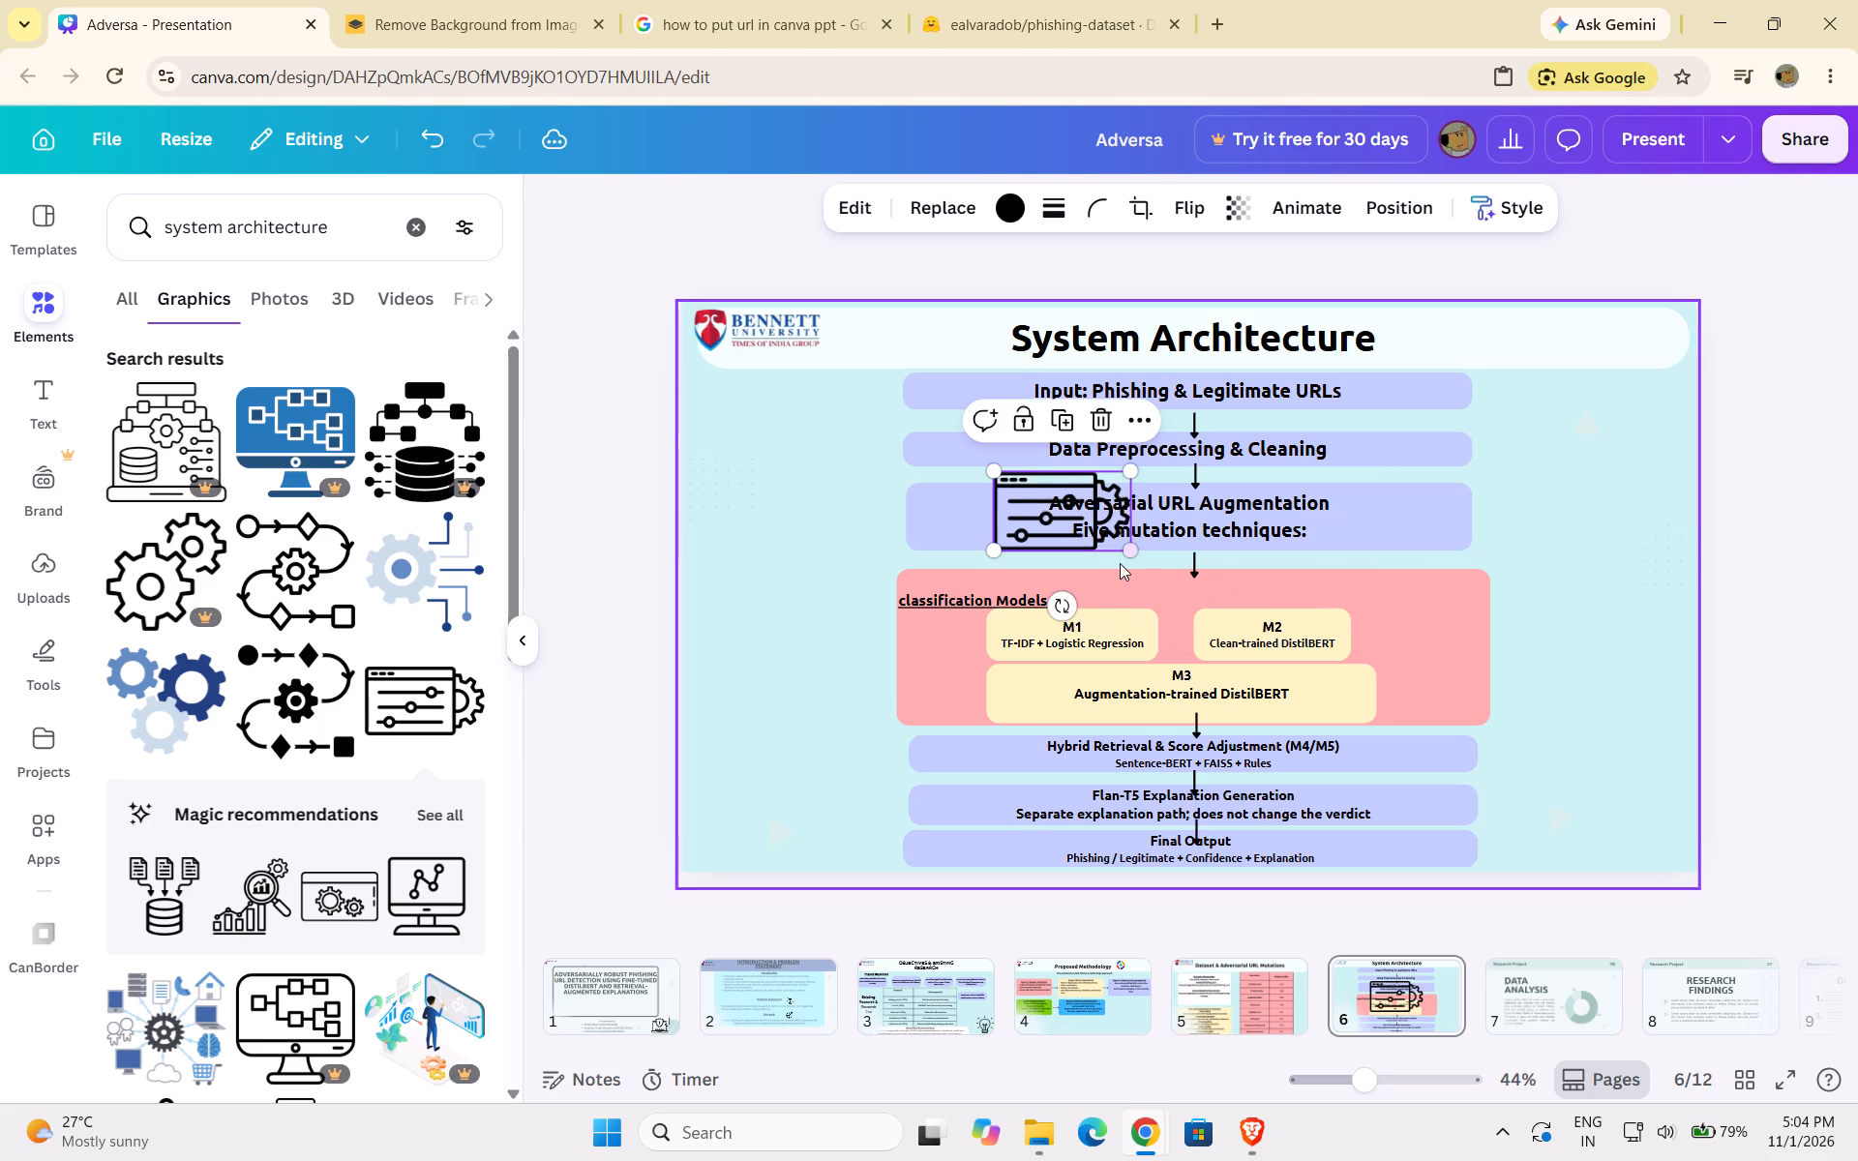
left_click_drag(1065, 542, 1460, 403)
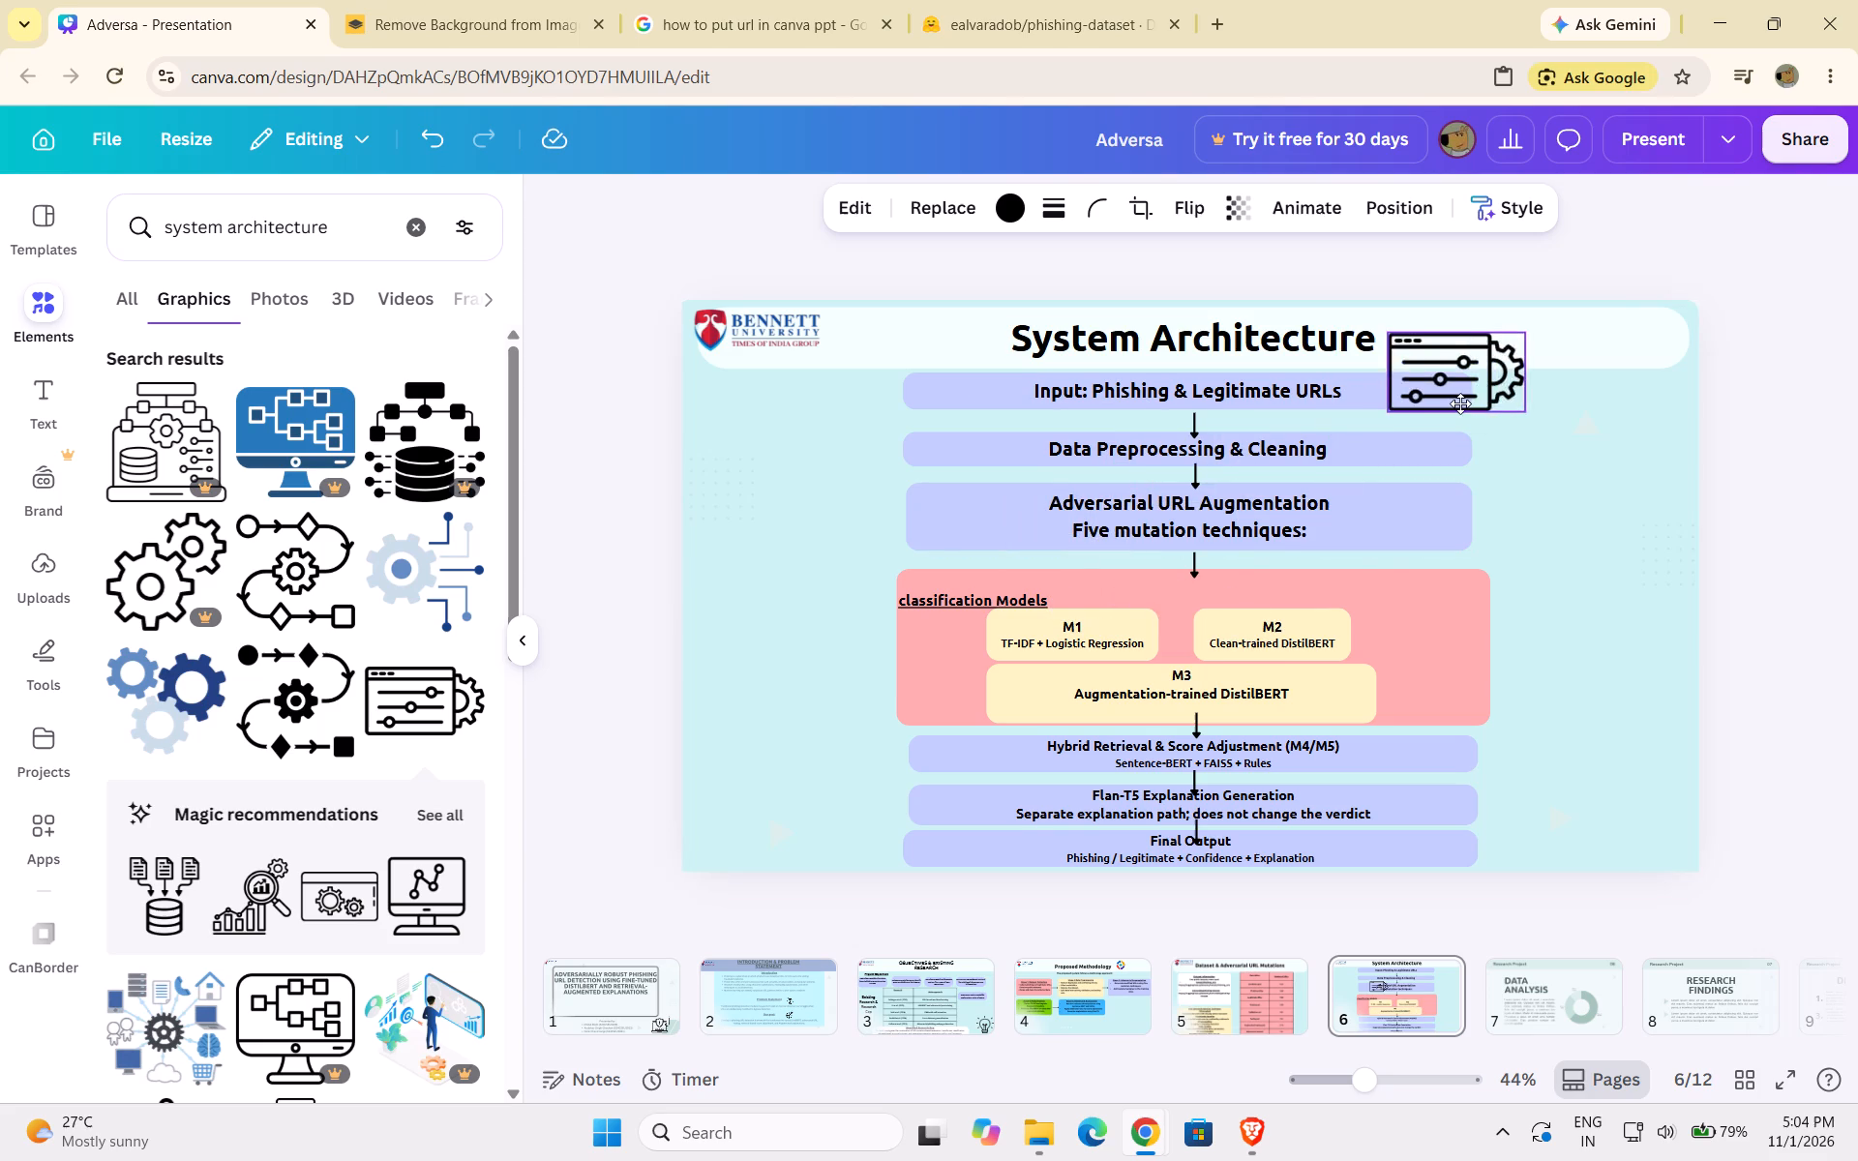
left_click_drag(1460, 403, 1479, 375)
left_click_drag(1543, 392, 1510, 372)
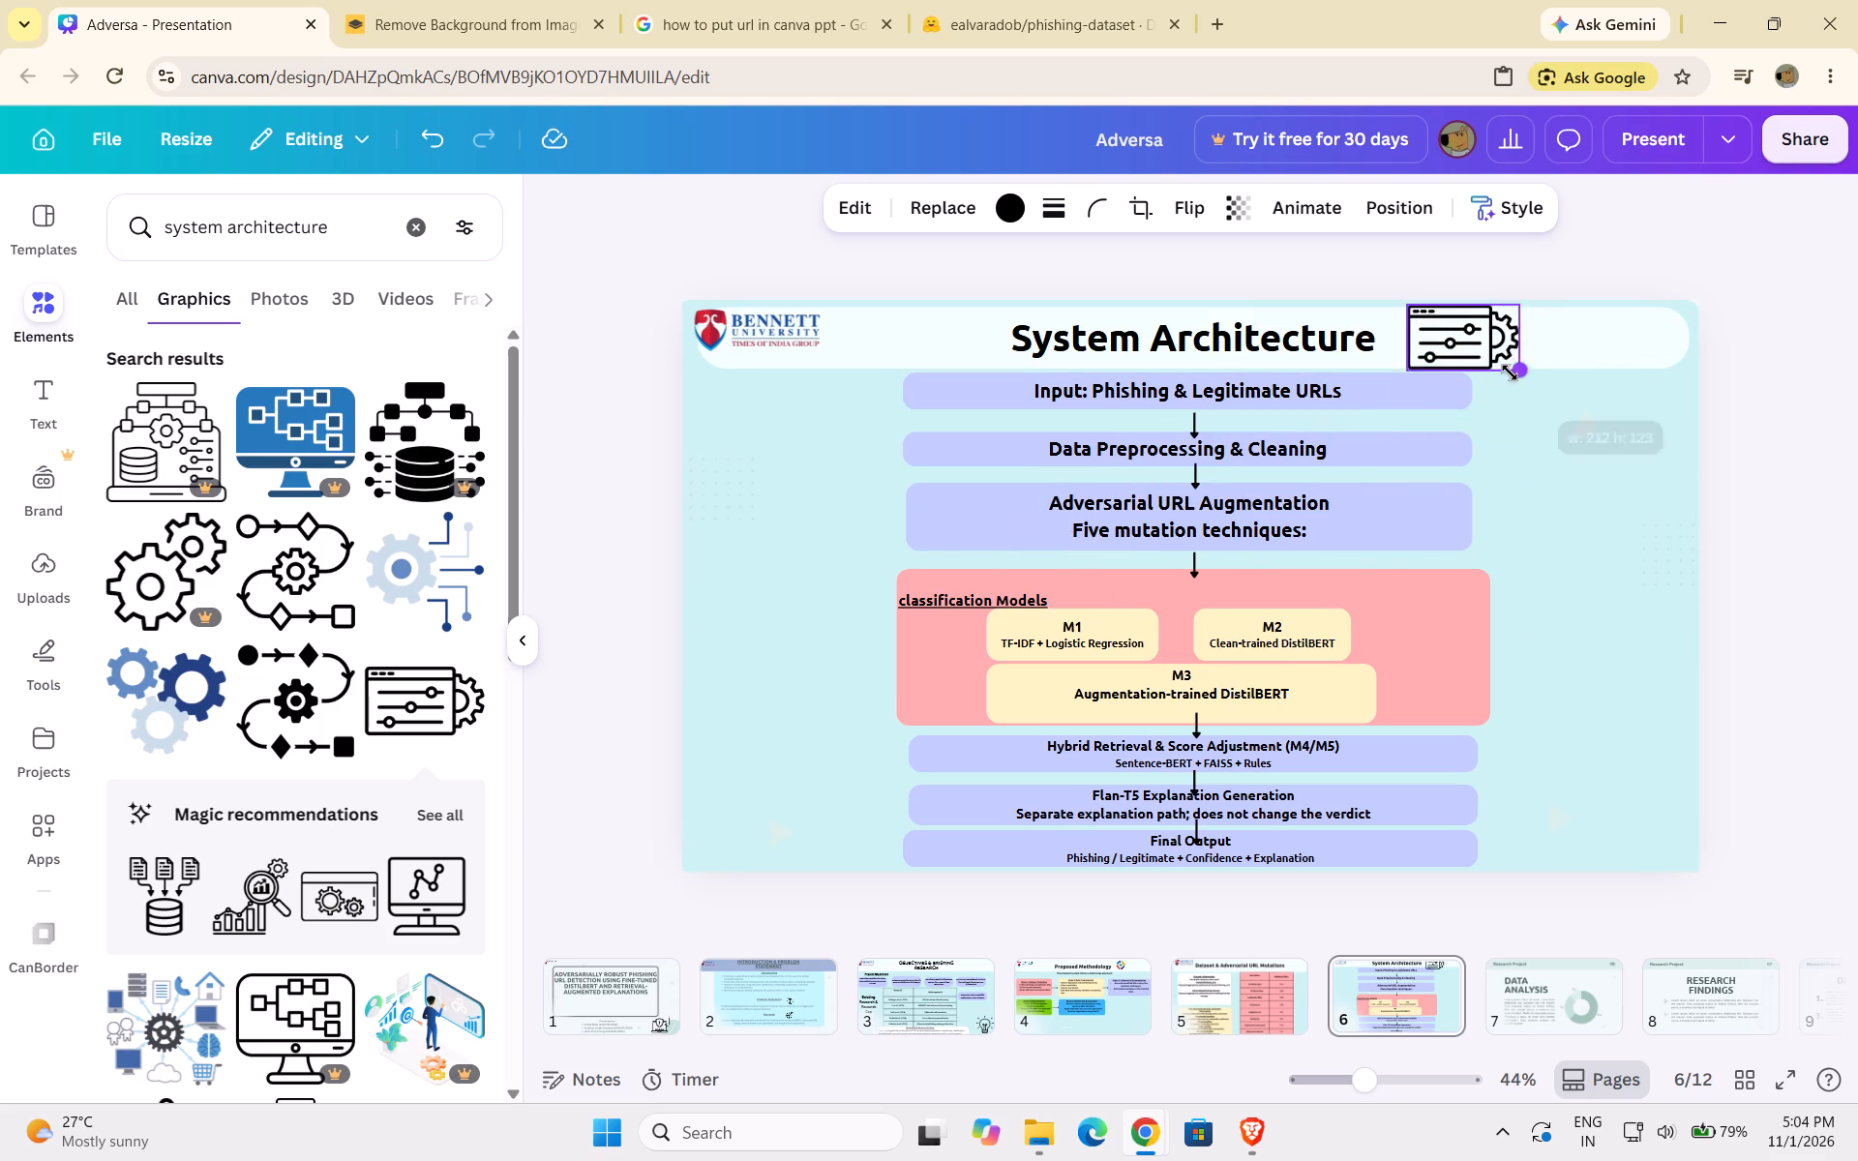
left_click_drag(1510, 372, 1512, 372)
left_click(1444, 342)
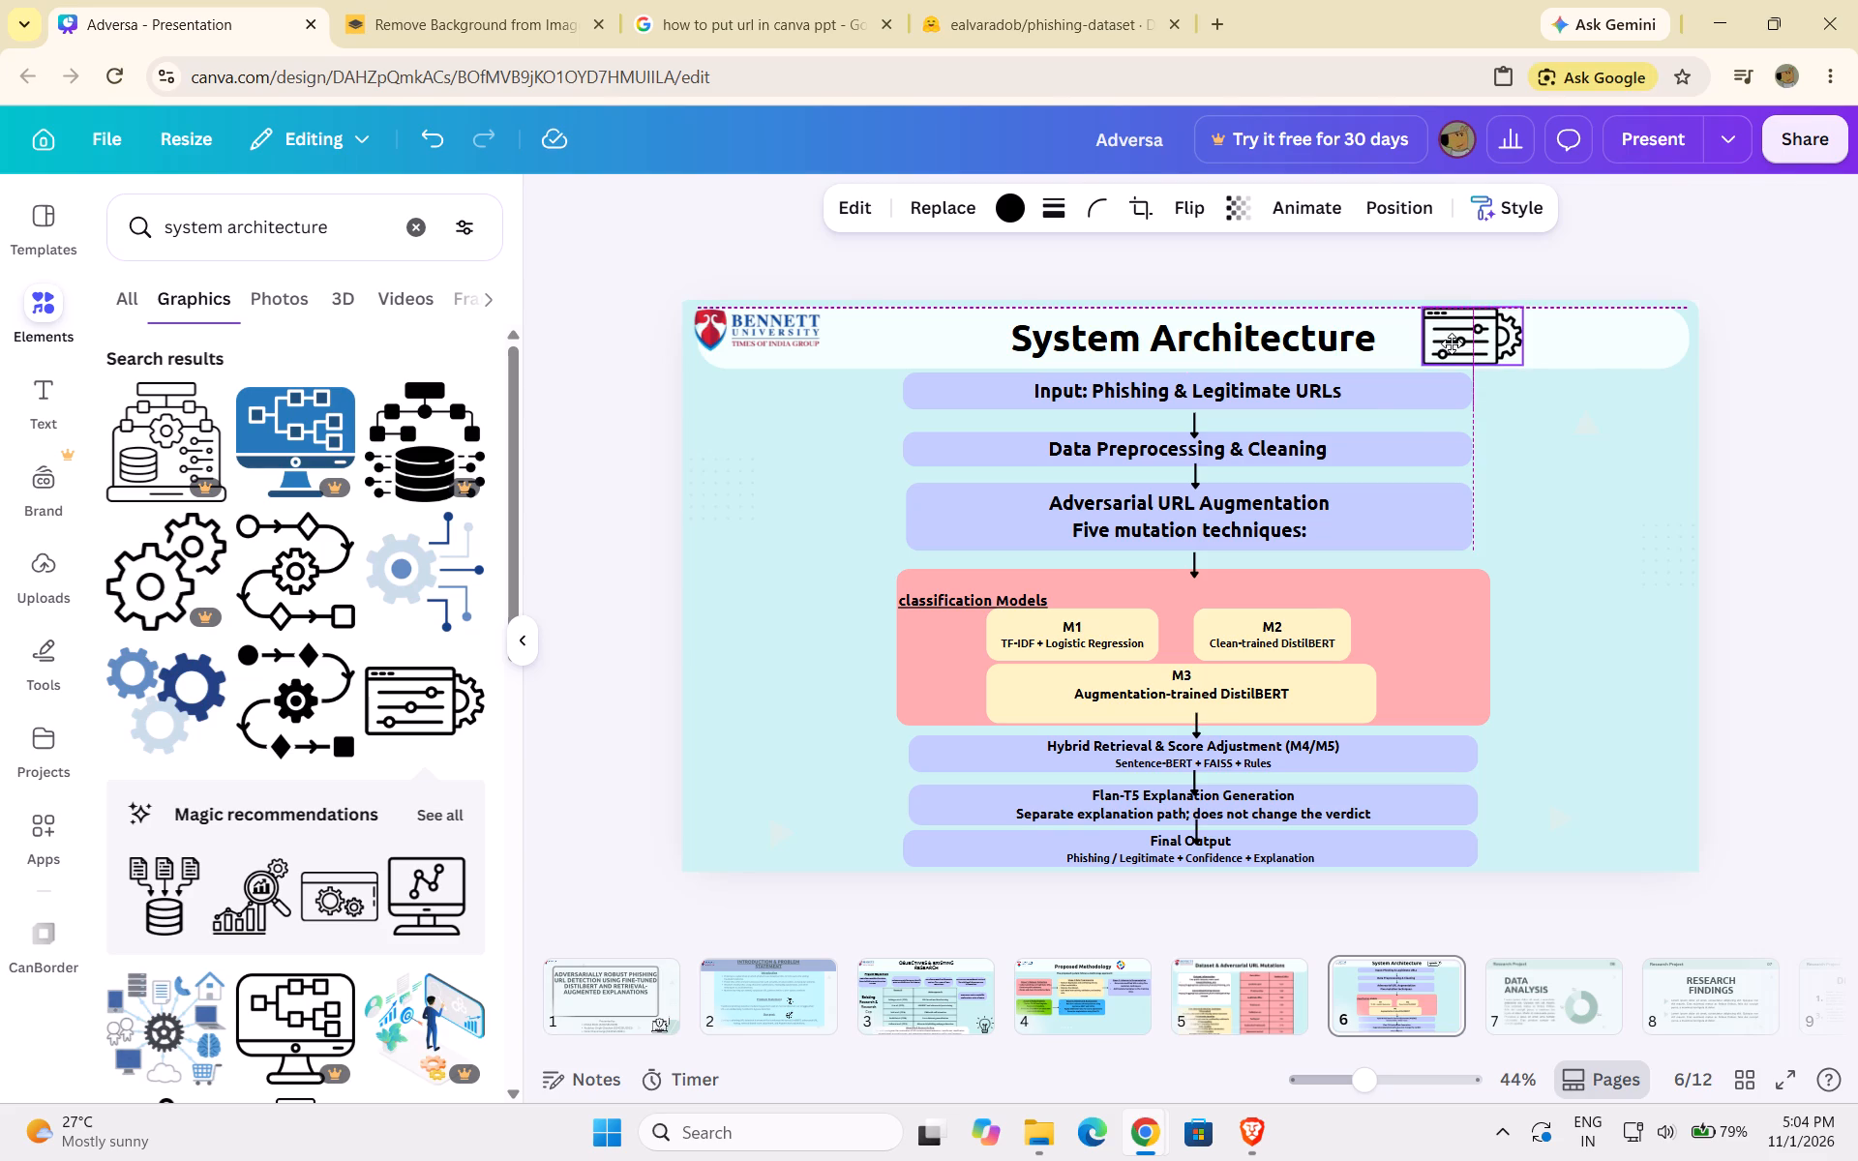
left_click(1626, 553)
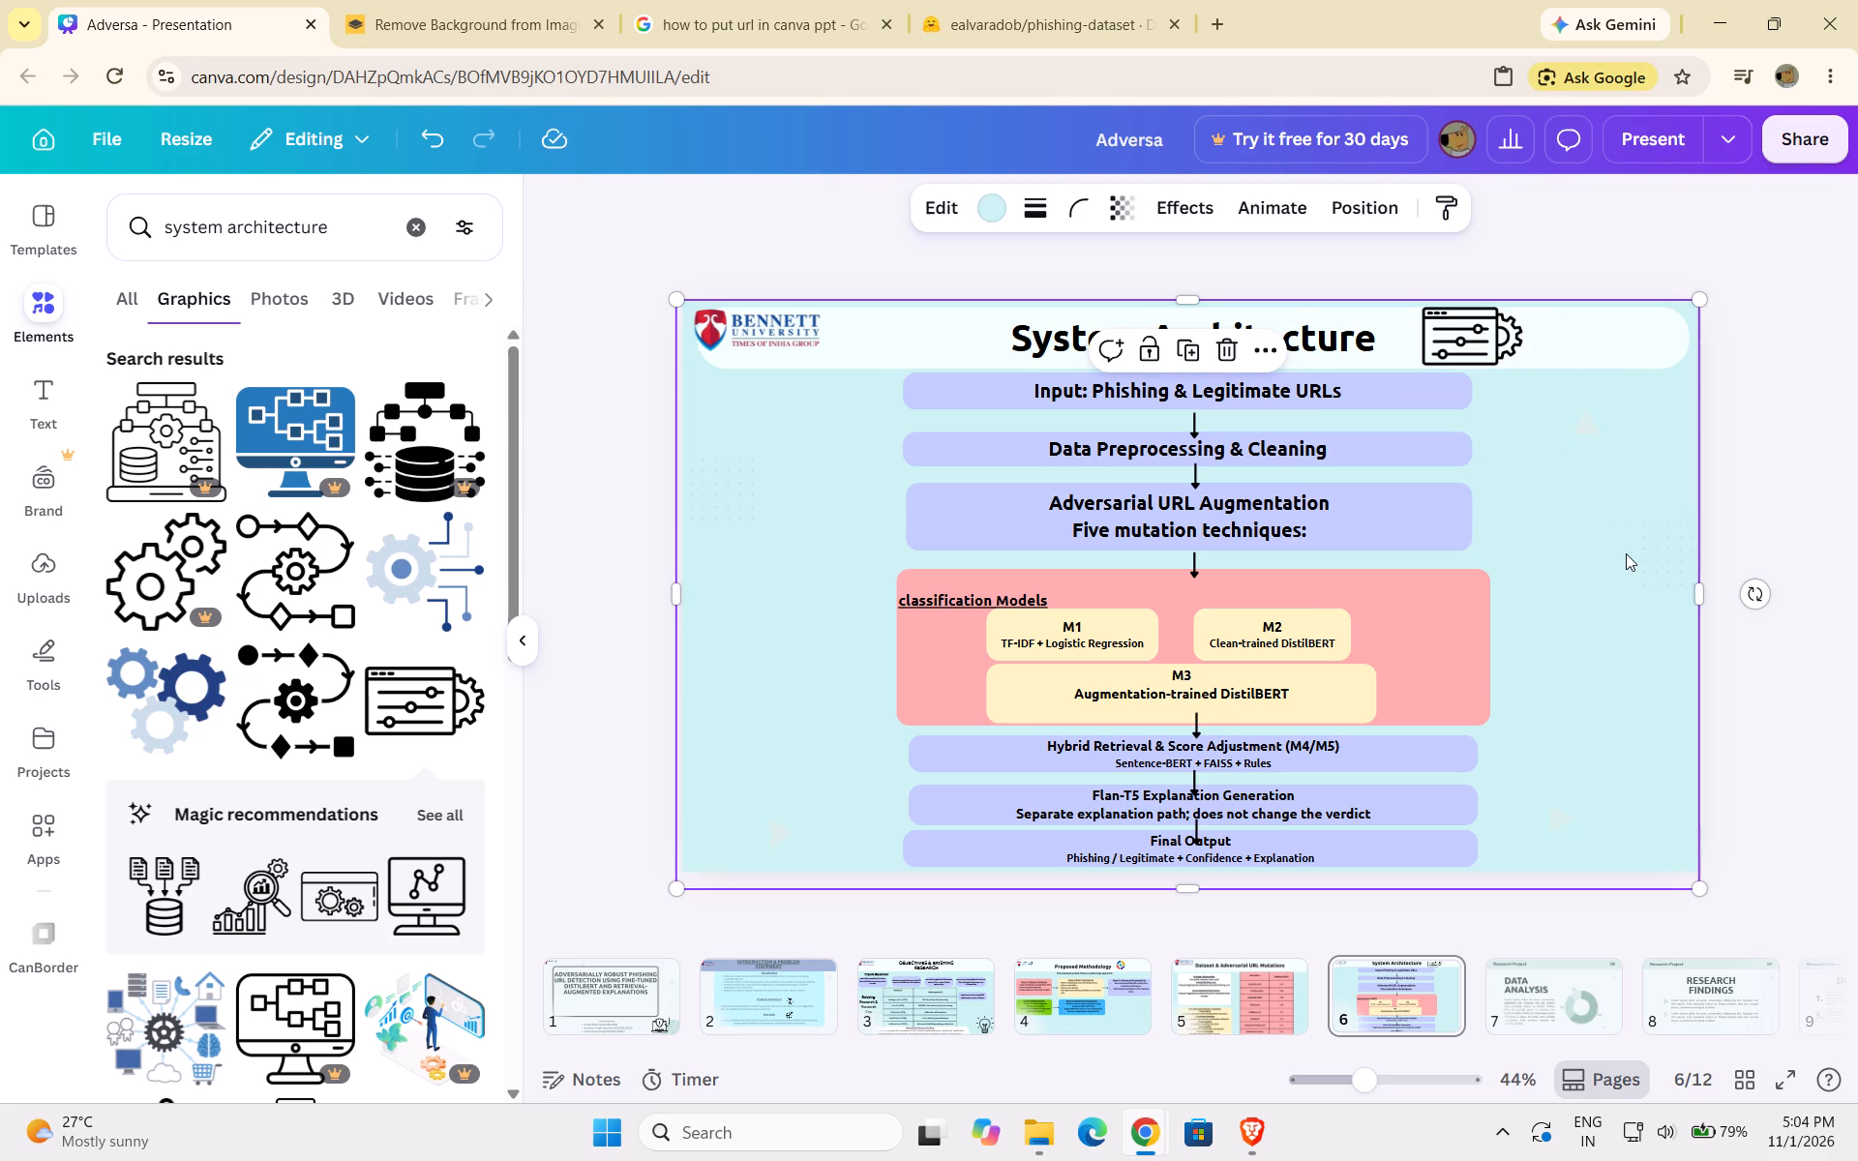
Clear the Data Analysis slide on page 7 by deleting its donut chart, body text, heading, header band, Research Project label and page number.
left_click(1570, 979)
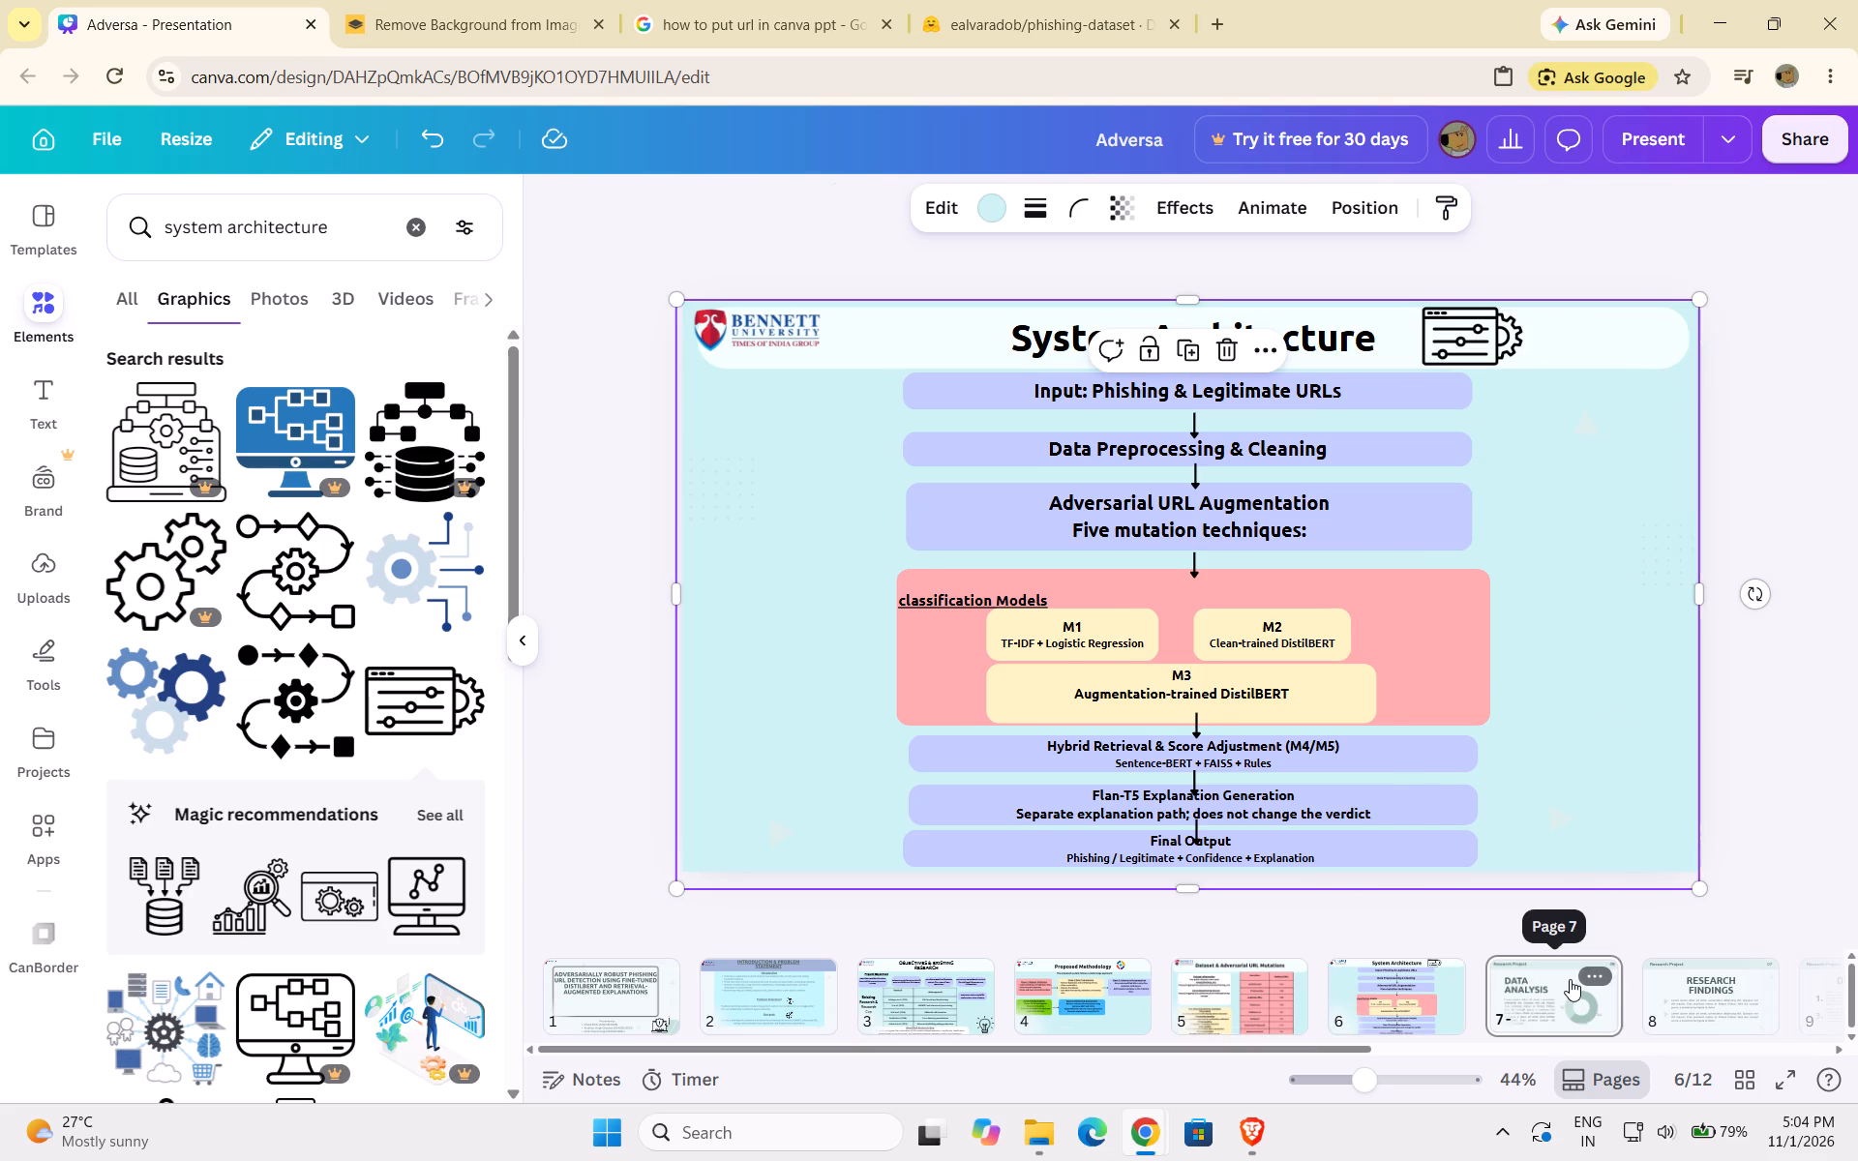
left_click(1334, 702)
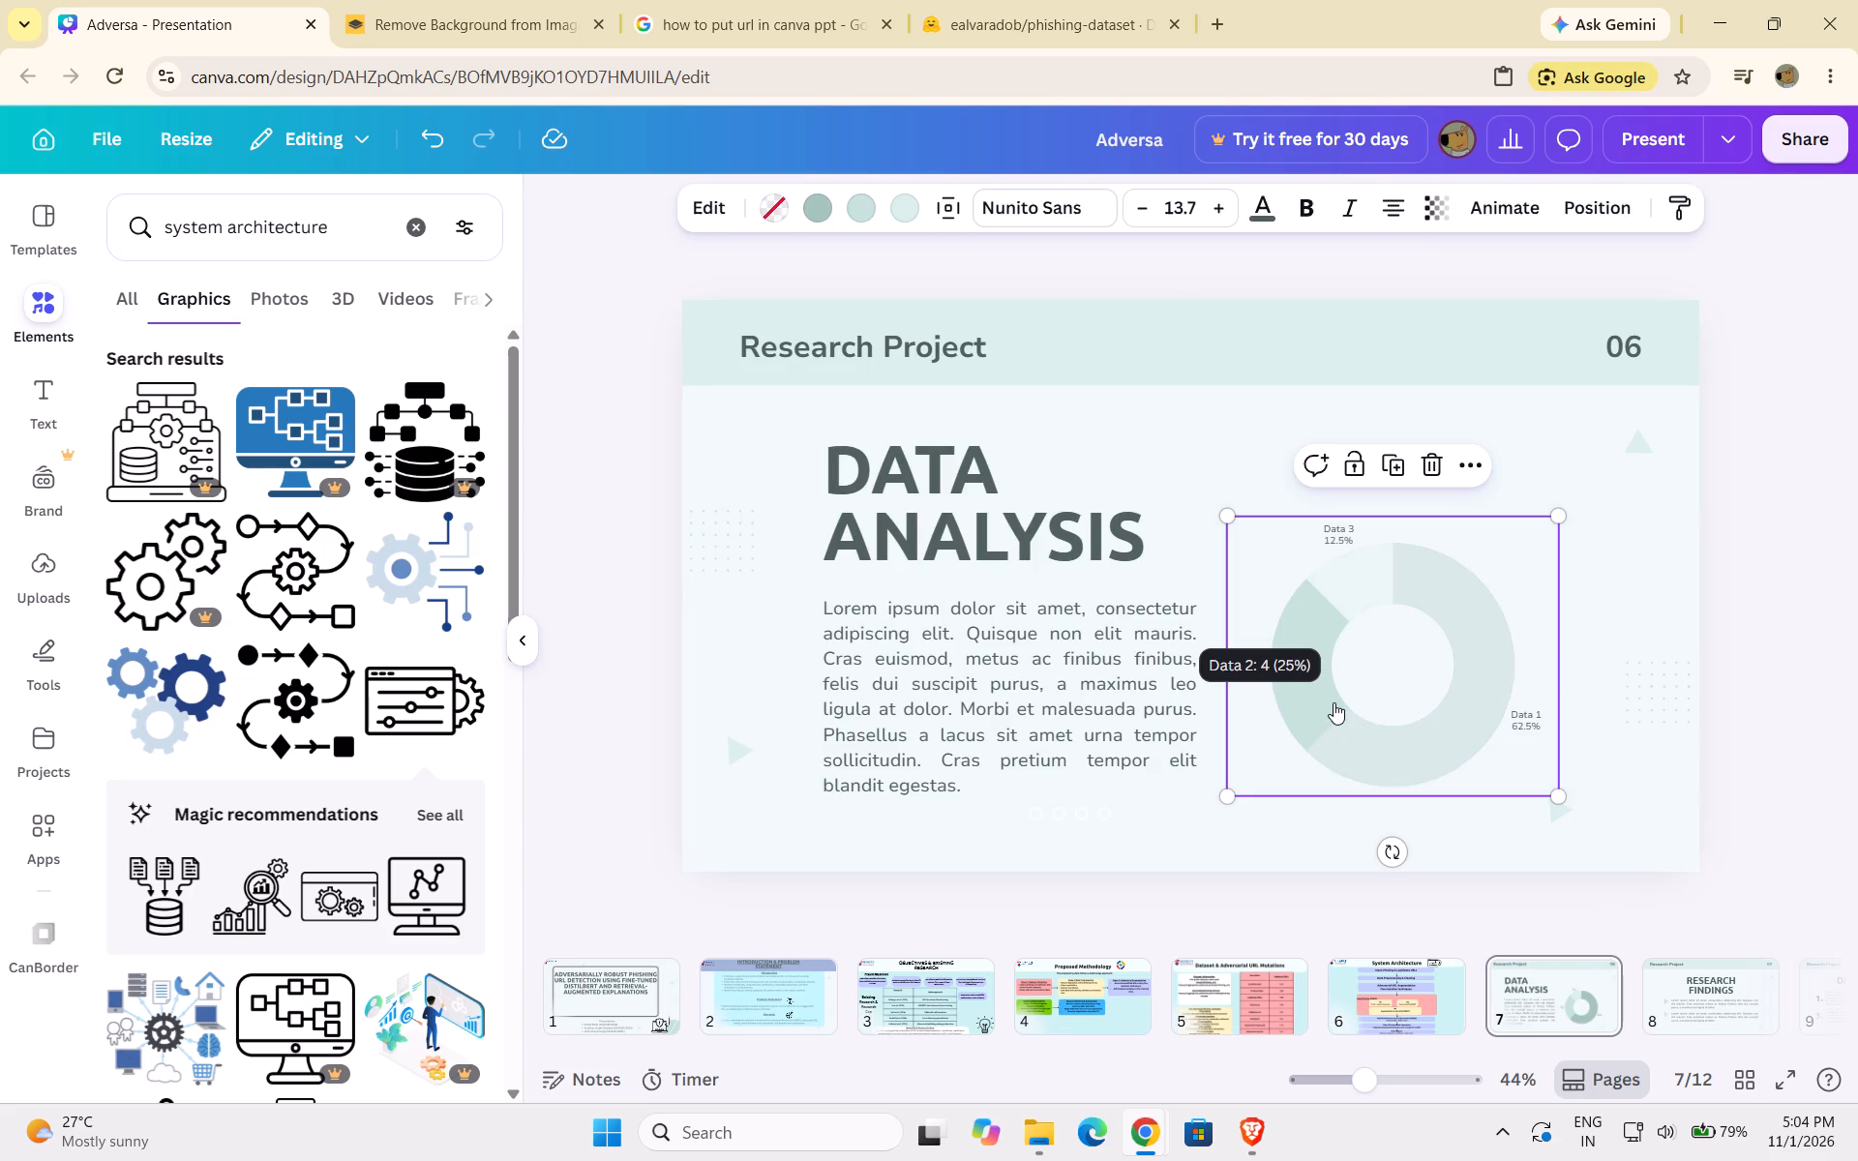
key("Delete")
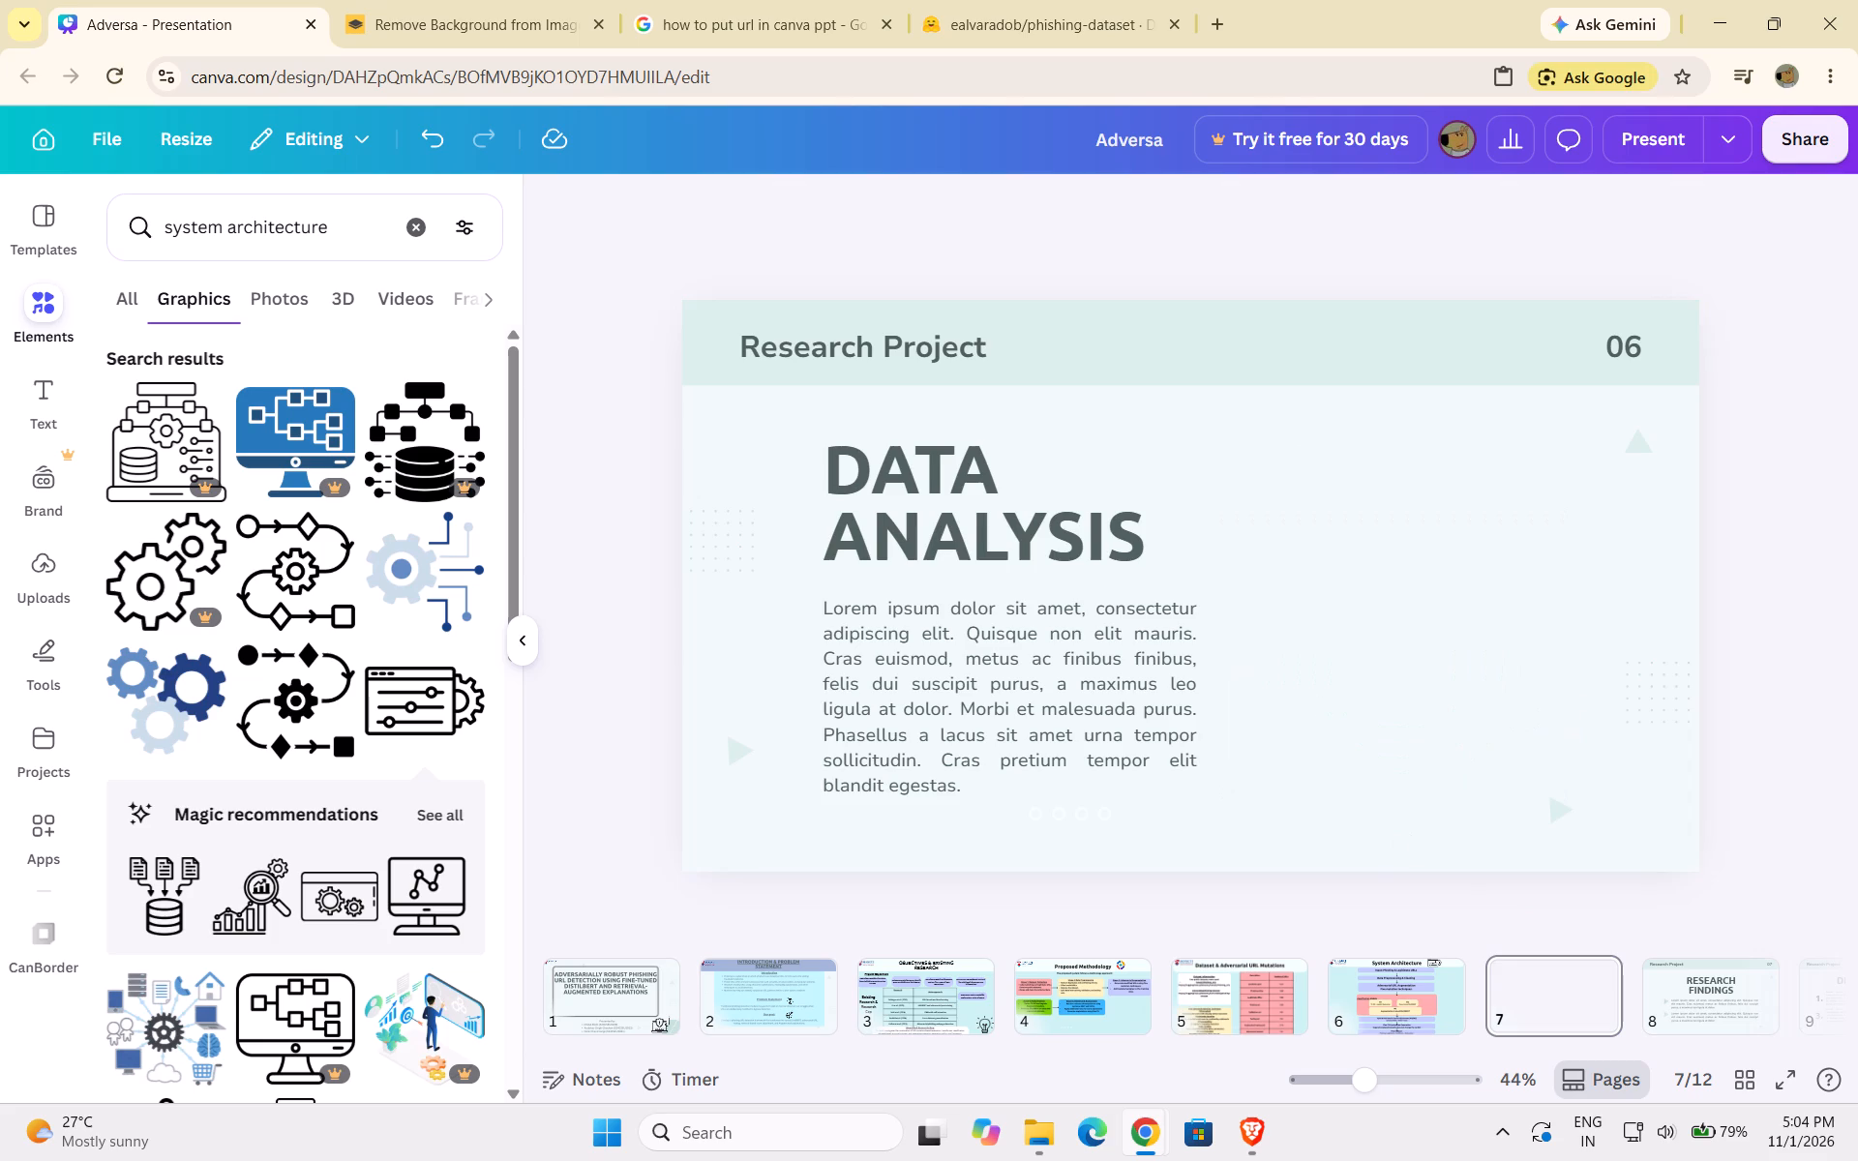
left_click(1128, 646)
key("Delete")
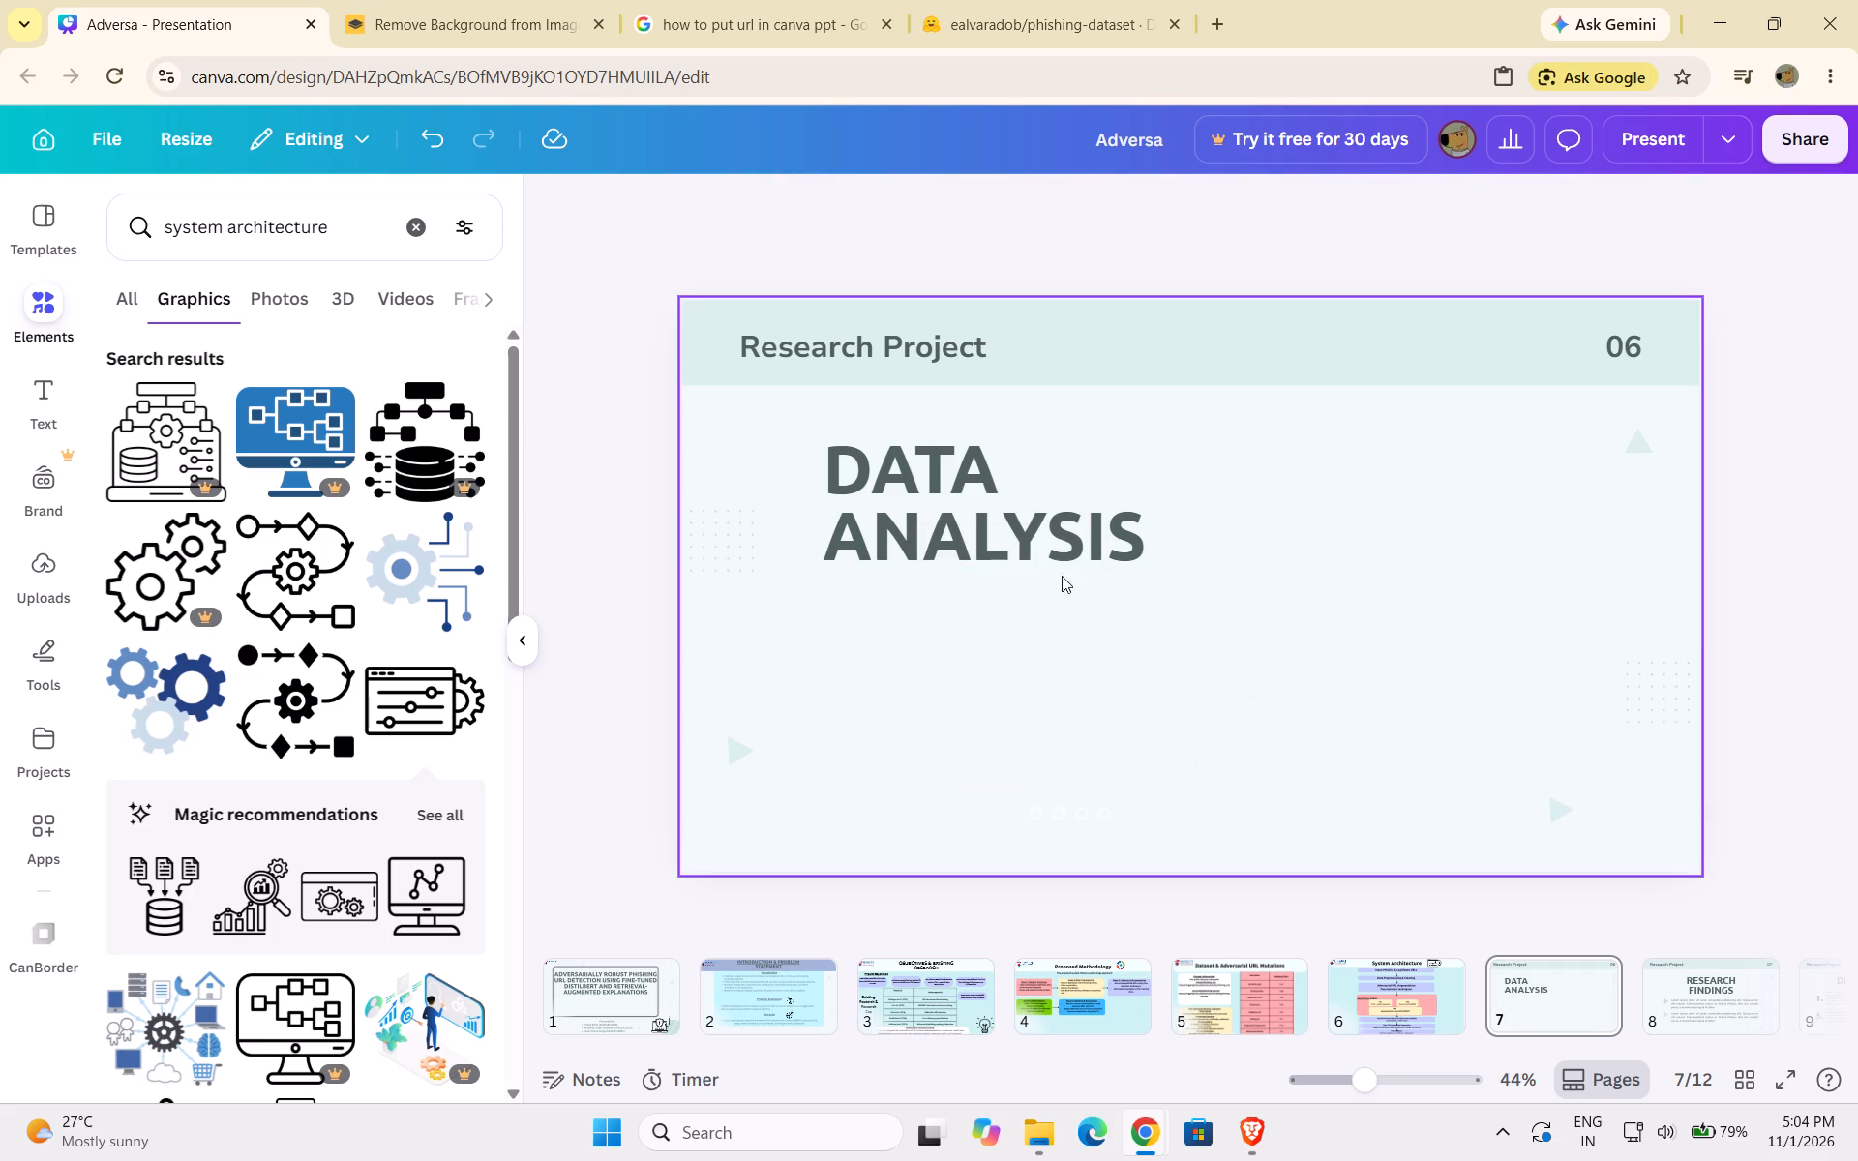
left_click(1047, 543)
key("Delete")
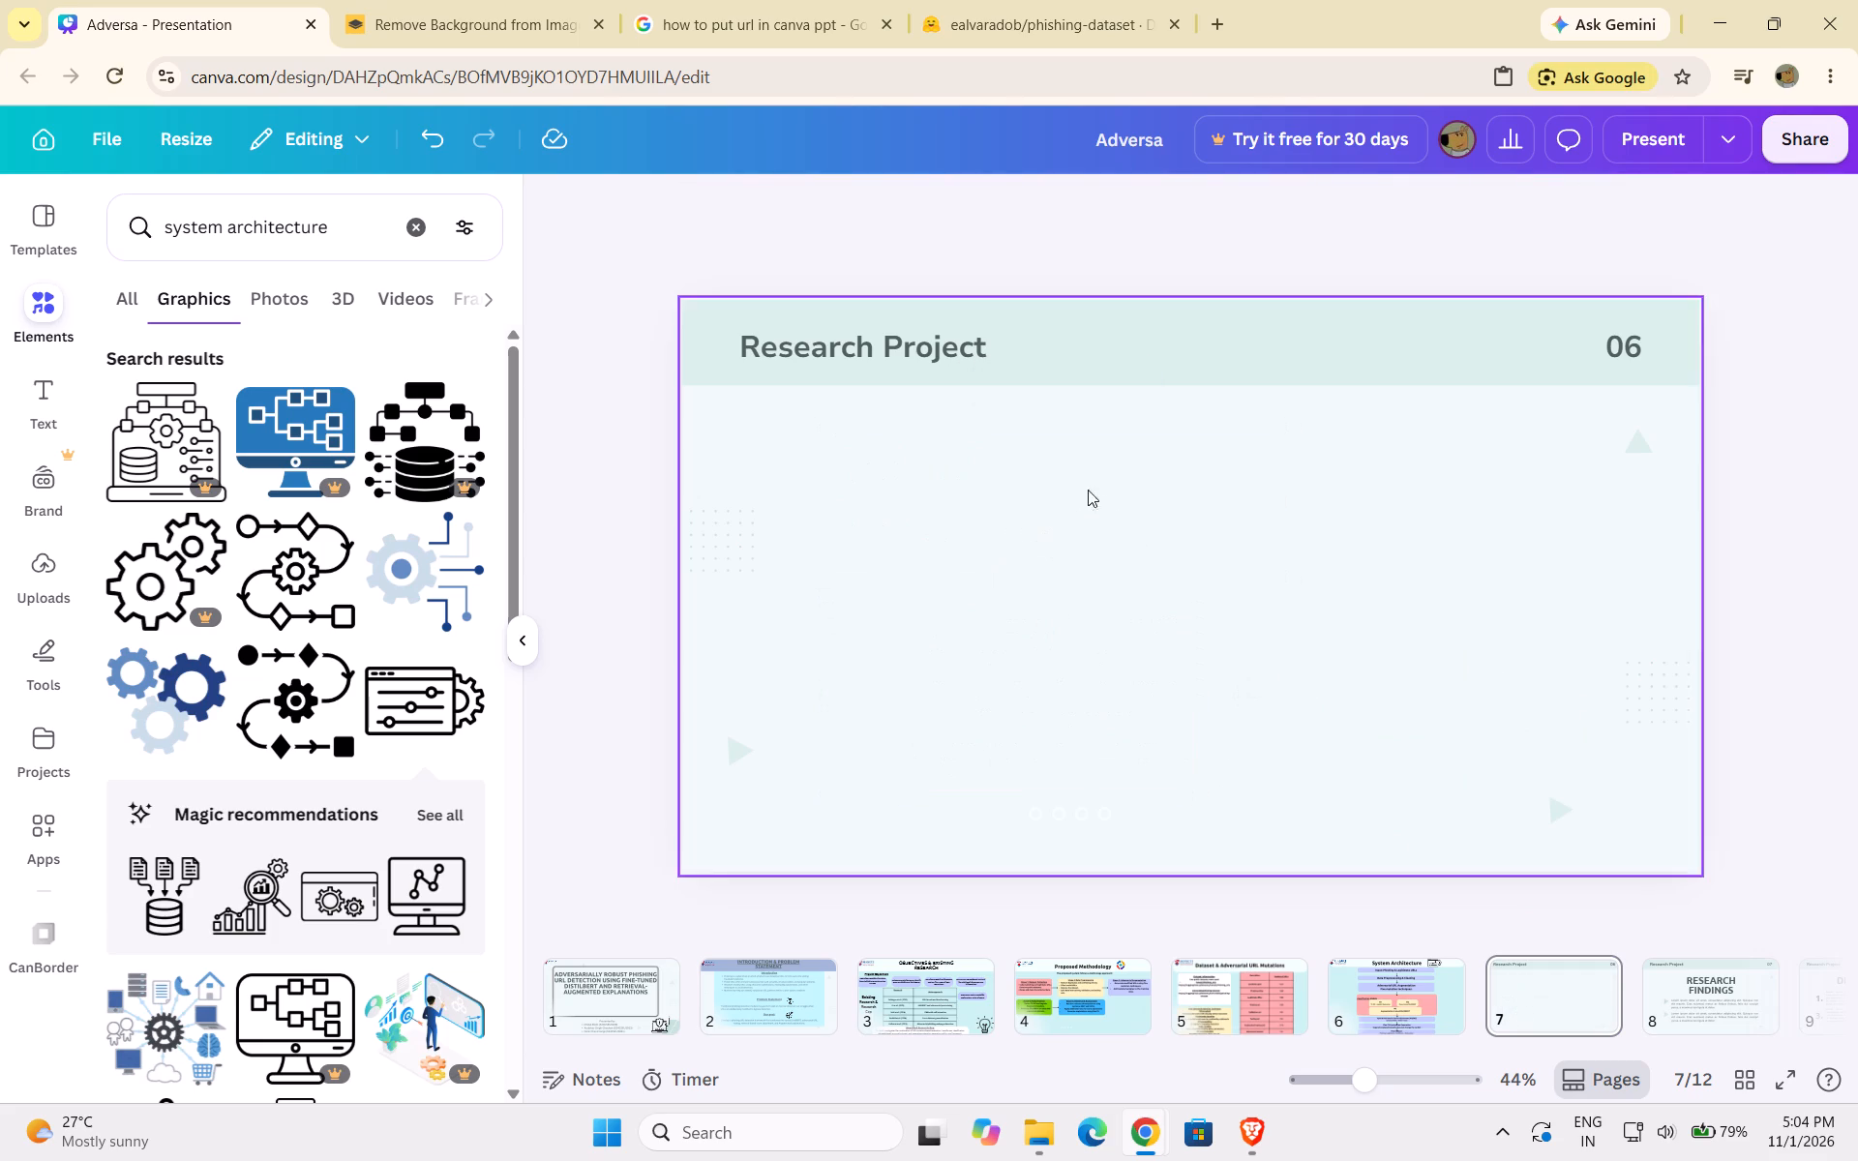
left_click(1108, 364)
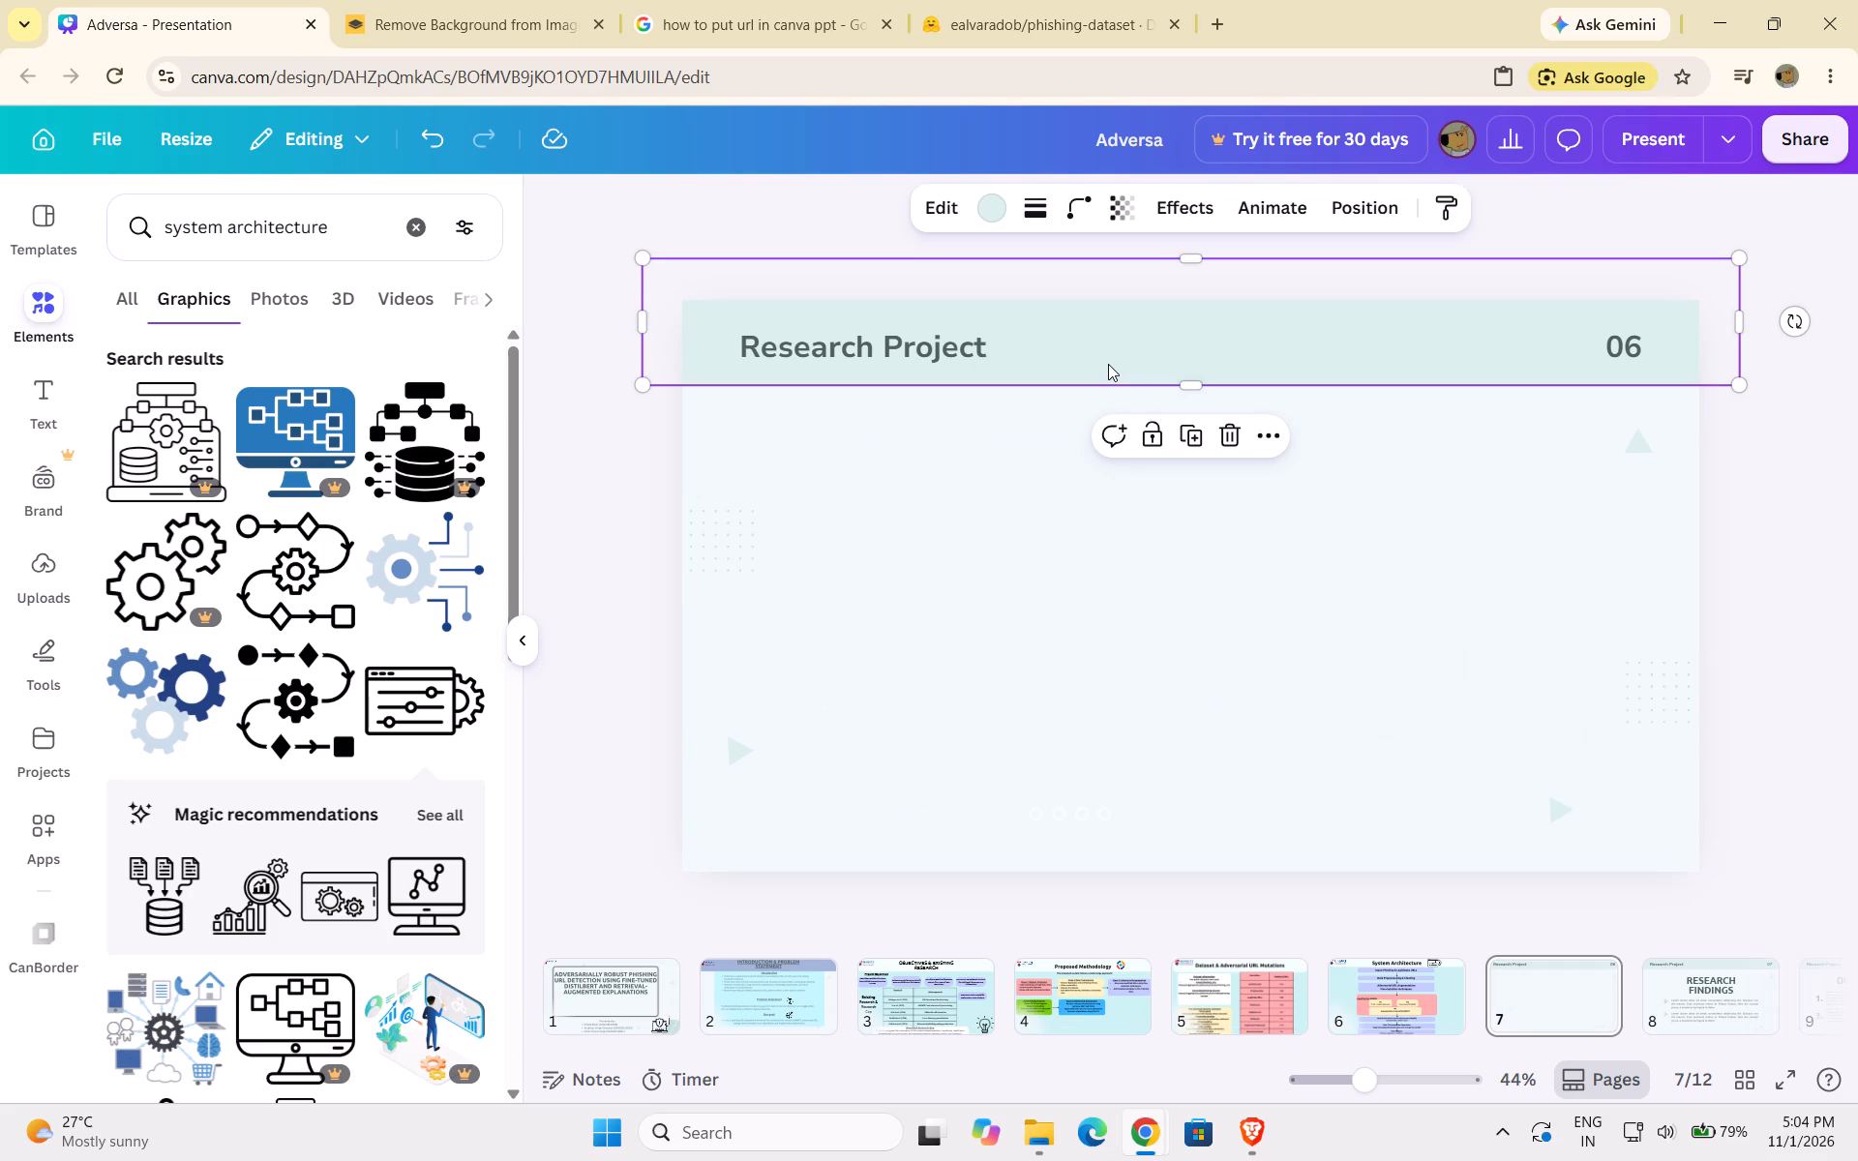
key("Delete")
left_click(905, 352)
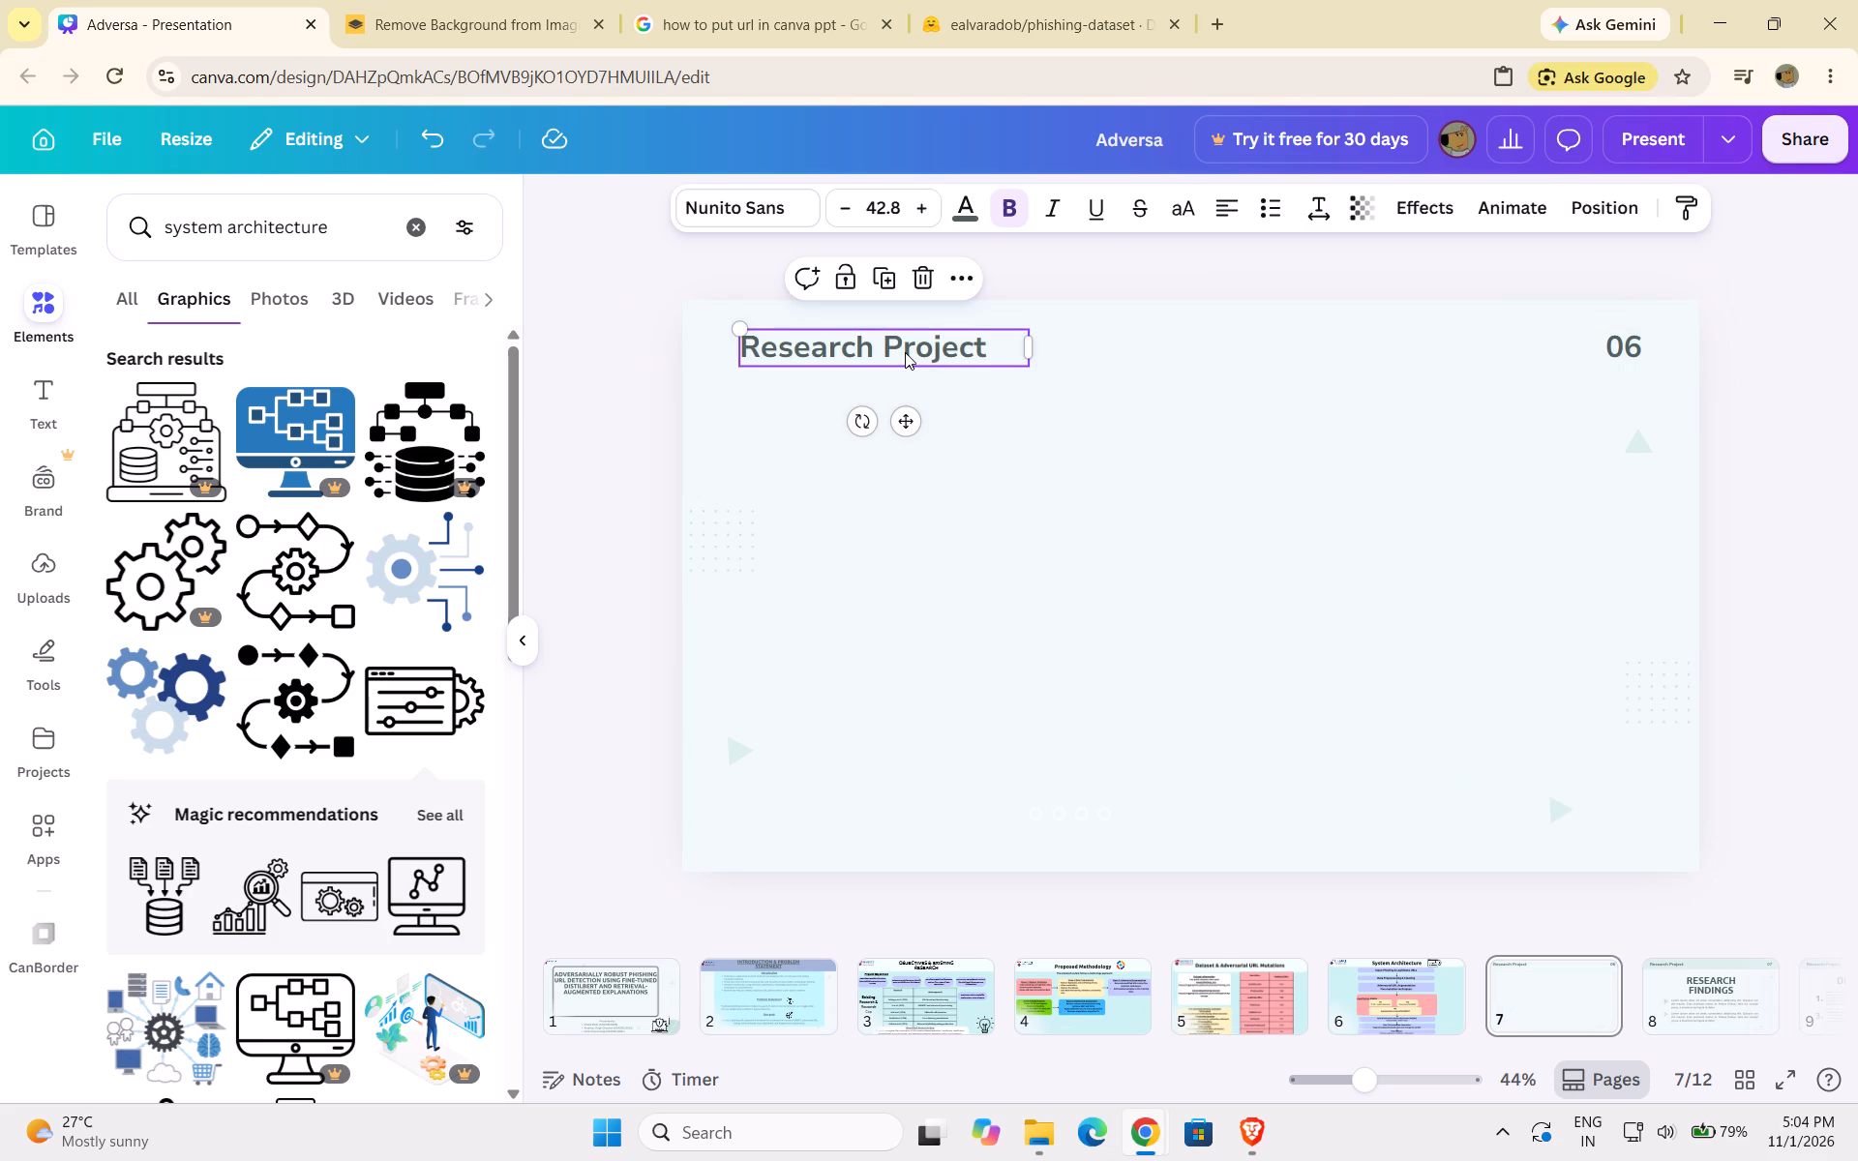
key("Delete")
left_click(1614, 353)
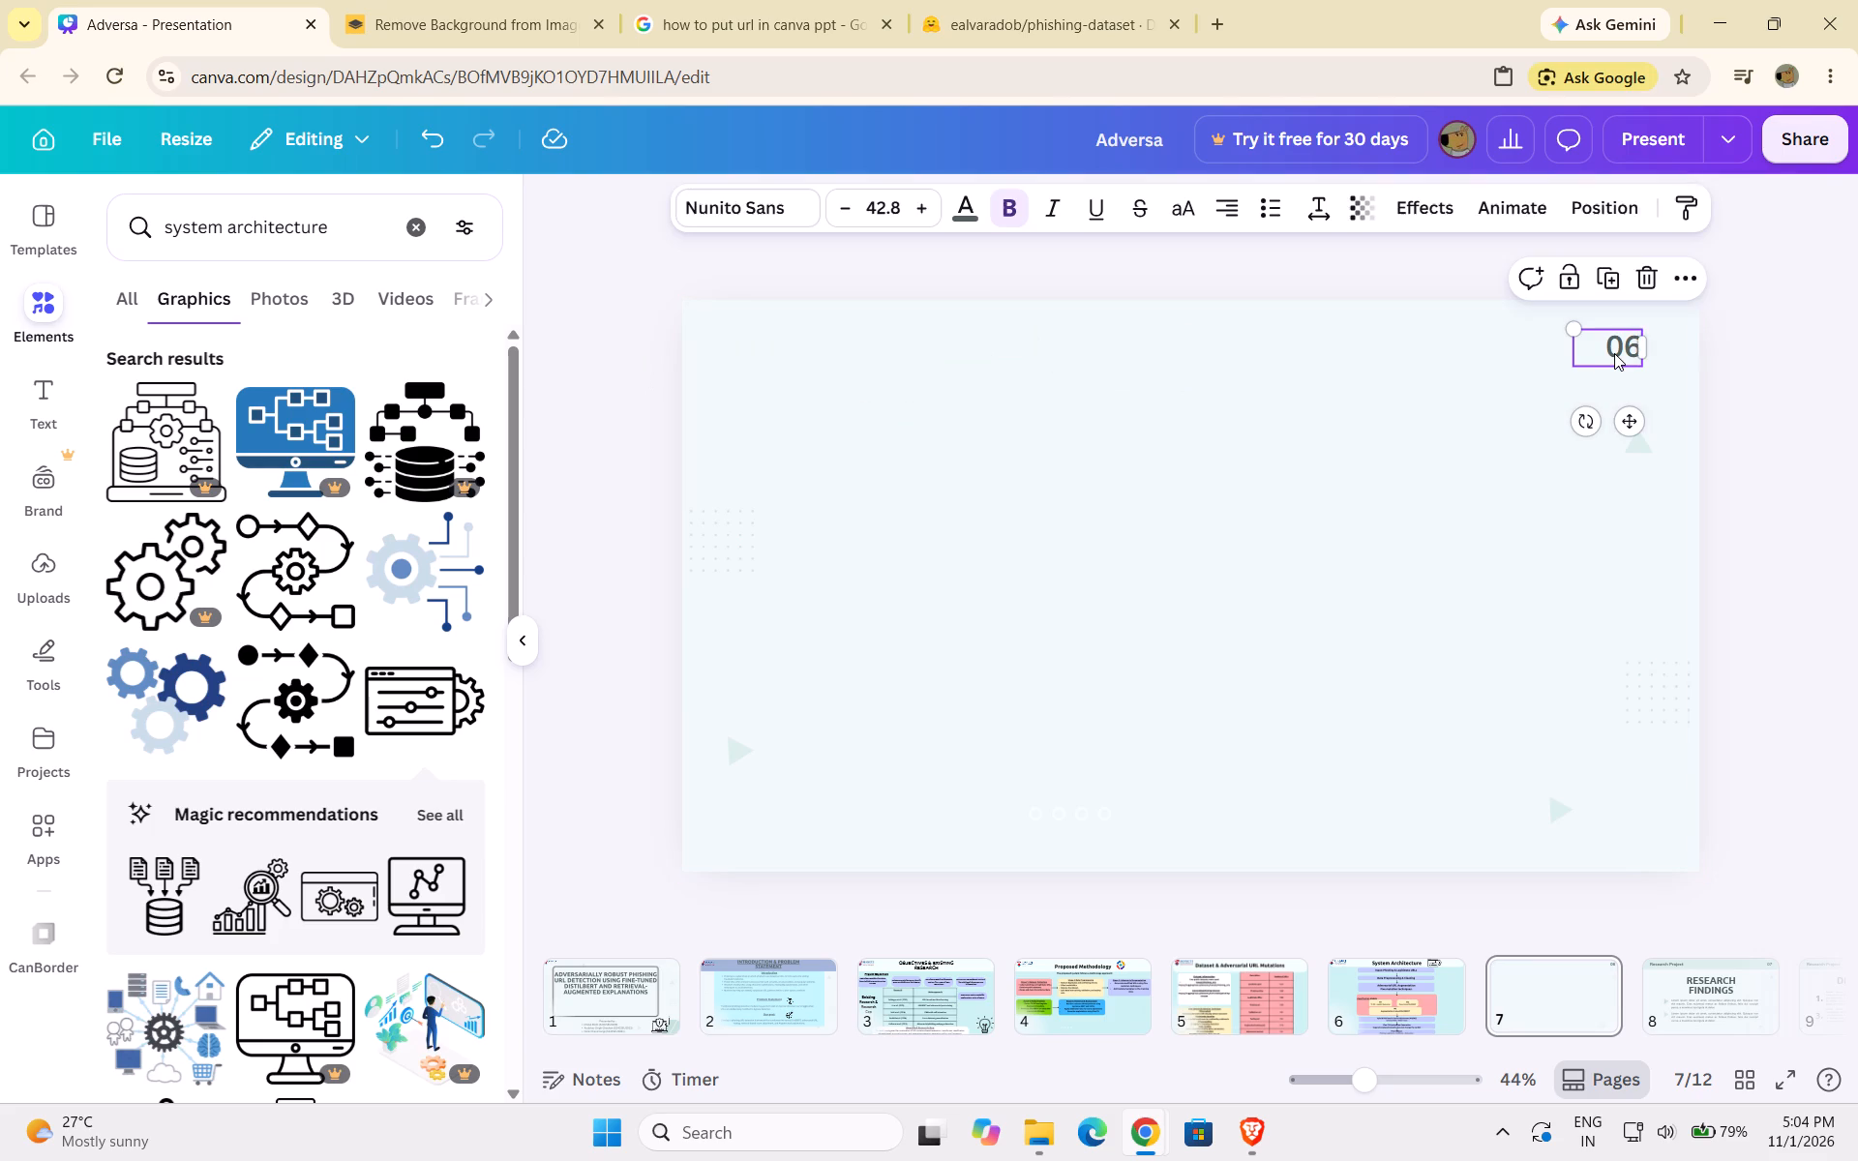
left_click(1636, 288)
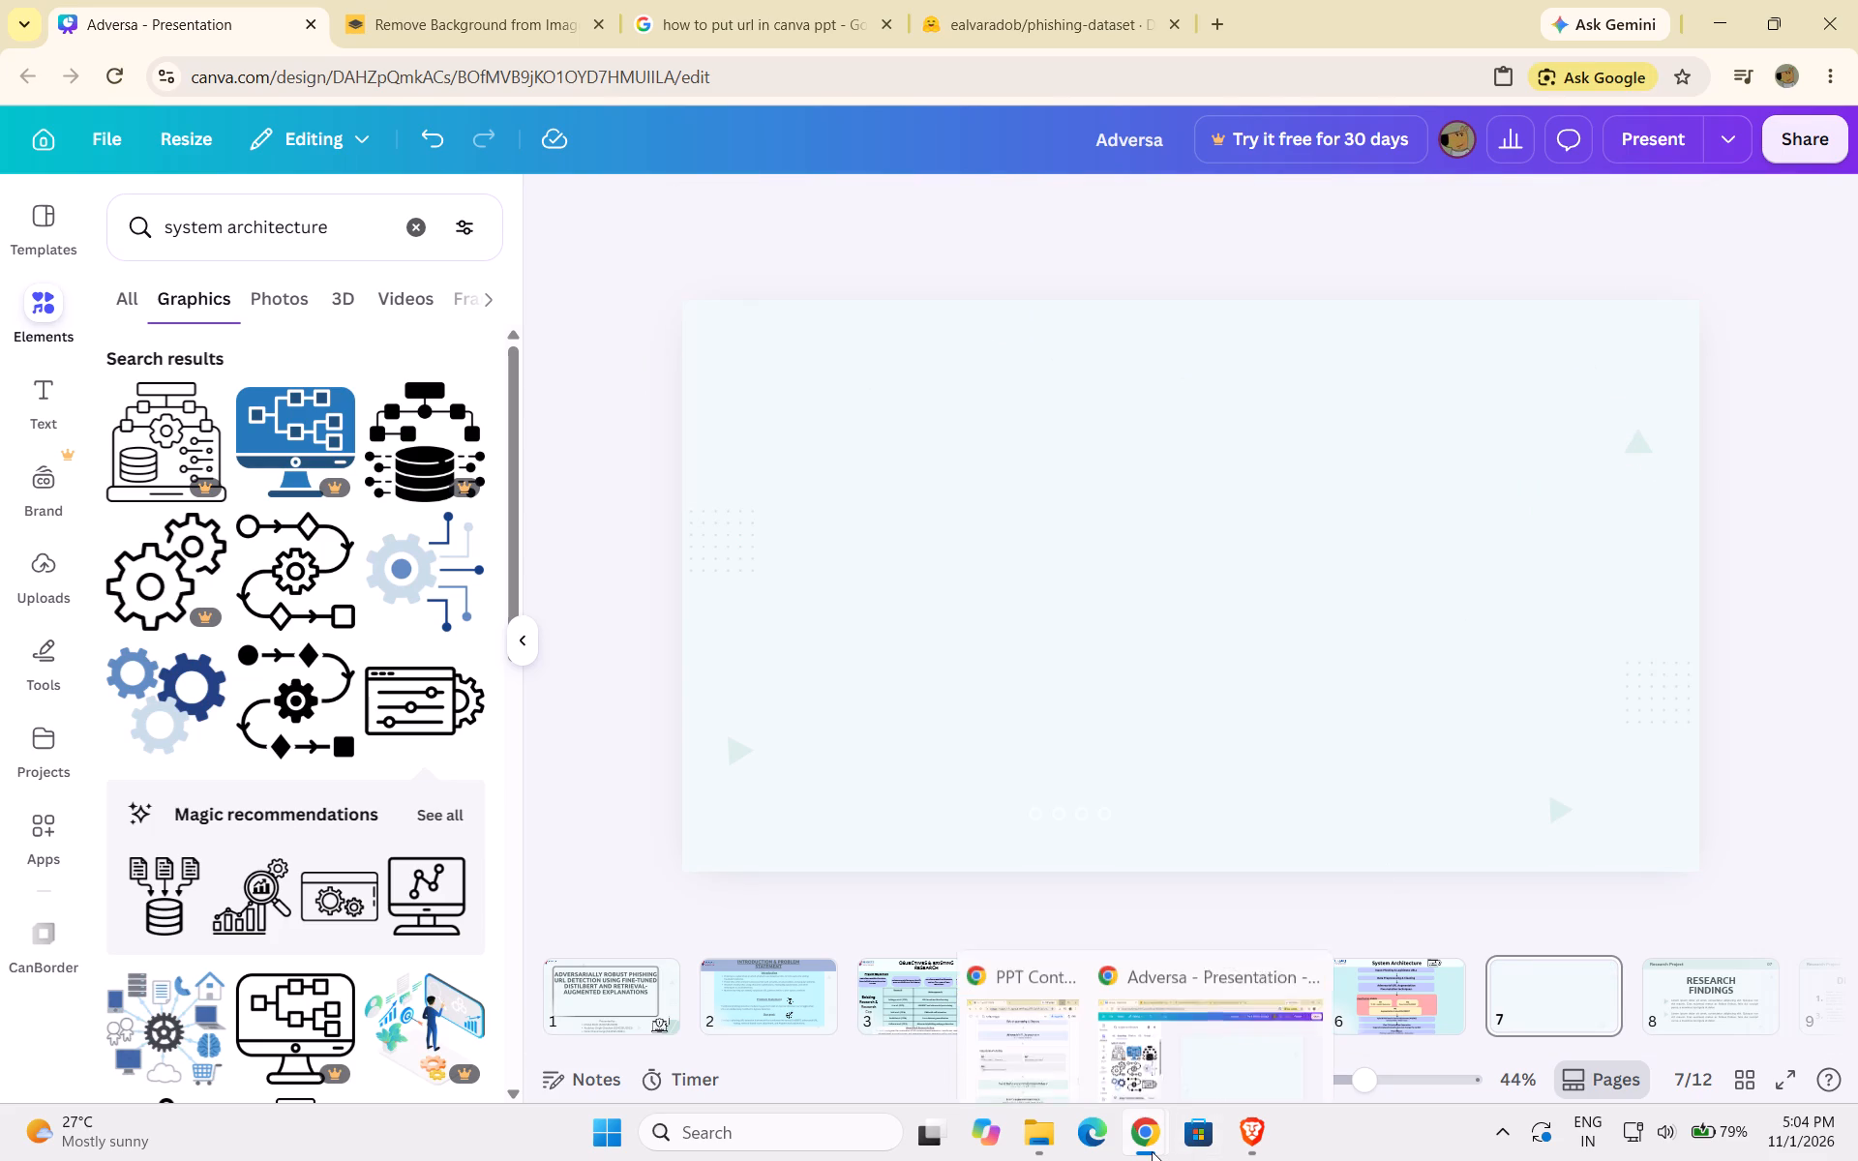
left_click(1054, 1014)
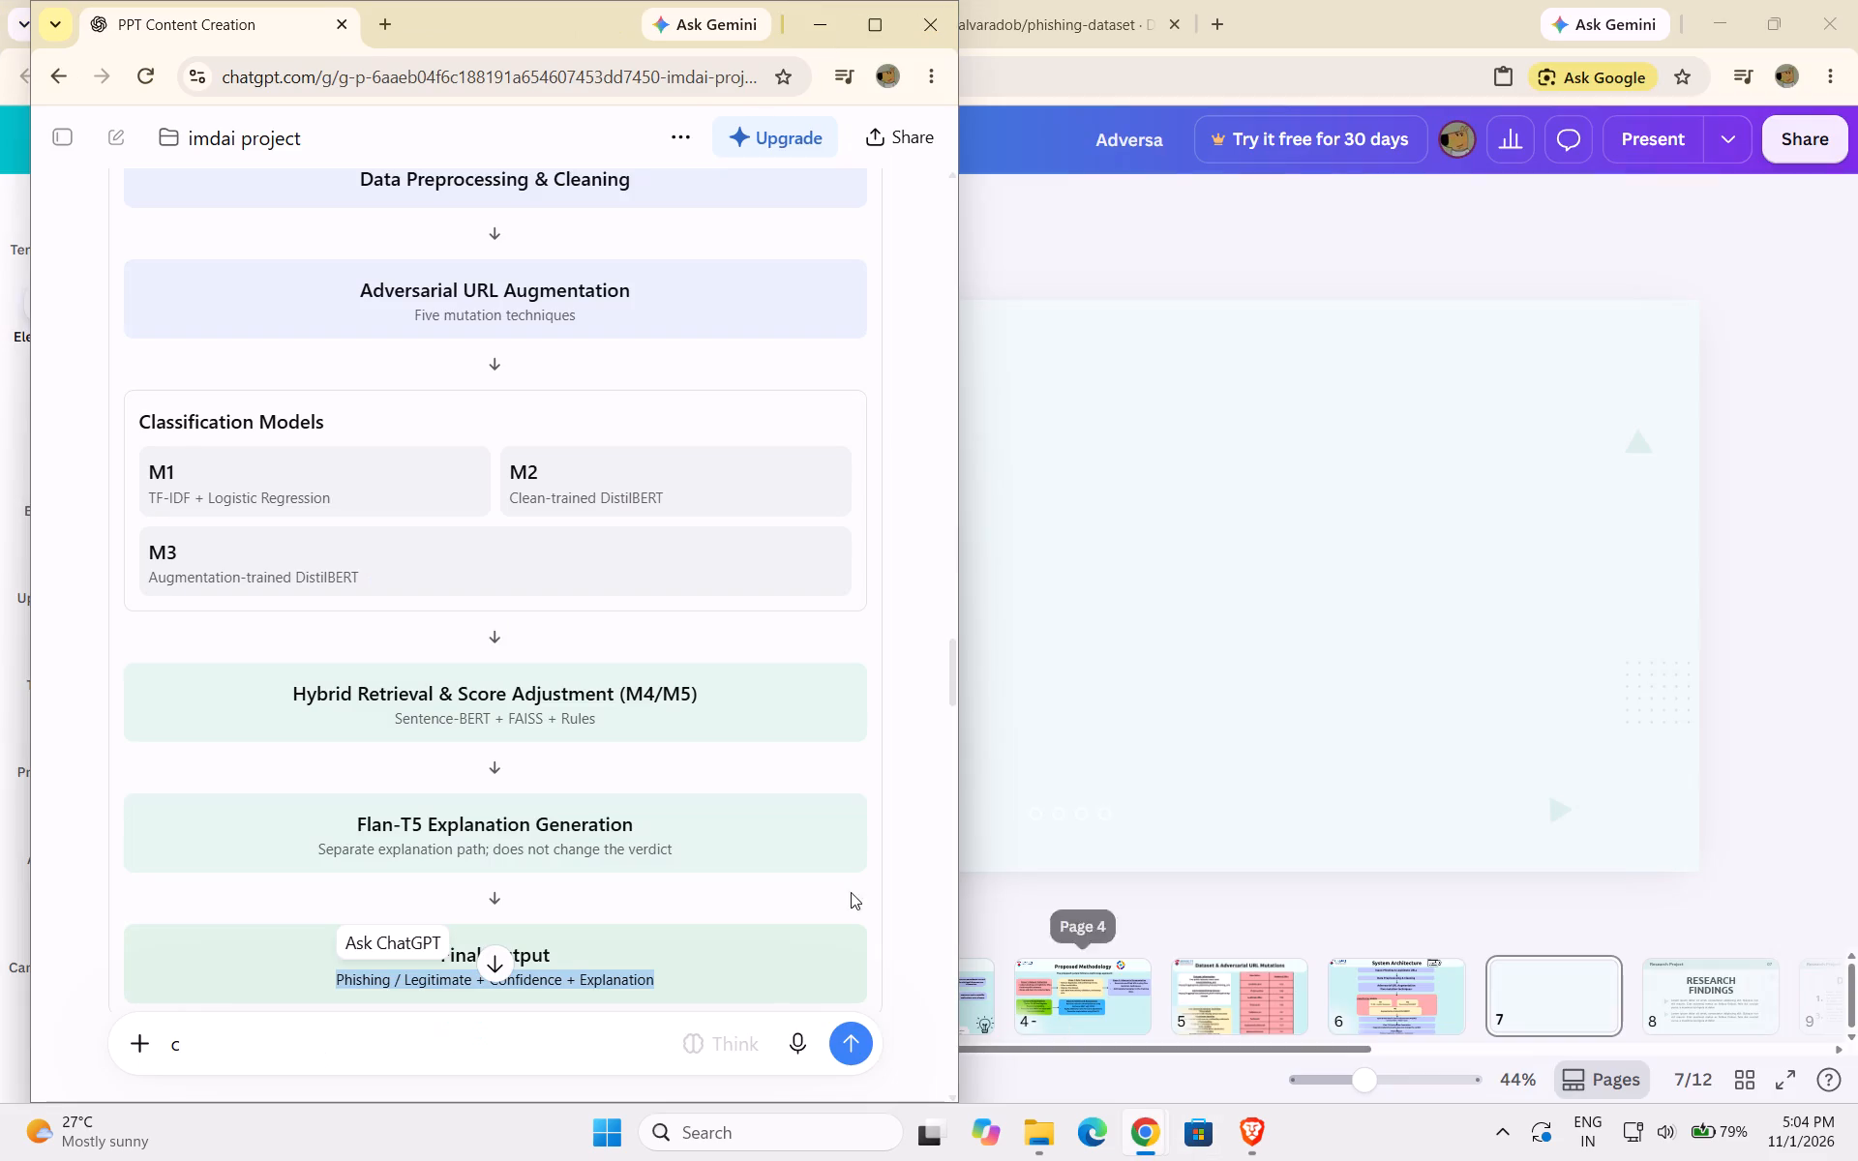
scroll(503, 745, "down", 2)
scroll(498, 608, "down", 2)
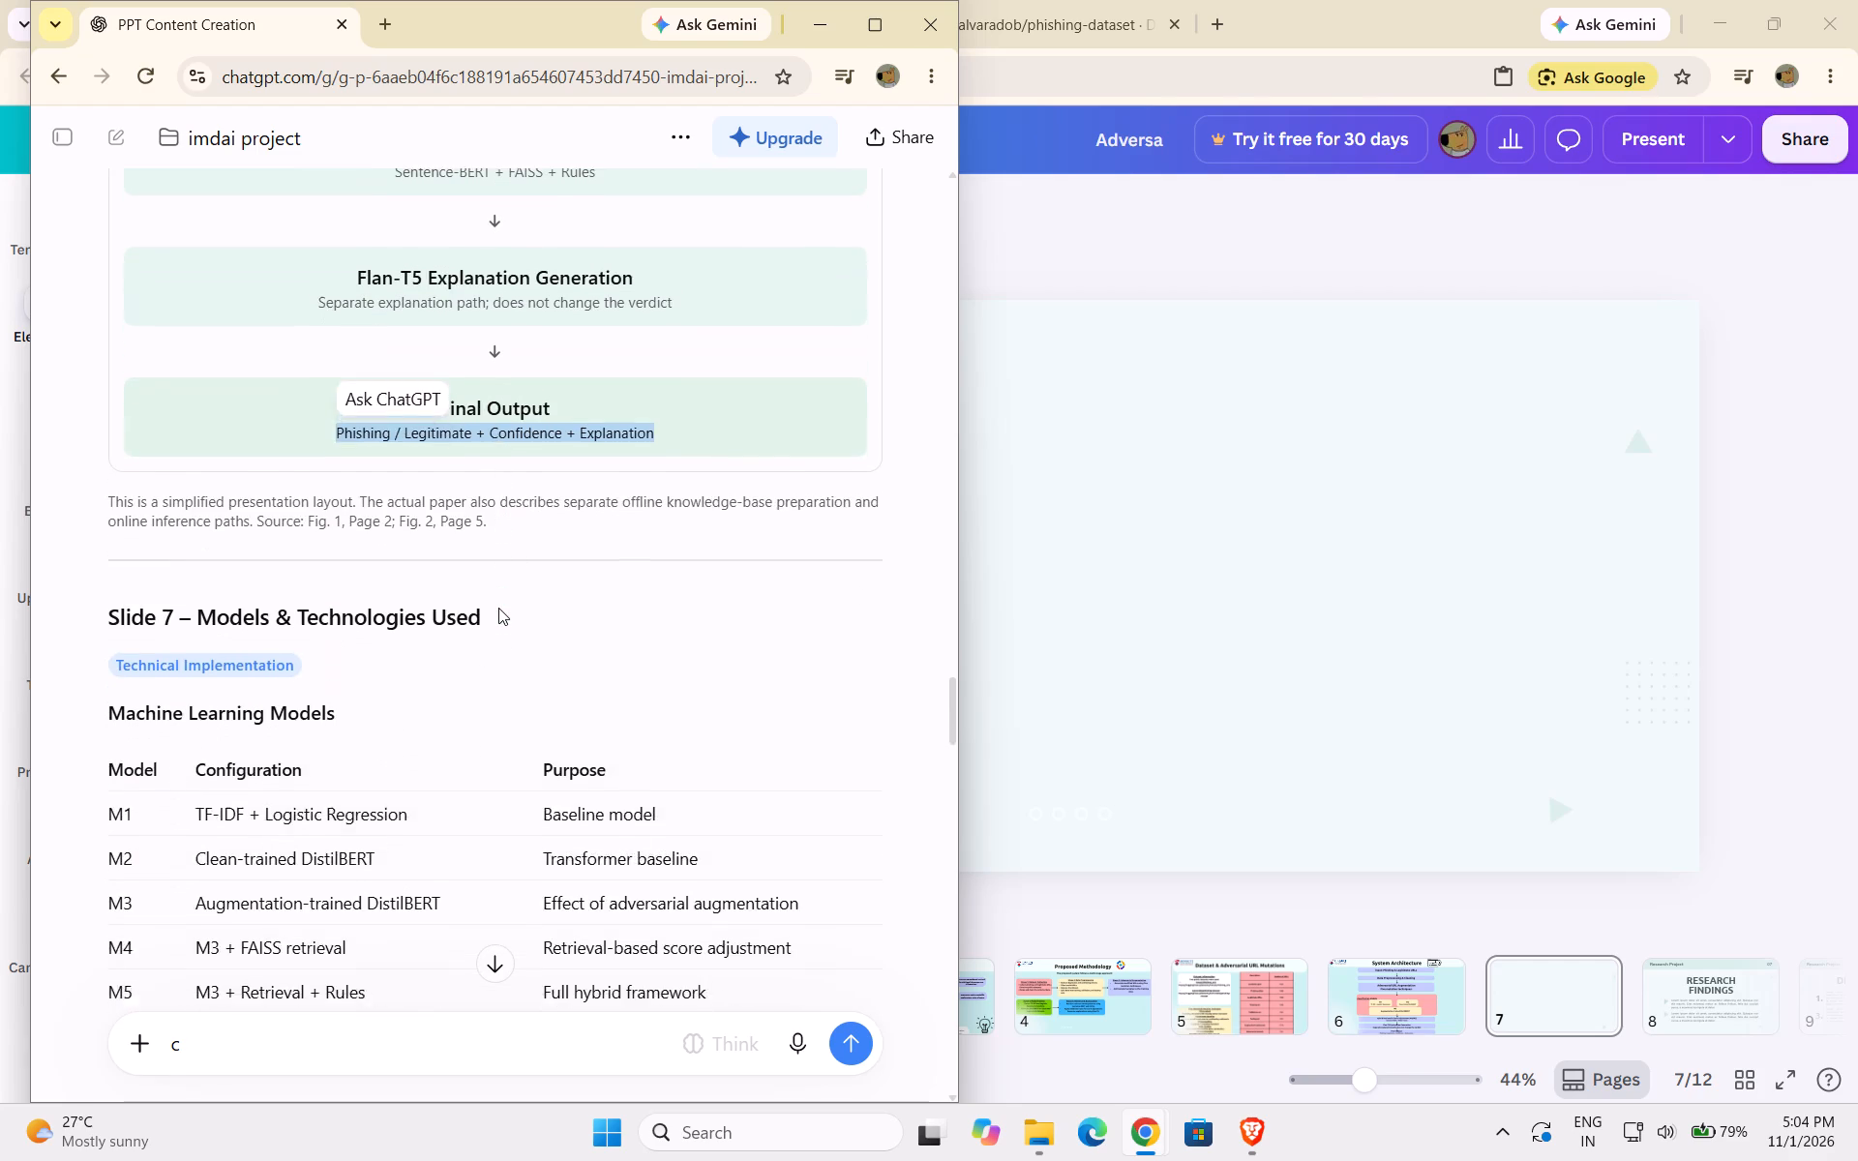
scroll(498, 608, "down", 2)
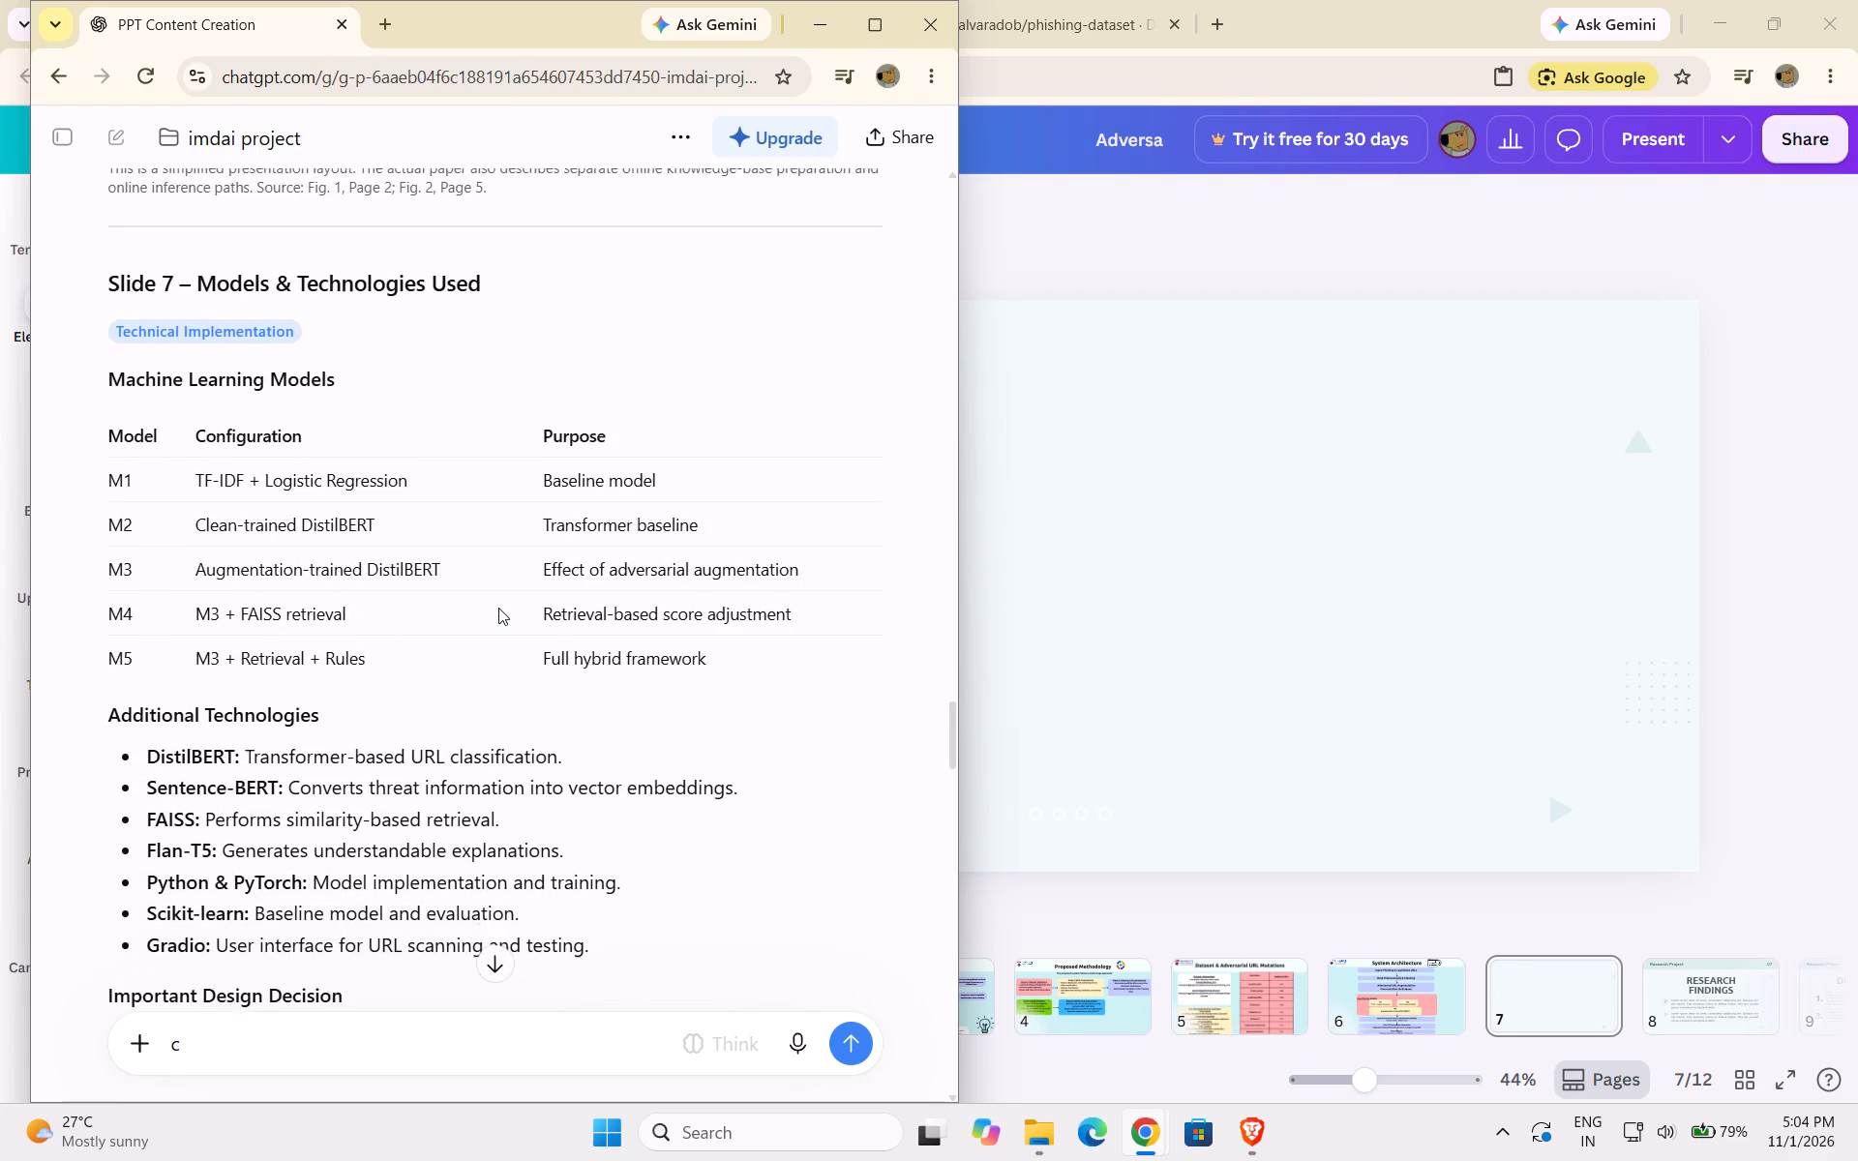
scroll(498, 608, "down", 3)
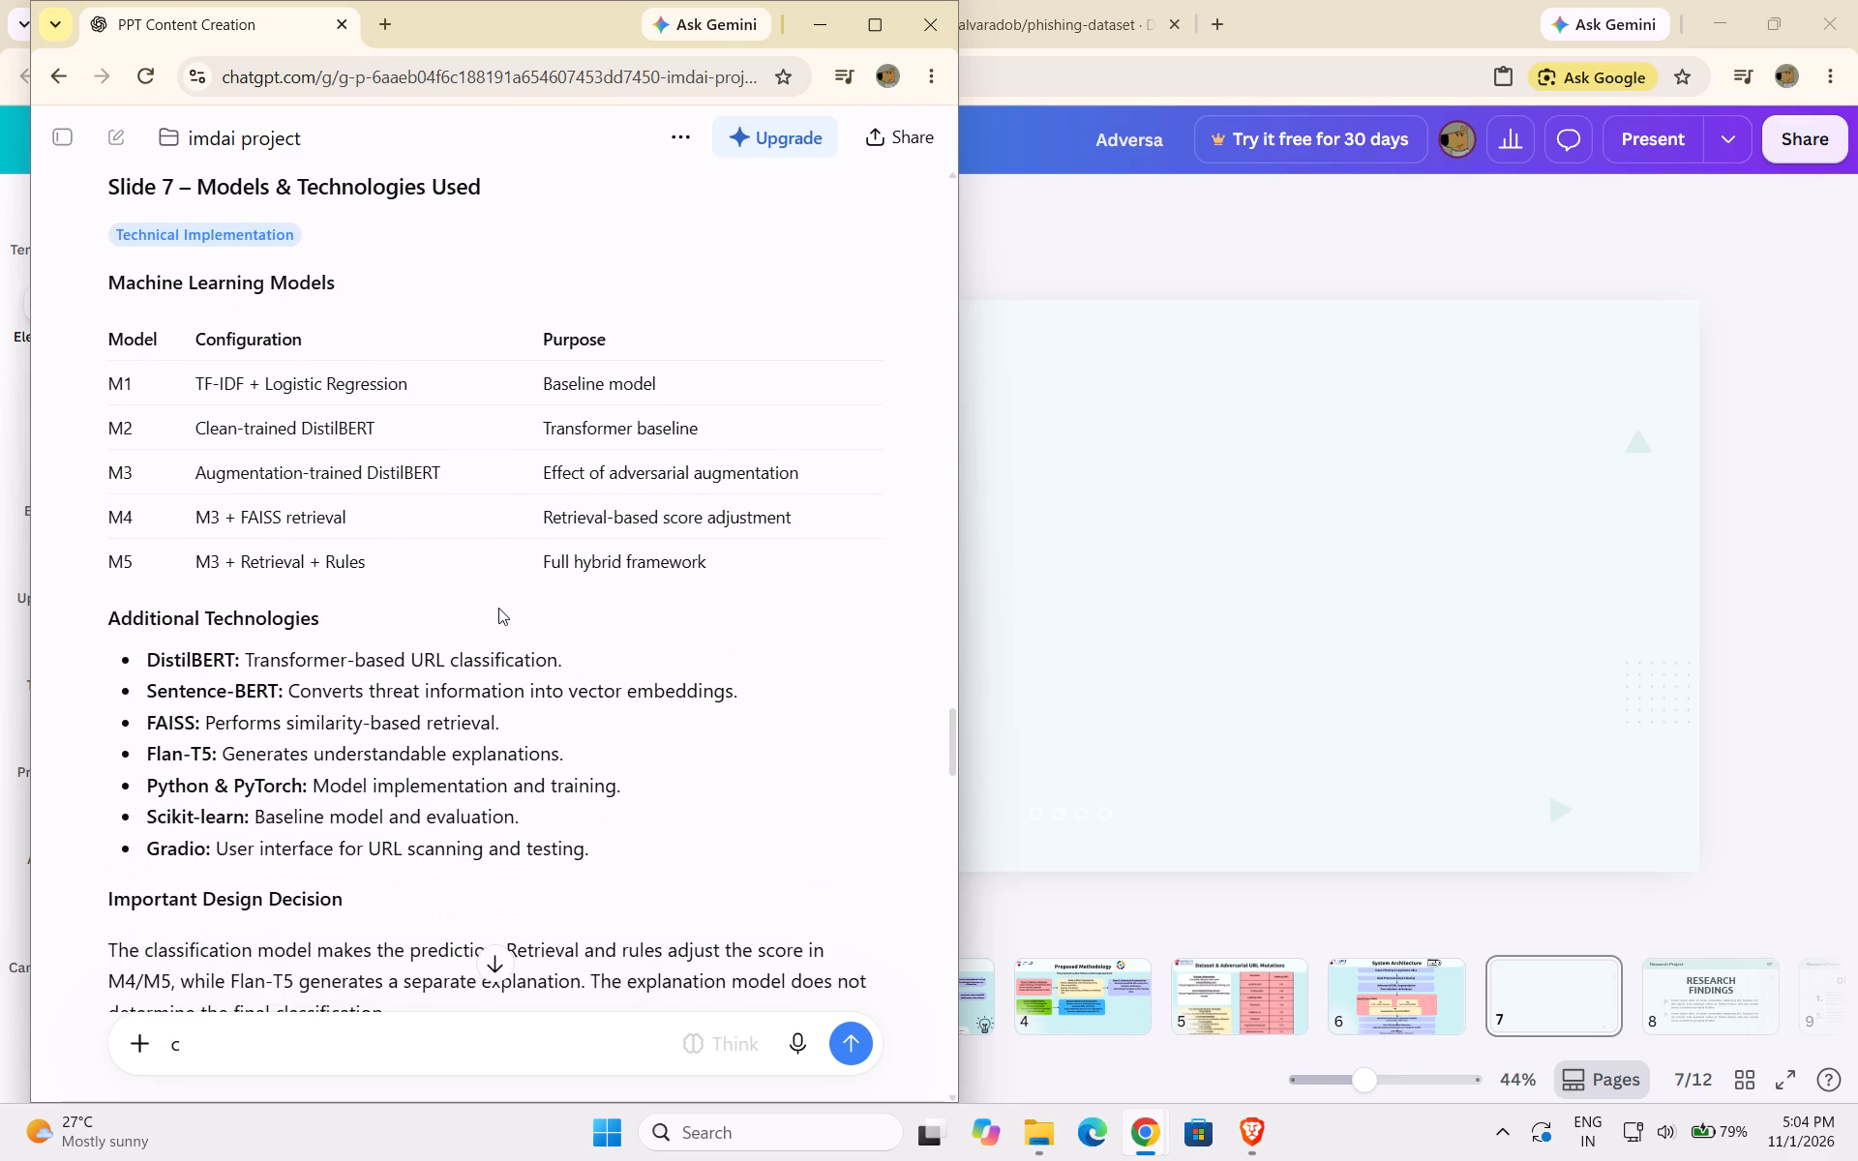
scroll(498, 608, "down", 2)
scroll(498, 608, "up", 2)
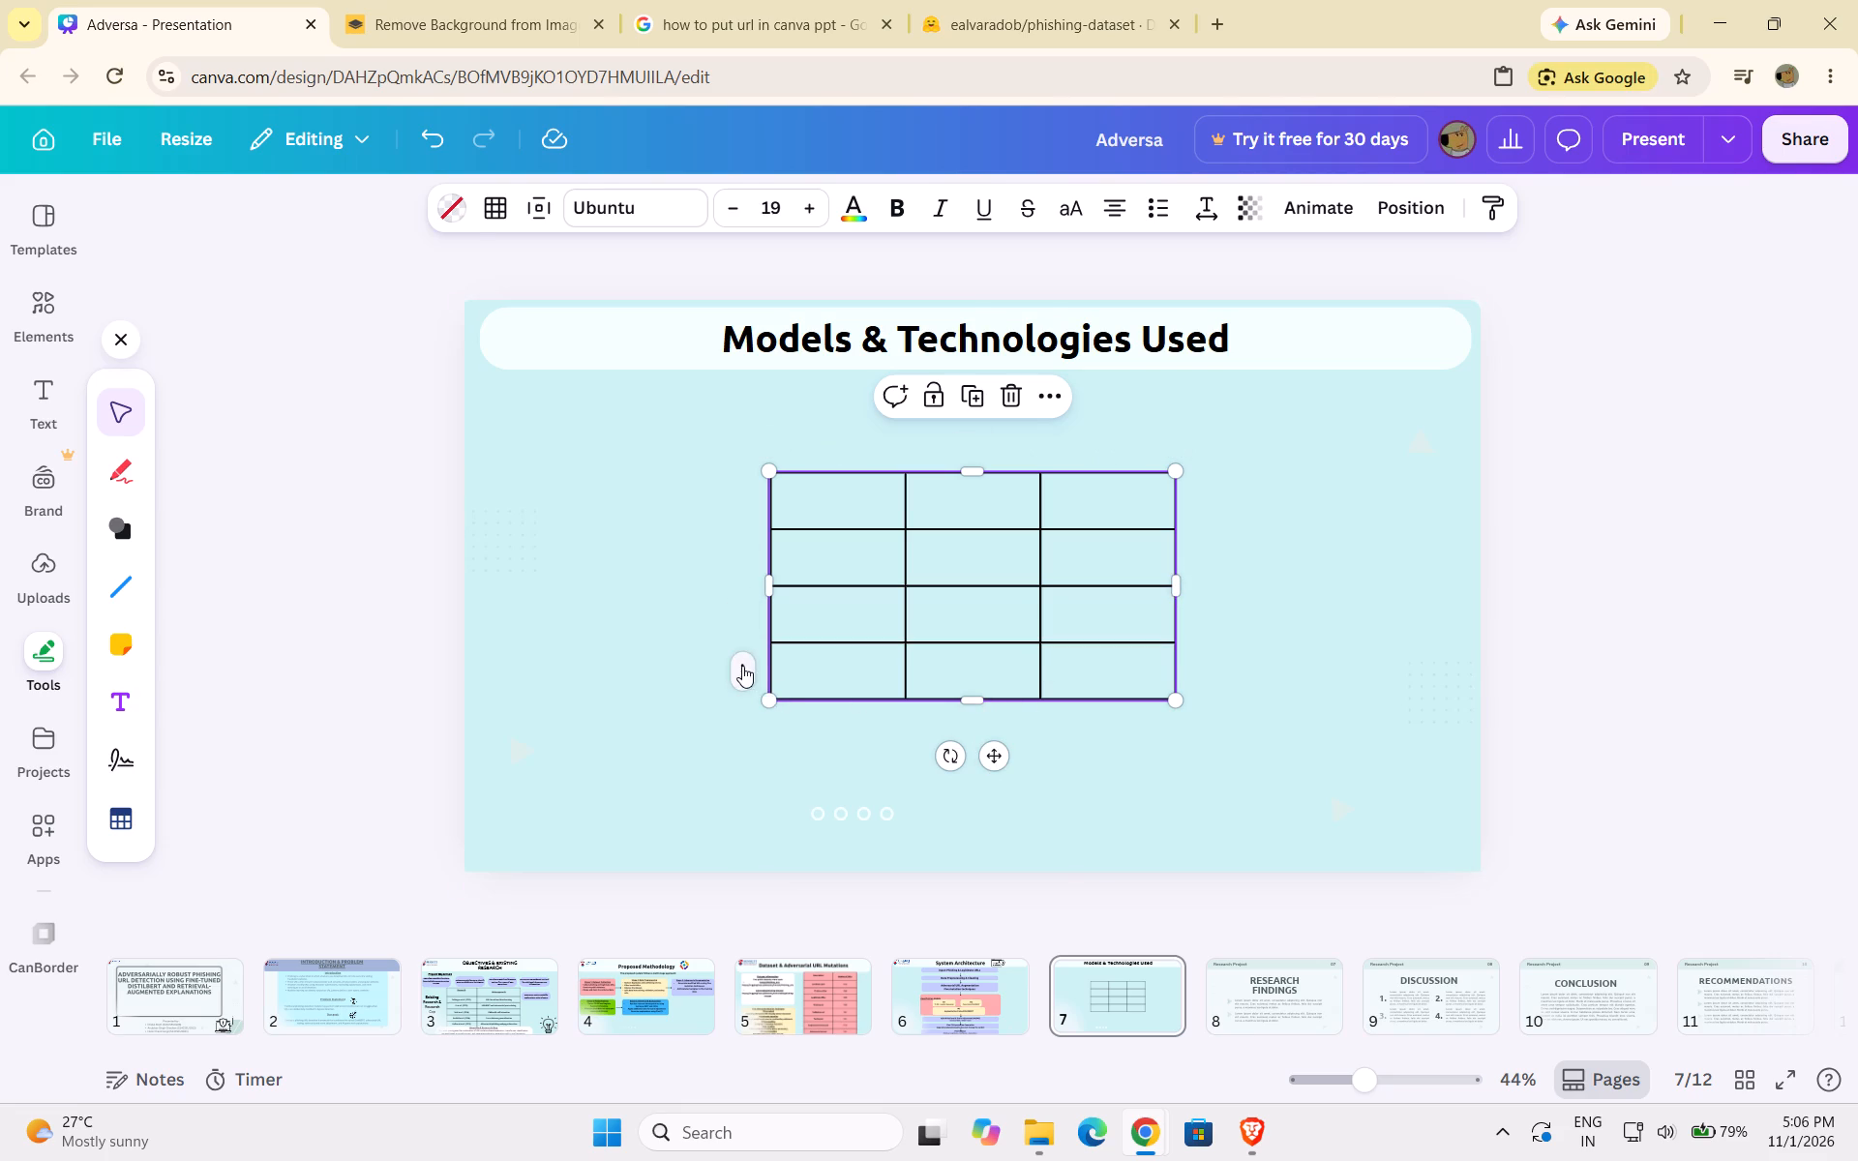
left_click(742, 666)
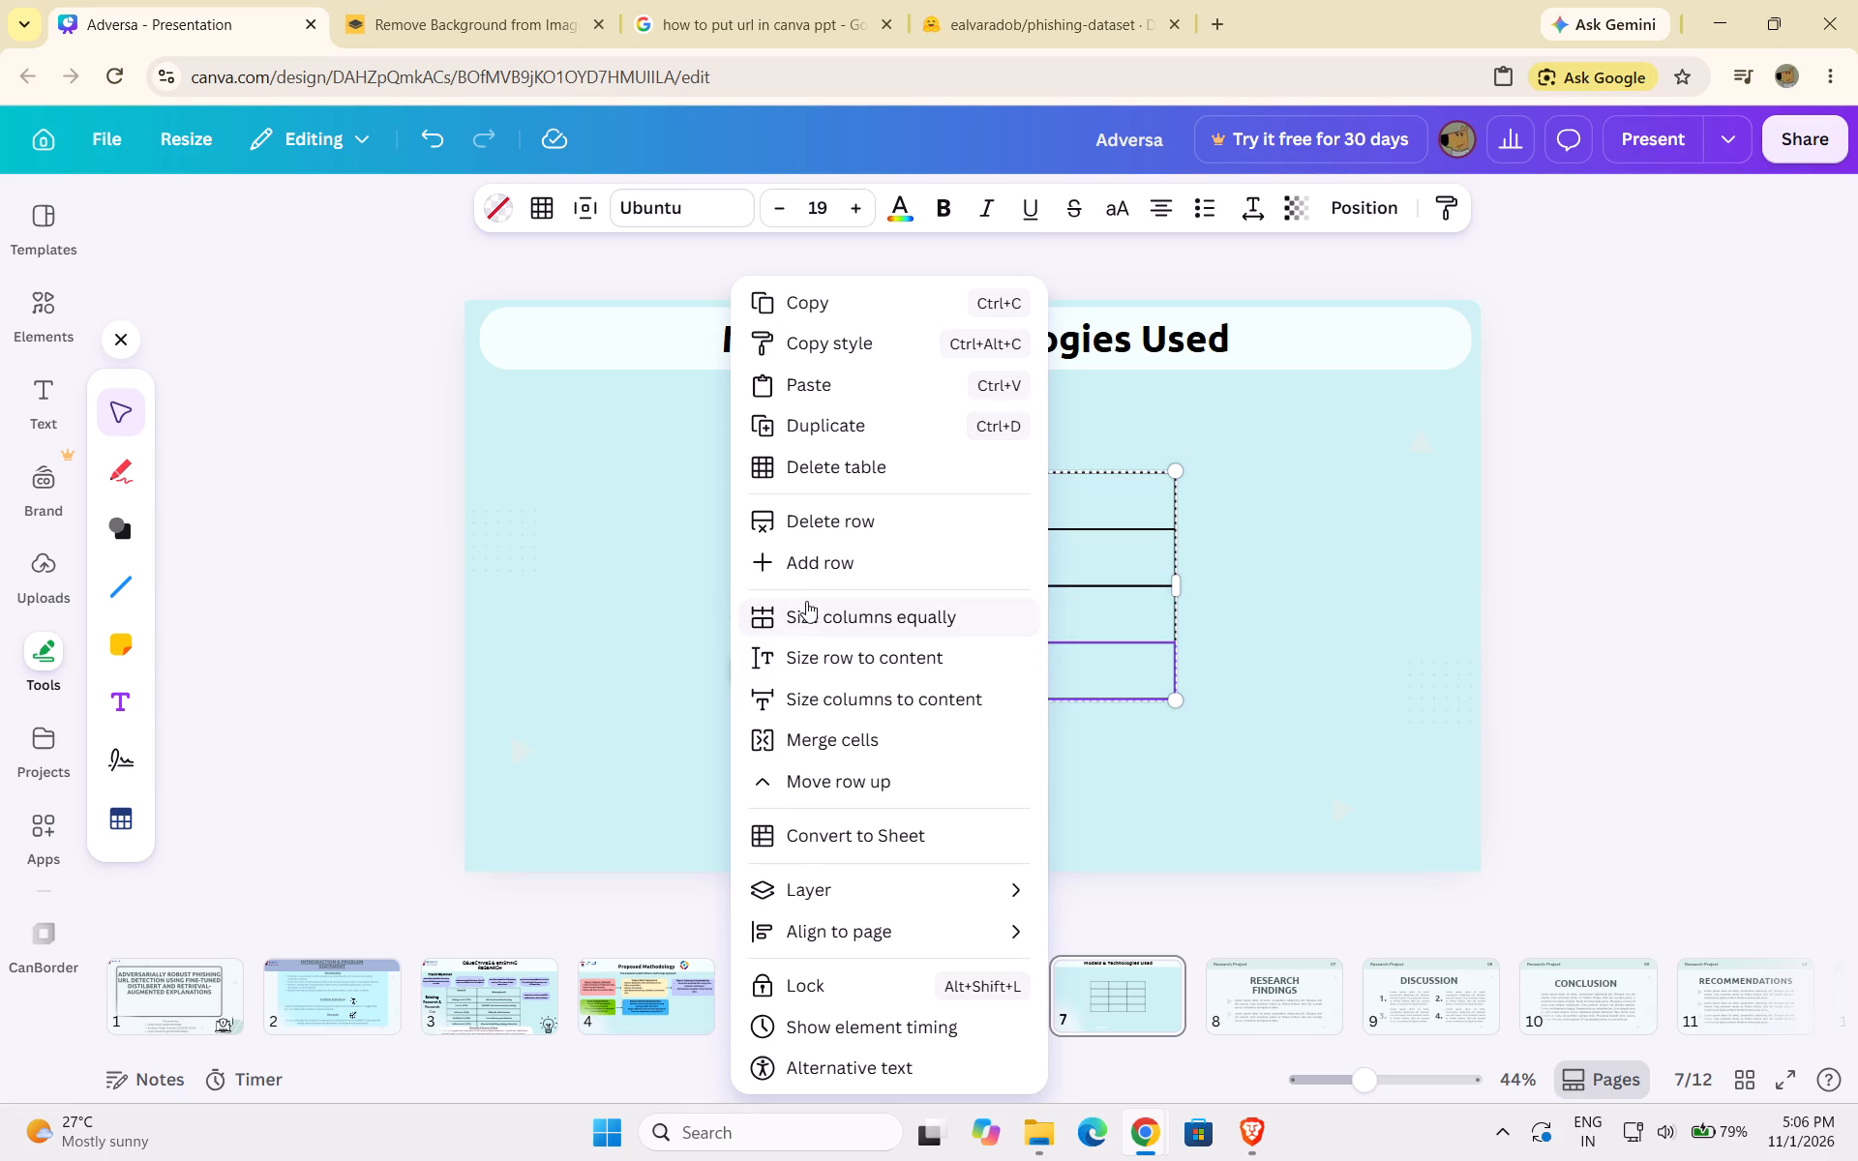
left_click(805, 573)
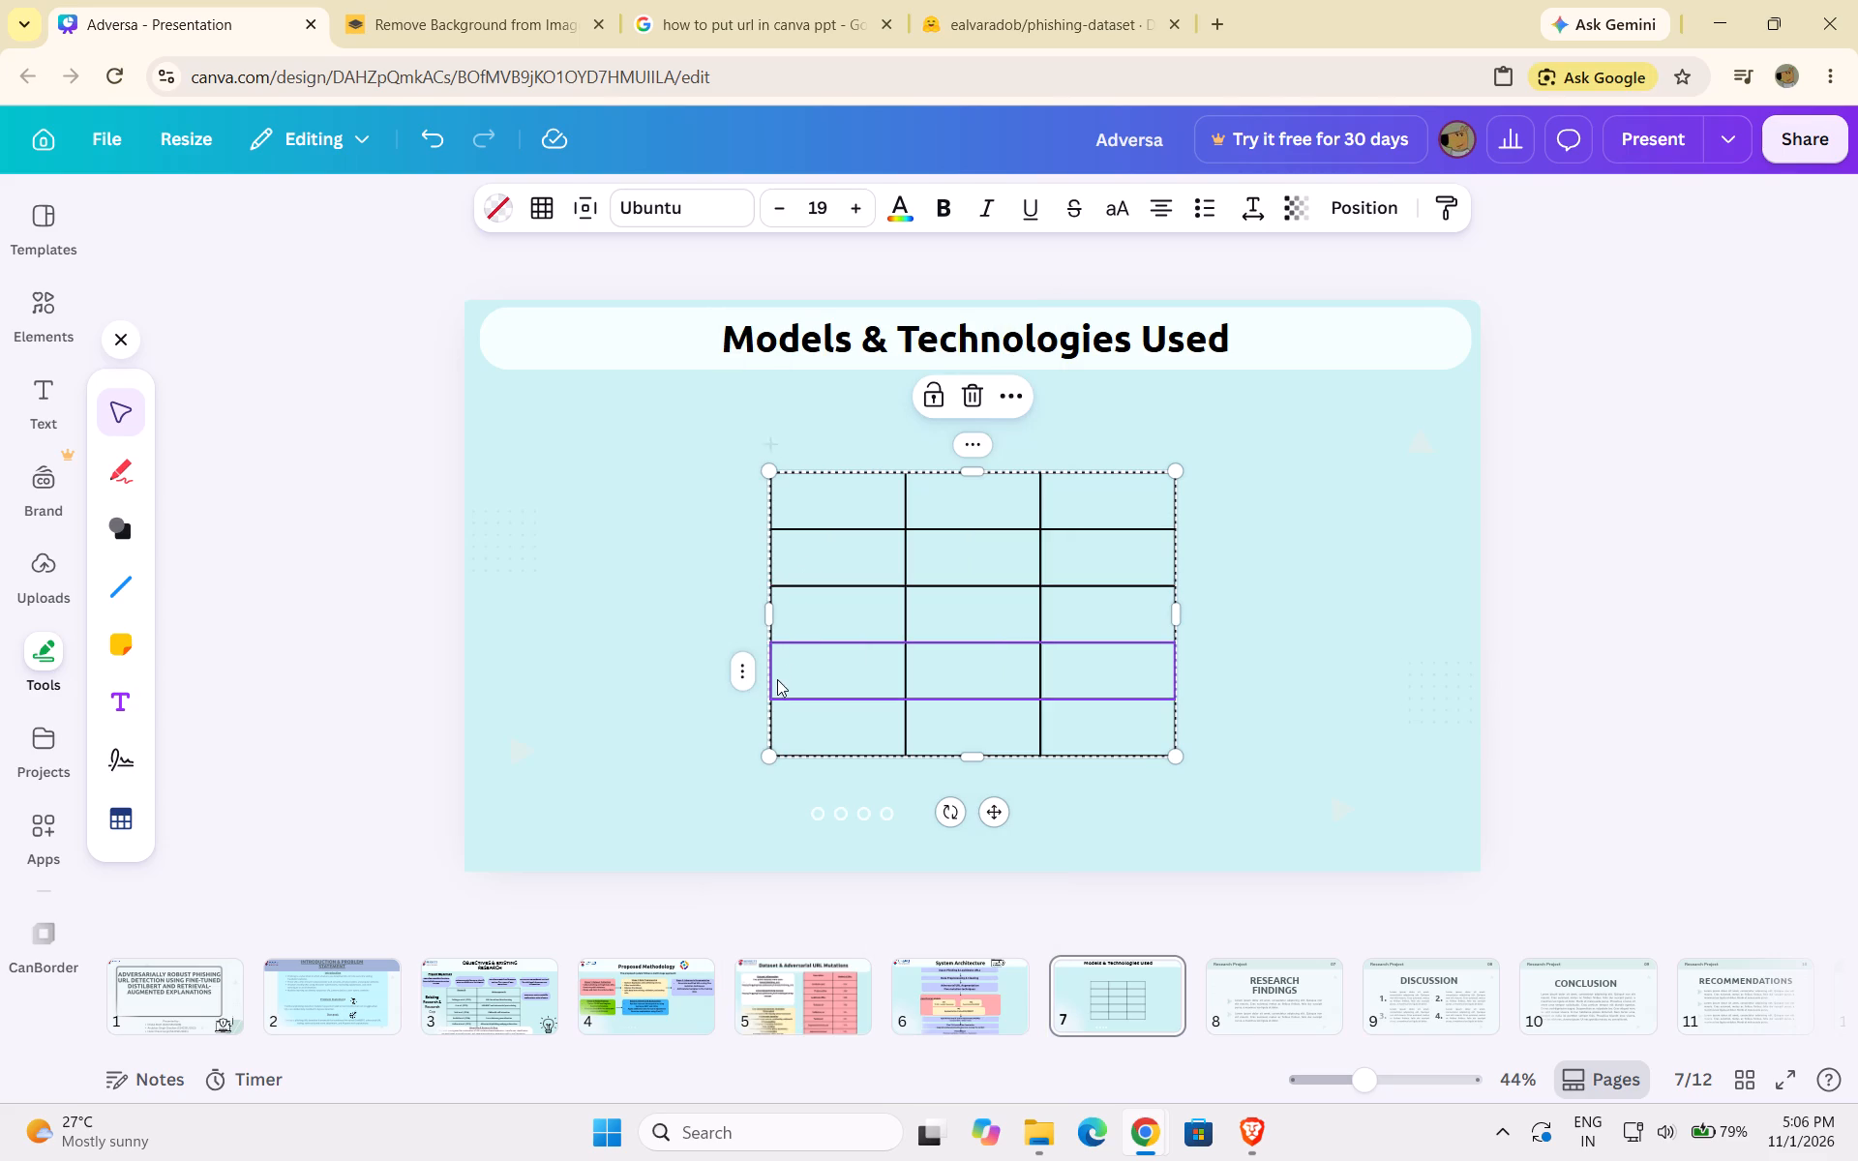
left_click(818, 730)
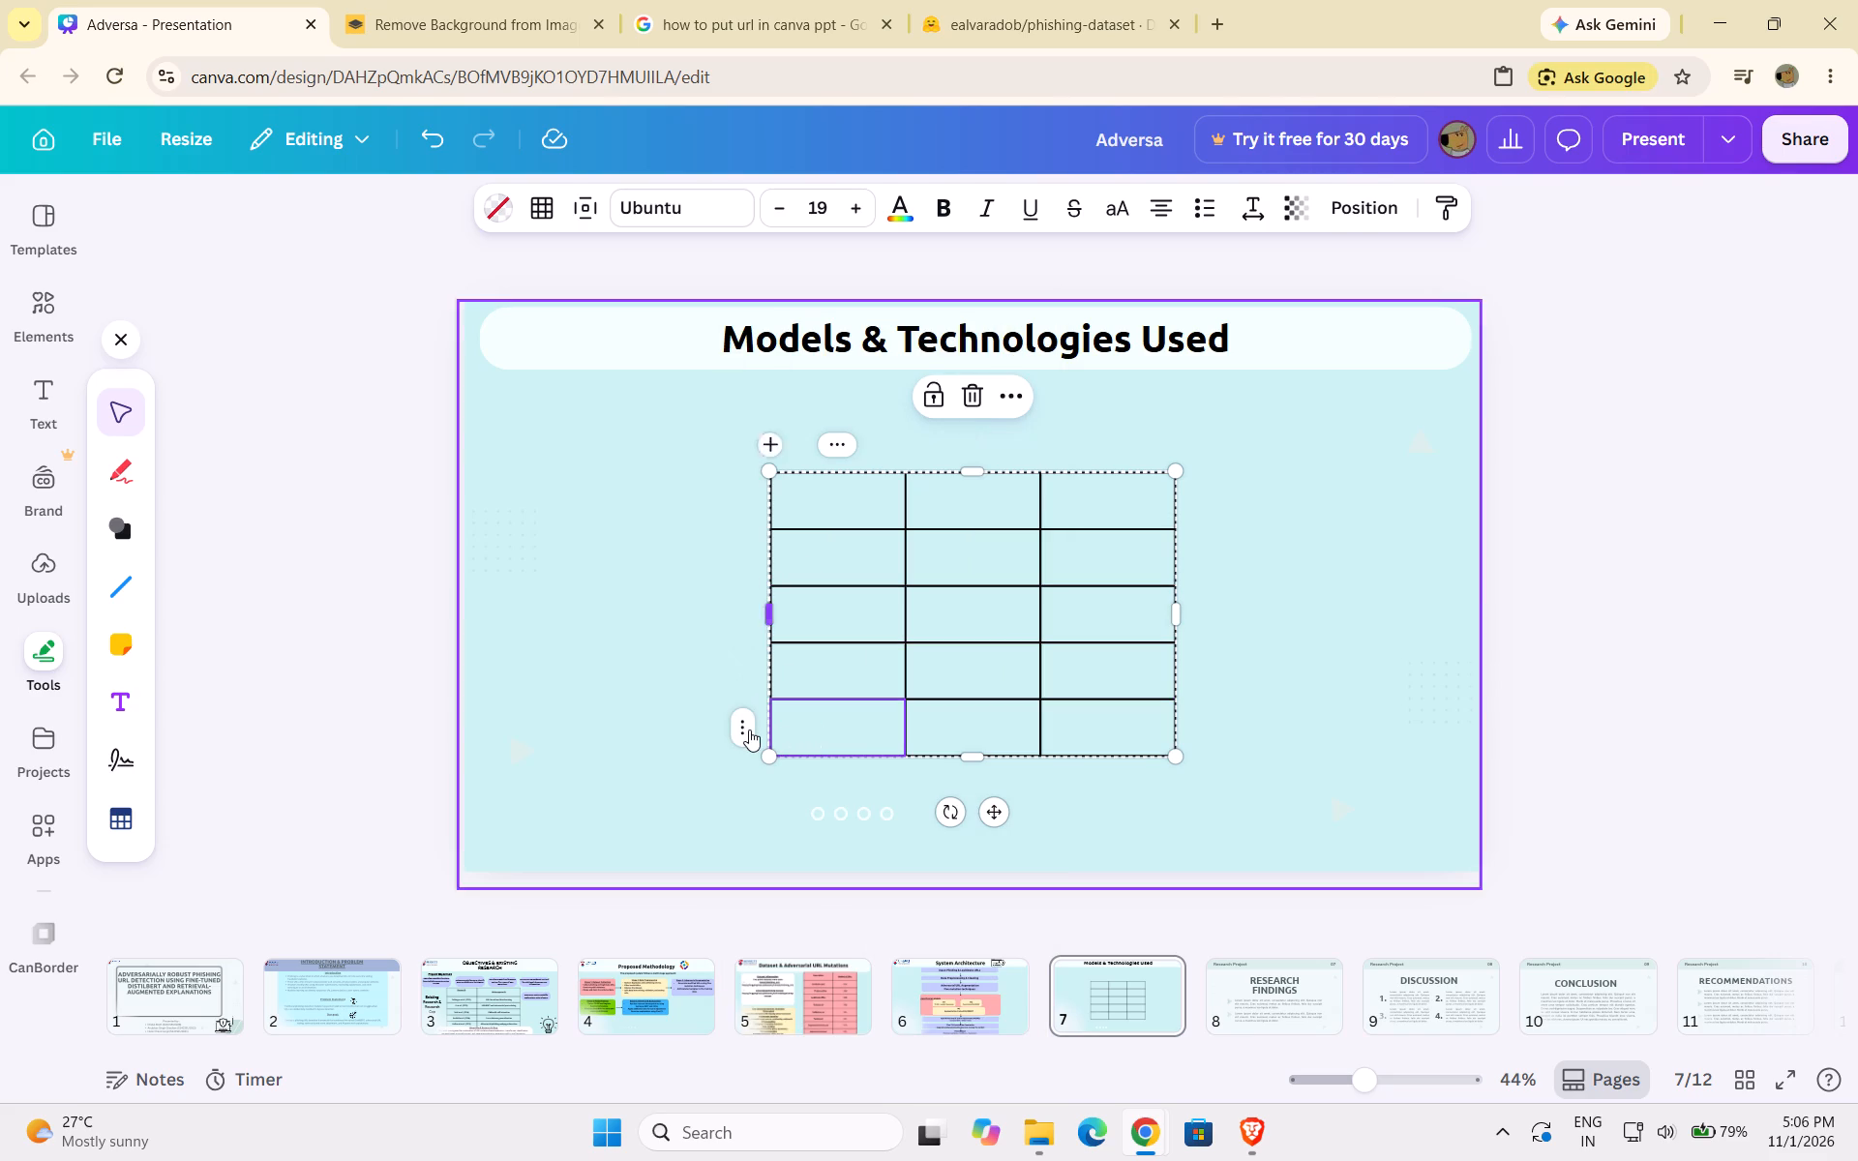
left_click(747, 729)
left_click(794, 572)
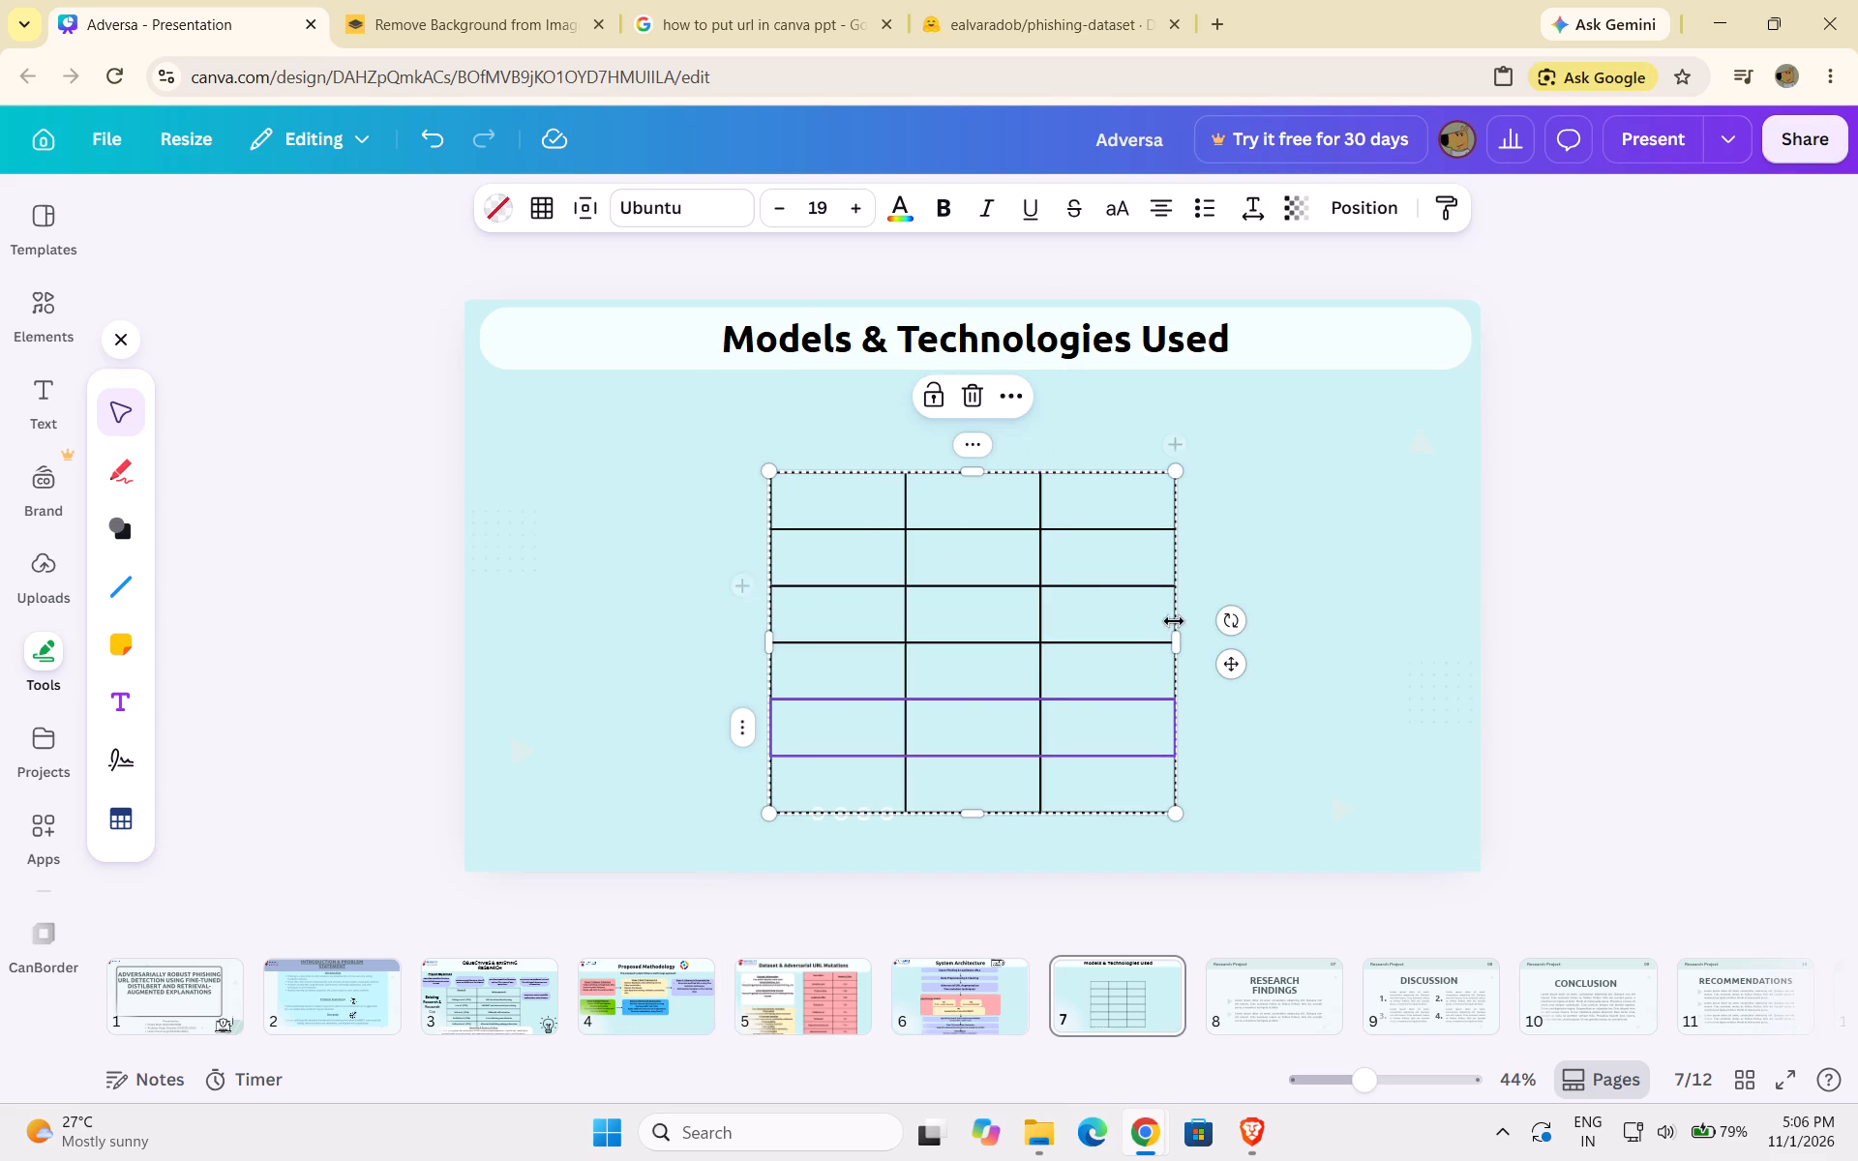
Narrow the table slightly and move it to the left half of the slide, just below the title bar.
left_click_drag(1179, 638, 1152, 631)
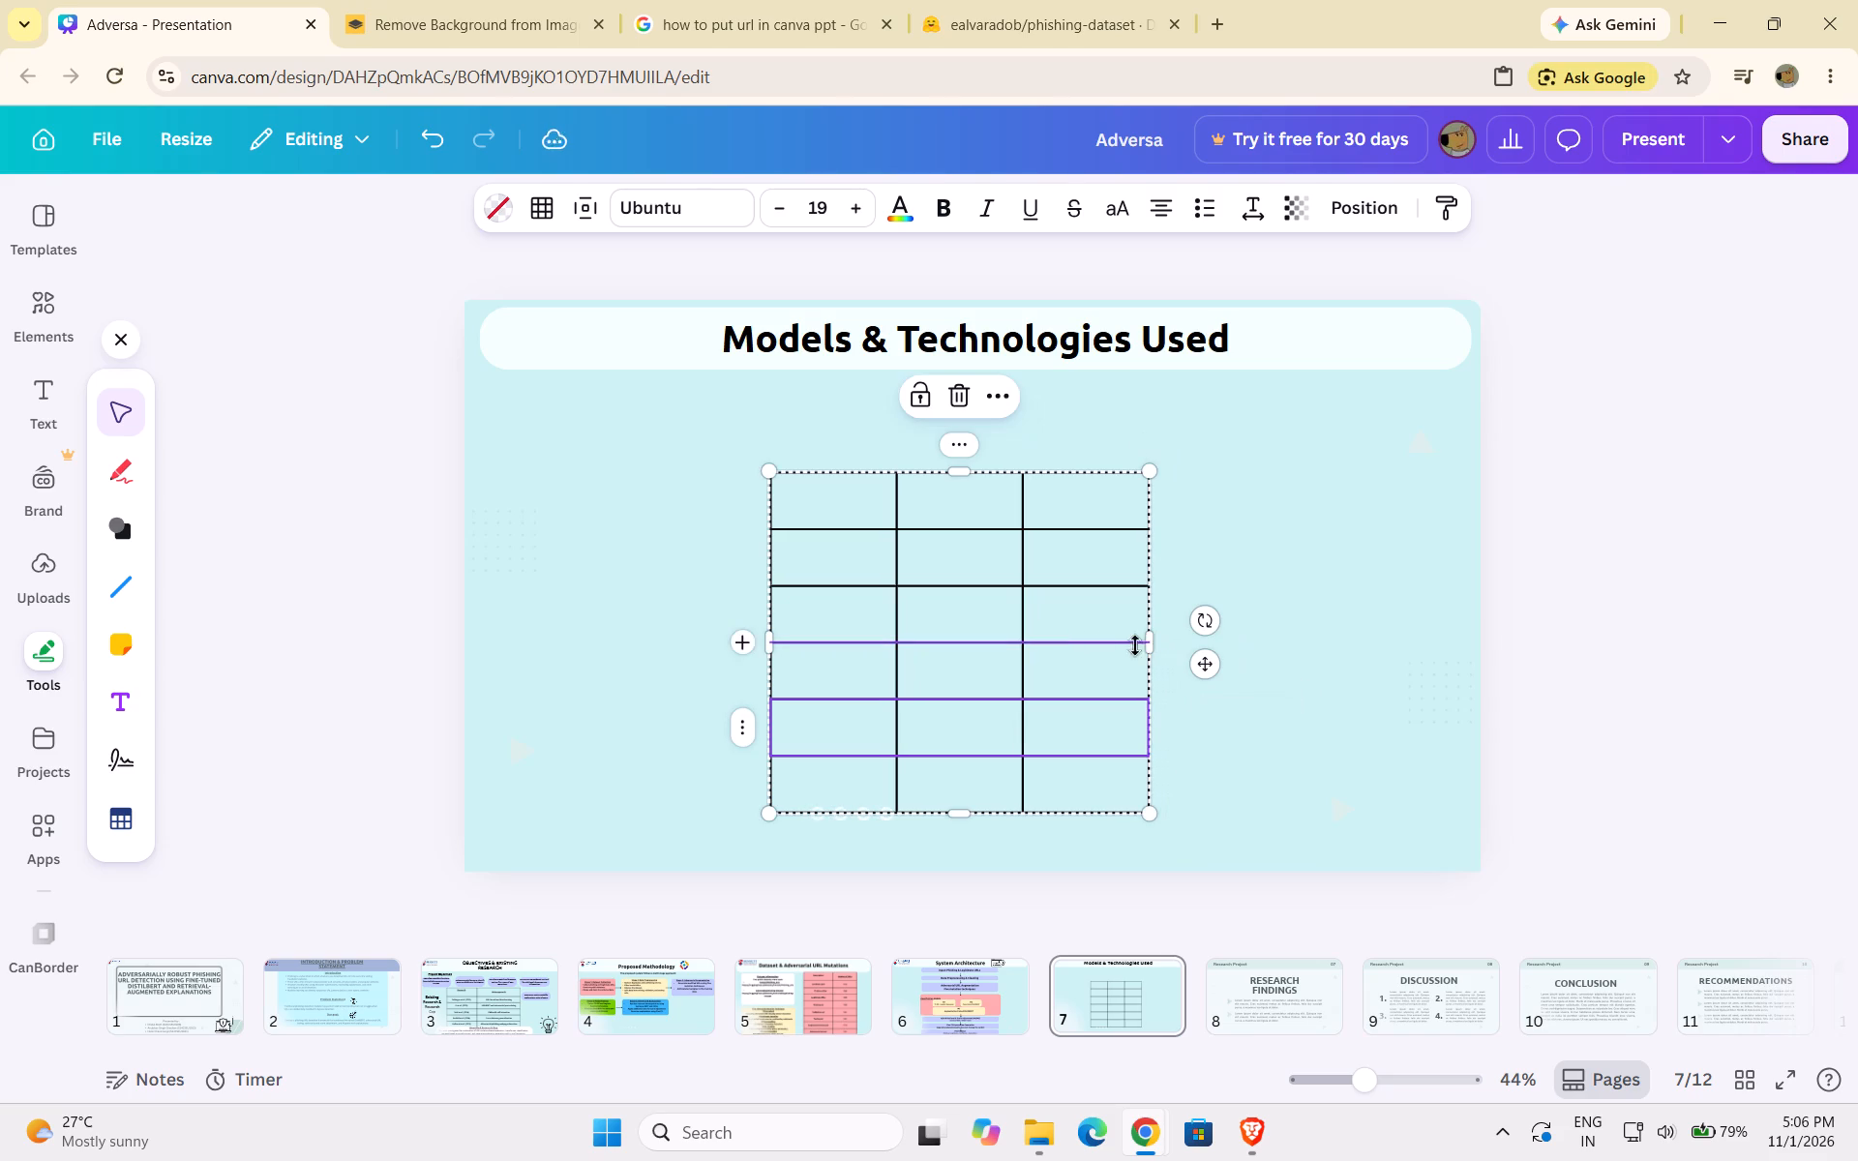
left_click_drag(1204, 668, 968, 593)
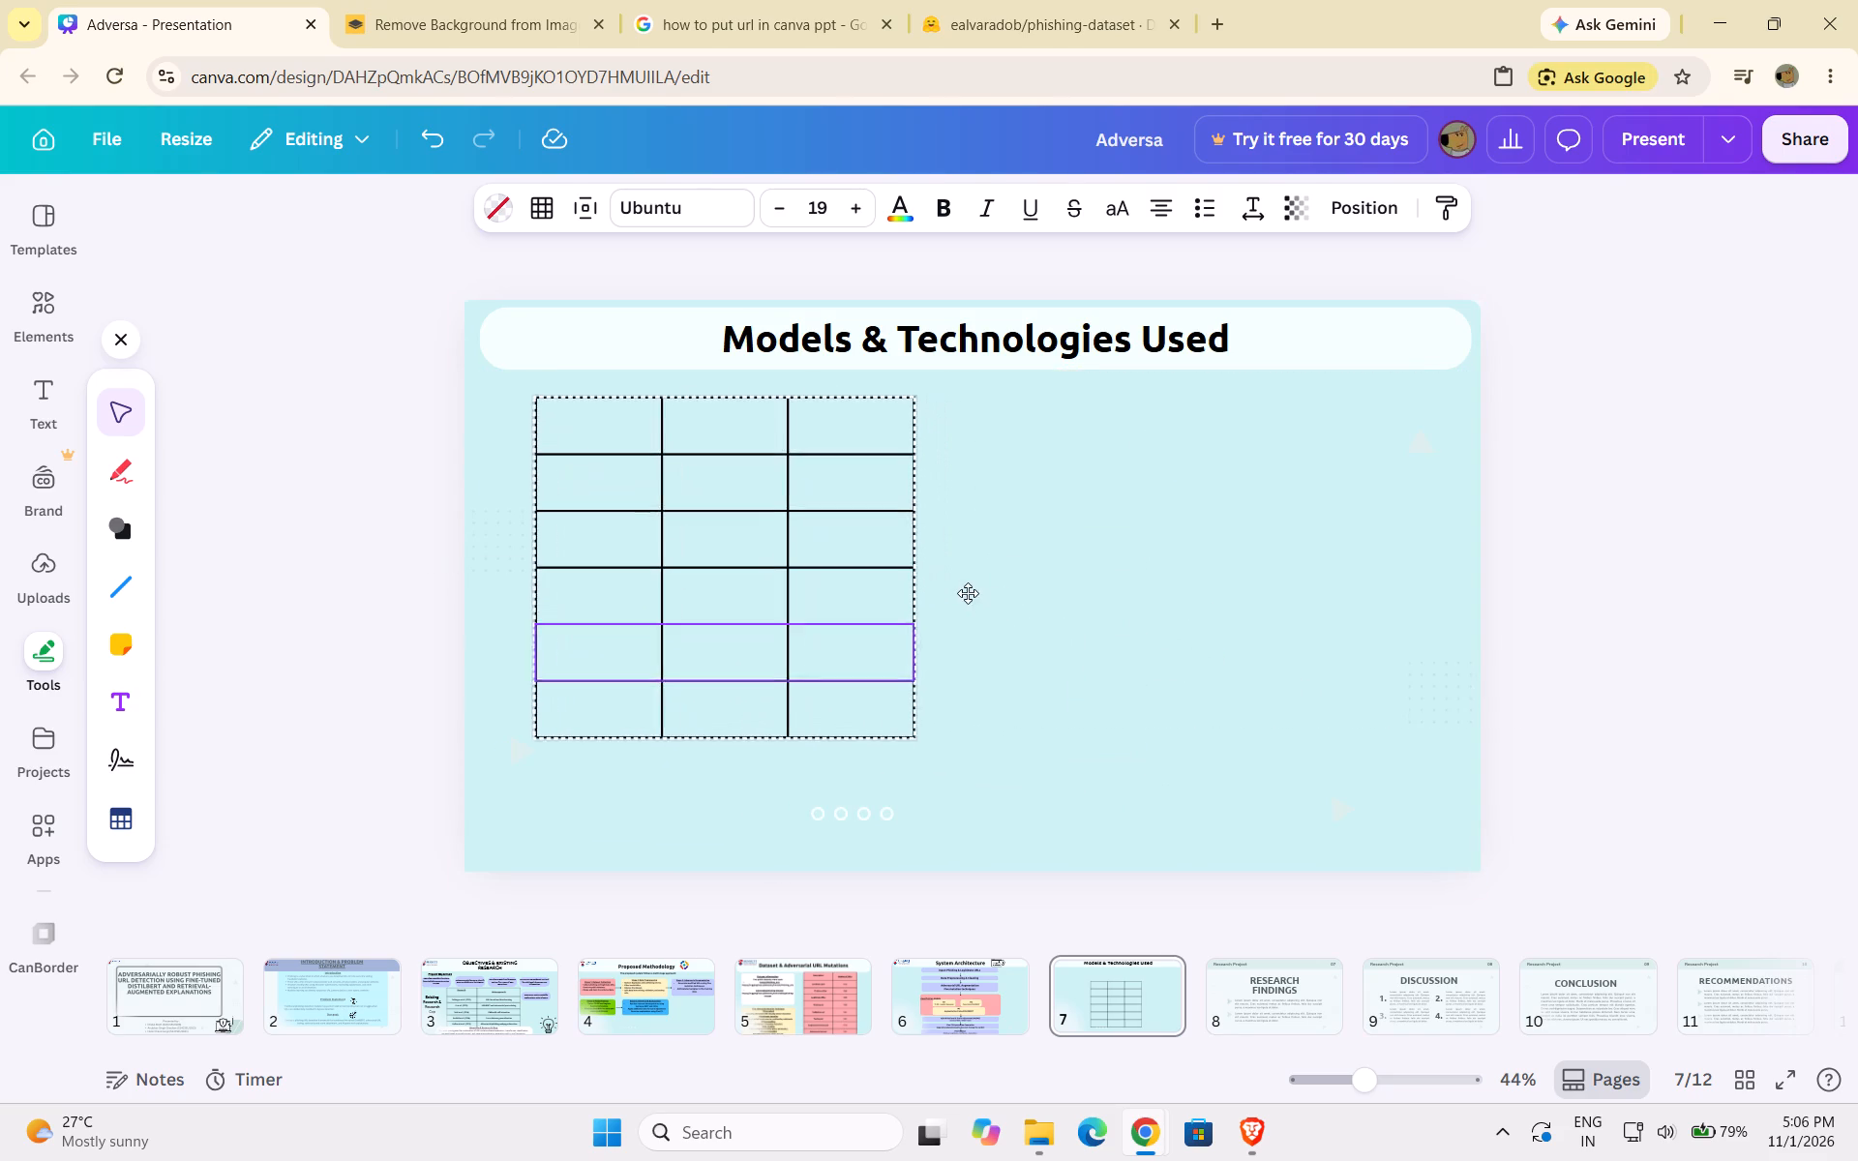
left_click_drag(968, 593, 946, 587)
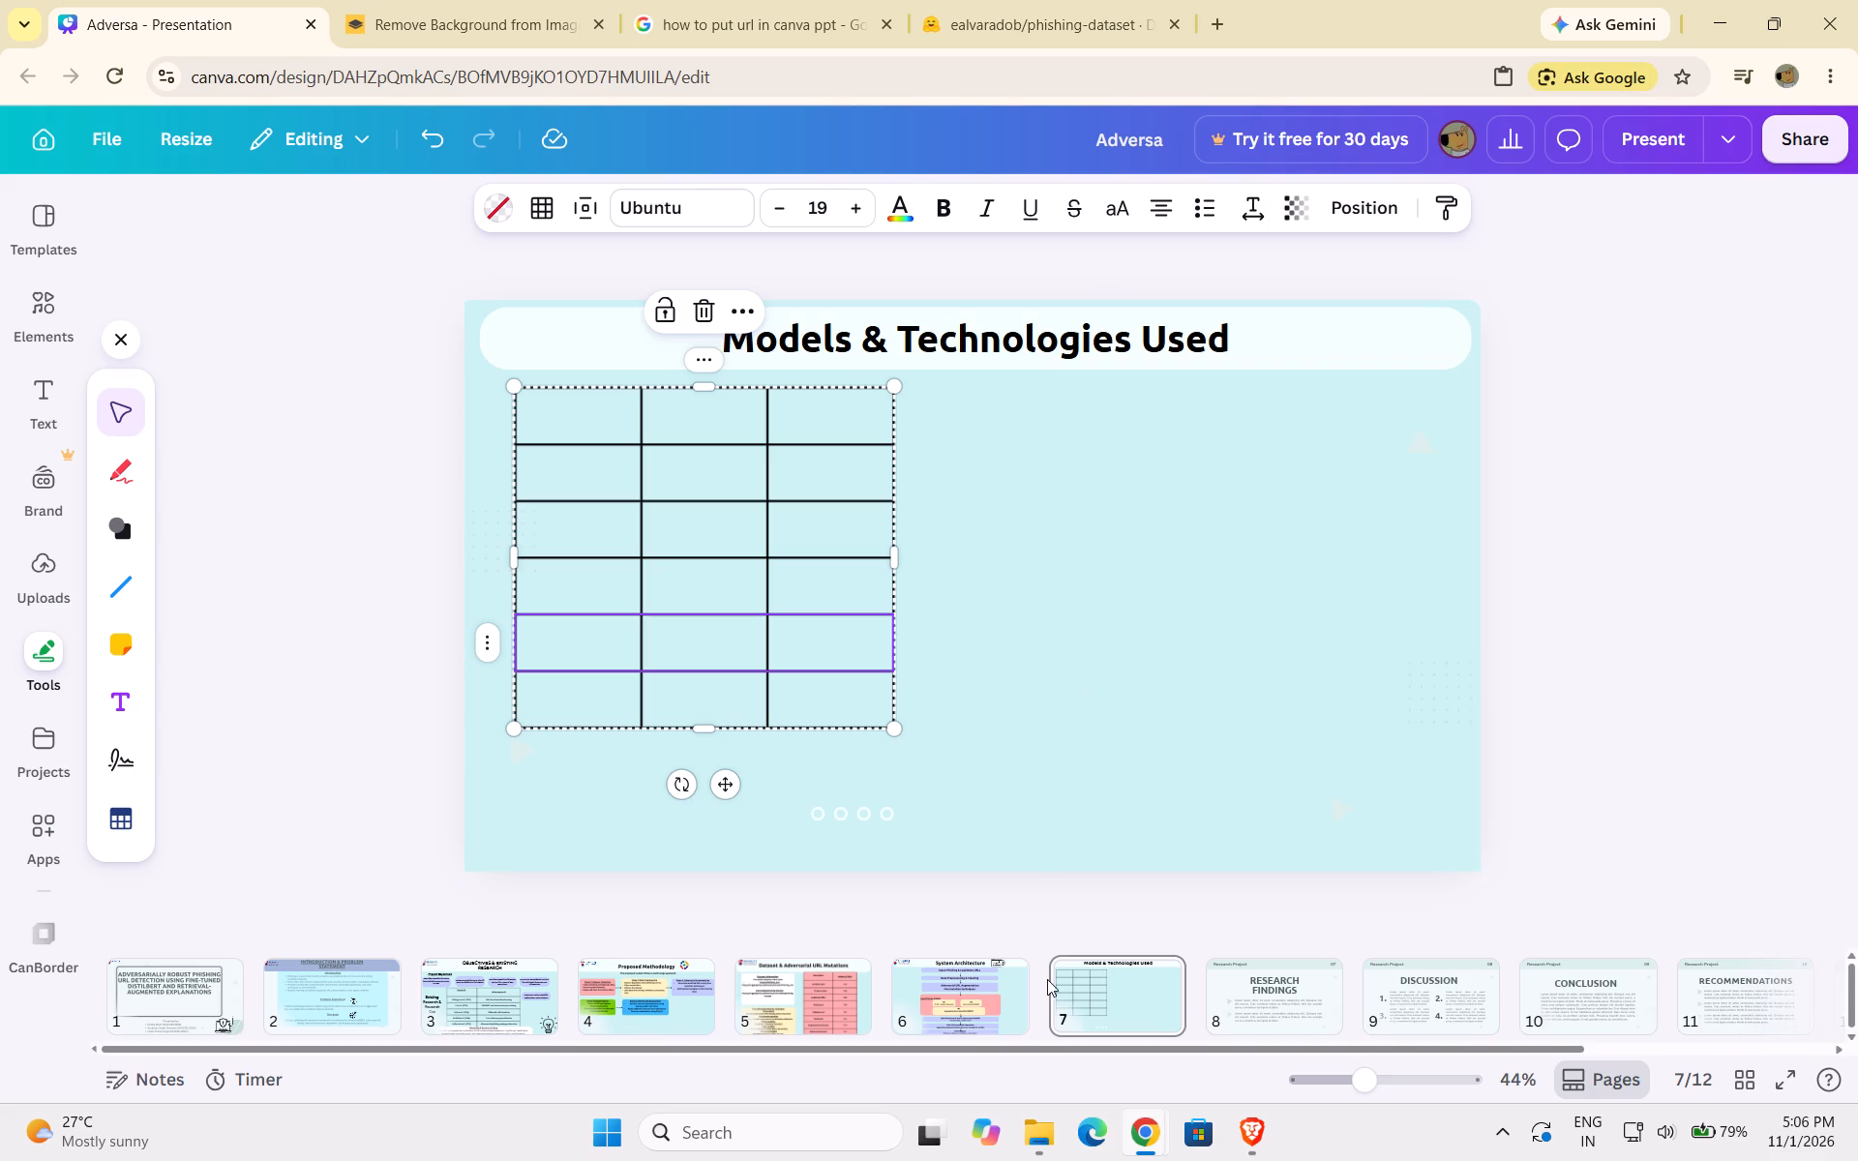
left_click(1134, 1137)
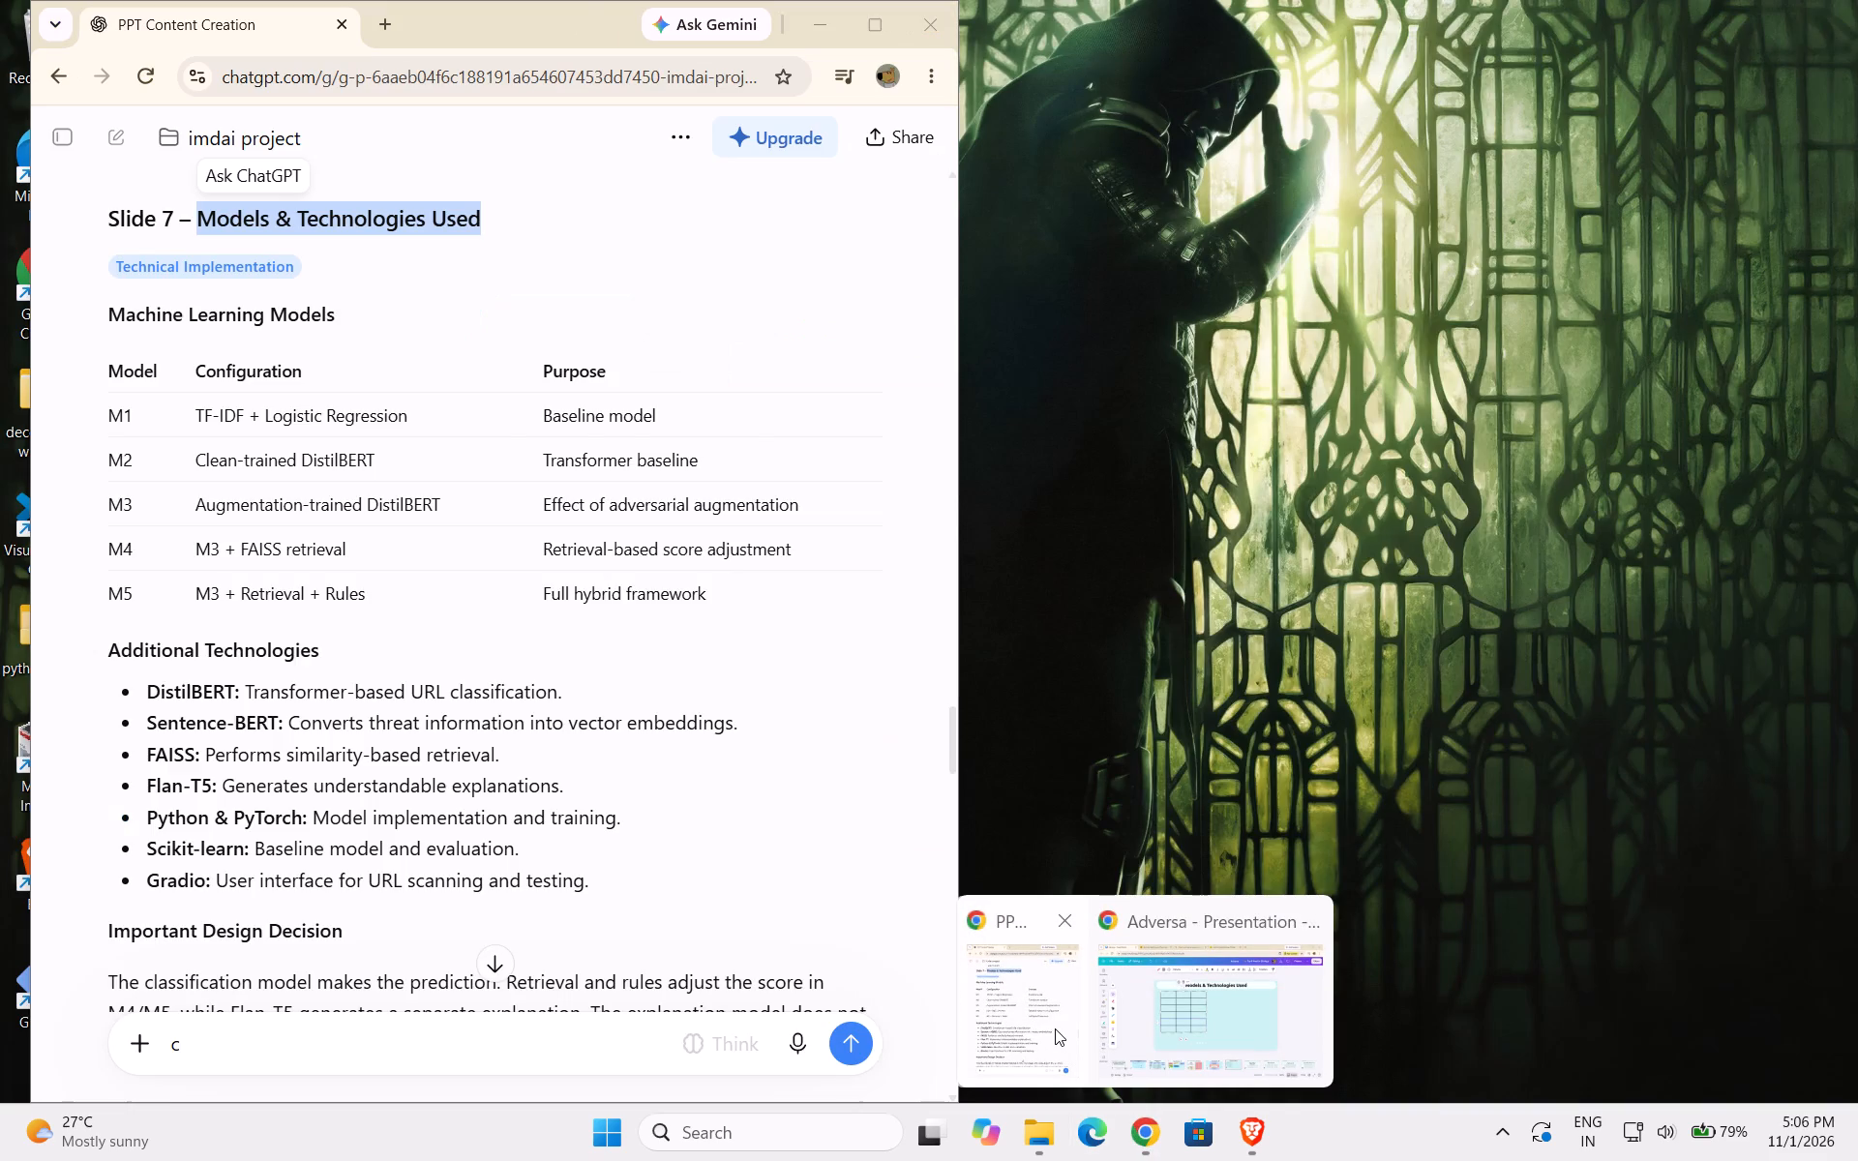
left_click(1237, 1006)
double_click(584, 421)
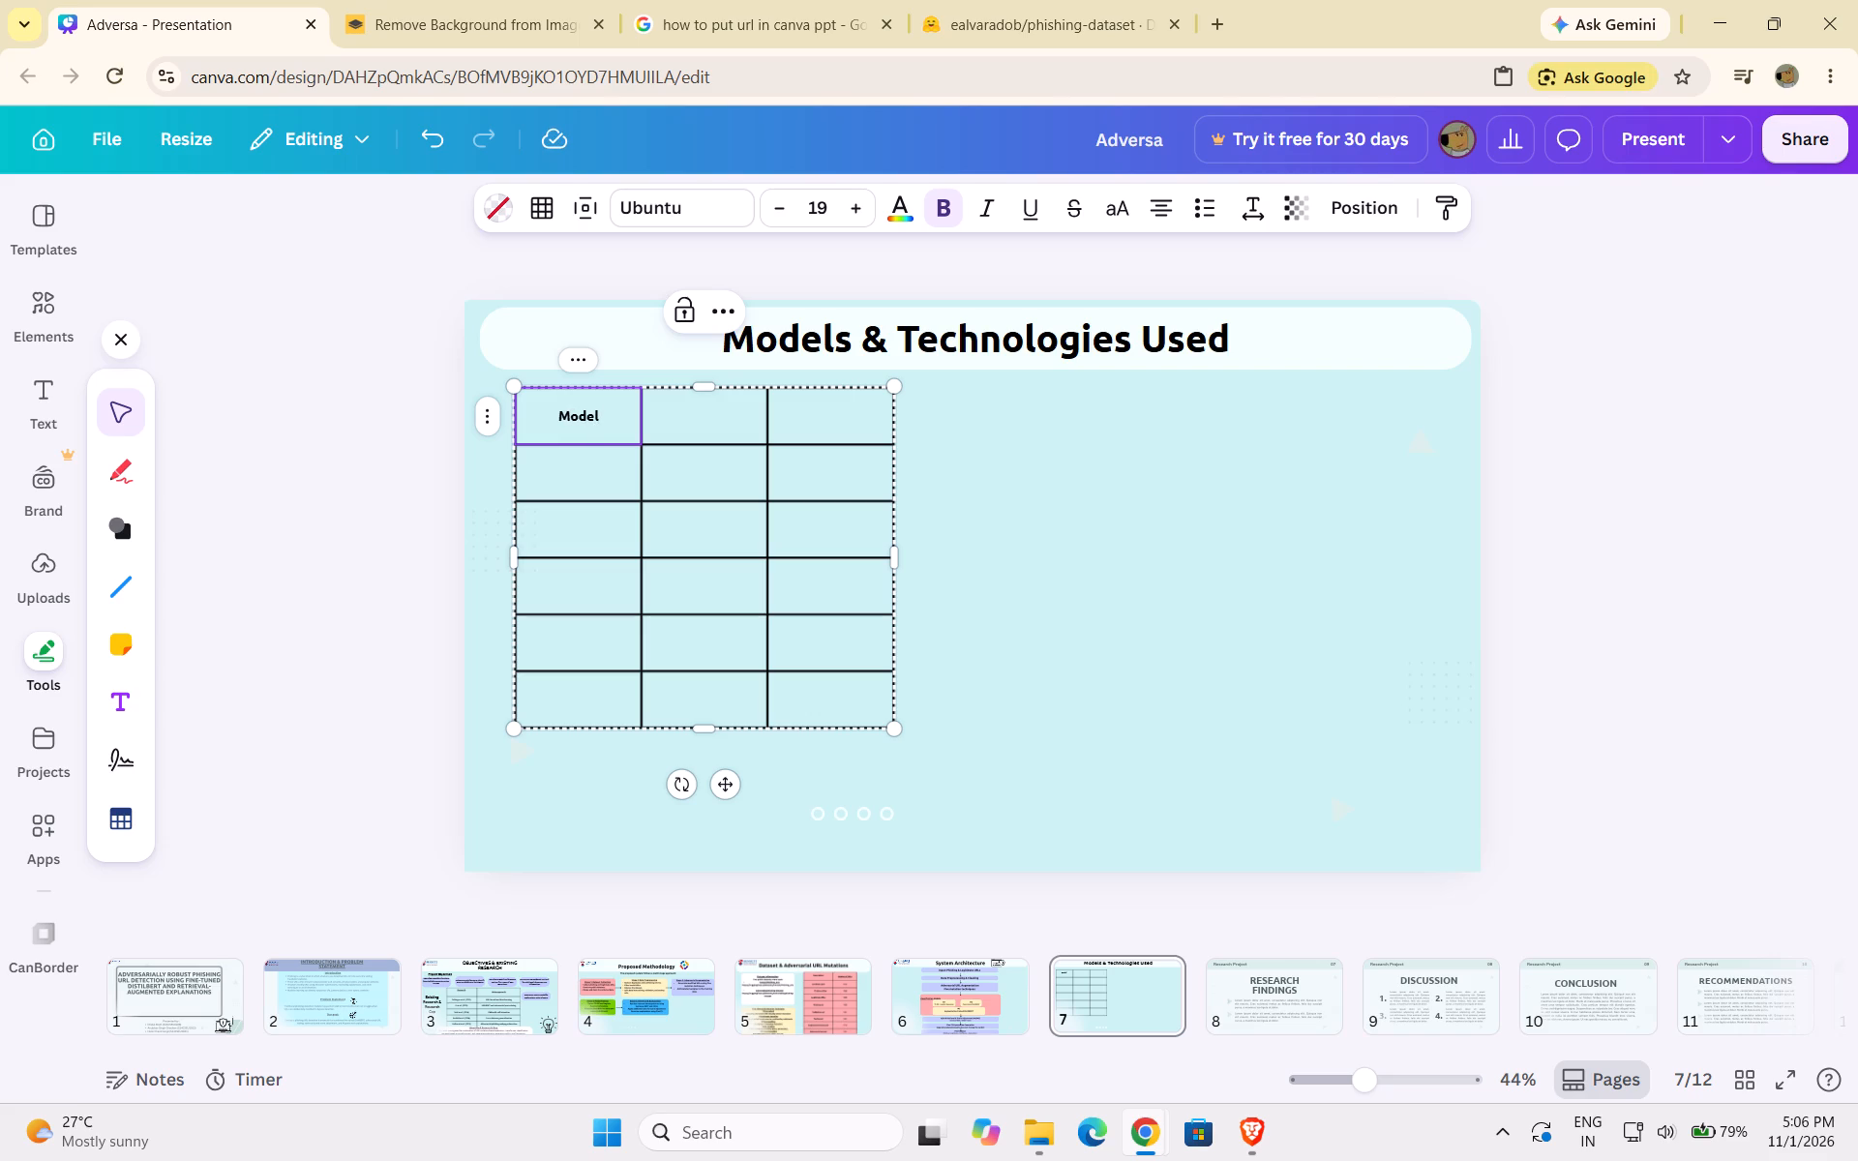
key("ctrl+a")
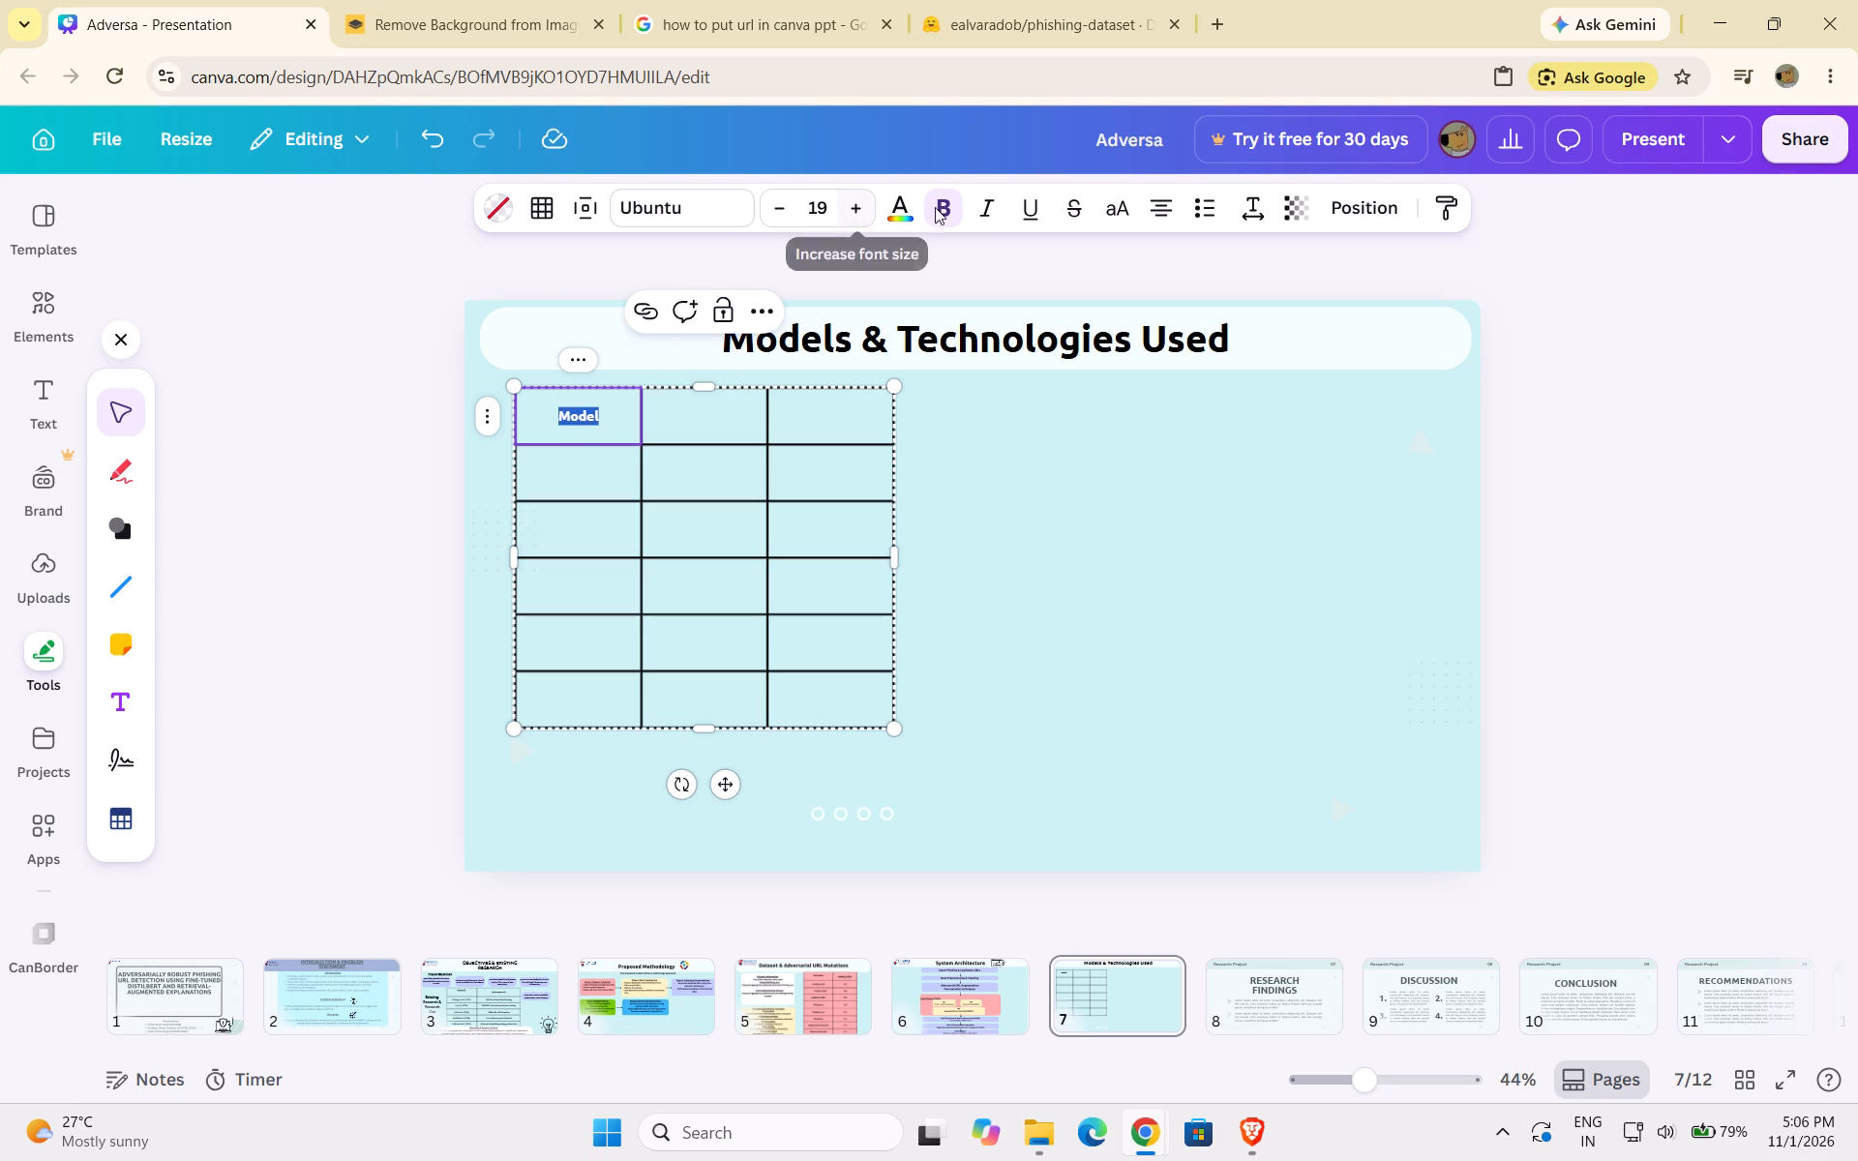
left_click(1029, 202)
left_click(684, 428)
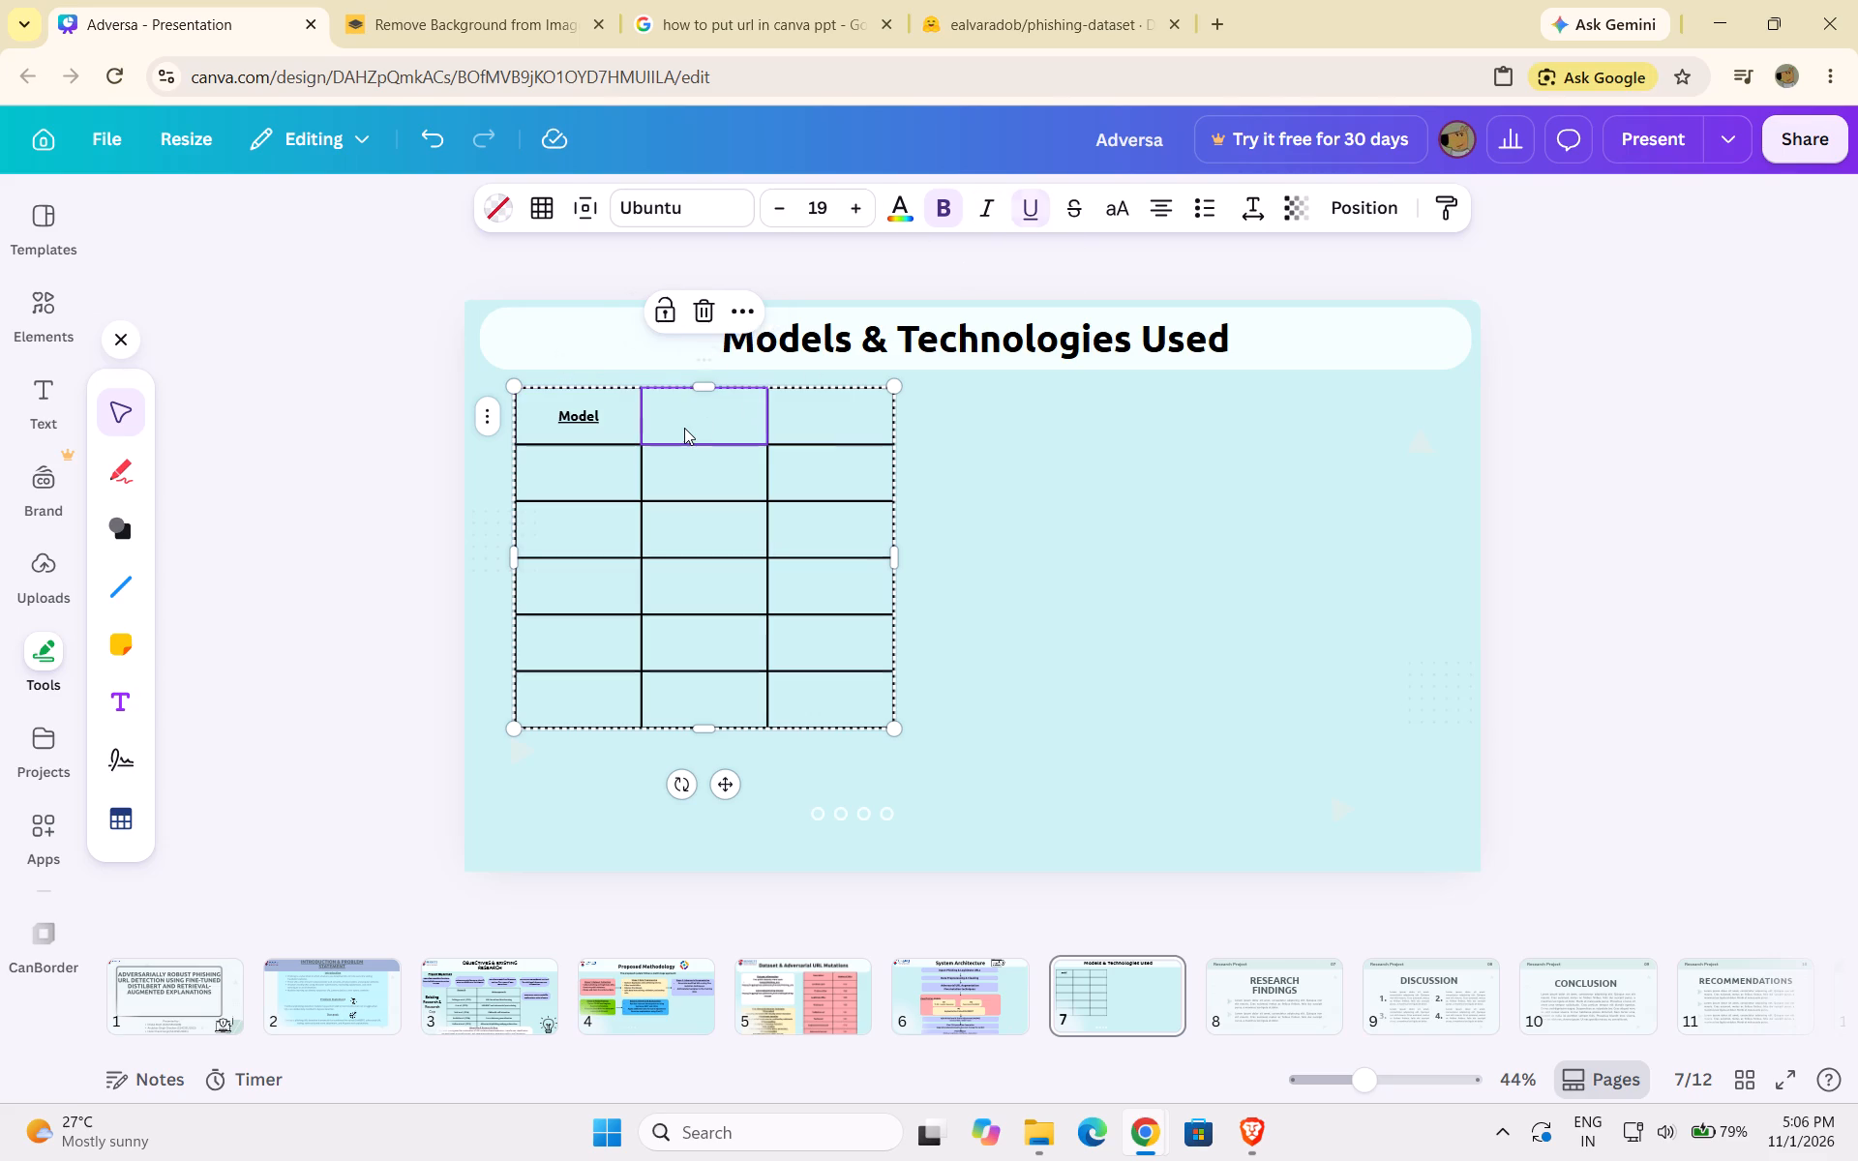
double_click(697, 416)
left_click(706, 420)
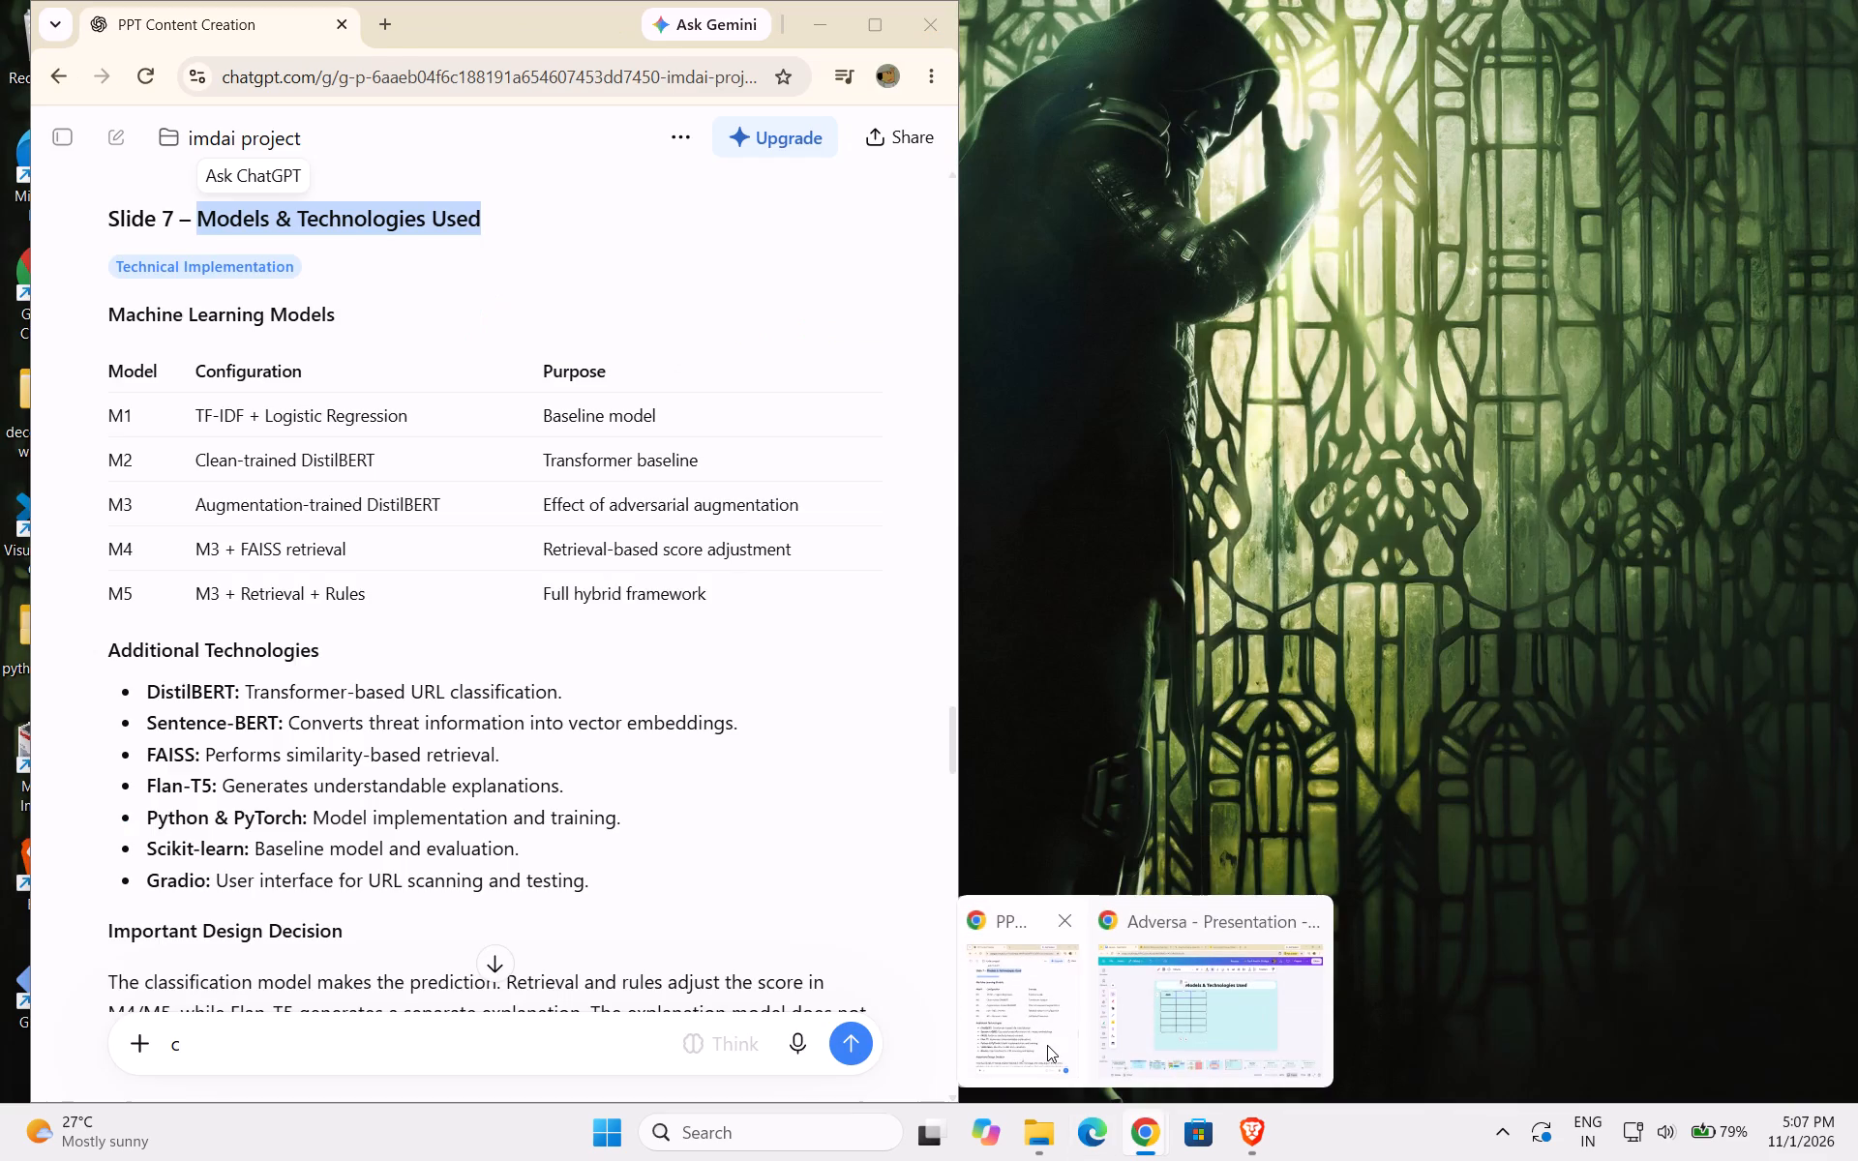
type("onfiguration")
key("ctrl+a")
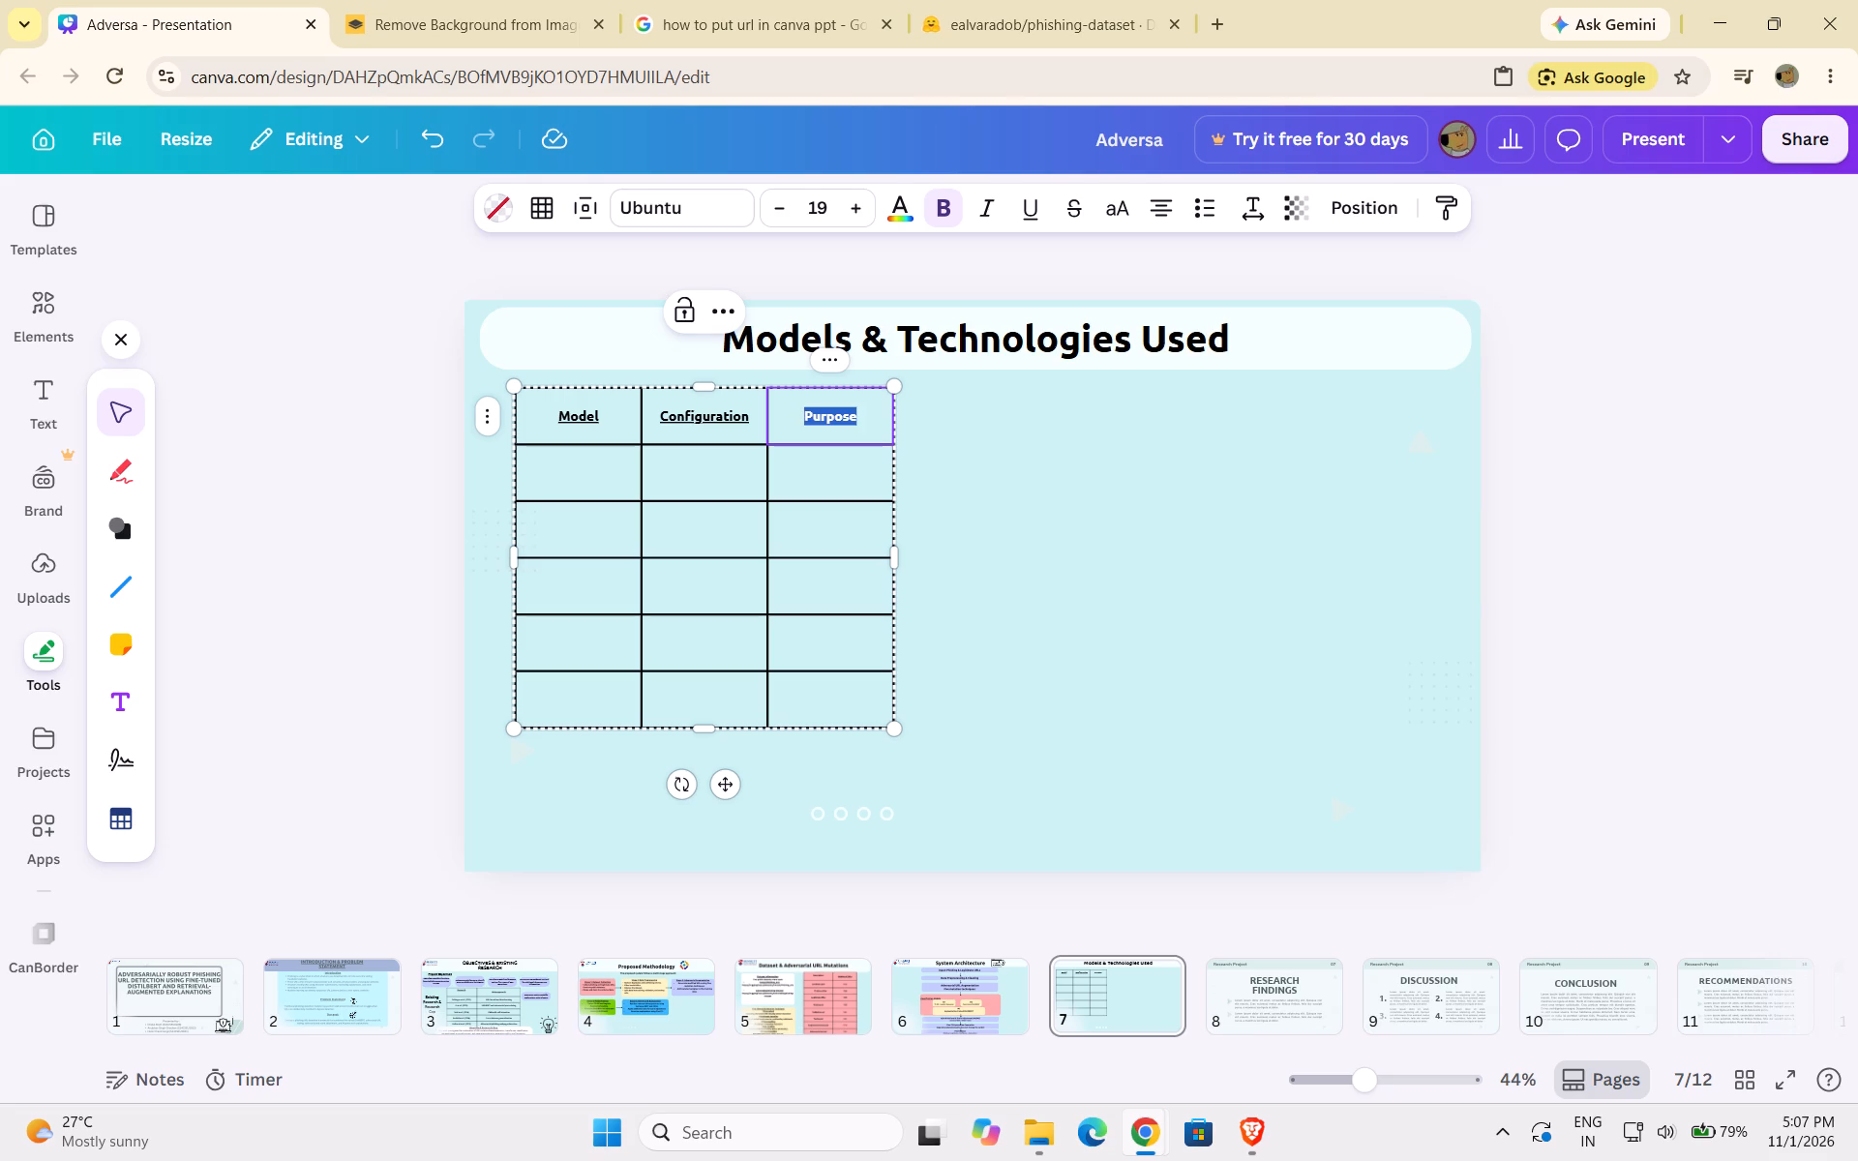
left_click(1032, 195)
left_click(1025, 520)
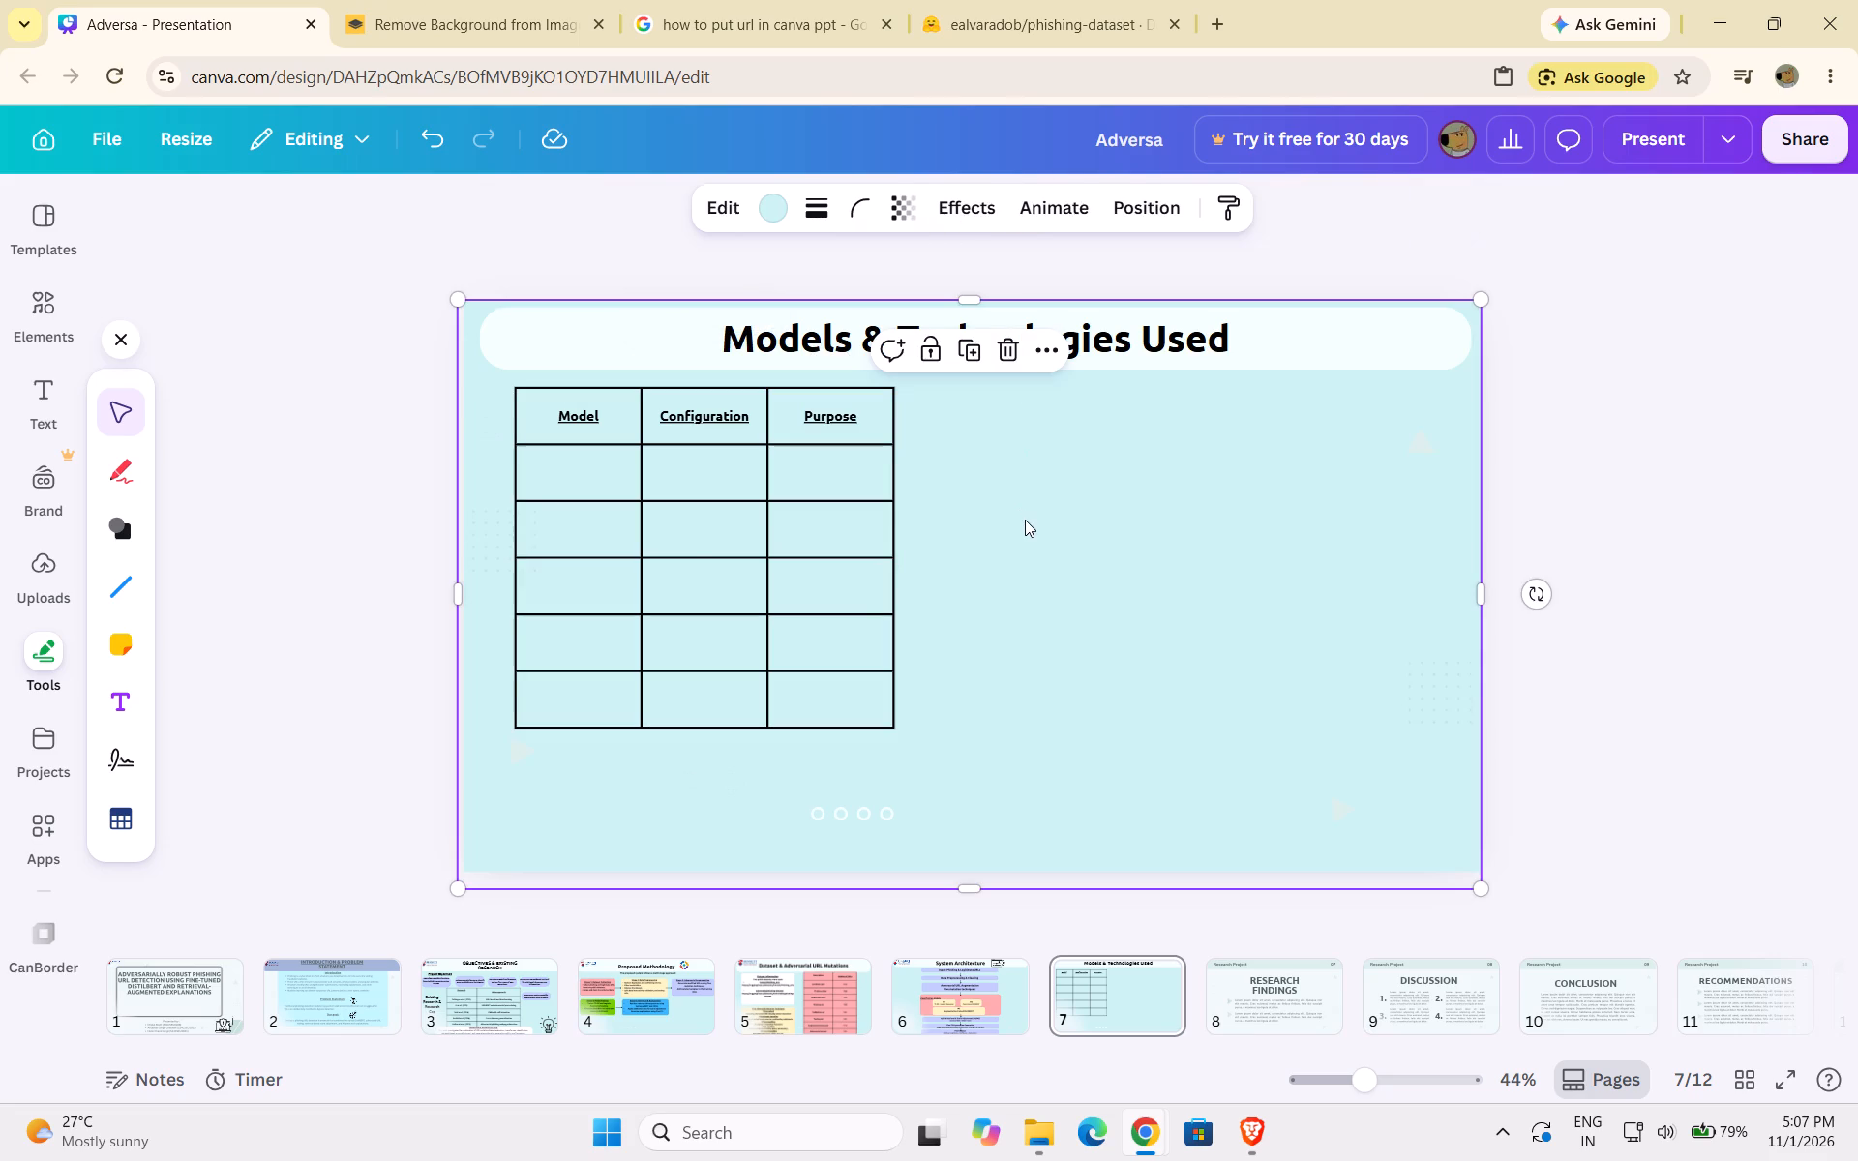
Widen the Model column and slightly narrow the Configuration and Purpose columns, keeping the table's overall width.
left_click(641, 482)
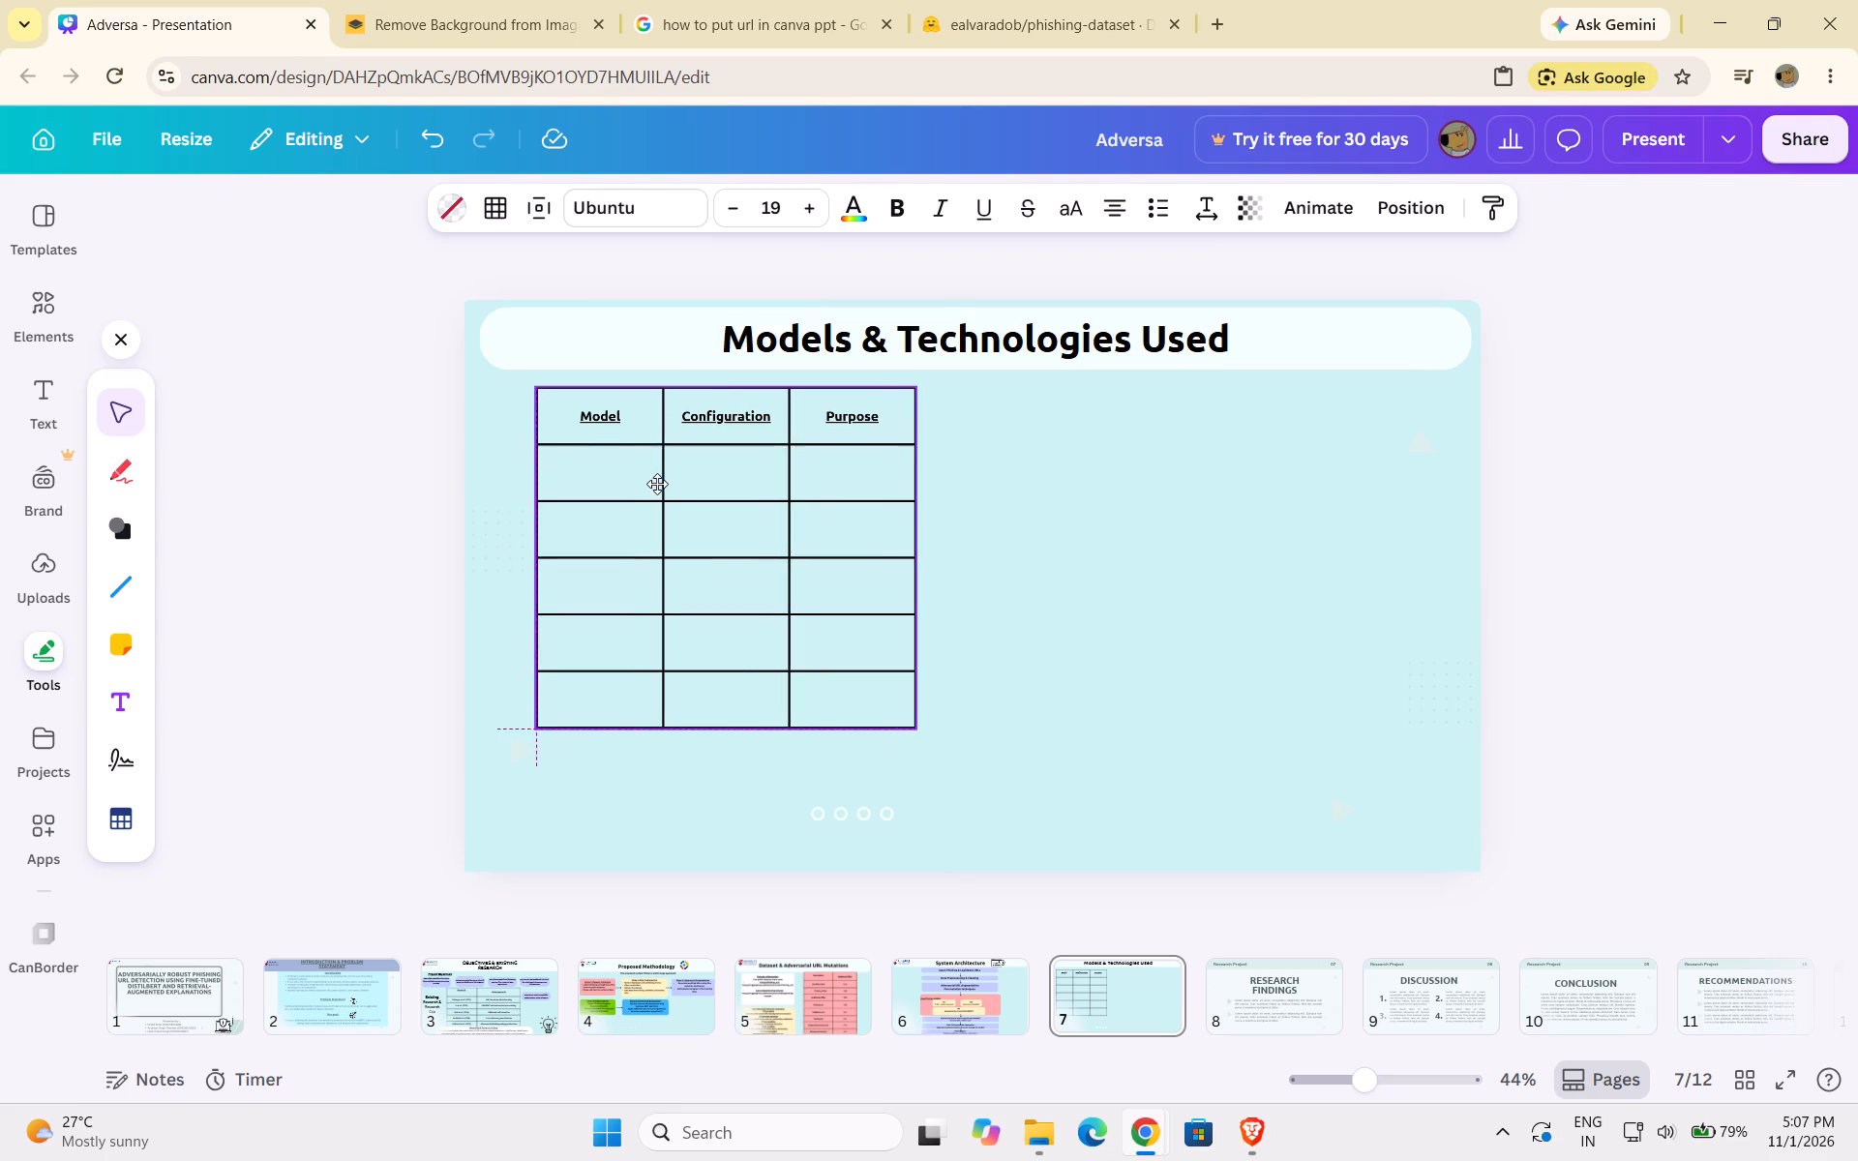
left_click(648, 461)
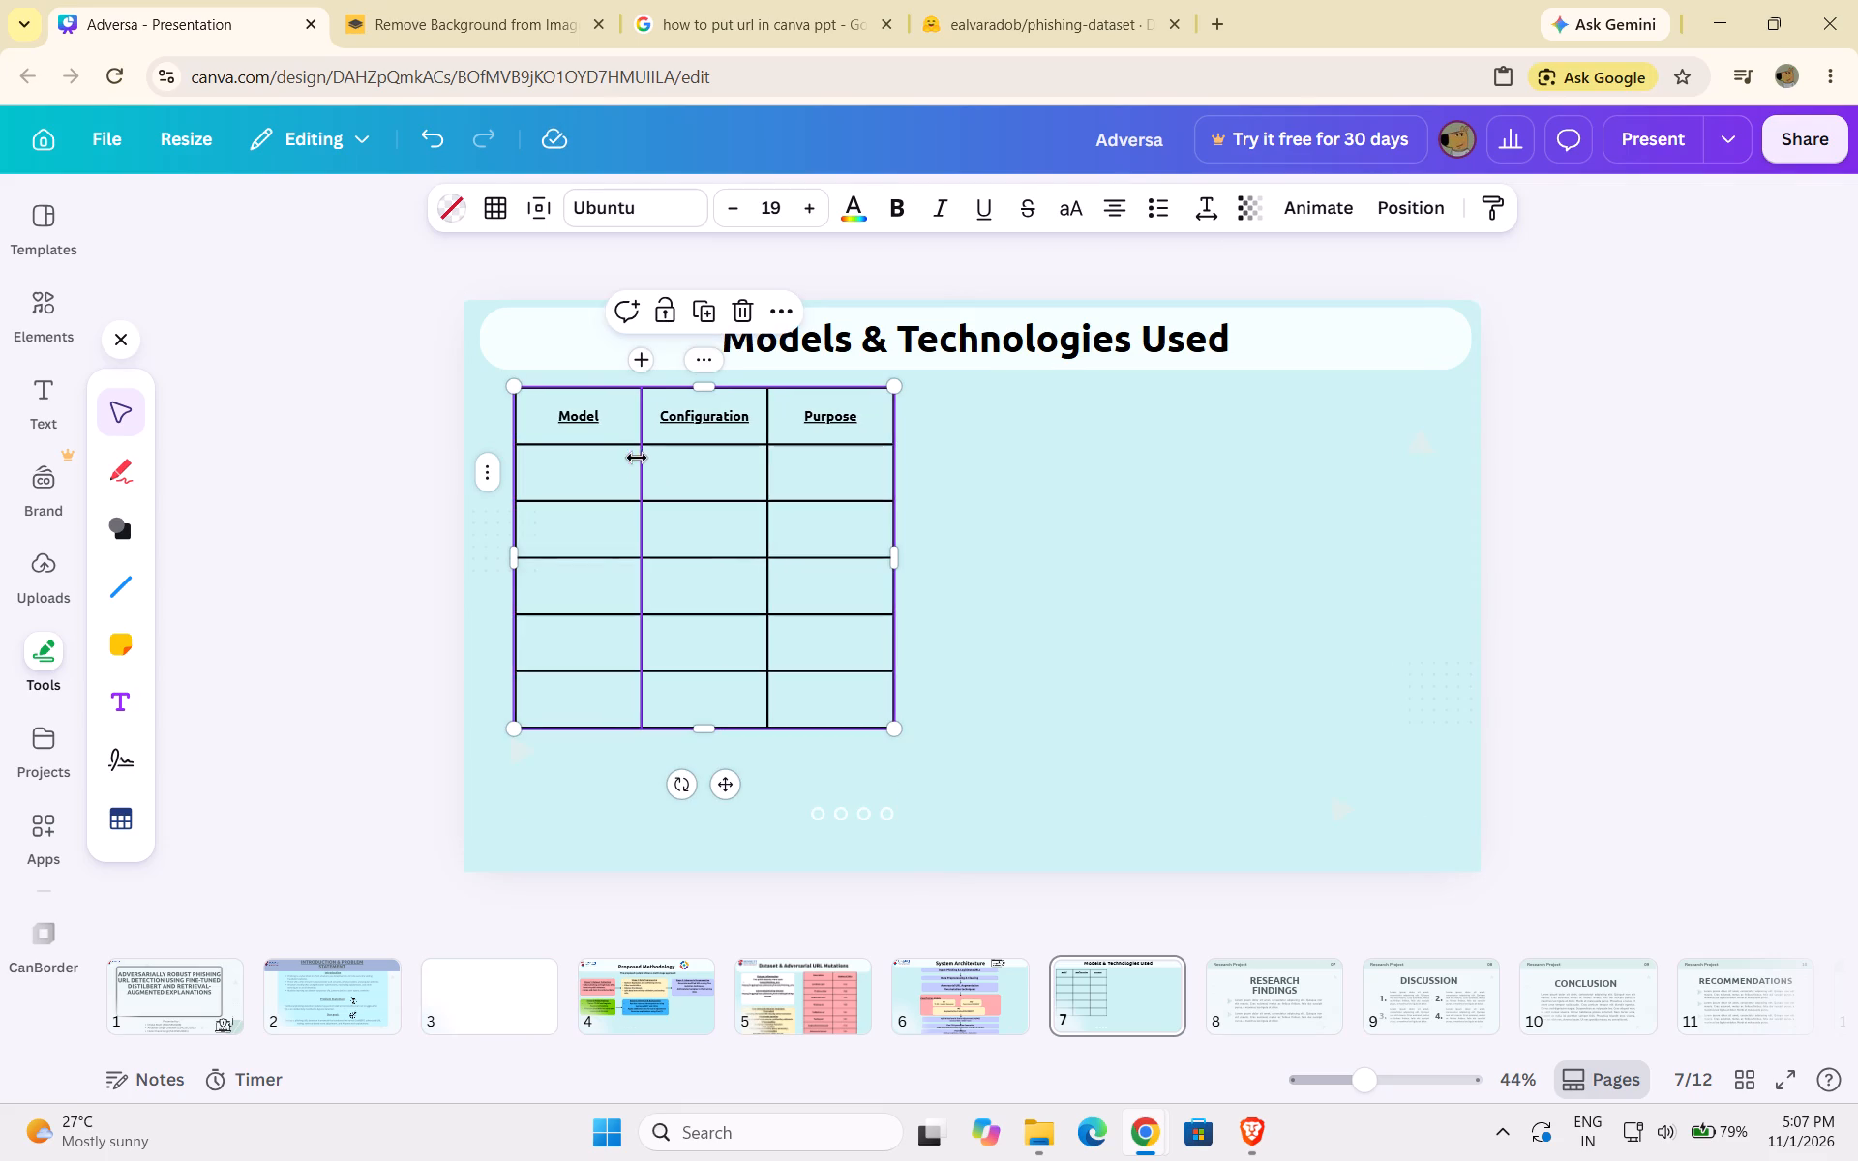
left_click(644, 402)
left_click(625, 409)
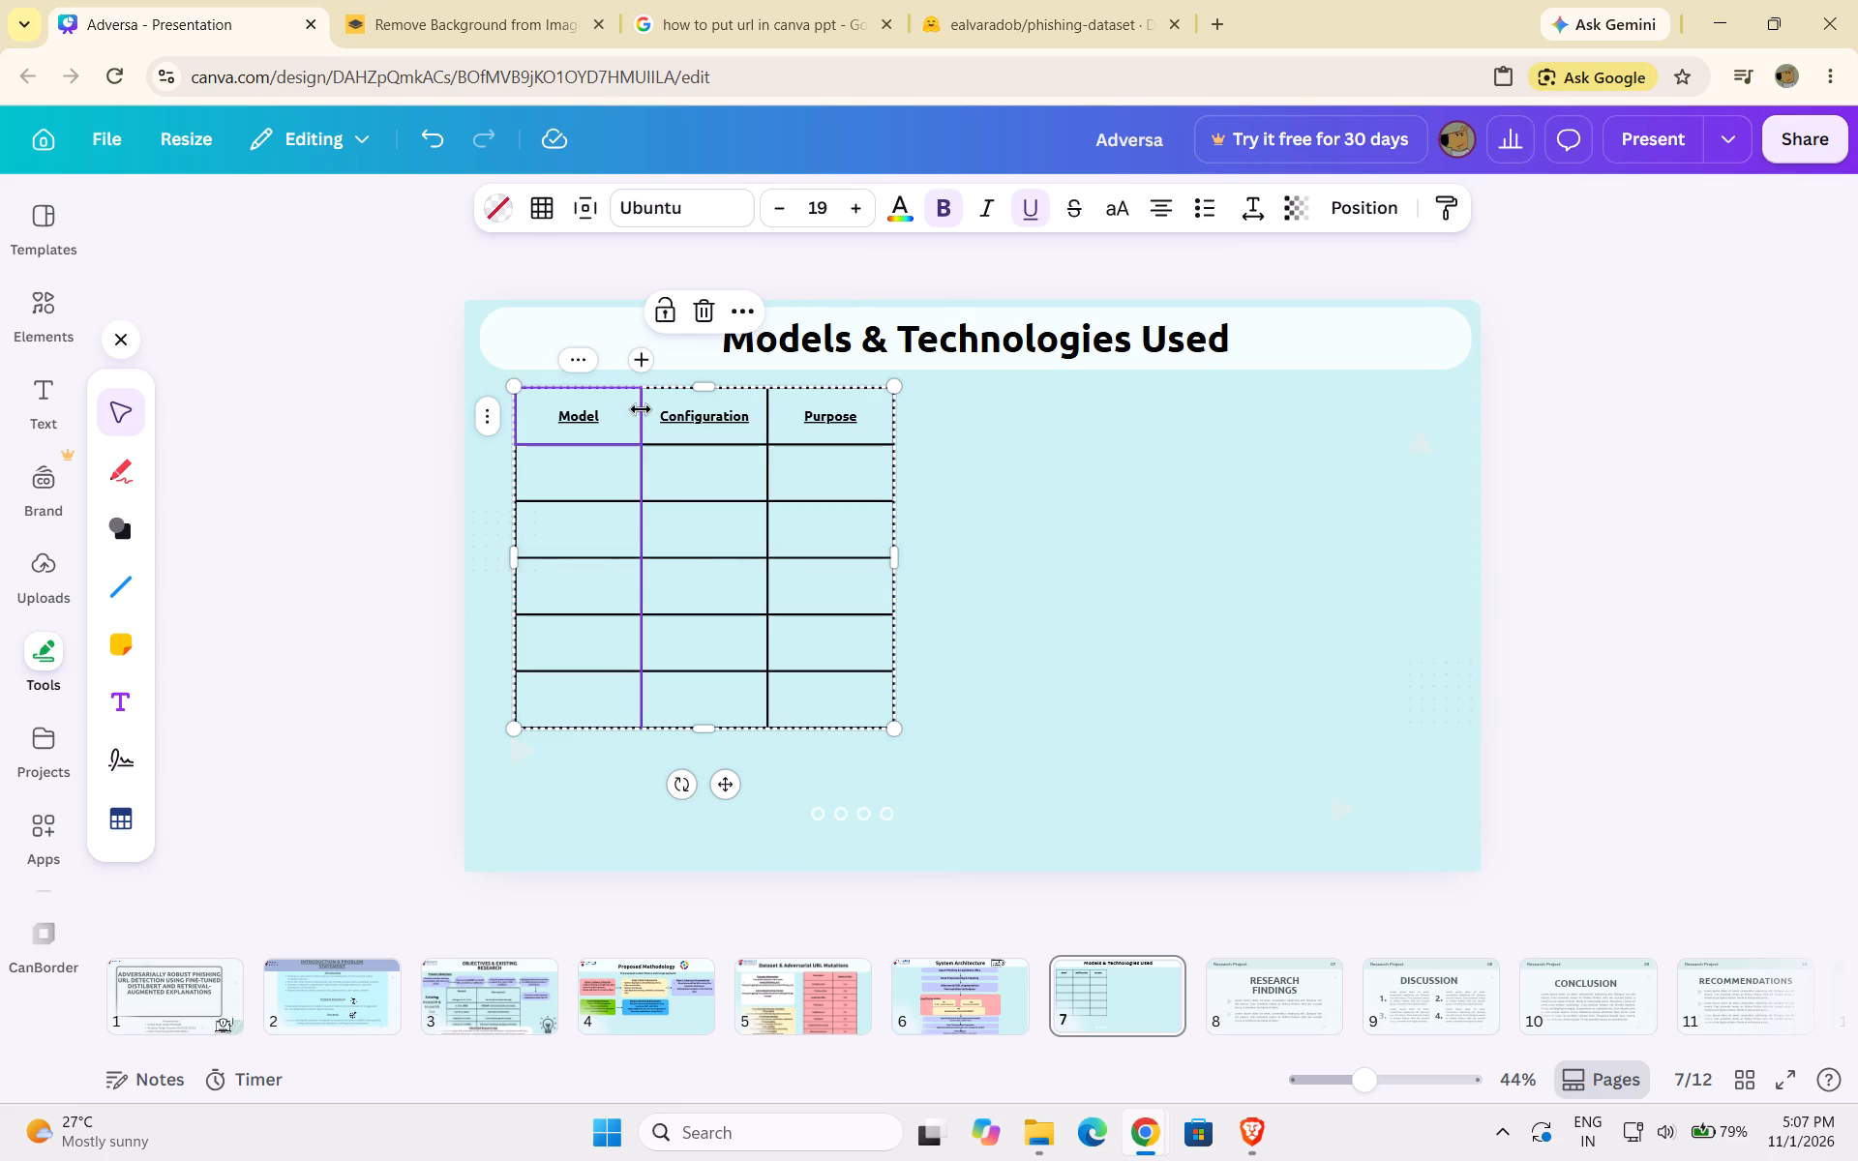
left_click_drag(642, 409, 664, 409)
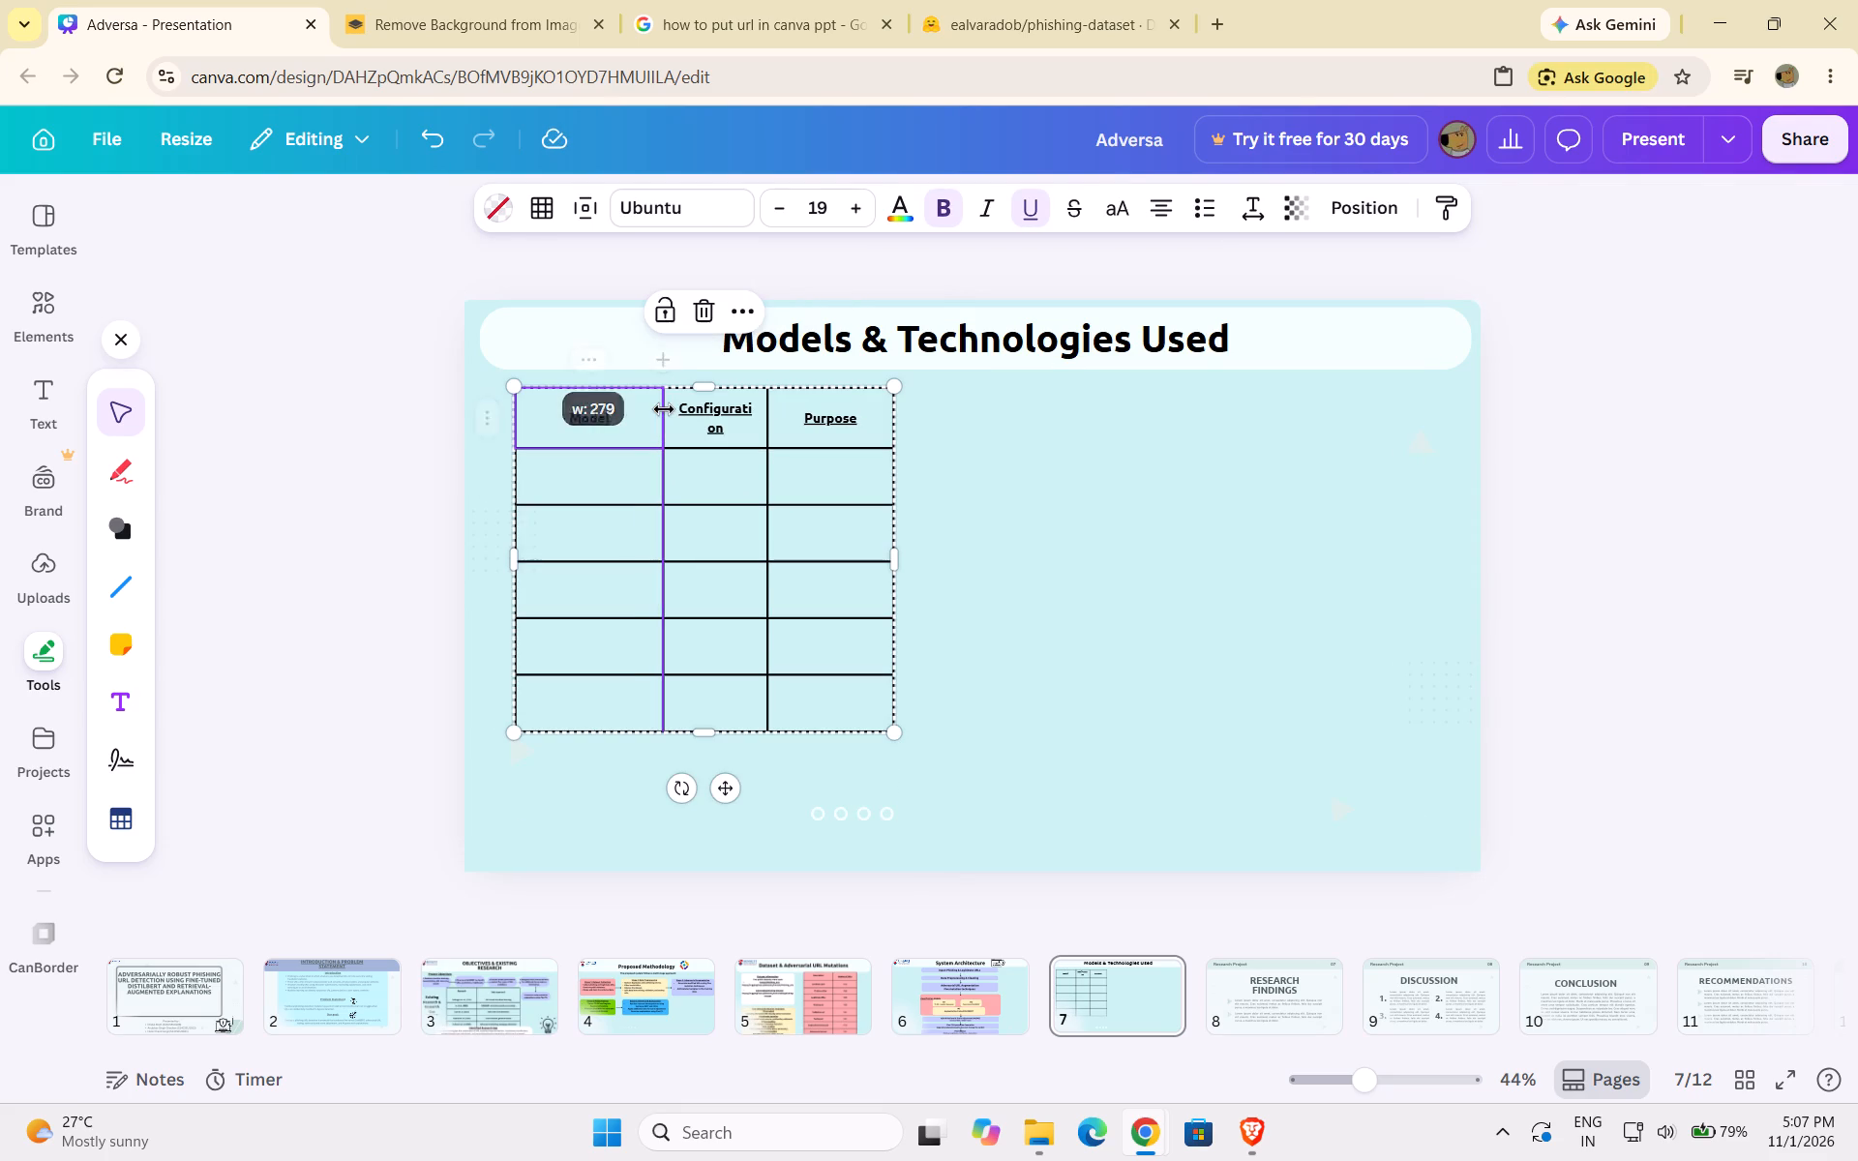
left_click_drag(764, 421, 794, 422)
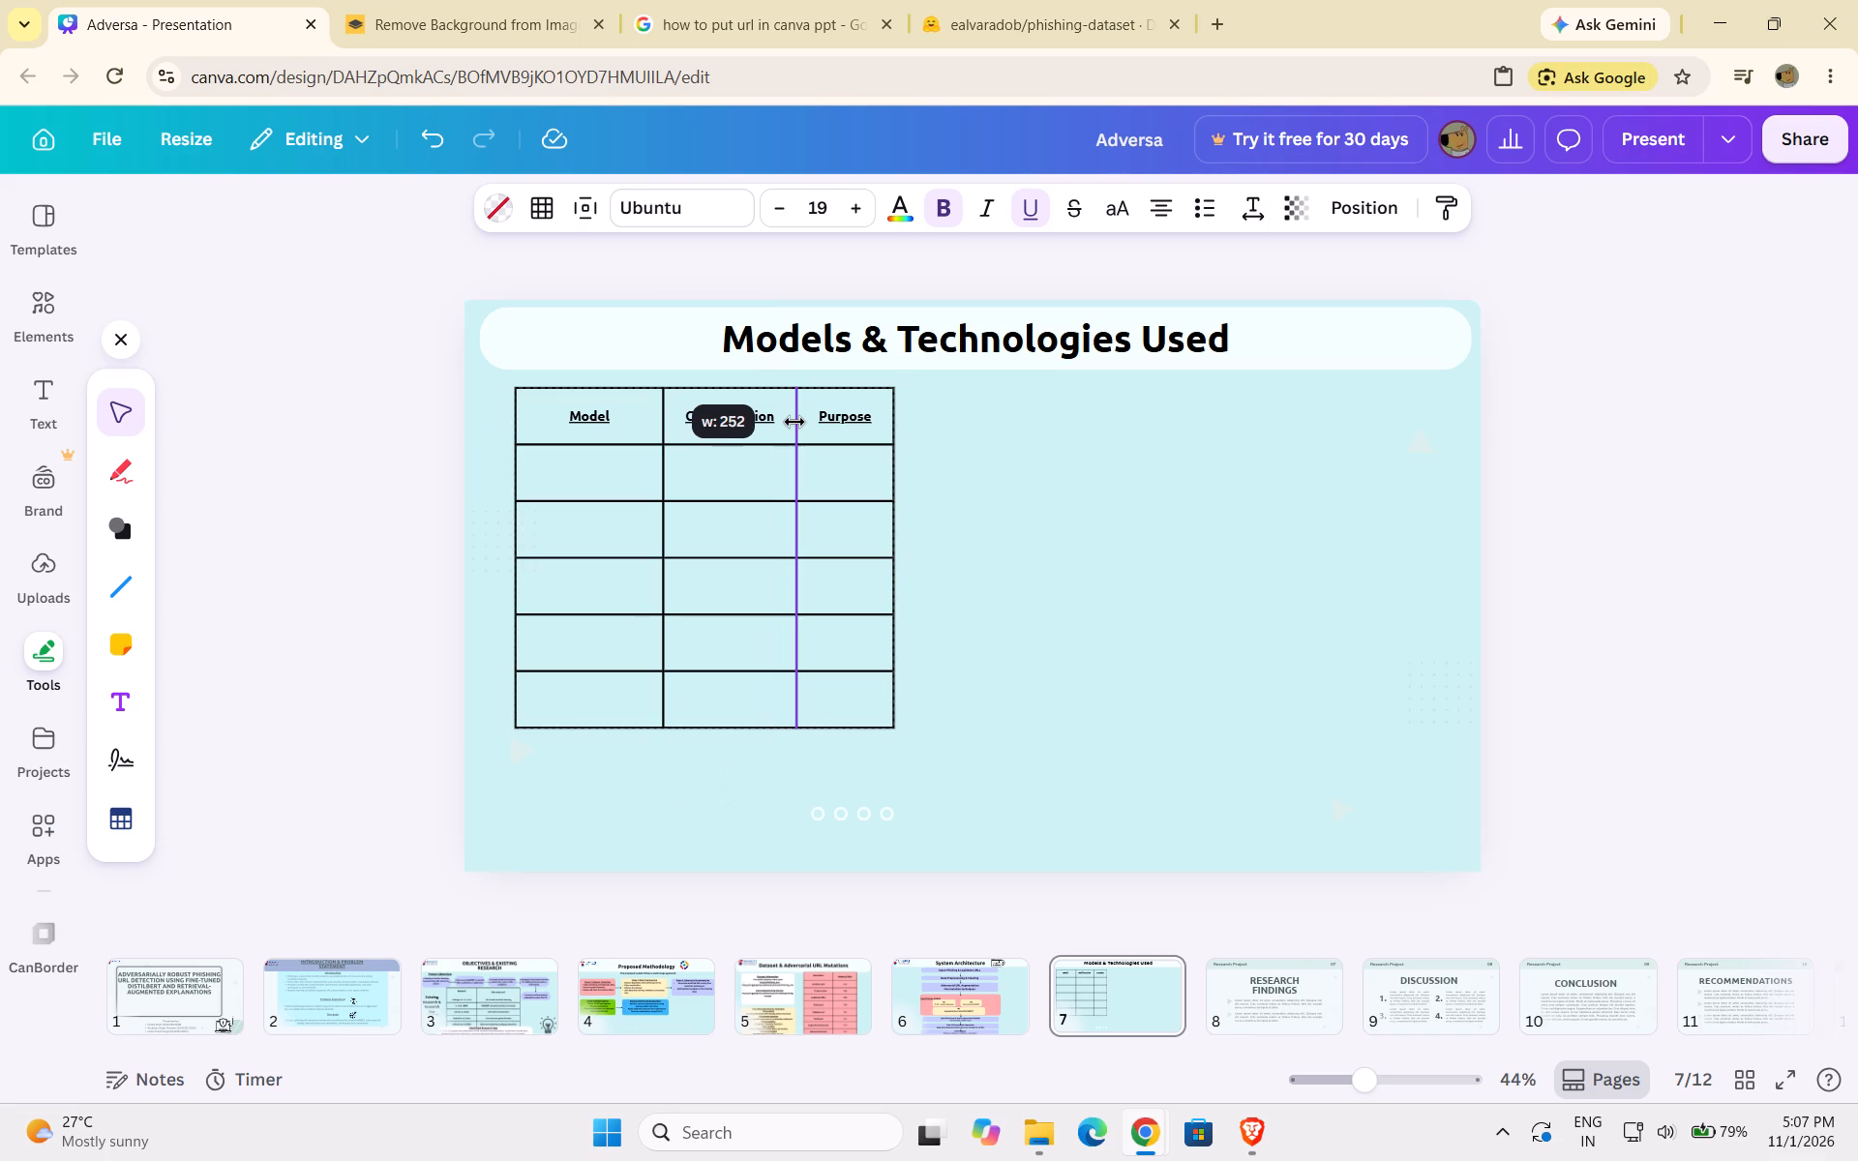
left_click_drag(794, 422, 782, 422)
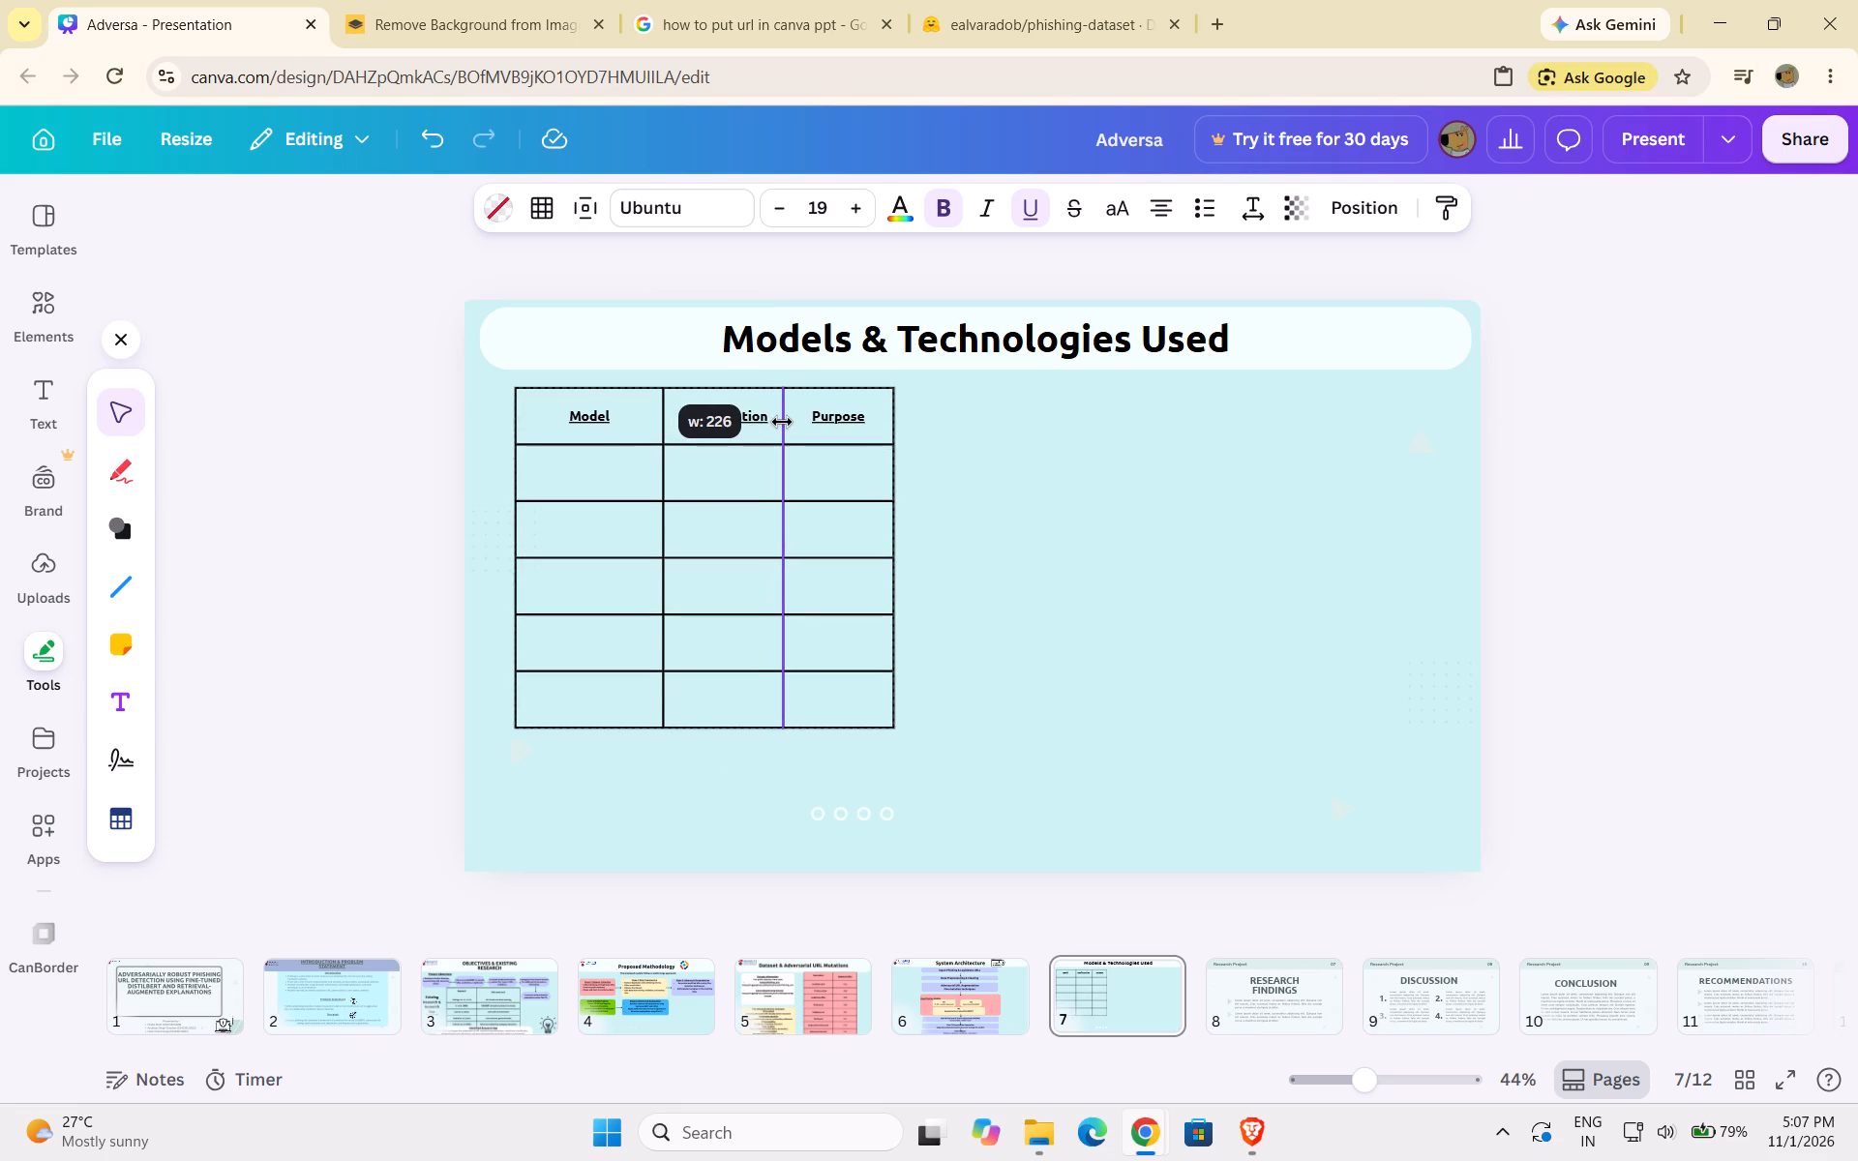
left_click_drag(782, 422, 782, 420)
left_click(667, 467)
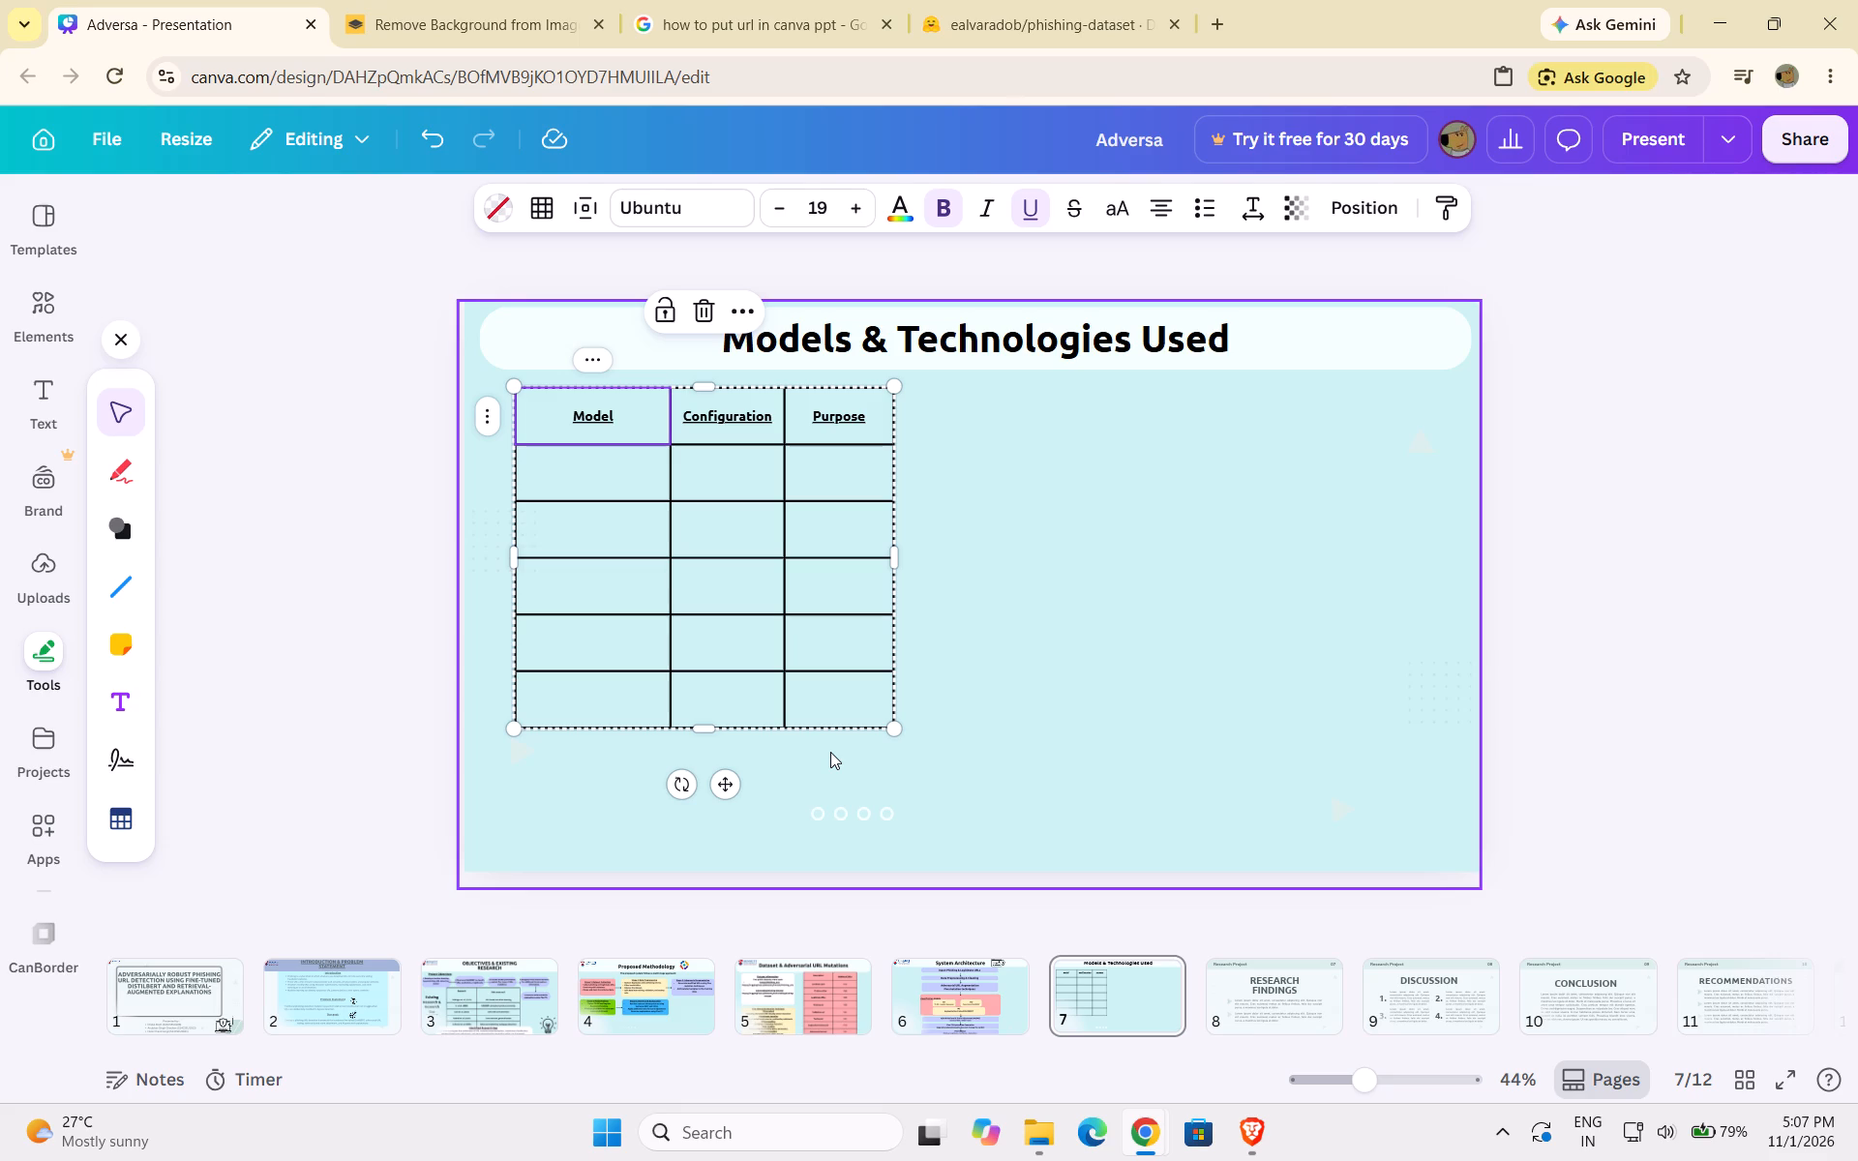
Enter "M1" in bold in the first cell below the Model header, following the ChatGPT outline.
double_click(632, 471)
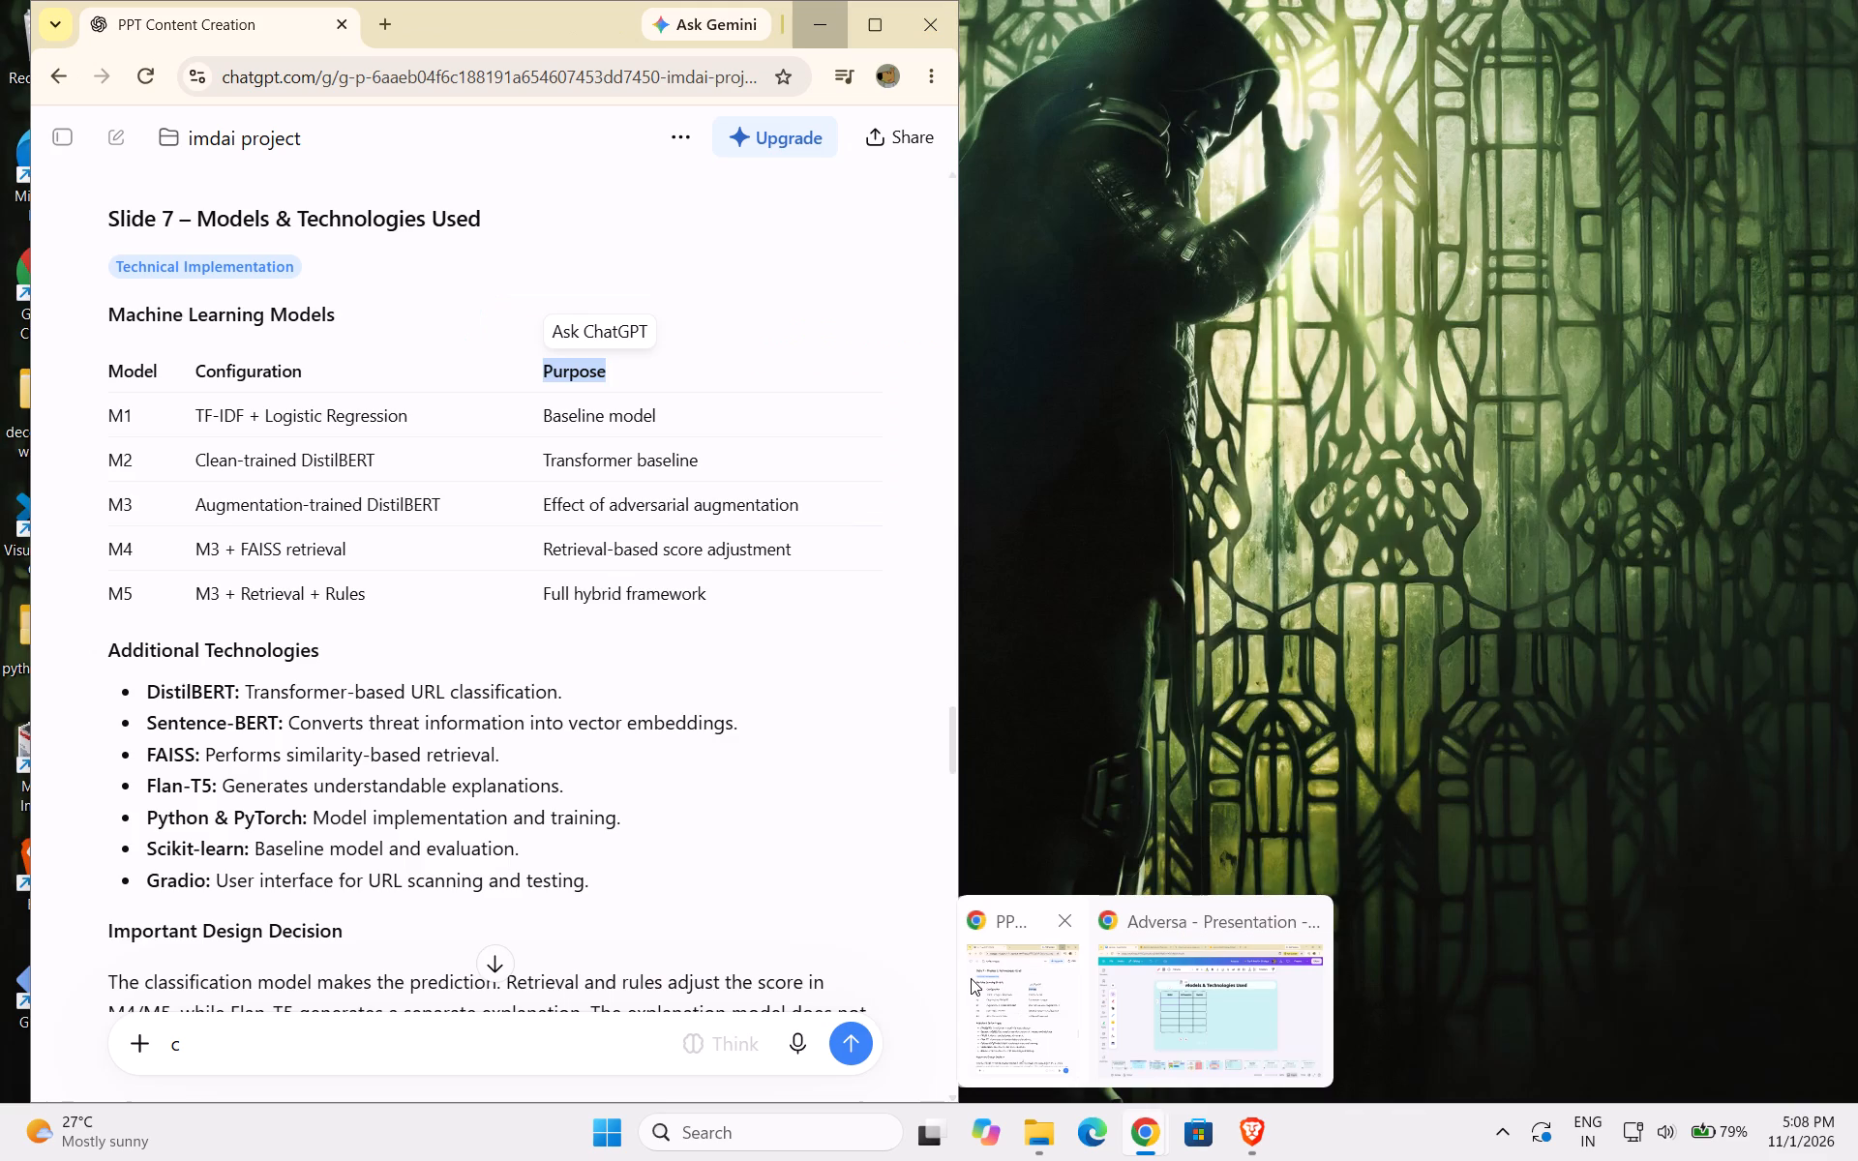
left_click(980, 981)
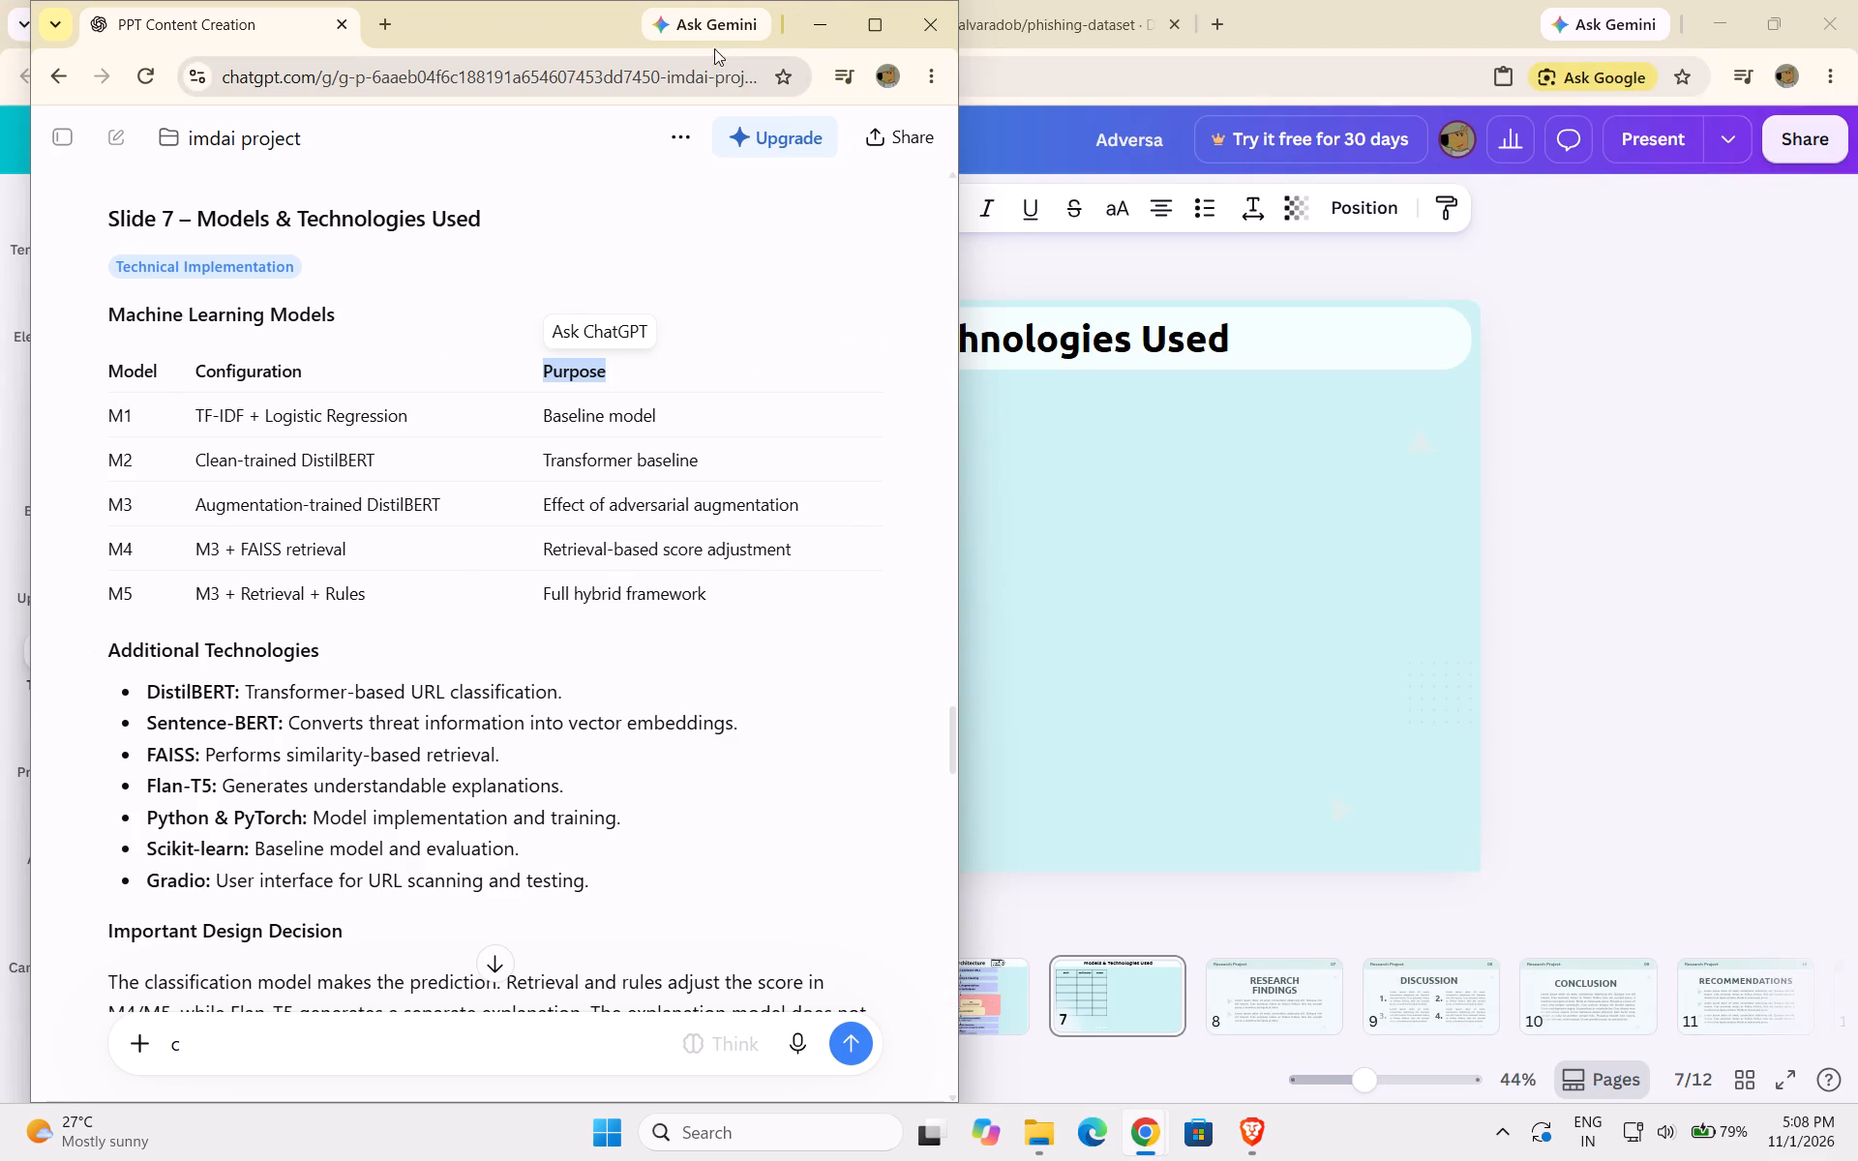
left_click(807, 27)
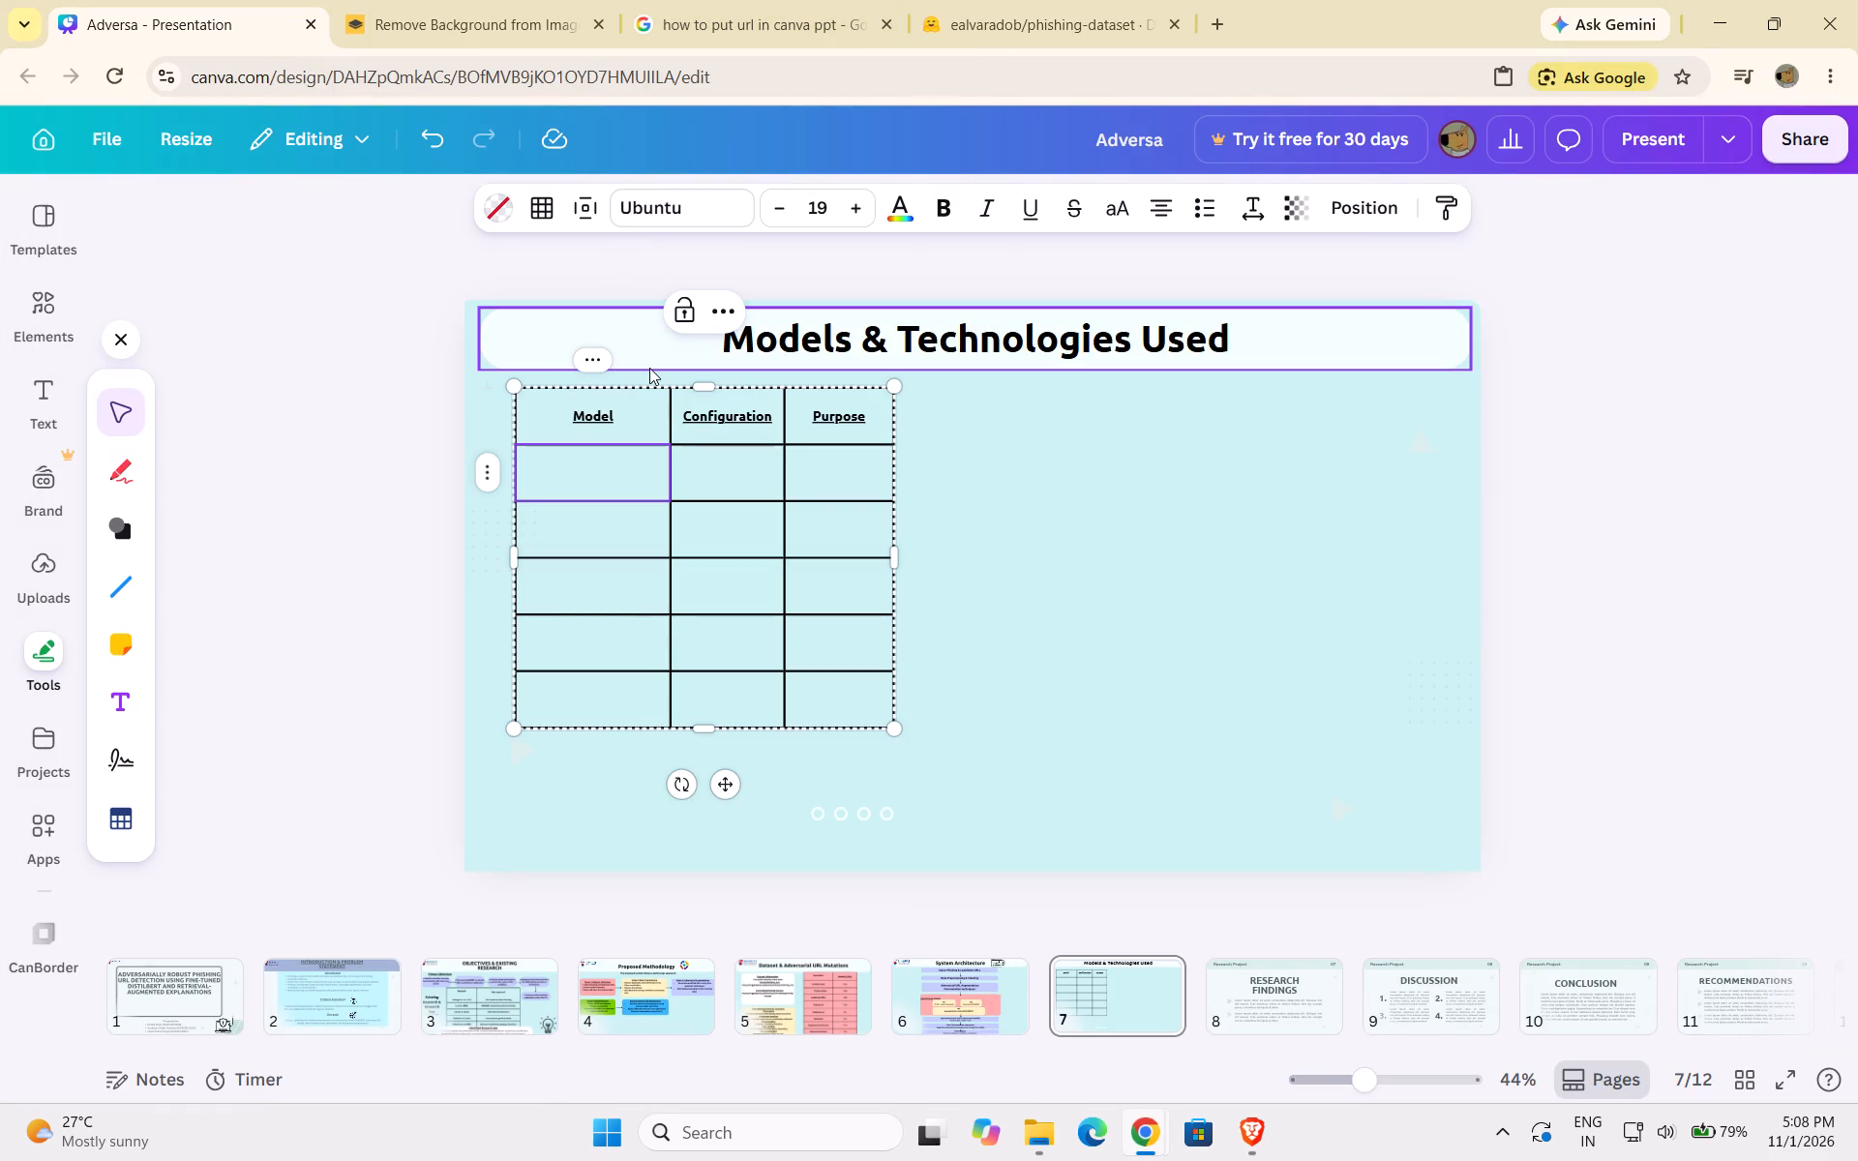
type("M1")
key("BackSpace")
key("BackSpace")
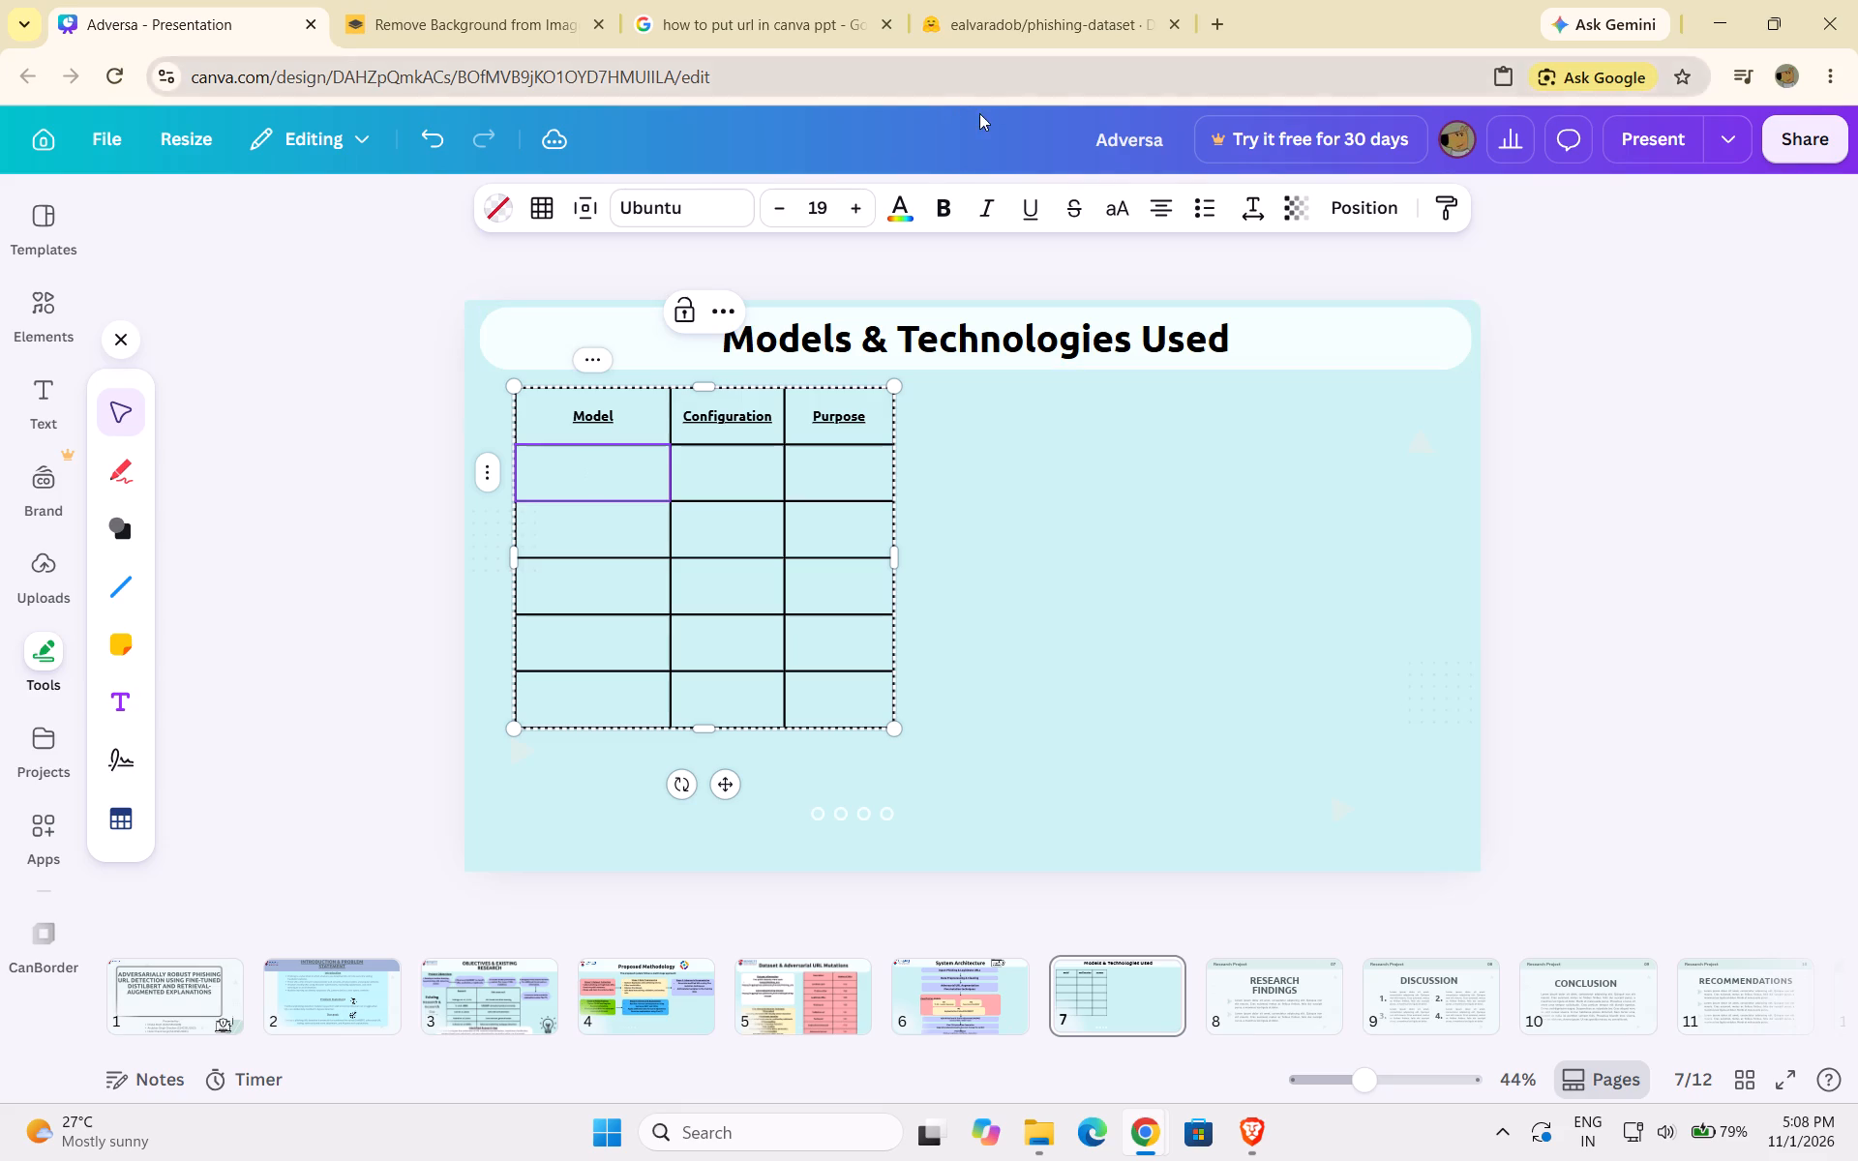
left_click(951, 191)
key("m")
key("1")
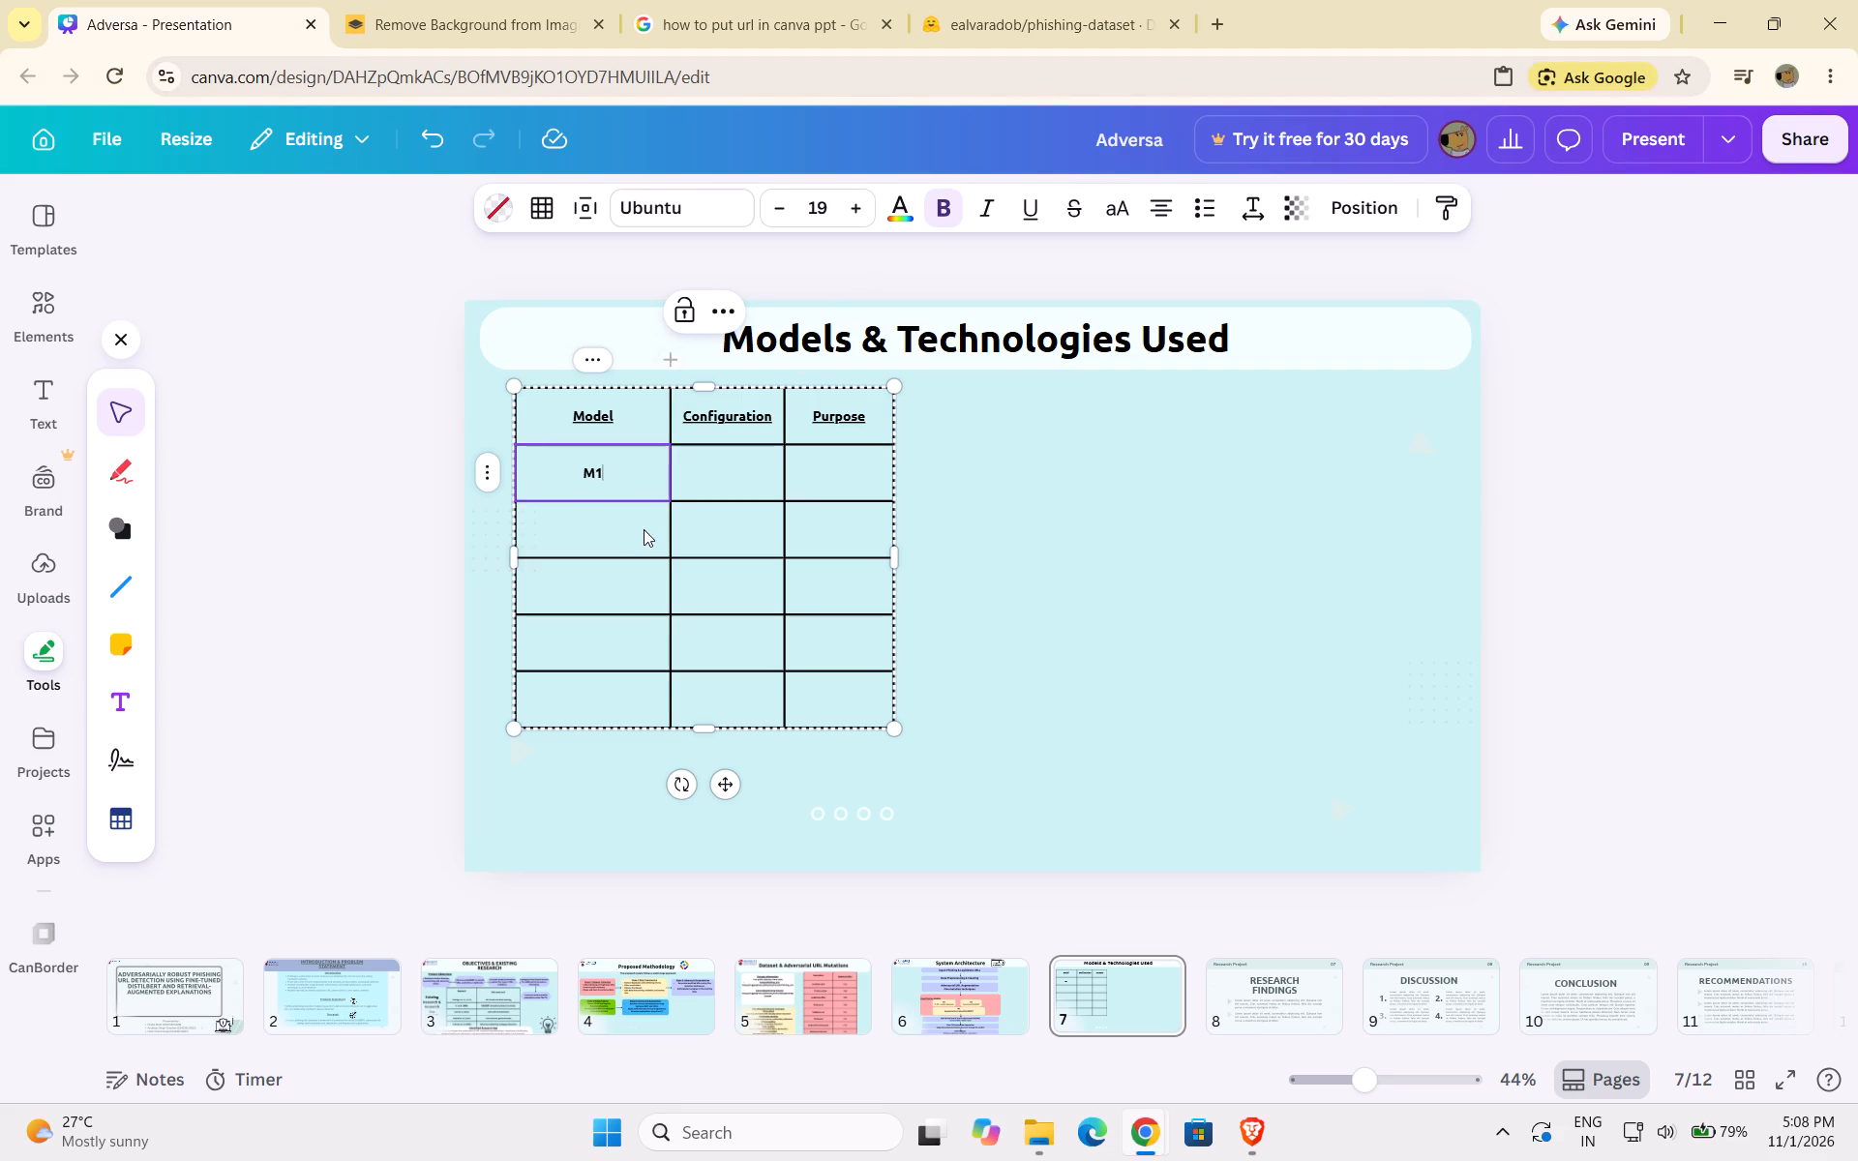
Enter "M2" in bold in the Model column cell below M1.
double_click(628, 534)
type("M2")
key("shift+a")
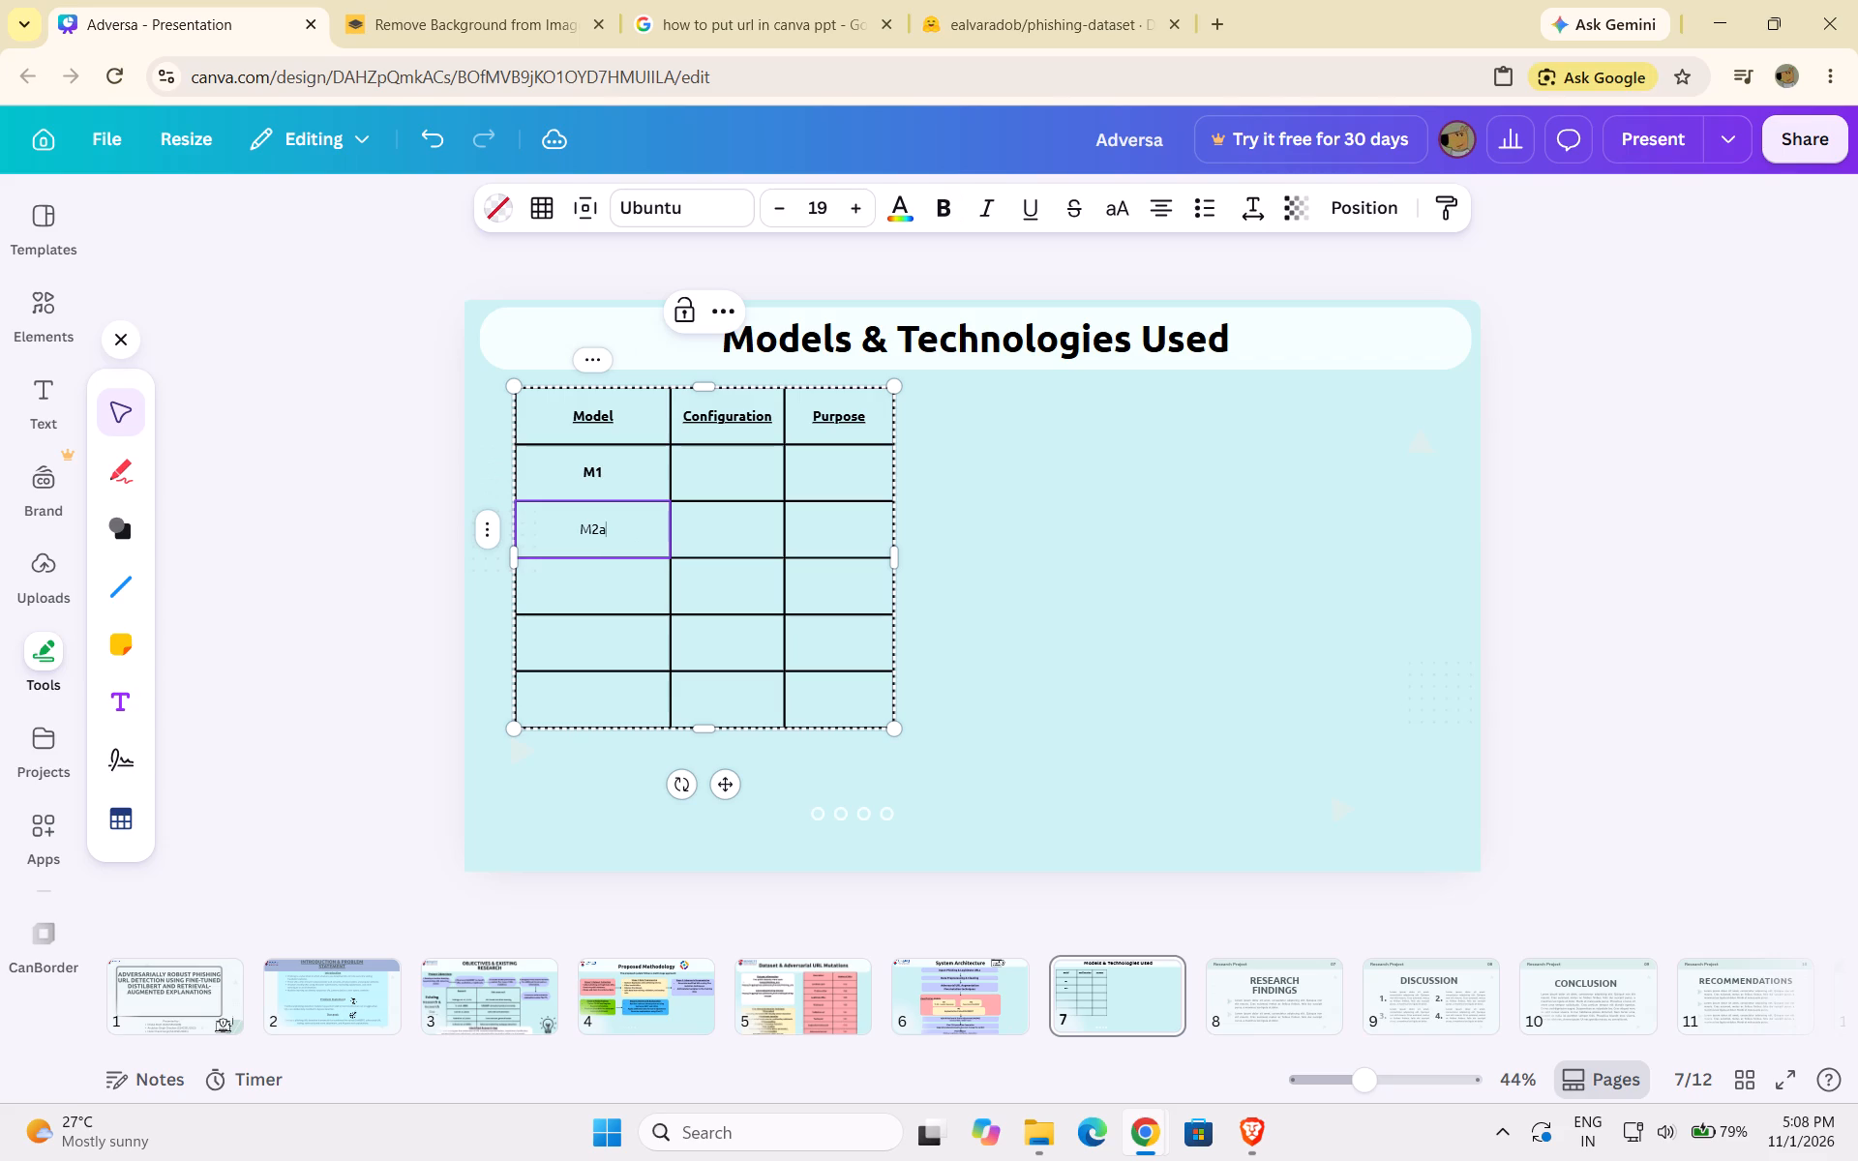
left_click(643, 521)
key("BackSpace")
key("BackSpace")
key("BackSpace")
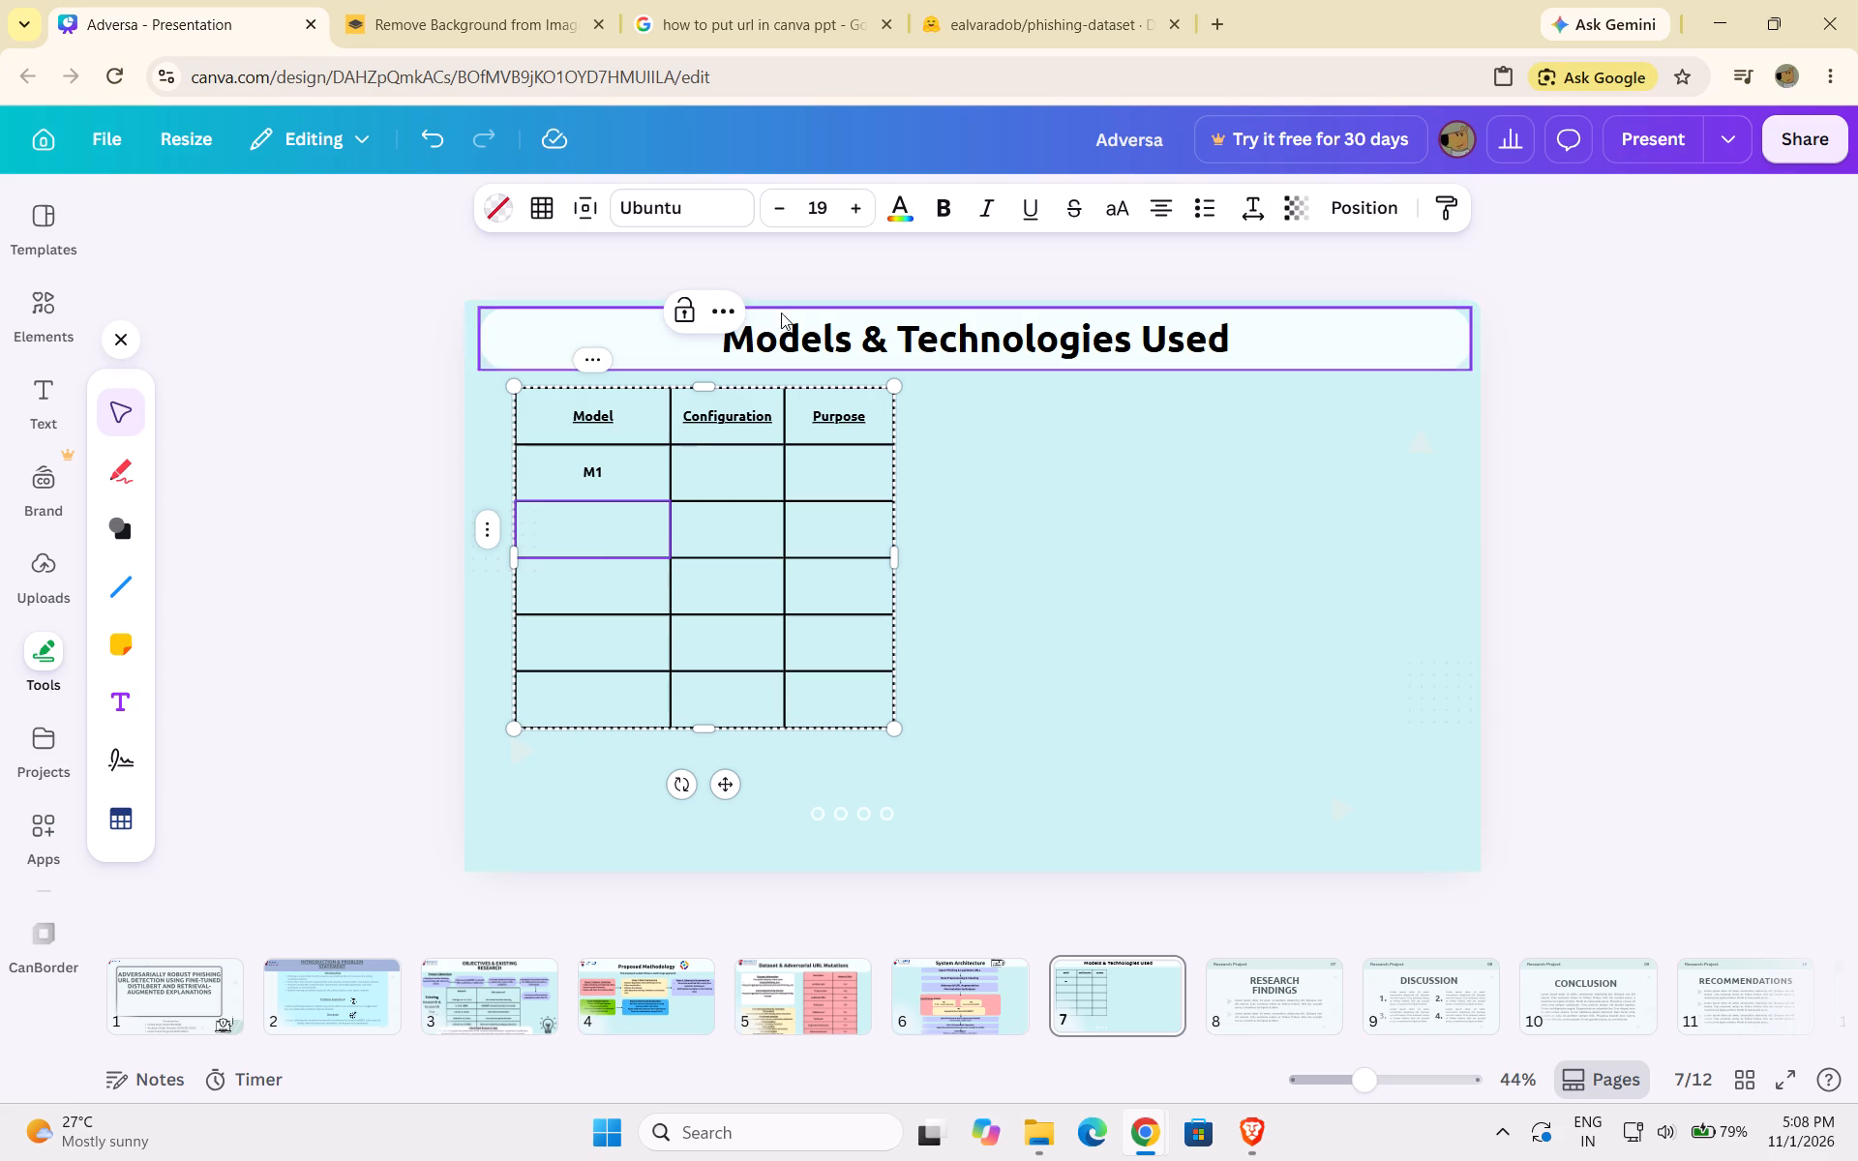
left_click(936, 202)
key("m")
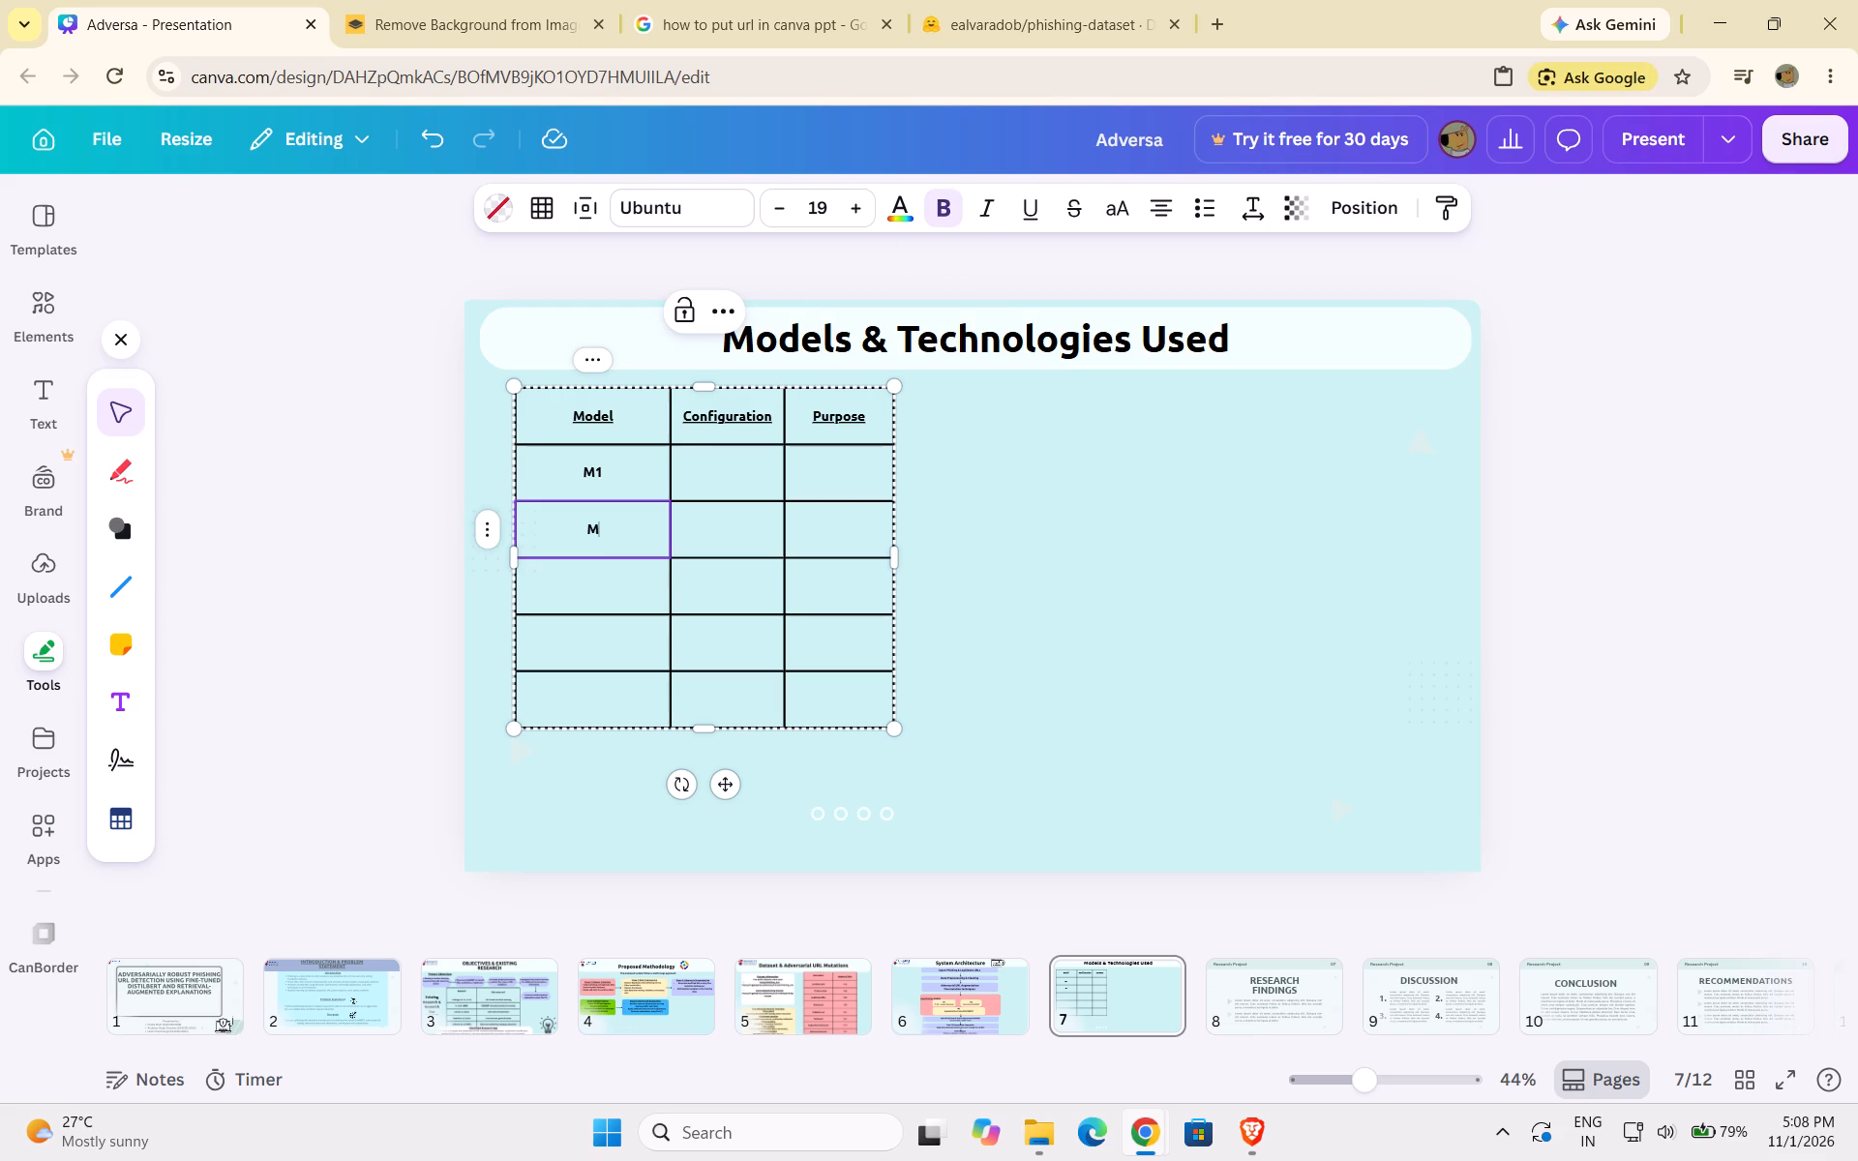
key("2")
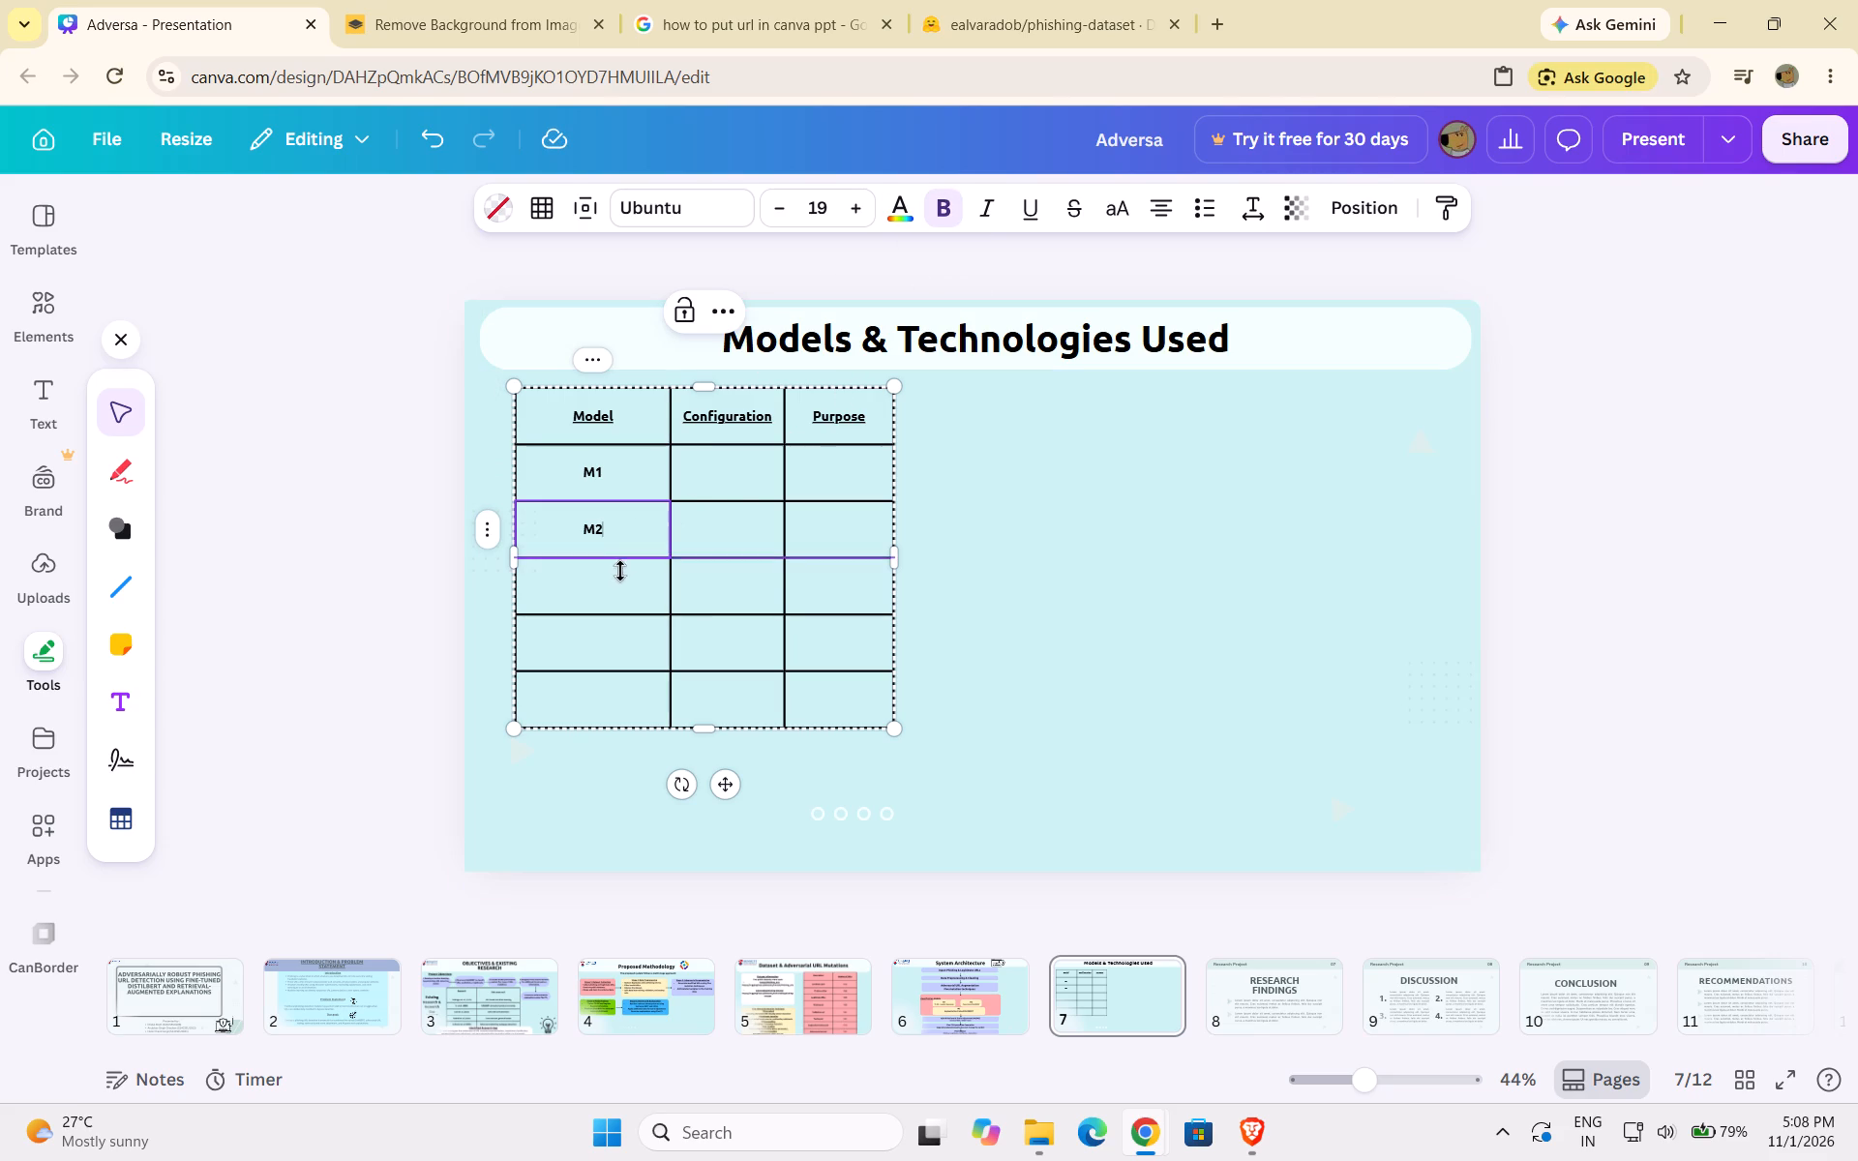
Enter "M3" and "M4" in bold in the next two cells of the Model column.
left_click(620, 575)
left_click(620, 576)
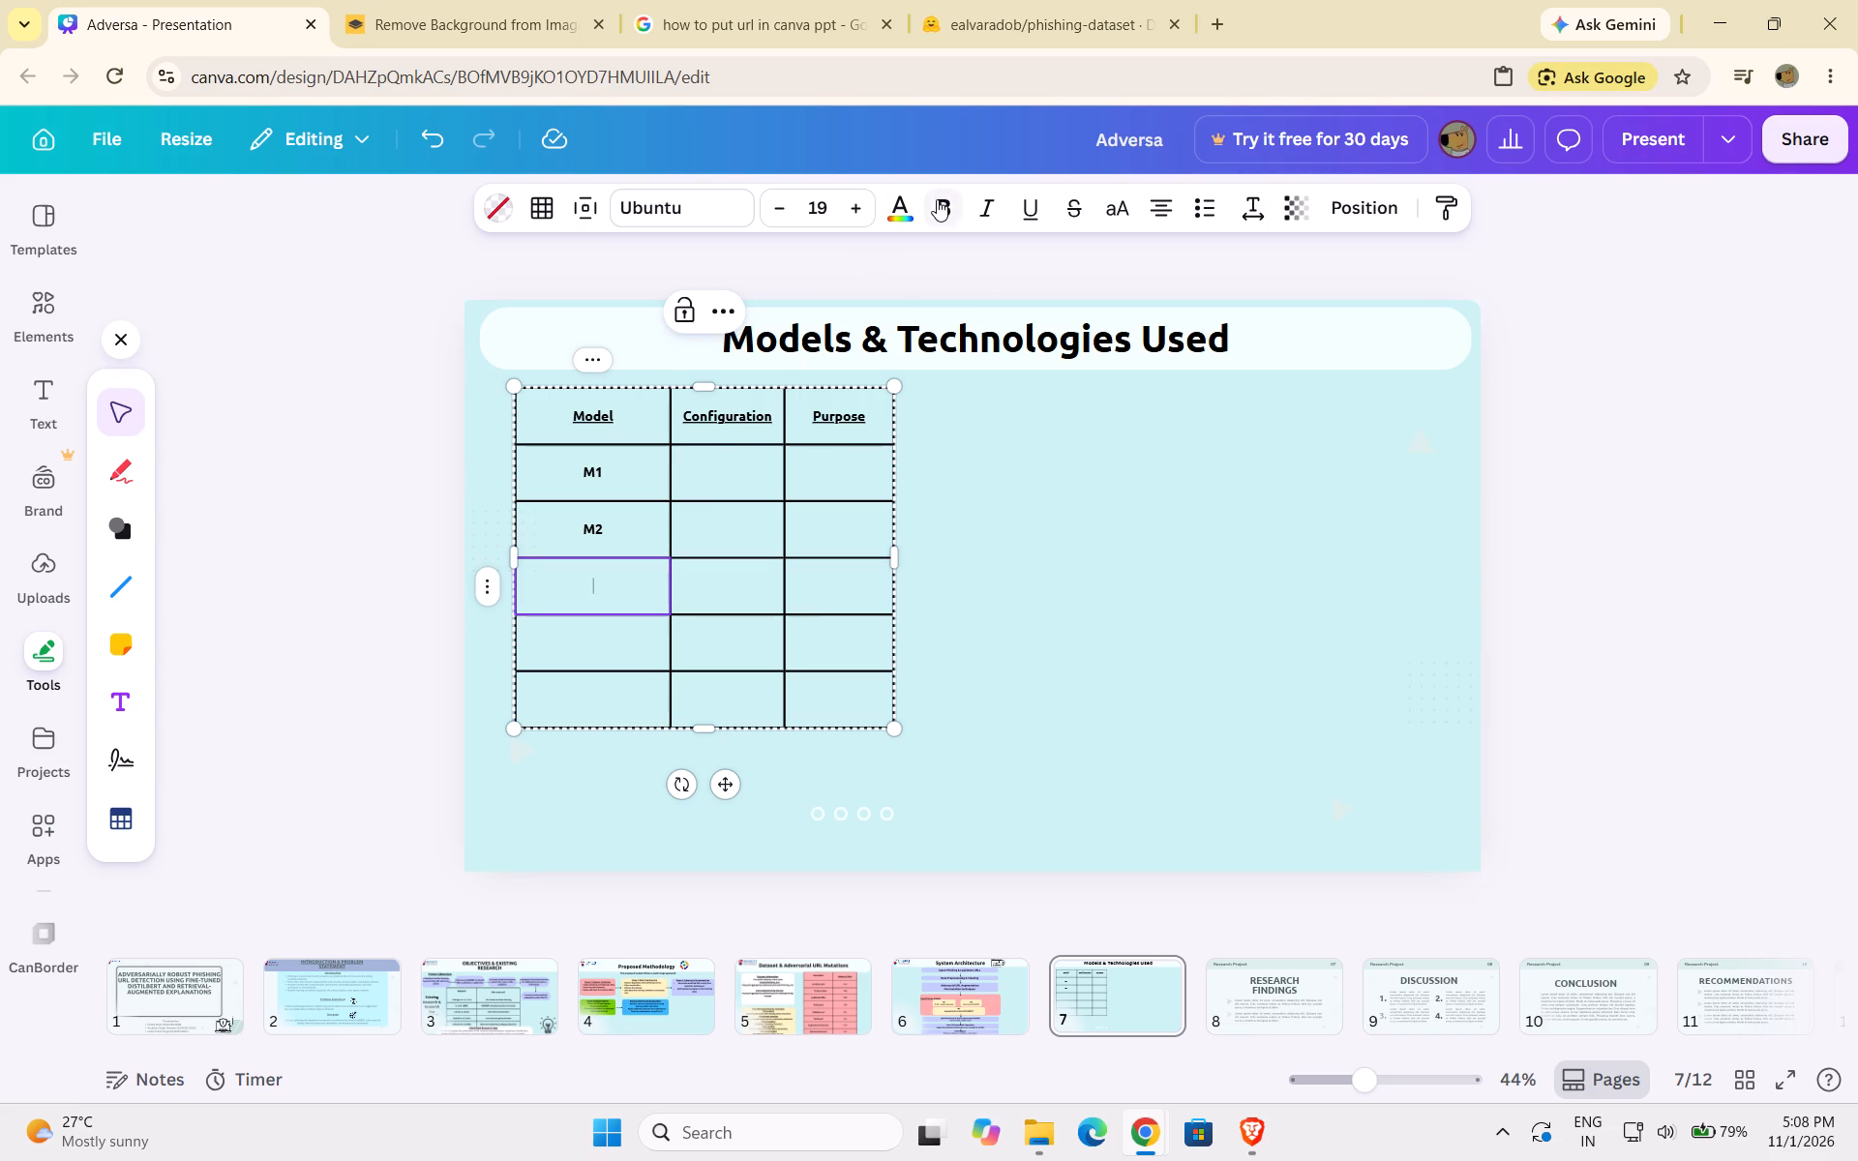
left_click(940, 203)
type("M3")
double_click(614, 630)
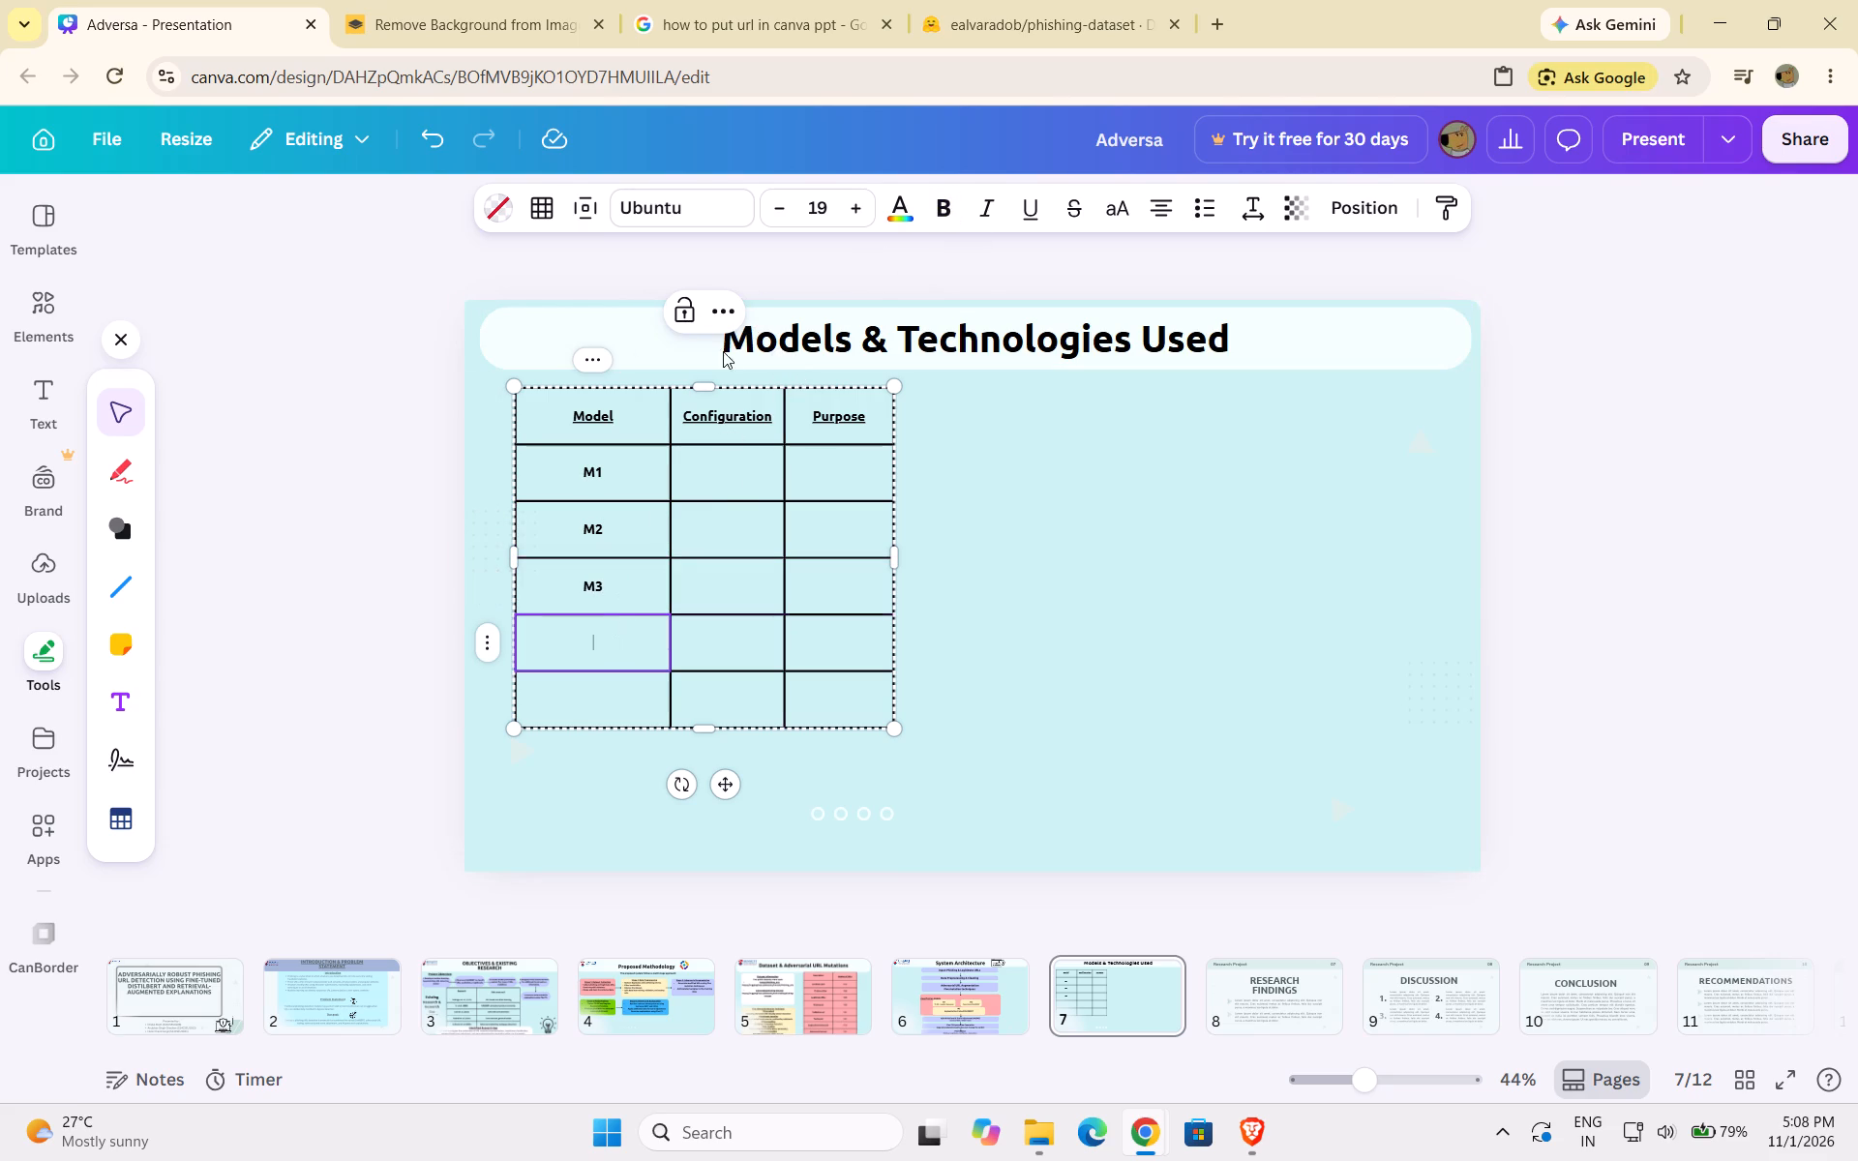
left_click(944, 197)
type("M4")
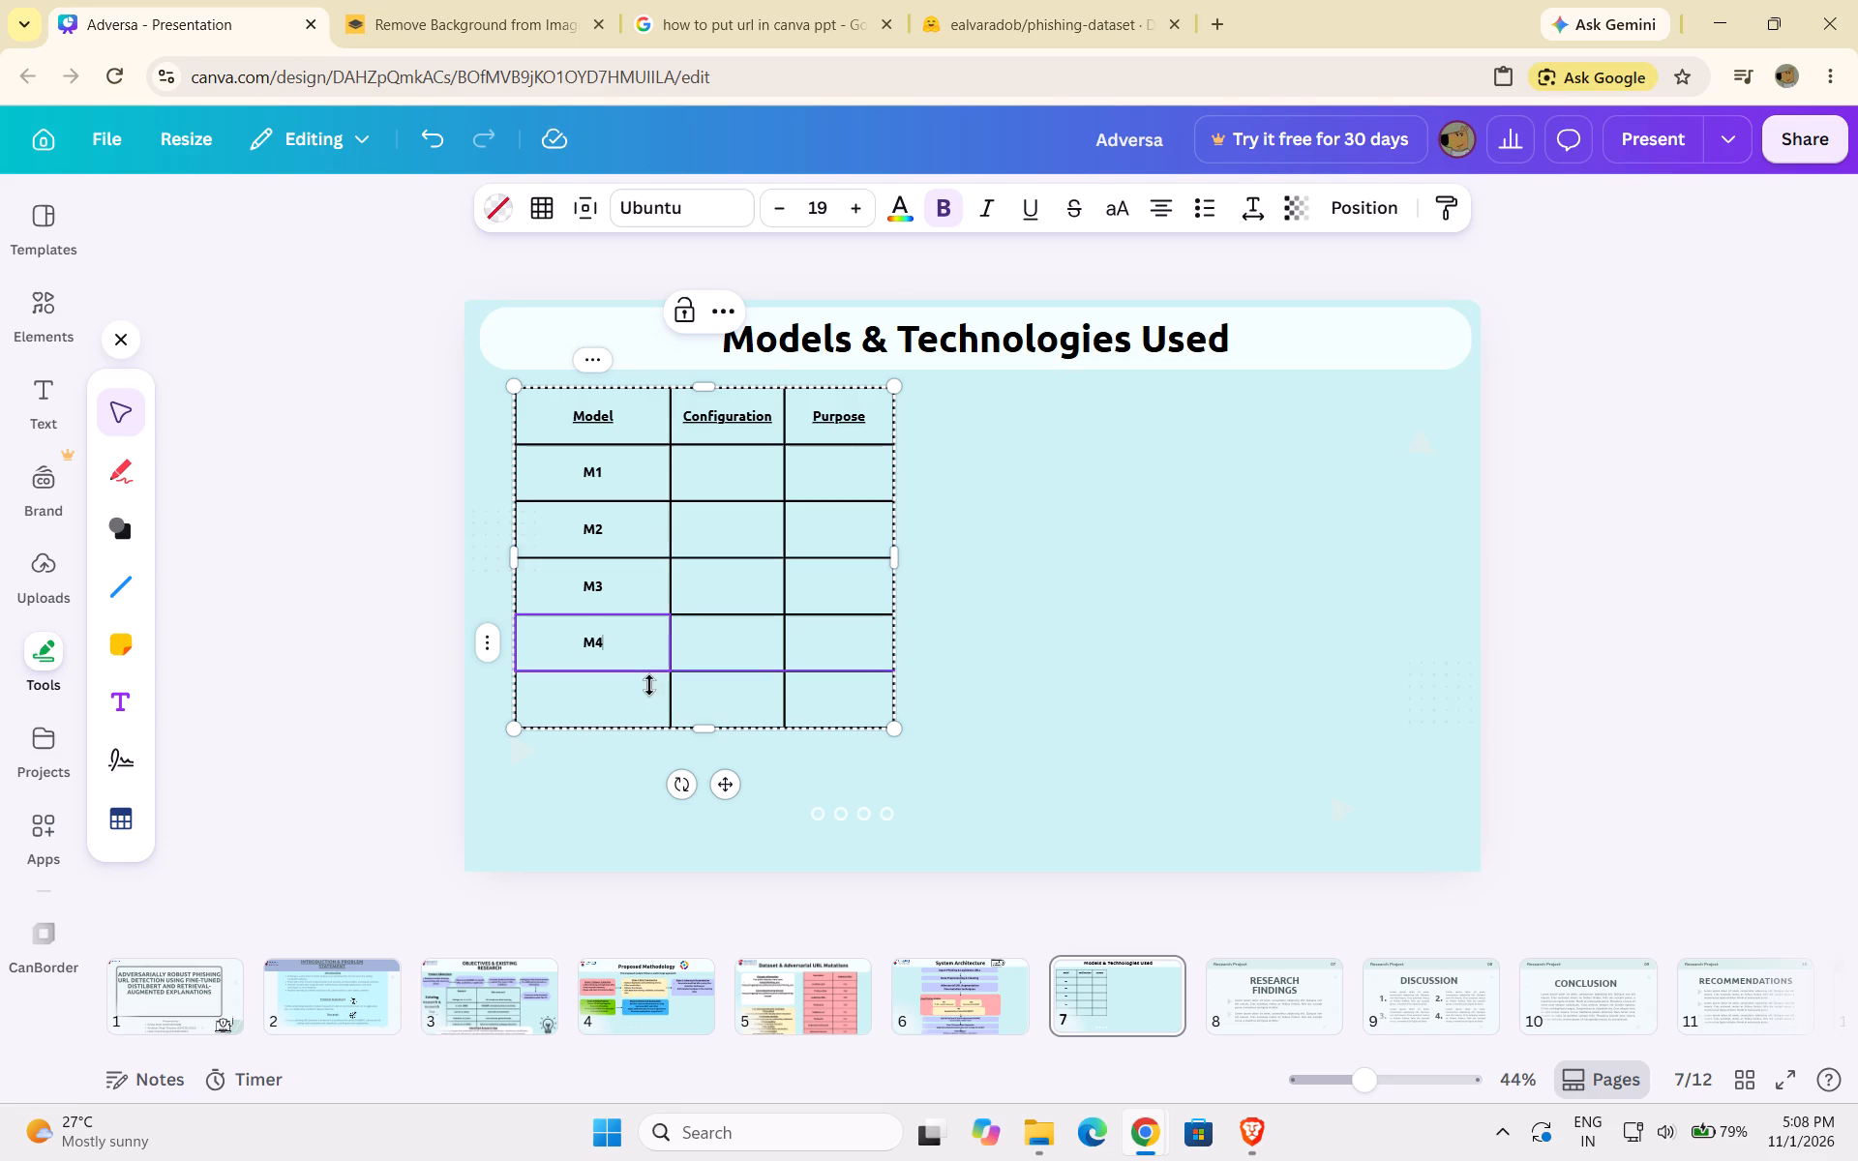
Enter "M5" in bold in the last cell of the Model column.
double_click(620, 696)
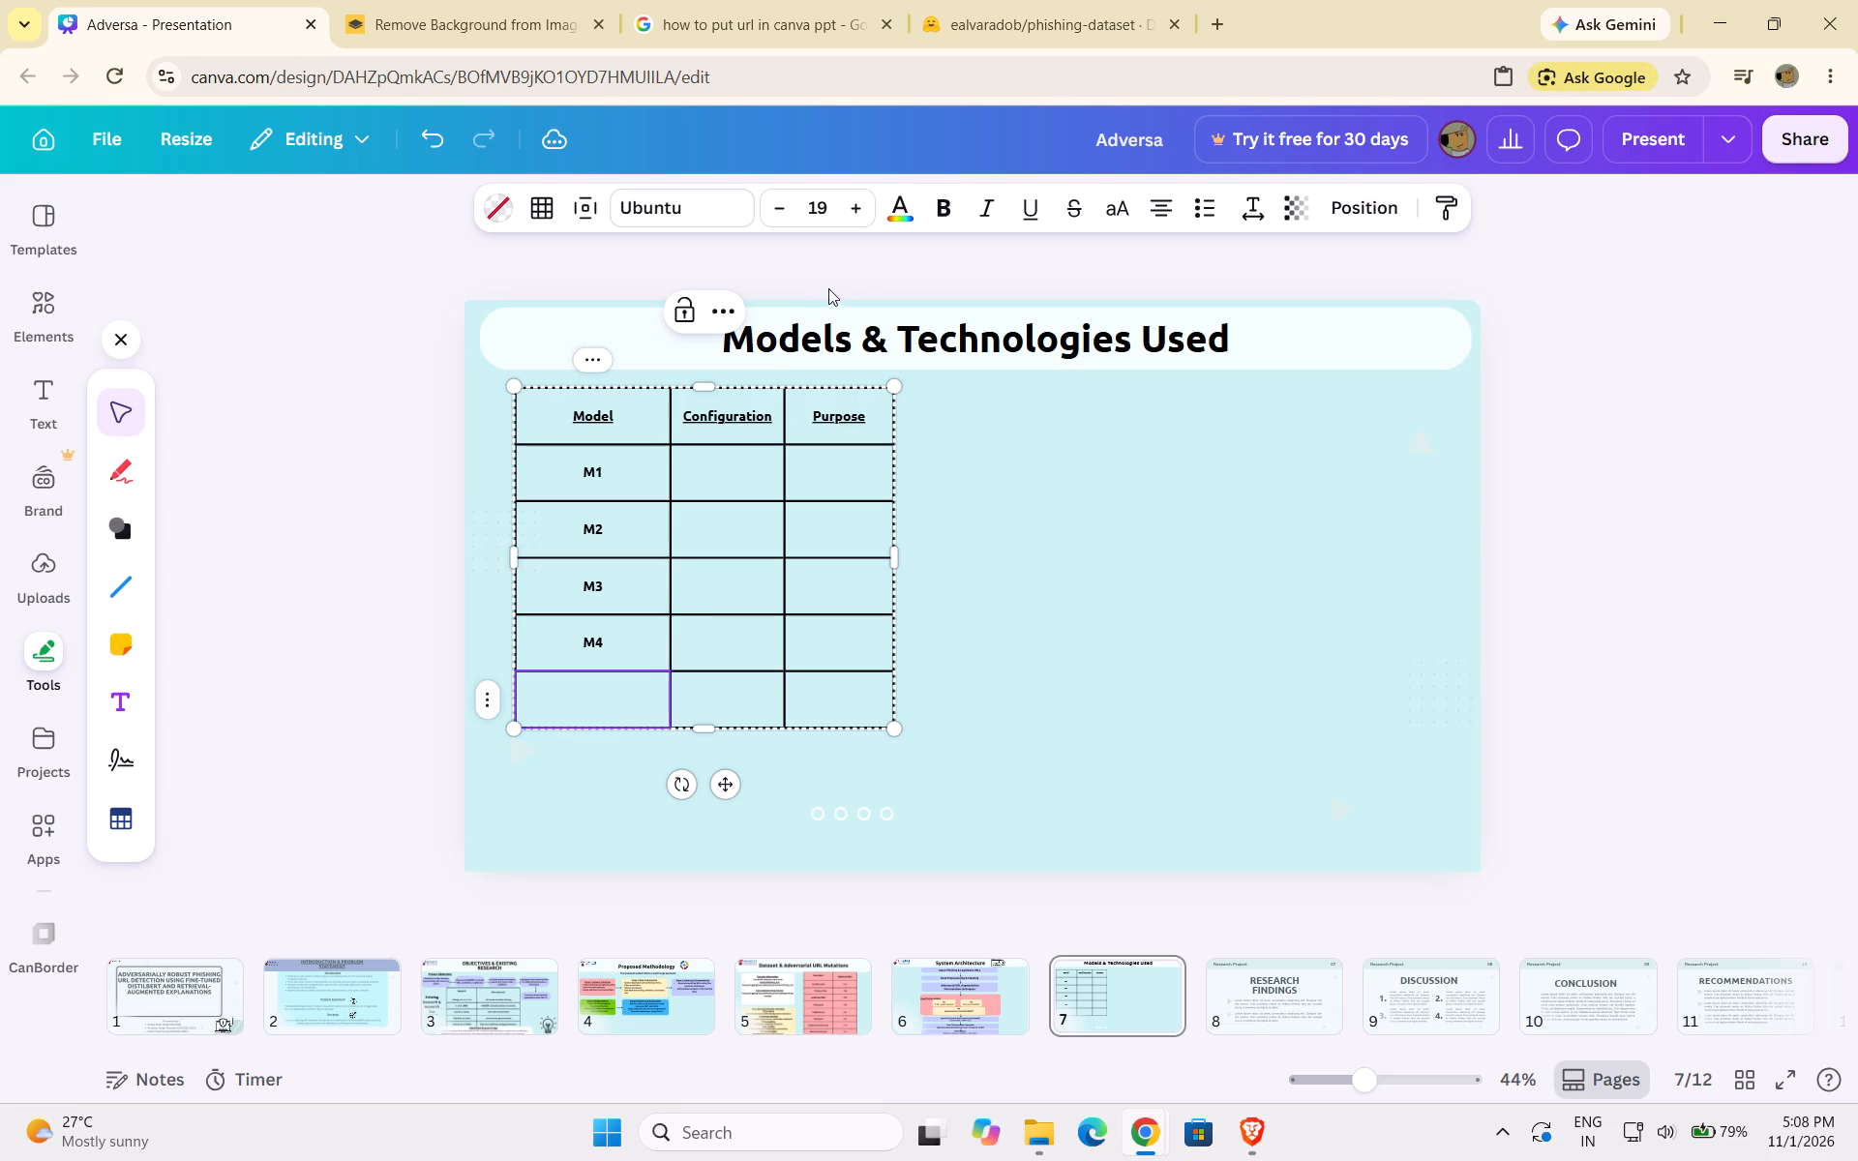
type("M5")
key("BackSpace")
key("BackSpace")
left_click(926, 214)
type("M5")
left_click(1146, 522)
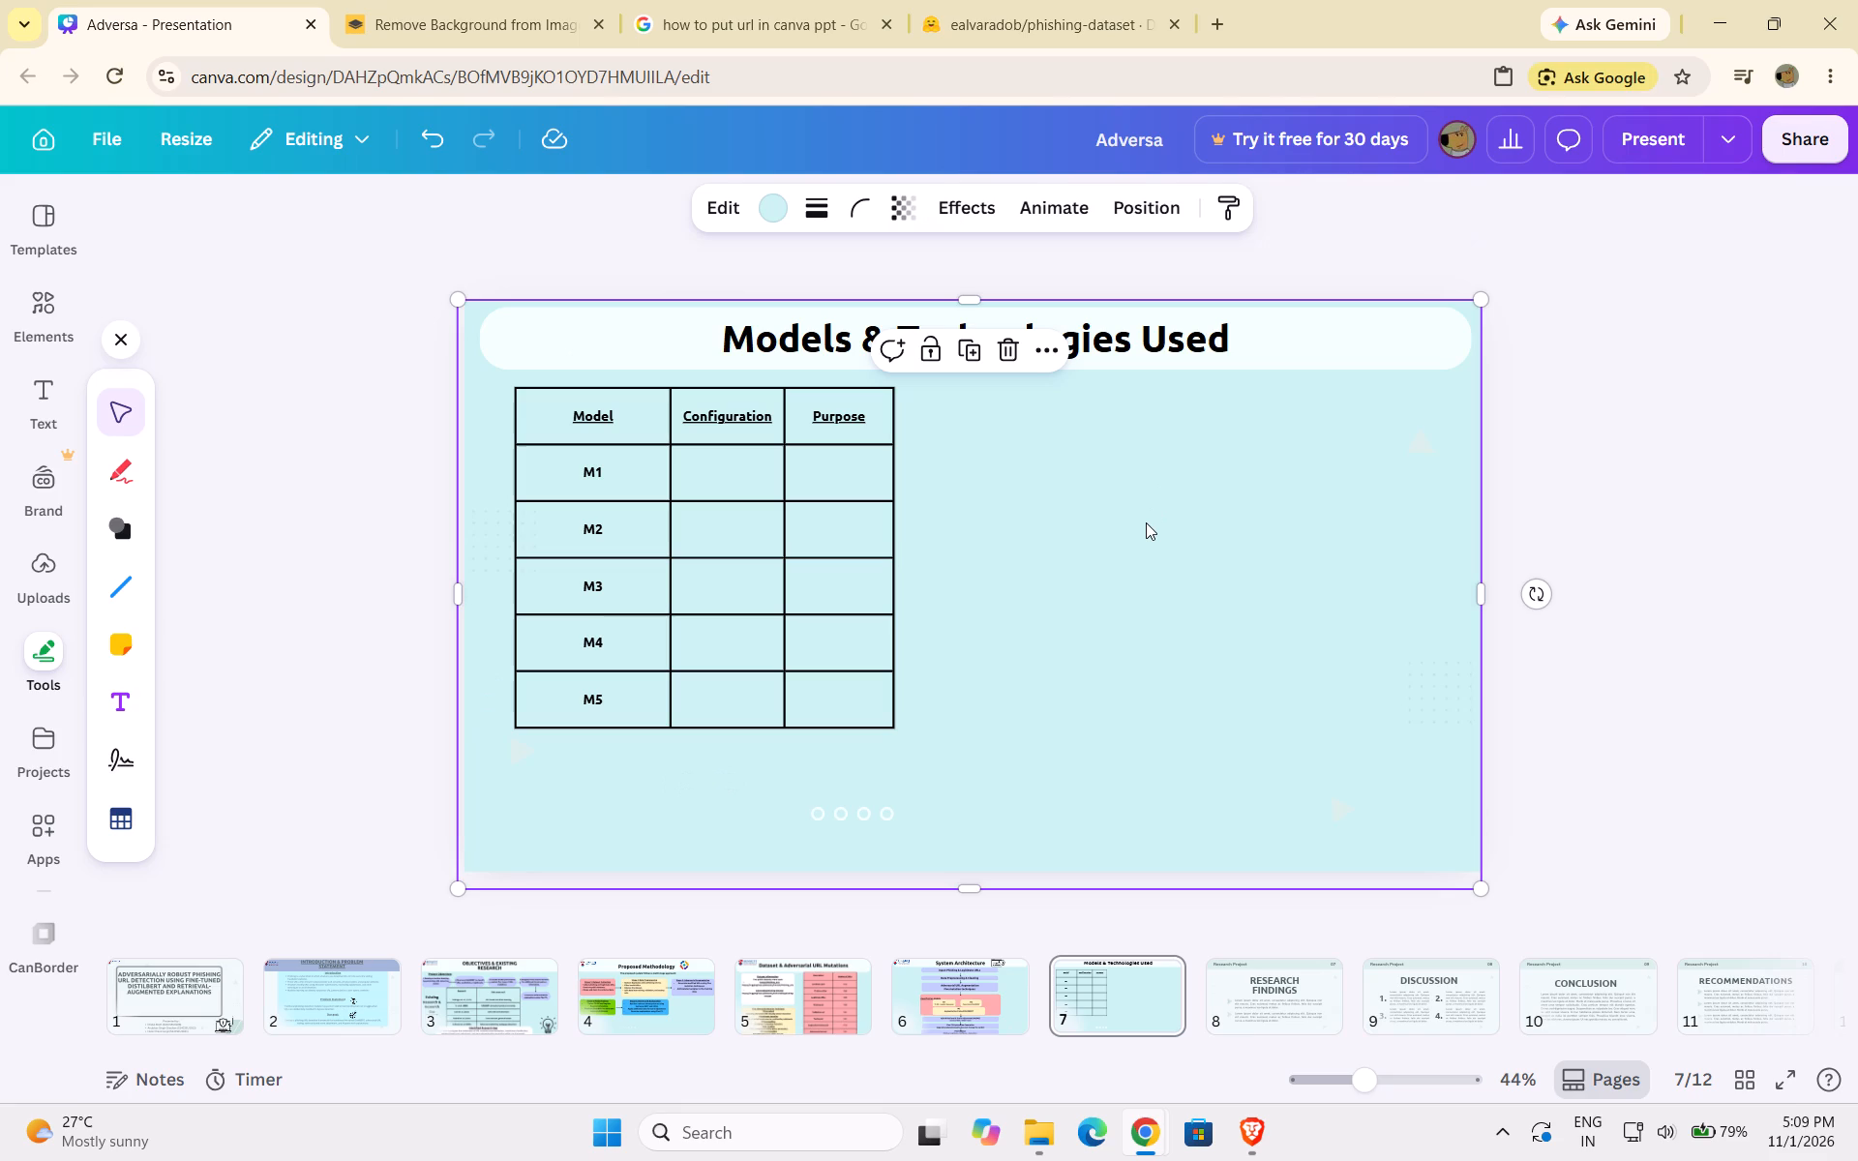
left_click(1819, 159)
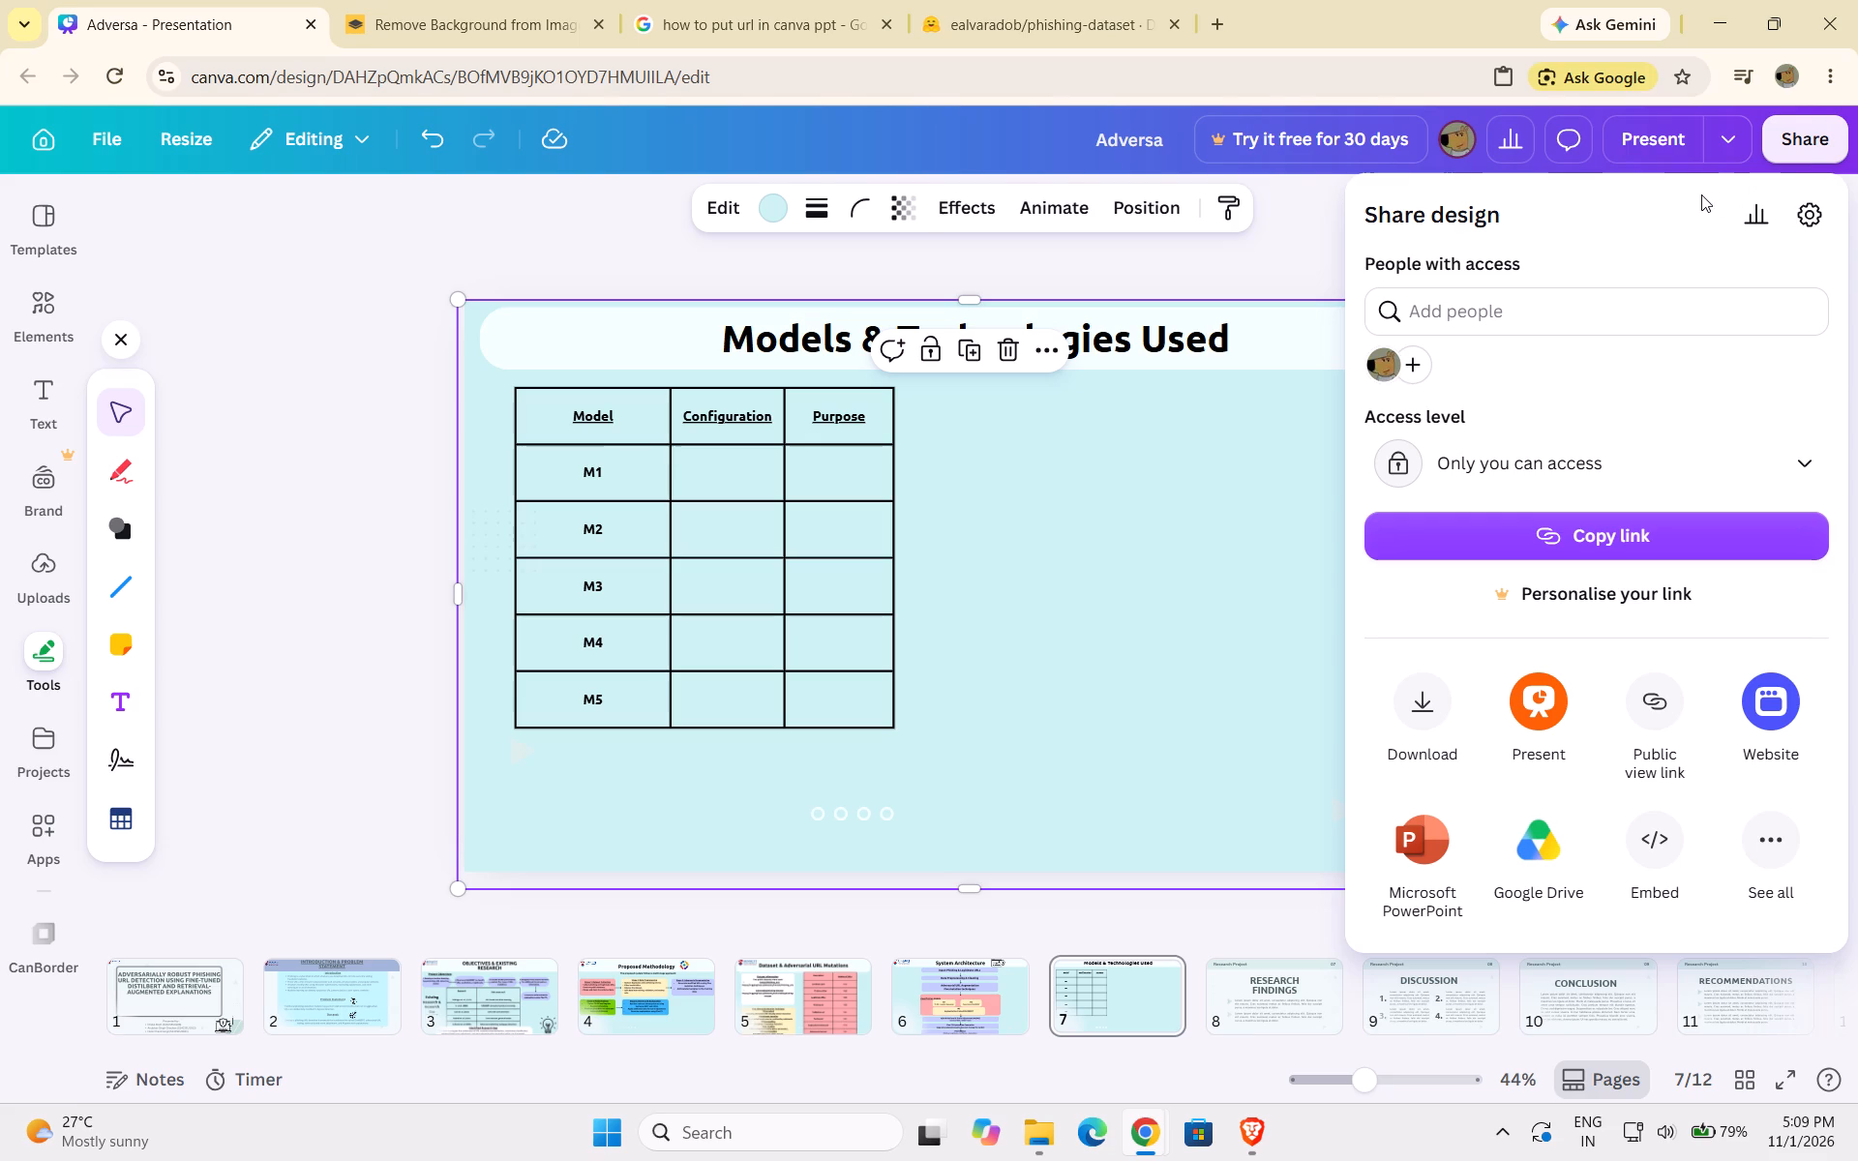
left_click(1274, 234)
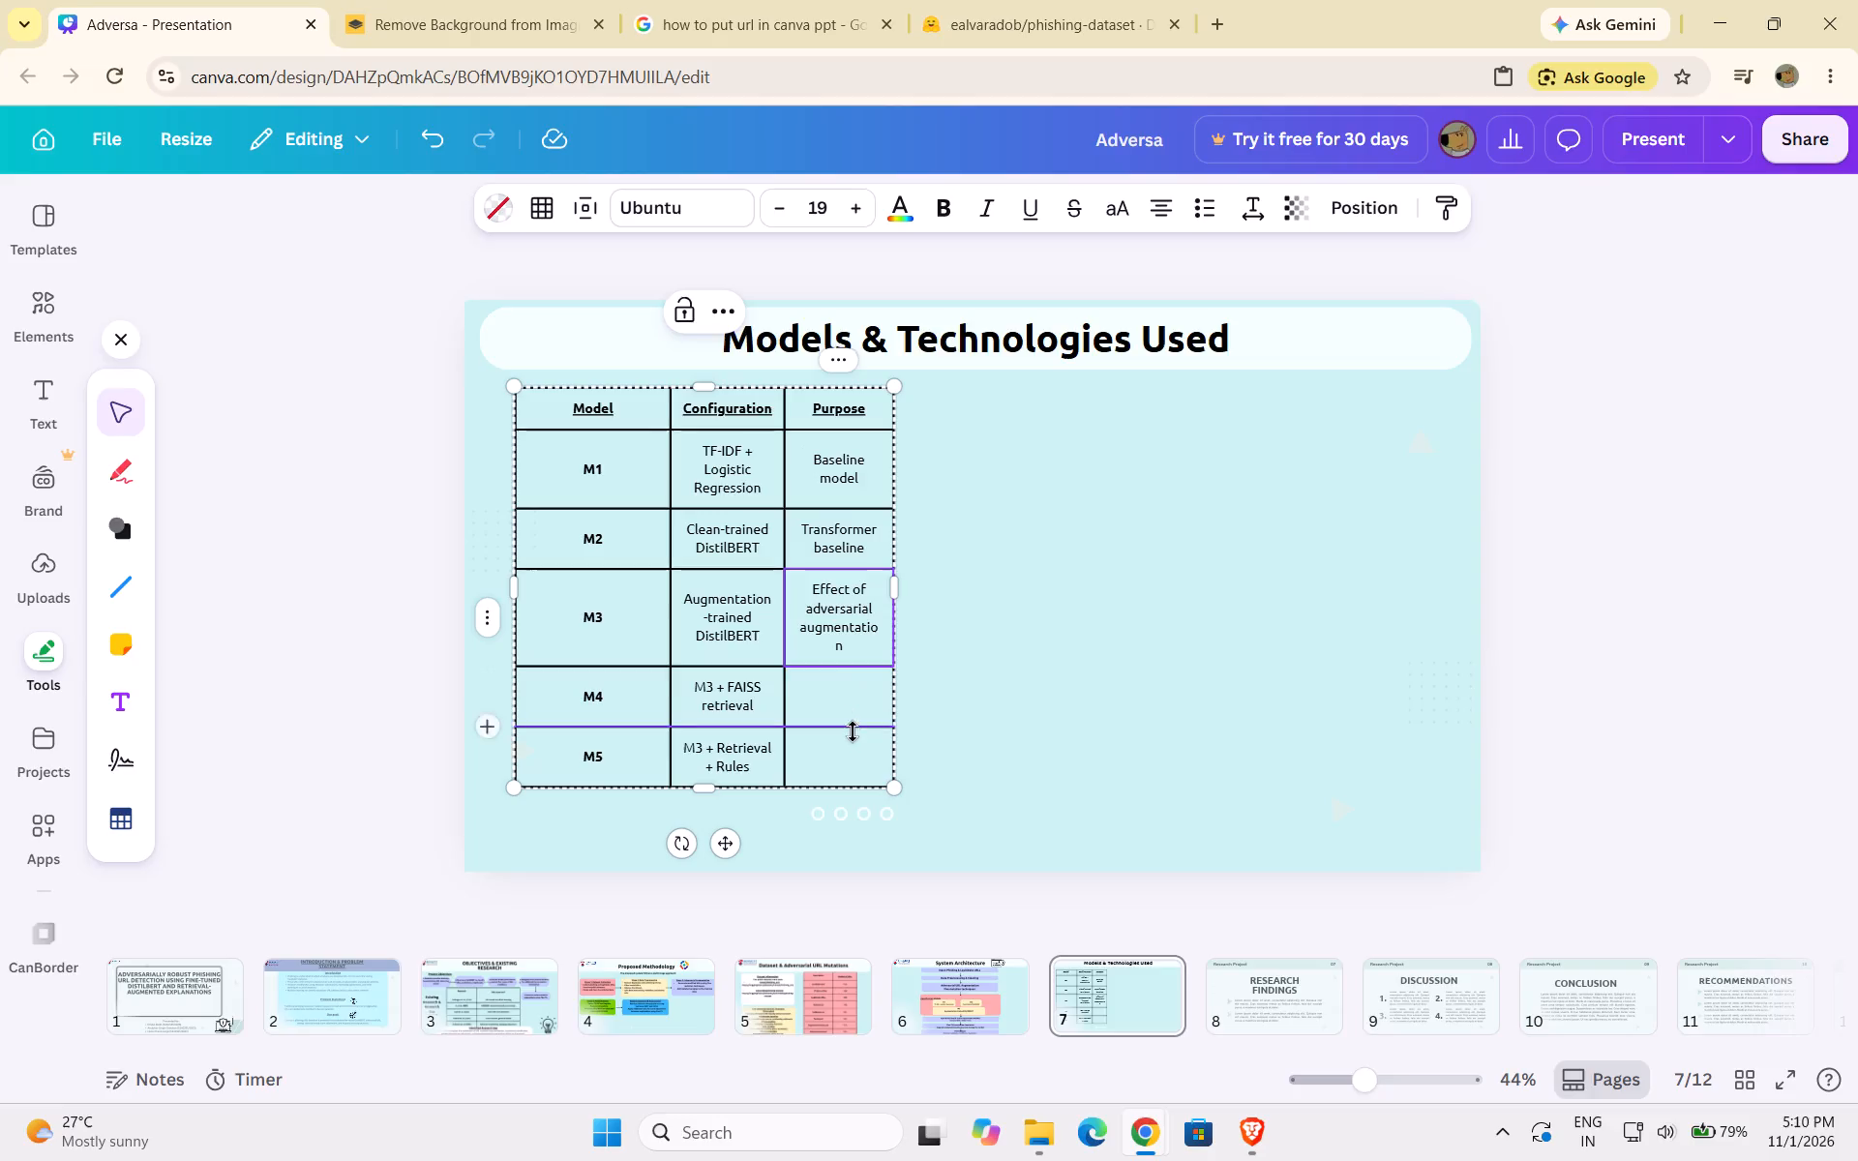
Rebalance the models table's columns: widen Purpose so "augmentation" fits on one line and narrow Model to about 169 wide.
left_click(901, 585)
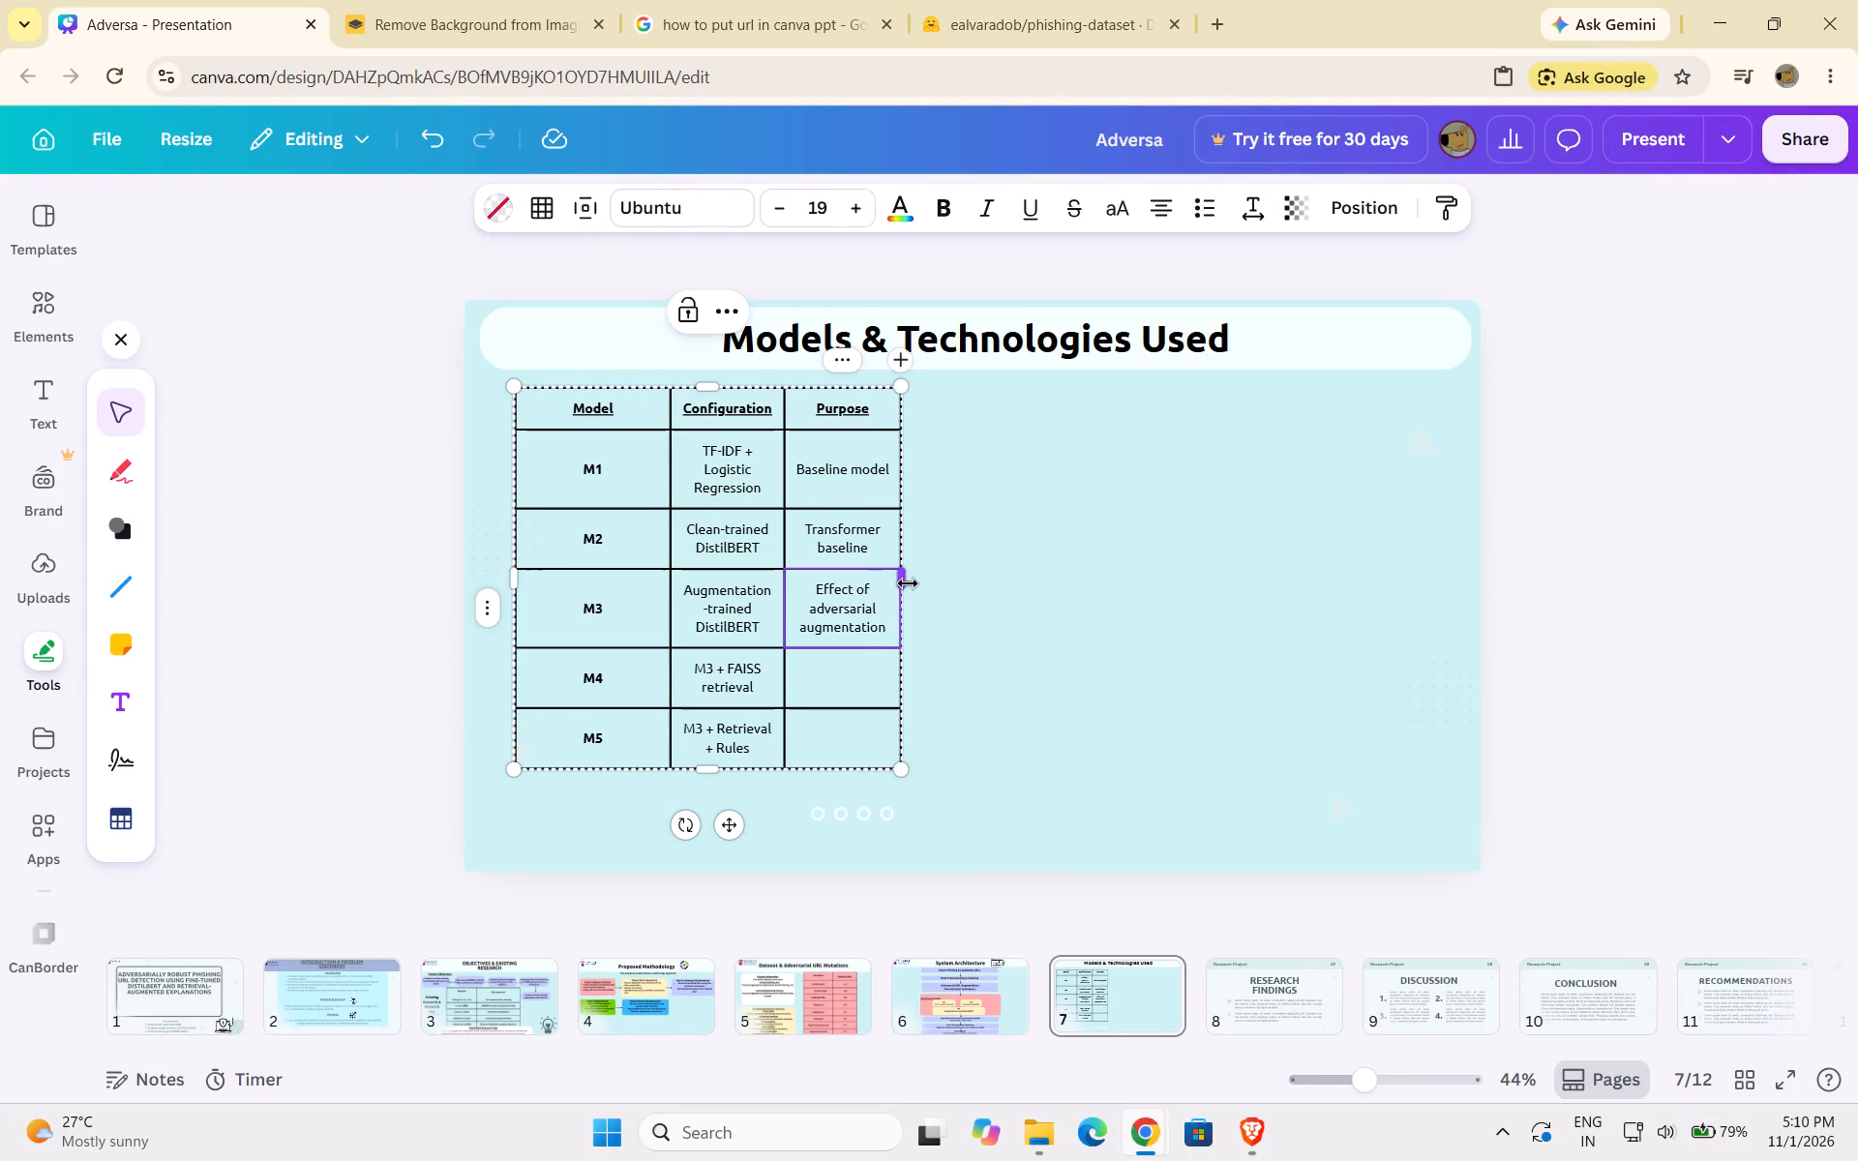
left_click(841, 669)
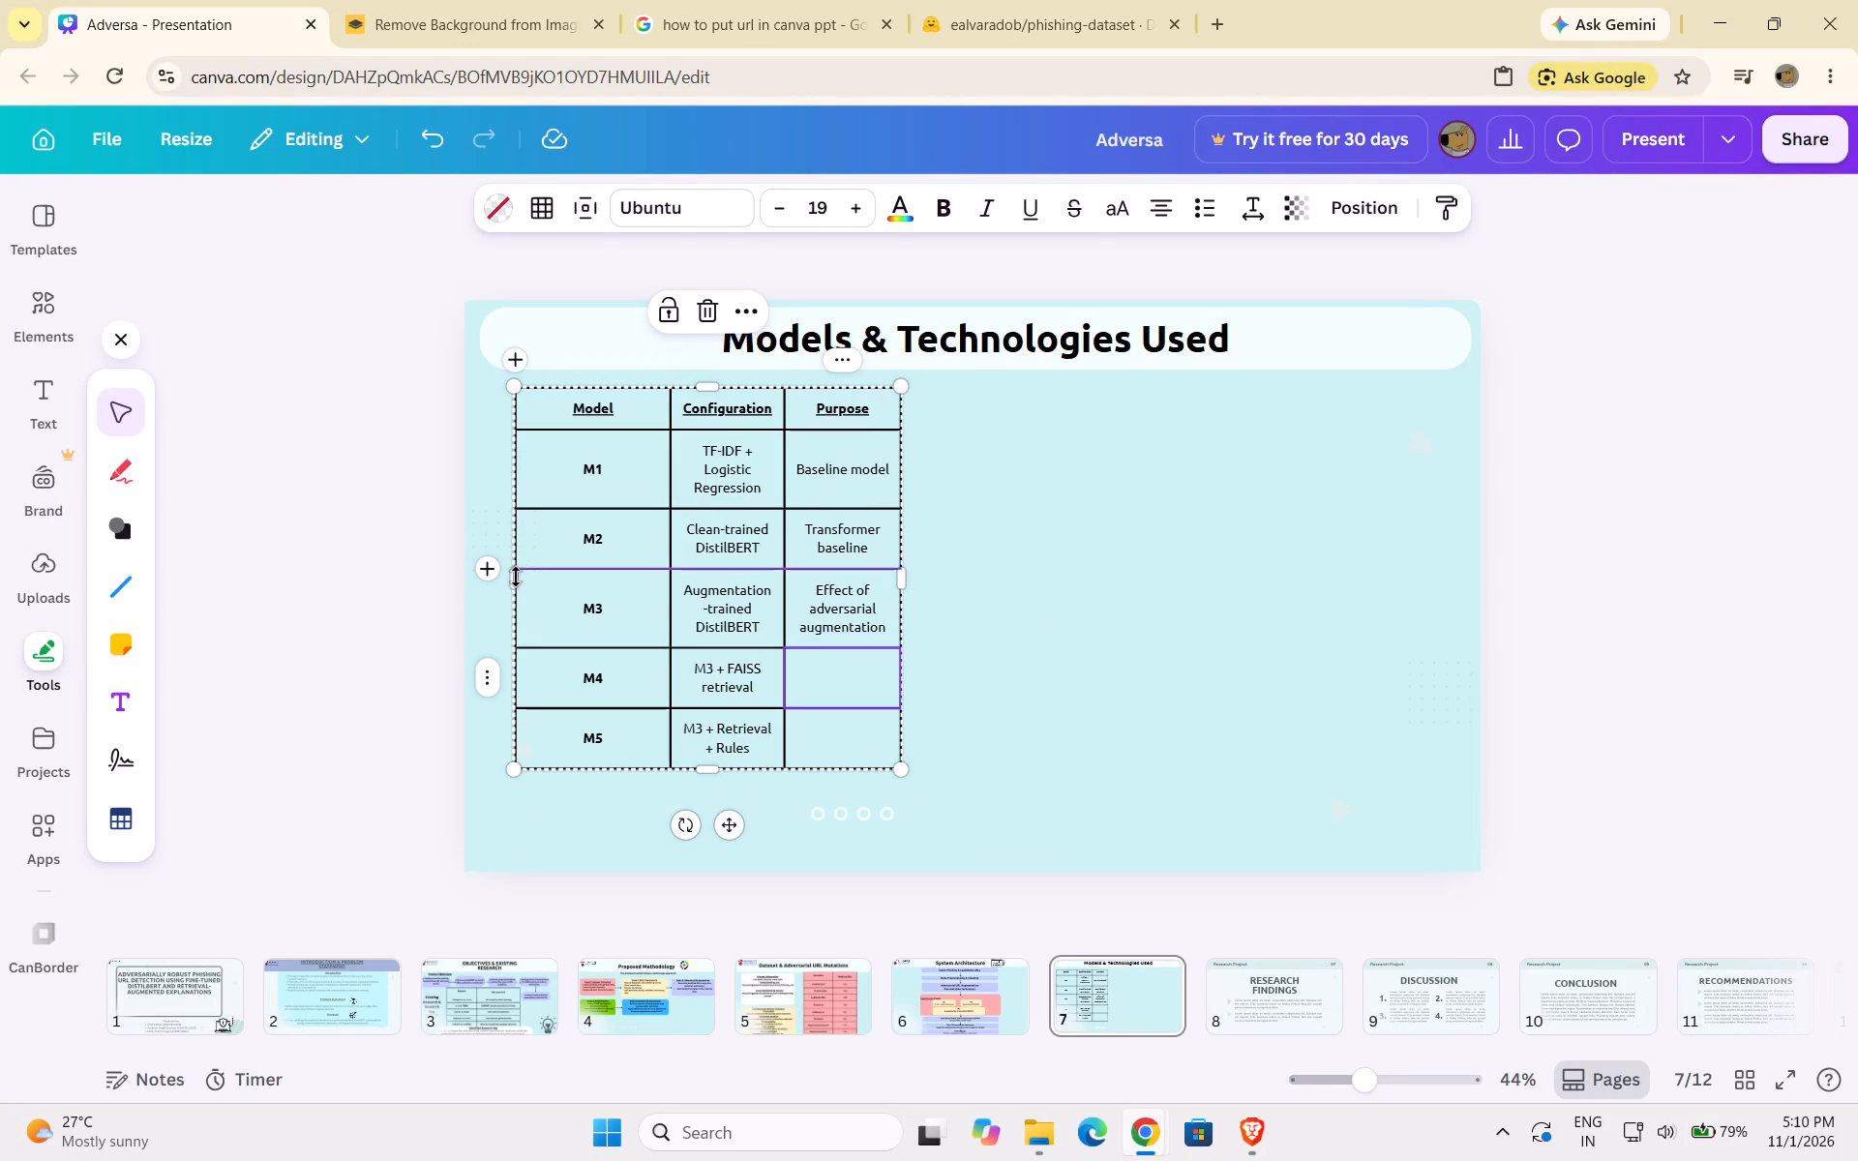
left_click_drag(678, 500, 666, 504)
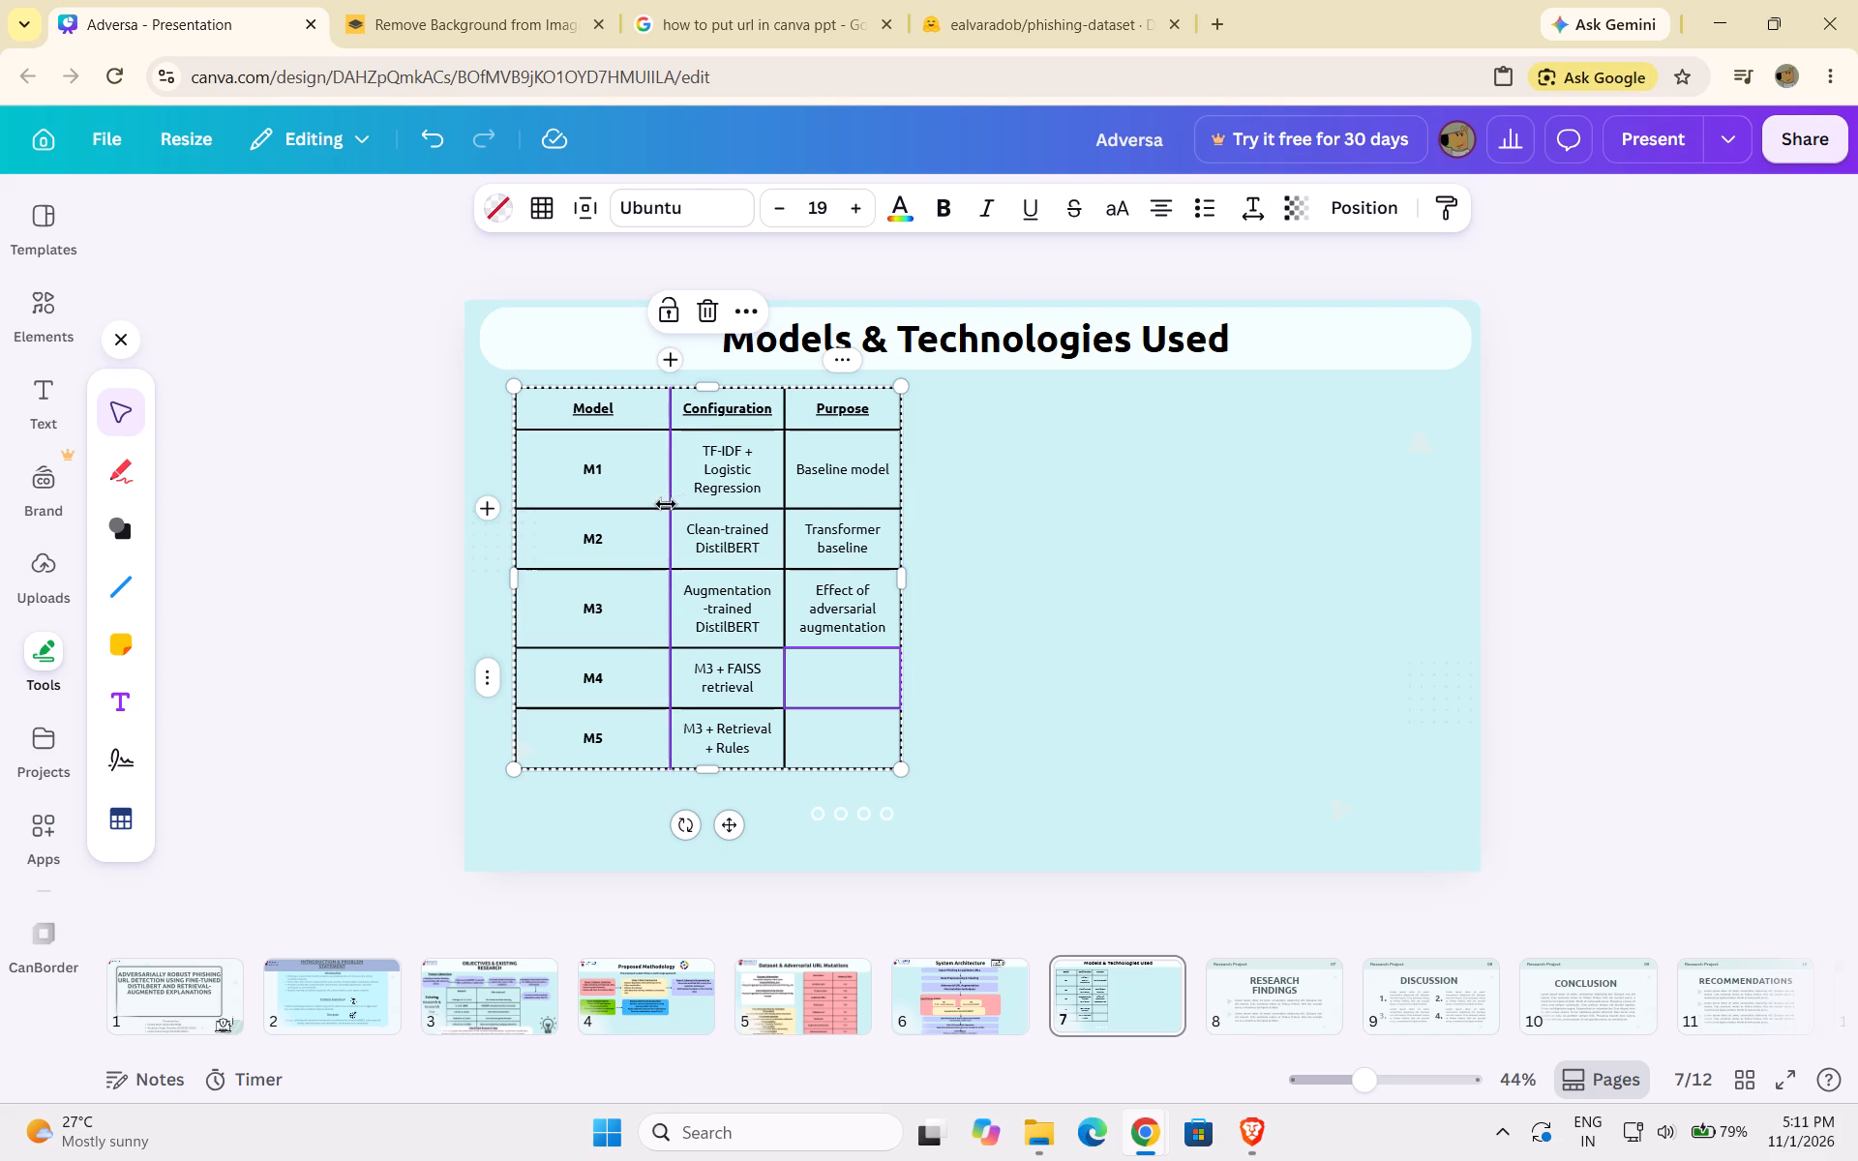
left_click_drag(666, 504, 613, 509)
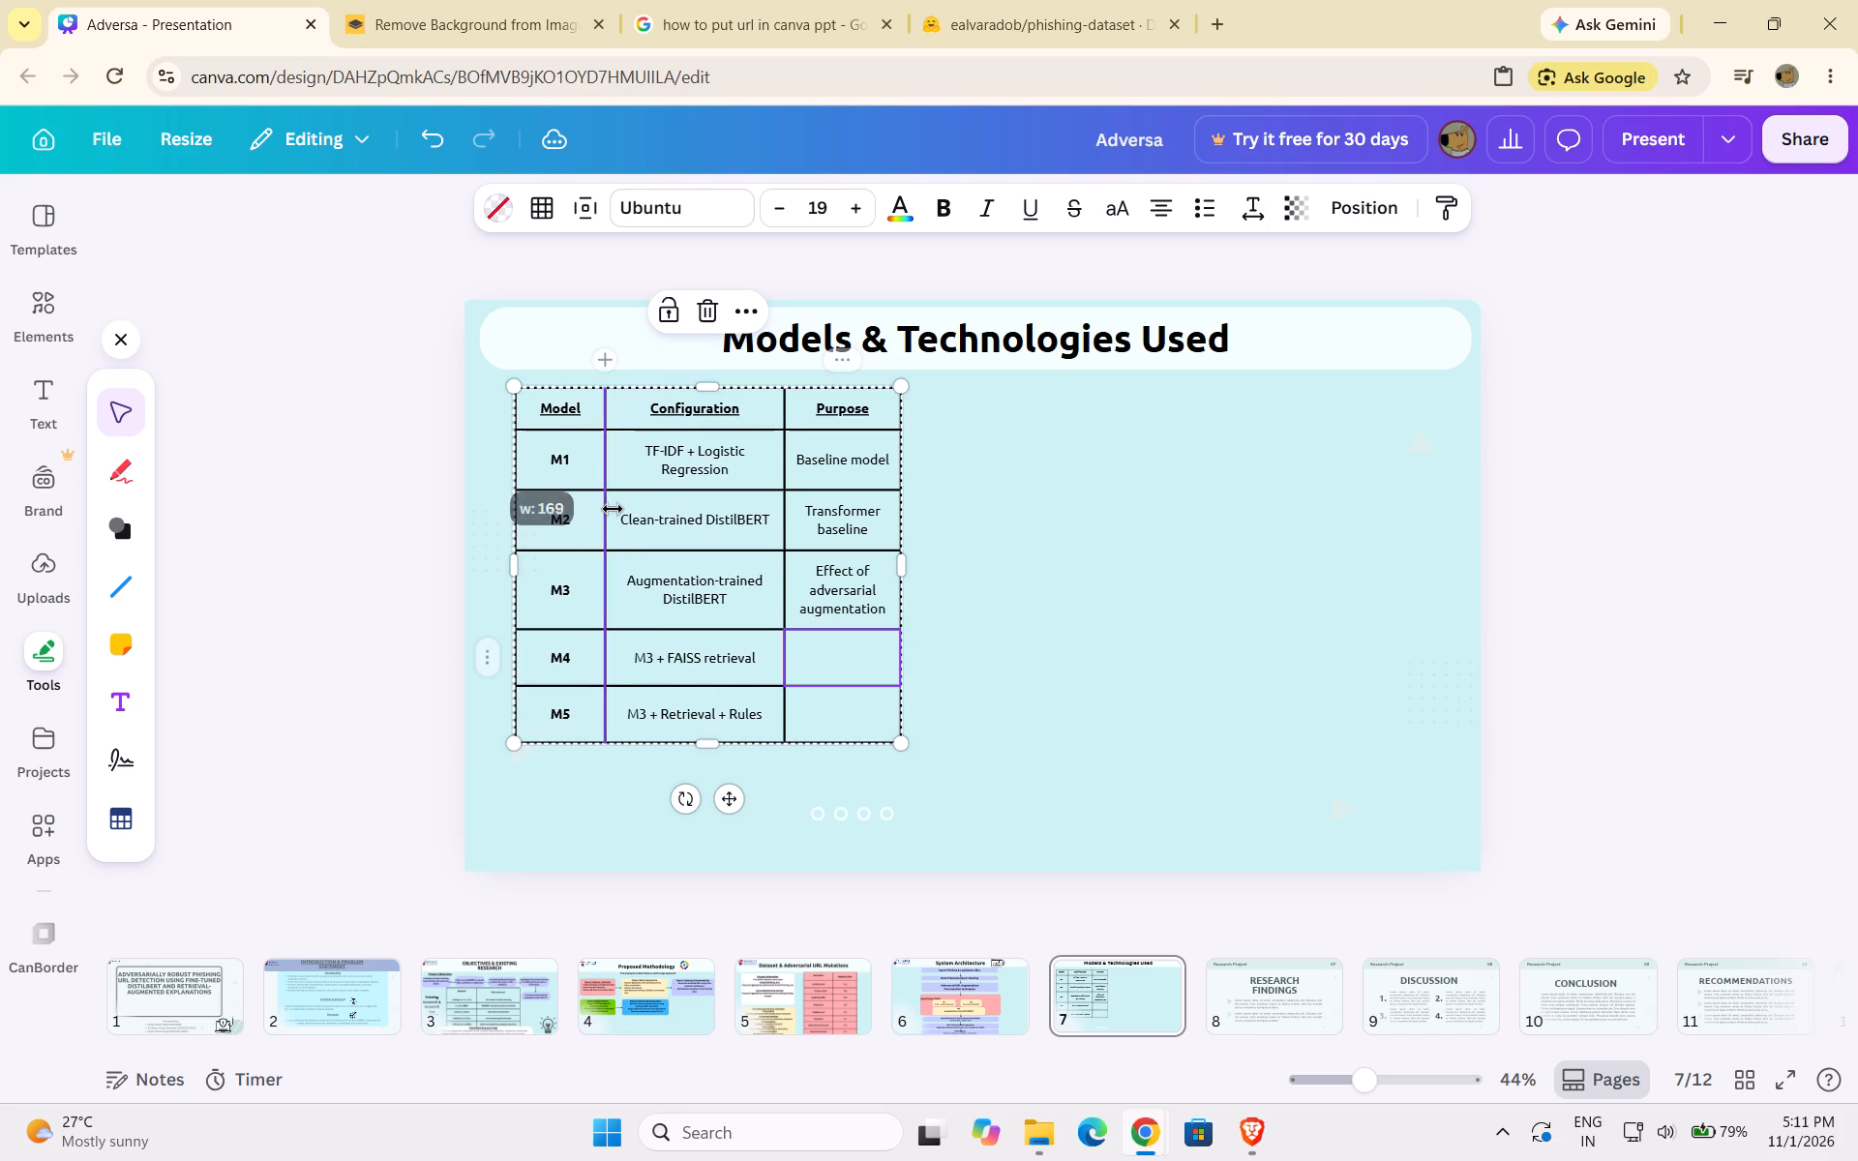
left_click_drag(785, 488, 779, 488)
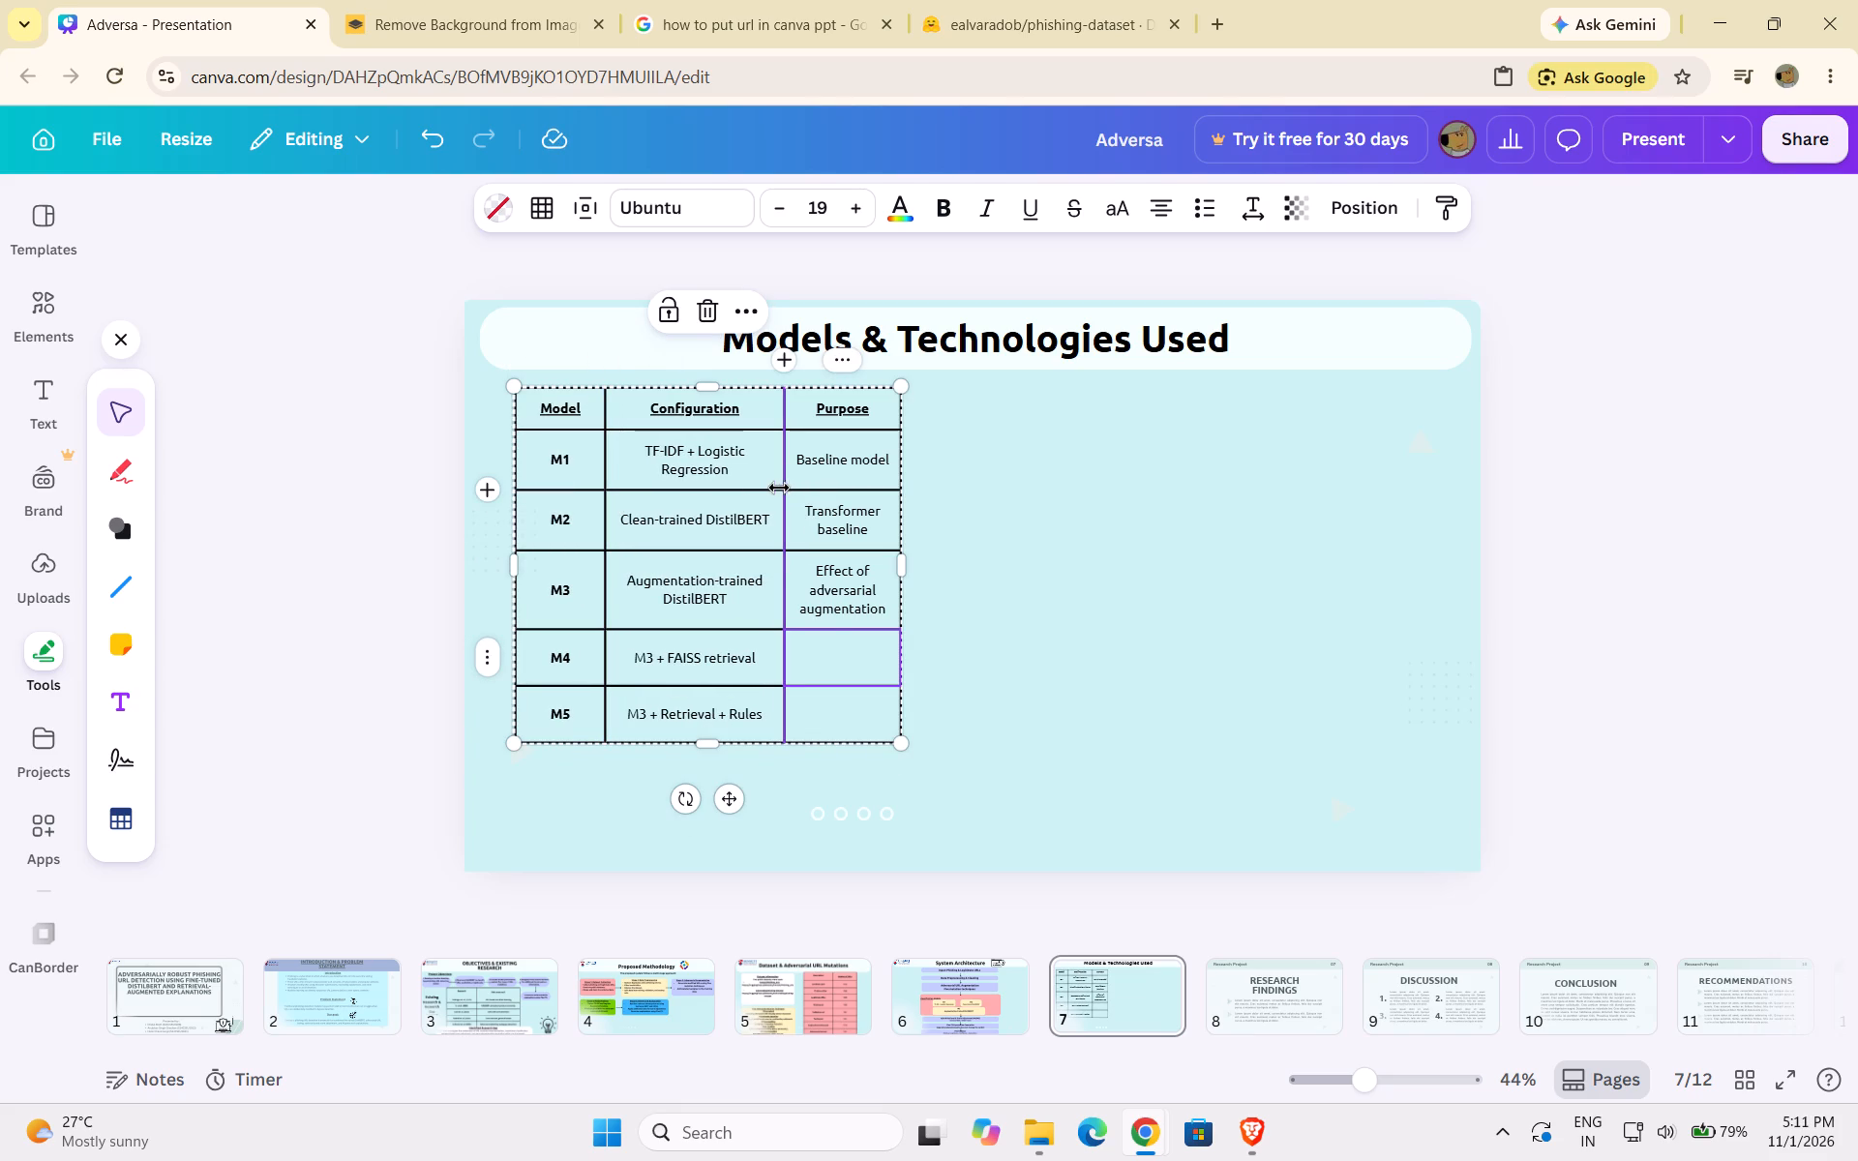
left_click_drag(779, 488, 768, 489)
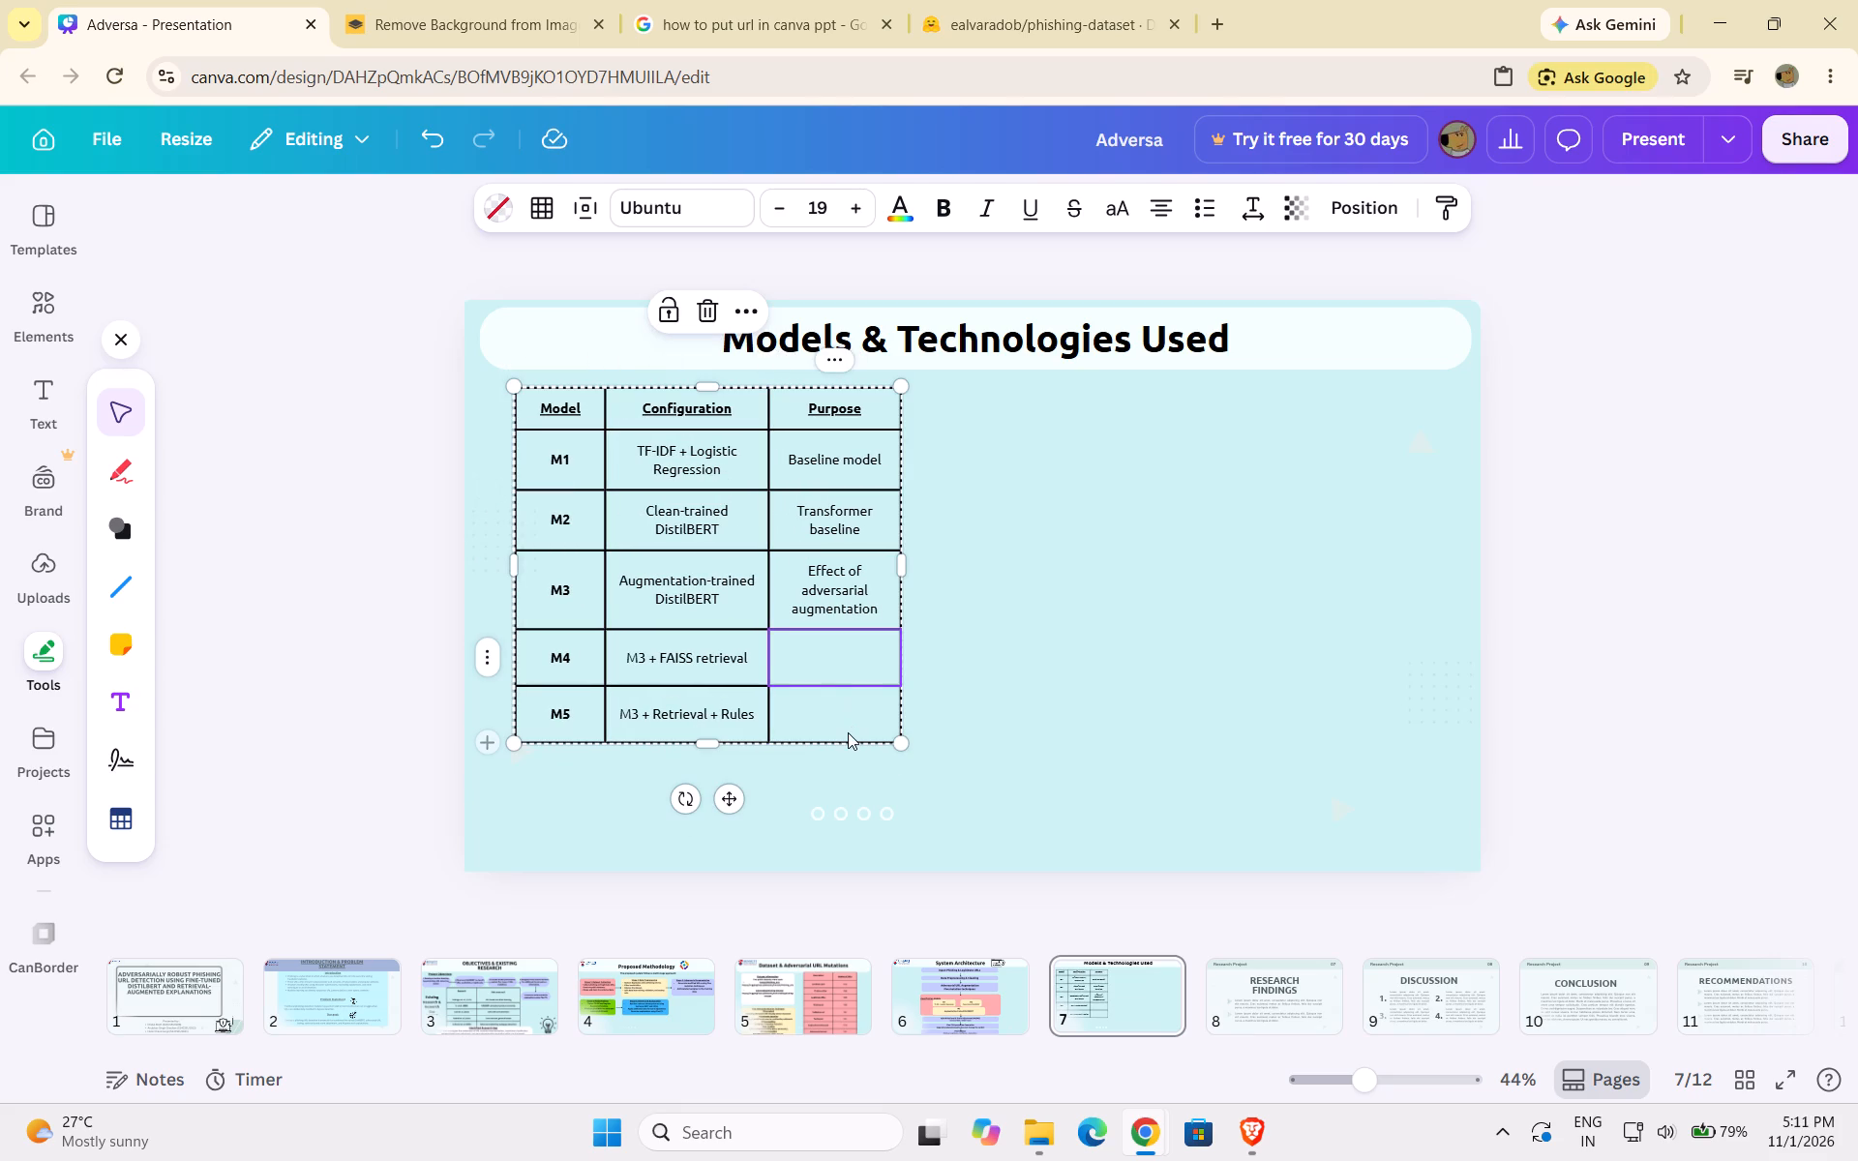
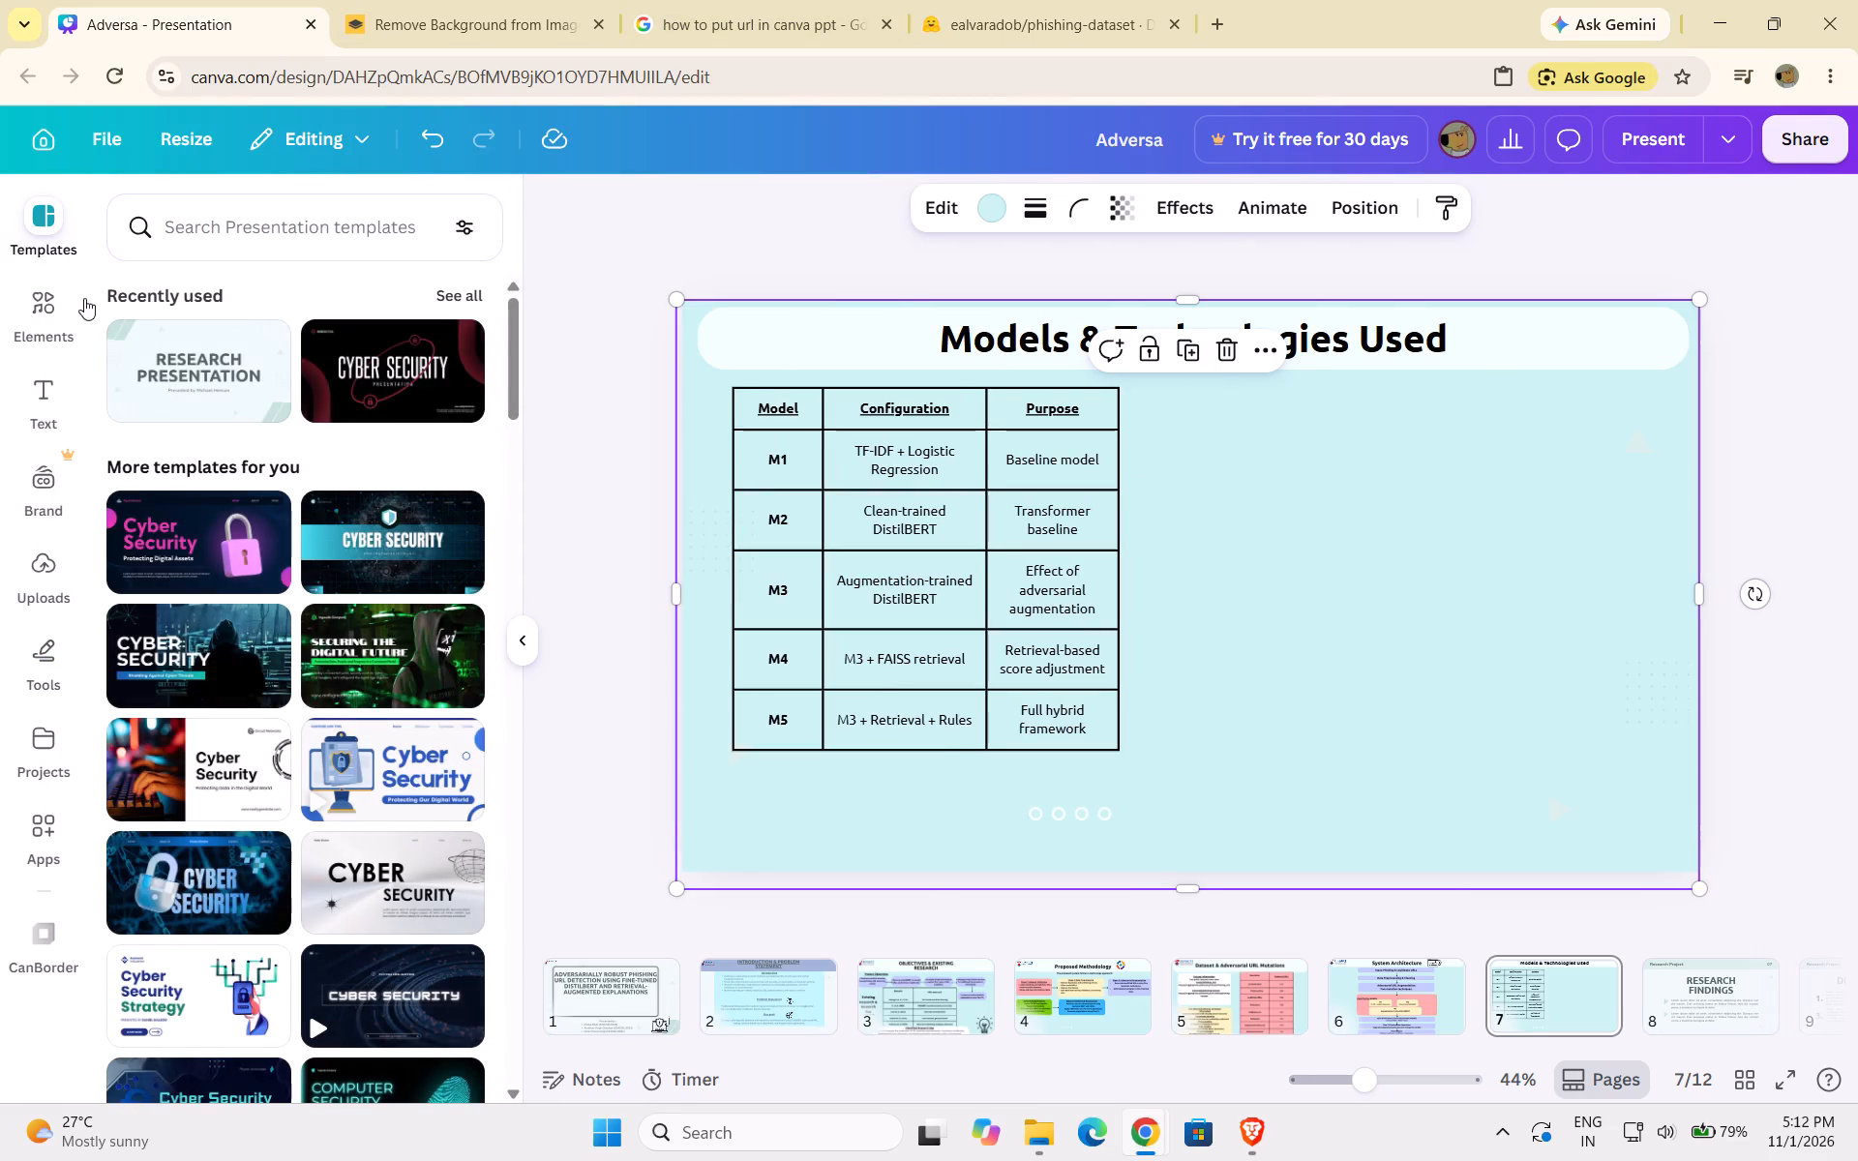
left_click(65, 326)
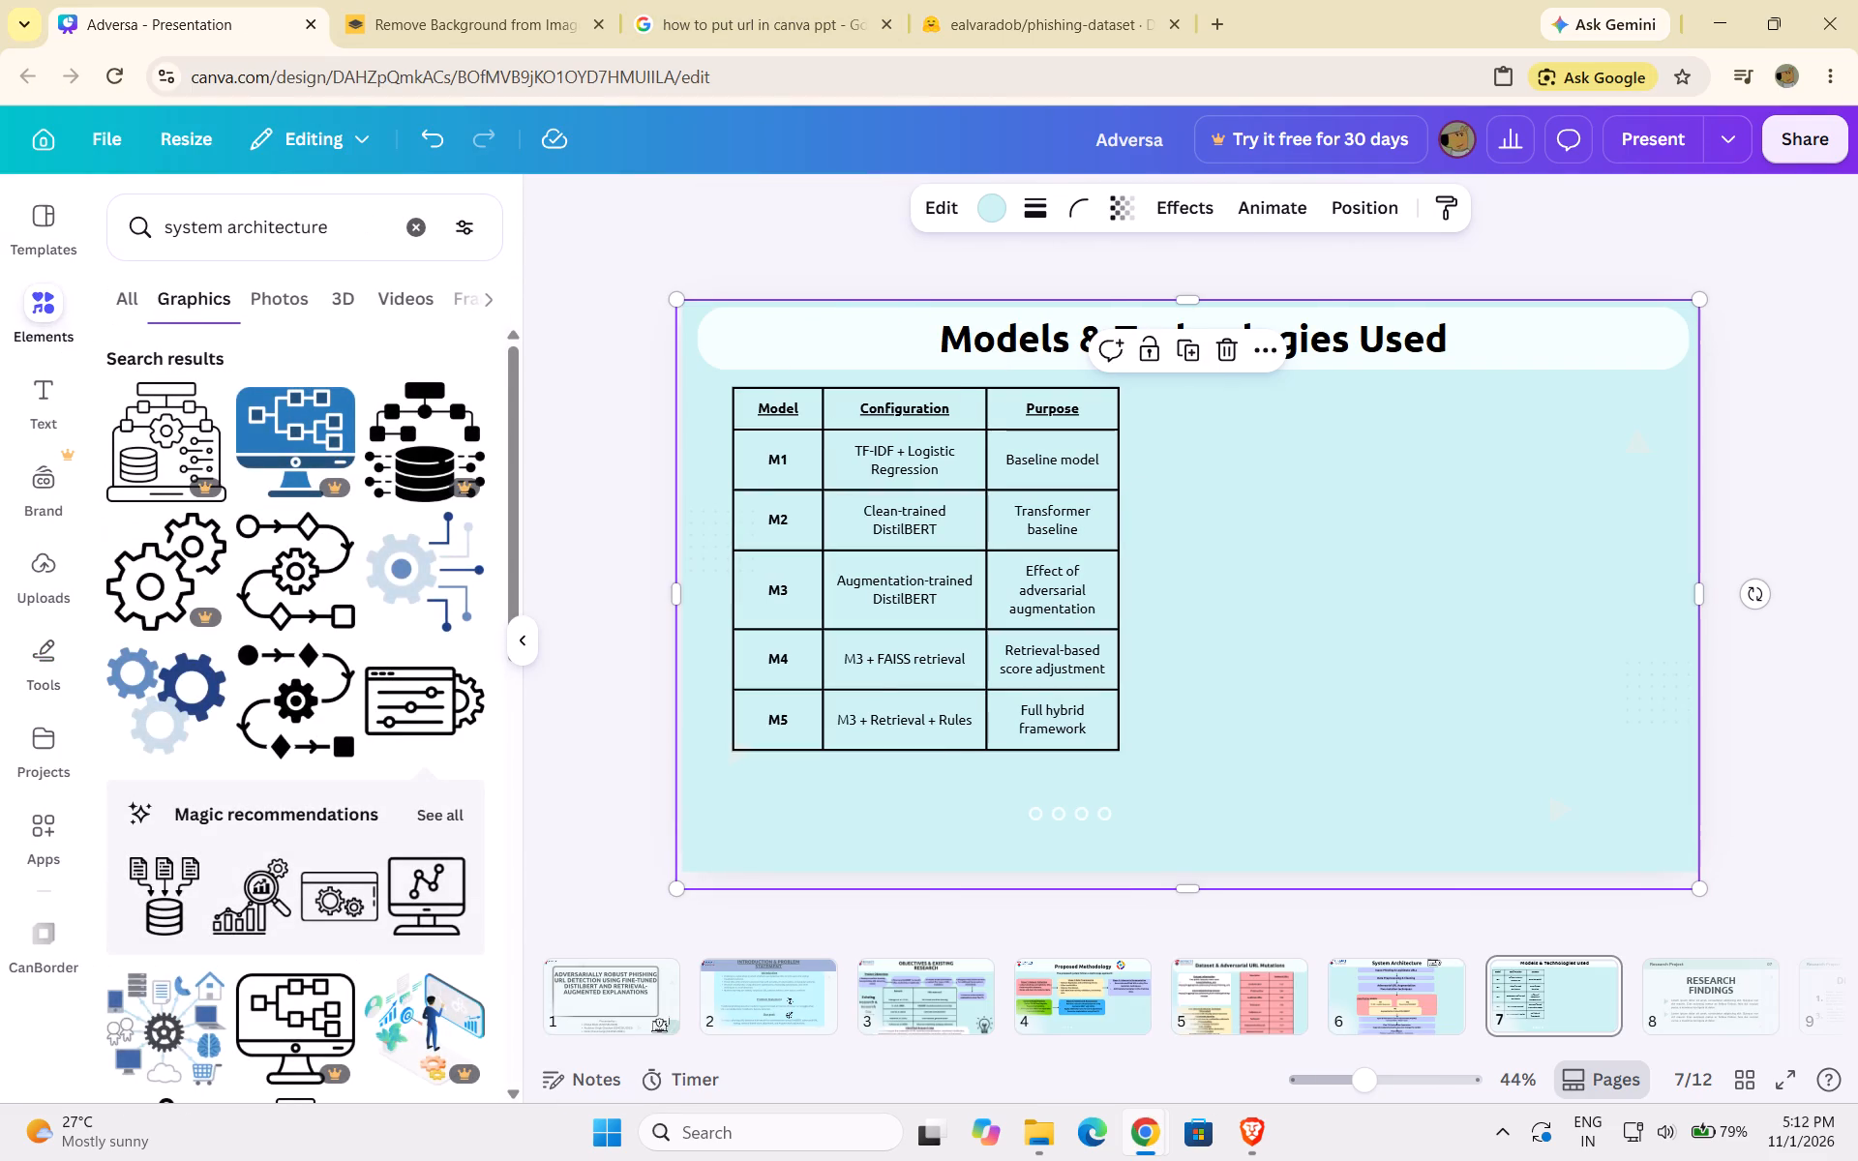
left_click(421, 214)
type("sha")
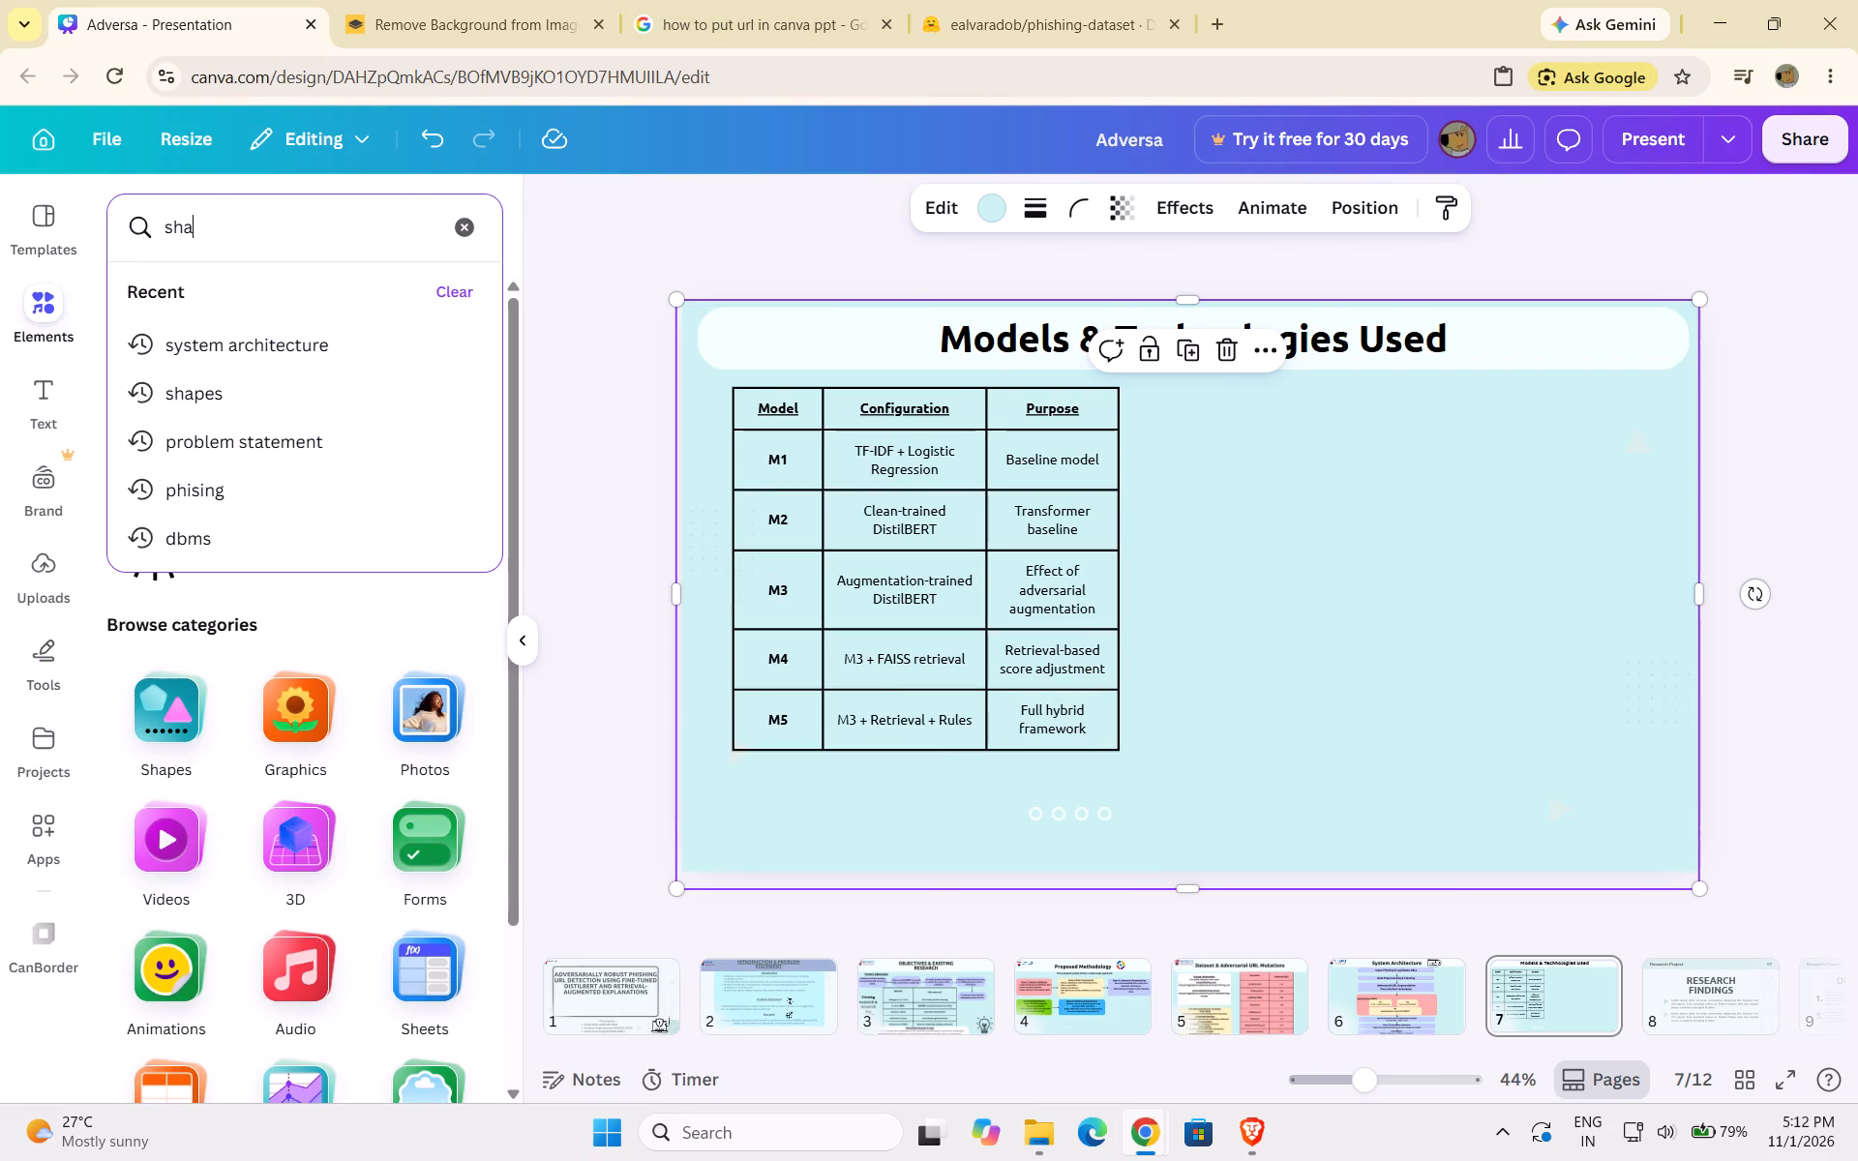
left_click(244, 338)
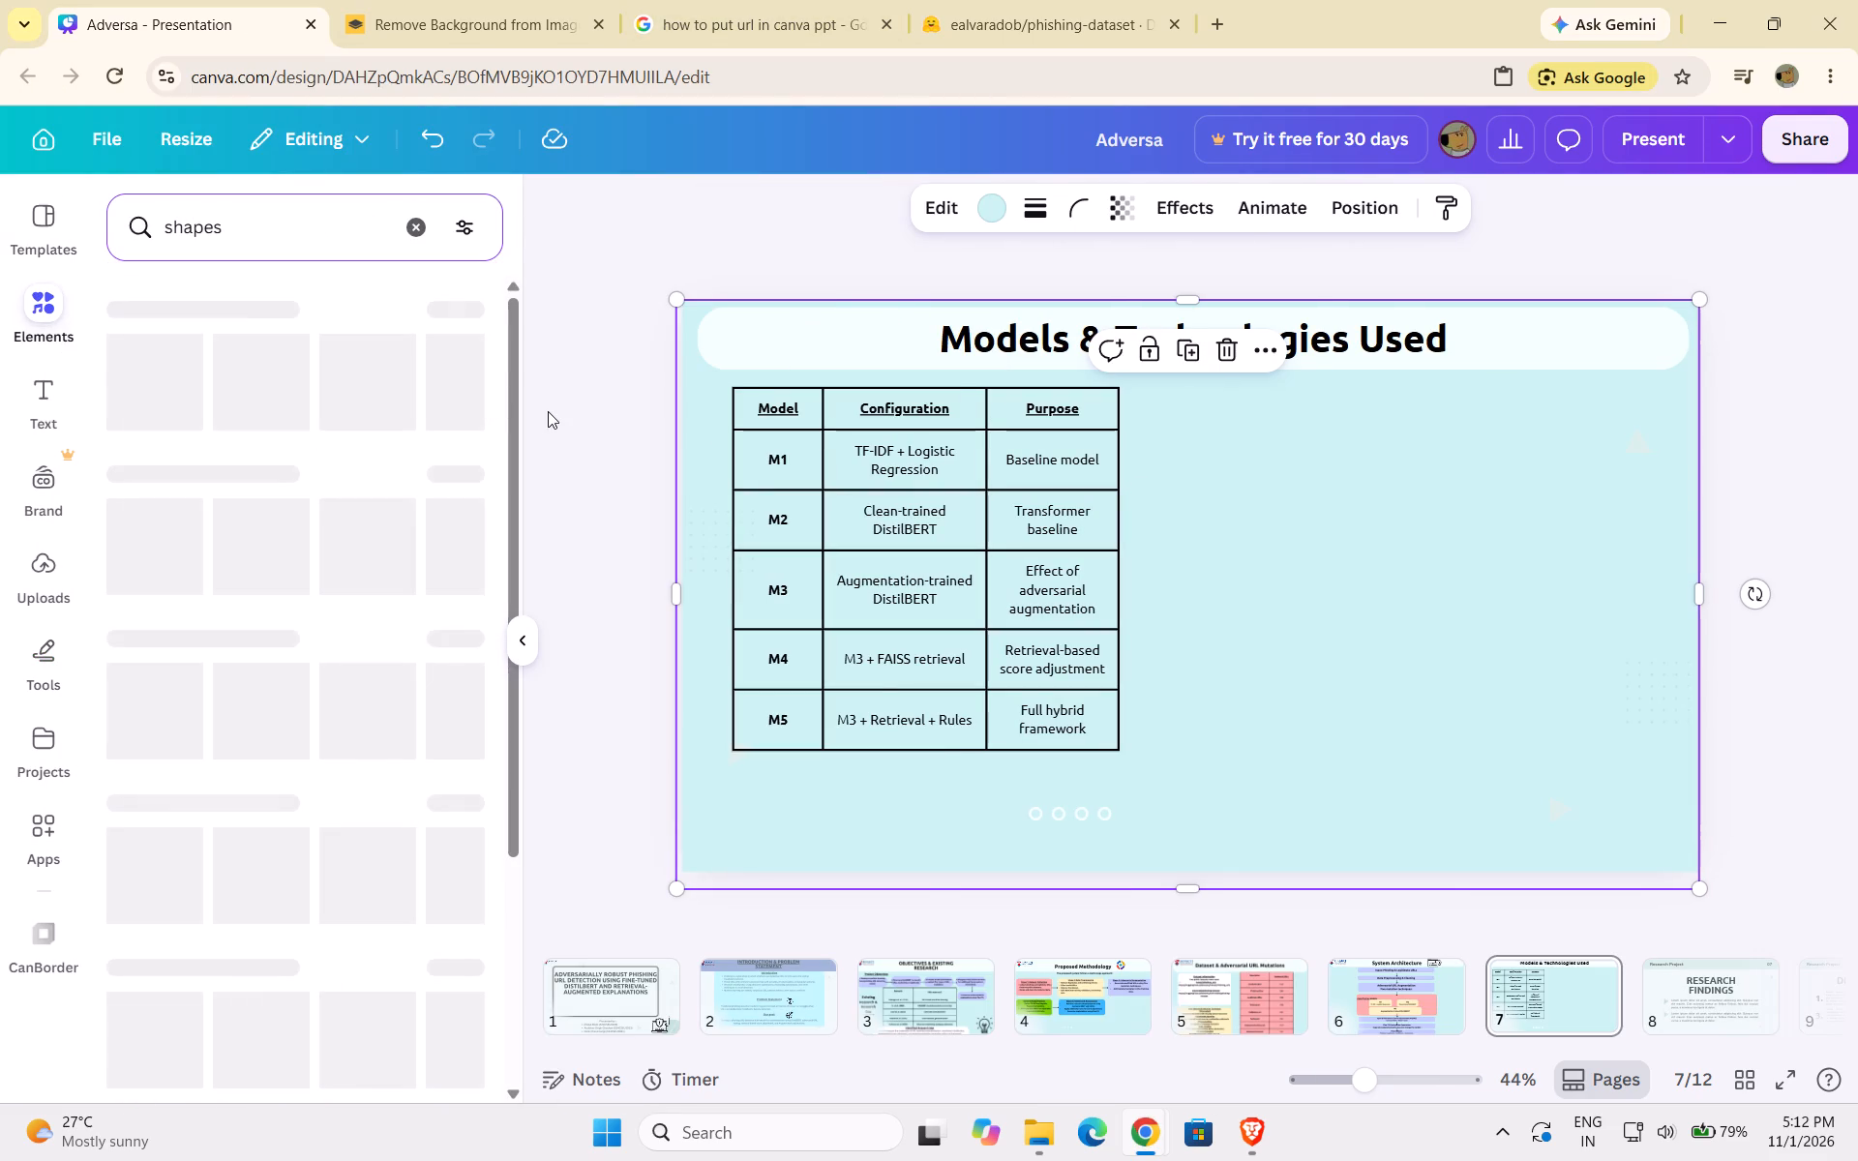
left_click(148, 400)
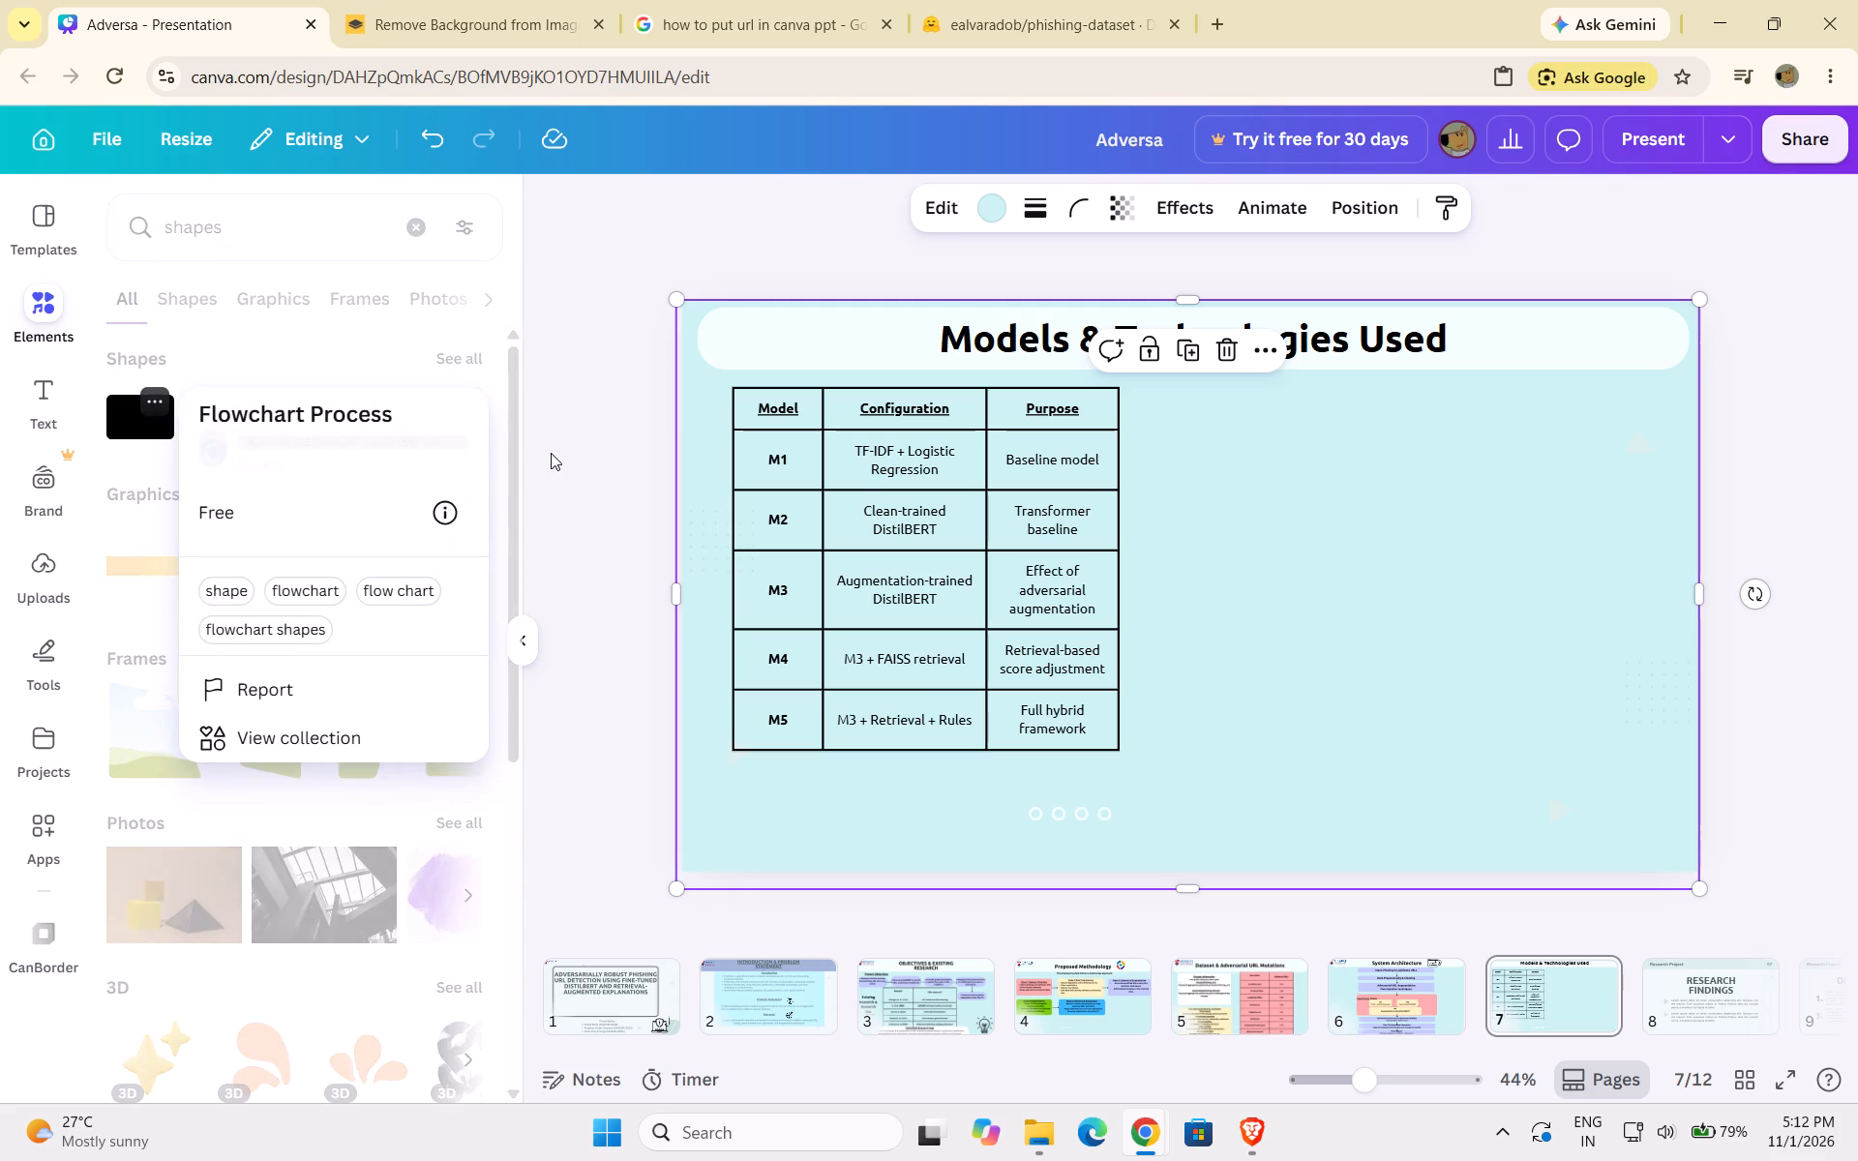
left_click(122, 411)
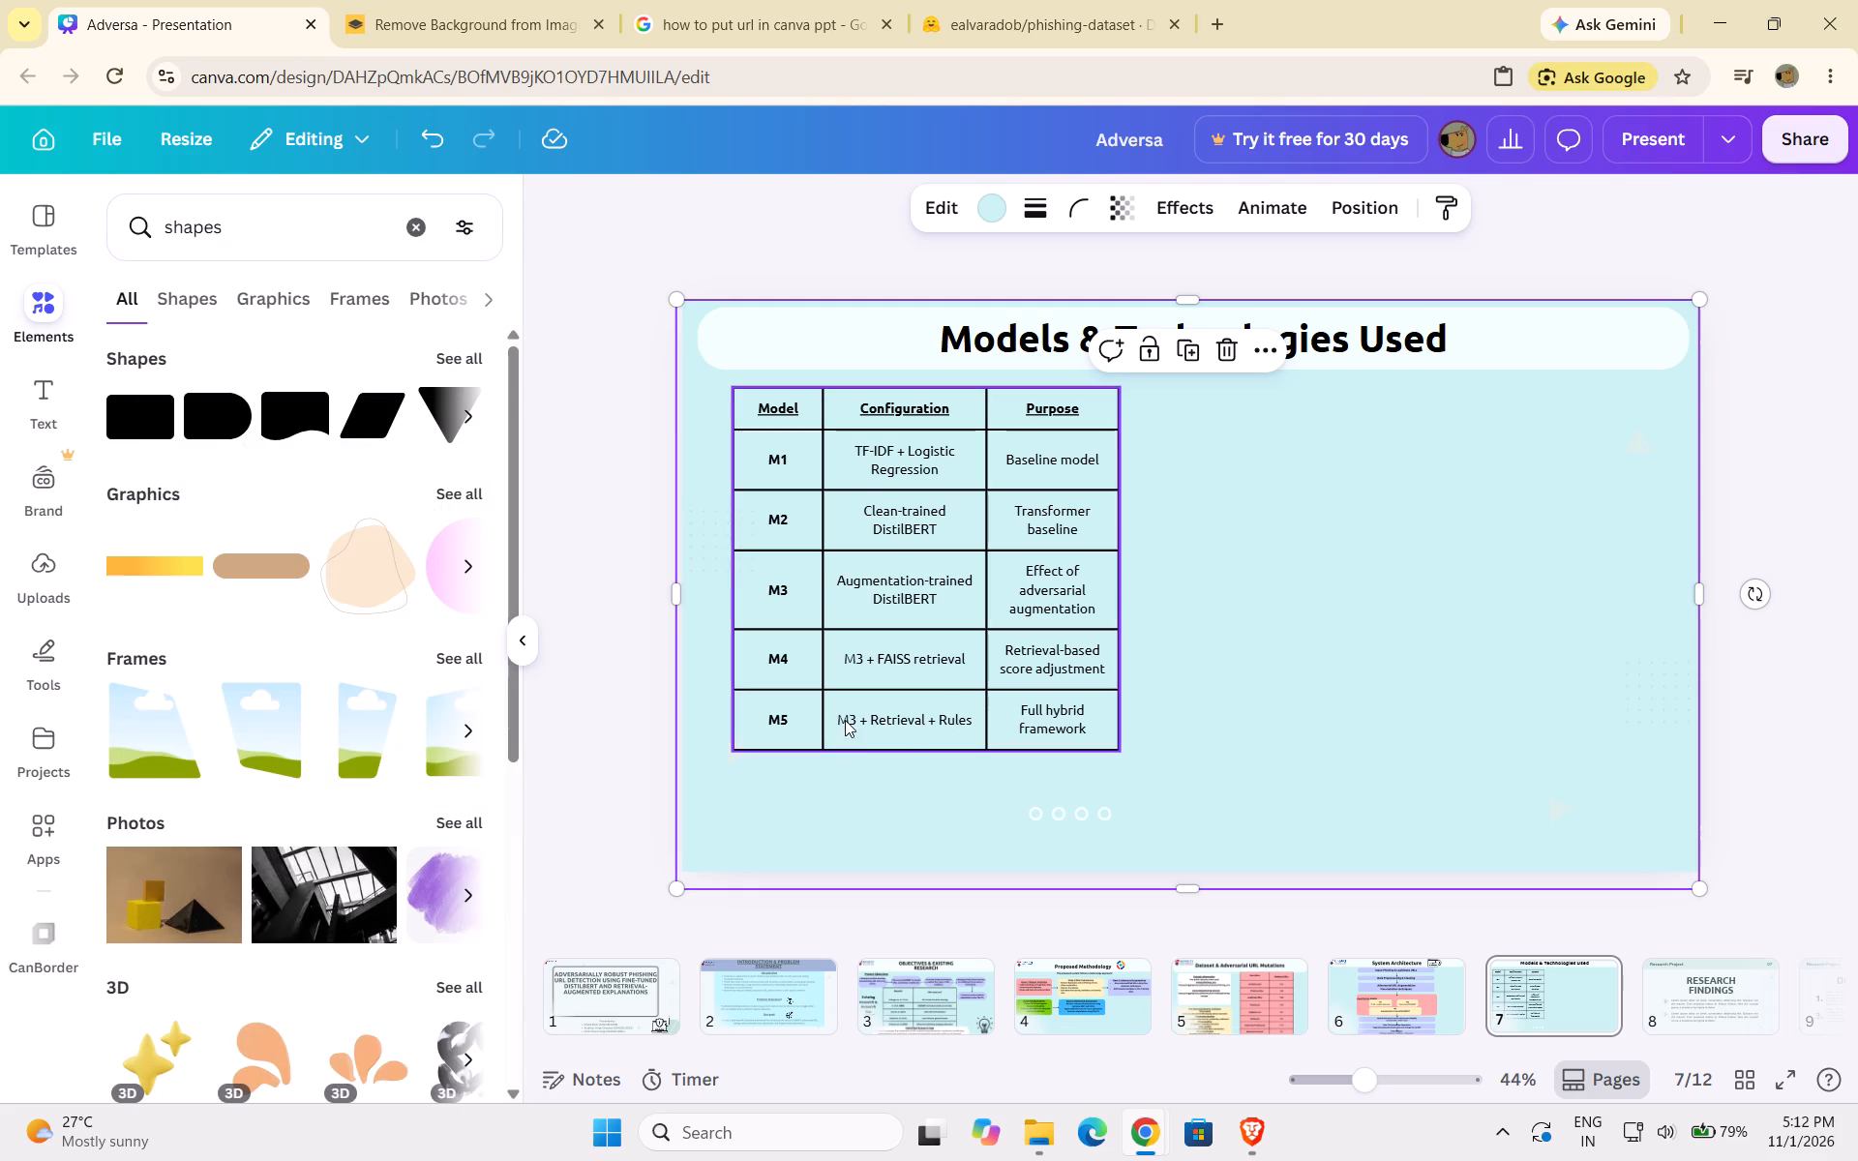
left_click(149, 415)
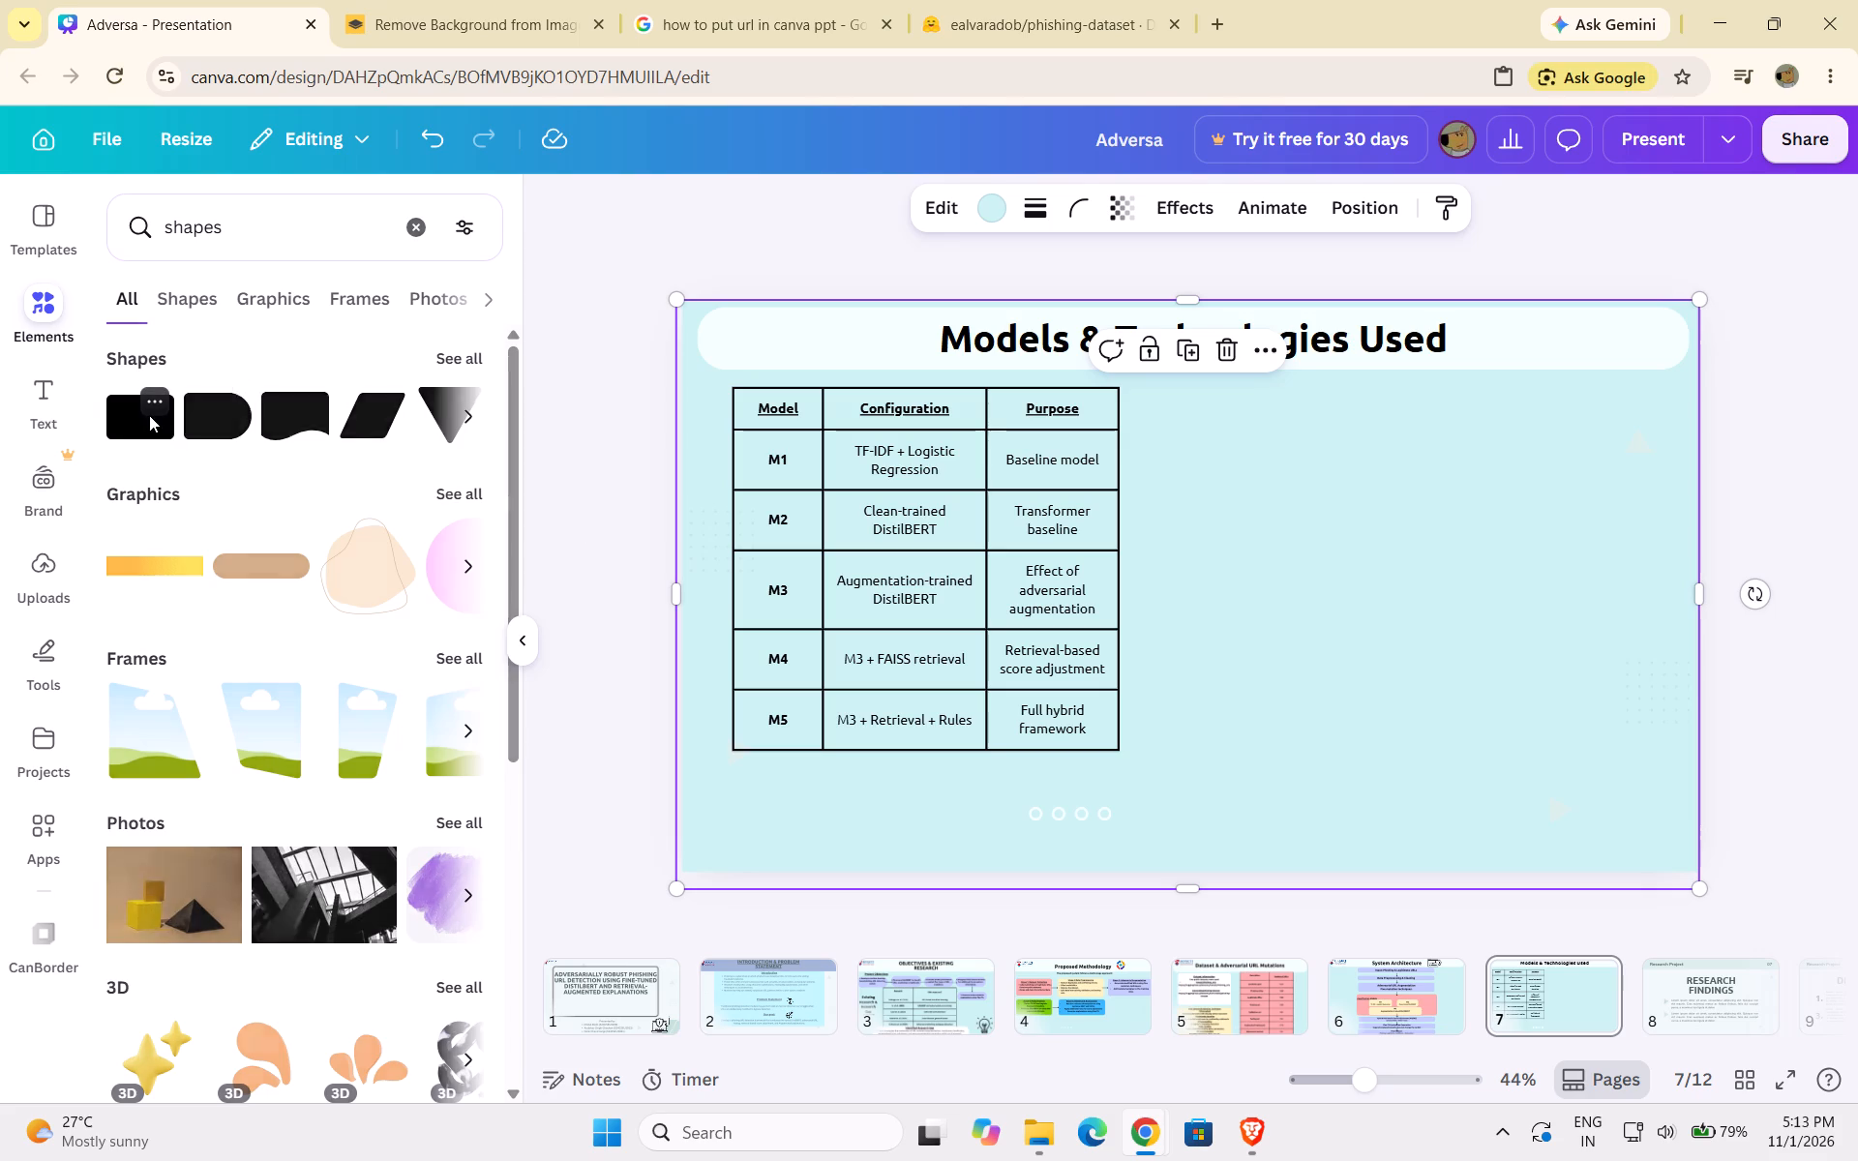
double_click(133, 429)
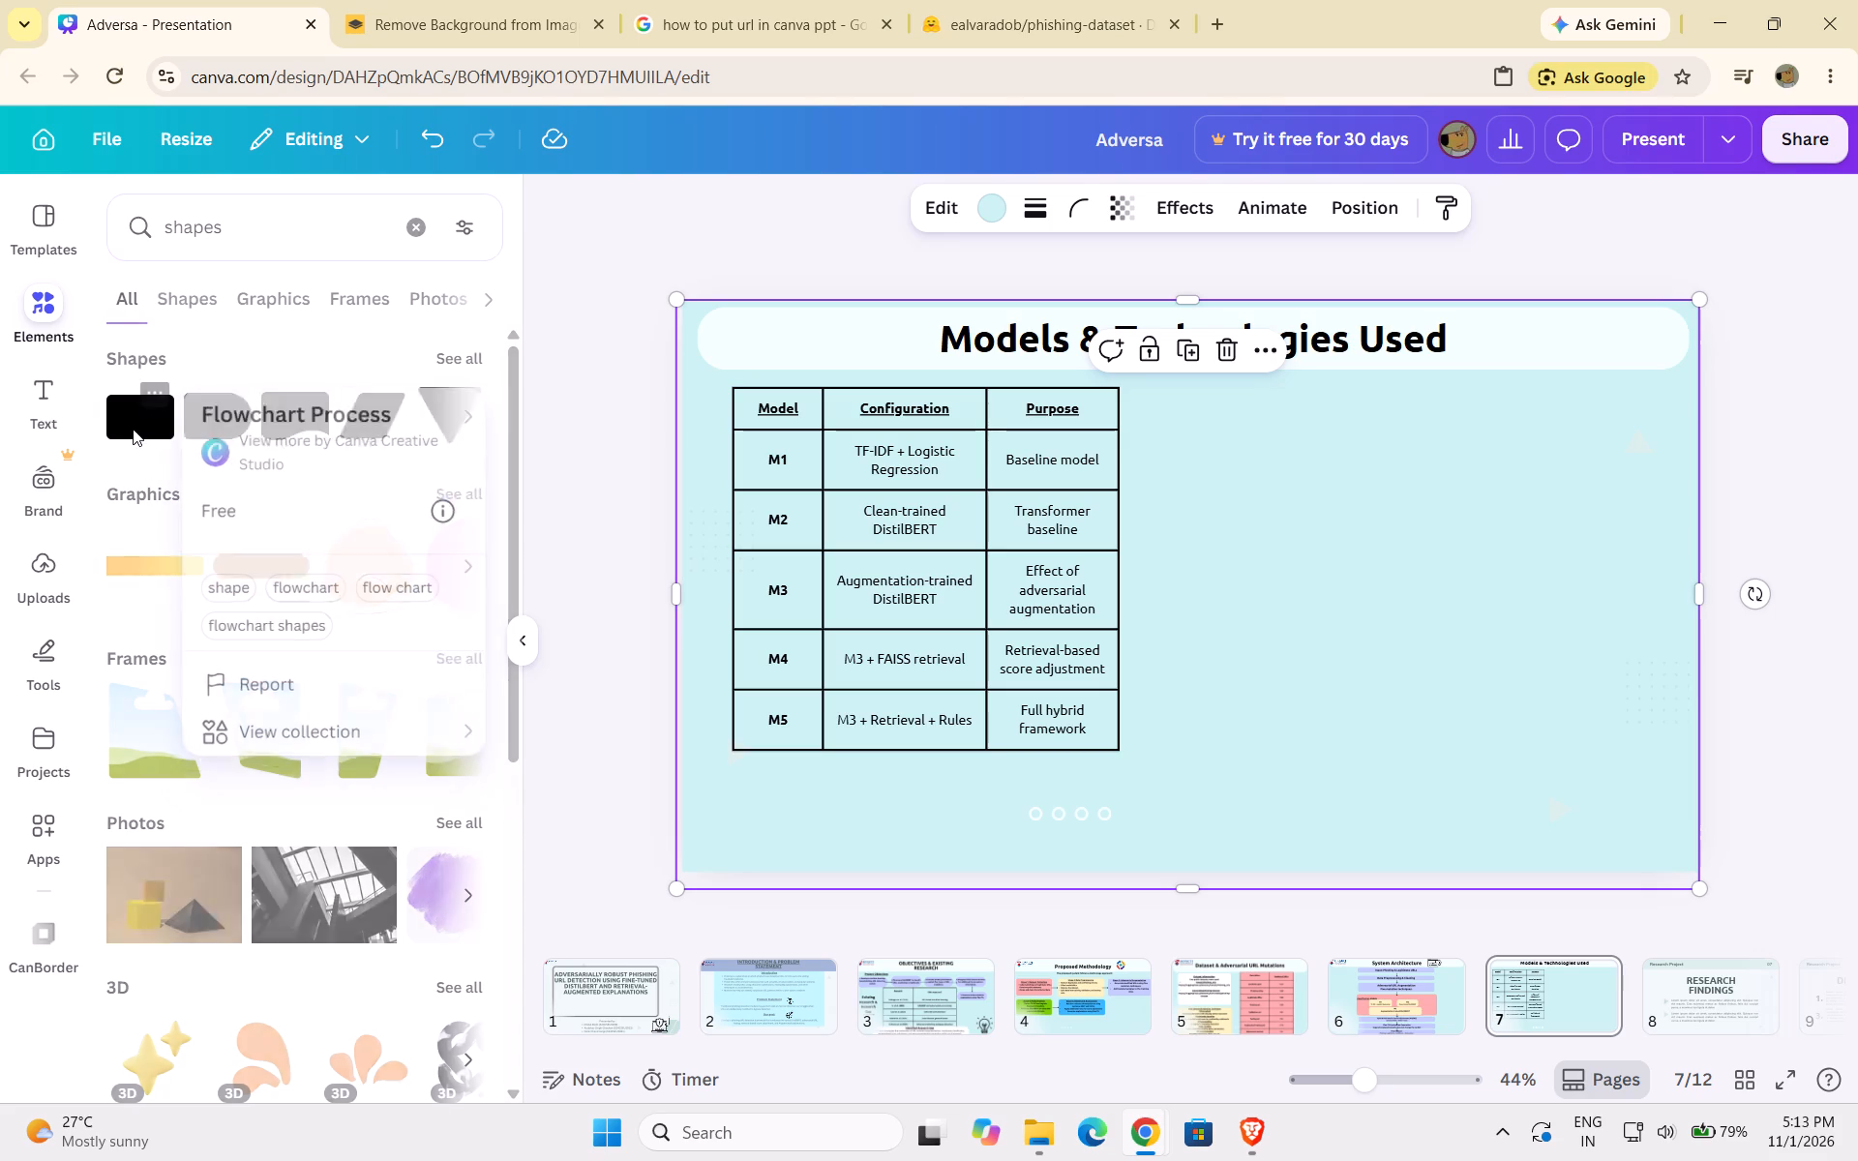
left_click_drag(1173, 551, 1256, 439)
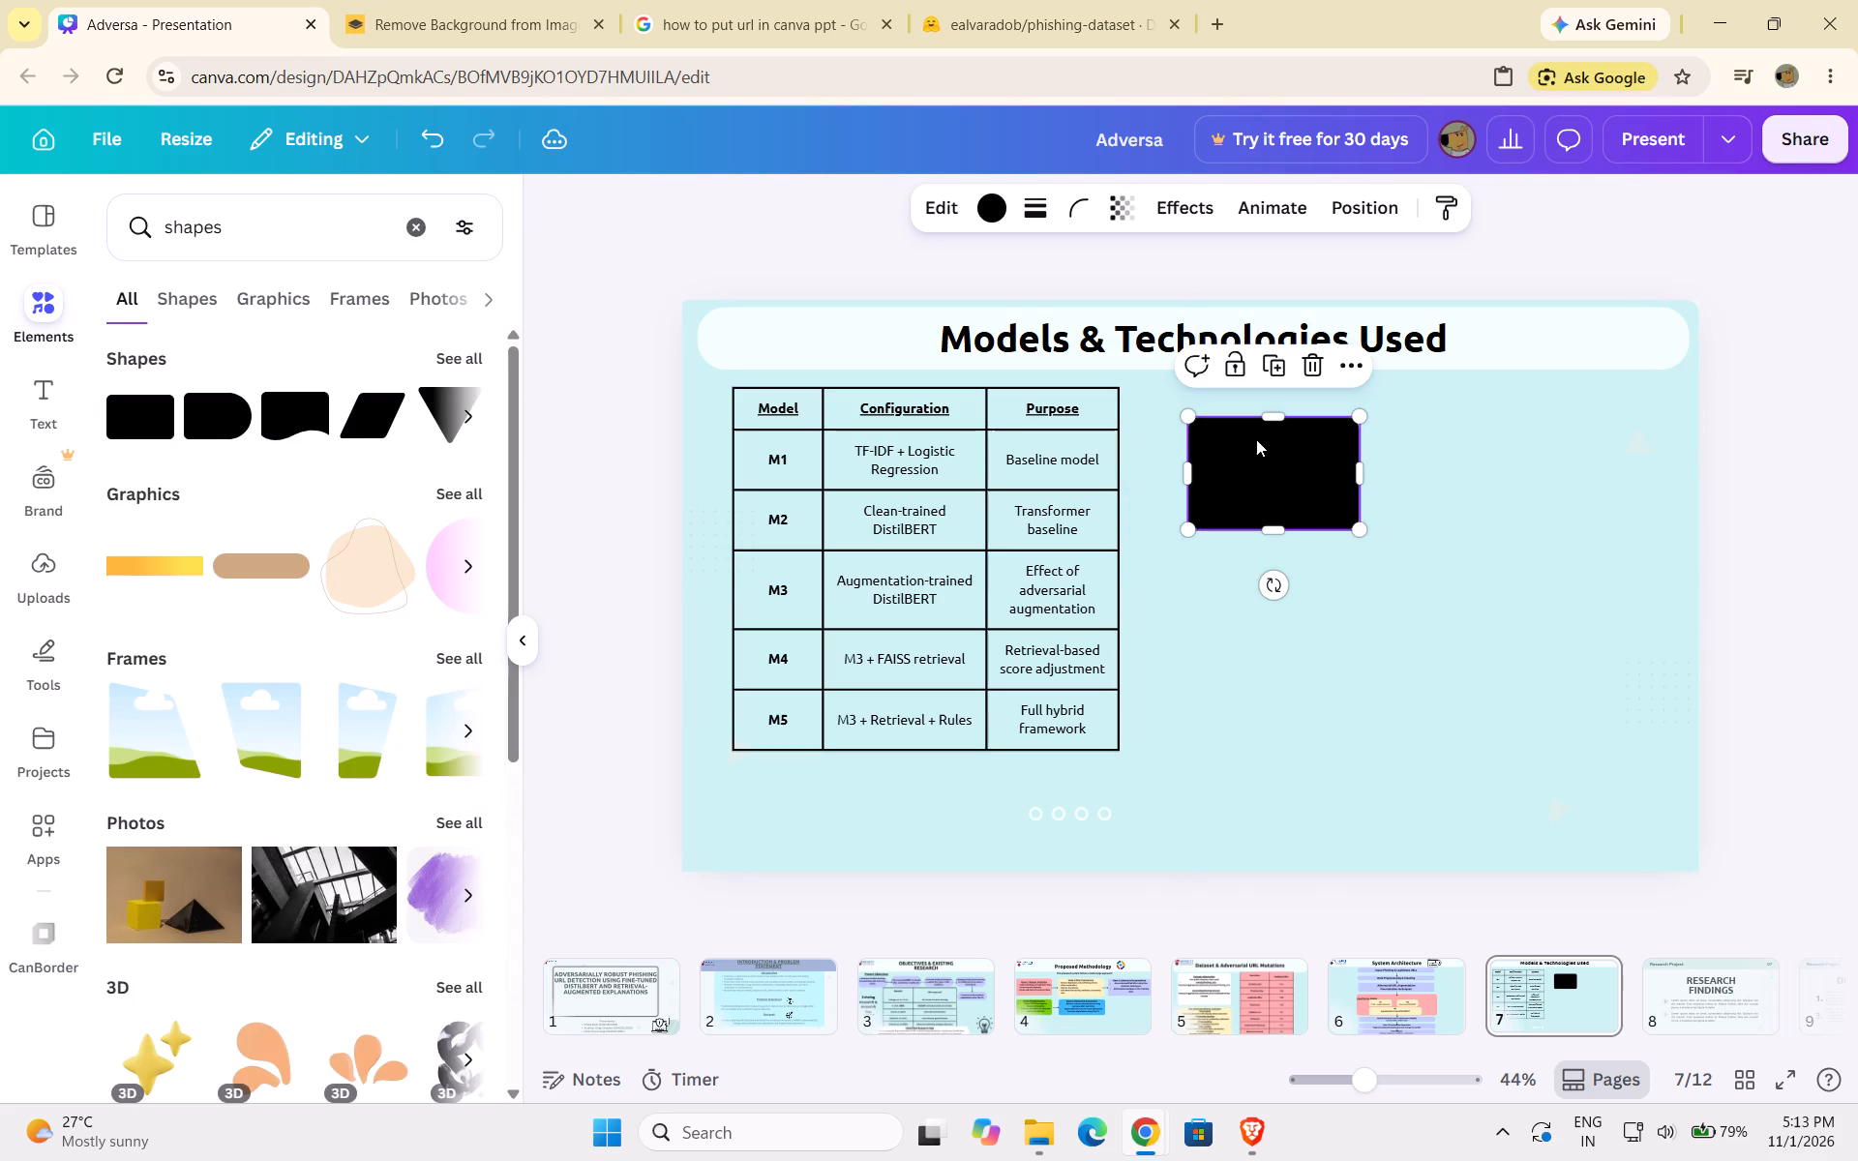
Enlarge the black rectangle to fill most of the width beside the models table and align its top edge with the table's.
left_click_drag(1361, 470, 1441, 479)
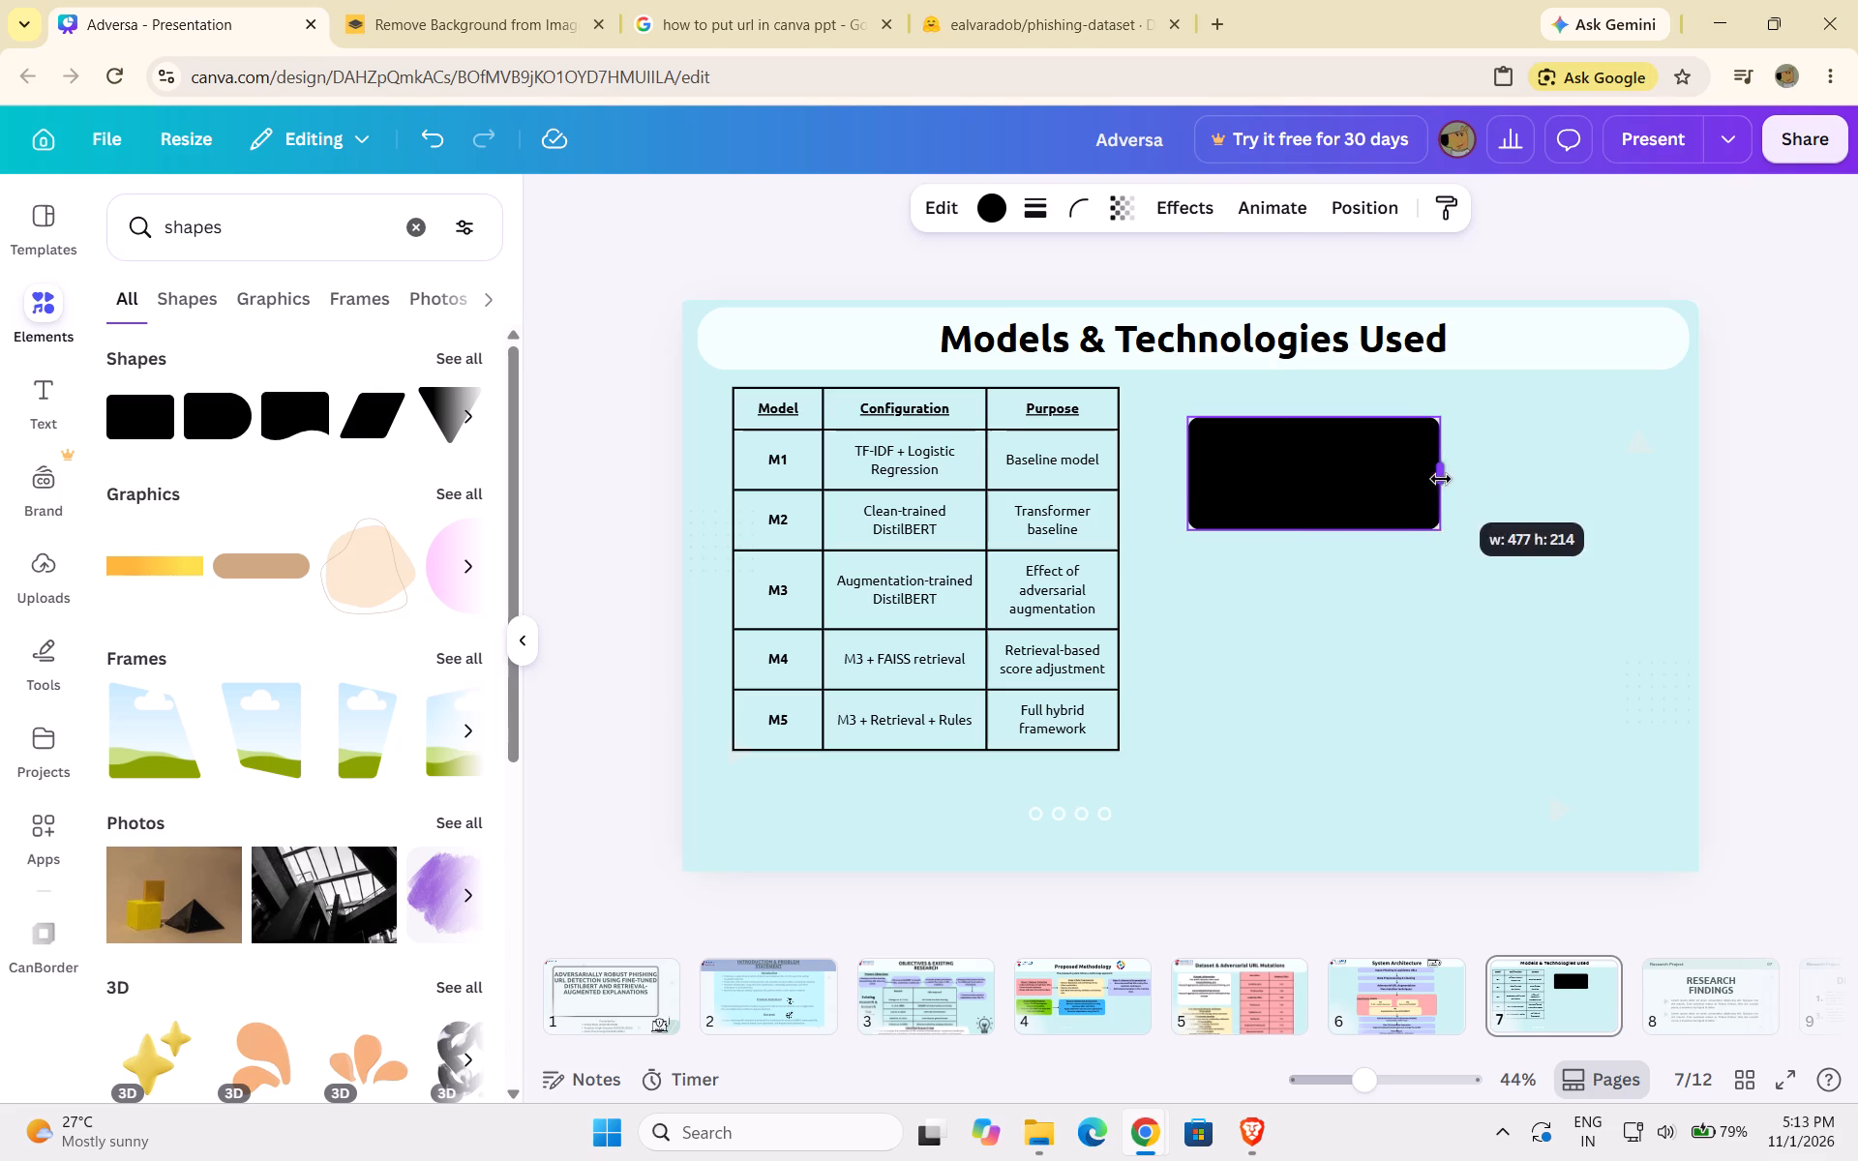
left_click_drag(1441, 479, 1693, 513)
left_click_drag(1438, 532, 1440, 592)
left_click_drag(1440, 592, 1440, 623)
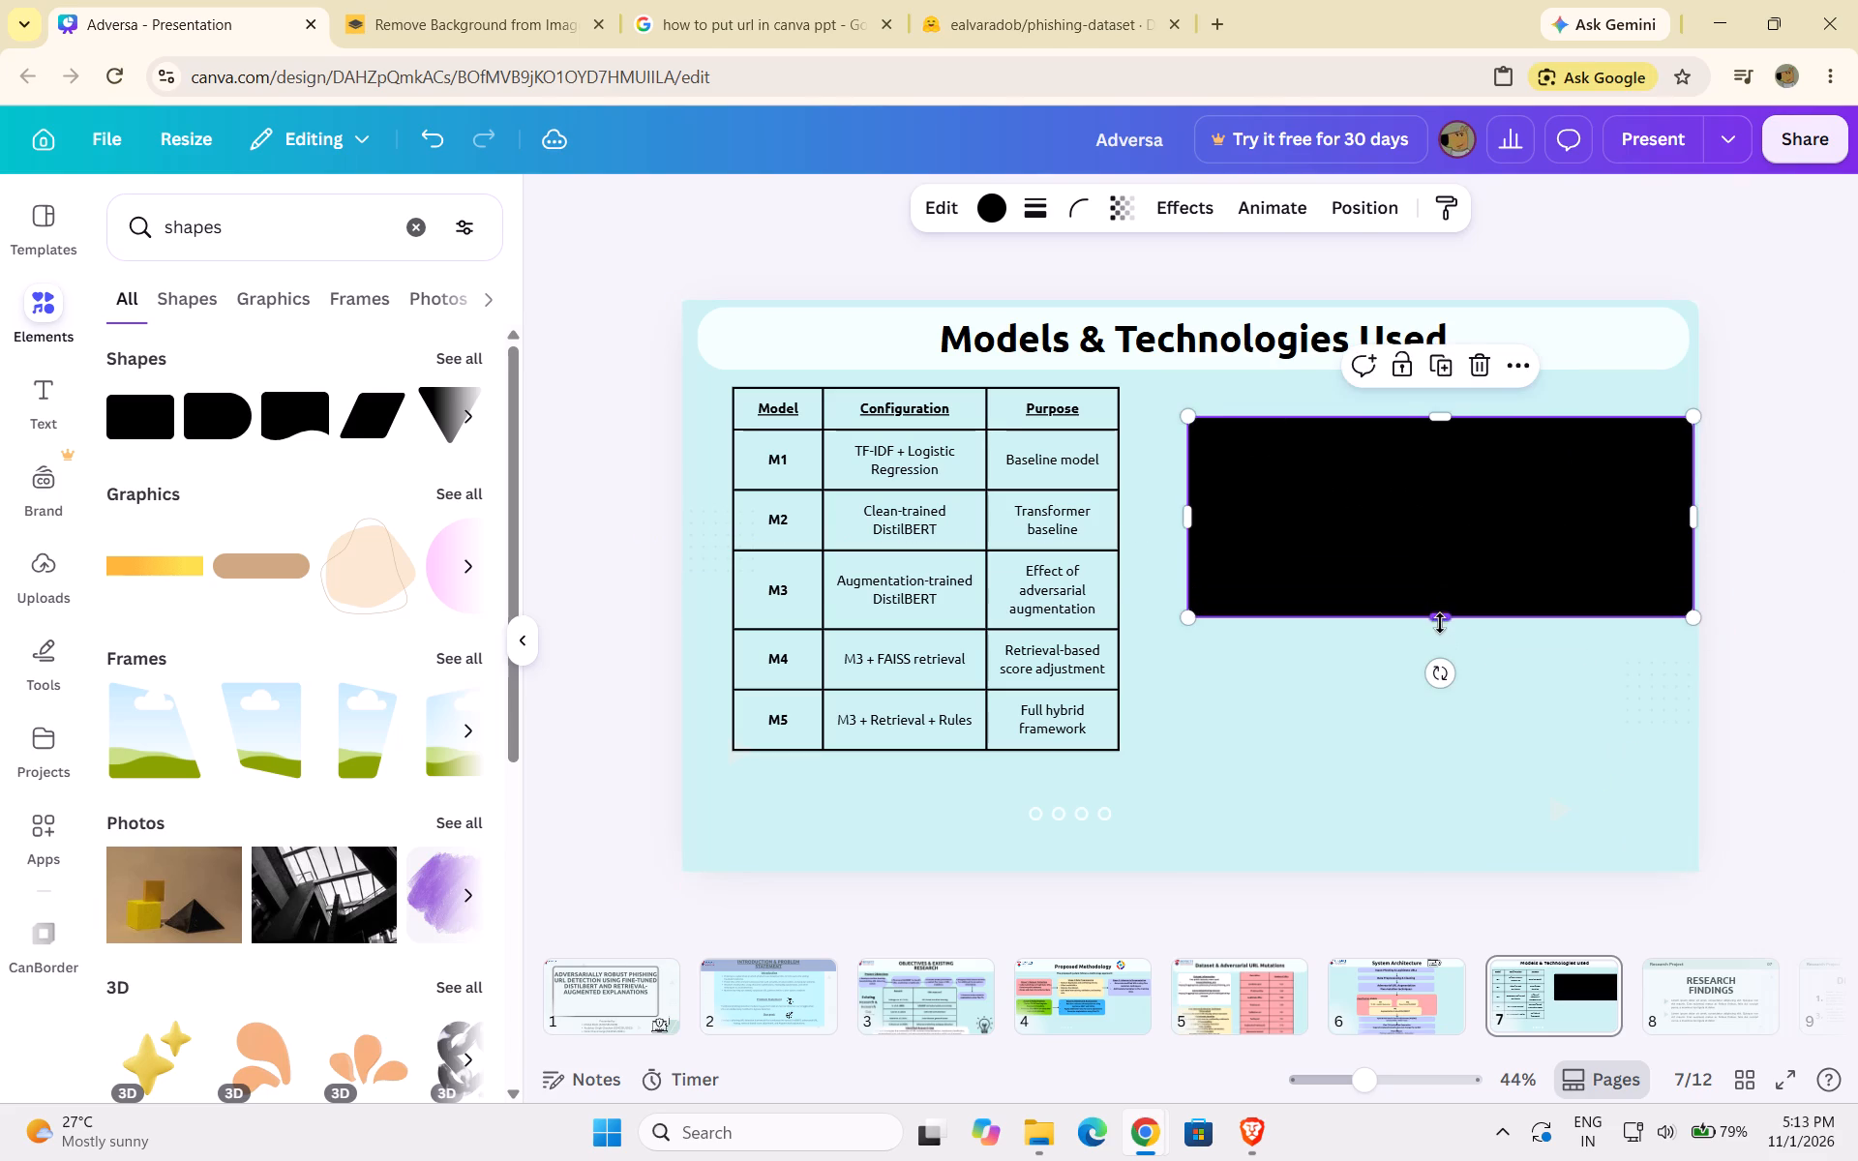
left_click_drag(1425, 514, 1393, 487)
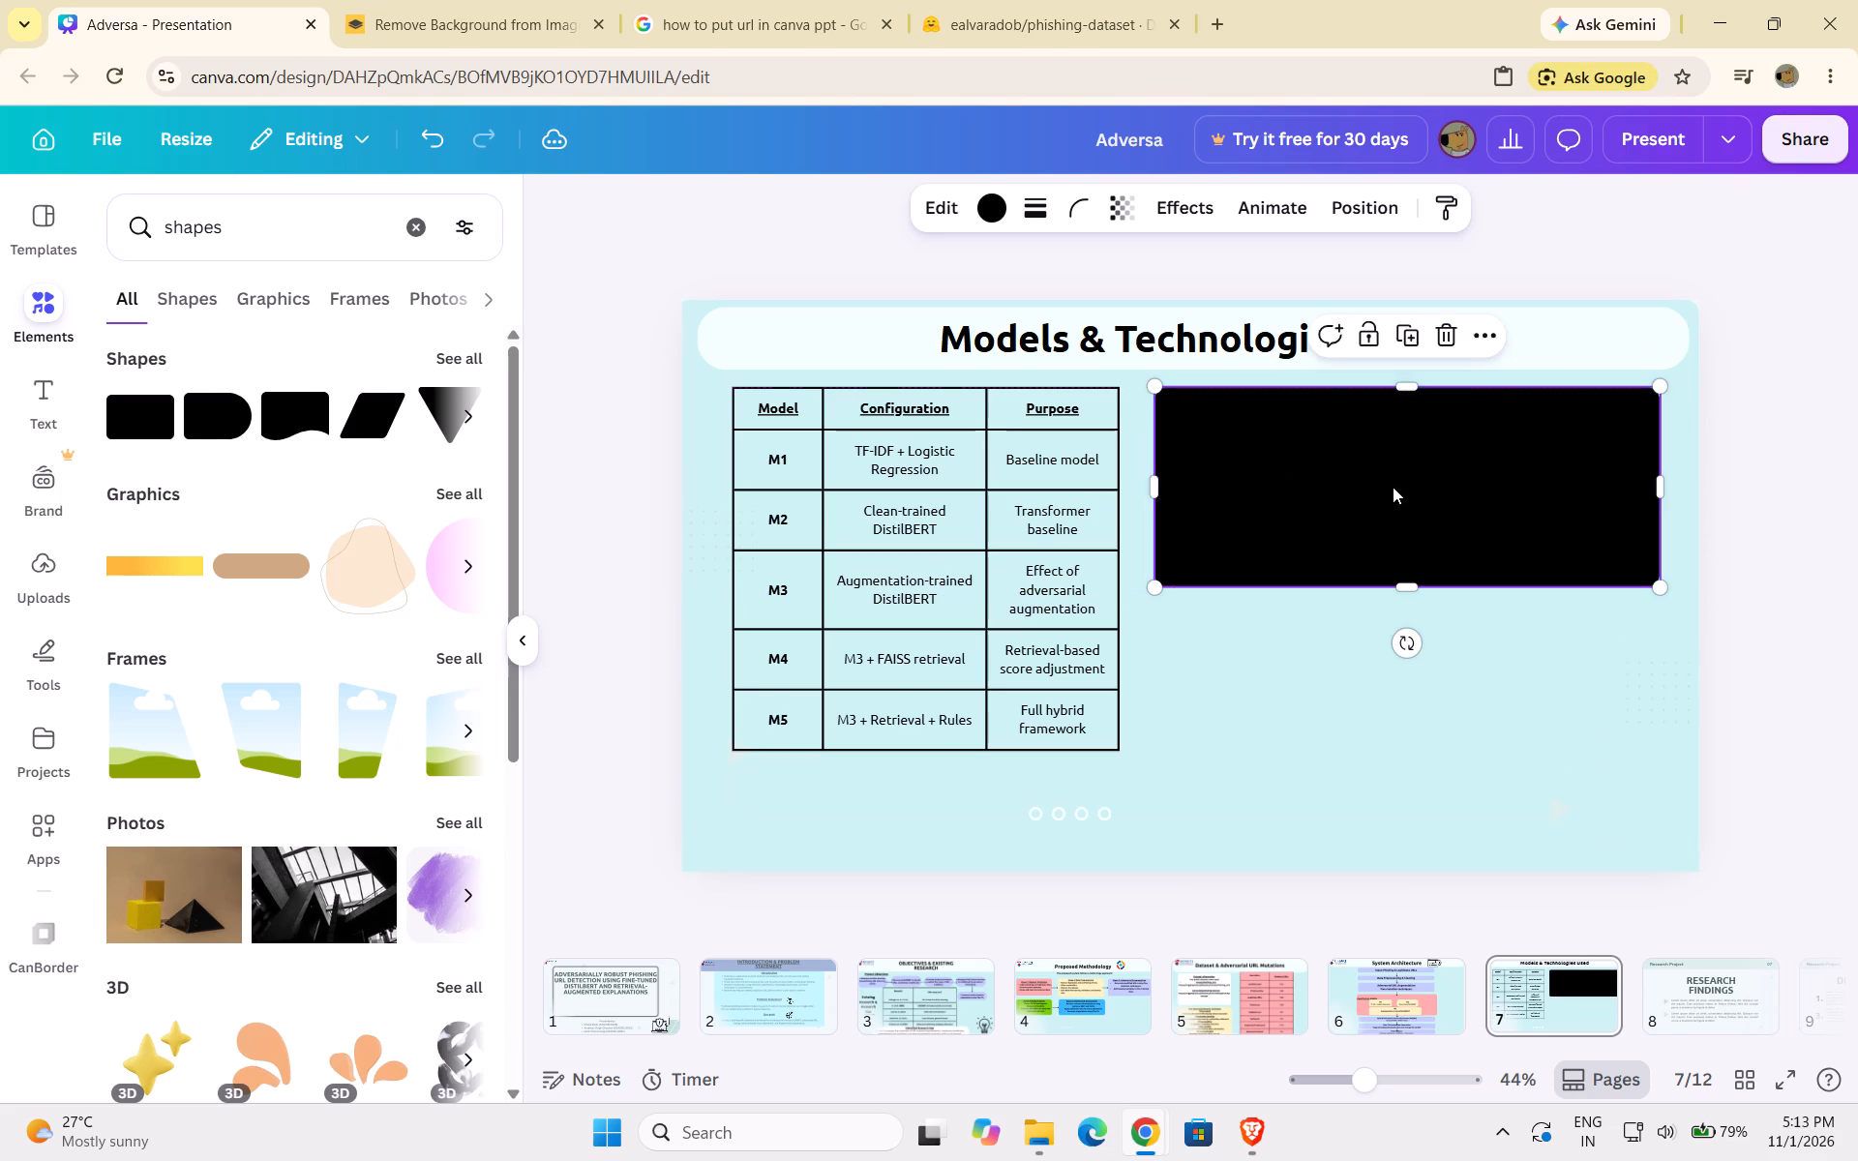
Fill the rectangle with the pale yellow already used among the design's shape colours.
left_click(1288, 415)
left_click(992, 205)
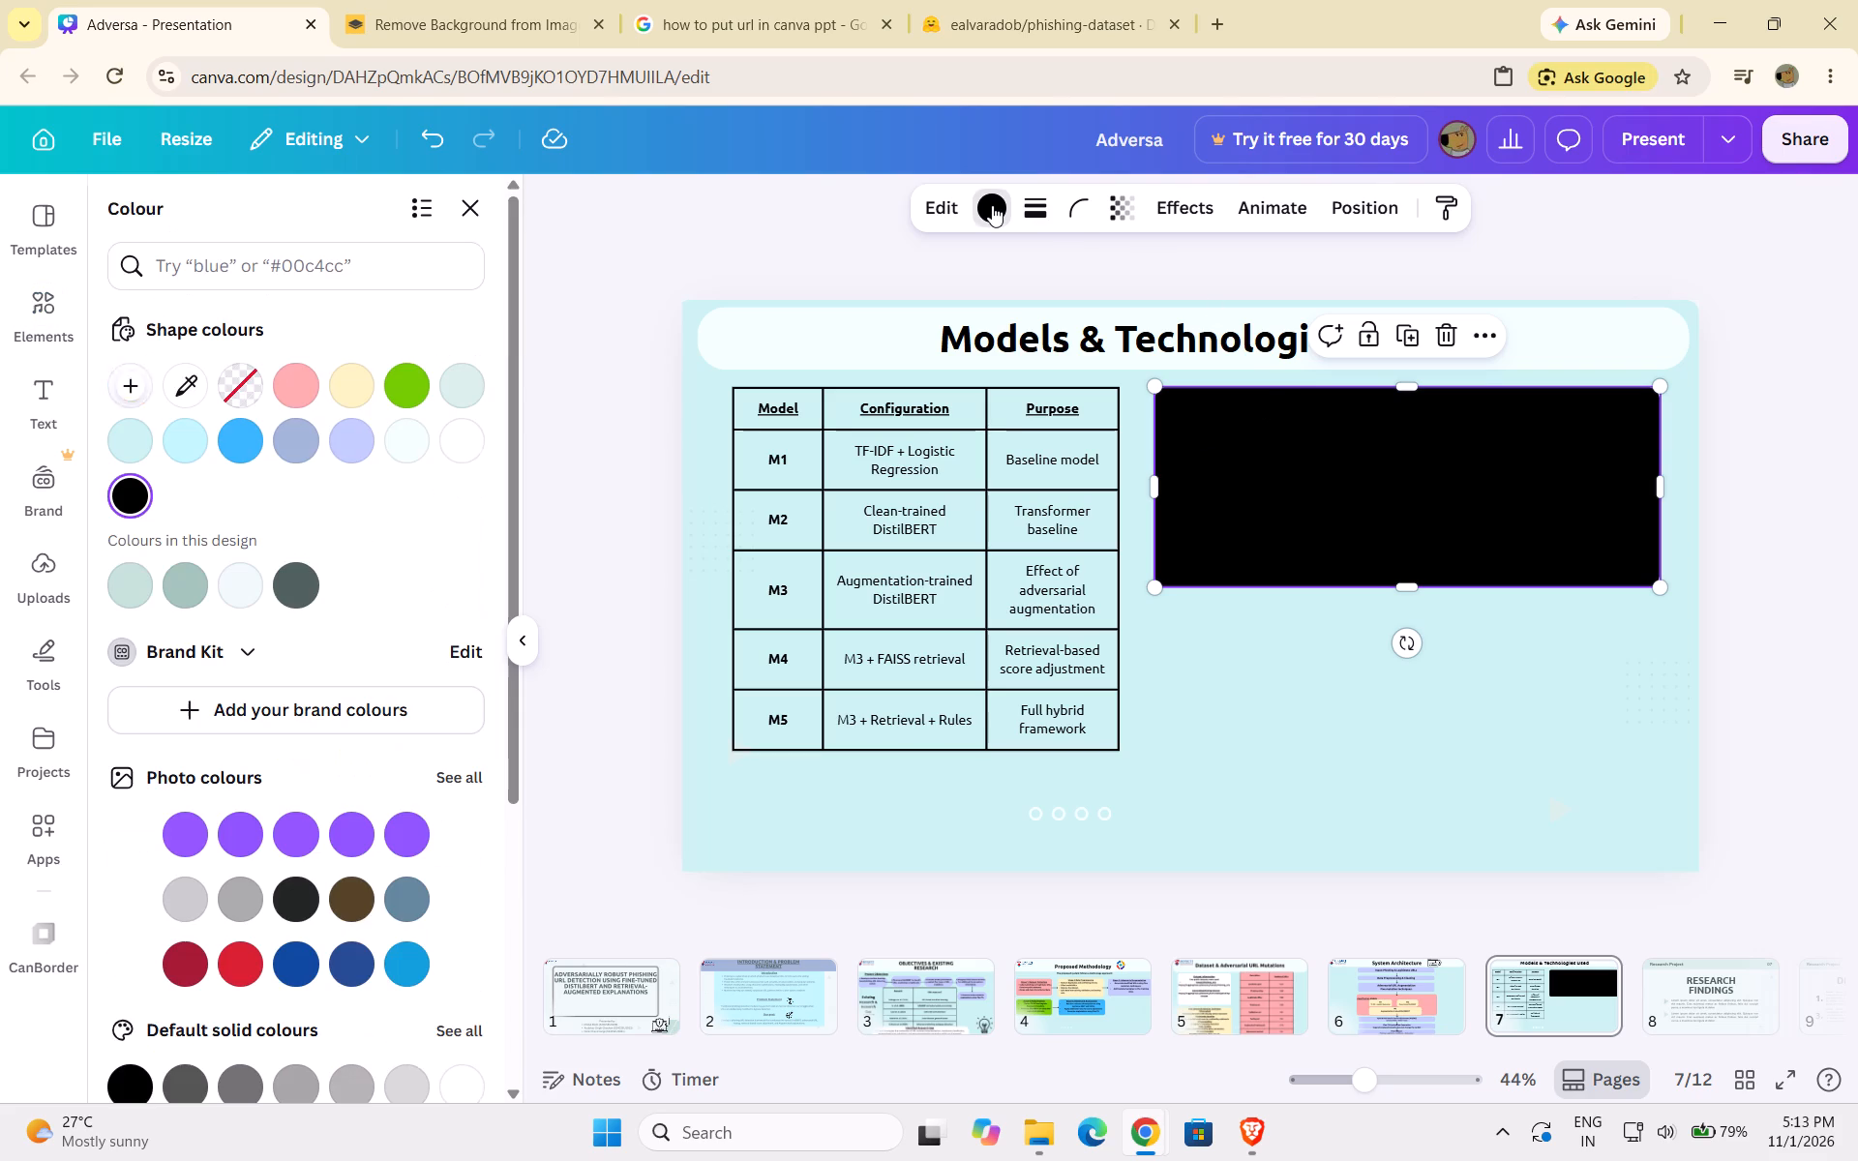
left_click(992, 205)
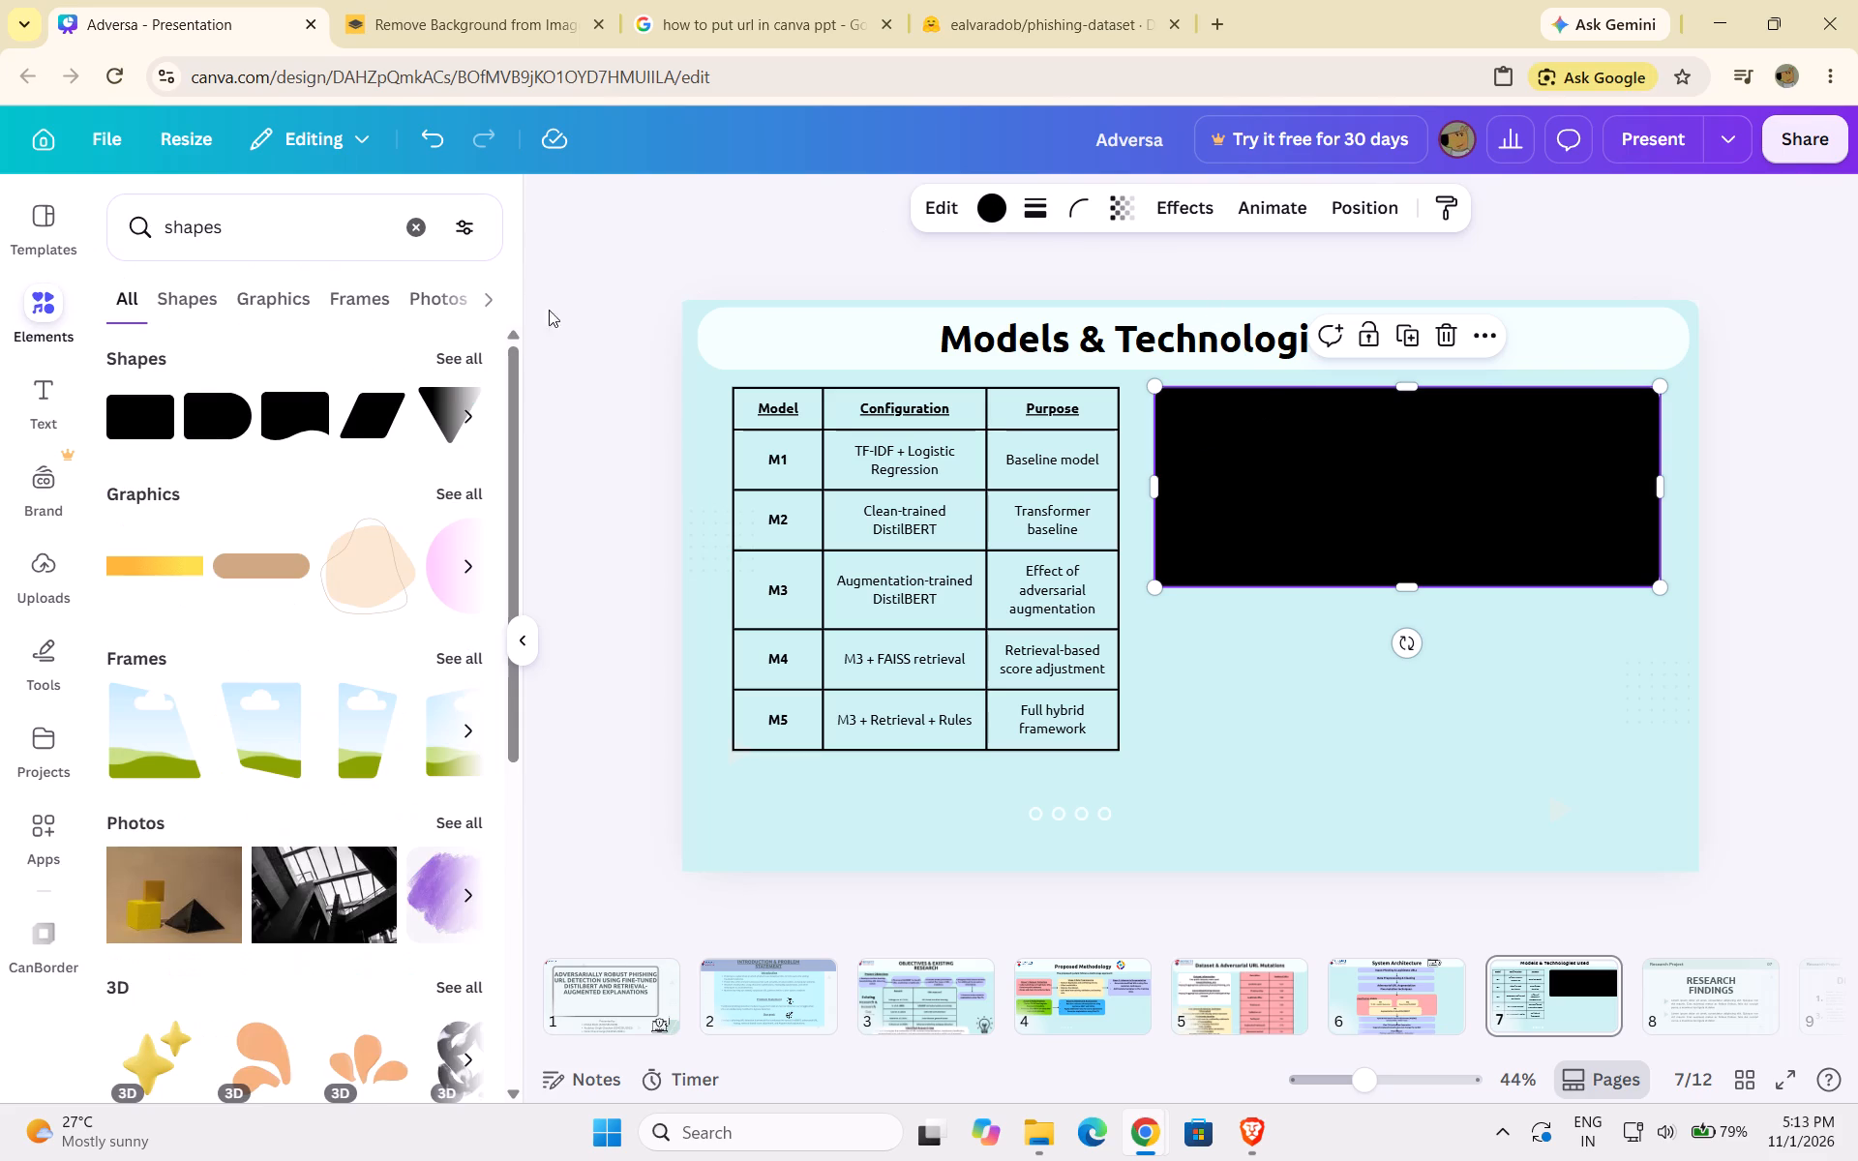
left_click(987, 200)
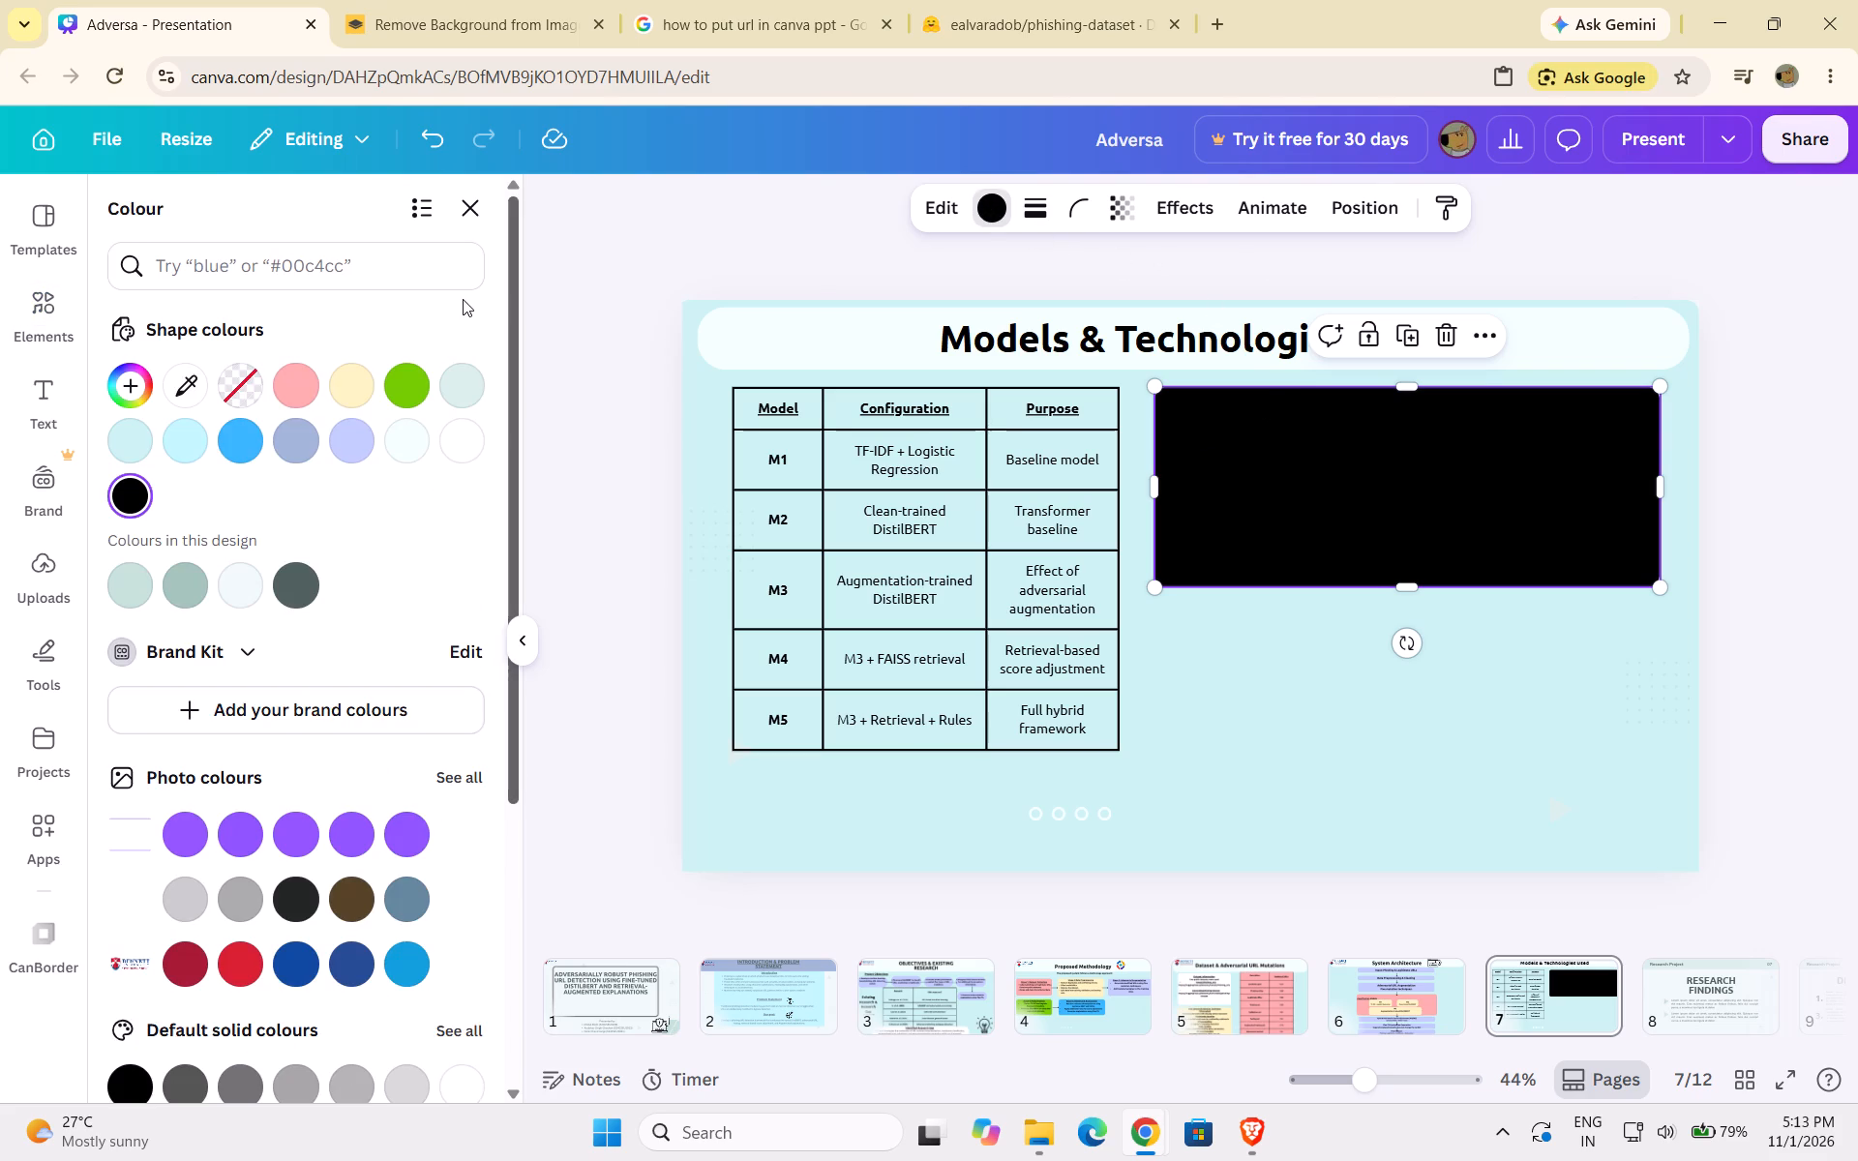
left_click(296, 374)
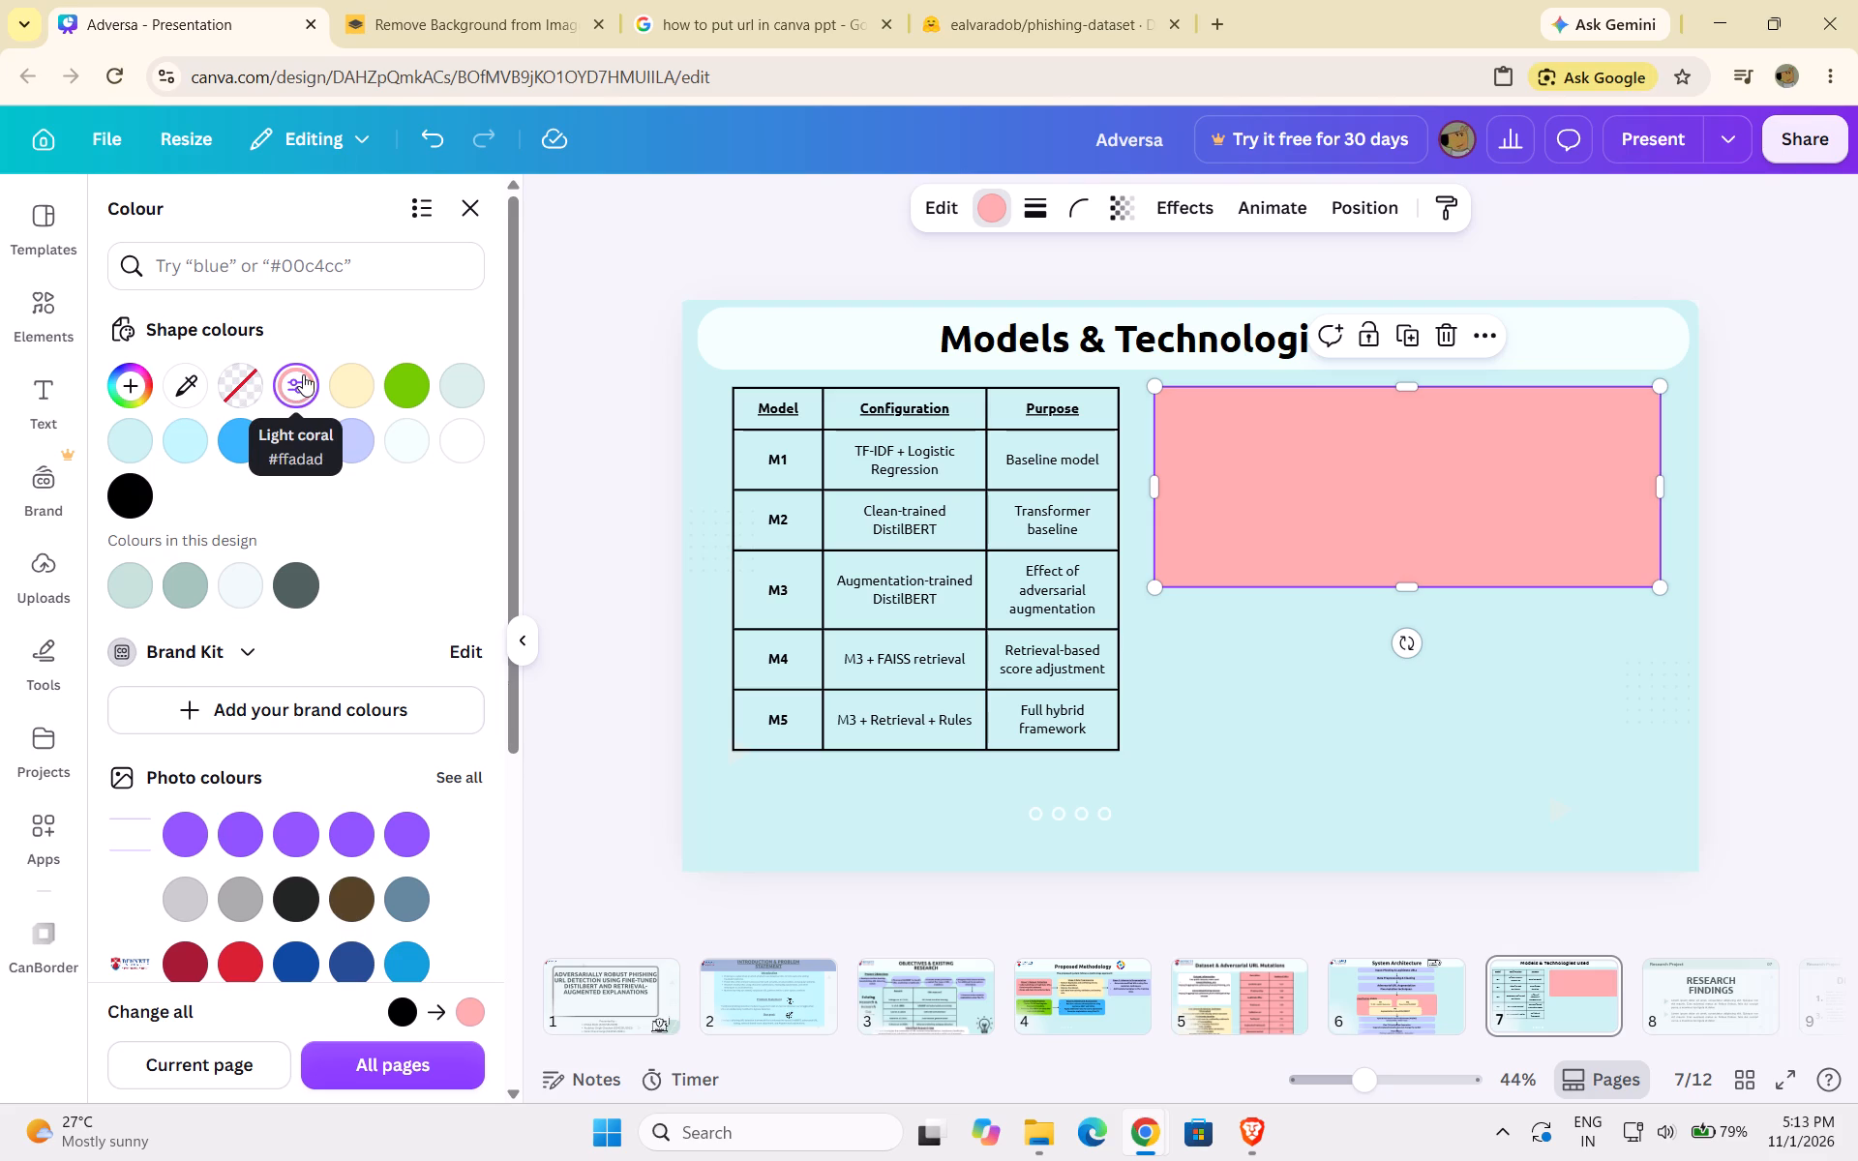
left_click(340, 375)
Paste the copied "Additional Technologies" heading and its bullets into the pale yellow rectangle as its text.
double_click(1314, 420)
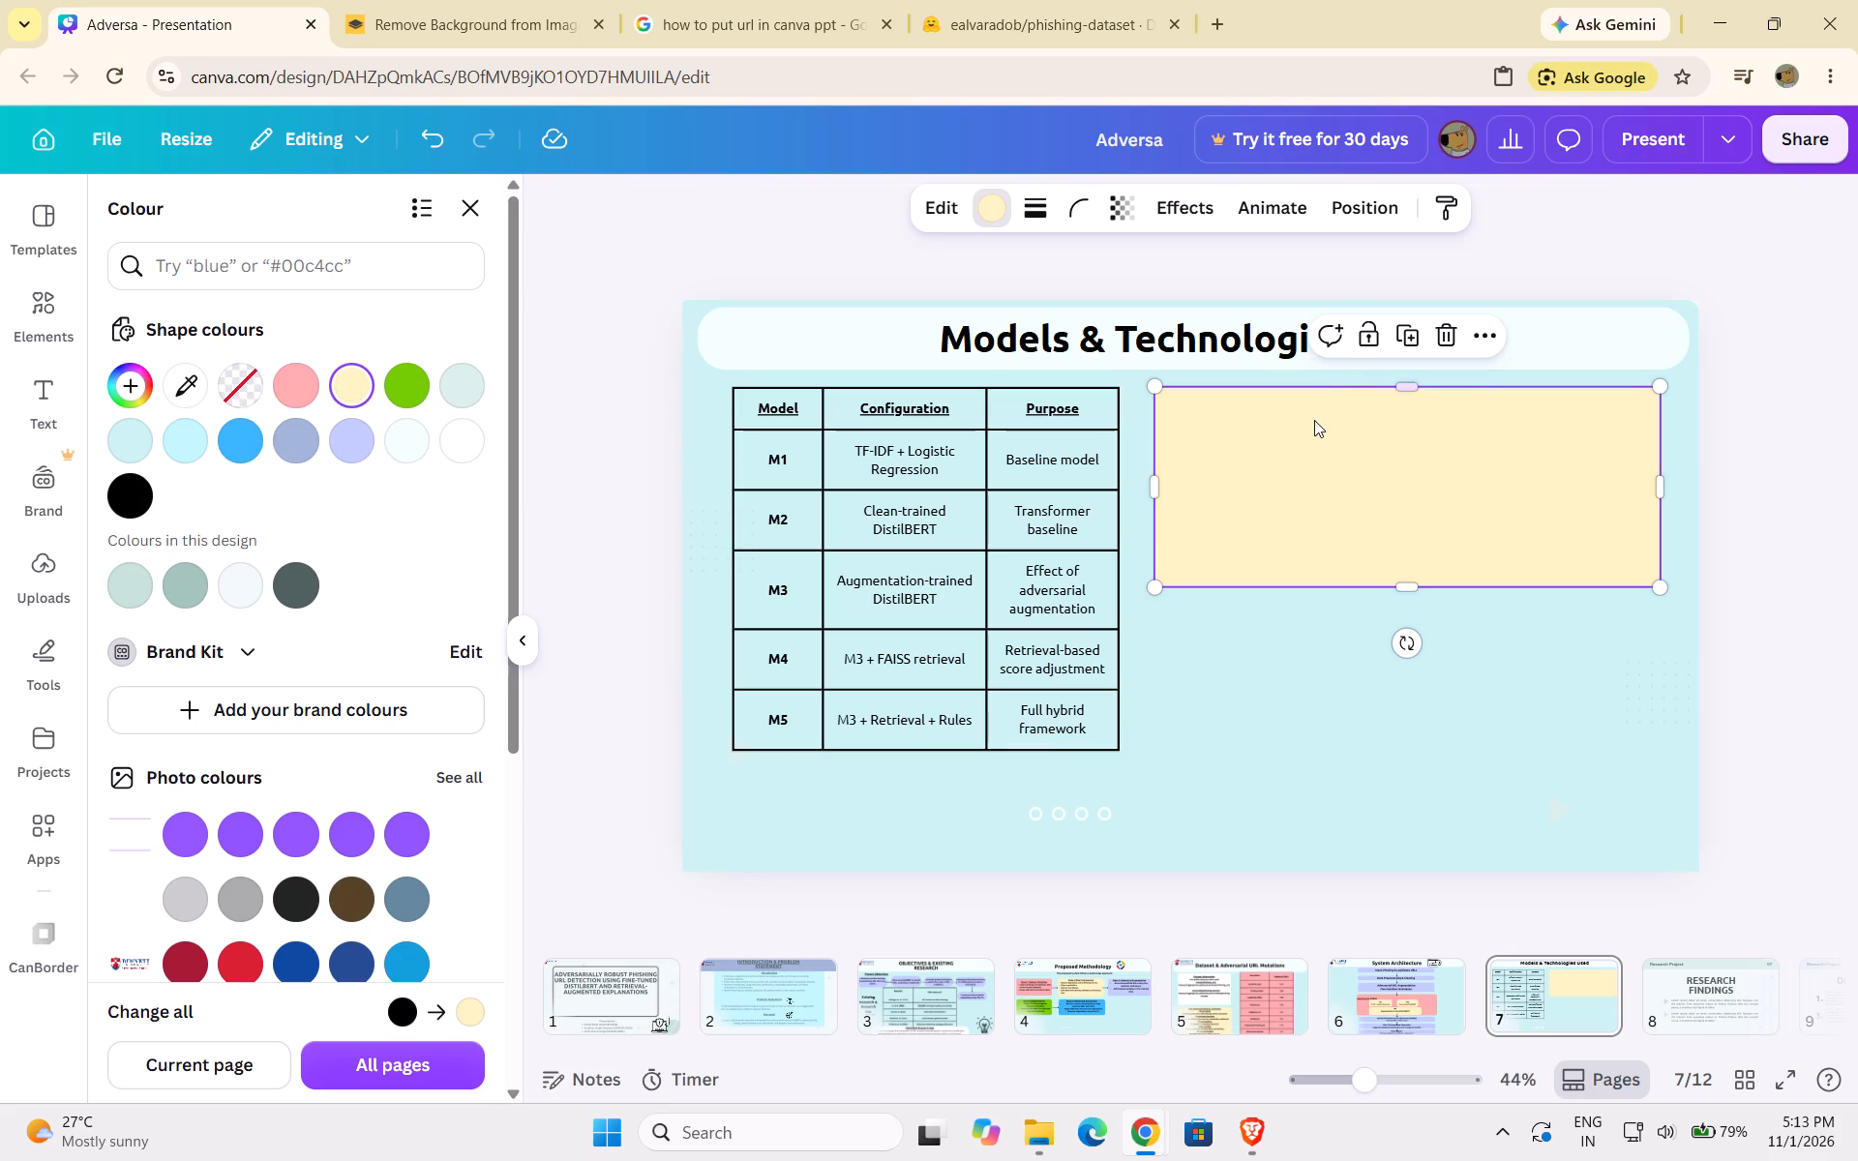
left_click(1314, 420)
double_click(1331, 417)
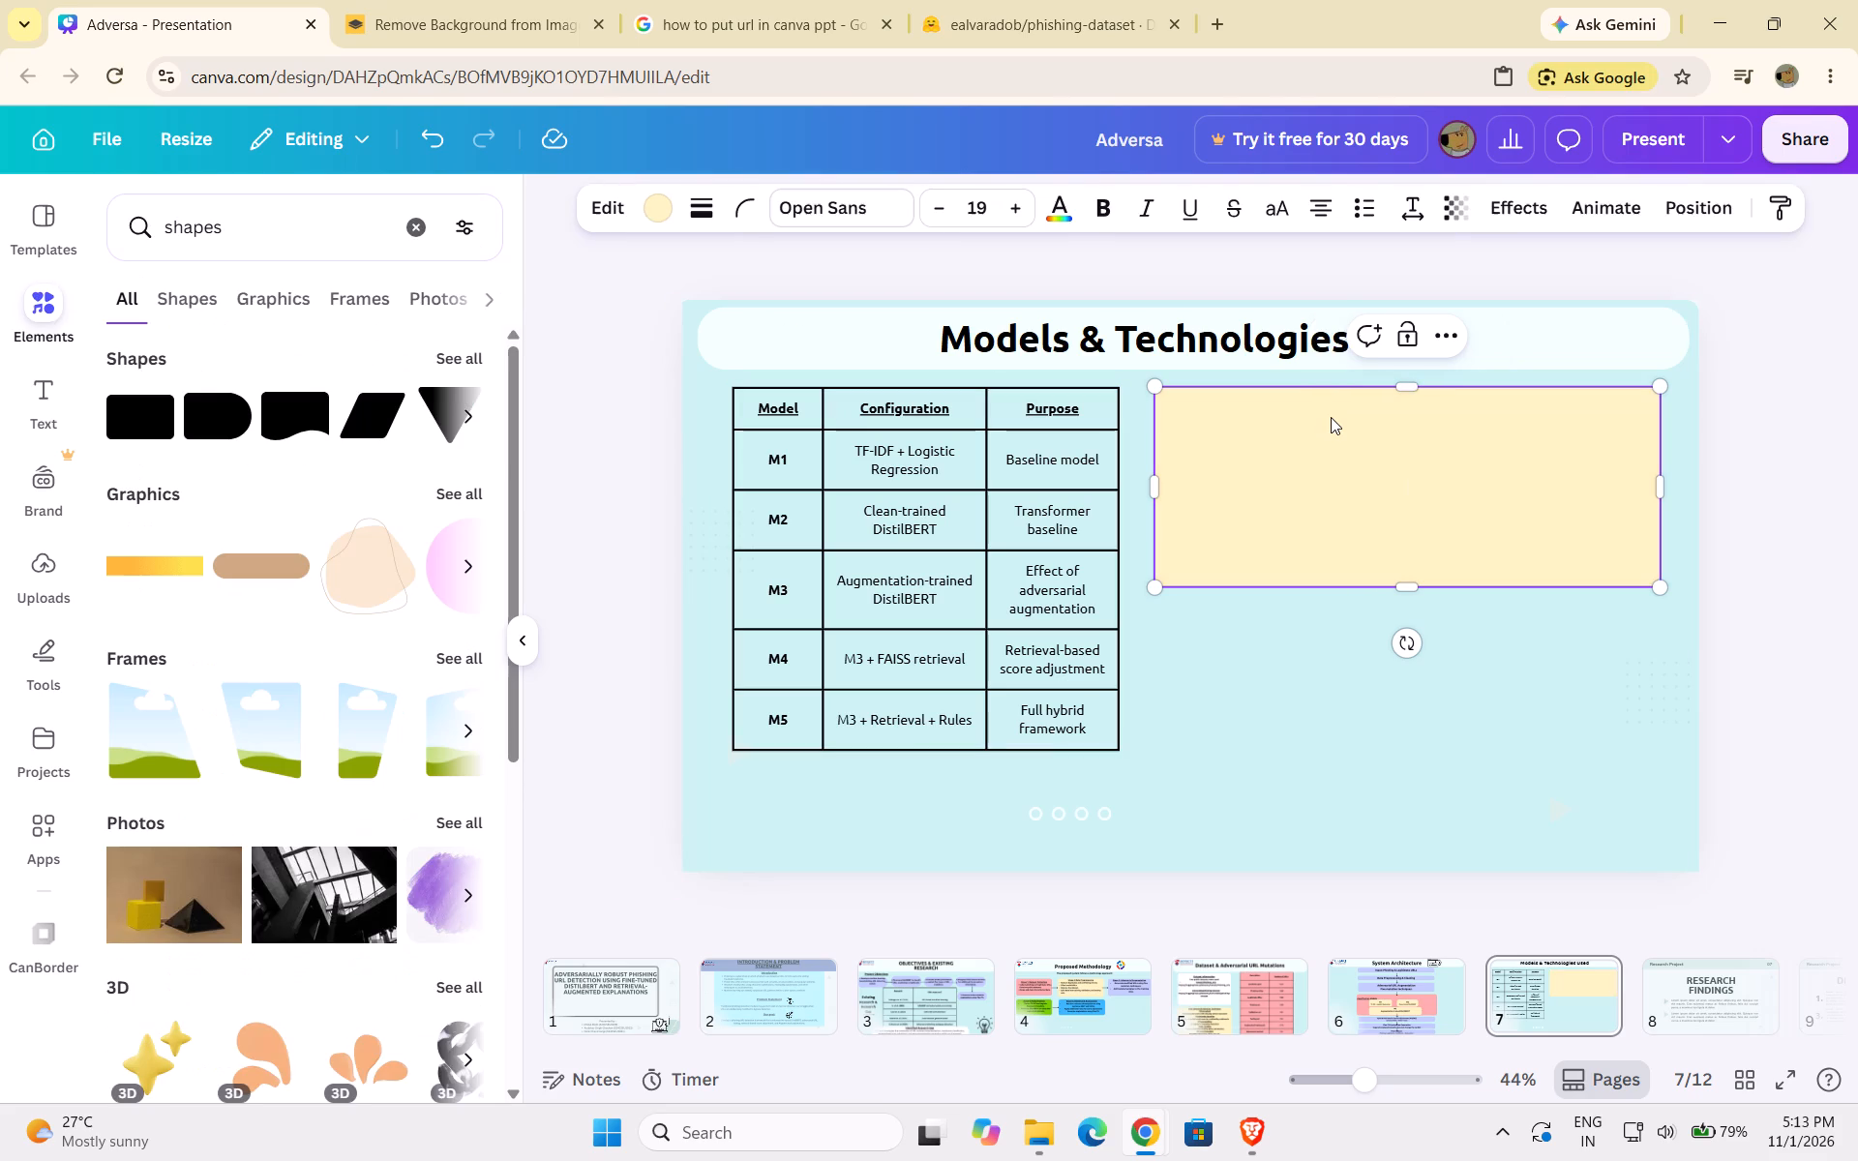
triple_click(1346, 418)
double_click(1278, 426)
triple_click(1411, 439)
double_click(1409, 455)
key("ctrl+v")
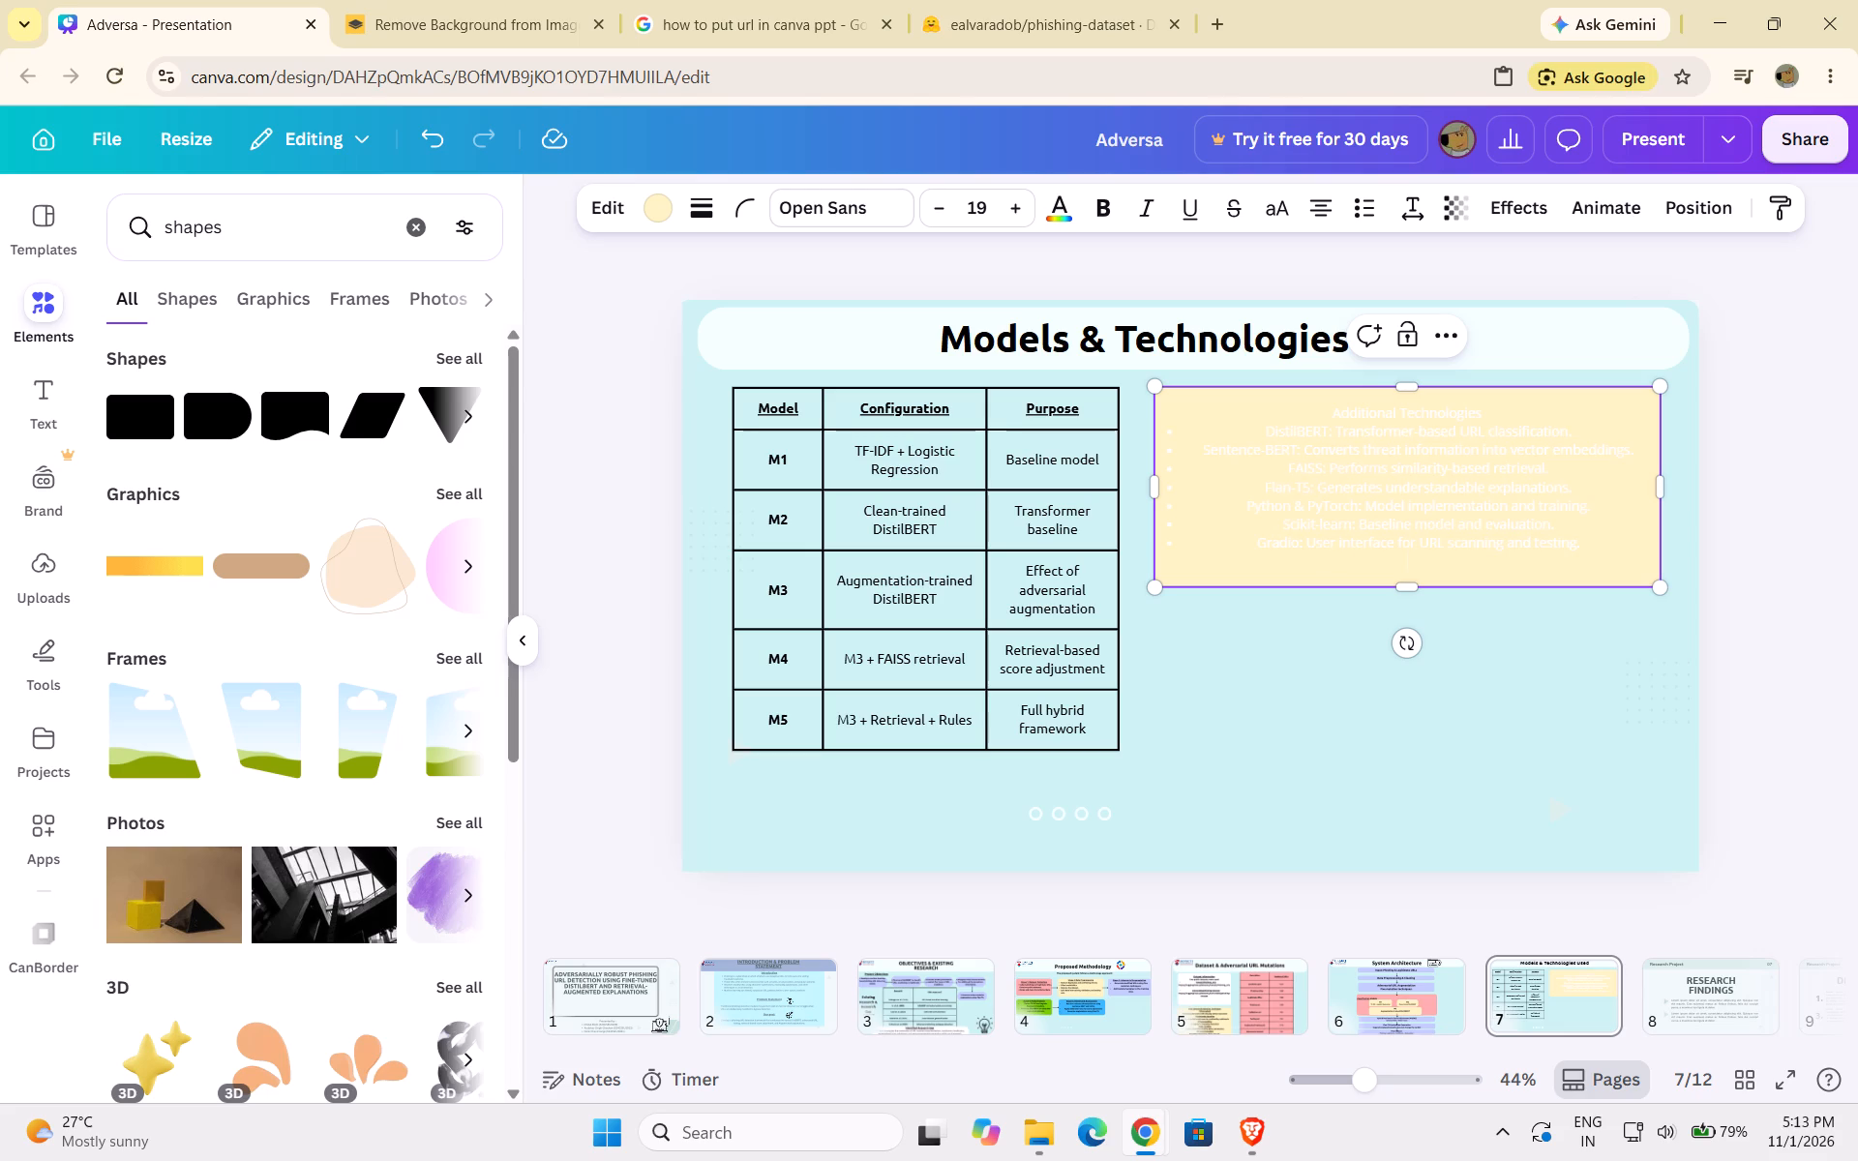
Make all the text in the yellow Additional Technologies box bold and black.
left_click(1382, 557)
left_click(1591, 537)
key("ctrl+a")
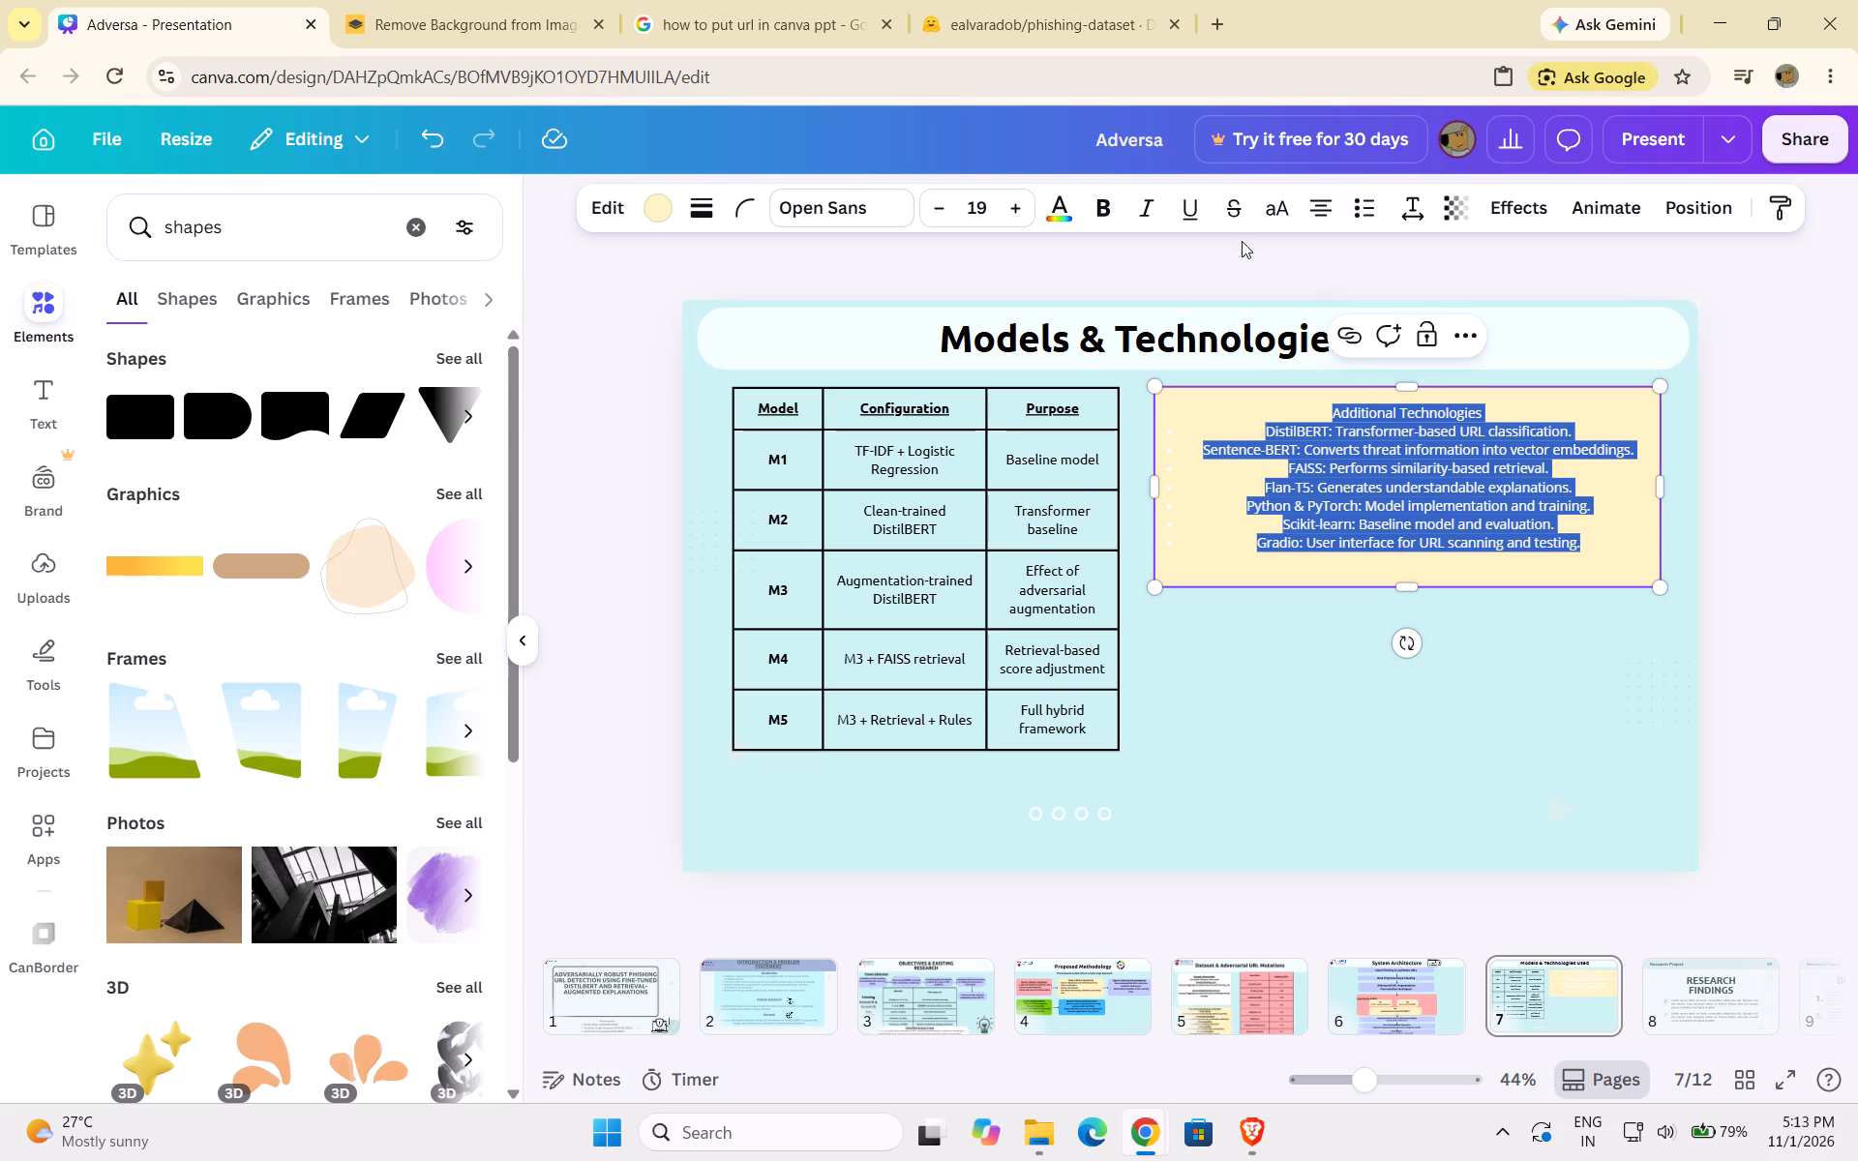
left_click(1193, 212)
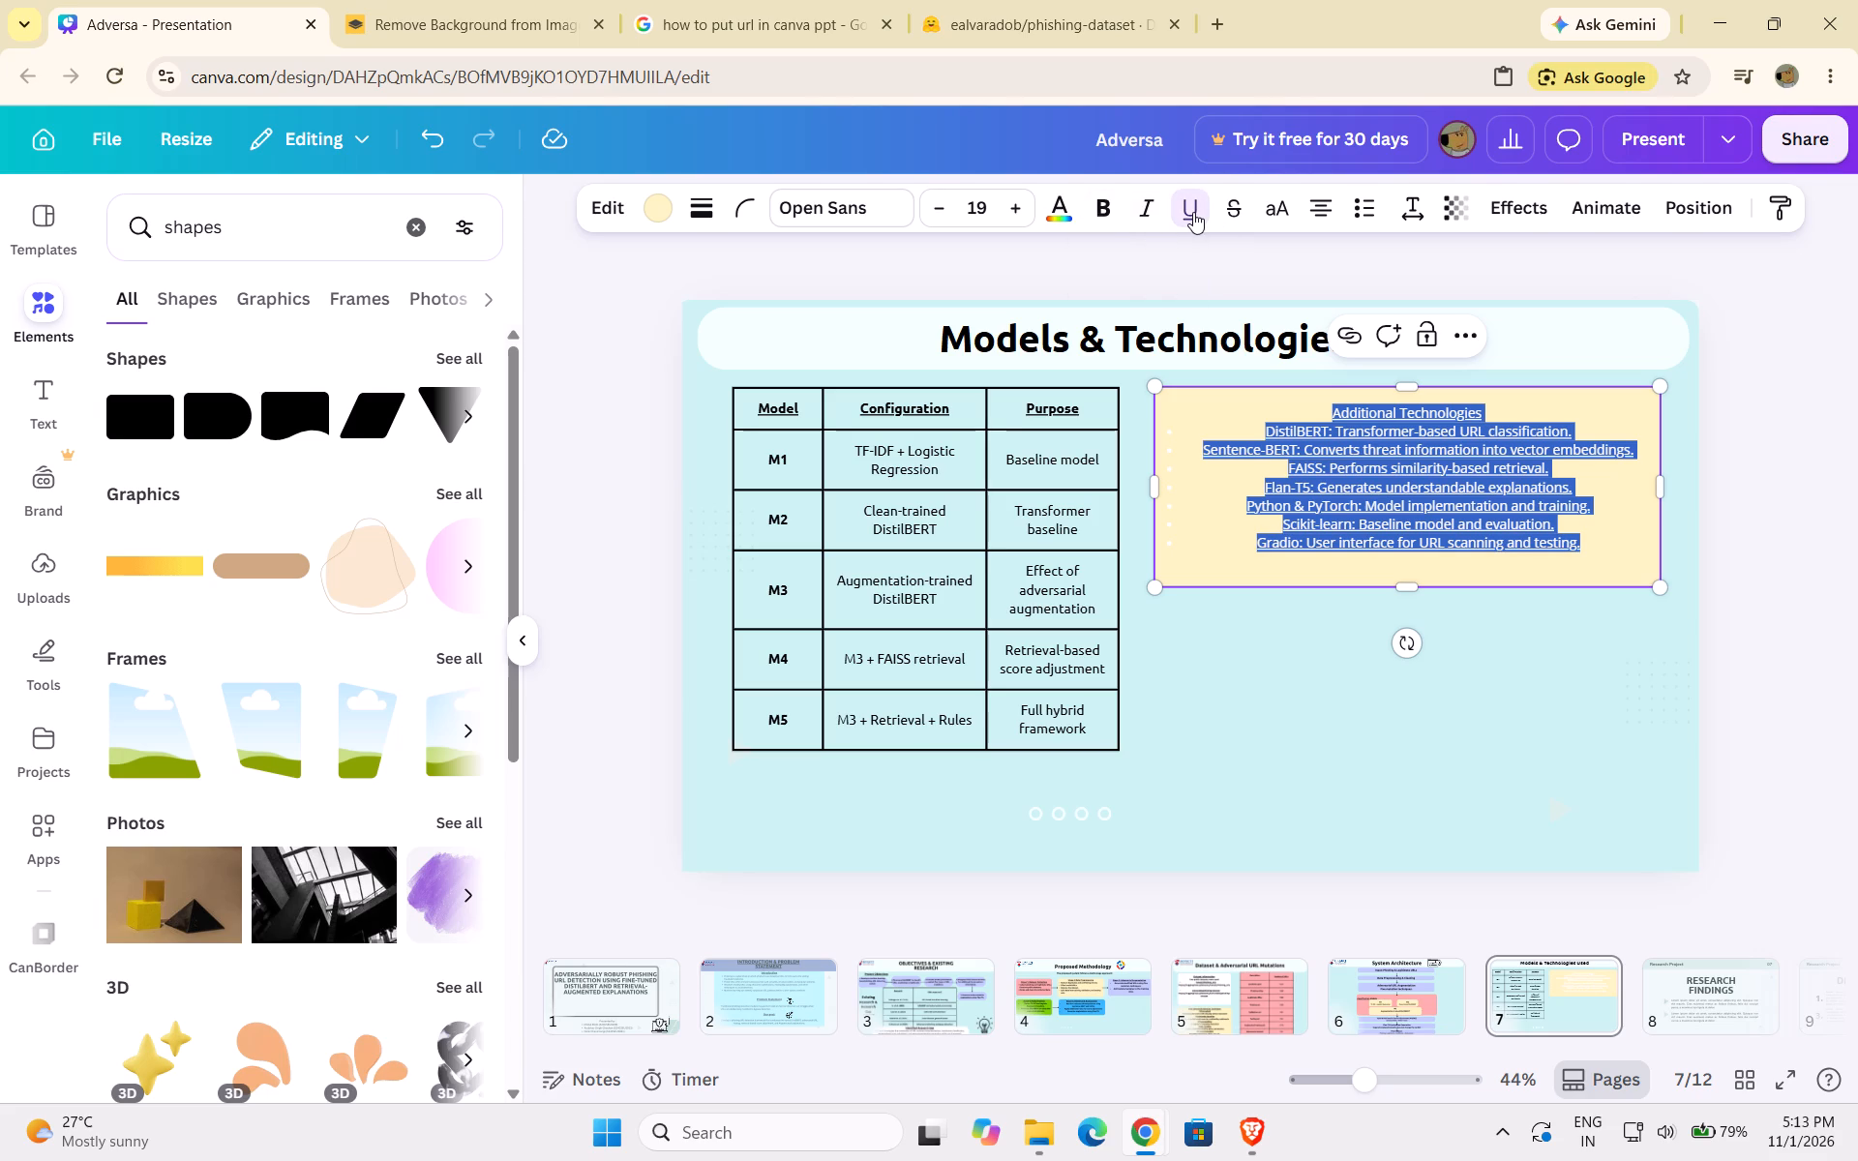
left_click(1193, 212)
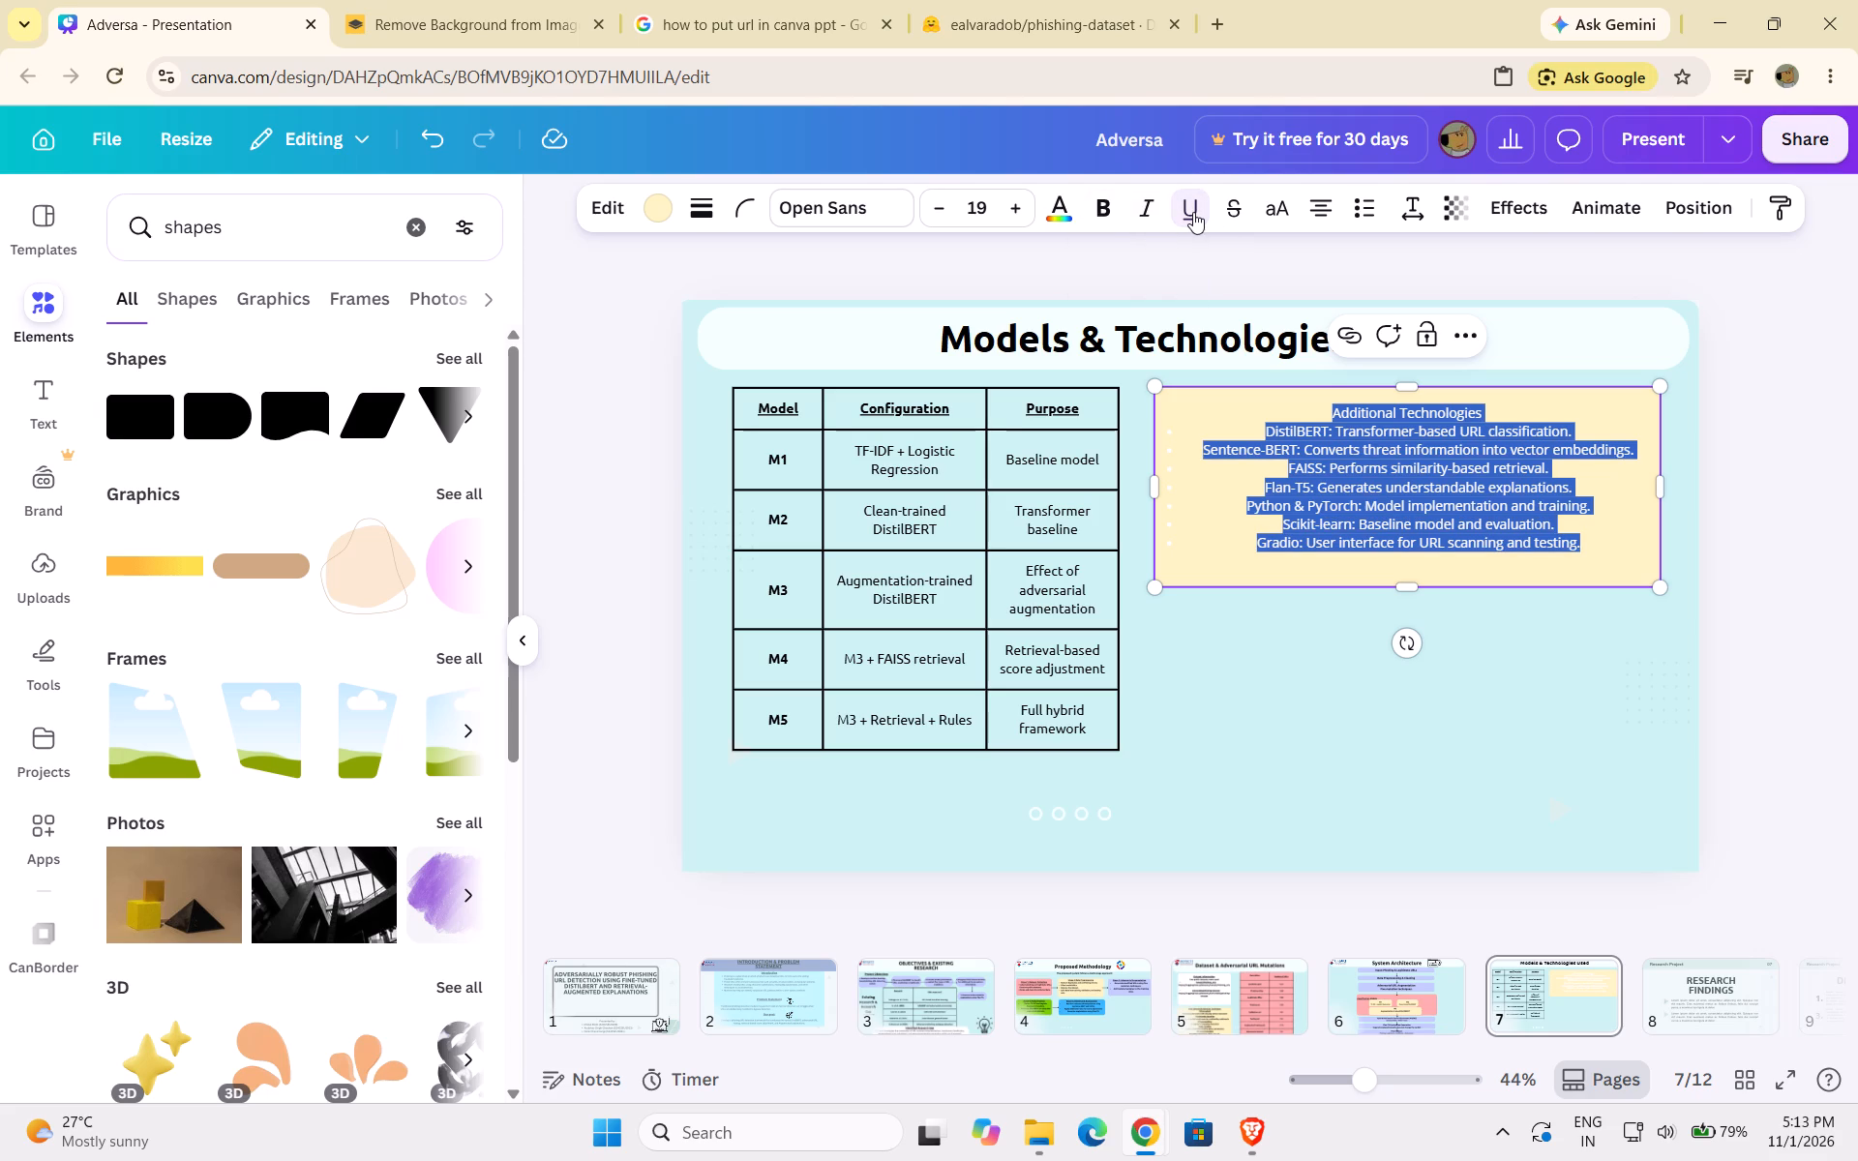
left_click(1095, 217)
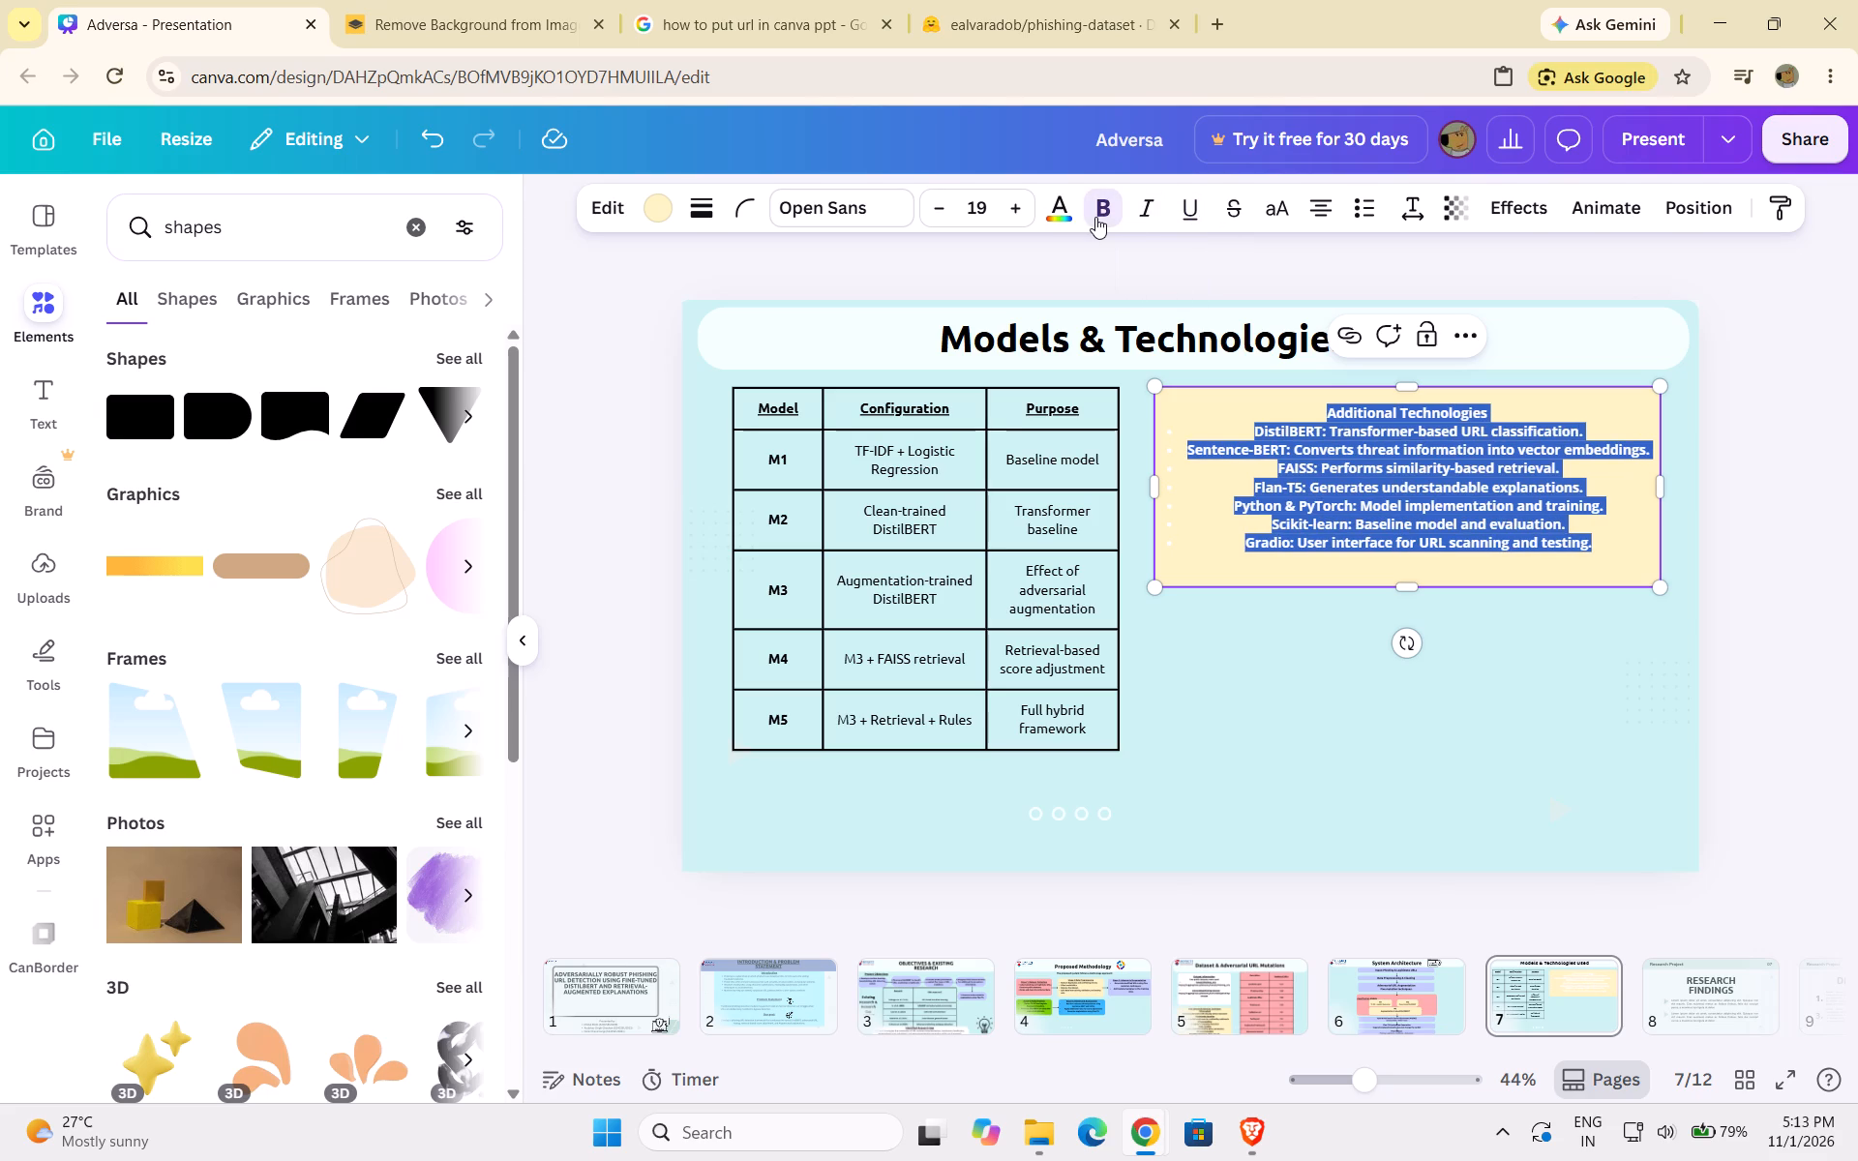
left_click(1063, 209)
left_click(342, 388)
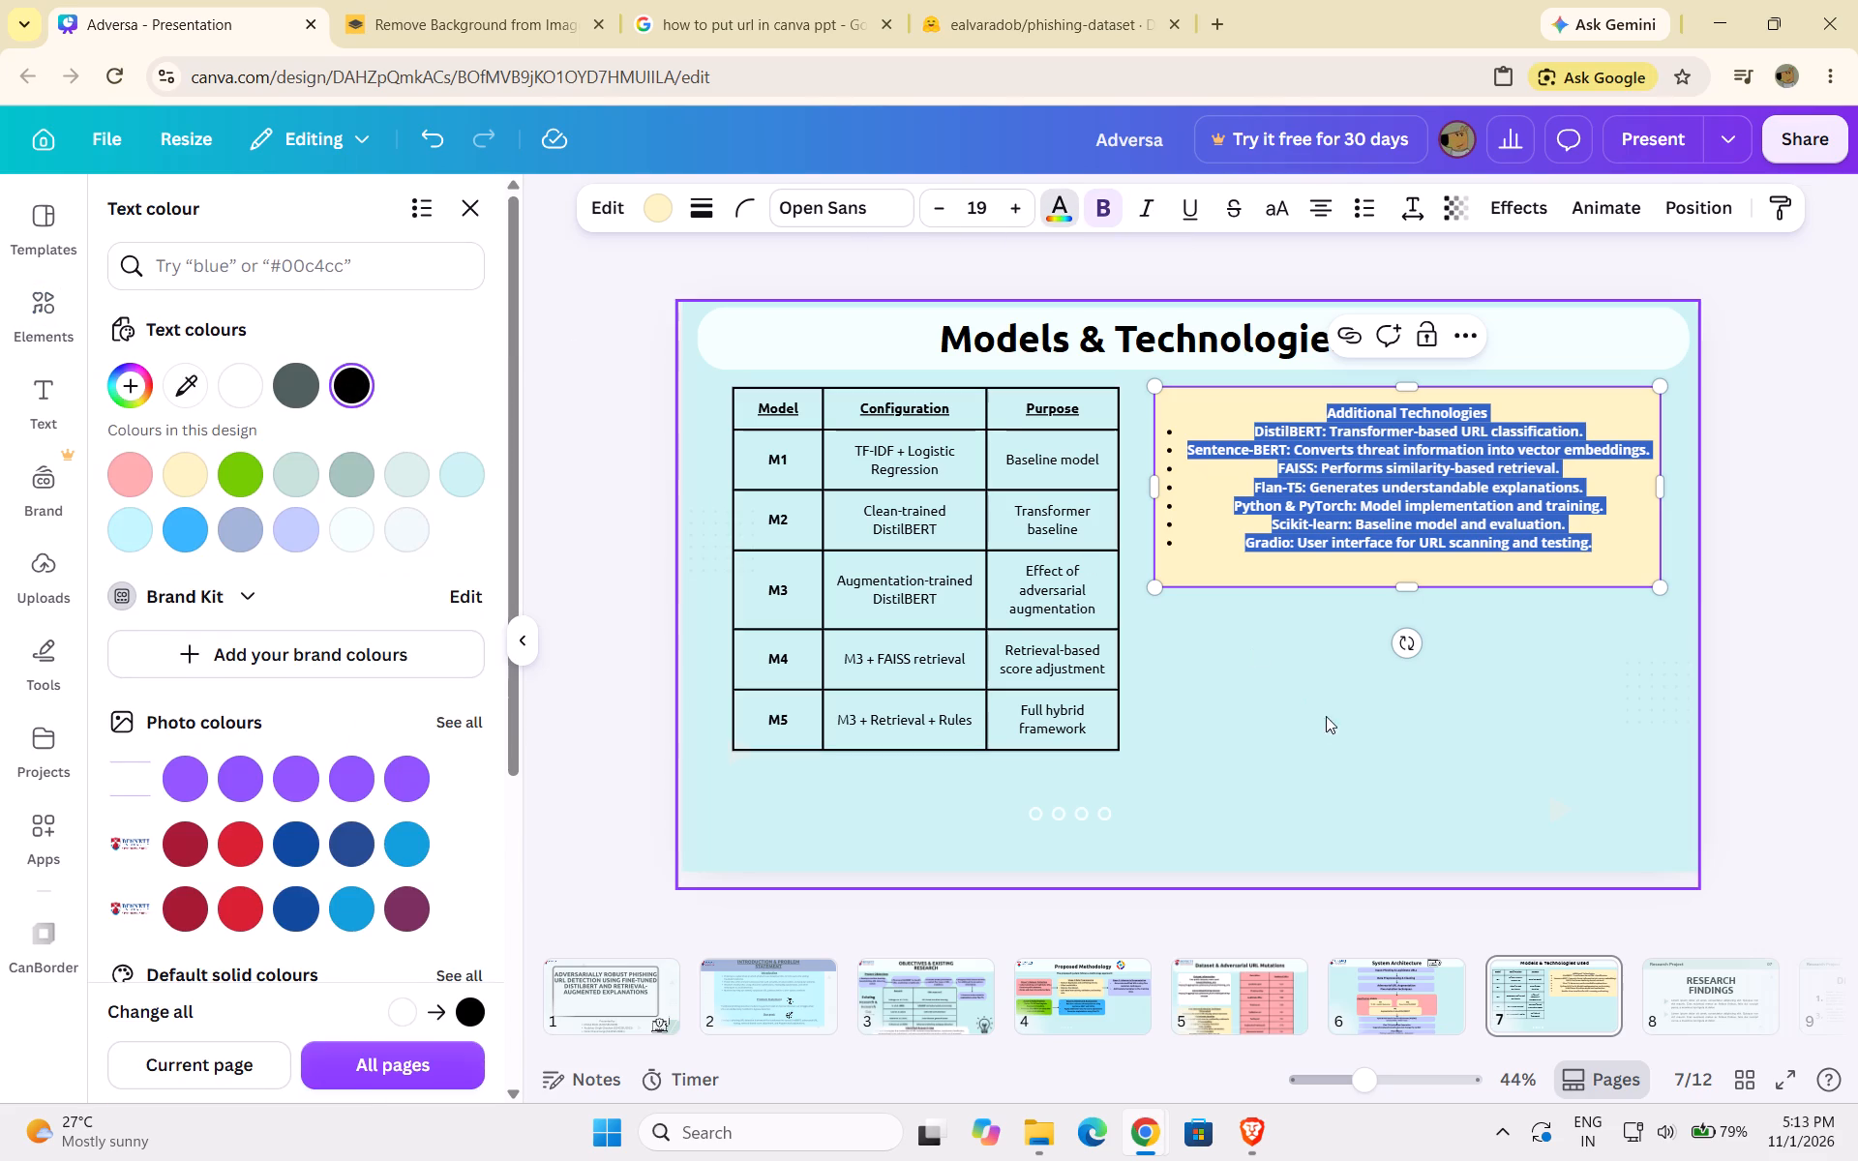
left_click(1335, 728)
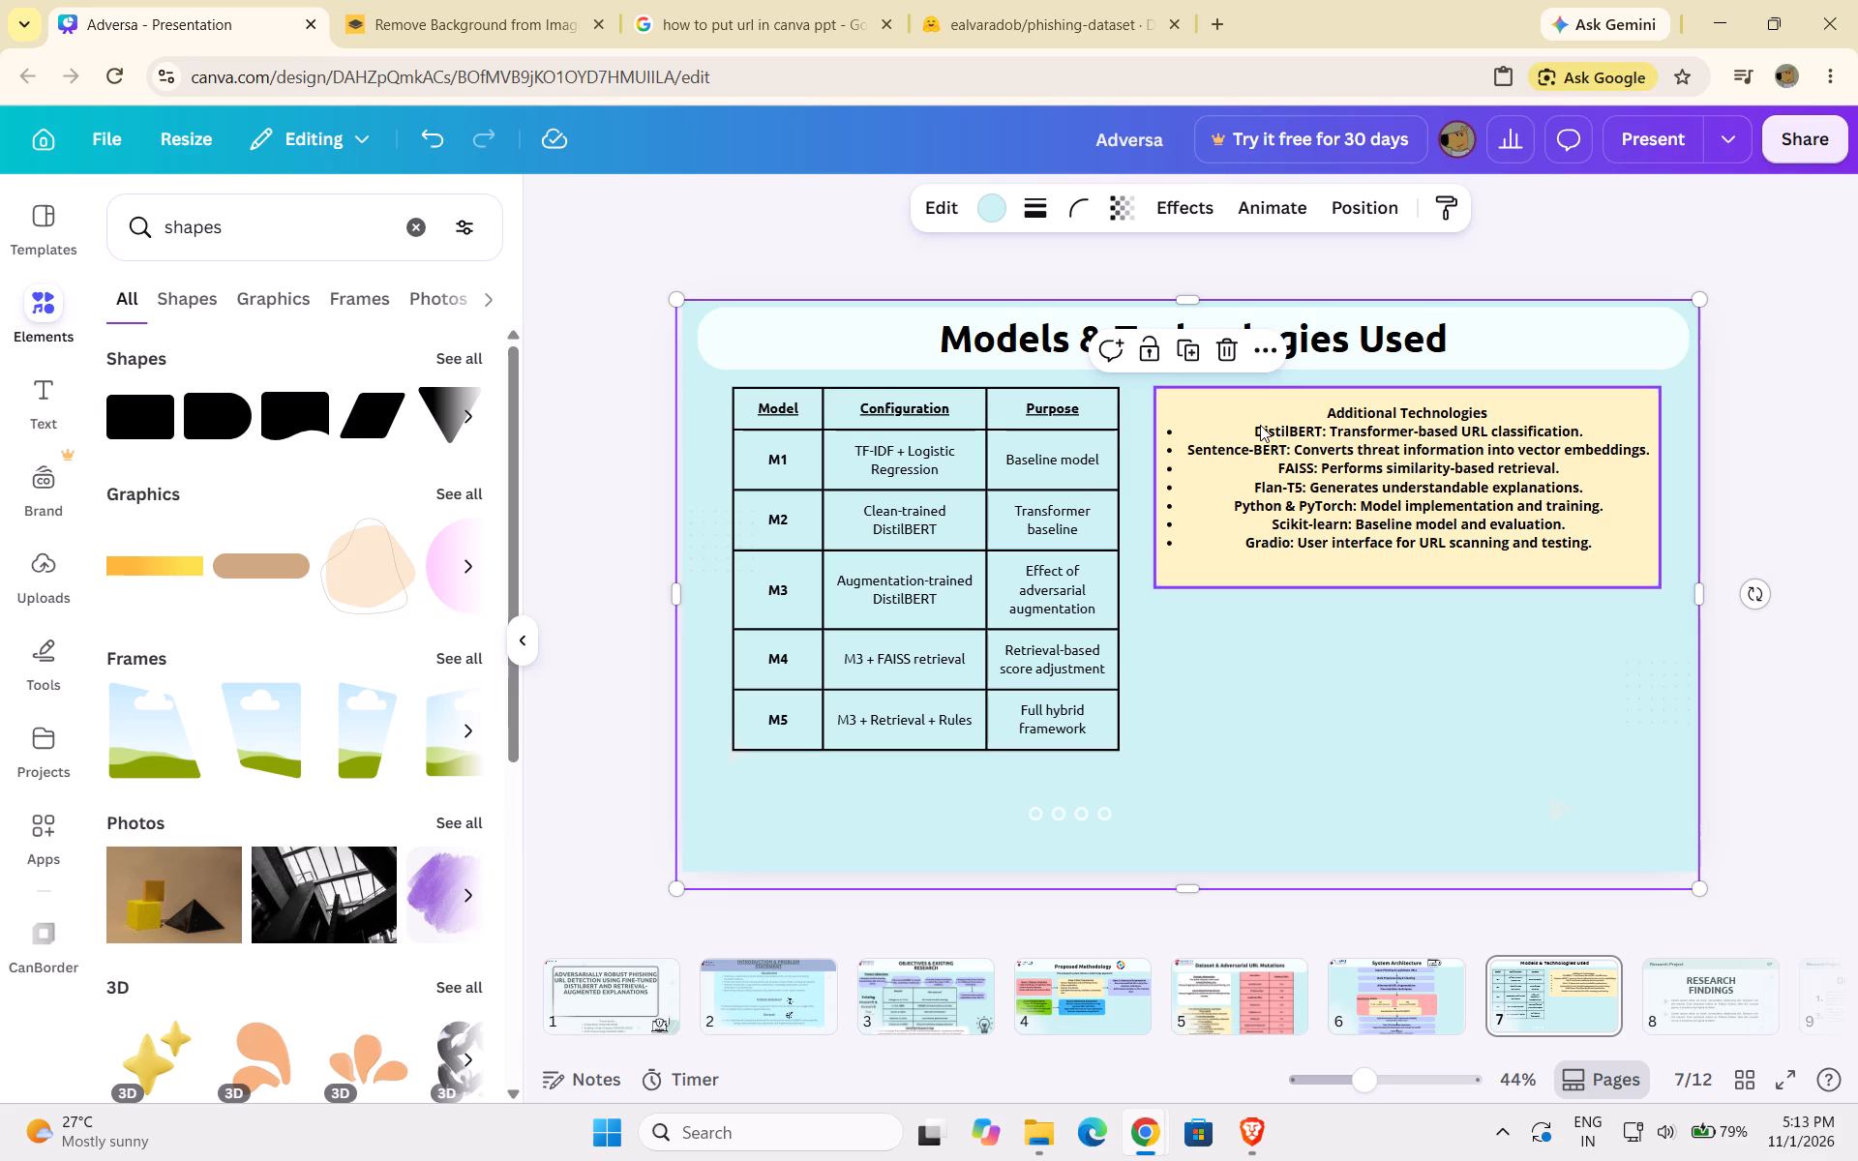
Shift the yellow box slightly up and underline the terms DistilBERT, Sentence-BERT, FAISS and Flan-T5 in its bullets.
left_click_drag(1254, 428, 1265, 424)
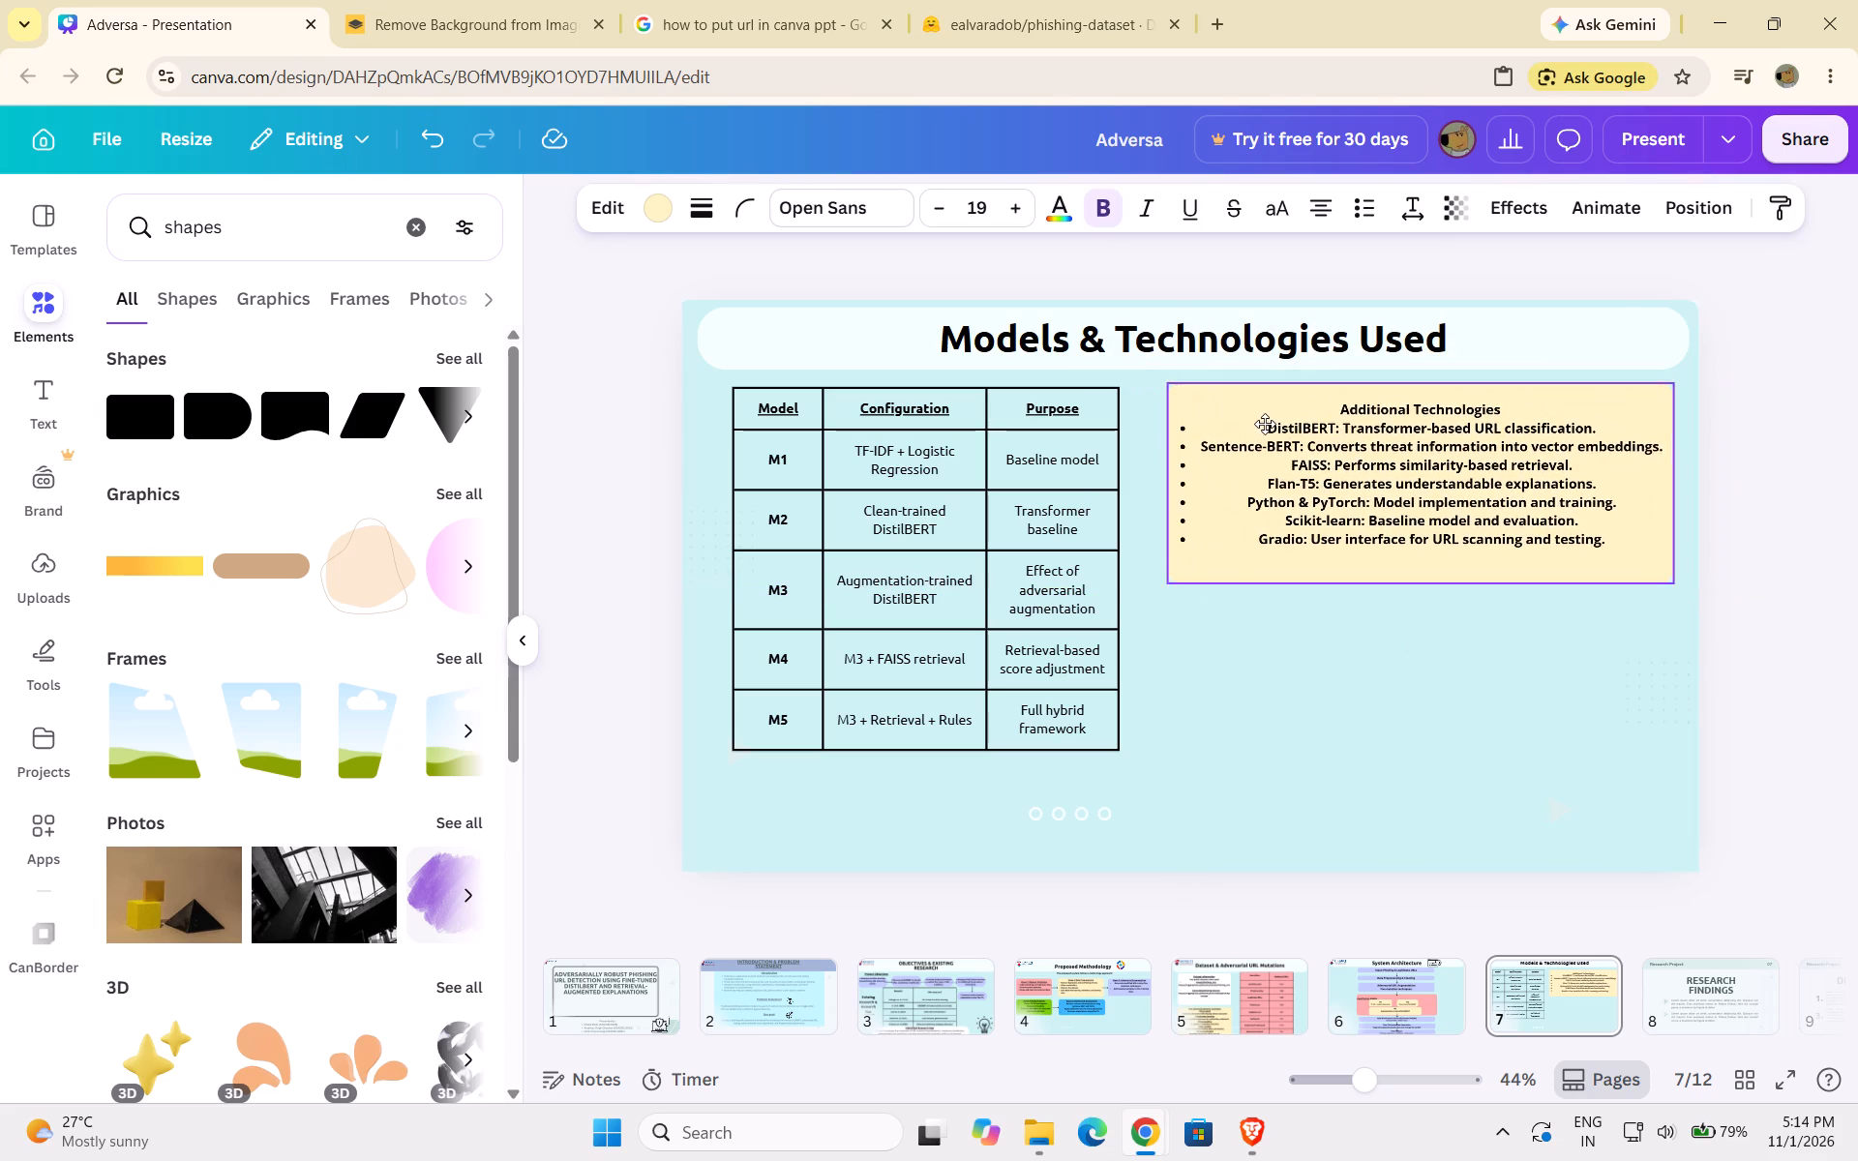
left_click_drag(1265, 424, 1262, 419)
double_click(1297, 412)
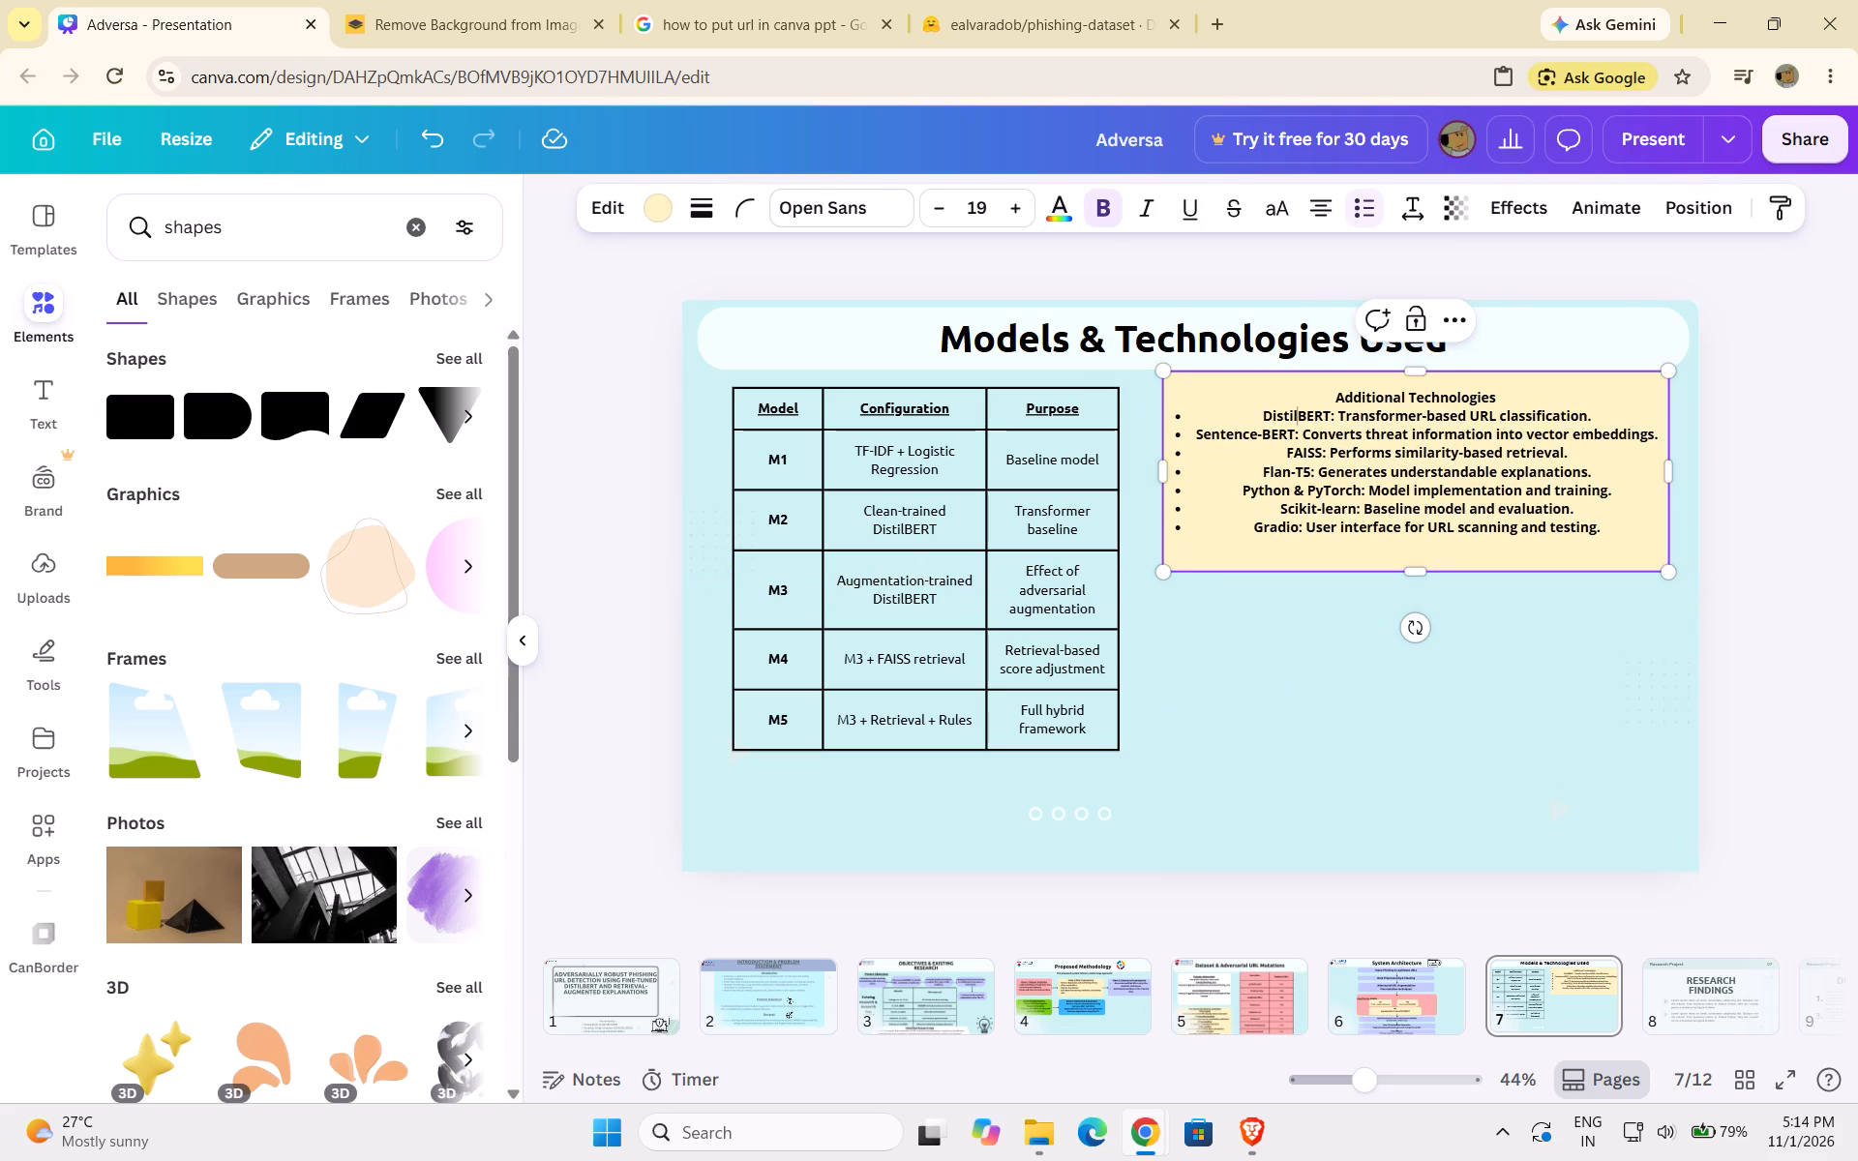
left_click_drag(1330, 418, 1262, 418)
left_click(1190, 215)
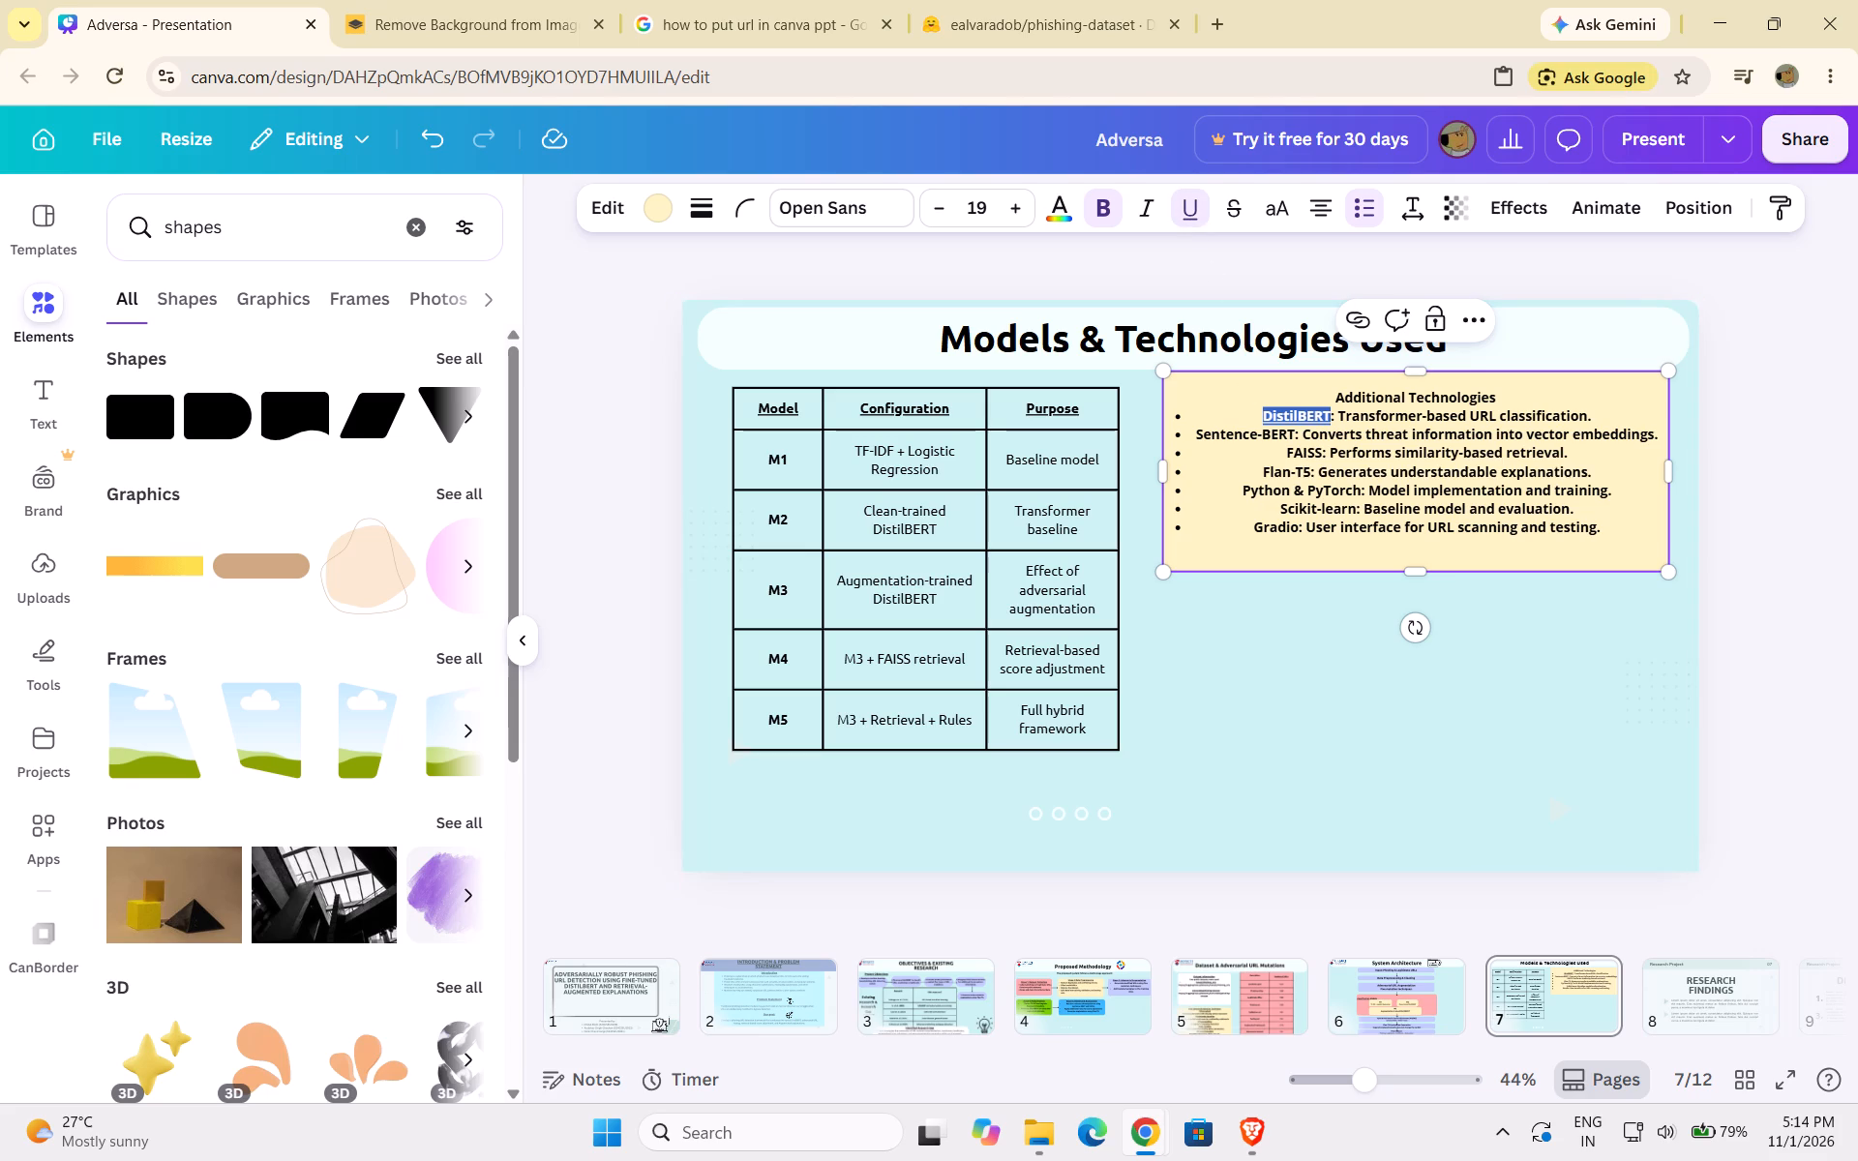
left_click_drag(1198, 435, 1294, 434)
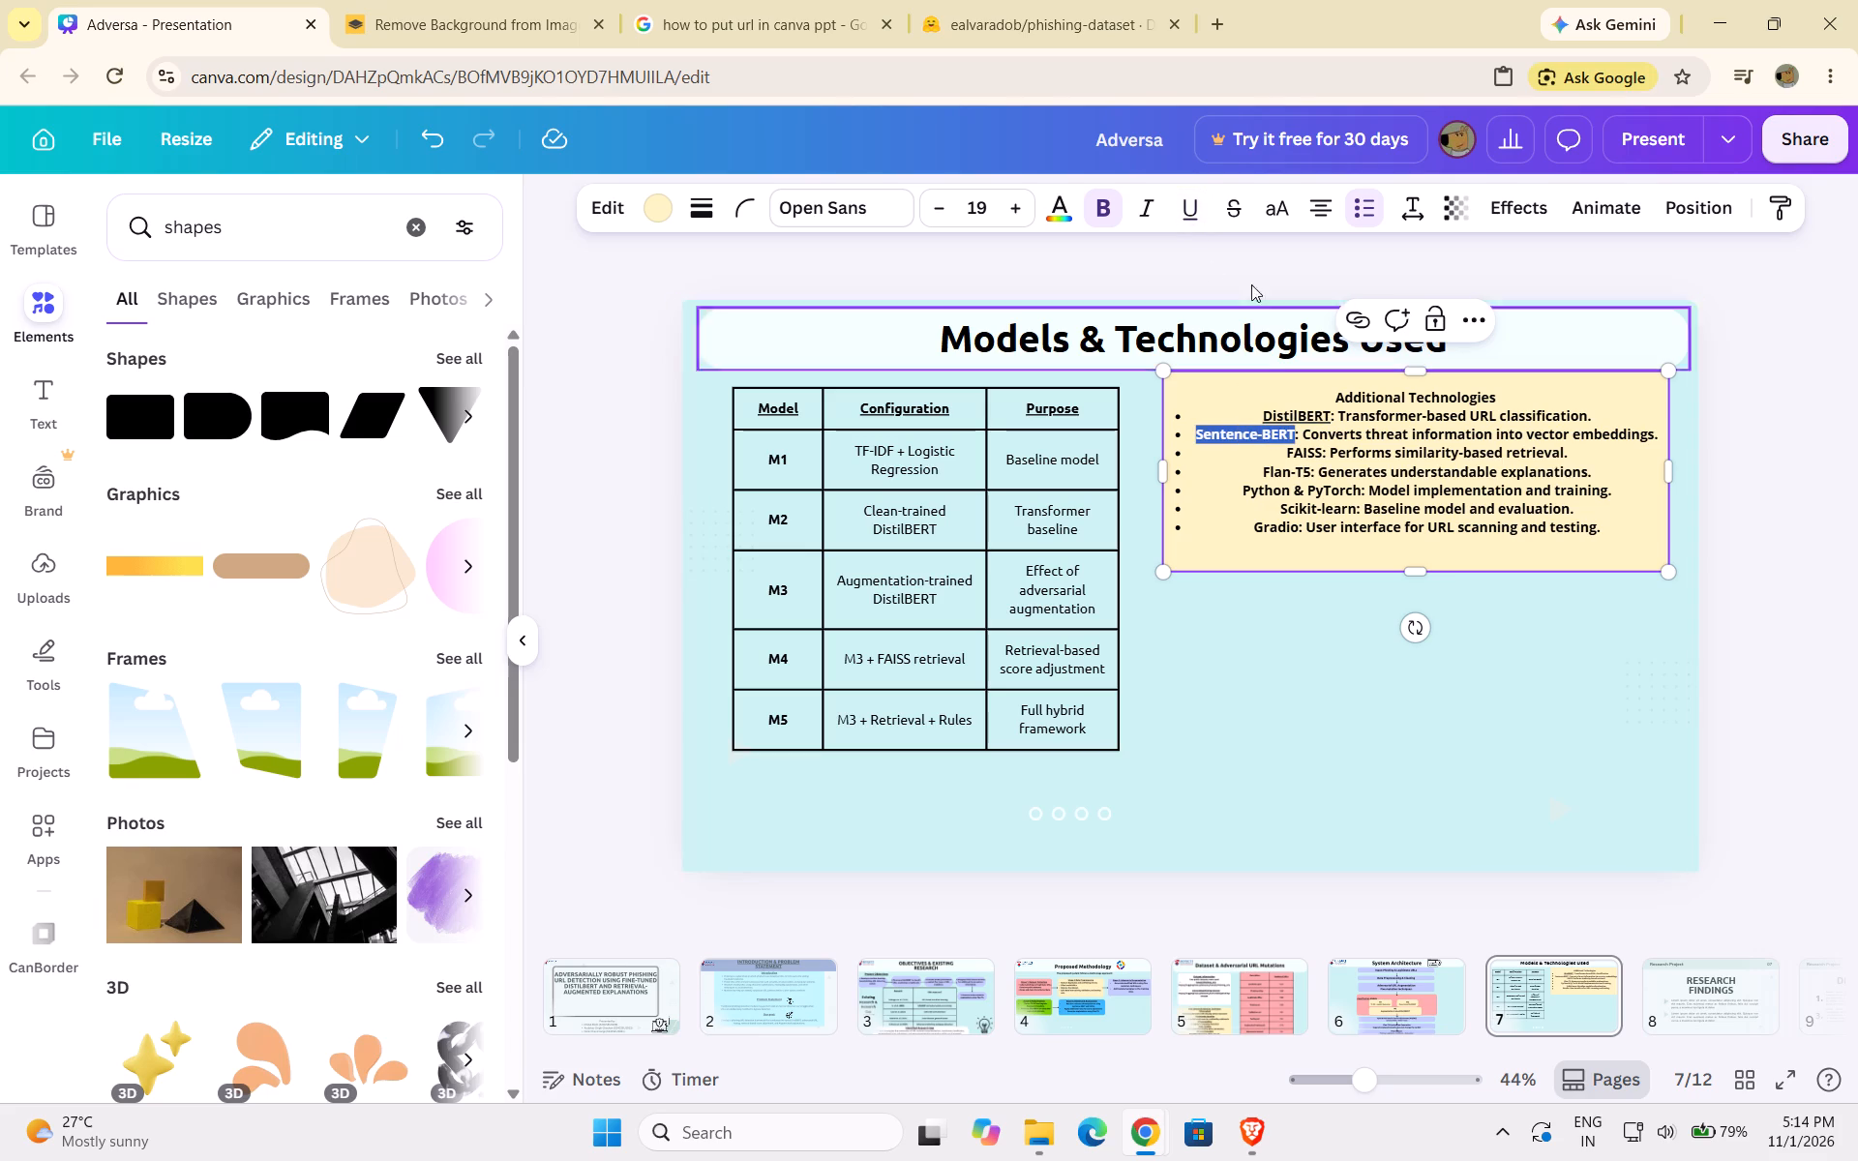
left_click(1190, 211)
left_click_drag(1283, 450, 1322, 448)
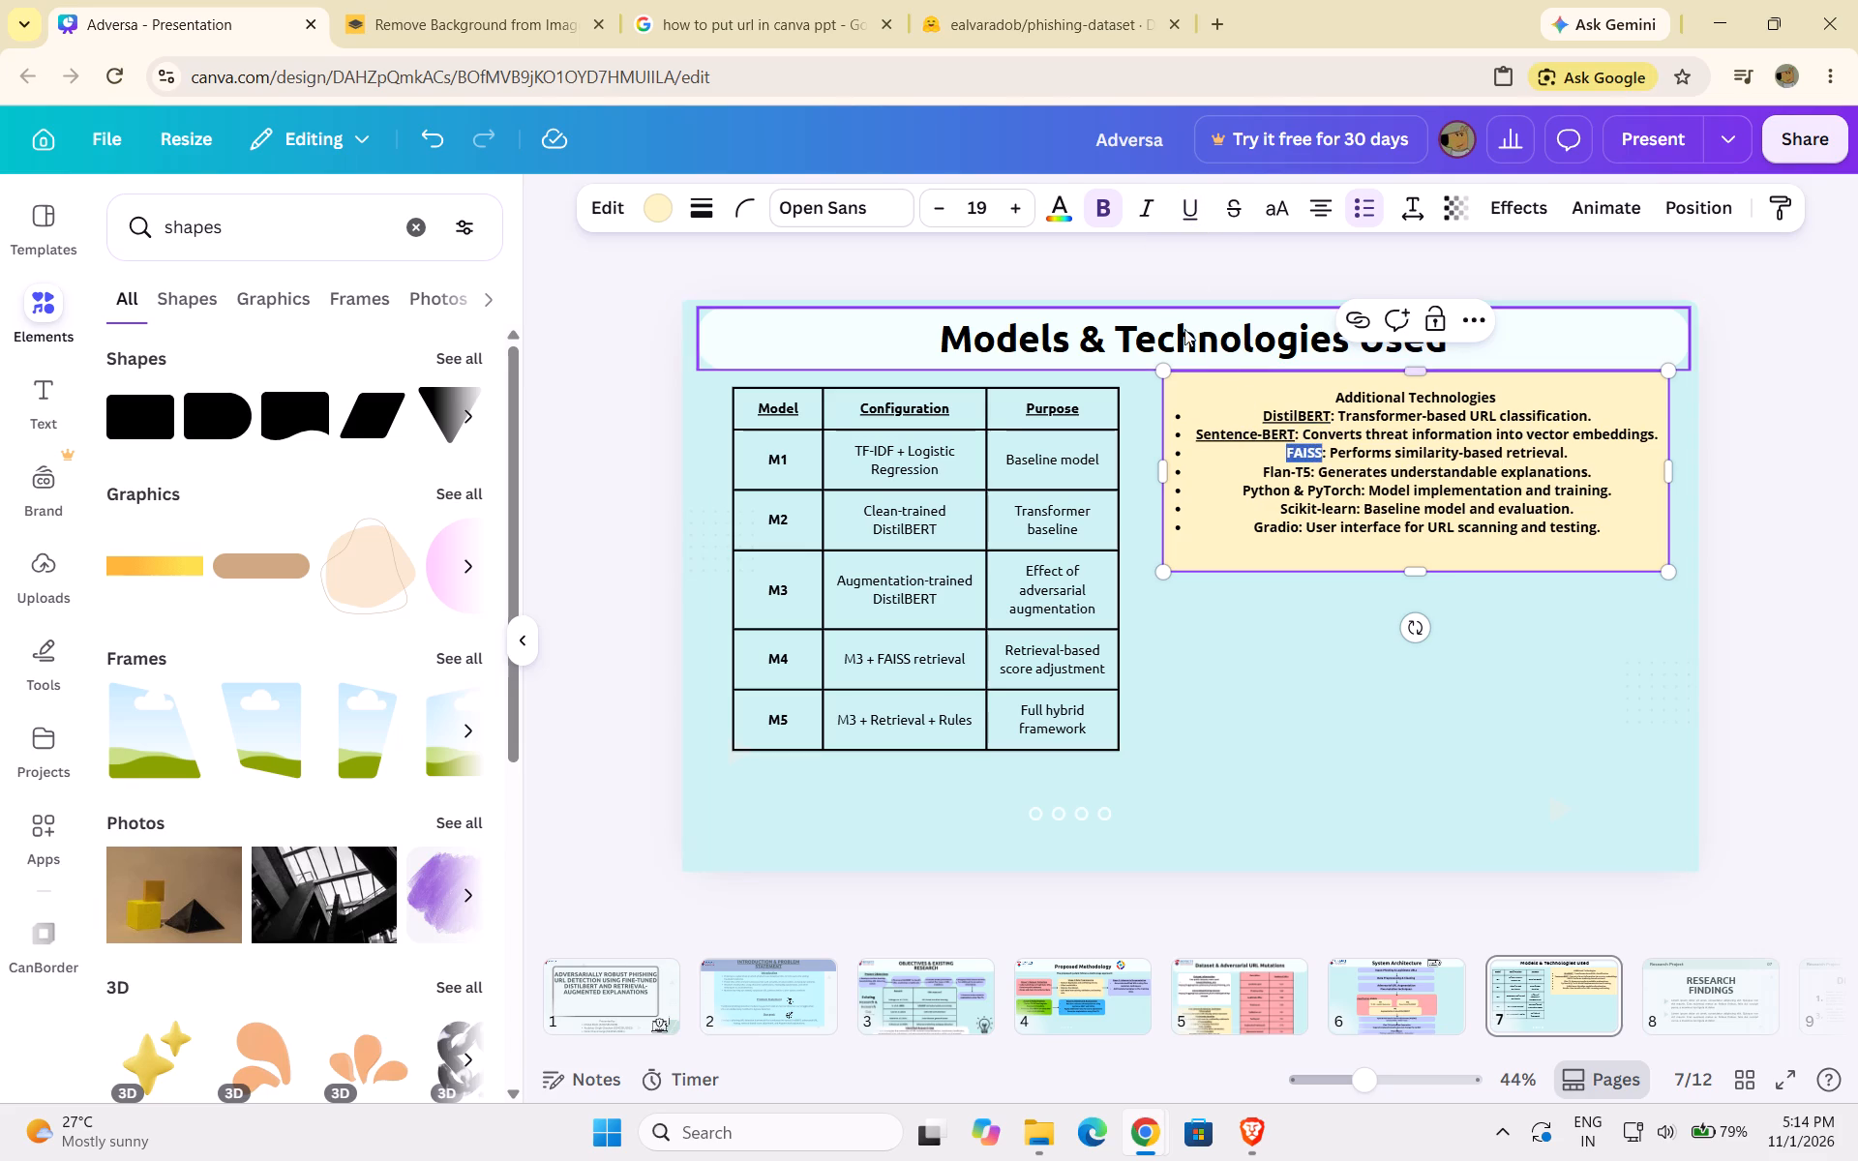
left_click(1190, 217)
left_click_drag(1263, 476, 1310, 475)
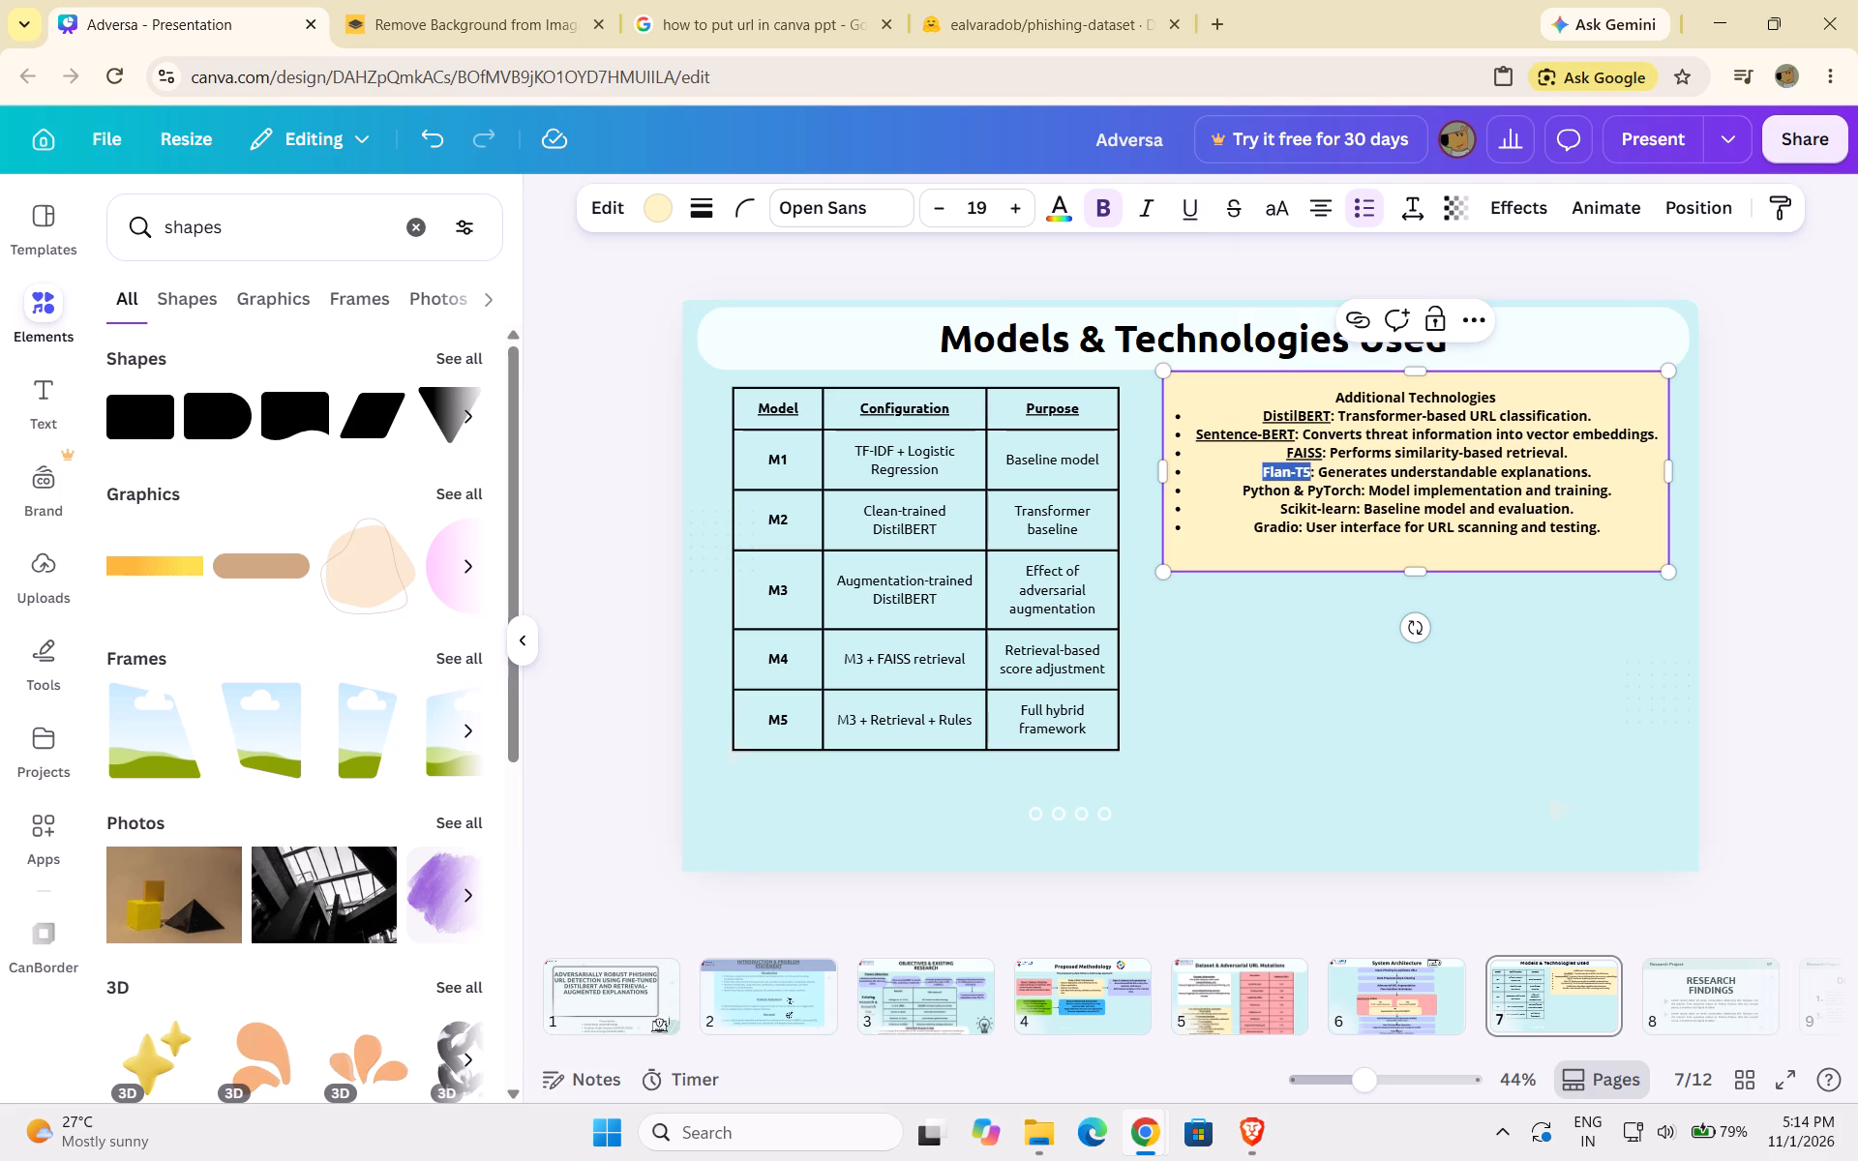
left_click(1189, 222)
Switch to YouTube in Brave, search for "randak randak song", open the Andangkaka Kondakari video and return to Canva.
left_click(1256, 1113)
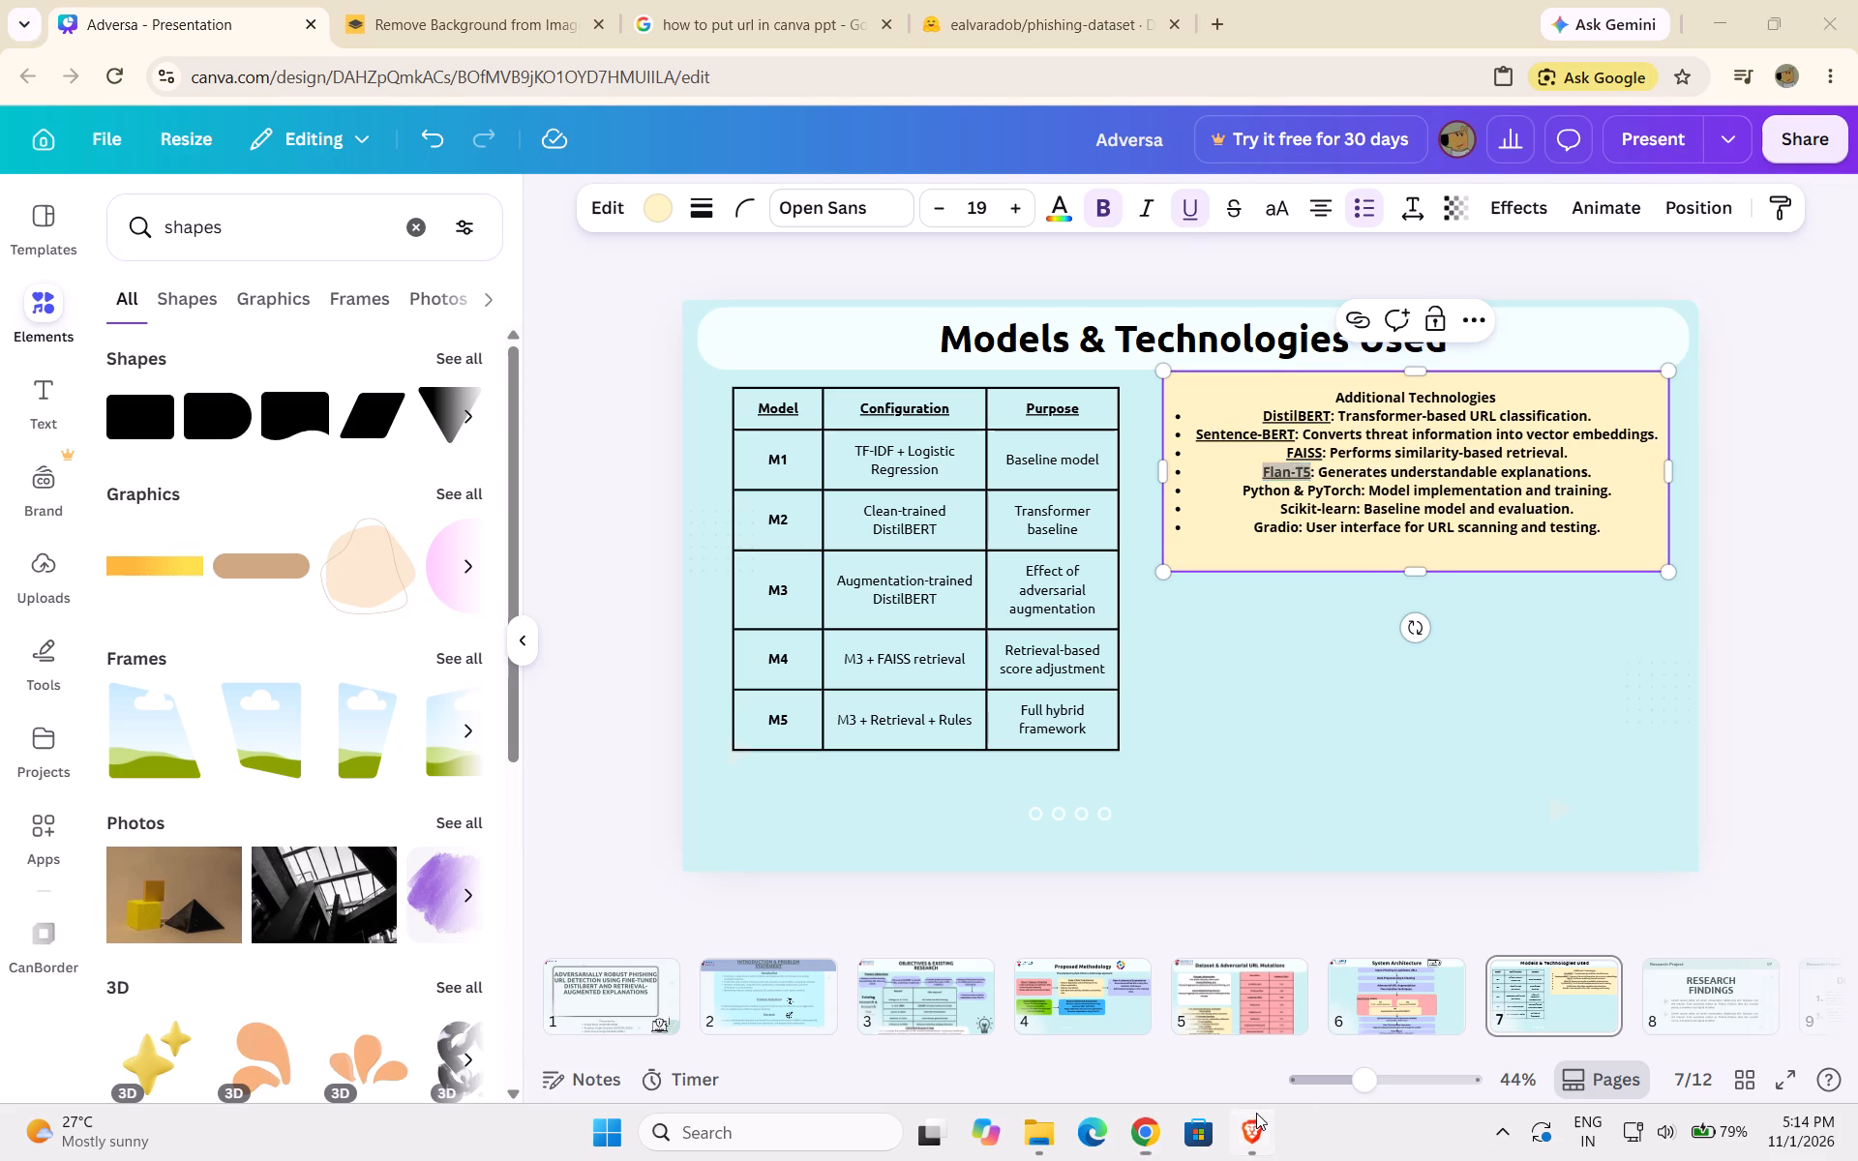
left_click(1176, 191)
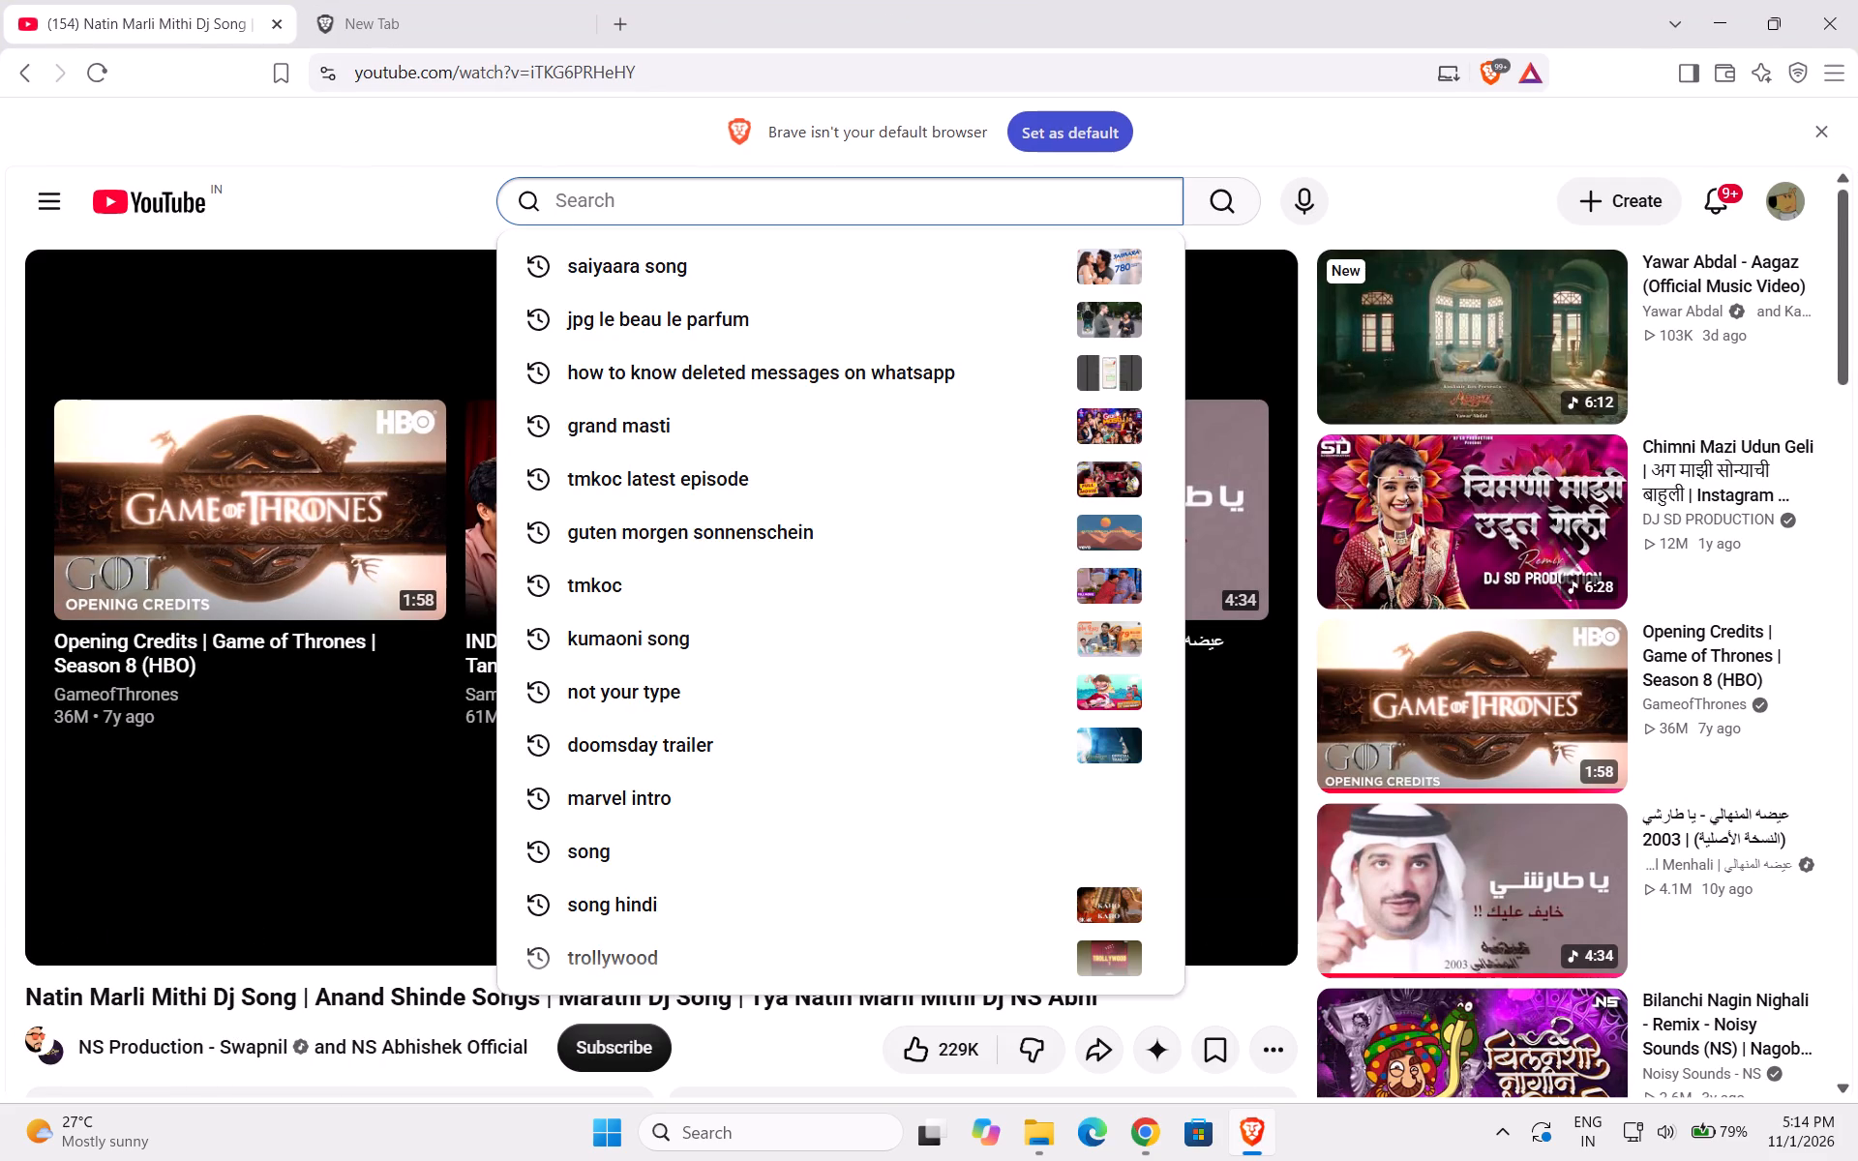
type("randak")
key("space")
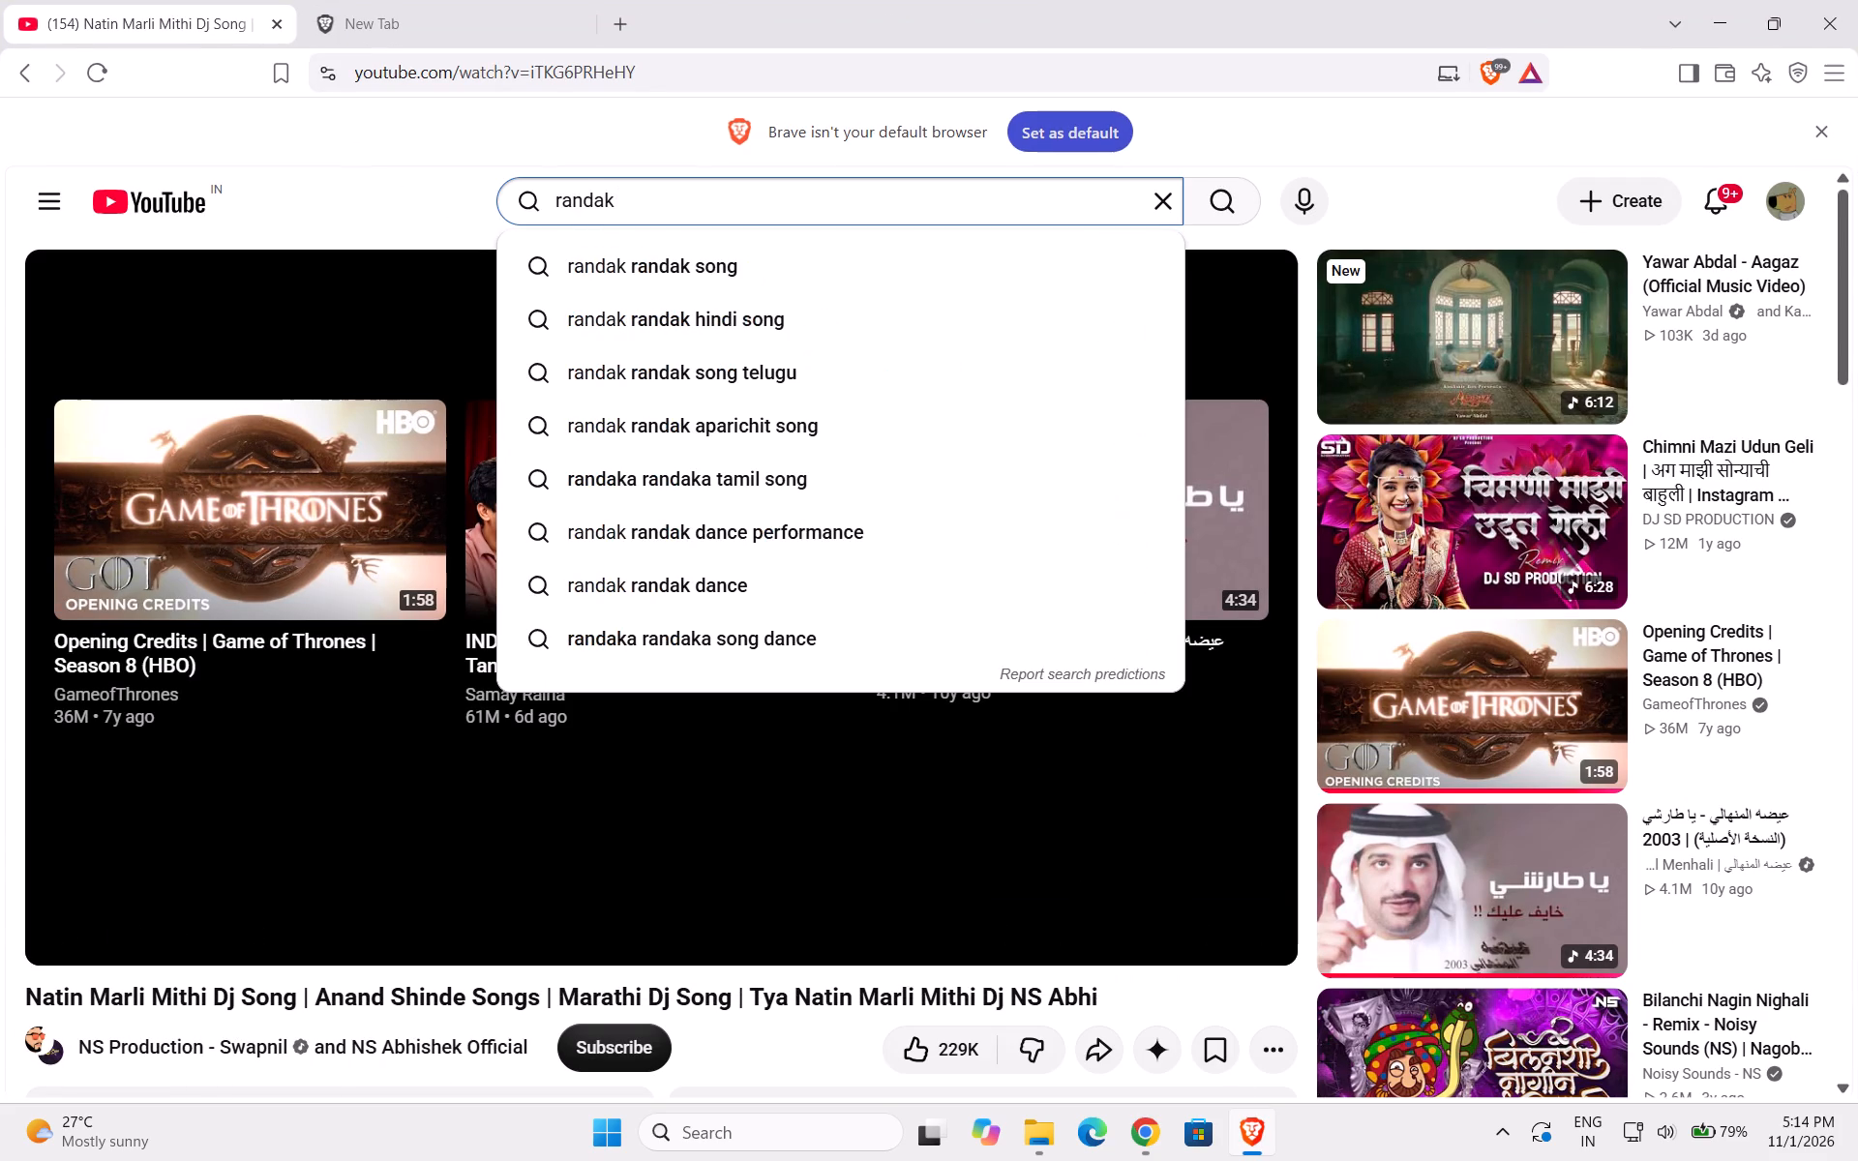
left_click(1014, 259)
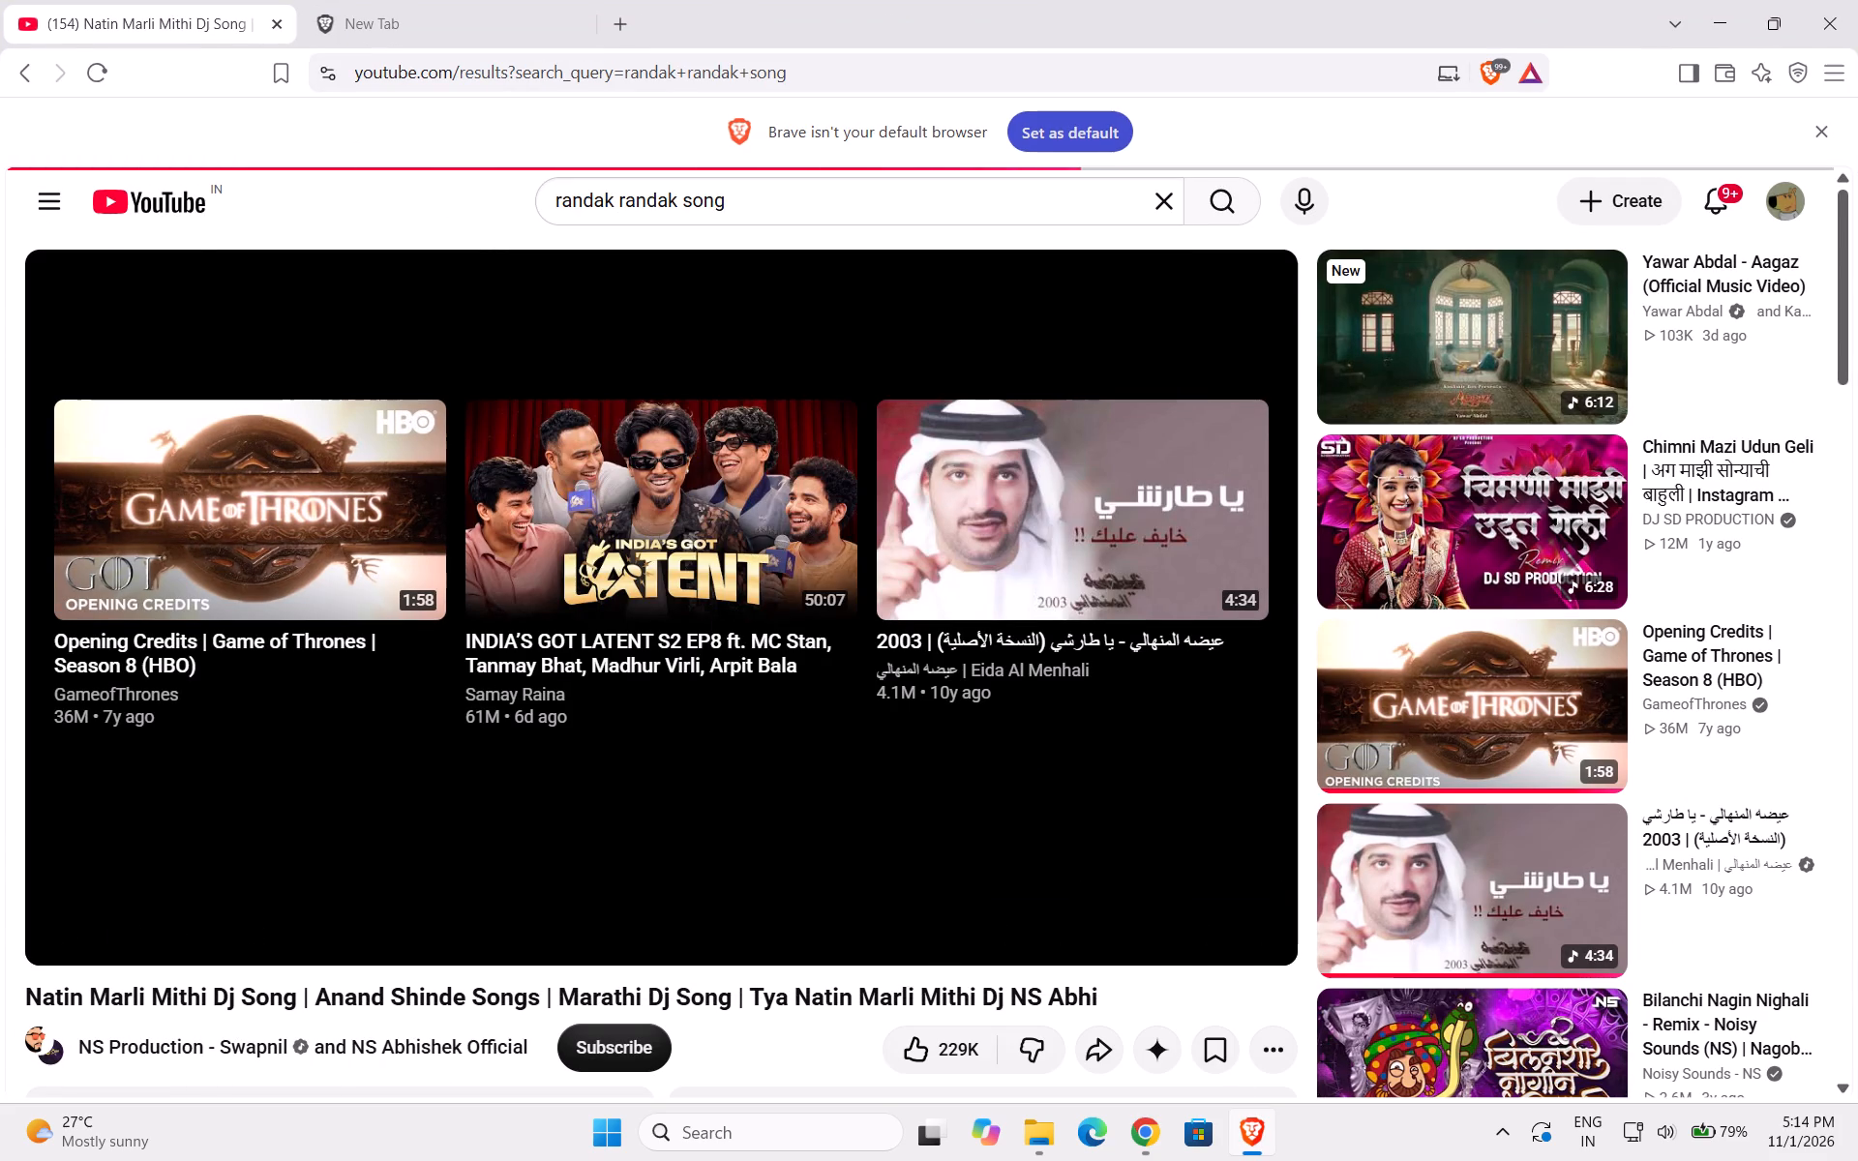
left_click(717, 410)
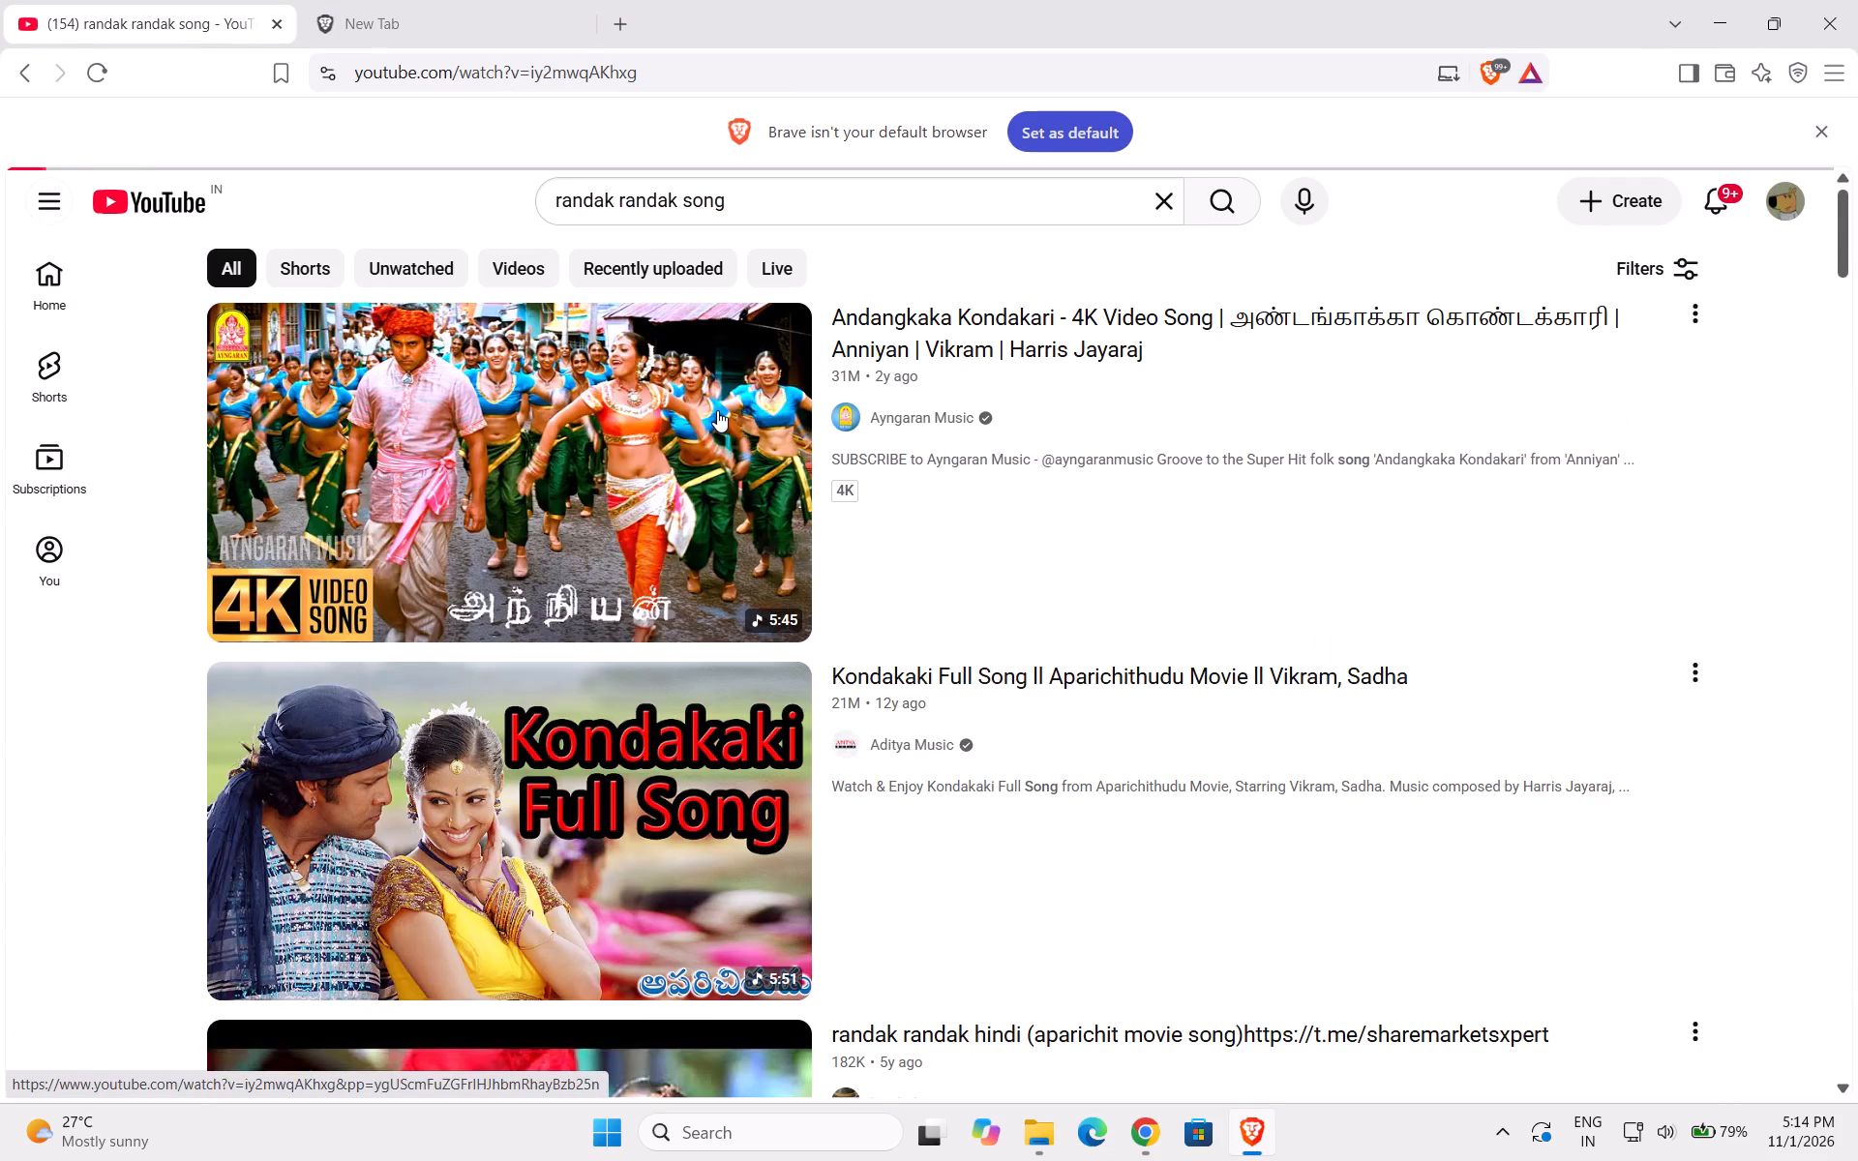
left_click(1716, 7)
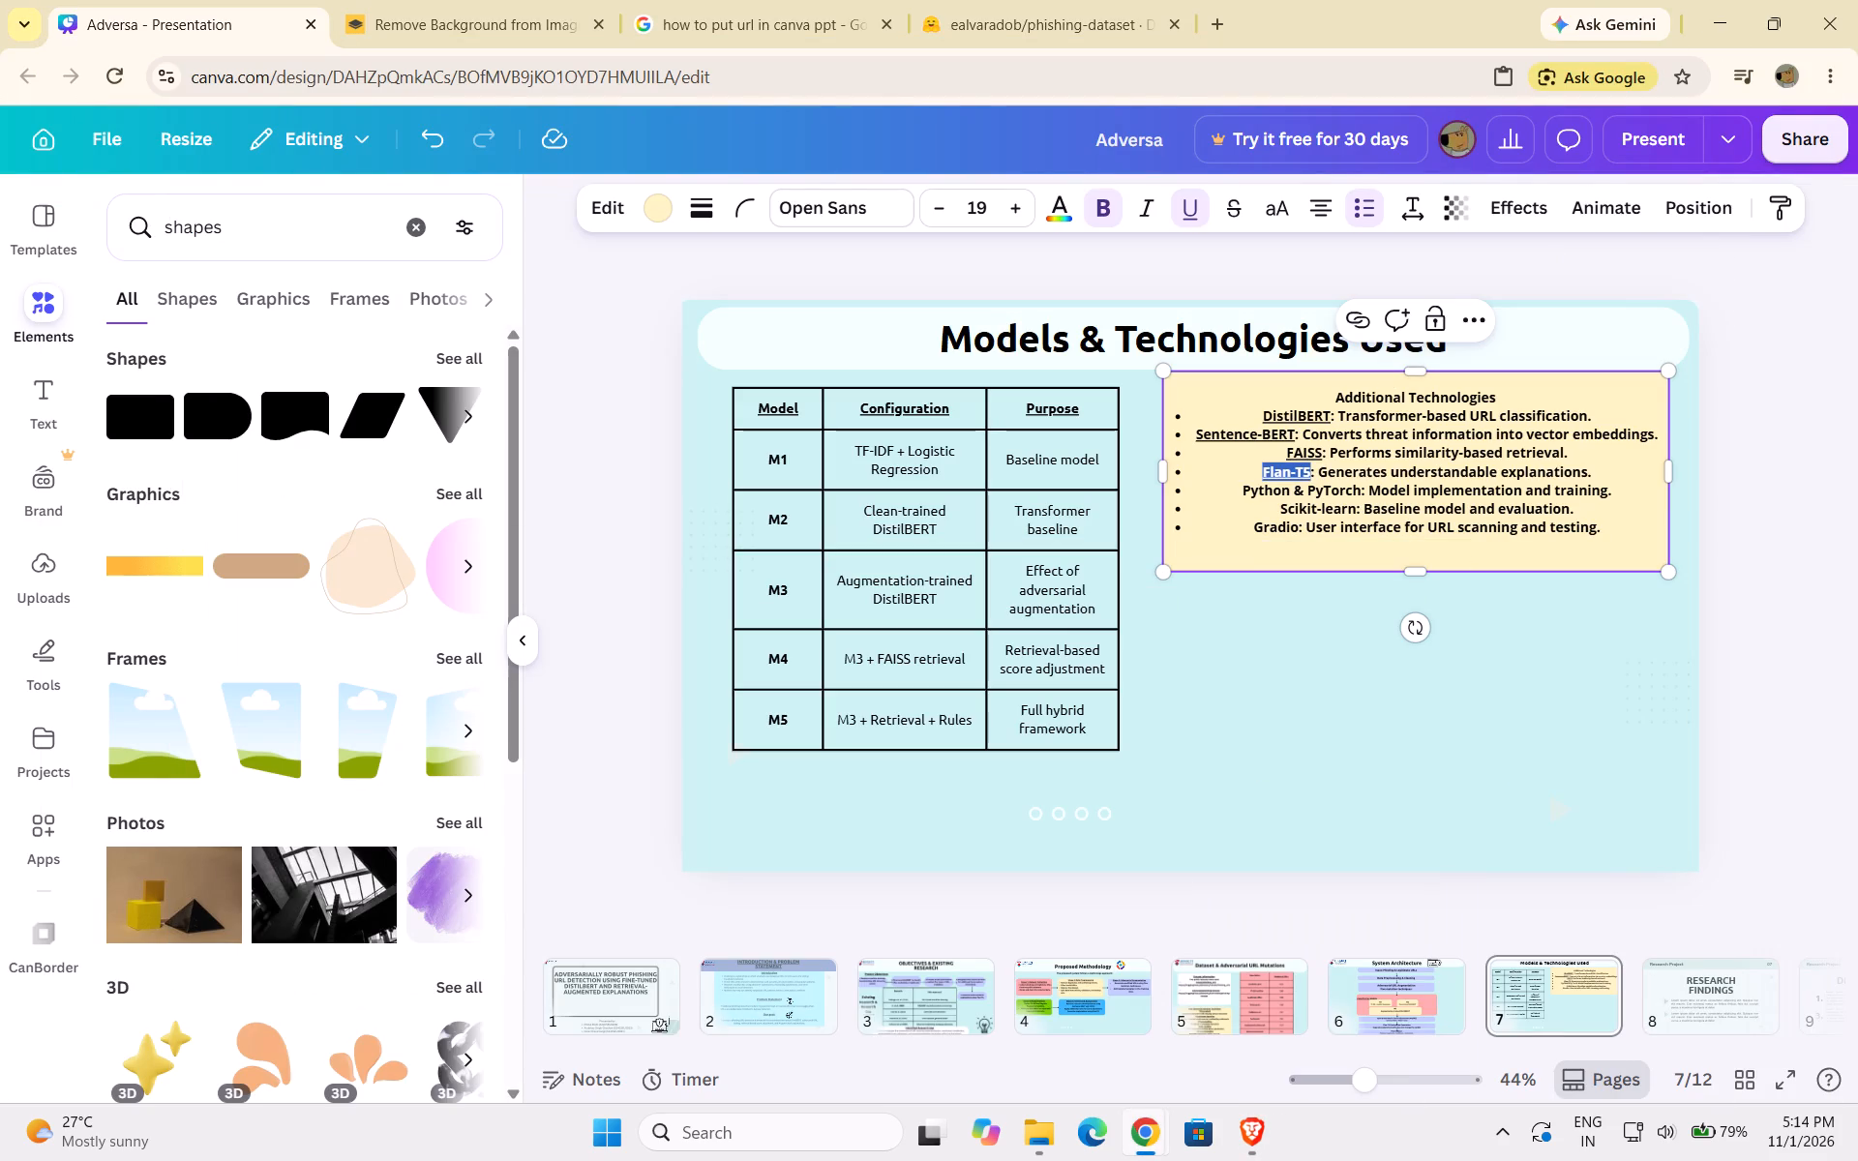
Underline the terms Python & PyTorch, Scikit-learn and Gradio in the remaining bullets of the yellow box.
left_click_drag(1241, 494, 1364, 490)
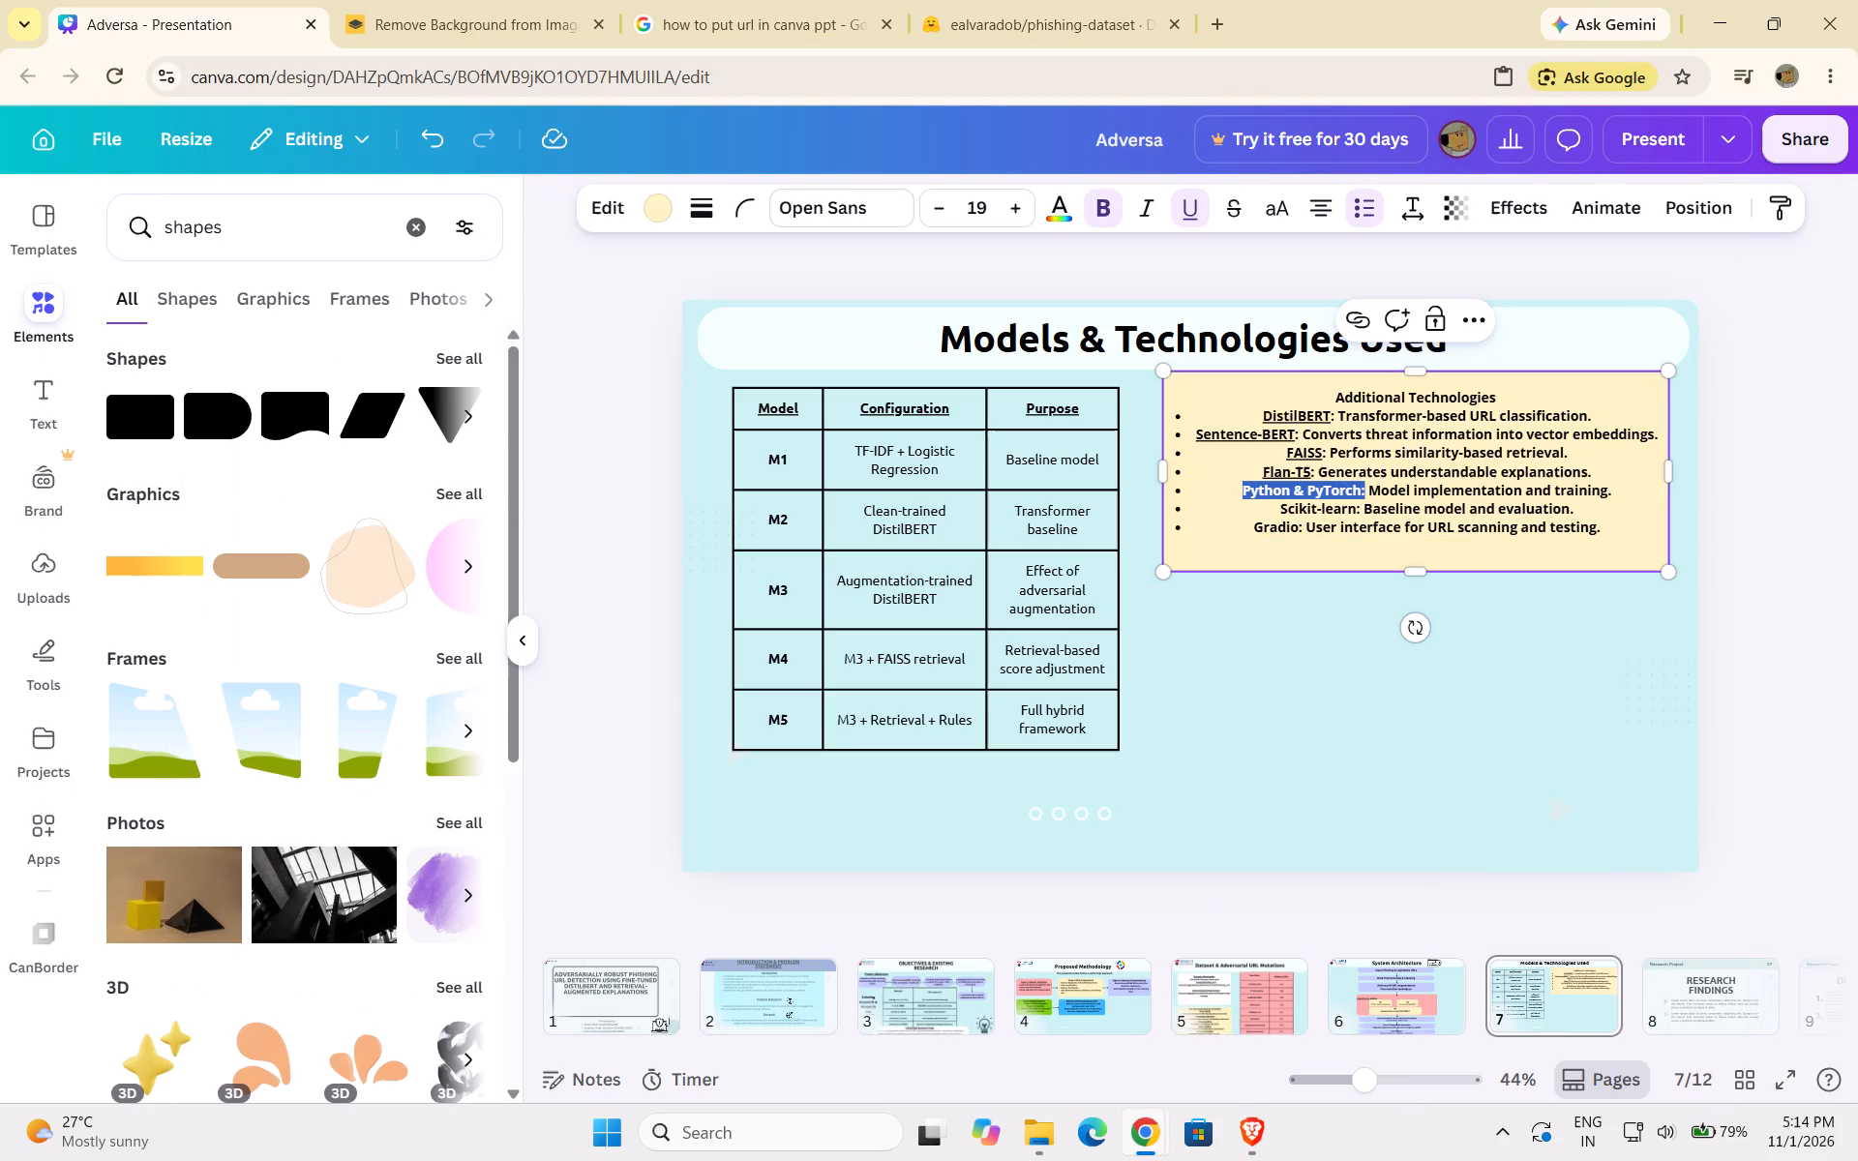
left_click_drag(1364, 490, 1361, 491)
left_click(1191, 221)
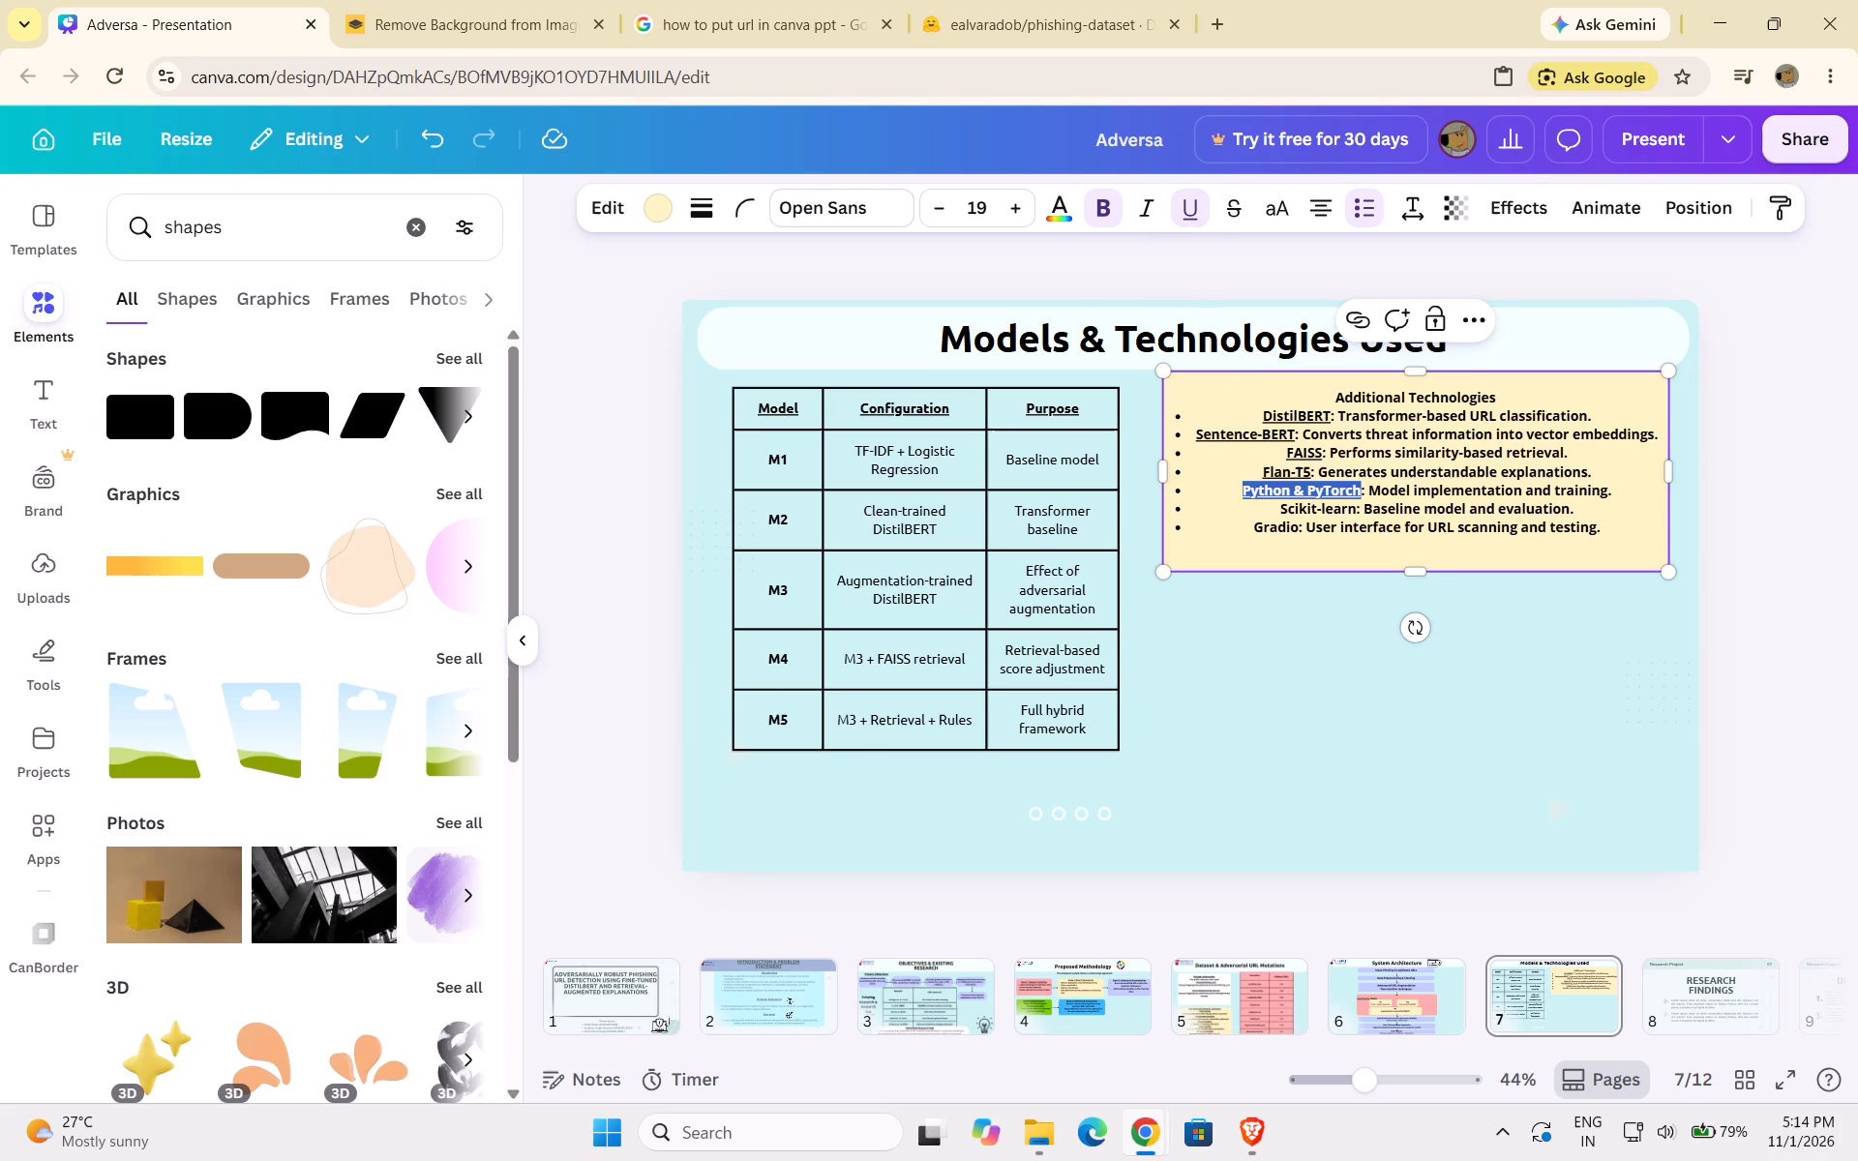
left_click_drag(1274, 503, 1356, 501)
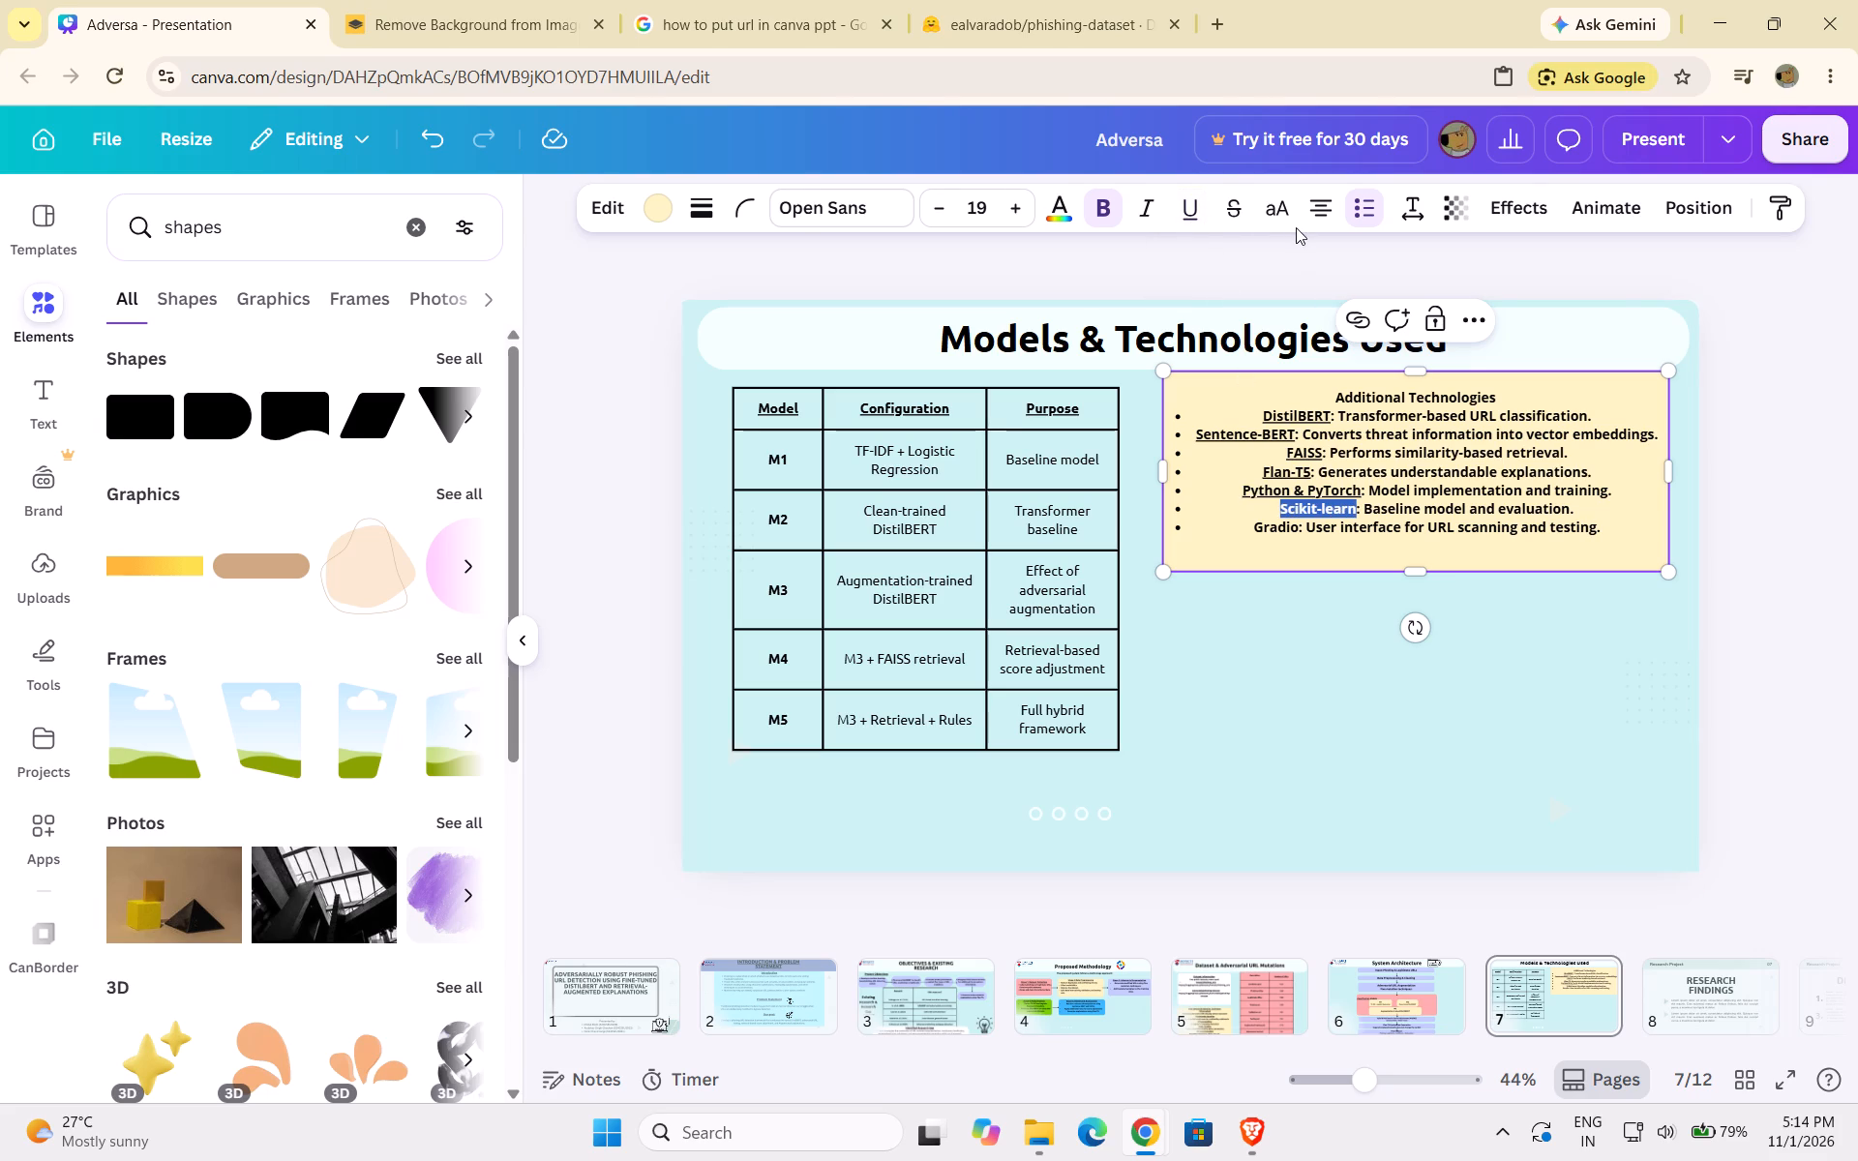
left_click(1187, 215)
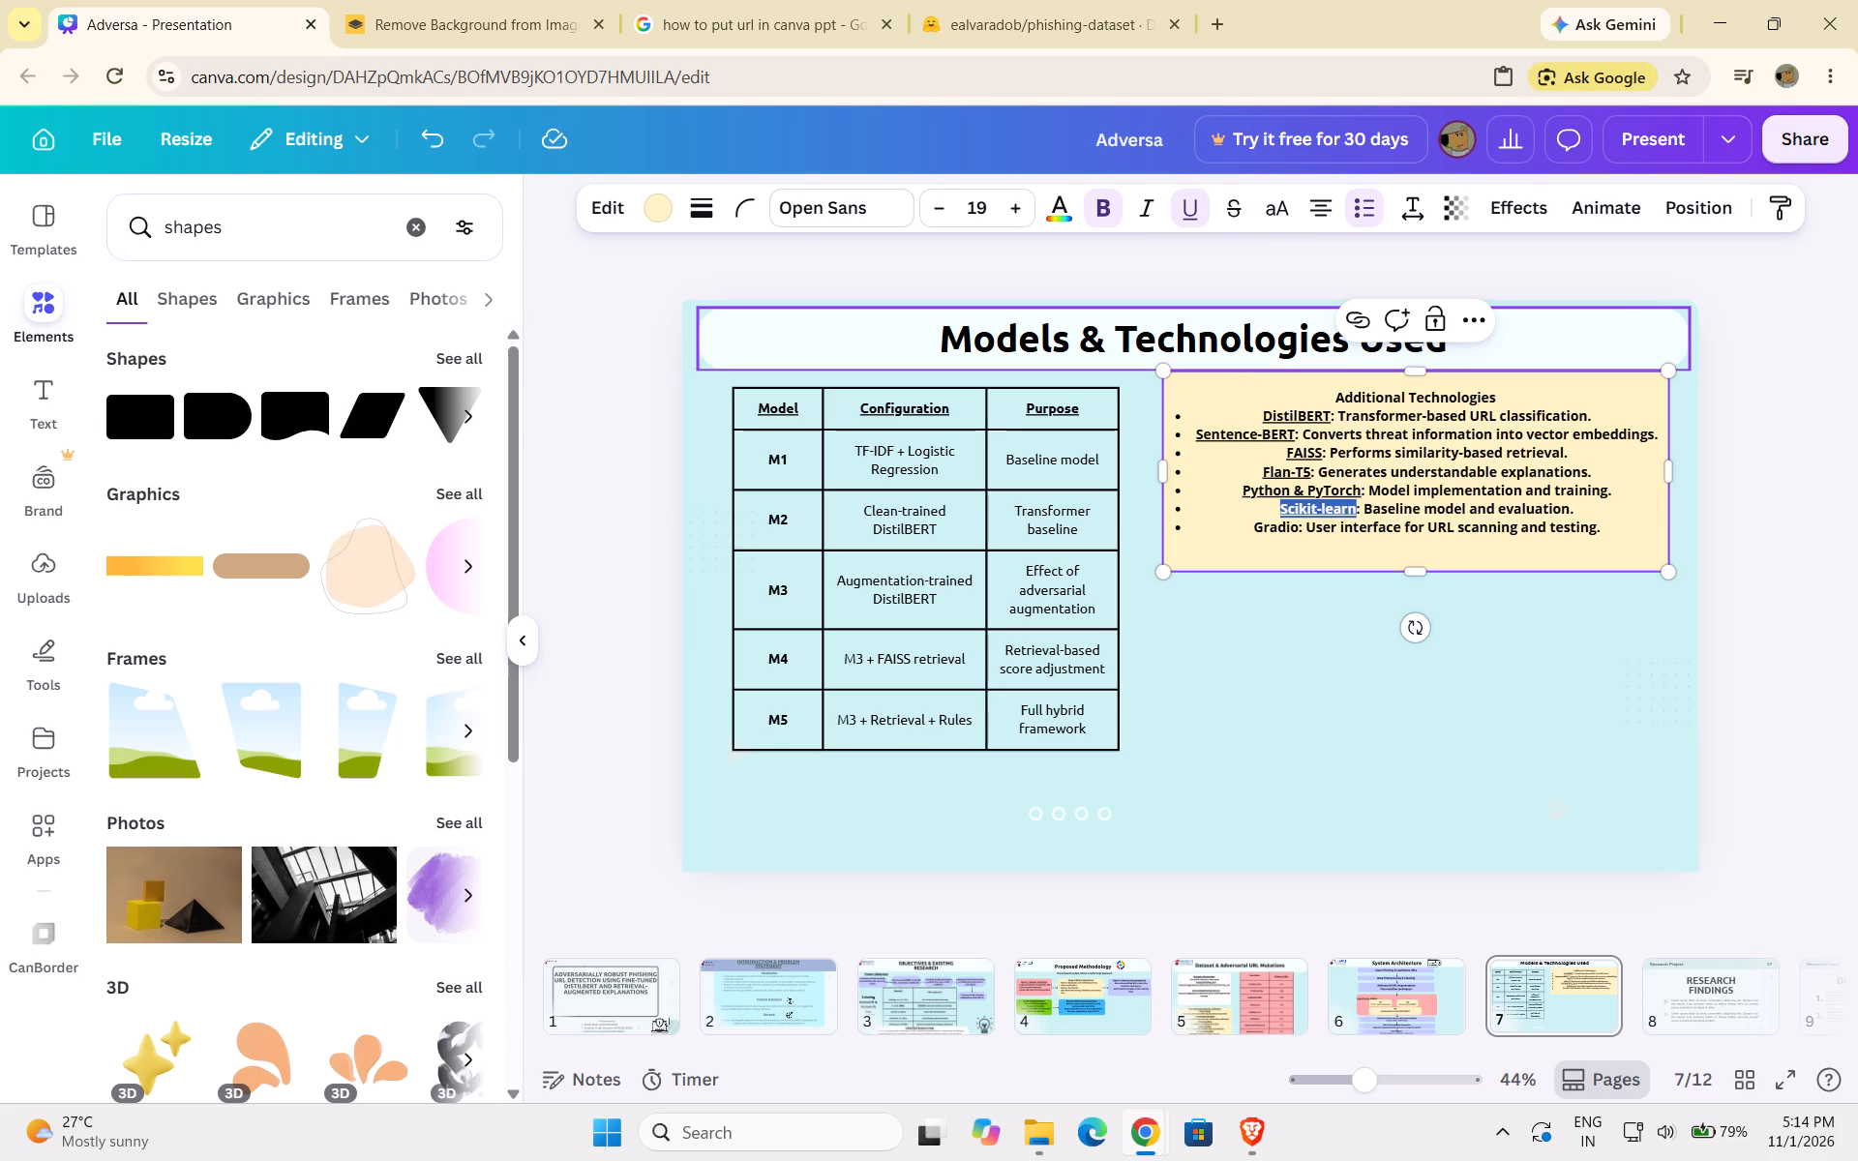
left_click_drag(1299, 529, 1249, 525)
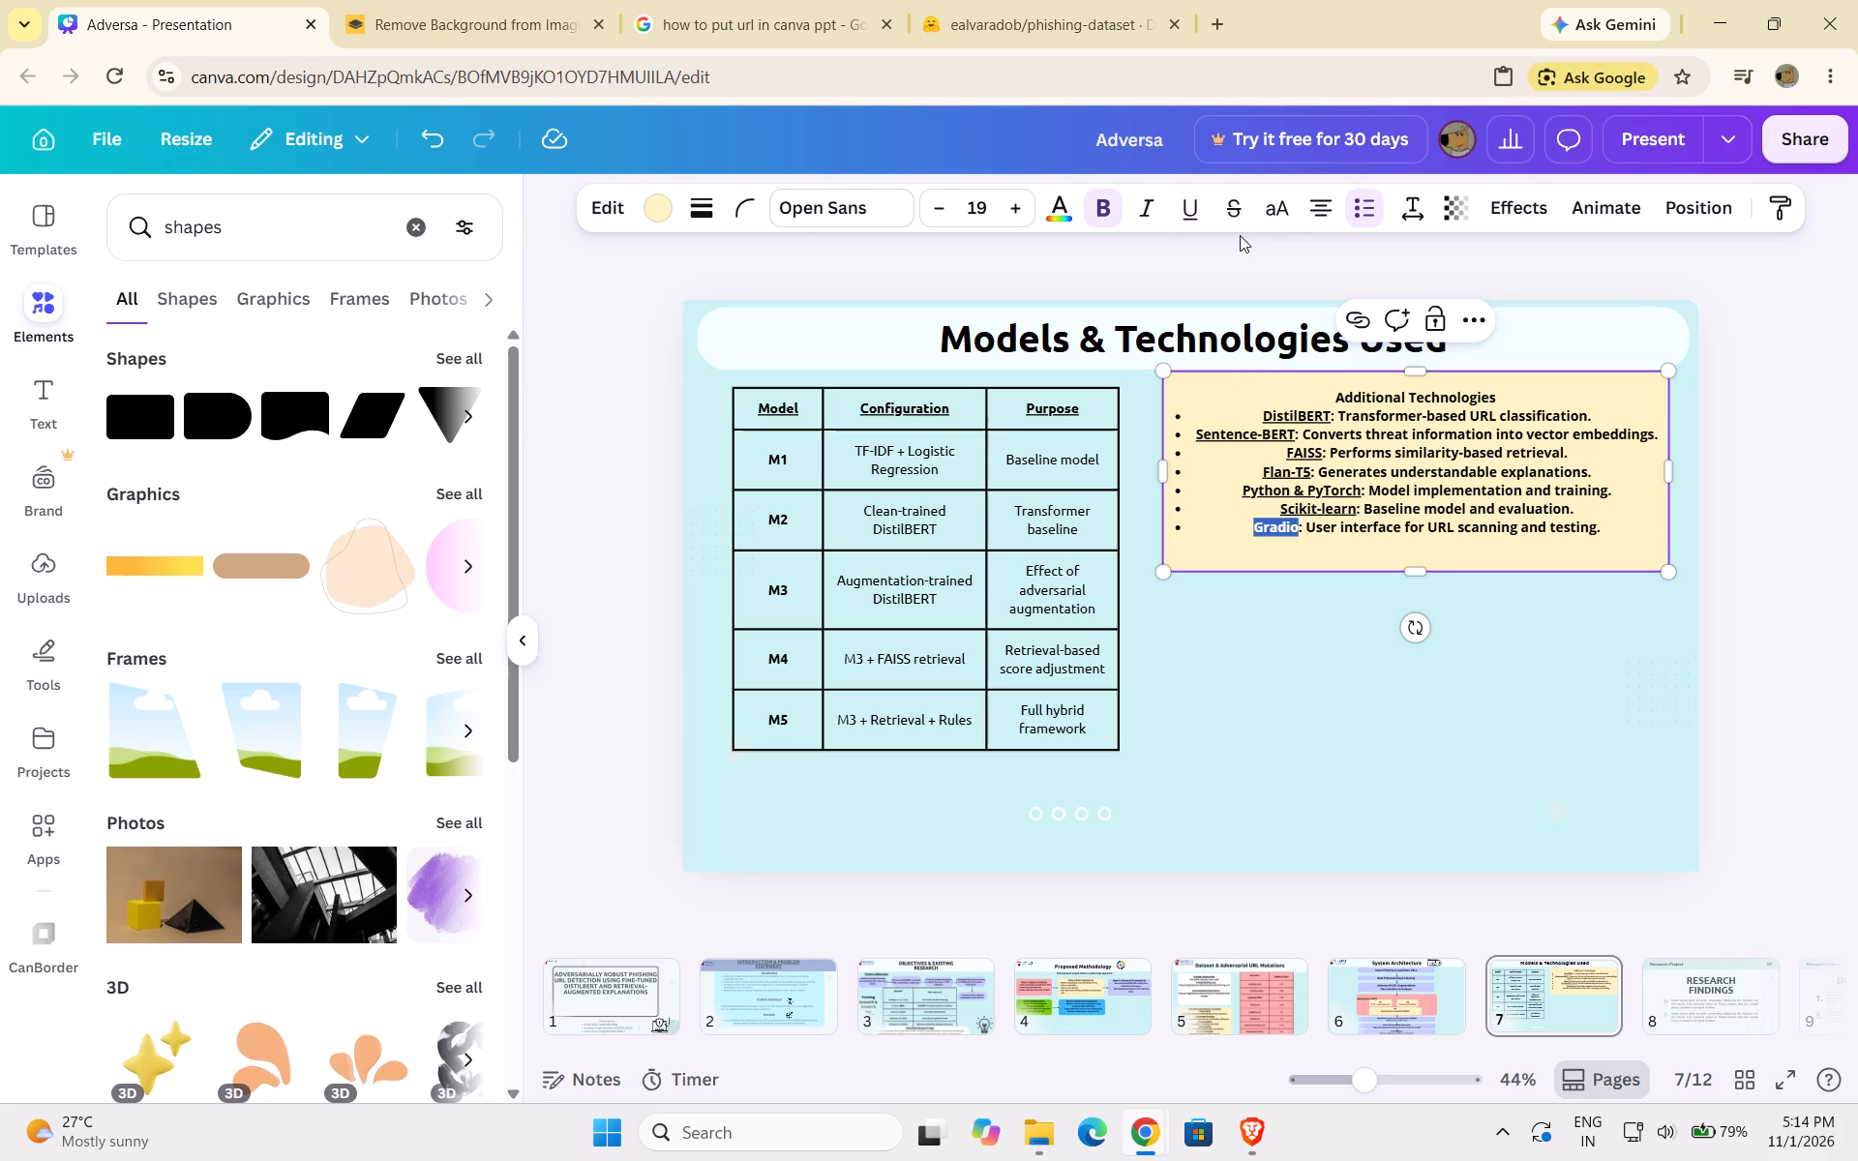
left_click(1188, 219)
left_click(1320, 626)
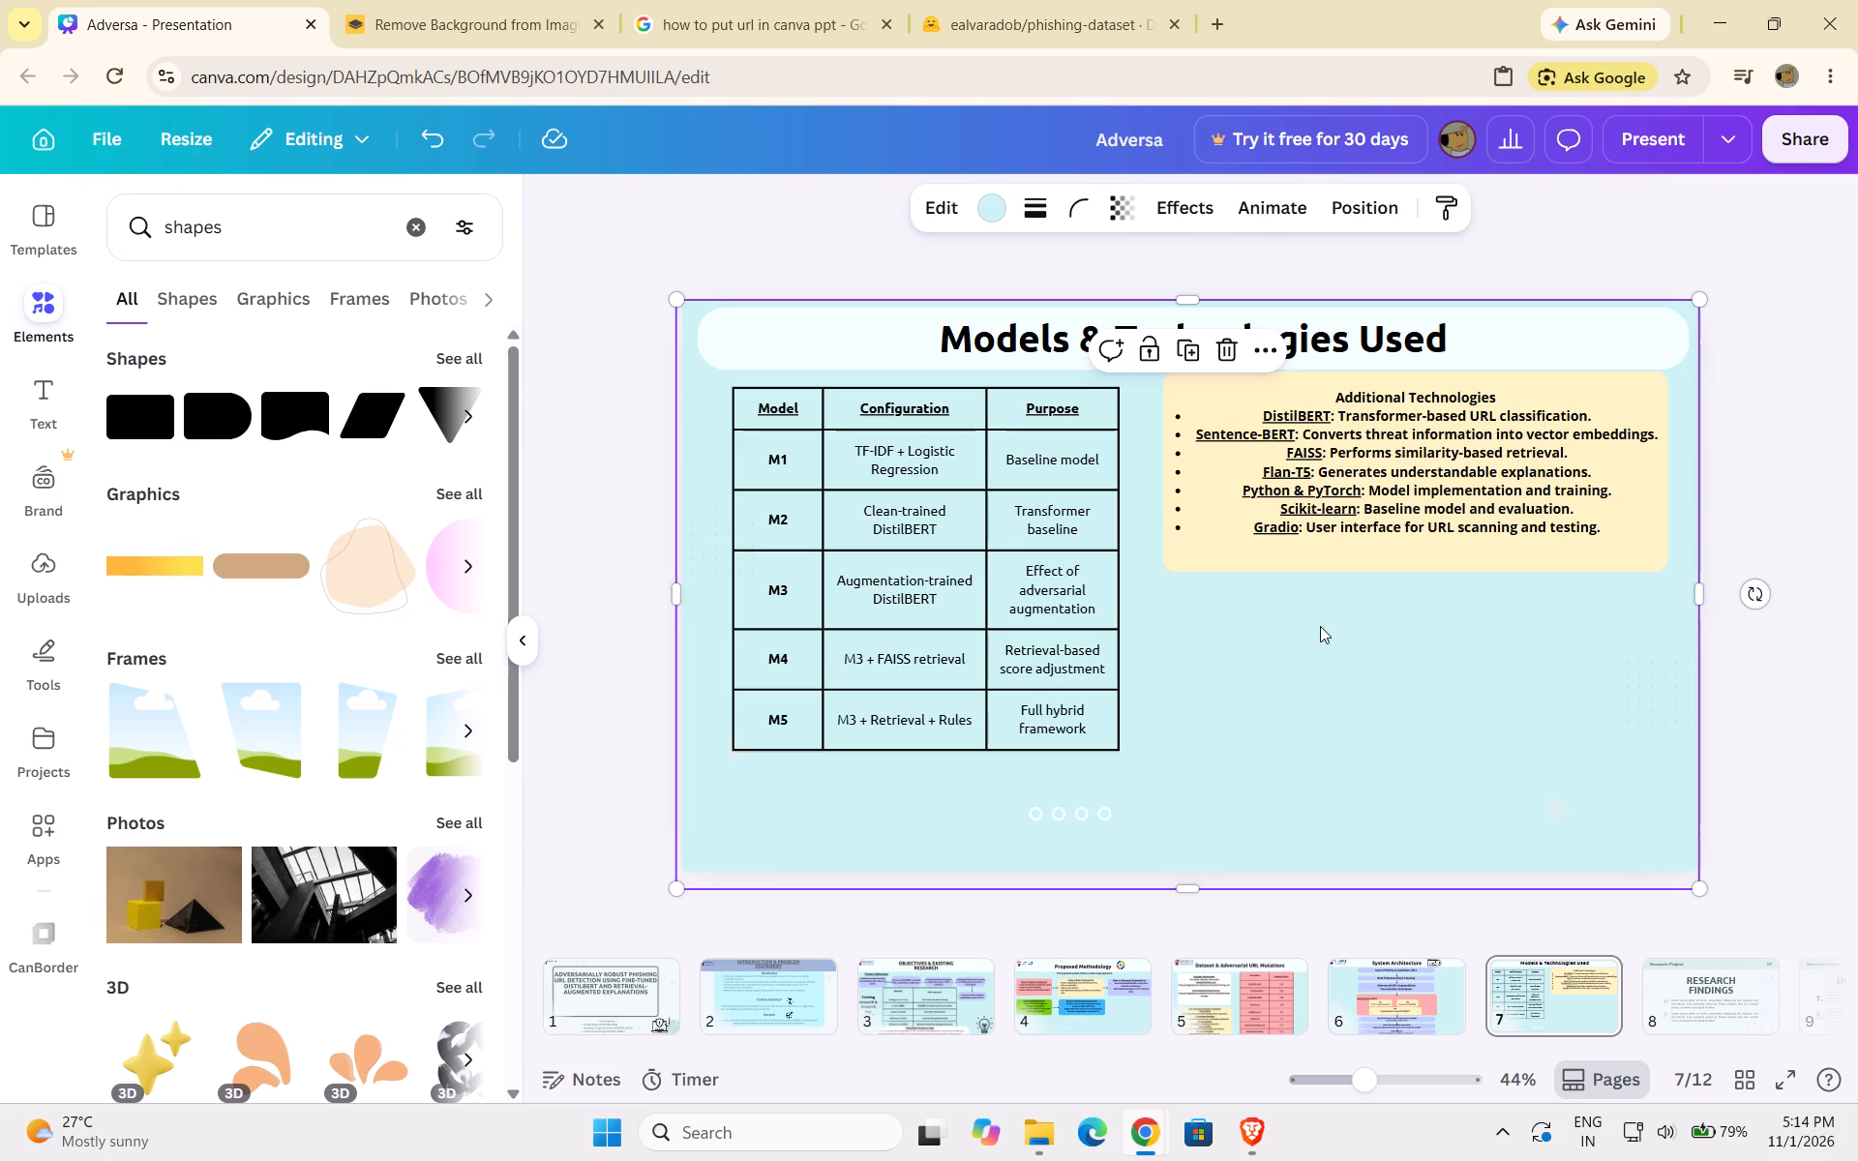
Move the yellow Additional Technologies box slightly left and down, keeping it beside the models table.
left_click(1513, 394)
left_click_drag(1499, 396, 1396, 405)
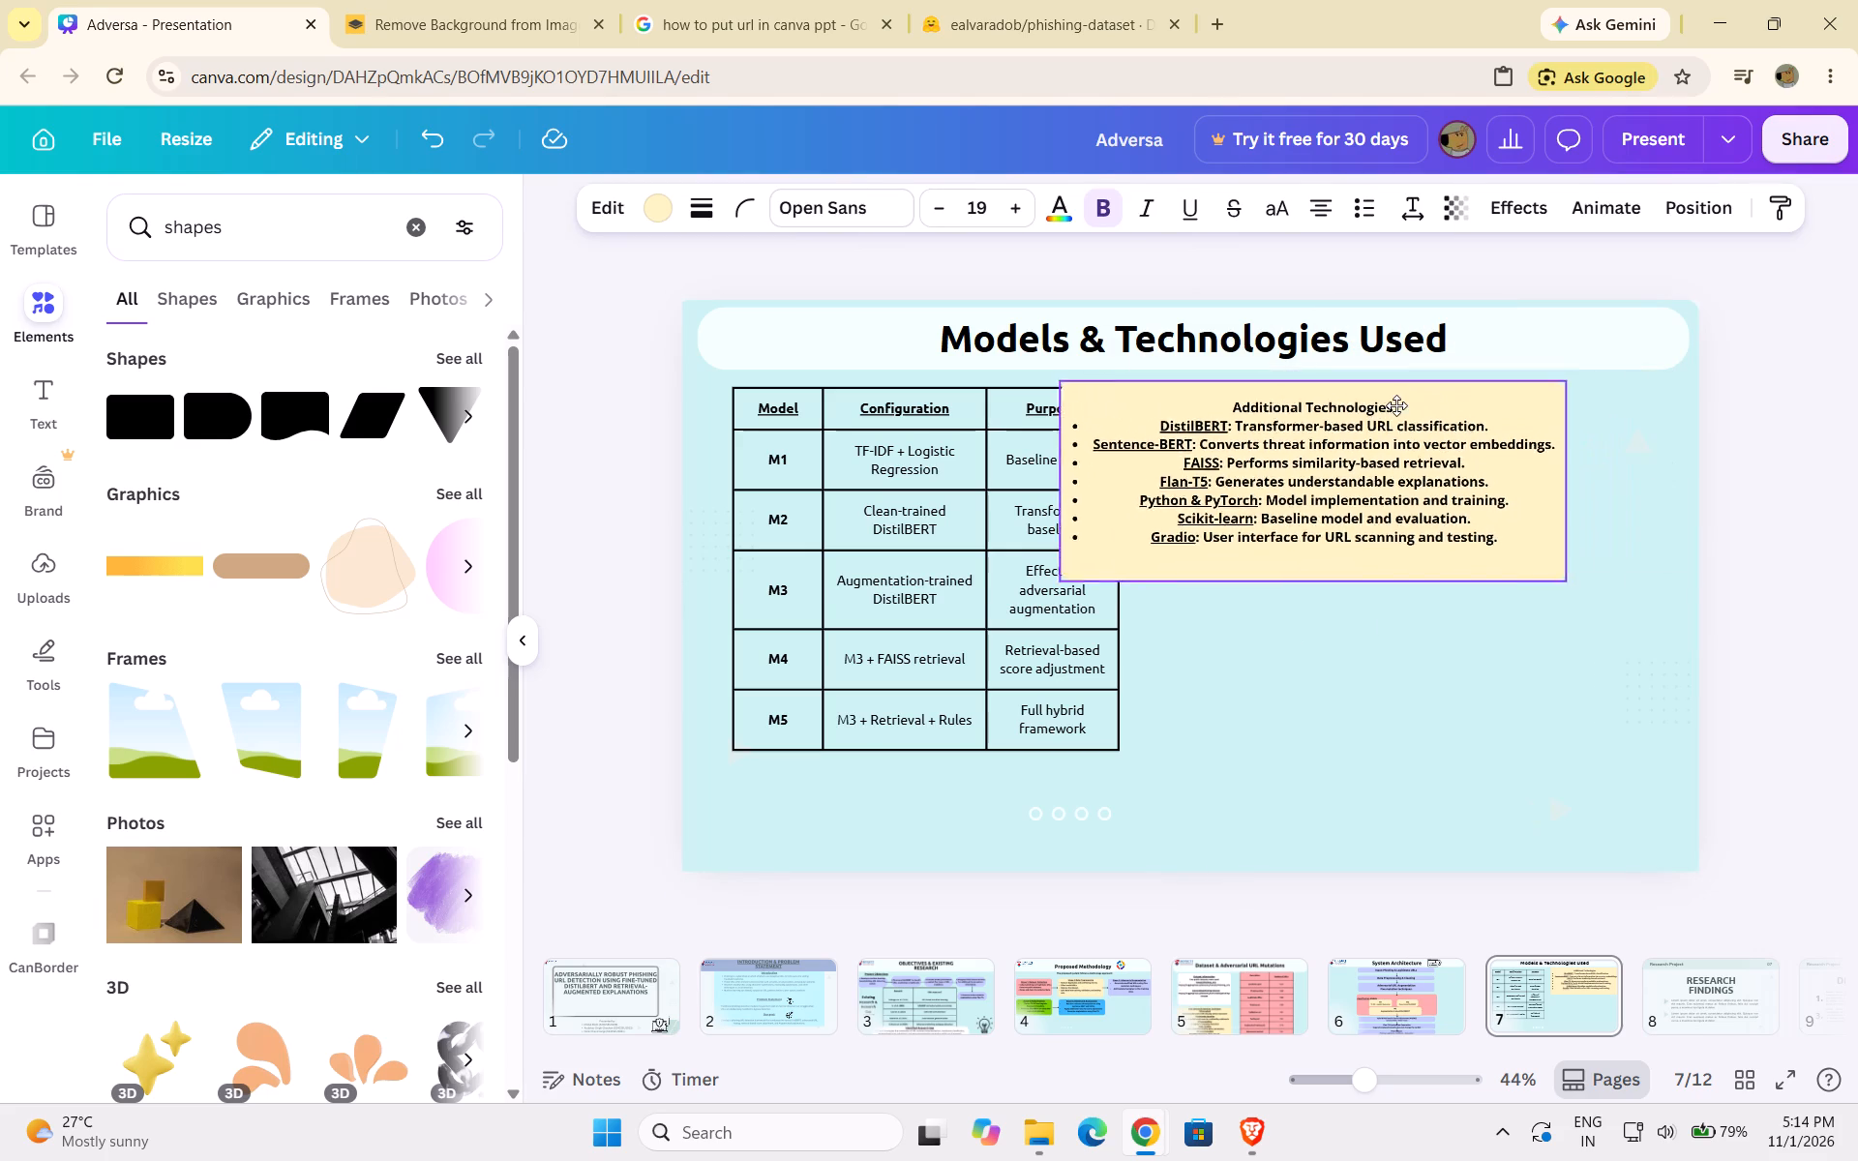
left_click_drag(1396, 405, 1493, 410)
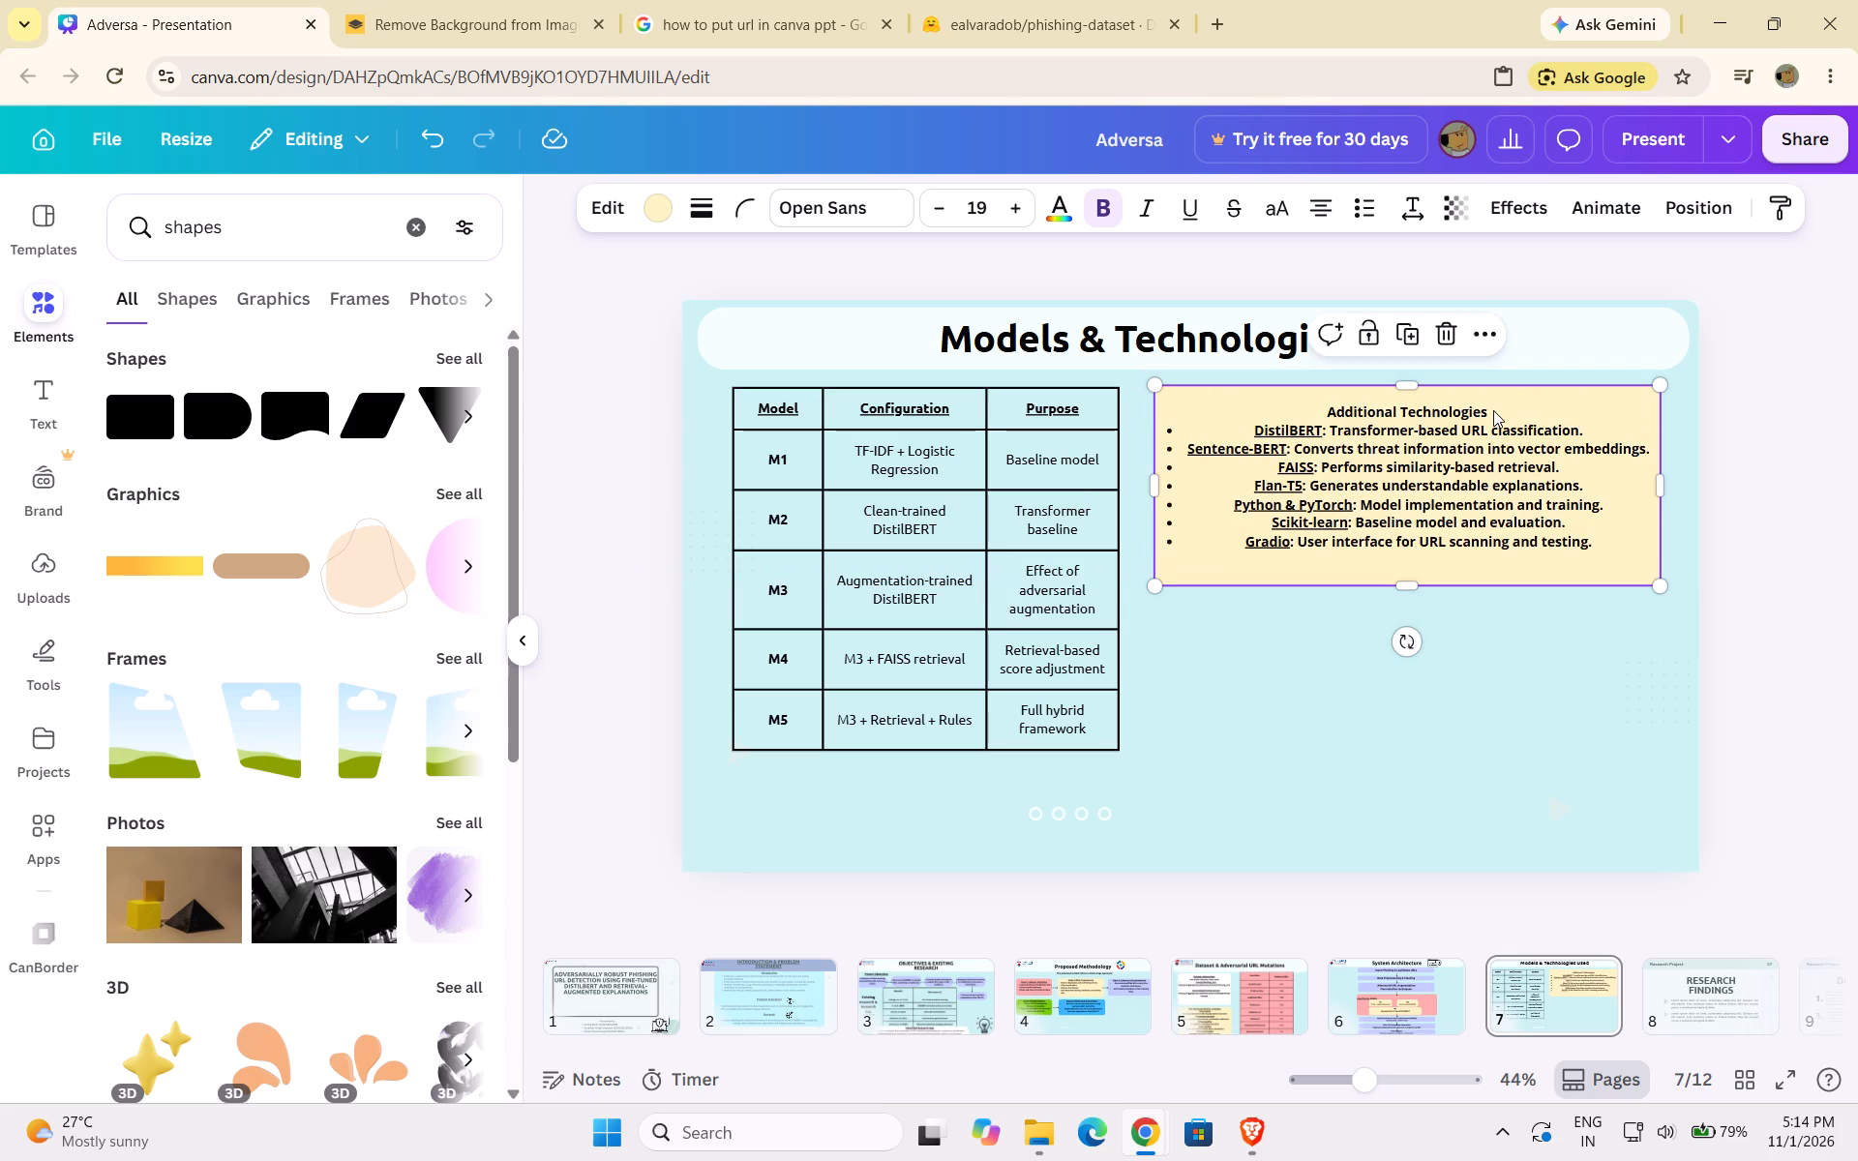
Set the Additional Technologies heading in the yellow box to font size 23 and underline it.
left_click(1491, 409)
left_click_drag(1491, 409, 1331, 416)
left_click(1017, 209)
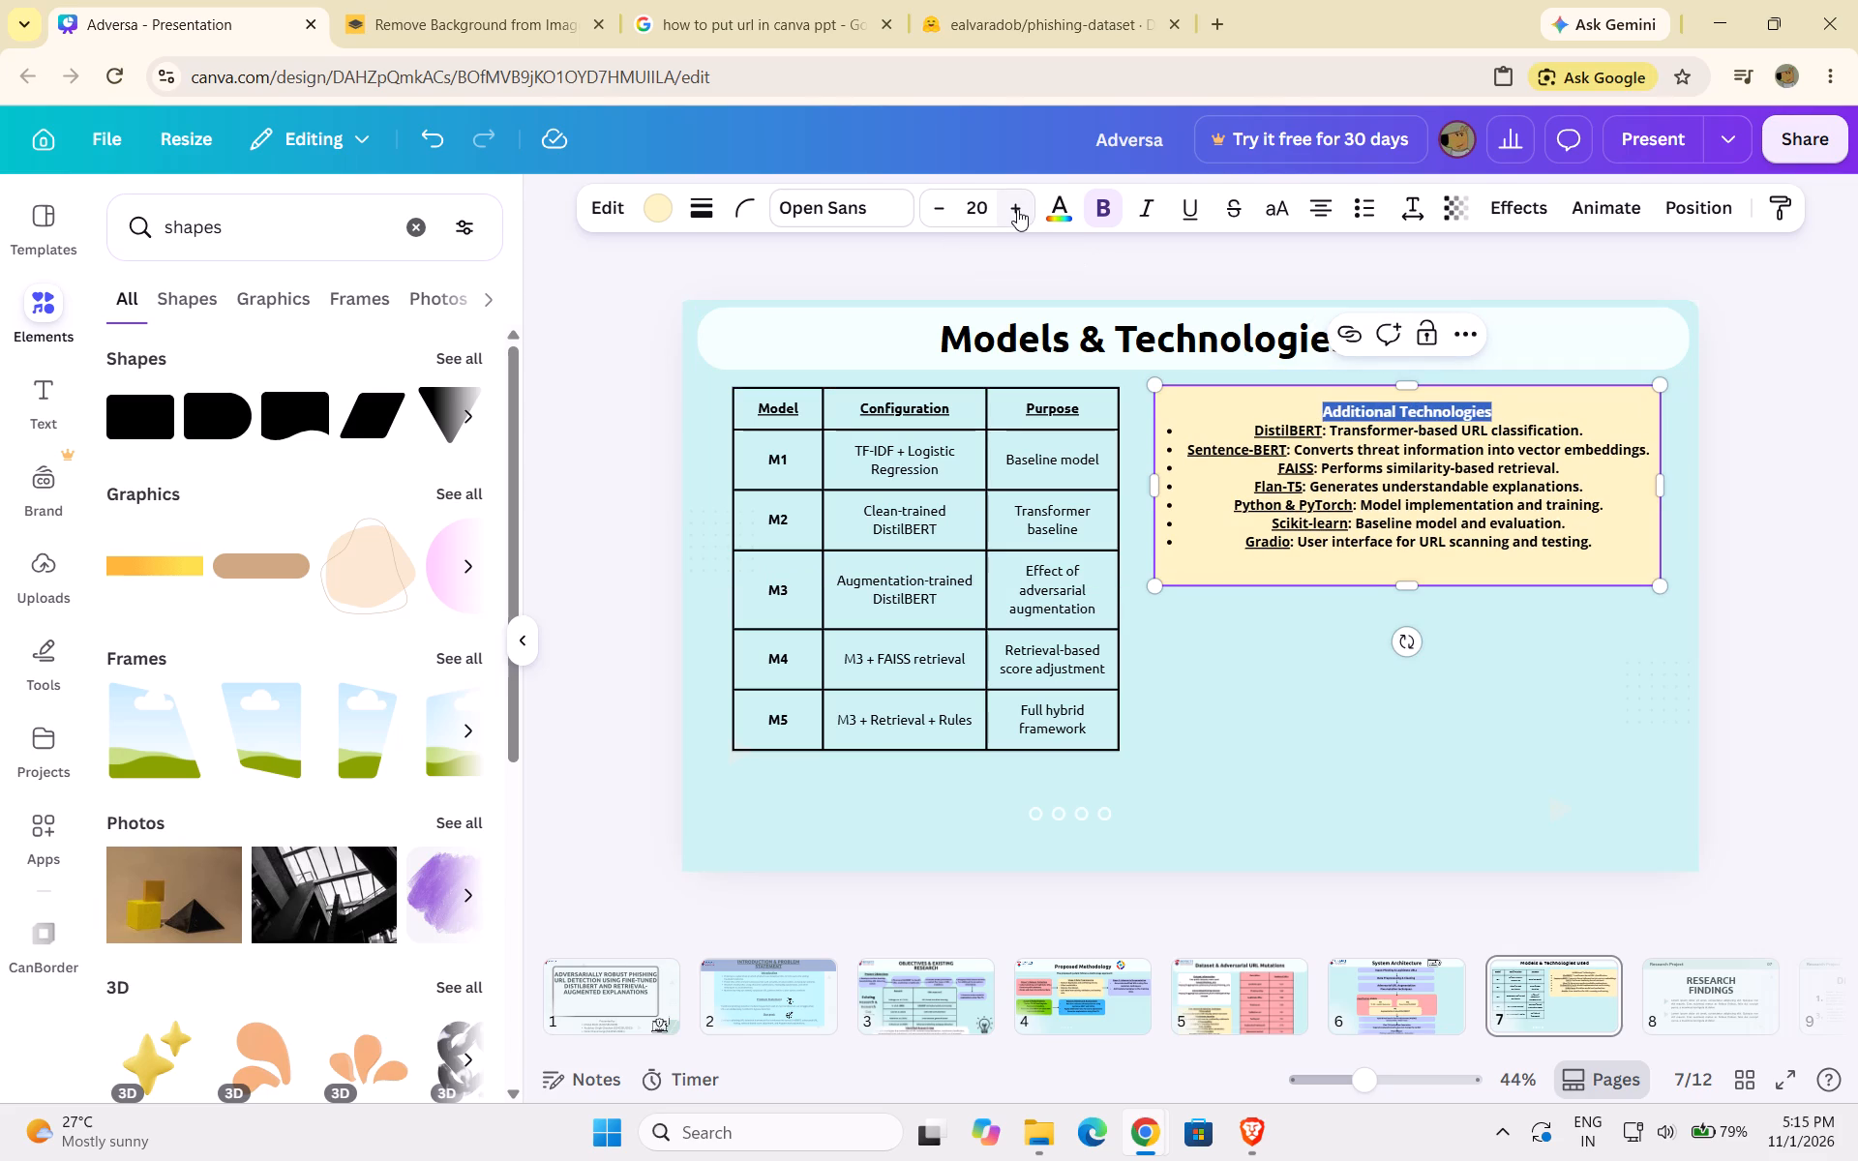
double_click(1017, 209)
left_click(1017, 209)
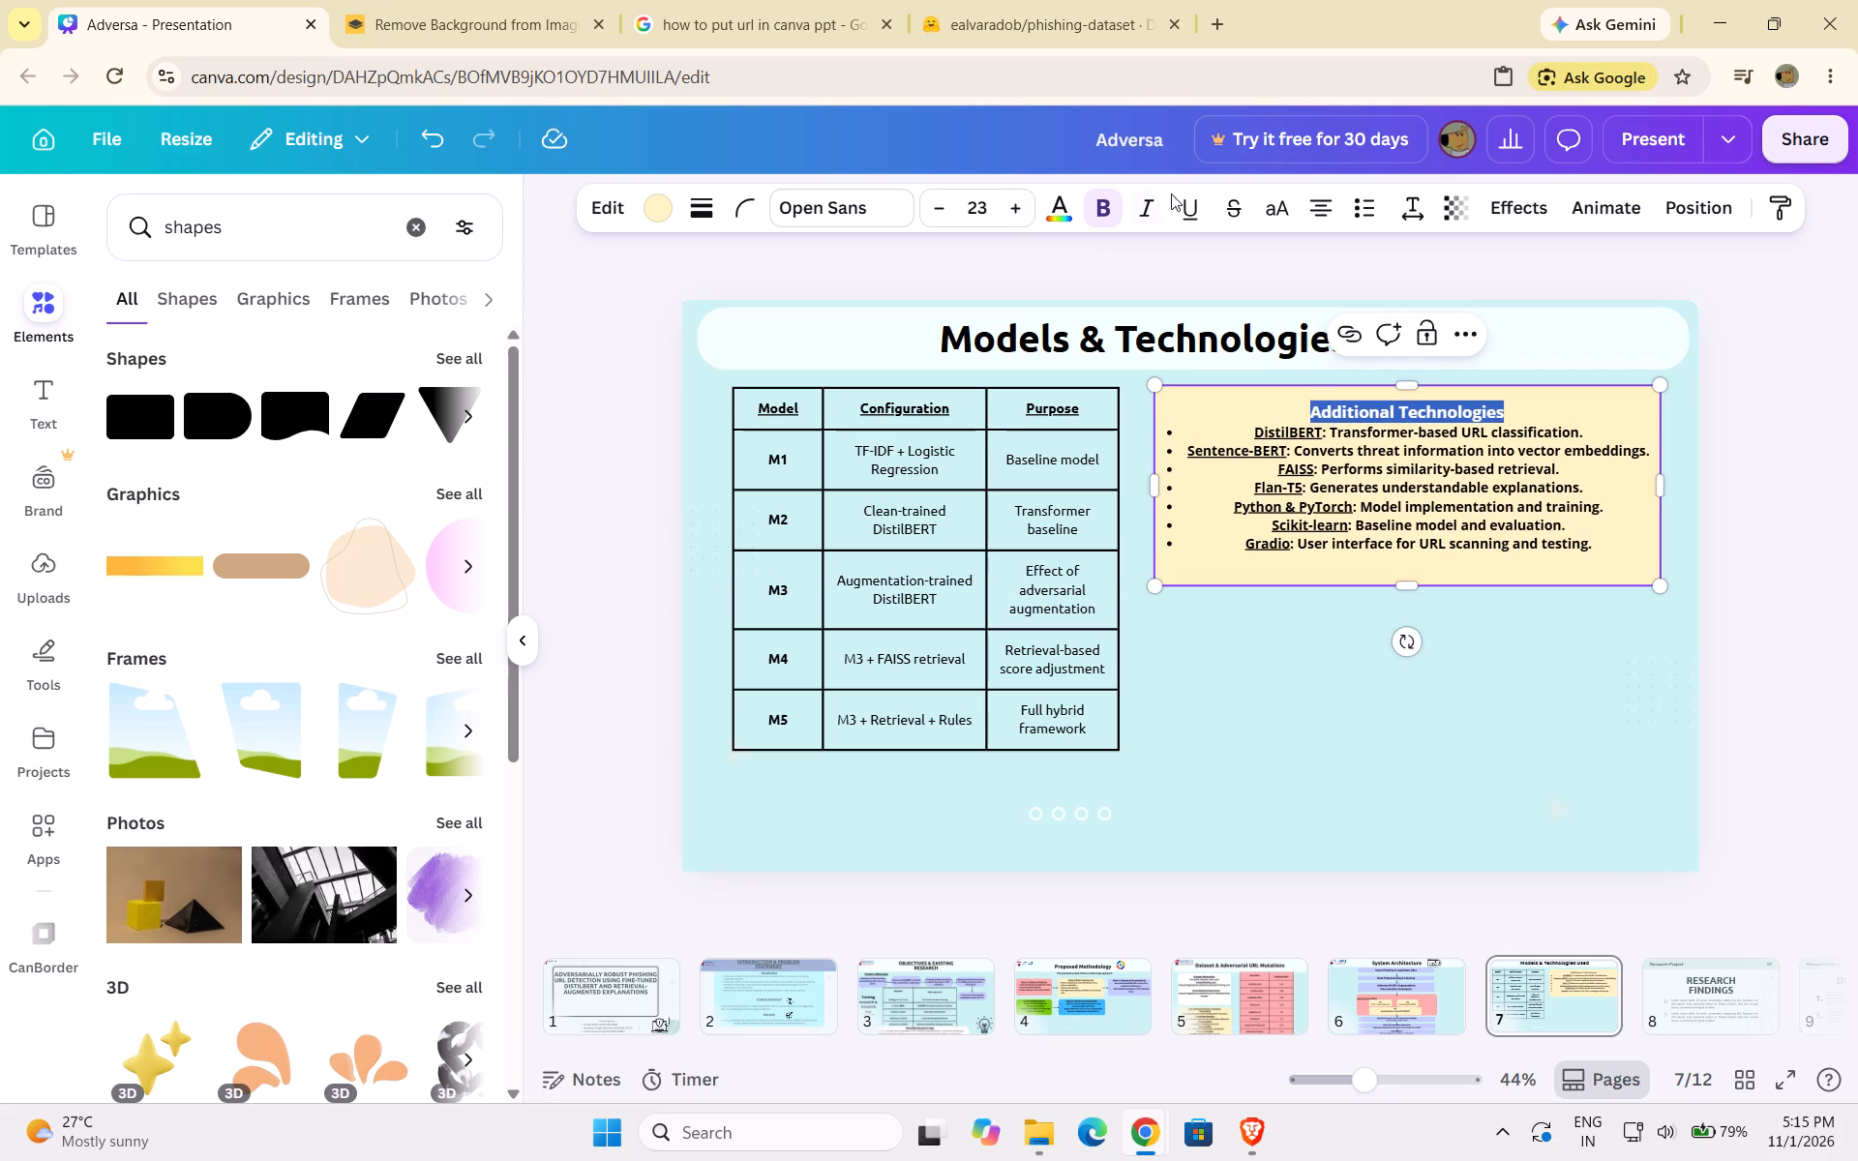
left_click(1184, 199)
left_click(1280, 642)
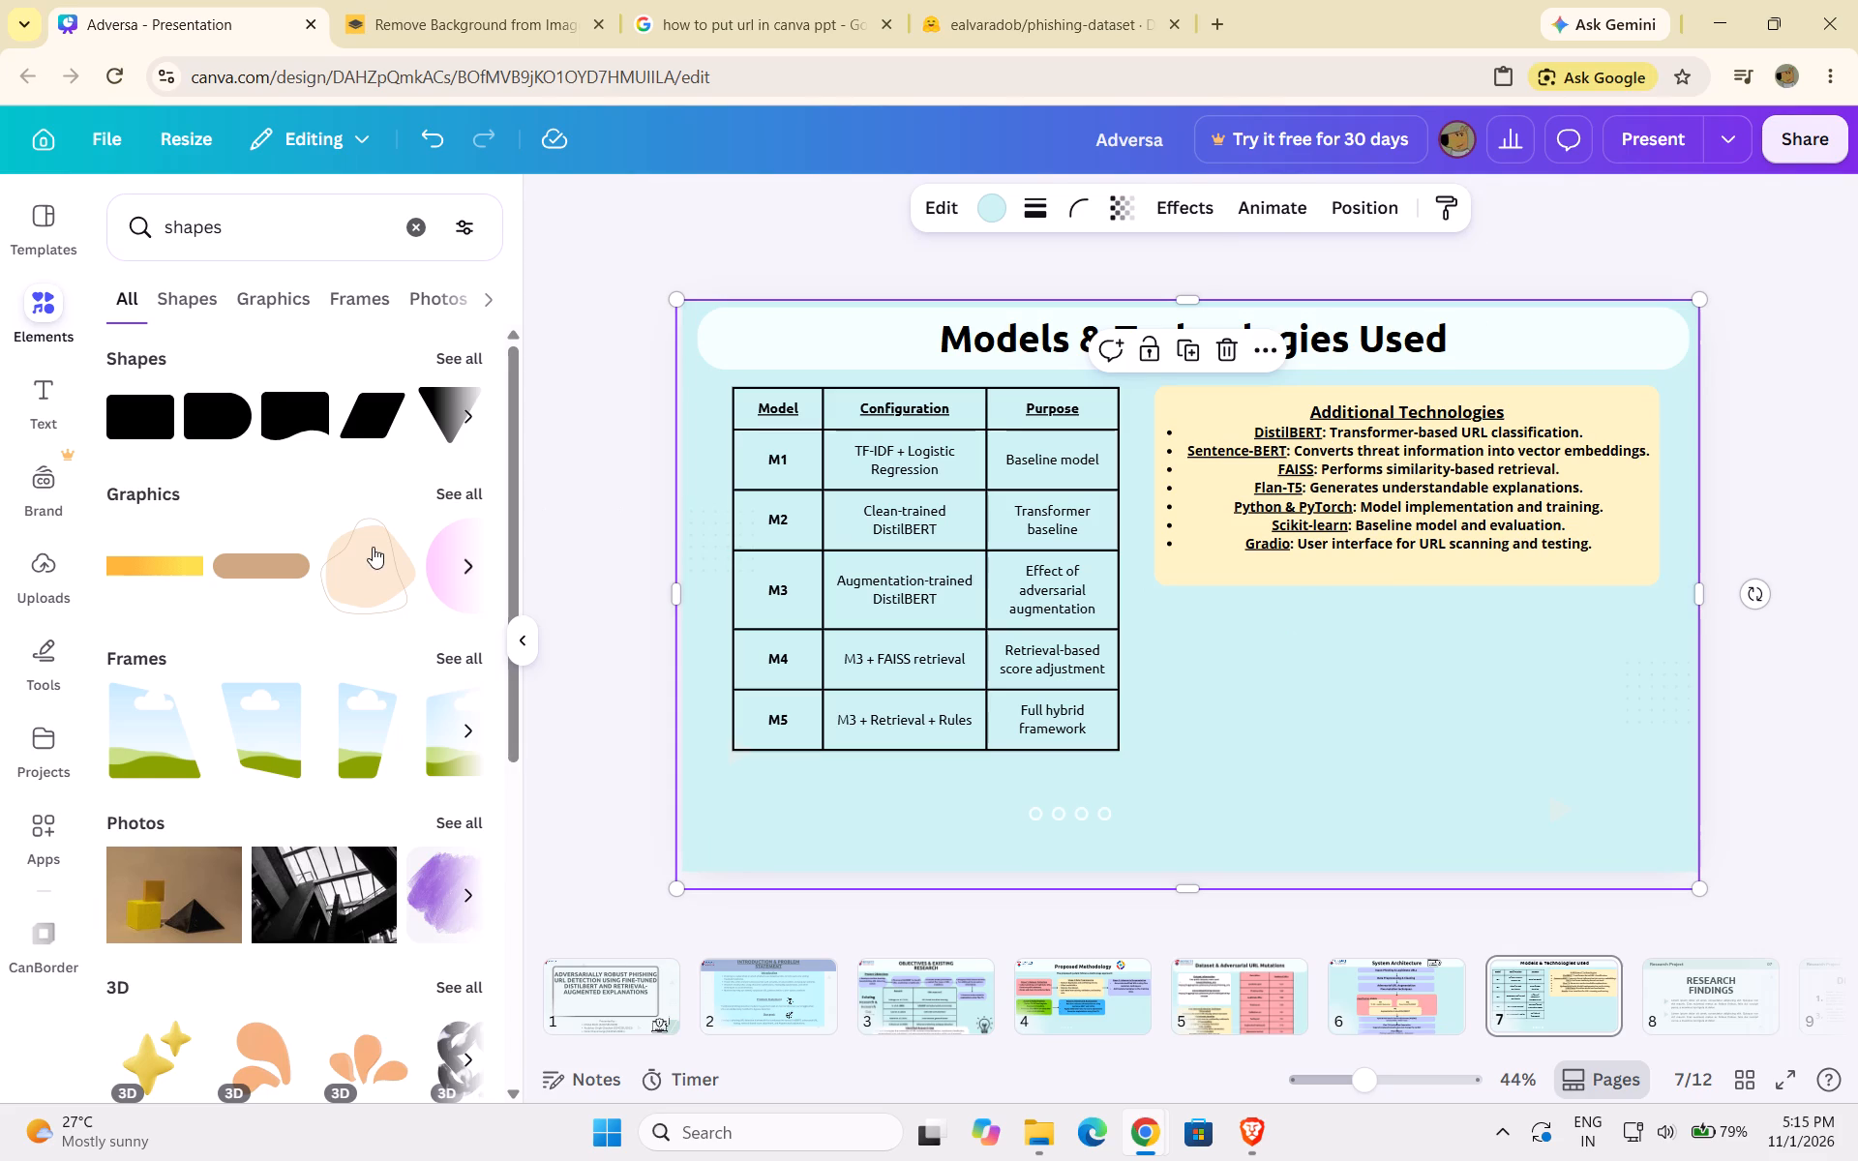
Add a rectangle shape to page 7, fill it white and place it beside the models table, just below the yellow box.
left_click(122, 432)
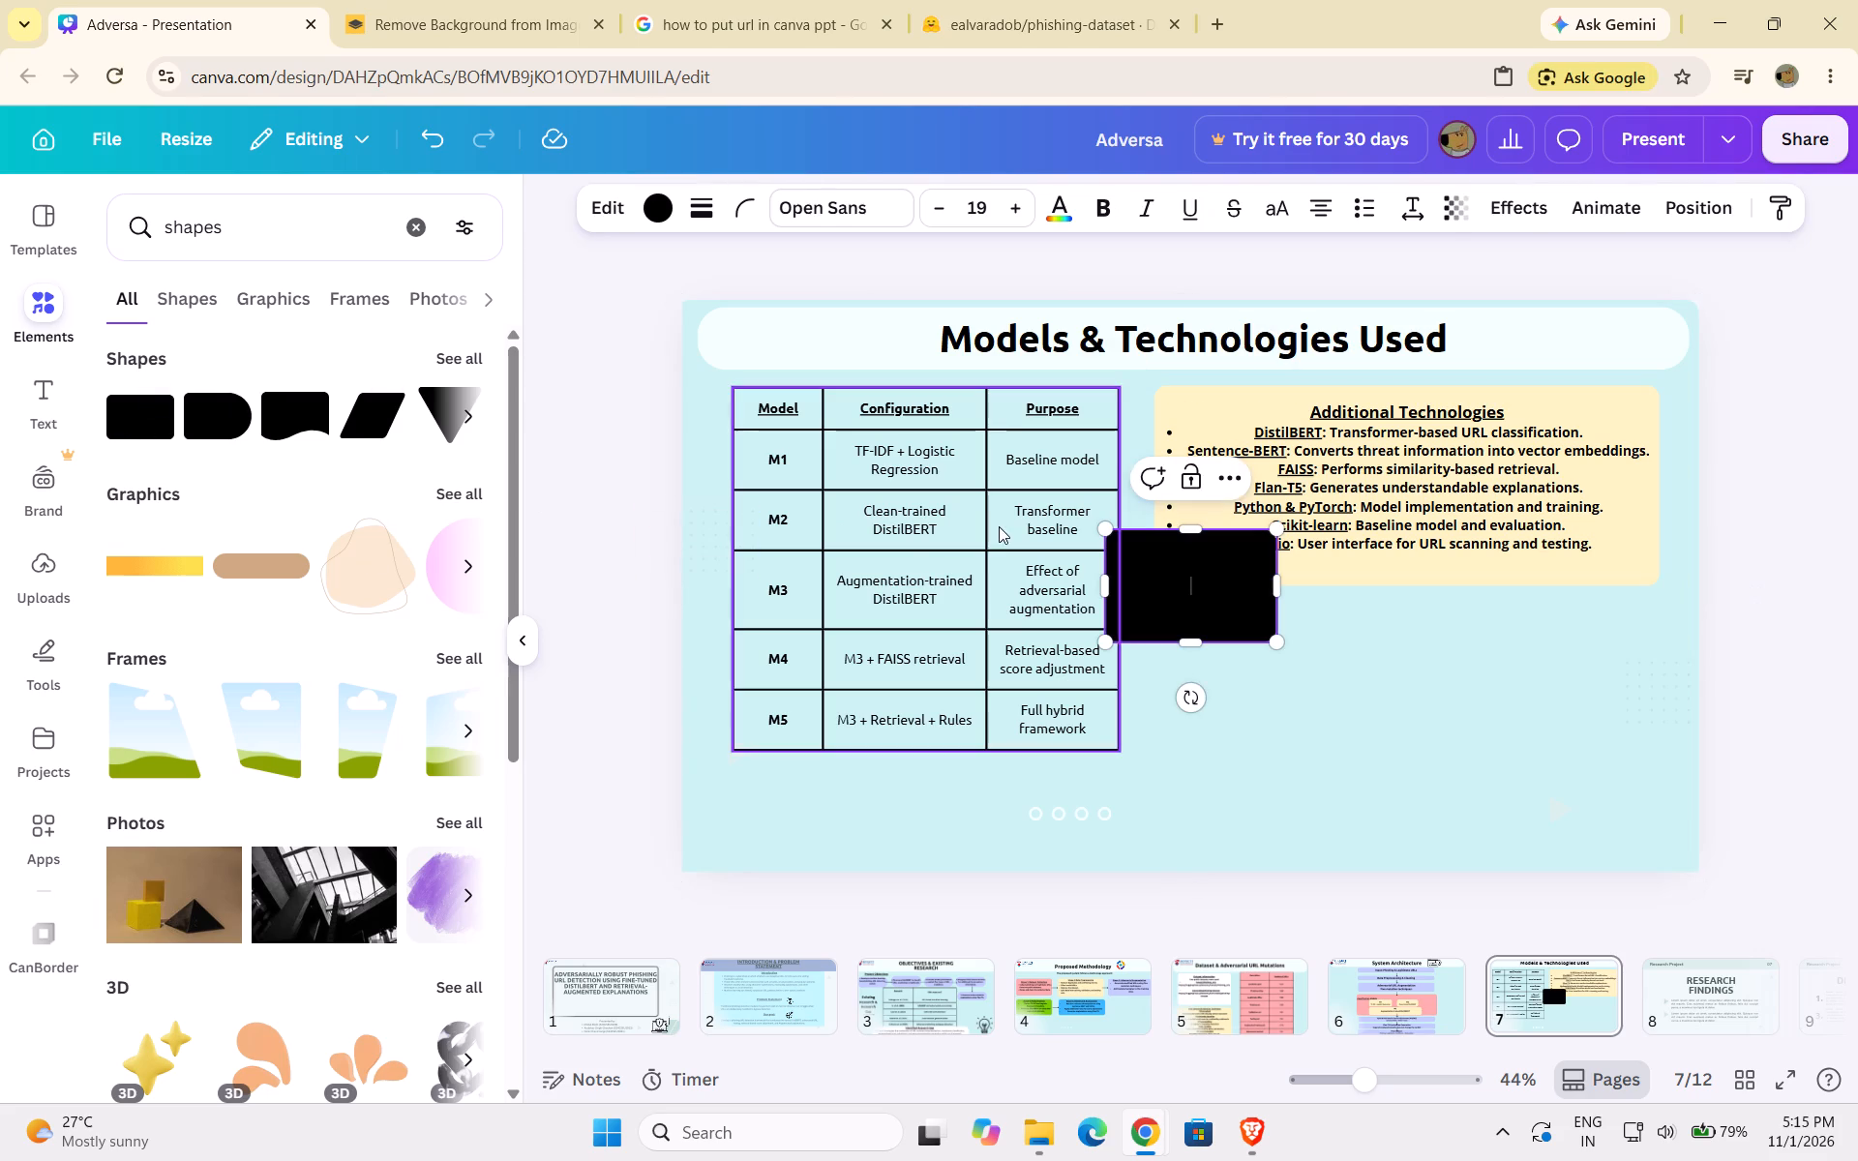
left_click(660, 198)
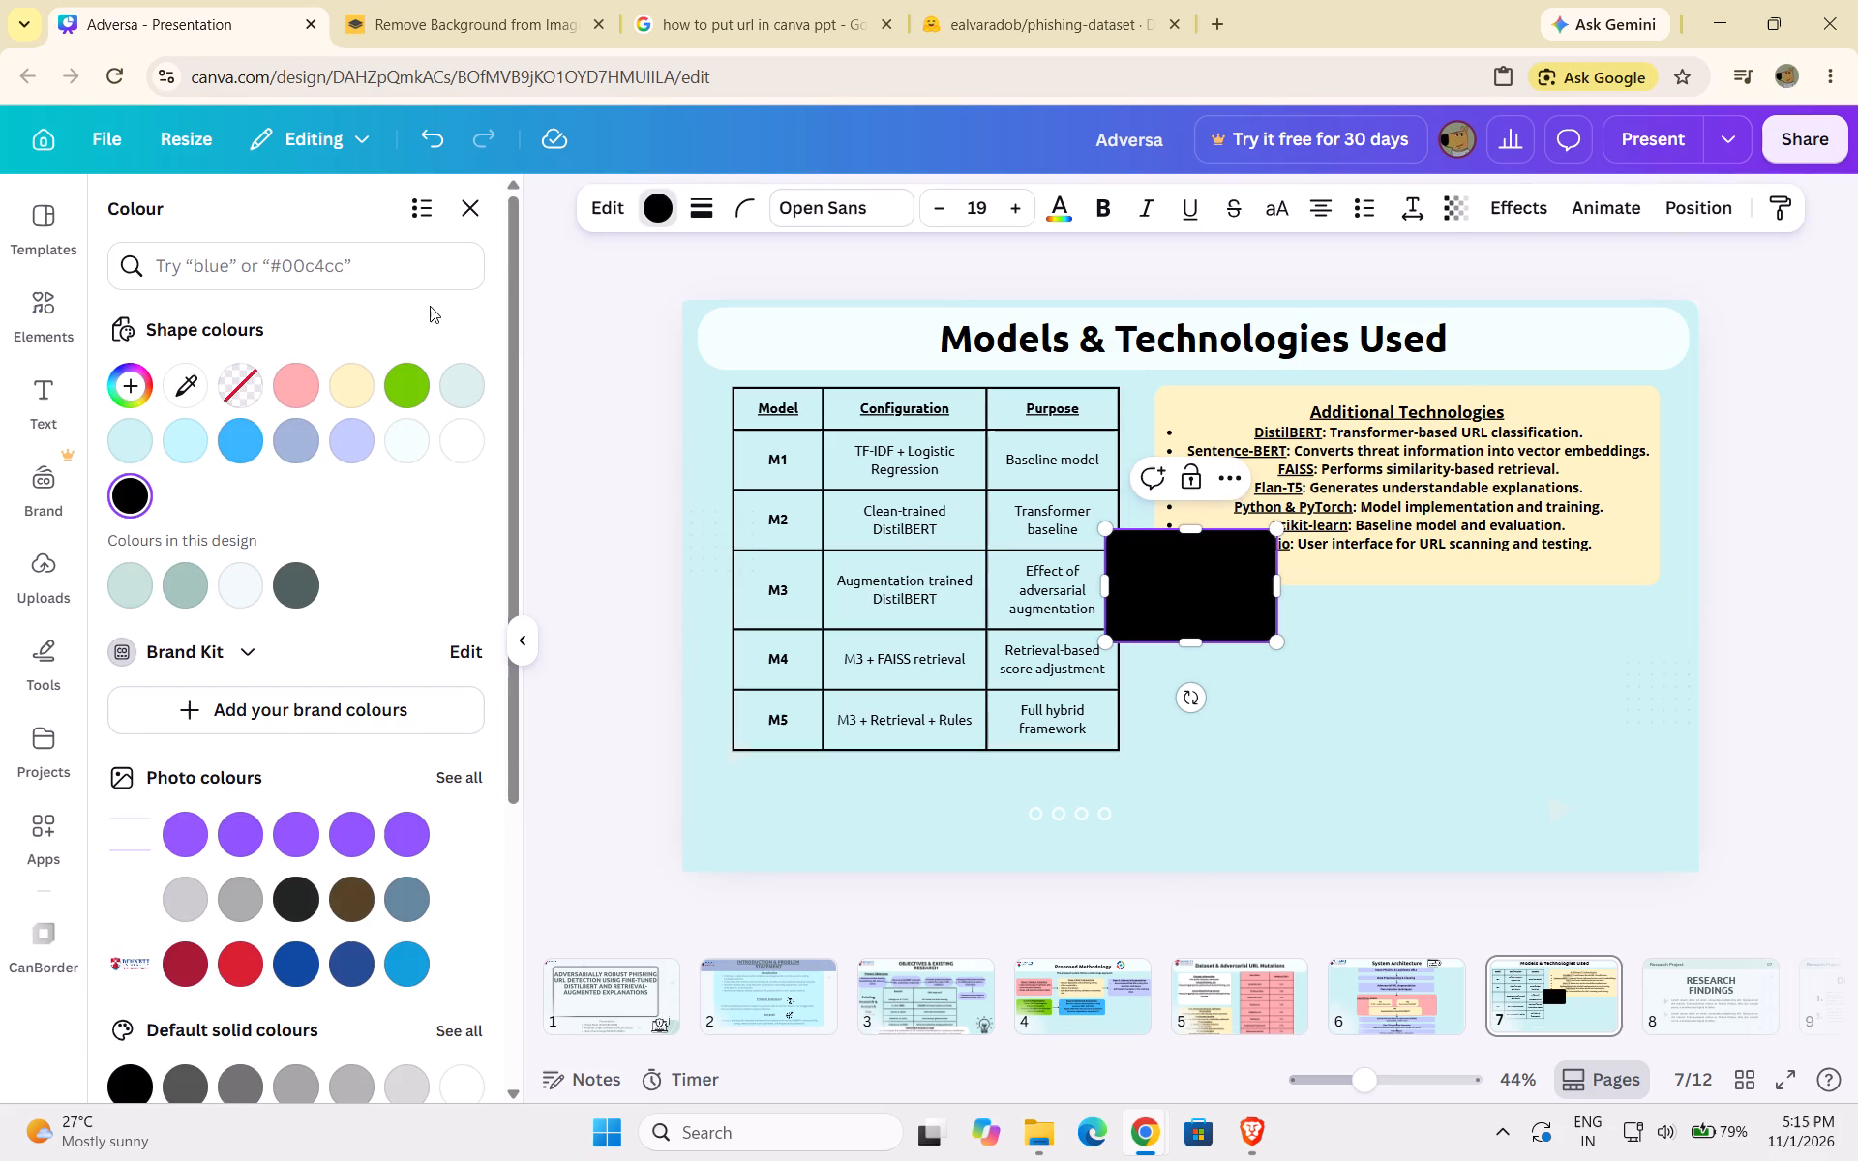
left_click(460, 433)
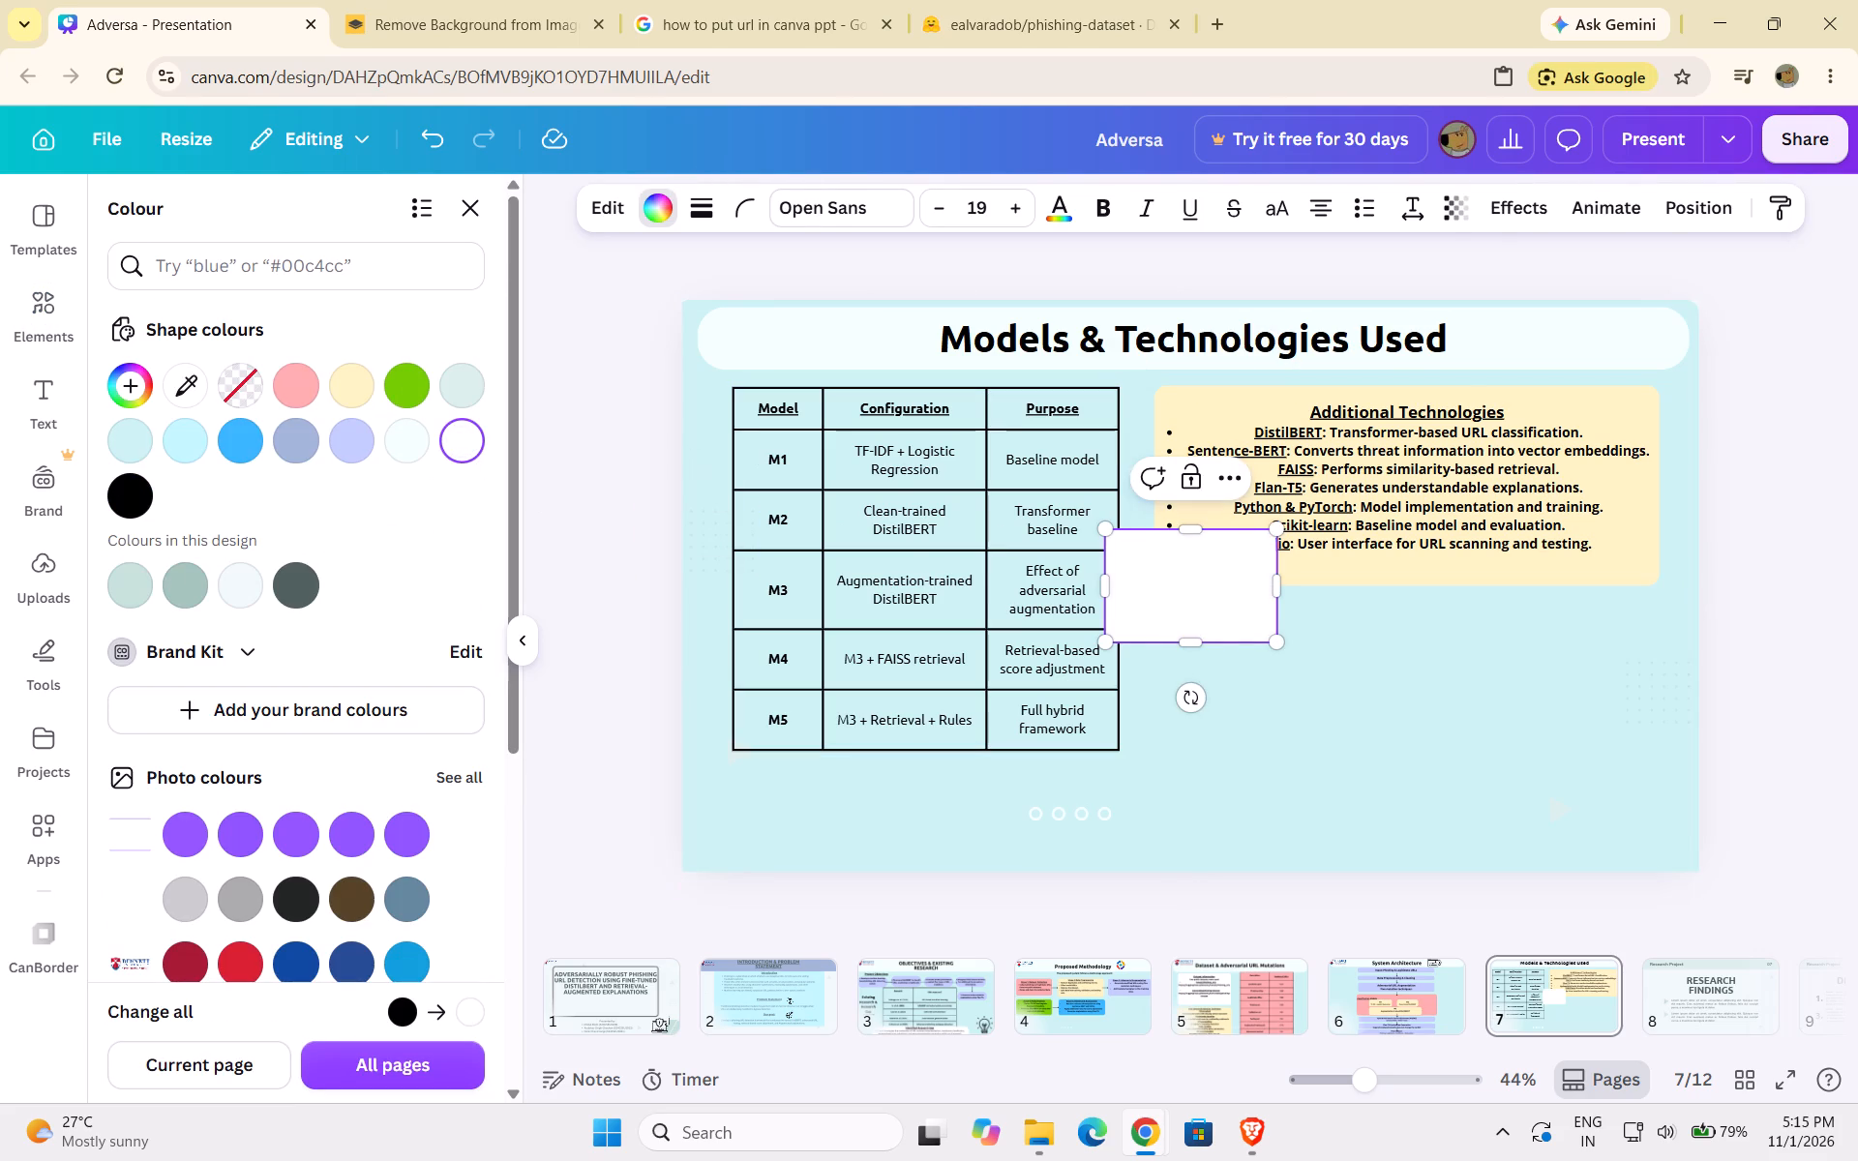
left_click_drag(1180, 590, 1037, 588)
left_click_drag(1205, 620, 1225, 694)
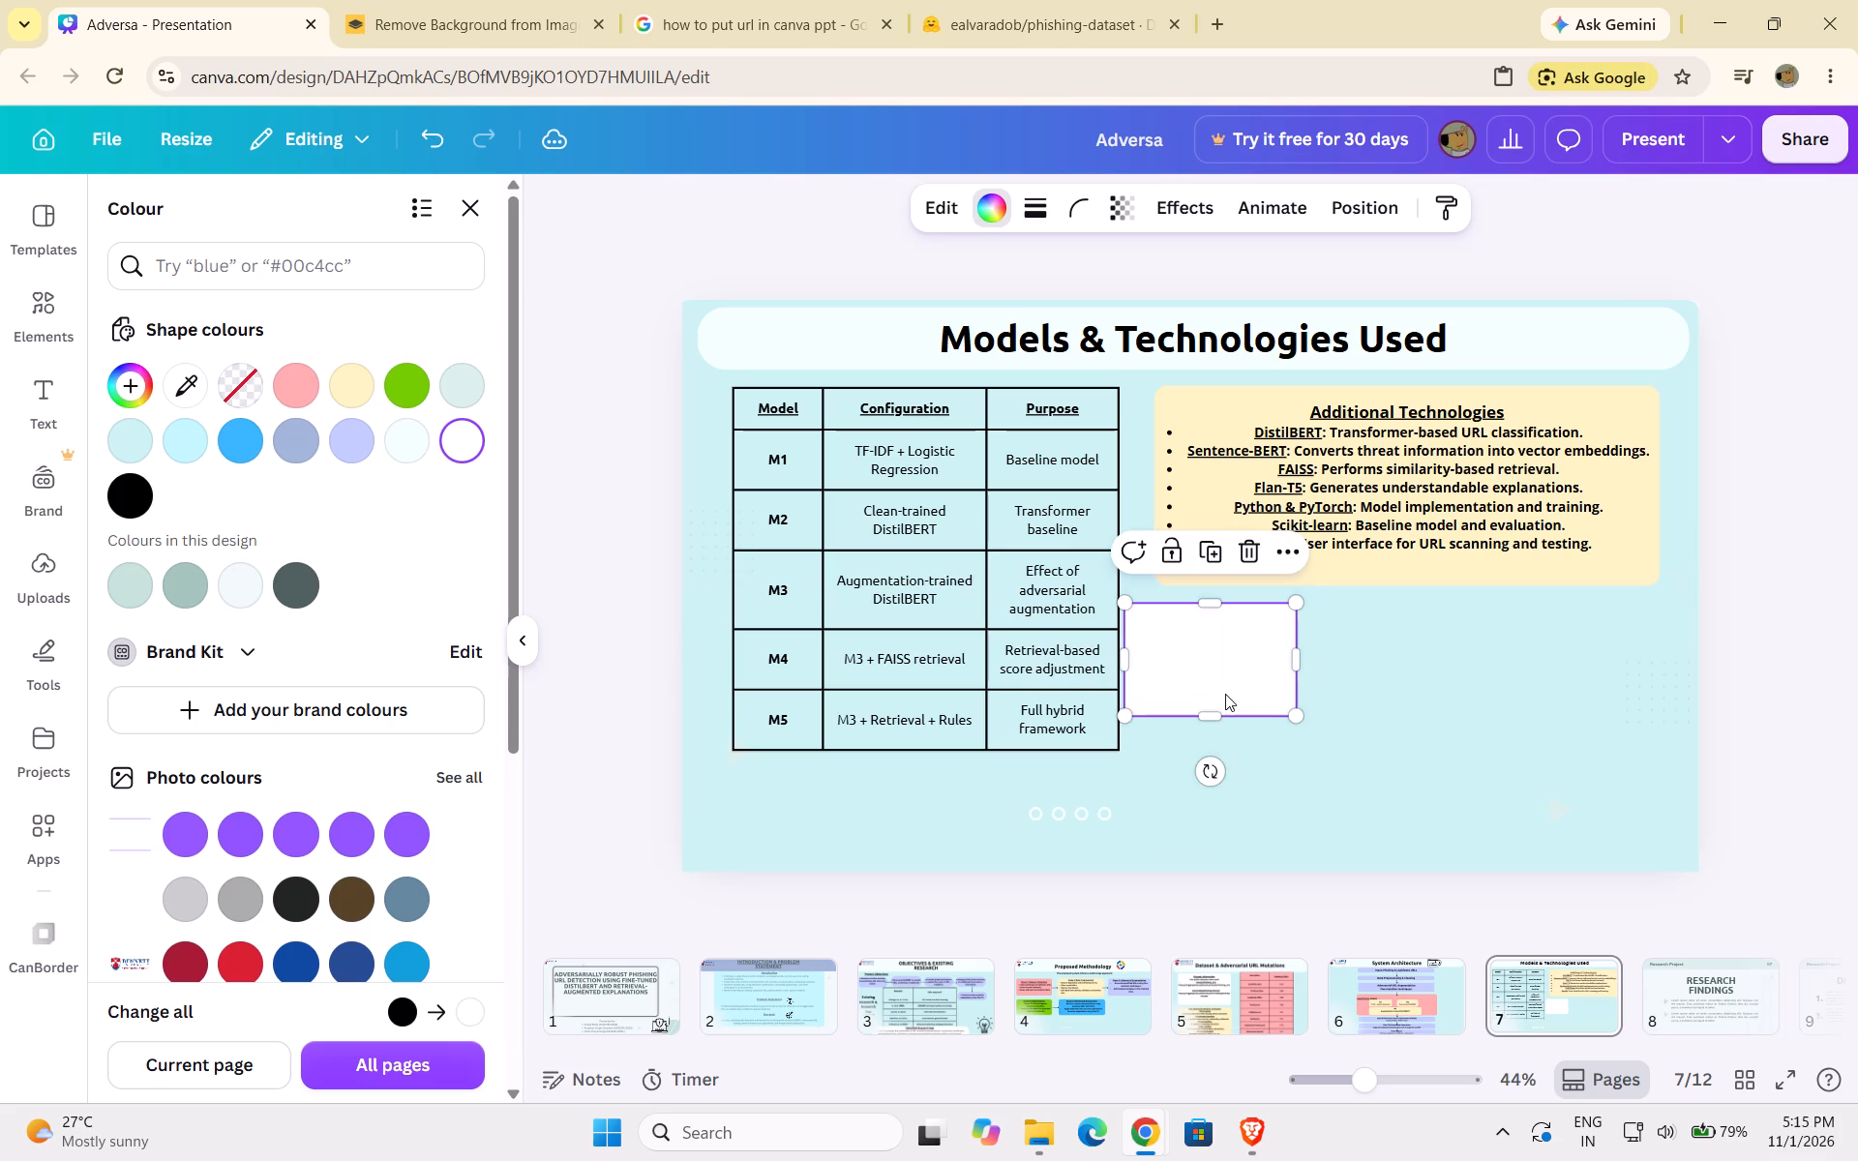
Layer the white rectangle between the page background and the table by sending it backward and bringing it forward one level.
left_click(1282, 551)
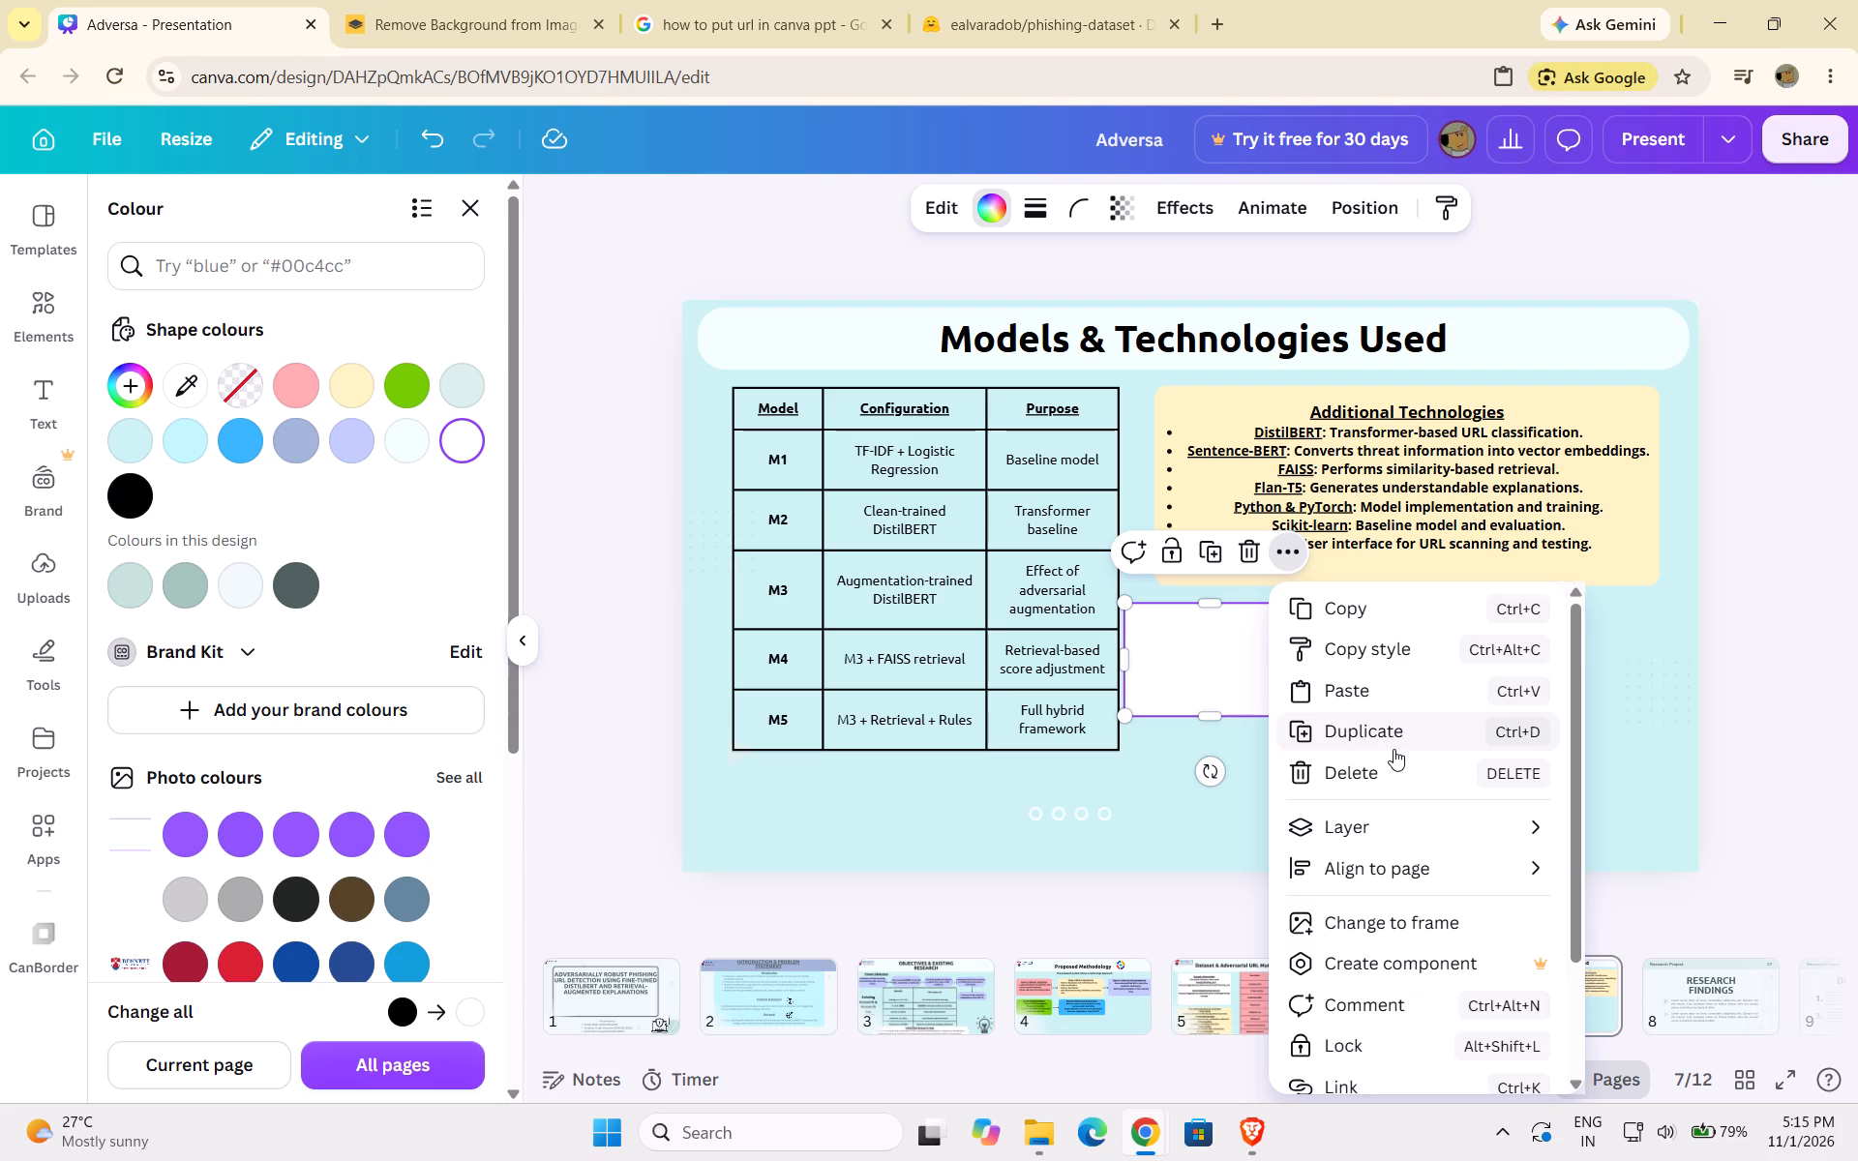
left_click(1377, 819)
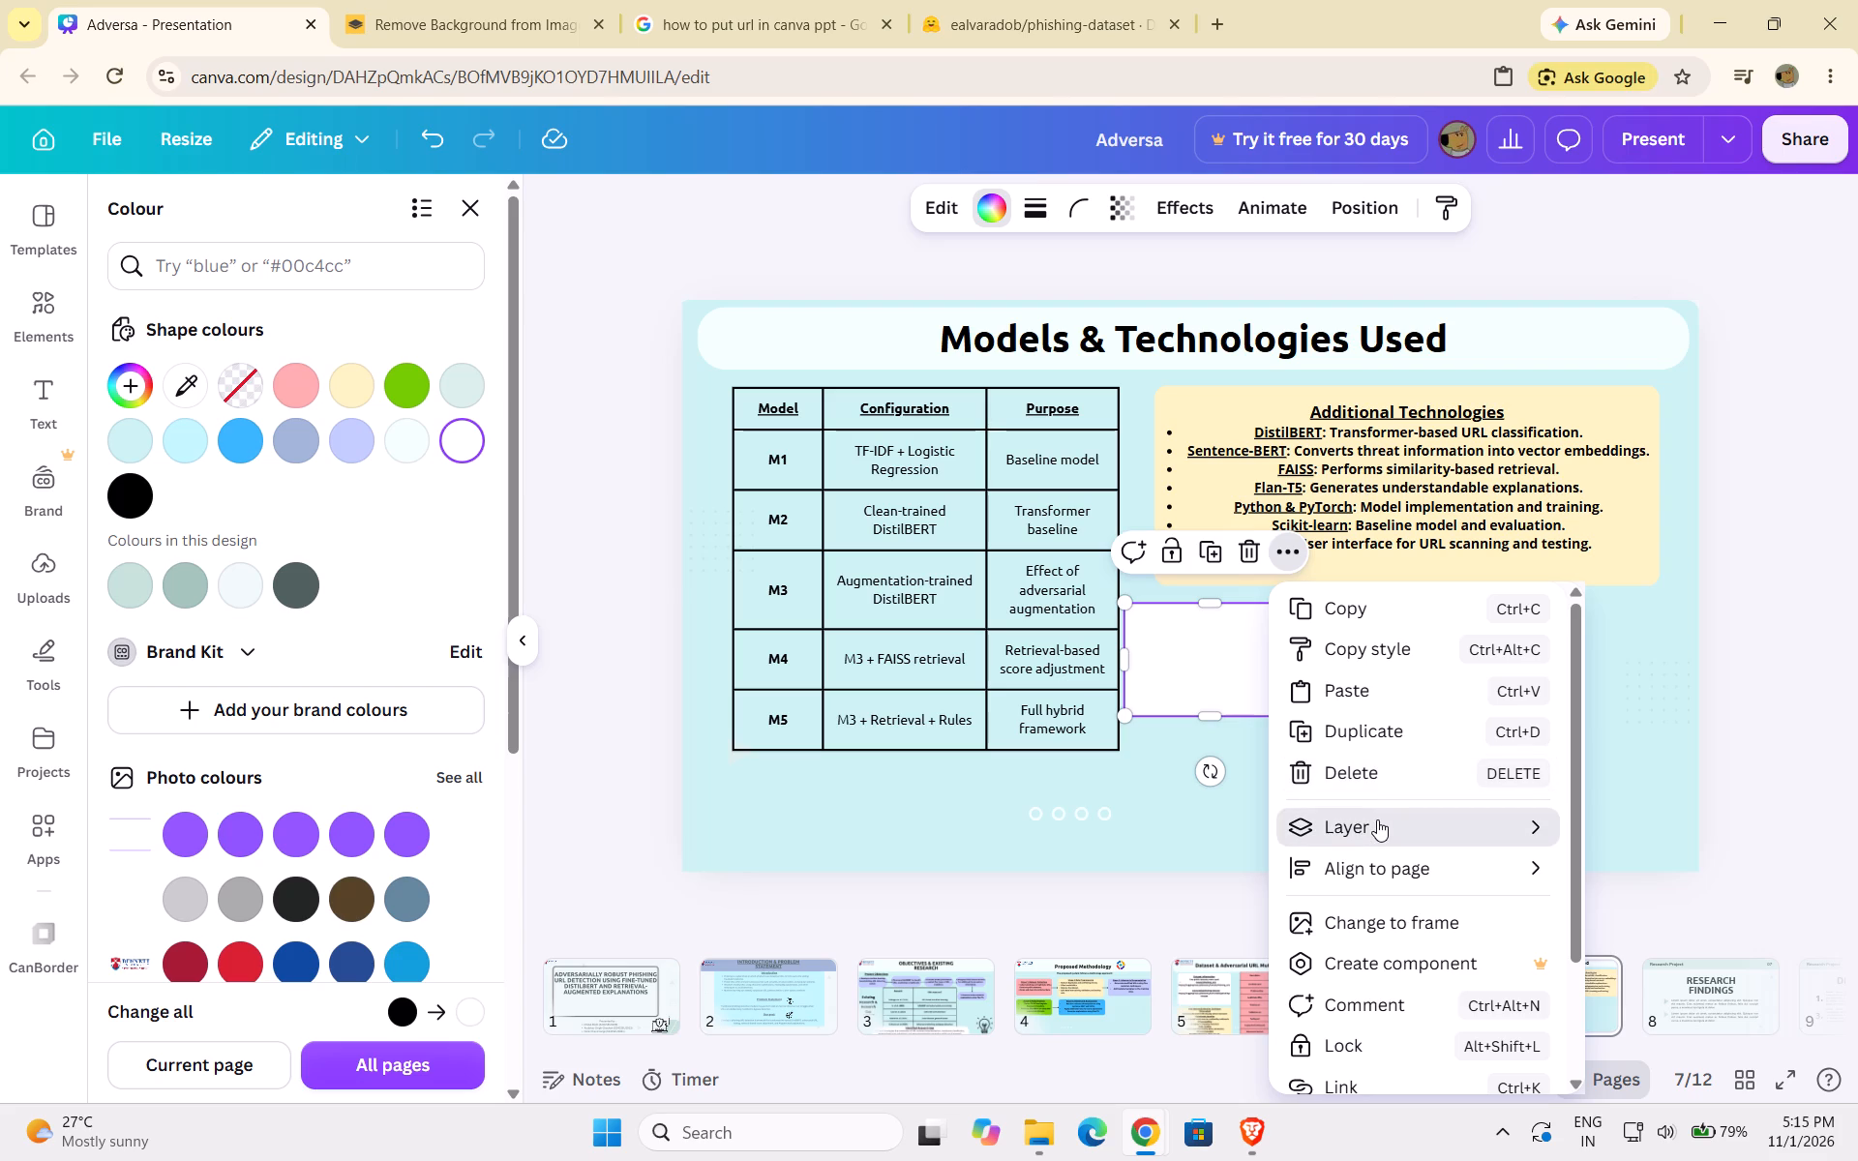
left_click_drag(1111, 957, 1099, 911)
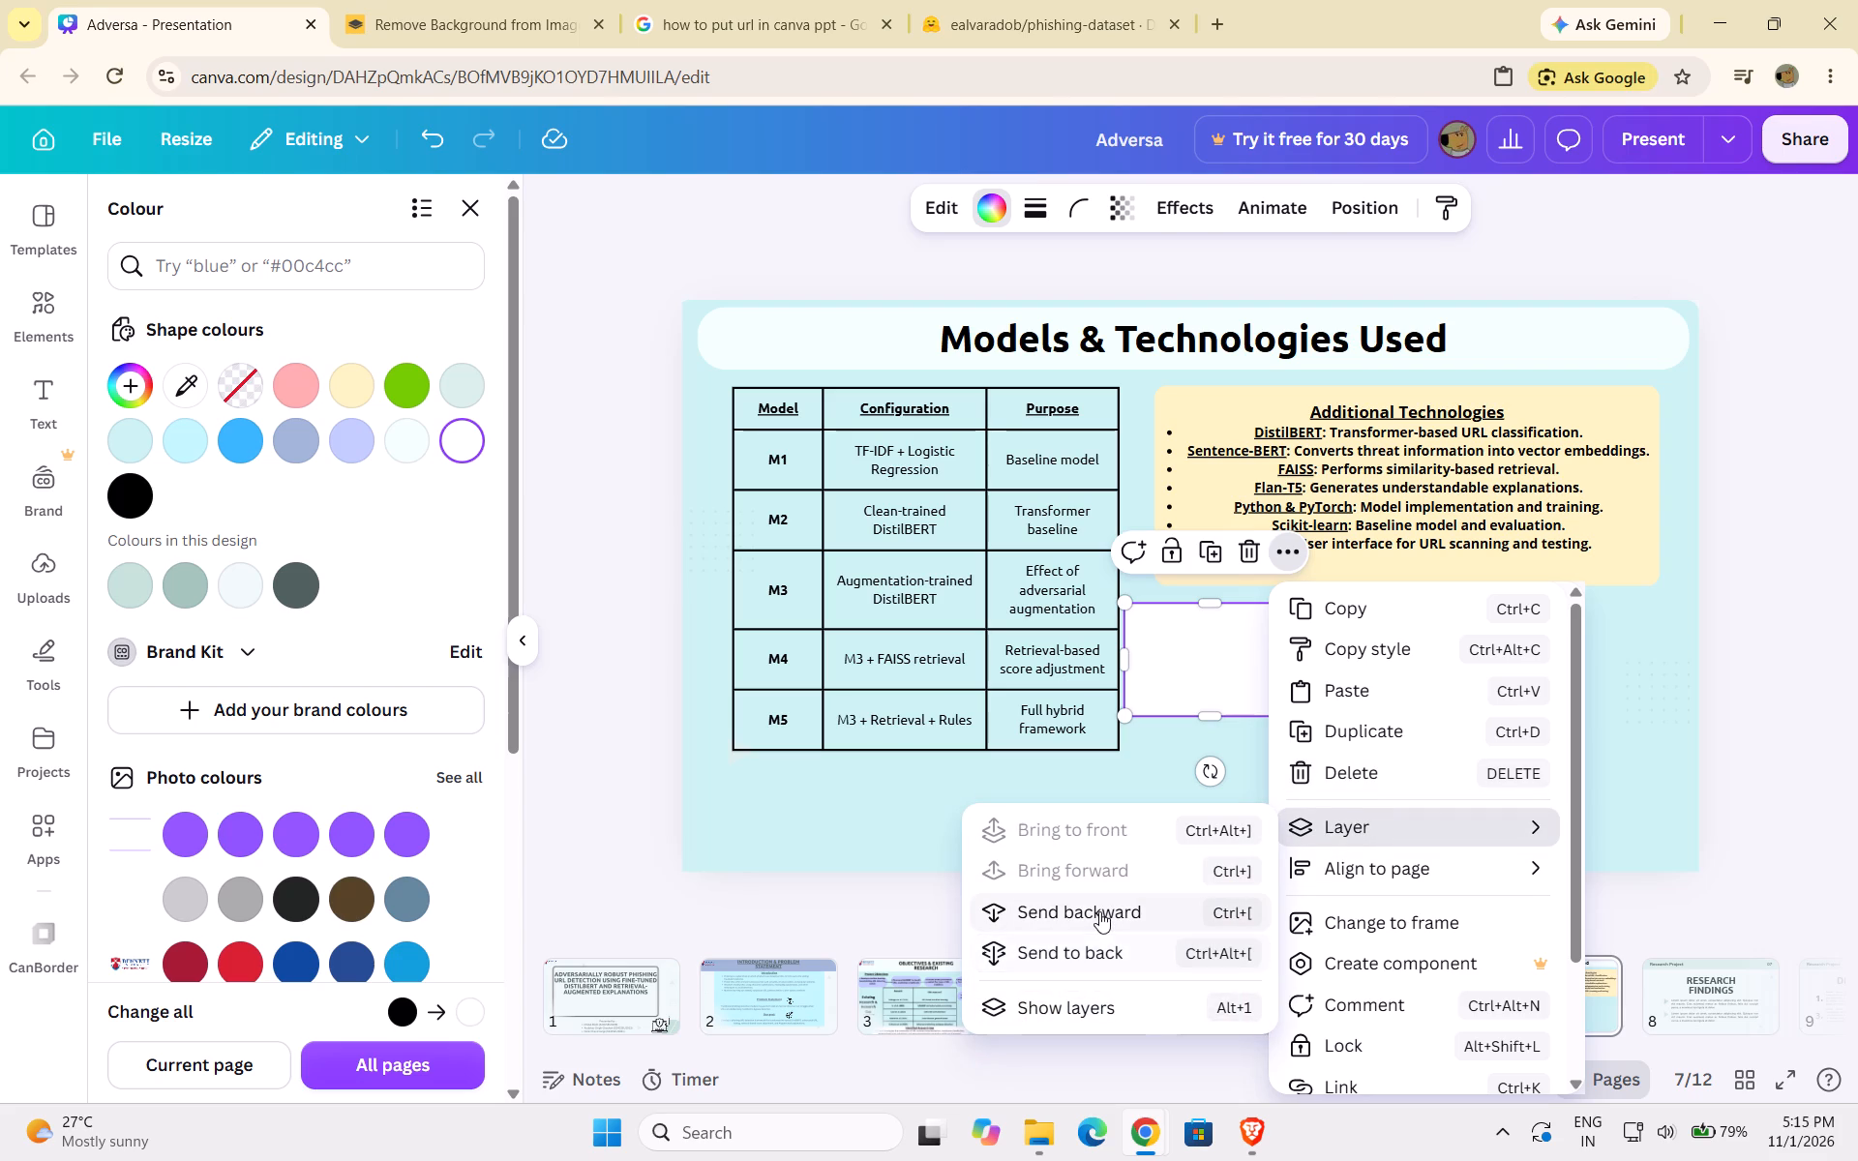
left_click(1099, 911)
left_click_drag(1183, 698, 1176, 627)
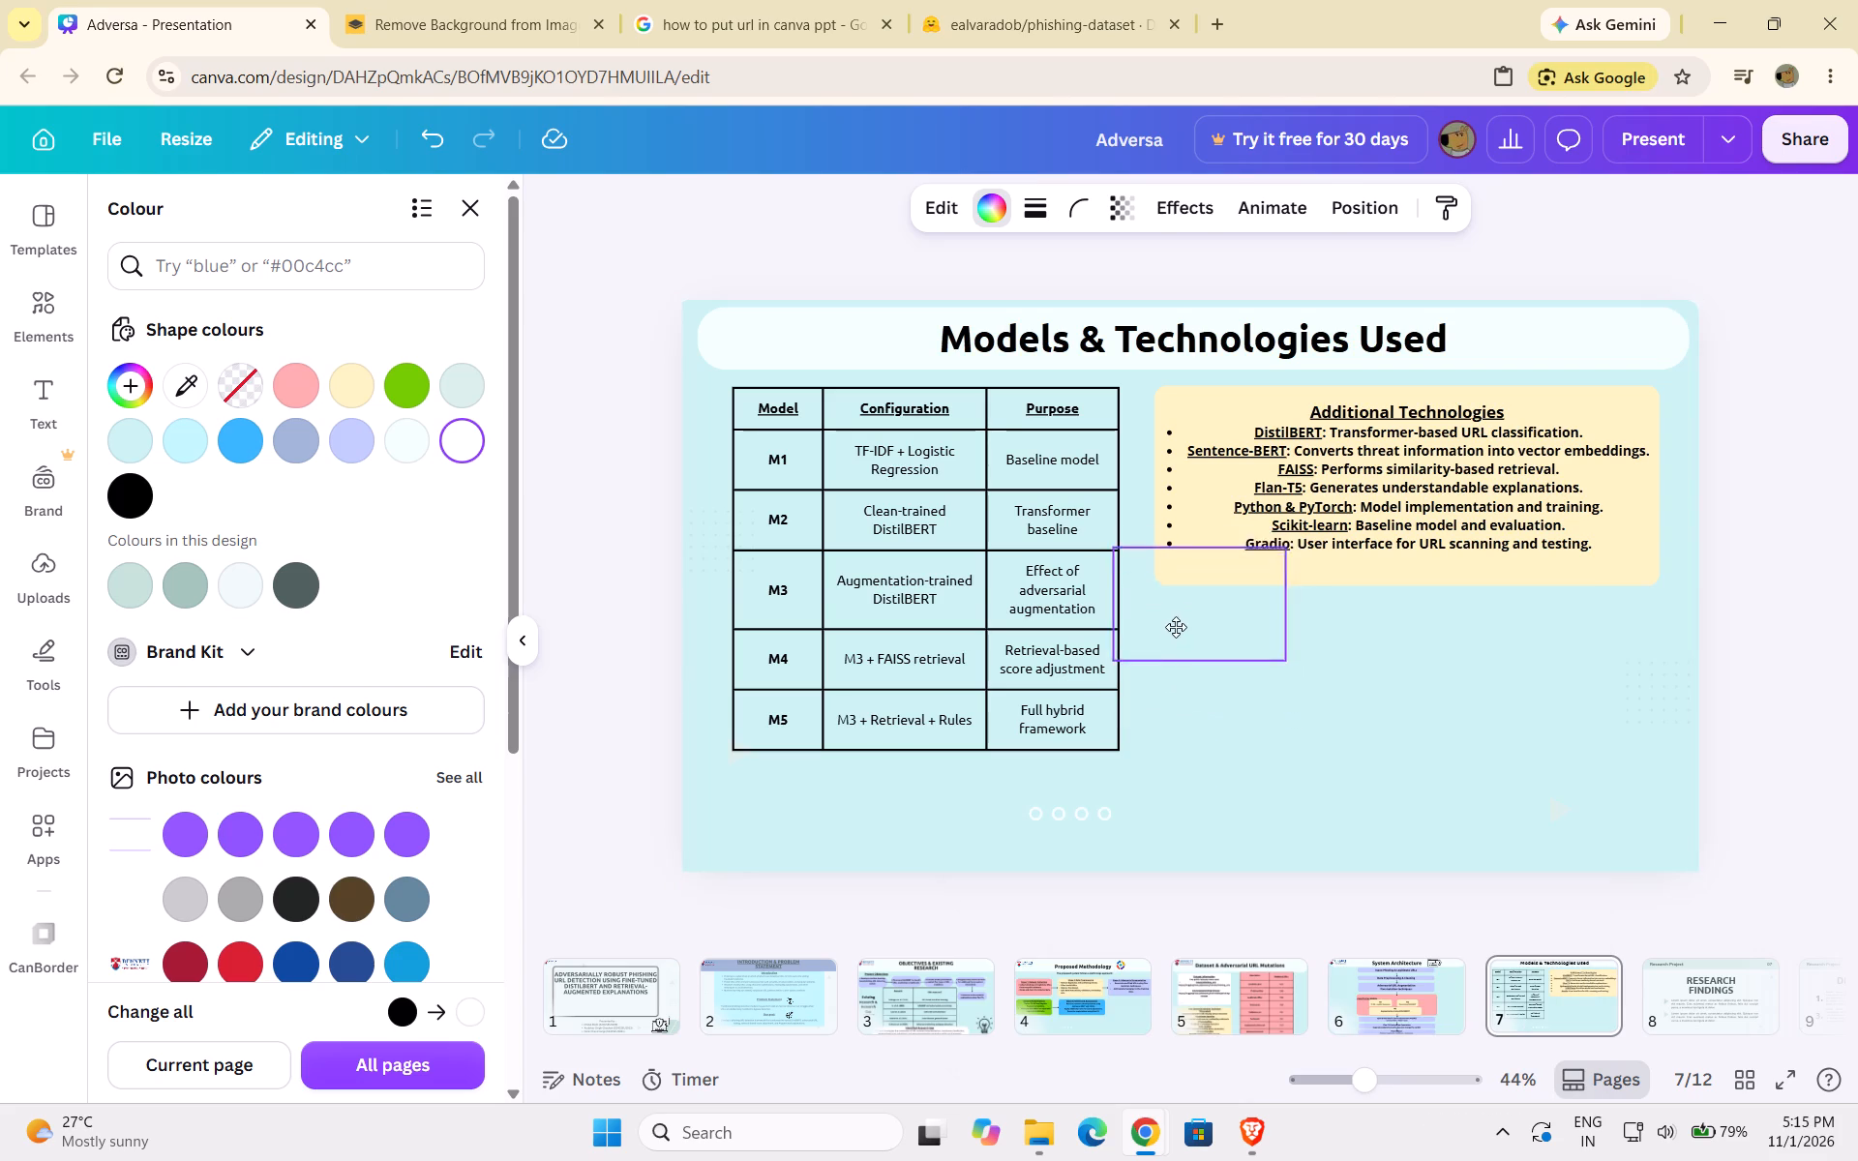
left_click_drag(1176, 627, 1208, 751)
left_click(1315, 609)
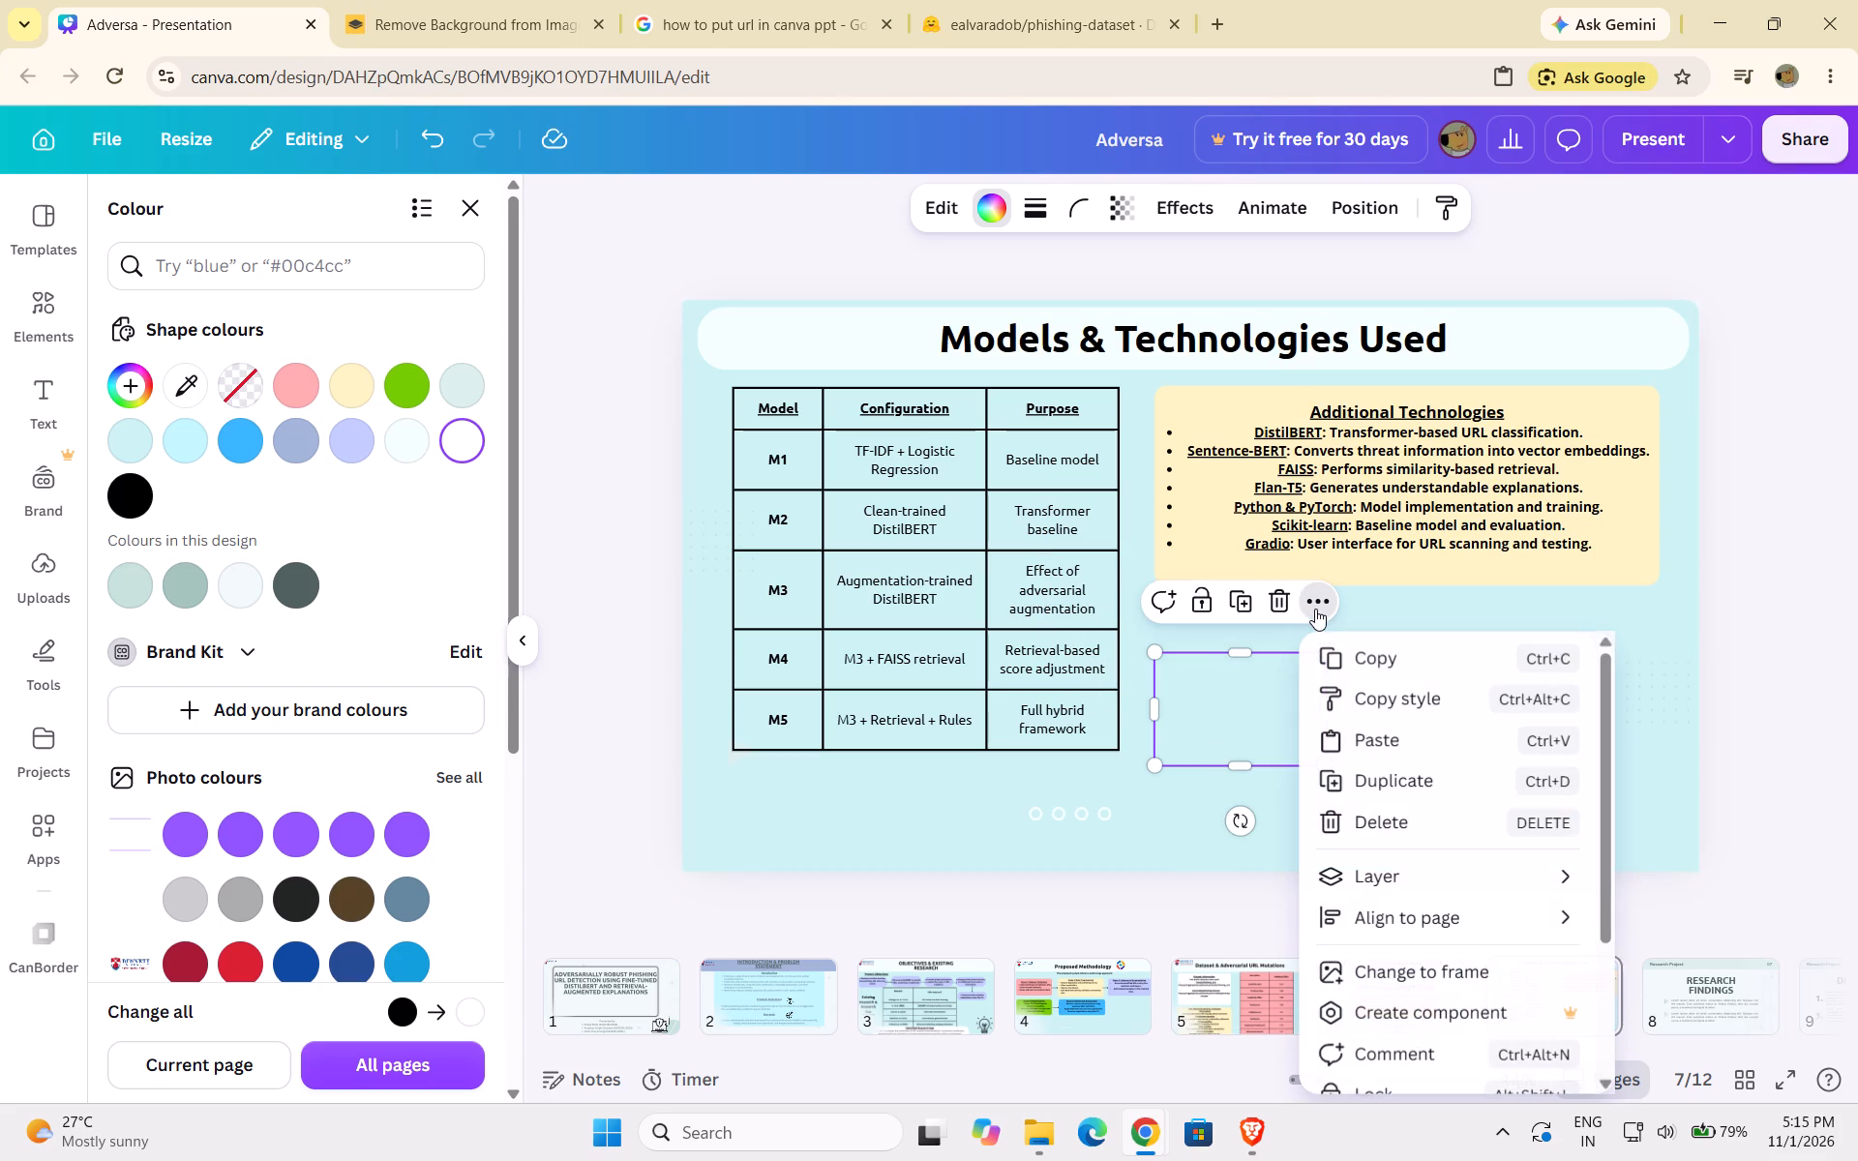
left_click(1390, 872)
left_click(1181, 931)
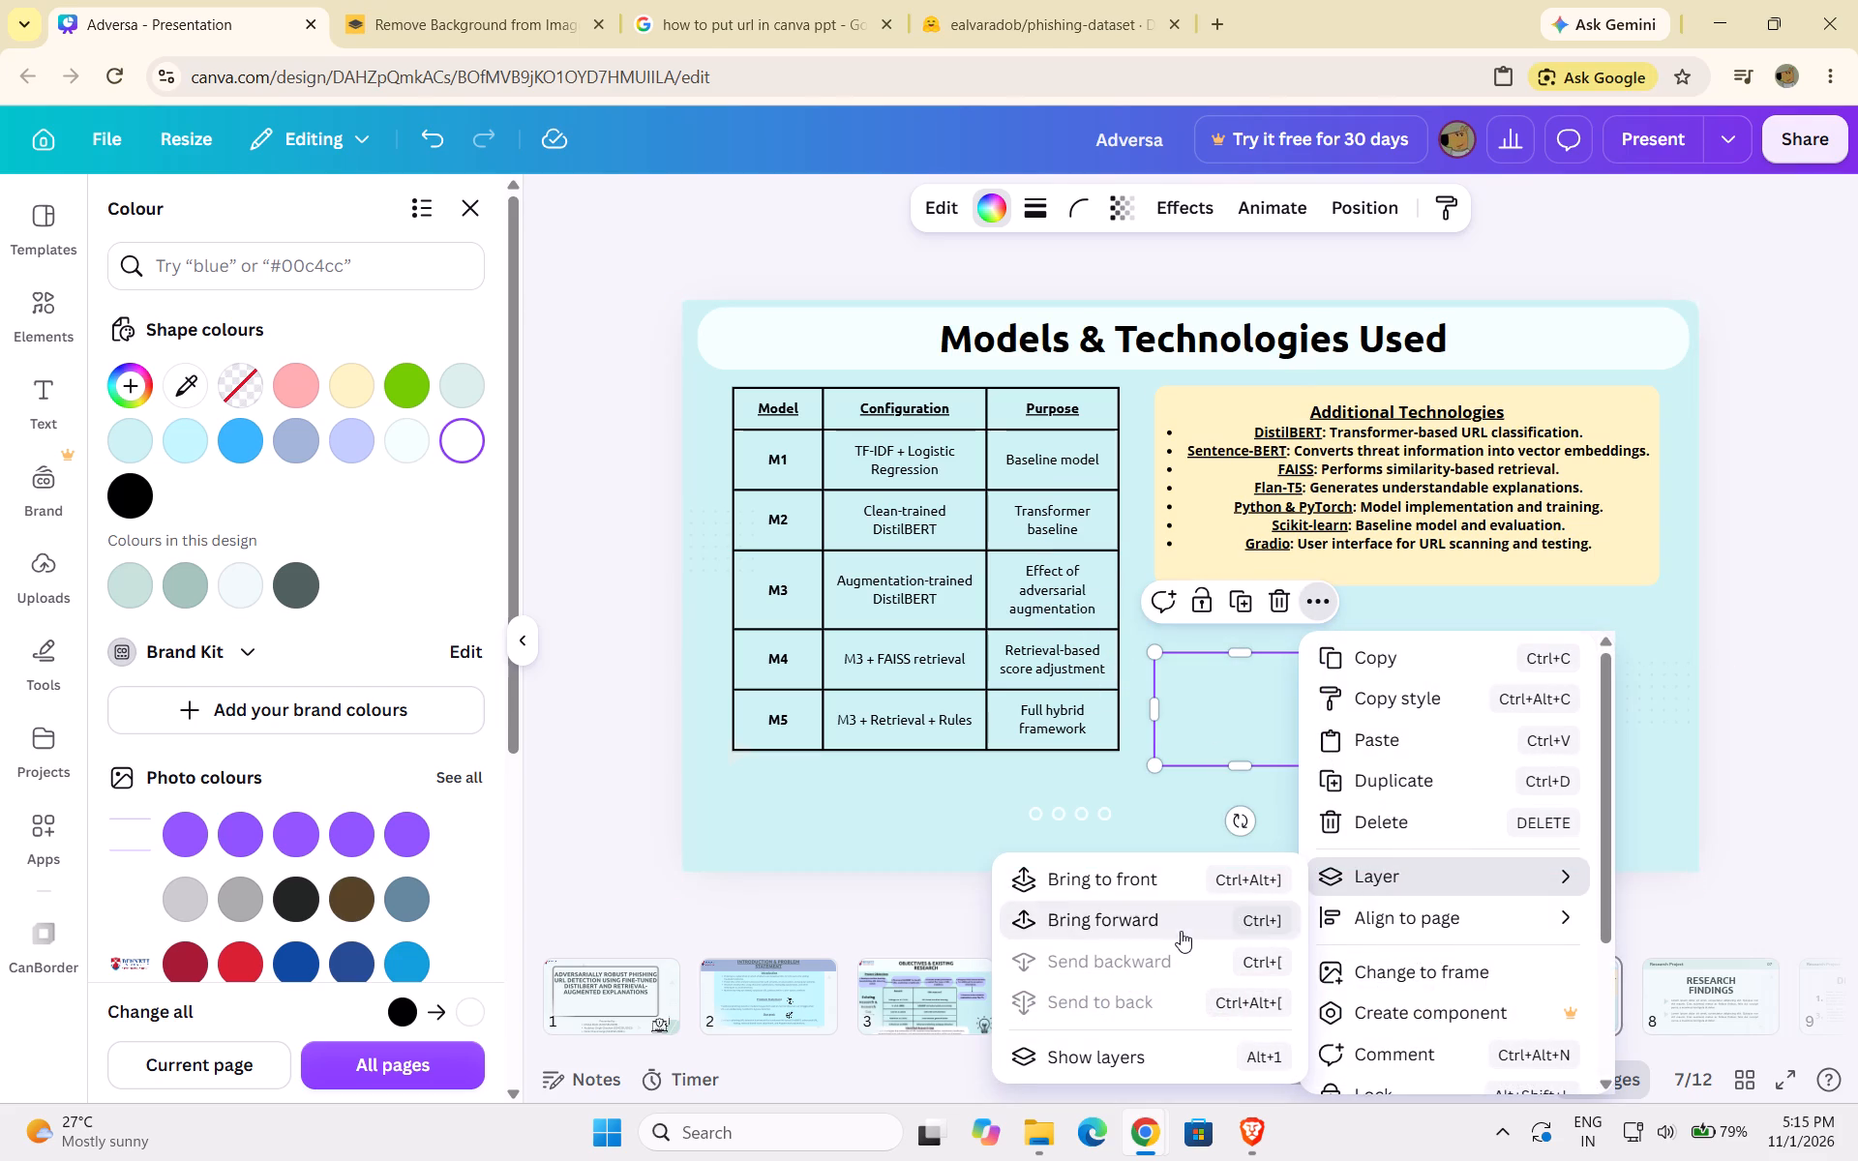
Position the white rectangle behind the models table and resize it to match the table's outer edges.
left_click_drag(1242, 734, 818, 457)
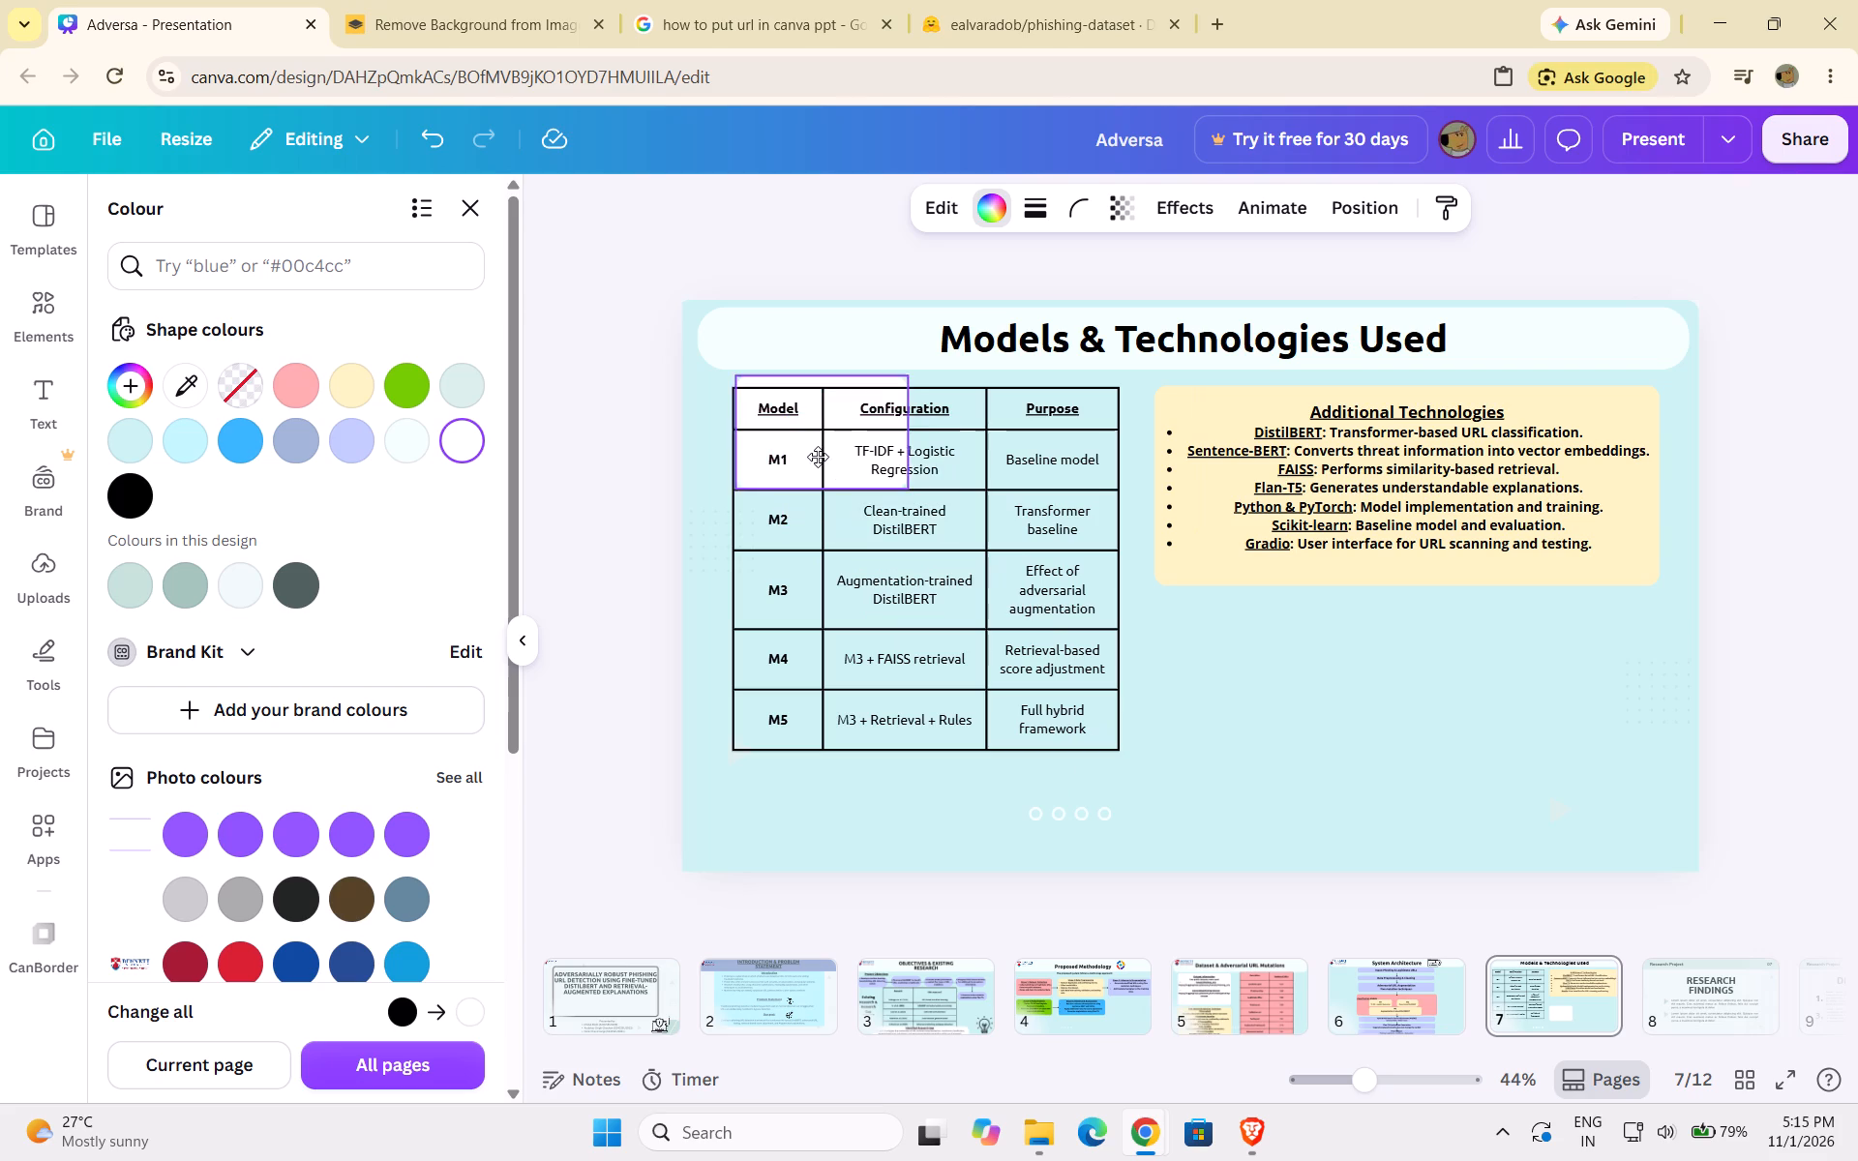
left_click_drag(818, 457, 814, 467)
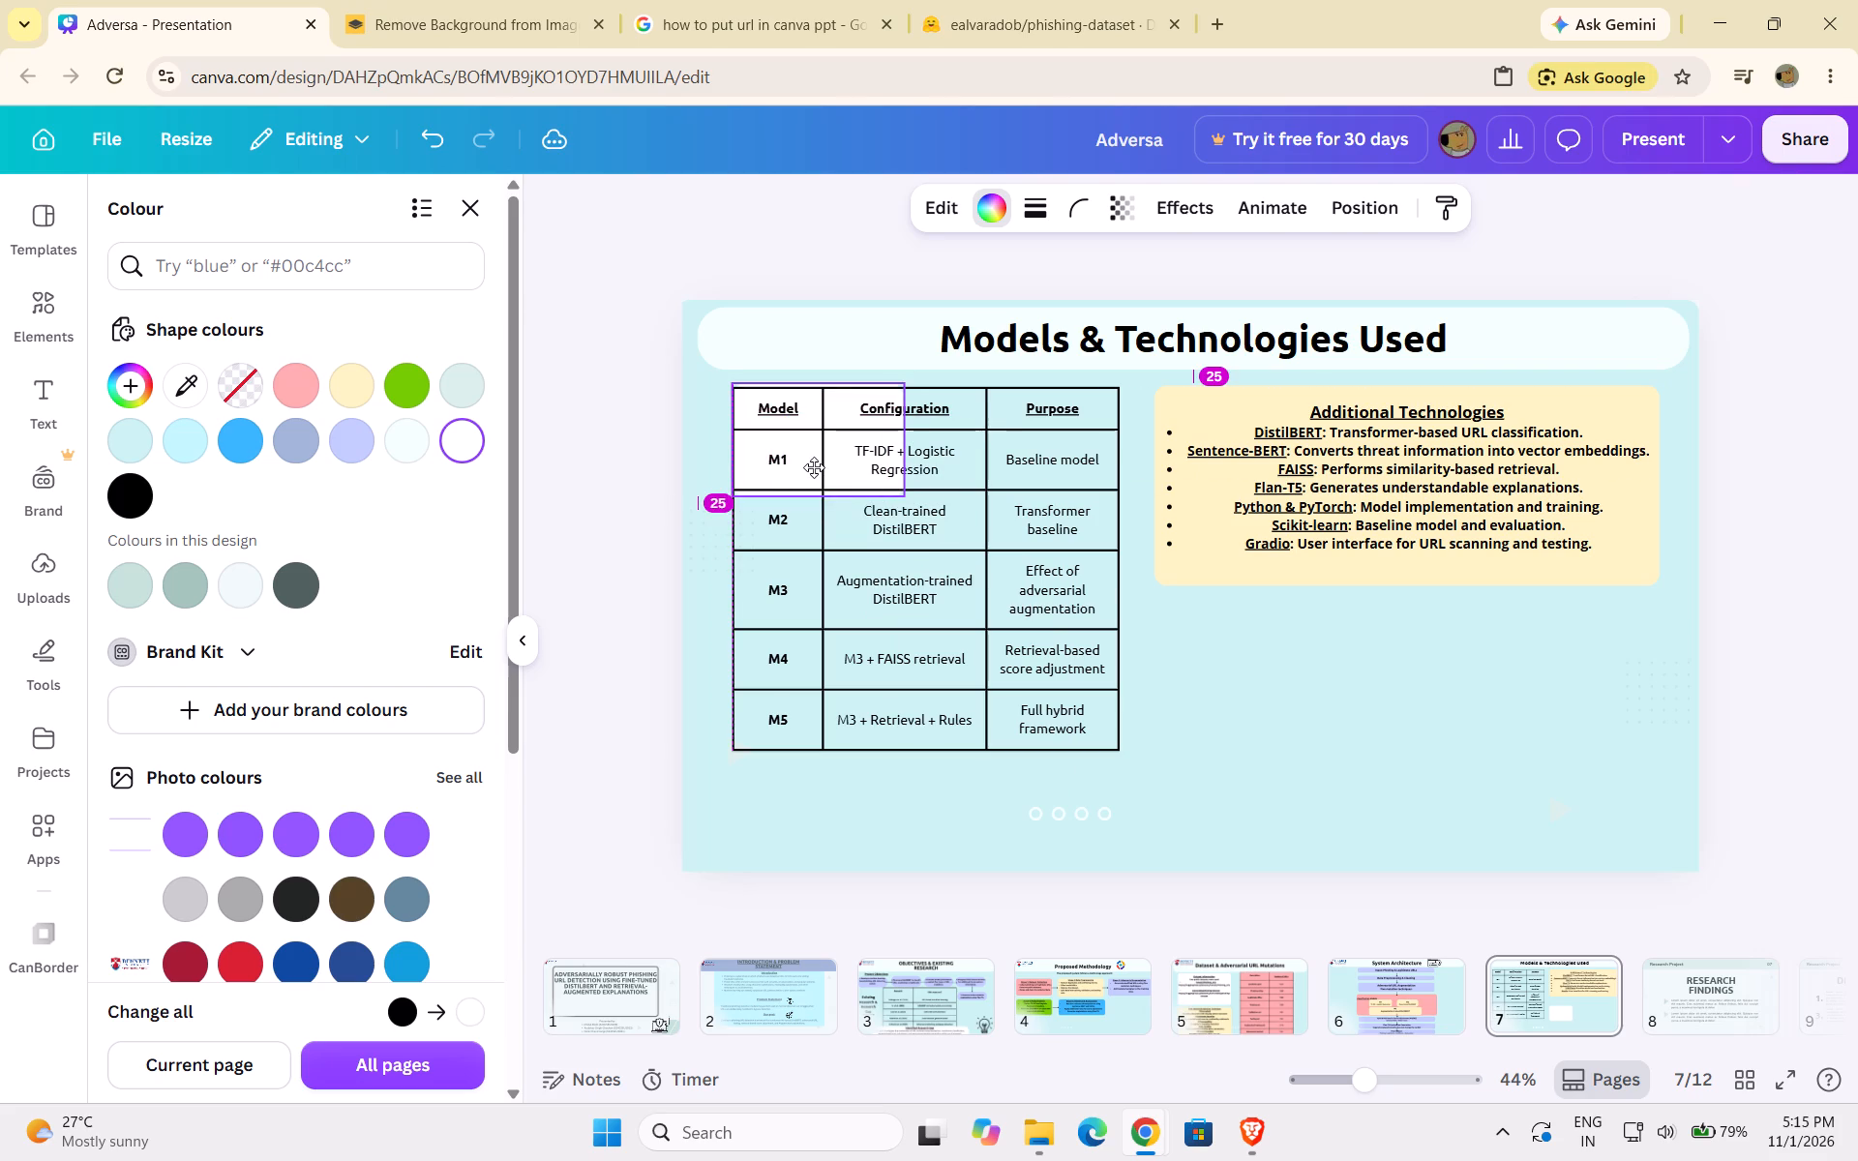
left_click_drag(814, 467, 814, 469)
left_click_drag(906, 505, 1054, 668)
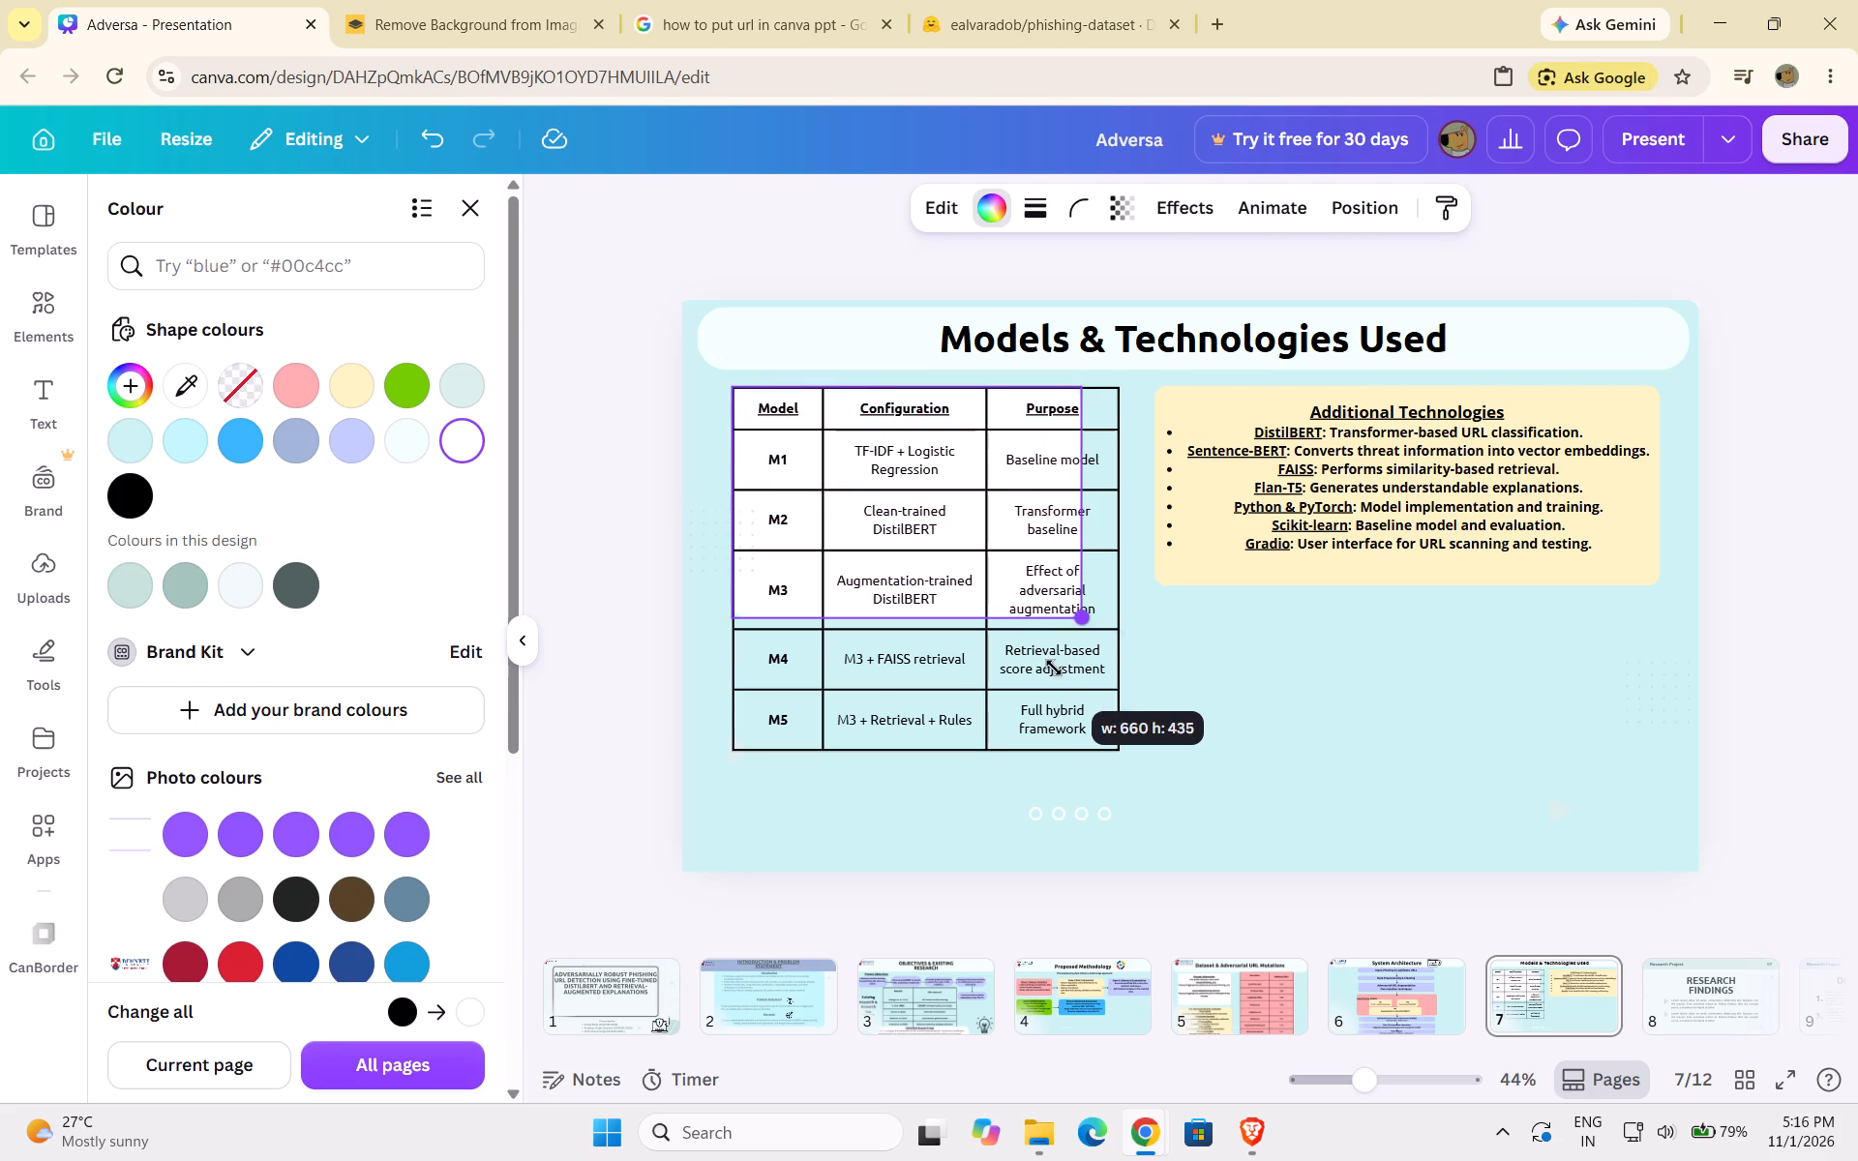
left_click_drag(1054, 668, 1068, 758)
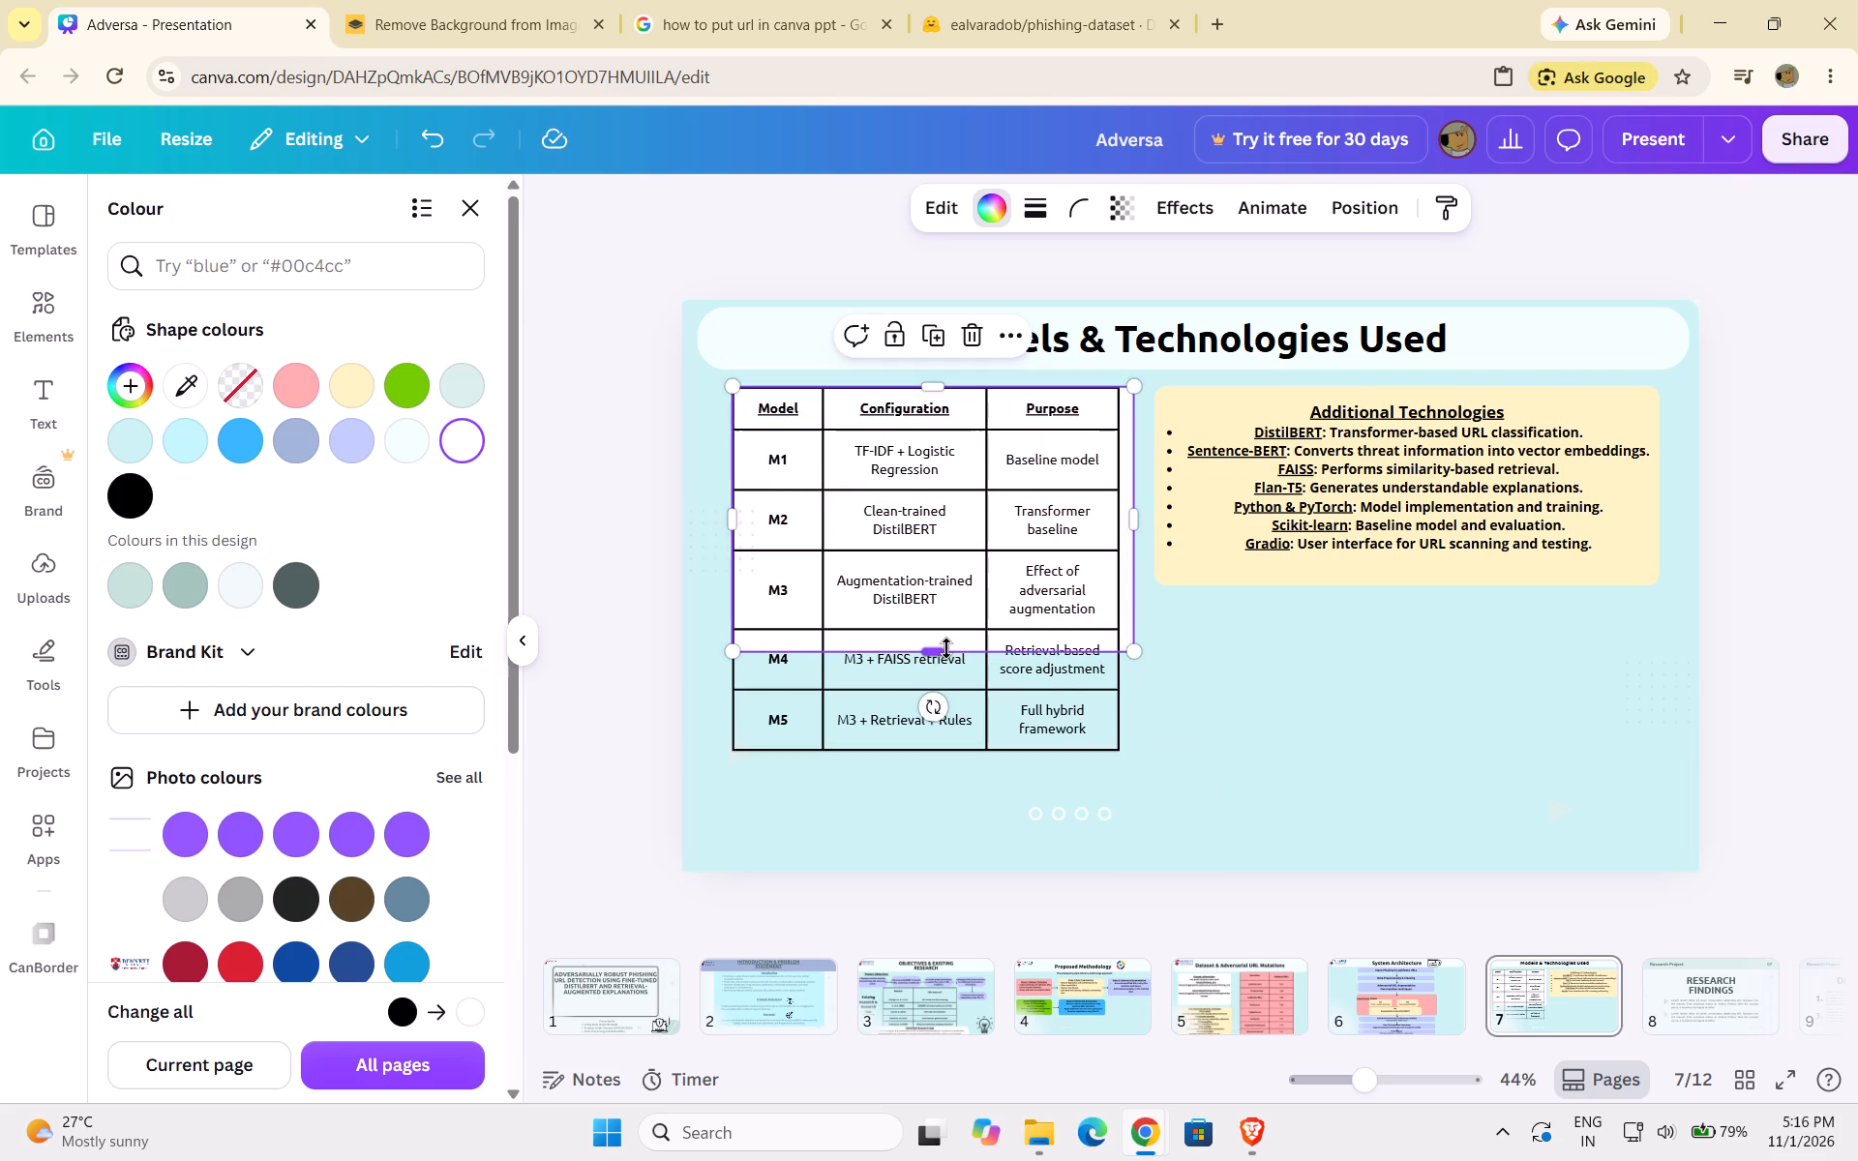
left_click_drag(939, 653, 942, 738)
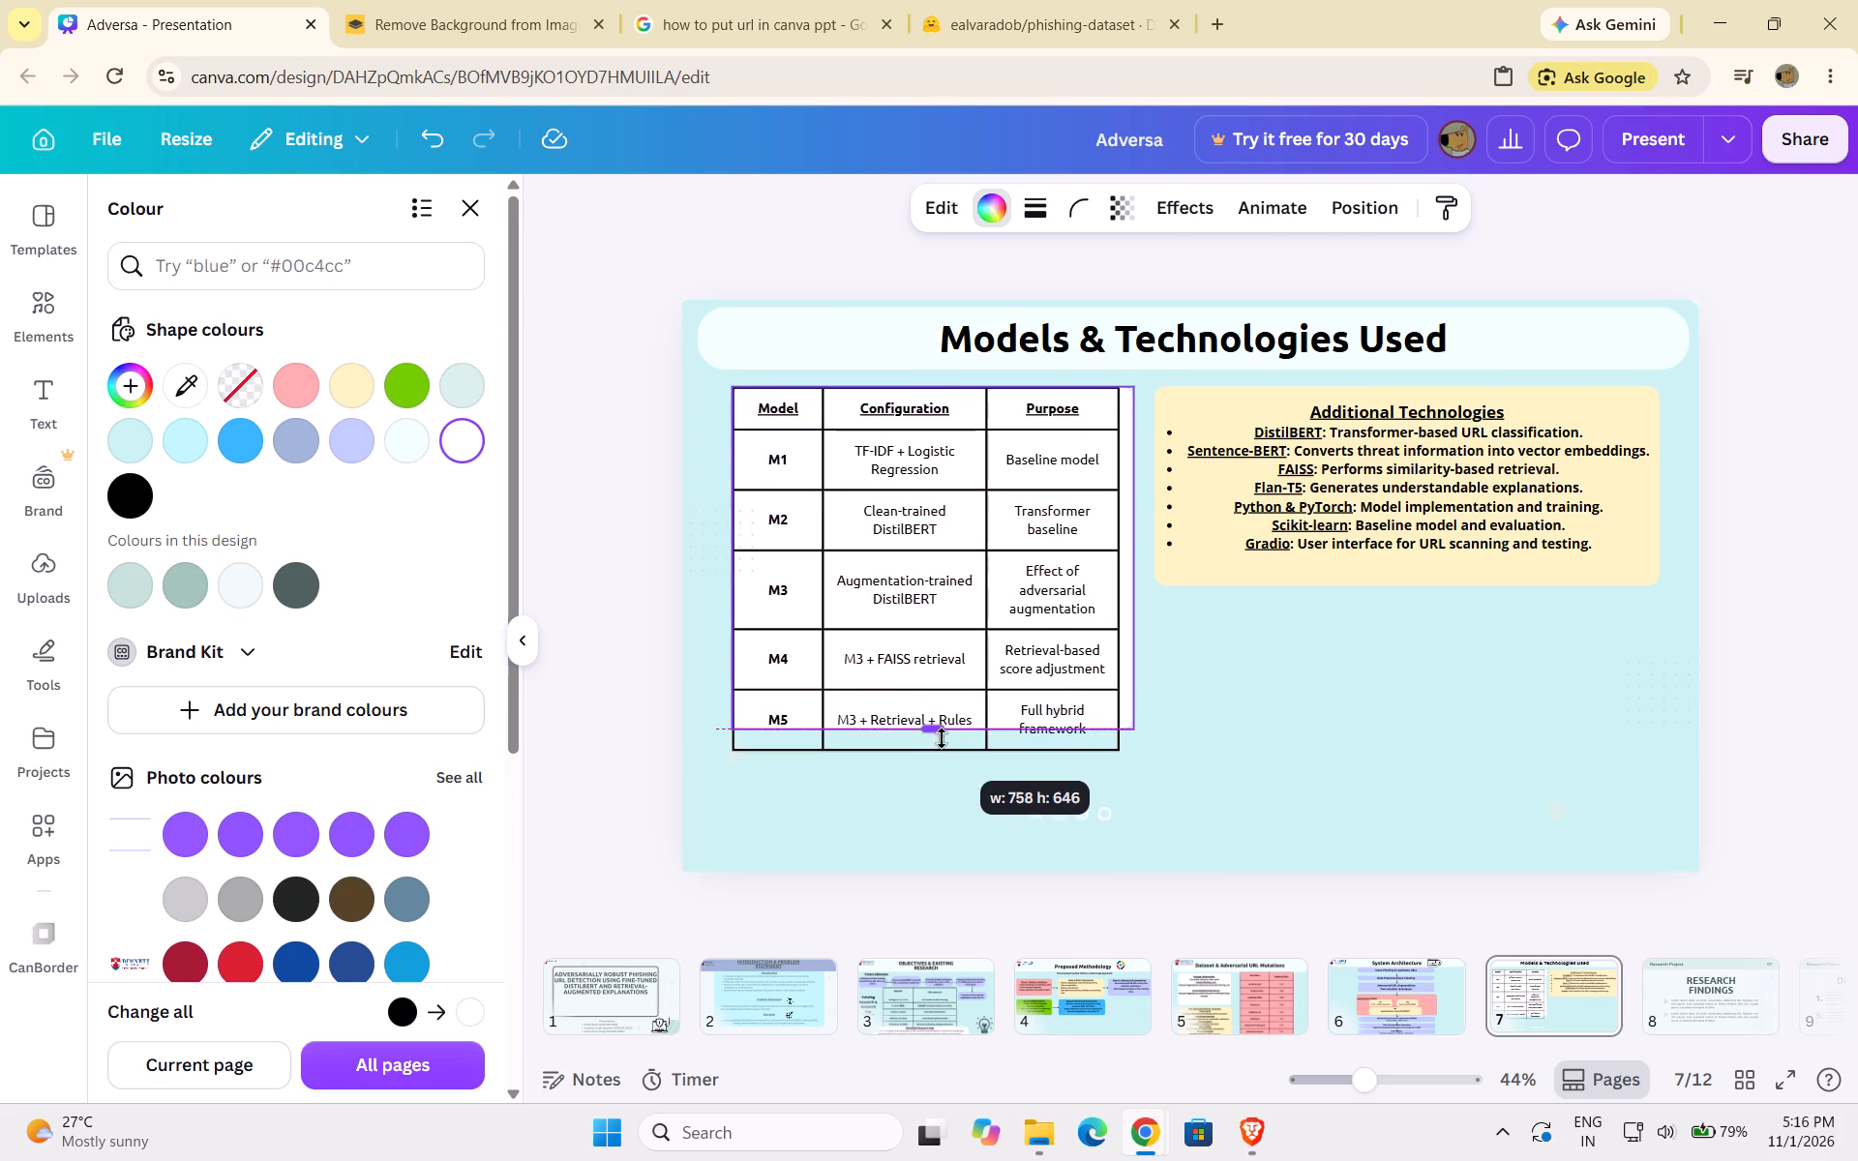
left_click_drag(942, 738, 994, 750)
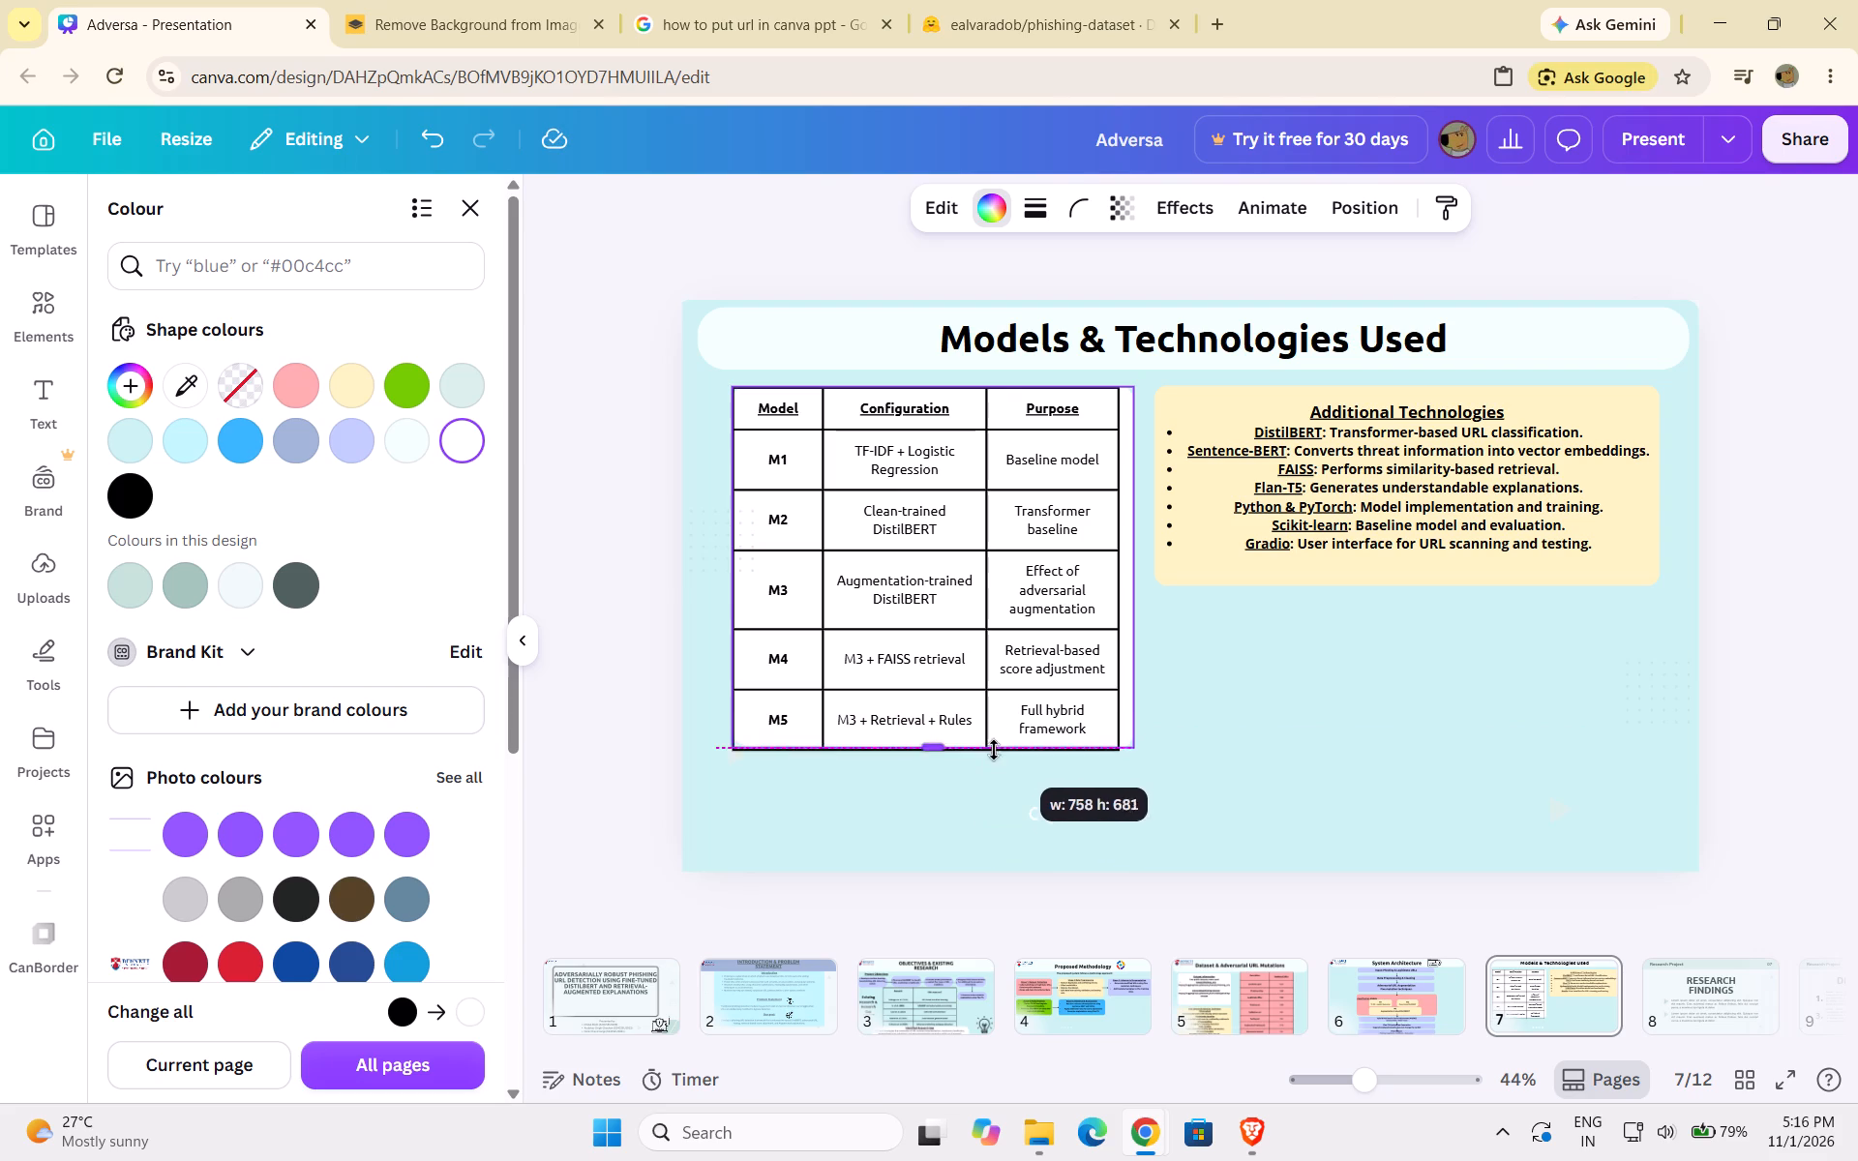
left_click_drag(994, 750, 987, 744)
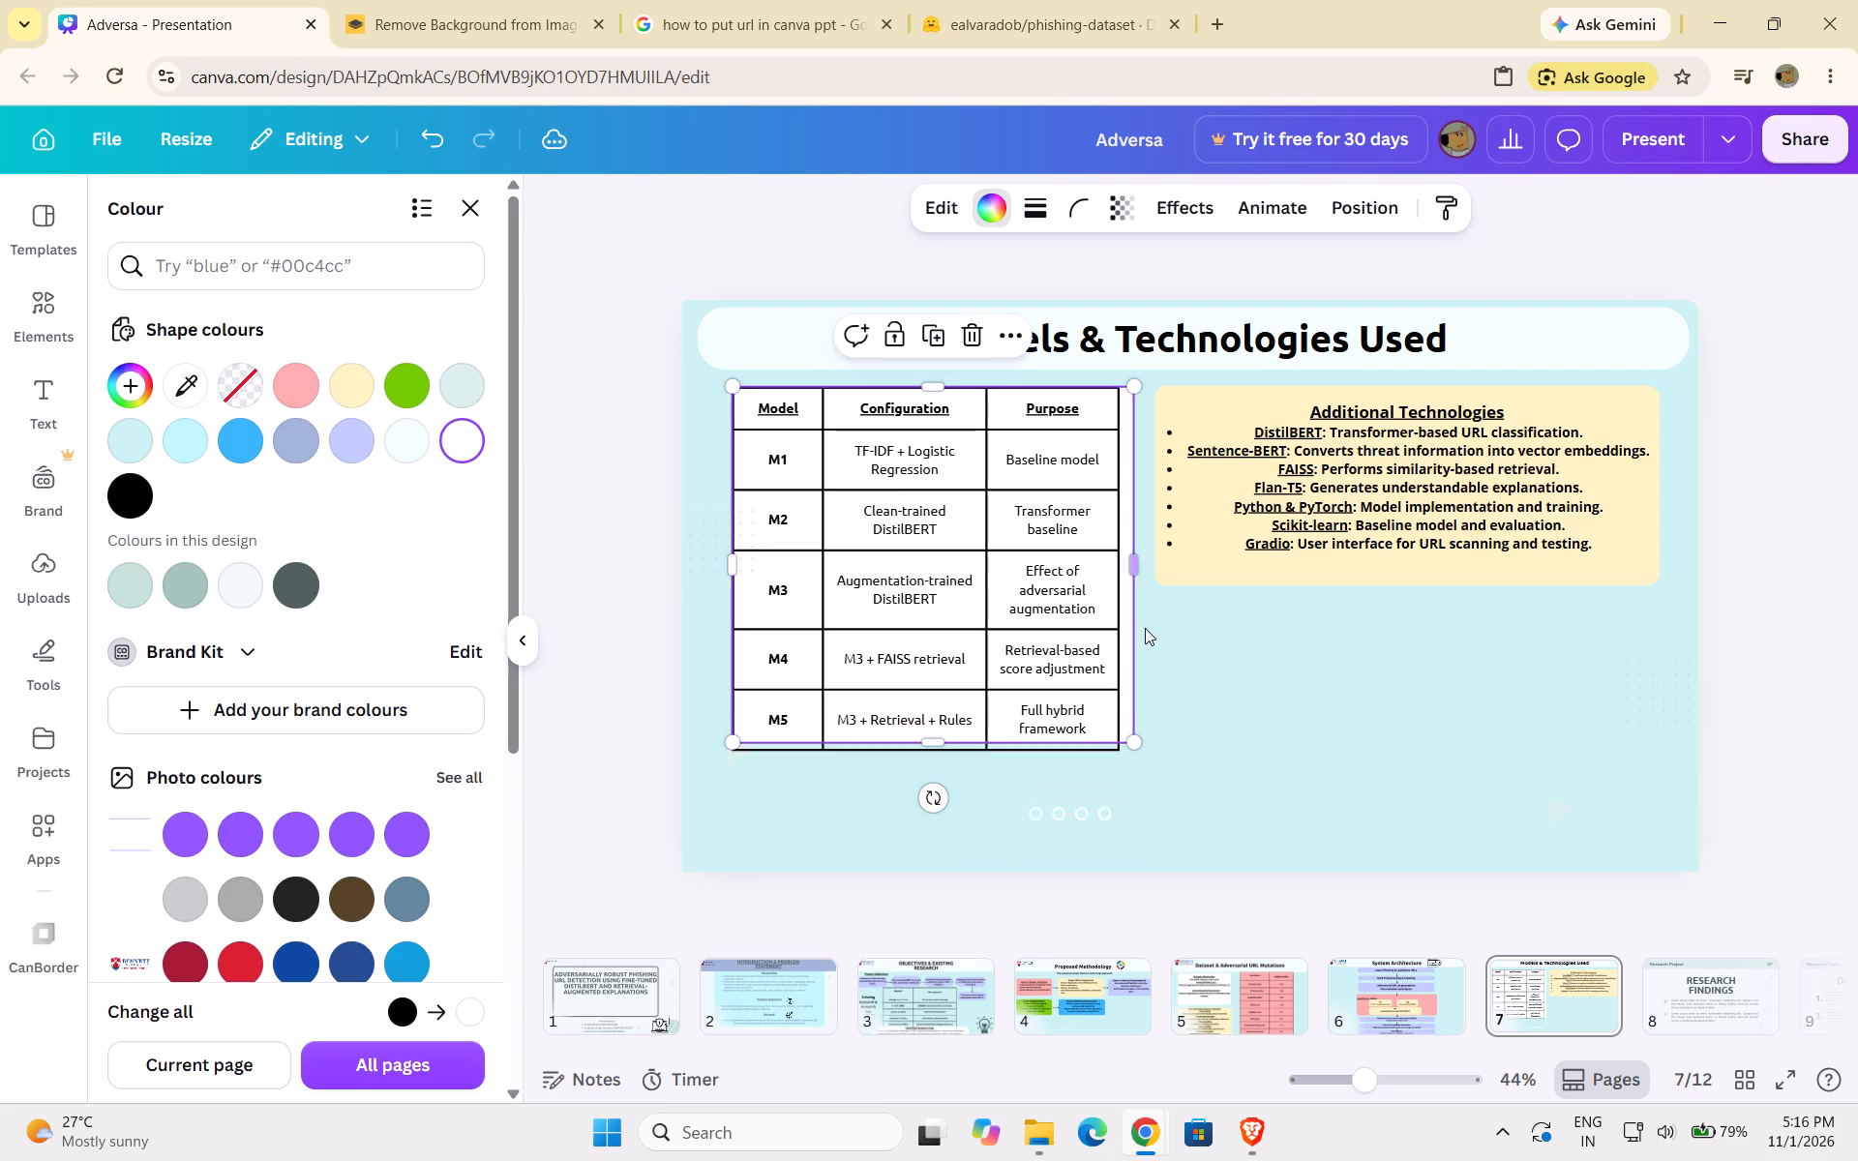
left_click_drag(1140, 737, 1124, 750)
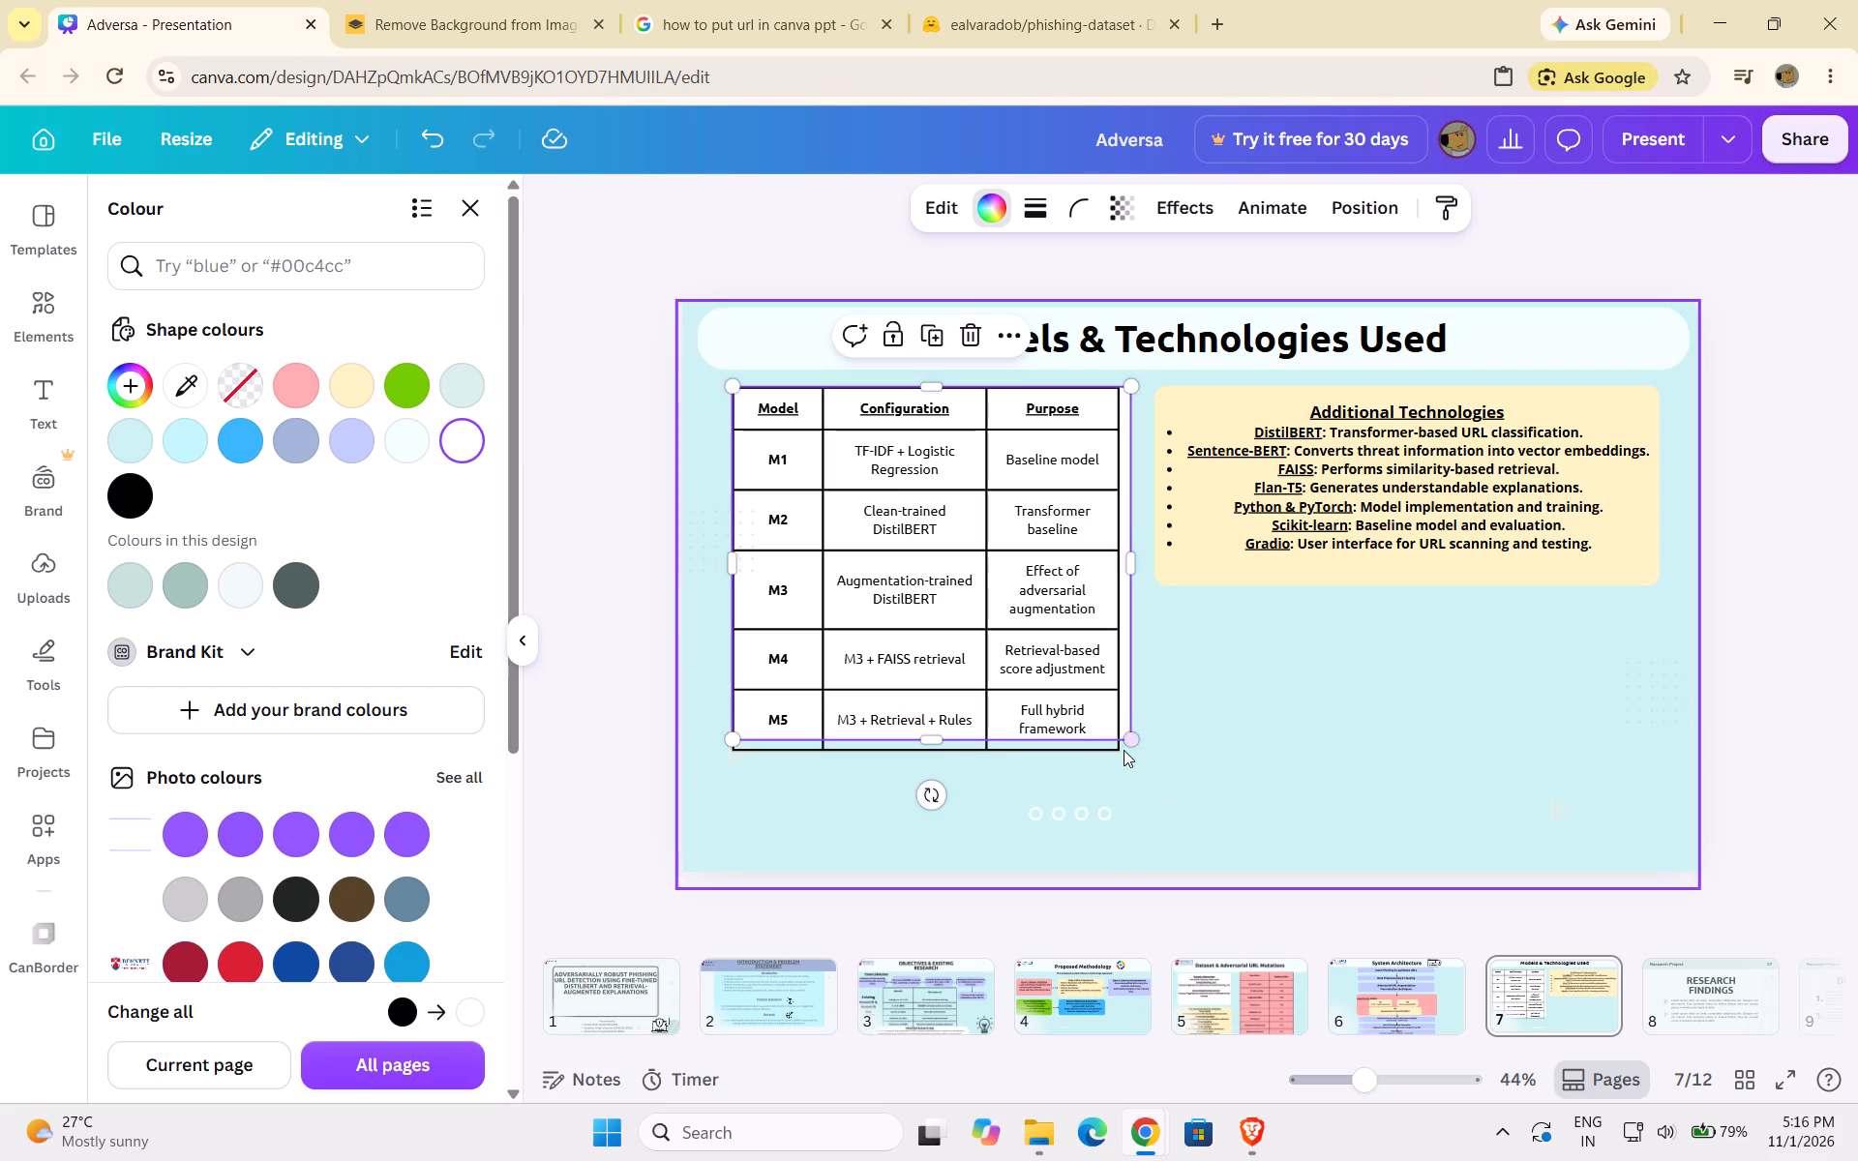
left_click_drag(1124, 736, 1094, 759)
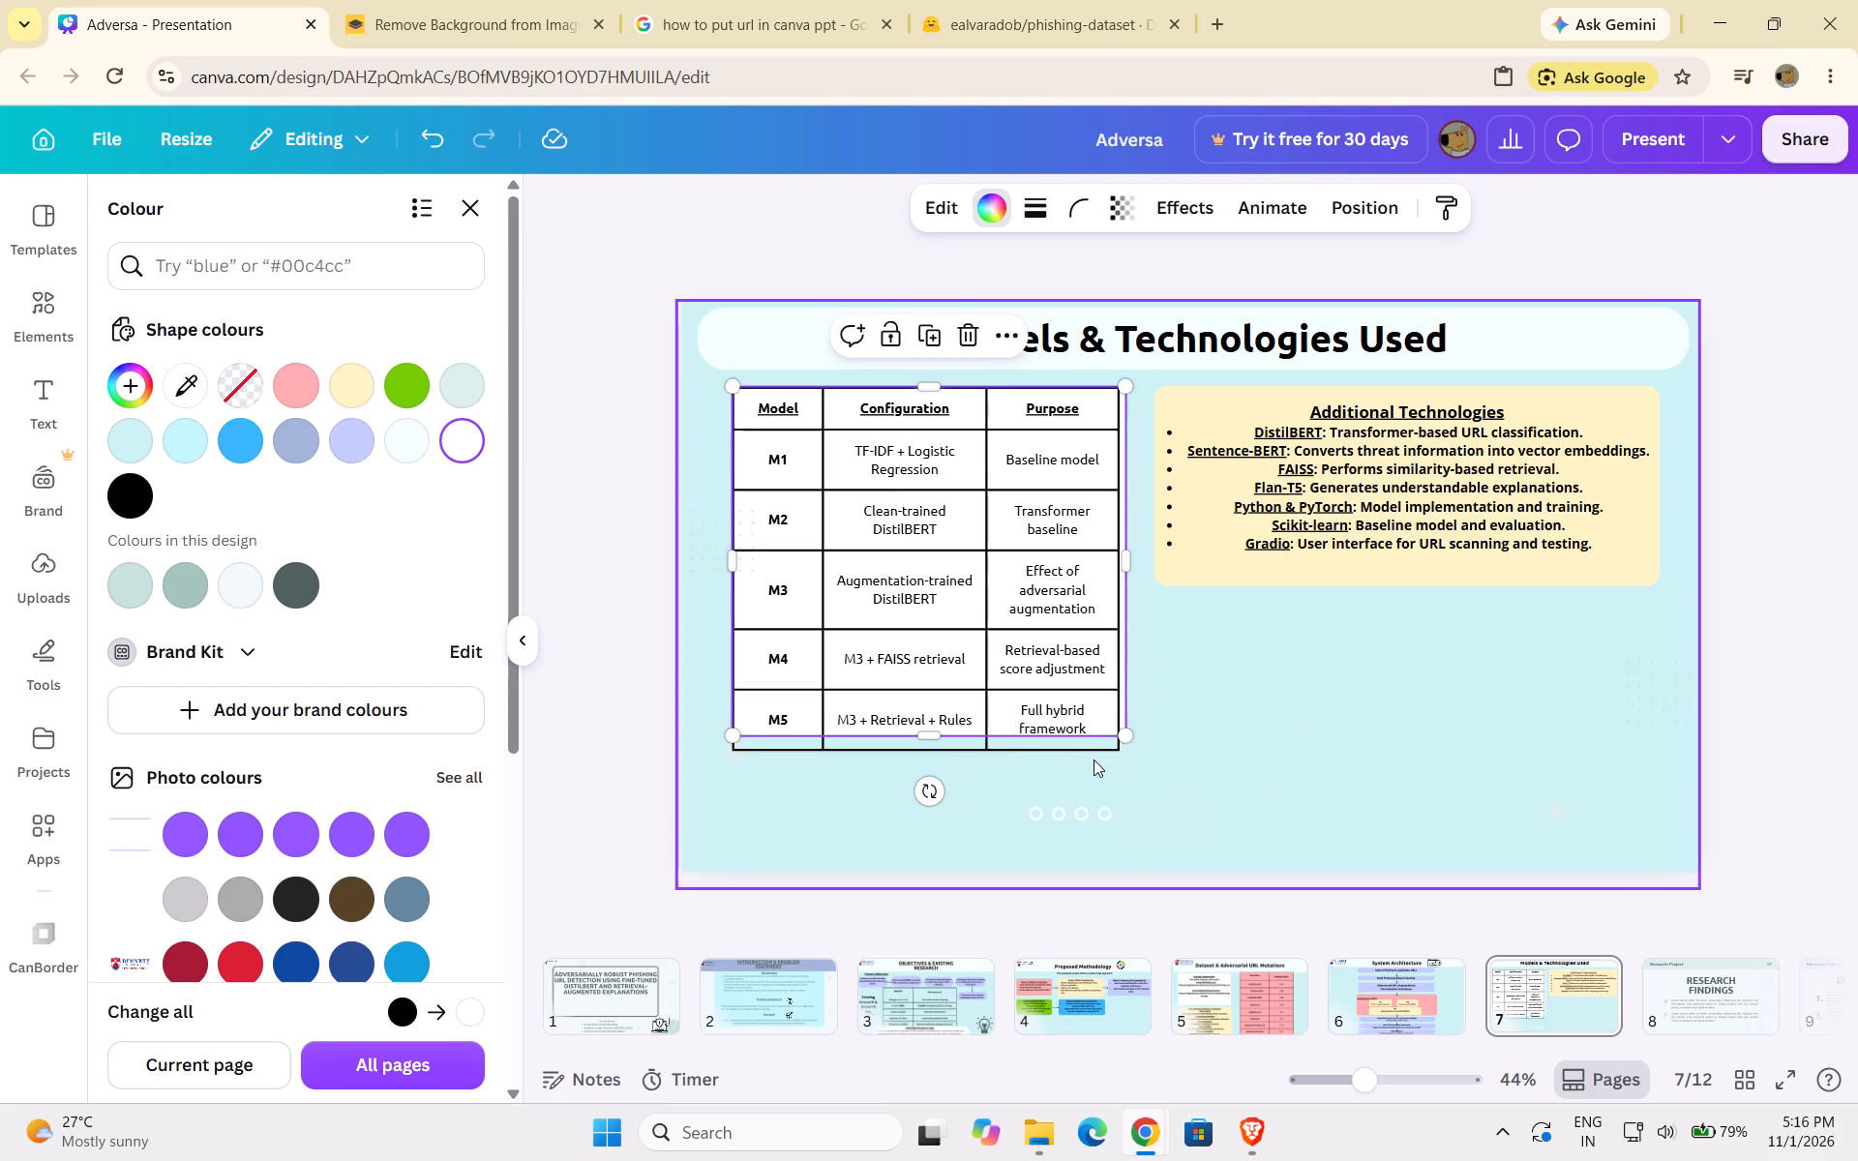
left_click(1128, 566)
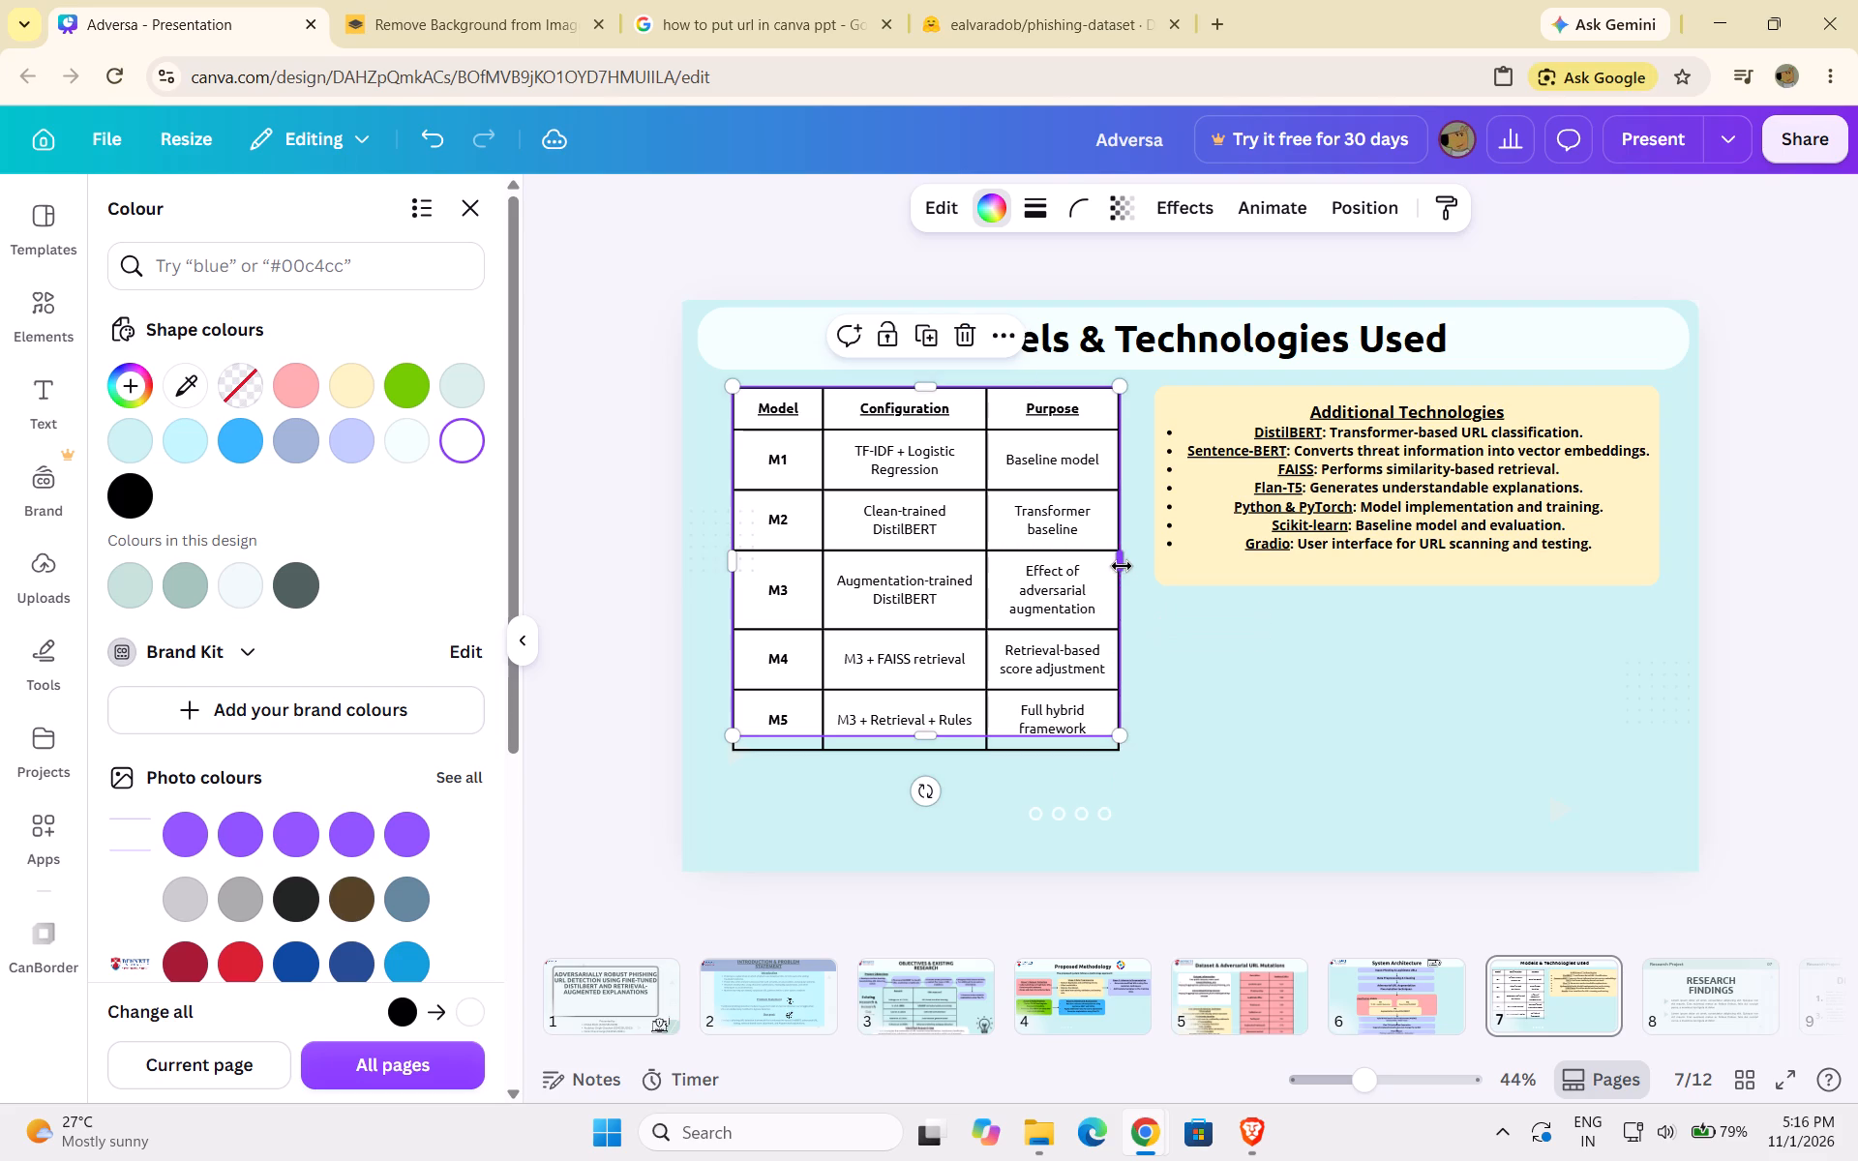
left_click_drag(928, 731, 930, 746)
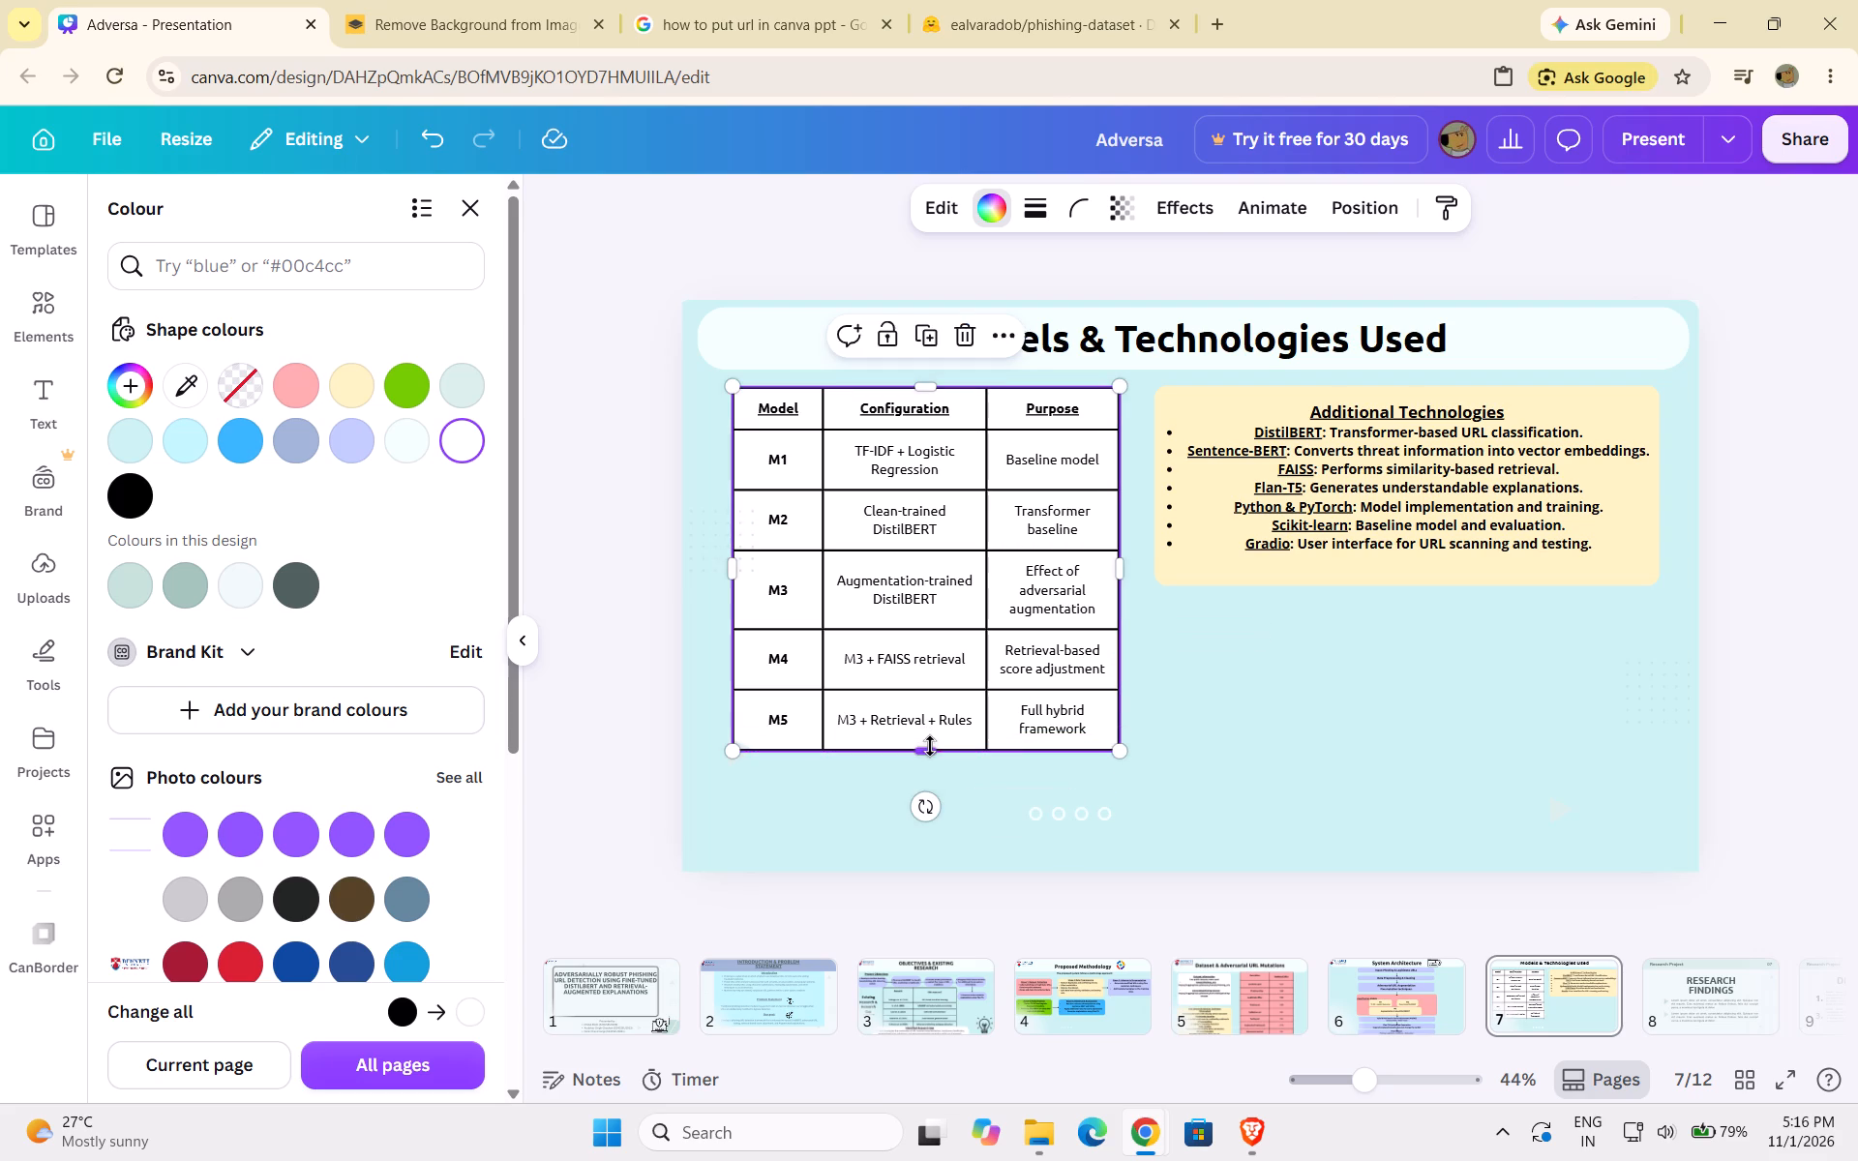
left_click(1361, 655)
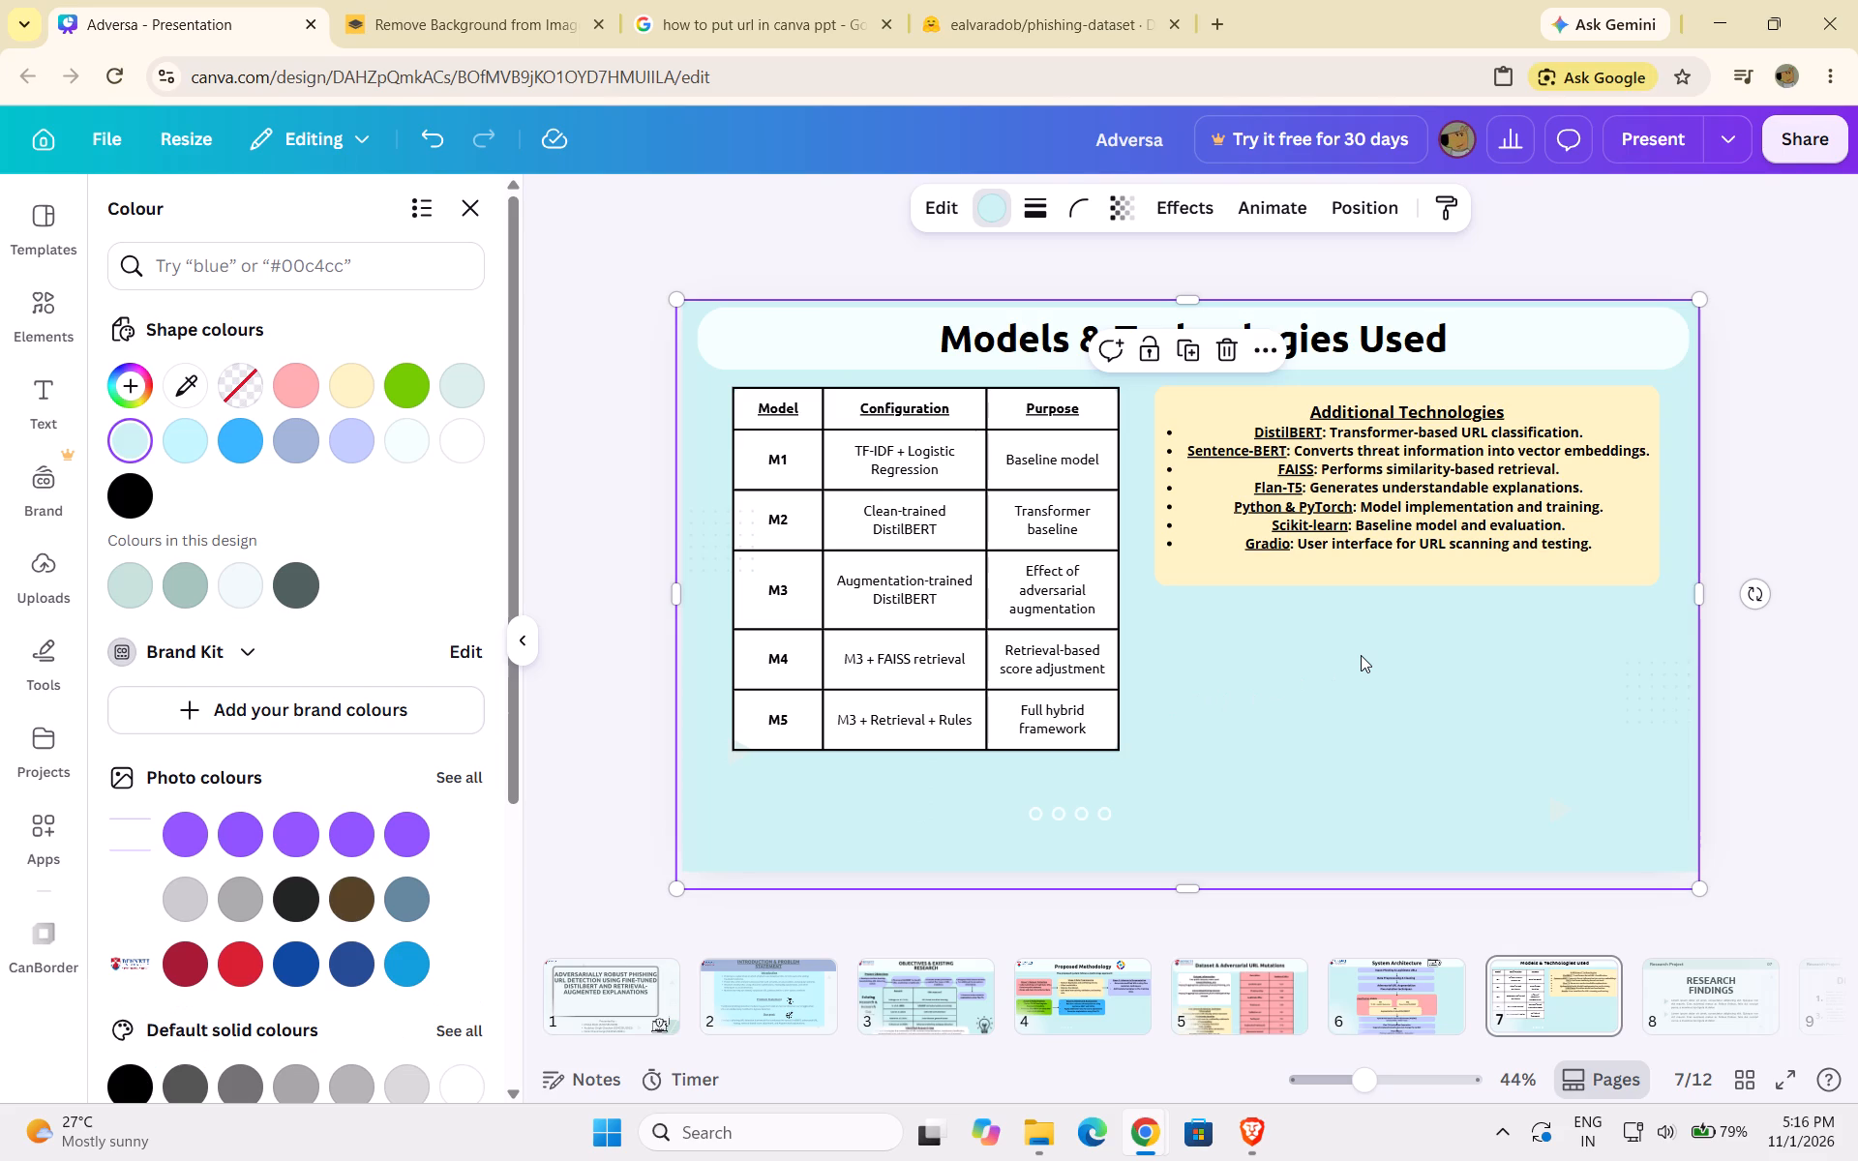
left_click(1366, 661)
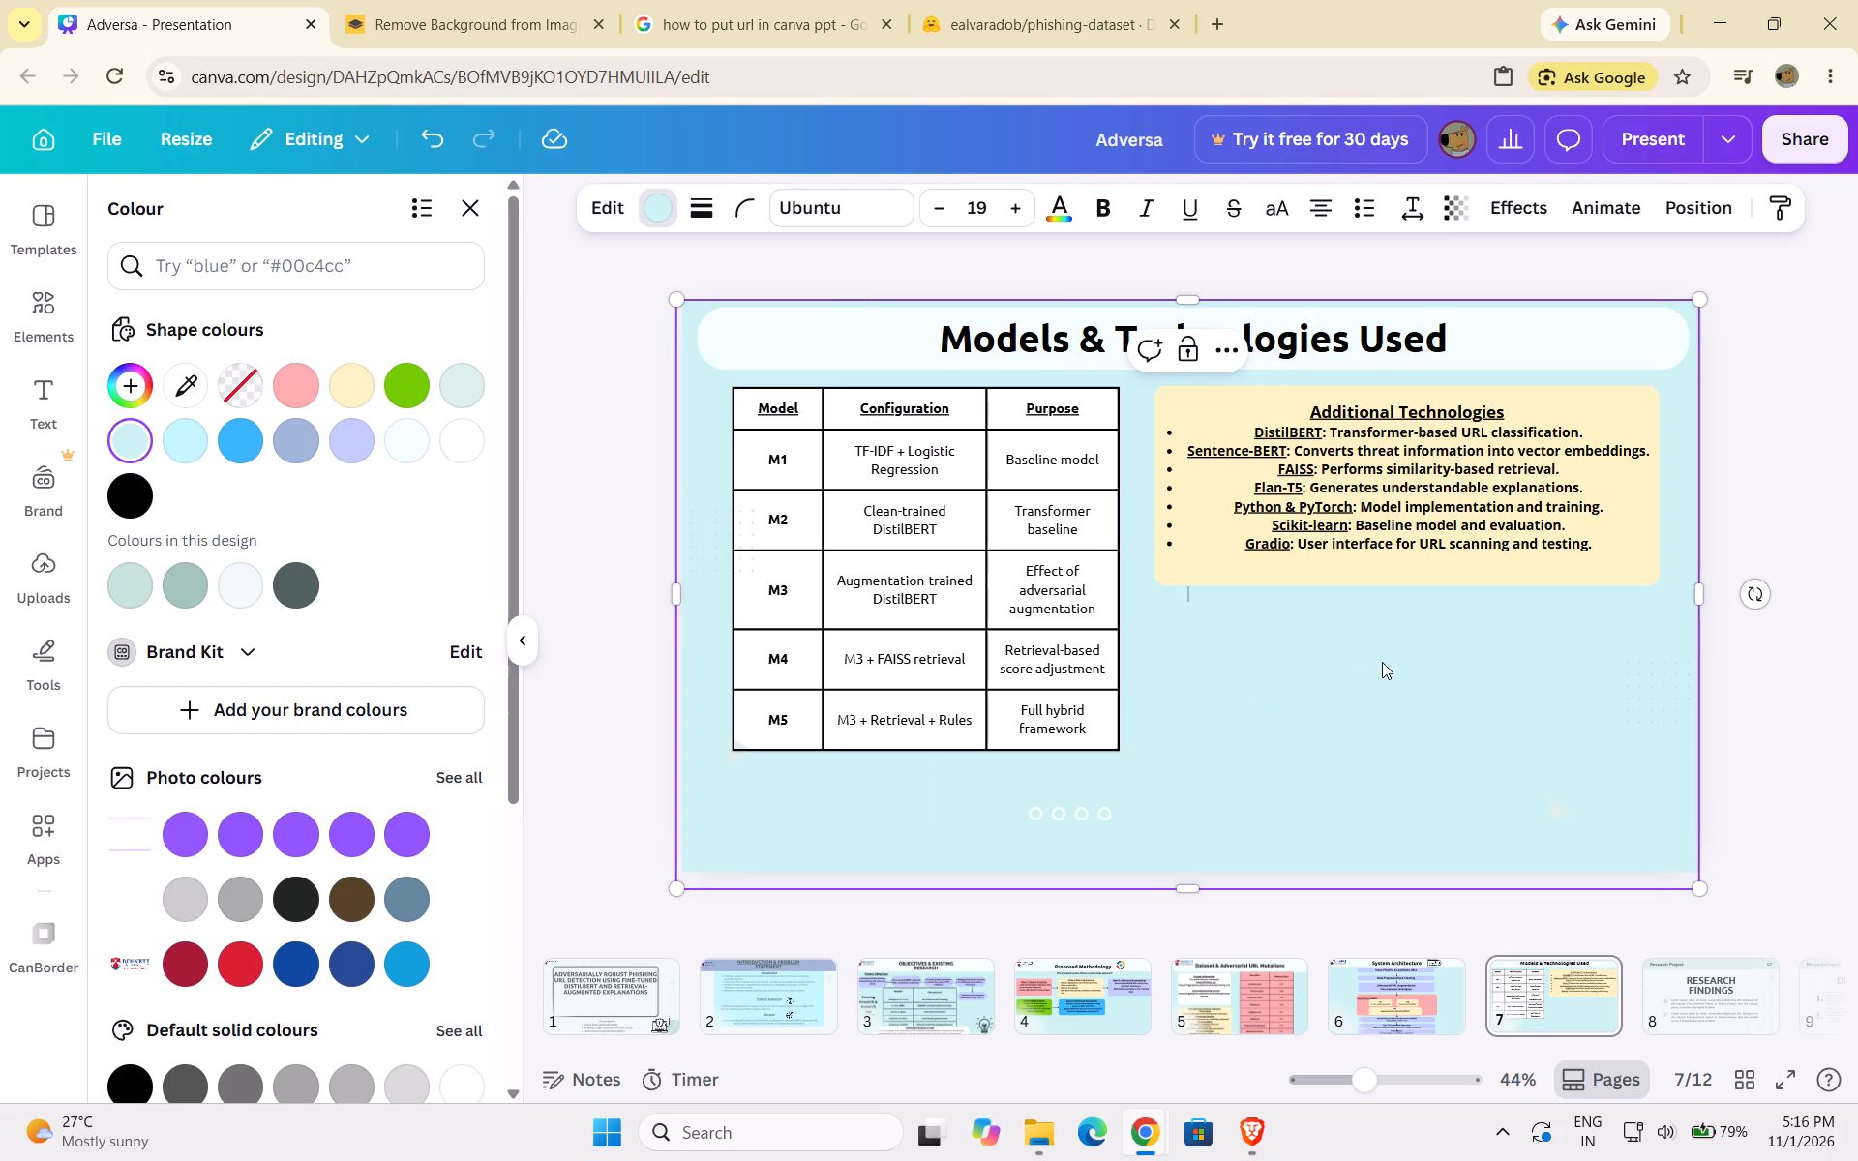
left_click(1145, 1133)
left_click(1043, 1035)
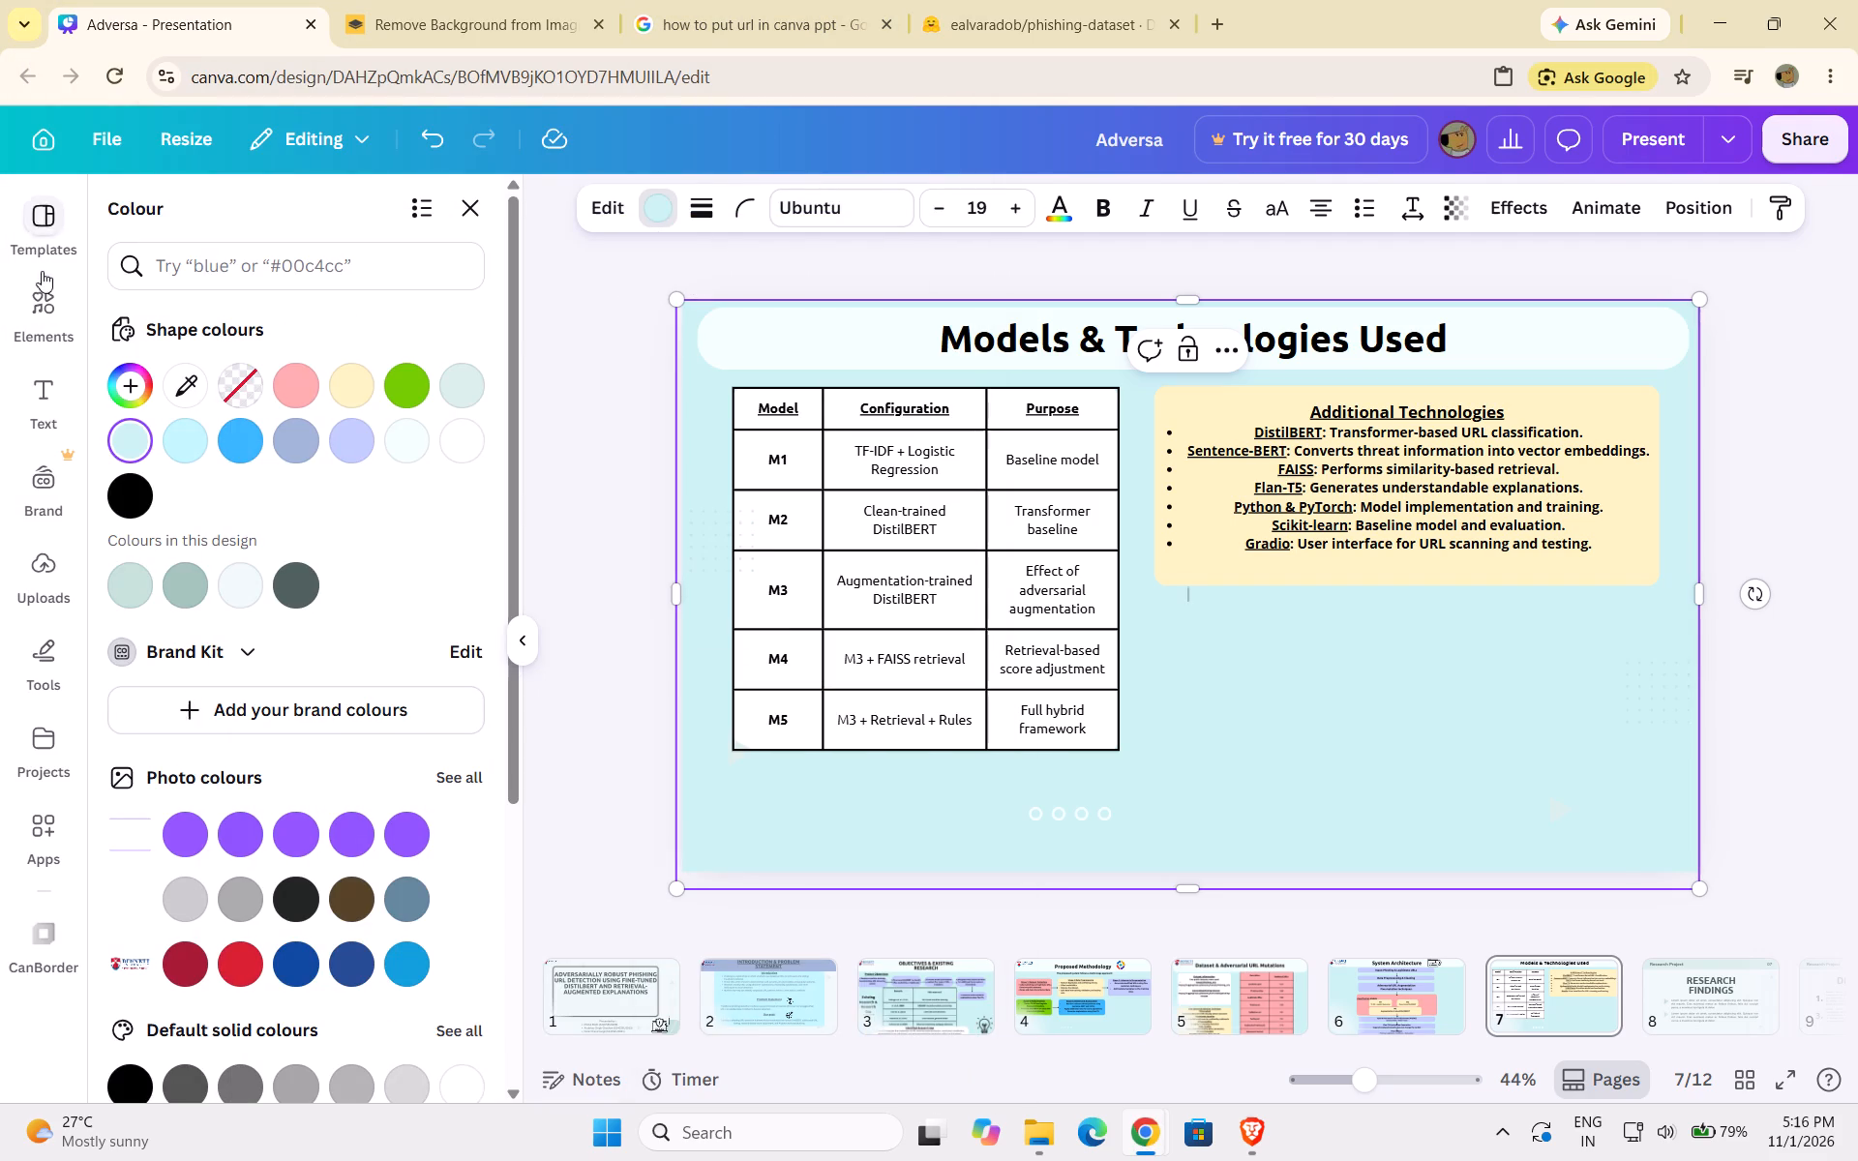
Add a rectangle shape to page 7 below the yellow Additional Technologies box, matching that box's width and aligned with its side edges.
left_click(47, 299)
left_click(142, 401)
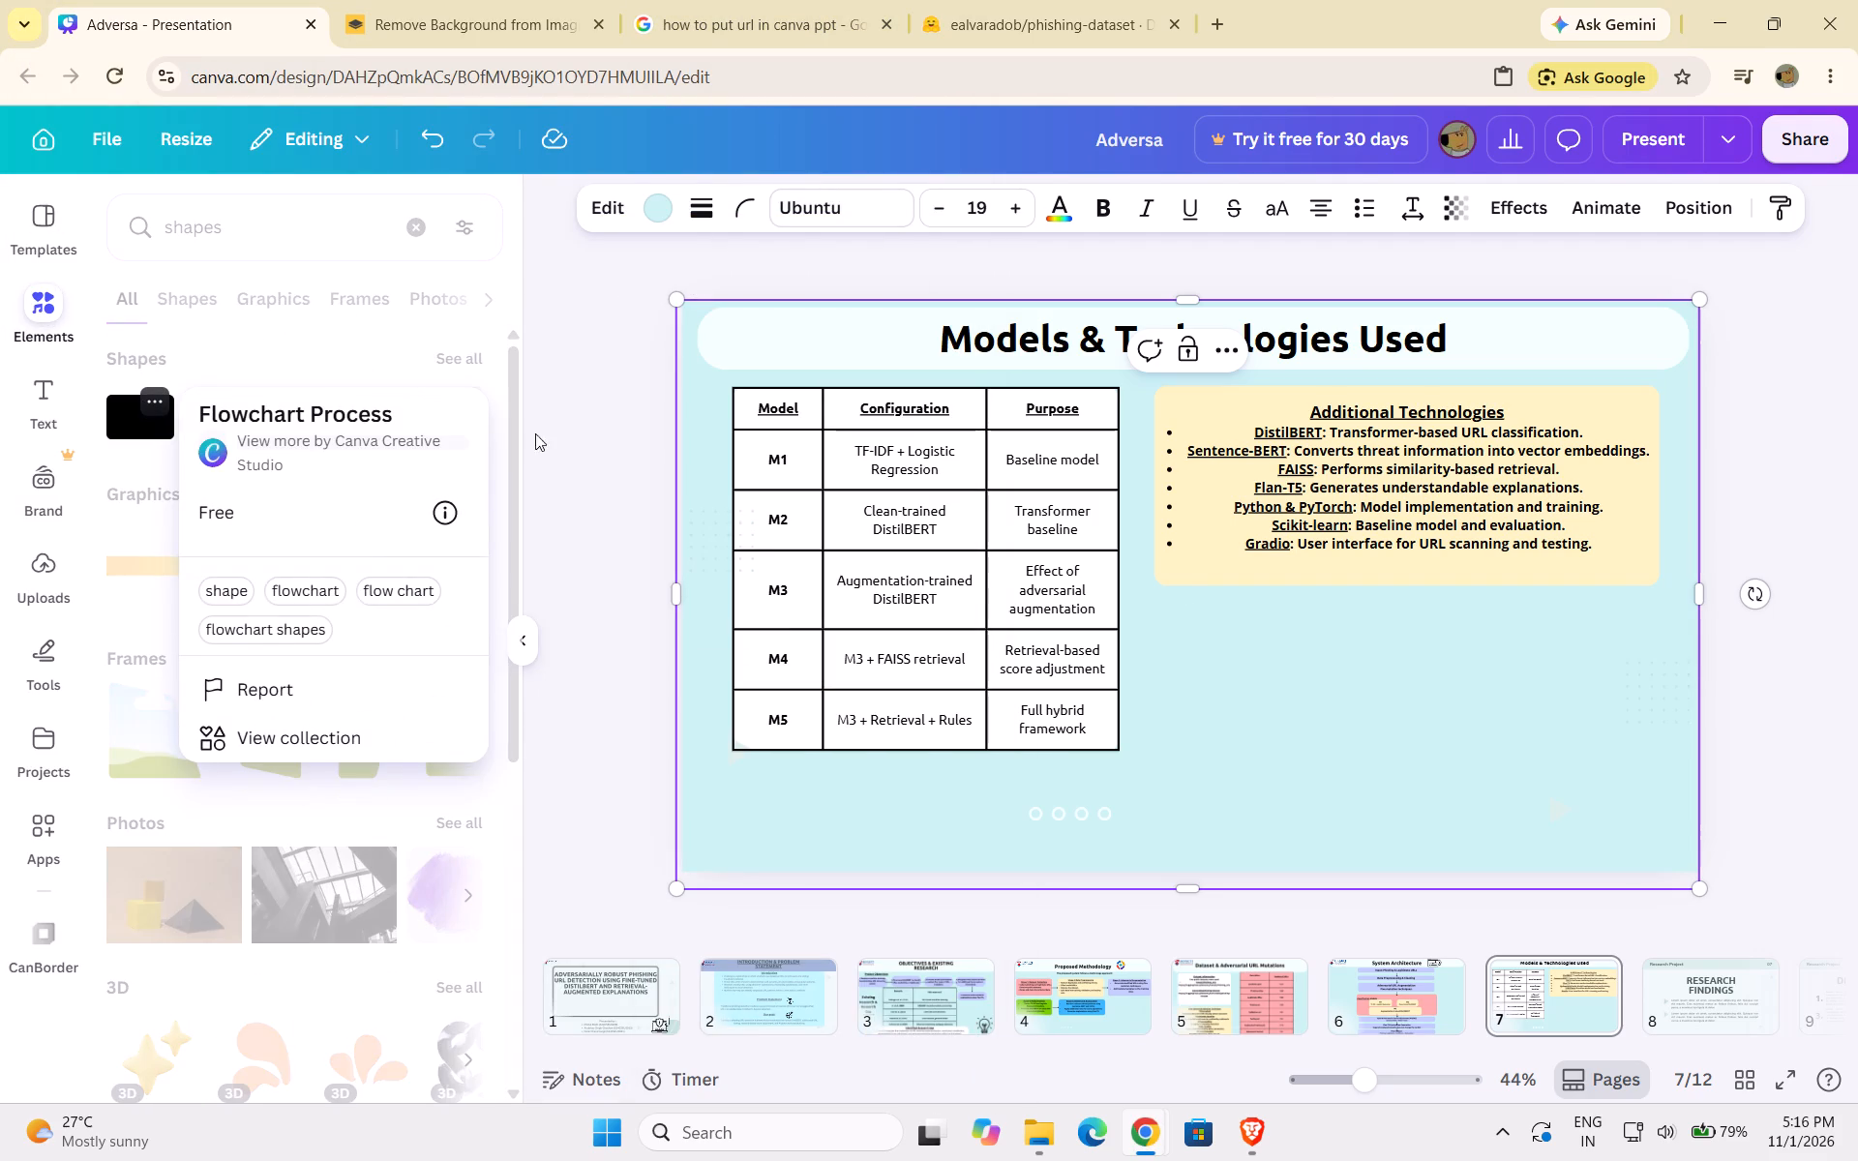
left_click(580, 421)
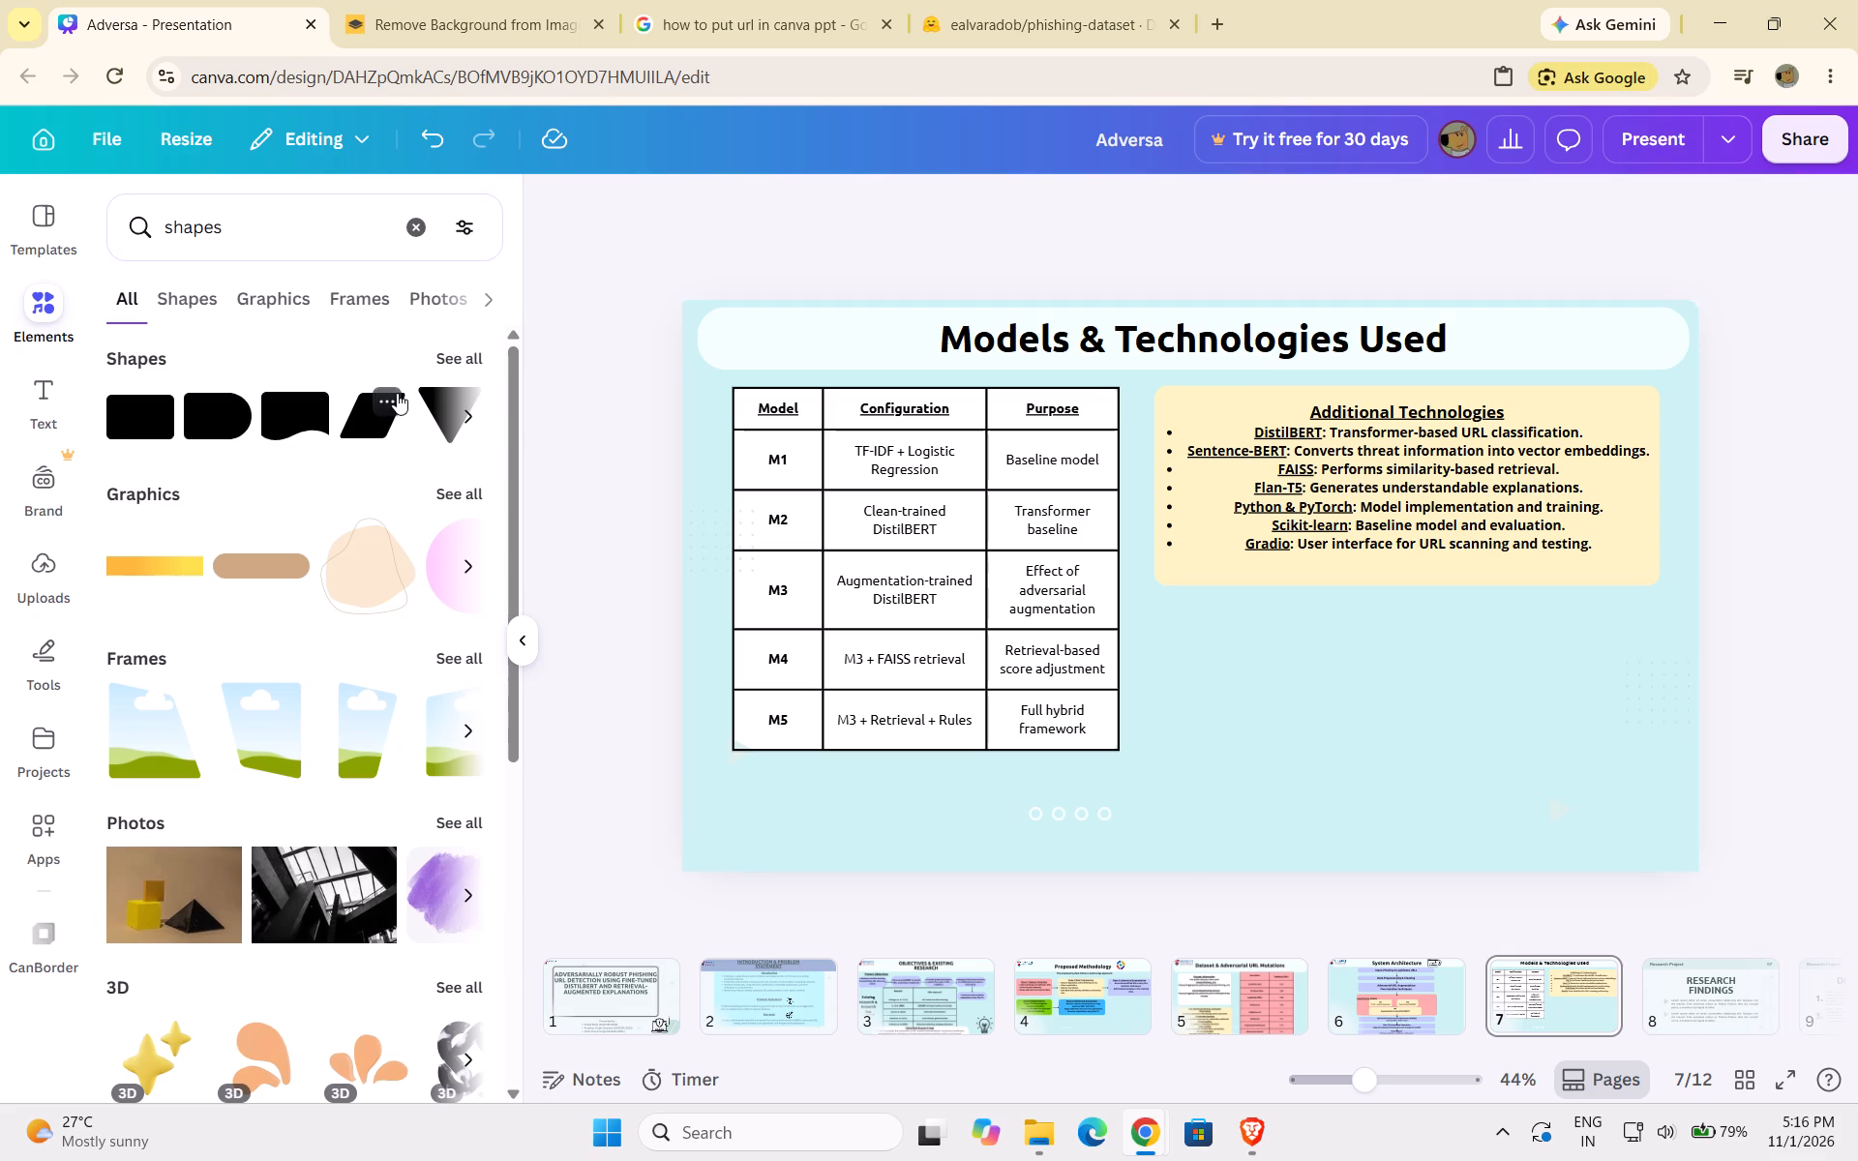
left_click(152, 424)
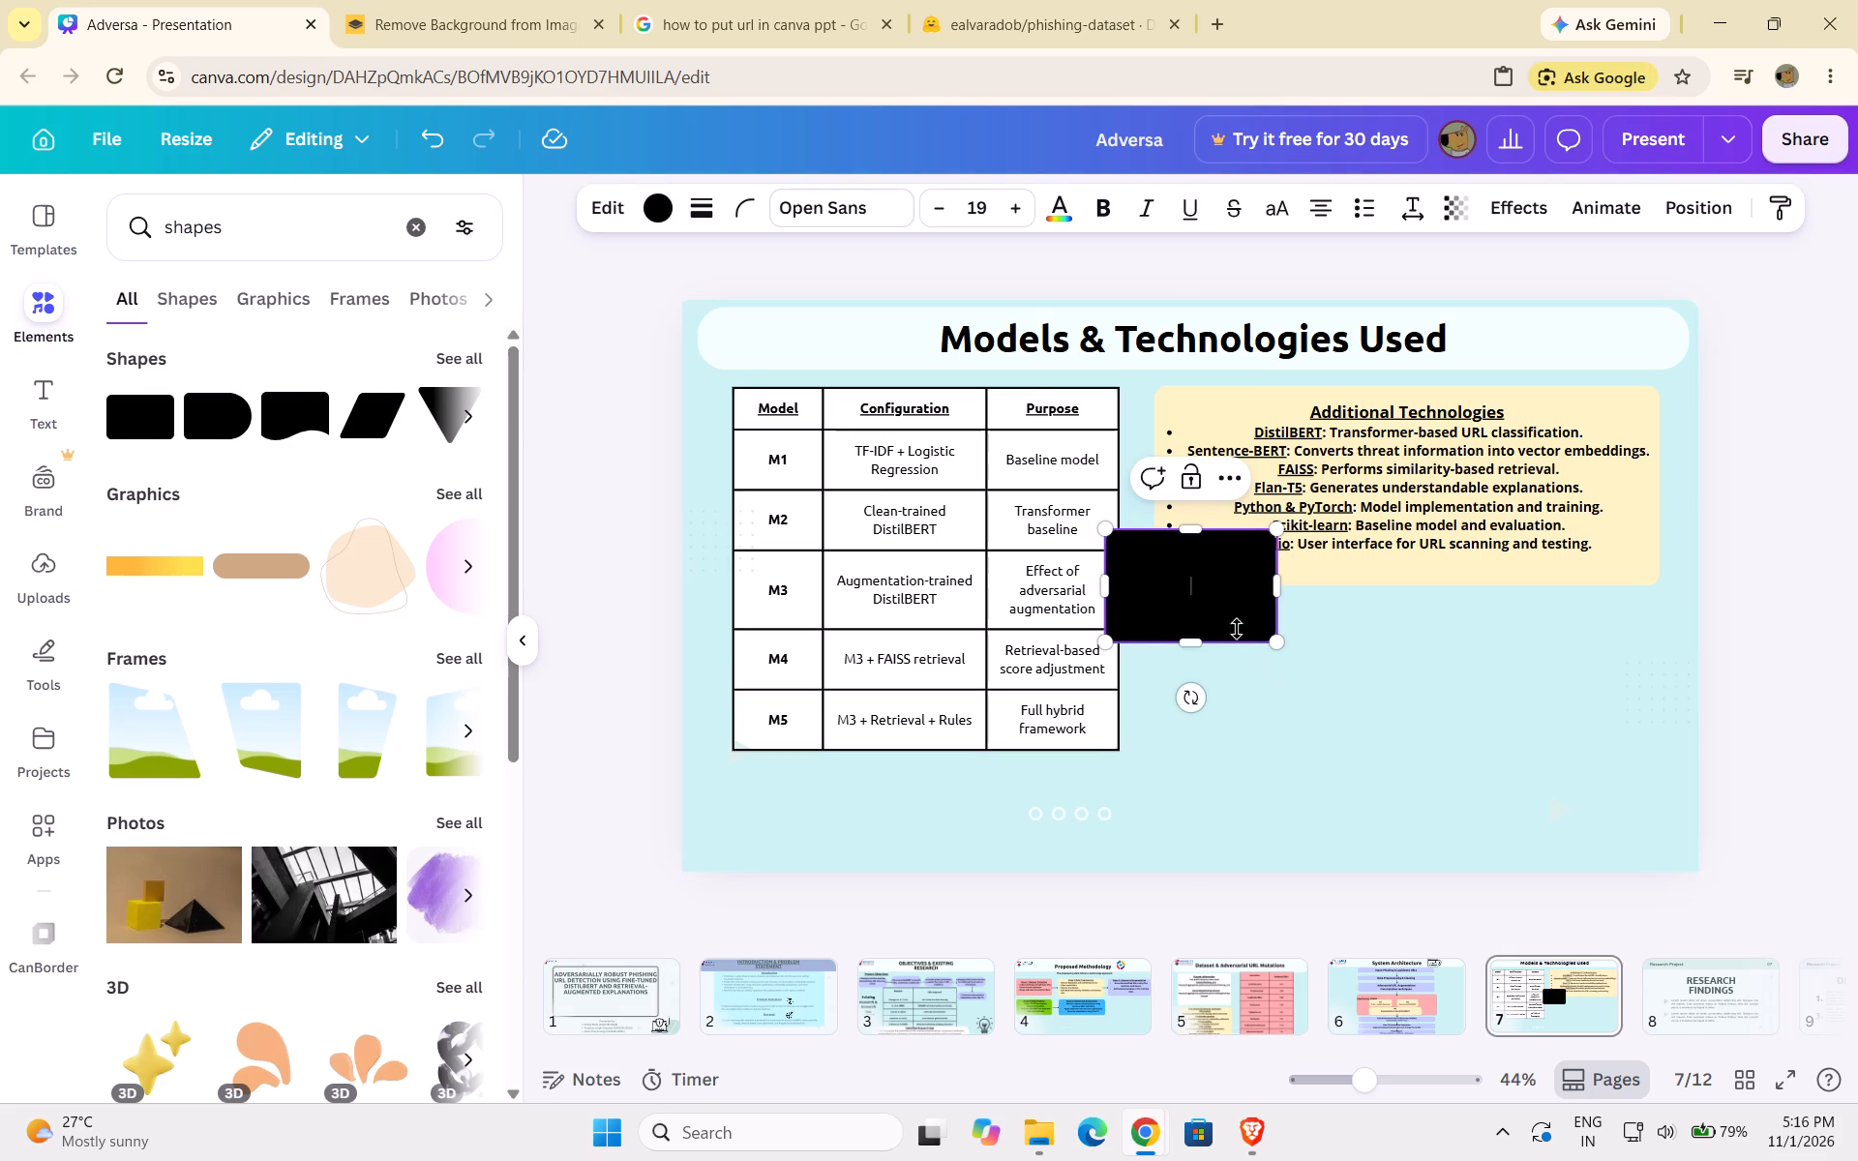
left_click_drag(1204, 603, 1291, 685)
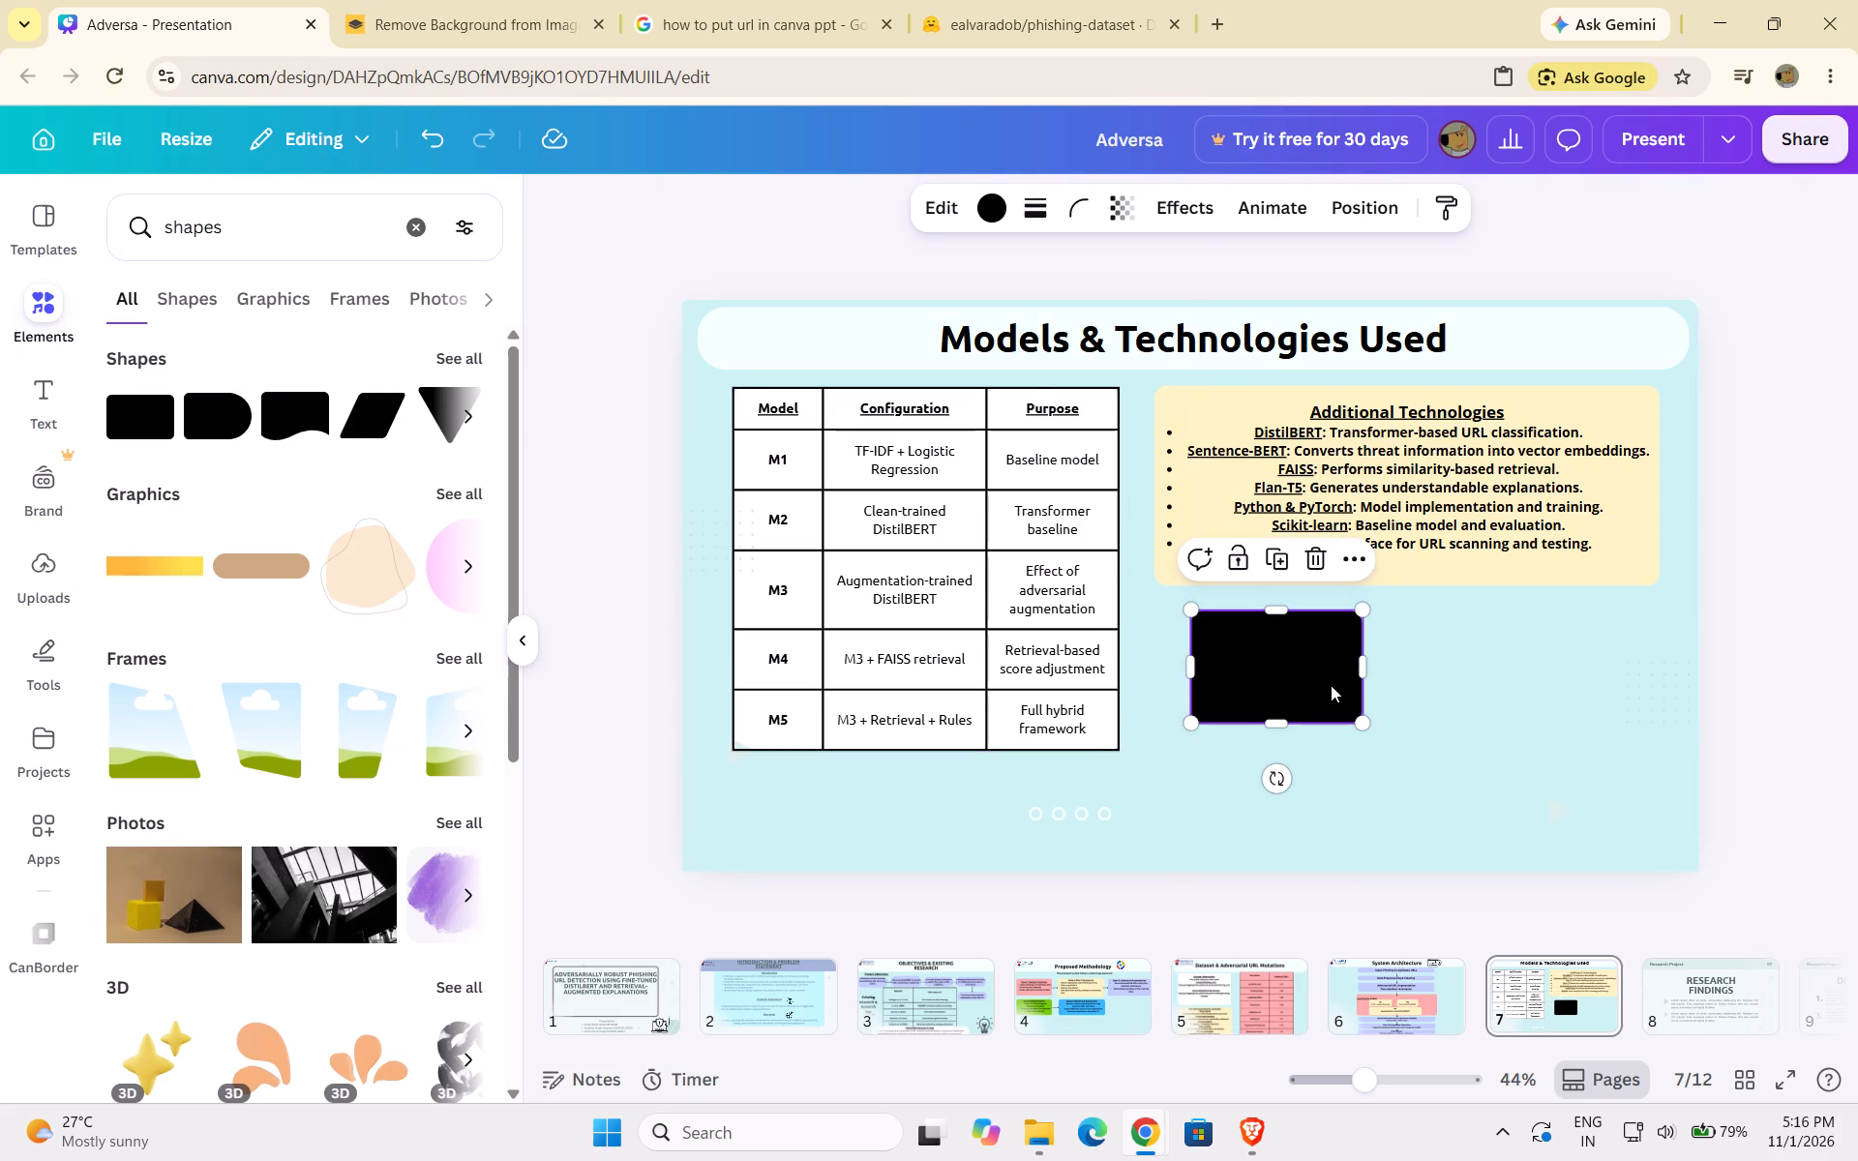
left_click_drag(1360, 661, 1633, 669)
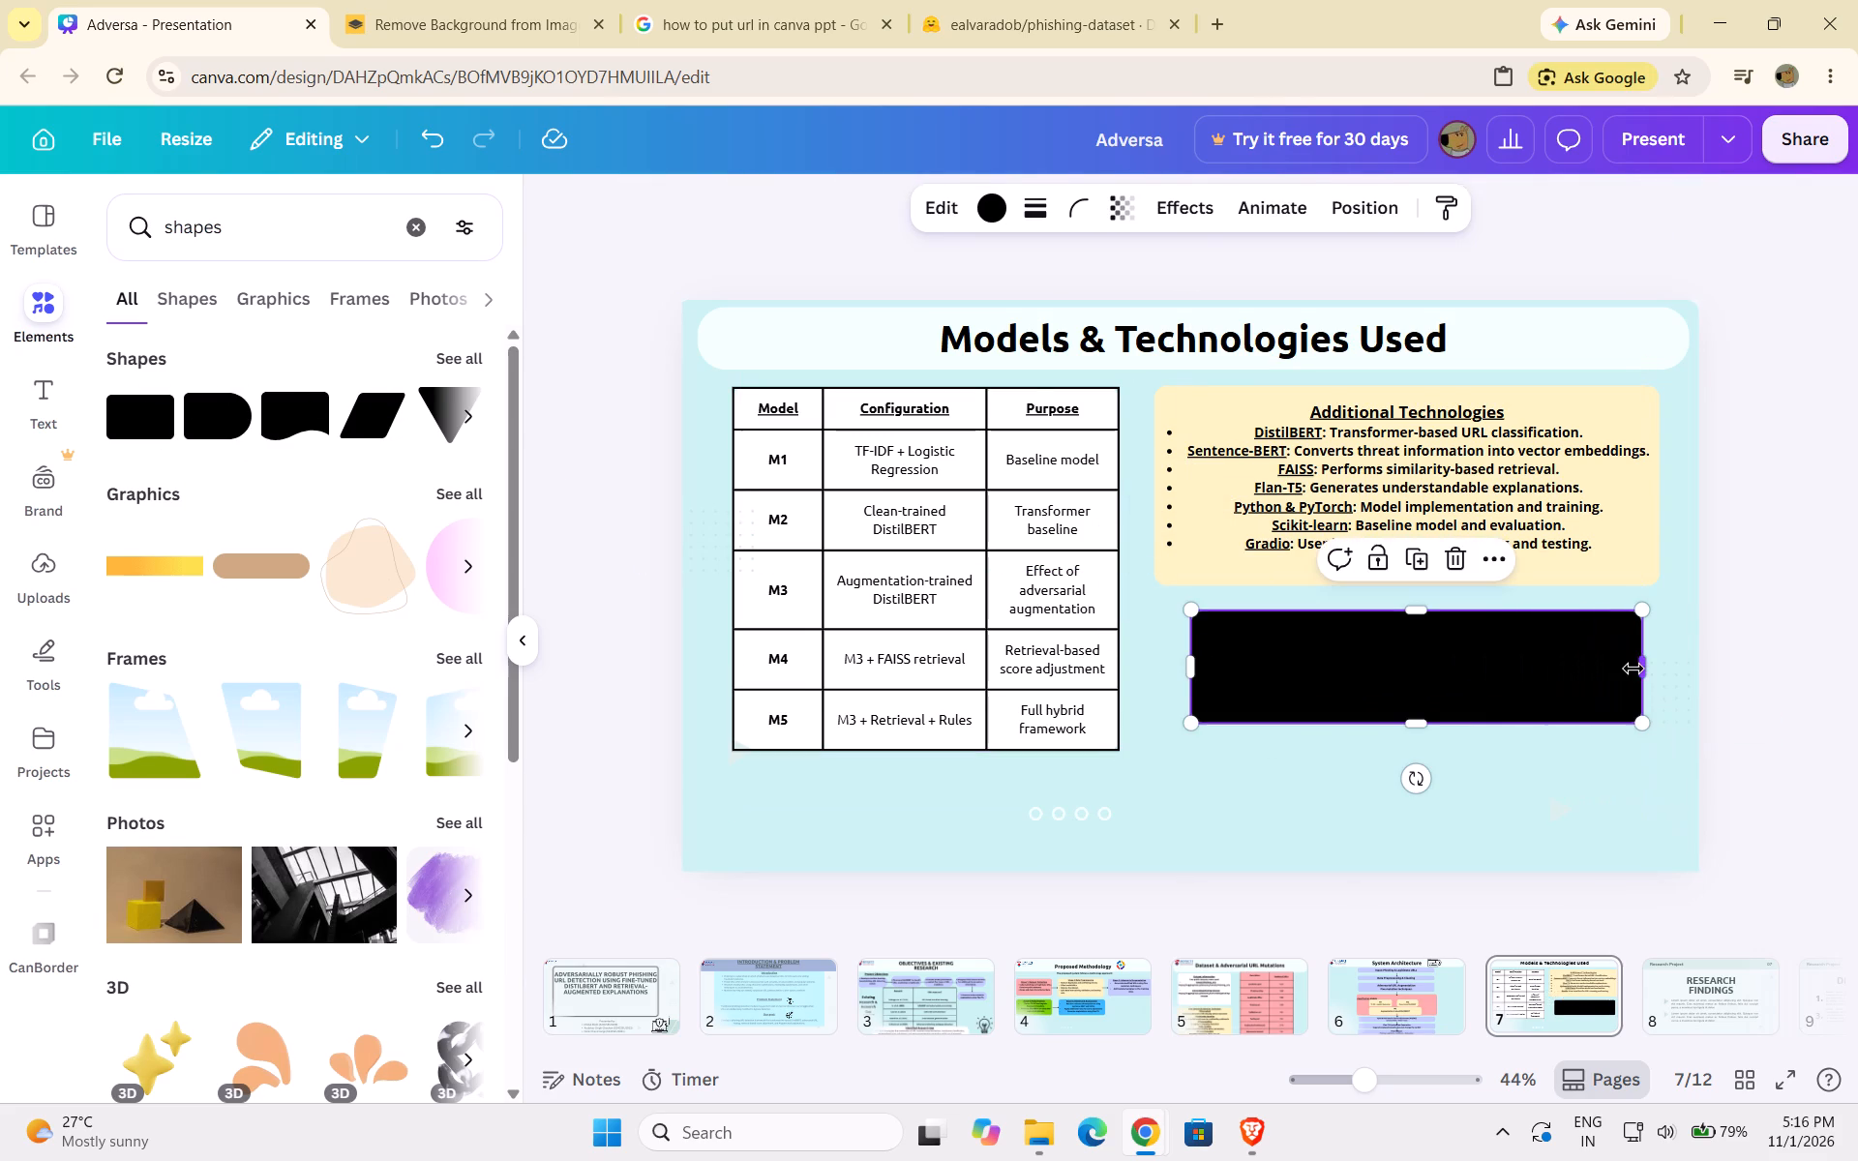
left_click_drag(1184, 664, 1158, 663)
left_click_drag(1407, 721, 1411, 741)
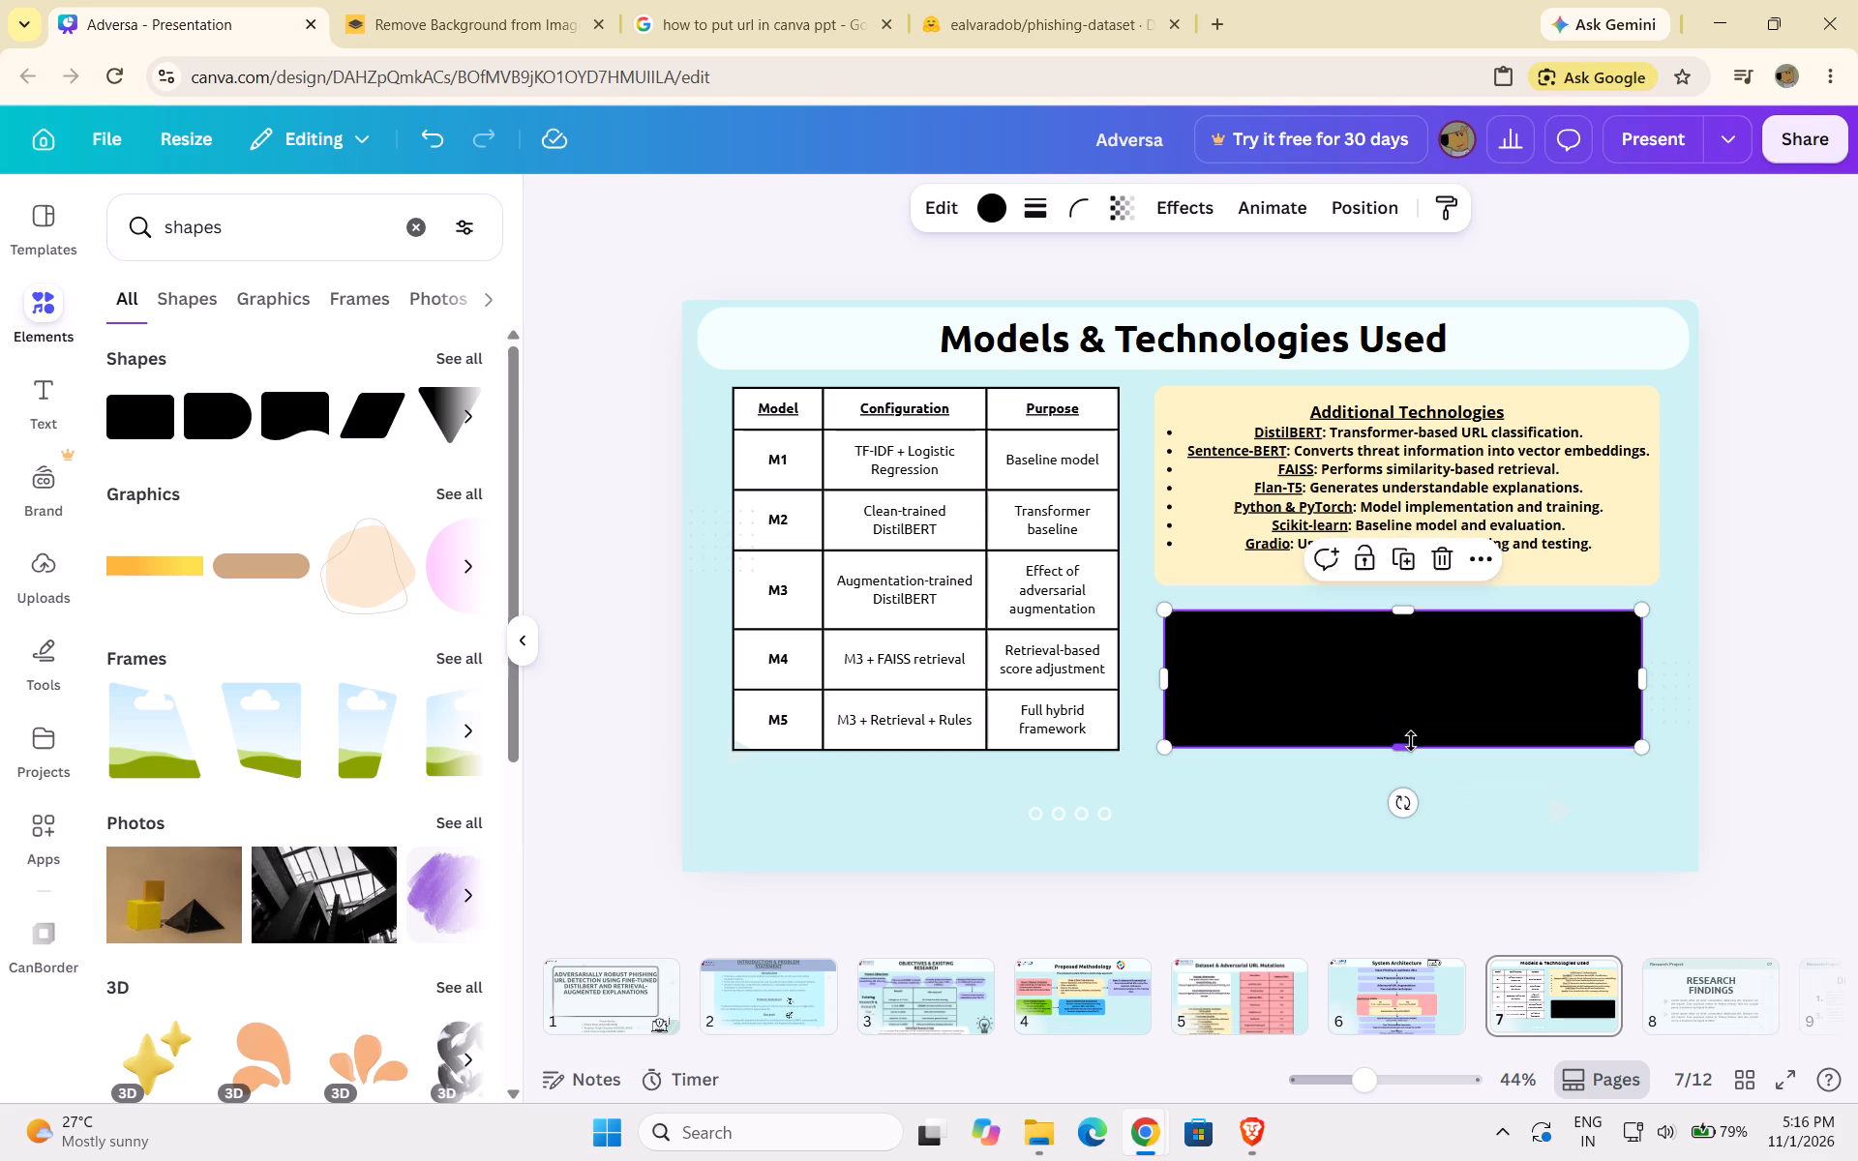
left_click_drag(1430, 705, 1443, 699)
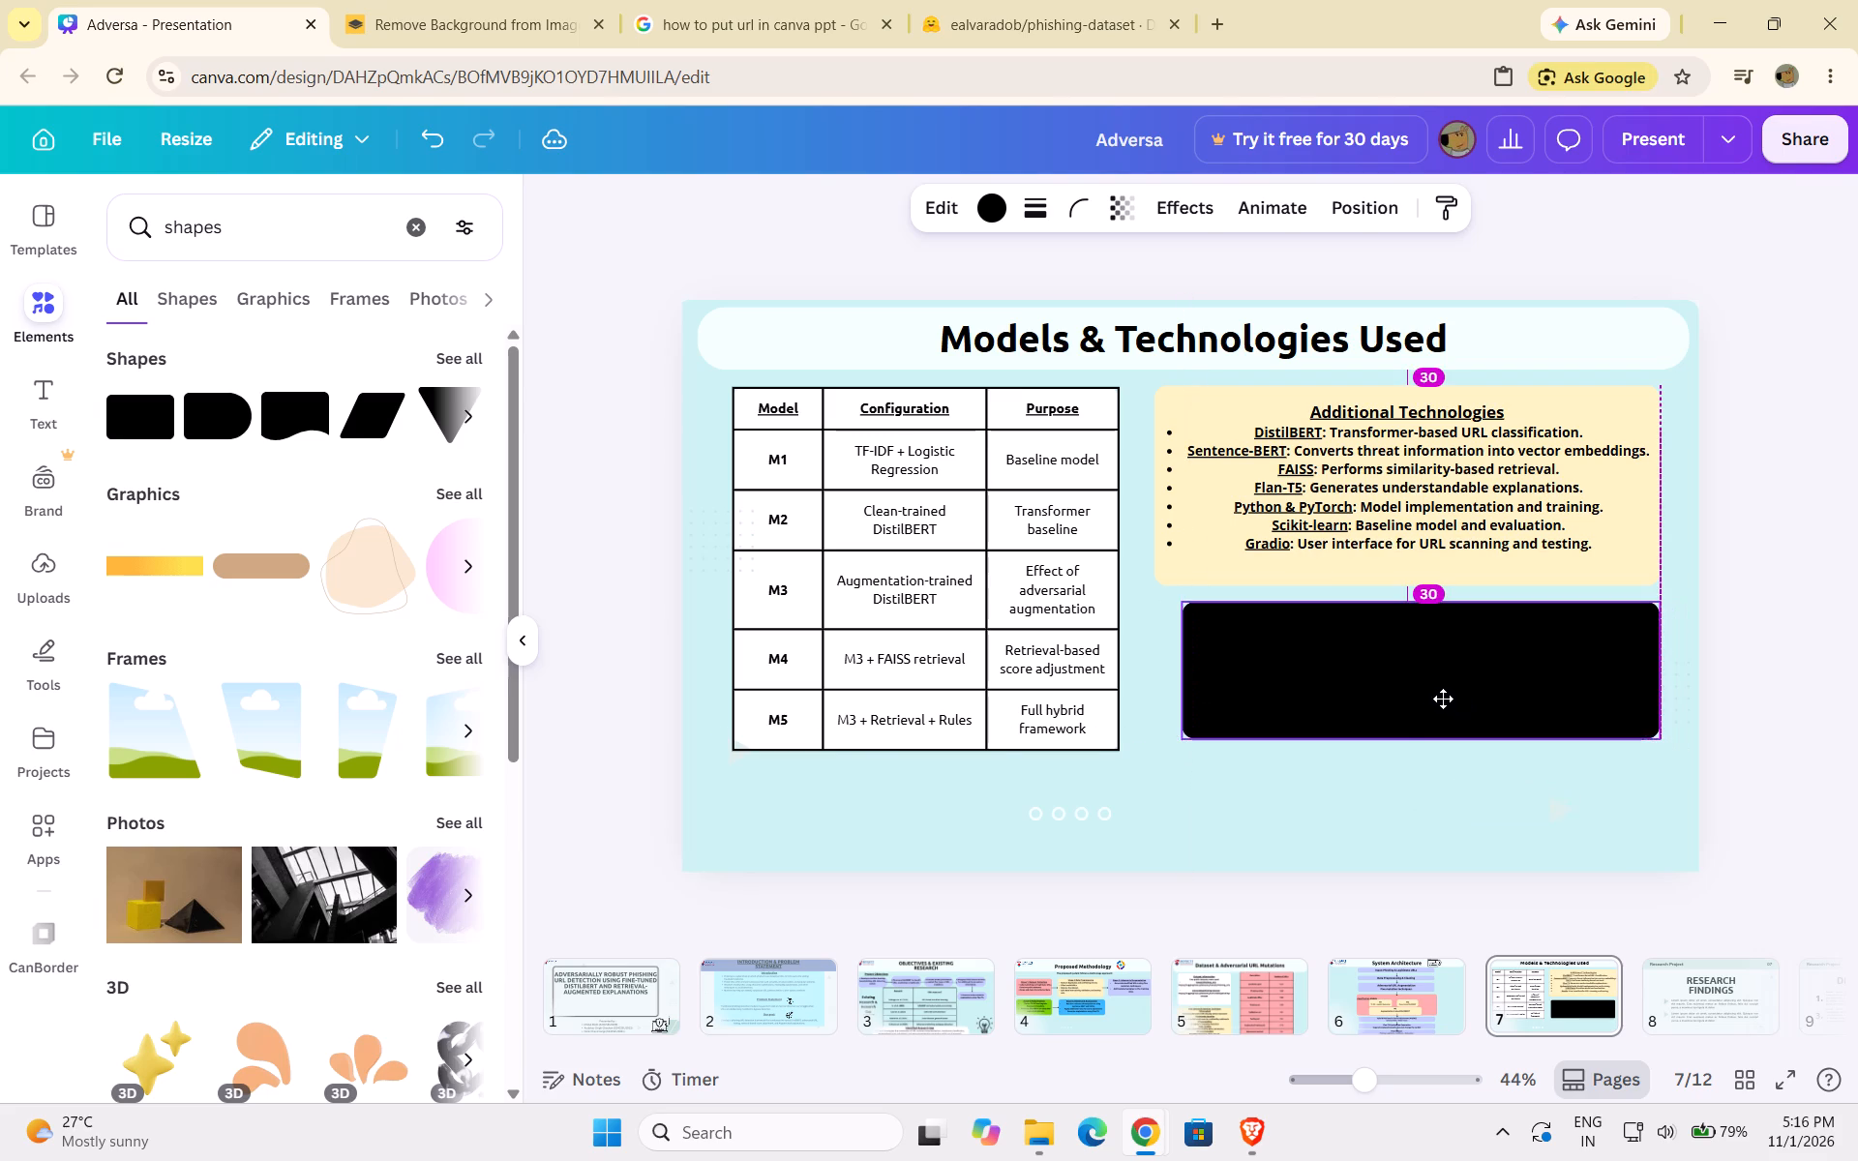
left_click_drag(1443, 699, 1450, 699)
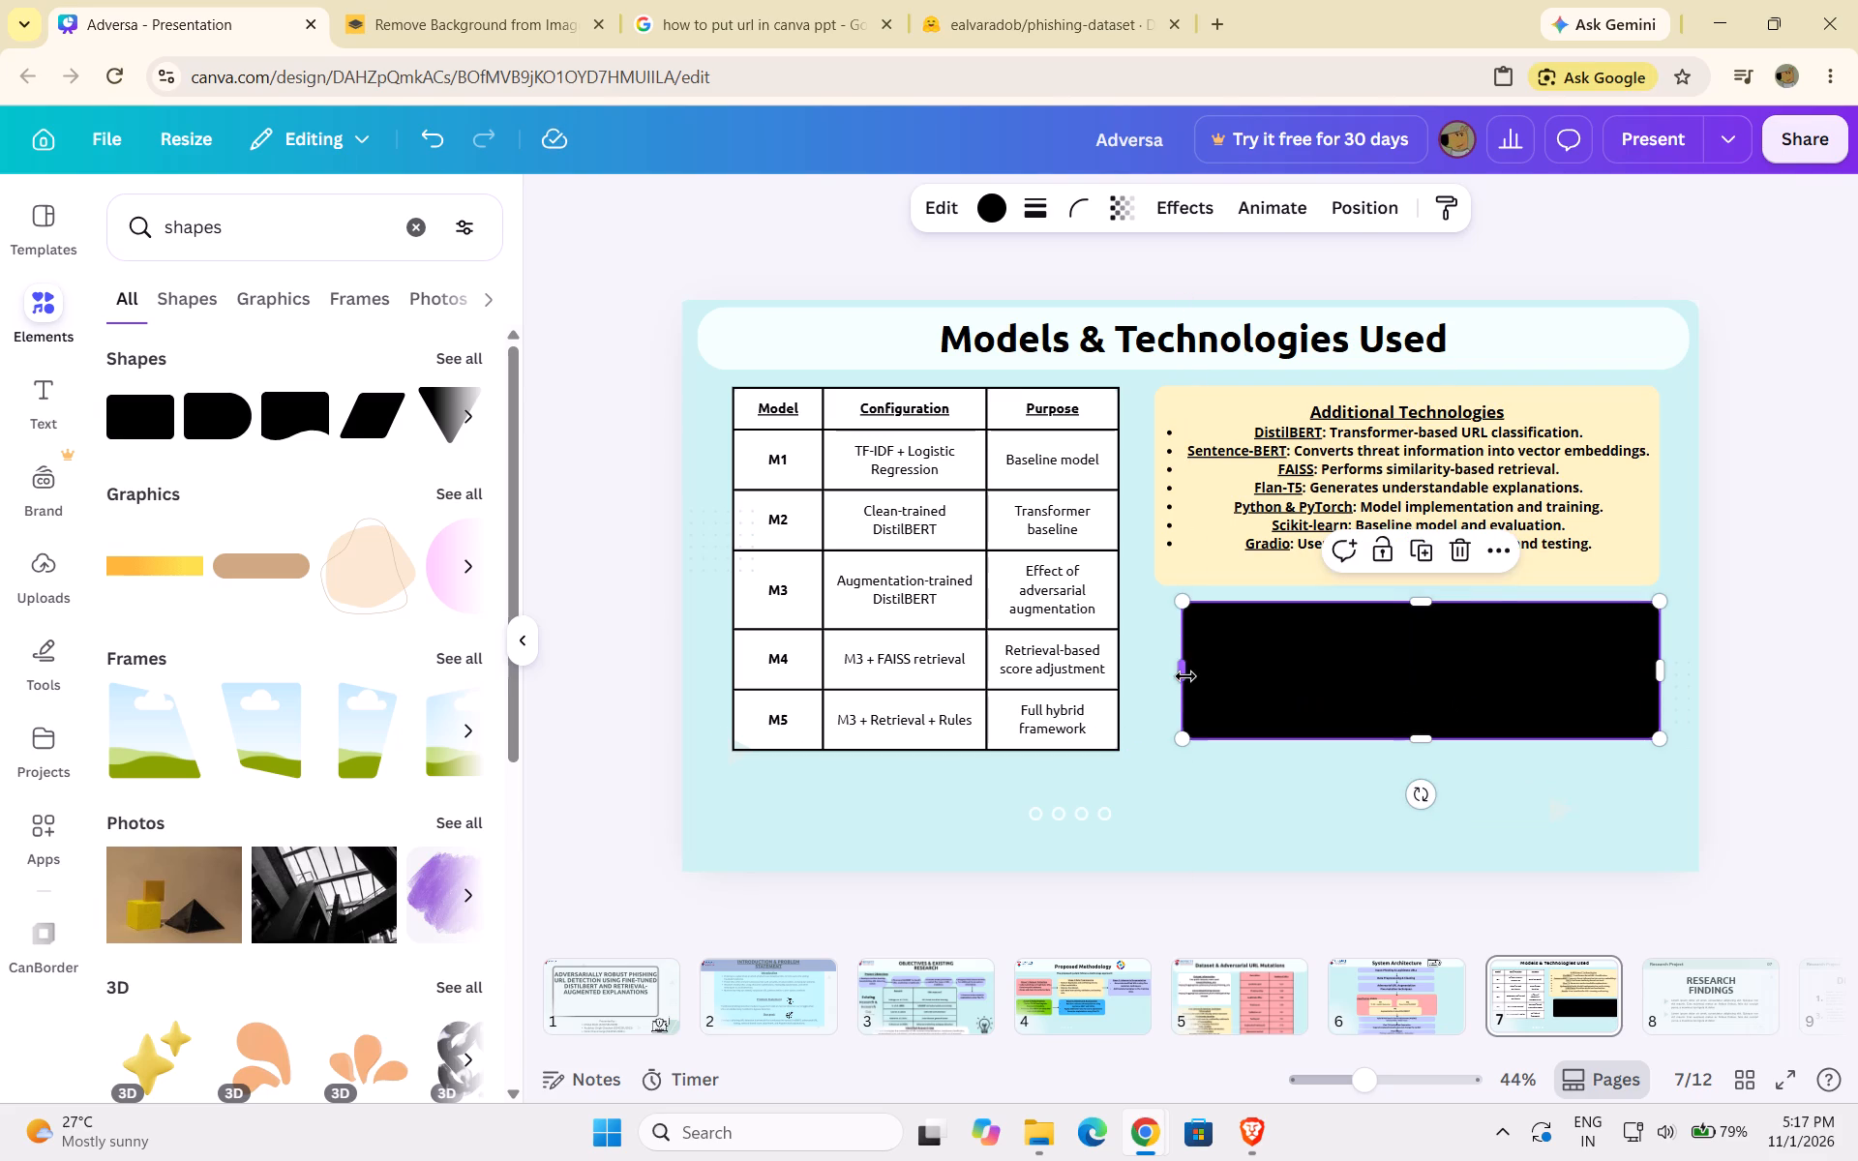
left_click_drag(1185, 676, 1163, 679)
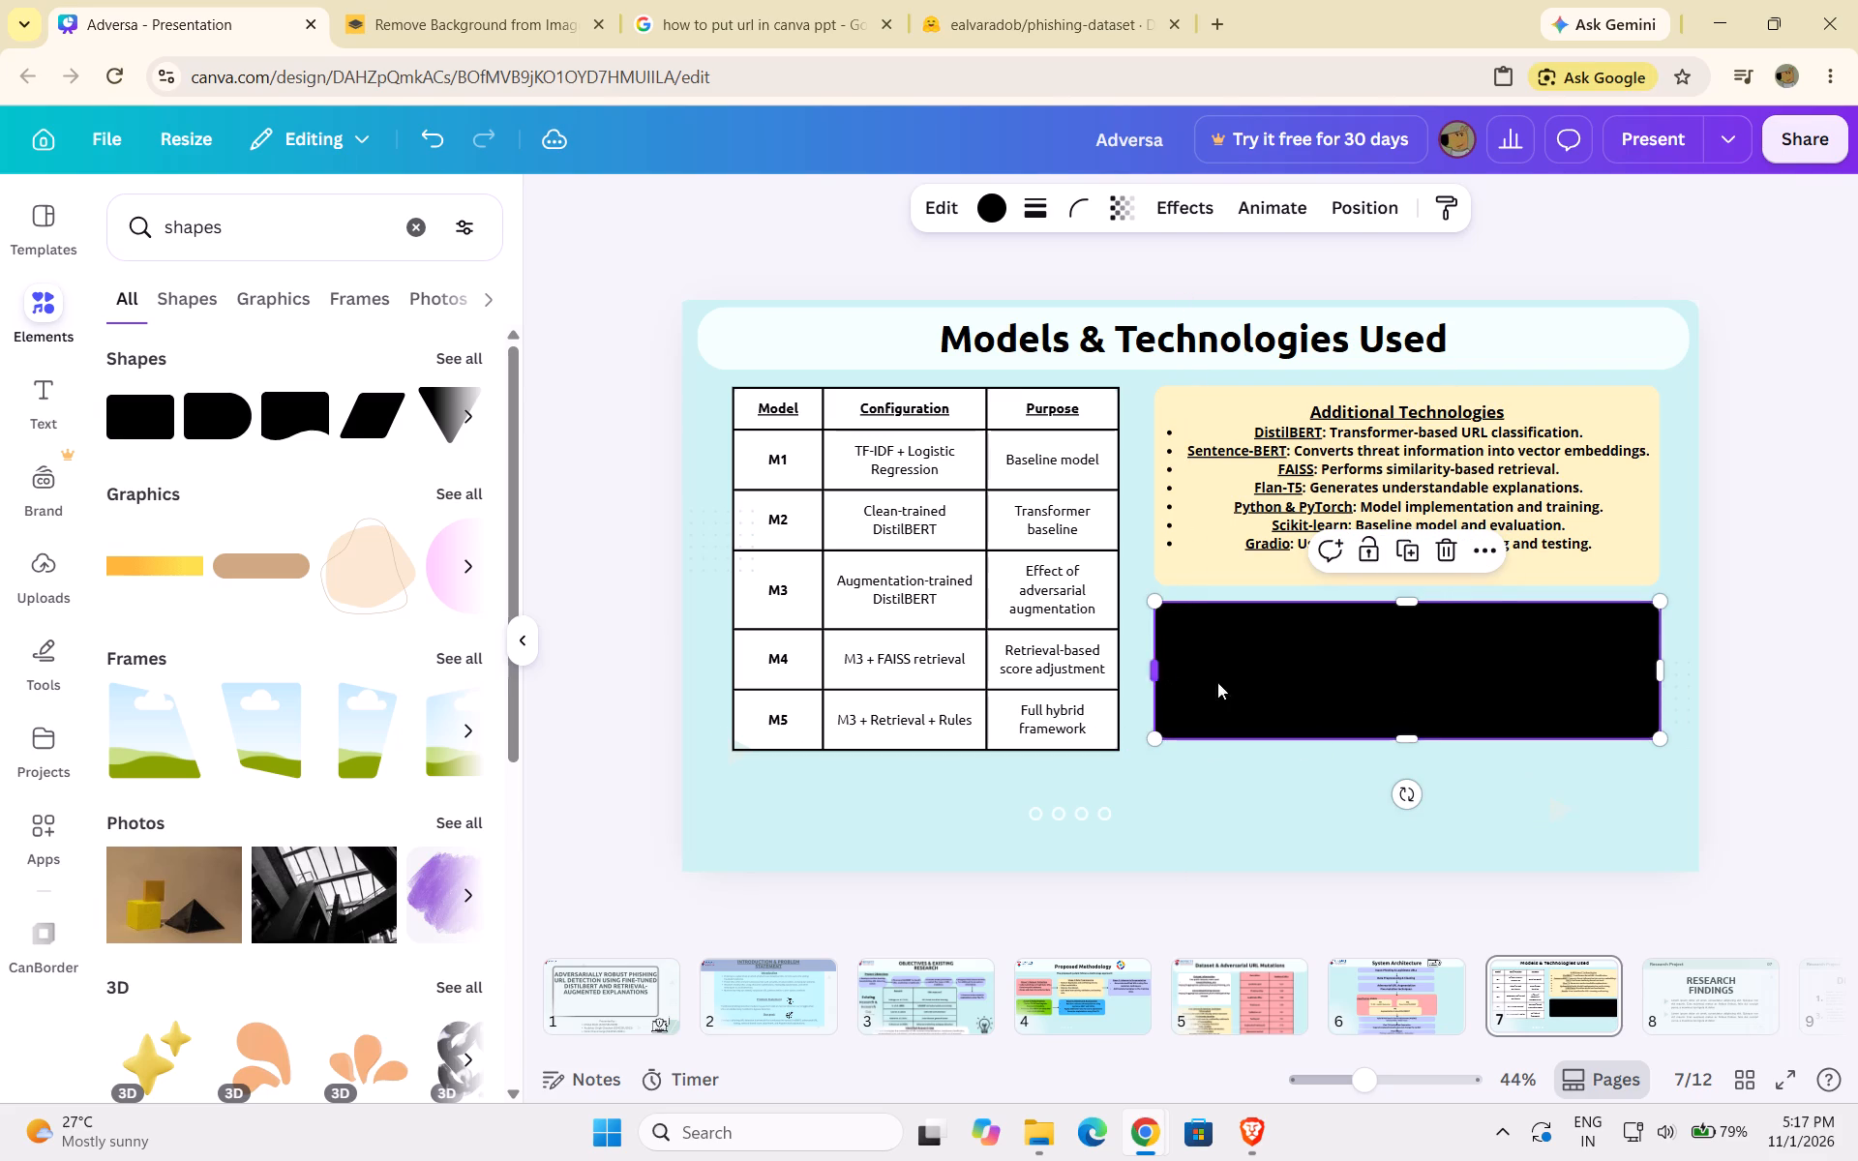
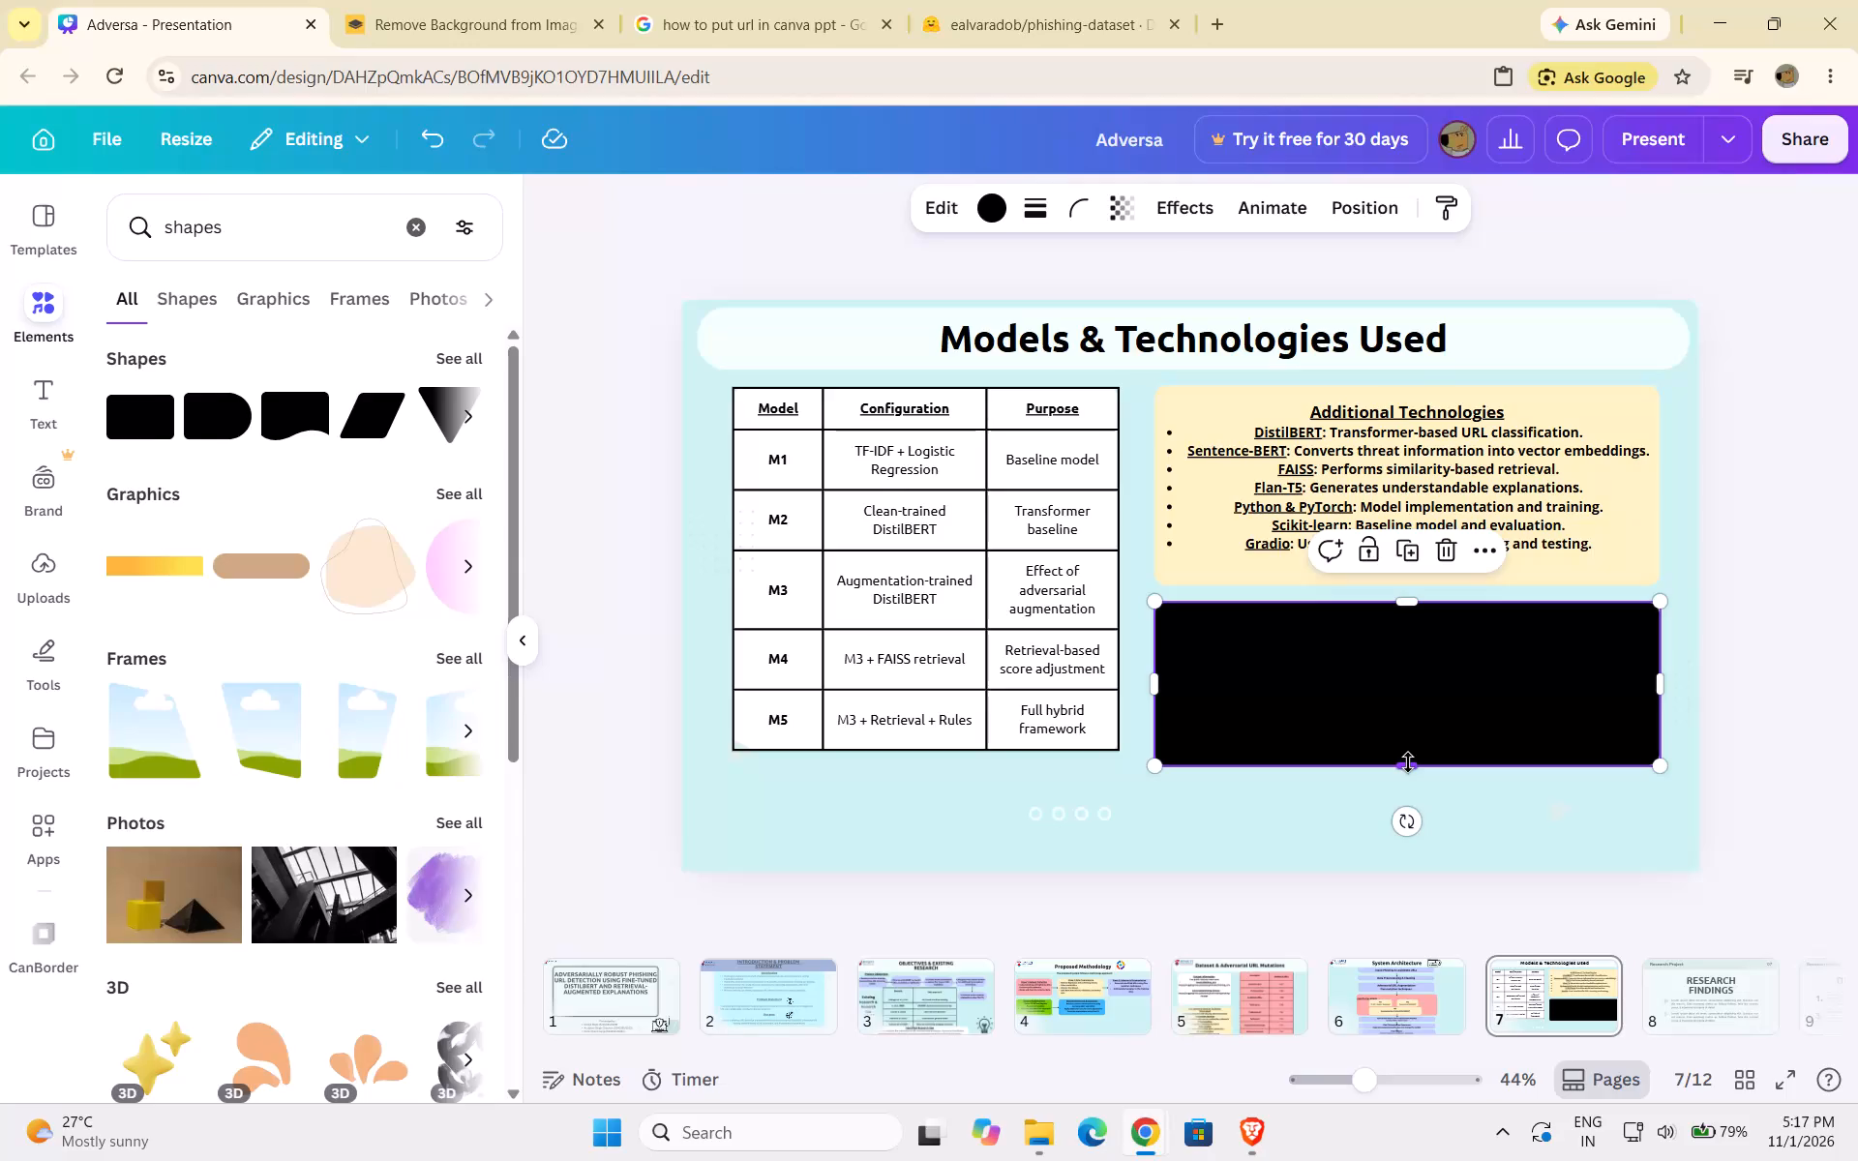
Change the fill of the black rectangle below the Additional Technologies box to light lavender.
left_click(1349, 658)
left_click(998, 210)
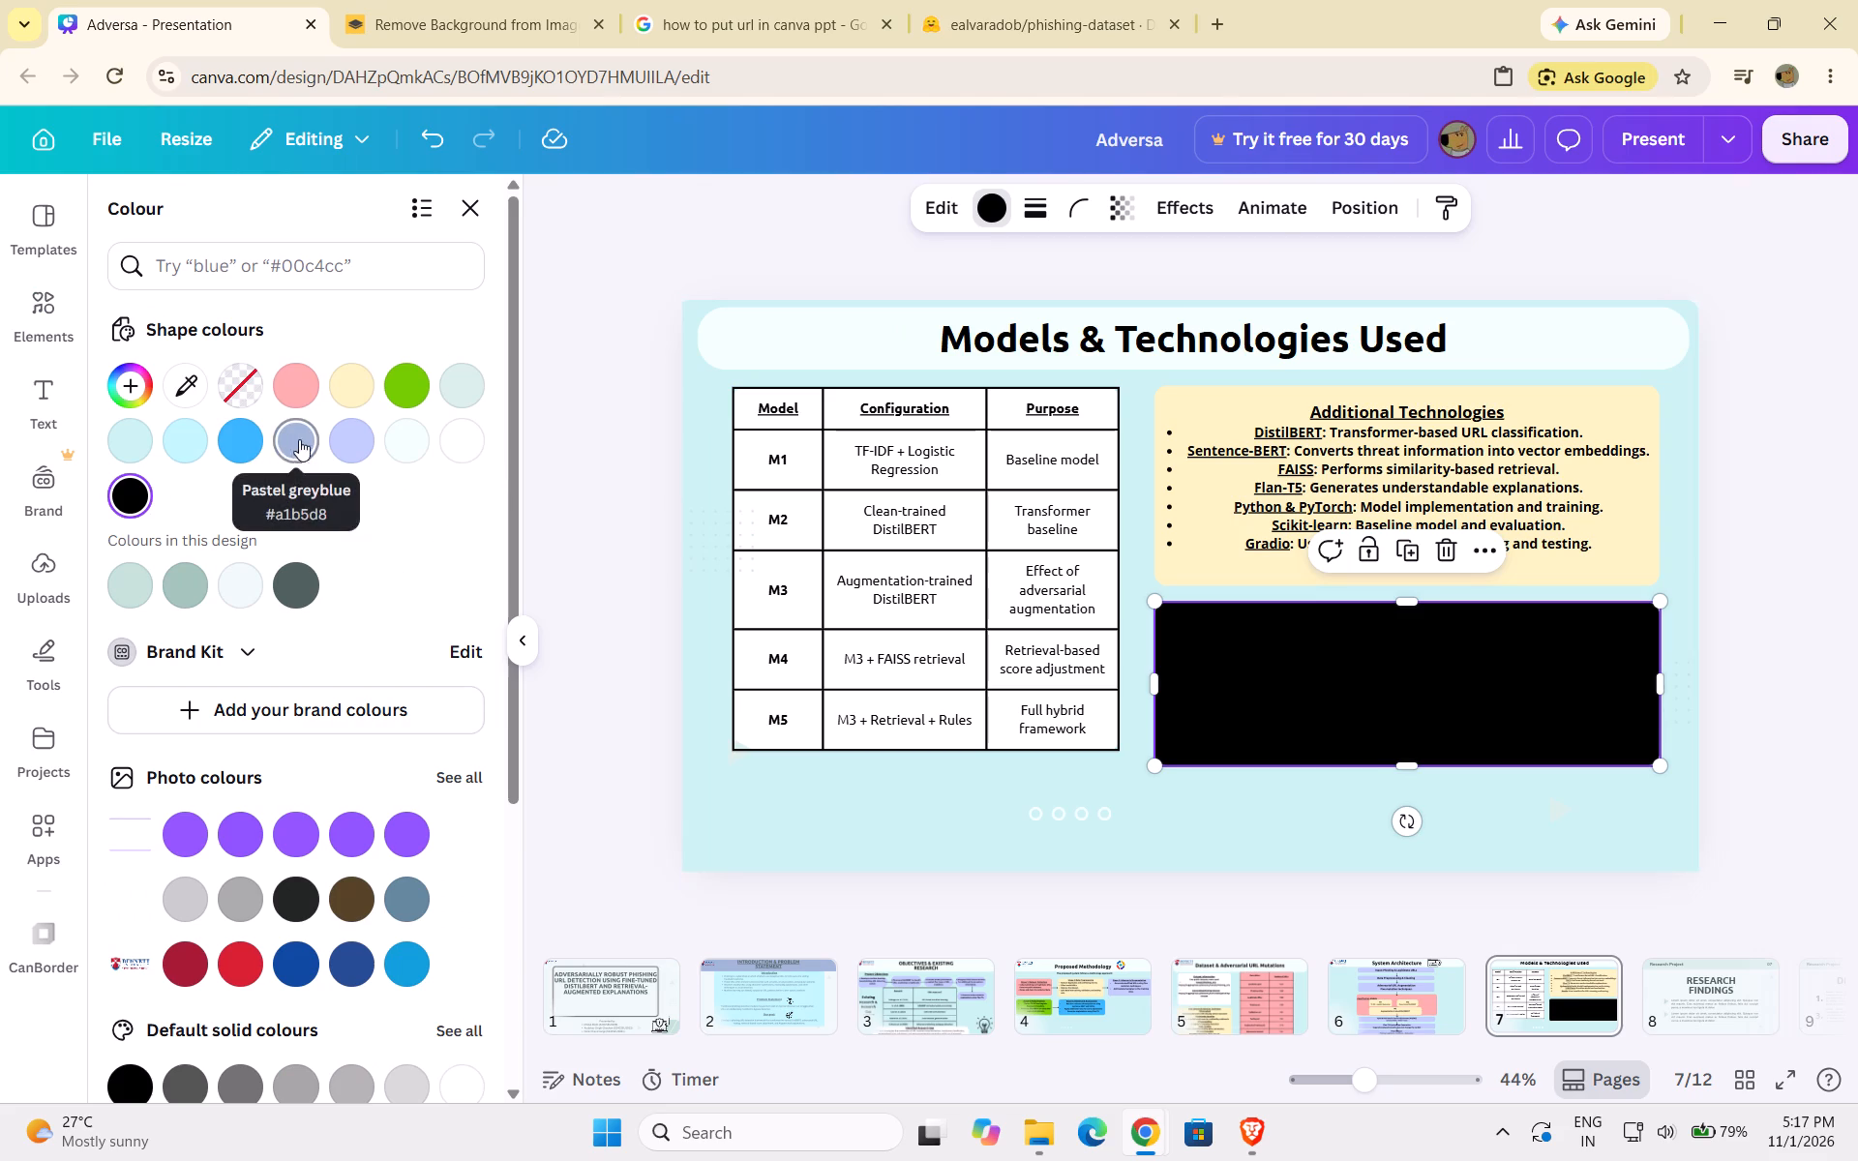
left_click(362, 447)
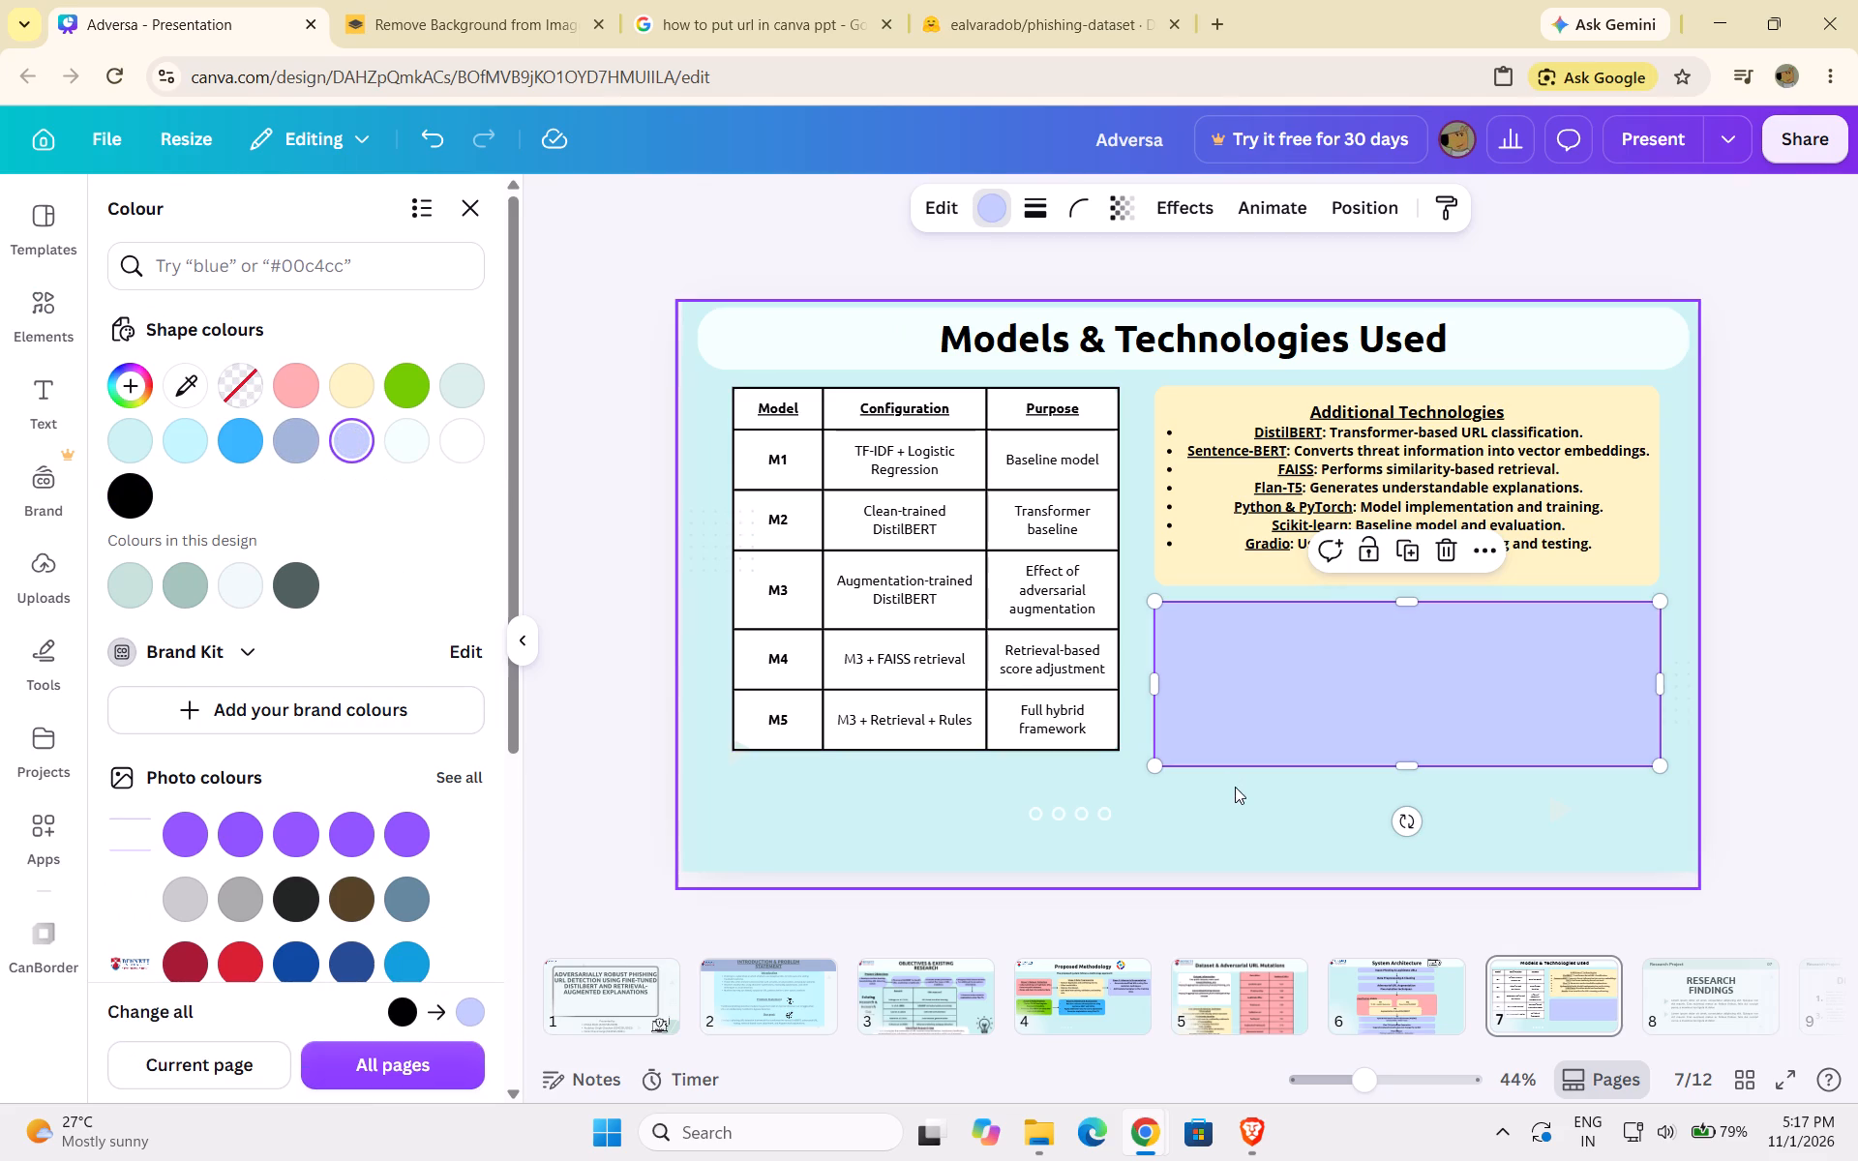
left_click(1309, 820)
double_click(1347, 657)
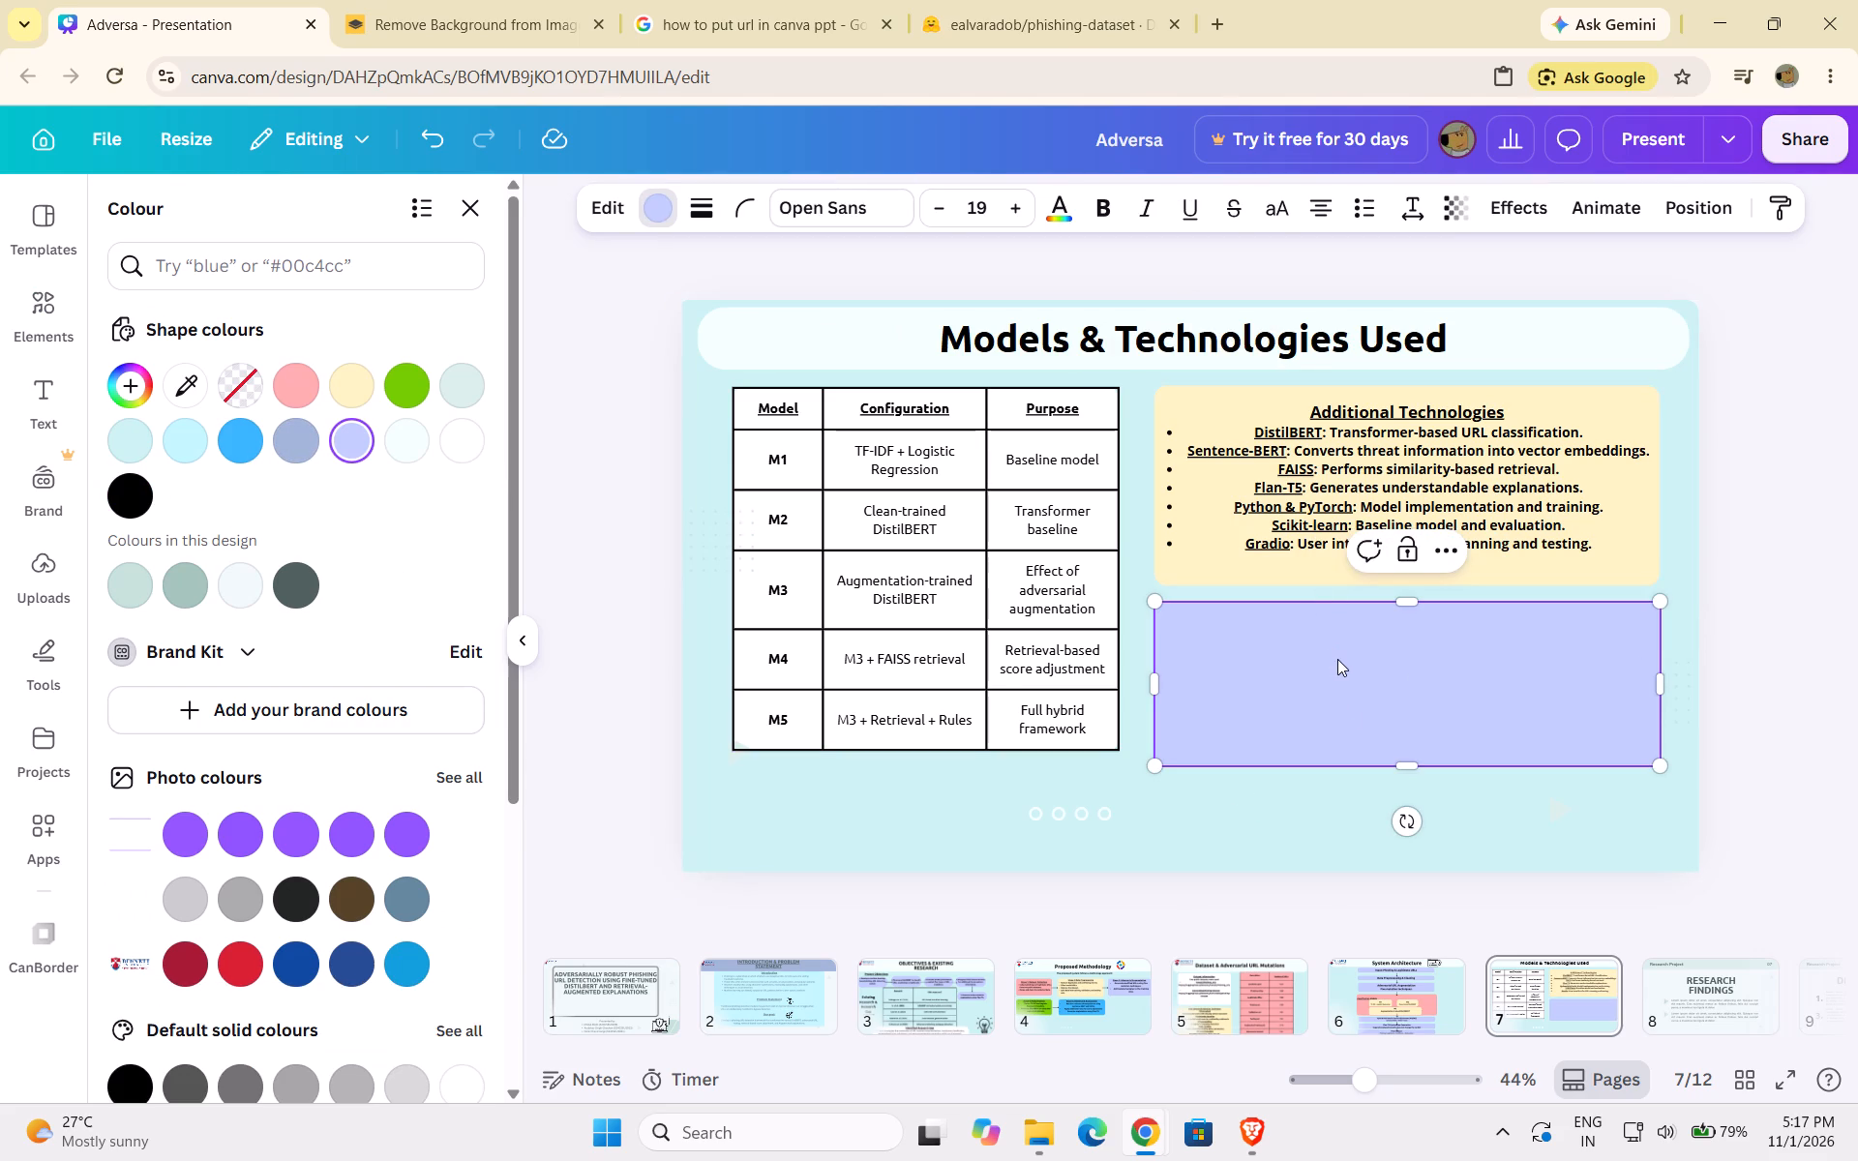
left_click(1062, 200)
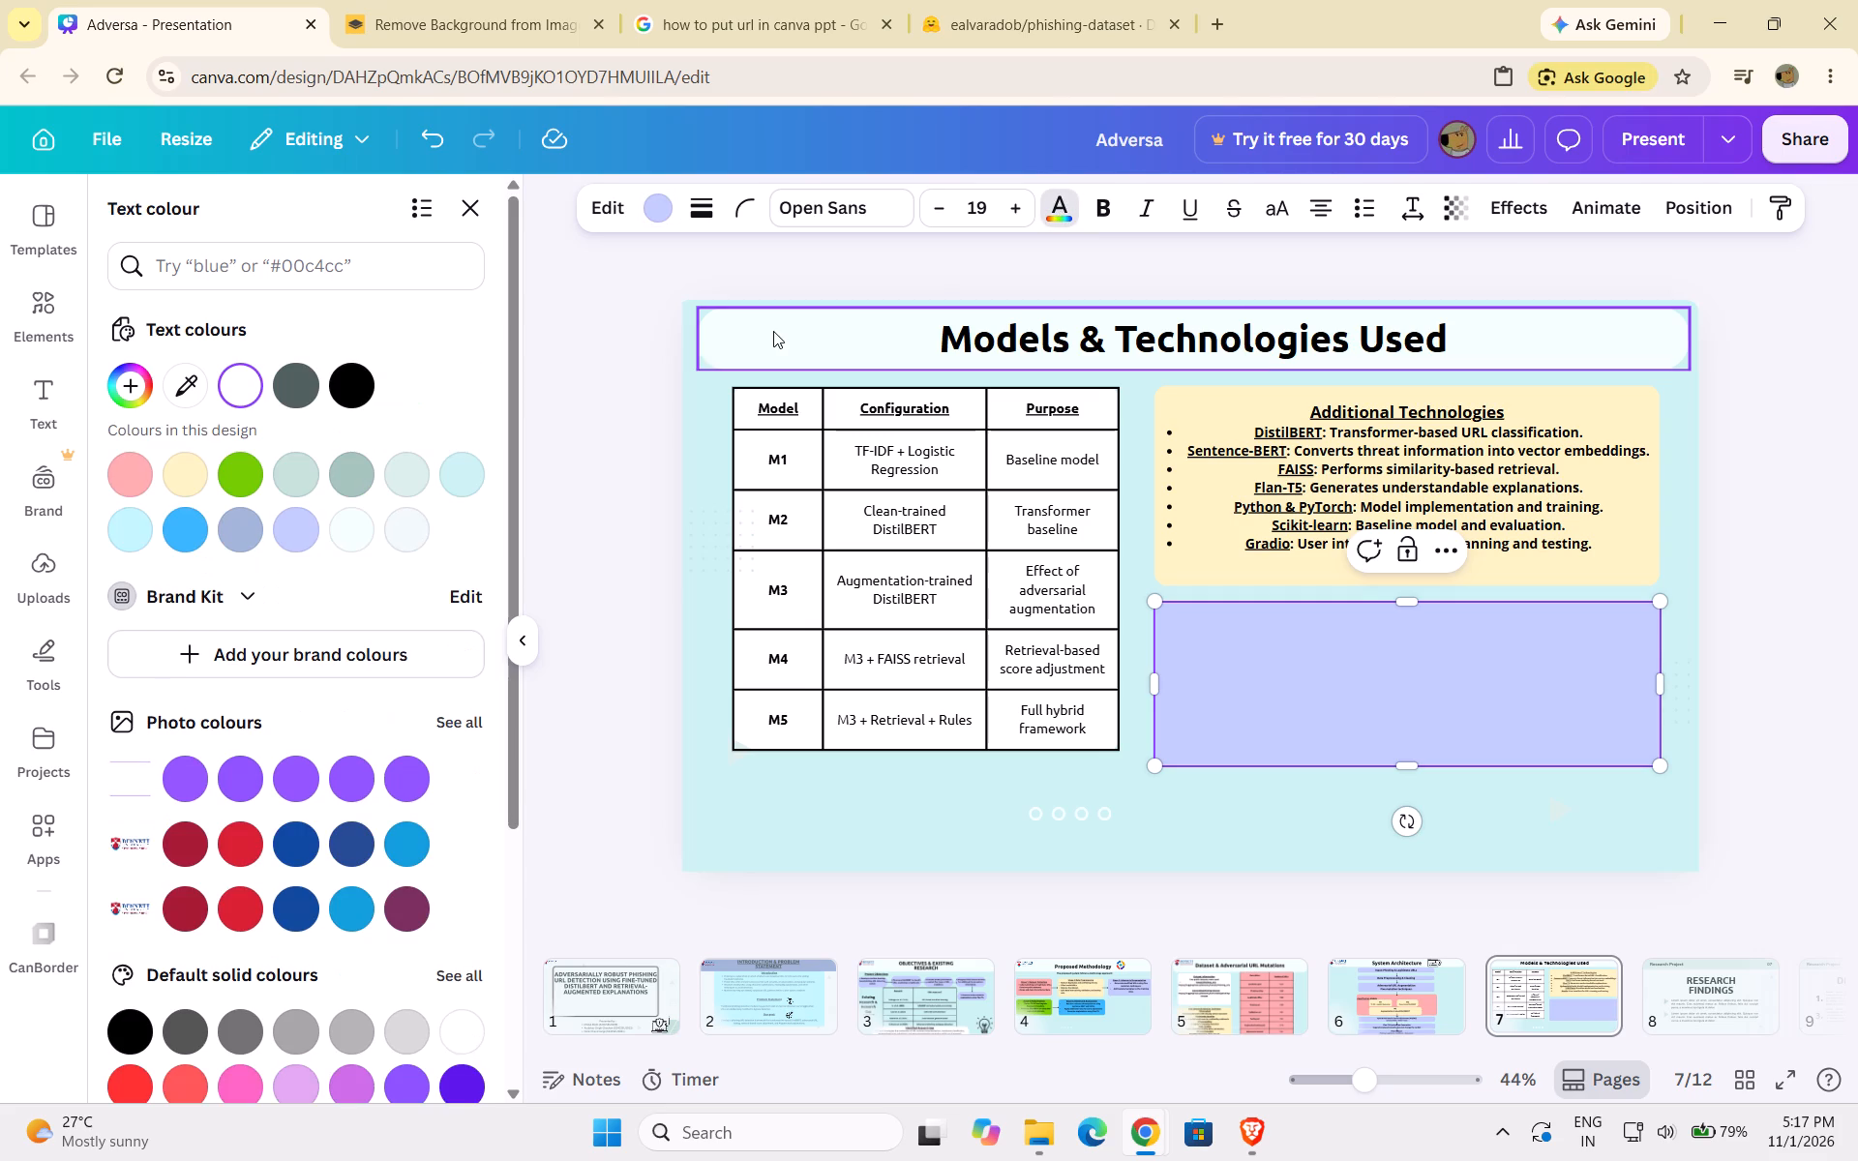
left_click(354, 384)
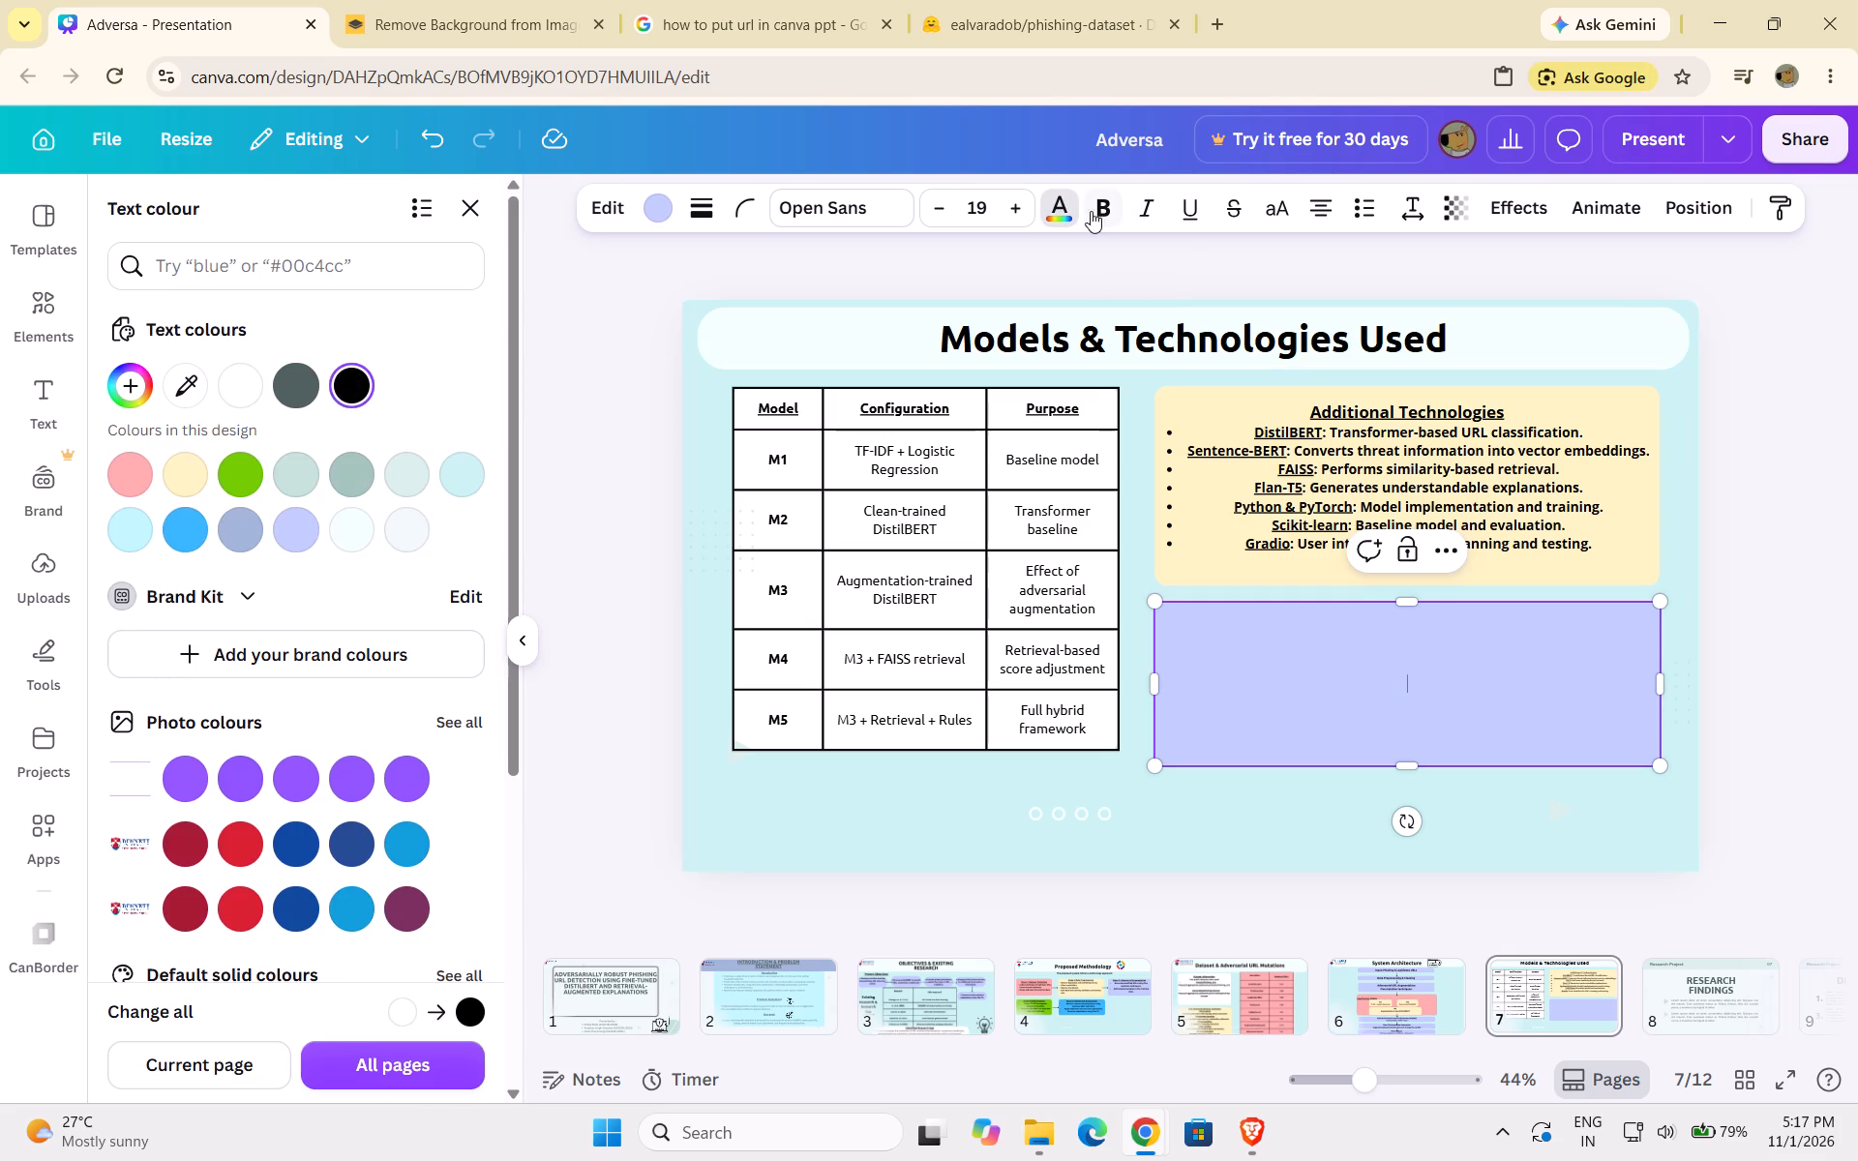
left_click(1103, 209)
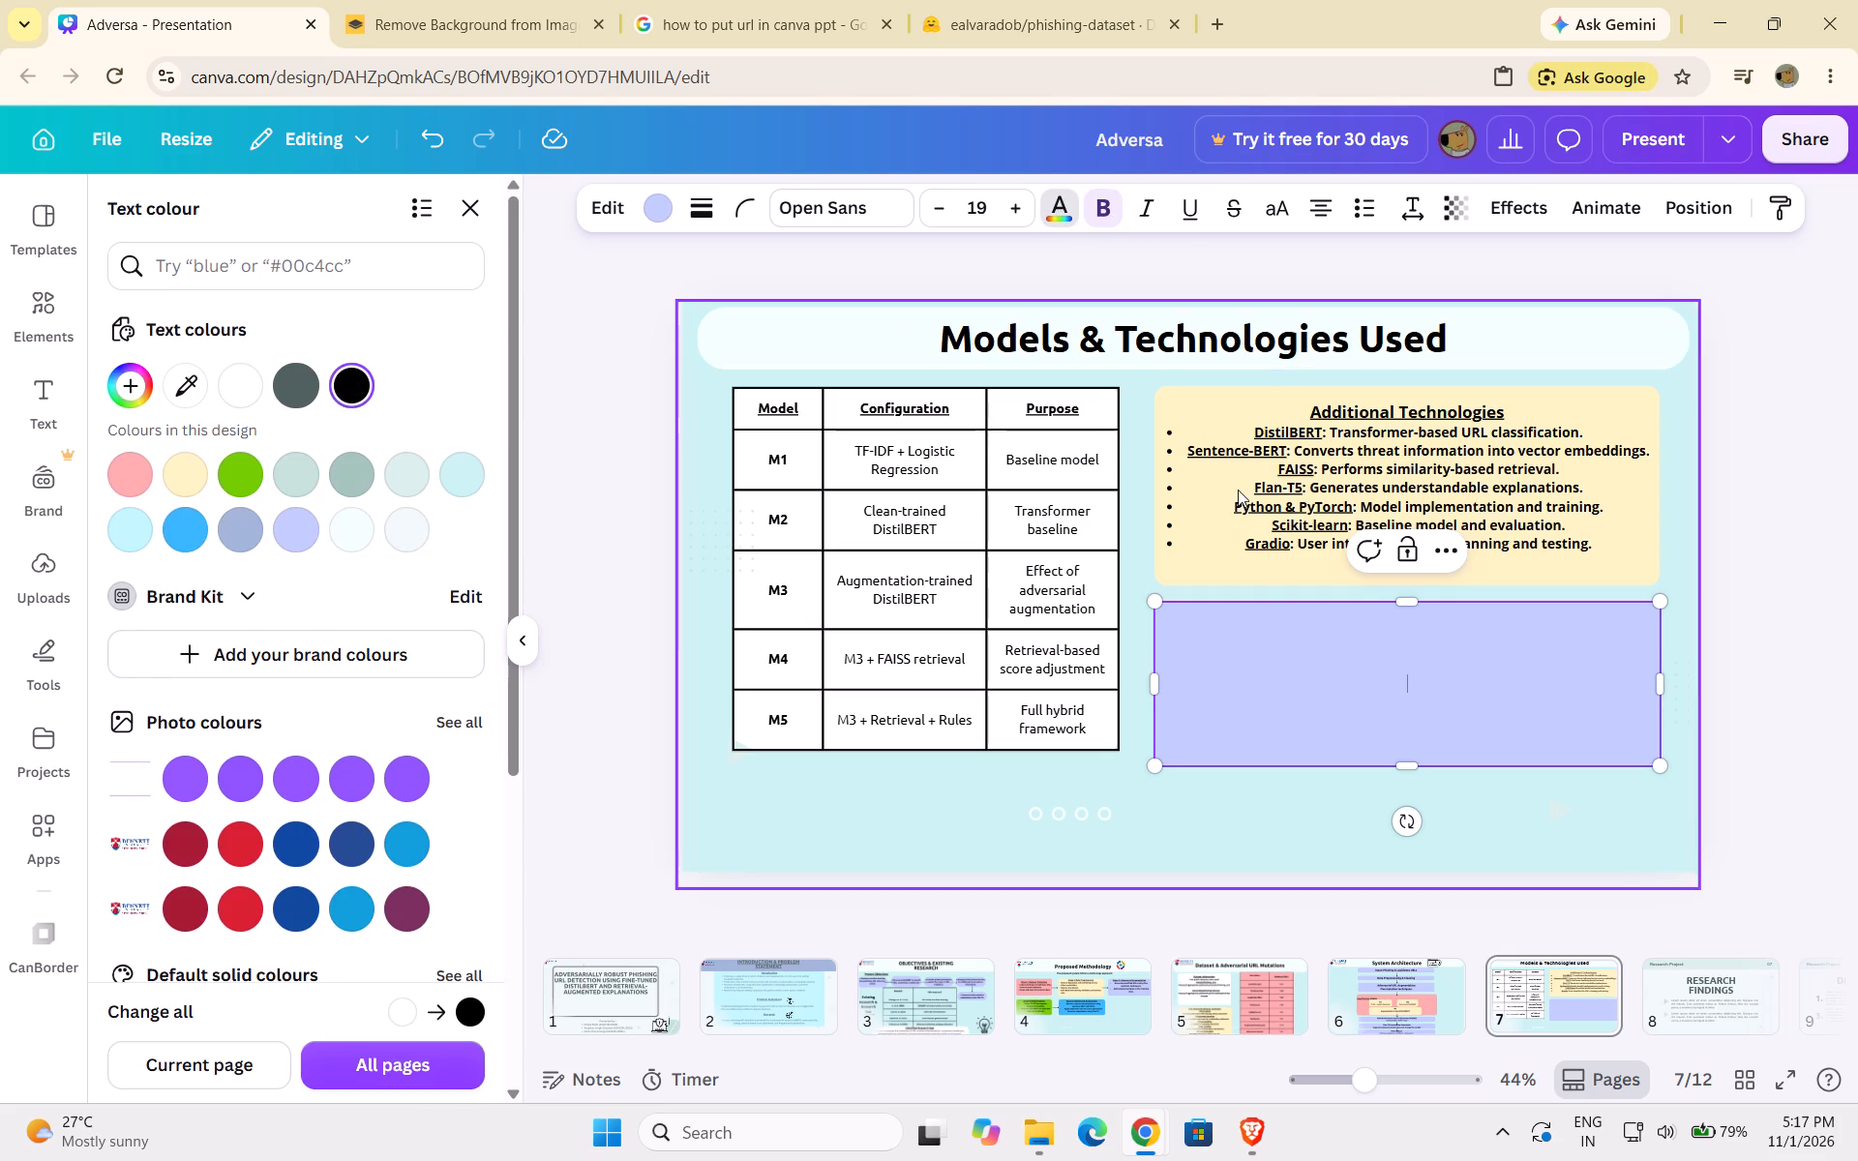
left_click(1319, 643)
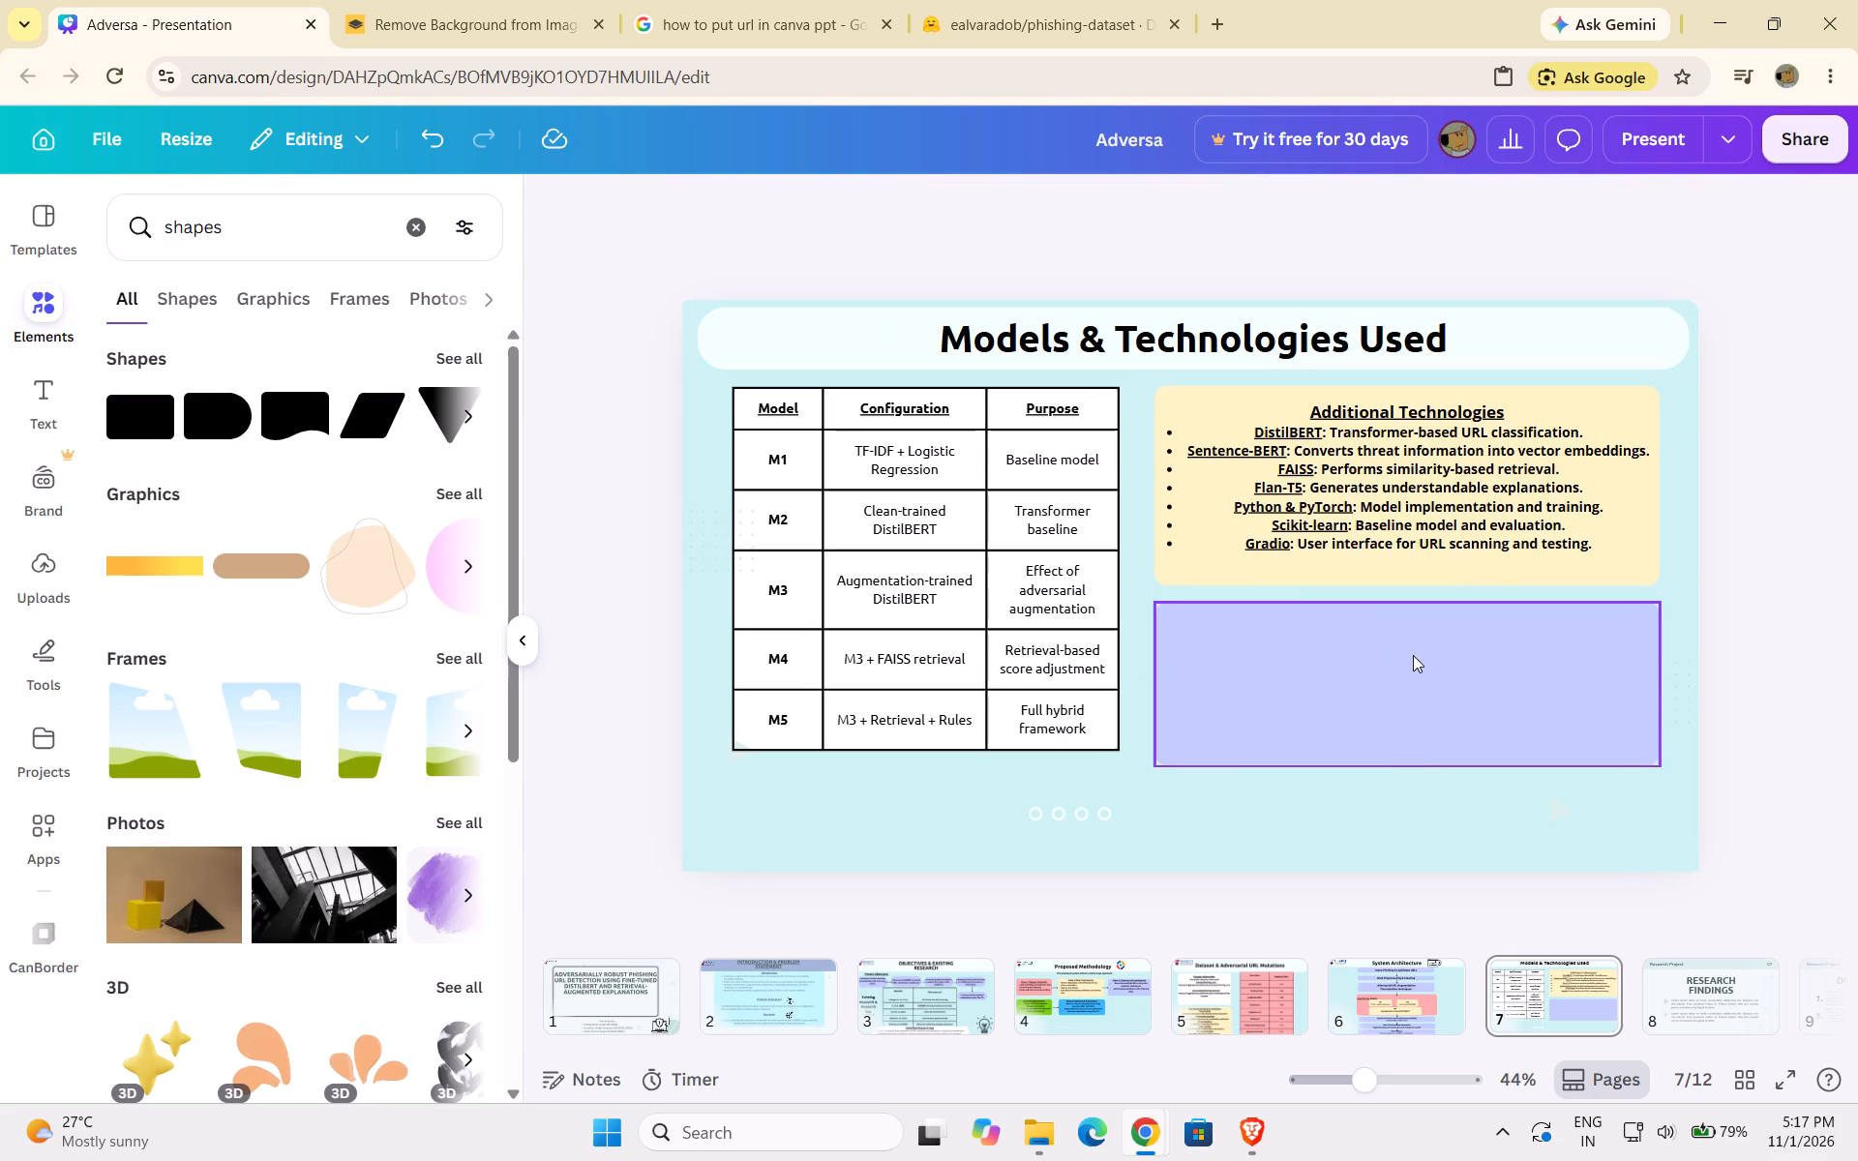
Set the lavender box's text to black and bold, and paste the copied Important Design Decision heading and paragraph into it.
double_click(1415, 657)
left_click(1059, 204)
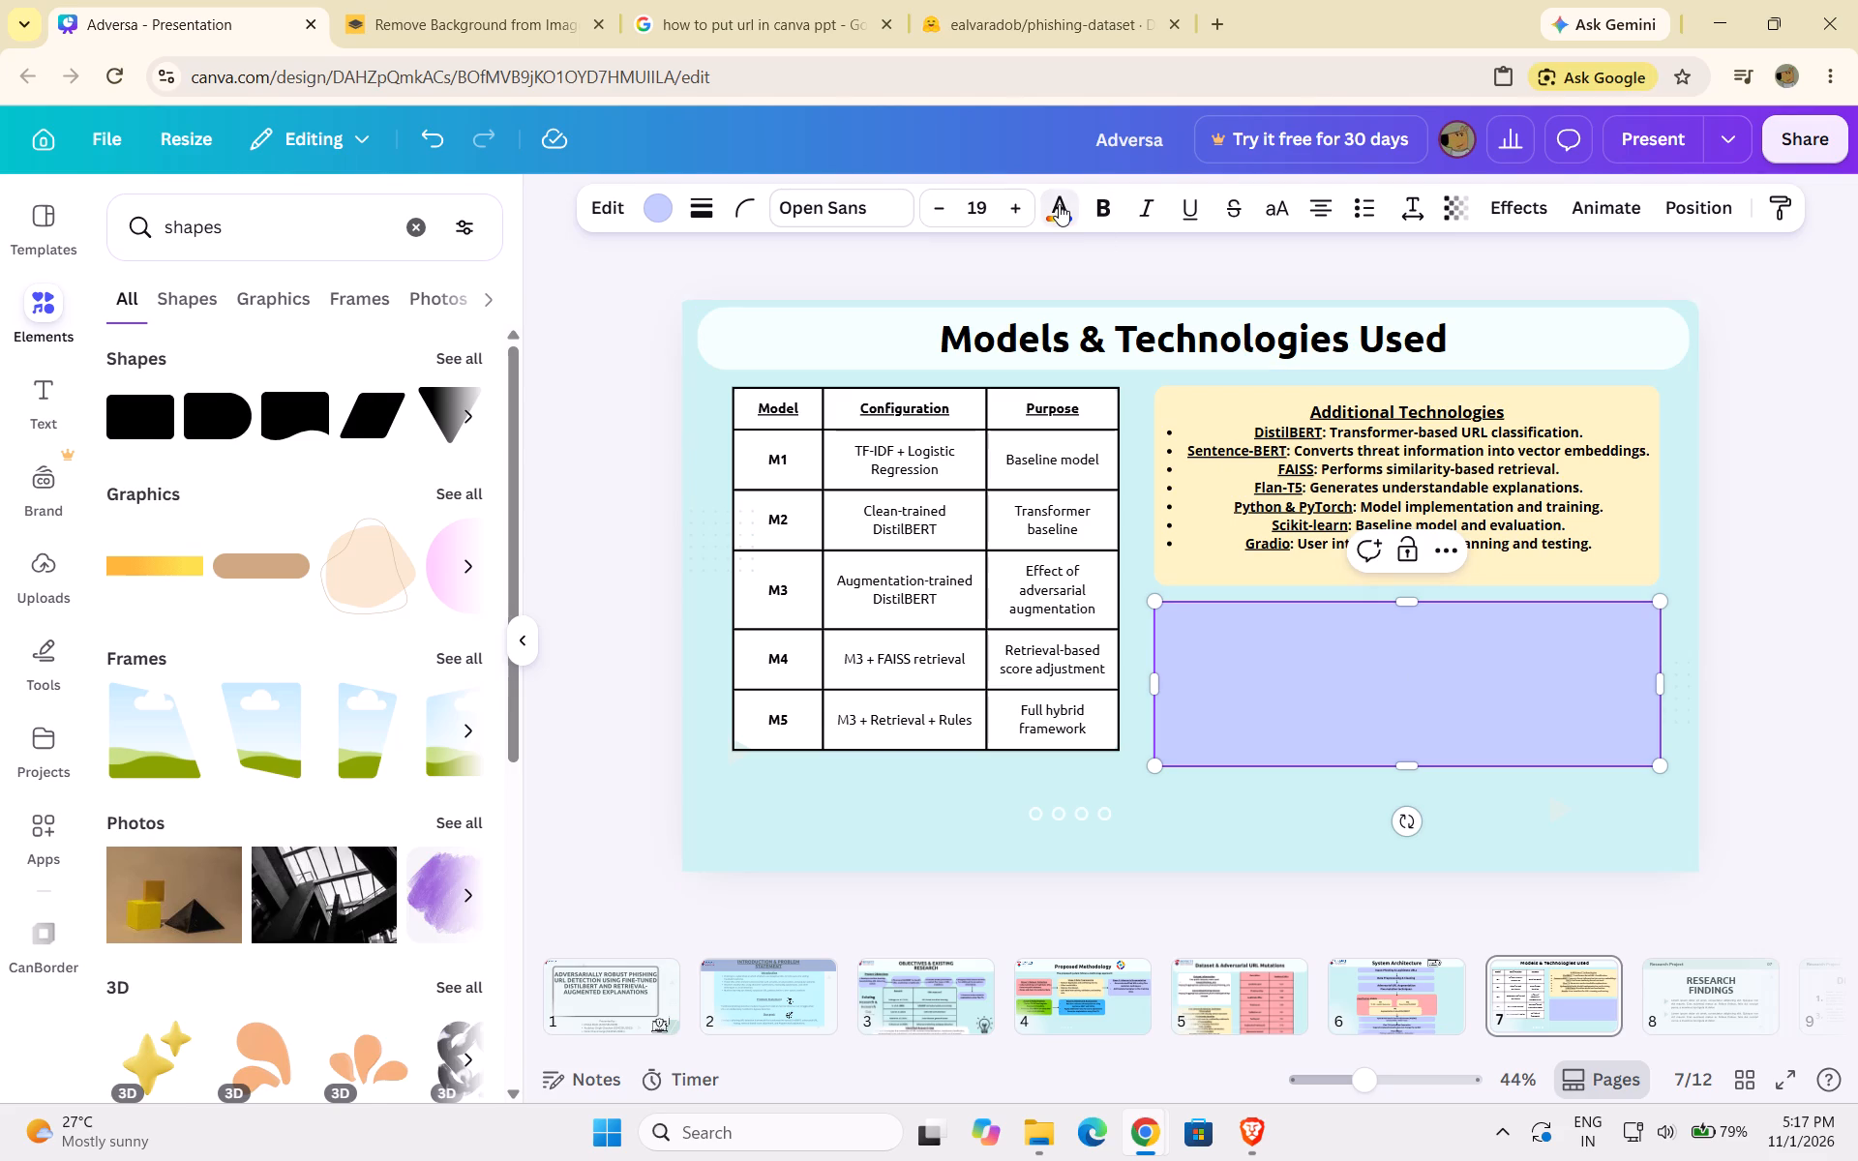
left_click(357, 378)
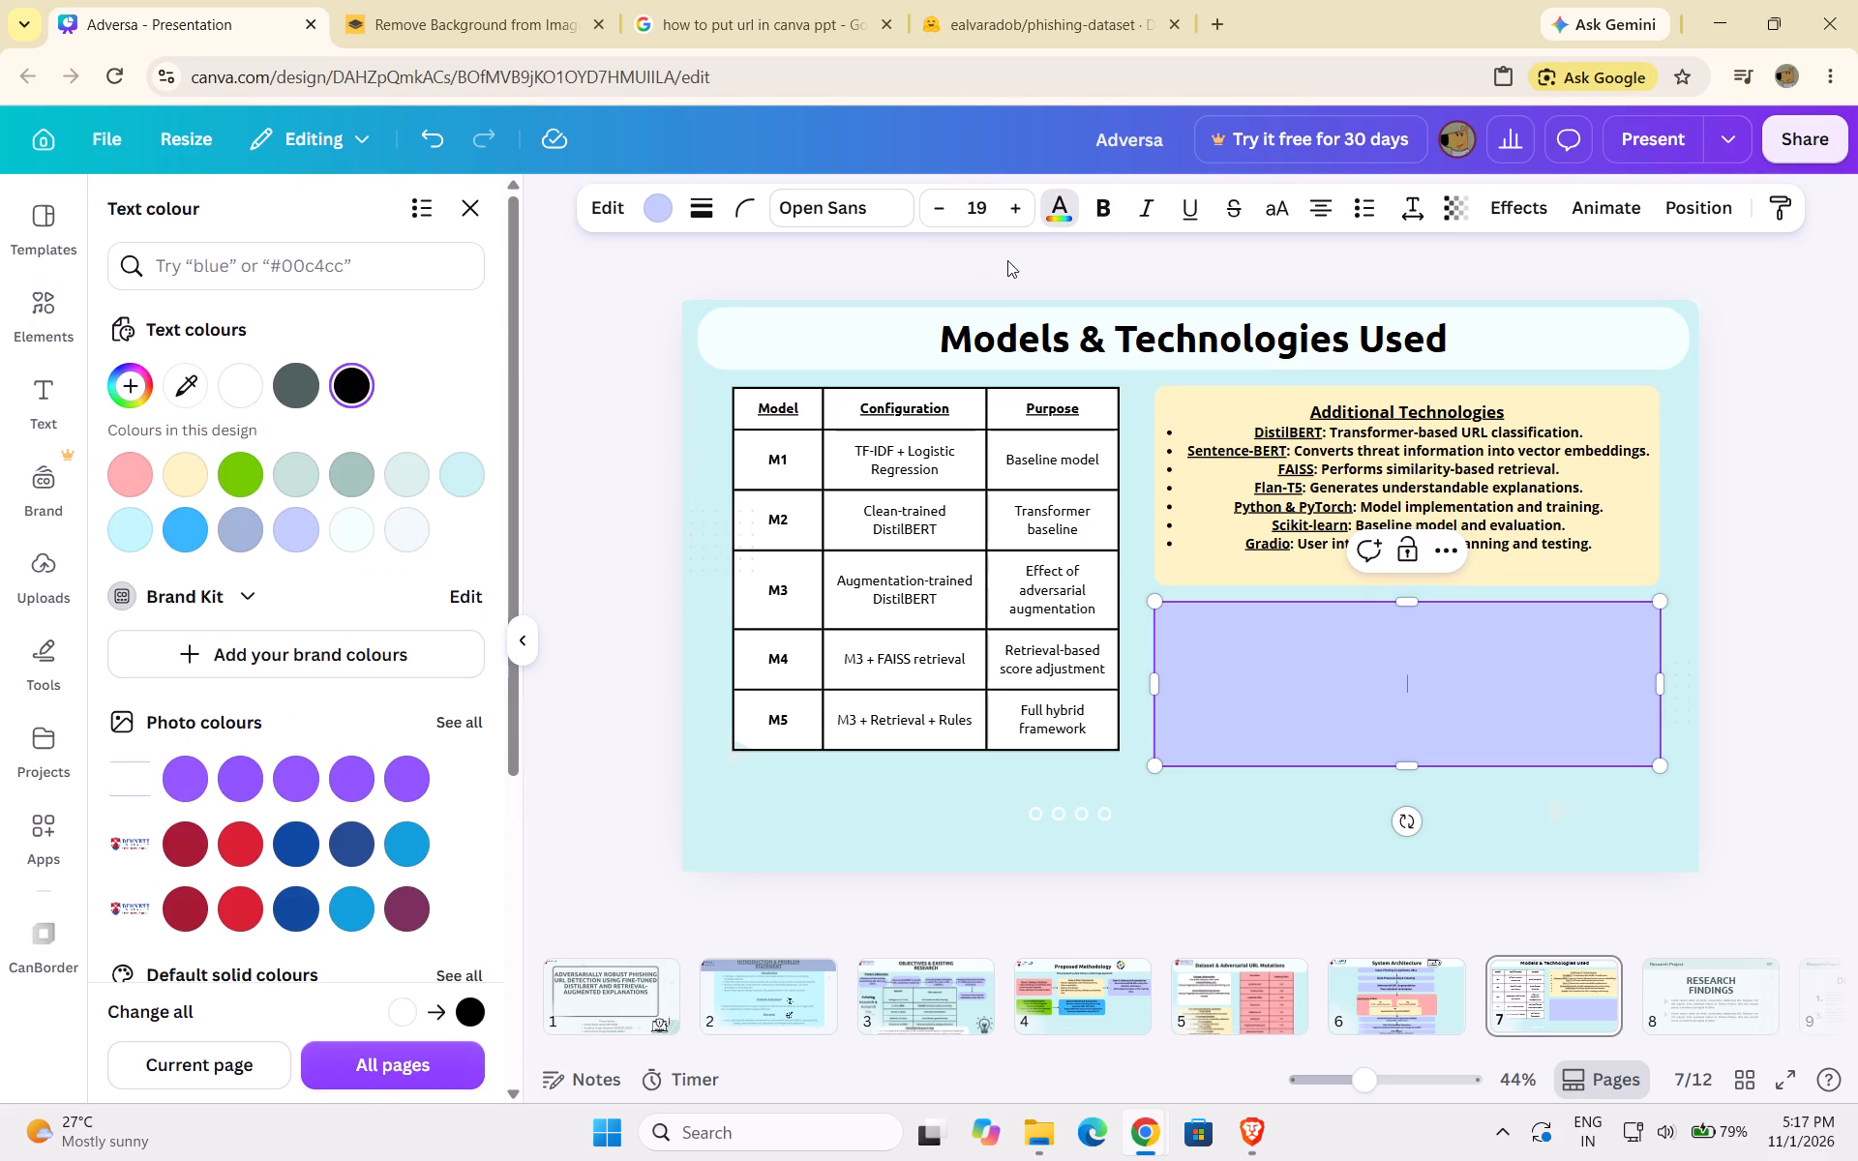
left_click(1102, 219)
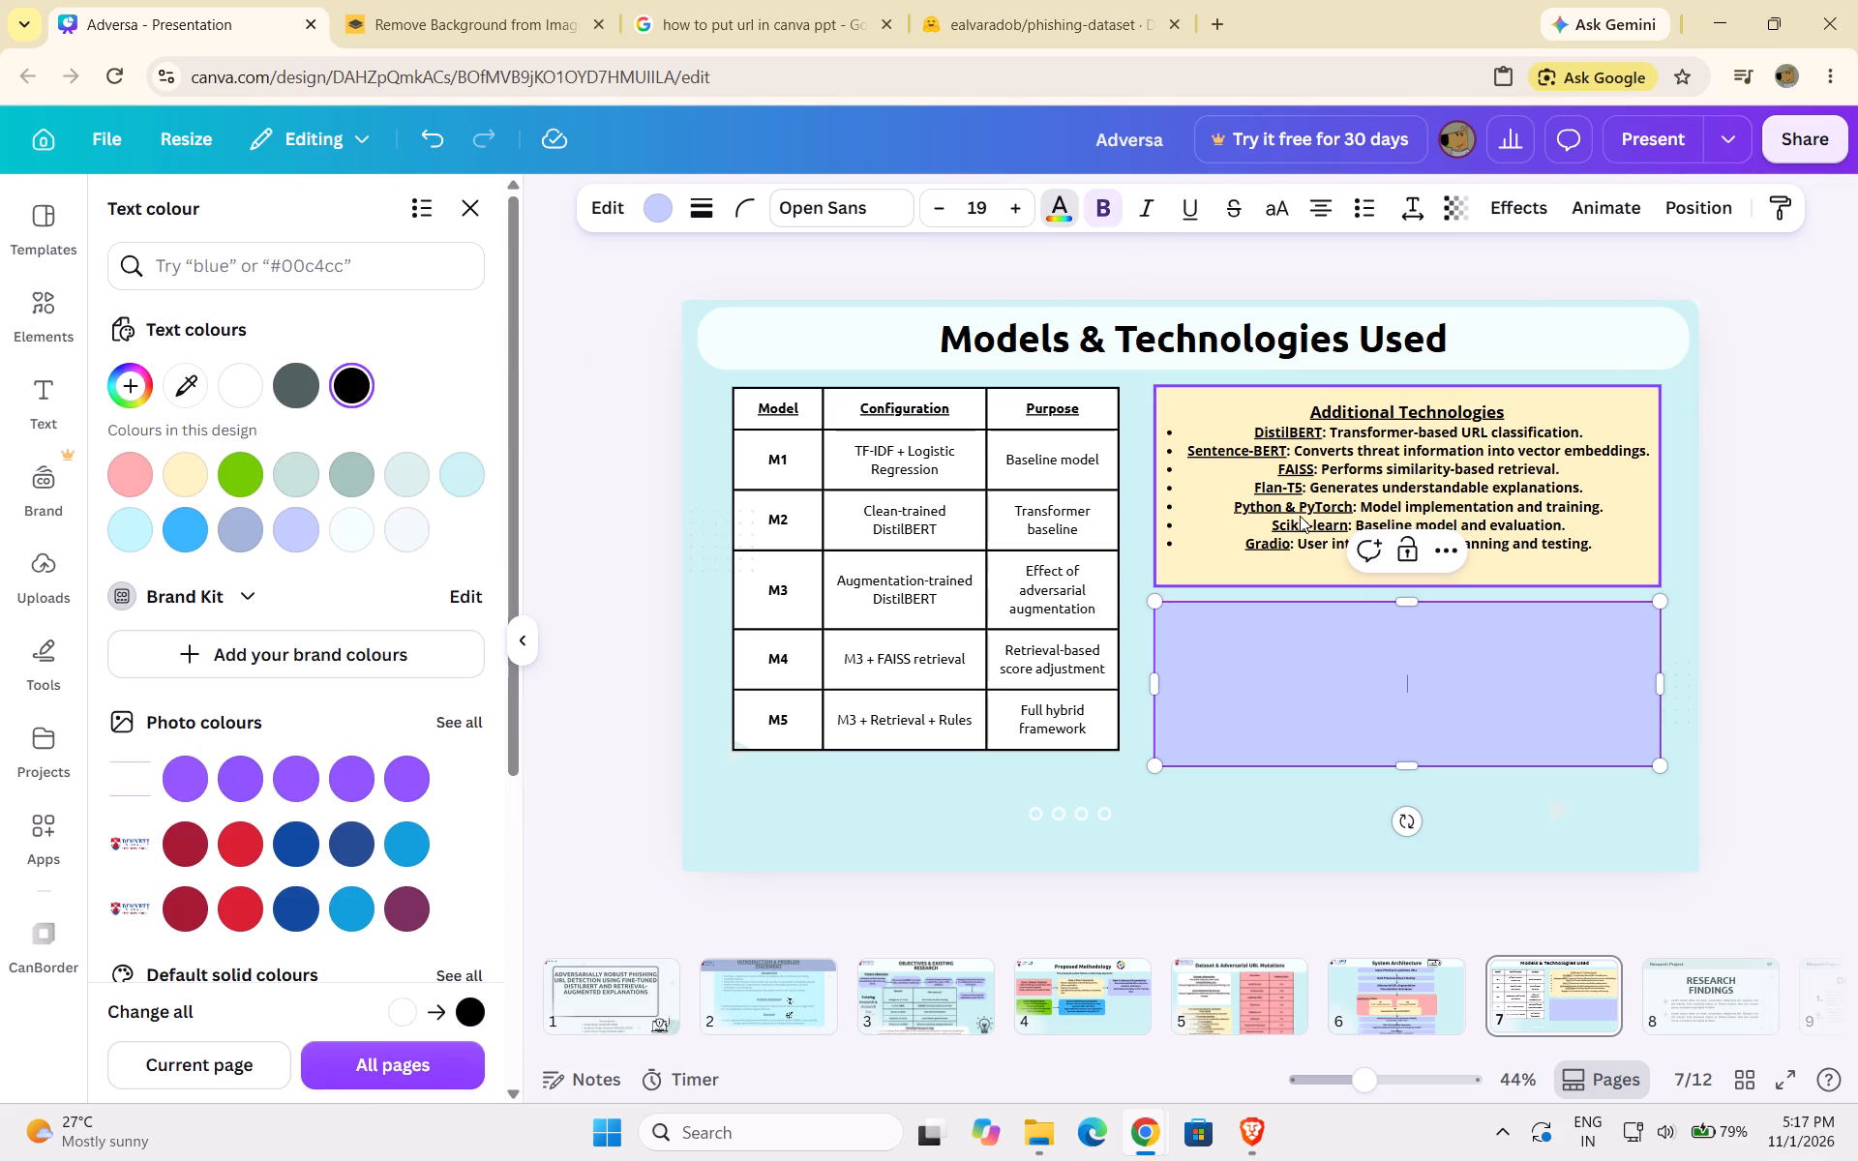
key("ctrl+v")
left_click(1416, 715)
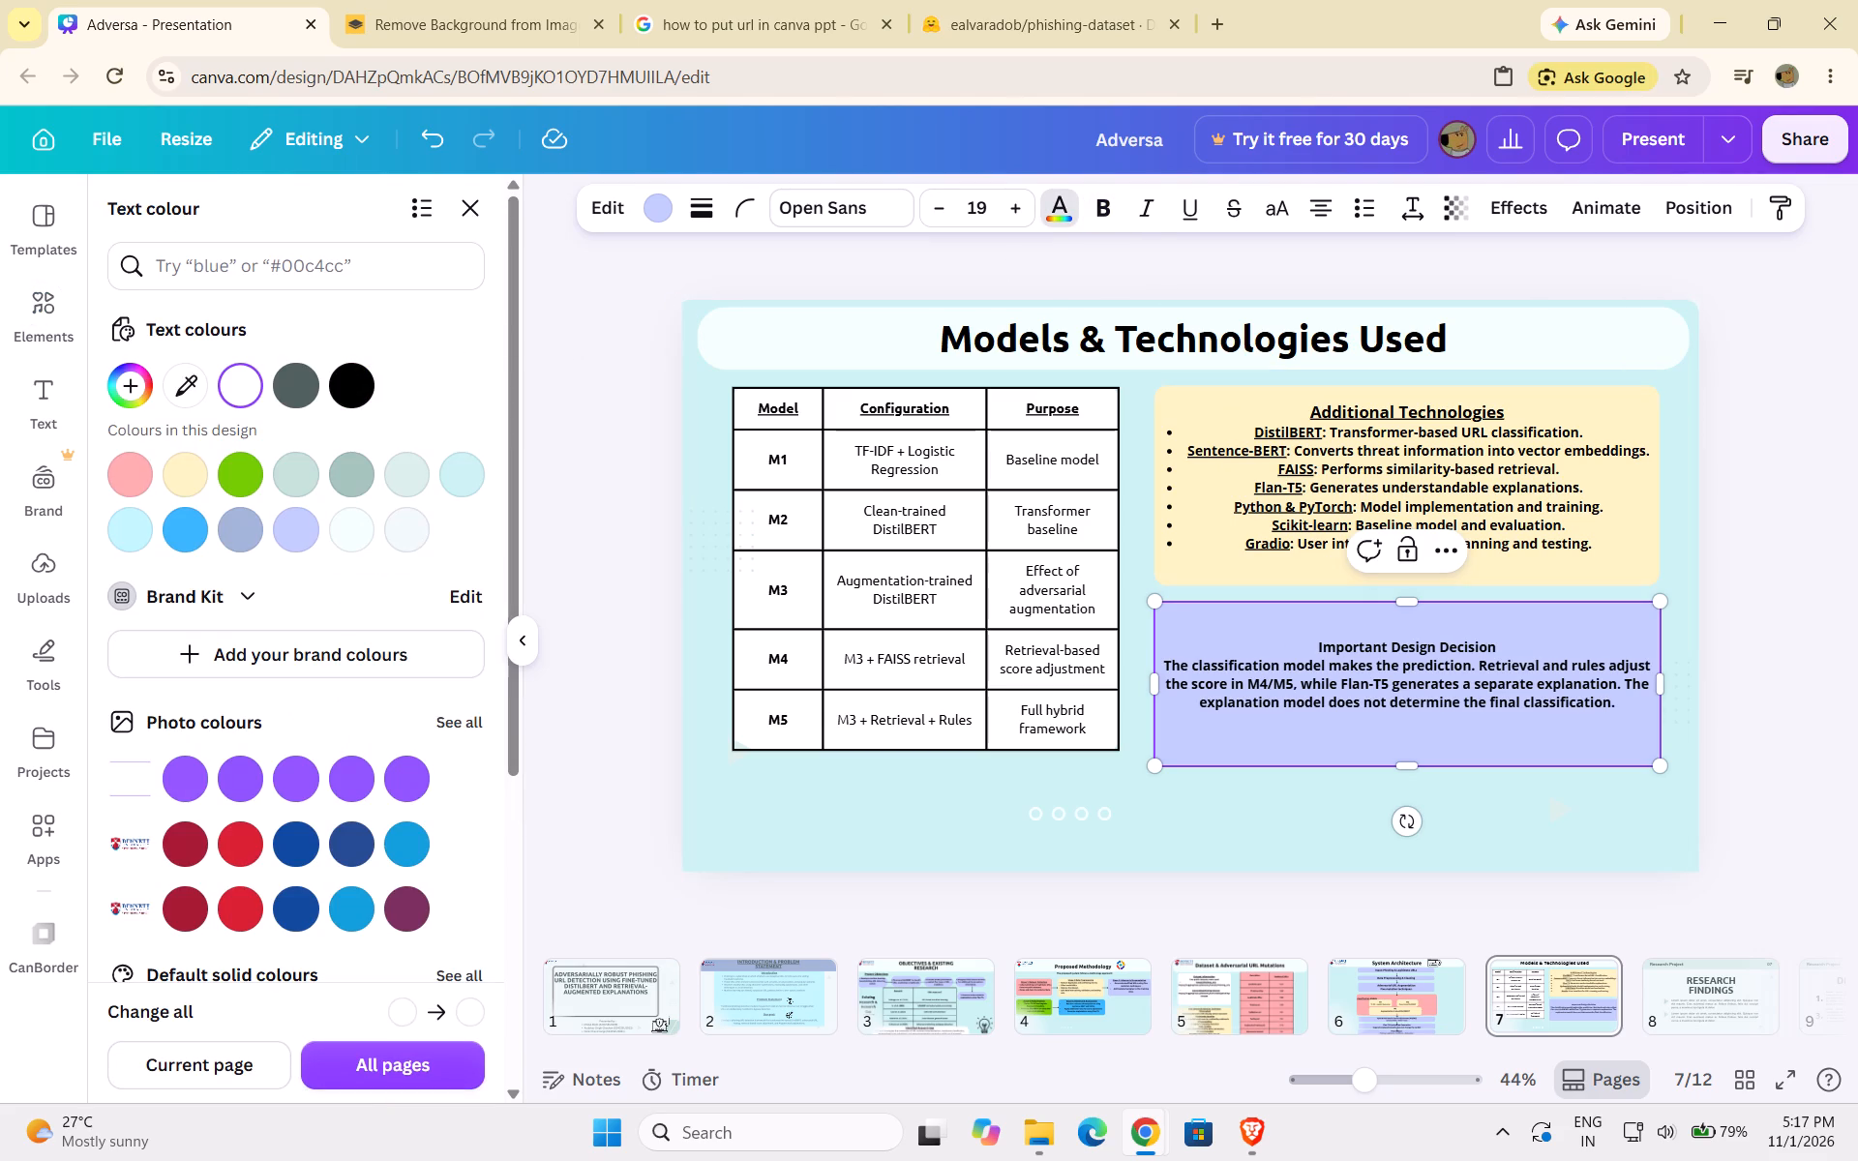
Enlarge the Important Design Decision heading to size 23 and underline it.
left_click_drag(1499, 644, 1317, 635)
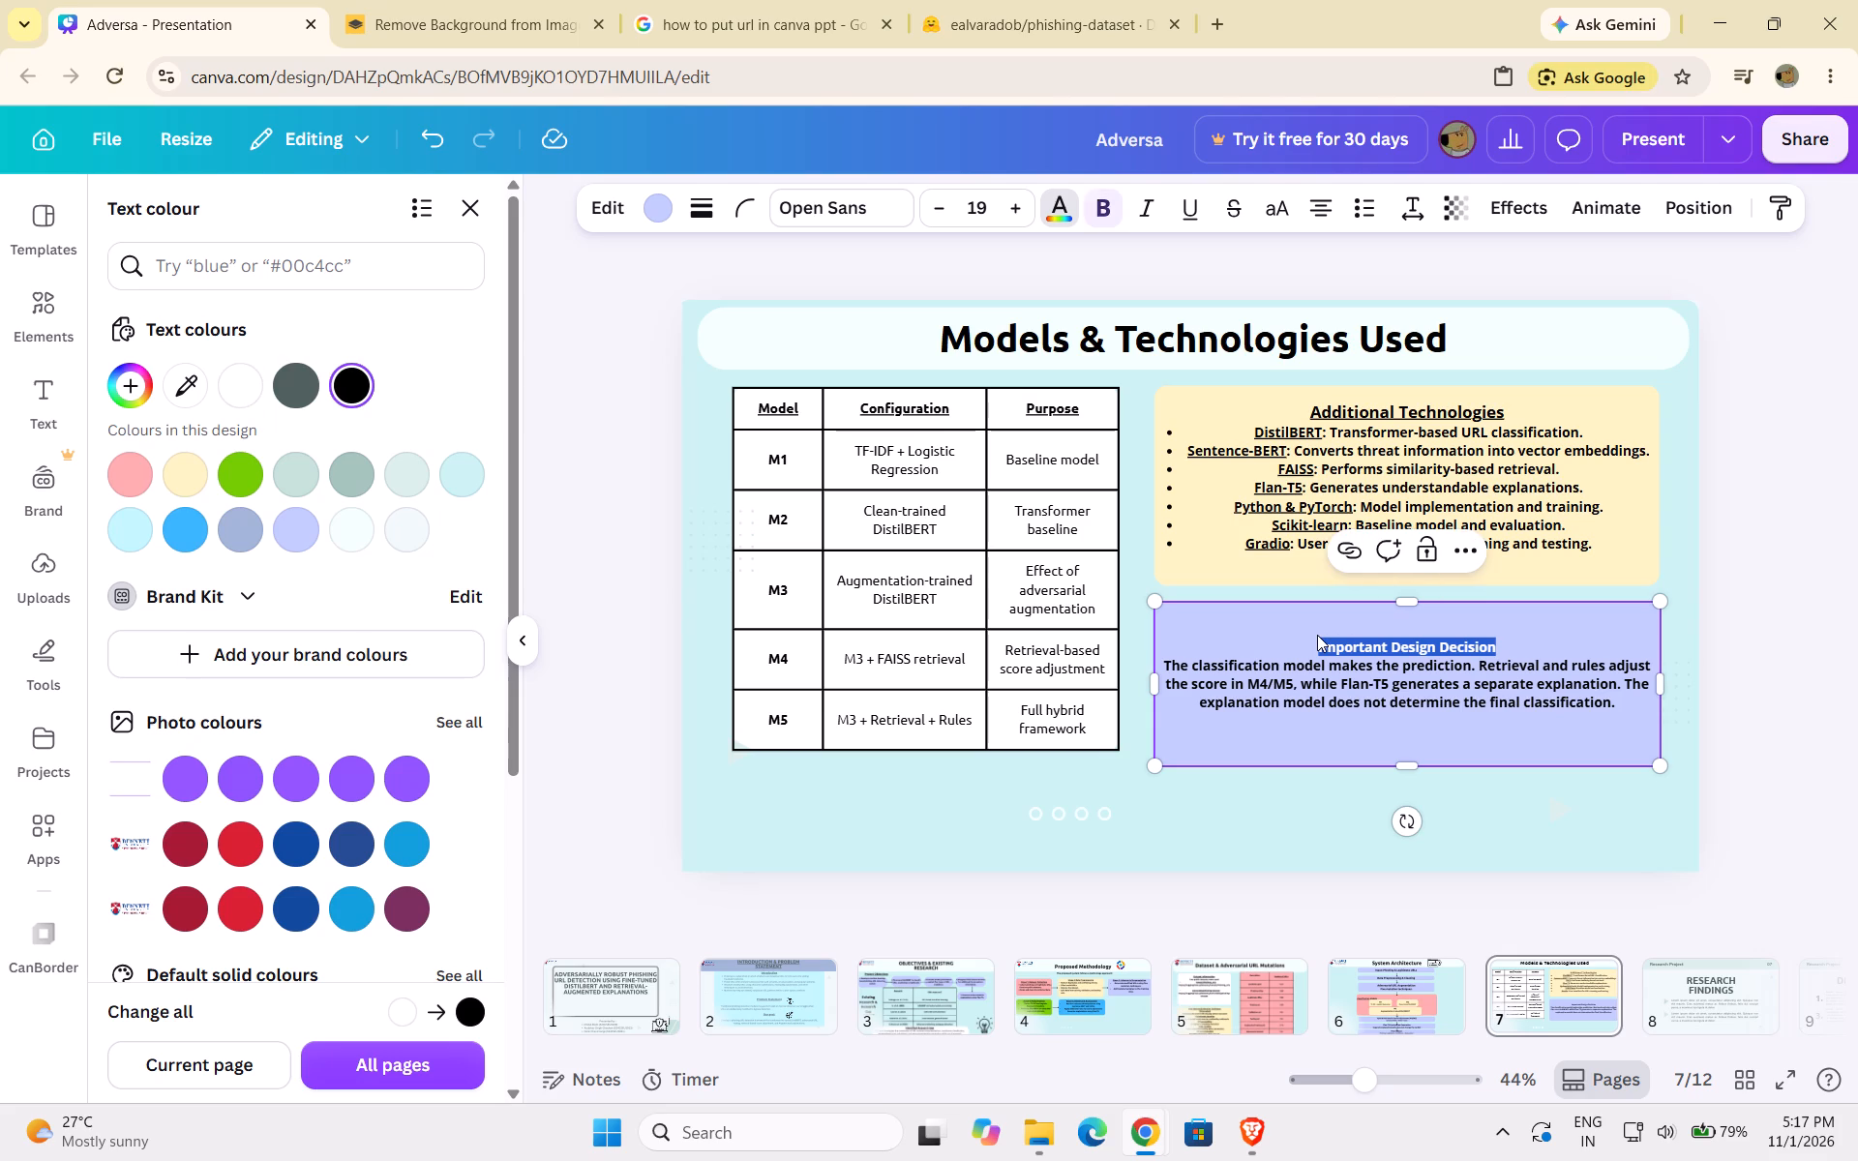
triple_click(1021, 207)
left_click(1021, 207)
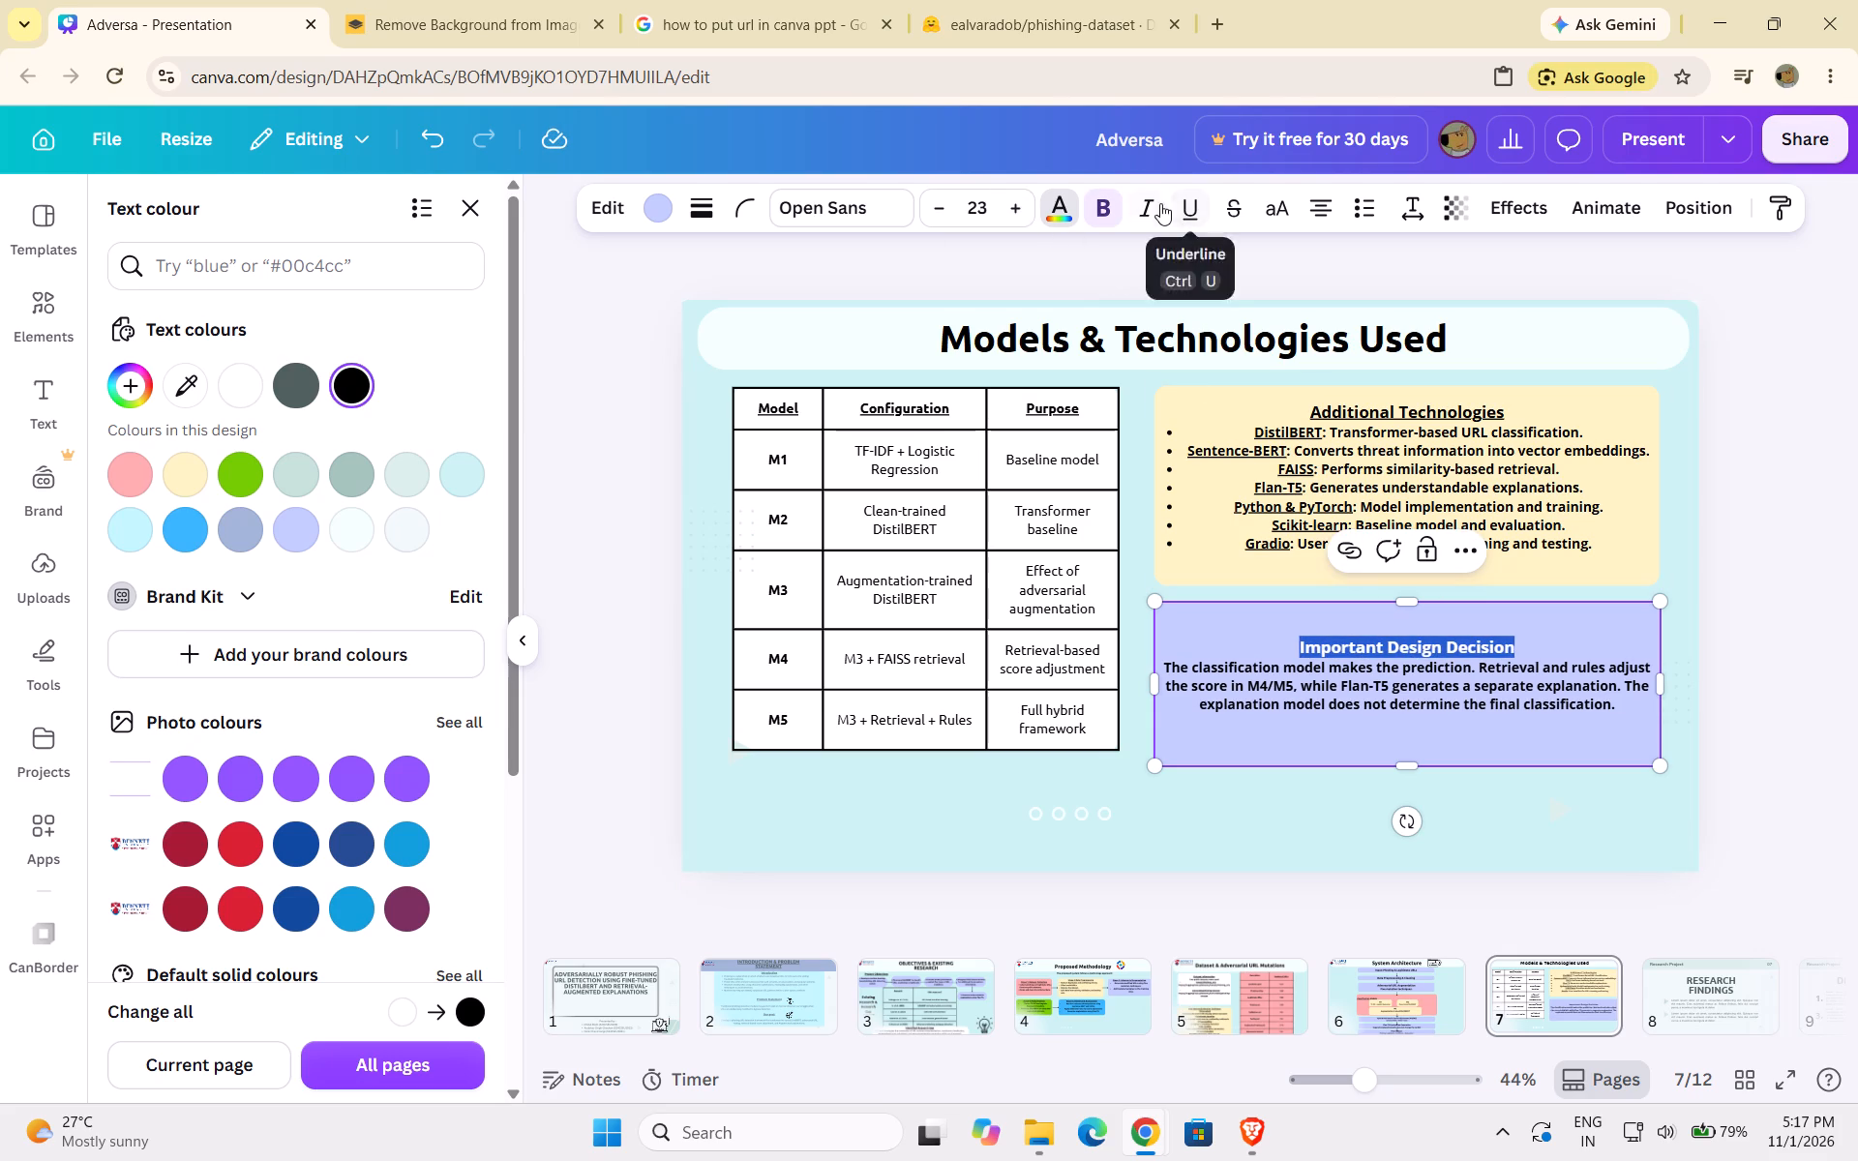
left_click(1178, 205)
left_click(1511, 805)
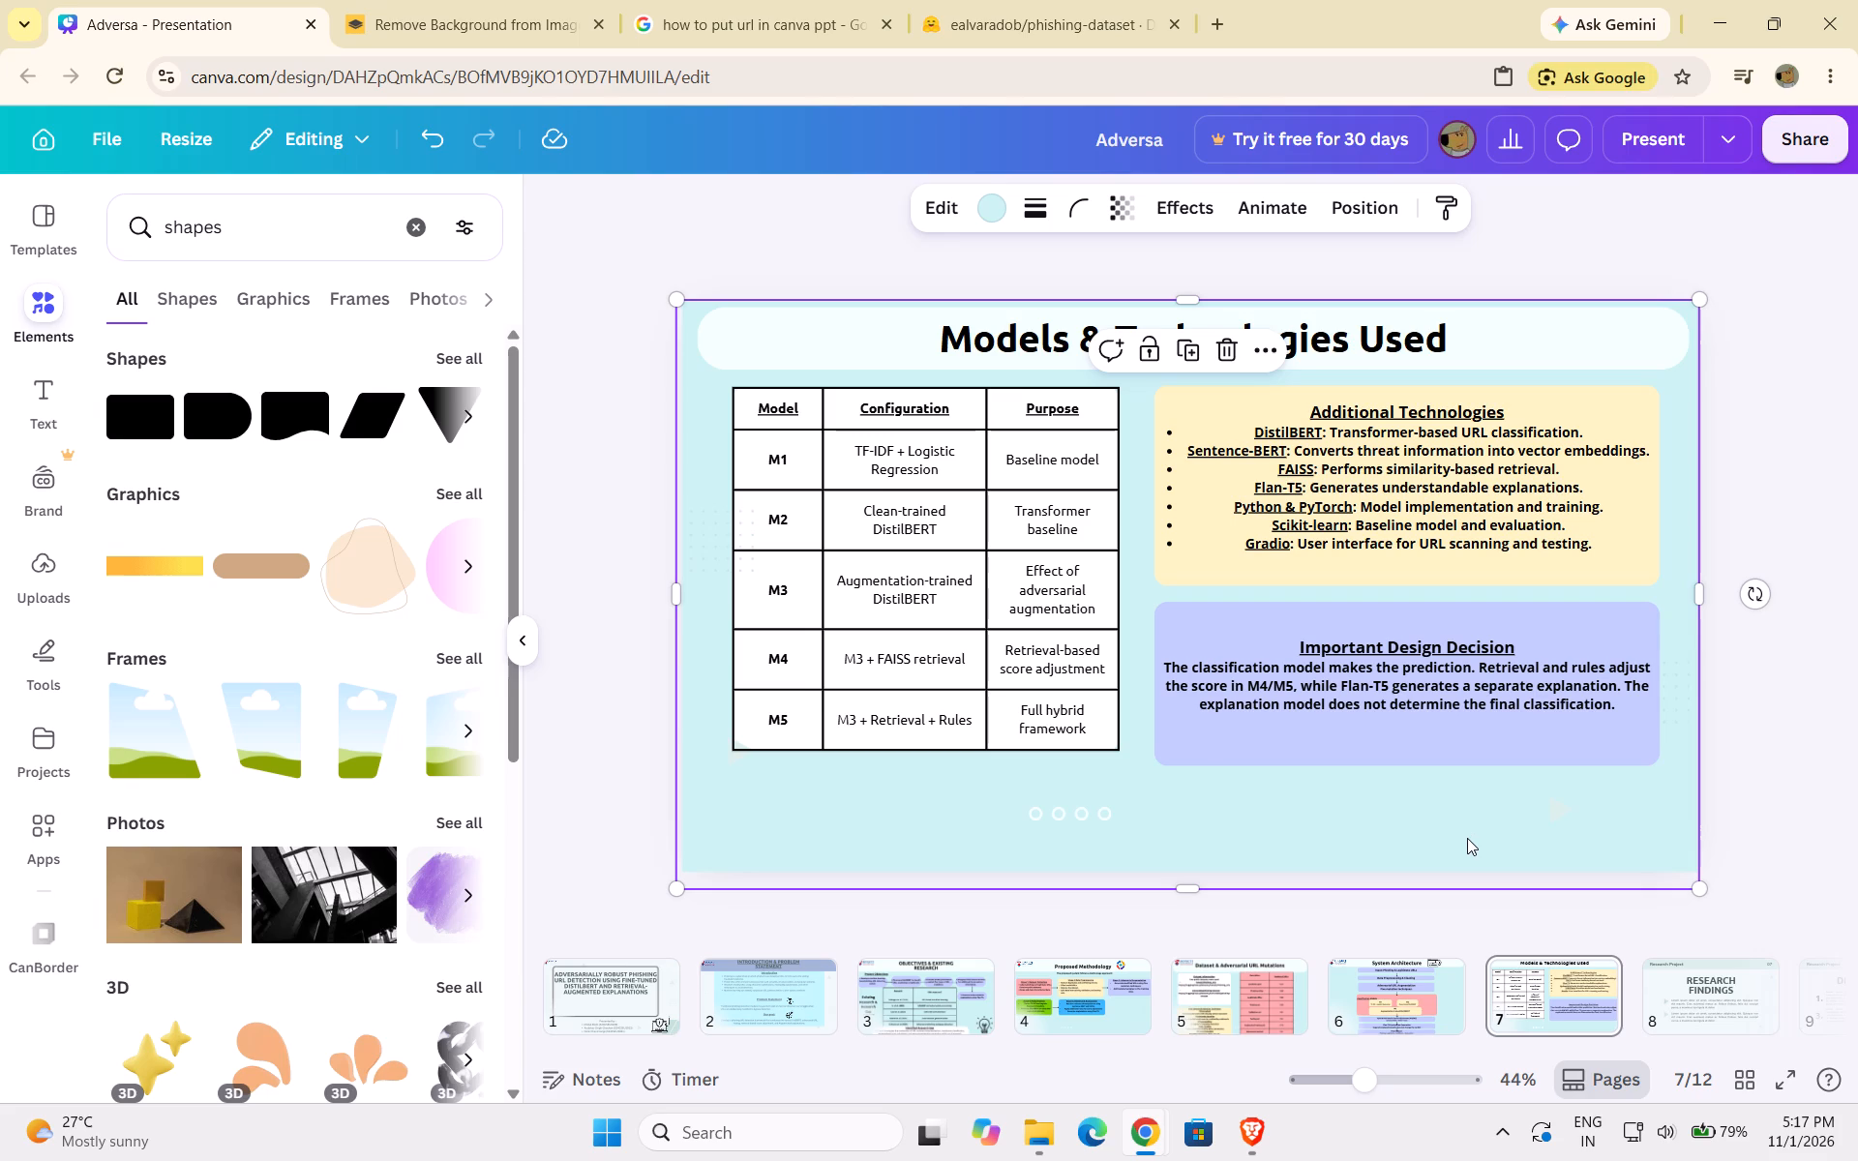
Review pages 5 to 8 and the remaining page thumbnails, ending on the Research Findings page 8.
left_click(1696, 982)
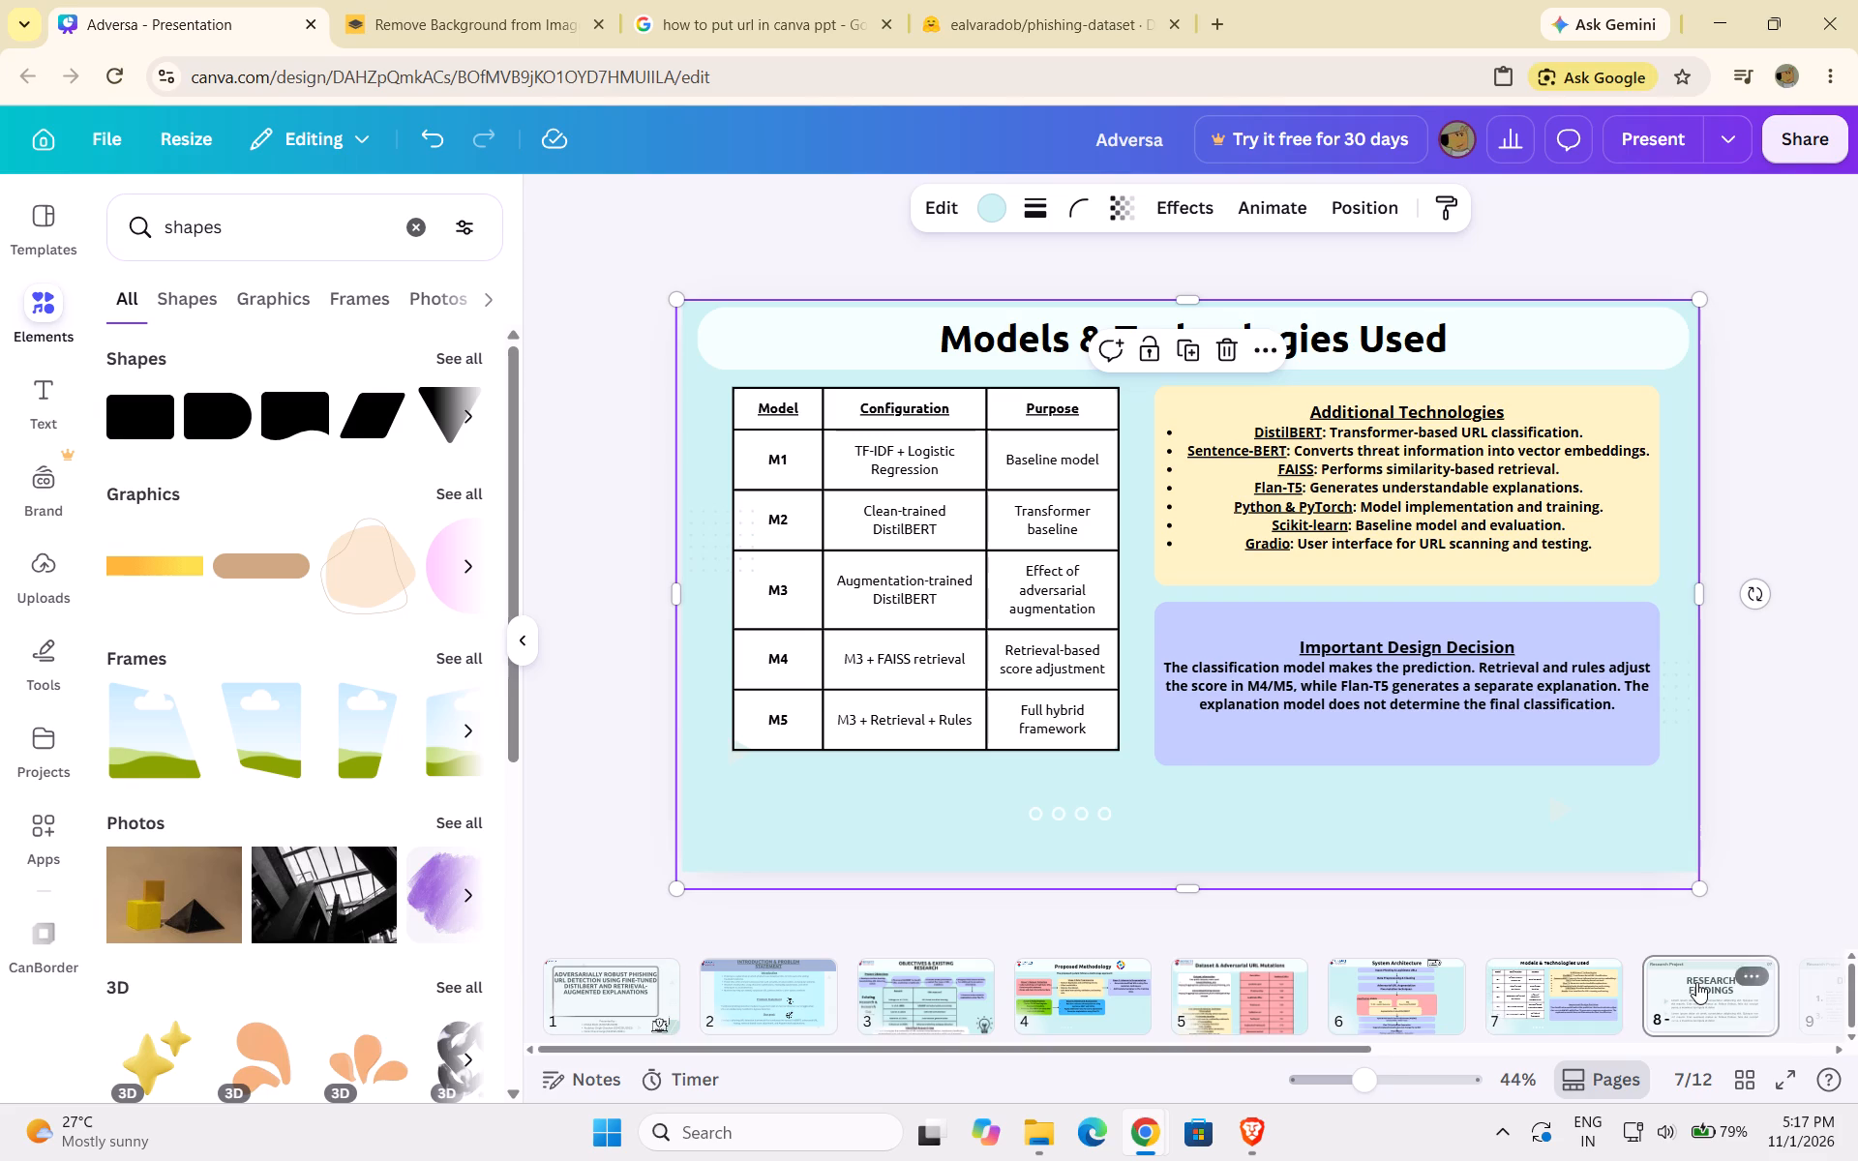
left_click_drag(1246, 1042, 1380, 1059)
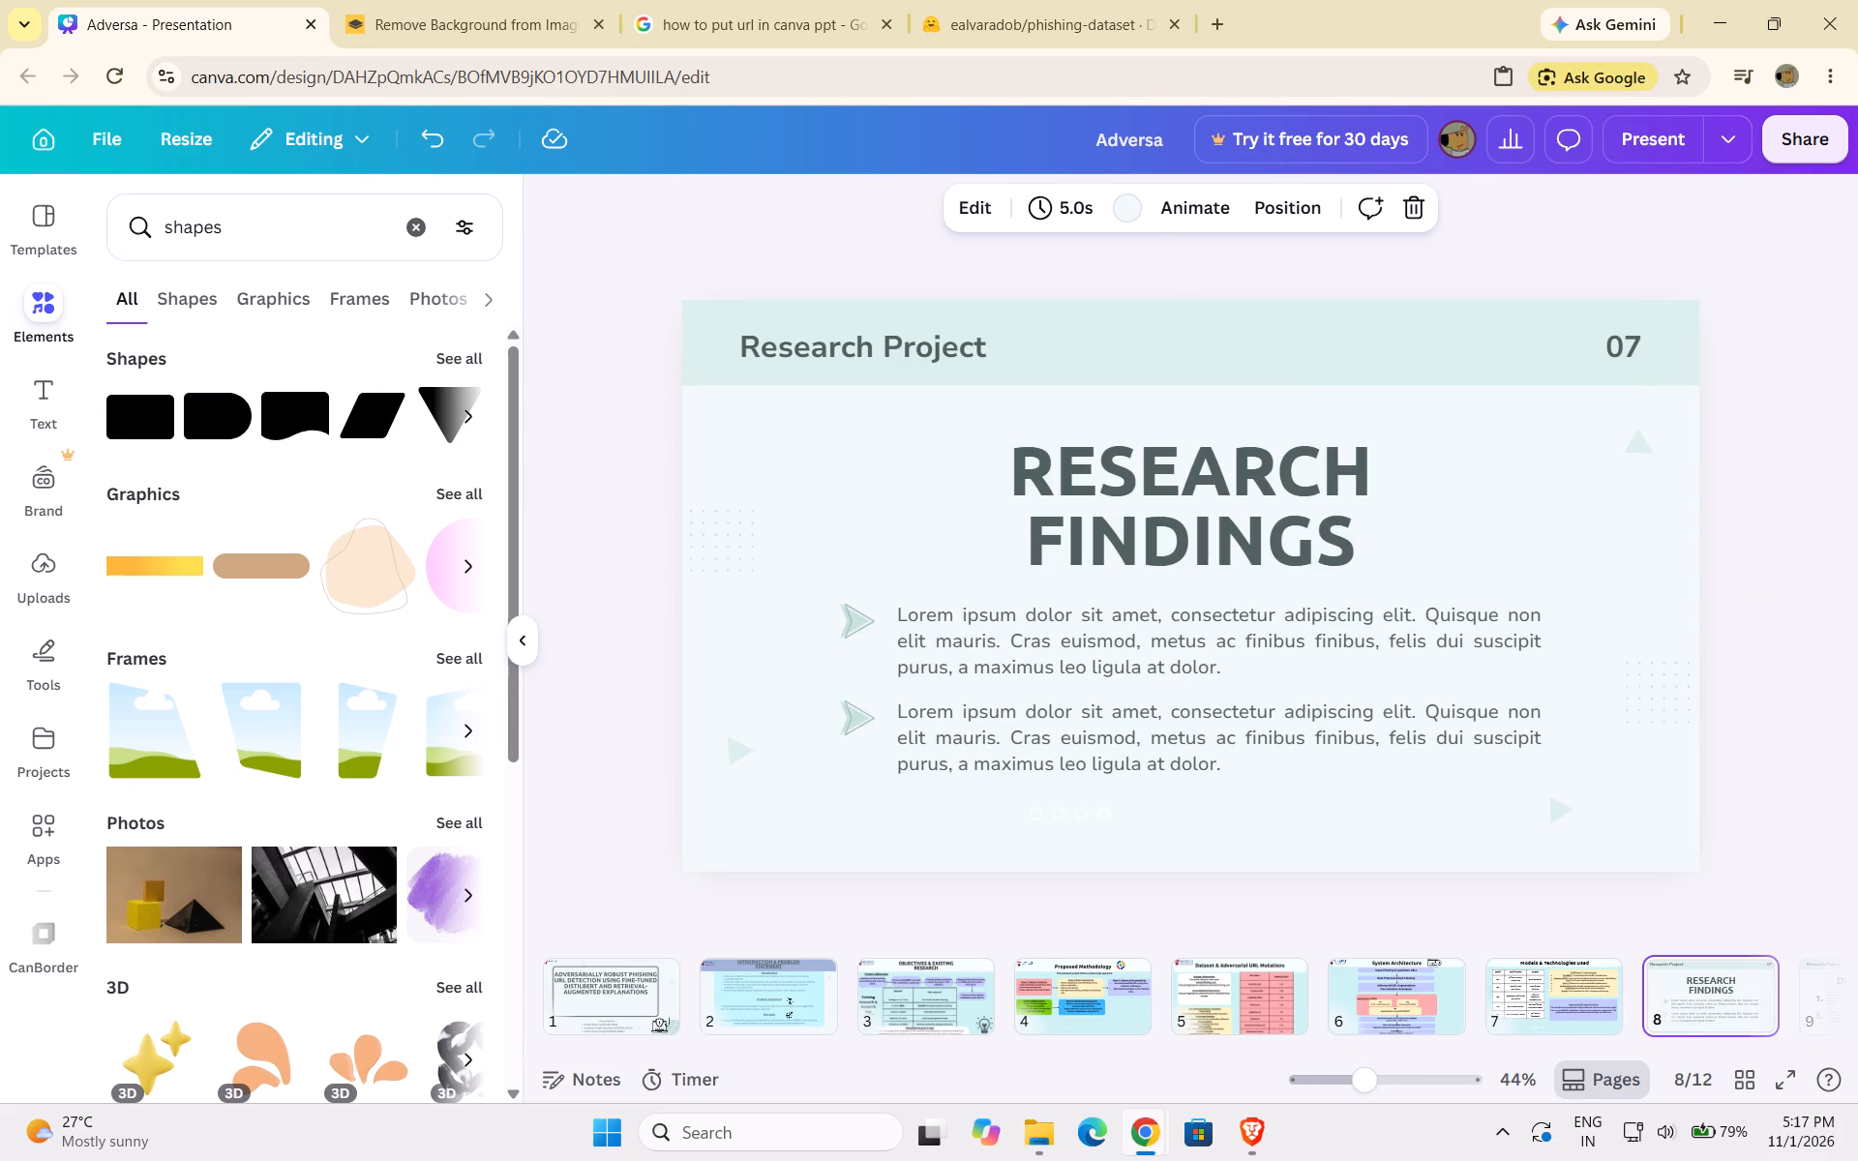
left_click_drag(1380, 1059, 1394, 1059)
left_click(1255, 1000)
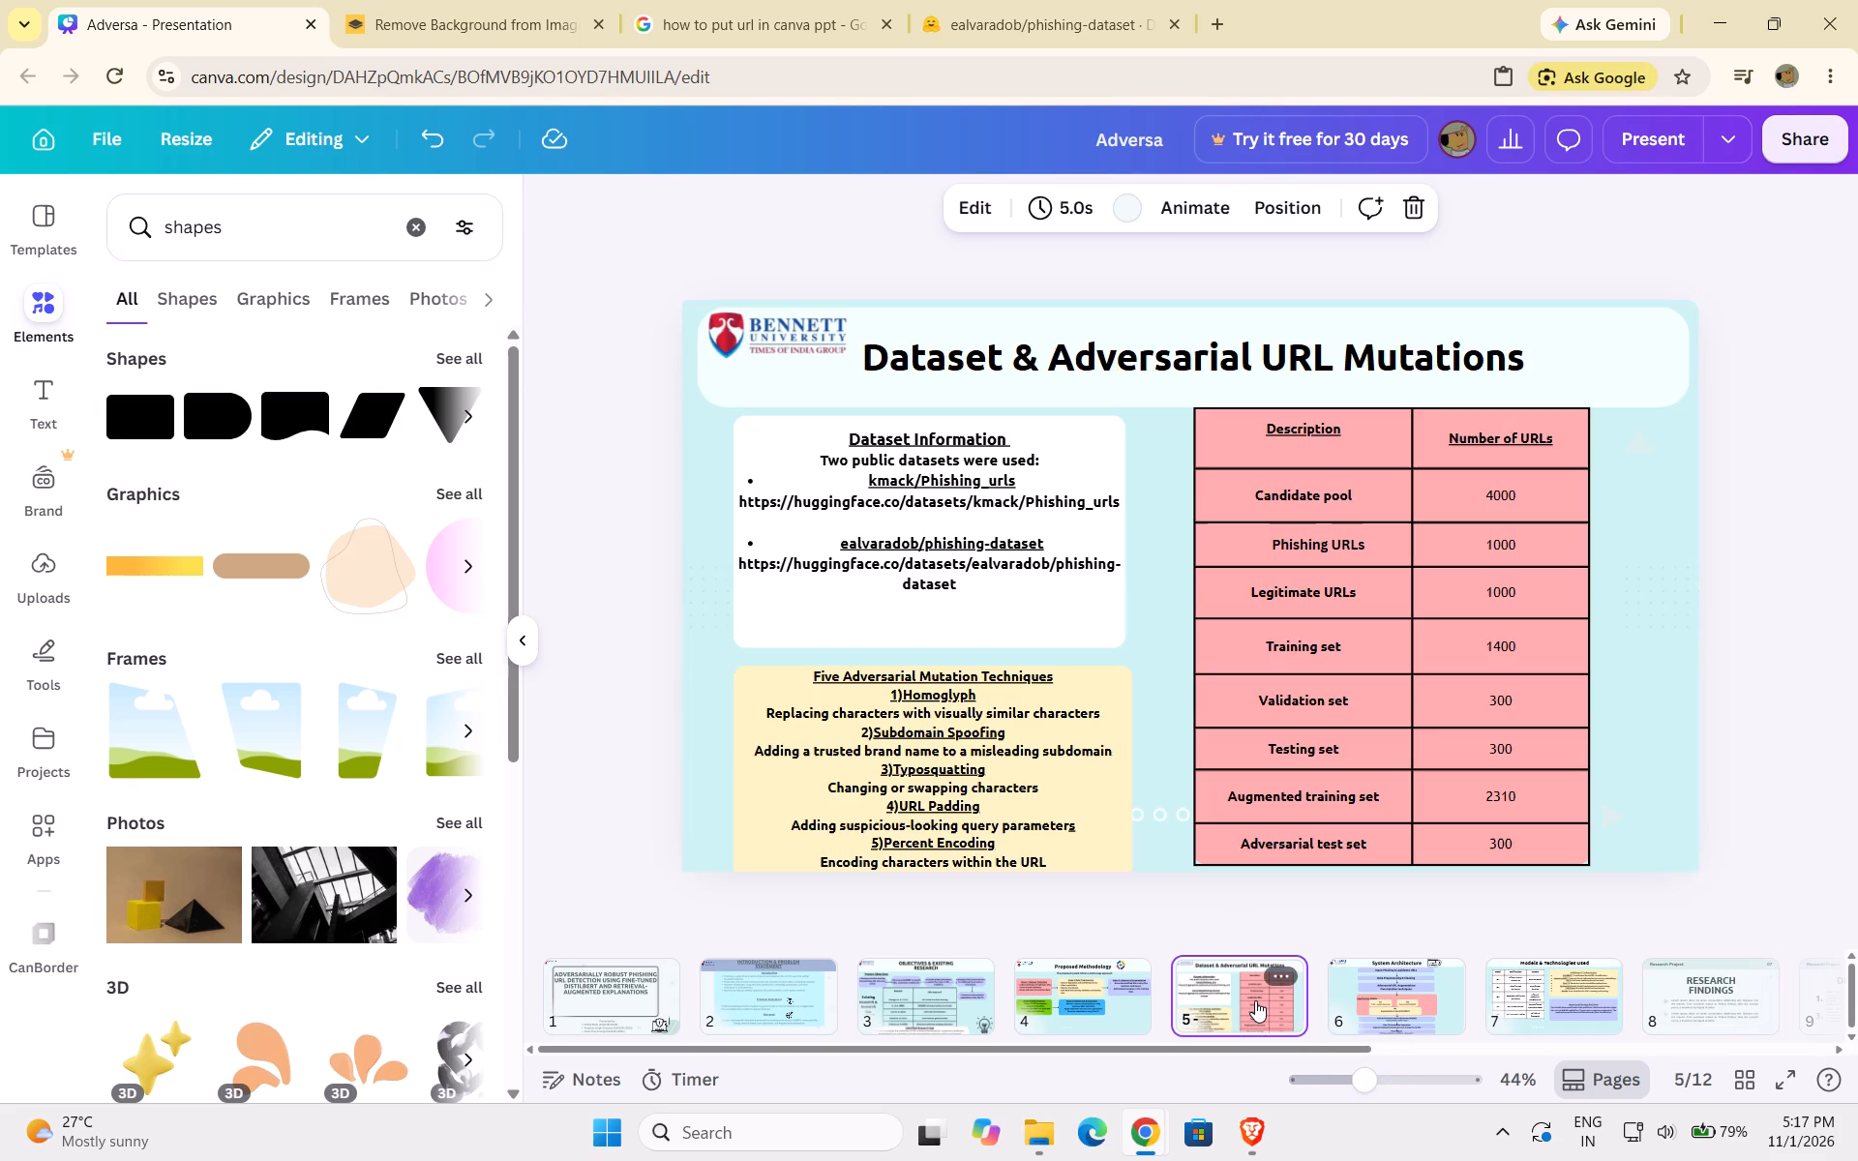
left_click(1364, 1002)
left_click(1527, 979)
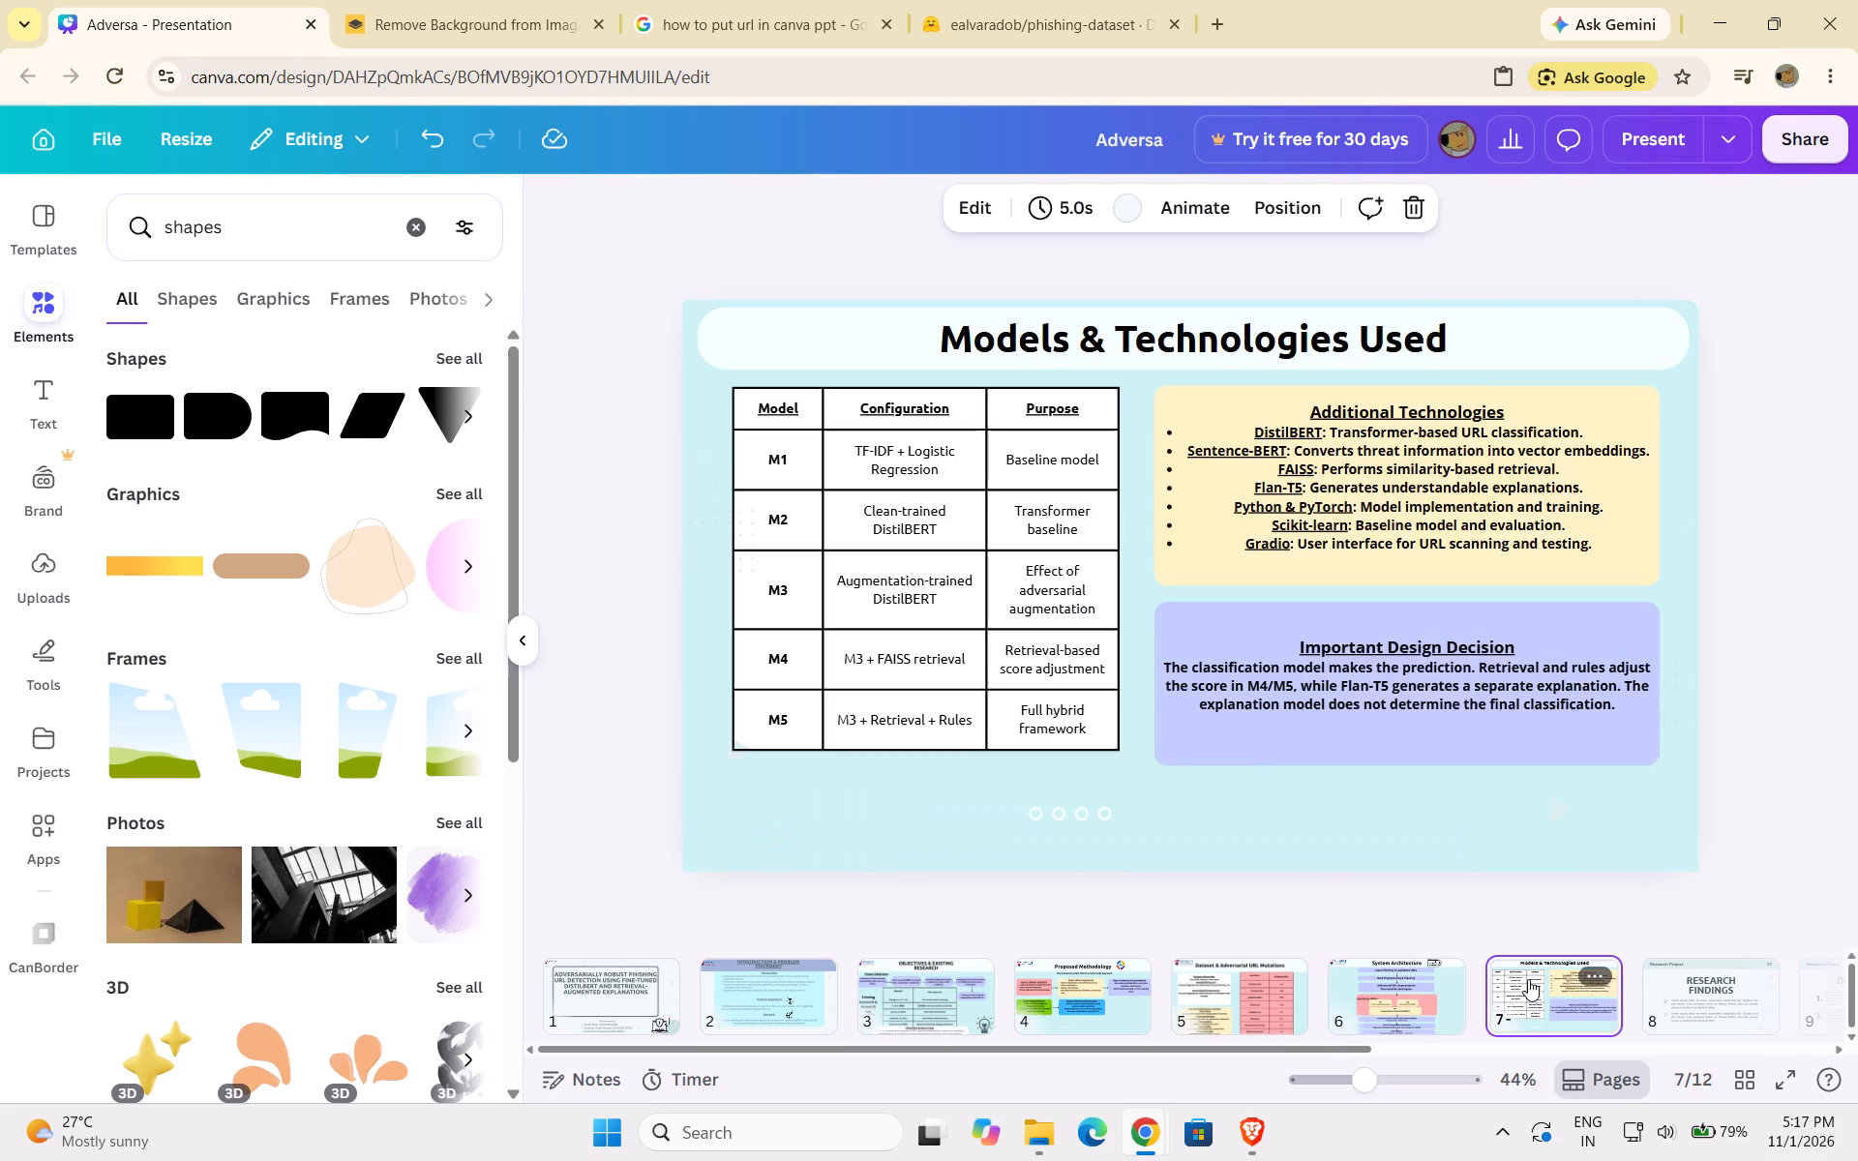
left_click(1690, 985)
left_click(1546, 1002)
left_click(1663, 976)
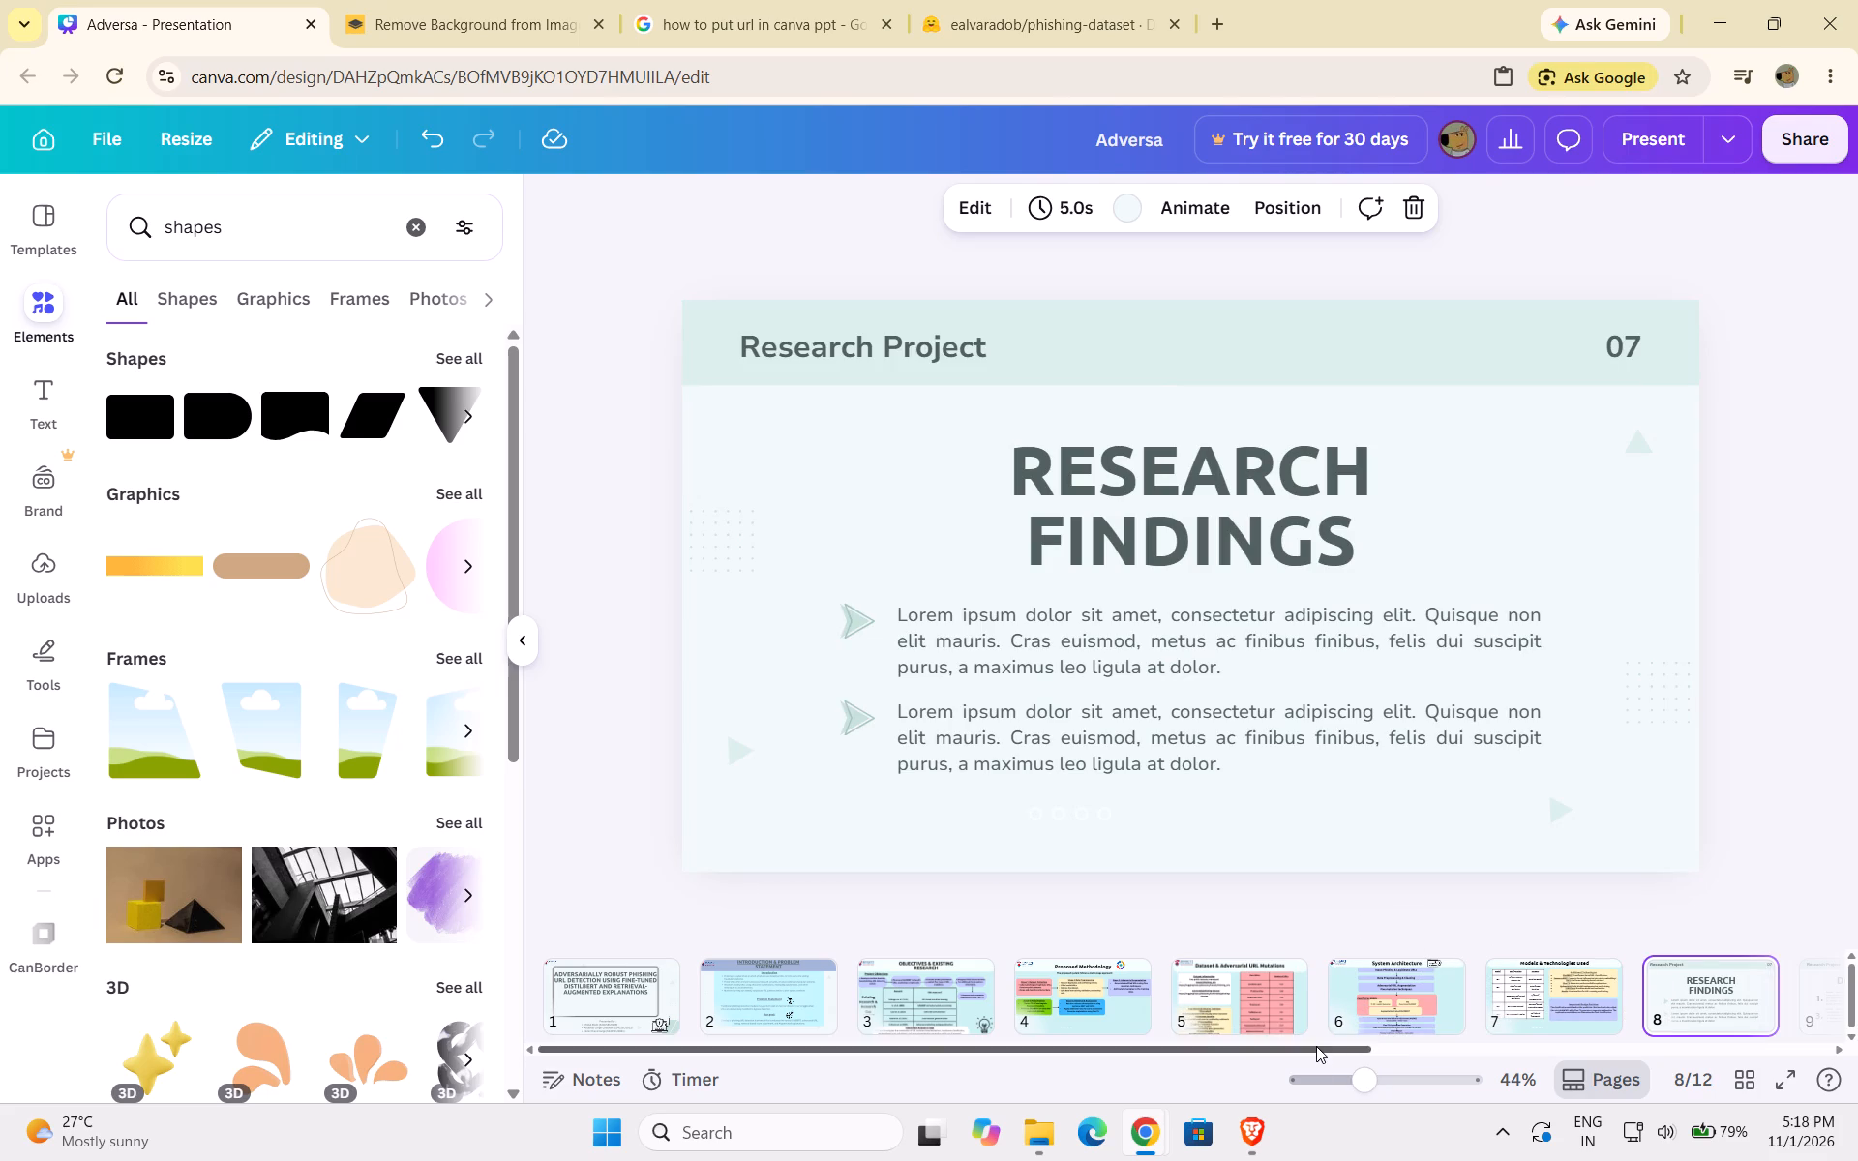
left_click_drag(1316, 1045, 1730, 1015)
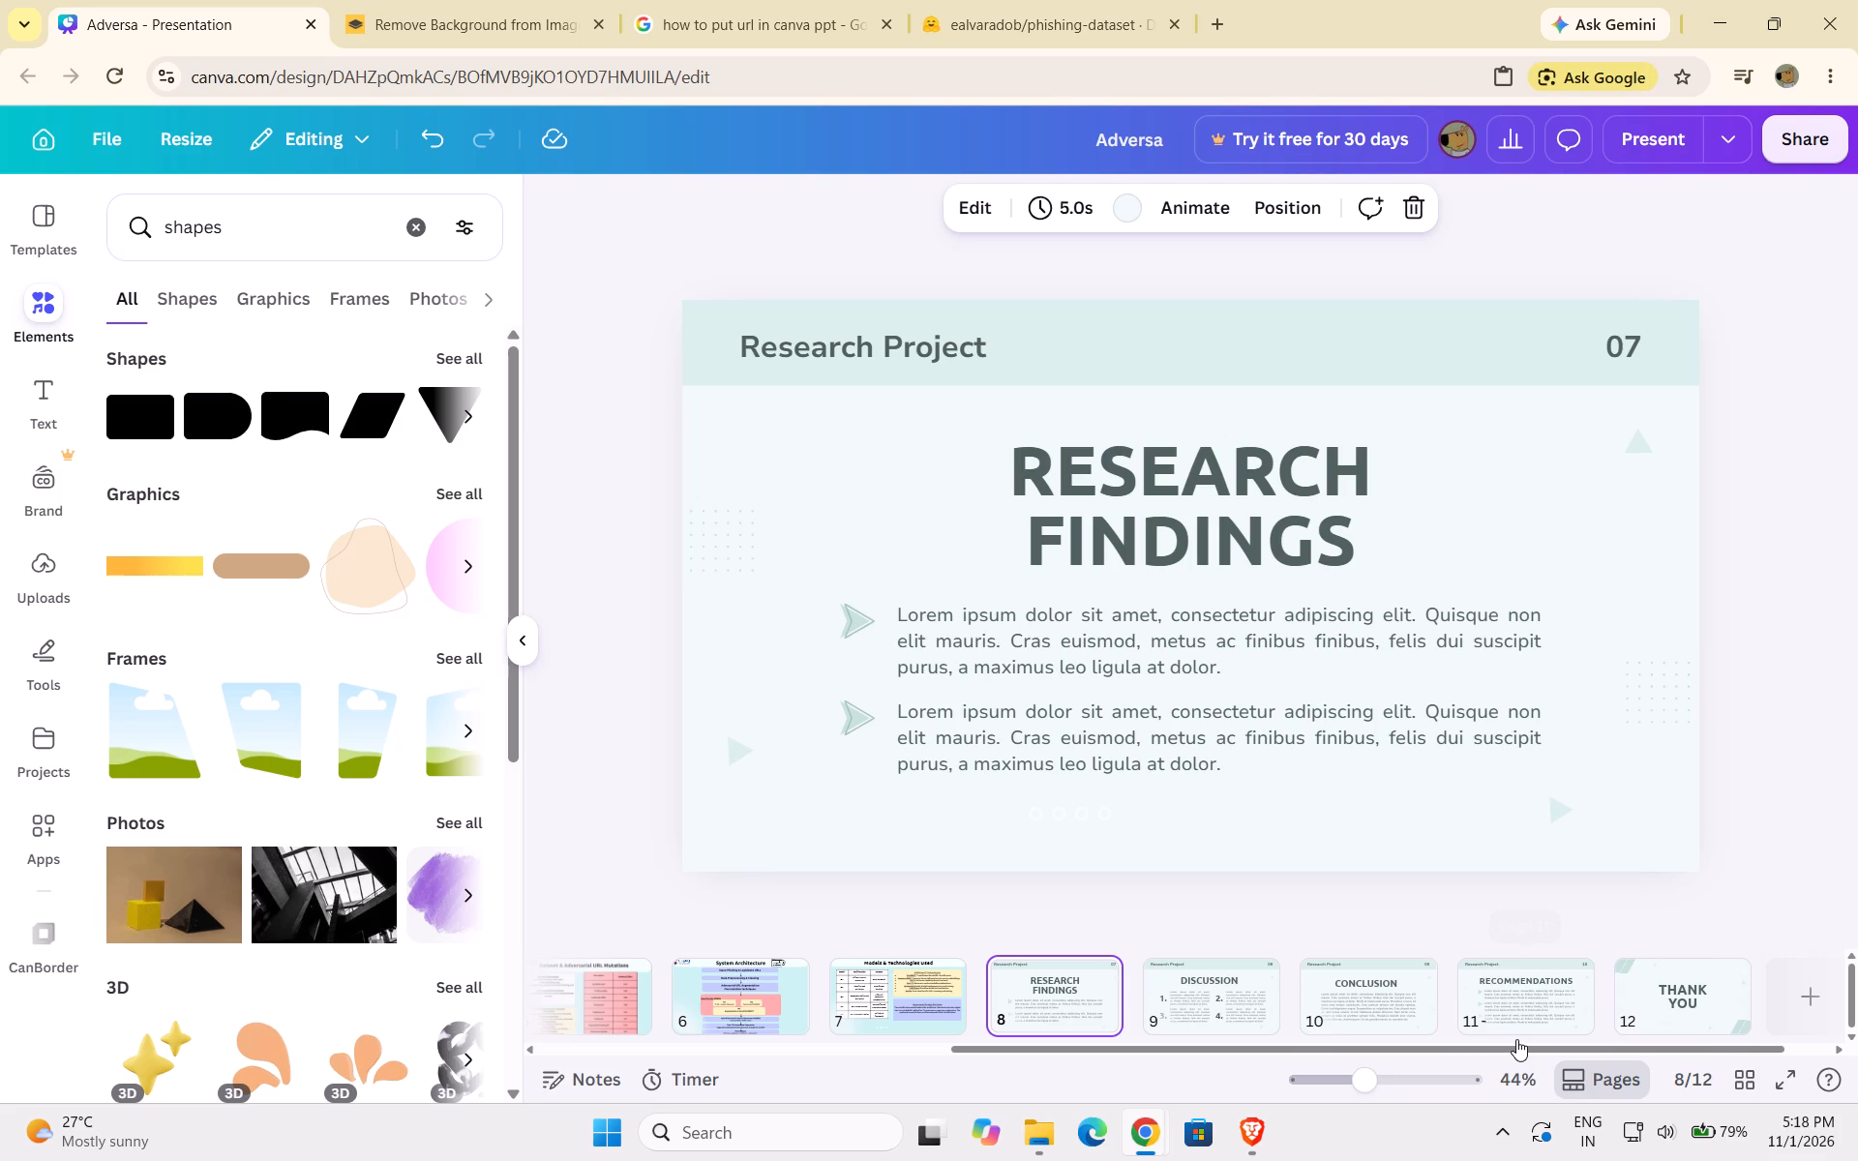
Switch to the ChatGPT outline and copy the Slide 8 title "Experimental Setup & Evaluation Metrics".
left_click(1142, 1132)
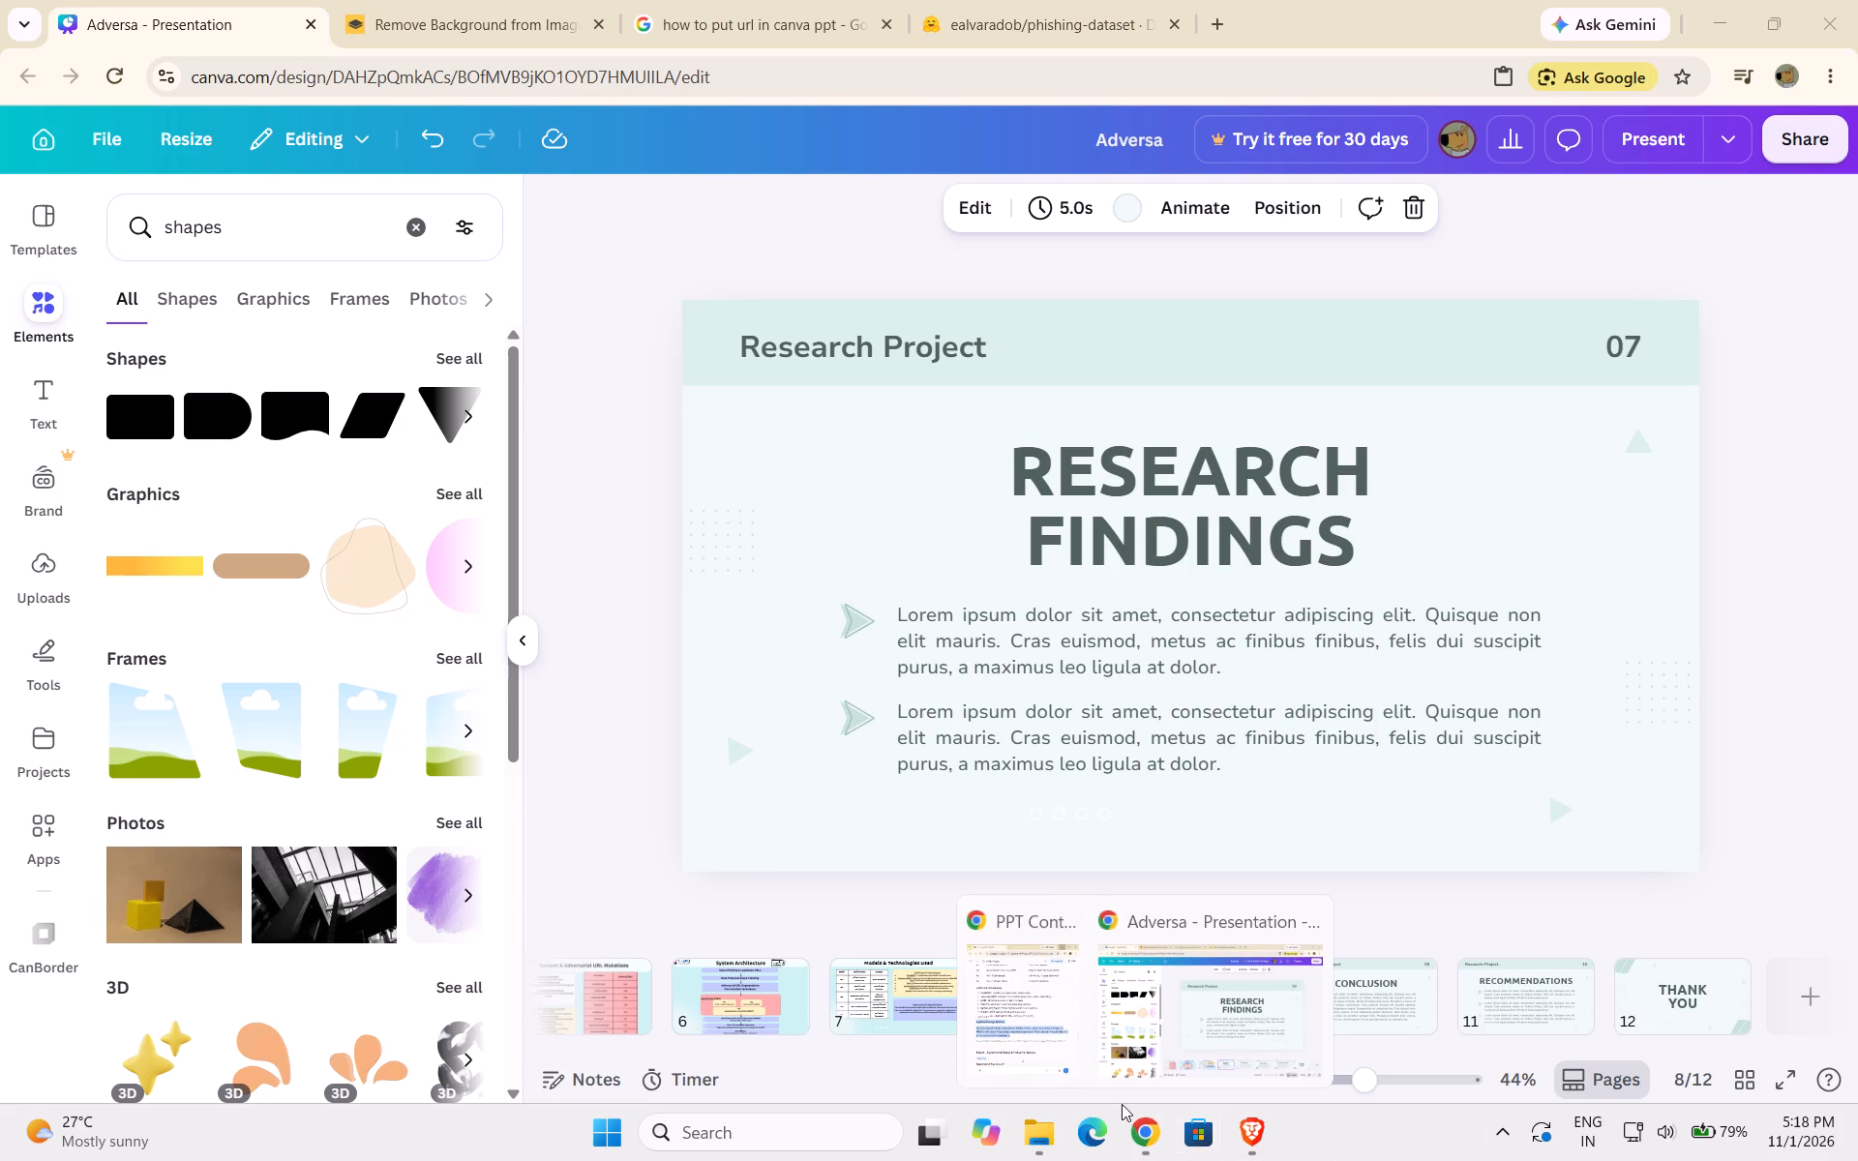
left_click(1024, 1019)
scroll(681, 816, "down", 1)
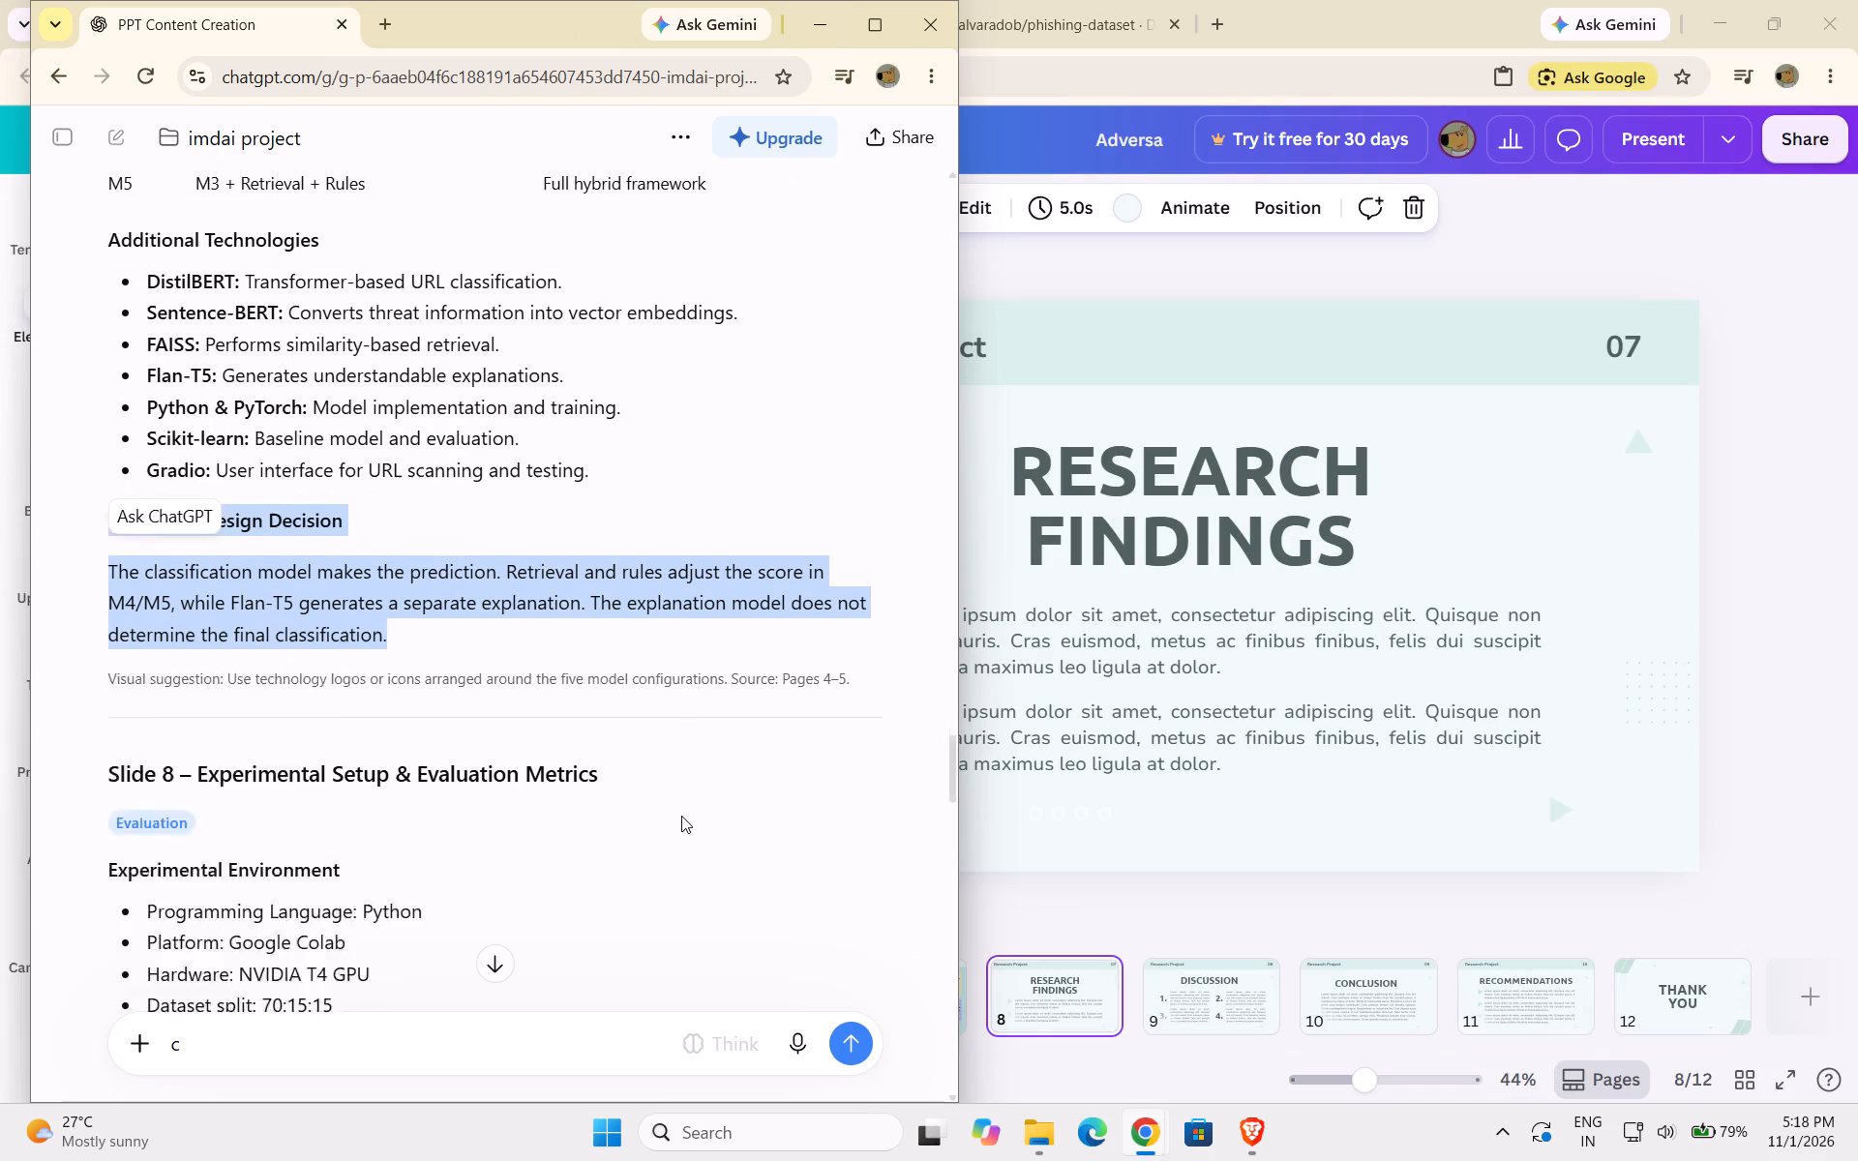
scroll(681, 816, "down", 5)
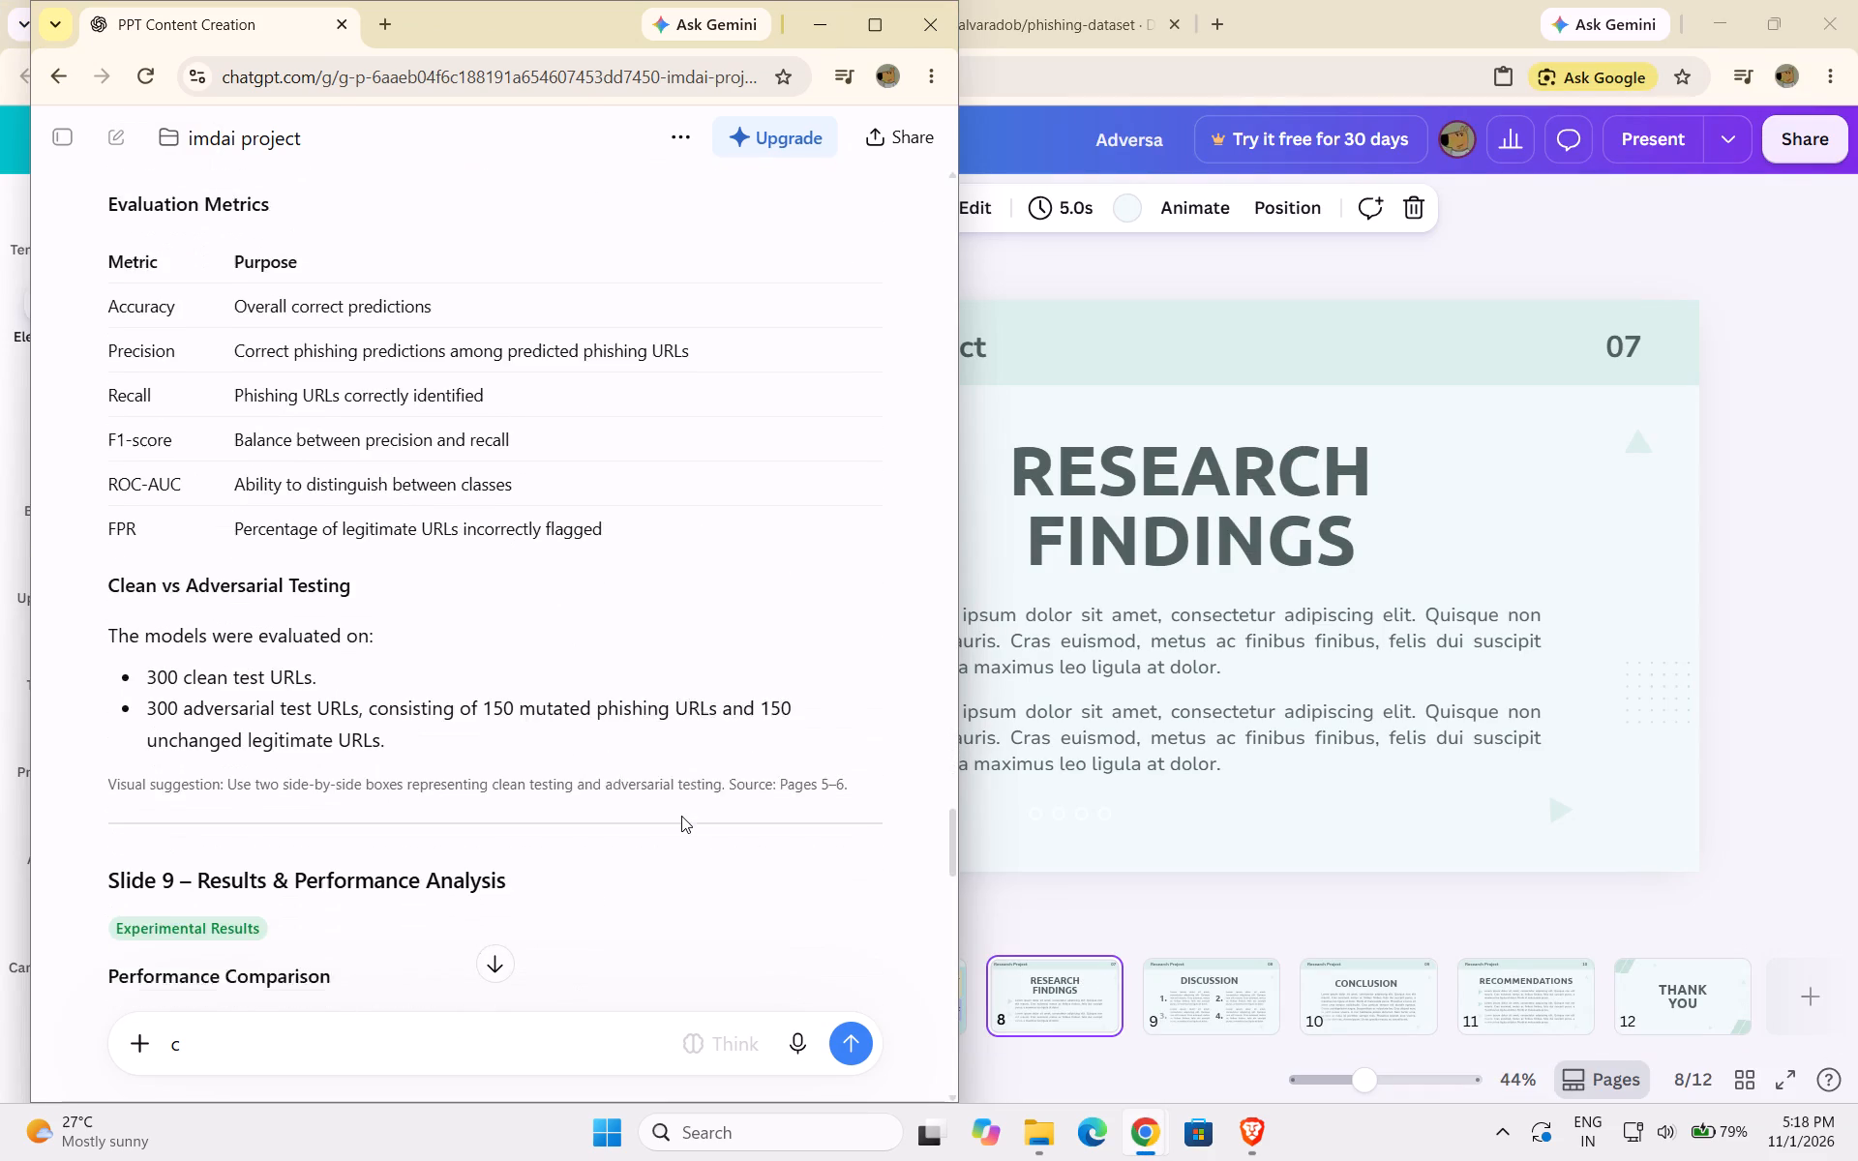
scroll(681, 816, "down", 1)
scroll(681, 816, "up", 4)
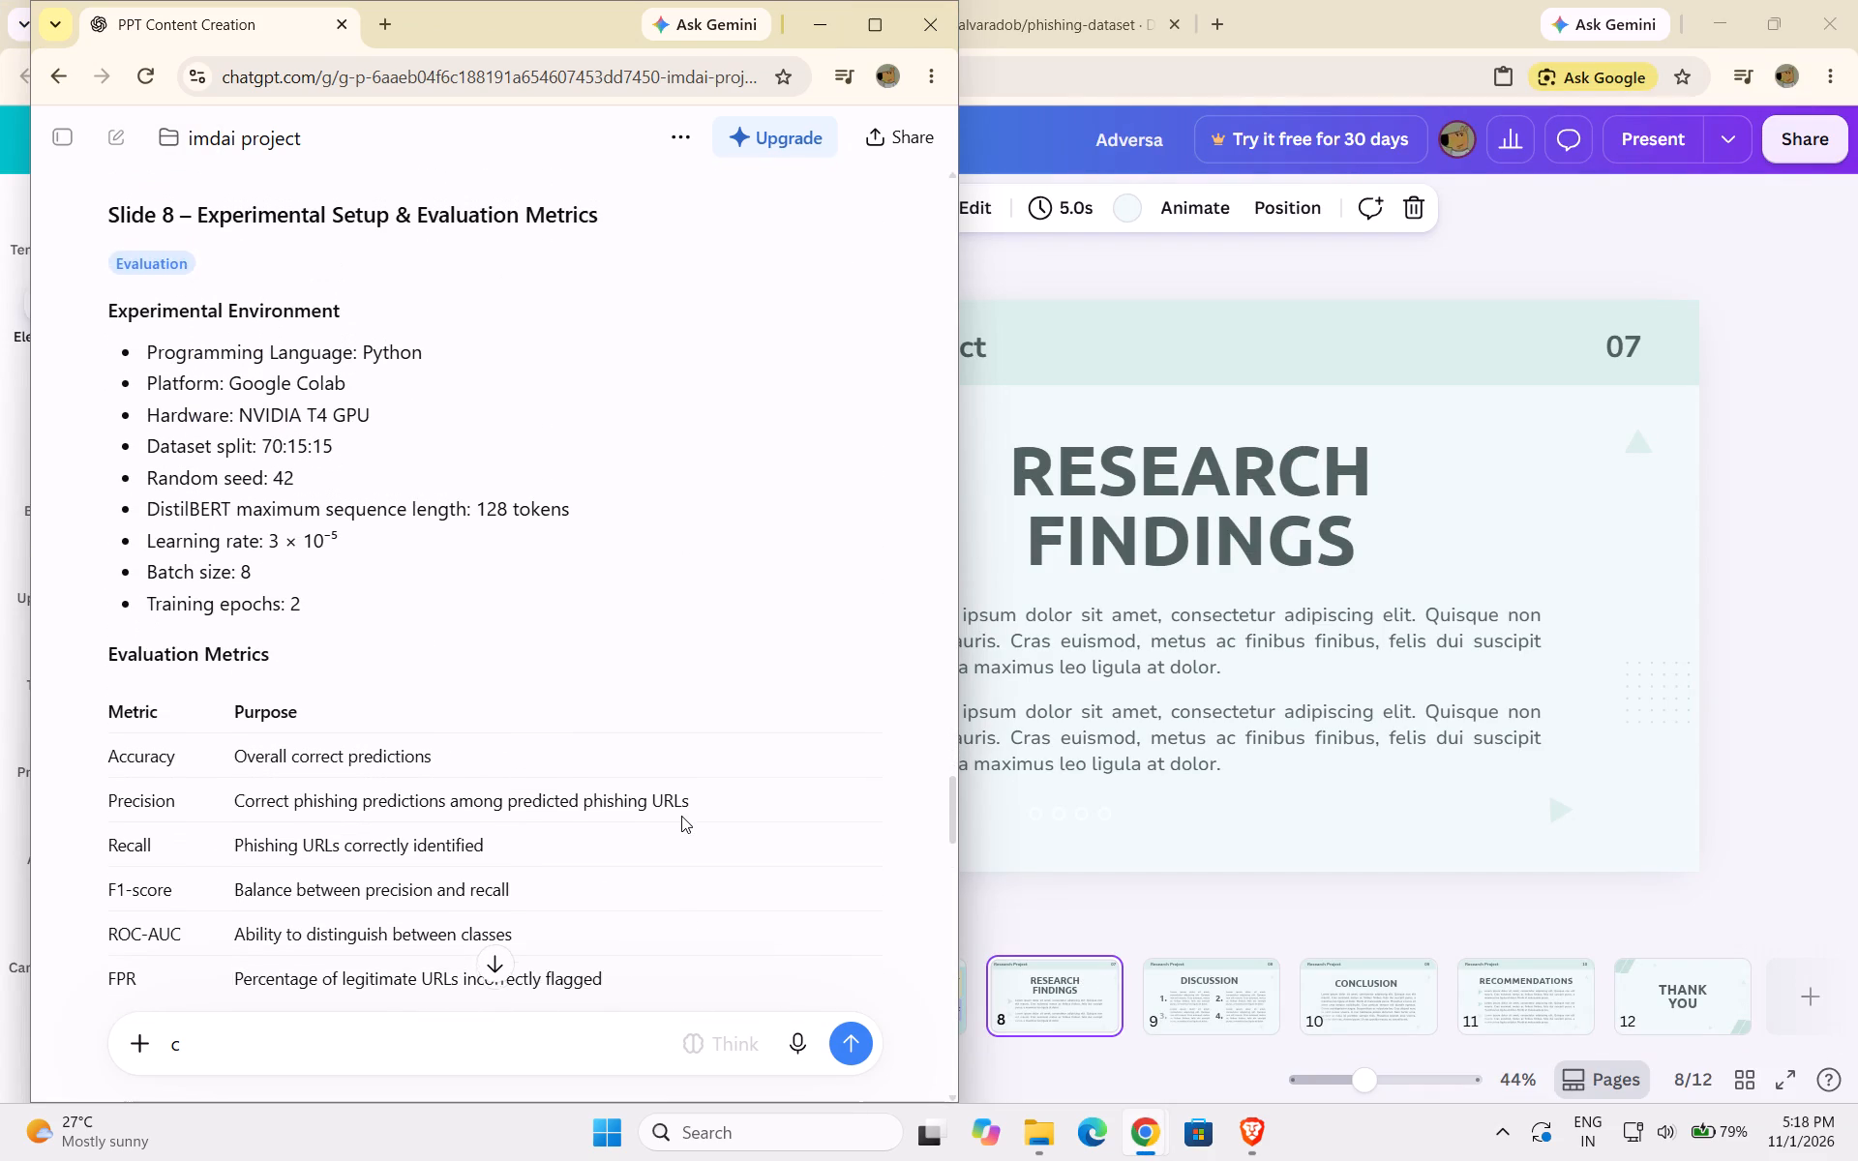
scroll(681, 816, "up", 2)
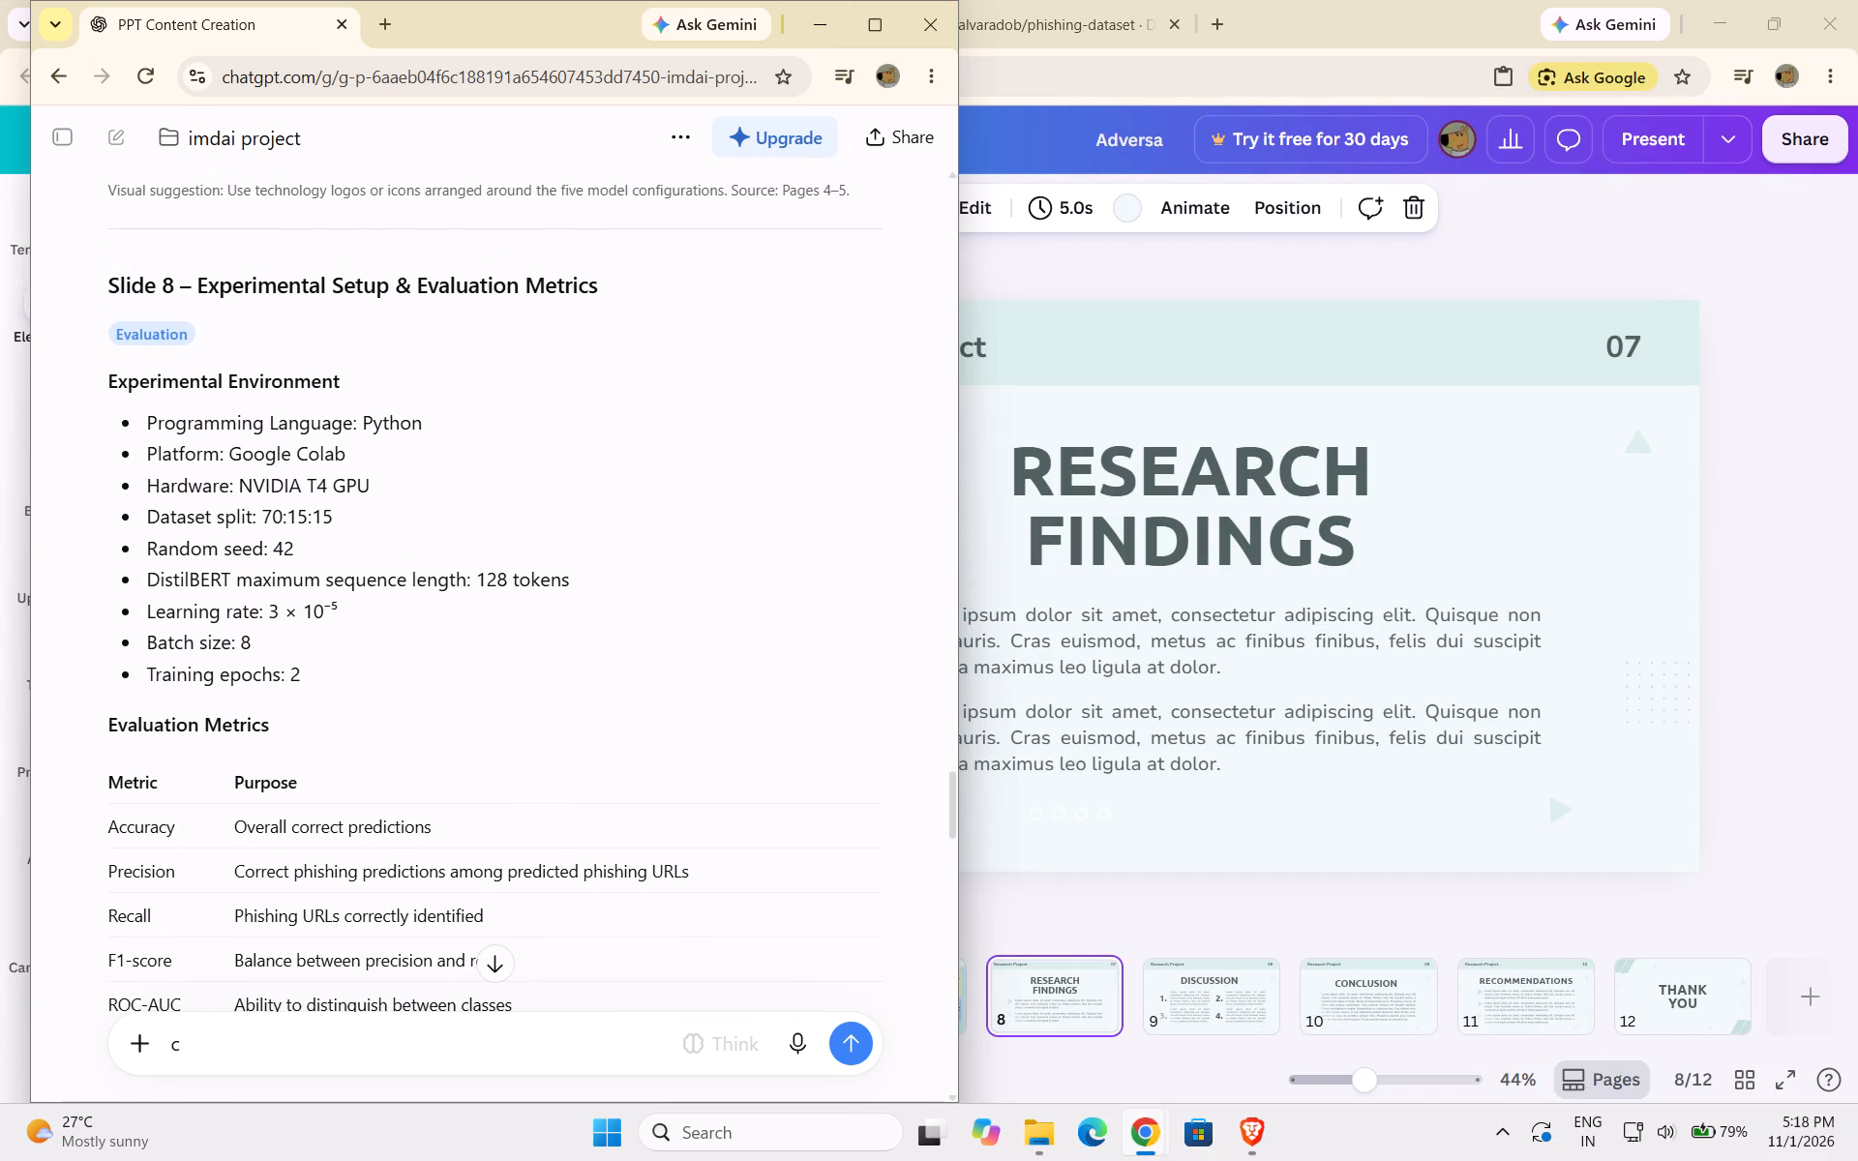
left_click_drag(190, 291, 603, 286)
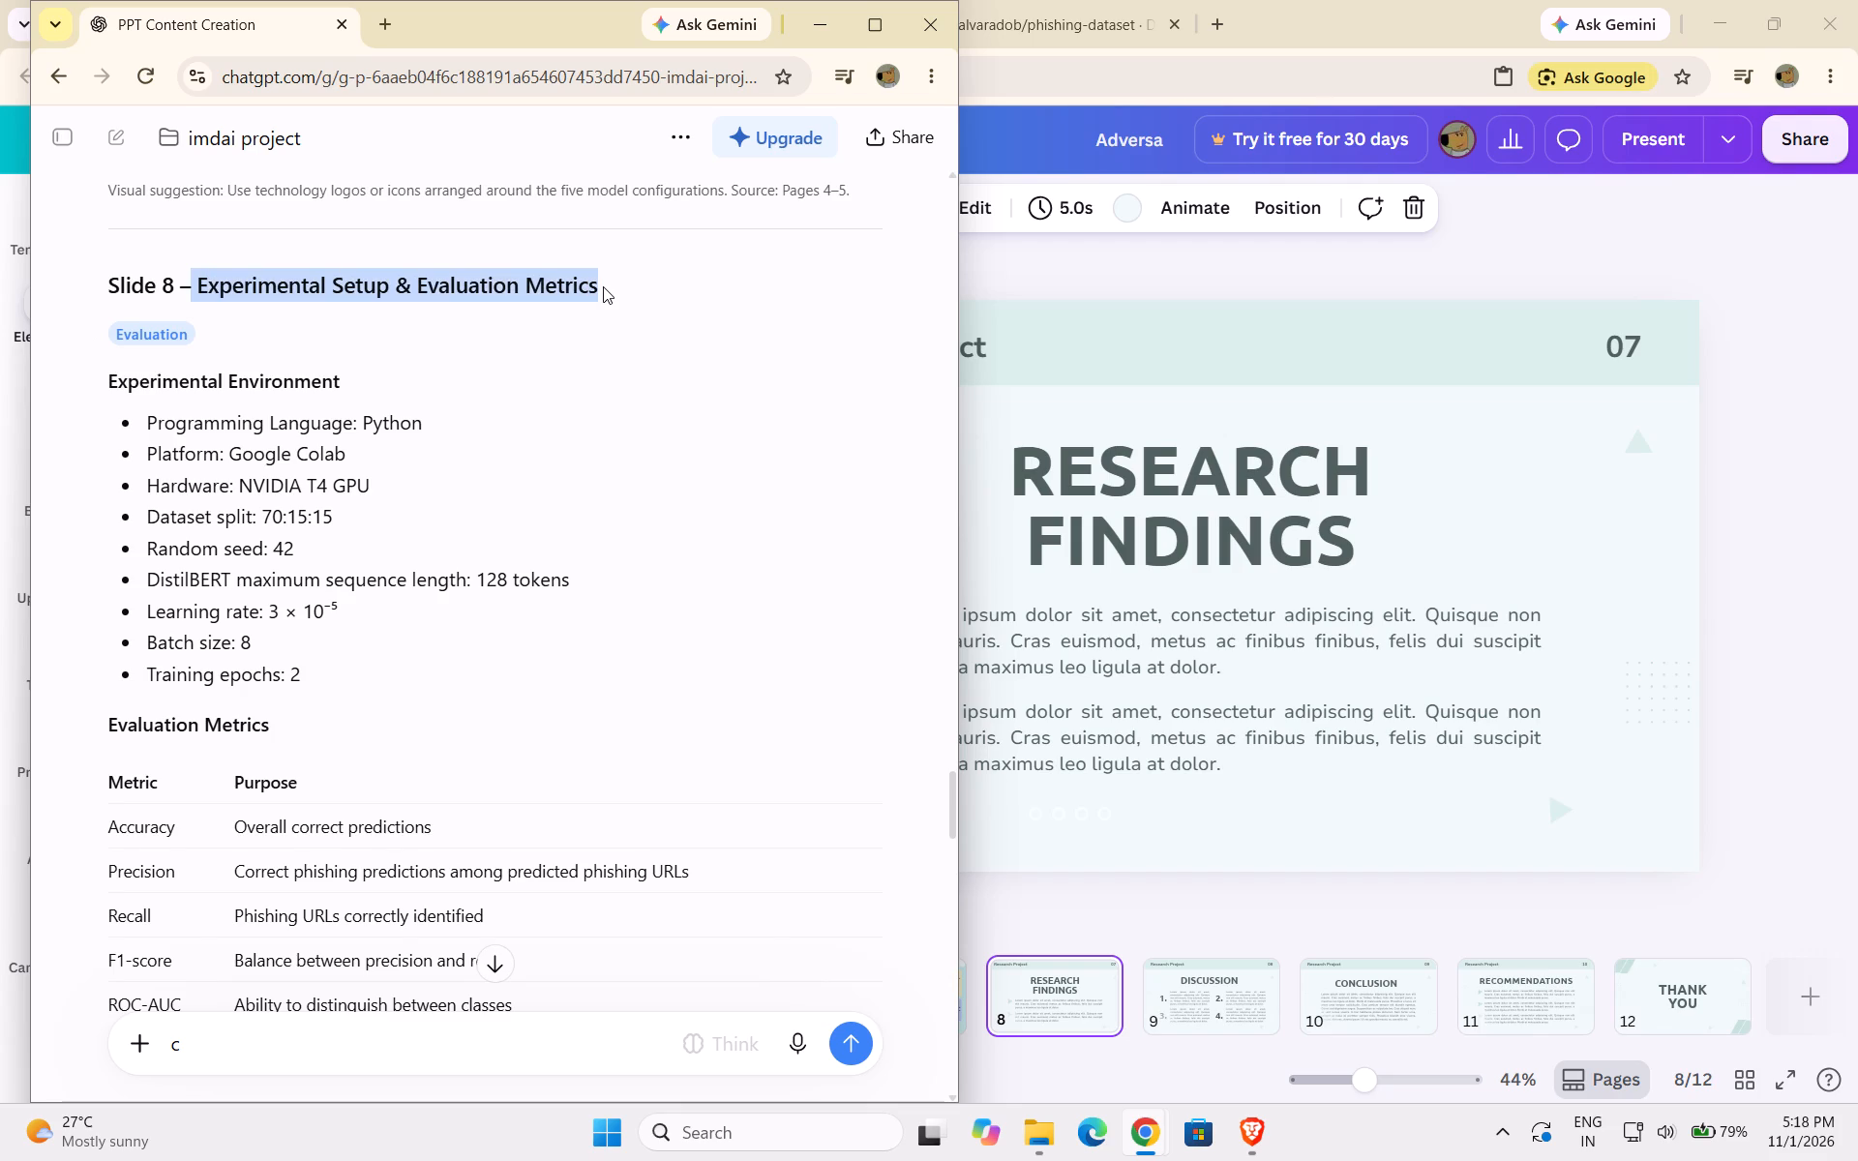
key("ctrl+c")
left_click(636, 440)
Read through the Slide 8 outline, covering the experimental environment, evaluation metrics table and clean vs adversarial testing.
scroll(636, 440, "down", 1)
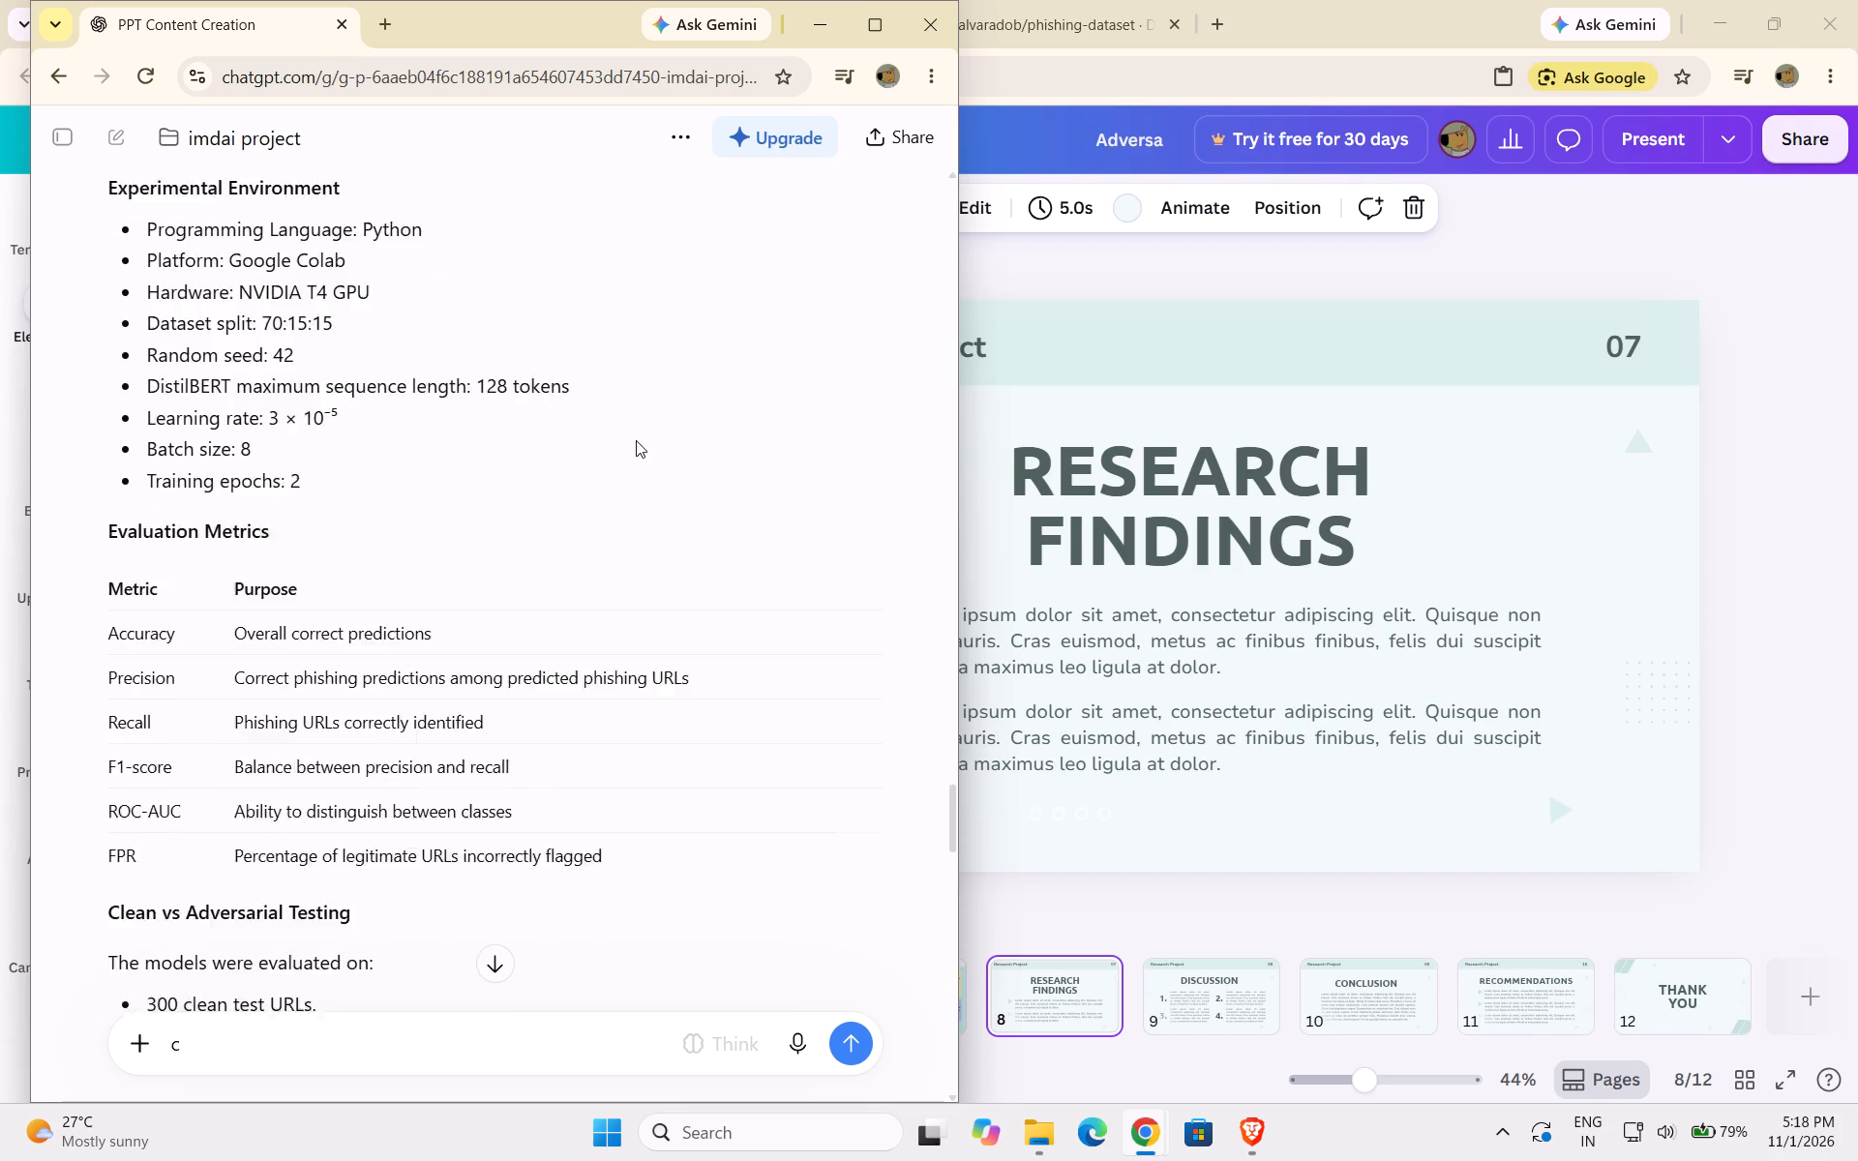
scroll(636, 440, "down", 3)
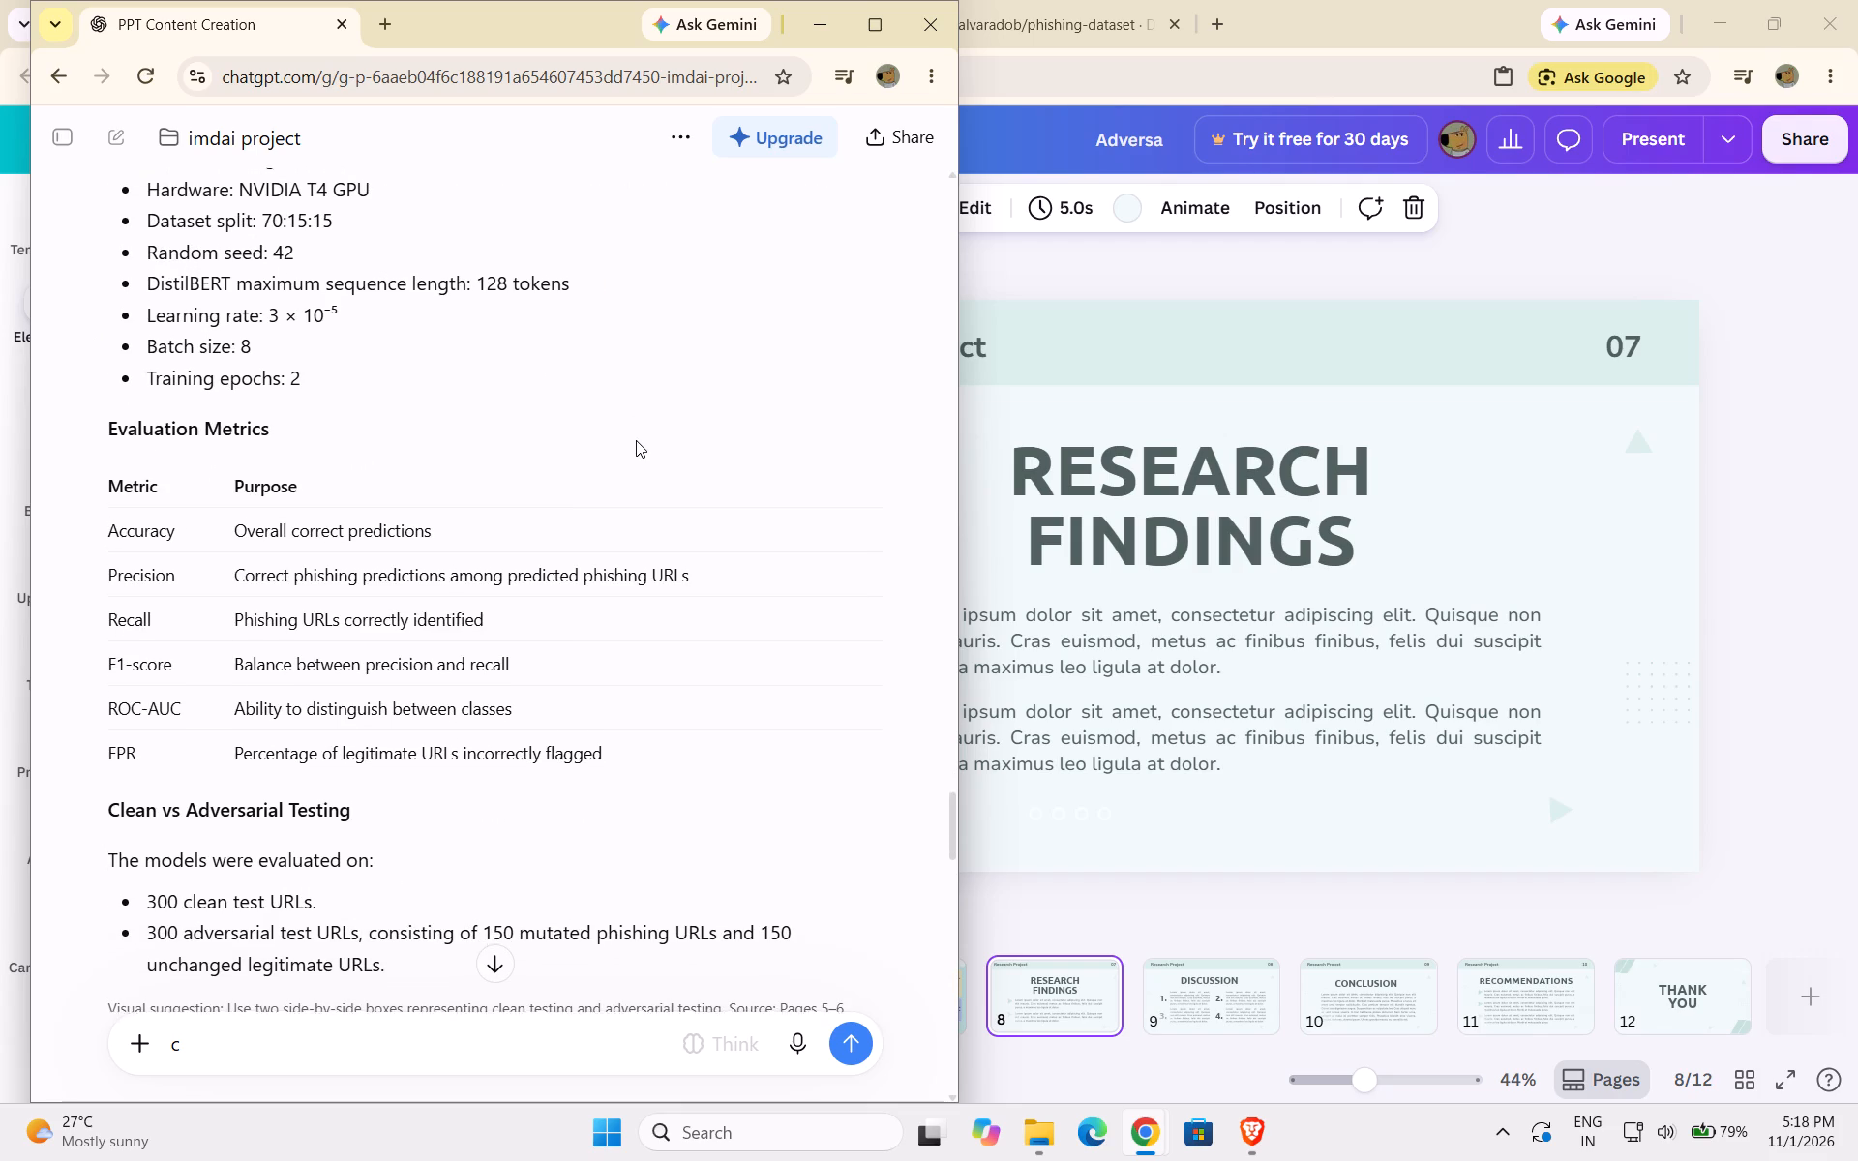
scroll(636, 440, "down", 2)
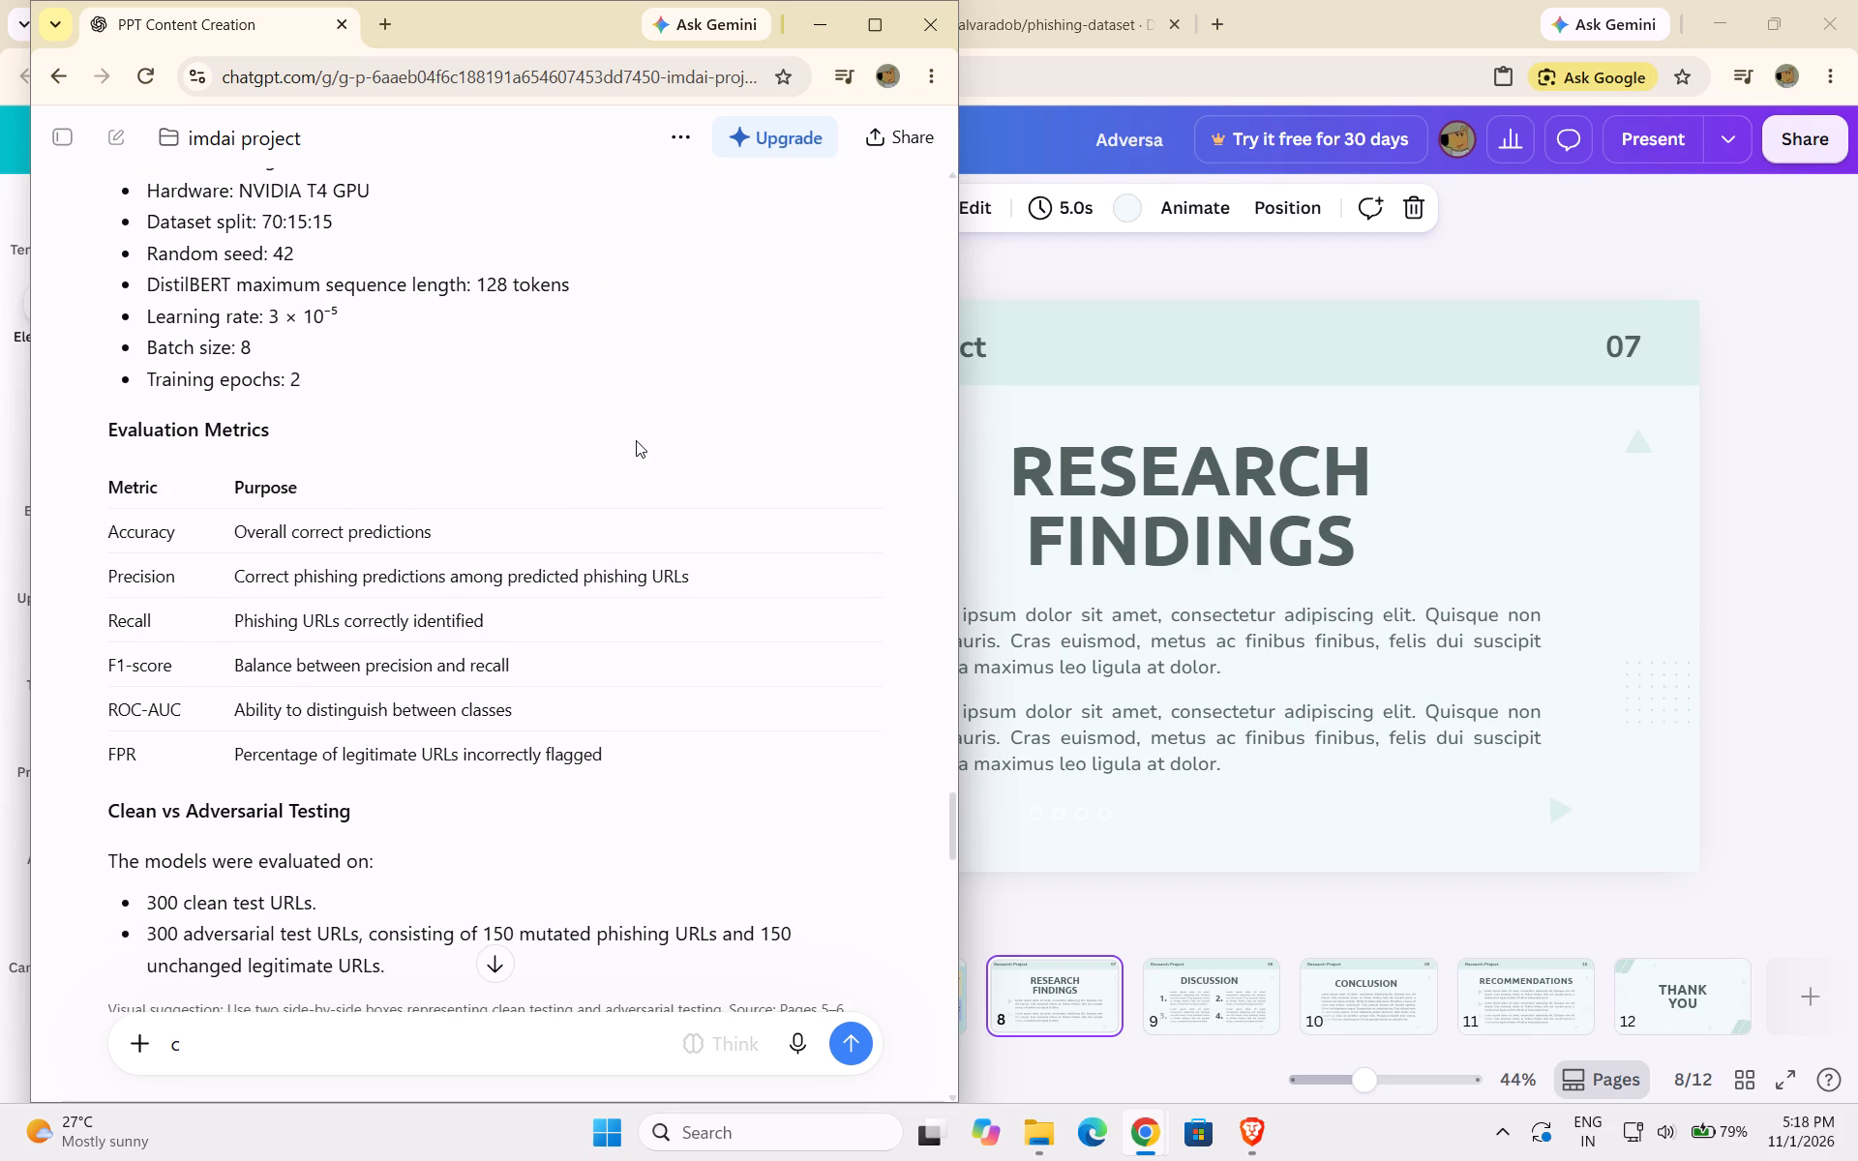
scroll(636, 440, "down", 1)
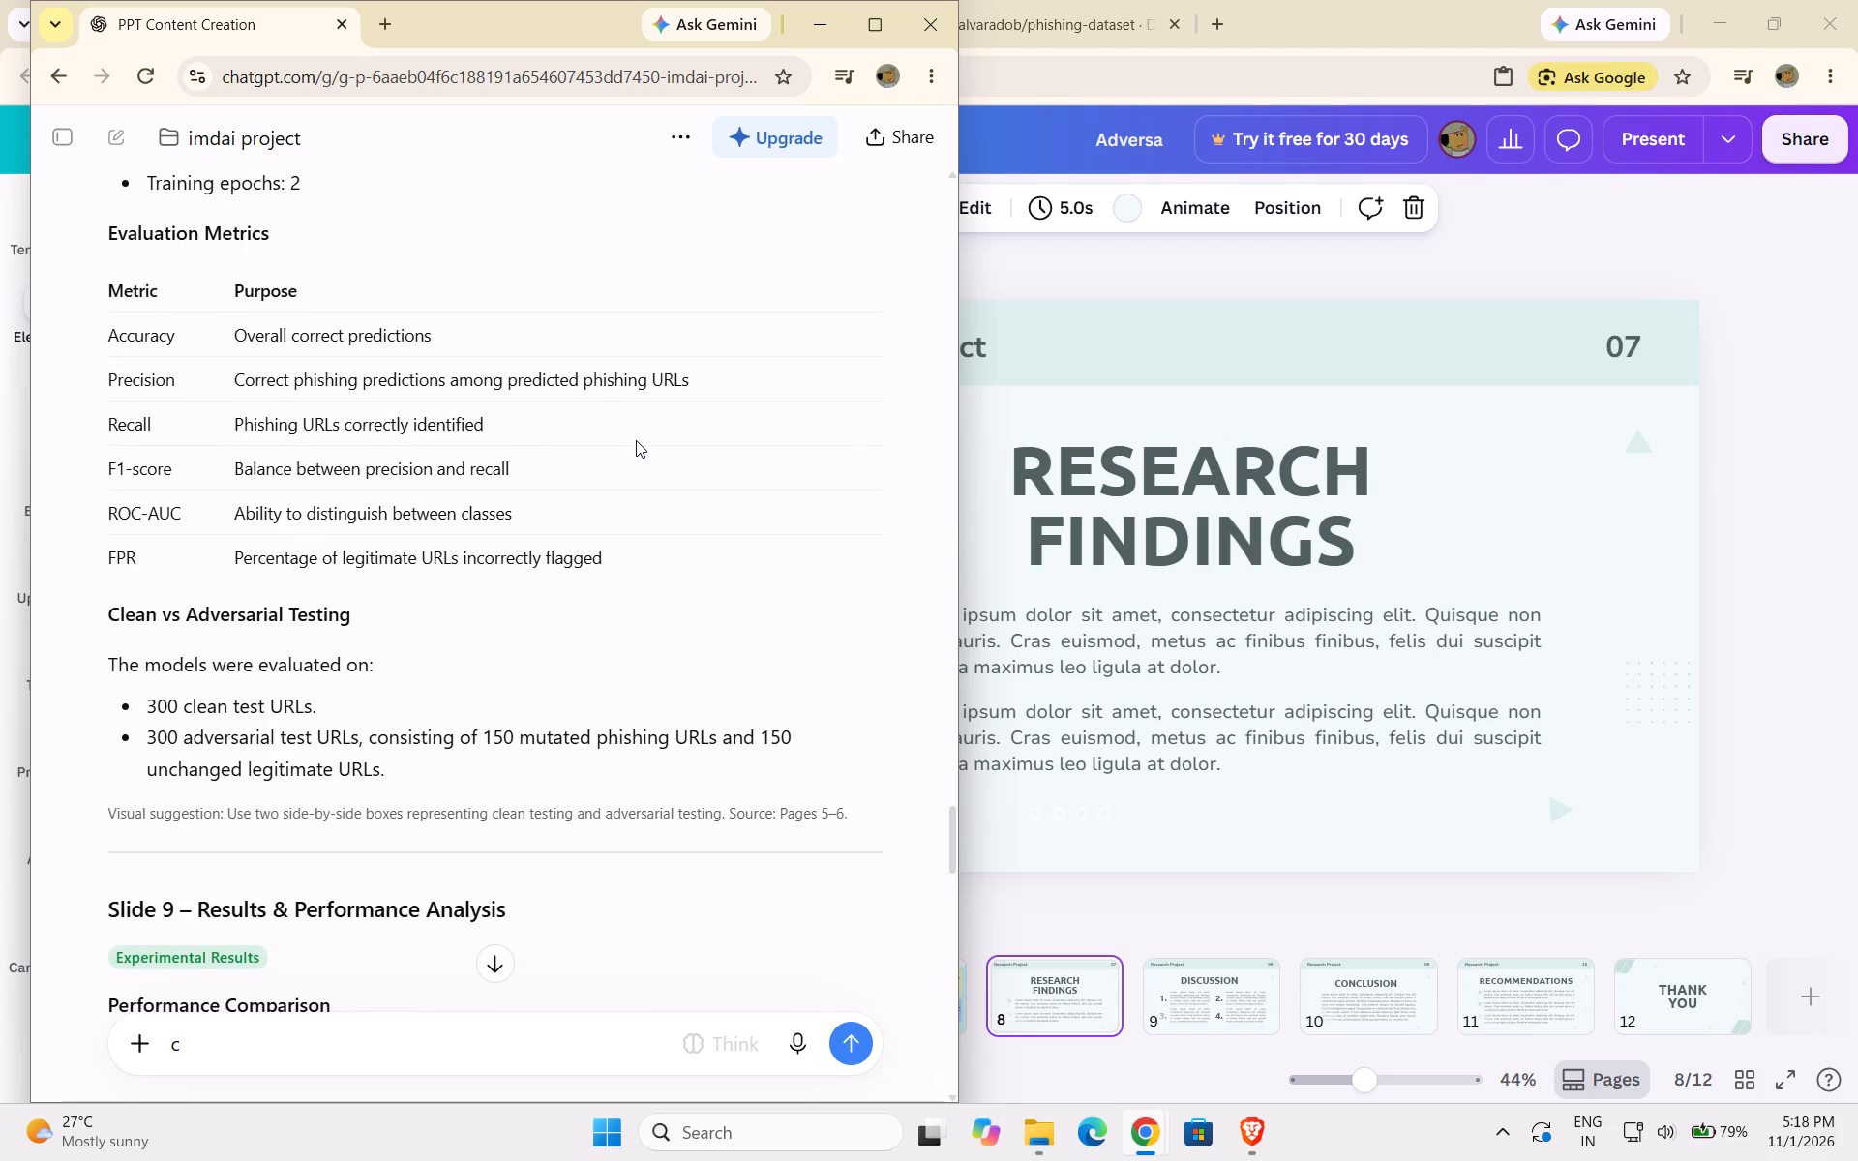
scroll(636, 440, "down", 1)
scroll(636, 440, "up", 1)
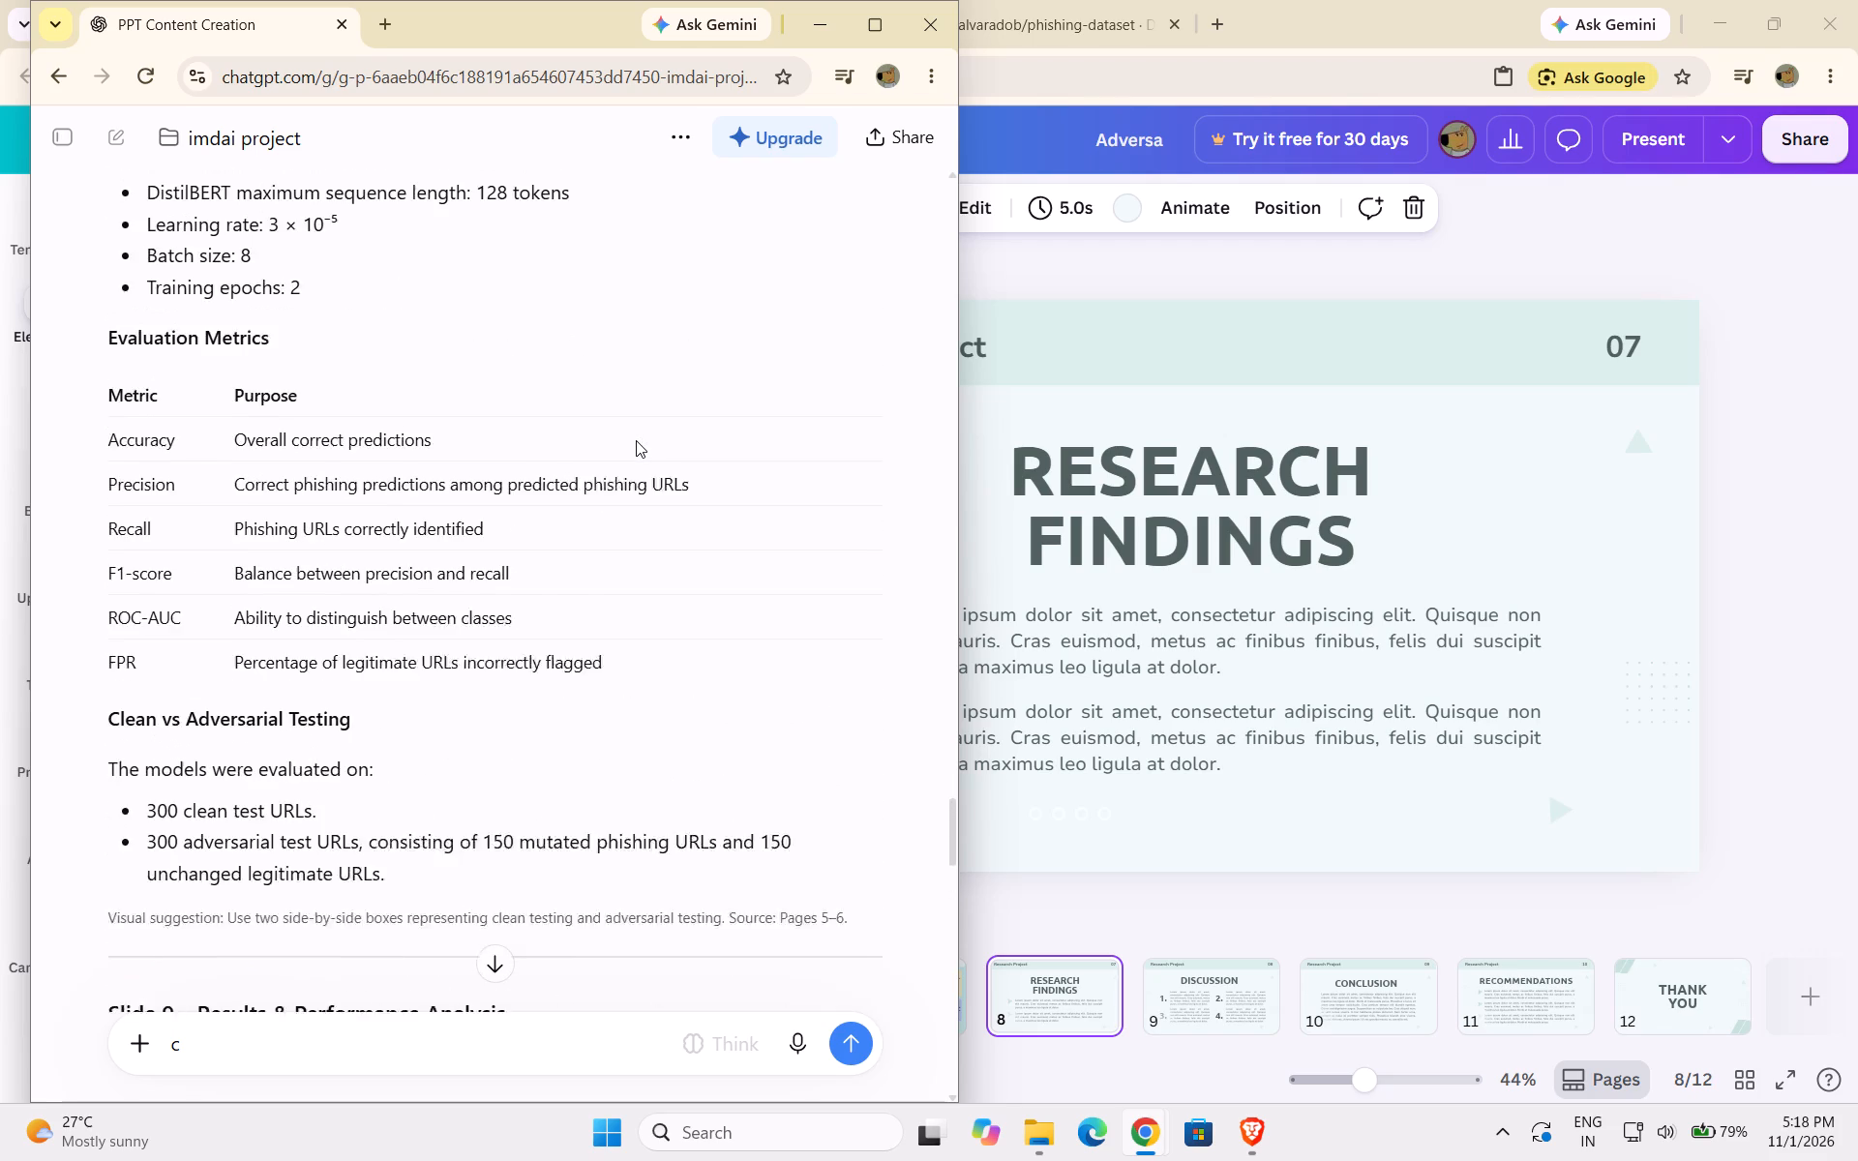
scroll(636, 440, "up", 5)
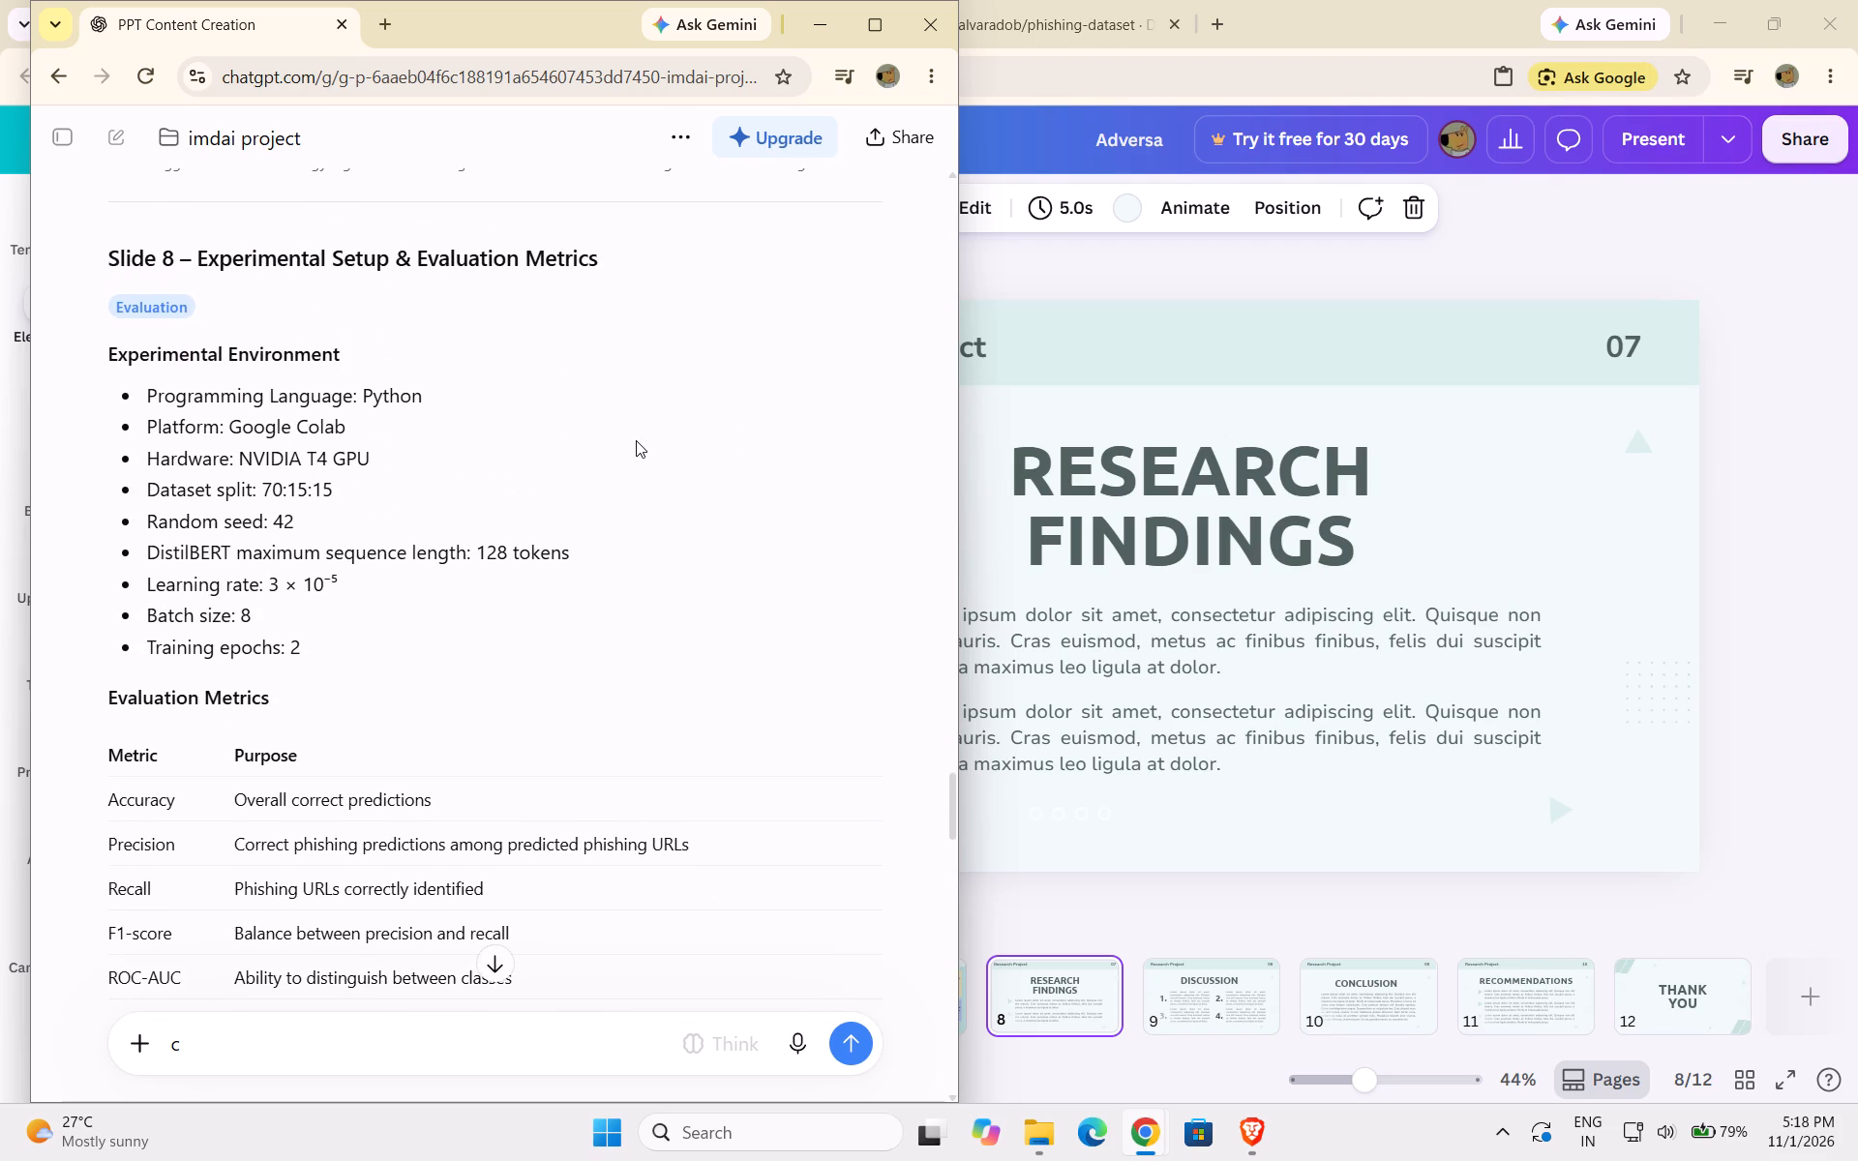
scroll(636, 440, "up", 1)
Switch back to the Canva deck and delete page 8's Research Project label, header bar, number 07 and Research Findings title.
left_click(808, 16)
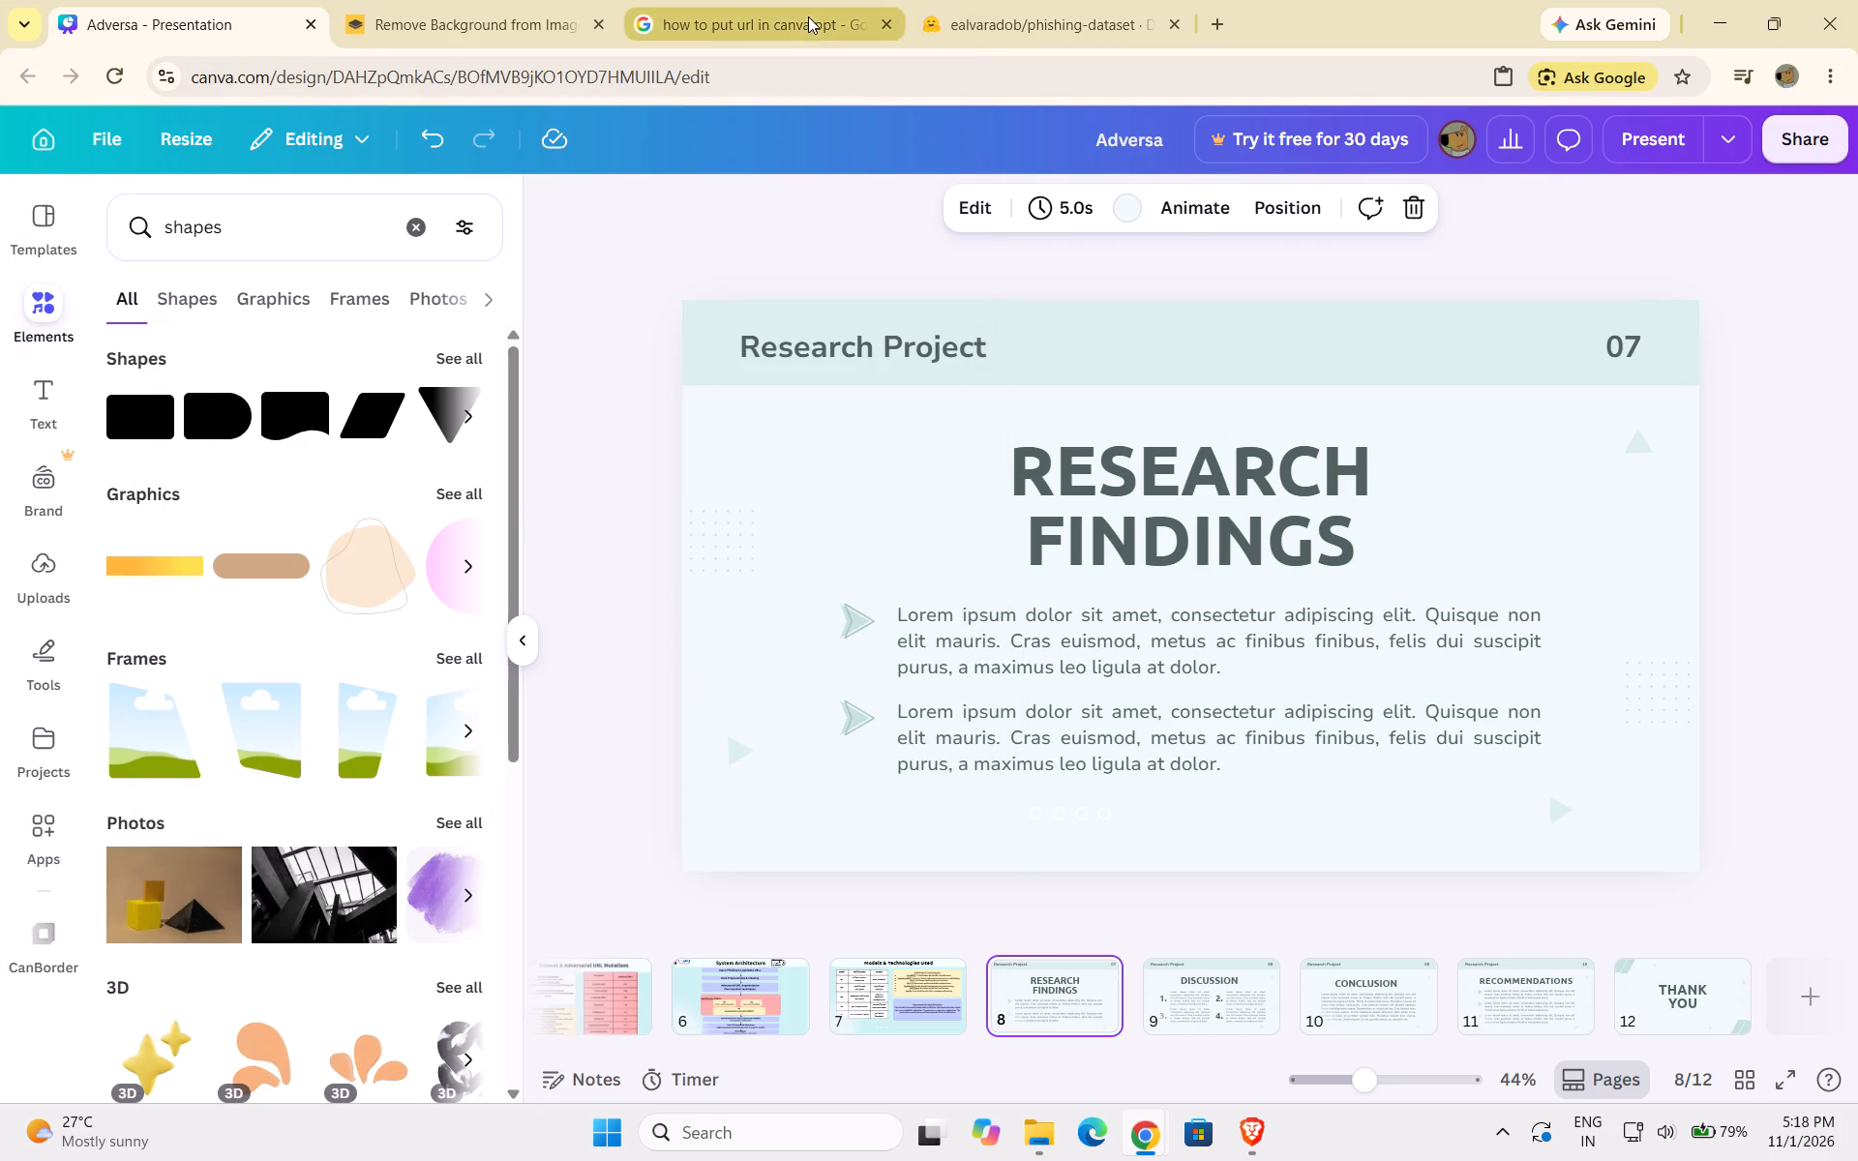
left_click(877, 354)
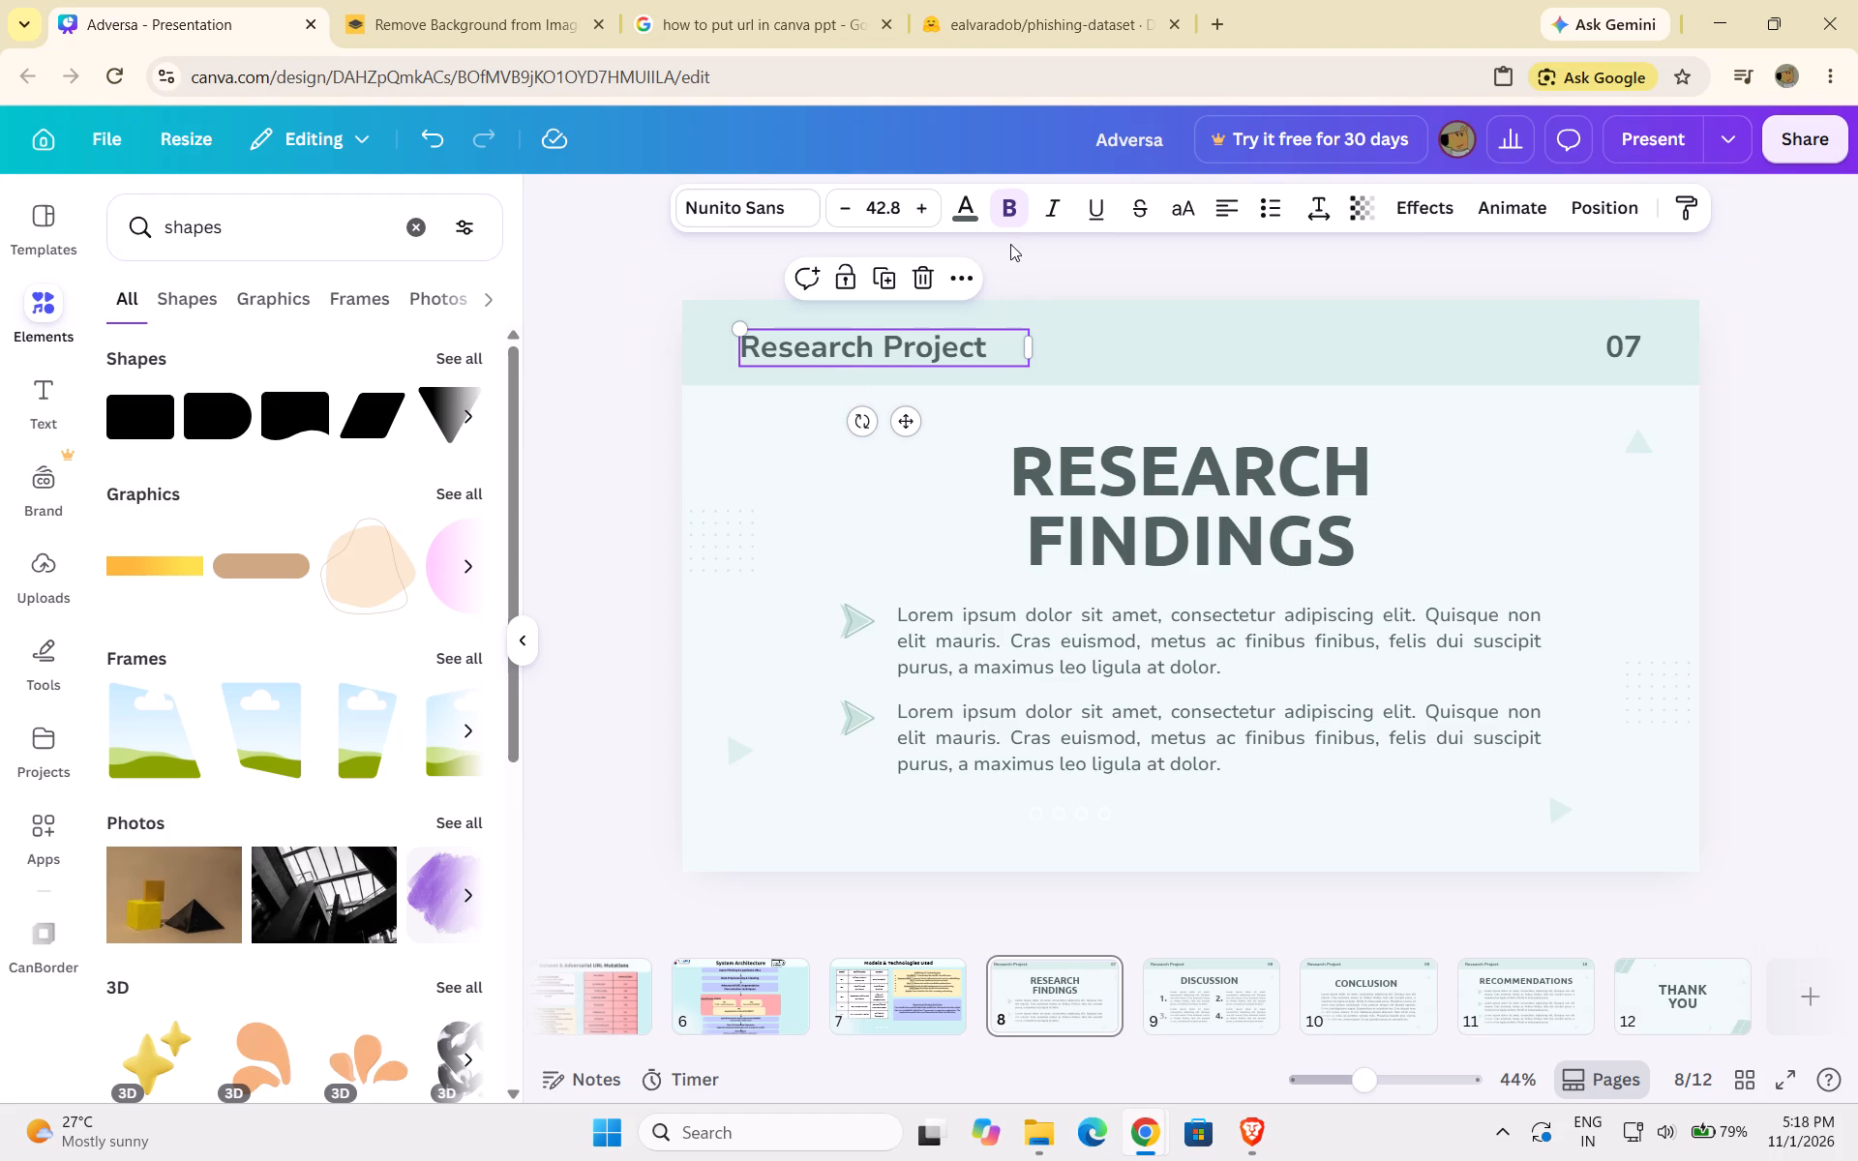
left_click(918, 276)
left_click(998, 330)
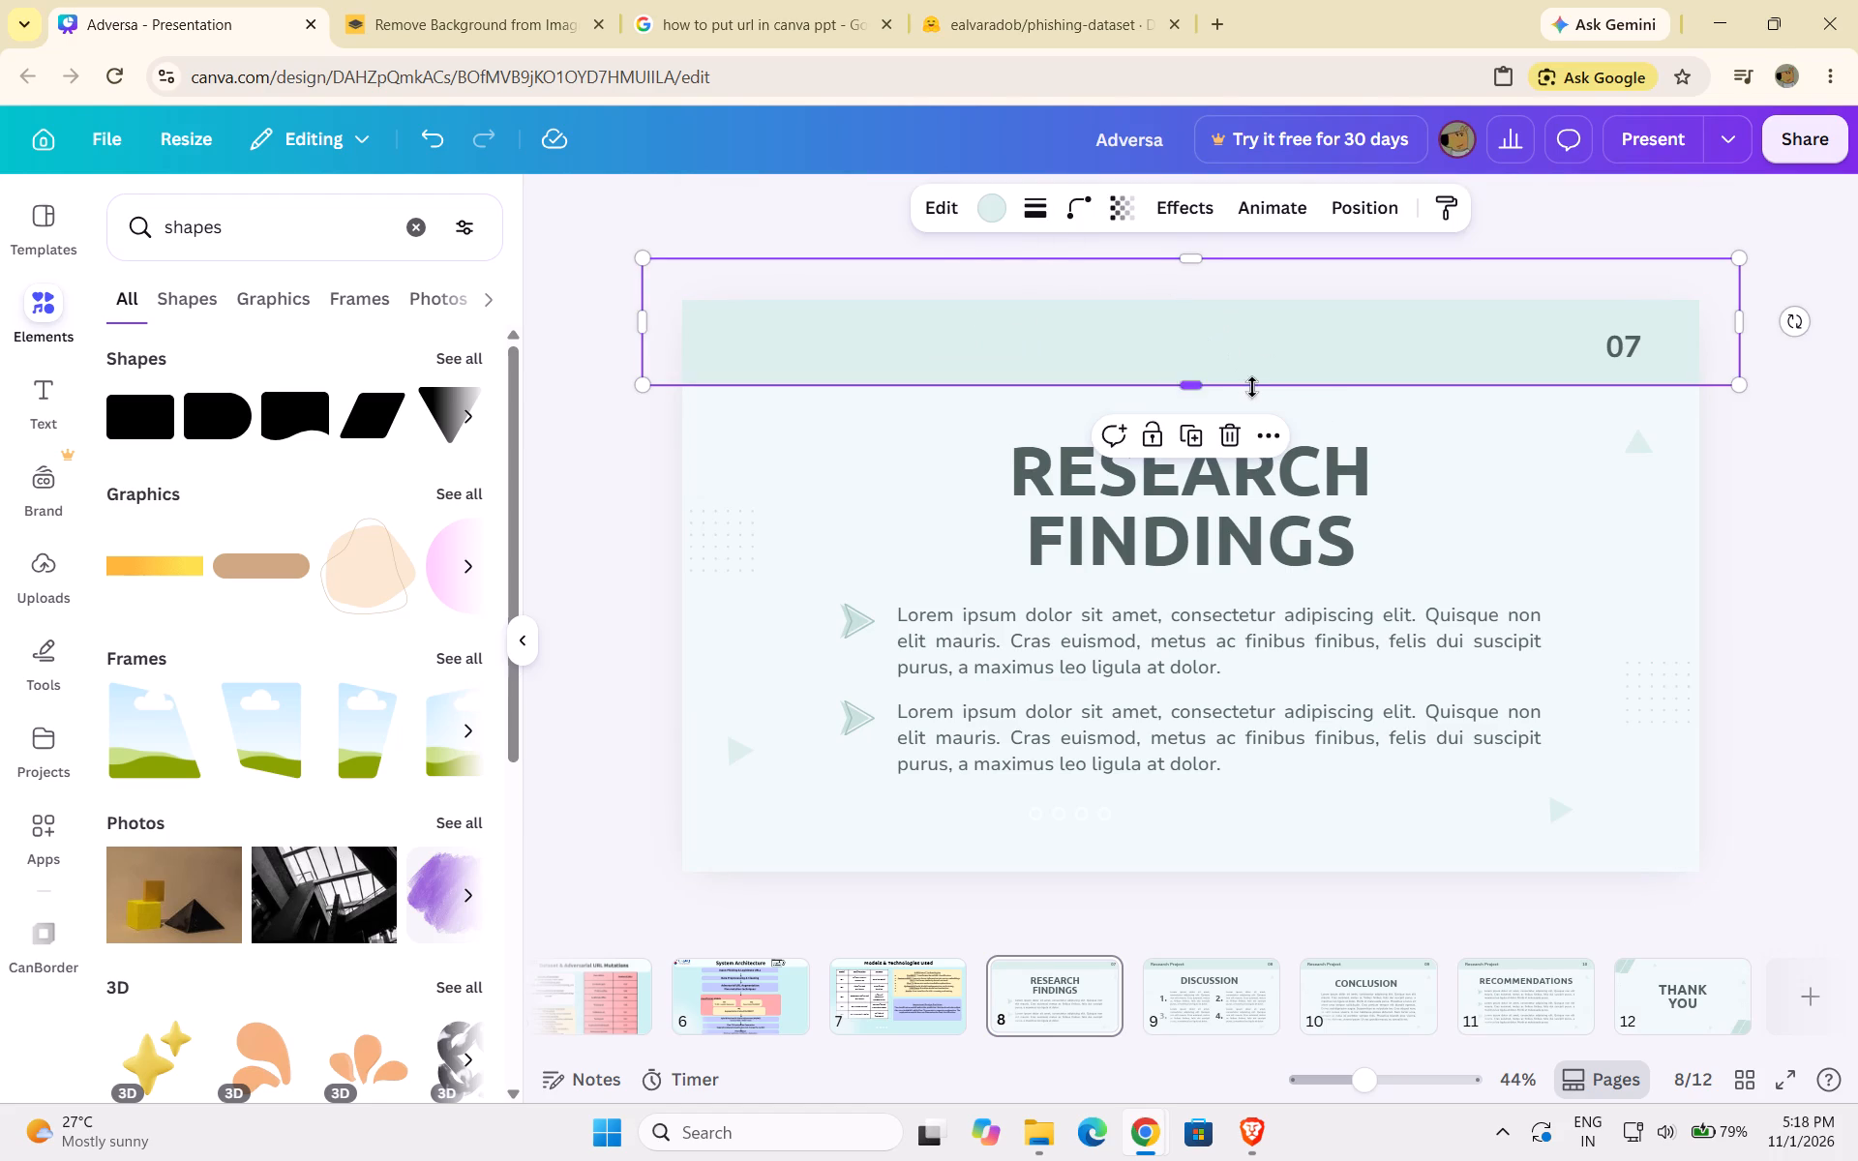
left_click(1228, 426)
left_click(1621, 331)
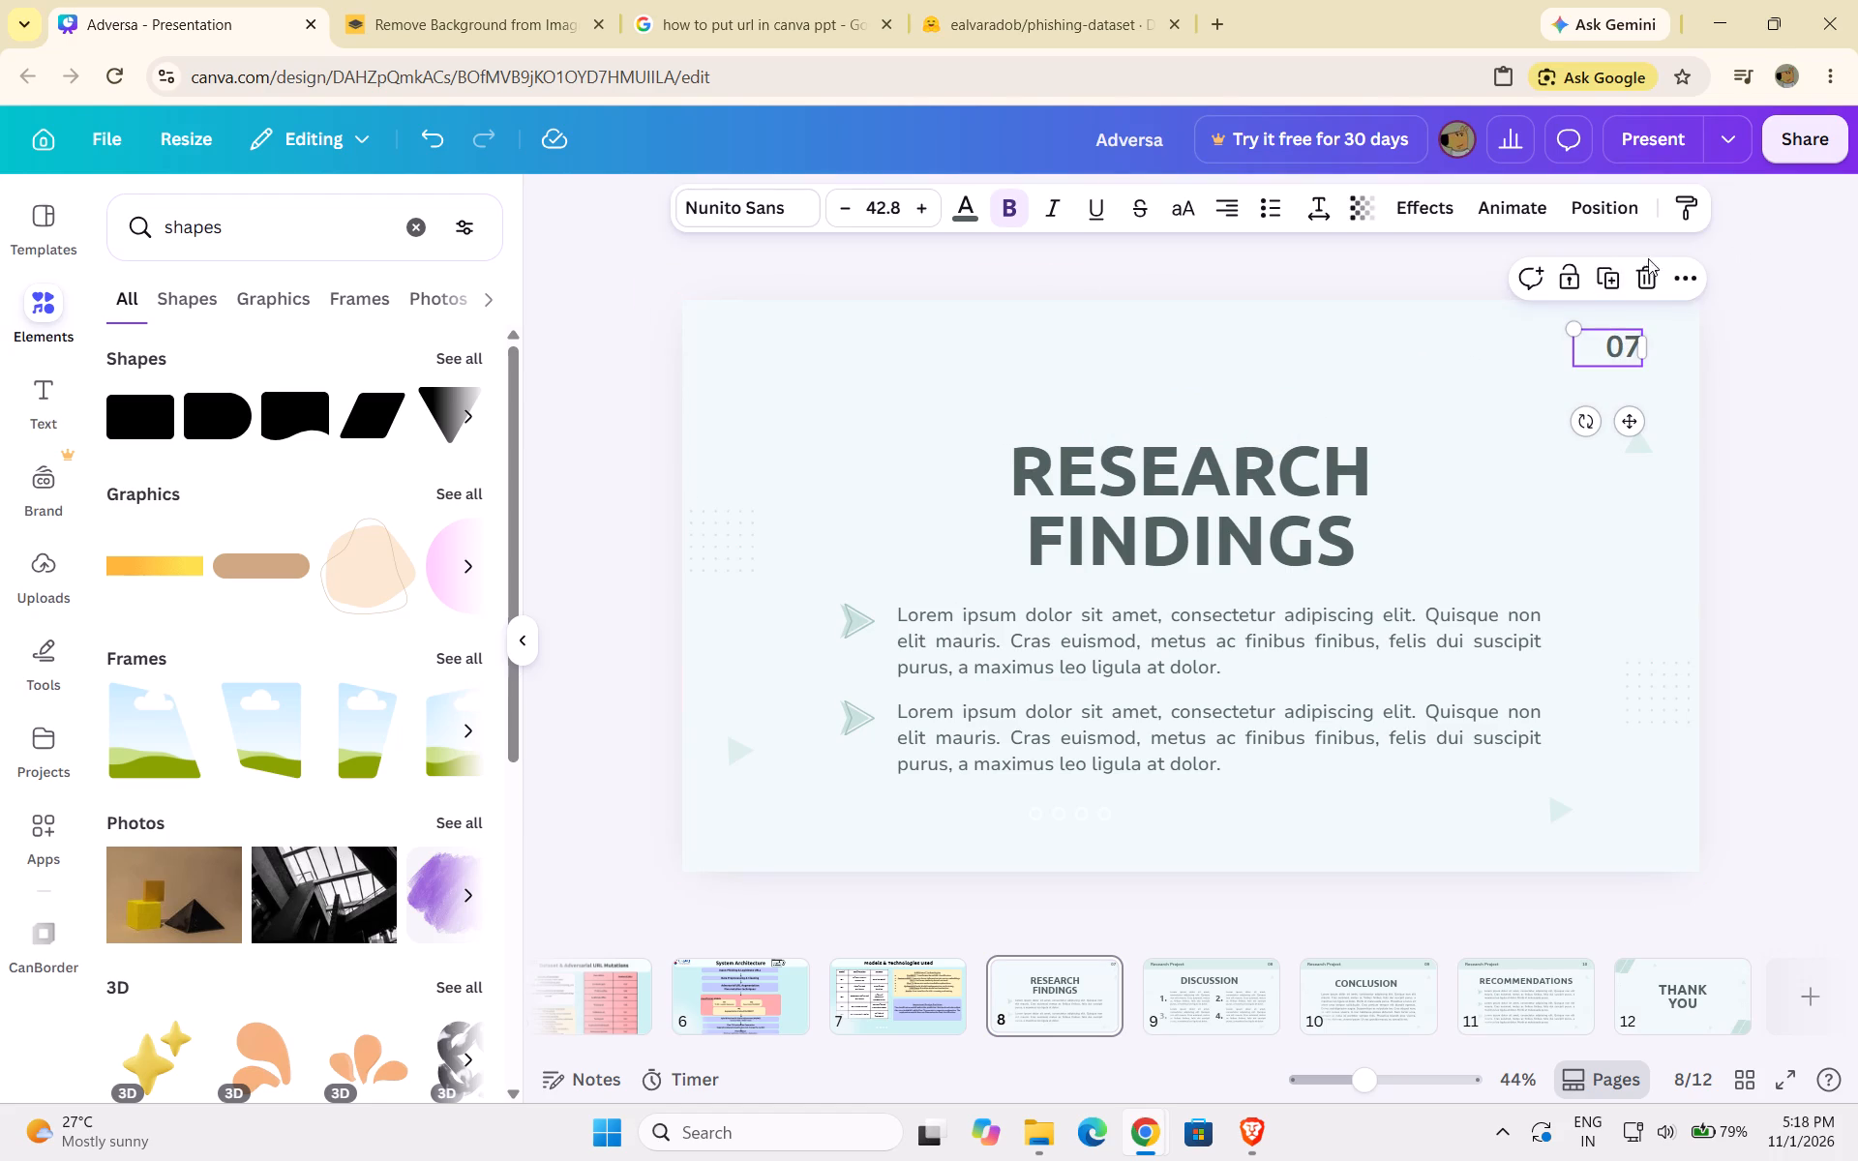
left_click(1646, 272)
left_click(1266, 480)
left_click(1232, 378)
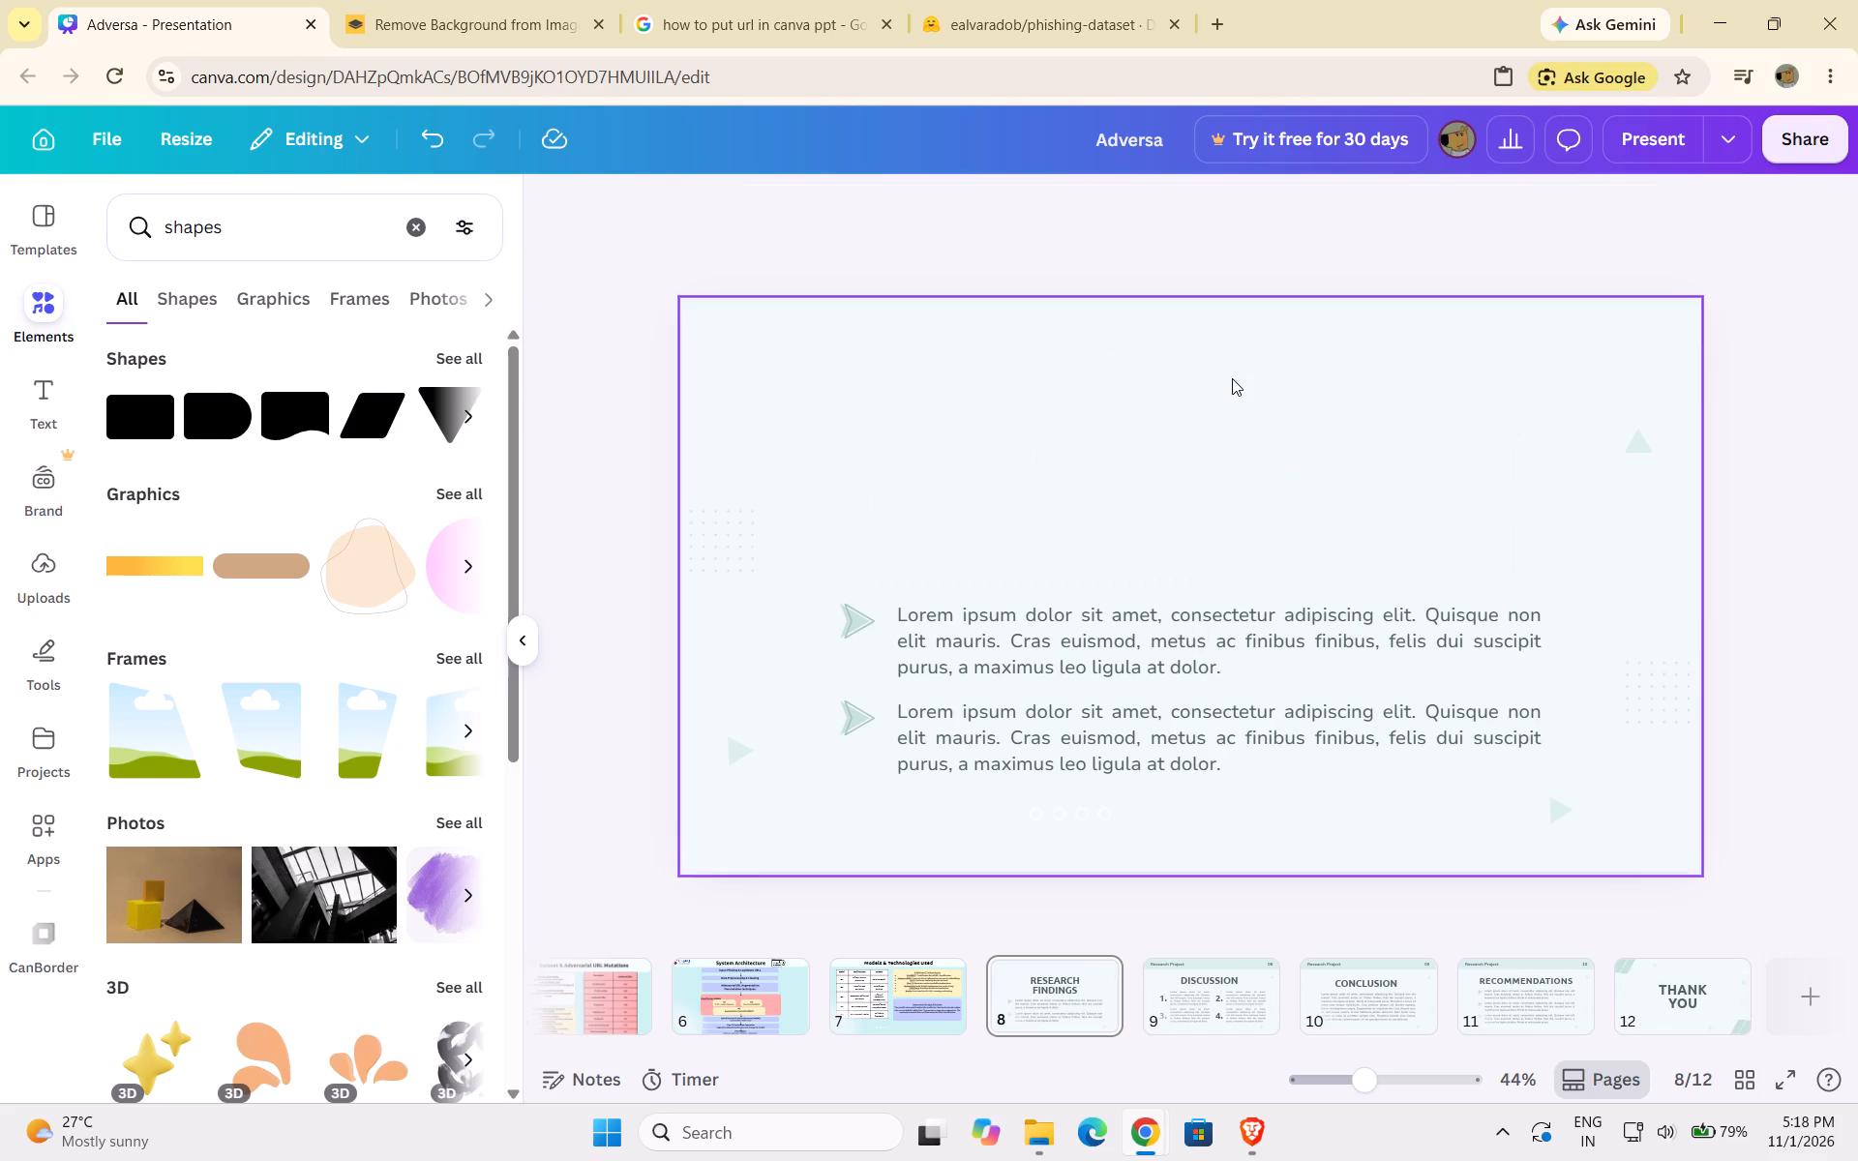
Delete the two placeholder paragraphs and their arrow bullets from page 8.
left_click(1171, 618)
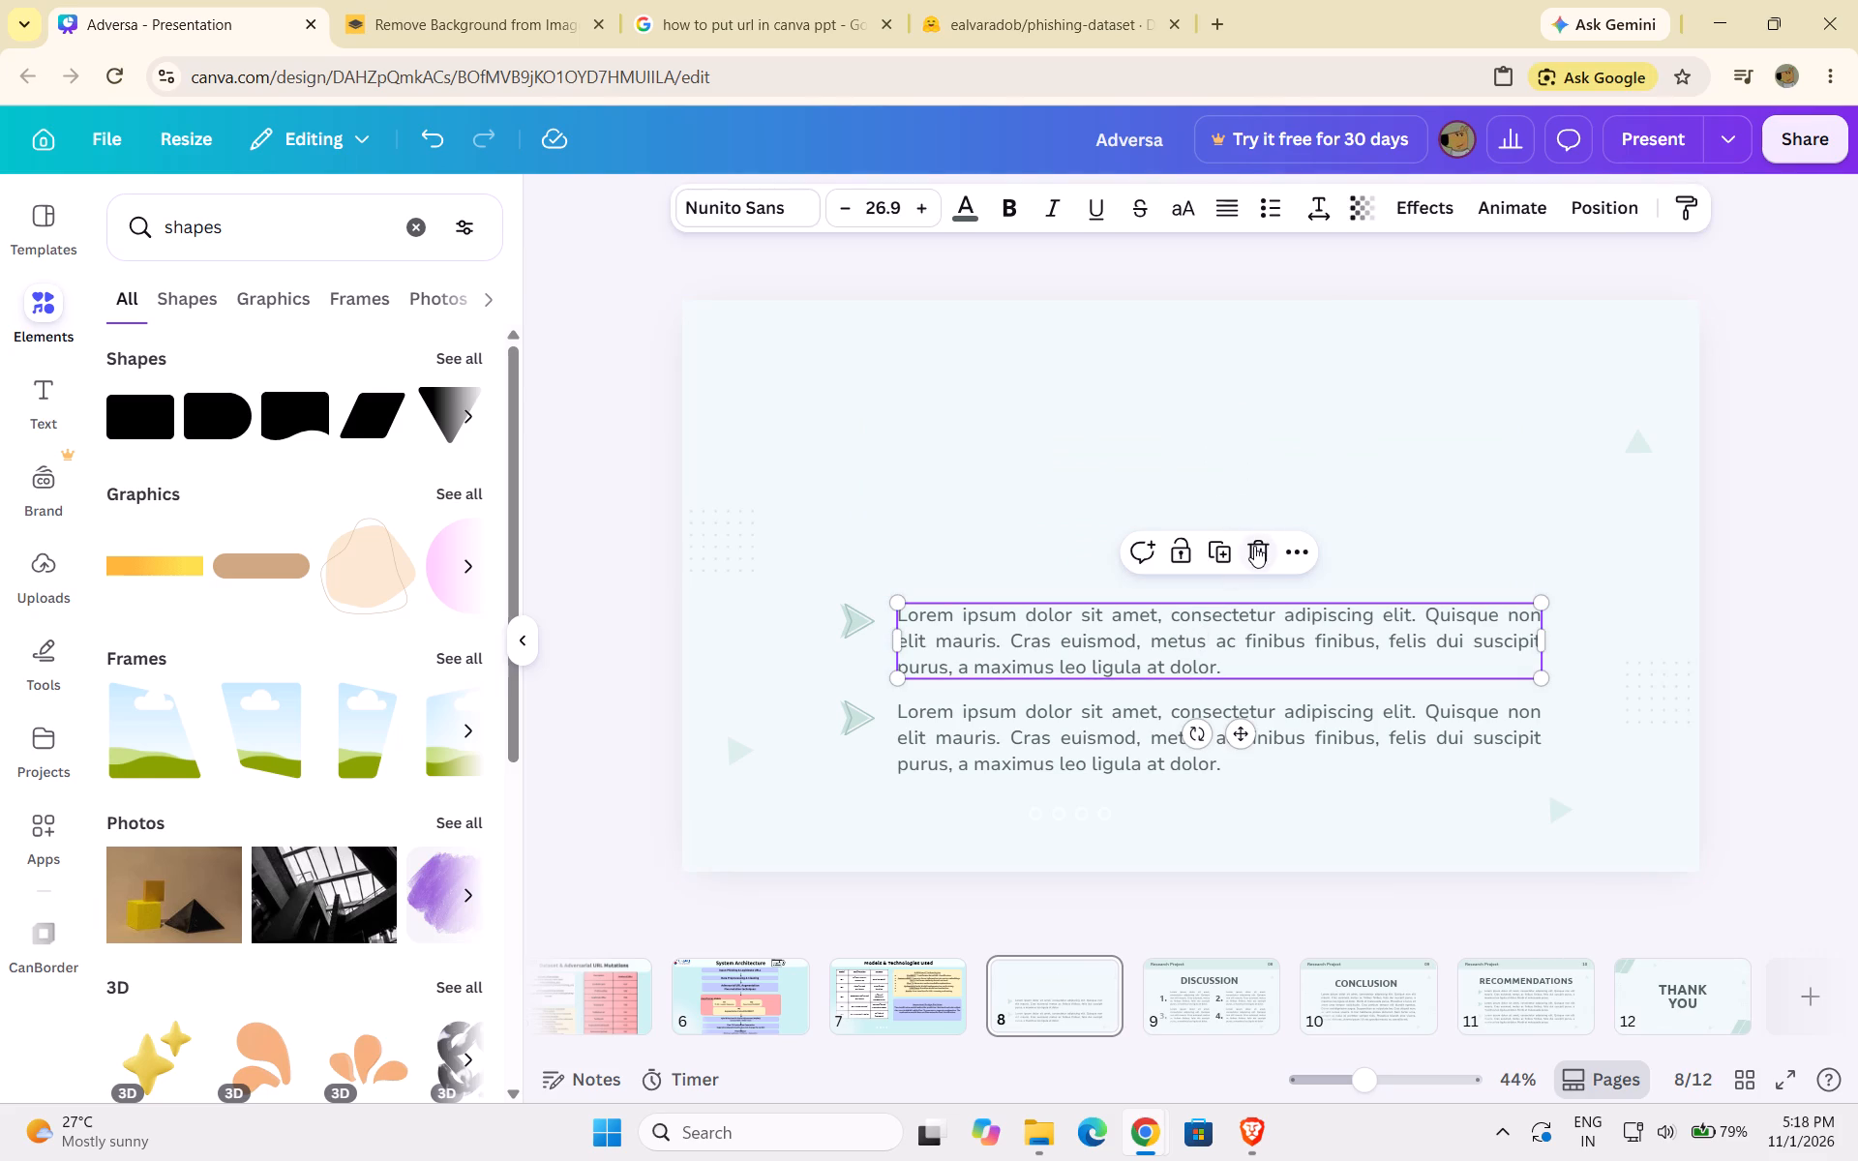
left_click(1254, 546)
left_click(858, 629)
left_click(891, 551)
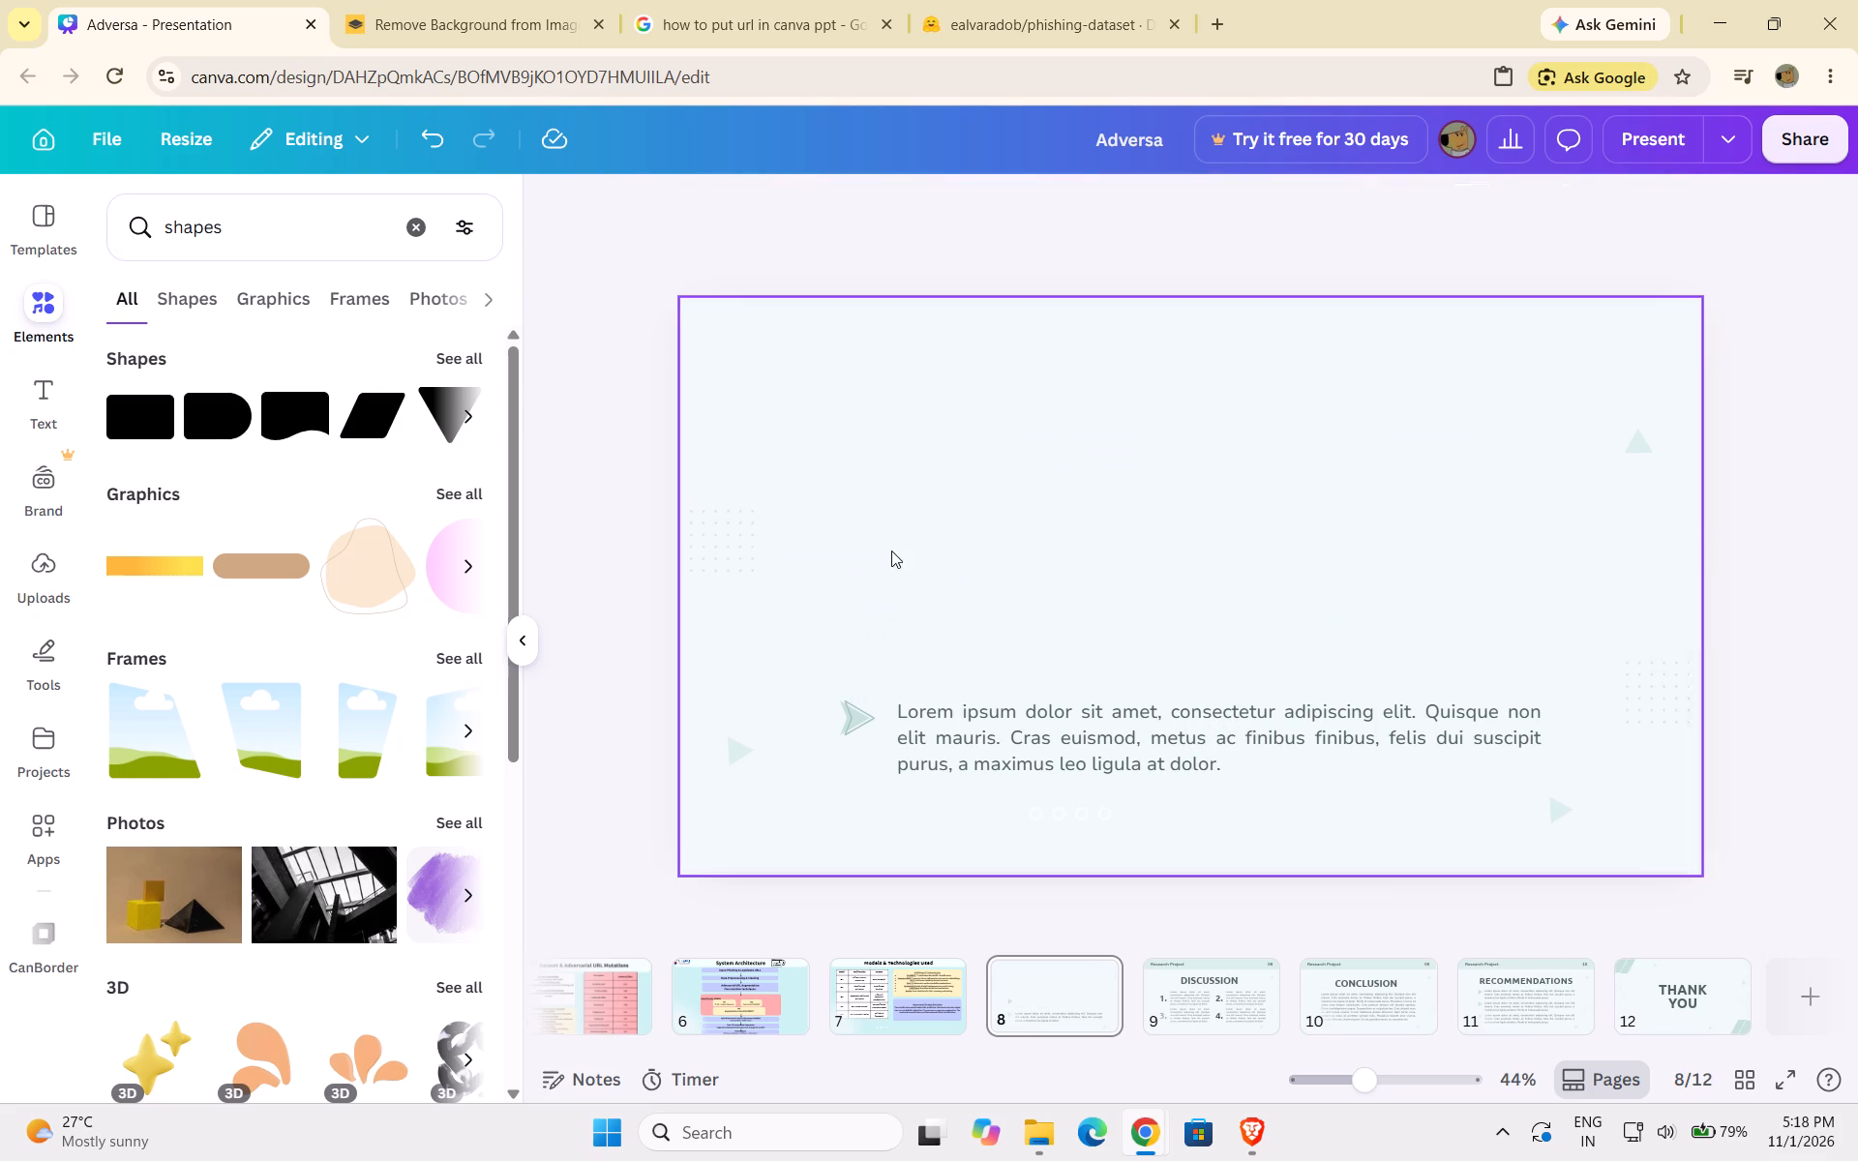
left_click(965, 717)
left_click(1253, 649)
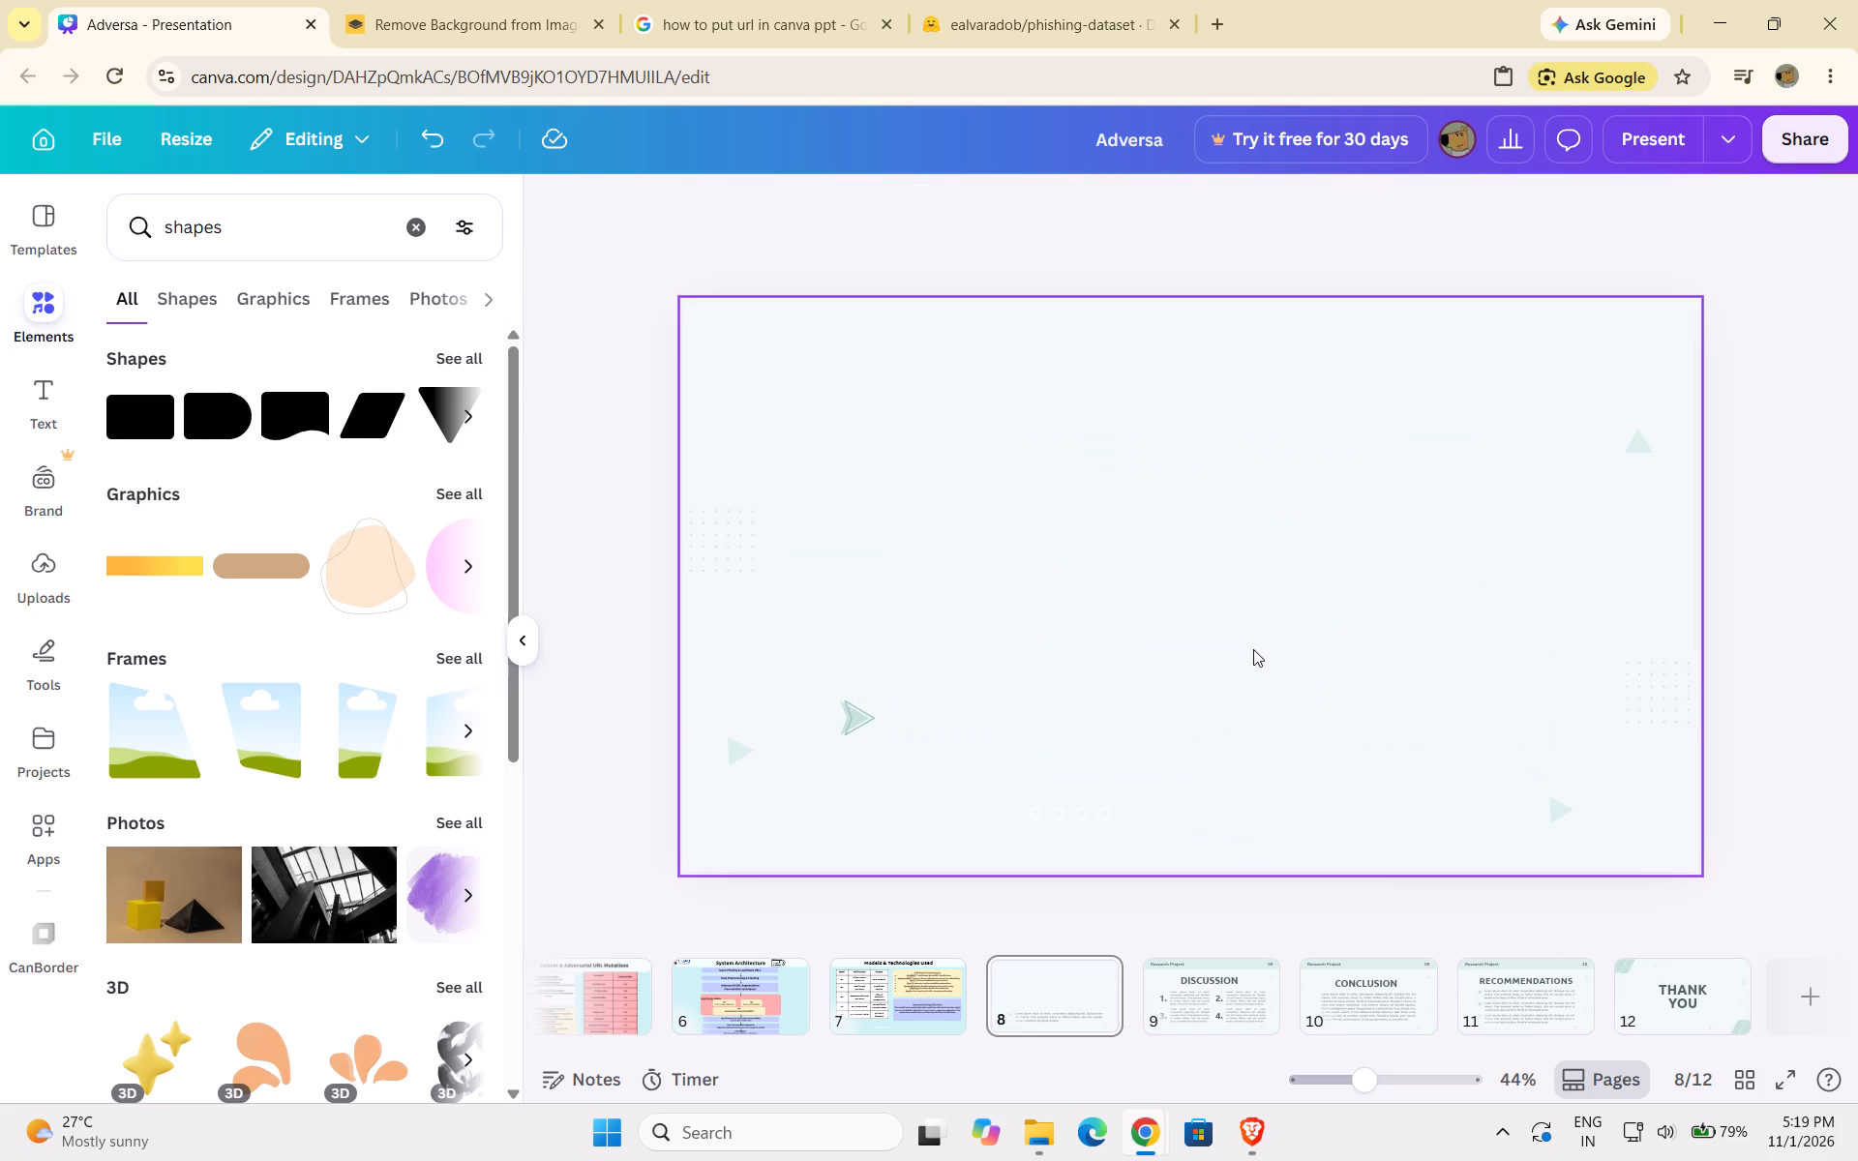
left_click(861, 718)
left_click(890, 661)
Copy the Models & Technologies Used title banner from page 7 onto page 8.
left_click(916, 1006)
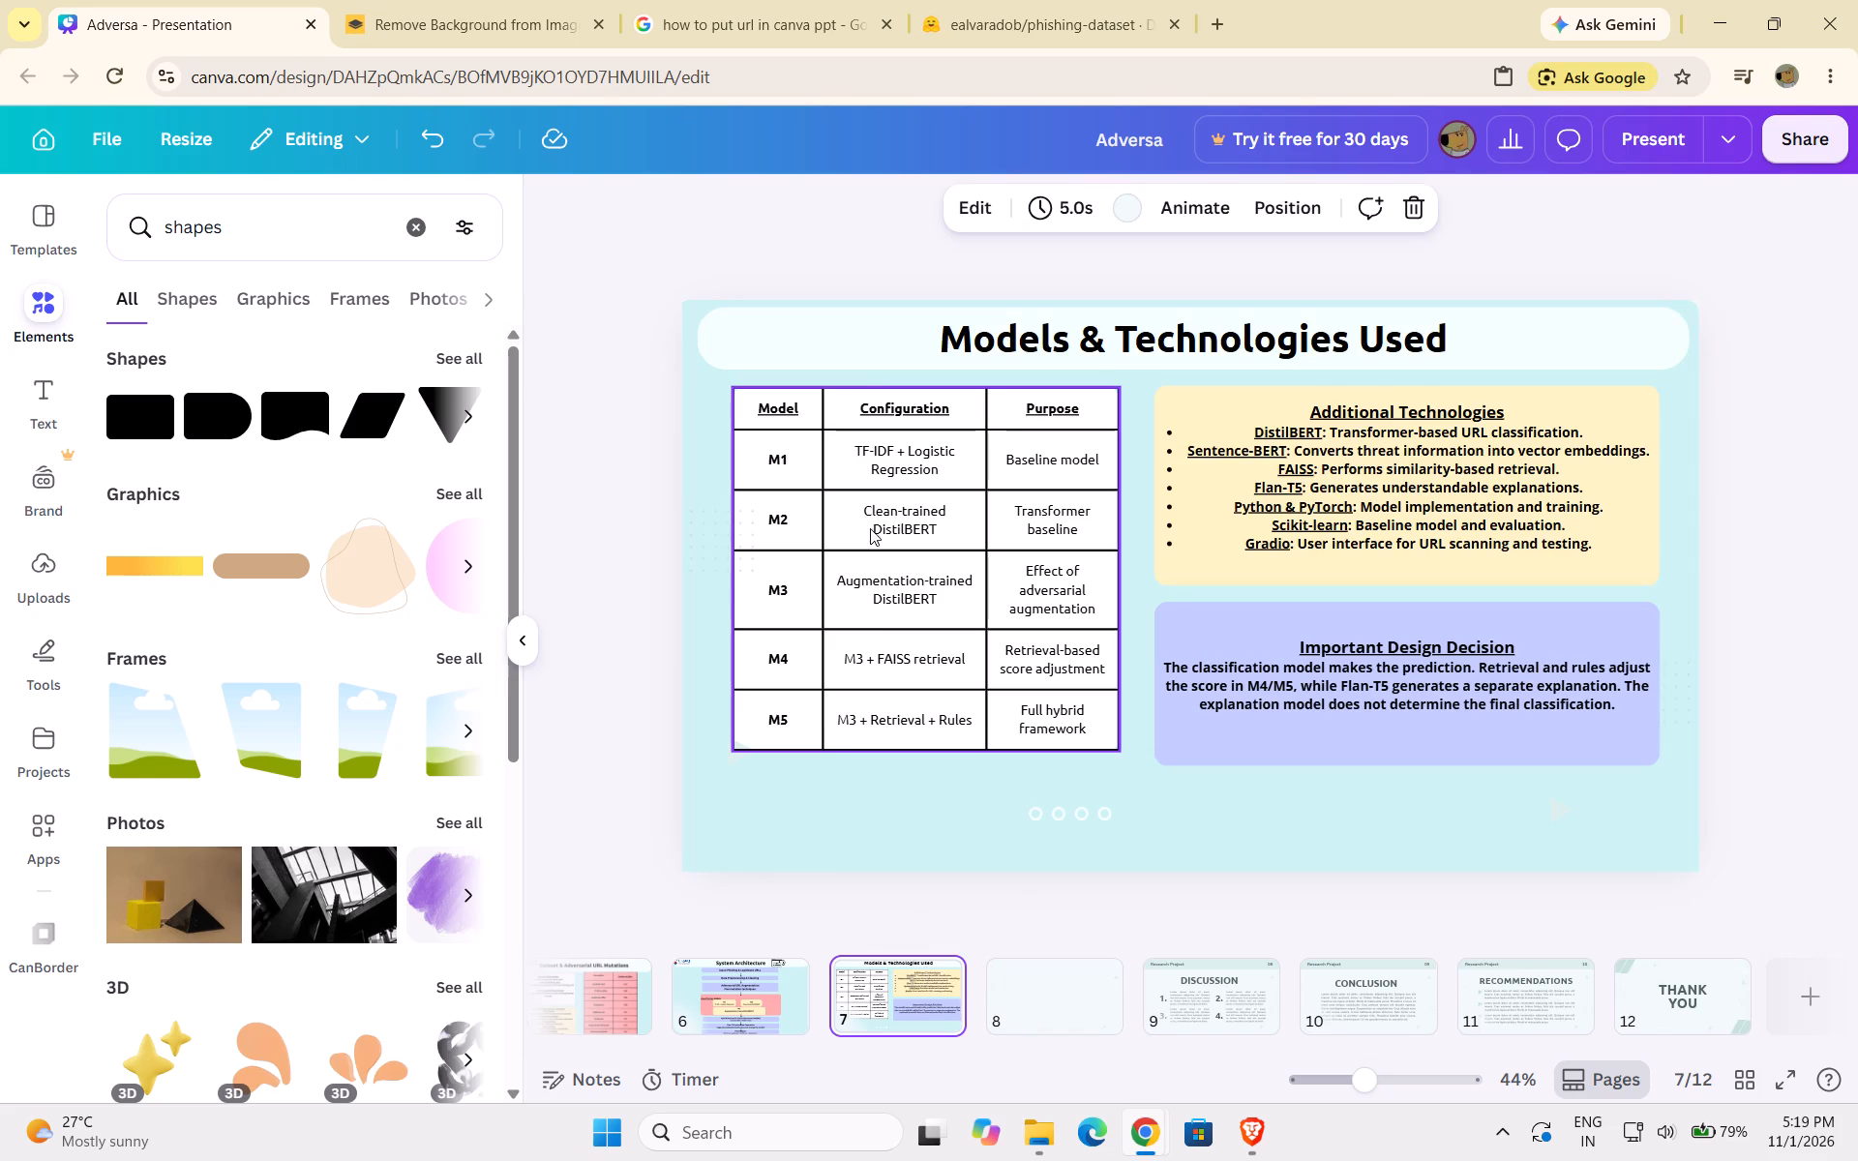
left_click(842, 336)
key("ctrl+c")
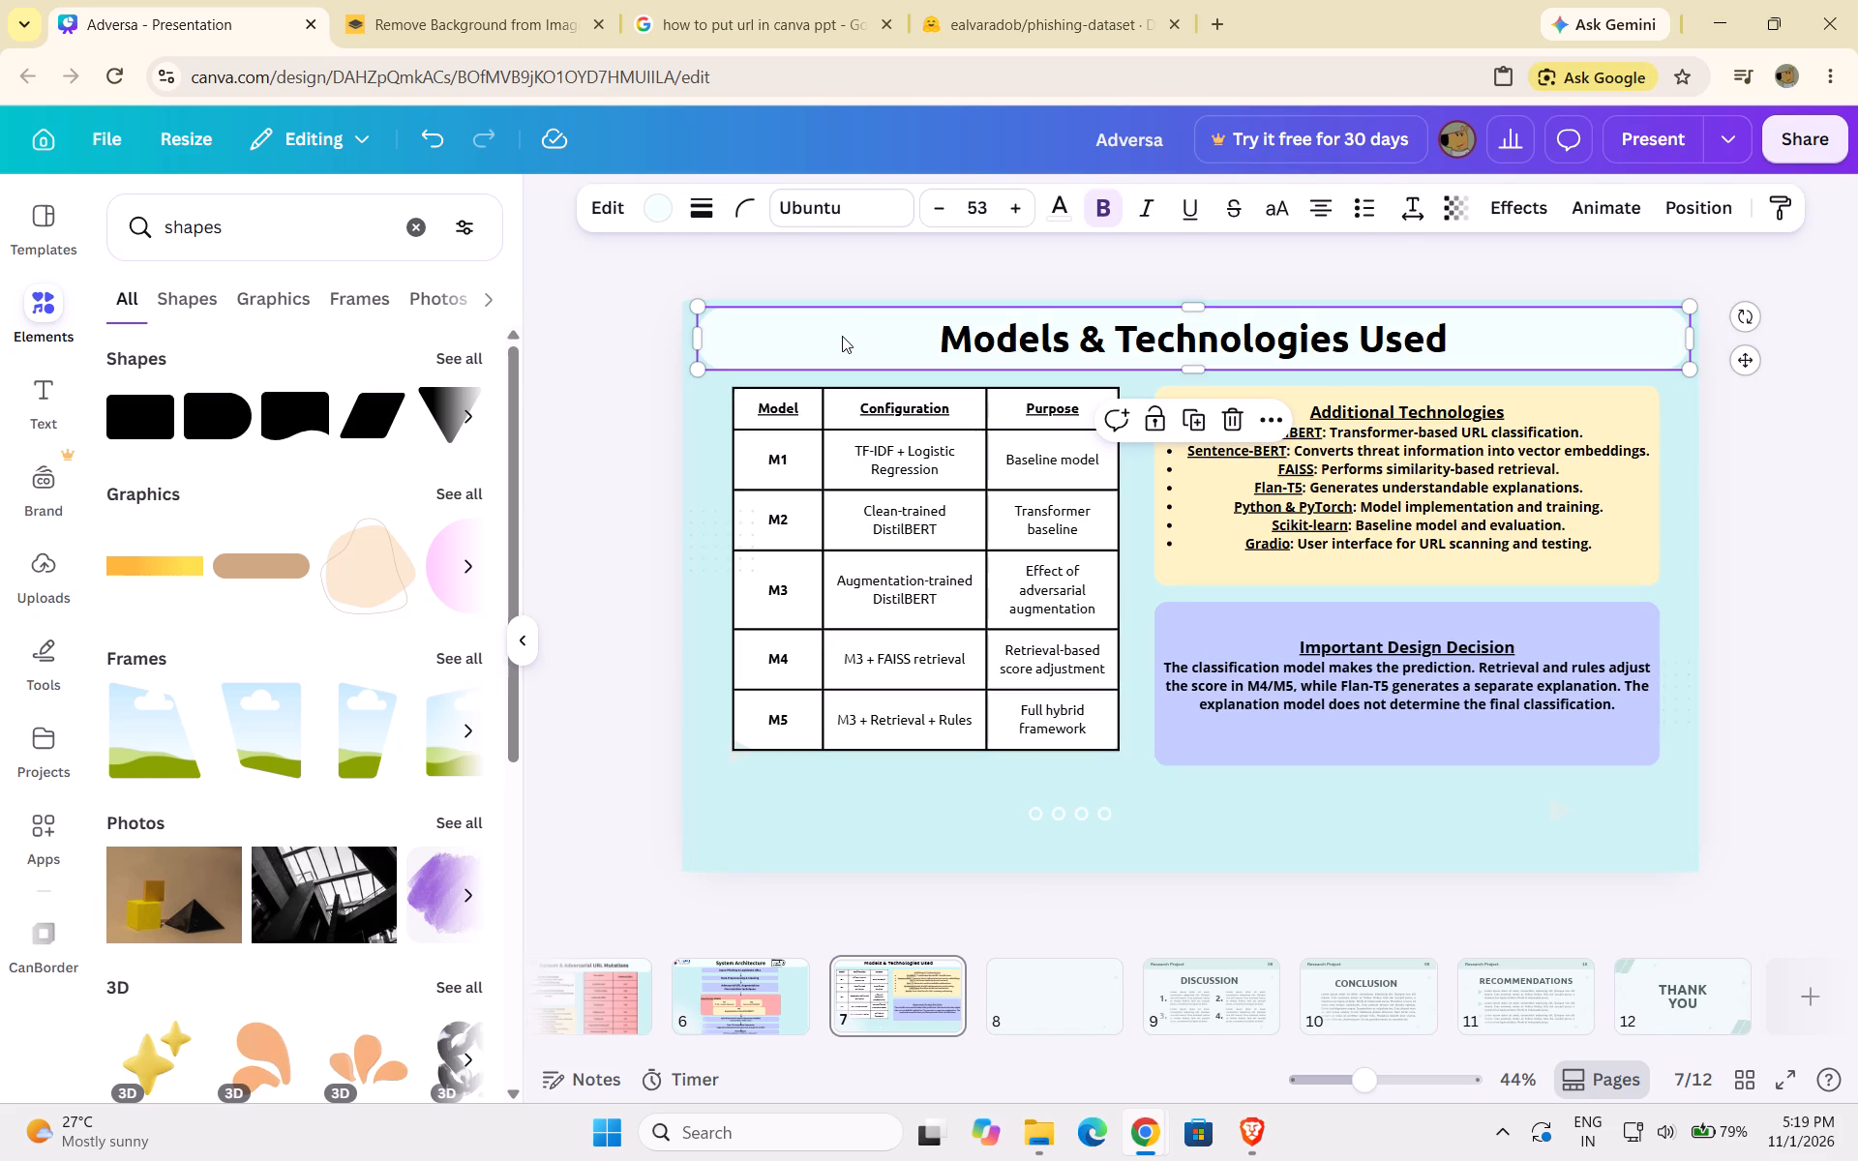
left_click(1023, 974)
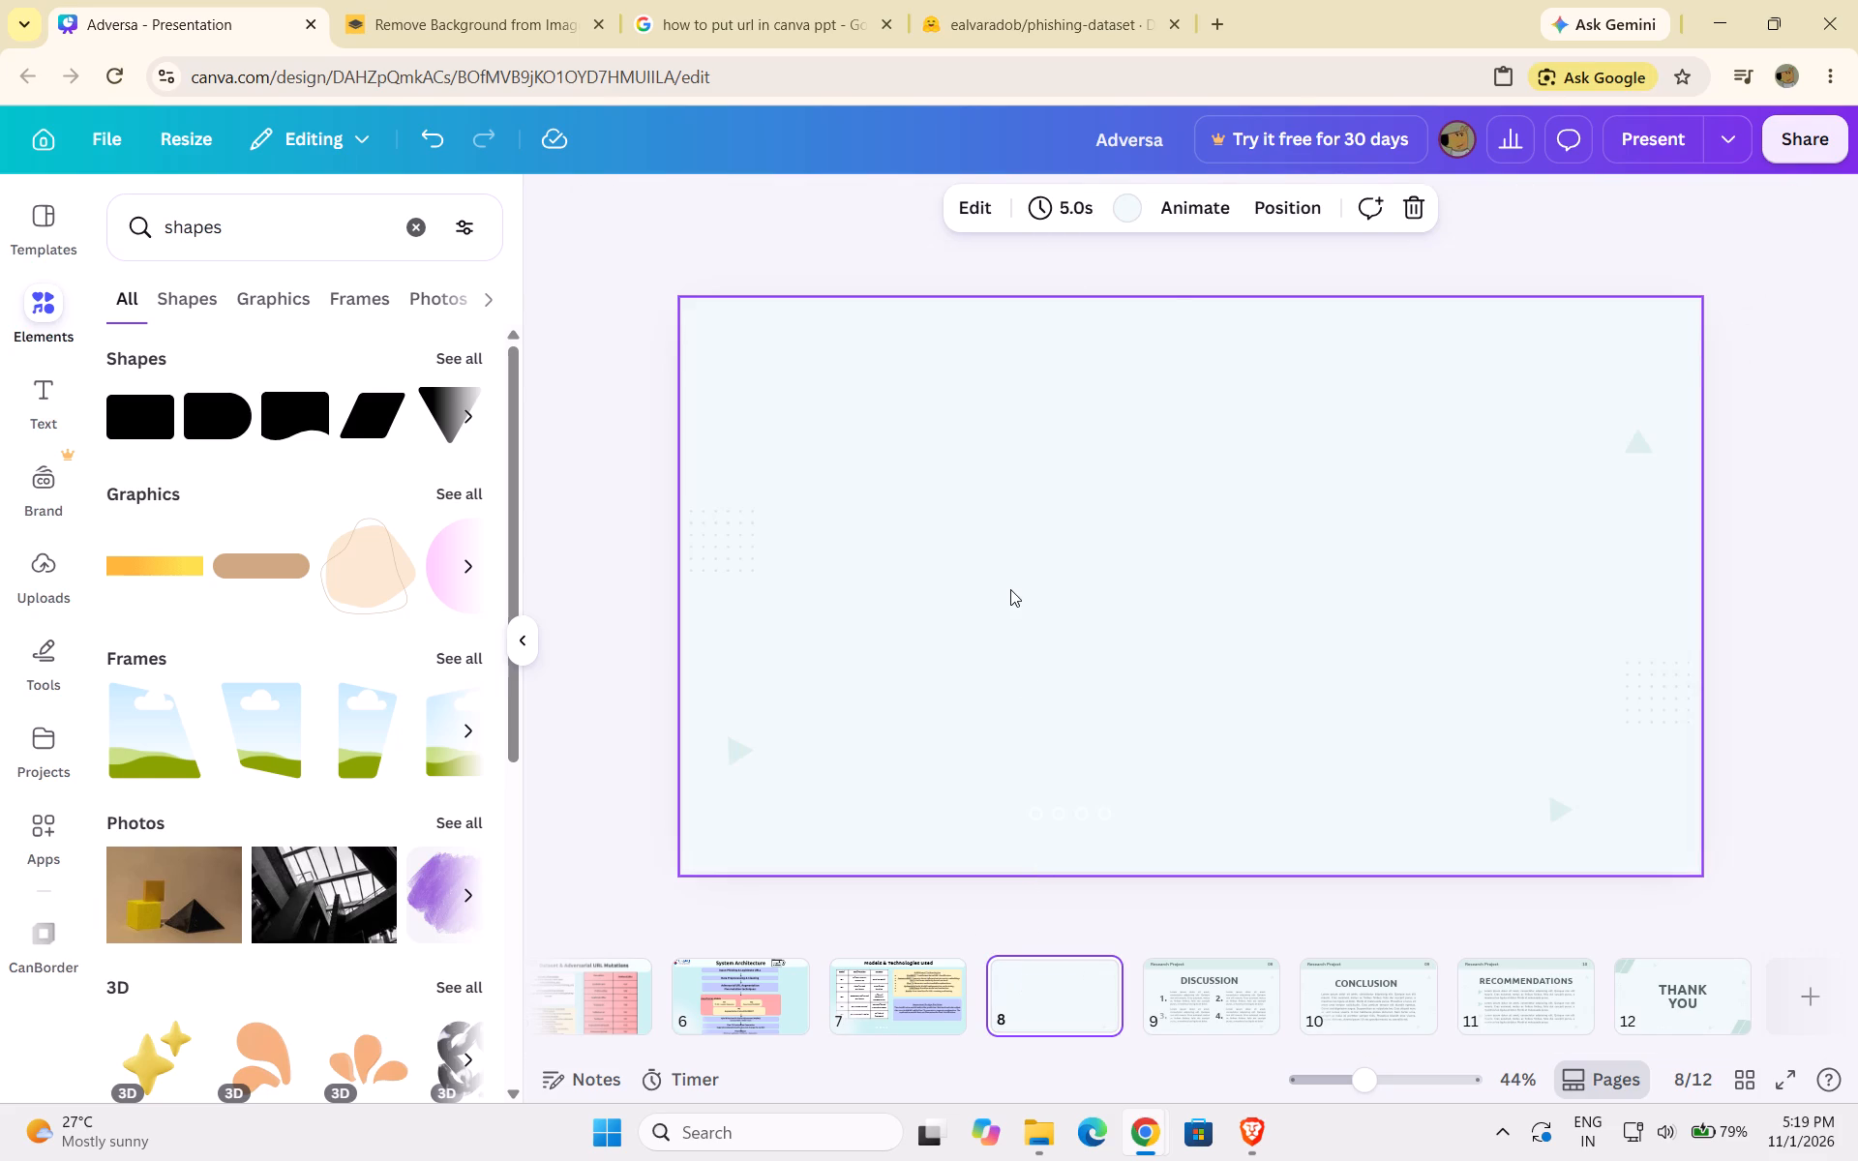
key("ctrl+v")
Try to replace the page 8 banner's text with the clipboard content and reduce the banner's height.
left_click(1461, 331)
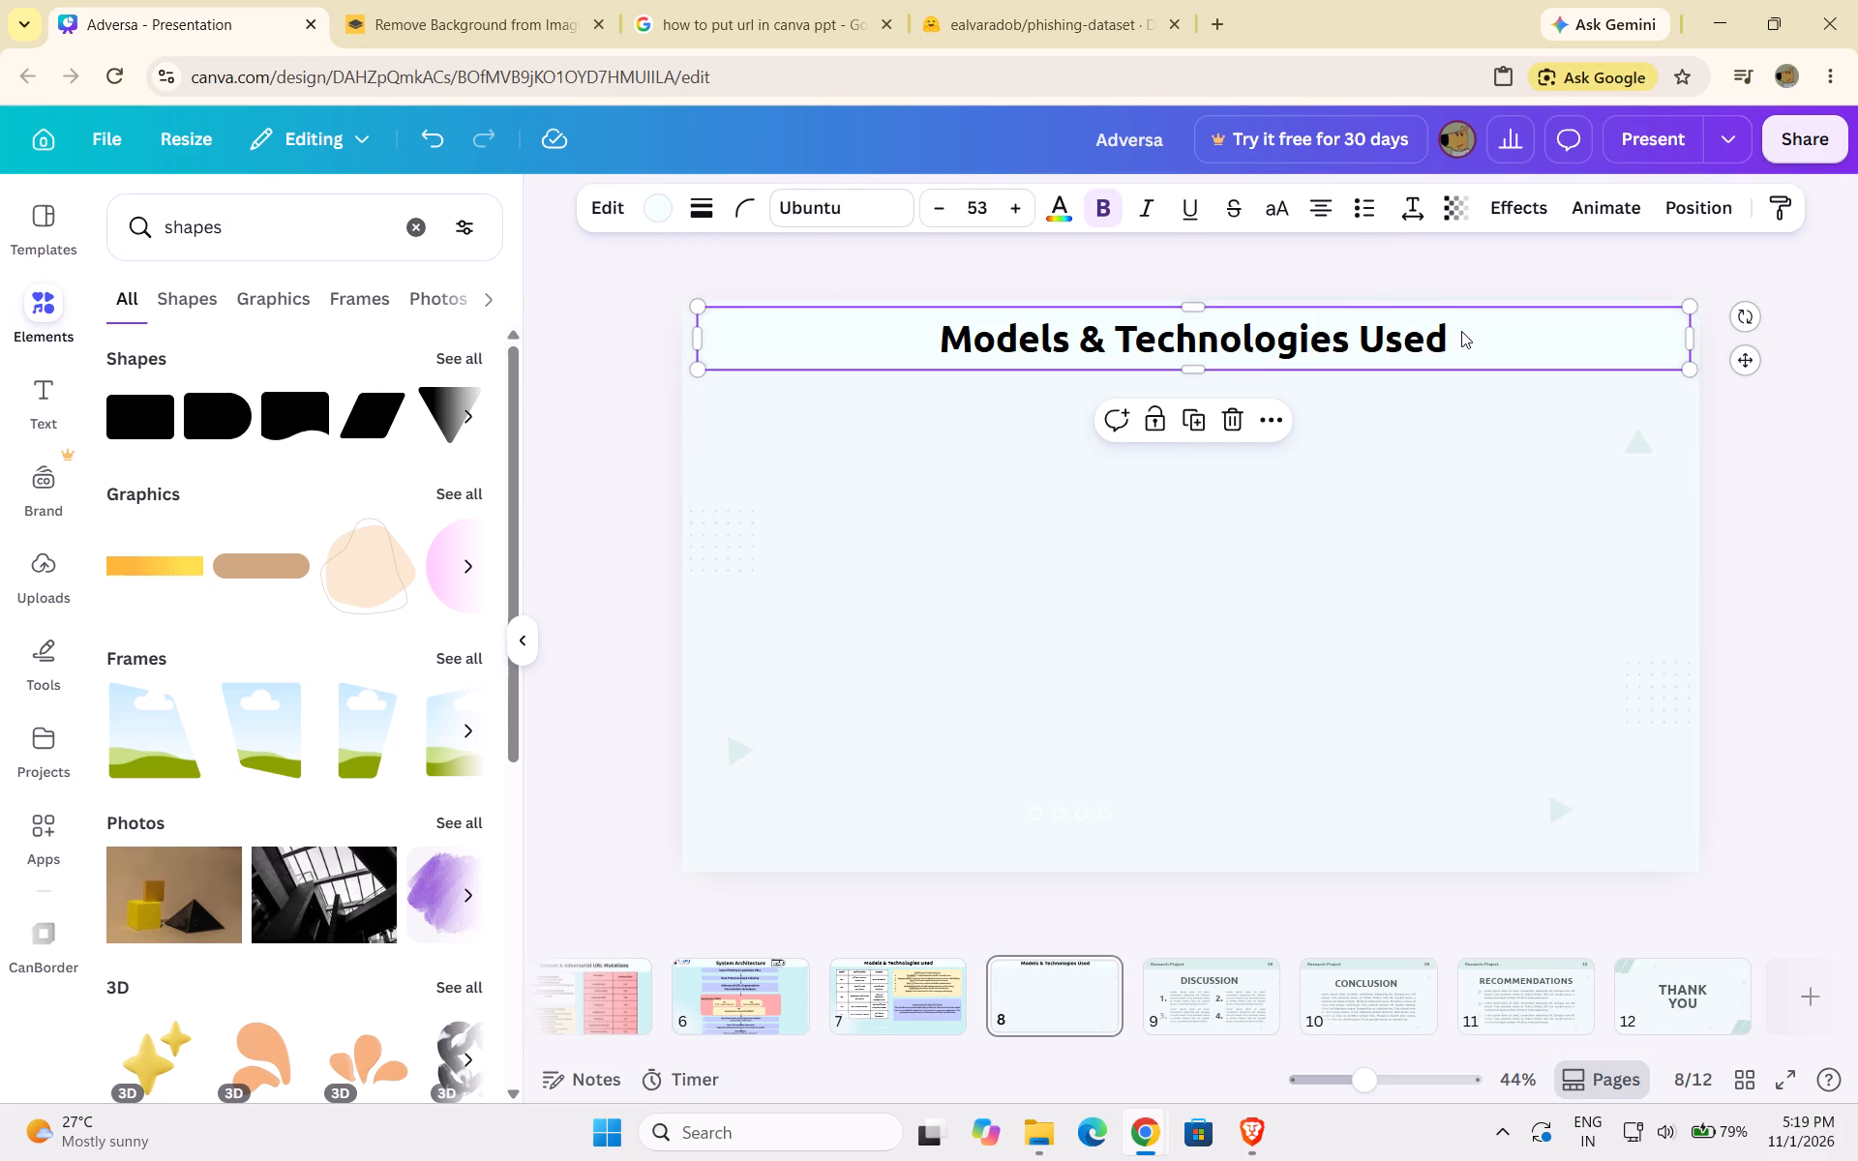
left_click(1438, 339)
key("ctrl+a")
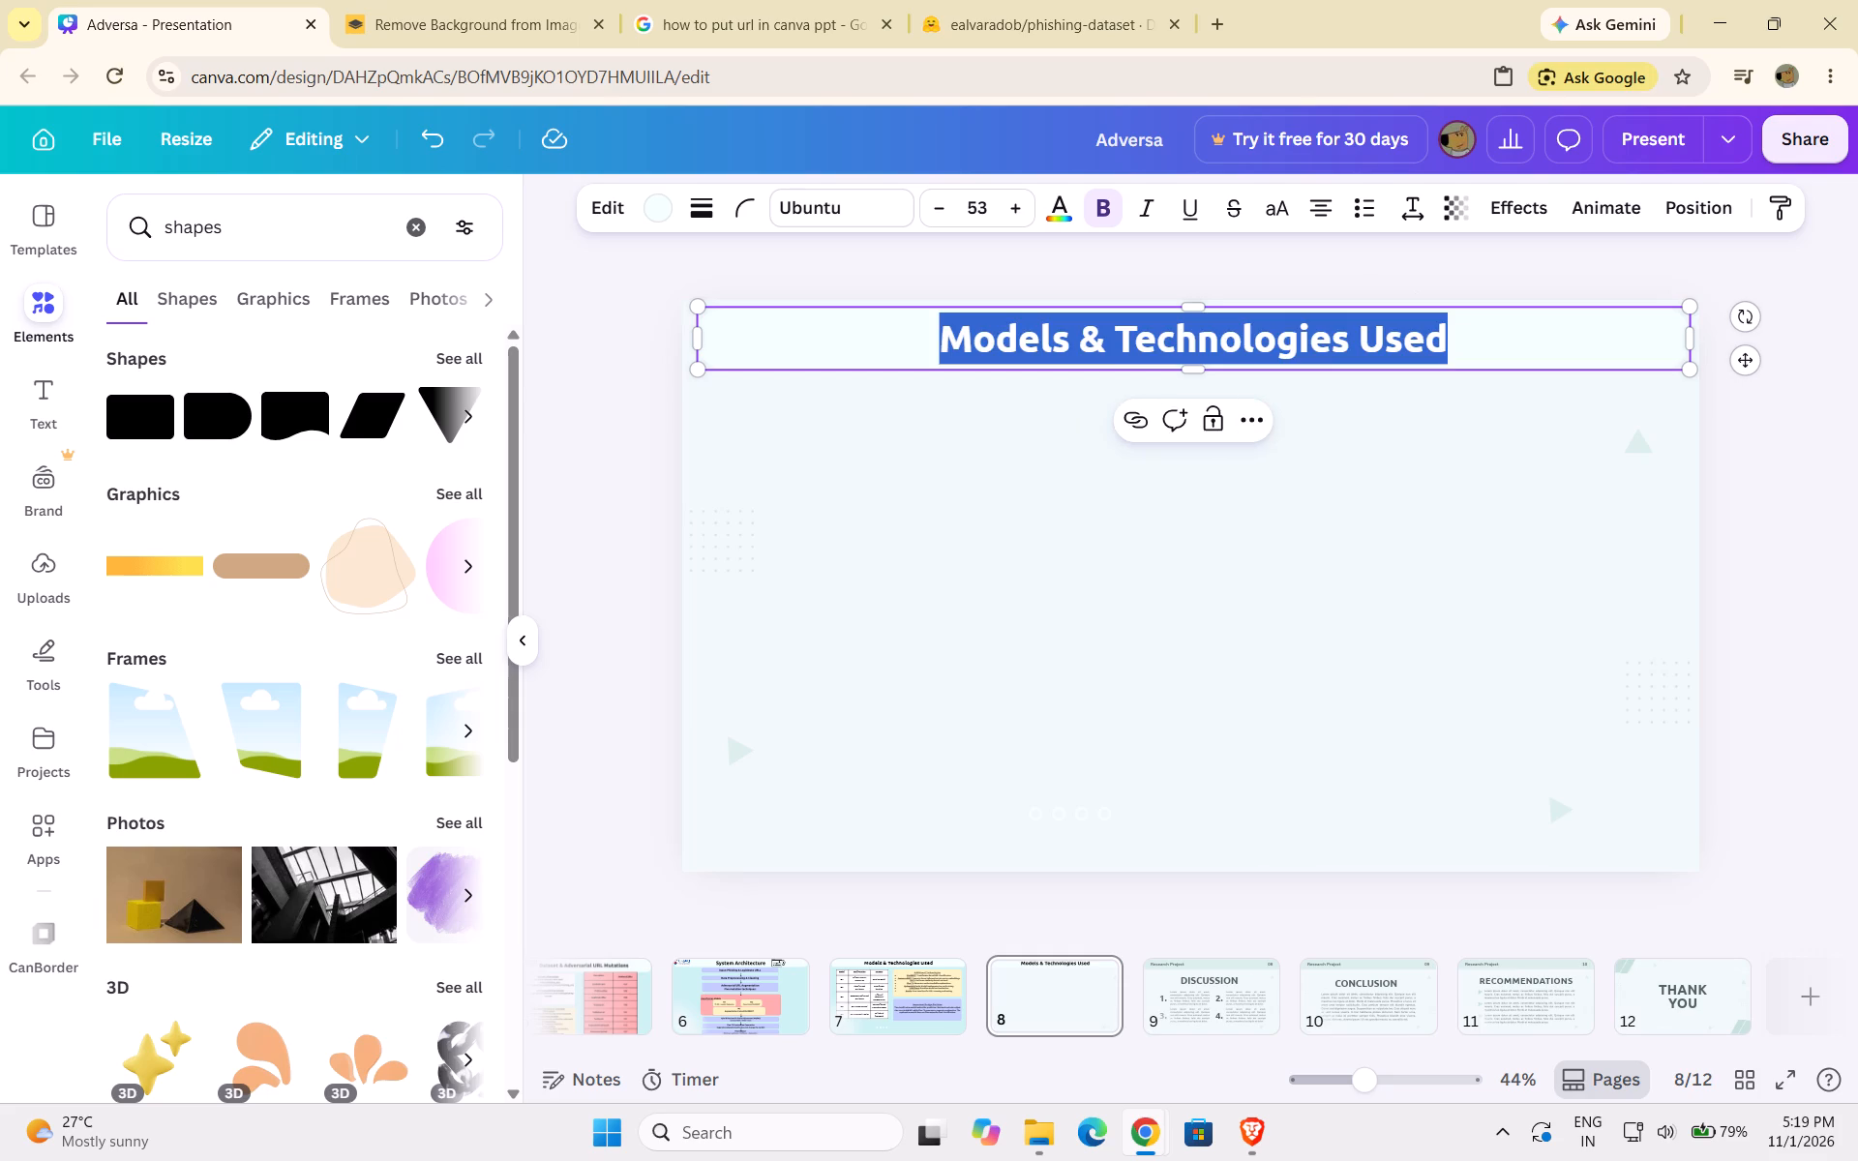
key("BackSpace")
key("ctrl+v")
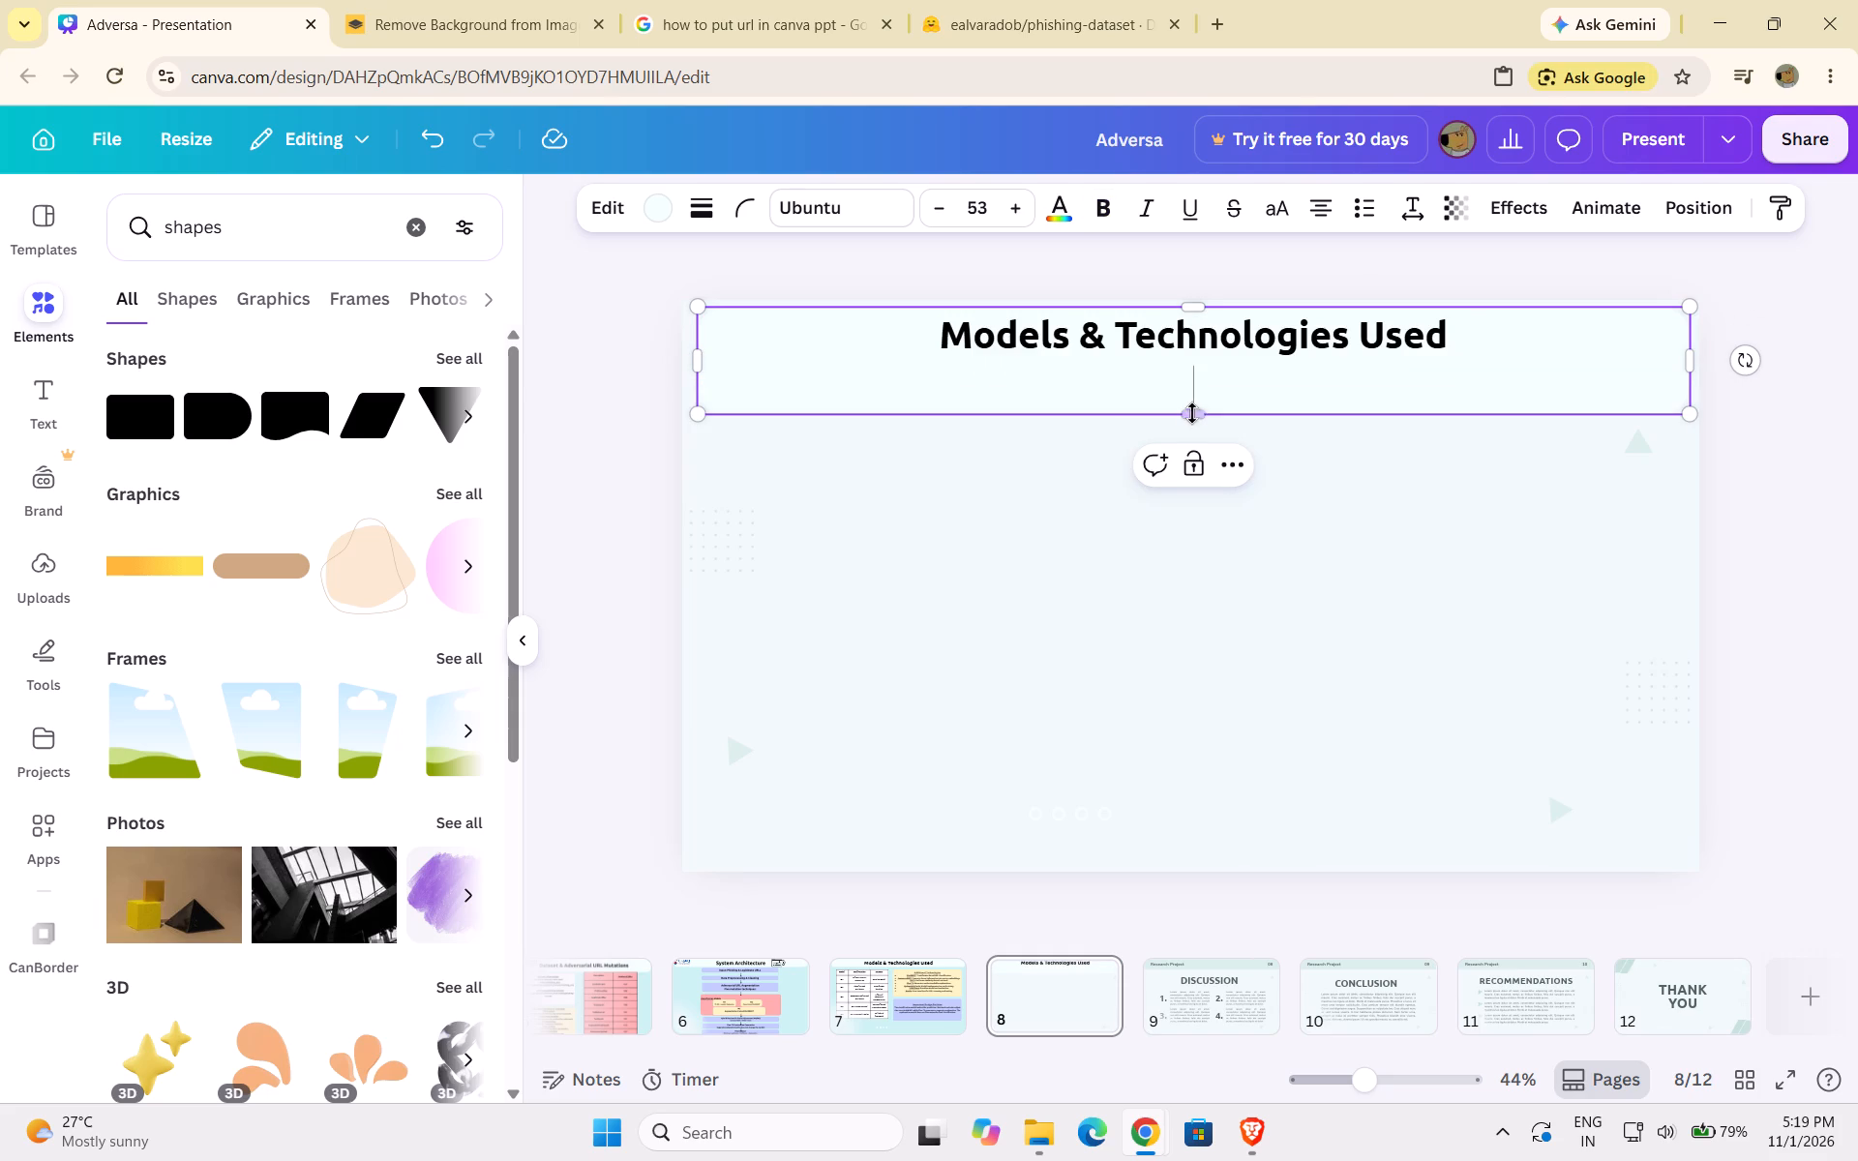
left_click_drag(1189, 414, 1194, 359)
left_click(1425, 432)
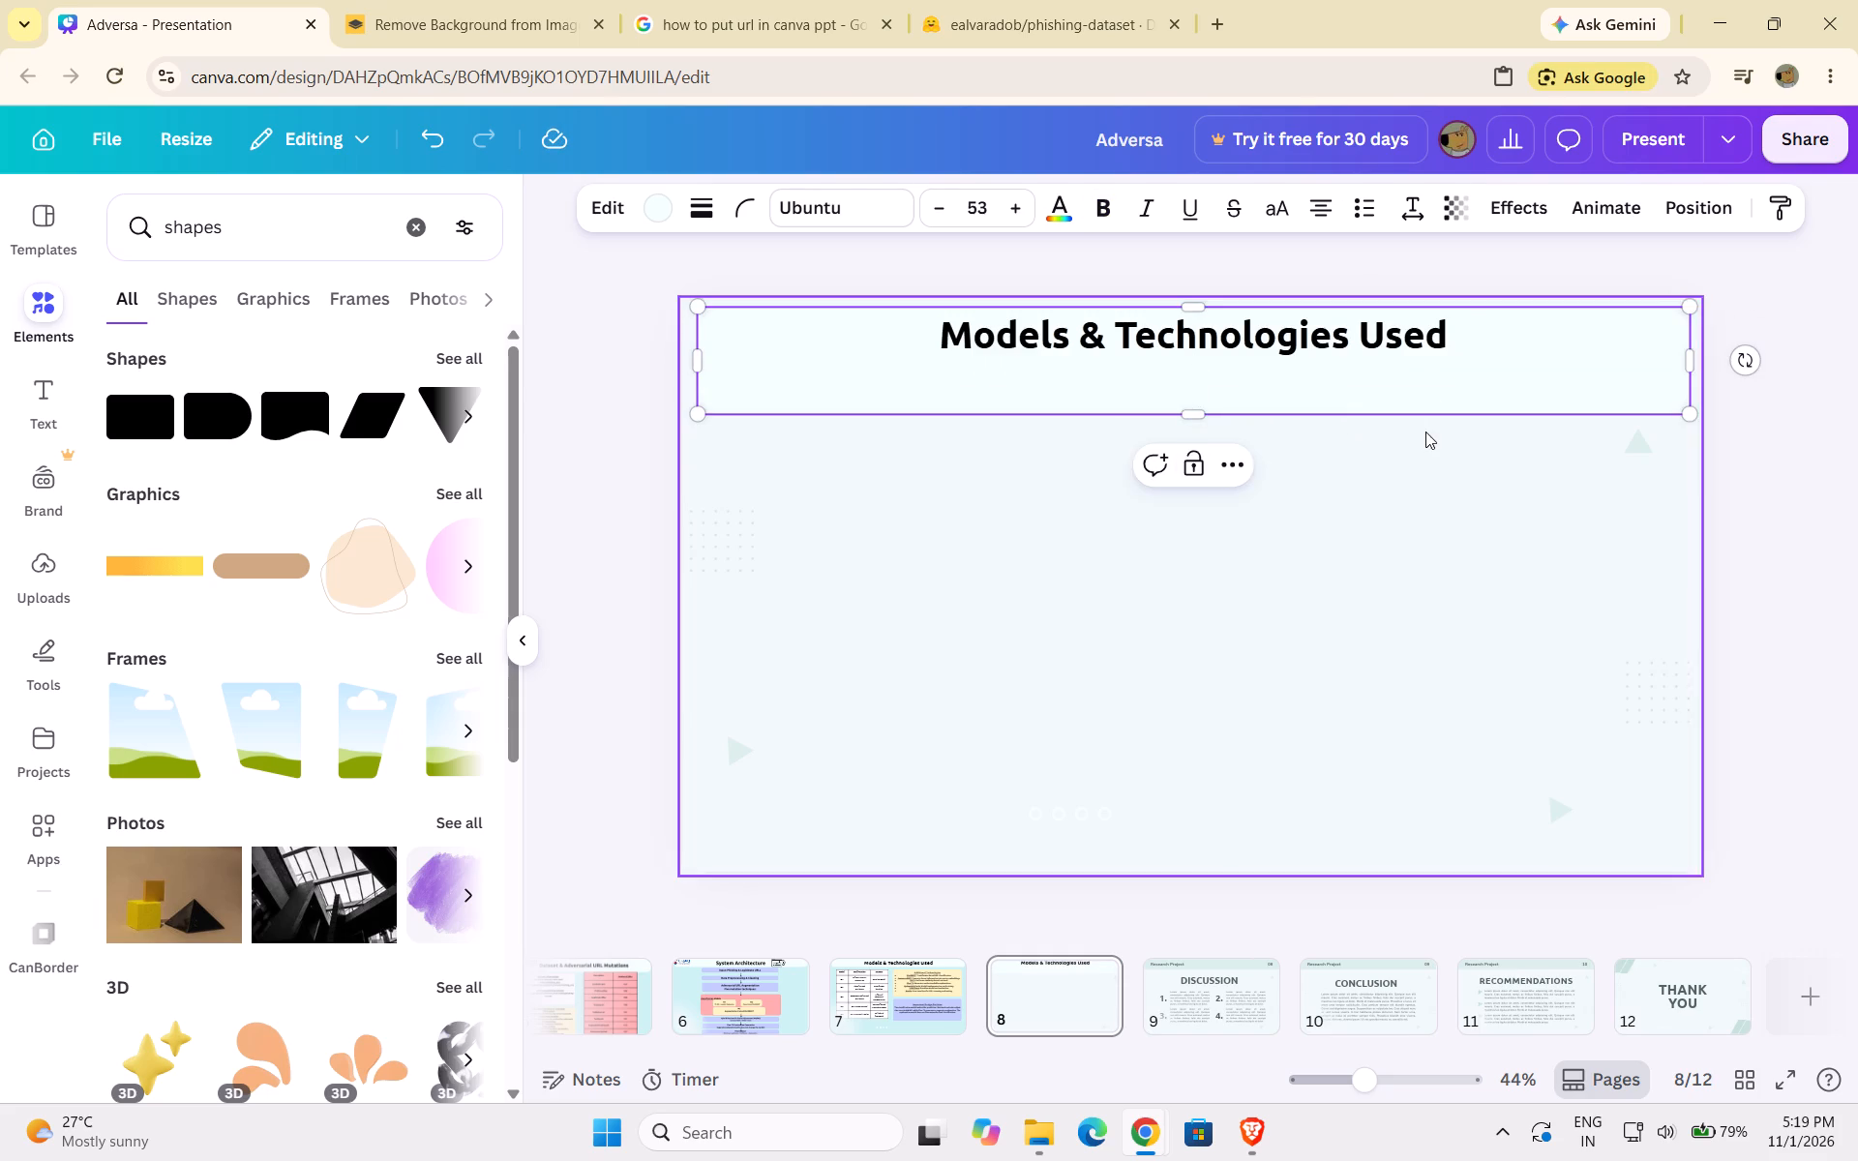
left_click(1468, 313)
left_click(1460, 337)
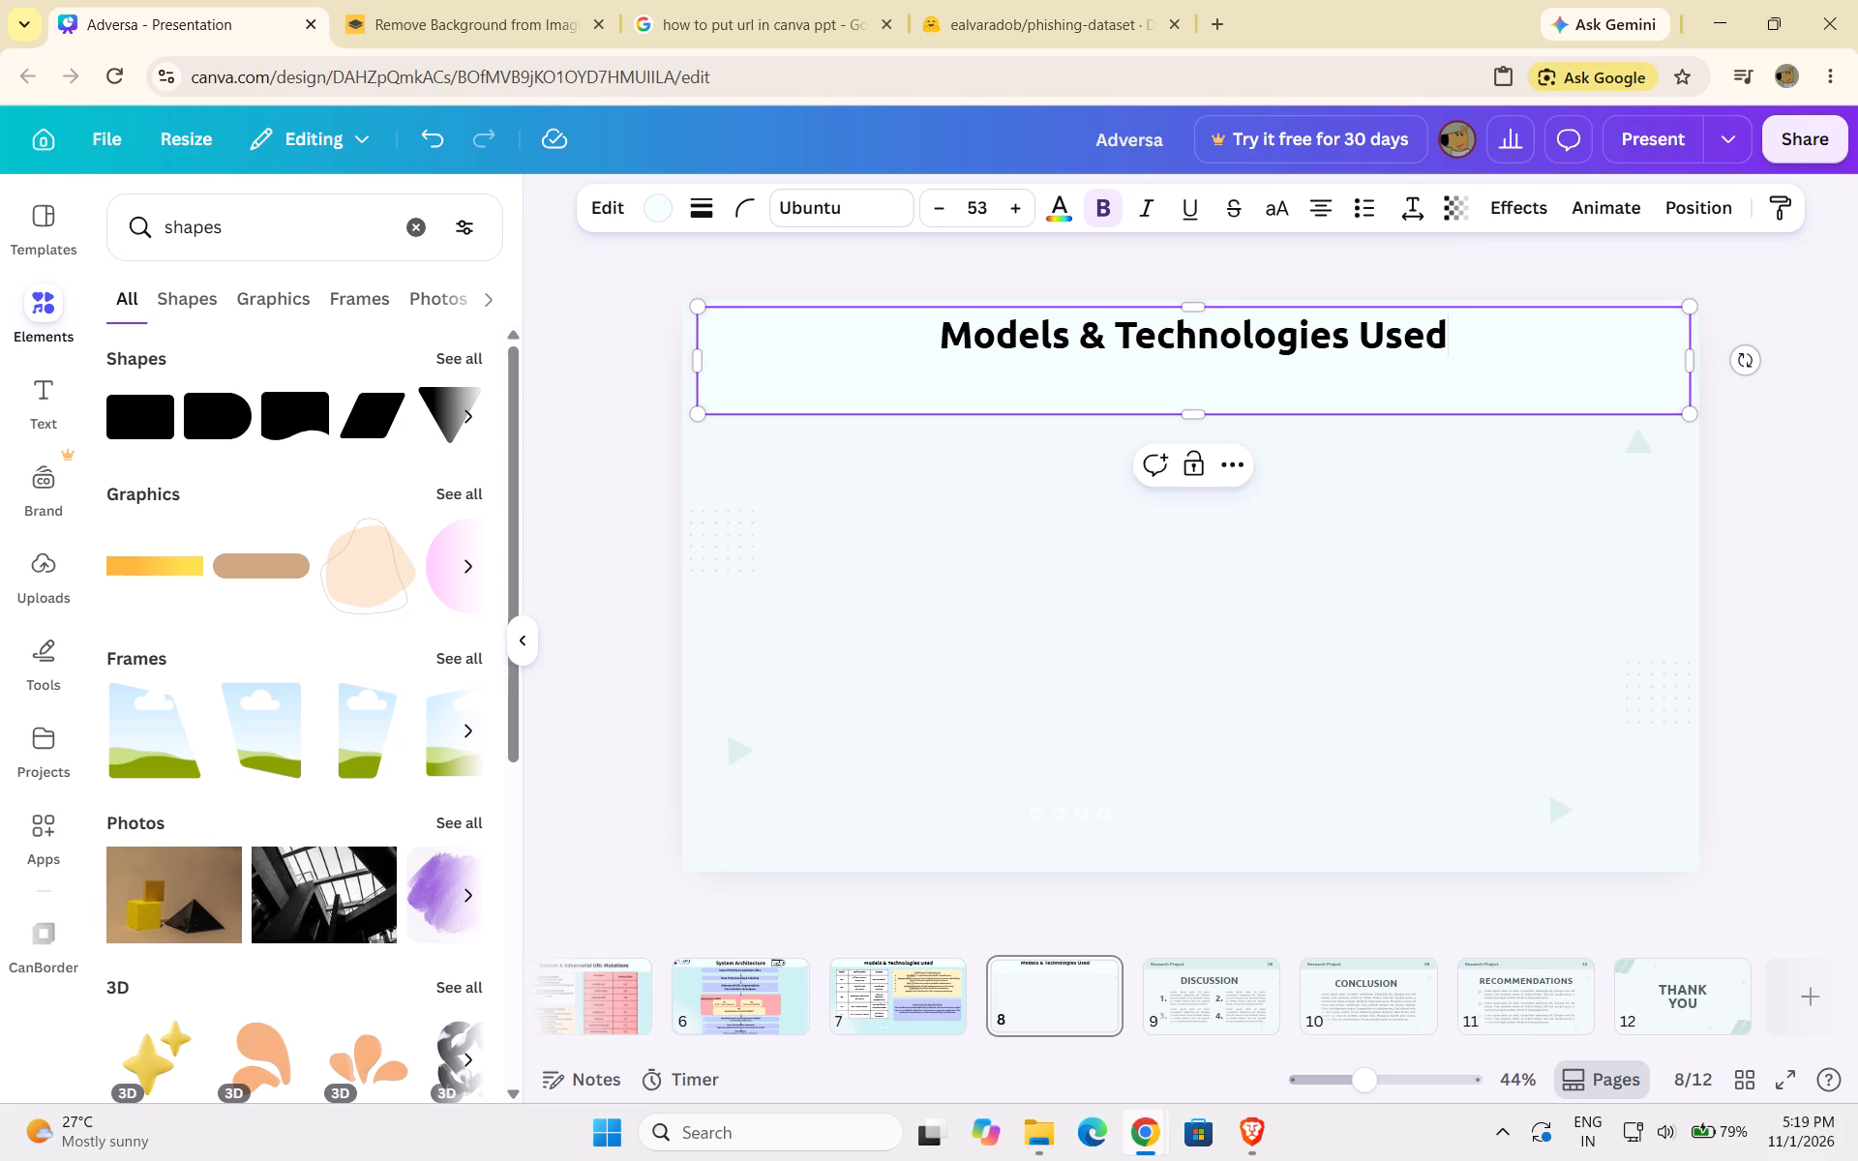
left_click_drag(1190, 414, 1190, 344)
key("ctrl+a")
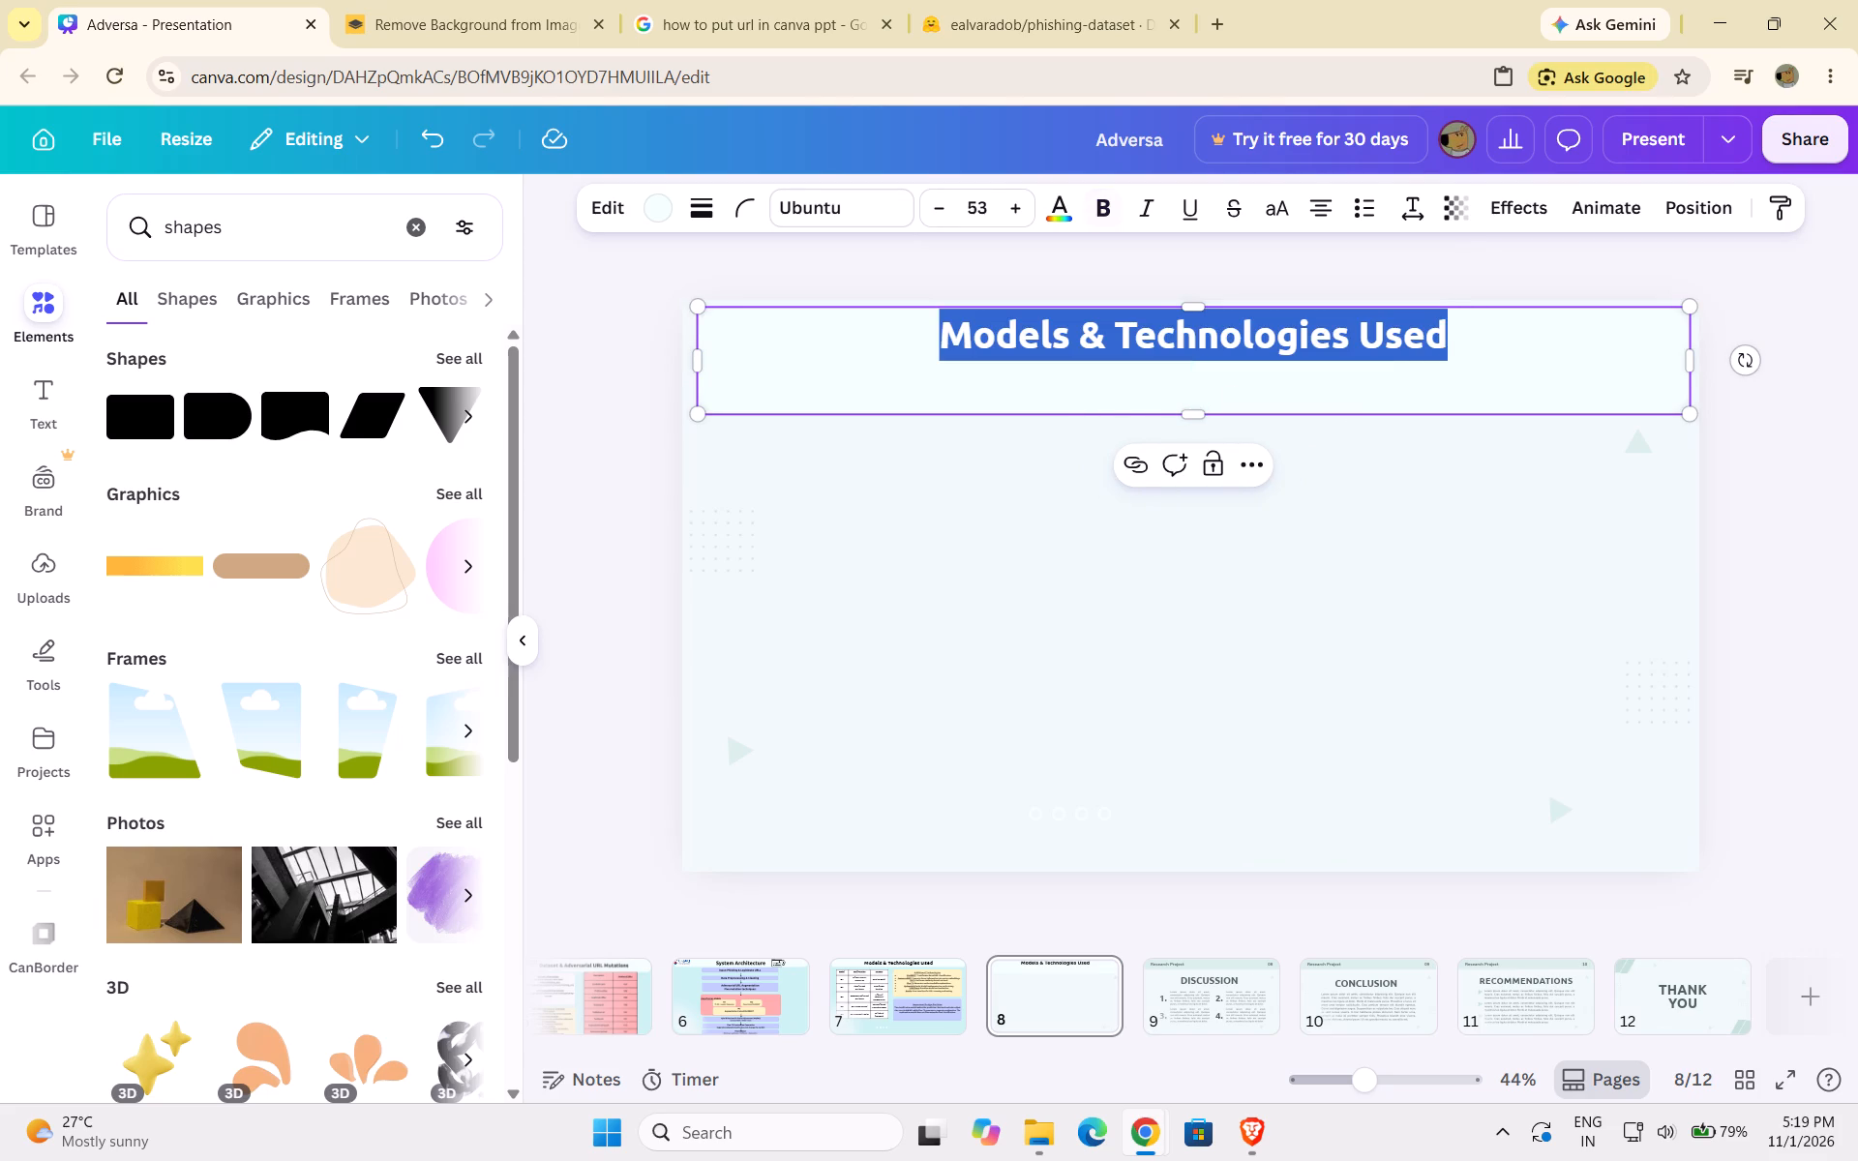
key("BackSpace")
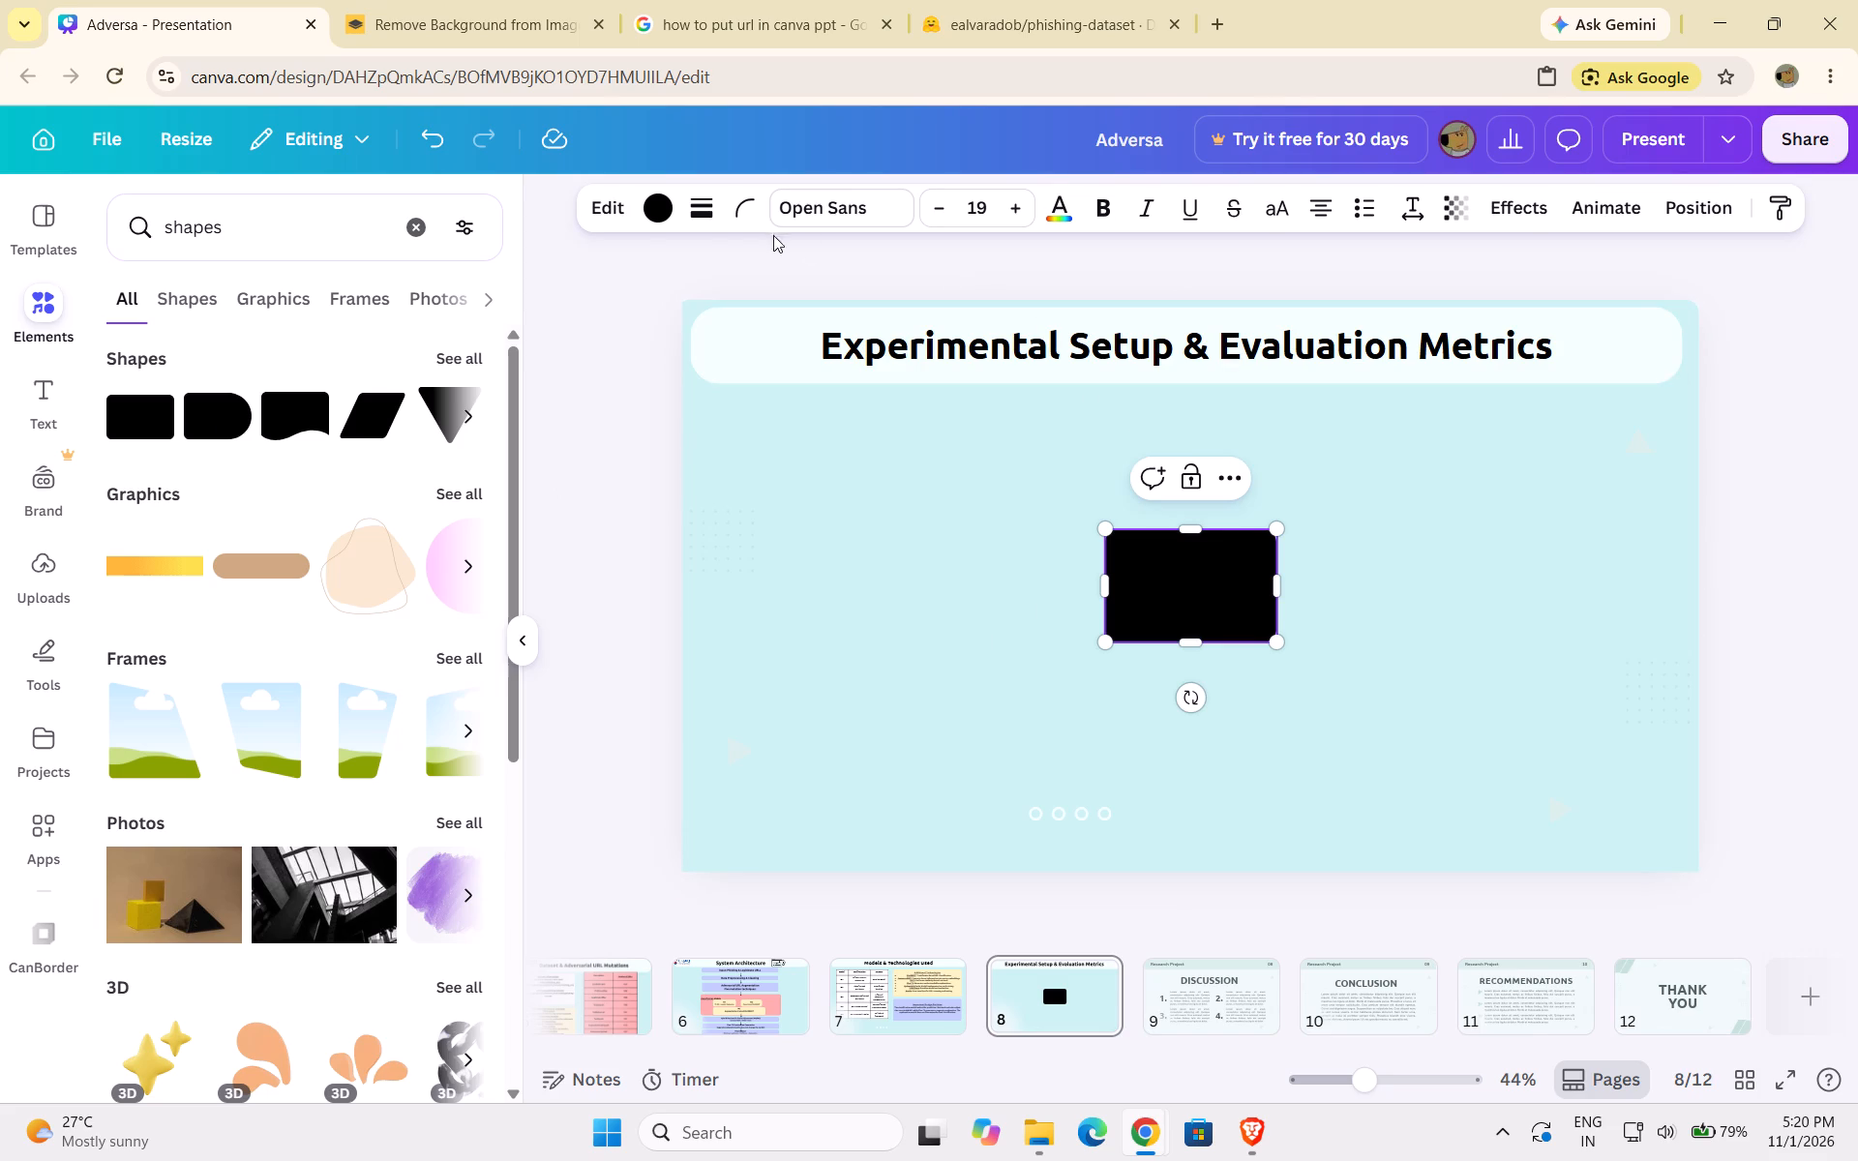
left_click(648, 209)
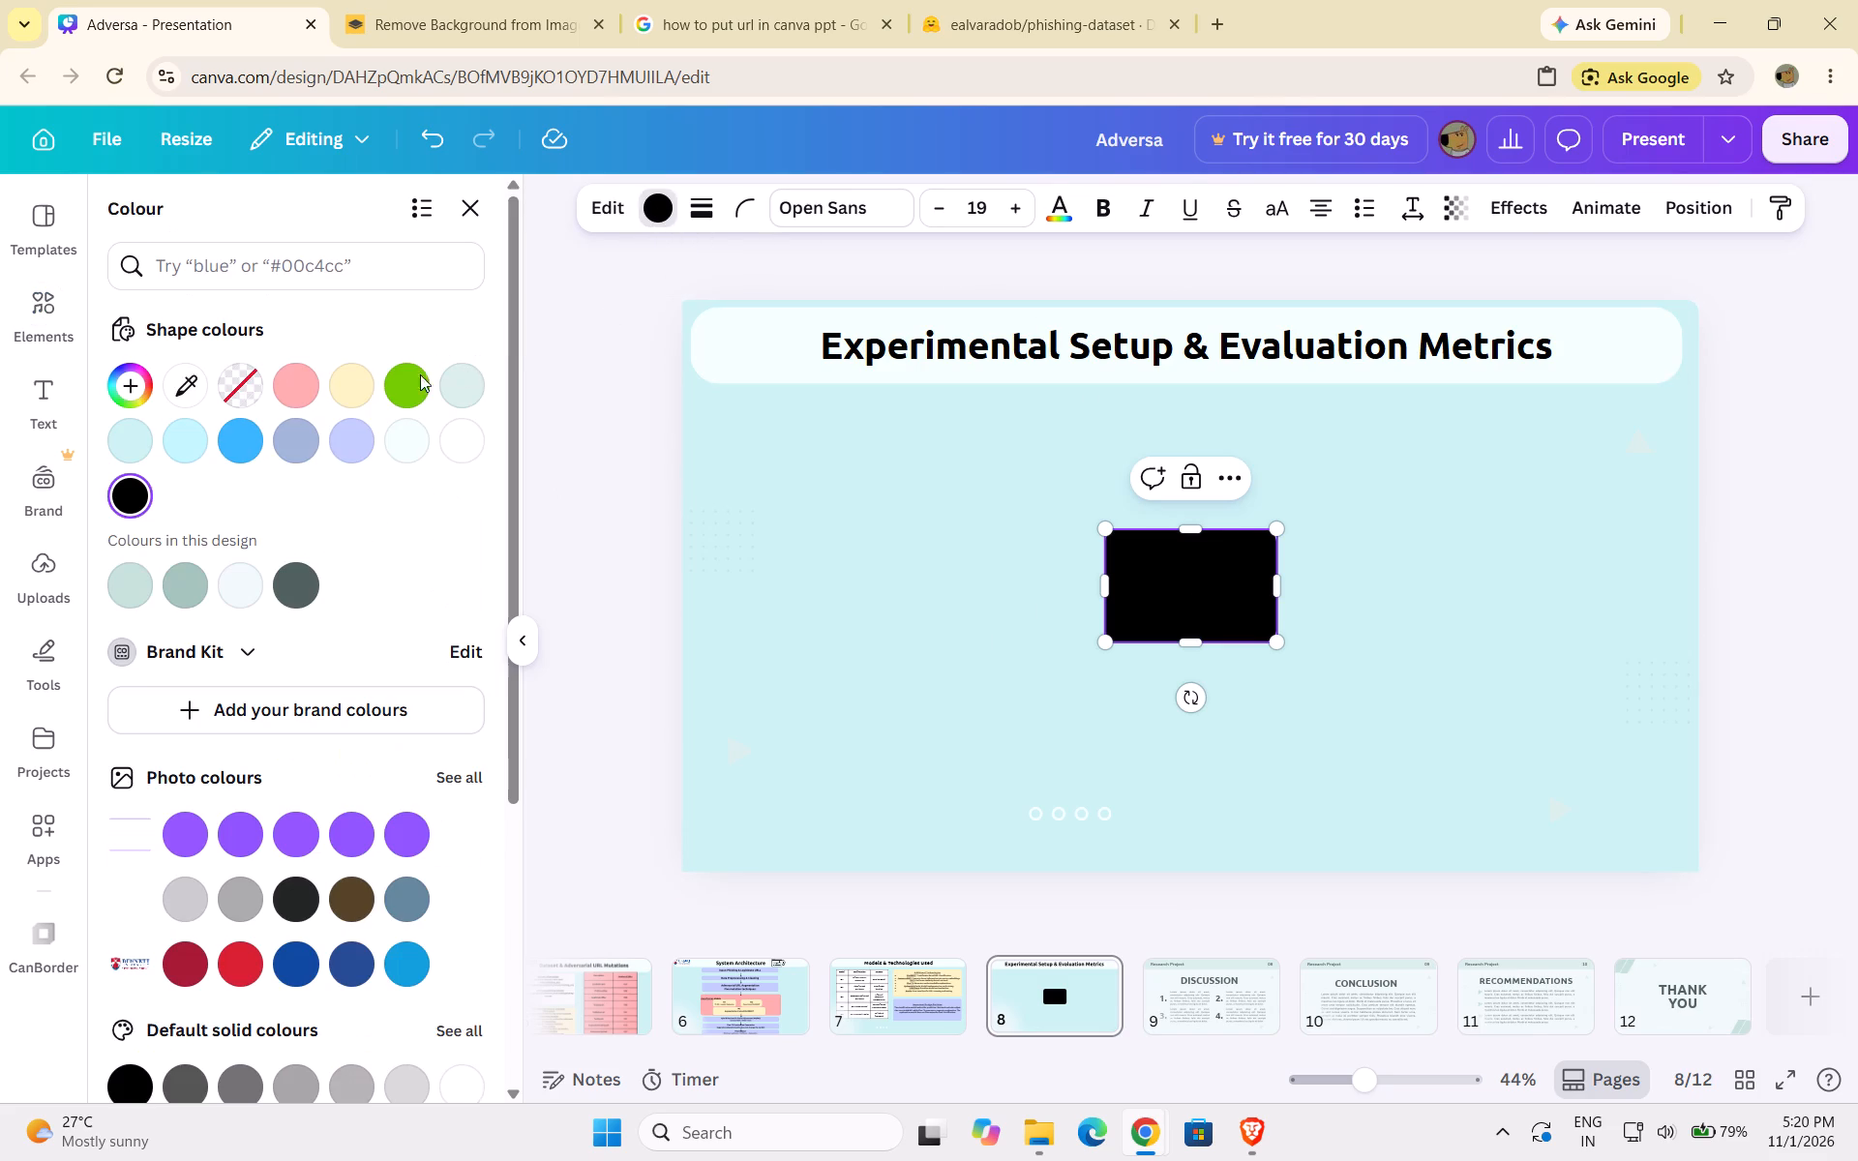
left_click(353, 385)
Set the yellow rectangle's text to black, applying that colour change to all pages, and its font to bold Ubuntu.
left_click(1203, 559)
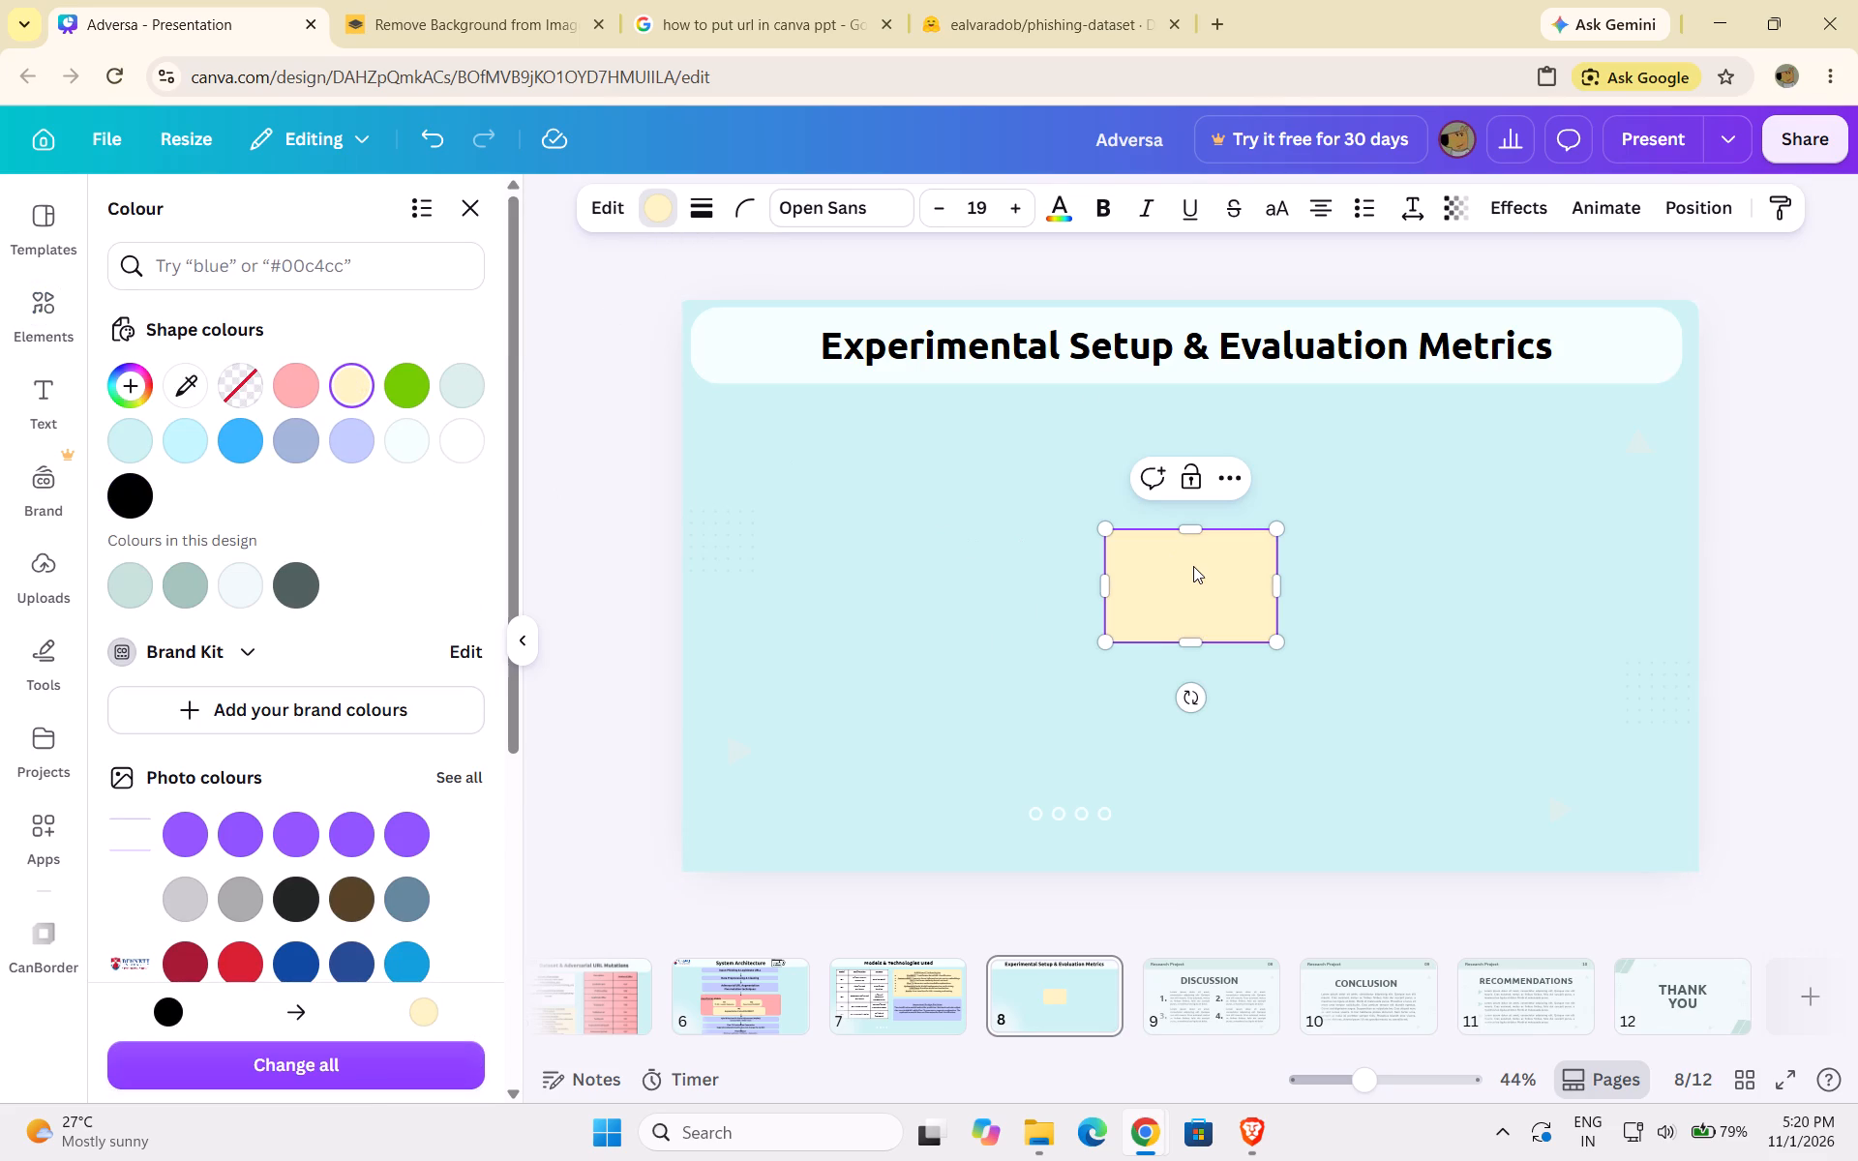
double_click(1192, 566)
double_click(1182, 565)
double_click(1191, 562)
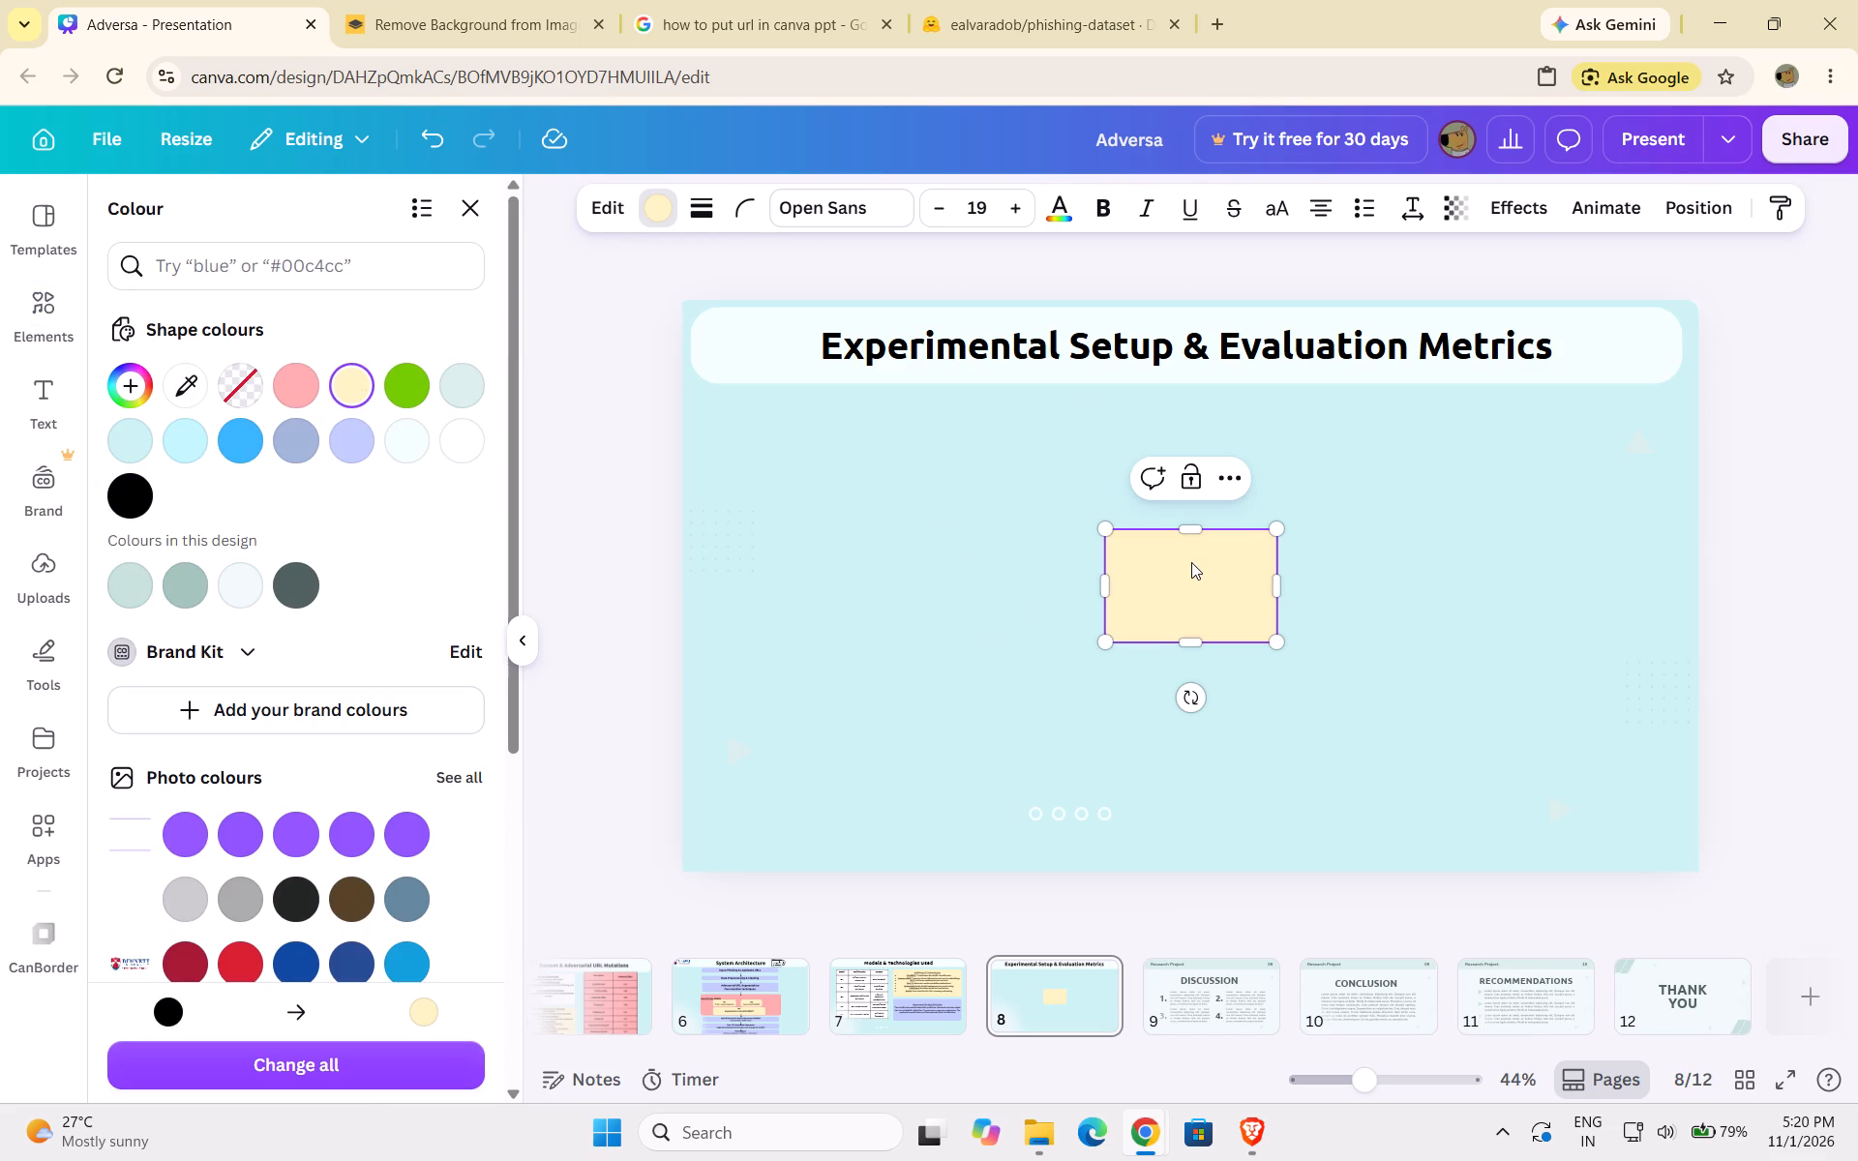
double_click(1194, 575)
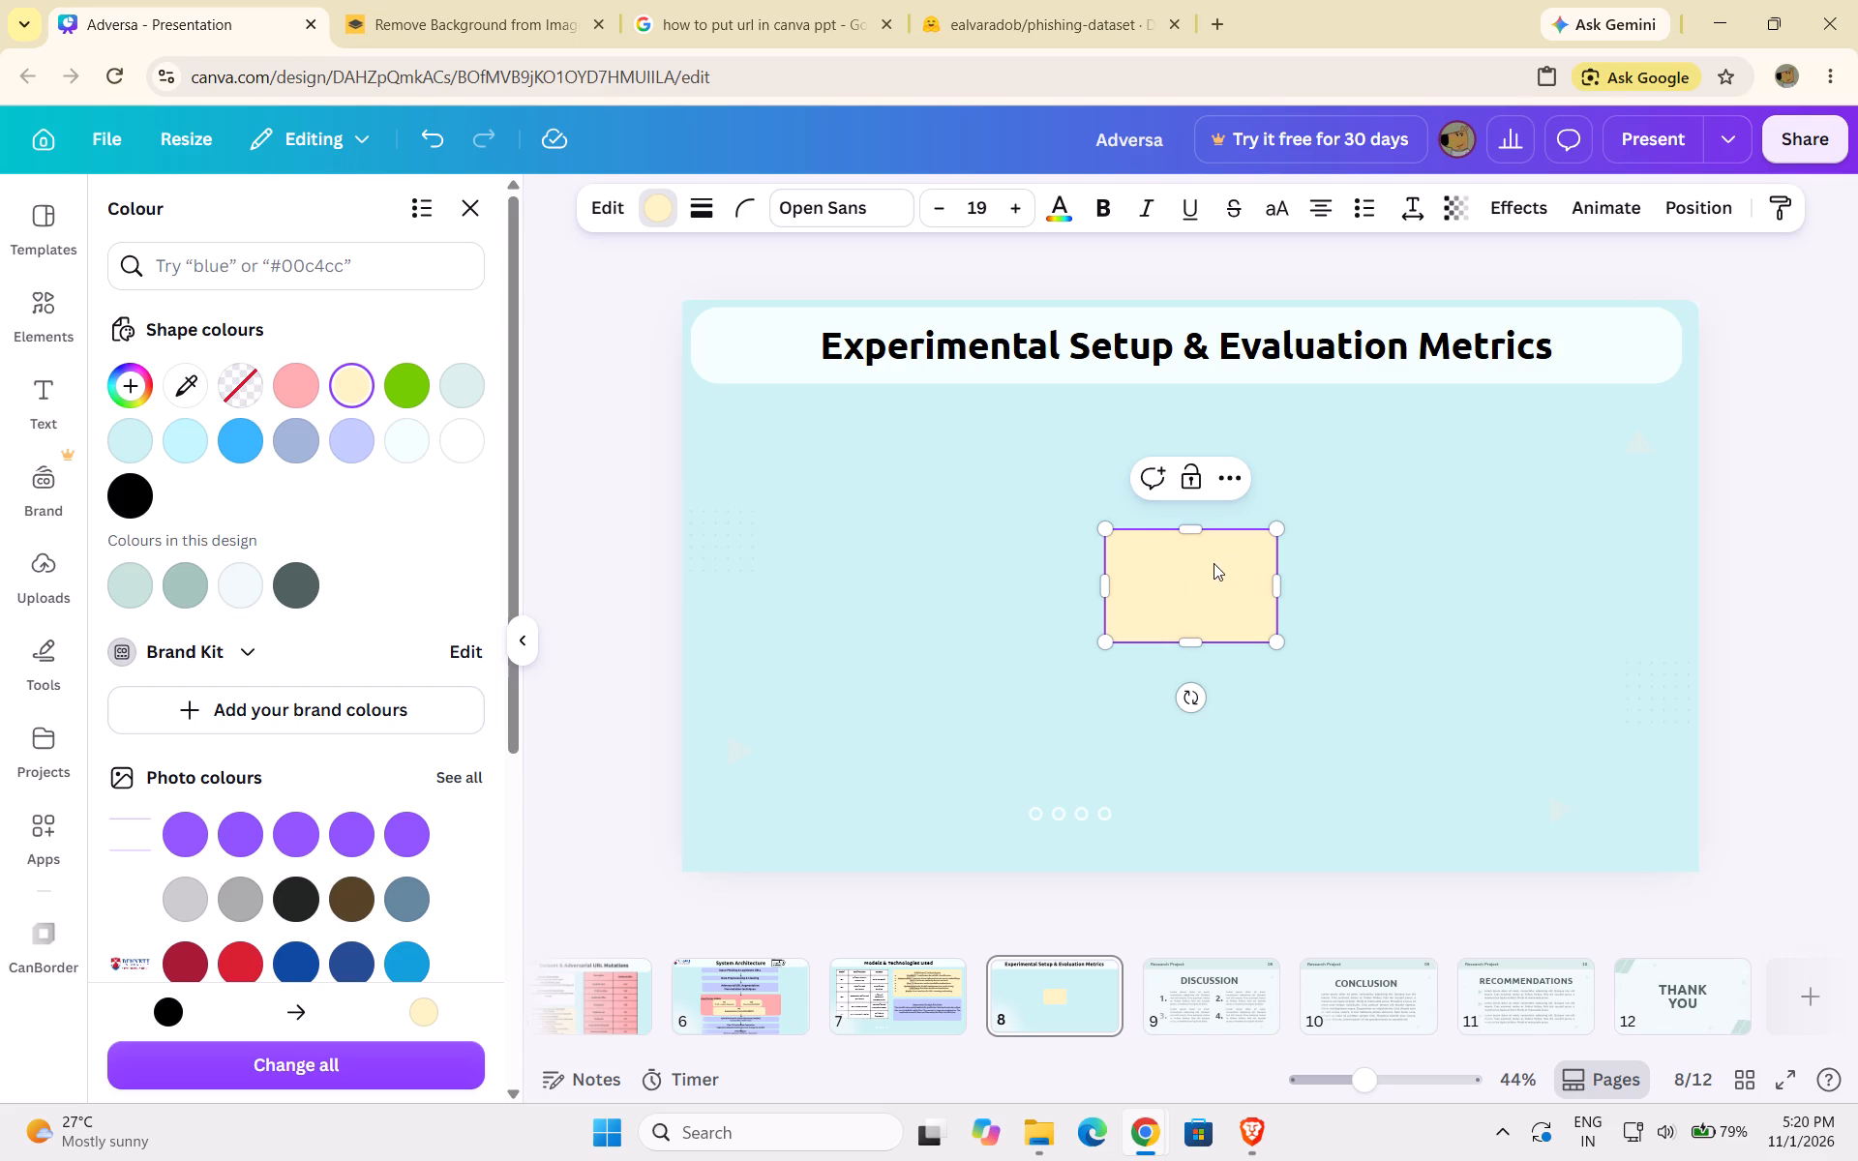
left_click(1197, 574)
left_click(1224, 570)
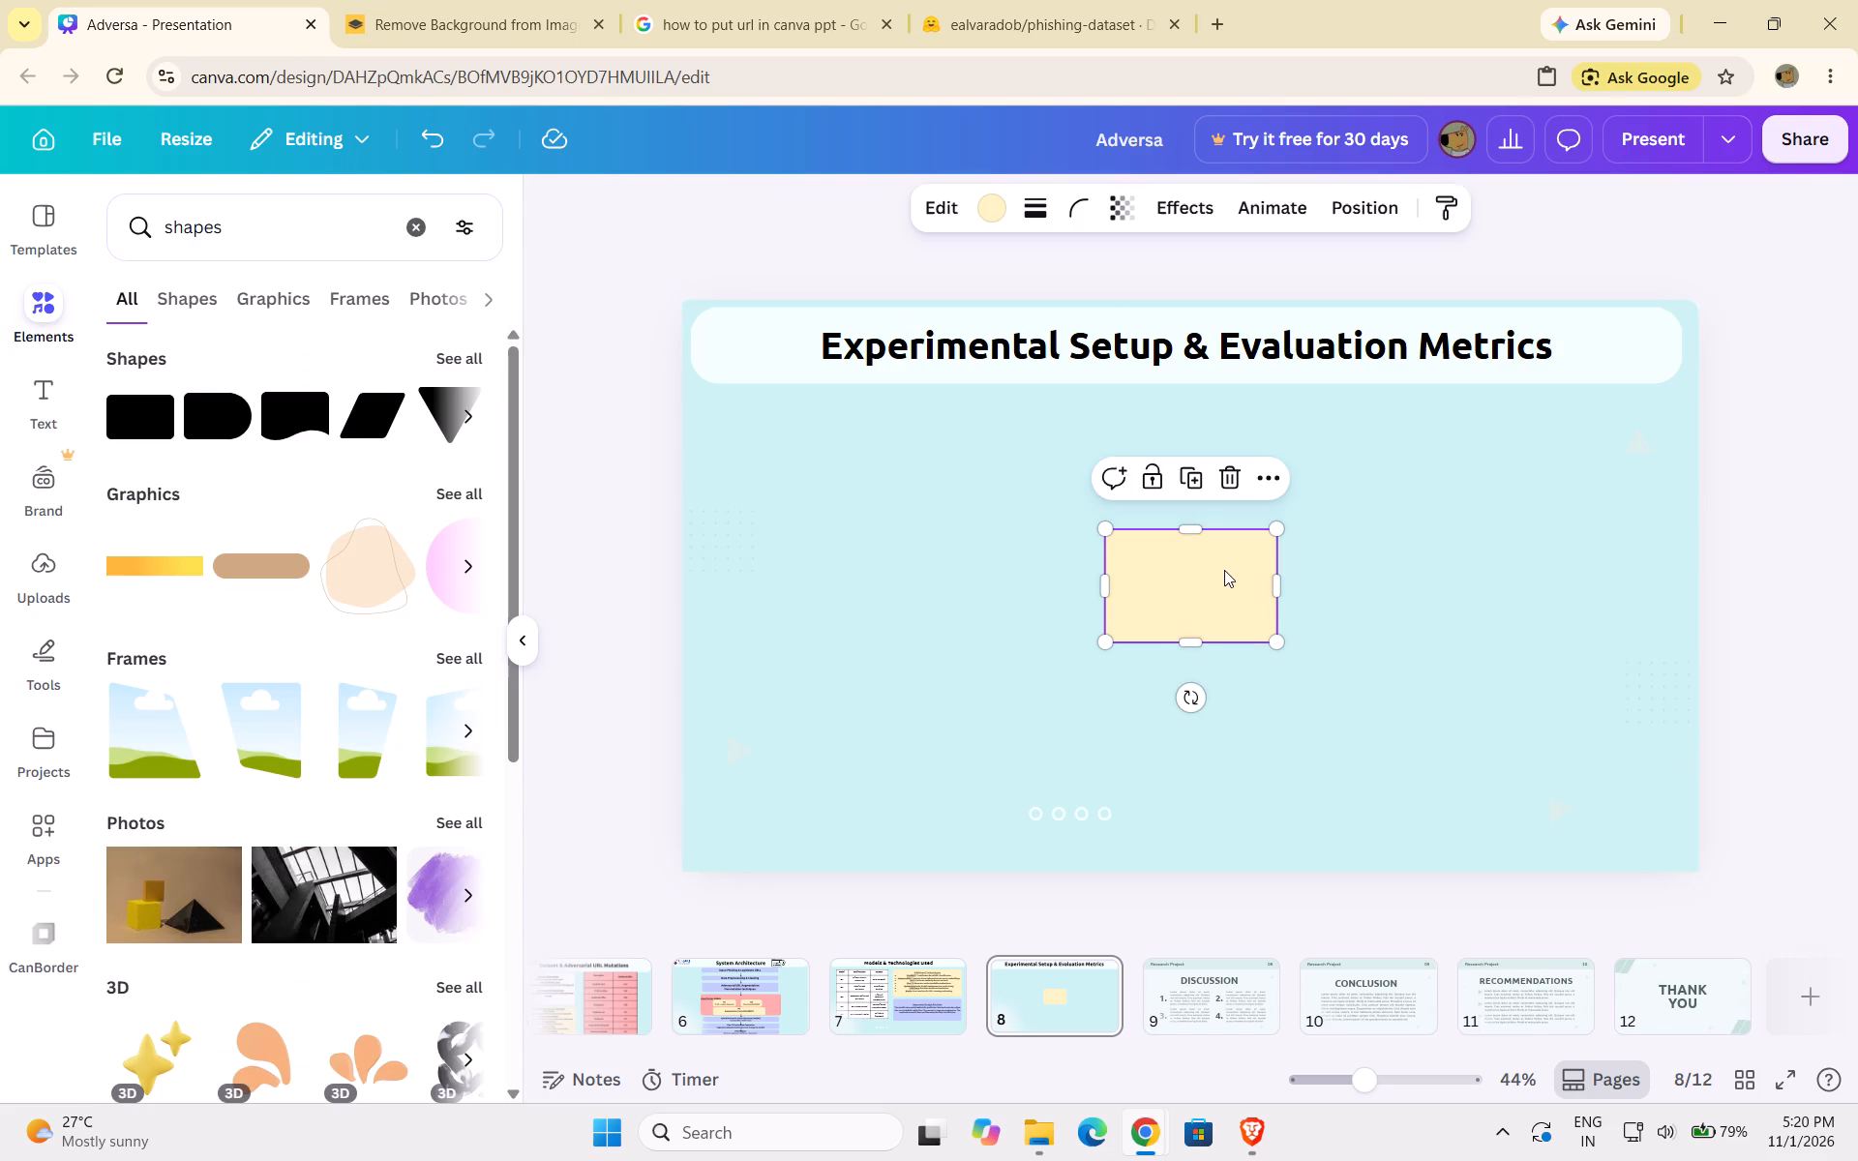
double_click(1184, 562)
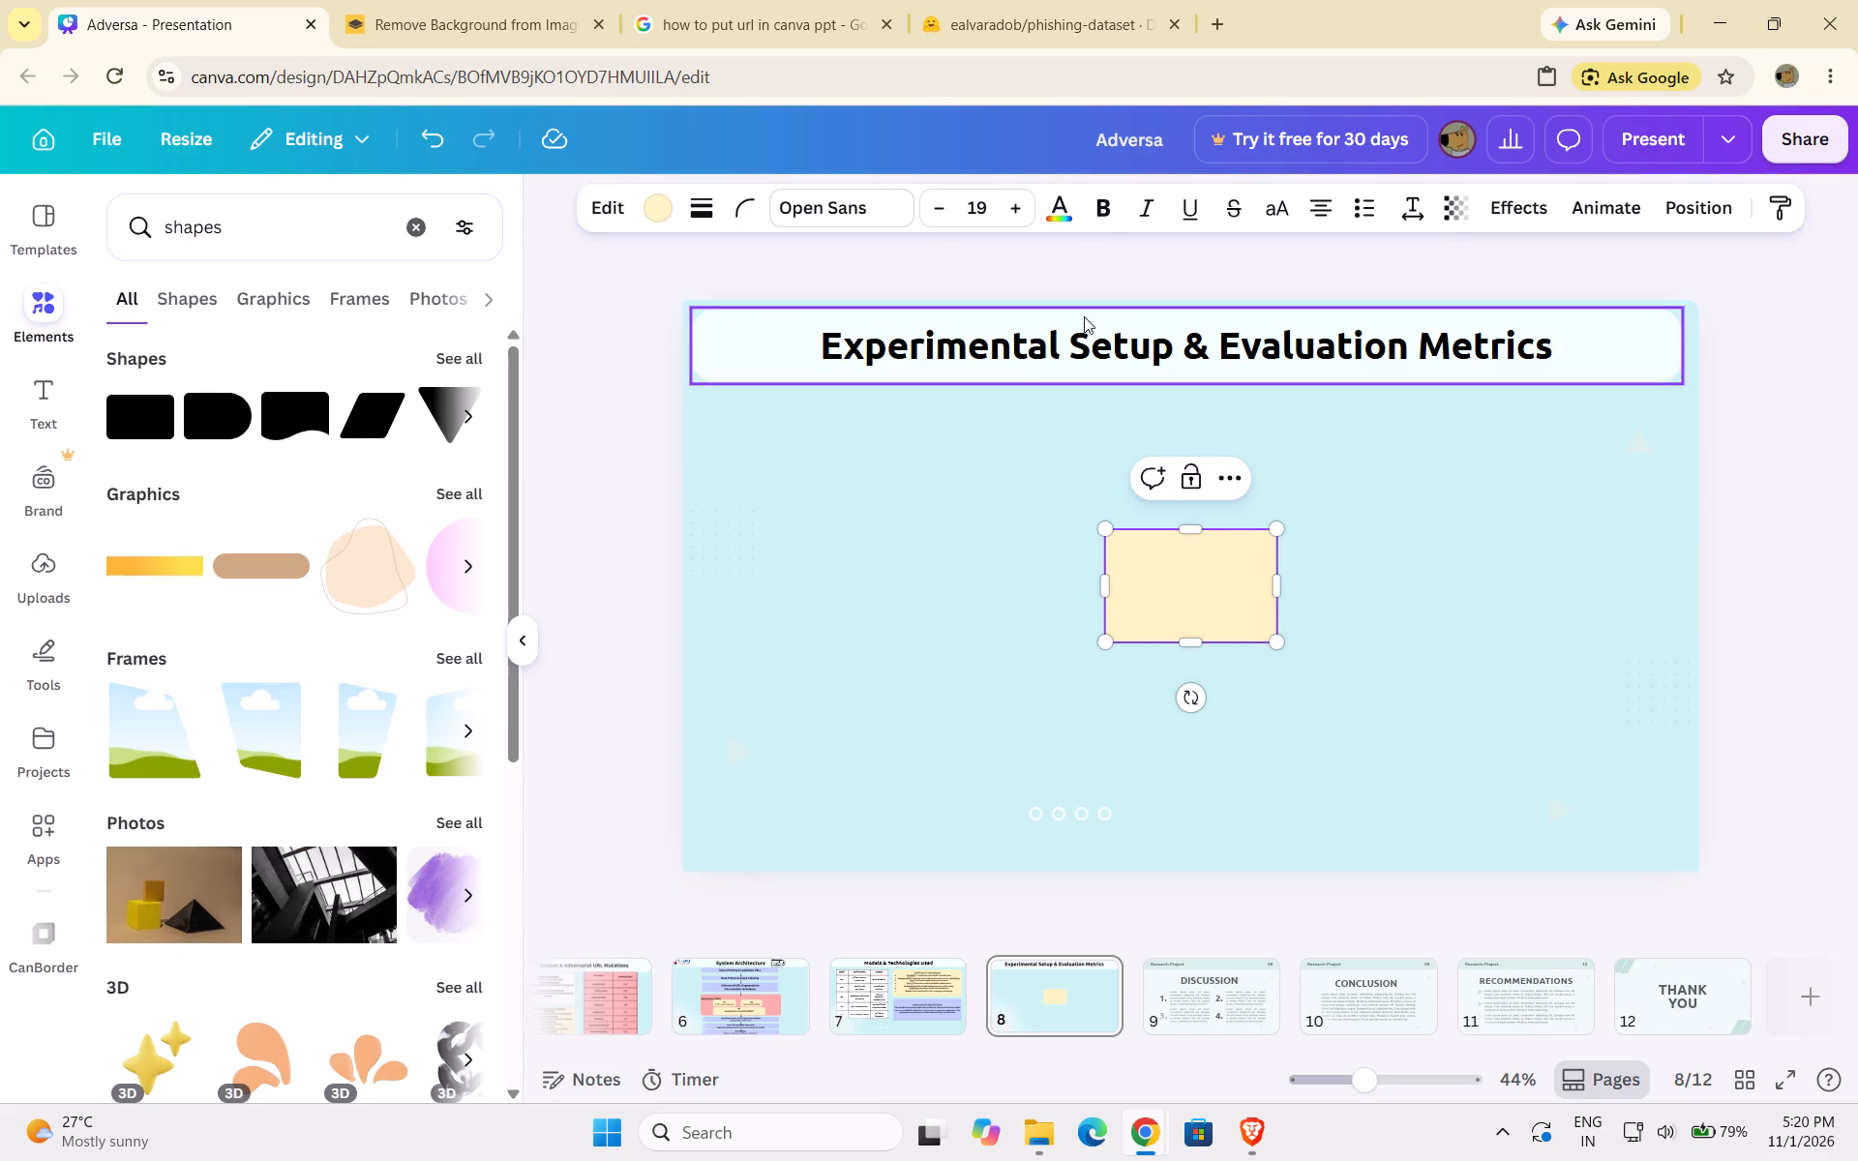
left_click(1064, 208)
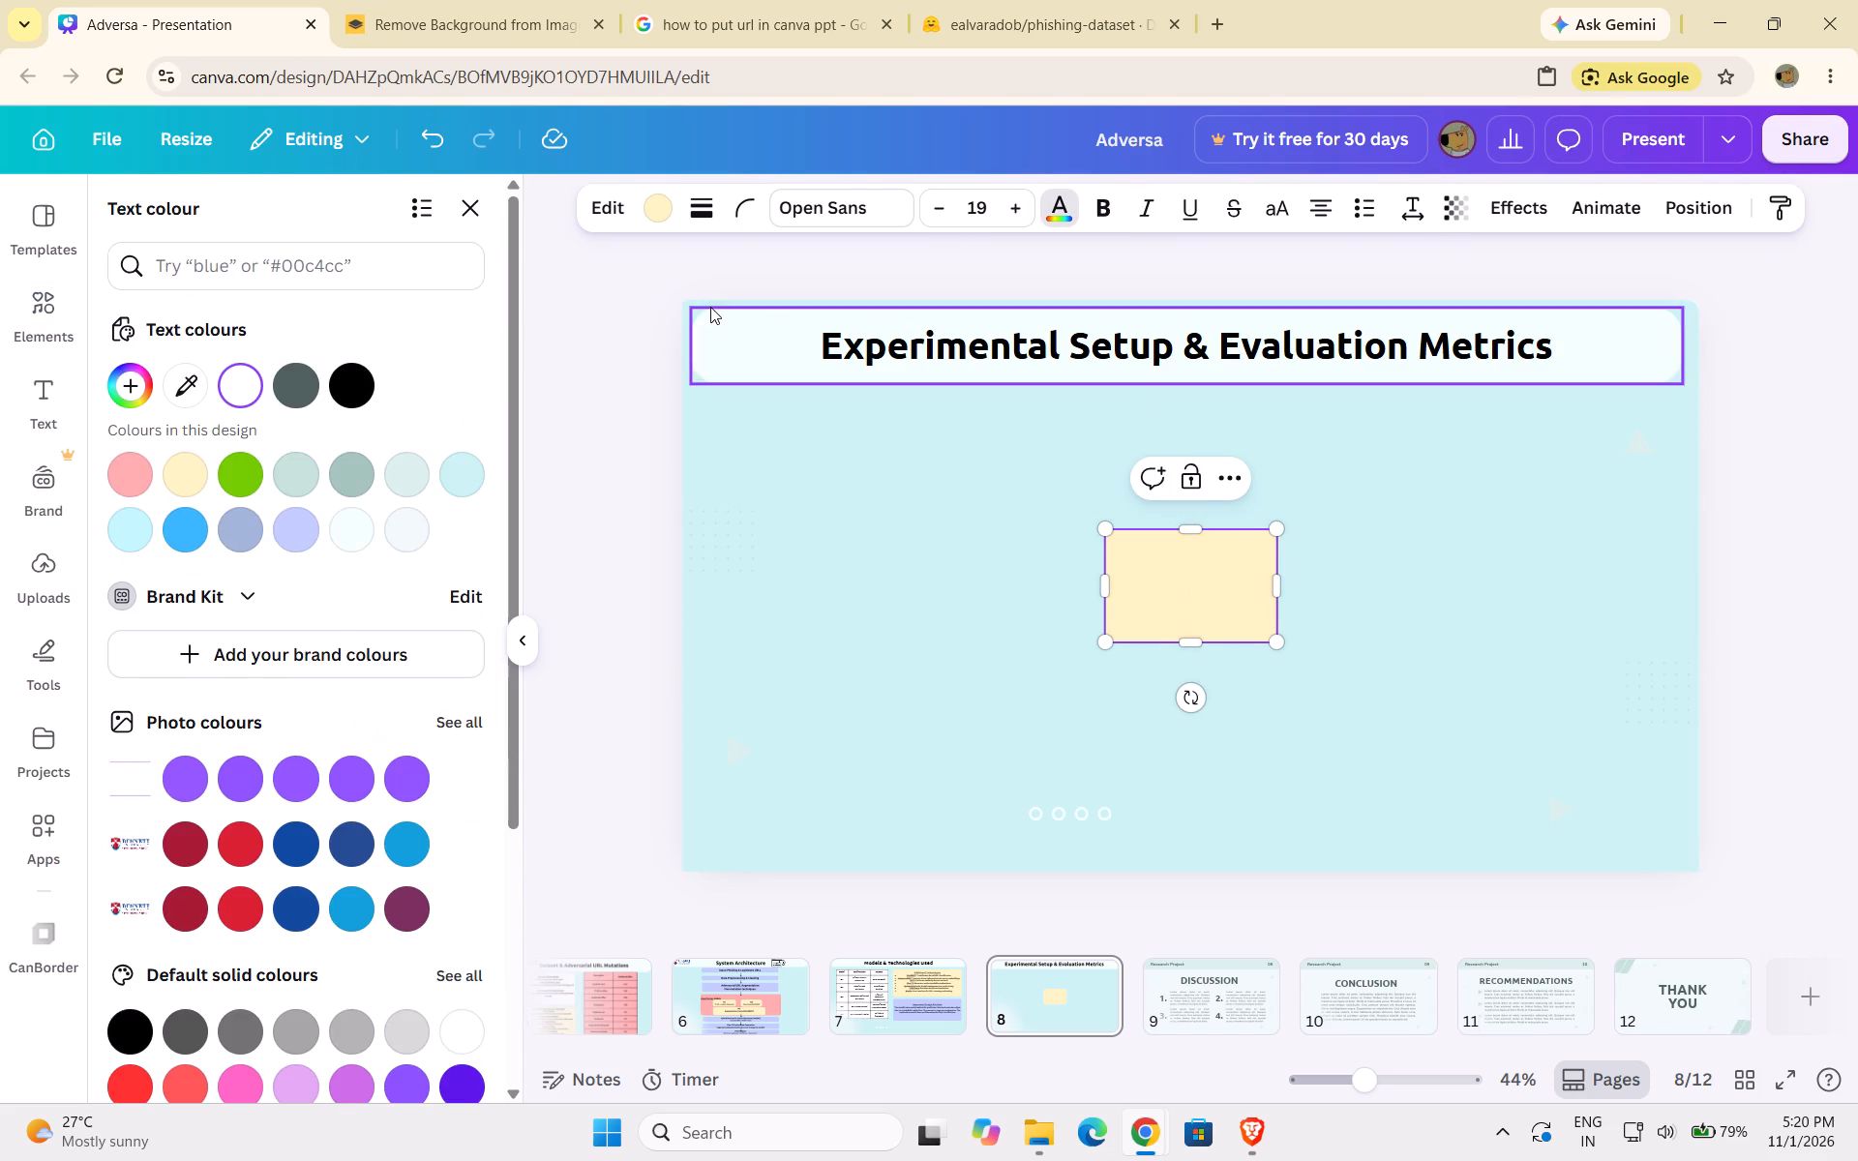
left_click(346, 378)
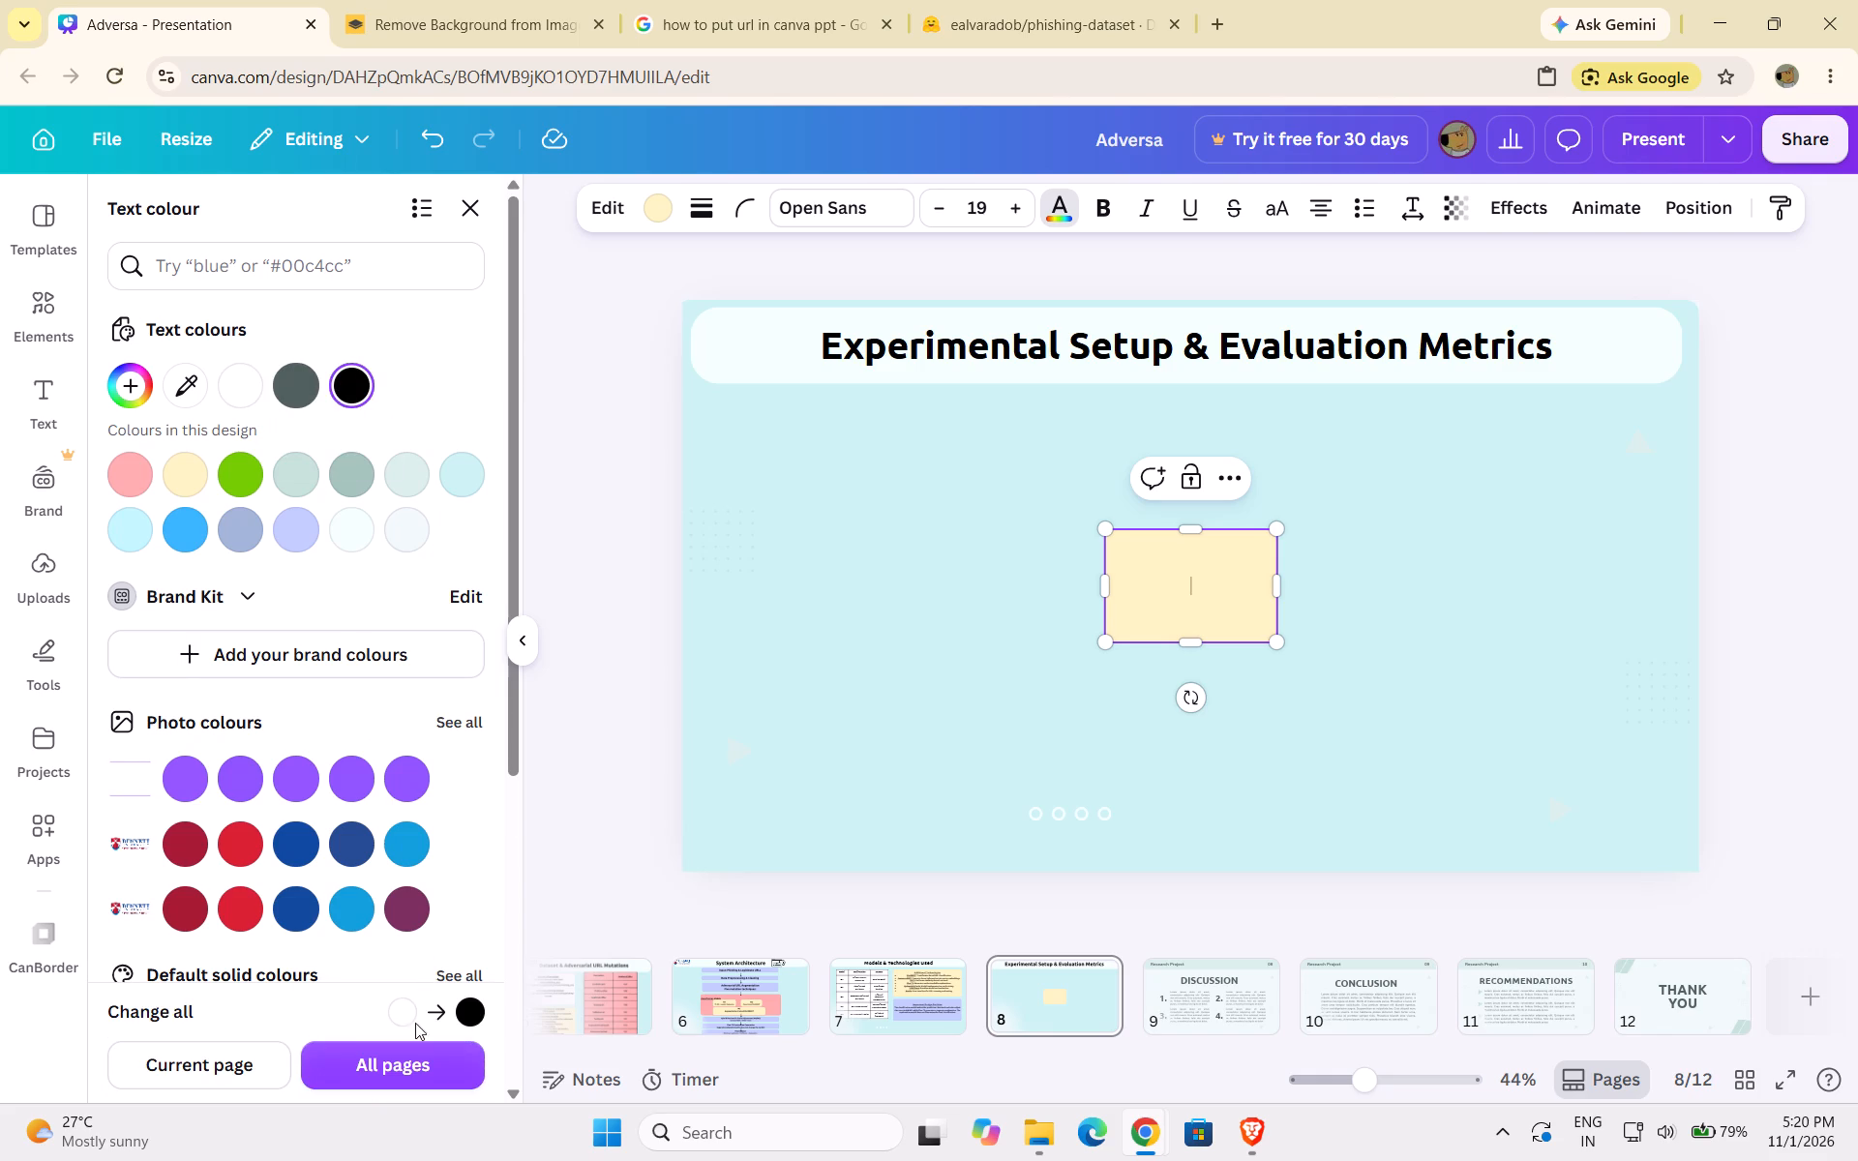
left_click(411, 1047)
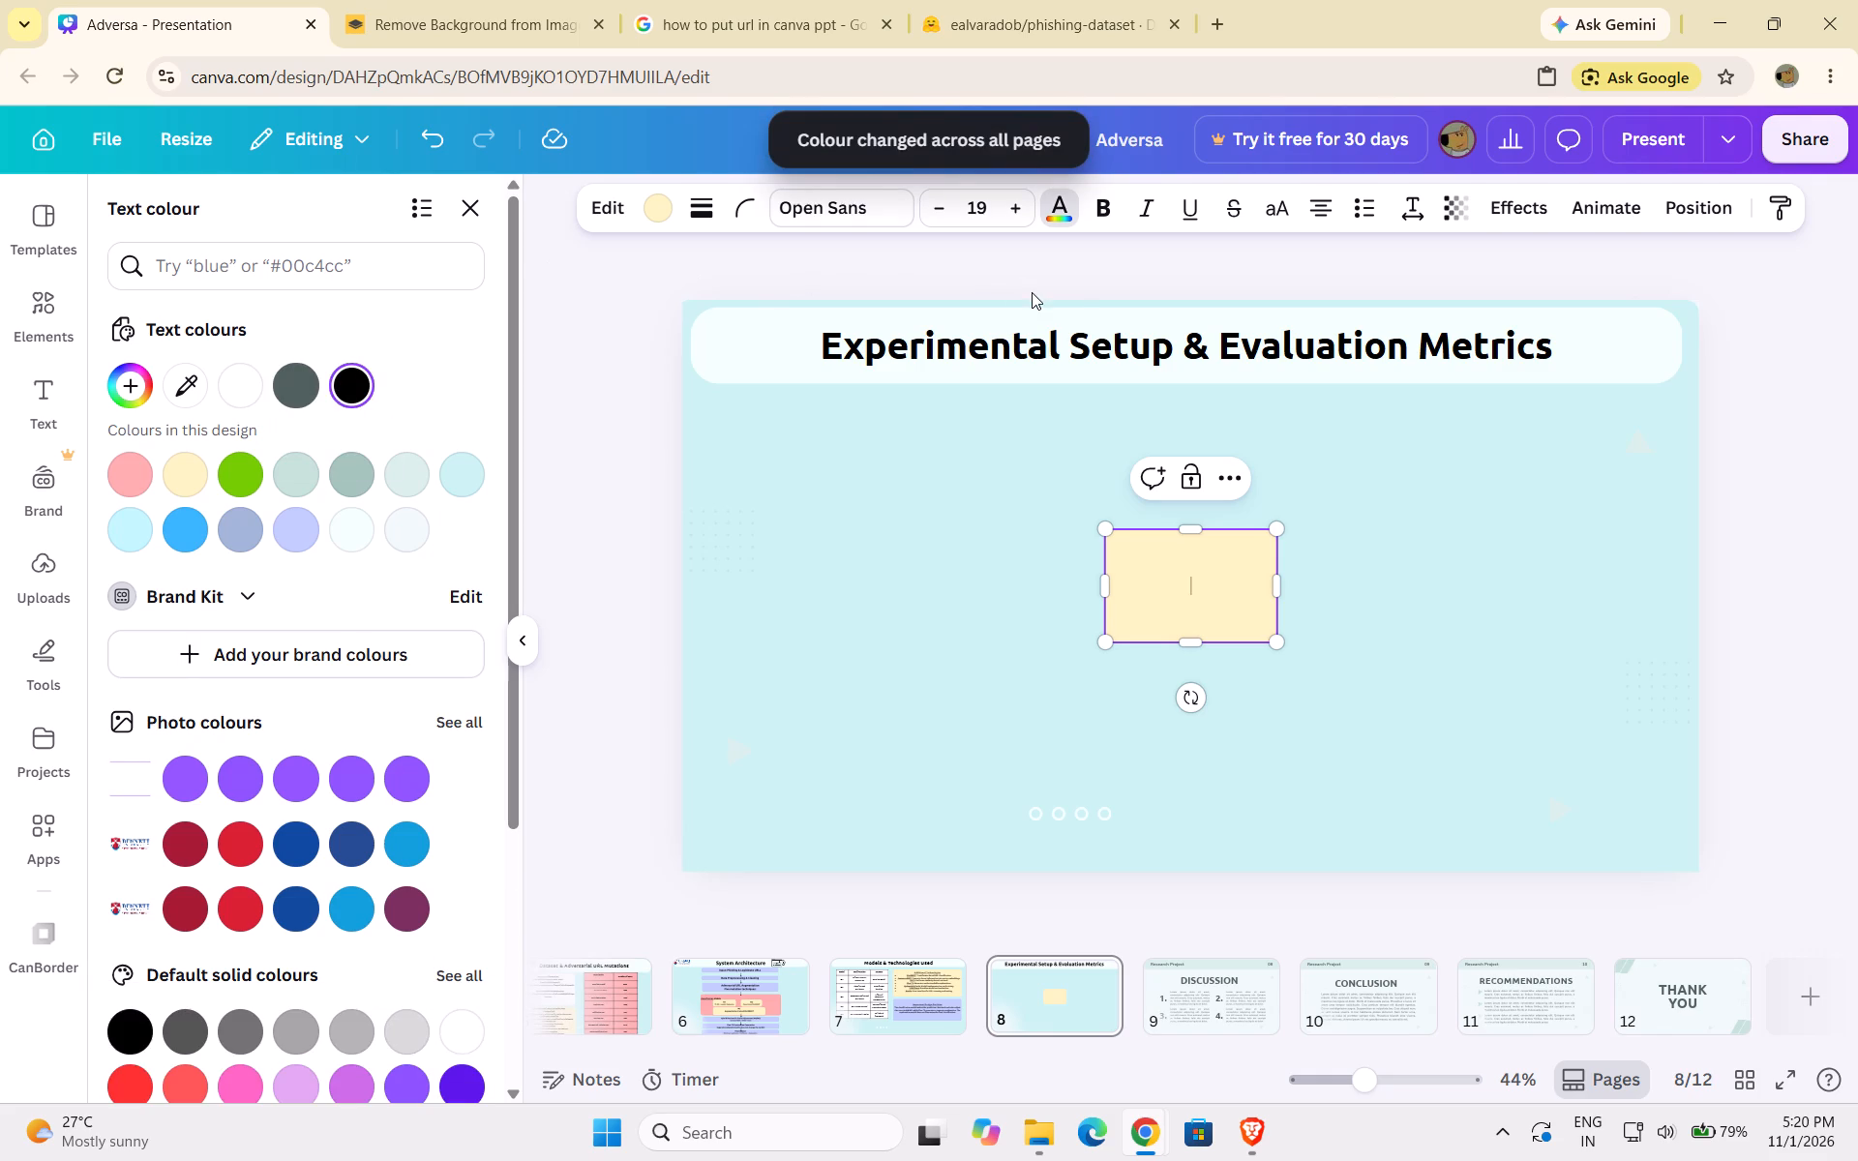
left_click(858, 188)
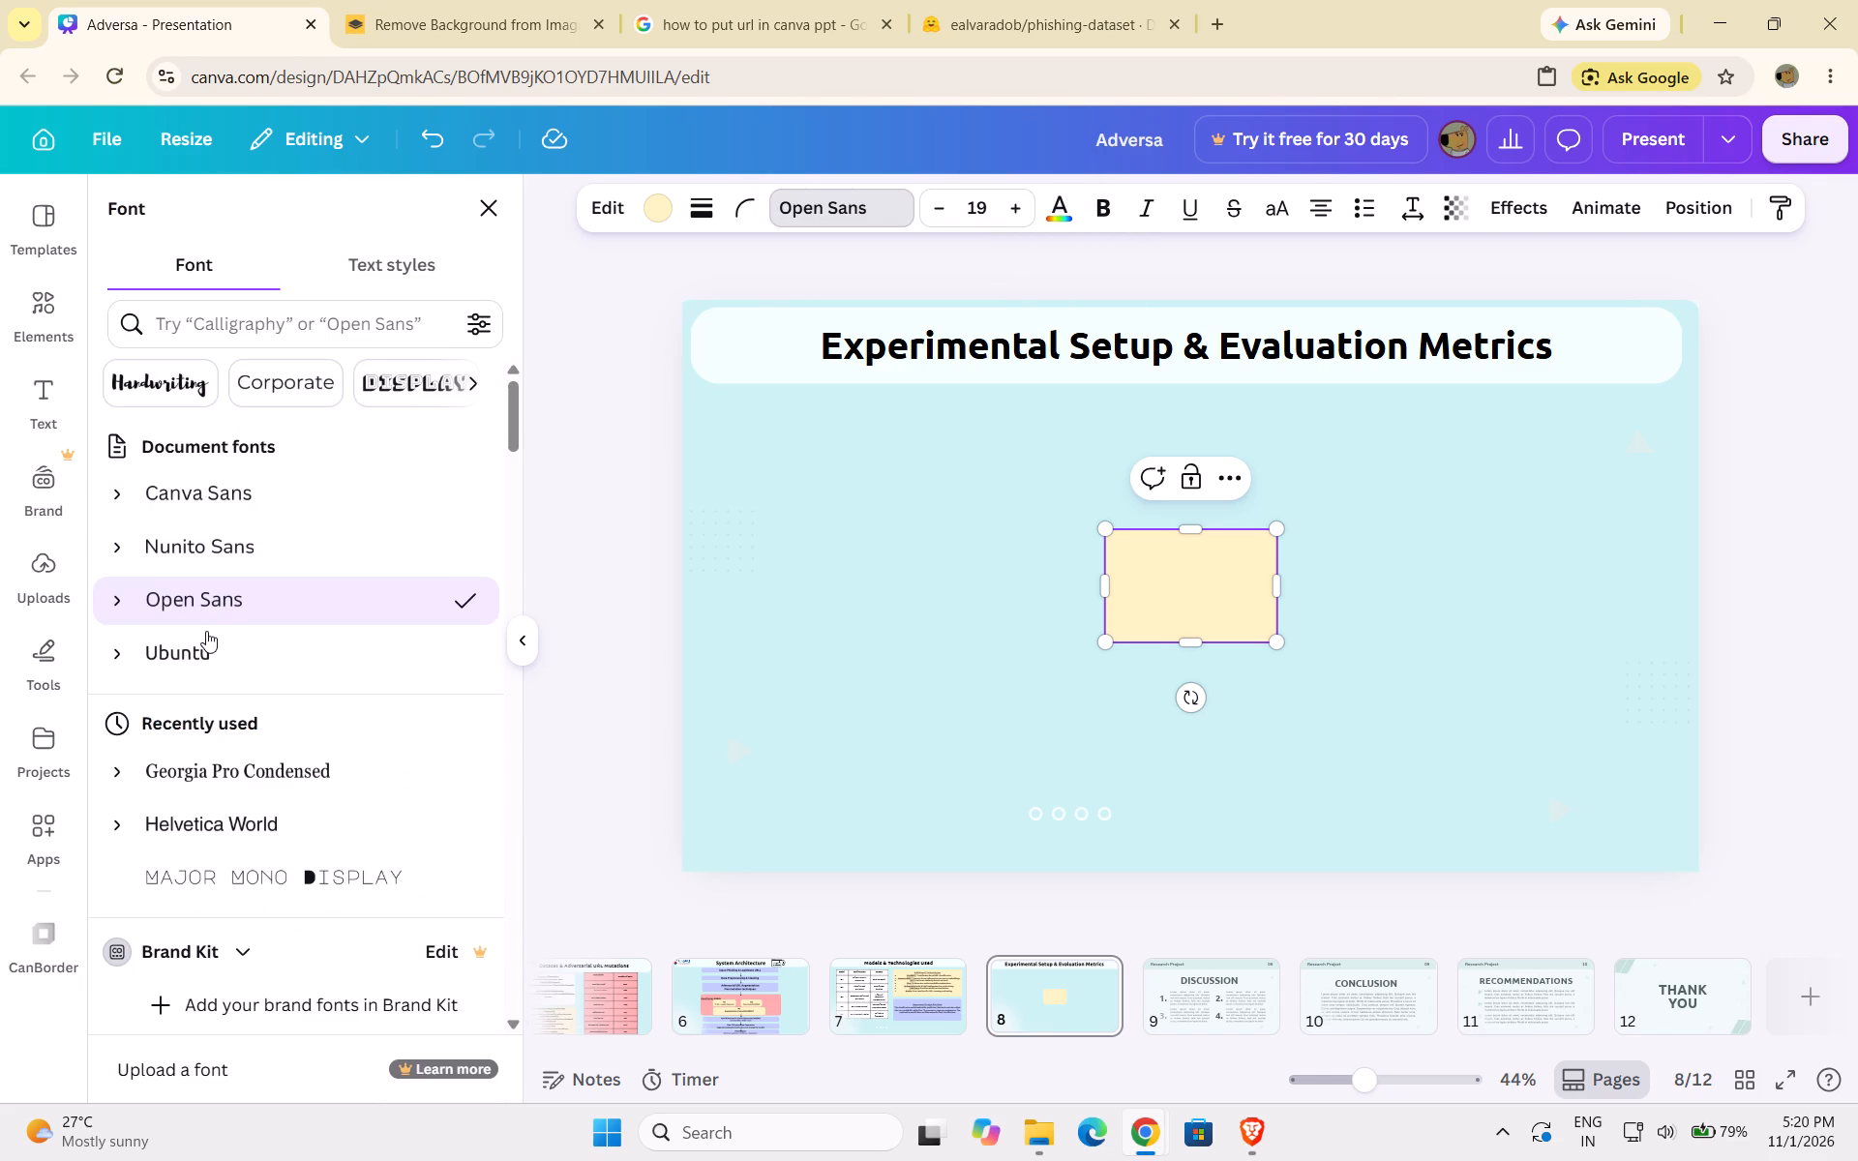
left_click(204, 640)
left_click(1098, 207)
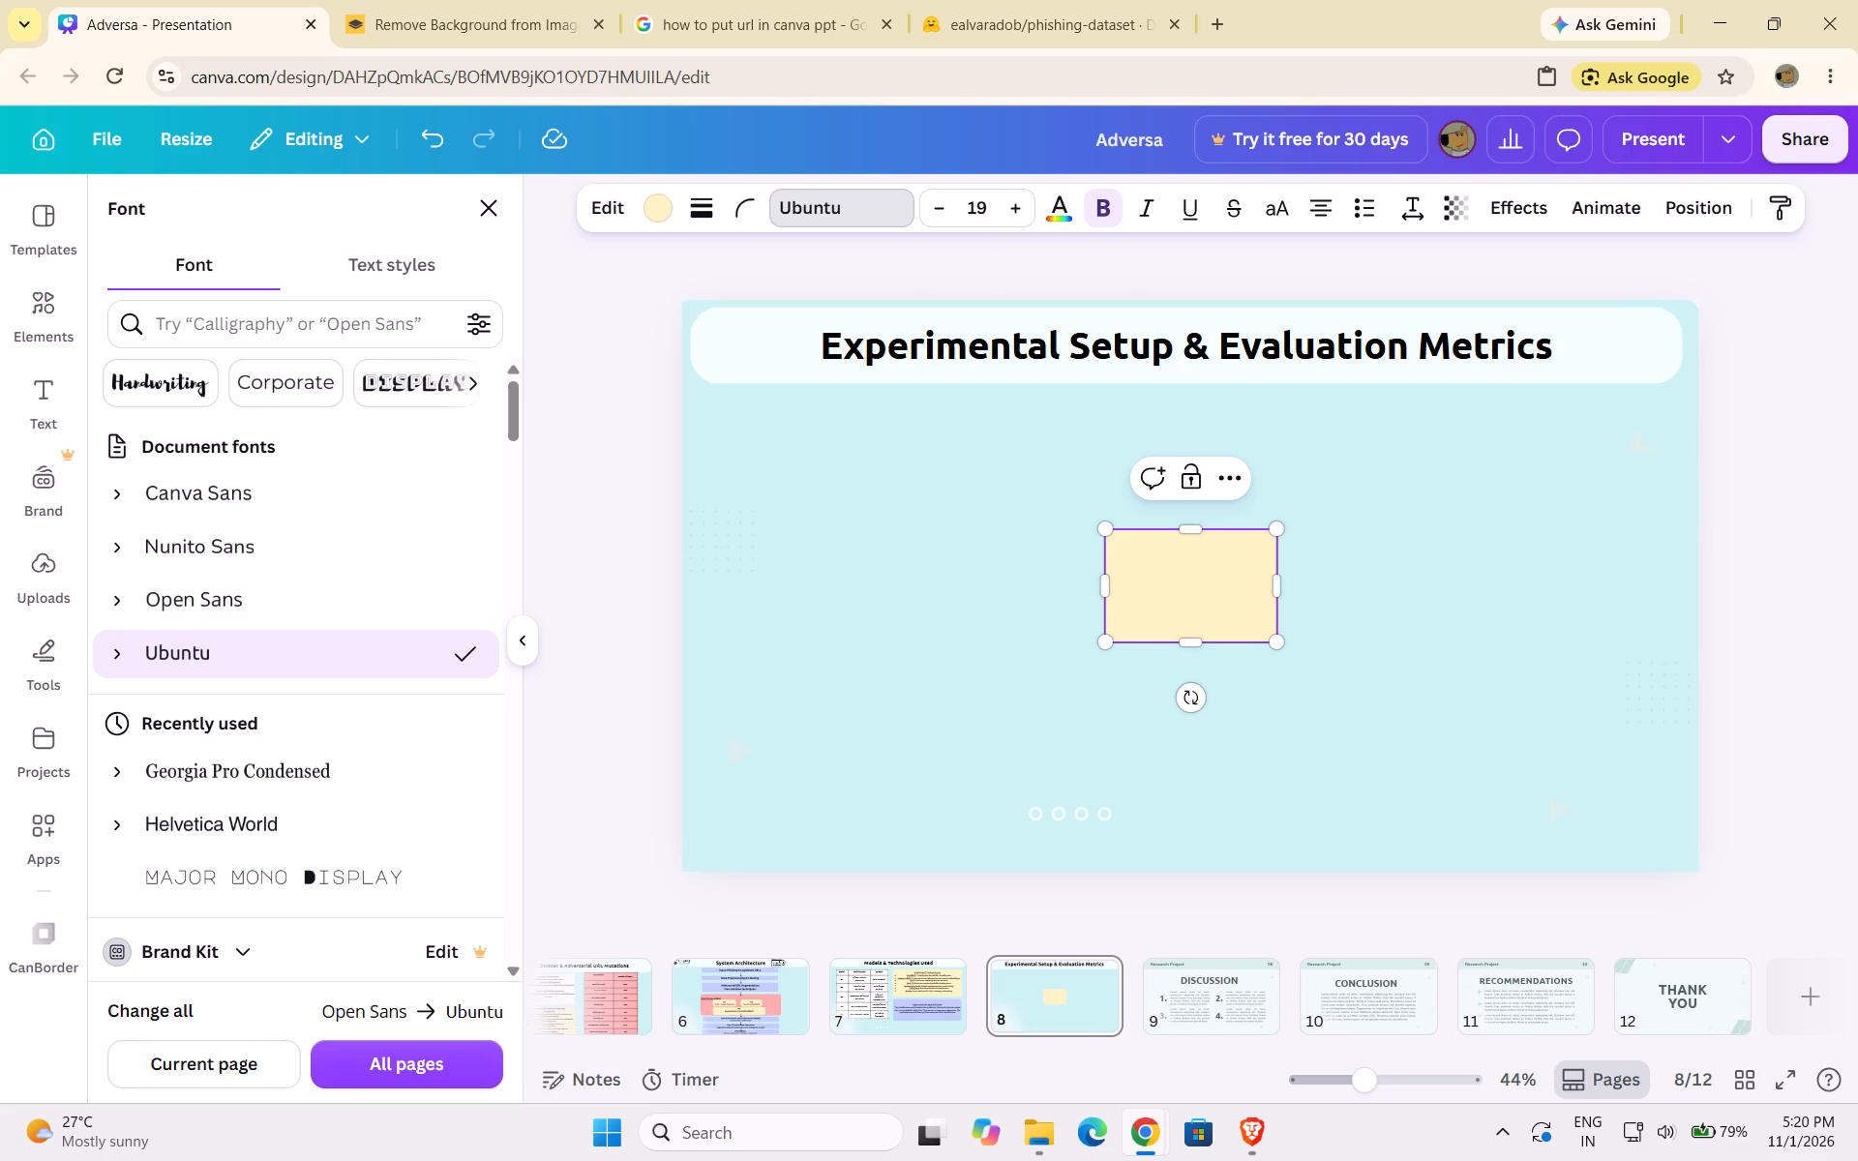
Paste the copied Experimental Environment list into the yellow rectangle, then widen the box and extend its top edge.
key("ctrl+v")
left_click_drag(1107, 688, 955, 692)
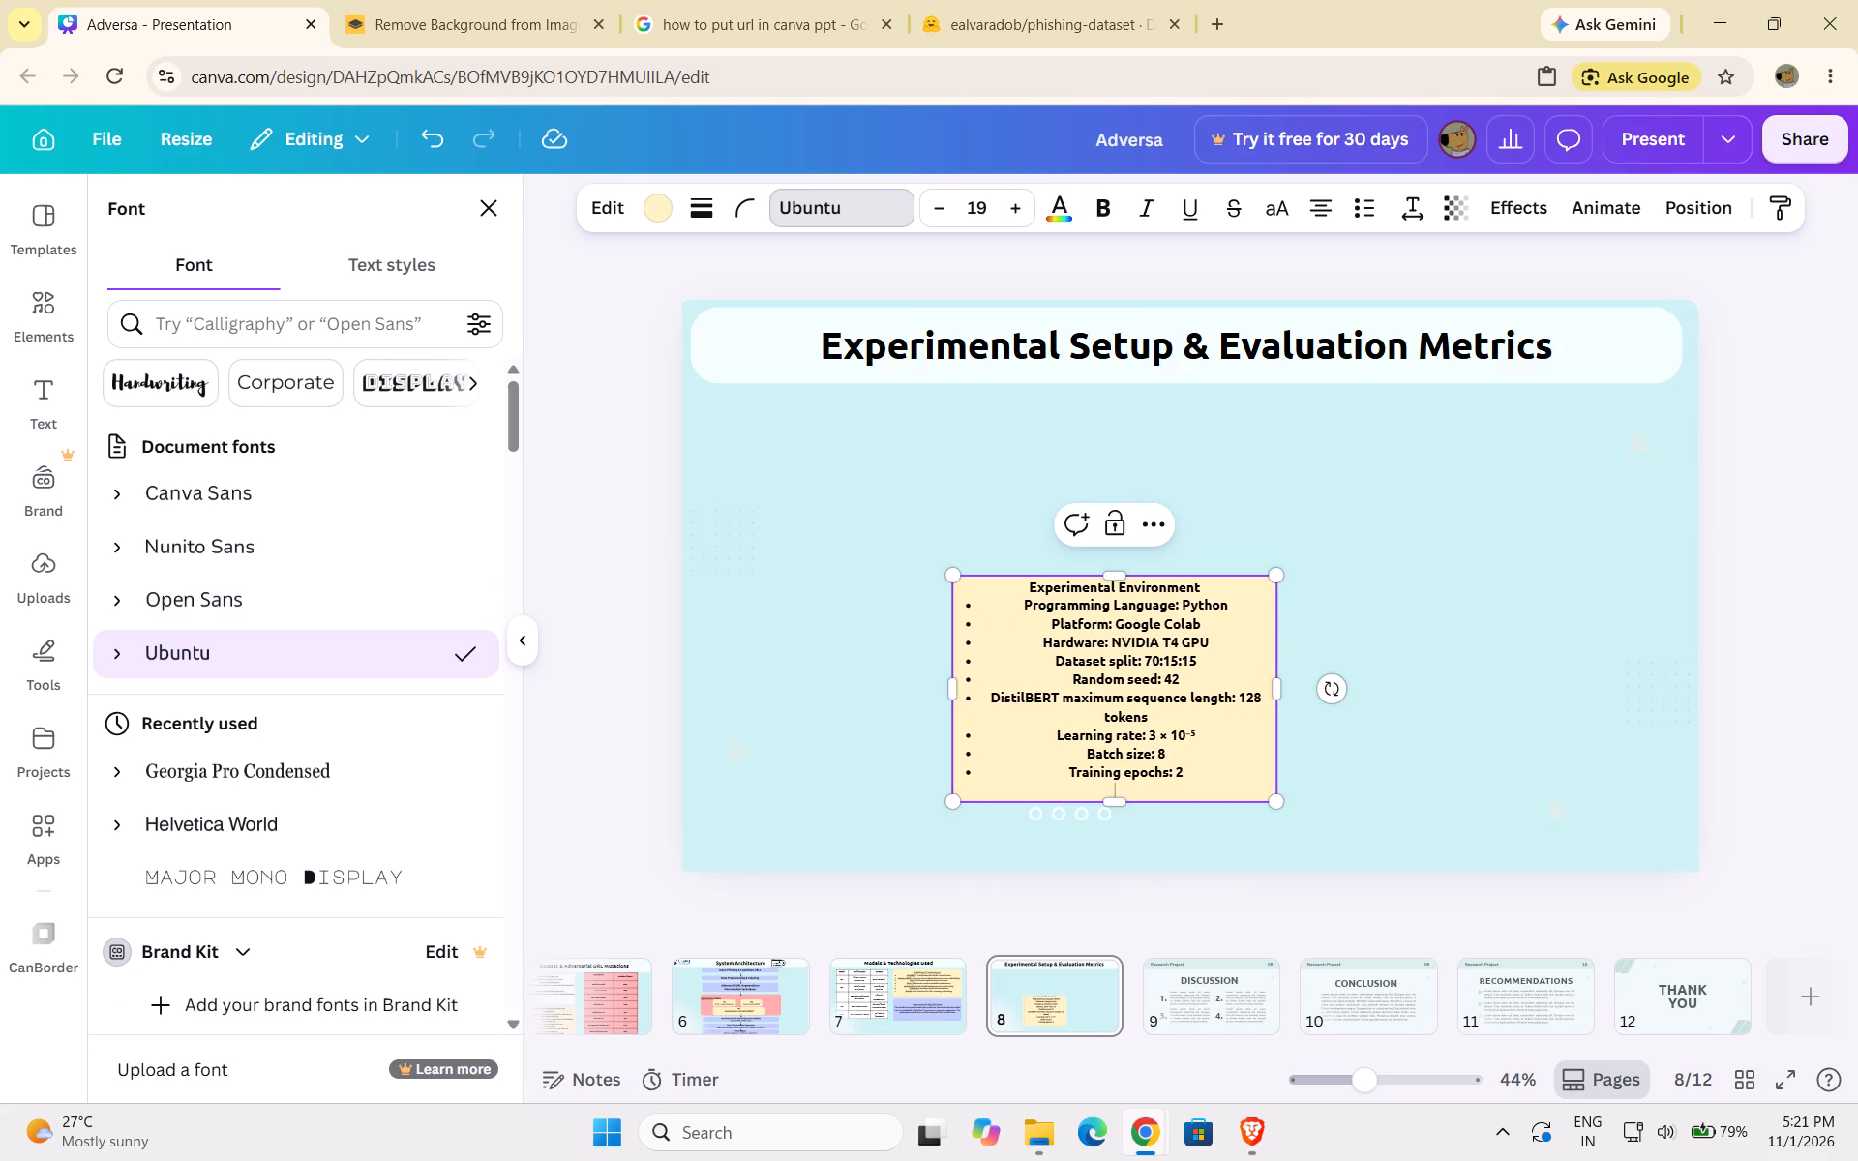
left_click_drag(1112, 578, 1094, 535)
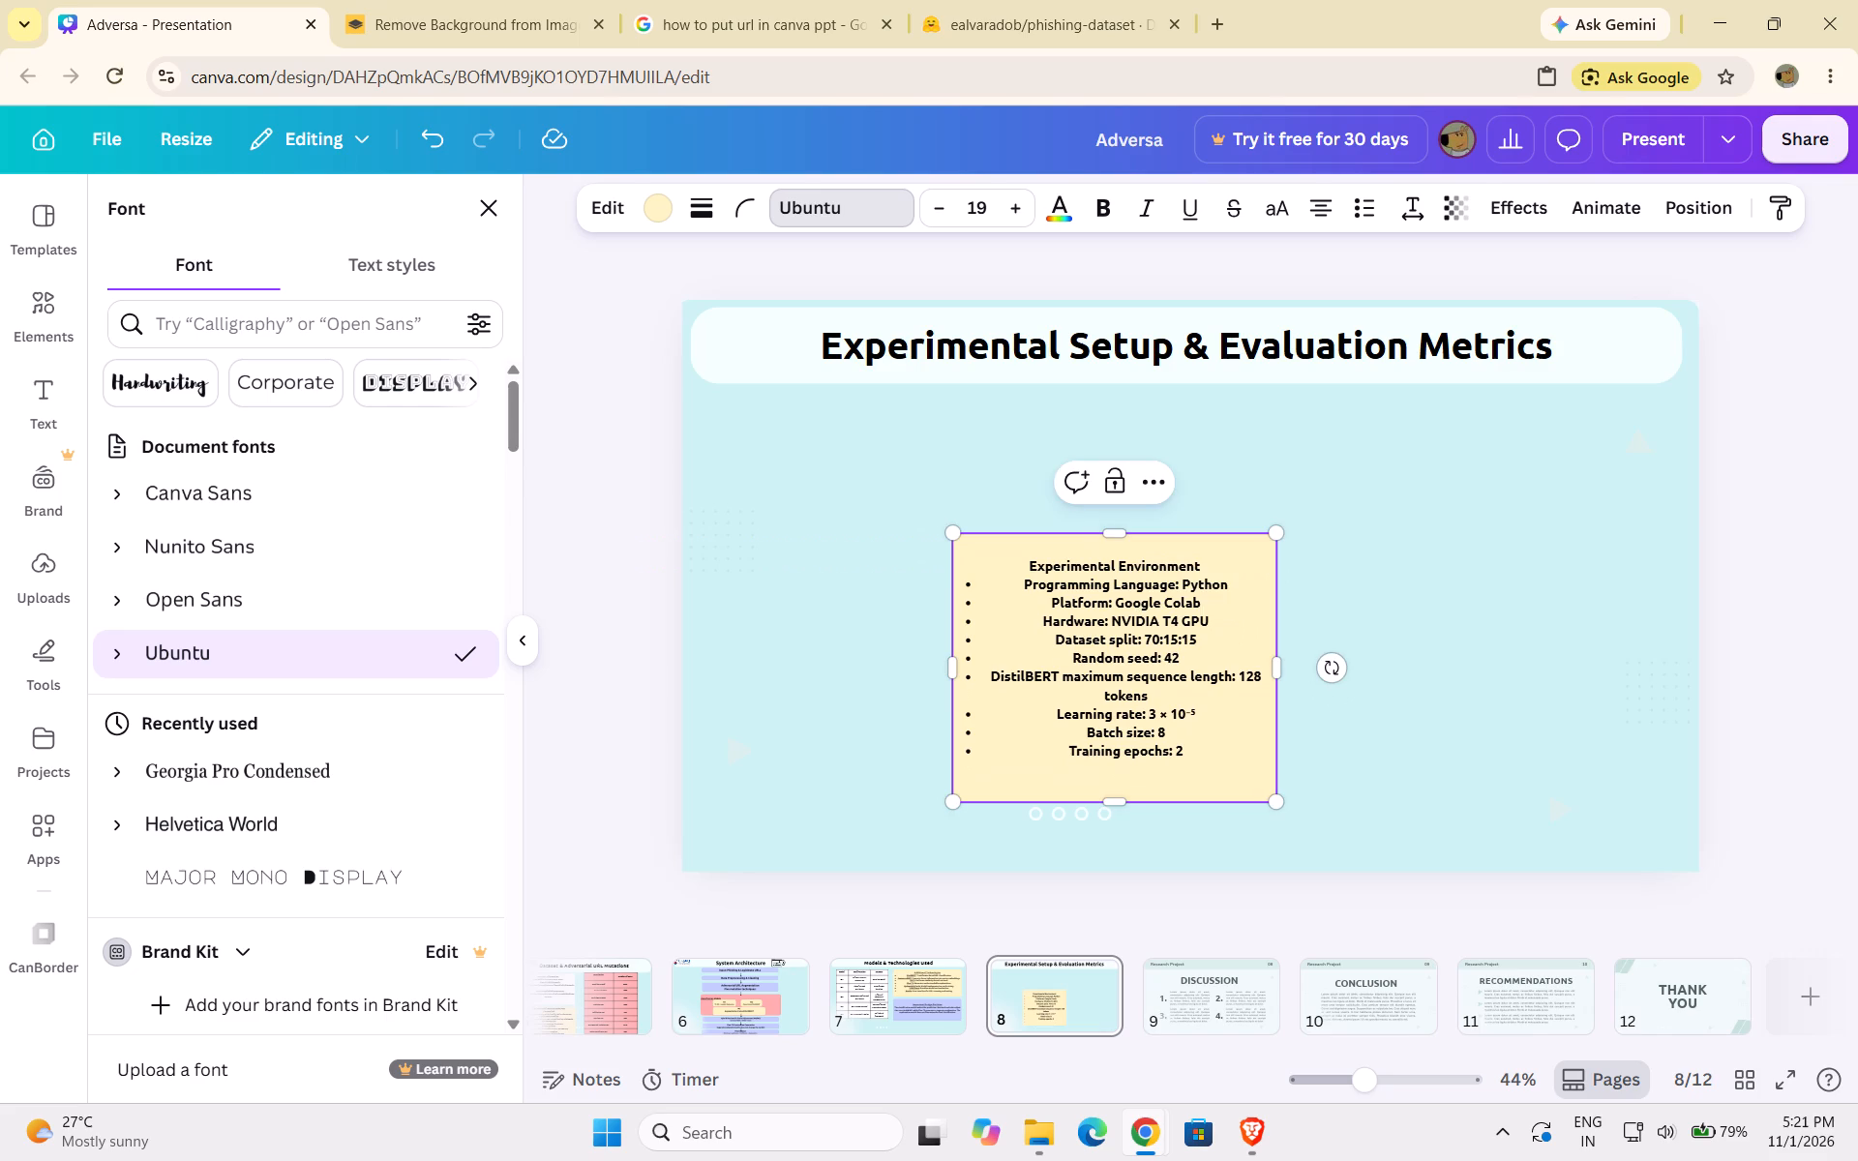
left_click_drag(1215, 707, 1184, 648)
left_click(1219, 716)
left_click_drag(1126, 537, 1124, 528)
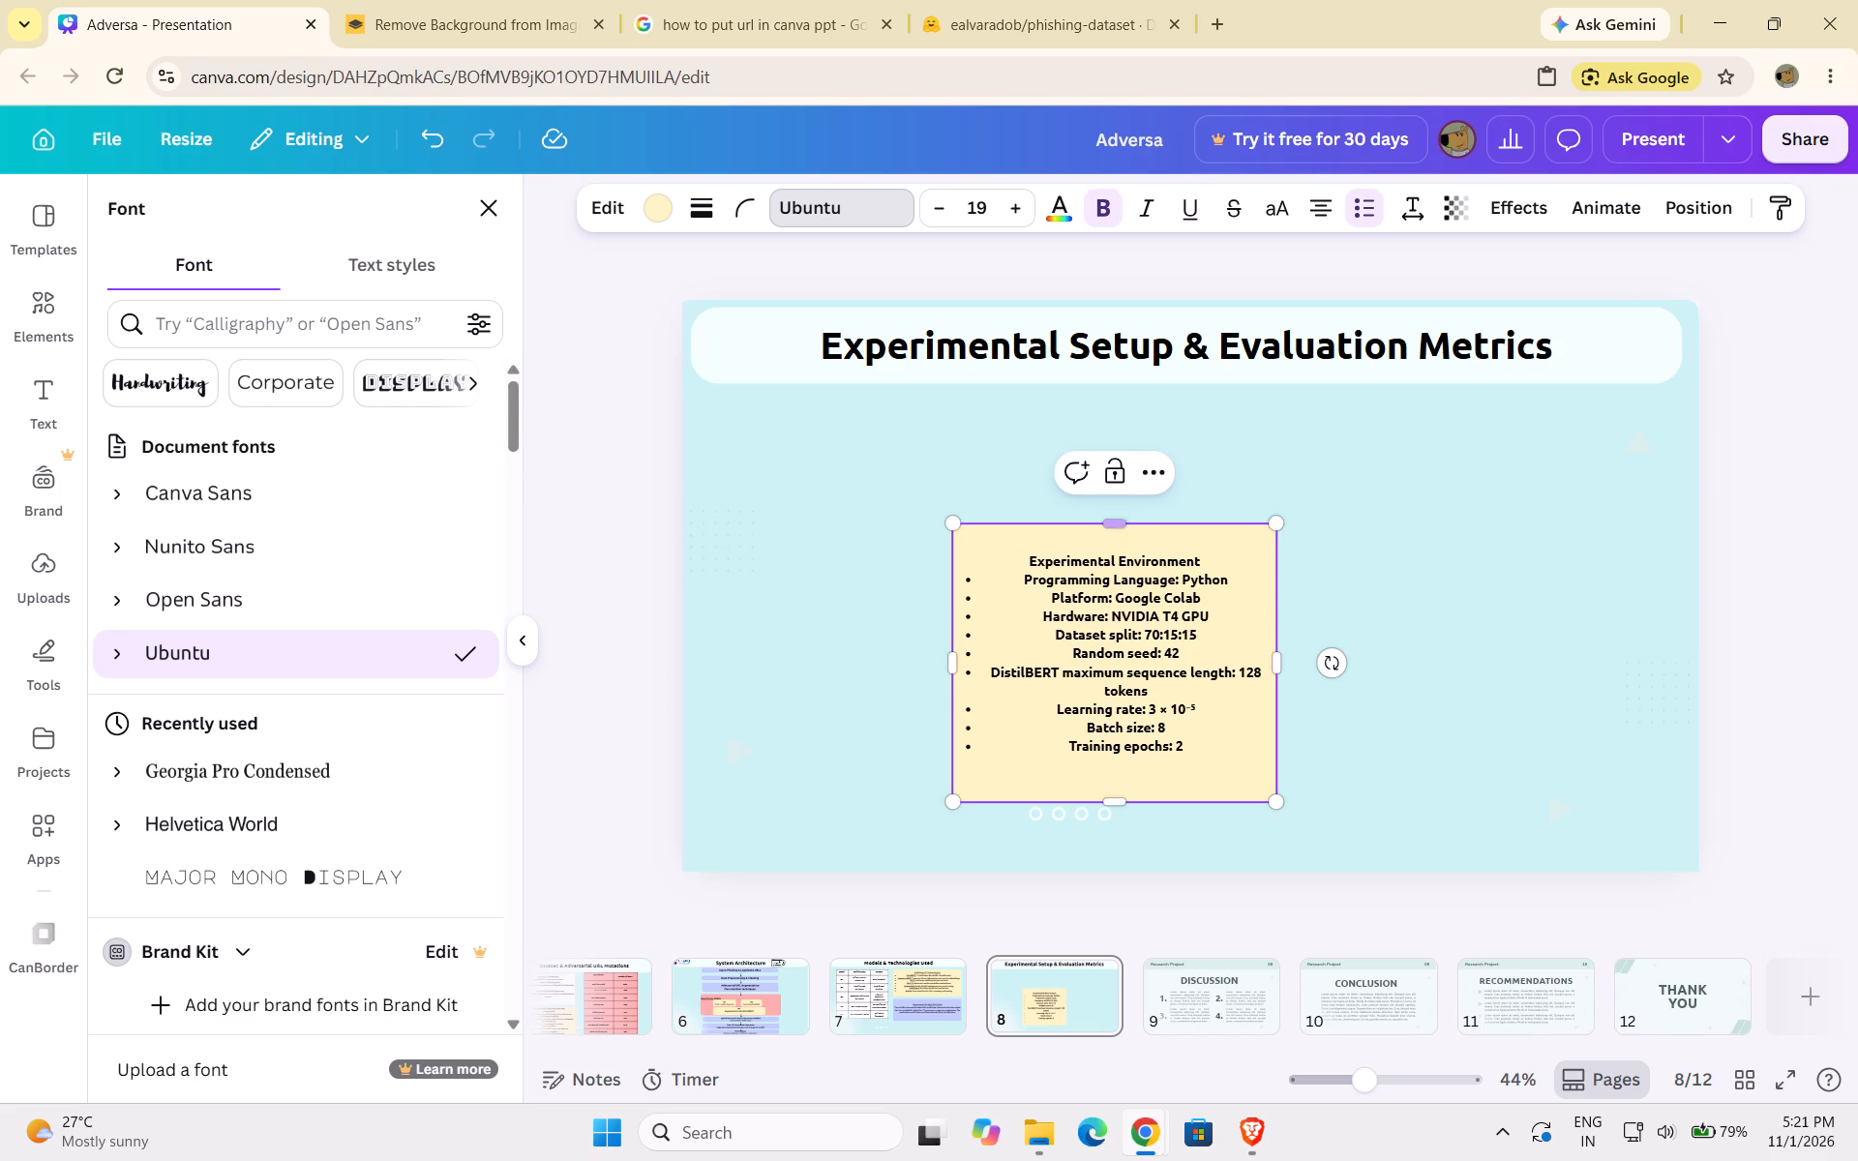
left_click(1230, 797)
left_click(1185, 856)
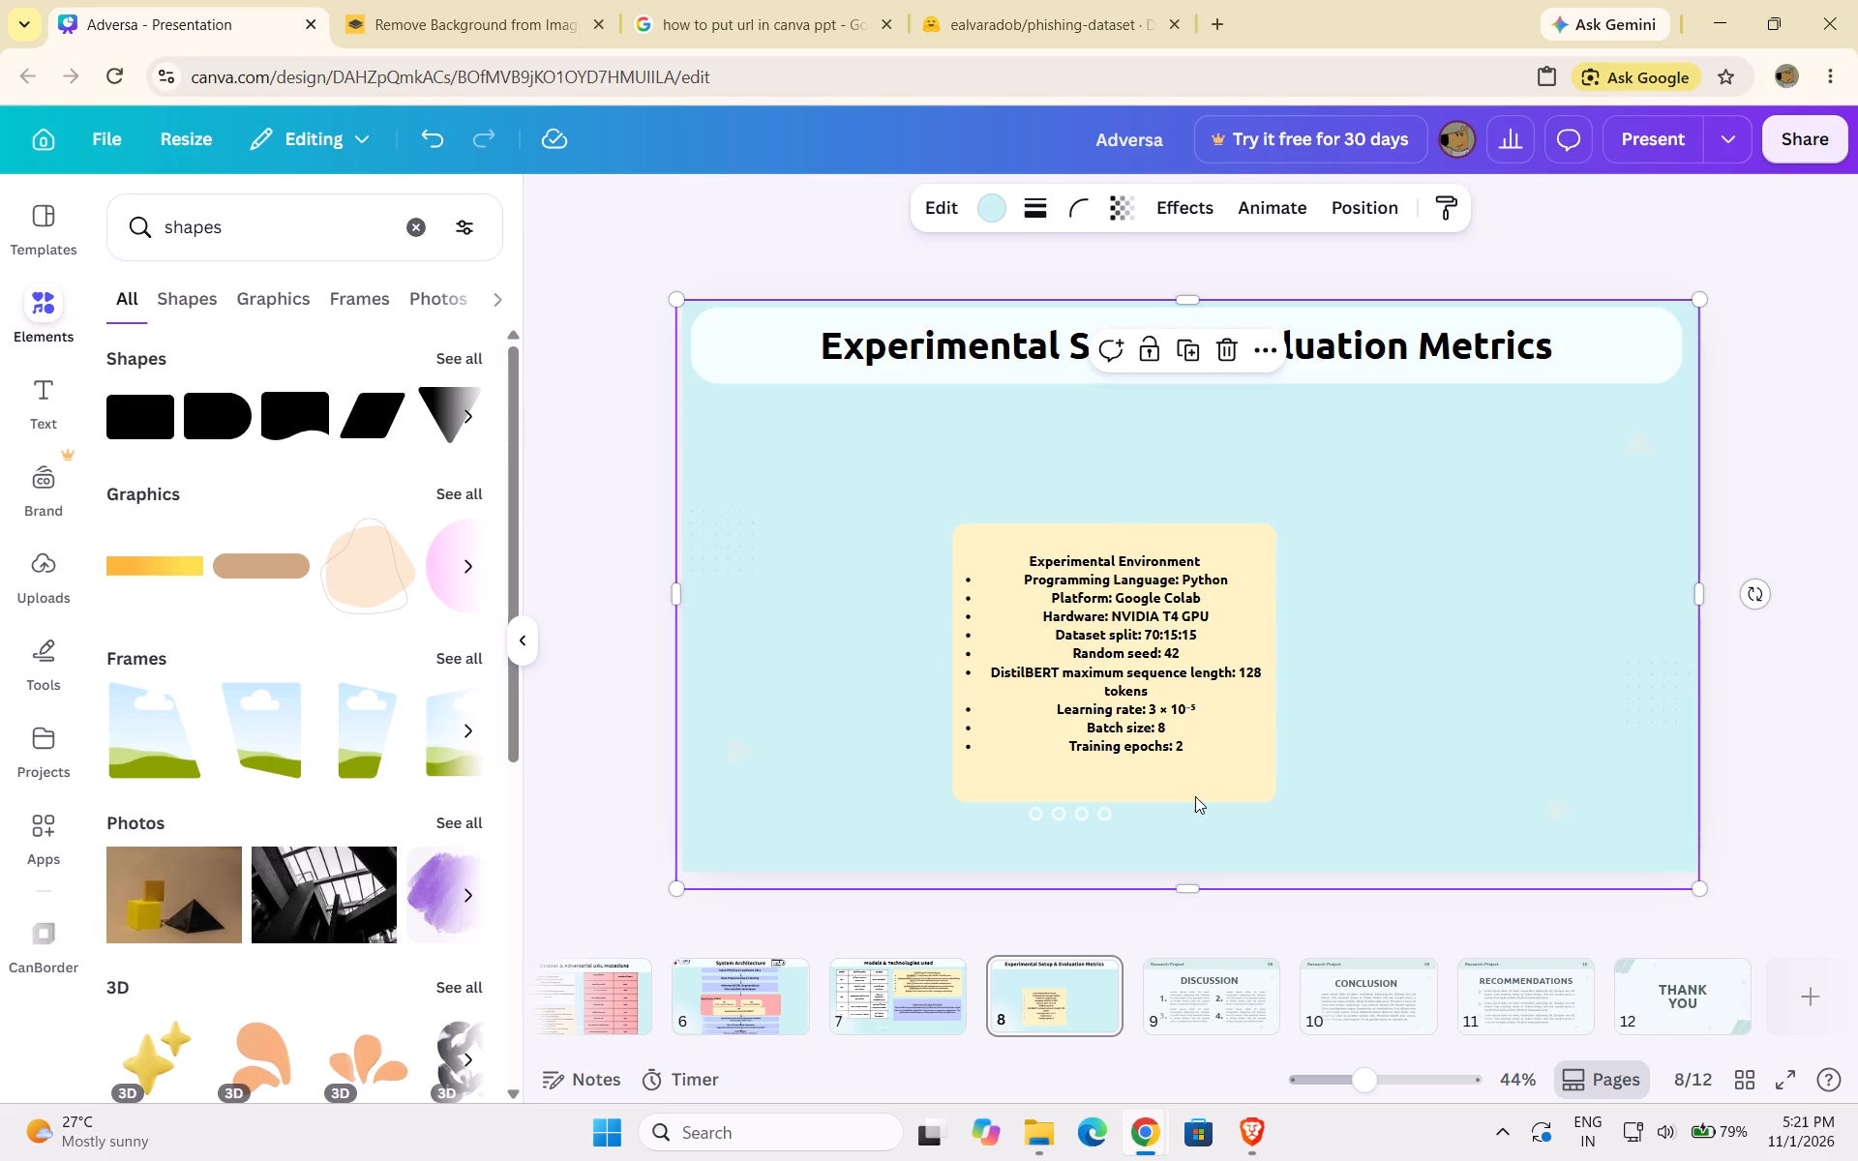
Move the Experimental Environment box to the page's left side directly below the banner and extend its bottom edge slightly.
left_click_drag(1193, 765, 965, 653)
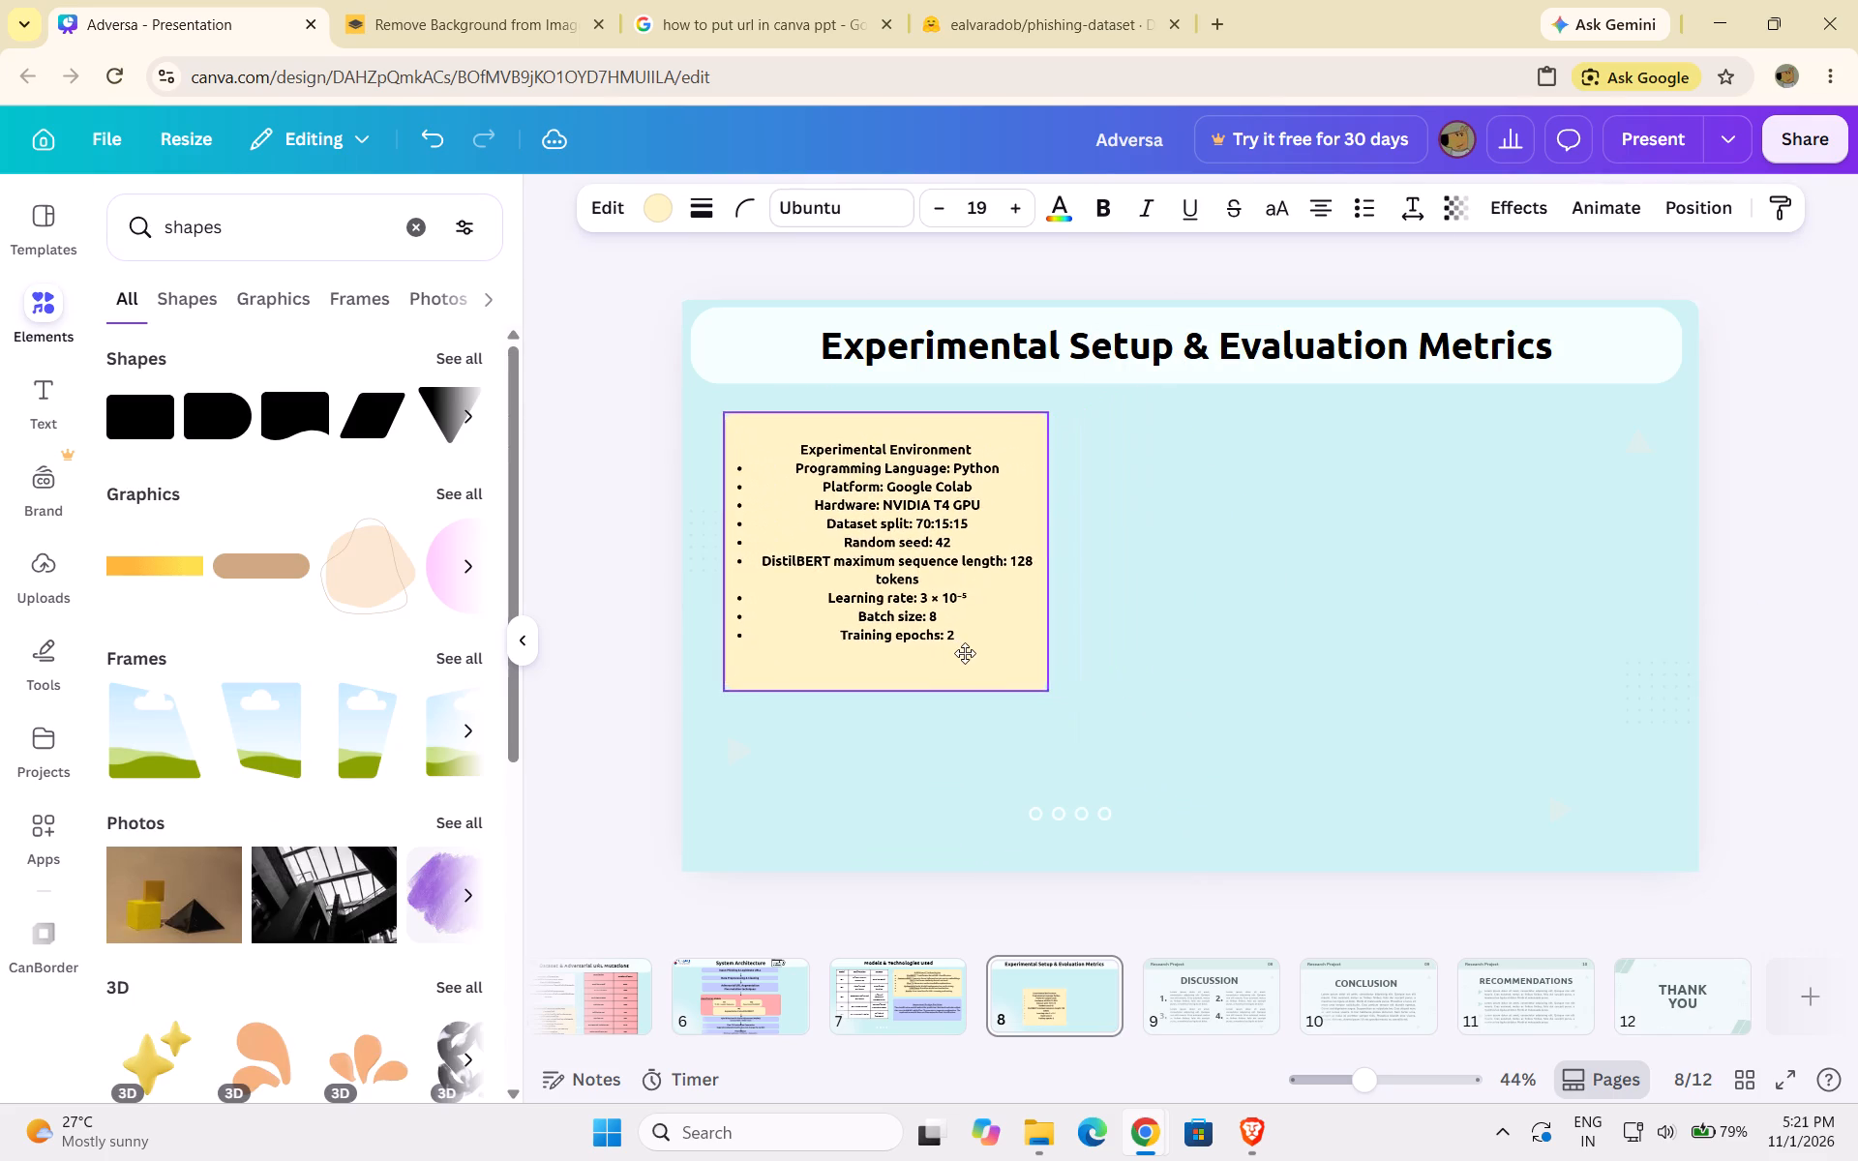
left_click_drag(965, 653, 961, 632)
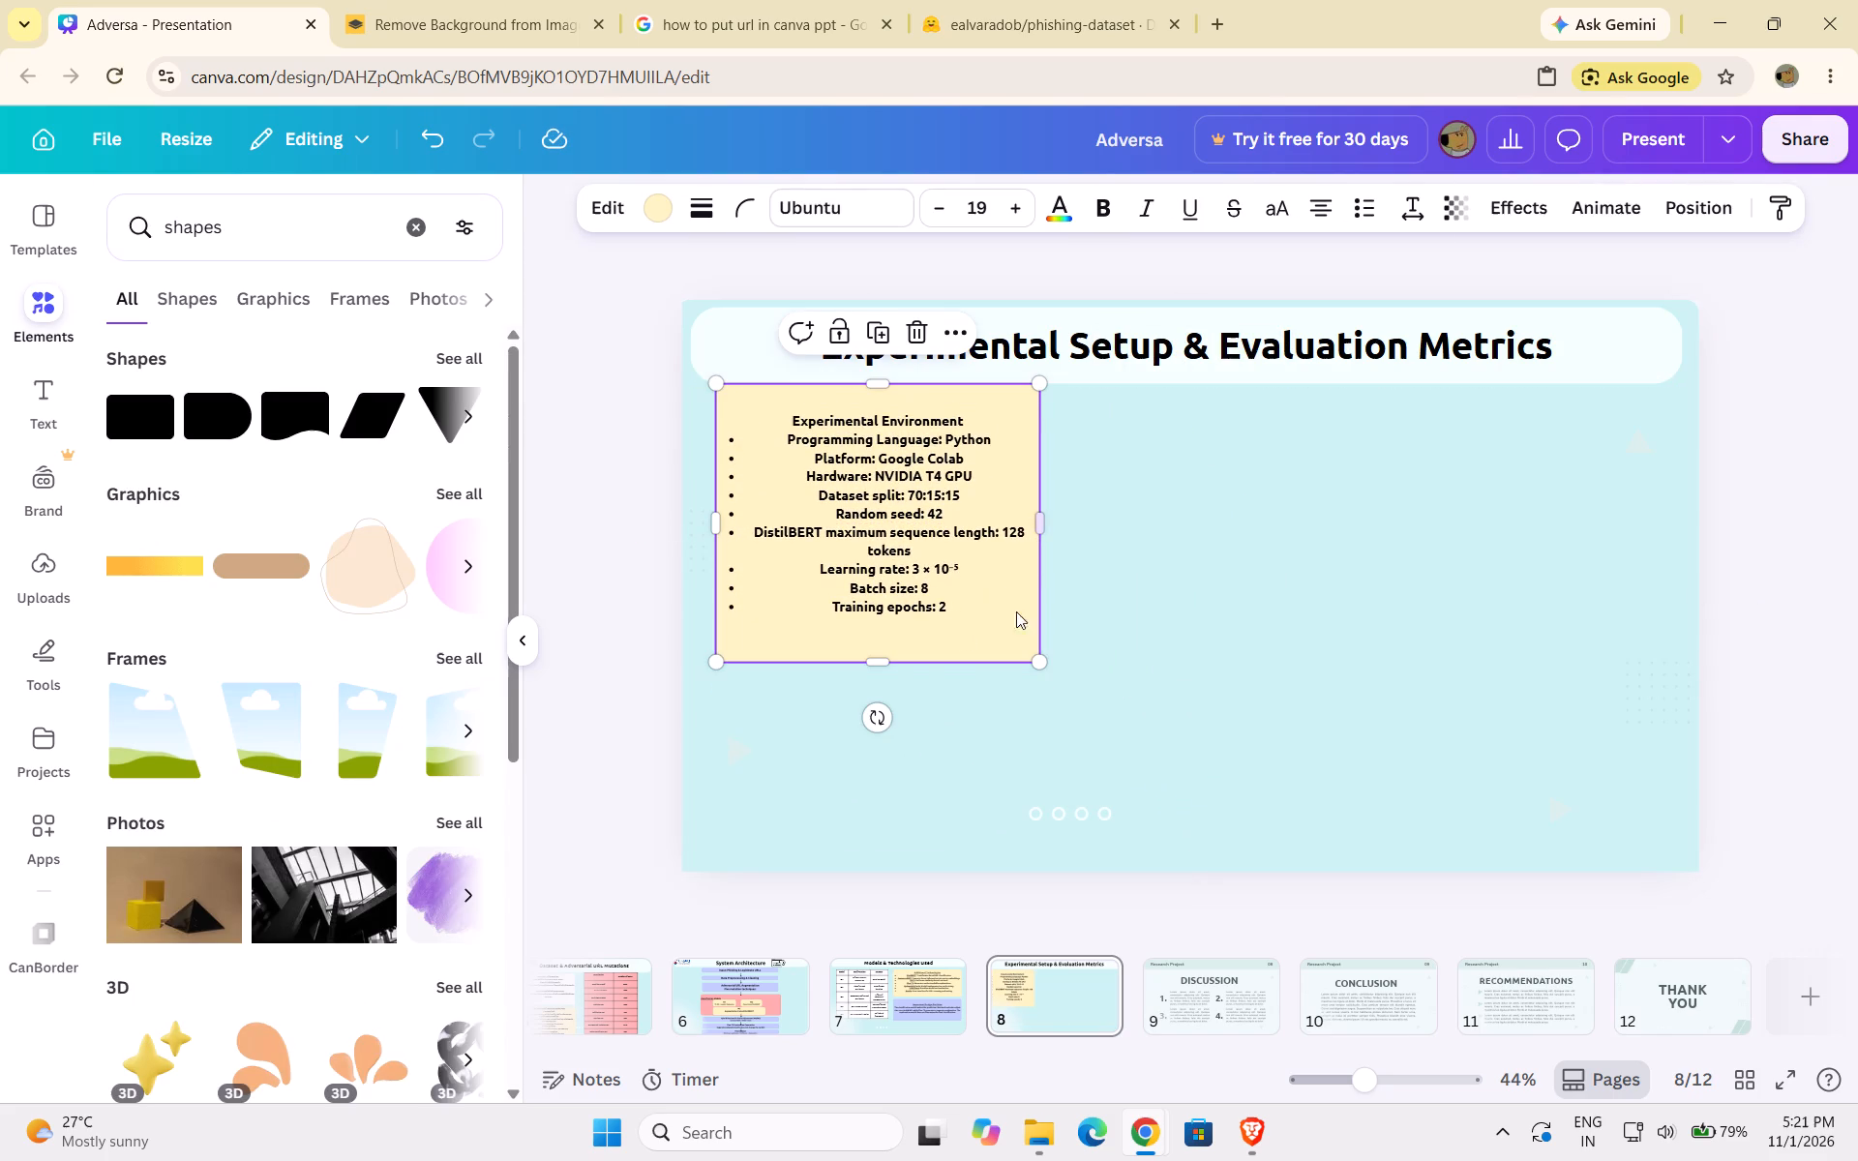
left_click_drag(891, 666, 894, 695)
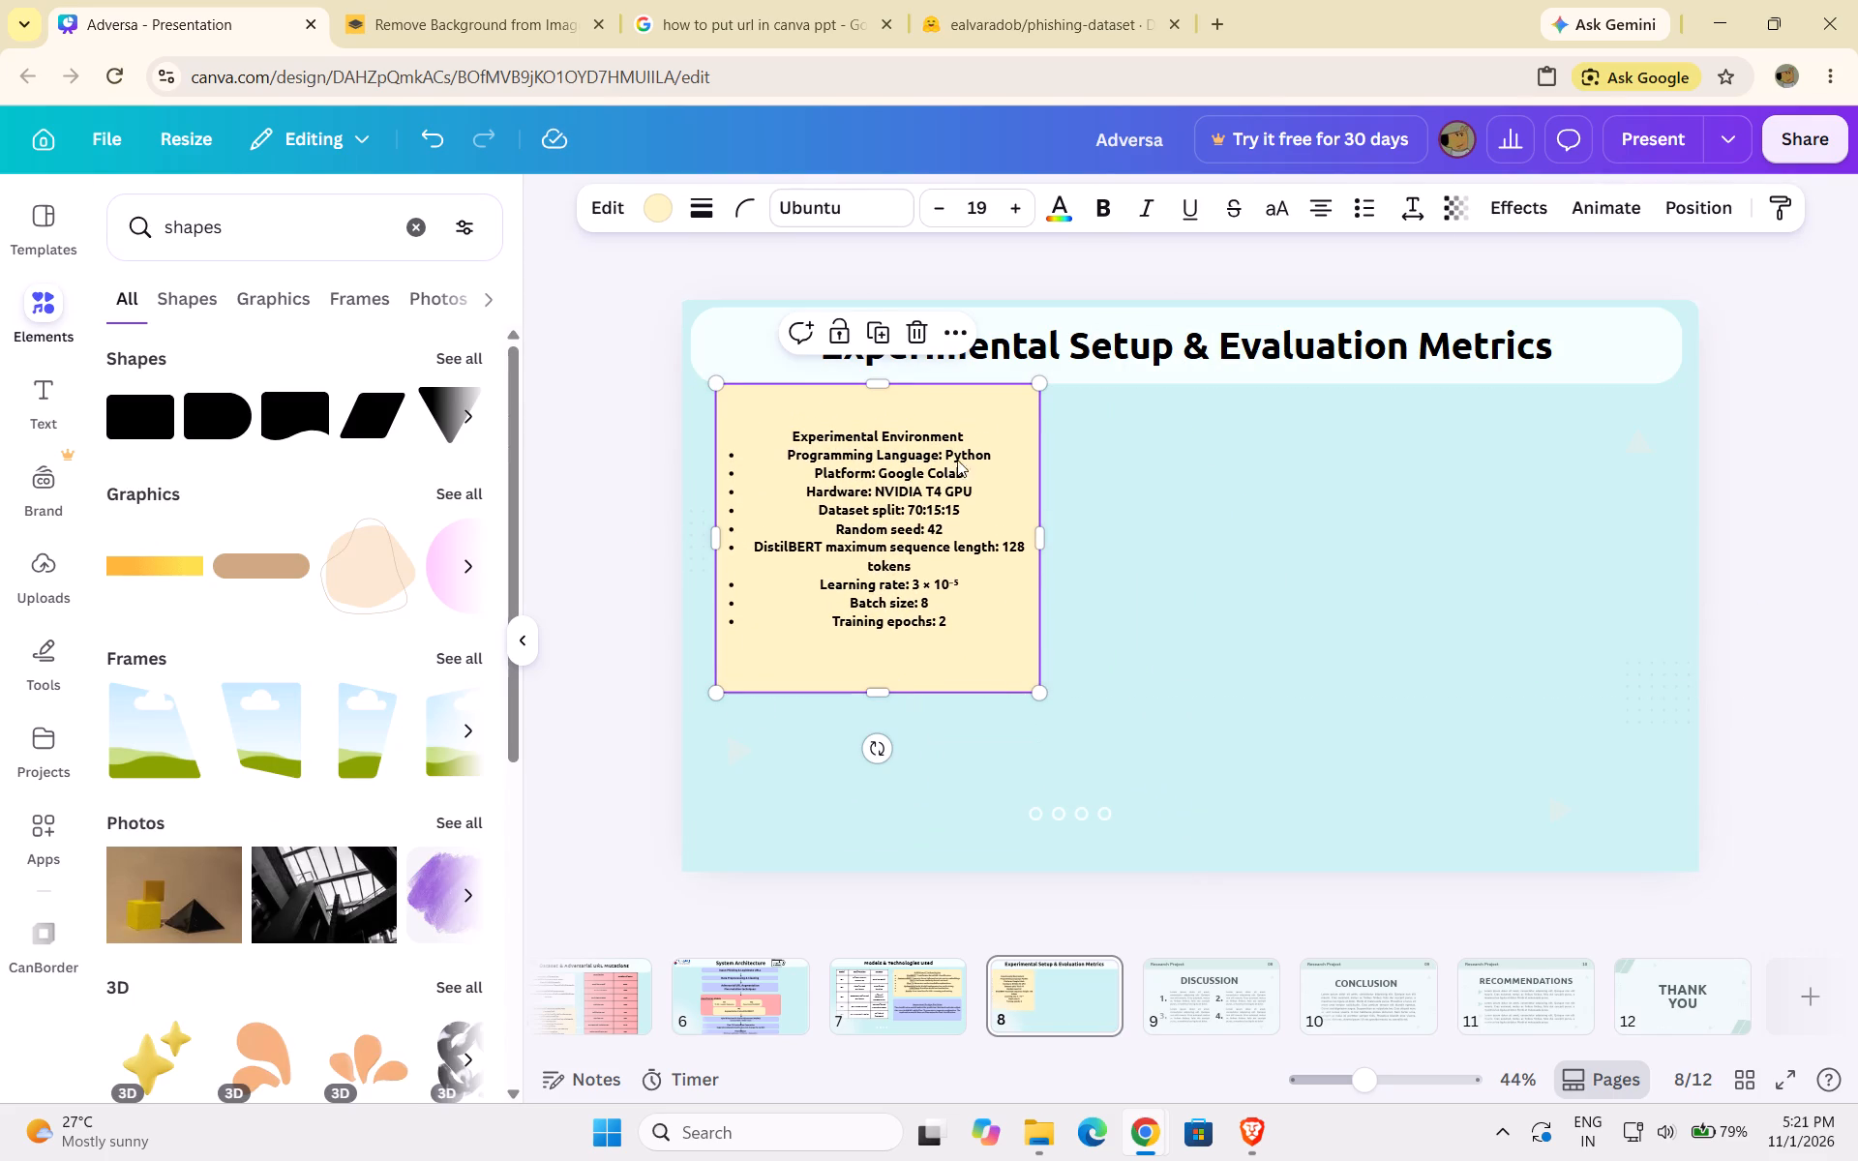
Set the "Experimental Environment" heading in the yellow box to font size 26 and underline it.
left_click(964, 429)
left_click(964, 432)
left_click_drag(958, 432, 896, 432)
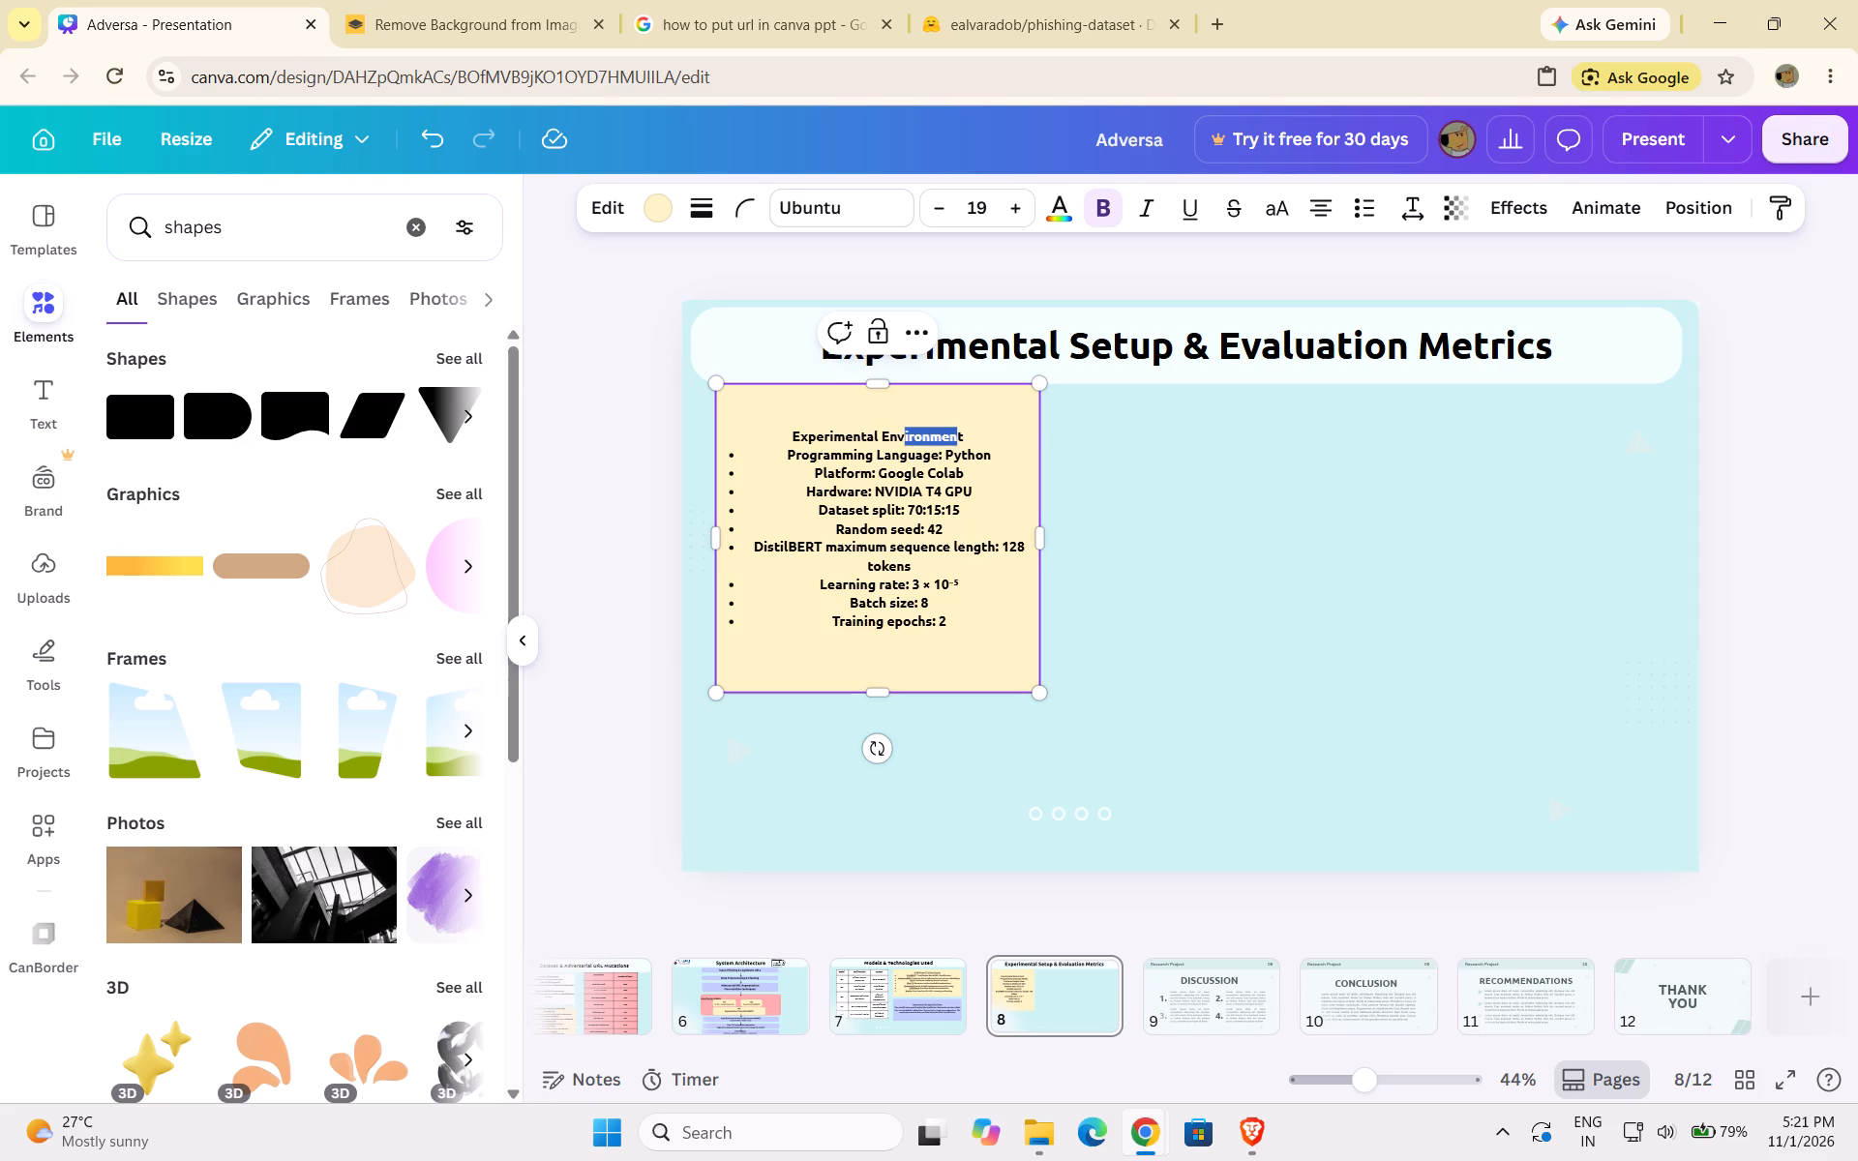
left_click_drag(896, 432, 786, 437)
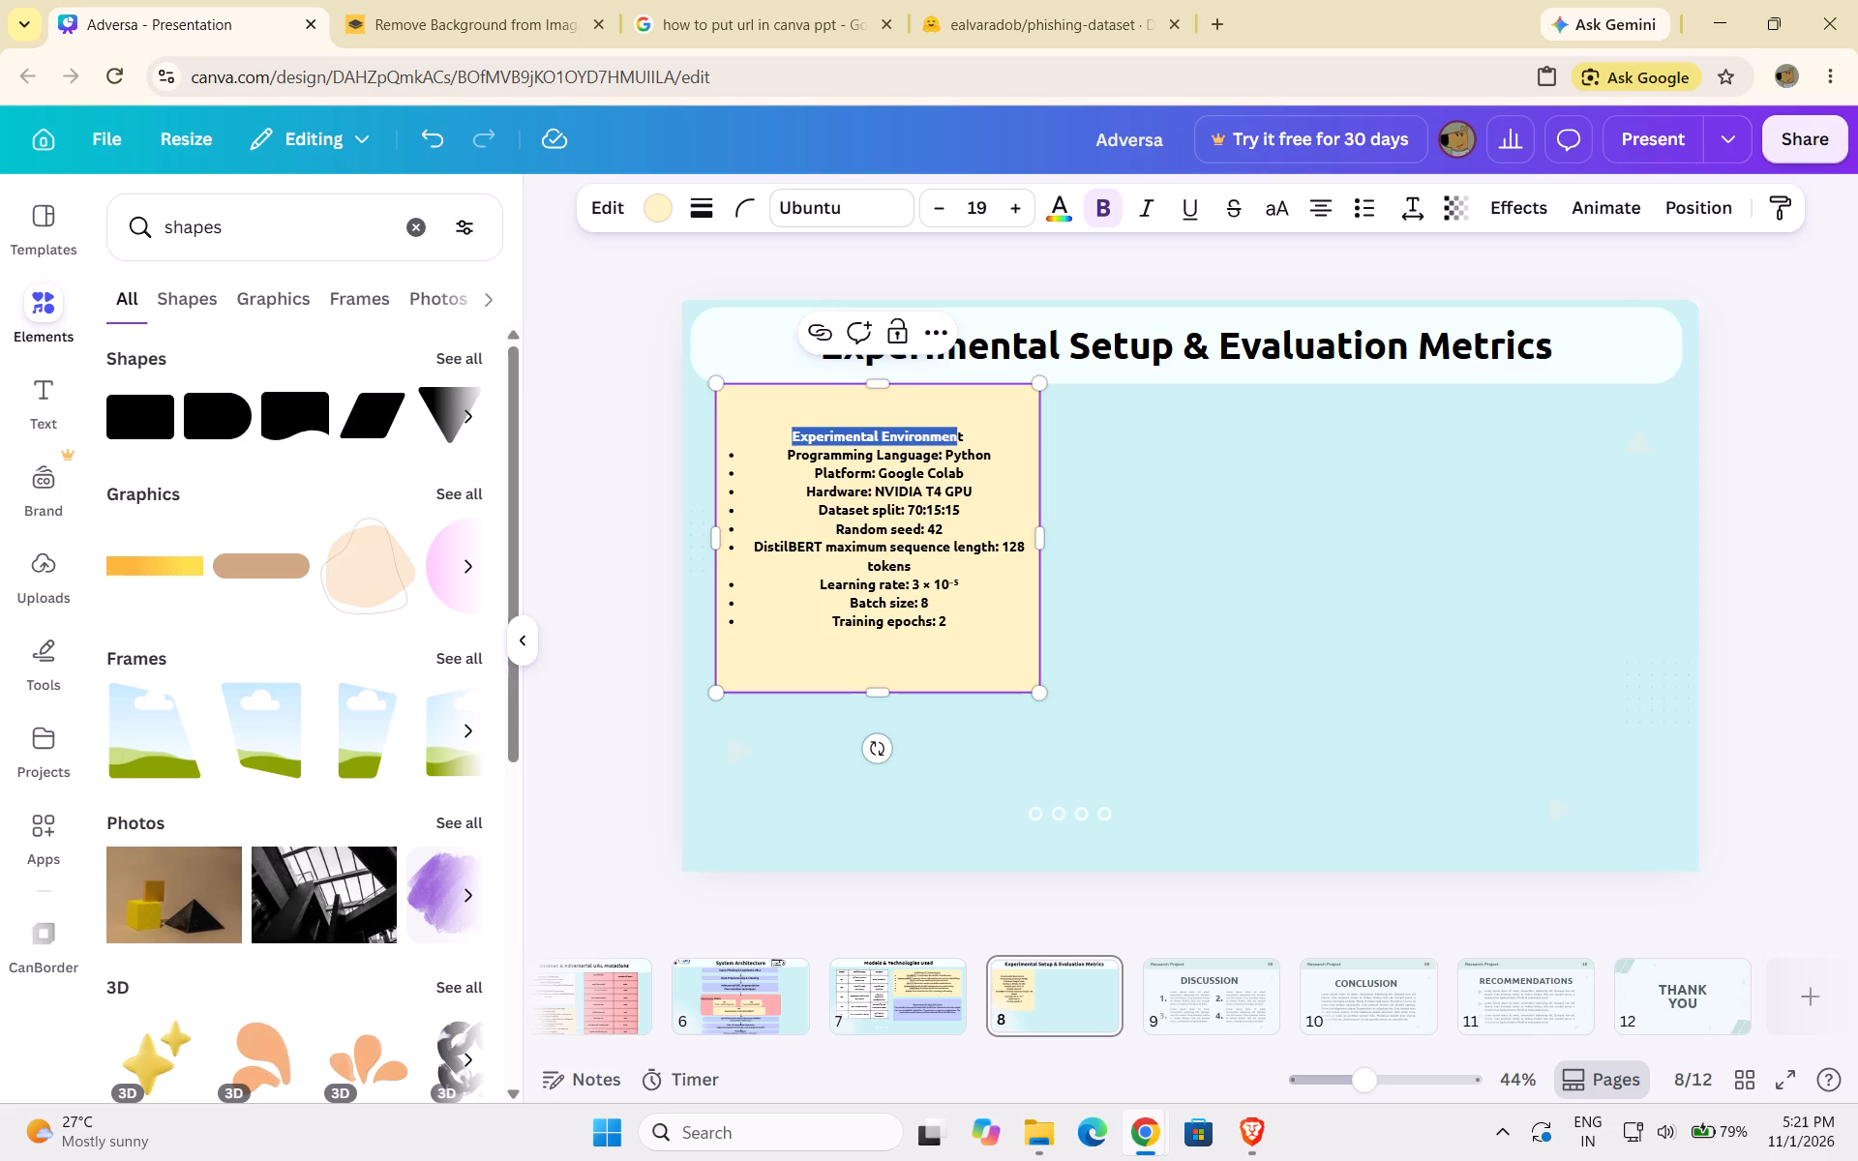
left_click(991, 432)
left_click_drag(988, 432, 791, 437)
triple_click(1013, 209)
triple_click(1013, 209)
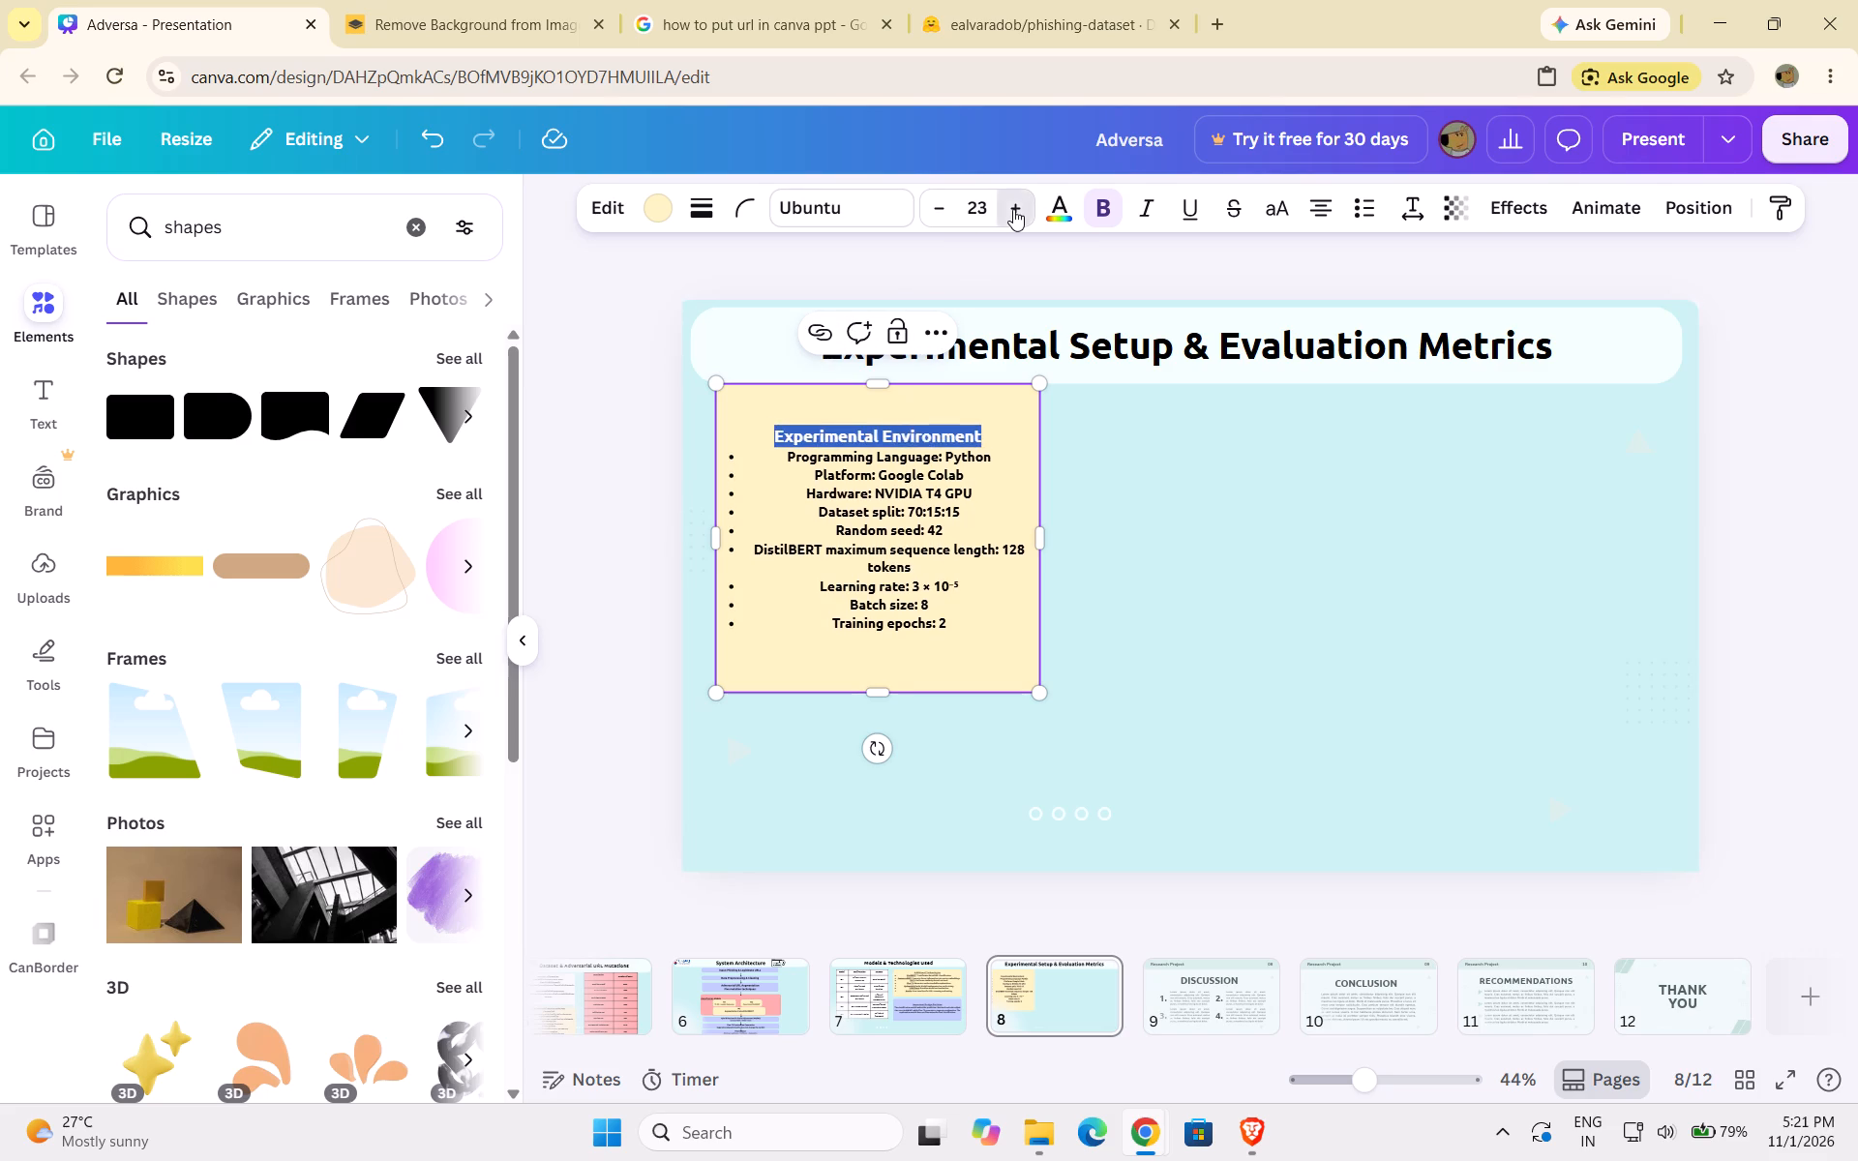
left_click(1013, 209)
left_click(1193, 209)
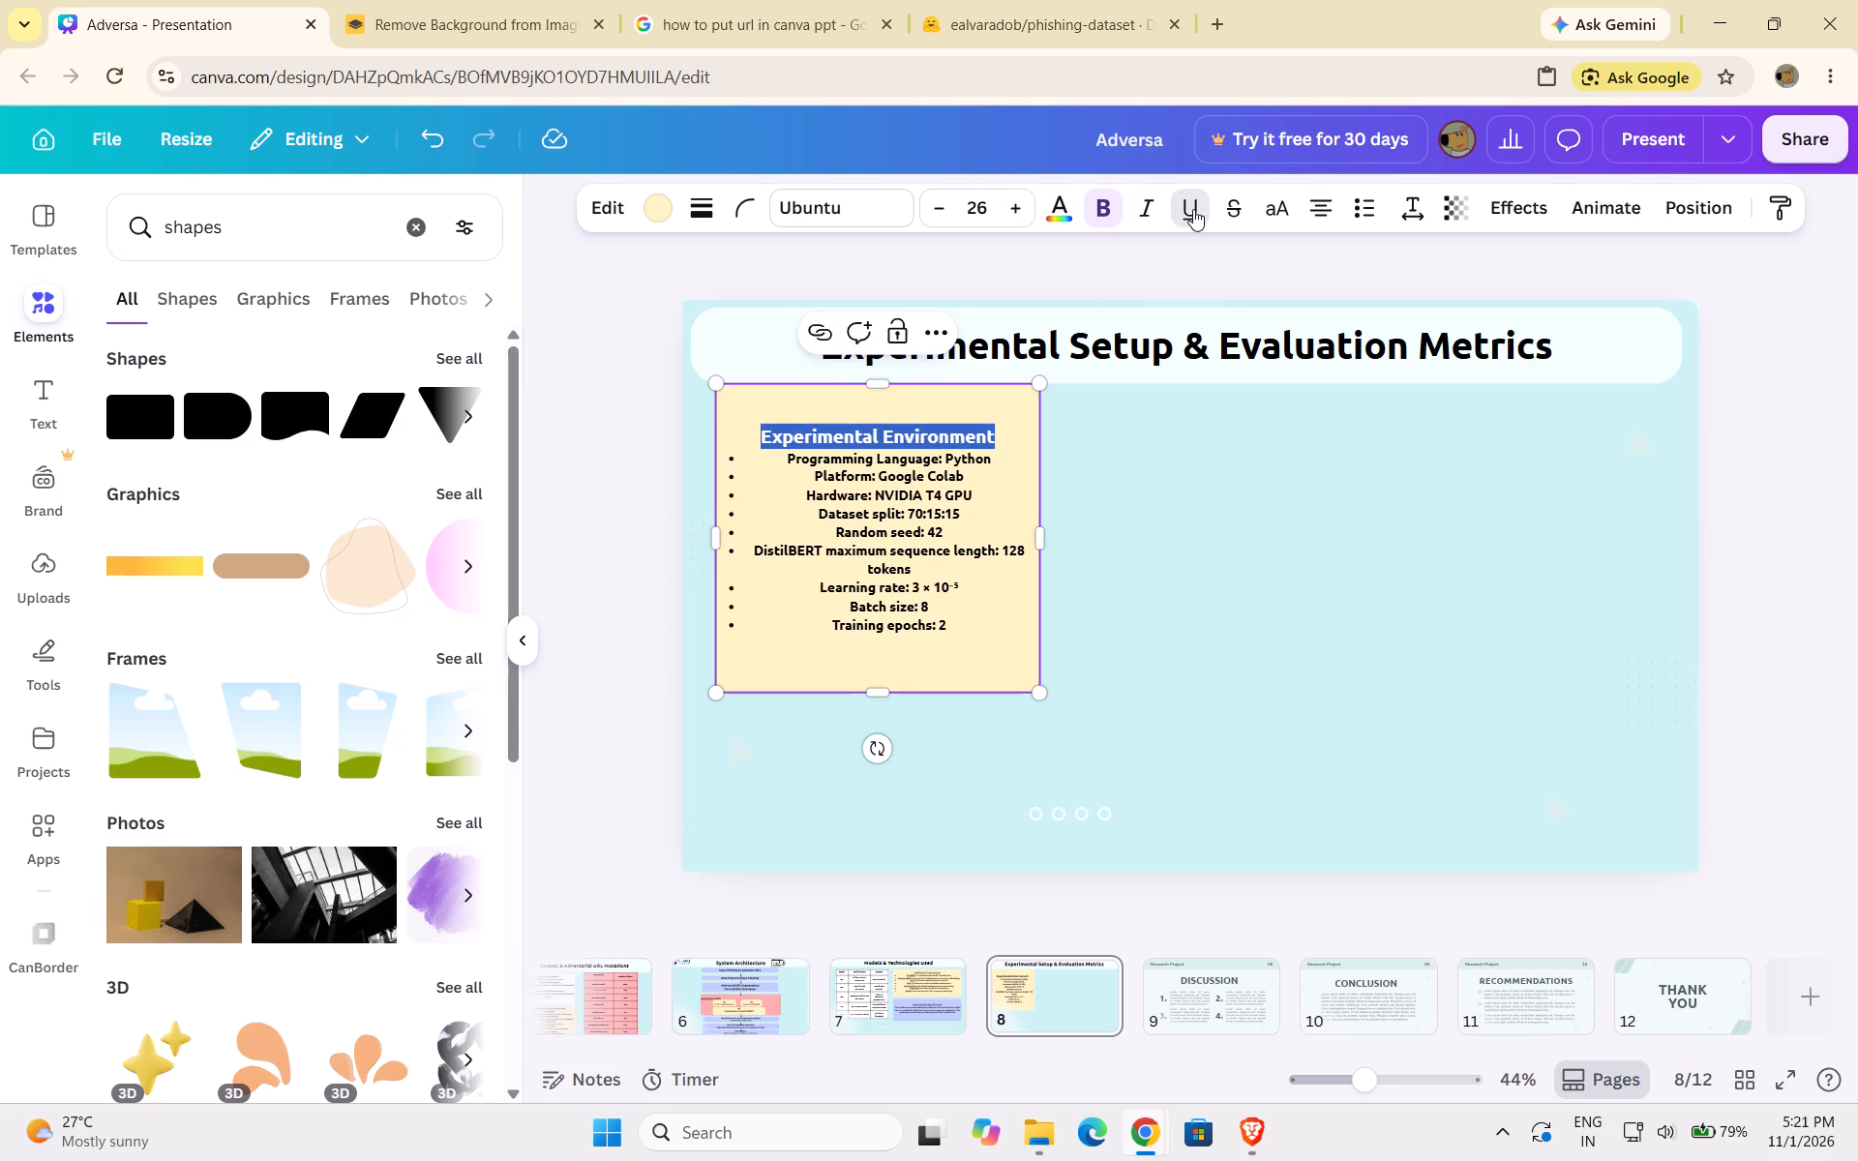
left_click(1184, 484)
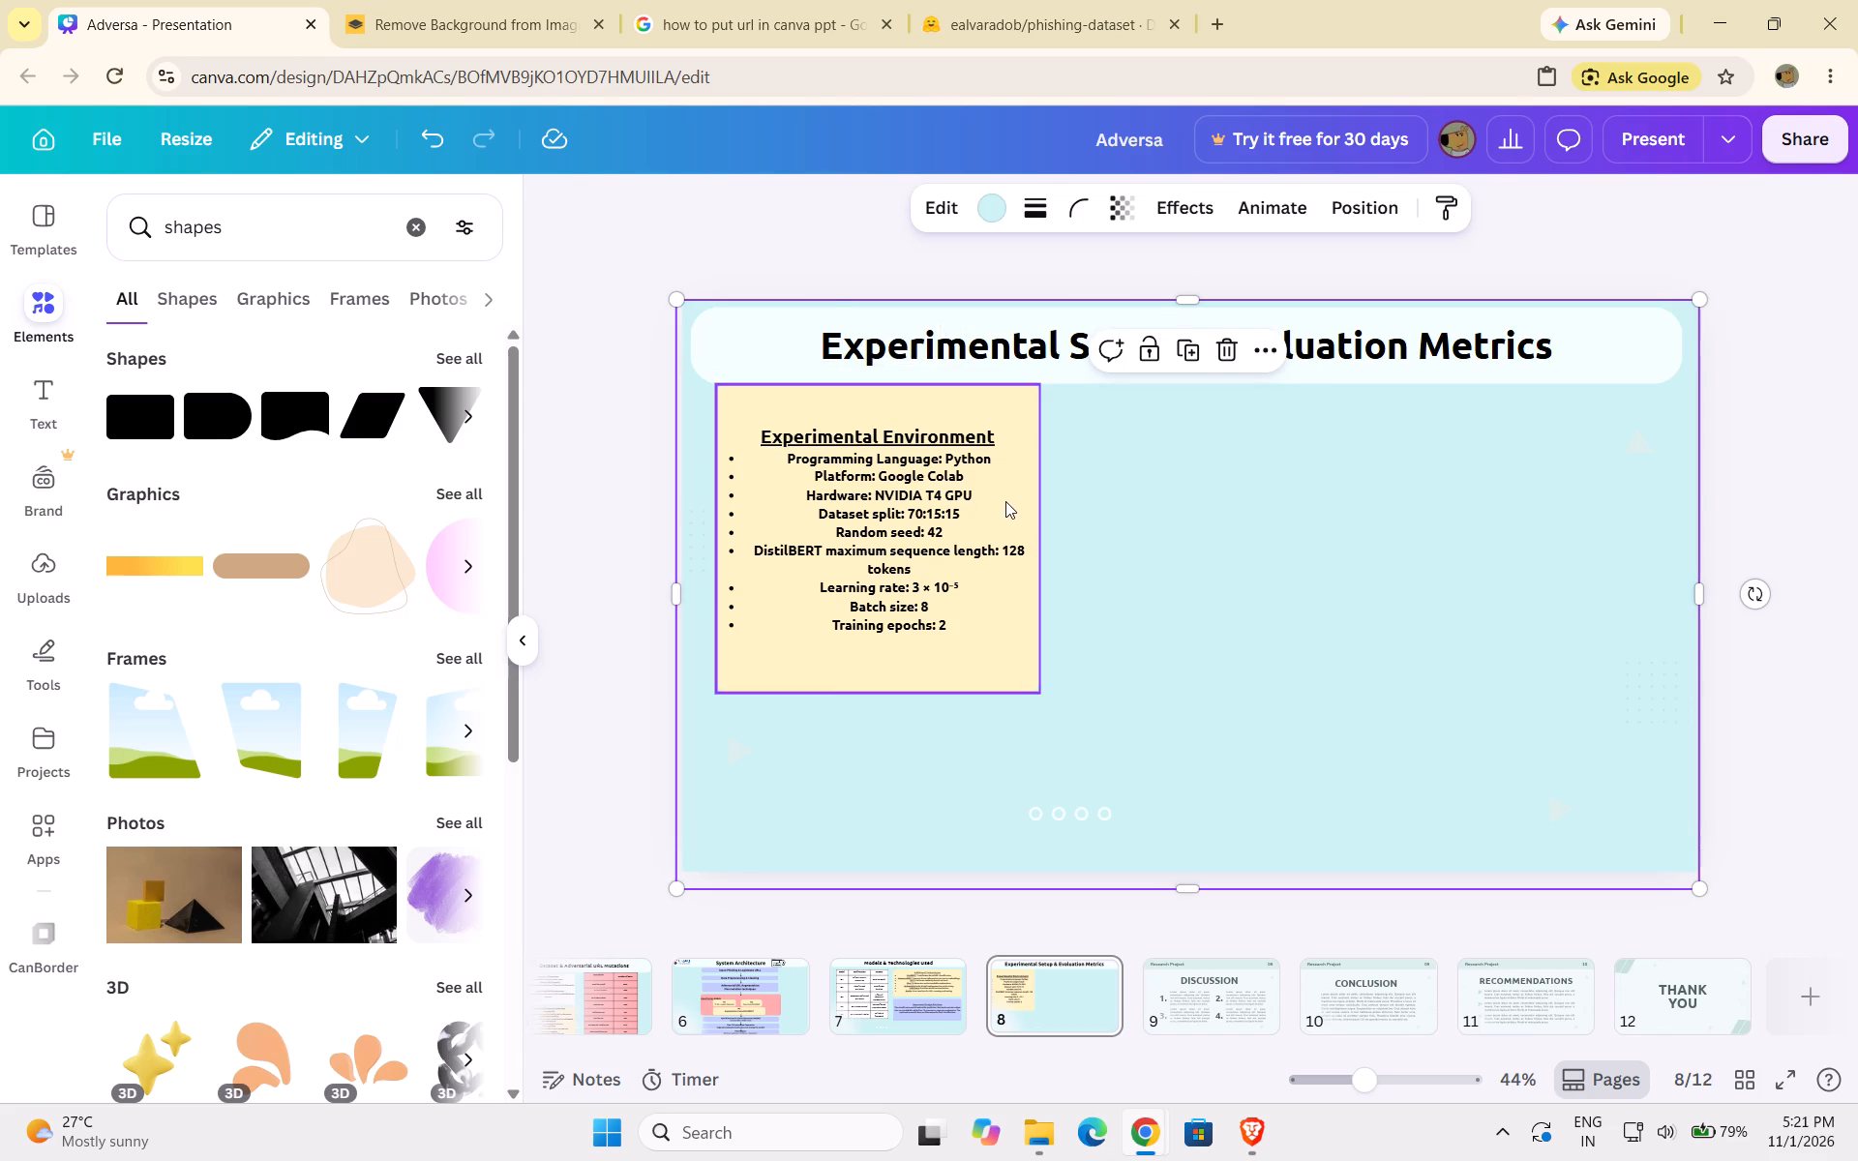
Move the yellow Experimental Environment box slightly down and to the right, leaving a gap below the title banner.
left_click_drag(1004, 498, 1004, 520)
left_click(1219, 565)
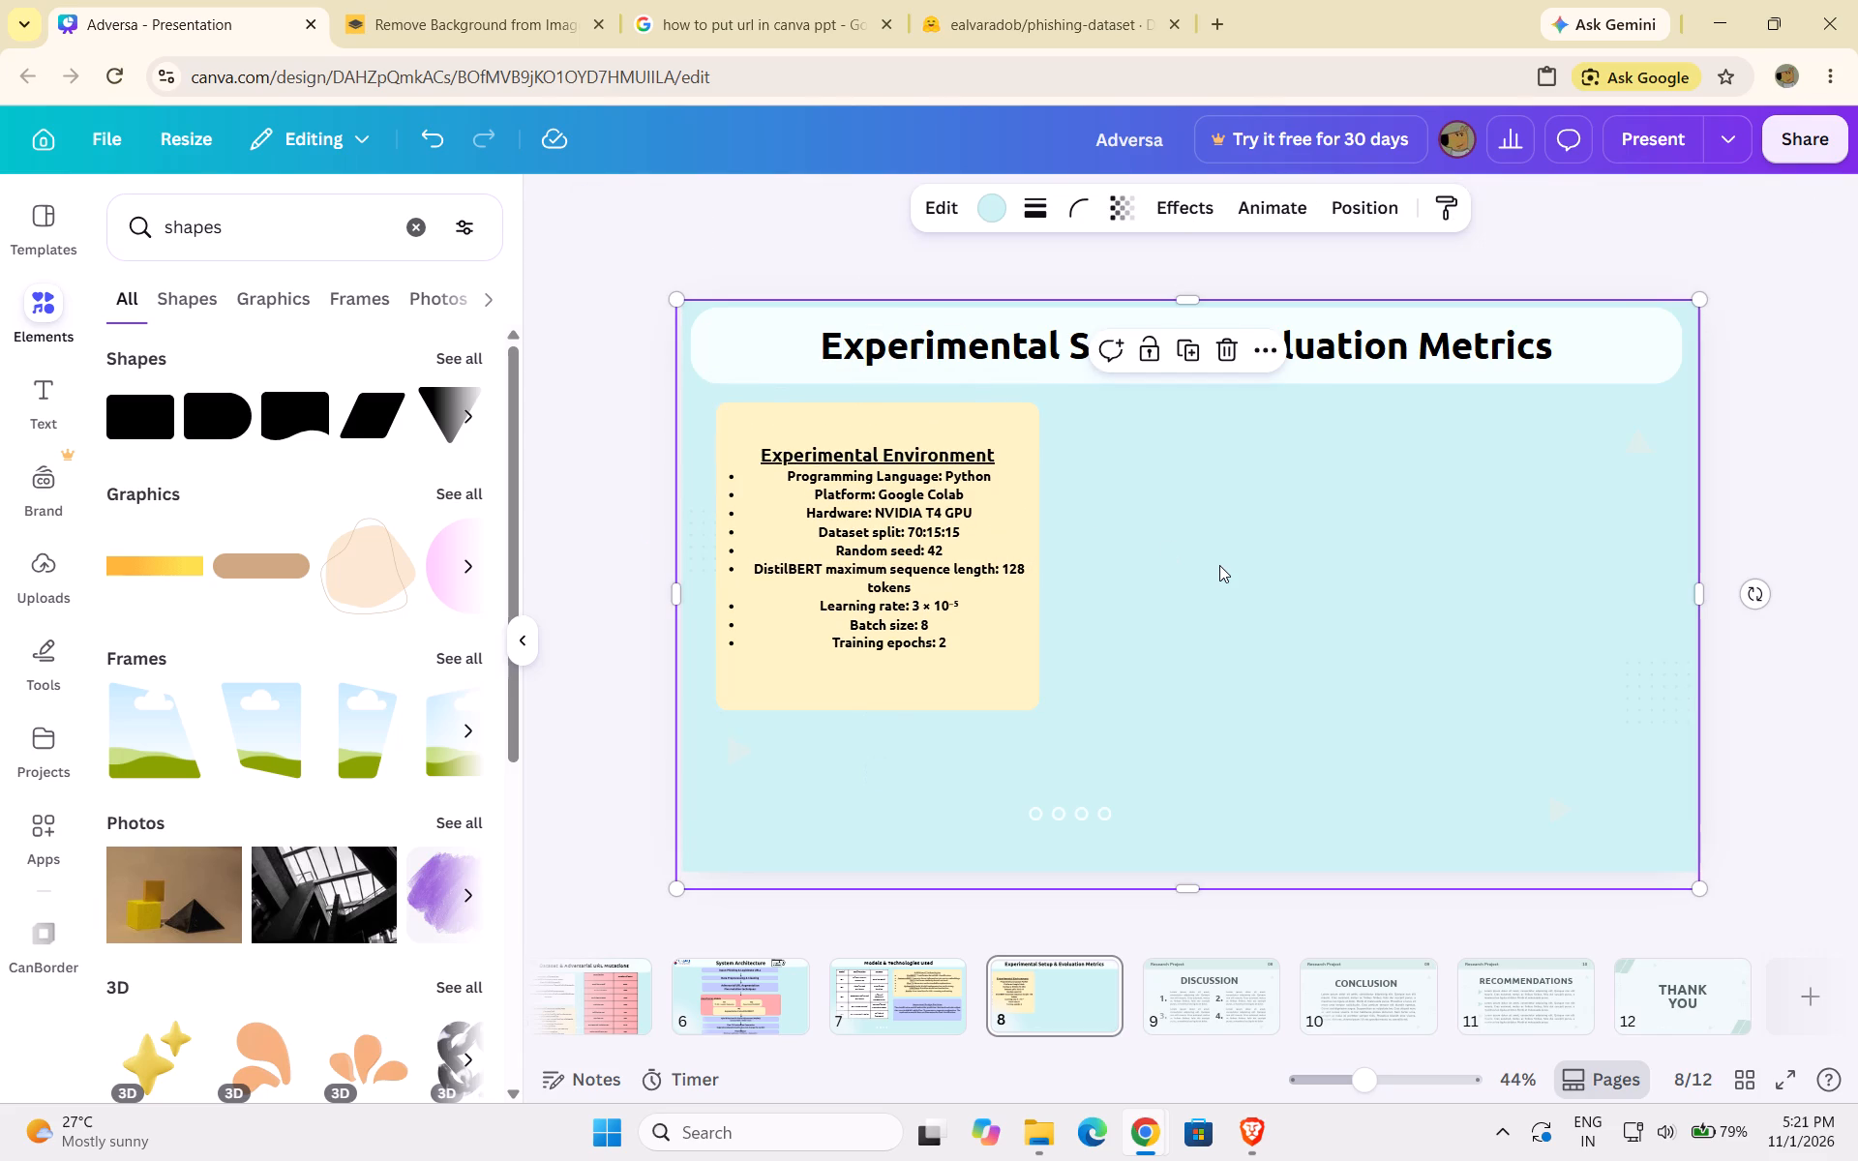
left_click_drag(997, 536, 1015, 542)
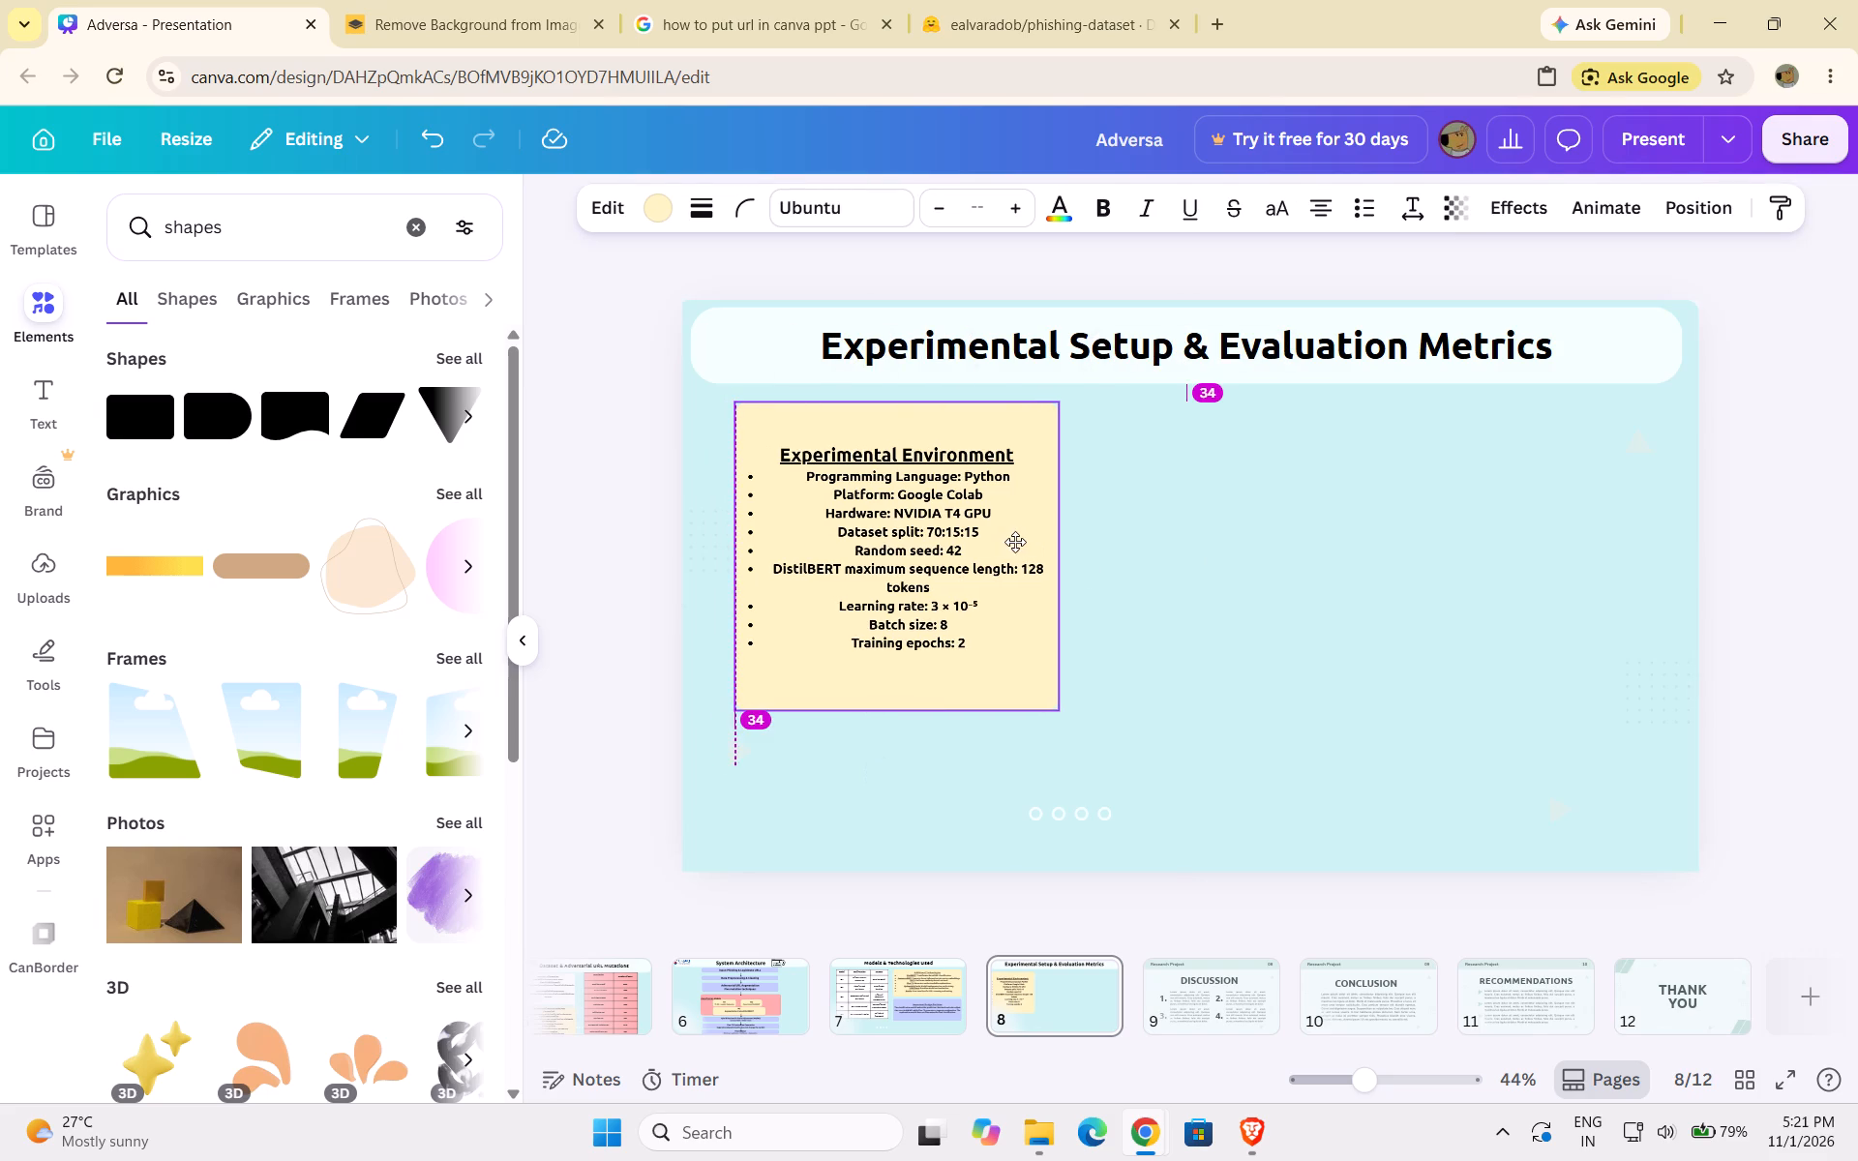
left_click_drag(1015, 542, 1017, 541)
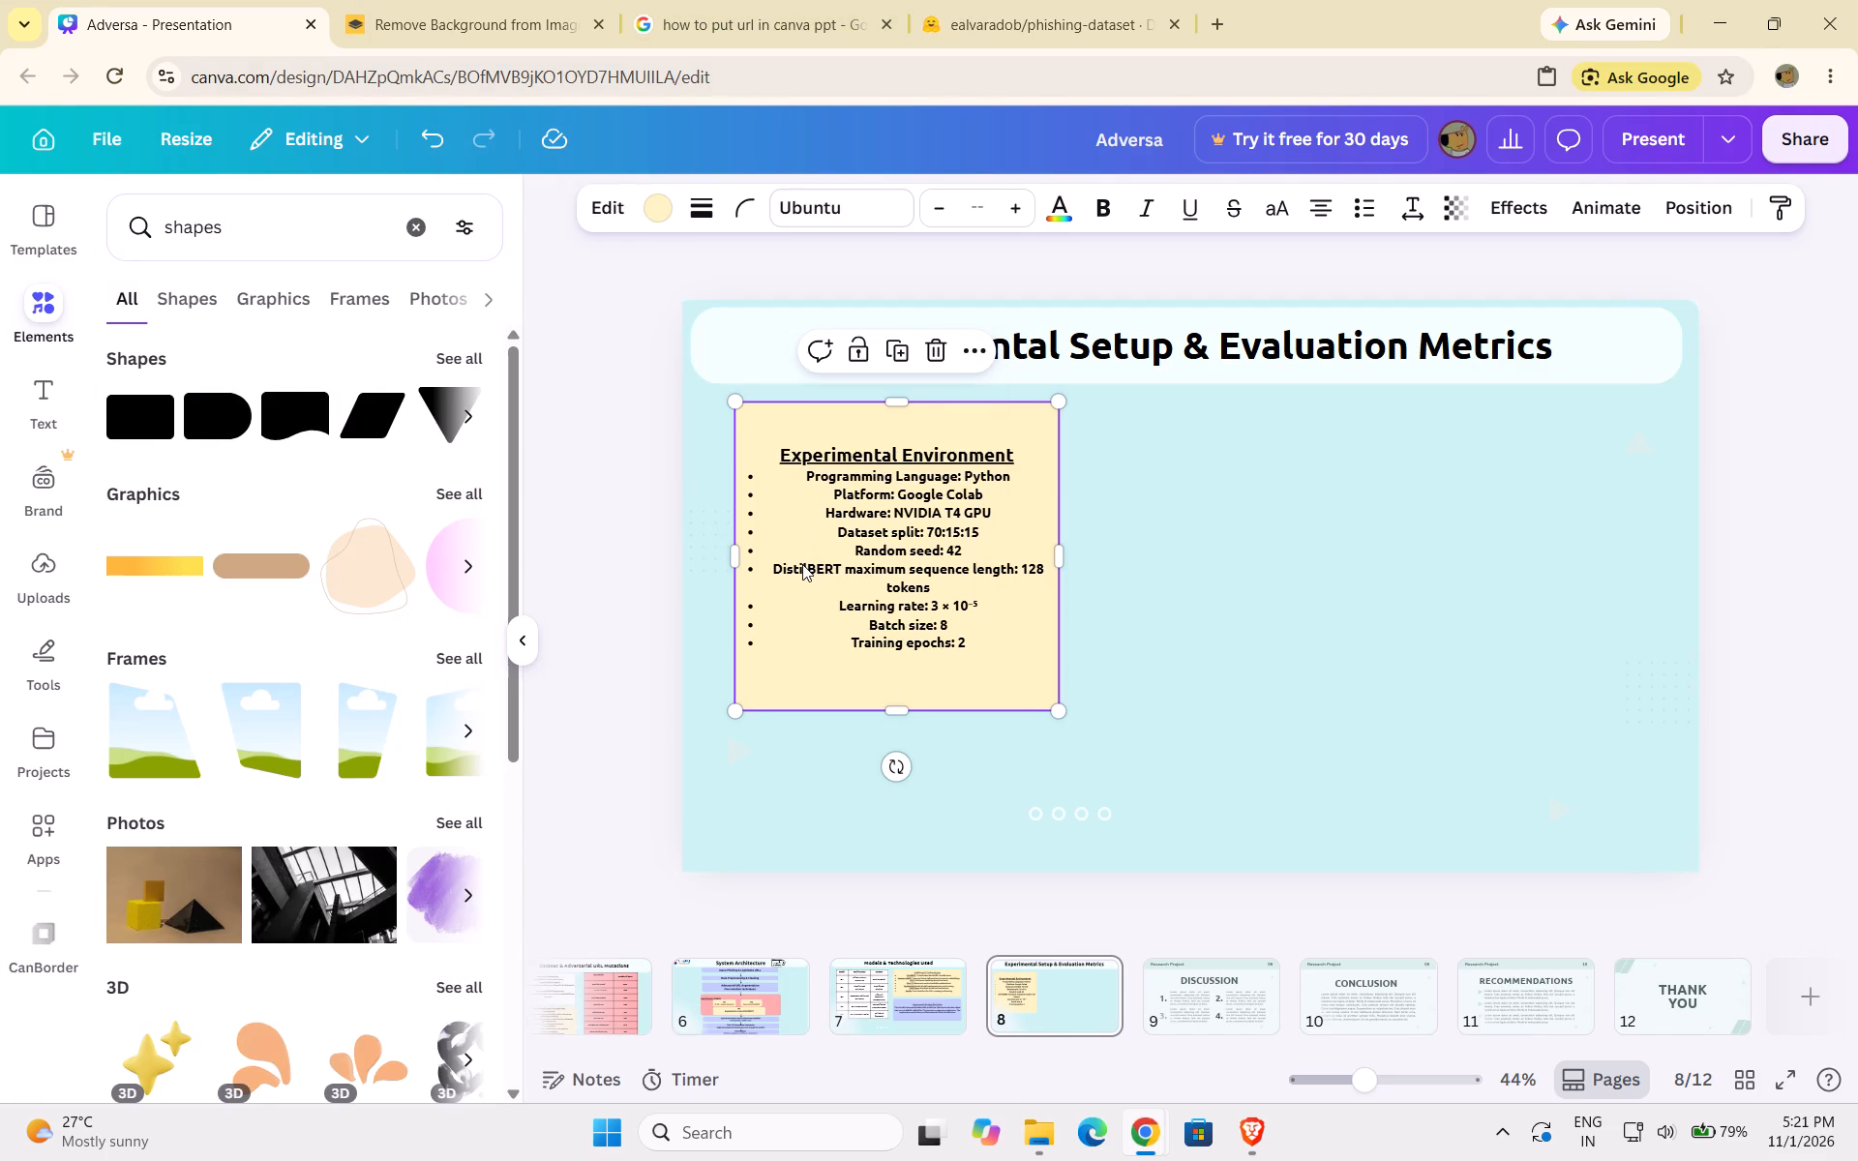
left_click(31, 669)
left_click(129, 829)
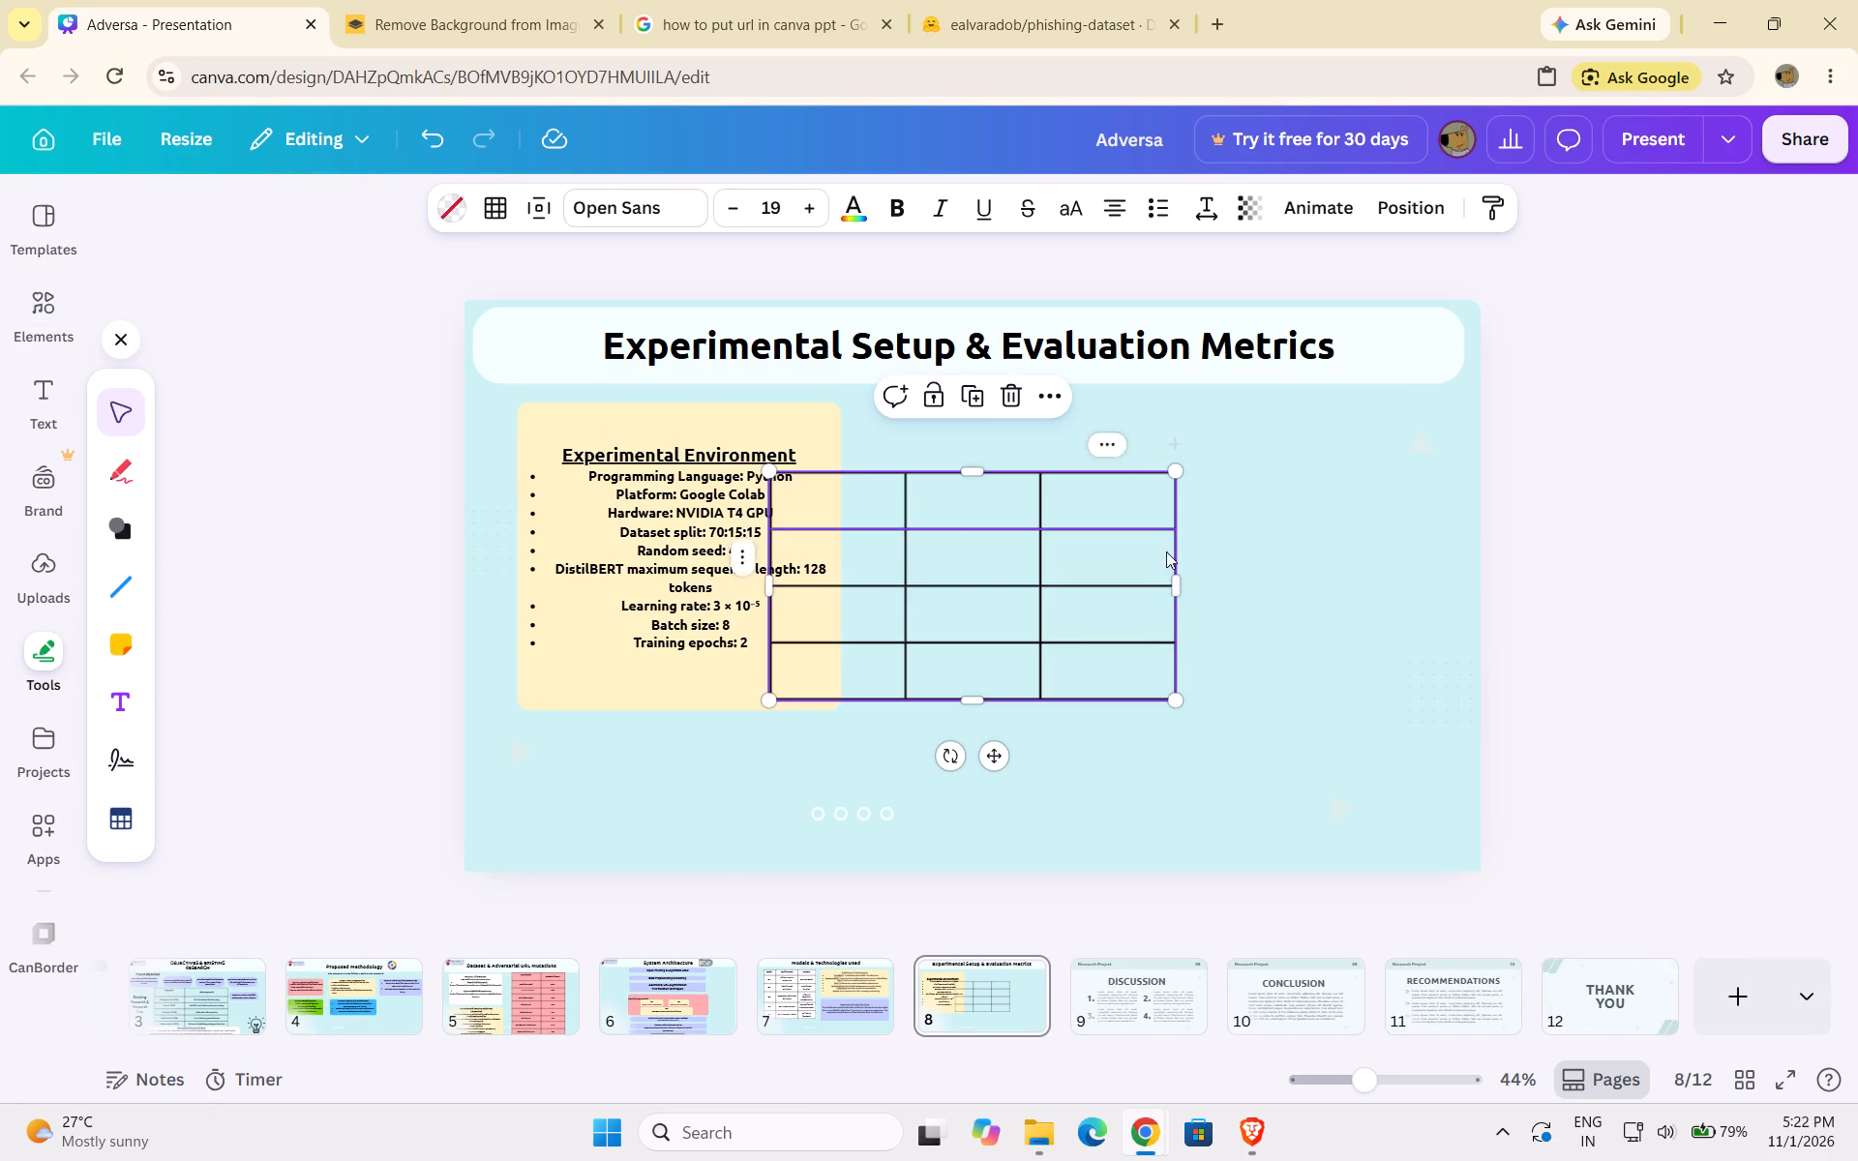
left_click(1177, 579)
left_click(1114, 446)
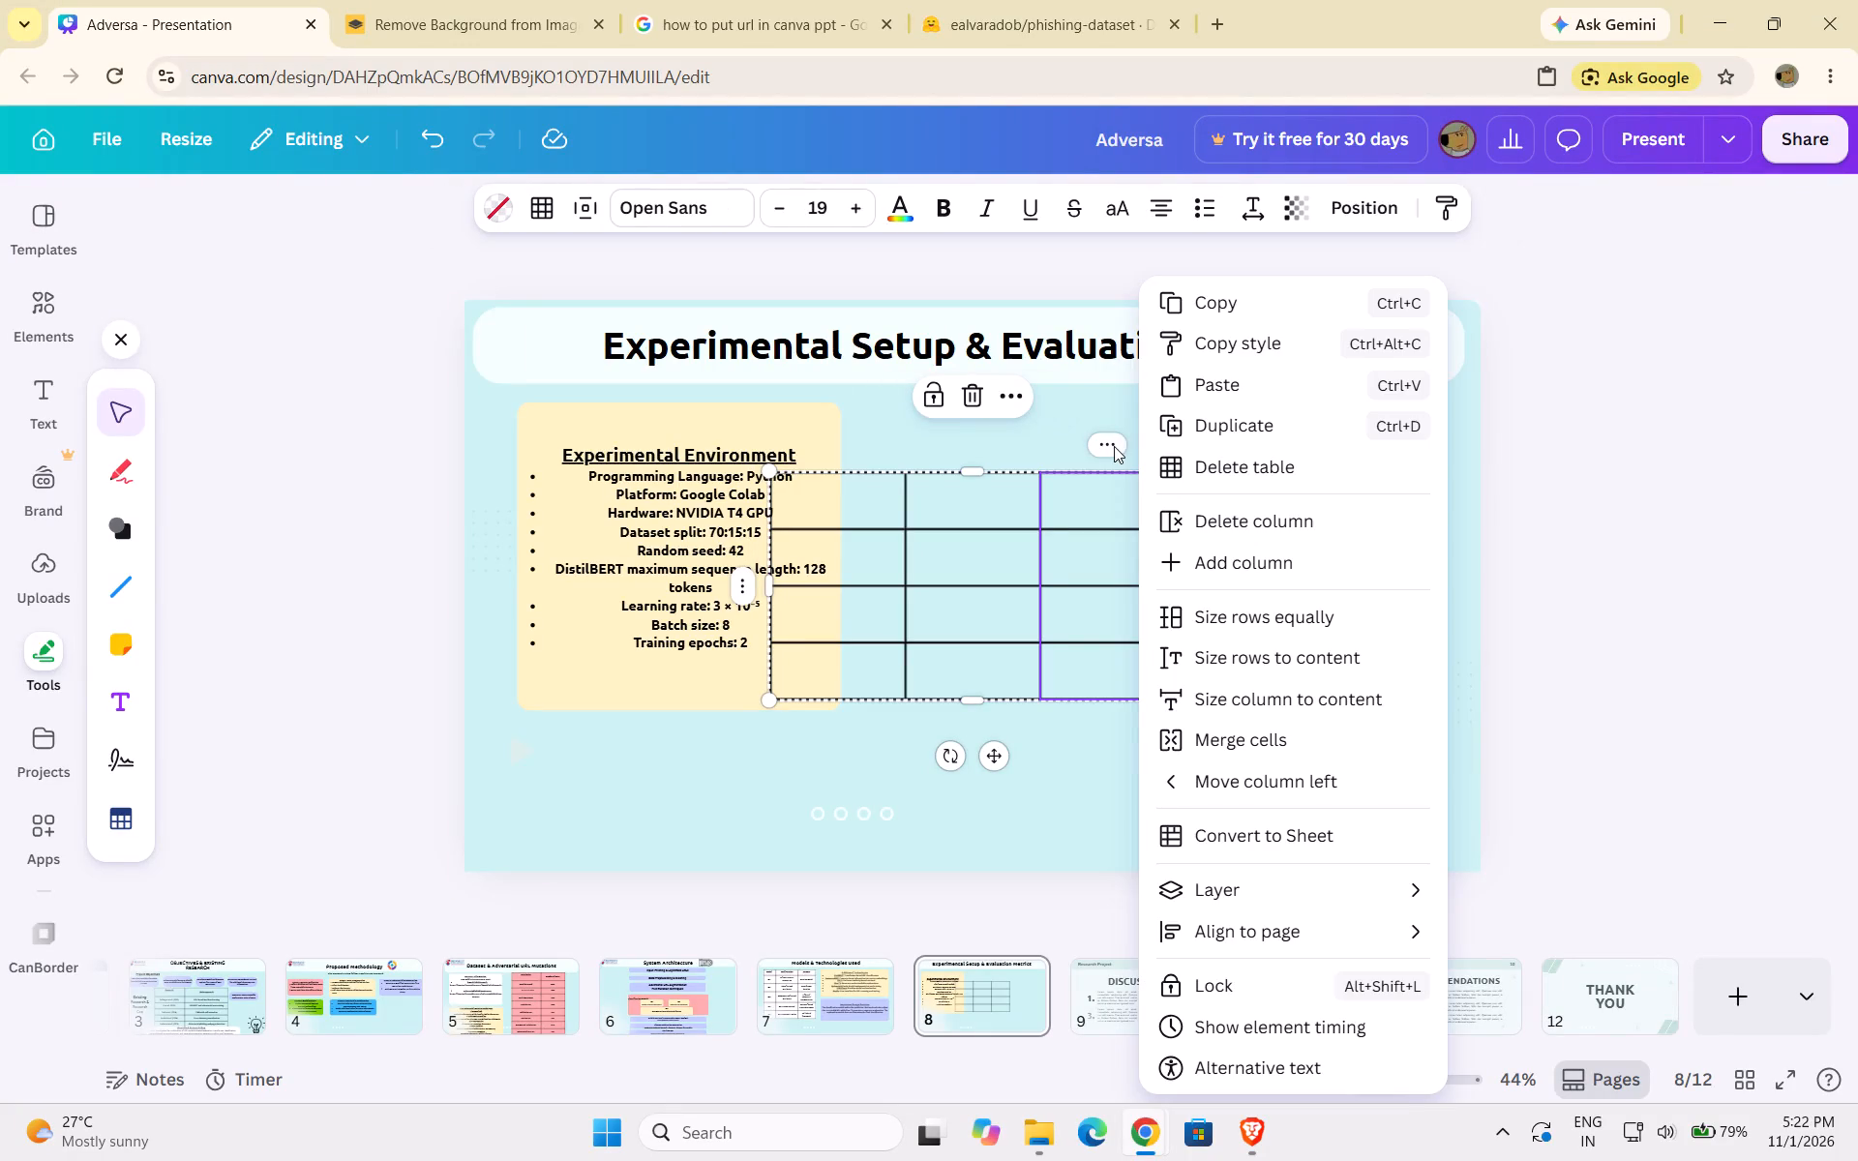
left_click(1210, 534)
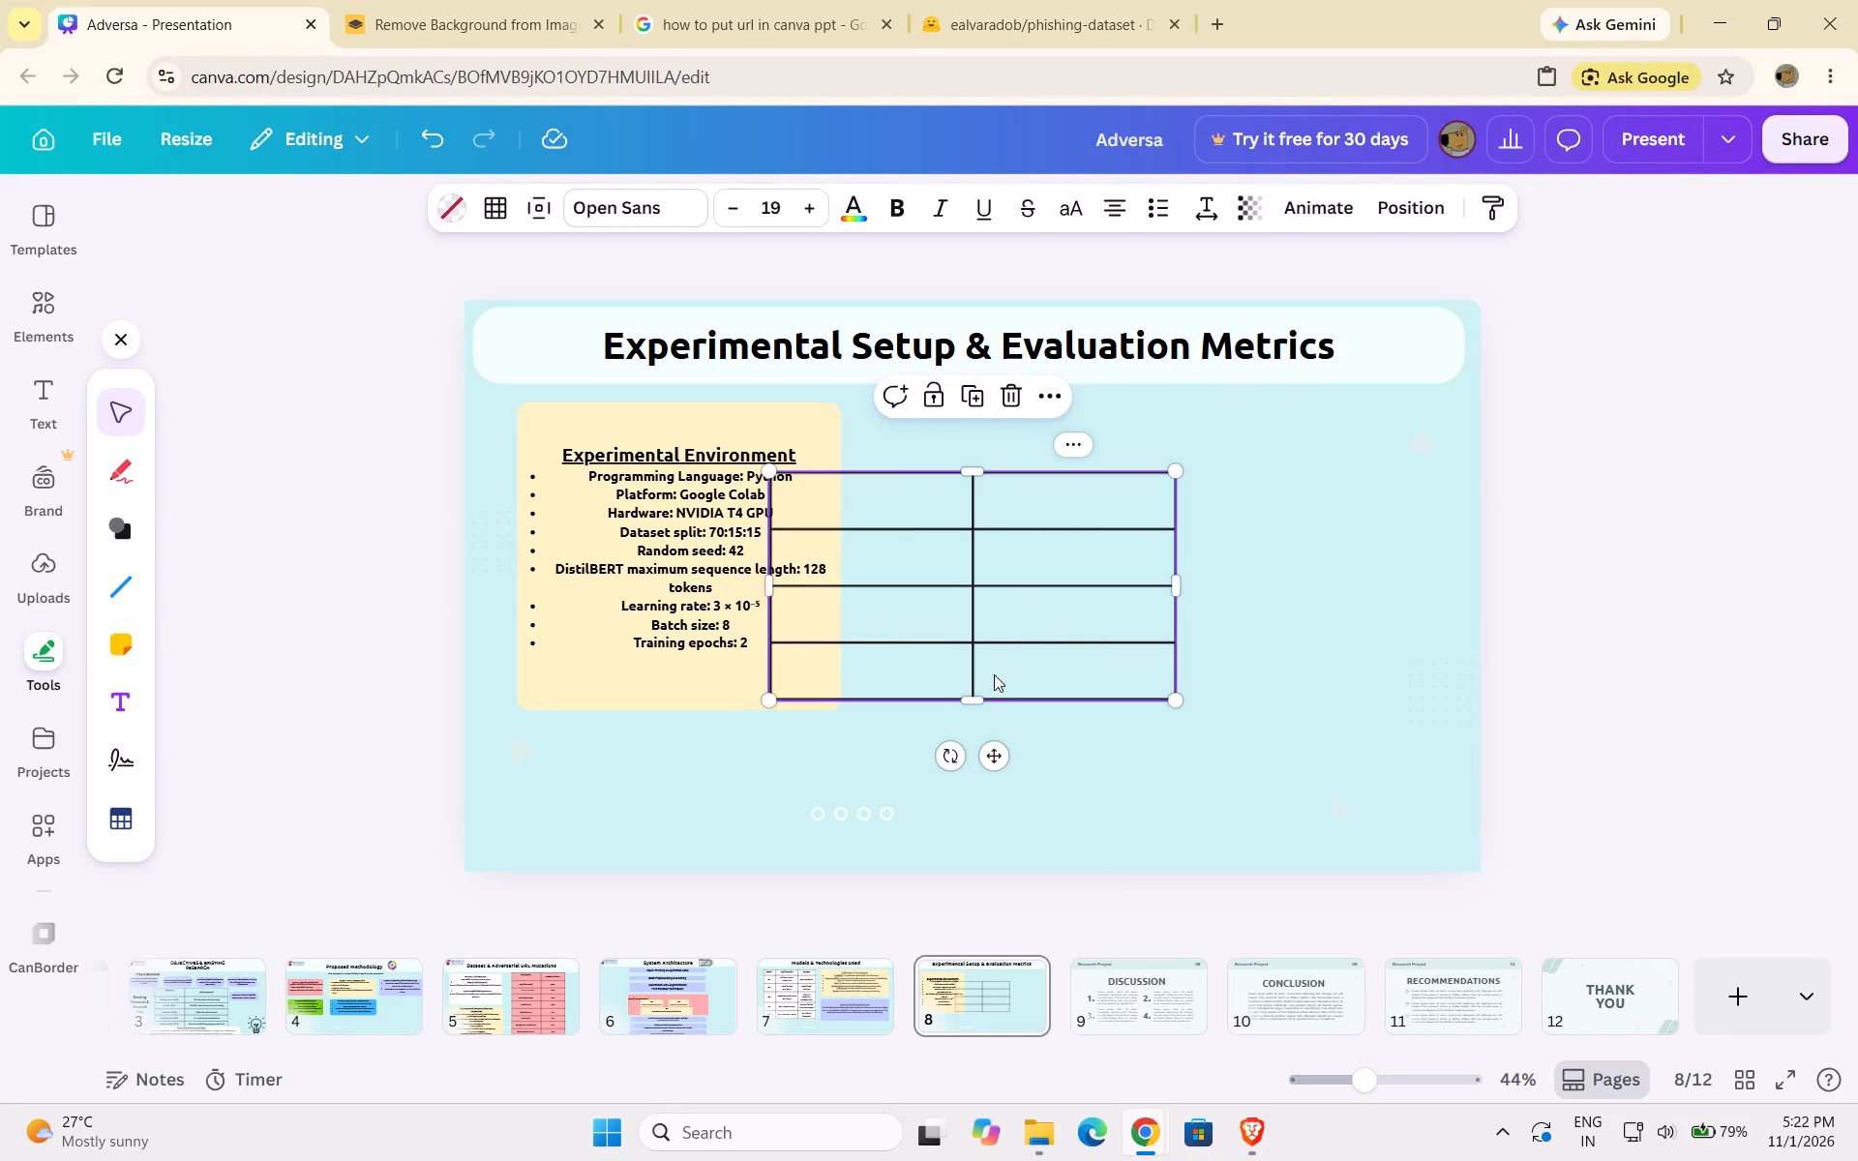
Narrow the table's first column and move the table beside the Experimental Environment box, on its right.
left_click_drag(973, 630, 924, 637)
left_click_drag(1002, 754, 1097, 700)
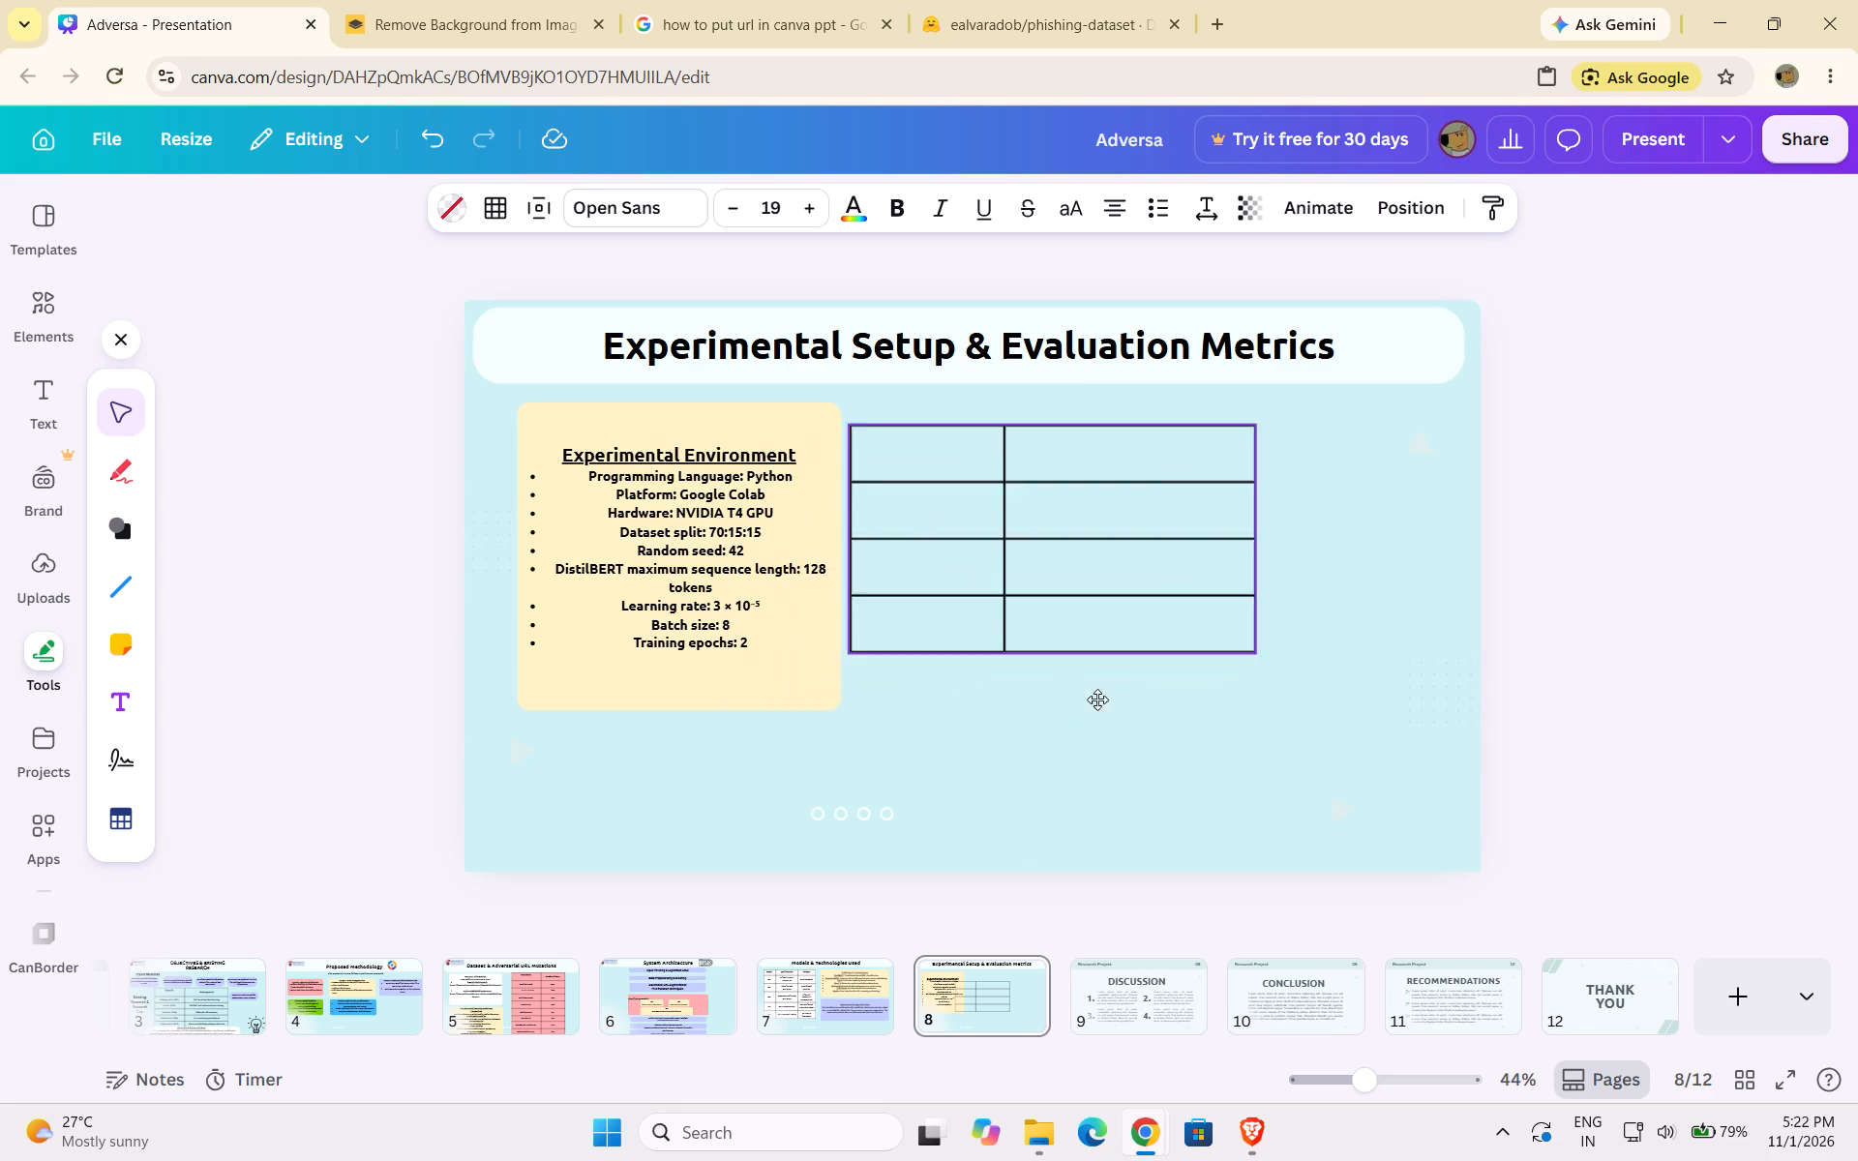
left_click_drag(1097, 700, 1129, 702)
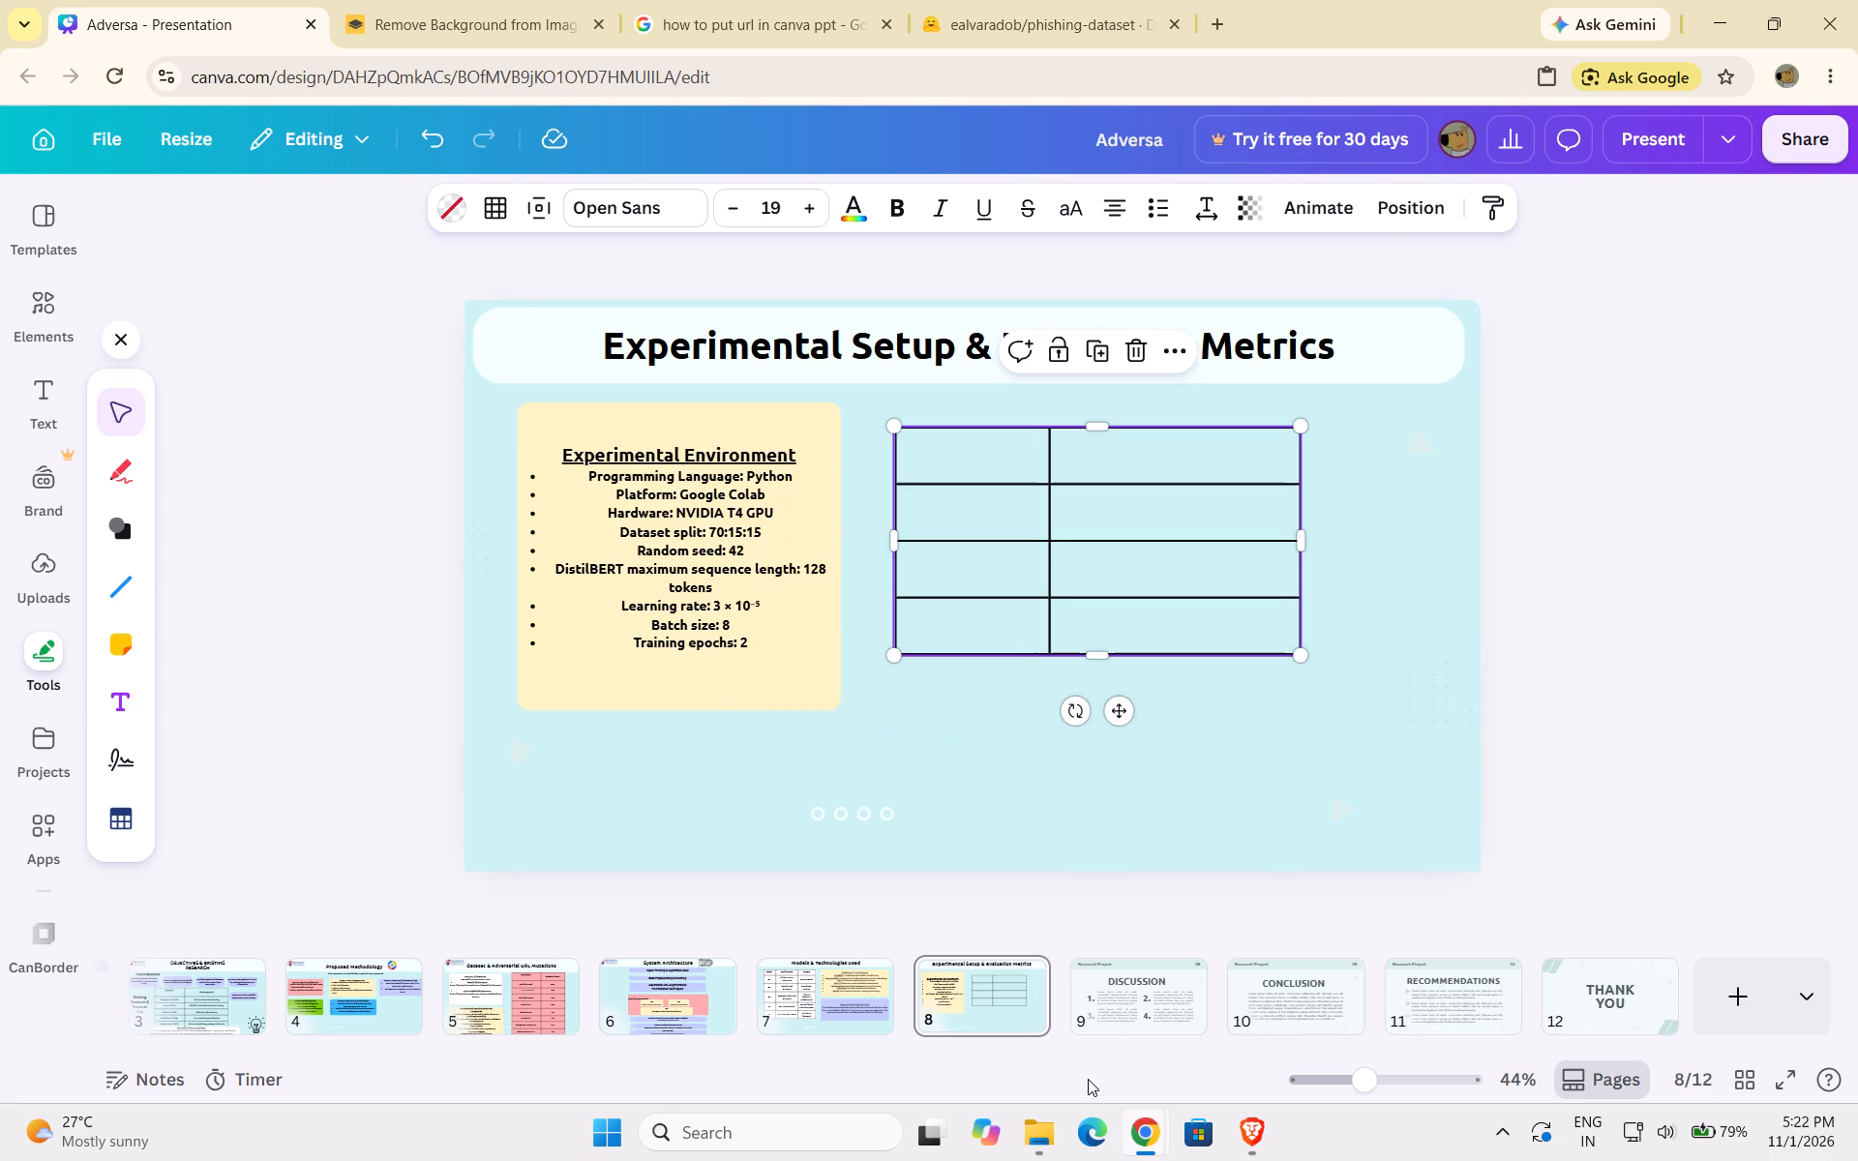
Add three rows to the table to match the seven-row Evaluation Metrics table in the ChatGPT outline.
left_click(1157, 1134)
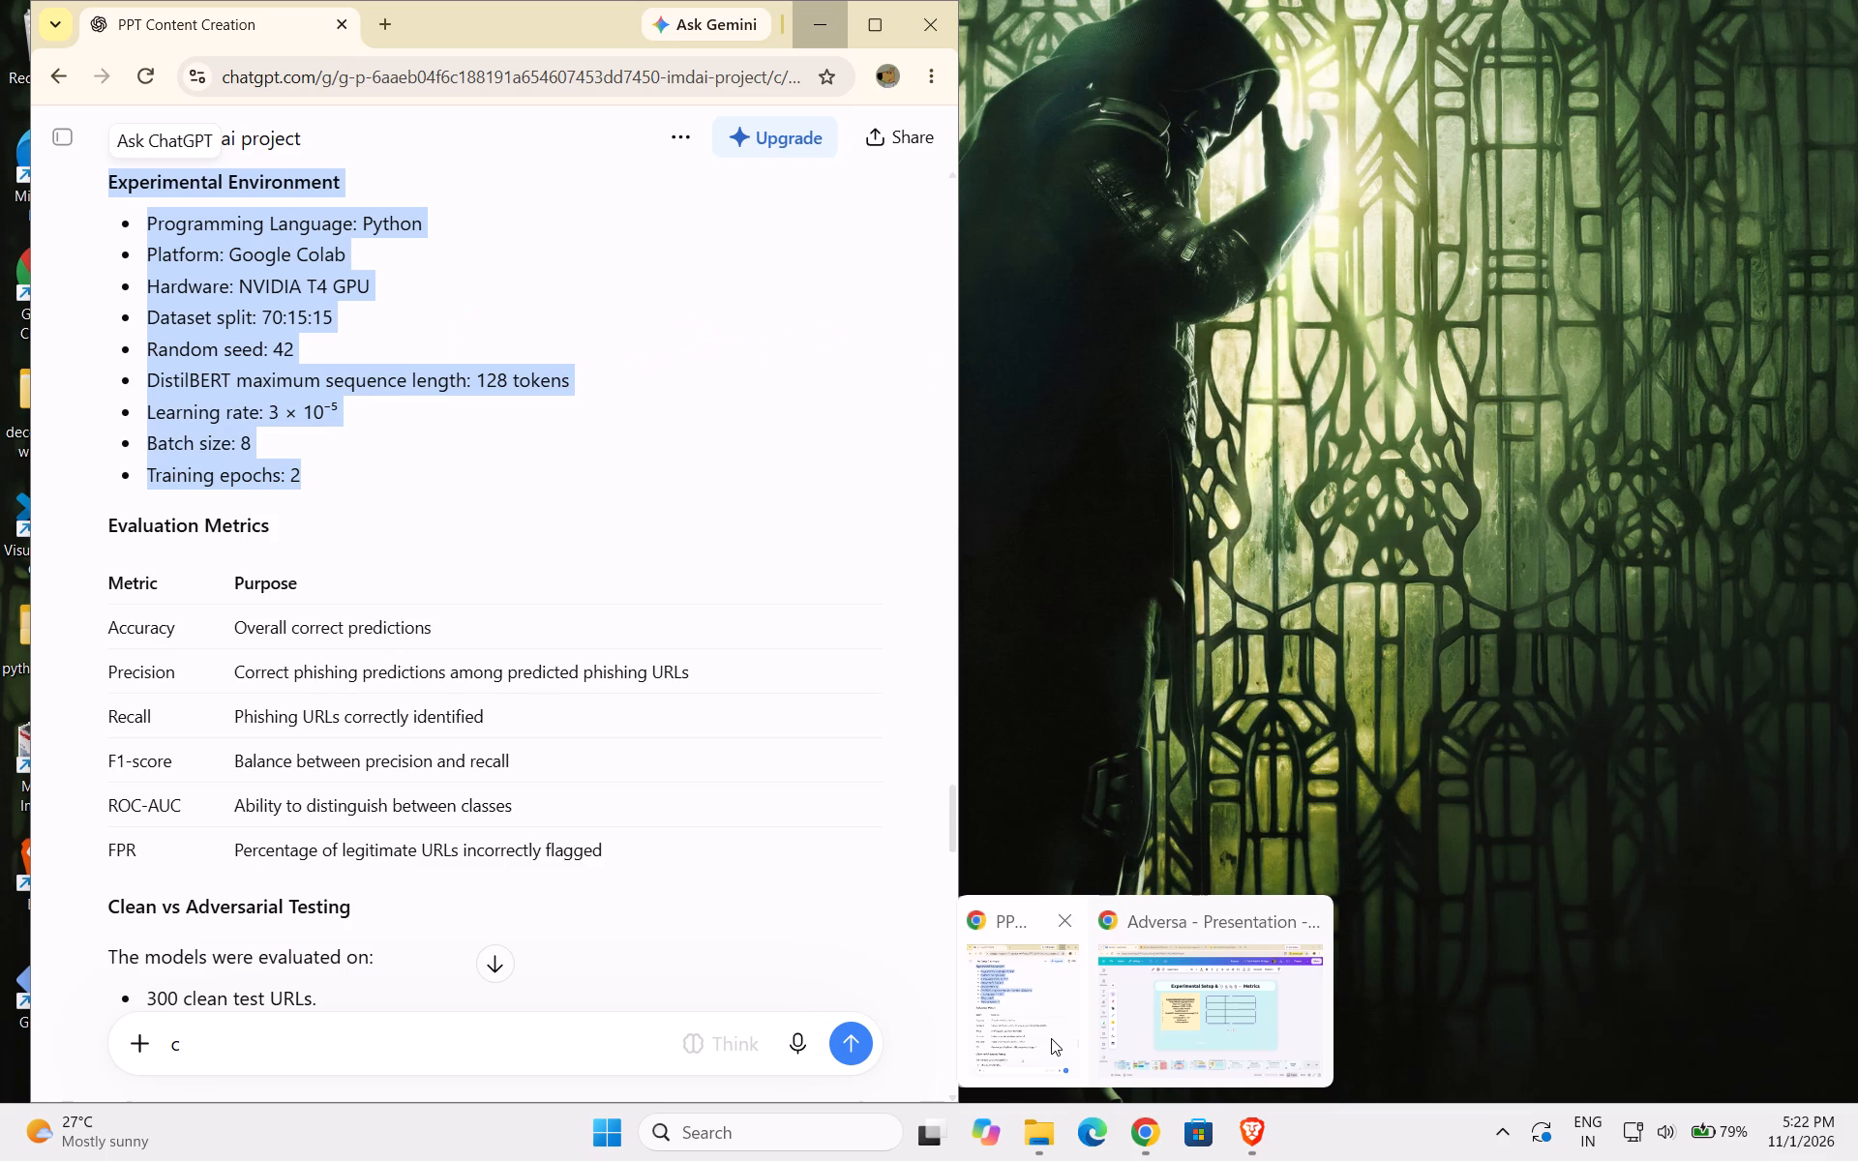
left_click(1205, 989)
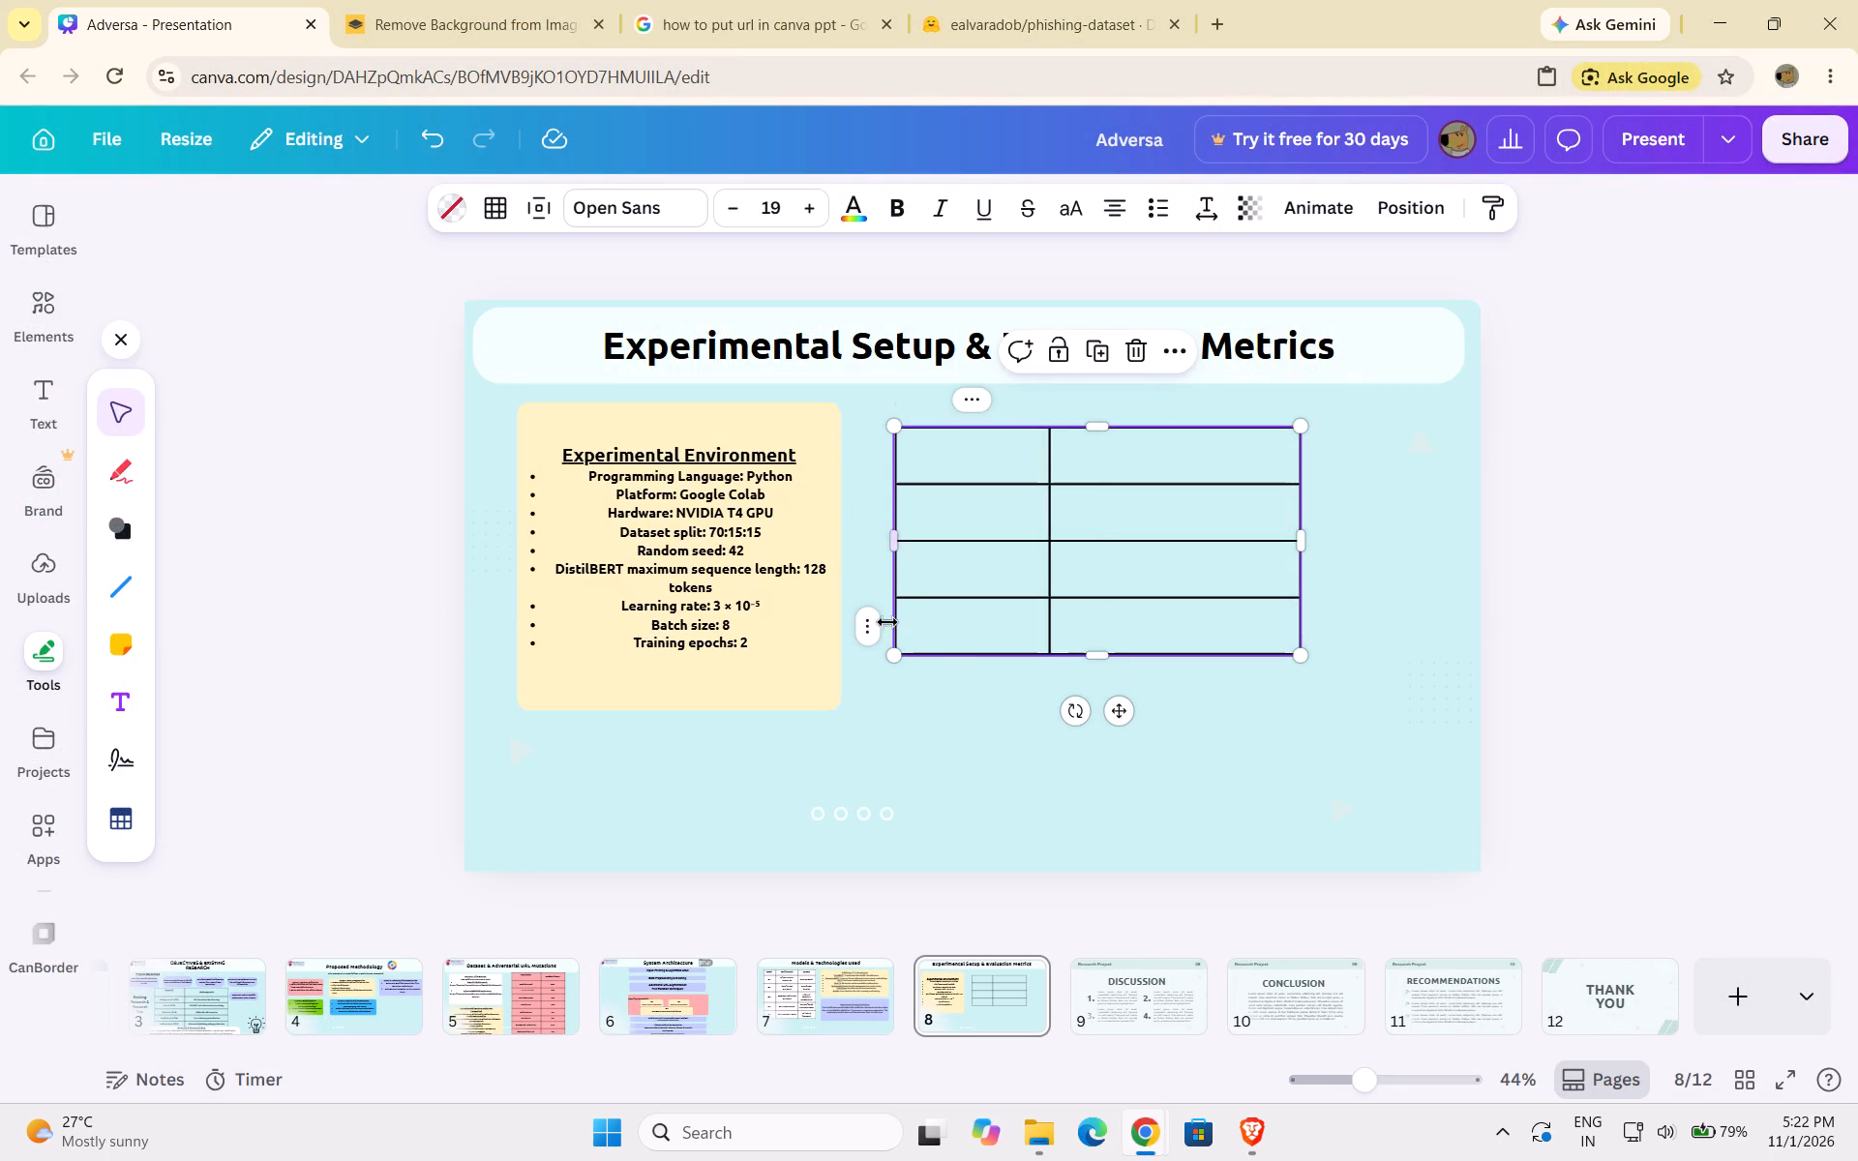
left_click(877, 622)
left_click(909, 551)
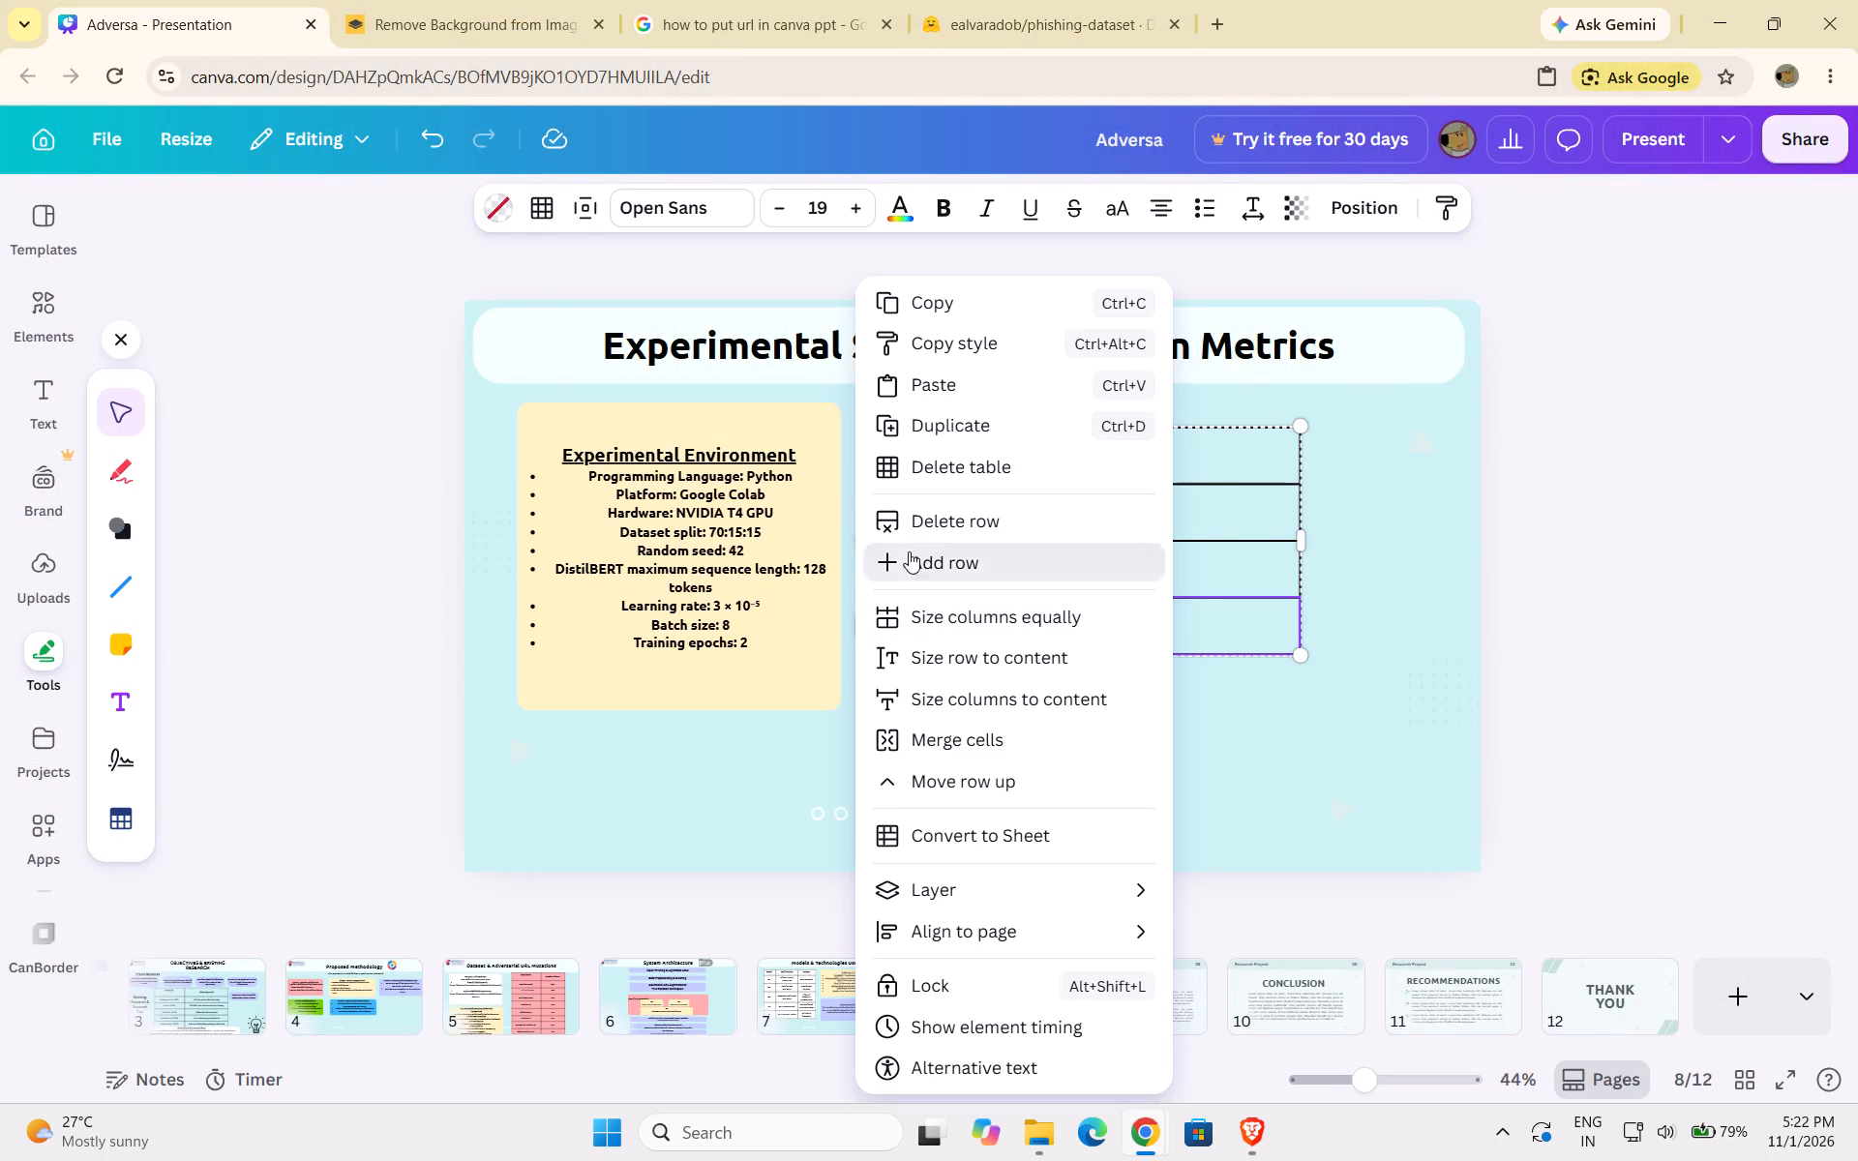
left_click(893, 678)
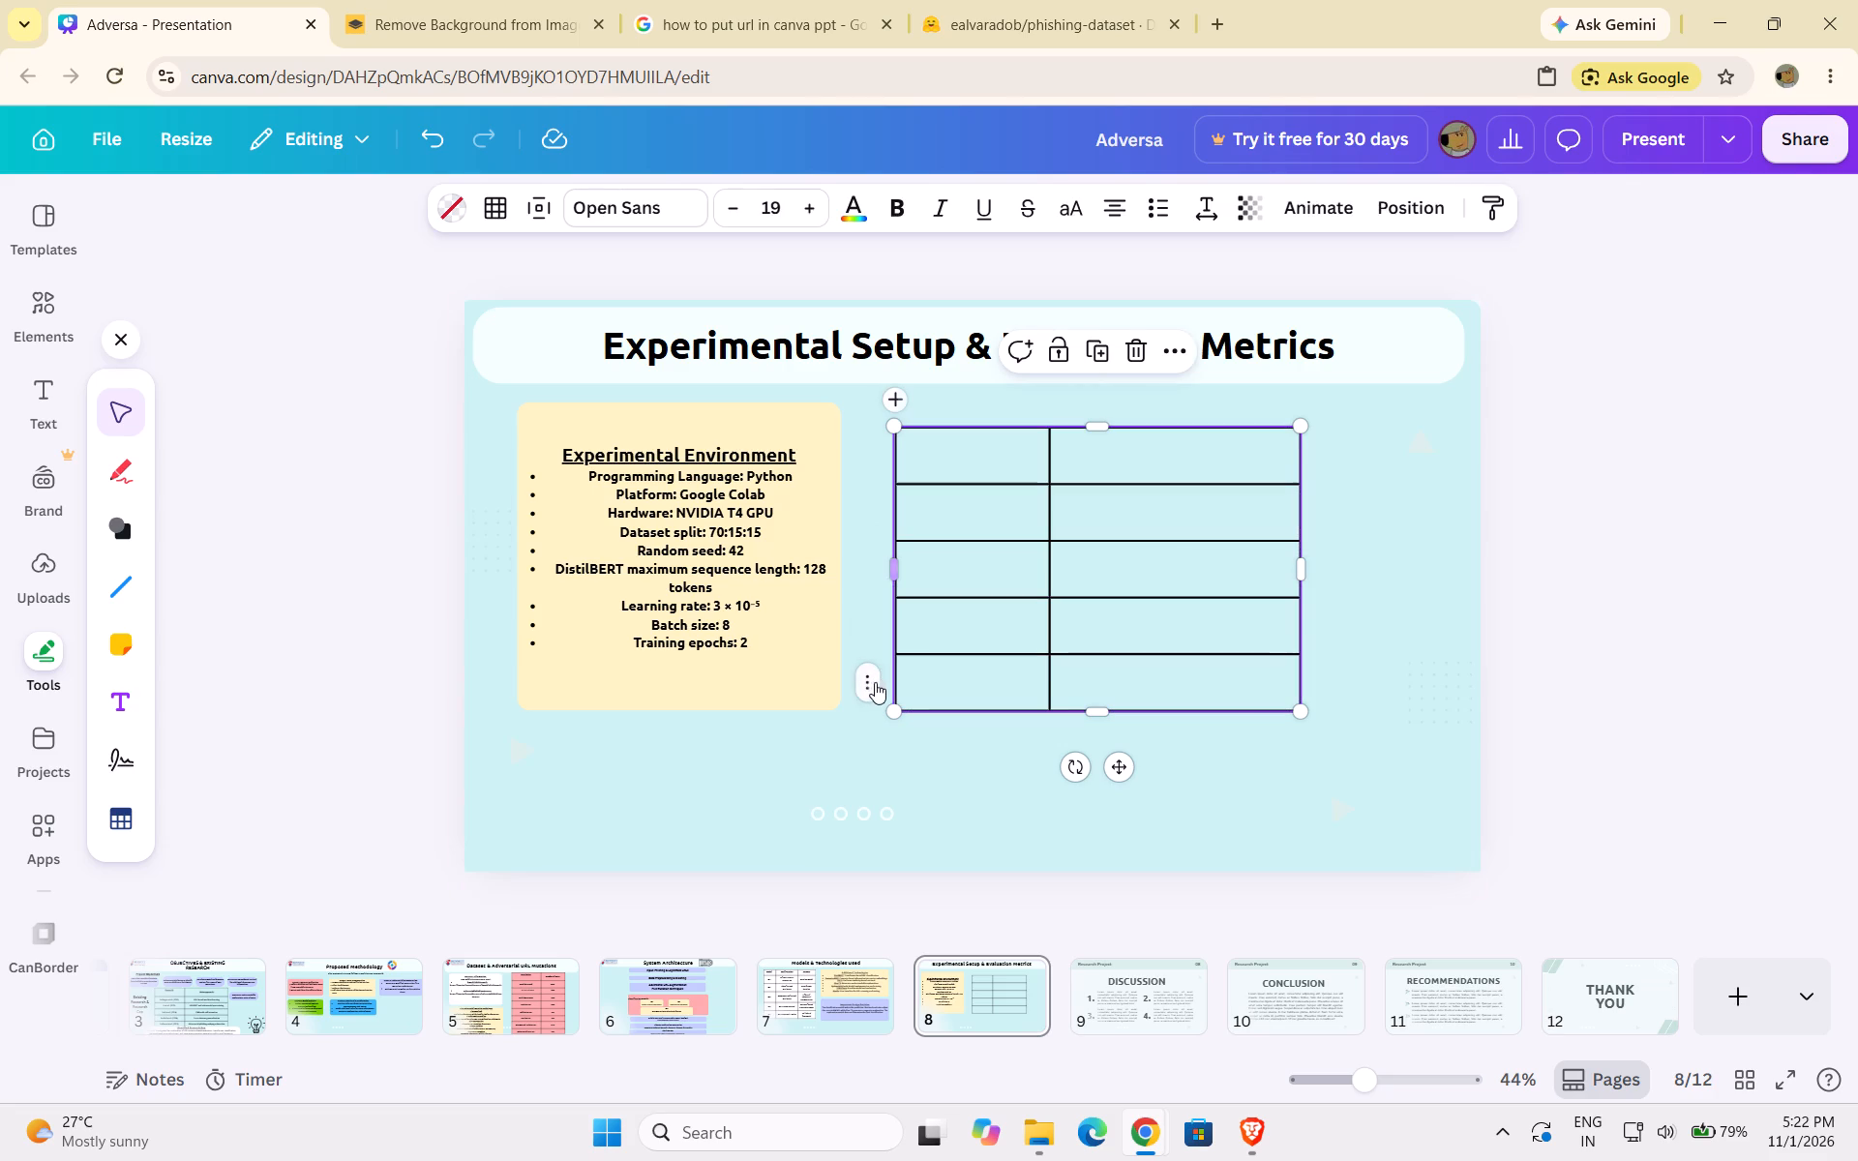
left_click(871, 683)
left_click(911, 557)
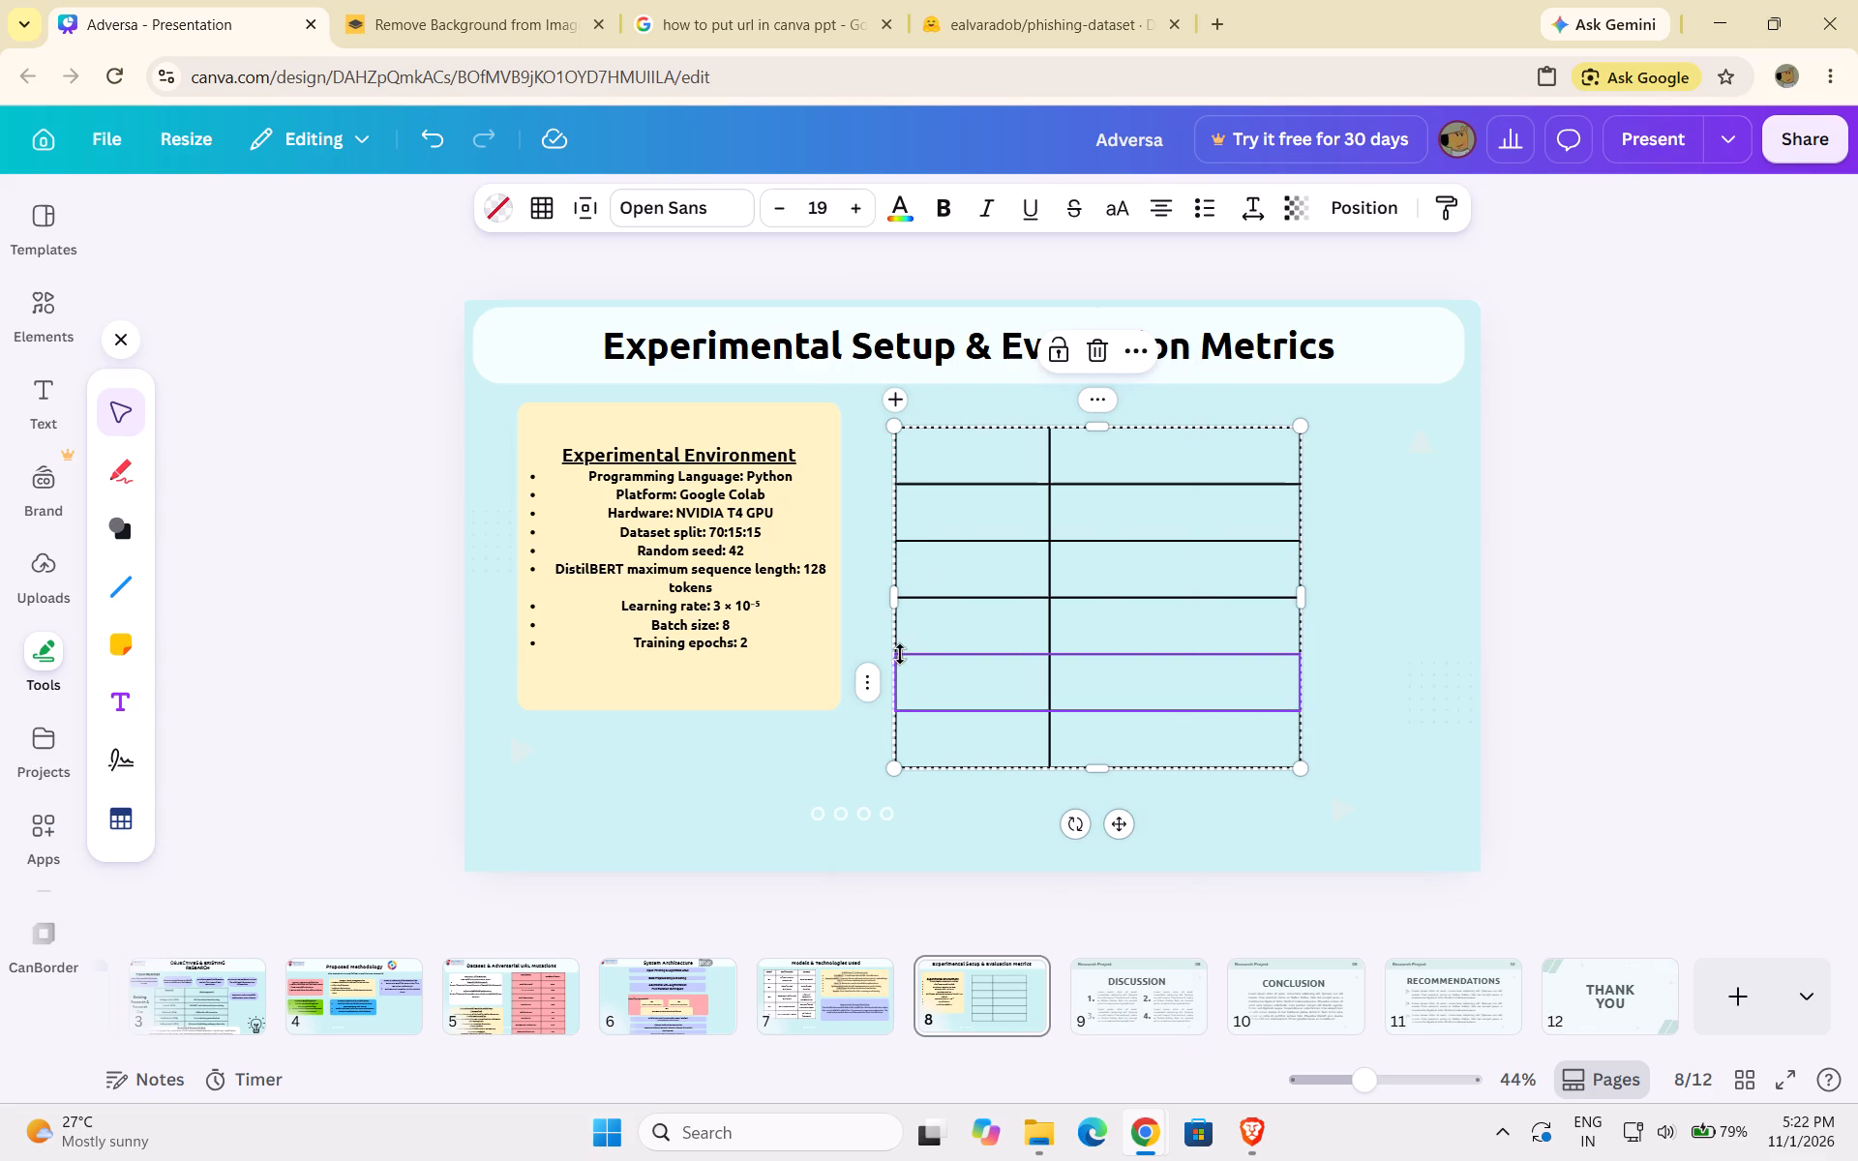
left_click(874, 680)
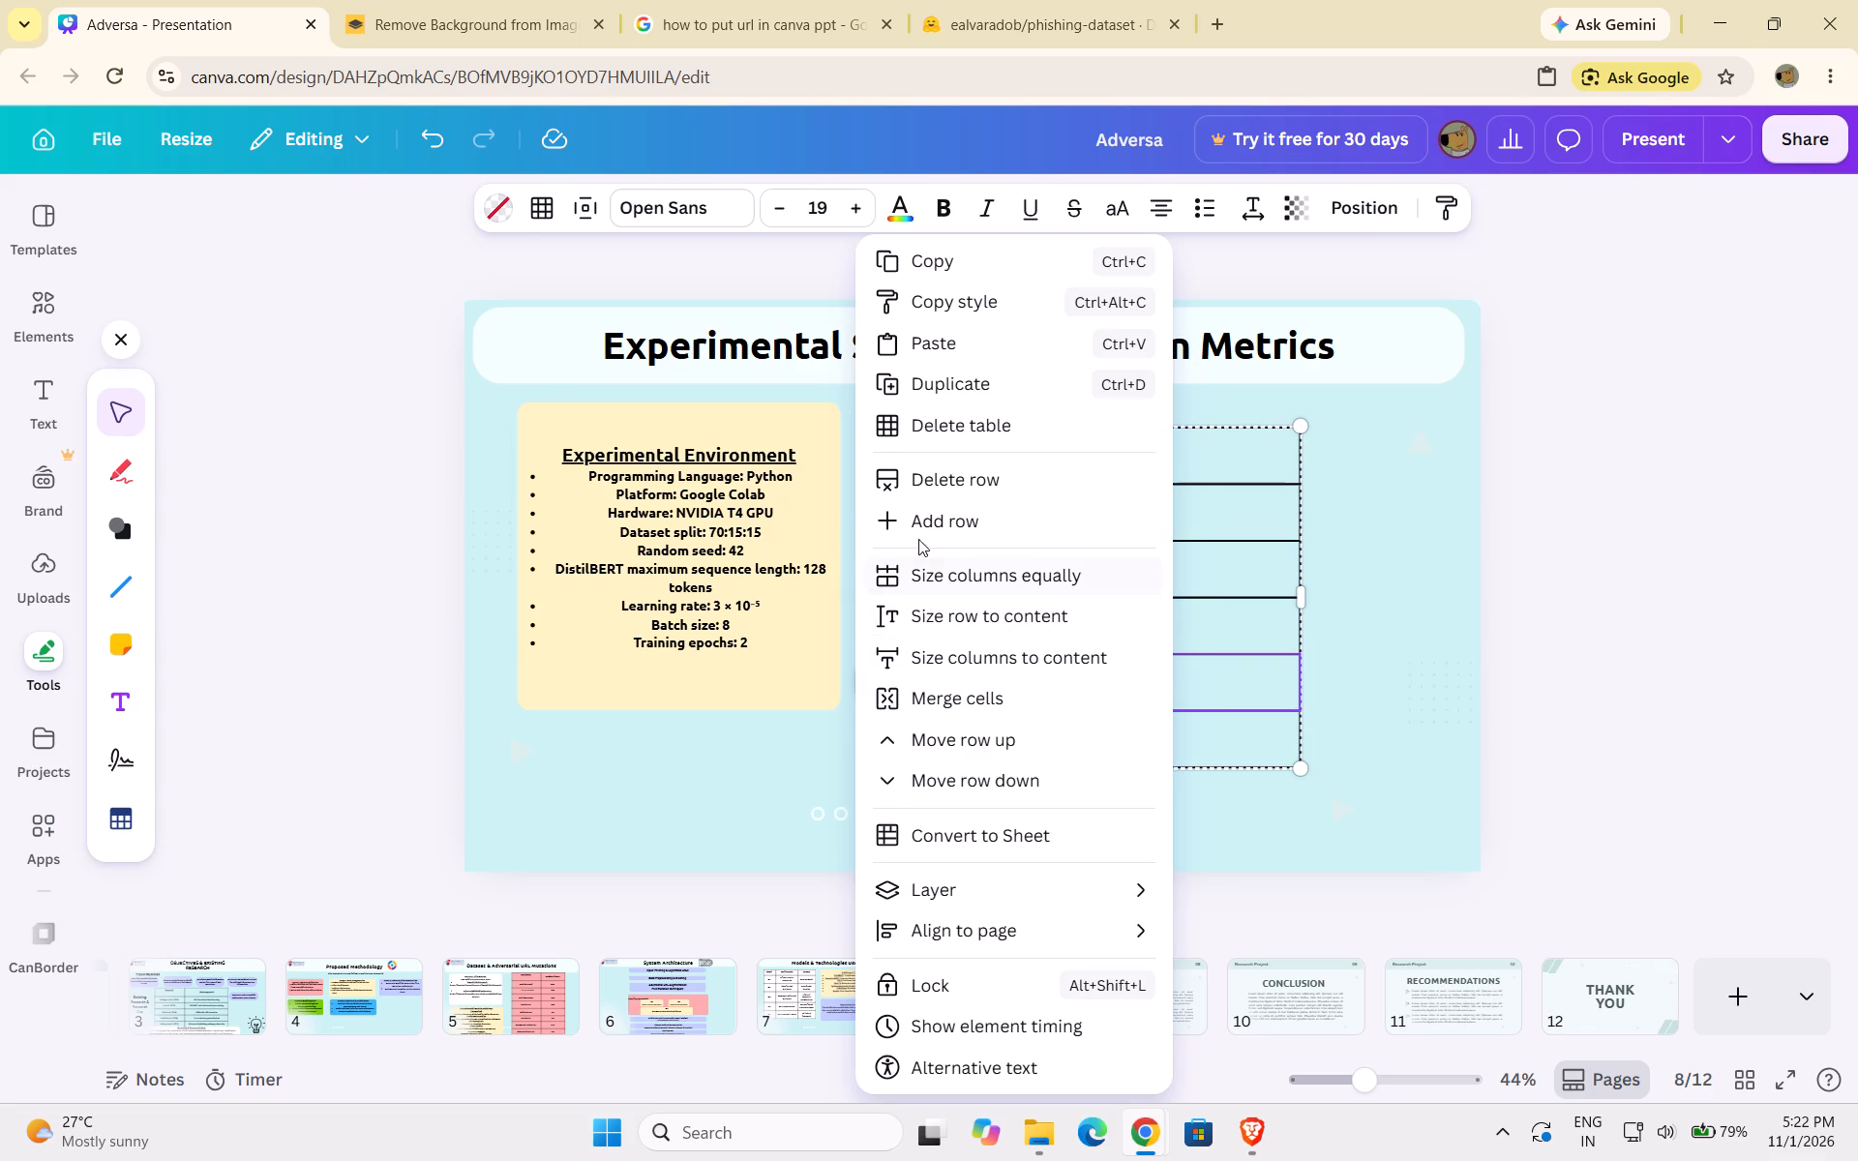
left_click(918, 522)
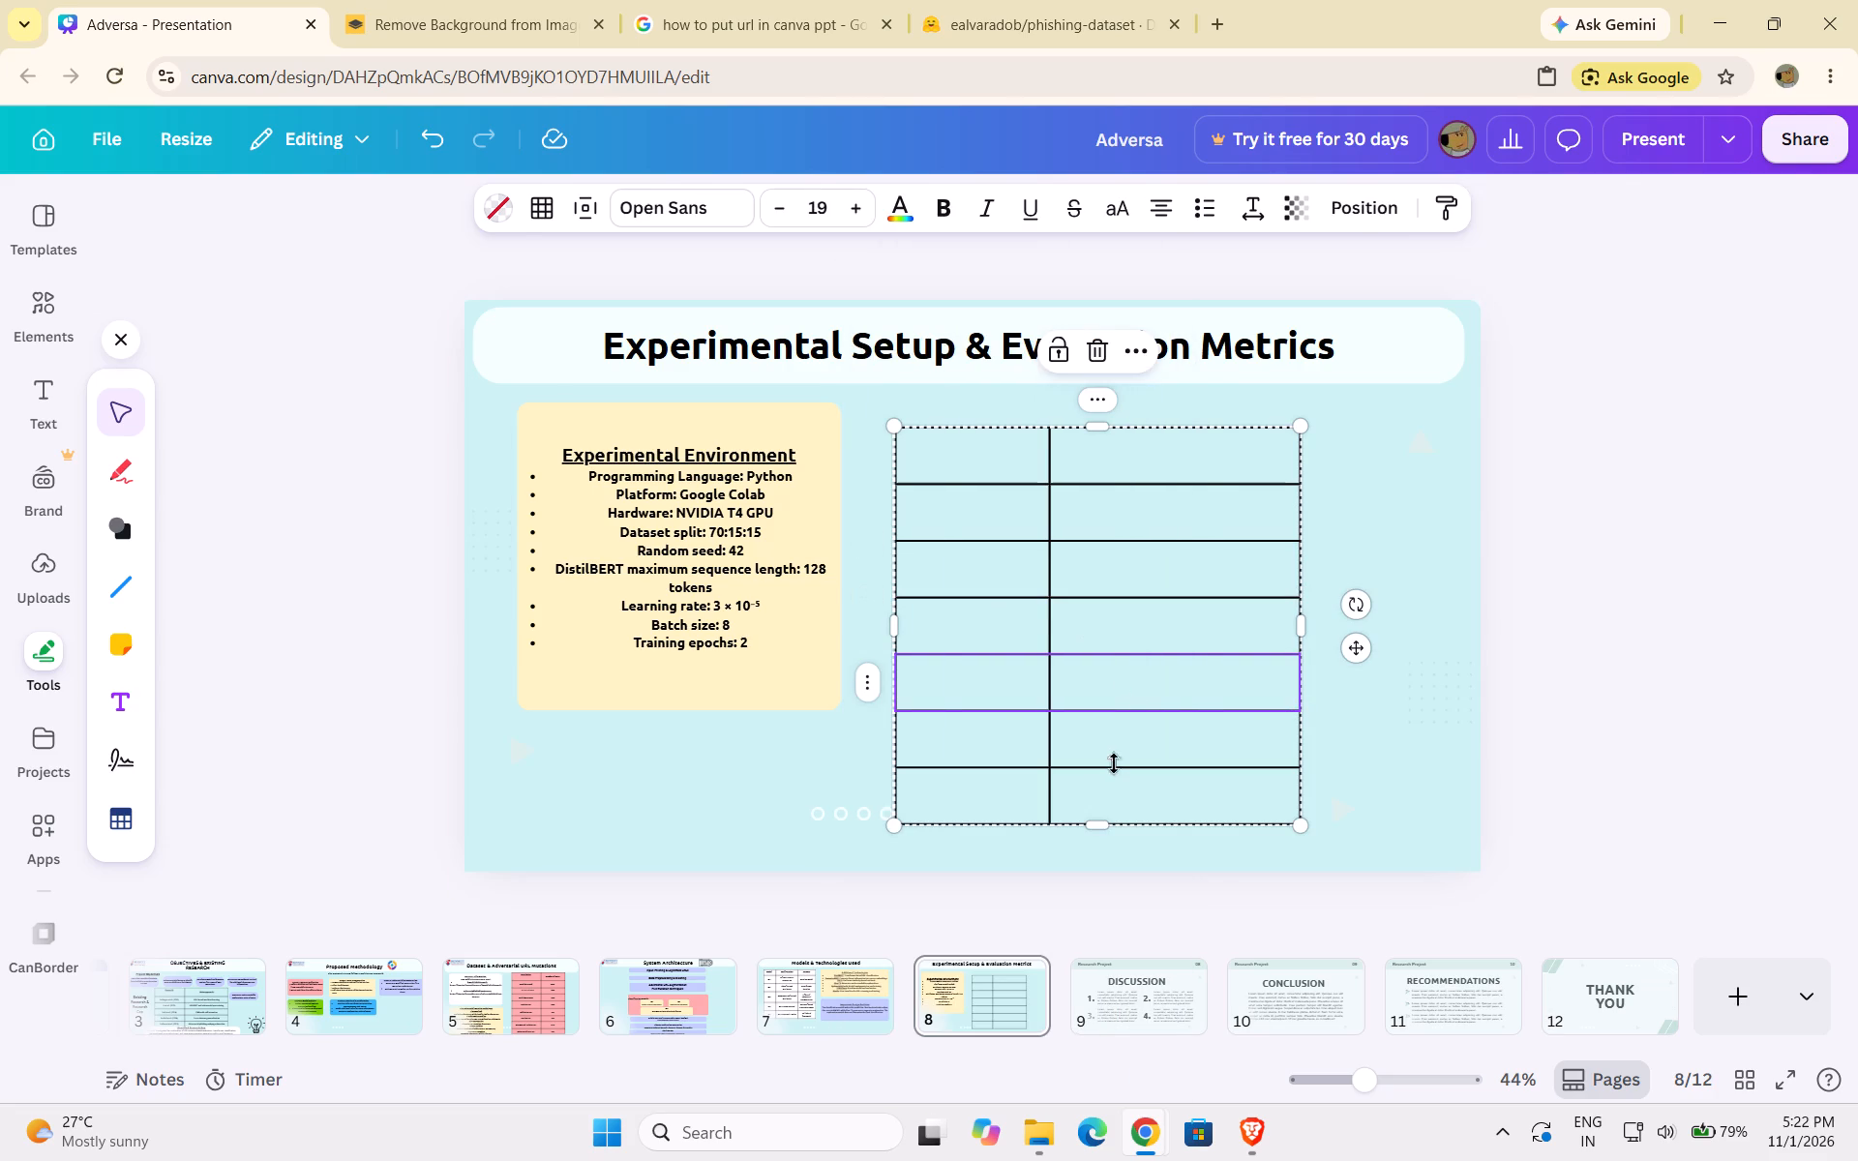
Shorten the table's bottom row slightly and raise the border between its fourth and fifth rows.
left_click_drag(1098, 820, 1094, 784)
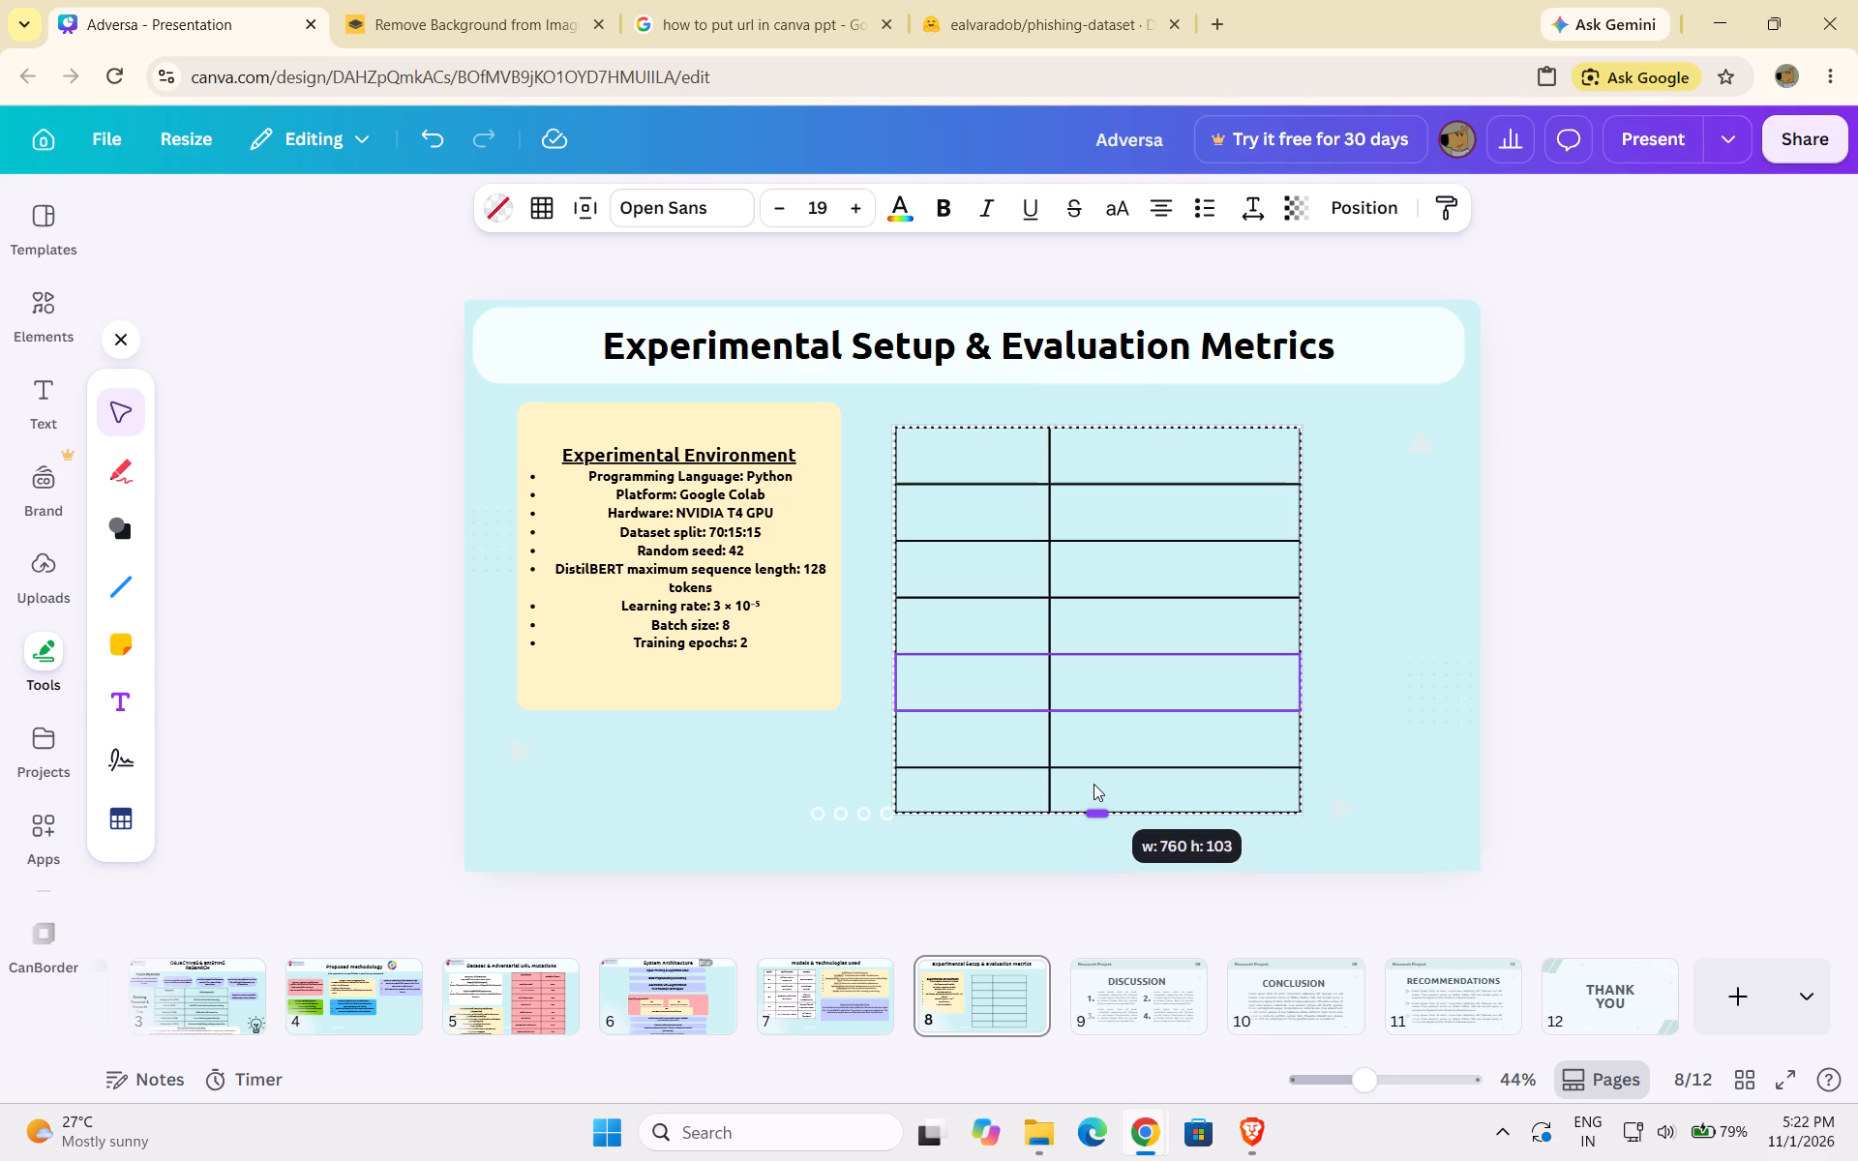
left_click_drag(1094, 784, 1094, 785)
left_click_drag(1108, 640, 1118, 597)
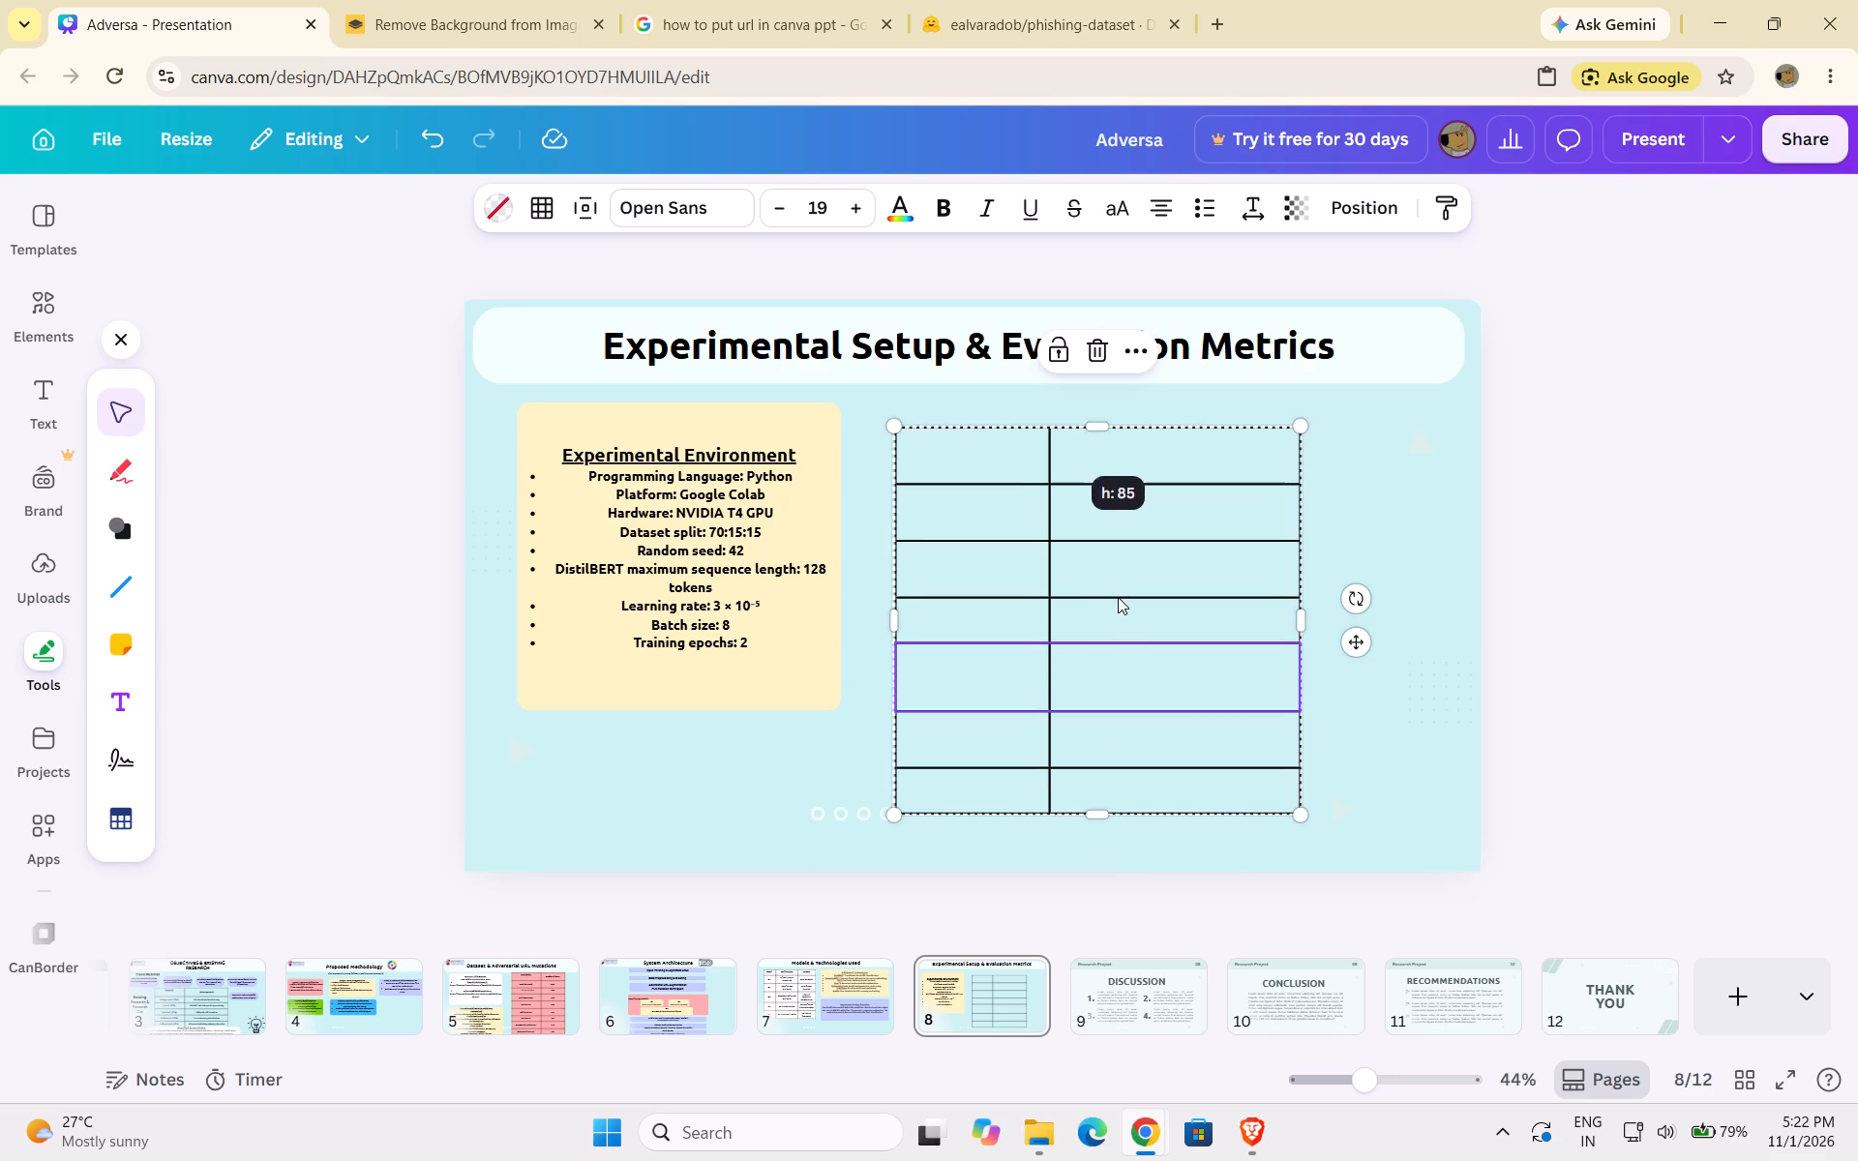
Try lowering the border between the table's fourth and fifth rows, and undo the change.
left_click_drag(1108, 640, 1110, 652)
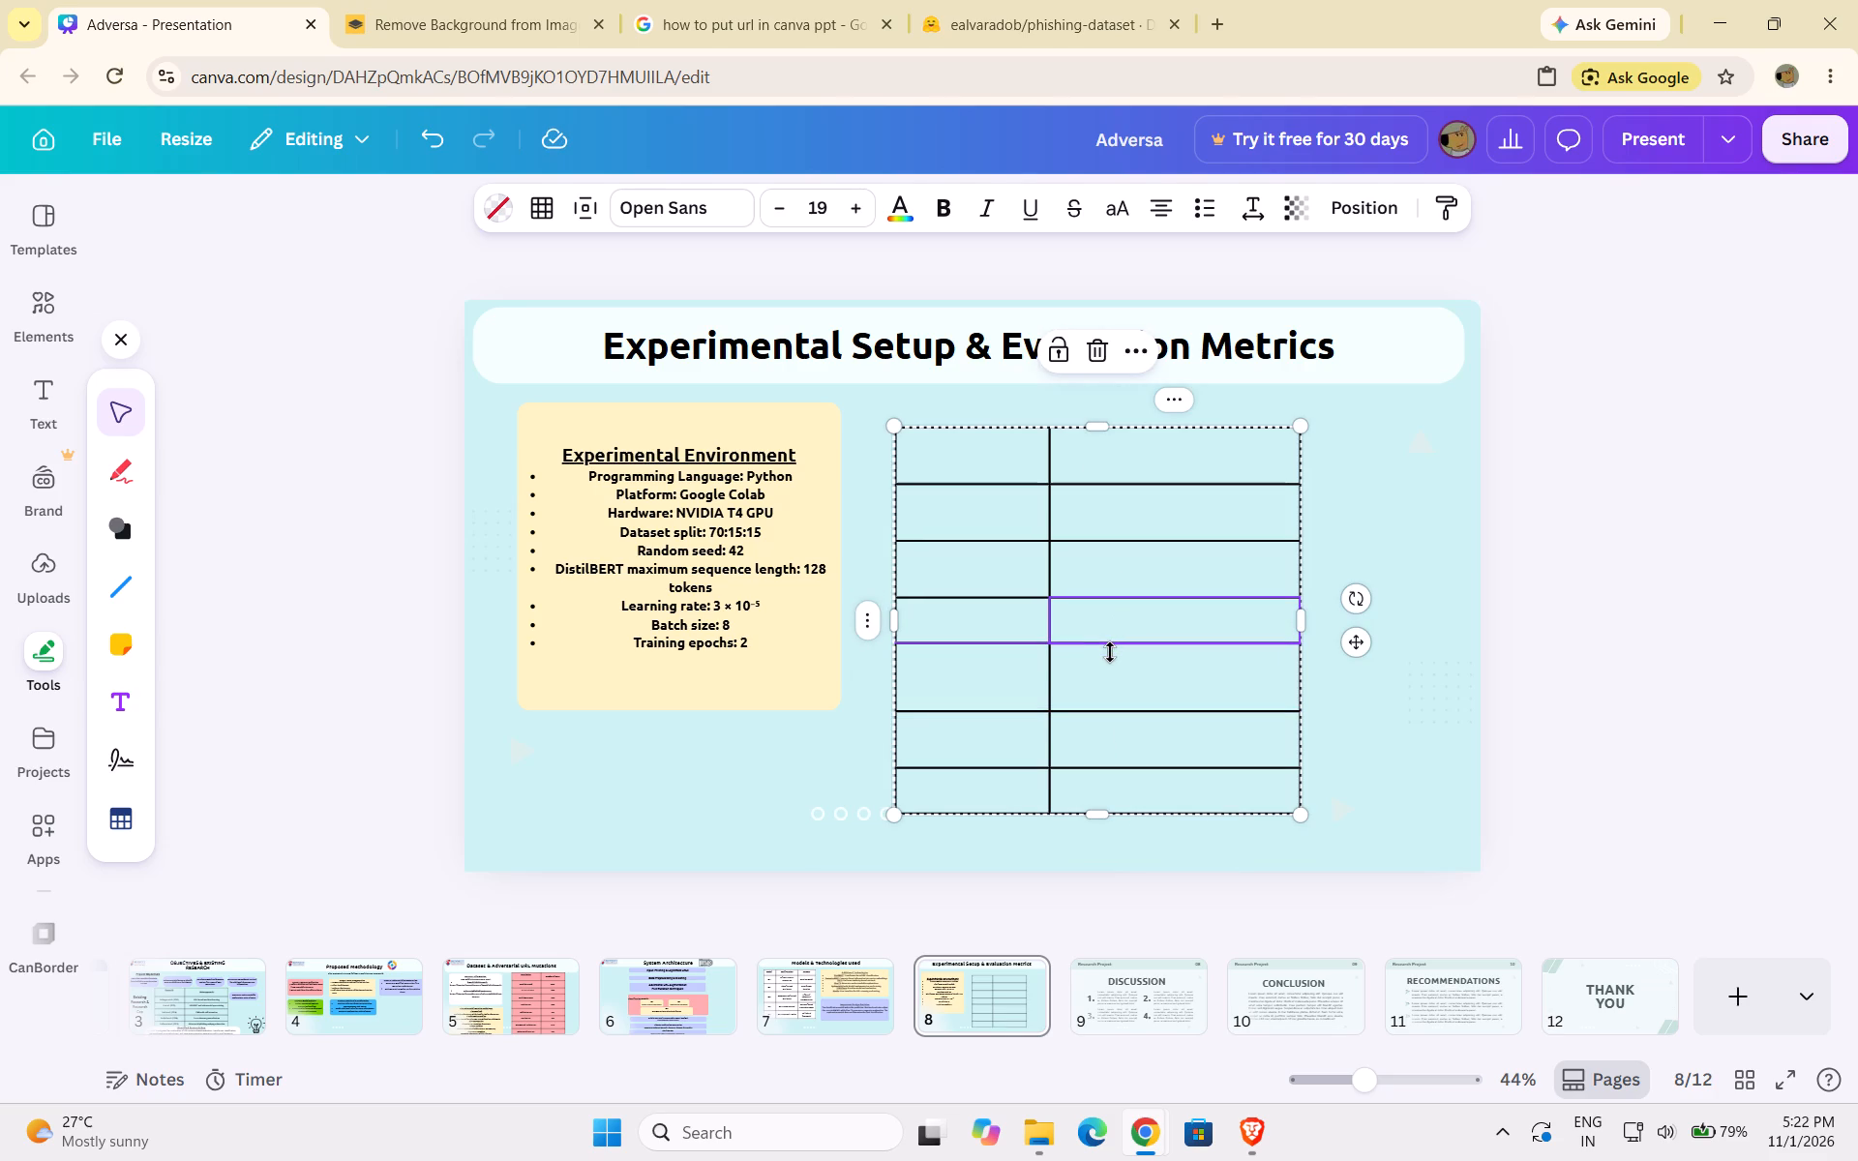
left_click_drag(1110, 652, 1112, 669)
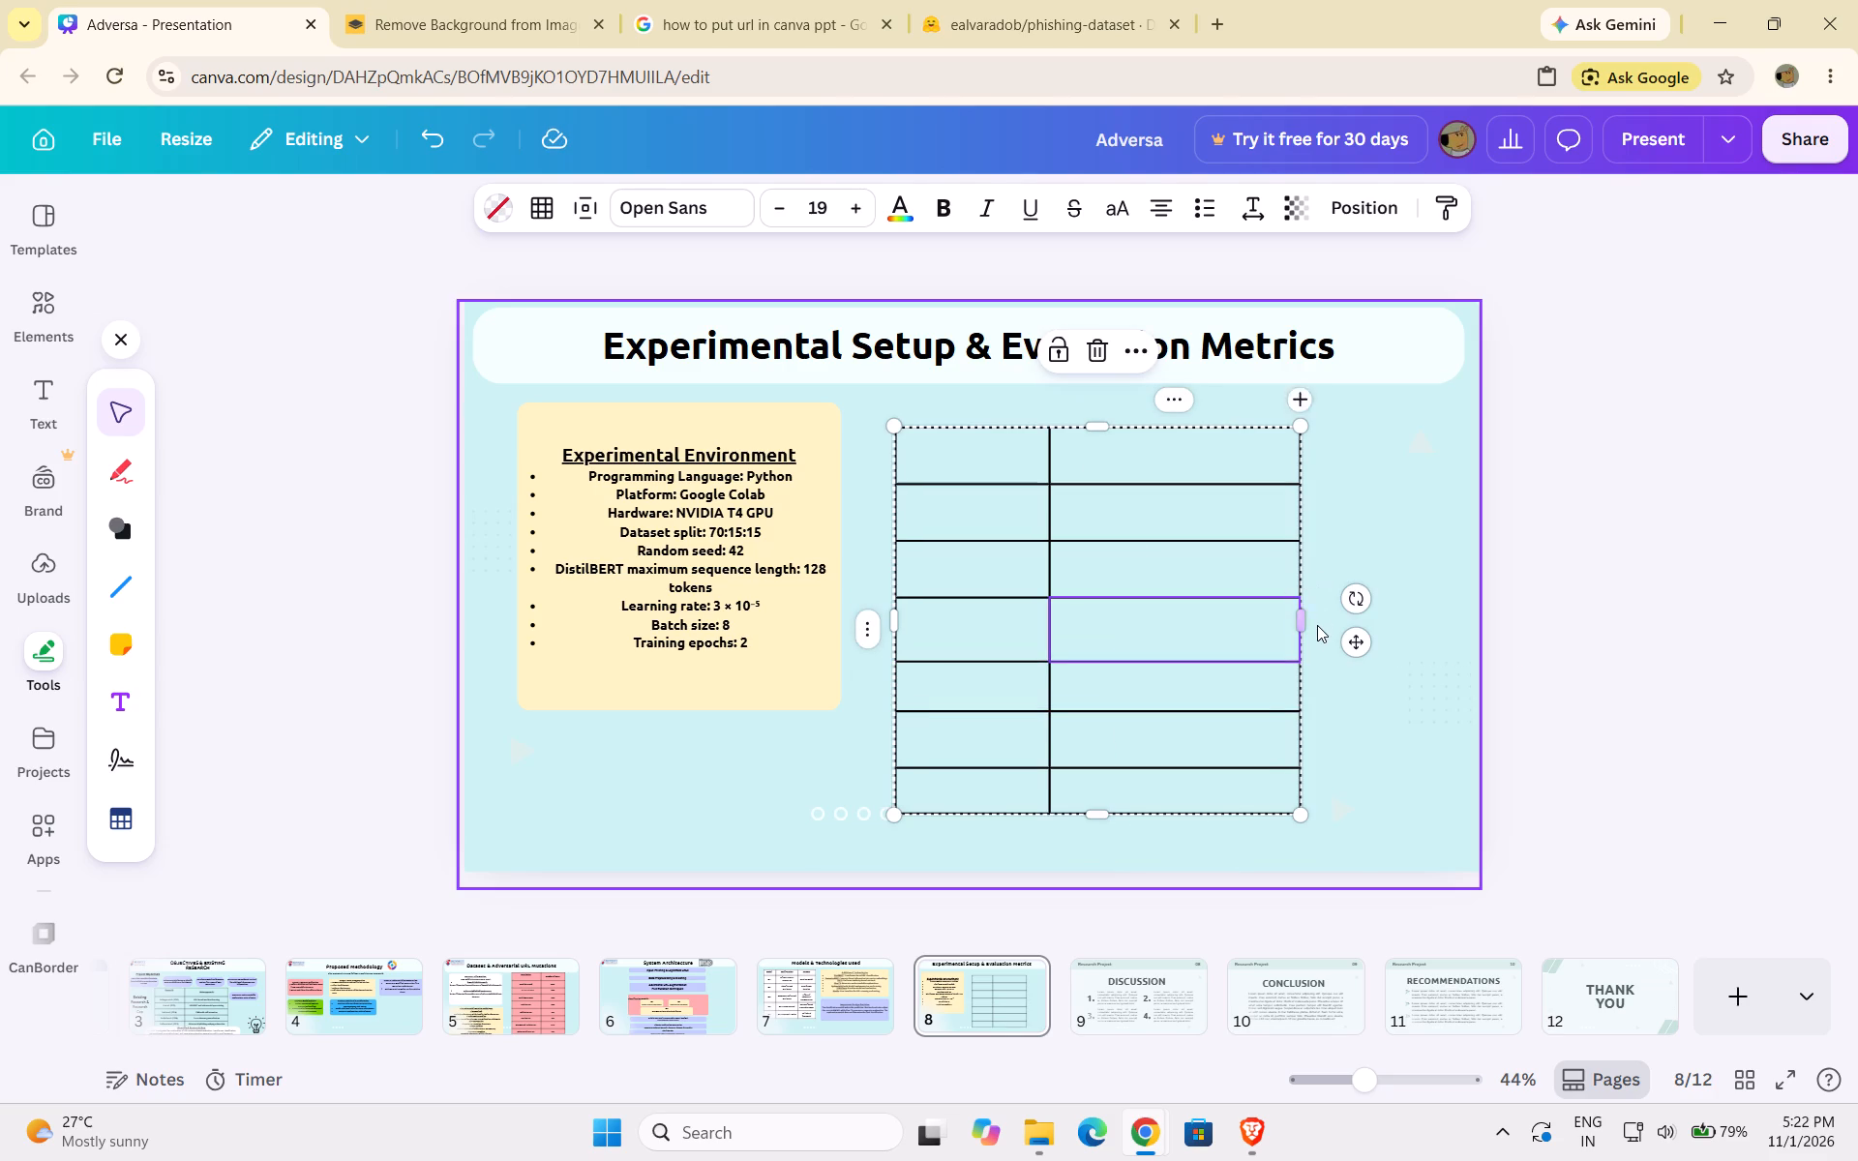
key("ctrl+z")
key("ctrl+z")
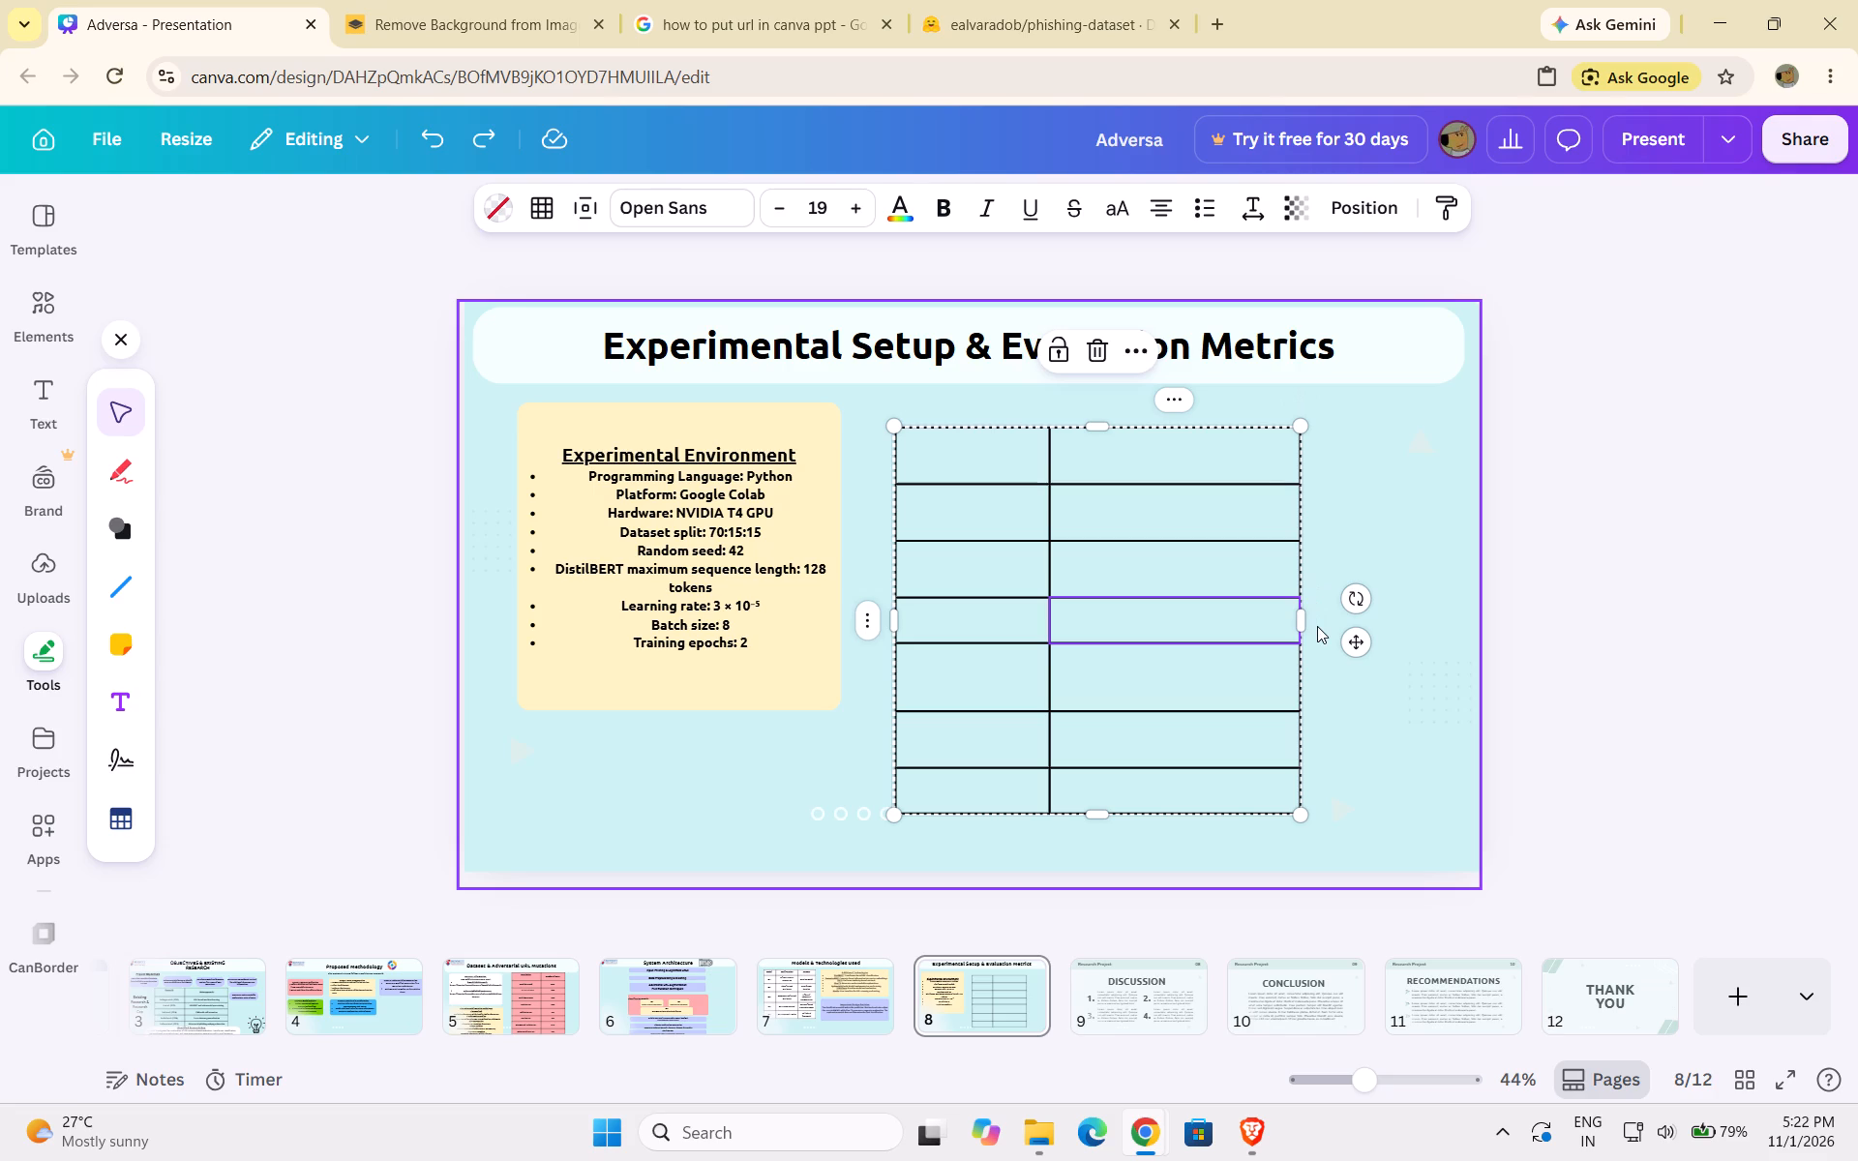
Move the table up to just below the title banner and slightly to the right.
left_click_drag(1353, 640, 1375, 607)
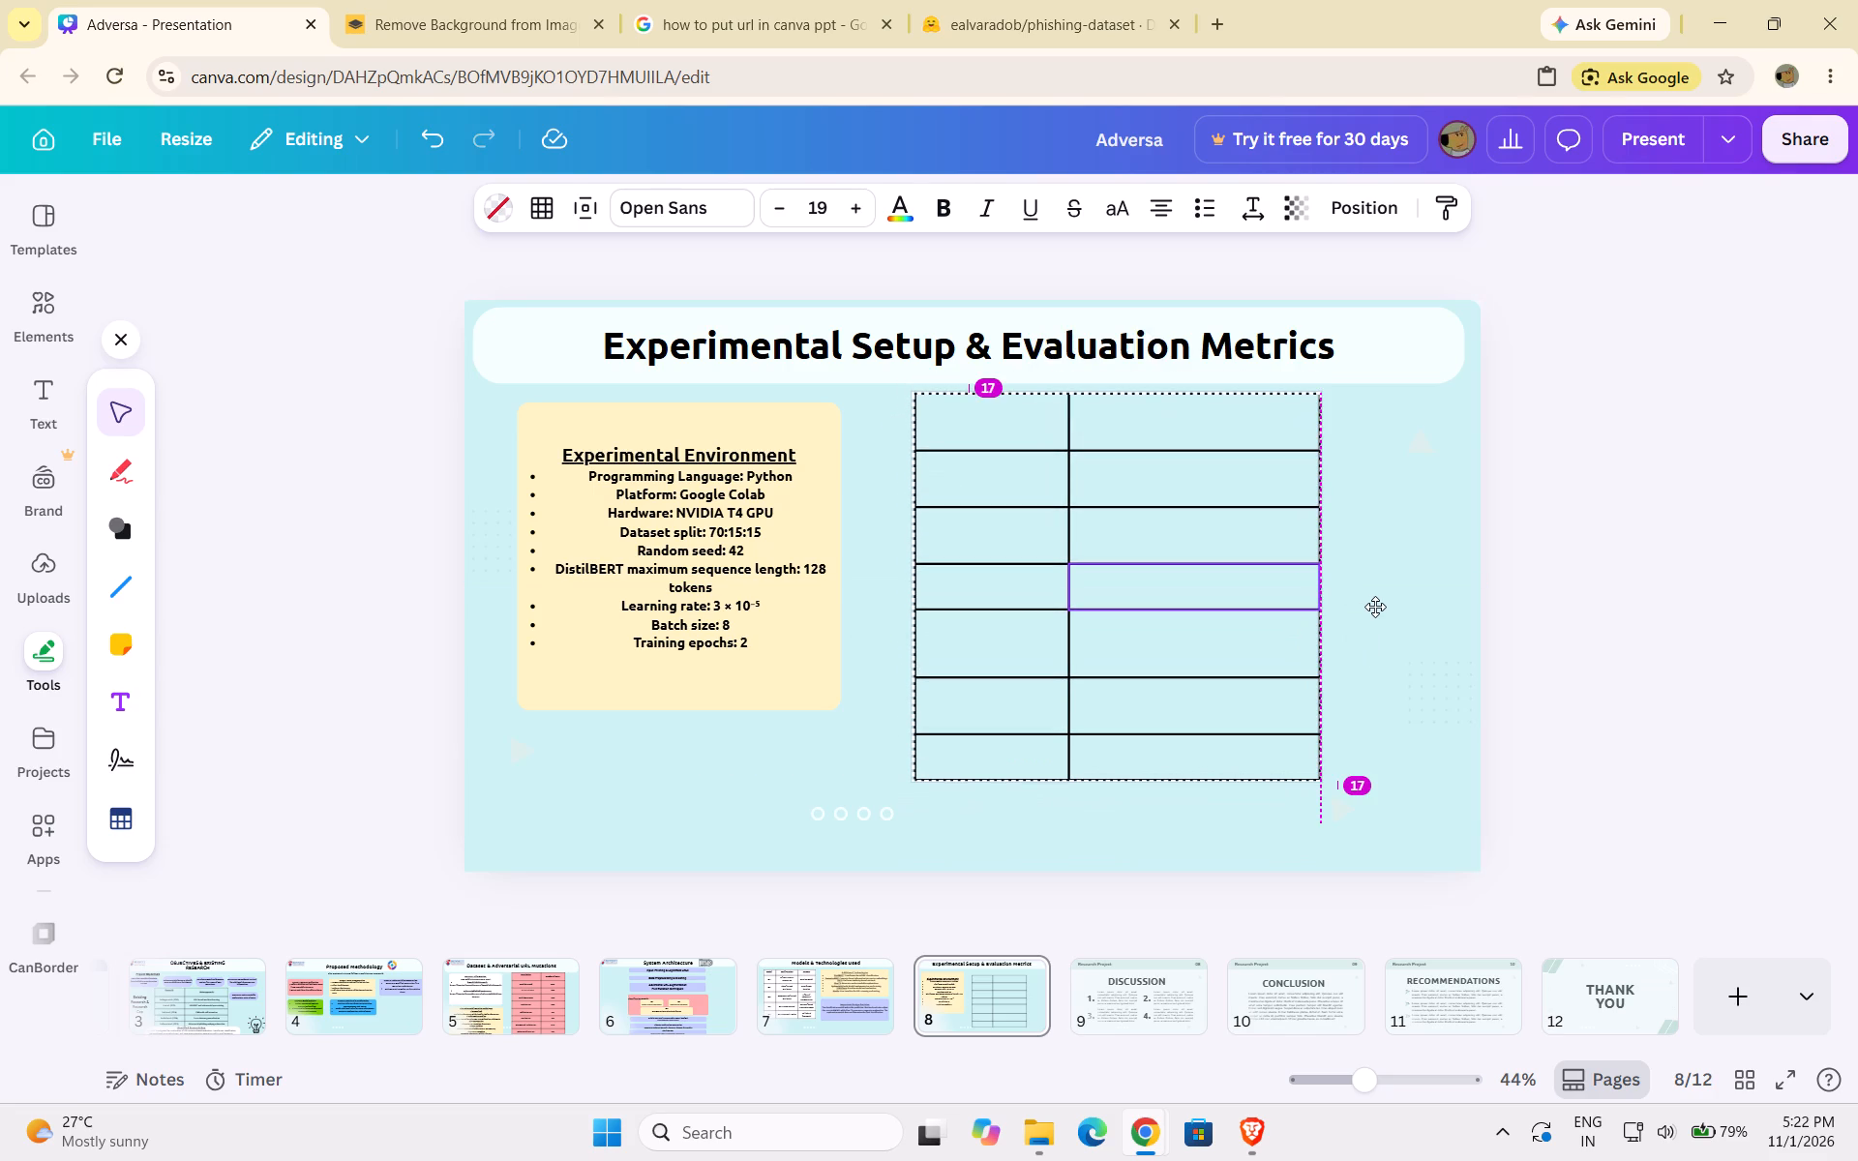
left_click_drag(1375, 607, 1380, 608)
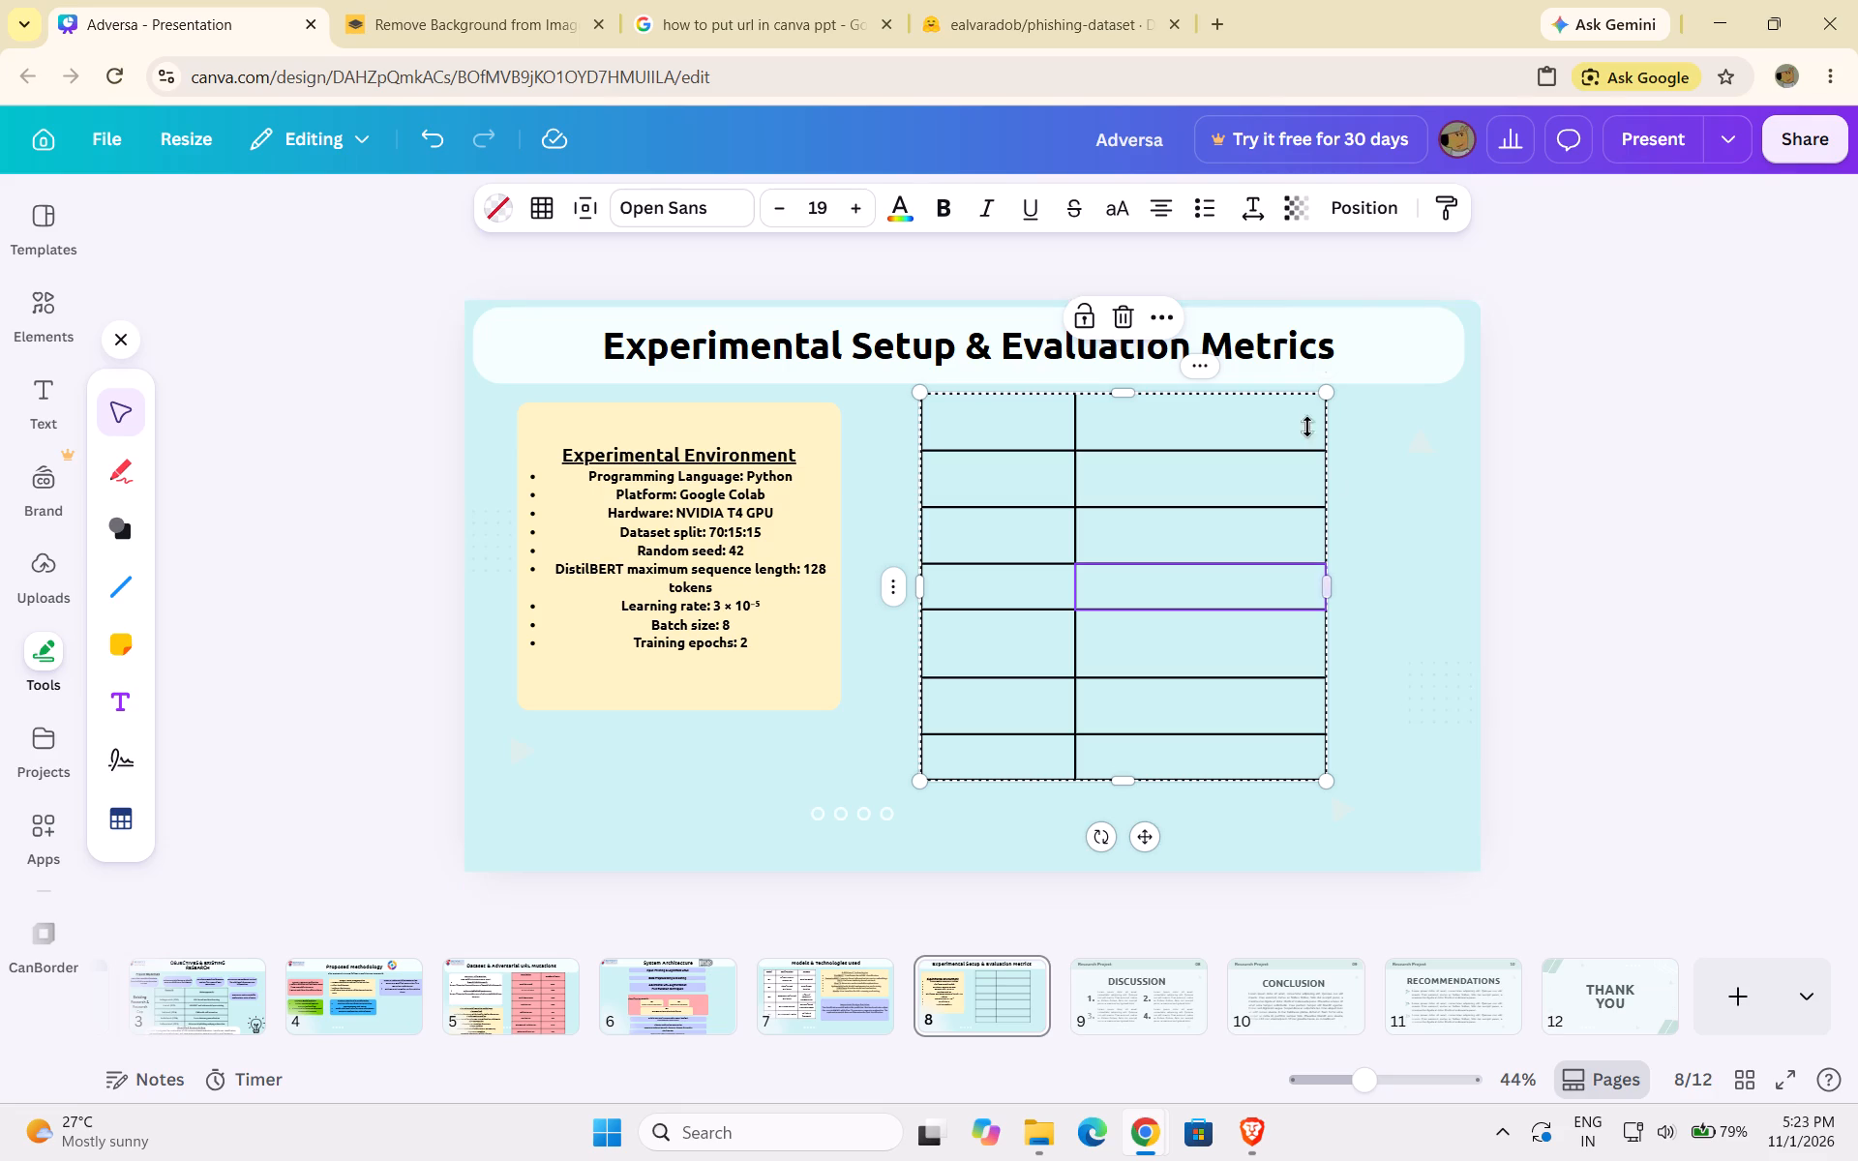
Select the table's first cell and bring up the Evaluation Metrics table in the ChatGPT outline.
double_click(1004, 434)
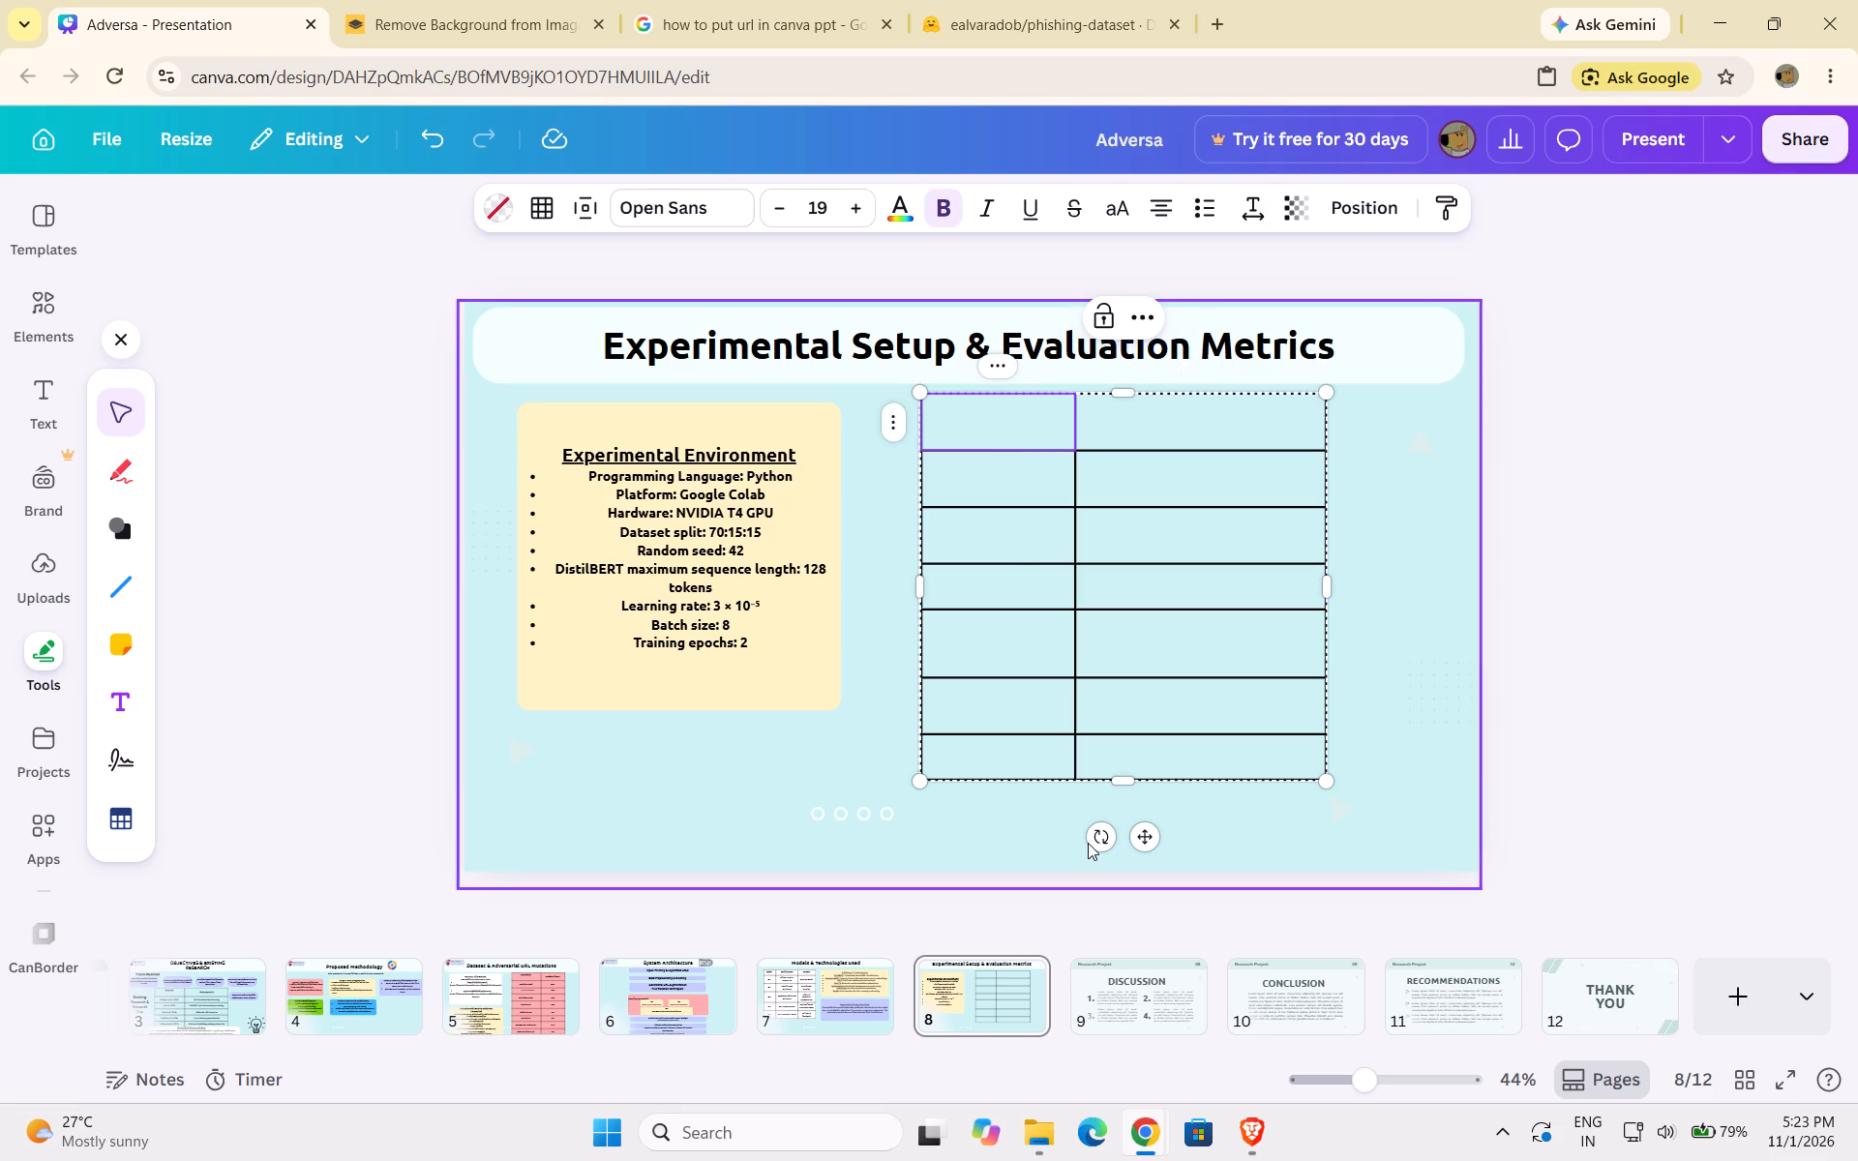
left_click(1129, 1127)
left_click(1032, 1008)
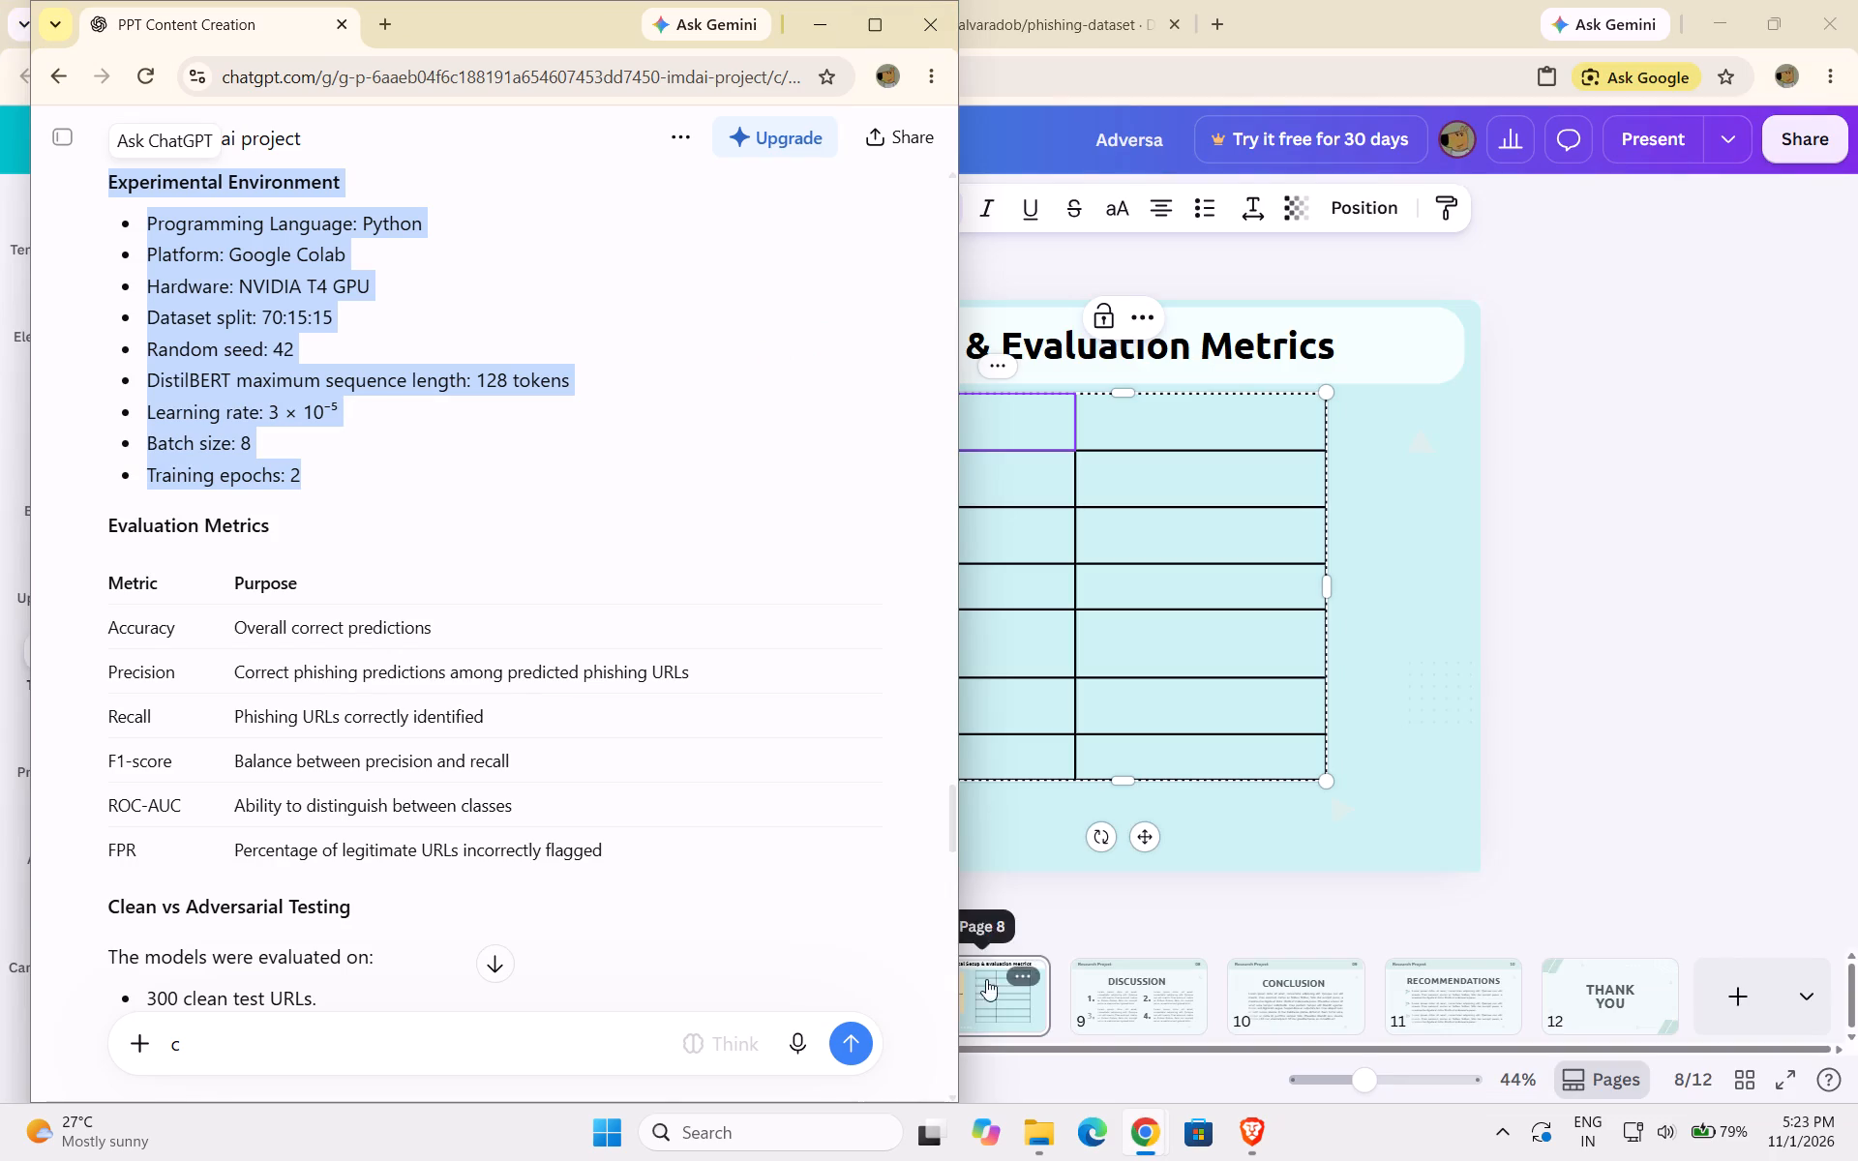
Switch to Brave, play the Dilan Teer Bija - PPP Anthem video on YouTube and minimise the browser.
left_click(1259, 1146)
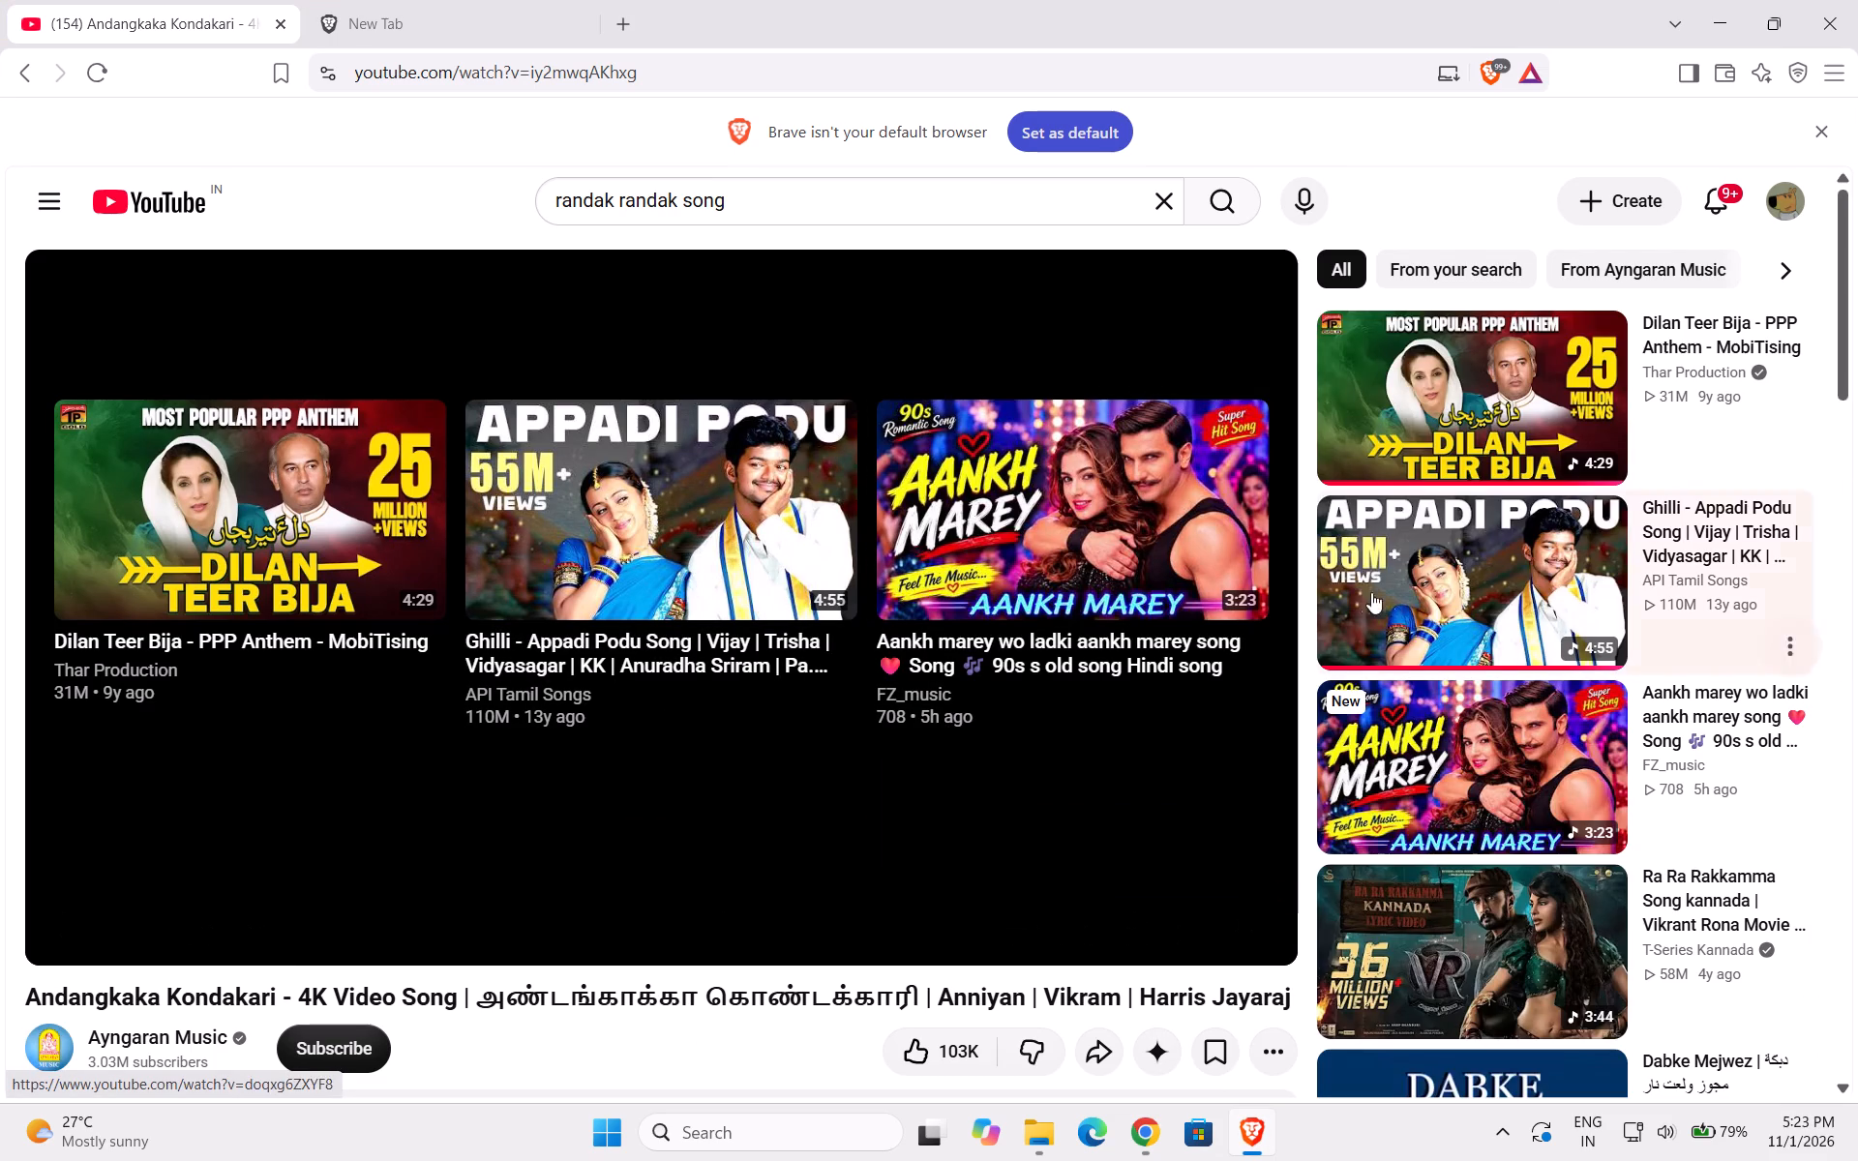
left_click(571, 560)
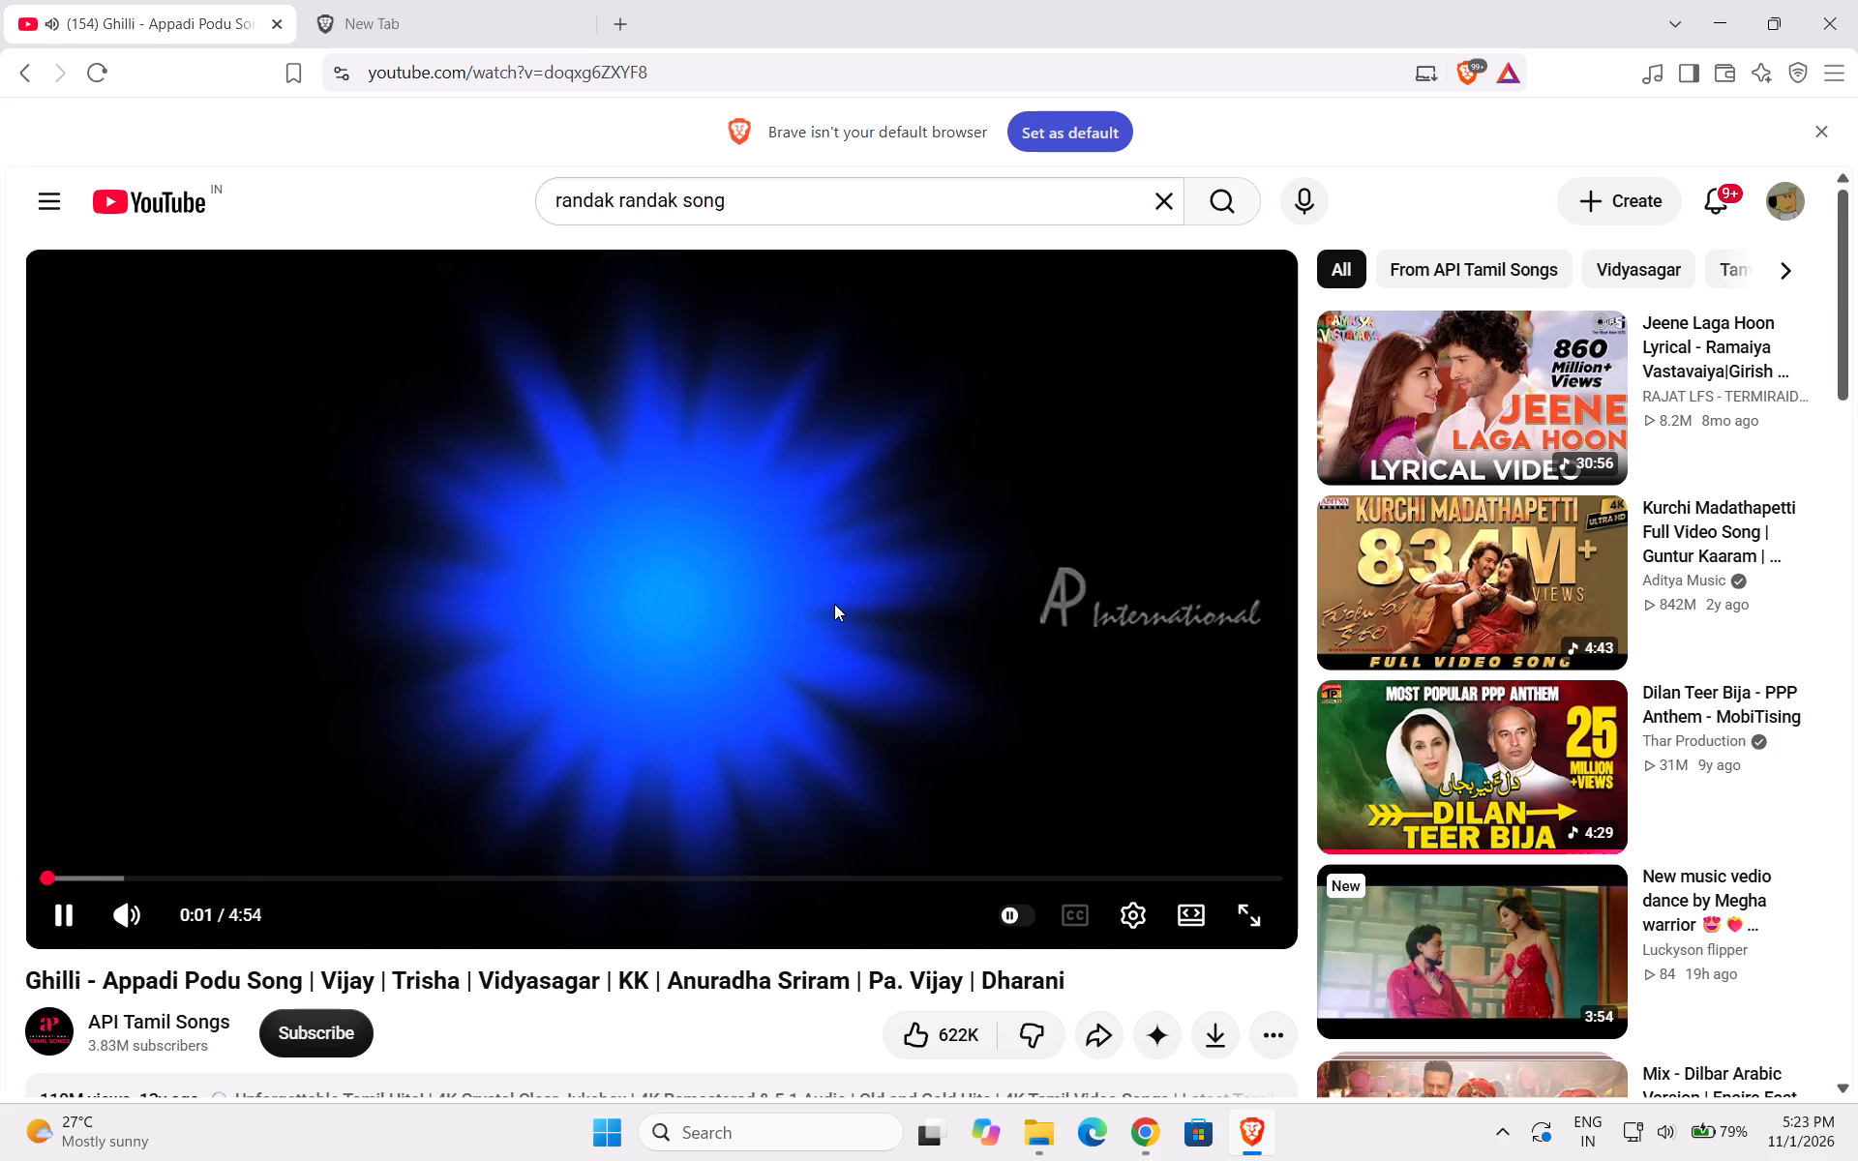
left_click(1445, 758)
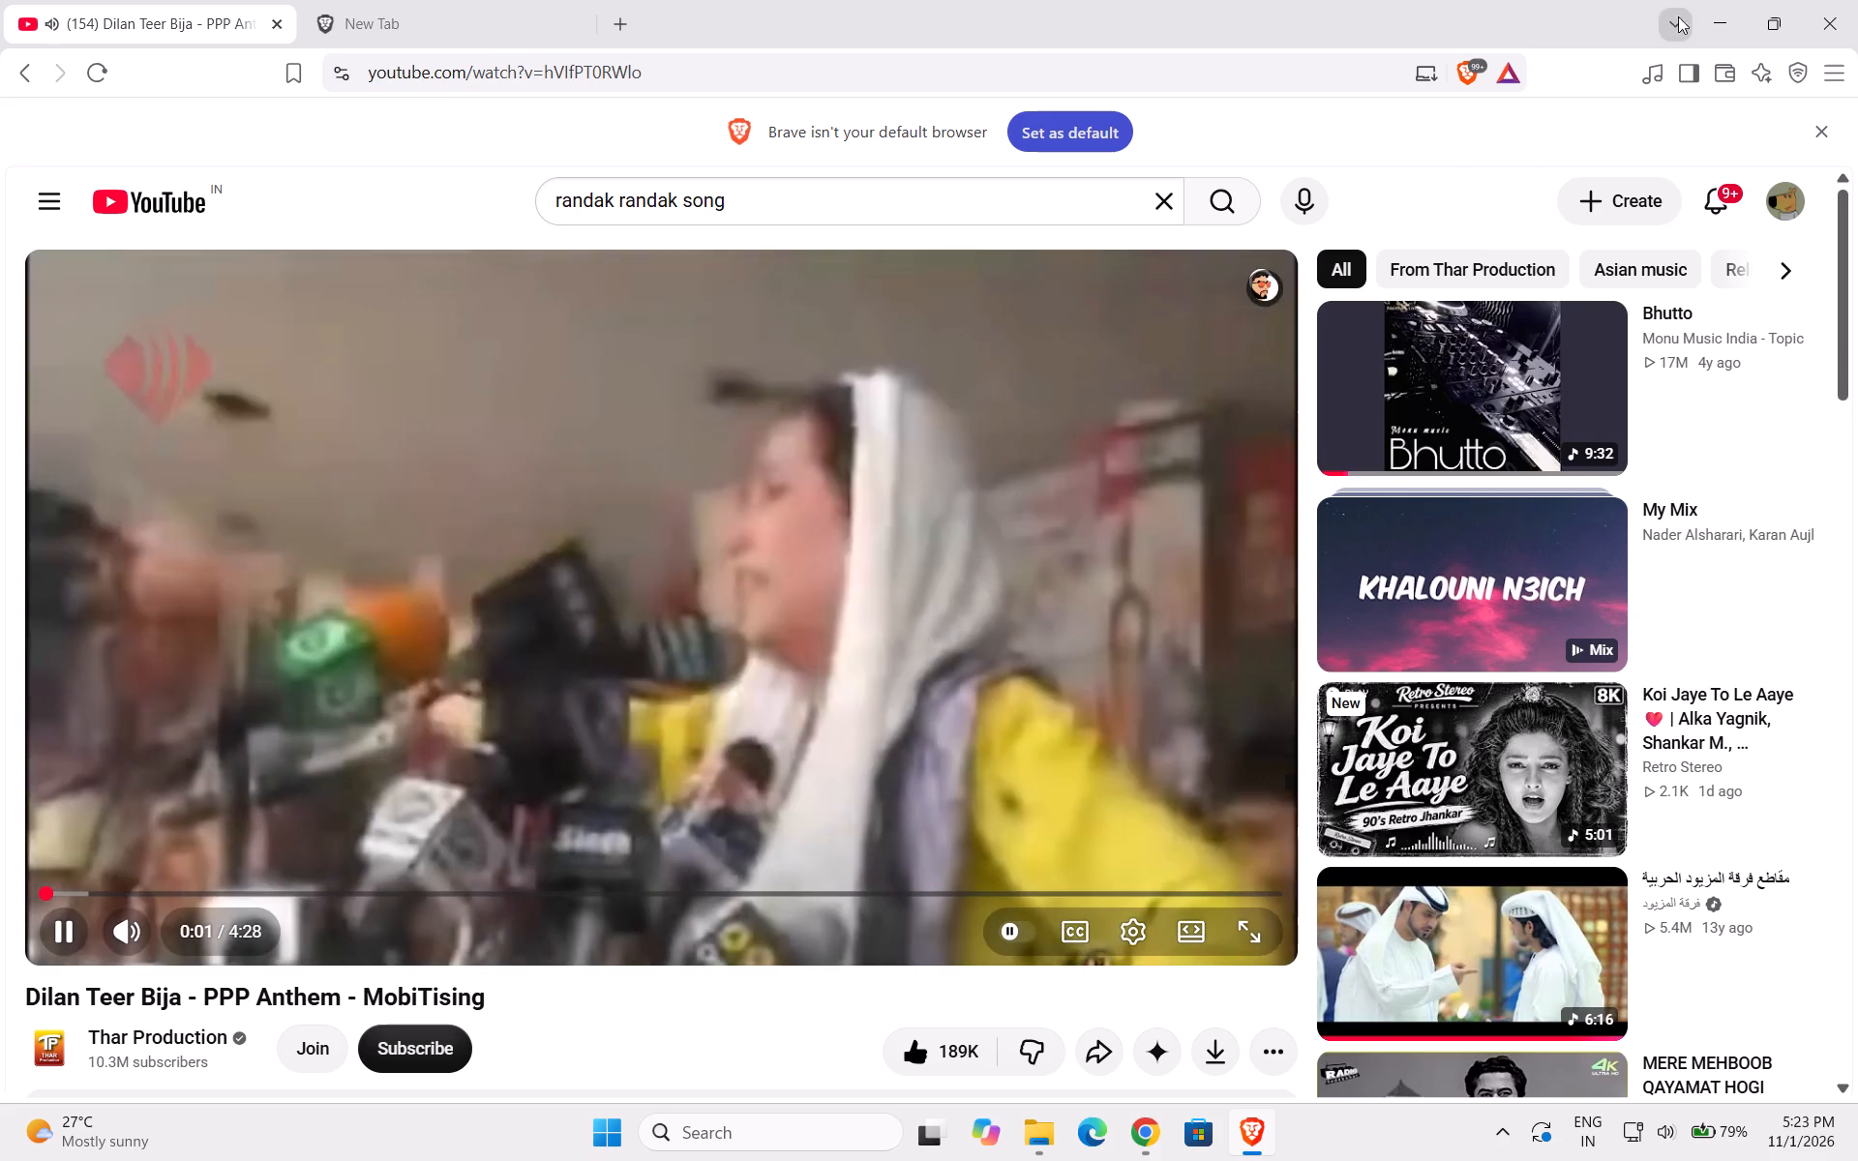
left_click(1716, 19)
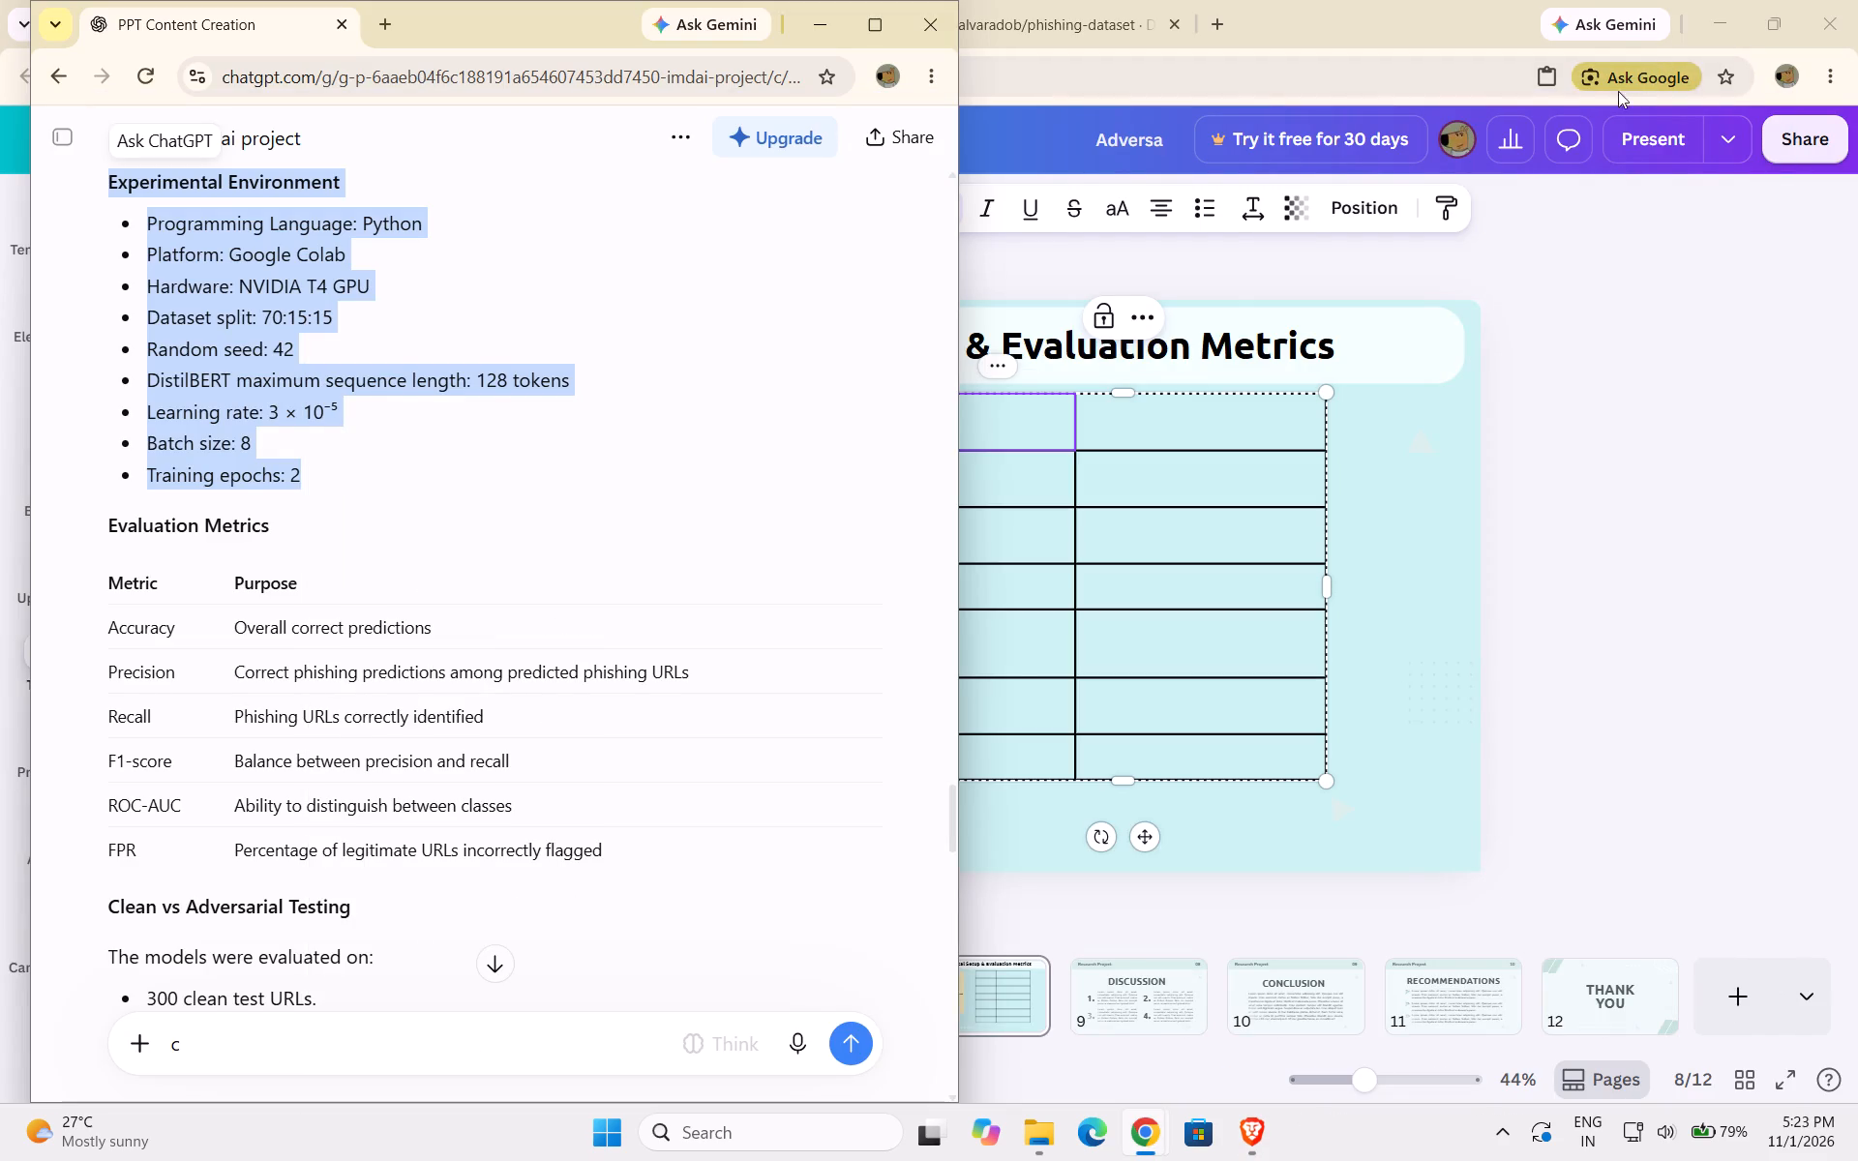
Move the empty table on page 8 slightly down and to the right, keeping it below the title banner.
left_click(1385, 484)
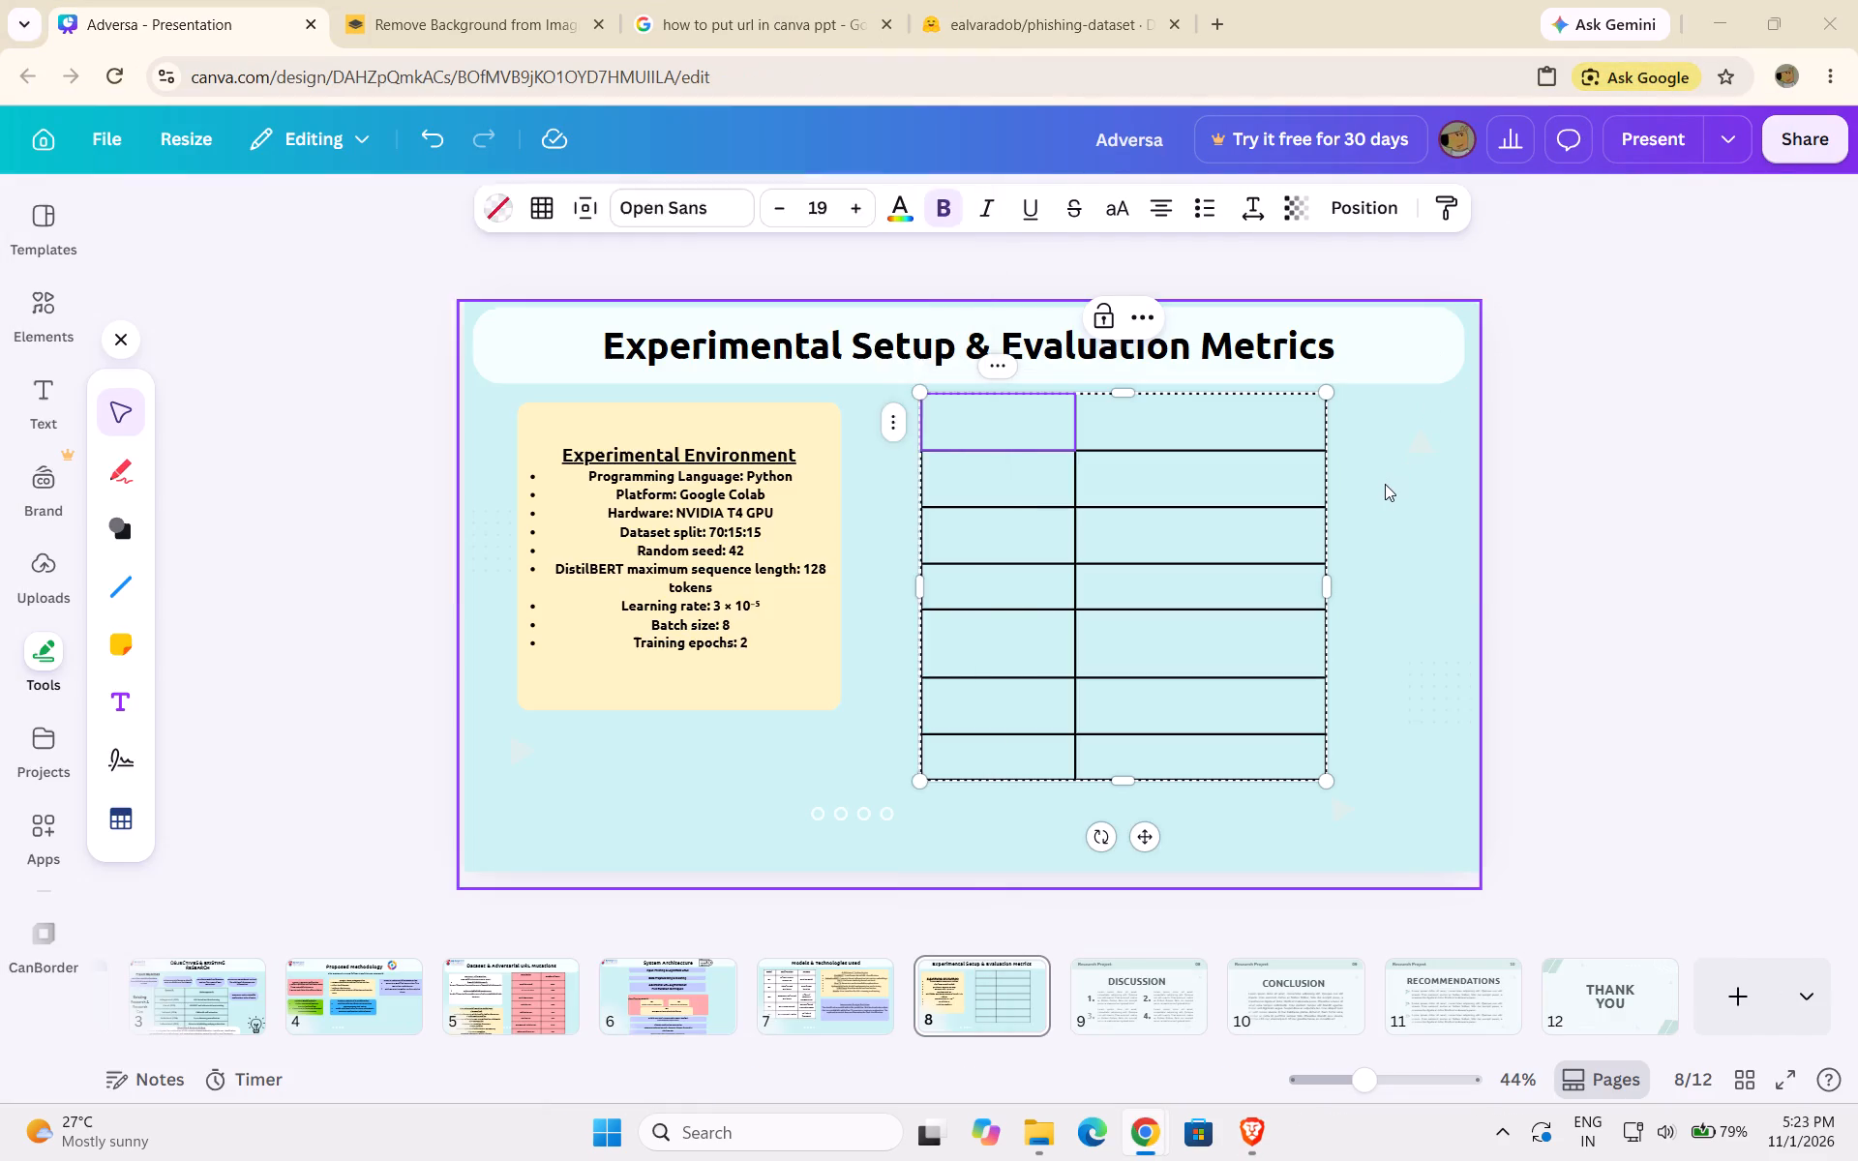
left_click_drag(1185, 437, 1198, 467)
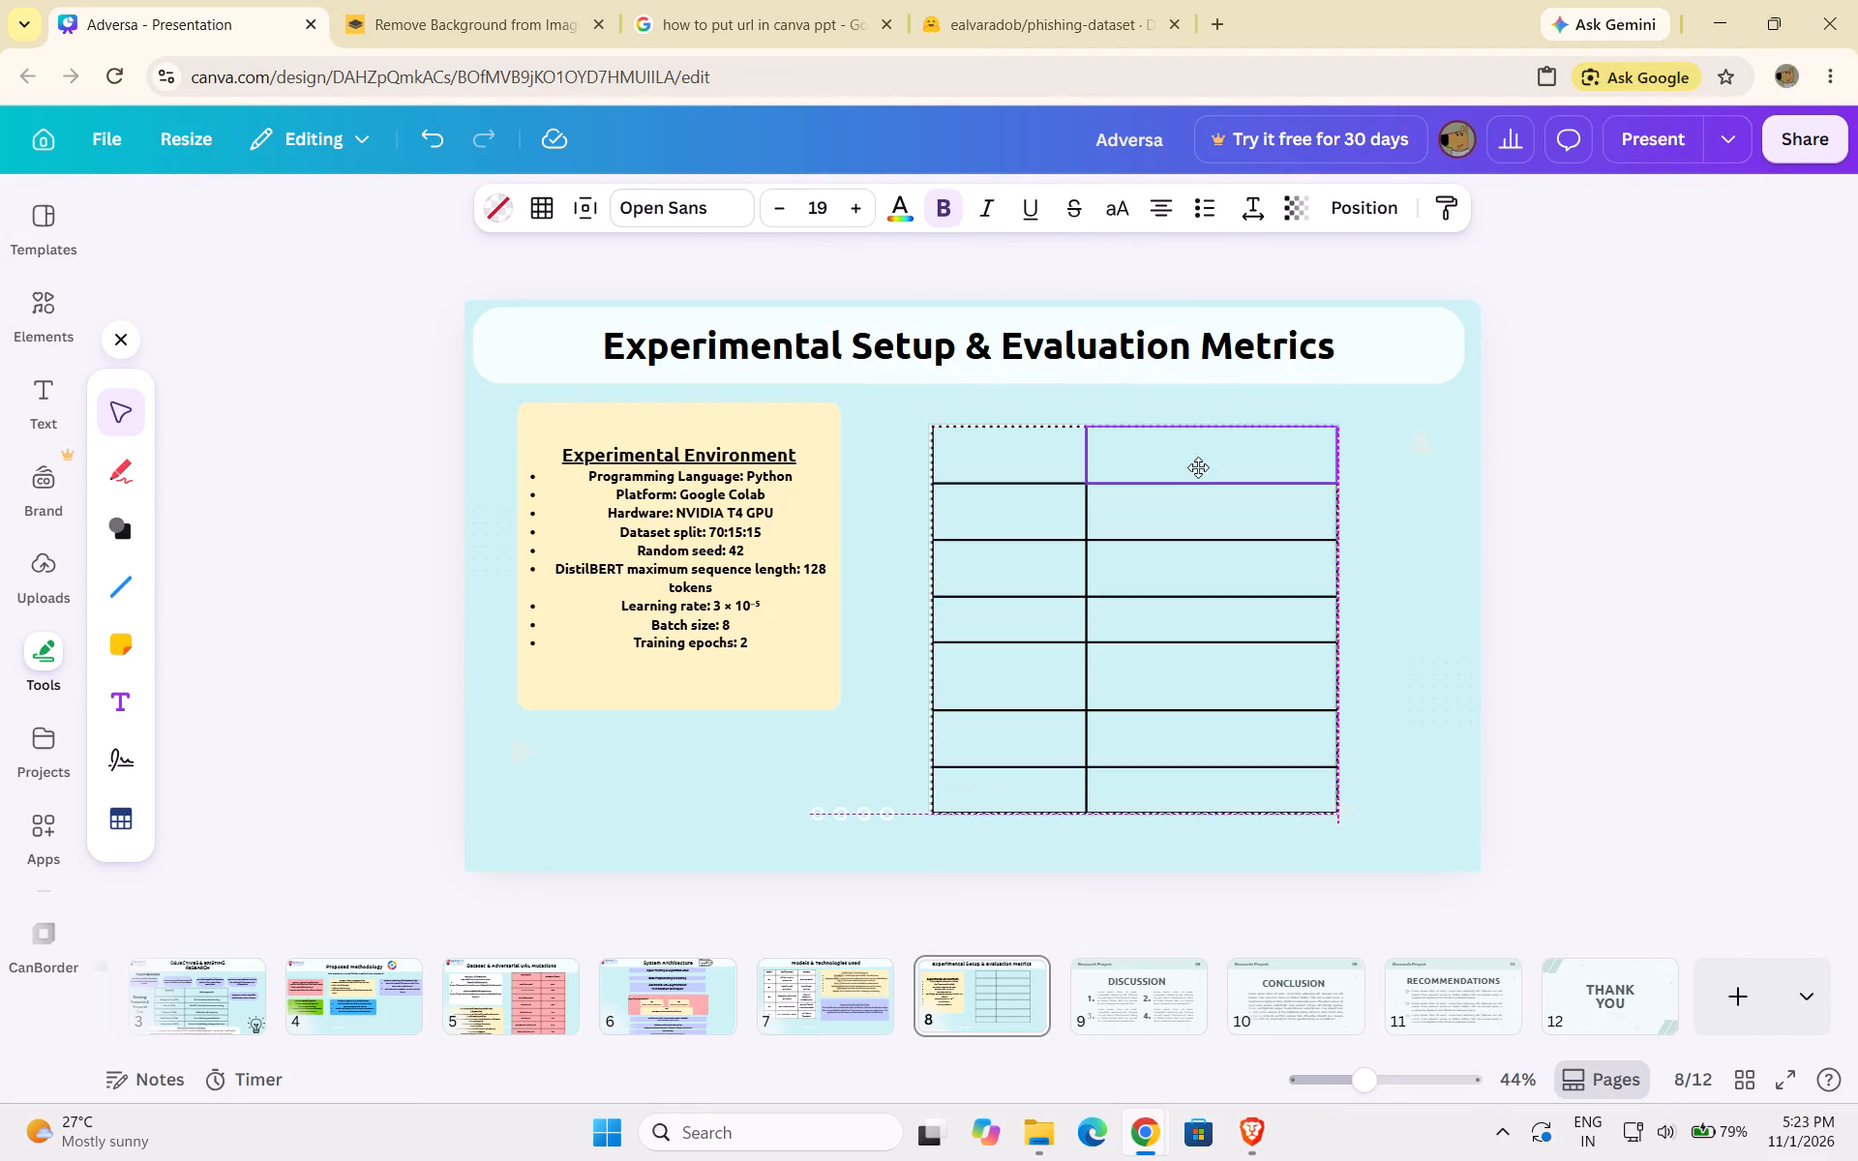
left_click_drag(1198, 467, 1205, 451)
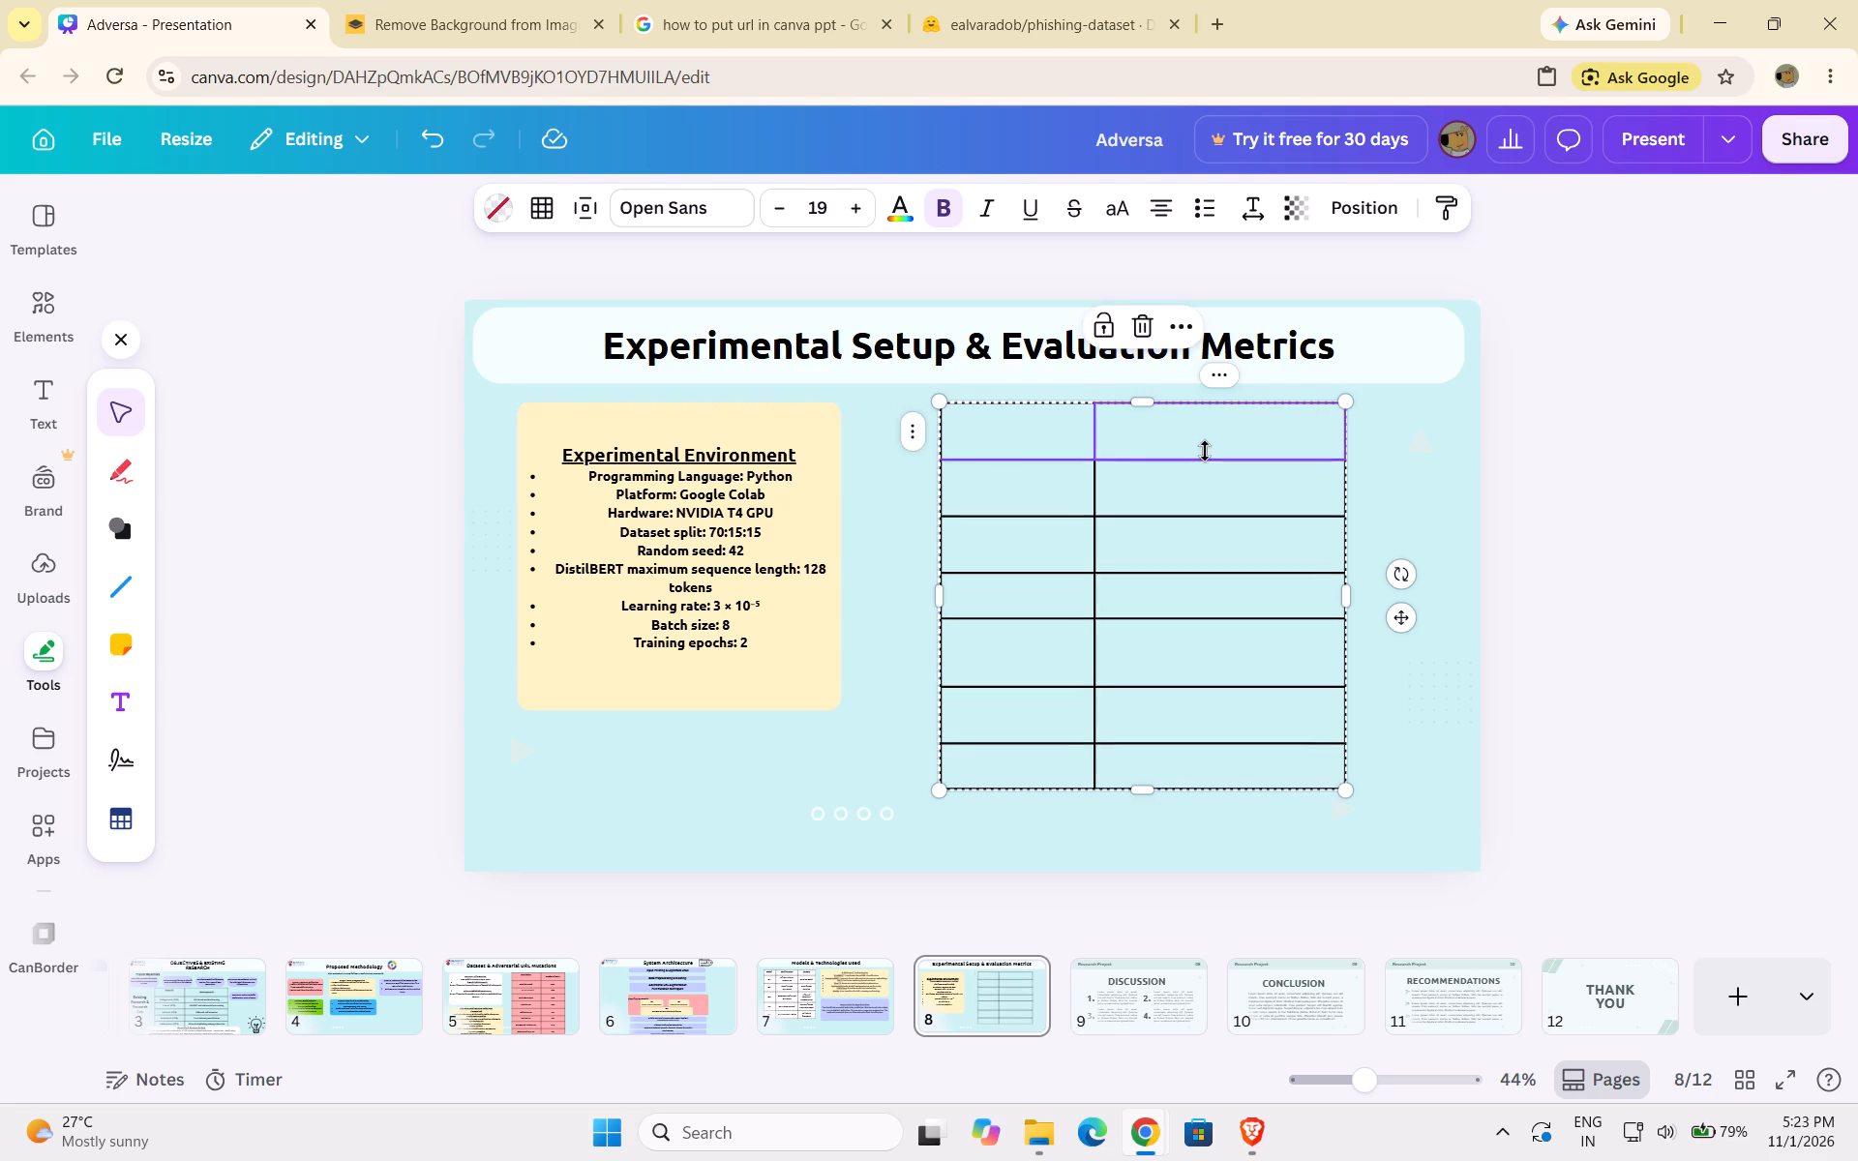
Enter Metric as the heading in the table's first cell.
left_click(1070, 438)
double_click(1057, 432)
left_click(1057, 432)
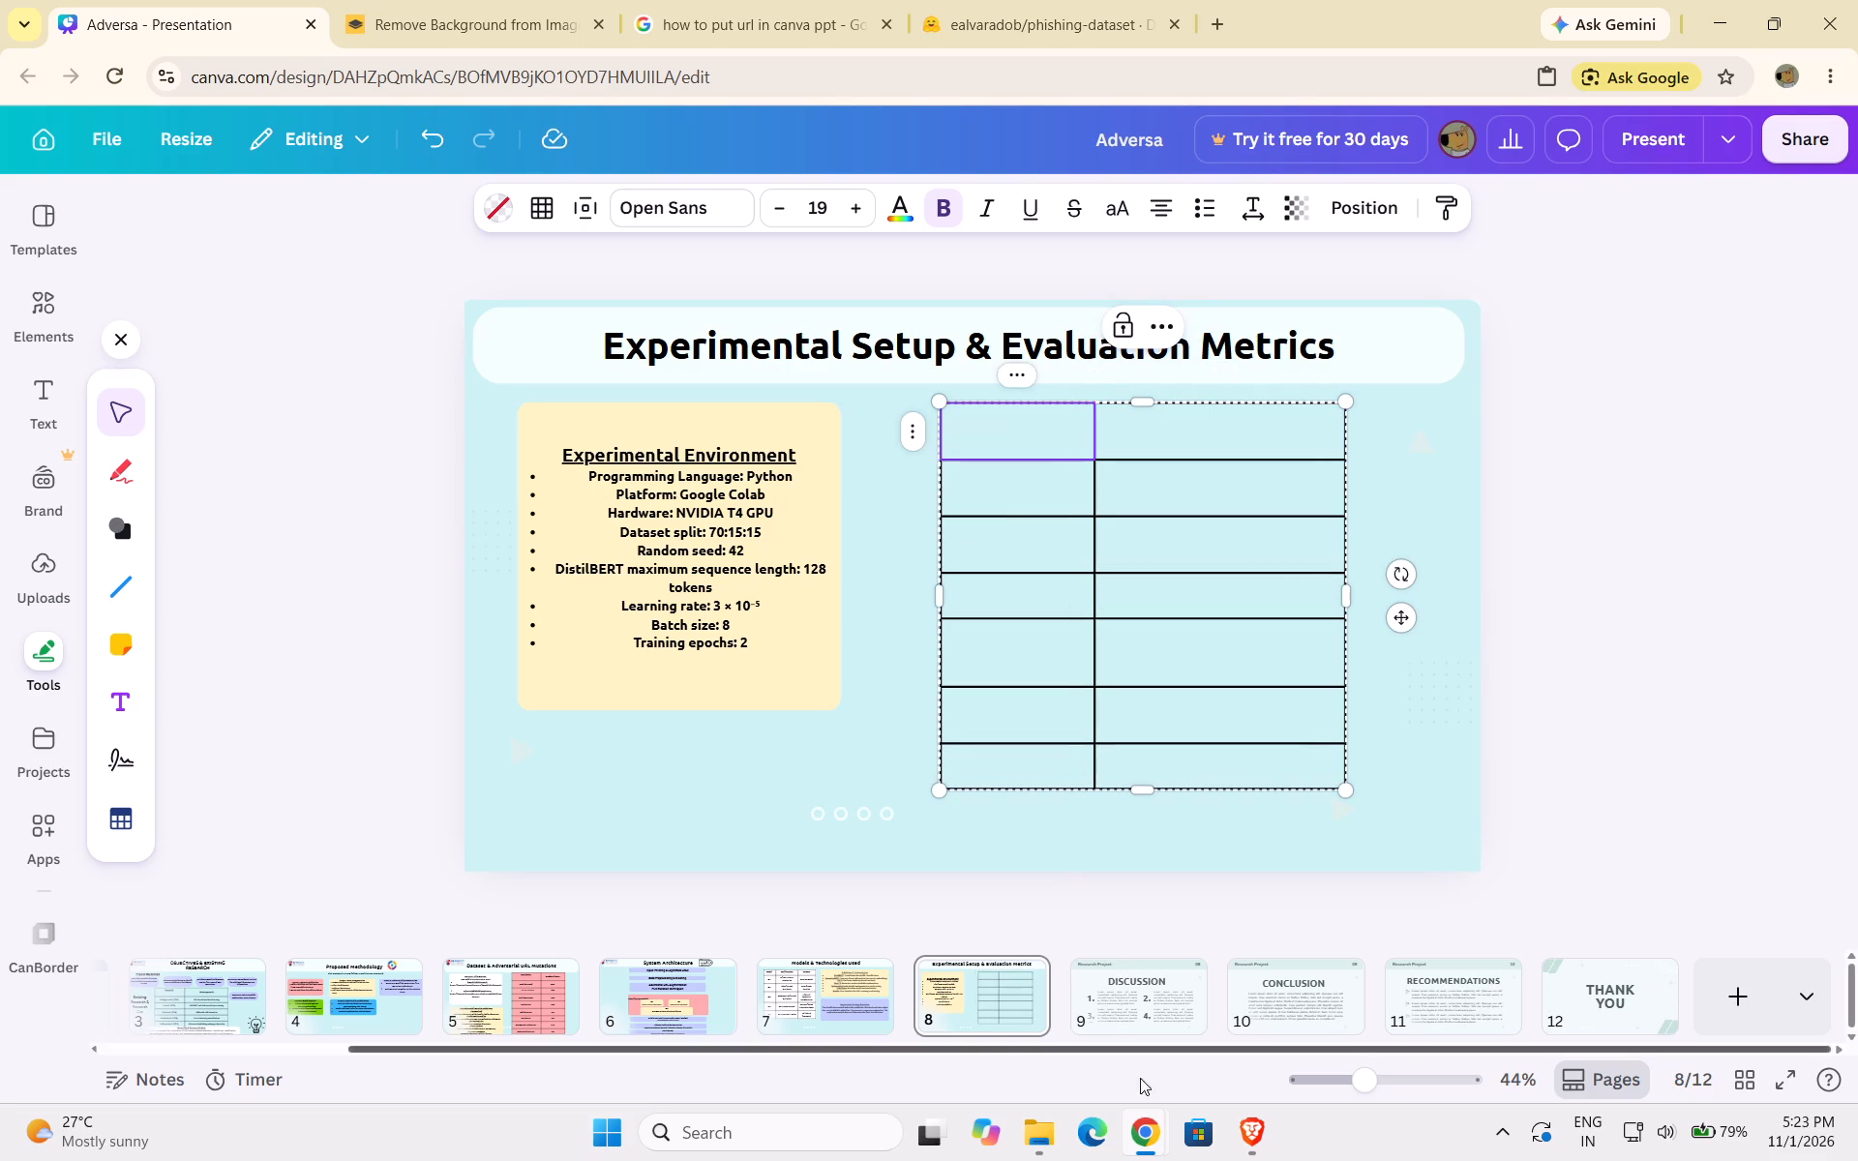
left_click(1150, 1113)
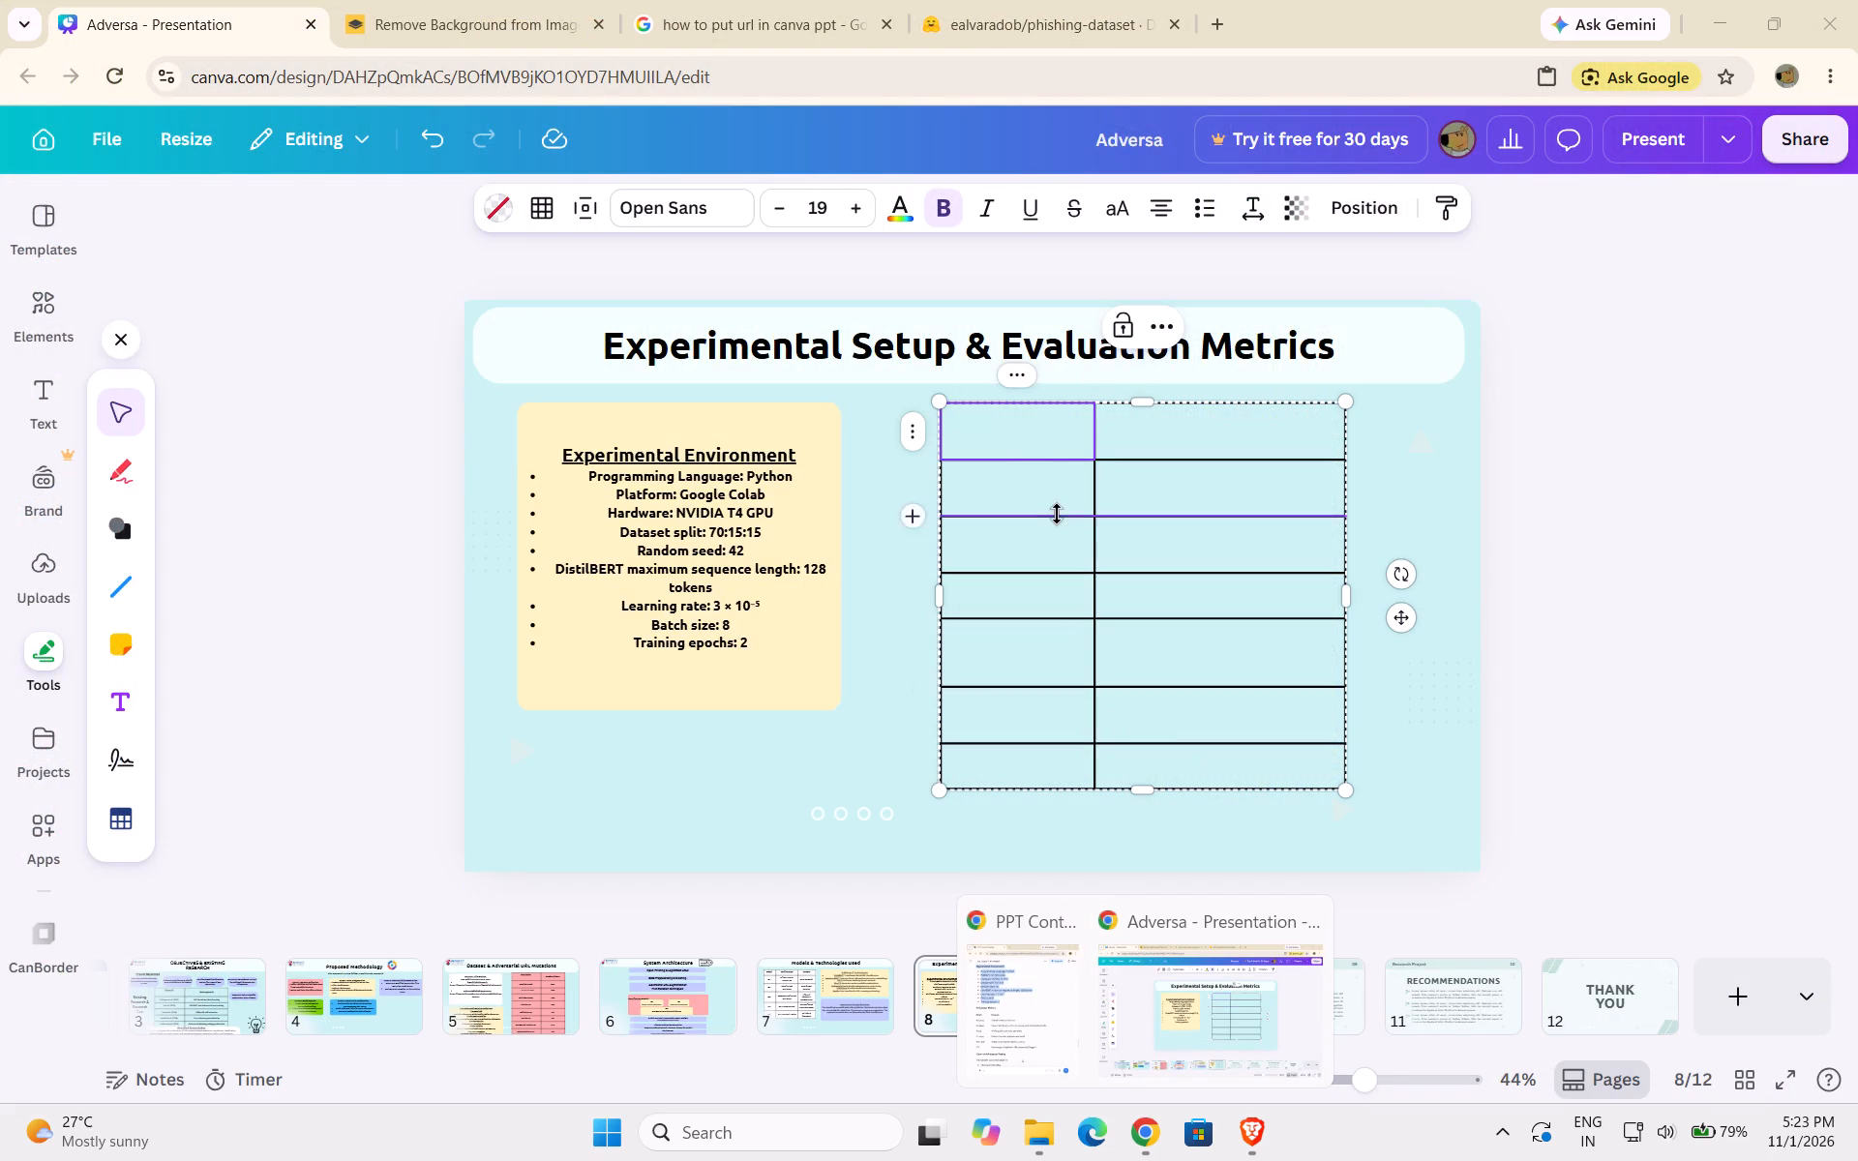
left_click(1022, 446)
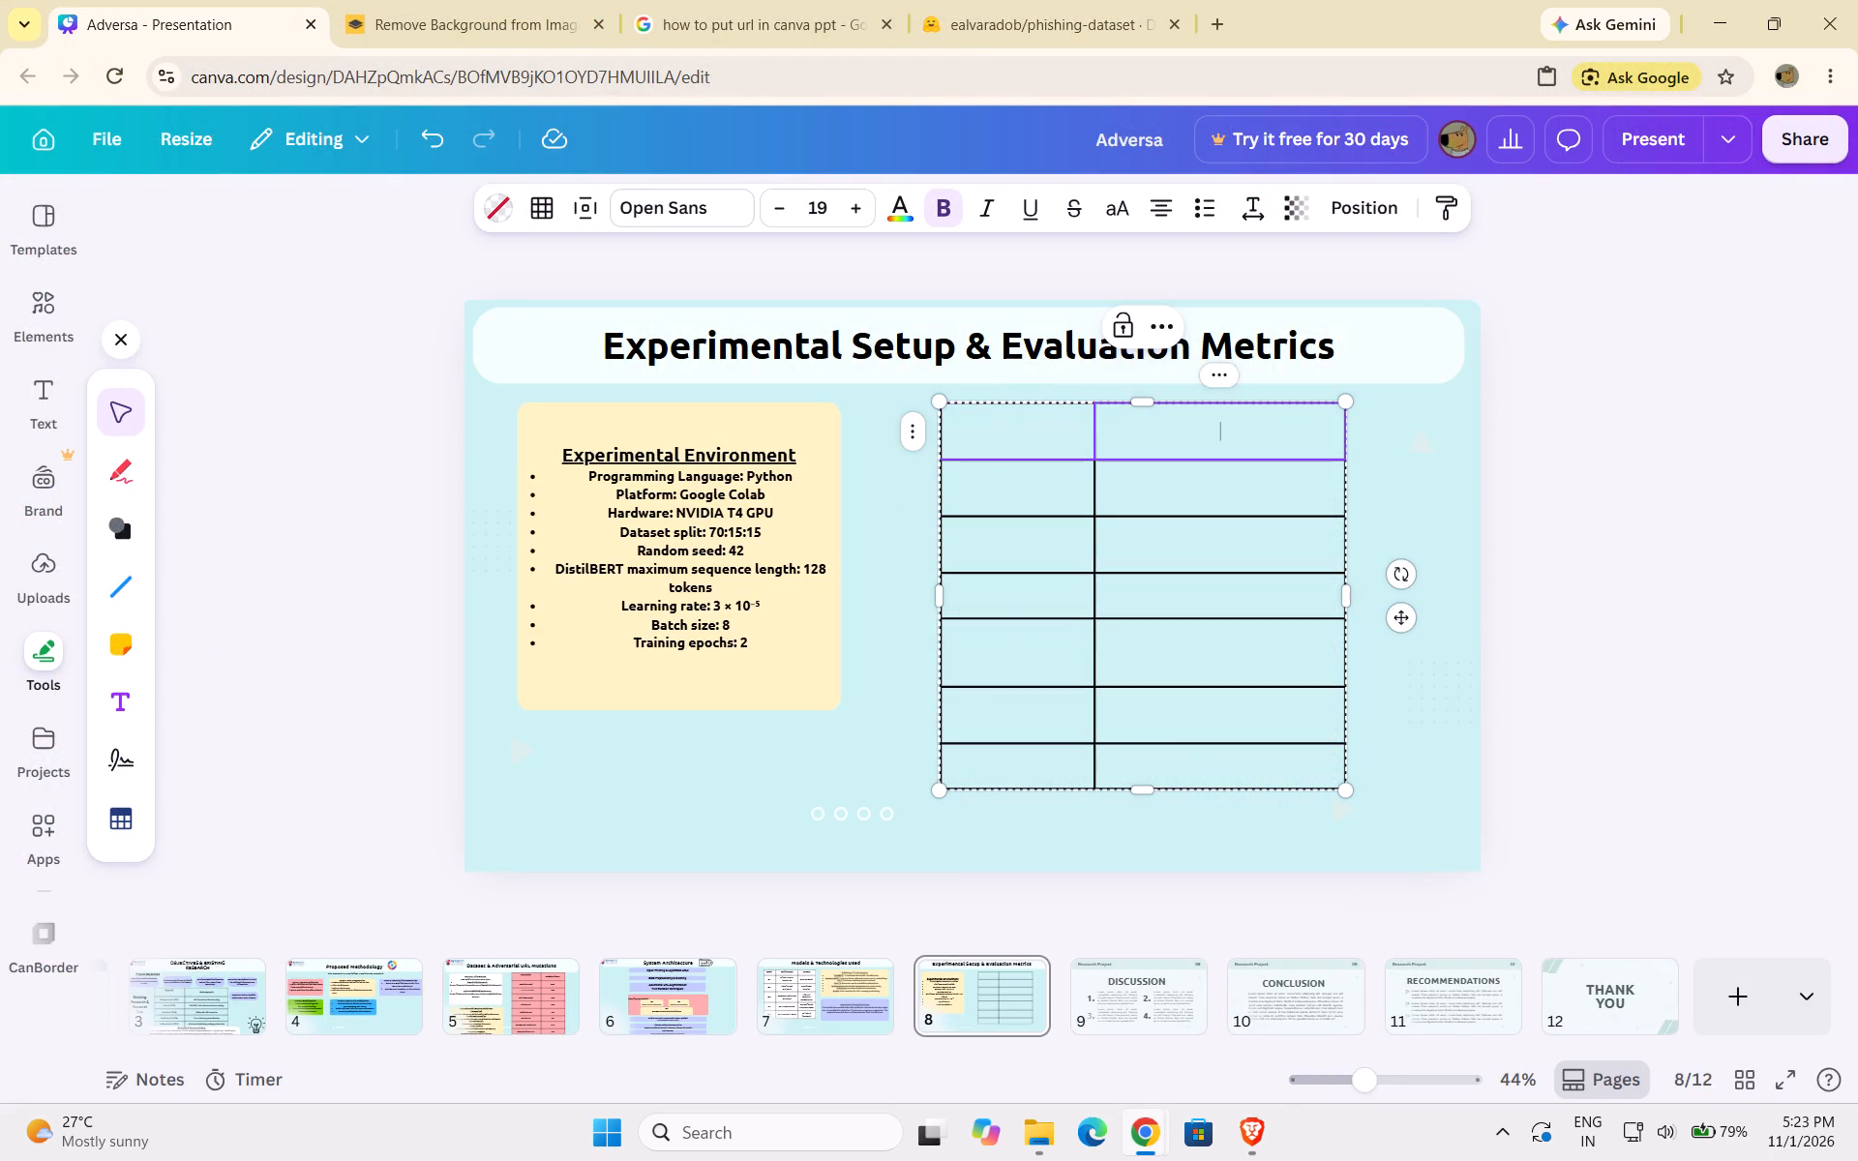
key("m")
key("BackSpace")
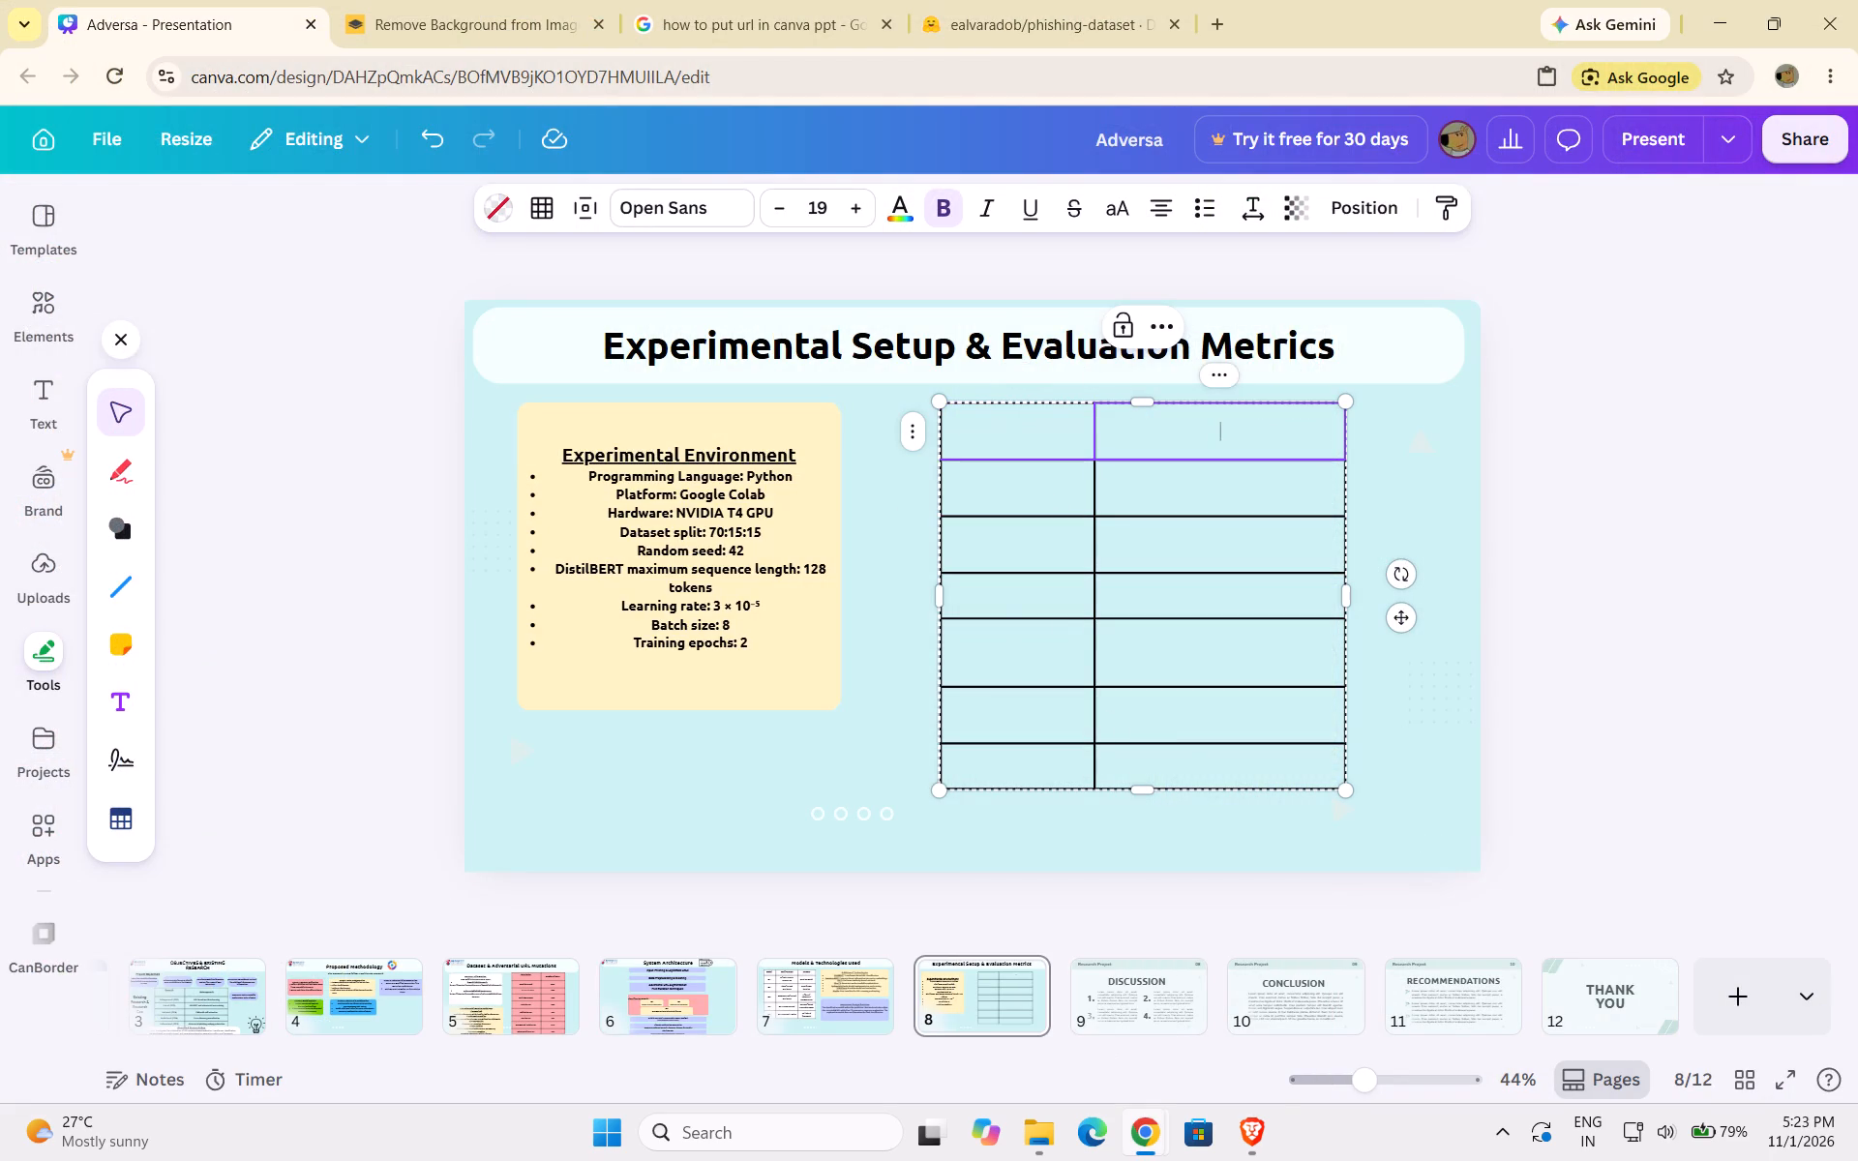
double_click(1027, 432)
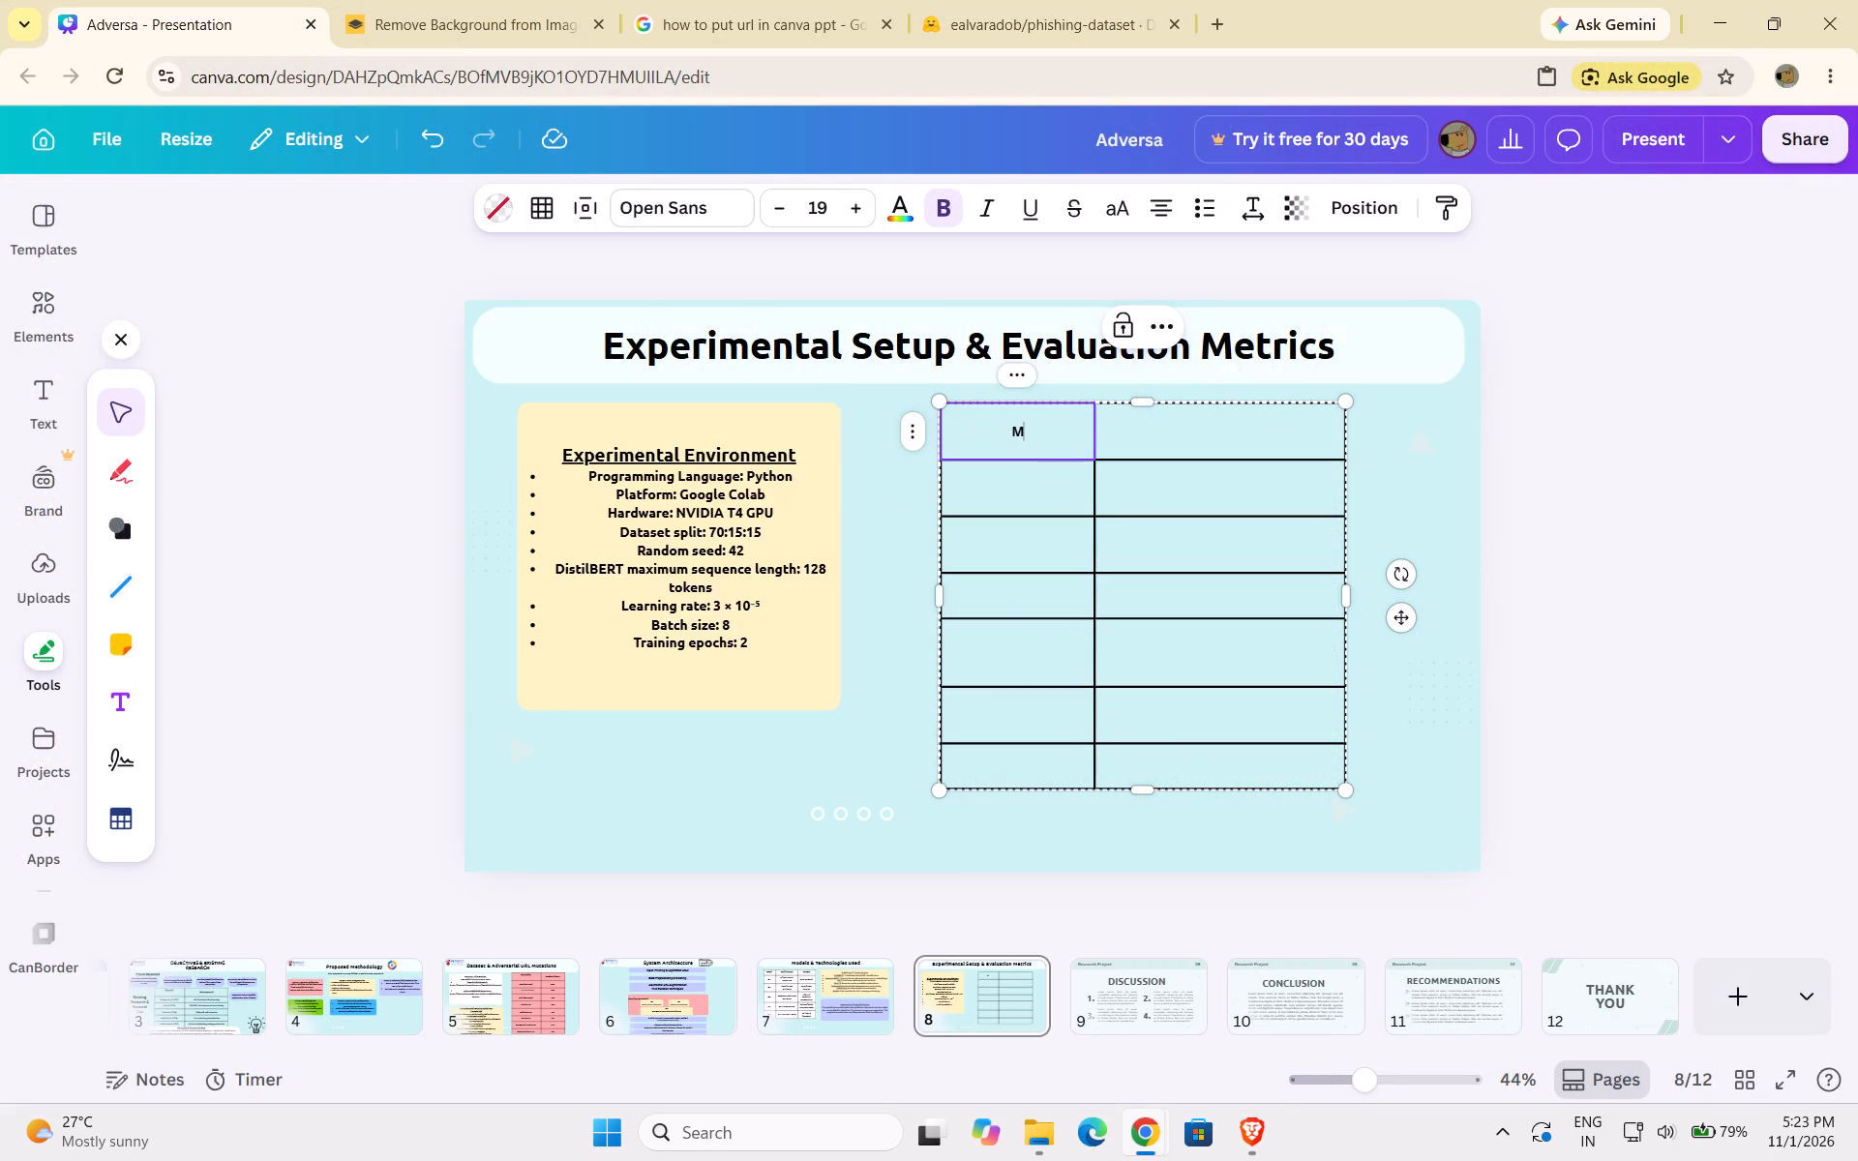
type("re")
key("BackSpace")
key("BackSpace")
type("etr")
key("c")
key("BackSpace")
type("ic")
key("space")
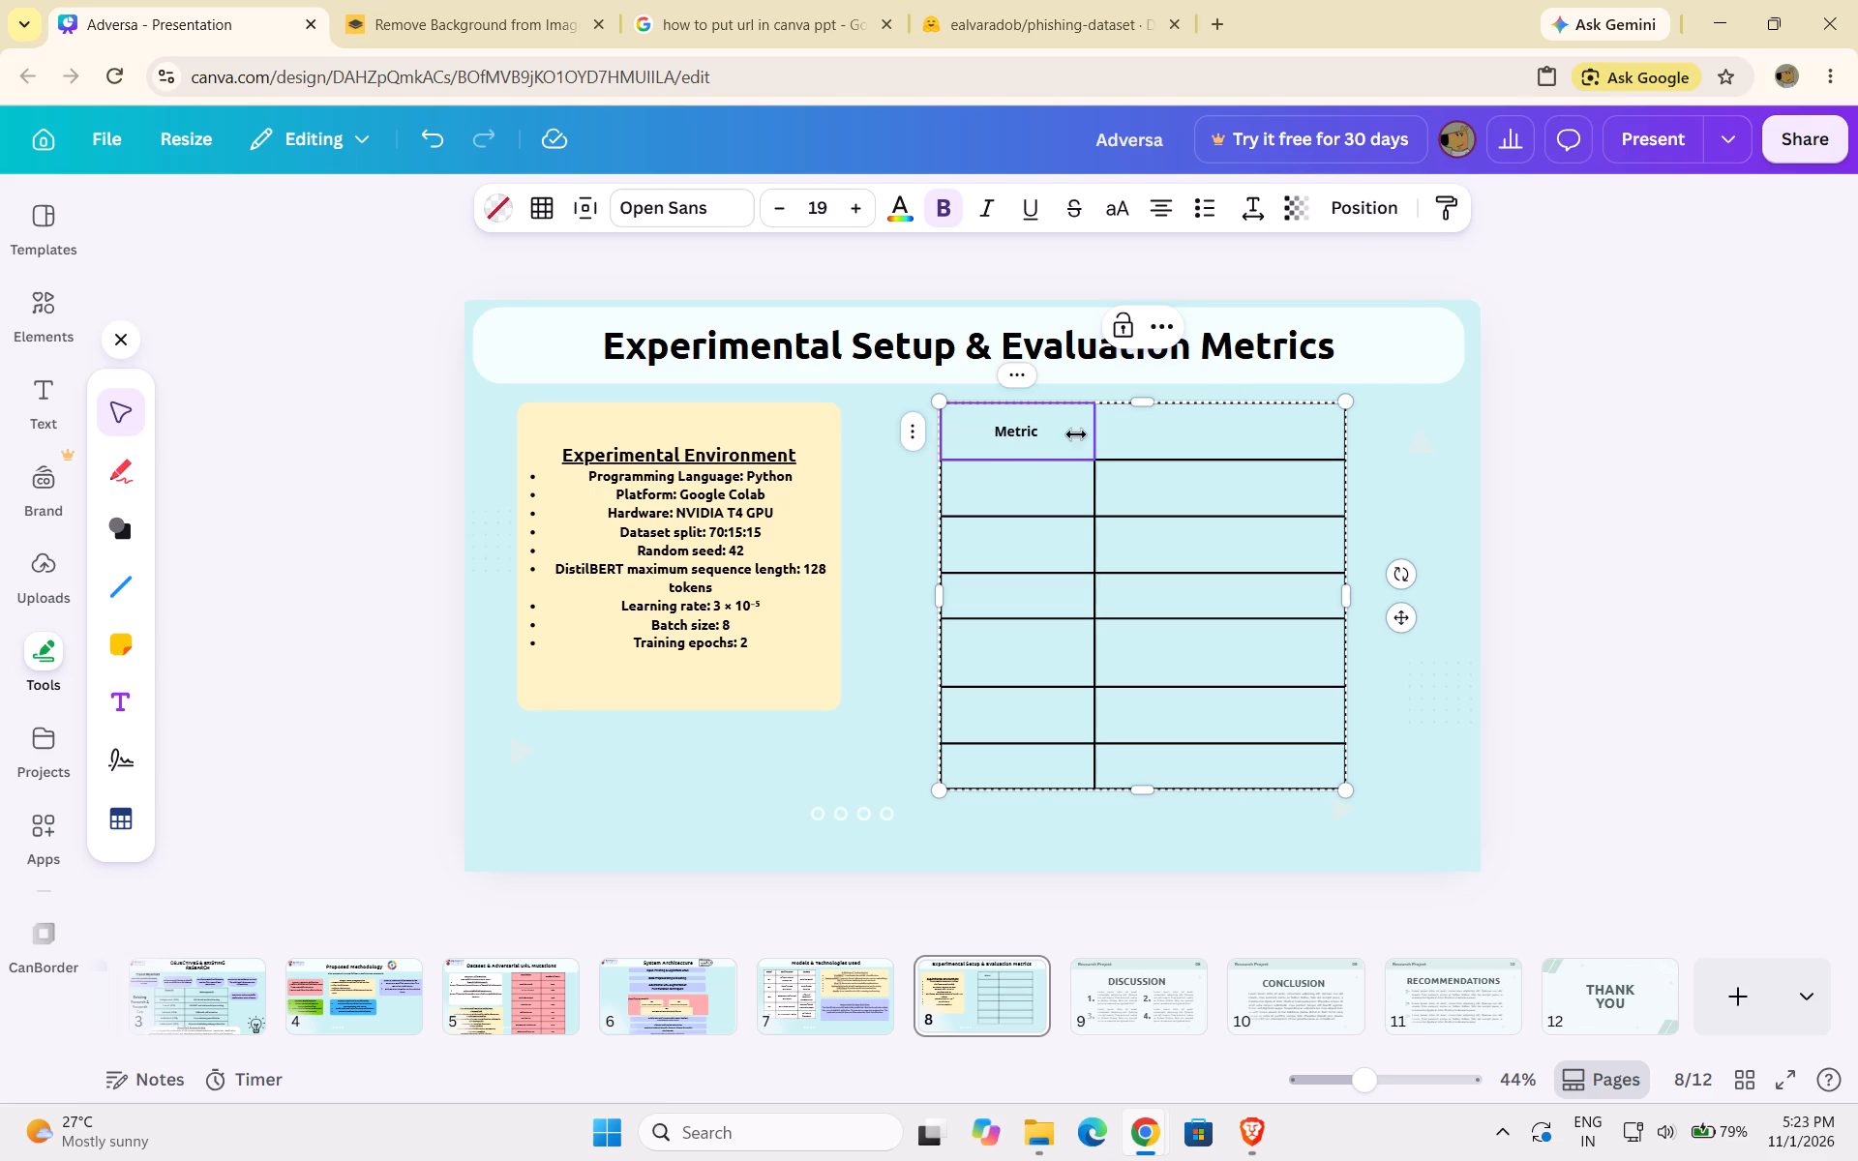
Underline the Metric heading.
double_click(1154, 434)
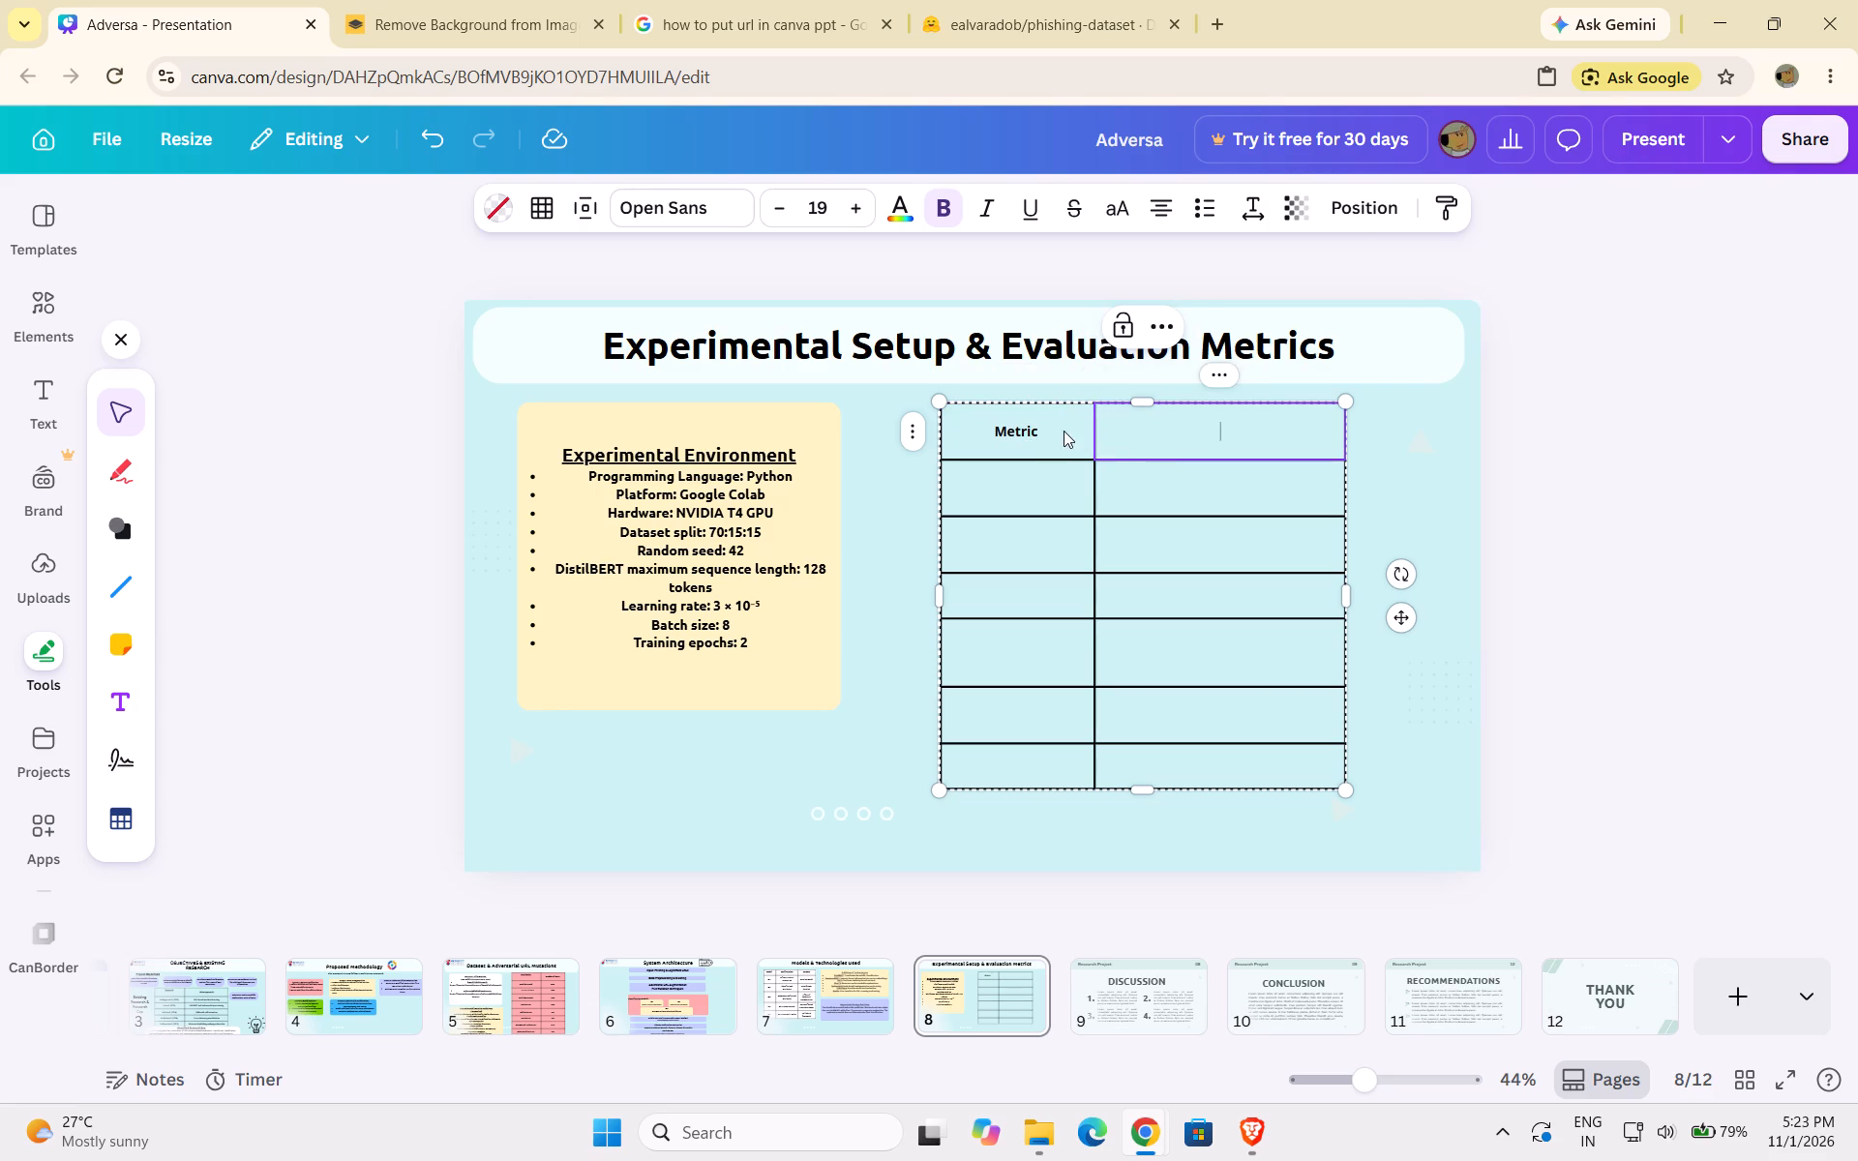
left_click(1048, 428)
left_click_drag(1047, 428, 1004, 430)
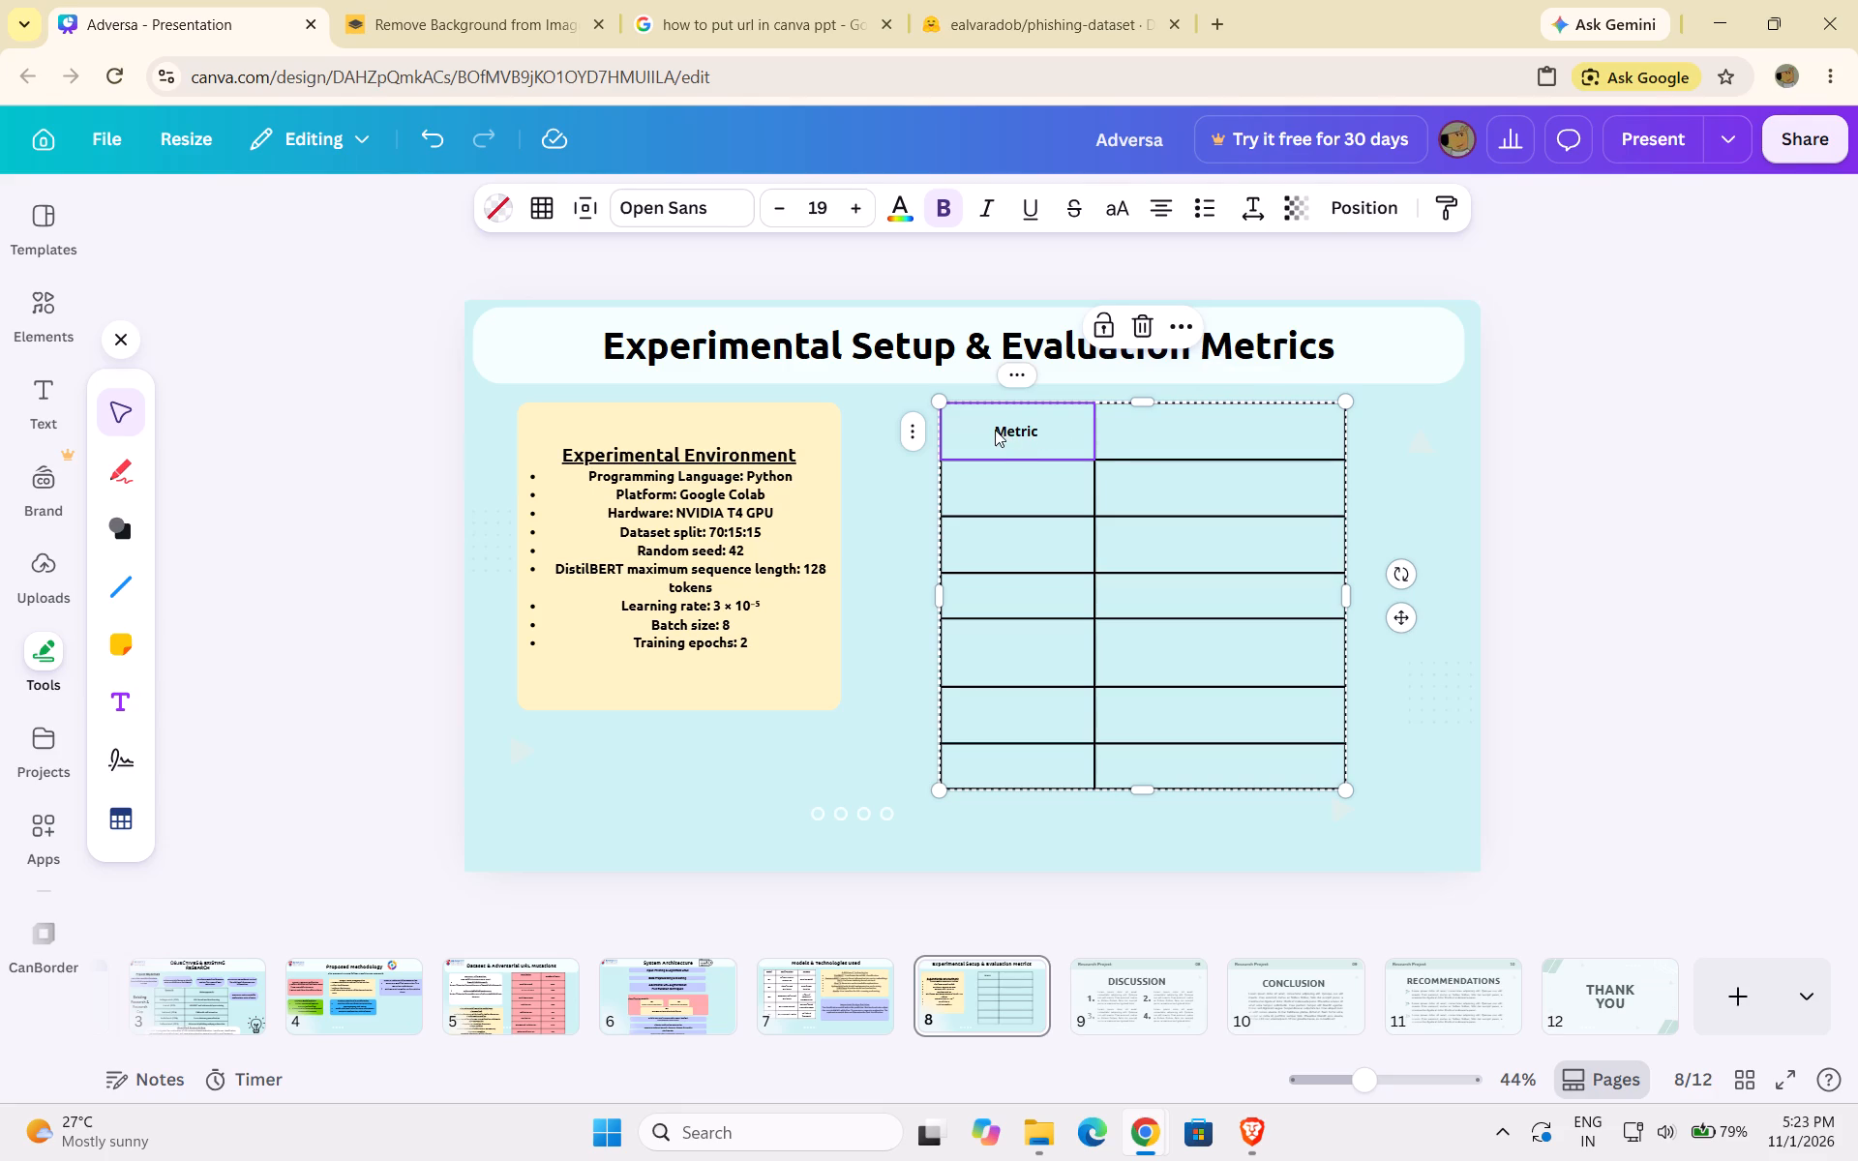
left_click(993, 430)
left_click(1030, 205)
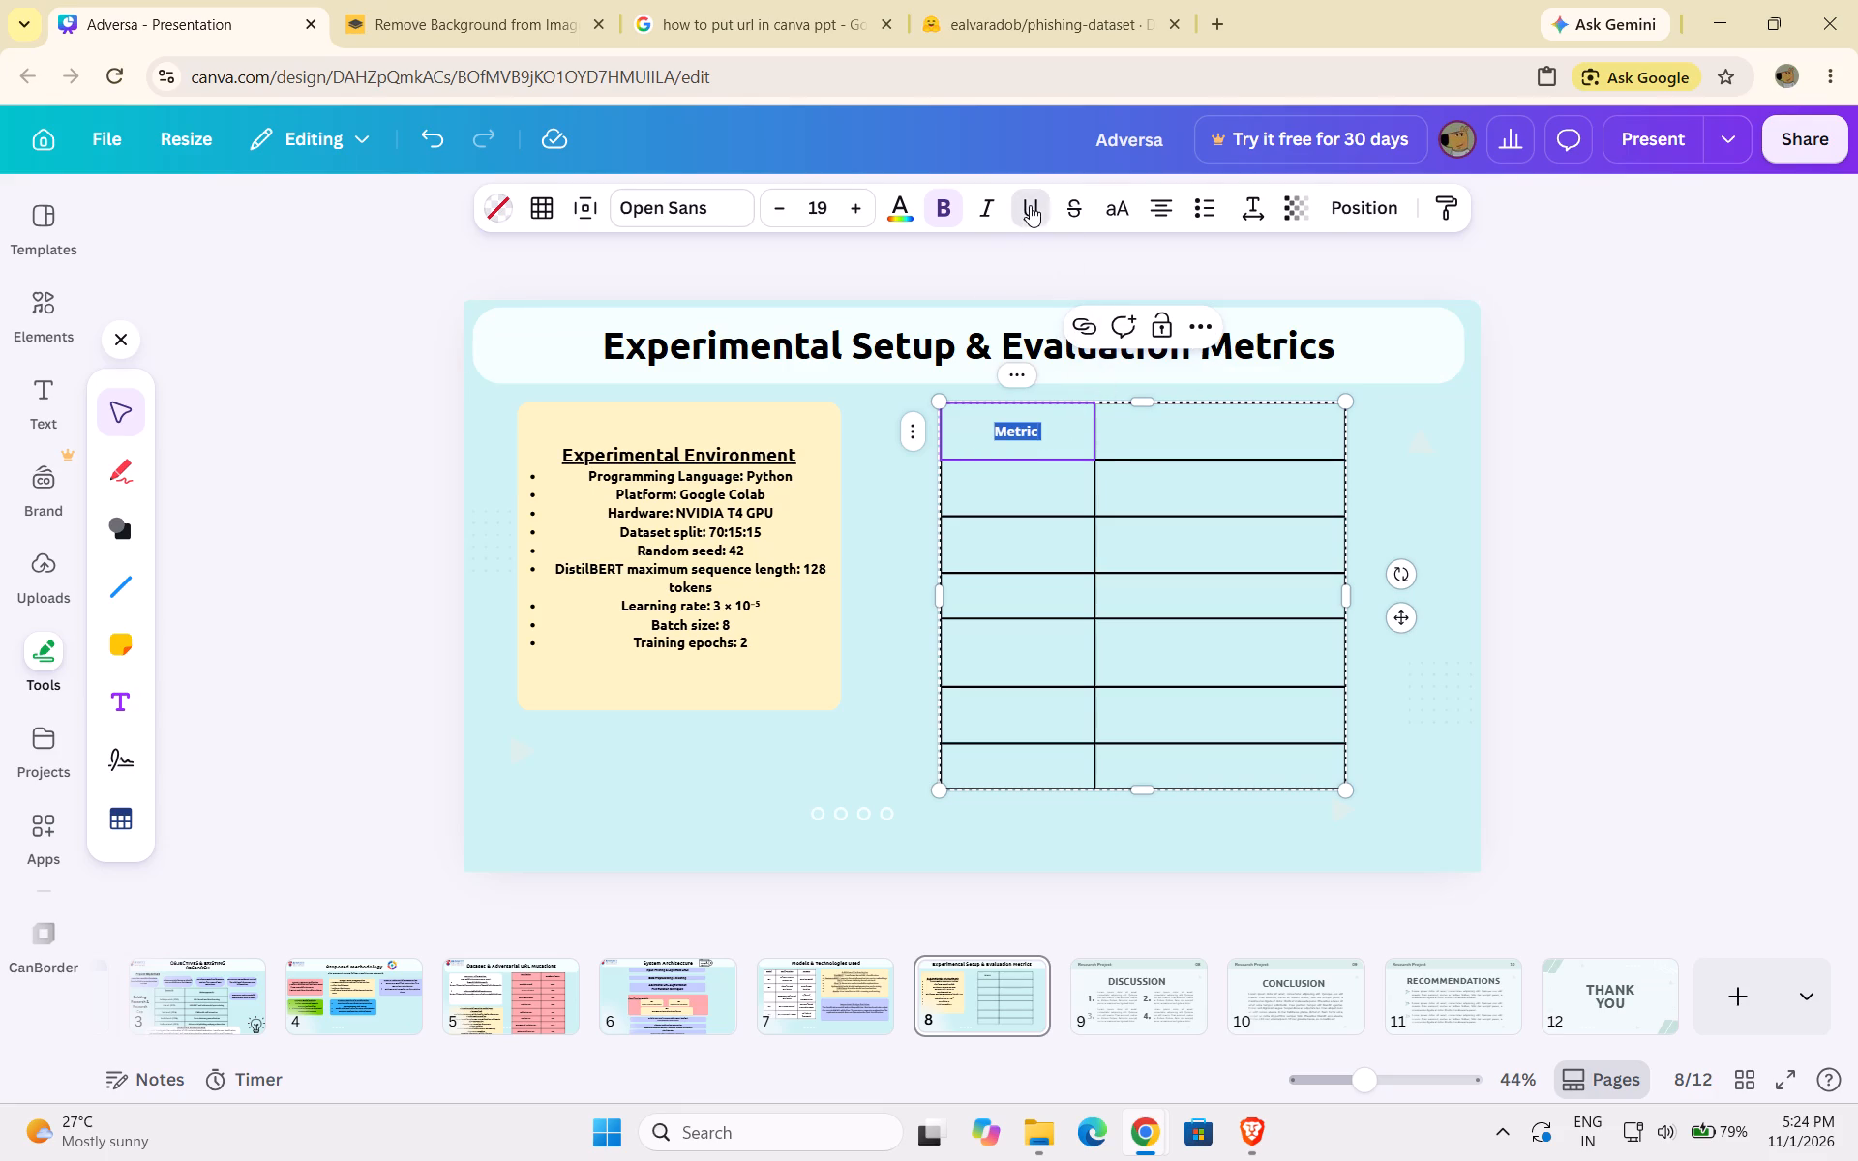
Enter Purpose as the second column's heading and underline it.
left_click(1178, 441)
double_click(1183, 425)
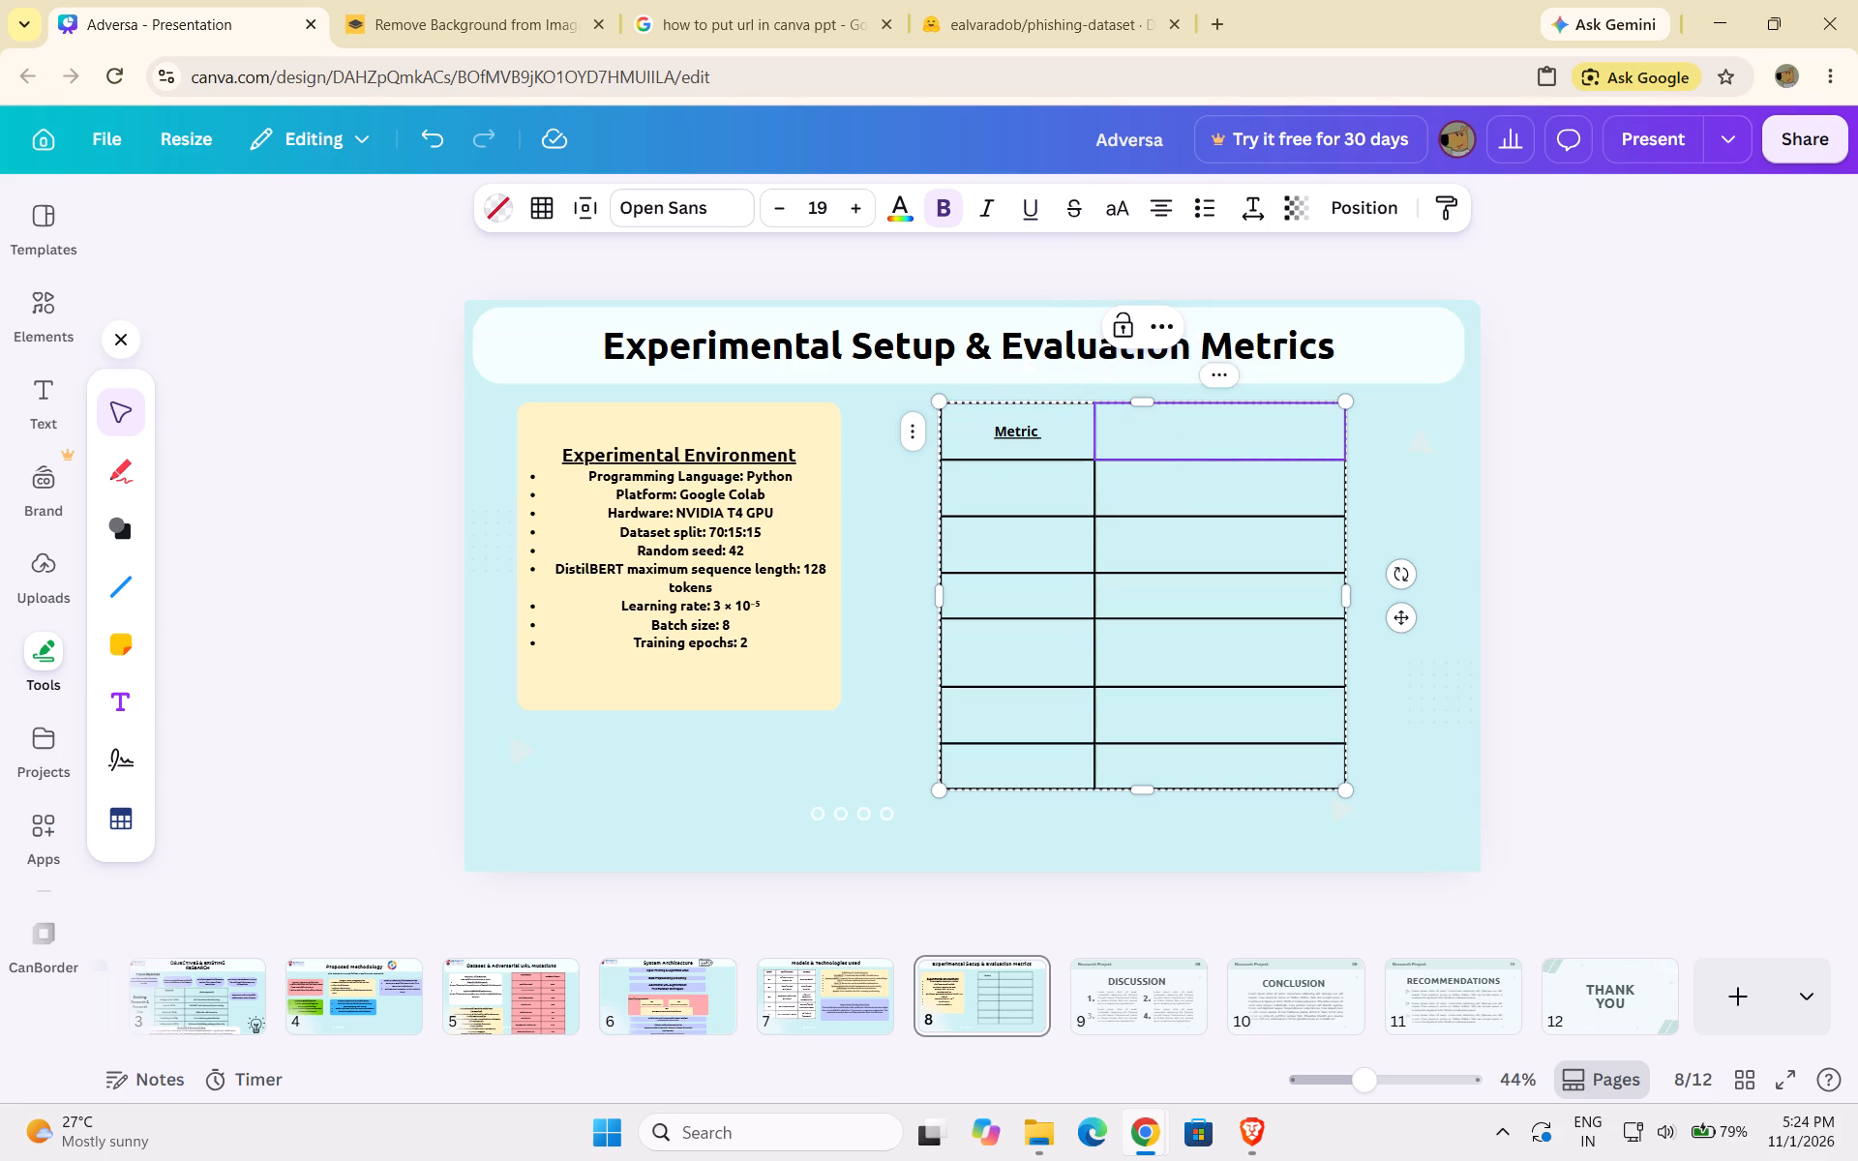
left_click(1183, 425)
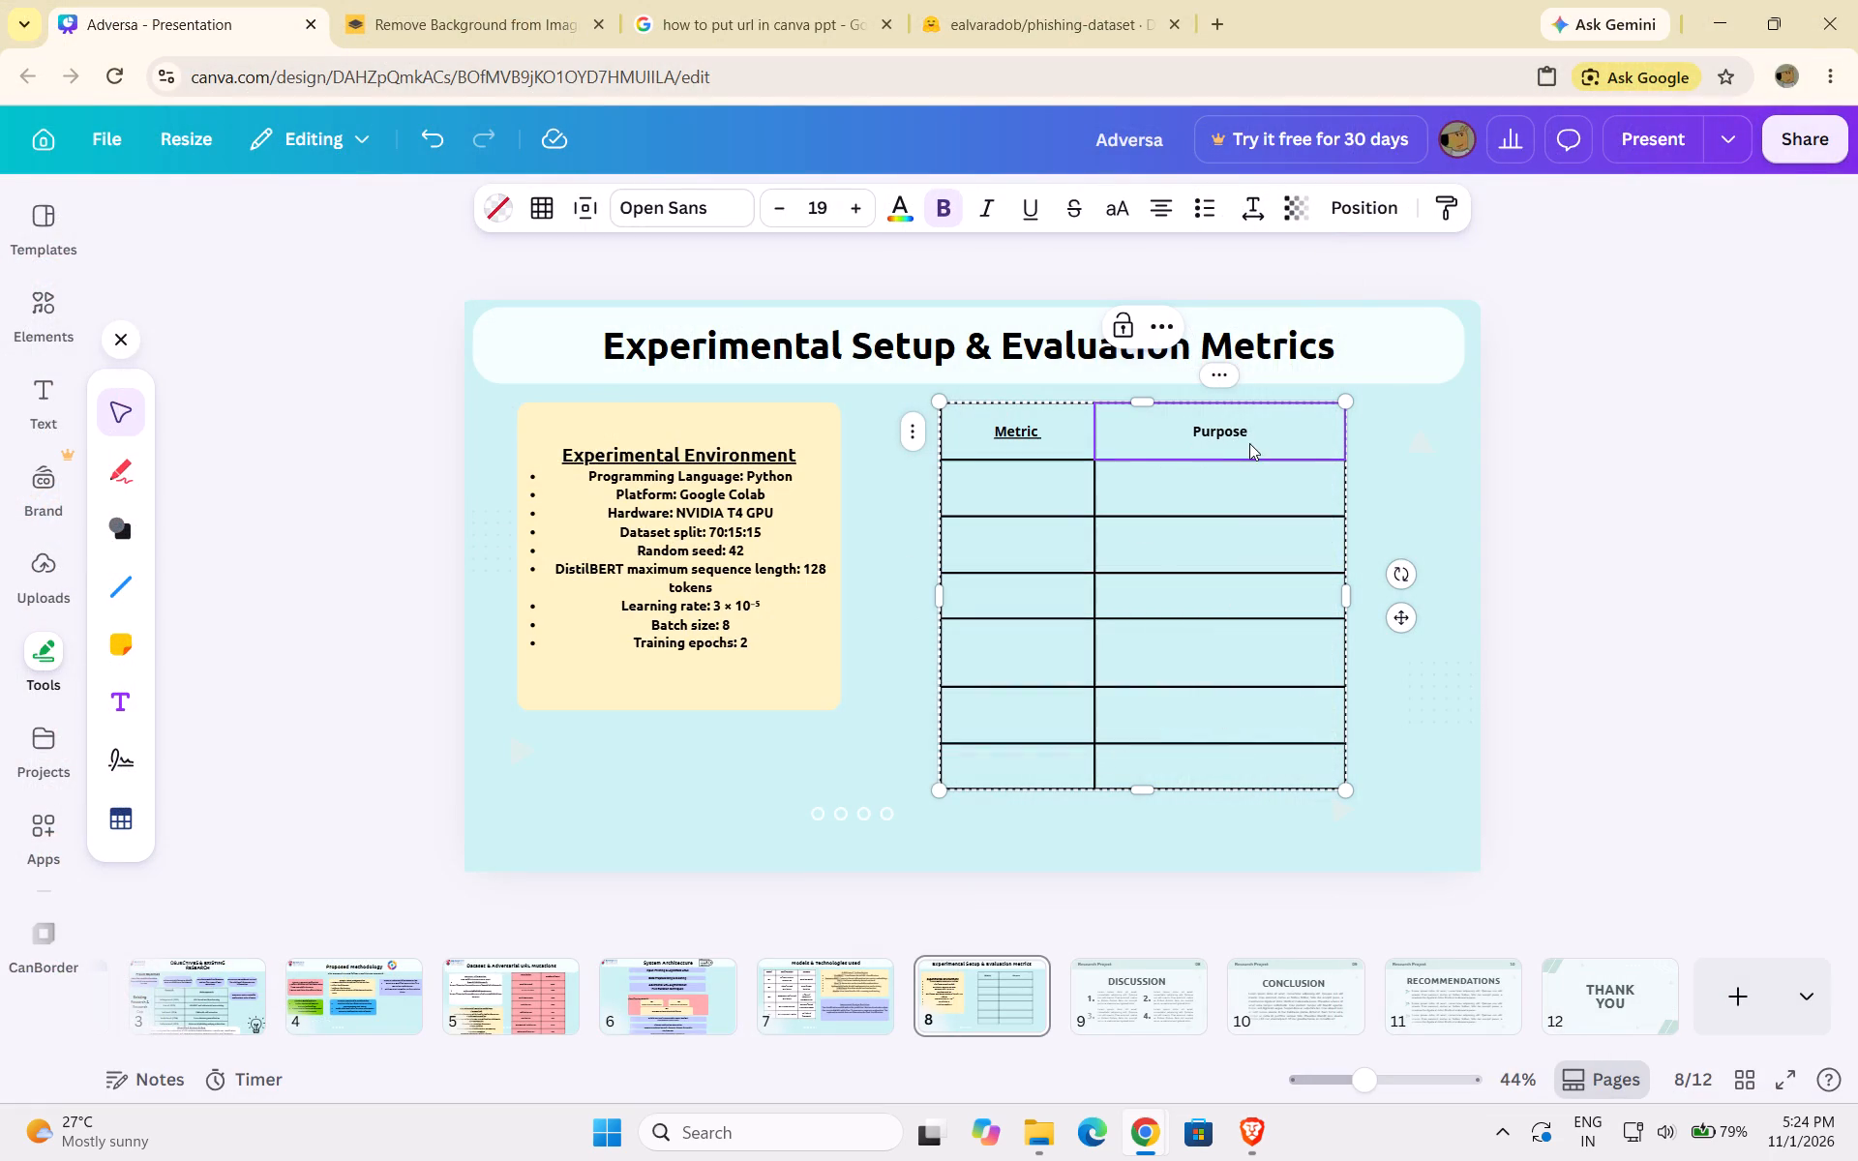
left_click_drag(1249, 424, 1179, 436)
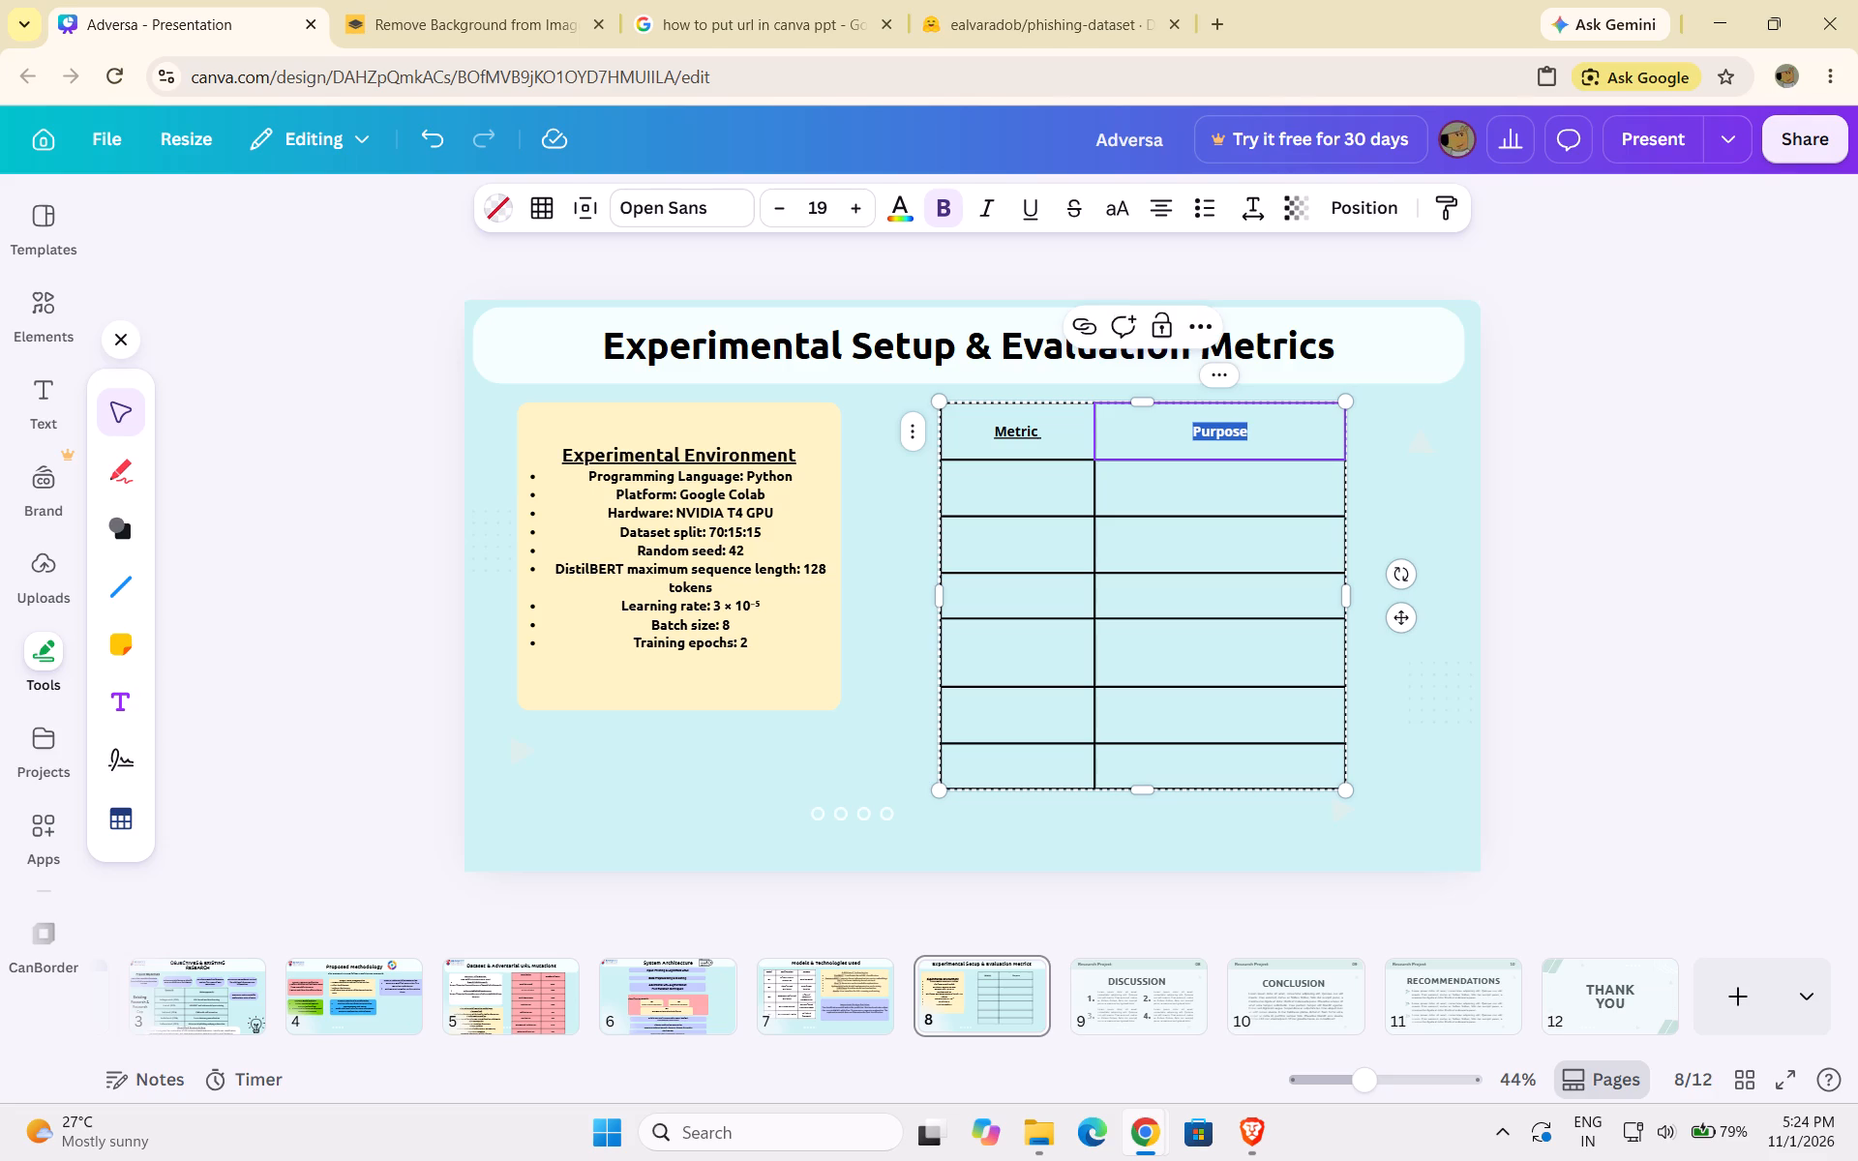
left_click(1024, 209)
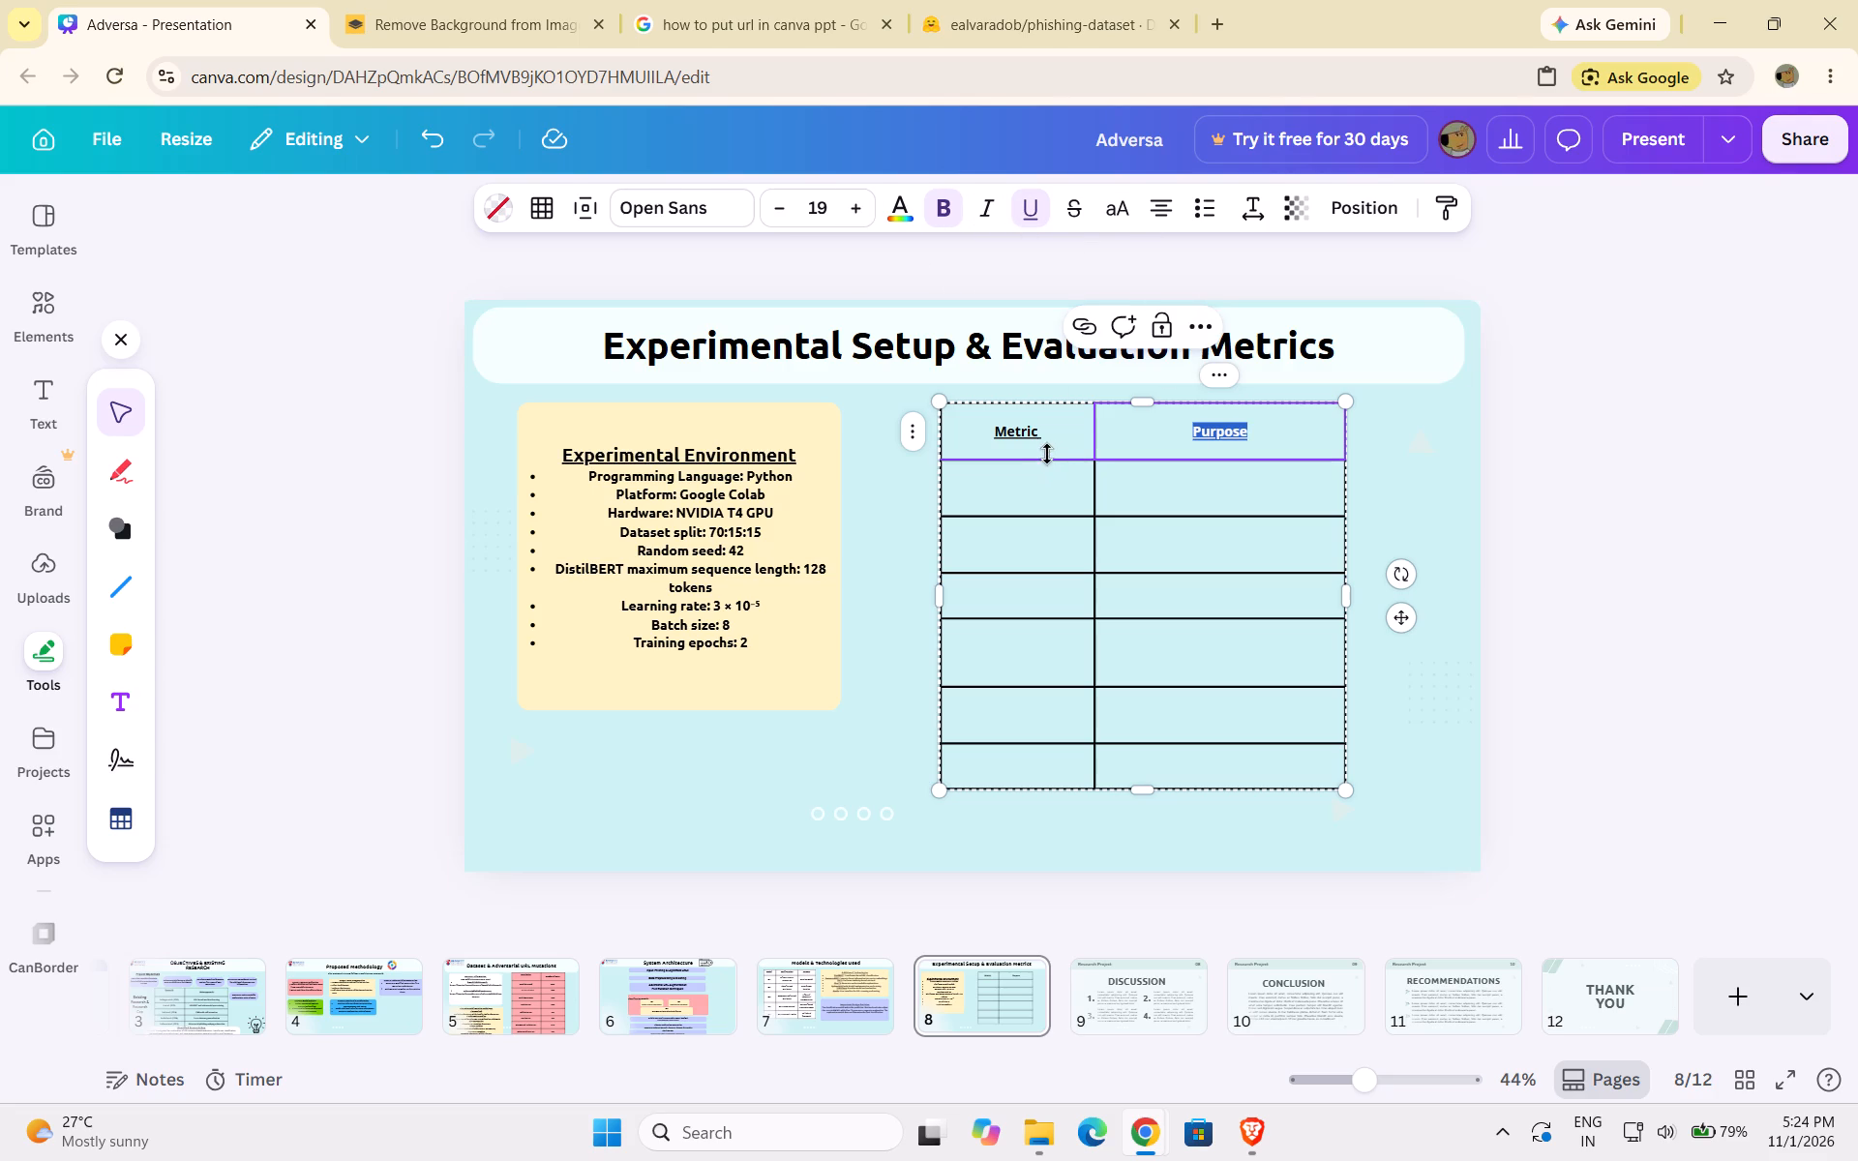
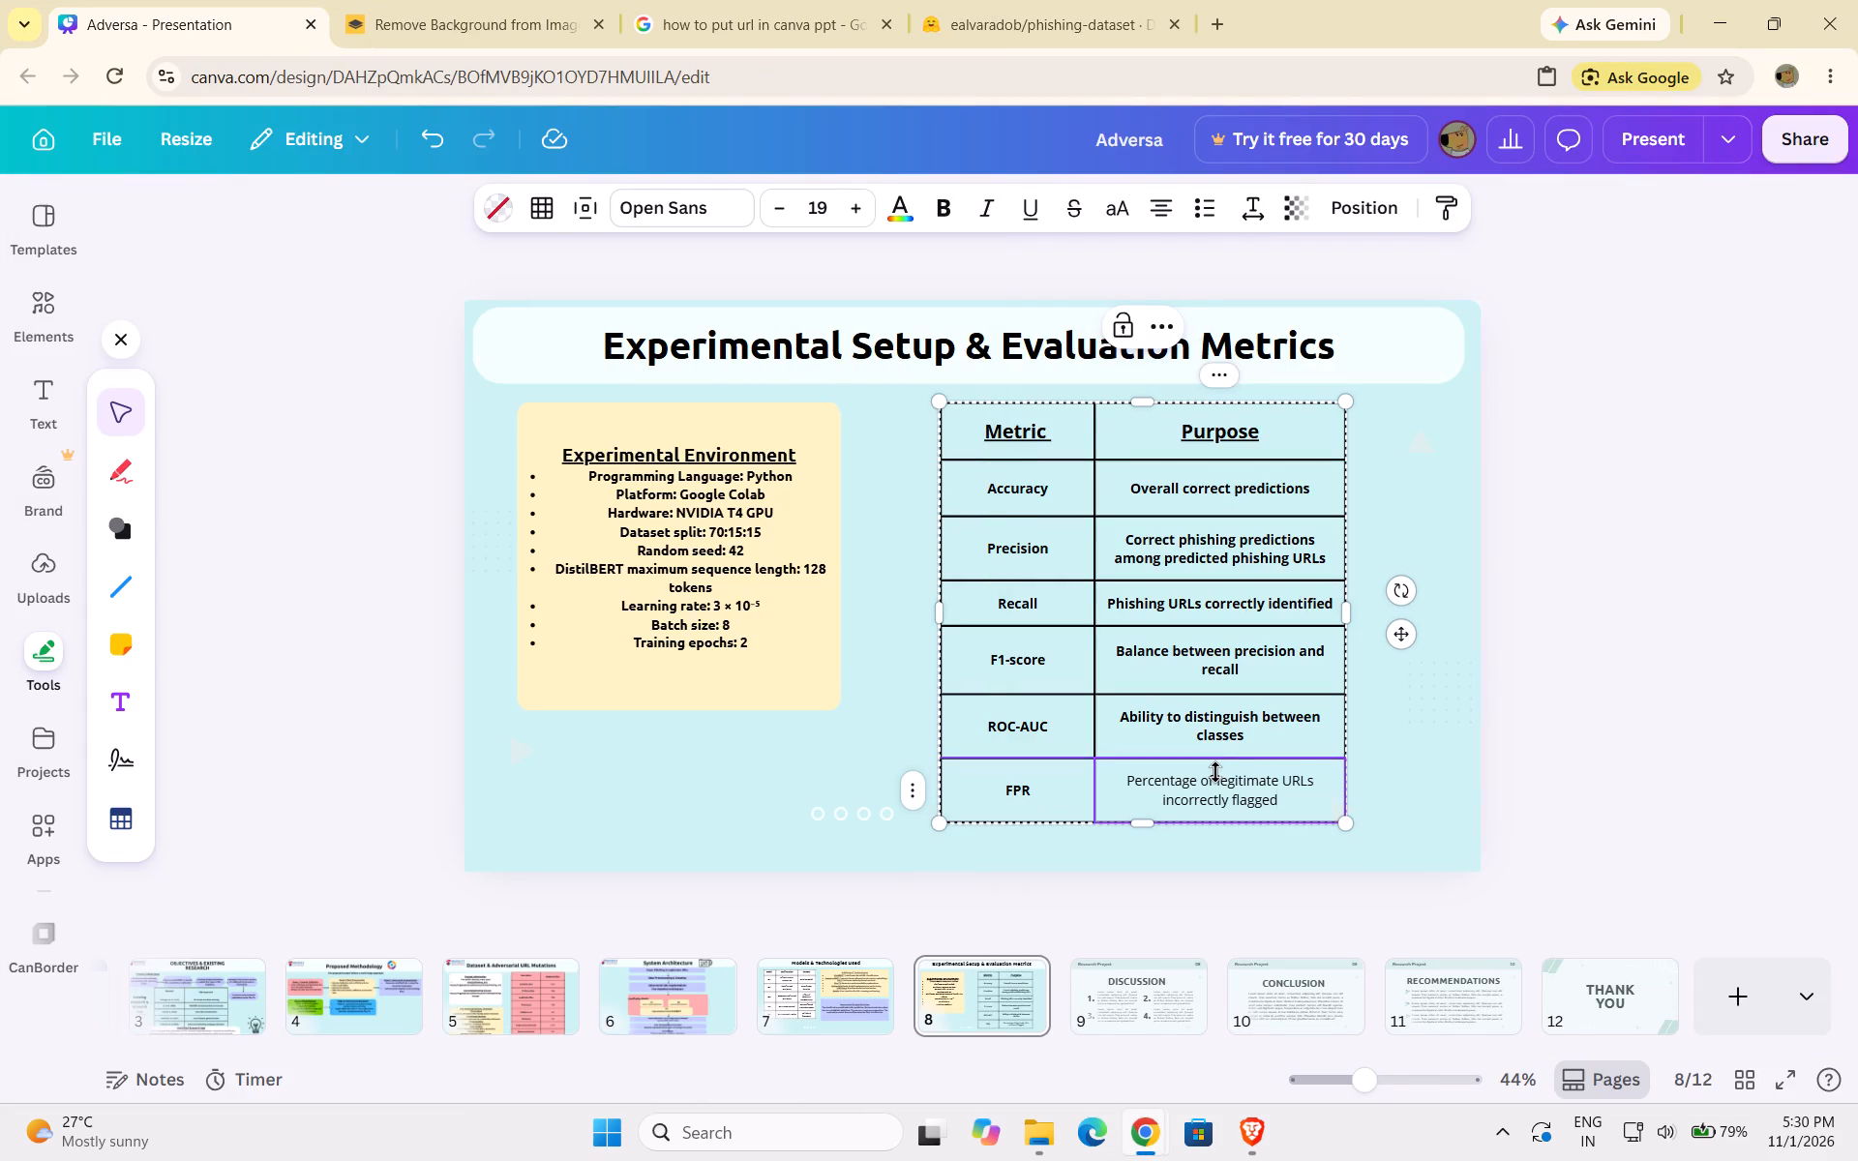
key("ctrl+a")
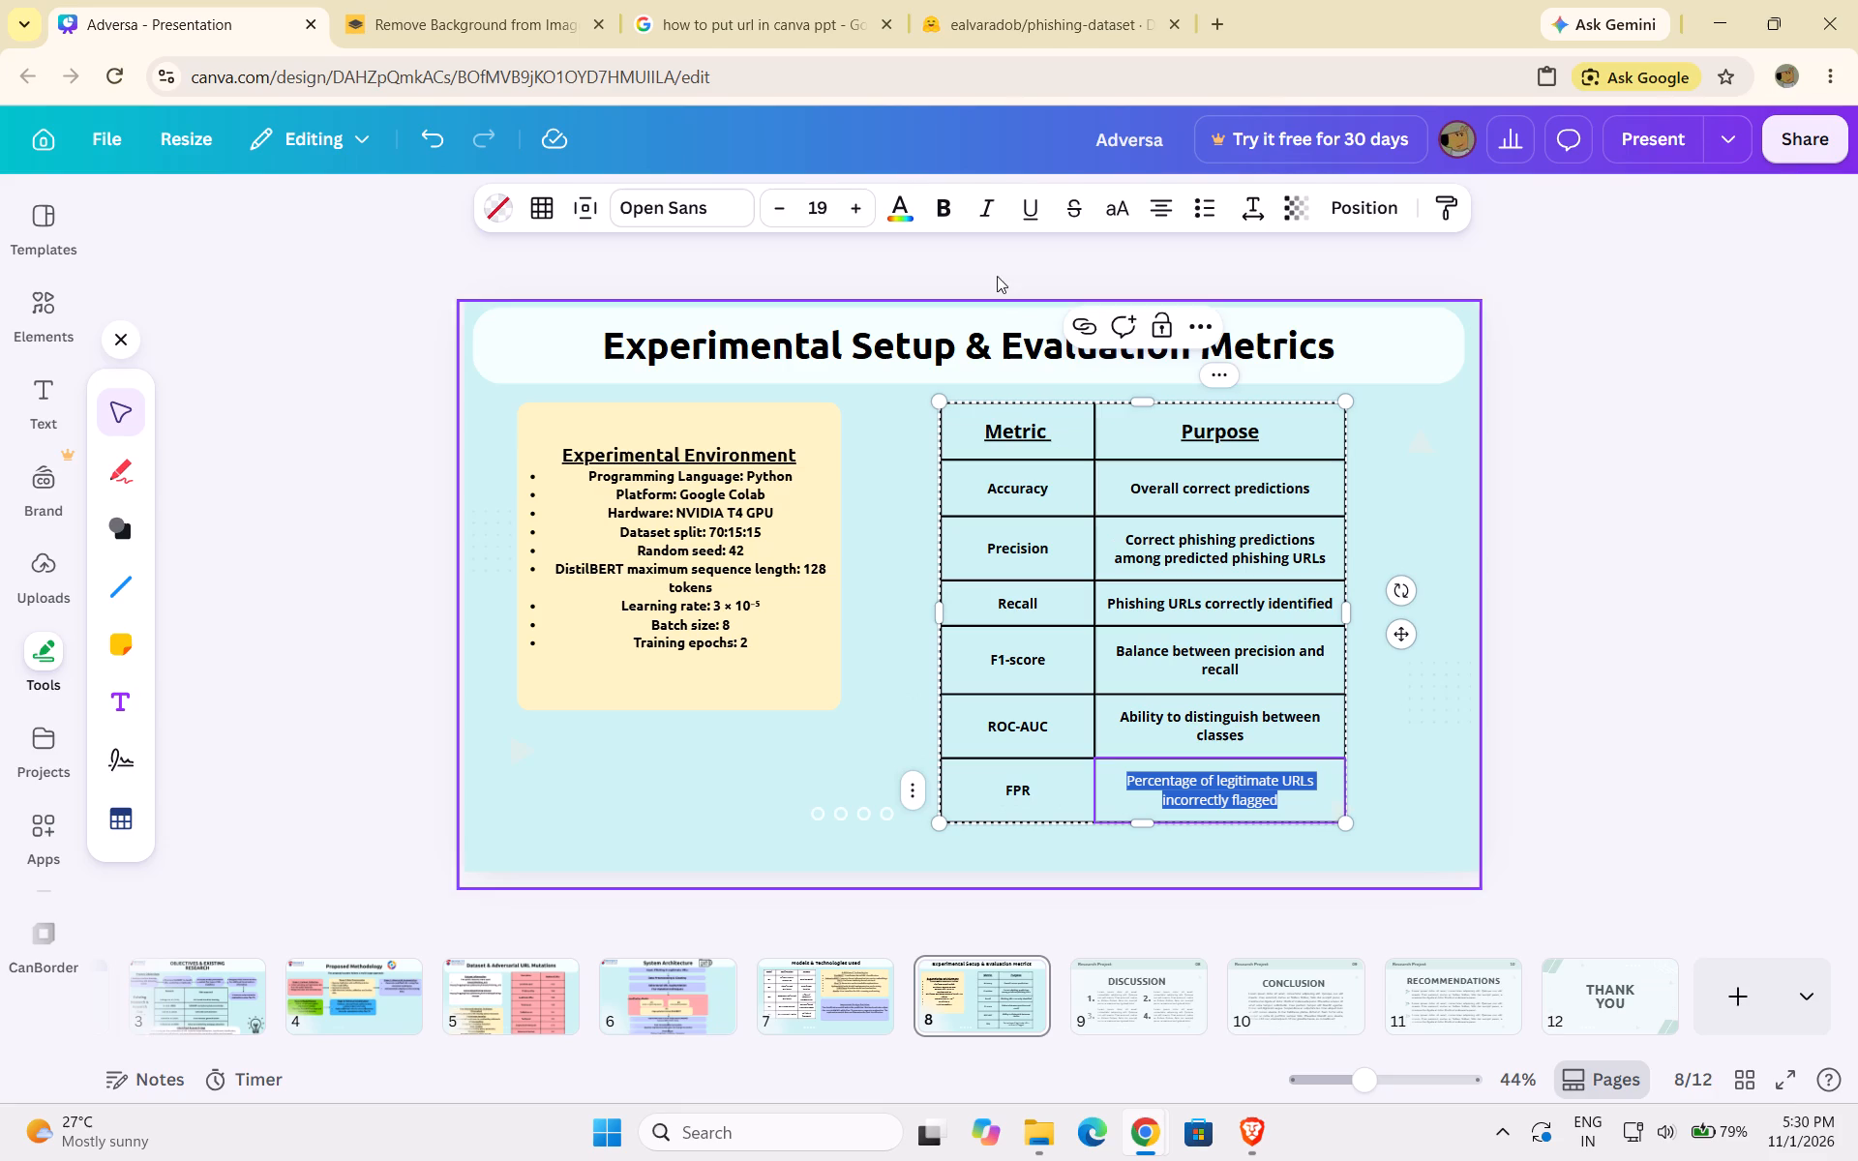
key("ctrl+b")
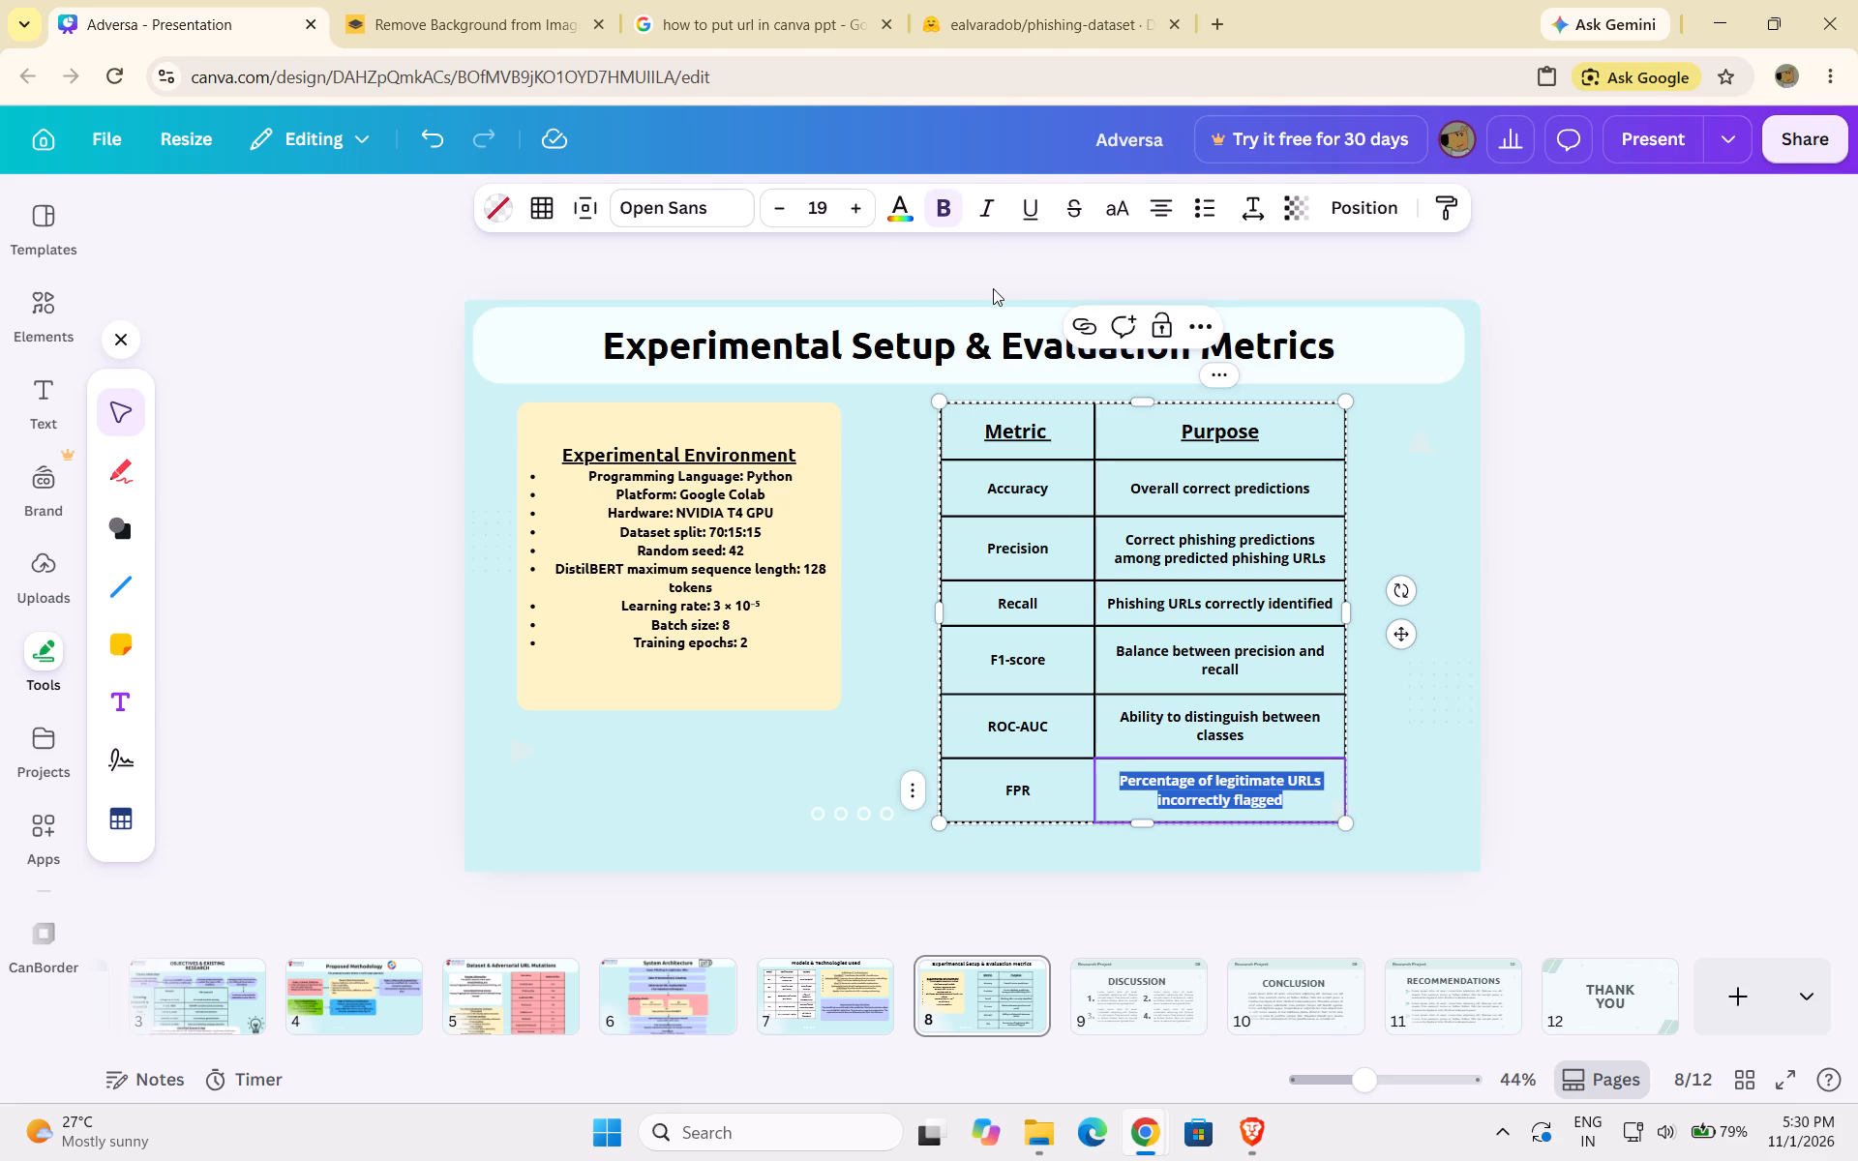
left_click(1402, 690)
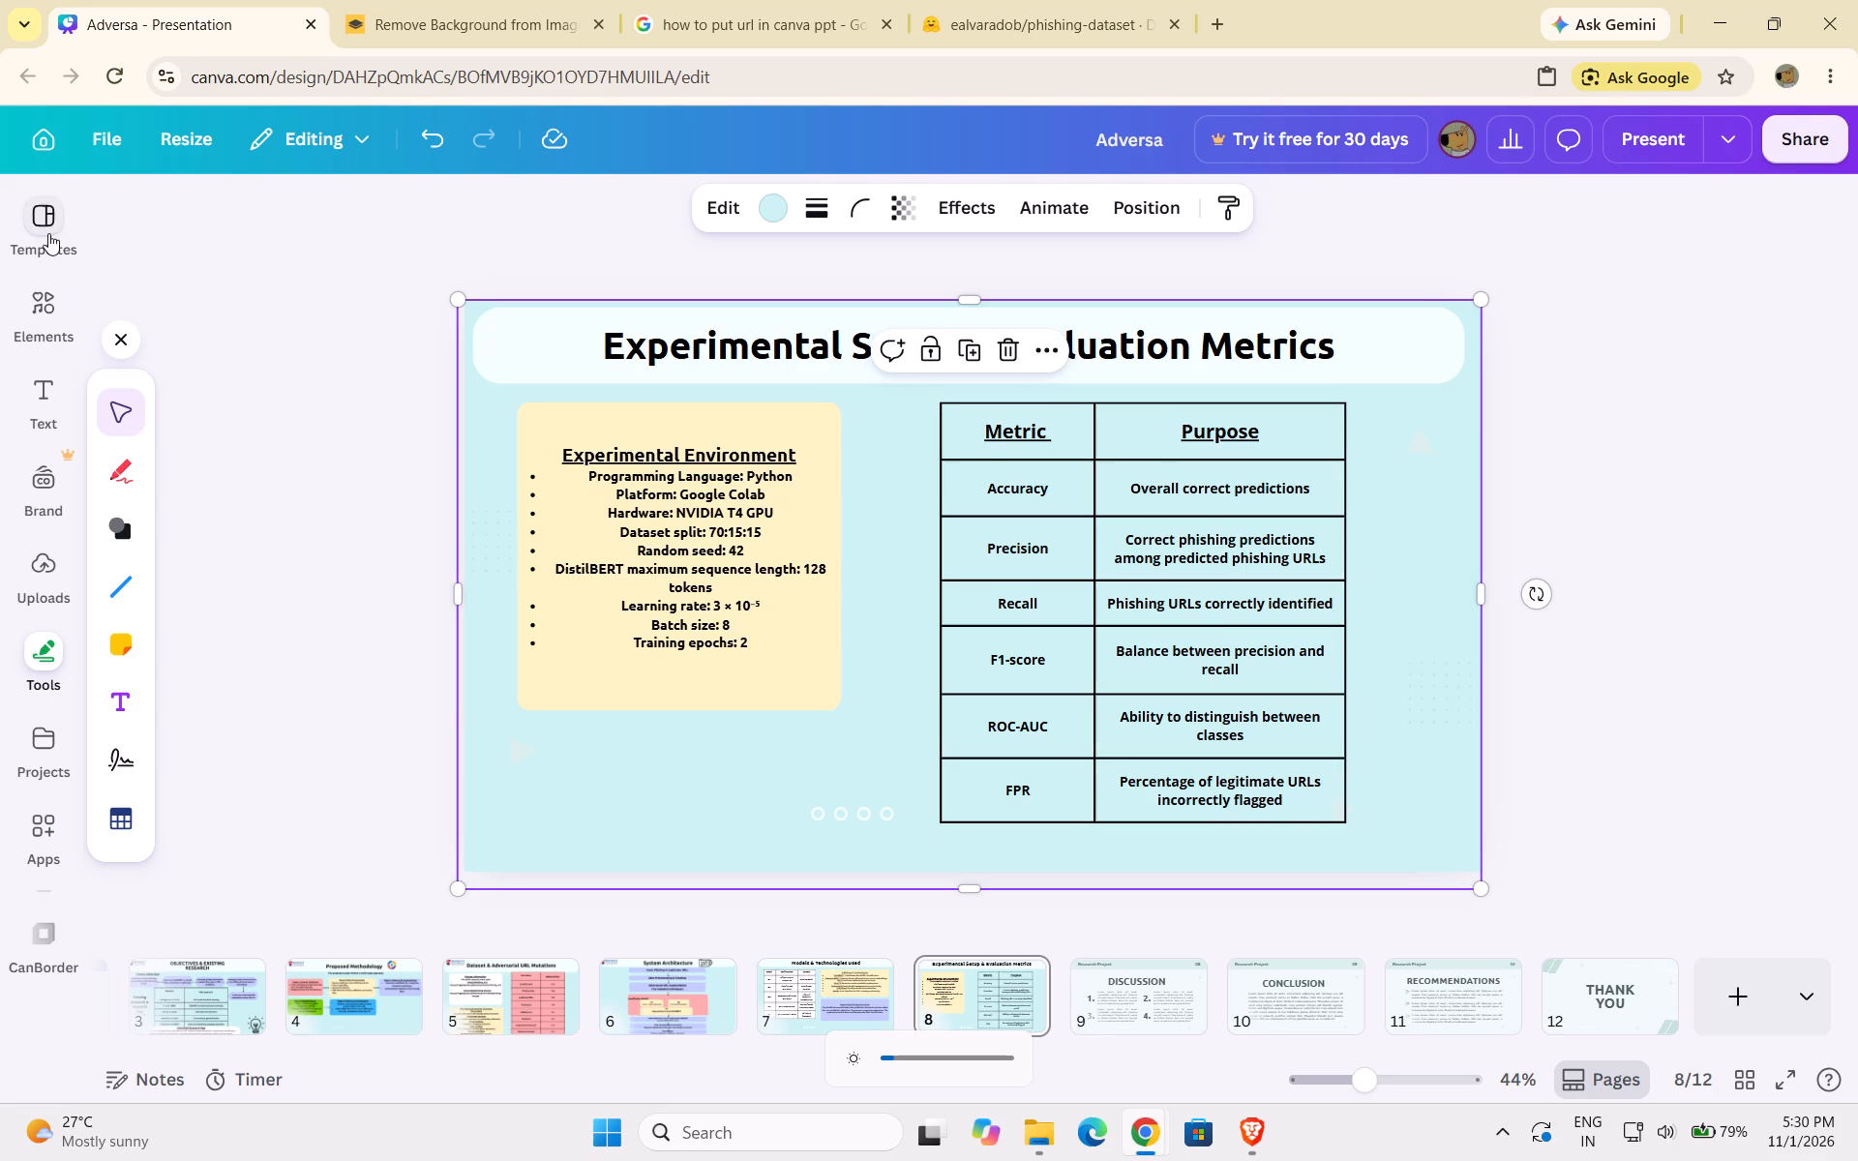
Add a square-cornered rectangle shape to the Experimental Setup & Evaluation Metrics slide and fill it white.
left_click(53, 290)
left_click(128, 403)
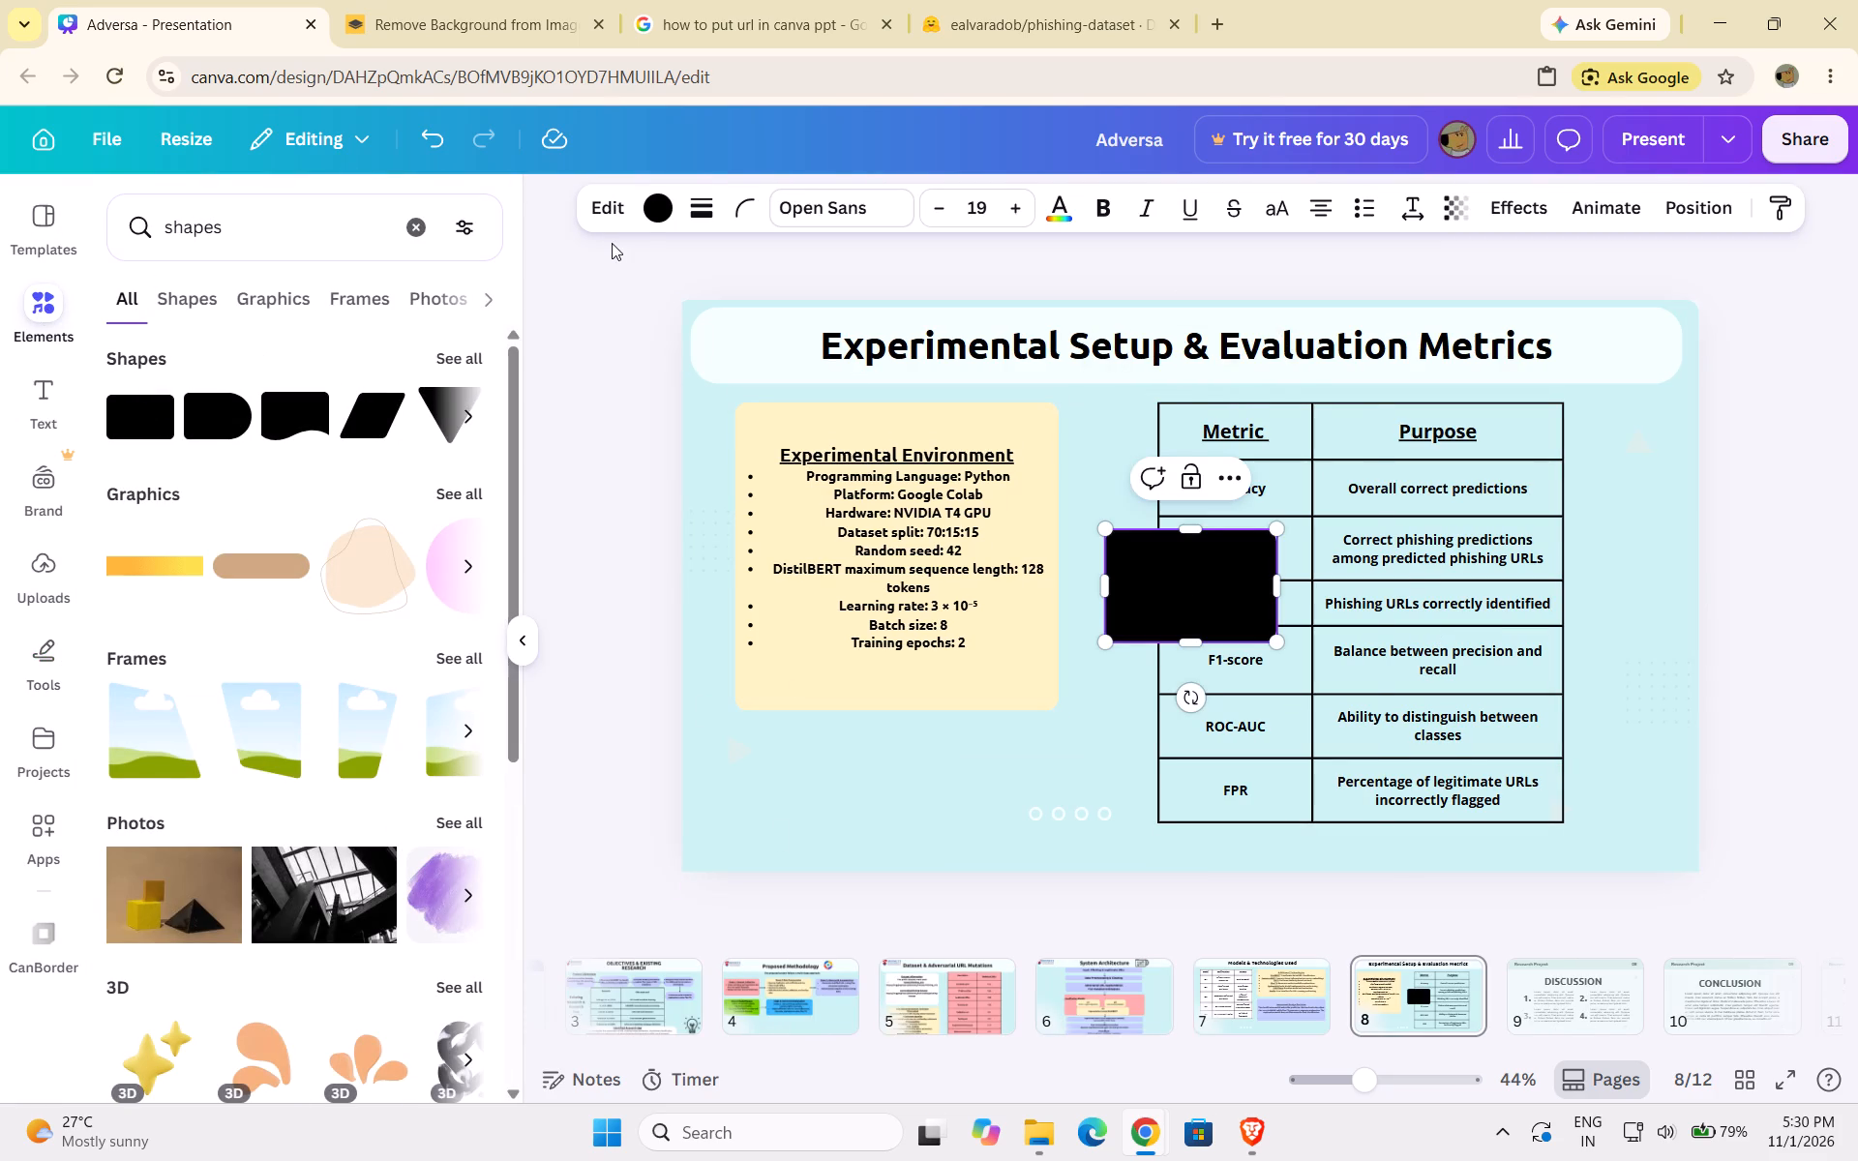
left_click(648, 221)
left_click(453, 432)
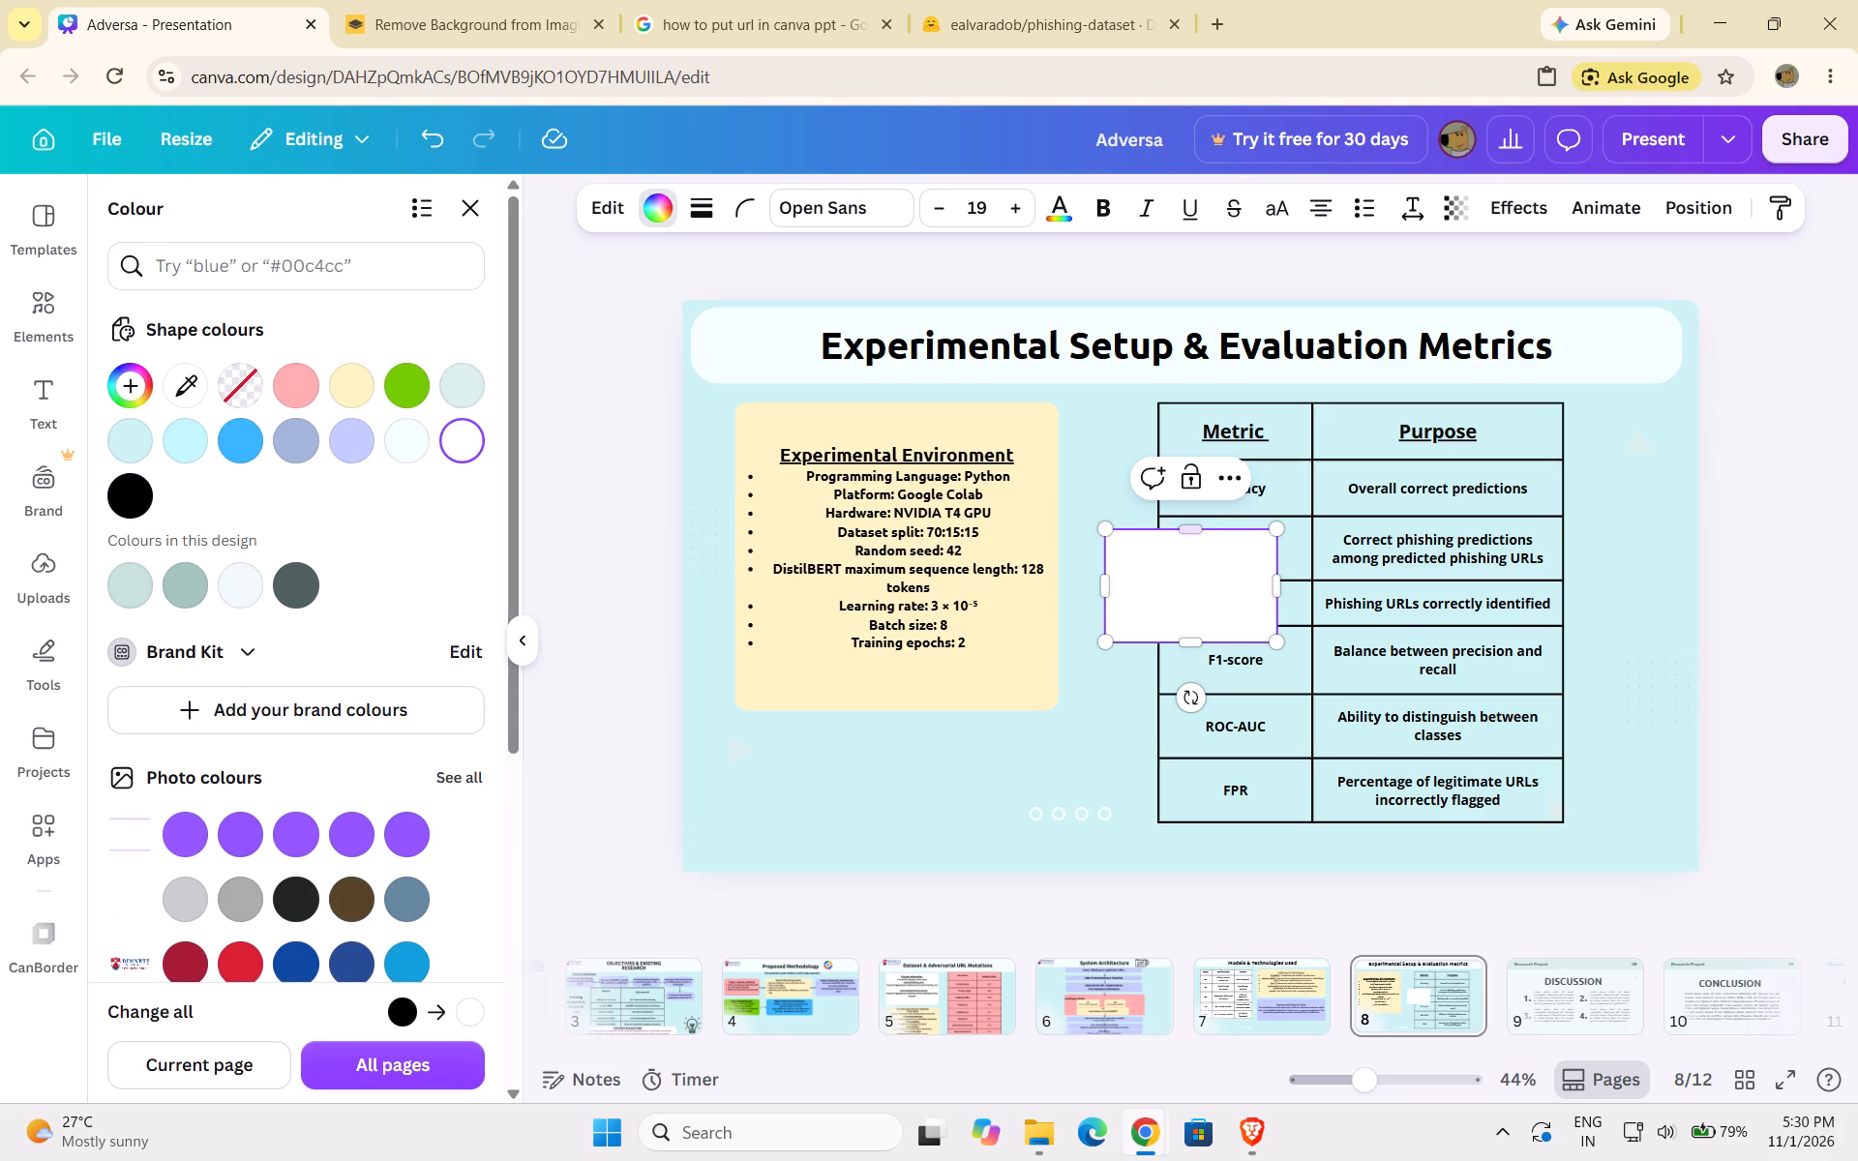
Send the white rectangle backward one layer so it sits behind the metrics table.
left_click(1221, 484)
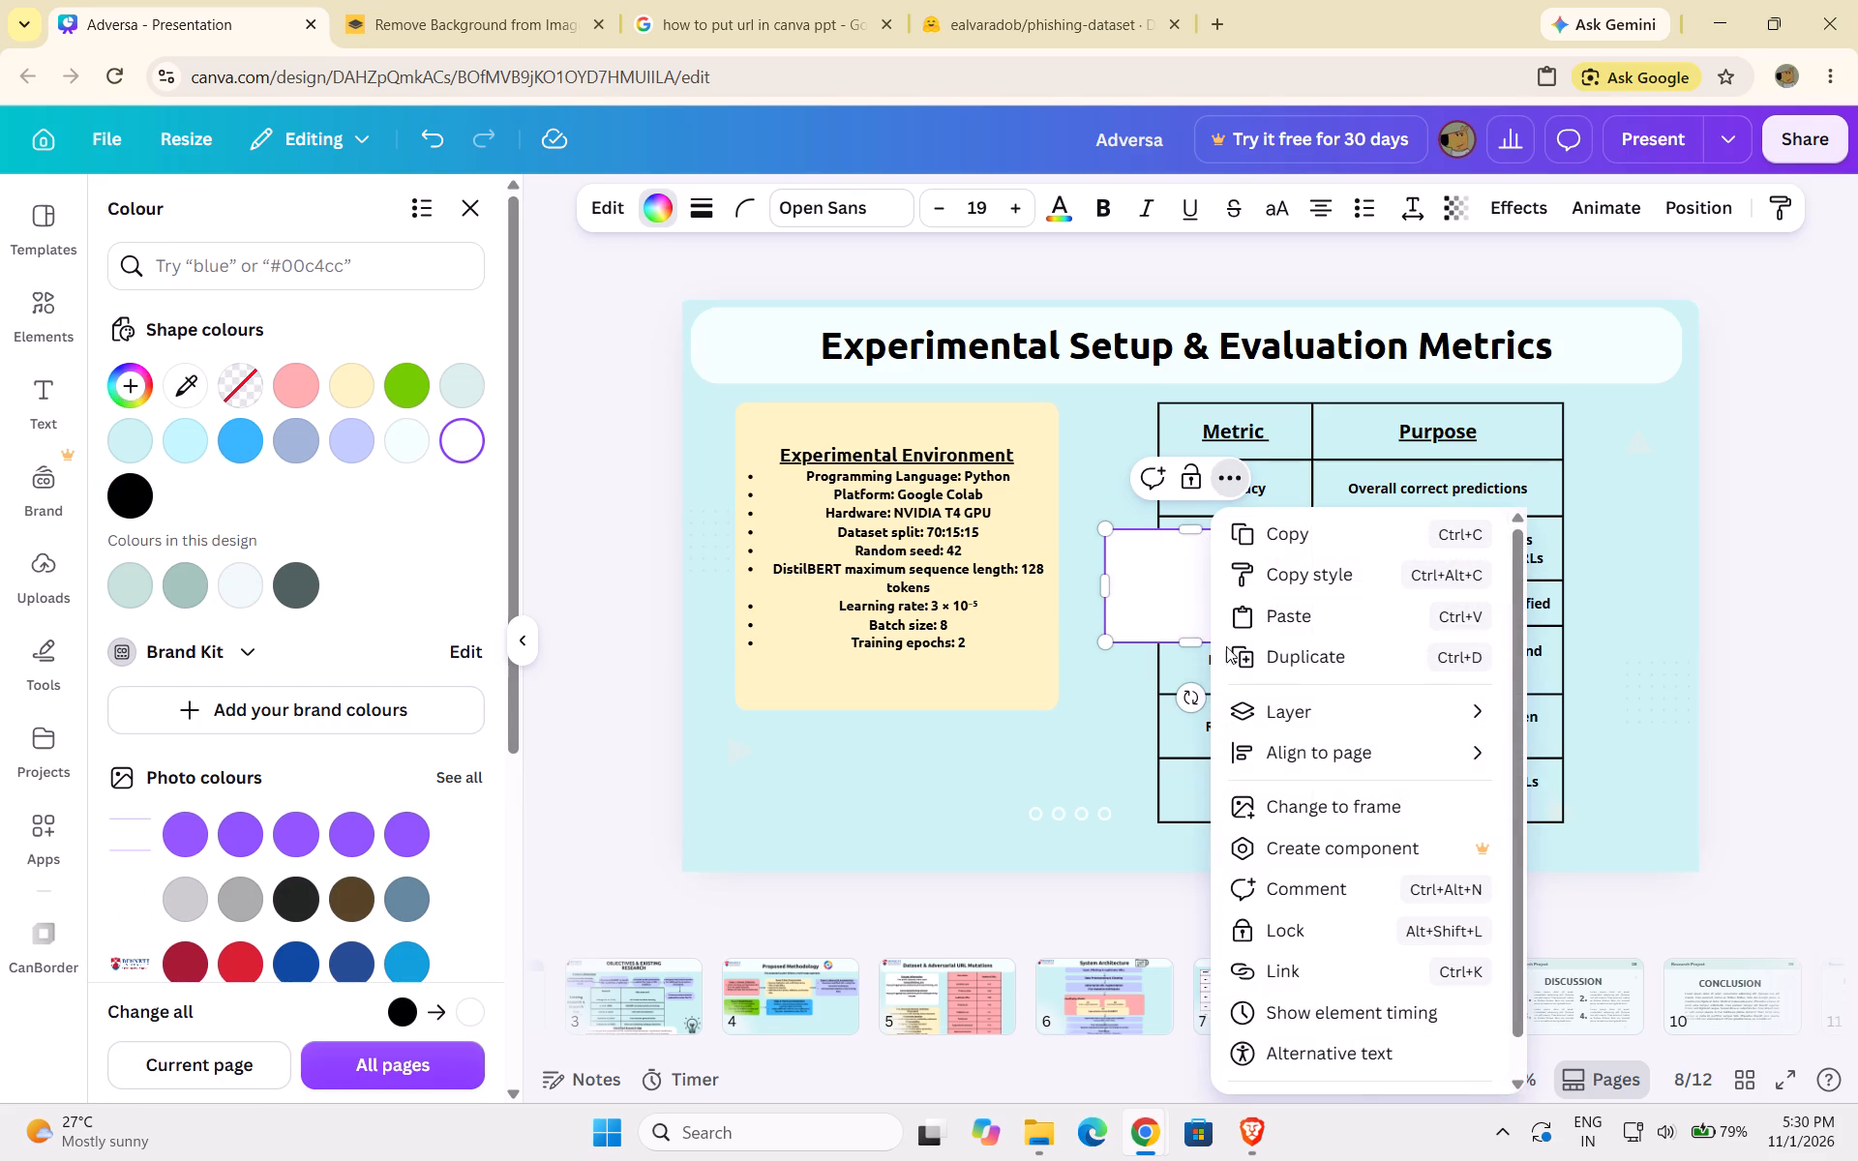
left_click(1303, 725)
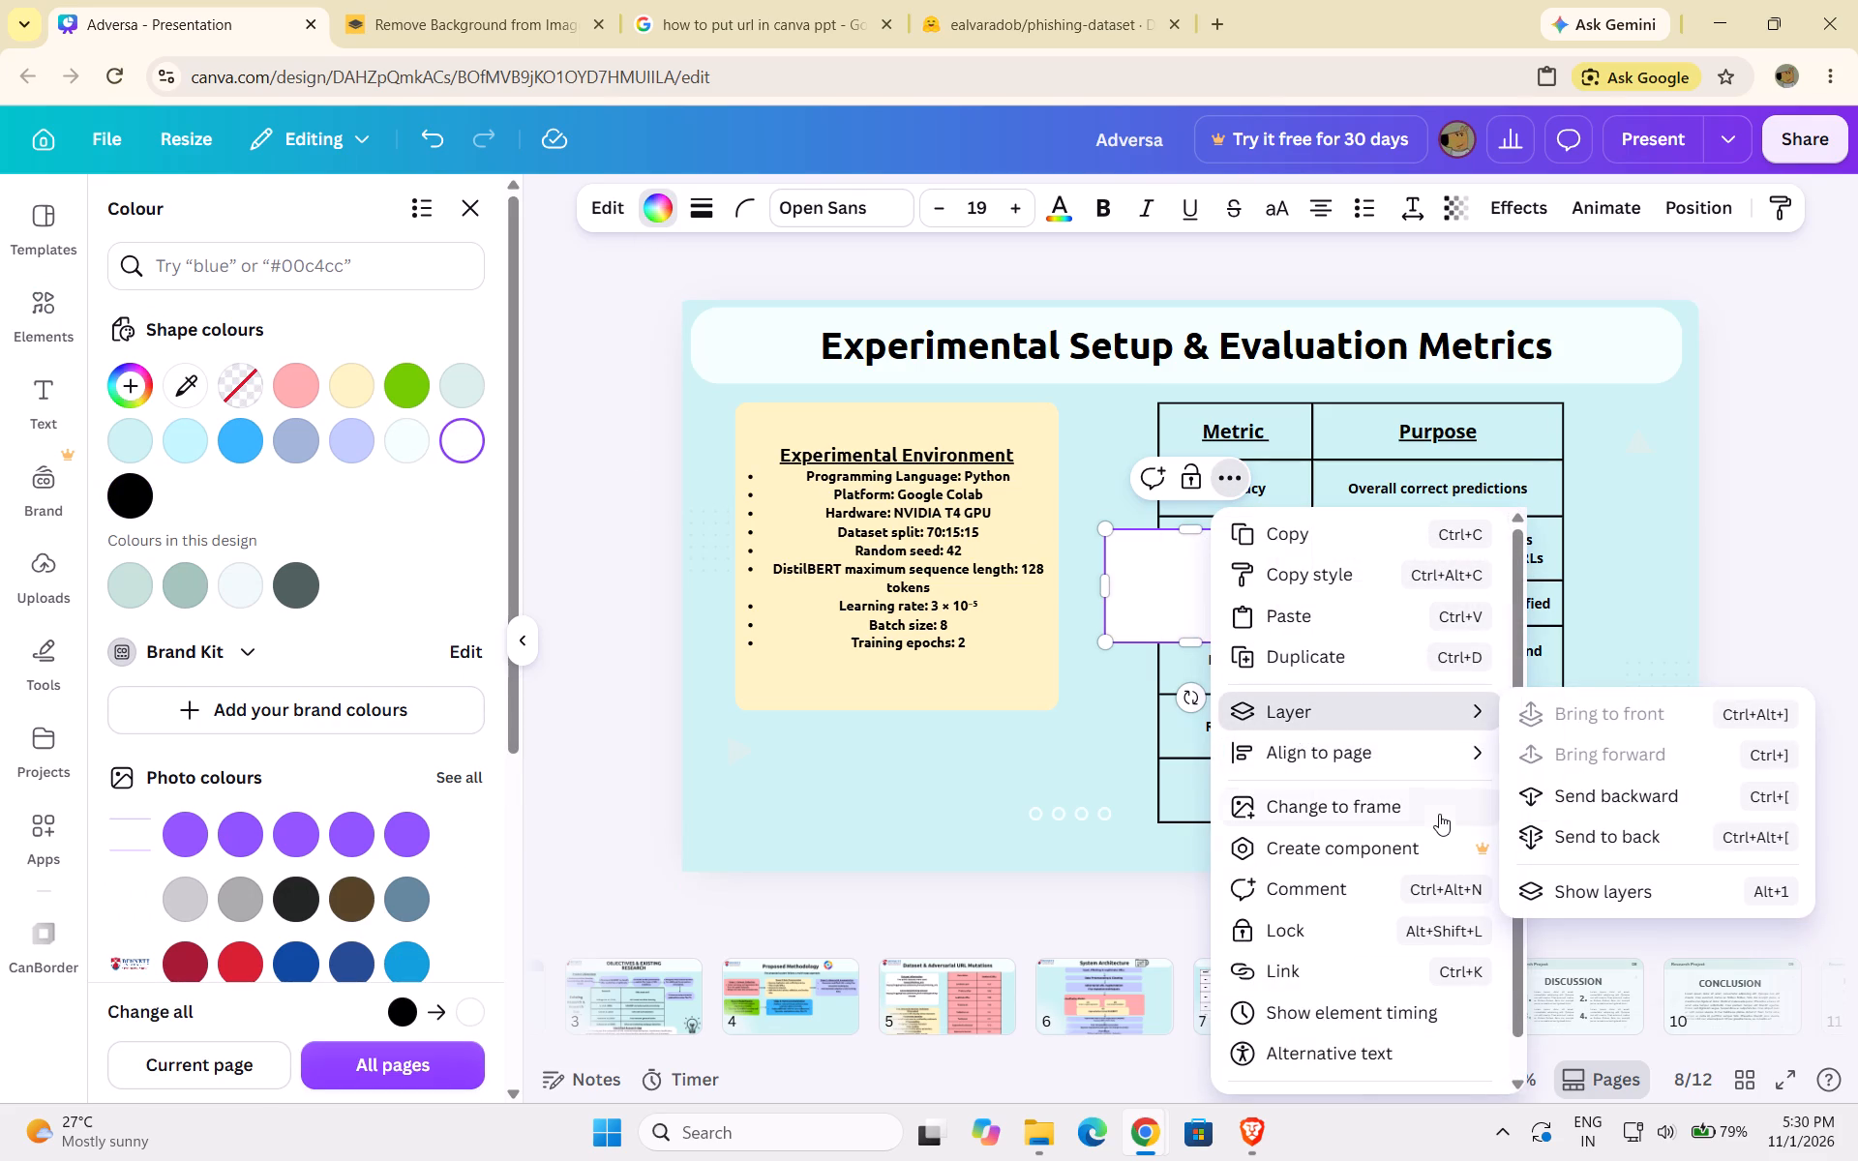
left_click(1526, 795)
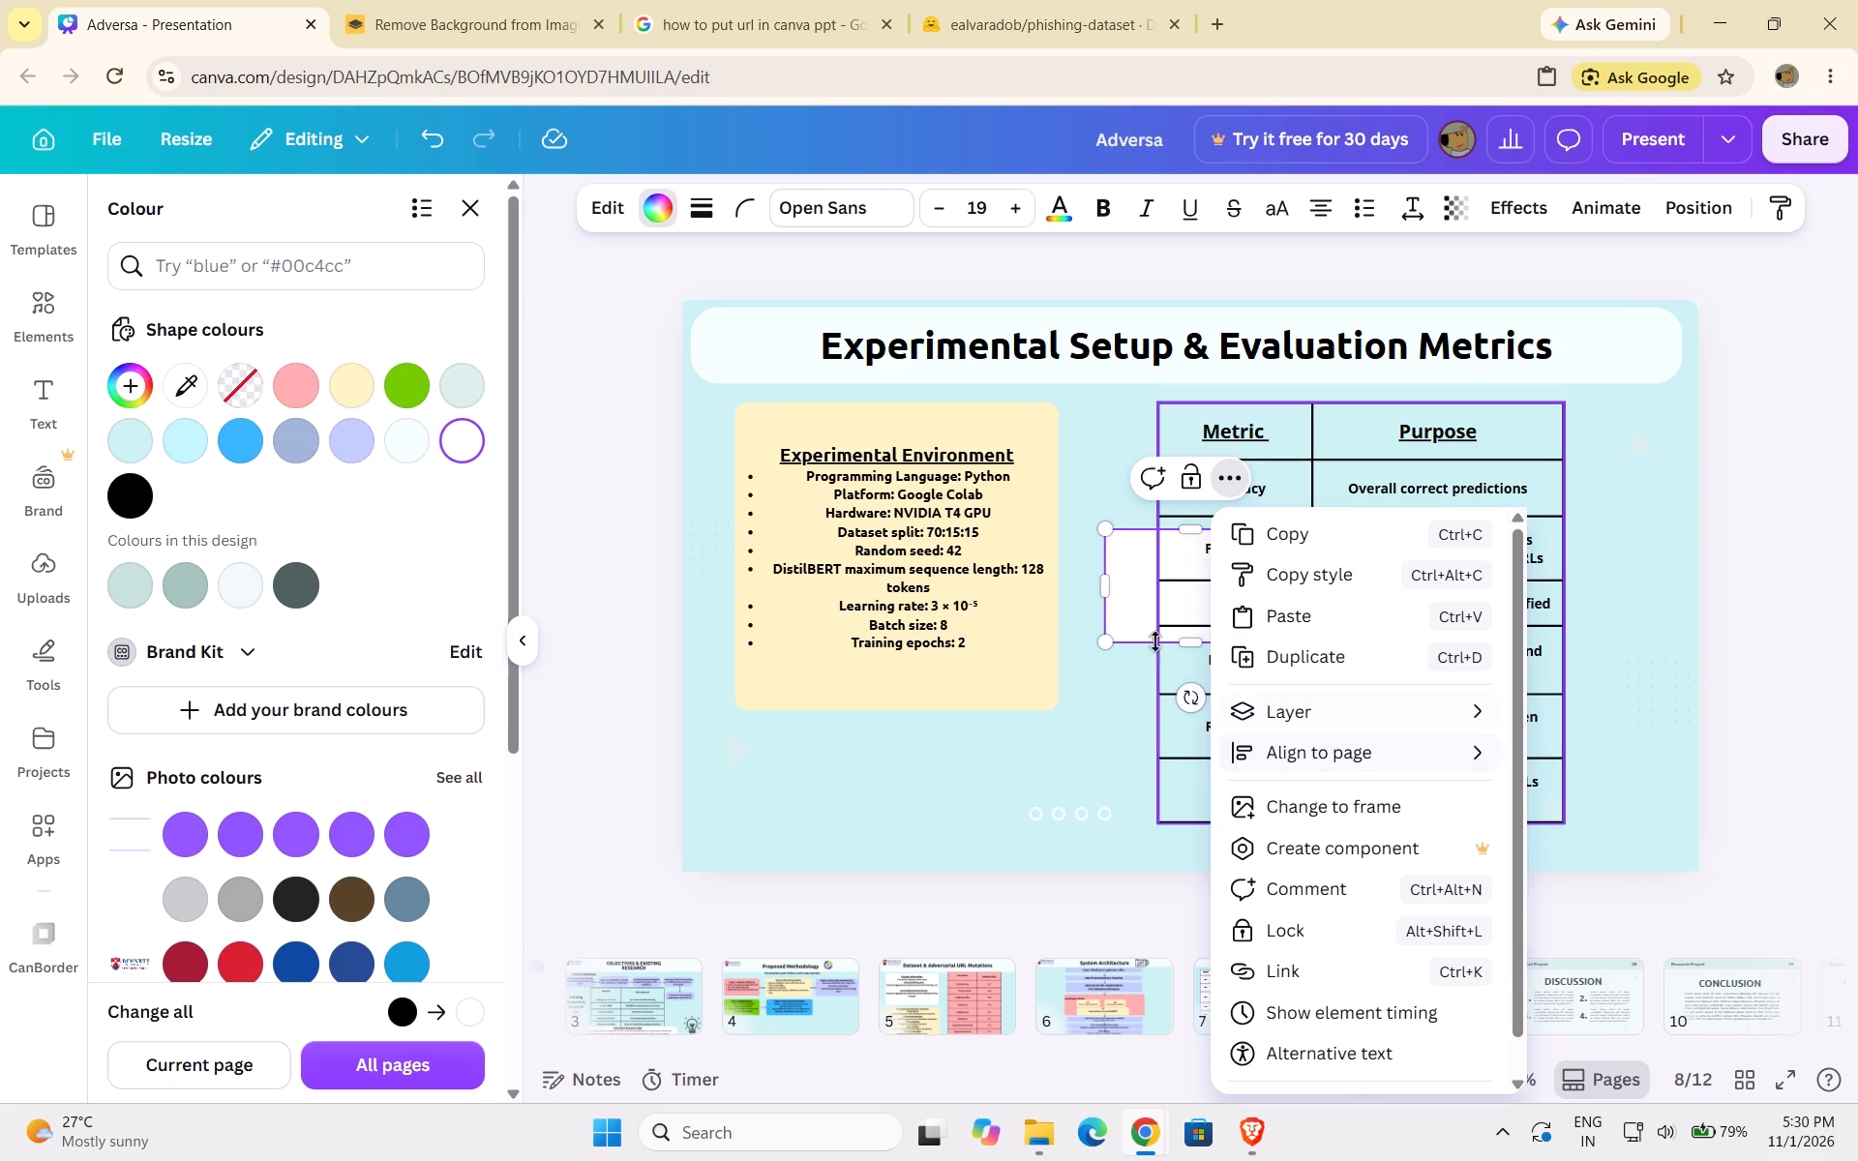
Align the white rectangle with the metrics table's top-left corner and resize it to the table's full extent, about 796 high.
left_click_drag(1139, 618, 1186, 493)
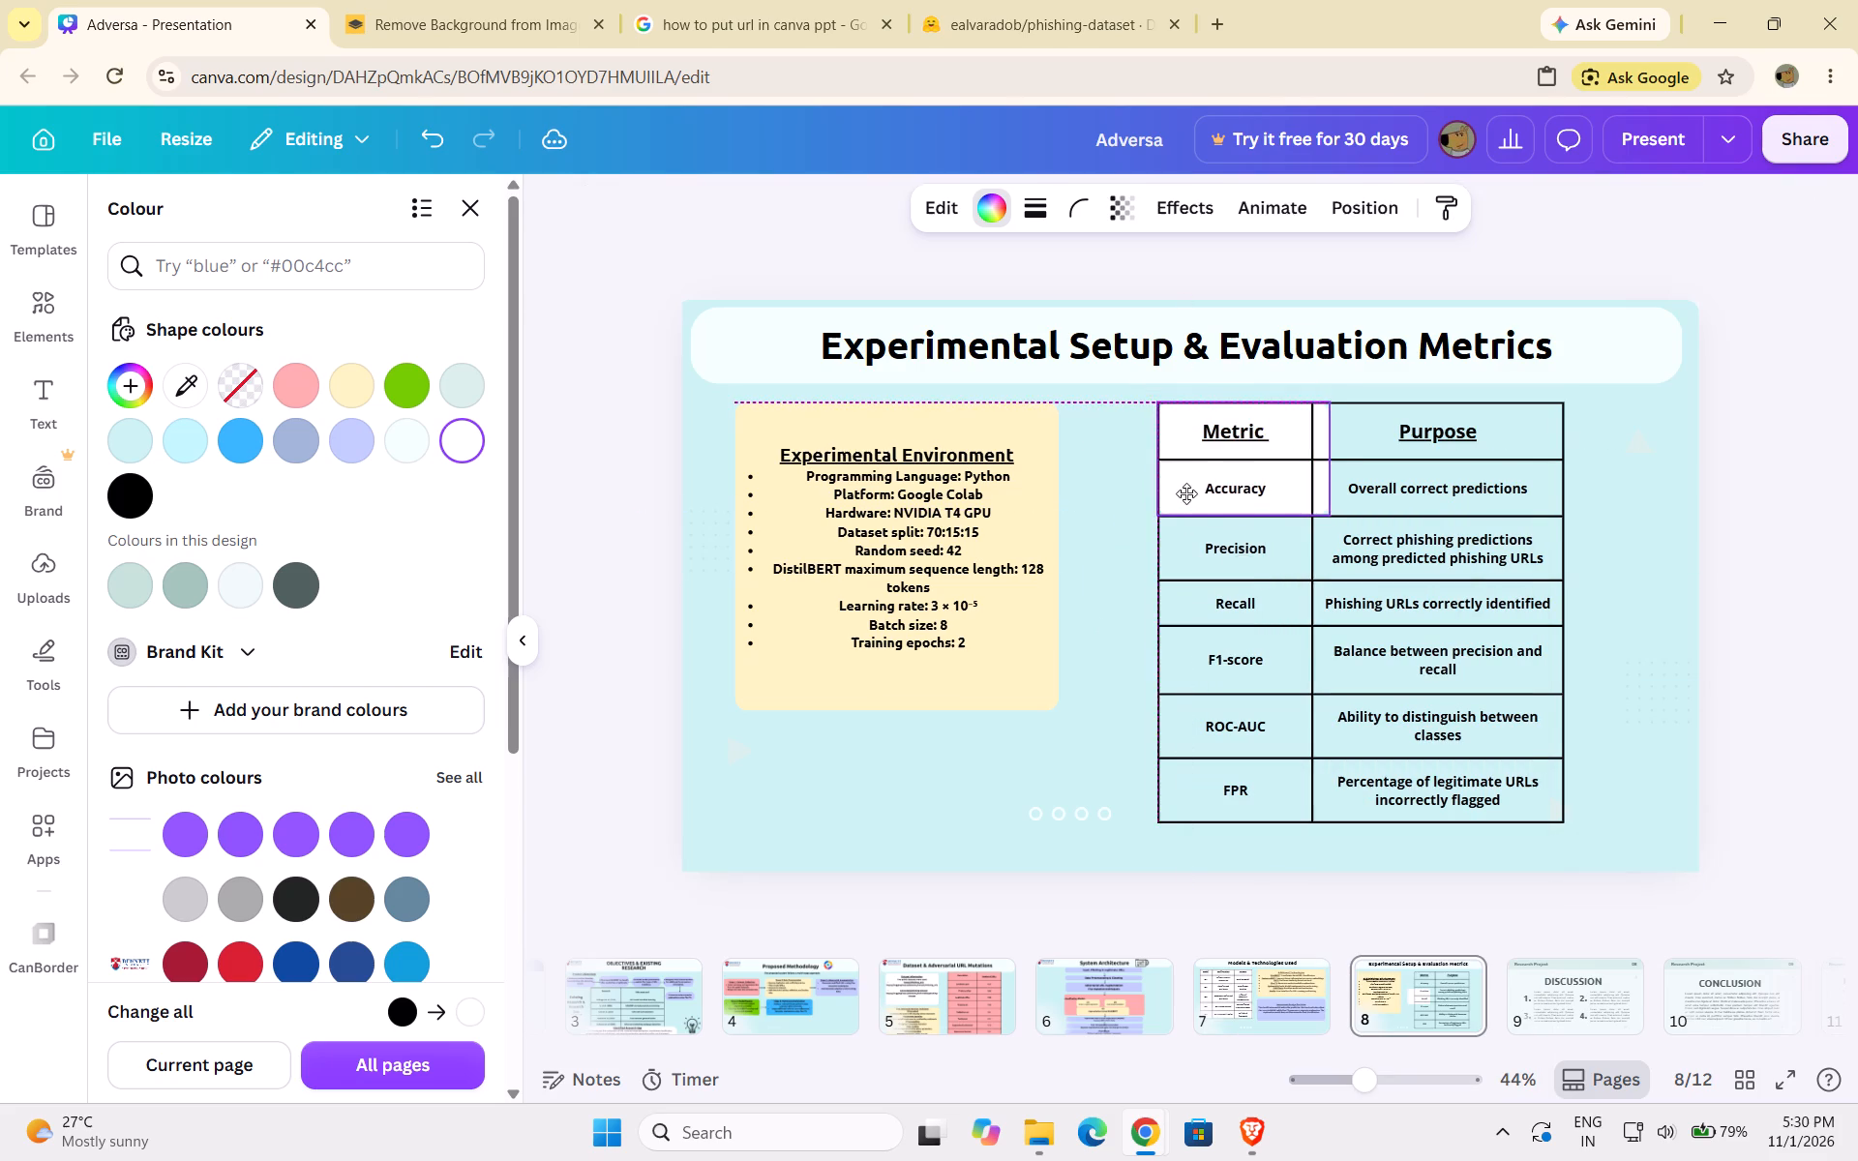
left_click_drag(1334, 521, 1488, 851)
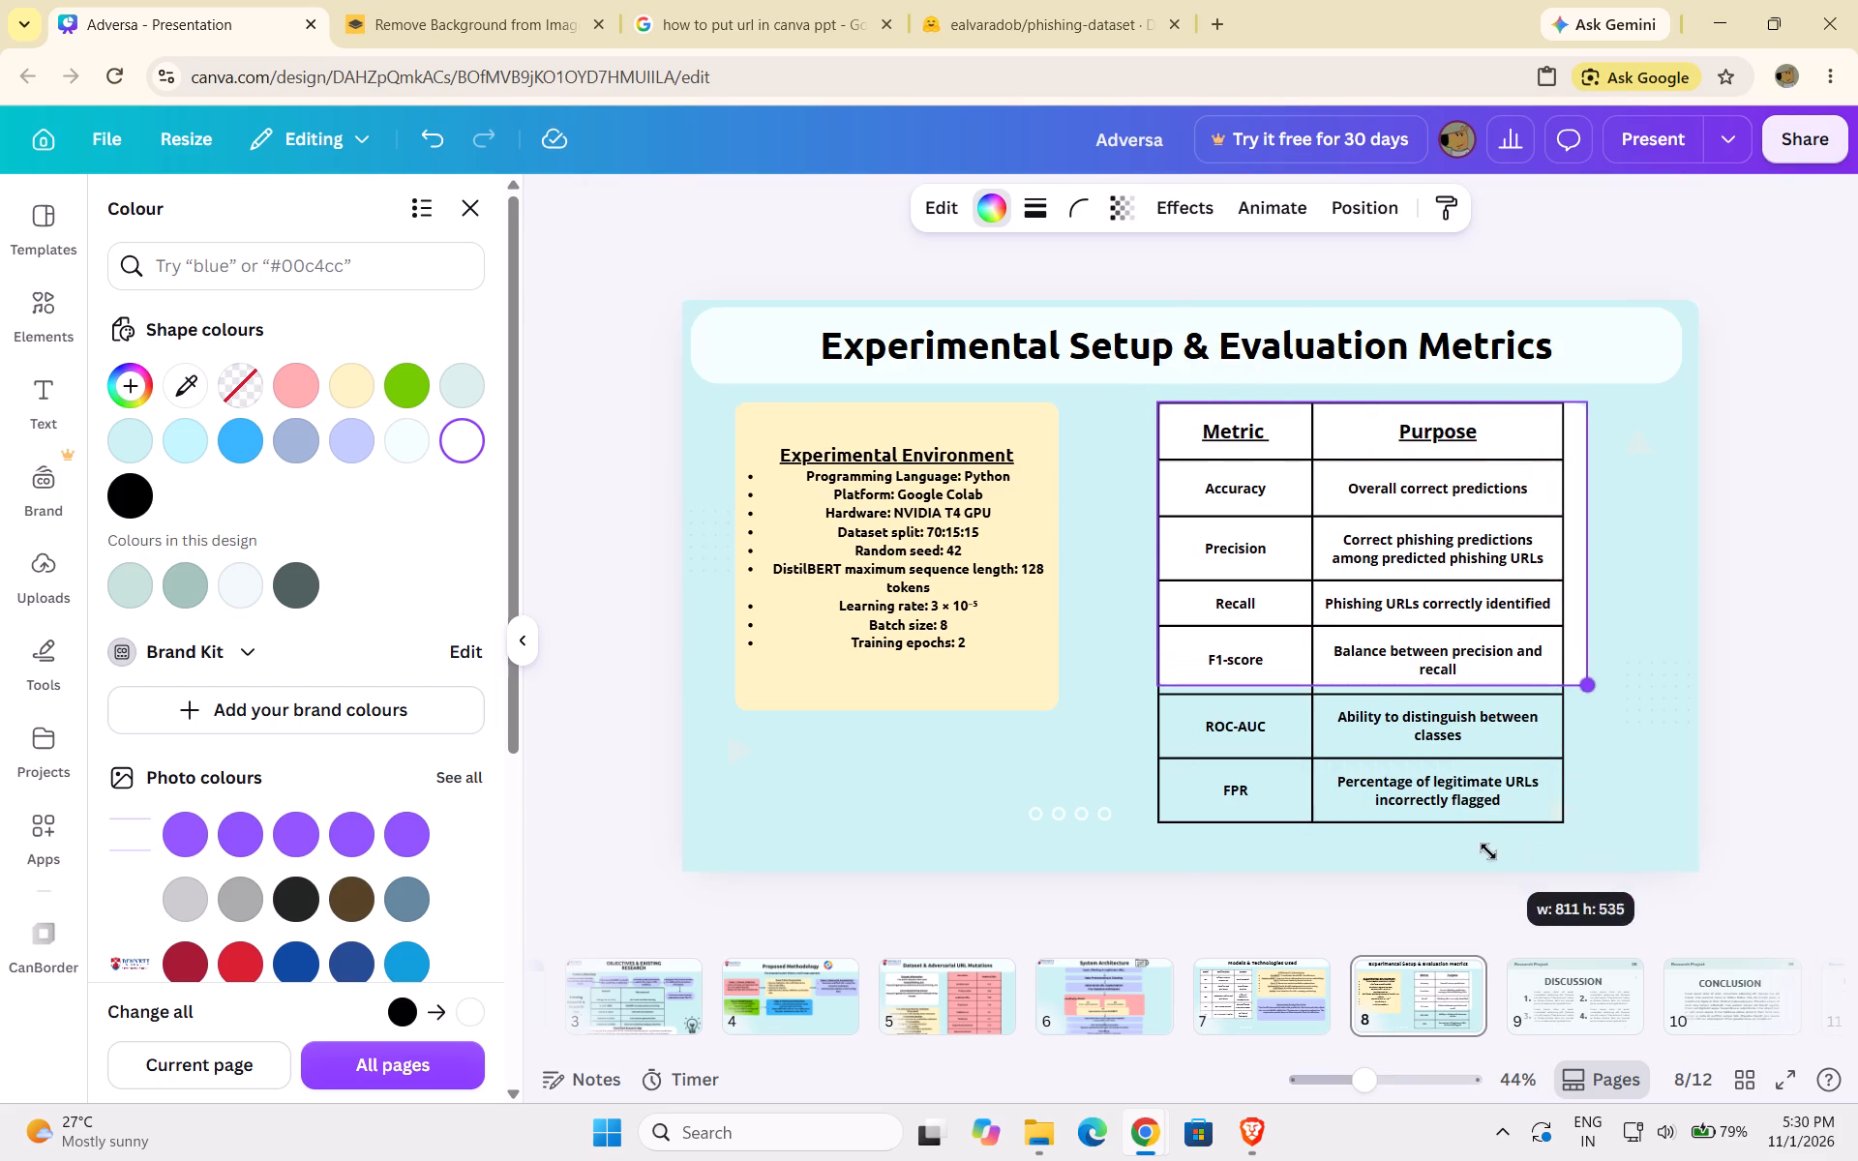
left_click_drag(1488, 851, 1488, 852)
left_click_drag(1370, 688, 1377, 784)
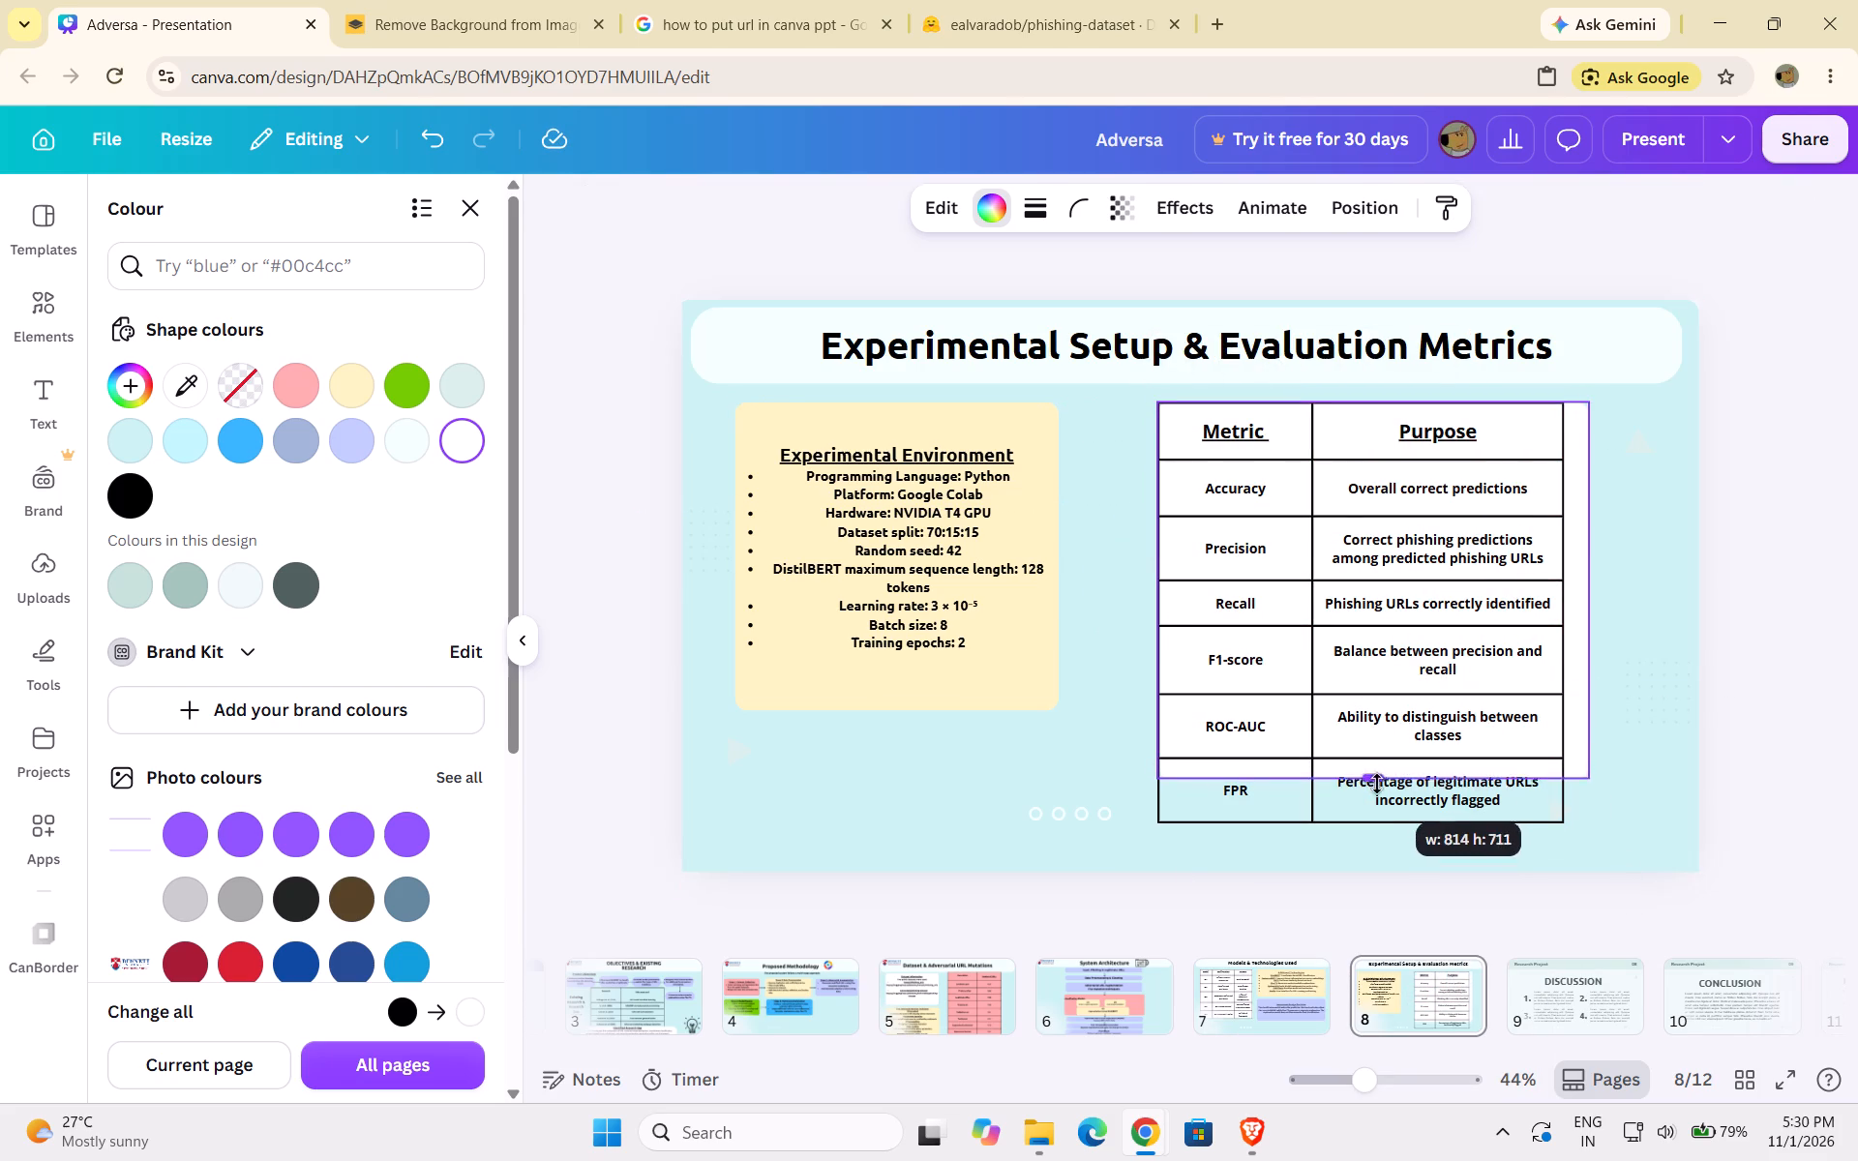
left_click_drag(1377, 784, 1372, 829)
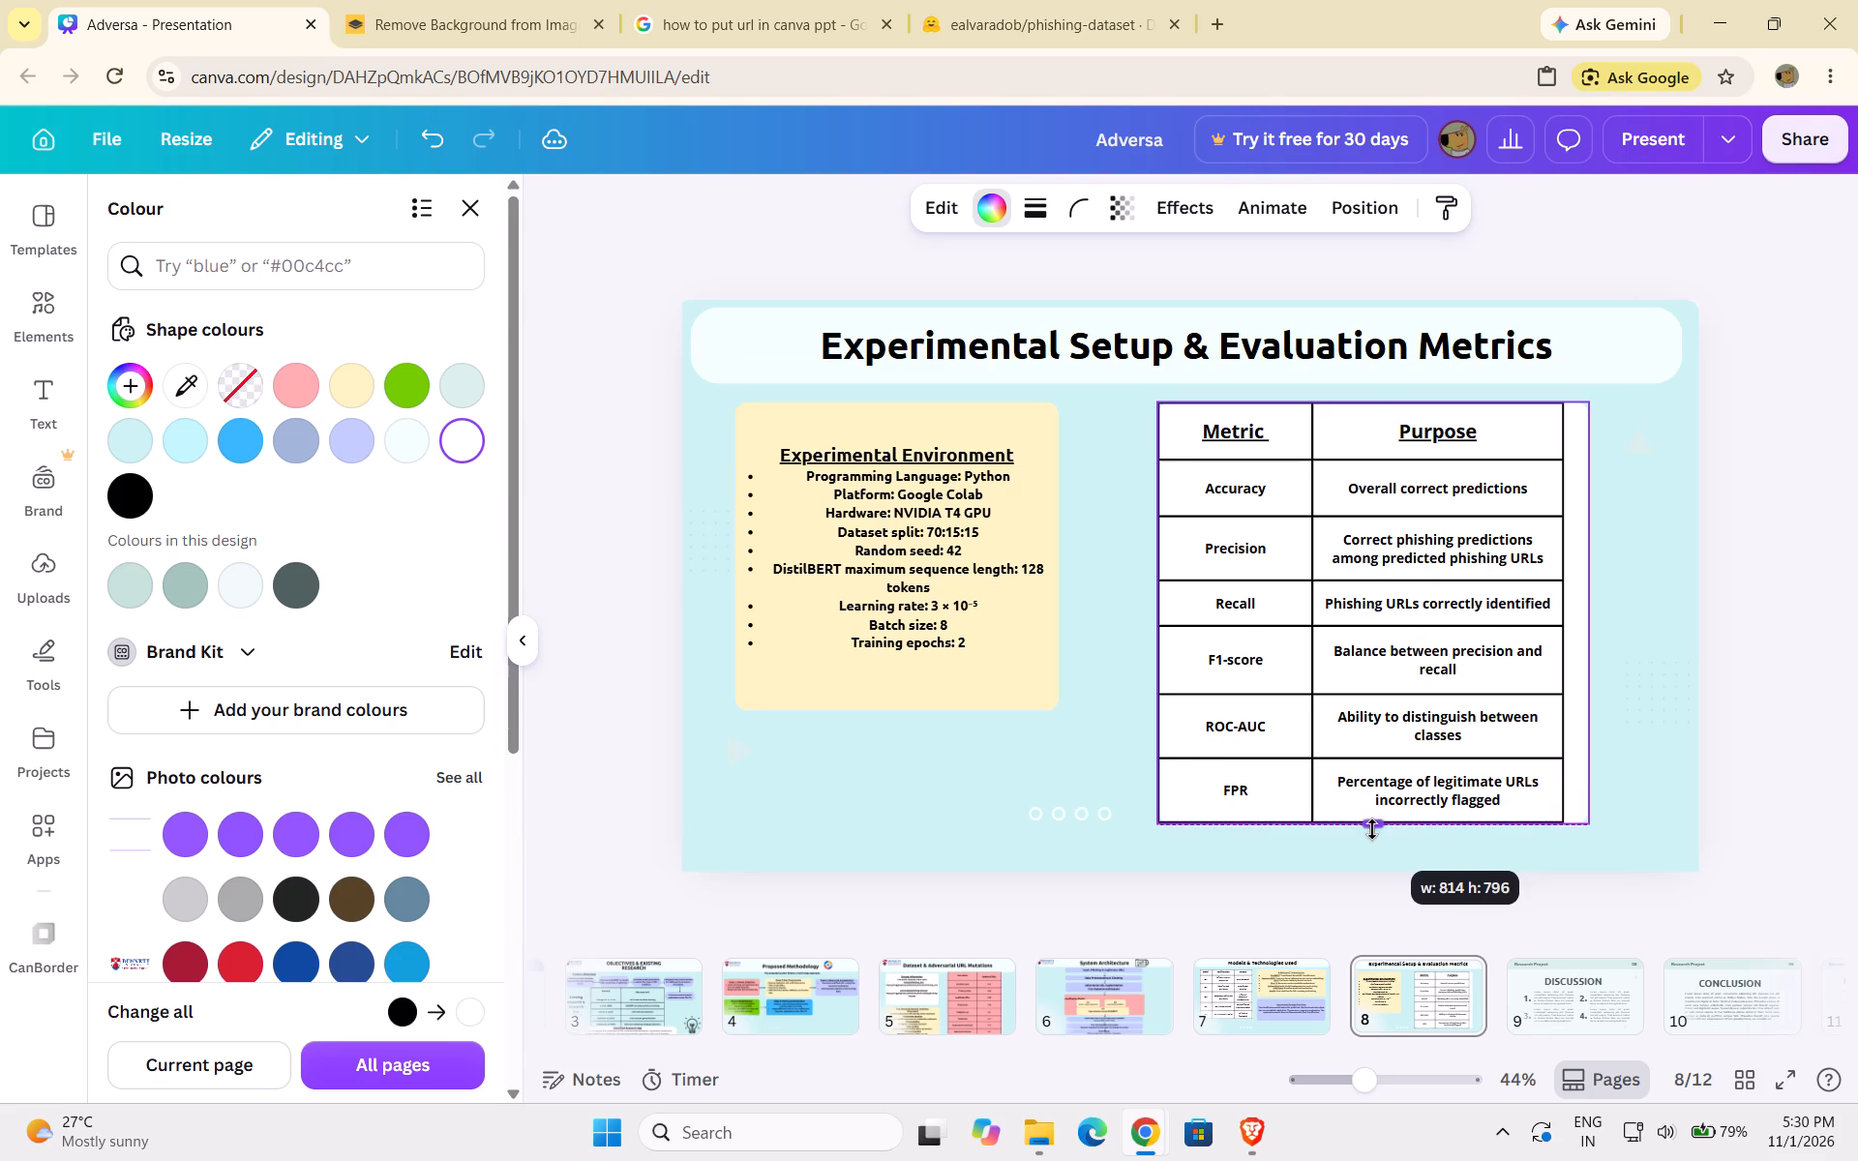
left_click_drag(1372, 829, 1372, 830)
left_click_drag(1589, 611, 1559, 617)
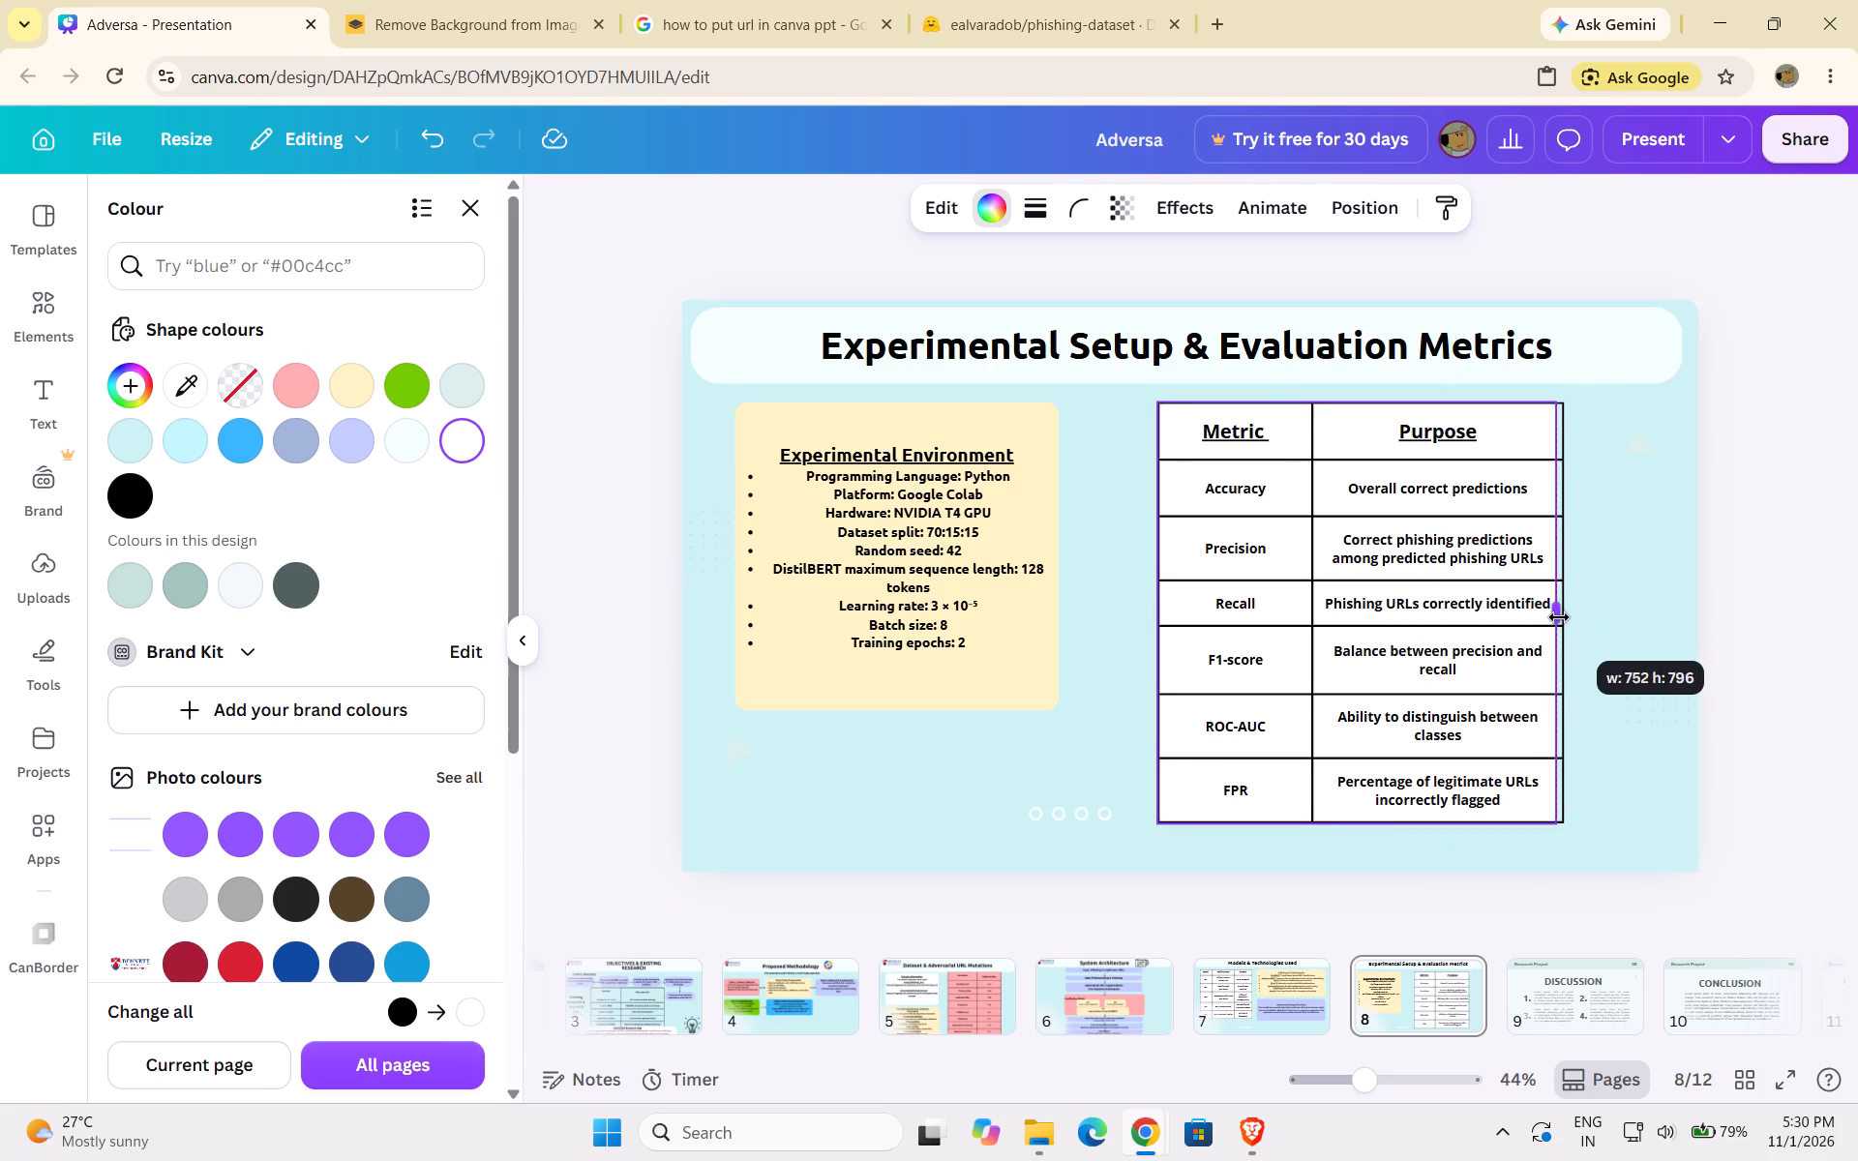
left_click_drag(1559, 617, 1569, 618)
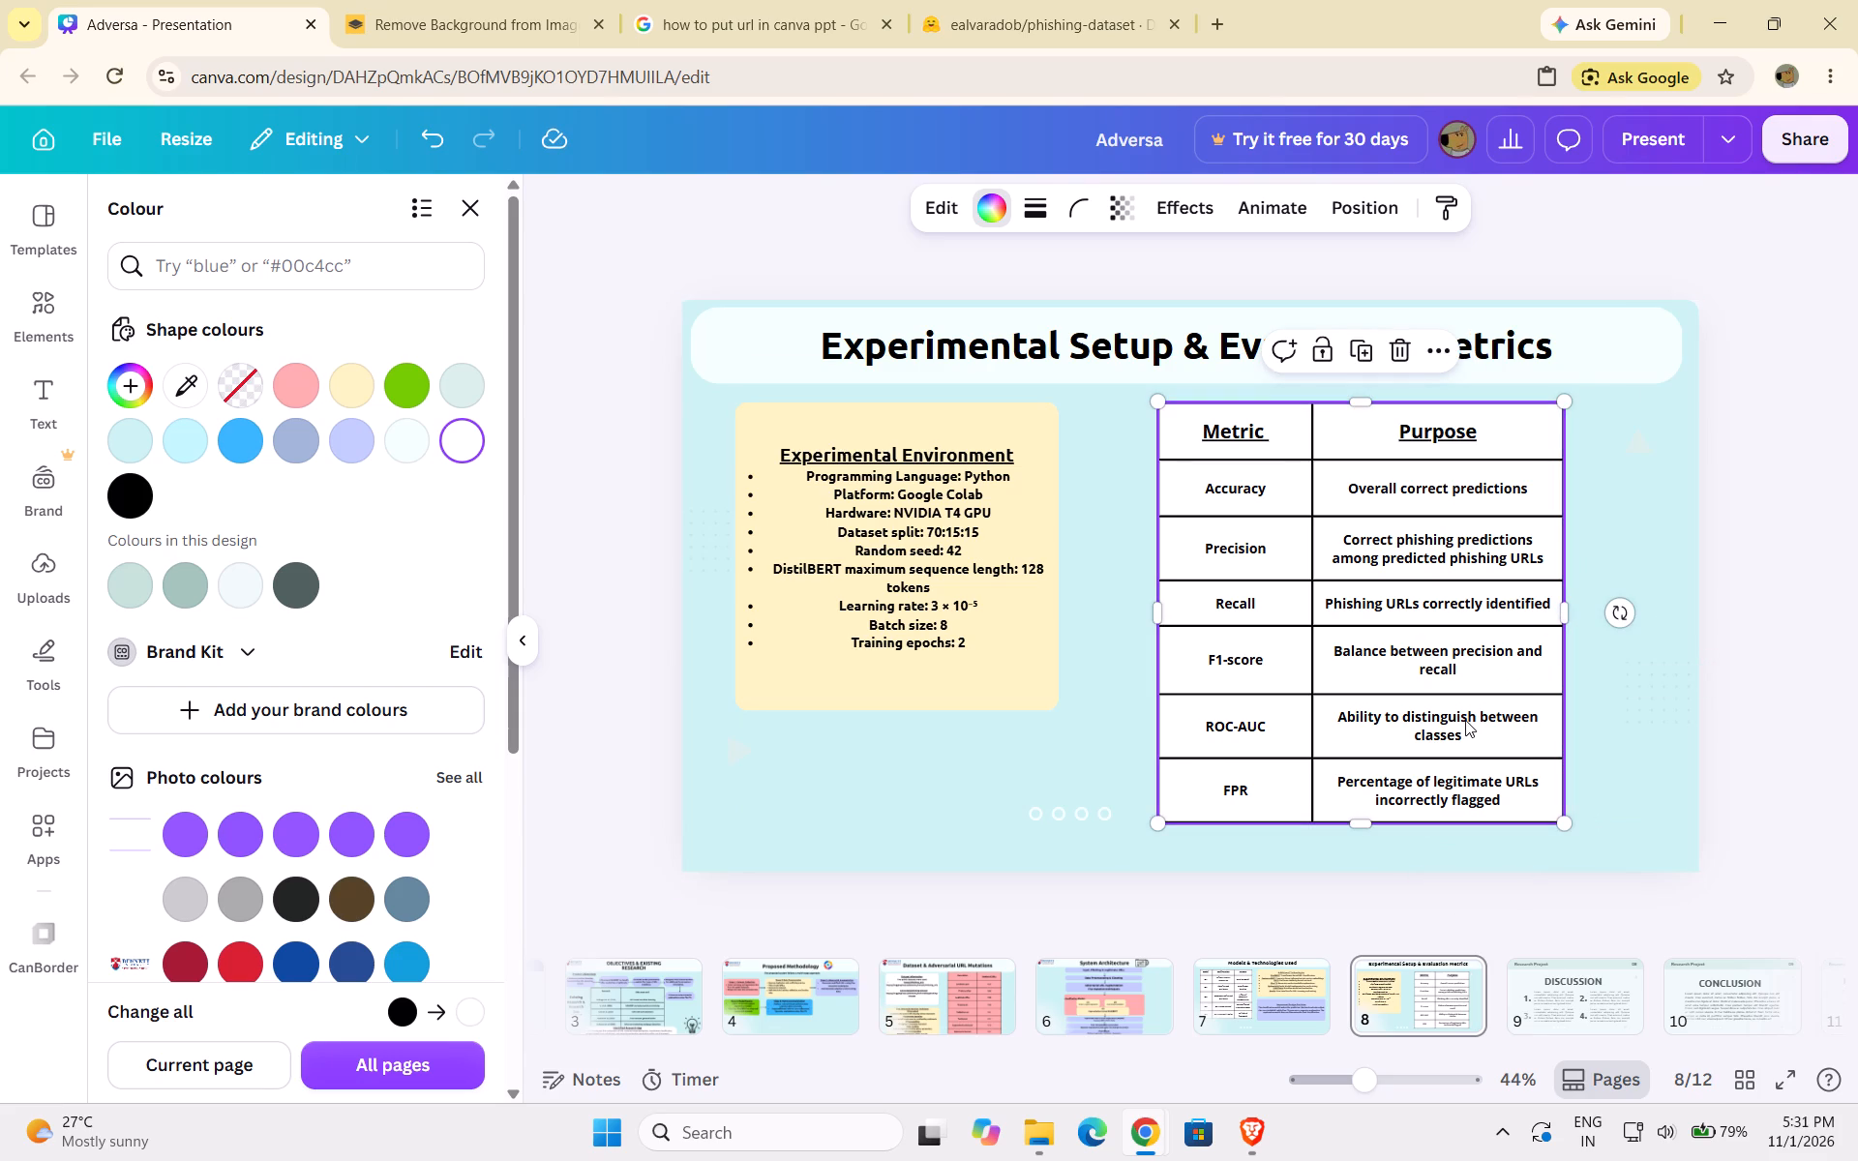
Copy the Bennett University logo from the System Architecture slide onto the Experimental Setup & Evaluation Metrics slide.
left_click(1242, 985)
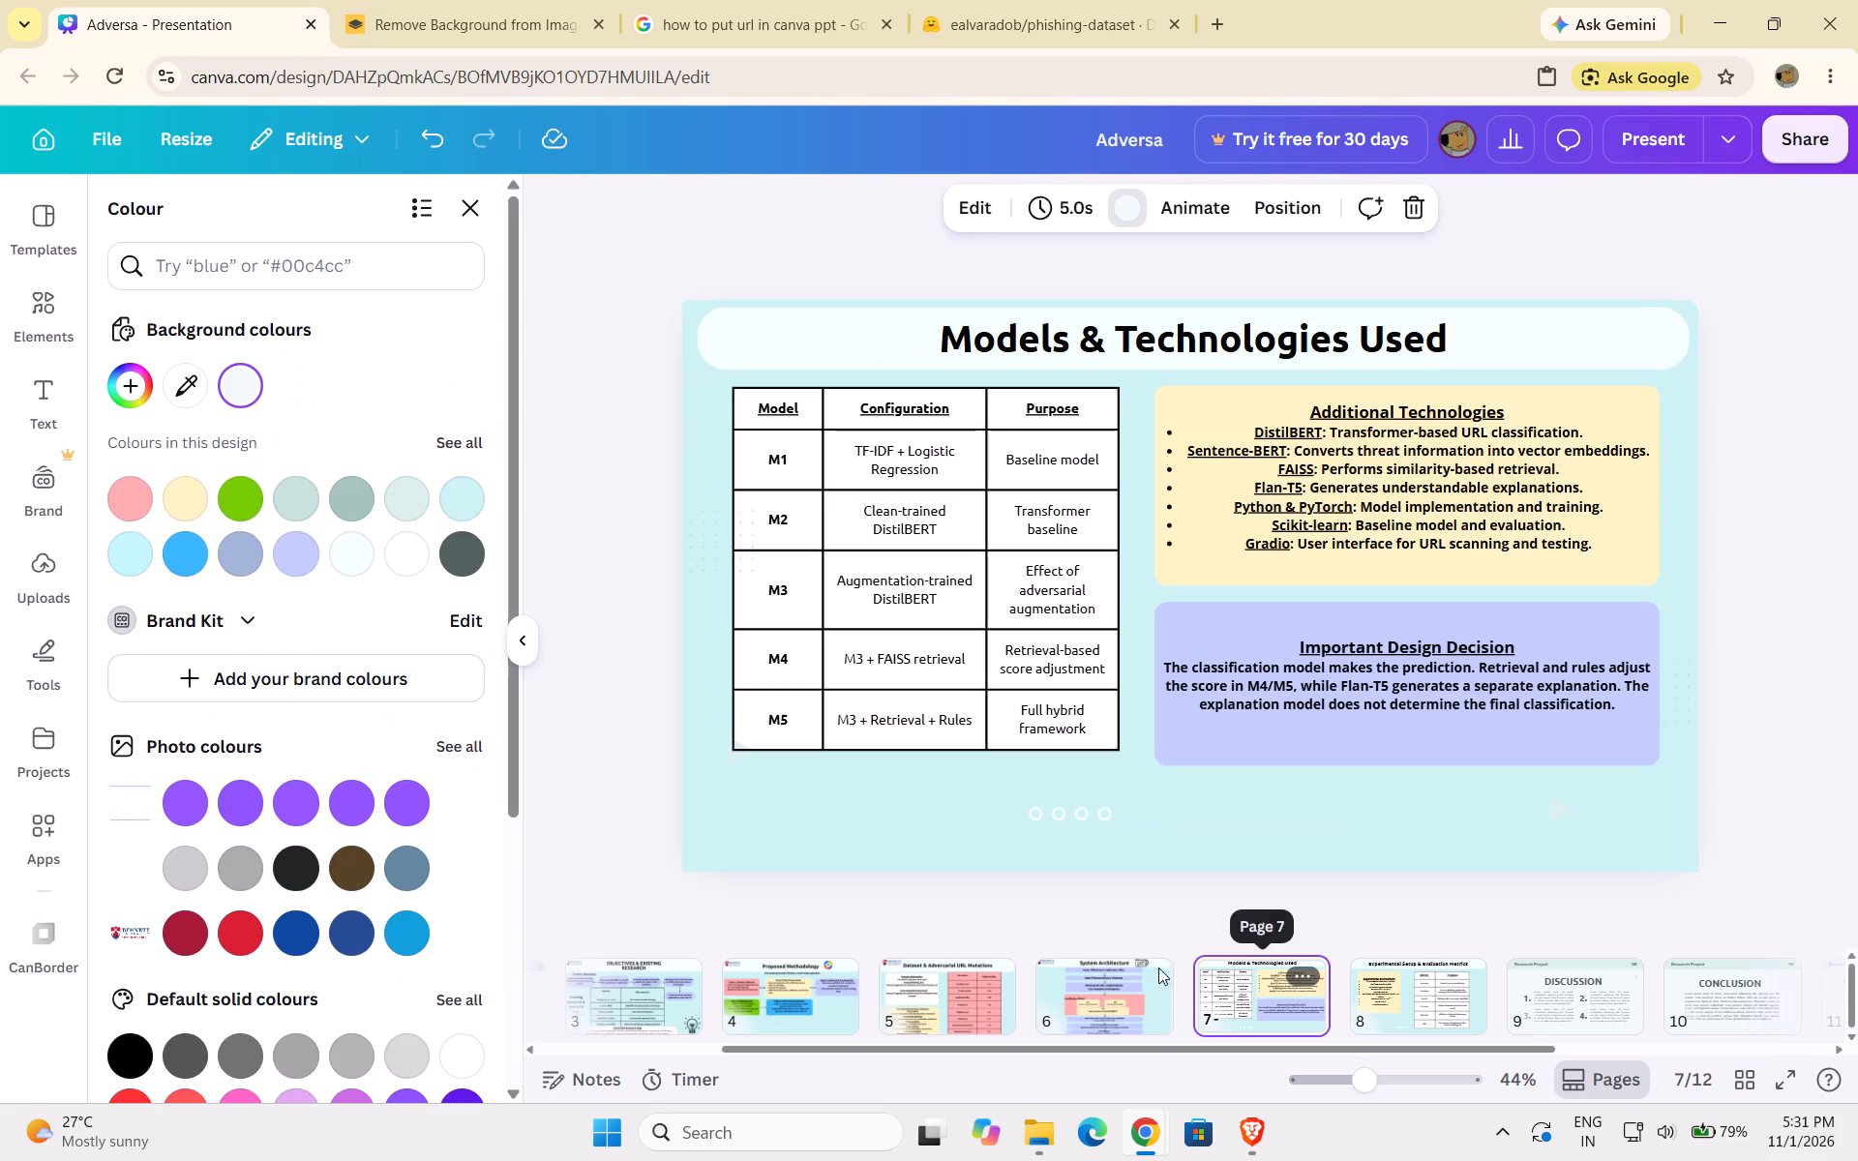
left_click(1086, 979)
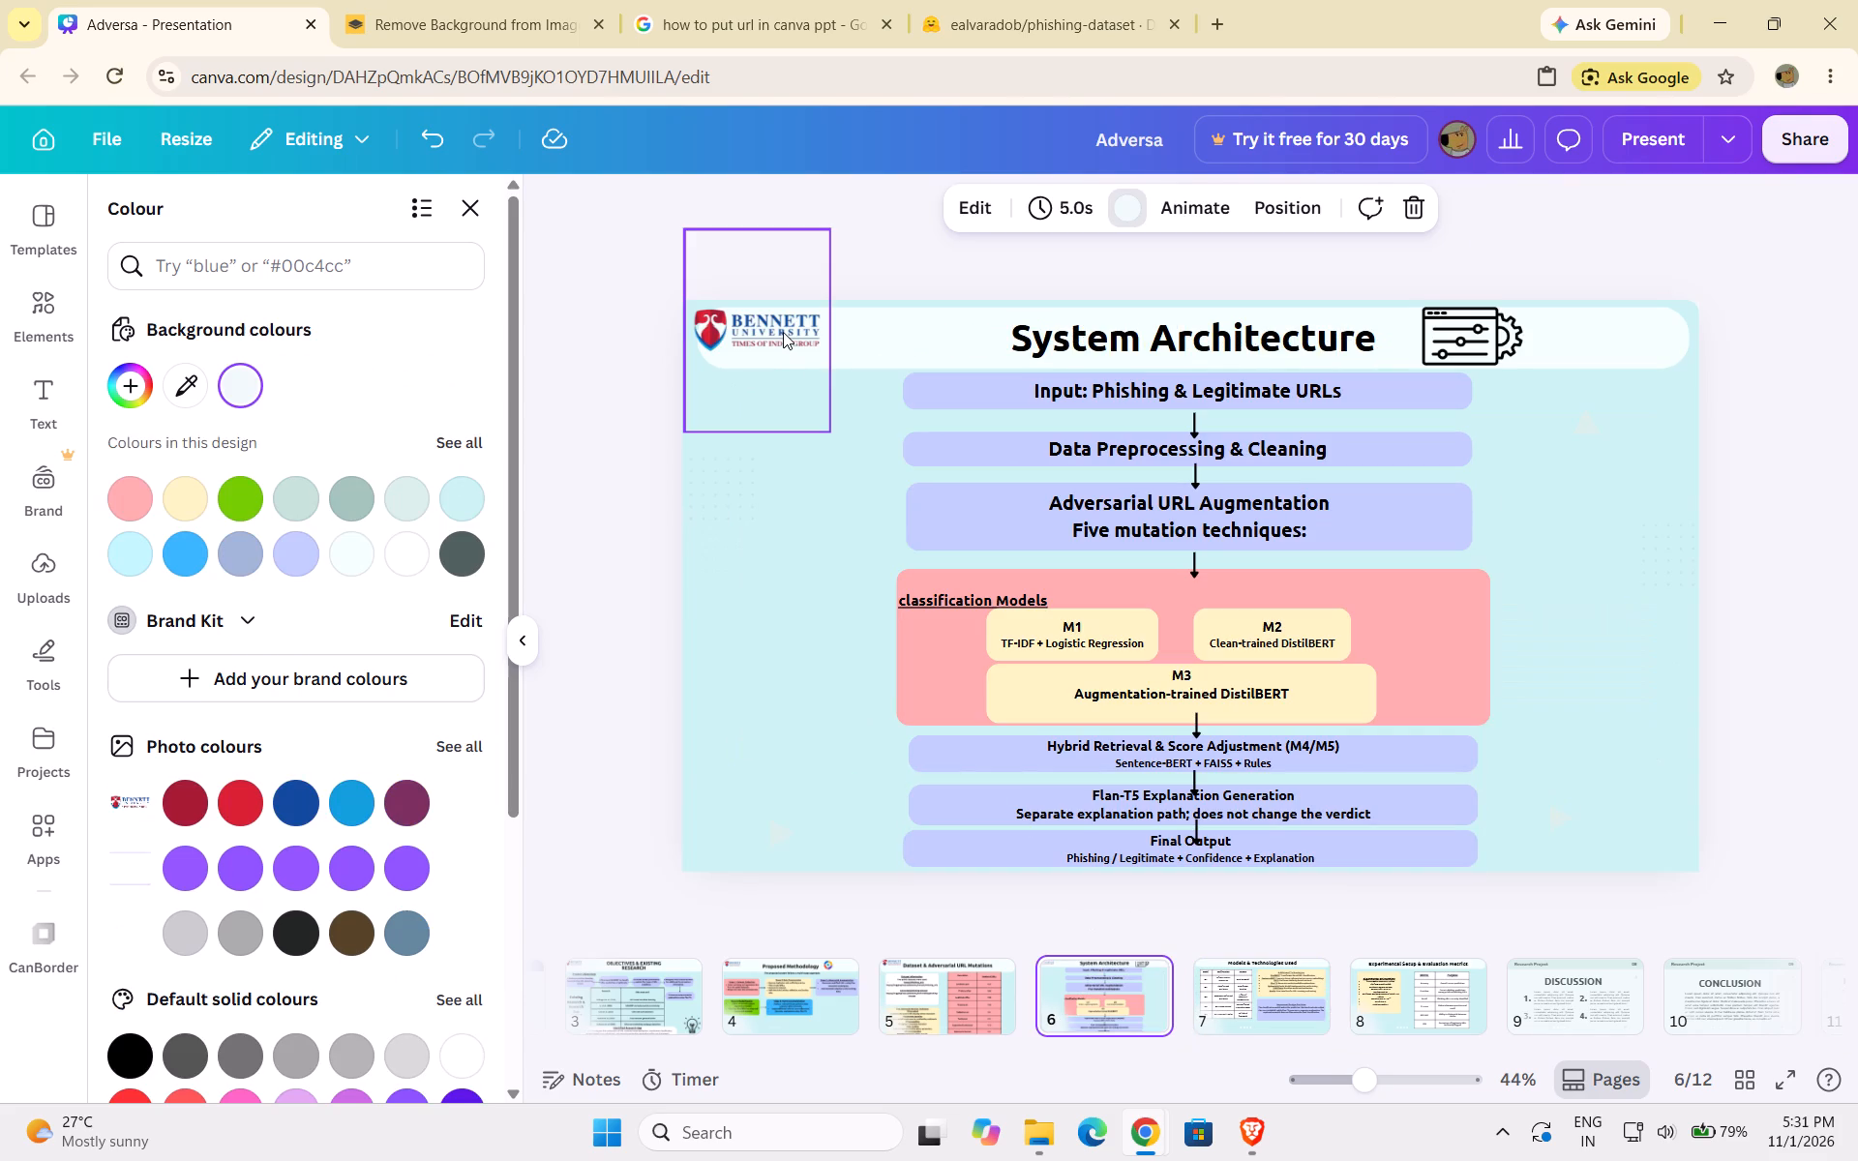
left_click(783, 332)
key("ctrl+c")
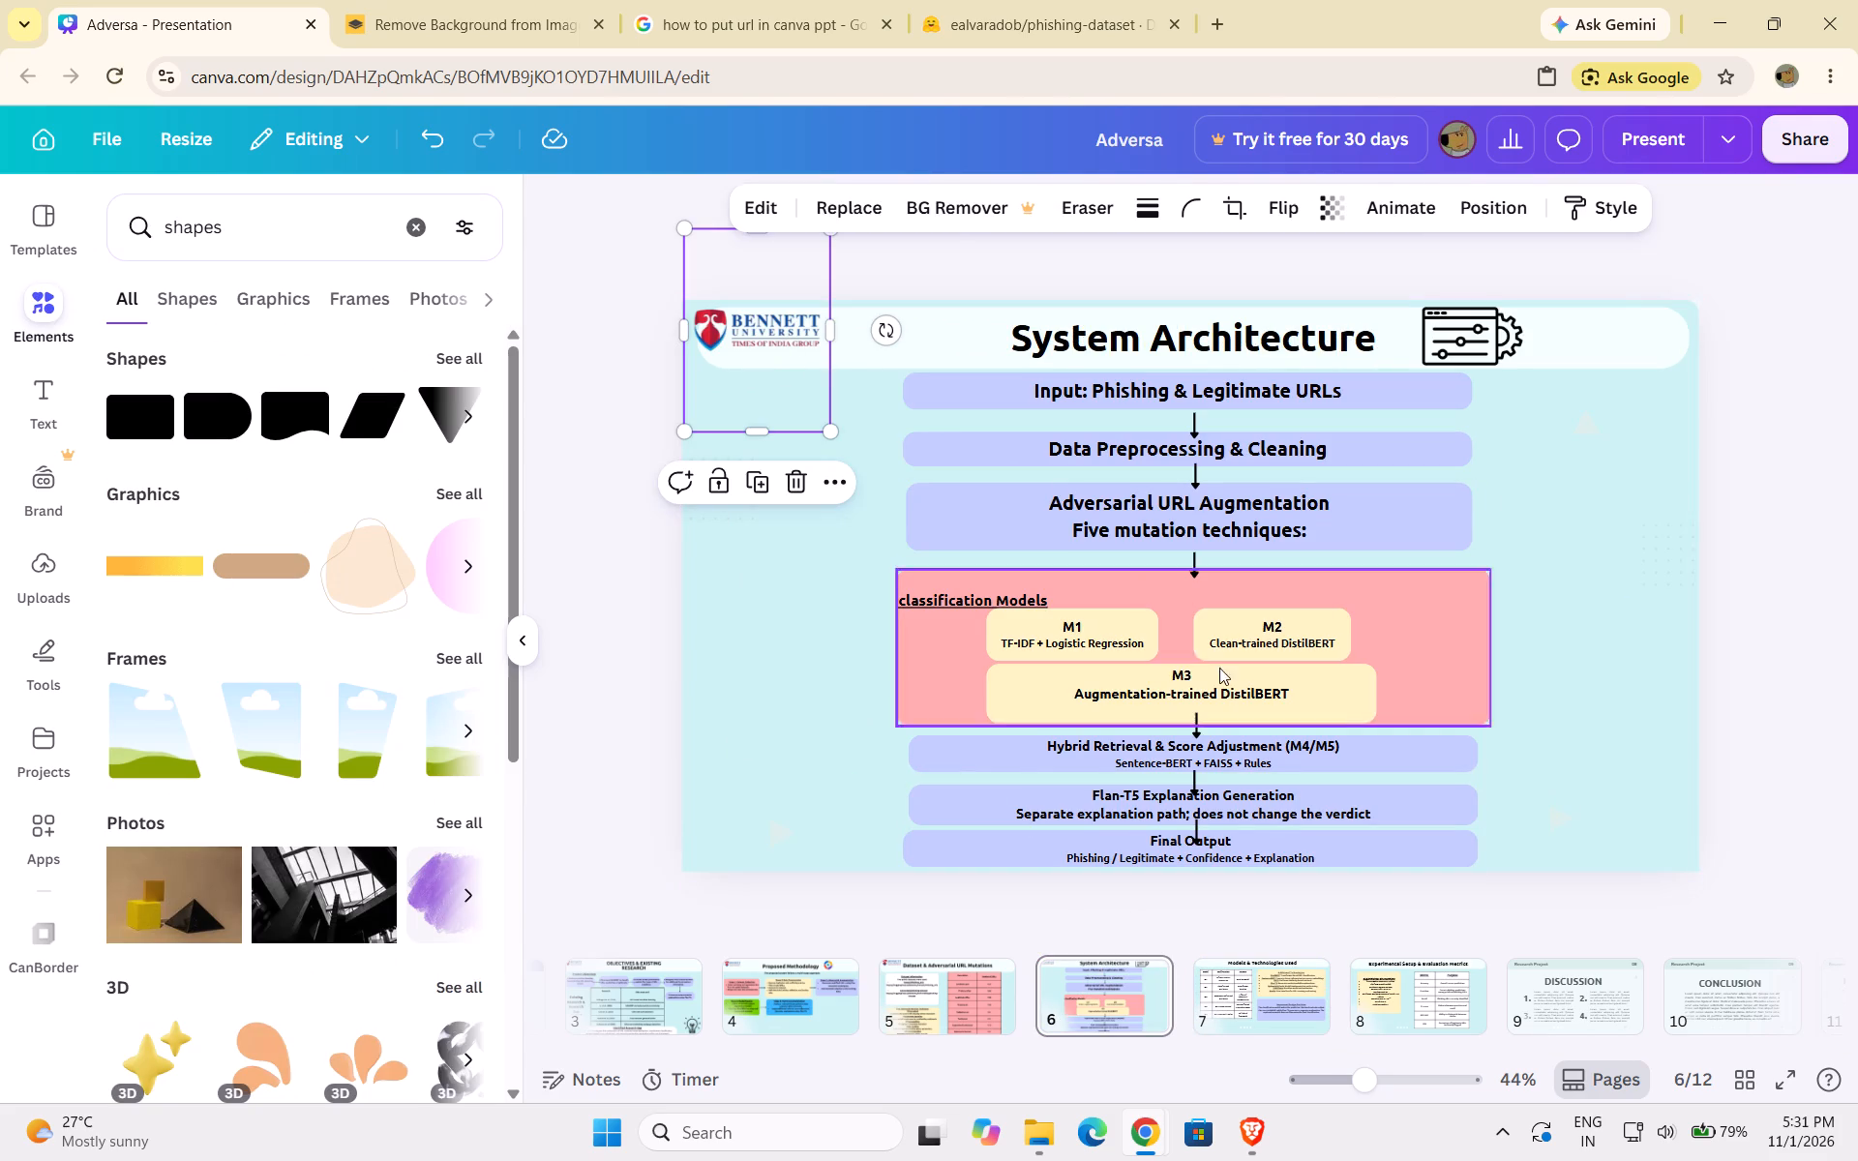
left_click(1374, 986)
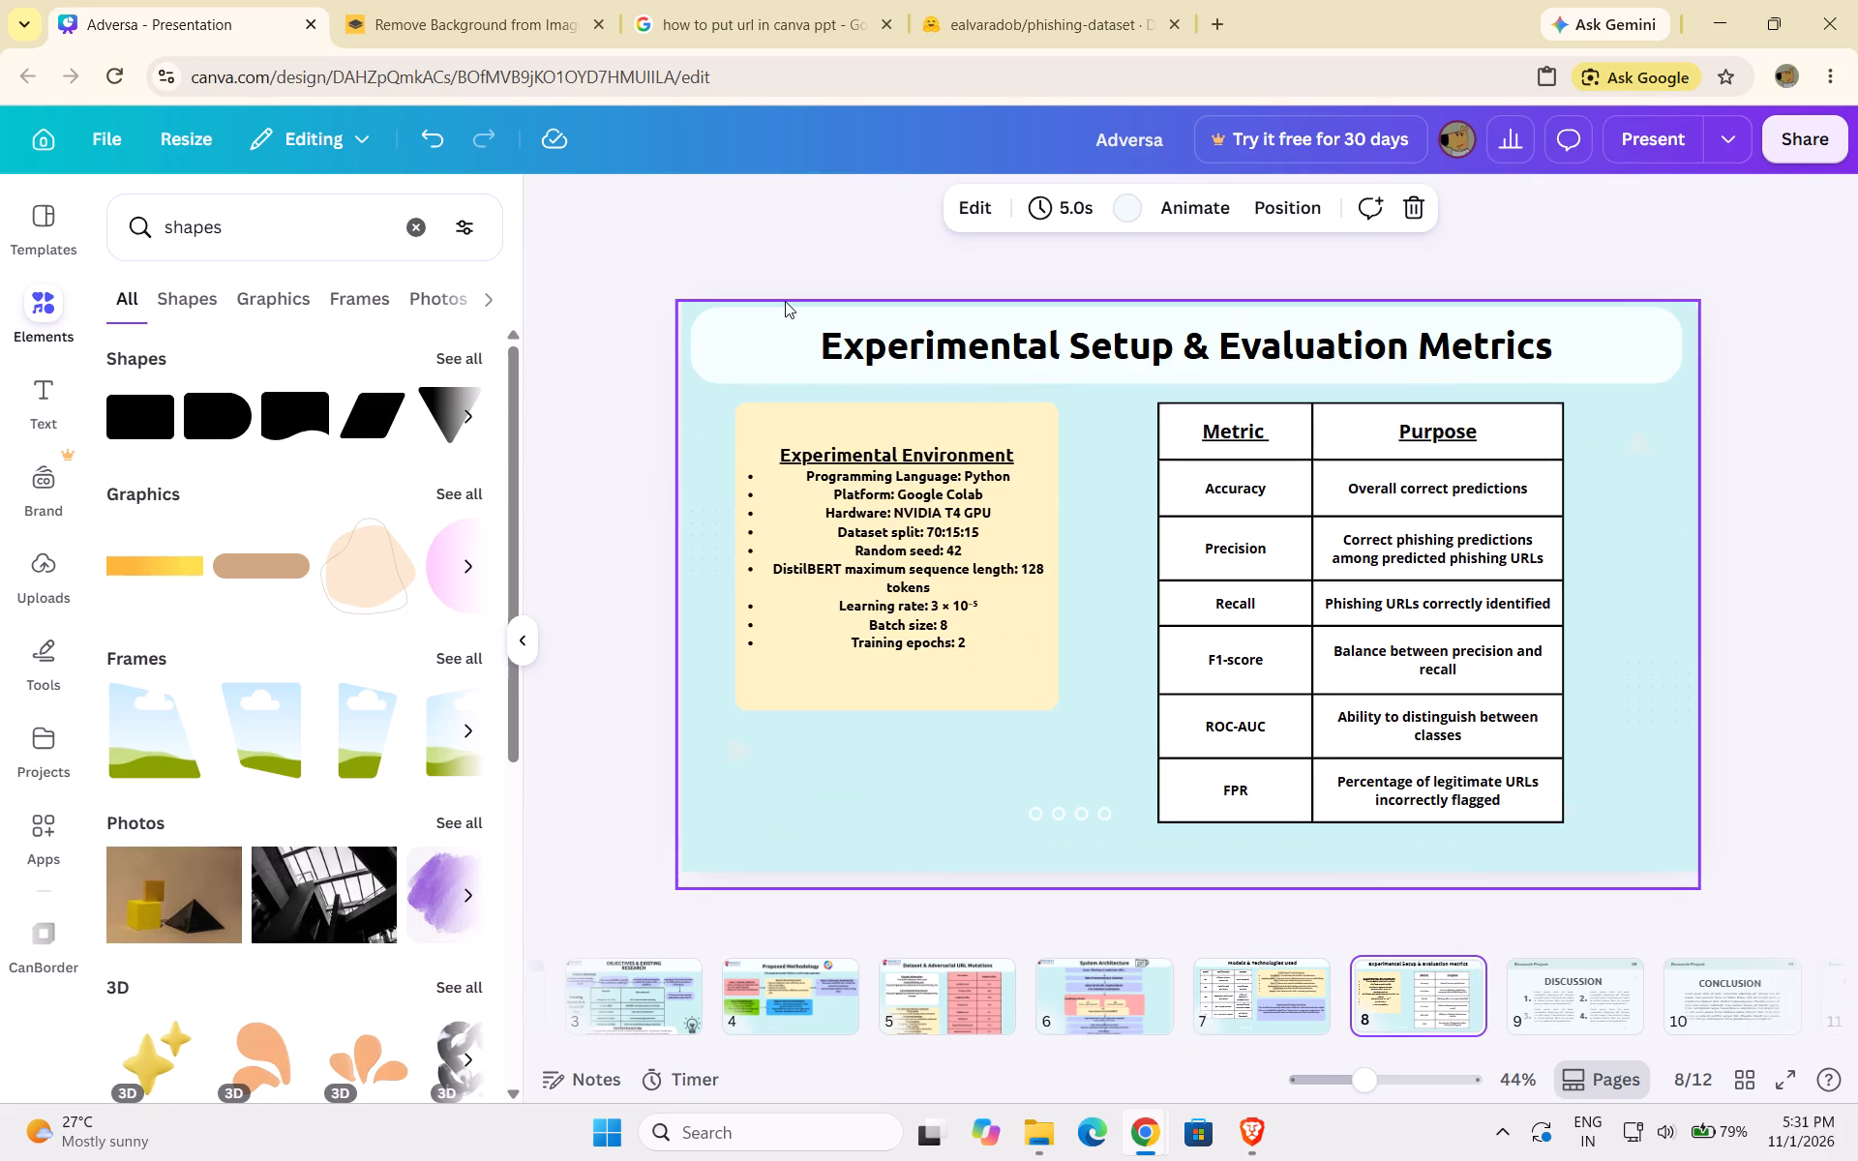
key("ctrl+v")
left_click(782, 318)
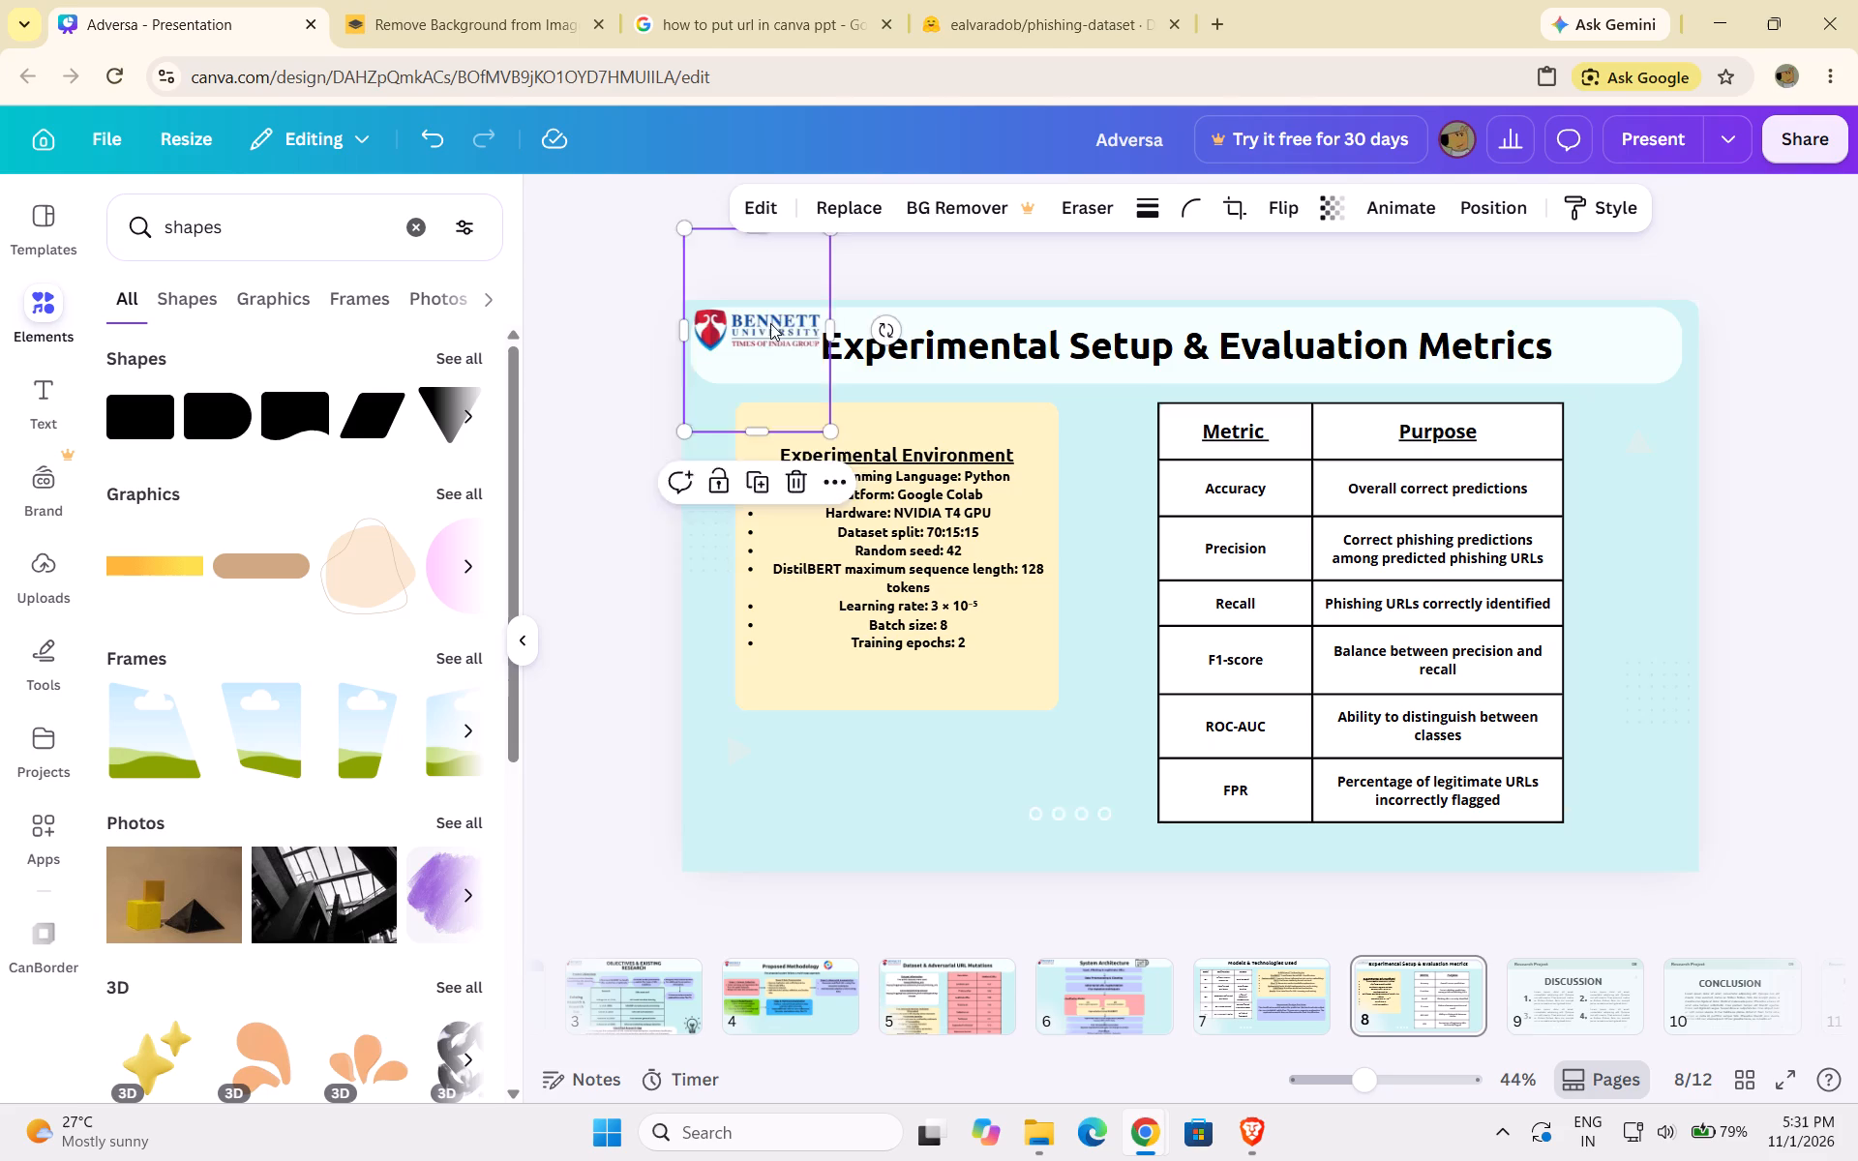
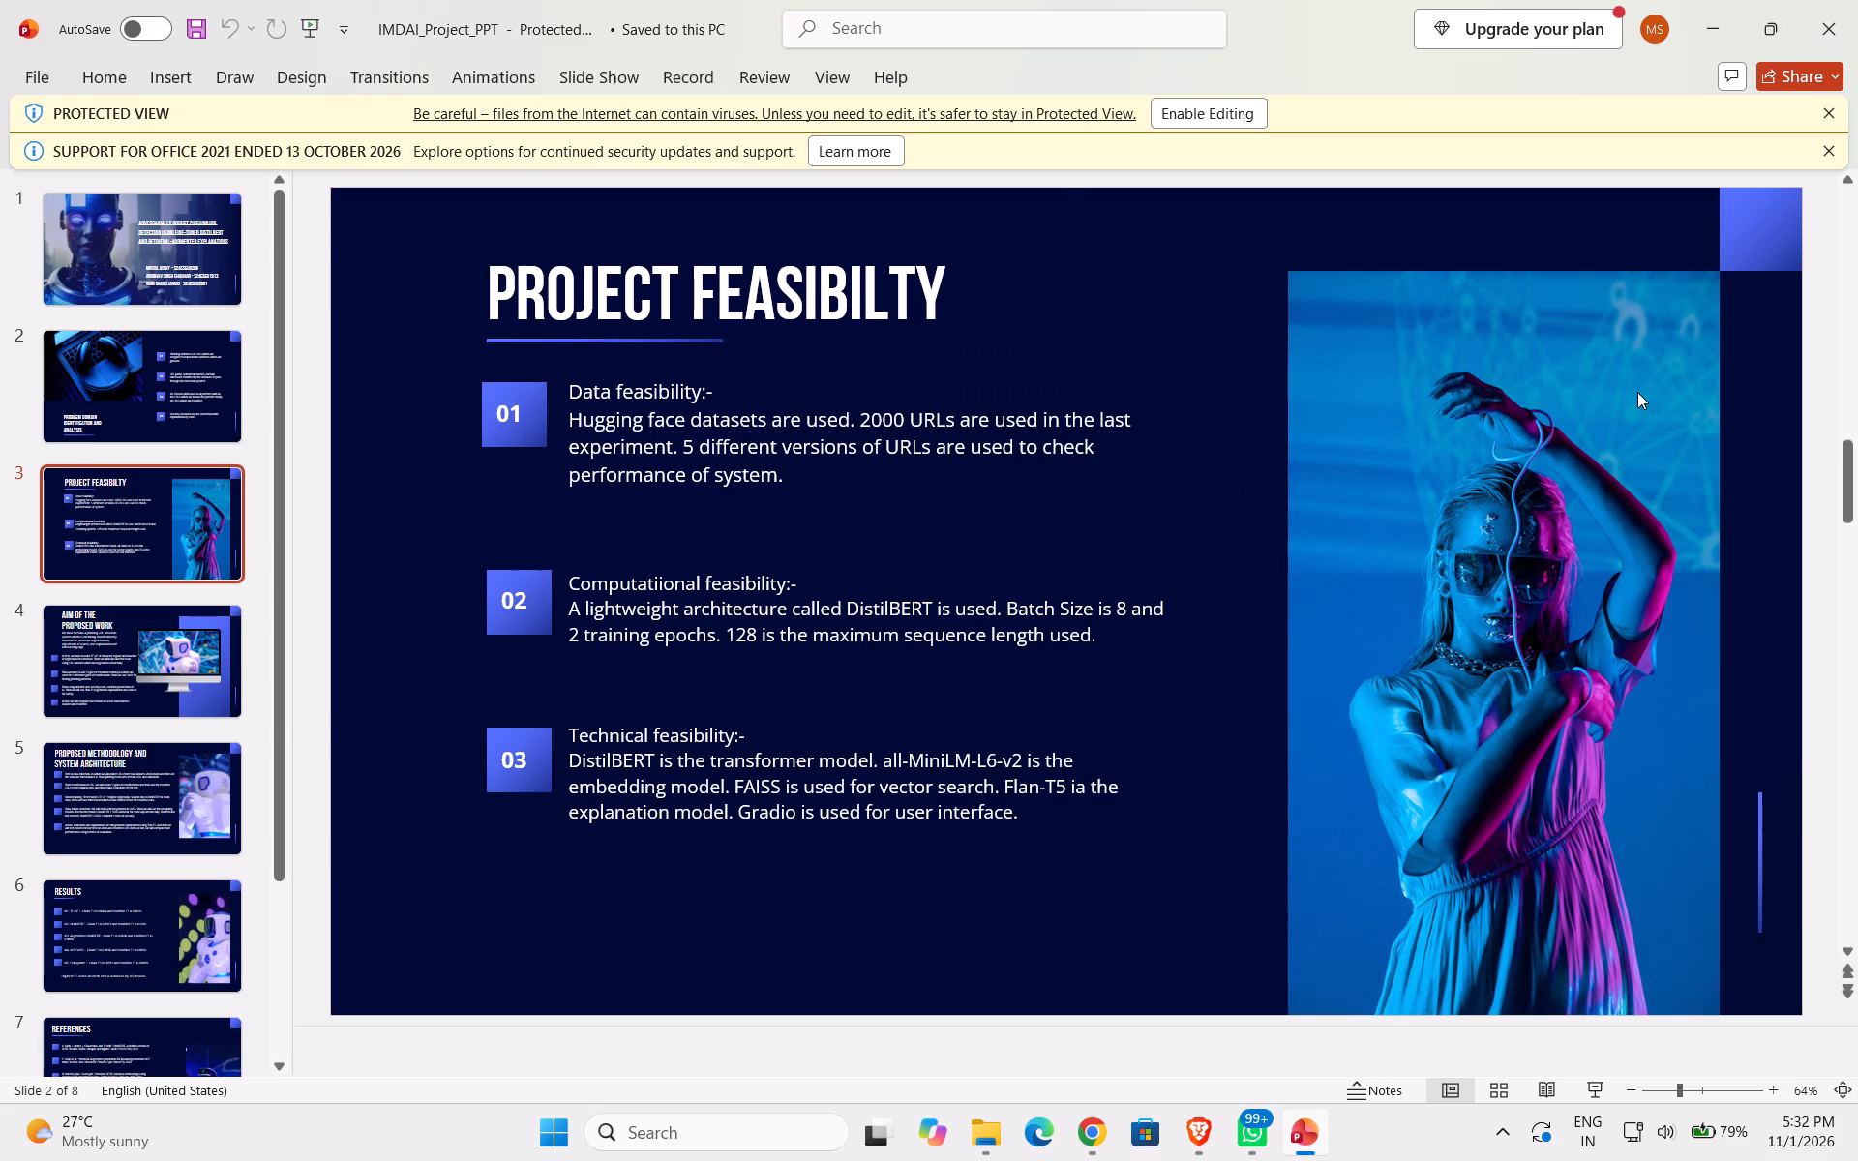
key("Down")
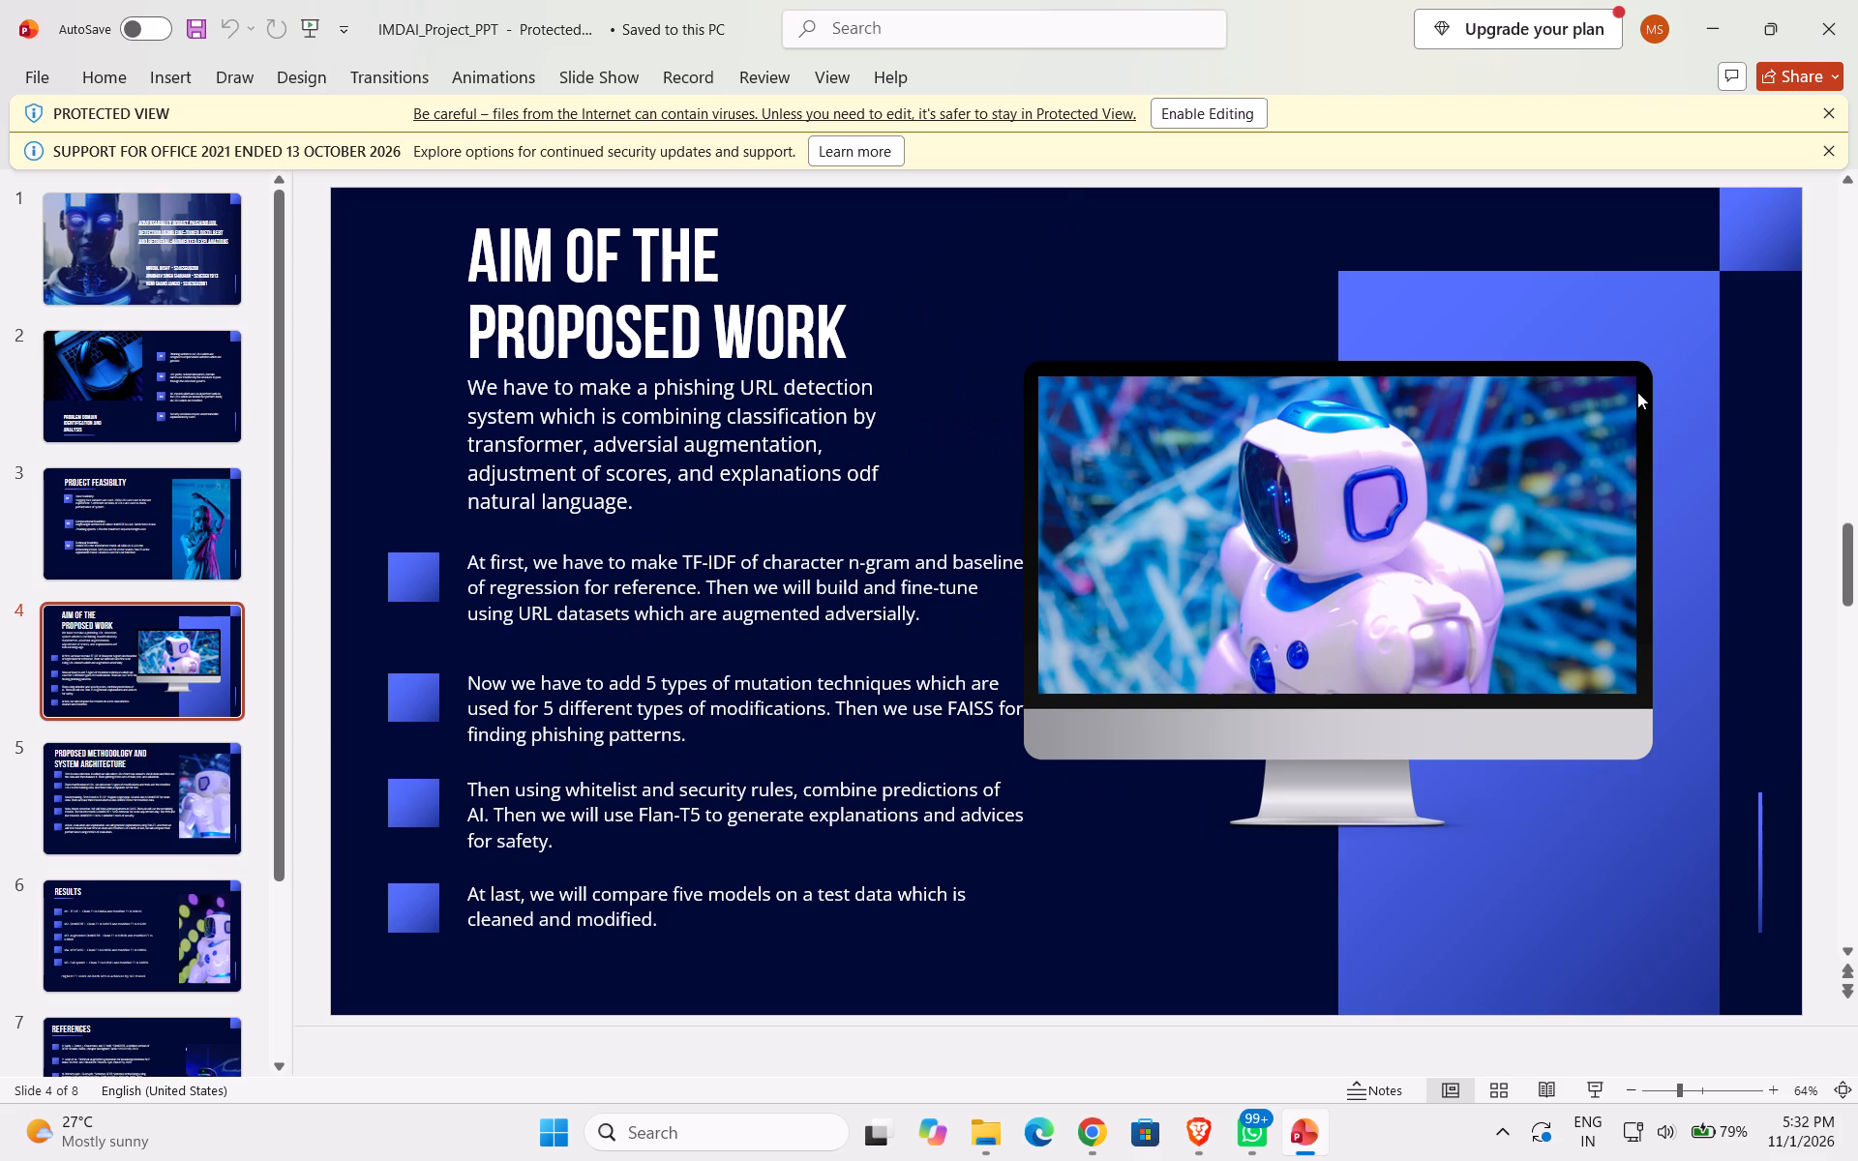
key("Down")
key("Down")
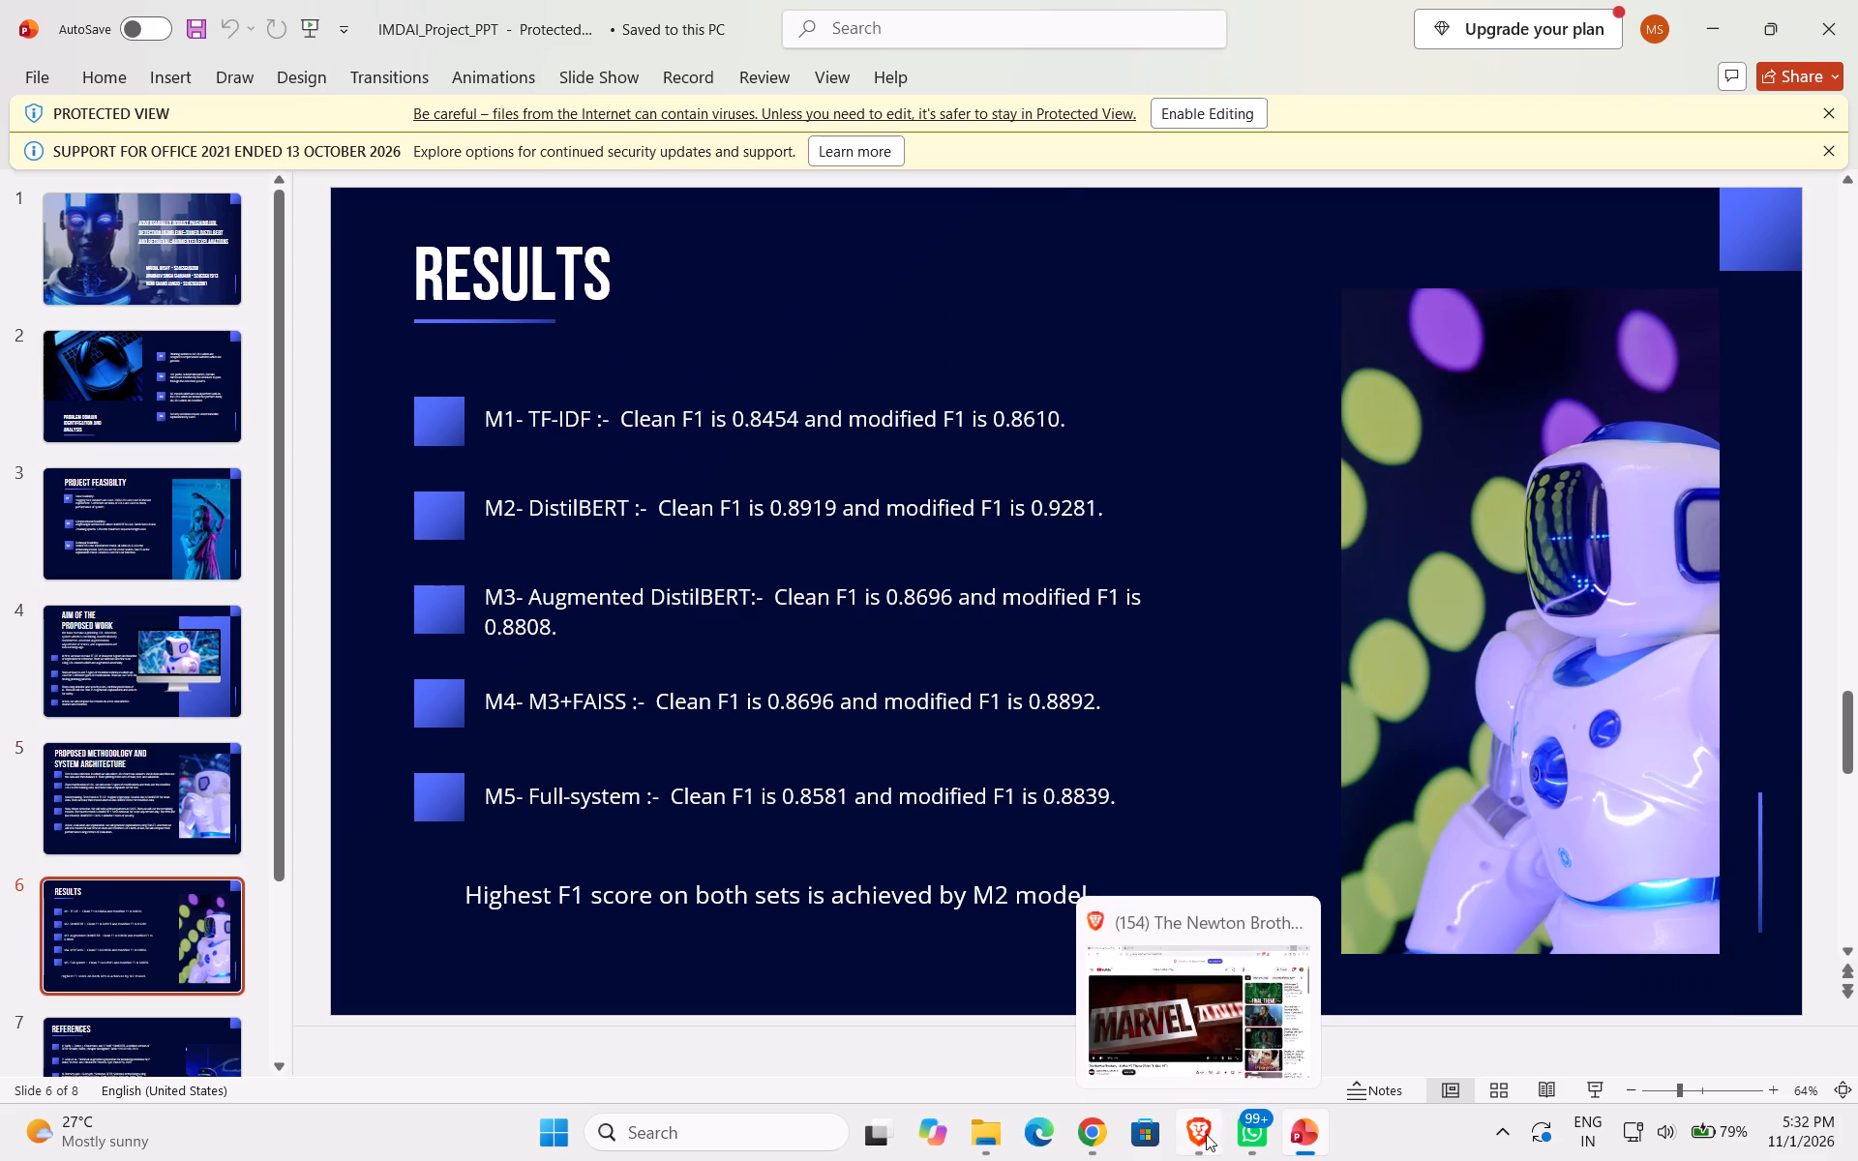
left_click(1097, 1139)
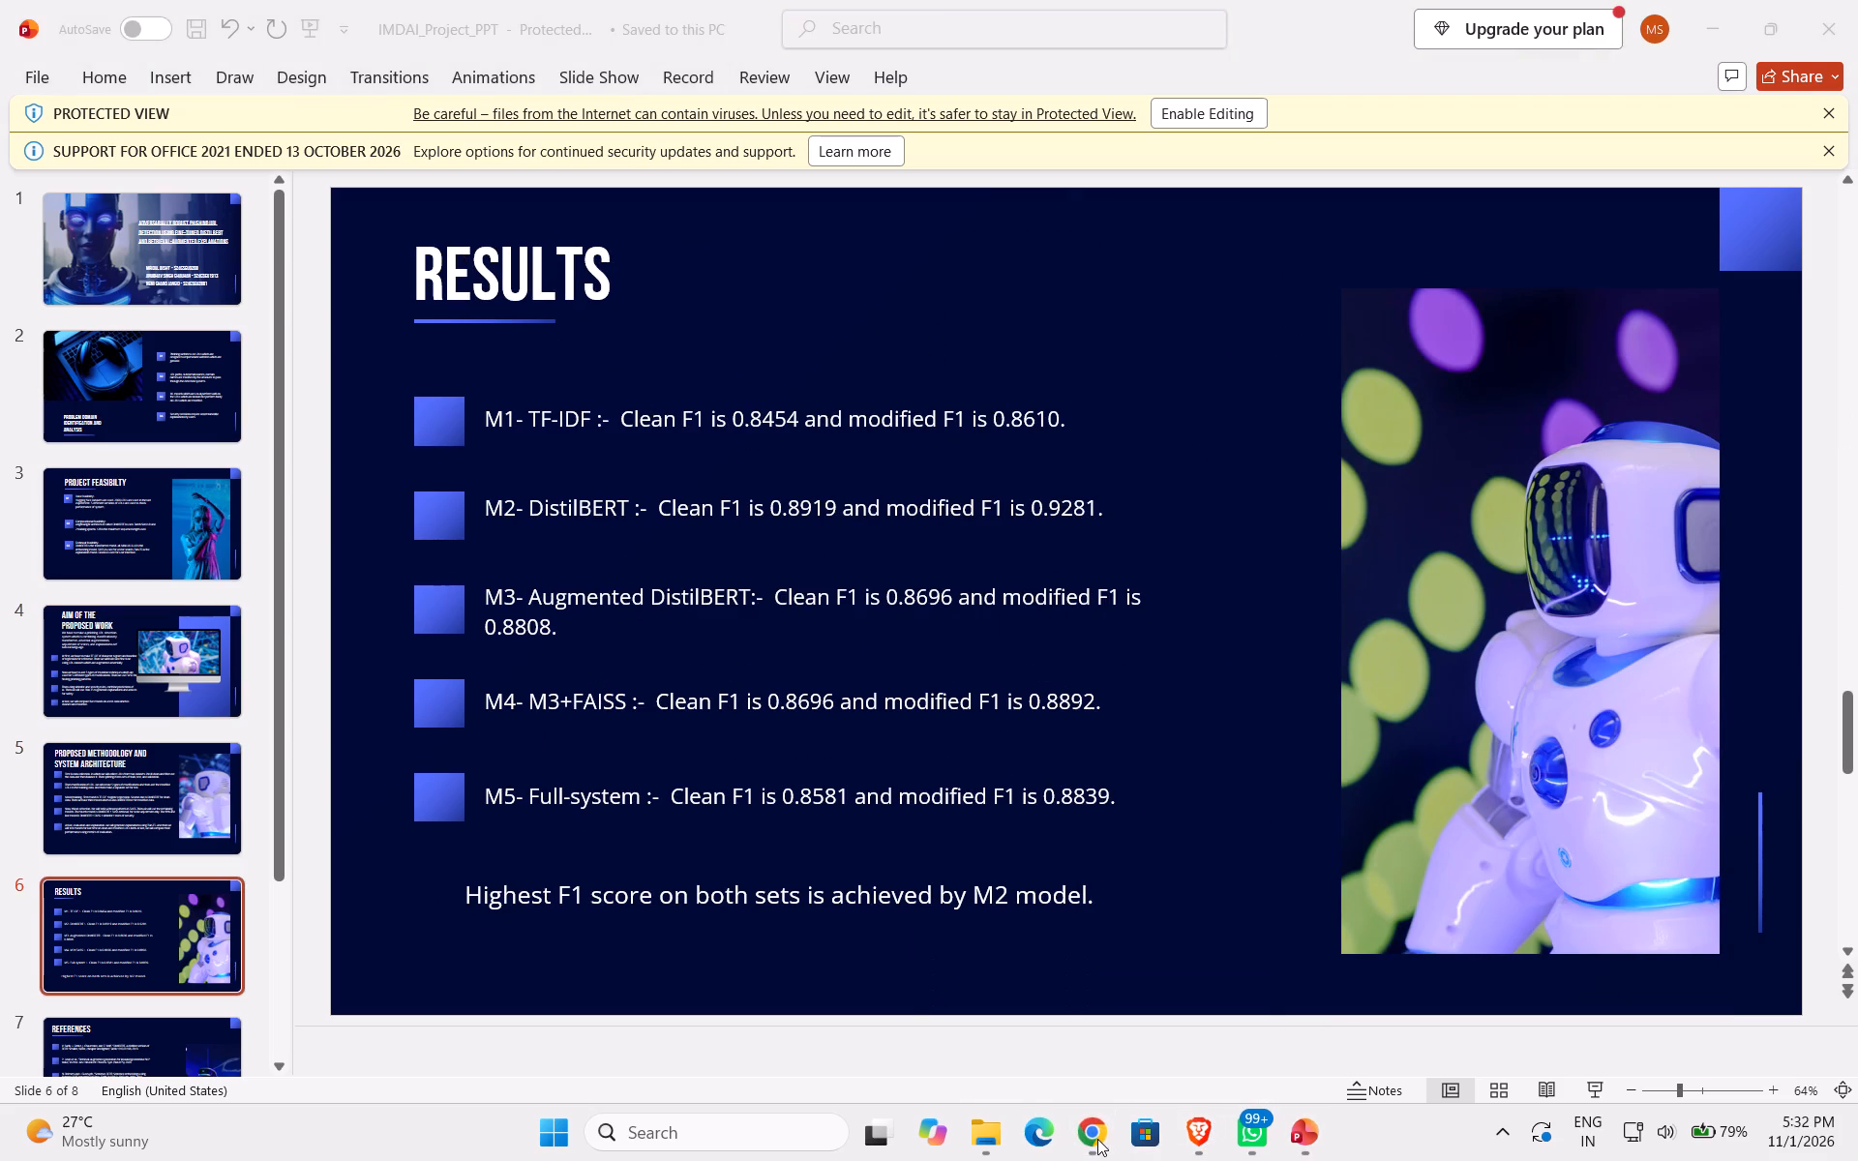
Switch to the Canva presentation in Chrome and review the Objectives & Existing Research, Proposed Methodology, and Dataset & Adversarial URL Mutations slides.
right_click(1097, 1139)
left_click(1090, 1147)
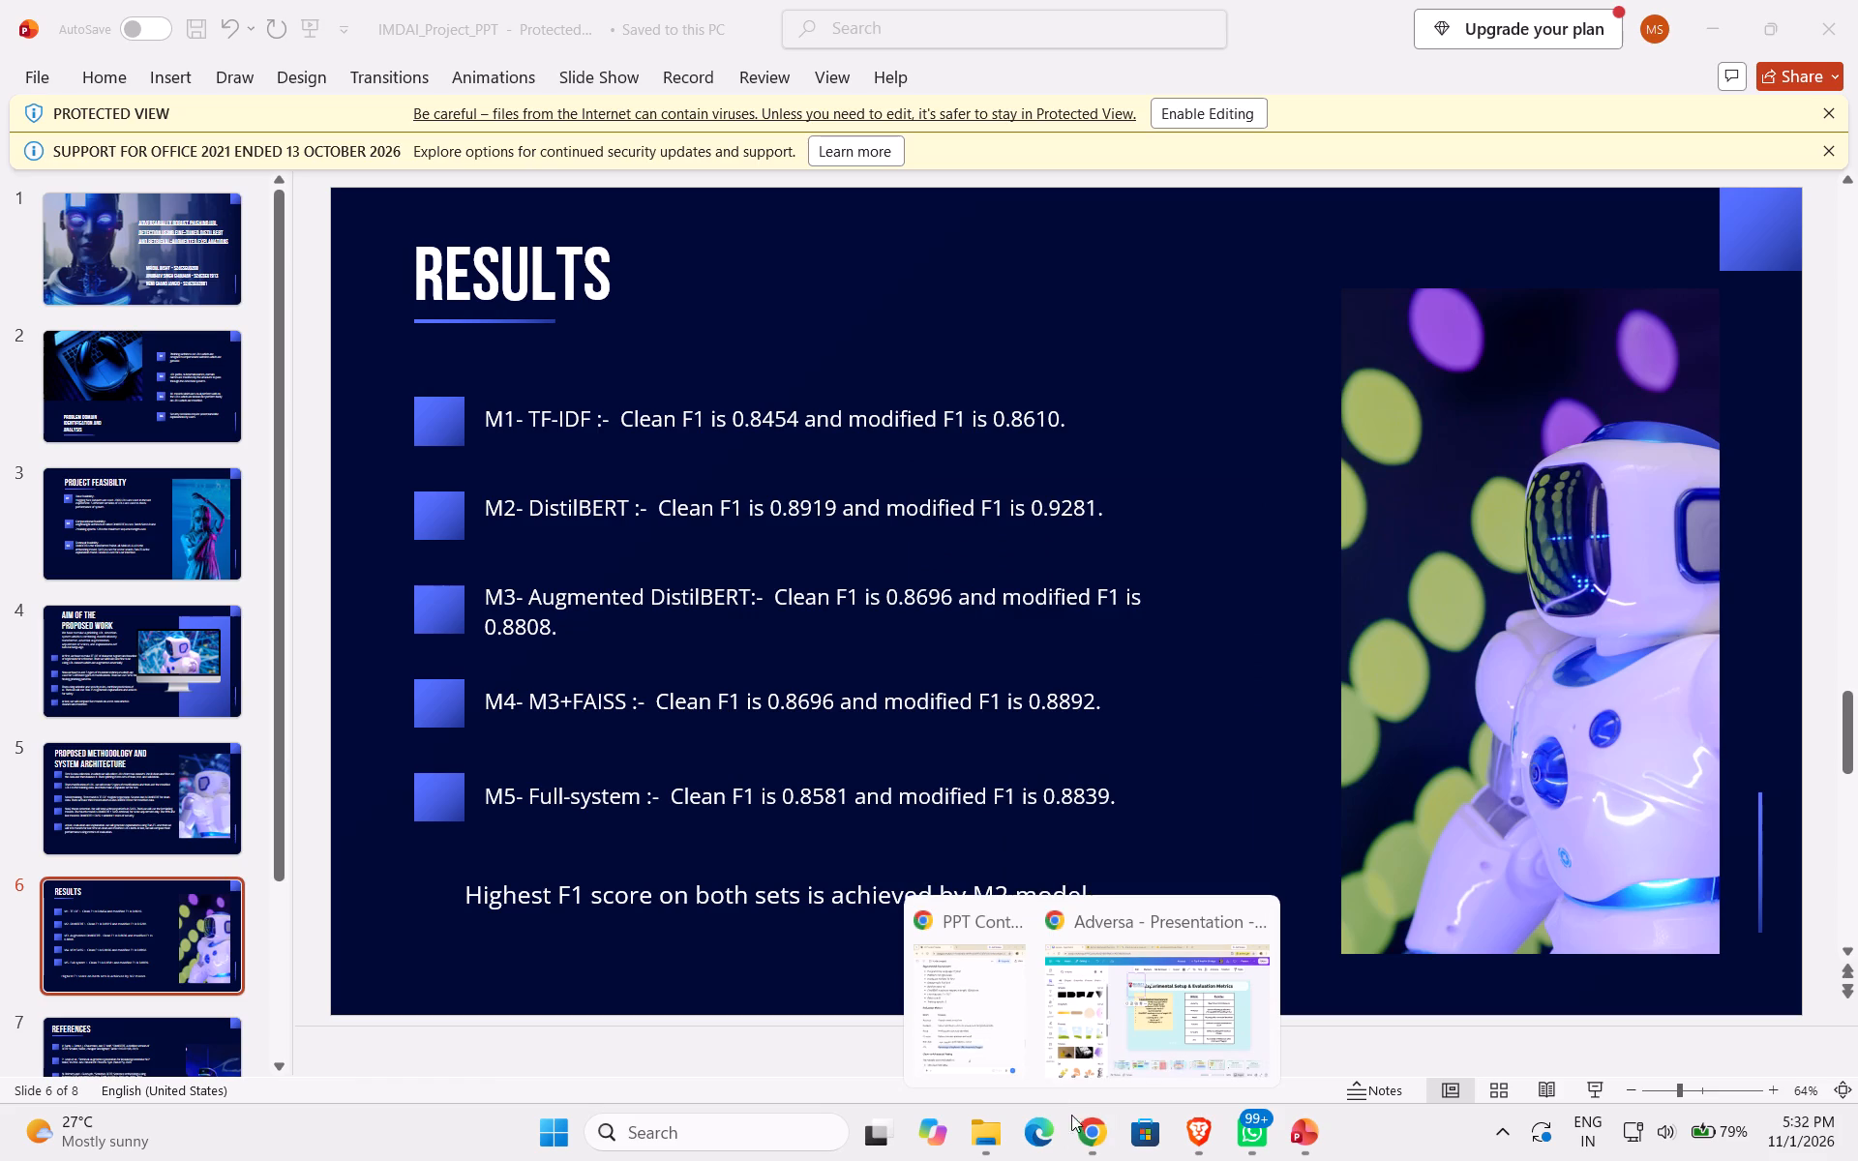
left_click(1142, 1006)
left_click(621, 1003)
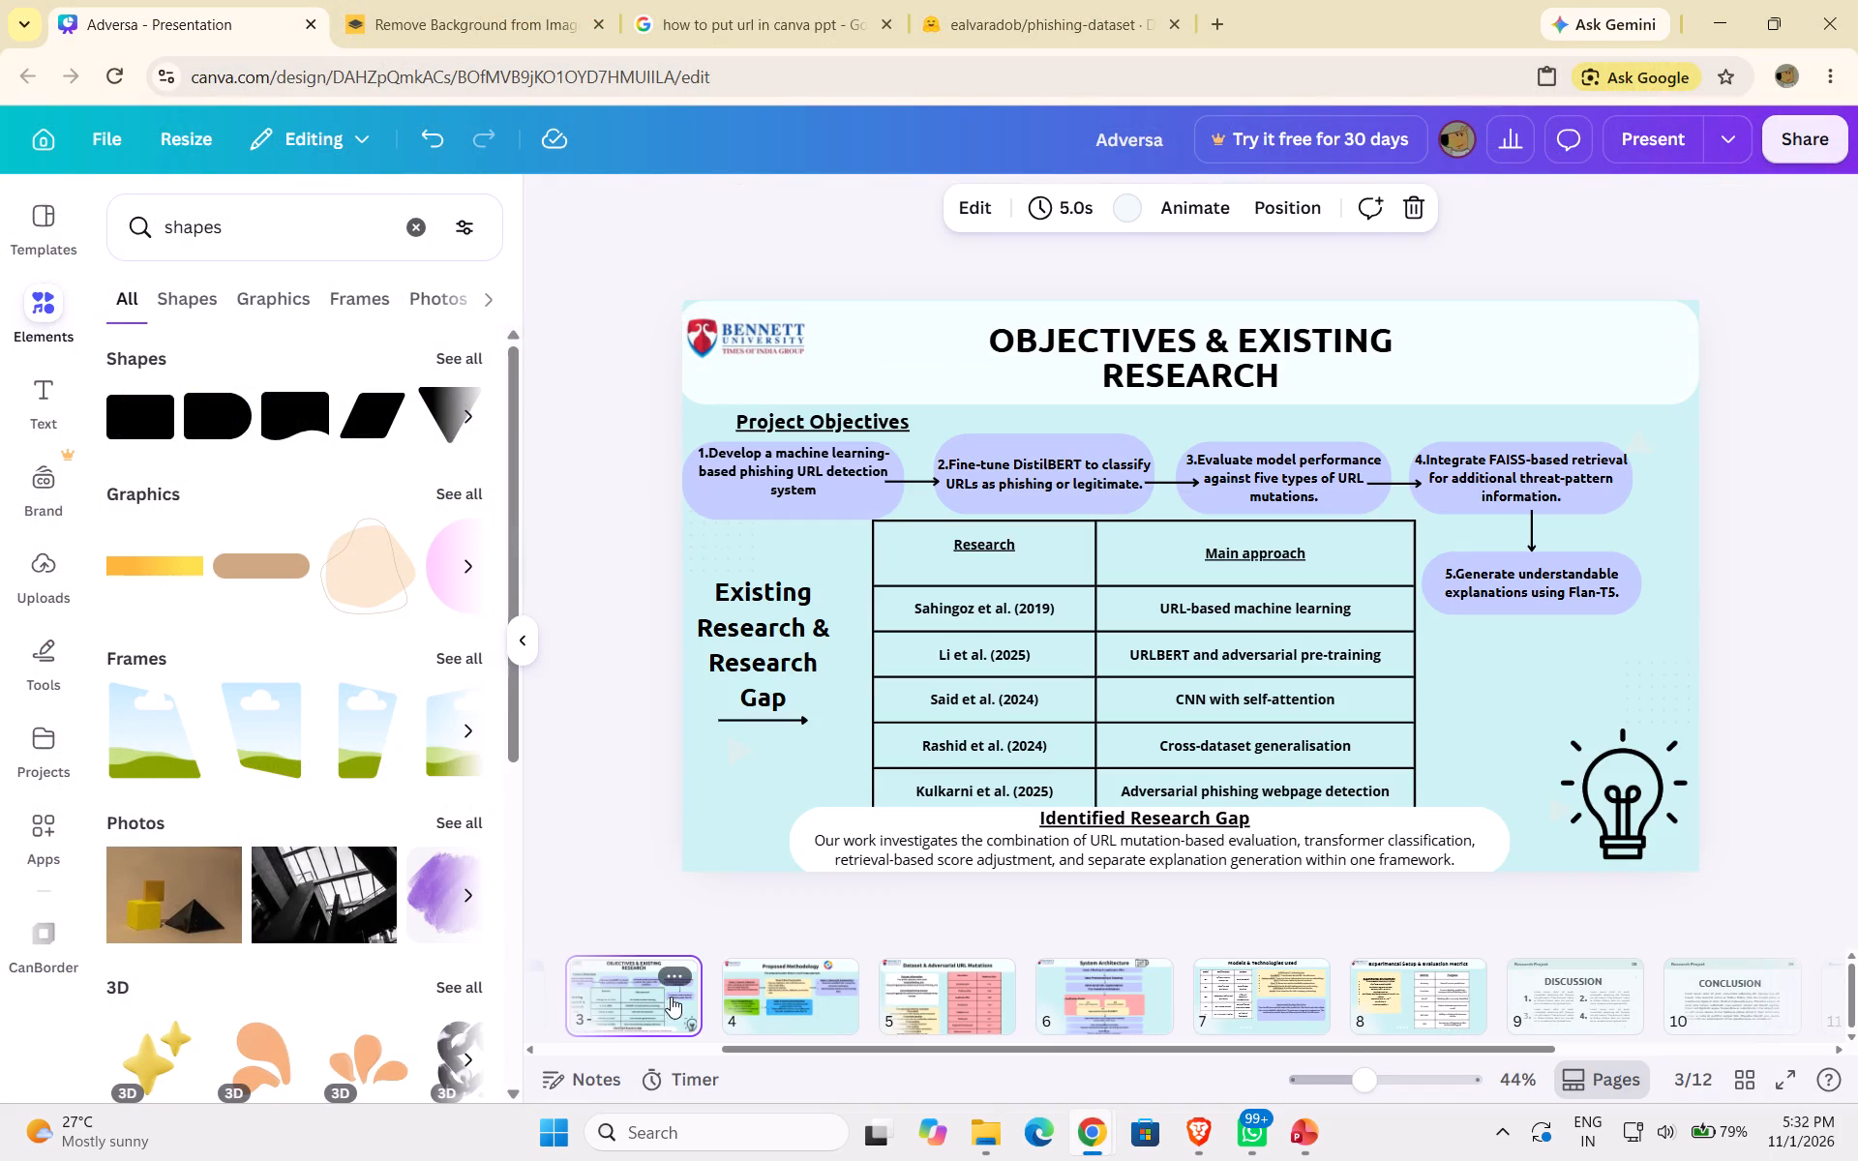
left_click(793, 978)
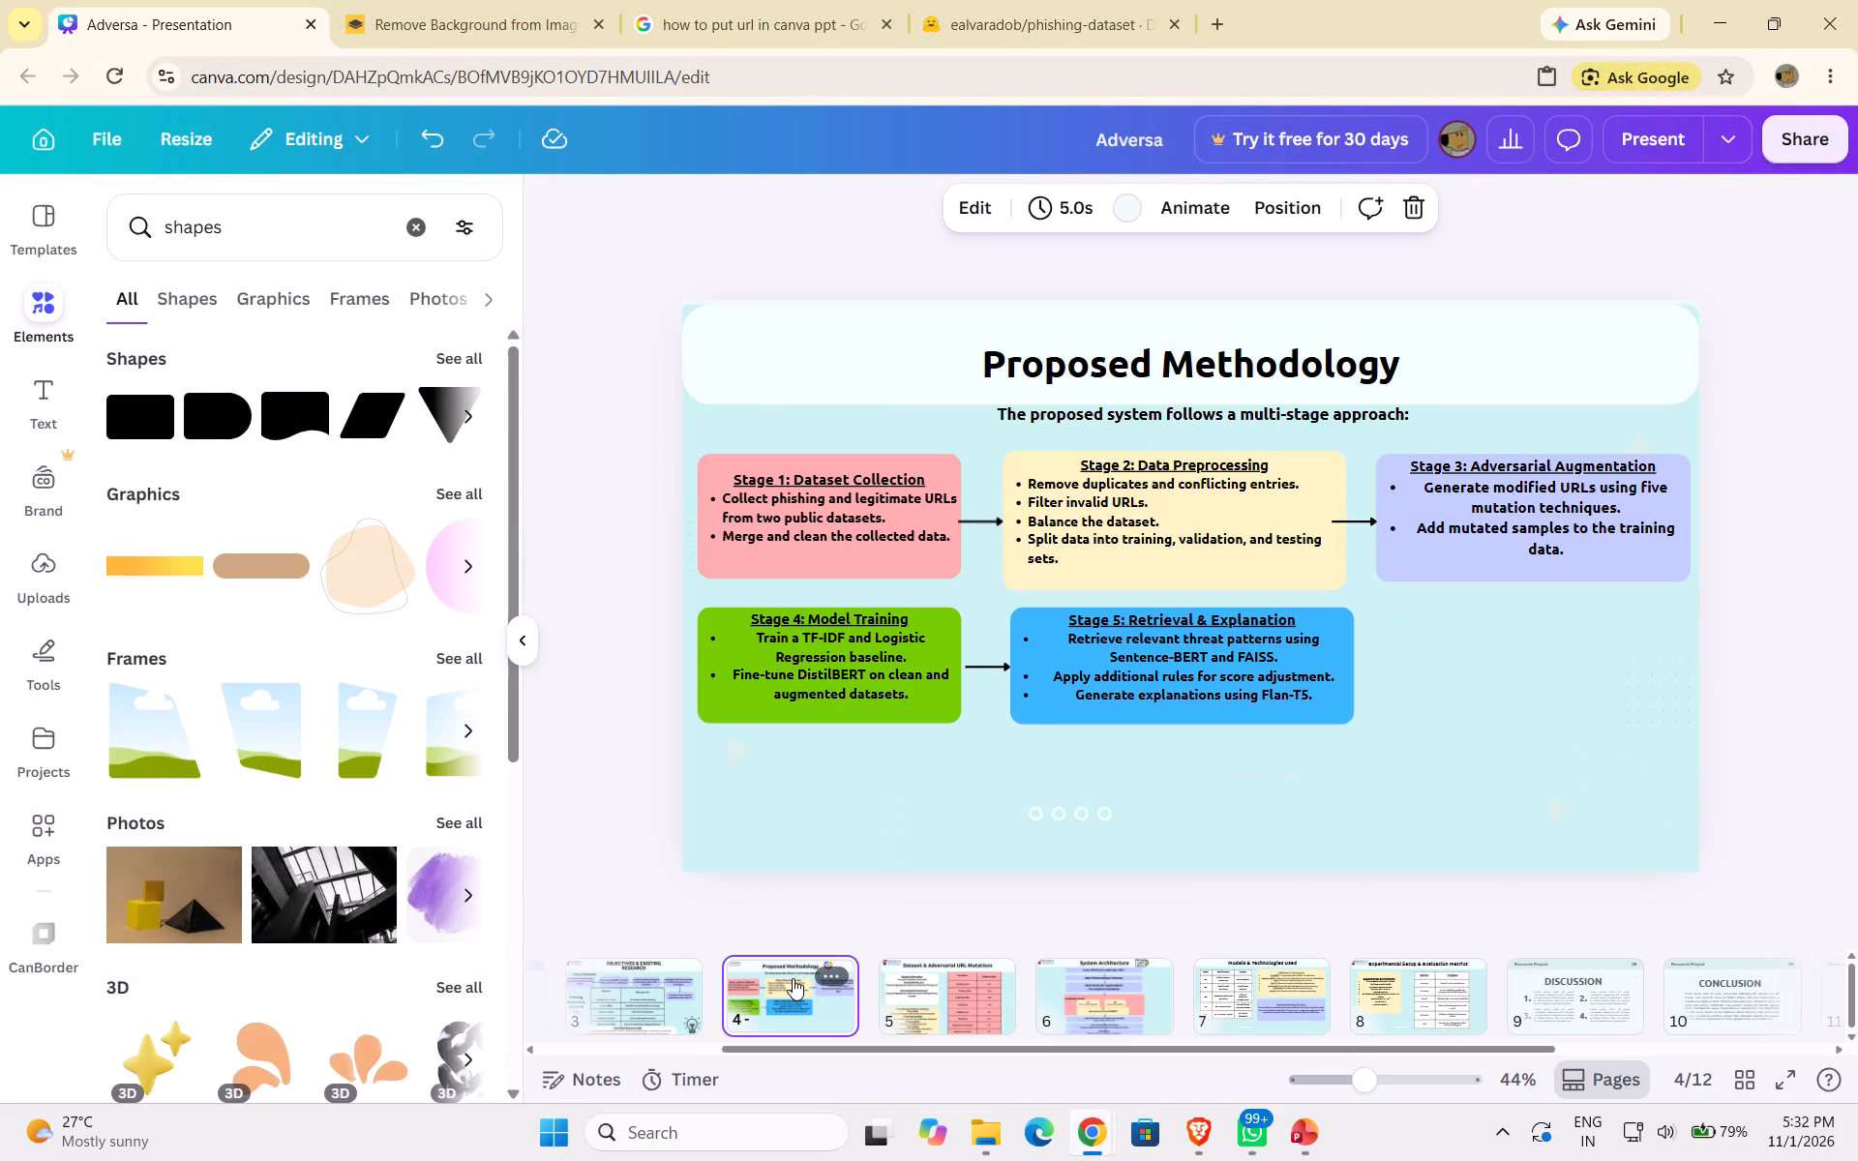
left_click(915, 987)
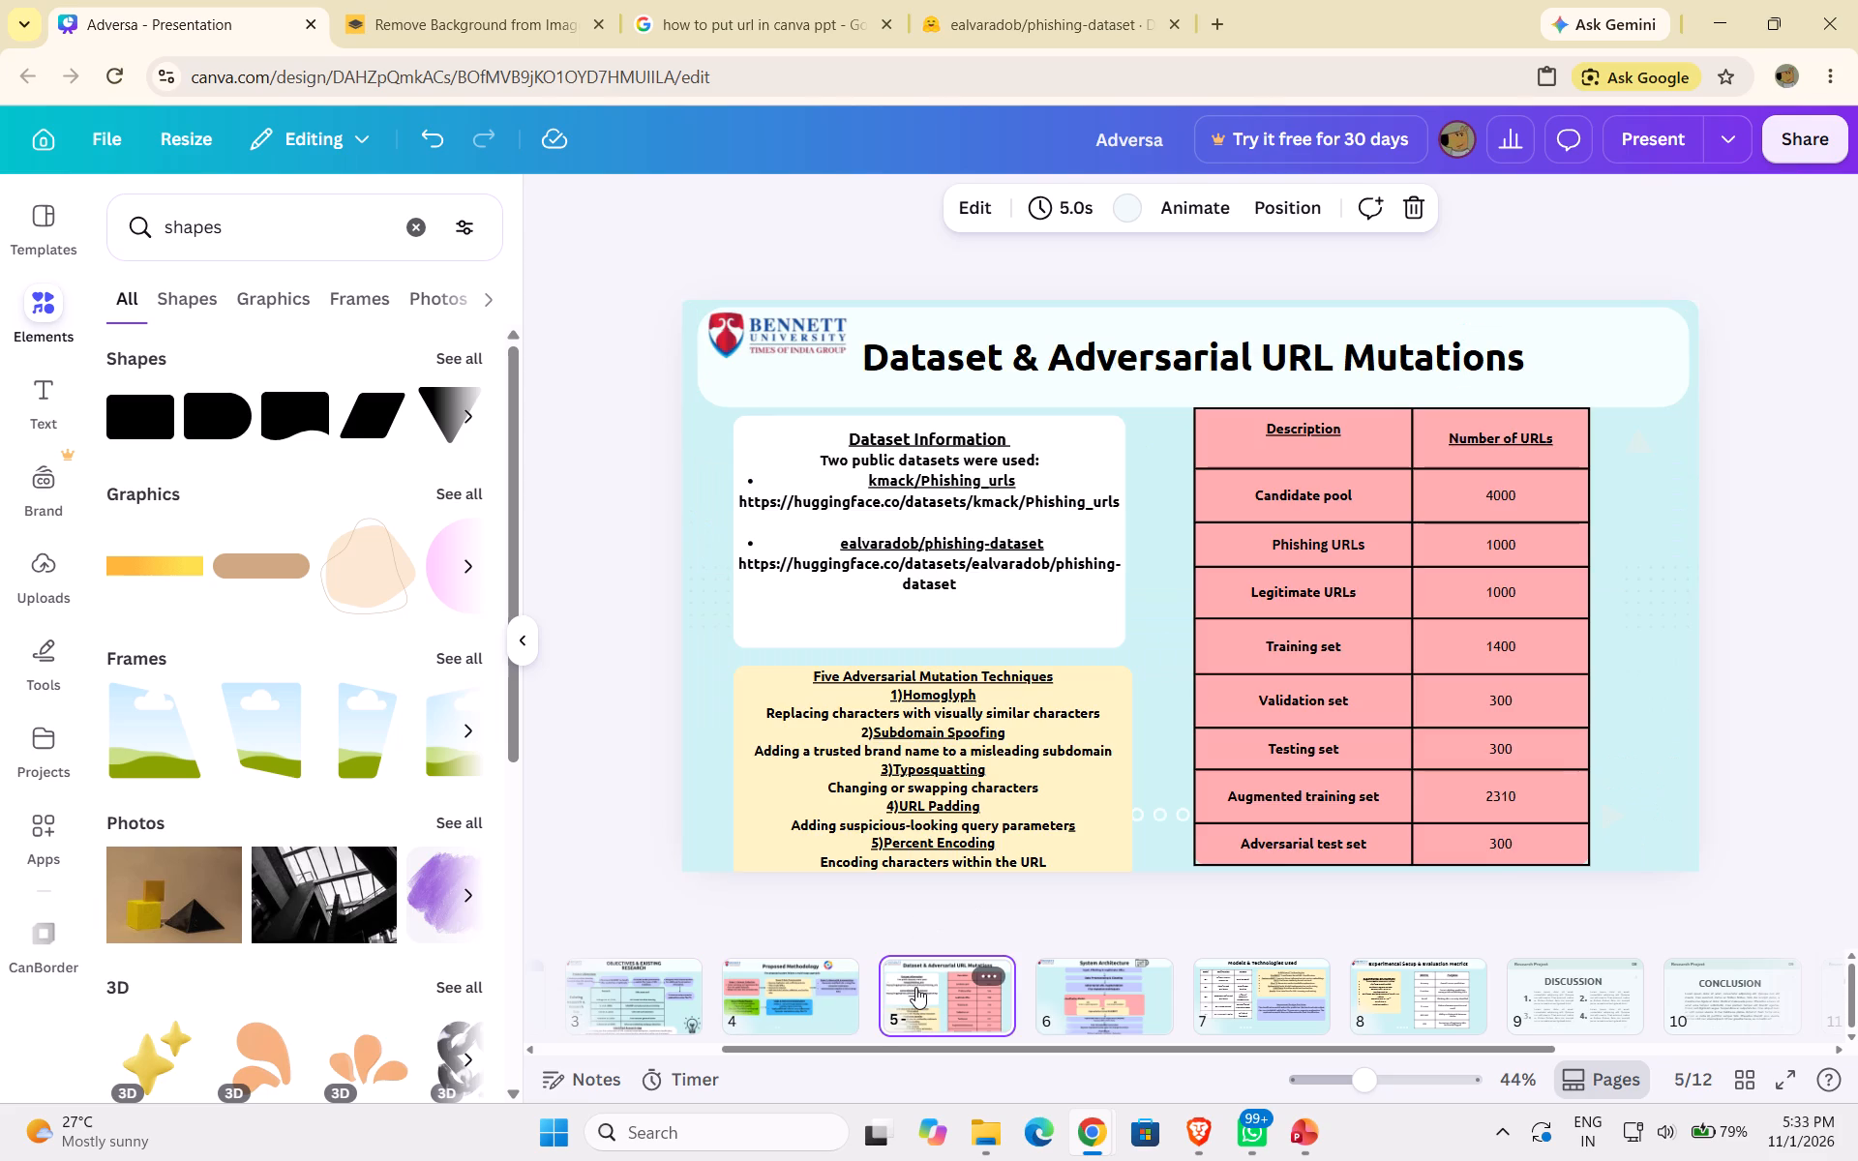
On the System Architecture slide, shift the M1 box slightly toward the M2 box inside the classification models block.
left_click(1087, 994)
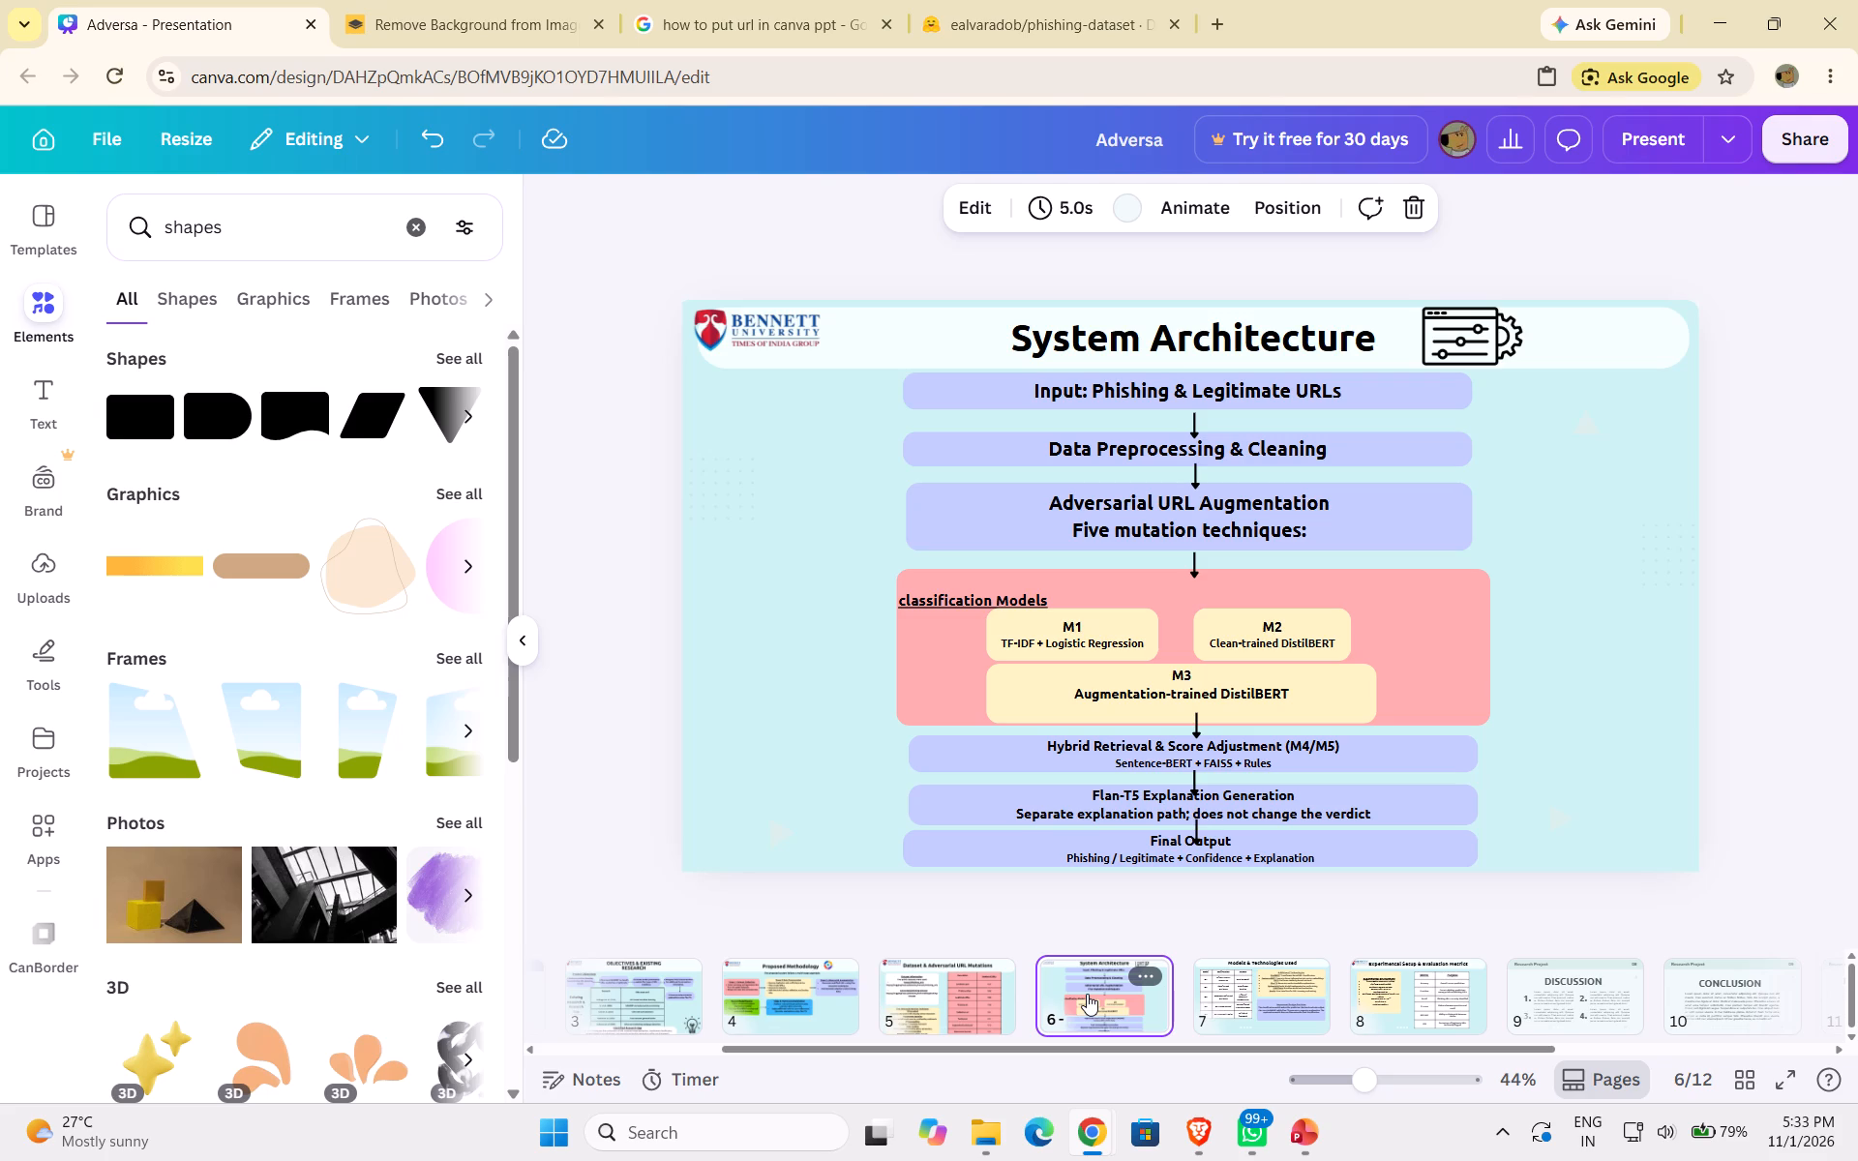
left_click_drag(1091, 631, 1100, 633)
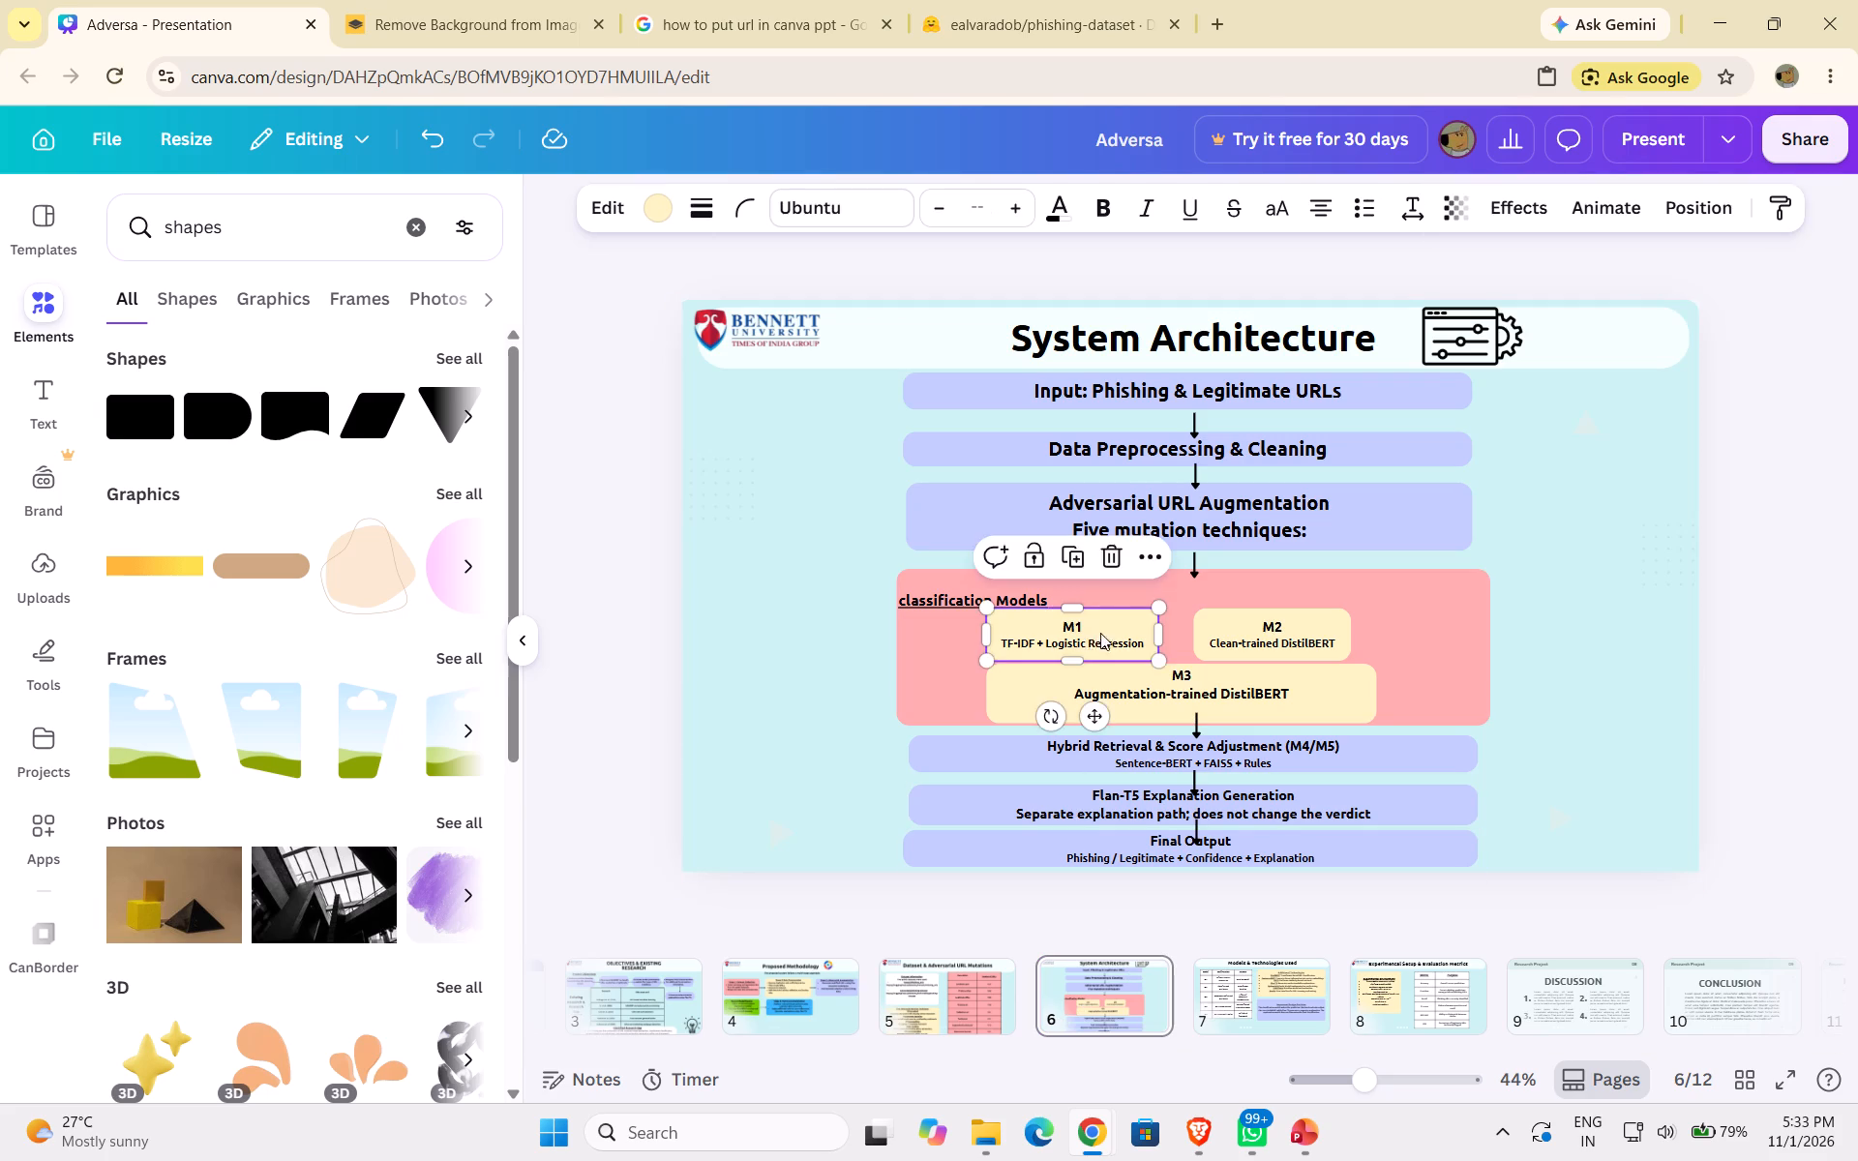
left_click_drag(1100, 633, 1106, 631)
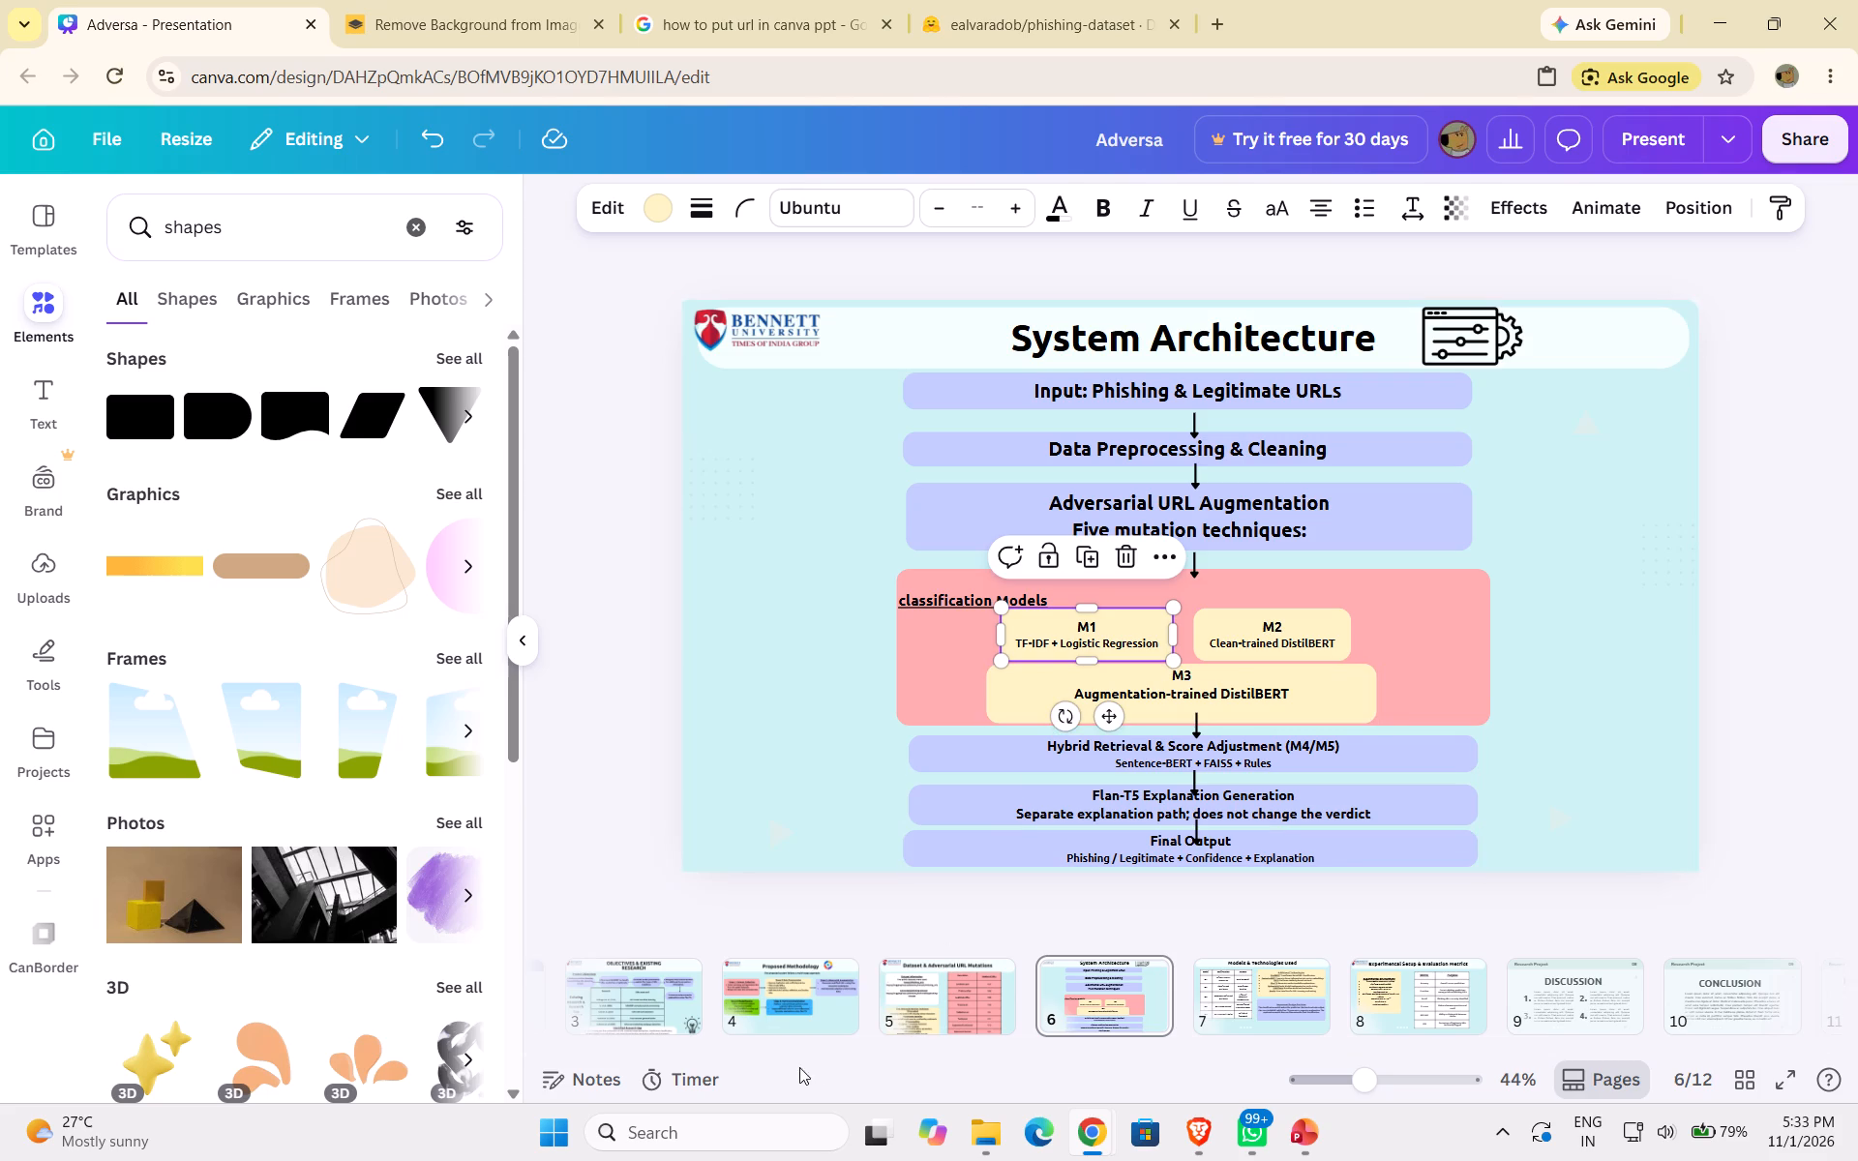
Return to the Proposed Methodology slide.
left_click(778, 996)
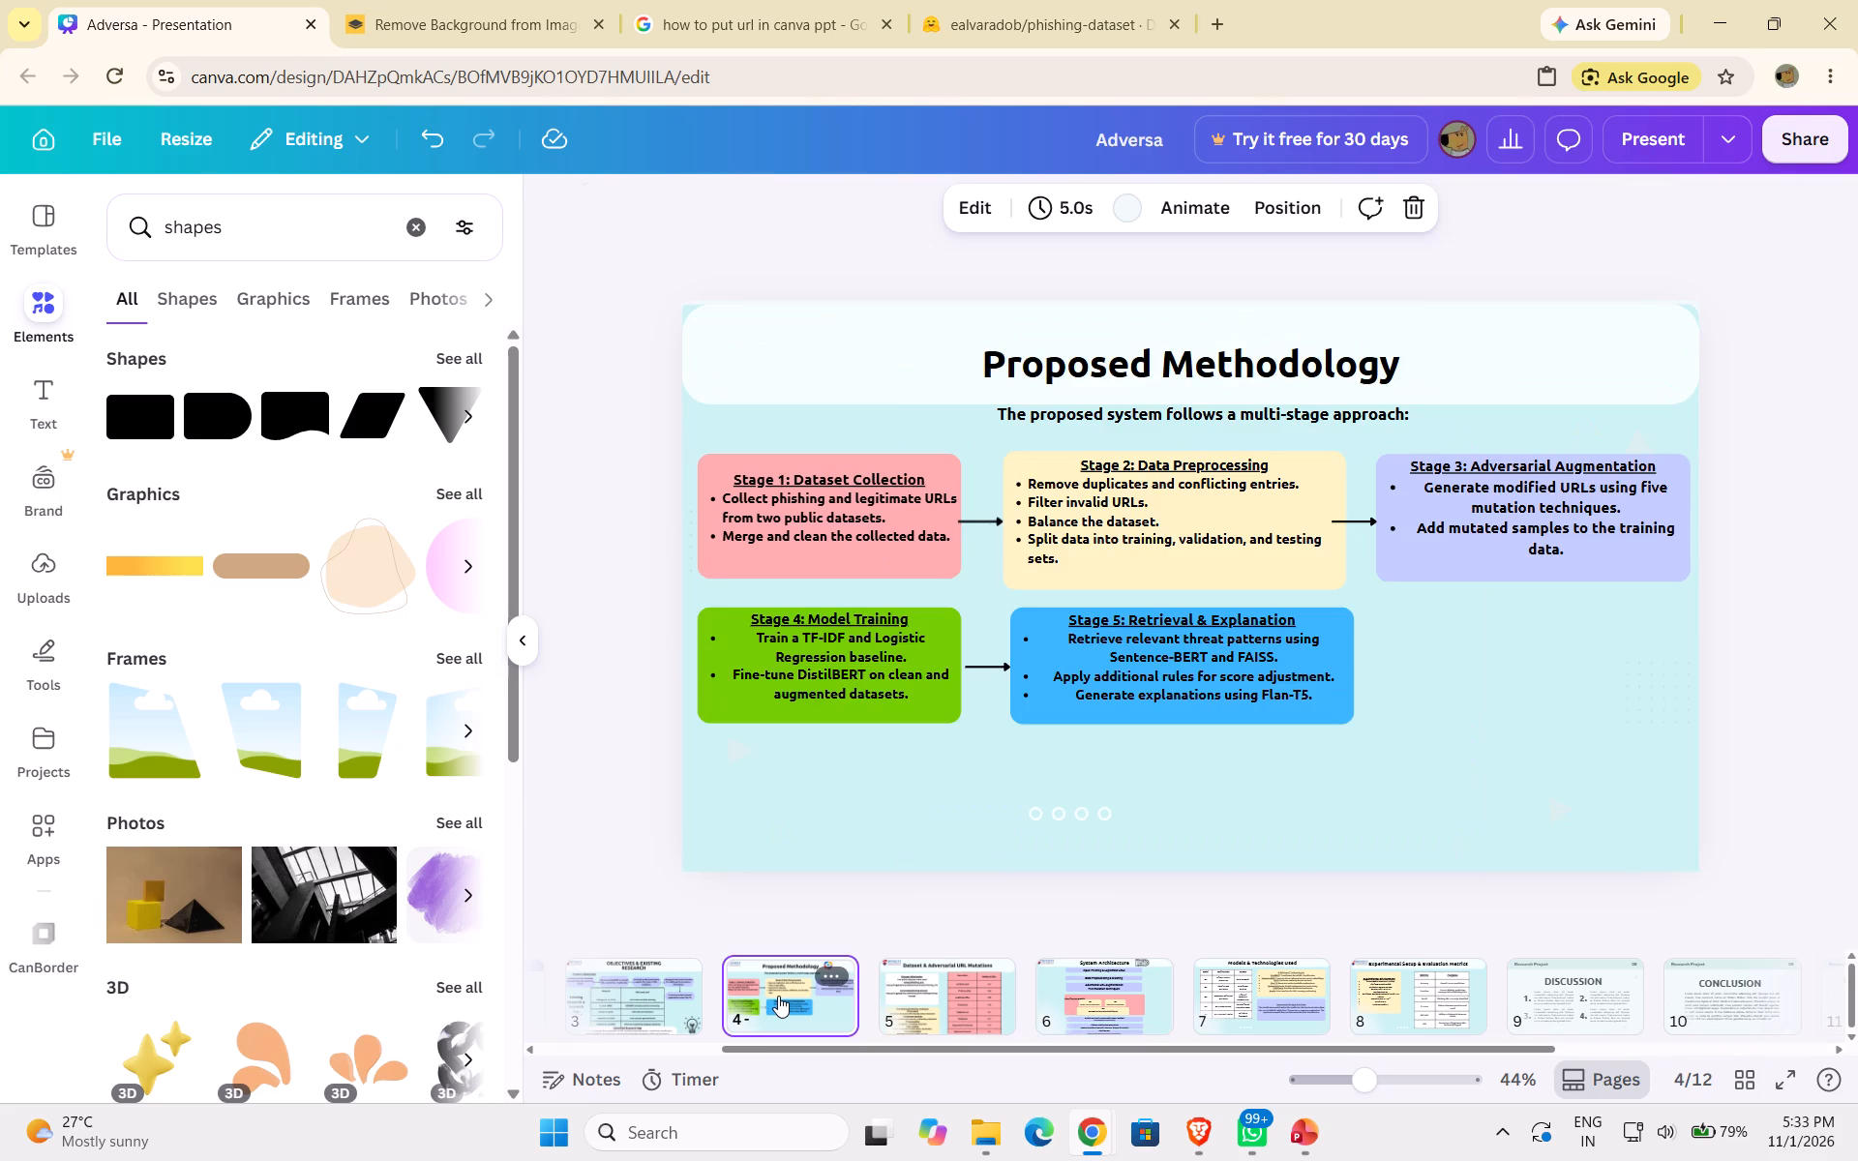
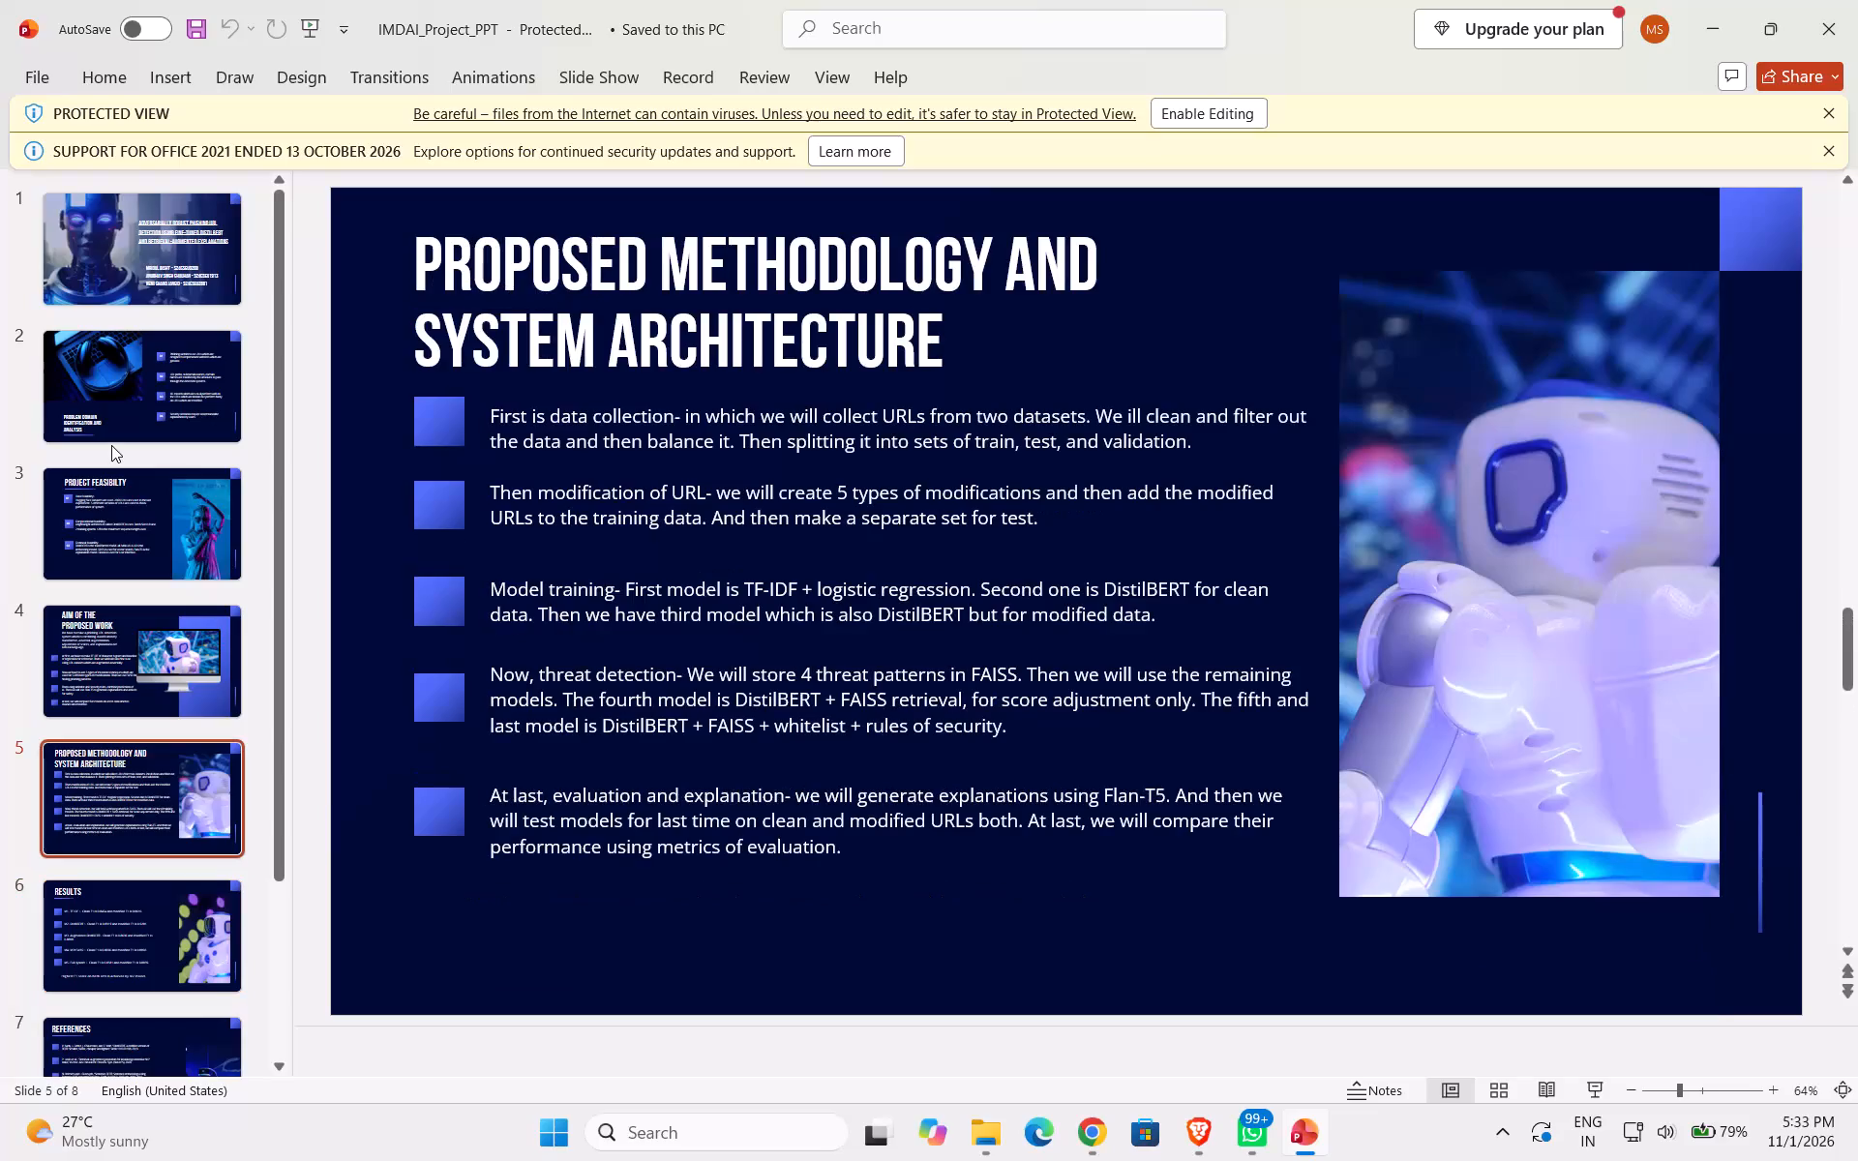
Look through the IMDAI_Project_PPT slides in PowerPoint, from the title slide to the closing slides, ending on Aim of the Proposed Work.
key("Up")
key("Up")
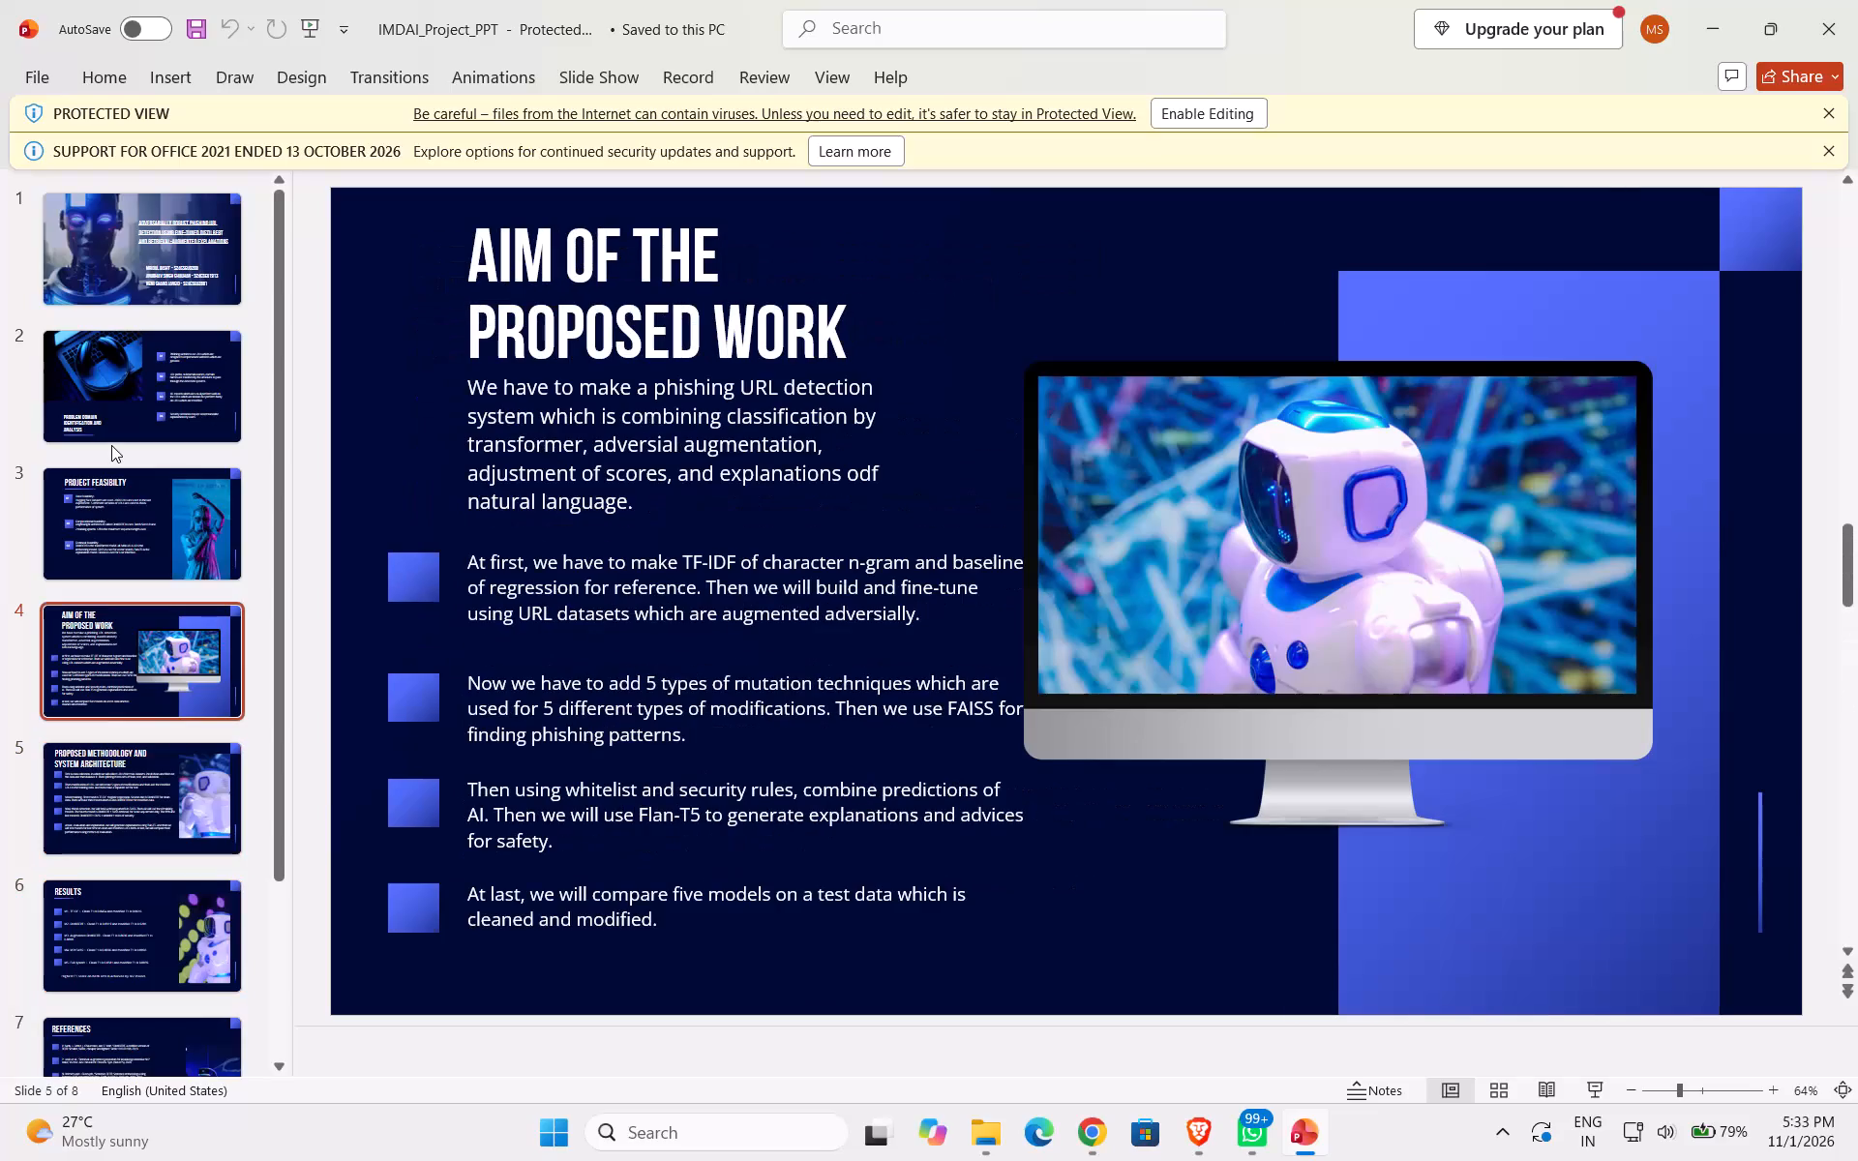
key("Up")
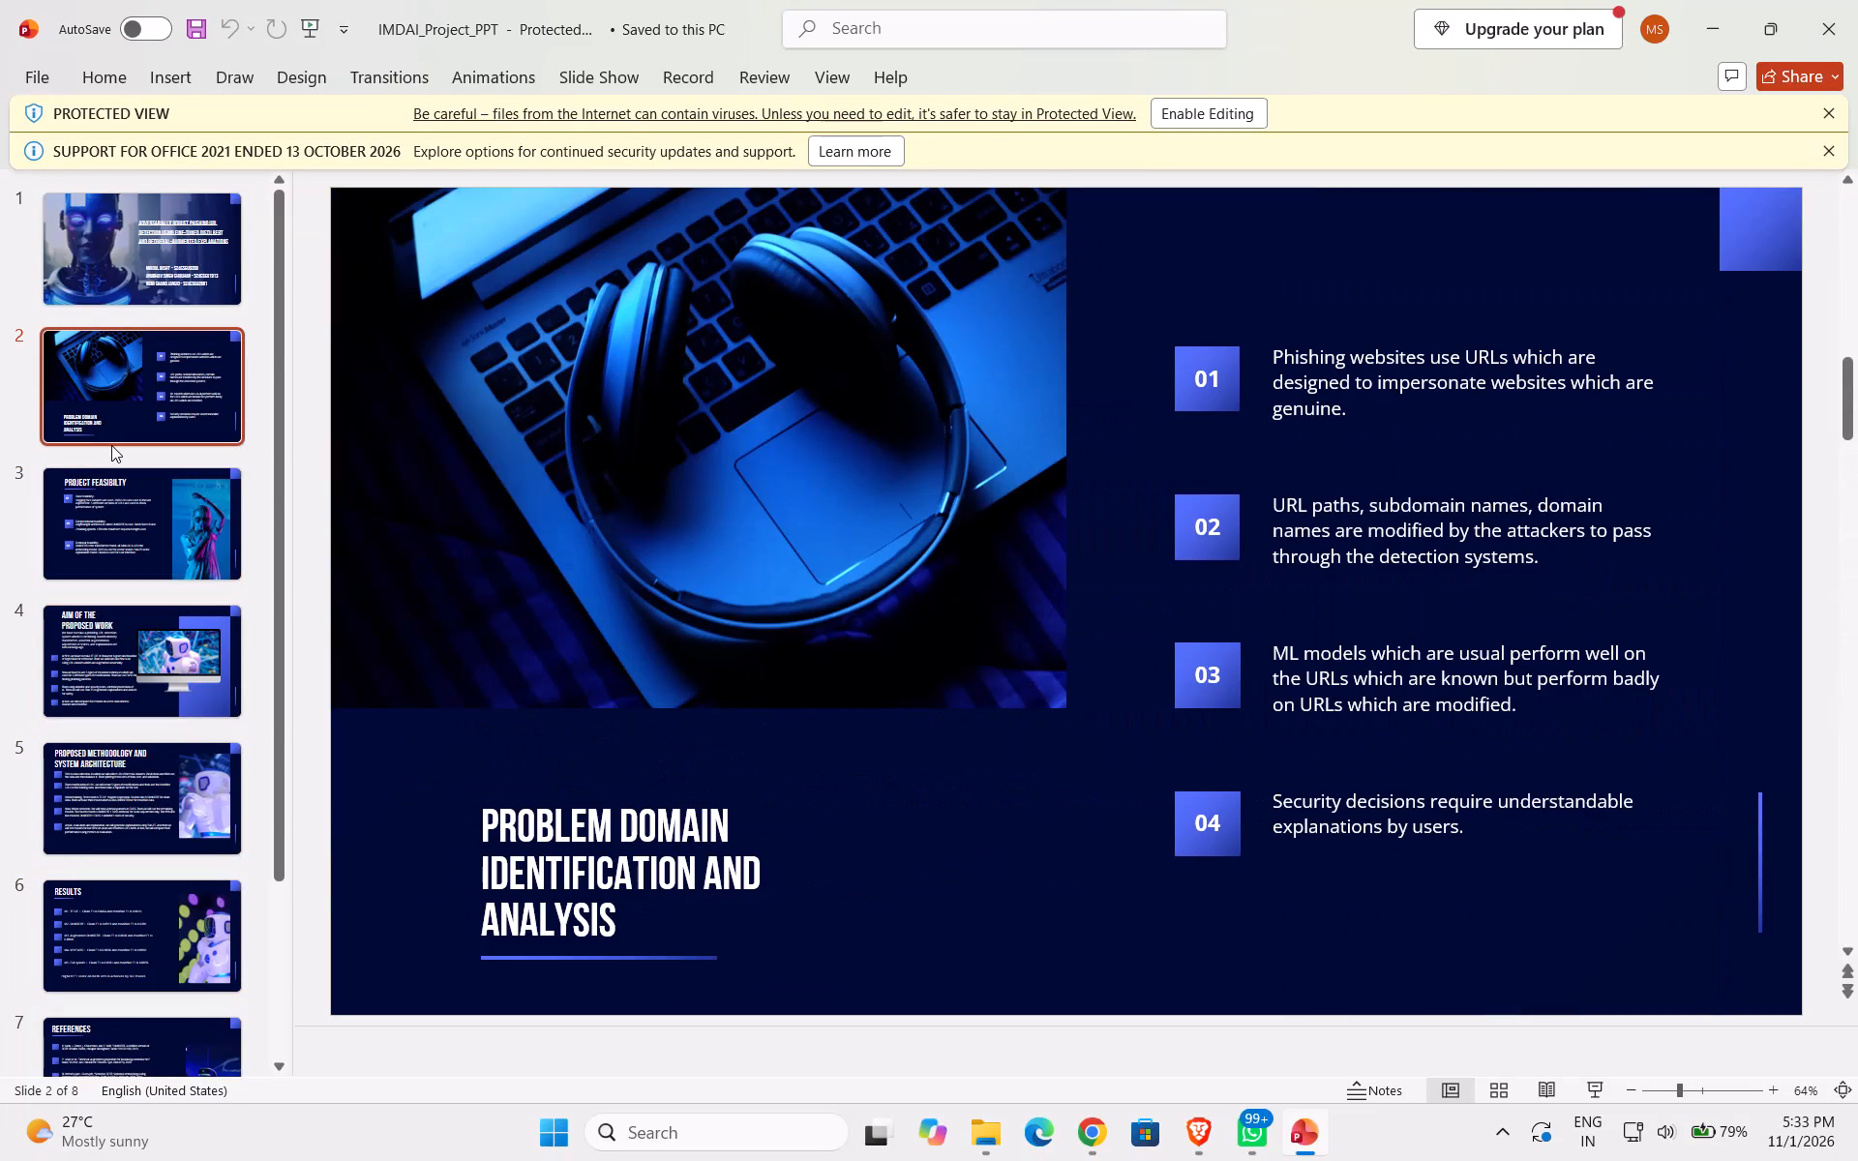
key("Up")
key("Down")
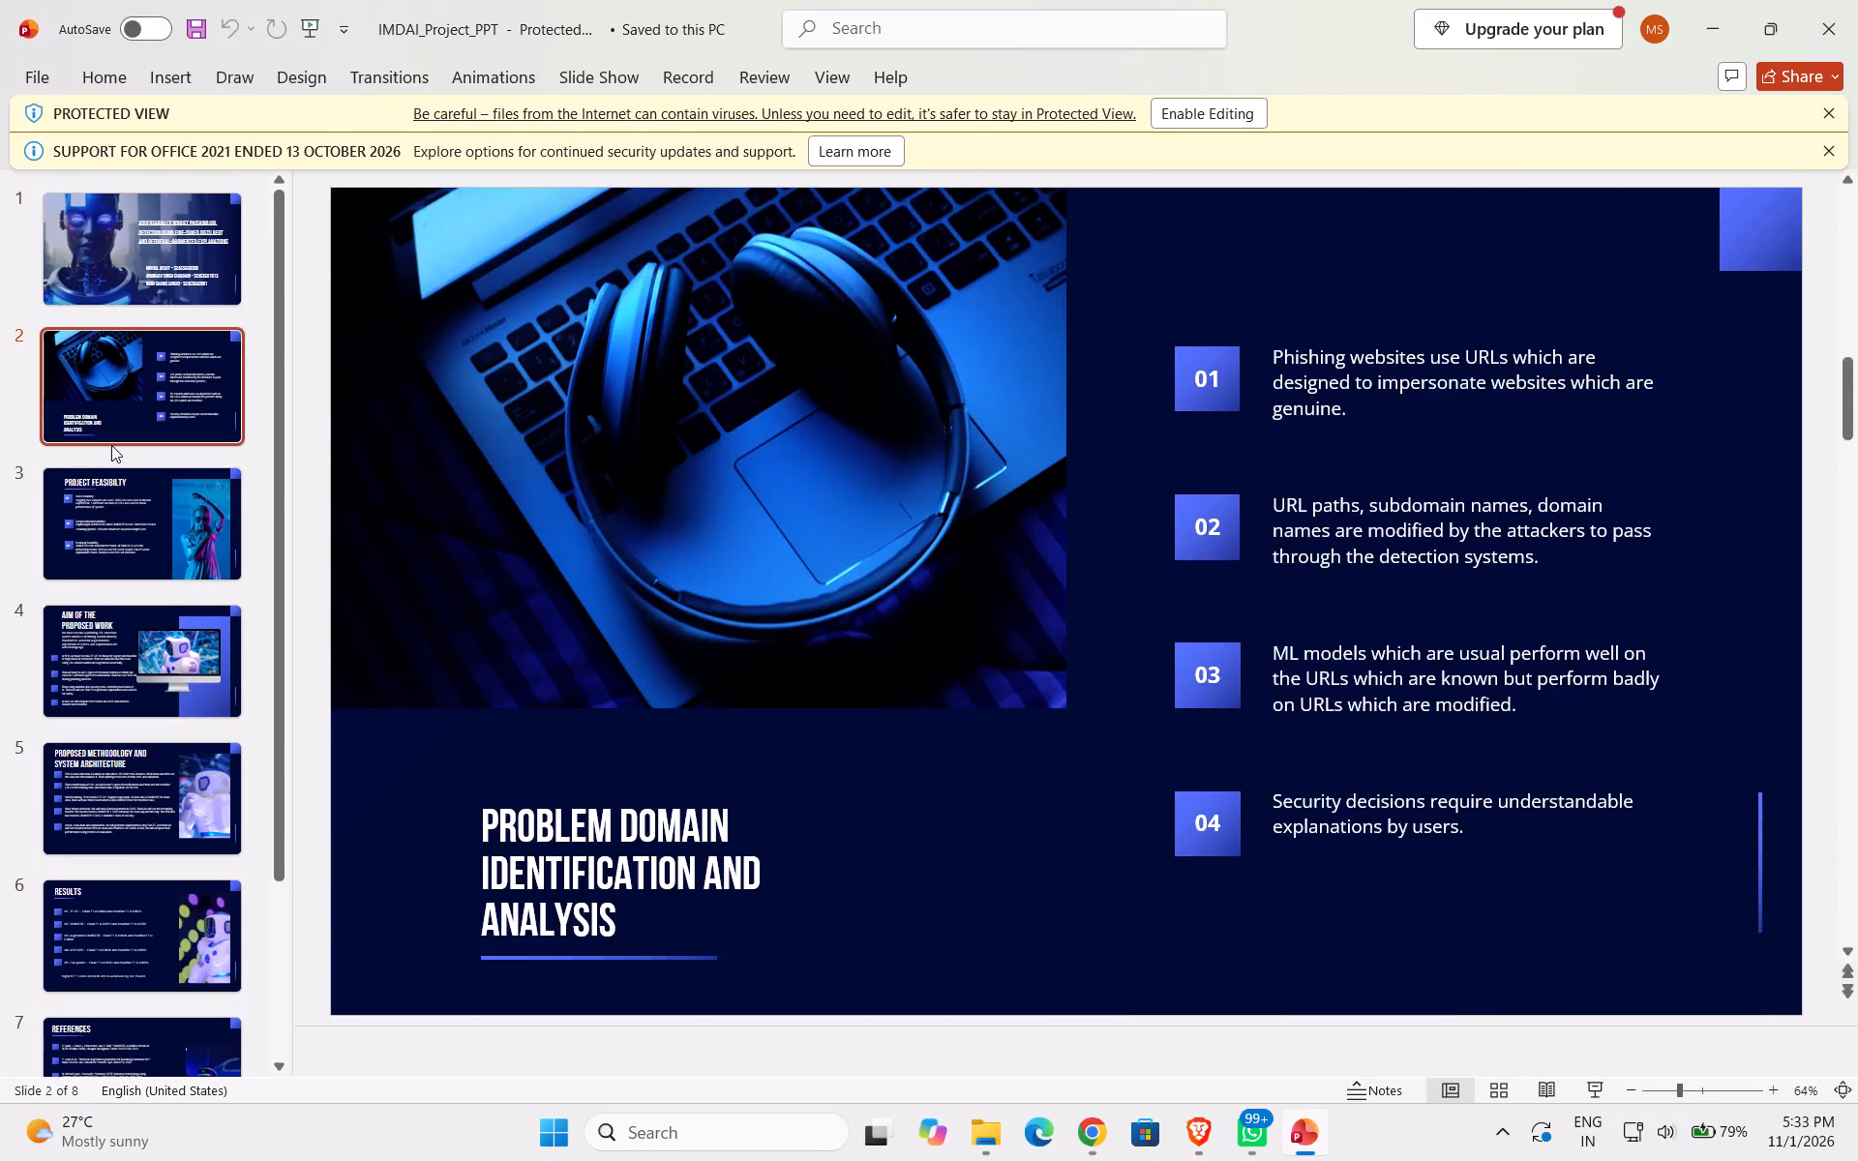
key("Down")
key("Down")
key("Down")
key("Down")
key("Down")
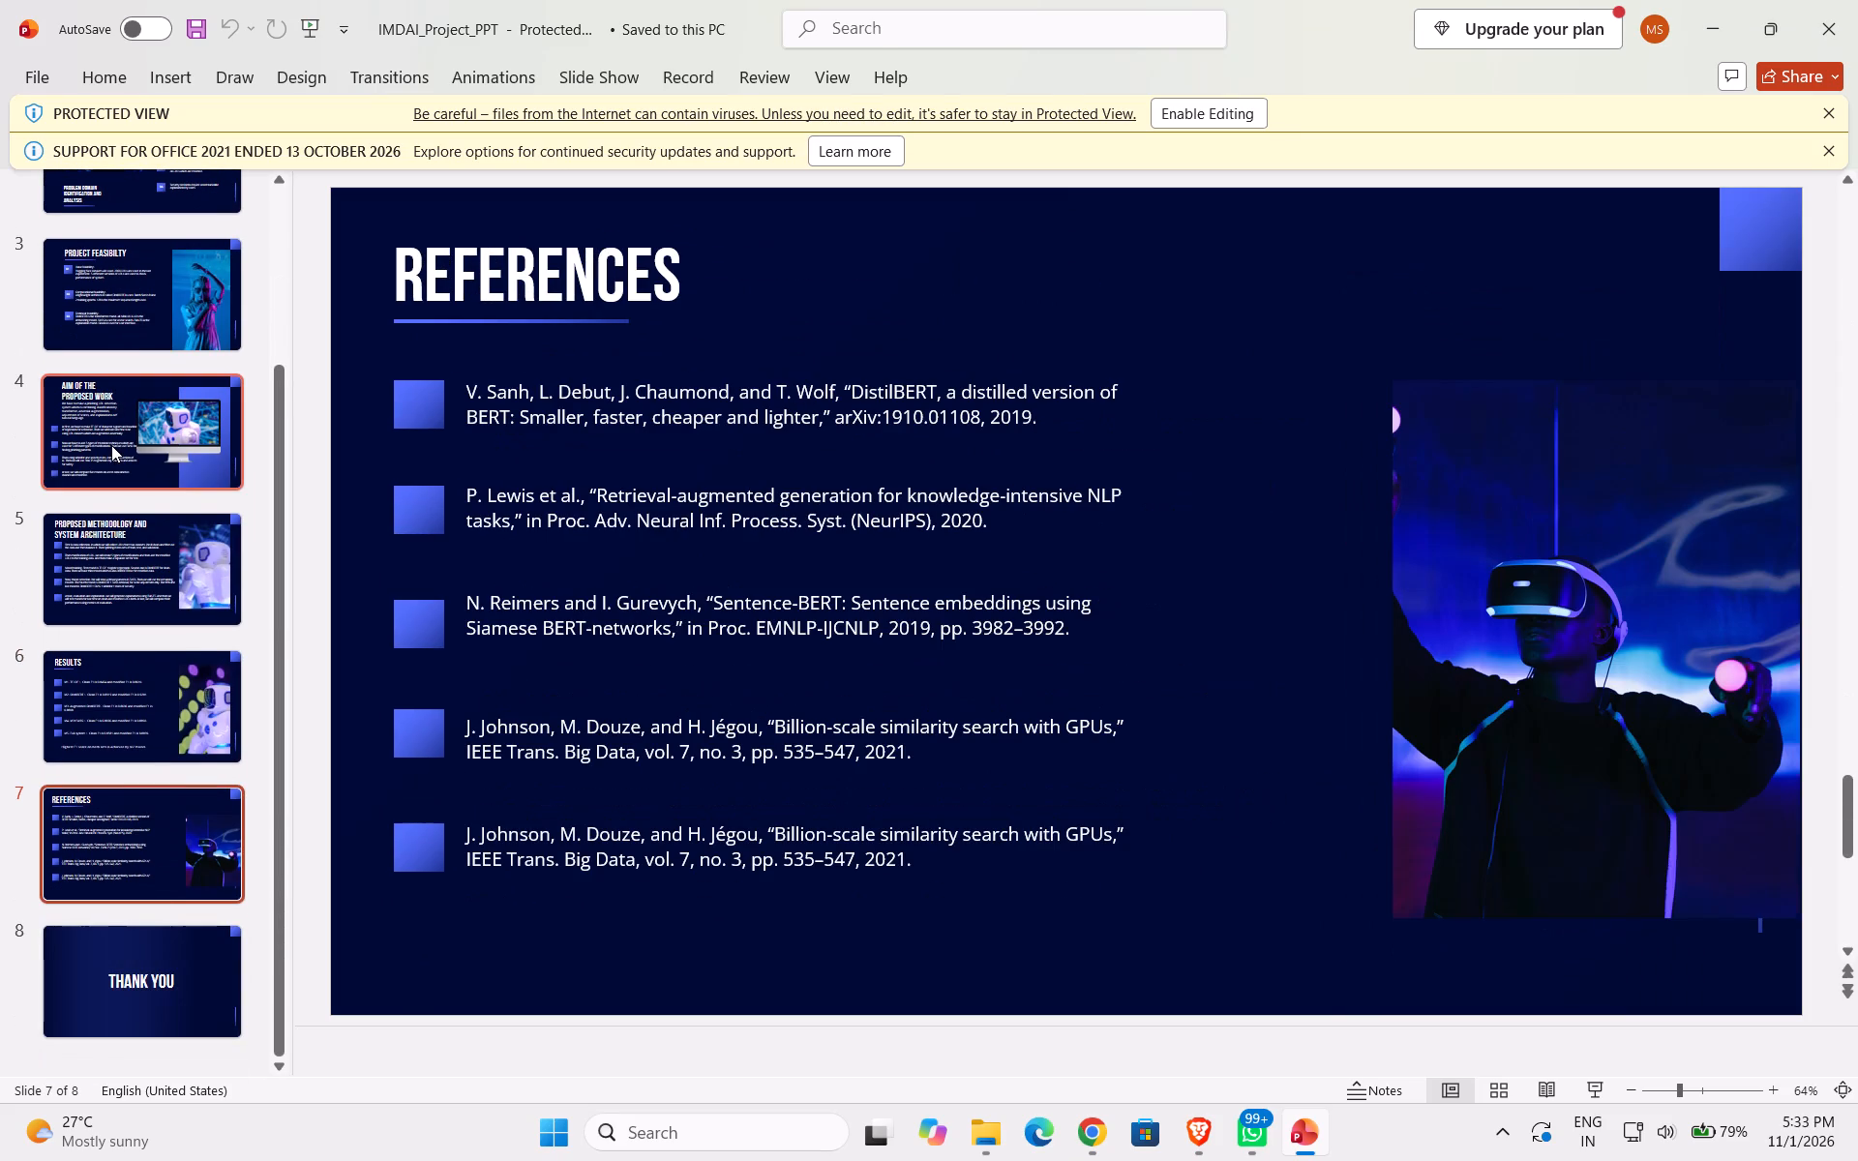
key("Down")
key("Up")
key("Up")
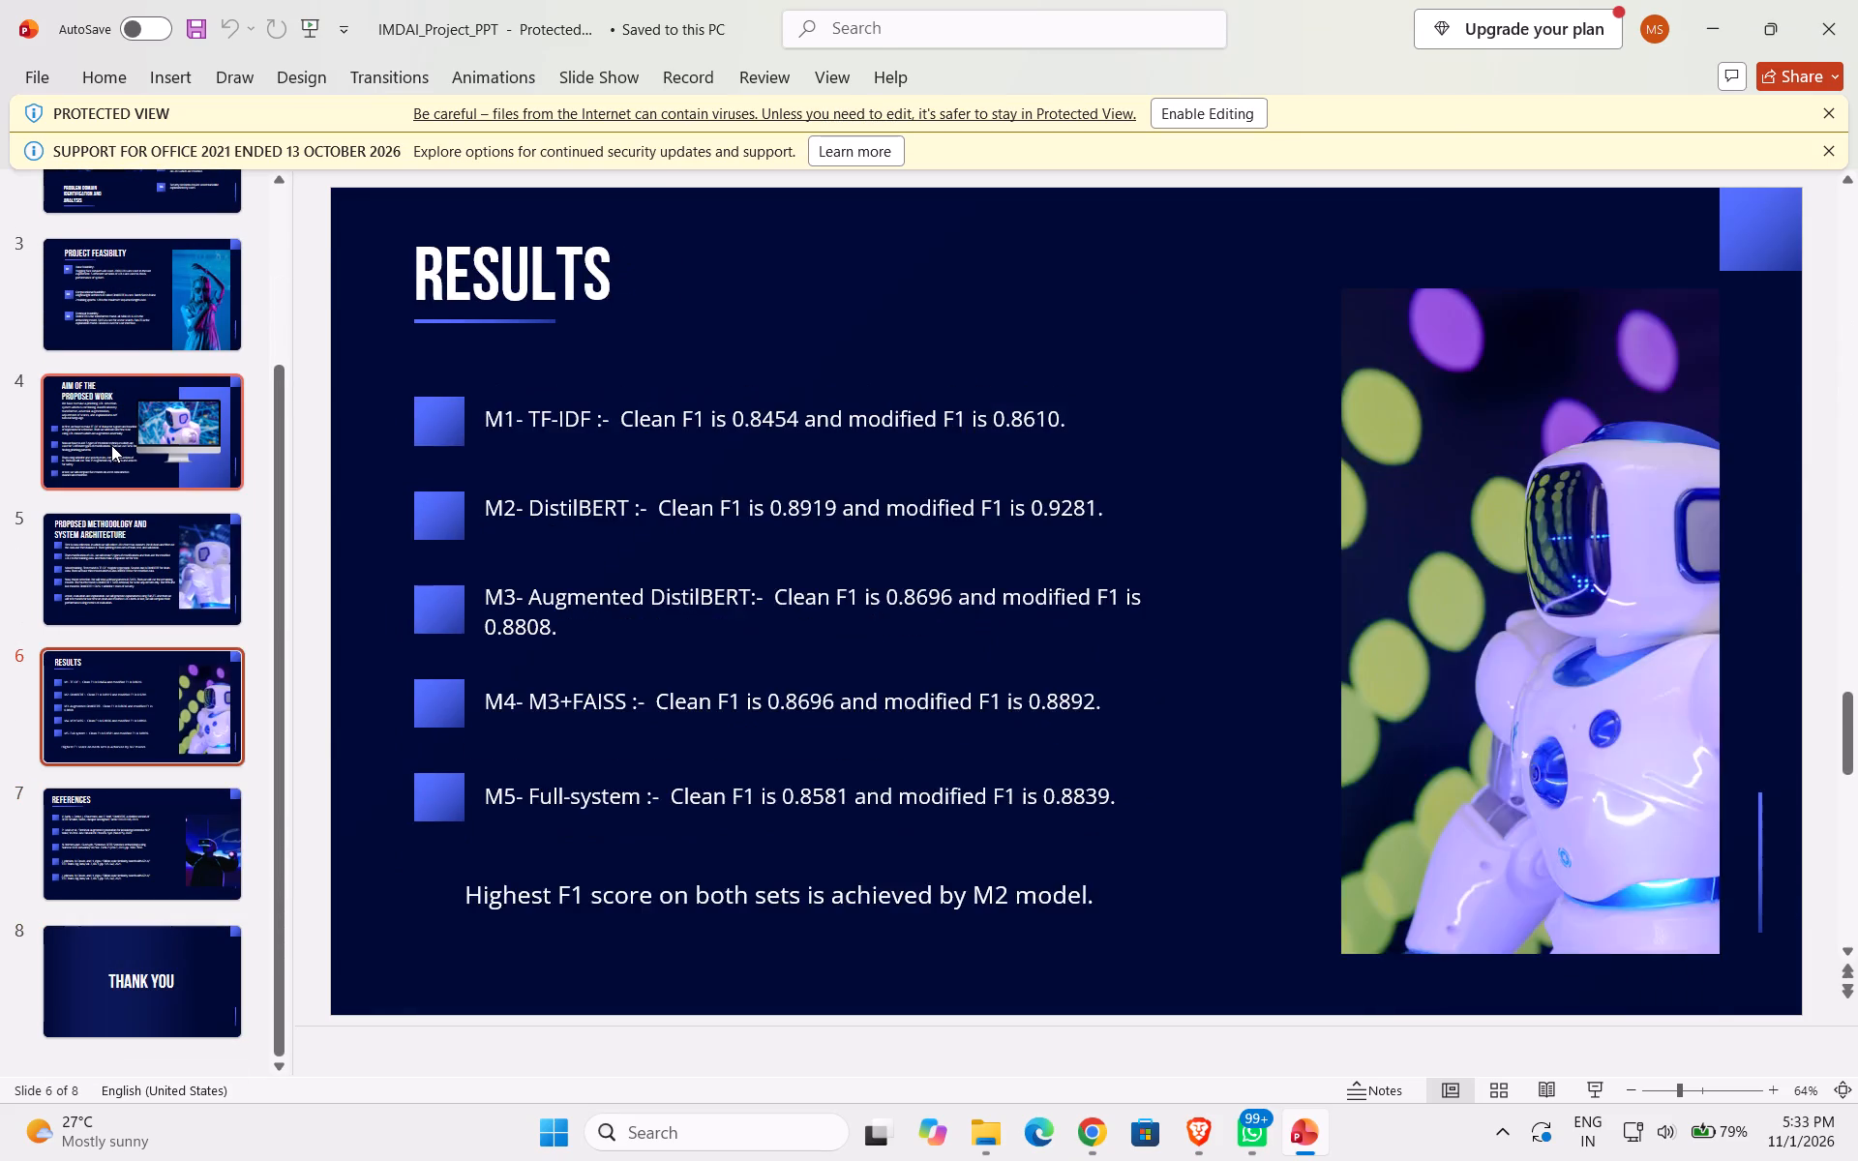
key("Up")
key("Up")
key("Up")
key("Up")
key("Up")
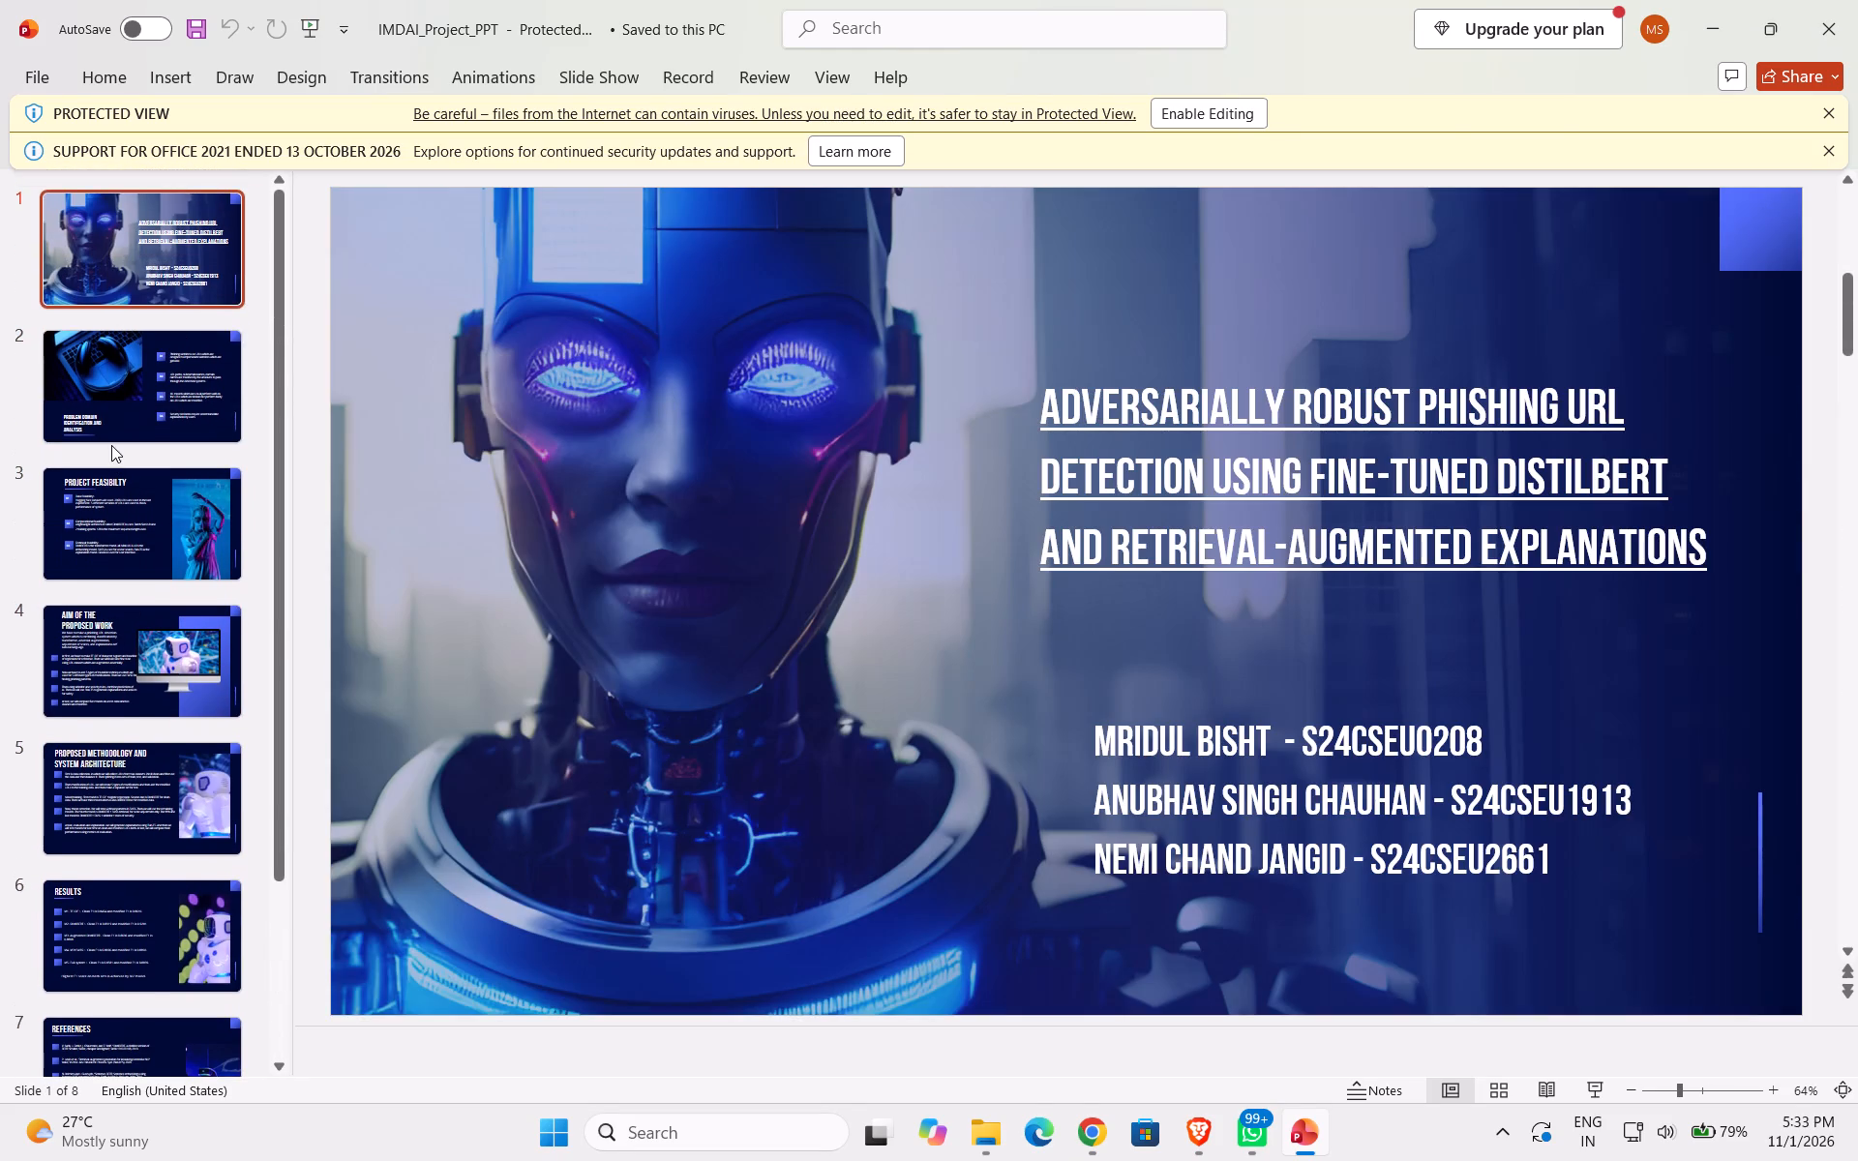
key("Down")
key("Down")
key("Down")
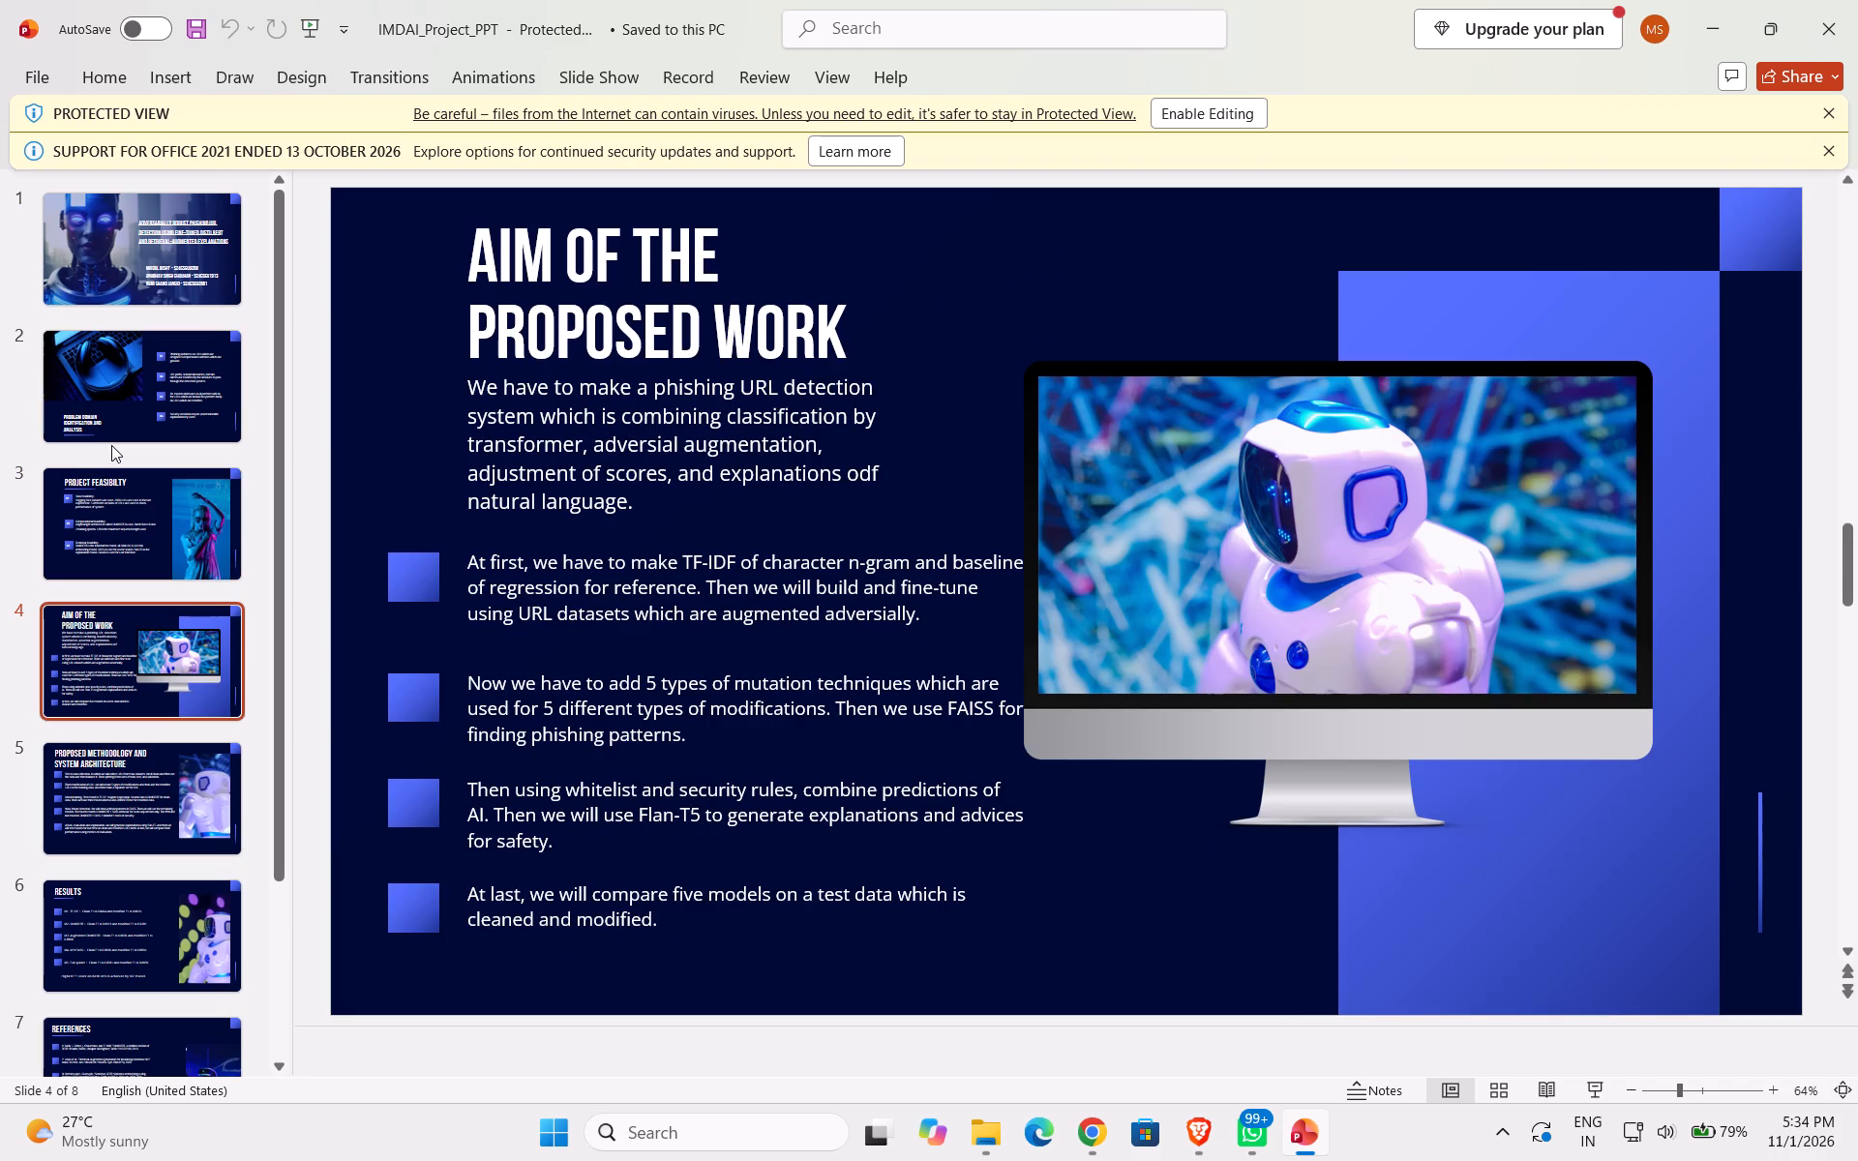
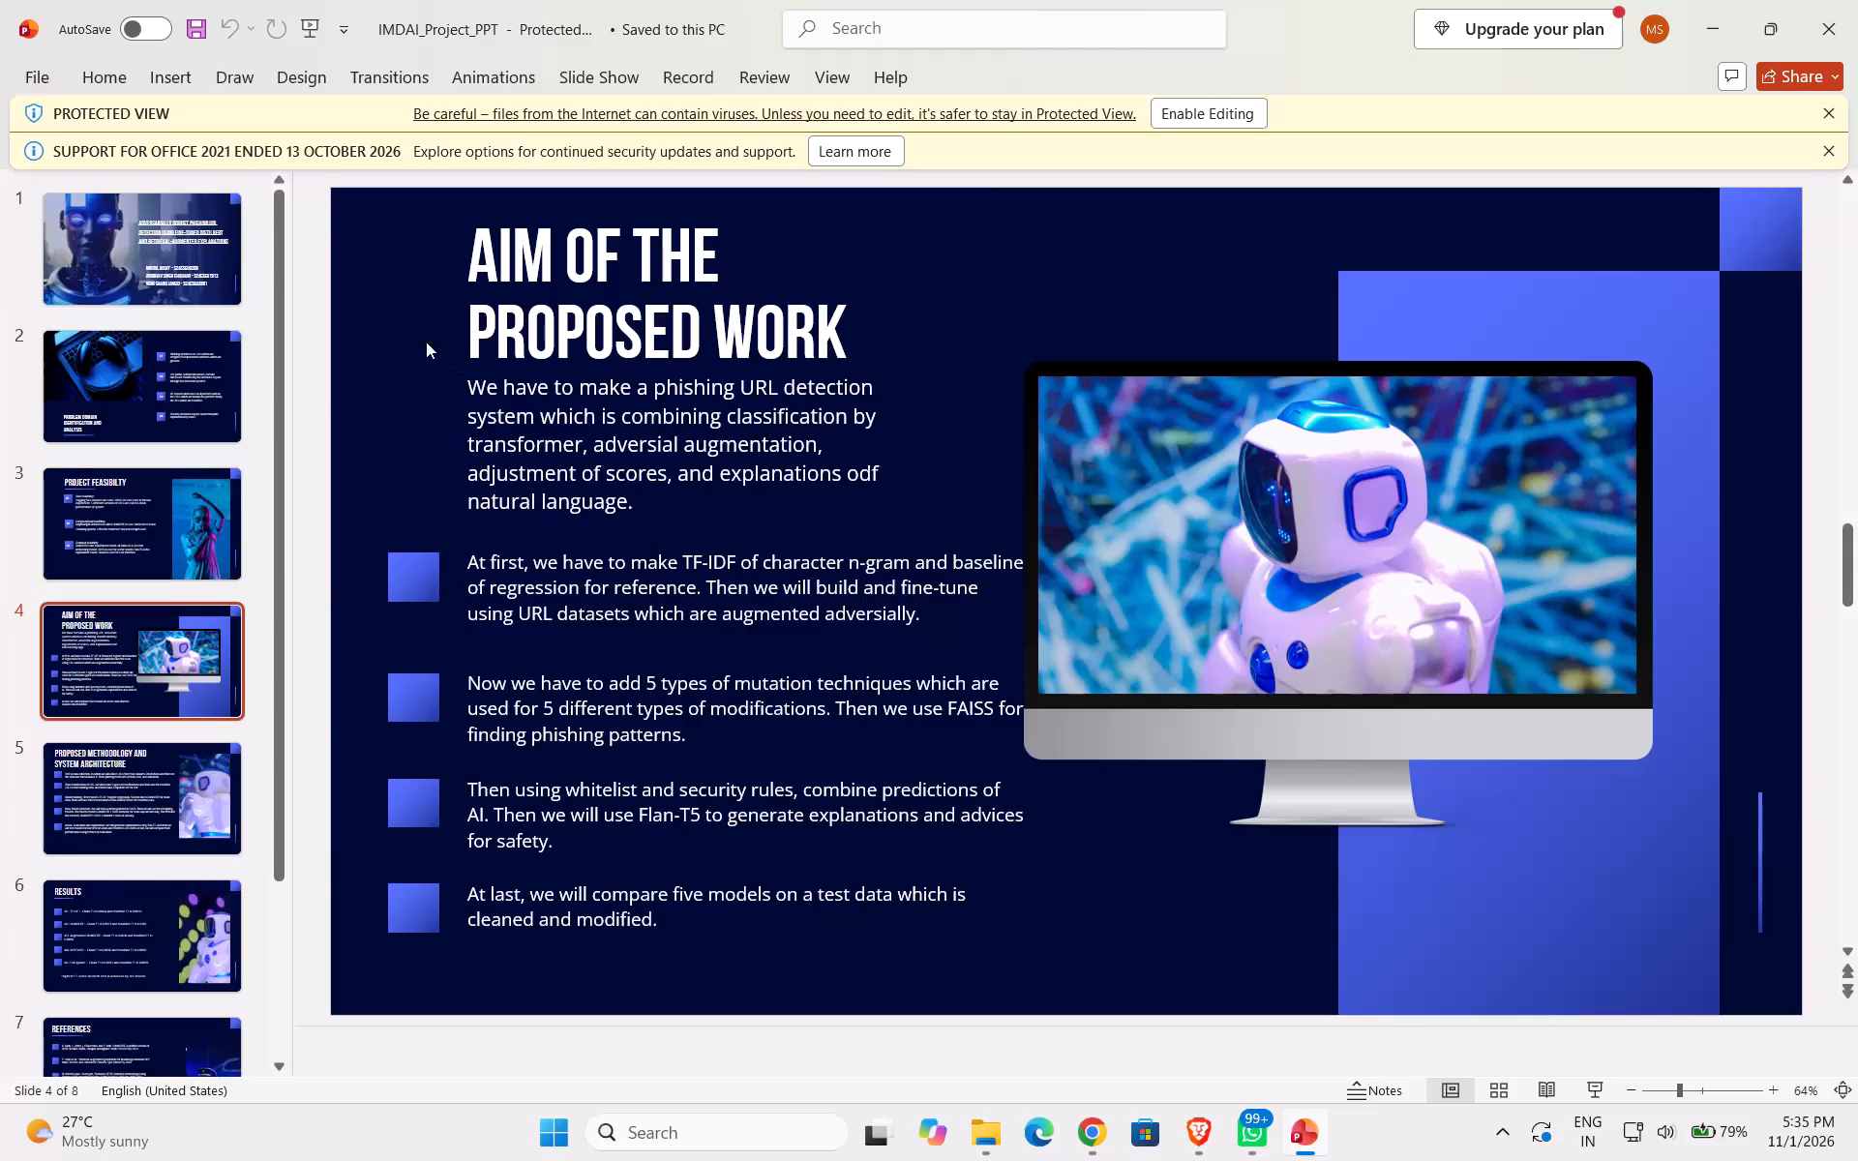
Review the IMDAI_Project_PPT deck again from the title slide through Project Feasibility to Aim of the Proposed Work.
left_click(155, 258)
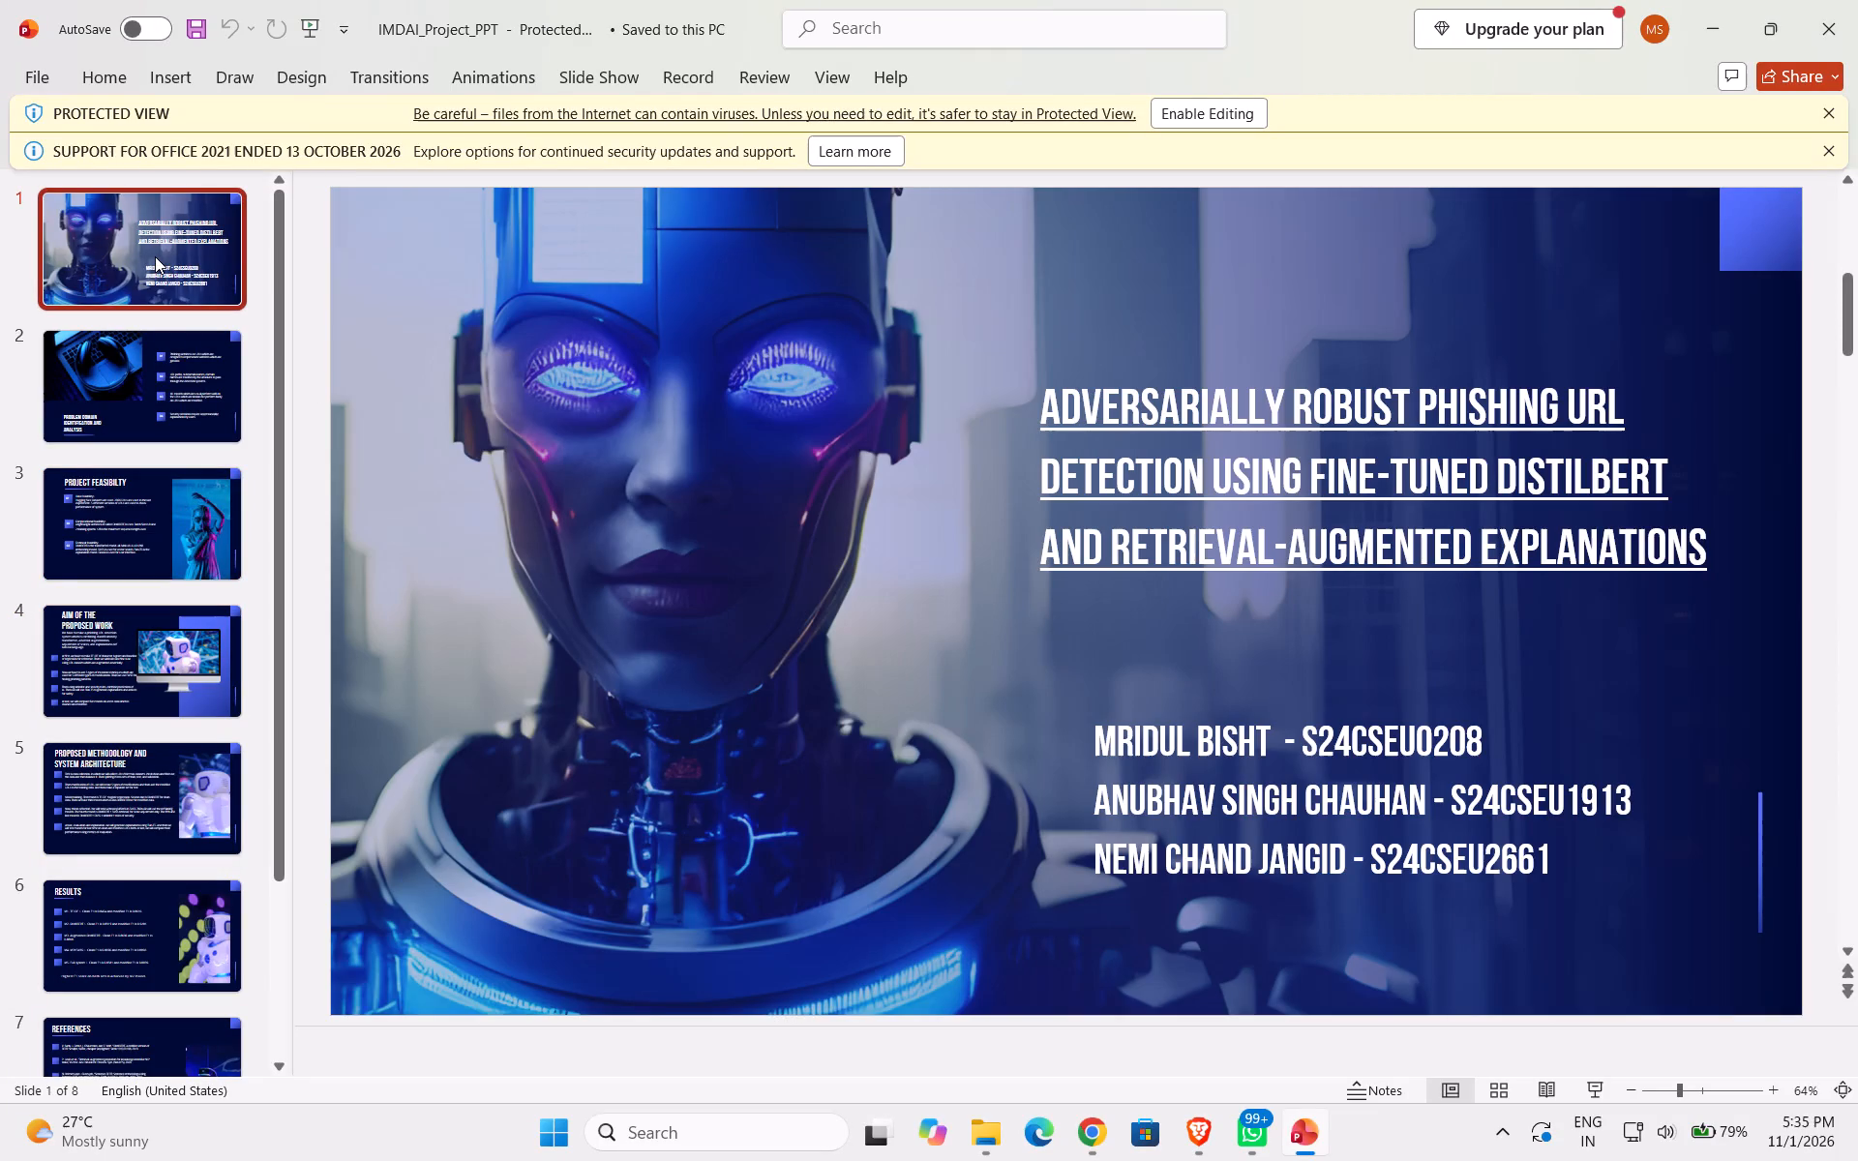
key("Down")
key("Down")
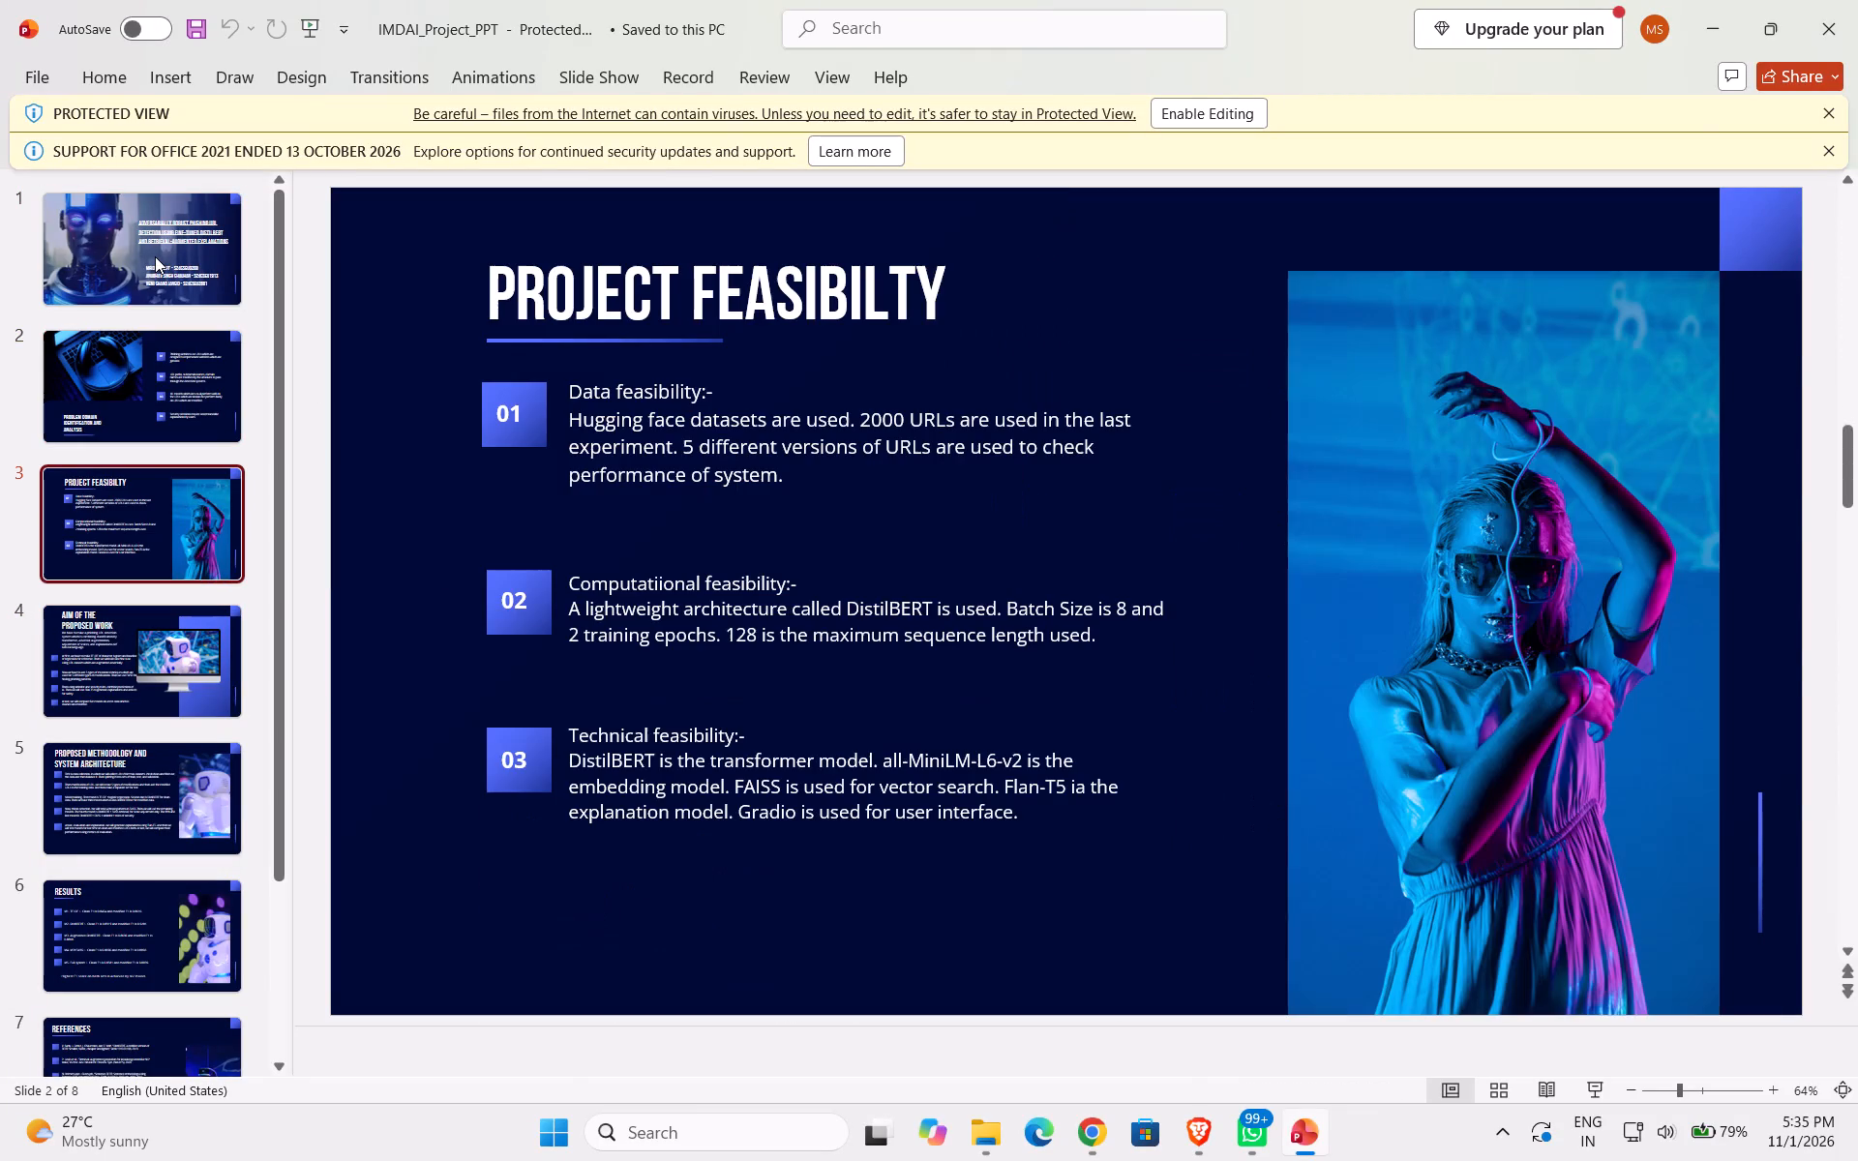
key("Down")
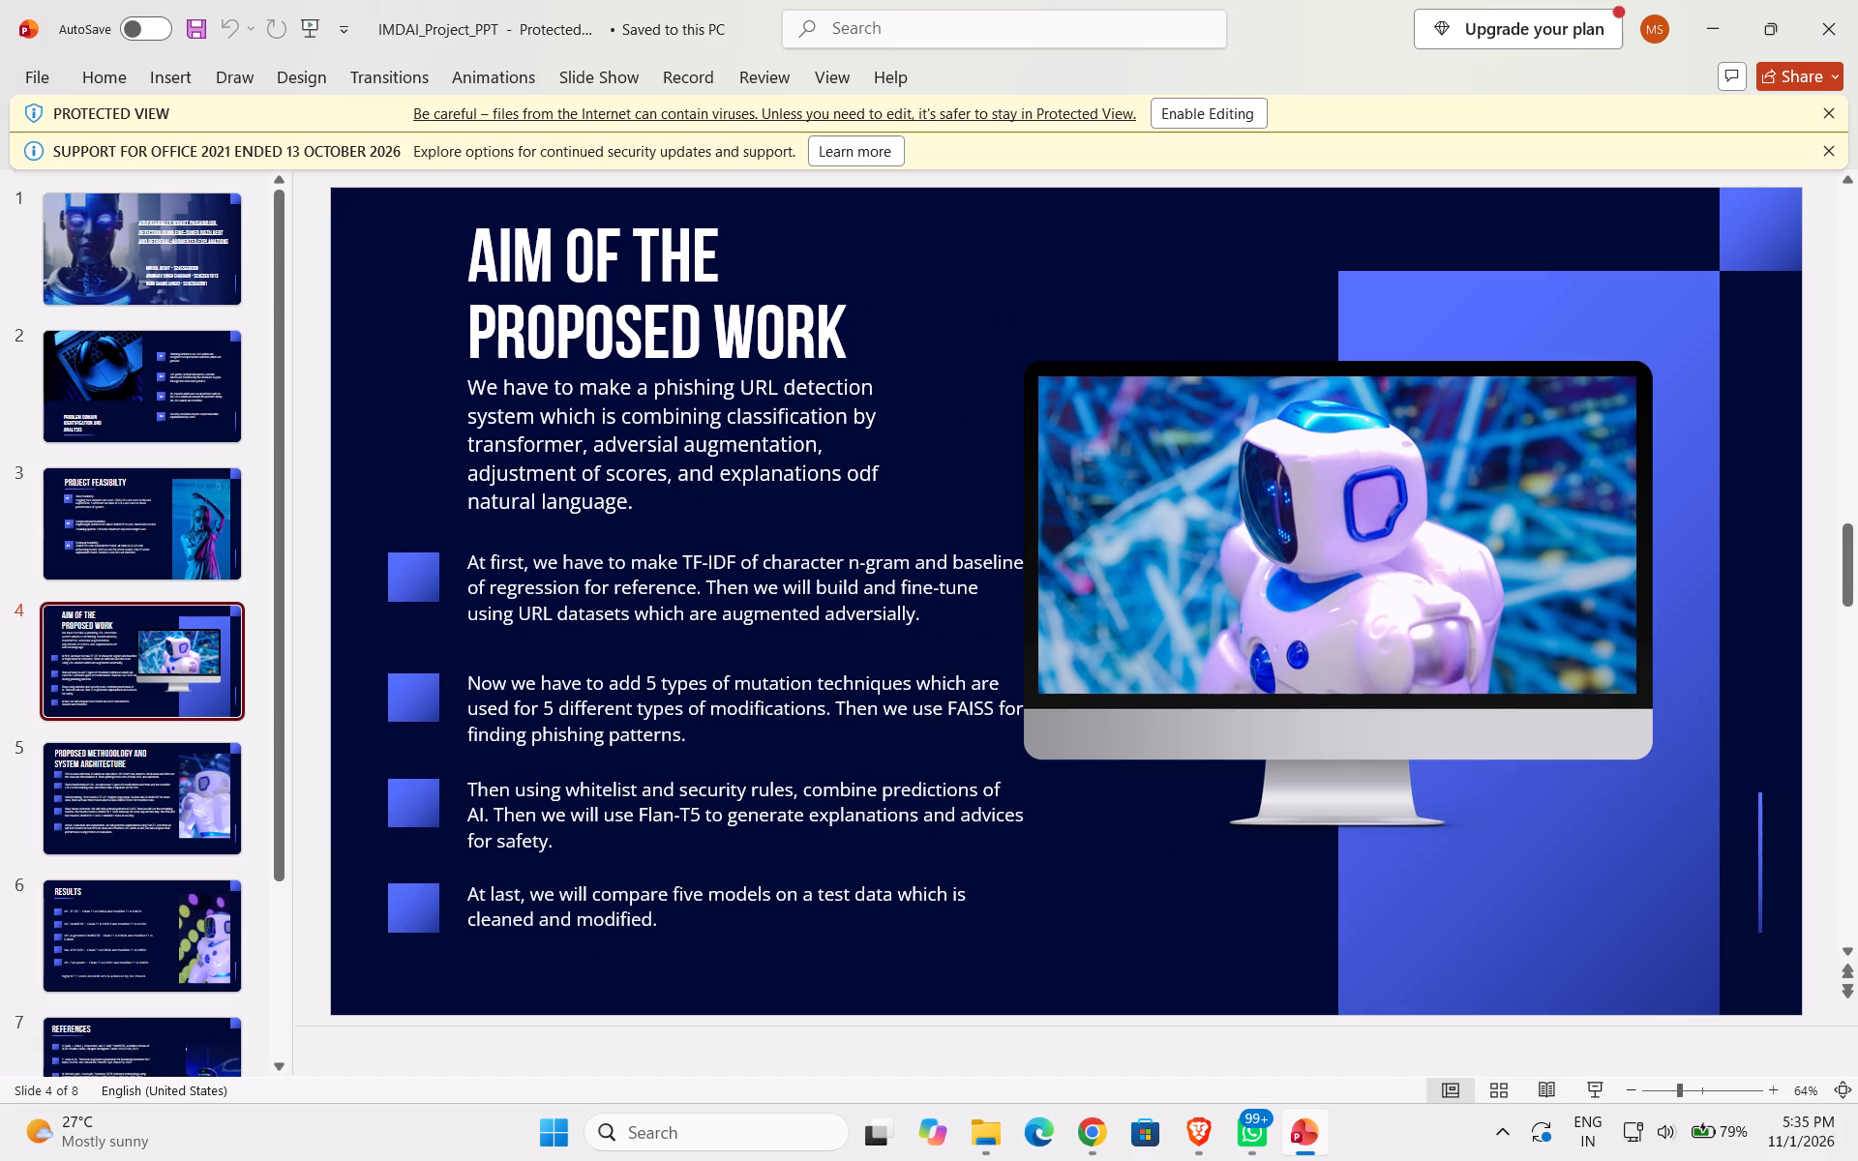
Switch to the Adversa presentation in Canva and review the Objectives & Existing Research, Proposed Methodology and Introduction & Problem Statement slides.
left_click(1086, 1140)
left_click(1122, 1005)
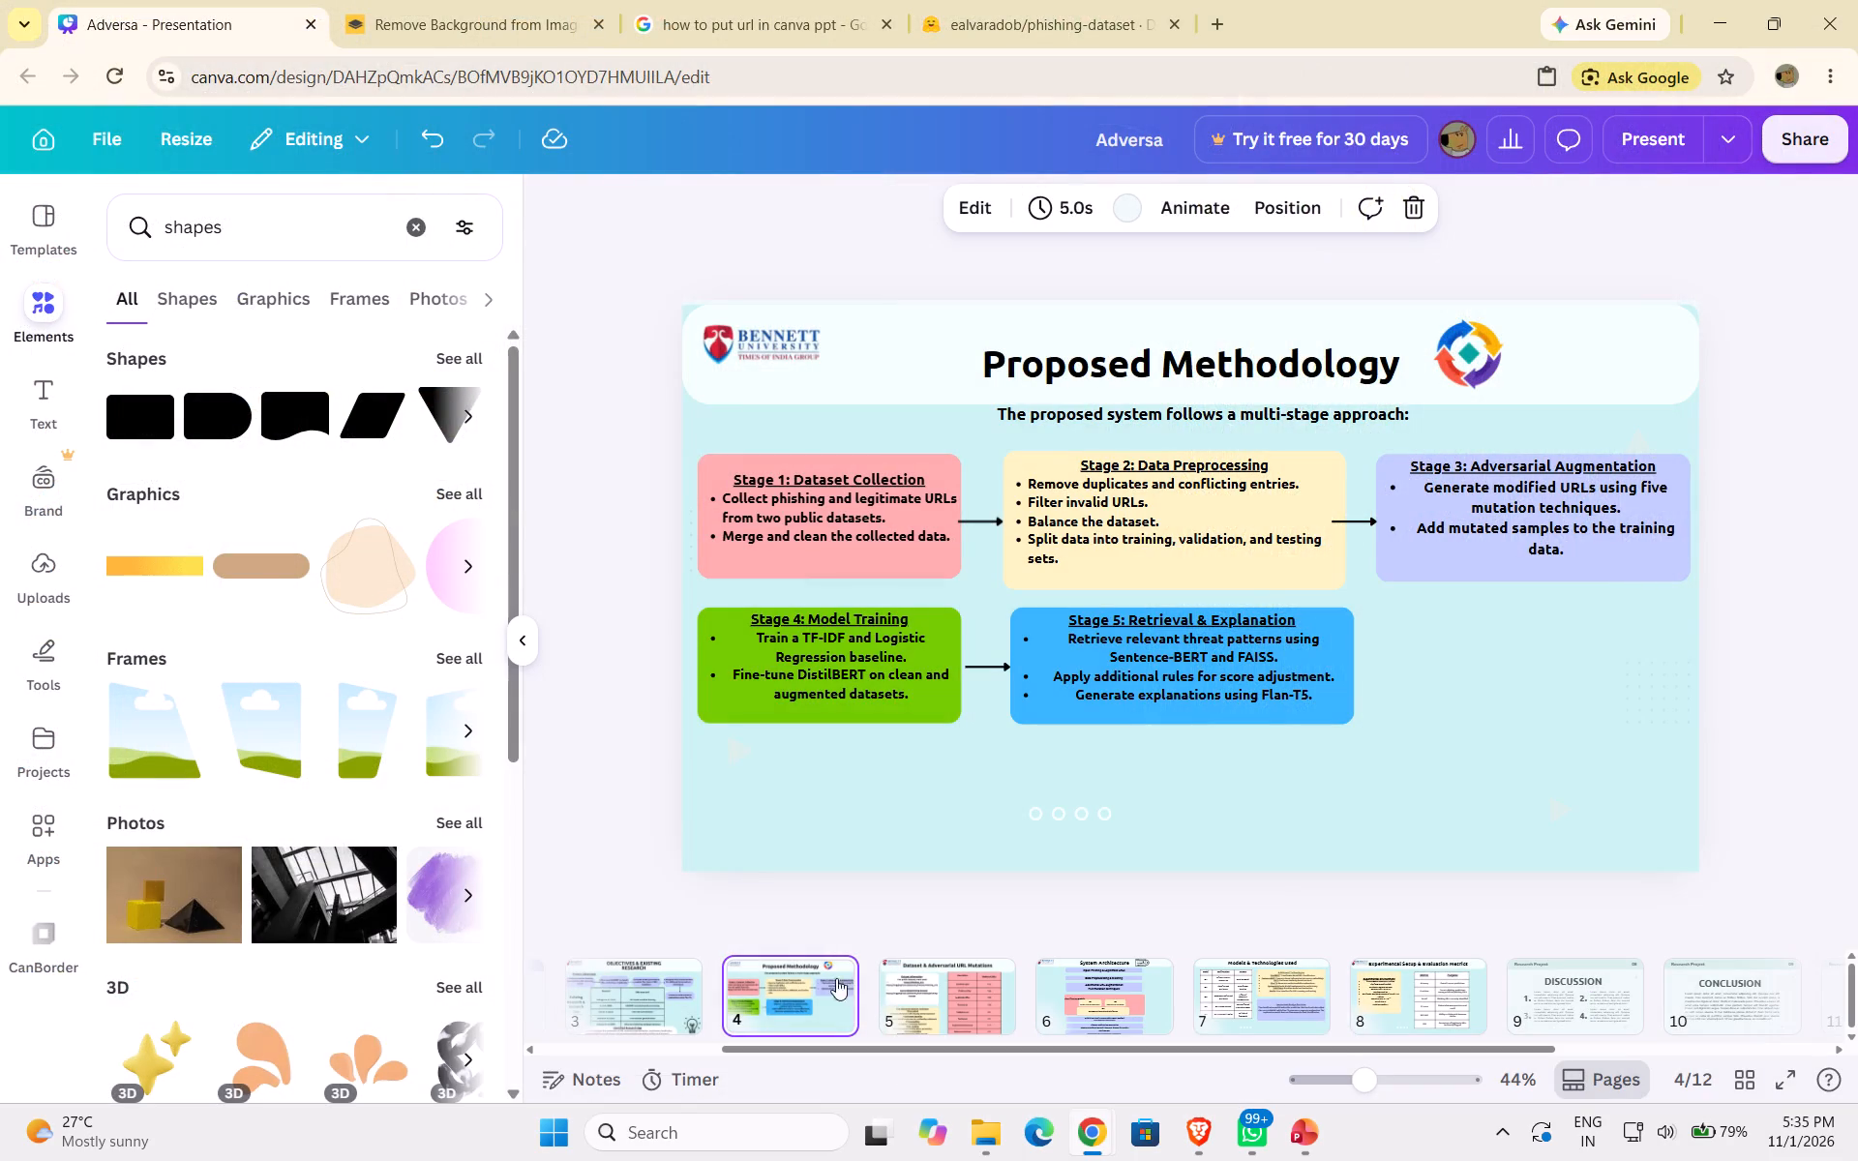
left_click(608, 1002)
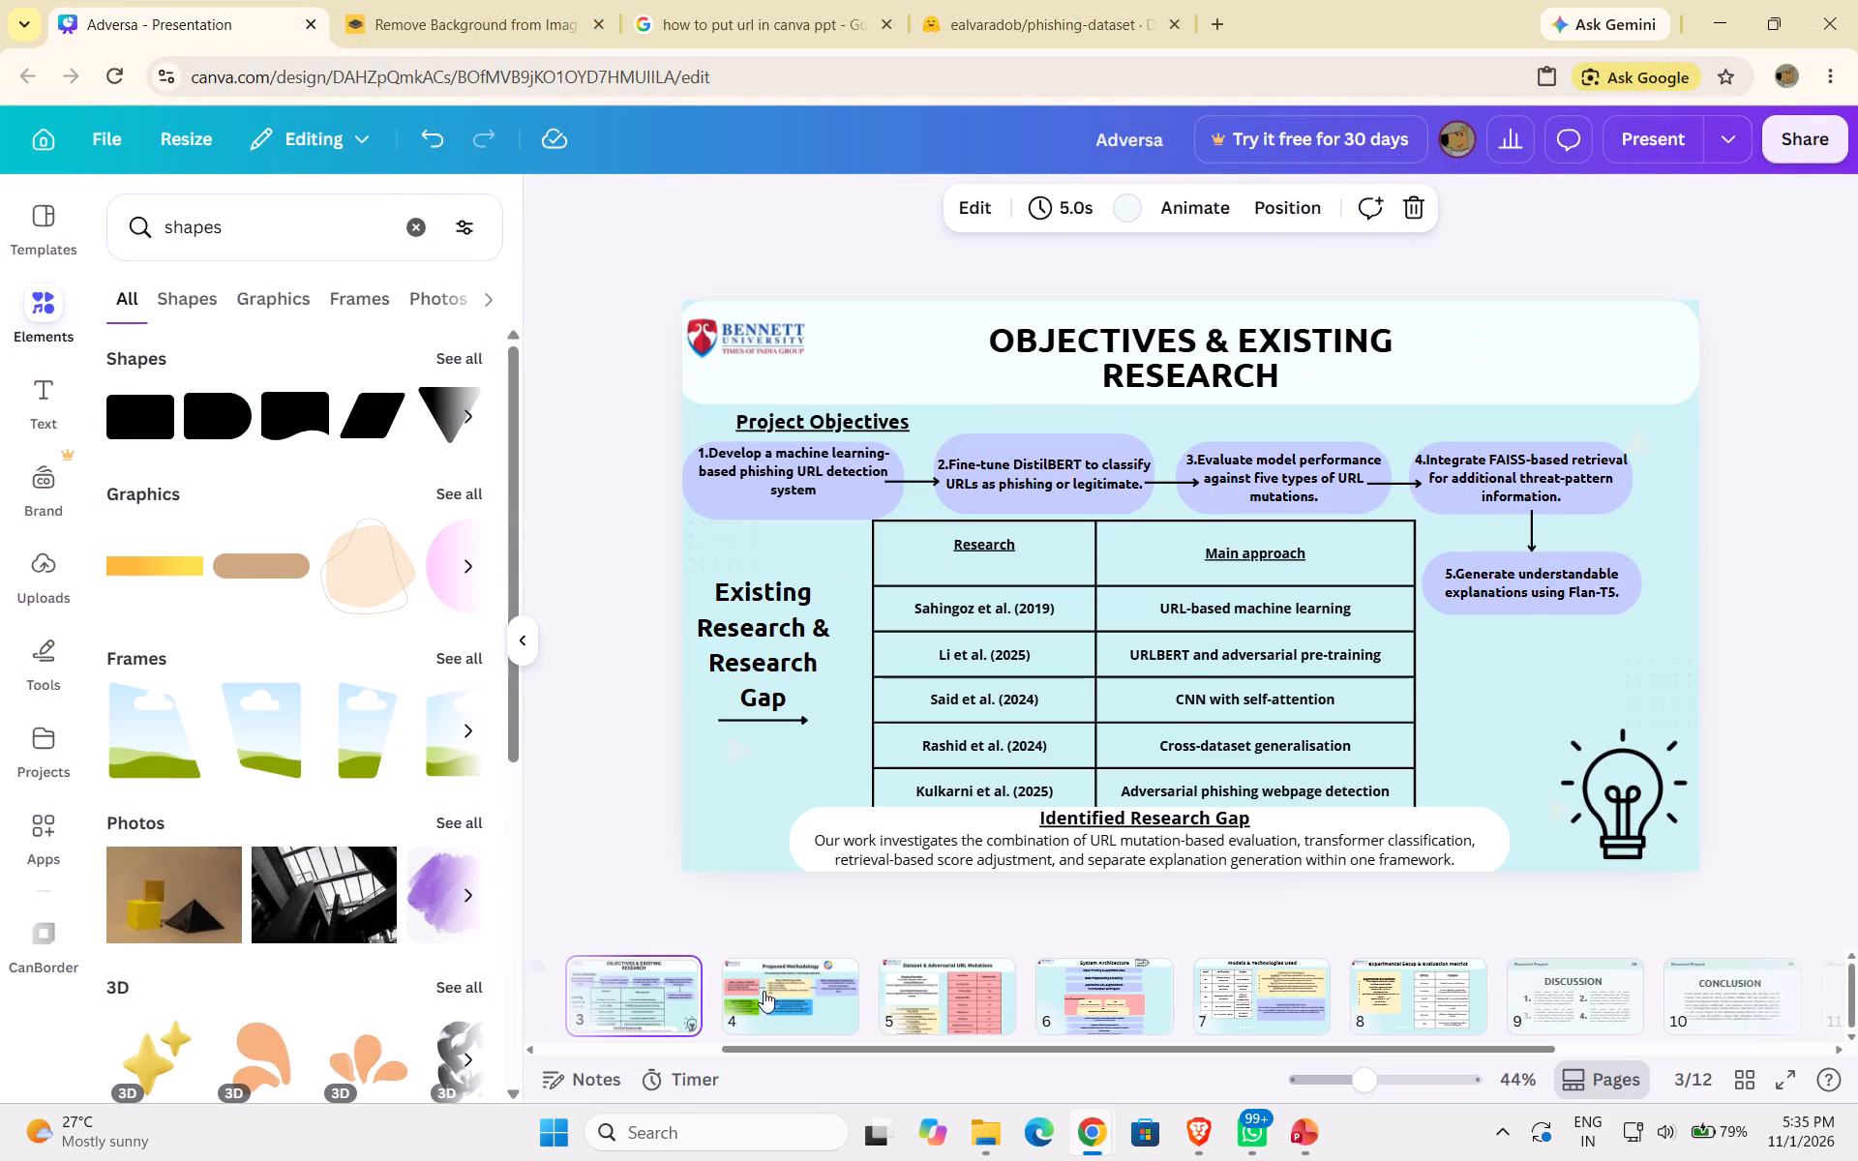
left_click(801, 1003)
left_click_drag(775, 1041, 765, 1043)
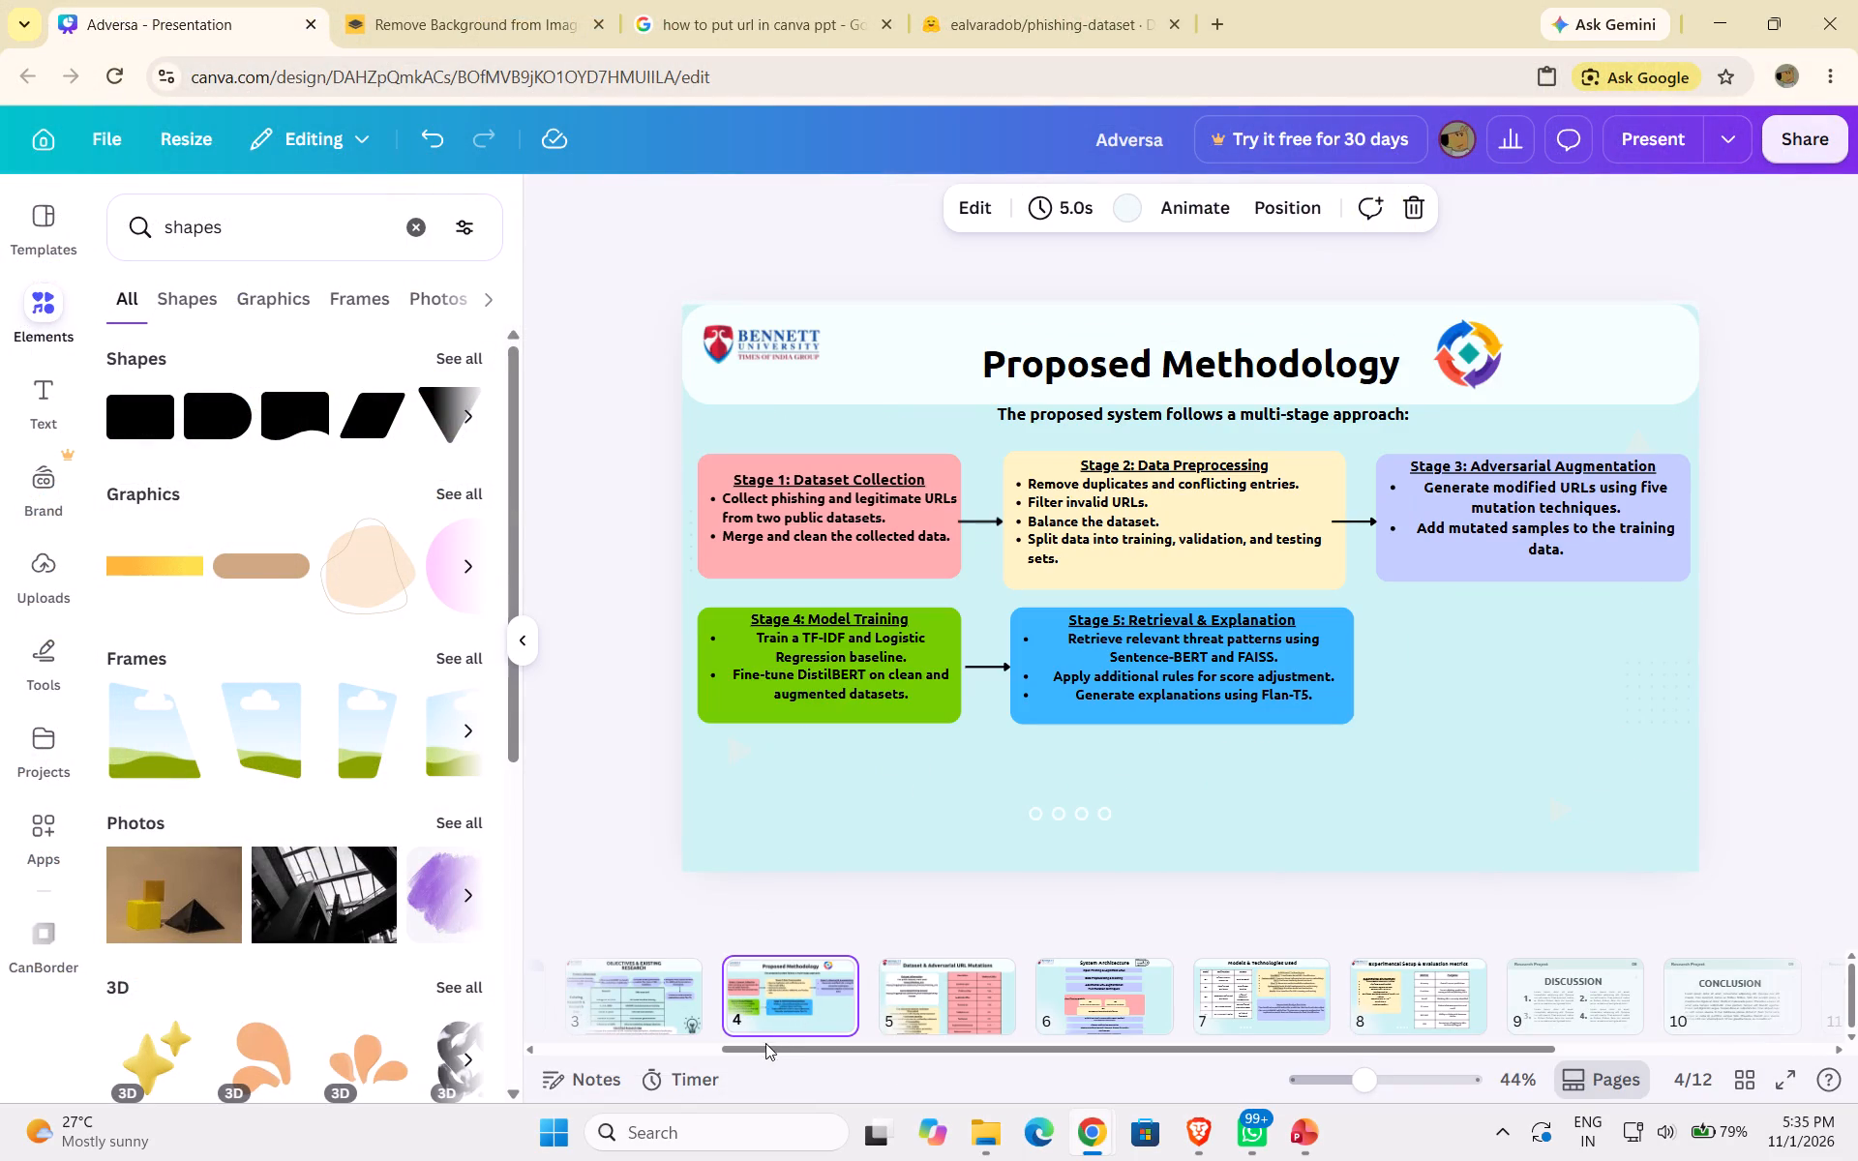
left_click_drag(765, 1043, 745, 1048)
left_click_drag(749, 1049, 640, 1049)
left_click(677, 967)
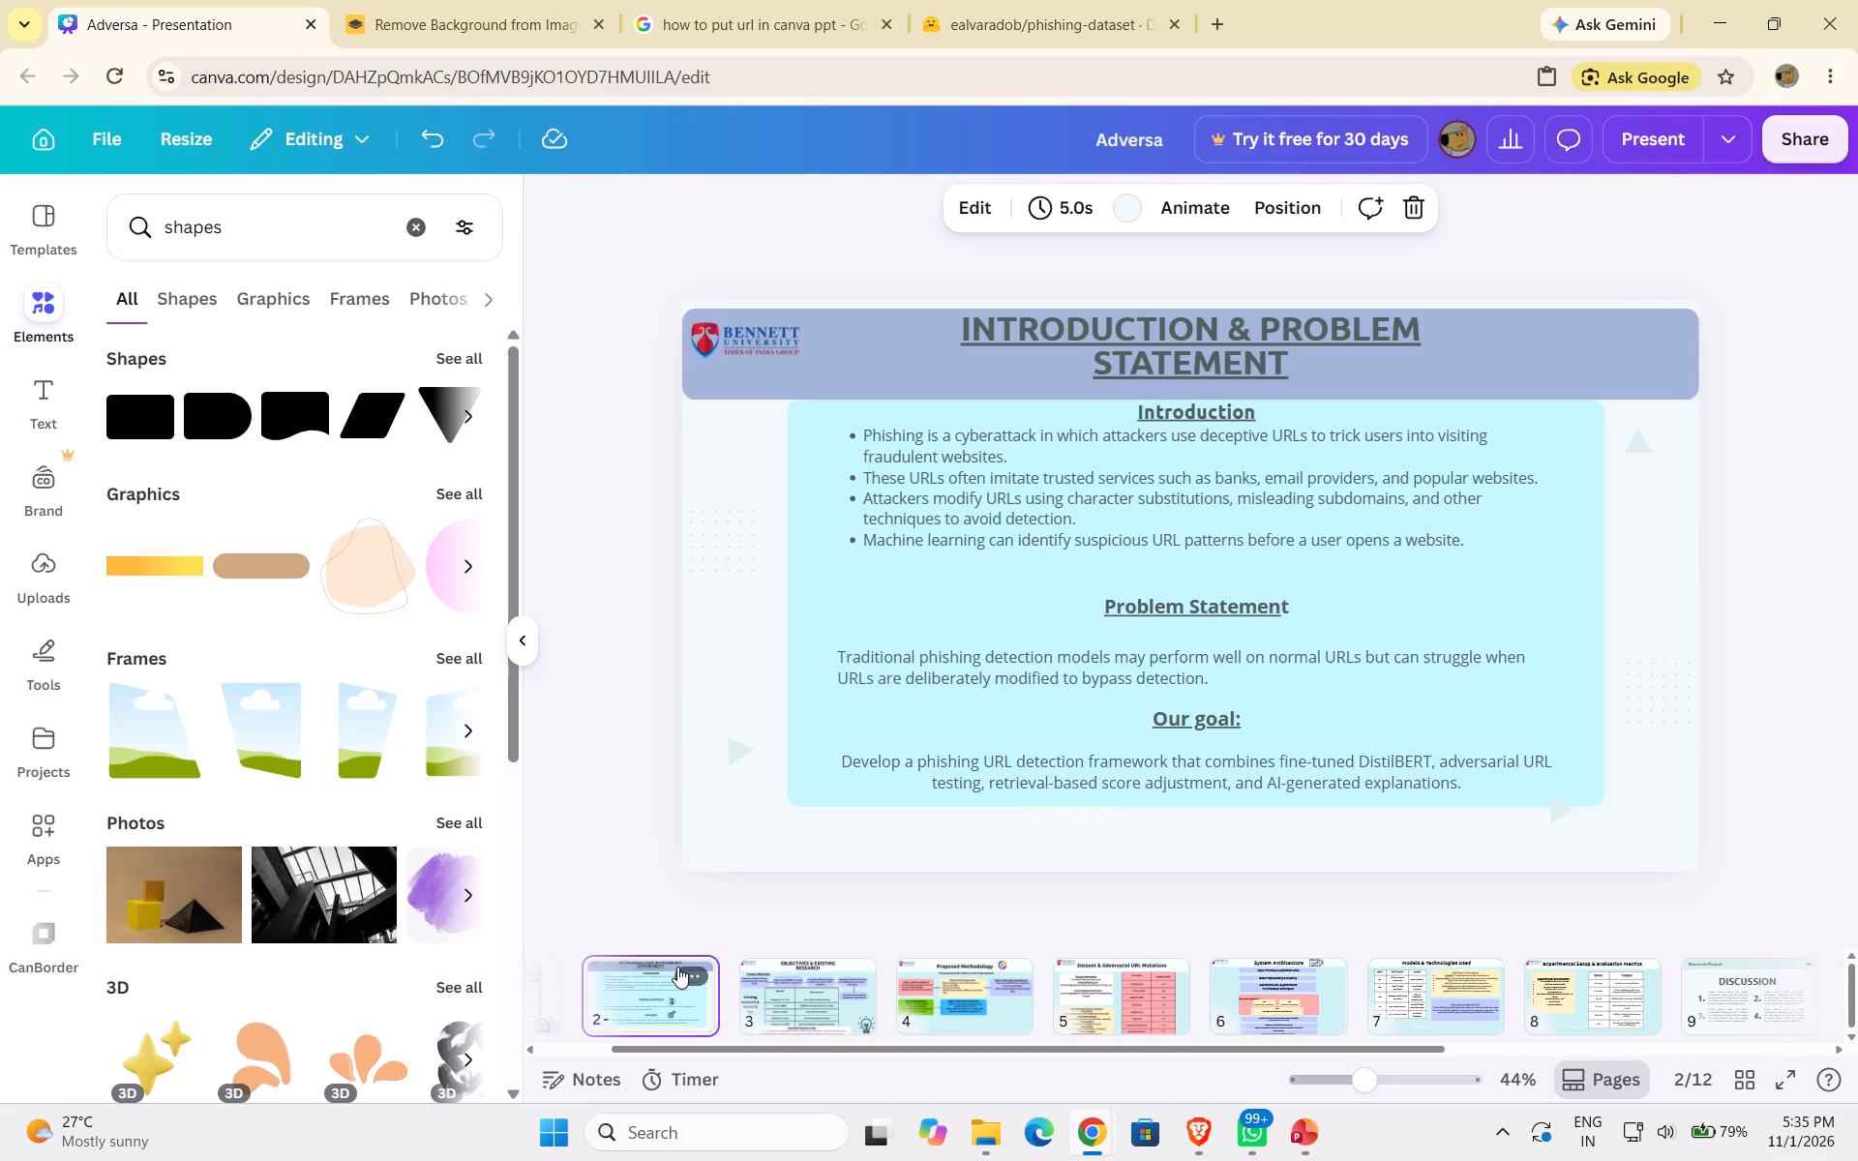